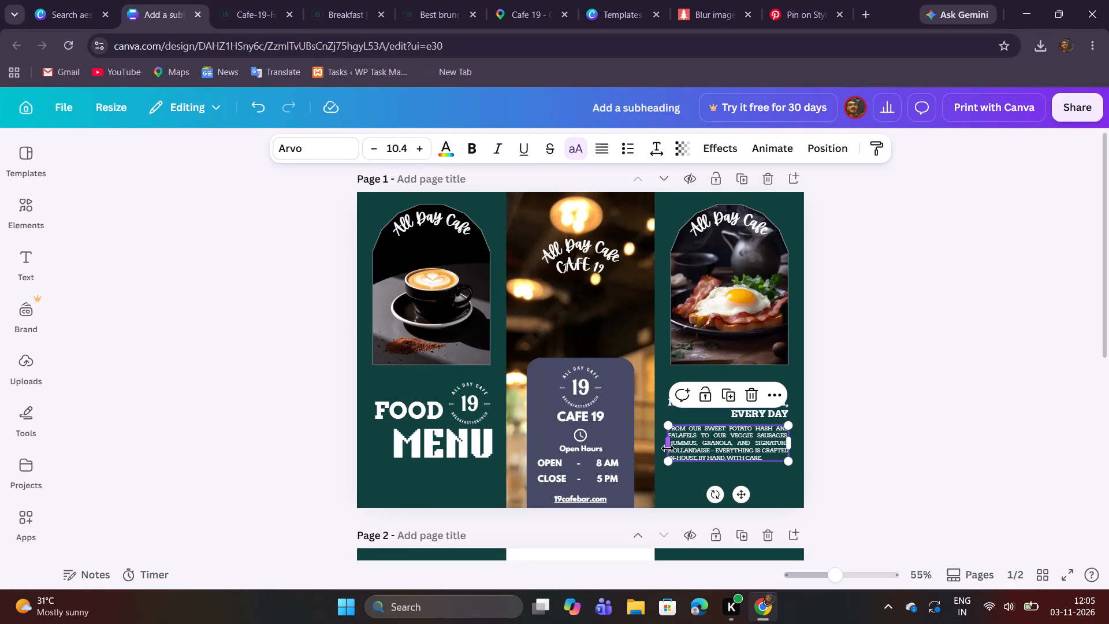
Copy the item name "Granola Bowl (VE)" from the Breakfast section of the Cafe 19 food menu PDF.
scroll(652, 459, down, 4)
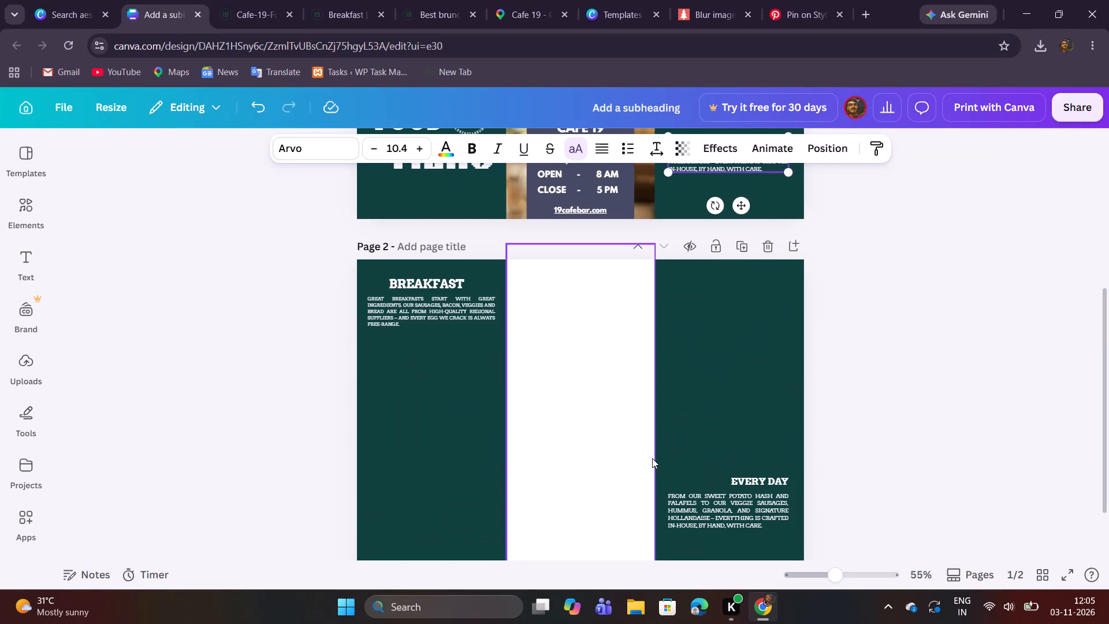
scroll(654, 445, down, 1)
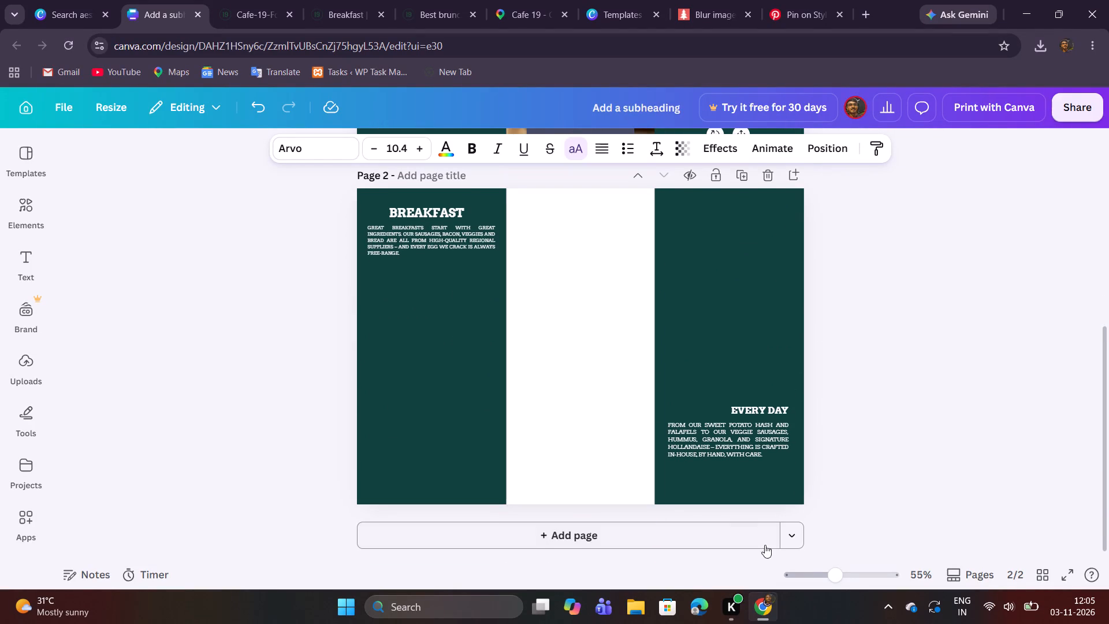
drag(841, 580, 846, 580)
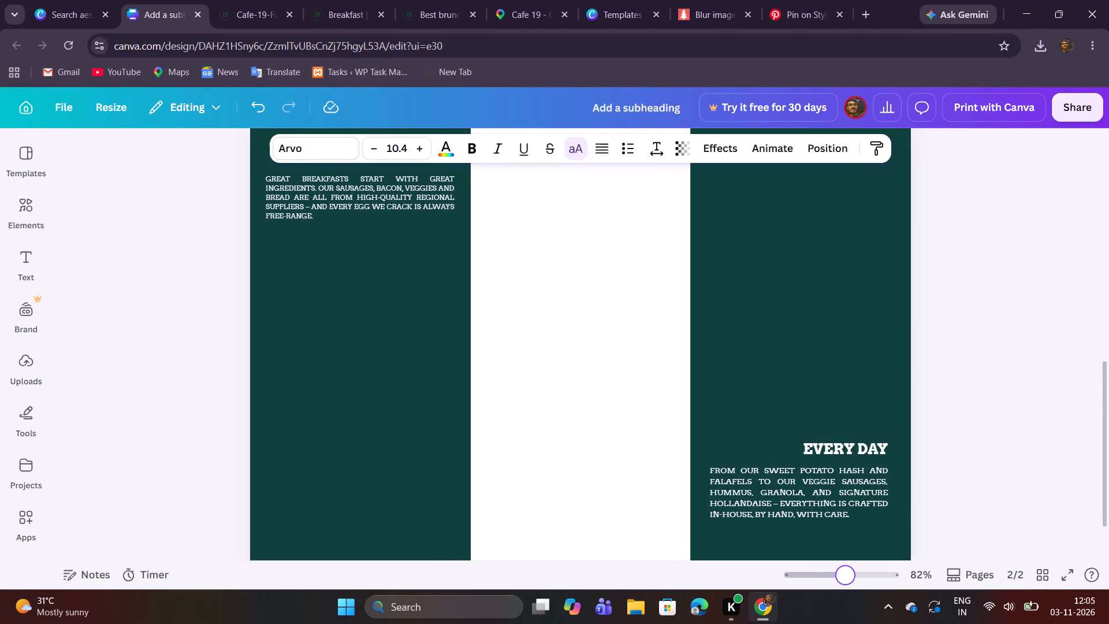
drag(846, 580, 849, 581)
scroll(738, 438, up, 4)
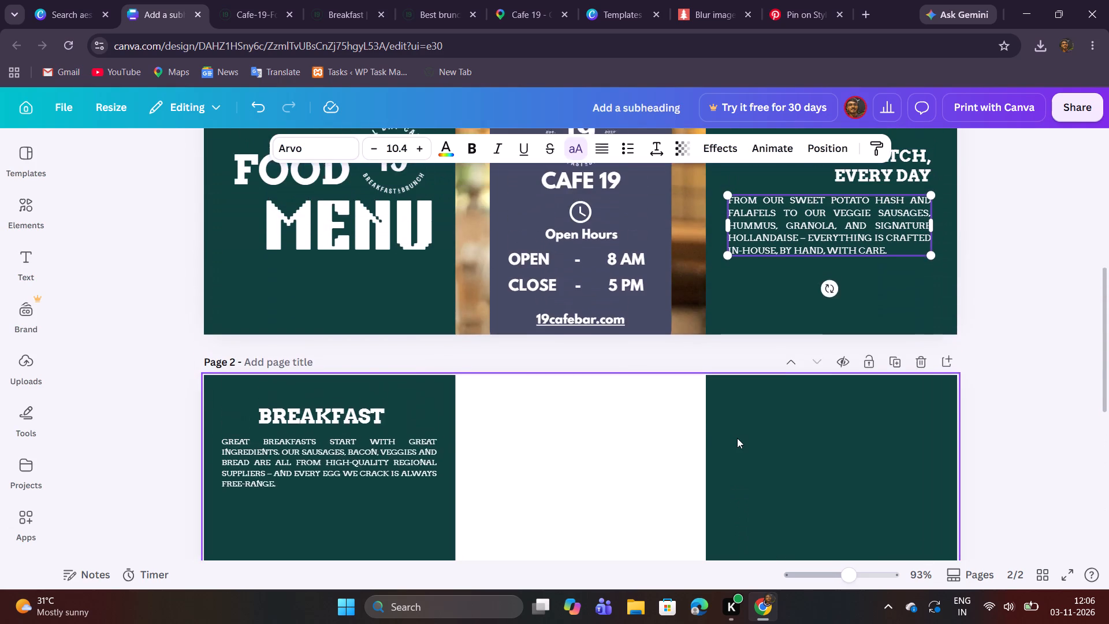
scroll(737, 438, down, 2)
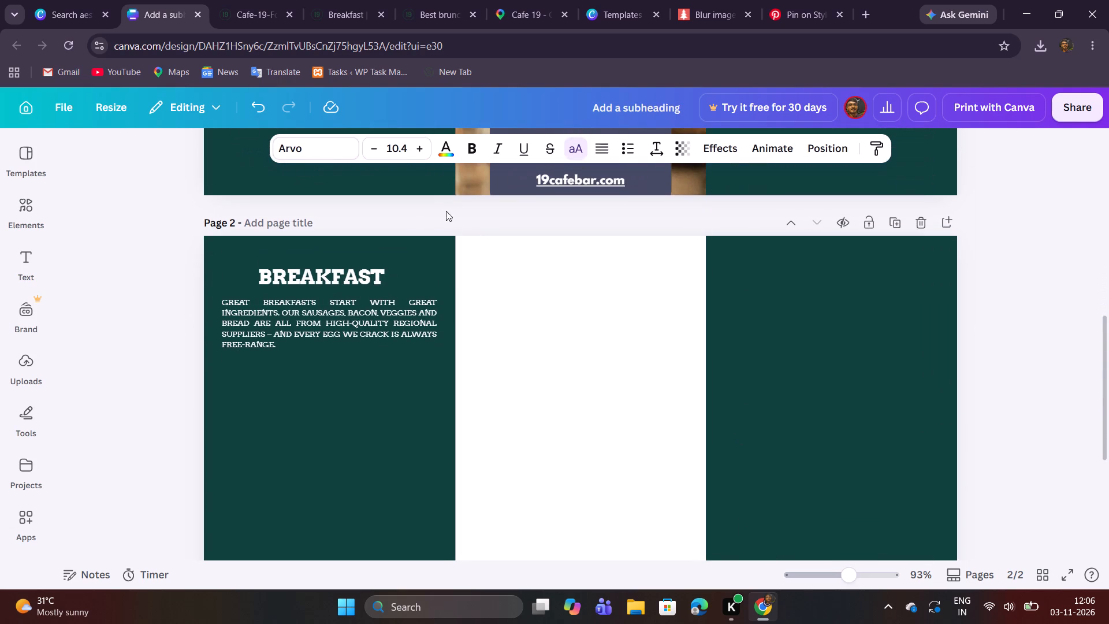
click(251, 21)
scroll(412, 285, up, 1)
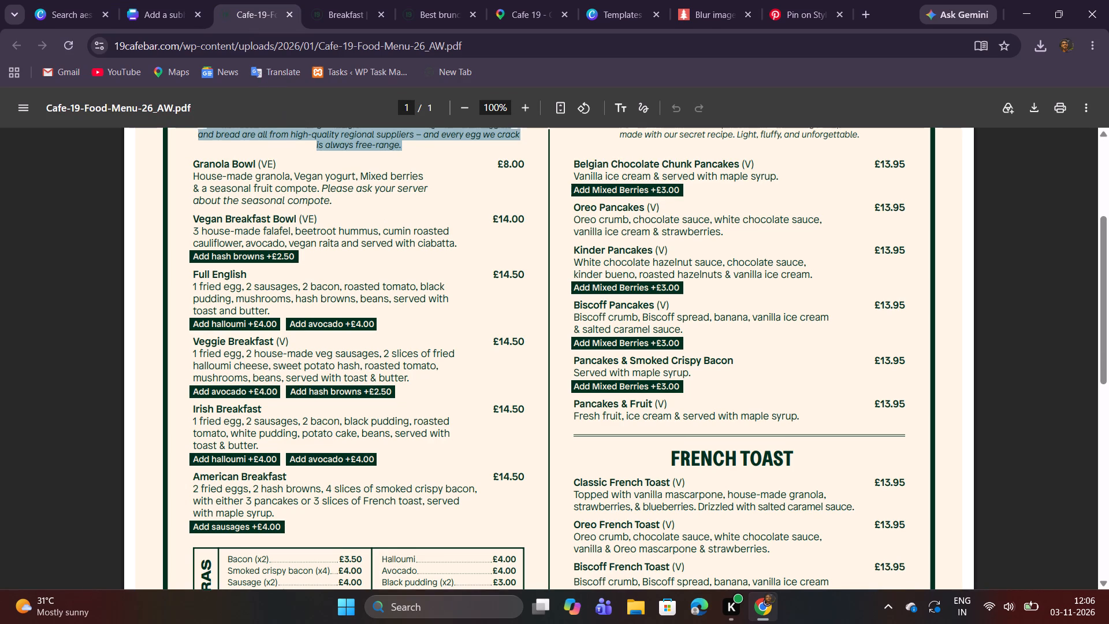
drag(193, 239, 216, 237)
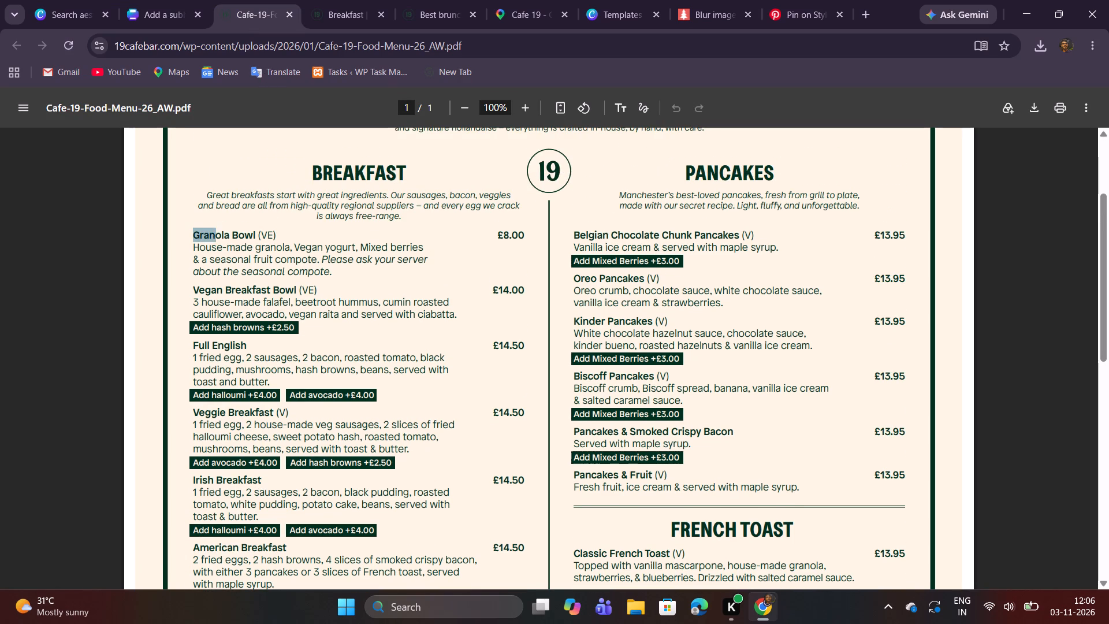
drag(216, 237, 277, 238)
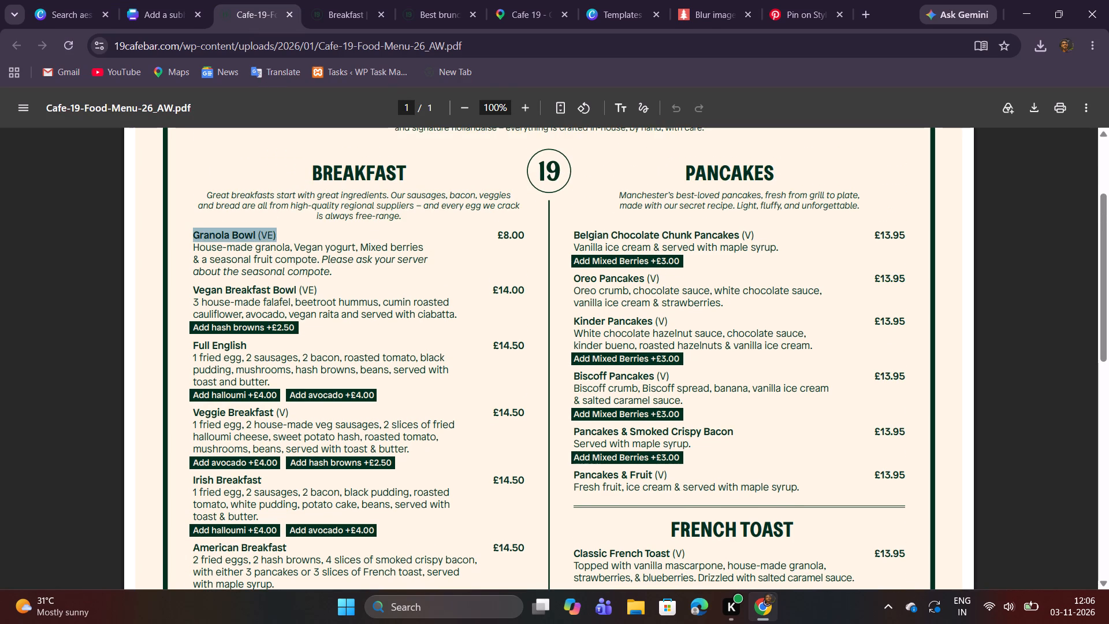
key(ctrl+c)
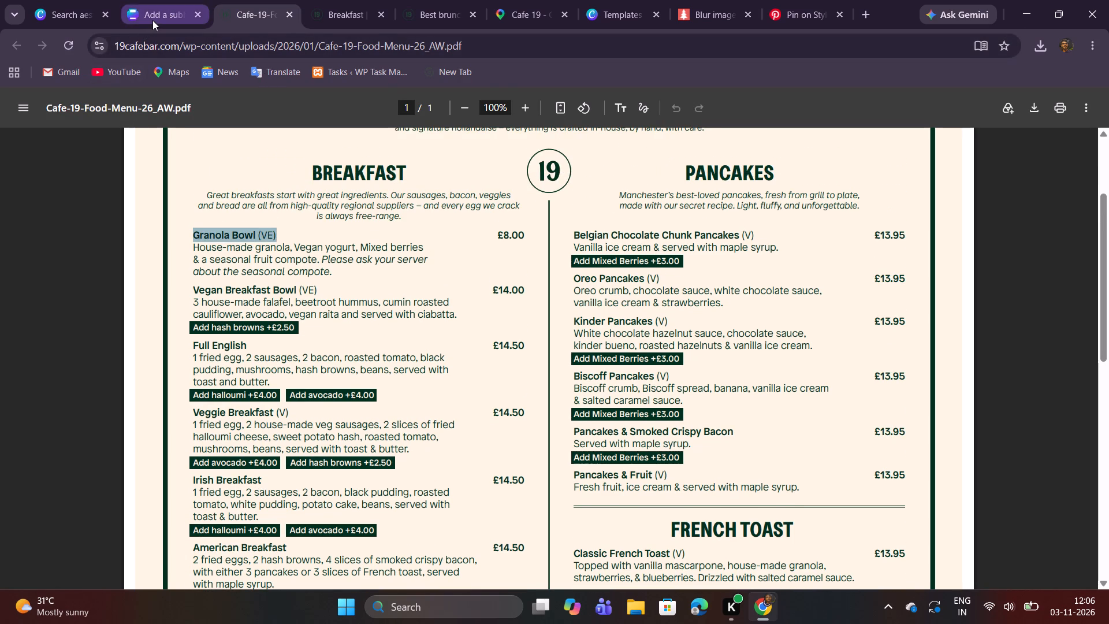
On page 2 of the Canva design, duplicate the BREAKFAST heading below the intro paragraph and replace its text with "Granola Bowl (VE)".
click(152, 20)
click(366, 285)
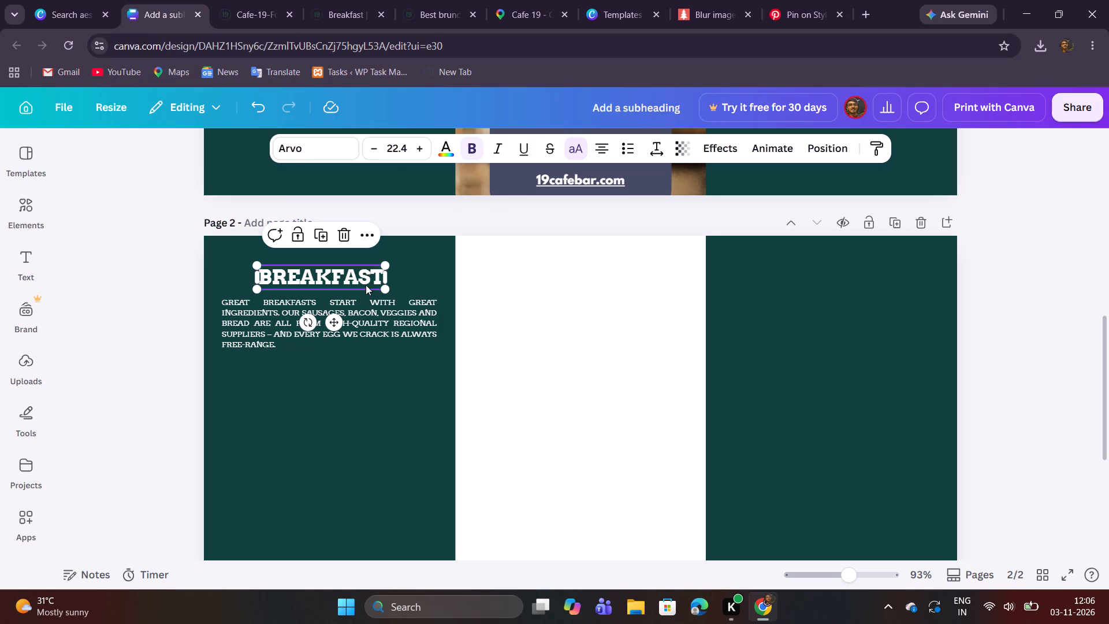
scroll(373, 297, down, 1)
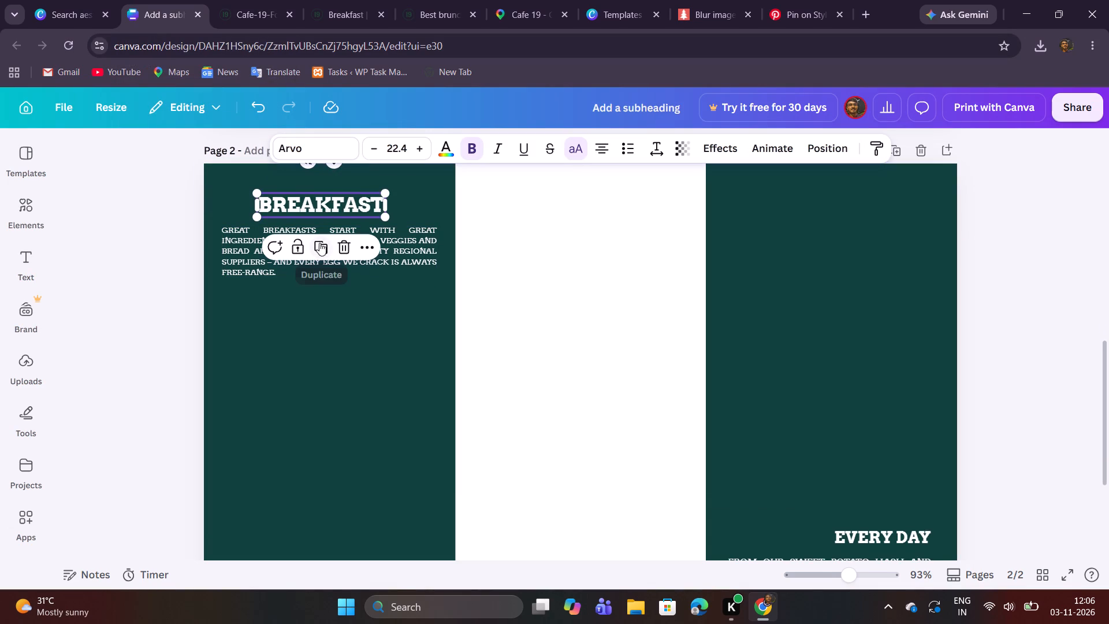
click(319, 245)
click(343, 209)
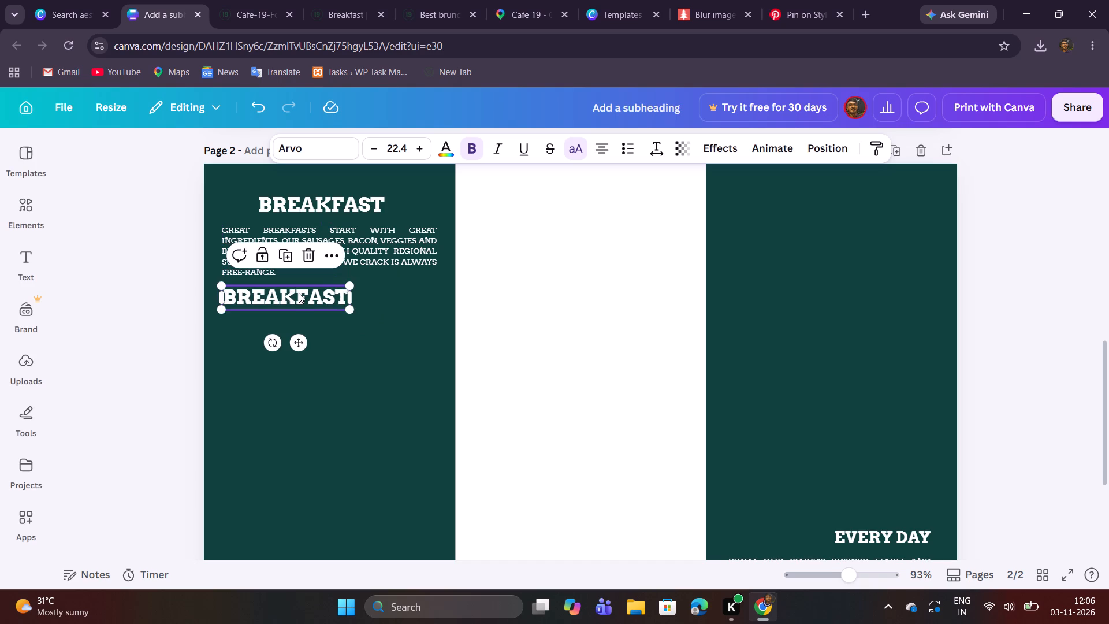
double_click(291, 288)
key(ctrl+v)
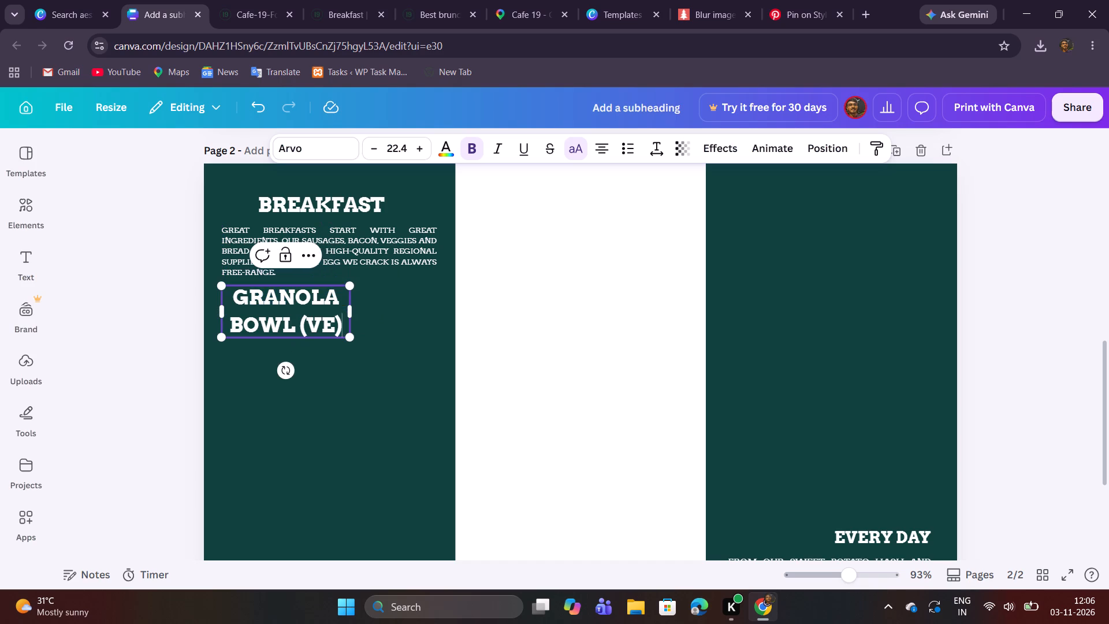
Widen the Granola Bowl heading's text box to fit one line and scale the heading down to about size 16.4.
drag(352, 319, 397, 311)
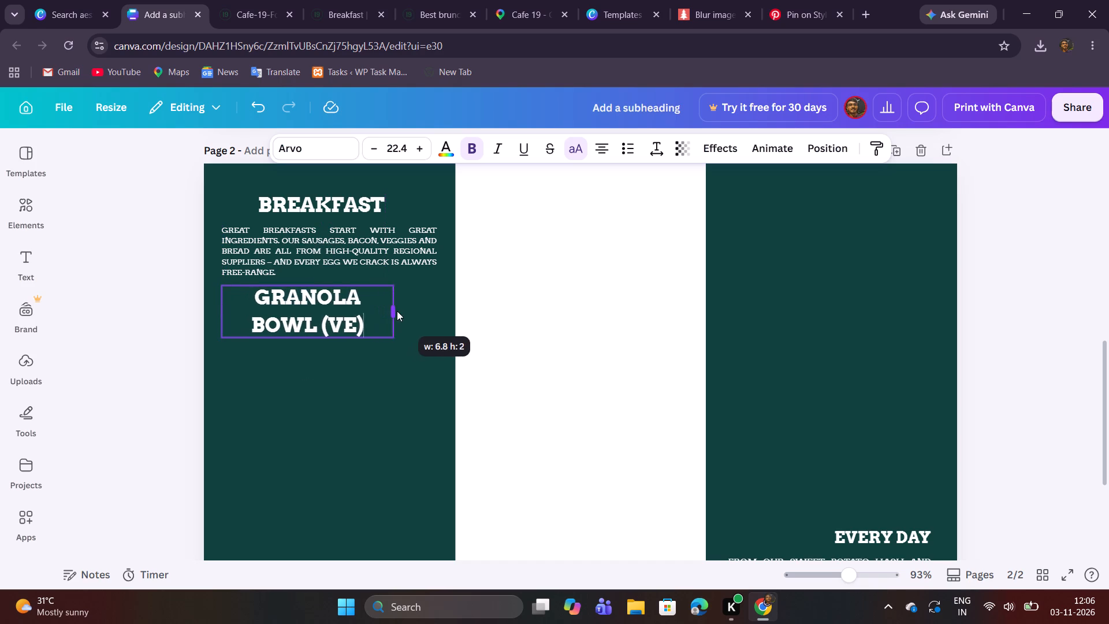
drag(397, 311, 454, 307)
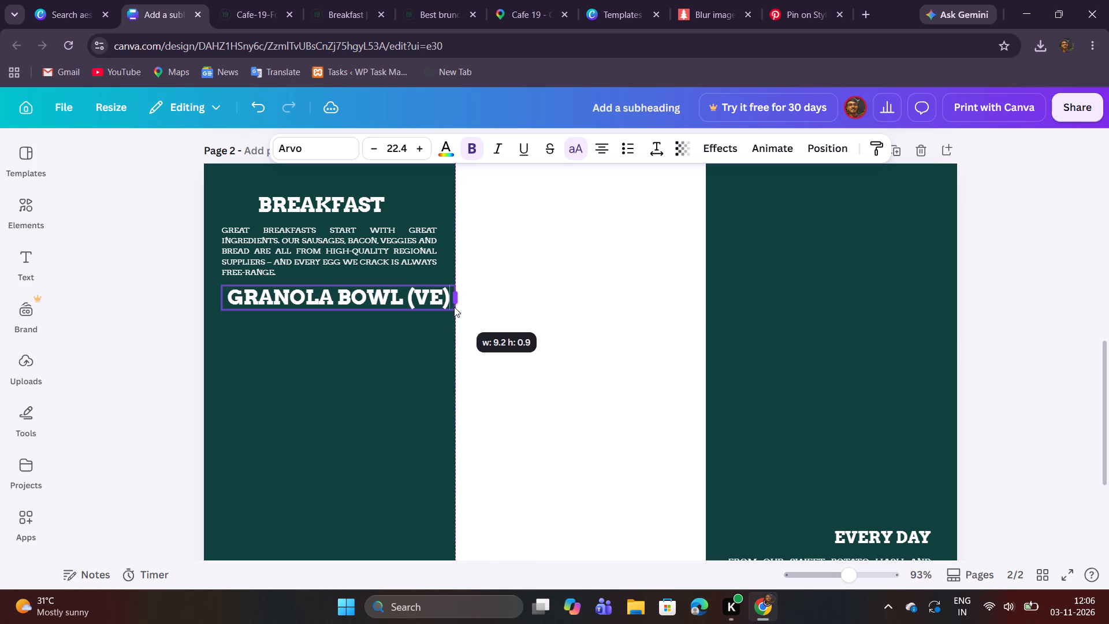
drag(454, 307, 448, 304)
drag(446, 309, 416, 301)
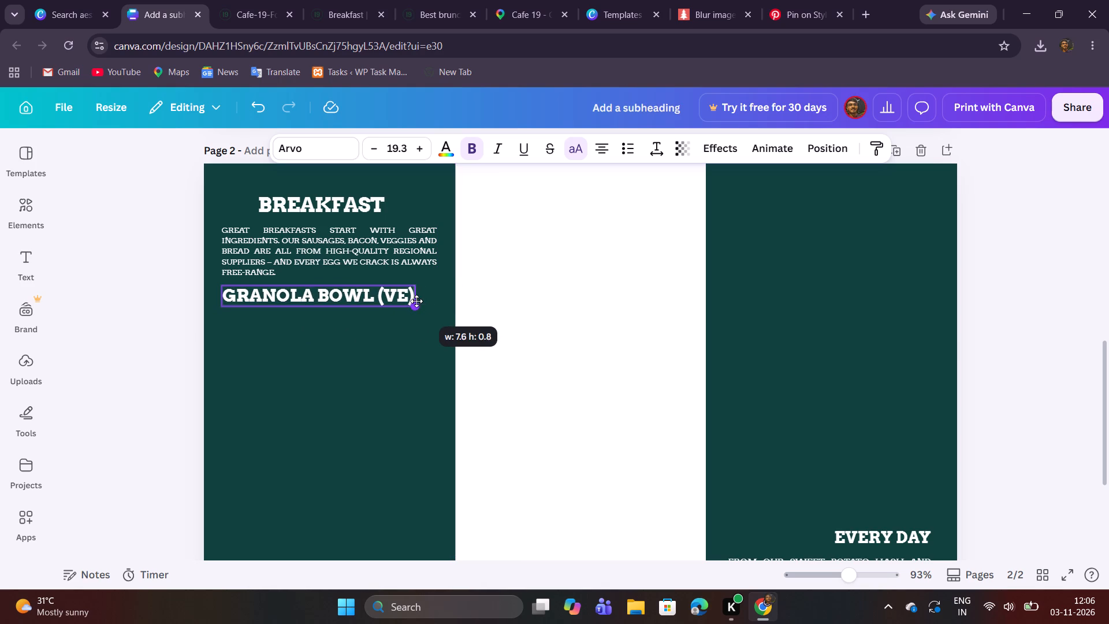
drag(416, 301, 410, 300)
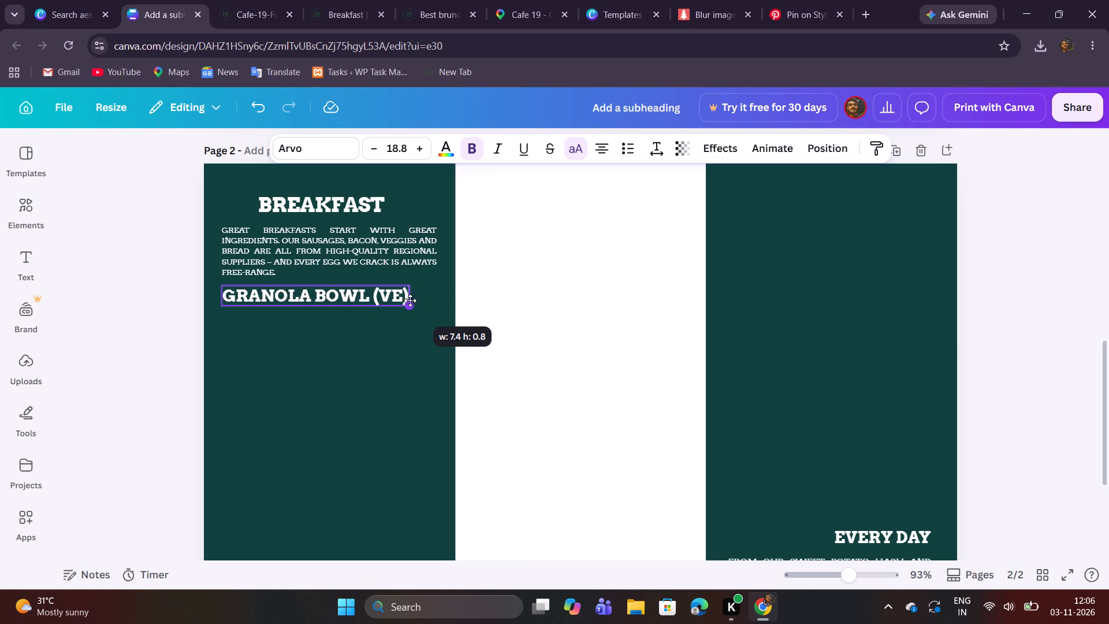
drag(410, 300, 397, 296)
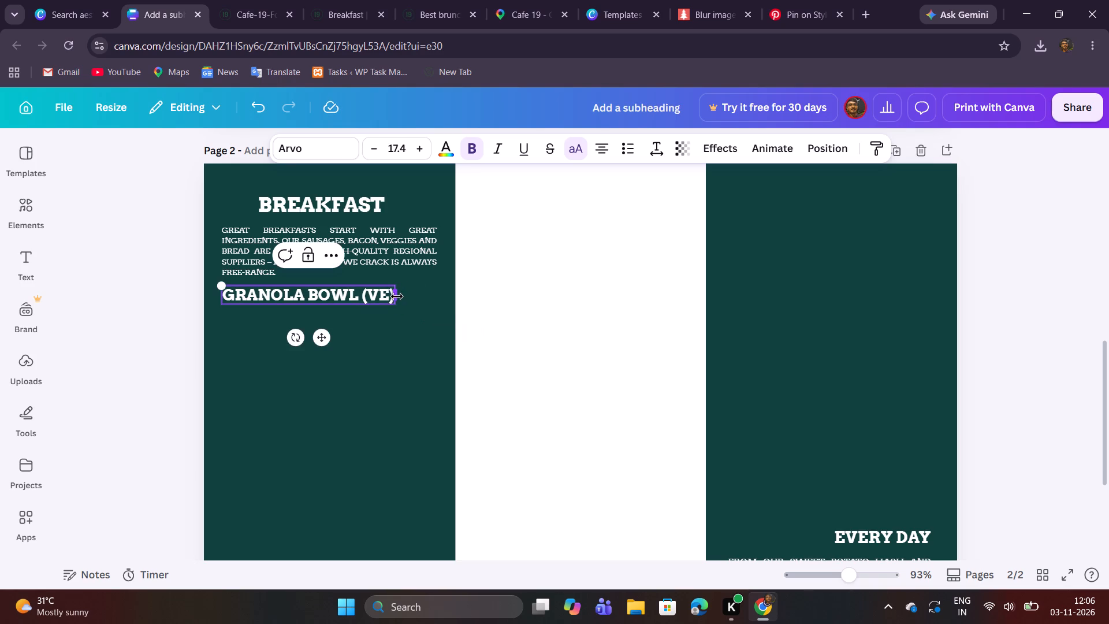
click(388, 343)
click(331, 298)
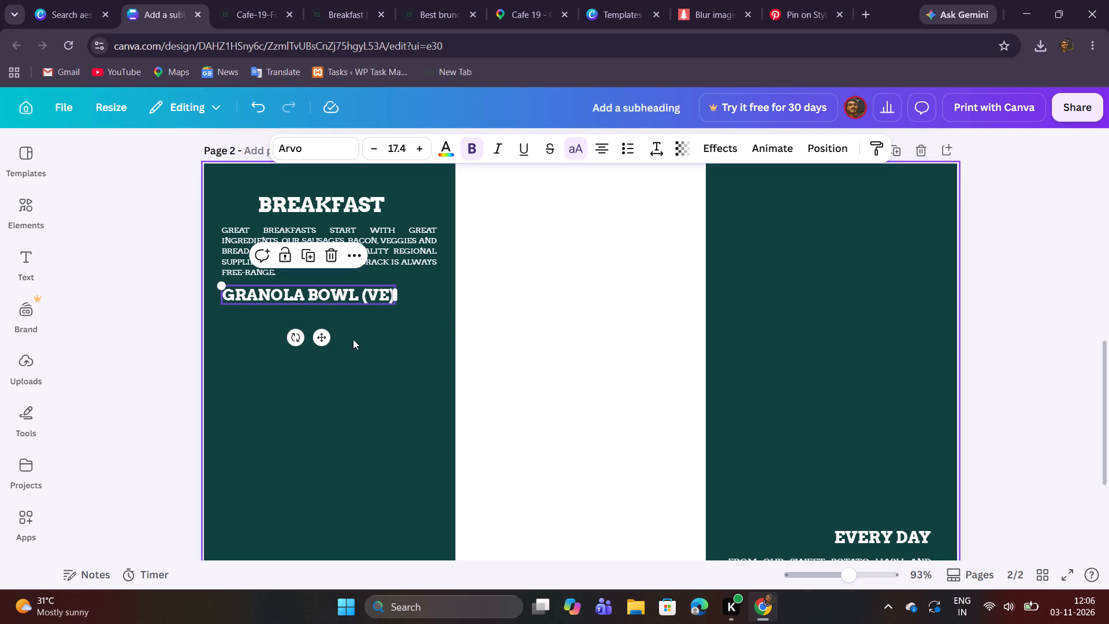
click(362, 355)
click(382, 300)
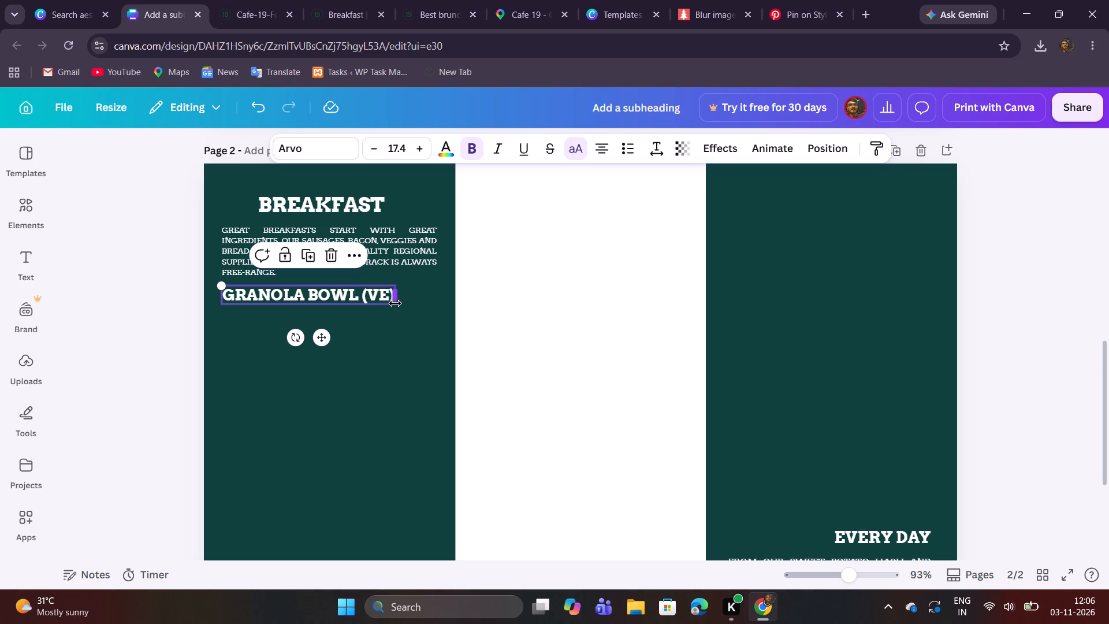
drag(395, 304, 386, 301)
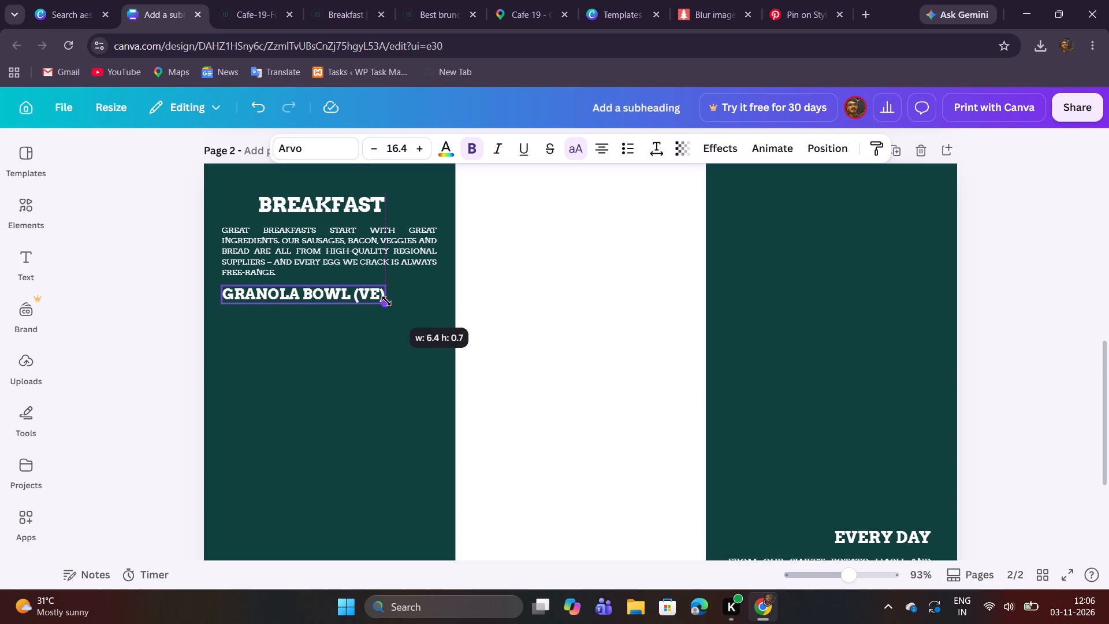
drag(386, 301, 385, 300)
click(400, 324)
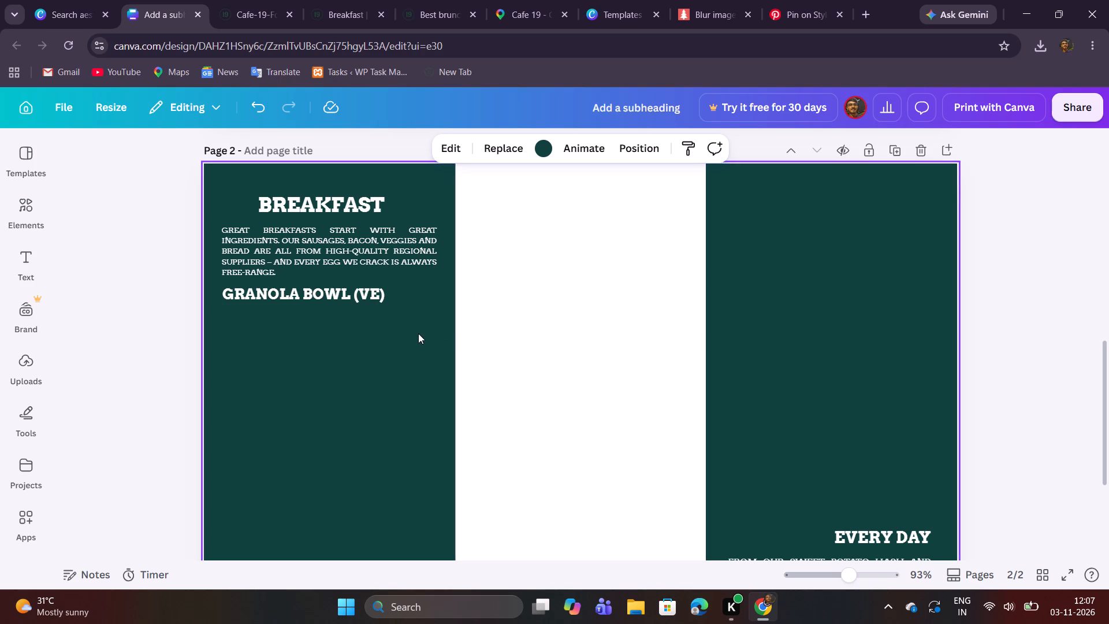
Copy the Granola Bowl description, from "House-made granola" to "seasonal compote", from the food menu PDF.
scroll(422, 332, down, 1)
click(242, 0)
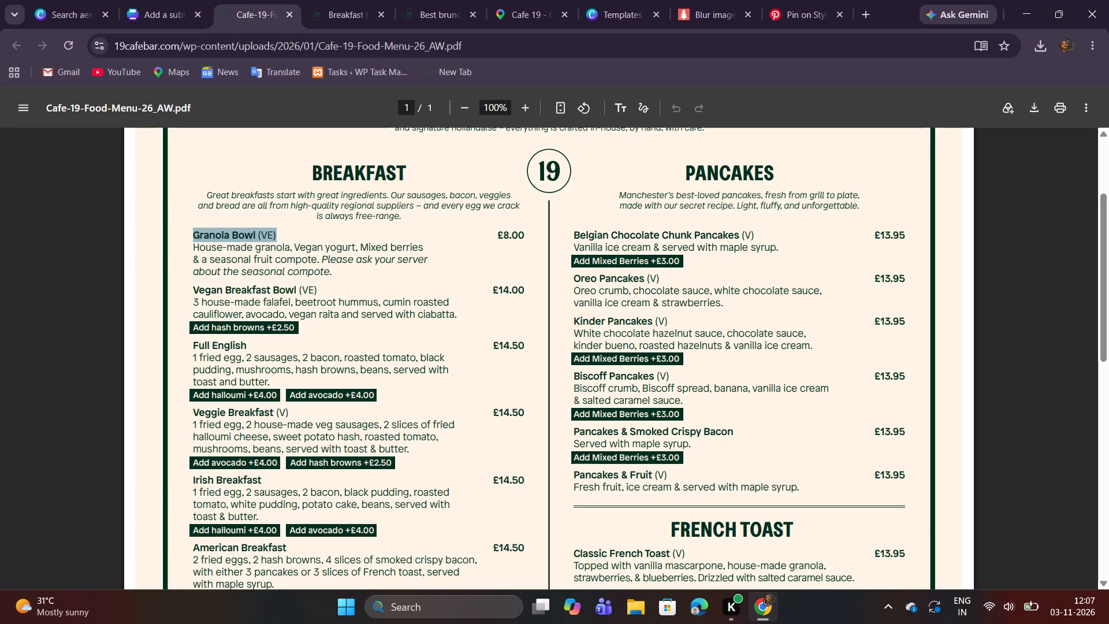
drag(193, 248, 335, 274)
key(ctrl+c)
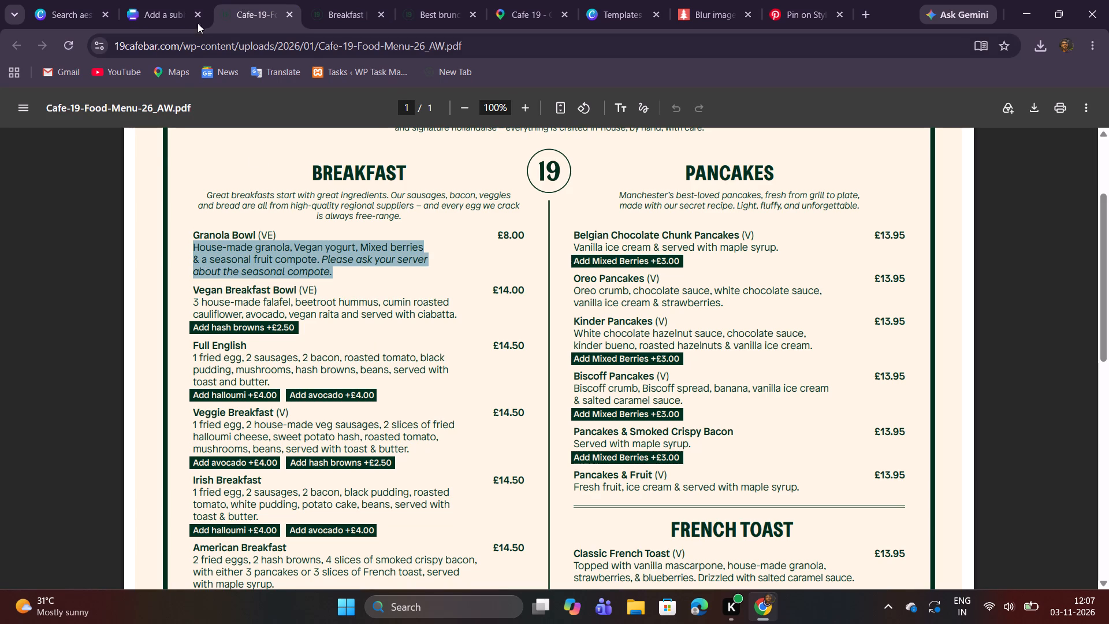
Duplicate the breakfast intro paragraph in the Canva design, place the copy under the Granola Bowl heading, and replace its text with the copied description.
click(172, 0)
click(262, 166)
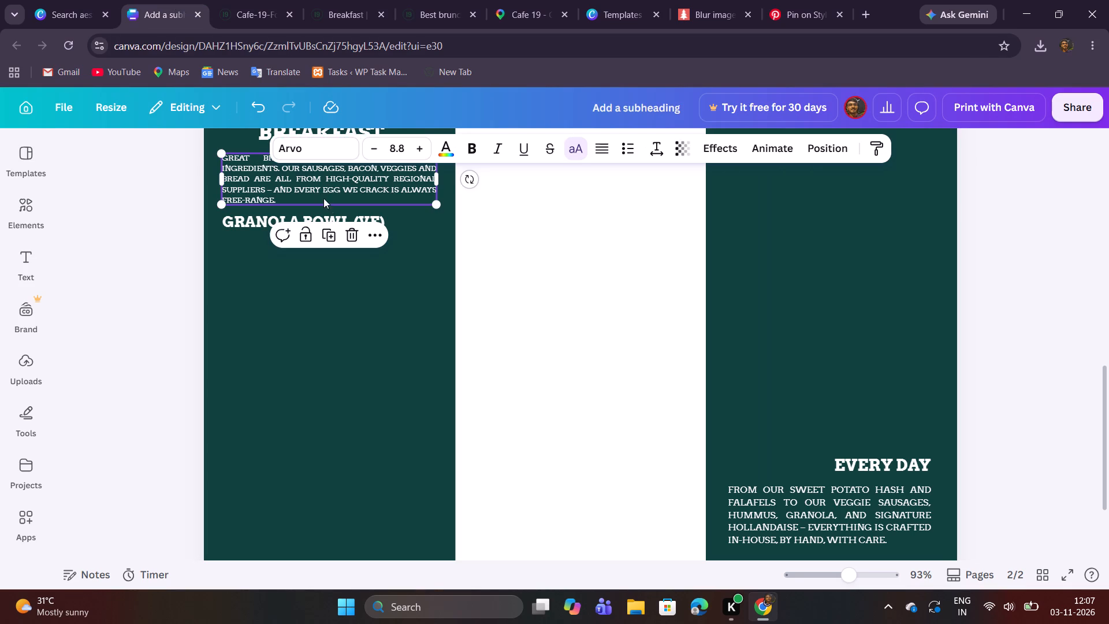
click(326, 234)
drag(343, 192, 336, 264)
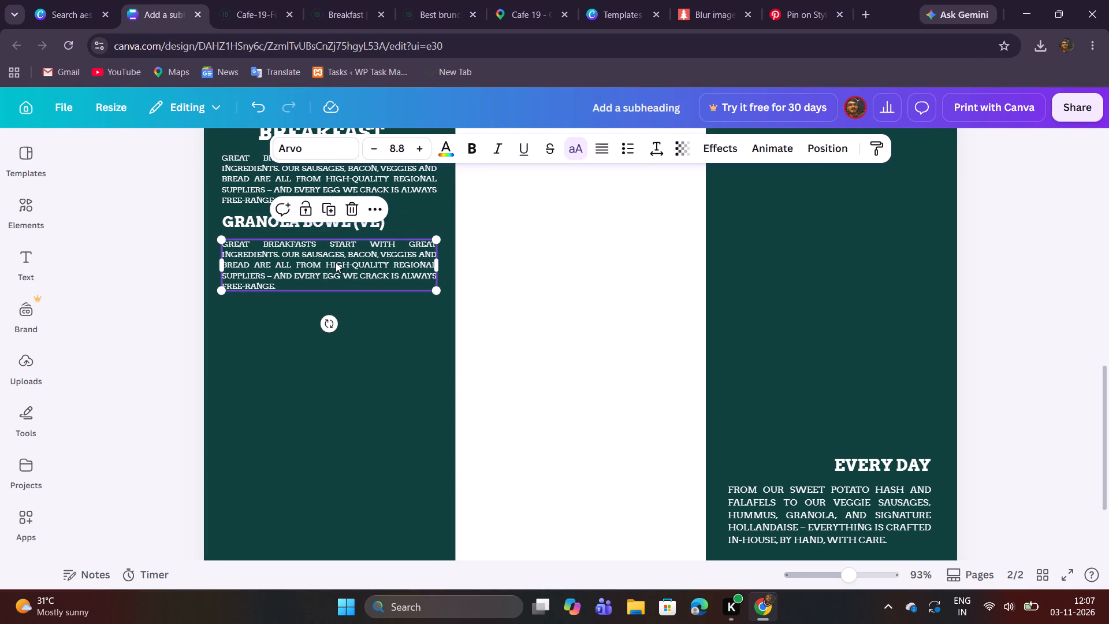
double_click(336, 262)
key(ctrl+v)
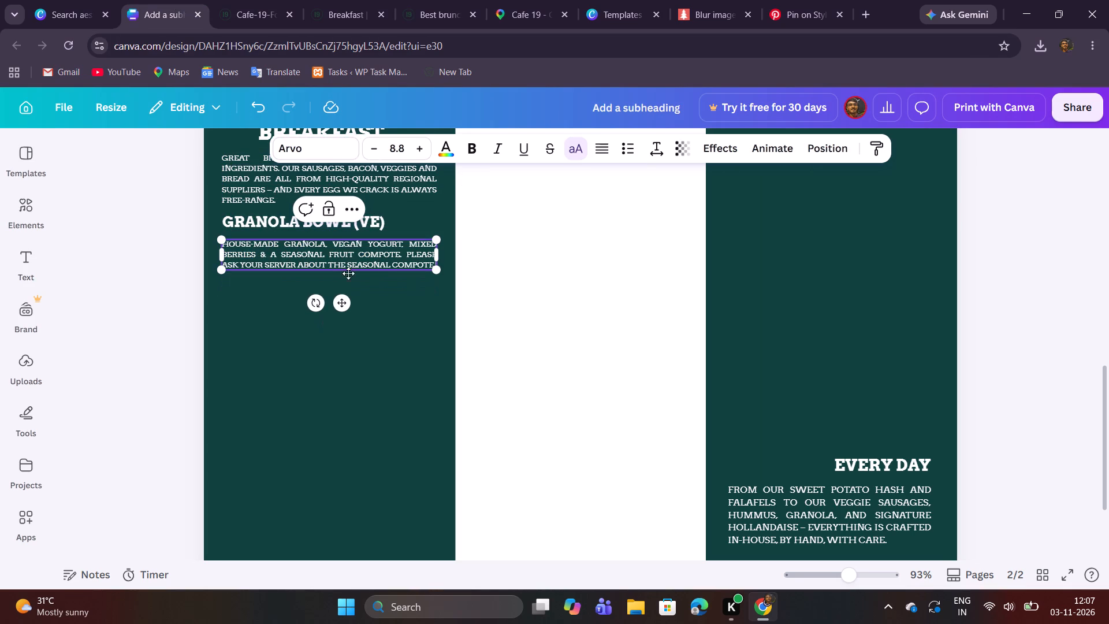
click(395, 286)
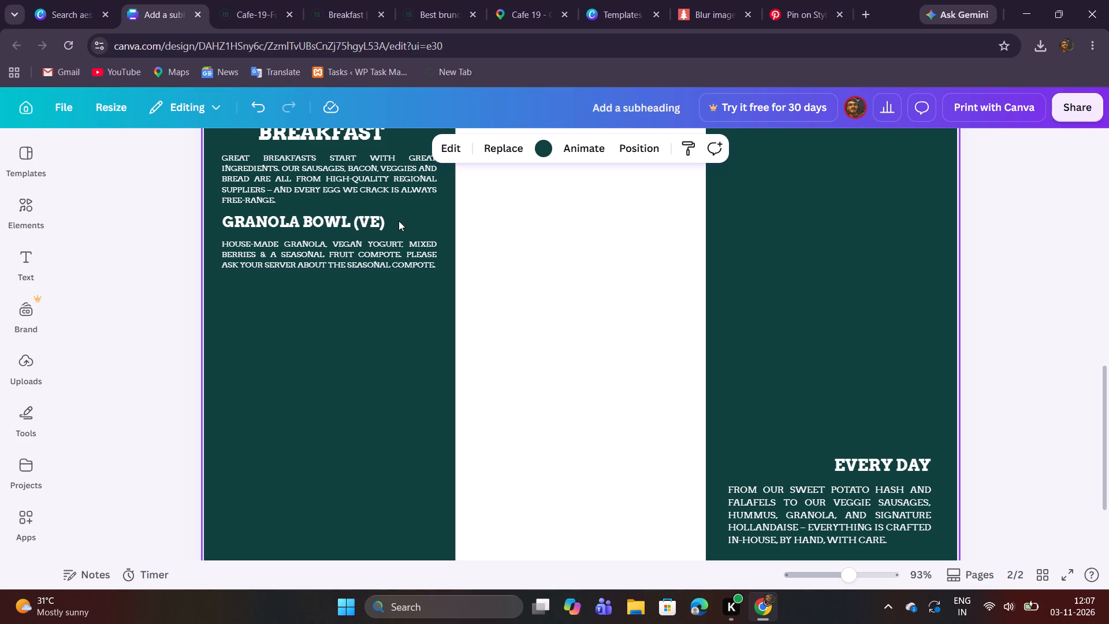
Scale the Granola Bowl heading down further, keeping it aligned to the intro paragraph's left edge.
click(371, 220)
drag(385, 234, 375, 231)
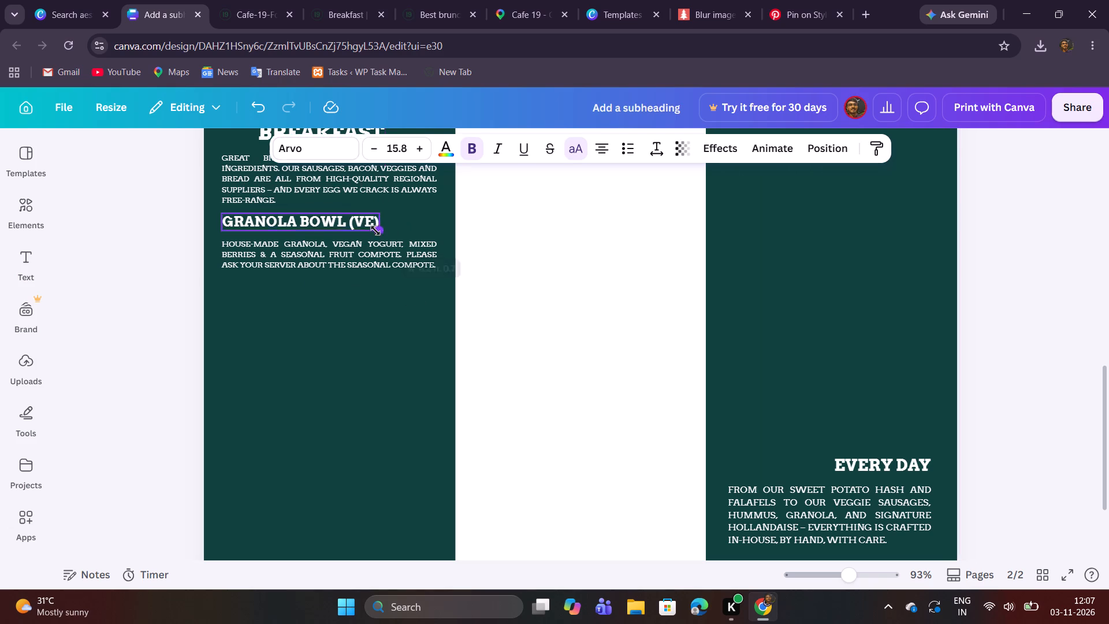
drag(375, 231, 360, 222)
click(358, 291)
Scale the Granola Bowl description down to size 7.6 and widen its text box to match the intro paragraph's width.
click(369, 250)
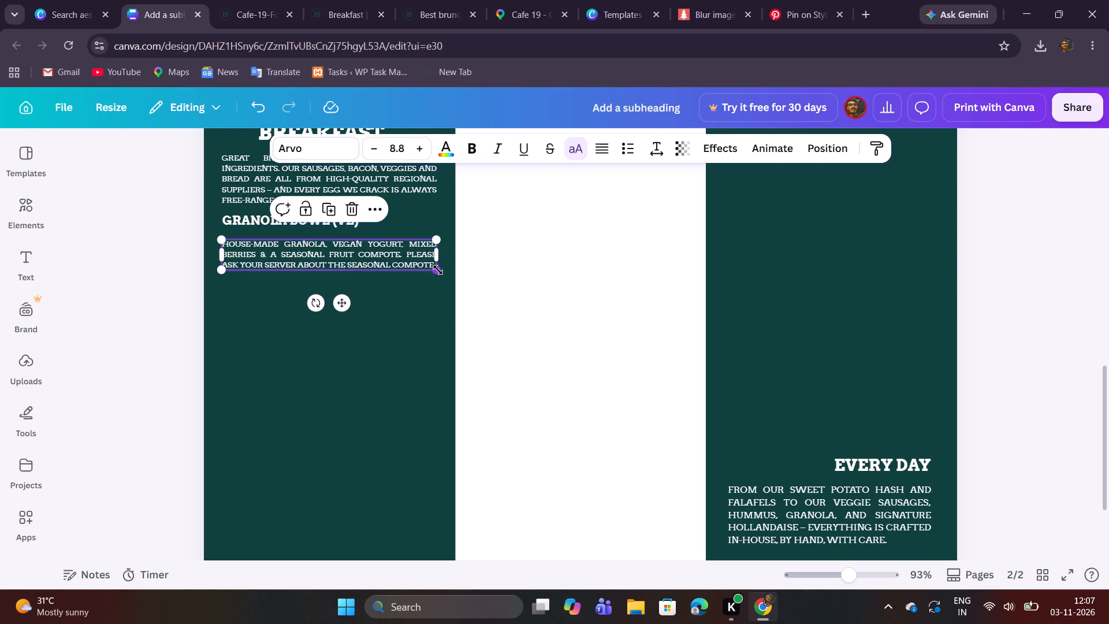
drag(438, 270, 410, 261)
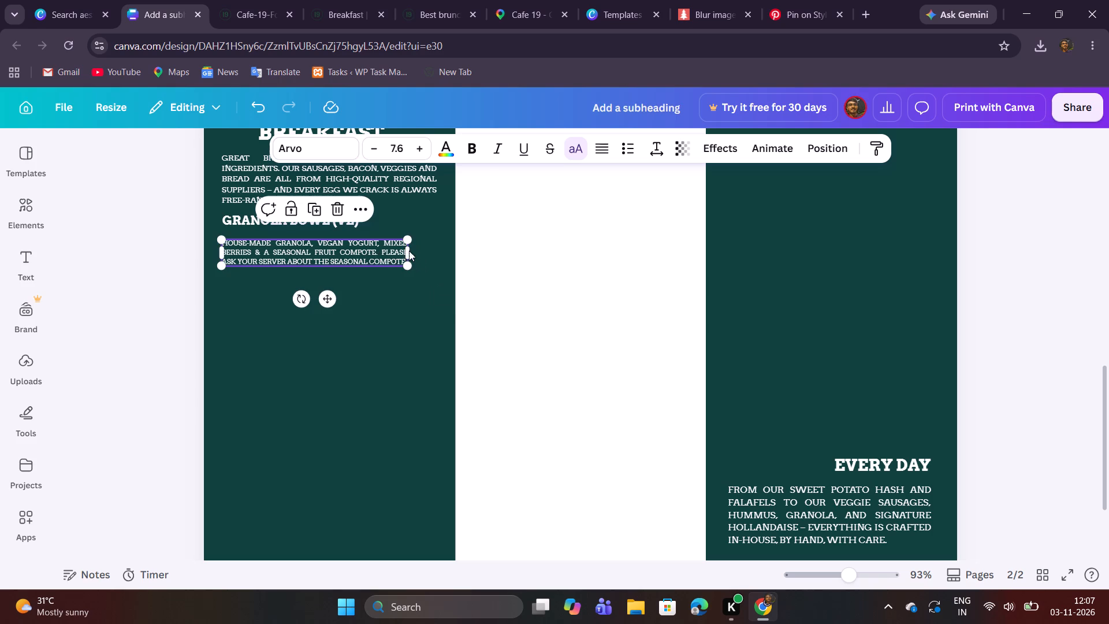
drag(409, 250, 438, 250)
click(394, 304)
Move the Granola Bowl description up slightly so the gaps above and below its heading are equal.
click(359, 259)
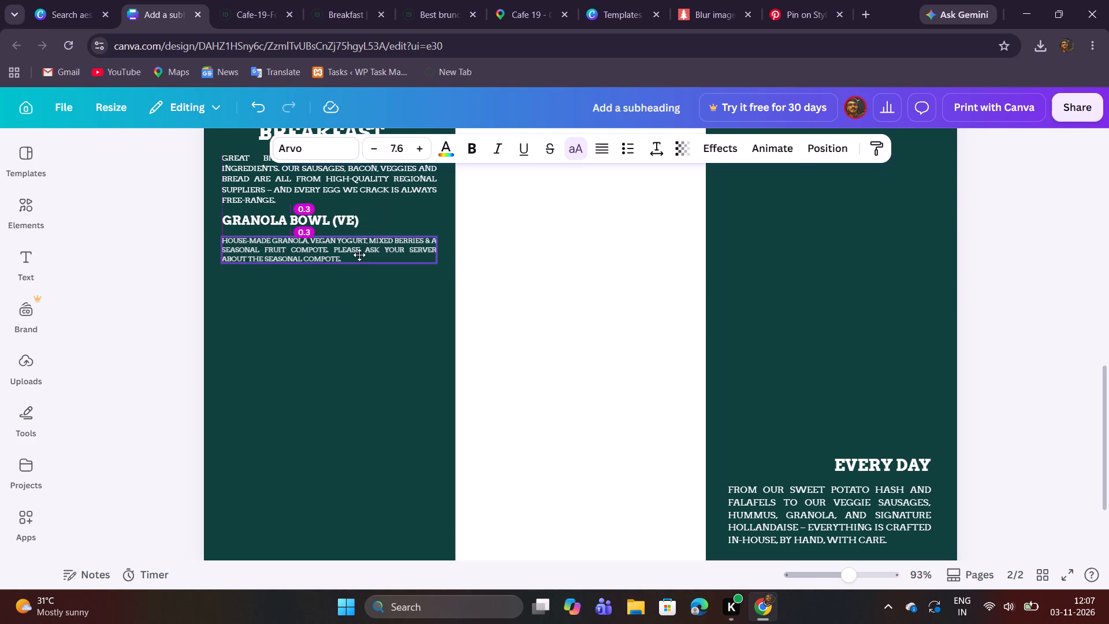
click(373, 303)
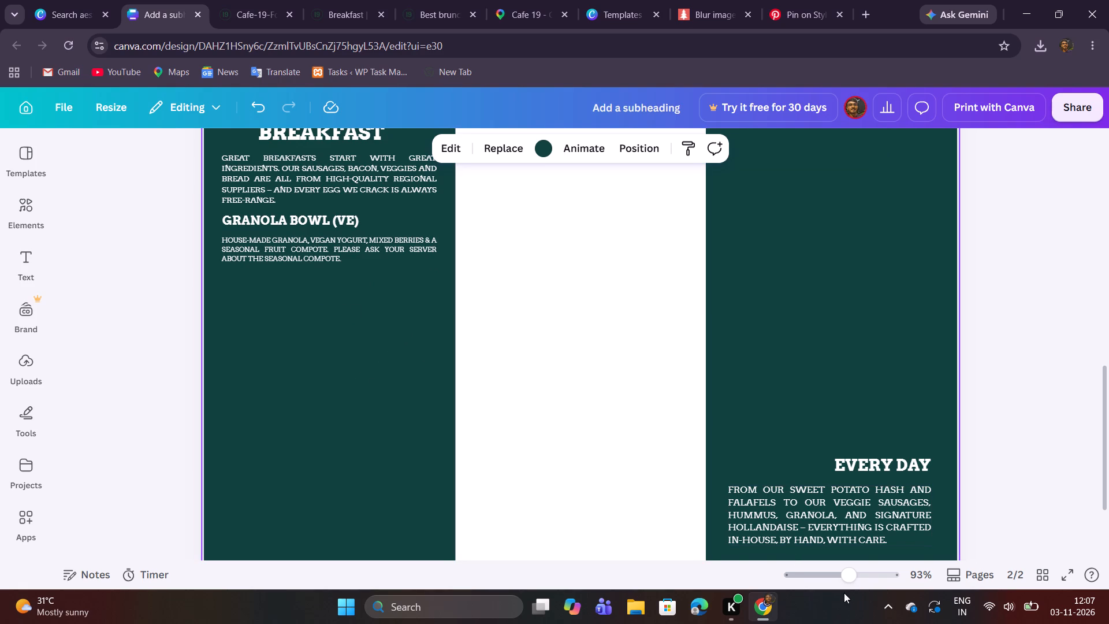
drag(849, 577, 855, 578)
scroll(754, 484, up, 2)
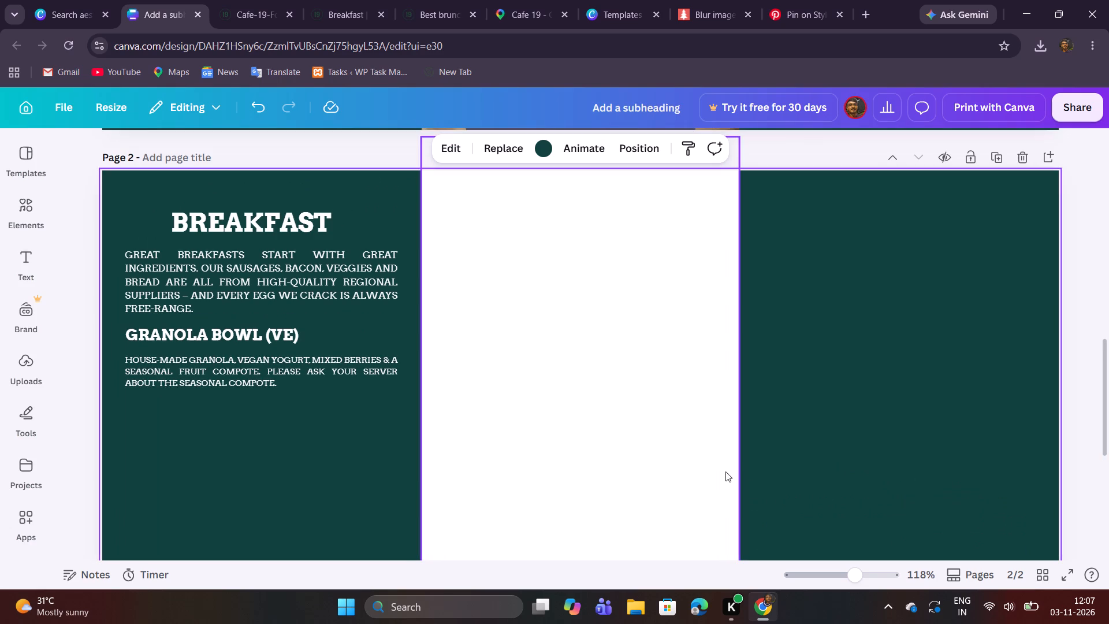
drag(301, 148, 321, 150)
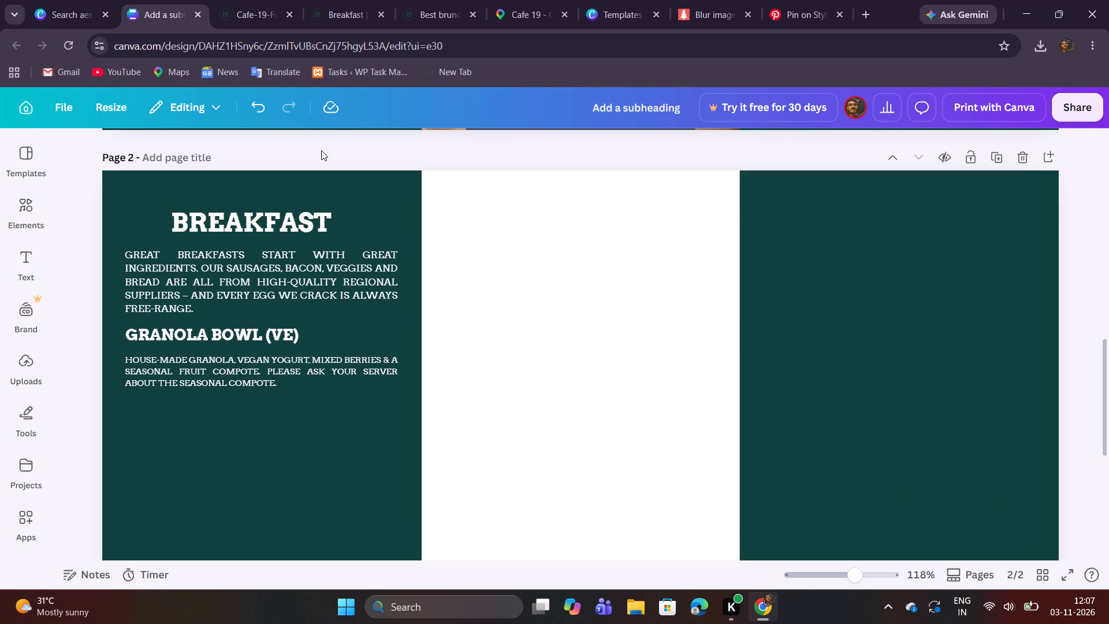
Duplicate the Granola Bowl (VE) heading, place the copy beside the original on the same line, and narrow its text box for the price.
scroll(321, 150, right, 1)
scroll(300, 221, right, 1)
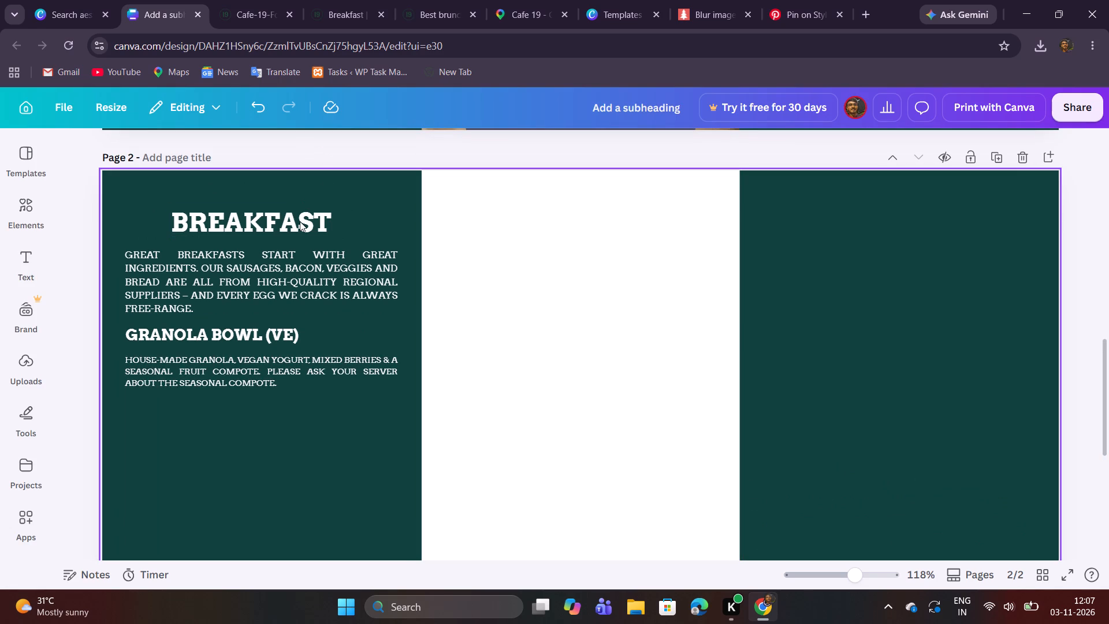
scroll(300, 221, right, 1)
click(174, 339)
click(213, 288)
drag(241, 396, 241, 396)
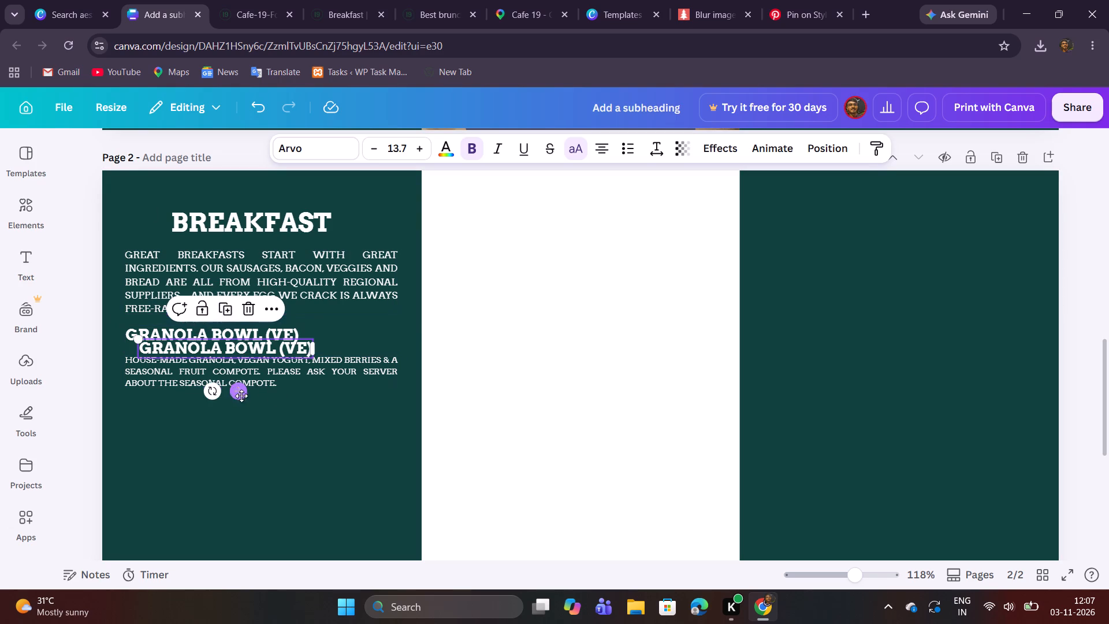
drag(241, 396, 423, 381)
drag(496, 332, 420, 322)
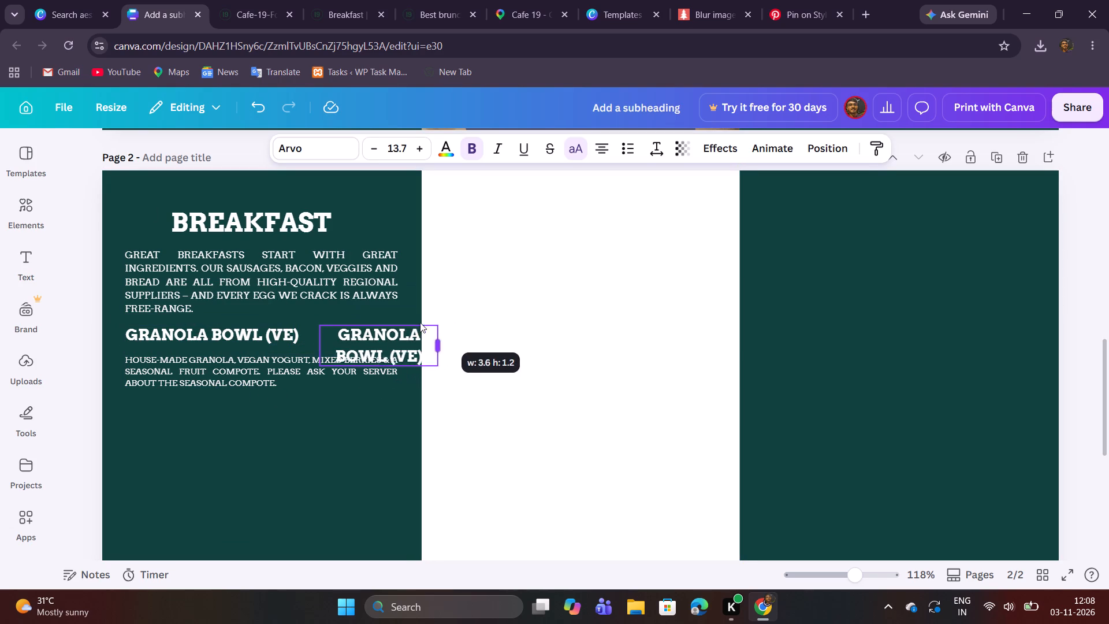
drag(420, 322, 410, 318)
double_click(363, 341)
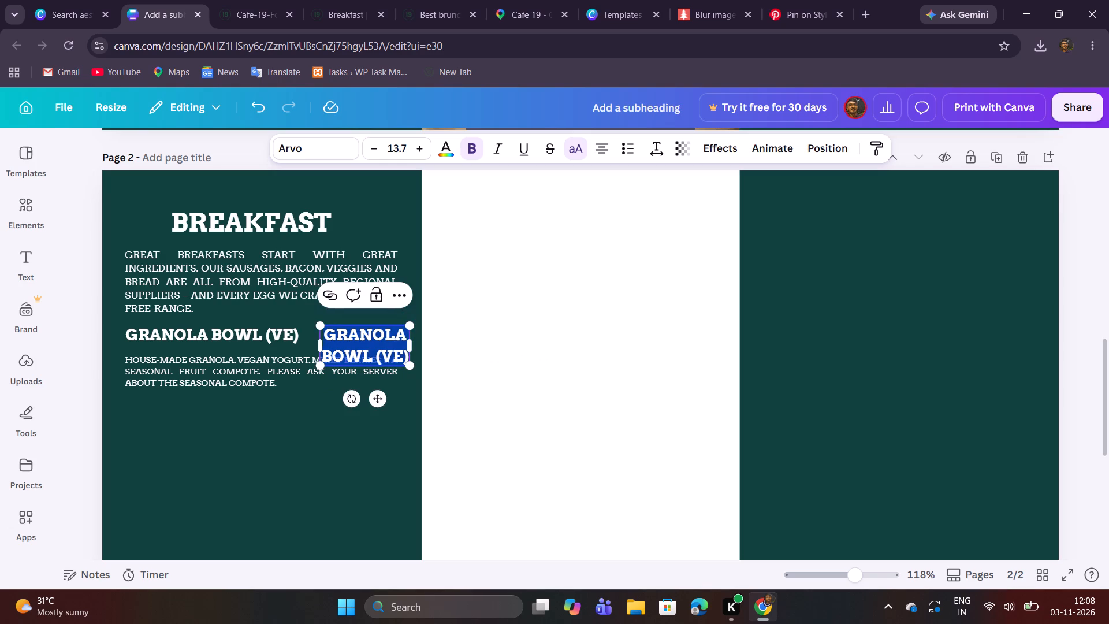
Copy the Granola Bowl price £8.00 from the cafe's menu PDF and replace the duplicated heading's text with it in Canva.
click(219, 0)
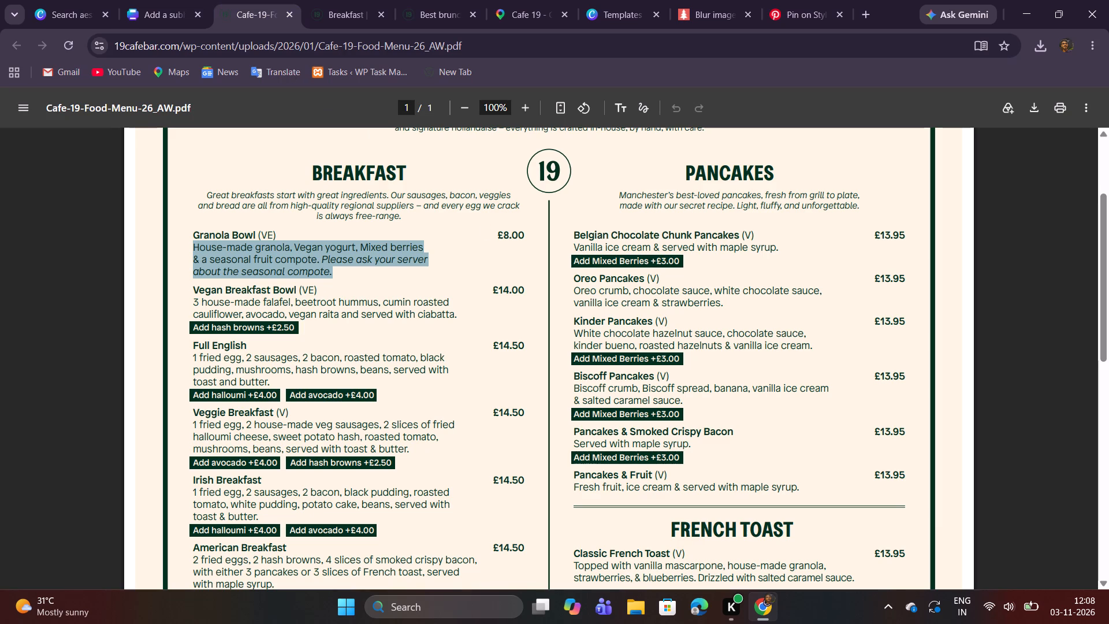
double_click(500, 240)
drag(496, 236, 522, 236)
right_click(513, 235)
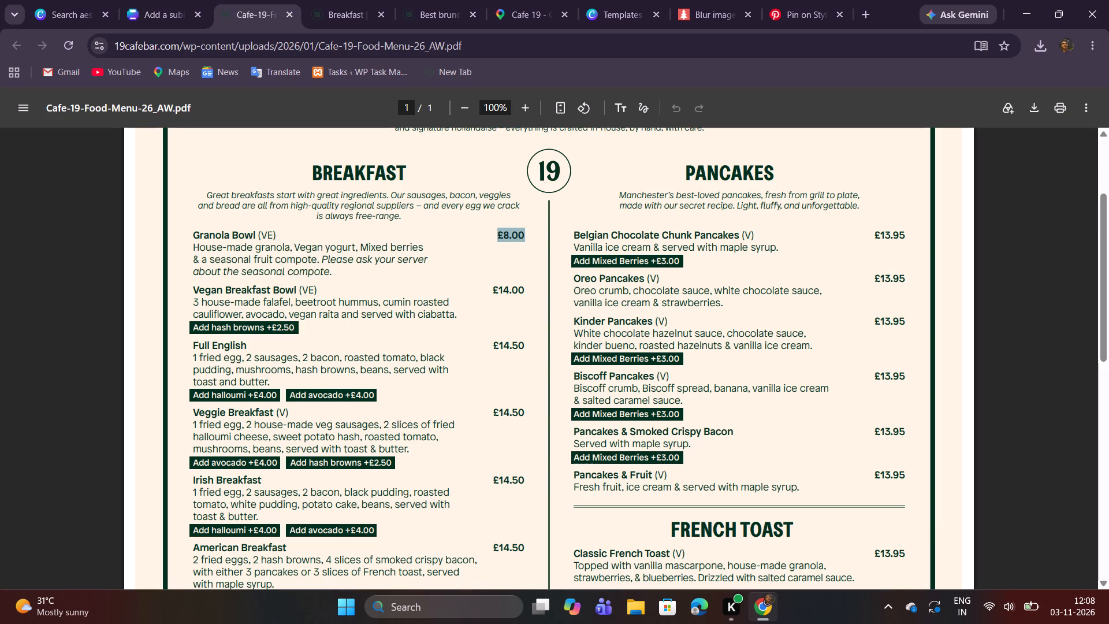
click(567, 257)
click(170, 0)
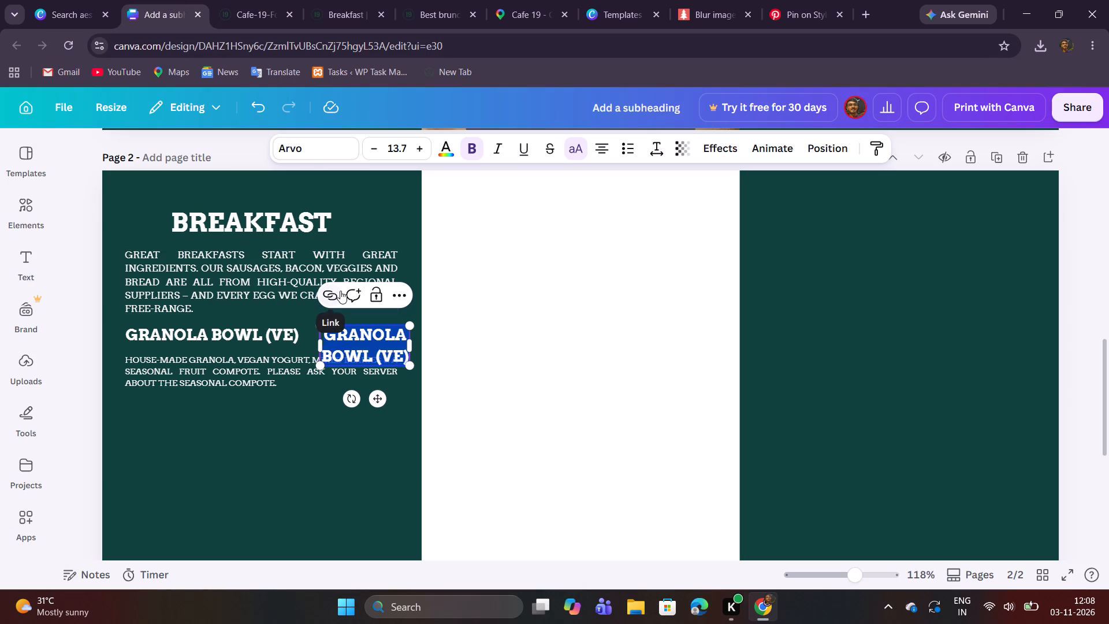
key(ctrl+v)
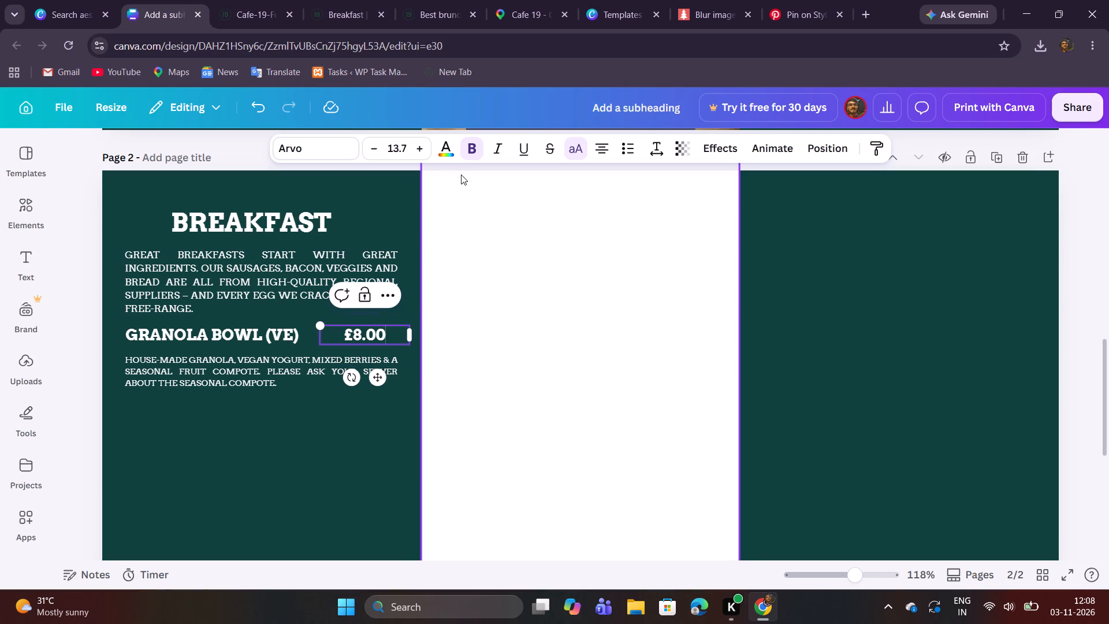
Search the text colours for gold and recolour the £8.00 price with the golden yellow of the Four-layered Cake palette.
click(451, 154)
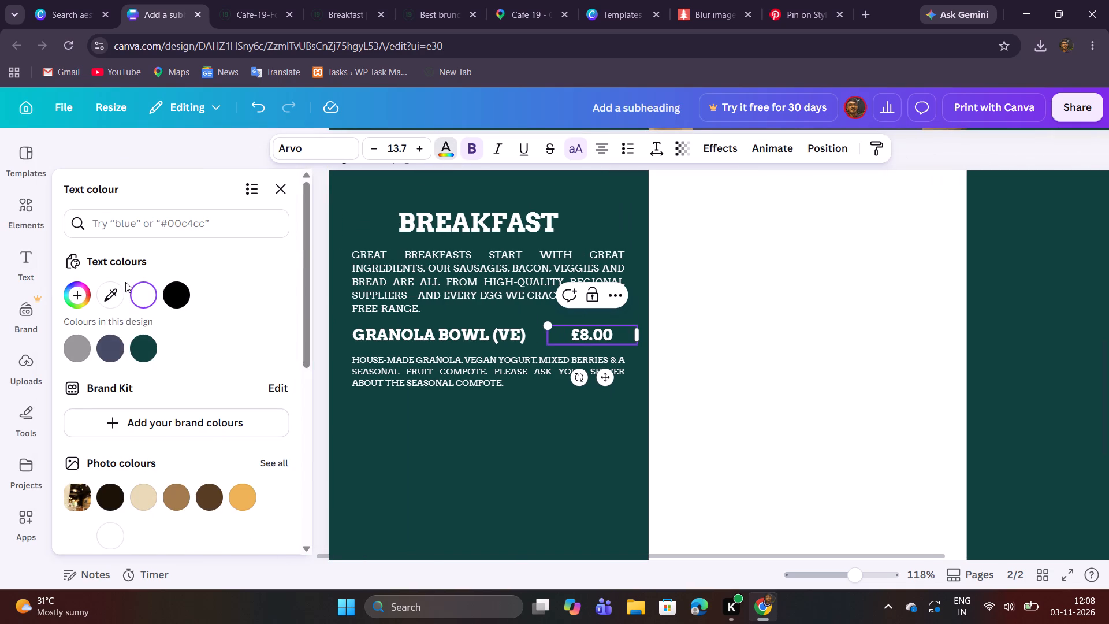
click(135, 233)
text(gold)
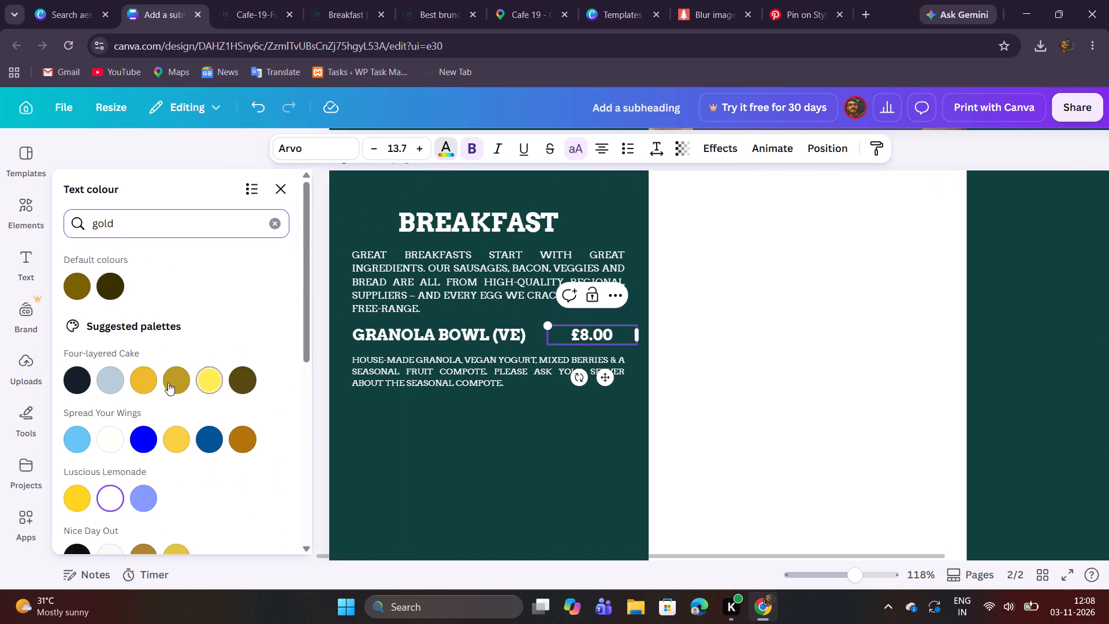
click(134, 384)
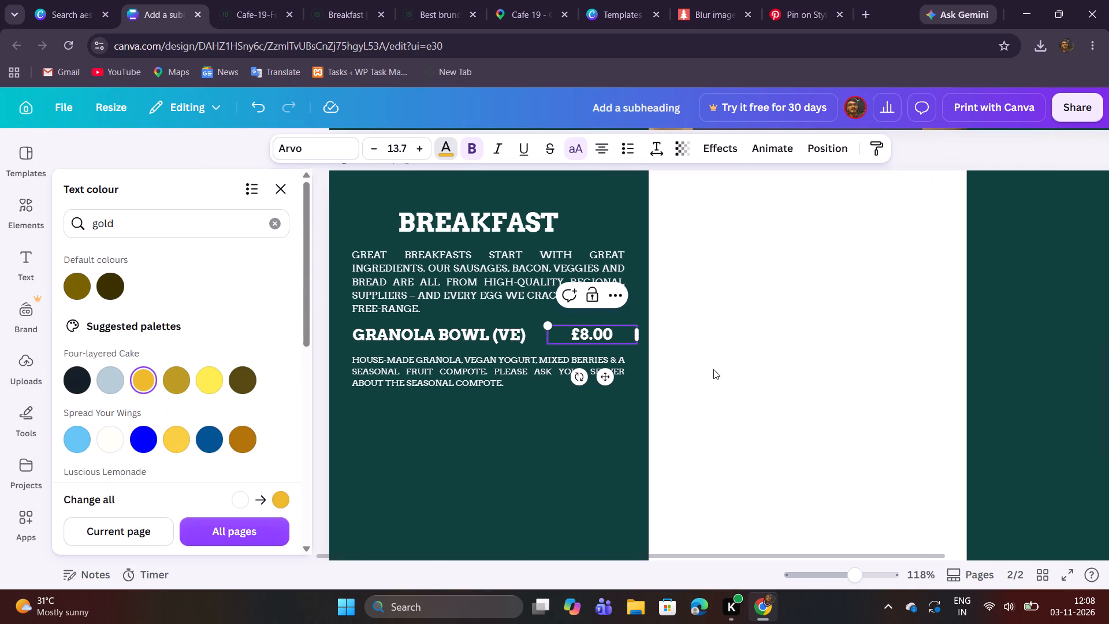
drag(613, 339, 571, 337)
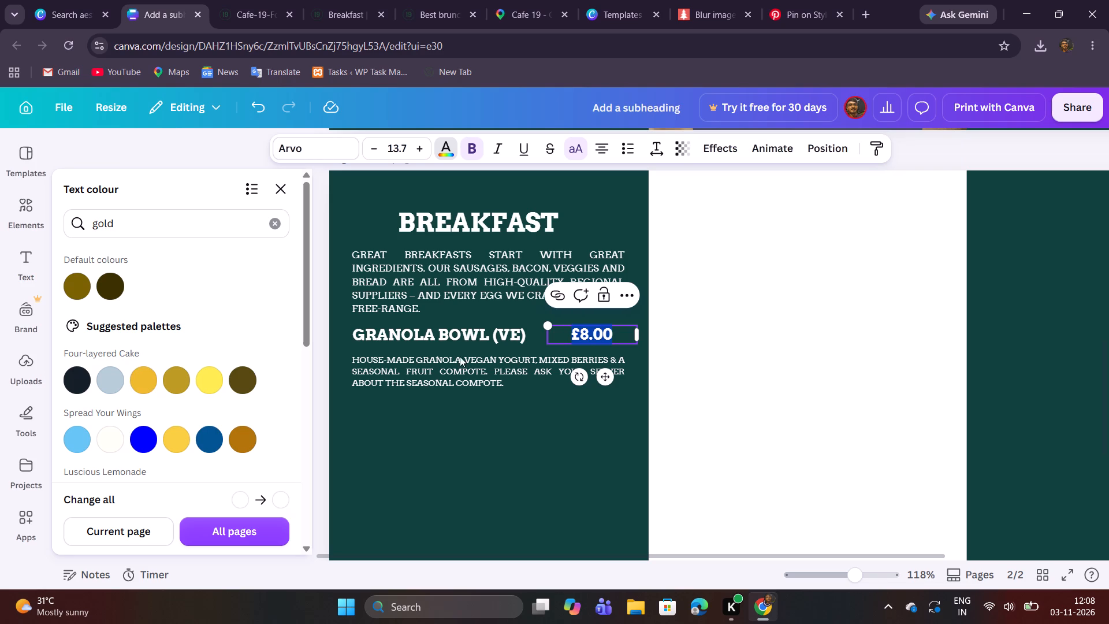
click(143, 380)
click(494, 469)
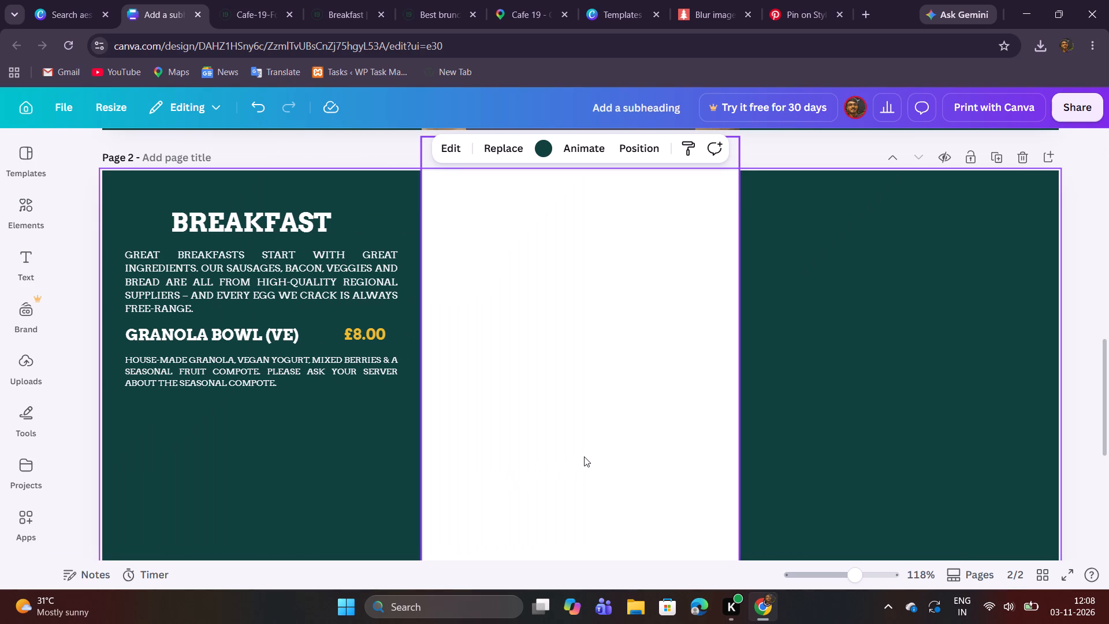
click(358, 324)
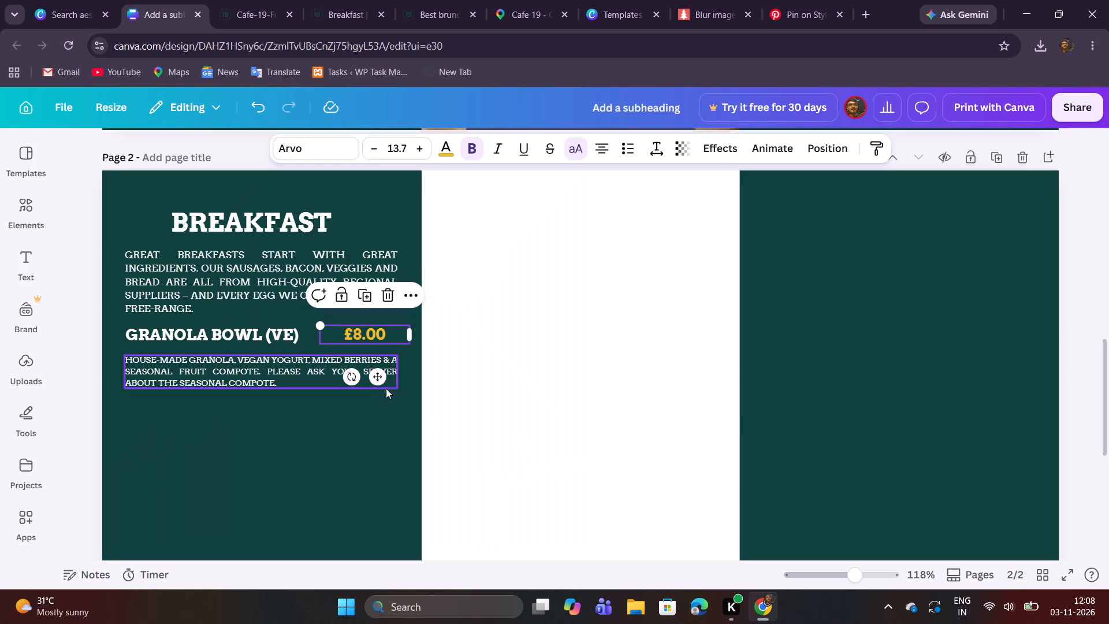
click(364, 445)
Copy the item name Vegan Breakfast Bowl (VE) from the Breakfast section of the cafe's menu PDF.
scroll(353, 432, down, 1)
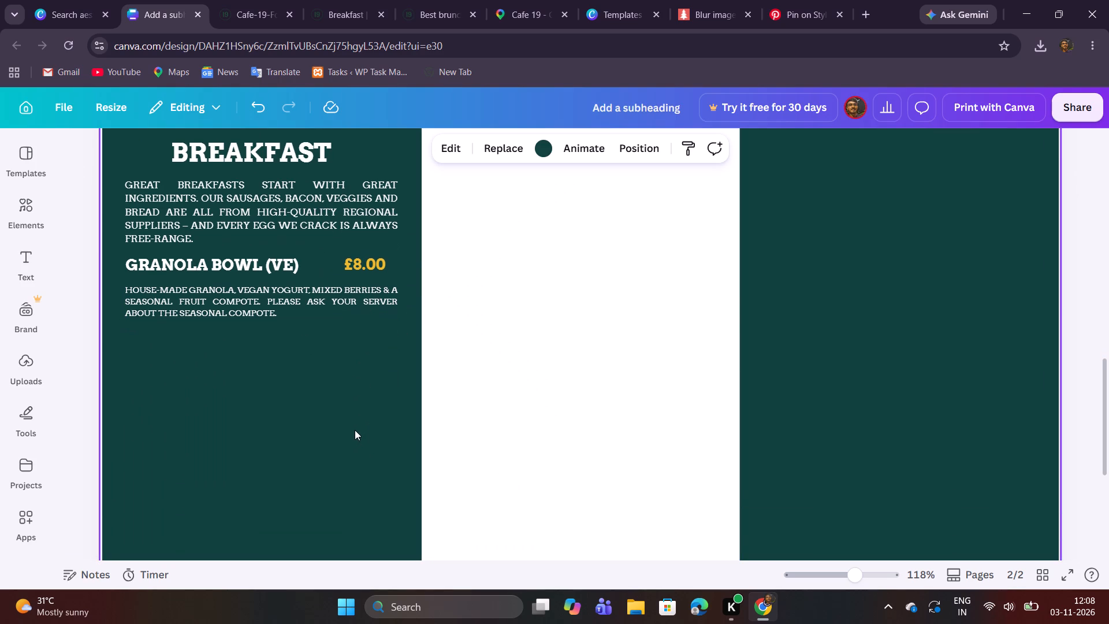
scroll(362, 382, down, 1)
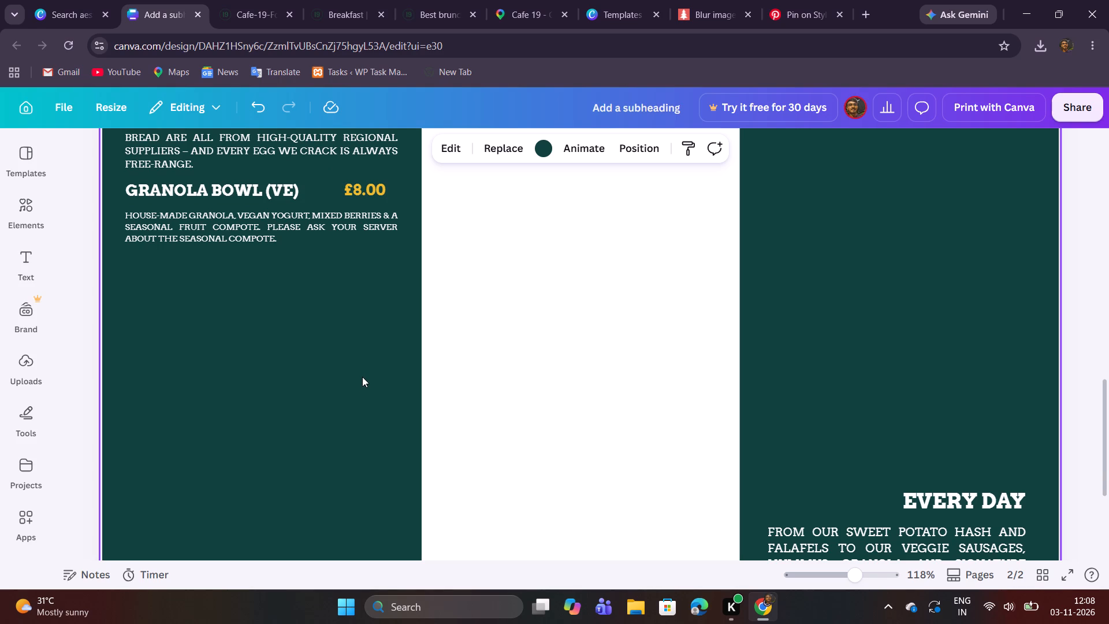
scroll(366, 375, up, 1)
click(224, 16)
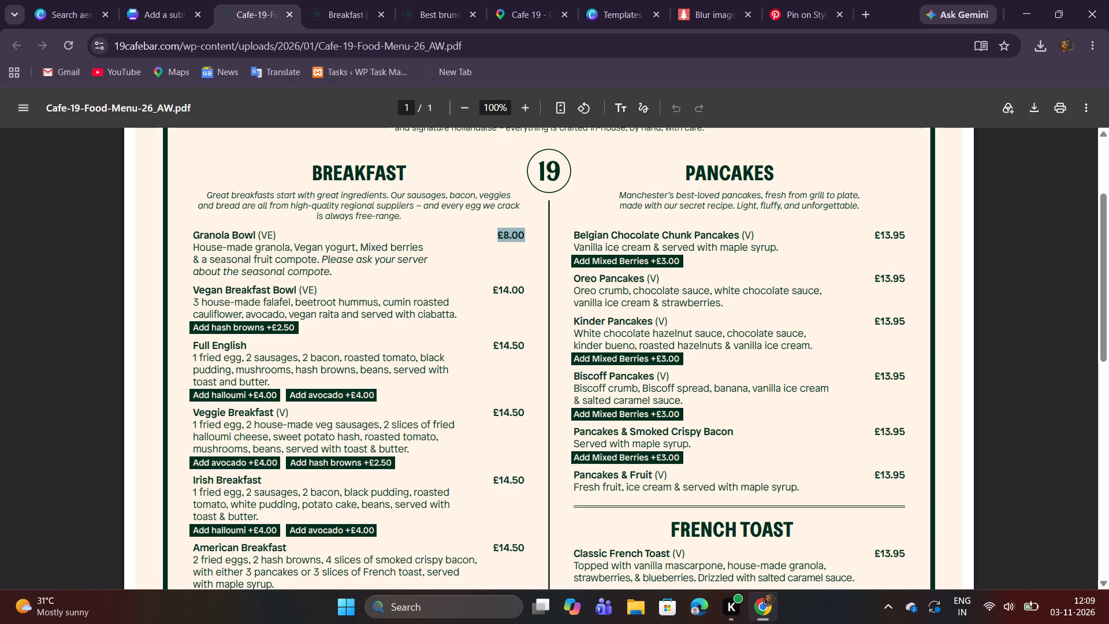
drag(195, 292, 214, 293)
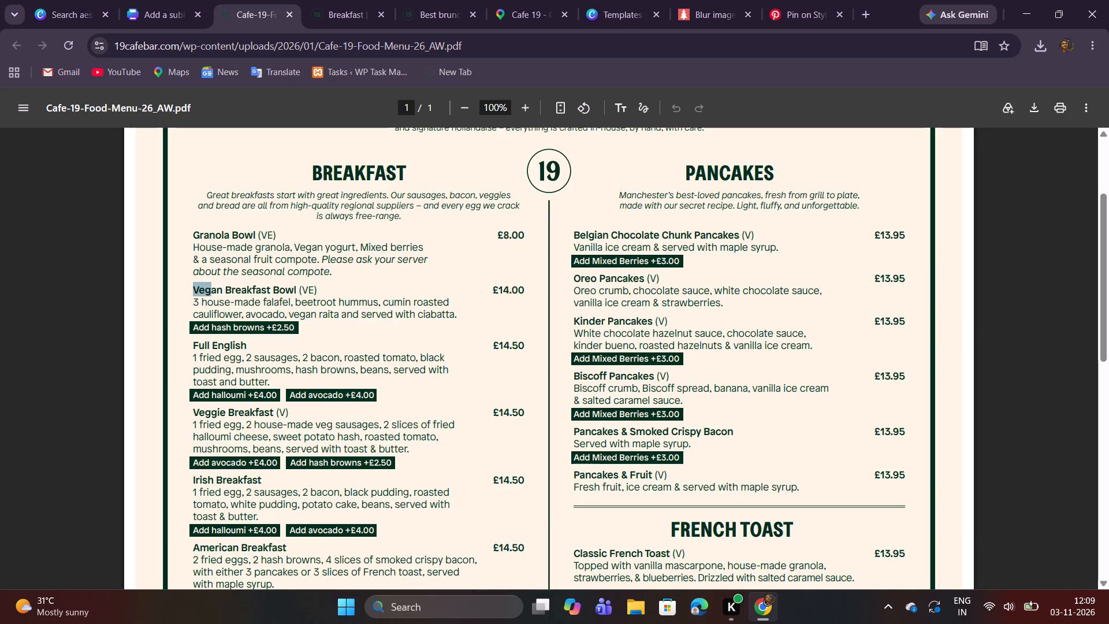
drag(214, 293, 317, 289)
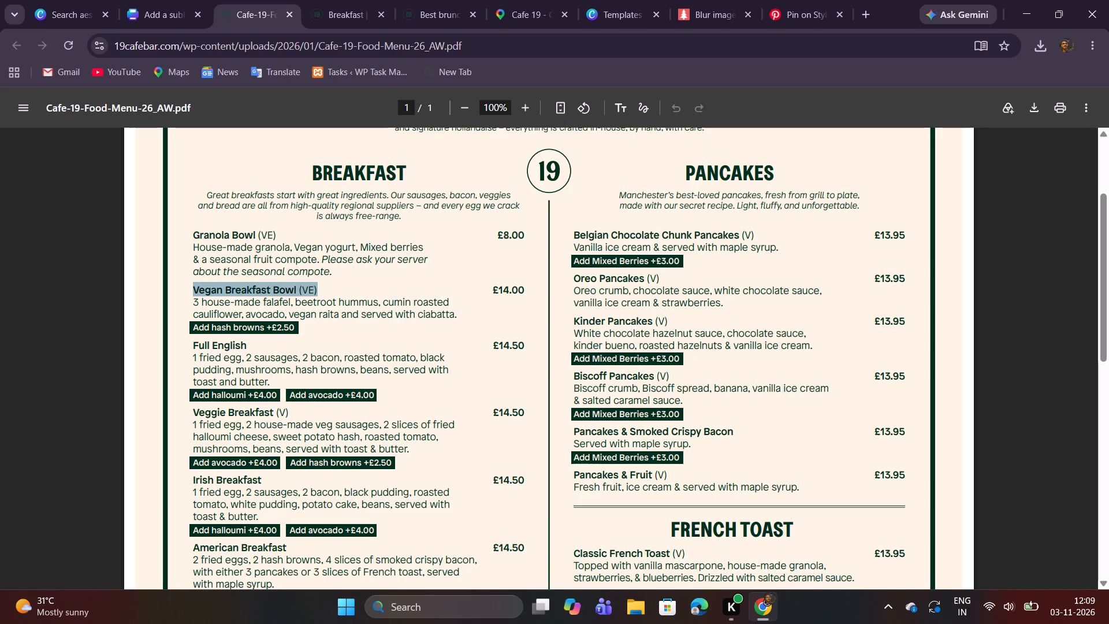
key(ctrl+c)
key(ctrl+c)
In the Canva design, duplicate the Granola Bowl heading, price and description together and place the copies directly below, aligned with the originals.
click(161, 2)
drag(241, 342, 249, 266)
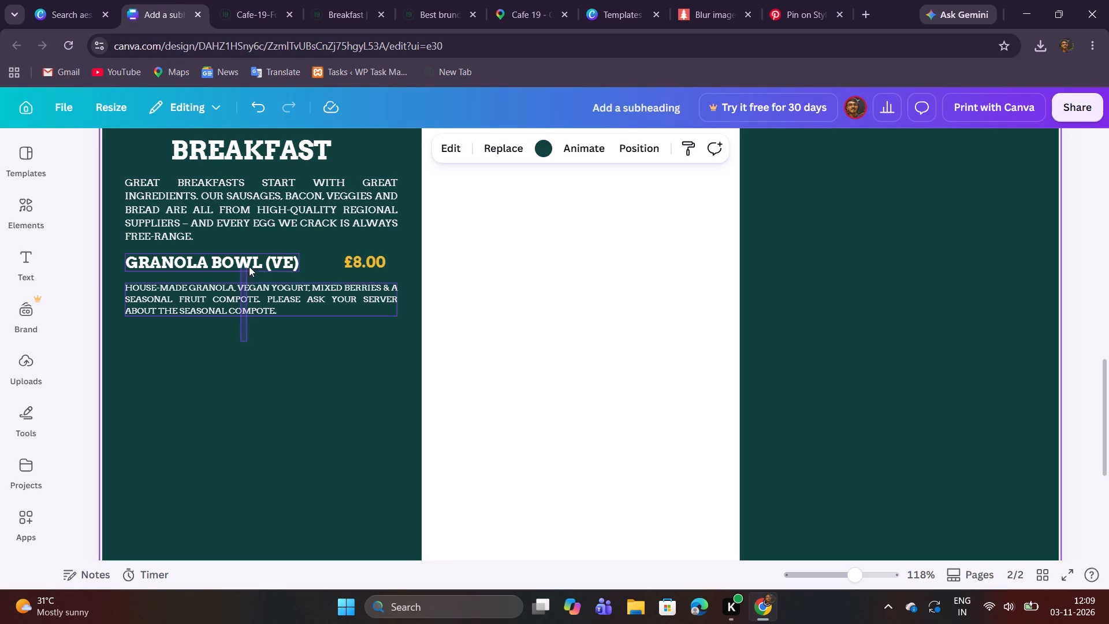
drag(249, 266, 352, 260)
click(278, 225)
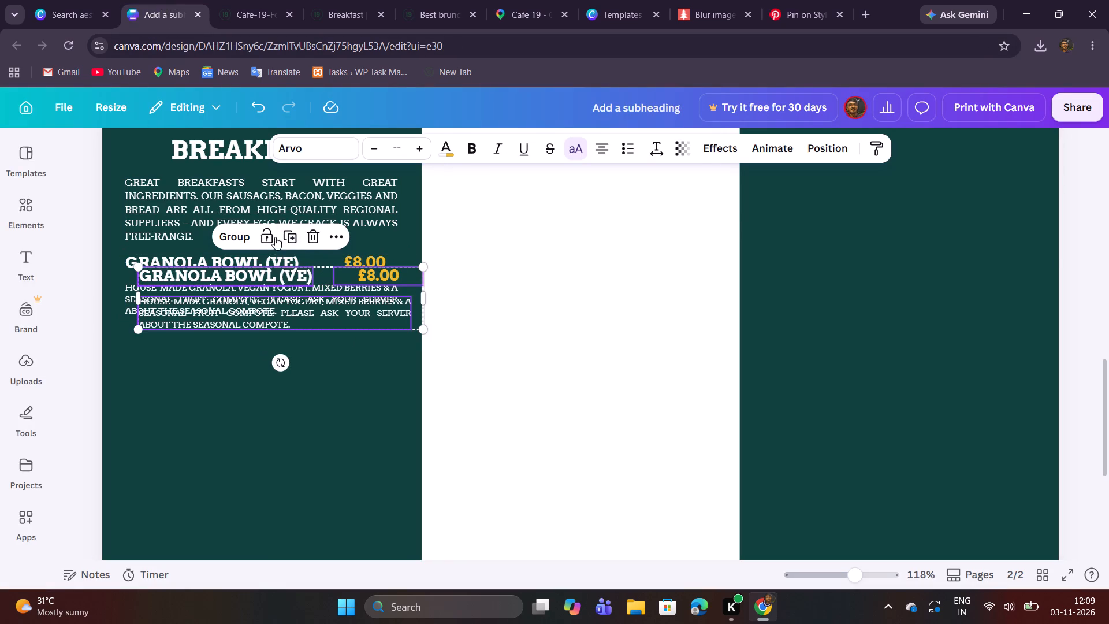
drag(278, 296, 265, 359)
click(201, 427)
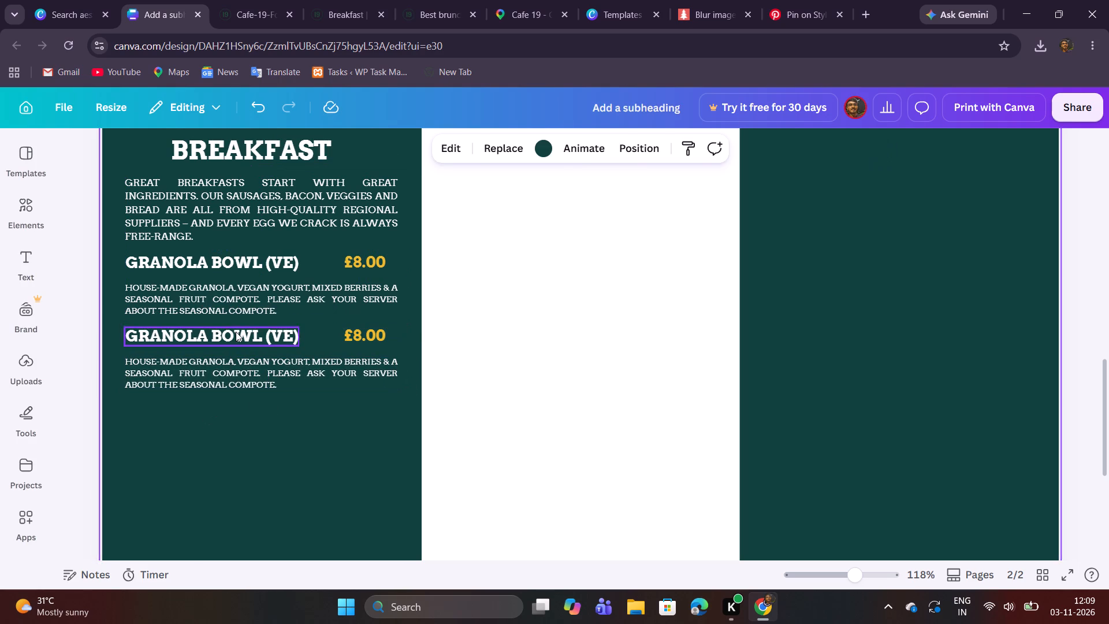
Replace the duplicated heading's text with the copied name Vegan Breakfast Bowl (VE).
double_click(236, 329)
key(ctrl+v)
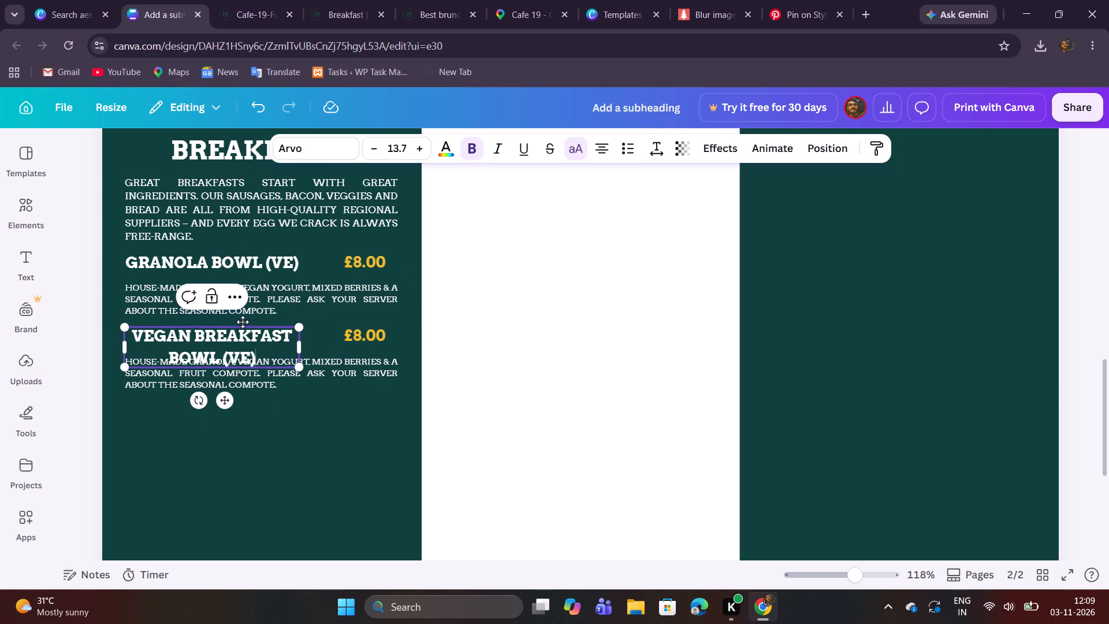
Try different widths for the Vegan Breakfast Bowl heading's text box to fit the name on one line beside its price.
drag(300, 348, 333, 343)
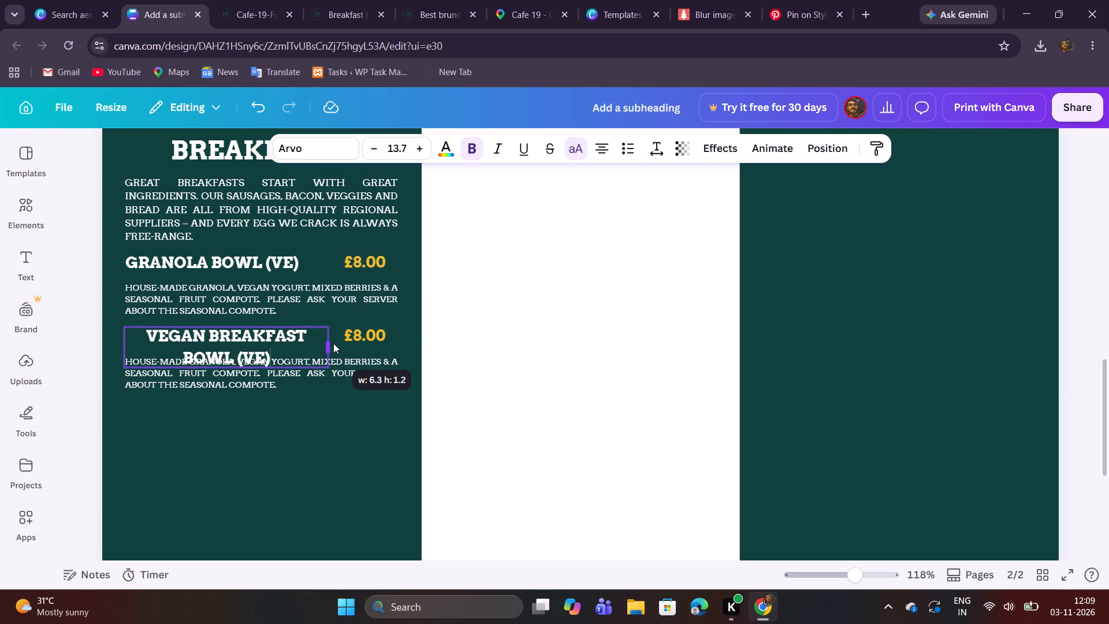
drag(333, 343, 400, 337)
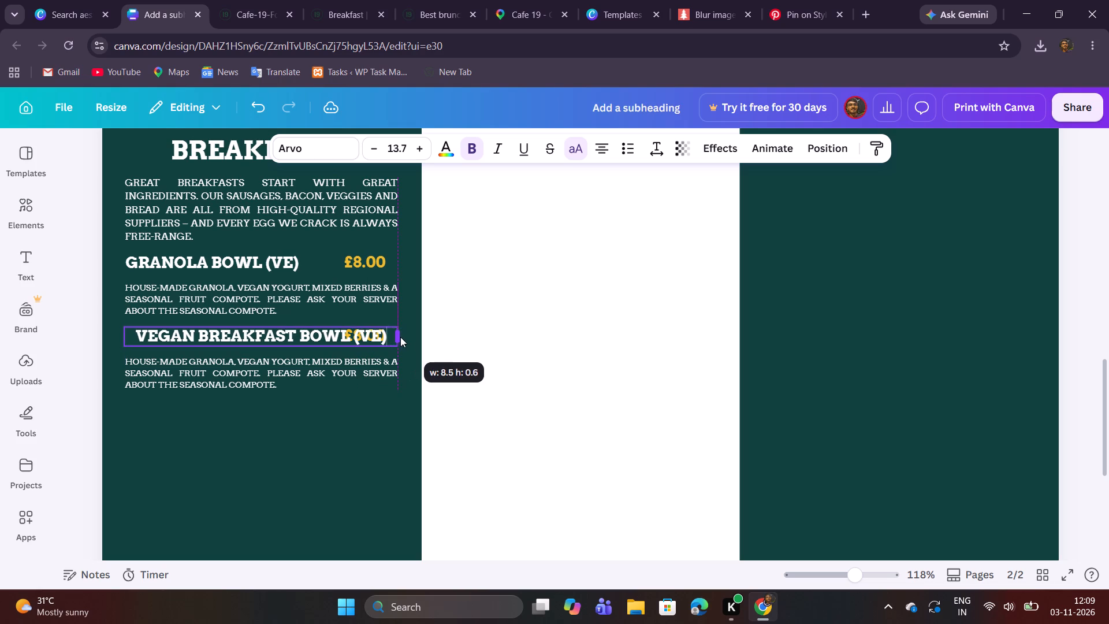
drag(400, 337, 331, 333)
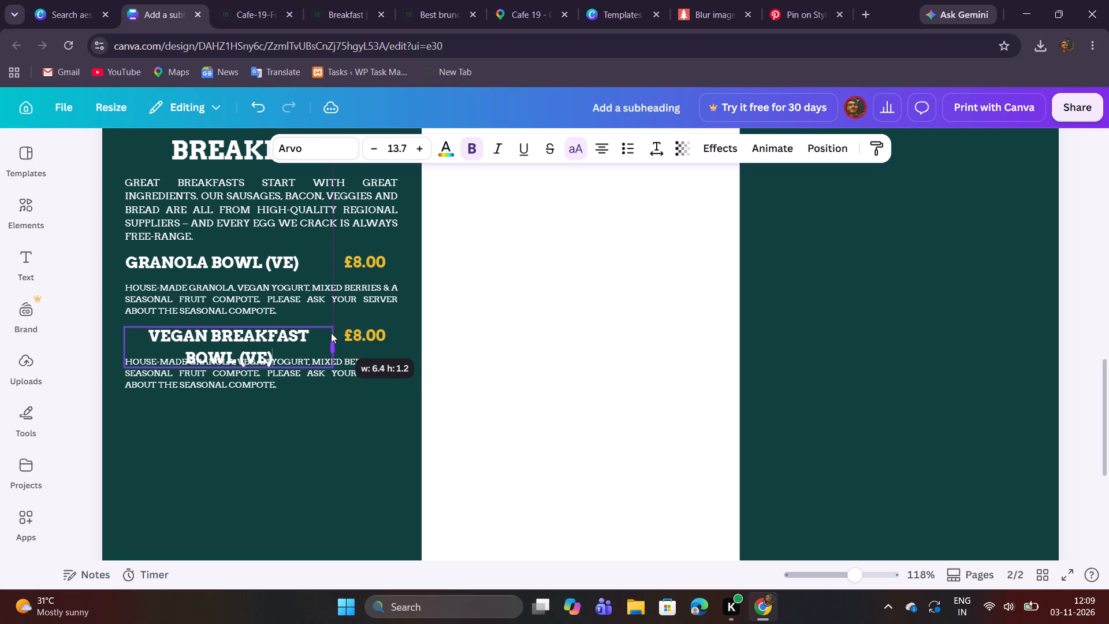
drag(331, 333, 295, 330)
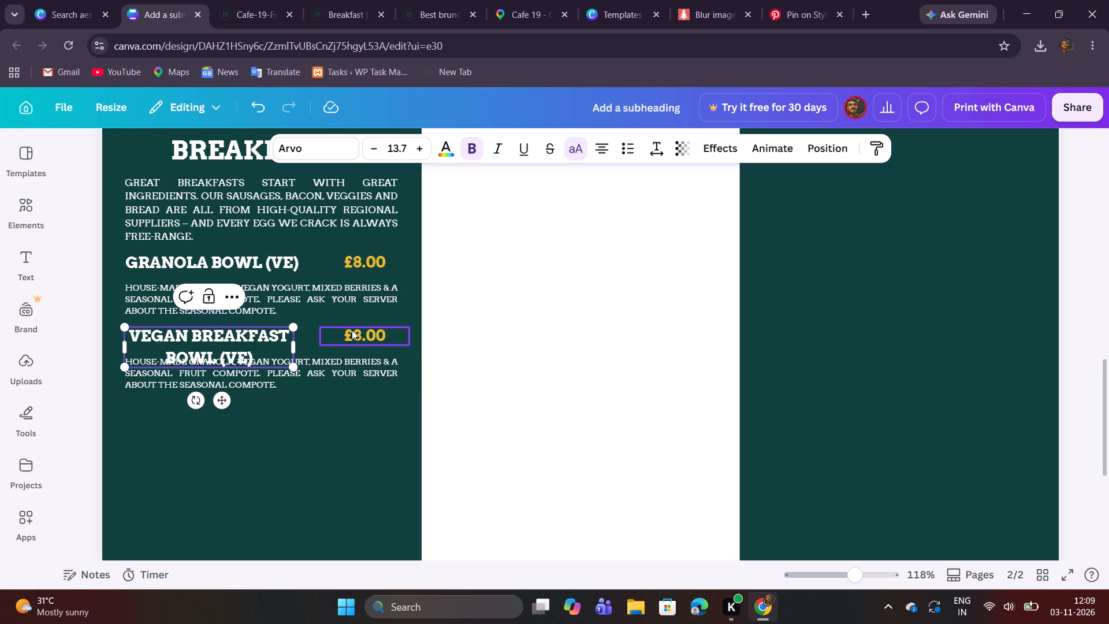
Scale the Granola Bowl heading down to size 11.9, keeping its left edge aligned with the intro paragraph.
click(291, 263)
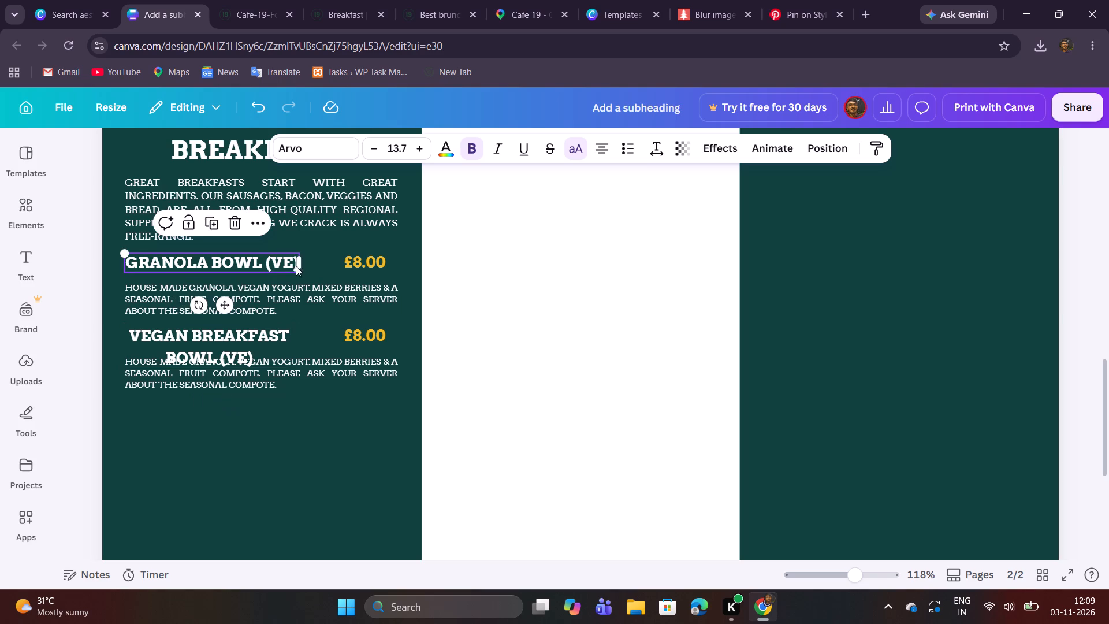
drag(299, 273, 283, 270)
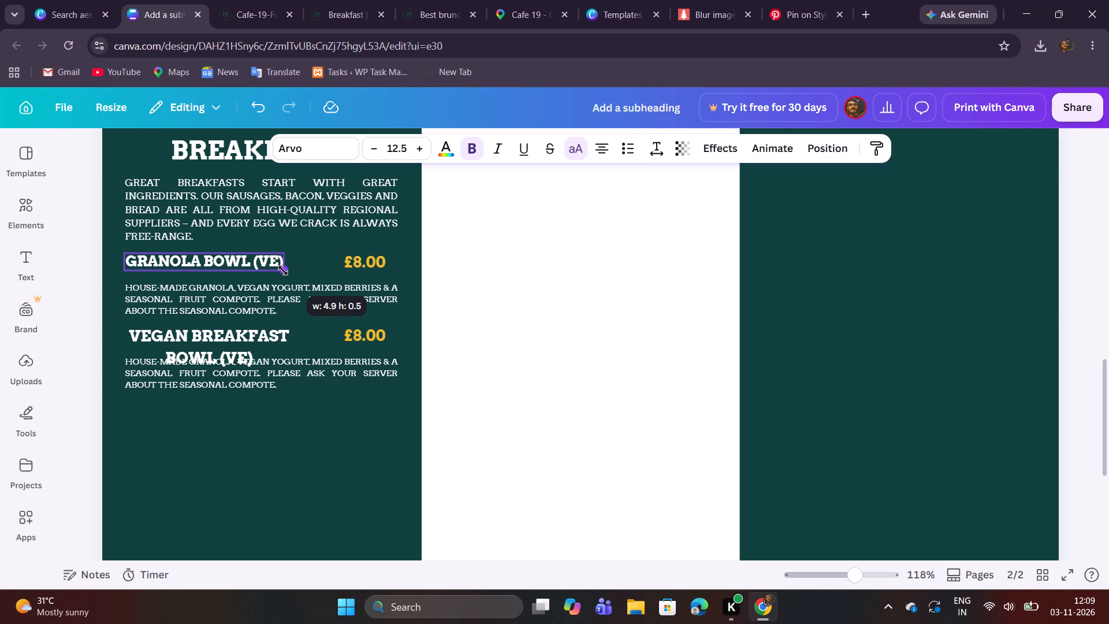
drag(283, 270, 276, 269)
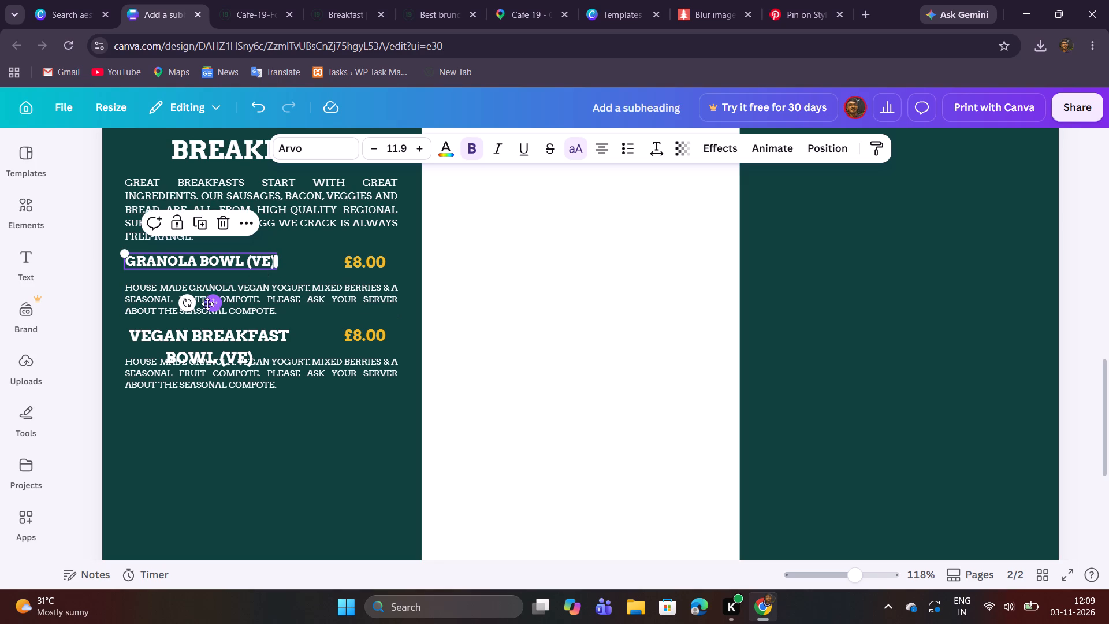
click(212, 305)
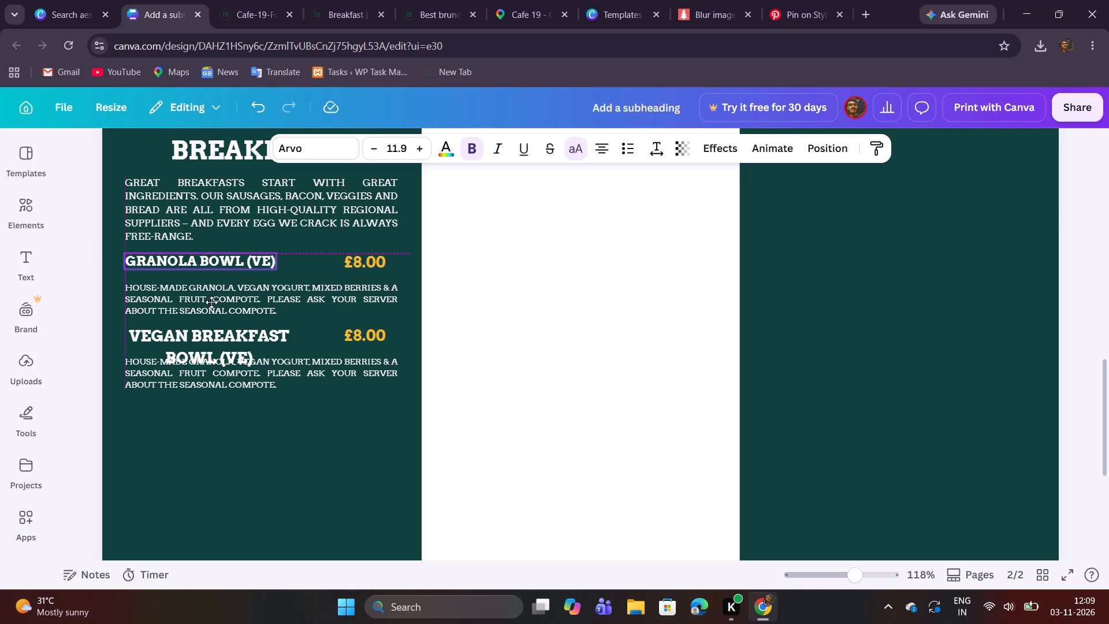
click(264, 265)
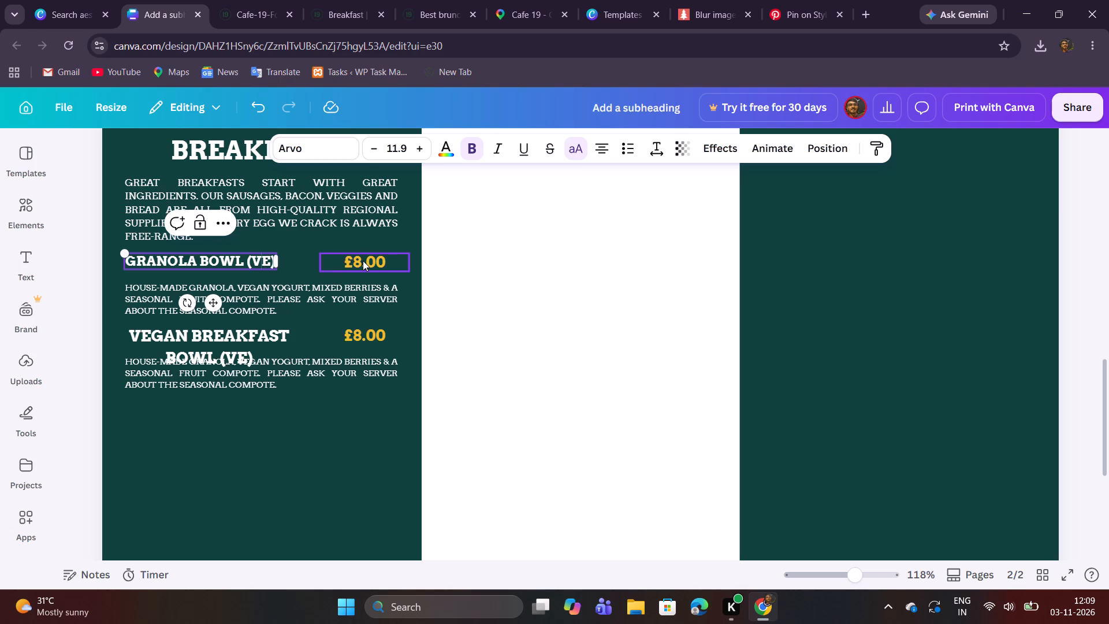
Set the Granola Bowl price's font size to 11.9 to match its heading.
click(363, 261)
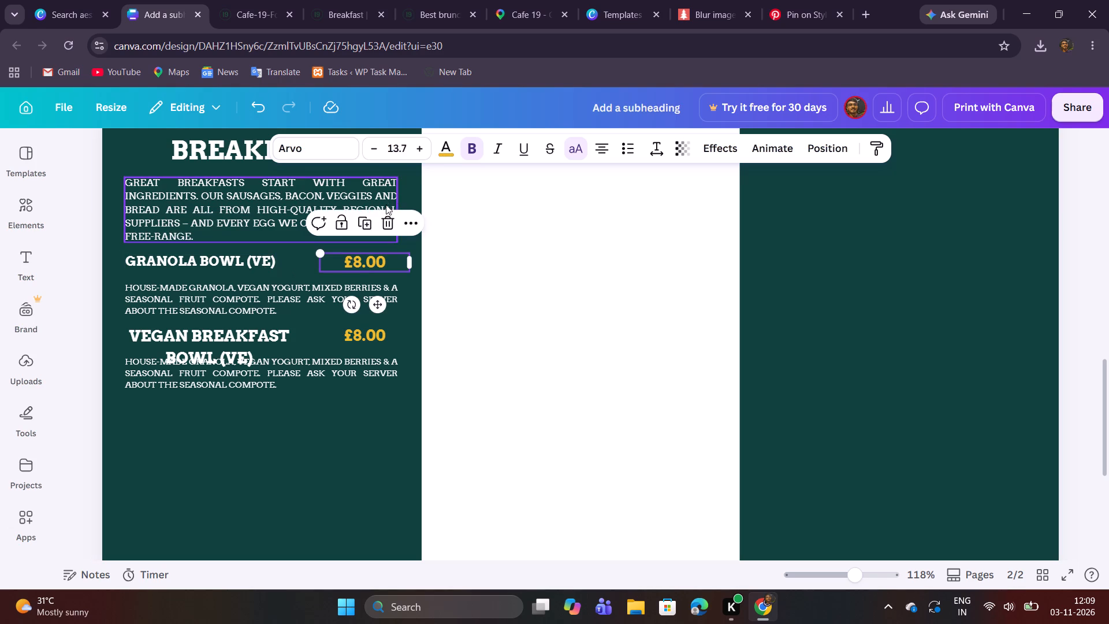
double_click(399, 150)
text(11.9)
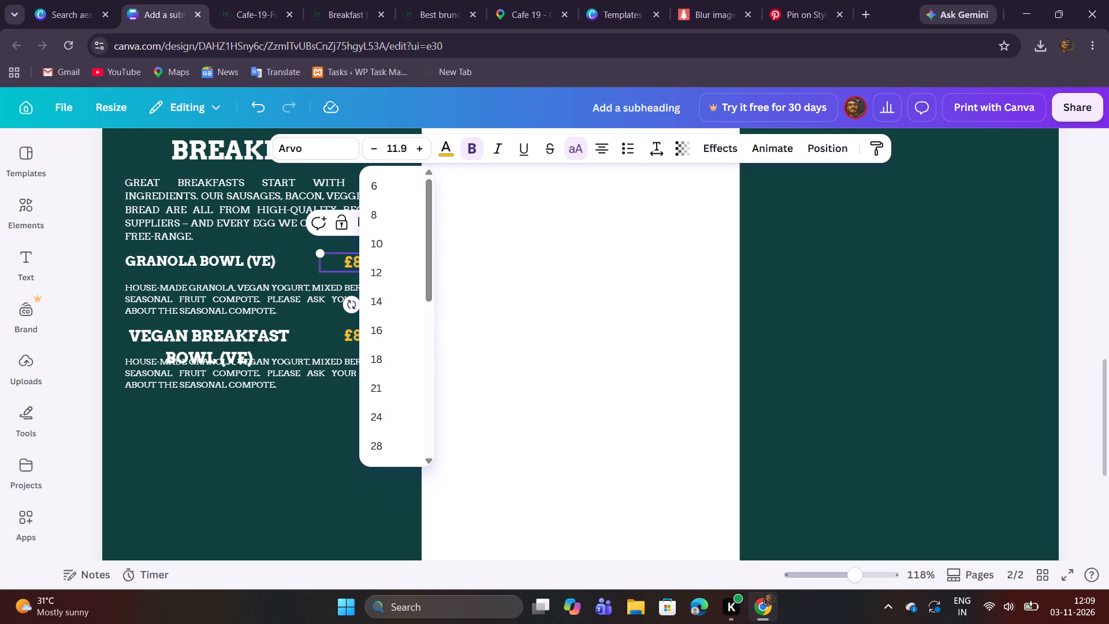
click(515, 244)
click(385, 259)
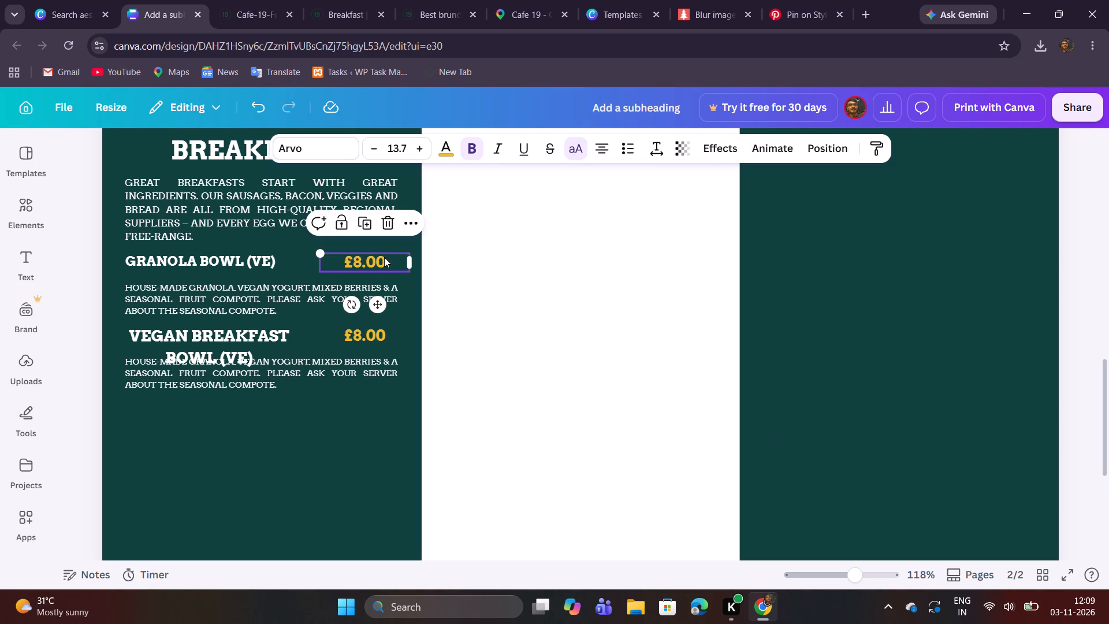
double_click(399, 145)
text(11.9)
key(Return)
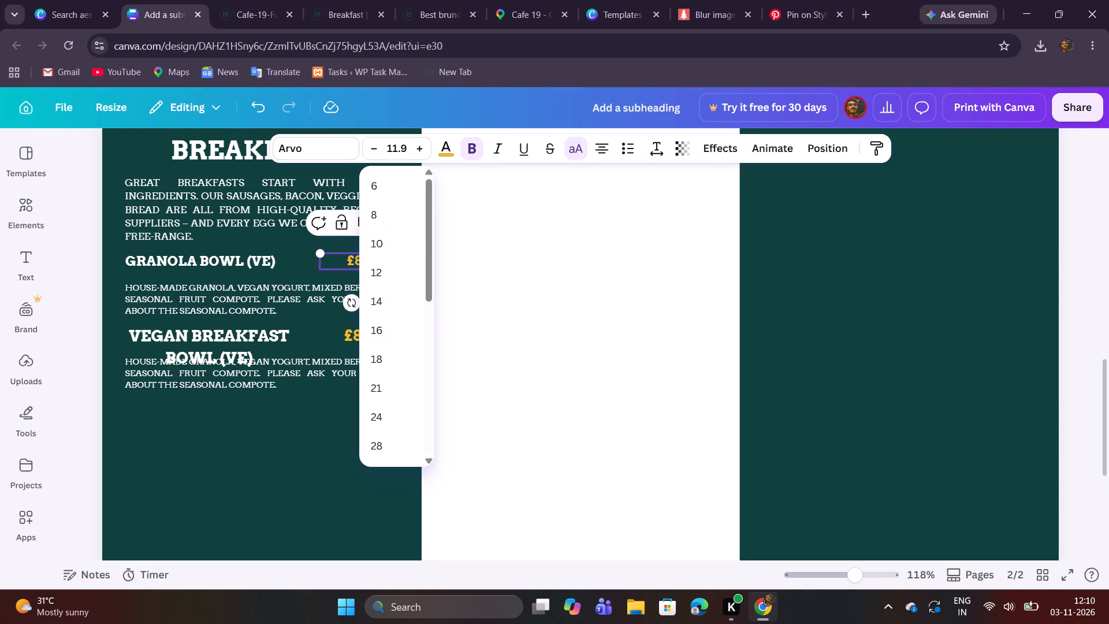
click(340, 417)
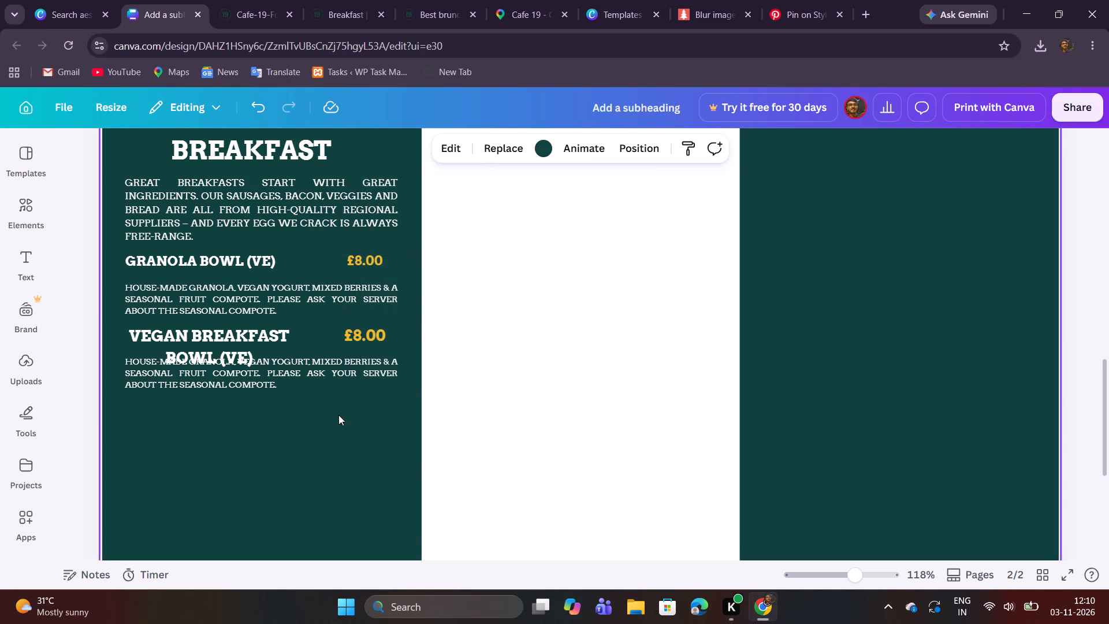
Nudge the Granola Bowl price vertically to line it up with its heading.
click(379, 257)
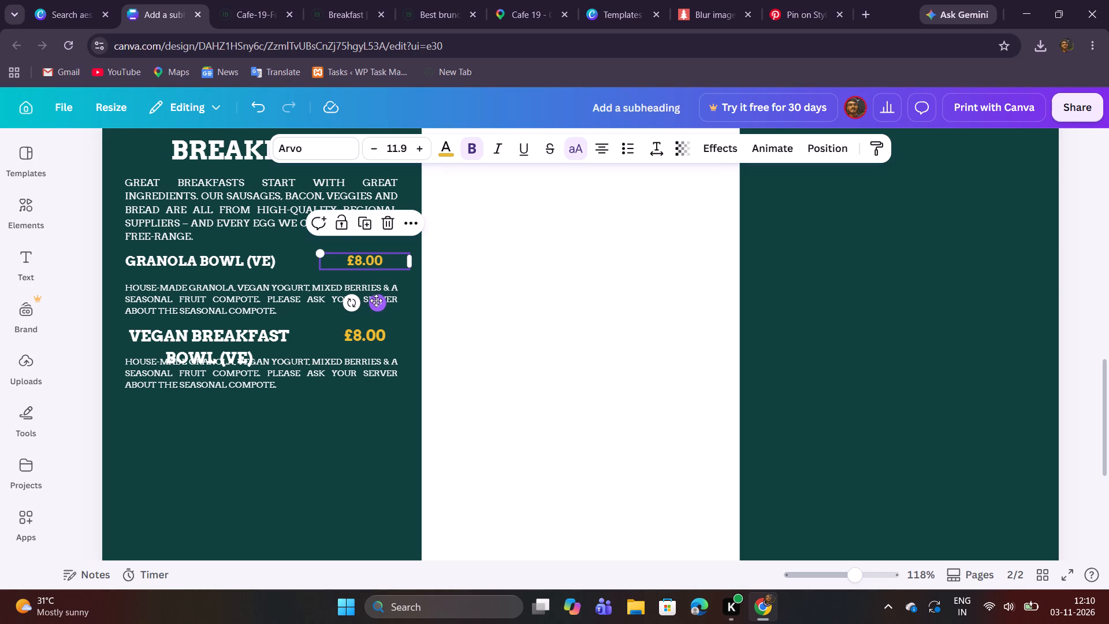
click(379, 303)
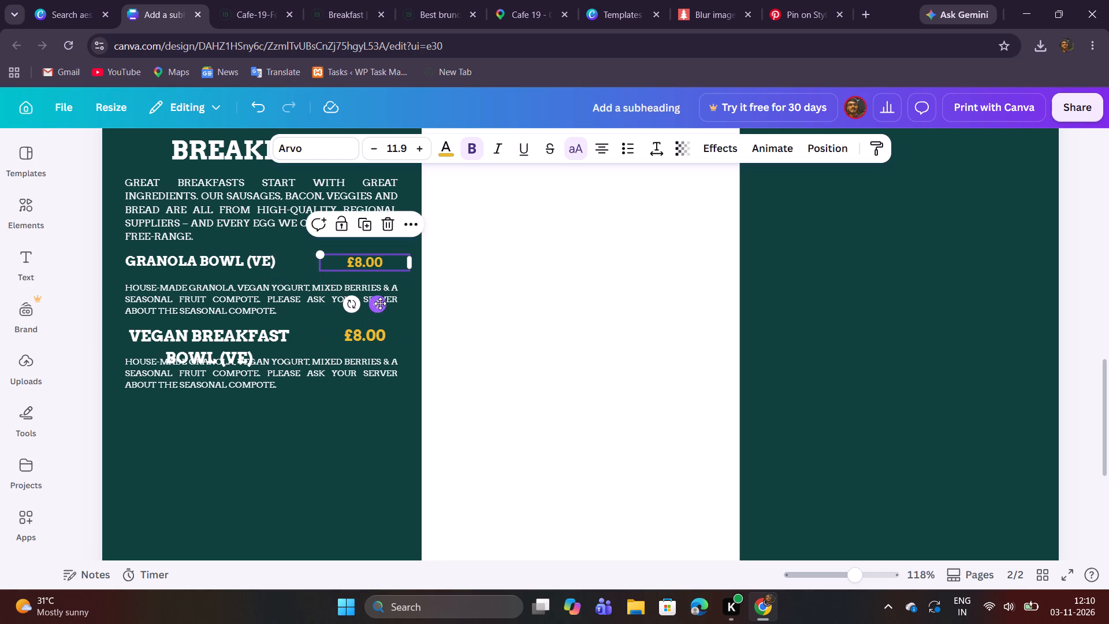
click(400, 321)
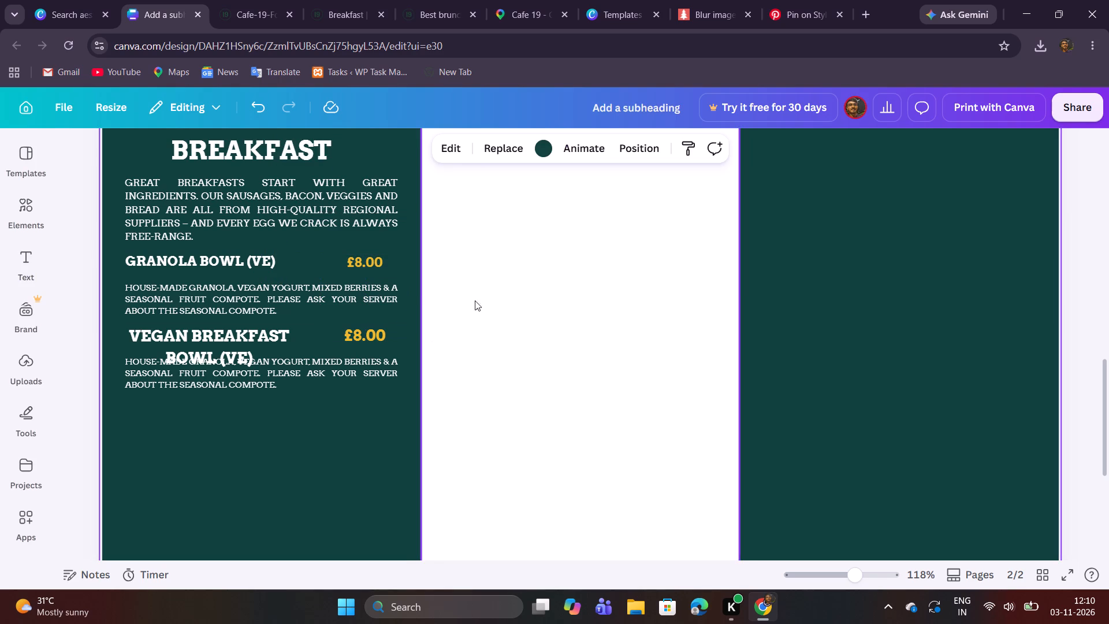
click(370, 262)
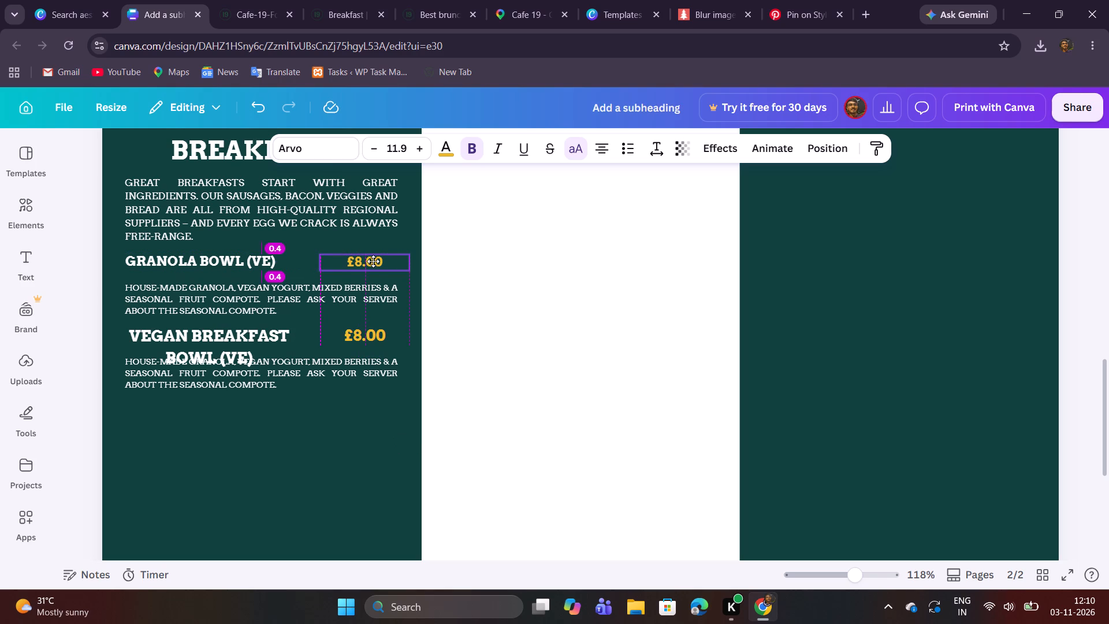
click(392, 246)
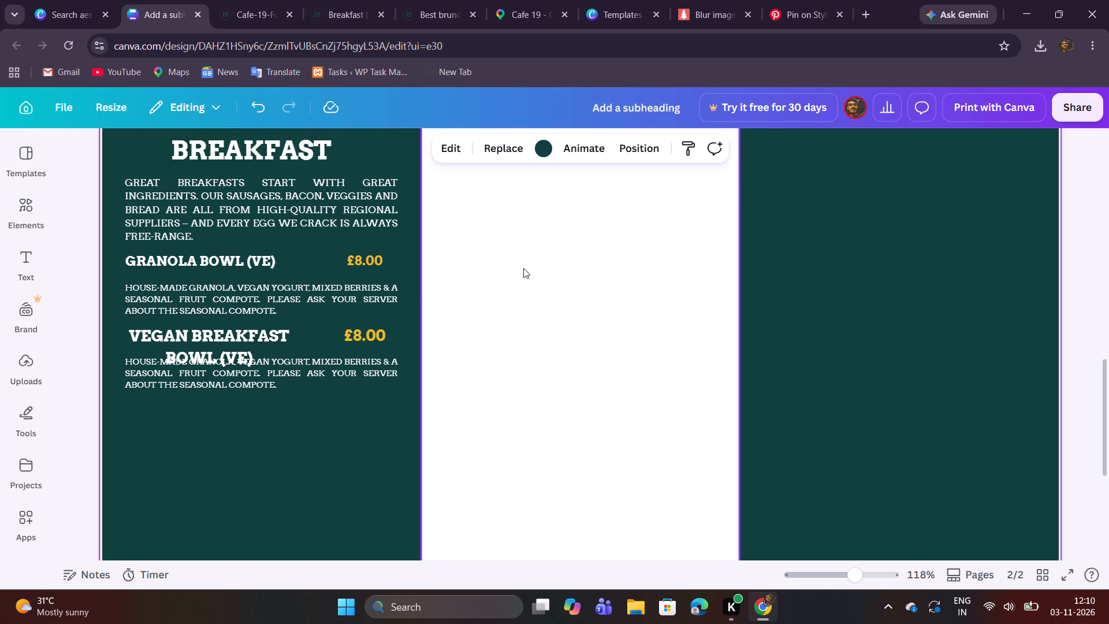
click(375, 262)
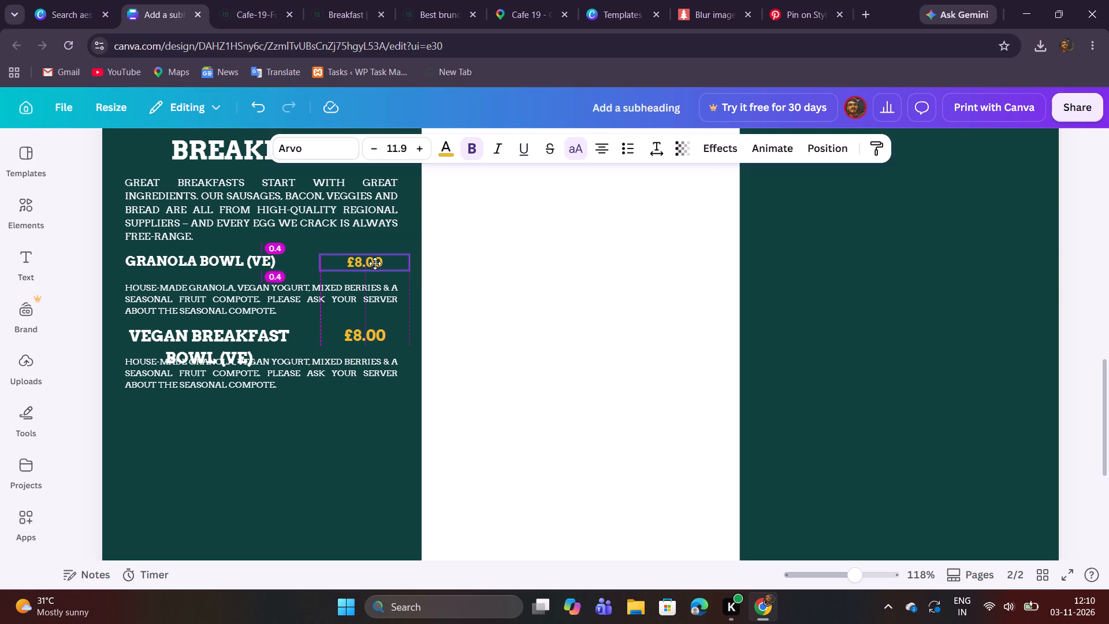
click(392, 361)
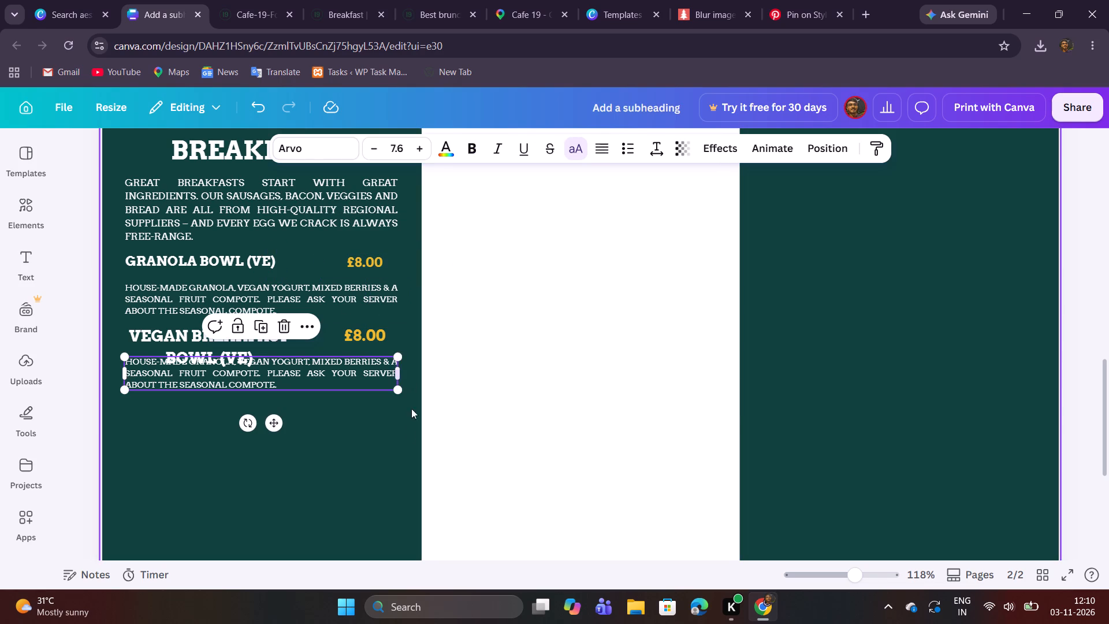
click(381, 454)
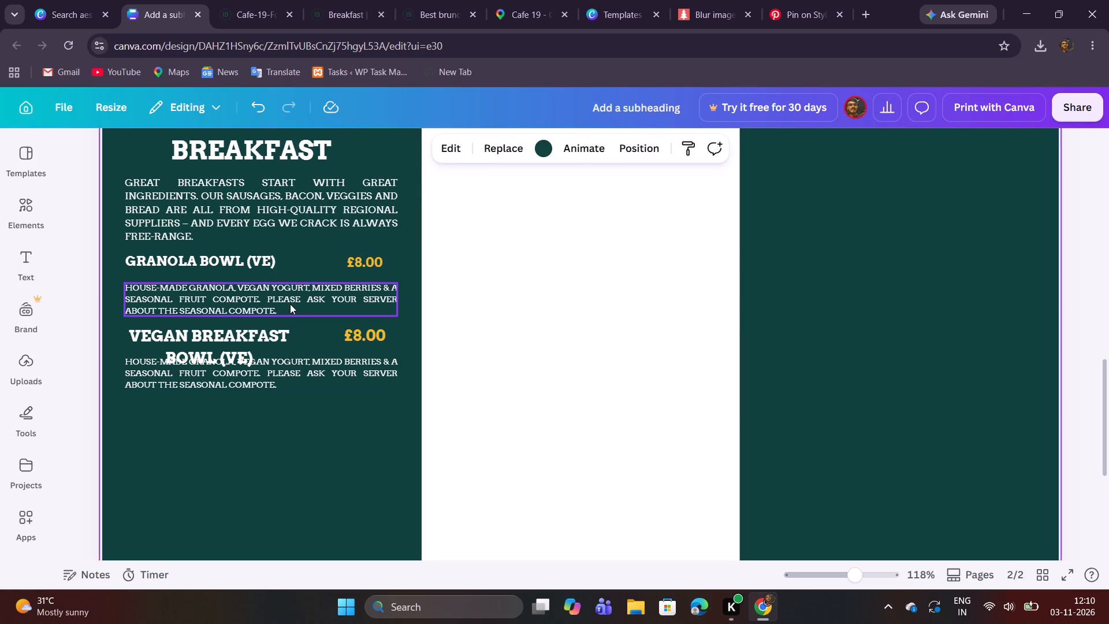
Move the Granola Bowl description closer under its heading, scale it to size 7, and widen its box to the intro paragraph's right edge.
drag(288, 302, 286, 294)
drag(401, 309, 392, 306)
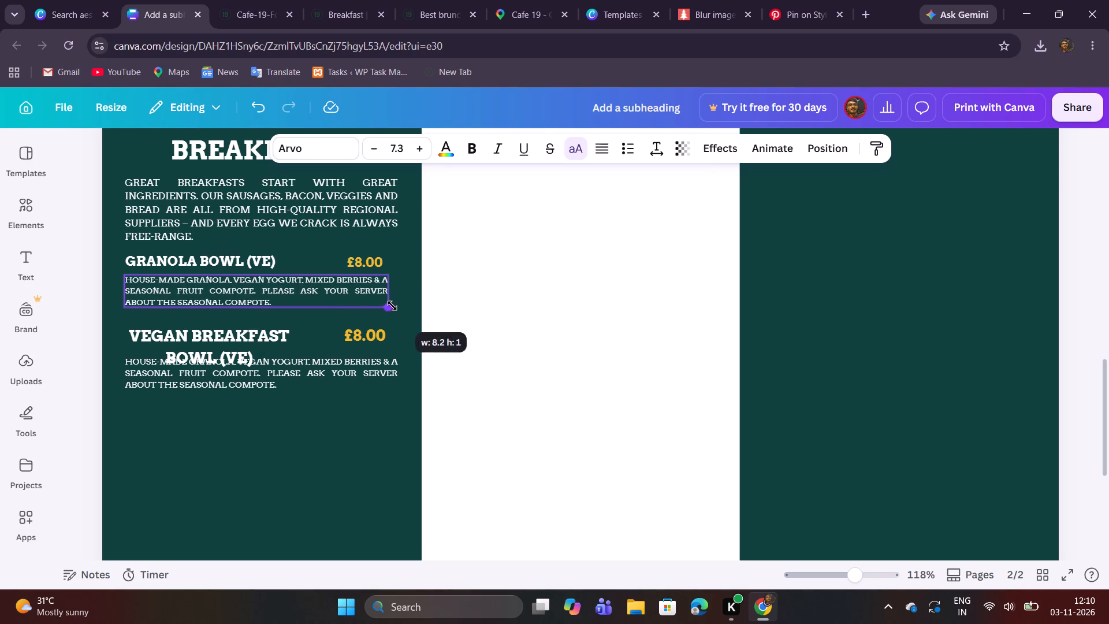
drag(392, 306, 380, 300)
drag(379, 291, 401, 291)
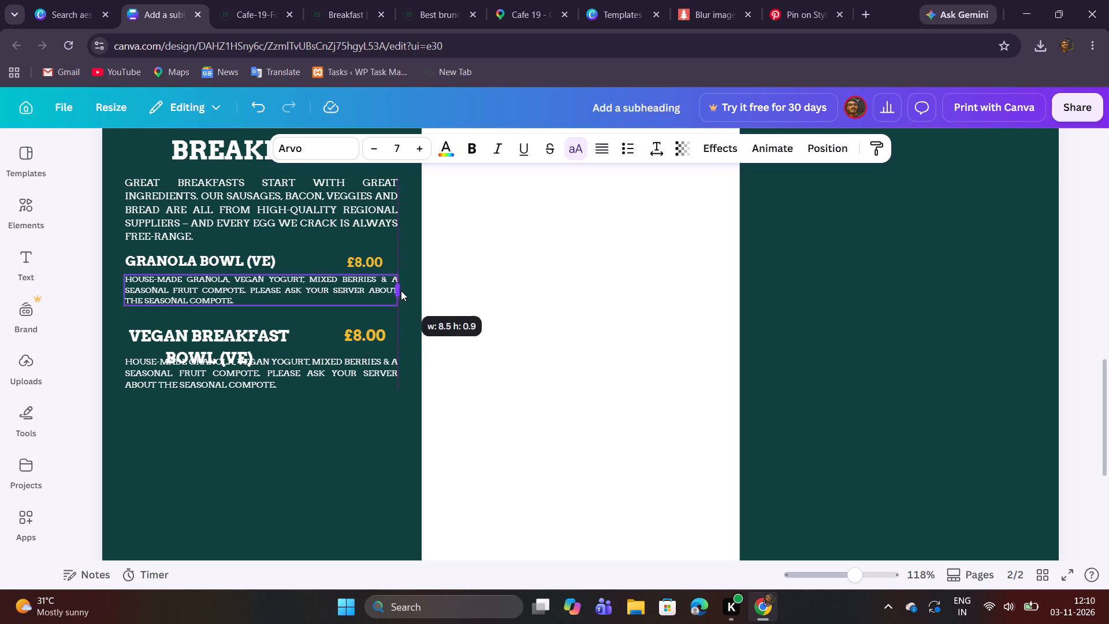
drag(401, 291, 401, 290)
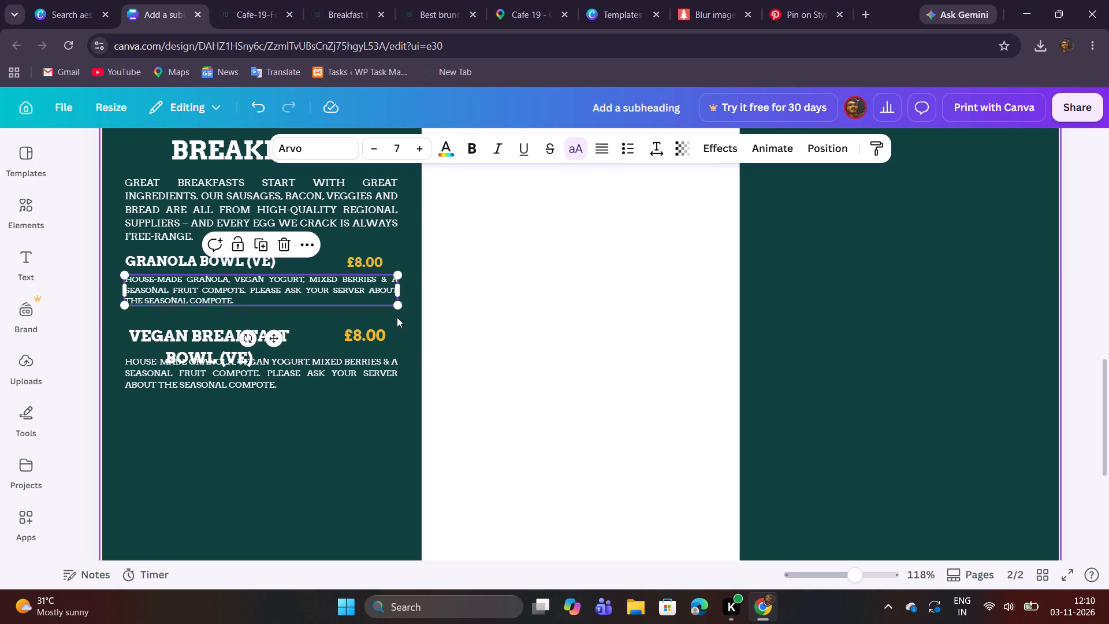
click(397, 317)
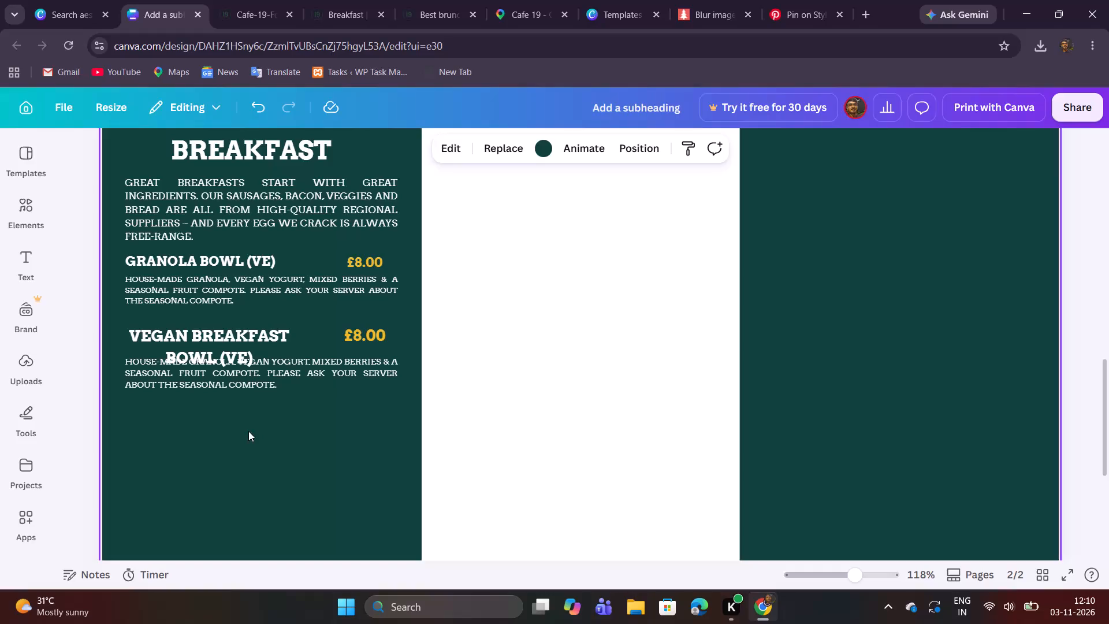
Delete the overlapping Vegan Breakfast Bowl heading together with its duplicated description and price.
drag(215, 437, 220, 361)
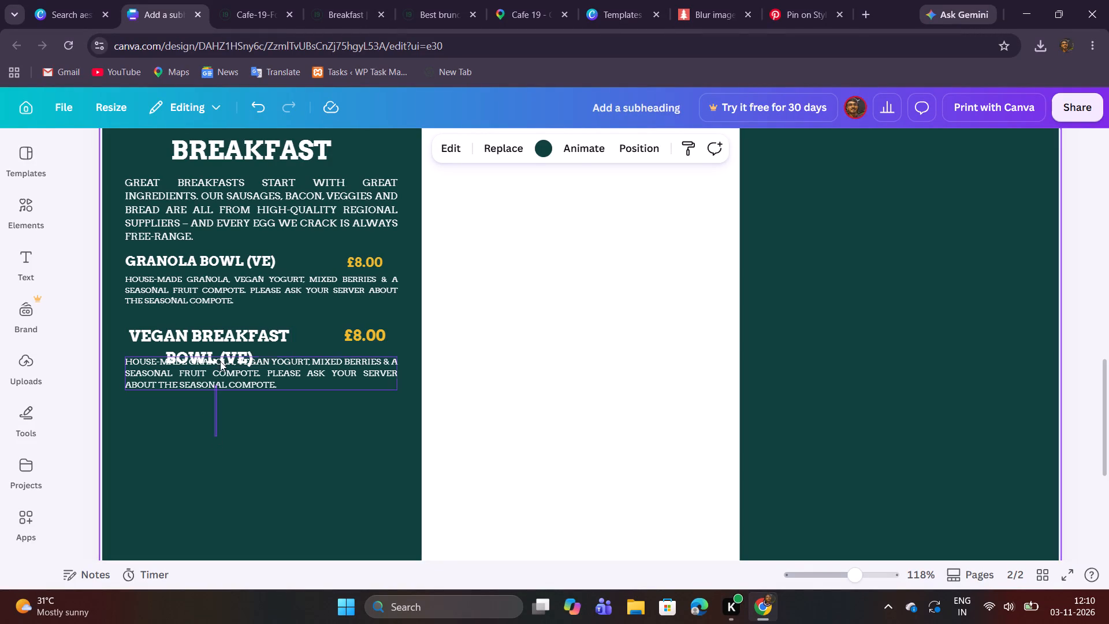
drag(220, 361, 377, 332)
click(297, 296)
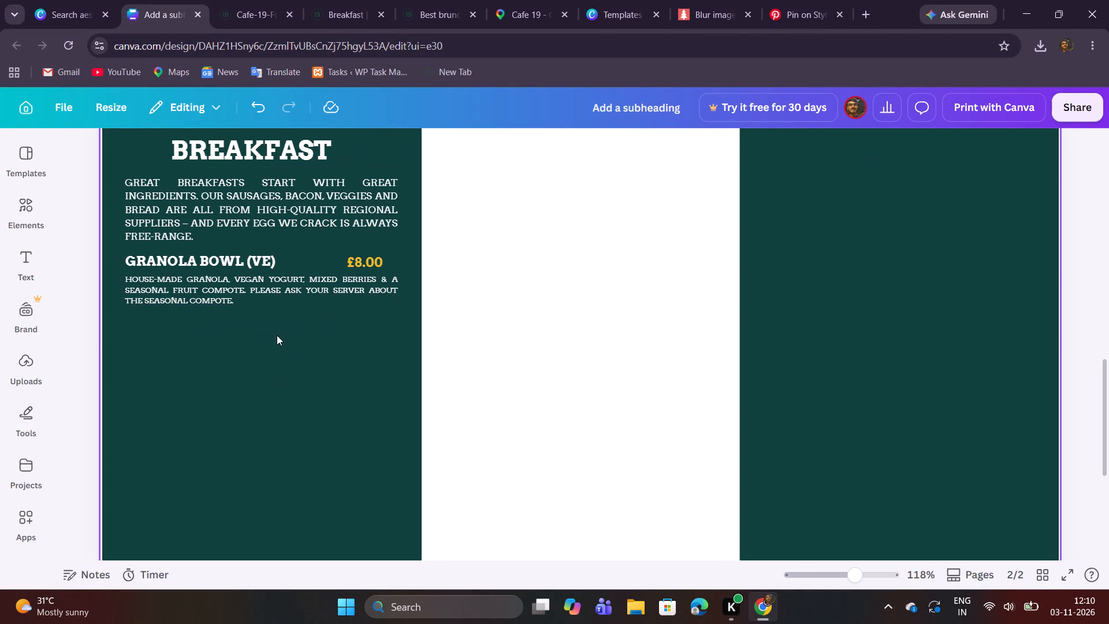
Duplicate the resized Granola Bowl heading, price and description together and place the copies directly below, aligned with the originals.
drag(260, 330, 385, 254)
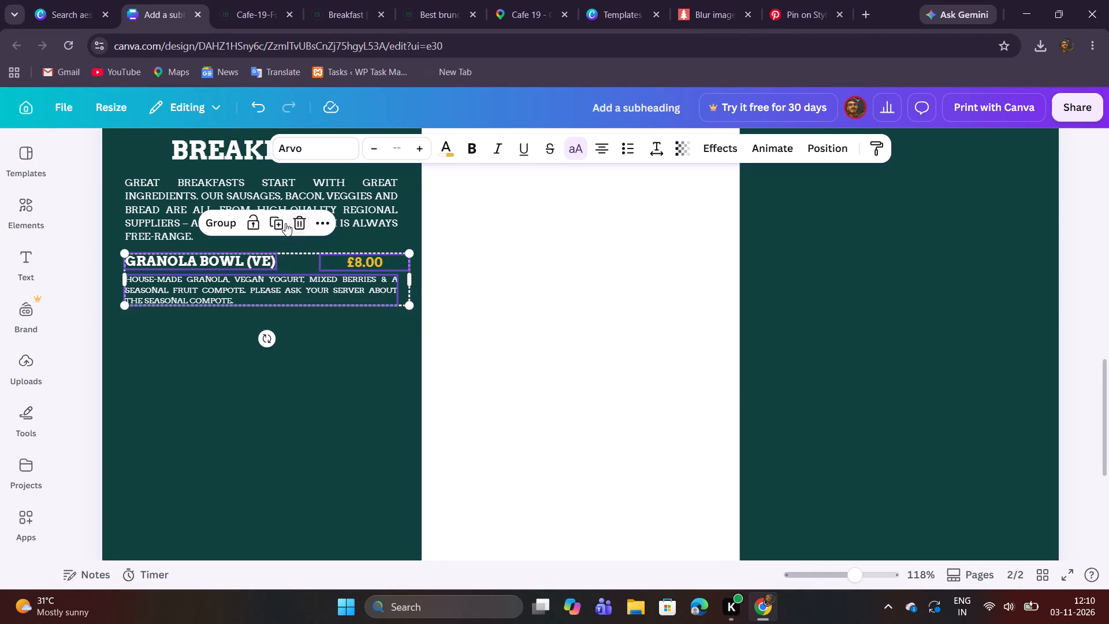
click(277, 223)
click(296, 292)
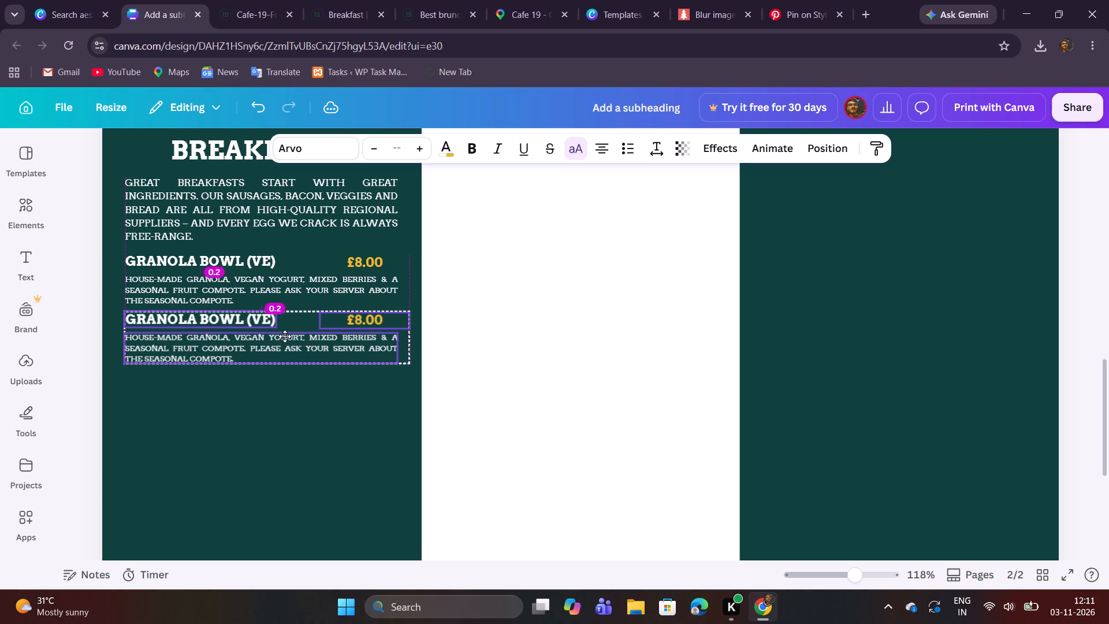
click(300, 377)
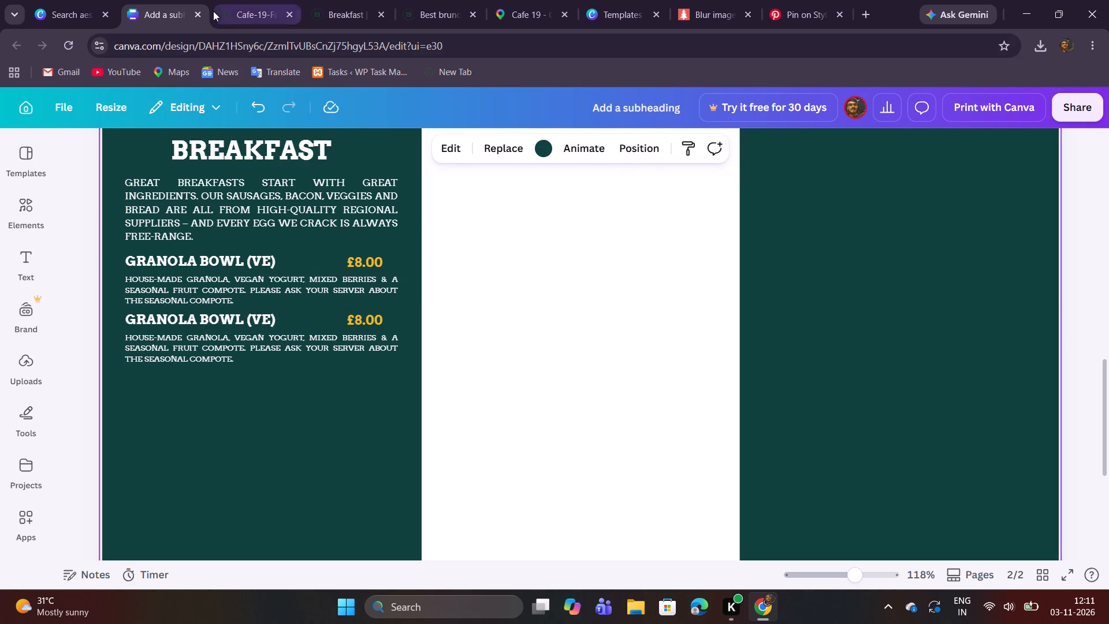
Copy the name Vegan Breakfast Bowl (VE) from the menu PDF and replace the duplicated heading's text with it.
click(250, 10)
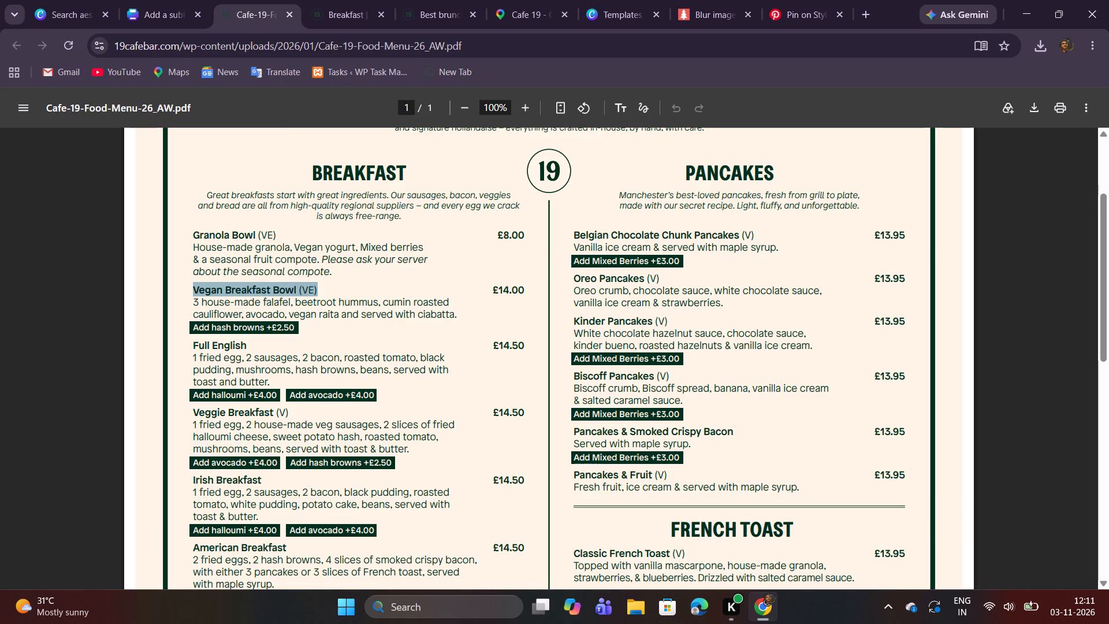
key(ctrl+c)
click(153, 18)
double_click(252, 314)
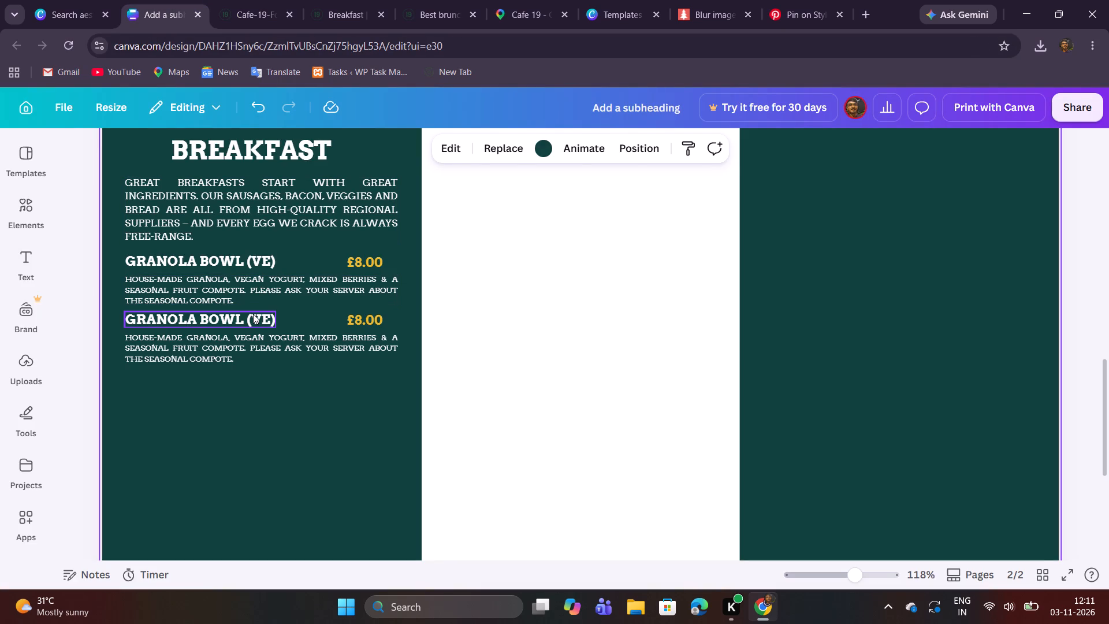
key(ctrl+v)
Widen the Vegan Breakfast Bowl heading's text box to about 6.8 so the name fits on one line.
drag(277, 332, 277, 332)
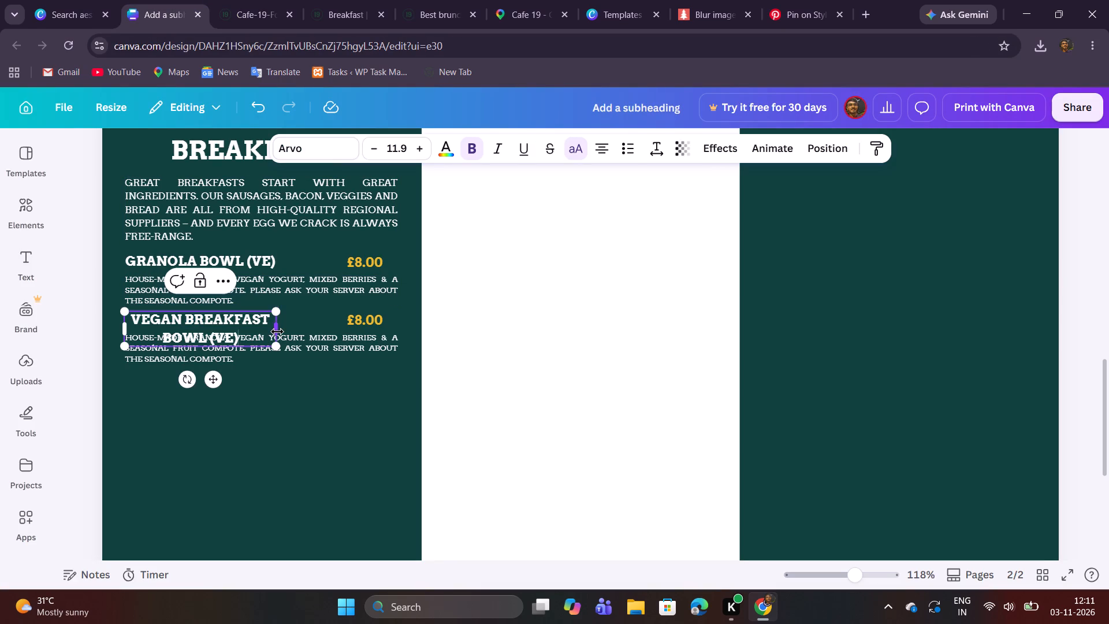
drag(277, 332, 344, 320)
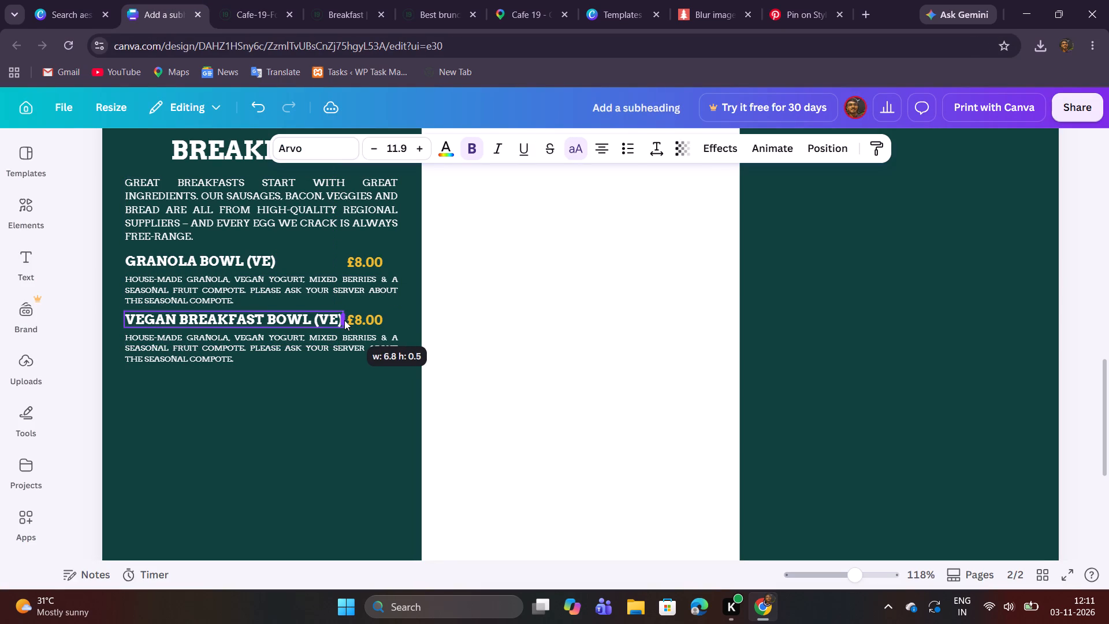
drag(344, 320, 344, 319)
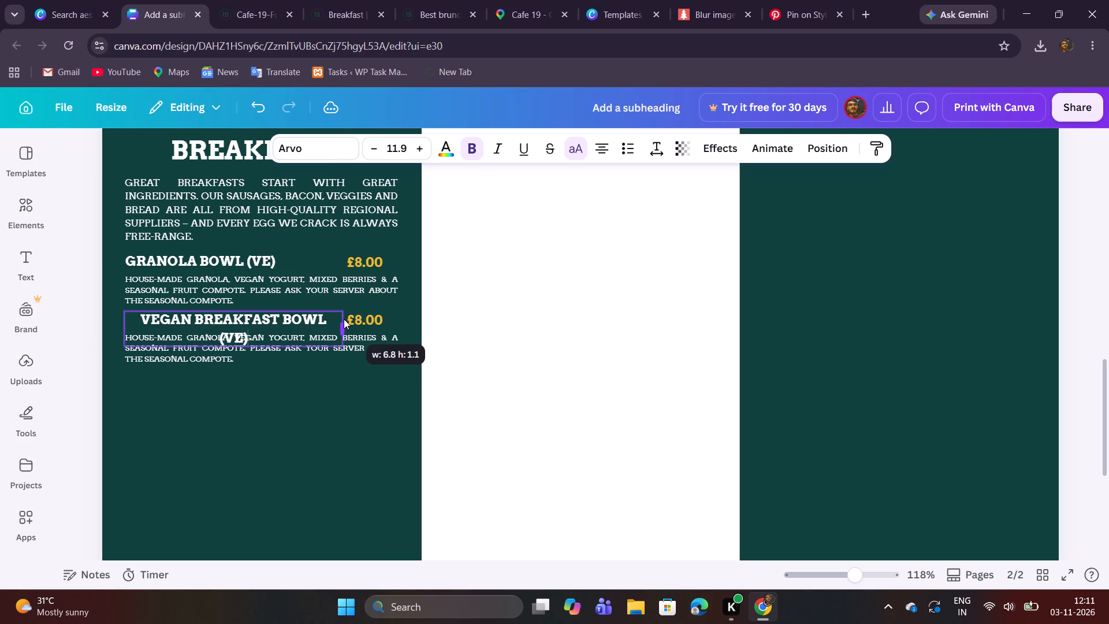
drag(344, 319, 344, 319)
click(369, 356)
click(368, 390)
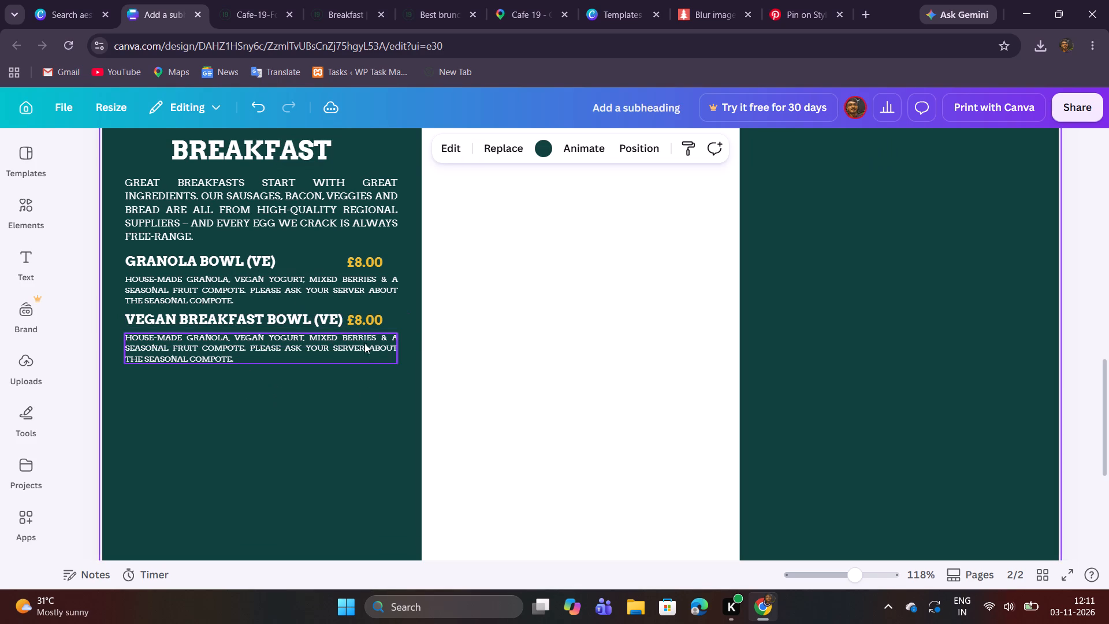
Move the Vegan Breakfast Bowl price slightly right along its line so it sits clear of the heading.
drag(360, 318, 366, 318)
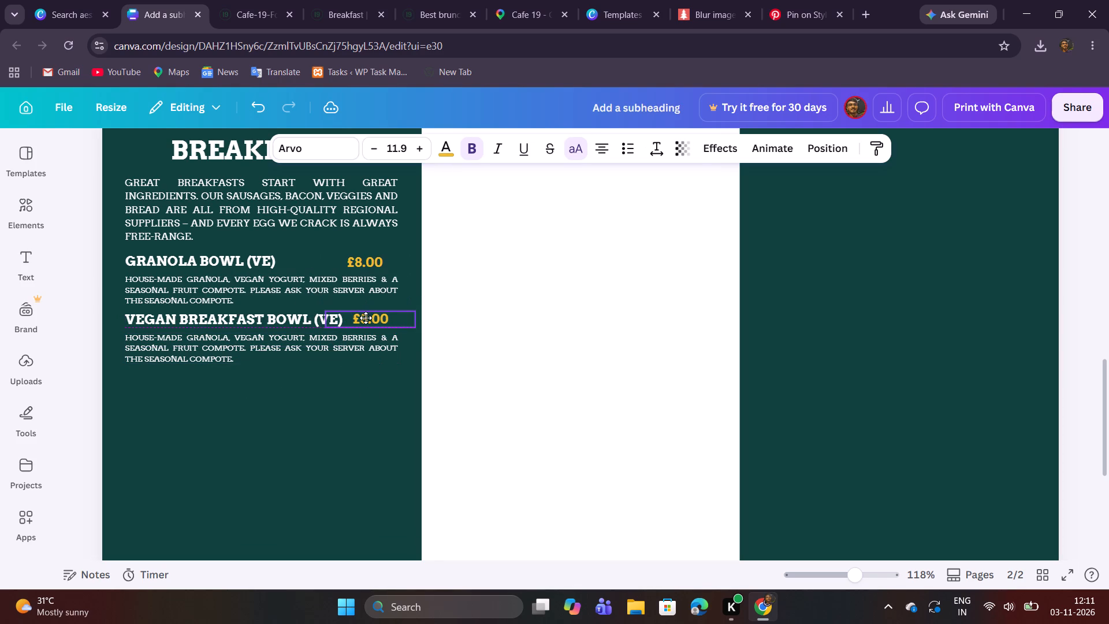
drag(366, 318, 364, 318)
drag(364, 318, 364, 318)
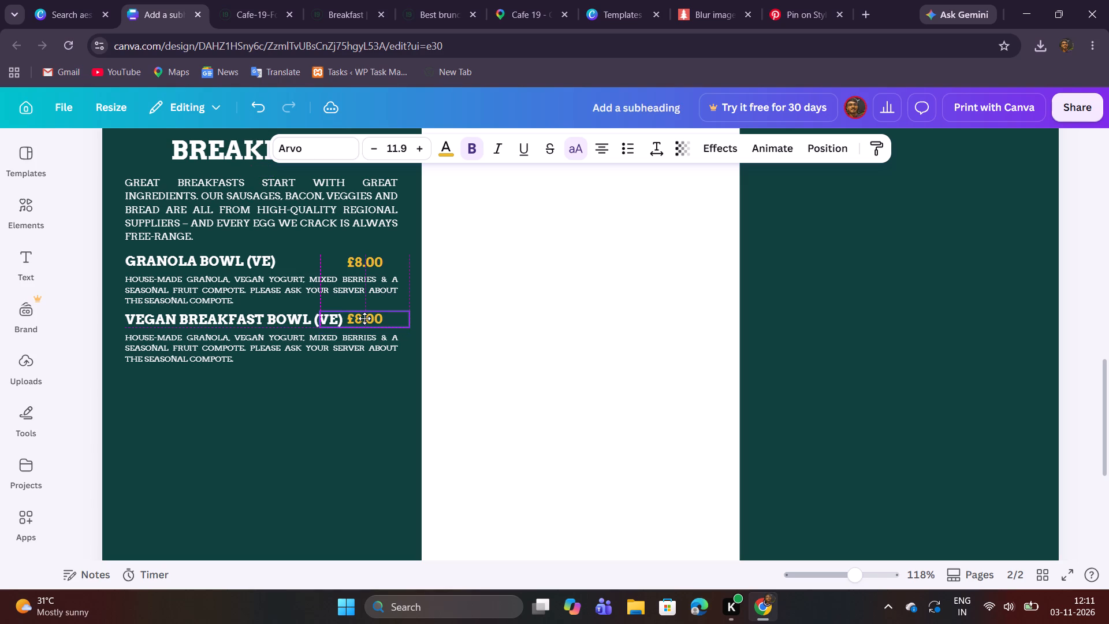
drag(364, 318, 366, 318)
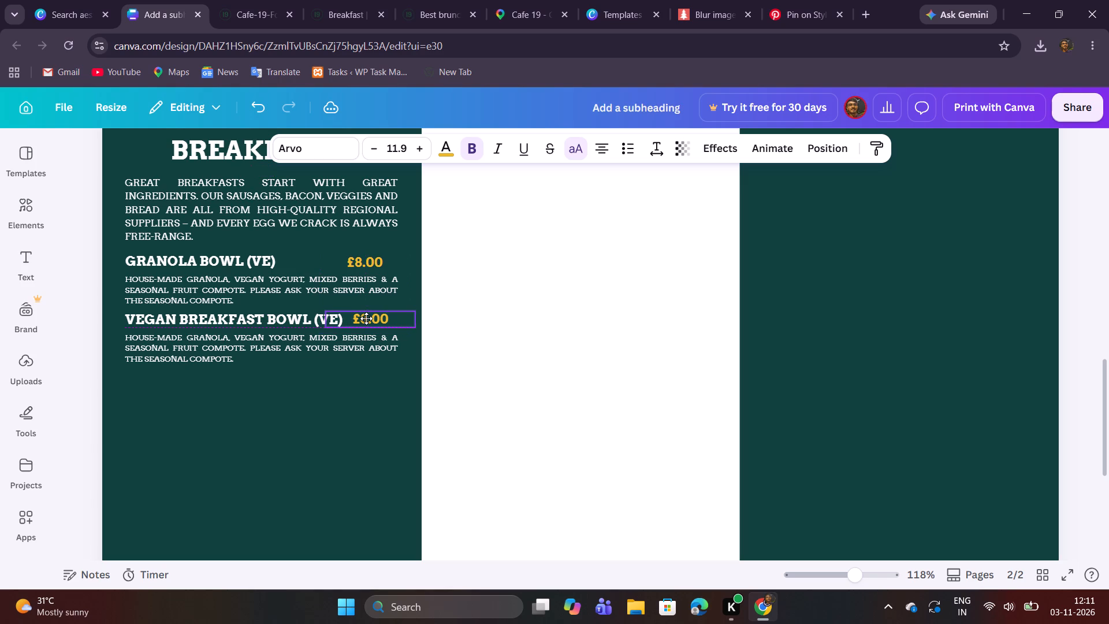
drag(366, 318, 381, 319)
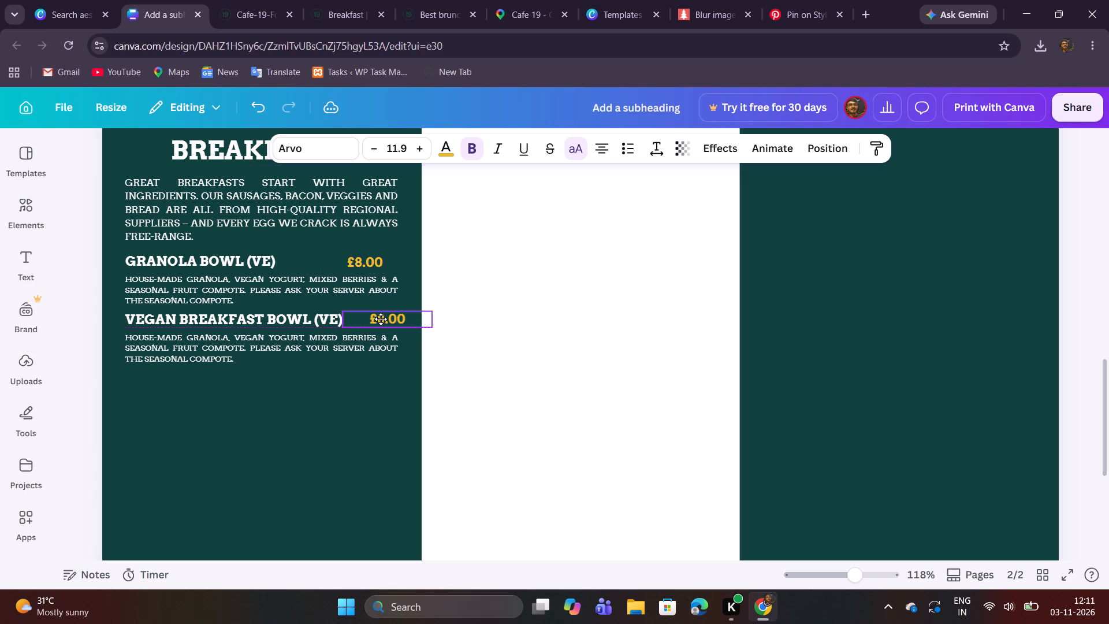
drag(381, 319, 377, 318)
drag(377, 318, 375, 318)
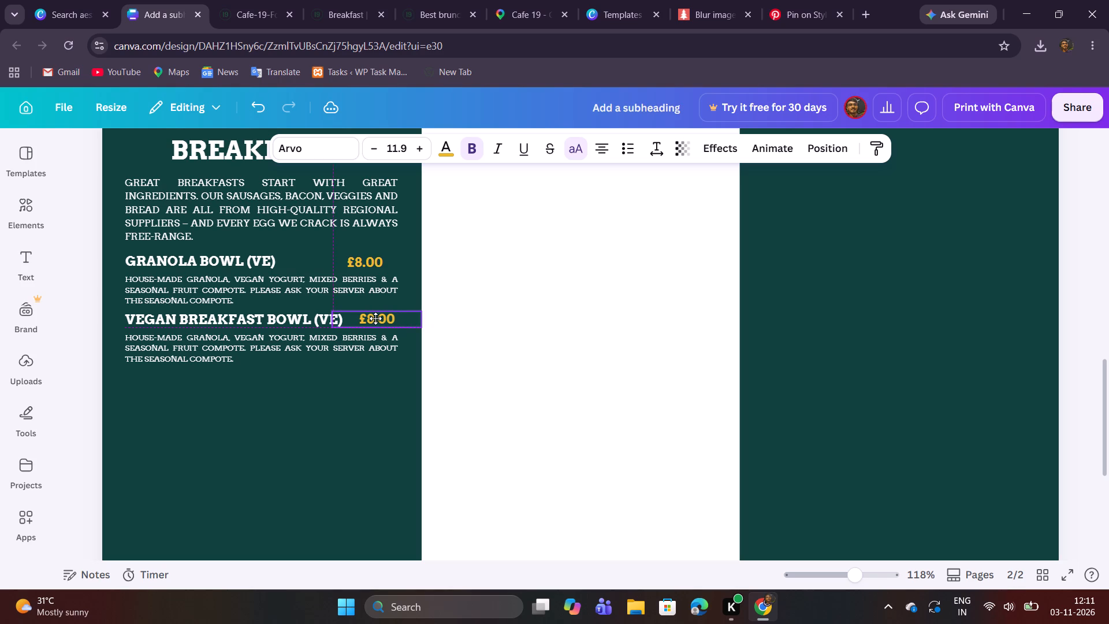
drag(375, 318, 377, 318)
click(375, 389)
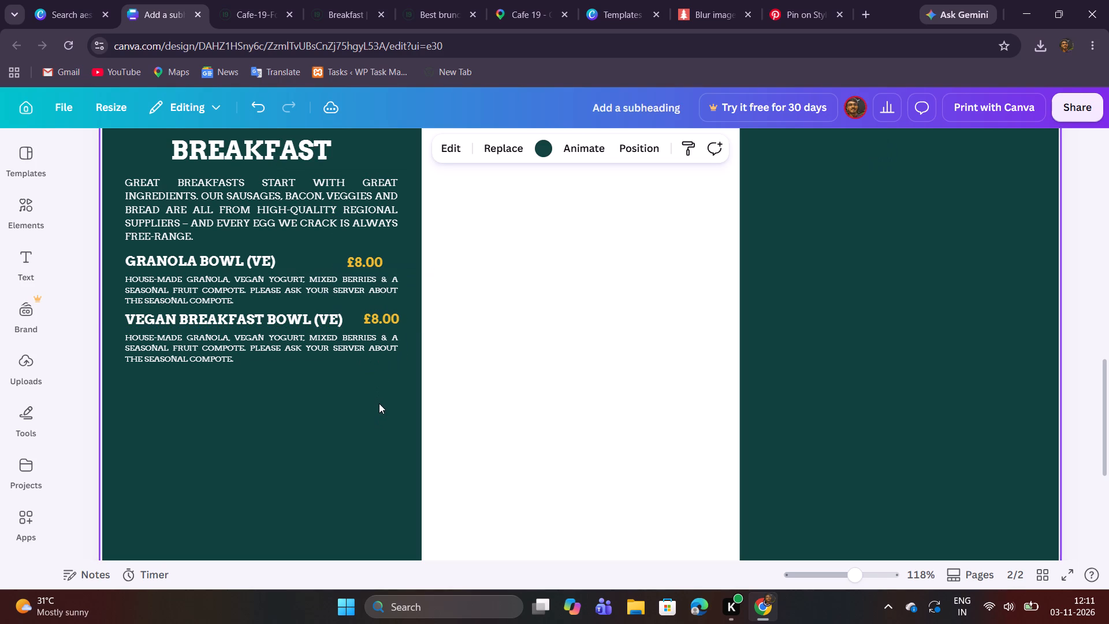
Copy the Vegan Breakfast Bowl description from the menu PDF and replace the duplicated granola description beneath its heading with it.
click(230, 2)
drag(194, 303, 236, 310)
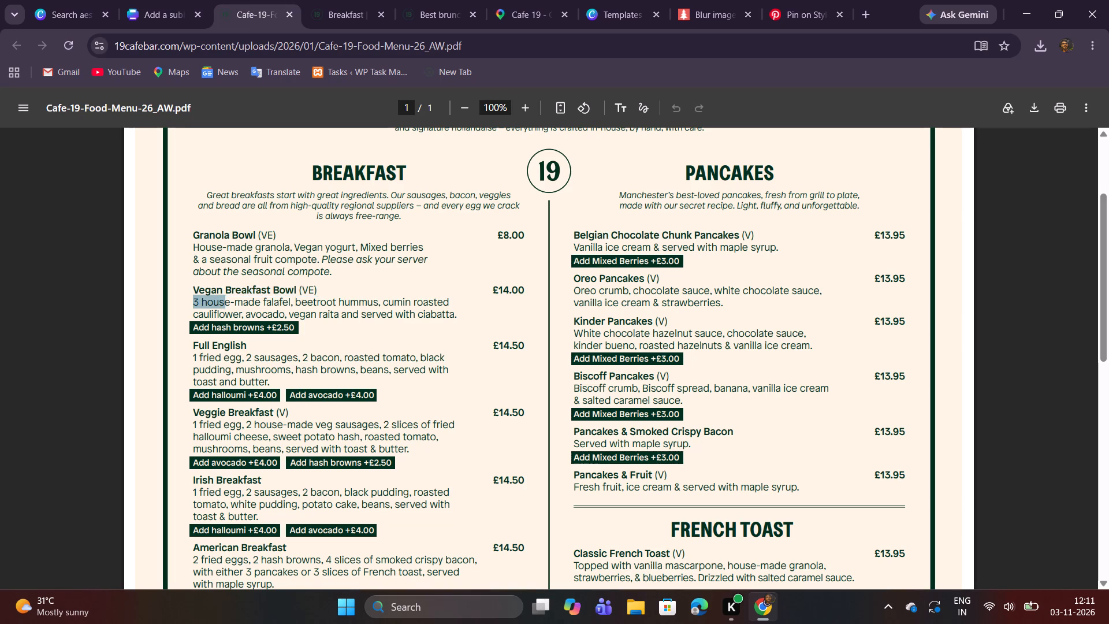
drag(236, 310, 457, 318)
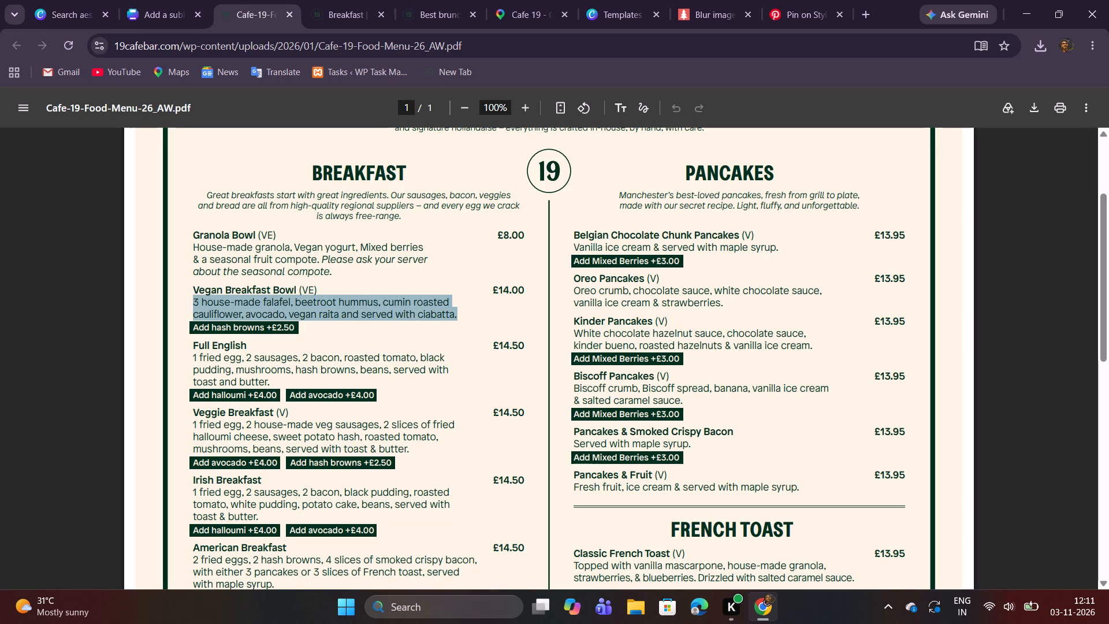
key(ctrl+c)
click(152, 12)
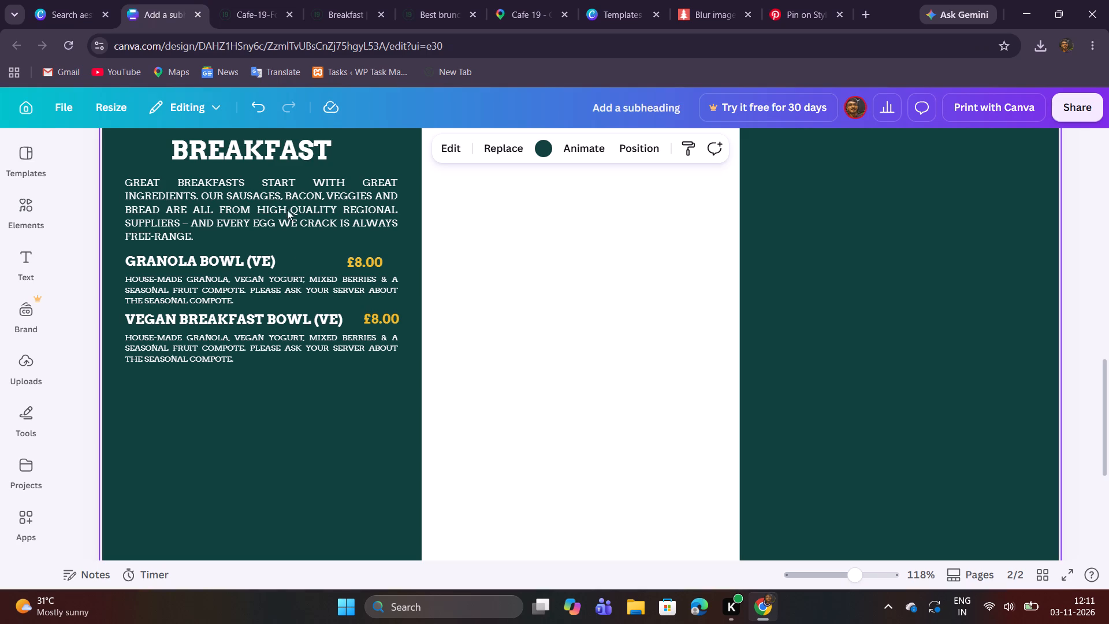
double_click(329, 339)
key(ctrl+v)
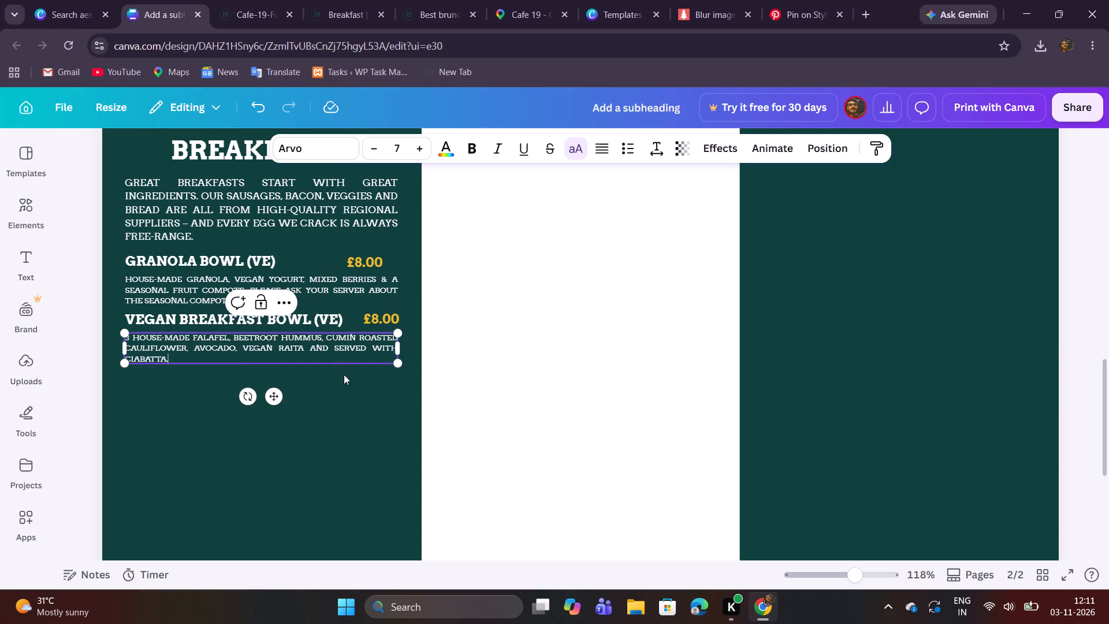
click(345, 384)
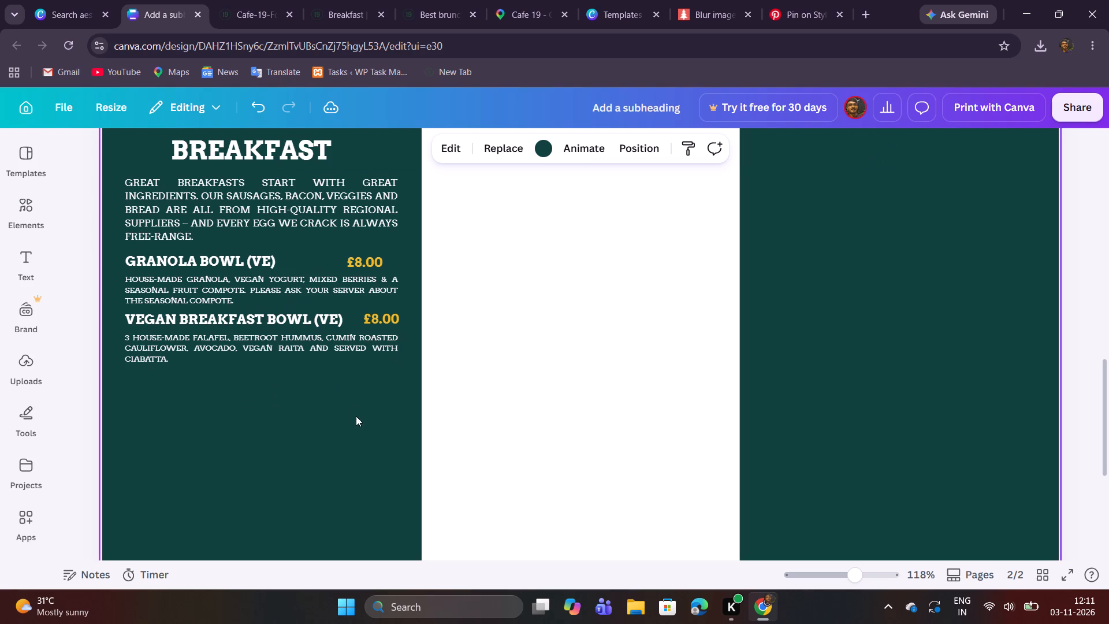
Duplicate the Vegan Breakfast Bowl heading, price and description together, leaving the copies directly below the originals.
scroll(332, 391, down, 1)
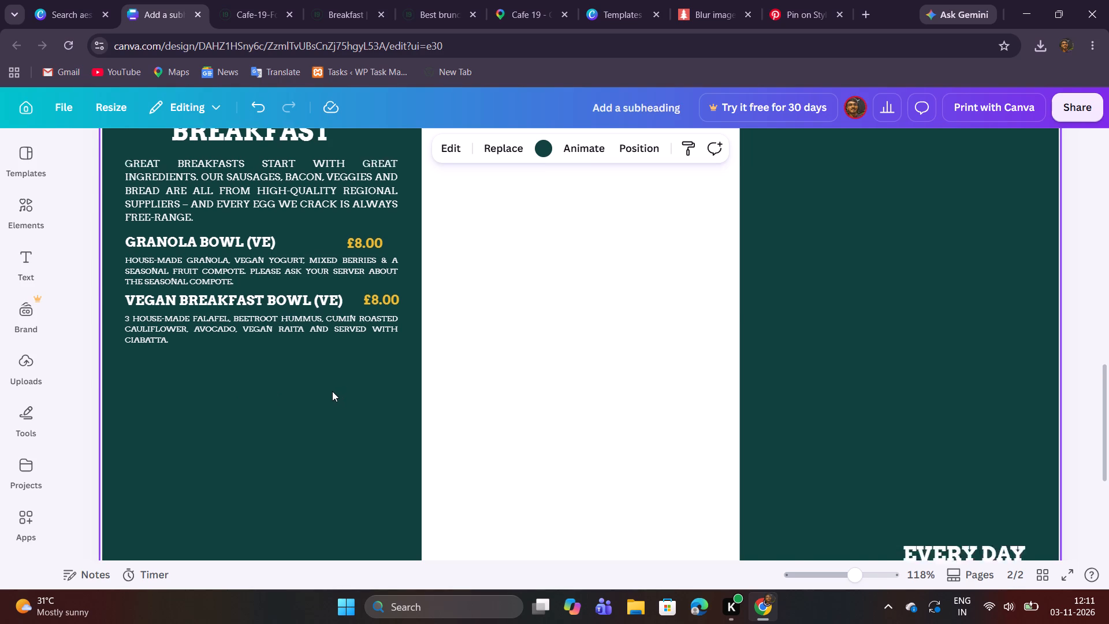
drag(212, 349, 373, 248)
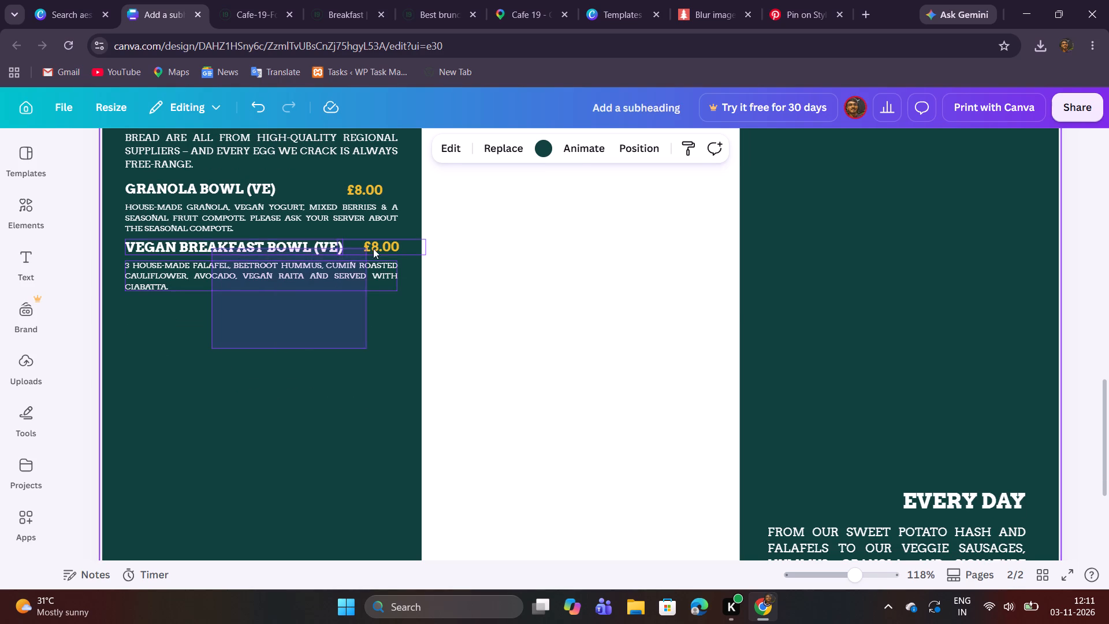
drag(373, 248, 383, 247)
click(281, 211)
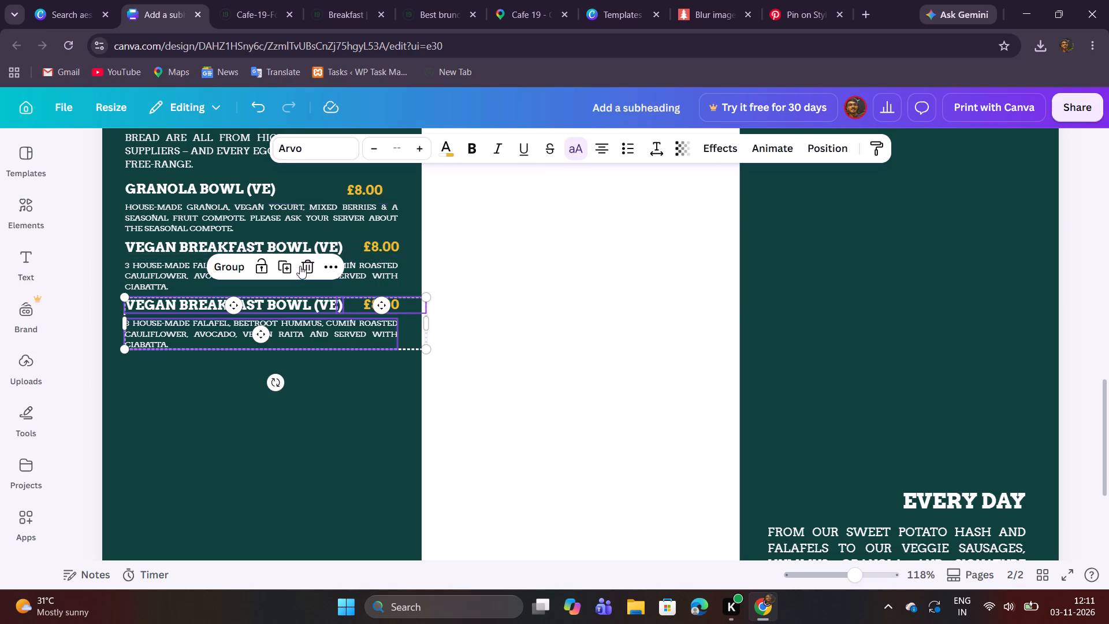
click(302, 358)
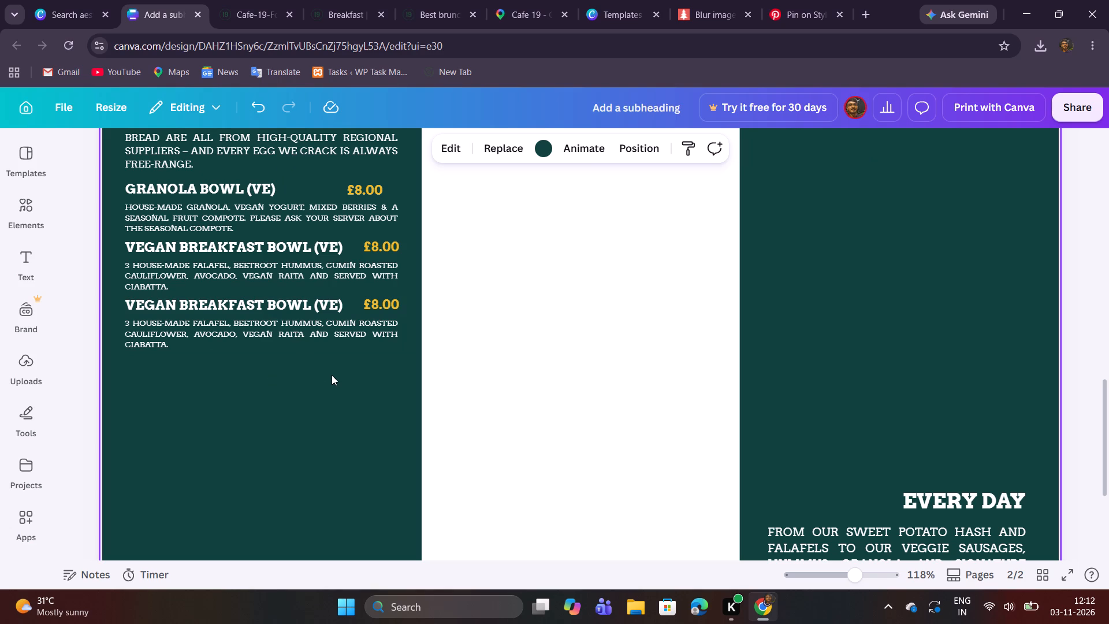
Copy the add-on text "Add hash browns +£2.50" under Vegan Breakfast Bowl in the menu PDF and return to the design.
click(245, 10)
scroll(317, 256, down, 1)
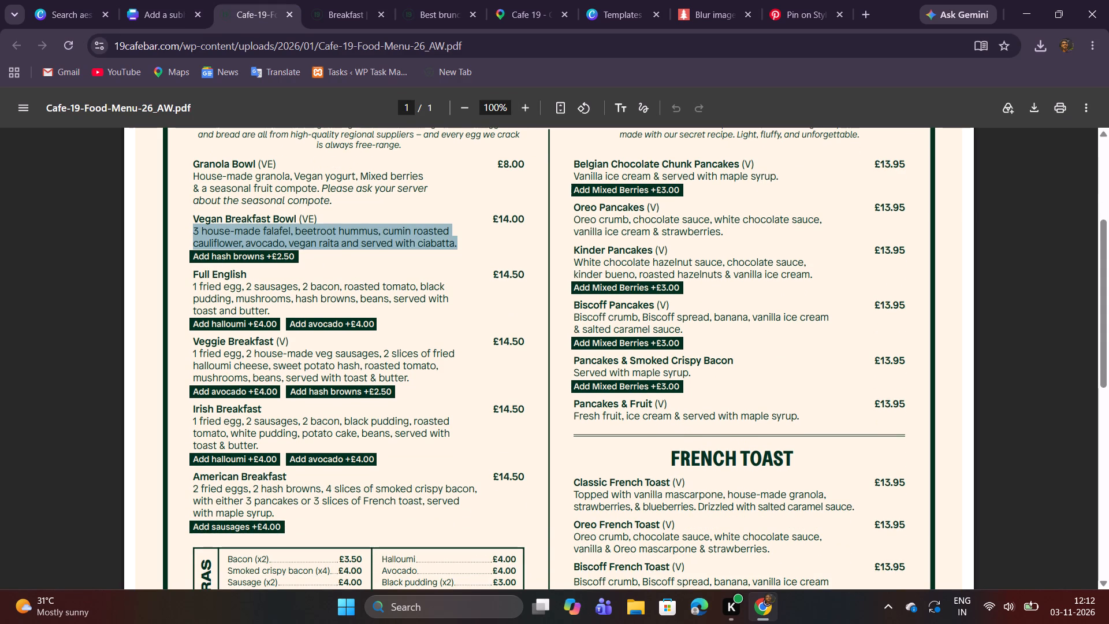
drag(193, 256, 298, 258)
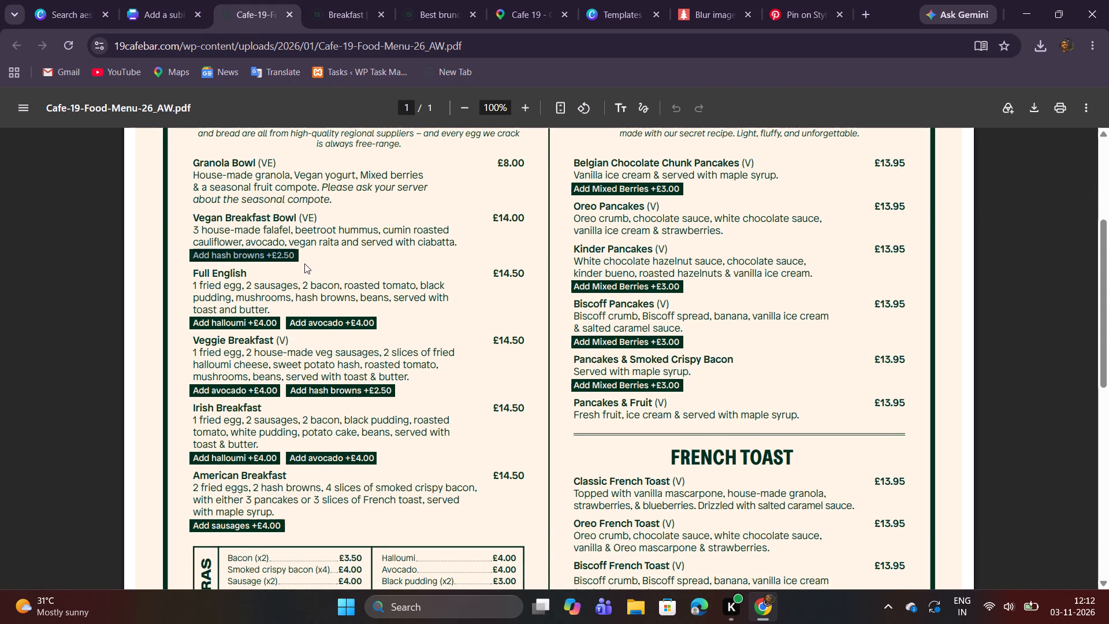
key(ctrl+c)
click(160, 6)
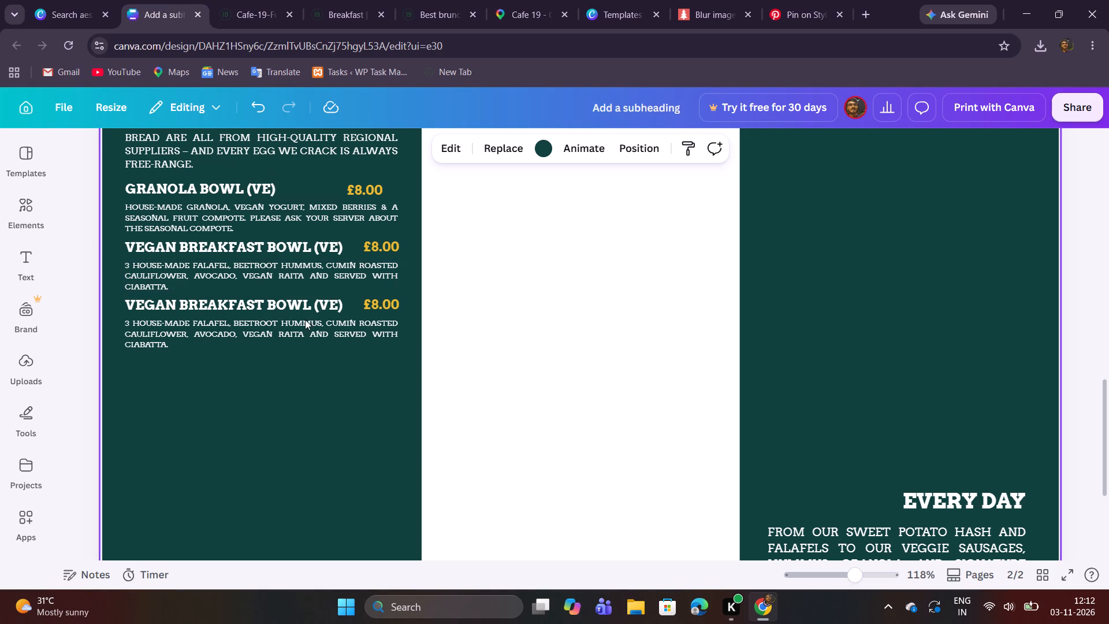
Move the duplicated item's heading, price and description down together, leaving a gap for an add-on label beneath the first Vegan Breakfast Bowl.
drag(254, 362, 363, 299)
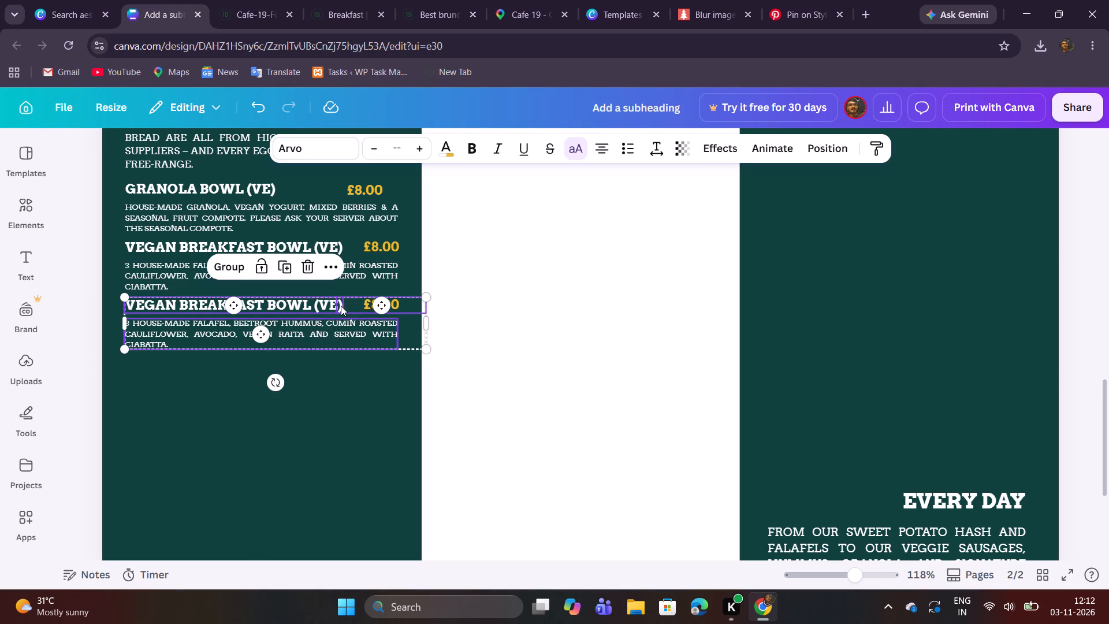
shift+drag(324, 315, 323, 325)
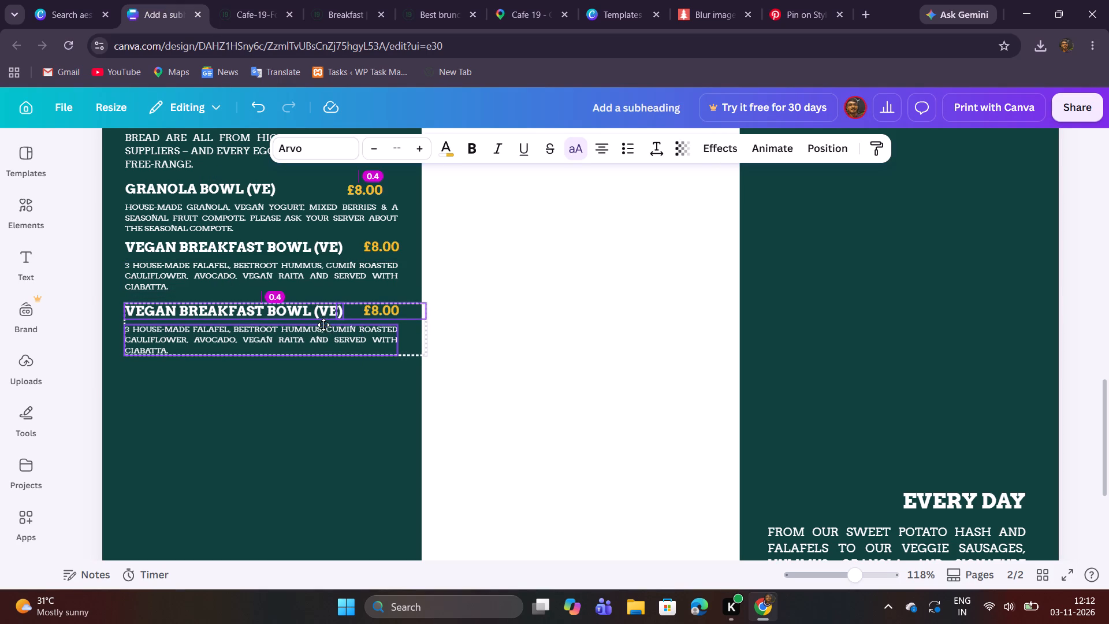
shift+drag(323, 325, 322, 333)
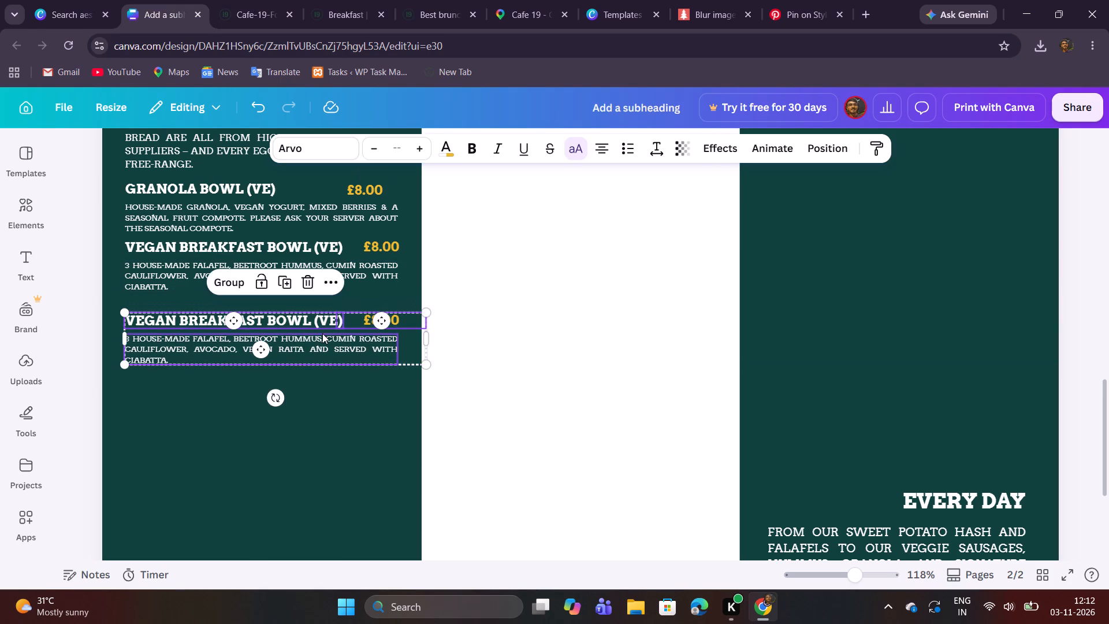
click(317, 382)
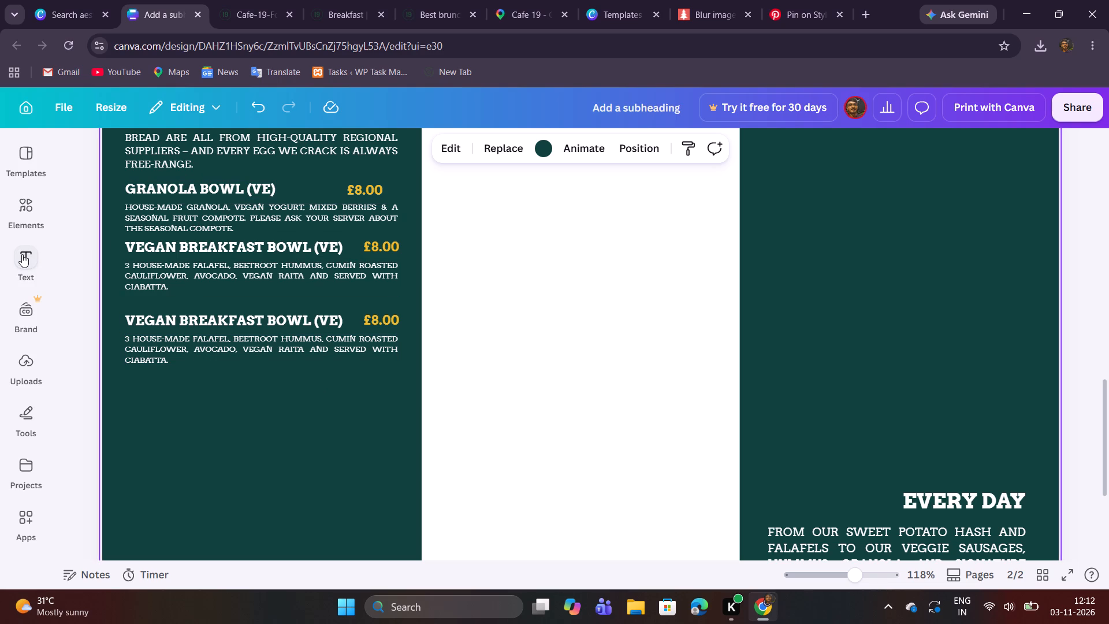
Insert the Rounded Square shape from the rectangle element results onto page 2.
click(20, 211)
click(90, 308)
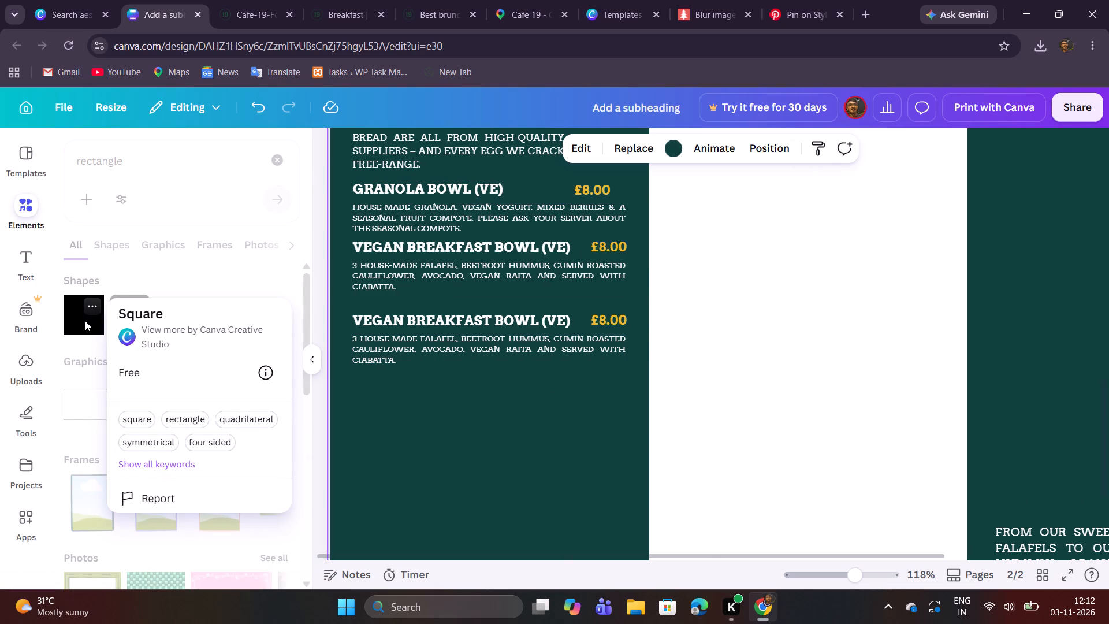
click(170, 279)
click(135, 304)
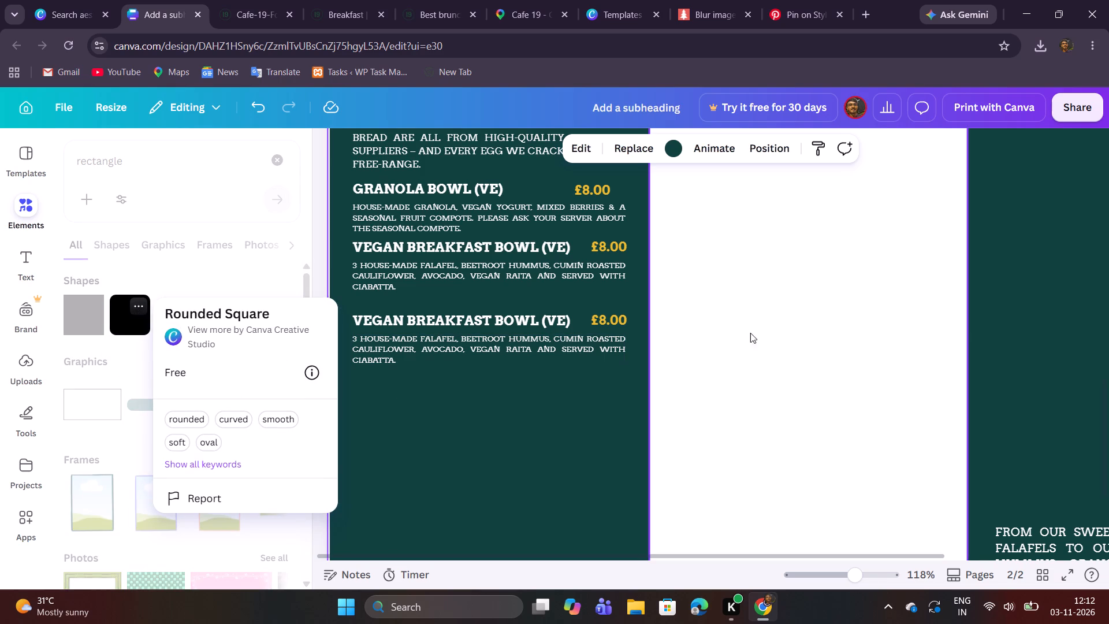
scroll(785, 322, down, 4)
scroll(785, 322, up, 8)
scroll(785, 322, down, 2)
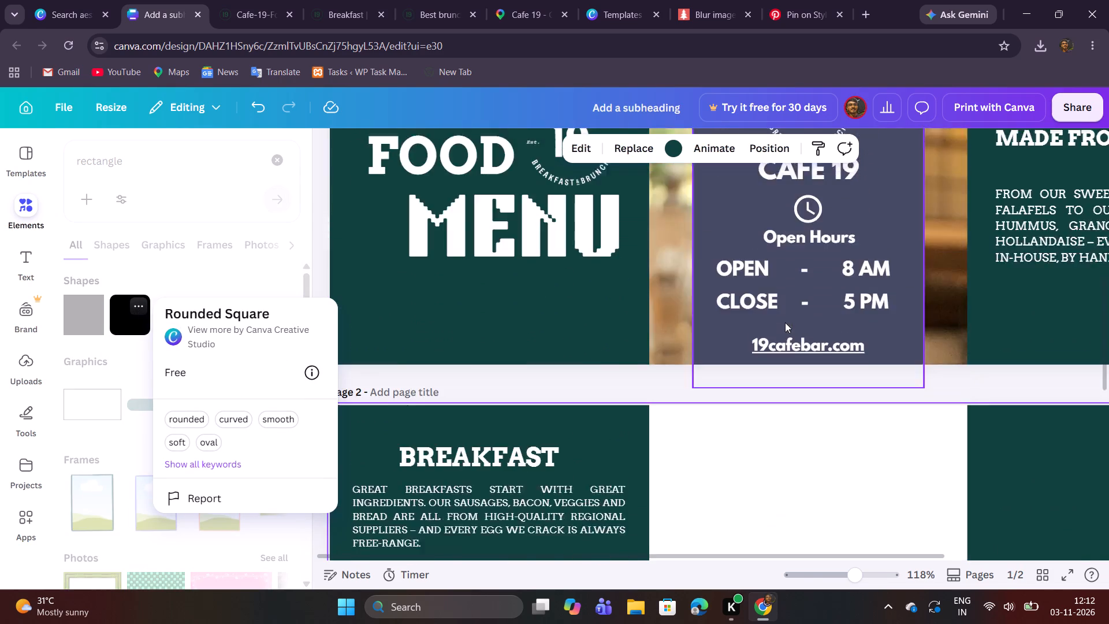
scroll(785, 322, down, 8)
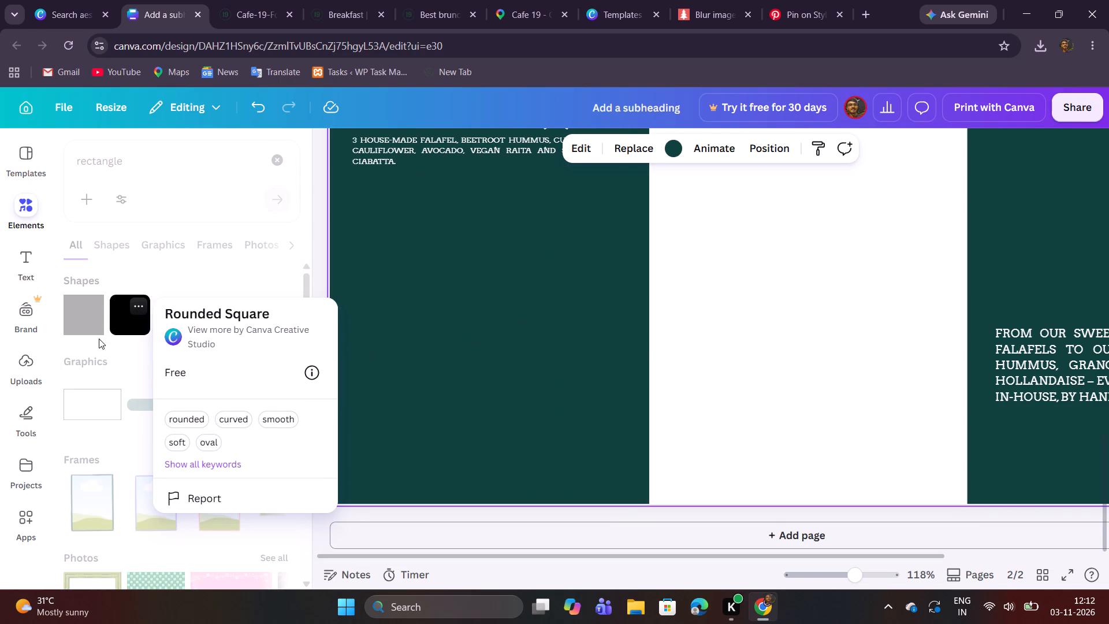
click(243, 277)
click(129, 317)
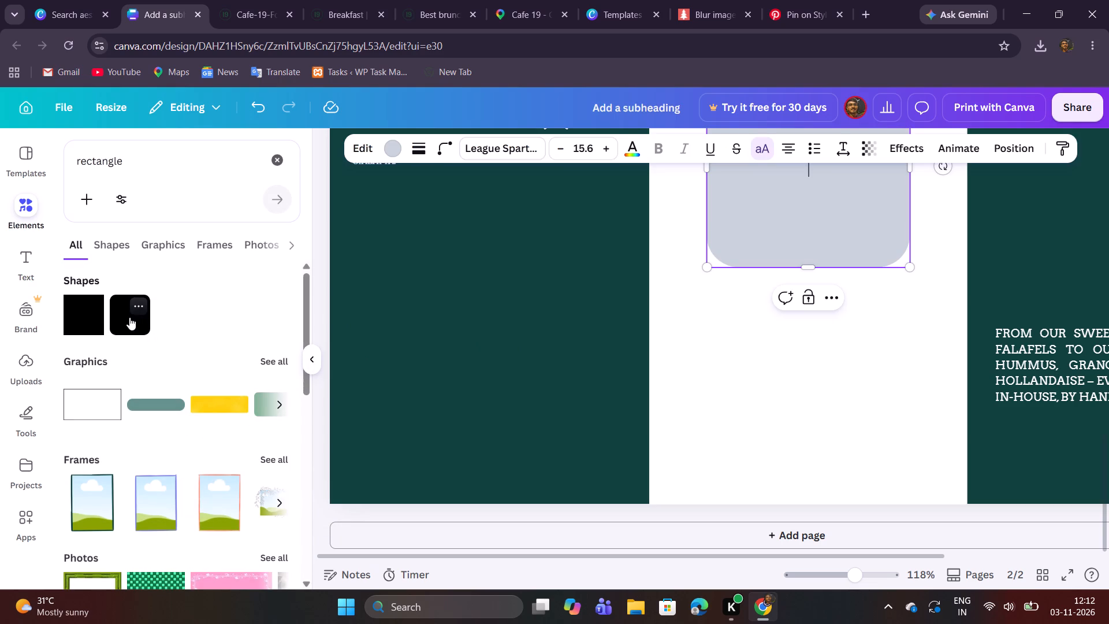
Move the rounded square into the empty lower part of the breakfast panel and resize it into a wide, slim bar.
drag(837, 233, 554, 369)
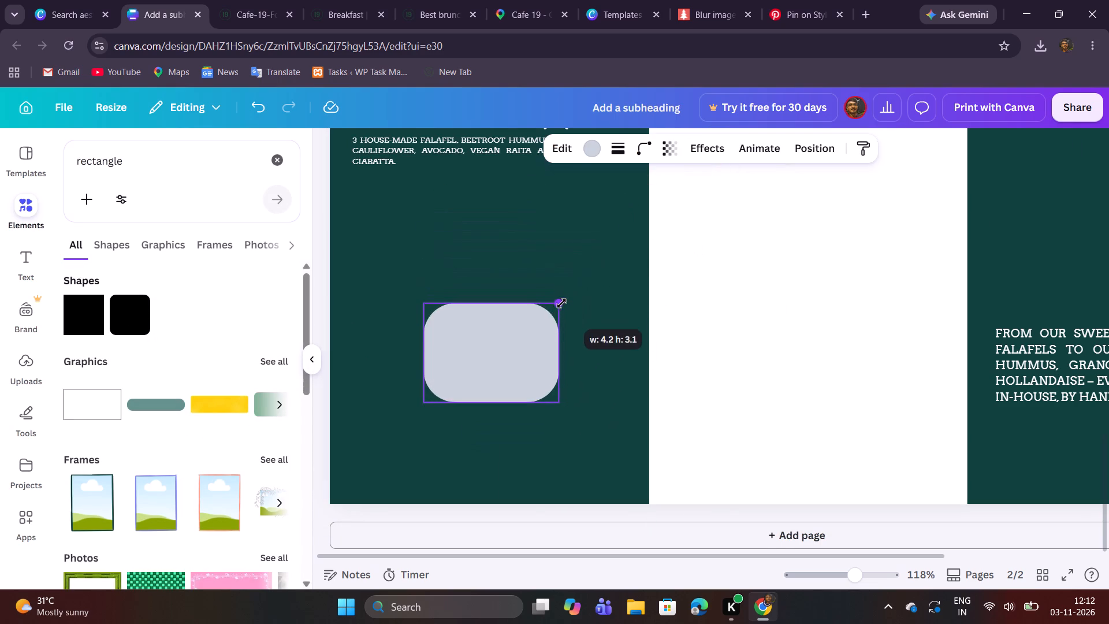
drag(559, 359, 613, 353)
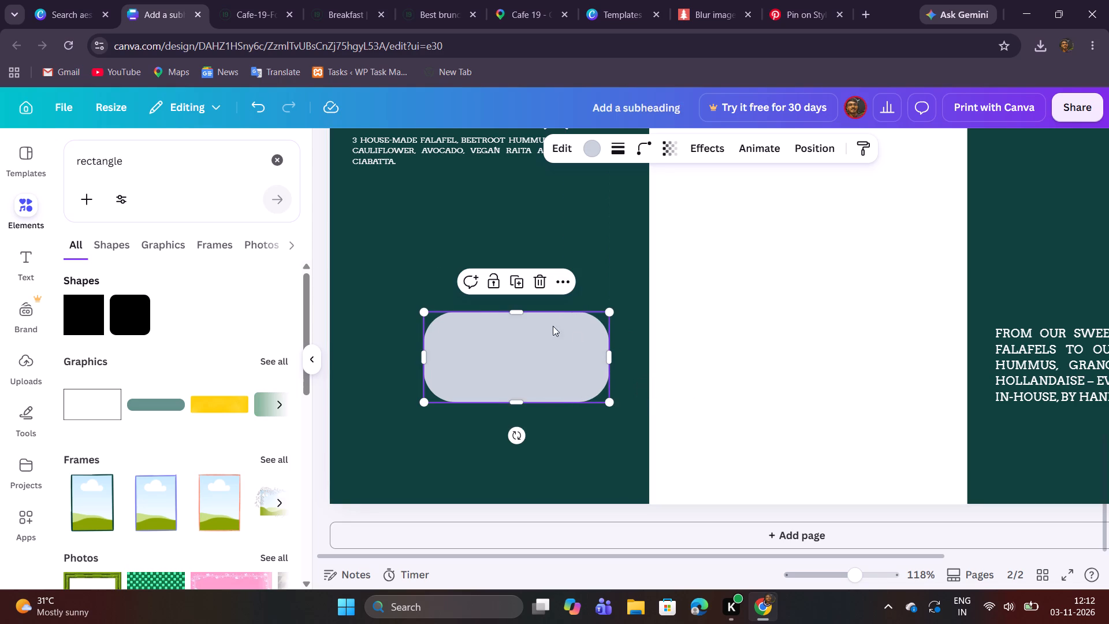
drag(518, 309, 513, 378)
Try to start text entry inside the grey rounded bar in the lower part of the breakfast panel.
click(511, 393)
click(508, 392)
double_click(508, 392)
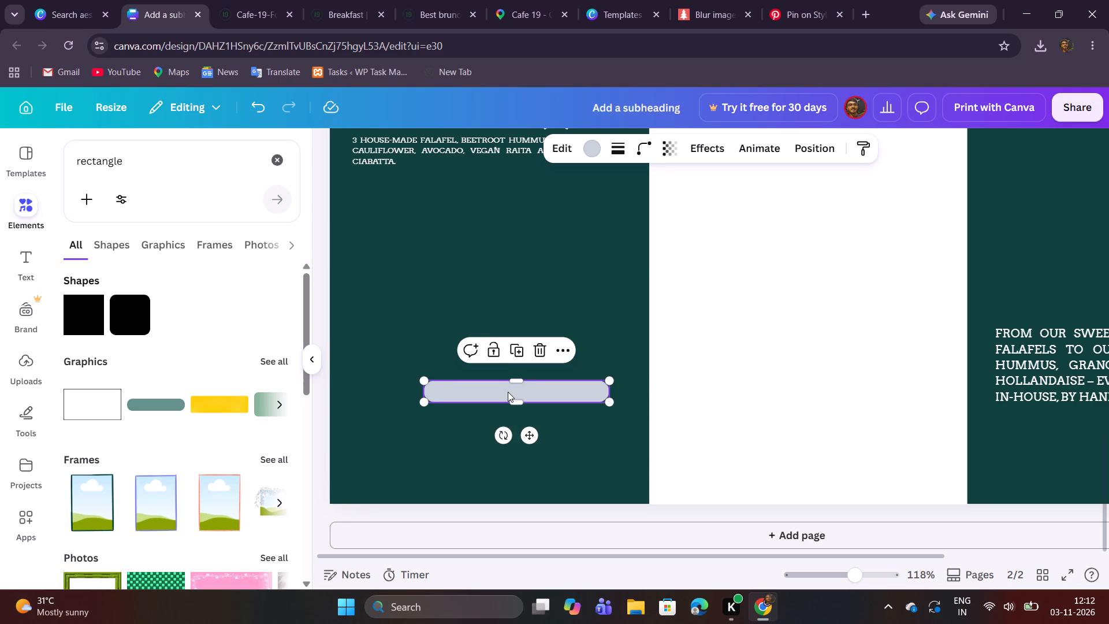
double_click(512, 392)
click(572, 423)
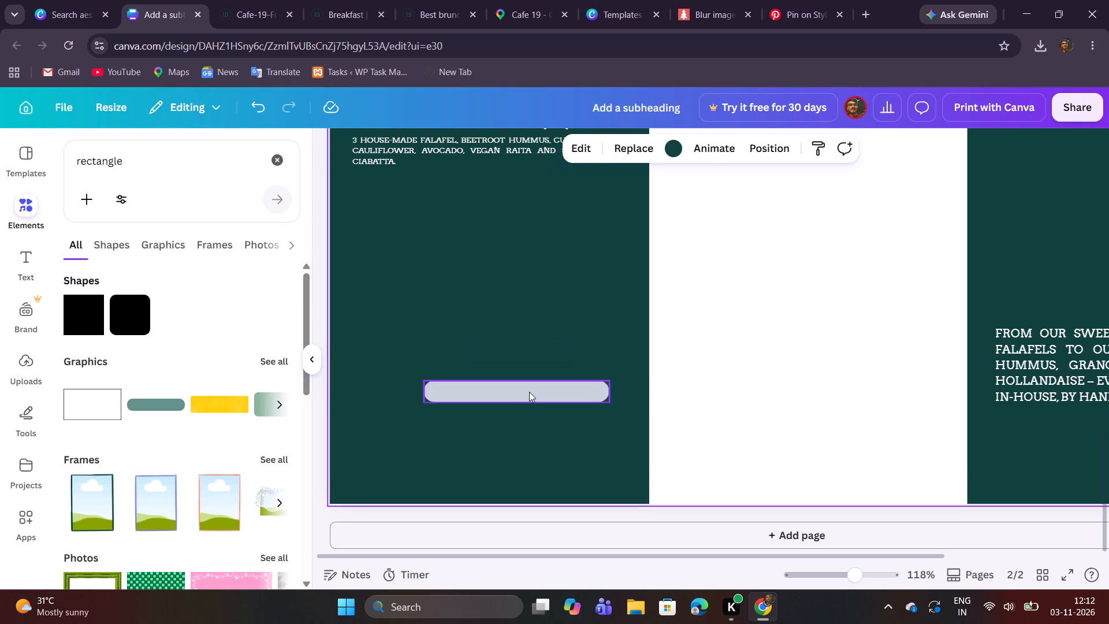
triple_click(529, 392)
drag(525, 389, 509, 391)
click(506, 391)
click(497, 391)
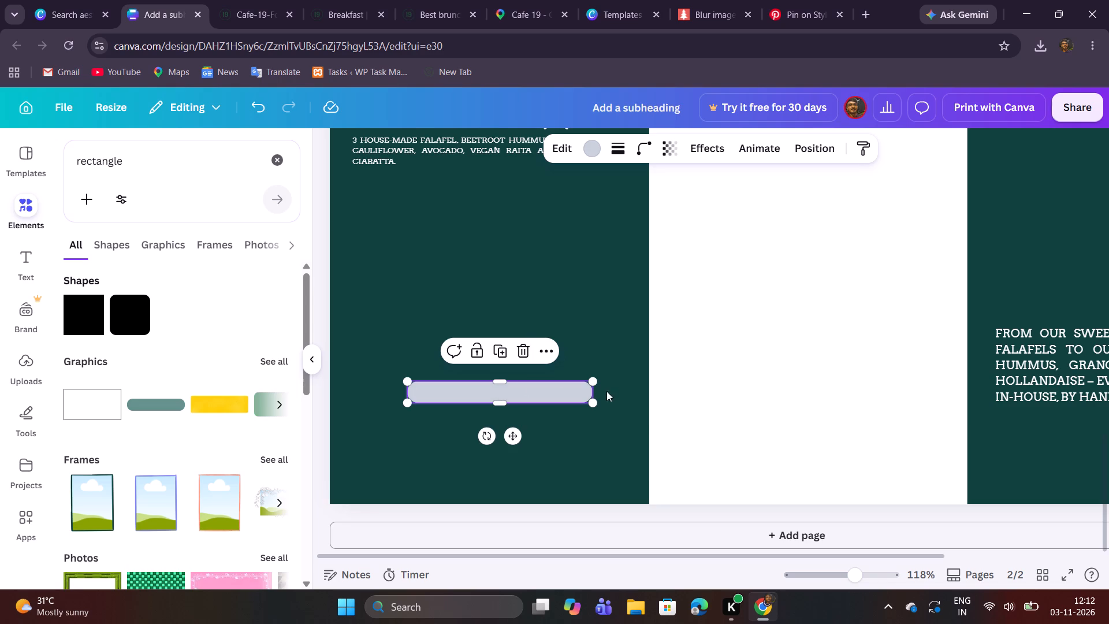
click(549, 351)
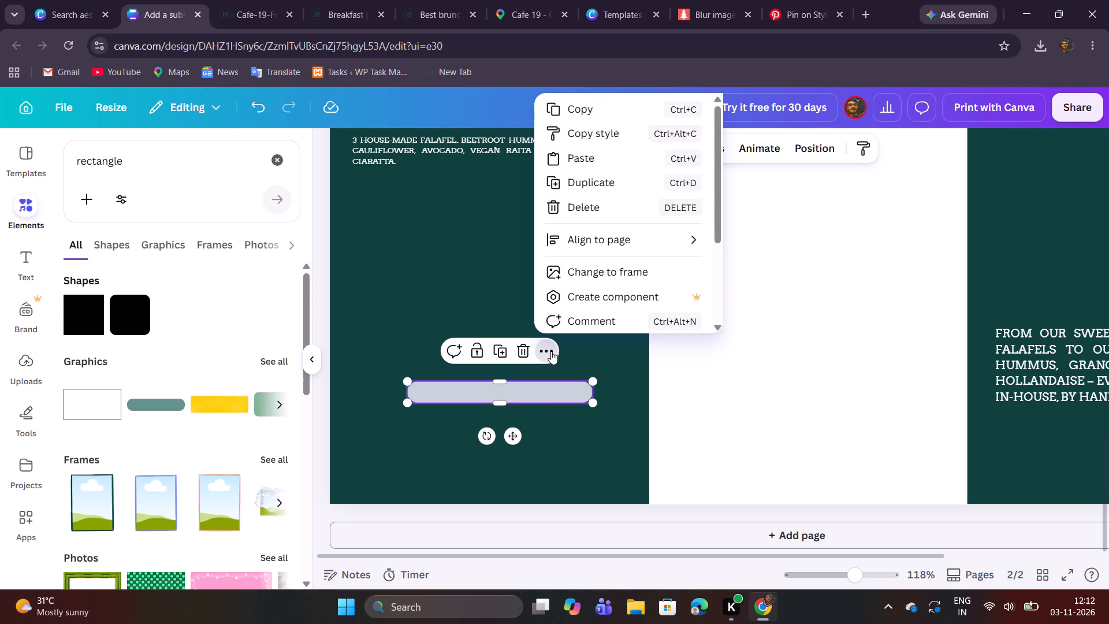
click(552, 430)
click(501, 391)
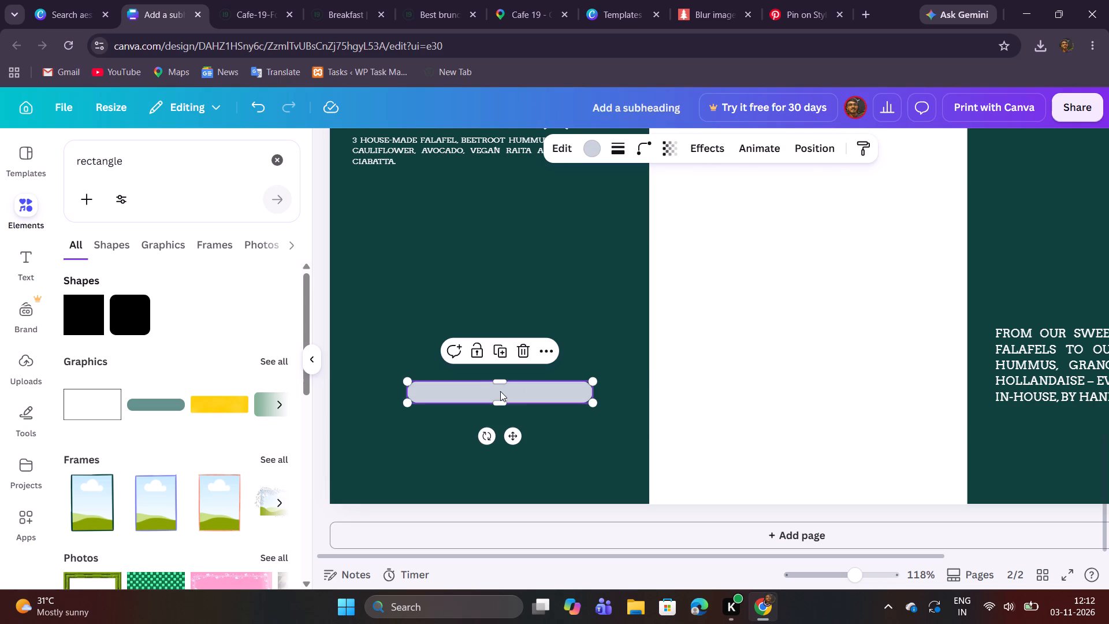
Resize the grey rounded bar to about 0.4 high and shorten it to roughly two-thirds of its length.
drag(504, 381, 502, 393)
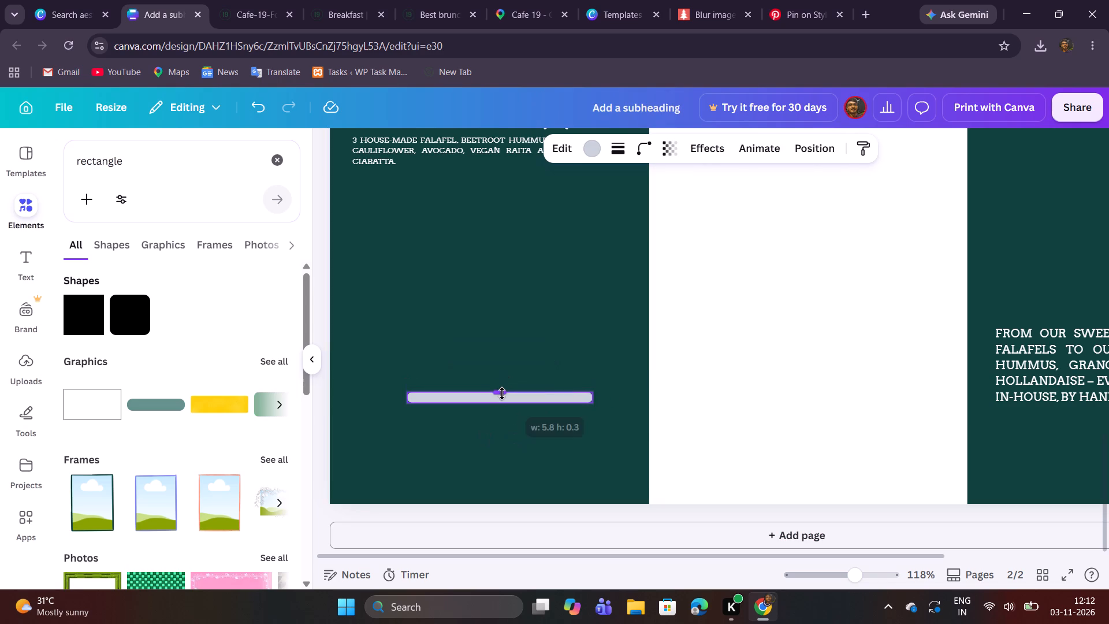
drag(502, 393, 502, 389)
drag(593, 393, 591, 393)
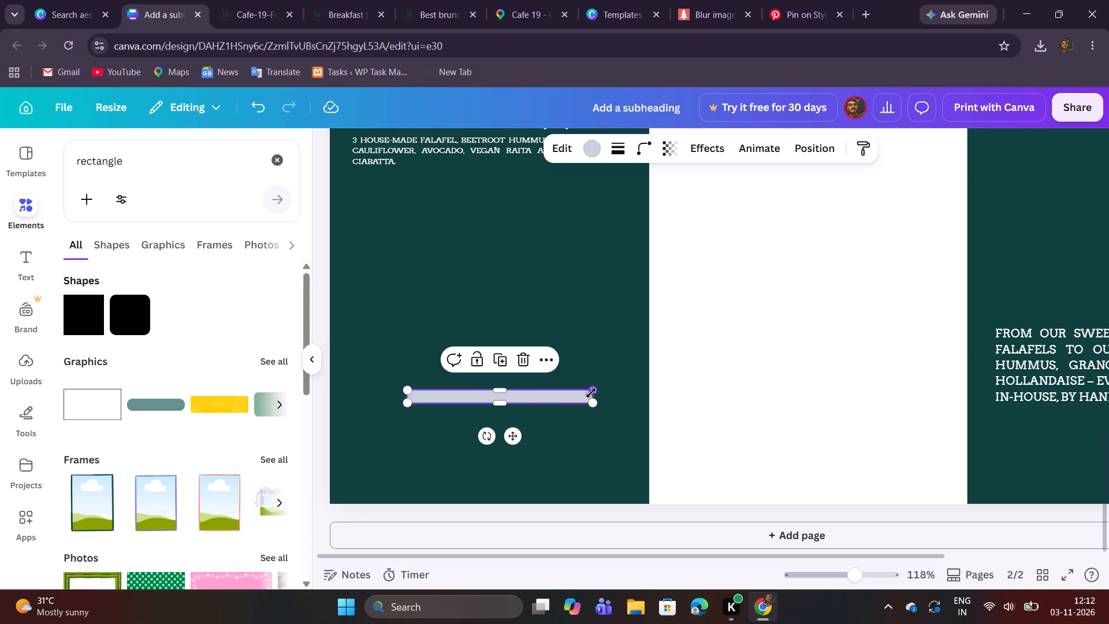
drag(591, 393, 520, 393)
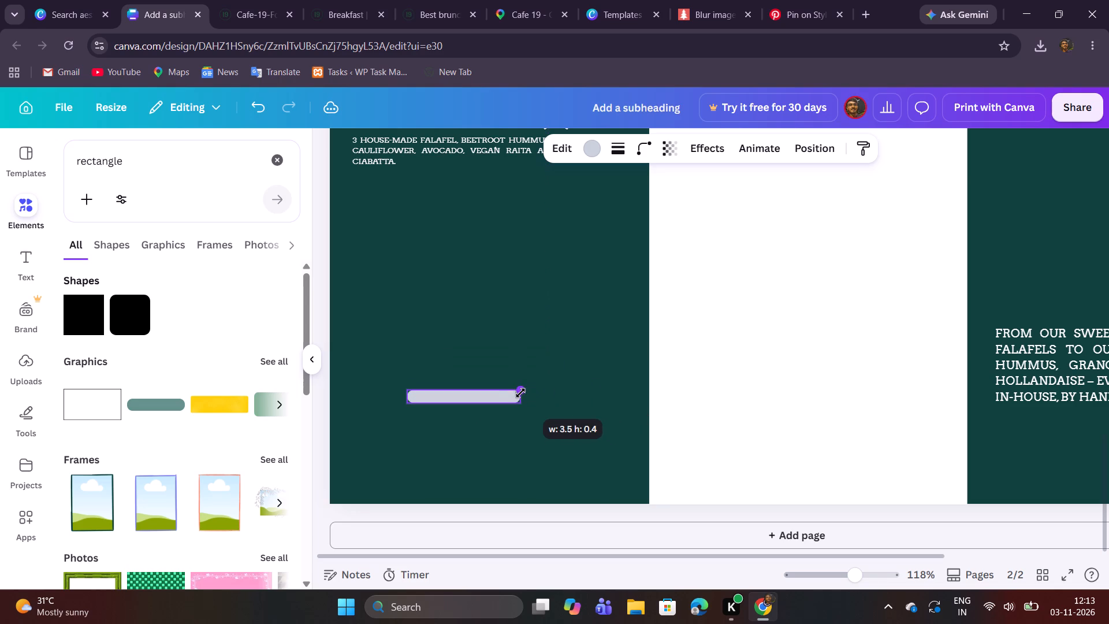
drag(520, 393, 531, 393)
Move the grey bar up to the last line of the first Vegan Breakfast Bowl description, after "CIABATTA.".
scroll(551, 449, up, 1)
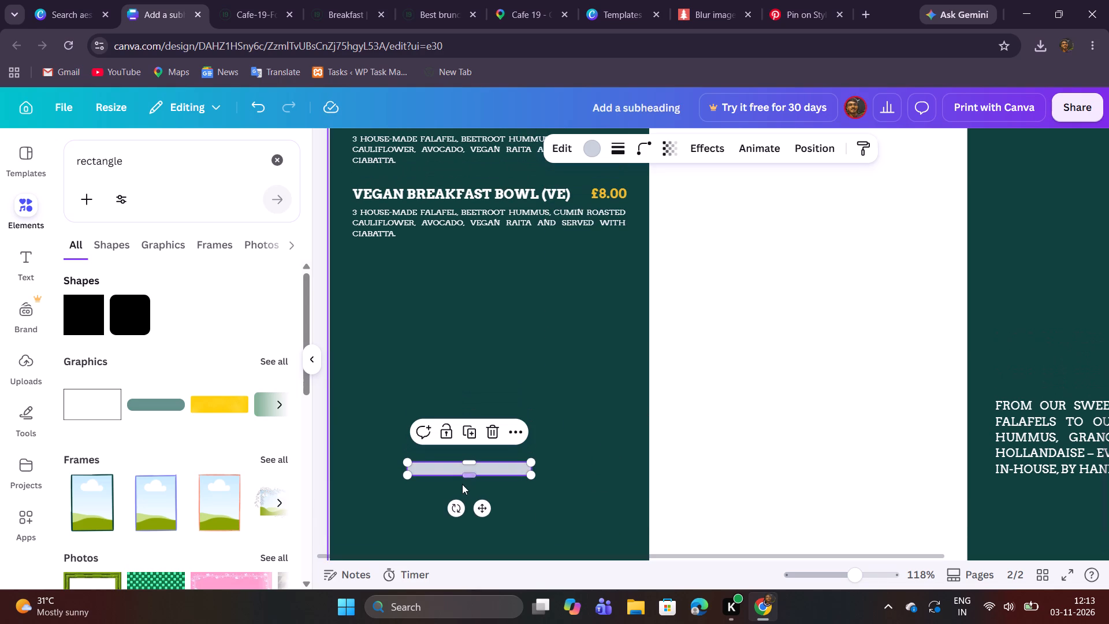
click(487, 515)
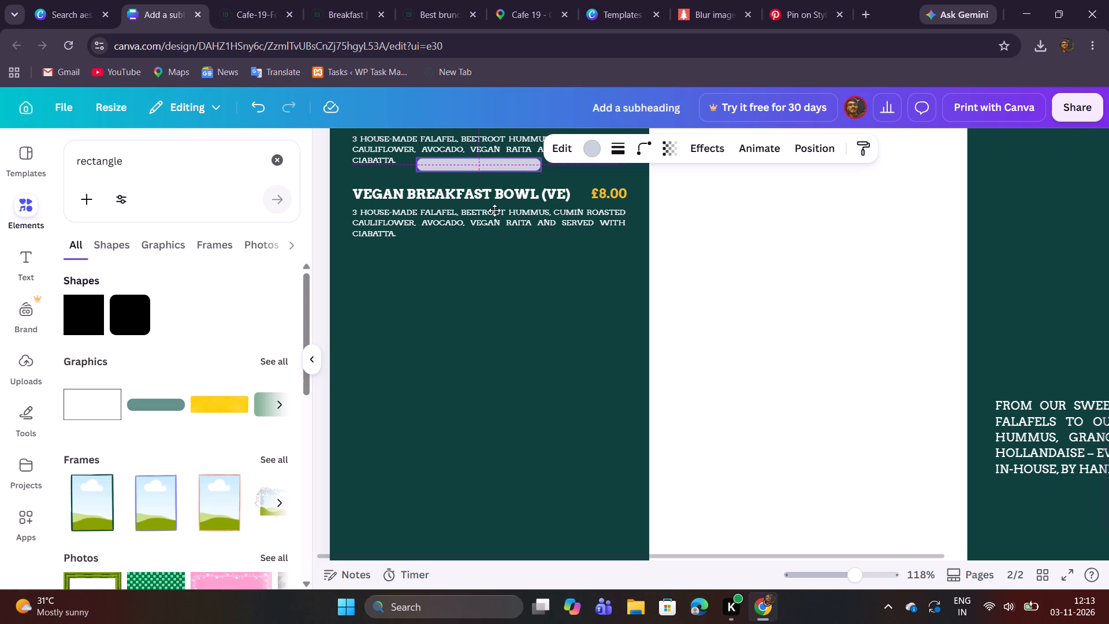
click(492, 272)
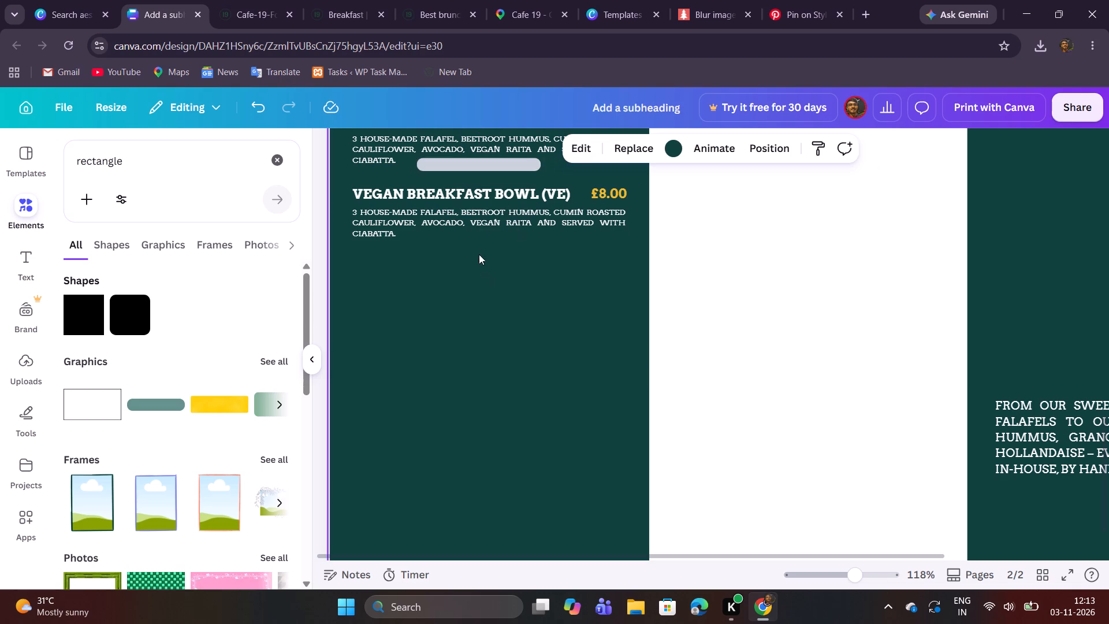
Lock the first Vegan Breakfast Bowl's description text box in place.
scroll(494, 283, up, 1)
click(472, 235)
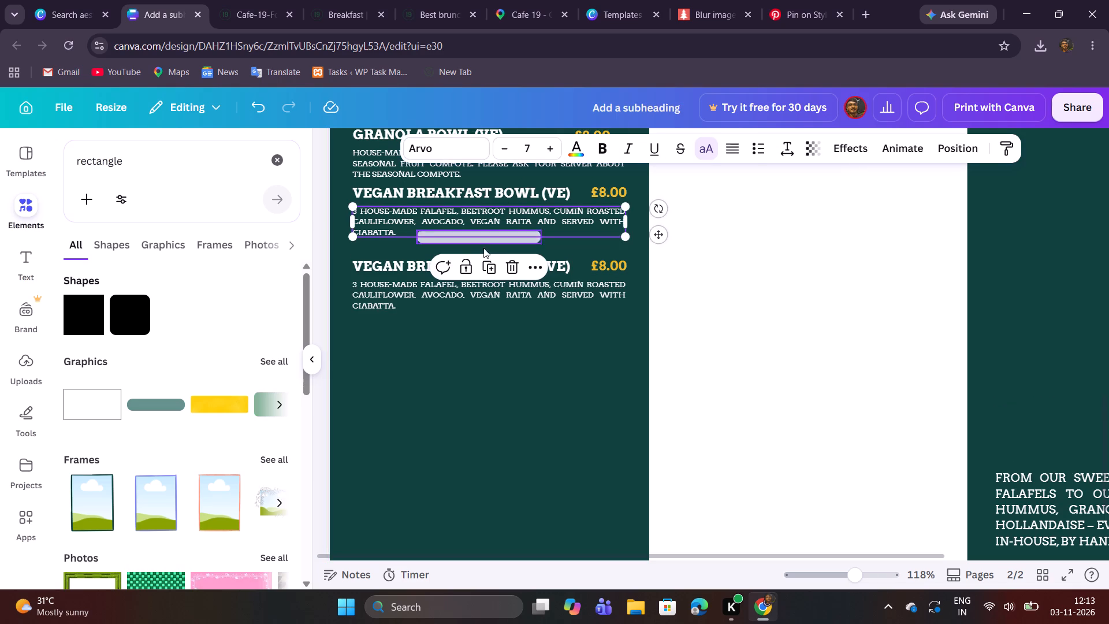
click(463, 269)
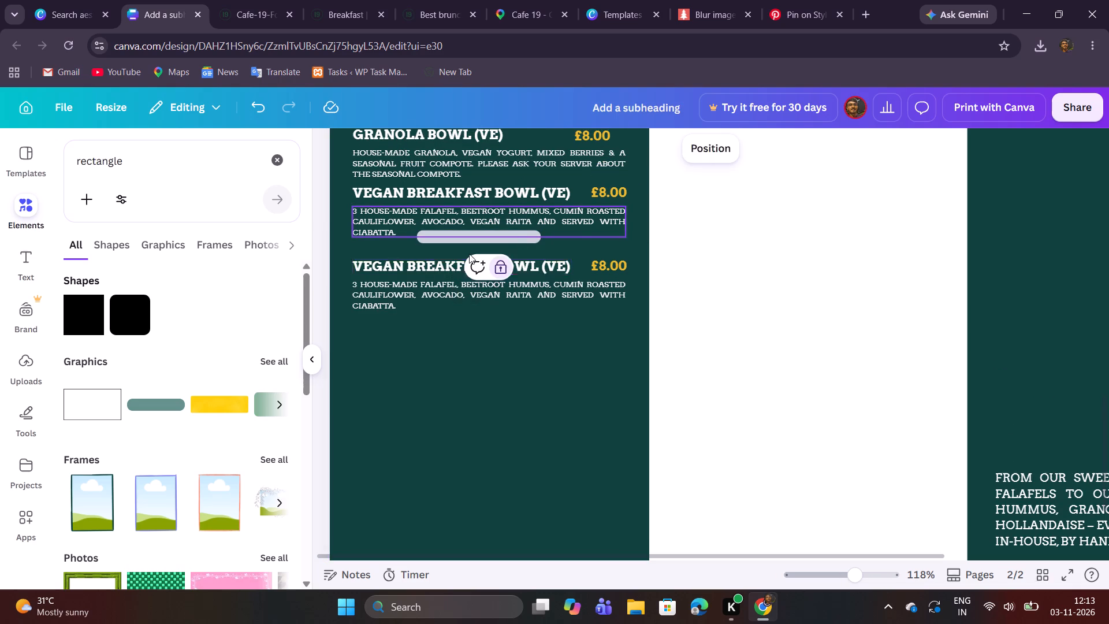
click(556, 316)
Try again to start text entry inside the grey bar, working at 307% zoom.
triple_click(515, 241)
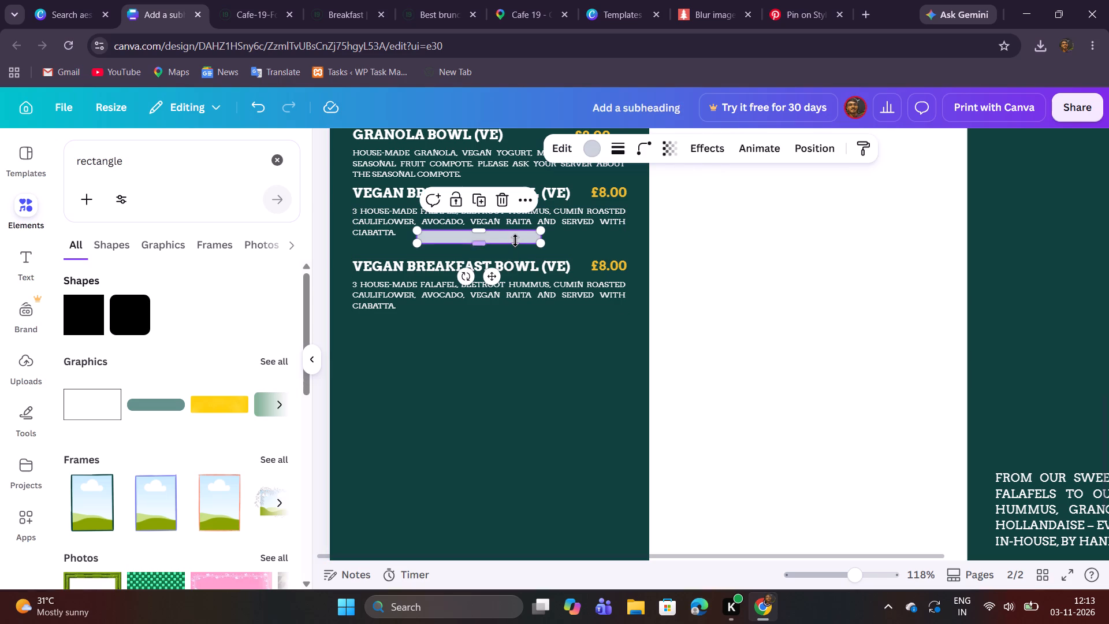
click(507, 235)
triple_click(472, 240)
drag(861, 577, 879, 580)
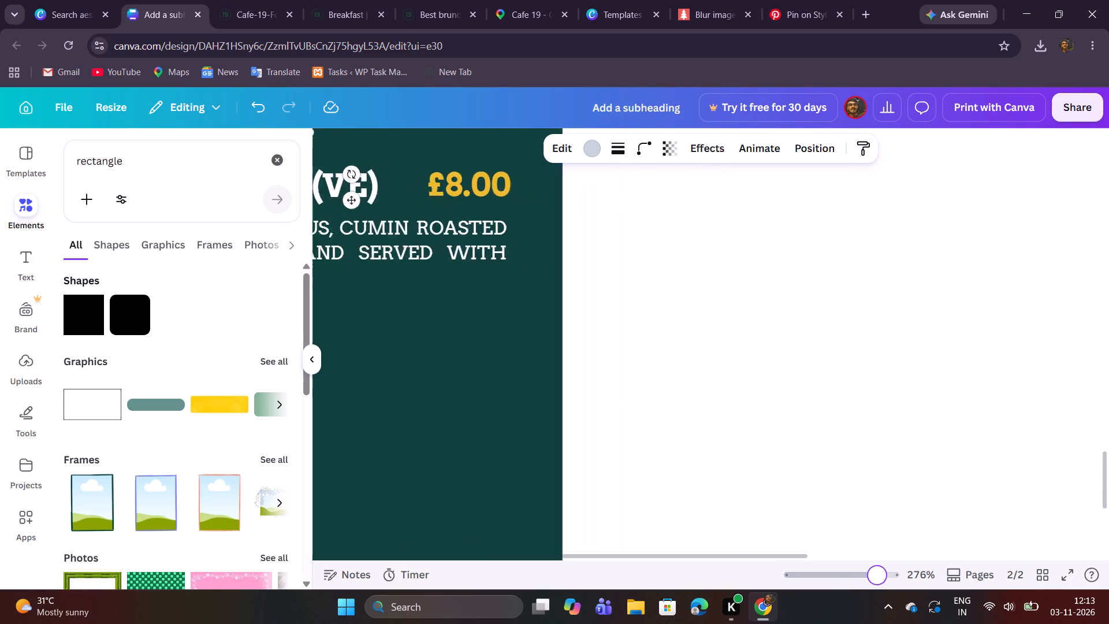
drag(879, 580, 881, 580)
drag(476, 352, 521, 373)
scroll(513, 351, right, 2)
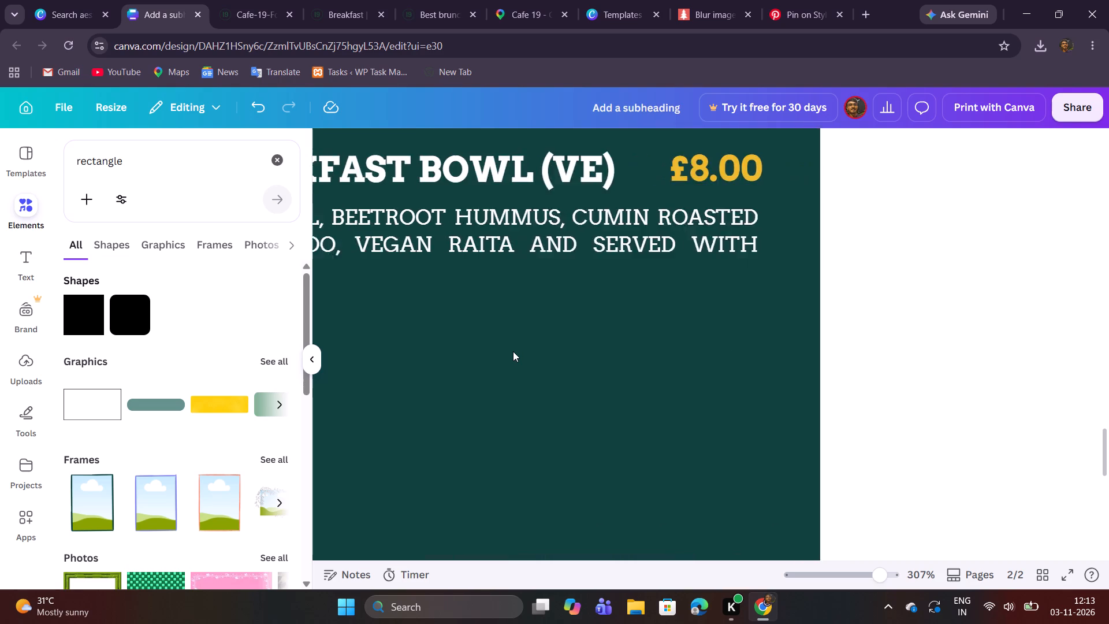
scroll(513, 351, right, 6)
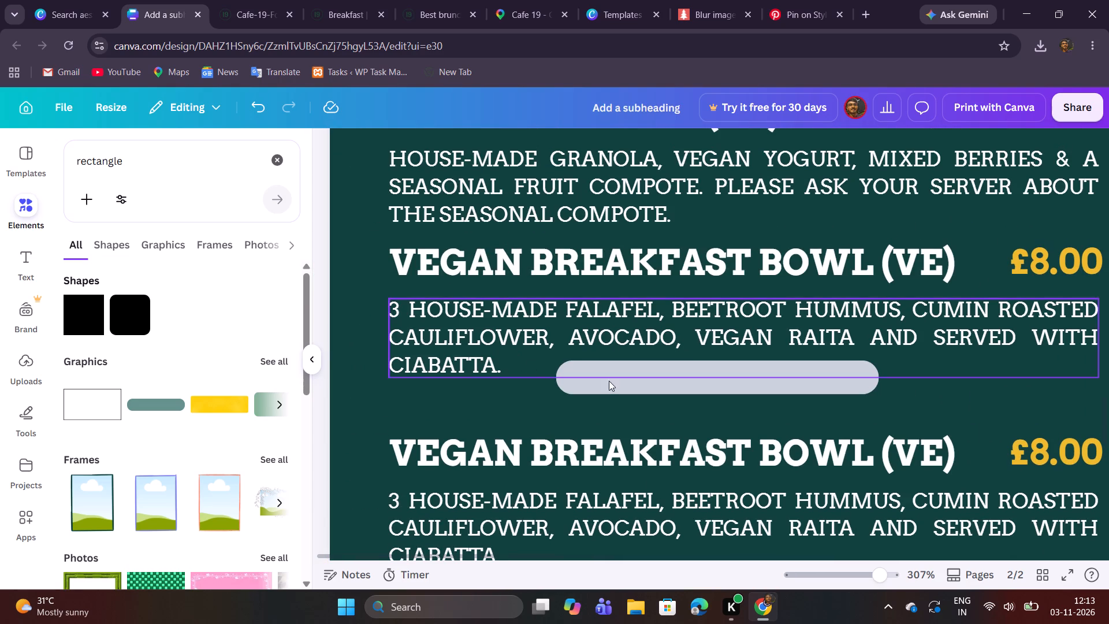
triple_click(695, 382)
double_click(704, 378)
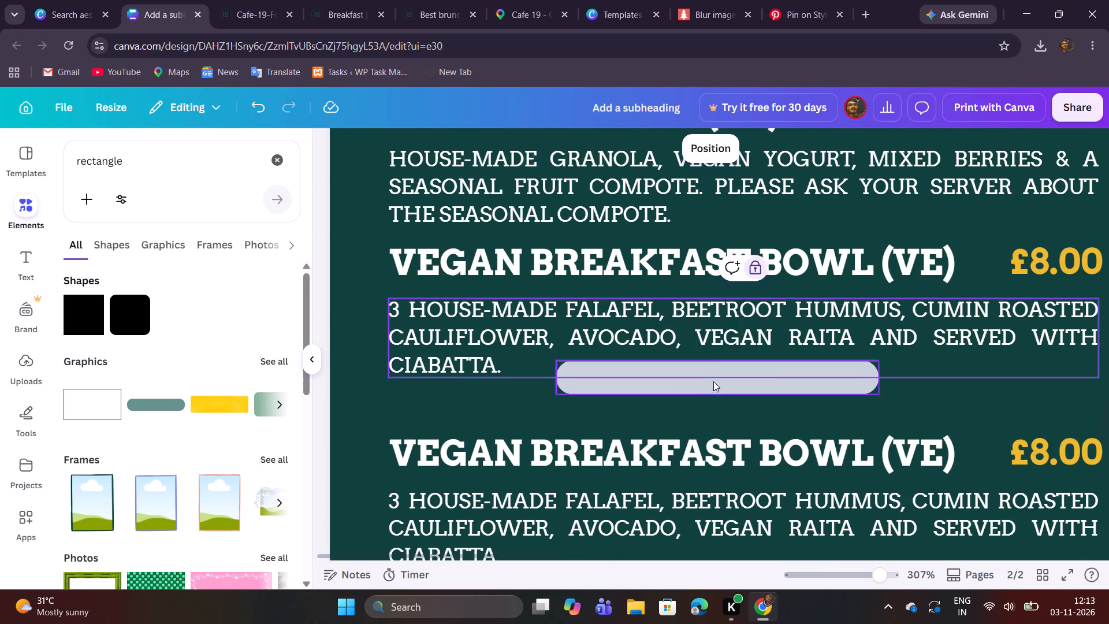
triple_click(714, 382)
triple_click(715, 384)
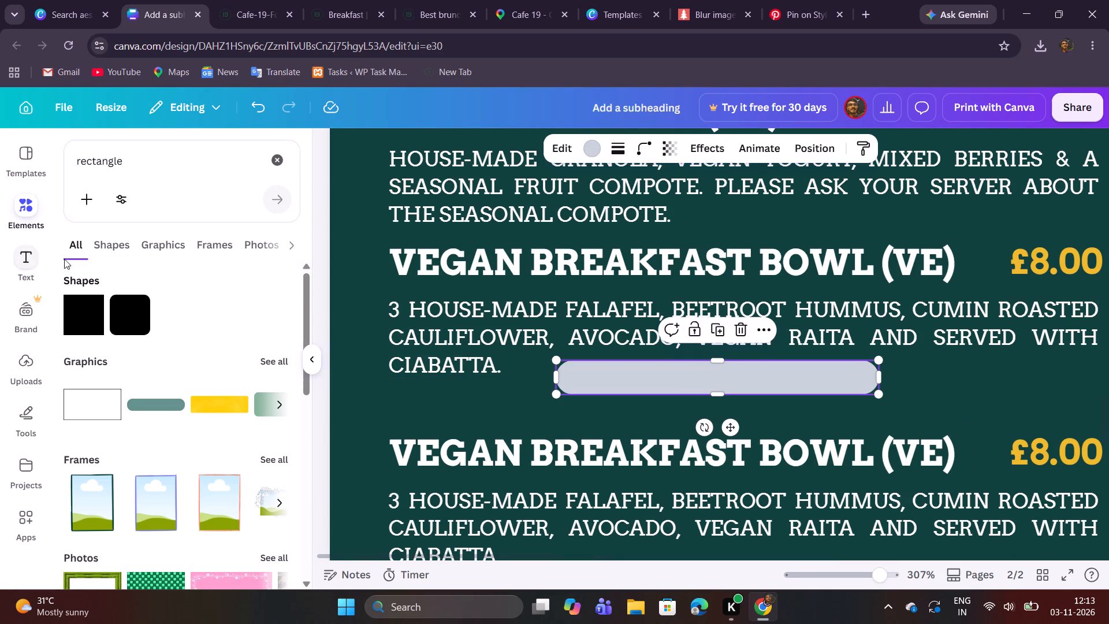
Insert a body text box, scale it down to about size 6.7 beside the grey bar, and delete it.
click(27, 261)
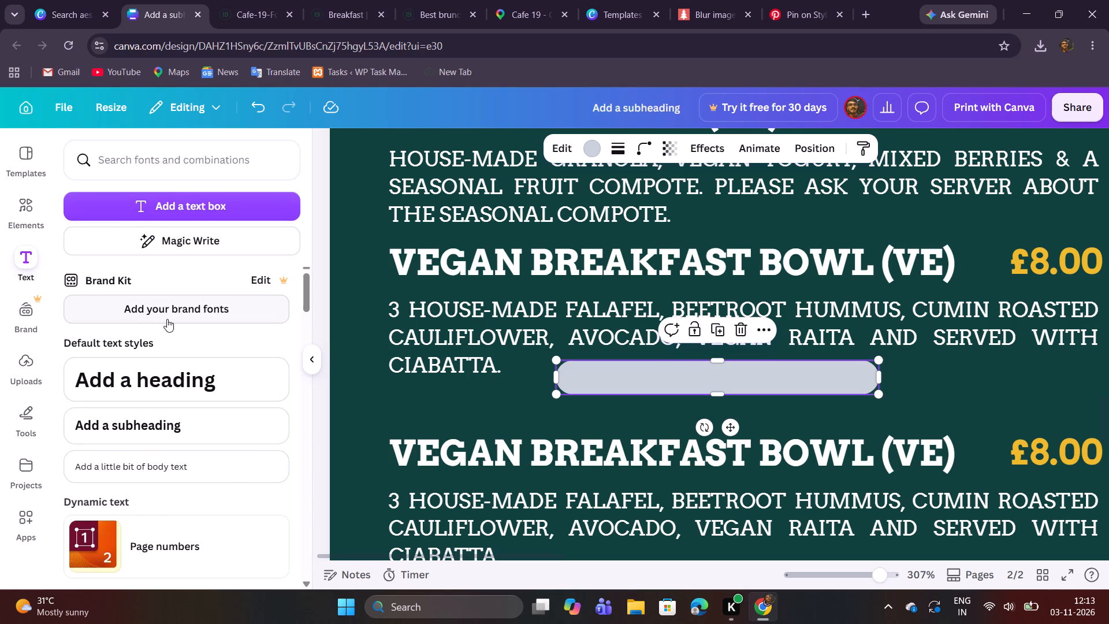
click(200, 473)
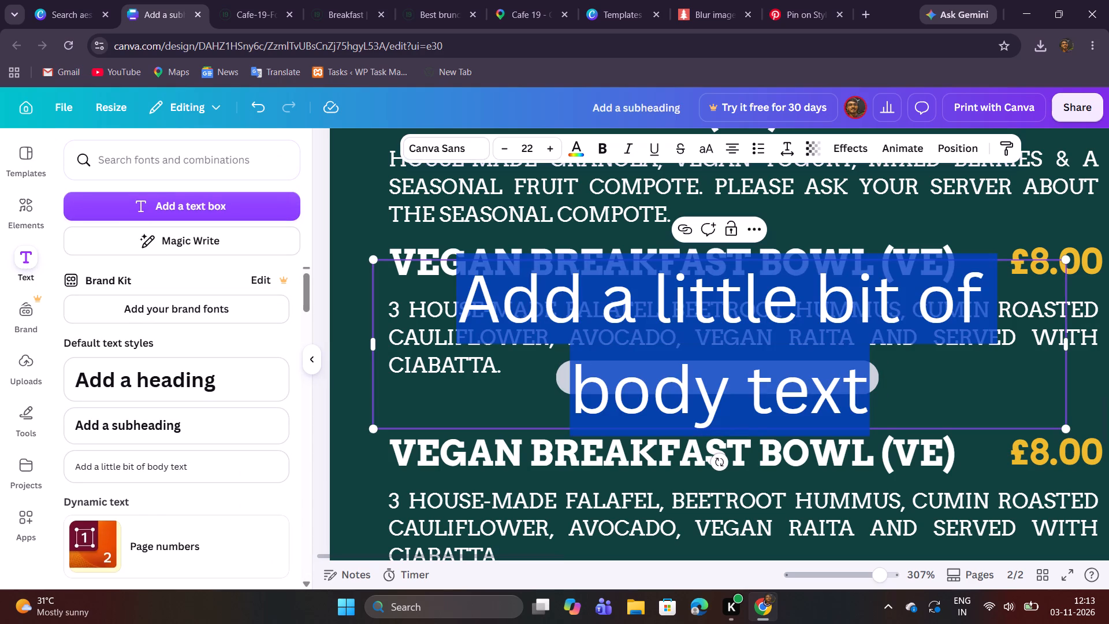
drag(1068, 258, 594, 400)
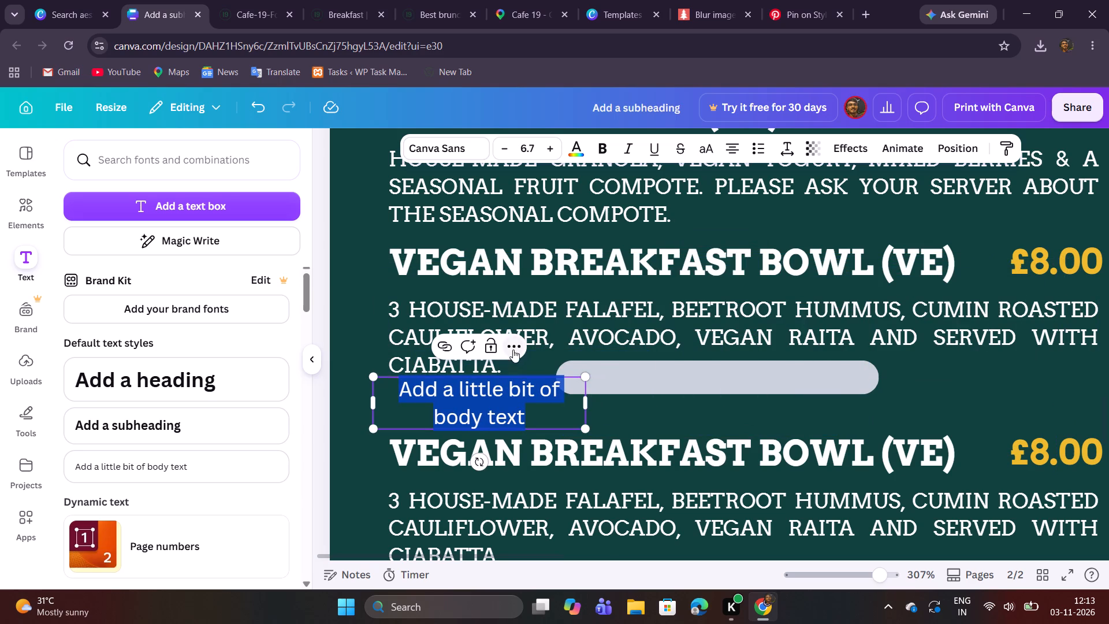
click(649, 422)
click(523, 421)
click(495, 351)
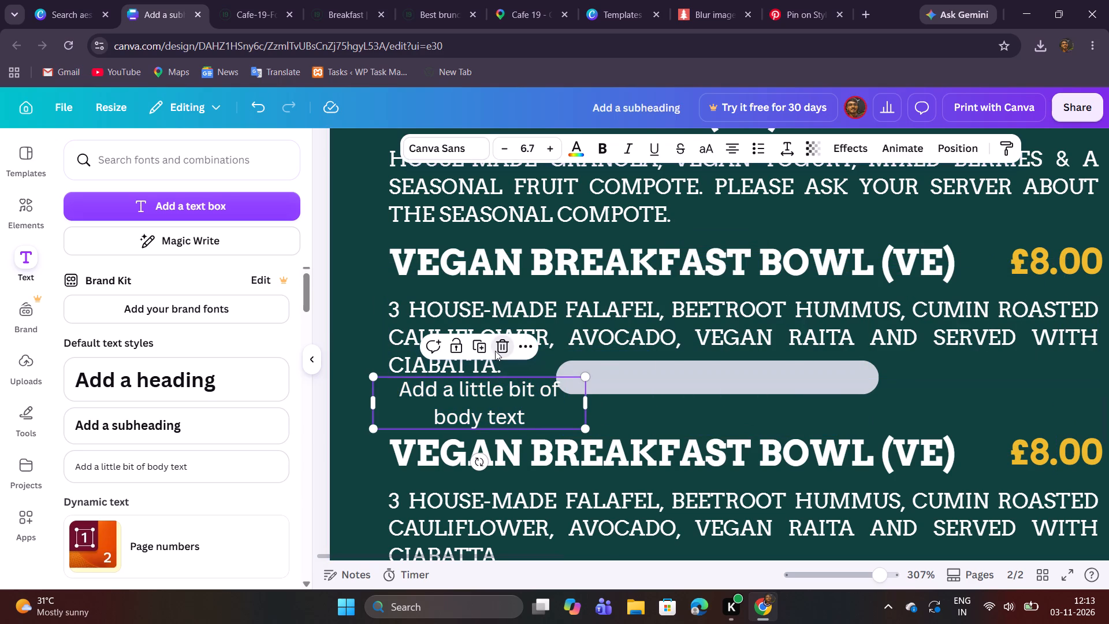
Duplicate the Granola Bowl description and place the copy over the grey bar.
click(536, 212)
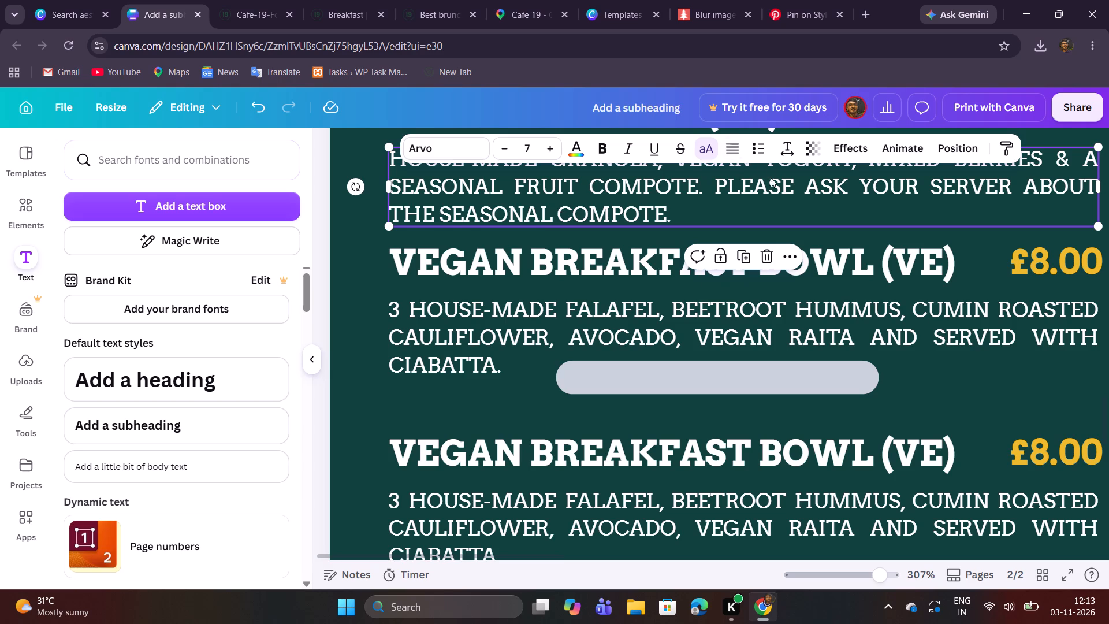
click(745, 259)
drag(745, 224, 663, 343)
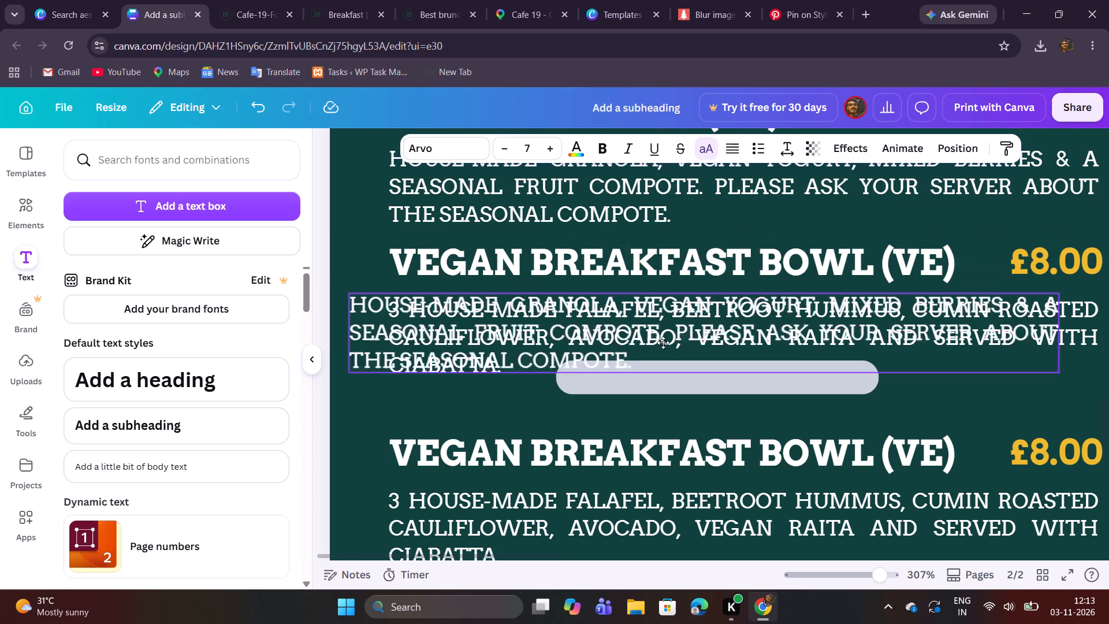
drag(663, 343, 686, 364)
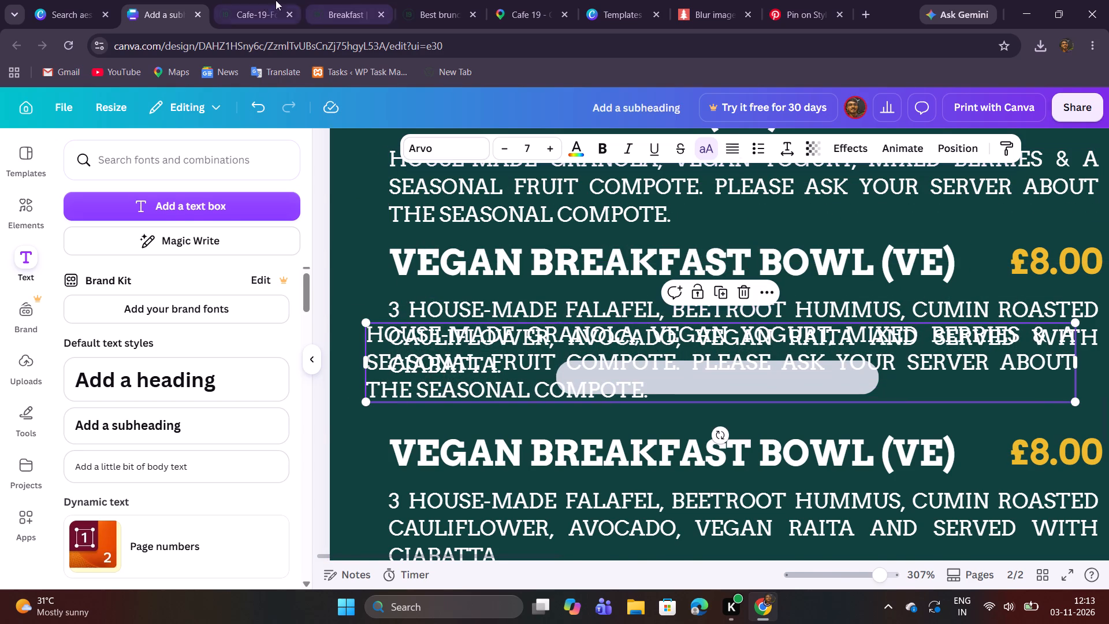
Copy "Add hash browns +£2.50" from the menu PDF and replace the duplicated description's text with it.
click(264, 0)
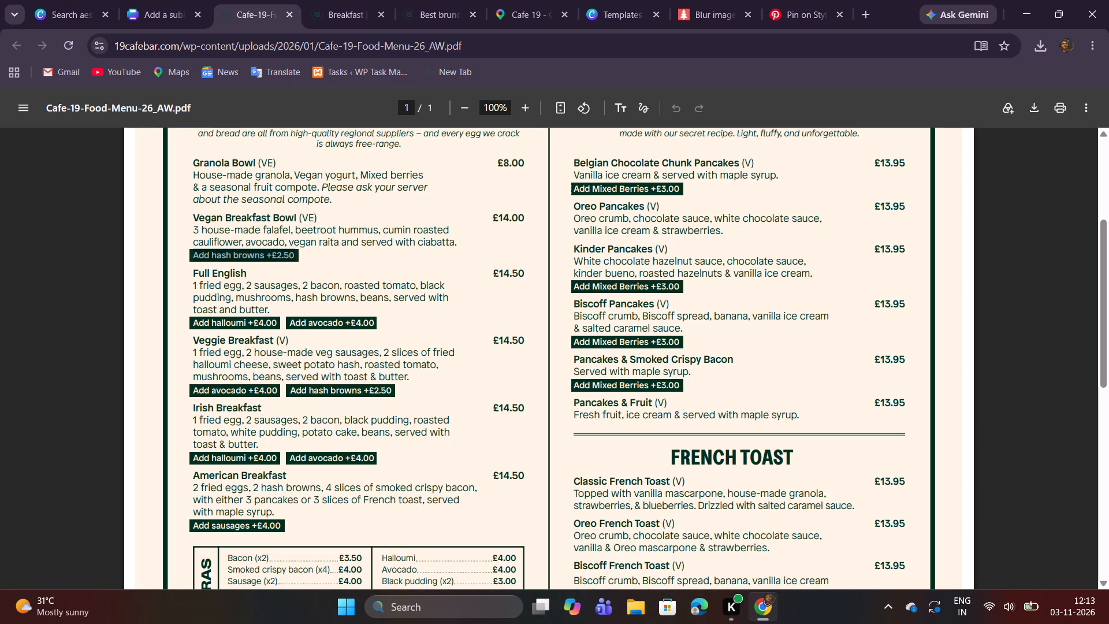
key(ctrl+c)
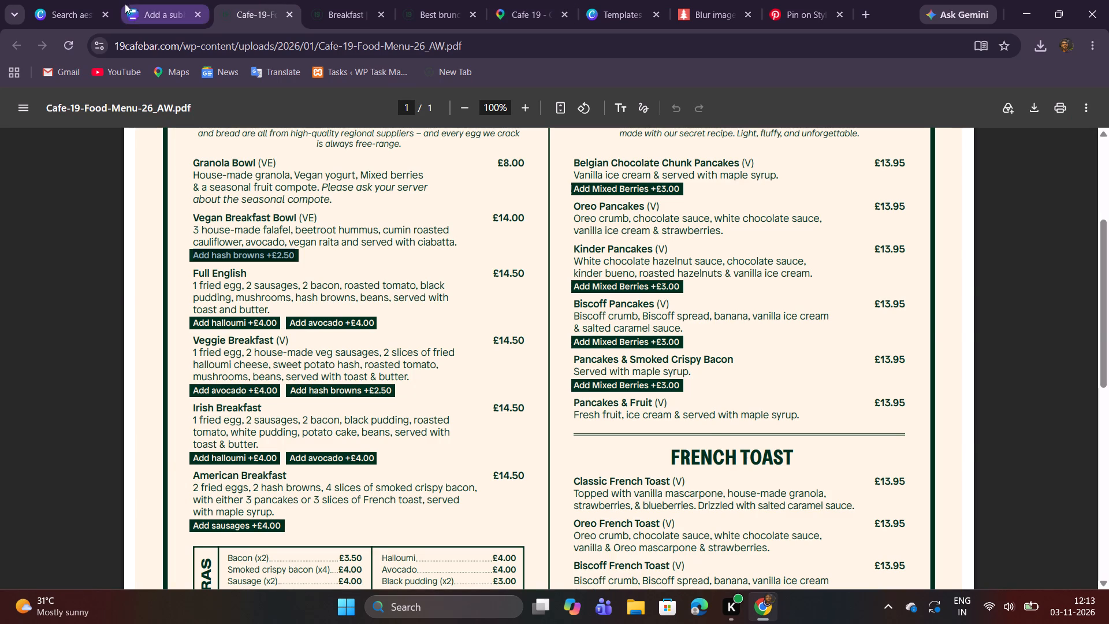
click(135, 2)
double_click(680, 384)
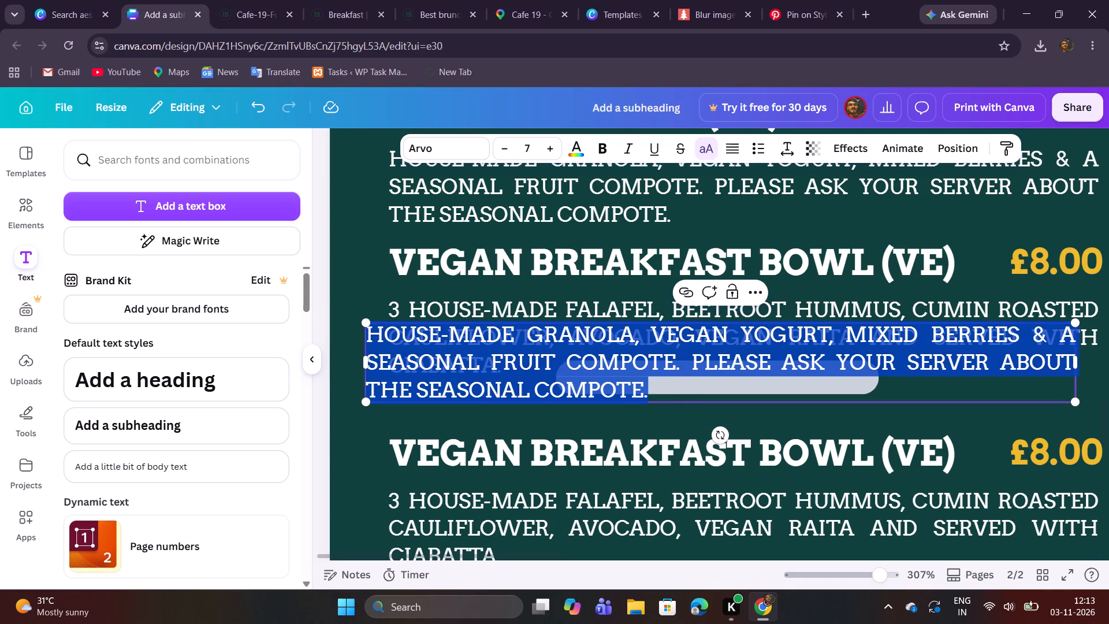
key(ctrl+v)
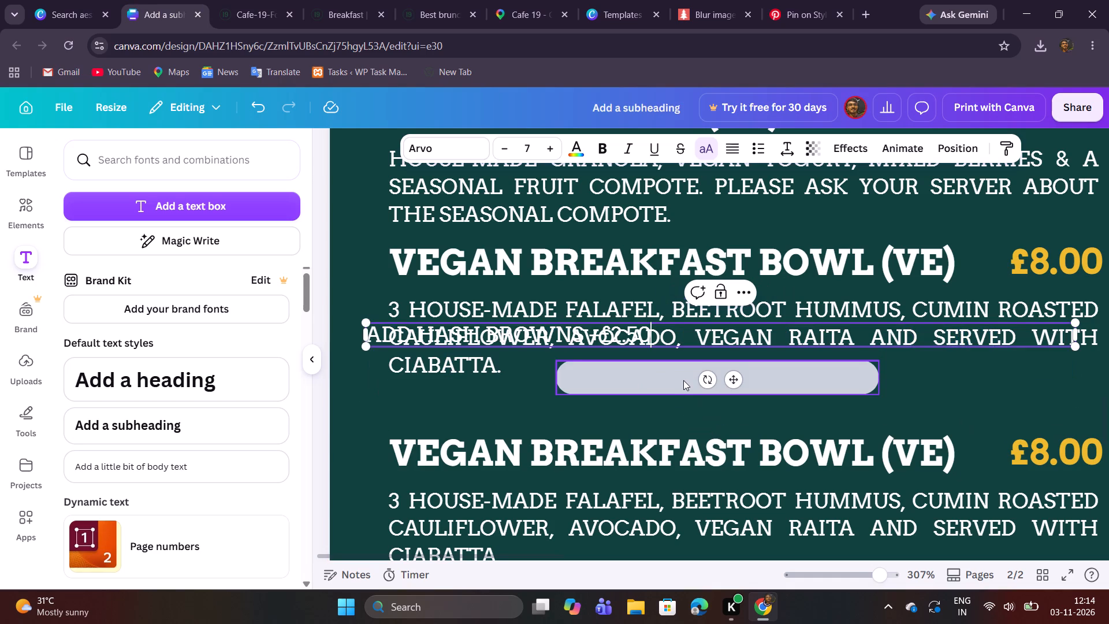
Narrow the "Add hash browns +£2.50" text box to fit its text and centre it on the grey bar.
drag(1080, 335, 854, 344)
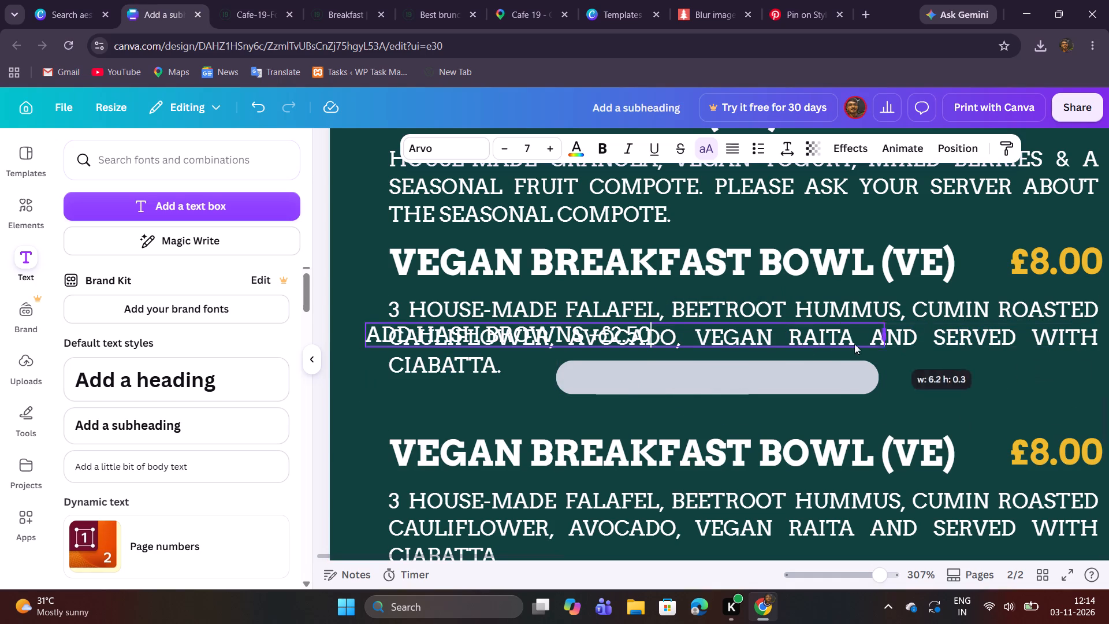
drag(854, 344, 678, 332)
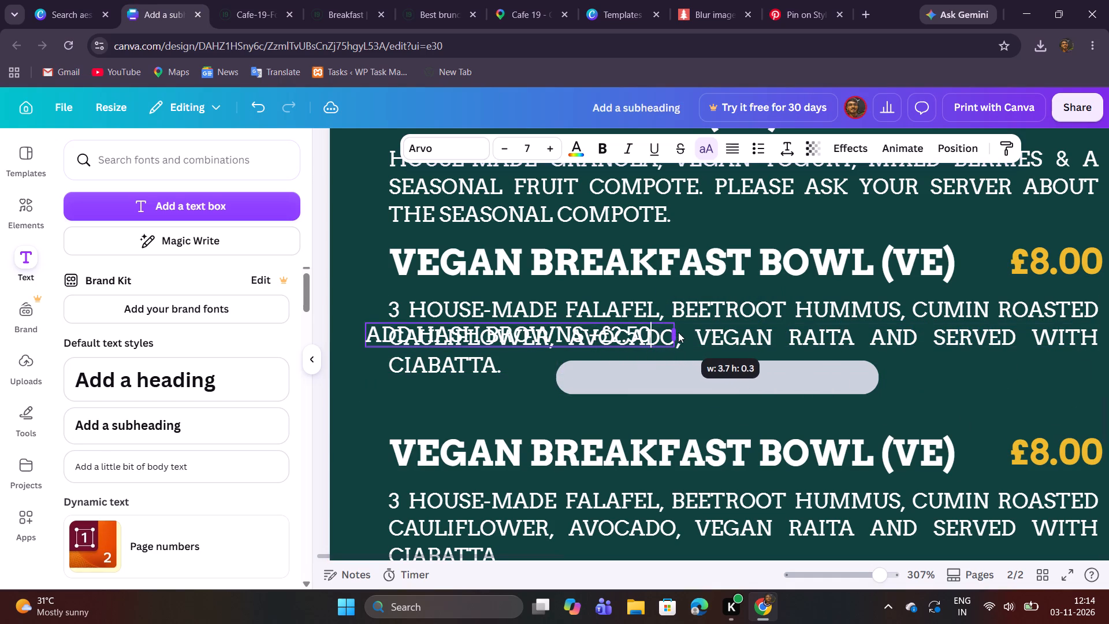
drag(678, 332, 657, 326)
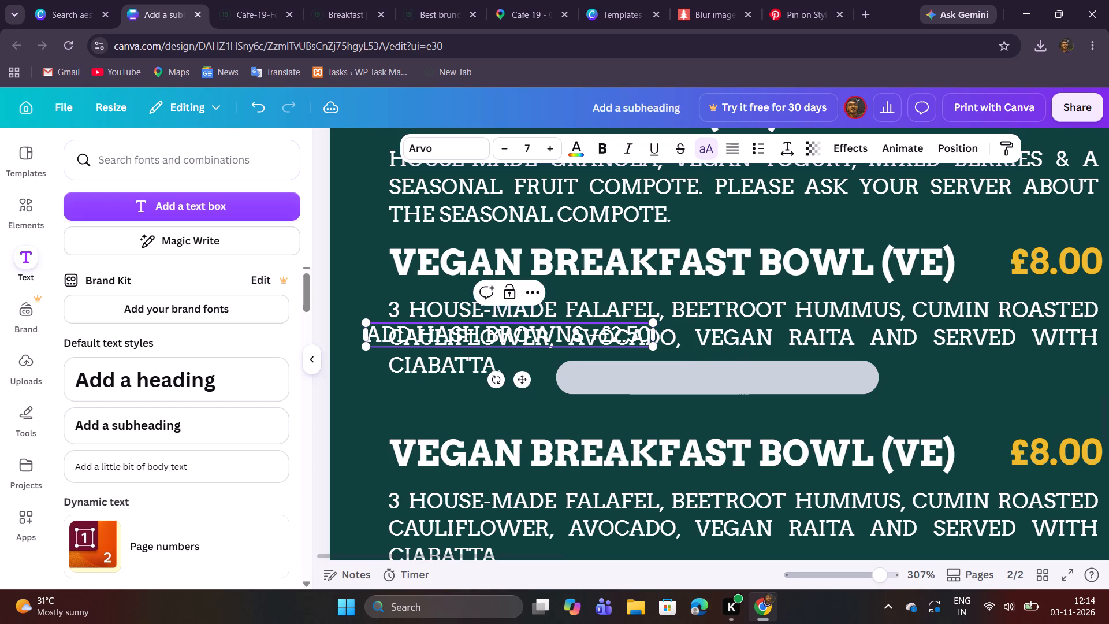
drag(527, 376, 728, 422)
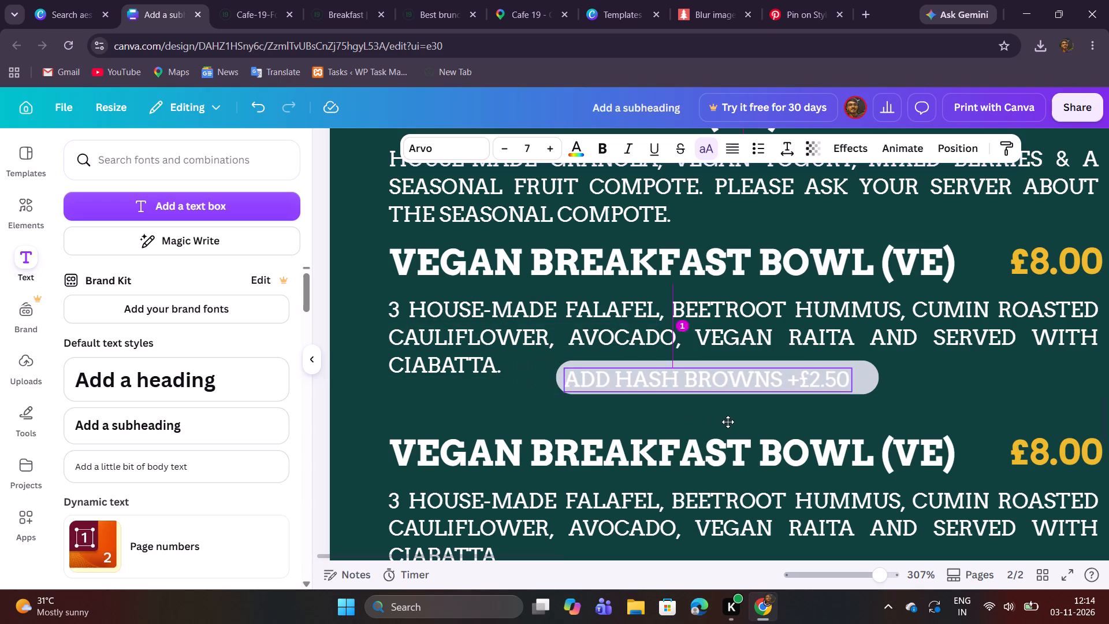
drag(728, 422, 731, 417)
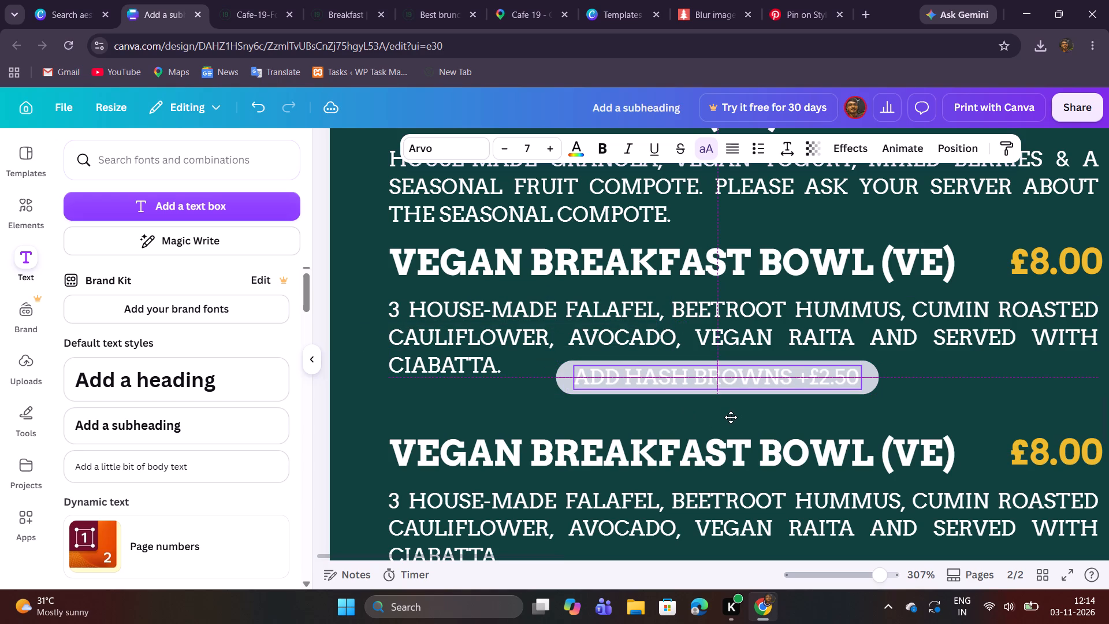
drag(731, 417, 730, 417)
click(724, 418)
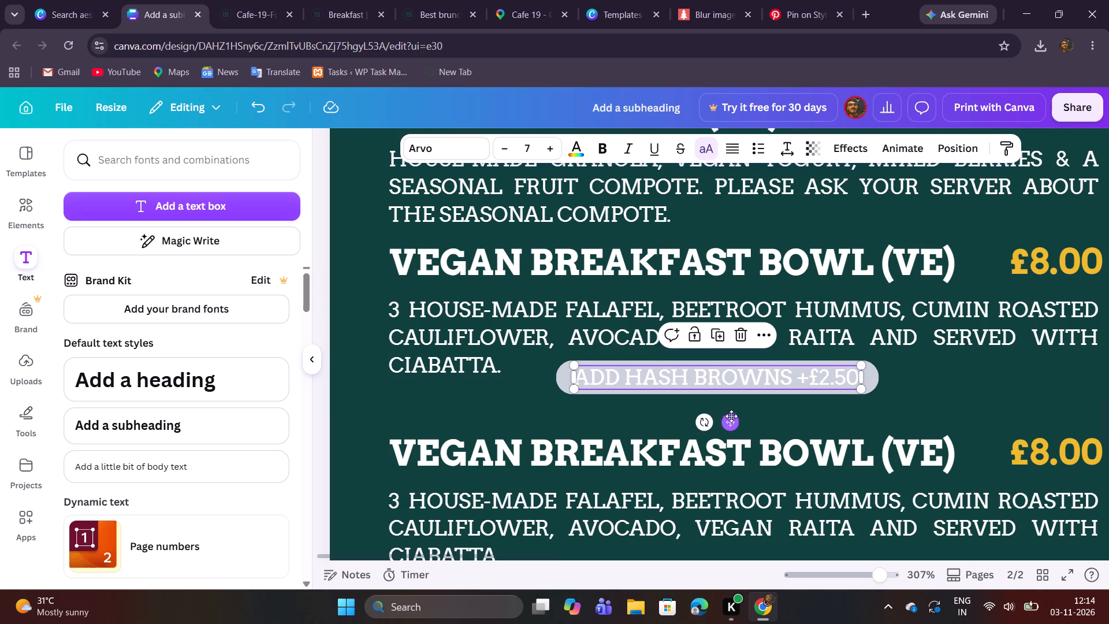
click(790, 411)
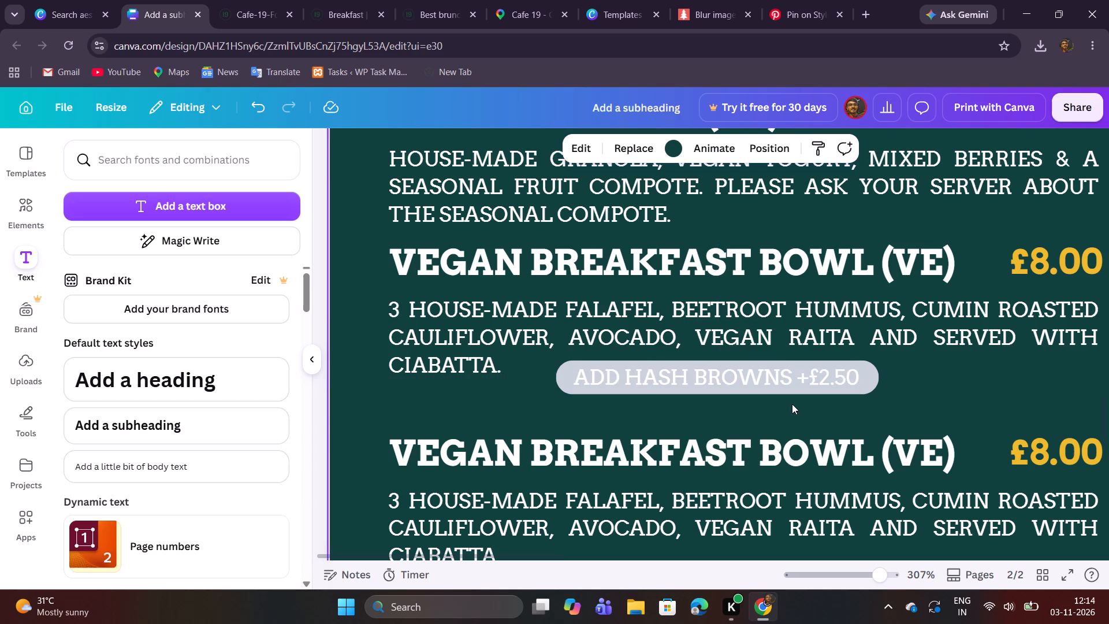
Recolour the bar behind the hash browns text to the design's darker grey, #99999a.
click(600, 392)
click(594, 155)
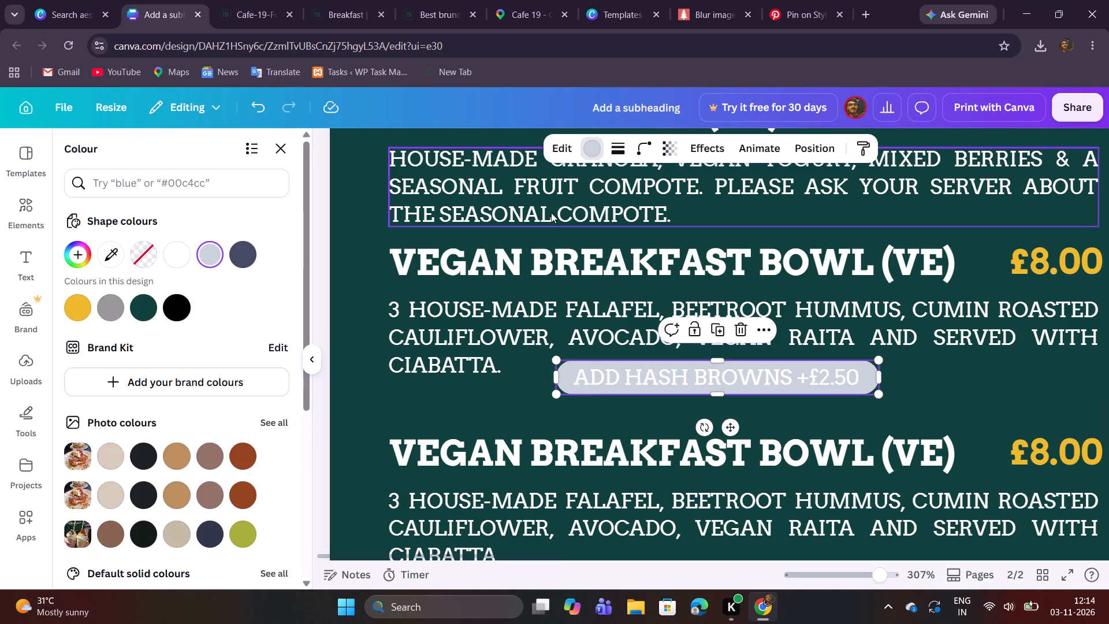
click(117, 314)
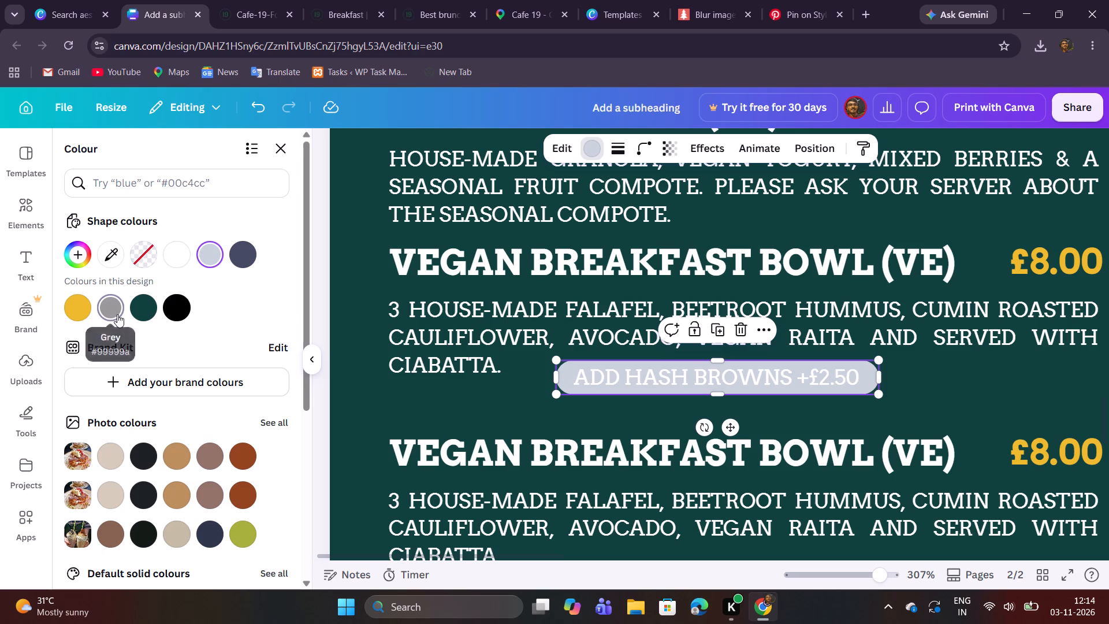
Set the hash browns text colour to the near-black shade from the Four-layered Cake palette.
click(602, 387)
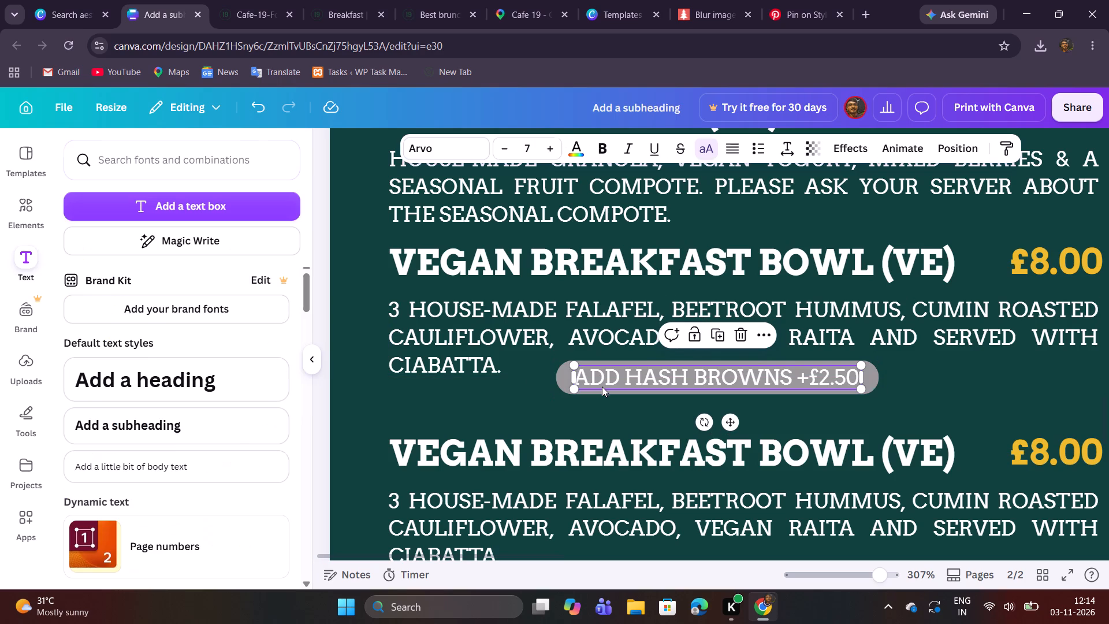
click(575, 156)
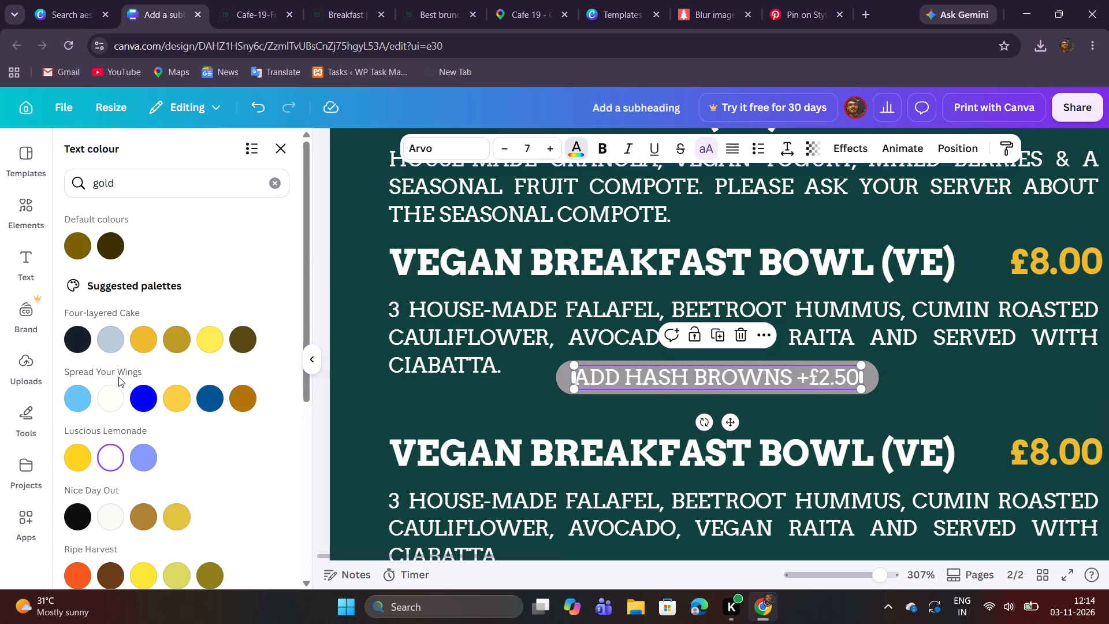
click(75, 347)
click(461, 409)
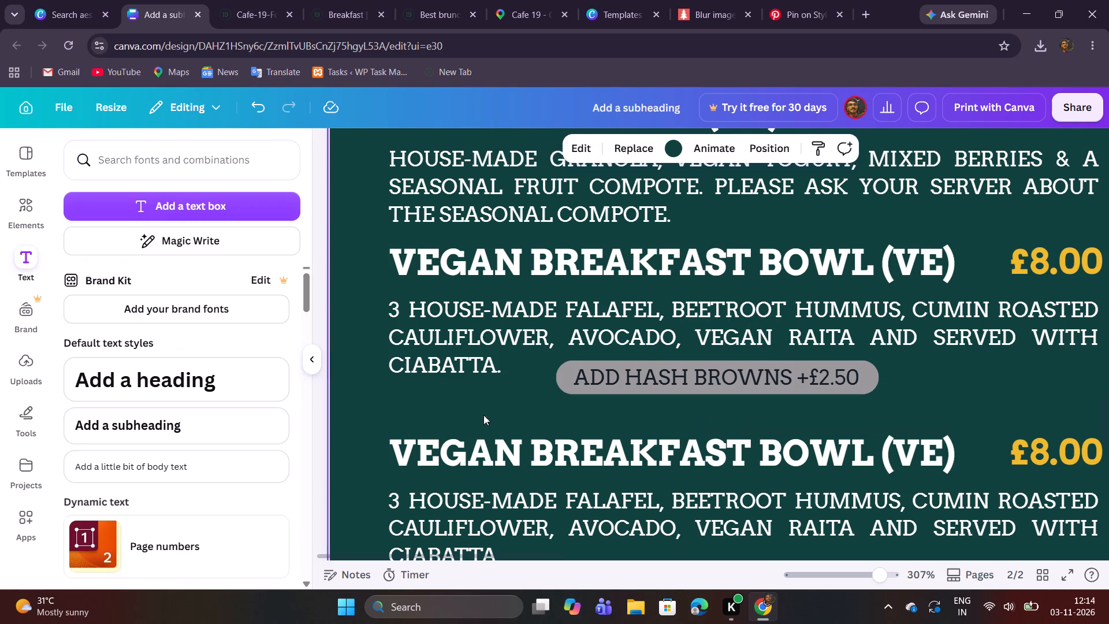
click(913, 395)
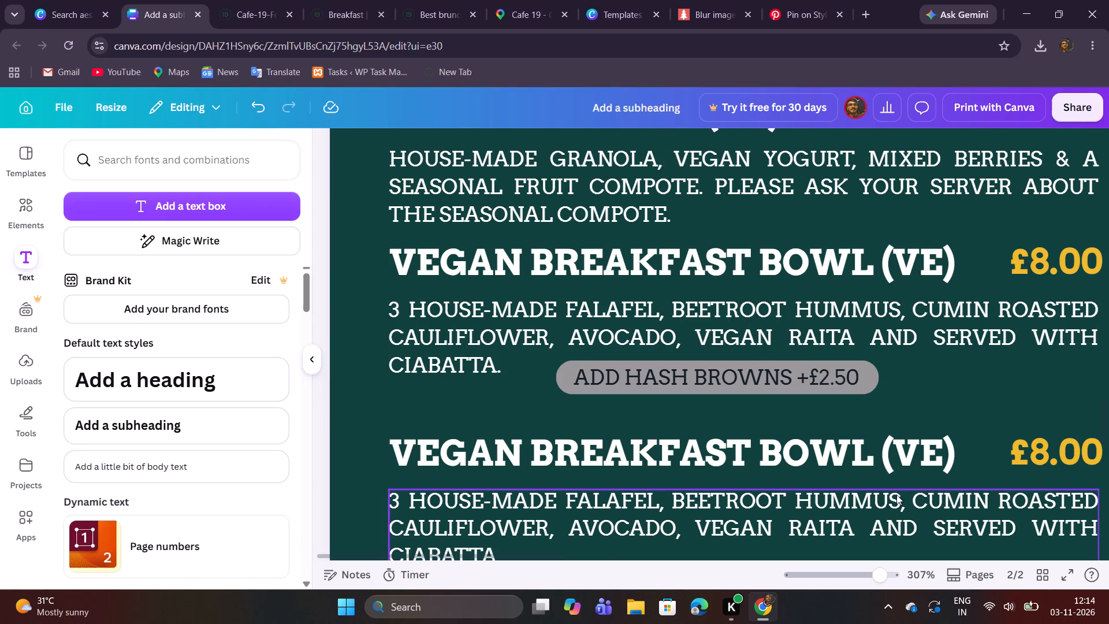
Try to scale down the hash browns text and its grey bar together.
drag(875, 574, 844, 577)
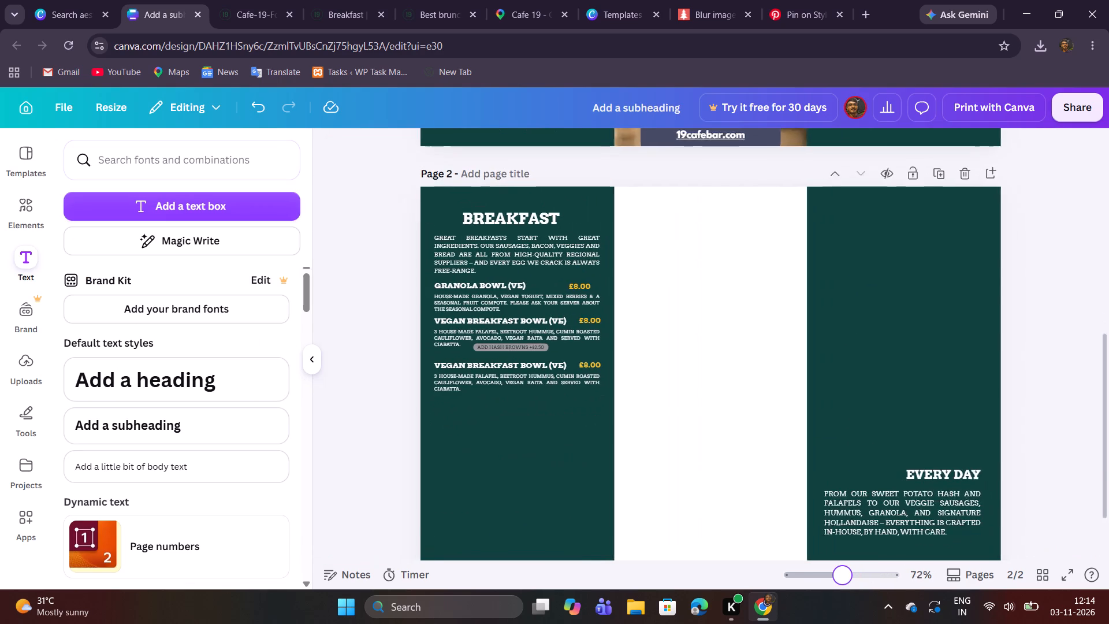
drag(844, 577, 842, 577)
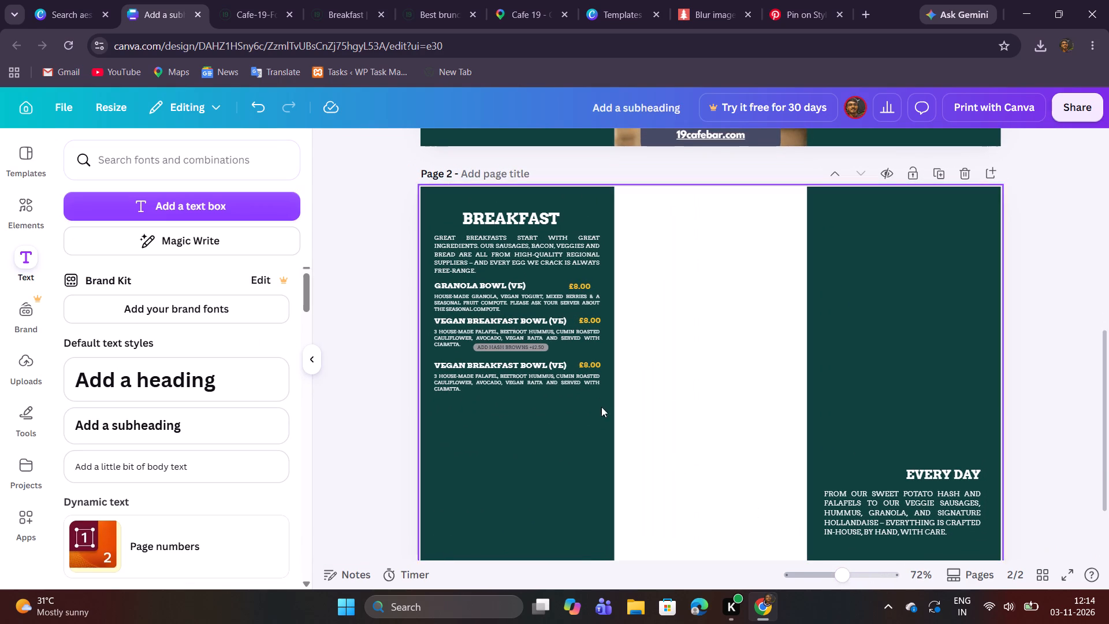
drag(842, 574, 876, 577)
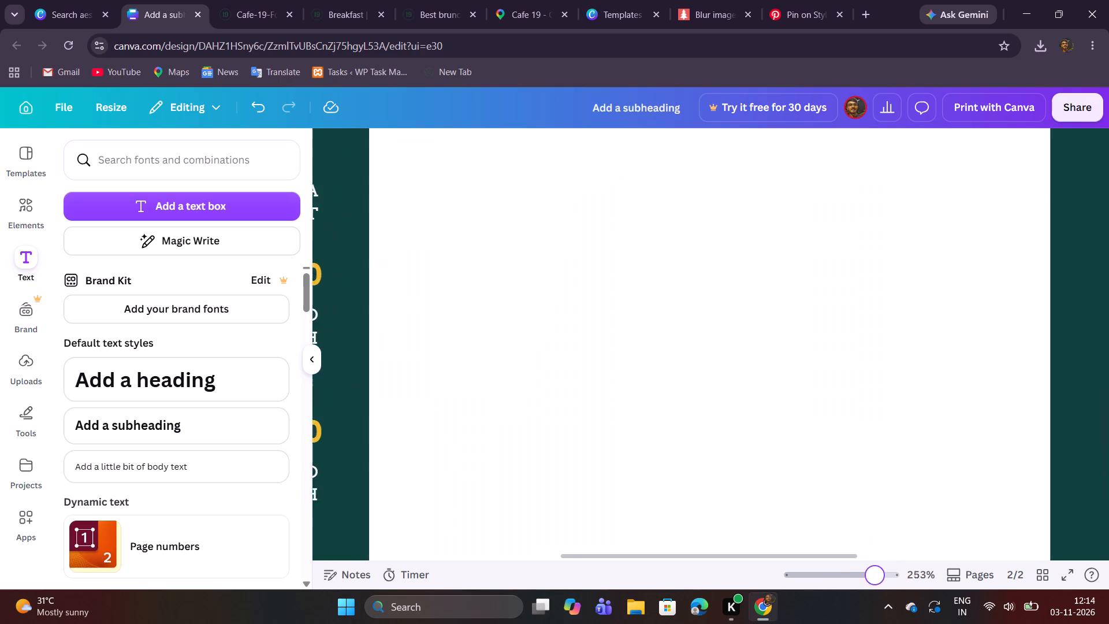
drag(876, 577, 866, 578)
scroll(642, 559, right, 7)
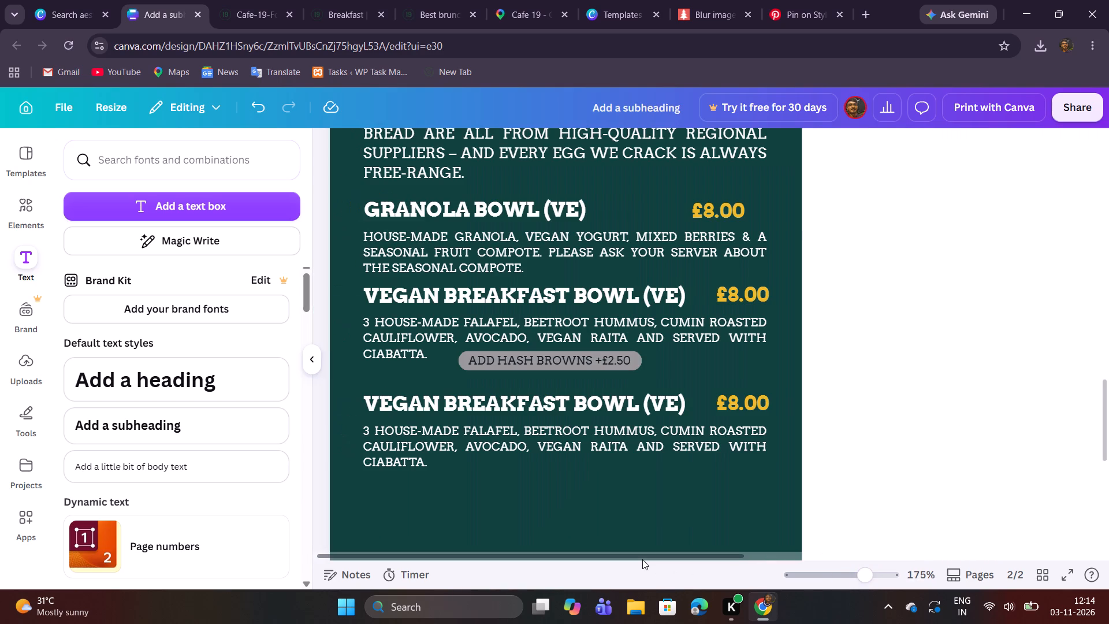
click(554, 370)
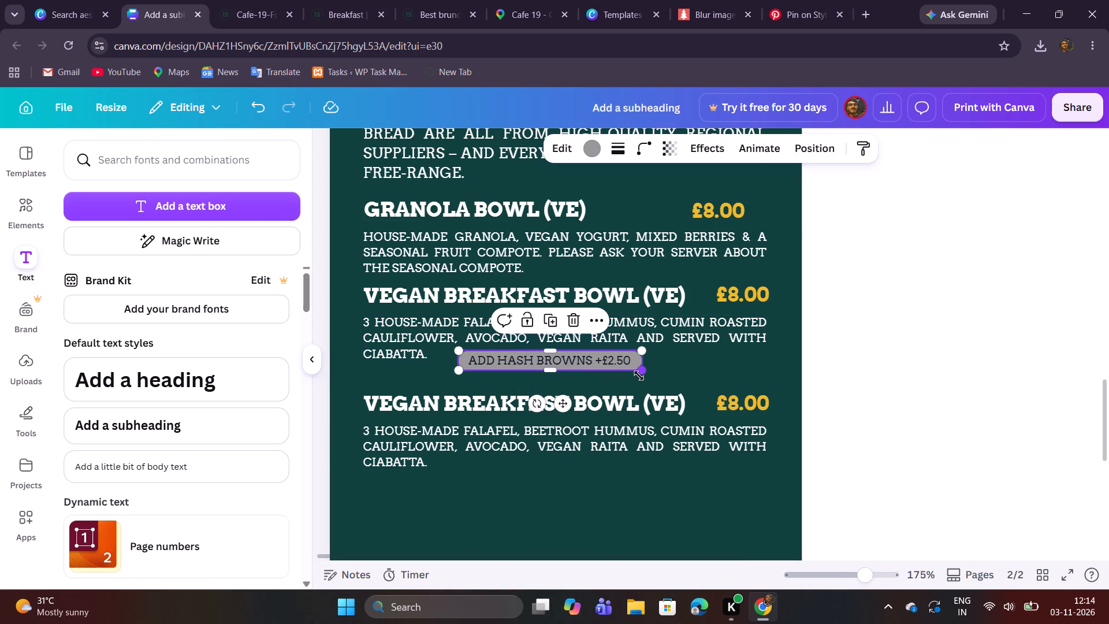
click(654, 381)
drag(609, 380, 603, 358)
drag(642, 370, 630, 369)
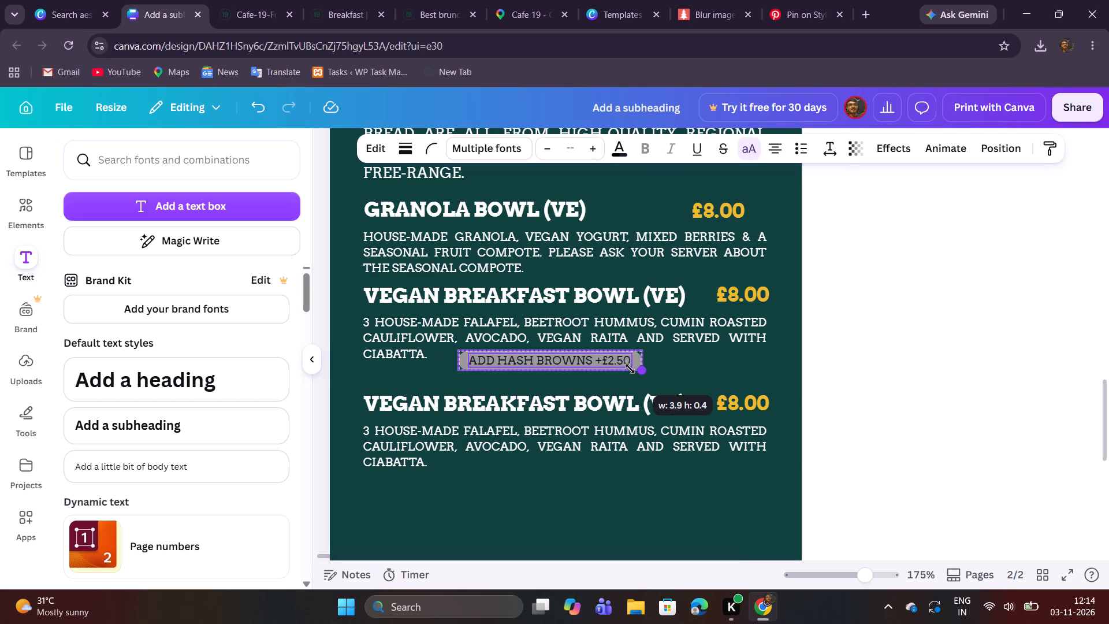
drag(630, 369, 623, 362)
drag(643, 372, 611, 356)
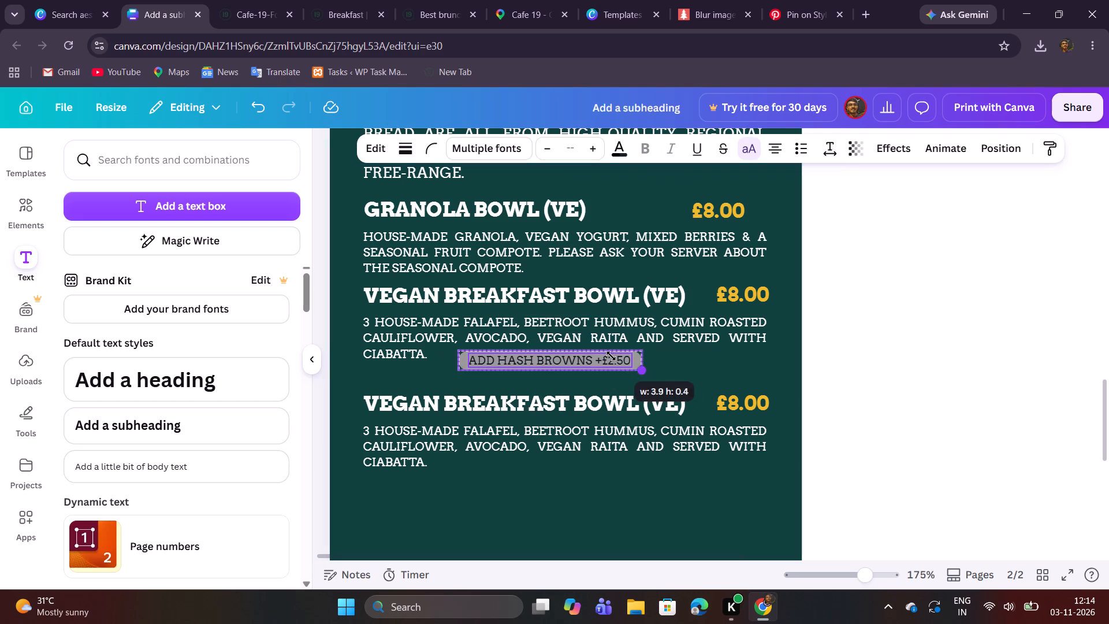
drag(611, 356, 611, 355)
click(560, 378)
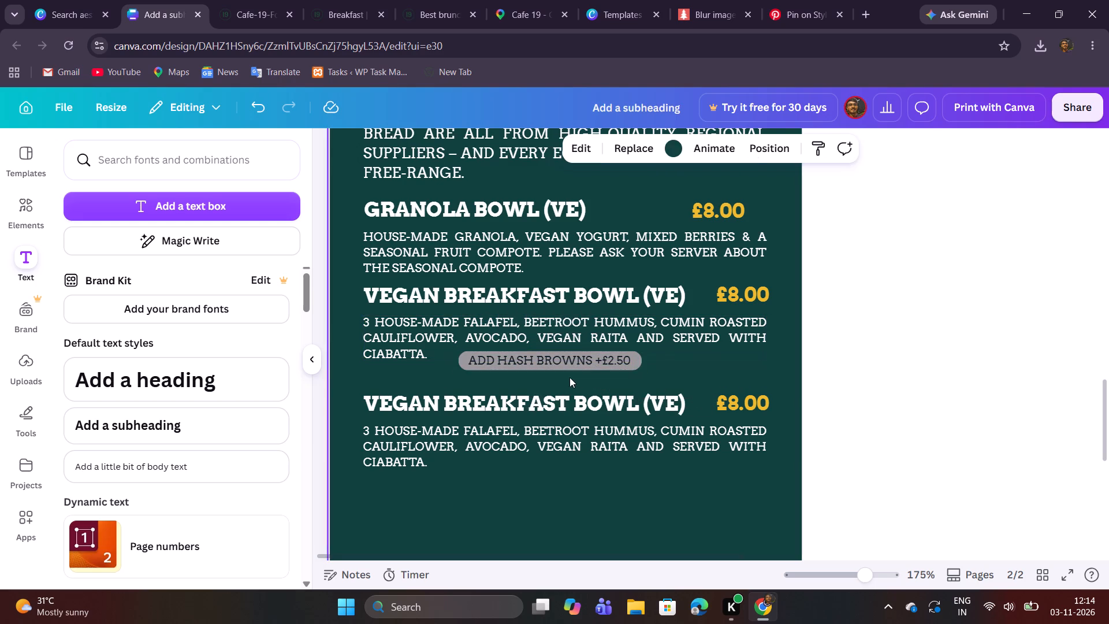
Move the hash browns text and its grey bar together beside "Ciabatta." on the Vegan Breakfast Bowl description's last line.
click(601, 370)
click(568, 359)
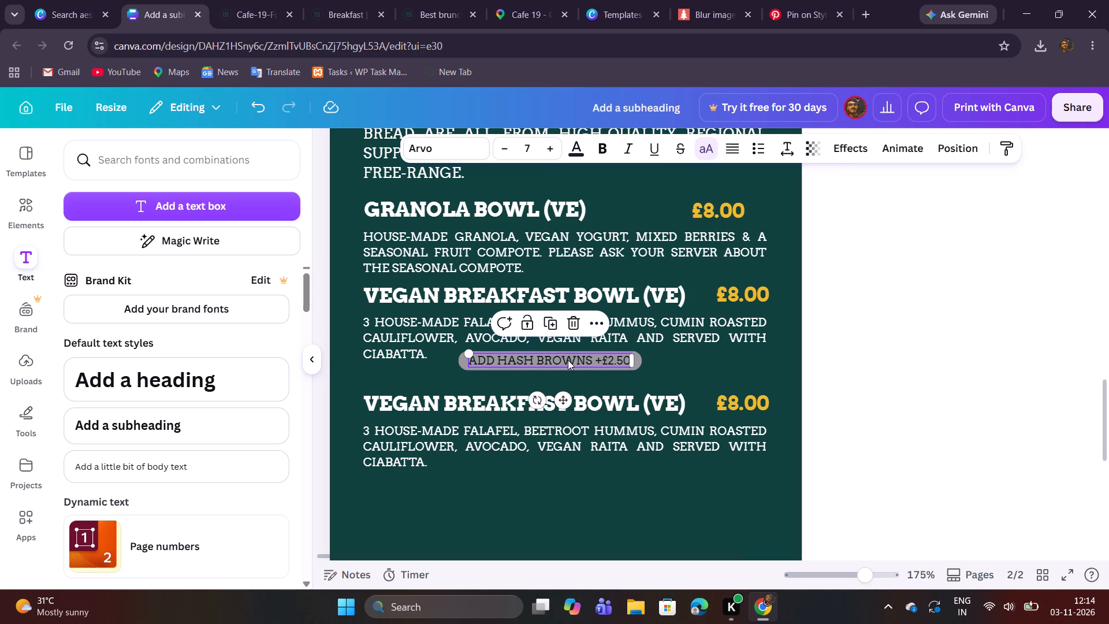
click(584, 381)
drag(602, 382, 588, 362)
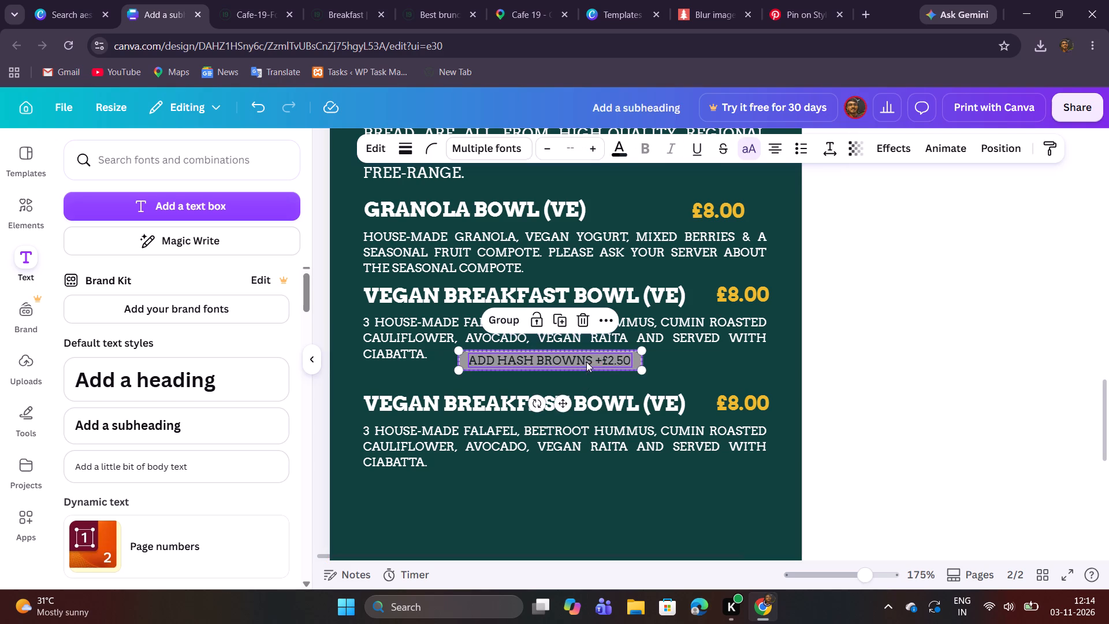
click(585, 360)
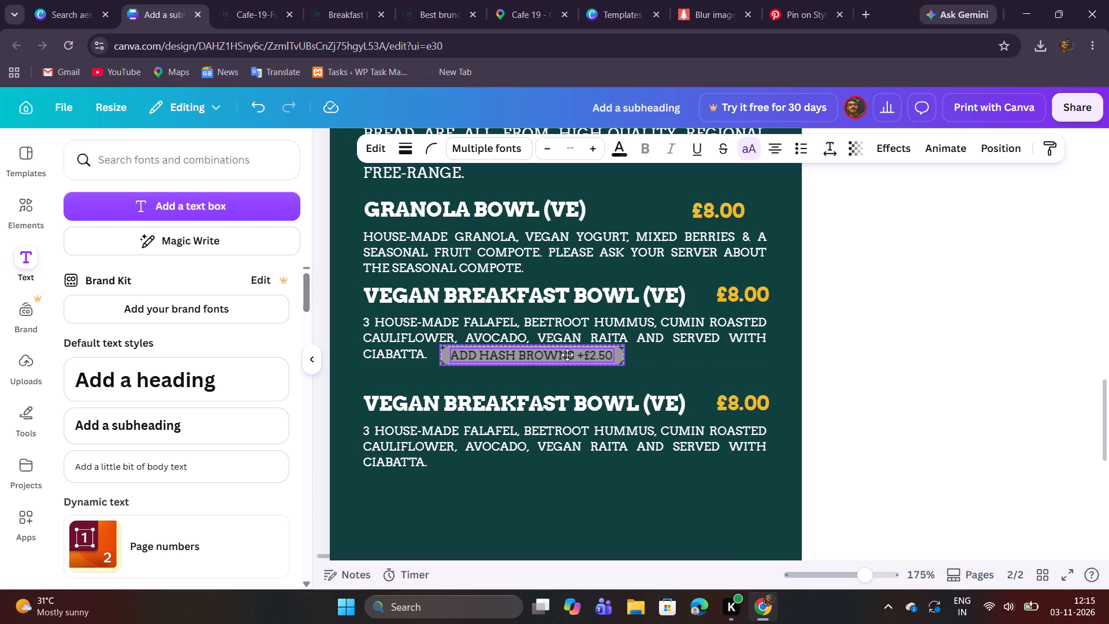
click(593, 370)
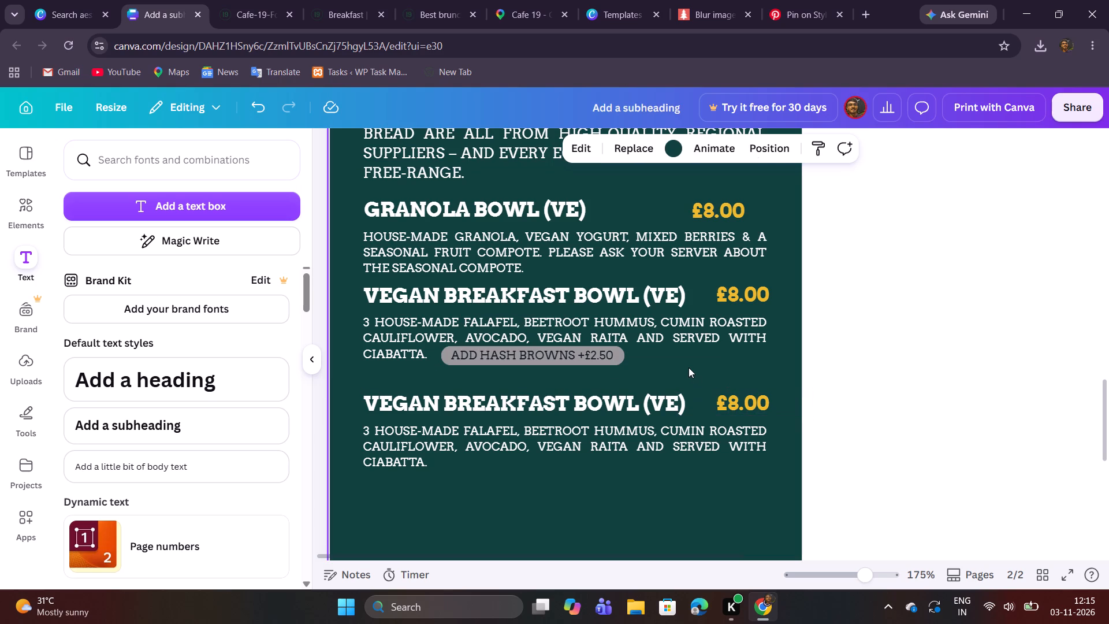
Recolour the bar behind the hash browns text to light grey #CFCFD5.
click(306, 357)
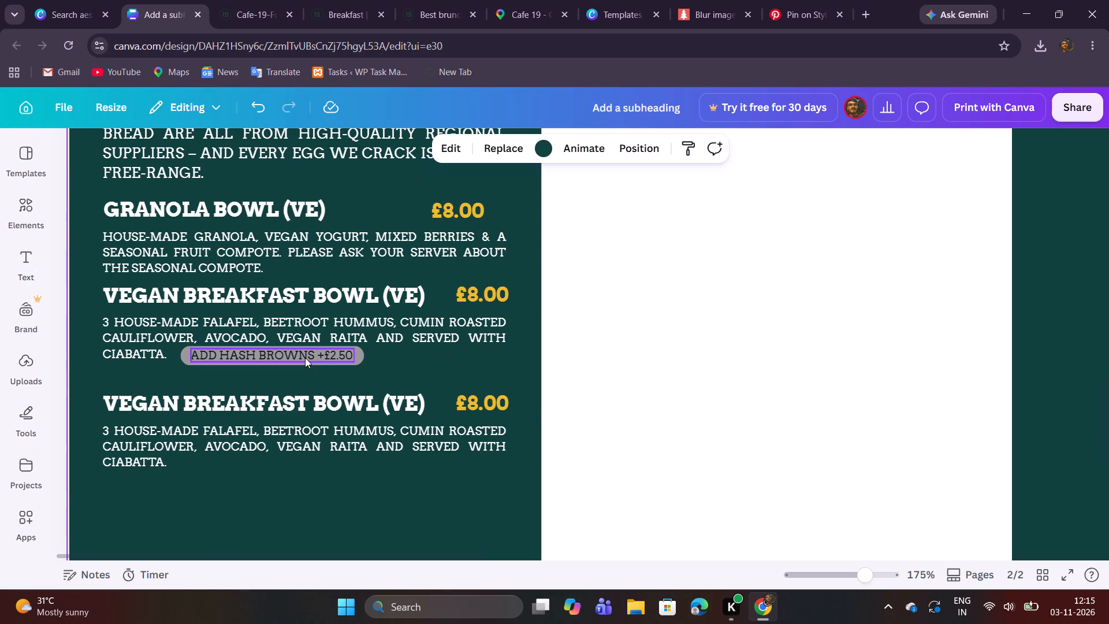
click(844, 579)
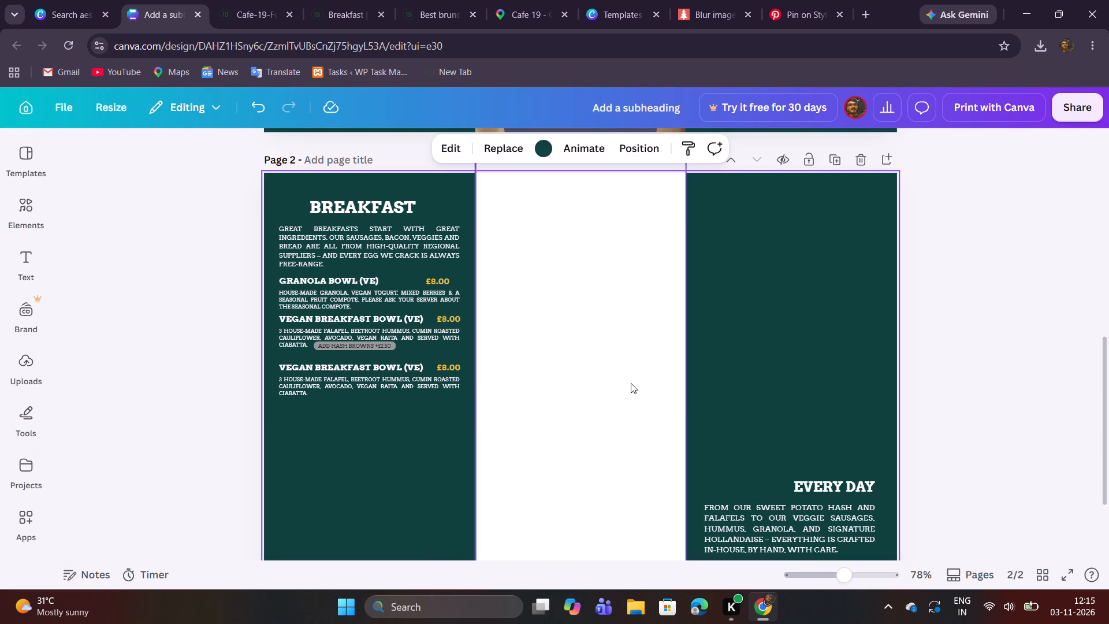
click(849, 575)
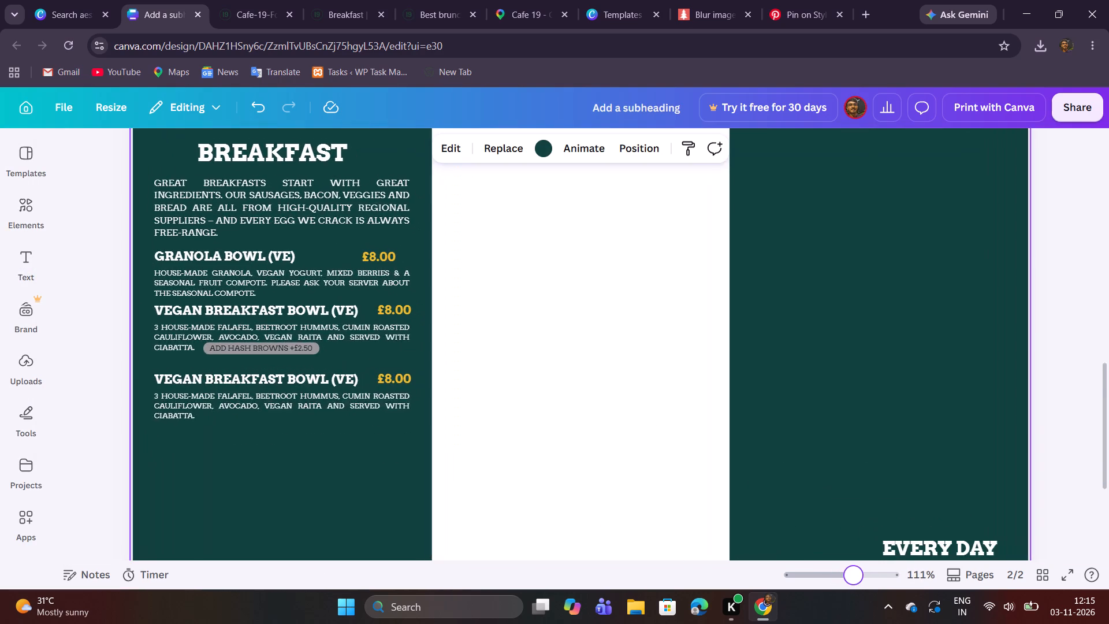
scroll(402, 462, down, 1)
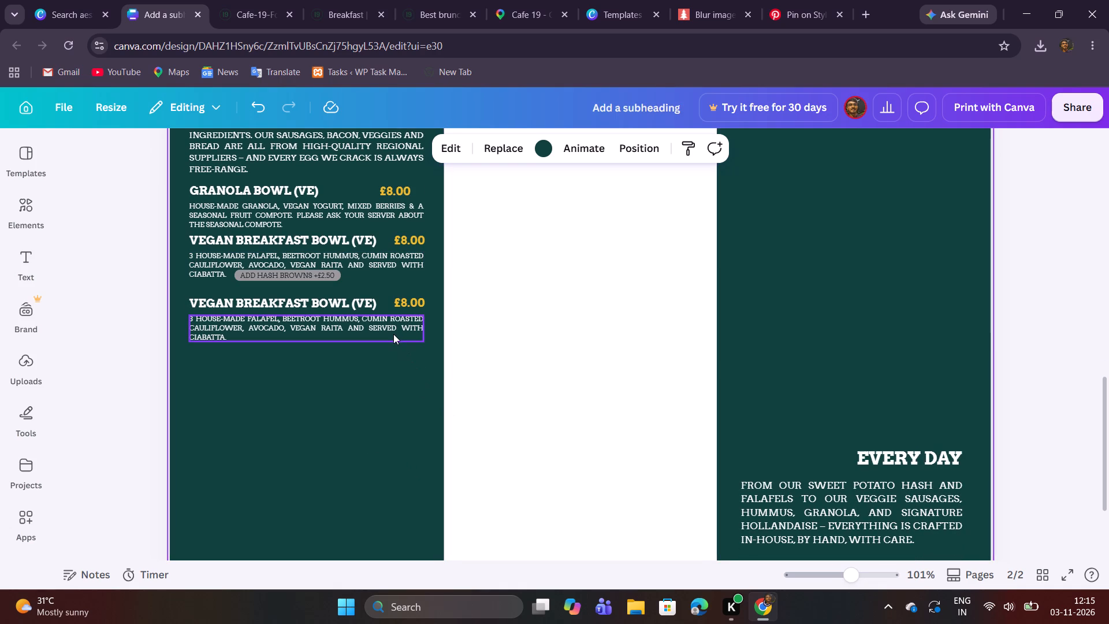
click(330, 281)
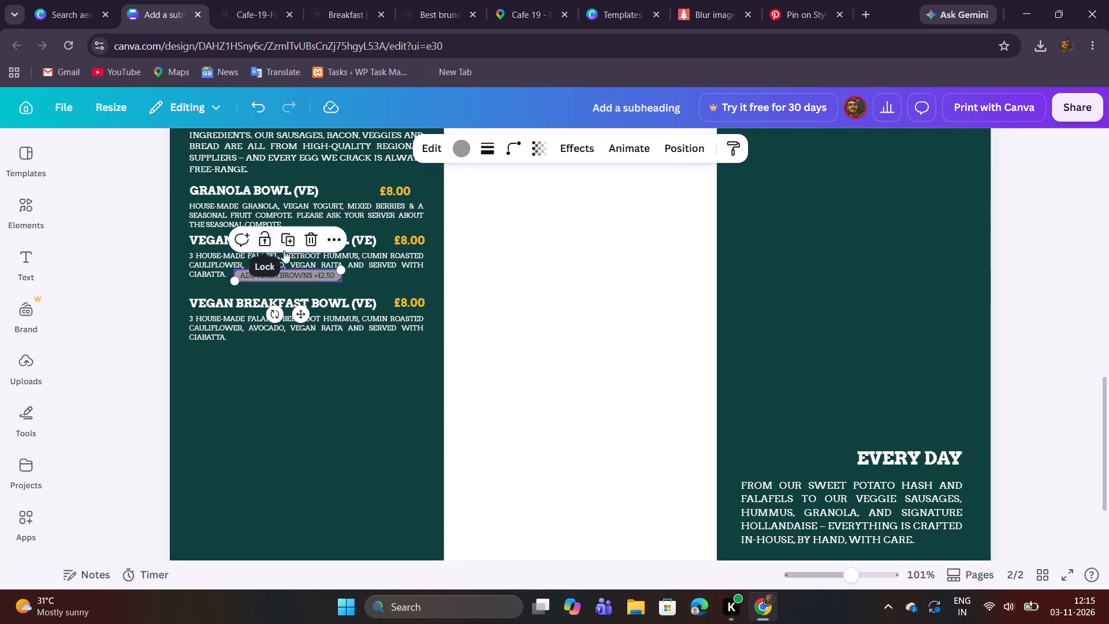
click(467, 143)
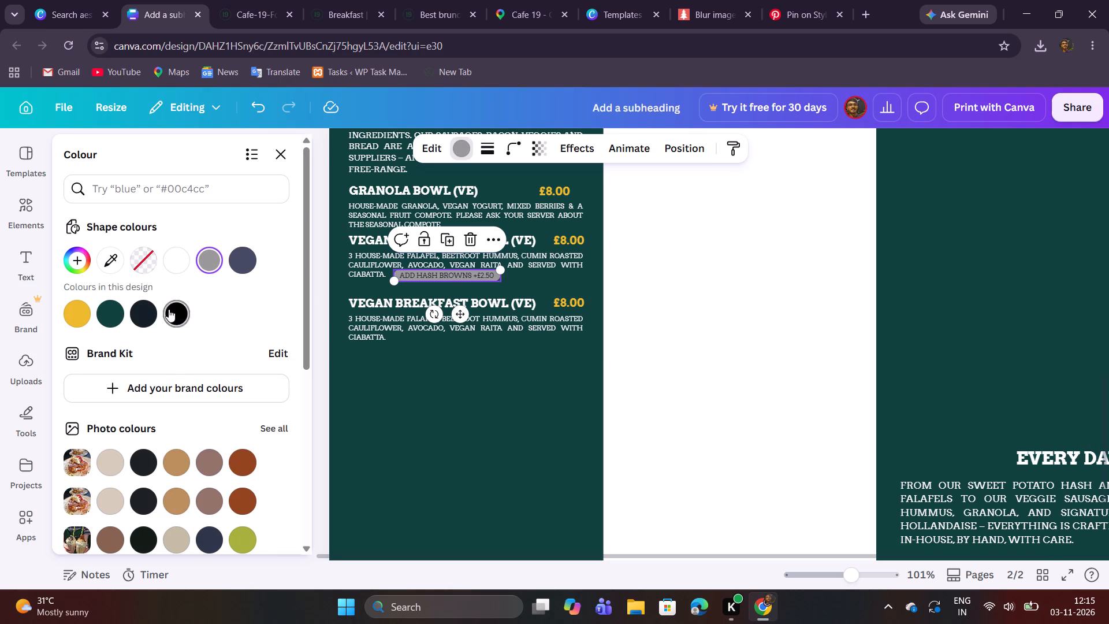
click(207, 266)
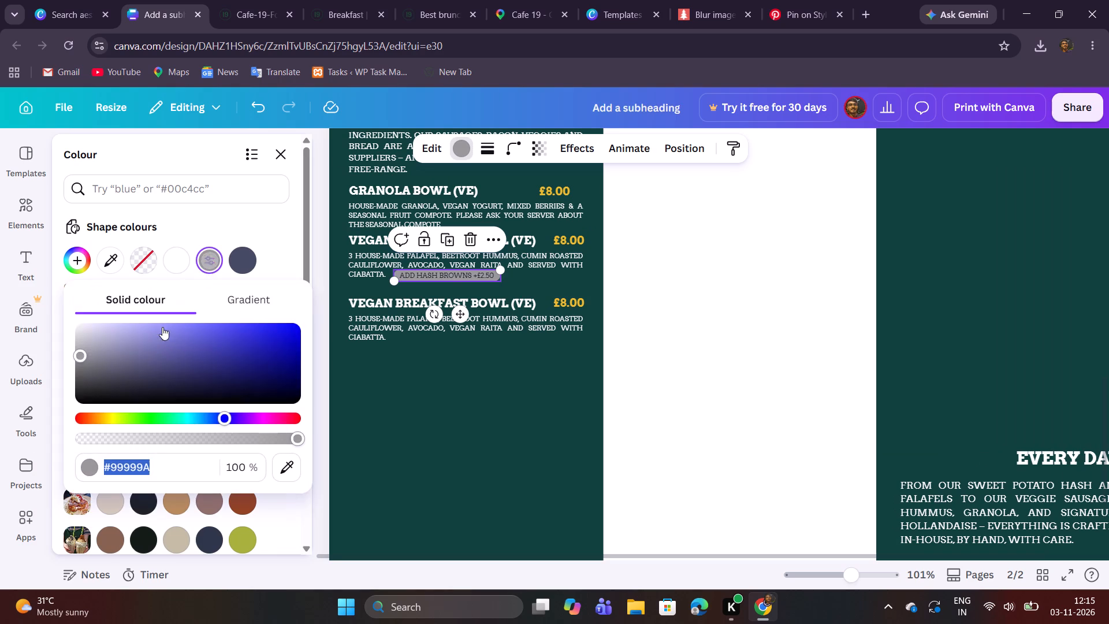
drag(80, 355, 80, 369)
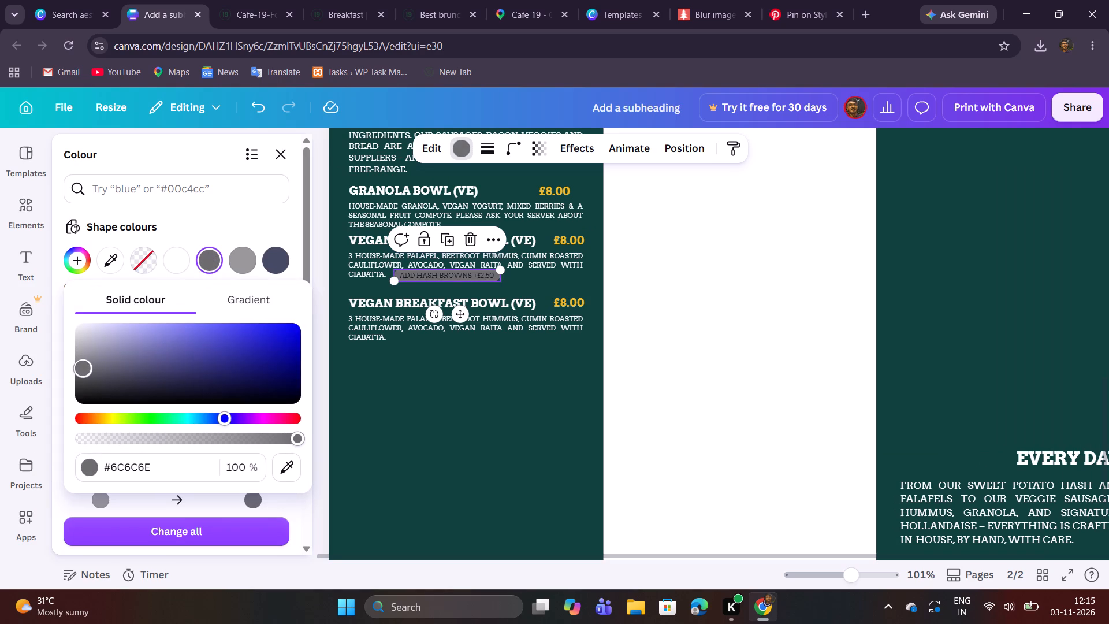
drag(80, 369, 81, 336)
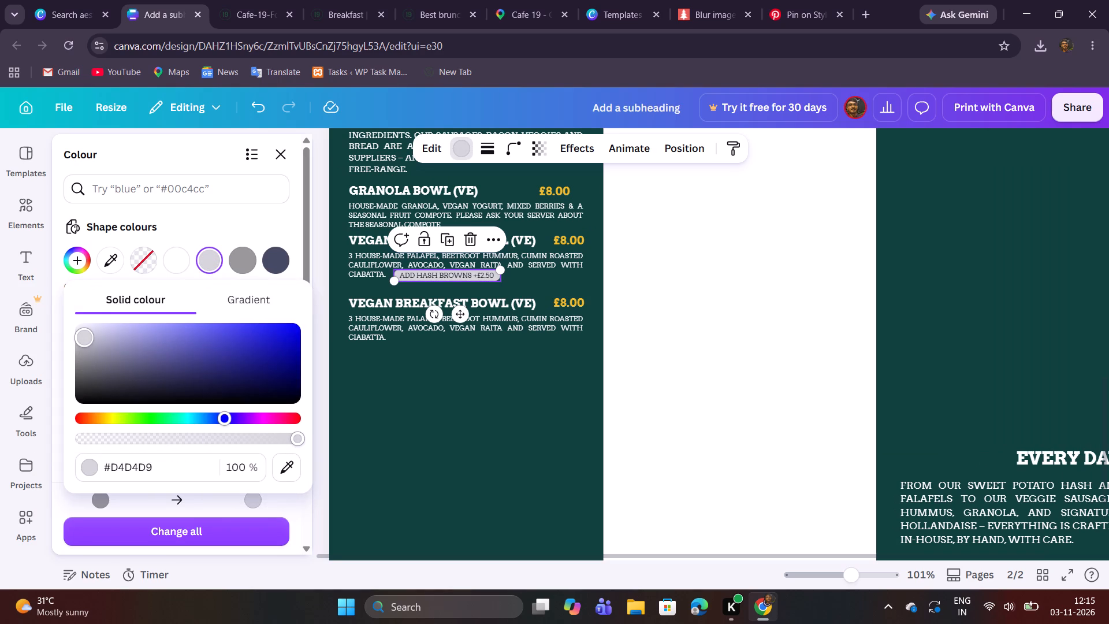
drag(81, 336, 81, 337)
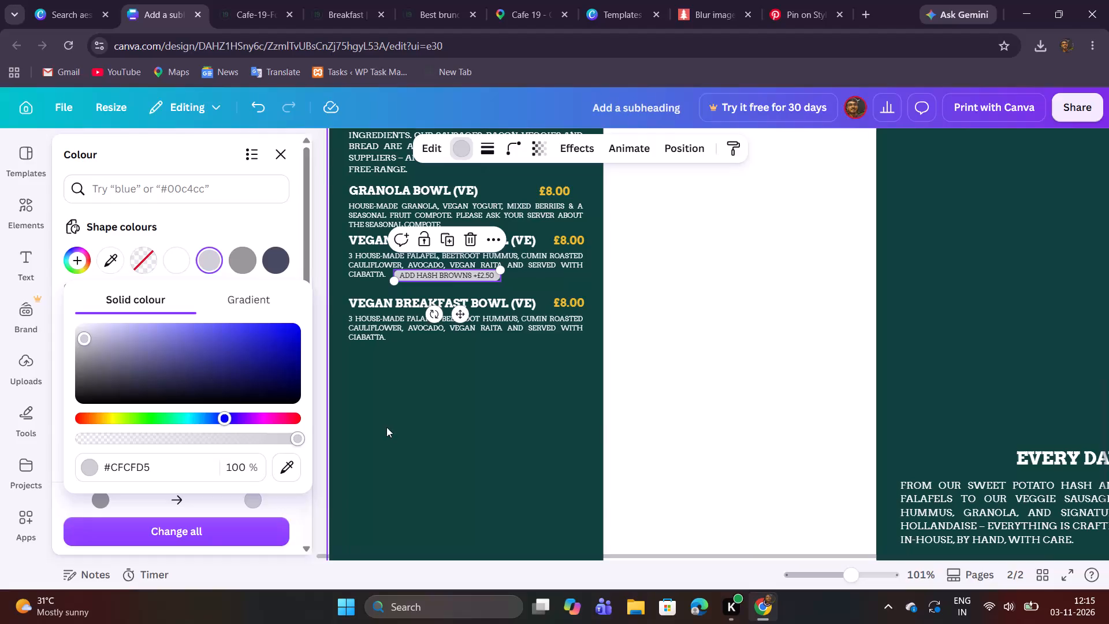
Adjust the bar behind the hash browns text to a lighter lavender grey, #DADAE5.
drag(85, 343, 75, 336)
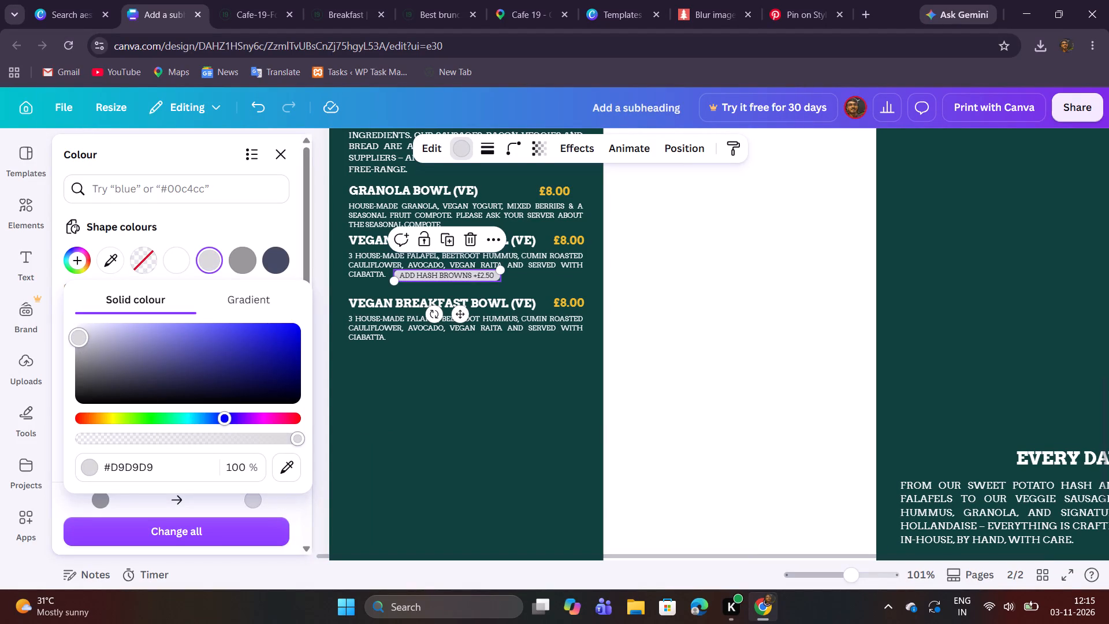
drag(75, 336, 86, 335)
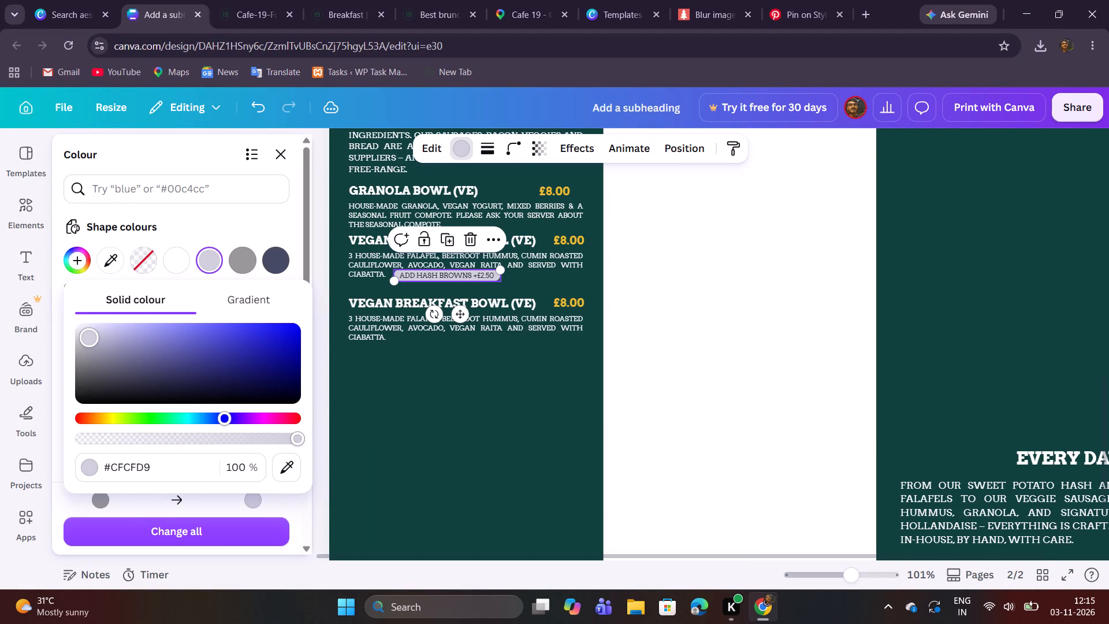
drag(86, 335, 85, 332)
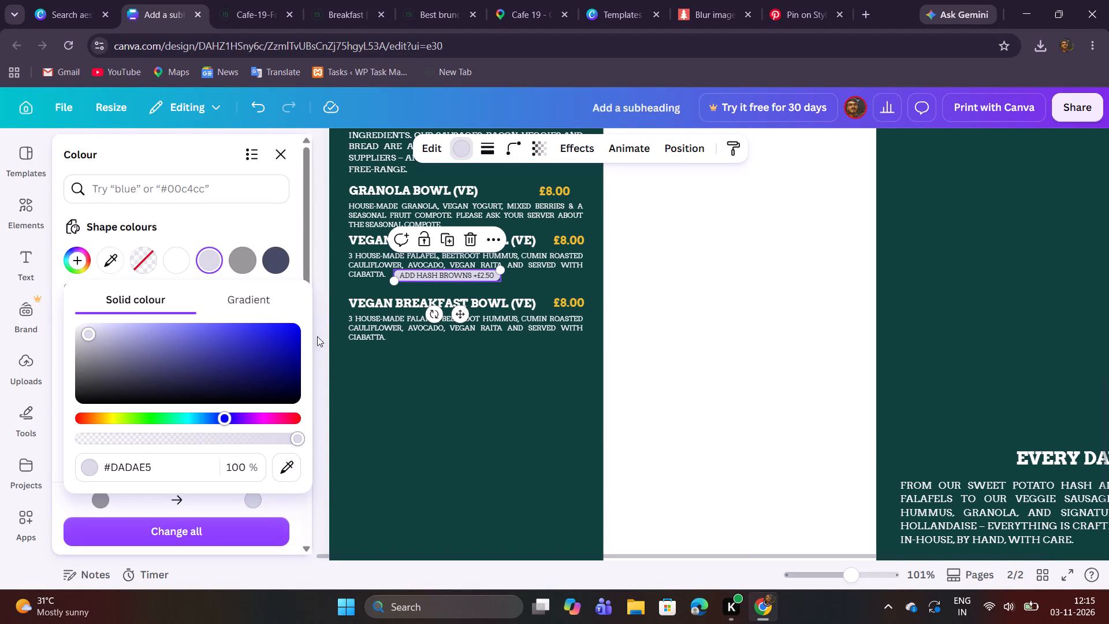
click(323, 356)
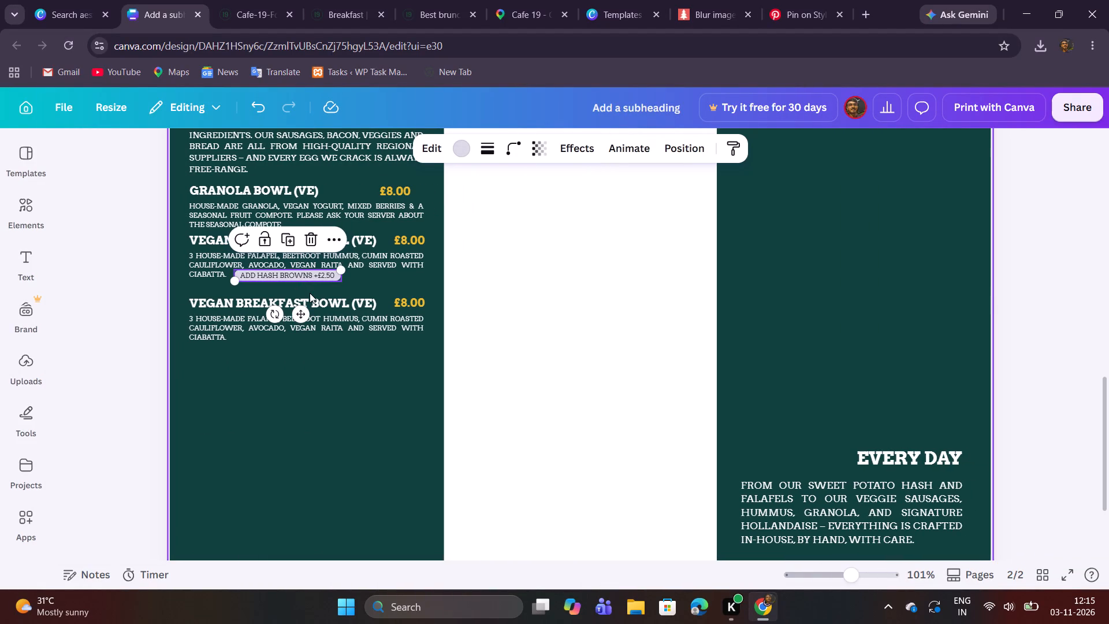
click(309, 293)
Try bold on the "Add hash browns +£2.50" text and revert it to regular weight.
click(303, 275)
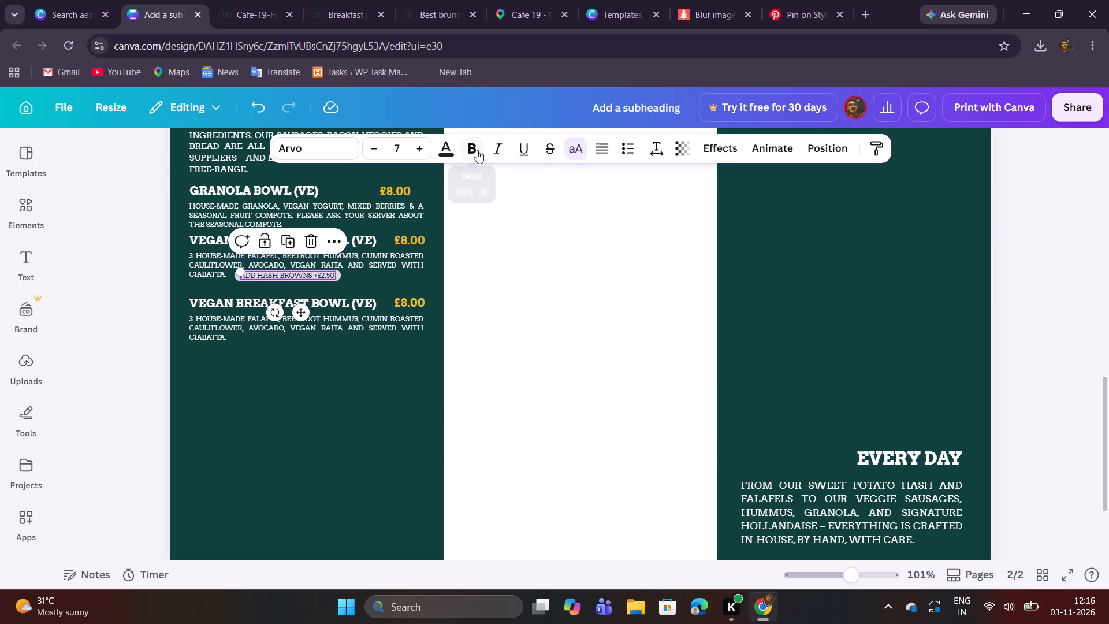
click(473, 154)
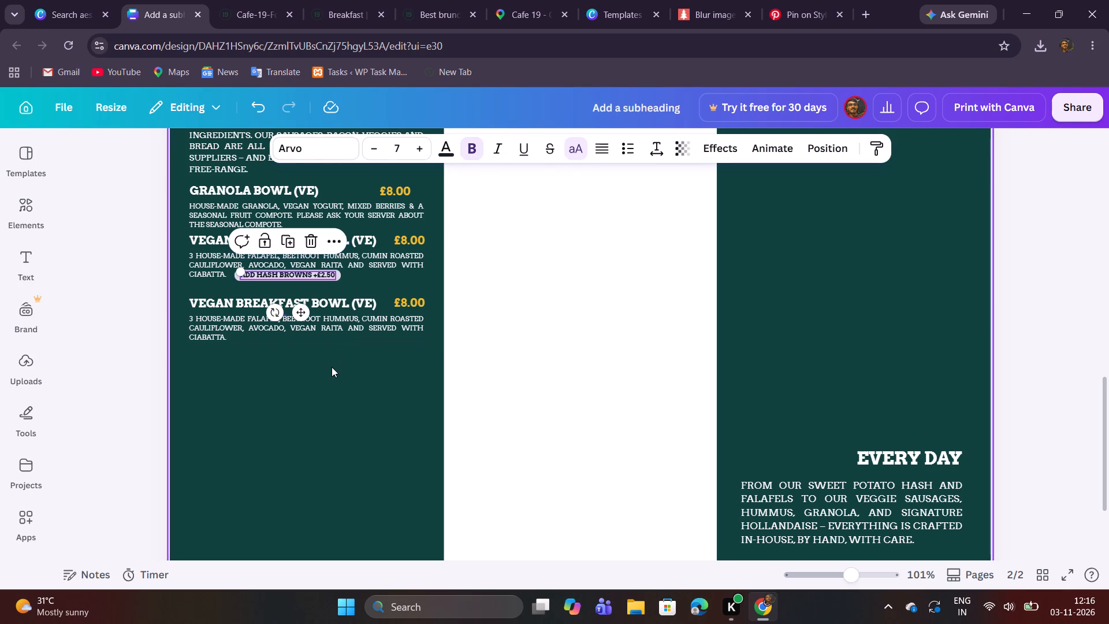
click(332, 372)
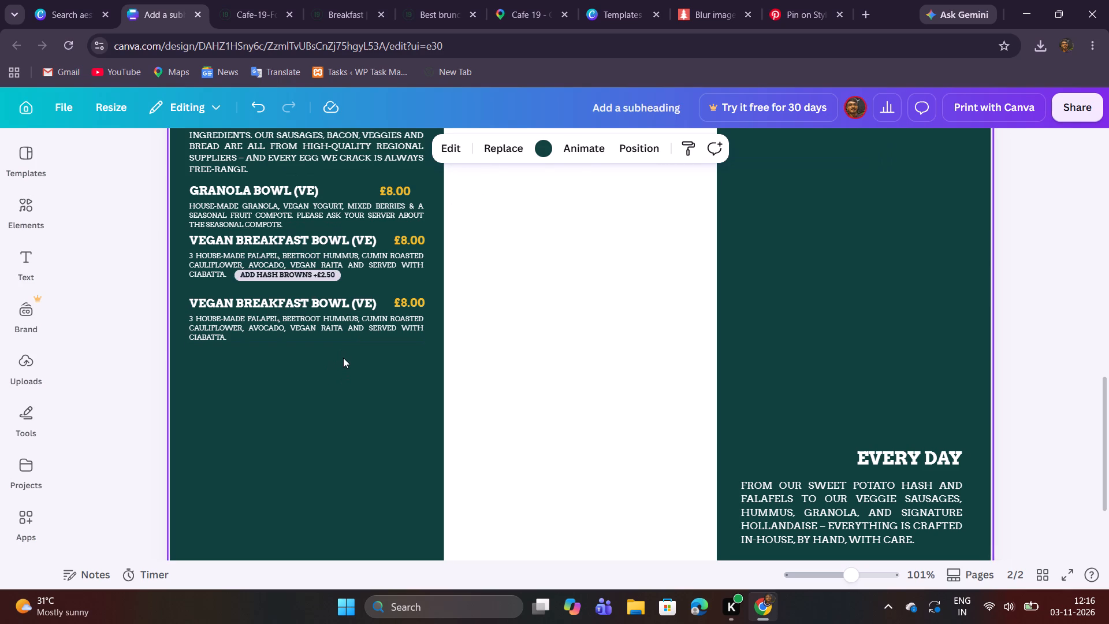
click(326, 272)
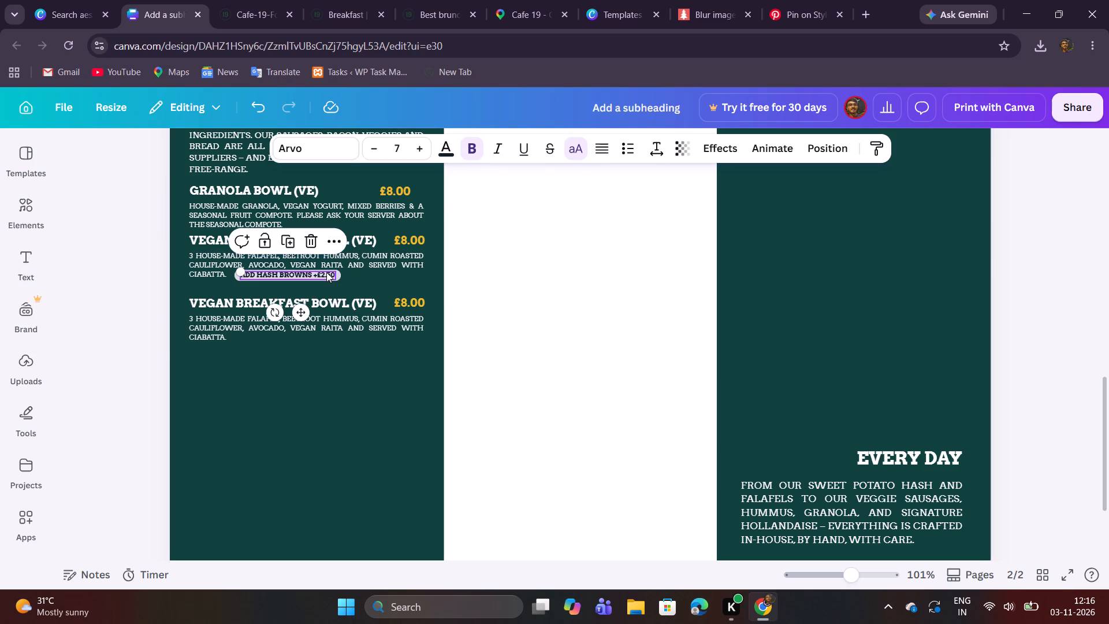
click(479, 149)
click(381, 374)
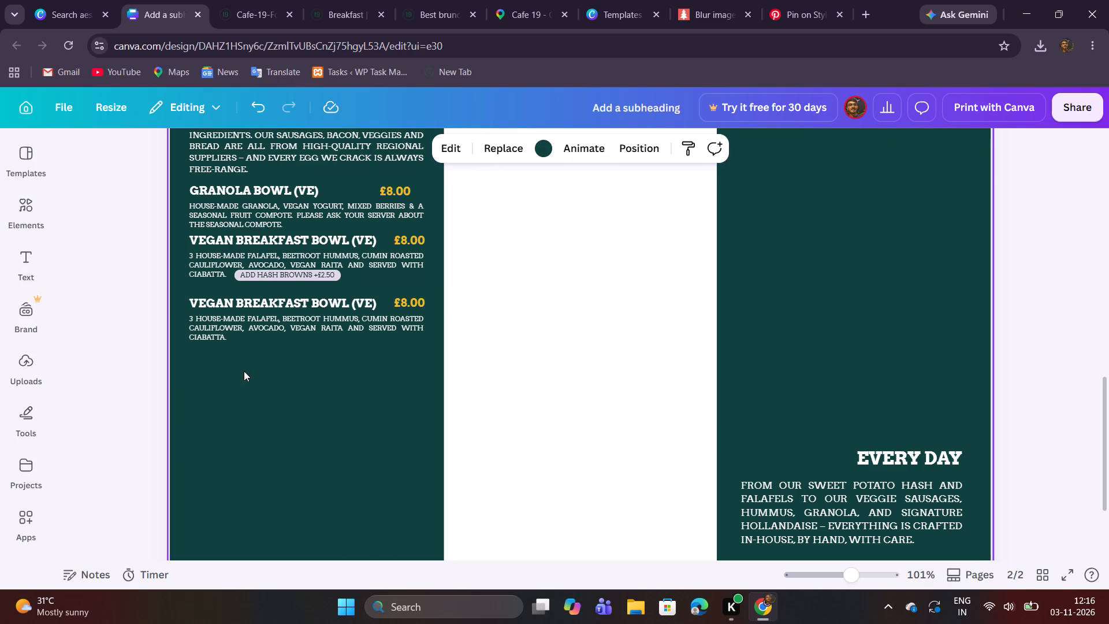
Move the duplicate Vegan Breakfast Bowl title, price and description together up closer beneath the hash browns add-on label.
drag(243, 370, 411, 296)
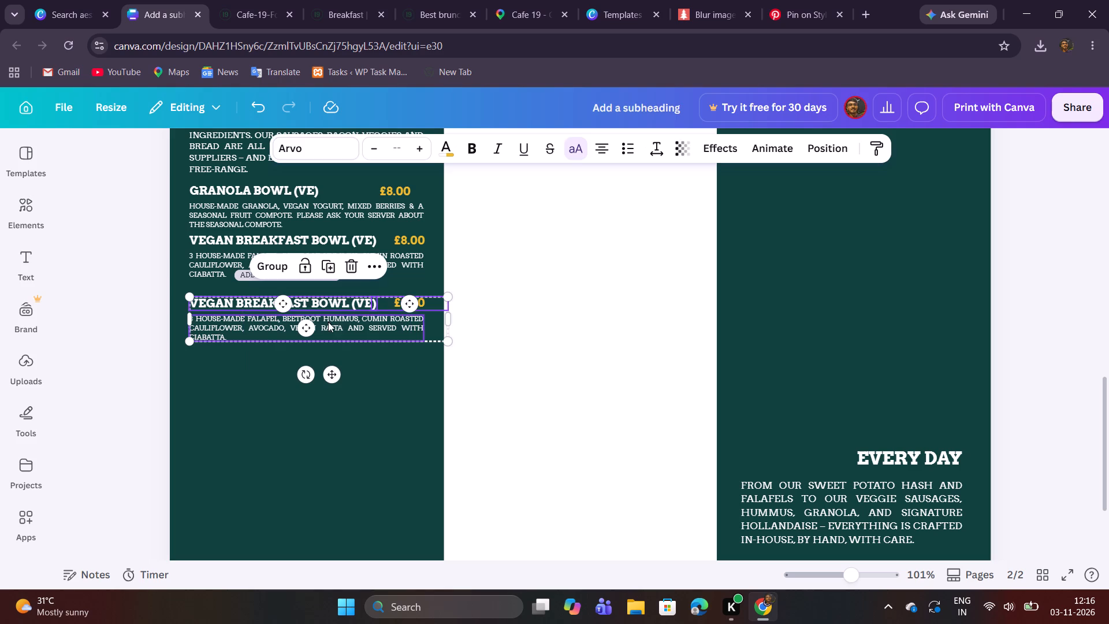
click(329, 324)
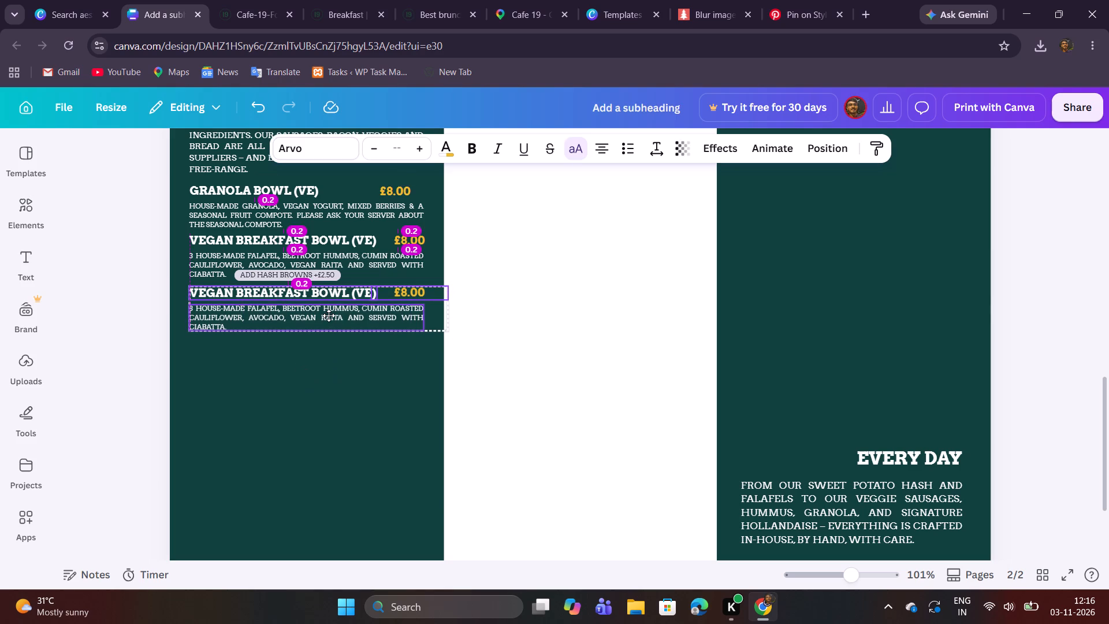
click(332, 369)
click(363, 376)
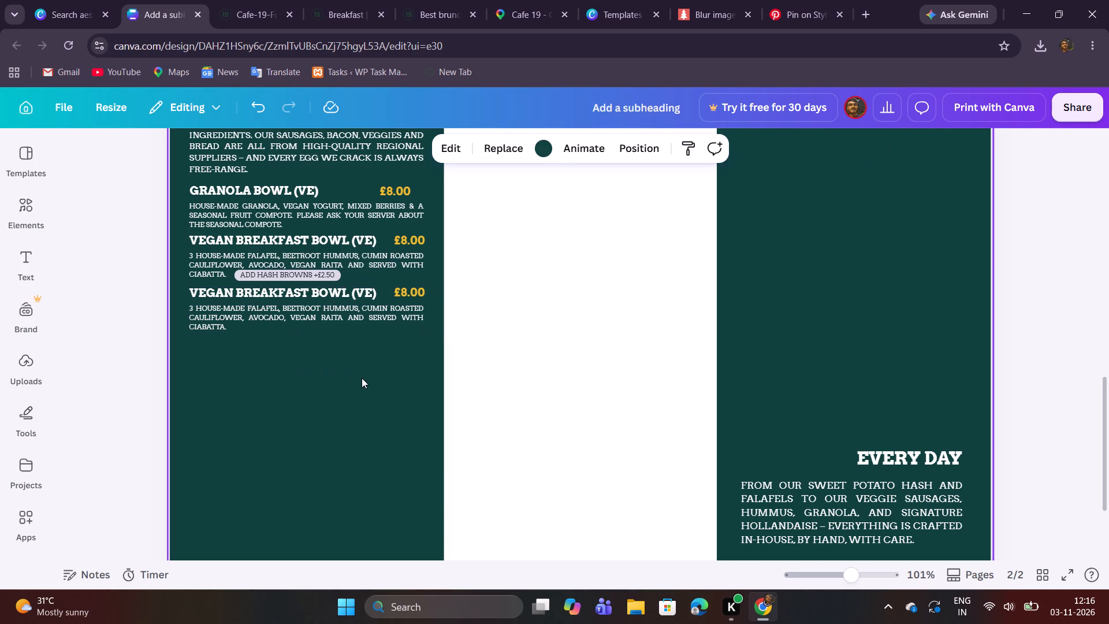
Replace the lower Vegan Breakfast Bowl title with "Full English", copied from the Cafe 19 food menu PDF.
click(247, 18)
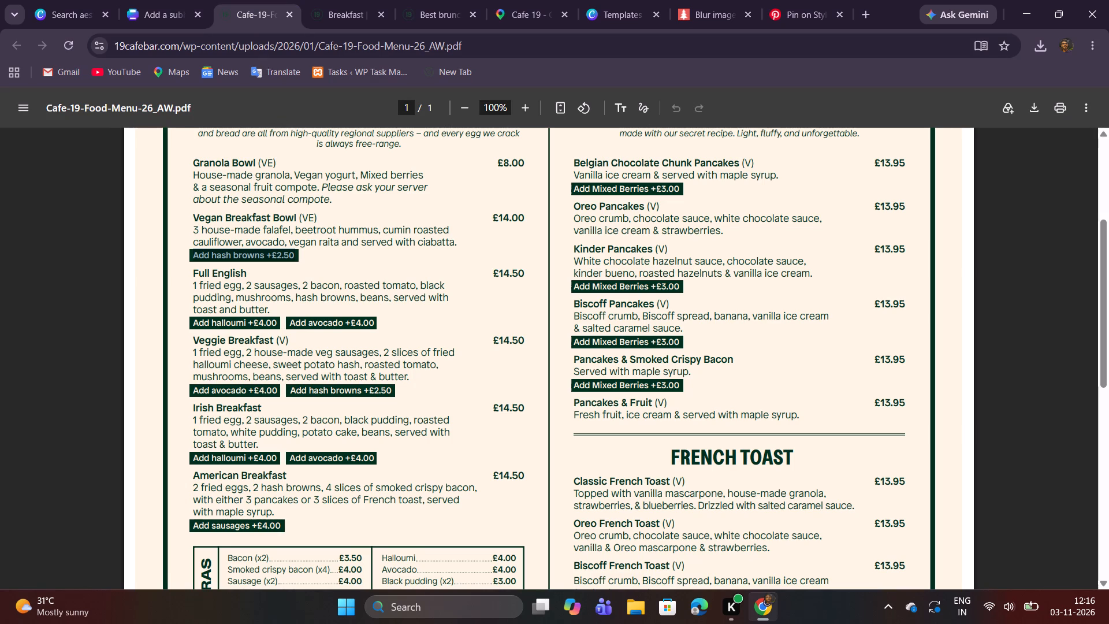
drag(192, 272, 246, 275)
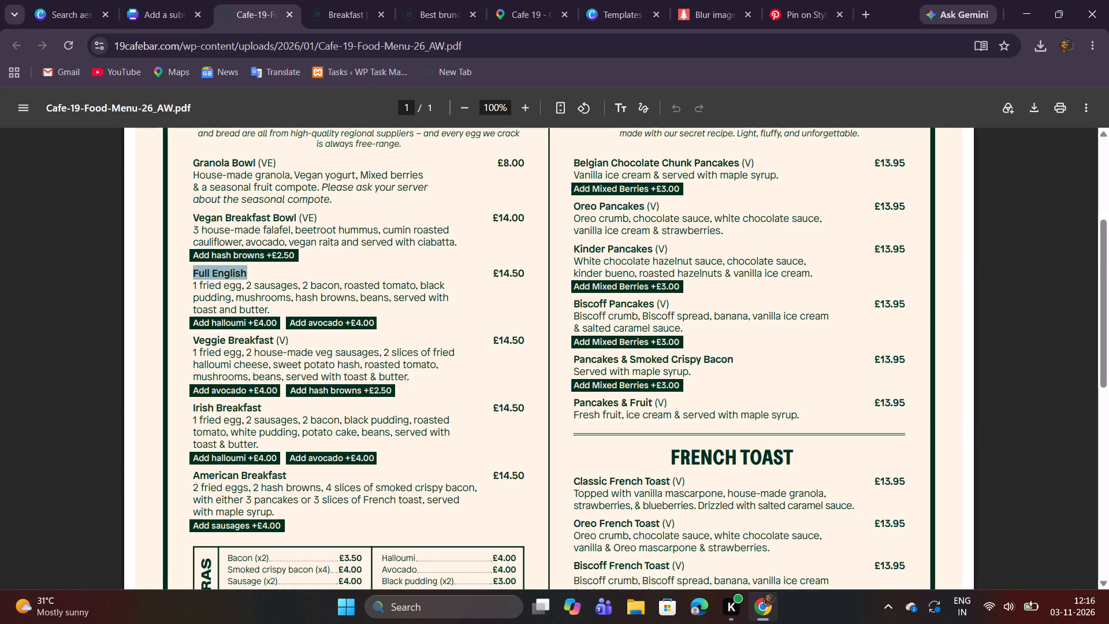
key(ctrl+c)
click(150, 6)
scroll(346, 284, down, 2)
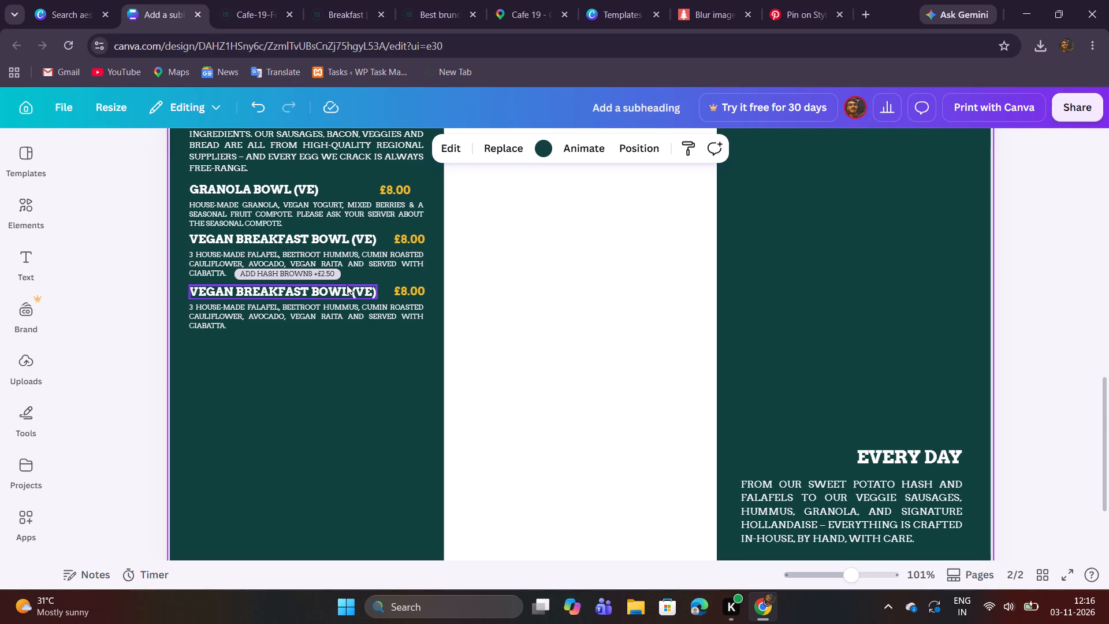
scroll(347, 285, down, 1)
scroll(347, 285, up, 2)
double_click(303, 306)
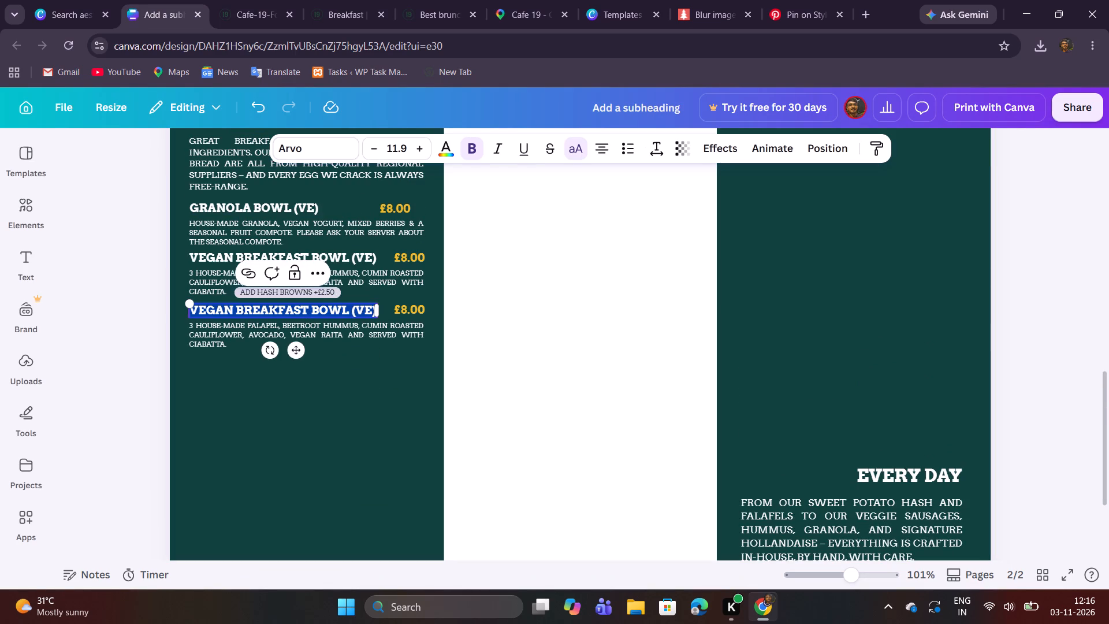
key(ctrl+v)
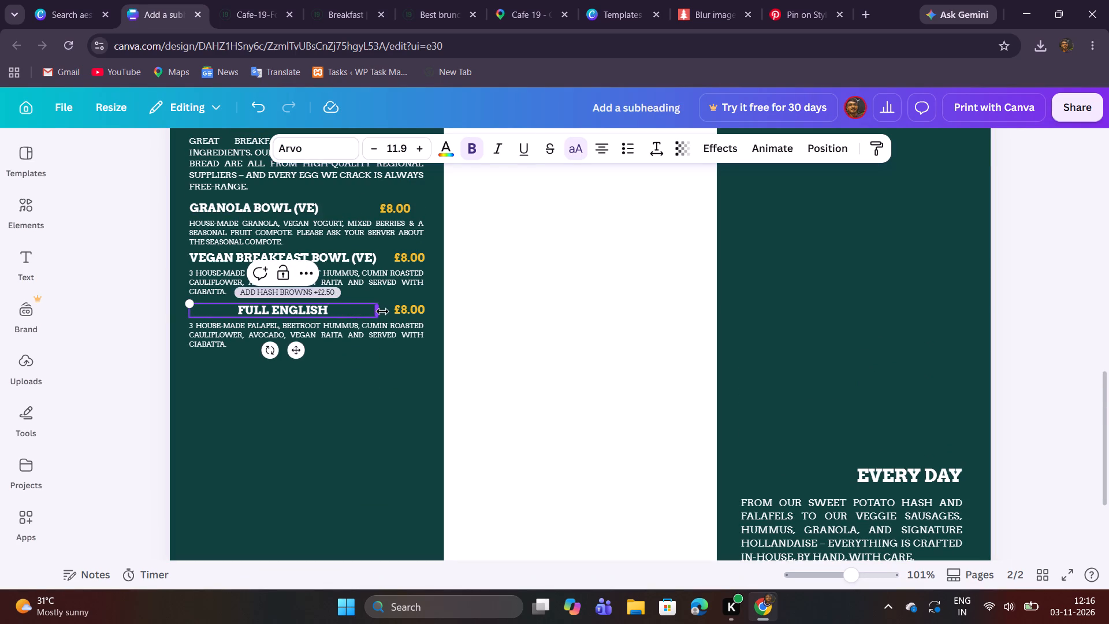
Narrow the Full English title's text box to about 3.4 wide so the title sits at the column's left margin.
drag(382, 311, 289, 307)
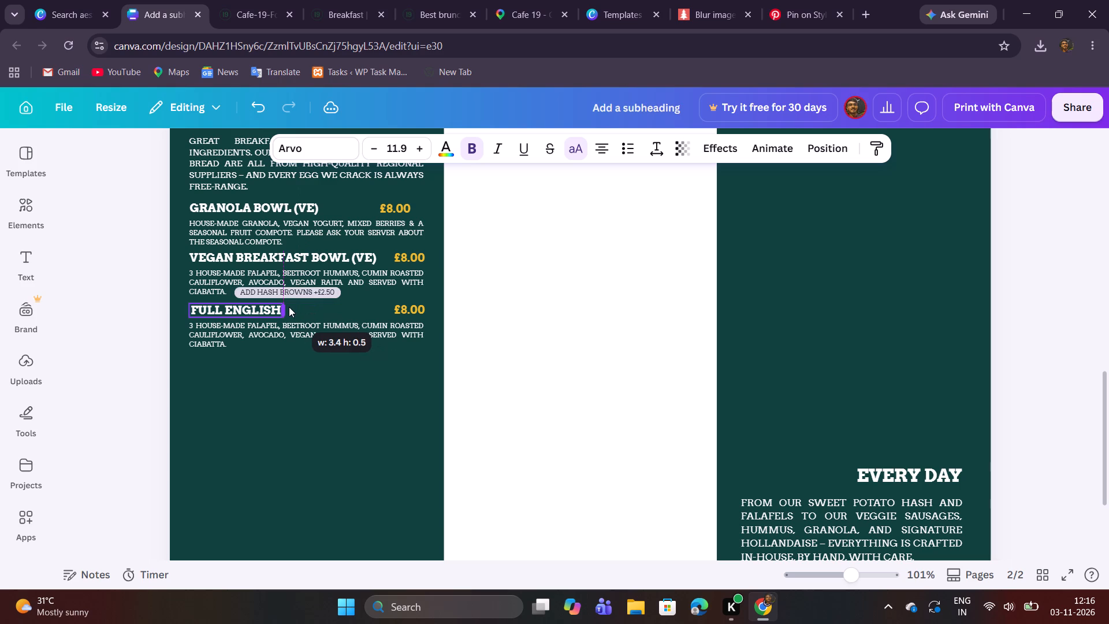
drag(289, 307, 286, 306)
click(289, 382)
Shift the Full English price left along its title line to line up under the Granola Bowl price.
drag(407, 314, 401, 314)
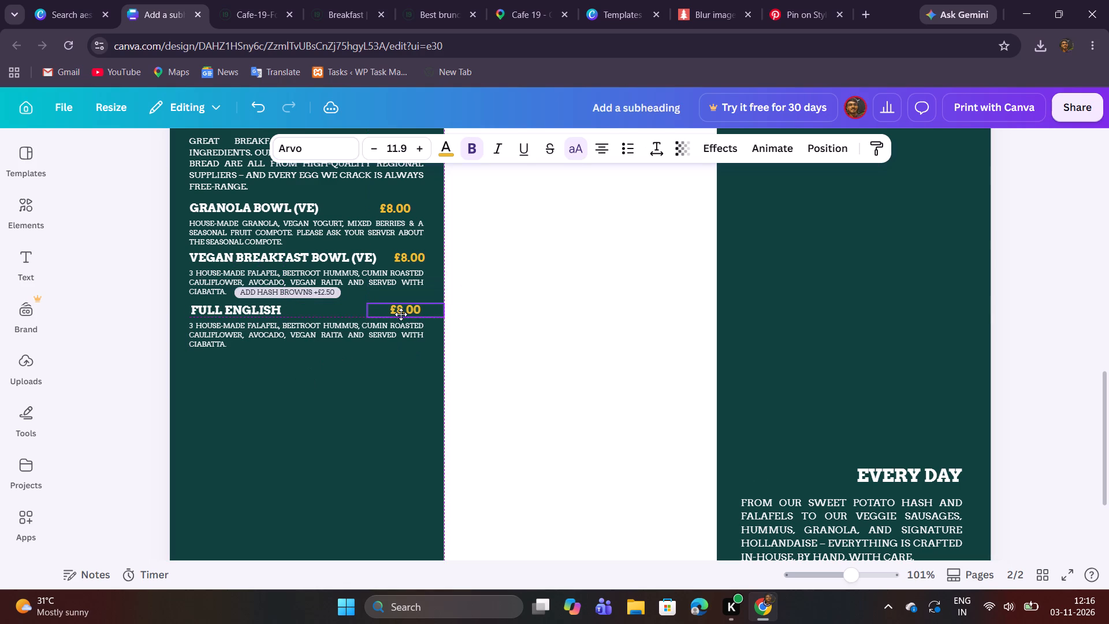
drag(401, 314, 396, 315)
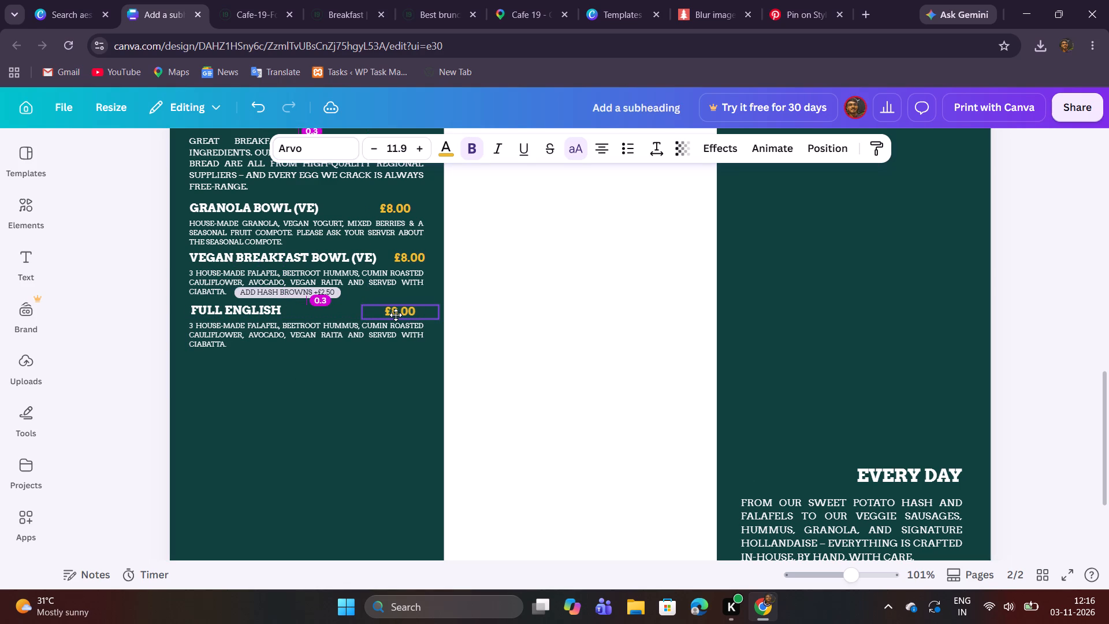
drag(396, 315, 396, 313)
click(393, 366)
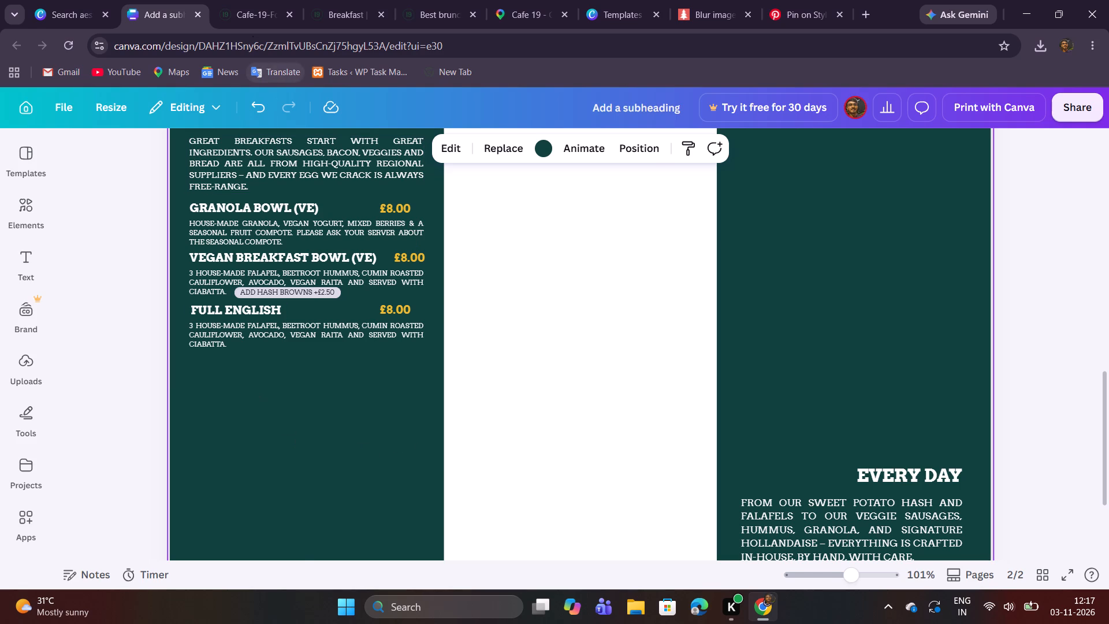
Replace the description under Full English with its text from the menu PDF, from "1 fried egg" to "toast and butter".
click(243, 2)
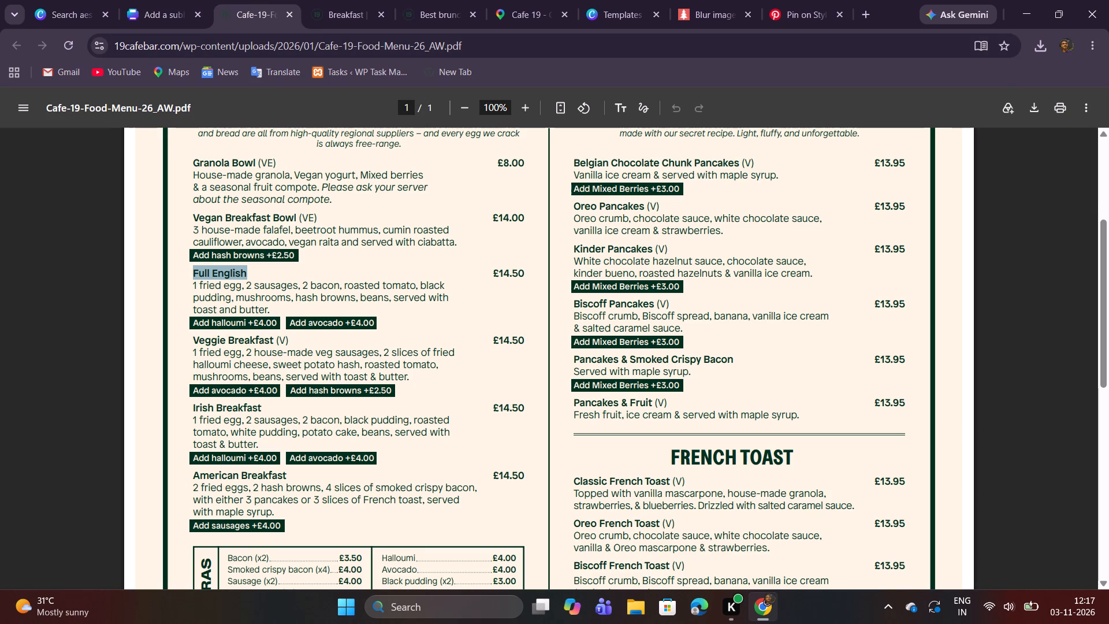
drag(194, 283, 273, 307)
key(ctrl+c)
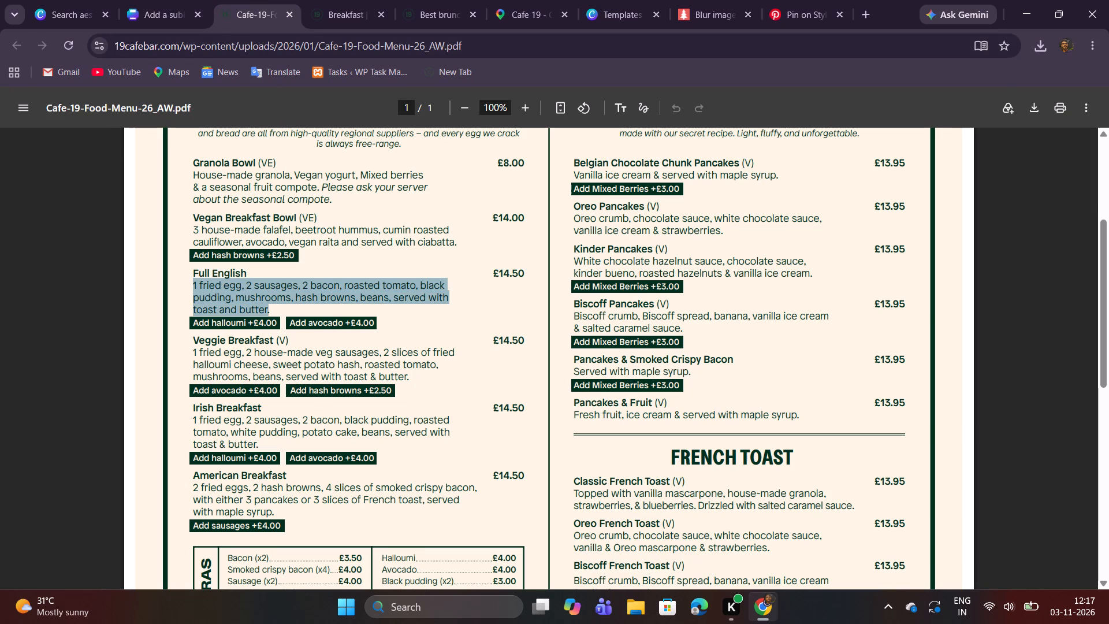
click(159, 3)
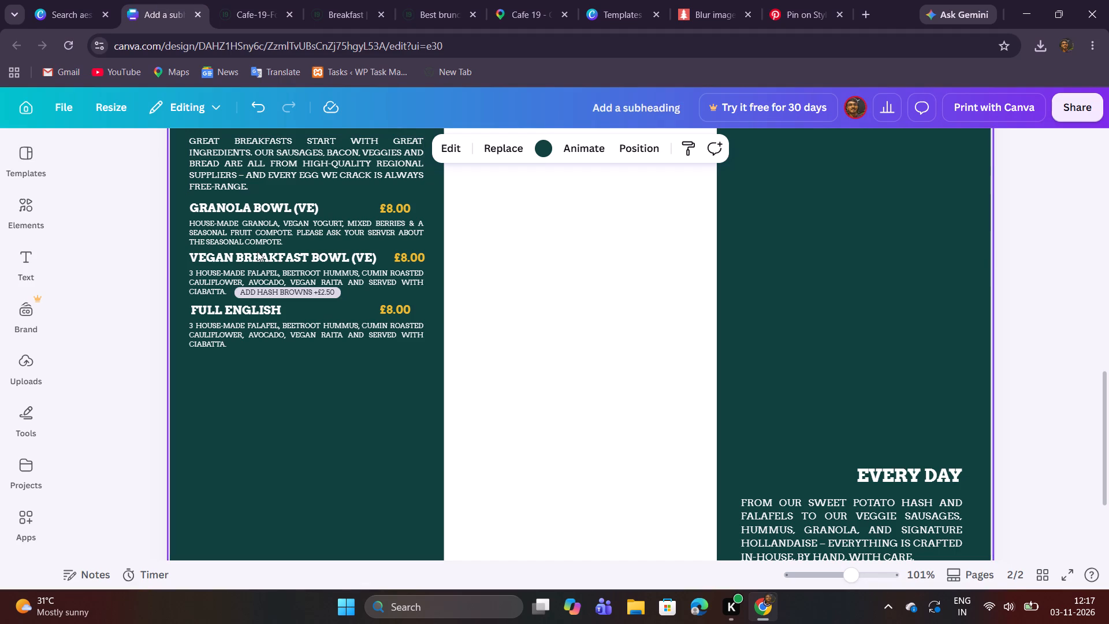
double_click(267, 328)
key(ctrl+v)
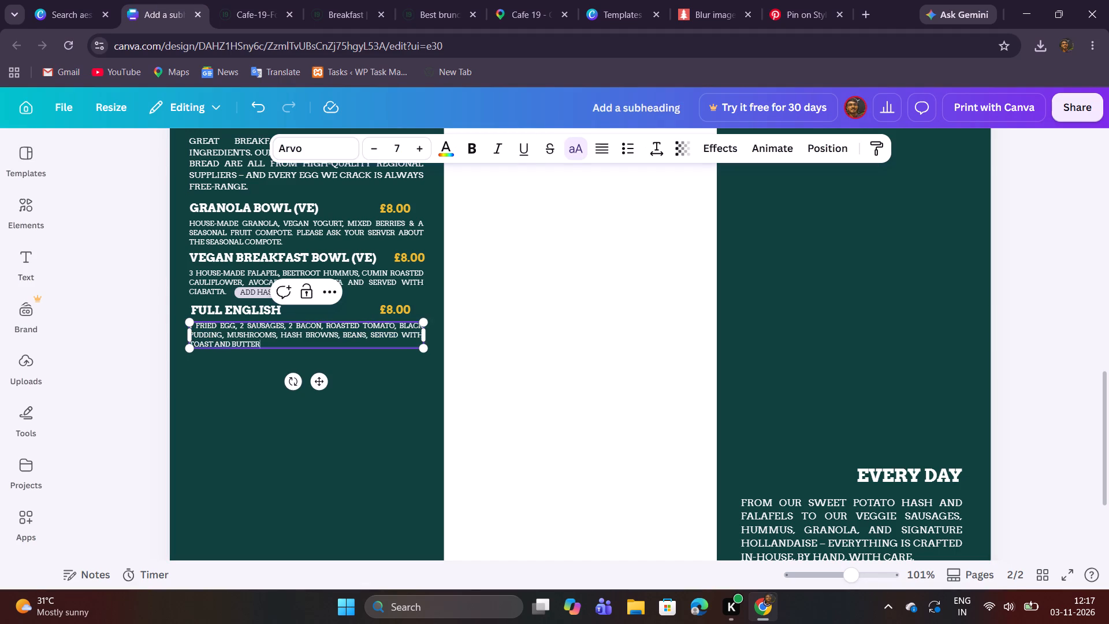
click(358, 359)
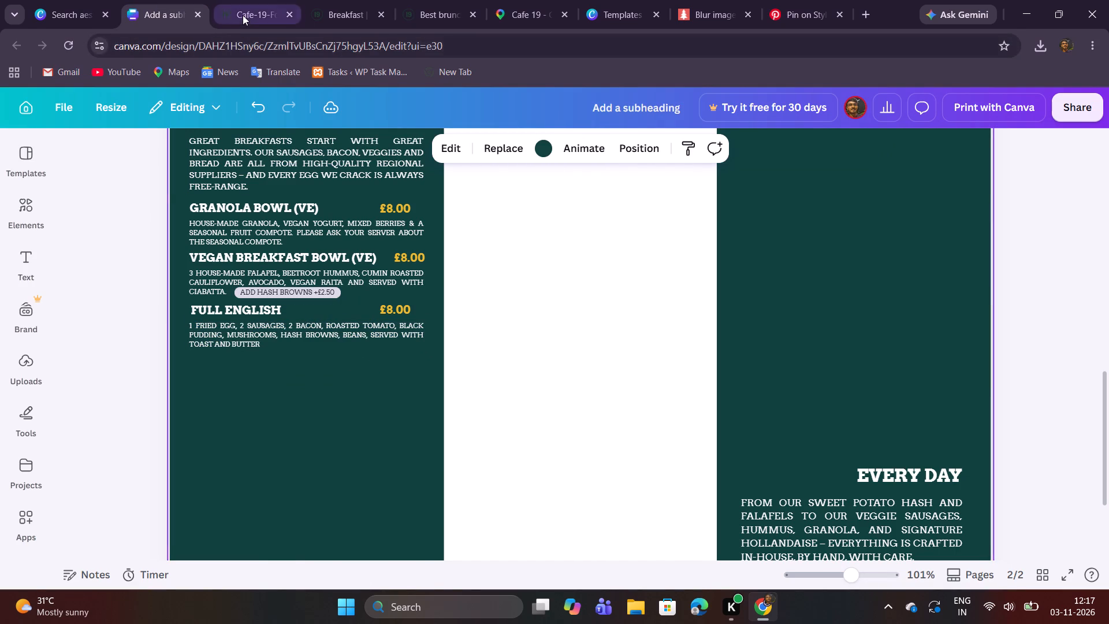
Set the Vegan Breakfast Bowl price to £14.00, copied from the menu PDF.
click(243, 14)
drag(491, 220, 526, 218)
key(ctrl+c)
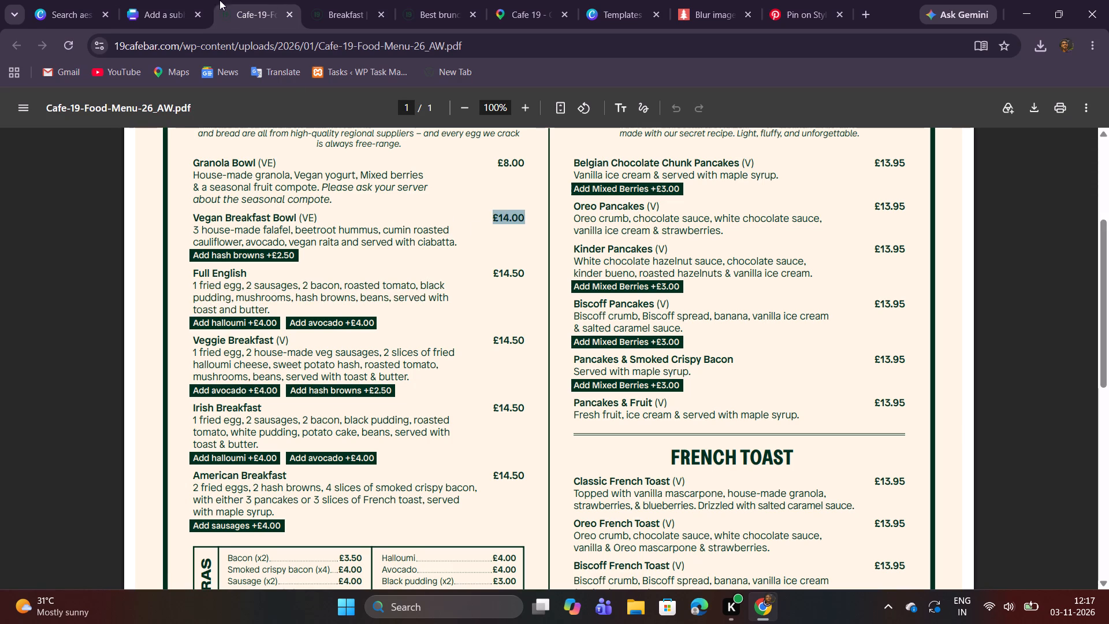
click(181, 0)
double_click(416, 255)
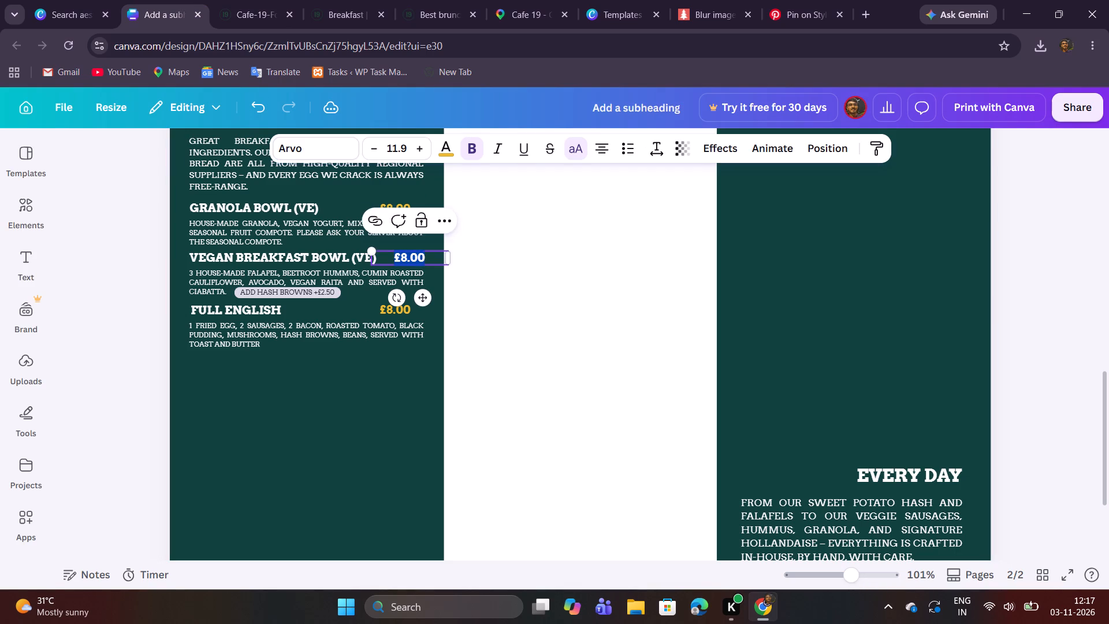
key(ctrl+v)
click(426, 360)
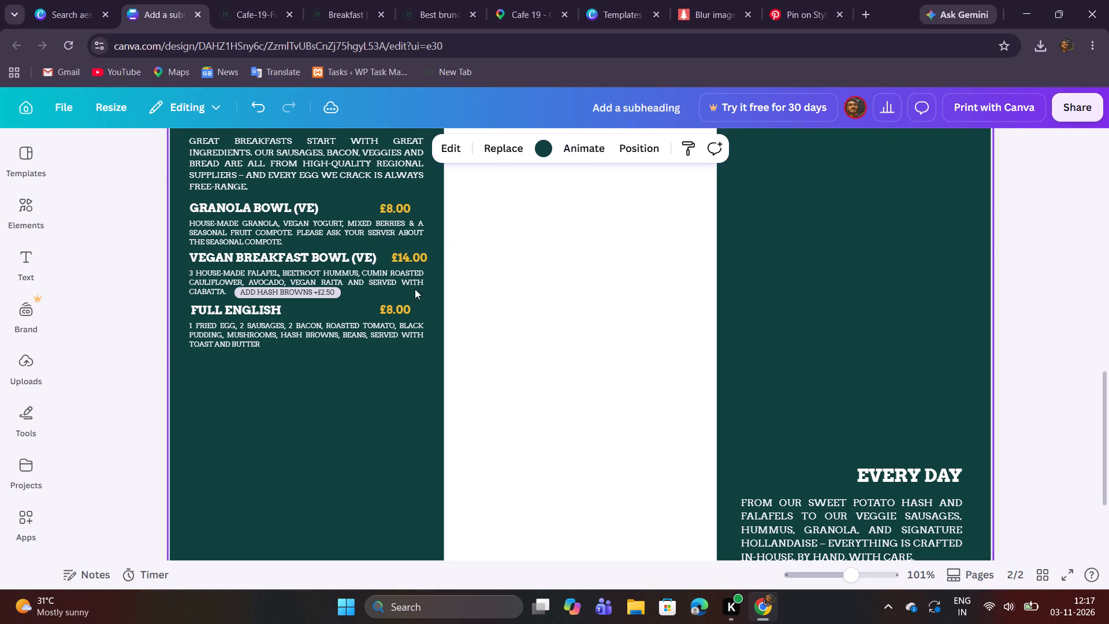
Nudge the Vegan Breakfast Bowl price left to align with the right edge of its description.
click(413, 259)
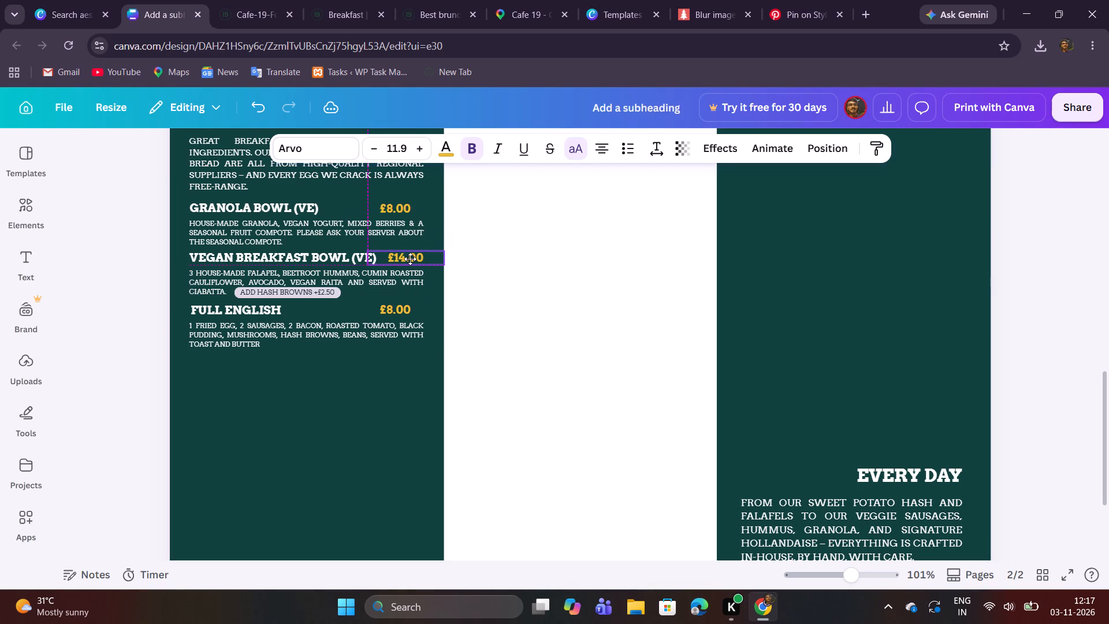
click(407, 378)
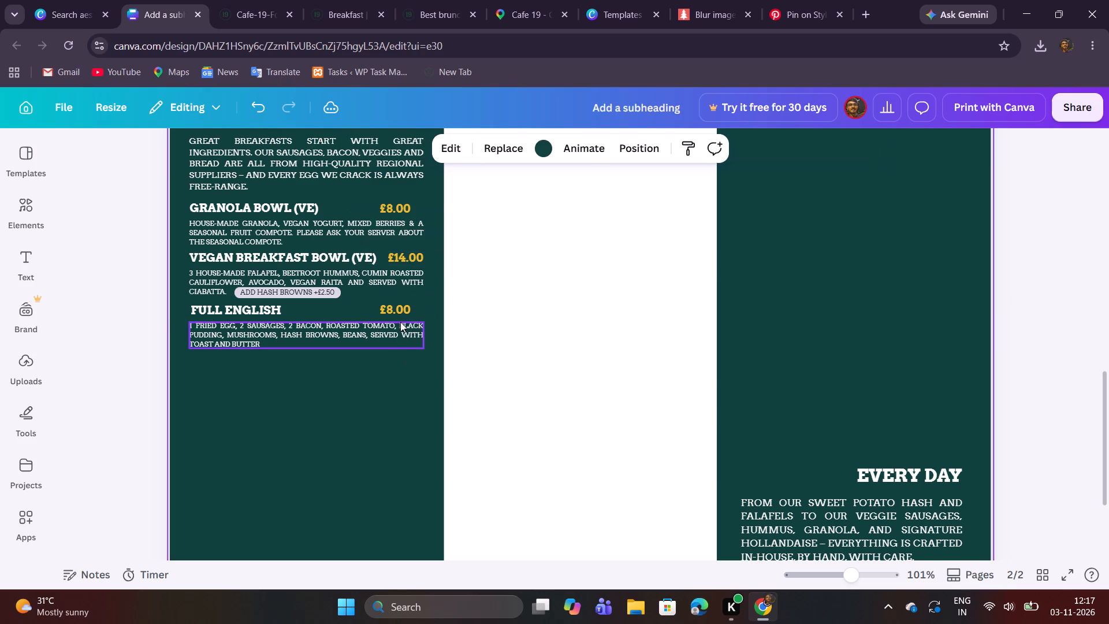
Set the Full English price to £14.50, copied from the menu PDF.
click(272, 0)
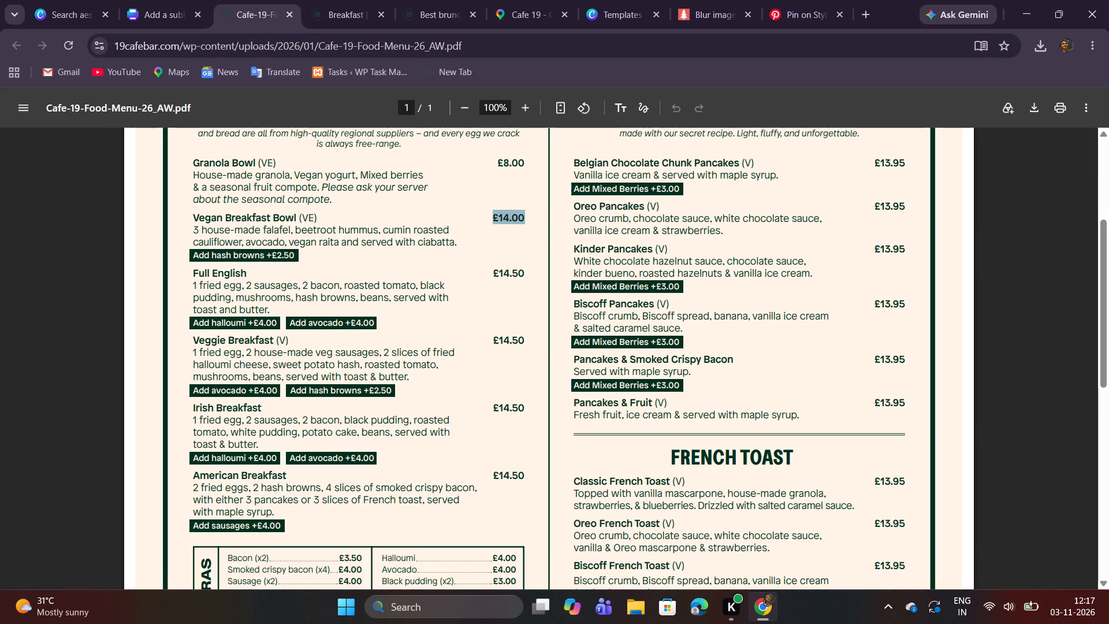
drag(491, 274, 522, 274)
key(ctrl+c)
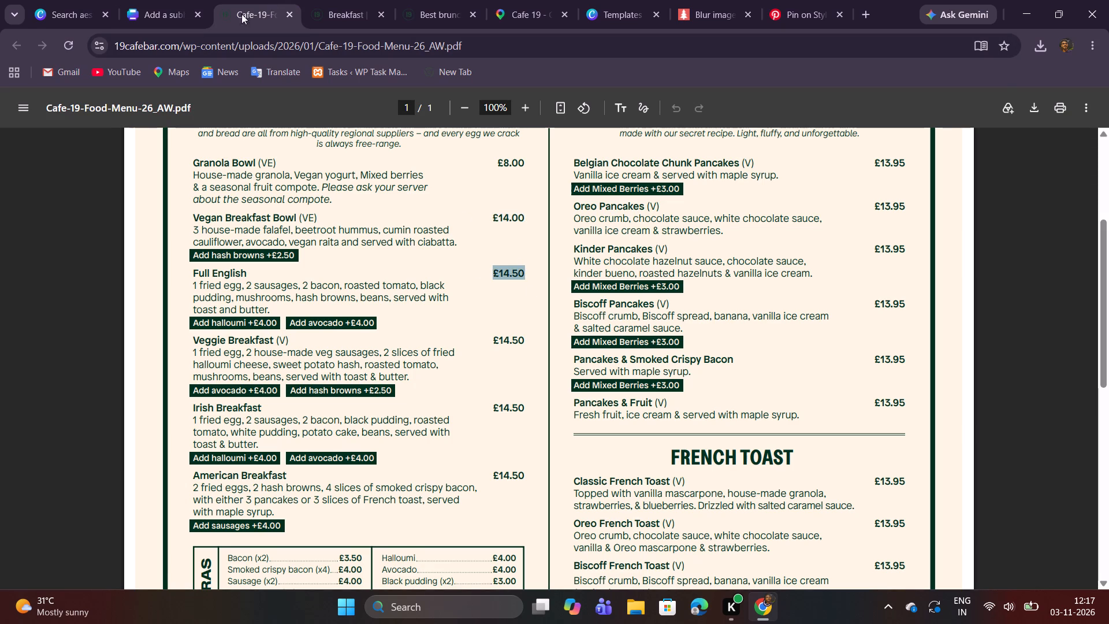
click(174, 0)
double_click(391, 306)
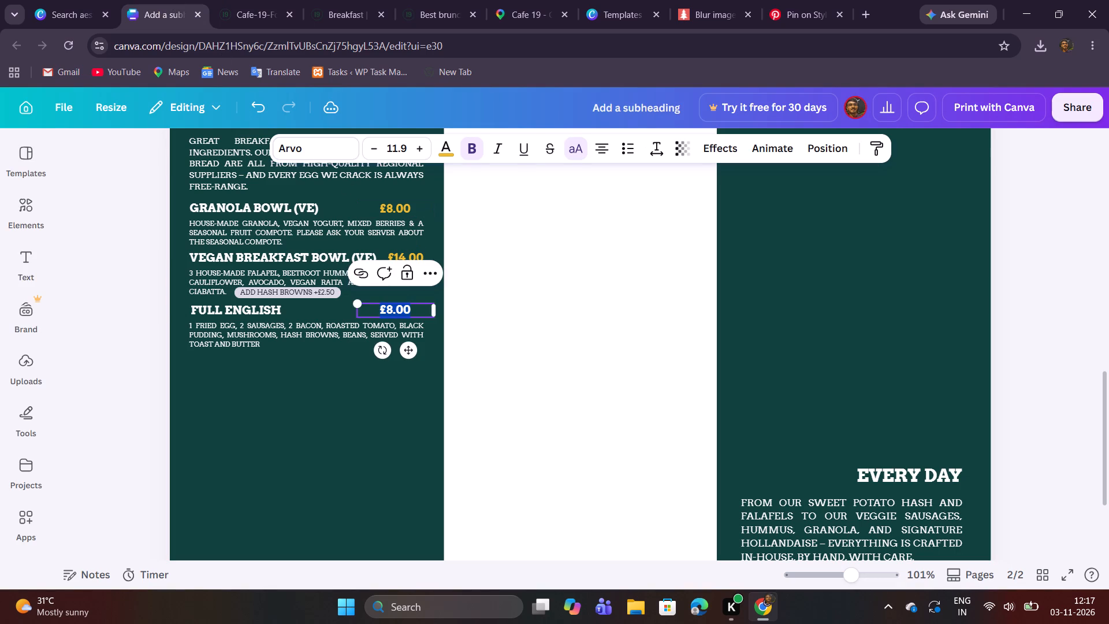
key(ctrl+v)
click(370, 396)
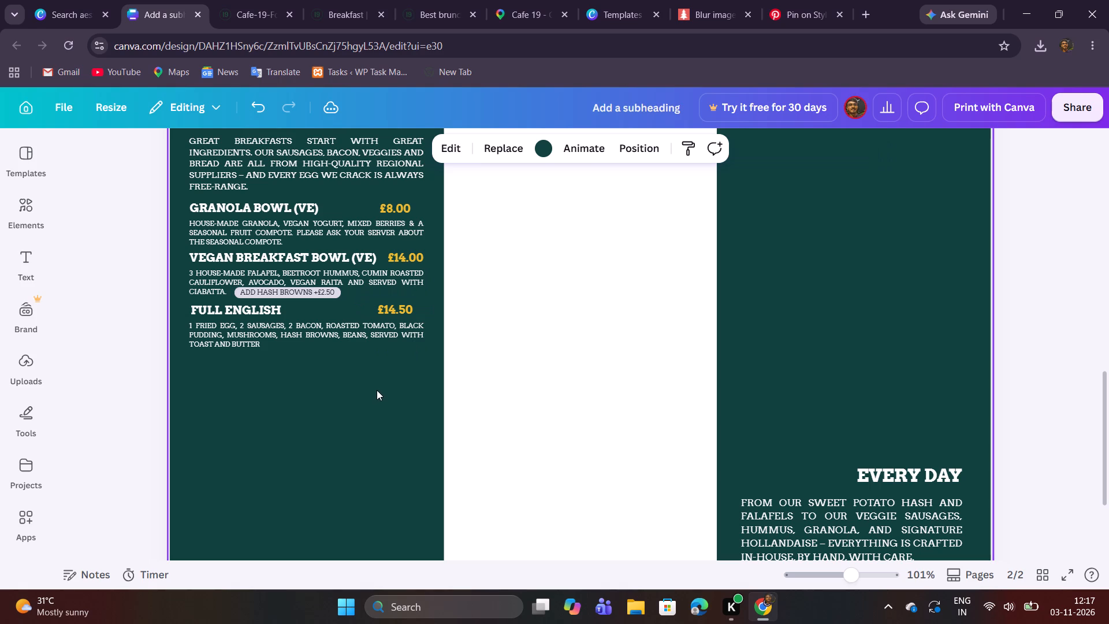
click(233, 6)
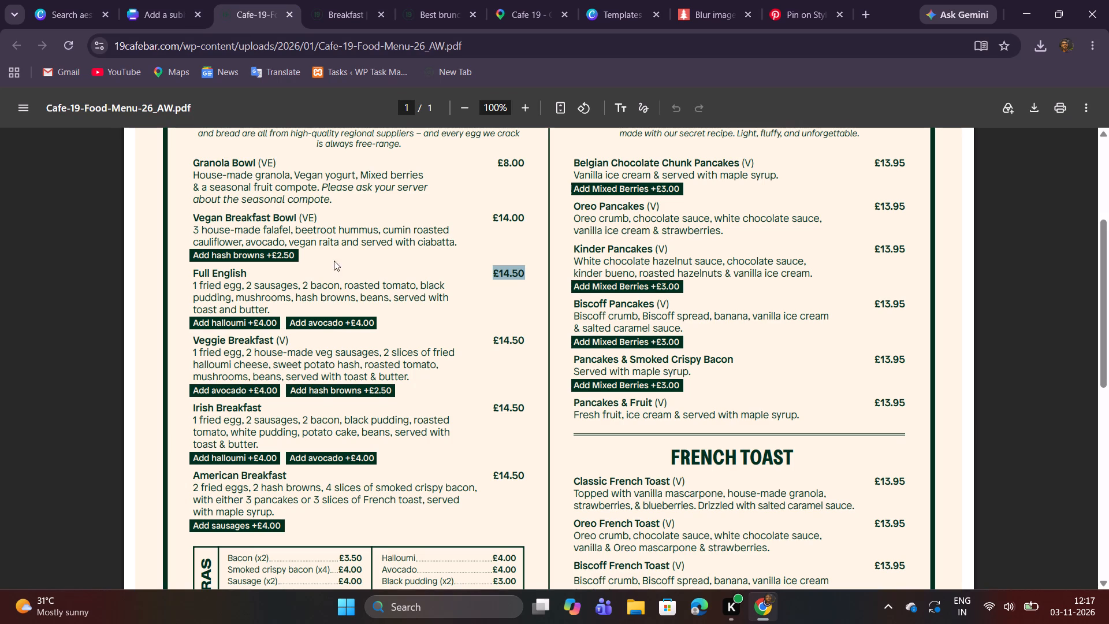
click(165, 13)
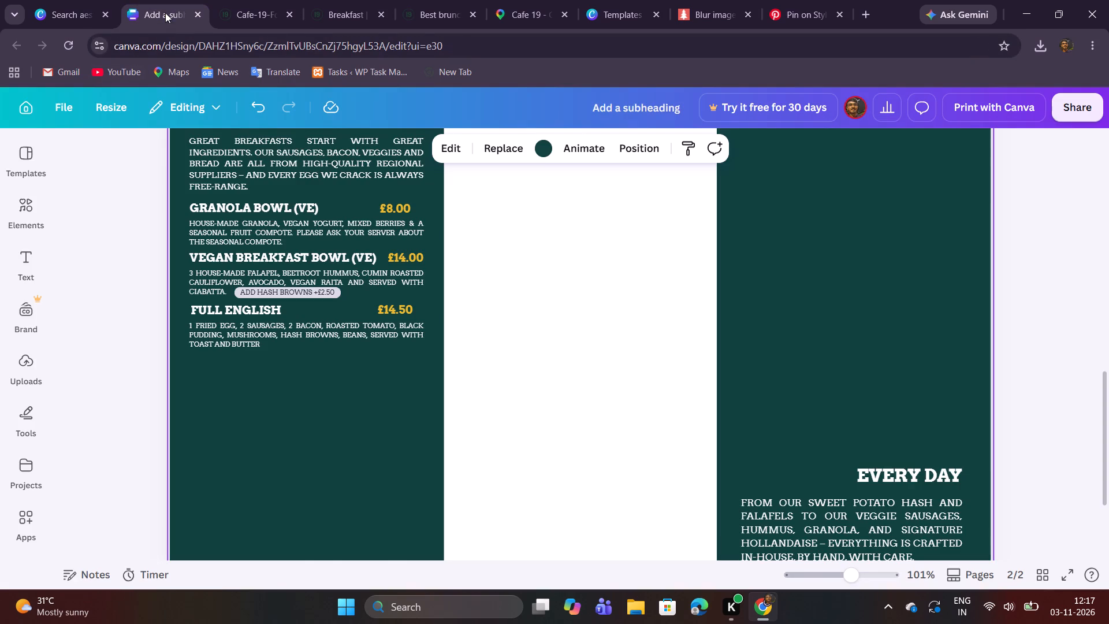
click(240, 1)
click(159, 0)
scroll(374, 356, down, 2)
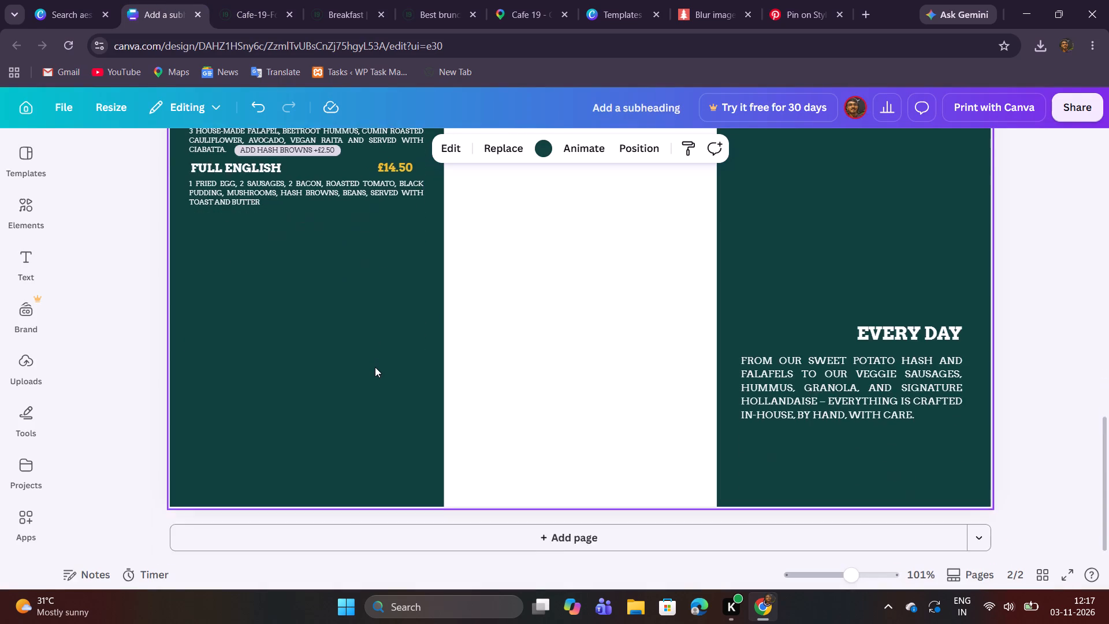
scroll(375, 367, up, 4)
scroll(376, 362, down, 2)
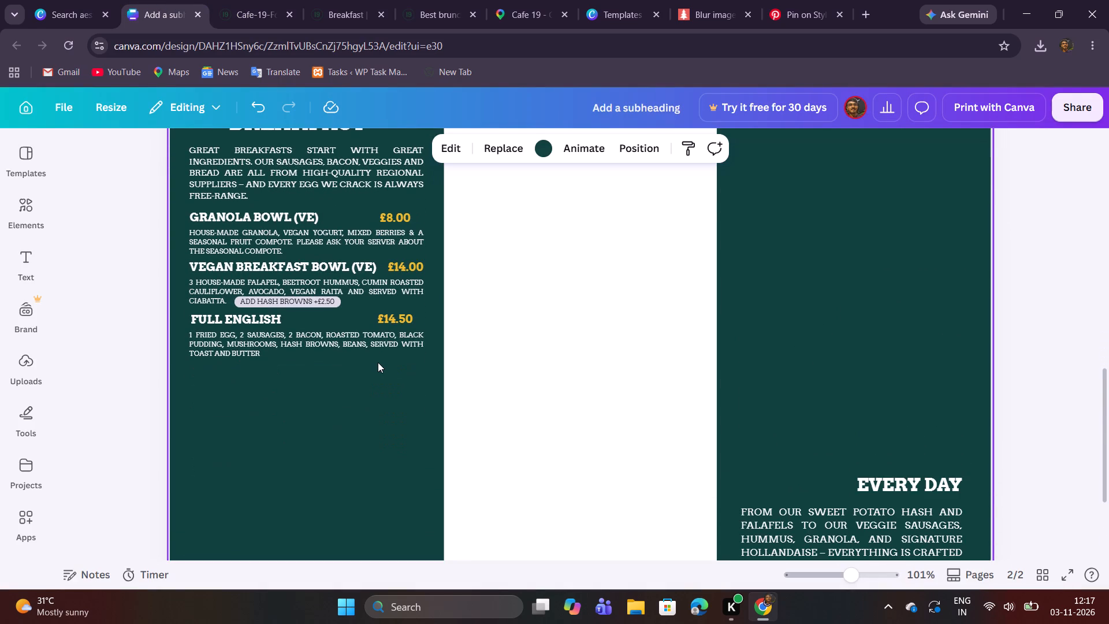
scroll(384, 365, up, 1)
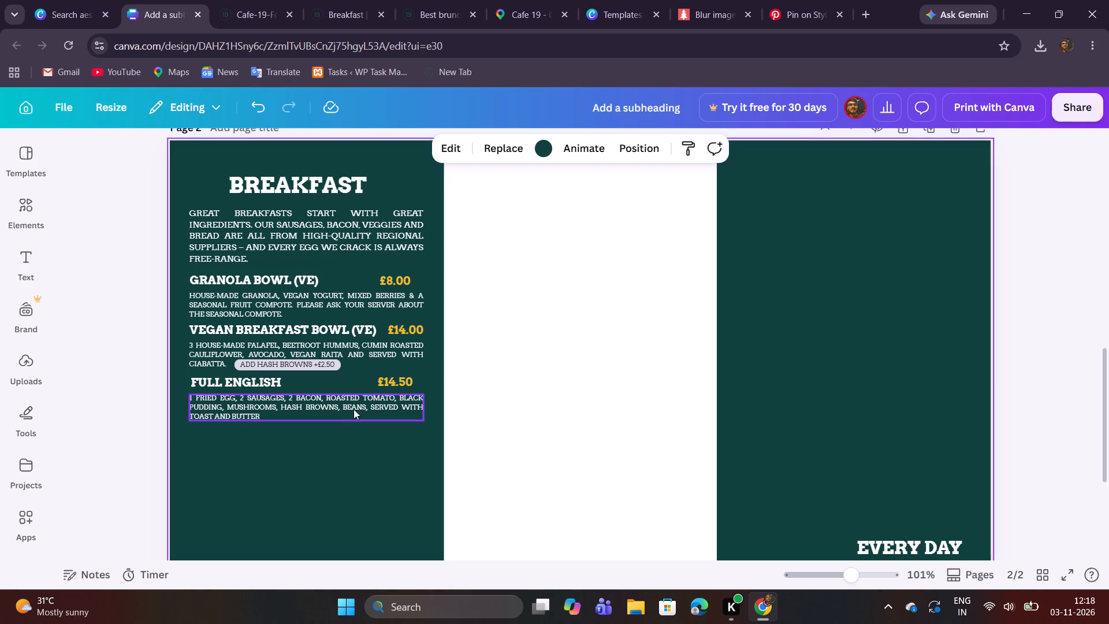
Copy the Full English add-on text "Add halloumi +£4.00" from the menu PDF.
click(248, 4)
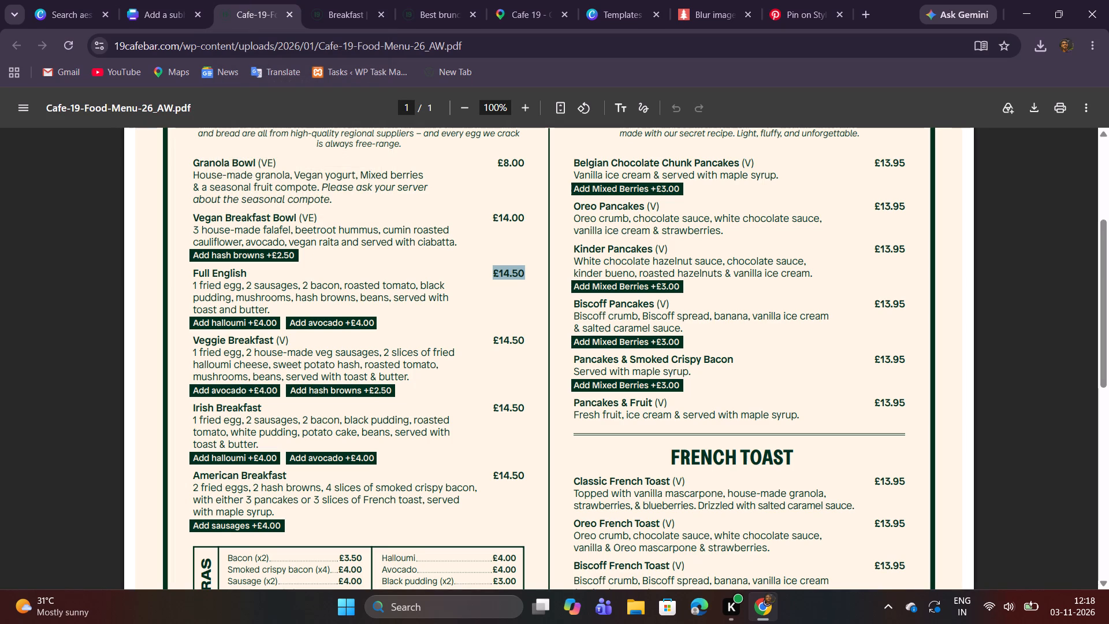
drag(192, 325, 276, 326)
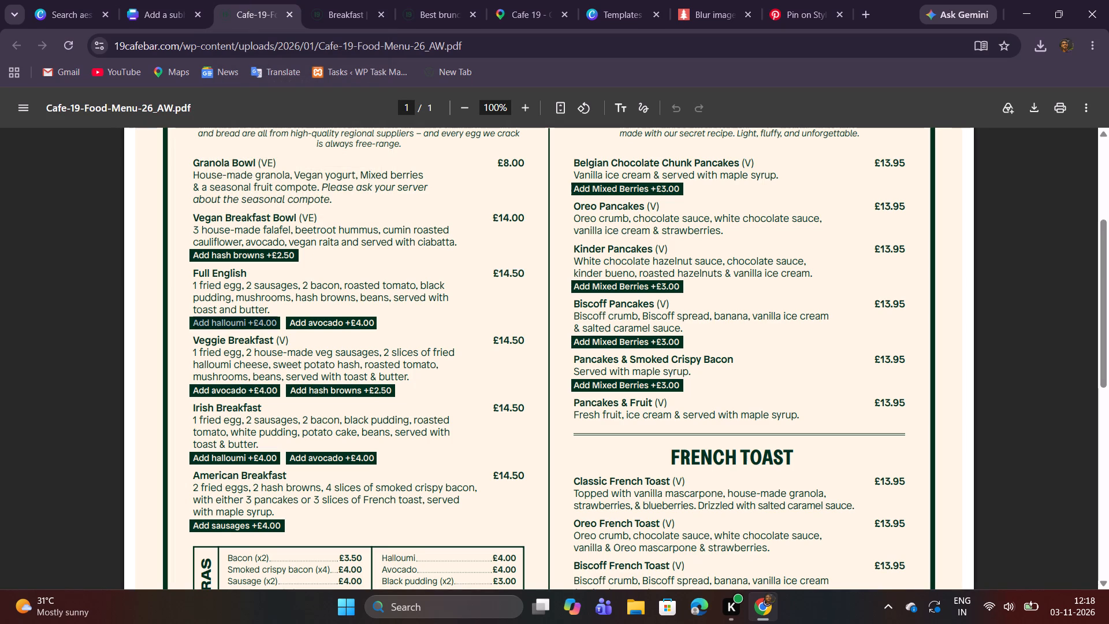
drag(276, 326, 275, 326)
key(ctrl+c)
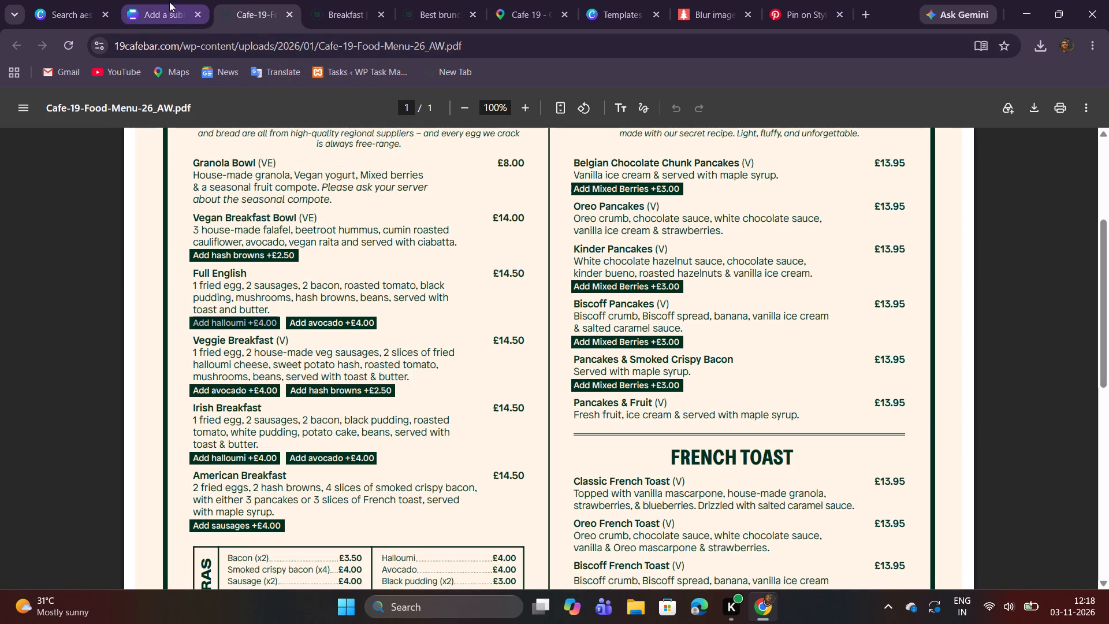
Duplicate the Vegan Breakfast Bowl's add-on label and place the copy directly below the Full English description, flush with its left edge.
click(169, 2)
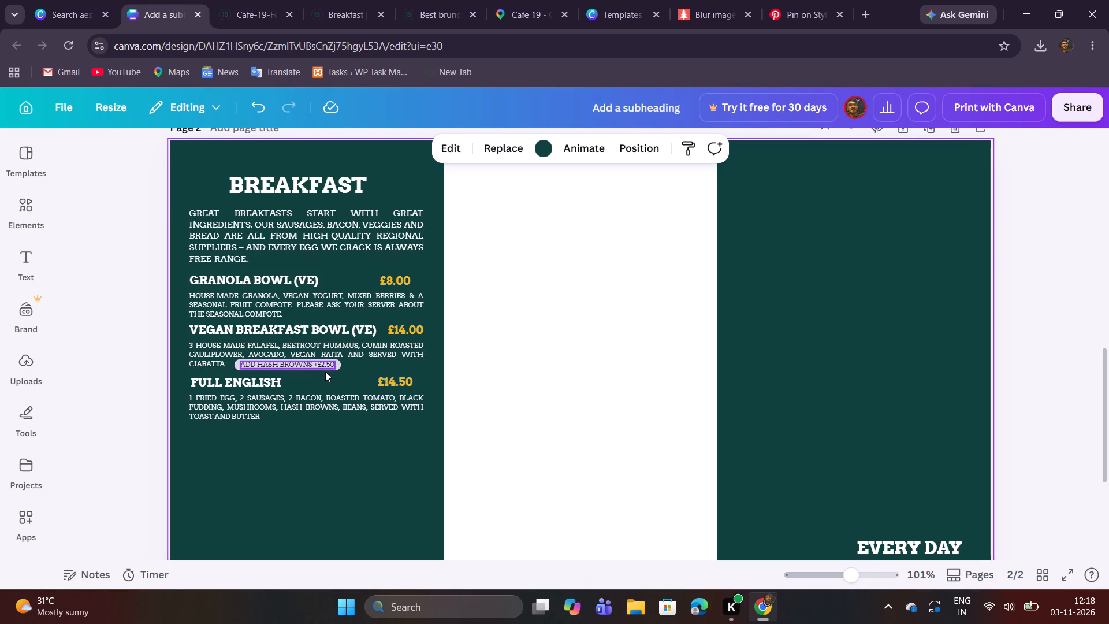
click(328, 373)
click(323, 368)
click(323, 377)
drag(323, 380, 317, 374)
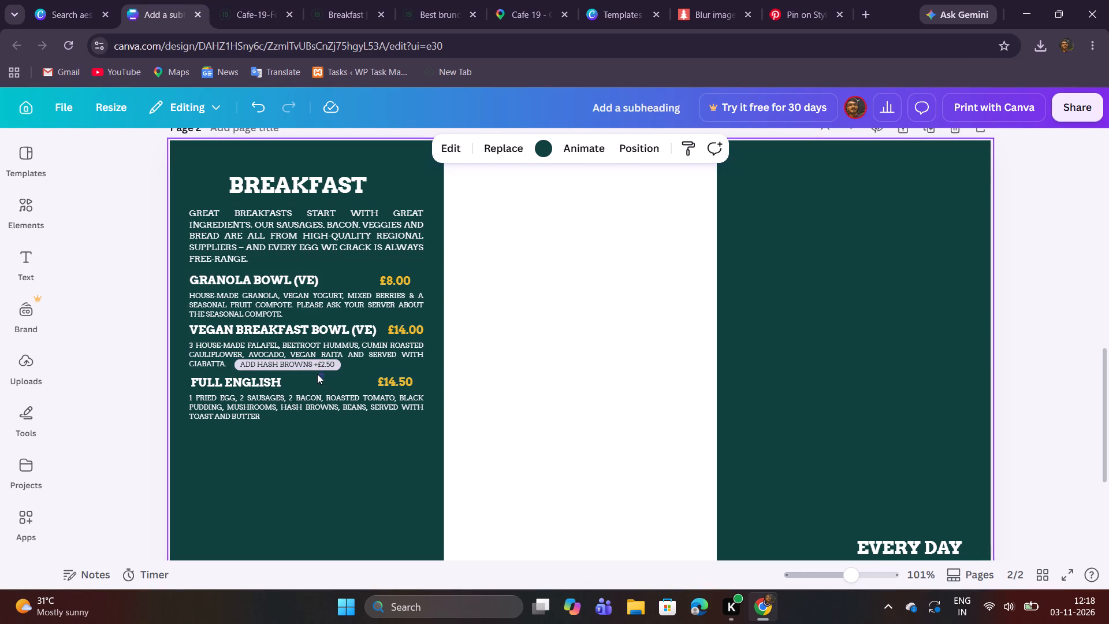
drag(317, 374, 315, 365)
click(297, 327)
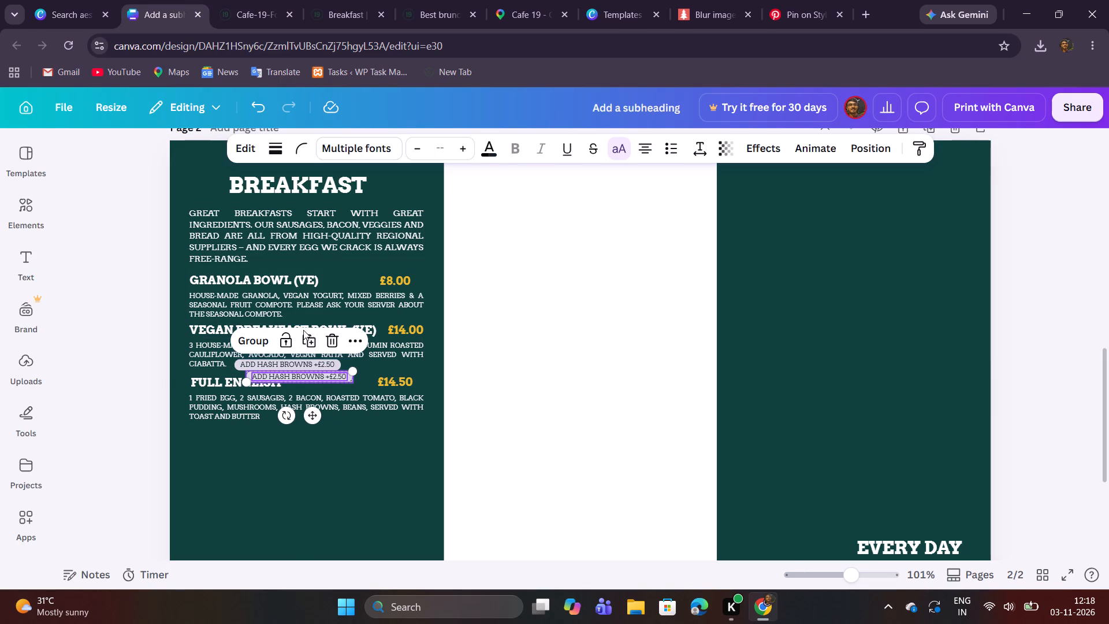
drag(311, 377, 309, 383)
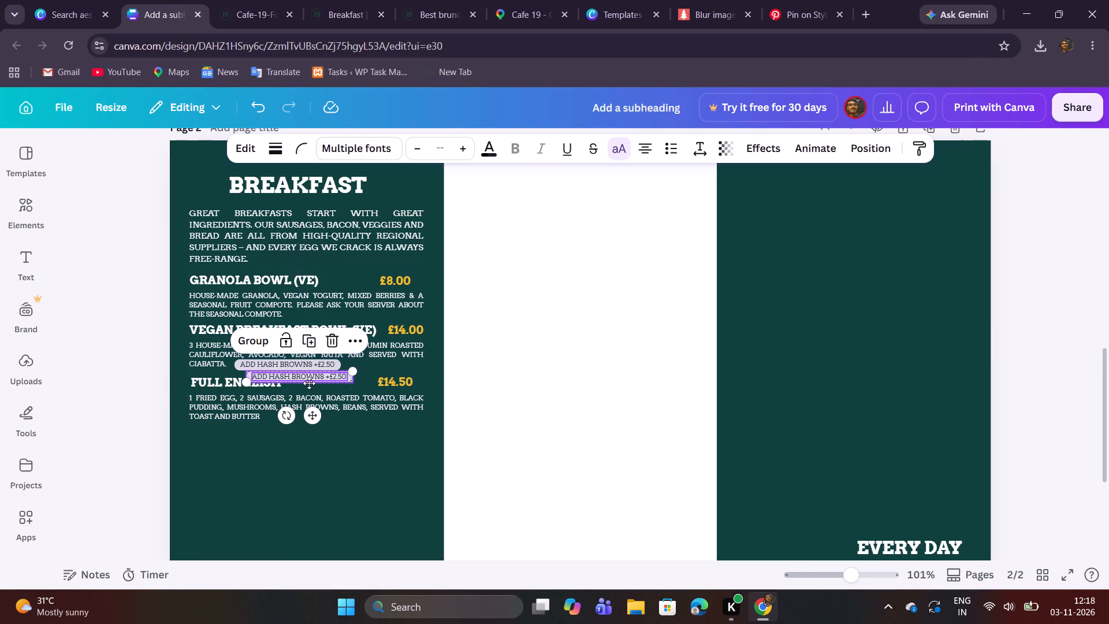
drag(309, 383, 333, 423)
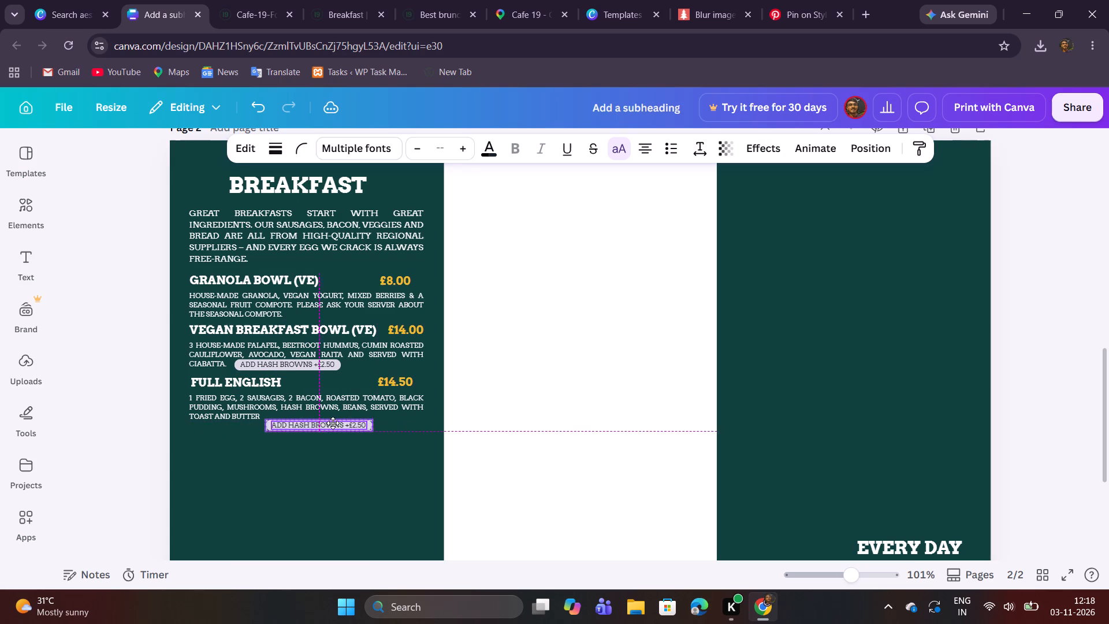
drag(333, 423, 331, 421)
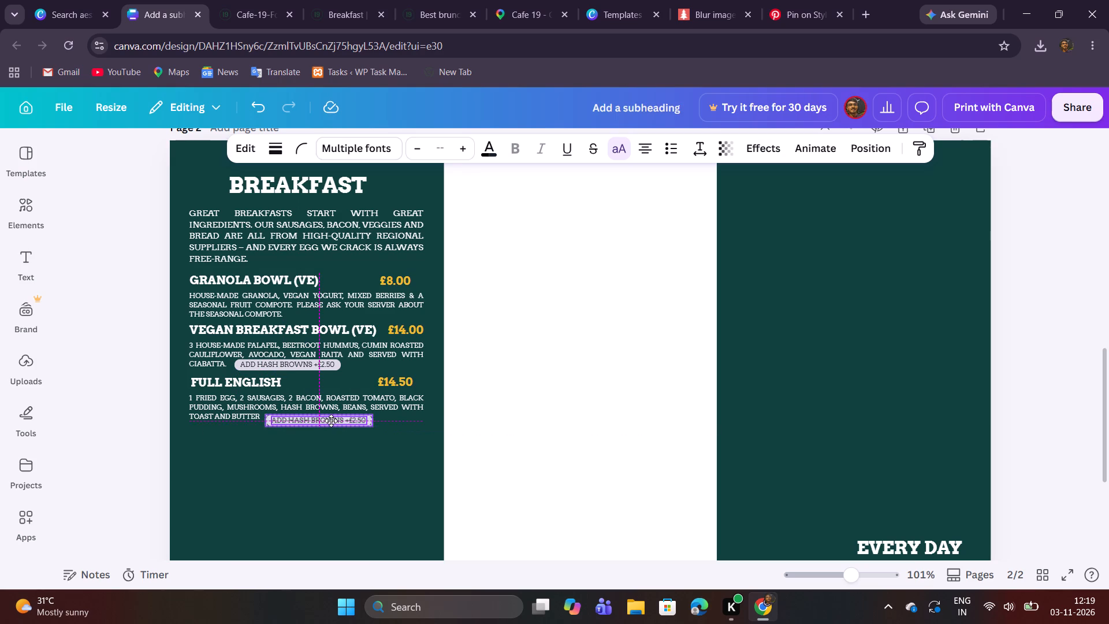
drag(331, 421, 254, 432)
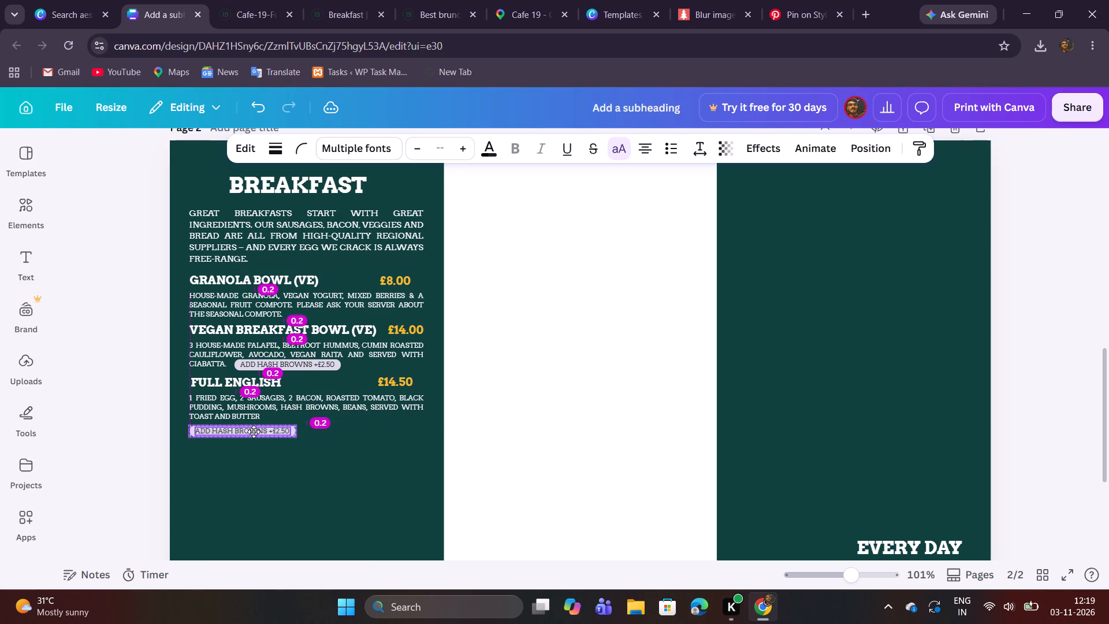
drag(254, 432, 253, 428)
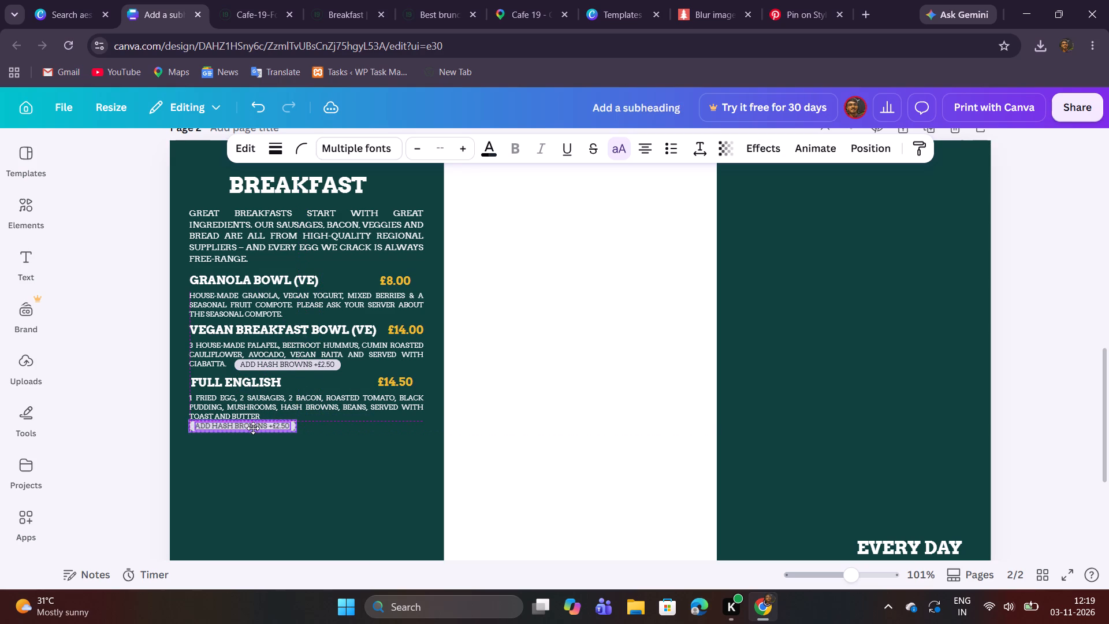
drag(253, 428, 253, 429)
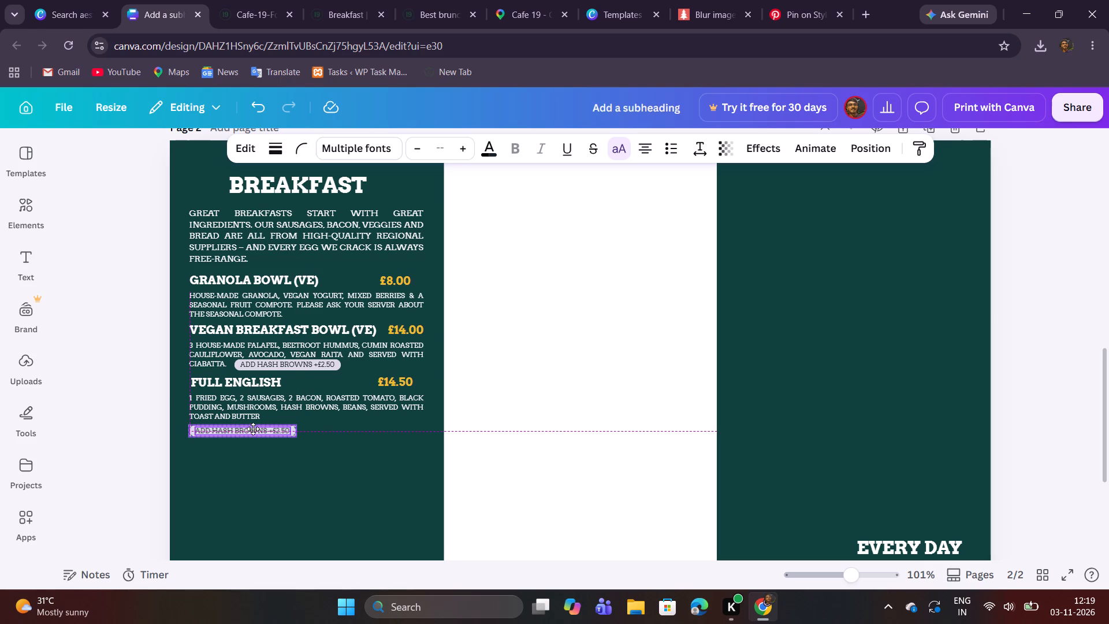
drag(253, 429, 253, 428)
click(262, 445)
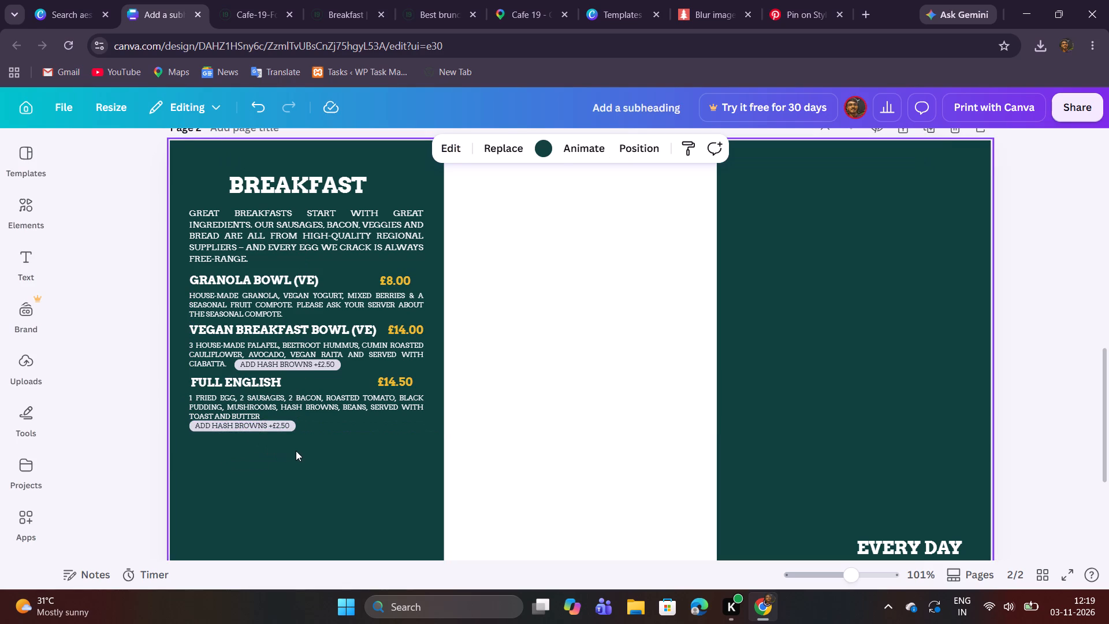
Duplicate the add-on label under Full English and place the copy beside it on the same row.
drag(295, 444, 283, 427)
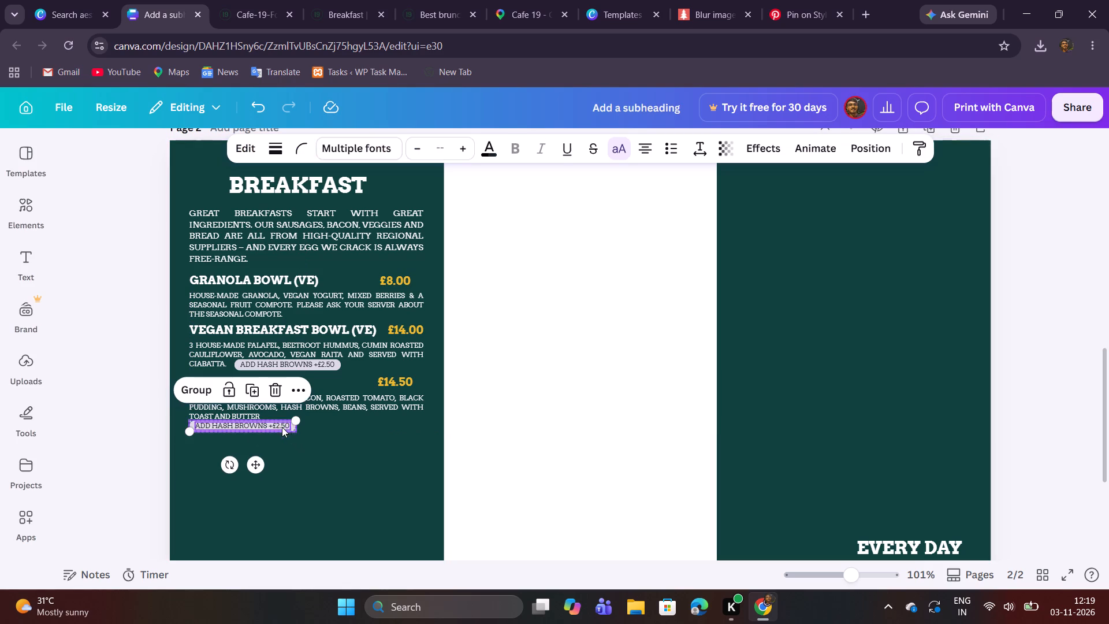
click(259, 390)
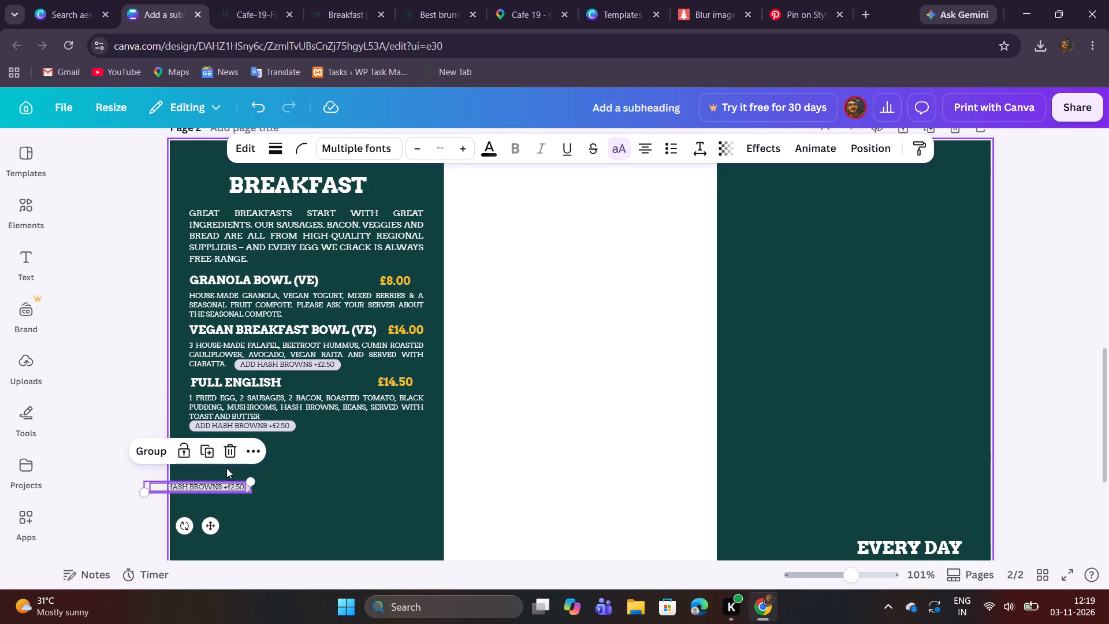
drag(220, 485, 382, 428)
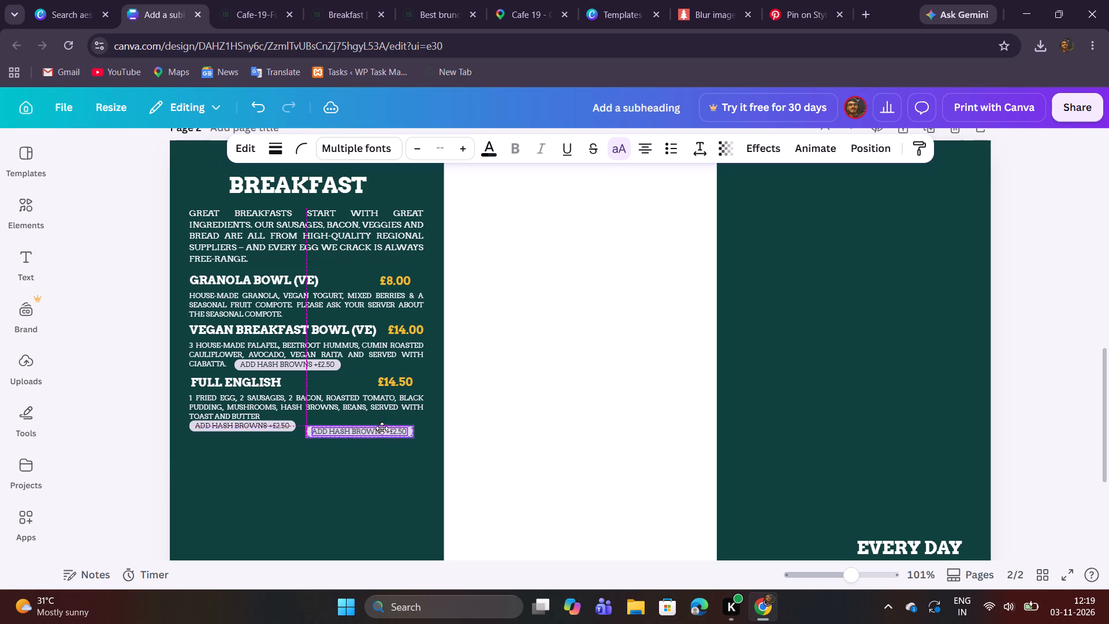
drag(382, 428, 382, 424)
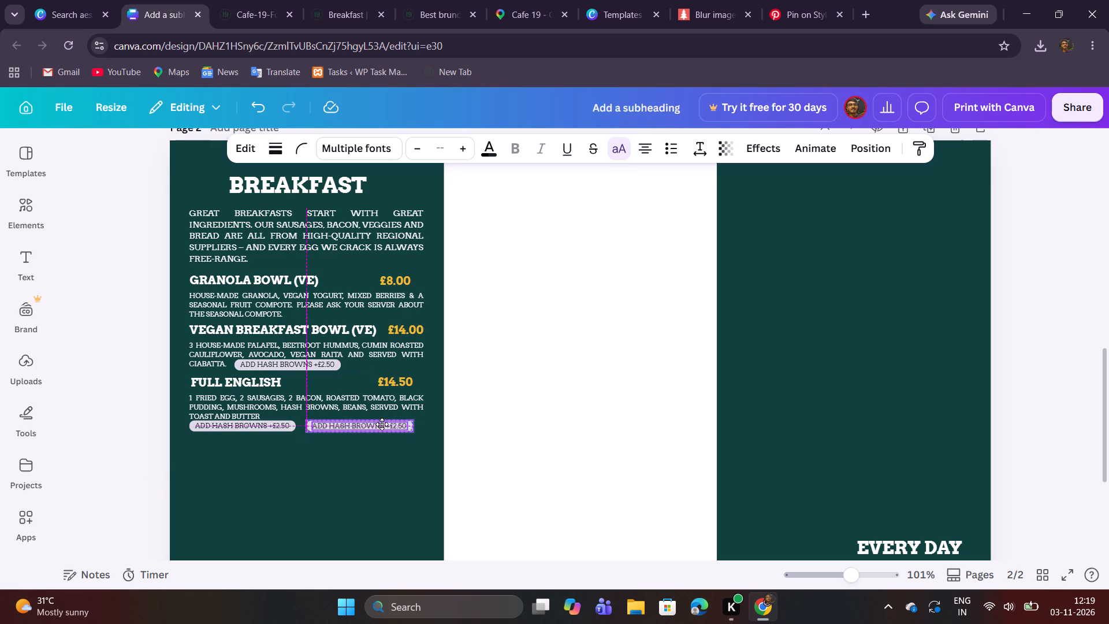
drag(382, 424, 383, 424)
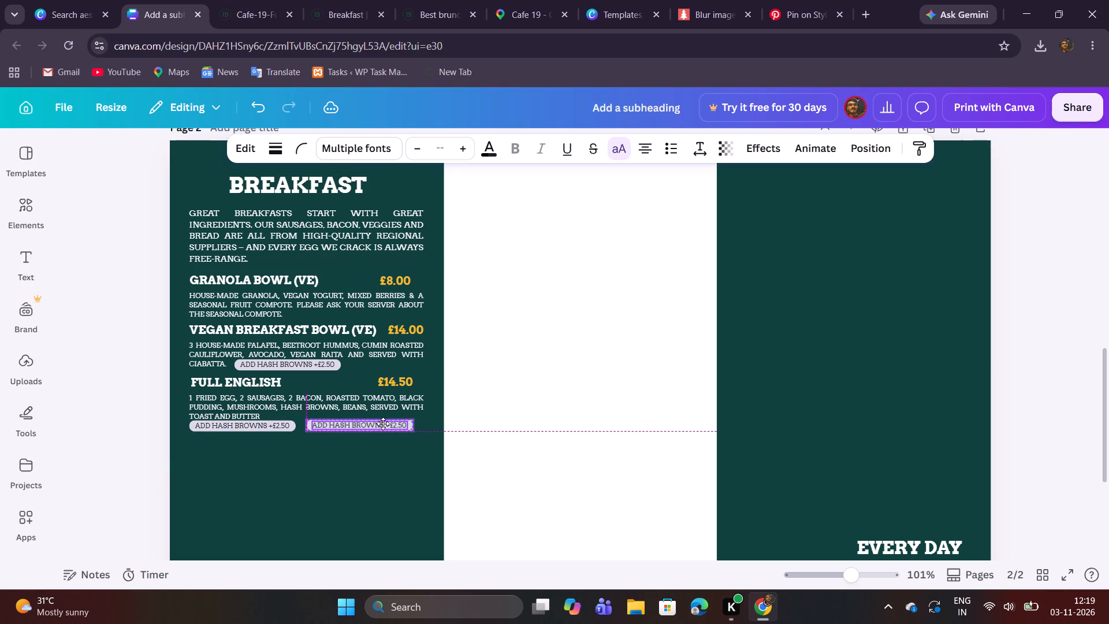
drag(383, 424, 381, 425)
click(391, 450)
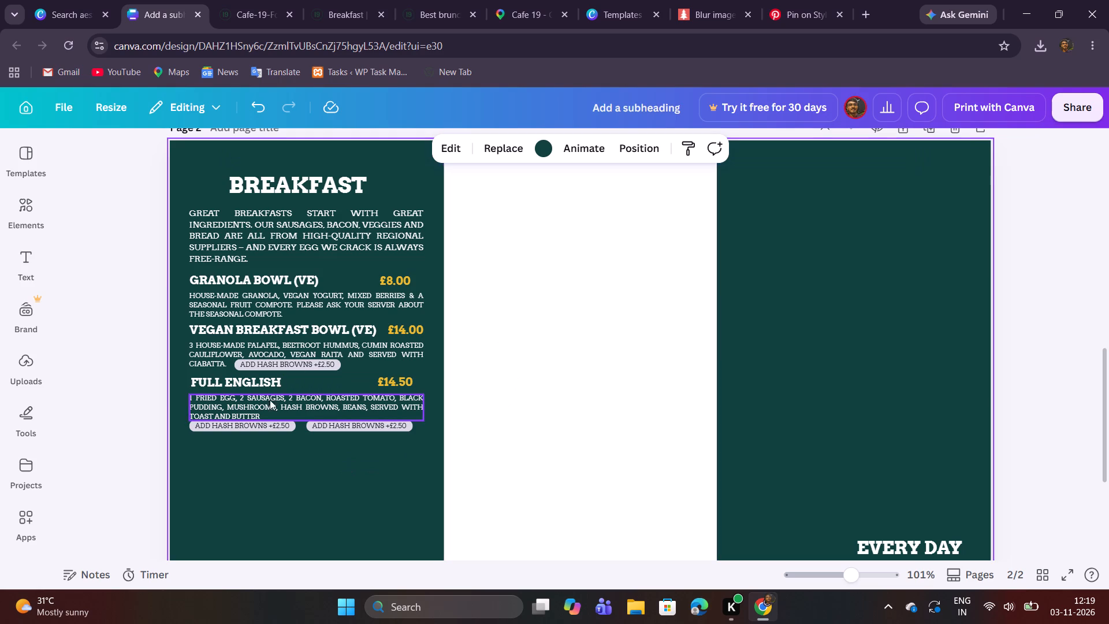
Replace the text of the first add-on label under Full English with the copied "Add halloumi +£4.00".
double_click(267, 426)
key(ctrl+v)
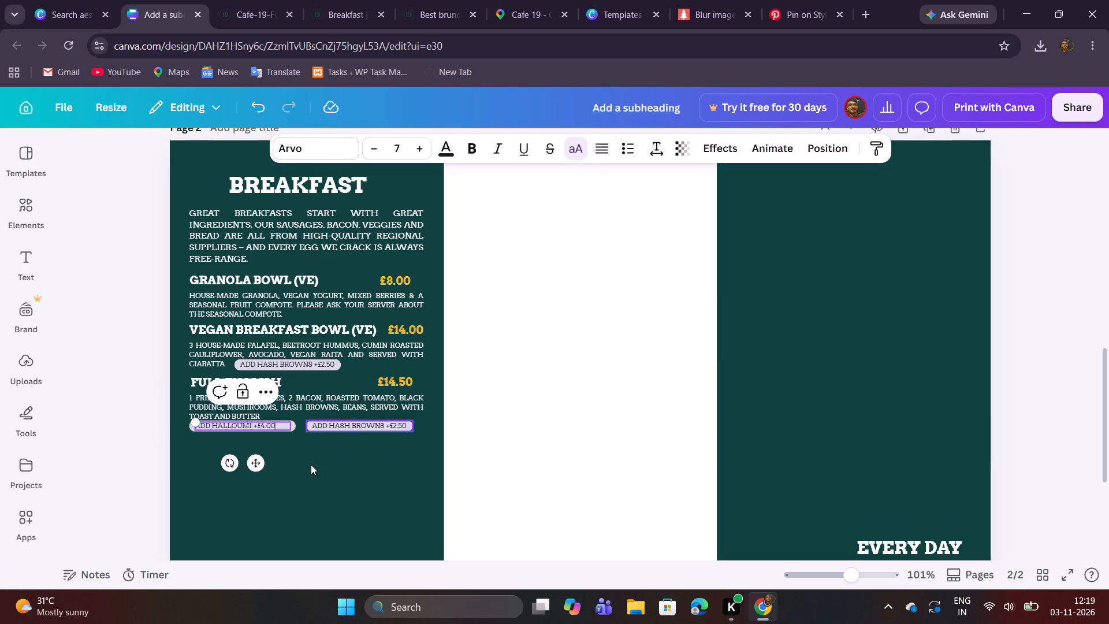
click(312, 465)
Replace the text of the second add-on label under Full English with "Add avocado +£4.00" from the menu PDF.
click(256, 5)
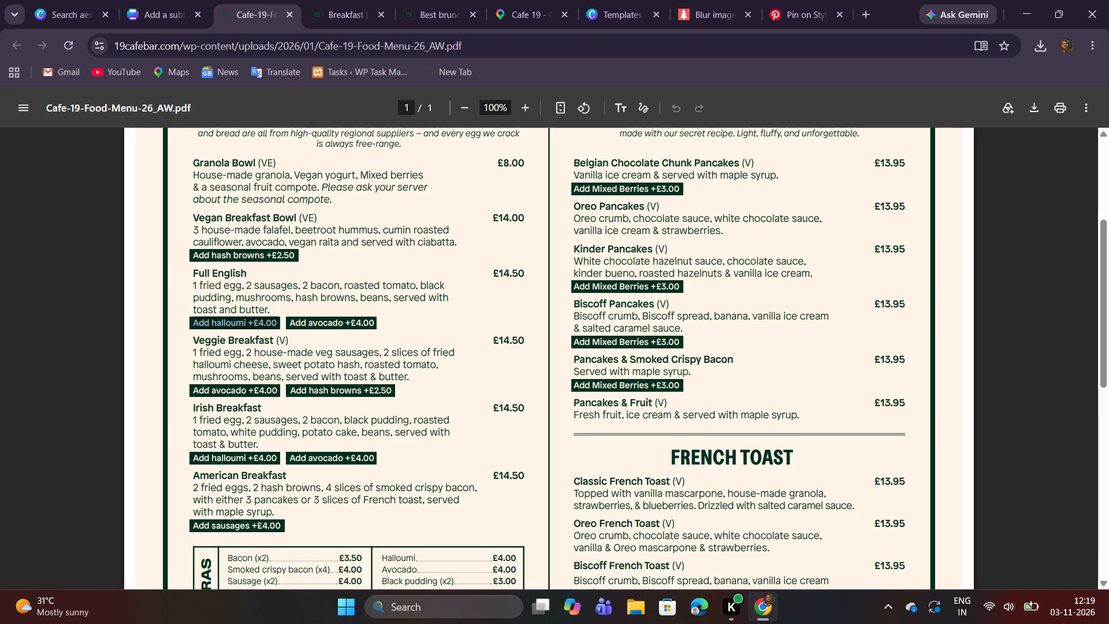
drag(291, 327, 373, 329)
key(ctrl+c)
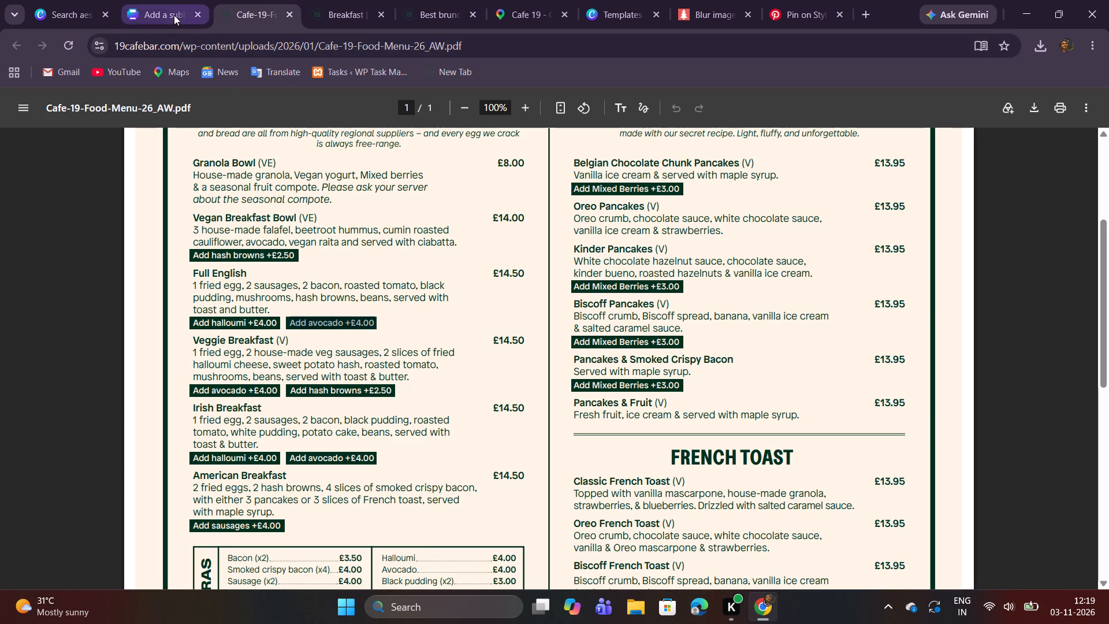
click(169, 13)
double_click(368, 426)
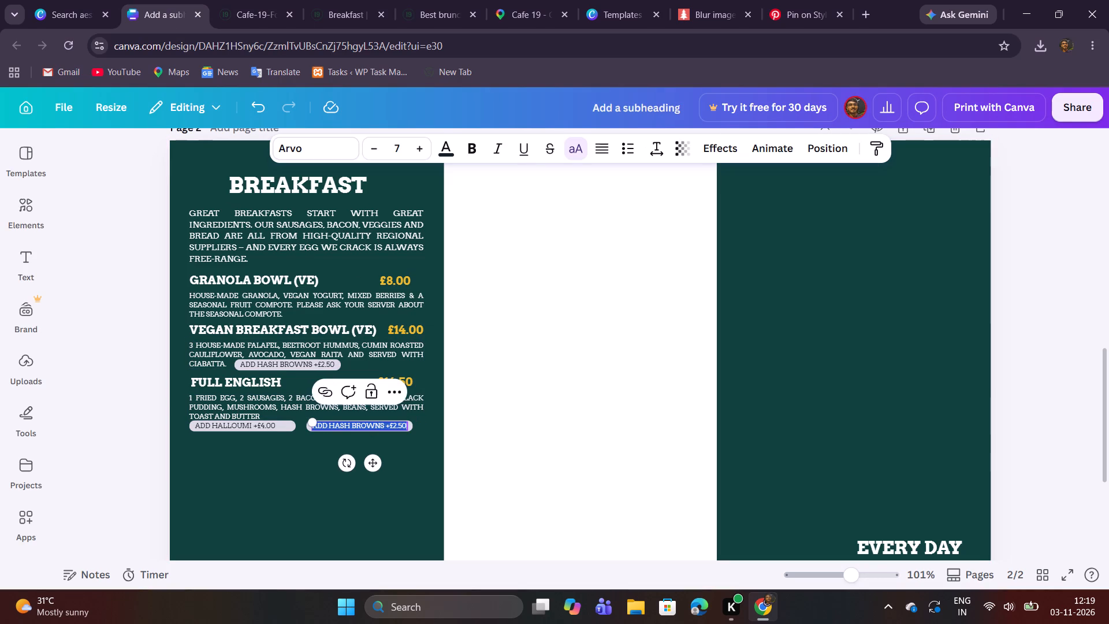
key(ctrl+v)
click(399, 471)
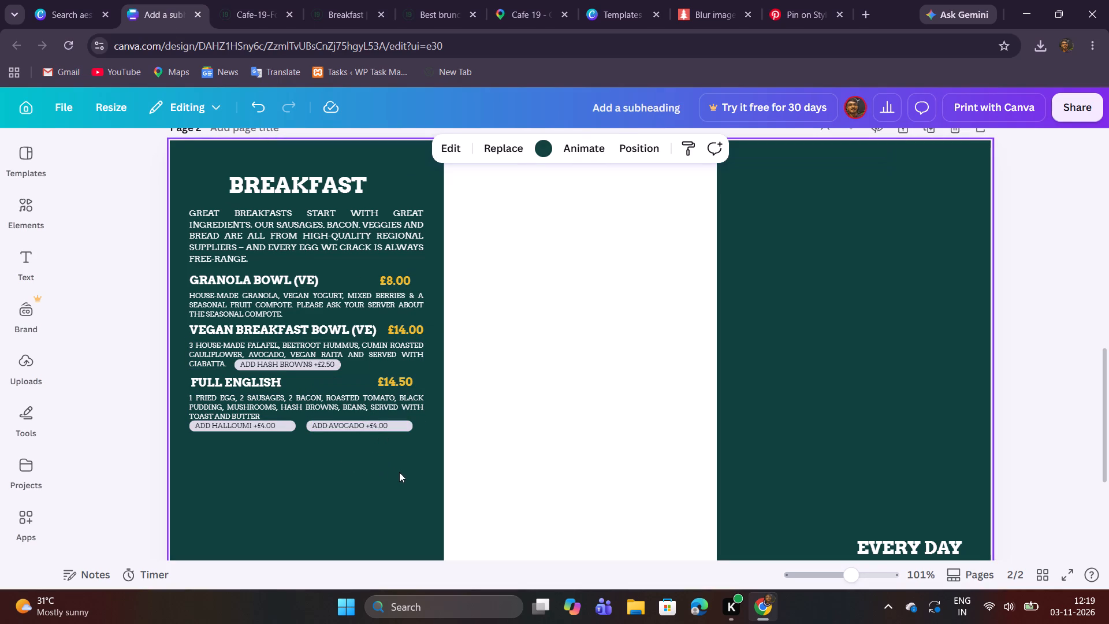
Centre-align the text of the avocado and halloumi add-on labels within their pills.
click(351, 424)
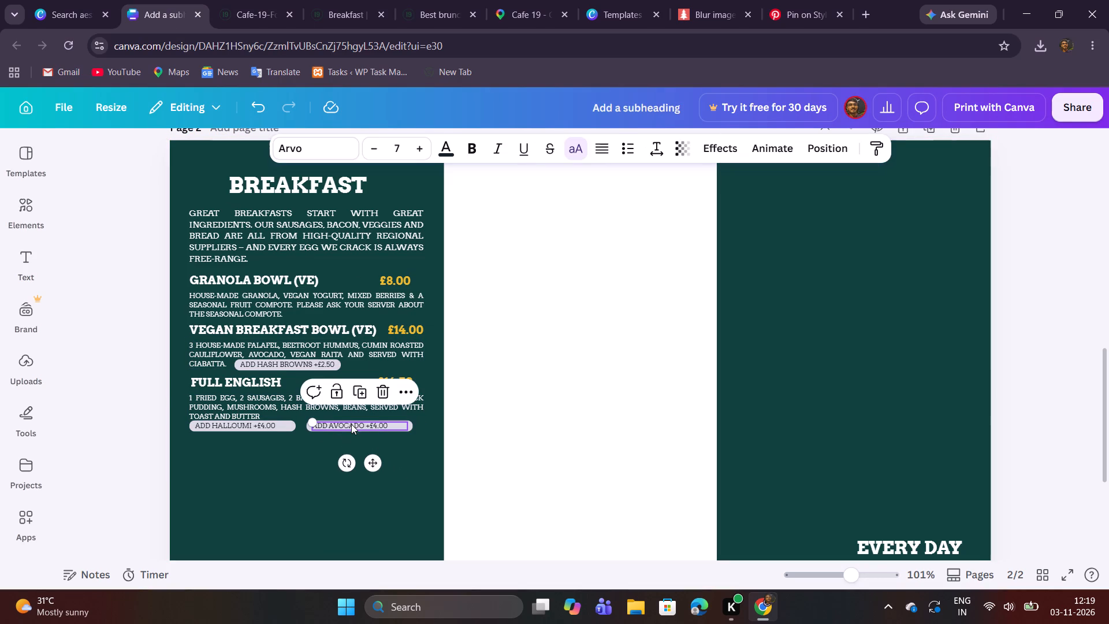
click(609, 150)
click(609, 150)
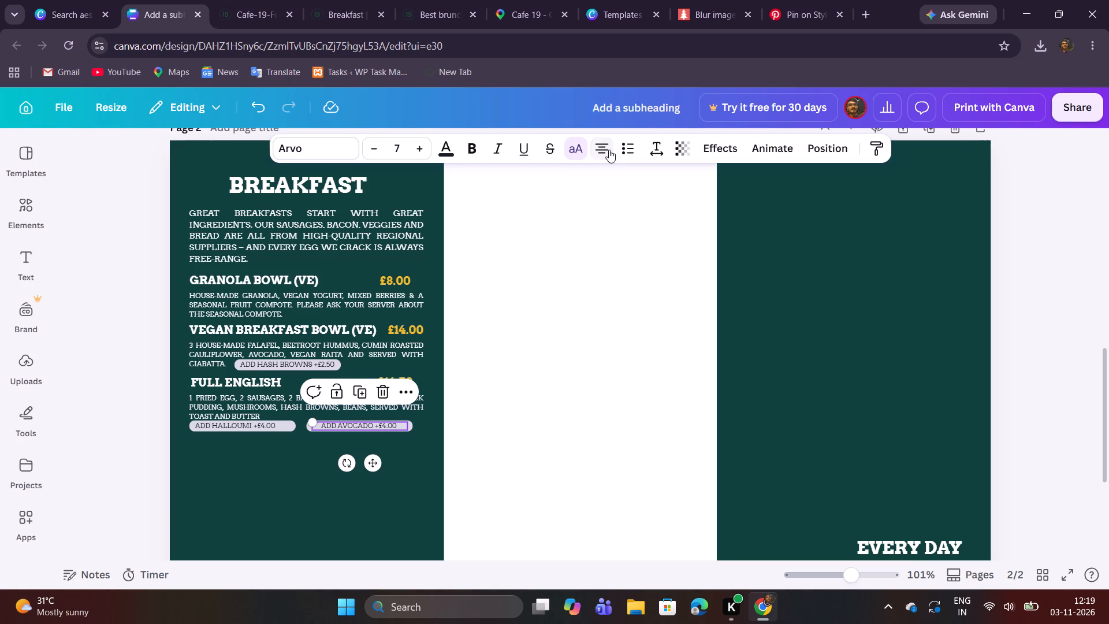
click(250, 424)
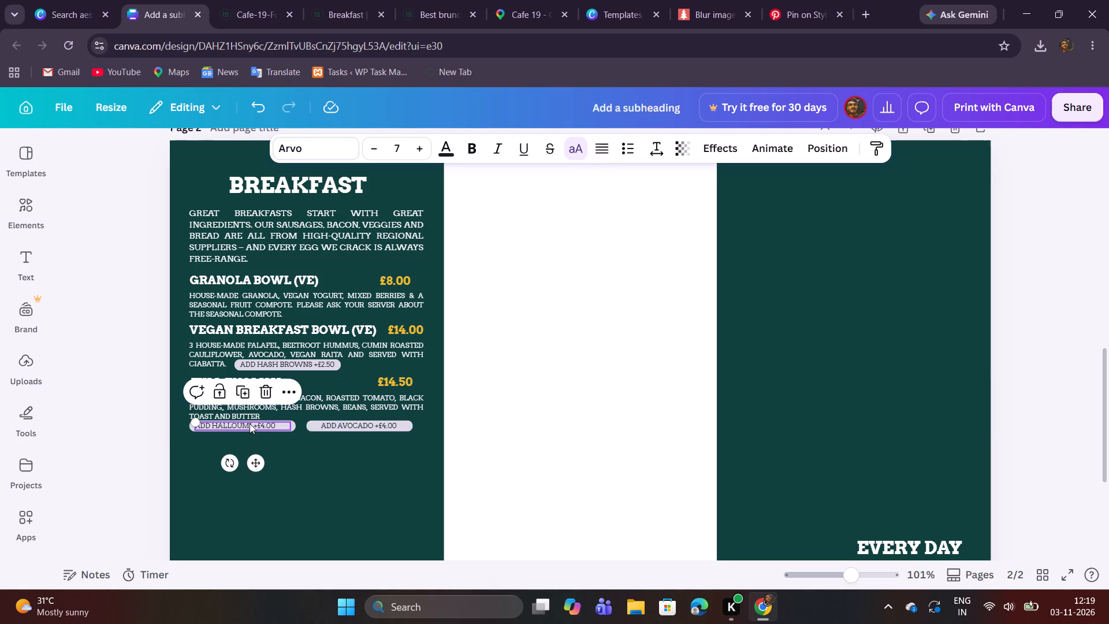
click(606, 151)
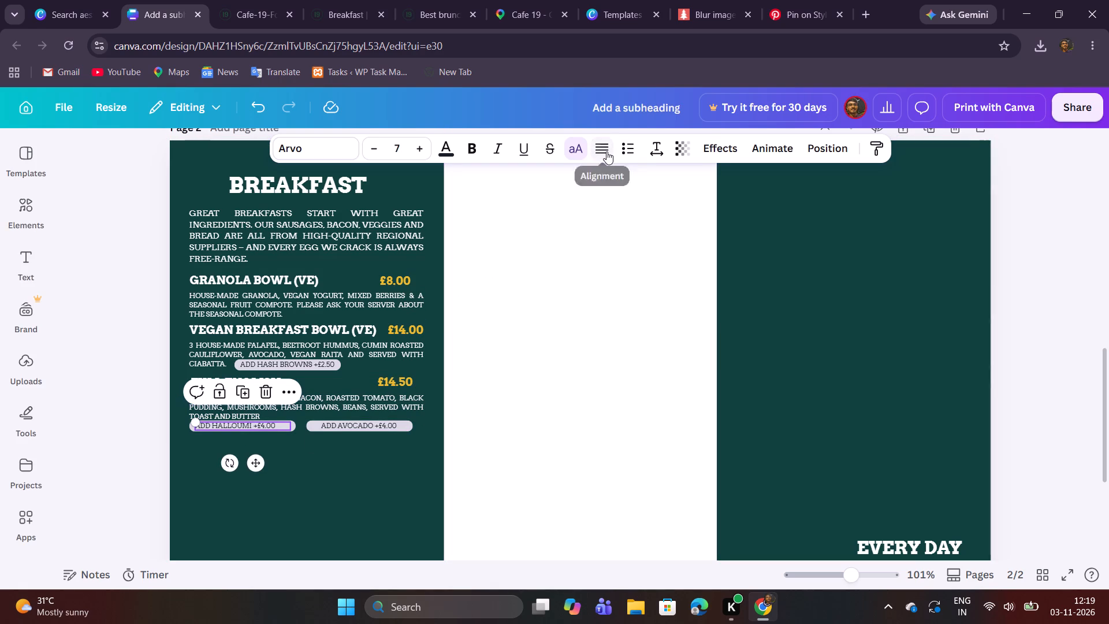
click(606, 150)
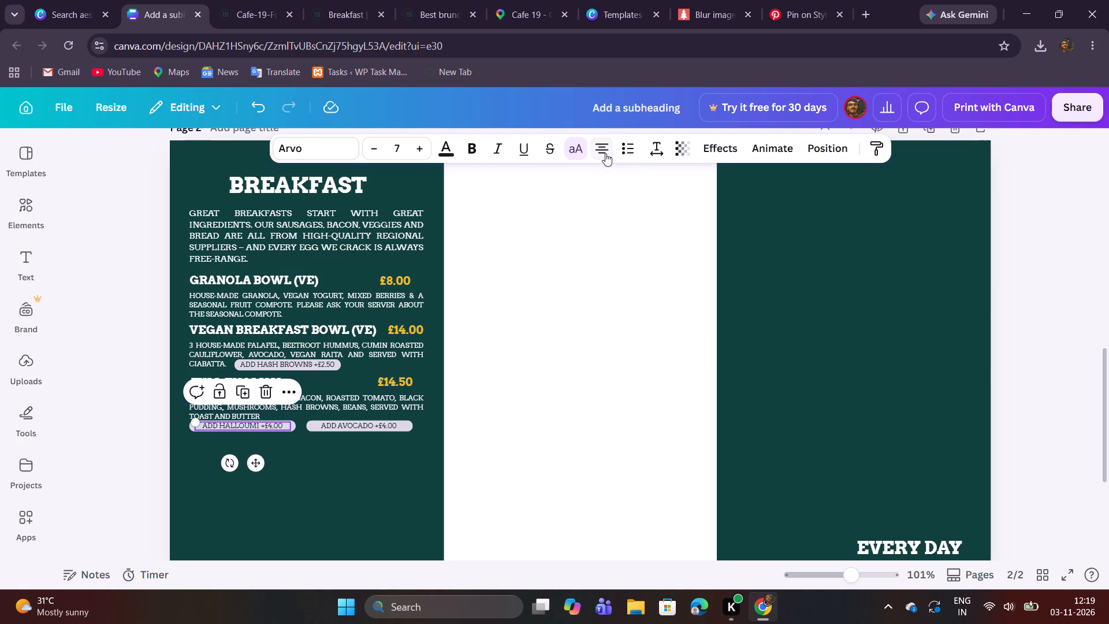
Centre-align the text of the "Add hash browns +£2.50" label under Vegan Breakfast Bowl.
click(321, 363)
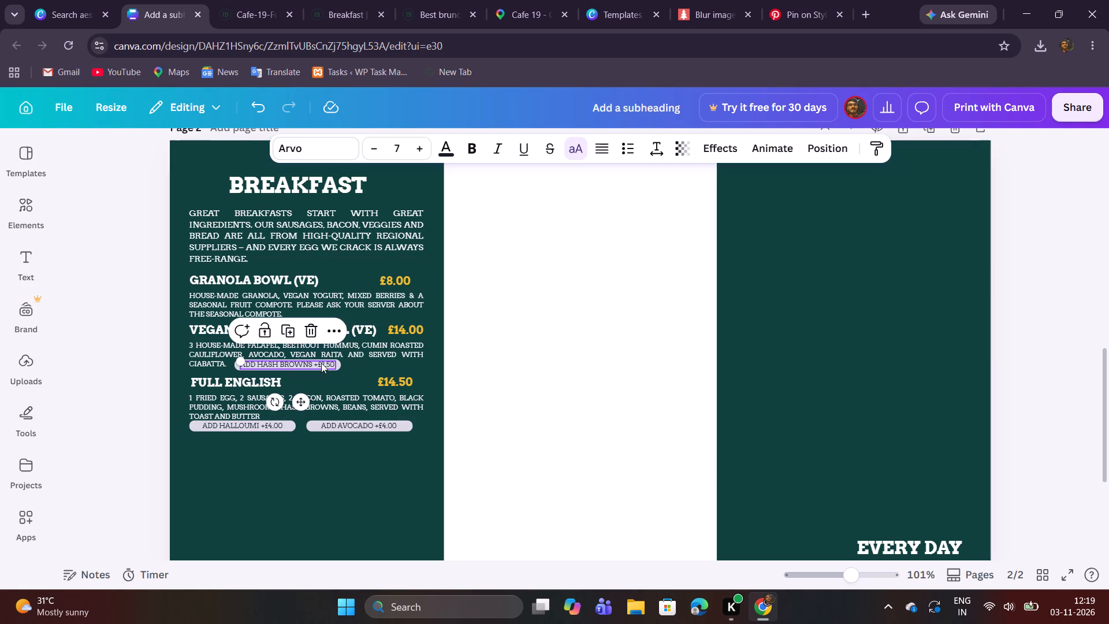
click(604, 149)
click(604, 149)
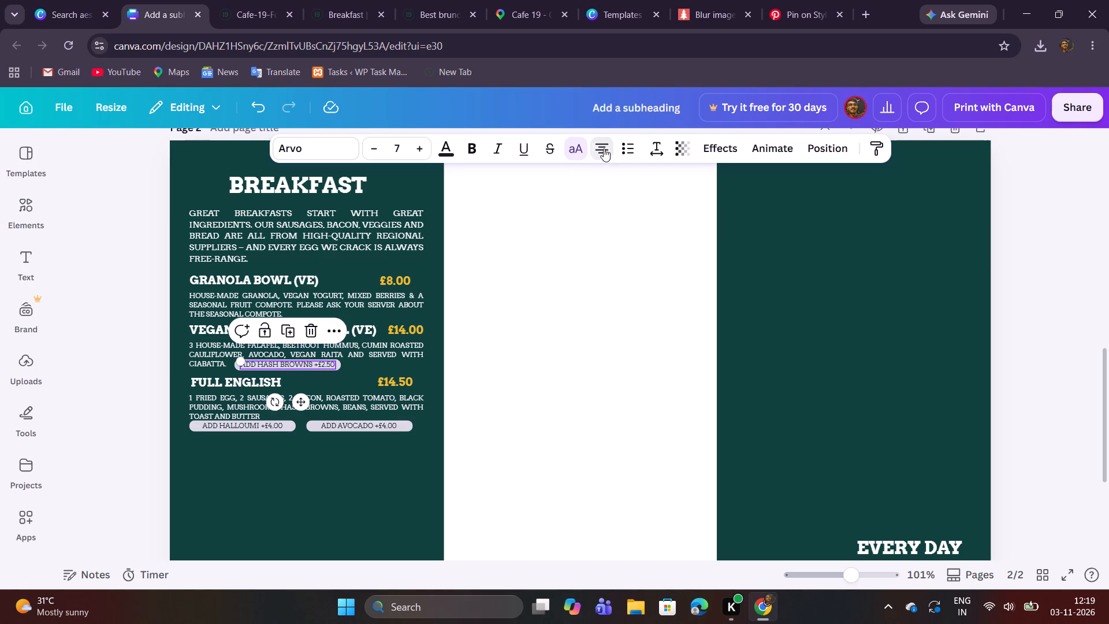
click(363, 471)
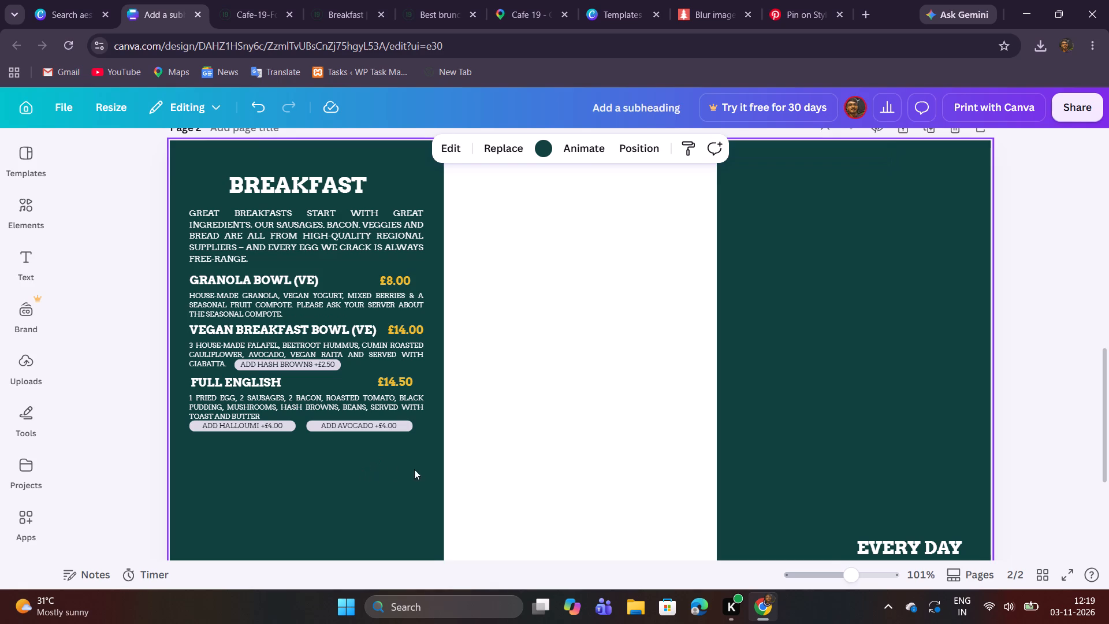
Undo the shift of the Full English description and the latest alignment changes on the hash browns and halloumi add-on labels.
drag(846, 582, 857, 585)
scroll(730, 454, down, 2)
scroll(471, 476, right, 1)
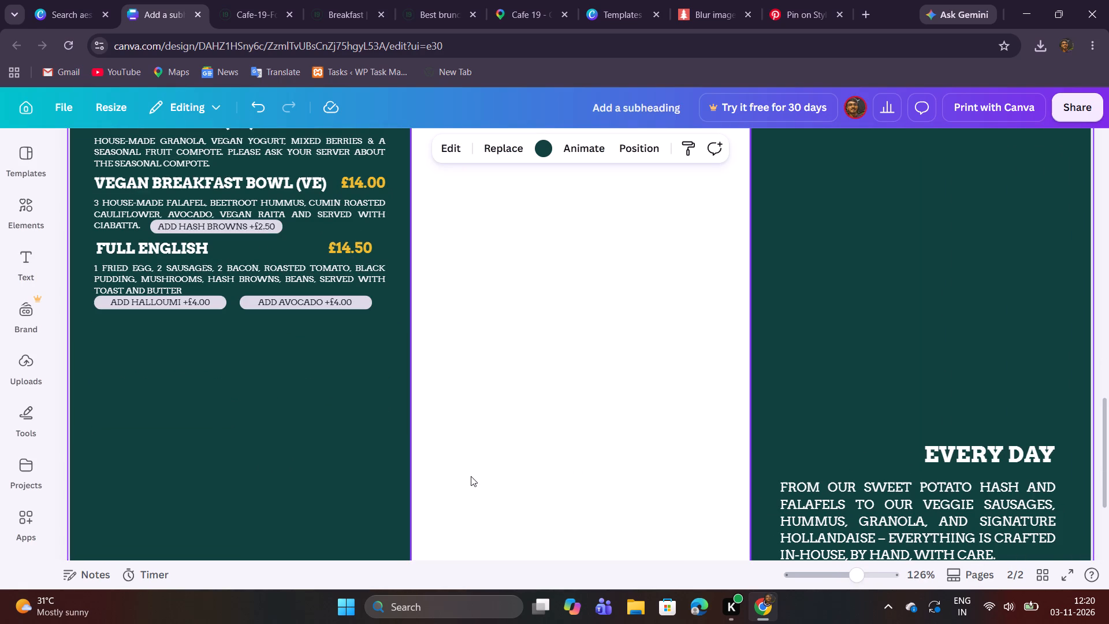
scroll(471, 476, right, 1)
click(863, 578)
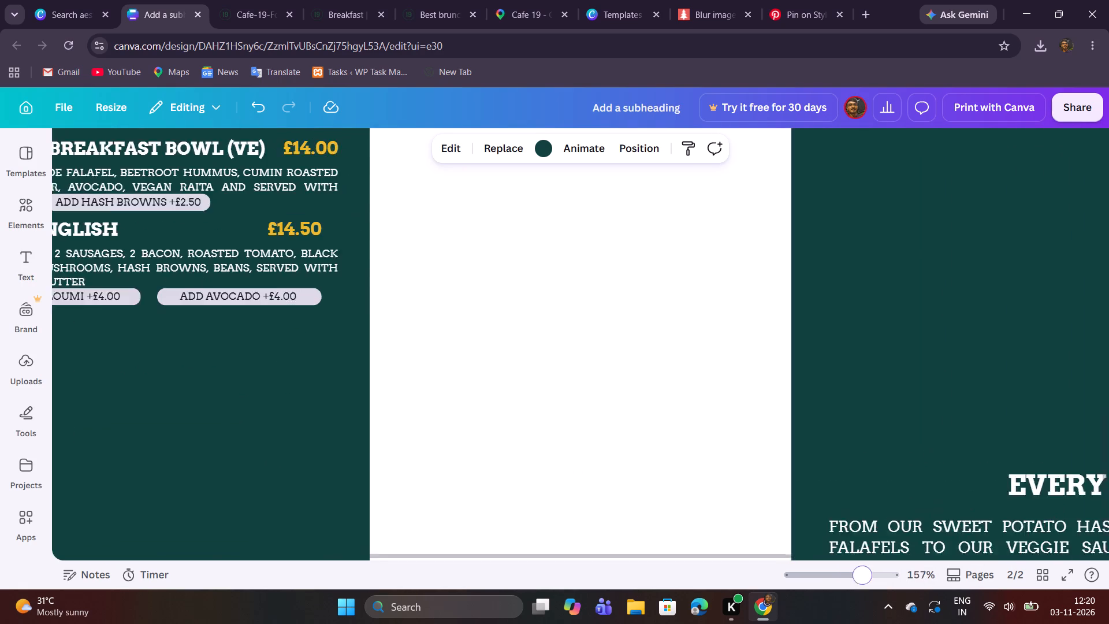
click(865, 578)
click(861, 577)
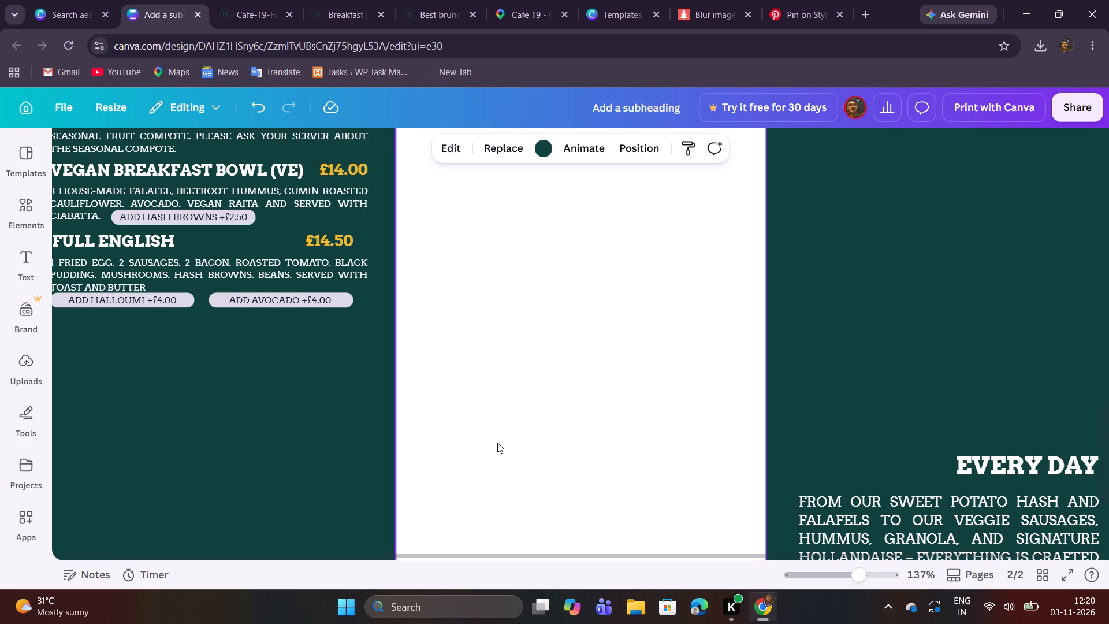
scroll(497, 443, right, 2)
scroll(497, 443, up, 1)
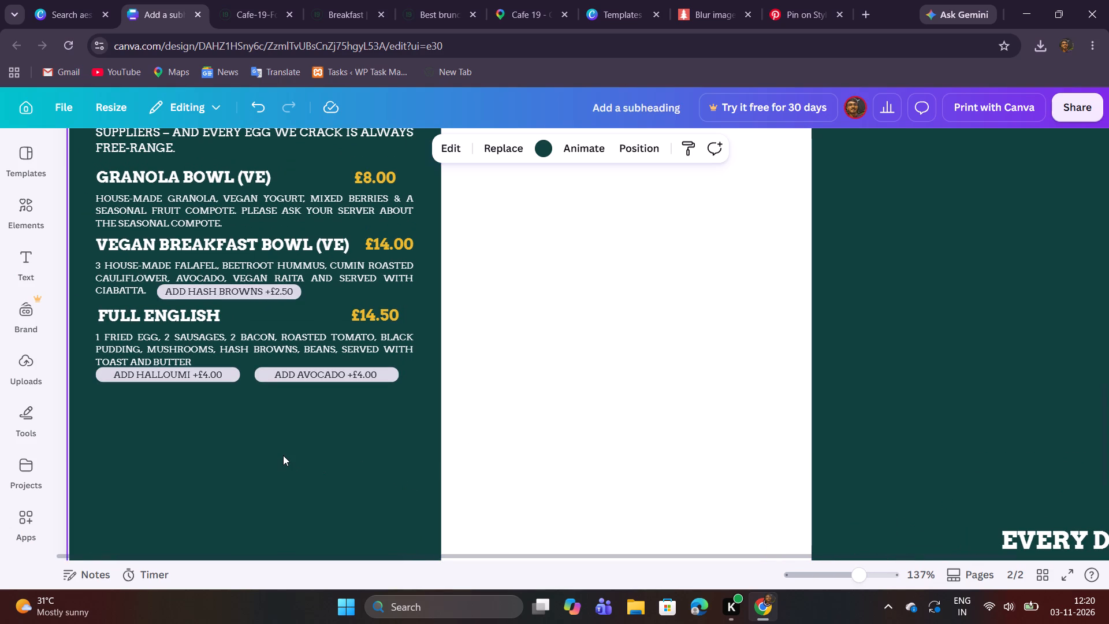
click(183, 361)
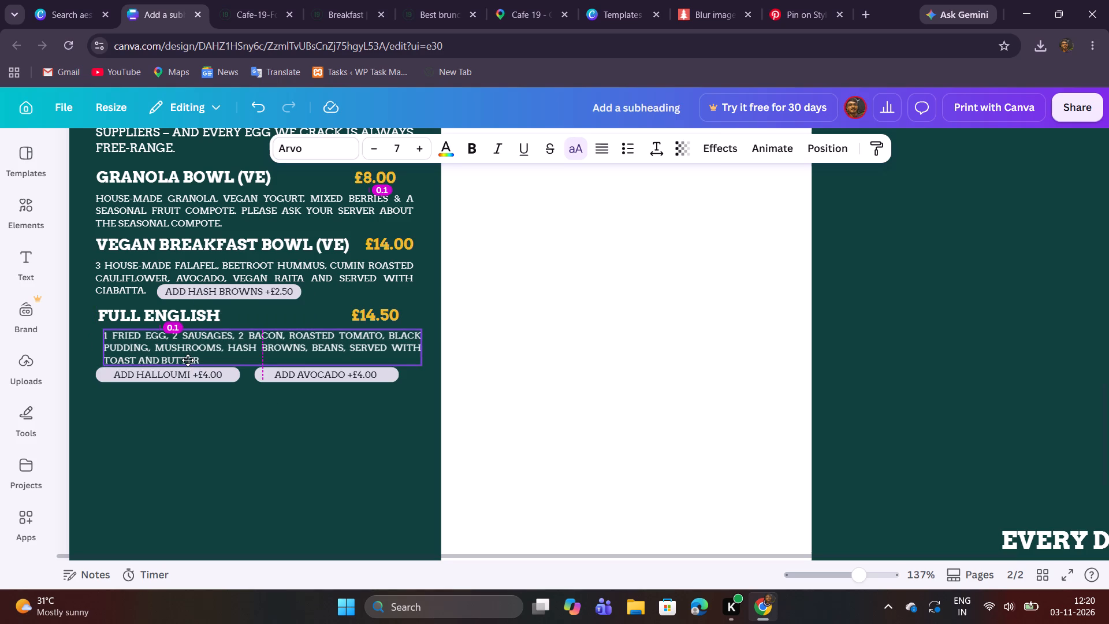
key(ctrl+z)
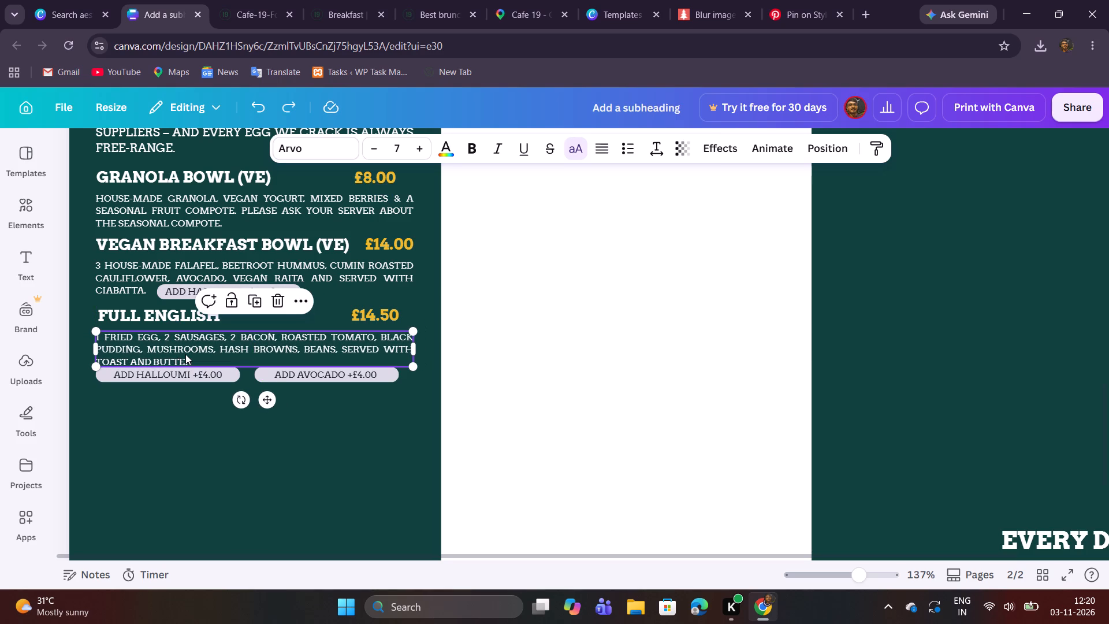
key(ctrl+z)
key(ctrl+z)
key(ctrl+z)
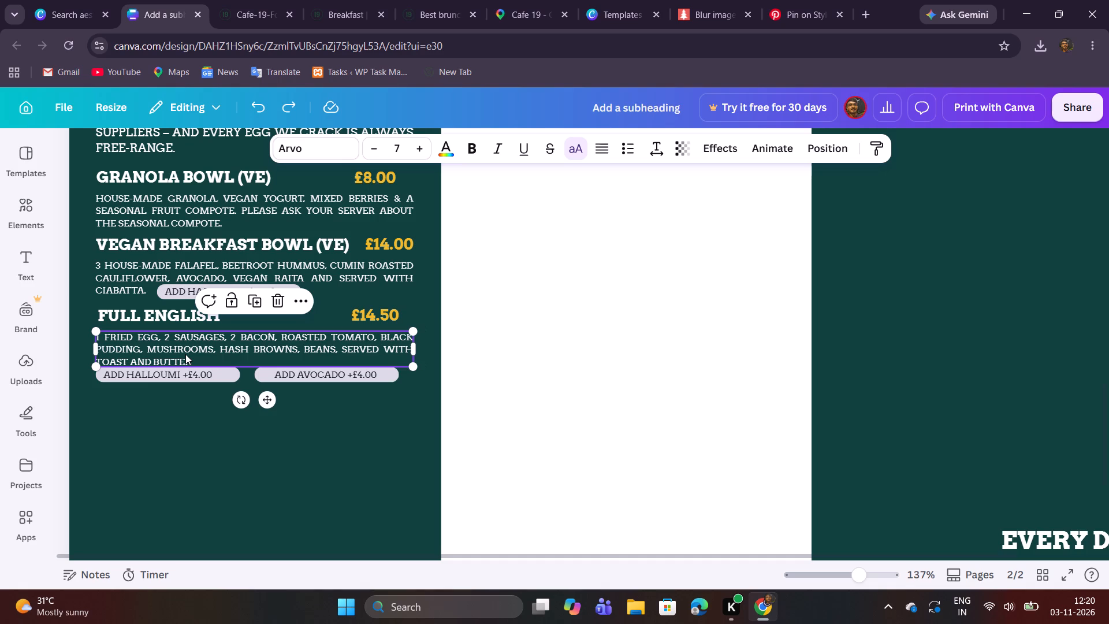
Centre-align the text of the hash browns and halloumi add-on labels within their pills.
click(203, 426)
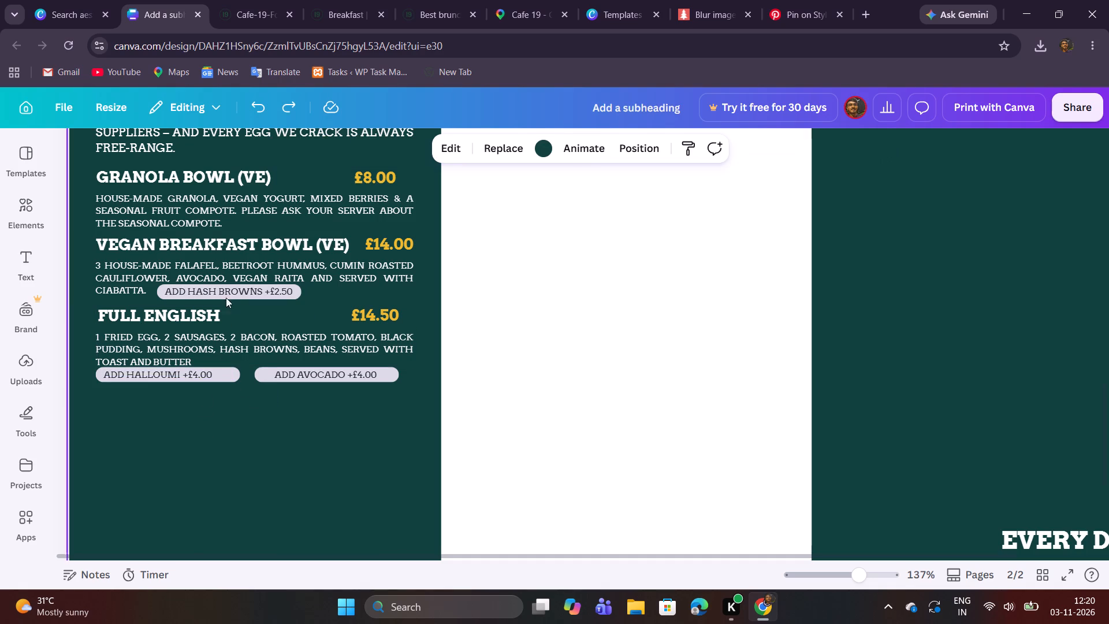
click(229, 294)
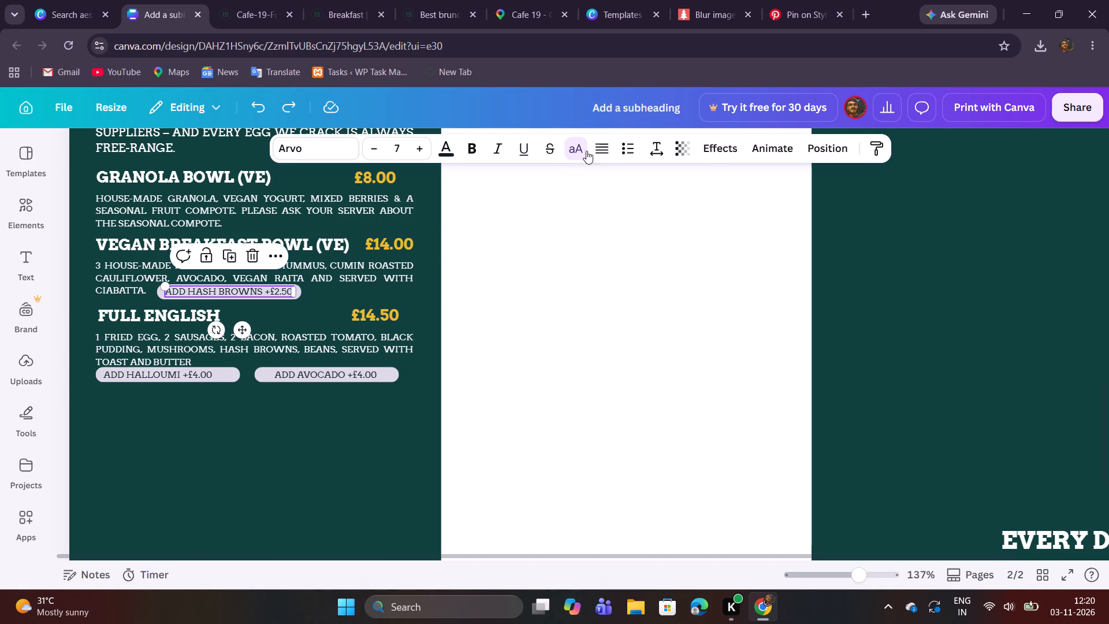
click(591, 148)
click(591, 149)
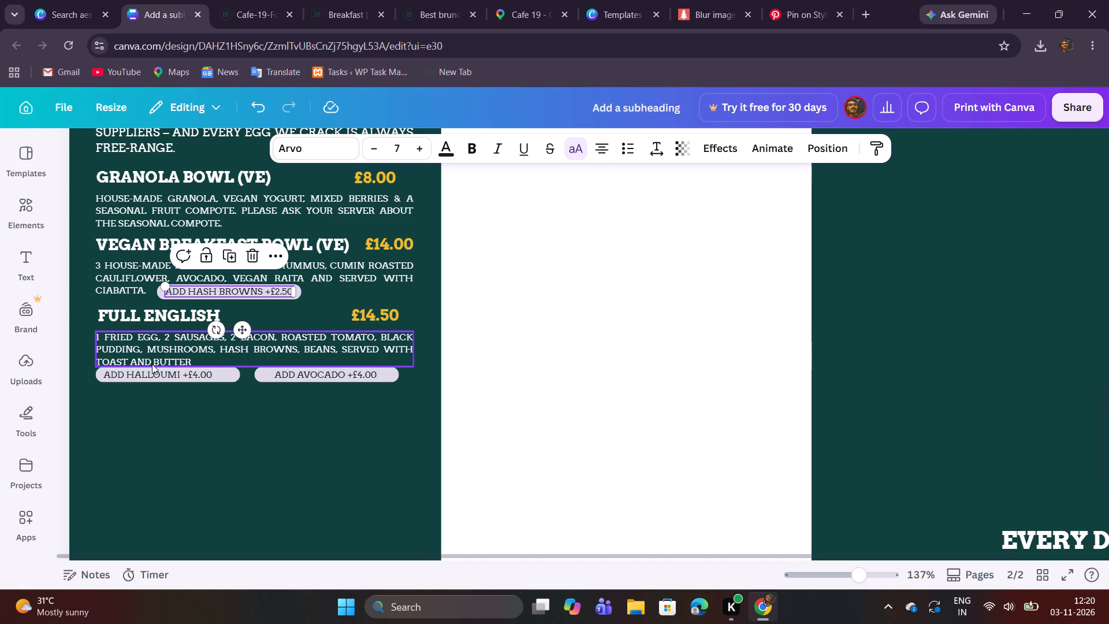
click(155, 375)
click(612, 145)
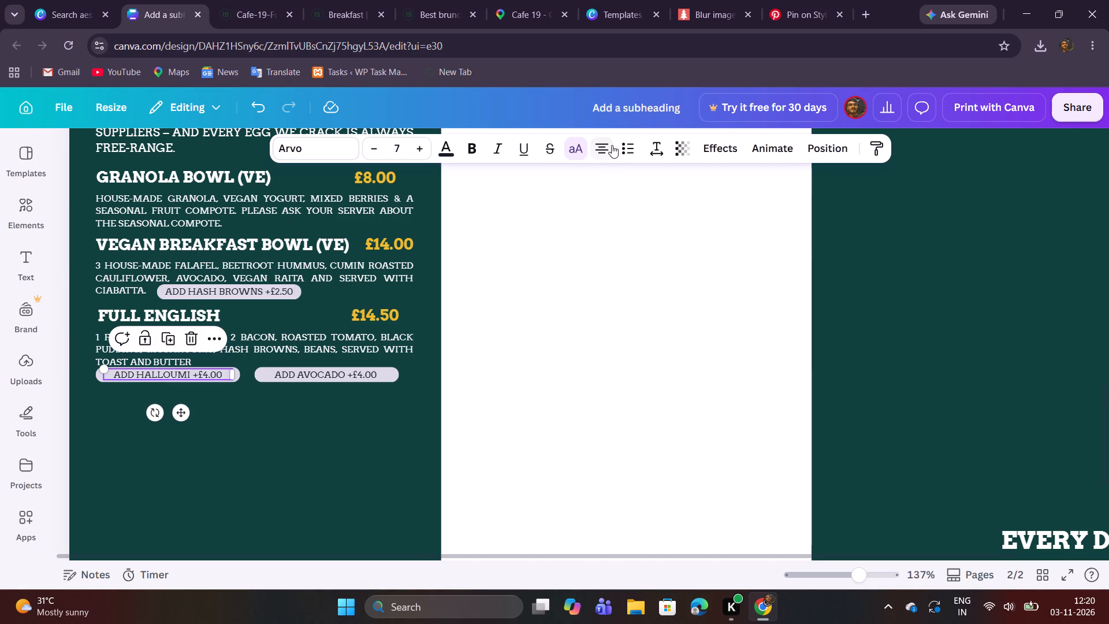
click(612, 146)
click(611, 146)
click(610, 146)
click(610, 146)
click(262, 426)
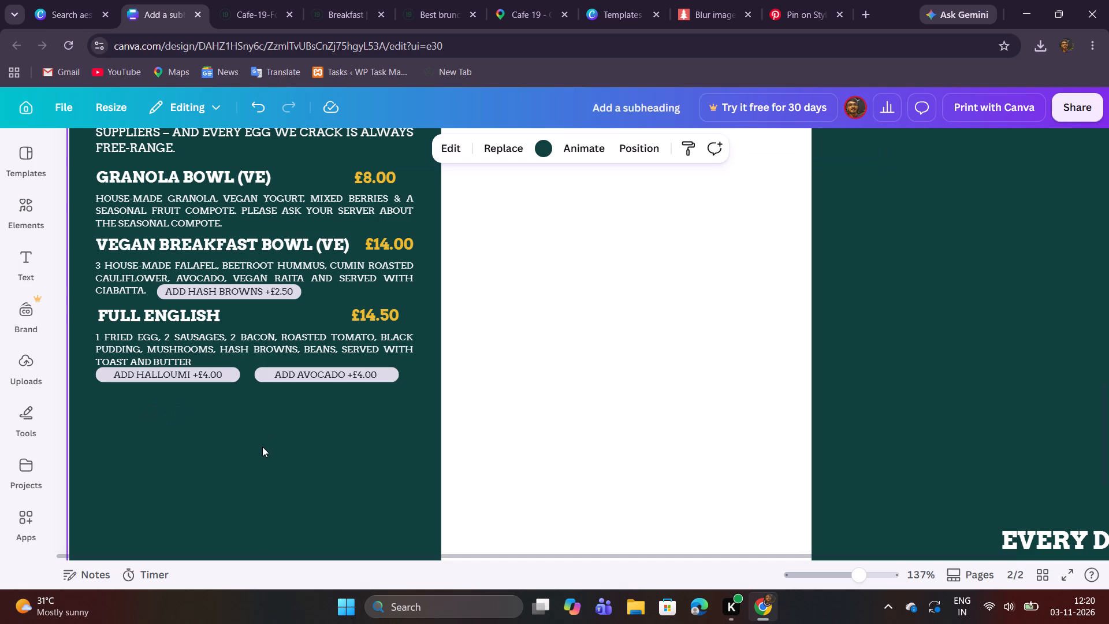
Copy the item title "Veggie Breakfast (V)" from the Cafe 19 menu PDF in the other browser tab.
scroll(262, 445, down, 1)
scroll(267, 438, up, 1)
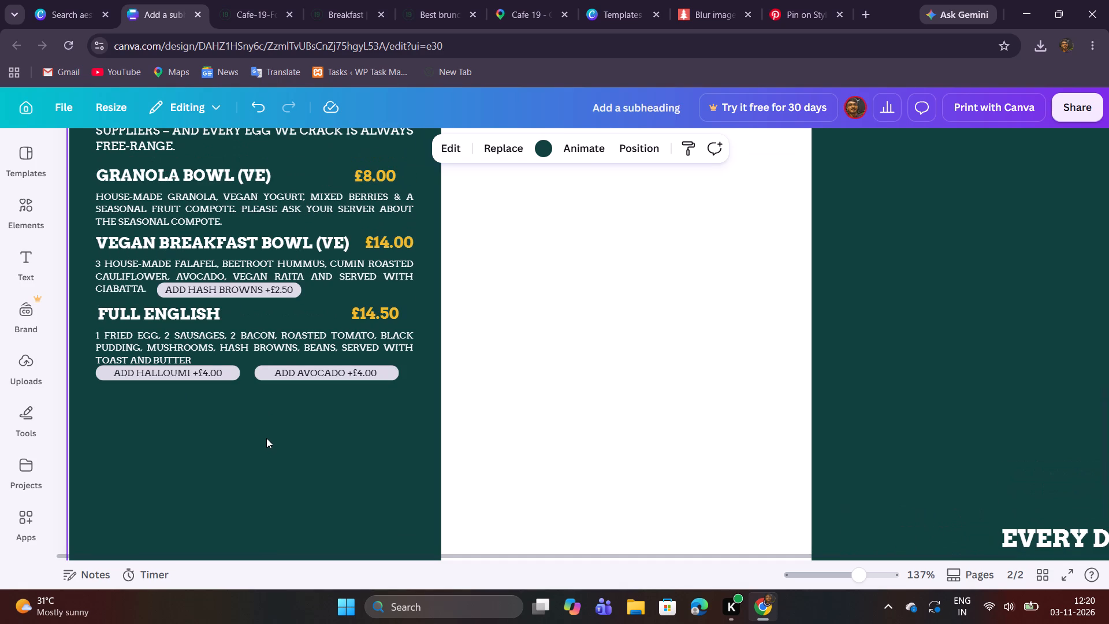
click(250, 8)
click(166, 3)
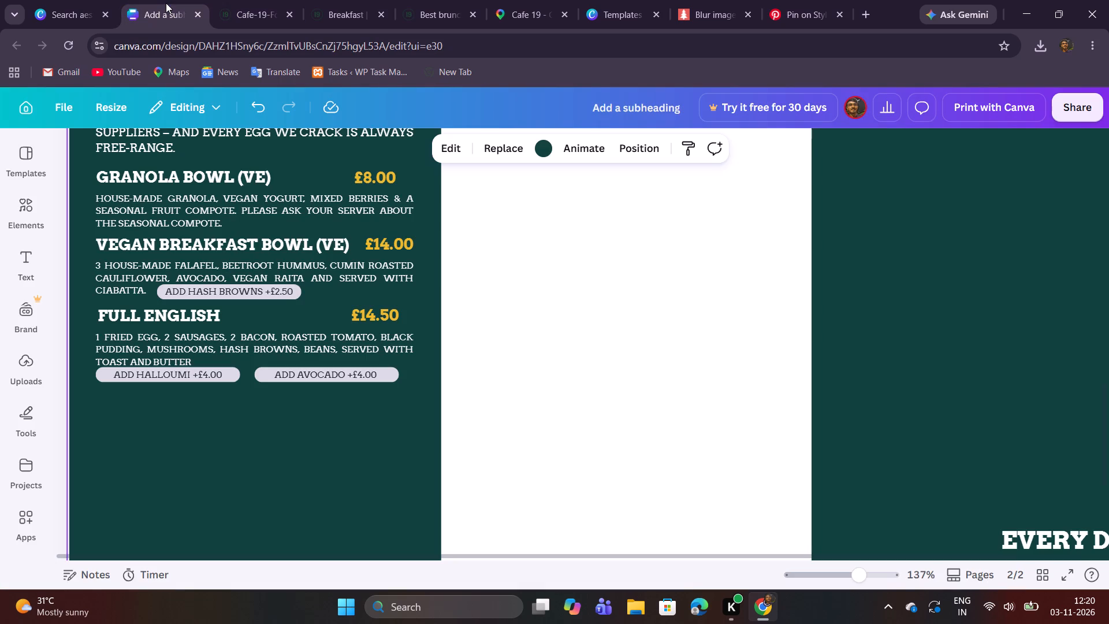
click(239, 7)
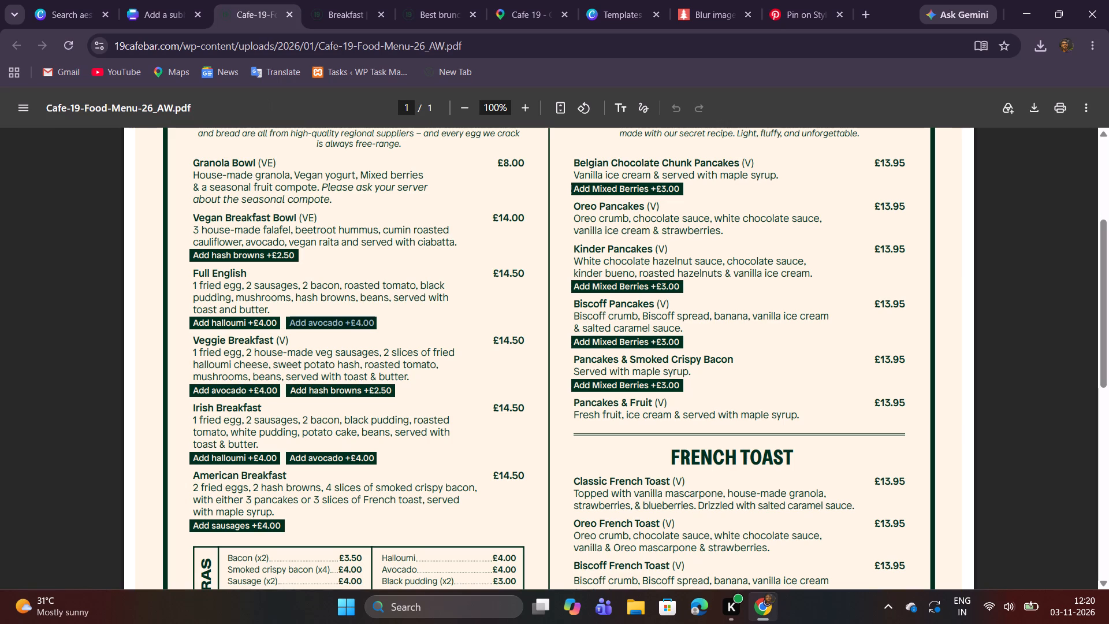
scroll(232, 310, down, 1)
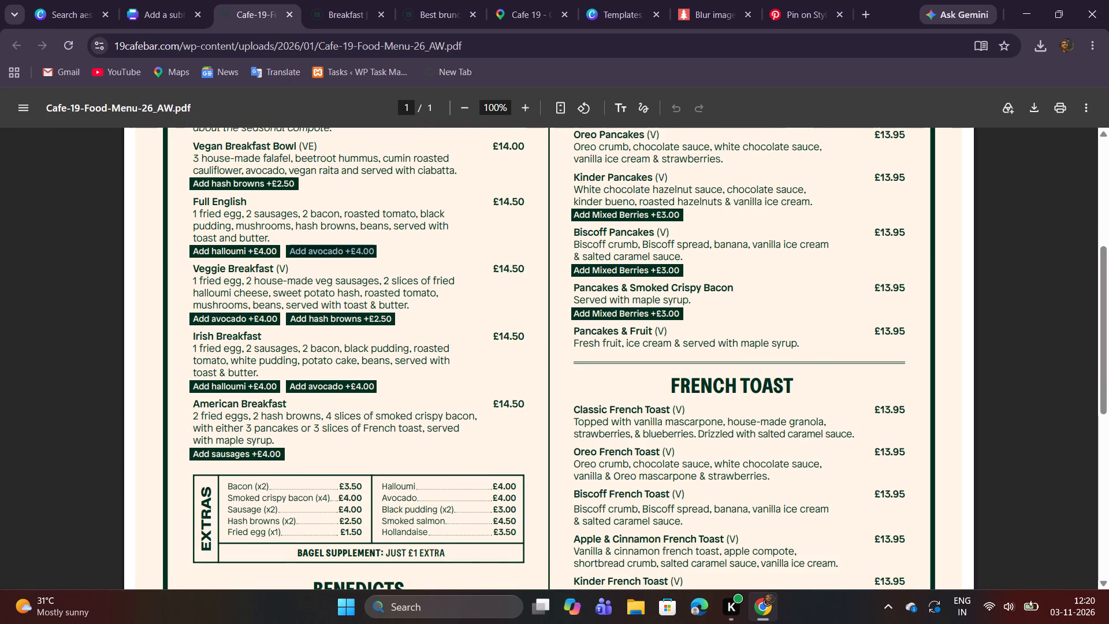
drag(195, 271, 288, 271)
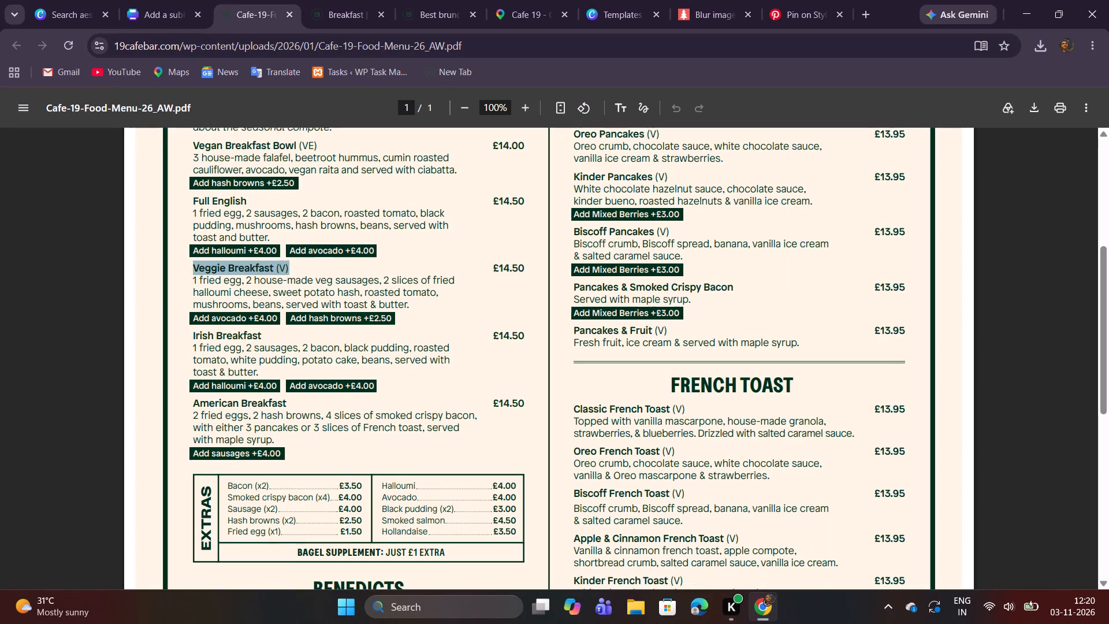
key(ctrl+c)
Back in the Canva design, duplicate the Full English title, price, description and both add-on labels, and place the copy directly below, aligned with the original.
click(147, 0)
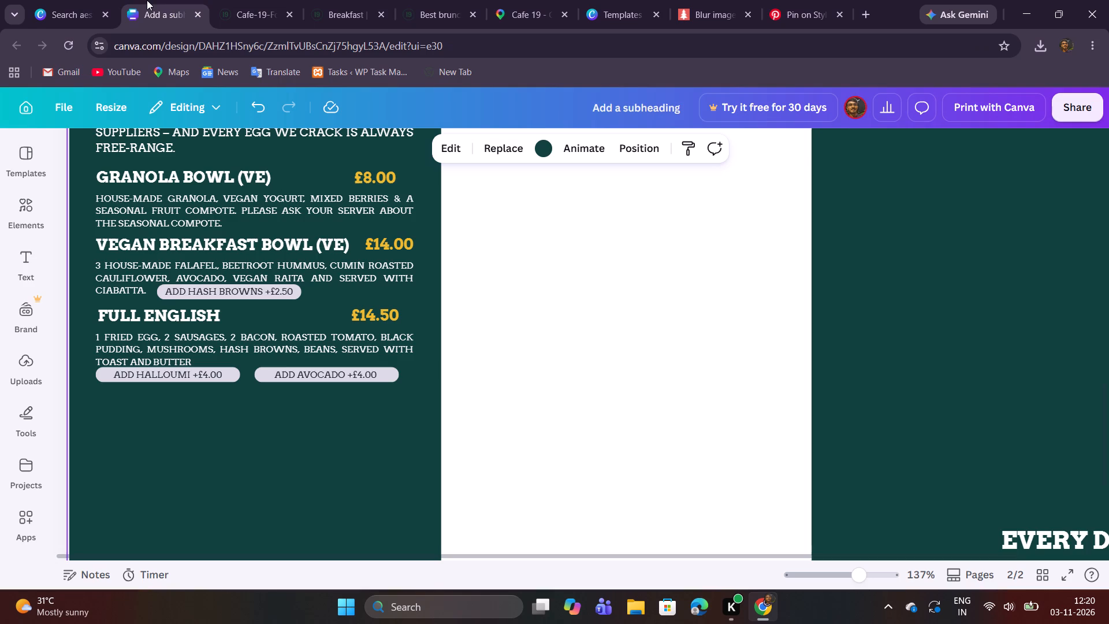
drag(197, 417, 358, 316)
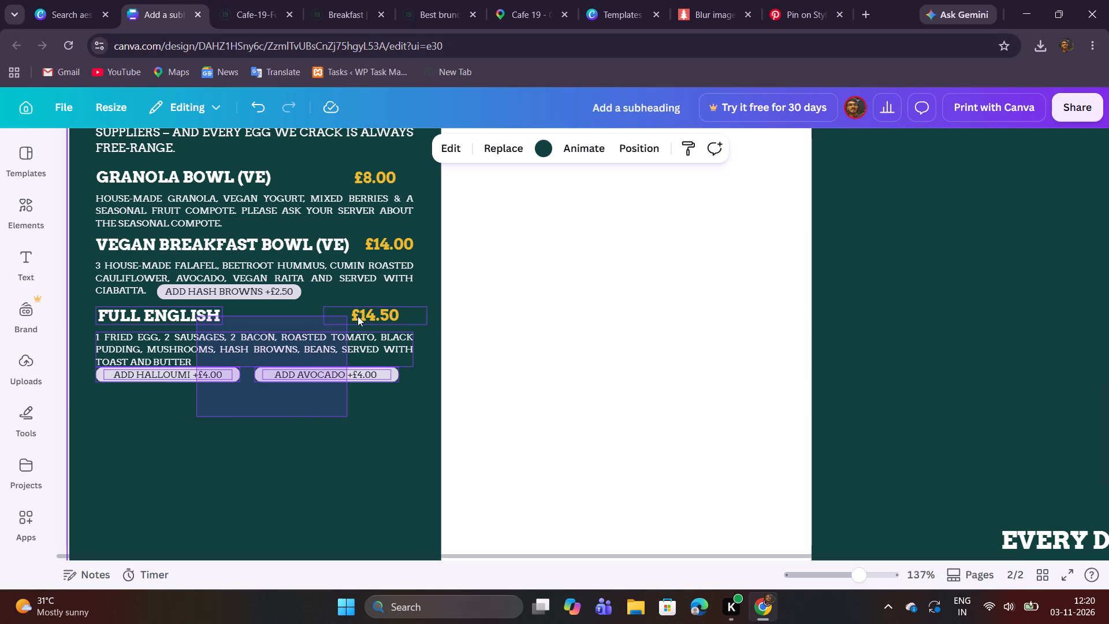
drag(358, 316, 369, 315)
click(273, 276)
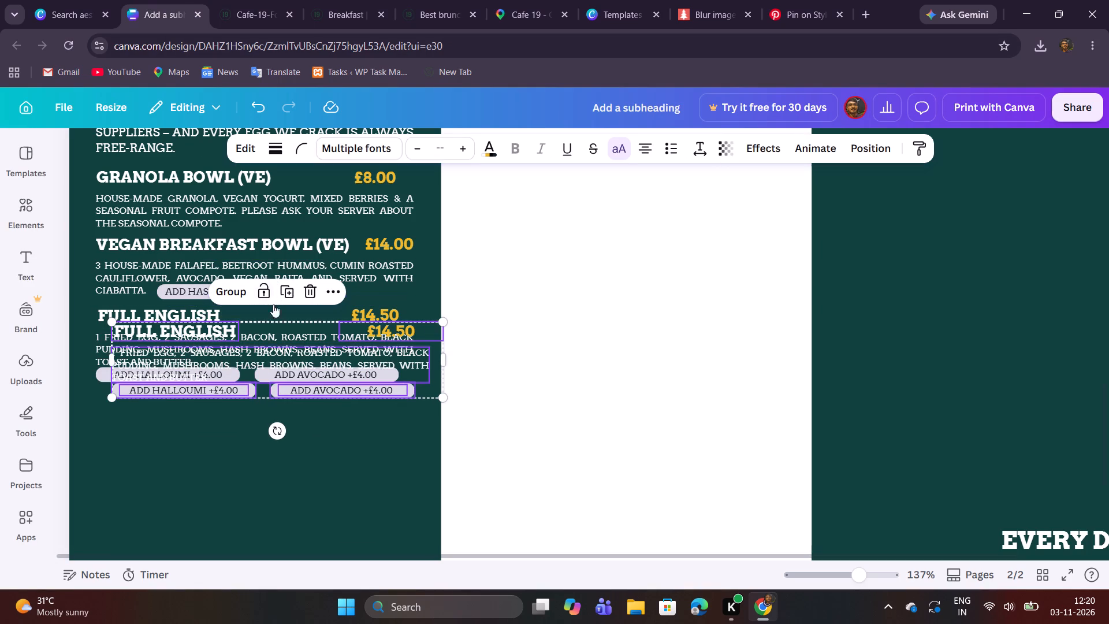
drag(271, 340, 253, 413)
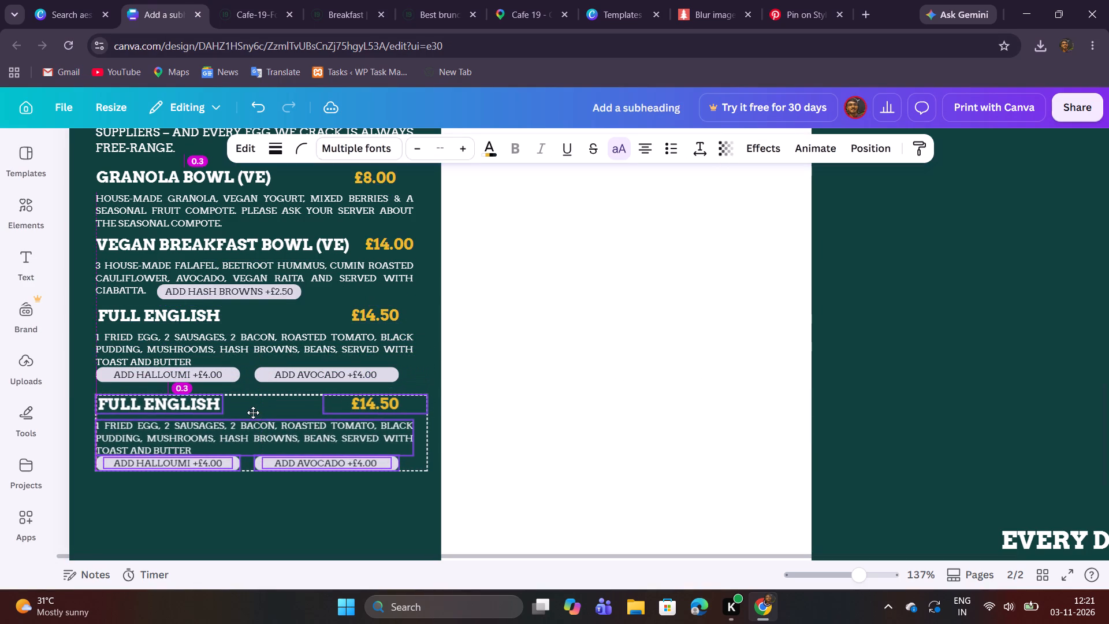
drag(253, 413, 254, 411)
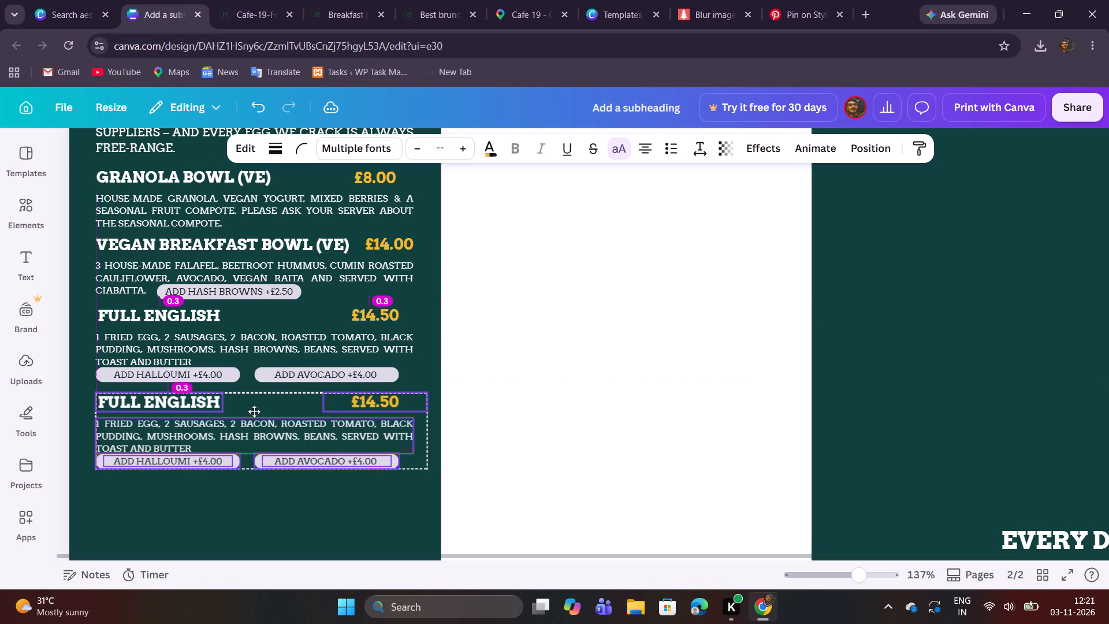
drag(254, 411, 253, 411)
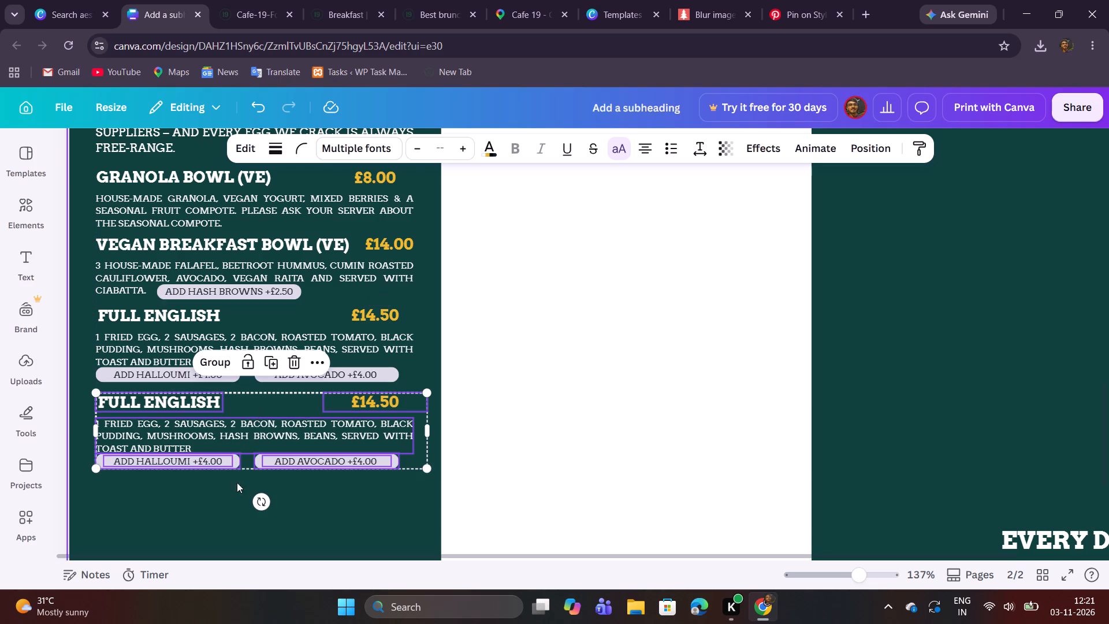
click(214, 499)
Replace the duplicated block's title with the copied "Veggie Breakfast (V)" and widen its text box to fit on one line.
scroll(214, 478, down, 1)
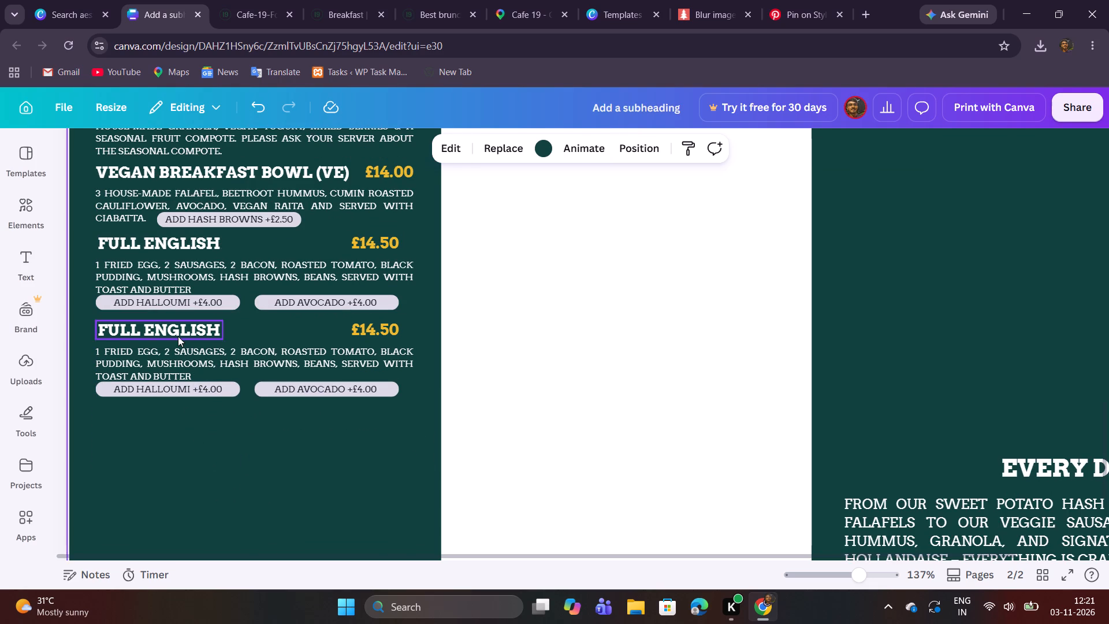
double_click(178, 336)
key(ctrl+v)
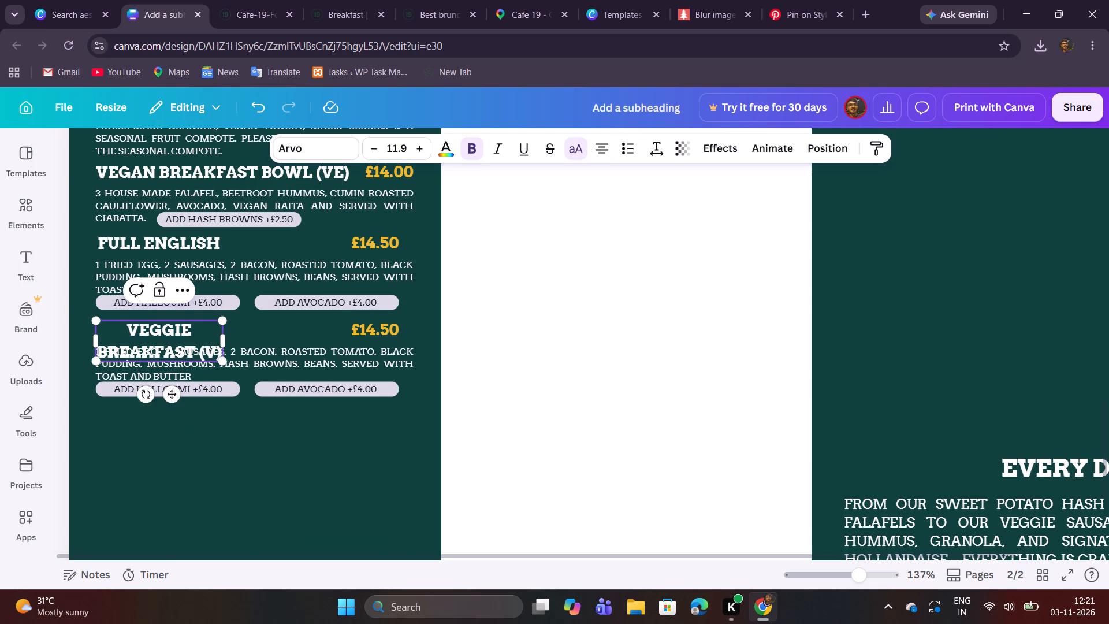
drag(227, 347, 228, 347)
drag(228, 347, 308, 340)
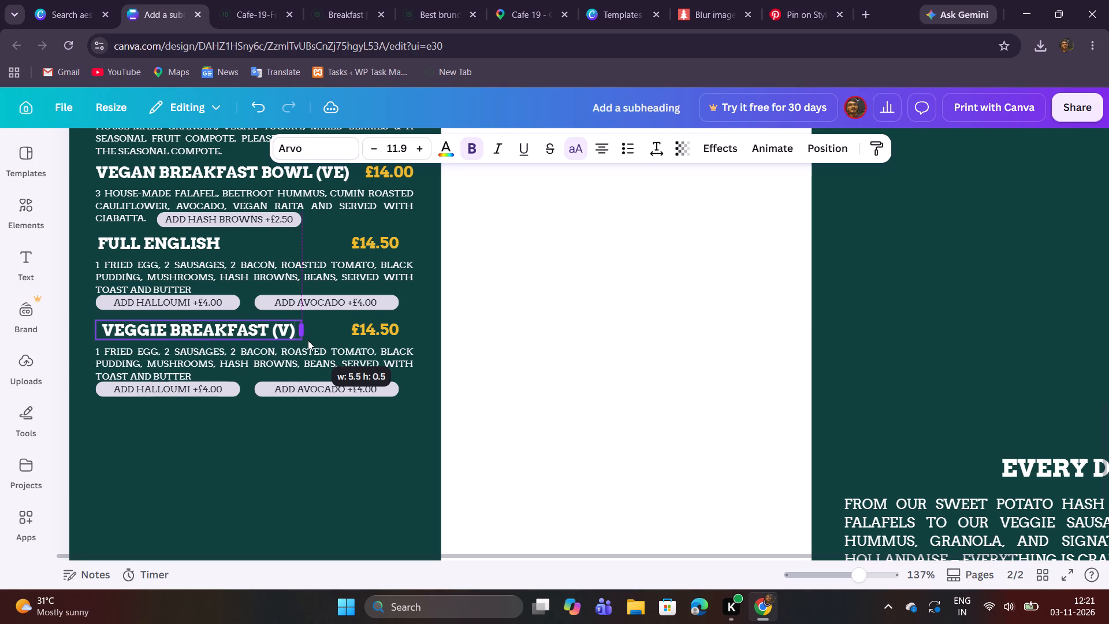
drag(308, 340, 296, 341)
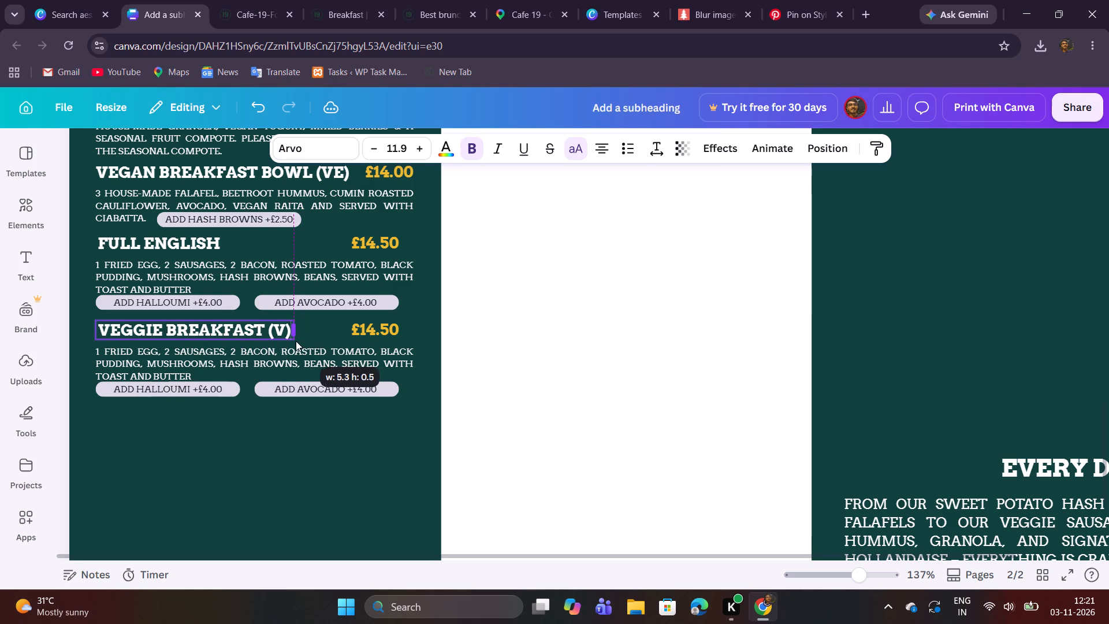
drag(296, 341, 293, 338)
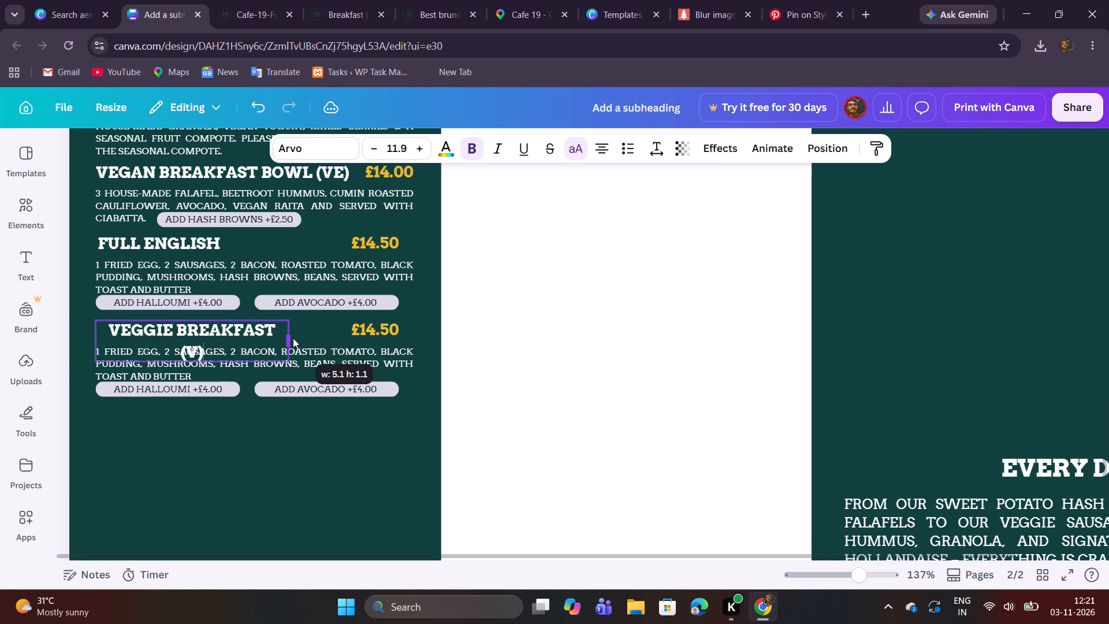
drag(293, 338, 293, 339)
click(293, 339)
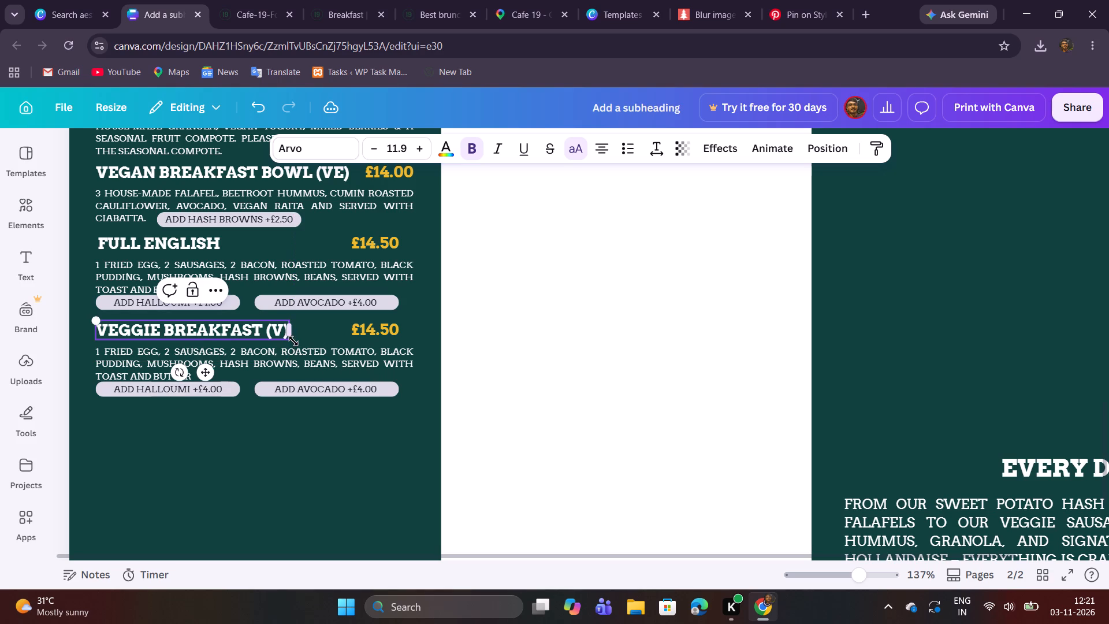
Copy the Veggie Breakfast price £14.50 from the menu PDF and paste it over the duplicated block's price in the Canva design.
click(284, 428)
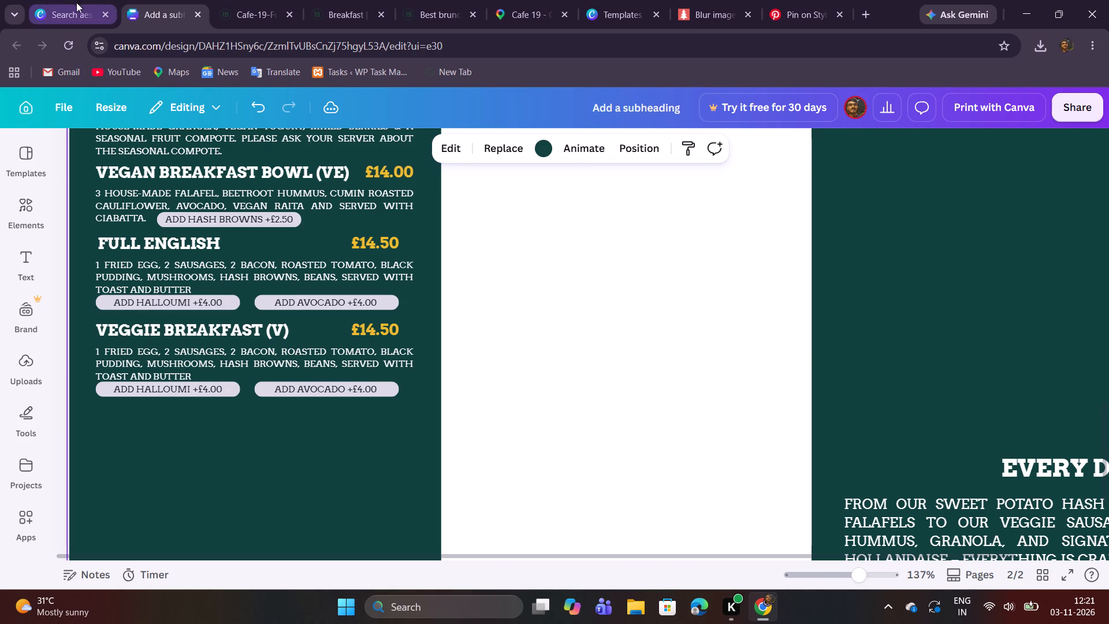
click(244, 12)
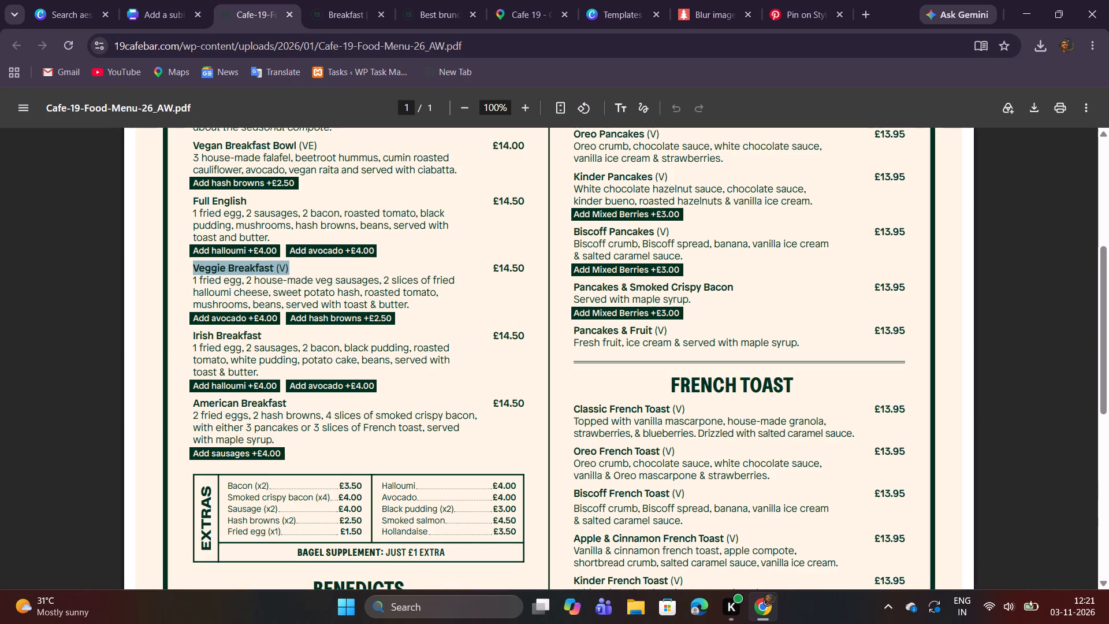
drag(496, 272, 526, 273)
right_click(520, 272)
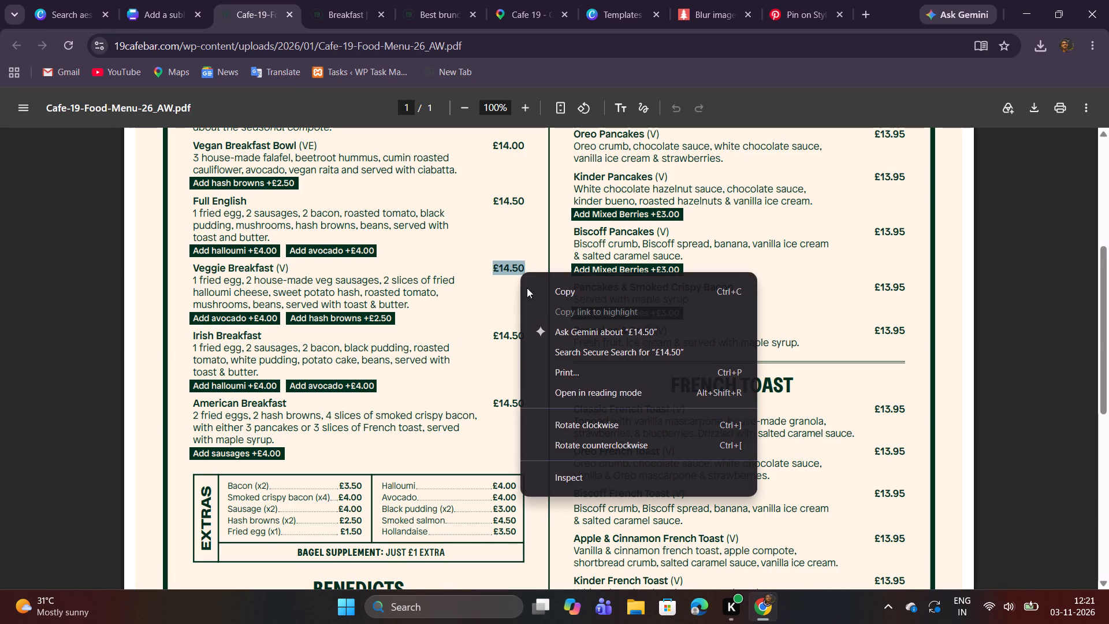
click(574, 289)
click(169, 1)
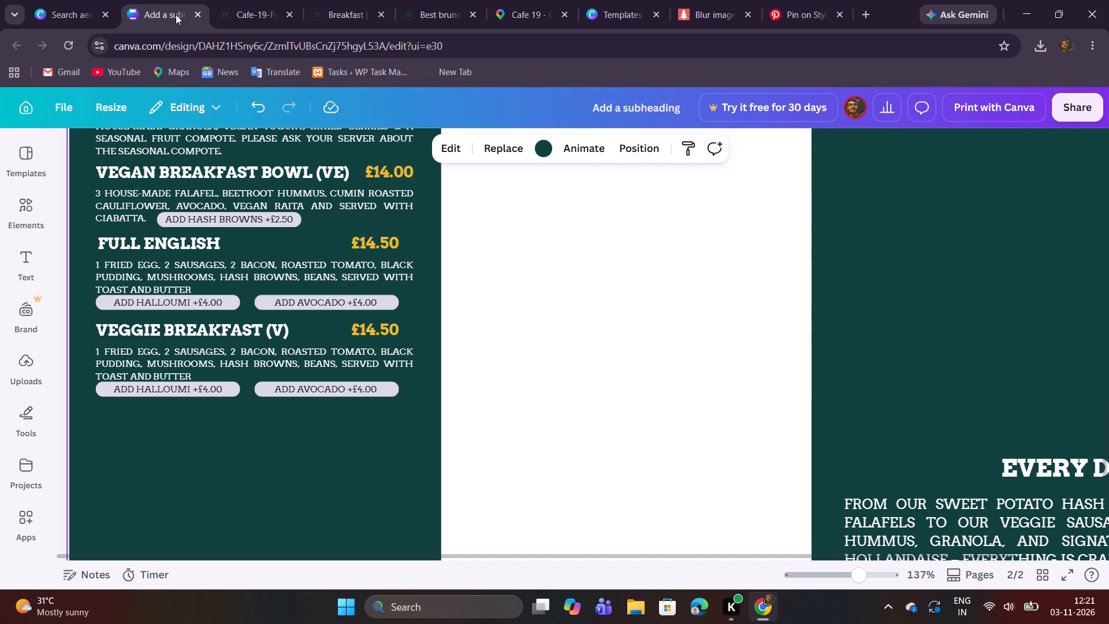
double_click(368, 326)
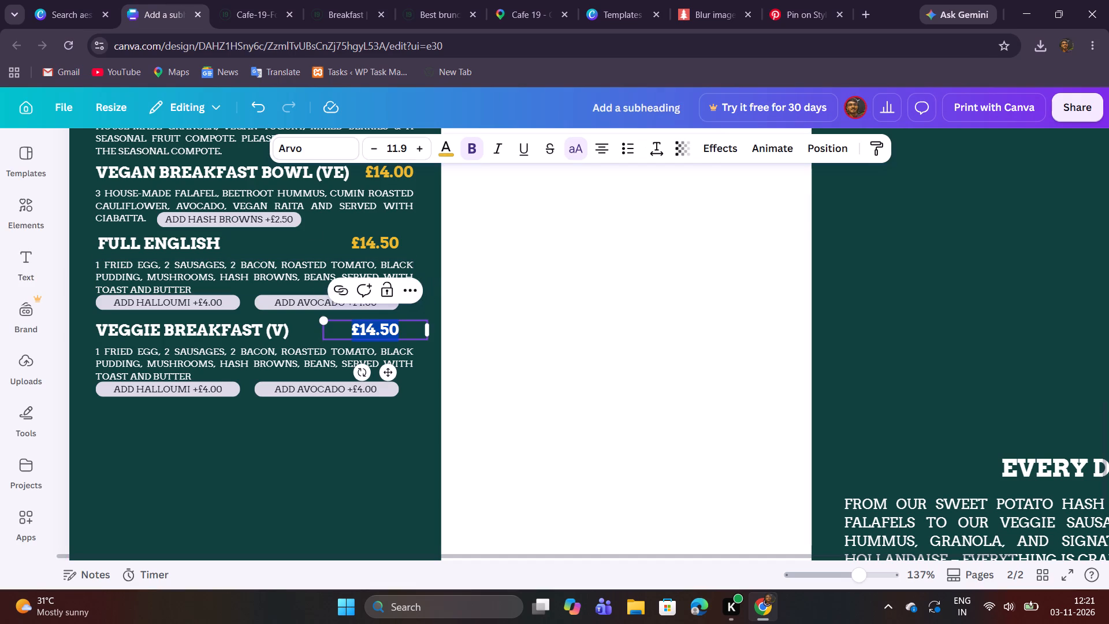
key(ctrl+v)
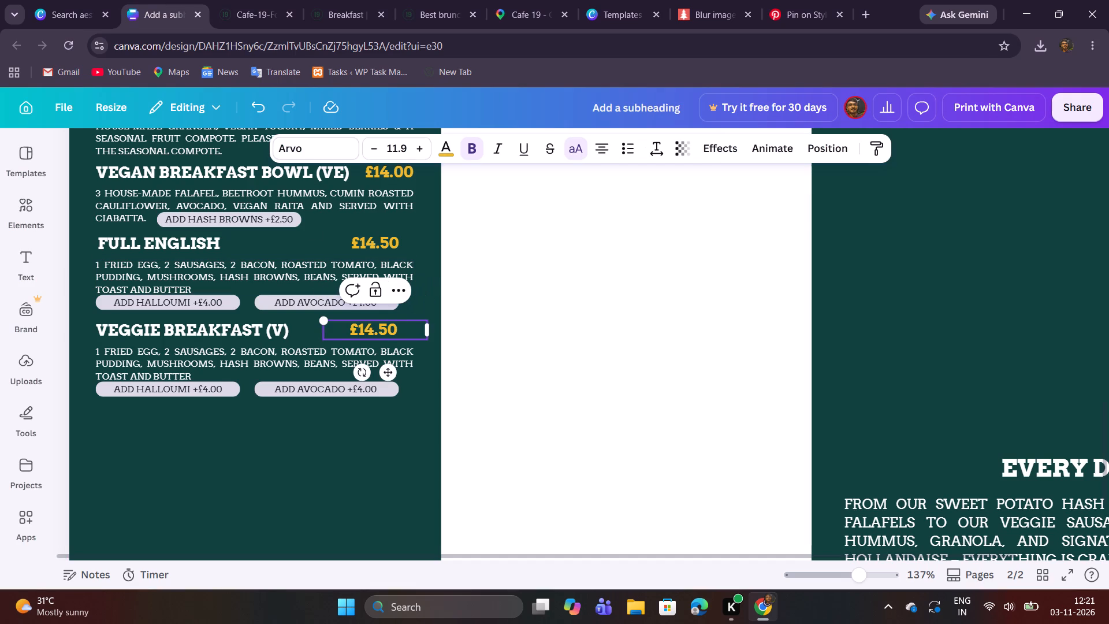
key(BackSpace)
double_click(403, 252)
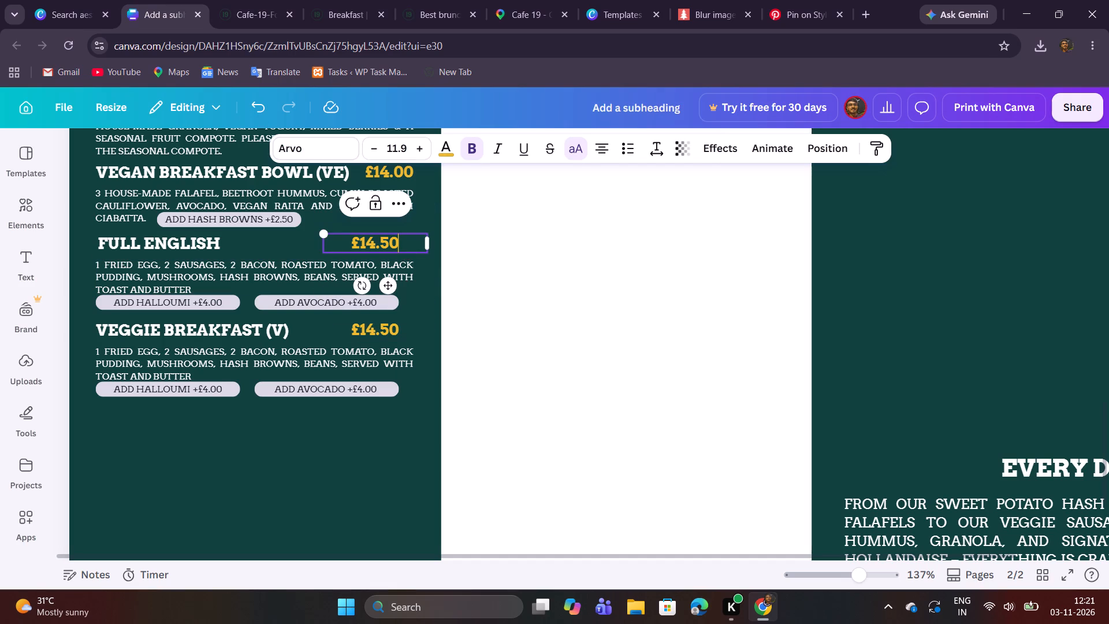
click(388, 479)
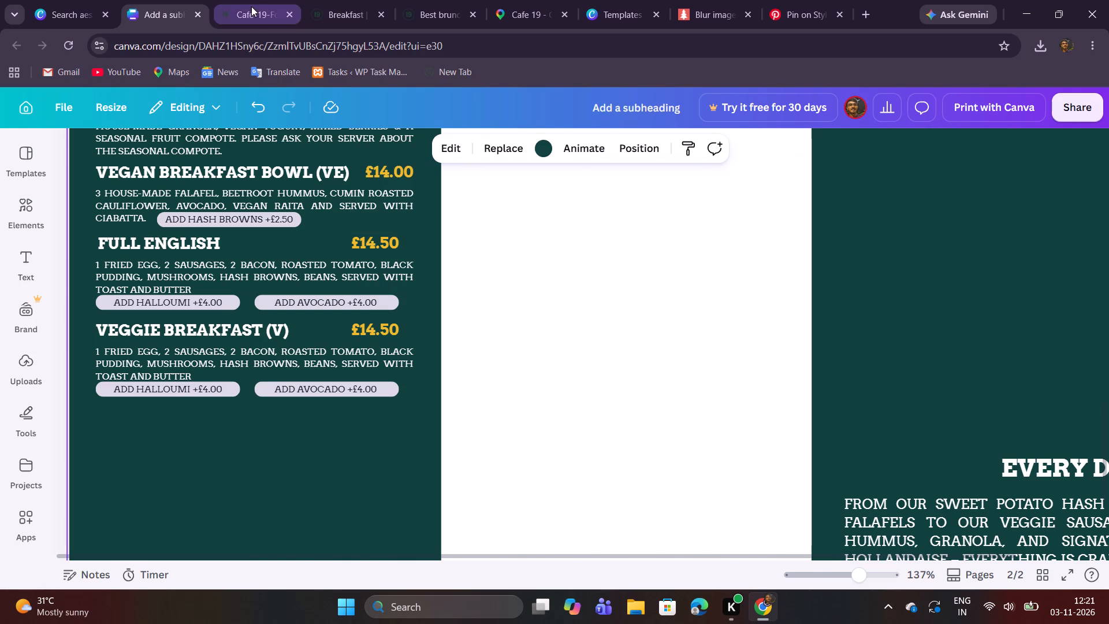
Copy the Veggie Breakfast description from the menu PDF and paste it over the duplicated description under the Veggie Breakfast (V) title in Canva.
click(251, 6)
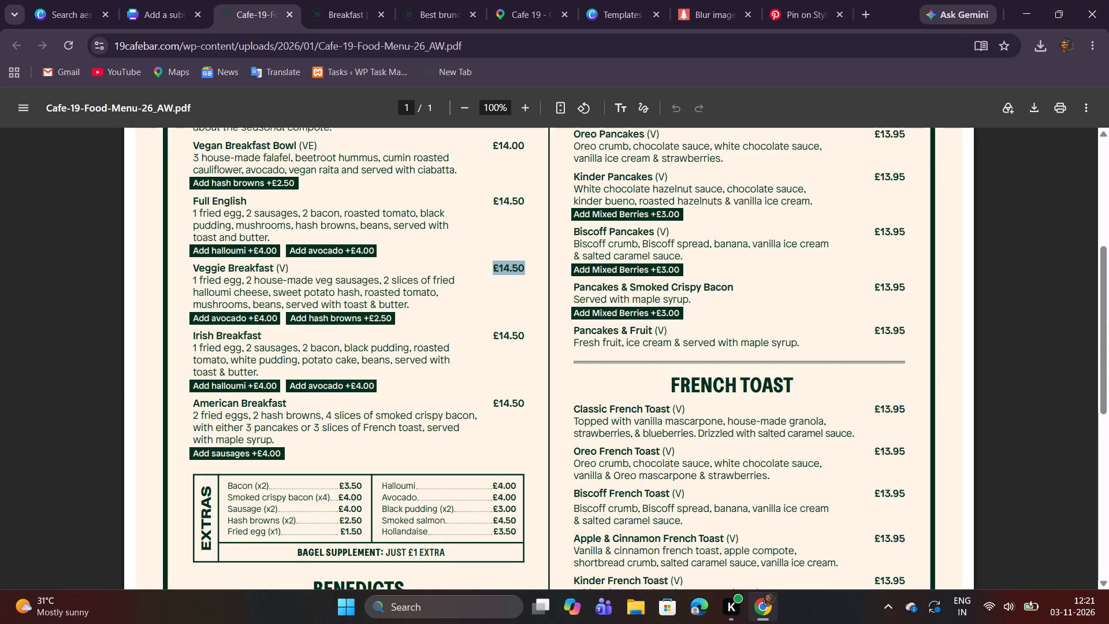
drag(193, 280, 236, 291)
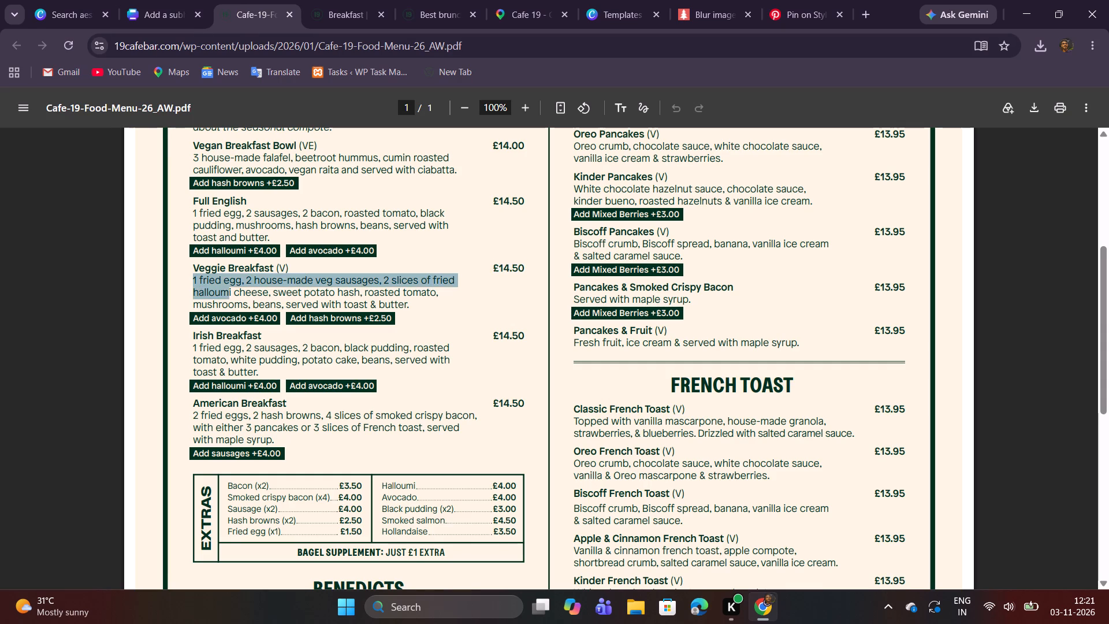
drag(236, 291, 411, 305)
right_click(400, 295)
click(445, 315)
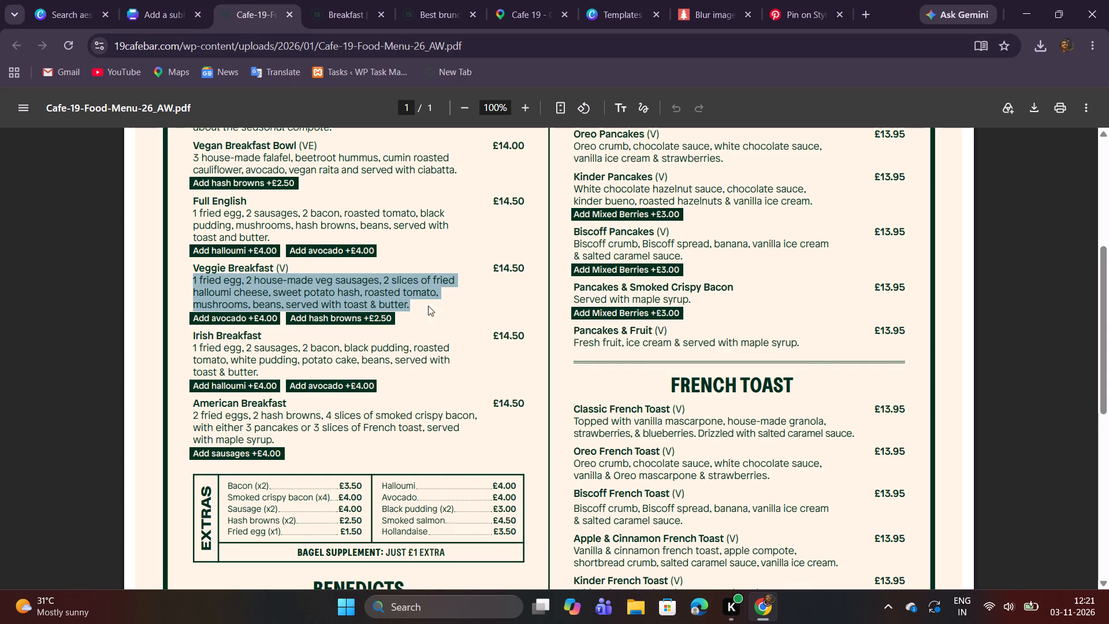
click(140, 11)
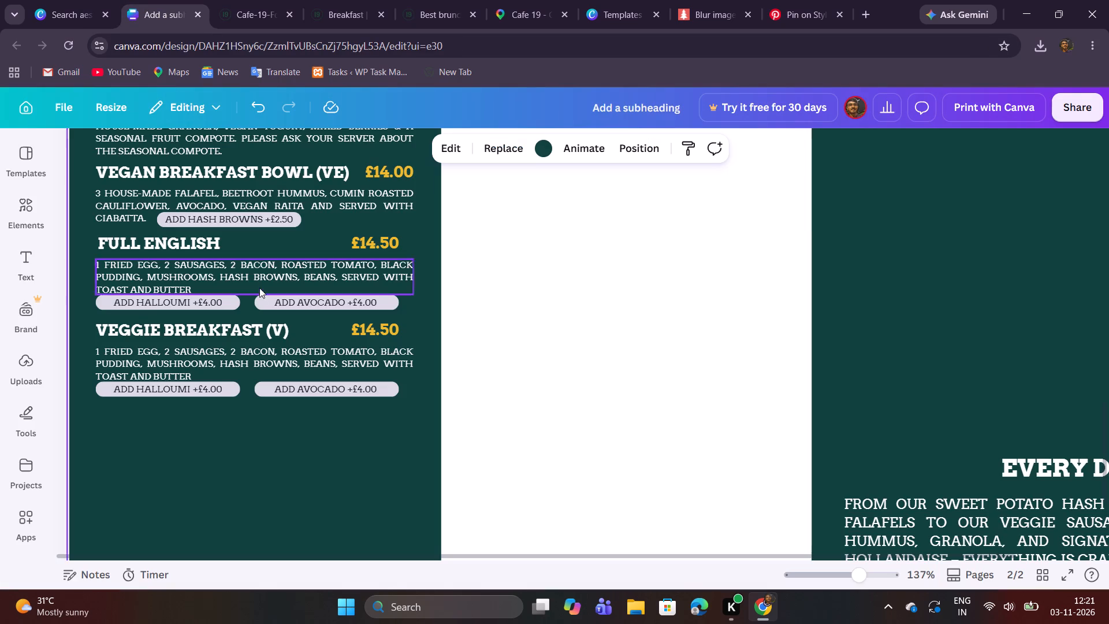
double_click(252, 354)
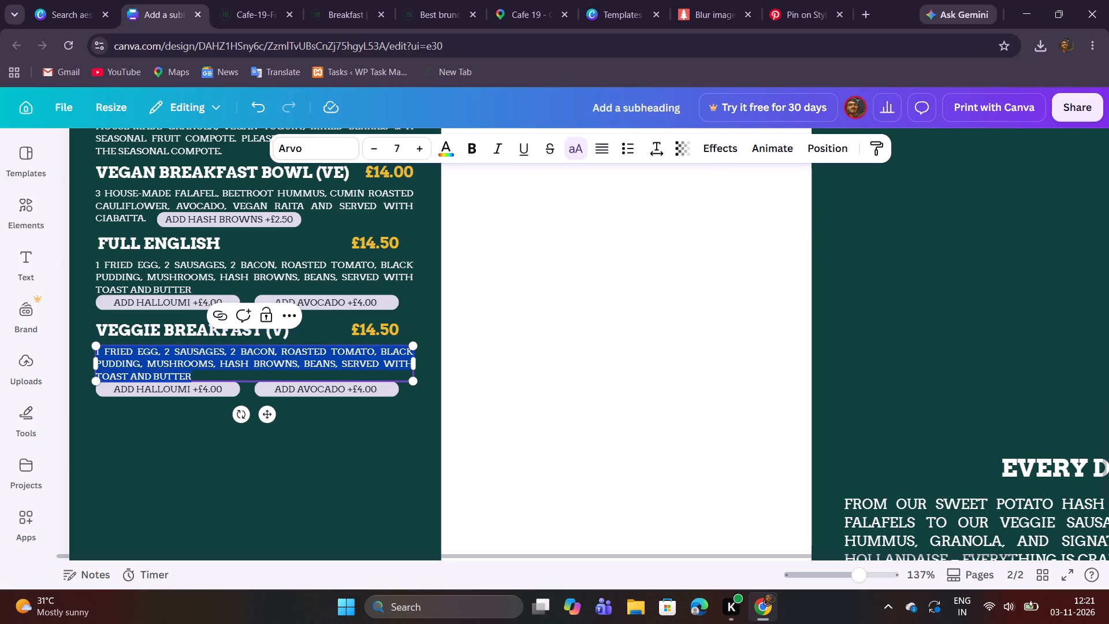
key(ctrl+v)
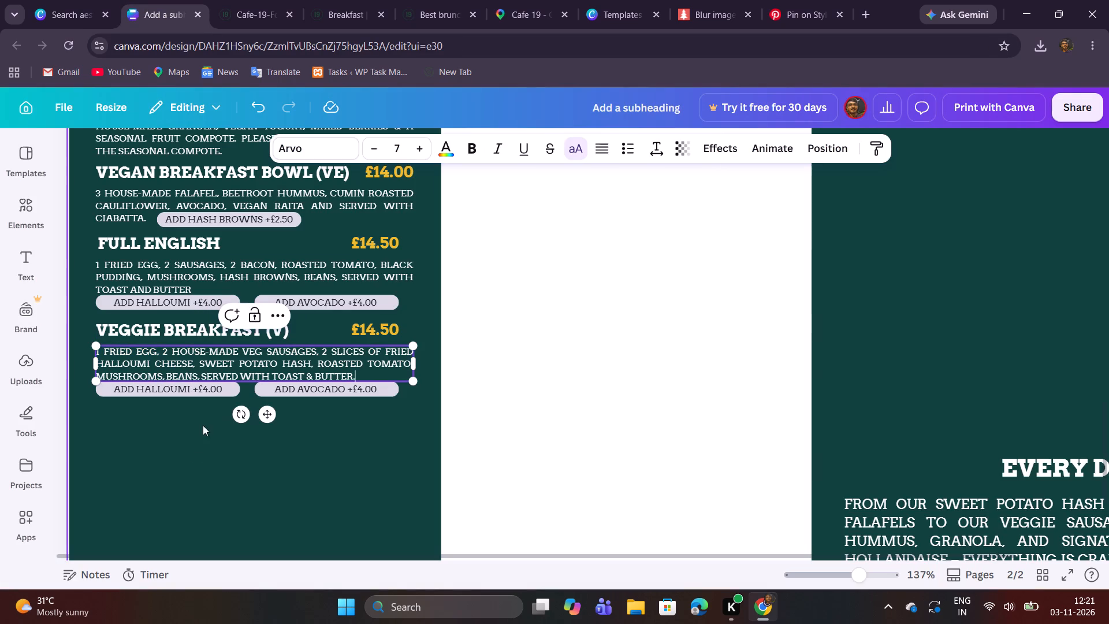
click(191, 452)
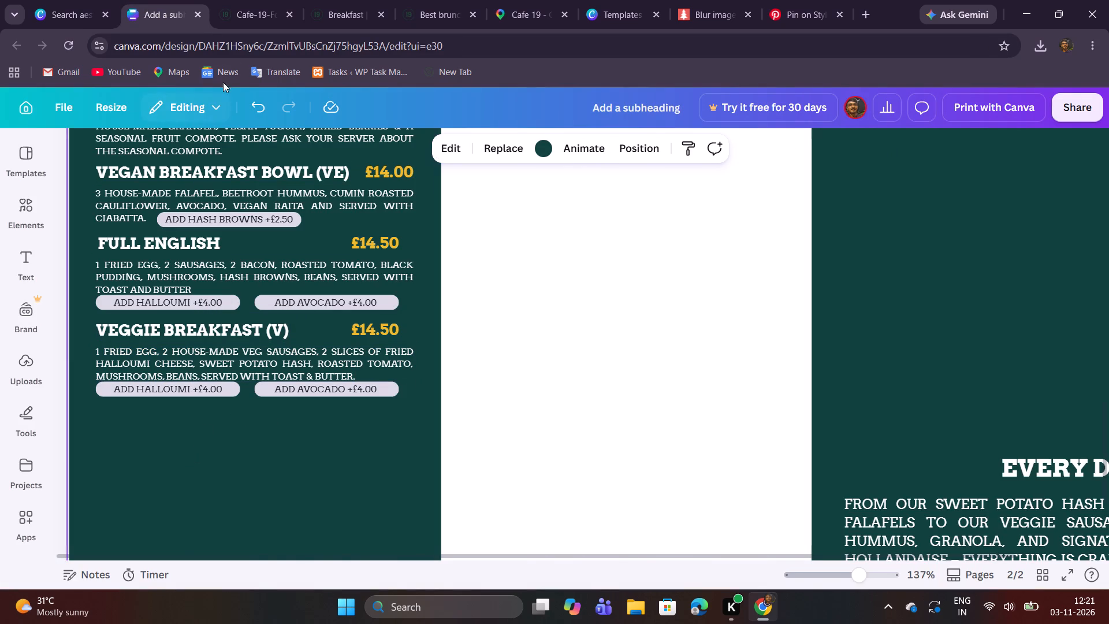
Copy "Add avocado +£4.00" from the PDF's Veggie Breakfast entry and replace the halloumi add-on label in Canva's Veggie Breakfast block with it.
click(235, 0)
drag(193, 320, 207, 321)
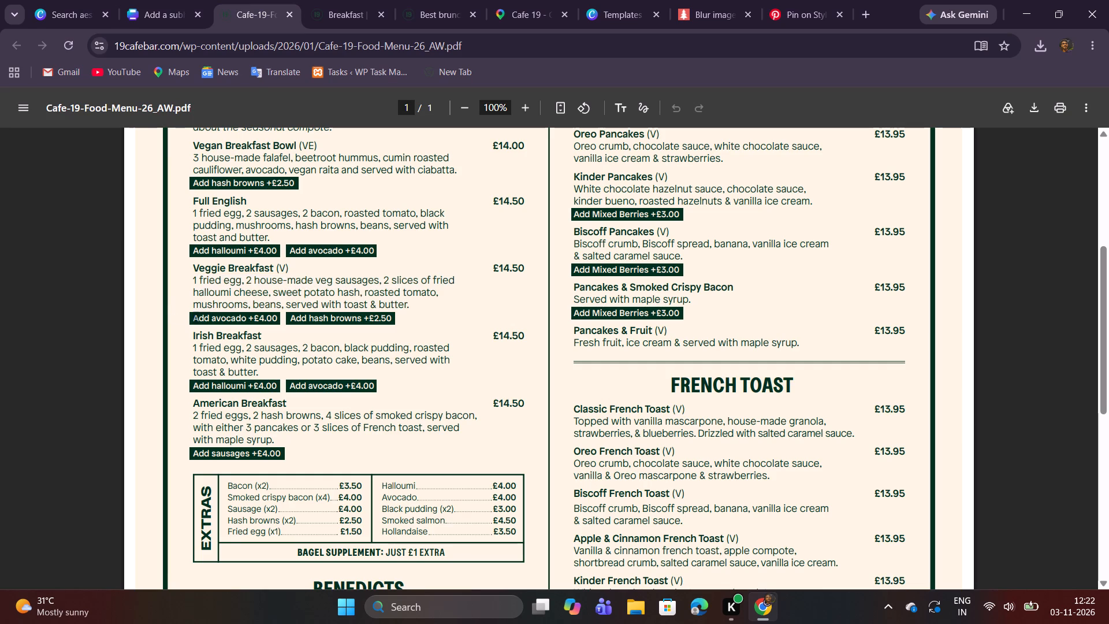
drag(207, 321, 278, 322)
right_click(250, 321)
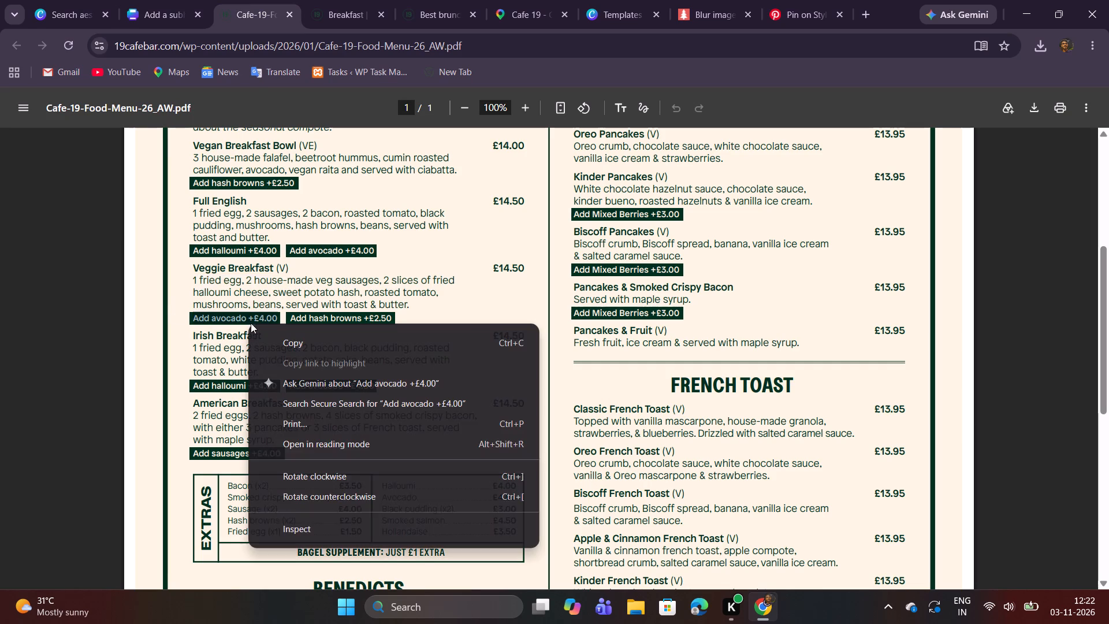
click(289, 343)
click(158, 5)
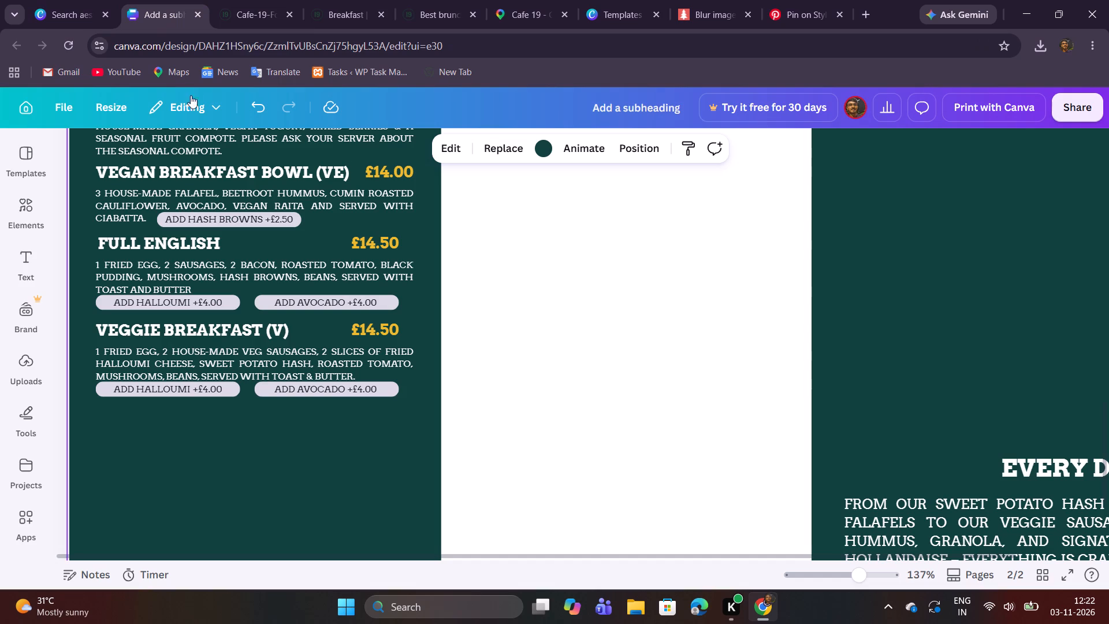
double_click(202, 395)
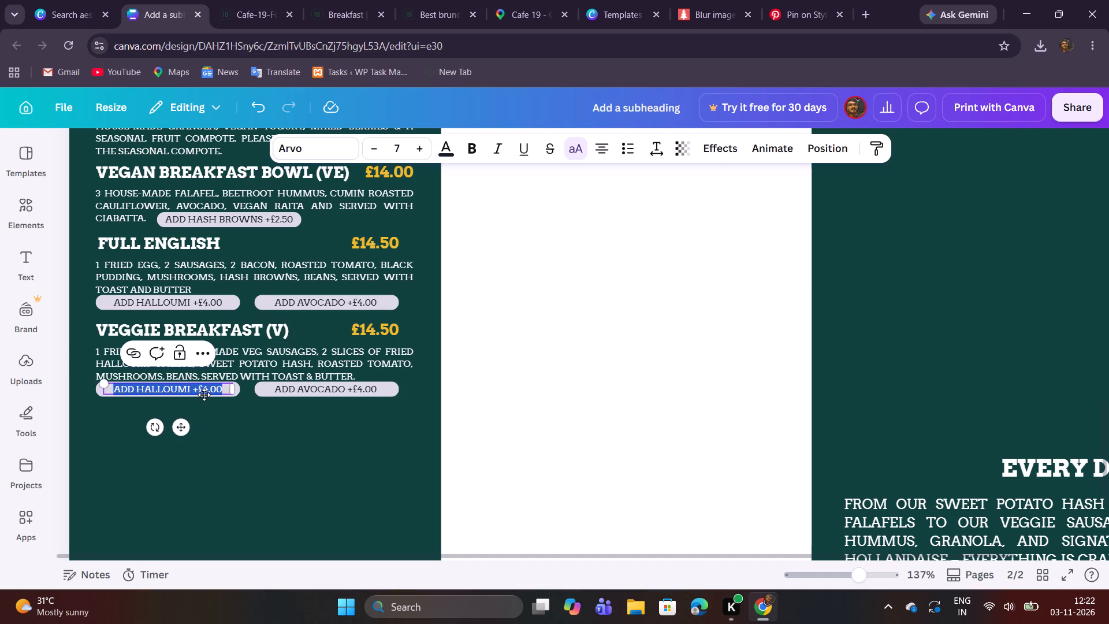
key(ctrl+v)
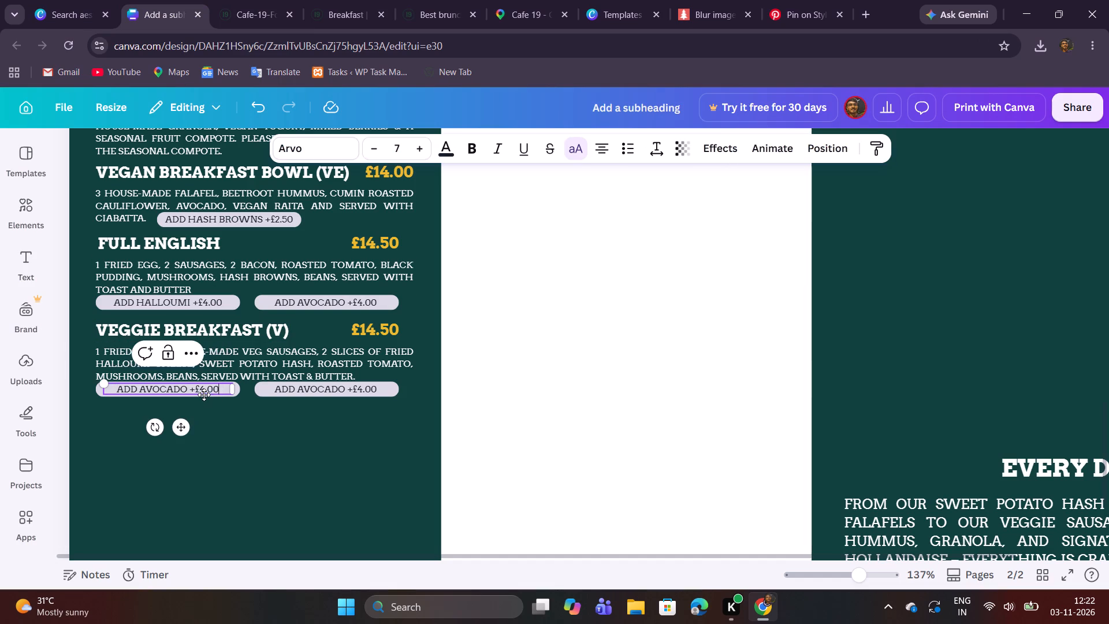
click(267, 435)
Copy "Add hash browns +£2.50" from the PDF's Veggie Breakfast entry and replace that block's second add-on label in Canva with it.
click(237, 1)
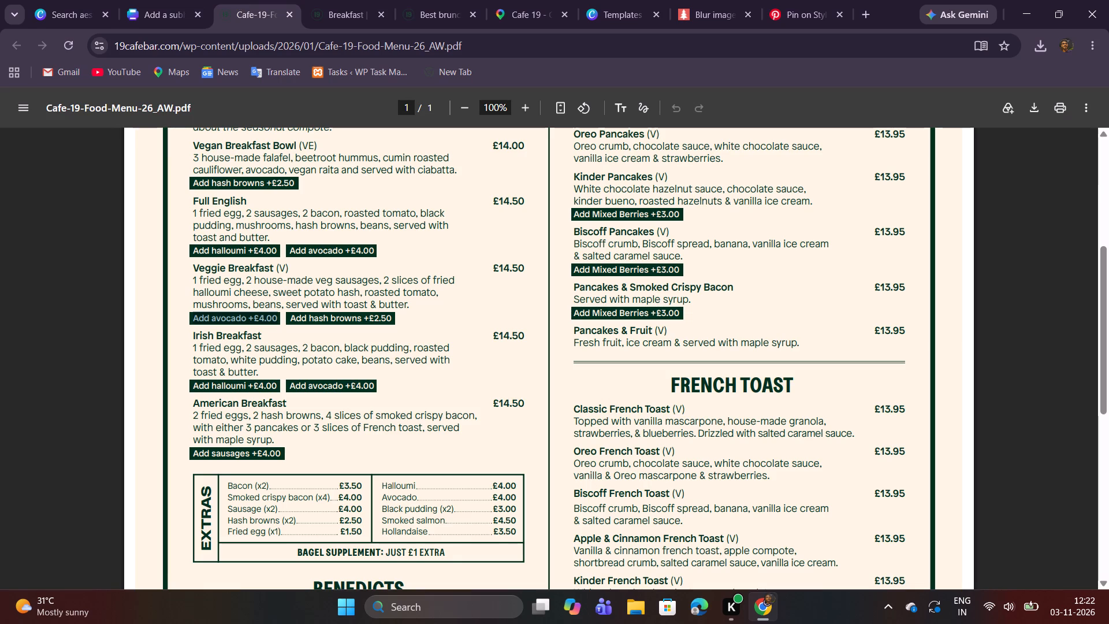
drag(291, 317, 392, 326)
right_click(379, 321)
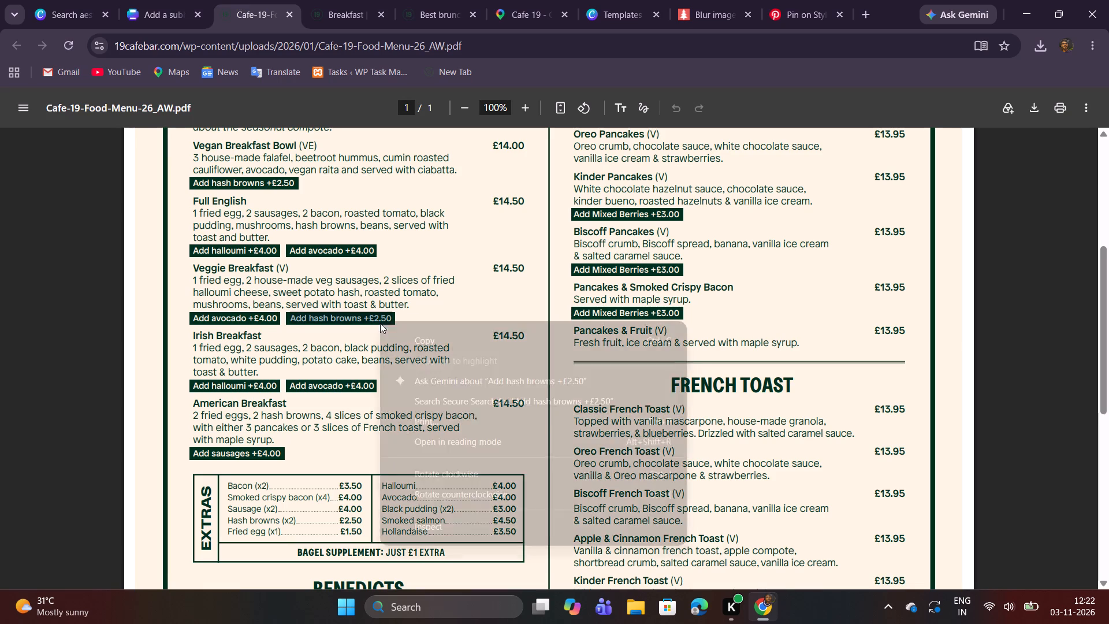
click(419, 341)
click(162, 8)
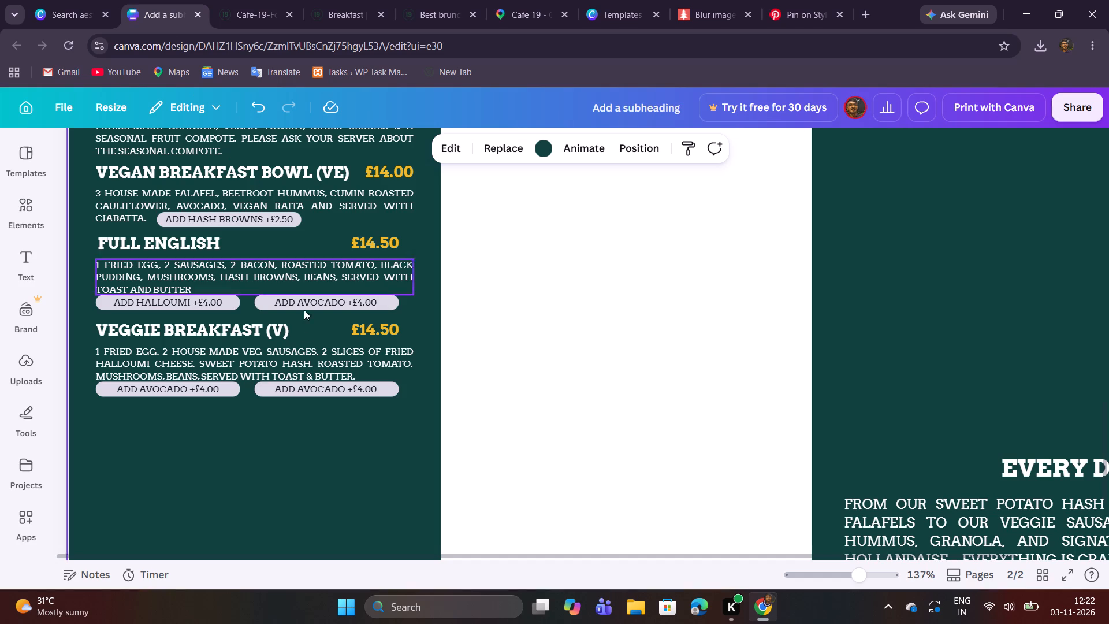
double_click(322, 388)
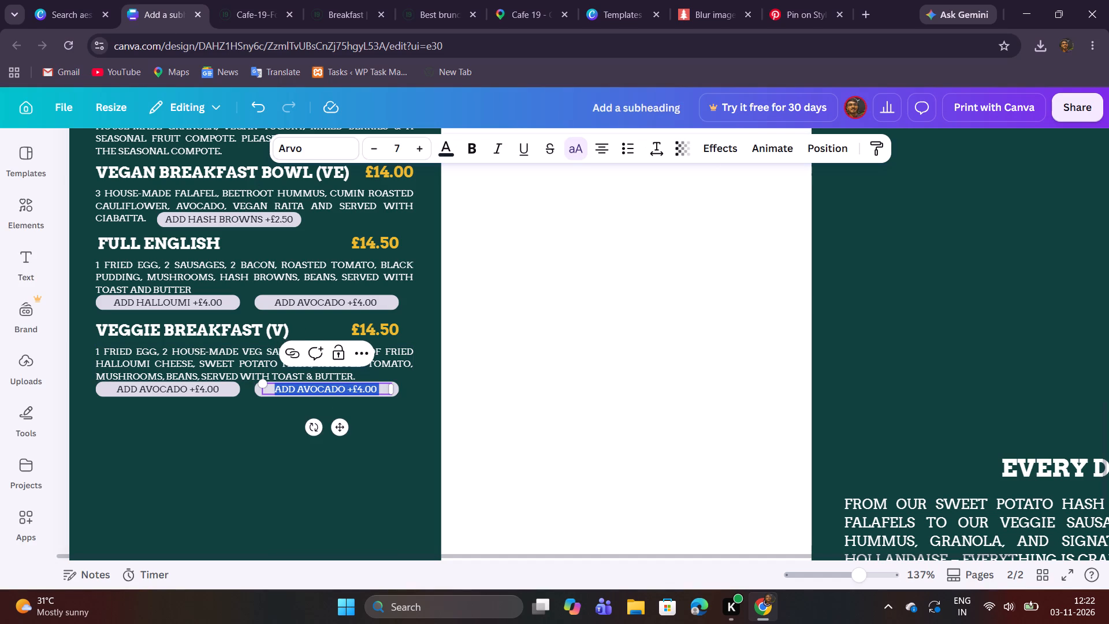
key(ctrl+v)
click(248, 440)
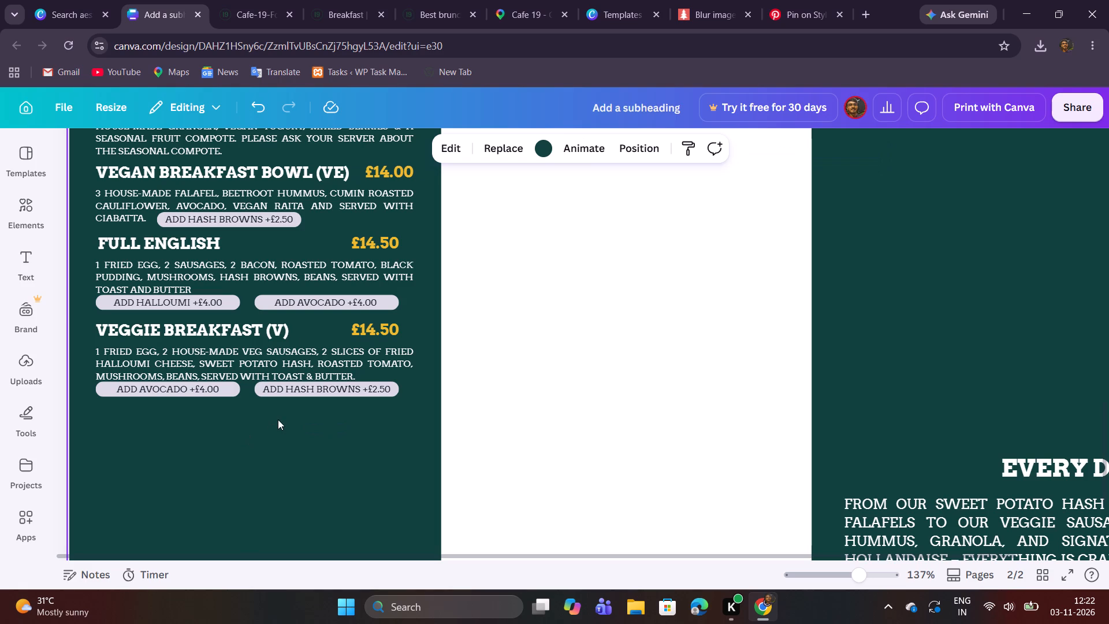
click(273, 424)
Move the Full English halloumi and avocado add-on pills slightly down, away from the description, keeping them level with each other.
scroll(272, 426, up, 1)
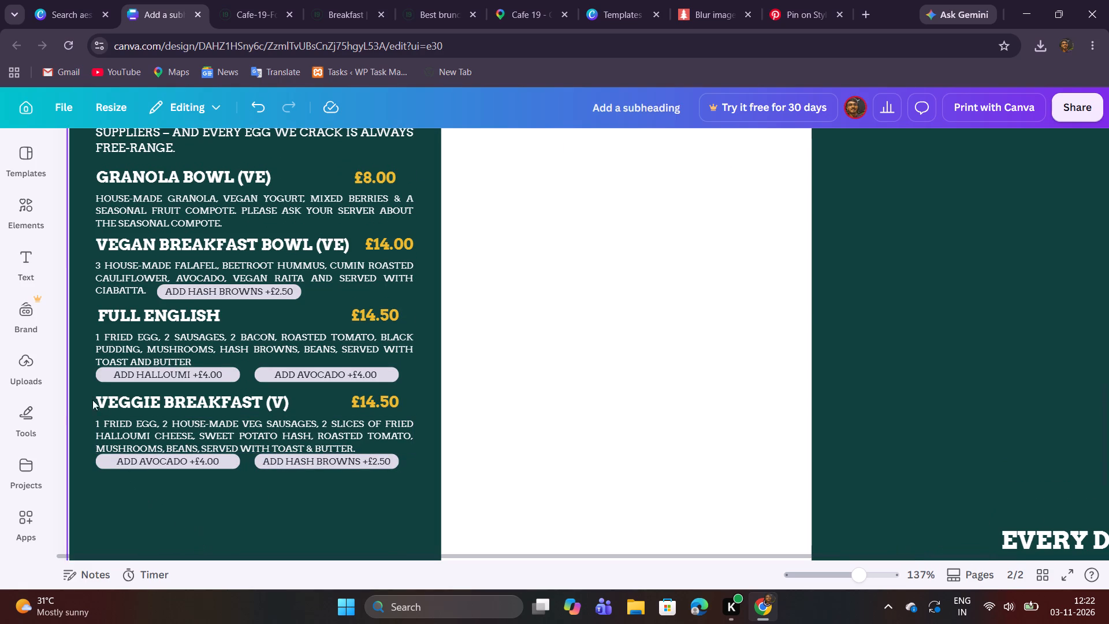
drag(89, 389, 136, 378)
click(149, 374)
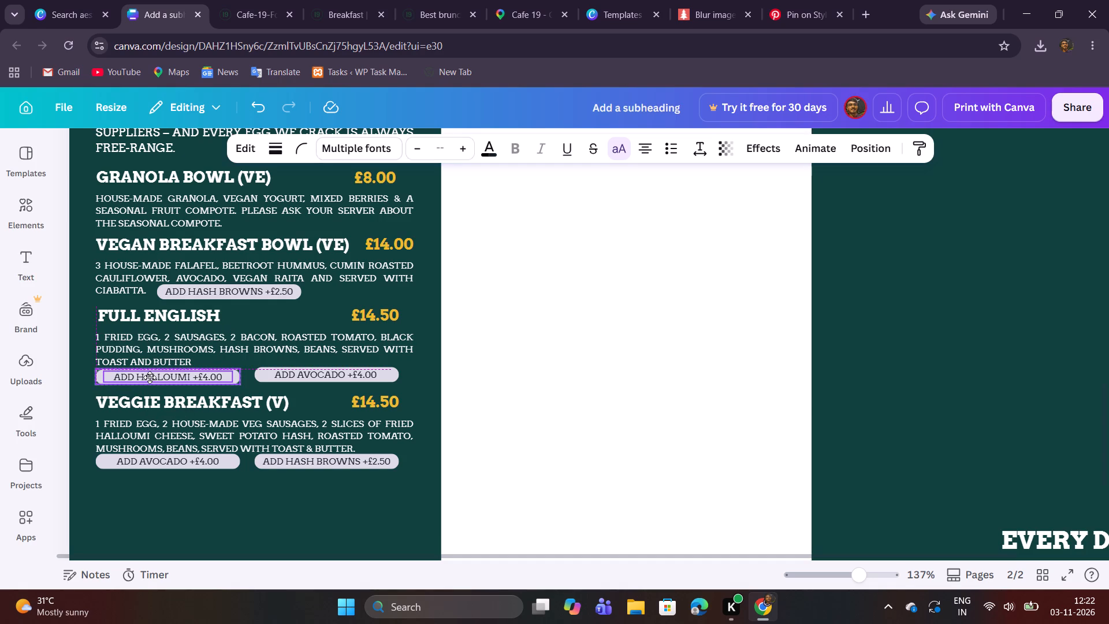
click(81, 392)
drag(304, 384, 306, 373)
click(306, 373)
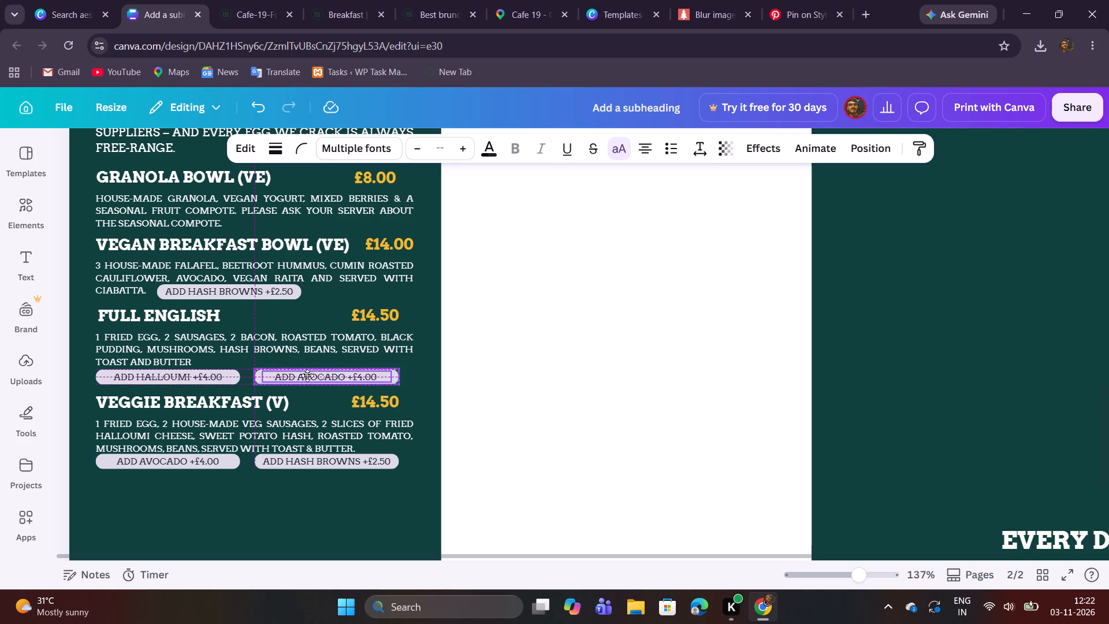
click(317, 387)
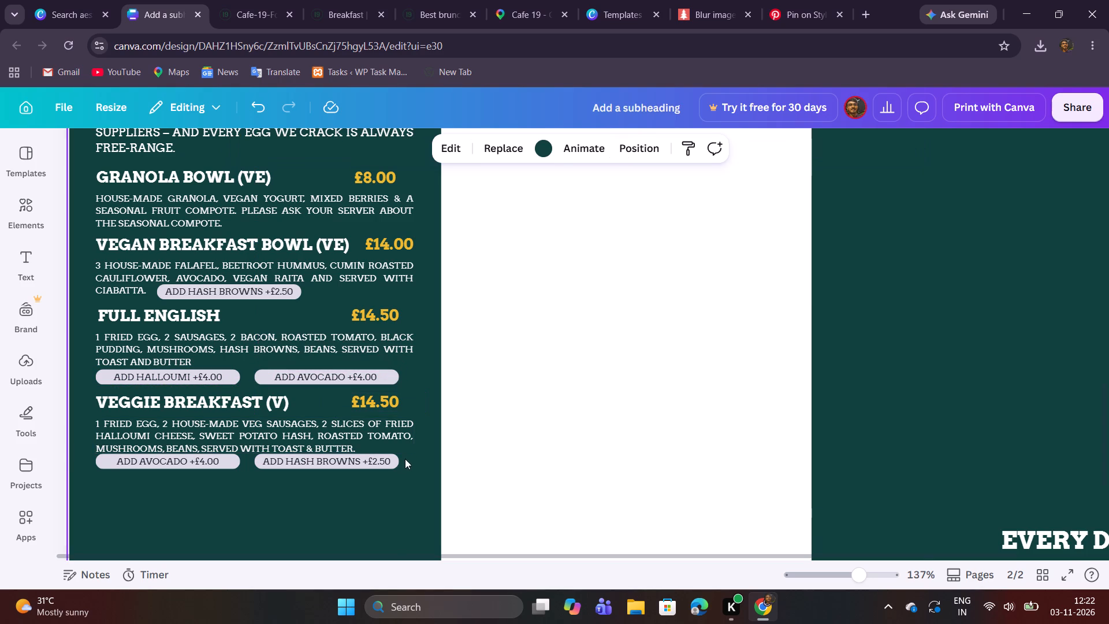
Move the Veggie Breakfast avocado and hash browns add-on pills slightly down, level with each other and aligned to the description's left edge.
scroll(405, 459, down, 1)
drag(180, 414, 179, 390)
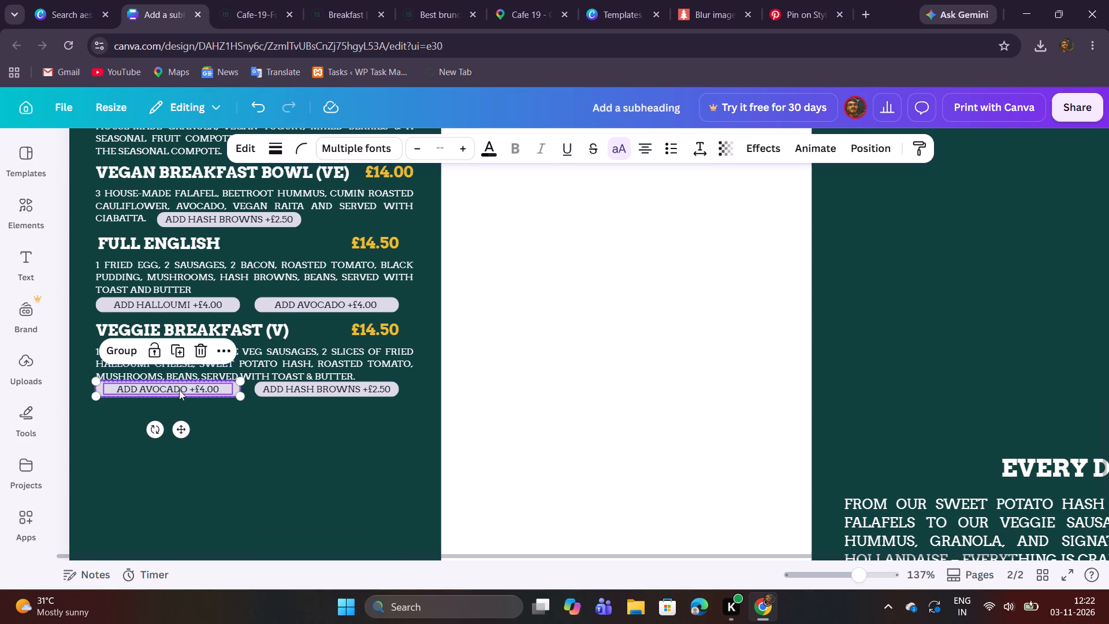
click(179, 391)
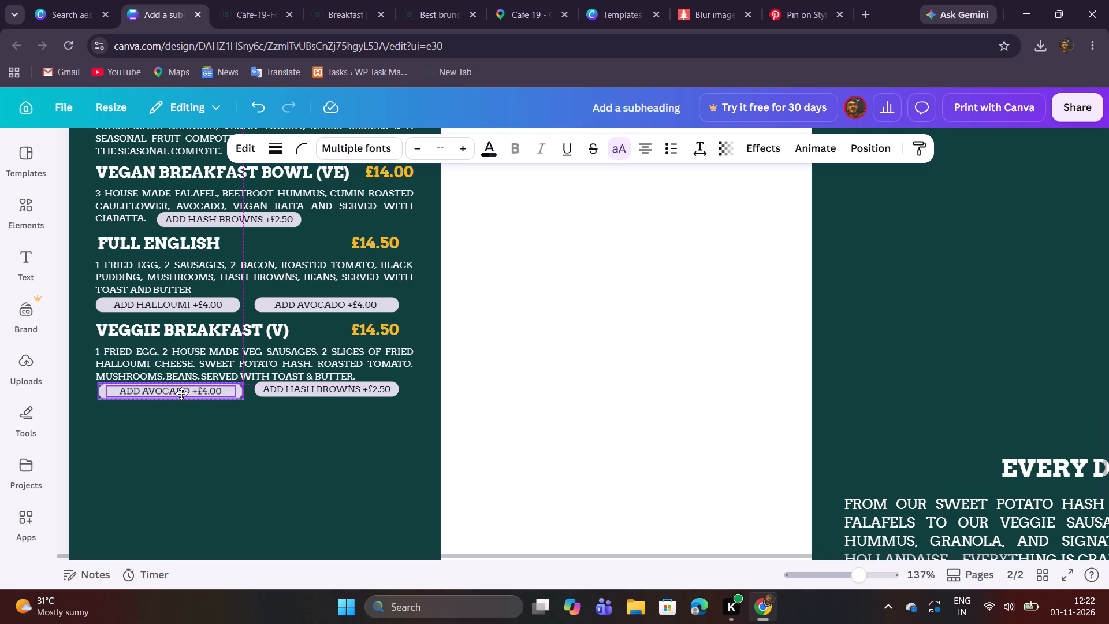
click(210, 429)
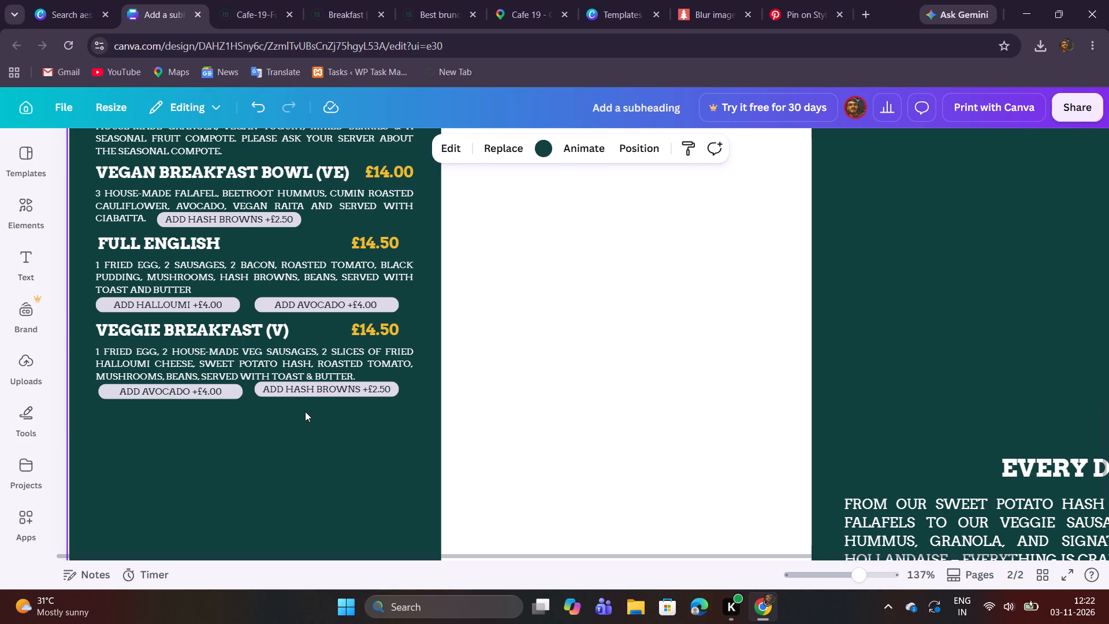
drag(305, 411, 308, 388)
click(308, 388)
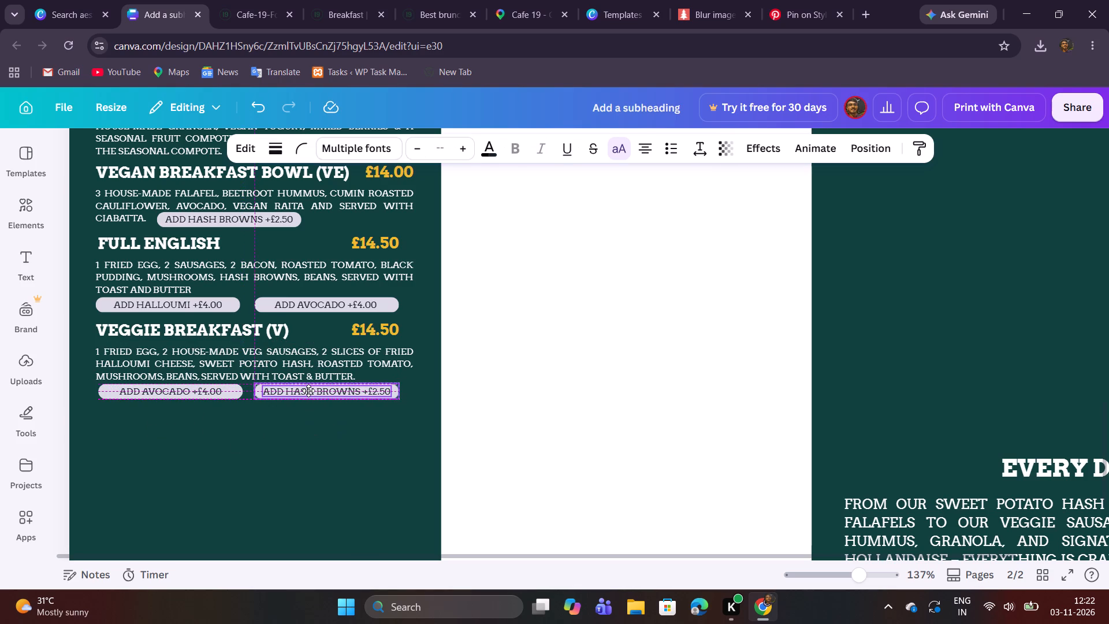
click(300, 414)
drag(229, 413, 225, 395)
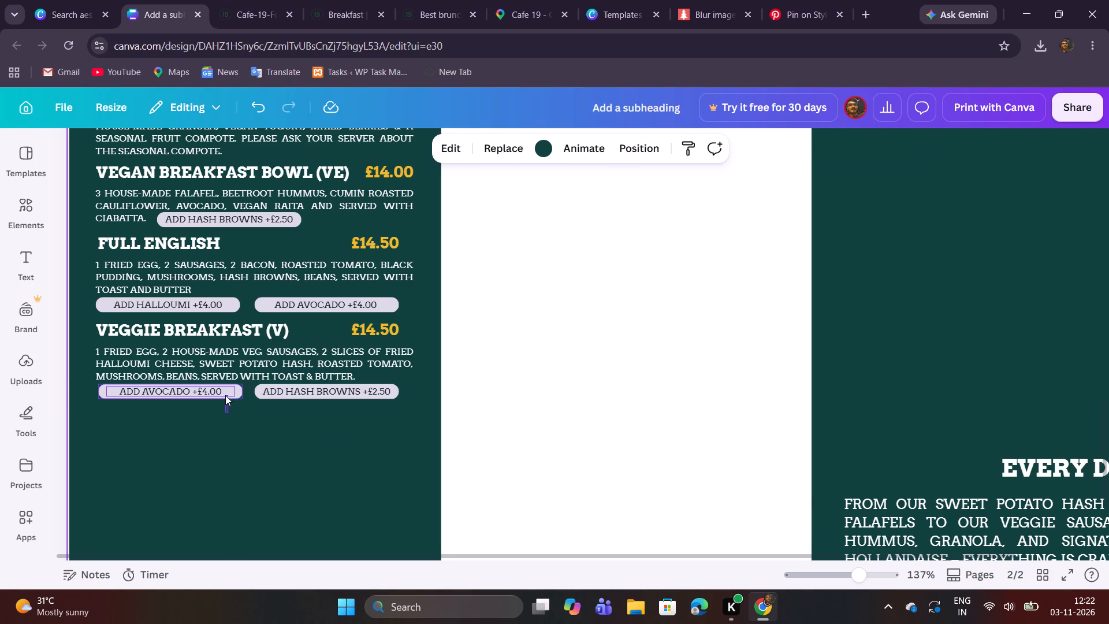
drag(225, 395, 276, 392)
click(246, 390)
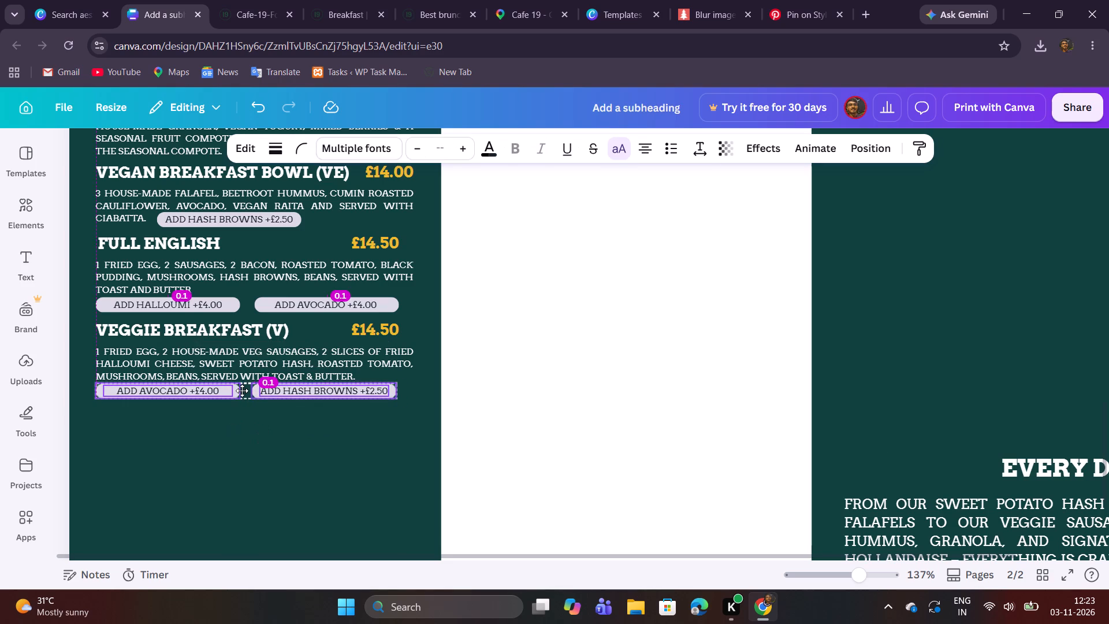
click(192, 429)
Nudge the Full English halloumi and avocado add-on pills together slightly further down from their description.
drag(87, 305, 297, 308)
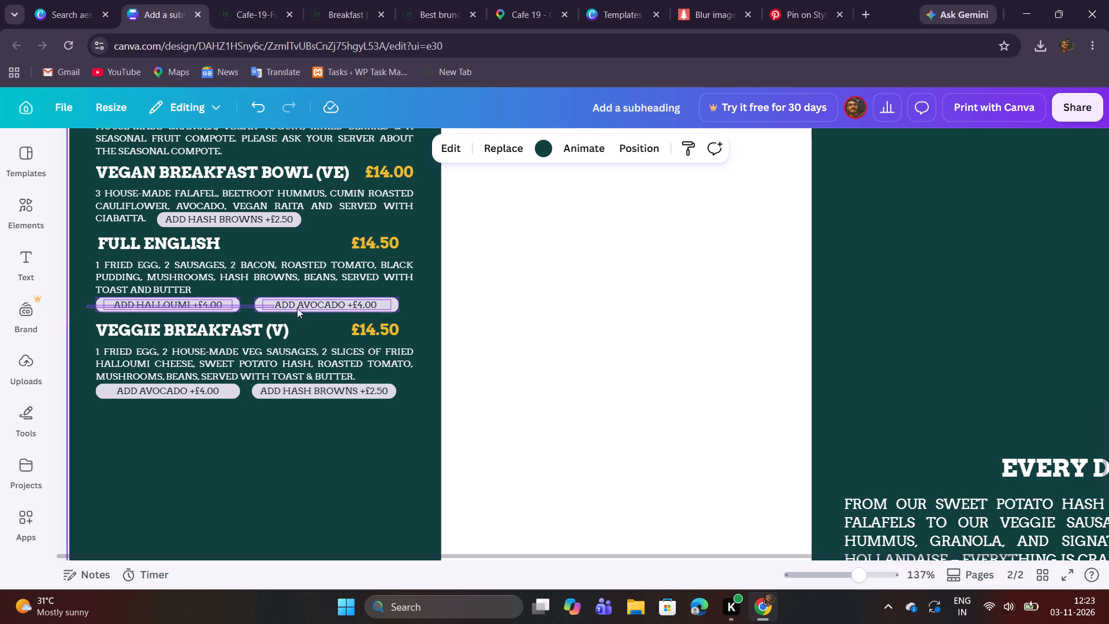
drag(297, 308, 324, 308)
click(276, 307)
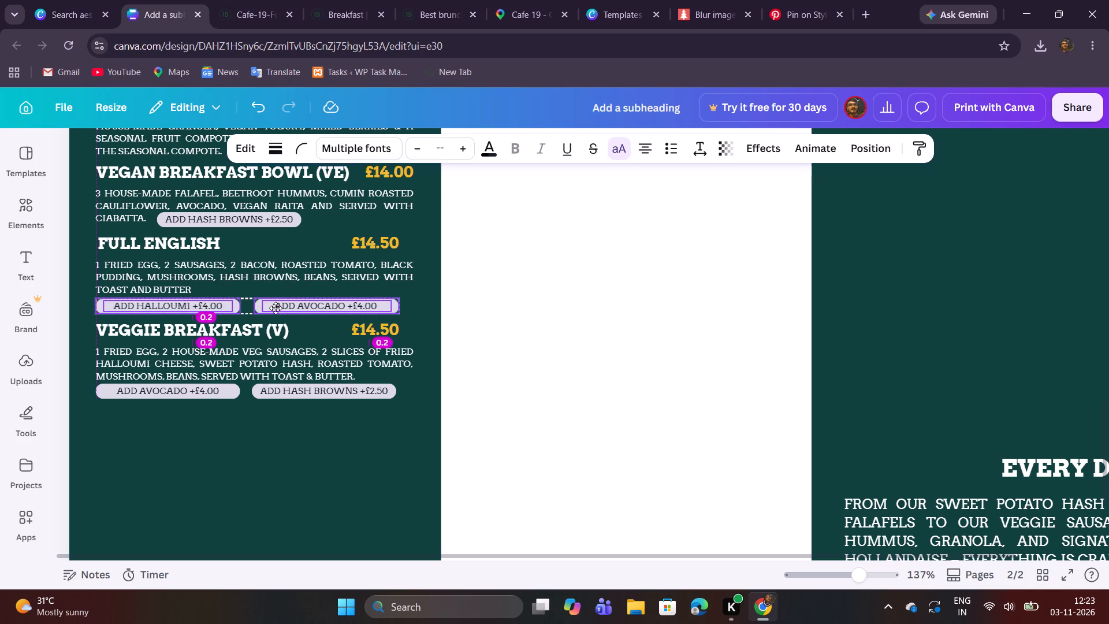
click(199, 437)
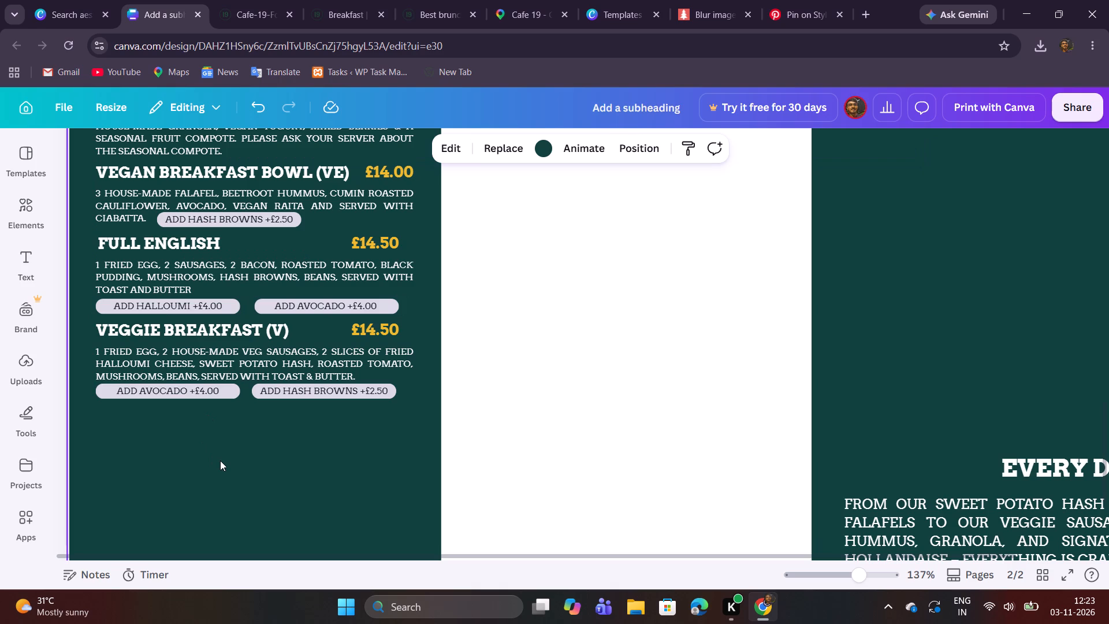
drag(84, 309, 312, 299)
click(244, 306)
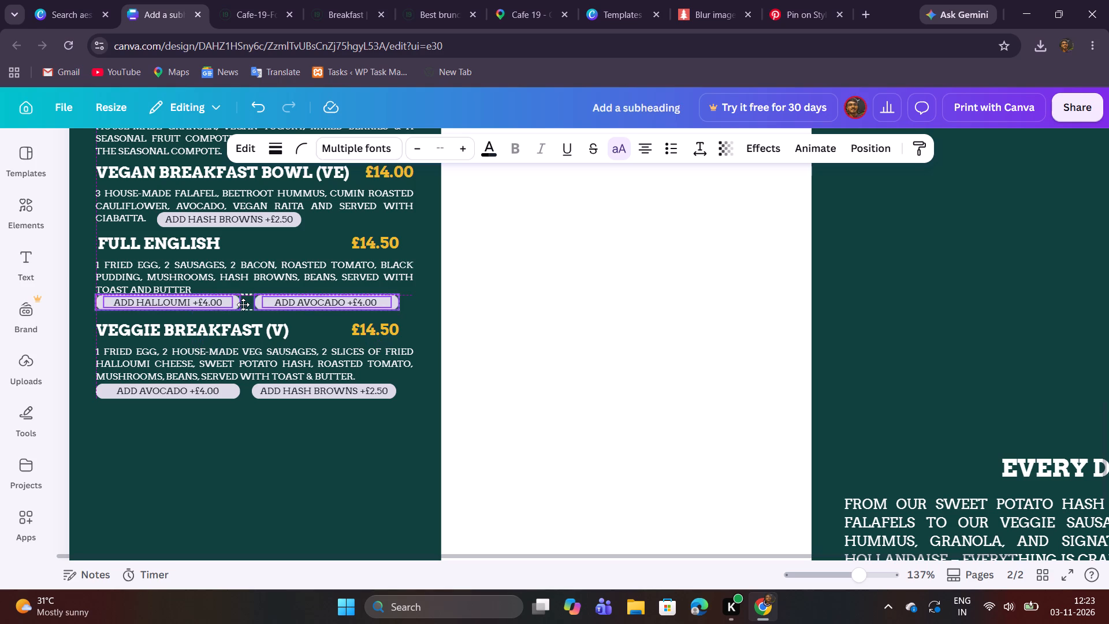
click(217, 418)
Copy the "Irish Breakfast" title from the Cafe 19 menu PDF.
scroll(242, 434, up, 1)
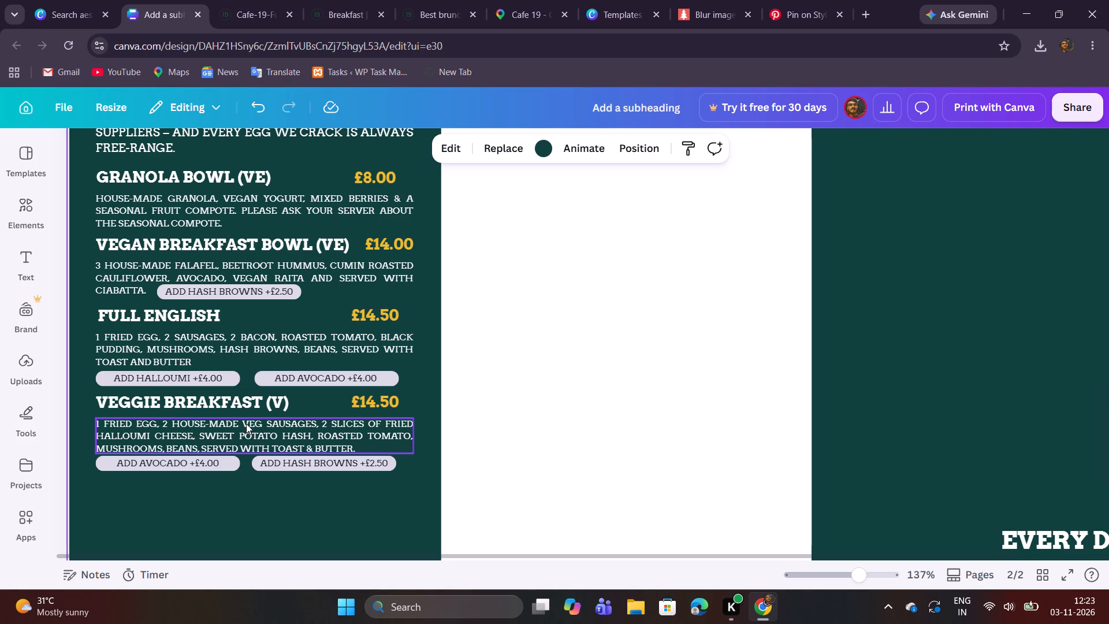
click(250, 3)
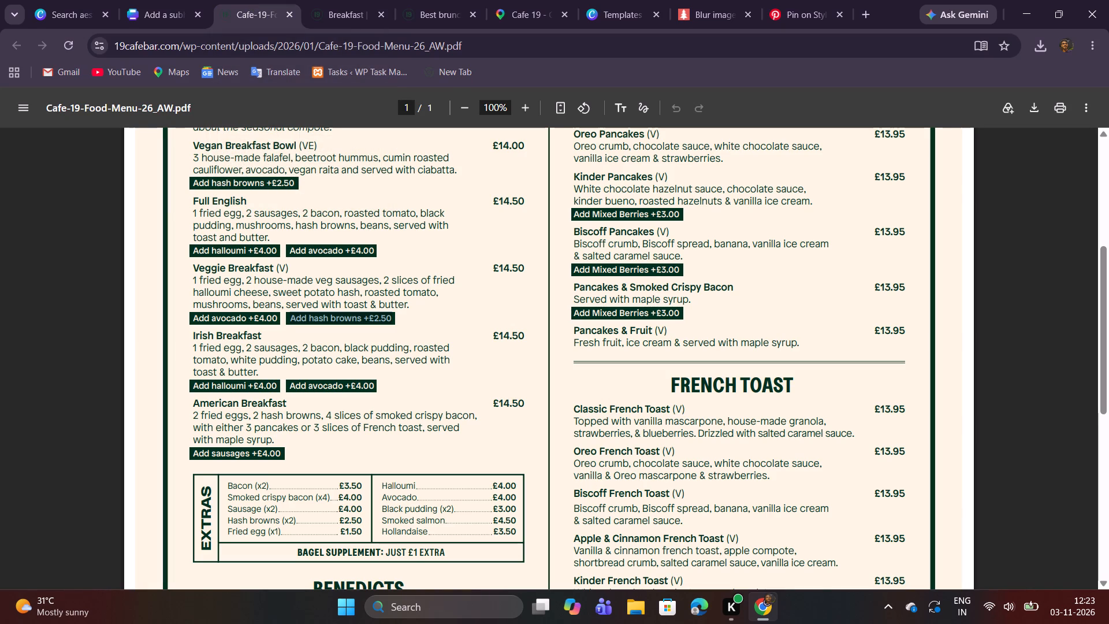
drag(190, 335, 266, 337)
right_click(254, 336)
click(307, 358)
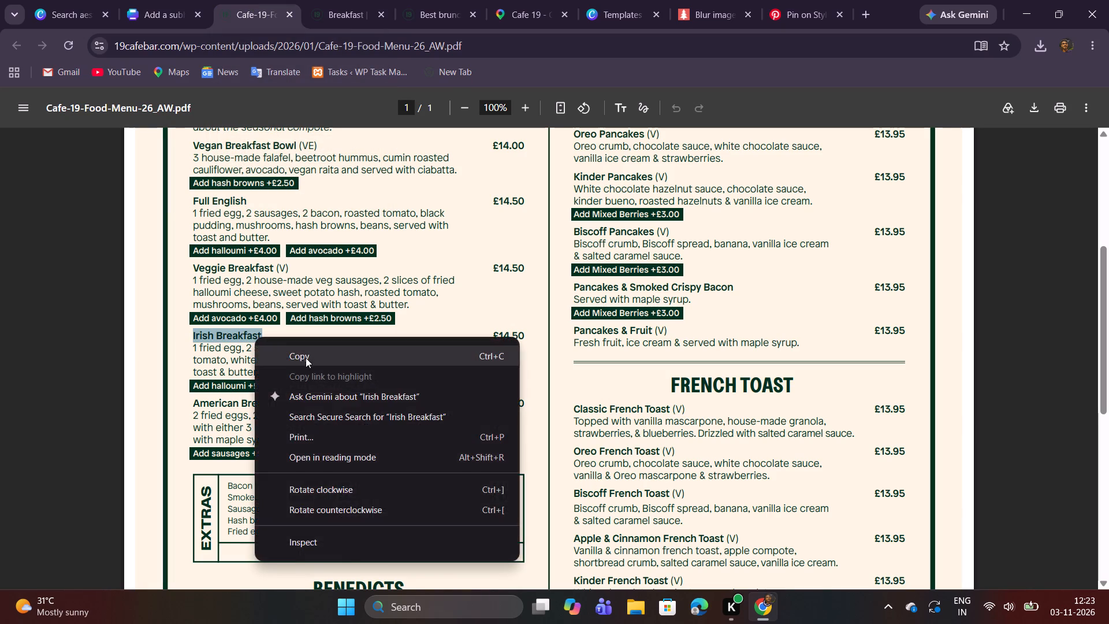
In Canva, duplicate the whole Veggie Breakfast block with its title, price, description and add-on pills, placing the copy directly below the original.
click(158, 21)
scroll(220, 224, down, 2)
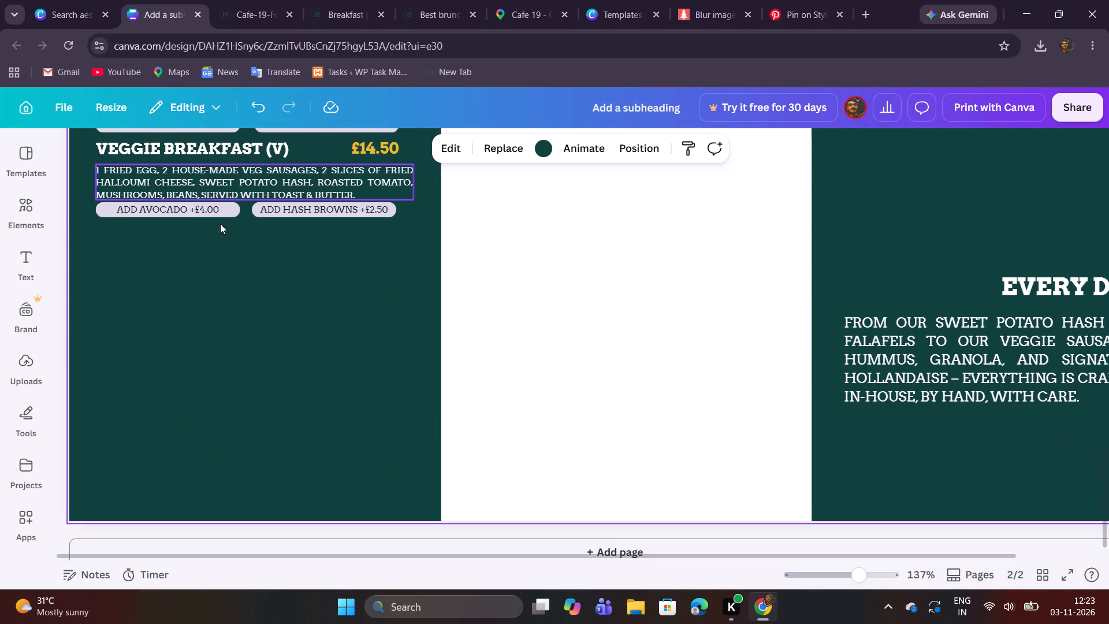
scroll(212, 243, up, 1)
drag(199, 302, 355, 202)
click(274, 308)
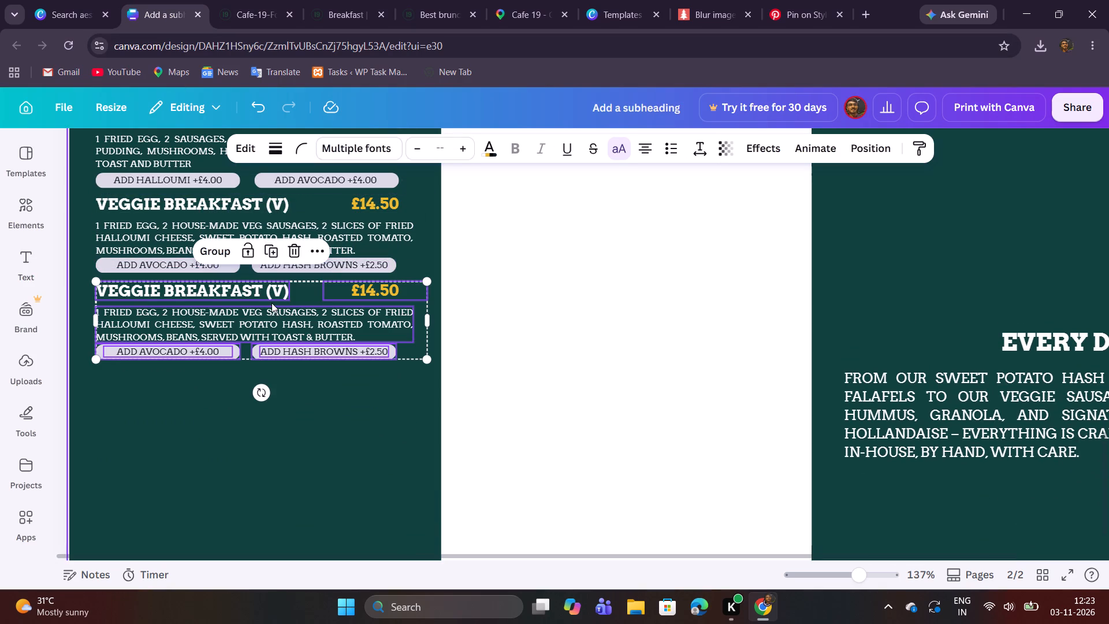
click(189, 389)
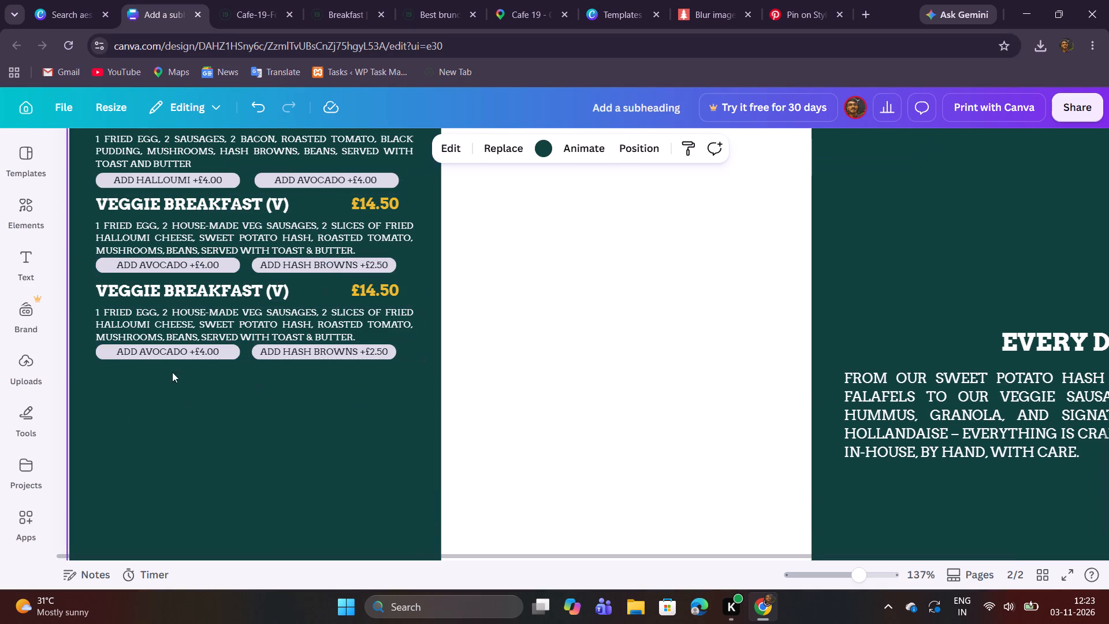
Replace the duplicated block's title with the copied "Irish Breakfast" and narrow its text box so the title aligns with the description's left edge.
double_click(165, 300)
key(ctrl+v)
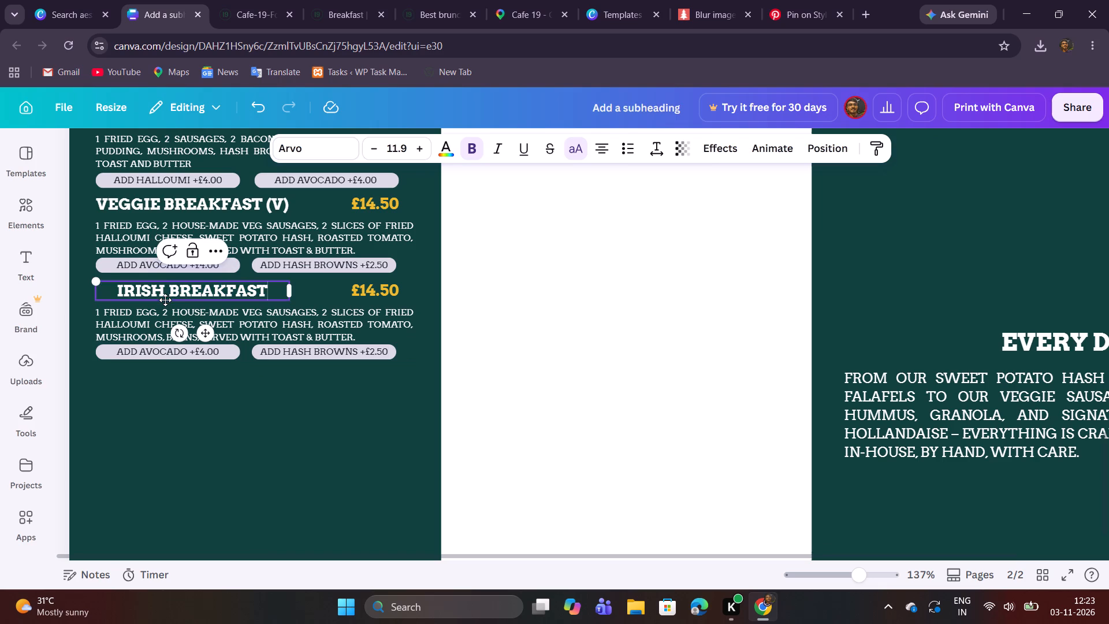
drag(290, 295, 256, 289)
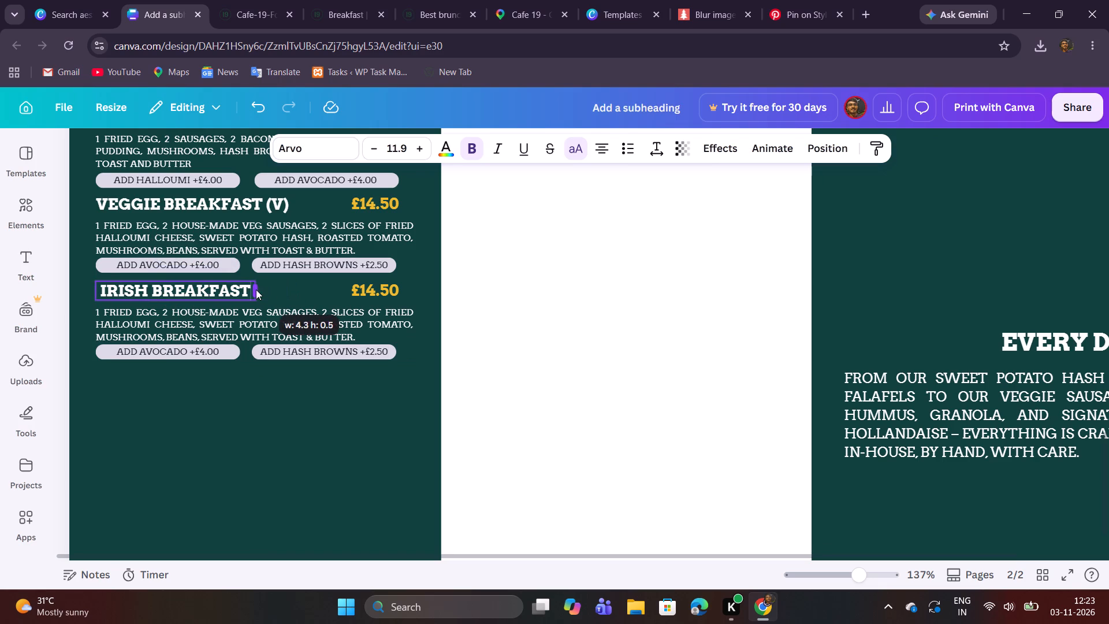
drag(256, 289, 249, 287)
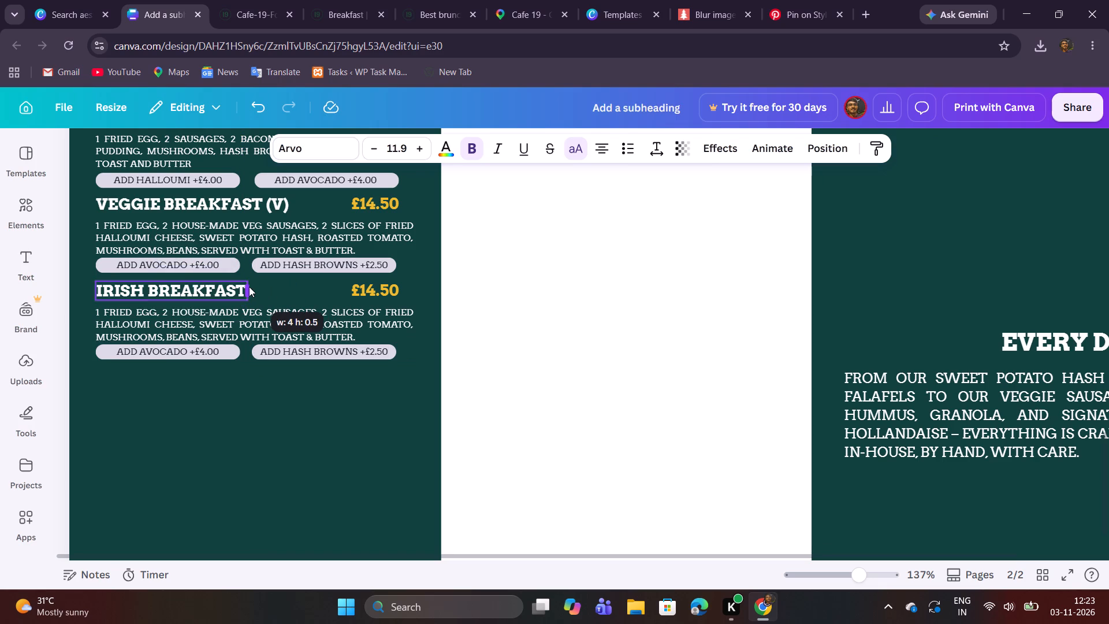
drag(249, 287, 248, 285)
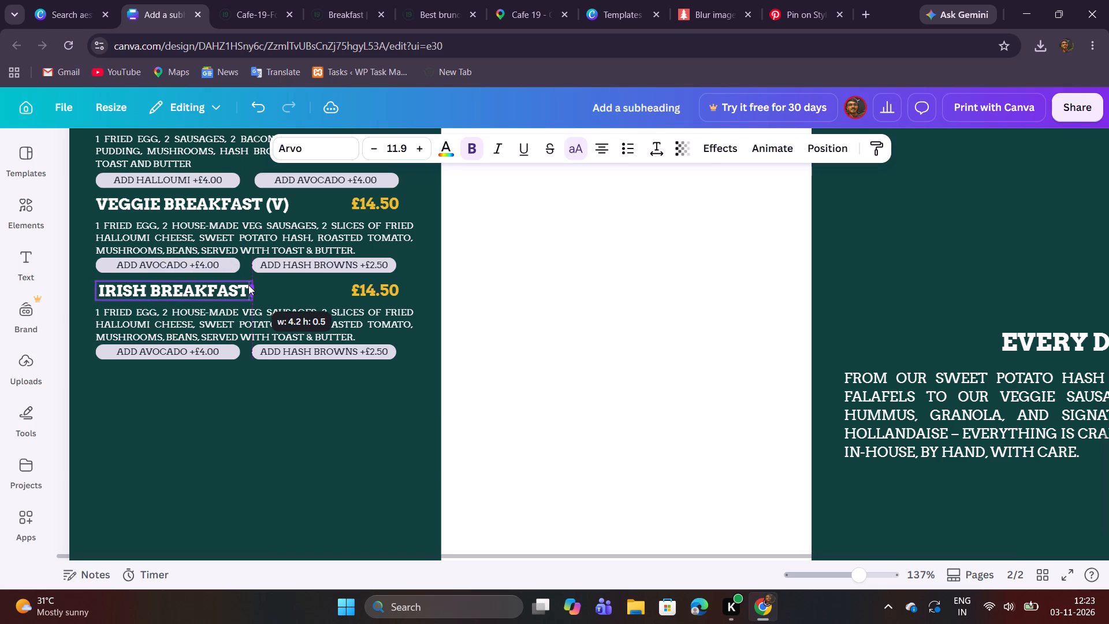
drag(248, 285, 247, 284)
click(211, 403)
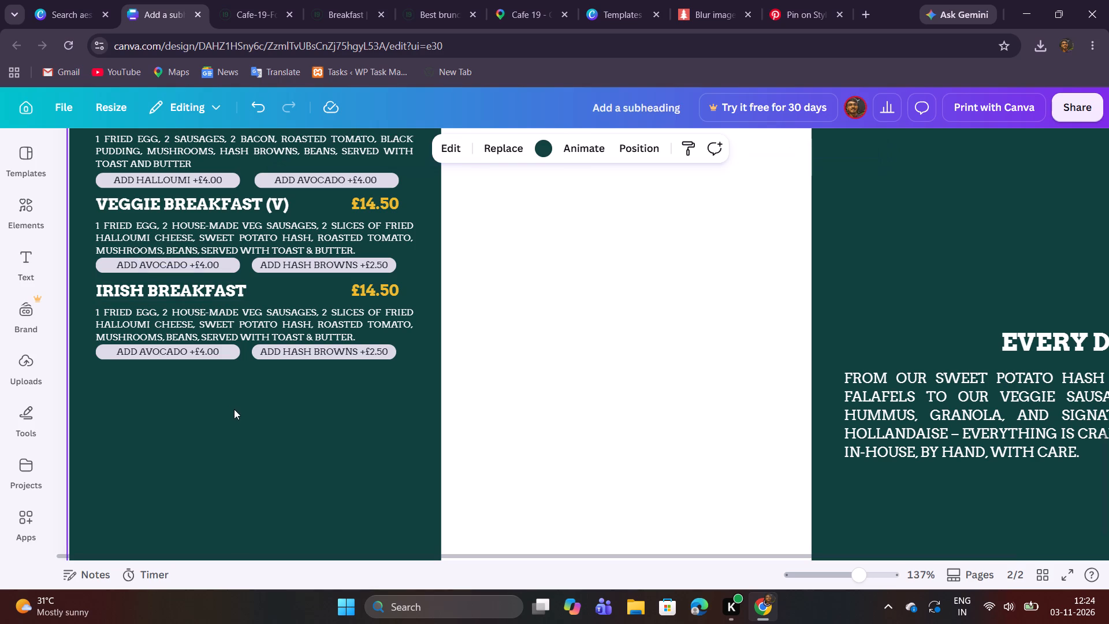
Copy the Irish Breakfast description from the menu PDF and paste it over the duplicated description under the Irish Breakfast title in Canva.
click(233, 0)
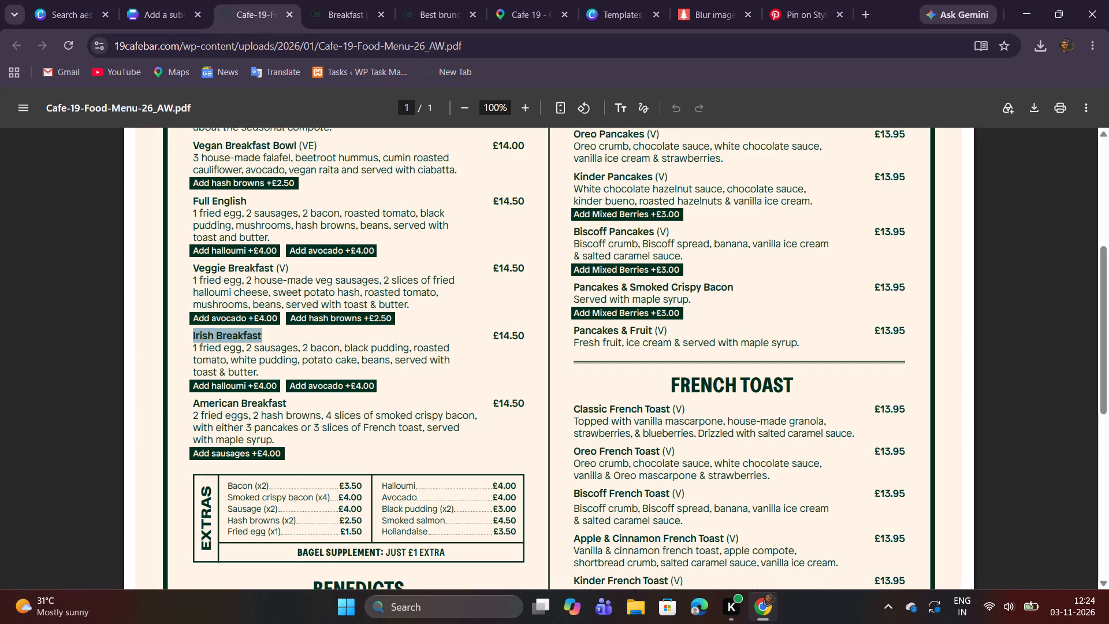
drag(192, 347, 259, 371)
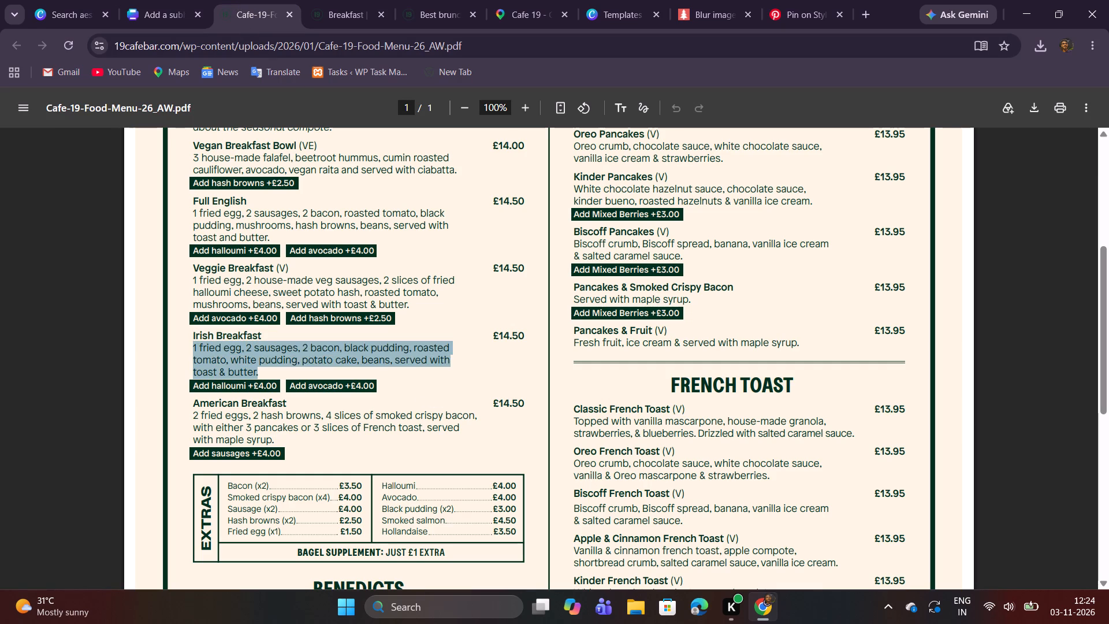
drag(259, 371, 259, 372)
key(ctrl+c)
click(159, 17)
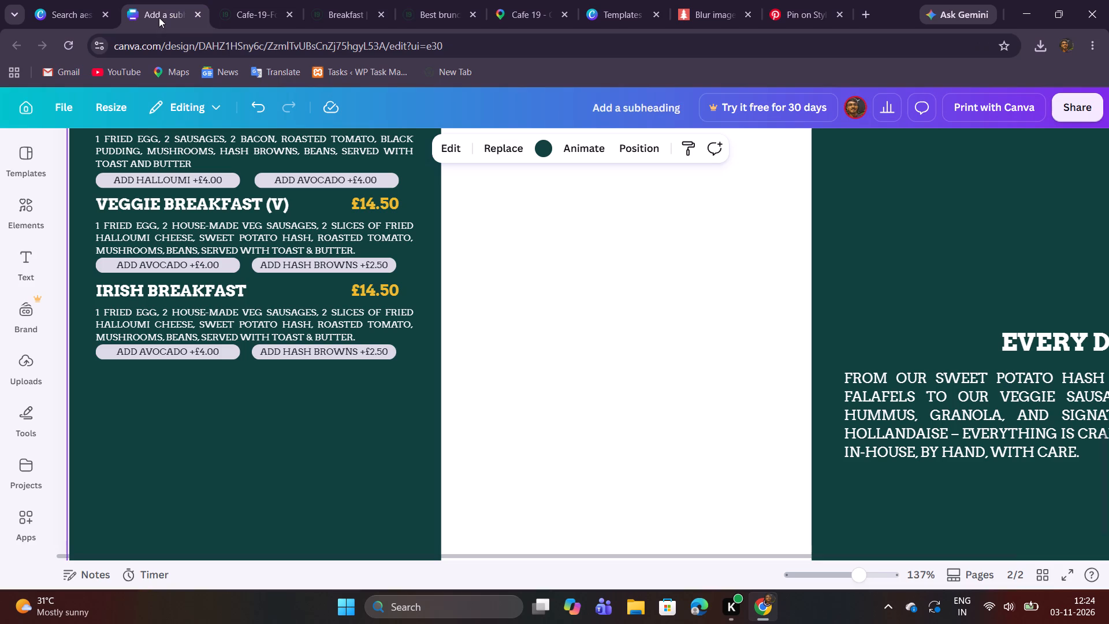
double_click(190, 321)
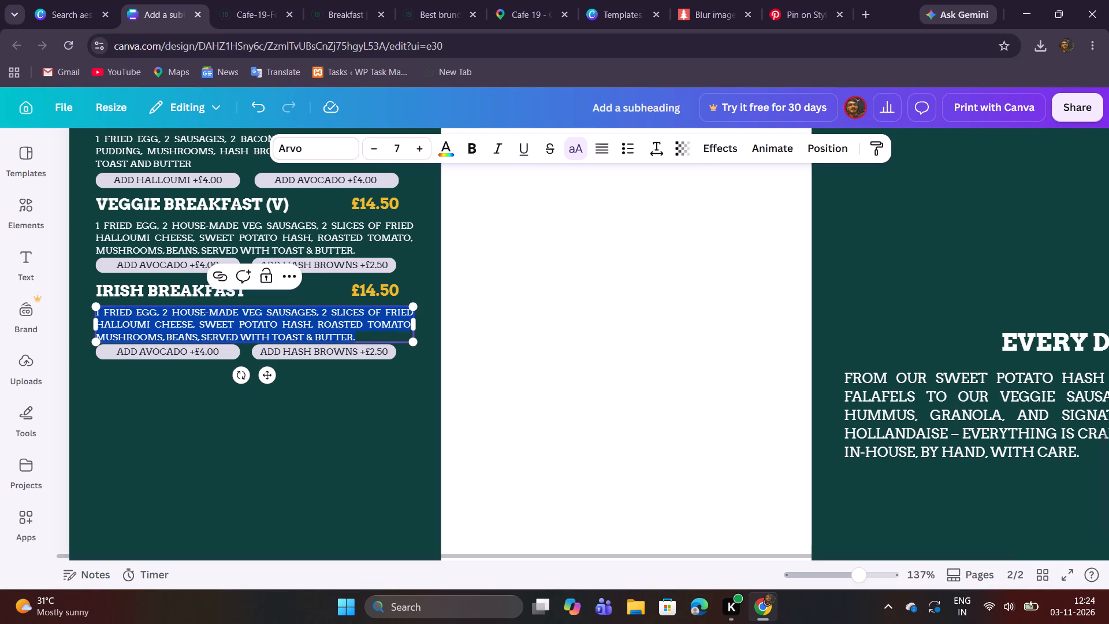
key(ctrl+v)
click(200, 410)
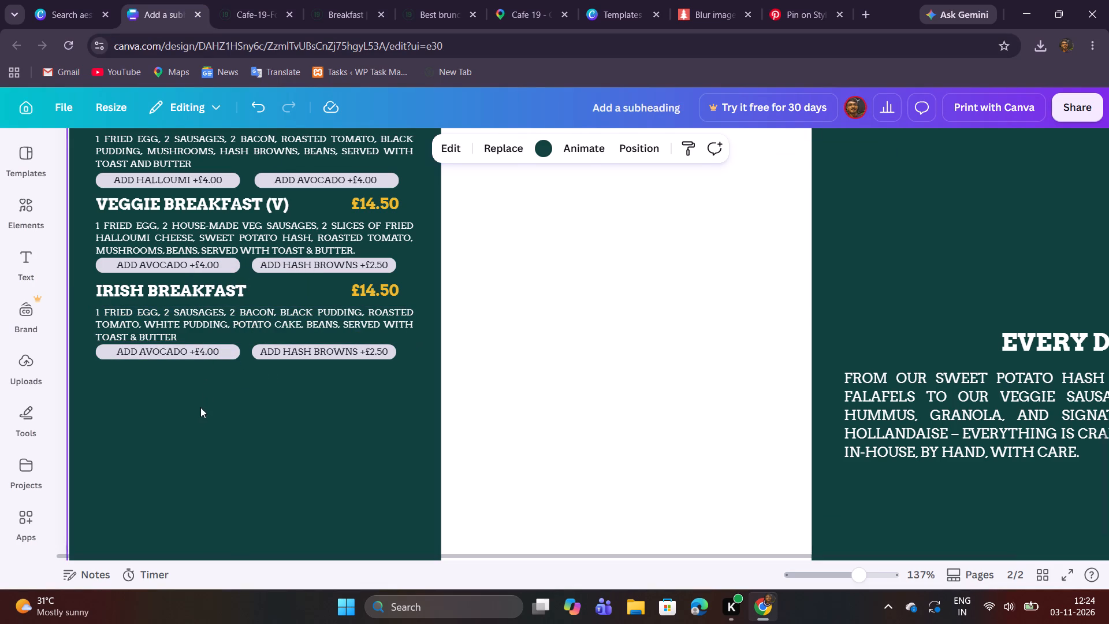
Copy "Add halloumi +£4.00" from the PDF's Irish Breakfast entry and replace the avocado add-on label in Canva's Irish Breakfast block with it.
click(250, 0)
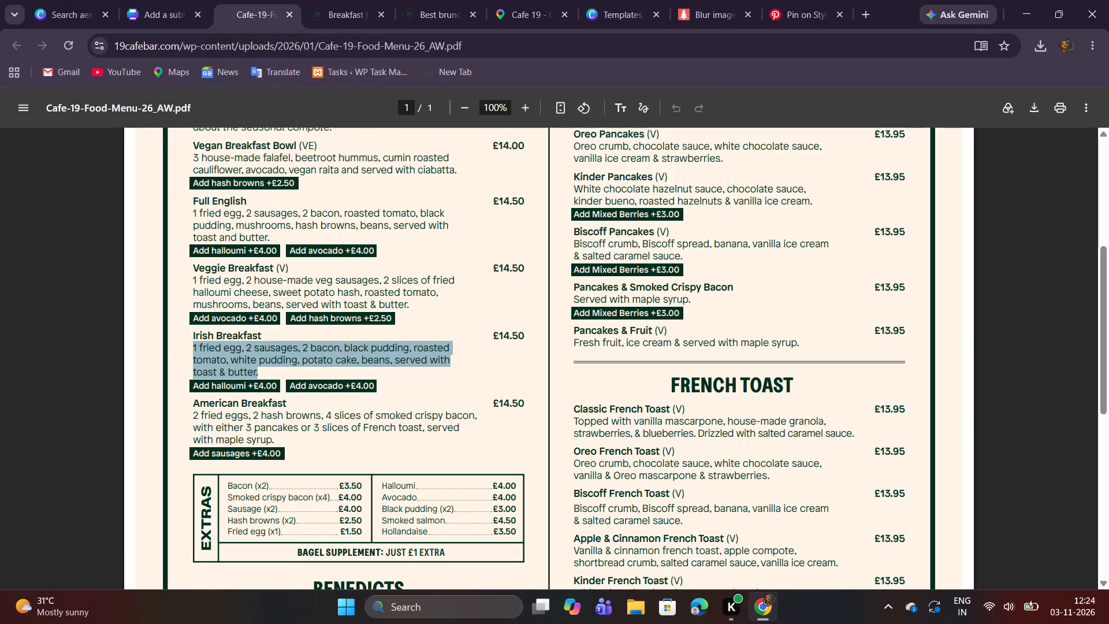
drag(192, 389, 276, 388)
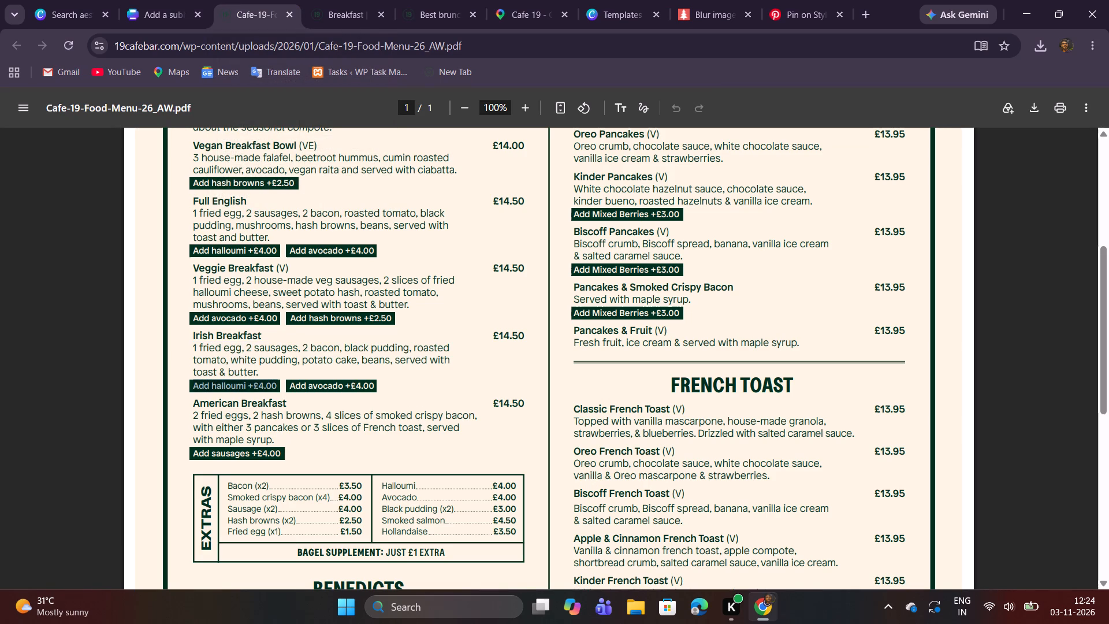
drag(276, 388, 276, 389)
key(ctrl+c)
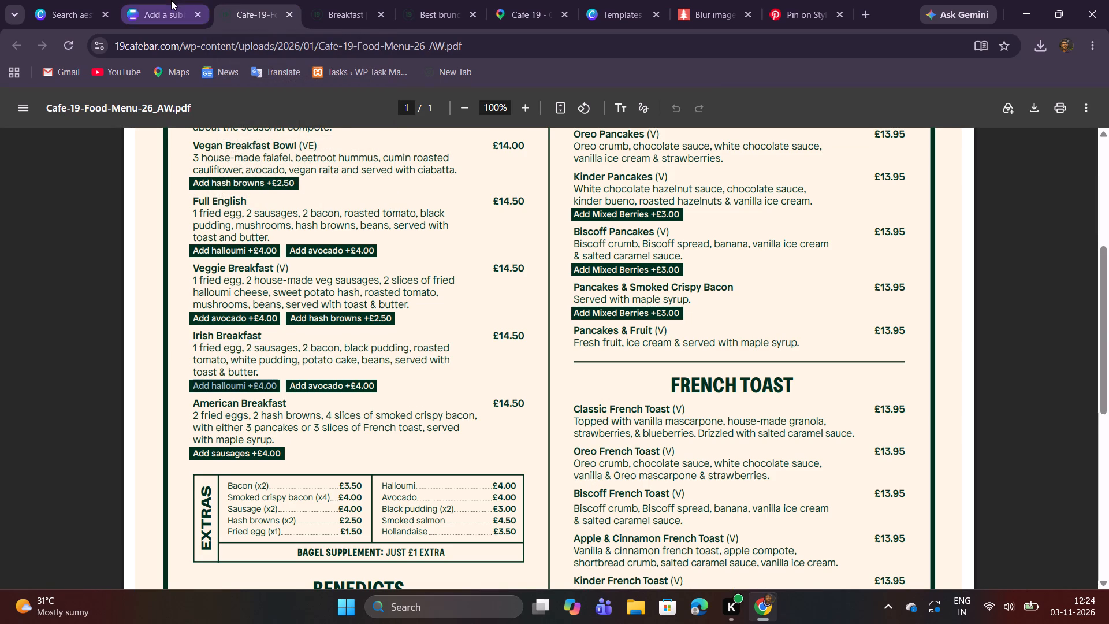
click(171, 0)
double_click(188, 348)
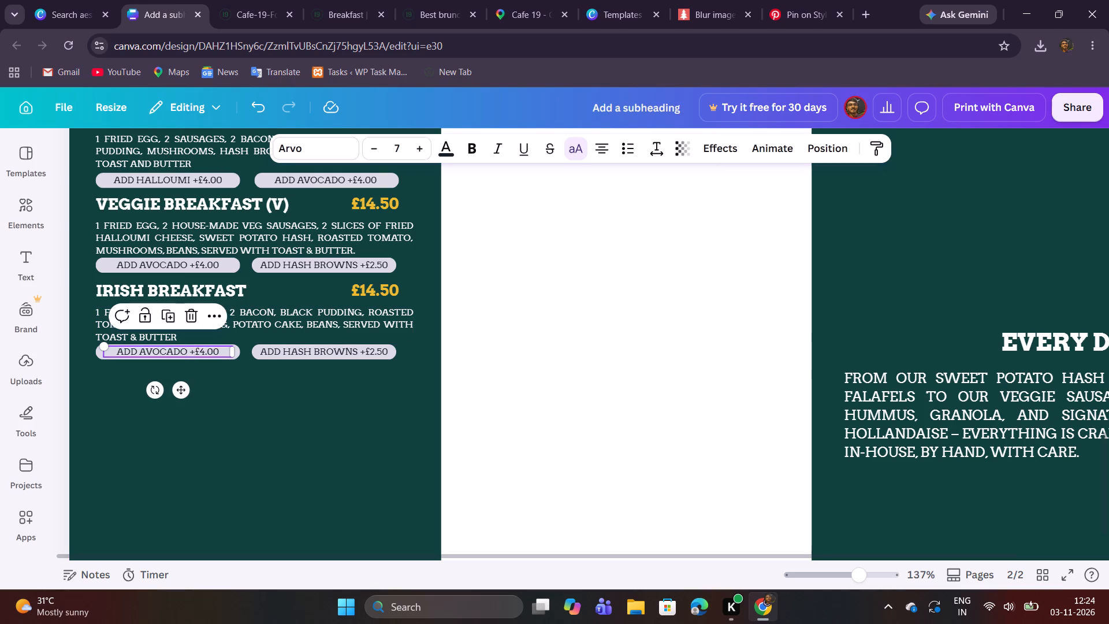
key(ctrl+v)
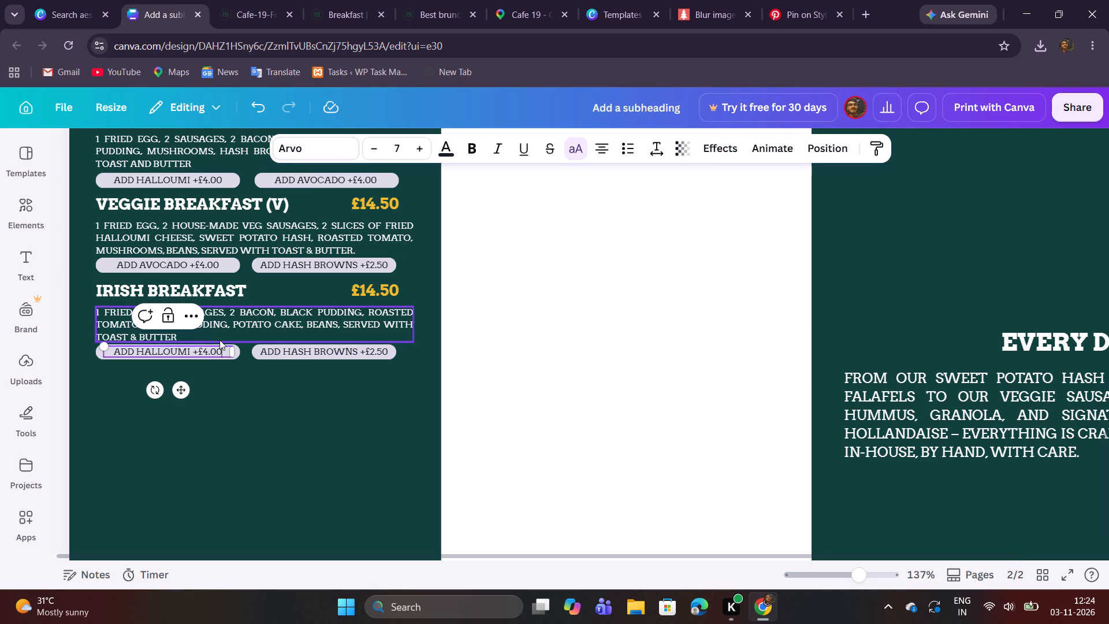
Copy "Add avocado +£4.00" from the PDF's Irish Breakfast entry and replace the hash browns add-on label in Canva's Irish Breakfast block with it.
click(225, 3)
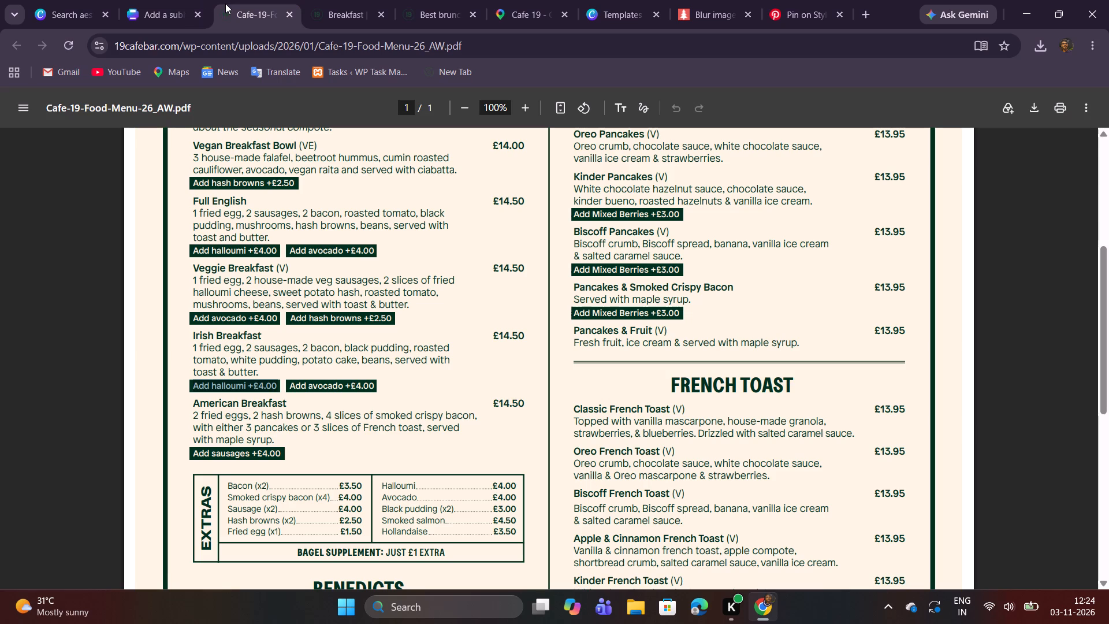
drag(291, 387, 303, 388)
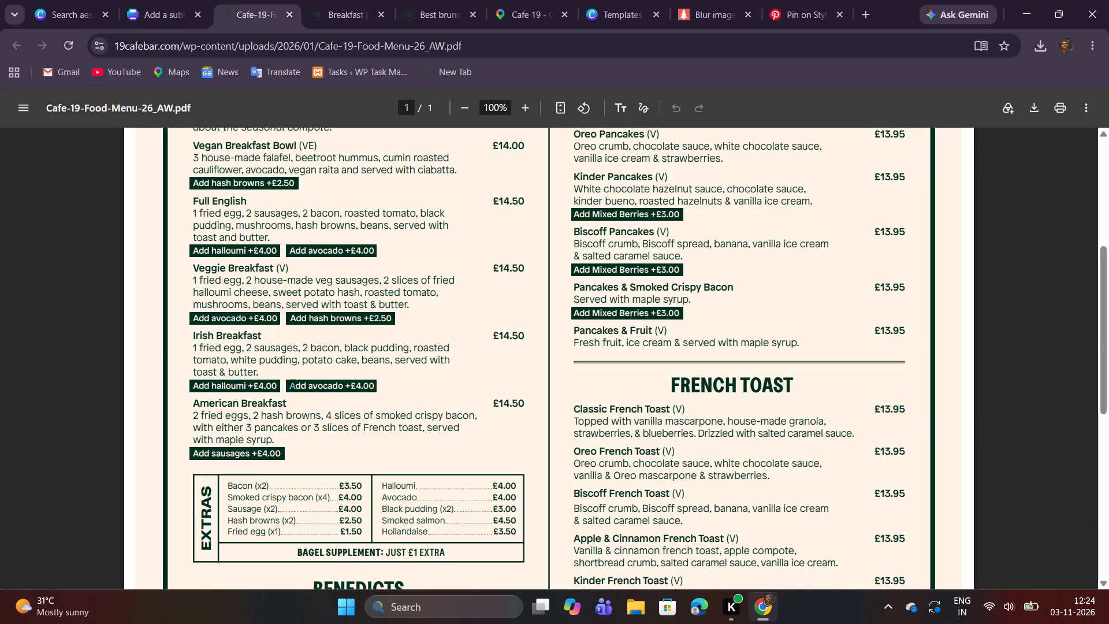
drag(303, 388, 374, 399)
right_click(367, 386)
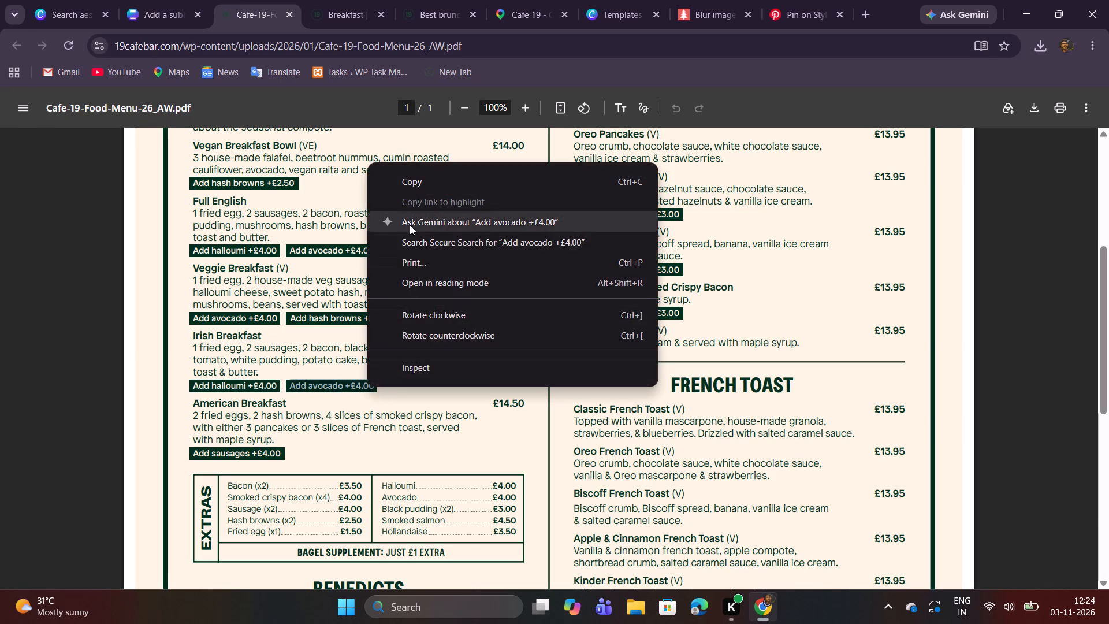
click(435, 177)
click(166, 4)
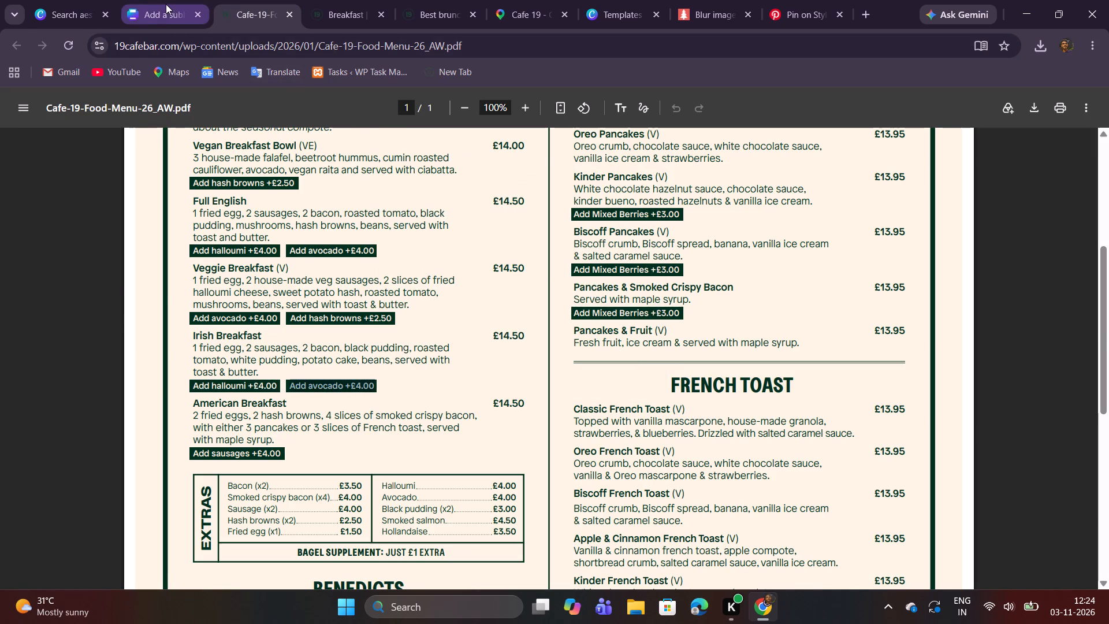
double_click(325, 353)
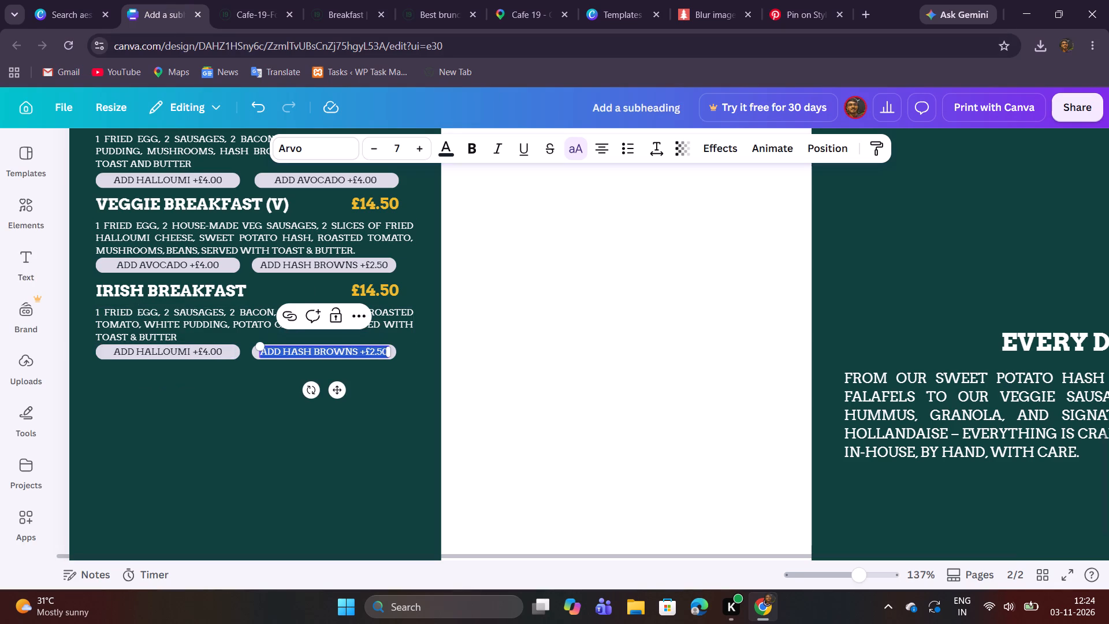
key(ctrl+v)
click(355, 417)
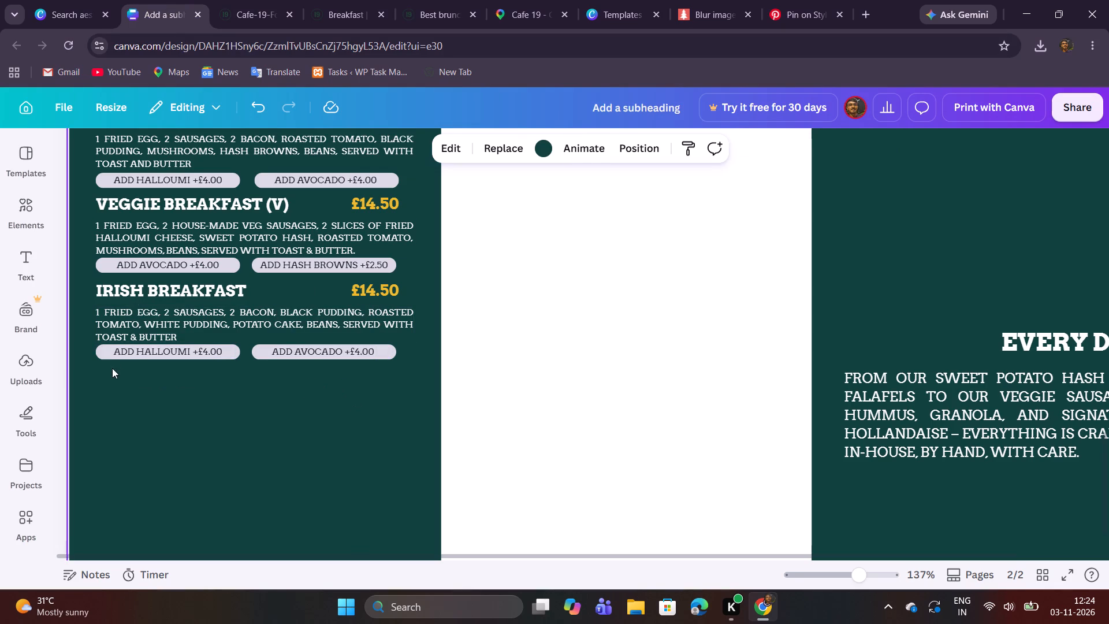
Copy the "American Breakfast" title from the menu PDF.
click(232, 13)
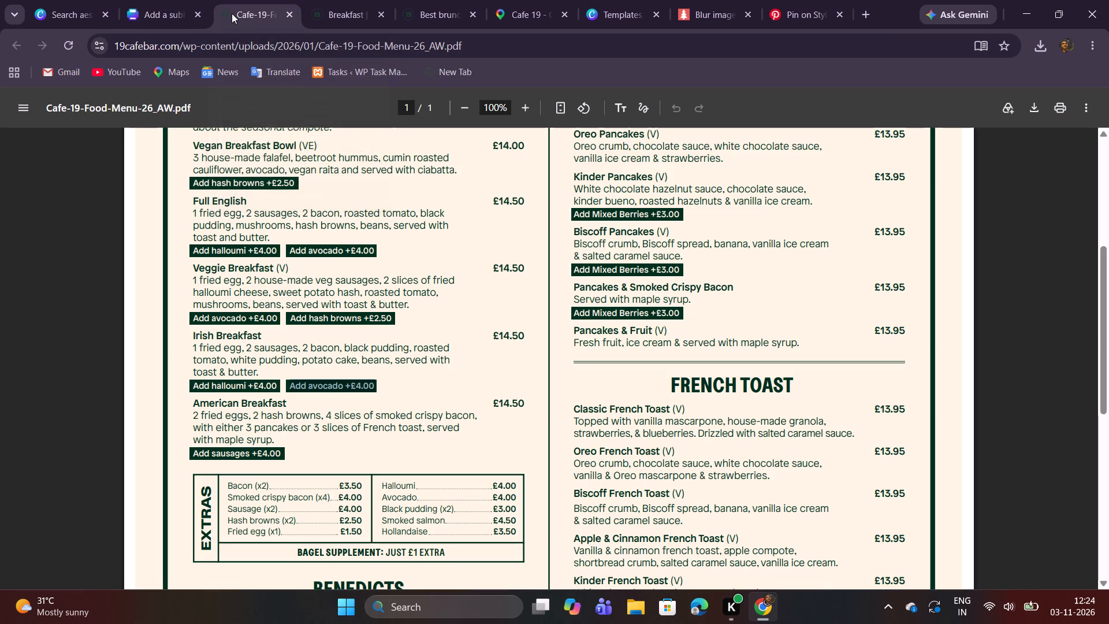
scroll(320, 232, down, 2)
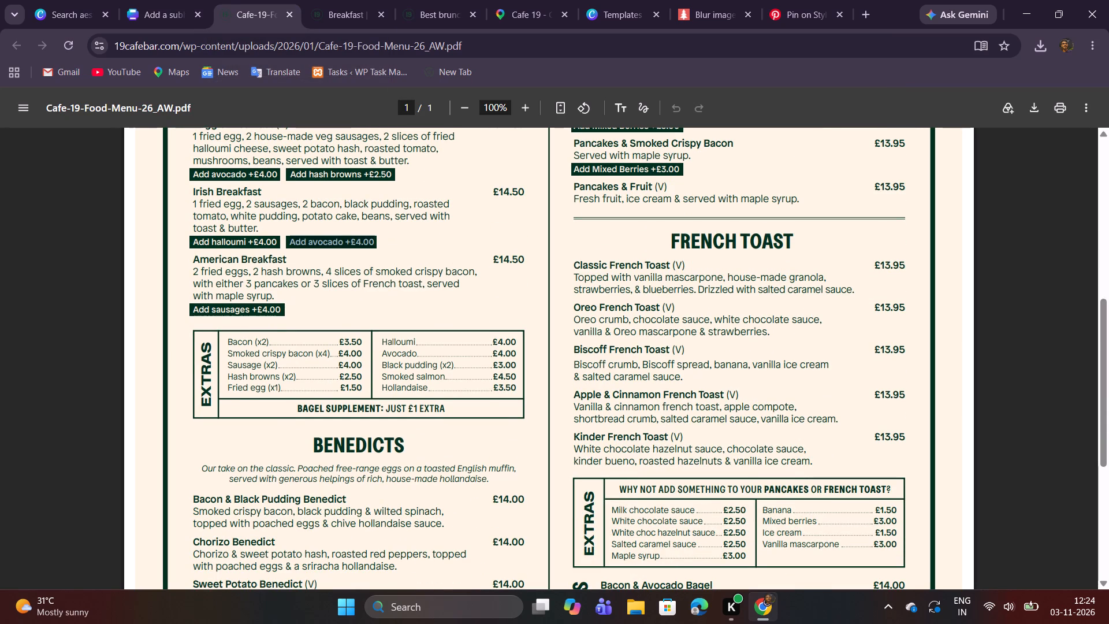
drag(192, 260, 287, 258)
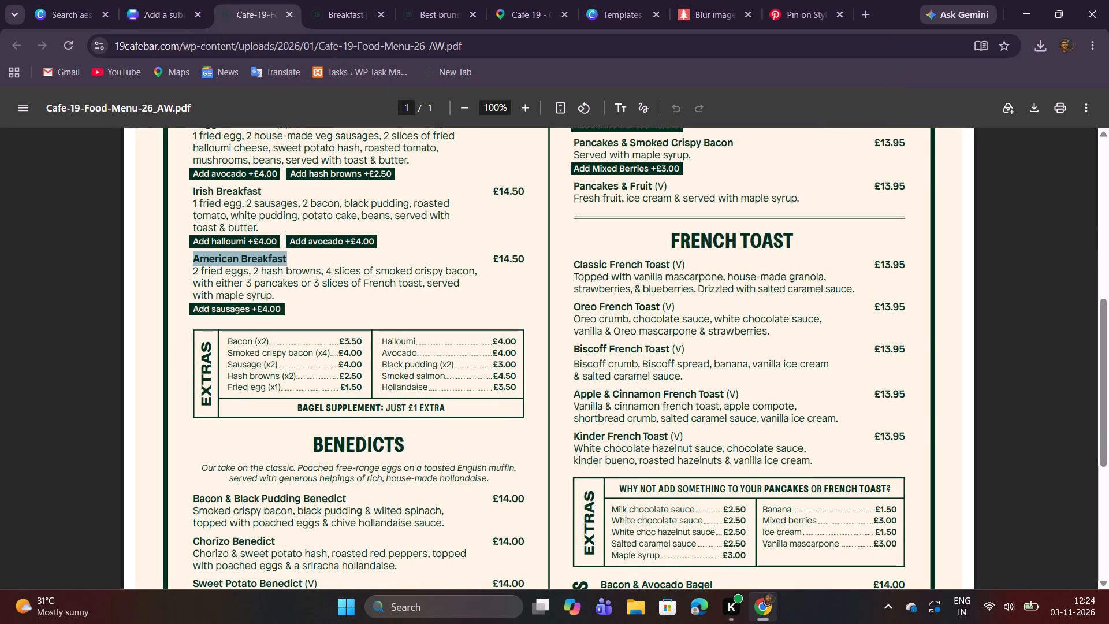
key(ctrl+c)
In Canva, duplicate the whole Irish Breakfast block with its title, price, description and add-on pills, placing the copy directly below the original.
click(152, 0)
scroll(284, 228, down, 3)
scroll(285, 230, up, 2)
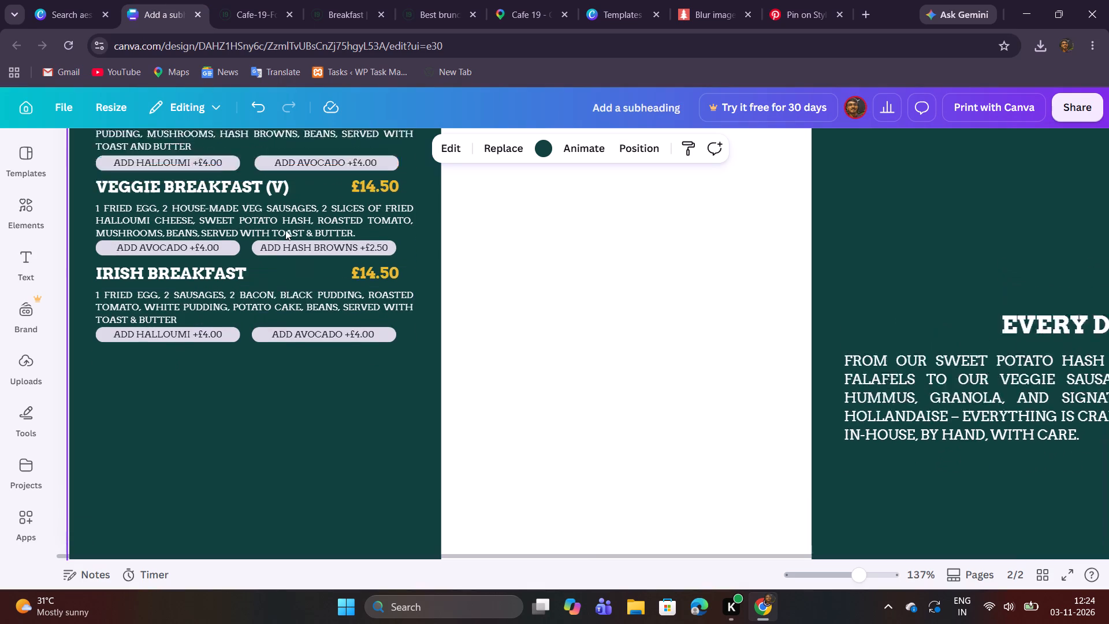
scroll(285, 231, down, 1)
drag(204, 317, 343, 227)
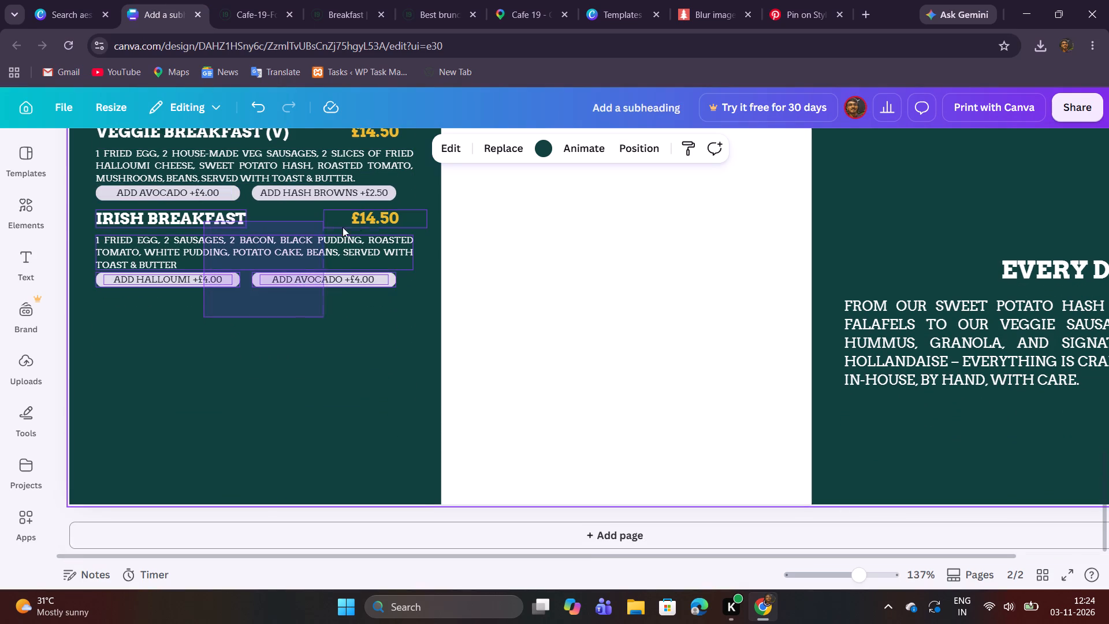
drag(343, 227, 376, 218)
click(272, 317)
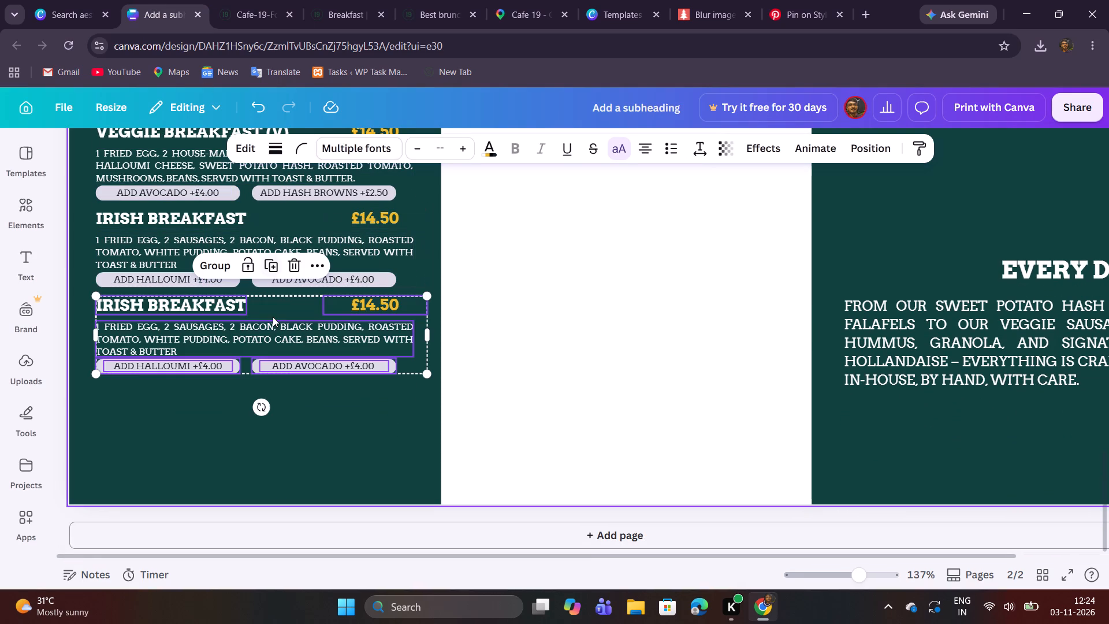
click(192, 387)
Replace the duplicated block's title with the copied "American Breakfast" and widen its text box to about 5.3 so it fits on one line.
double_click(185, 302)
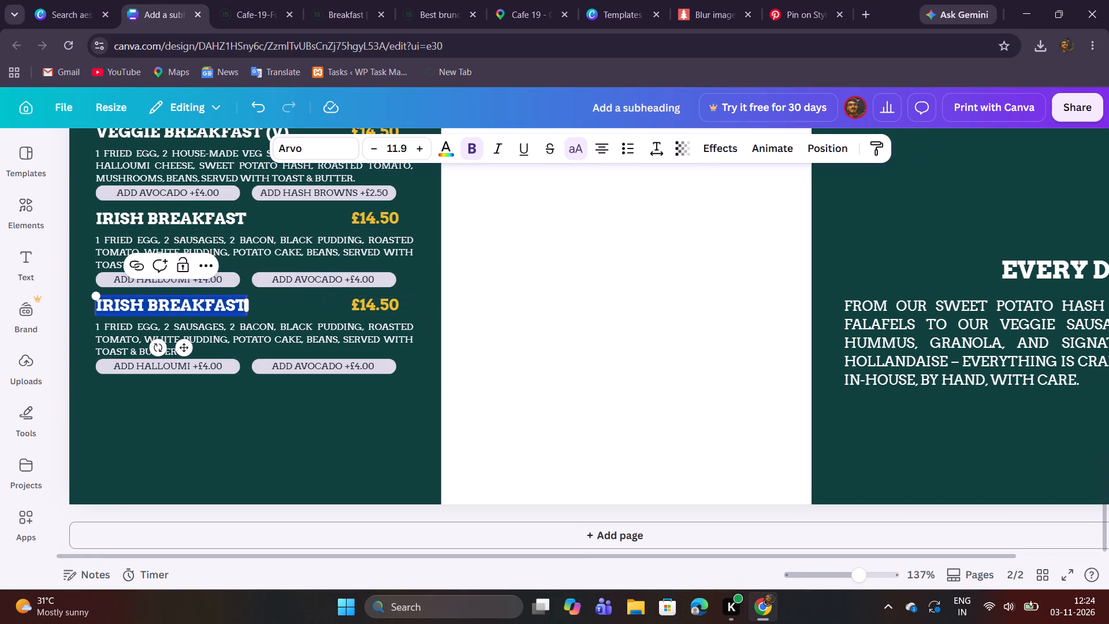
key(ctrl+v)
click(246, 321)
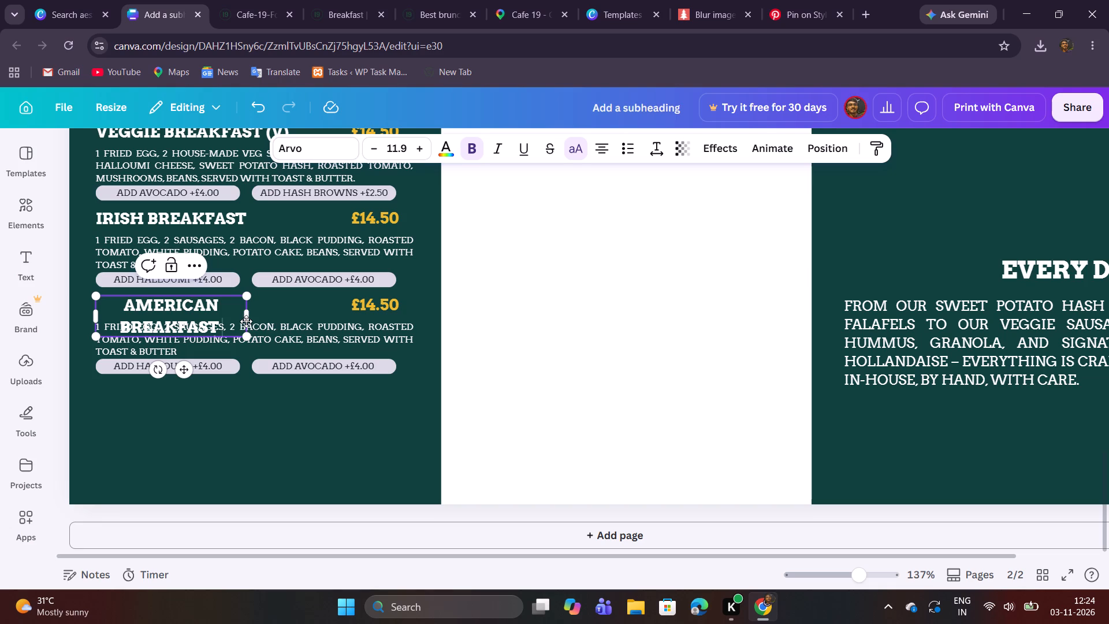
drag(249, 315, 261, 314)
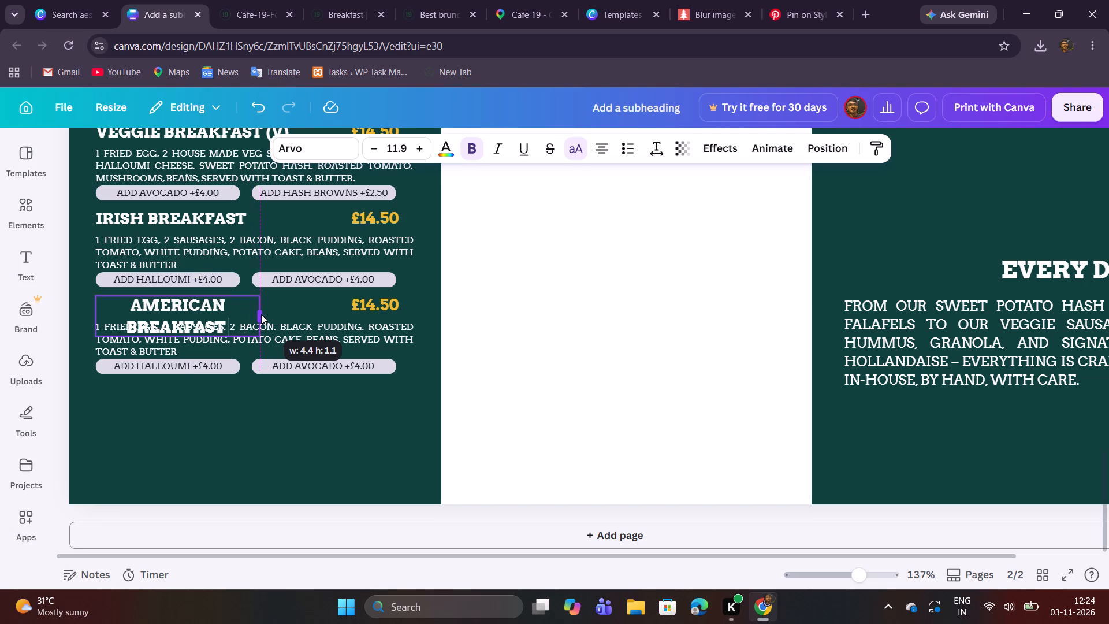
drag(261, 314, 272, 319)
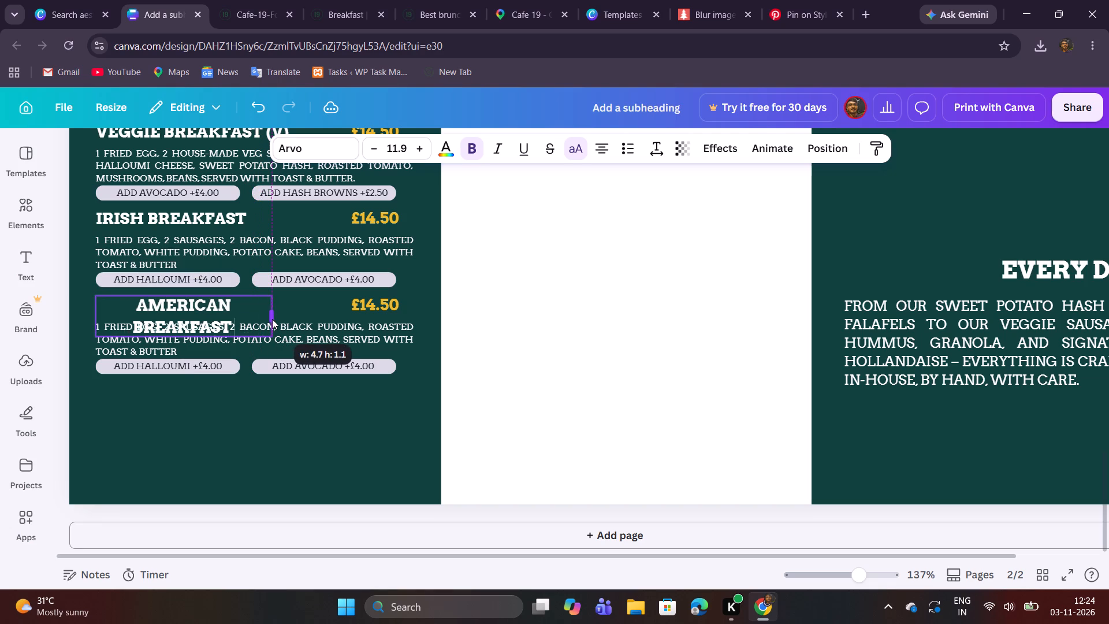
drag(272, 319, 282, 321)
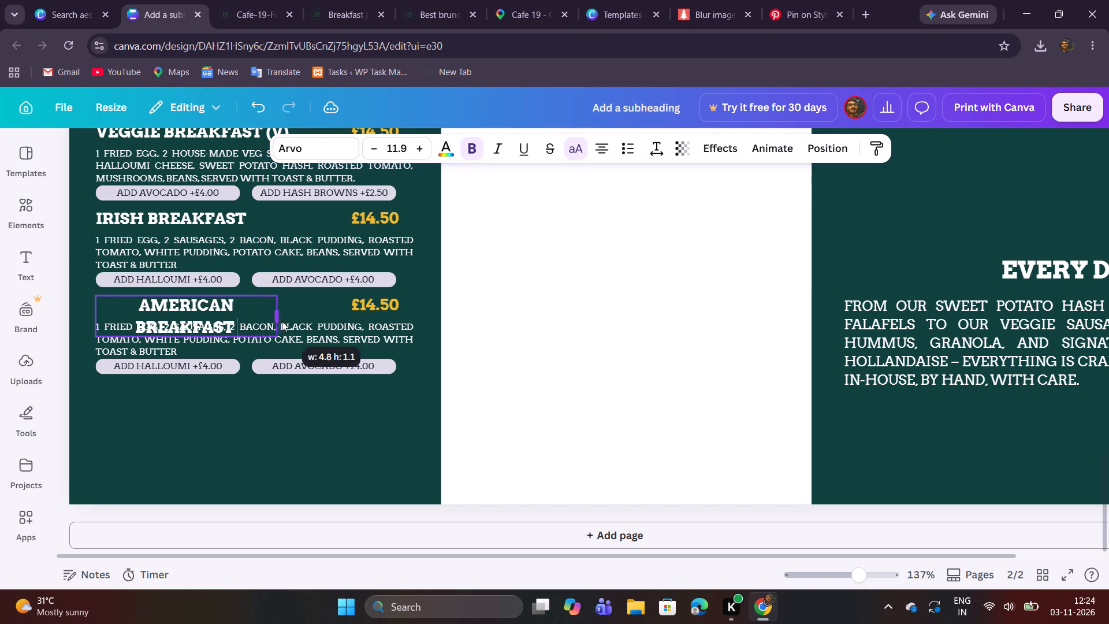
drag(282, 321, 298, 325)
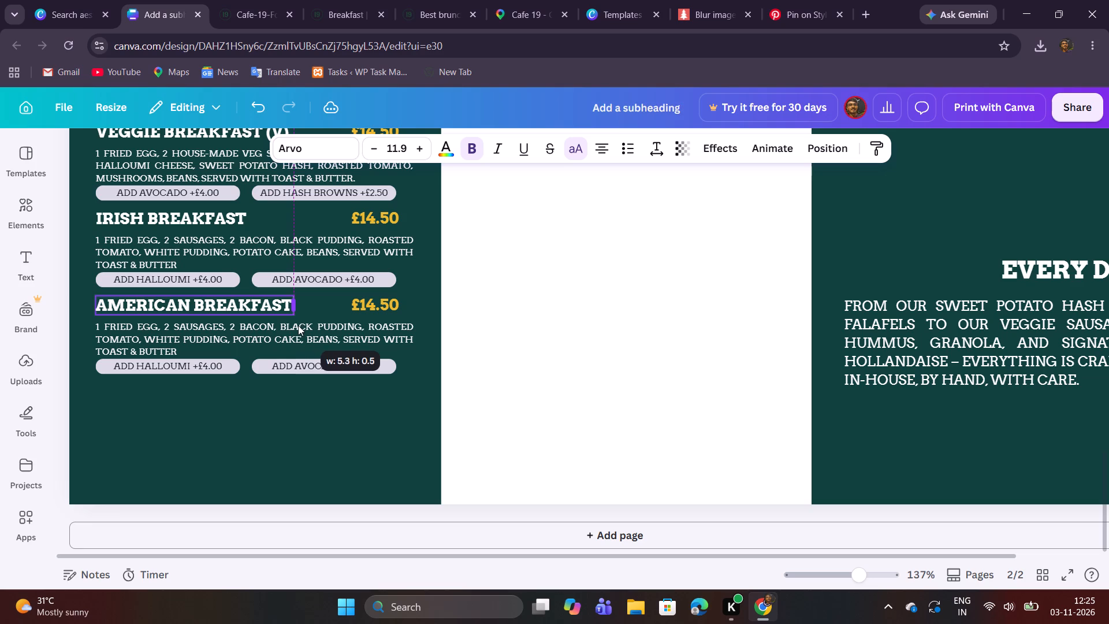
drag(298, 325, 295, 325)
click(311, 409)
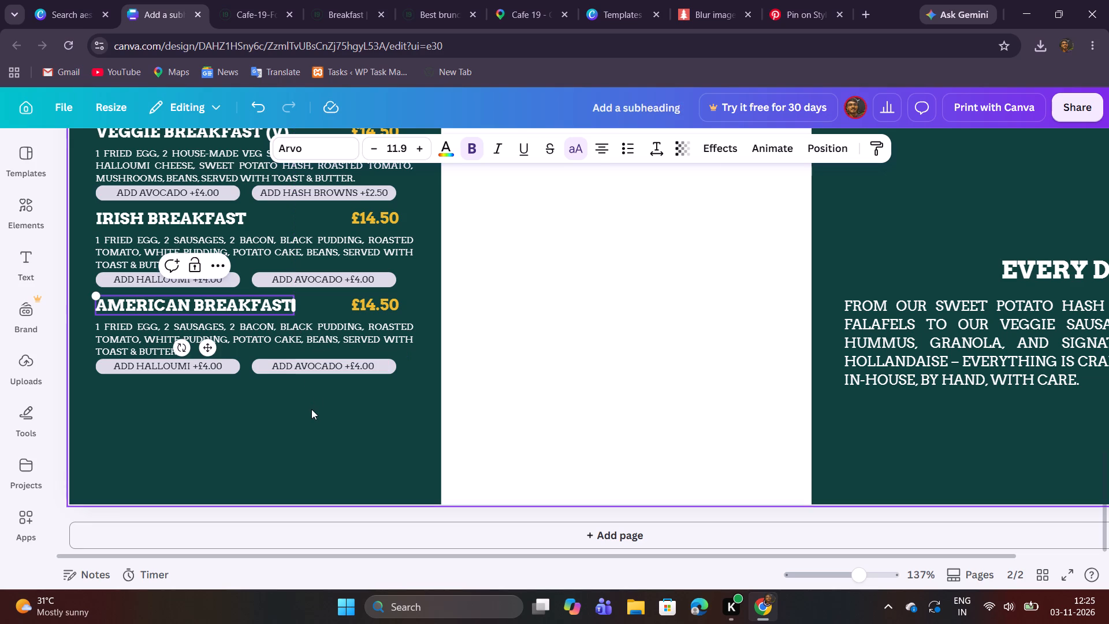
Copy the American Breakfast description from the menu PDF and paste it over the duplicated description under the American Breakfast title in Canva.
click(230, 12)
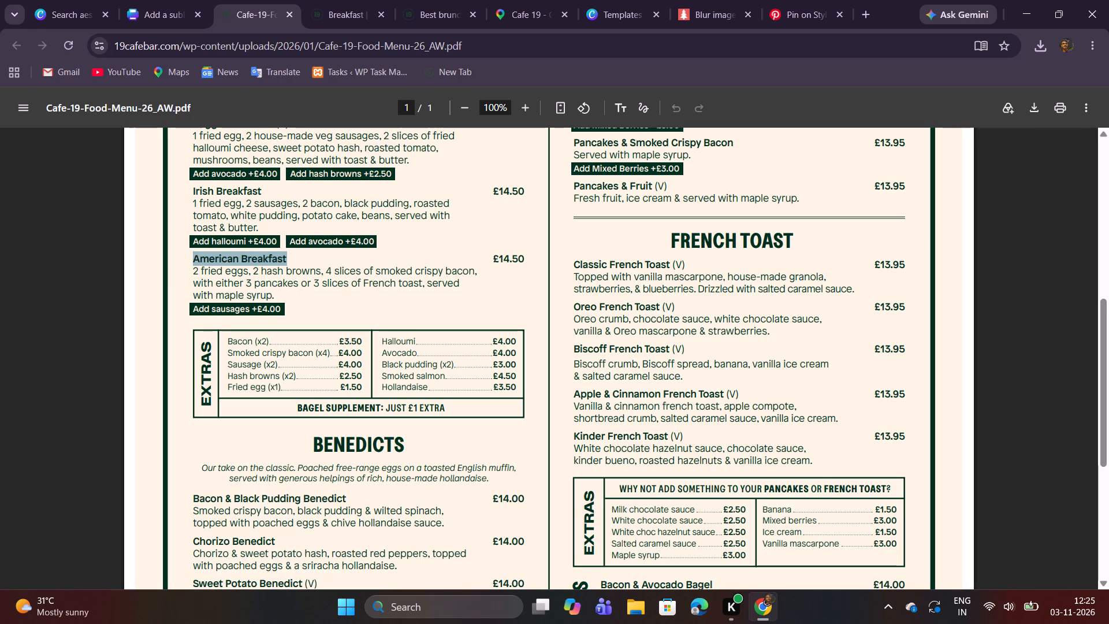
drag(191, 268, 259, 302)
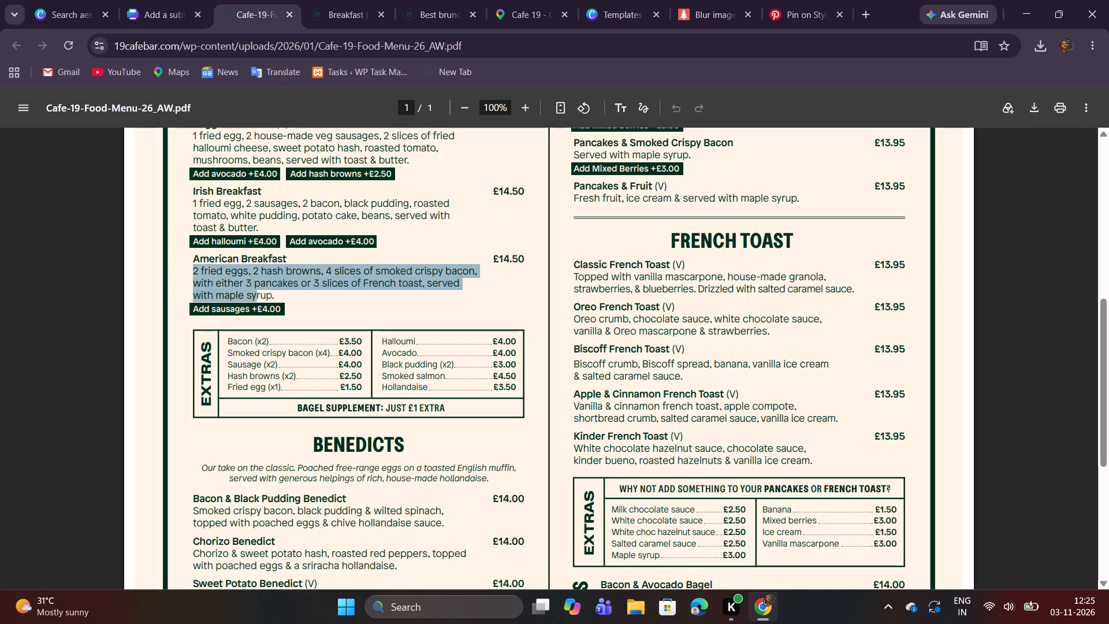
drag(259, 302, 277, 298)
key(ctrl+c)
click(165, 0)
double_click(230, 337)
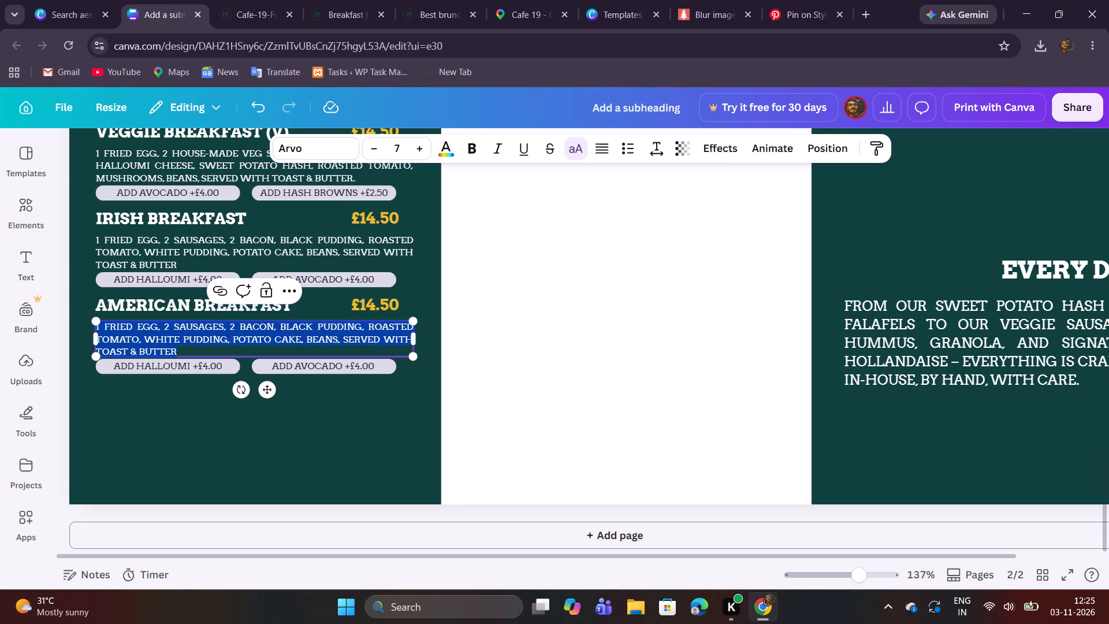
key(ctrl+v)
click(231, 441)
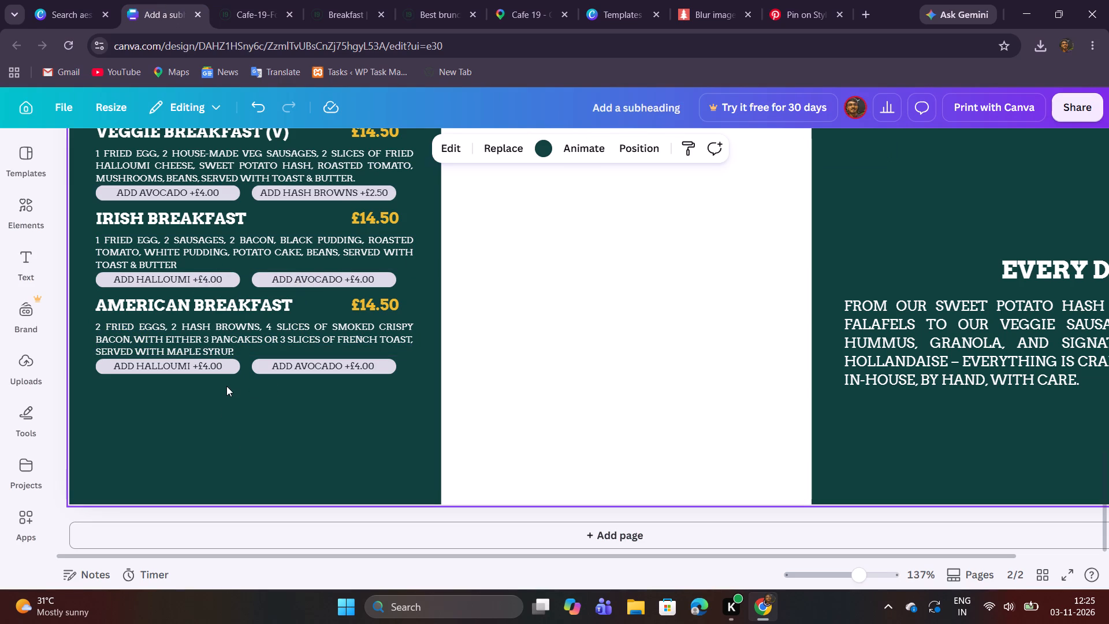
Copy "Add sausages +£4.00" from the PDF and replace the halloumi add-on label in Canva's American Breakfast block with it.
click(239, 21)
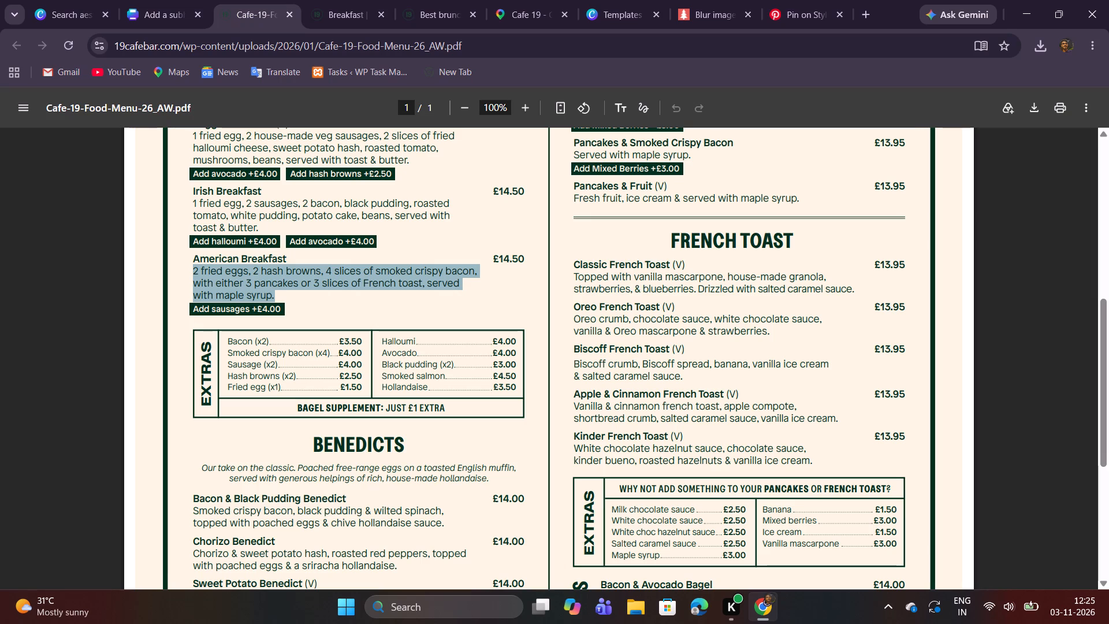
drag(192, 313, 278, 315)
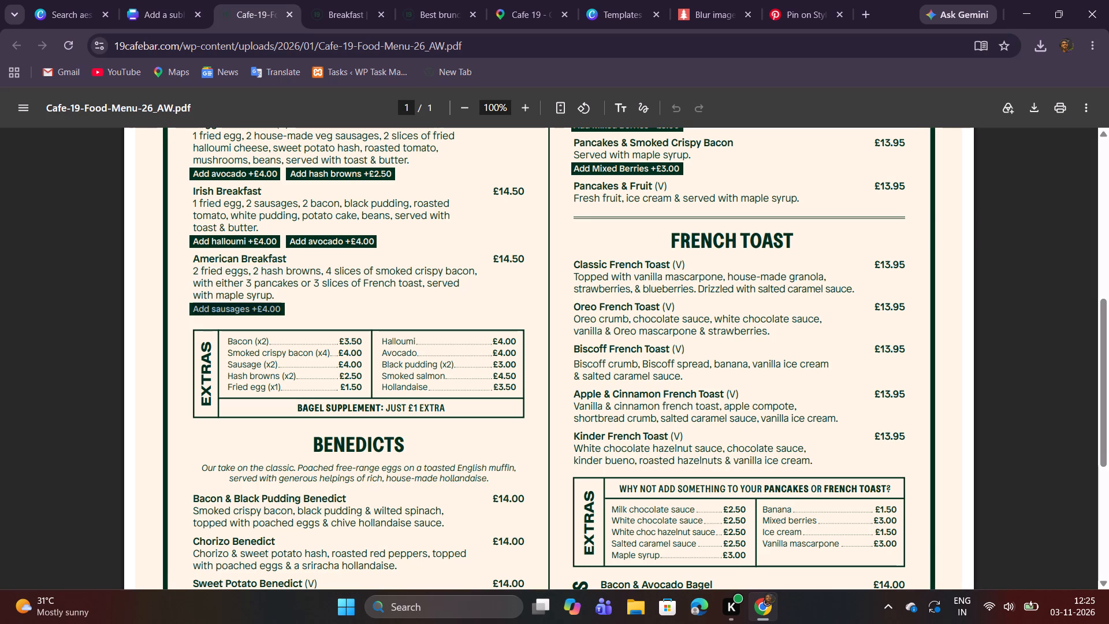
key(ctrl+c)
click(153, 0)
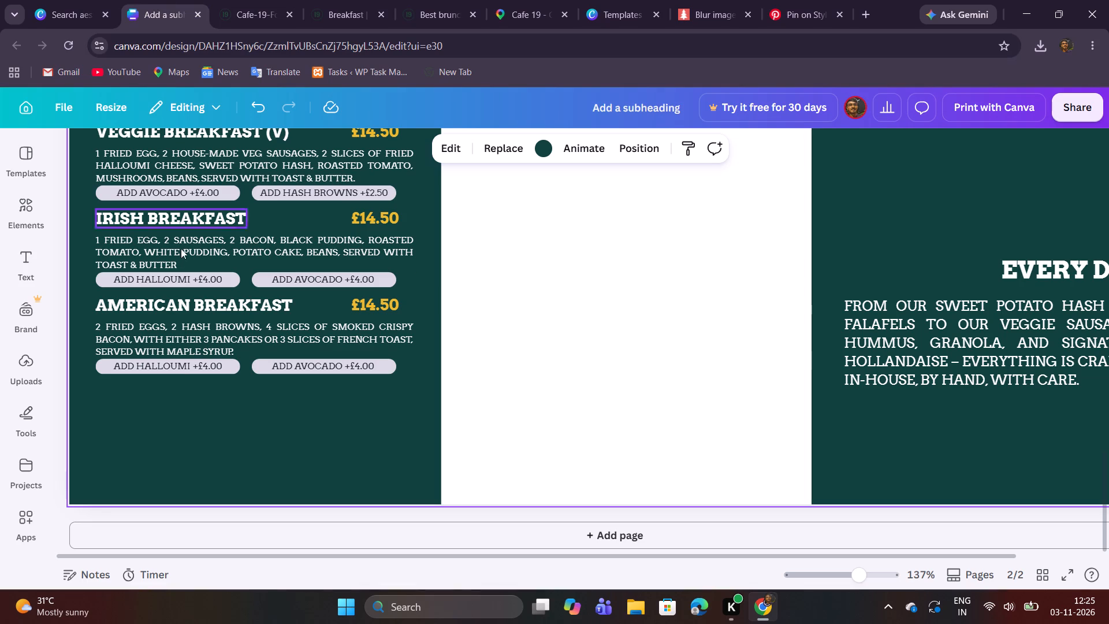
double_click(174, 368)
key(ctrl+v)
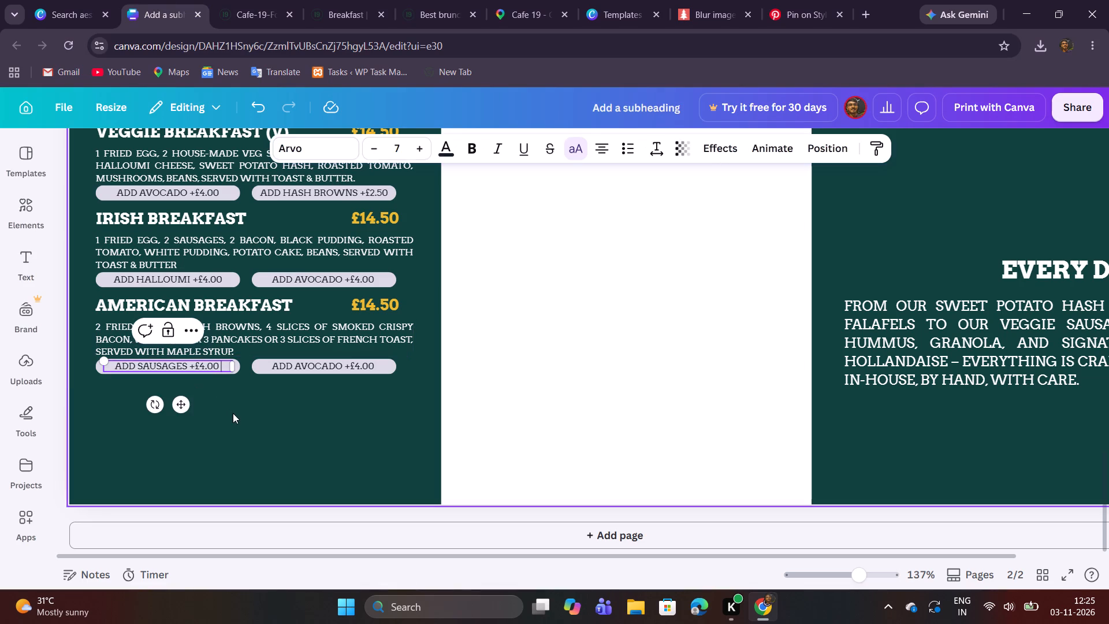
click(233, 413)
Delete the avocado add-on pill and its label from the American Breakfast block.
drag(302, 383, 306, 358)
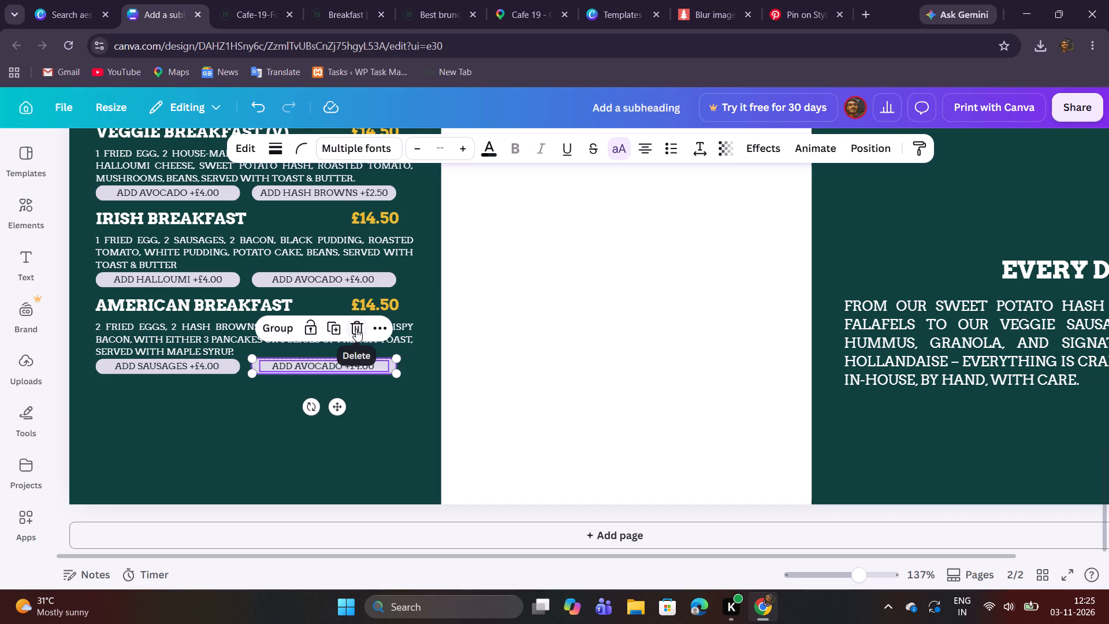
click(355, 329)
Review the whole Breakfast column on page 2, from the heading to the American Breakfast block, checking its content and spacing.
scroll(336, 384, down, 1)
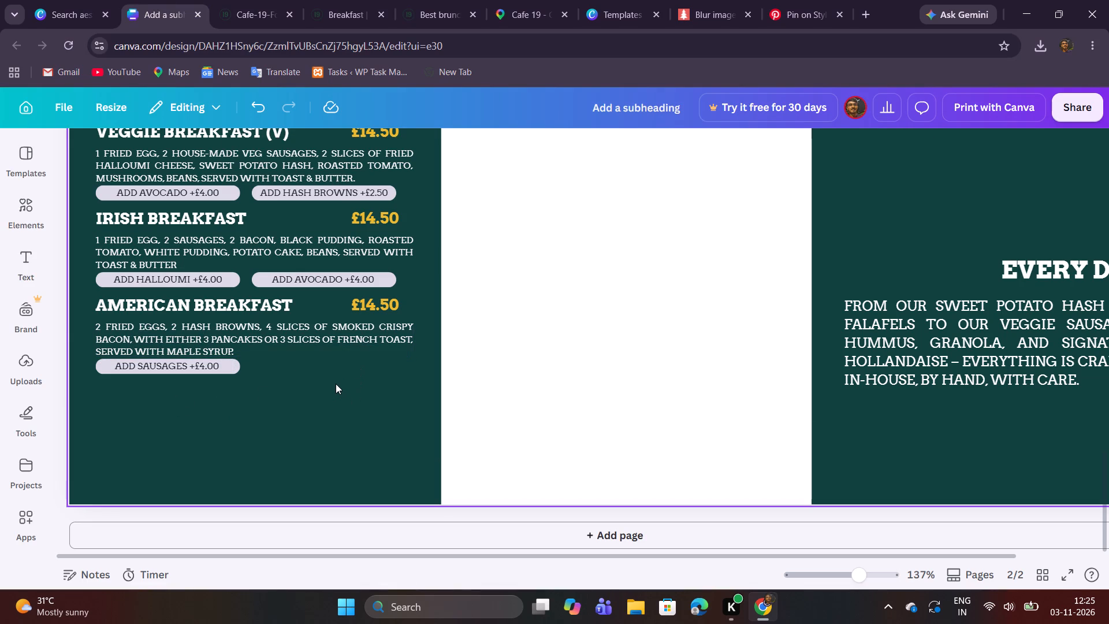
scroll(336, 384, down, 2)
scroll(336, 384, up, 6)
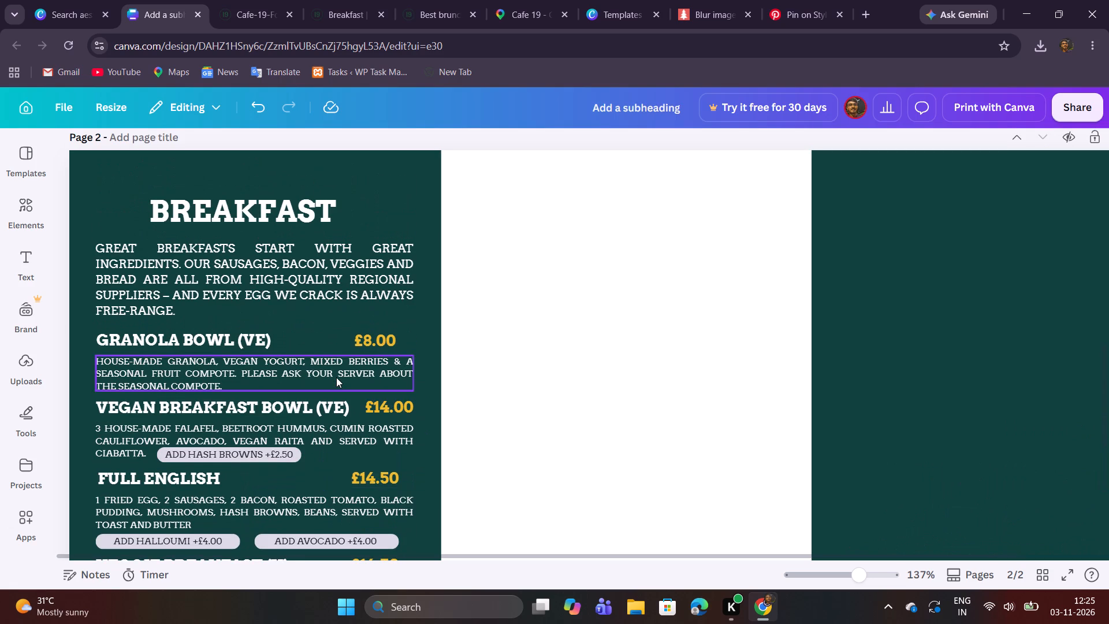
scroll(329, 353, down, 2)
scroll(326, 352, up, 1)
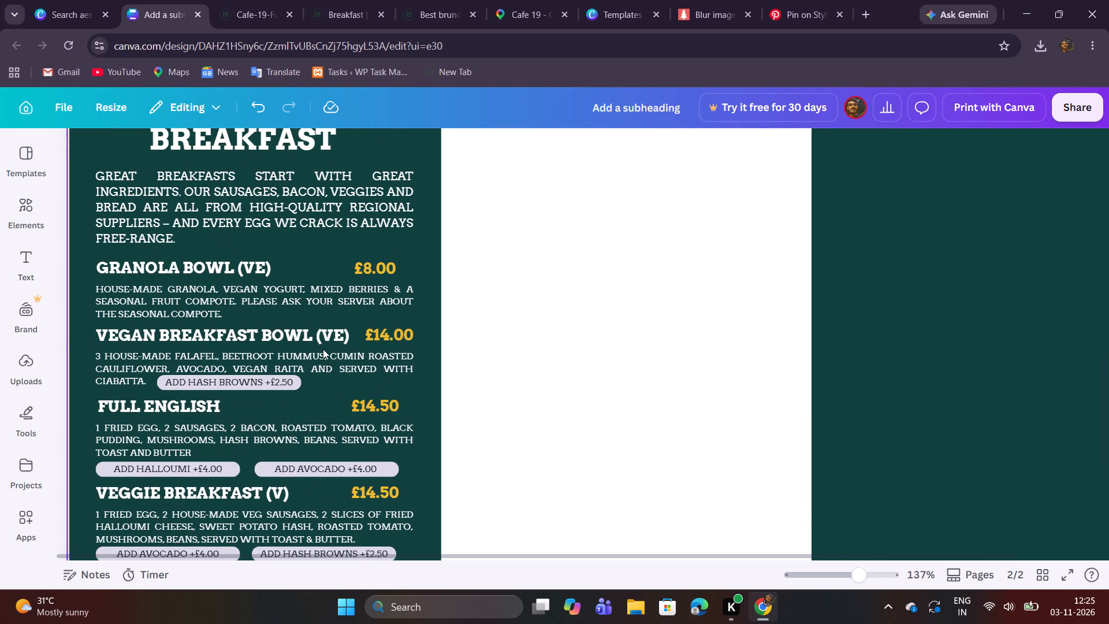
scroll(319, 348, down, 2)
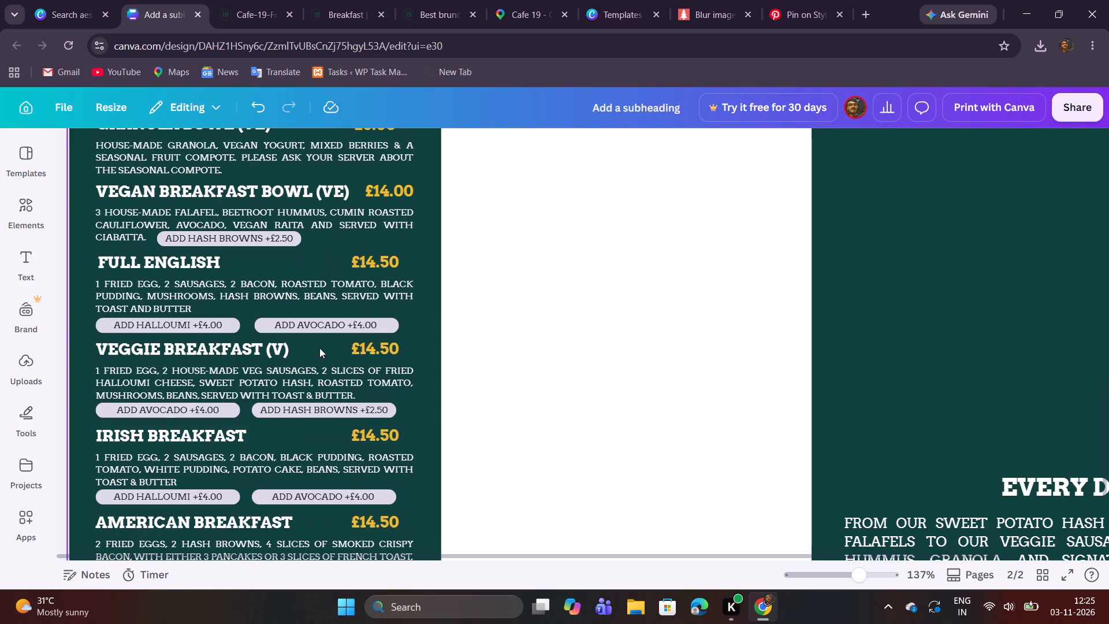
scroll(319, 348, up, 2)
scroll(319, 348, down, 3)
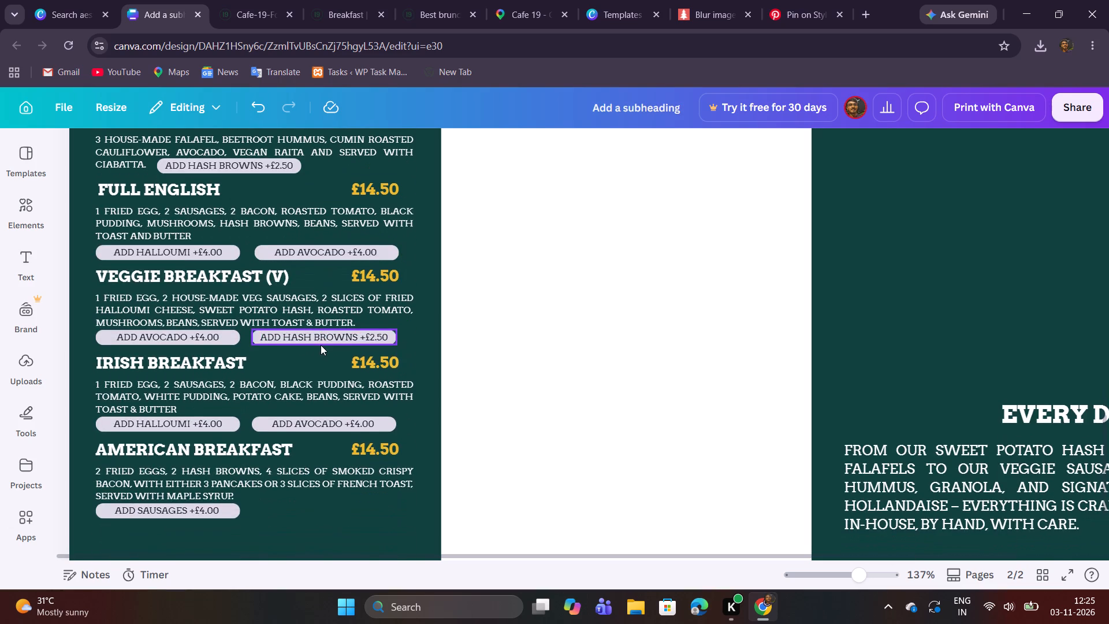
scroll(321, 345, up, 2)
scroll(321, 347, down, 2)
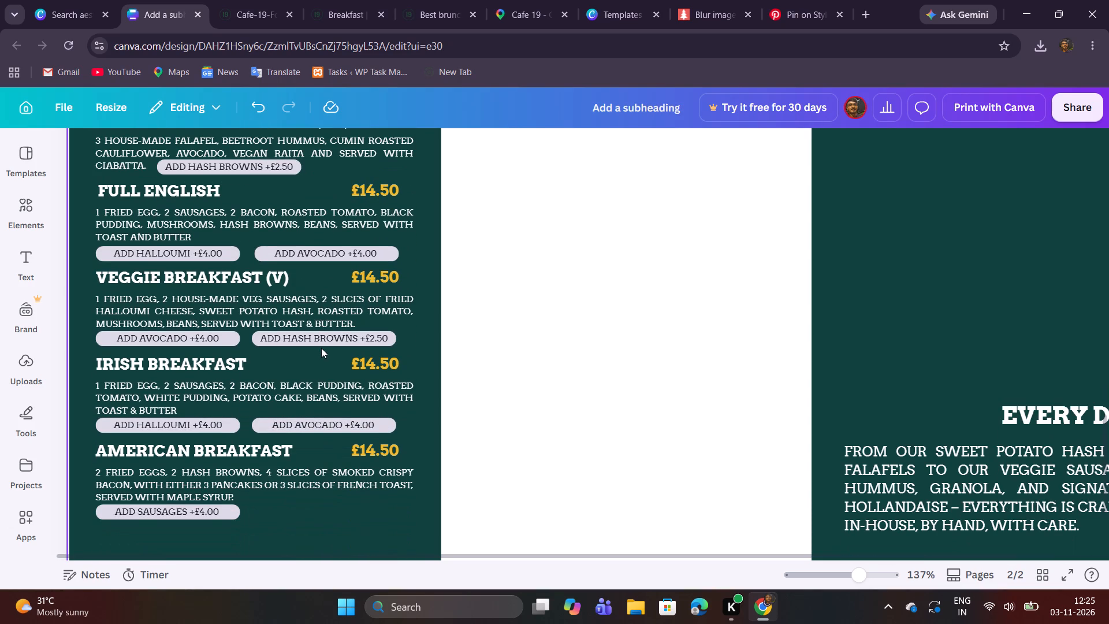
scroll(321, 348, up, 2)
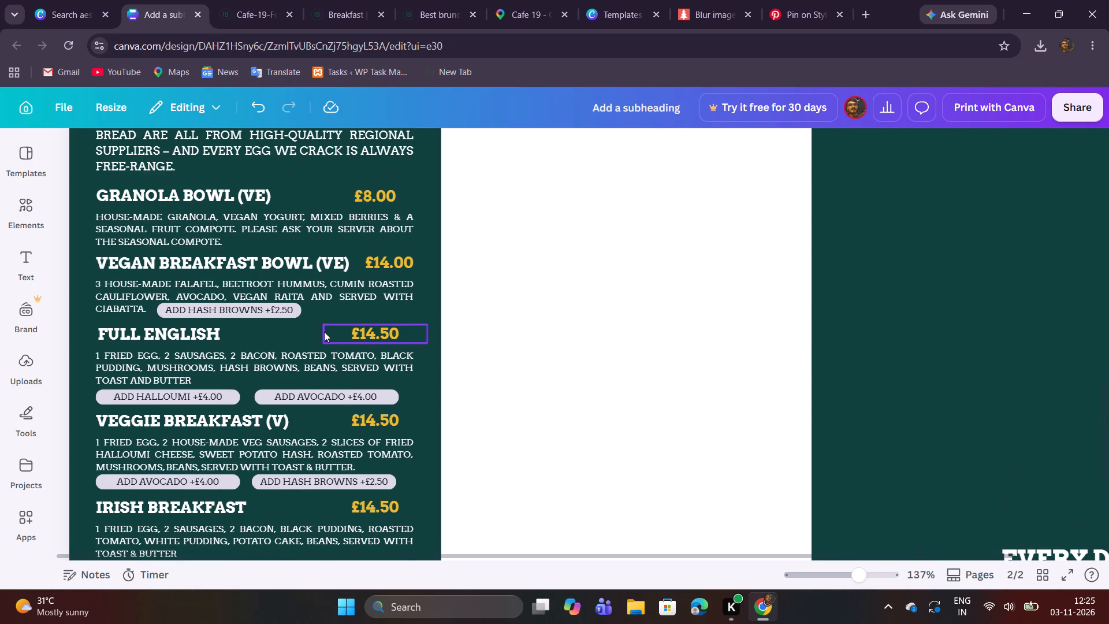
scroll(324, 332, down, 2)
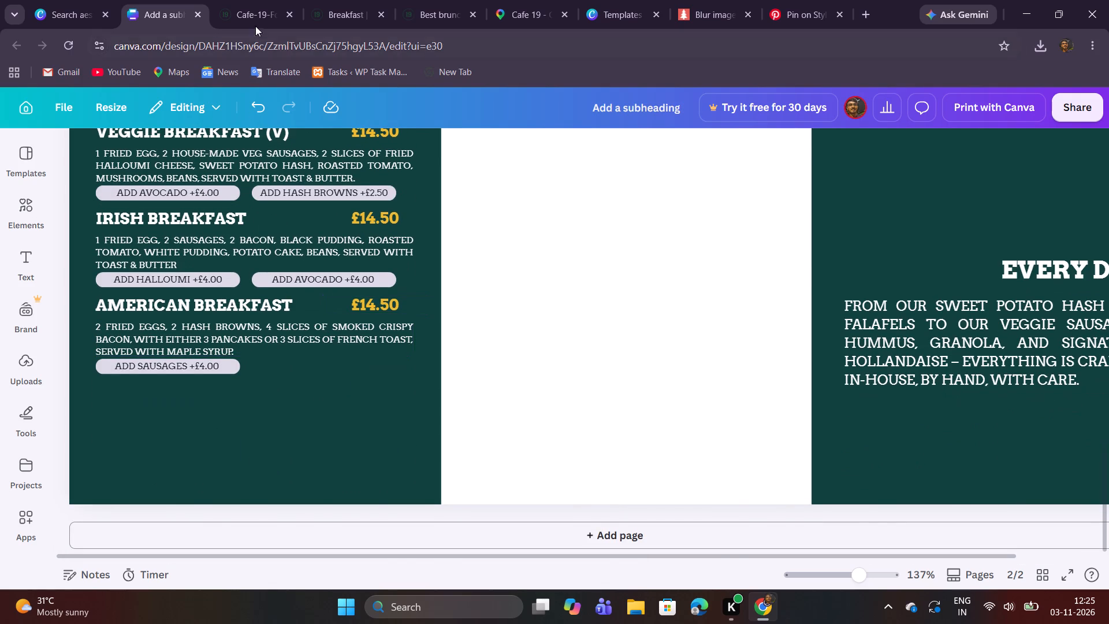
Switch back to the Cafe 19 food menu PDF.
click(248, 22)
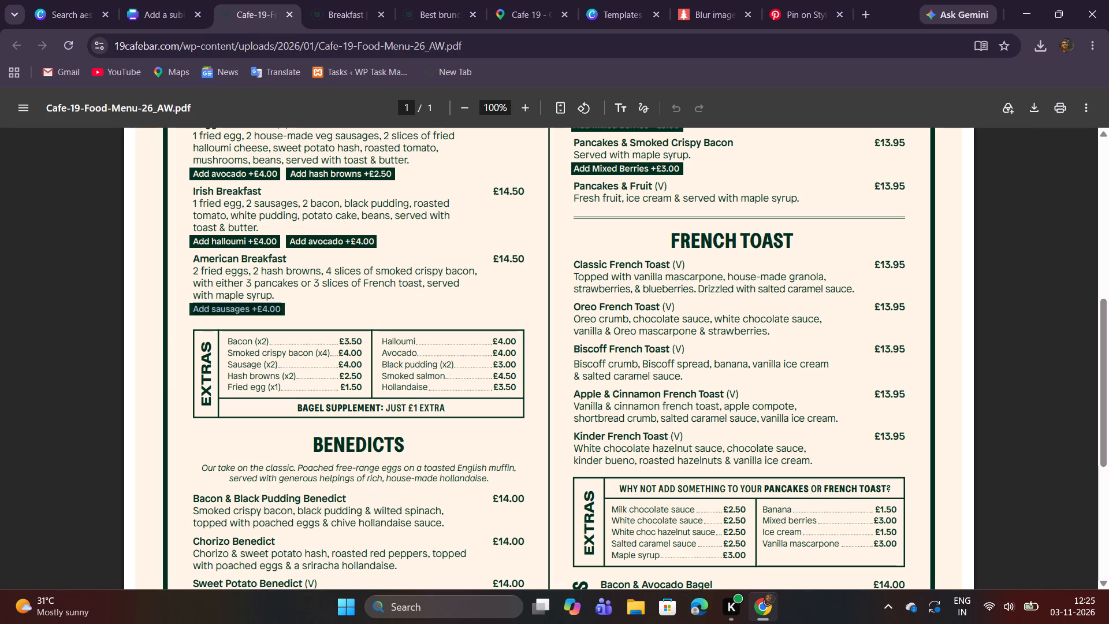
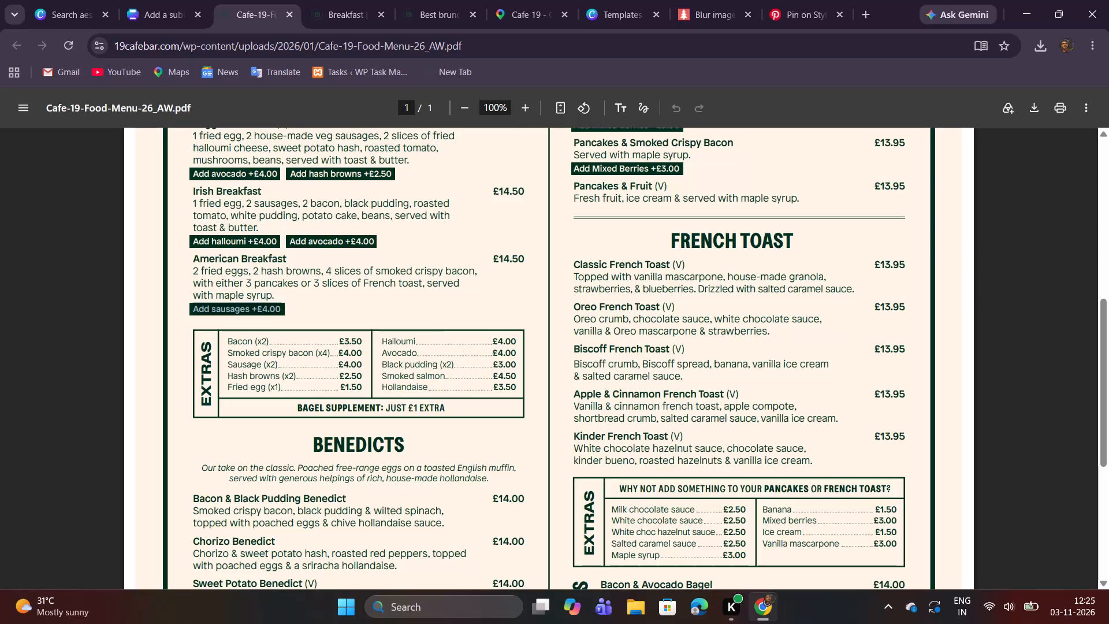
Return to the Canva menu design and clear the rectangle element search along with the recent element searches.
click(165, 0)
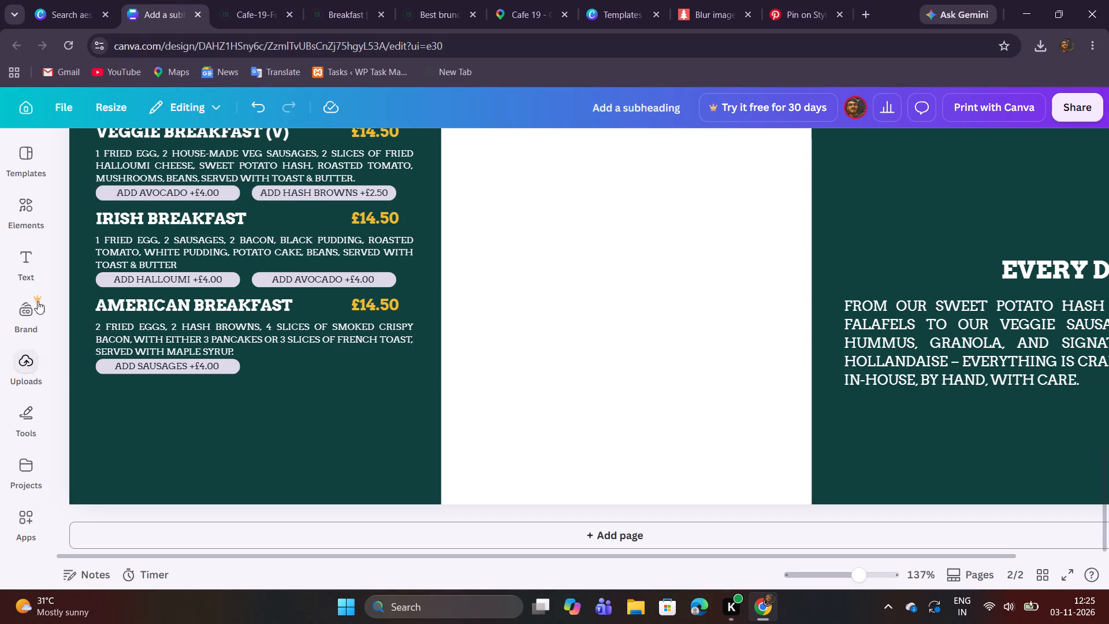
click(25, 215)
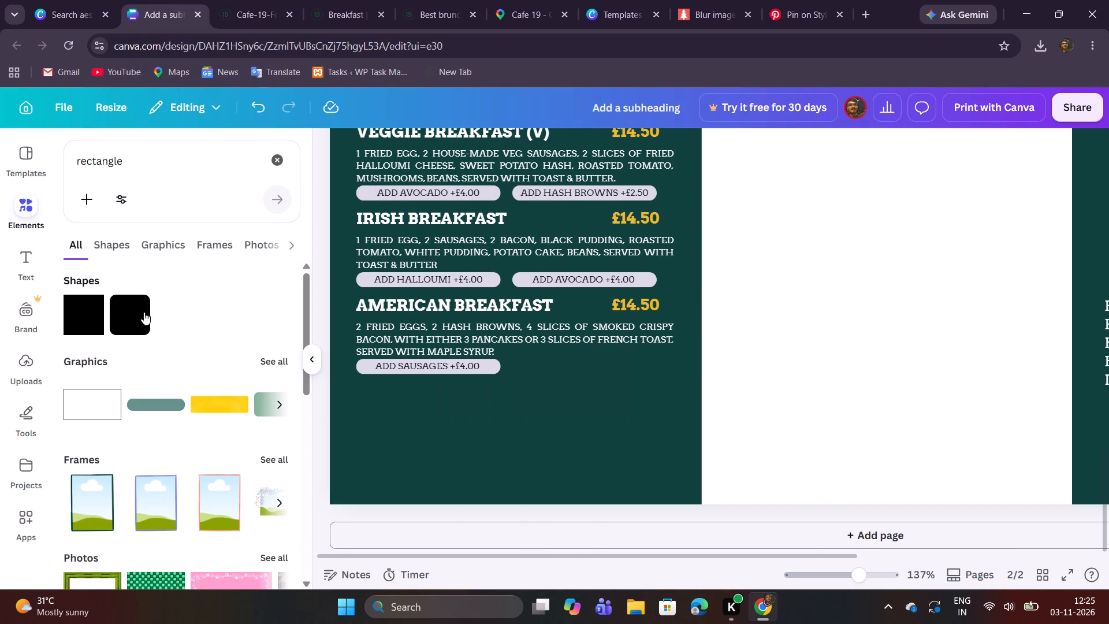
click(274, 166)
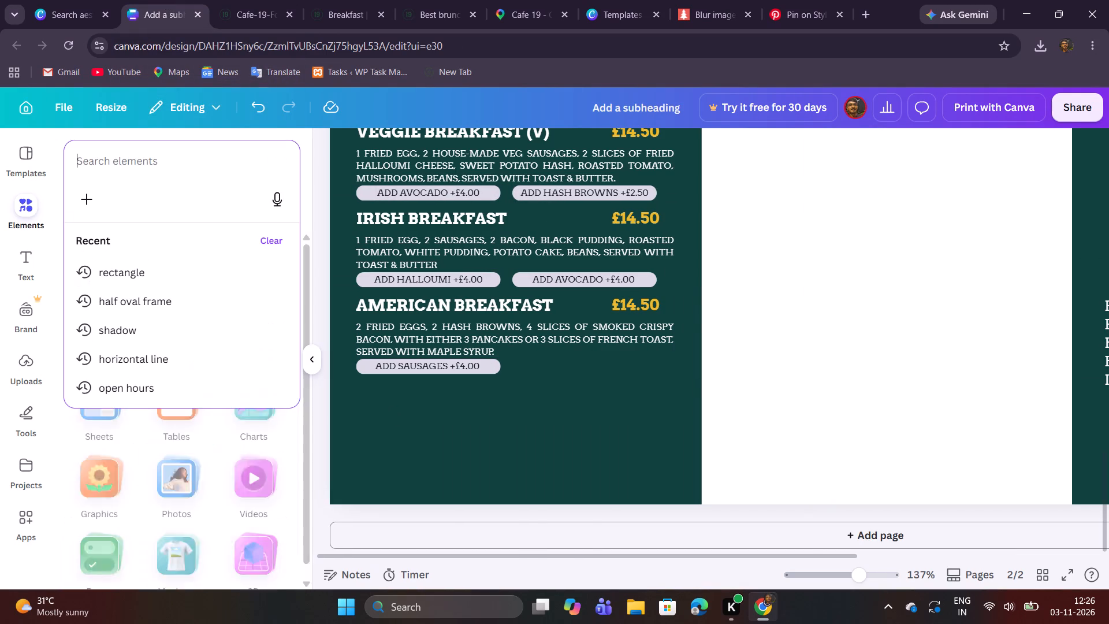
click(276, 236)
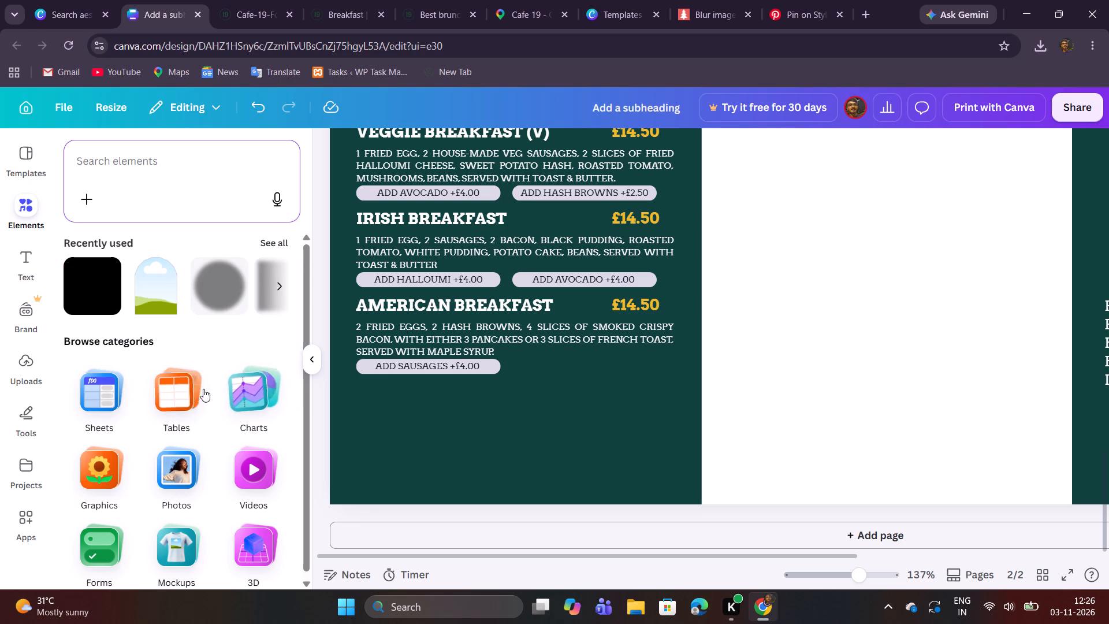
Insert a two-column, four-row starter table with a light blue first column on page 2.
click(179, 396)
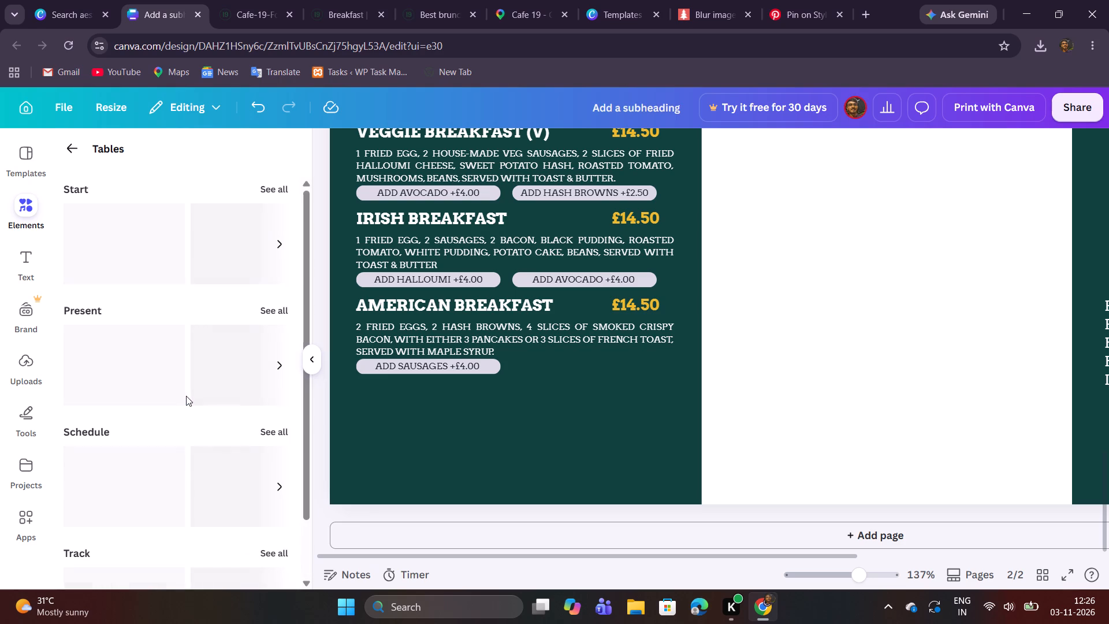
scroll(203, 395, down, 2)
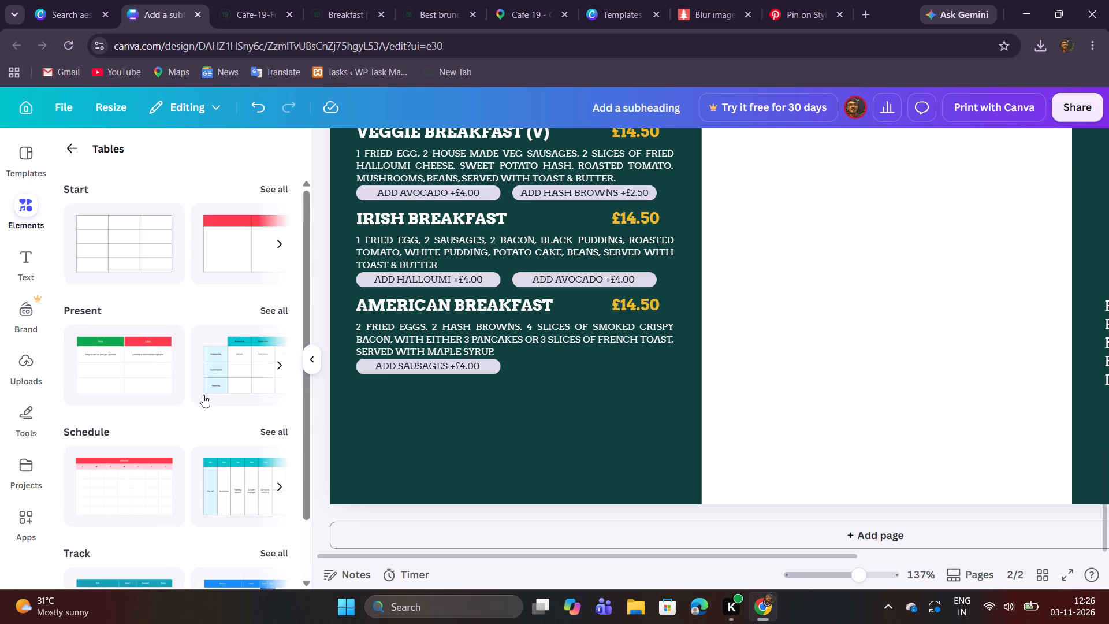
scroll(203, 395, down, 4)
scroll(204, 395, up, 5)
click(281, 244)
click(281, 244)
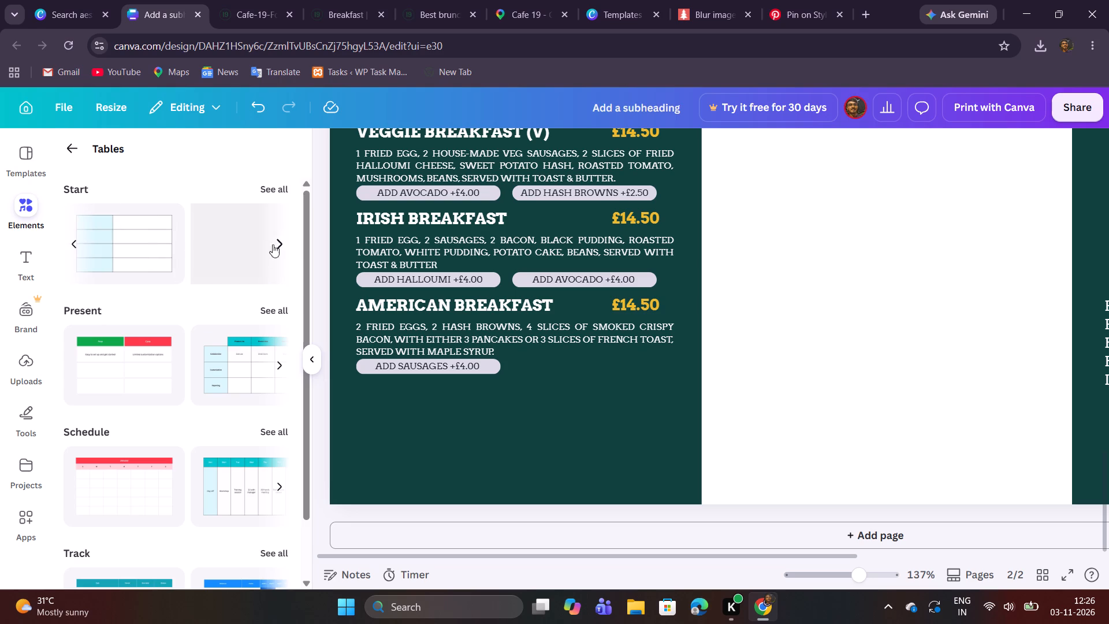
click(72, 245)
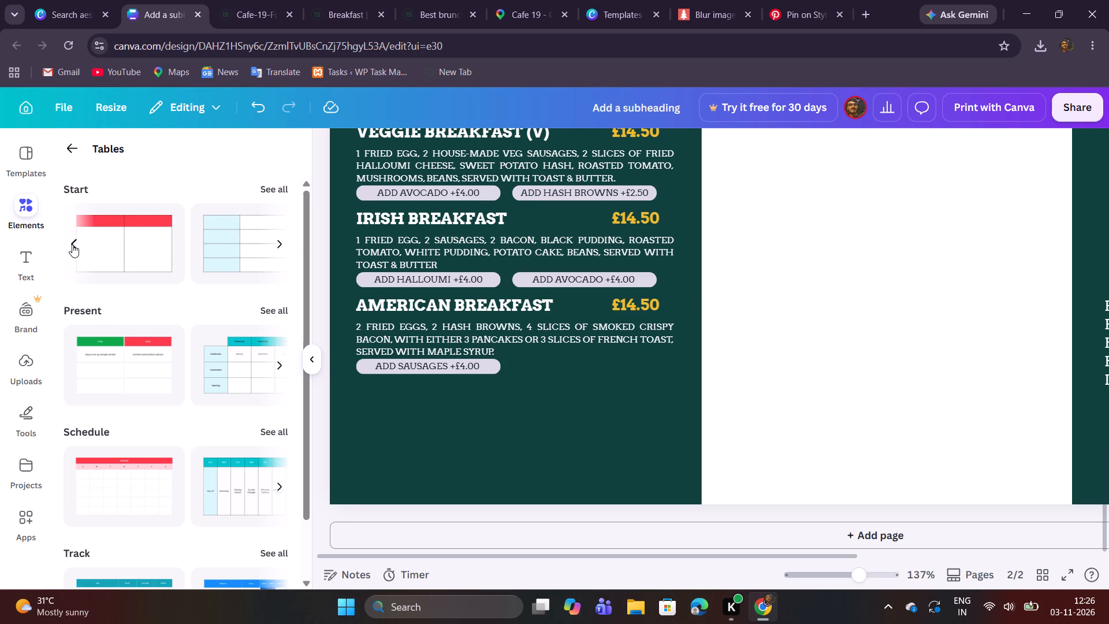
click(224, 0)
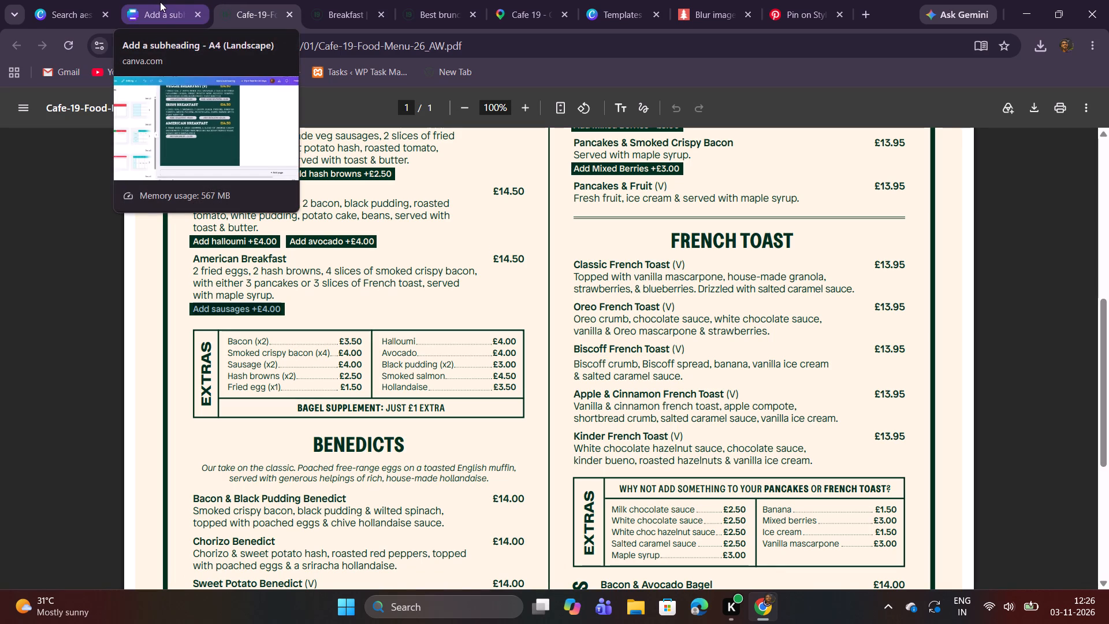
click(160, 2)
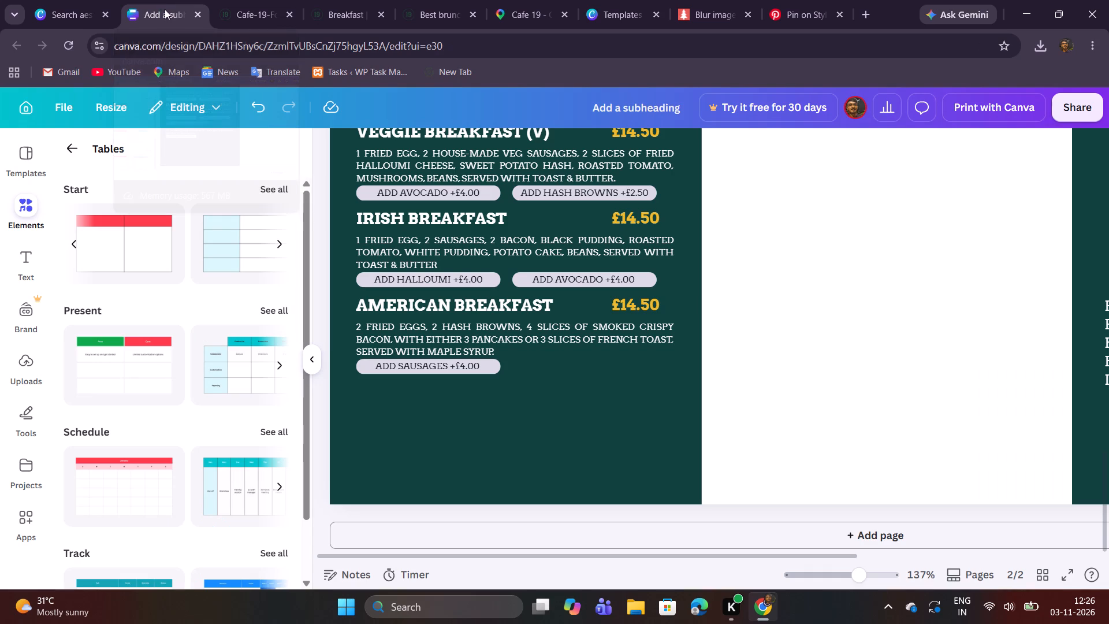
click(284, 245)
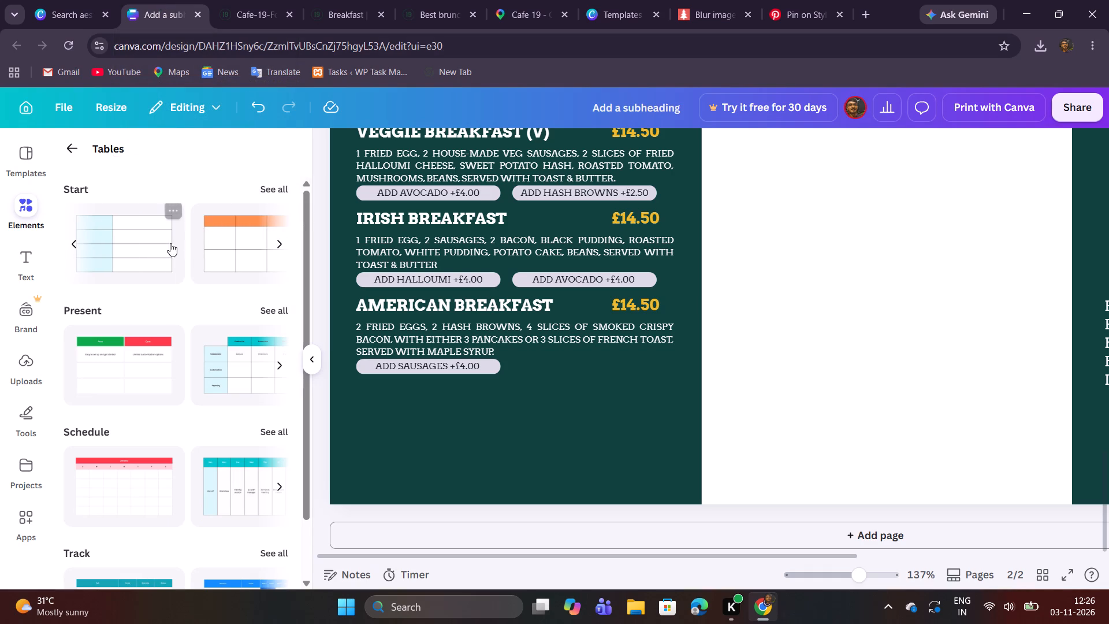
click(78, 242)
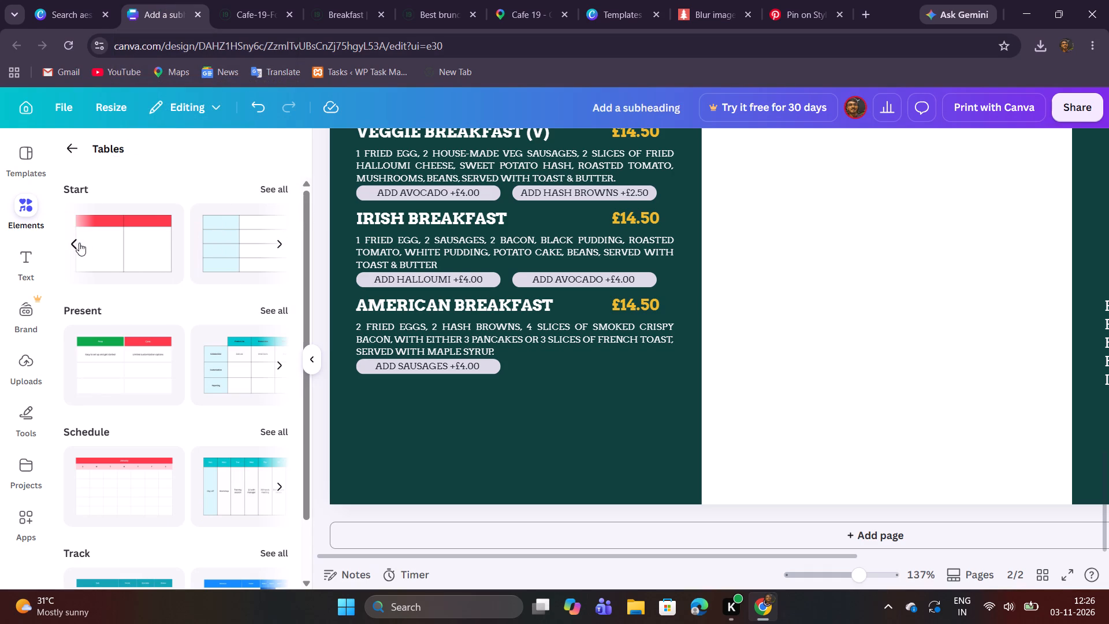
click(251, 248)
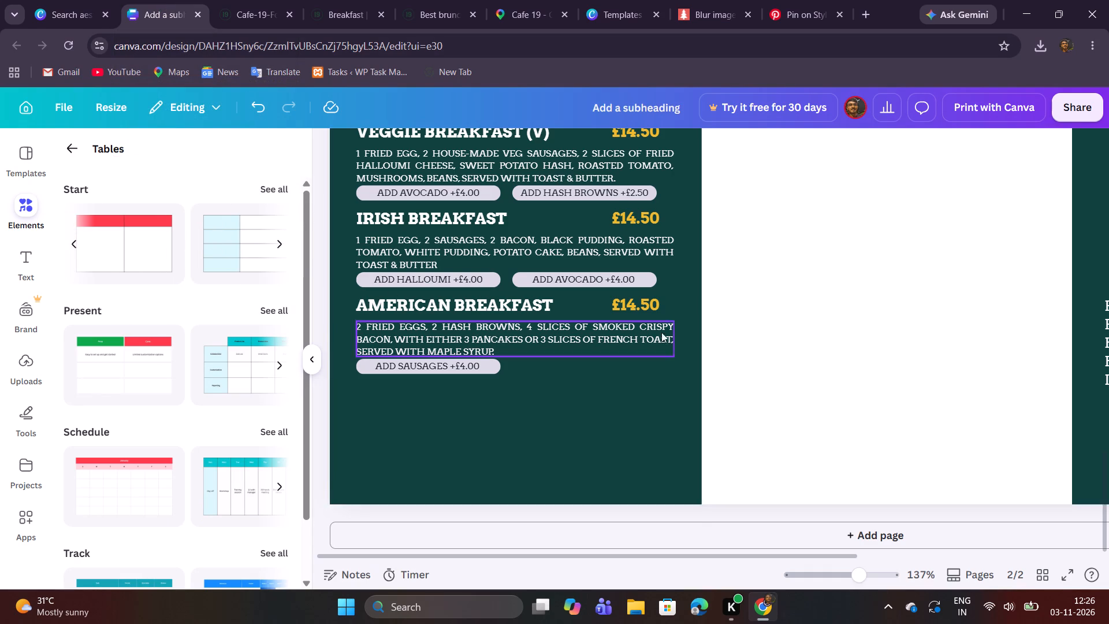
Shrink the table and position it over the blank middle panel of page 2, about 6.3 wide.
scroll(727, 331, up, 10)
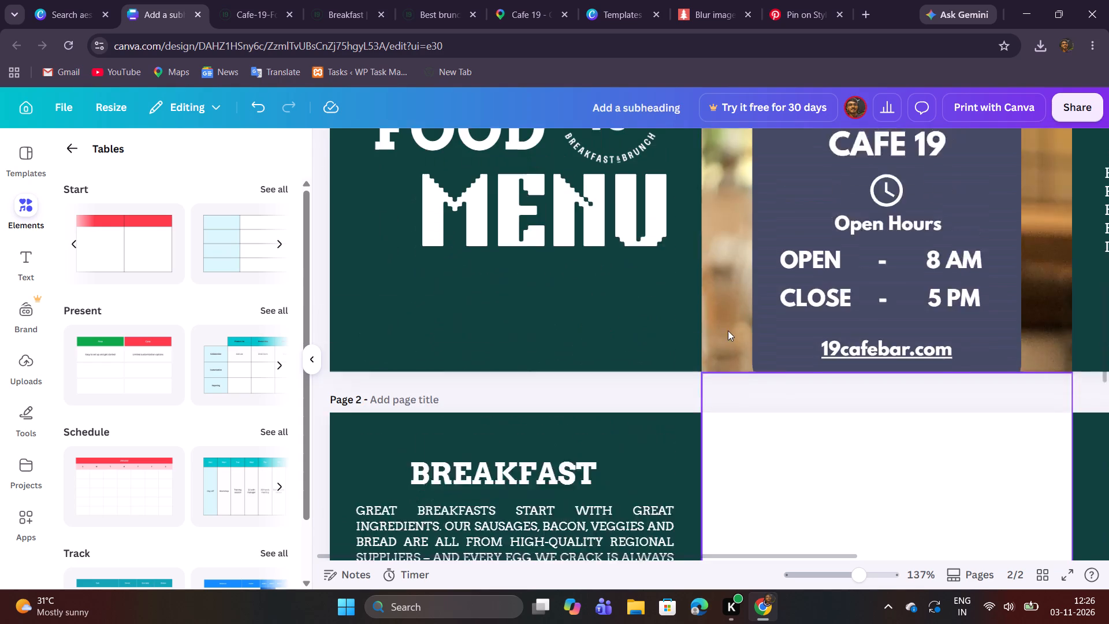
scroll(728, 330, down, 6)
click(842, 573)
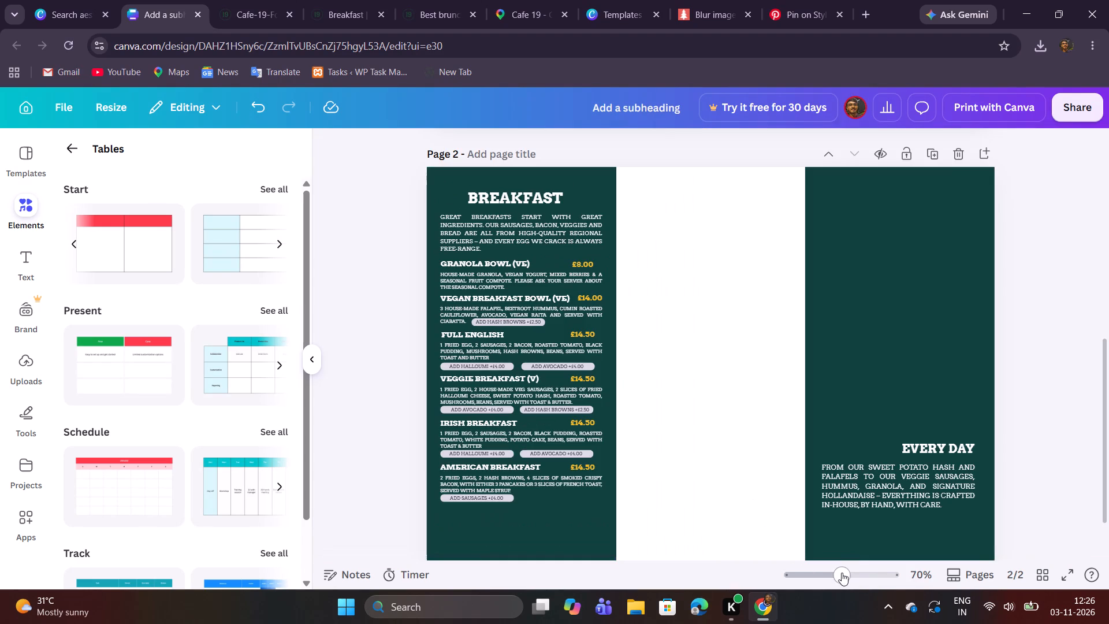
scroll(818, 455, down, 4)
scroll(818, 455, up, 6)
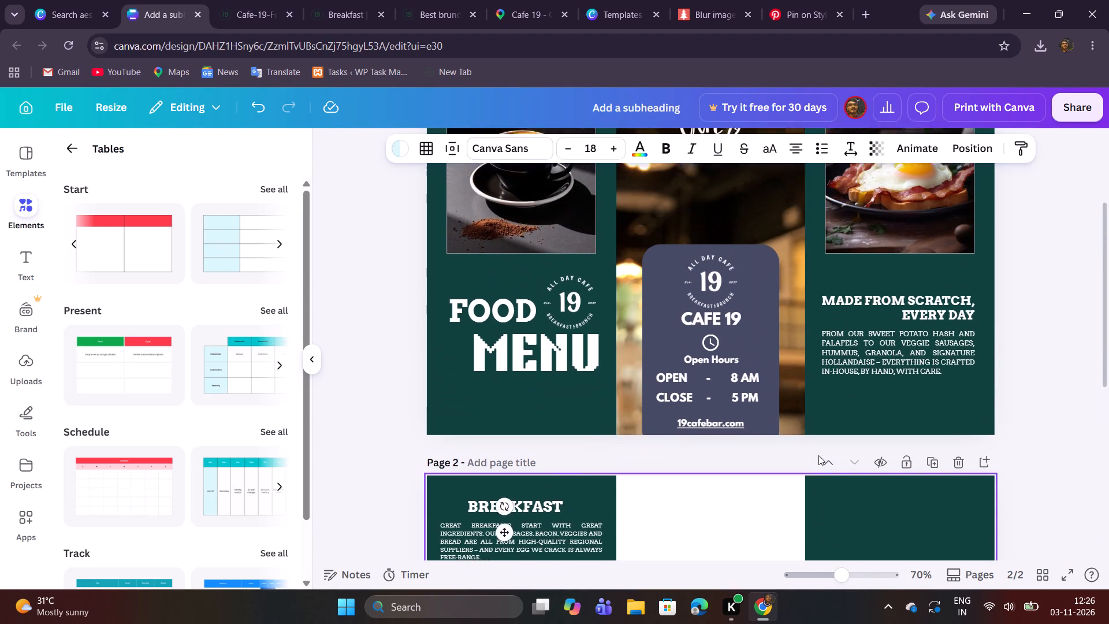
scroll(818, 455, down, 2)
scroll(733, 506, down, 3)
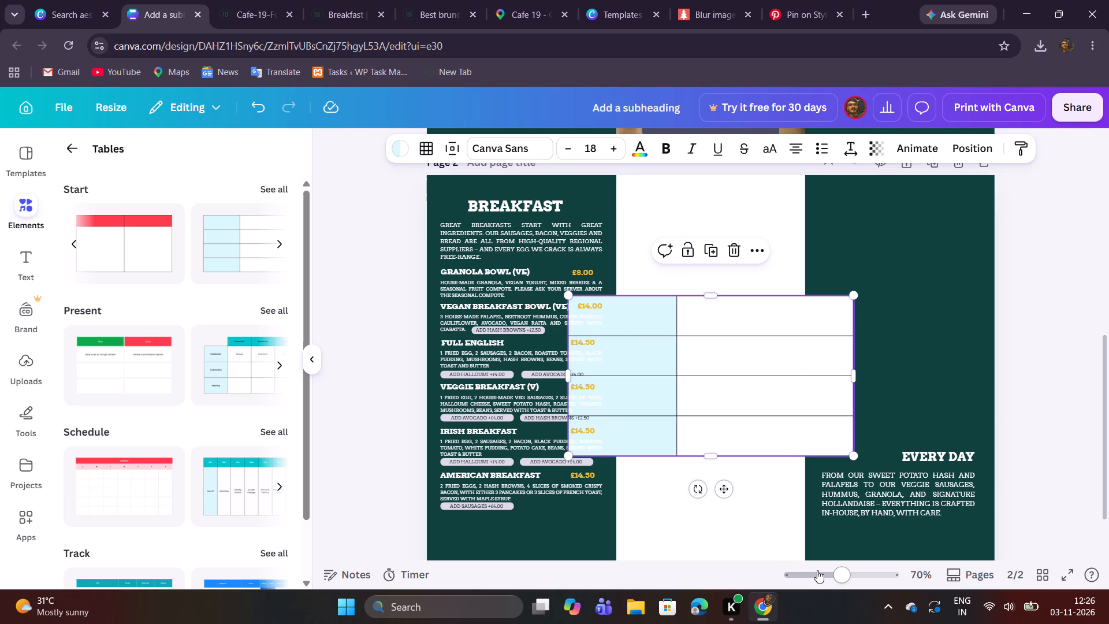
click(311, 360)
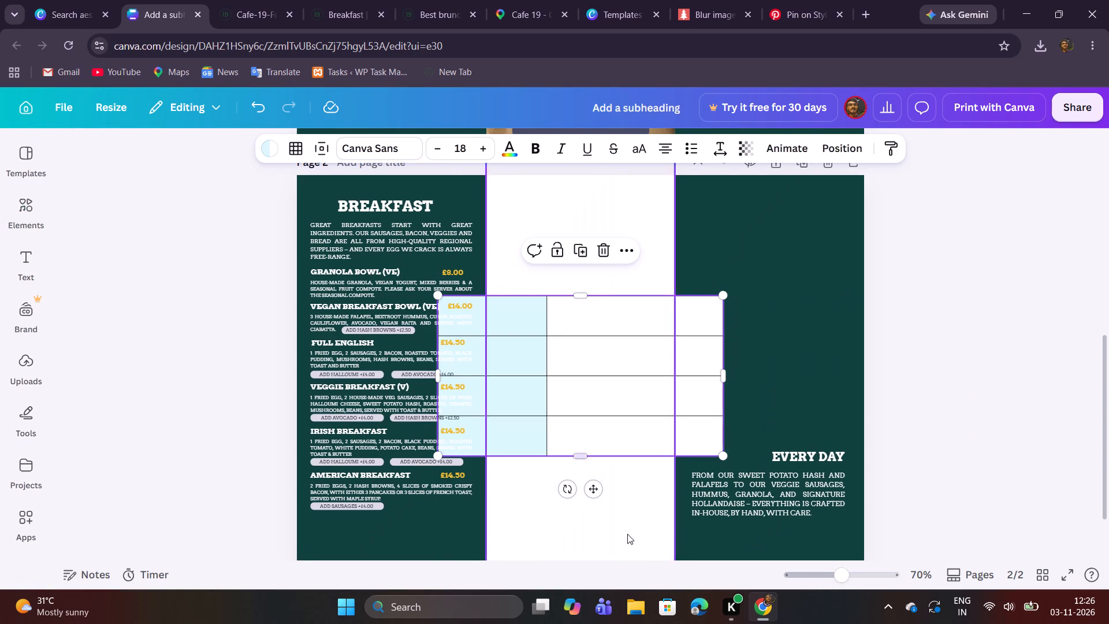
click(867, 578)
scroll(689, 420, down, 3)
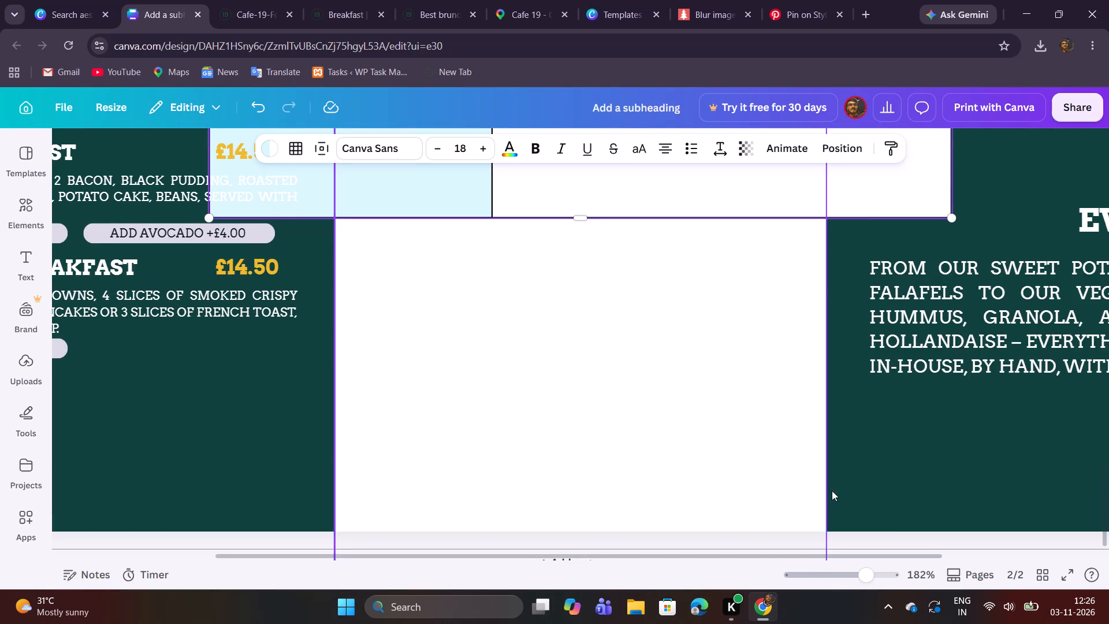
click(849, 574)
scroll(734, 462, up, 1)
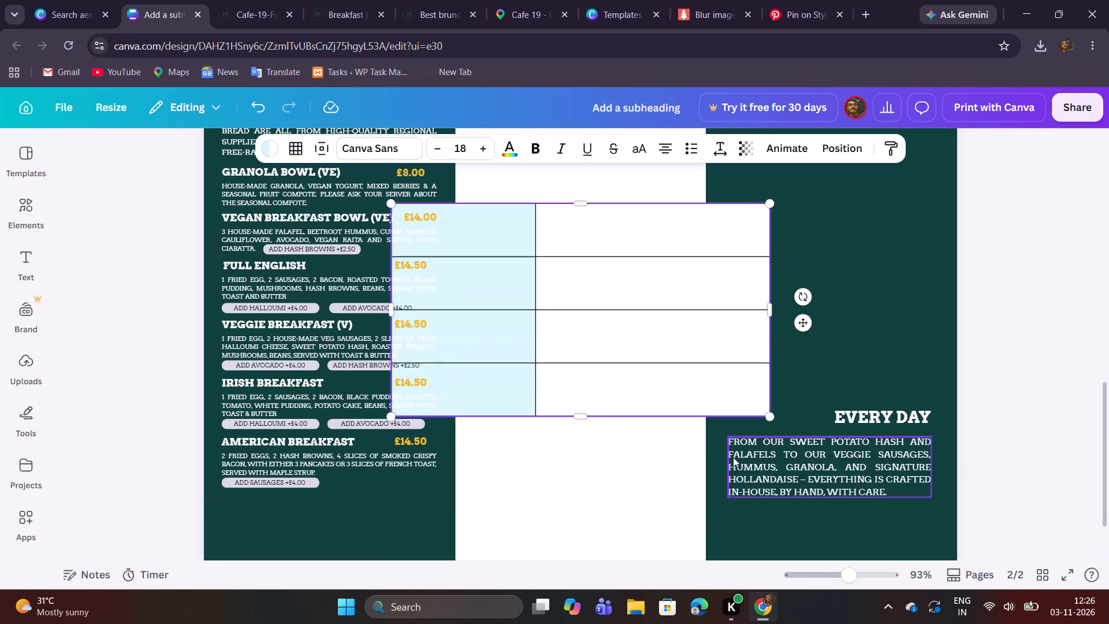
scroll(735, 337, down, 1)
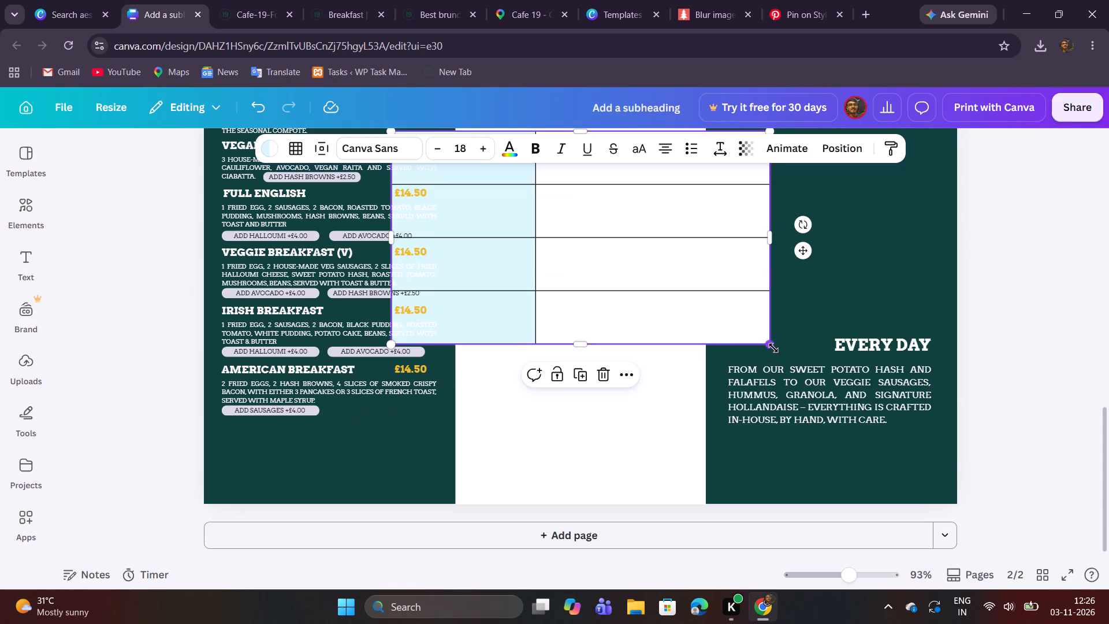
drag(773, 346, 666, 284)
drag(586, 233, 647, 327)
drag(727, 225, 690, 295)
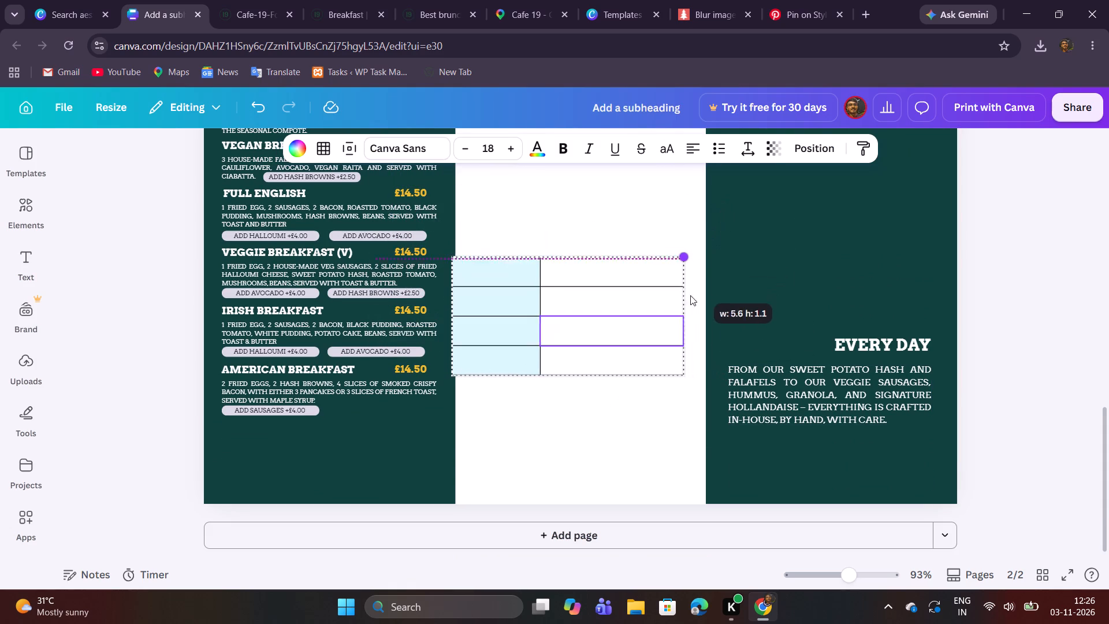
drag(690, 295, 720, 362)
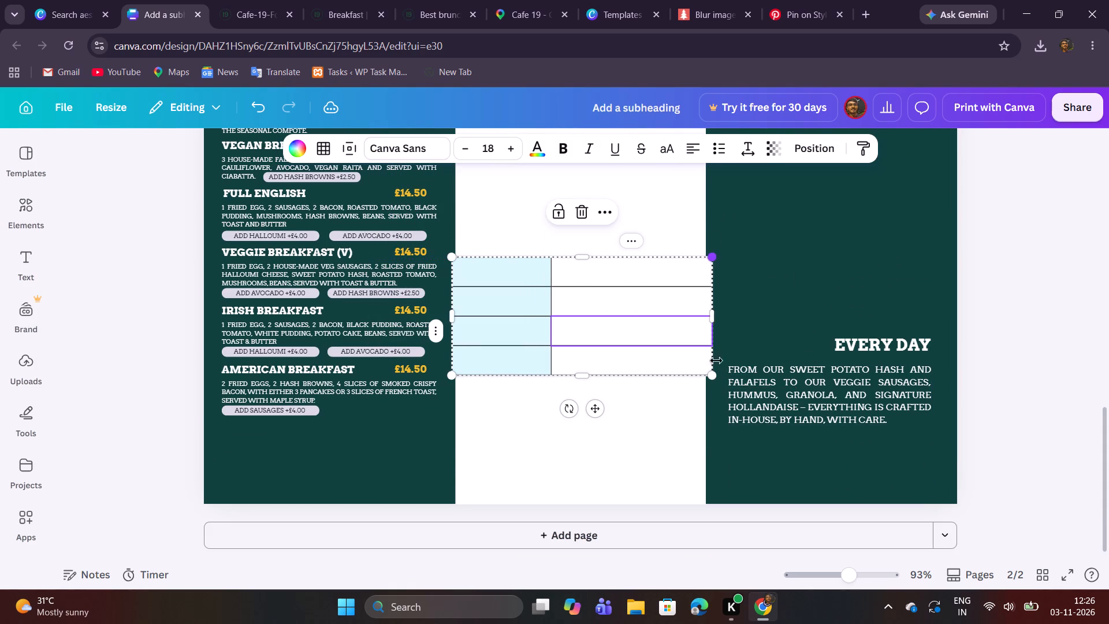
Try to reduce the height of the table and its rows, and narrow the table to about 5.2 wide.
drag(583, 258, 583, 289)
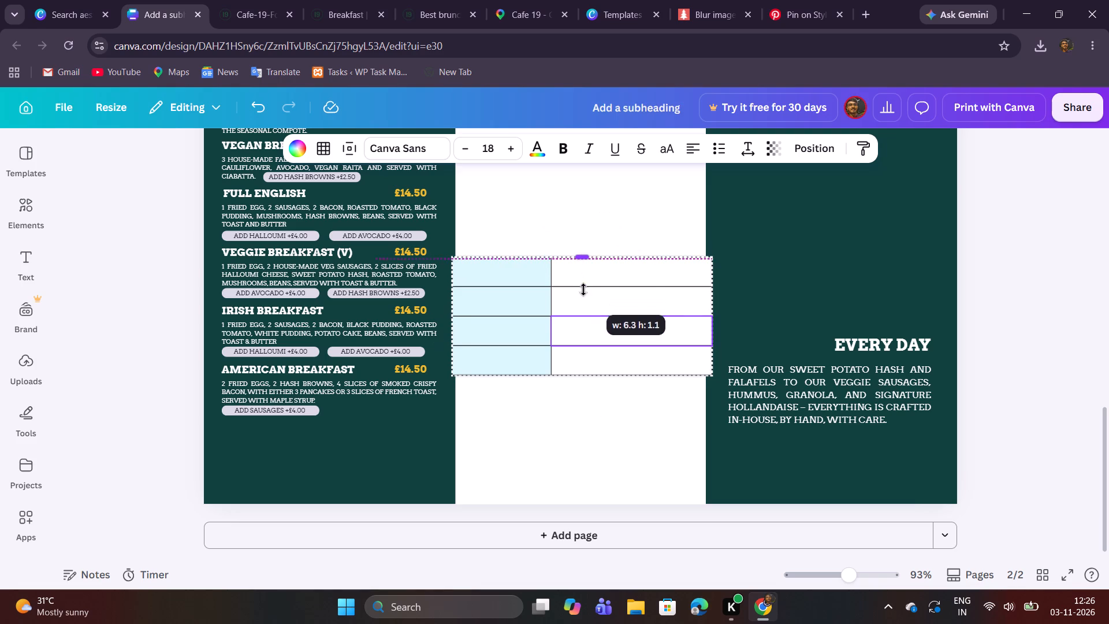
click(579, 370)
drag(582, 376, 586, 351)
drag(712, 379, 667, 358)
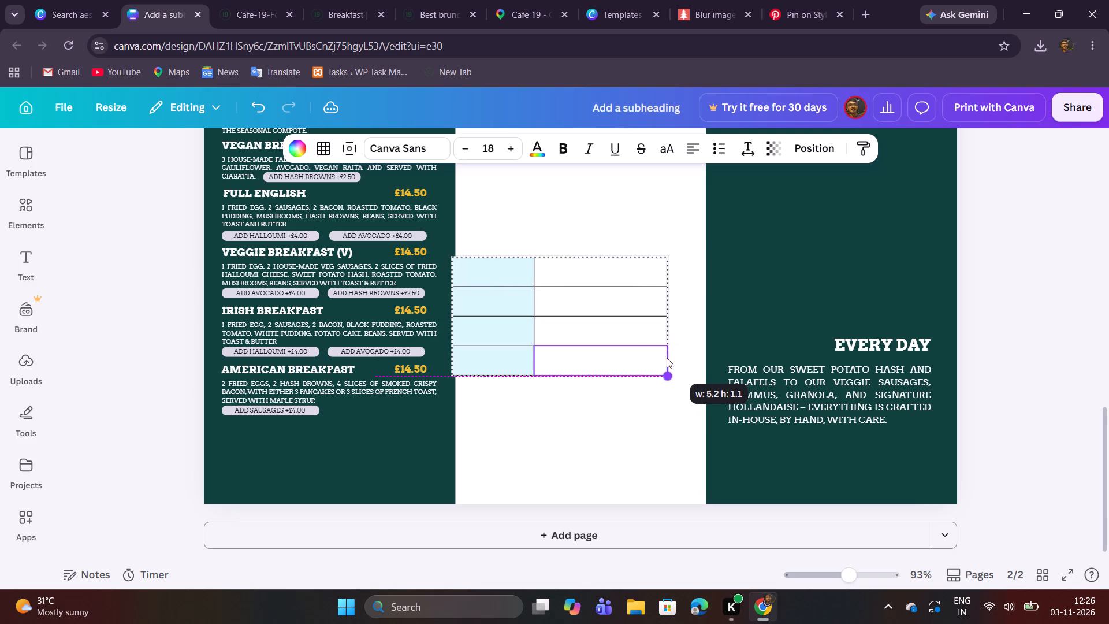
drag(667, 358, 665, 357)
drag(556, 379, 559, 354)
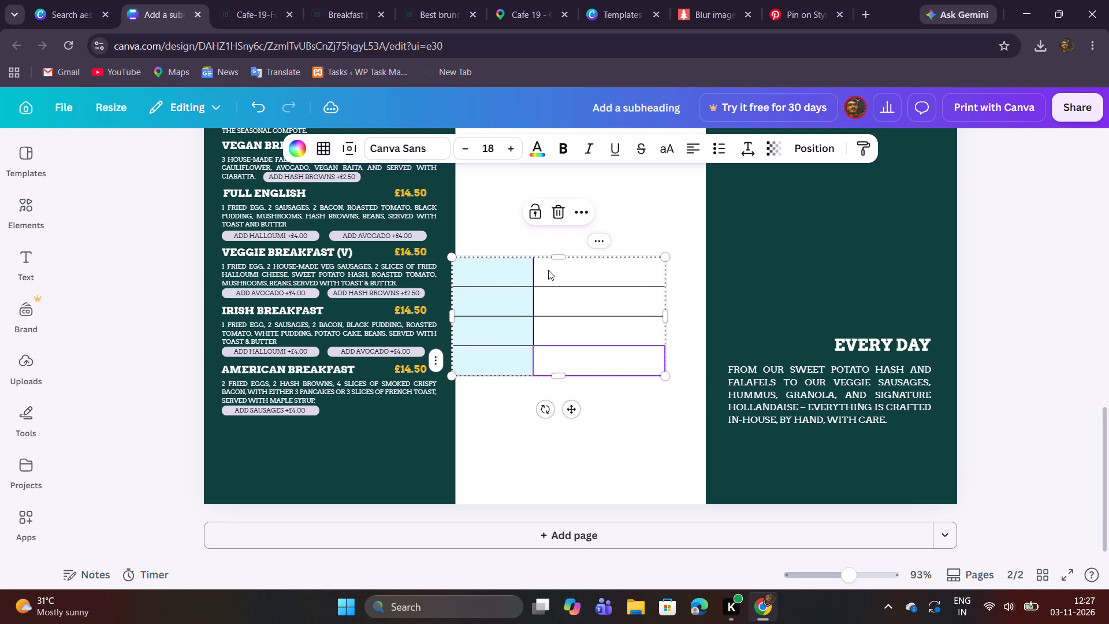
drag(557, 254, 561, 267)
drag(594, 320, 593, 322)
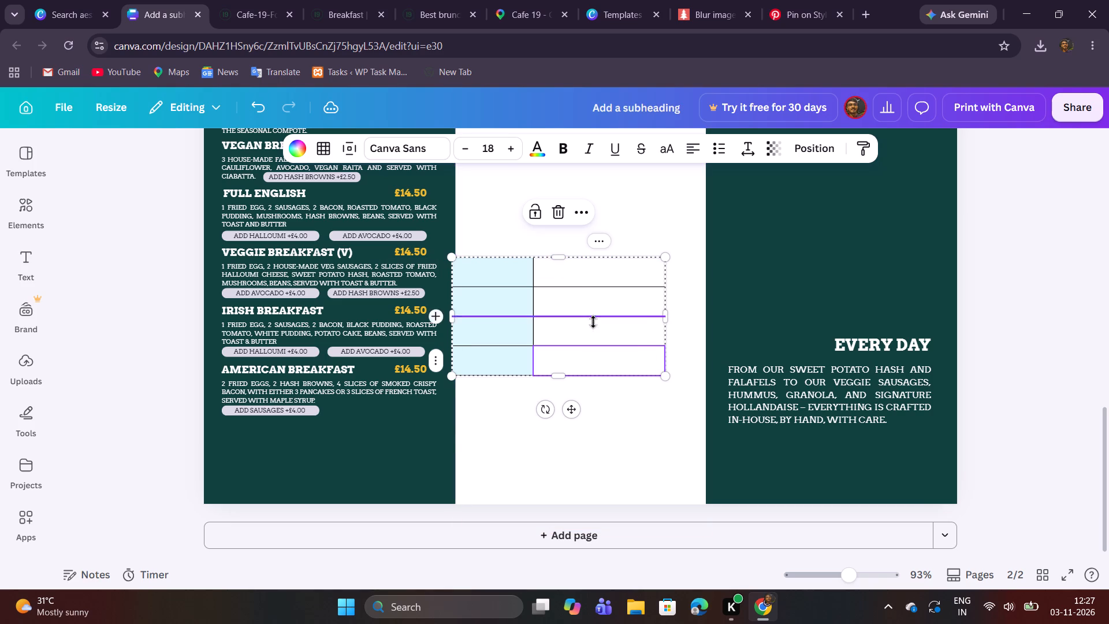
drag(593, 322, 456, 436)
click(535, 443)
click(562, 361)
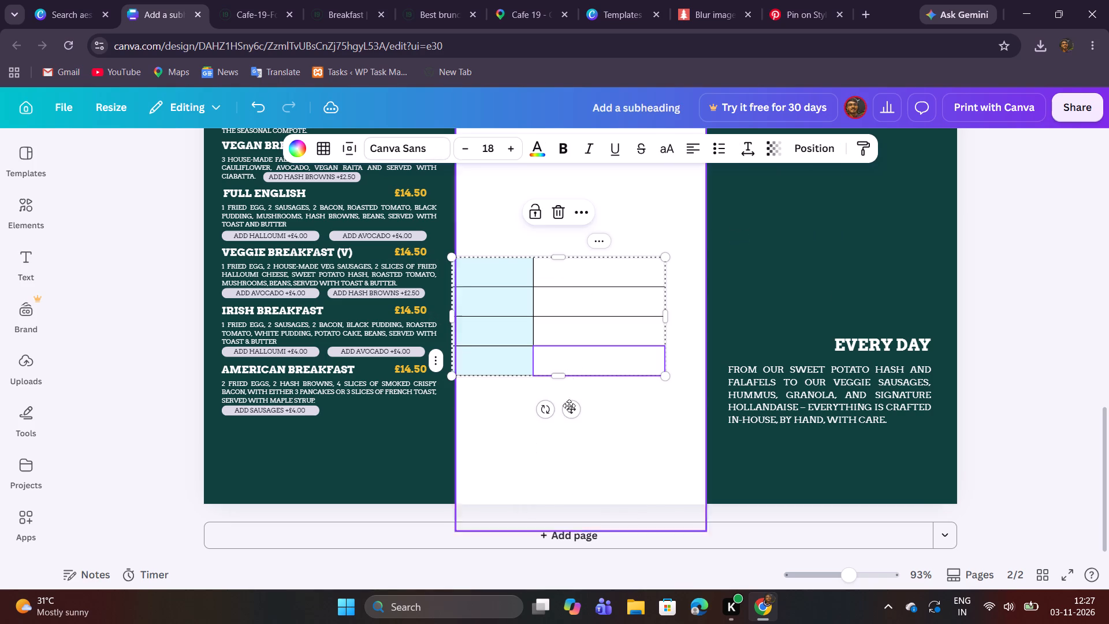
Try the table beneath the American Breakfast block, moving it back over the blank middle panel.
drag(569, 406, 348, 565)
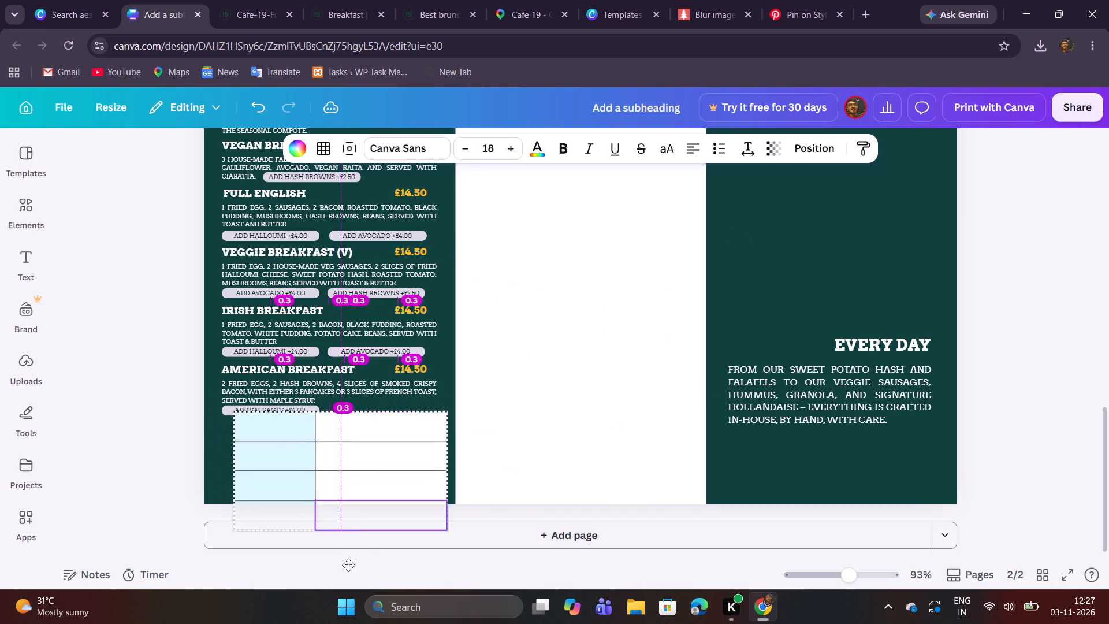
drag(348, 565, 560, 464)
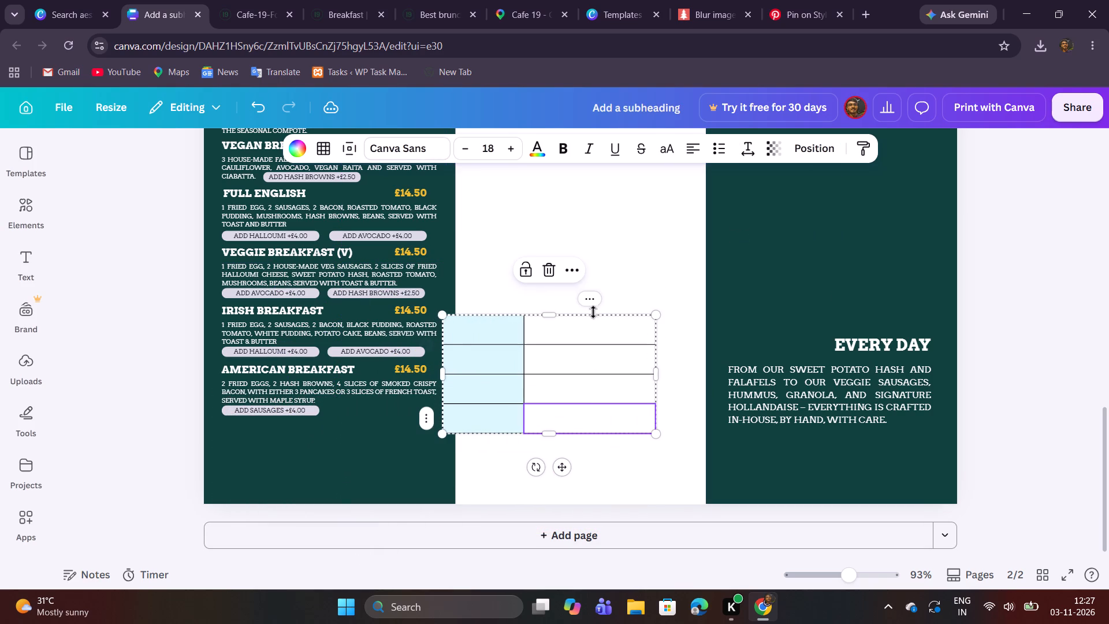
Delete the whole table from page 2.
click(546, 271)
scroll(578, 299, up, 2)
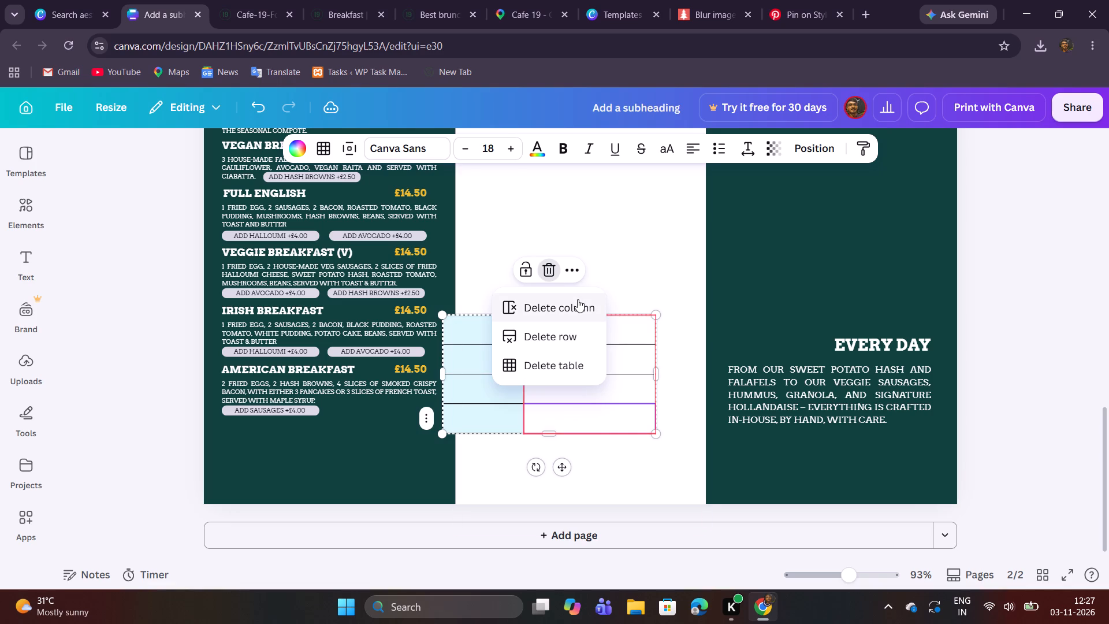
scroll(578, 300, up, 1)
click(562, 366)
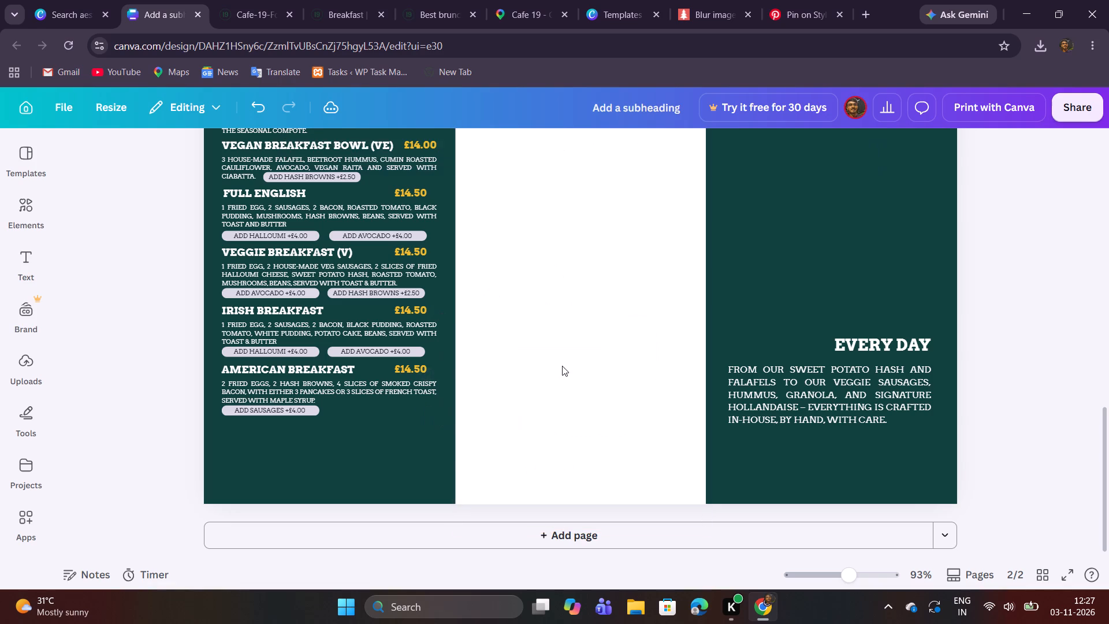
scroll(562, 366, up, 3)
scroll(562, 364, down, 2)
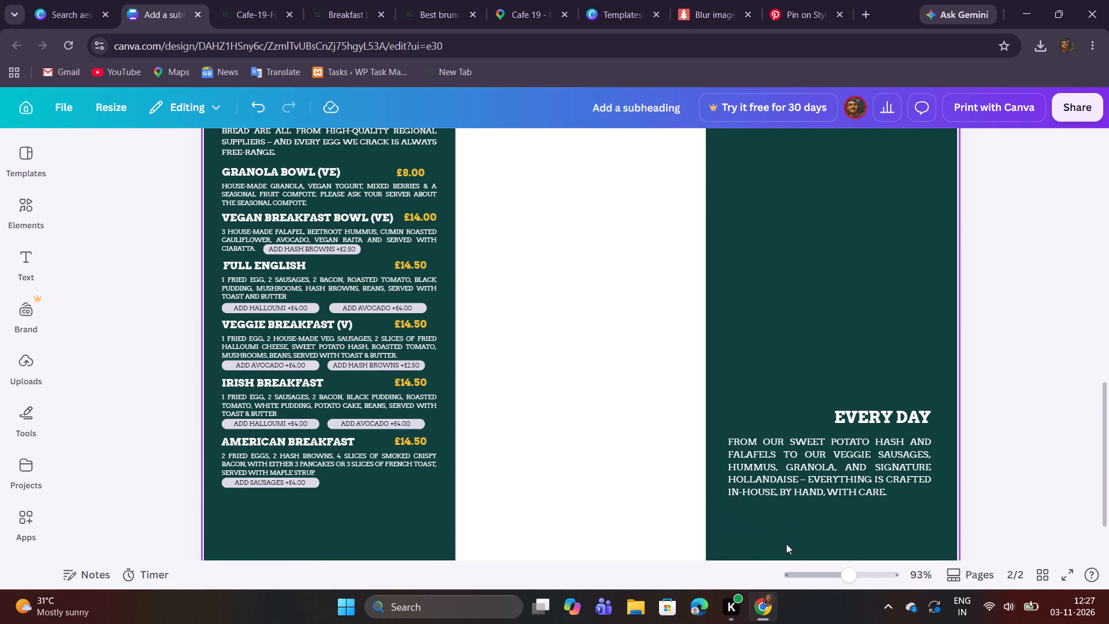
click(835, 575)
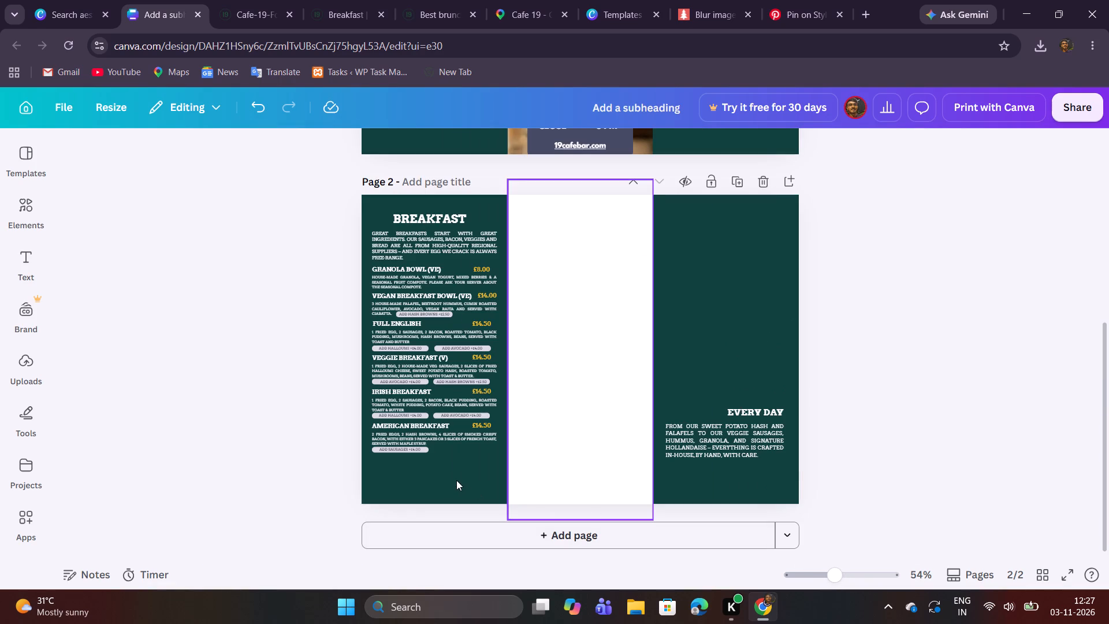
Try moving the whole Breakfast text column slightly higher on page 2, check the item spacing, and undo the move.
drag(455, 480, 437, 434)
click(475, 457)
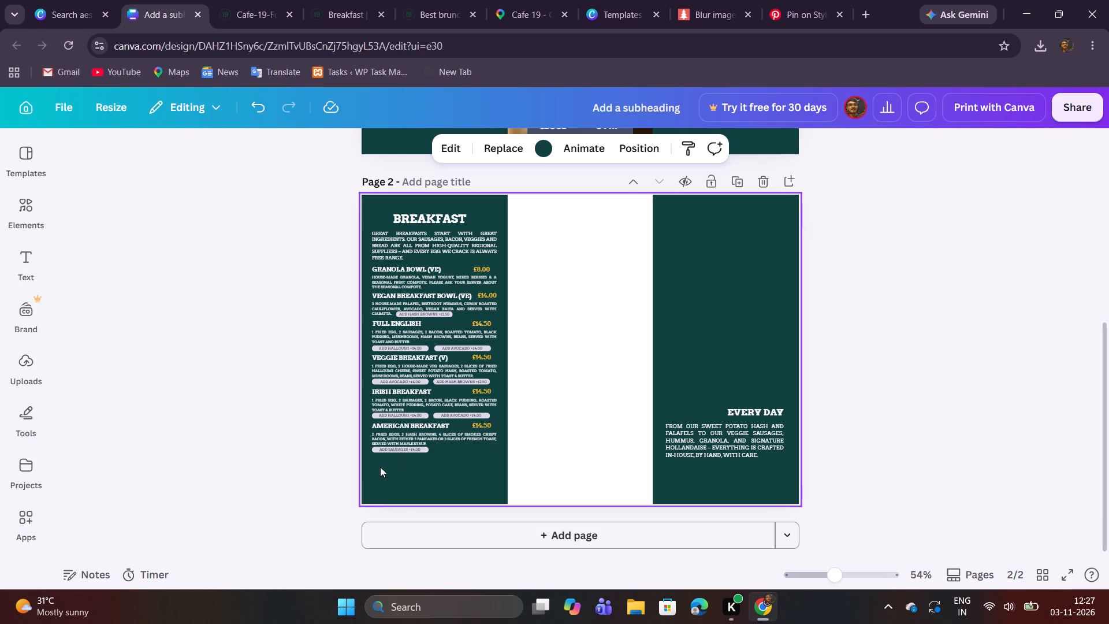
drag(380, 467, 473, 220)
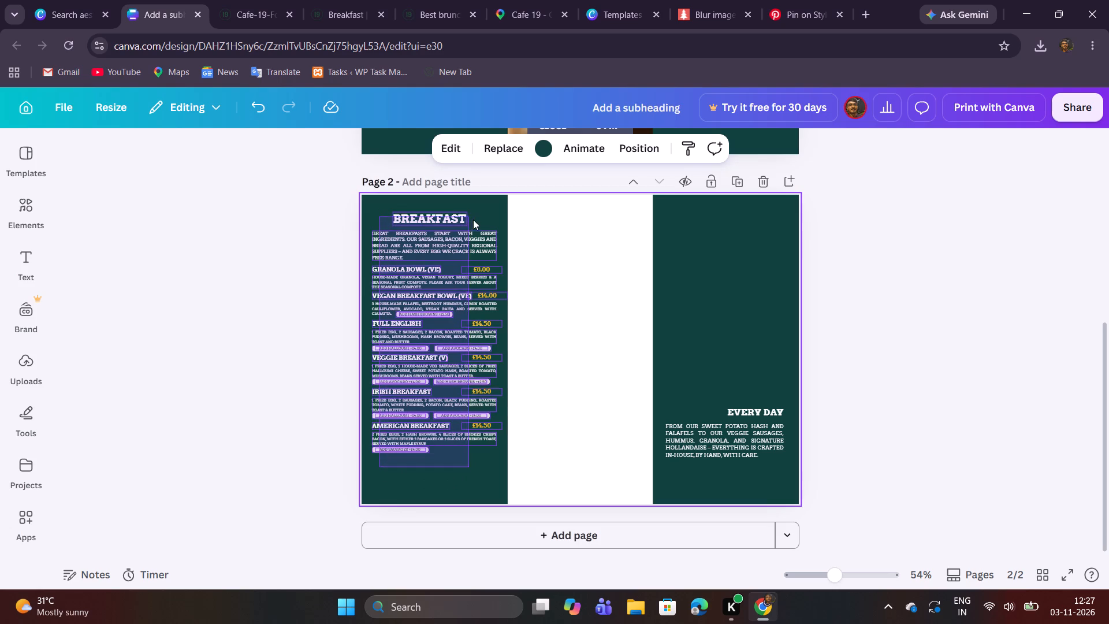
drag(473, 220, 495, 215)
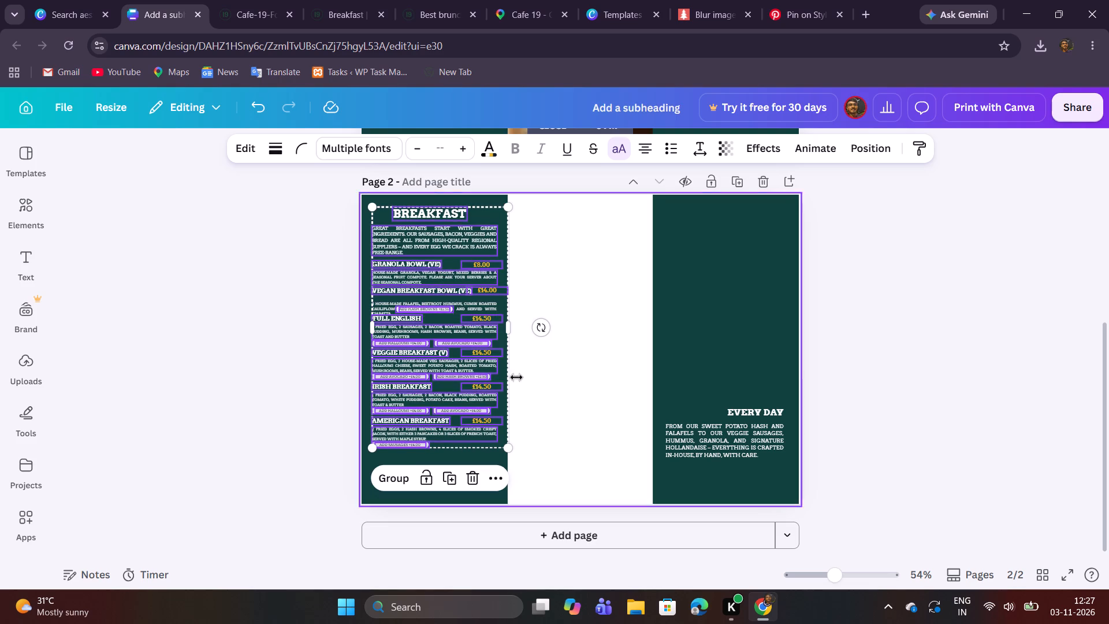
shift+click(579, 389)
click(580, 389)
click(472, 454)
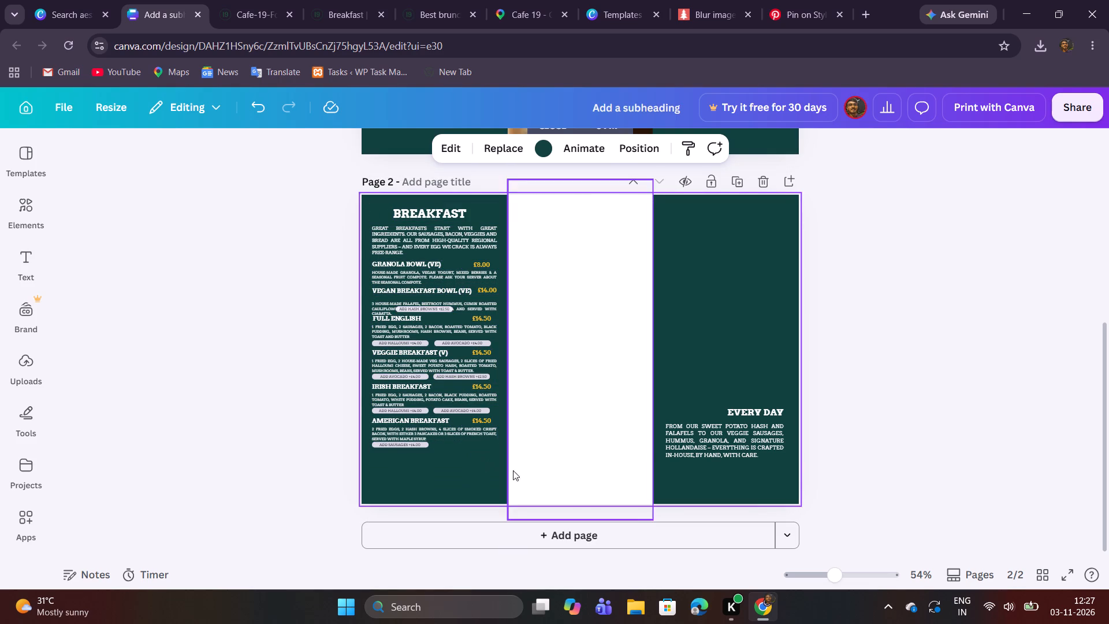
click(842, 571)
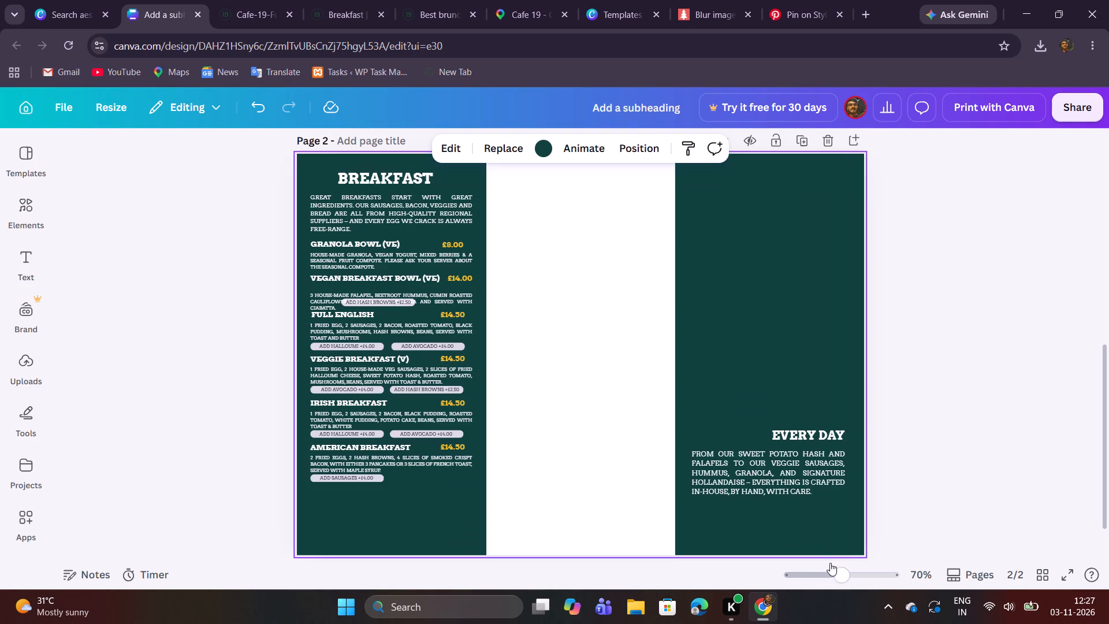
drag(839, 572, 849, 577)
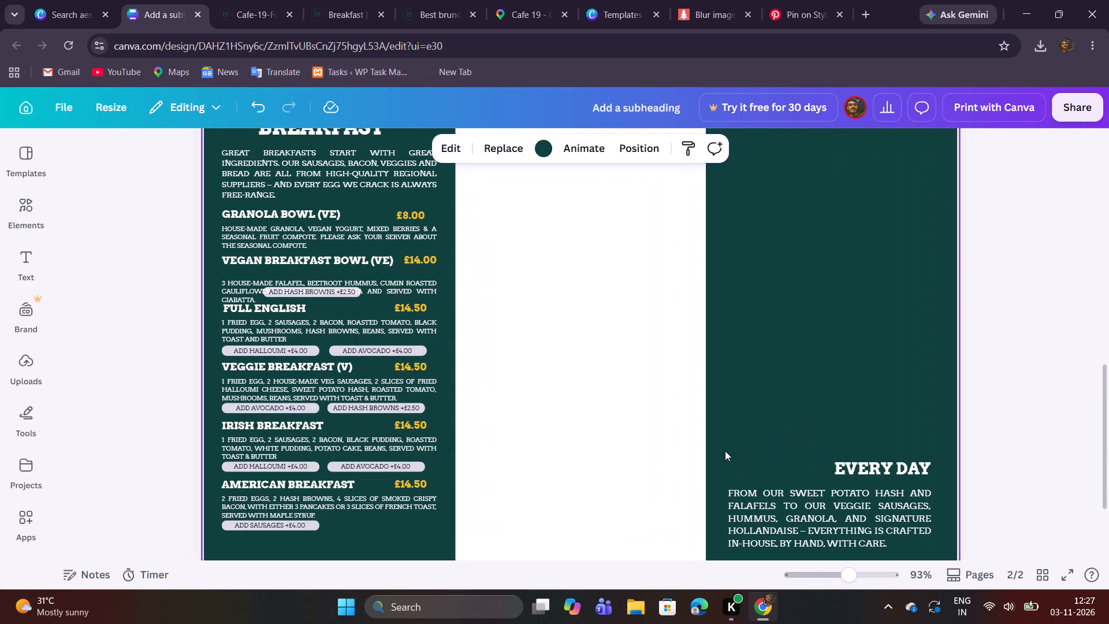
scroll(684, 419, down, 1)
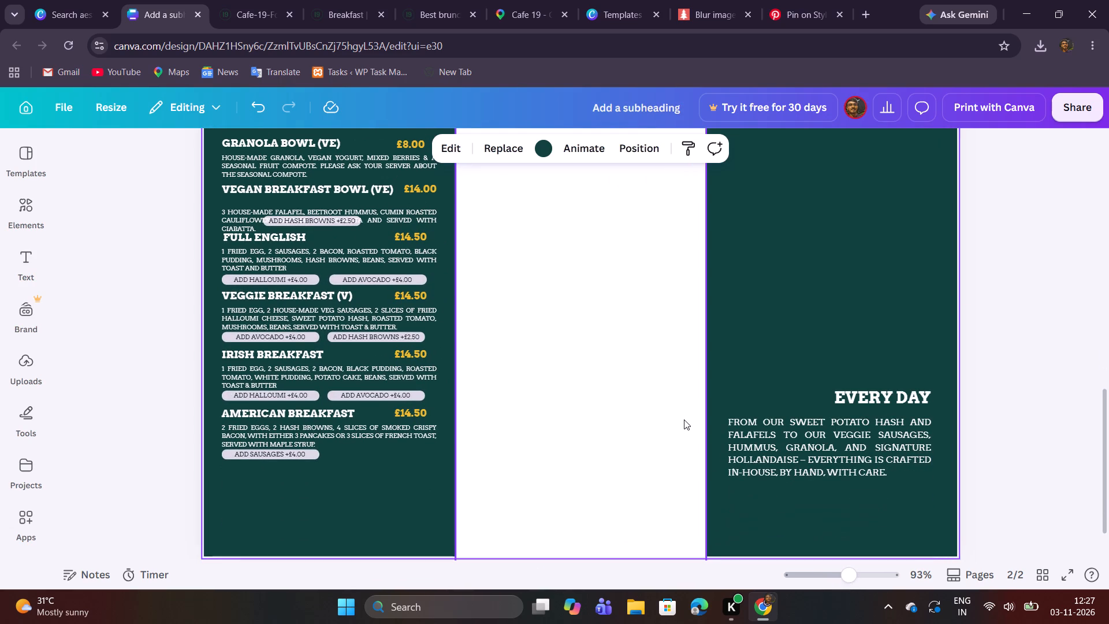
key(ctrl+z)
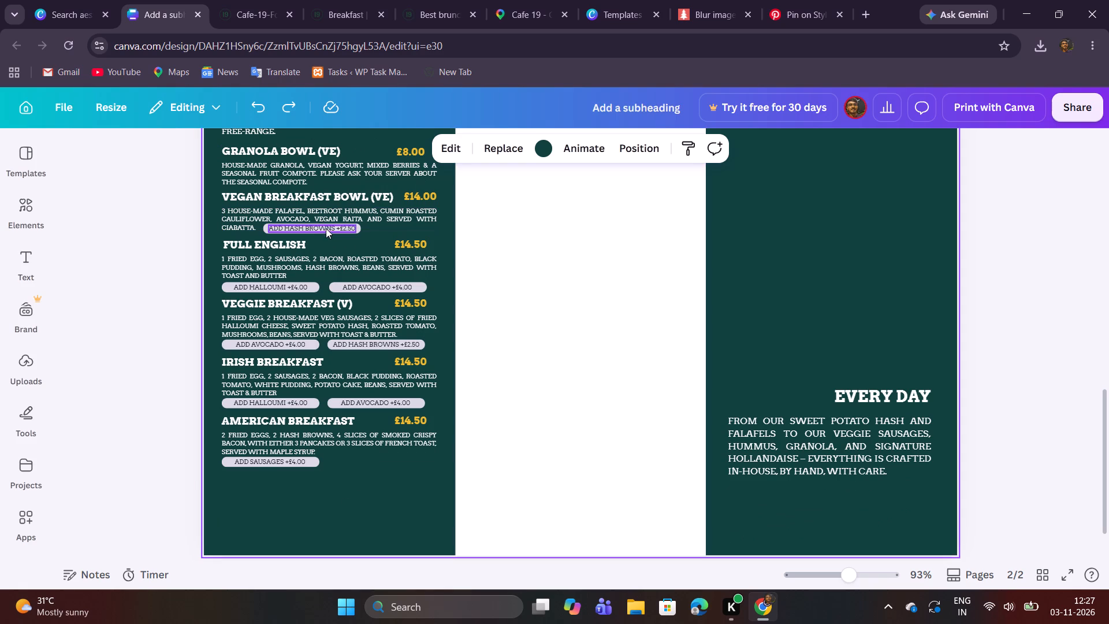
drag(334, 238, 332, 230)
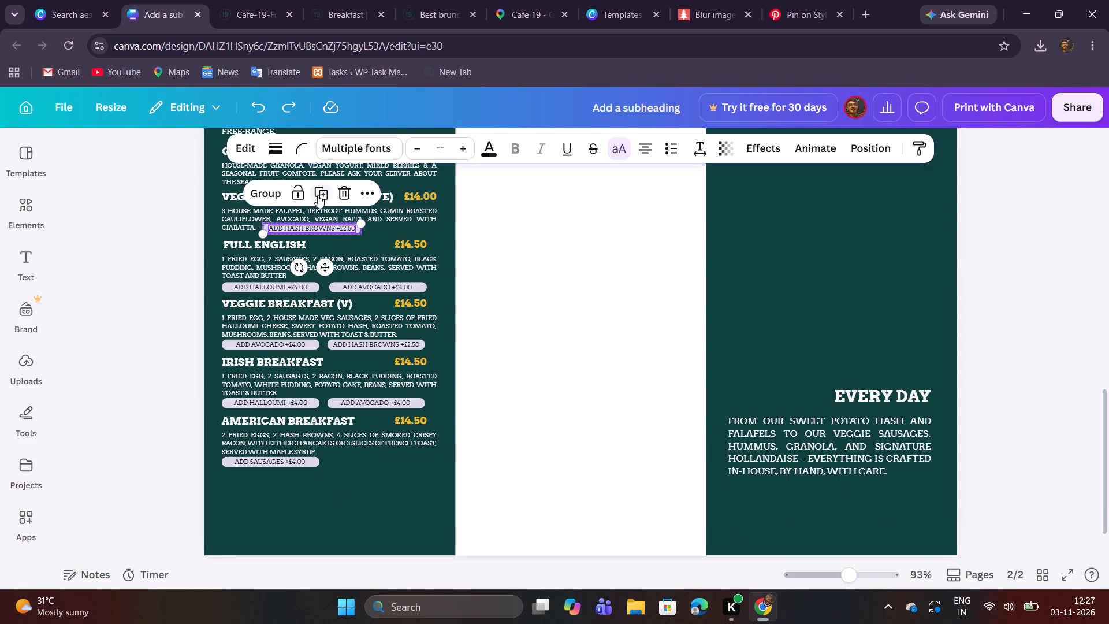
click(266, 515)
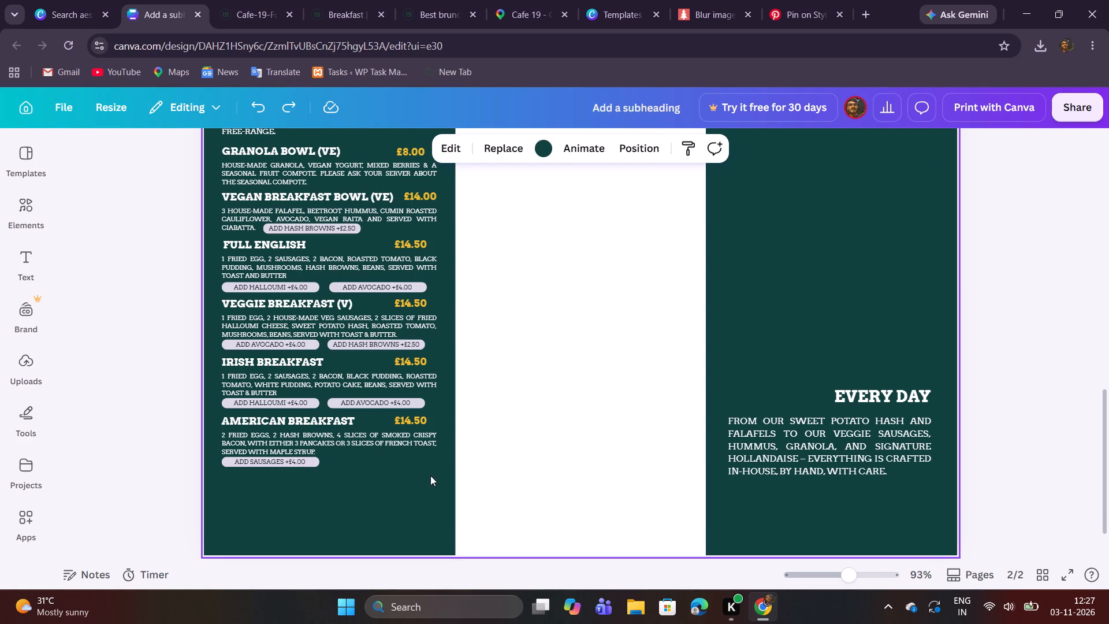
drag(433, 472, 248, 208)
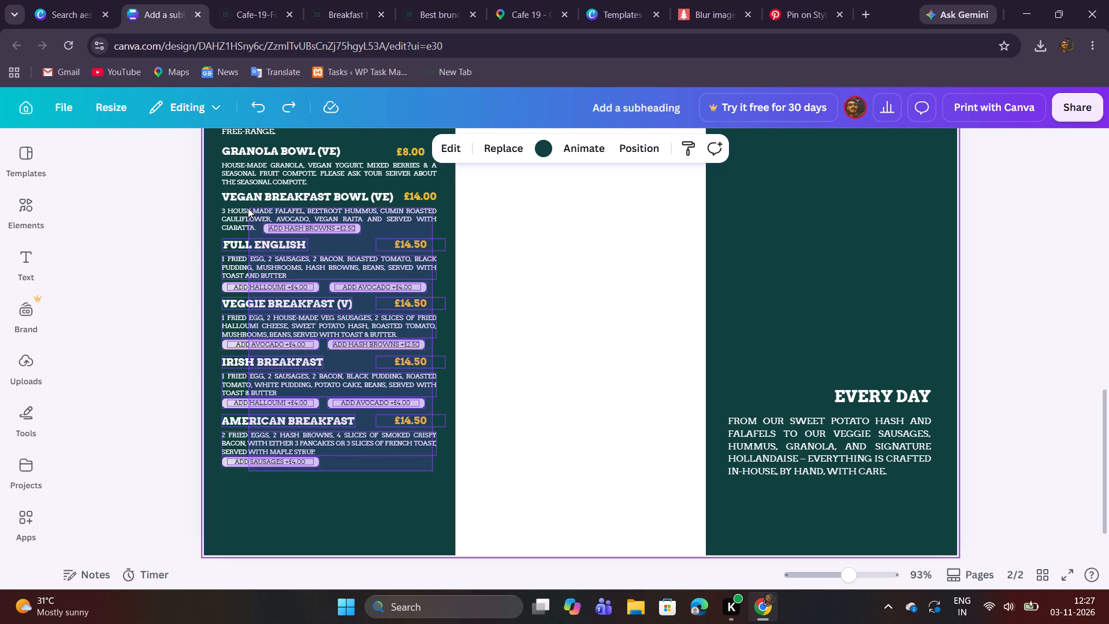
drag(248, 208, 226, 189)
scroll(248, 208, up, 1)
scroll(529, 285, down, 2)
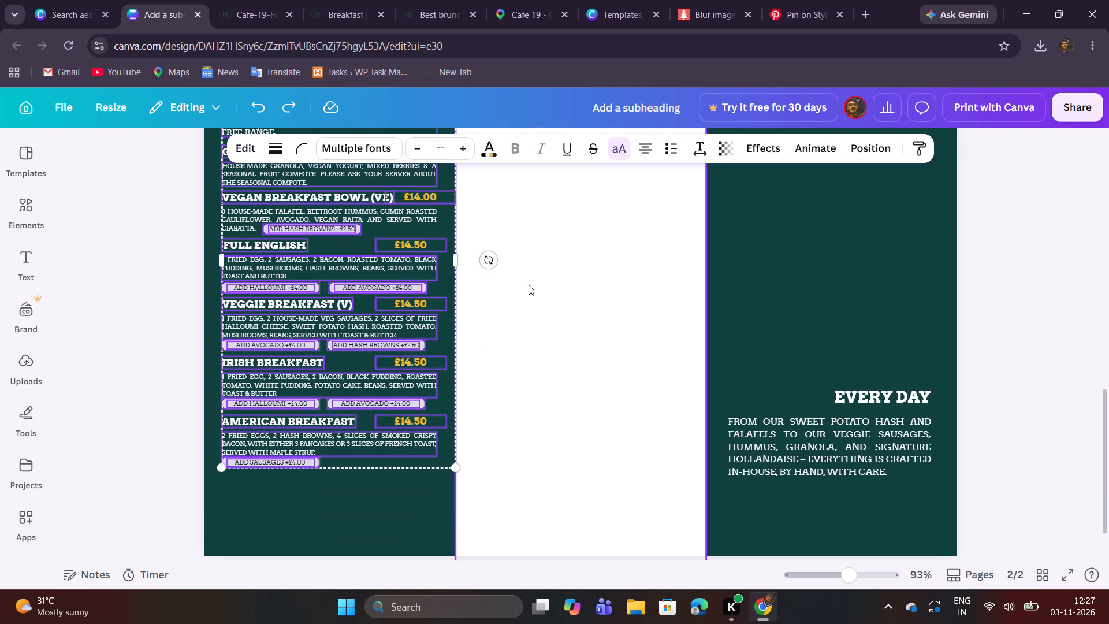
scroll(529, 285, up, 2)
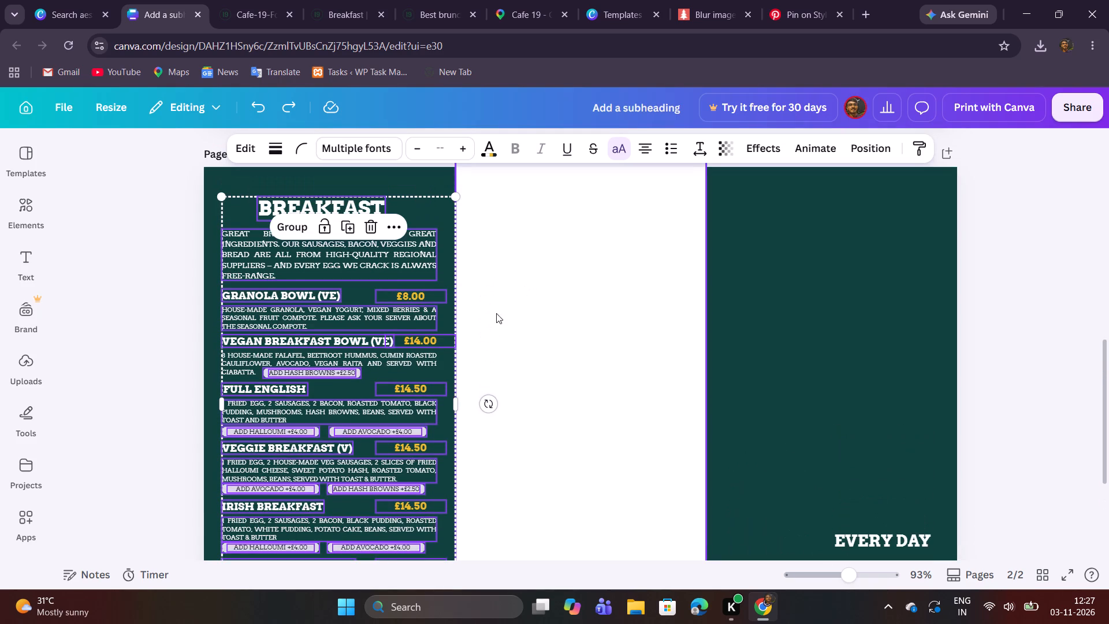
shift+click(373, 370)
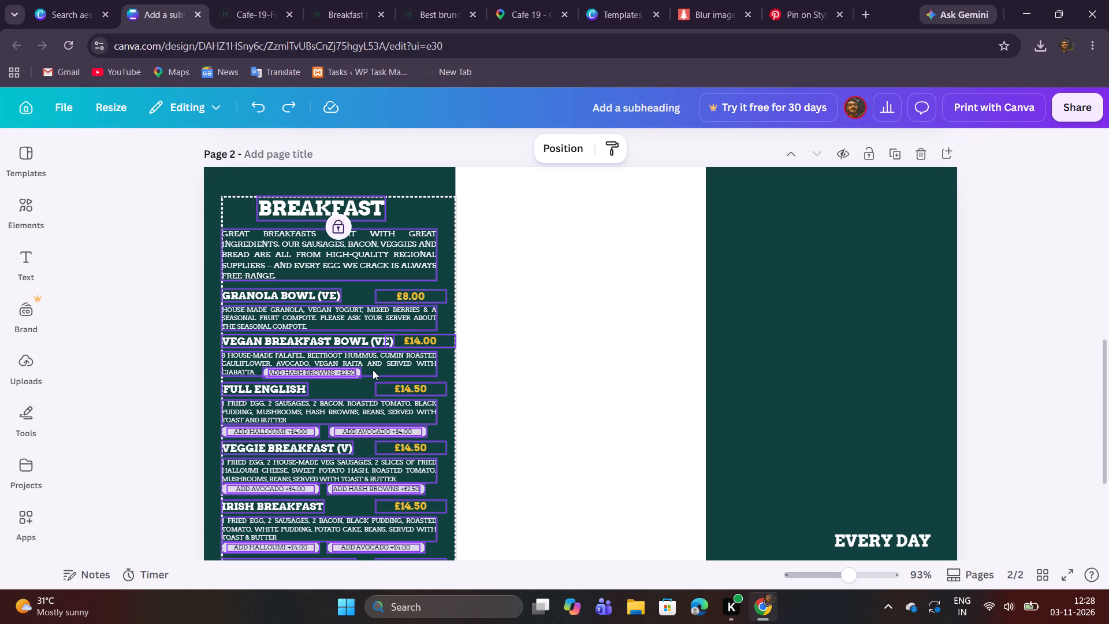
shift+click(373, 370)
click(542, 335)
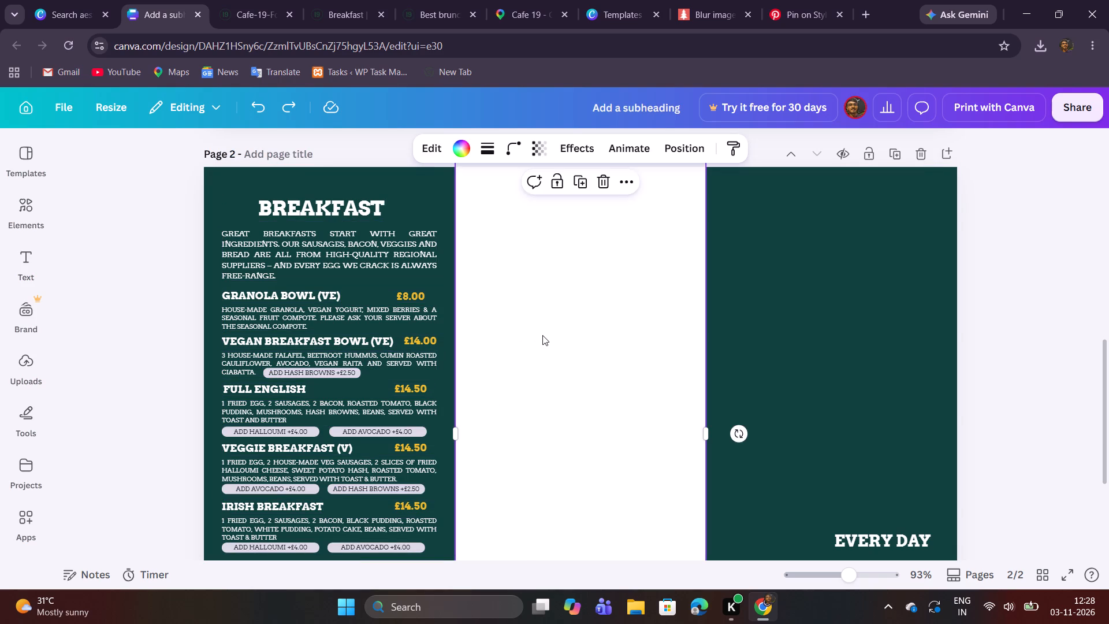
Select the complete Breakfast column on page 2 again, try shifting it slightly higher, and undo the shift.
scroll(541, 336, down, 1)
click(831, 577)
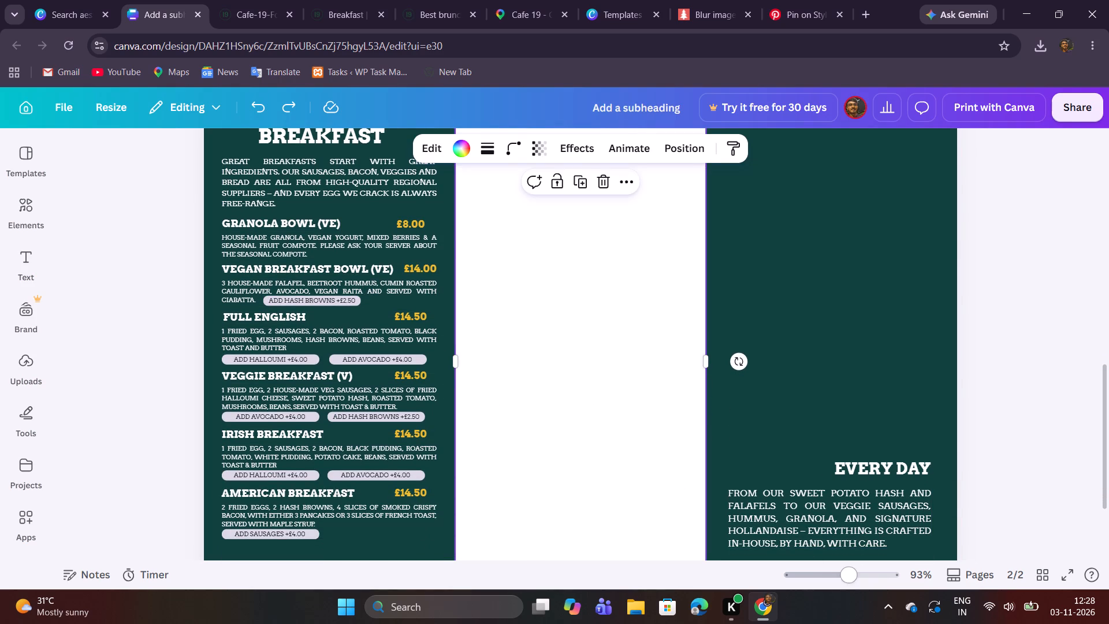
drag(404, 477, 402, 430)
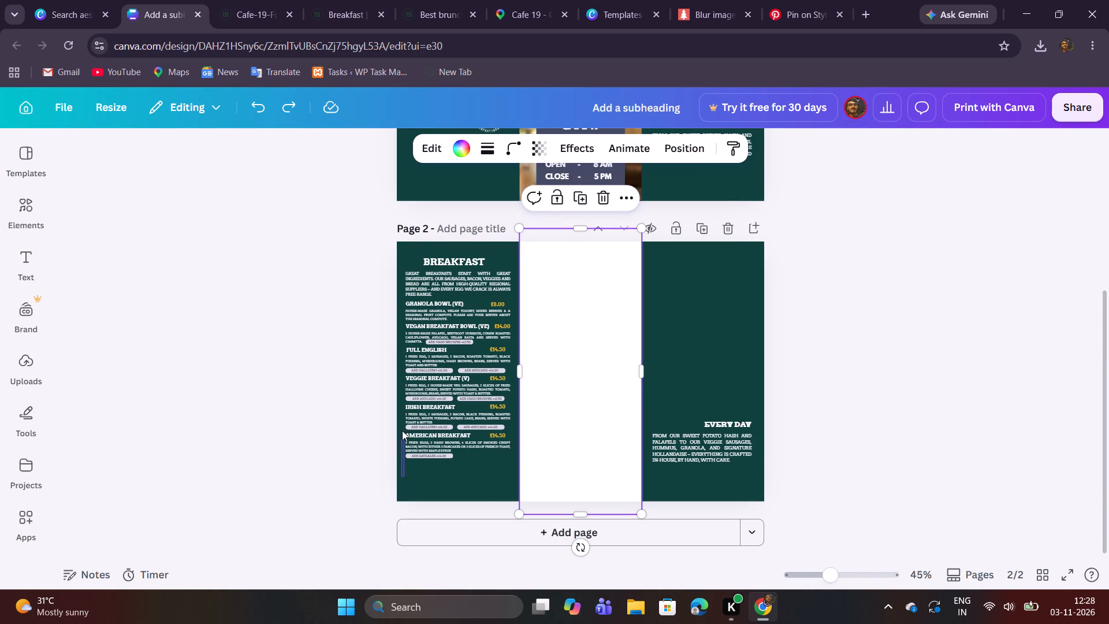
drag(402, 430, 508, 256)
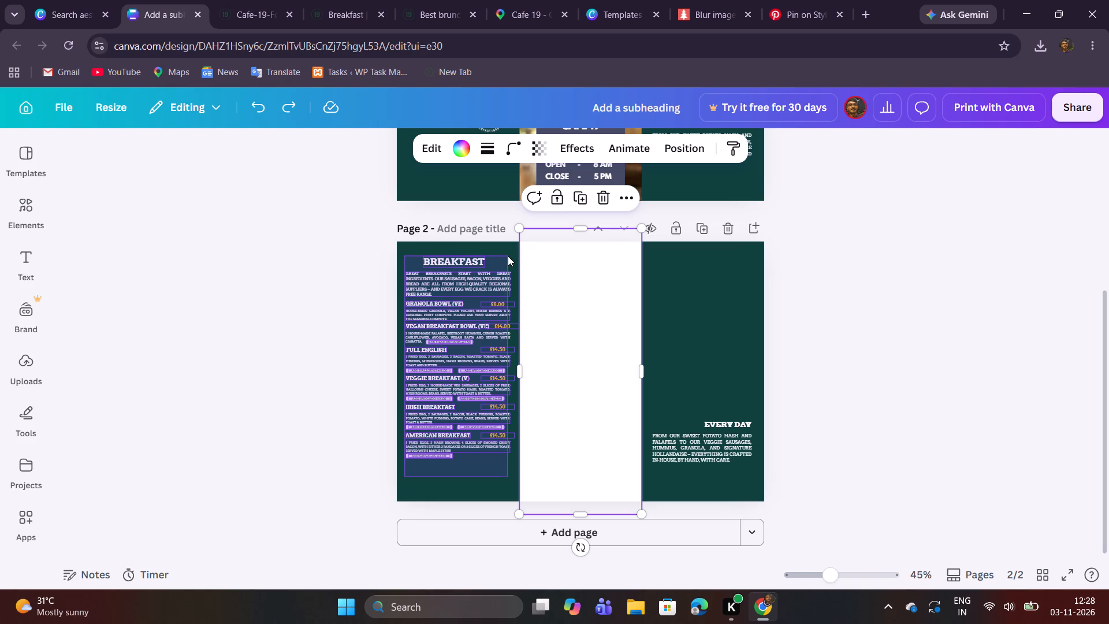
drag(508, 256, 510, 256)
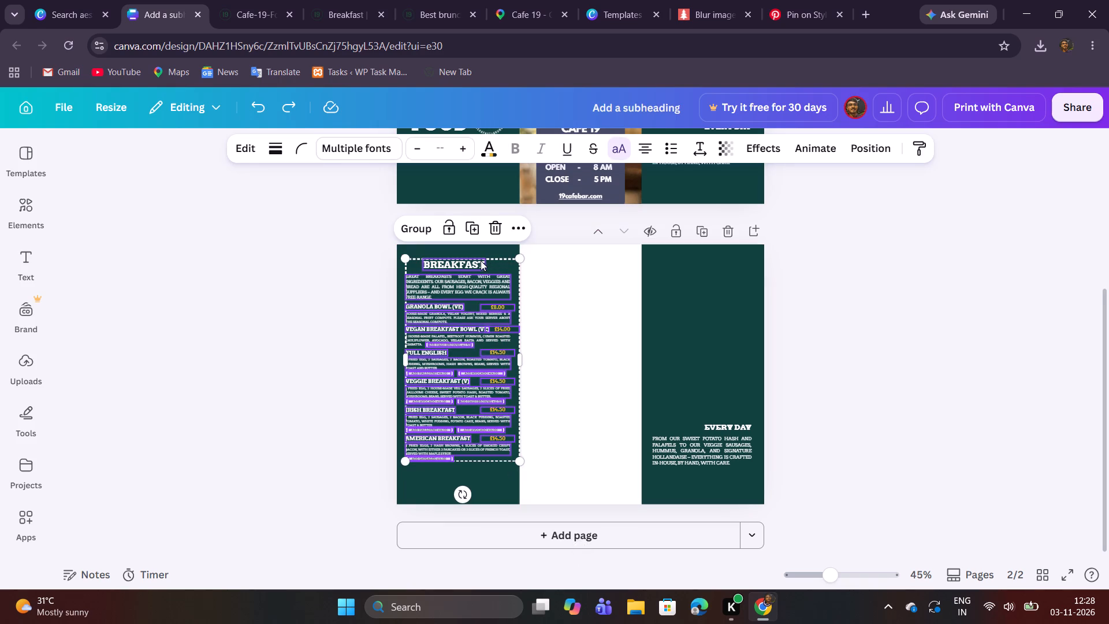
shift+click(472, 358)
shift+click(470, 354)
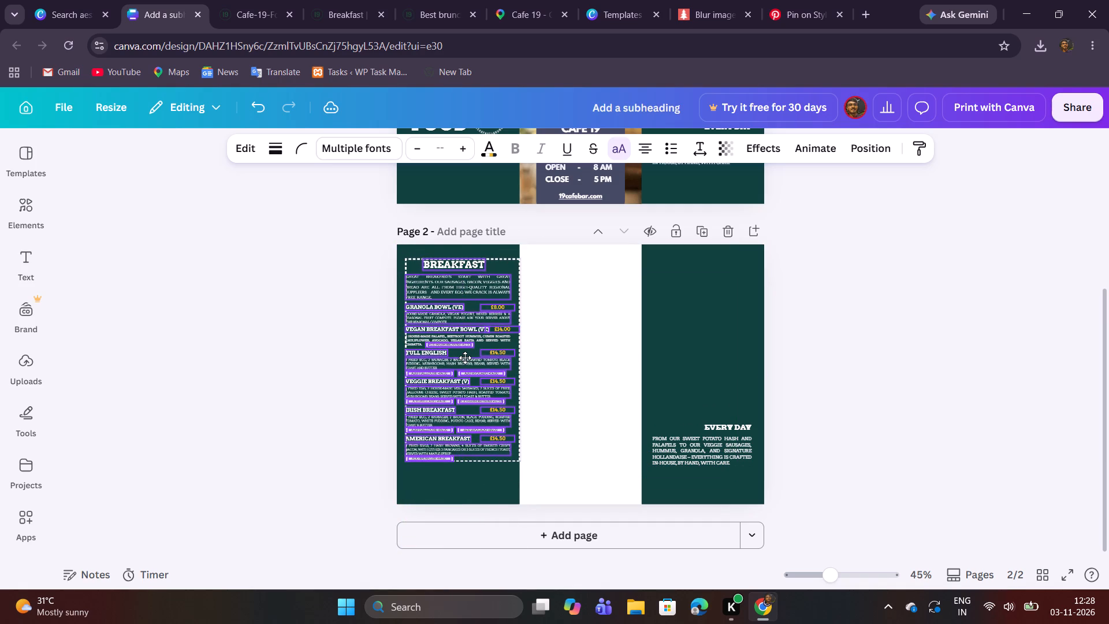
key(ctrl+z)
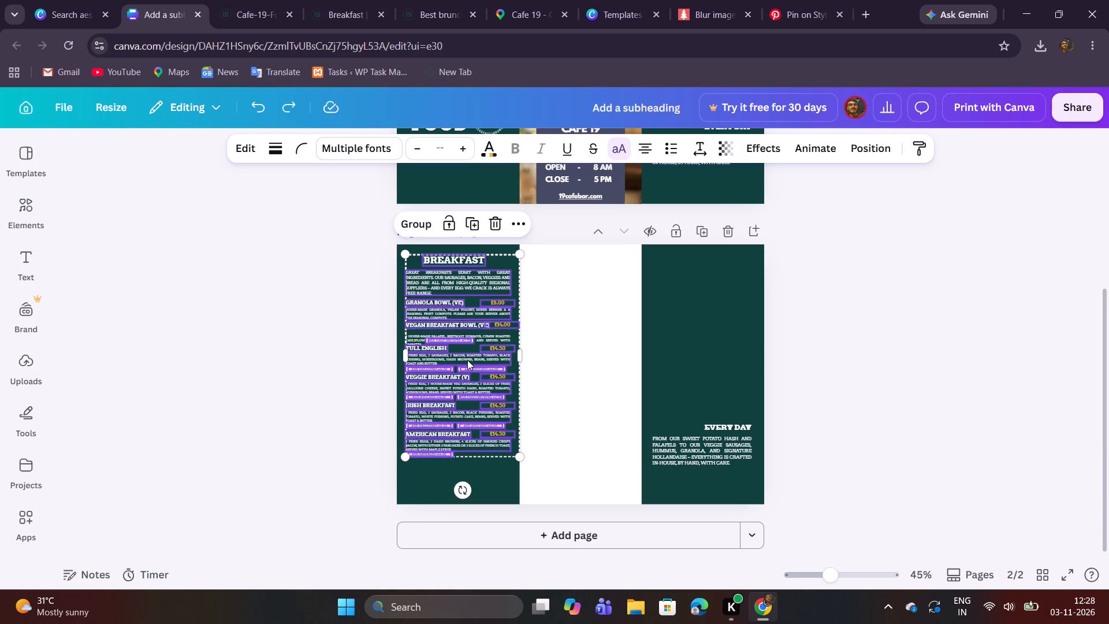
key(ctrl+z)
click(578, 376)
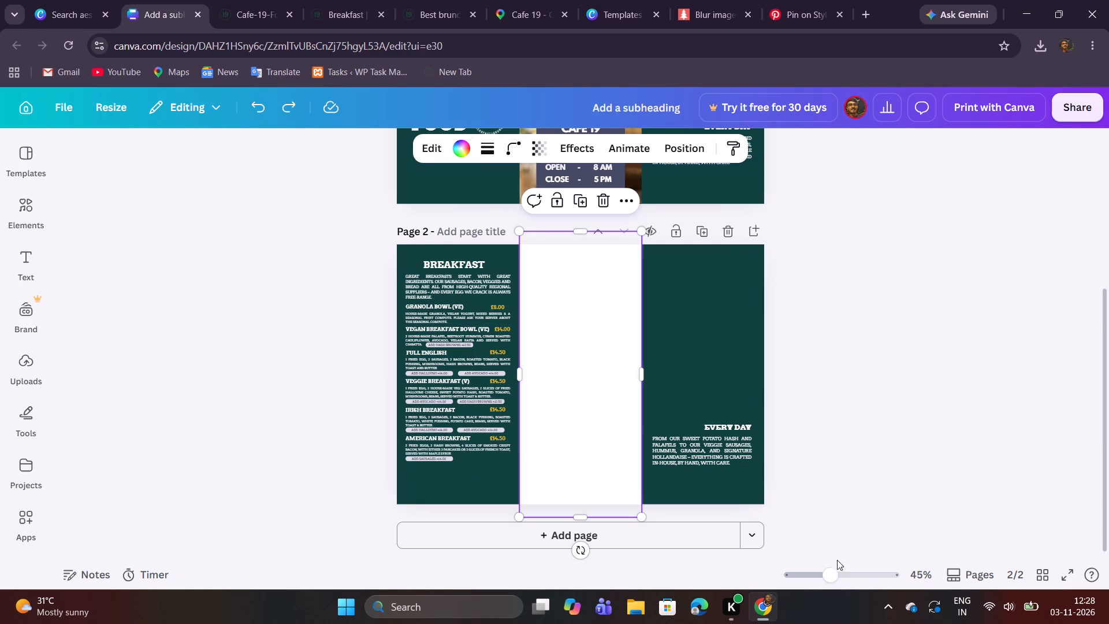
Examine the Breakfast column on page 2 up close, from its heading down to the American Breakfast block.
click(841, 577)
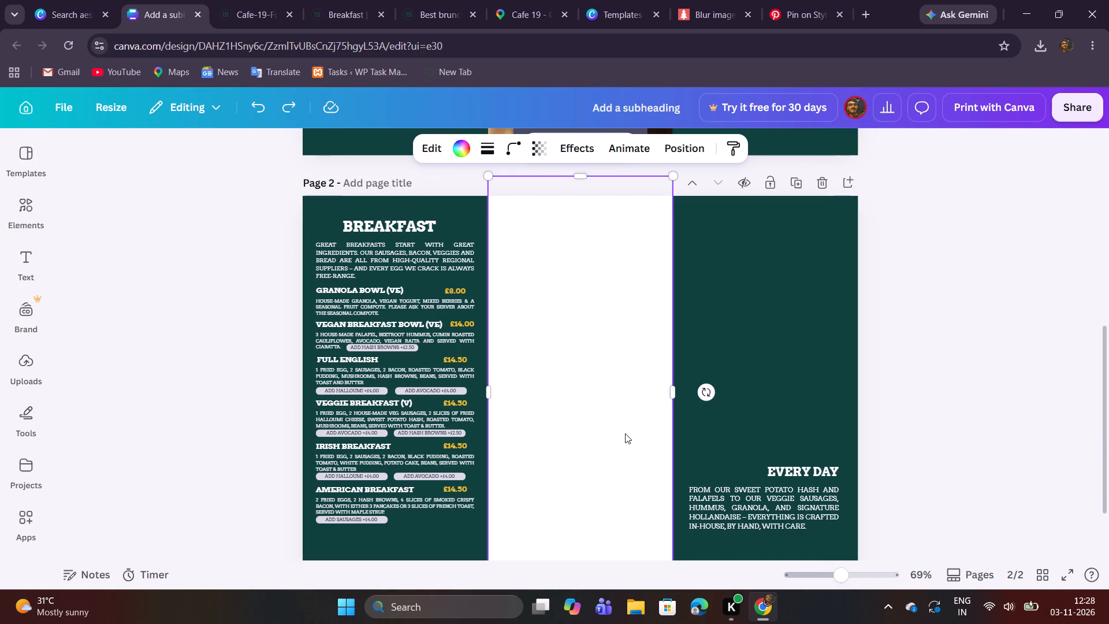
scroll(625, 432, down, 2)
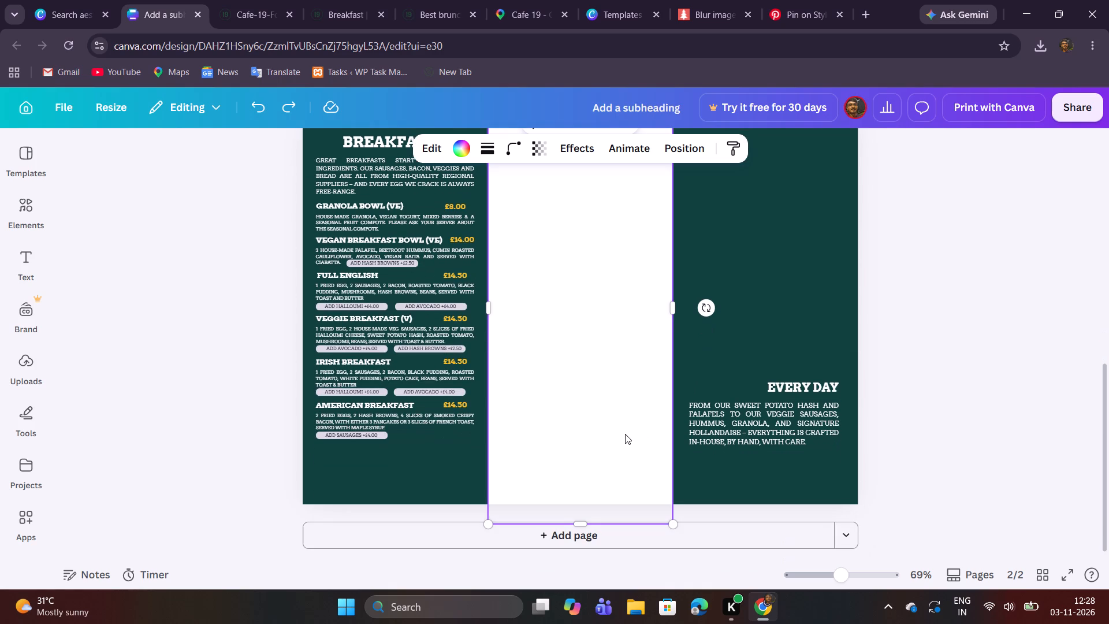
click(861, 580)
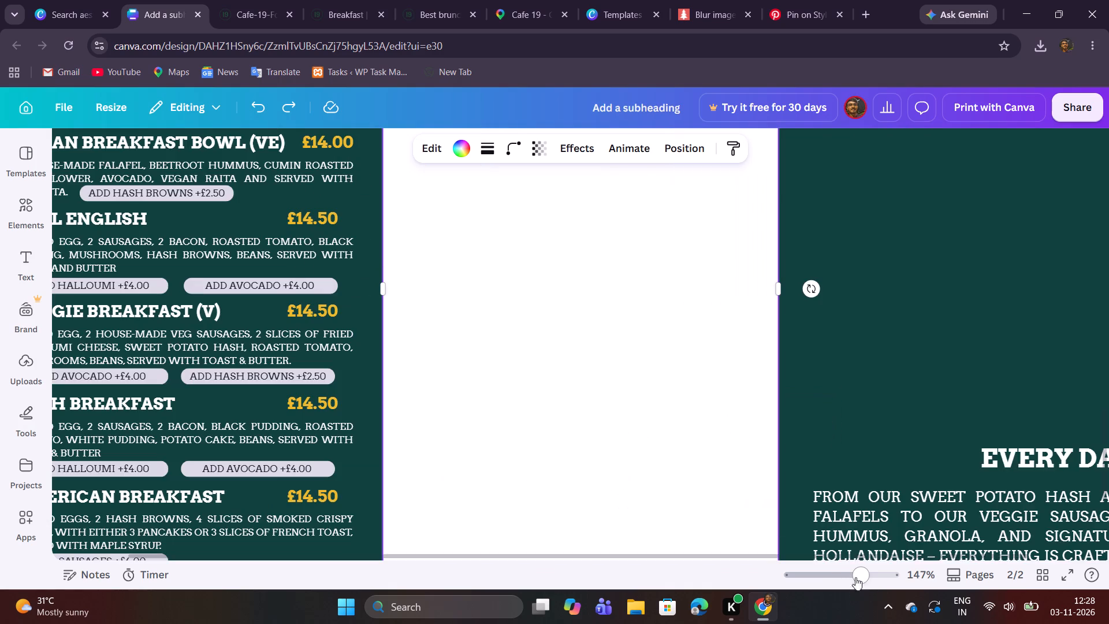
scroll(622, 421, down, 1)
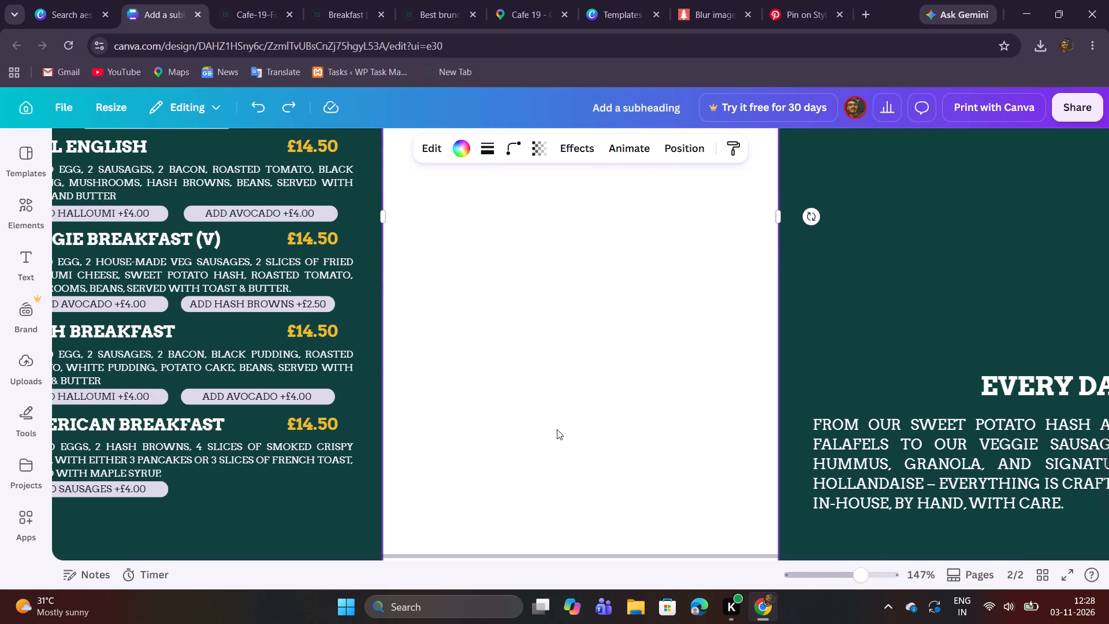
scroll(557, 429, right, 3)
scroll(557, 429, up, 4)
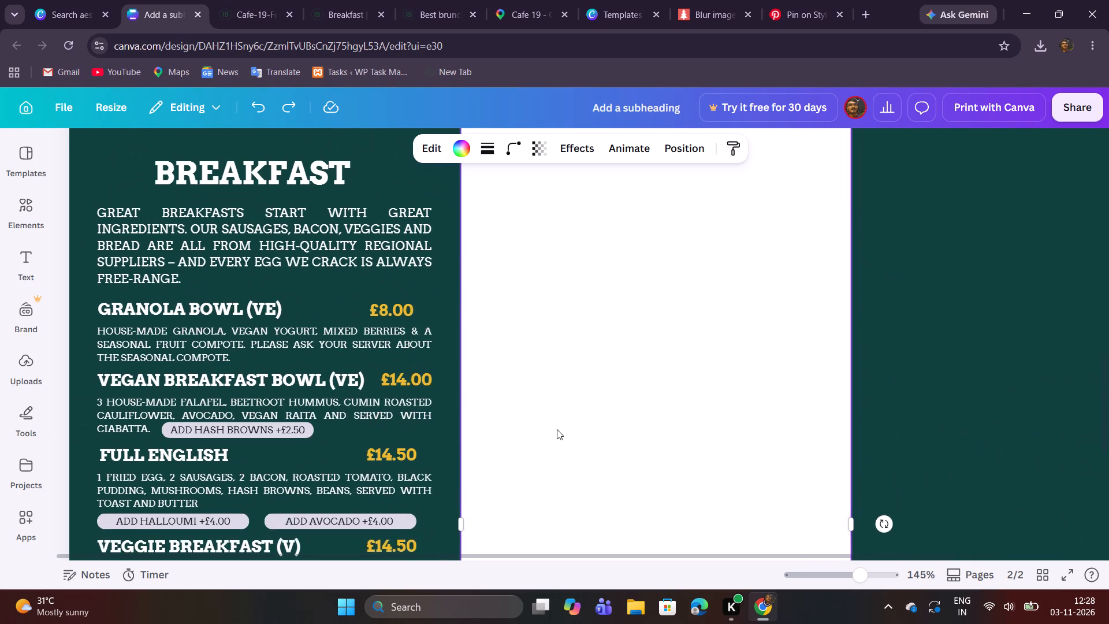
scroll(557, 429, right, 1)
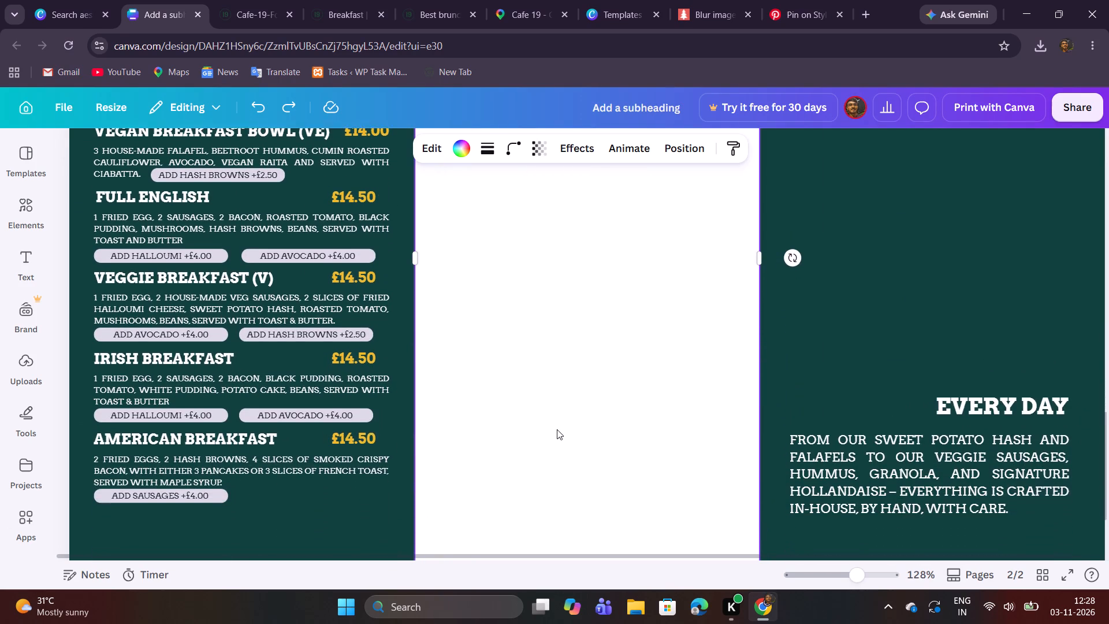
scroll(557, 429, right, 1)
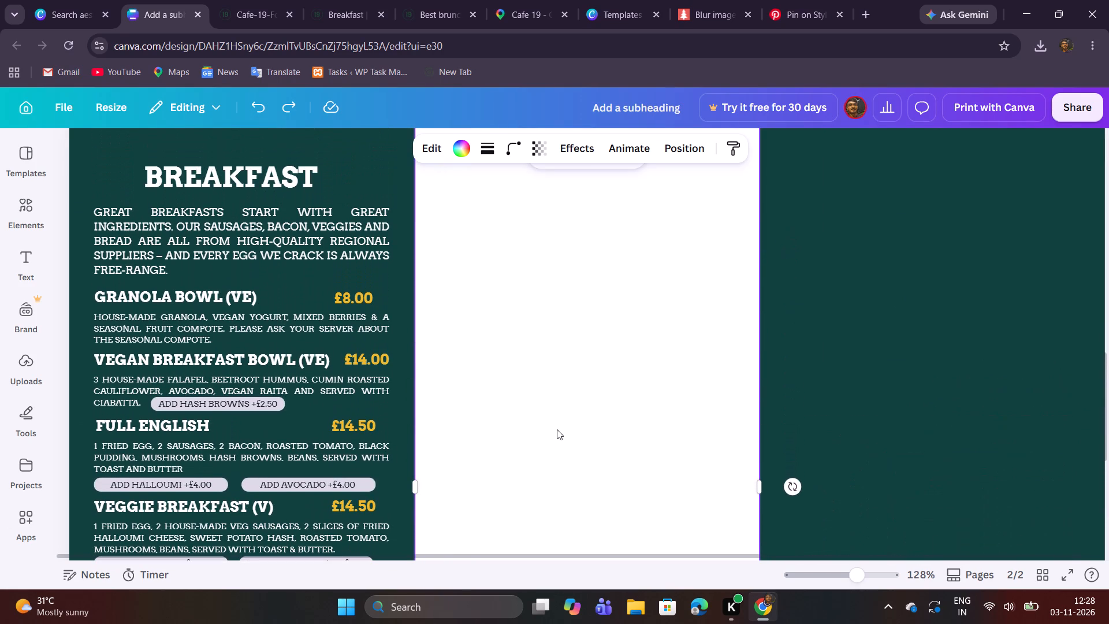
click(852, 574)
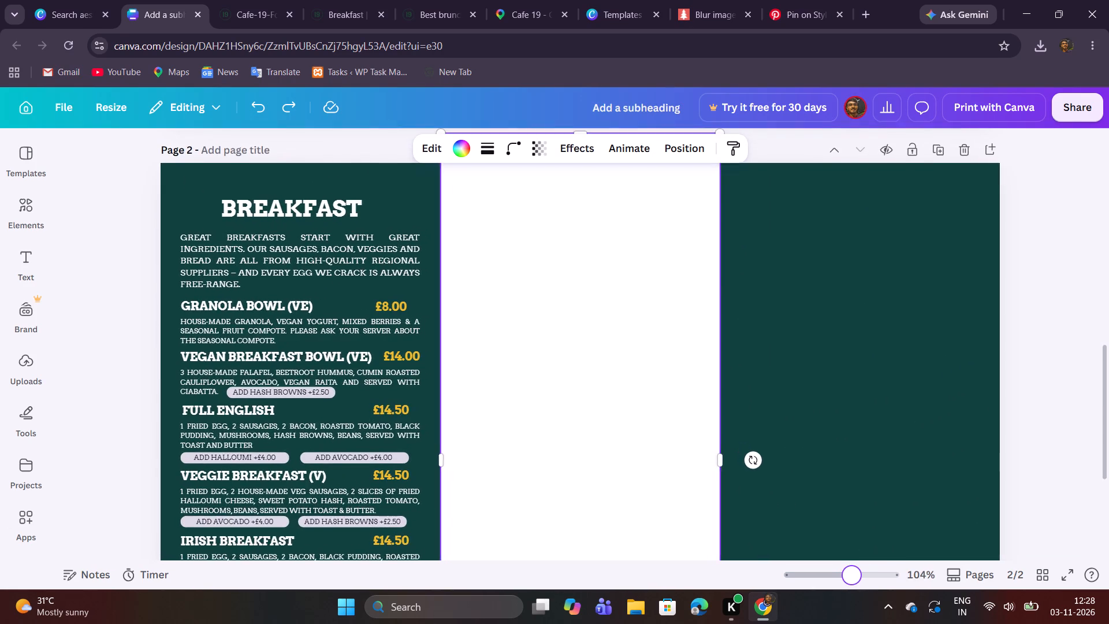
scroll(650, 416, down, 2)
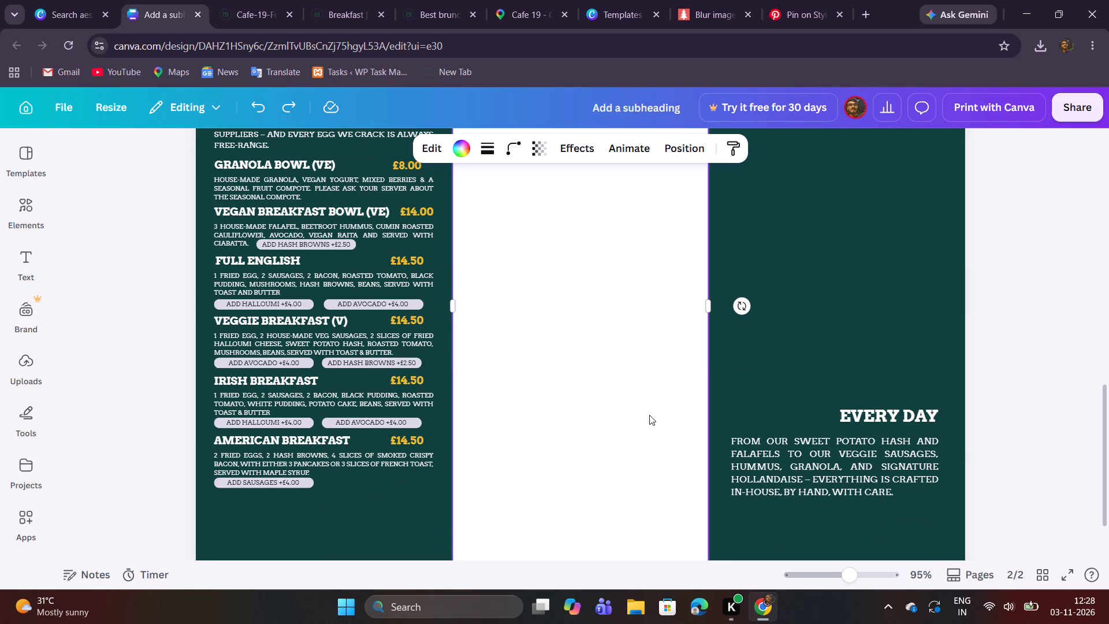
scroll(649, 415, up, 1)
scroll(649, 415, down, 1)
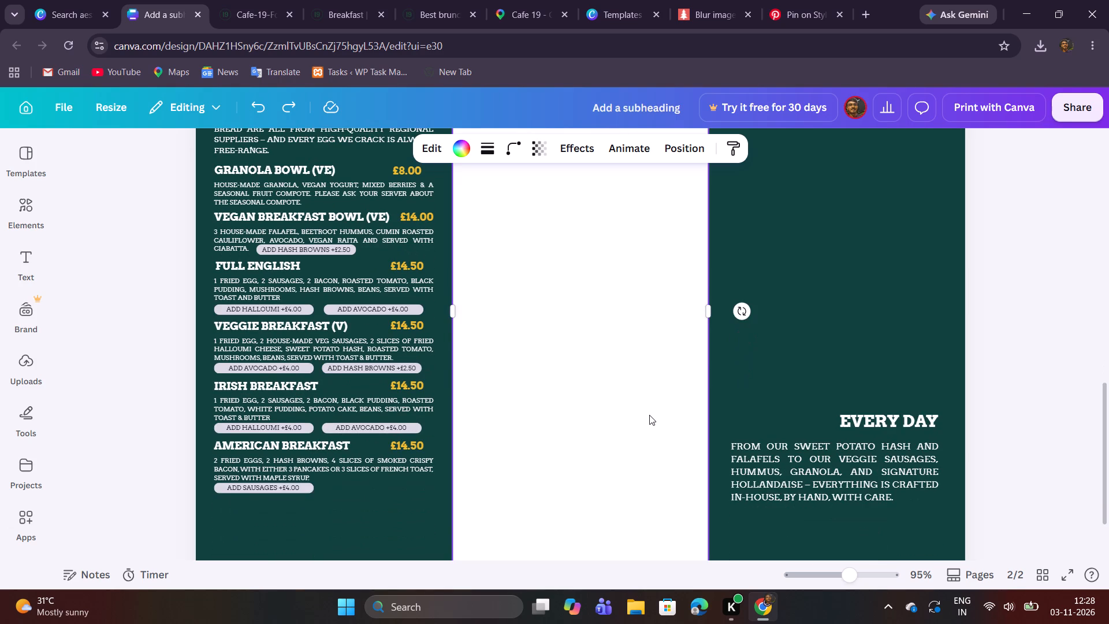
Unlock the description text of the Vegan Breakfast Bowl (VE) in the Breakfast column.
drag(334, 534, 310, 225)
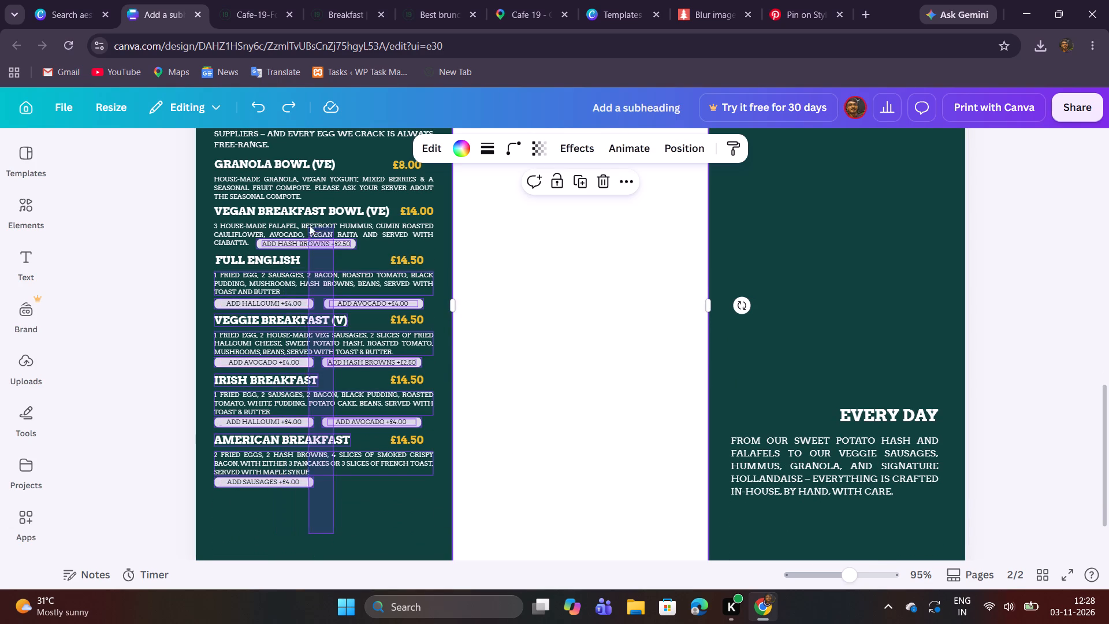
drag(310, 225, 425, 205)
click(384, 231)
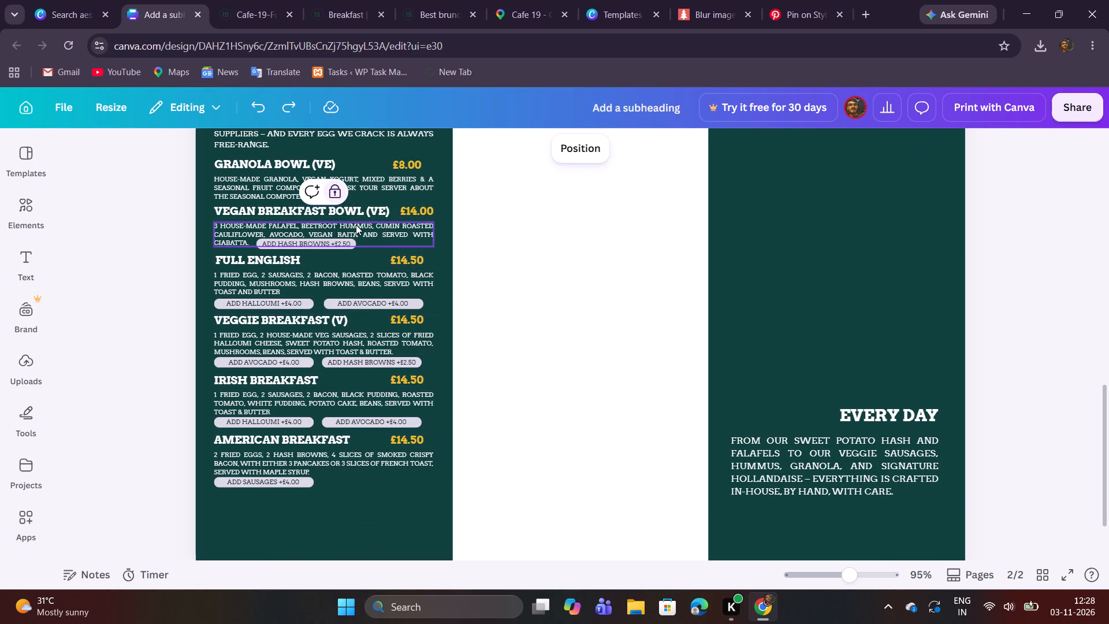
click(339, 192)
click(380, 497)
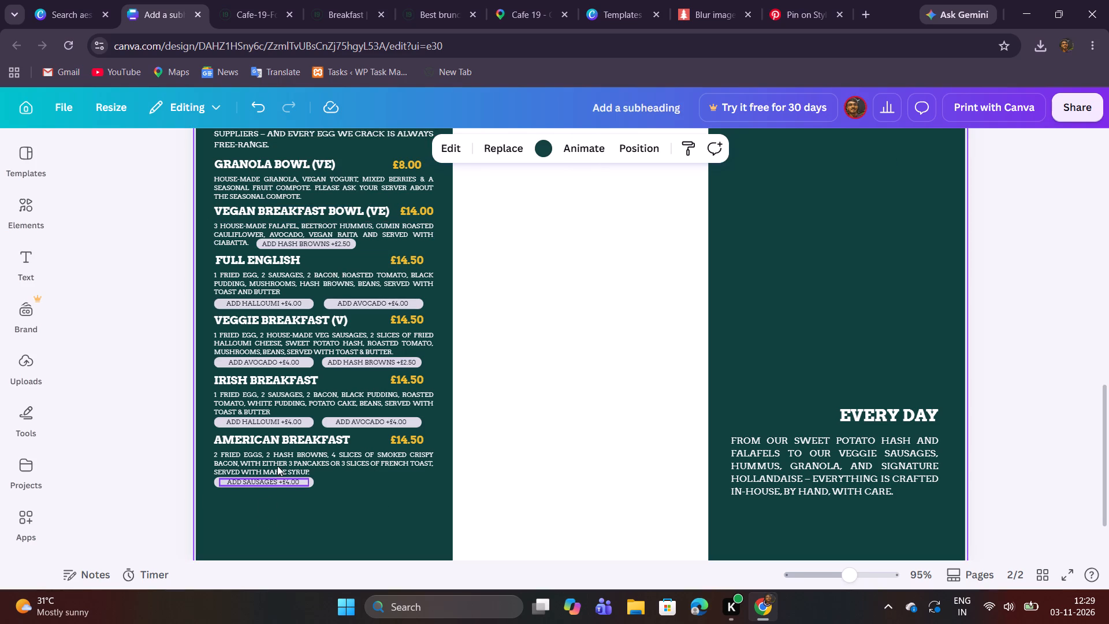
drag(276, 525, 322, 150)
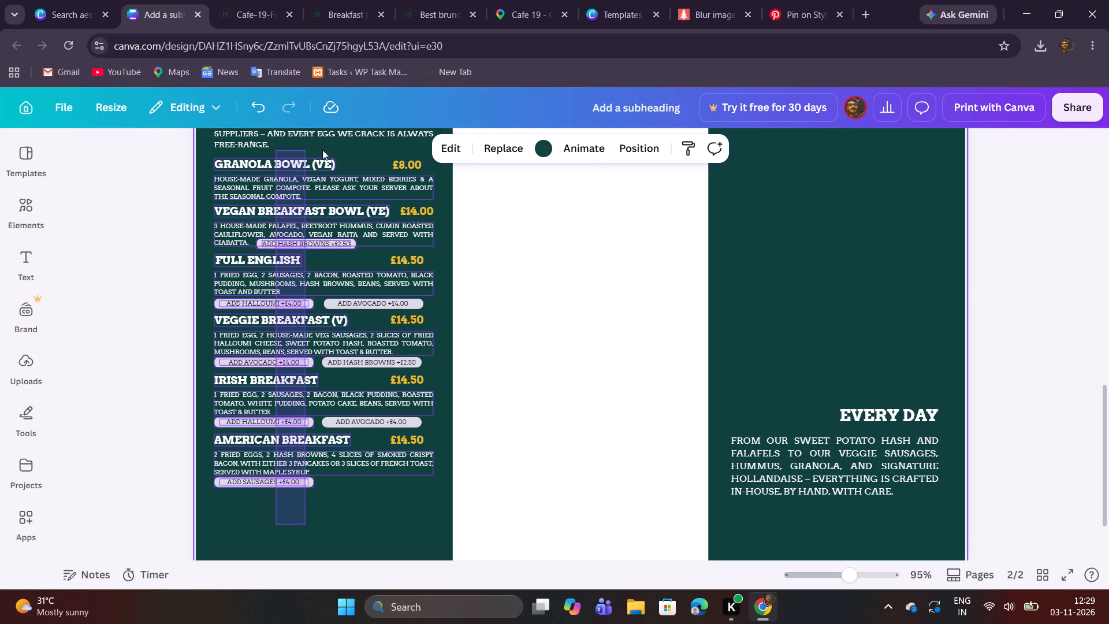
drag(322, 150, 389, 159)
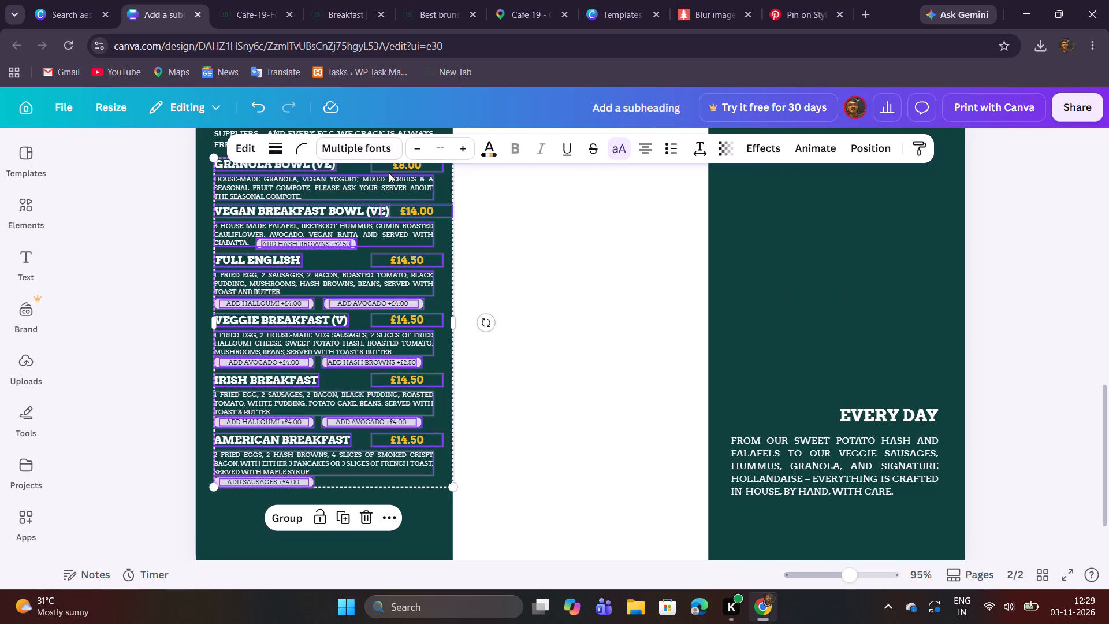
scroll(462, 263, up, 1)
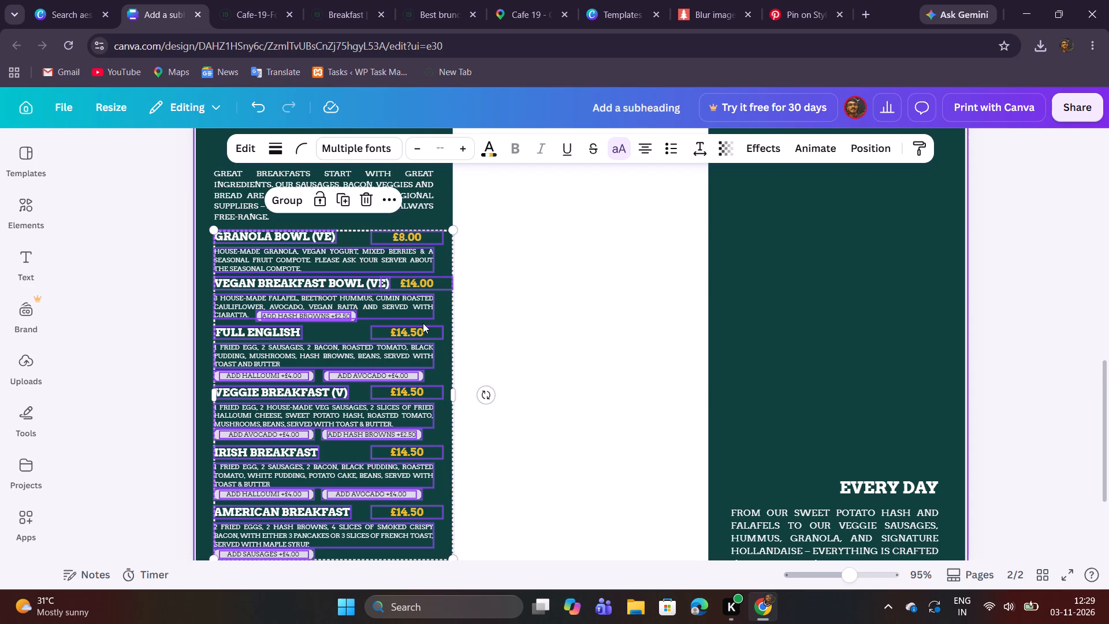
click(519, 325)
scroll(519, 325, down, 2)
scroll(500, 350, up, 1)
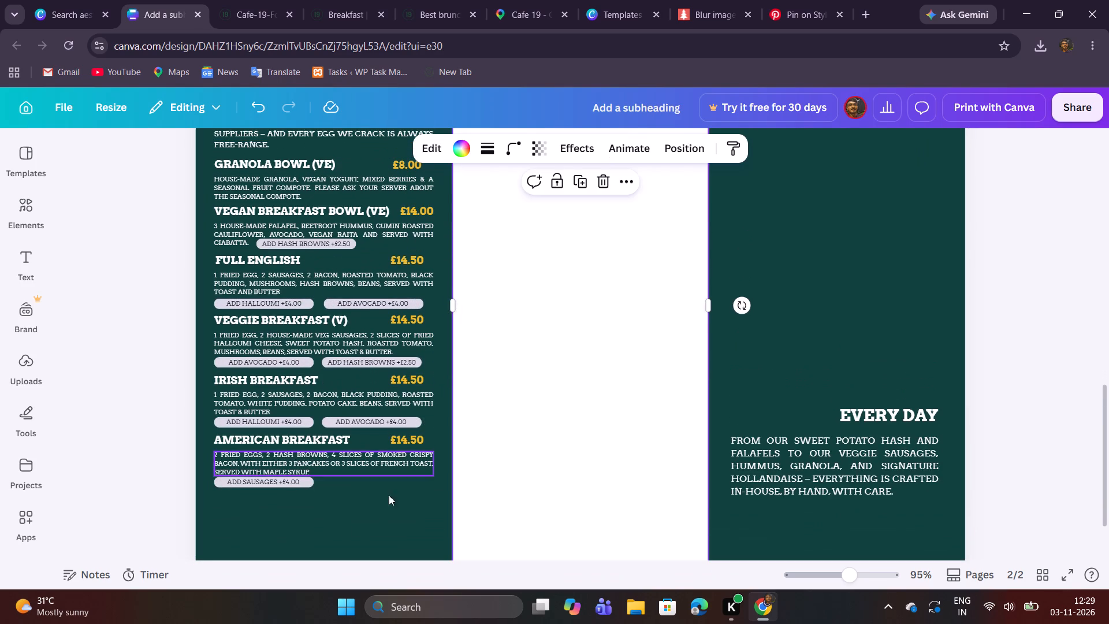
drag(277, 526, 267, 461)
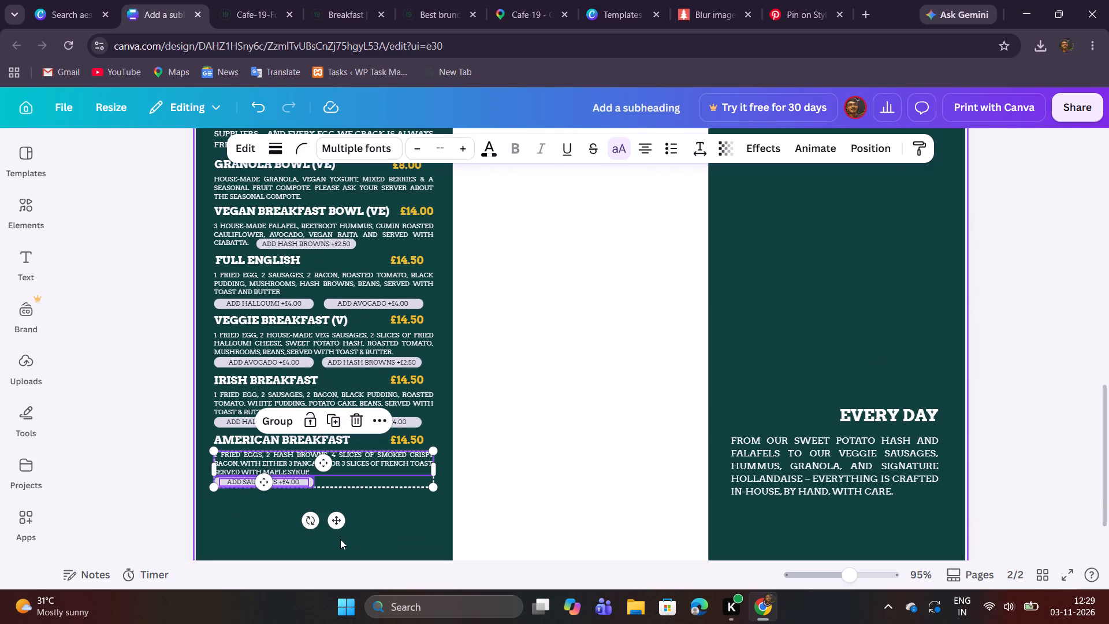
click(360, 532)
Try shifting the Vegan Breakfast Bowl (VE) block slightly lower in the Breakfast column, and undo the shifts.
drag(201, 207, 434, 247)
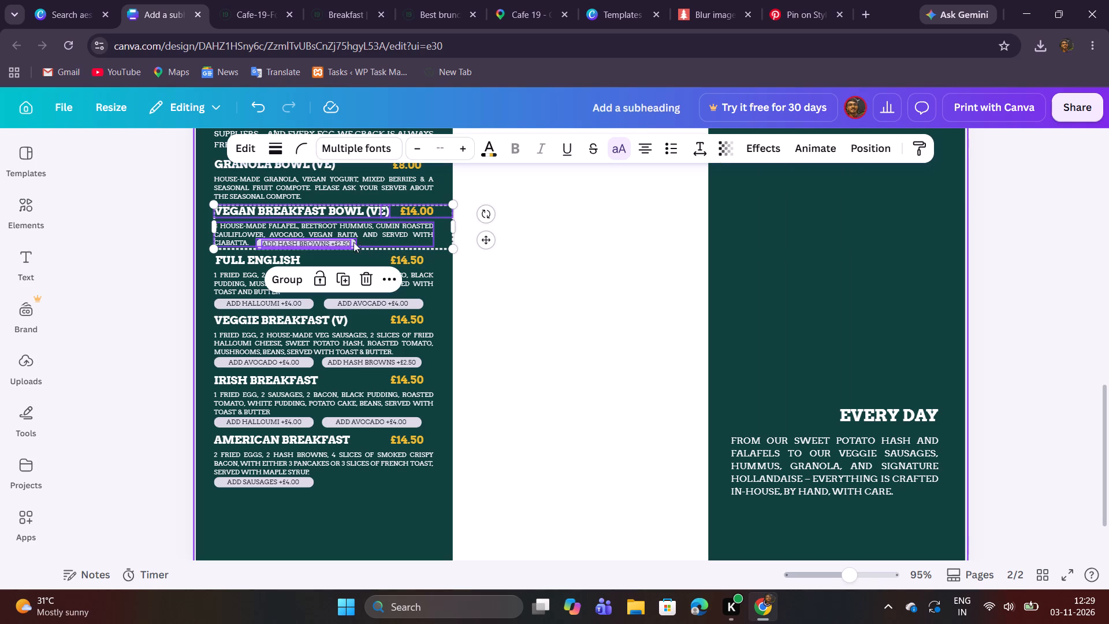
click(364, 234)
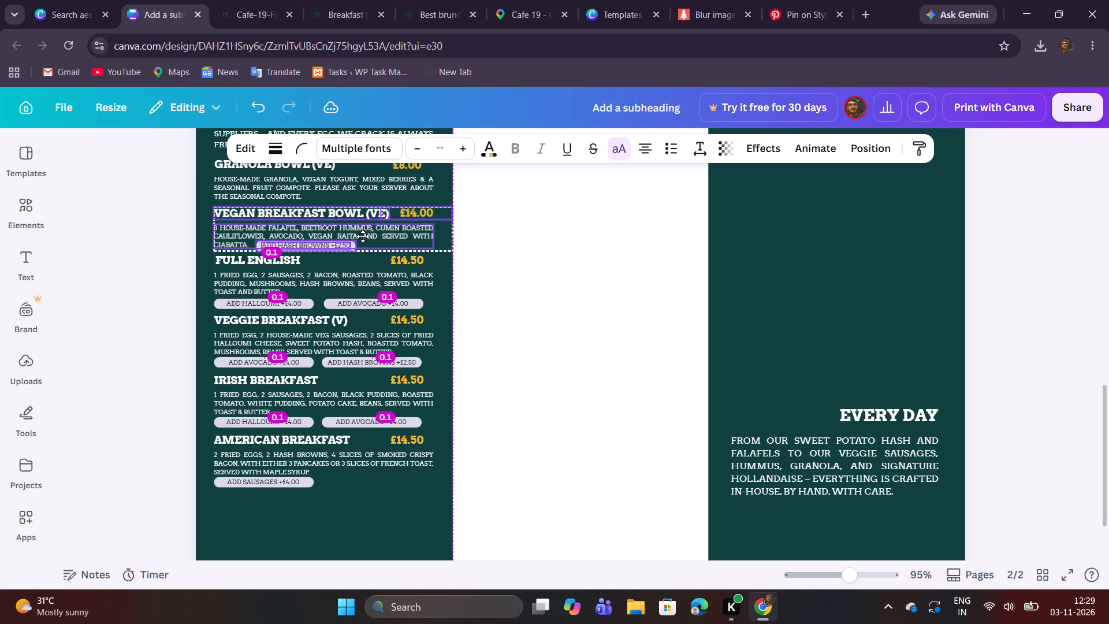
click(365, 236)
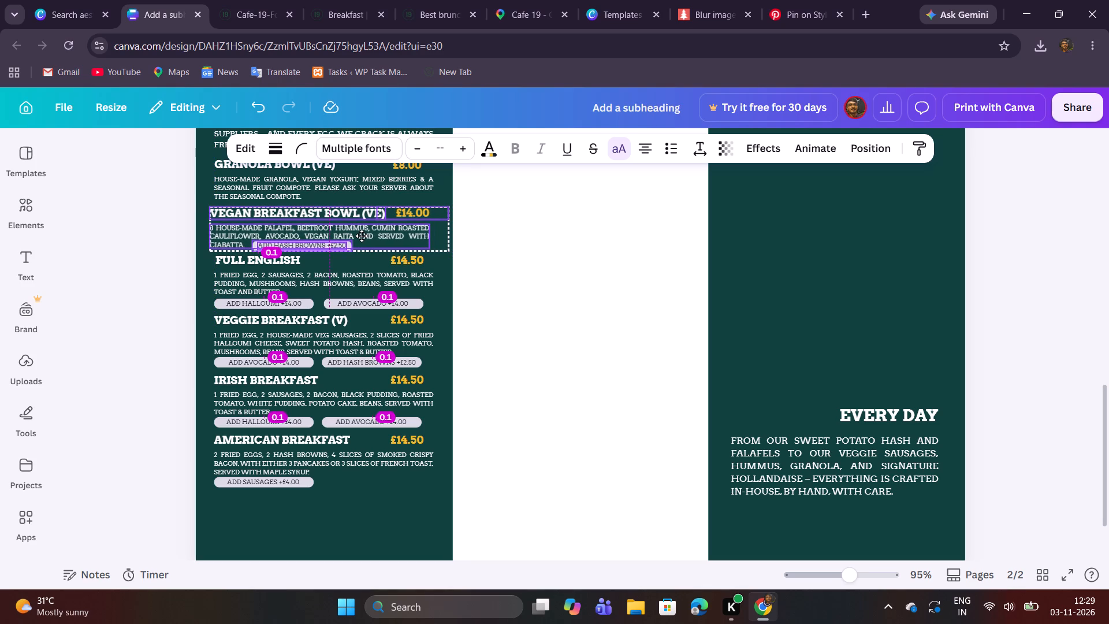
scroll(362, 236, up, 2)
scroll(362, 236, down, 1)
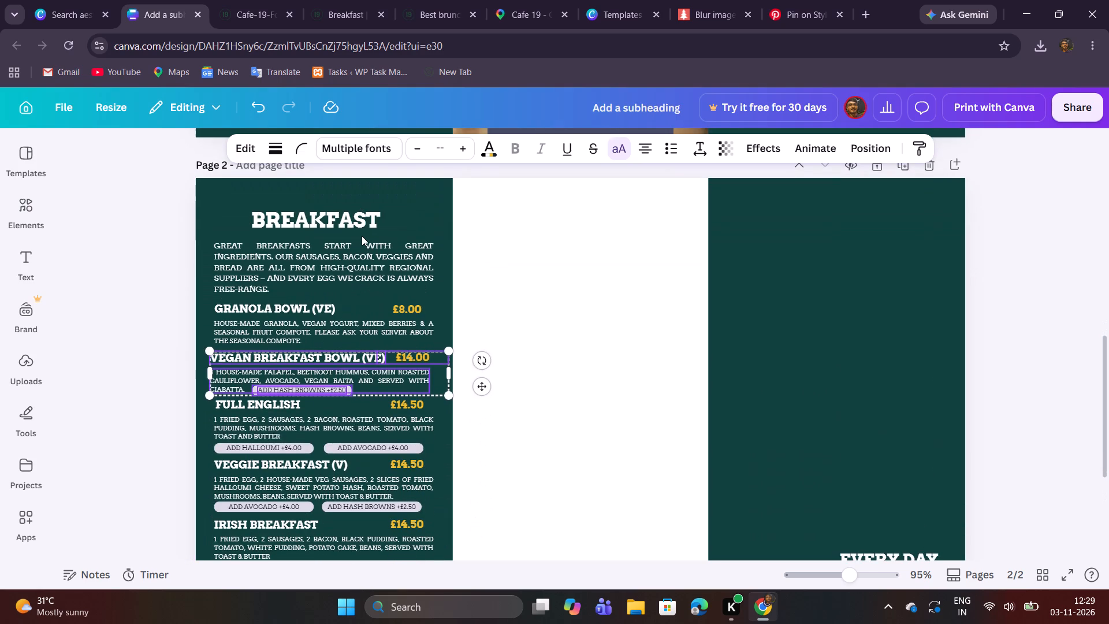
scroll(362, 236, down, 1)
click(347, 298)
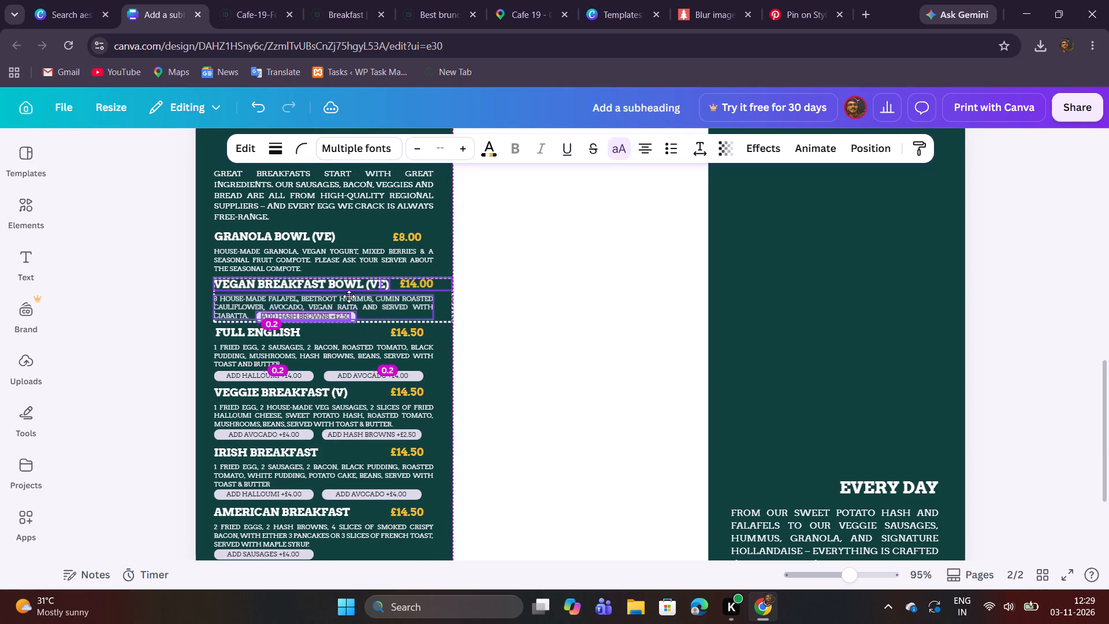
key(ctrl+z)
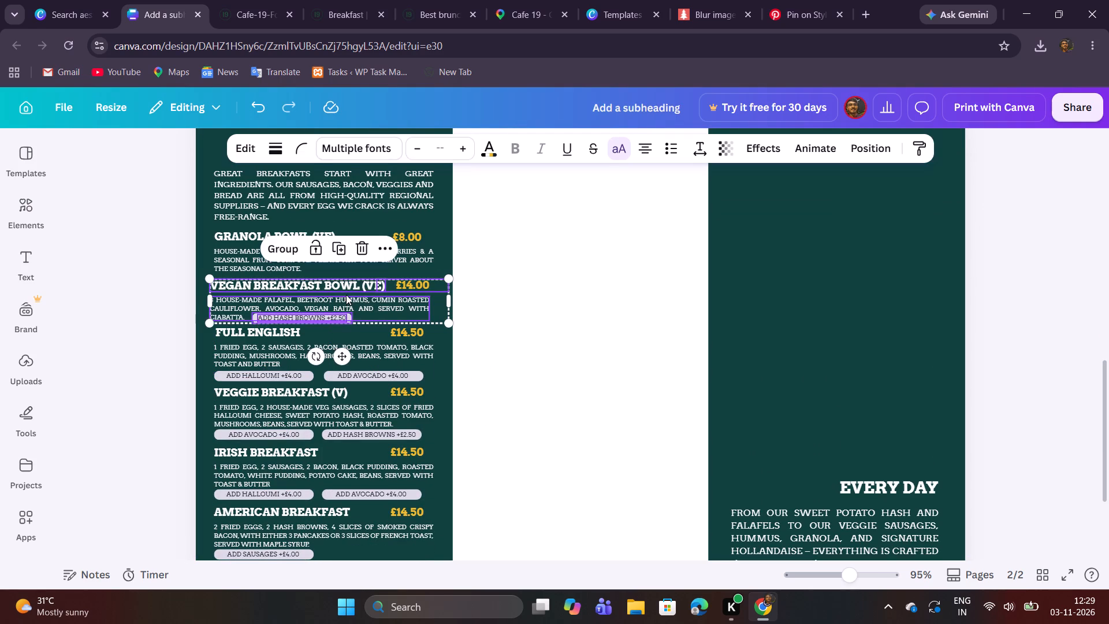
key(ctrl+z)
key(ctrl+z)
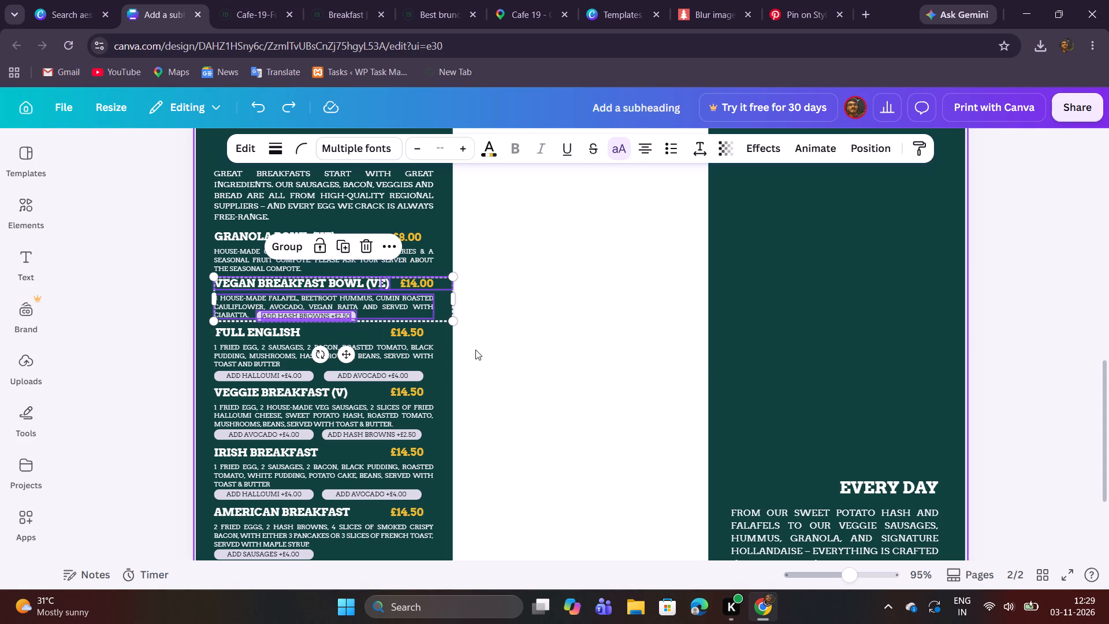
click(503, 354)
Review page 2's overall layout and the Breakfast column up close, down to the empty space below American Breakfast.
scroll(502, 328, down, 1)
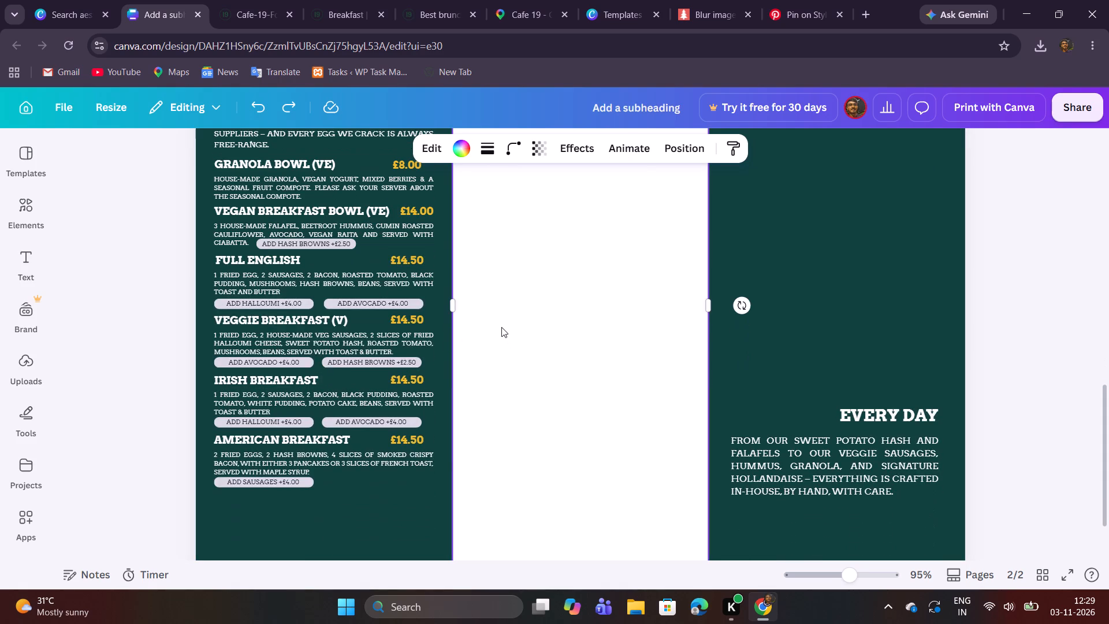
click(814, 578)
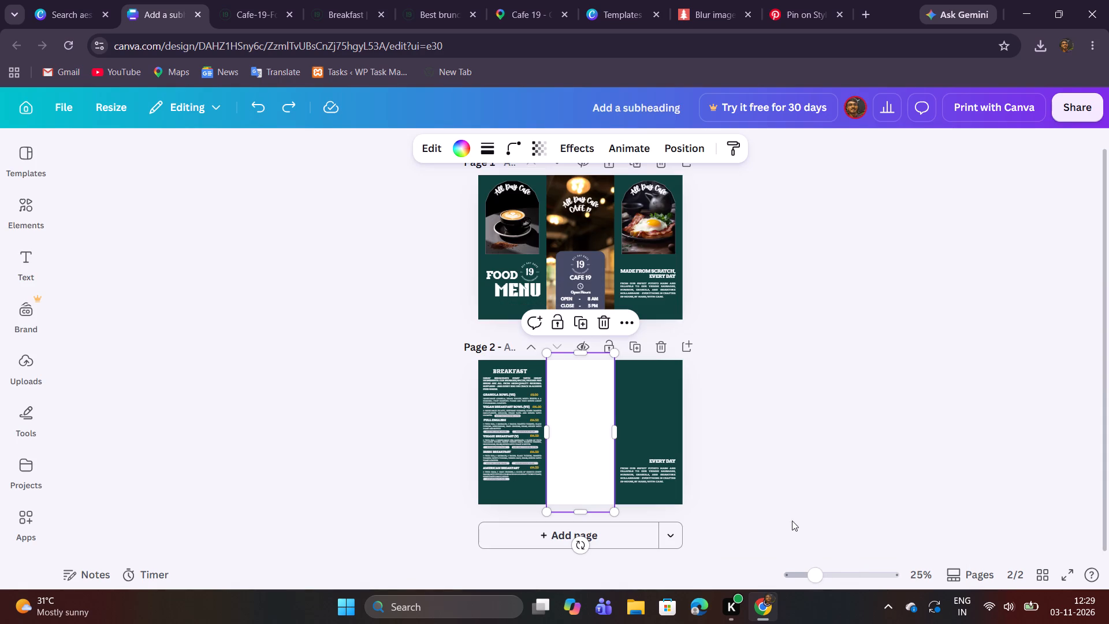
click(828, 580)
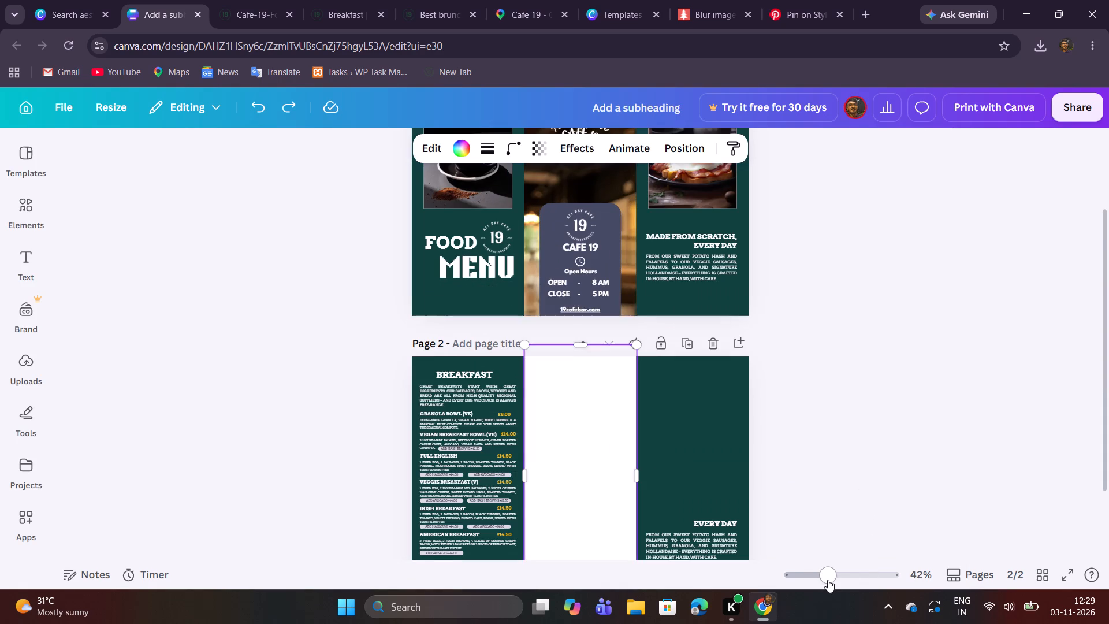
click(832, 577)
click(850, 575)
scroll(840, 384, down, 3)
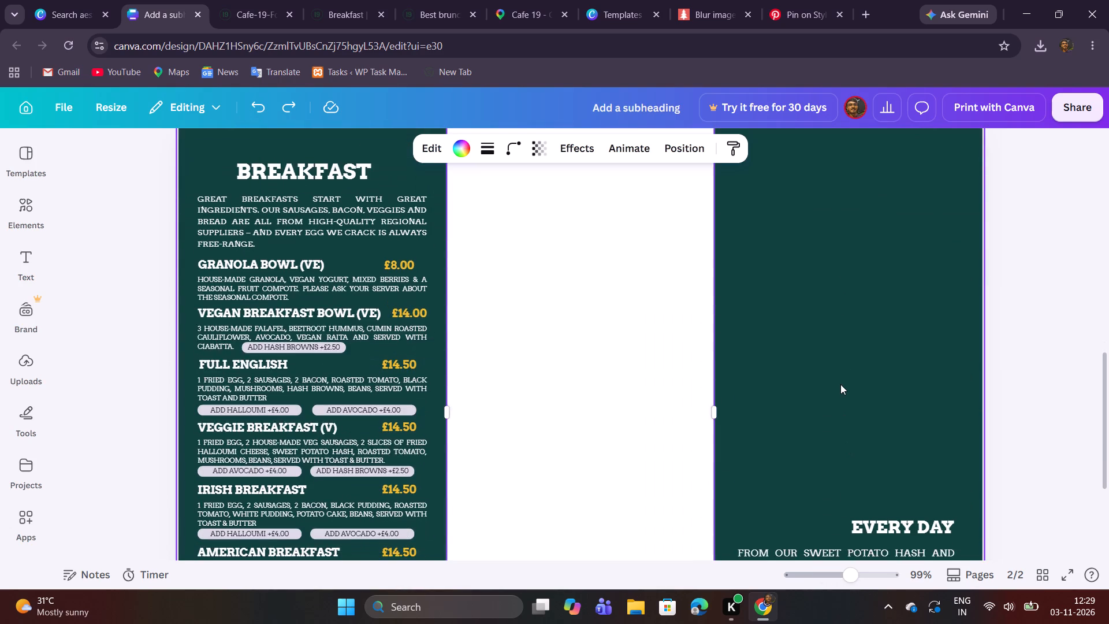
scroll(840, 384, down, 2)
scroll(841, 382, up, 1)
scroll(660, 387, down, 1)
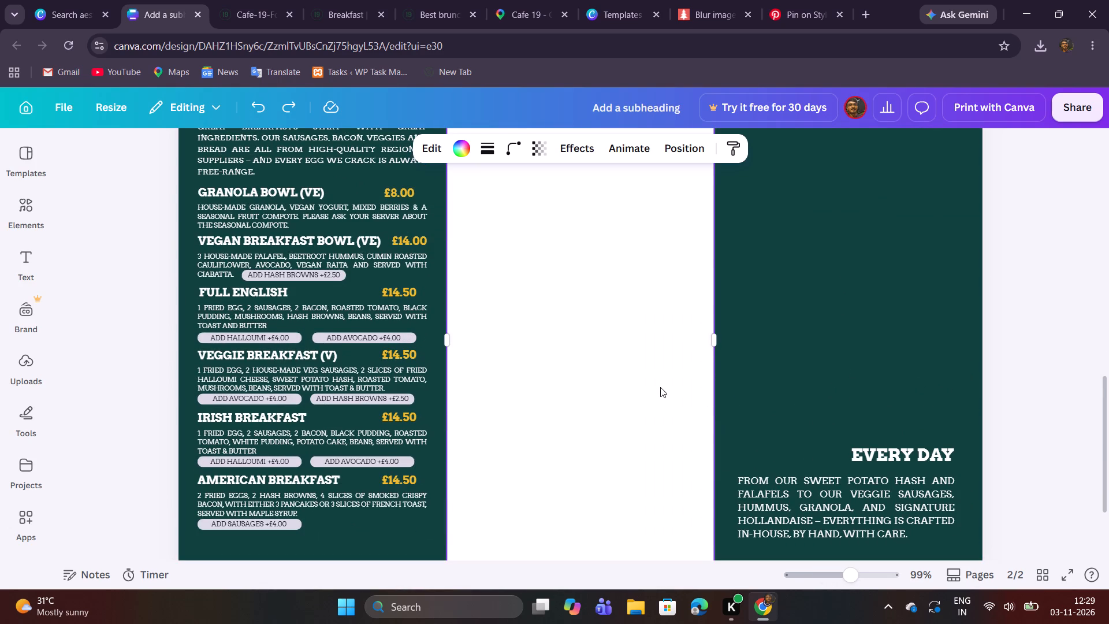
scroll(647, 369, down, 2)
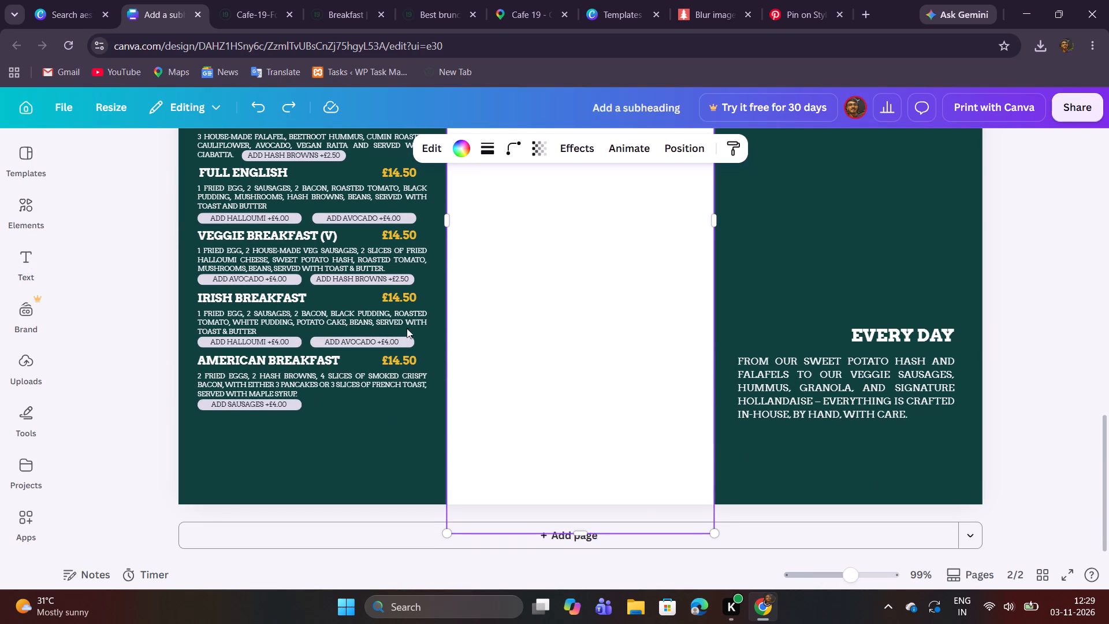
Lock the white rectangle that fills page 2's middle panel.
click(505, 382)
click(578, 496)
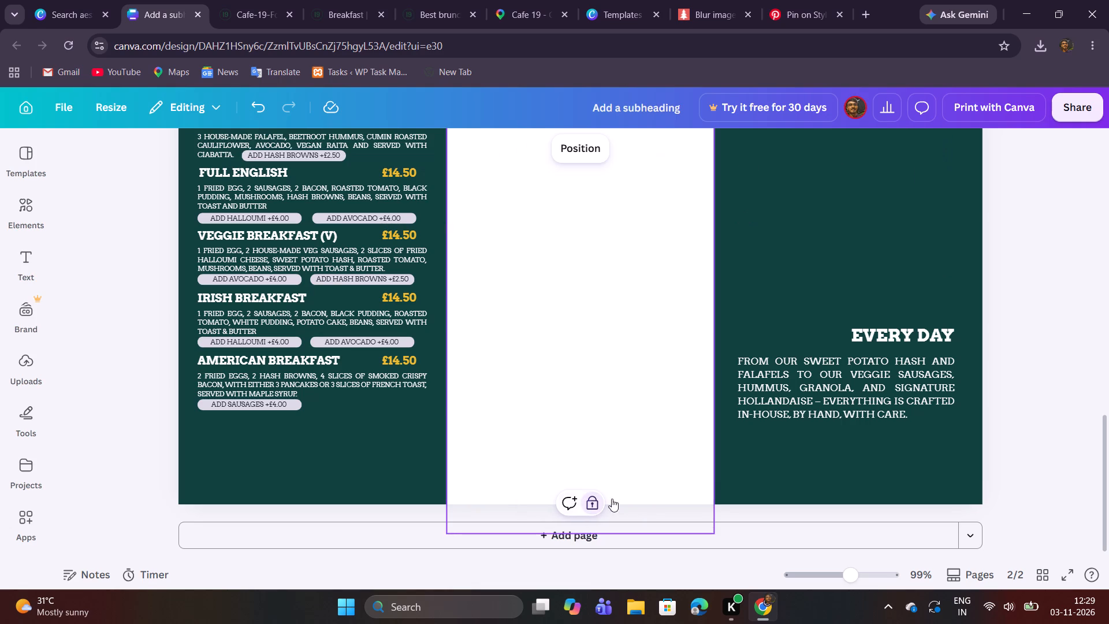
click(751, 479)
Compare page 2's Breakfast column with the Extras table below American Breakfast in the Cafe 19 menu PDF.
scroll(745, 462, up, 5)
scroll(744, 461, down, 2)
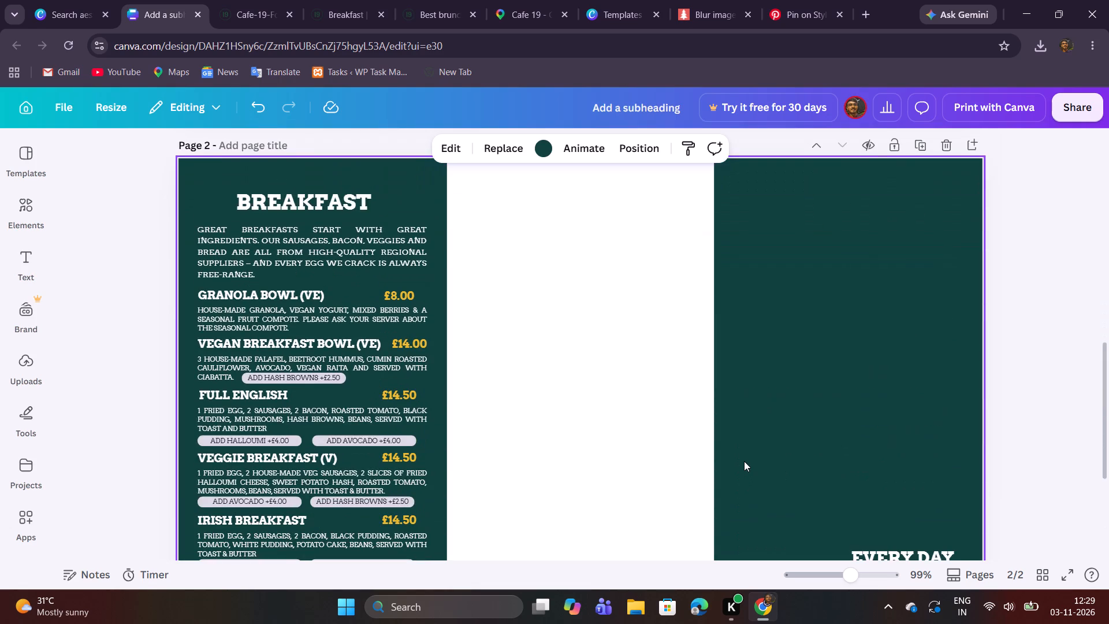
scroll(729, 416, down, 2)
scroll(728, 414, up, 1)
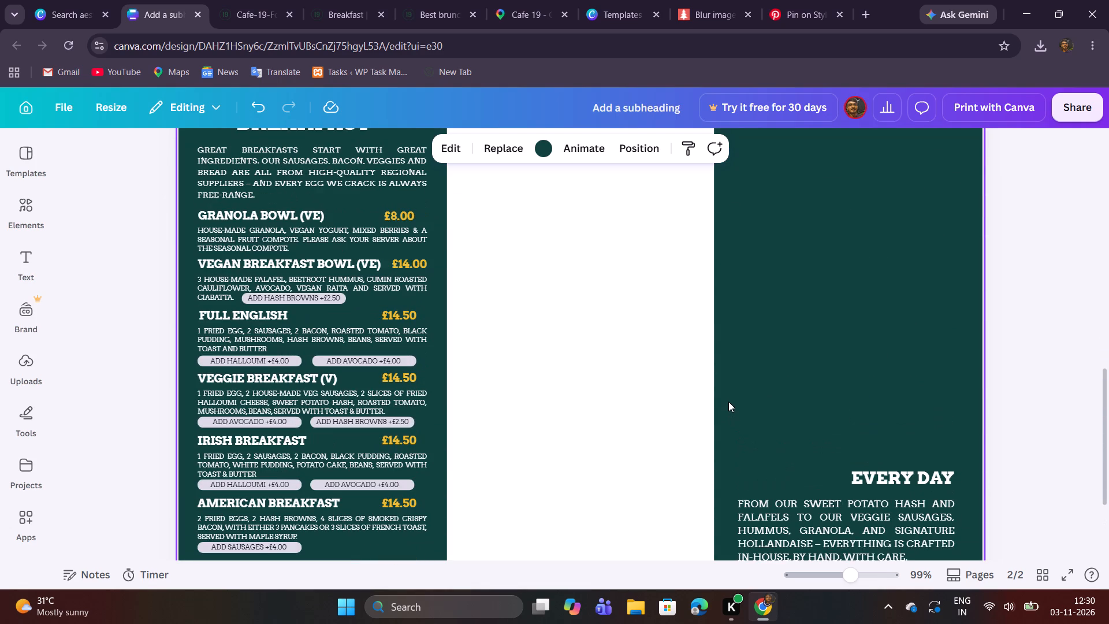
scroll(728, 402, down, 1)
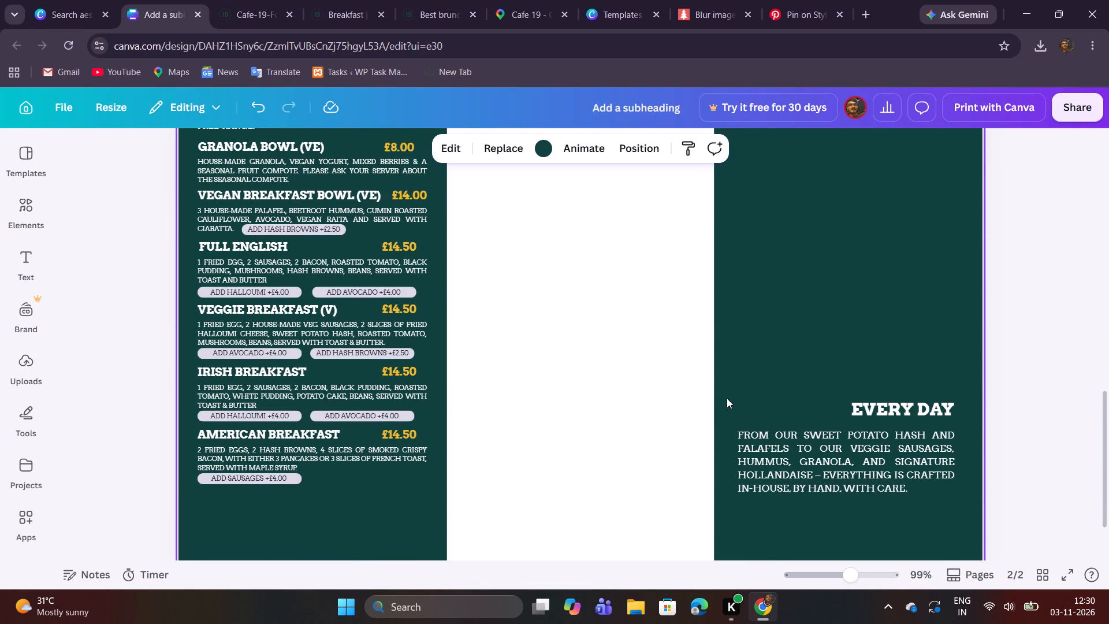
click(248, 0)
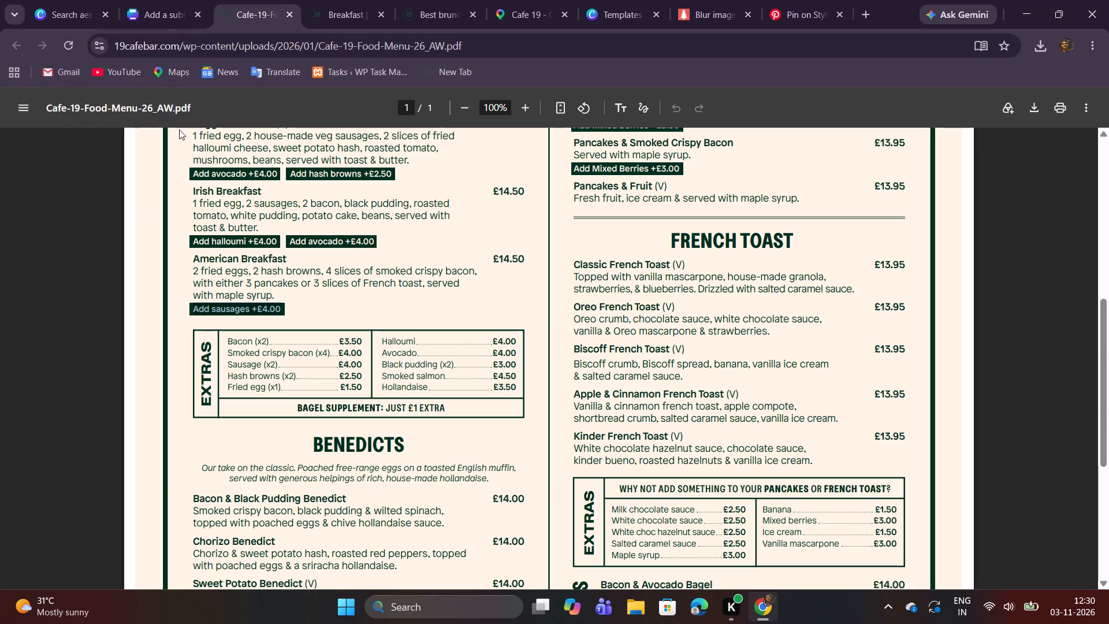
click(155, 2)
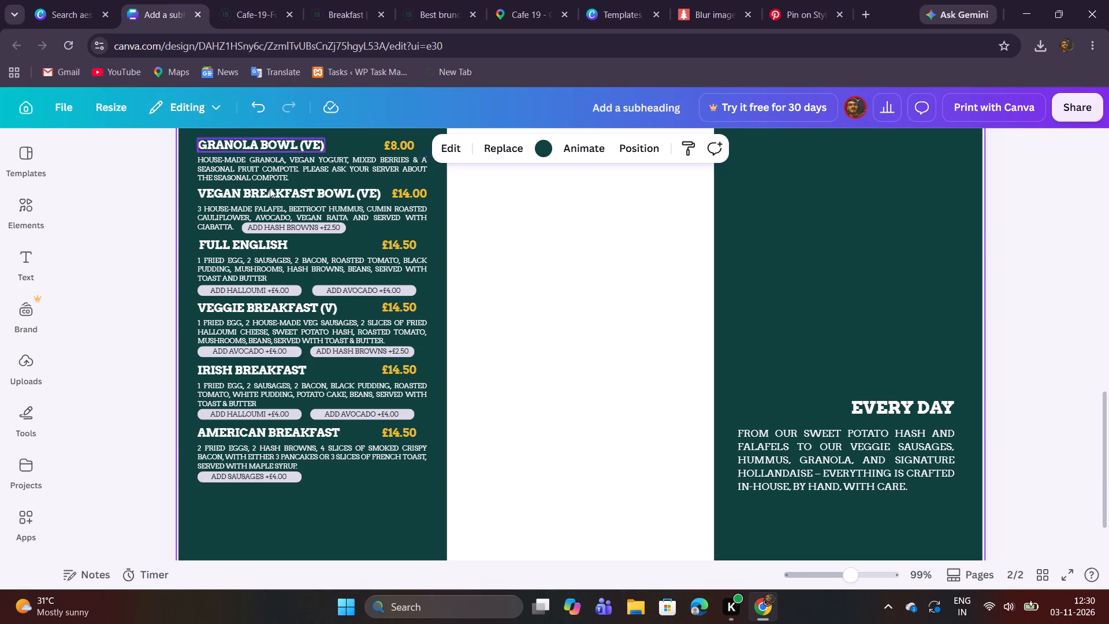
scroll(284, 205, down, 1)
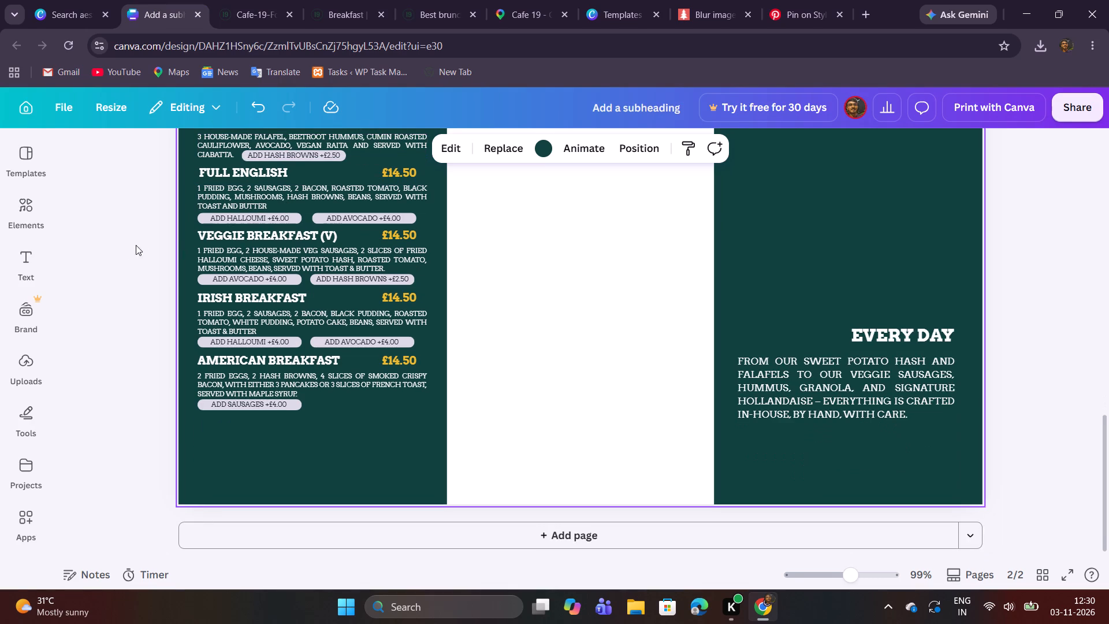
Search the elements library for "rectangle frame" and look through the shape results.
click(16, 221)
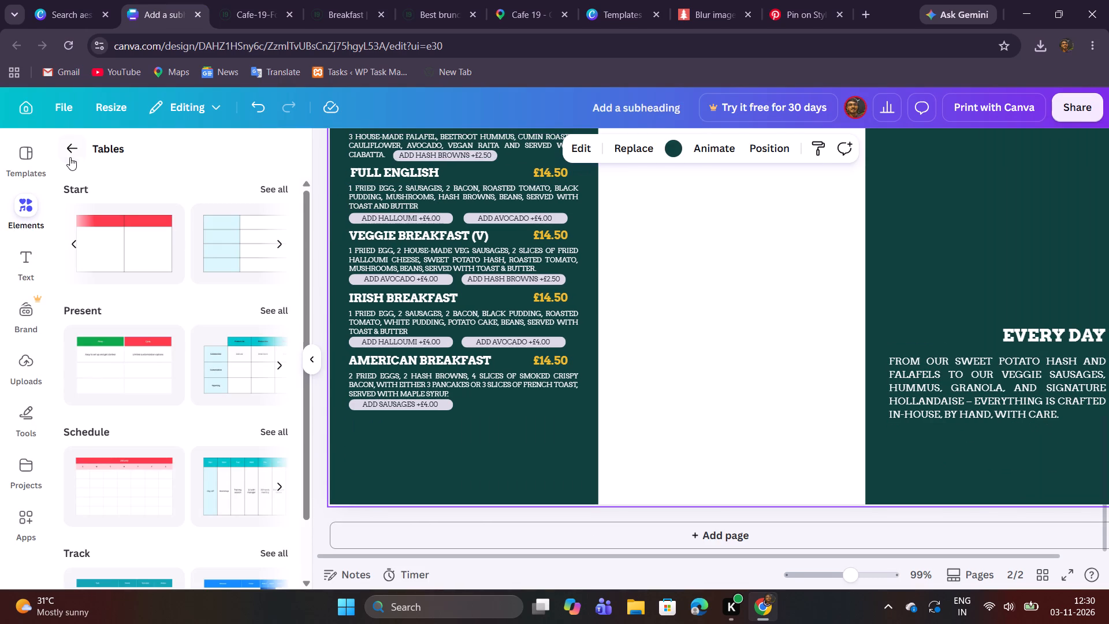
click(70, 157)
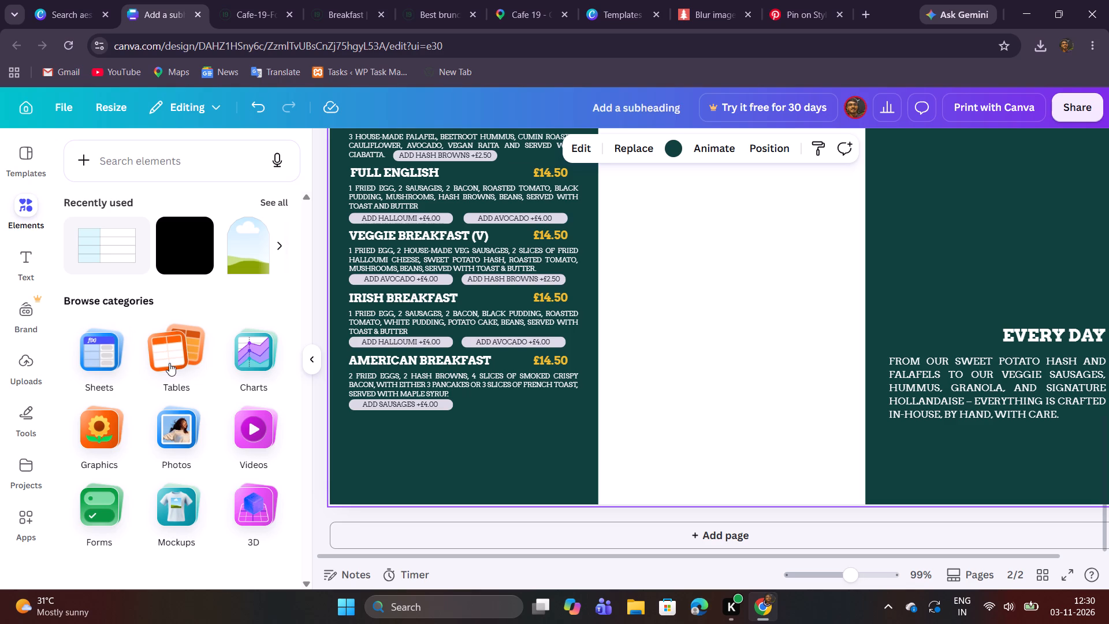
scroll(172, 361, up, 1)
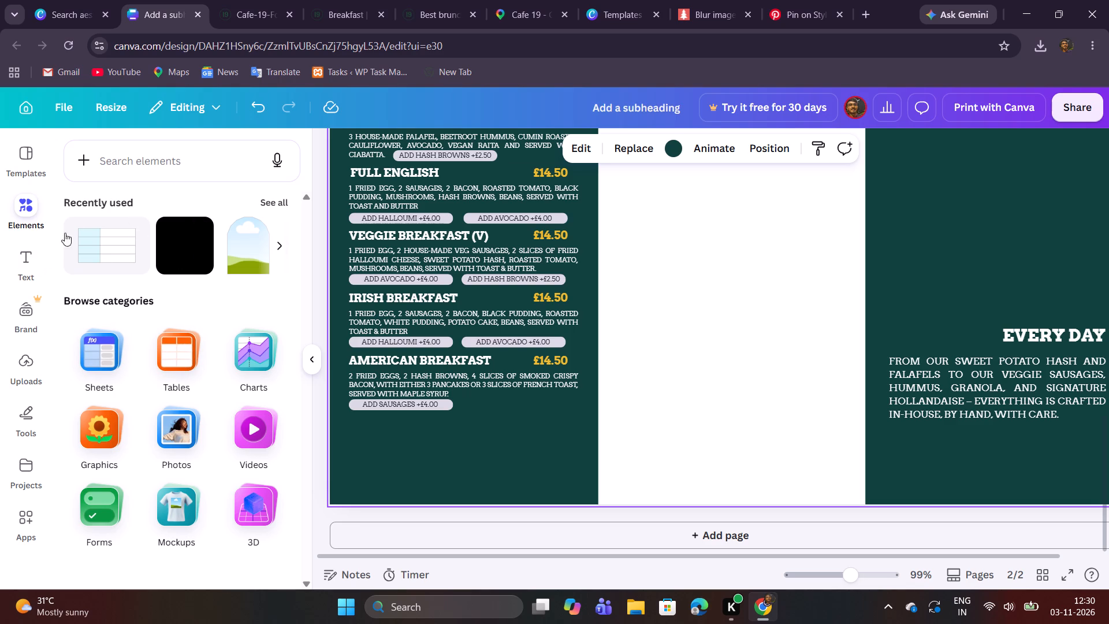
click(138, 164)
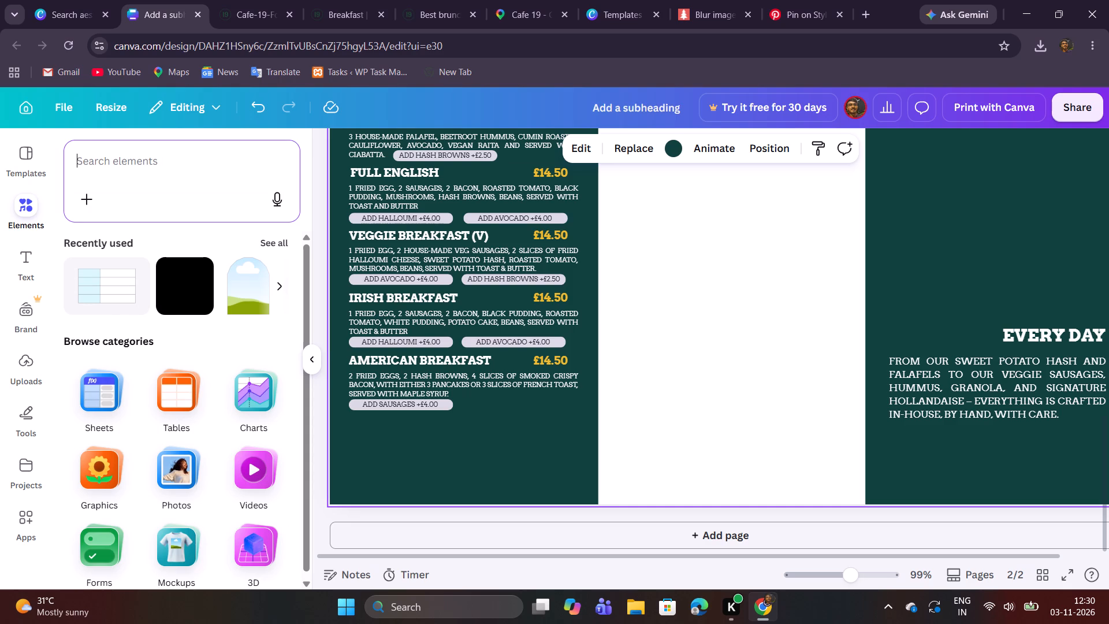
text(re)
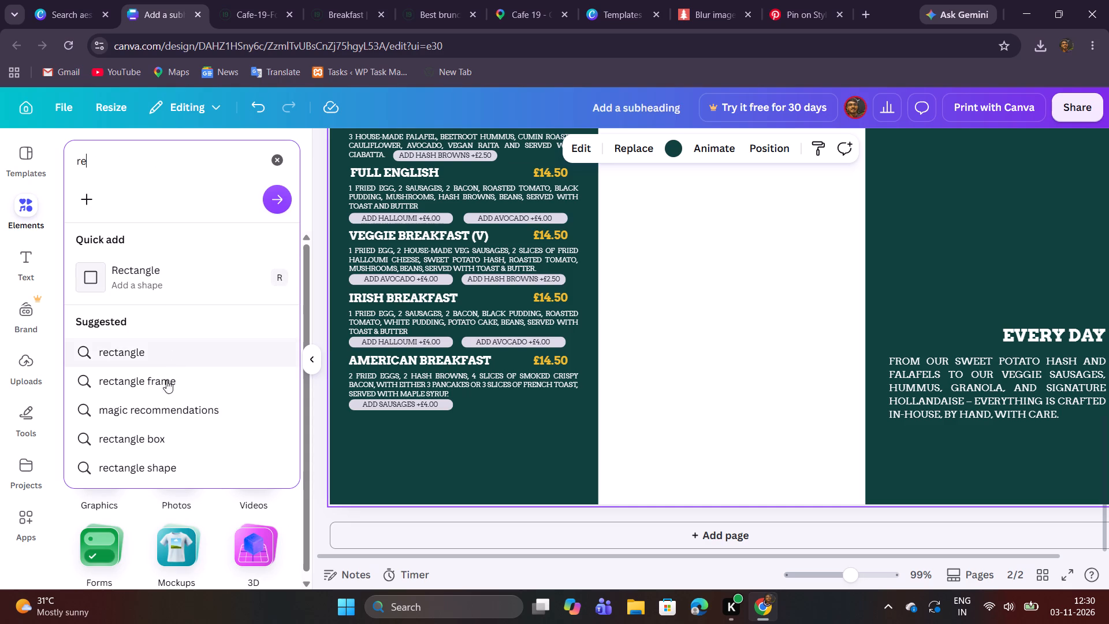
click(165, 382)
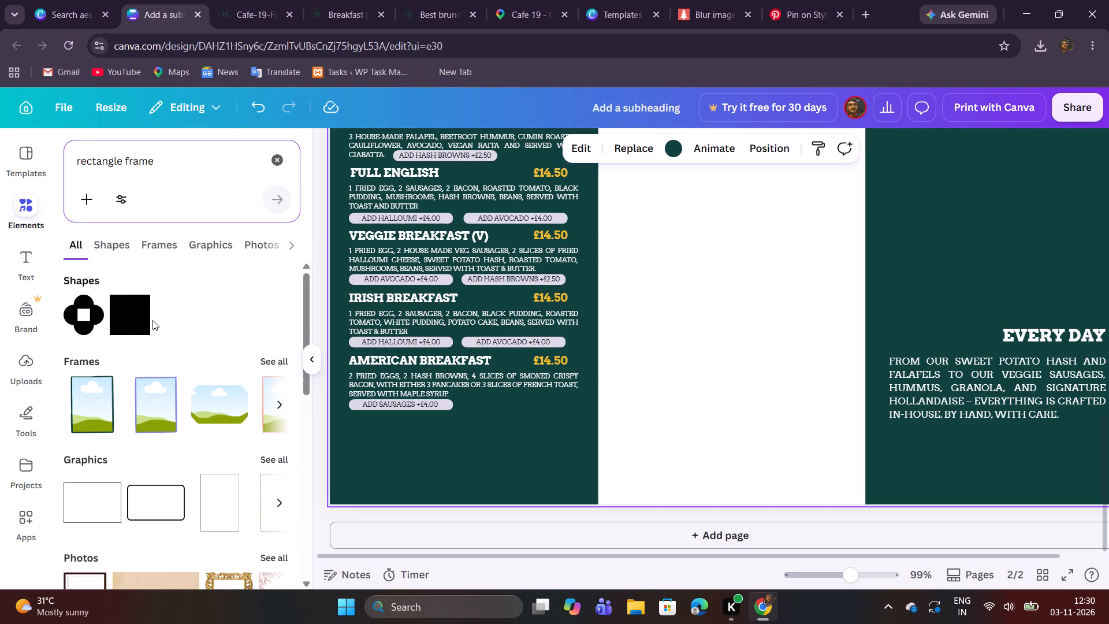
click(111, 246)
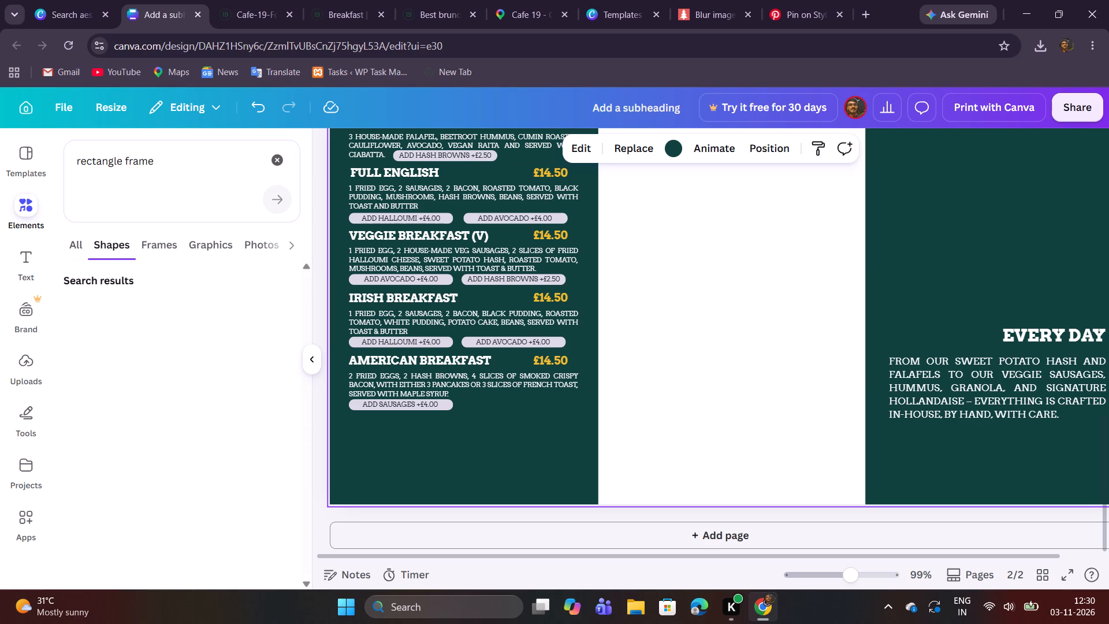
click(279, 160)
click(165, 273)
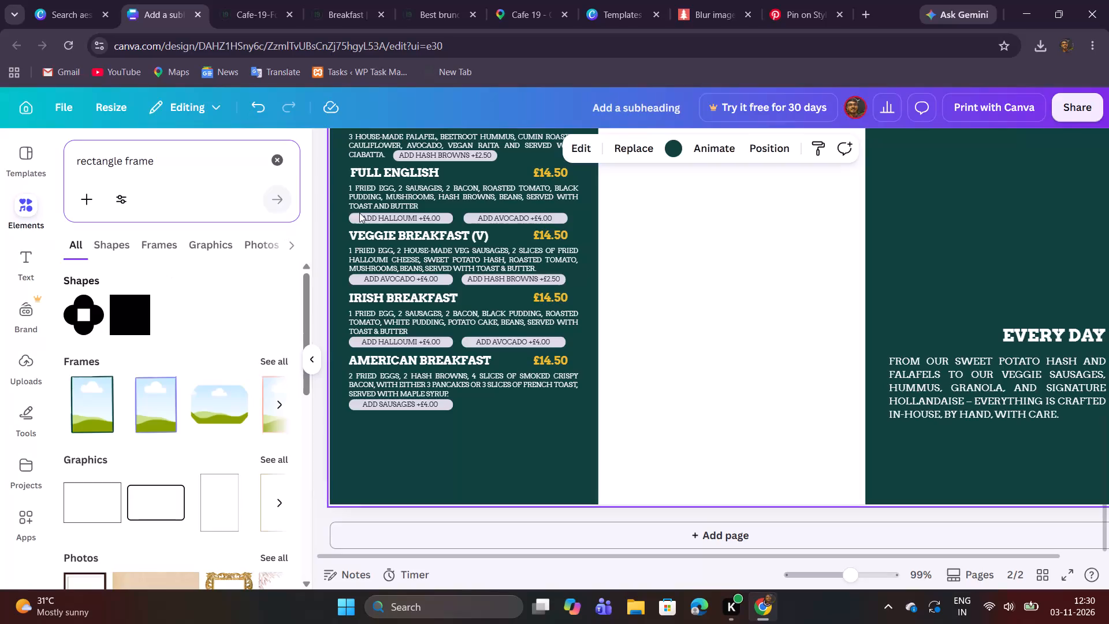
Unlock and duplicate the white rectangle in page 2's middle panel, placing the copy over the Breakfast column.
click(792, 309)
click(743, 509)
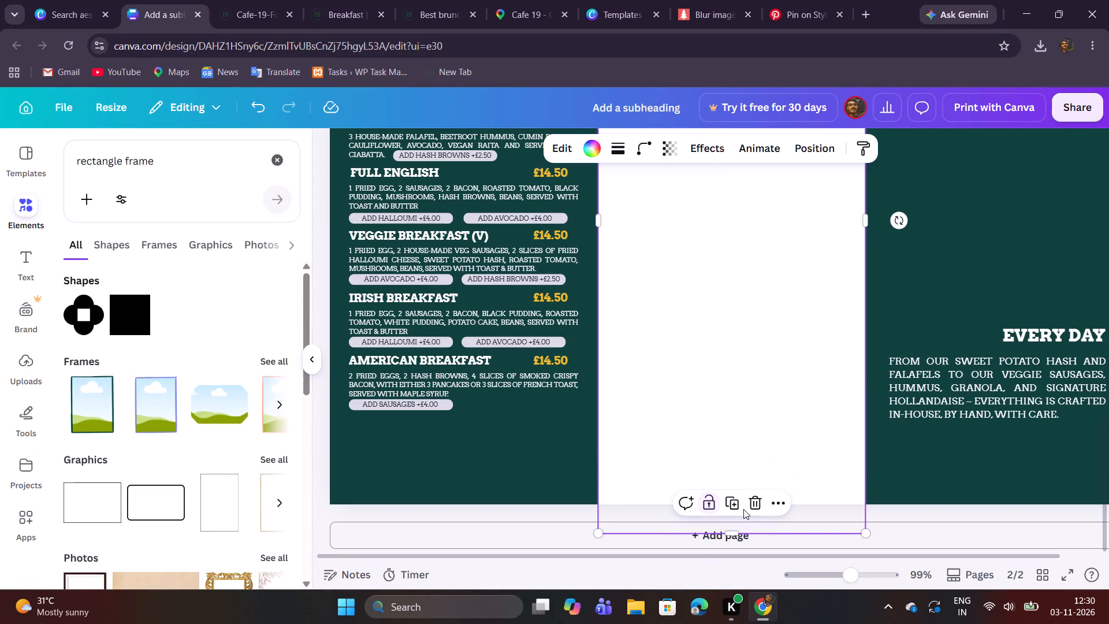
click(732, 502)
drag(779, 384, 468, 423)
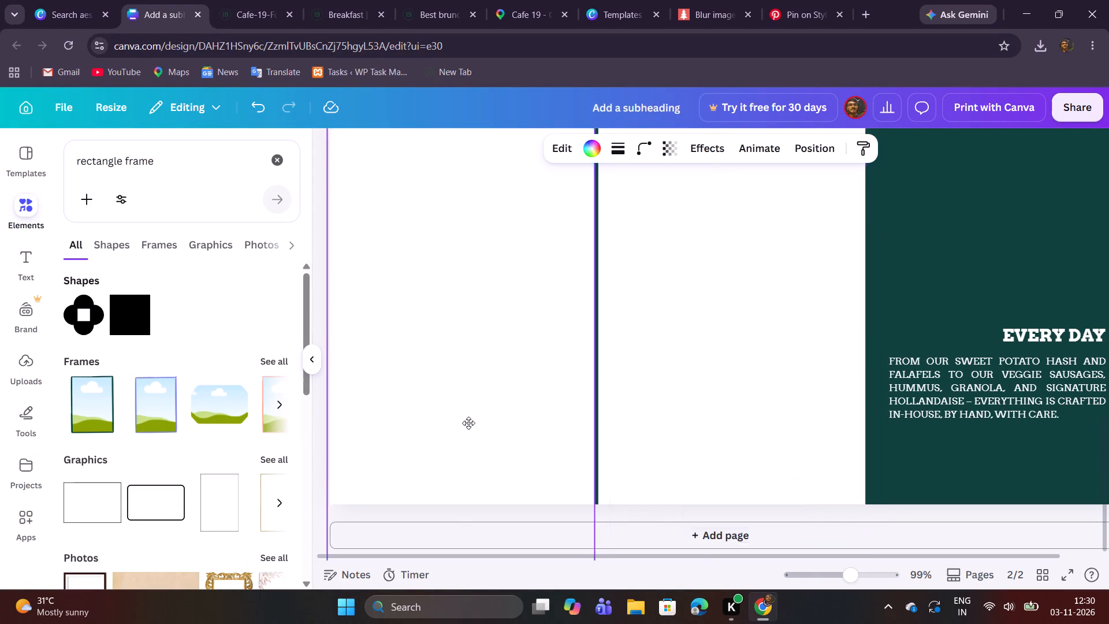
drag(468, 423, 503, 432)
Lock the original white rectangle in the middle panel again.
click(668, 408)
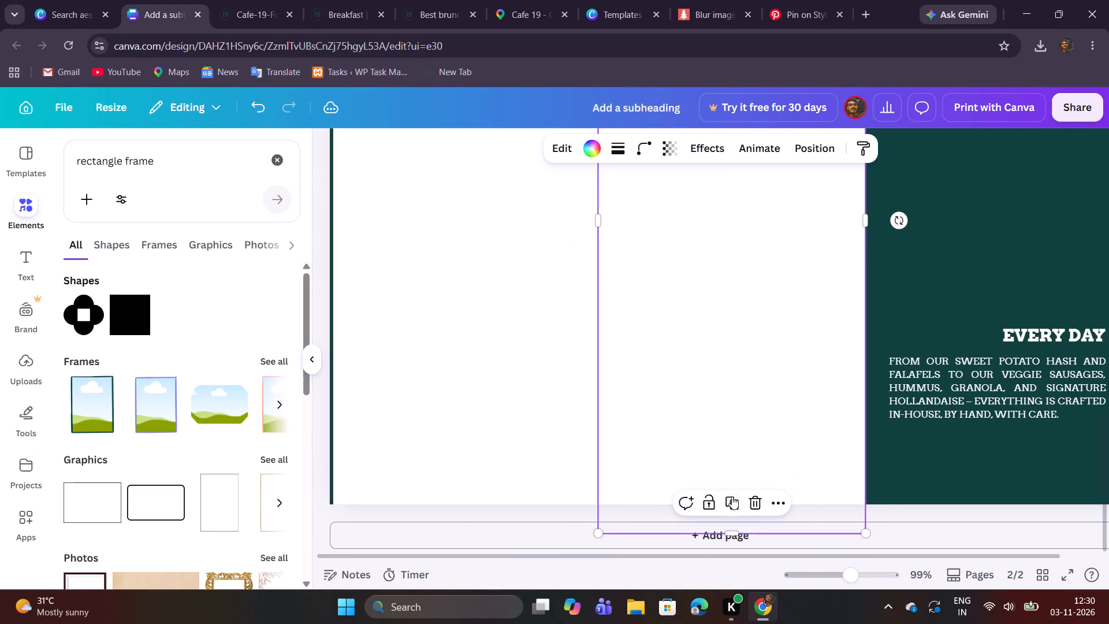
click(709, 501)
Shrink the rectangle copy over the Breakfast column into a low, wide box slightly narrower than the column.
click(525, 504)
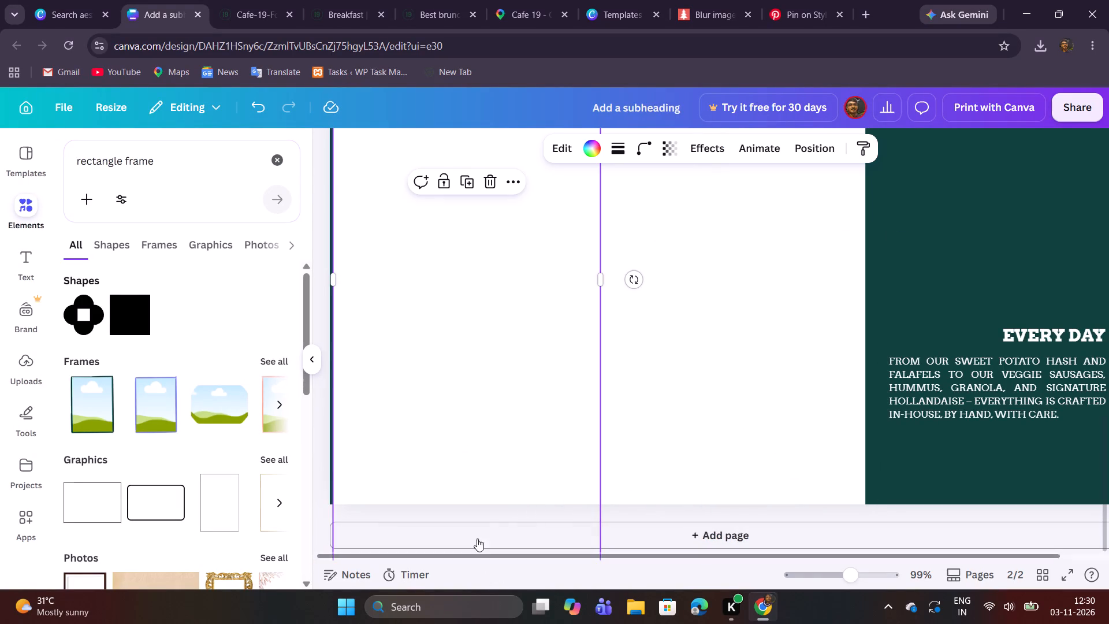
scroll(907, 274, up, 4)
drag(602, 259, 538, 324)
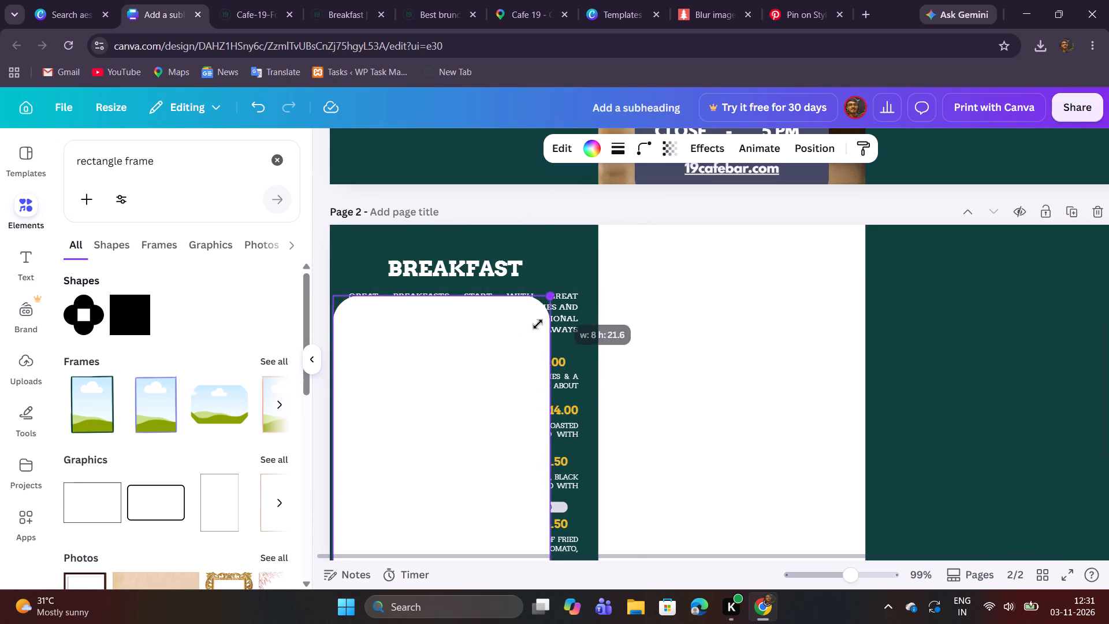
drag(538, 324, 501, 387)
drag(446, 432, 497, 278)
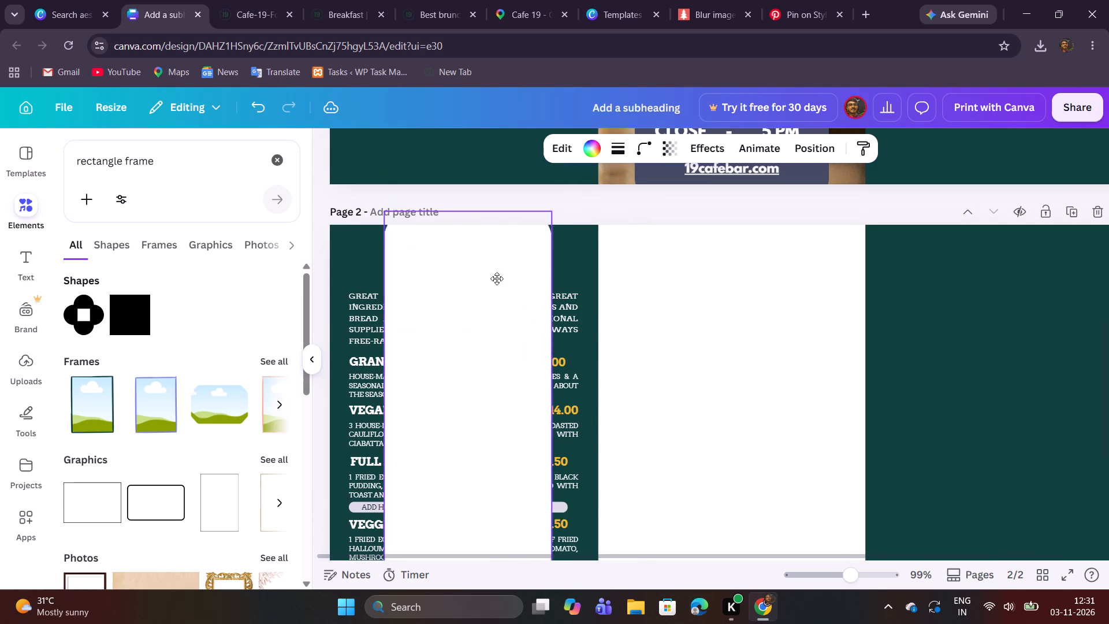
drag(497, 278, 496, 307)
drag(463, 257, 452, 457)
drag(450, 490, 451, 267)
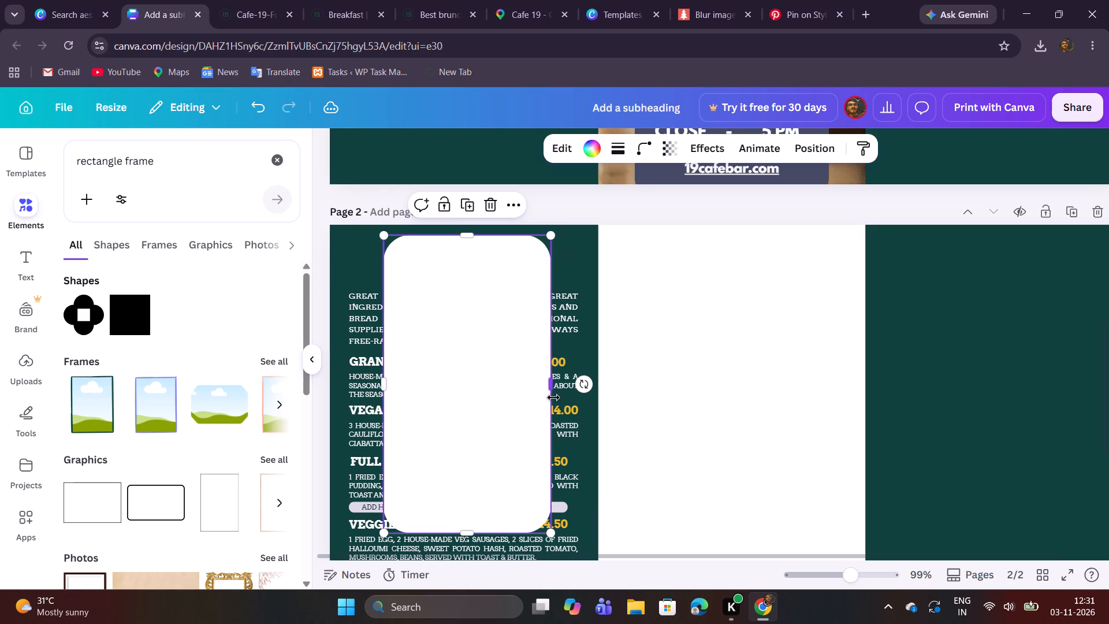
drag(552, 386, 585, 384)
drag(490, 237, 484, 256)
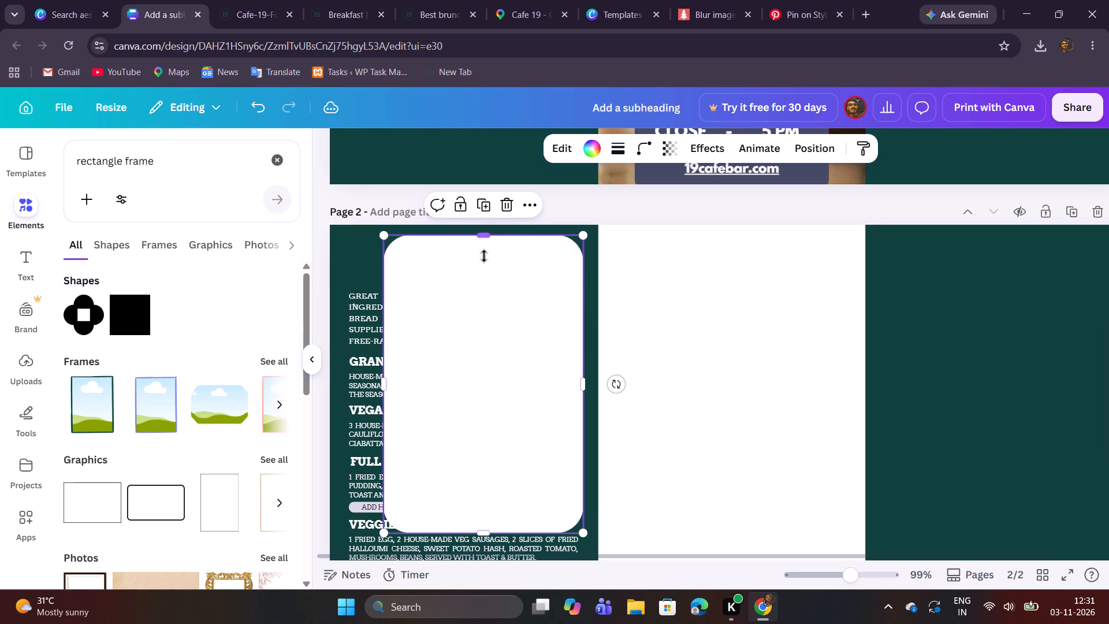
drag(484, 256, 470, 467)
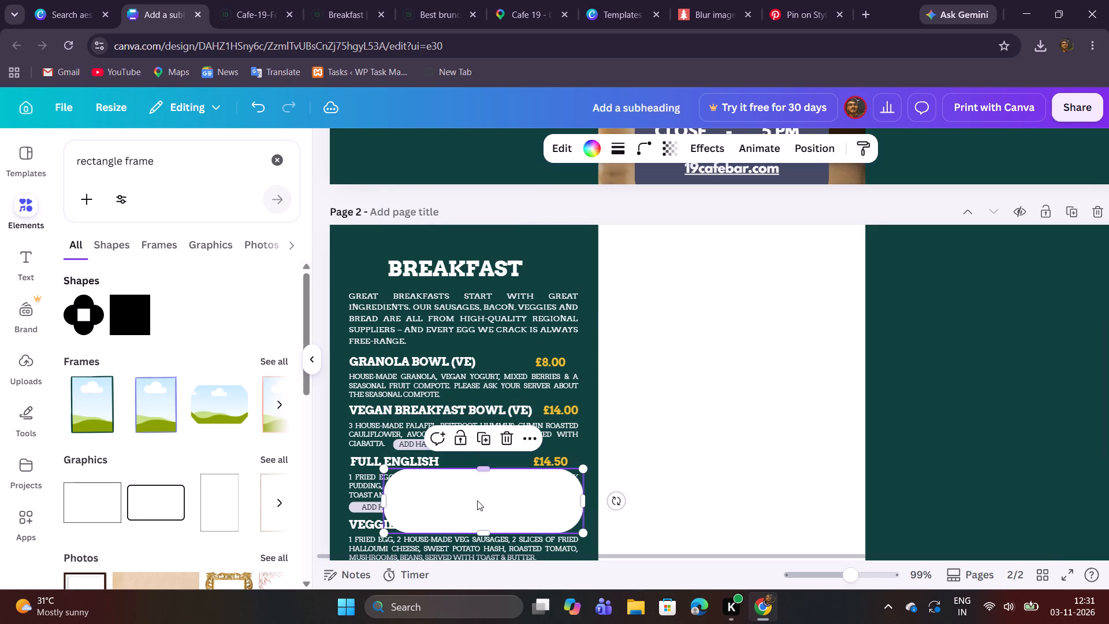
drag(477, 500, 472, 509)
Remove the corner rounding from the small white box so its corners are square.
scroll(463, 503, down, 3)
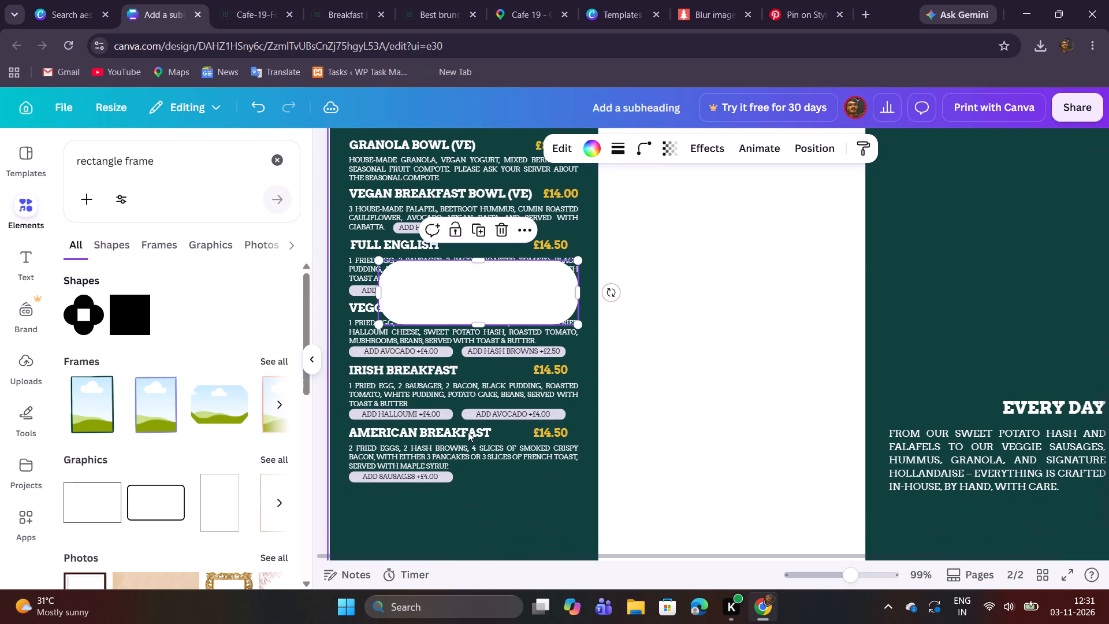
click(641, 145)
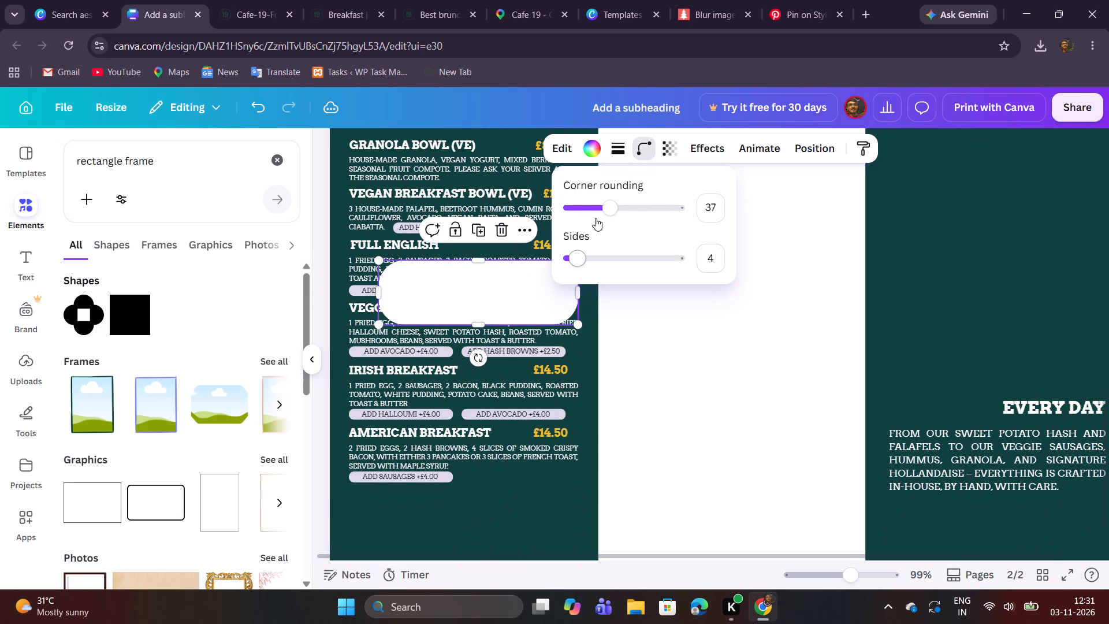
drag(606, 210, 574, 210)
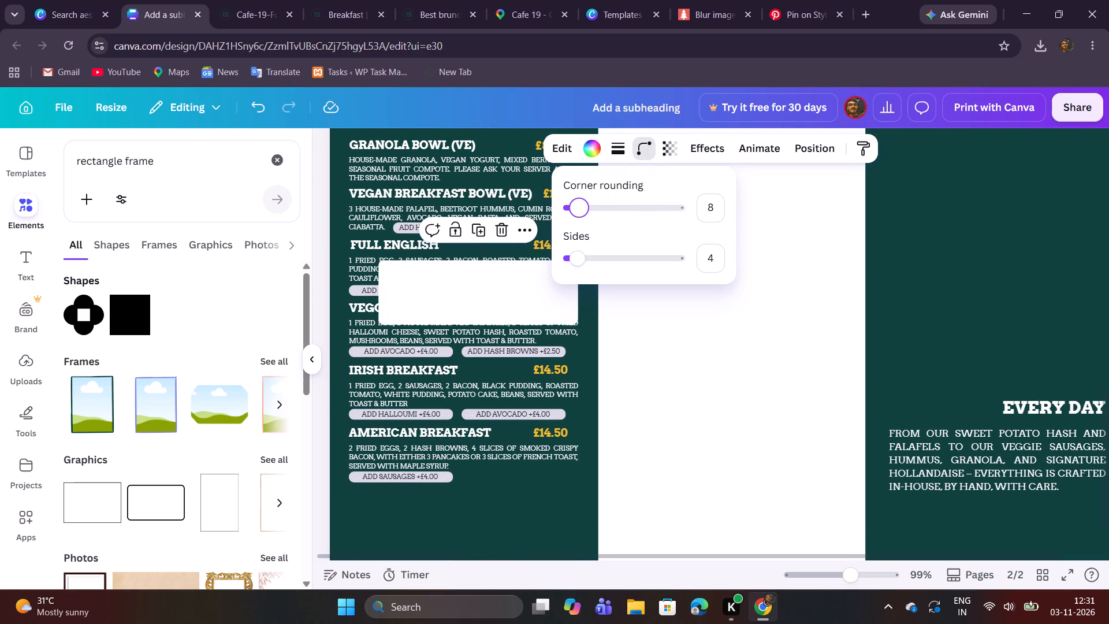
drag(574, 210, 542, 210)
Move the white box into the empty space below American Breakfast's Add Sausages label.
drag(492, 292, 487, 337)
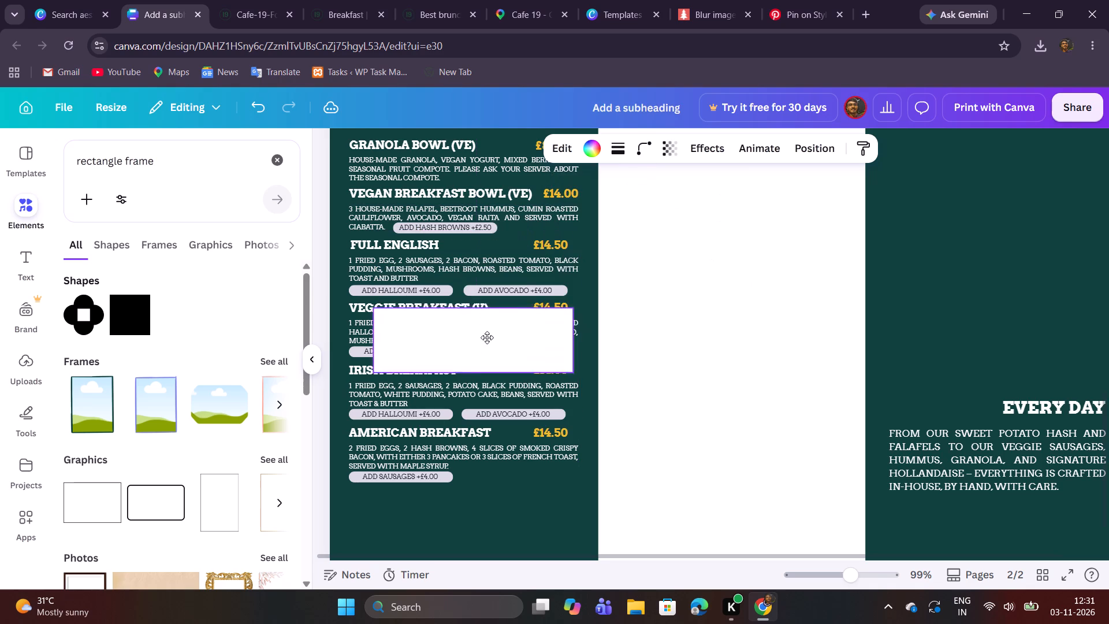
drag(487, 337, 480, 447)
scroll(490, 327, down, 1)
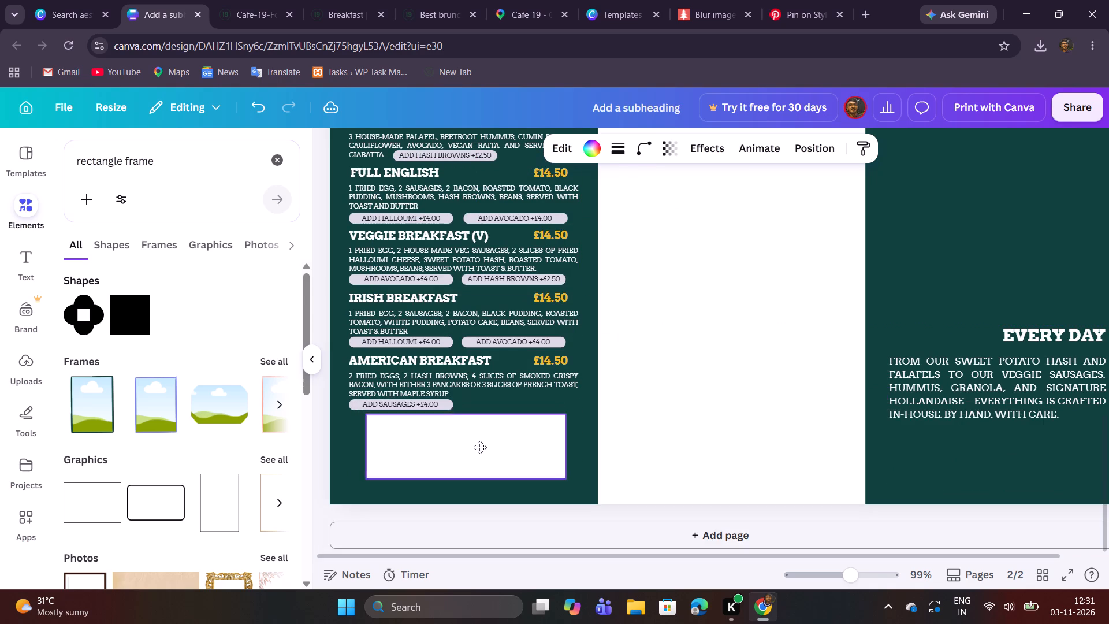
drag(480, 447, 480, 455)
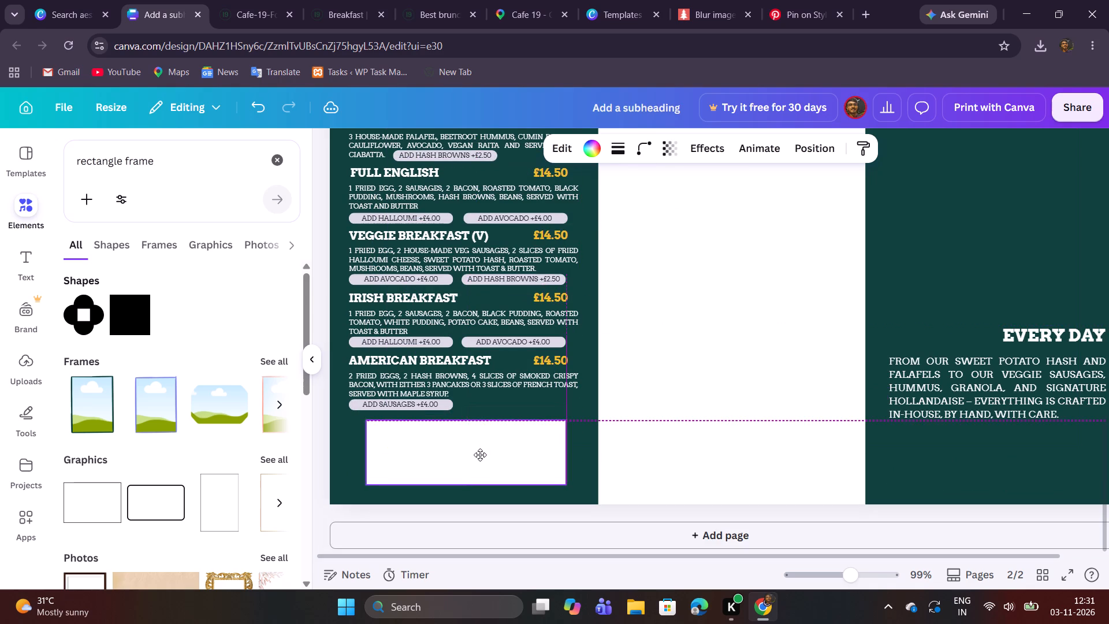
drag(480, 455, 481, 455)
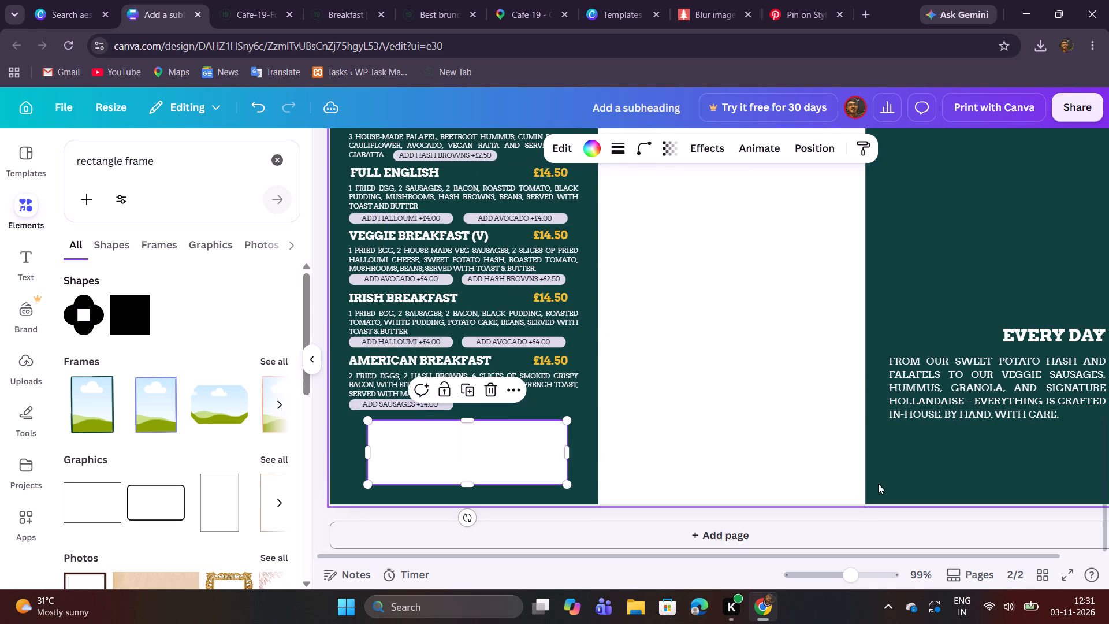
Resize the white box to about 2.9 high, indenting its left edge and aligning its right edge with the description text.
click(851, 572)
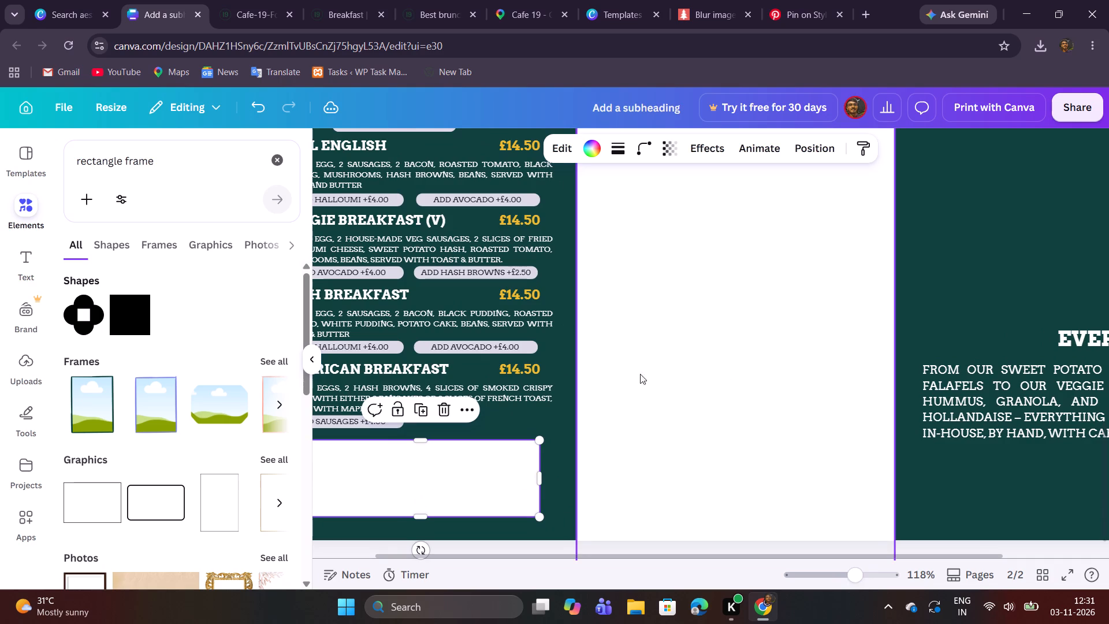
scroll(546, 414, right, 2)
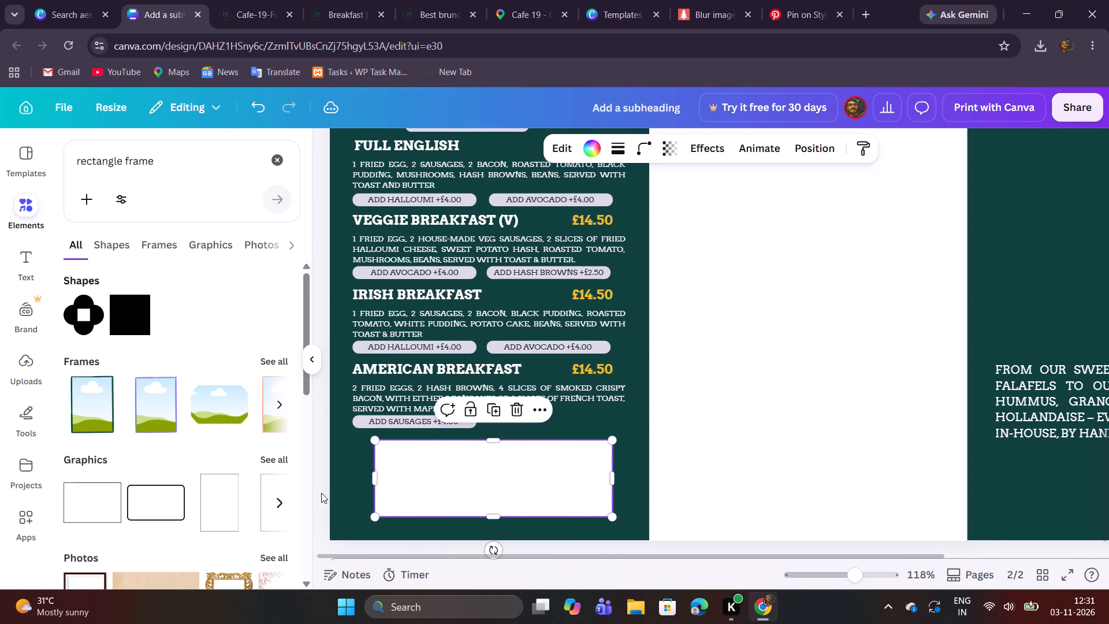
drag(375, 476, 408, 474)
click(512, 440)
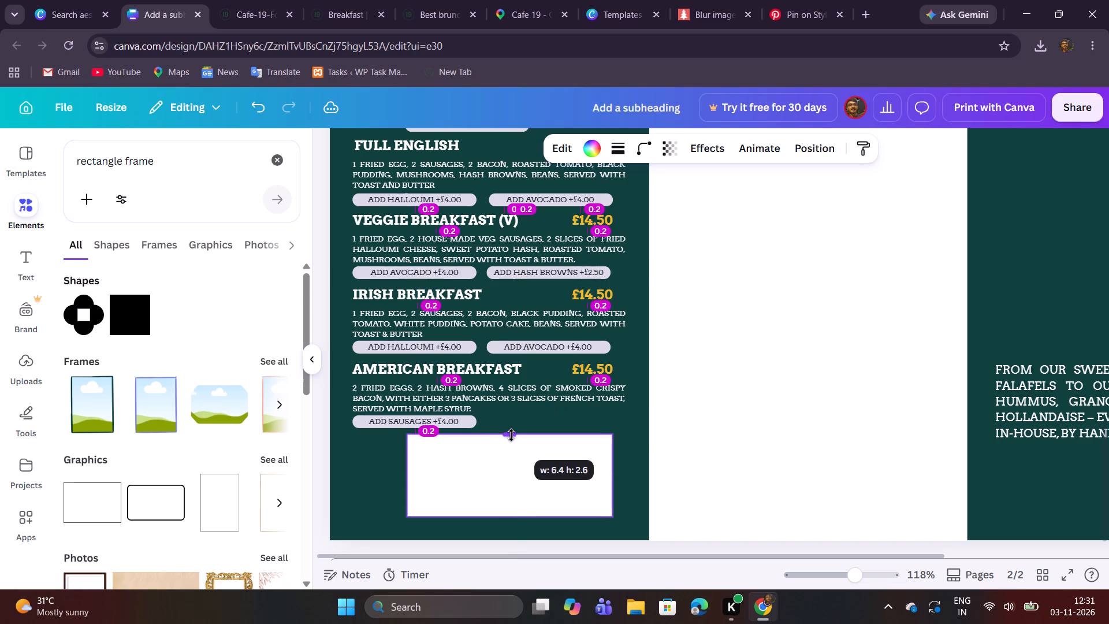
scroll(511, 435, down, 1)
drag(509, 480, 509, 485)
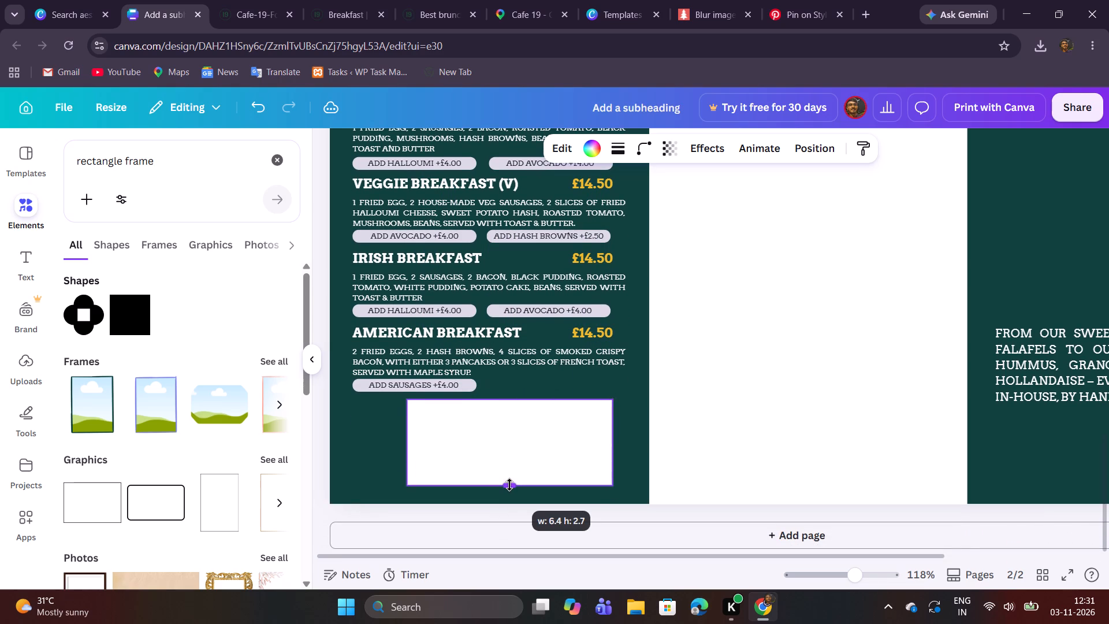
drag(509, 485, 510, 493)
drag(610, 446, 619, 445)
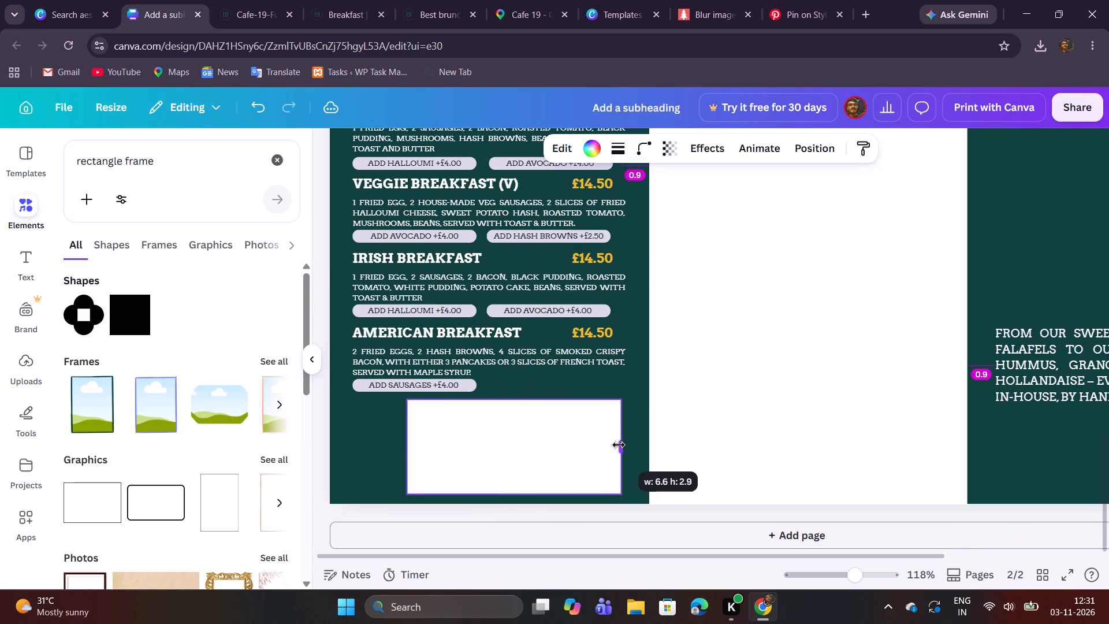
drag(619, 445, 624, 444)
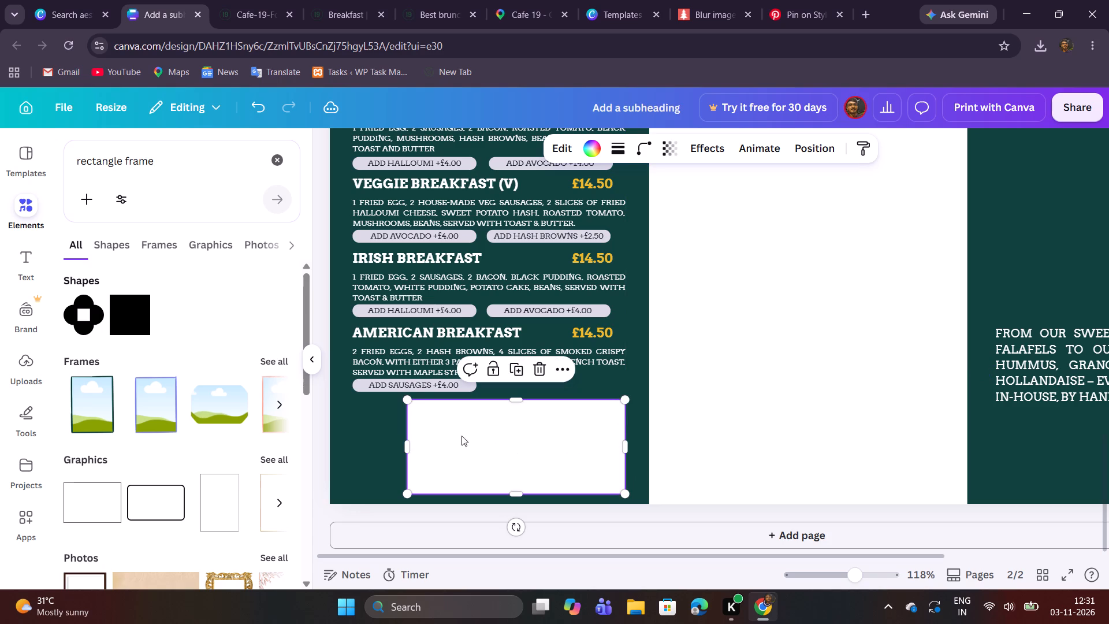
click(373, 437)
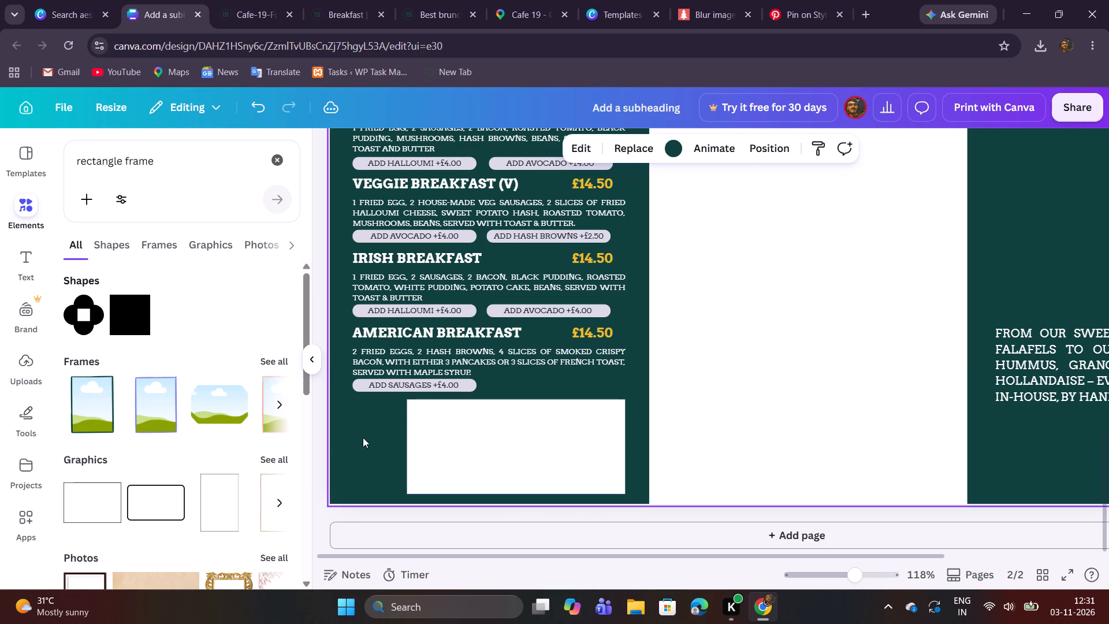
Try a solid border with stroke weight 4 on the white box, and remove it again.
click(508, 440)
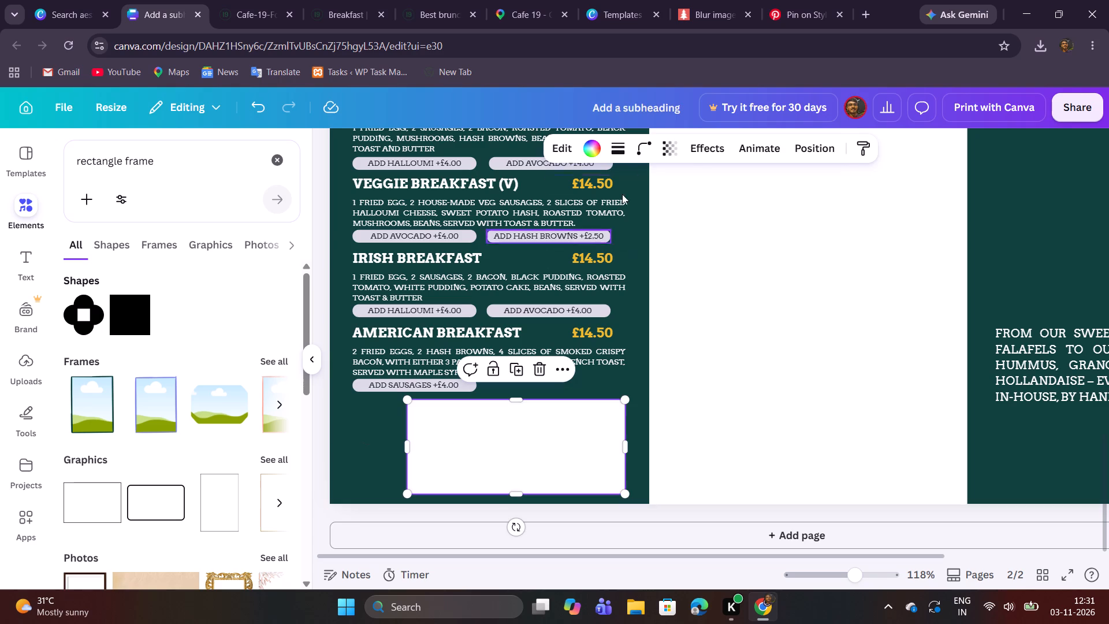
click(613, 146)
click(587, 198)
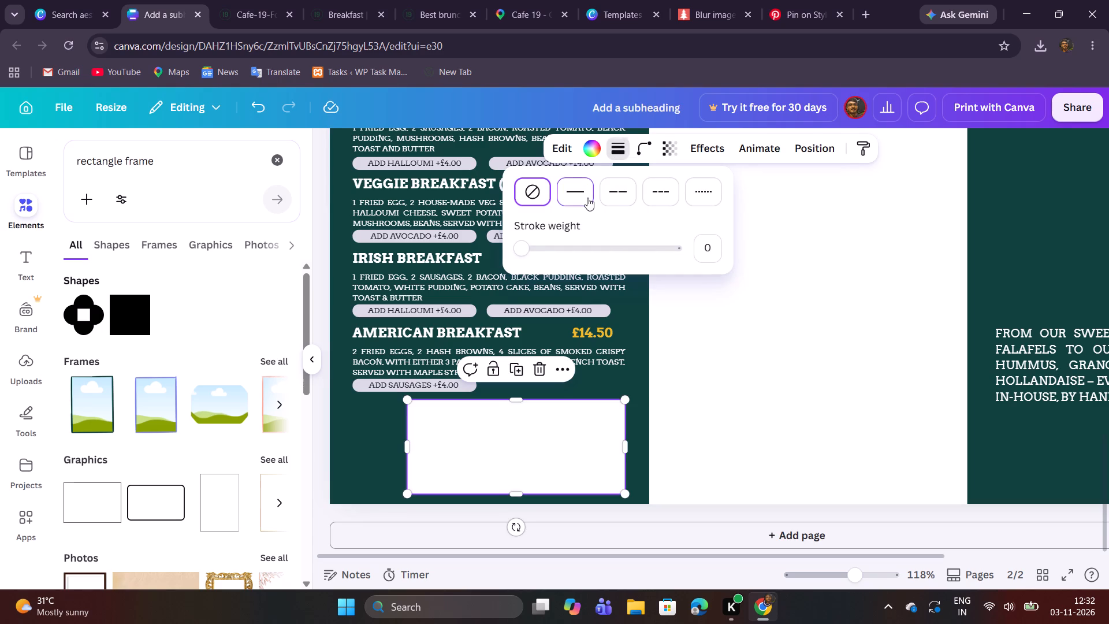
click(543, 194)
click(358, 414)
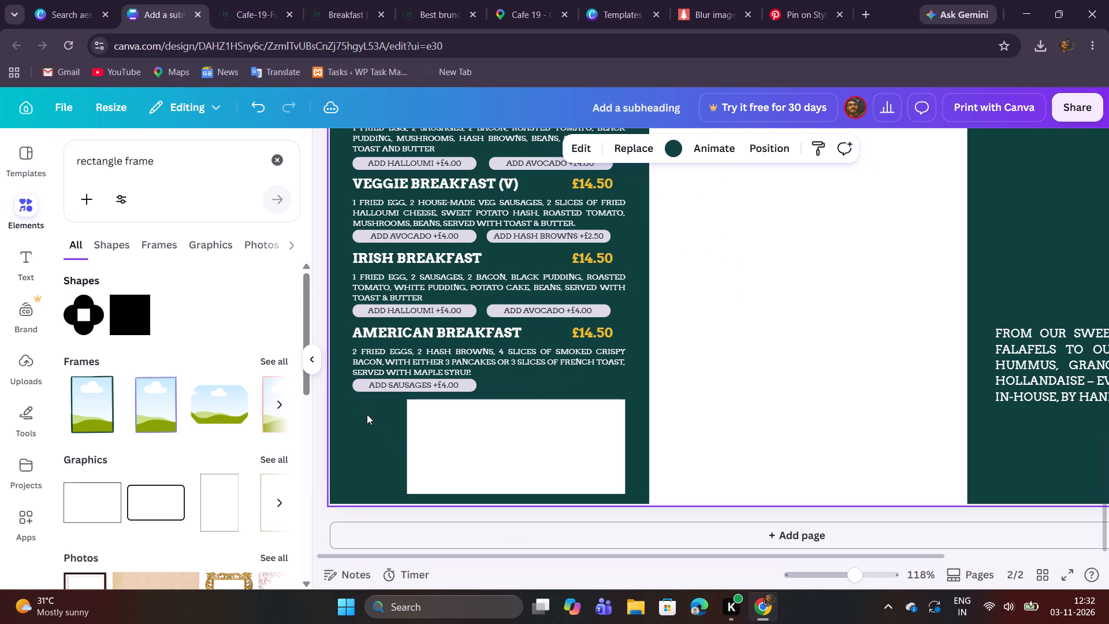
Duplicate the white box and narrow the copy to a vertical divider strip about 0.1 wide, centred across the box.
click(452, 417)
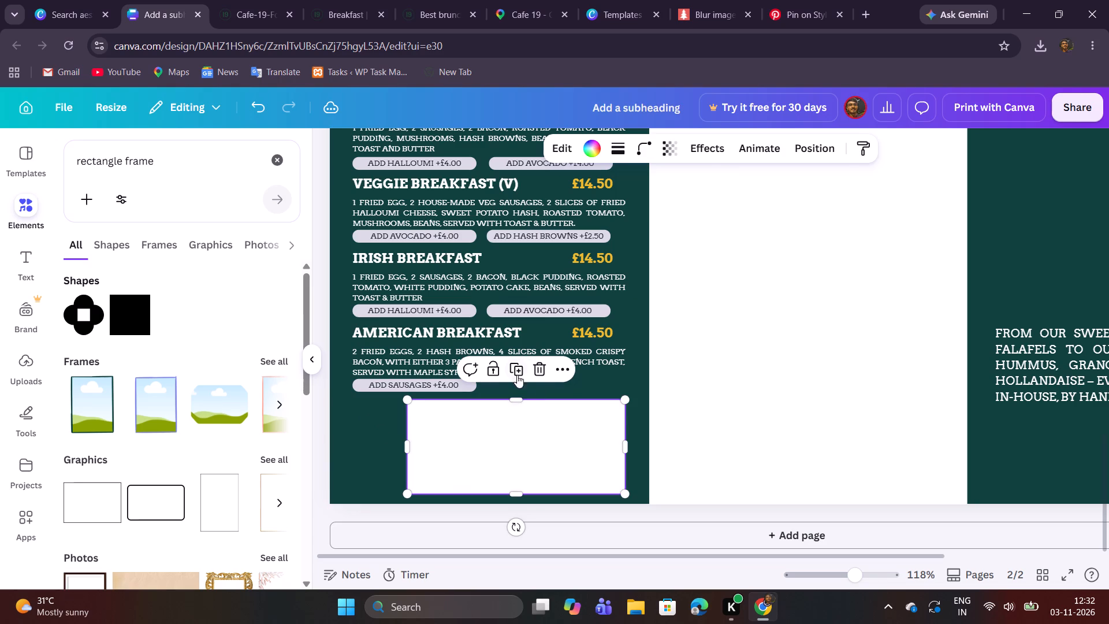
click(515, 370)
drag(532, 449, 523, 469)
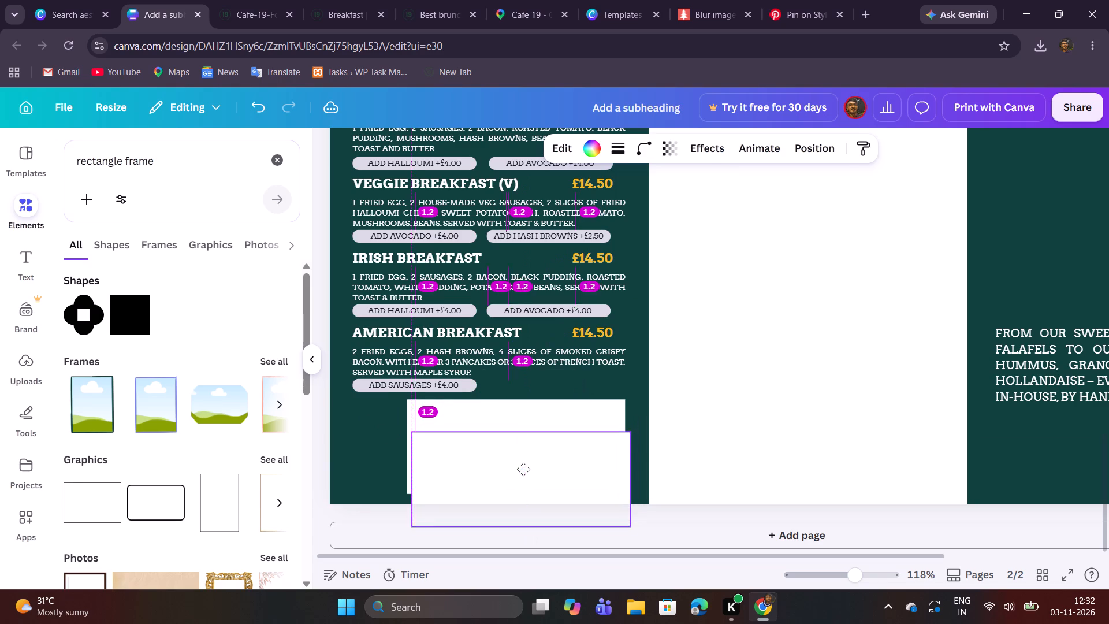
drag(523, 469, 597, 440)
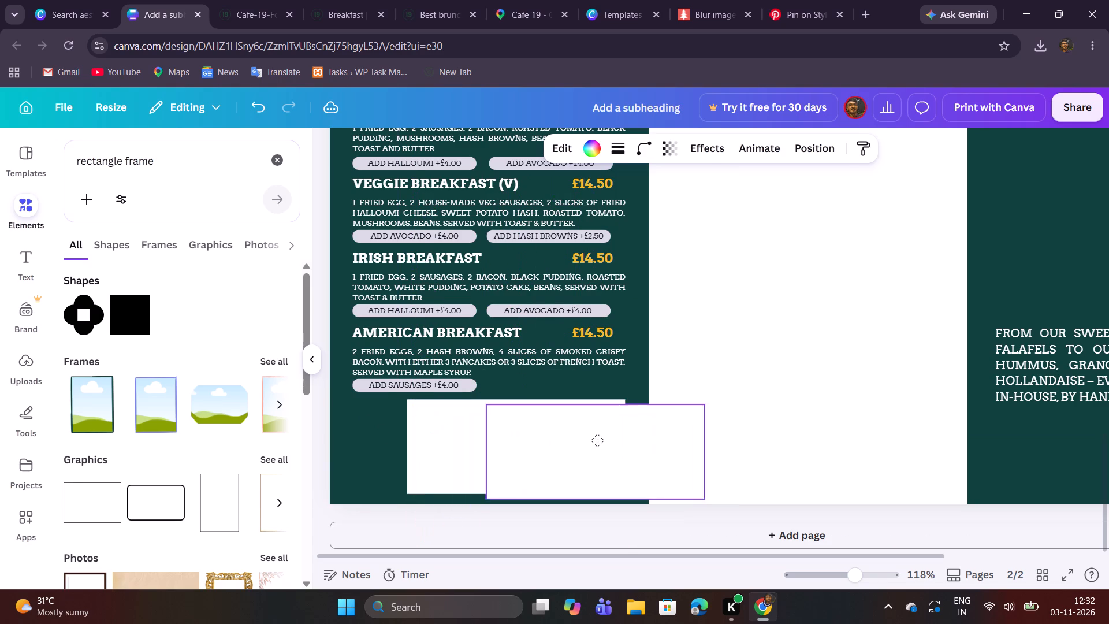
drag(597, 440, 631, 436)
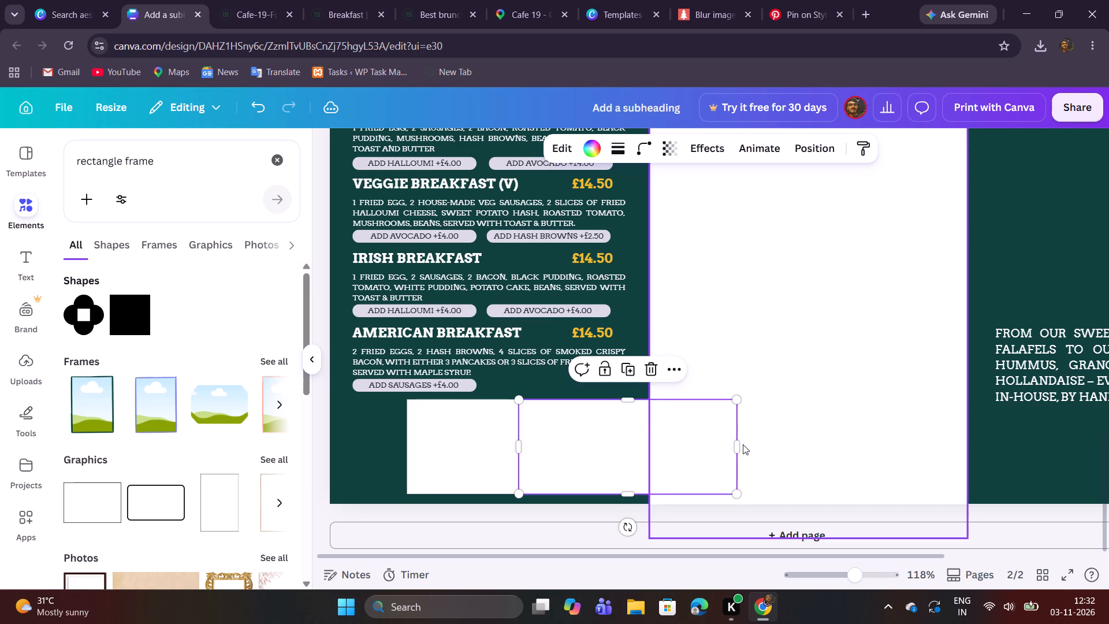
drag(740, 445, 542, 439)
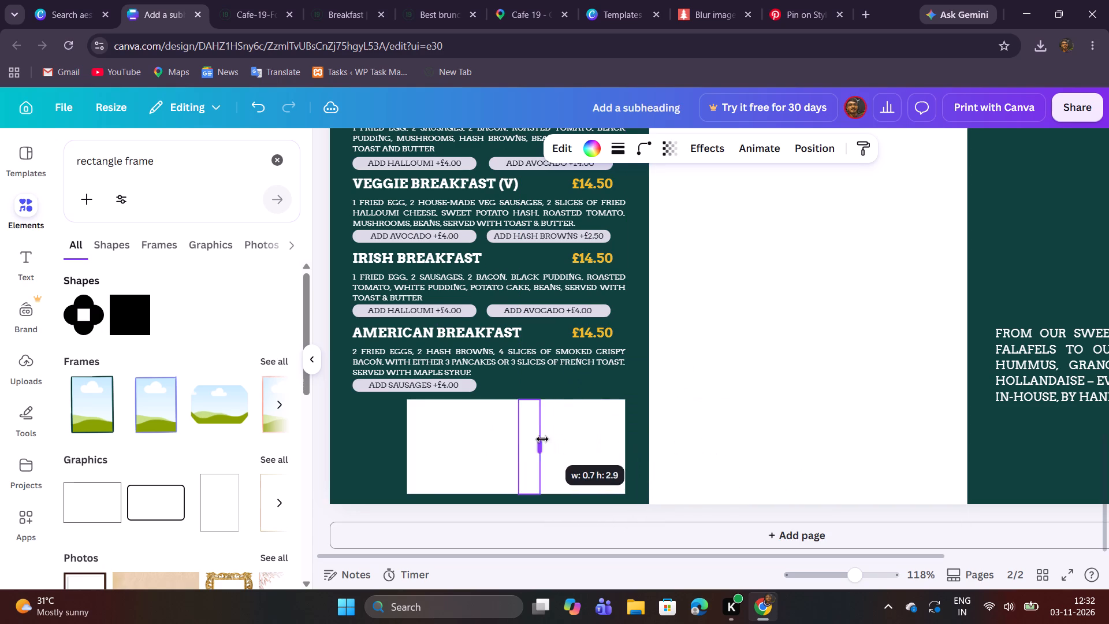
drag(542, 439, 507, 440)
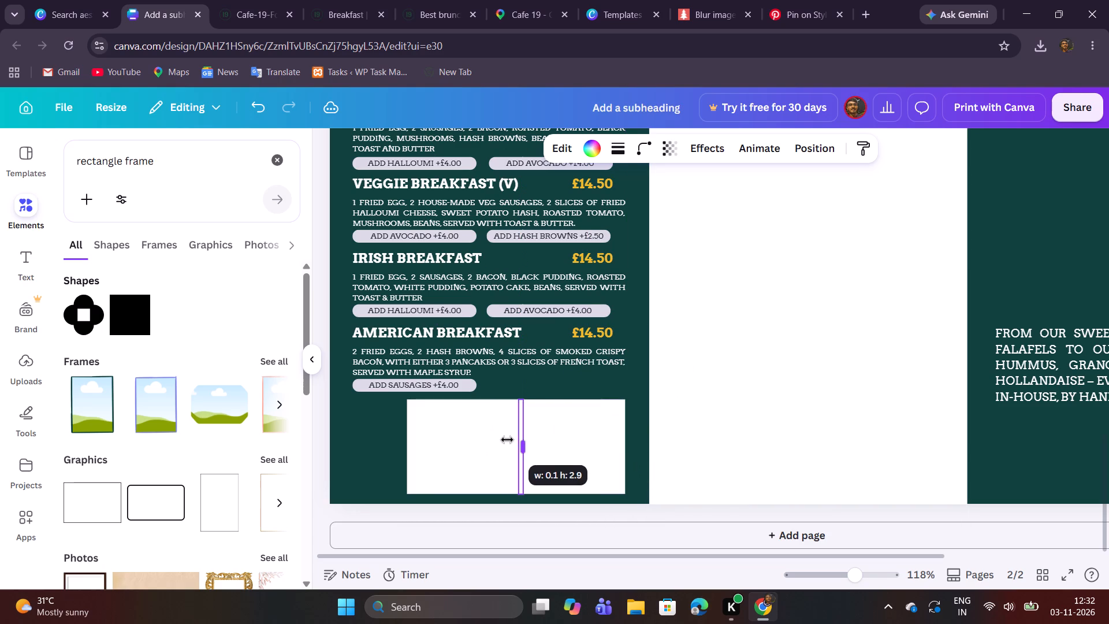
drag(507, 440, 513, 440)
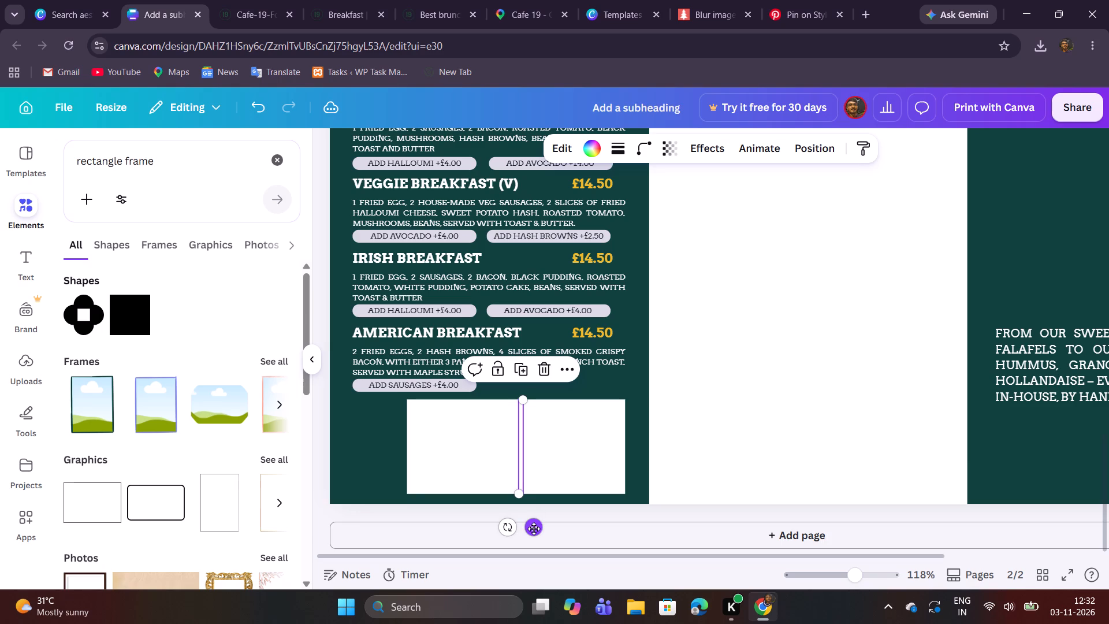
click(534, 529)
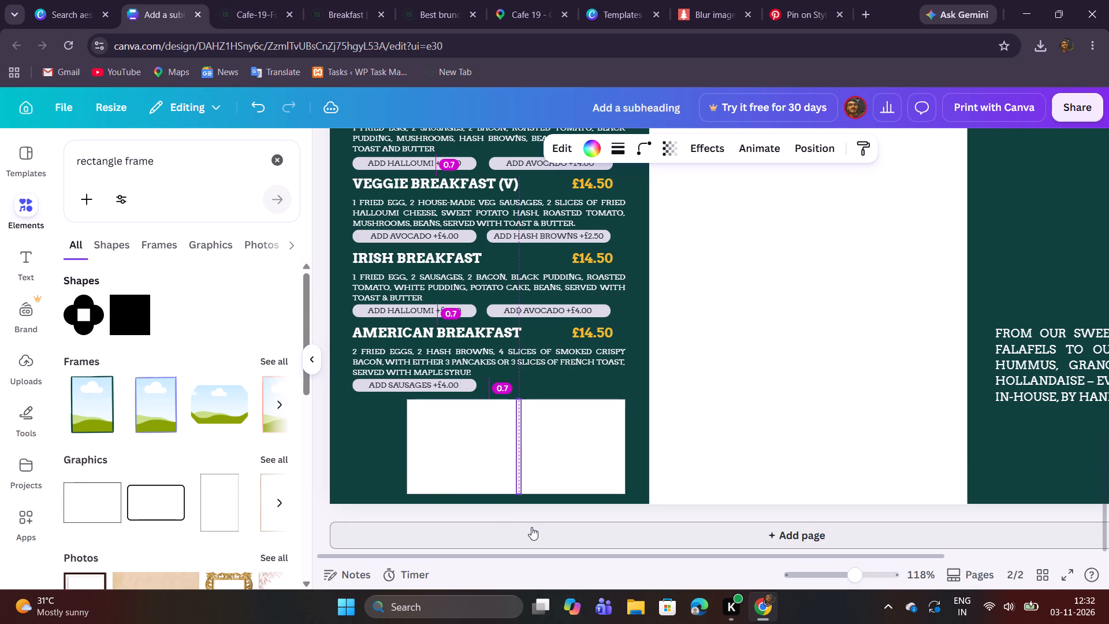
click(539, 391)
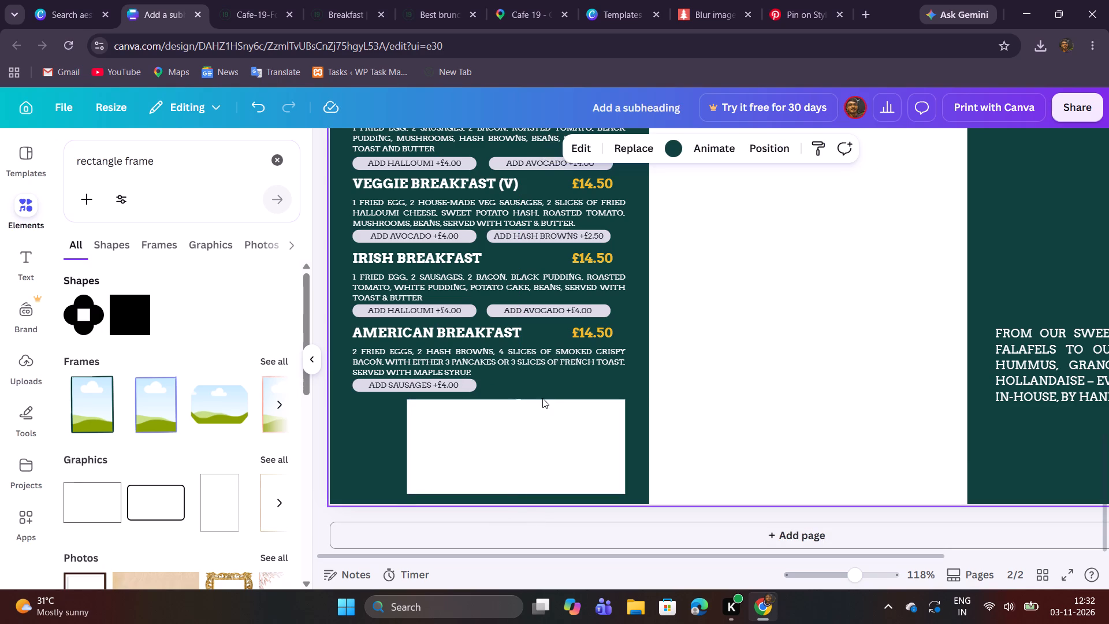
Give the narrow vertical divider strip in the white box a solid border.
click(519, 423)
click(615, 152)
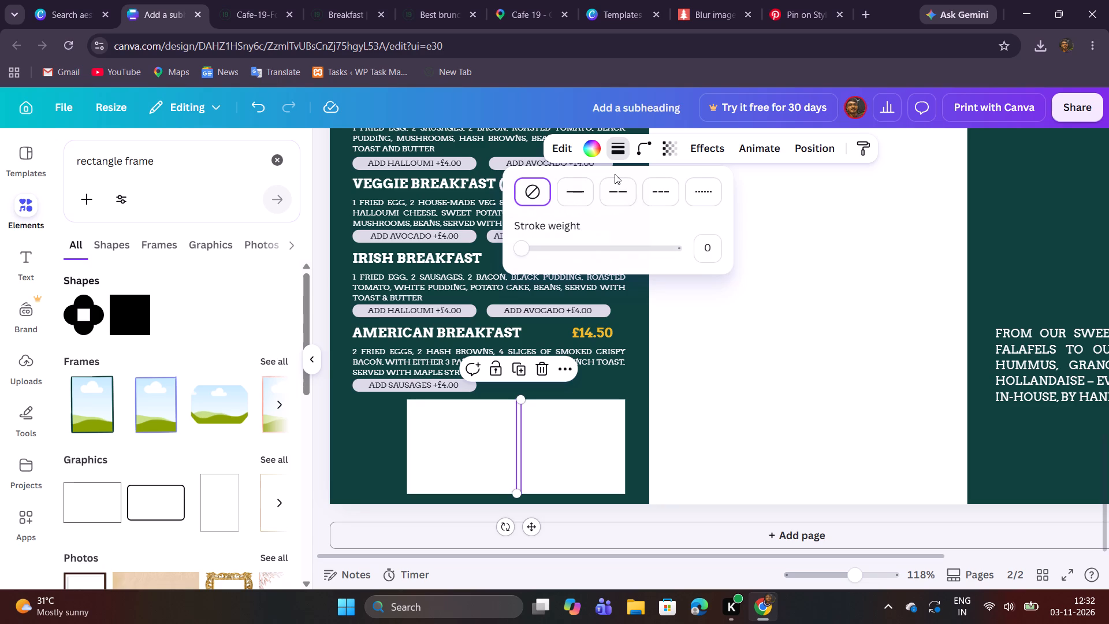
click(577, 192)
click(596, 378)
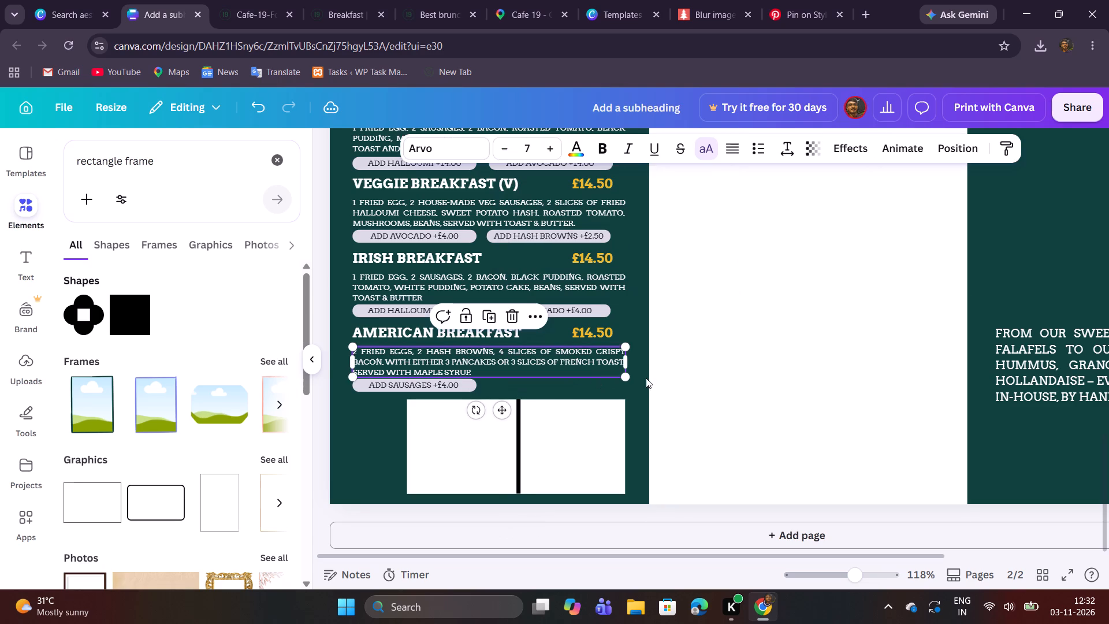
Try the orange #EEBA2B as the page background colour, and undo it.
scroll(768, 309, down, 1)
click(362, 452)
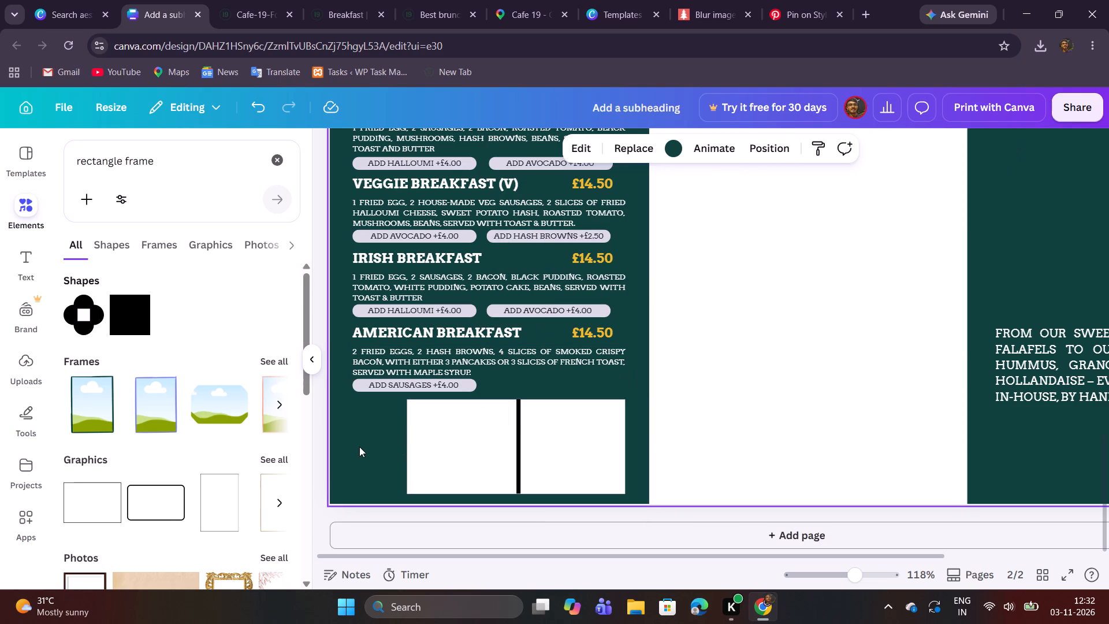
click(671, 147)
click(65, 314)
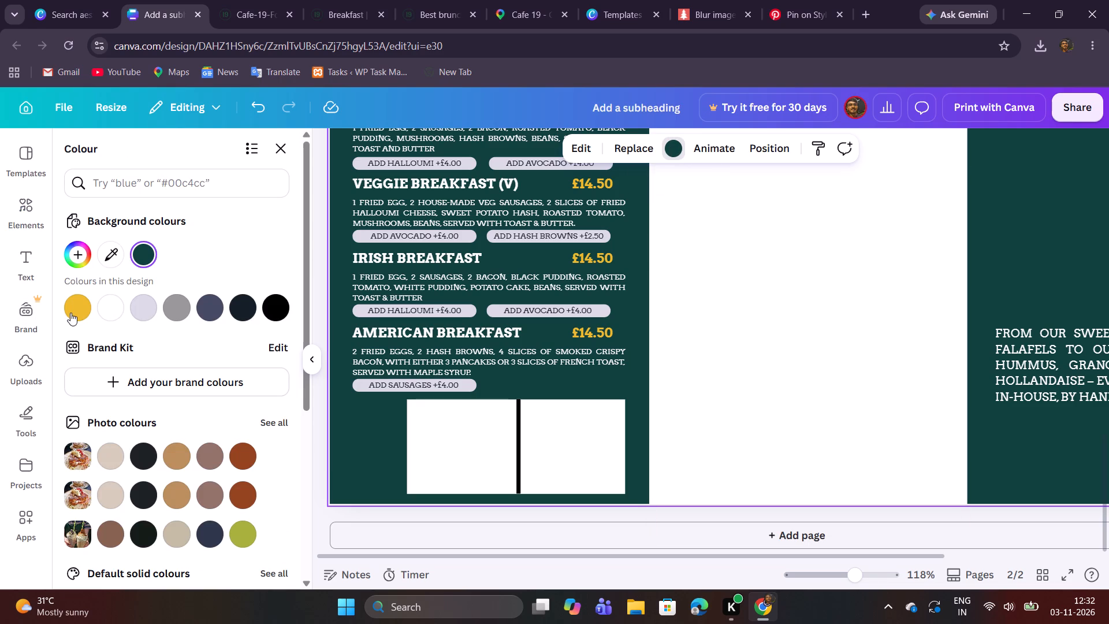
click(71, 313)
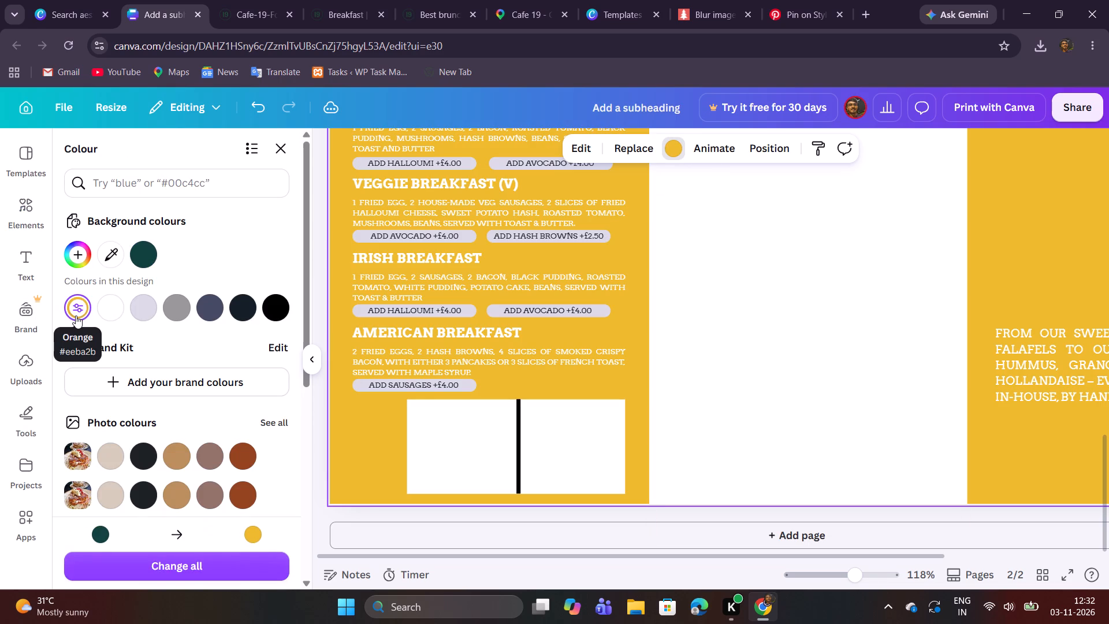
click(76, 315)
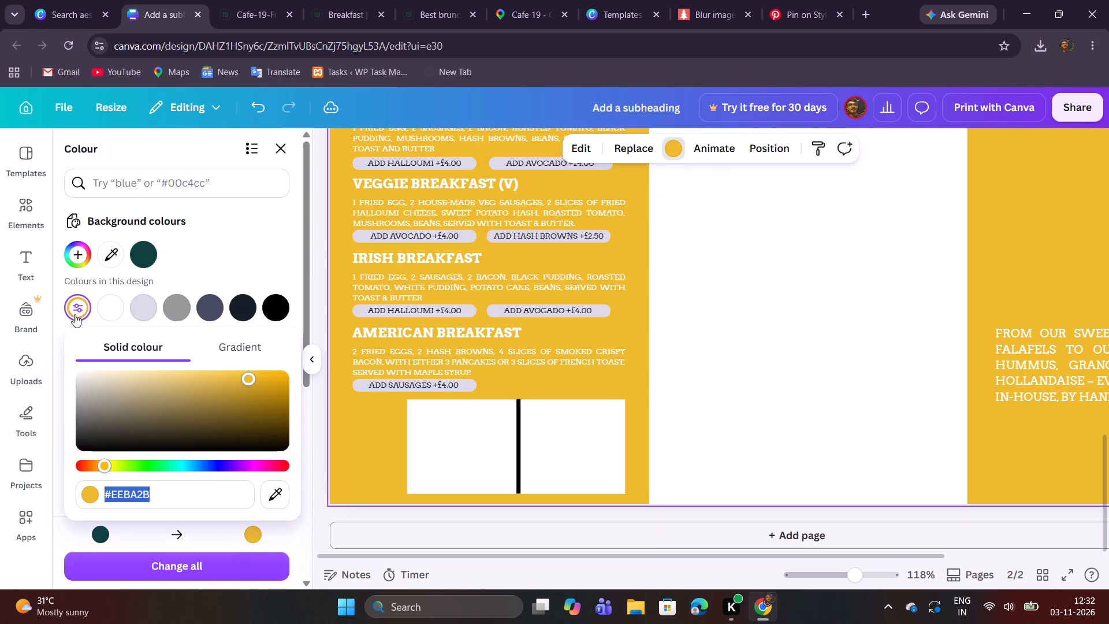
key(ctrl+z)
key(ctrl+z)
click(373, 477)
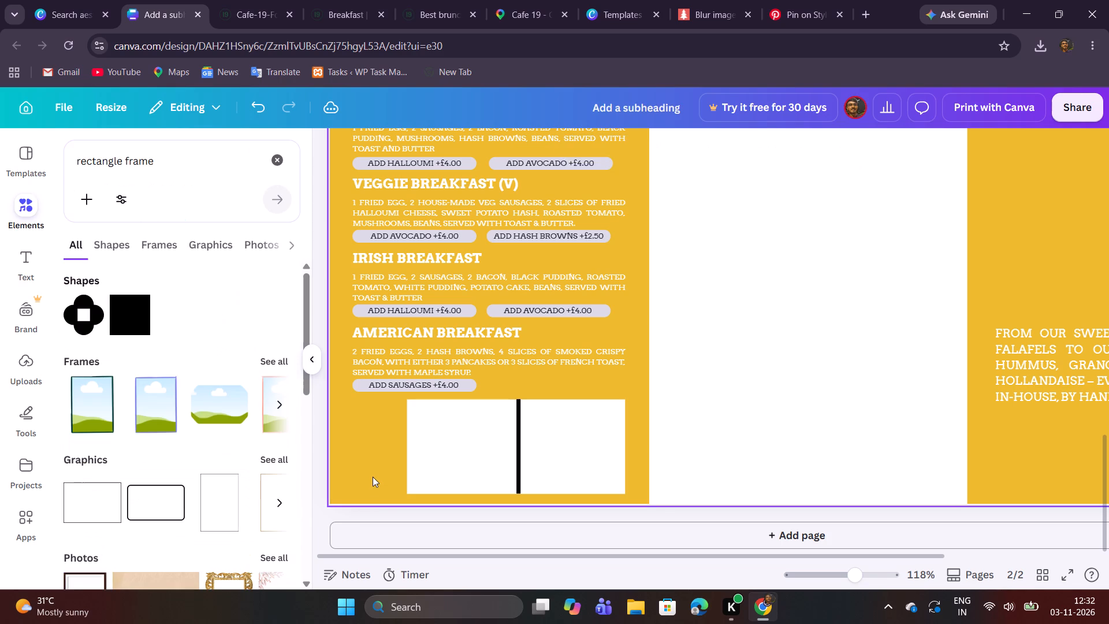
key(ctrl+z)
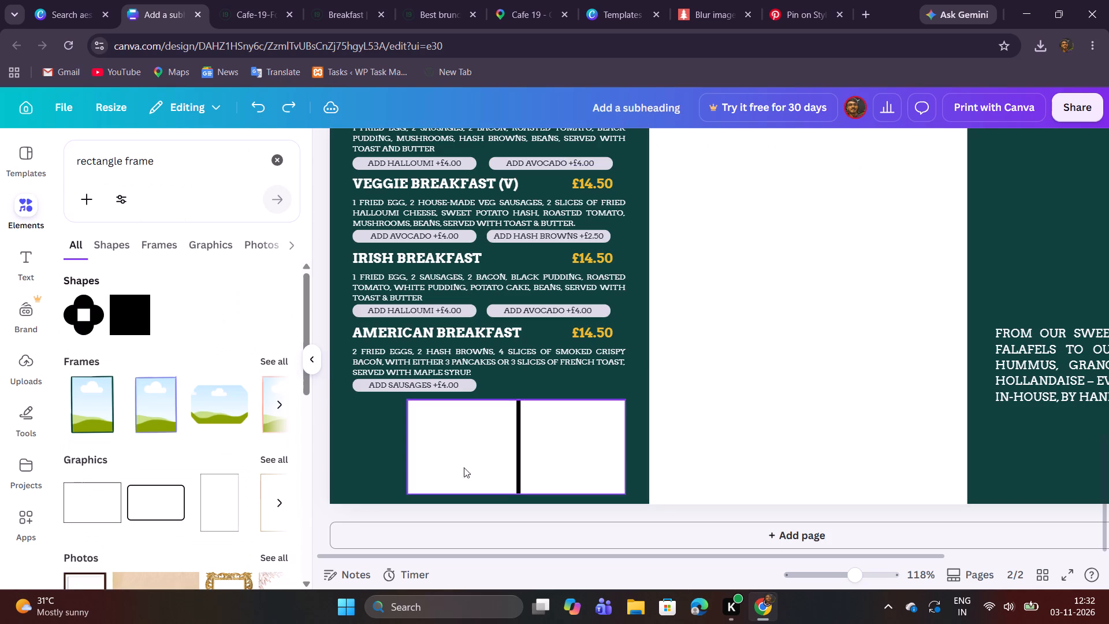
Set both the fill and the border colour of the divider strip to the design's orange #EEBA2B.
click(519, 459)
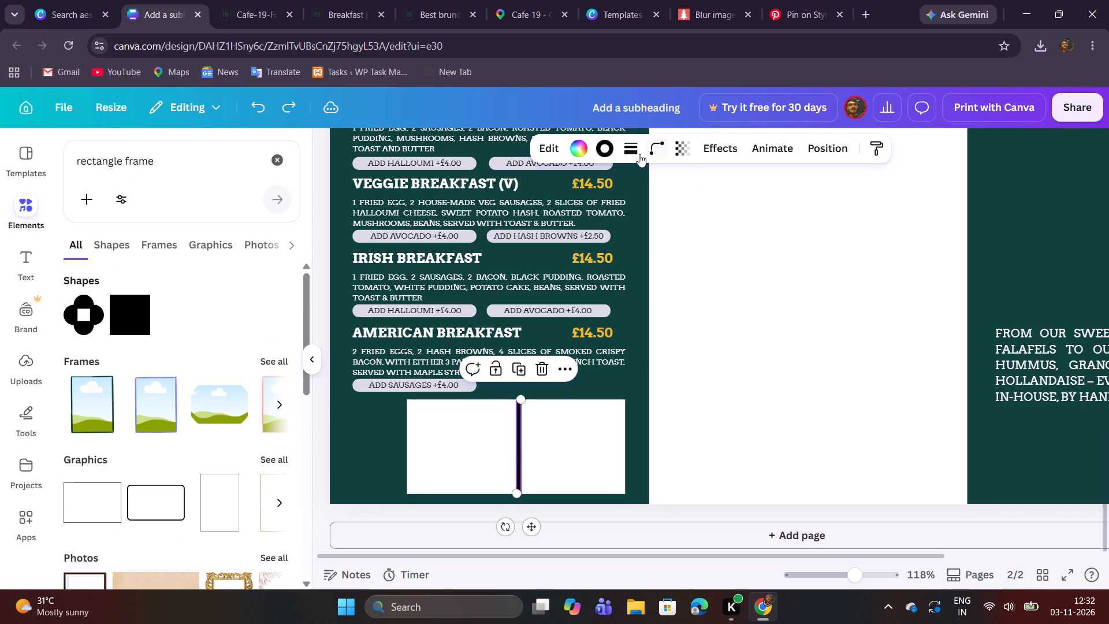
click(576, 151)
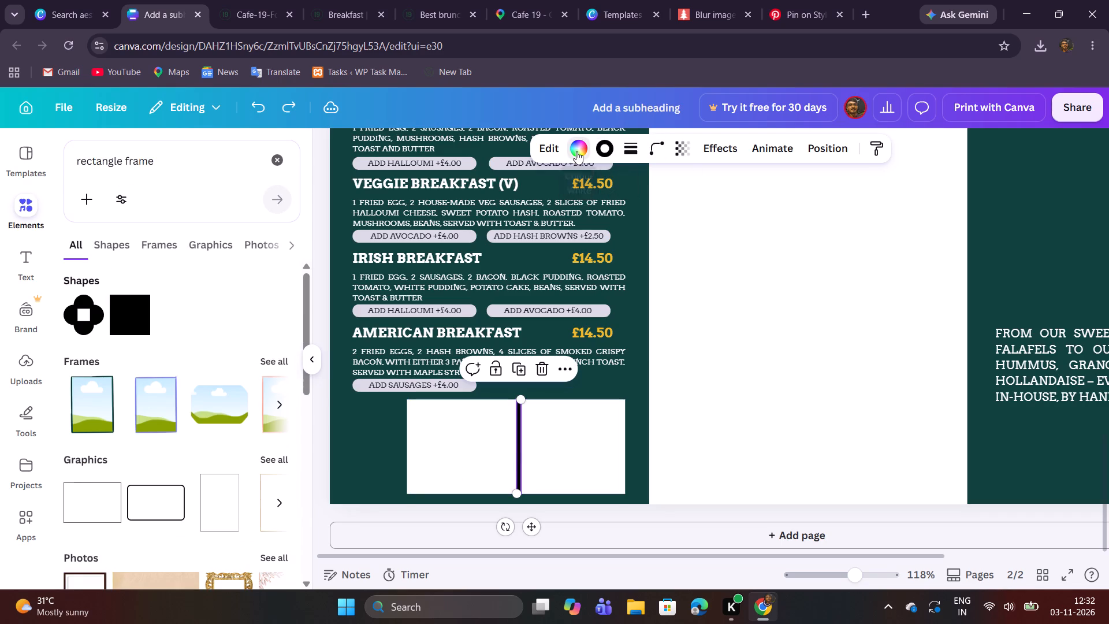
click(81, 306)
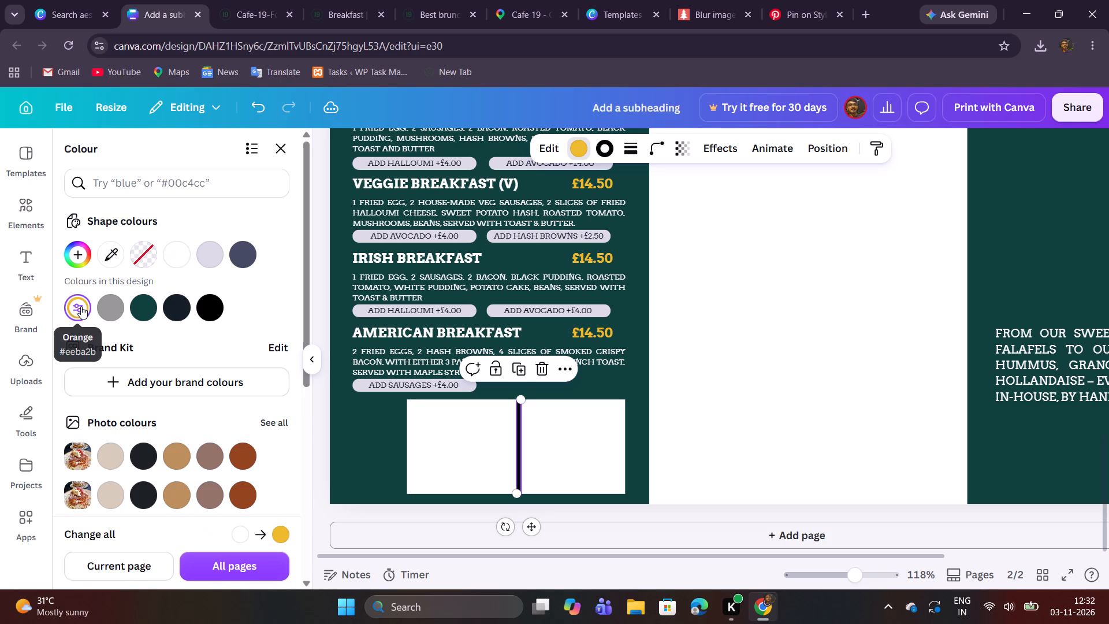
click(518, 422)
click(611, 157)
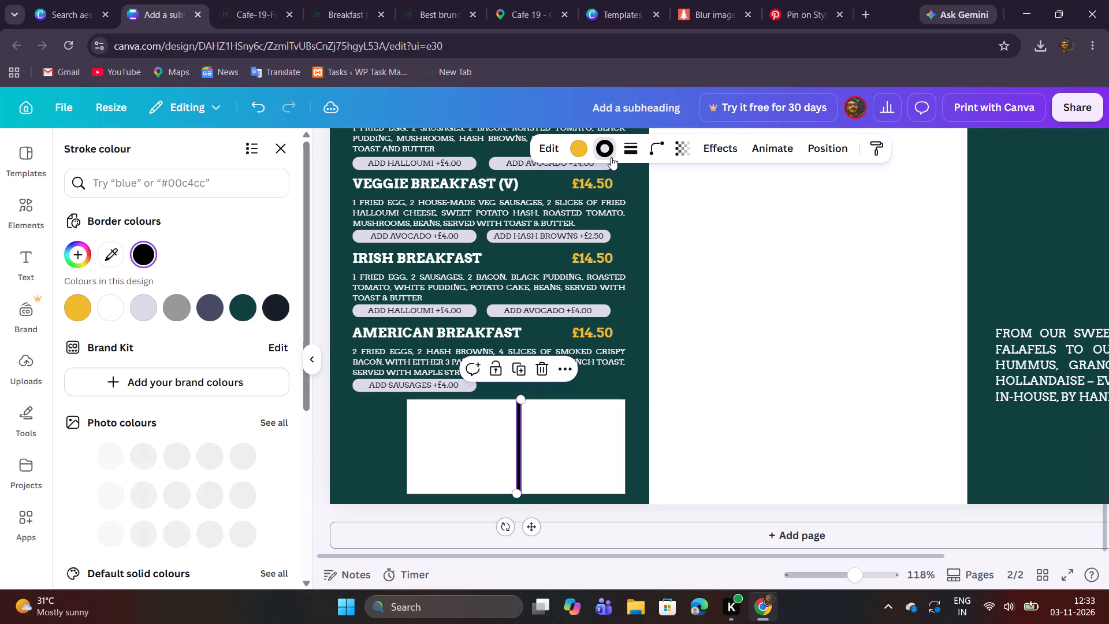
click(77, 310)
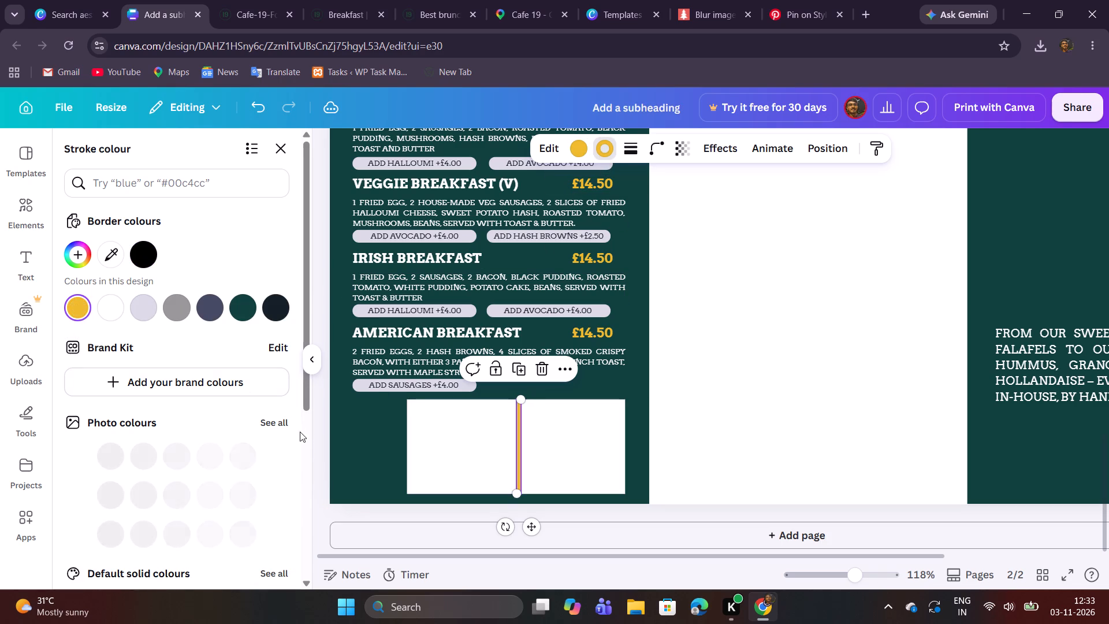
click(330, 407)
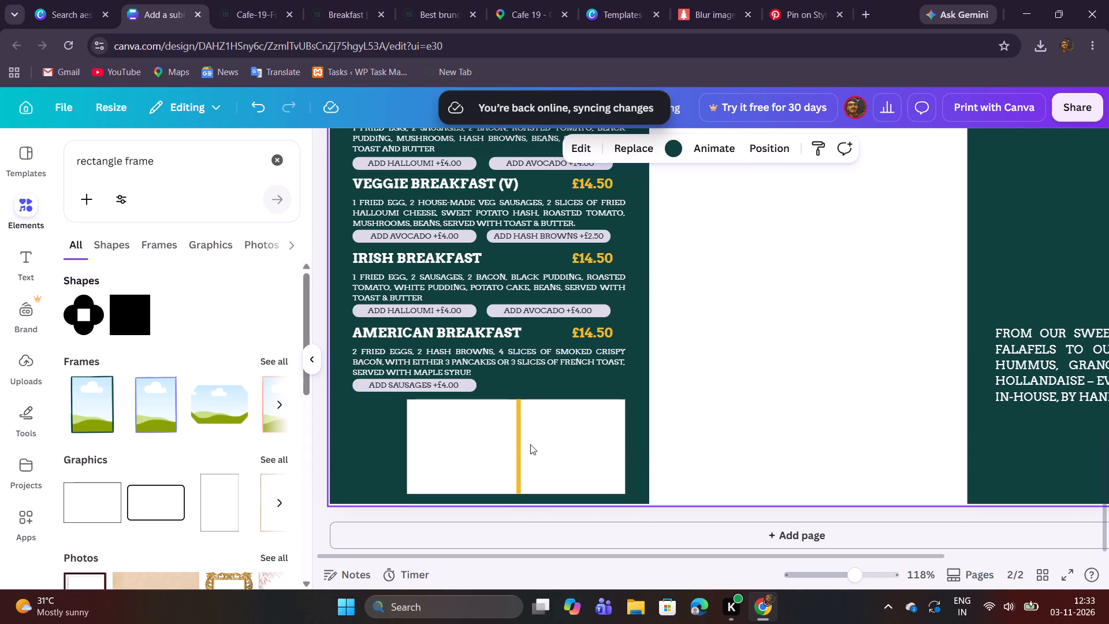
Duplicate the American Breakfast description and move the copy onto the upper part of the white box.
click(855, 574)
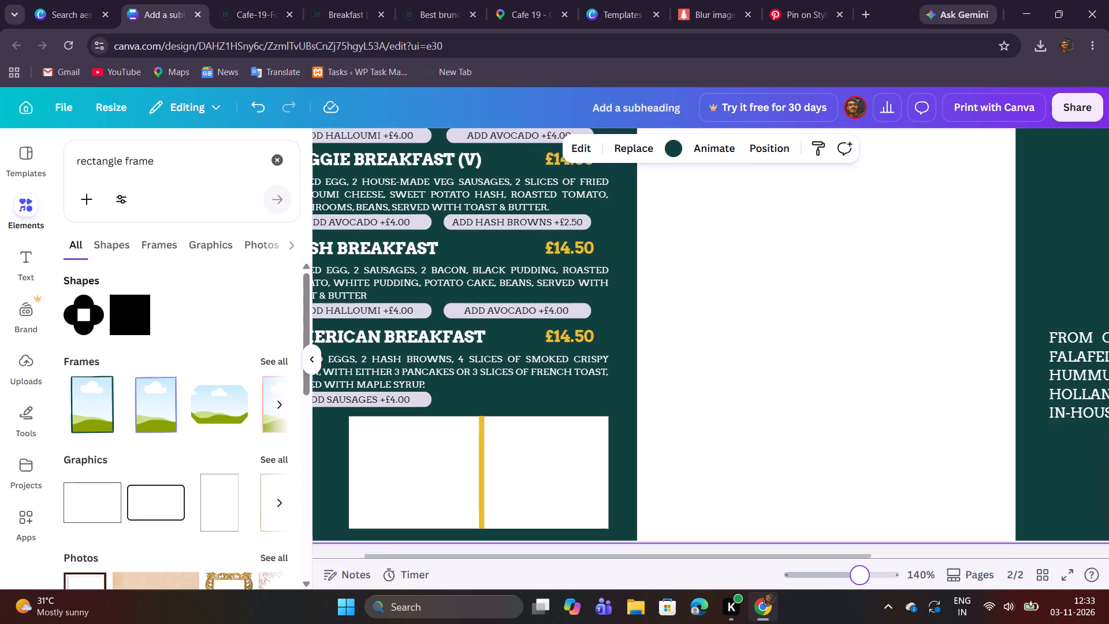
scroll(573, 387, right, 2)
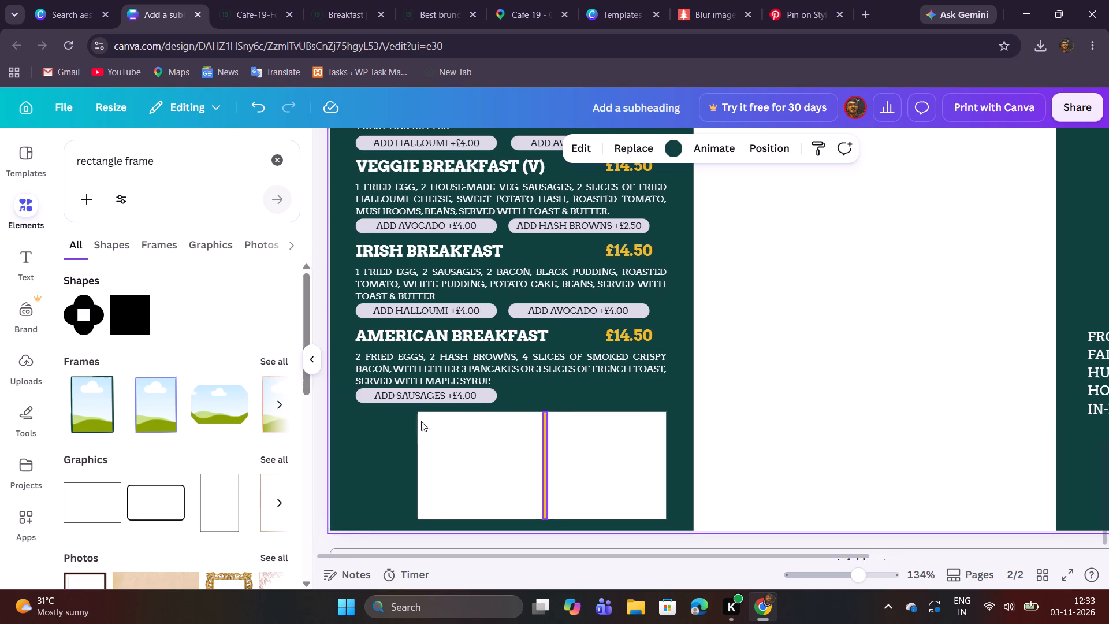
click(33, 267)
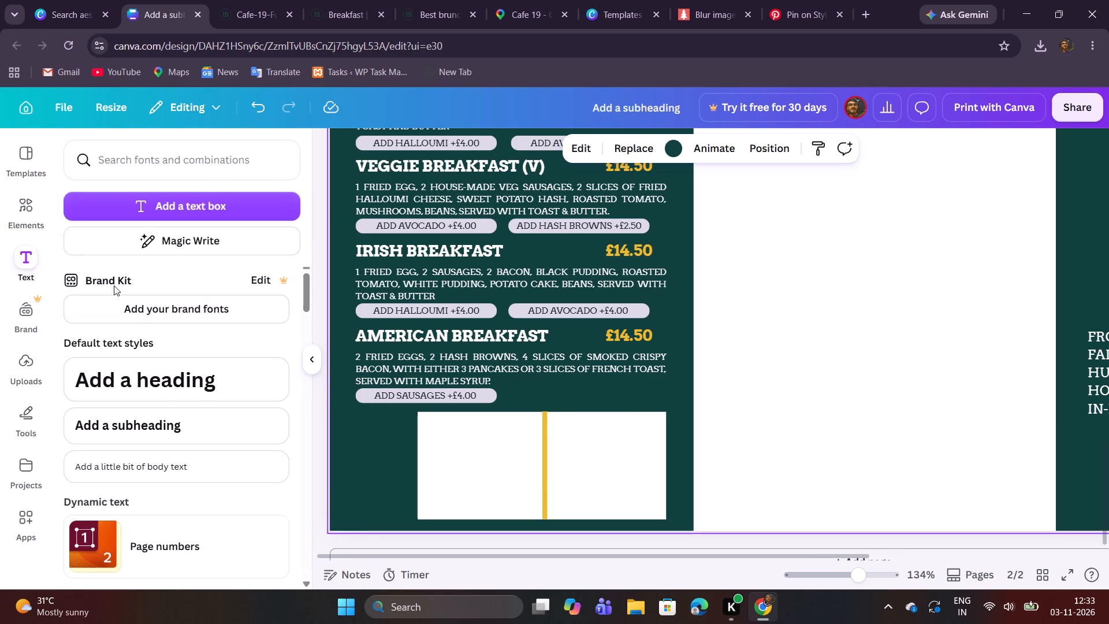
click(446, 372)
click(513, 325)
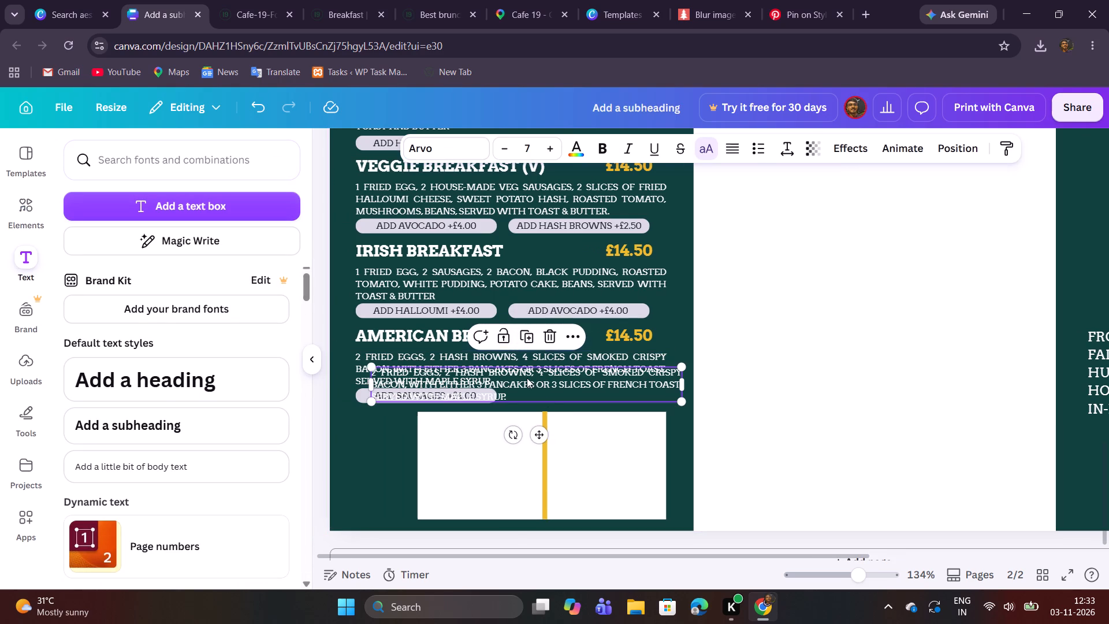
drag(545, 437, 599, 491)
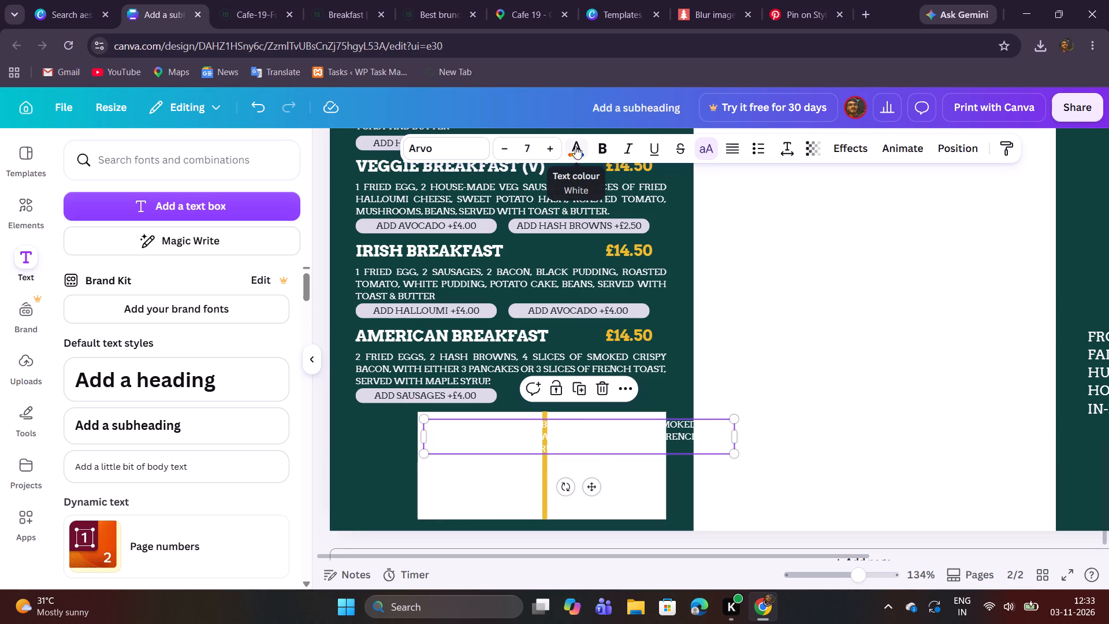
Recolour the copied description dark navy and narrow it to fit the white box's compartment left of the divider.
click(571, 152)
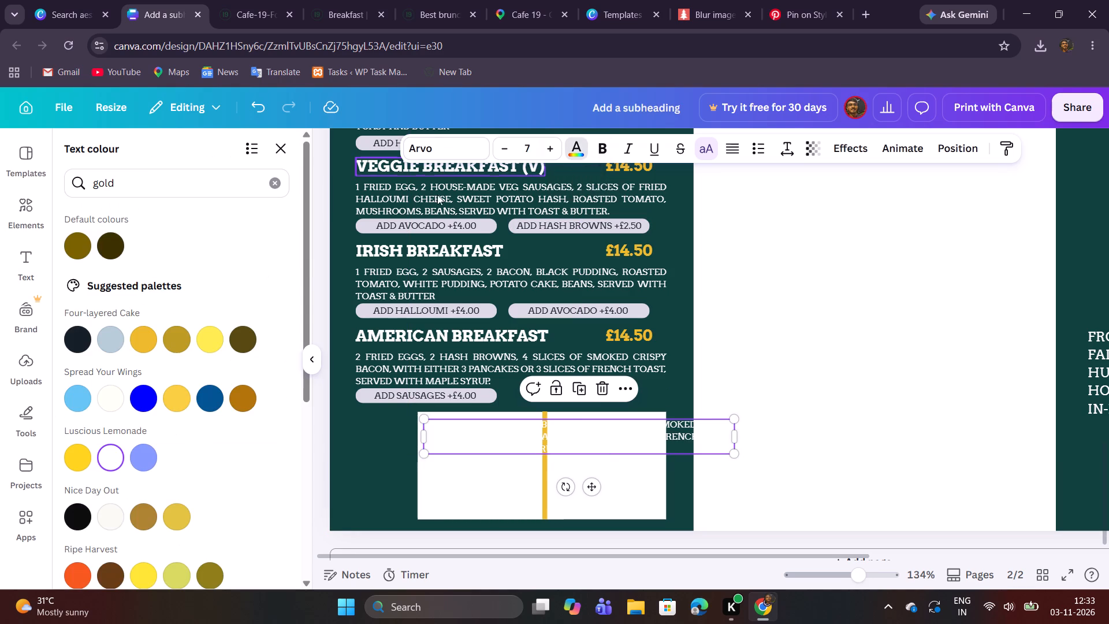
click(78, 342)
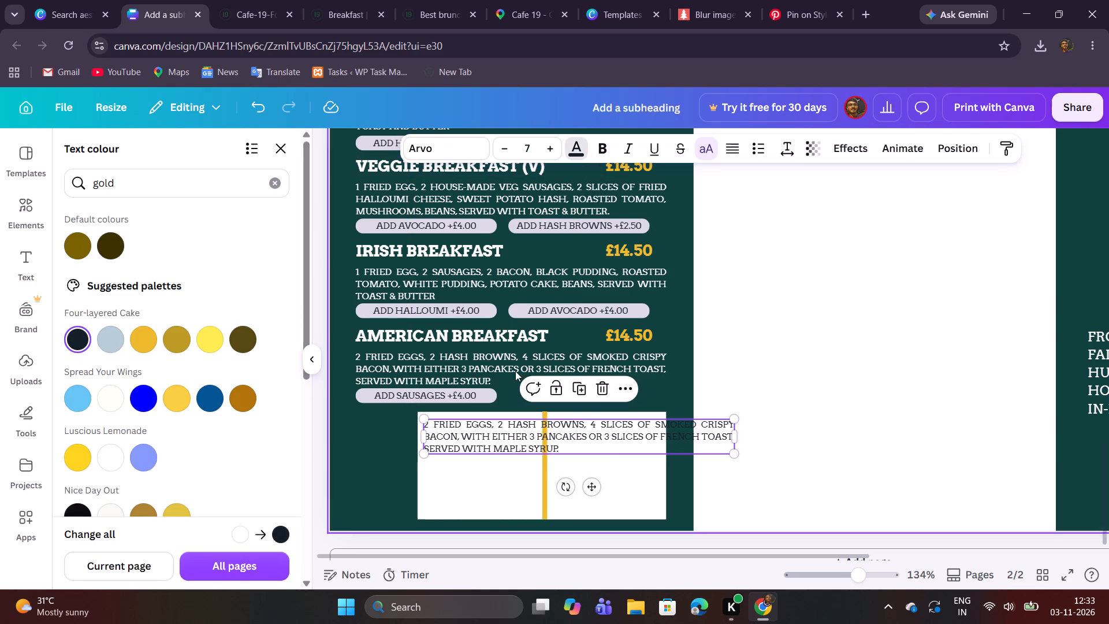
drag(735, 437, 617, 417)
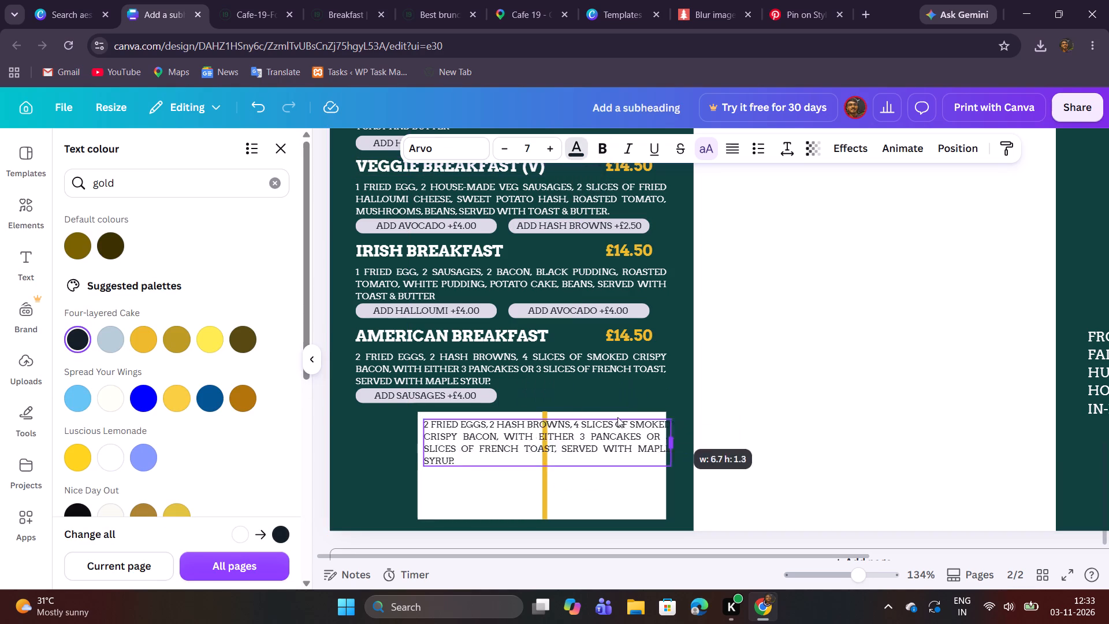
drag(617, 417, 536, 416)
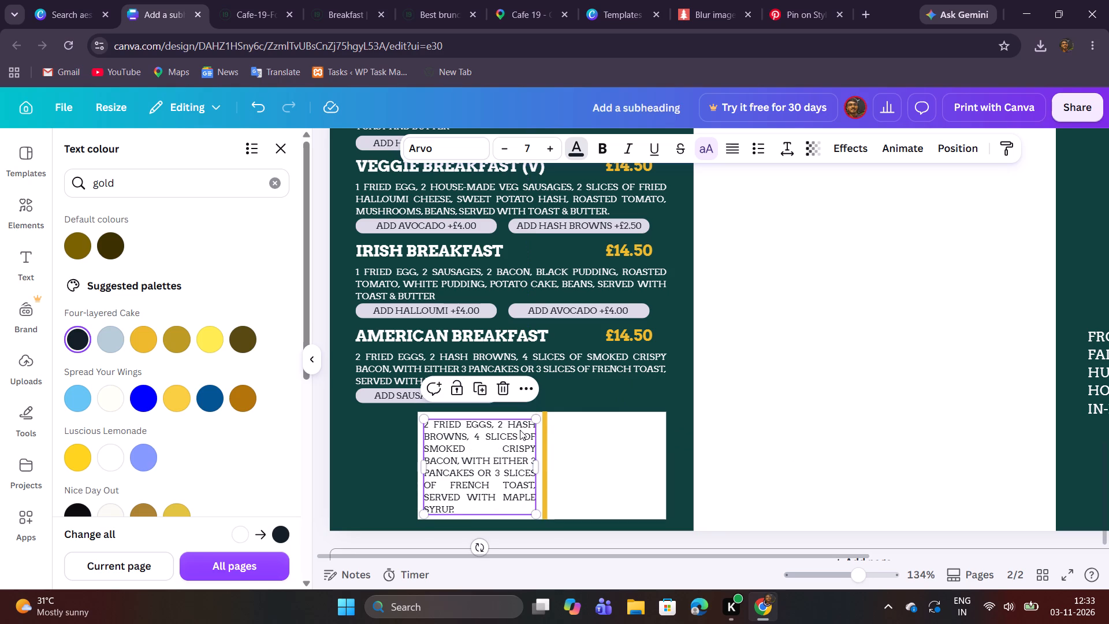
Set the copied description's letter spacing to -16.
click(789, 155)
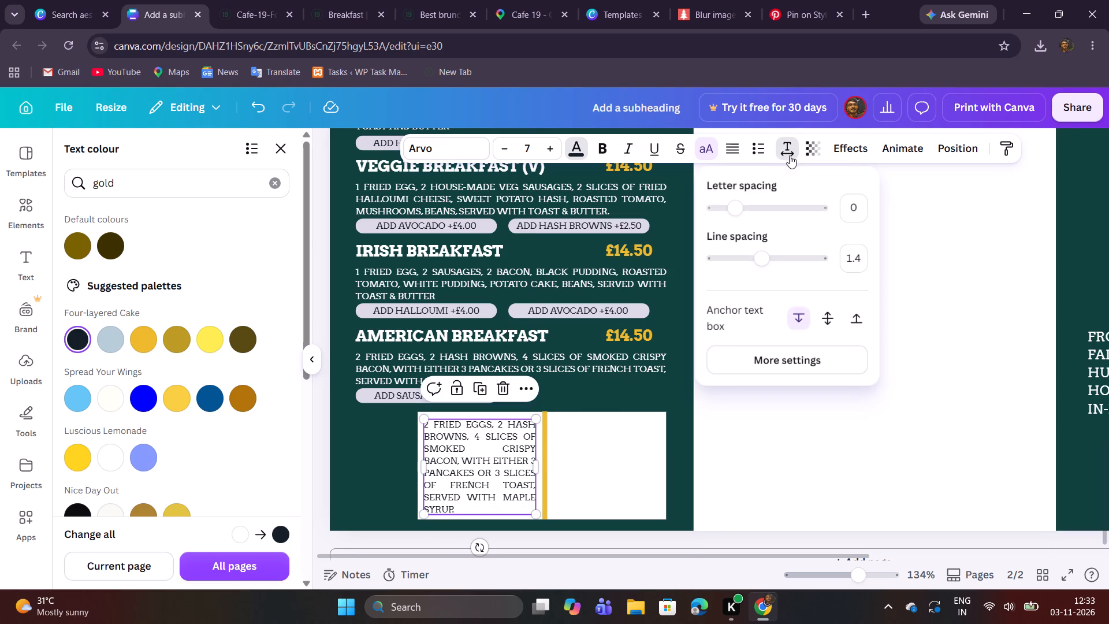
drag(734, 212, 732, 213)
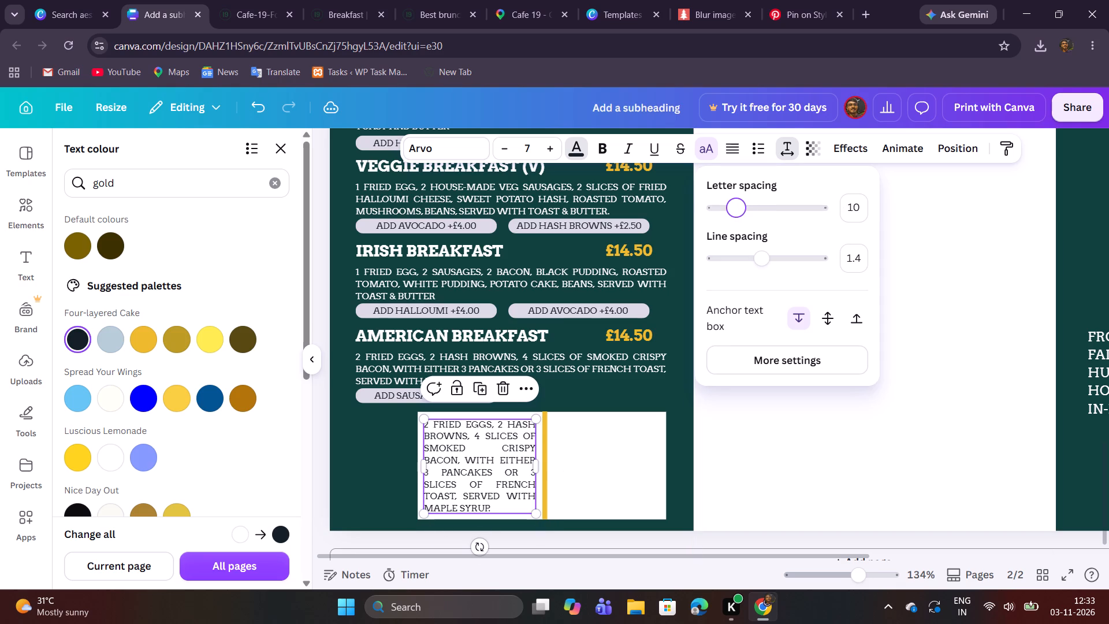
drag(732, 213, 721, 213)
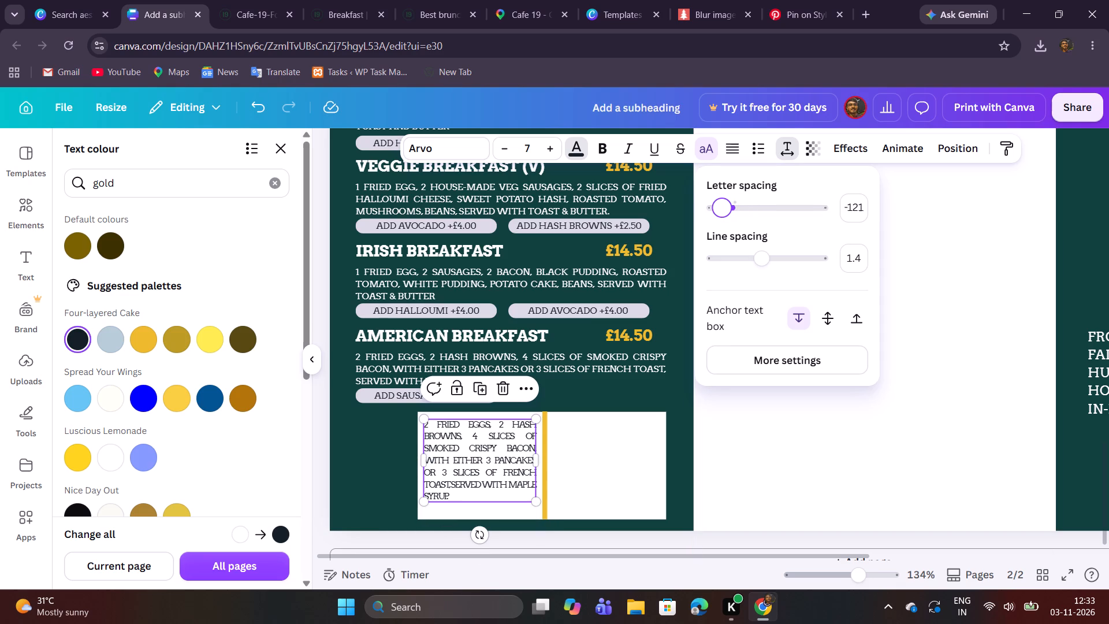
drag(721, 213, 724, 215)
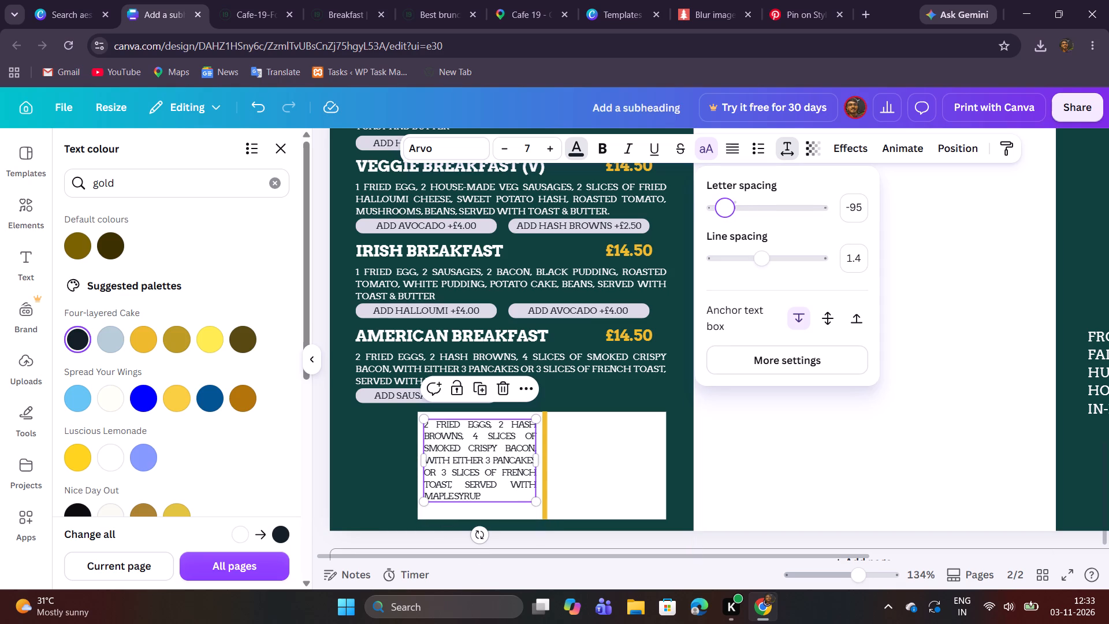
drag(724, 215, 732, 220)
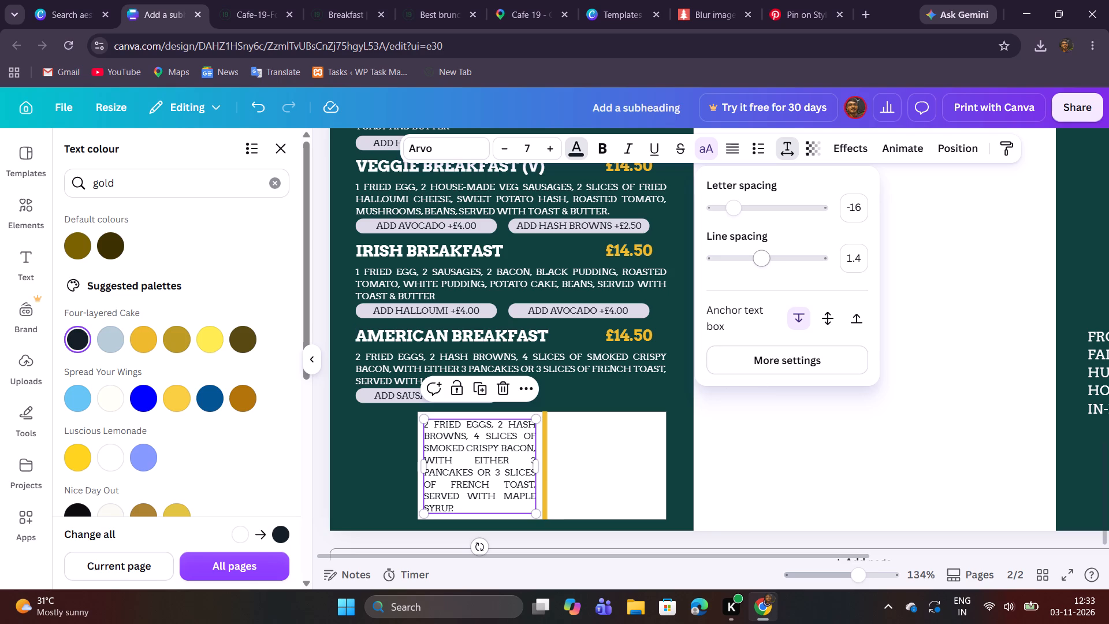
Tighten the copied description's line spacing to about 1.04.
drag(760, 260, 747, 261)
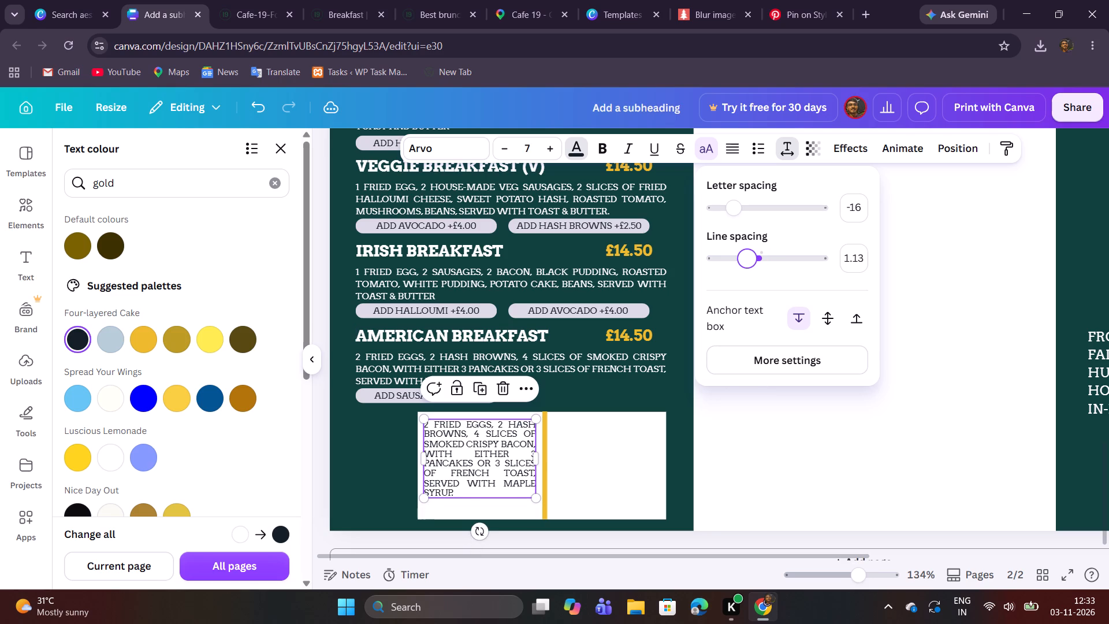
drag(747, 261, 743, 261)
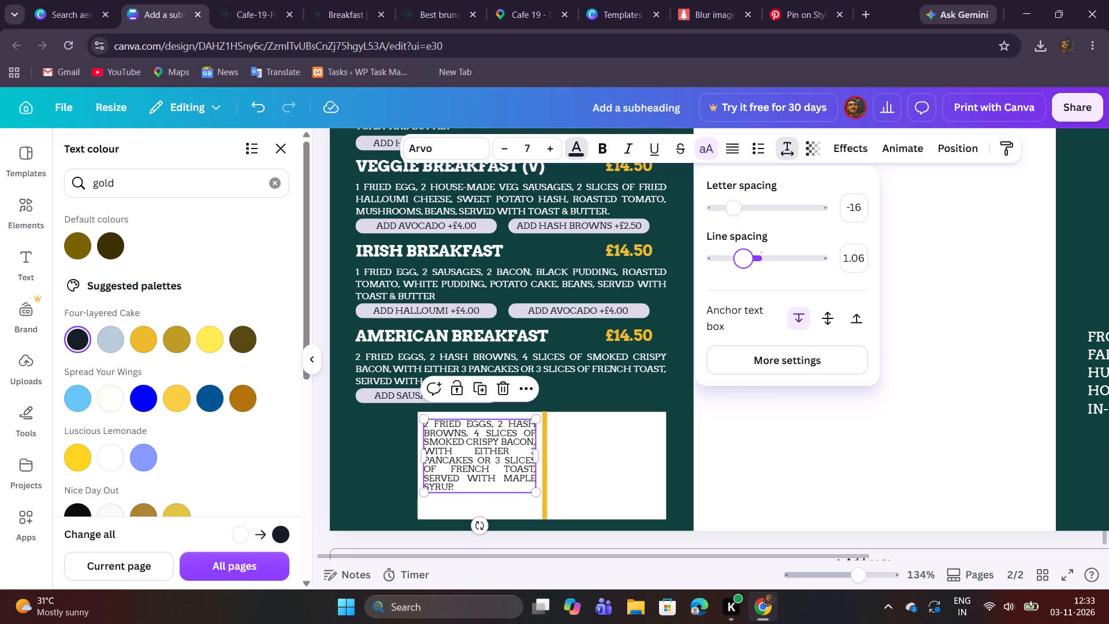
drag(743, 261, 742, 263)
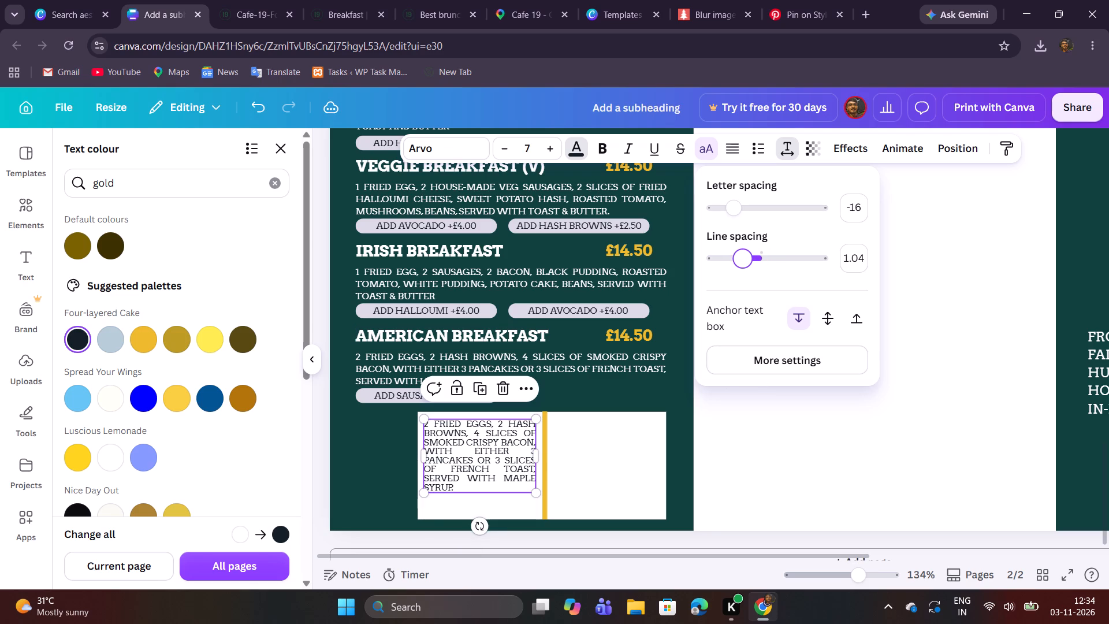
drag(742, 263, 739, 262)
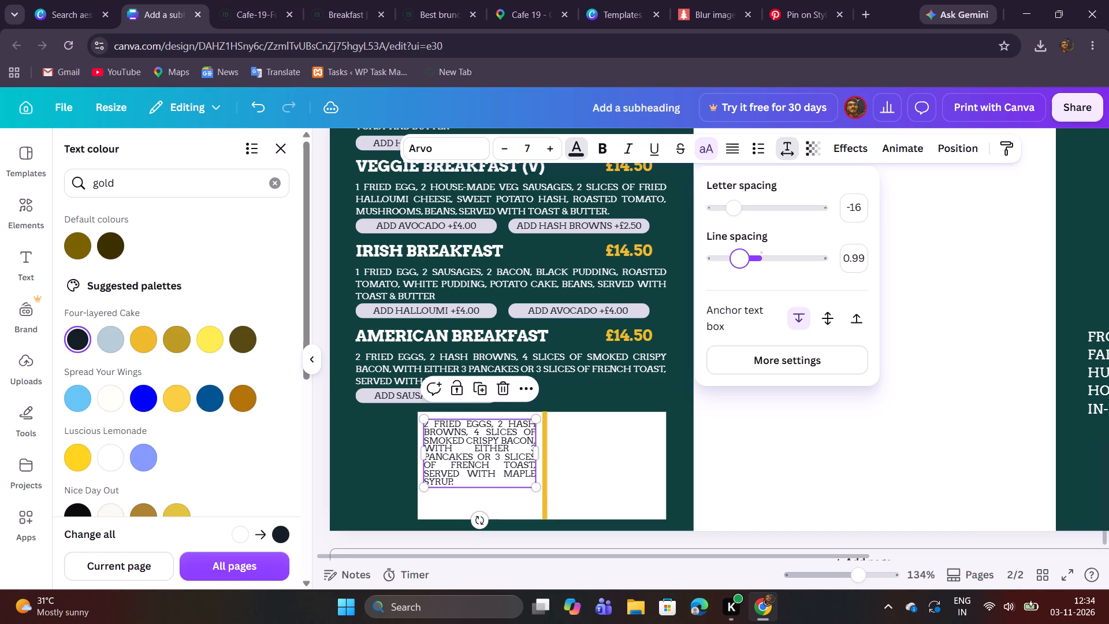
drag(739, 262, 740, 263)
click(766, 466)
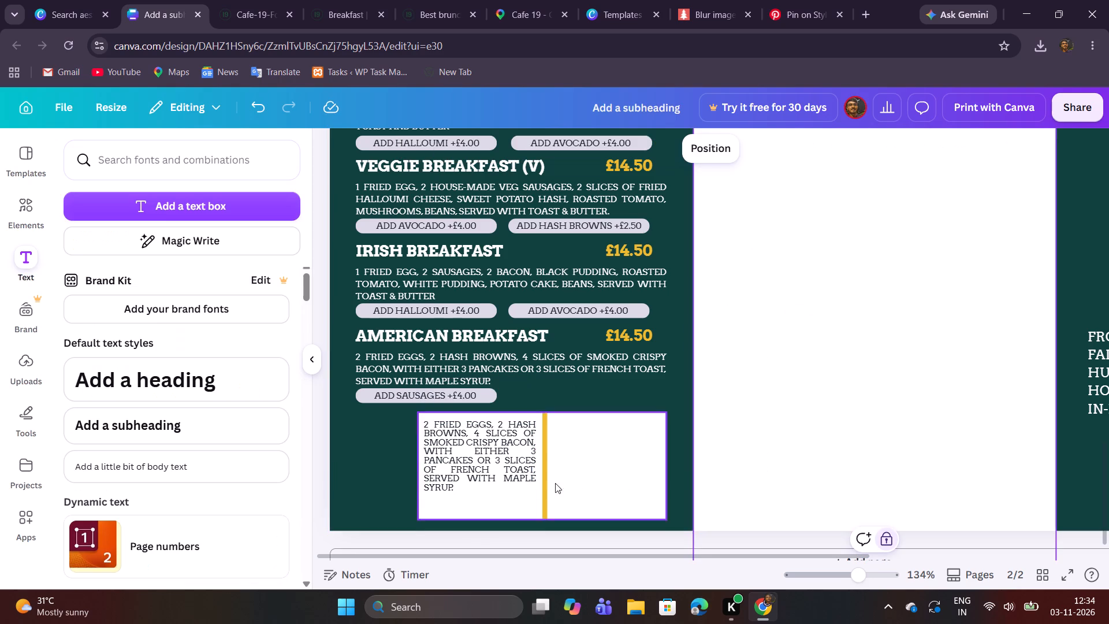
Copy "Bacon (x2)" from the PDF menu's Extras table and replace the copied description in the white box with it.
click(221, 9)
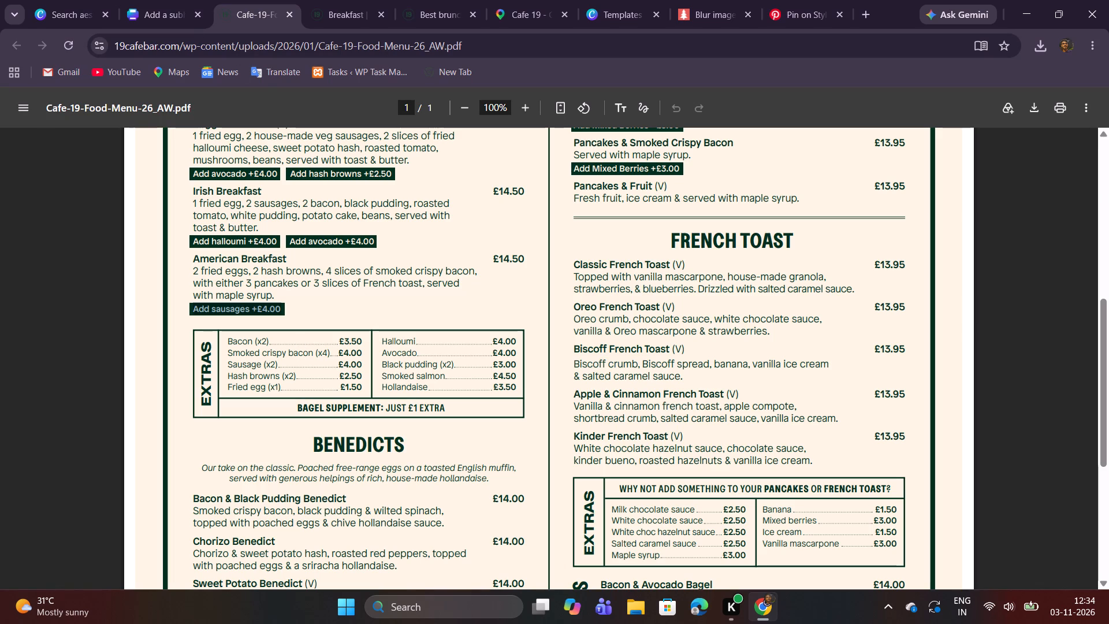
drag(229, 340, 336, 342)
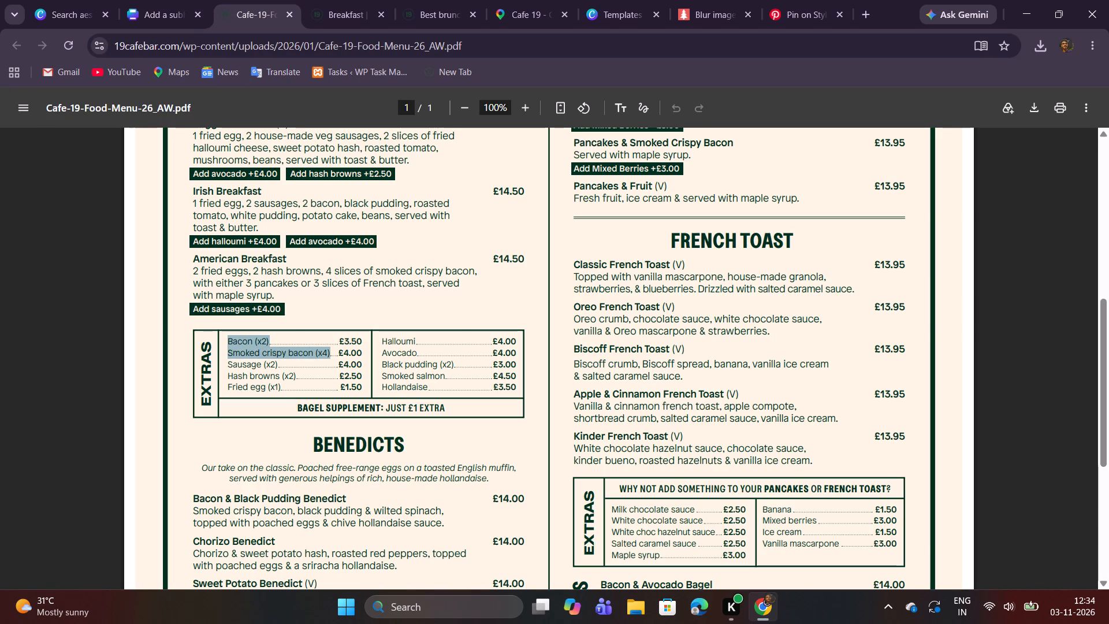
drag(336, 342, 275, 336)
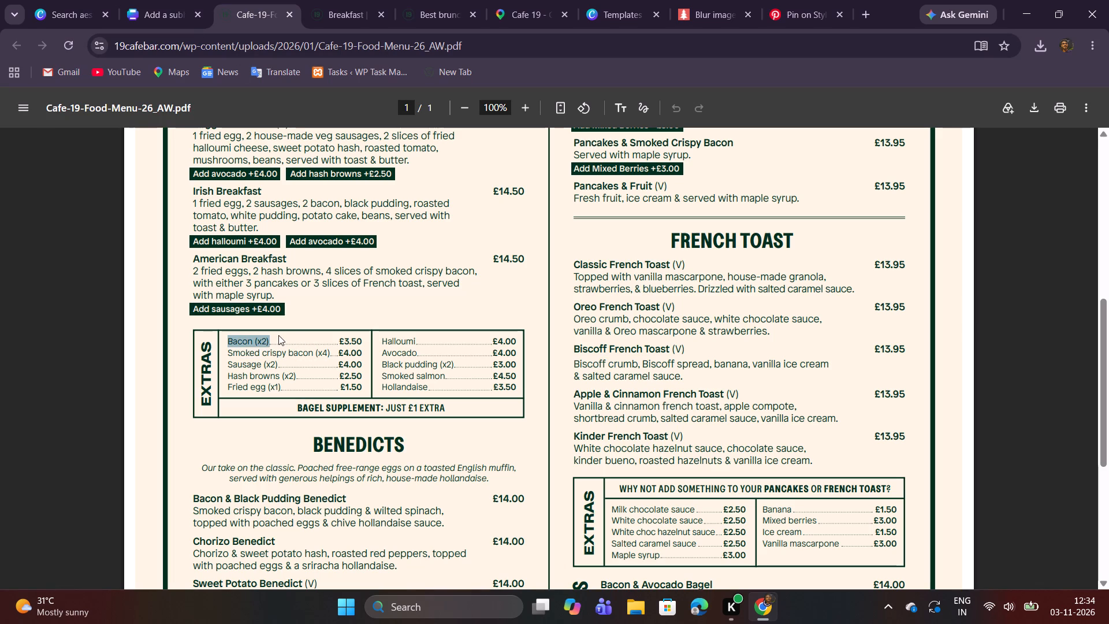
key(ctrl+c)
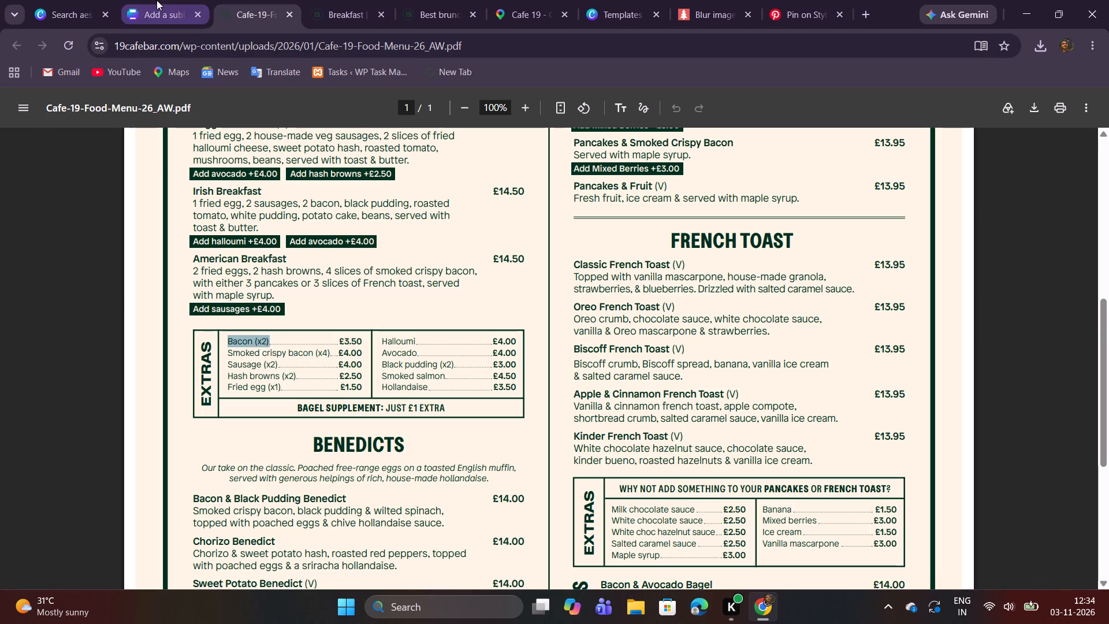
click(157, 0)
double_click(488, 460)
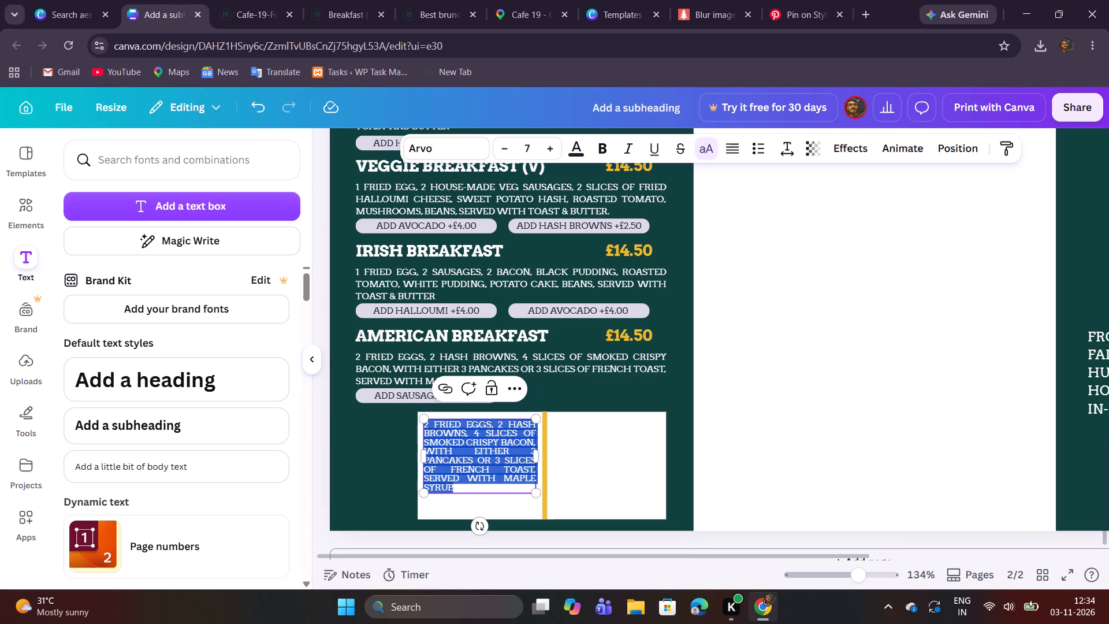
key(ctrl+v)
click(529, 465)
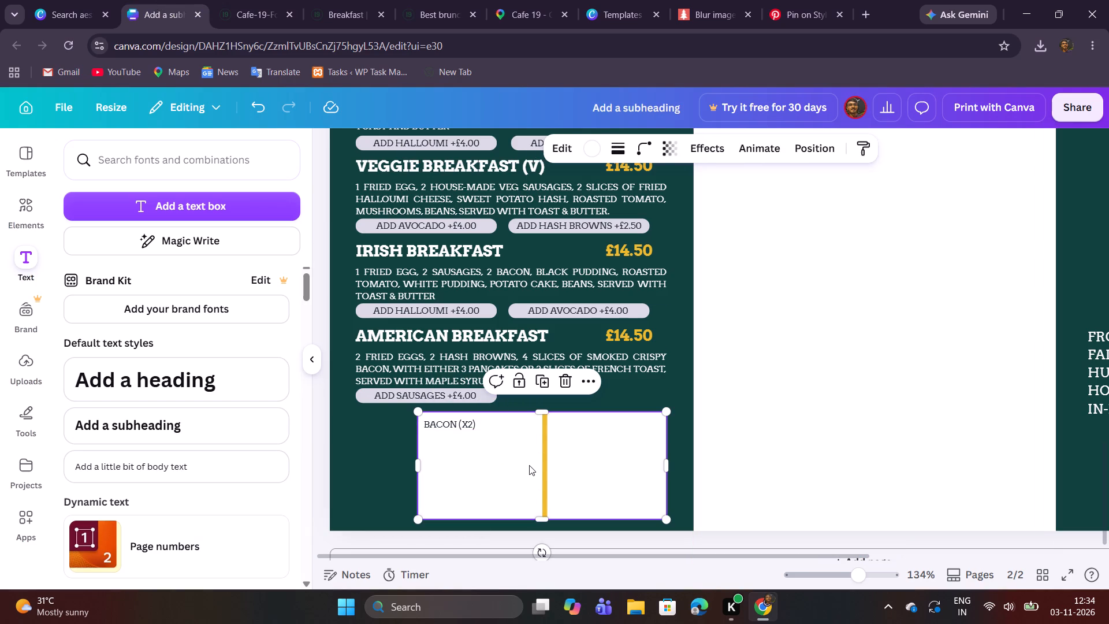
Reduce the BACON (X2) line's font size to 6 and position it slightly inset near the white box's upper-left corner.
click(463, 426)
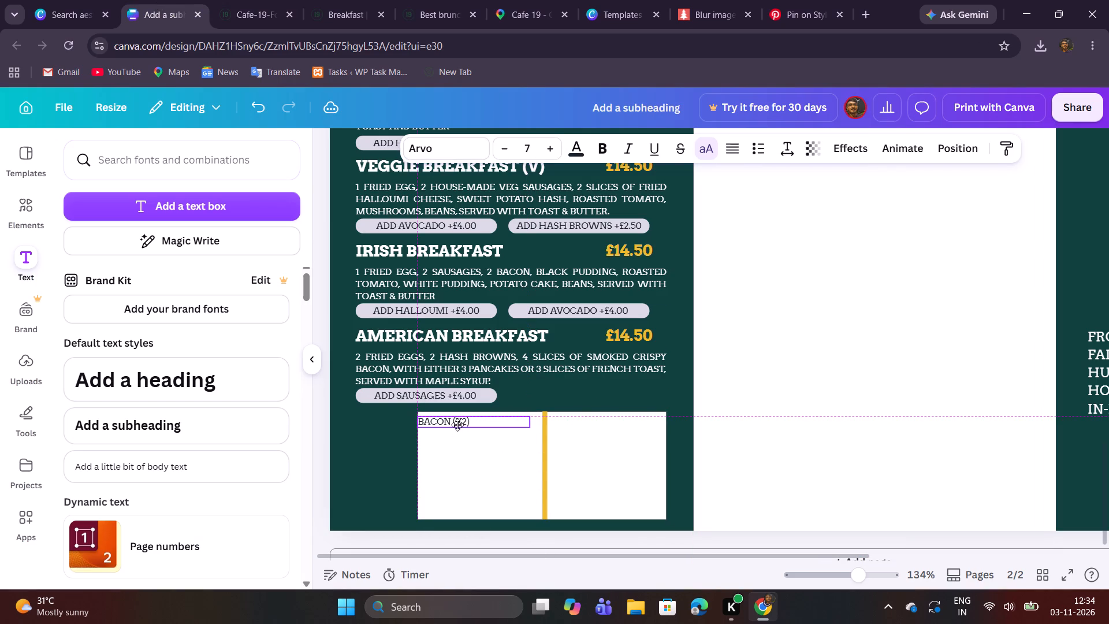
click(504, 150)
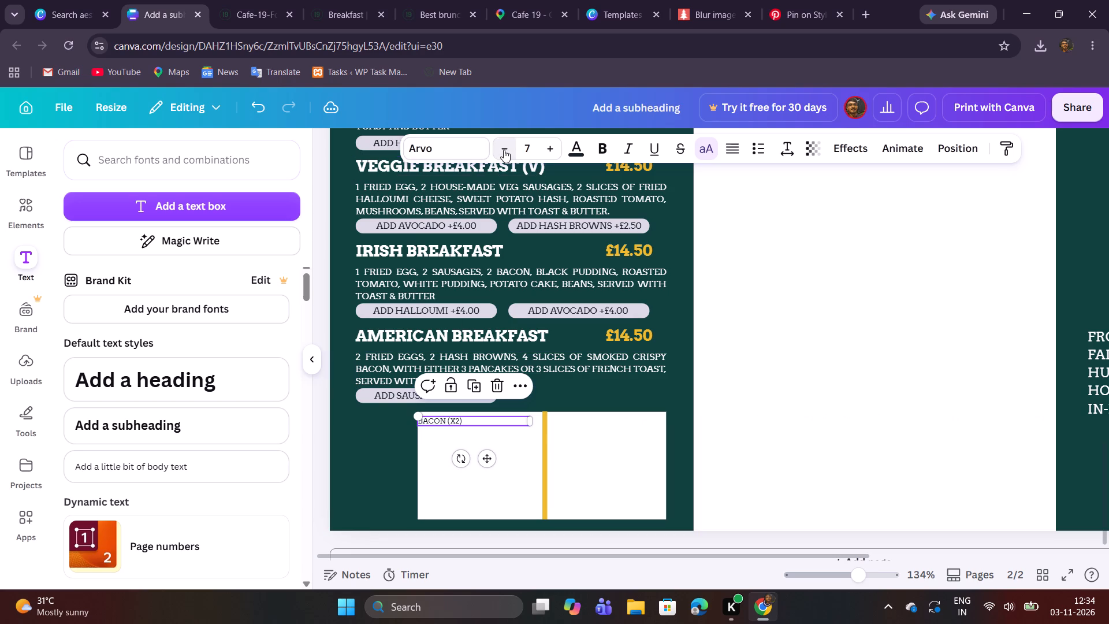
click(512, 468)
click(493, 421)
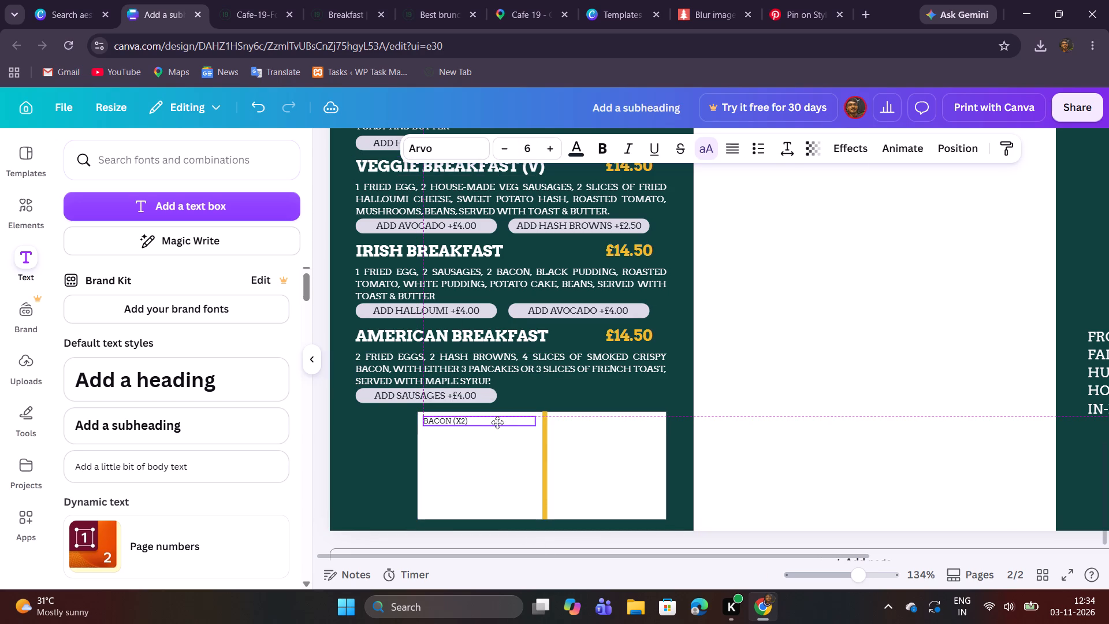
click(500, 446)
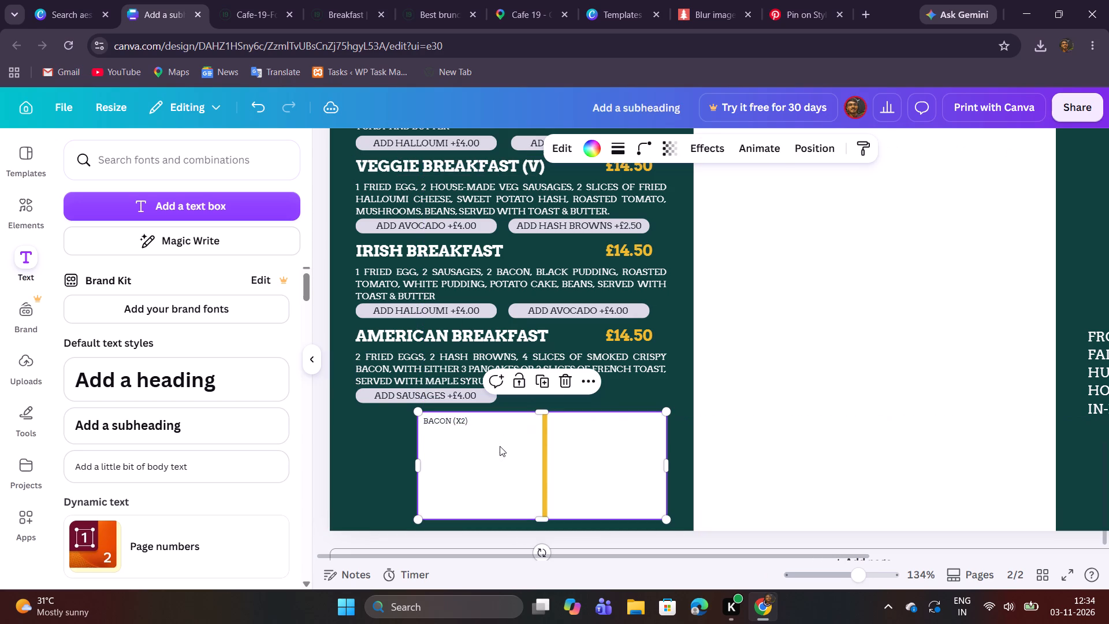
Duplicate the BACON (X2) line and place the copy directly beneath it, left-aligned with the original.
click(456, 424)
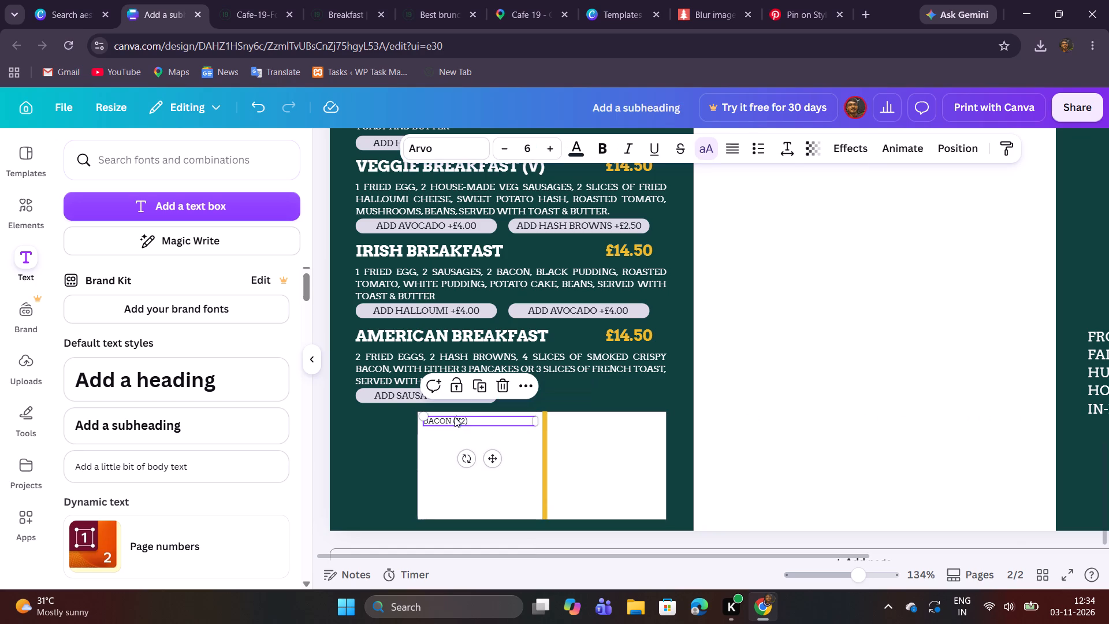
click(478, 391)
click(562, 522)
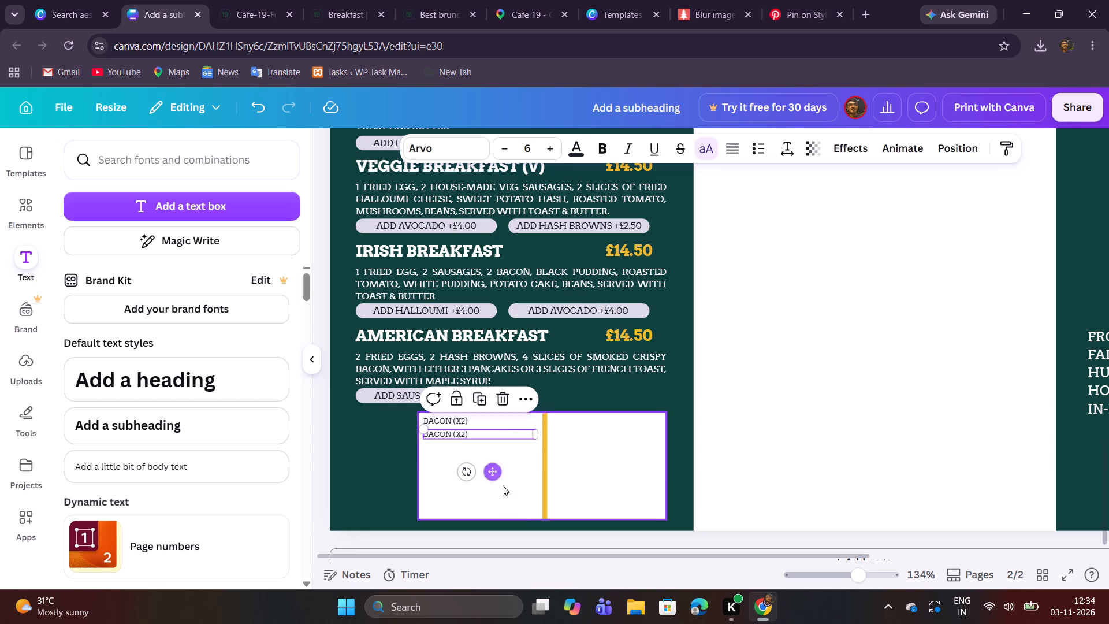
click(504, 486)
Copy "Smoked crispy bacon (x4)" from the PDF's Extras table and replace the lower BACON (X2) line's text with it.
click(245, 17)
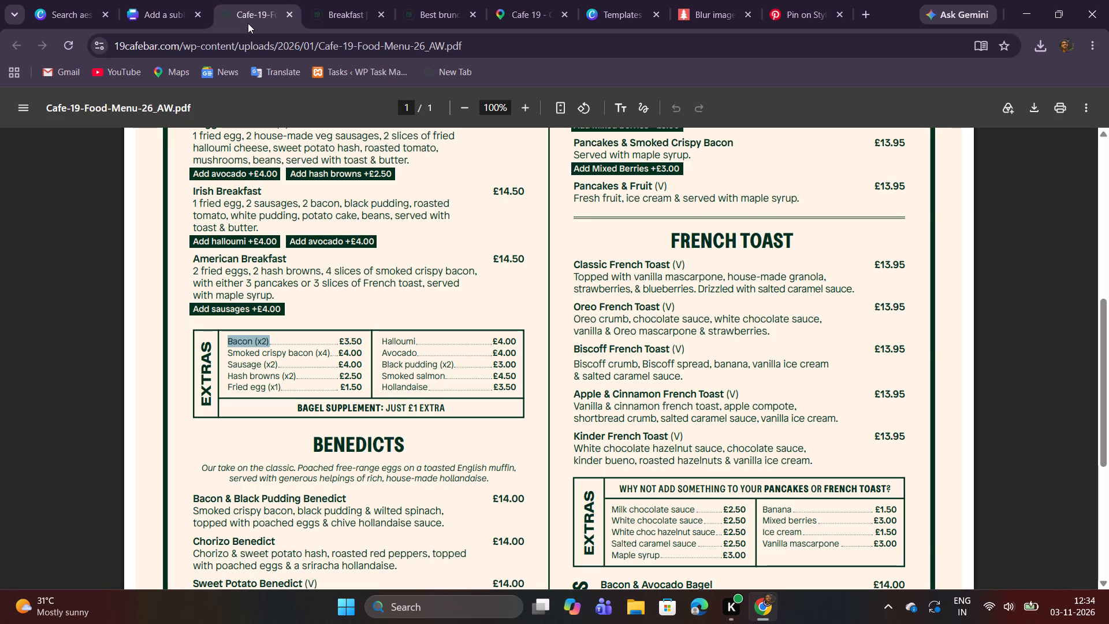
drag(228, 357, 233, 357)
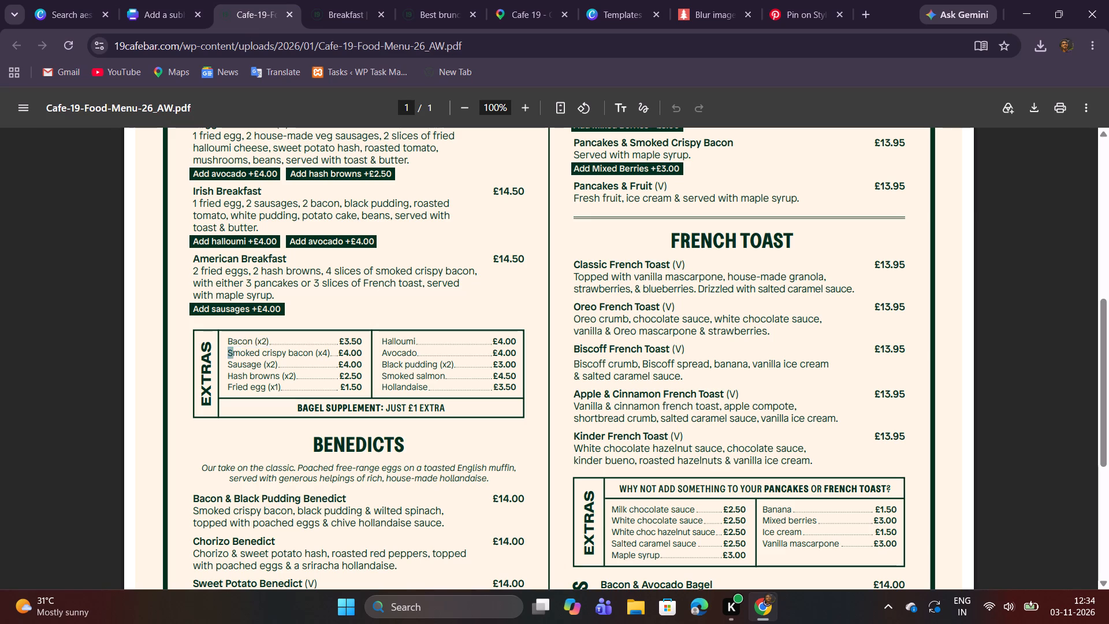
drag(233, 357, 329, 359)
click(329, 361)
drag(329, 355, 320, 355)
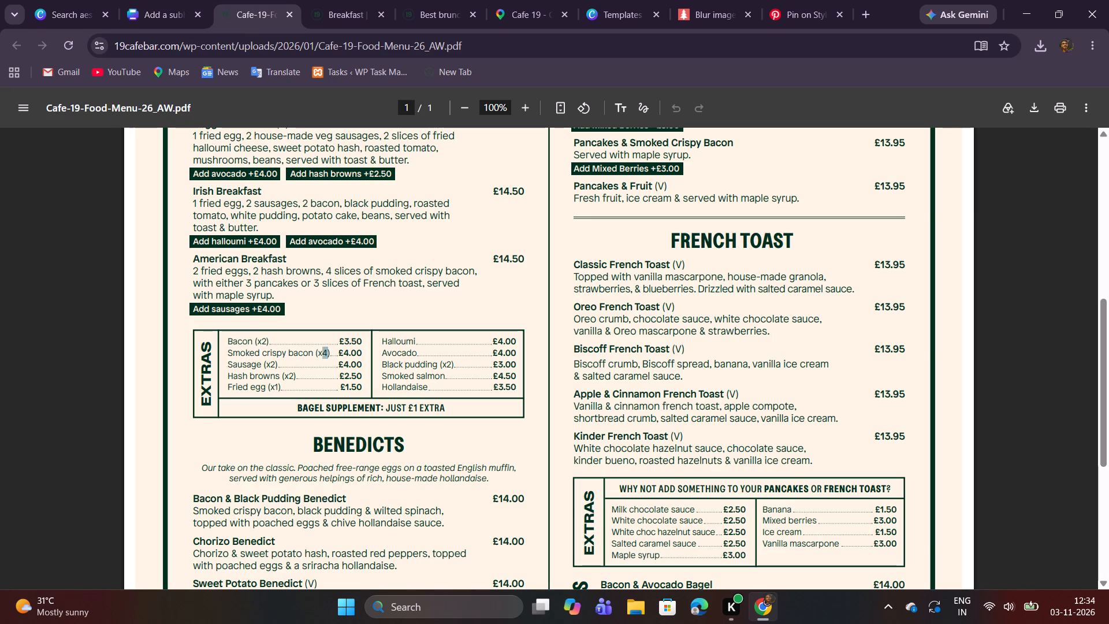
drag(320, 355, 265, 348)
click(330, 355)
drag(330, 355, 289, 350)
drag(289, 350, 278, 350)
click(230, 354)
drag(227, 350, 319, 356)
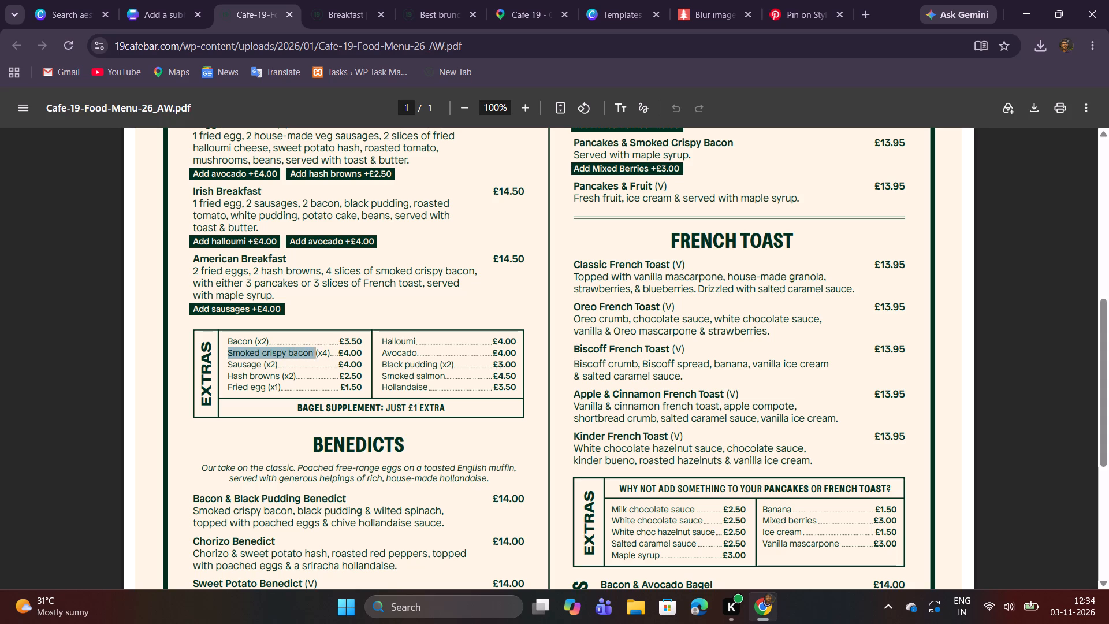
drag(319, 356, 329, 358)
right_click(311, 358)
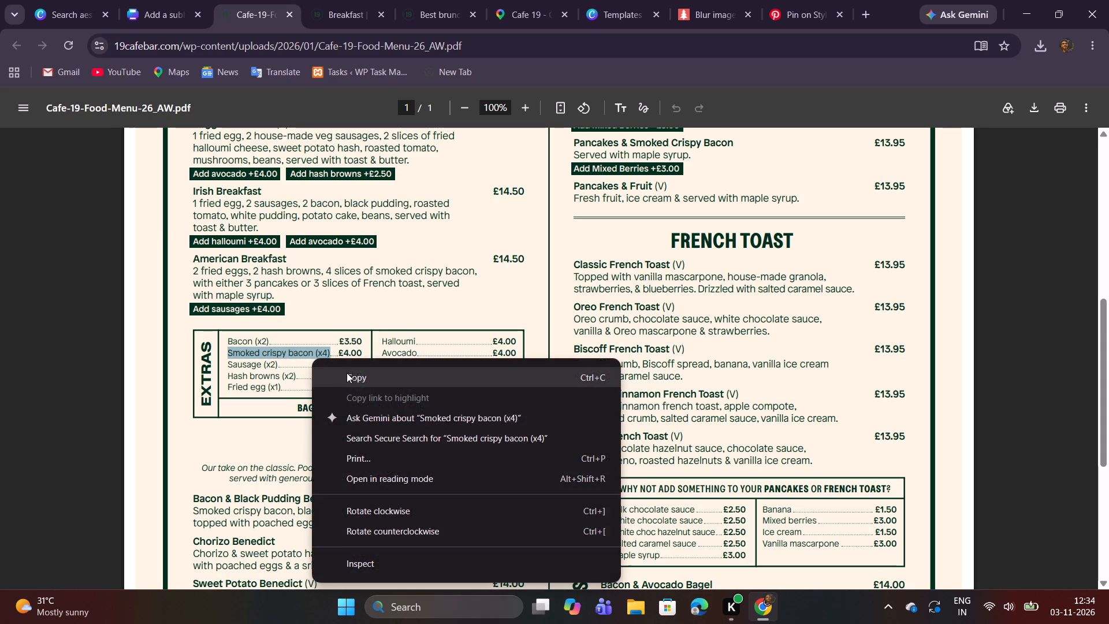
click(351, 375)
click(162, 29)
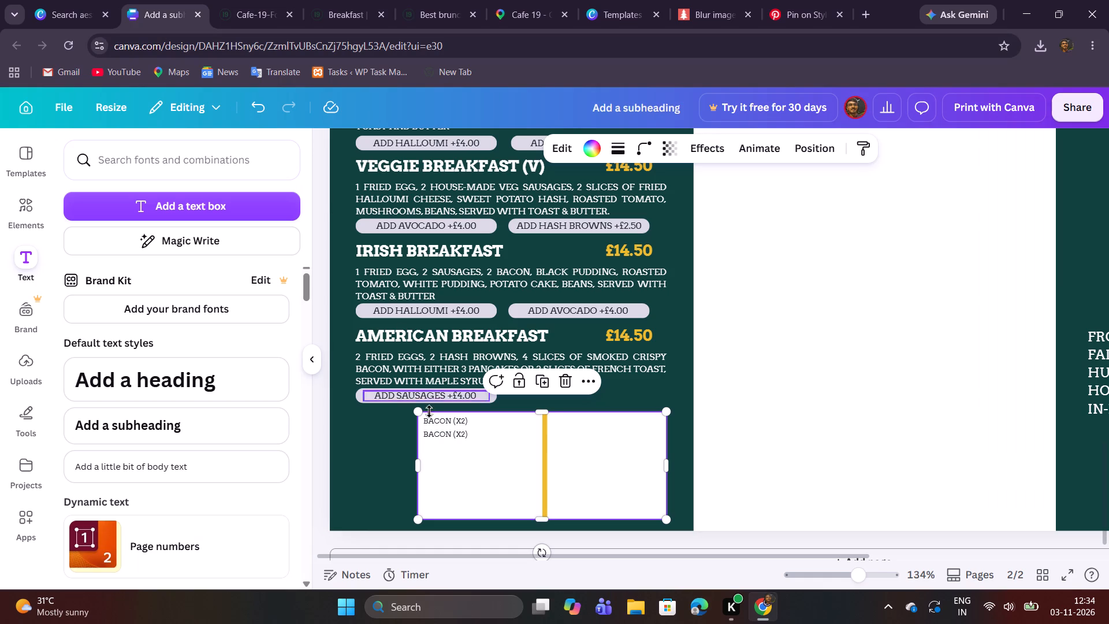
double_click(442, 431)
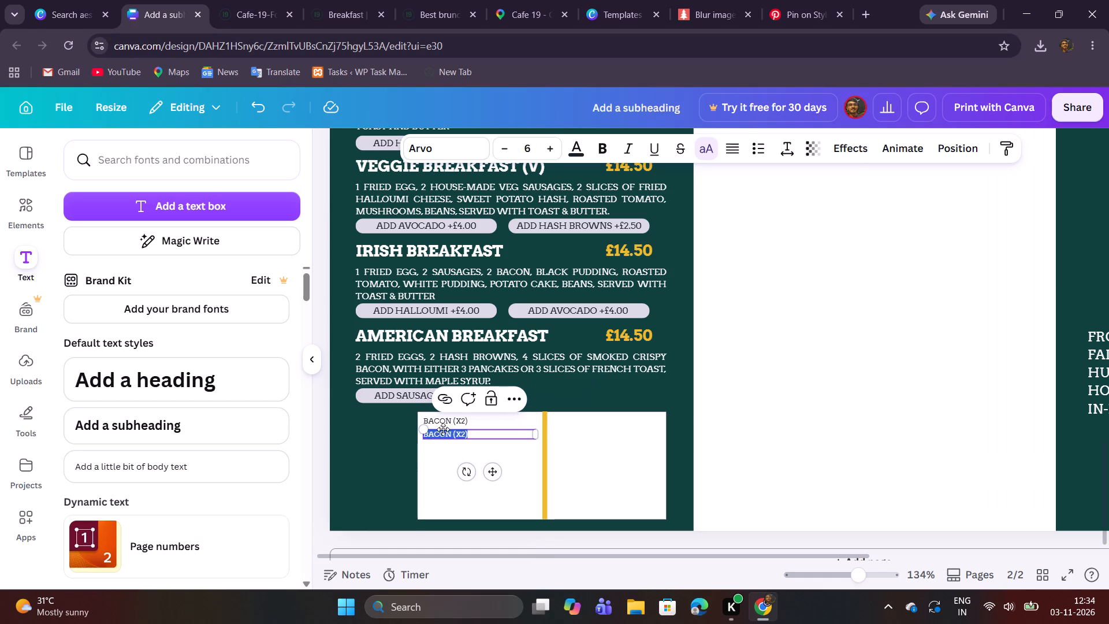
key(ctrl+v)
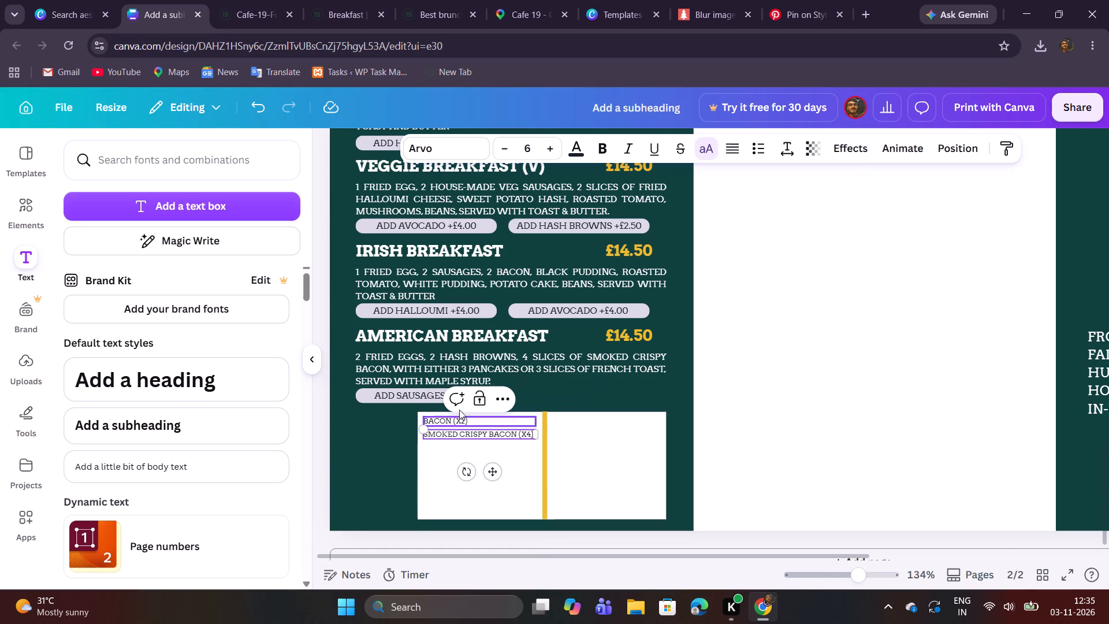
click(513, 488)
Lock the white Extras box in place.
drag(478, 451, 453, 424)
key(ctrl+z)
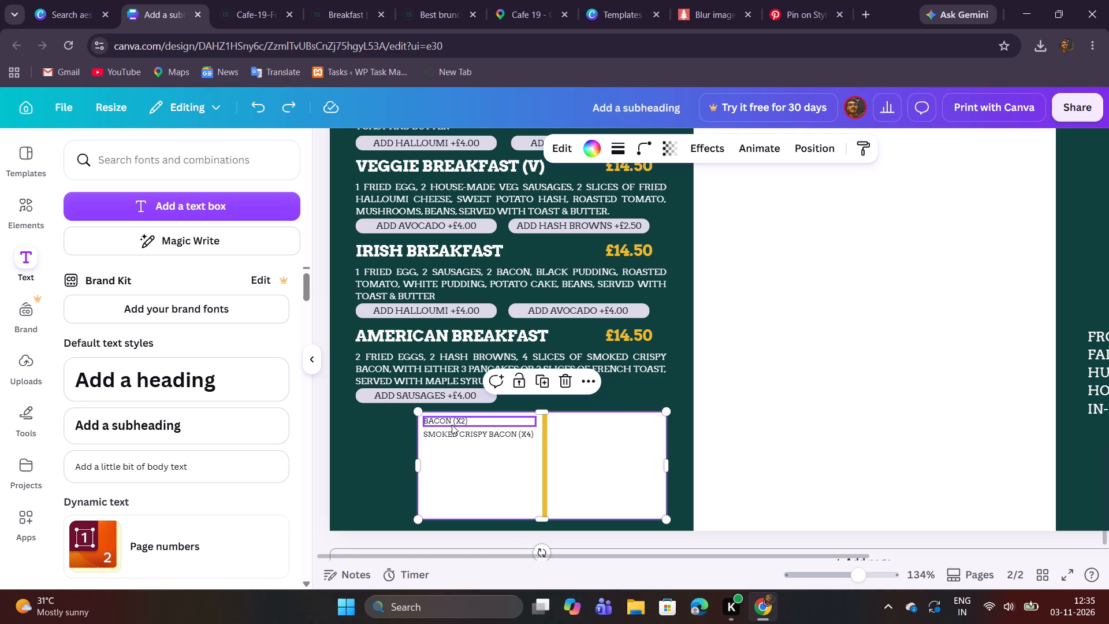
click(519, 381)
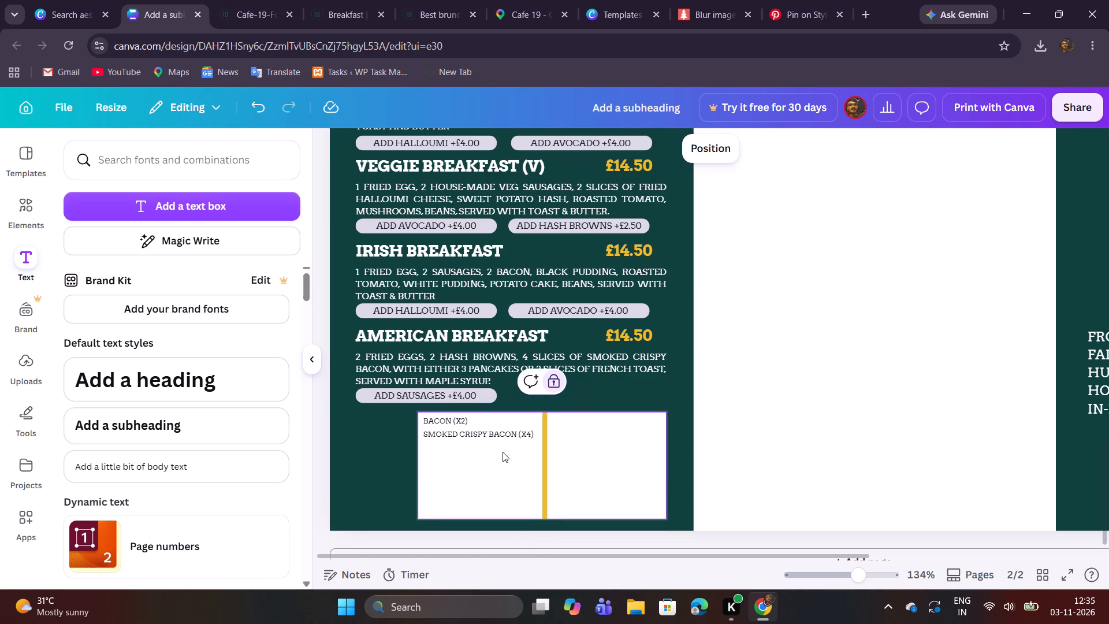
Select both bacon lines together and move them flush with the white box's left edge.
drag(481, 460, 457, 424)
drag(491, 439, 472, 439)
click(512, 431)
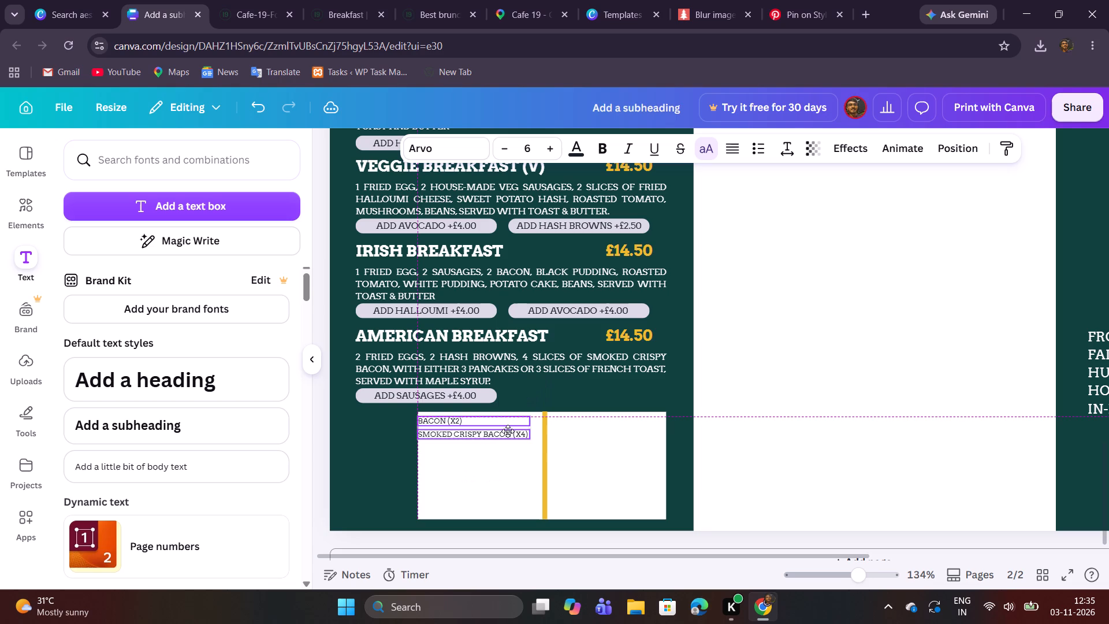
click(534, 473)
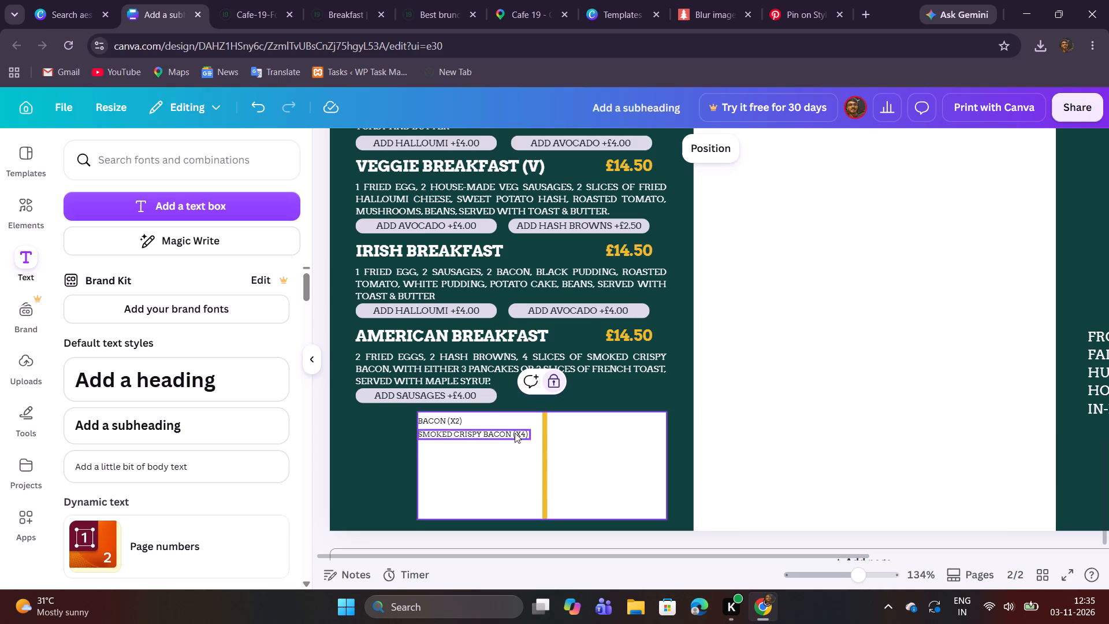
Scale both bacon lines down together to font size 5.8.
drag(516, 452, 485, 422)
drag(531, 437, 522, 434)
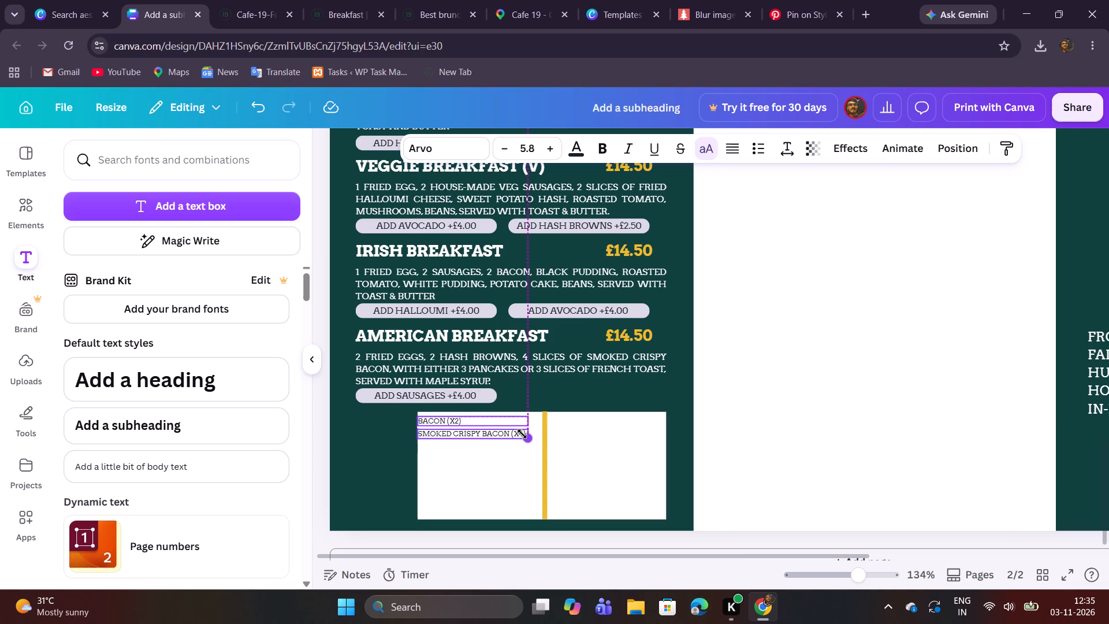
drag(522, 434, 505, 419)
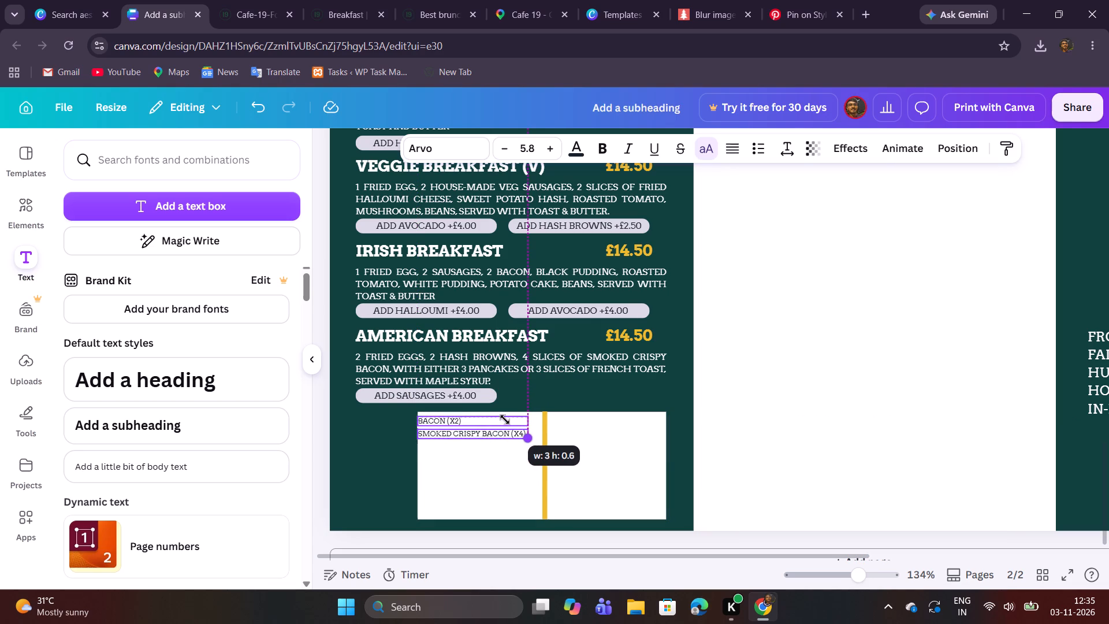
drag(505, 419, 502, 417)
click(514, 458)
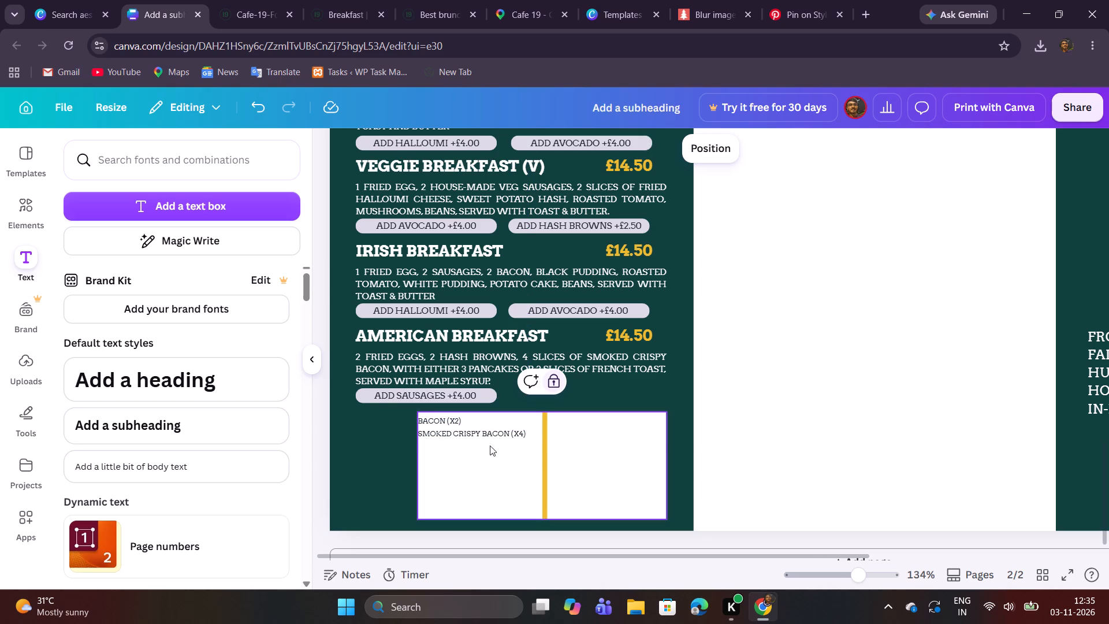
Move both bacon lines together slightly down inside the white box, keeping them on its left edge.
drag(486, 452, 475, 425)
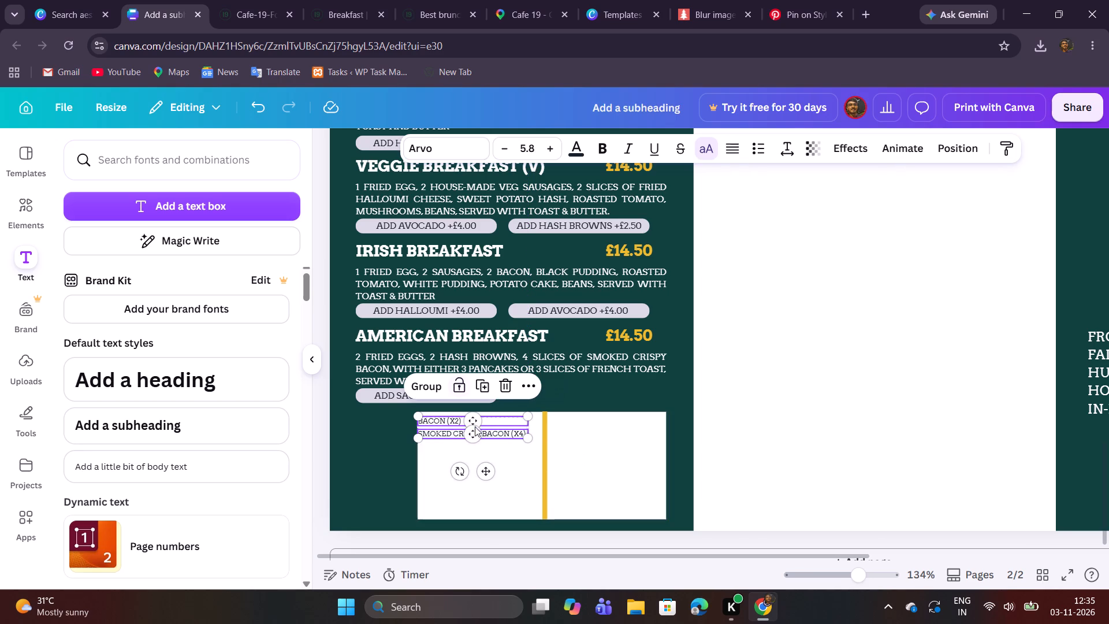
click(498, 433)
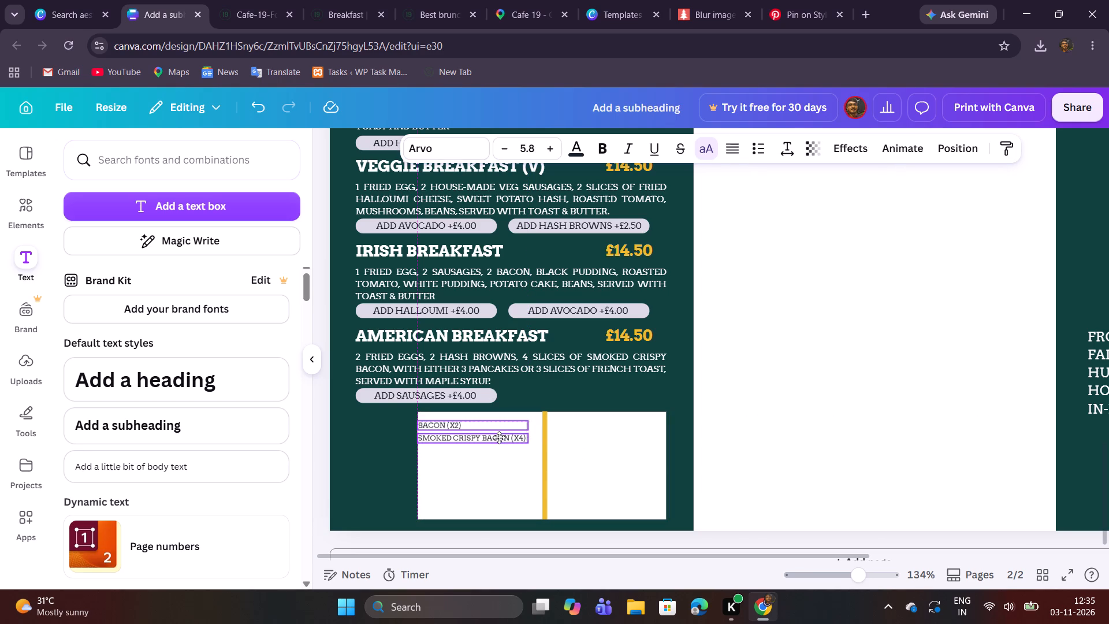
click(512, 460)
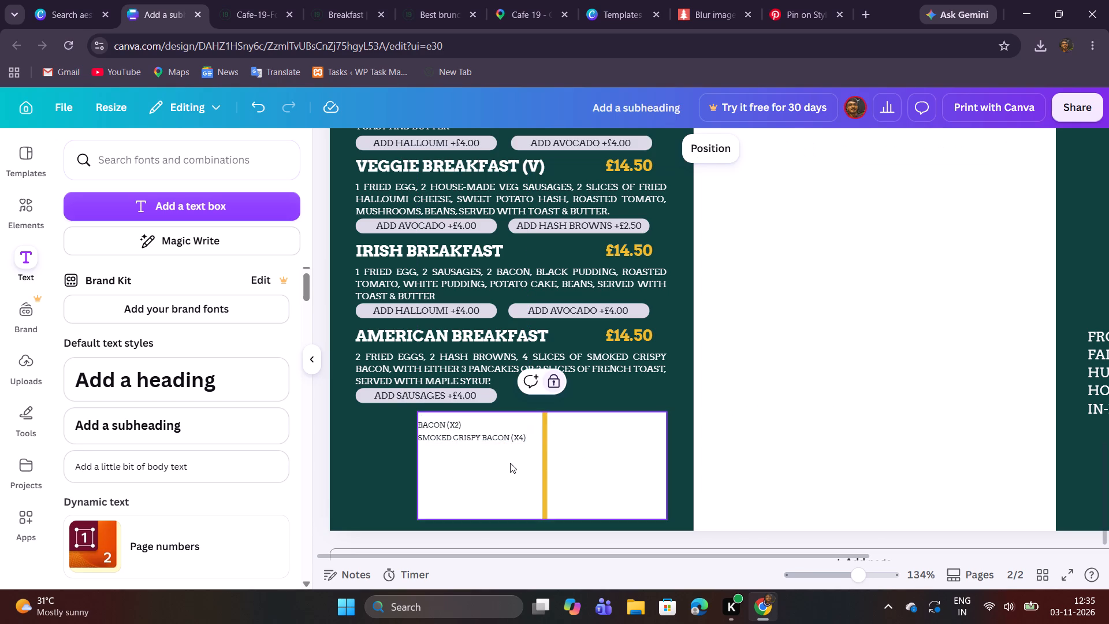
Cut "BACON (X4)" out of the second line, leaving only SMOKED CRISPY.
click(483, 440)
click(482, 440)
drag(481, 438, 528, 440)
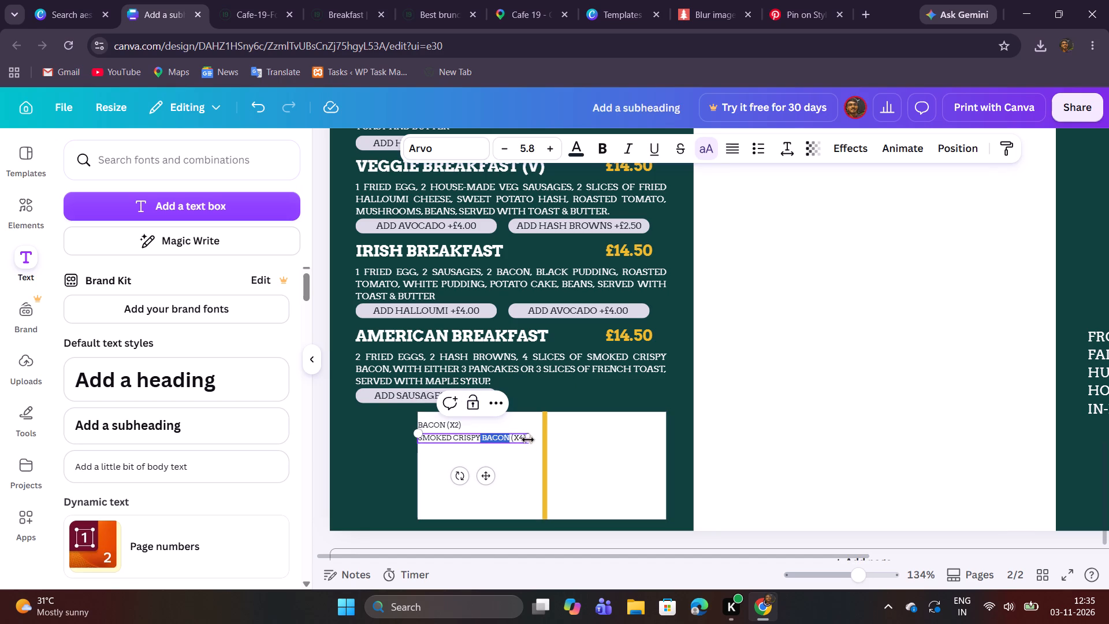
drag(528, 440, 525, 442)
drag(525, 442, 526, 439)
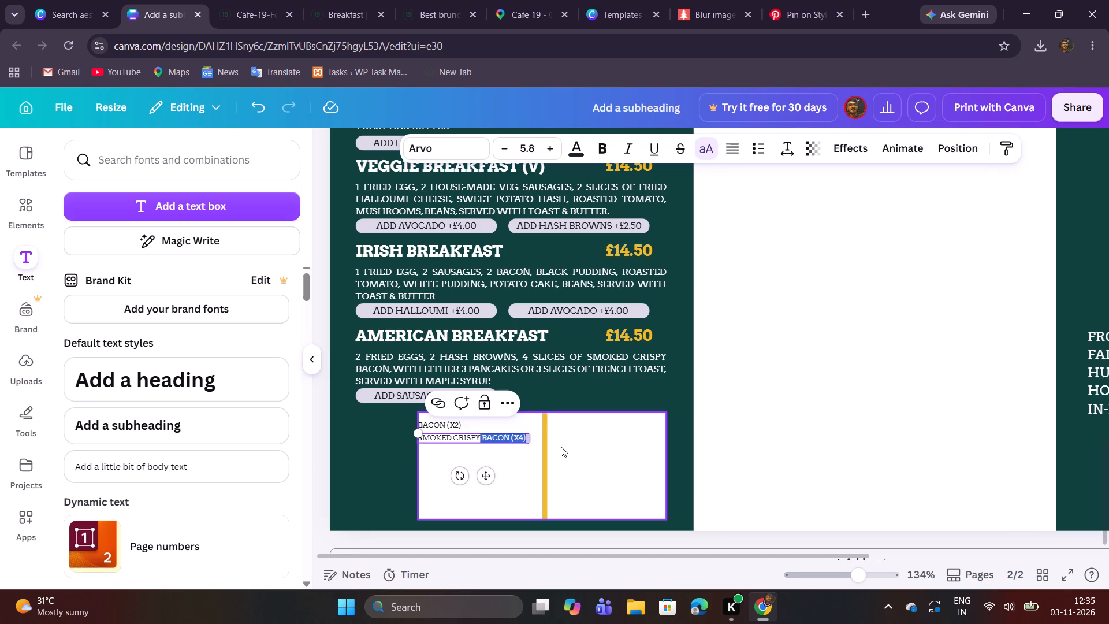
key(ctrl+x)
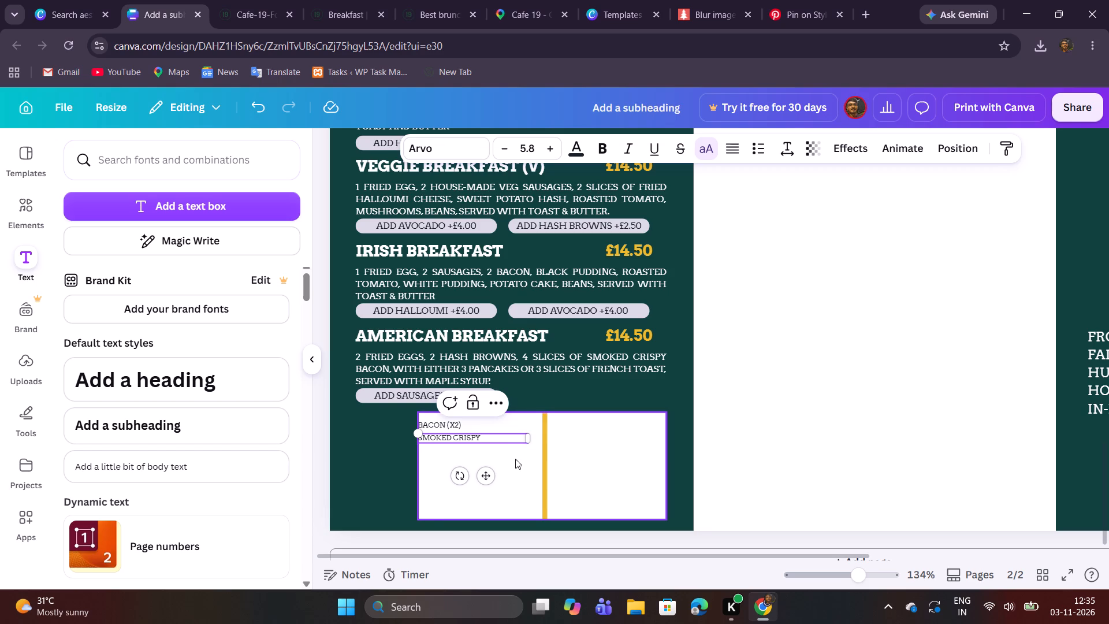
click(510, 469)
Duplicate the SMOKED CRISPY line, move the copy just beneath it and replace its text with the cut BACON (X4).
click(489, 431)
click(487, 438)
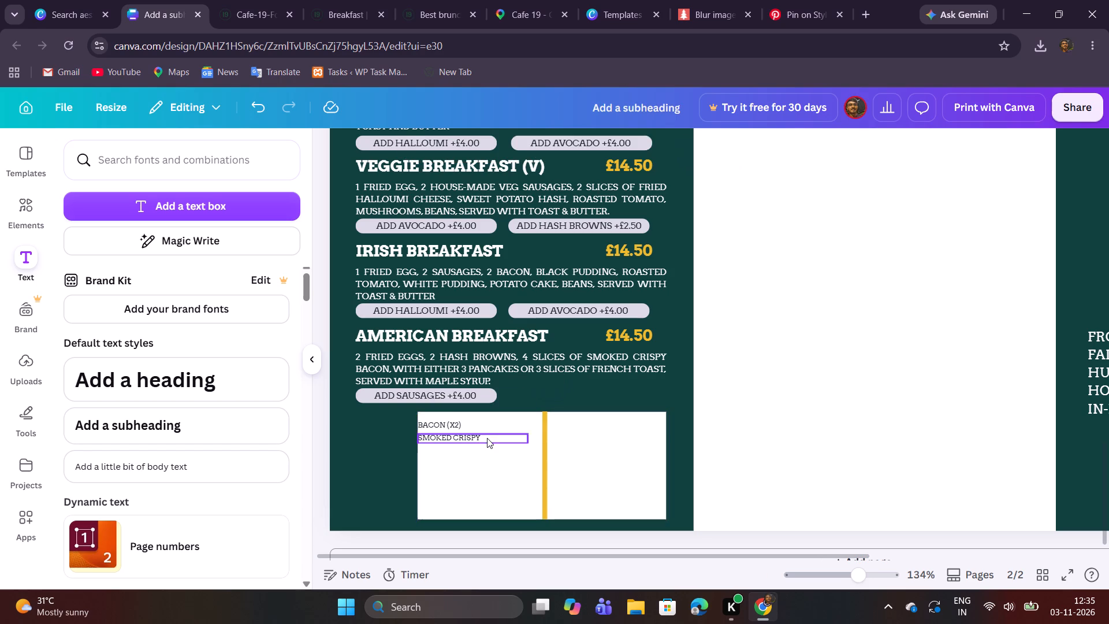
click(470, 405)
drag(487, 487, 486, 481)
double_click(462, 443)
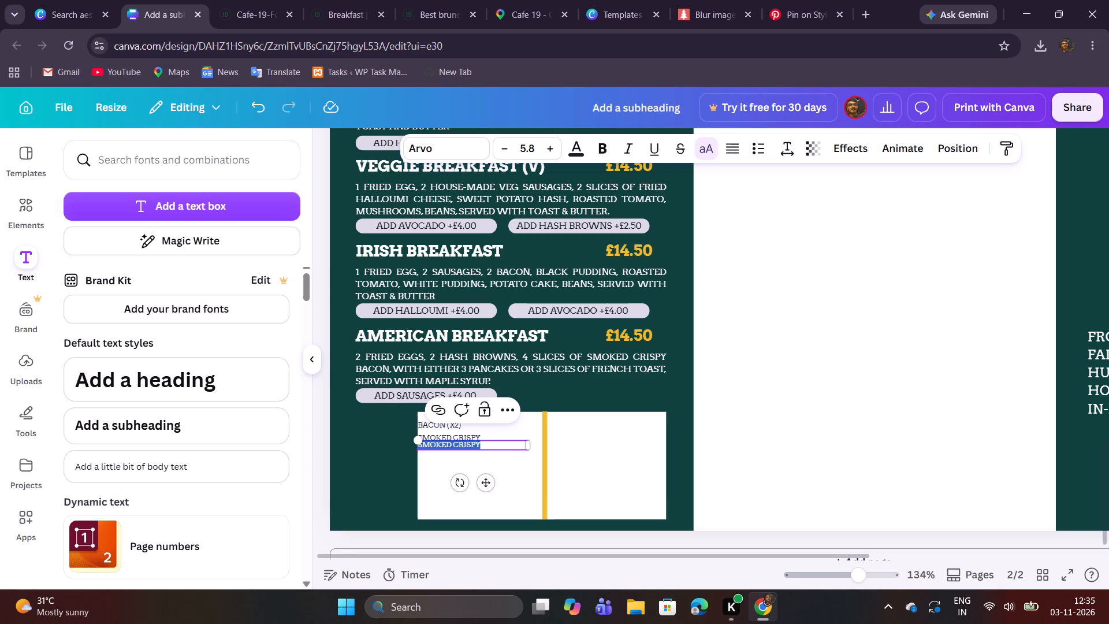
key(ctrl+v)
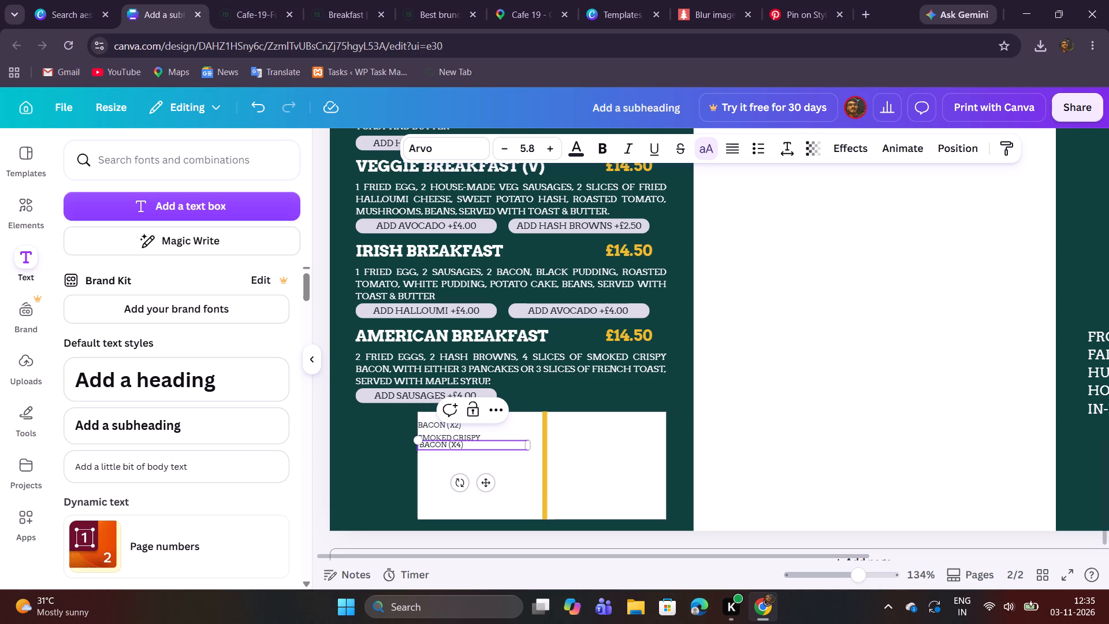
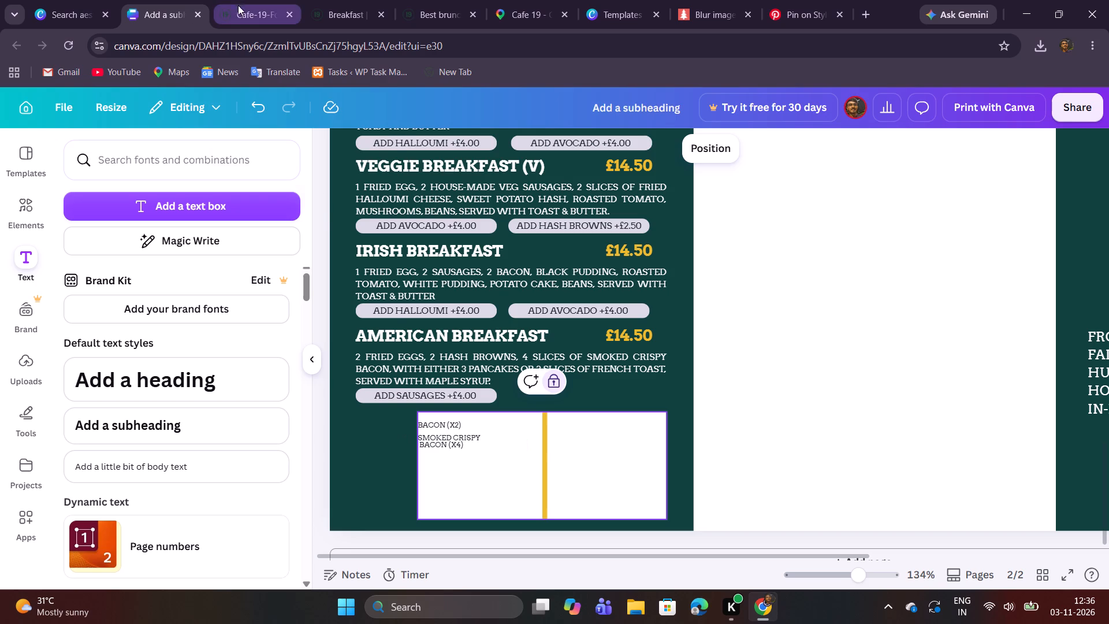
Copy the item name "Sausage (x2)" from the breakfast Extras table in the Cafe 19 menu PDF.
click(261, 2)
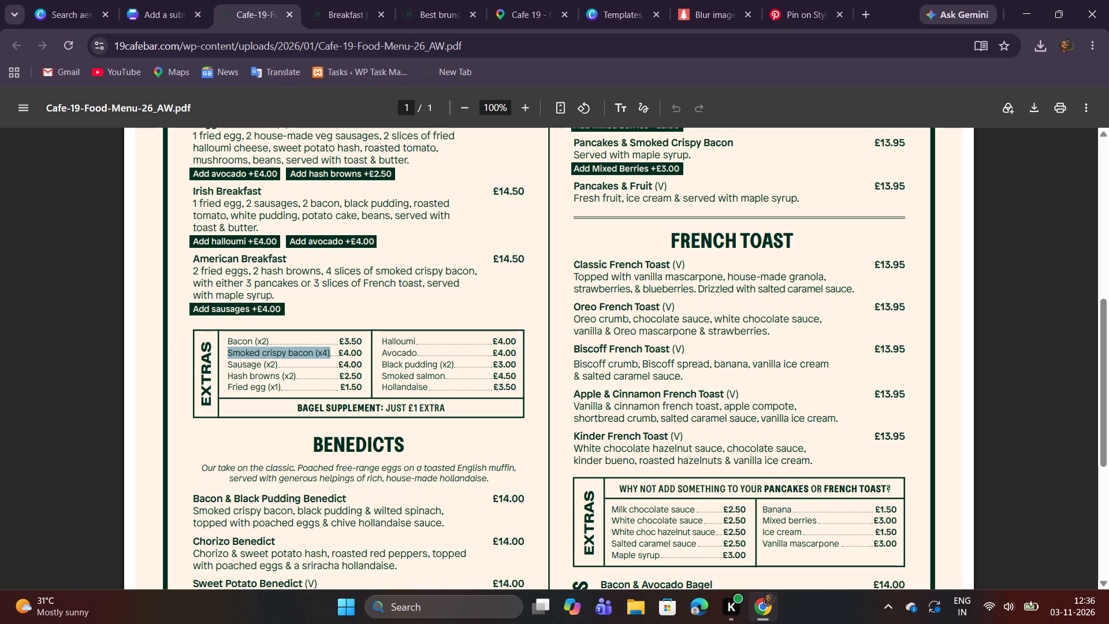
drag(229, 365, 277, 366)
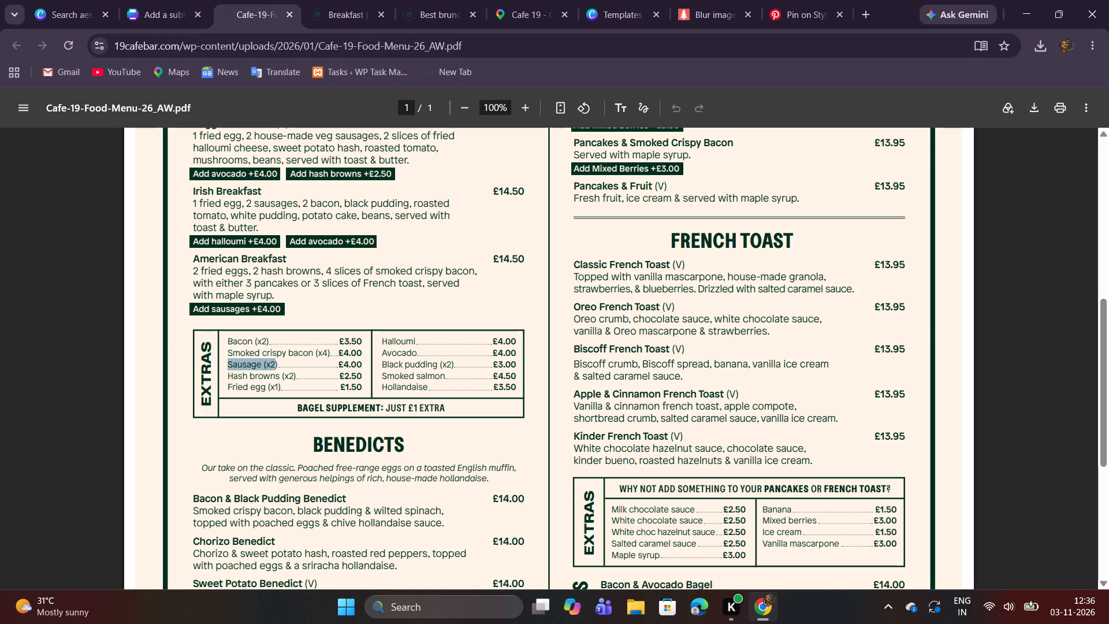
click(275, 362)
drag(277, 364, 228, 363)
click(232, 363)
click(224, 361)
drag(228, 362, 229, 363)
drag(229, 363, 280, 369)
right_click(273, 365)
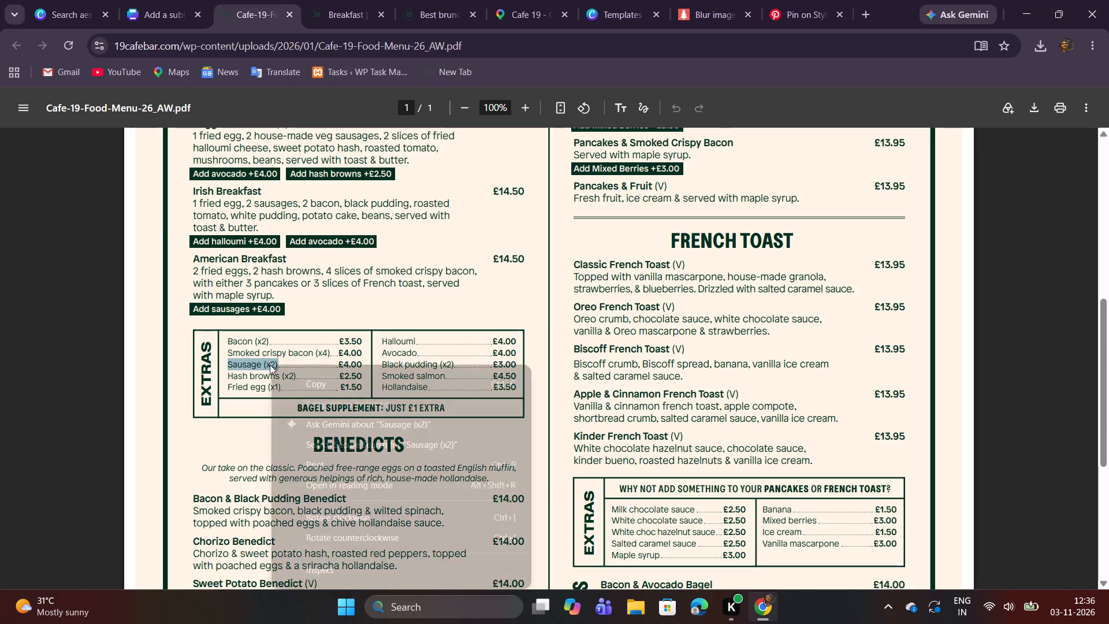
click(309, 385)
Back in the Canva design, duplicate the BACON (X4) line, place the copy beneath it and replace its text with SAUSAGE (X2).
click(187, 1)
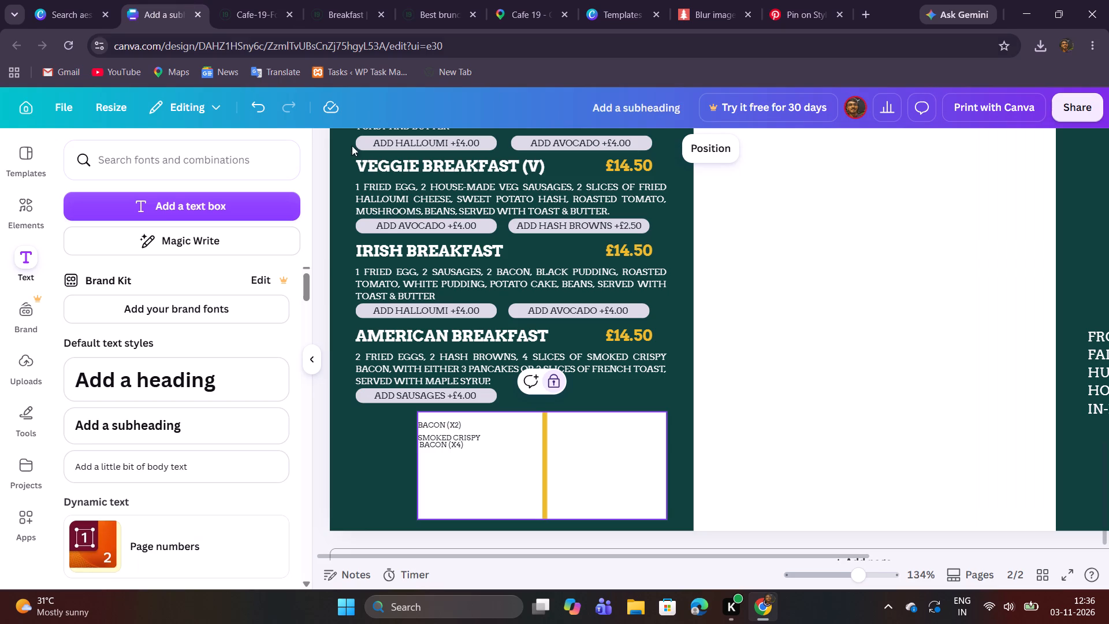
drag(453, 457, 475, 438)
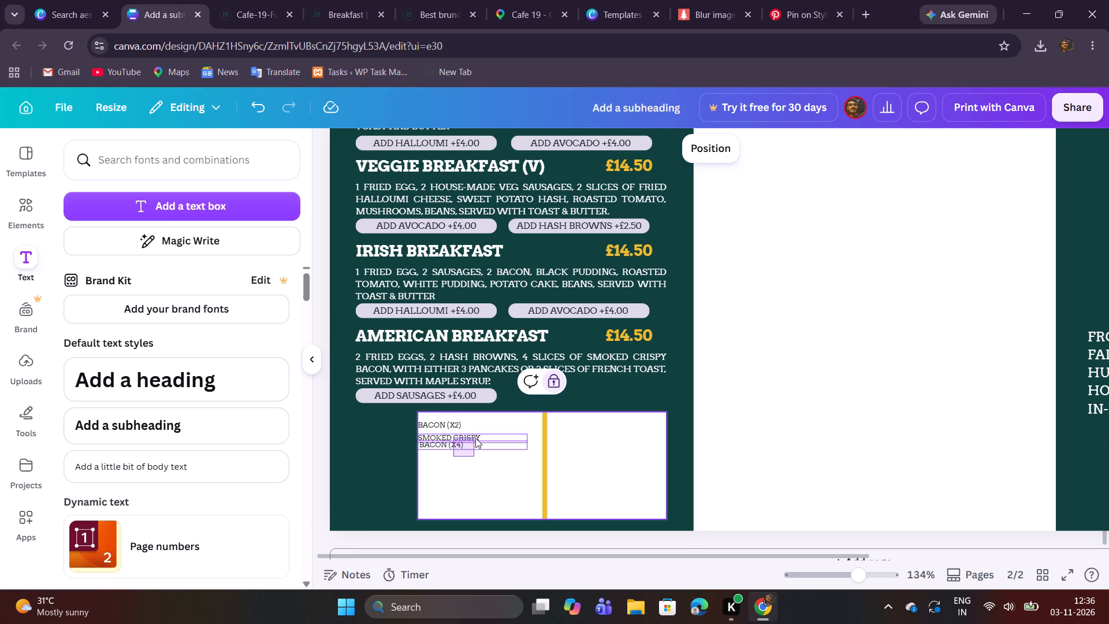
drag(475, 438, 472, 445)
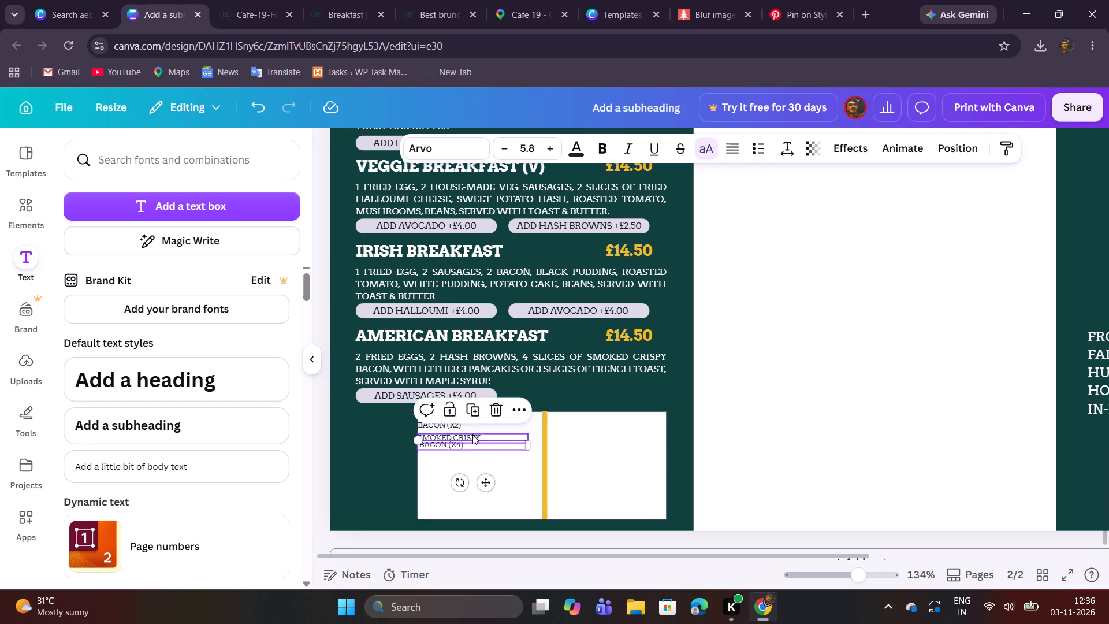
click(475, 412)
drag(485, 495, 487, 501)
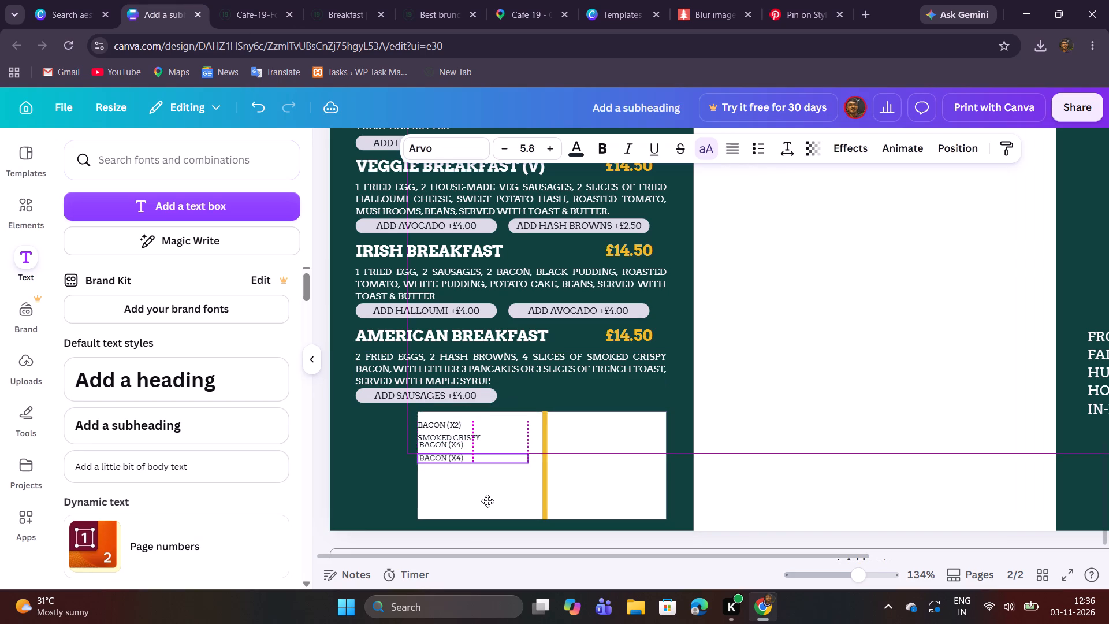
drag(487, 501, 486, 500)
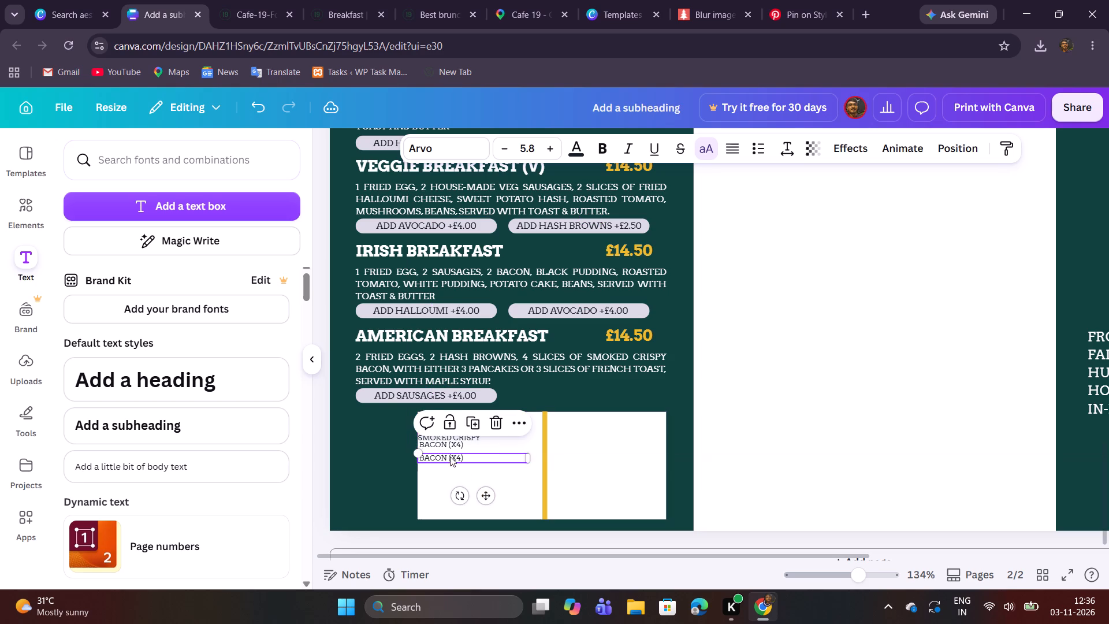
double_click(450, 456)
key(ctrl+v)
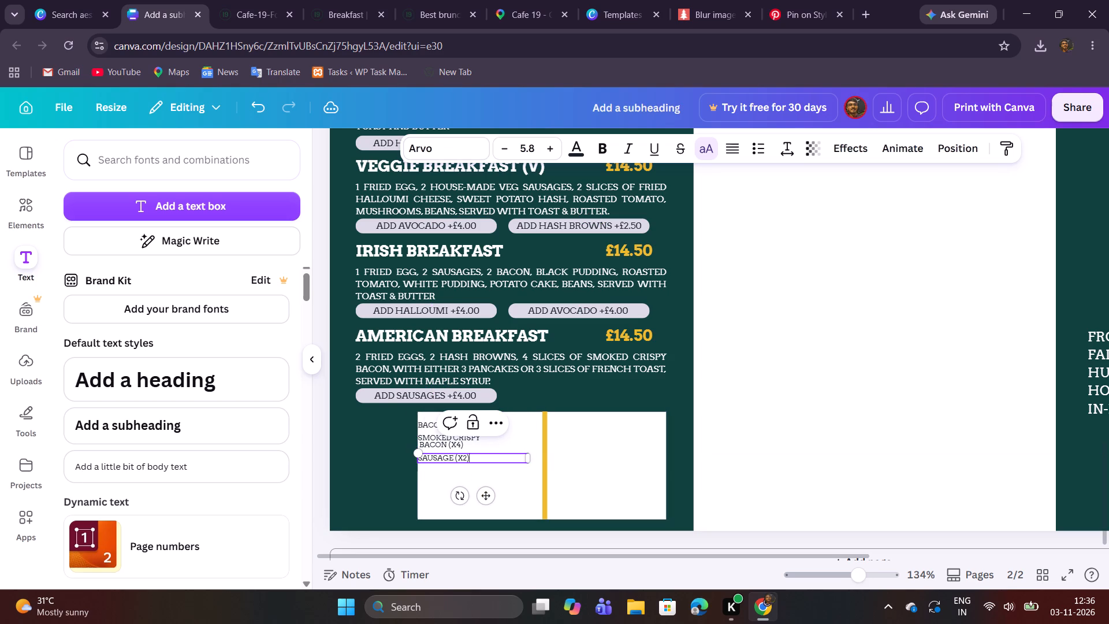
click(434, 490)
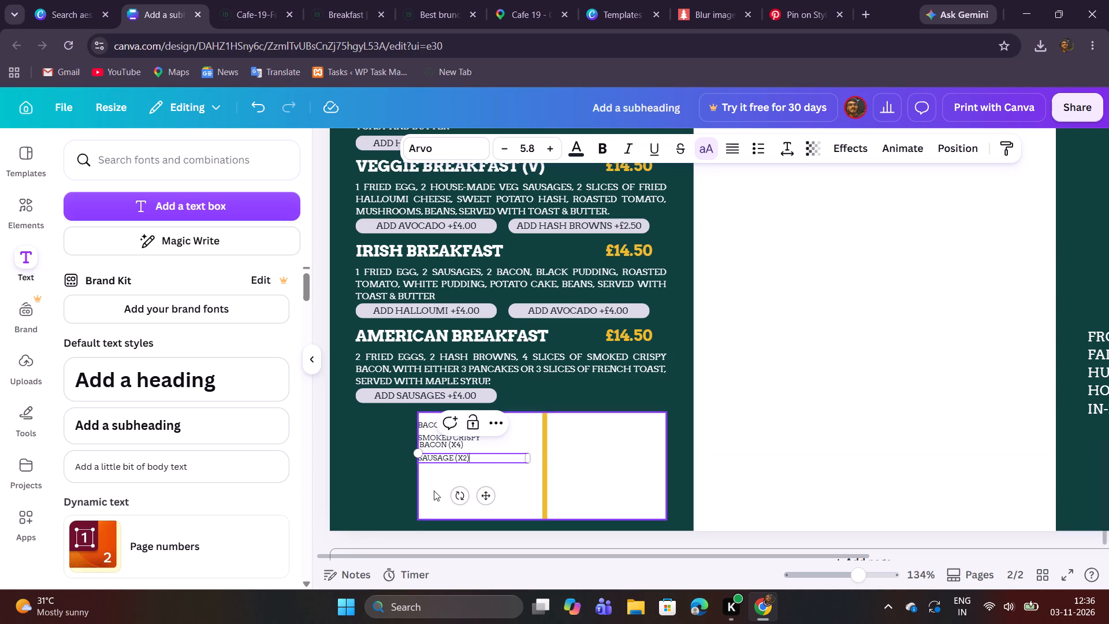
Copy "Hash browns (x2)" from the PDF's Extras table and paste it over a duplicate of the SAUSAGE (X2) line placed below it.
click(248, 4)
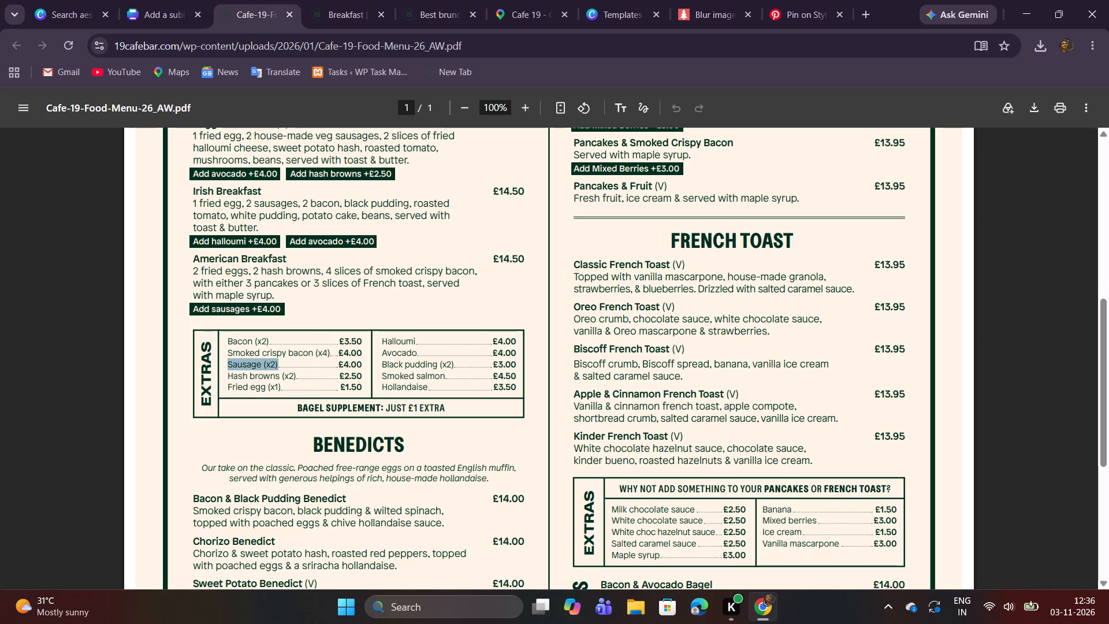
drag(228, 373, 257, 382)
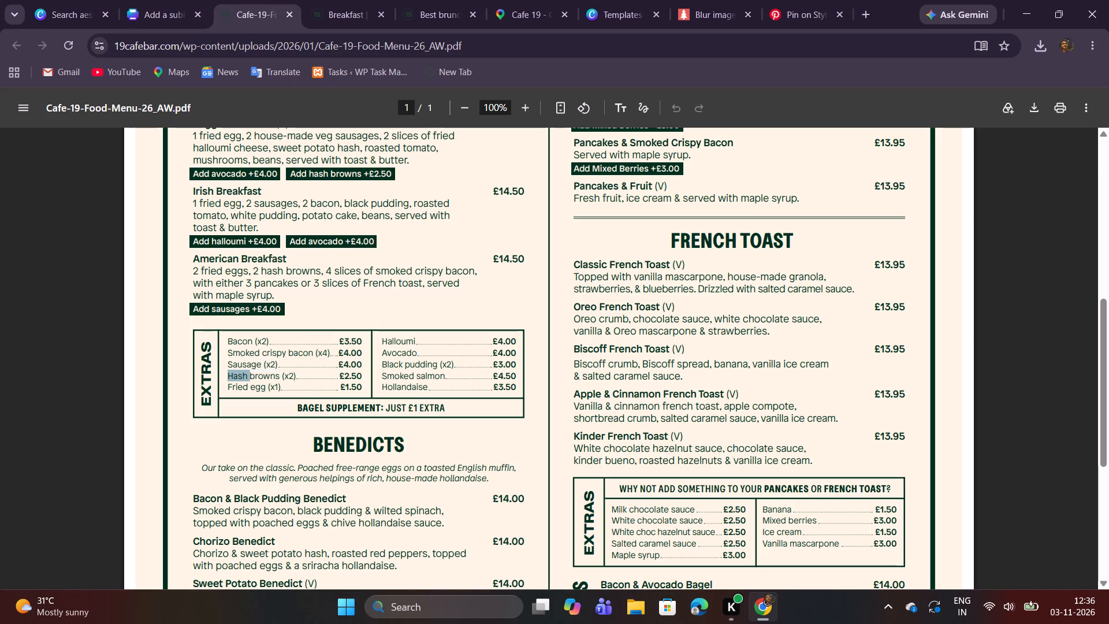
drag(257, 382, 298, 381)
key(ctrl+c)
click(166, 12)
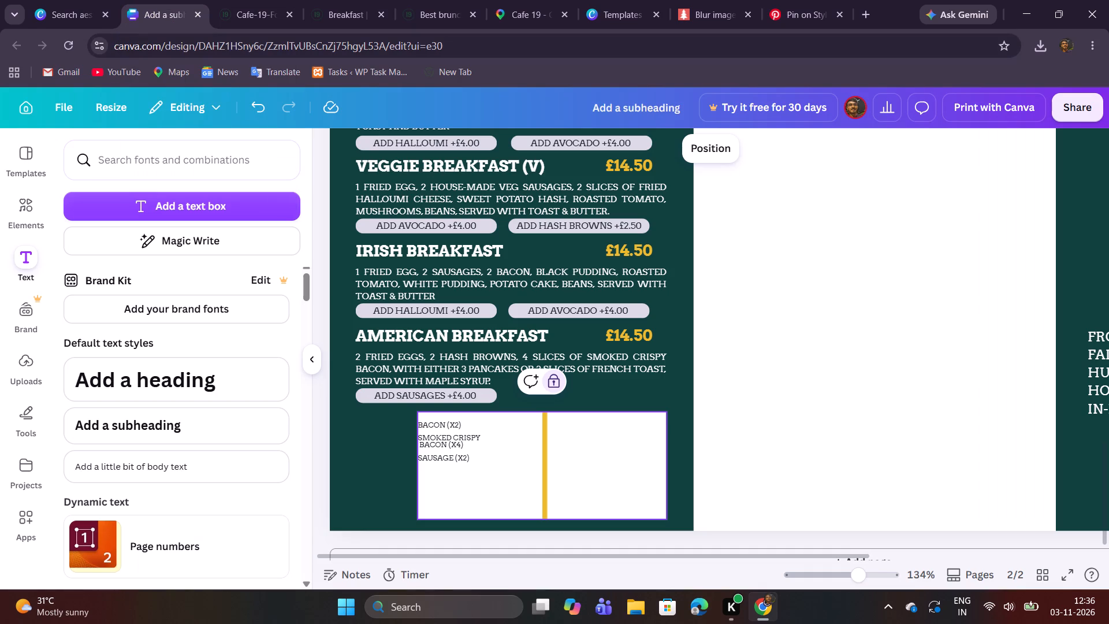
drag(436, 486, 441, 461)
drag(441, 461, 441, 461)
click(471, 426)
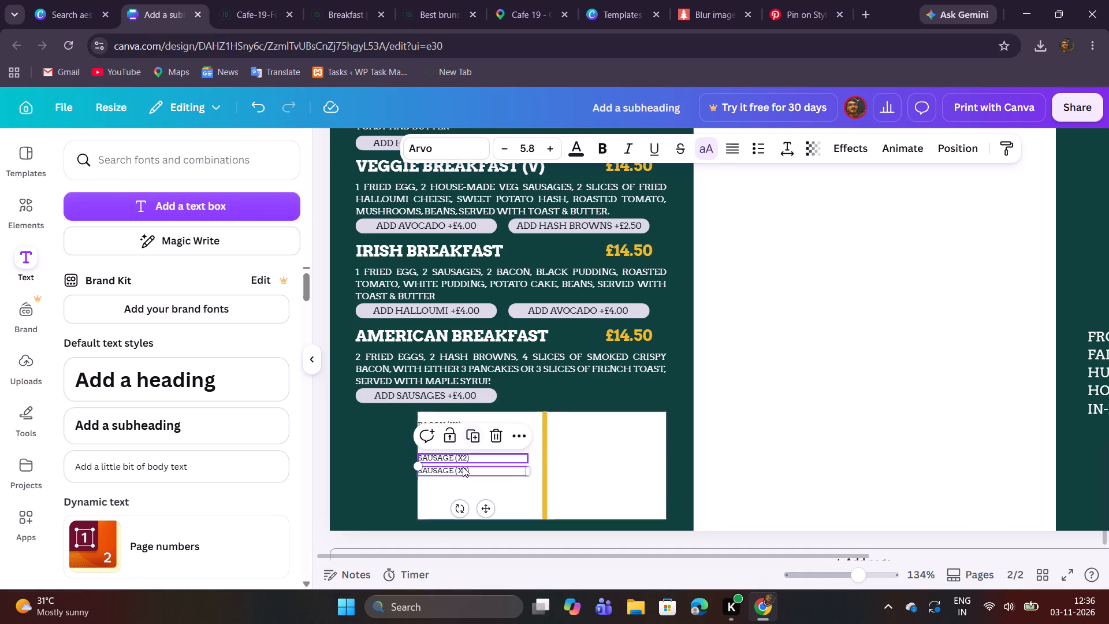
click(449, 482)
double_click(459, 473)
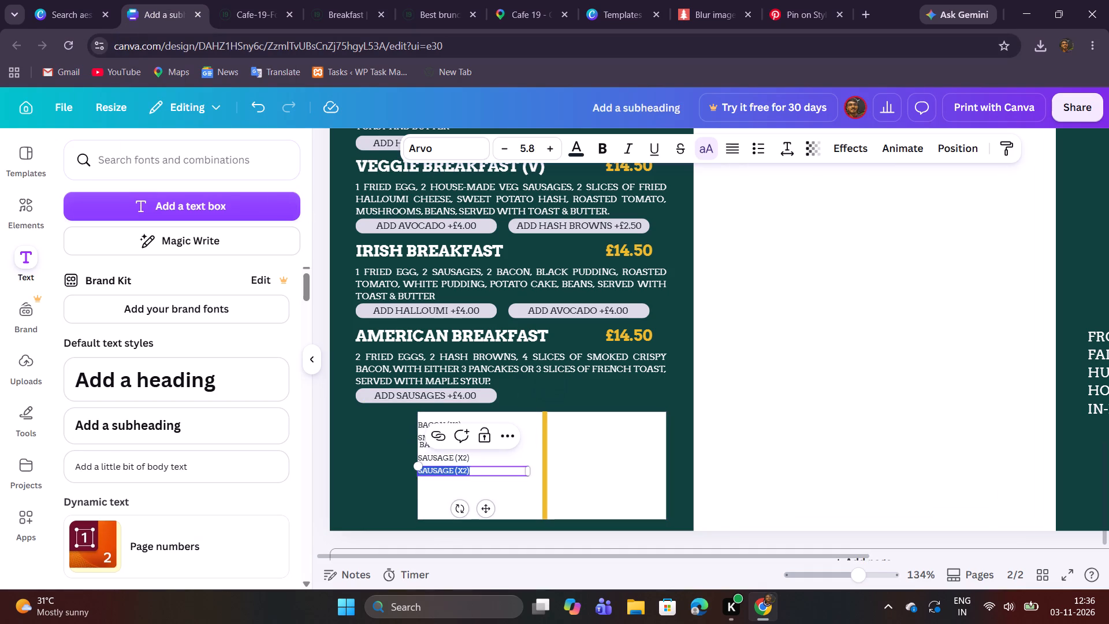
key(ctrl+v)
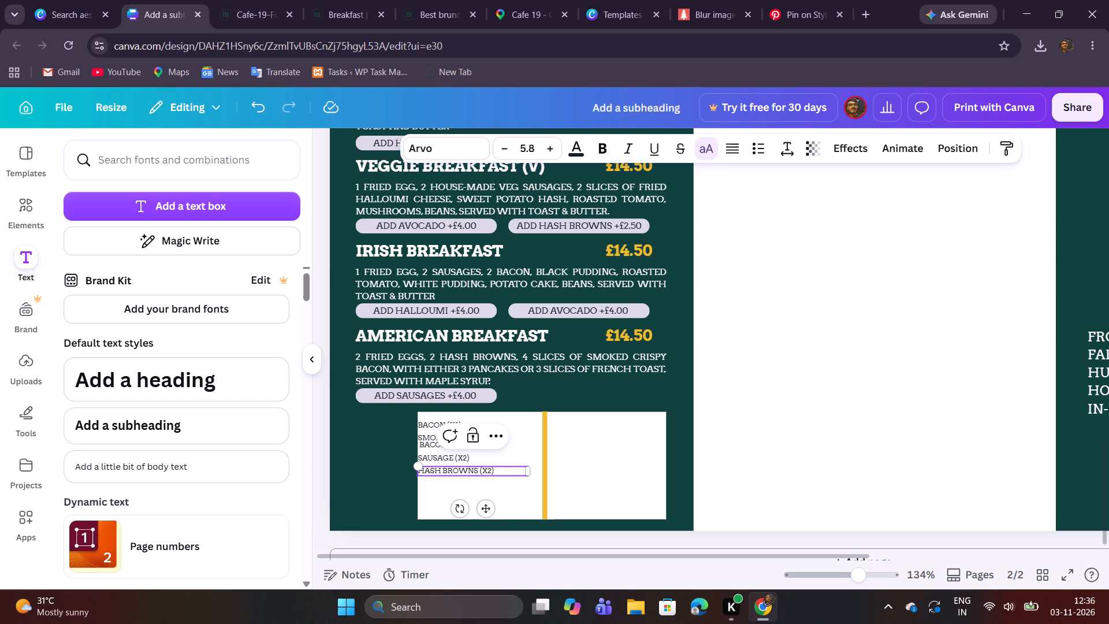
click(457, 493)
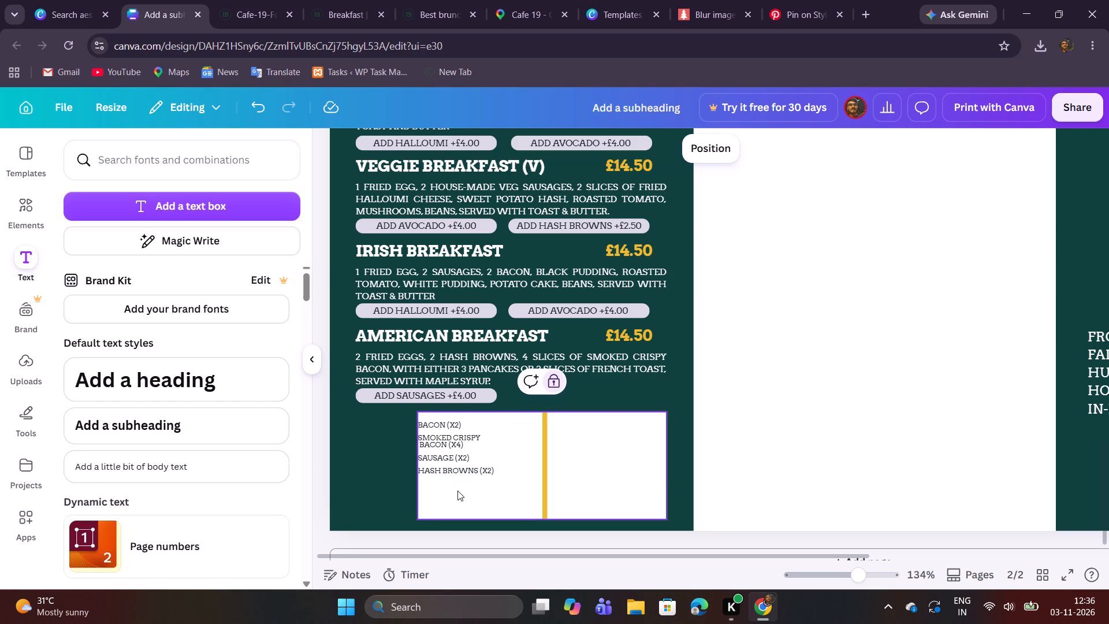
Copy "Fried egg (x1)" from the PDF's Extras table and paste it over a duplicate of the HASH BROWNS (X2) line placed below it.
click(247, 2)
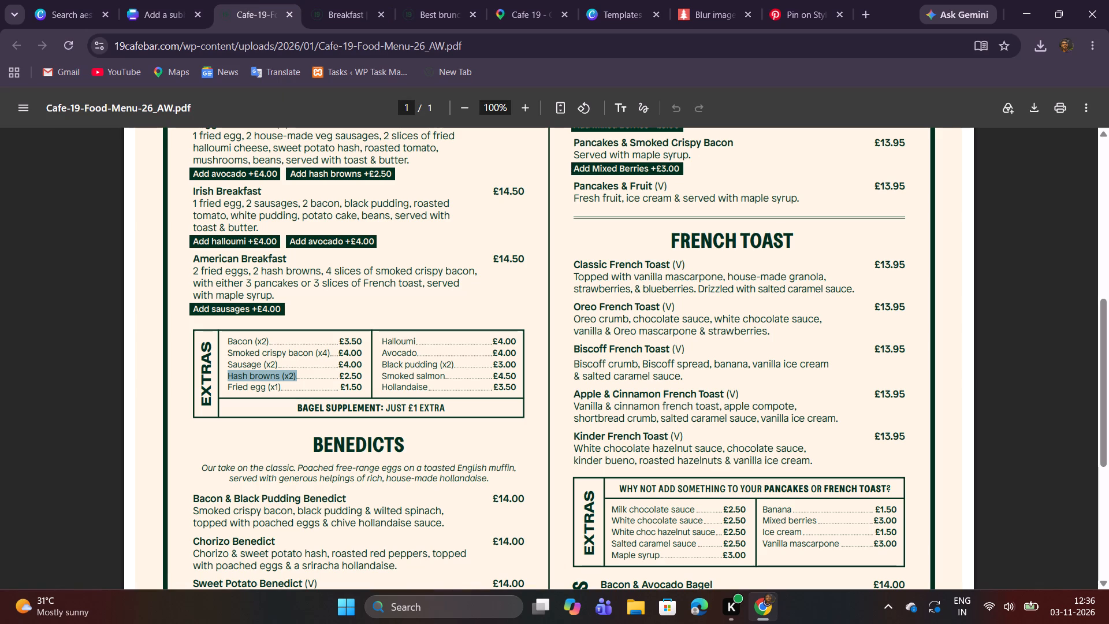
drag(229, 386, 282, 393)
right_click(274, 389)
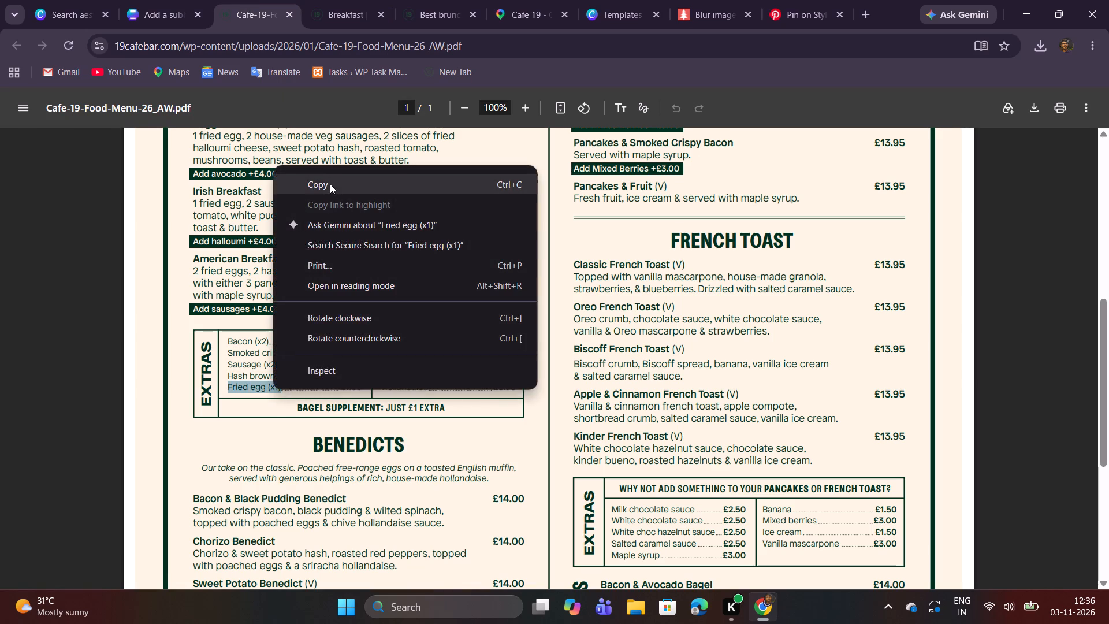
click(332, 184)
click(166, 0)
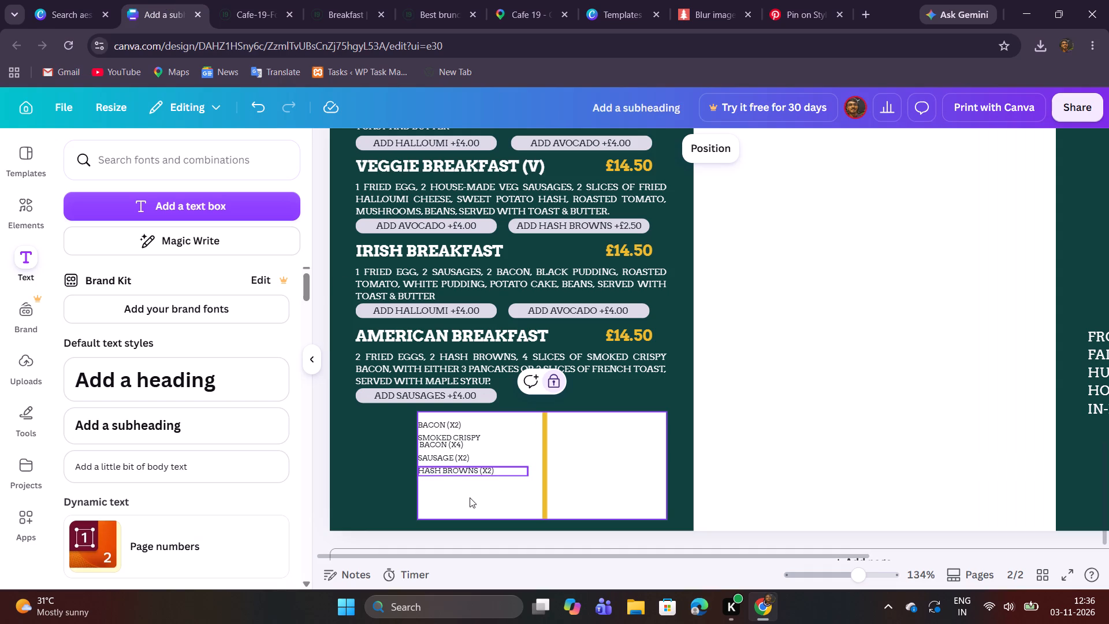
drag(470, 497, 471, 470)
click(467, 434)
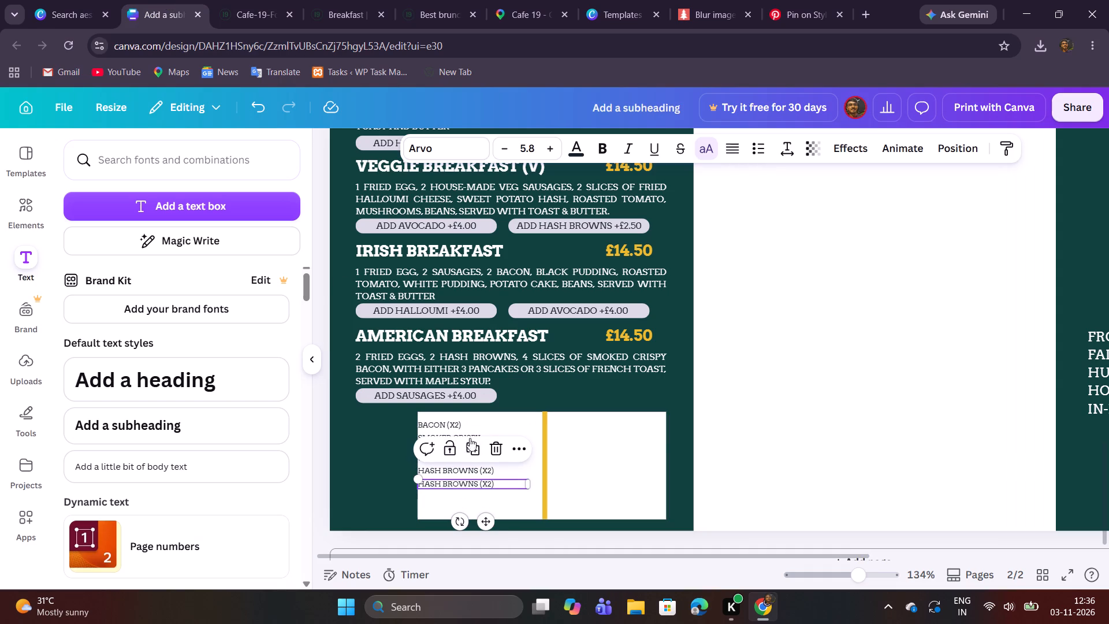
double_click(471, 482)
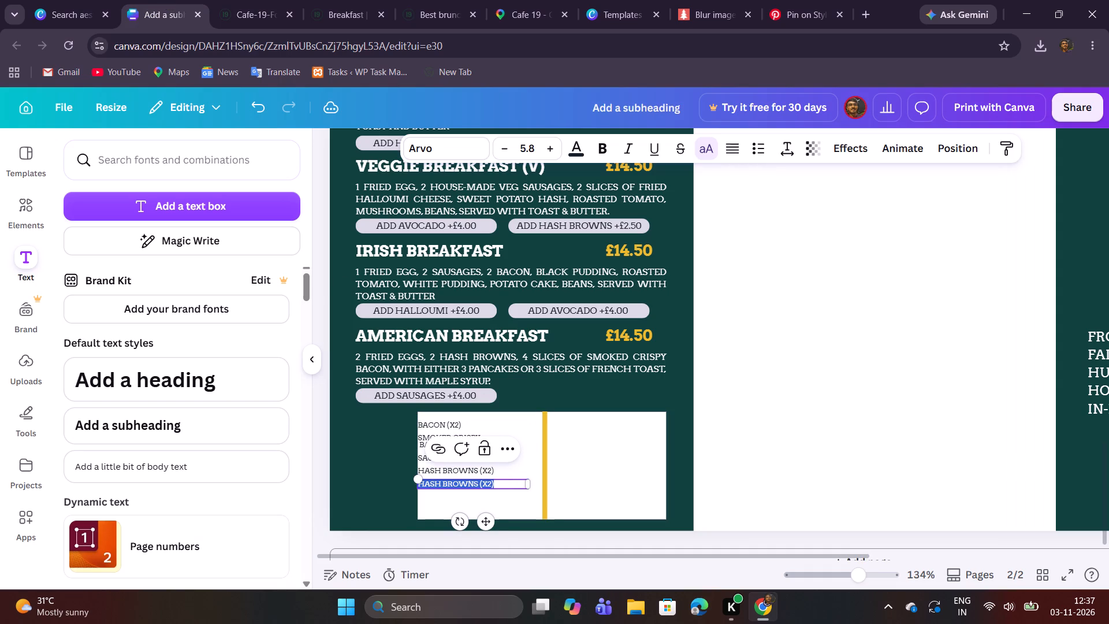
key(ctrl+v)
click(223, 0)
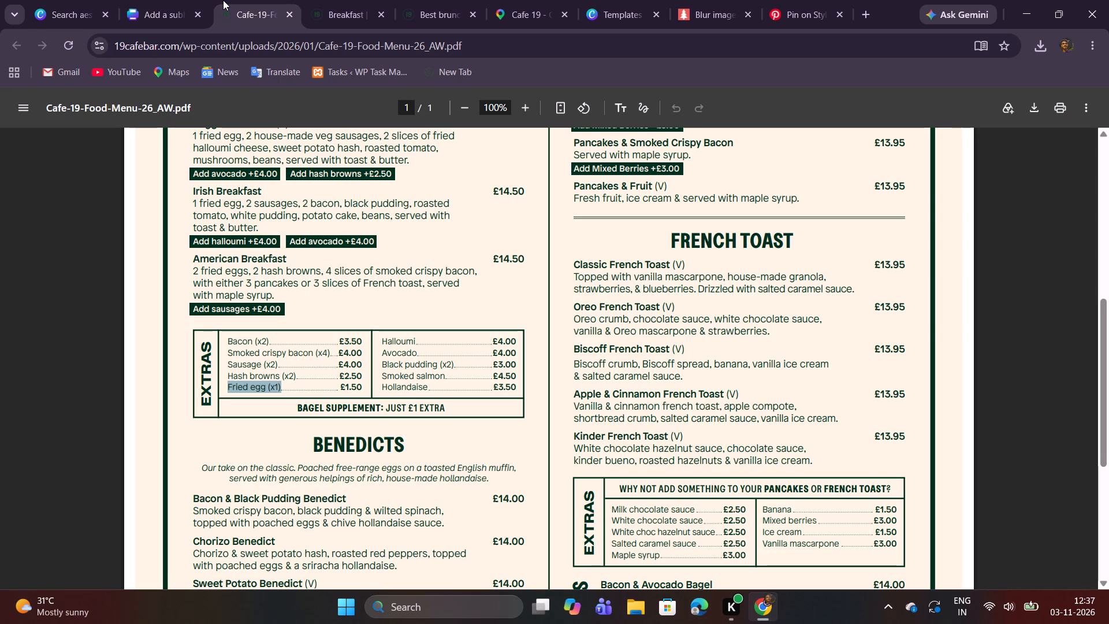
click(162, 0)
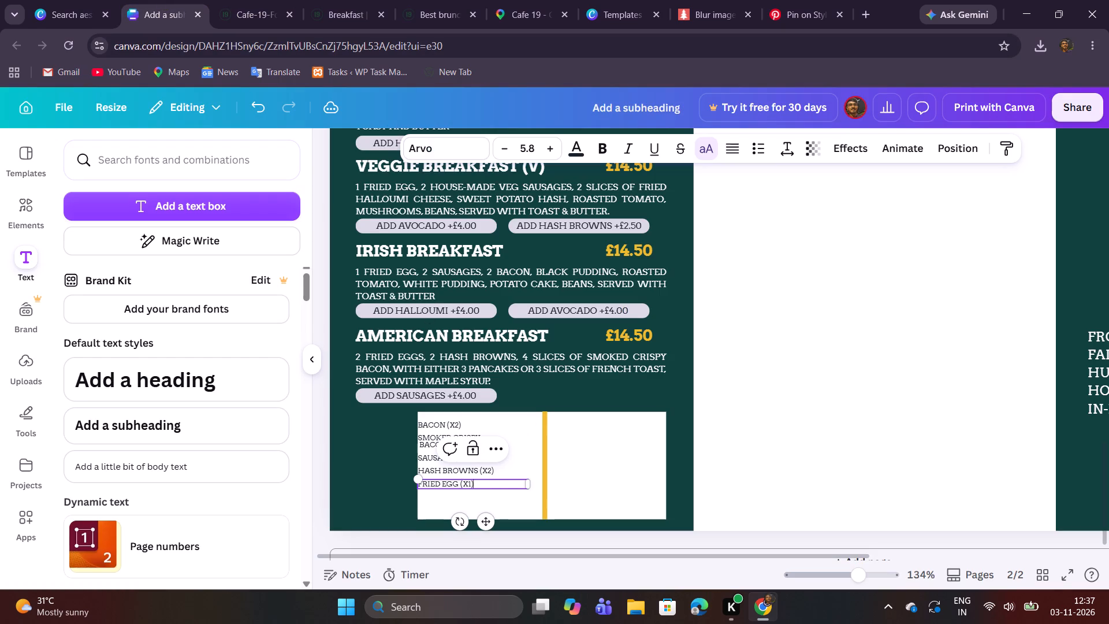
click(506, 504)
Scale all the item lines in the white box up together to font size 6.1.
drag(508, 506, 487, 420)
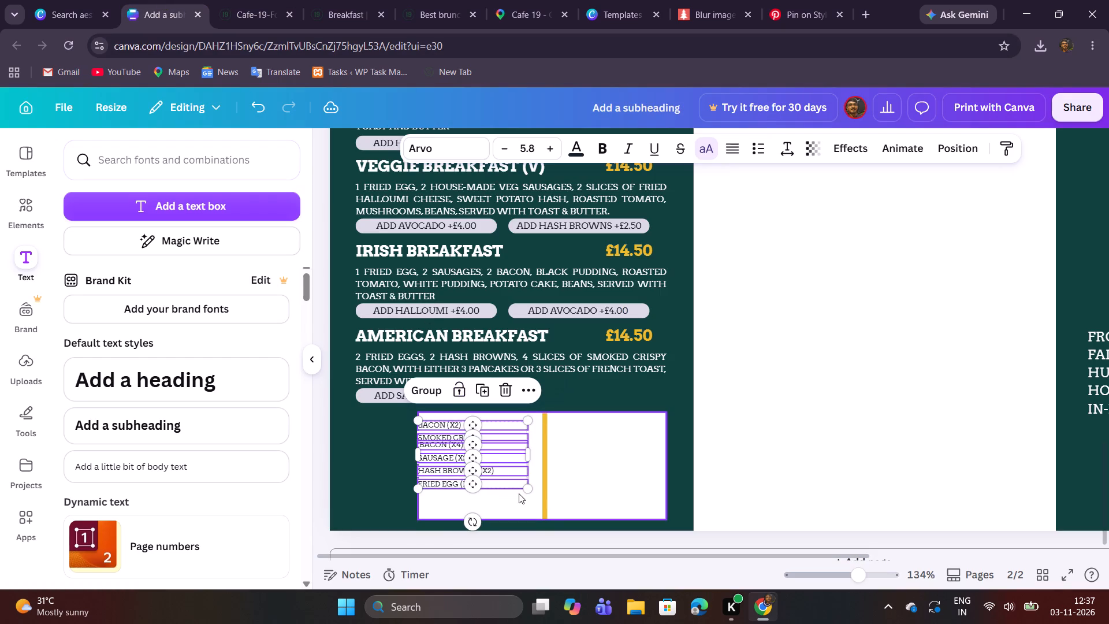
click(524, 491)
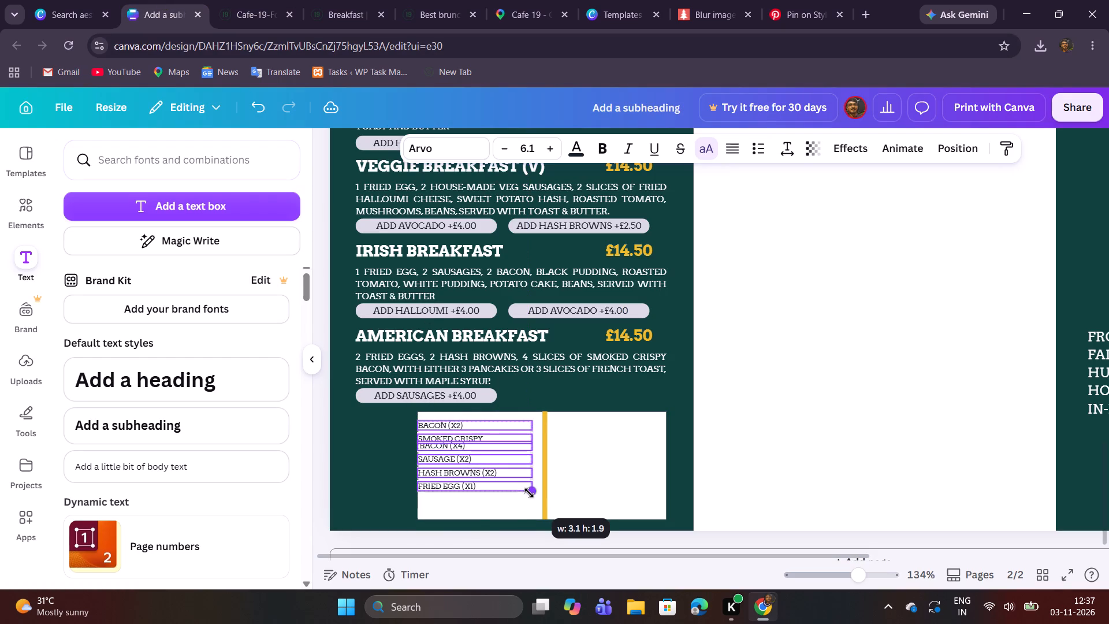
Move all the item lines together down inside the white box, keeping them on its left edge.
drag(495, 463, 496, 469)
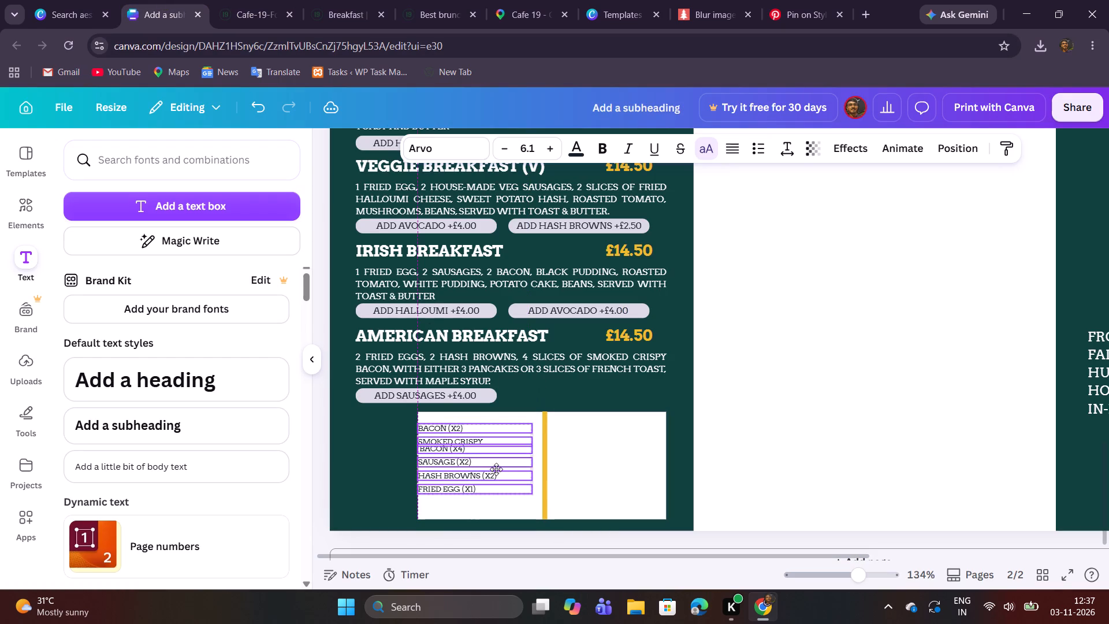
drag(496, 469, 497, 476)
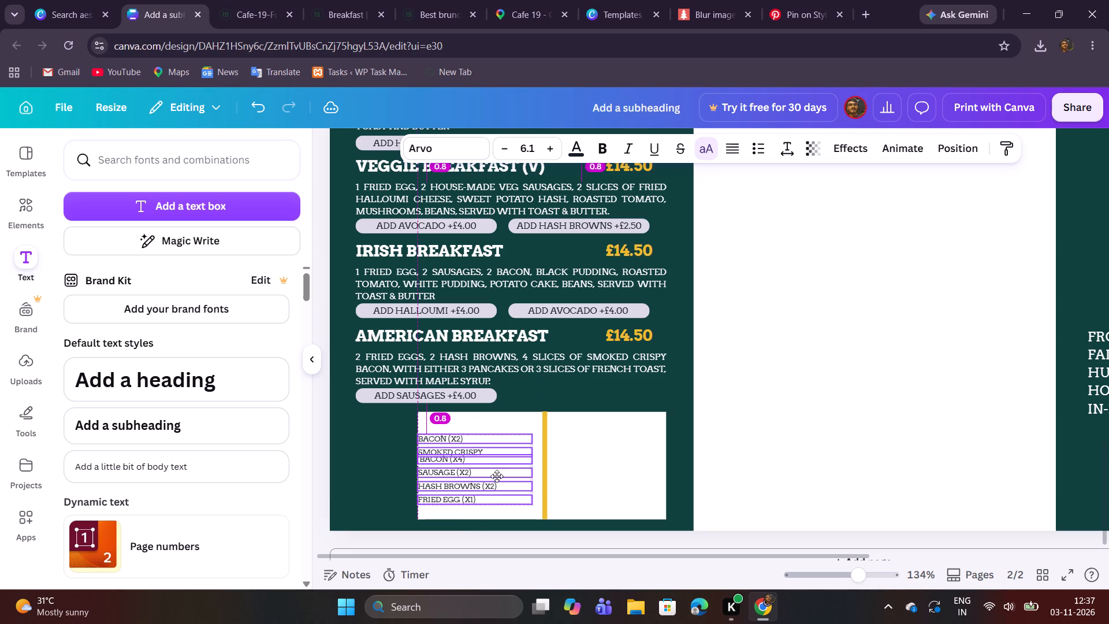
drag(497, 476, 497, 473)
click(508, 508)
Unlock the white box behind the Extras item names.
click(527, 518)
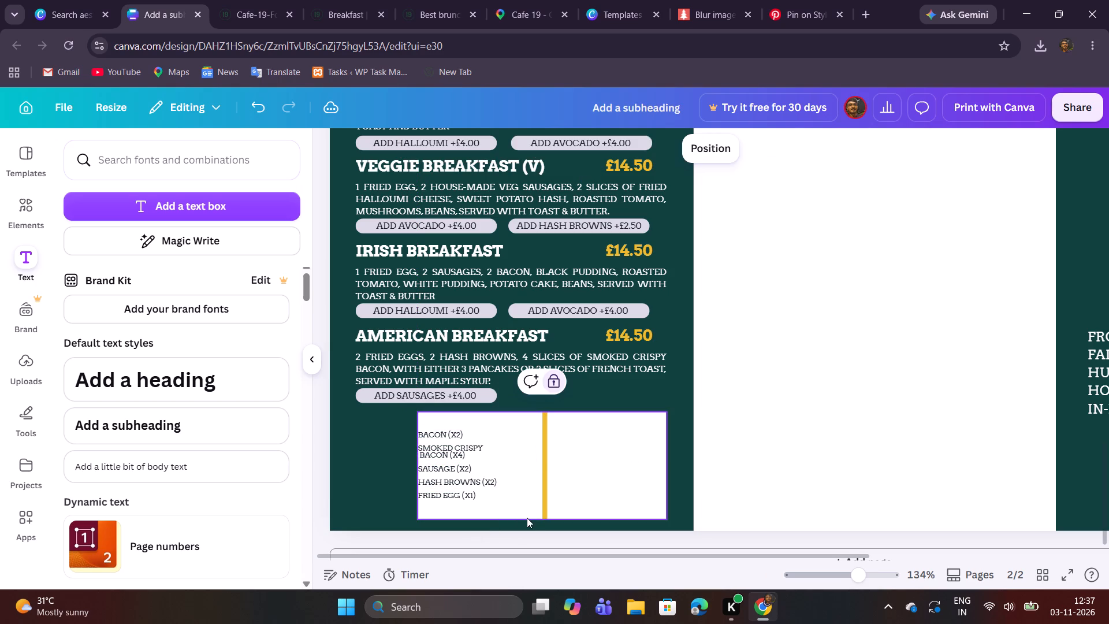
click(535, 518)
click(537, 520)
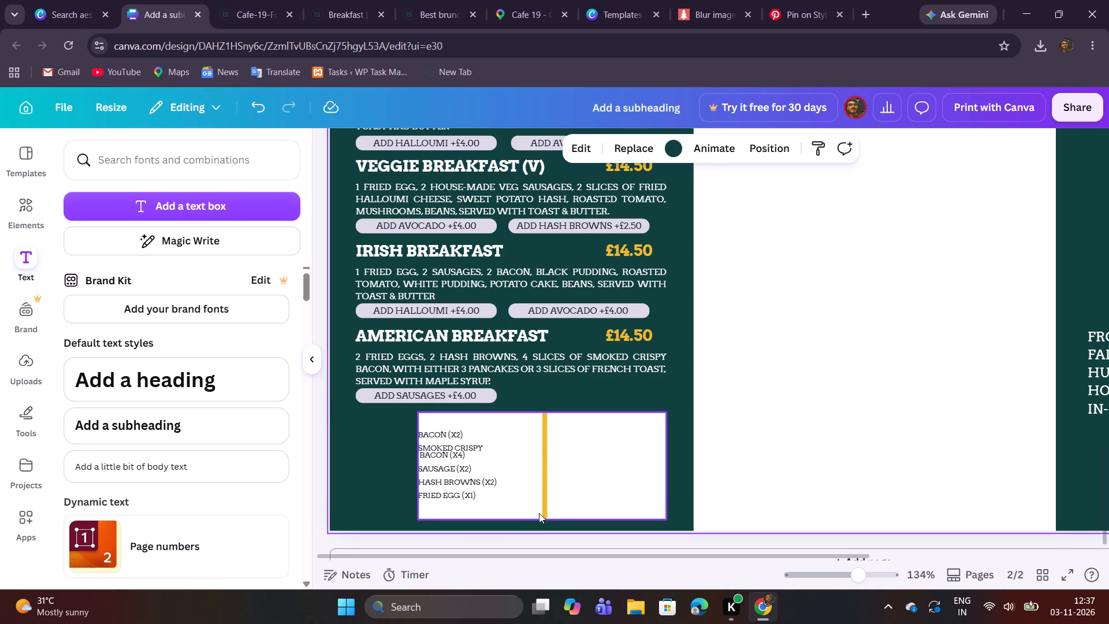
click(539, 513)
click(553, 389)
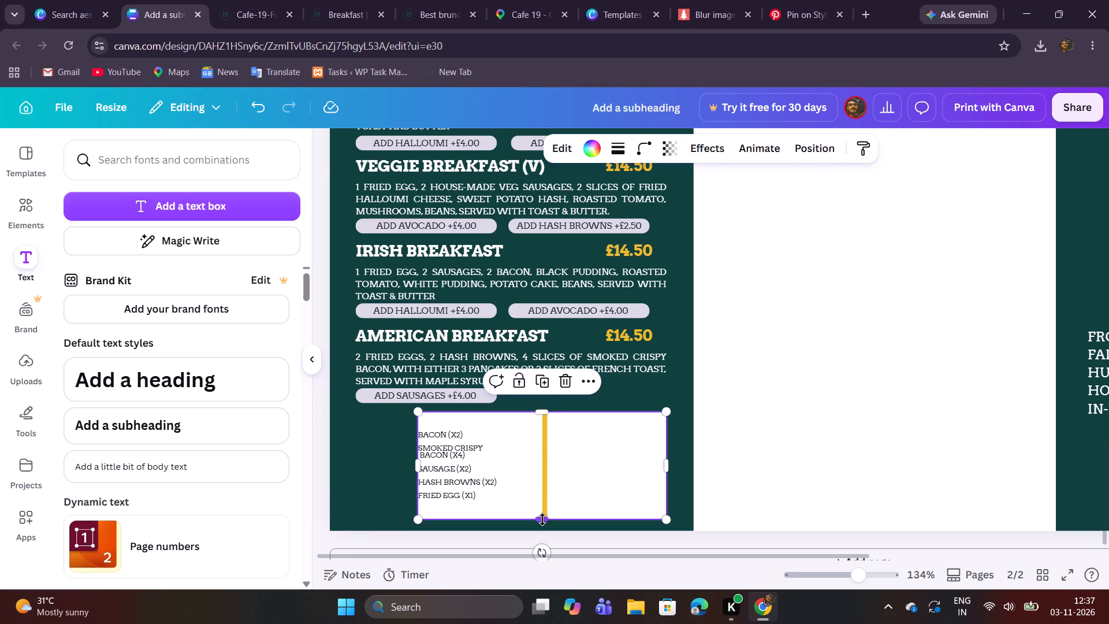
Reduce the white Extras box's height slightly by raising its bottom edge.
drag(542, 519, 543, 514)
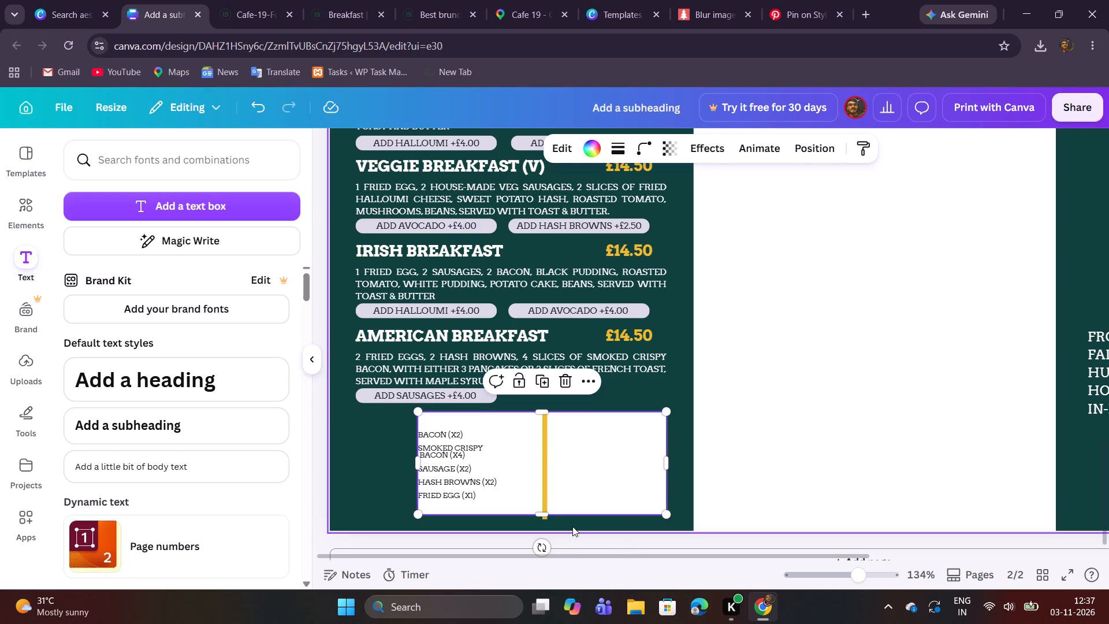
click(572, 526)
Shorten the yellow divider line to a height of about 2.8 so it ends at the white box's bottom edge.
click(544, 414)
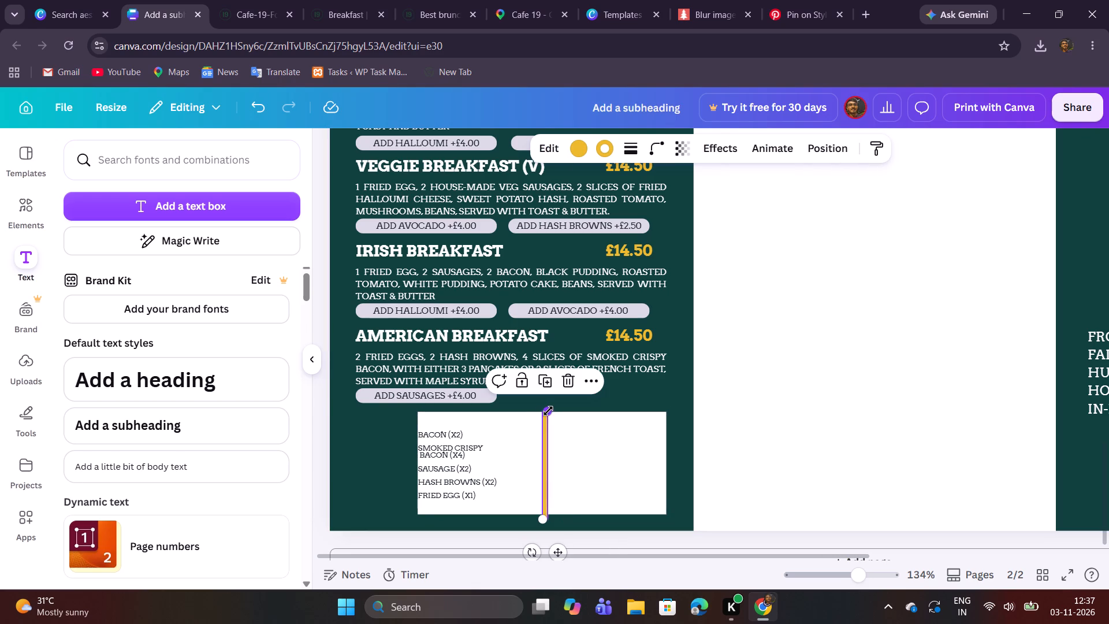
click(547, 410)
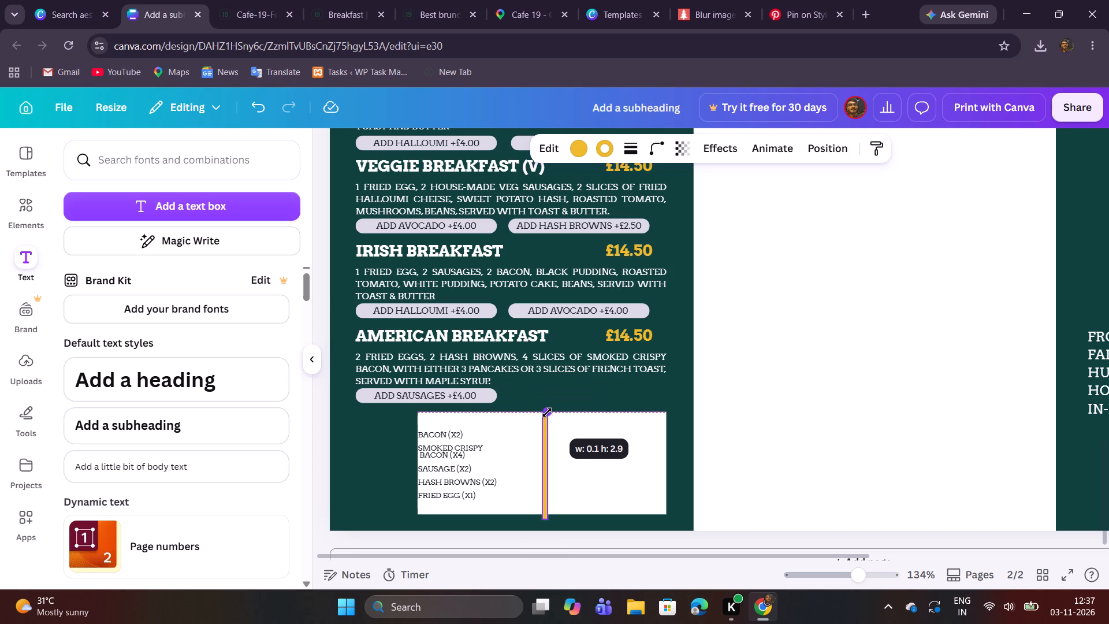
drag(541, 518, 542, 514)
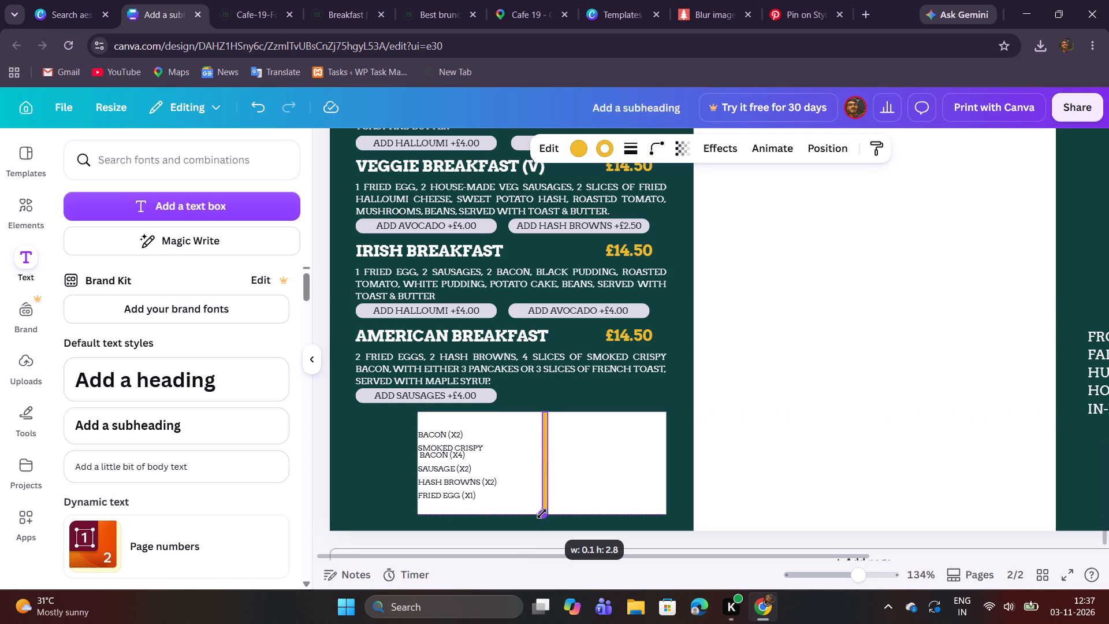
drag(542, 514, 546, 510)
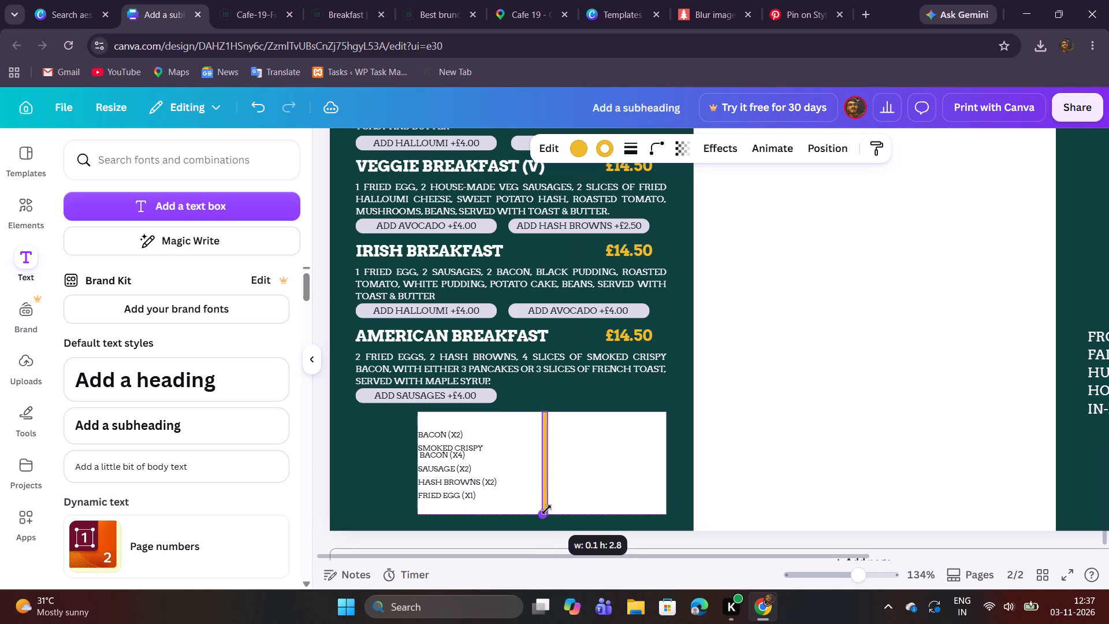
drag(546, 510, 554, 508)
click(563, 522)
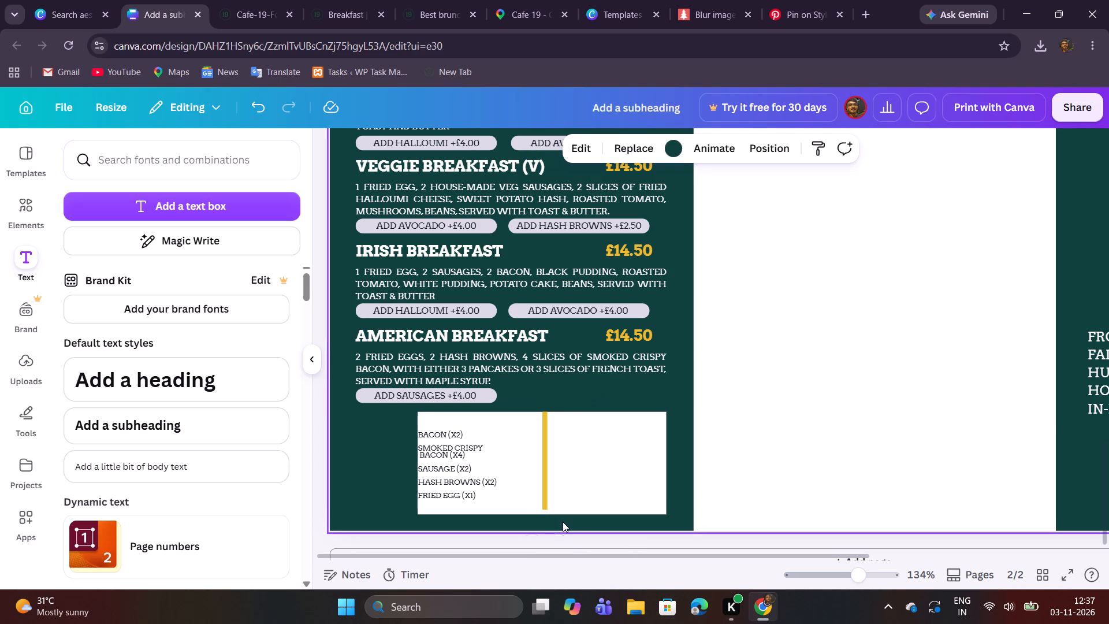
click(545, 507)
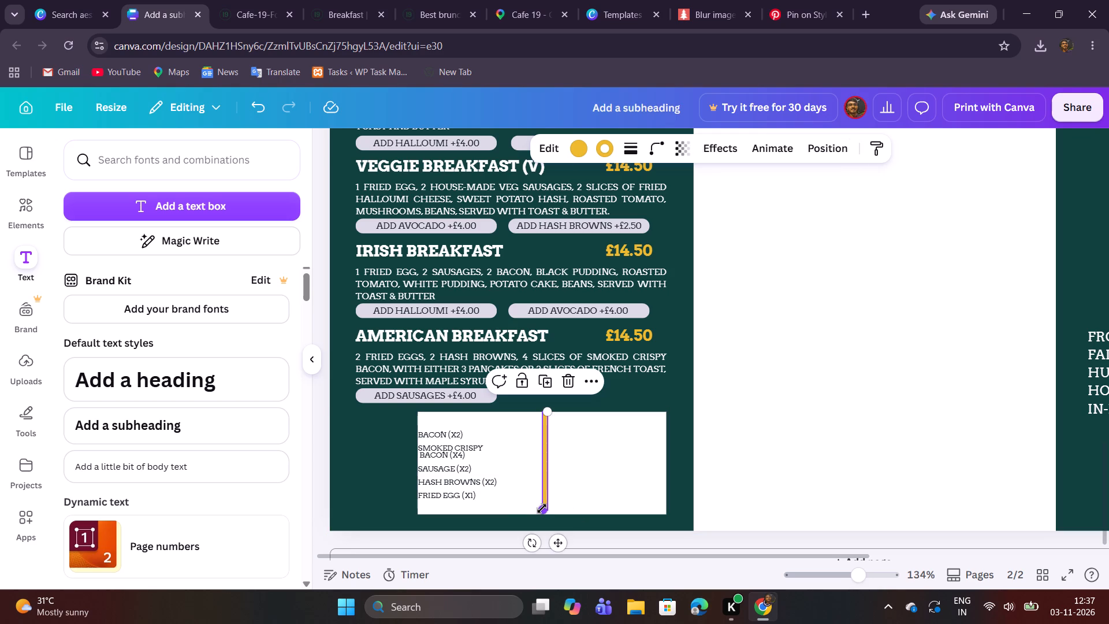
drag(542, 509, 544, 518)
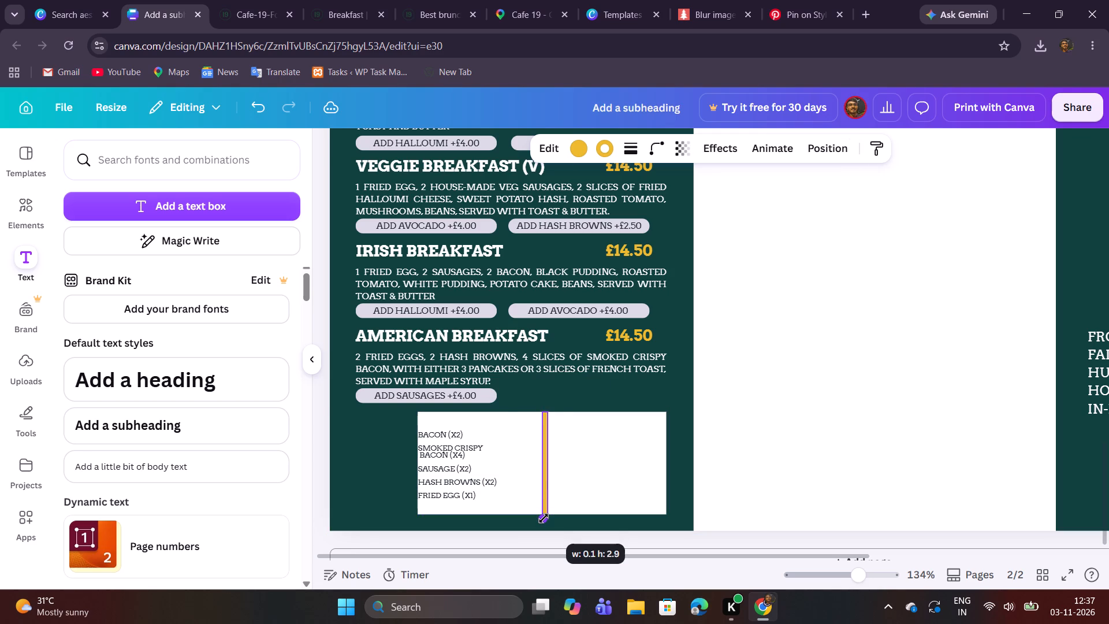
drag(544, 518, 544, 515)
click(559, 524)
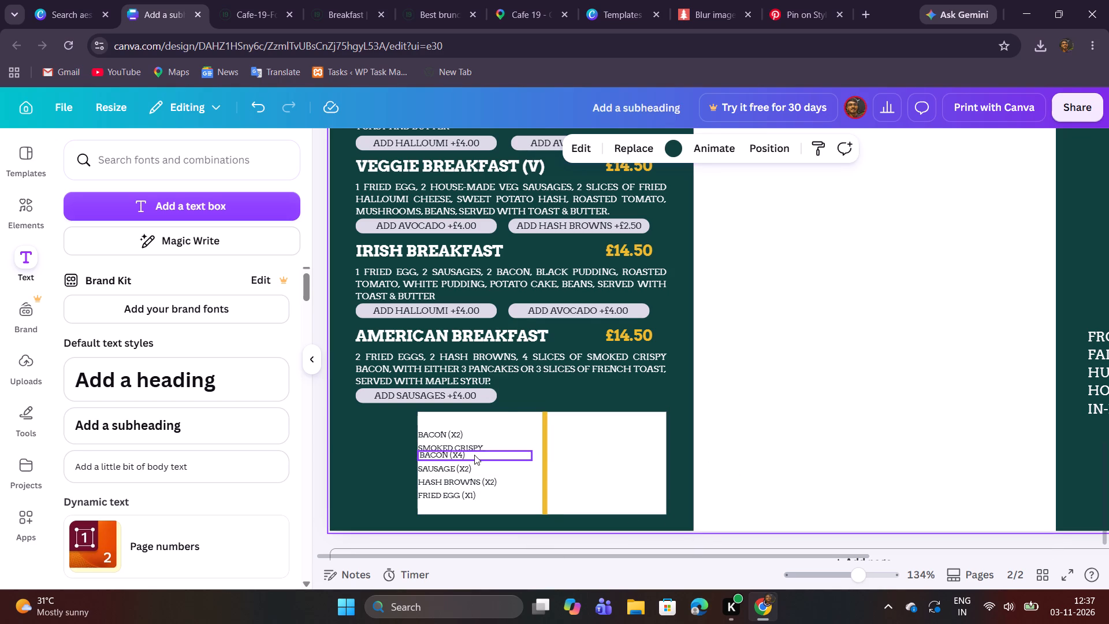
Move the BACON (X2) line up close to the white box's top edge.
click(443, 436)
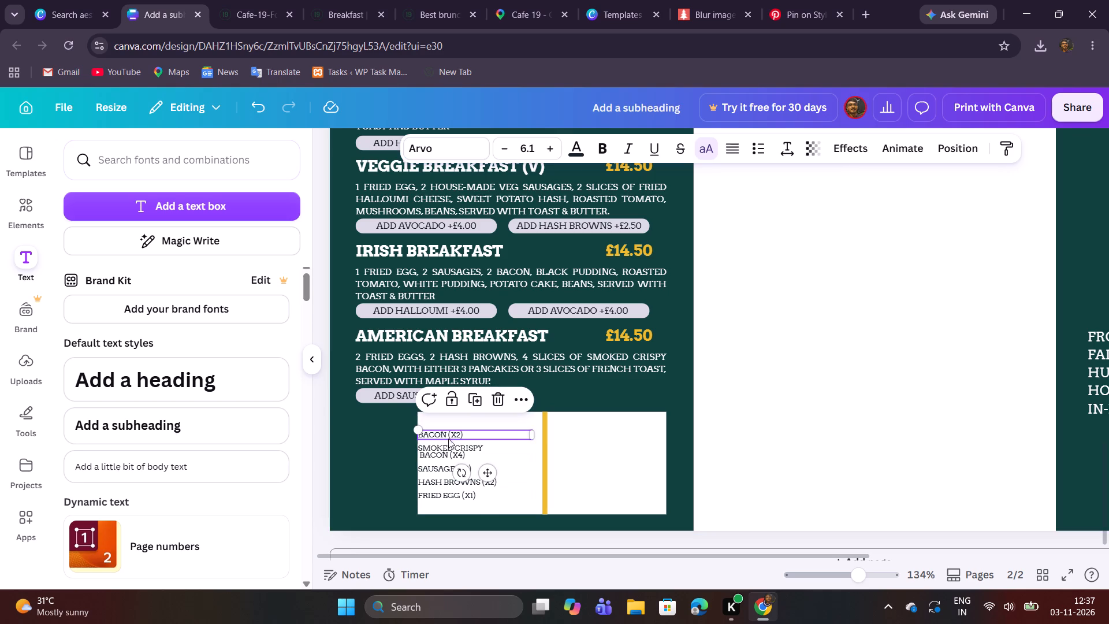
drag(486, 470, 486, 467)
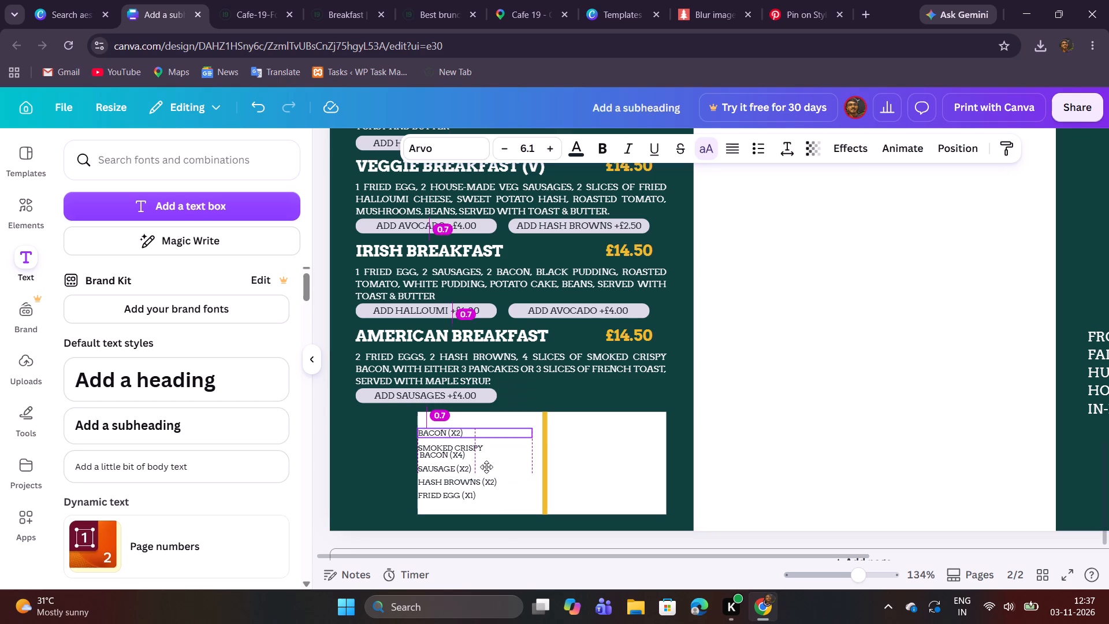
drag(486, 467, 489, 461)
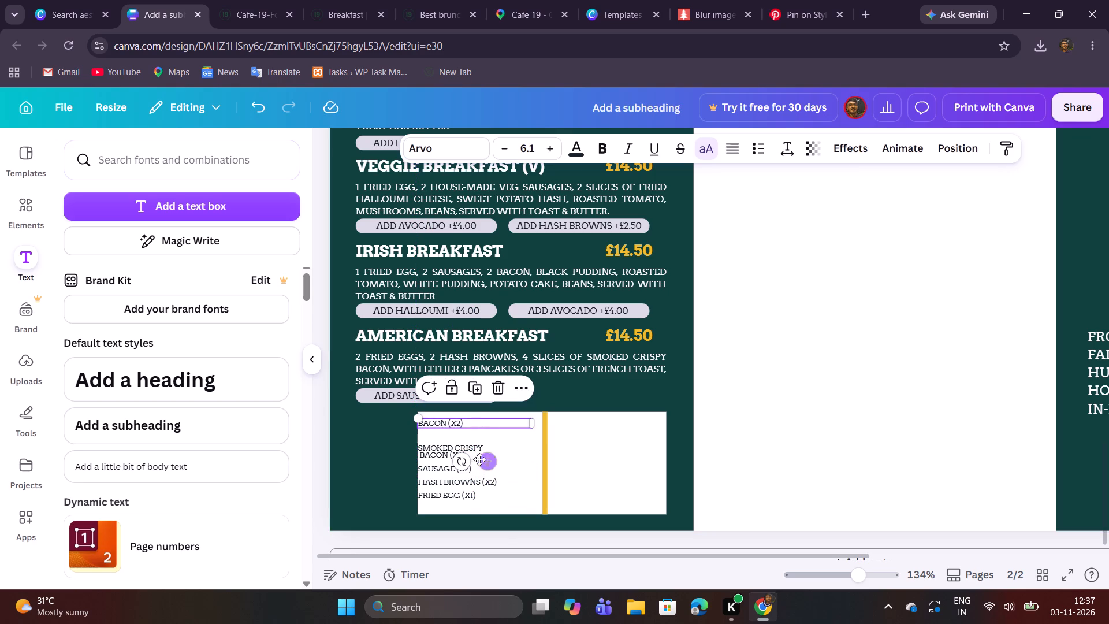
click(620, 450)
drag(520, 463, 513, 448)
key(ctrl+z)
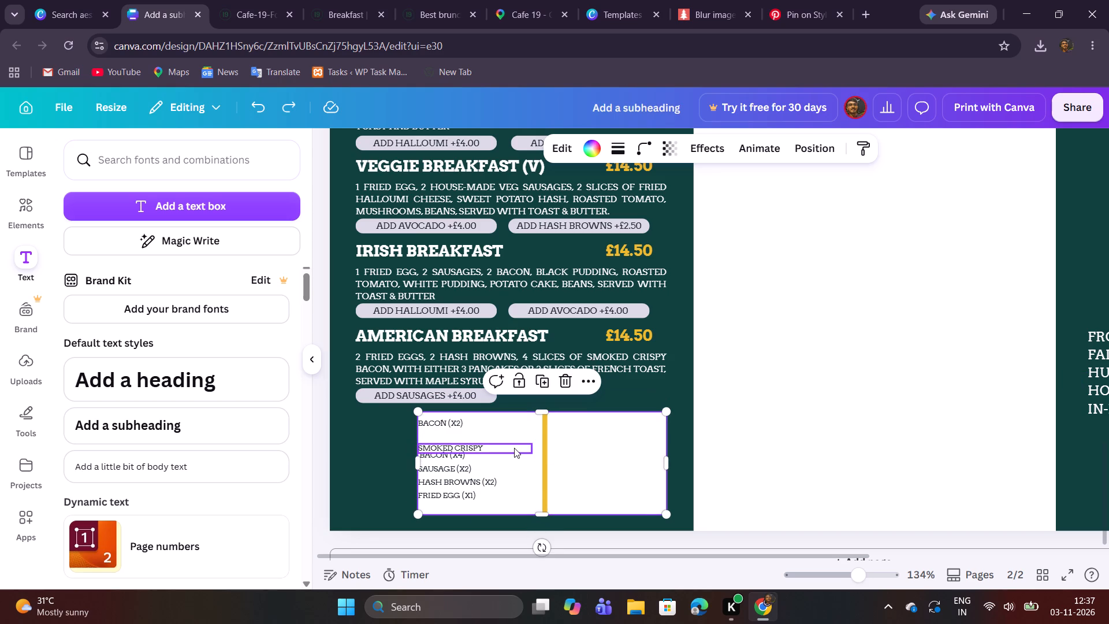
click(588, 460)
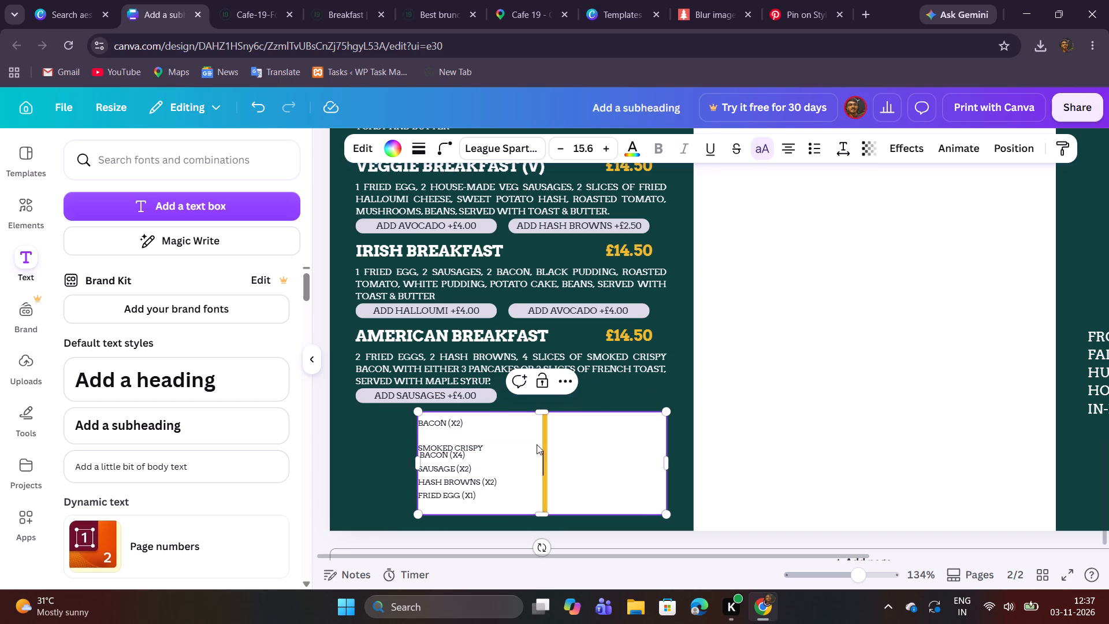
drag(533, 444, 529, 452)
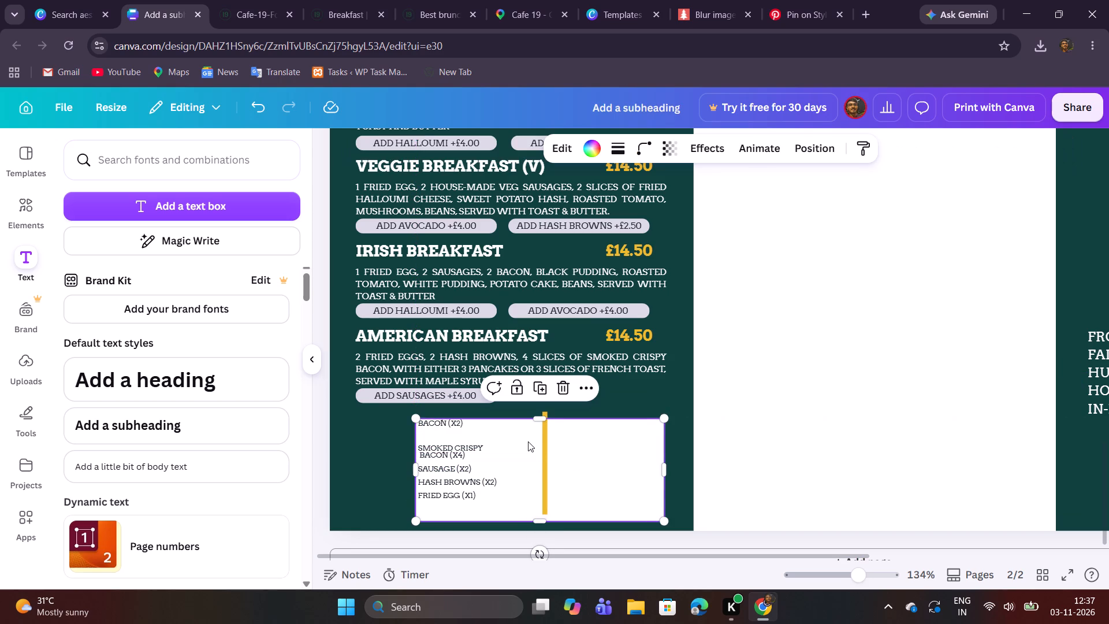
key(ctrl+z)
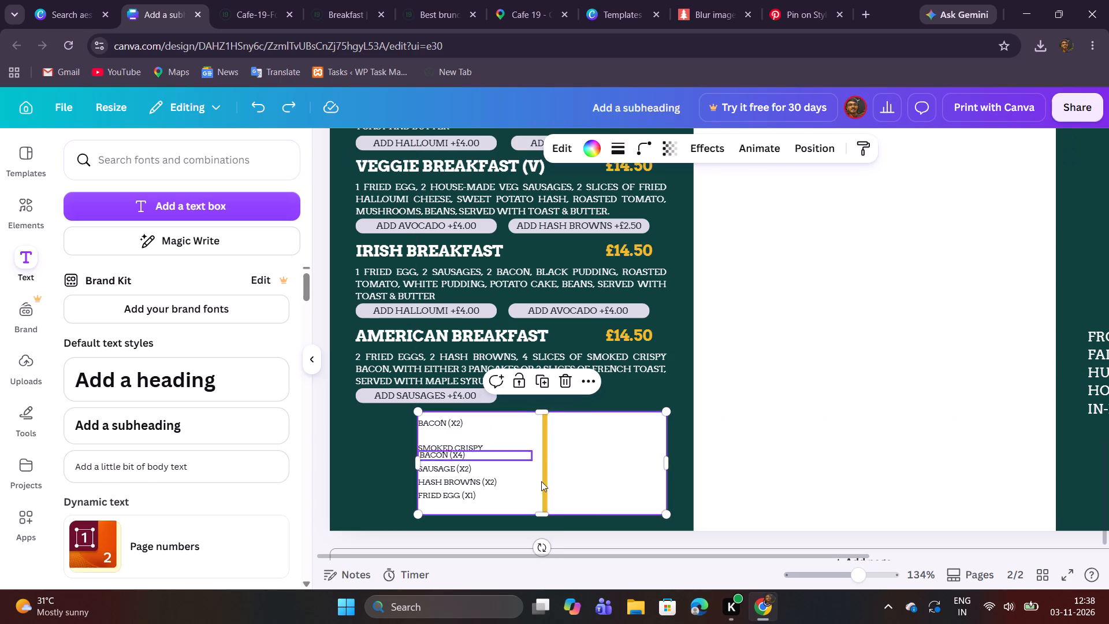
Lock the white box behind the Extras item names.
click(524, 384)
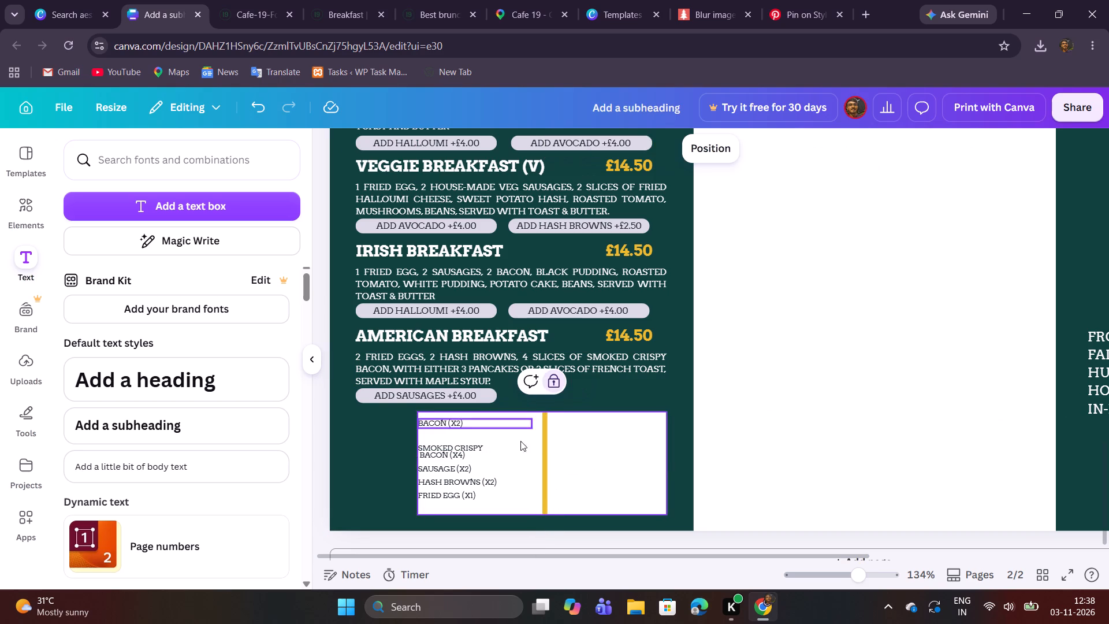
Shift the BACON (X2) line slightly right to leave a small margin from the white box's left edge.
click(513, 424)
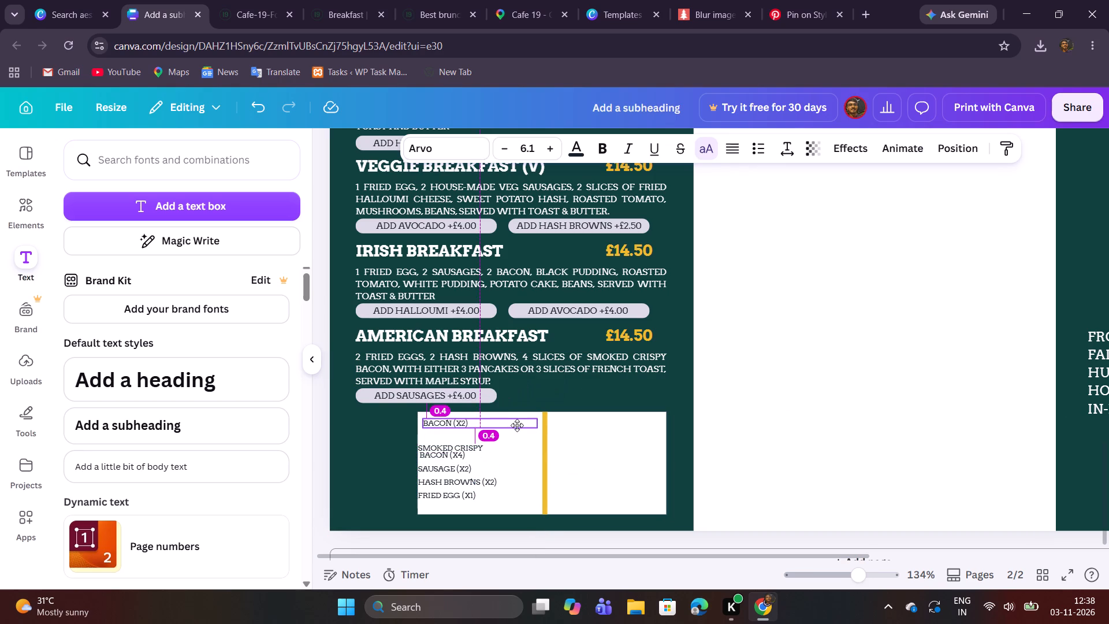
click(600, 397)
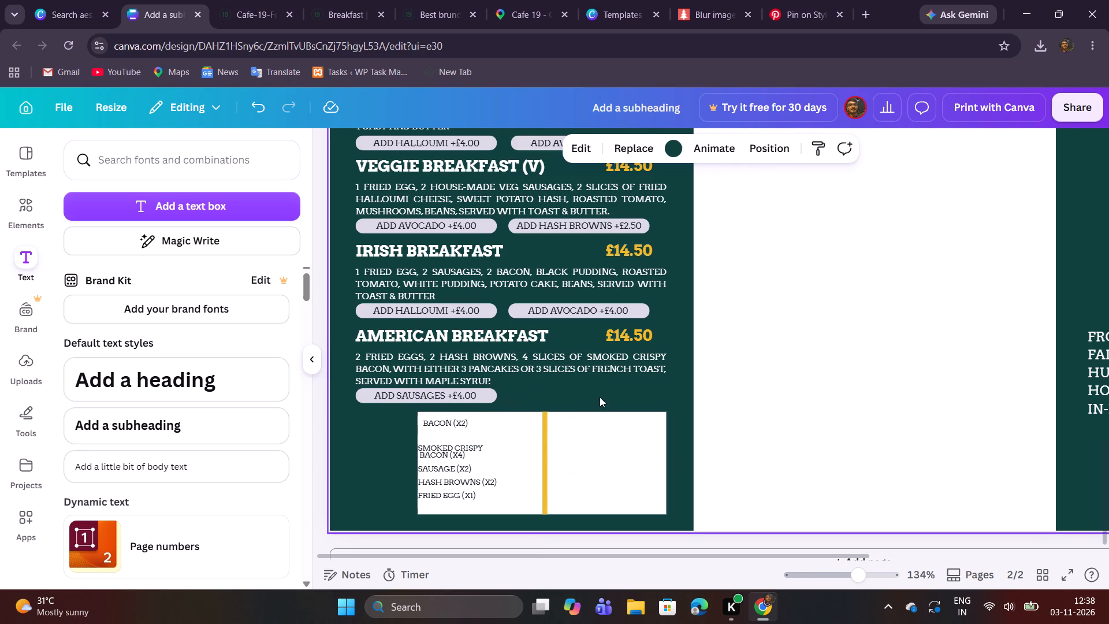
Move the SMOKED CRISPY and BACON (X4) lines together right and up, left-aligned under BACON (X2).
drag(535, 467, 525, 451)
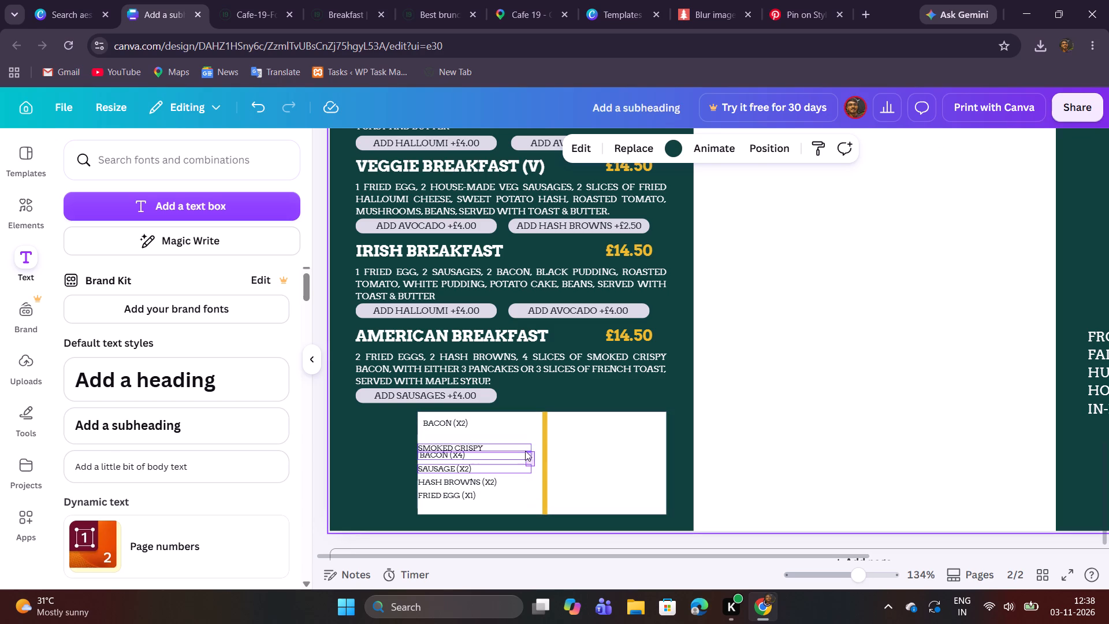
drag(525, 451, 523, 447)
click(565, 382)
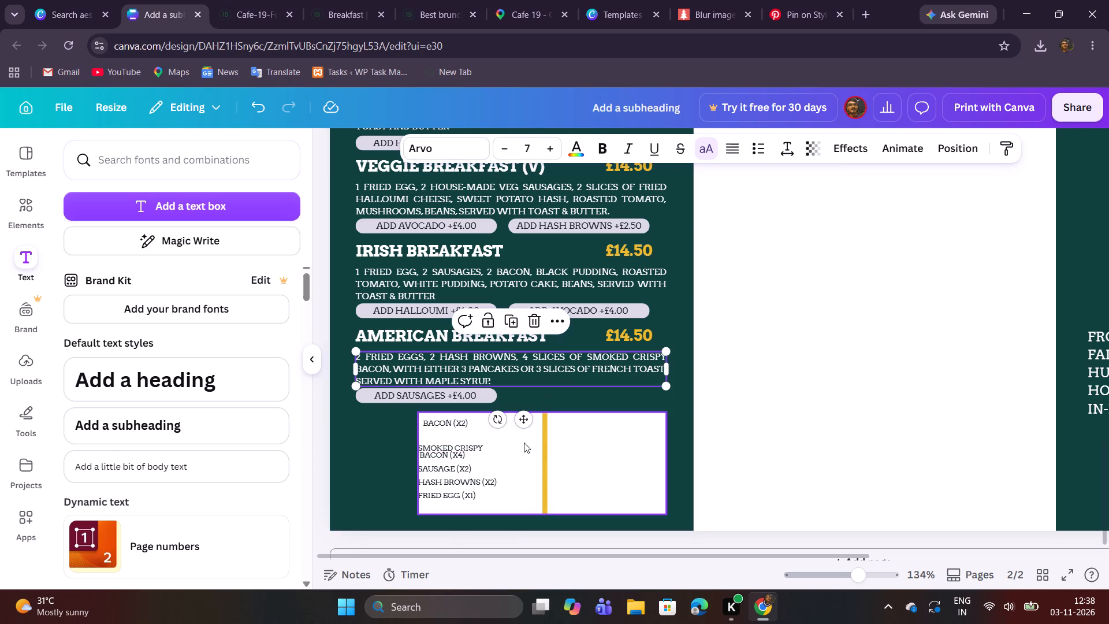
drag(534, 441, 529, 461)
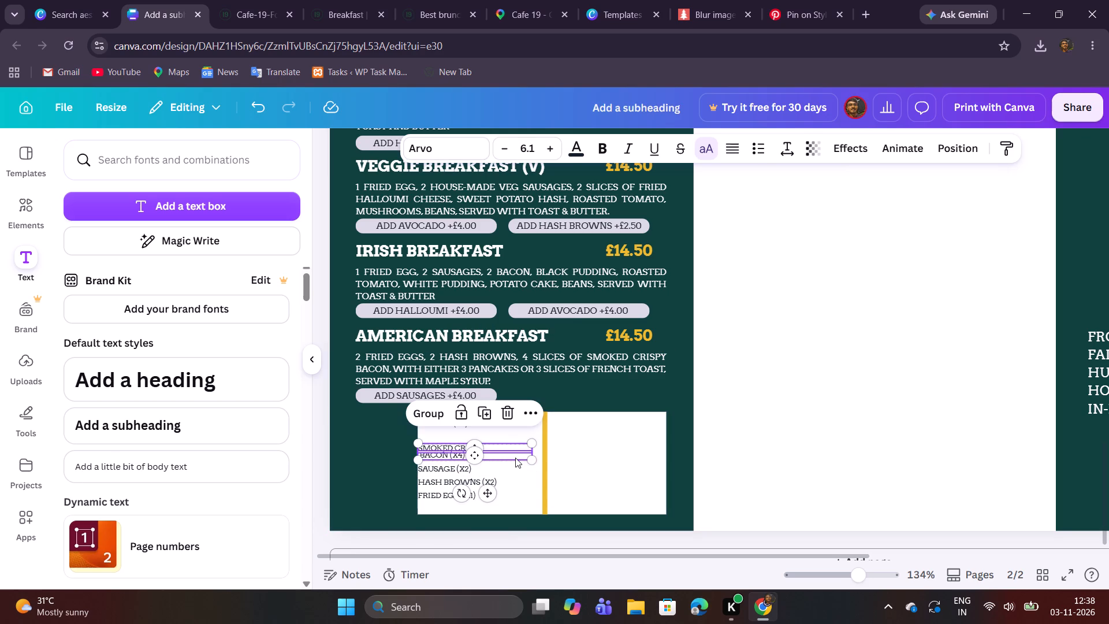
drag(515, 458, 522, 456)
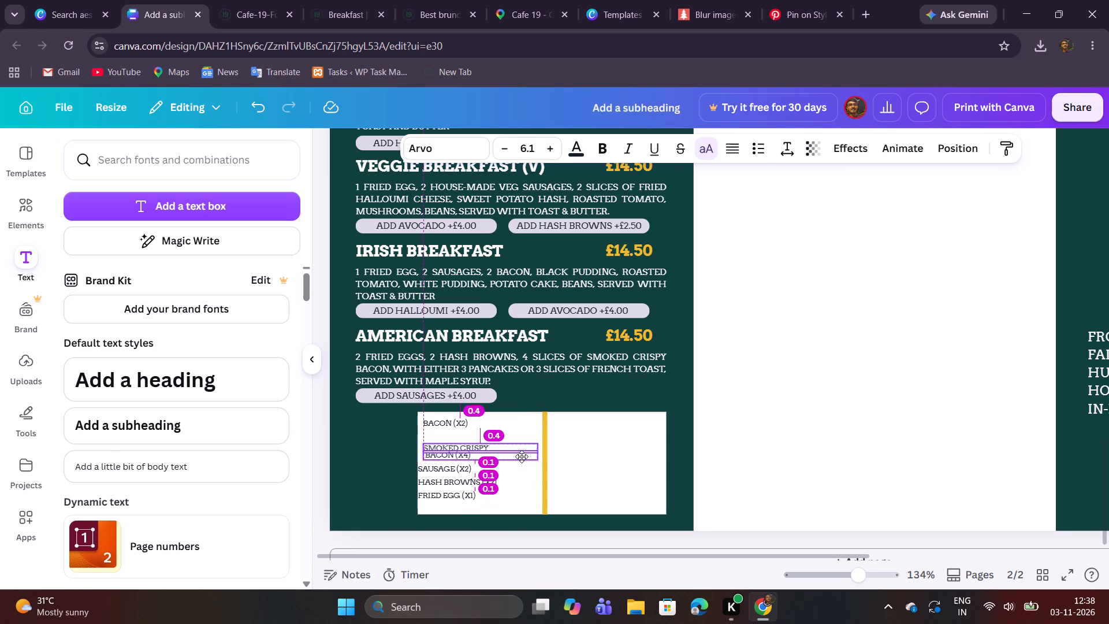
drag(522, 456, 520, 451)
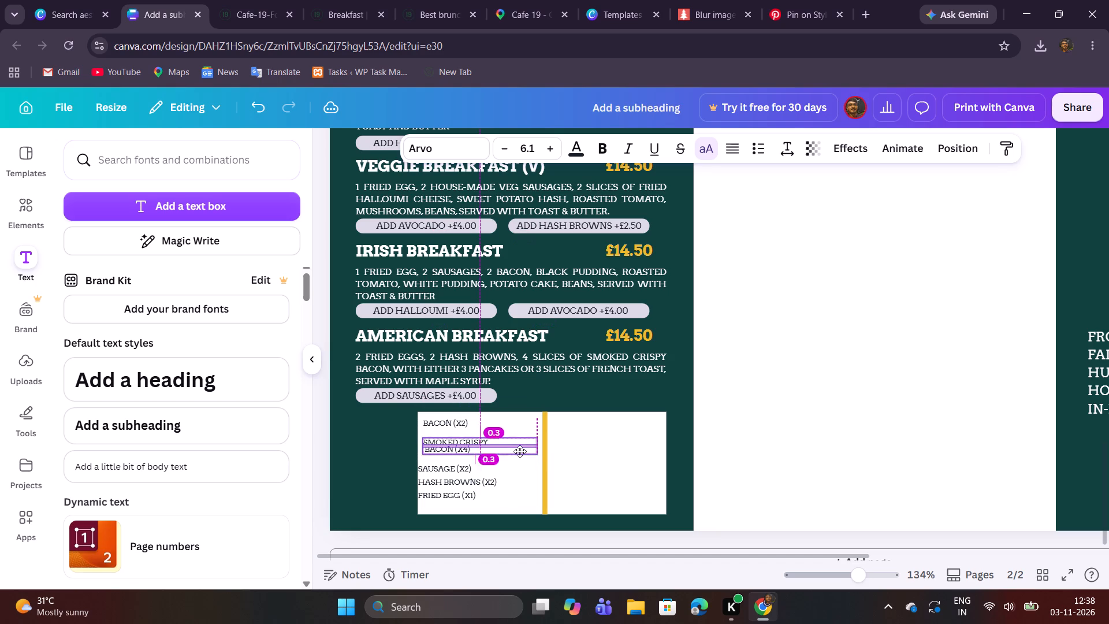
drag(520, 451, 521, 451)
click(563, 450)
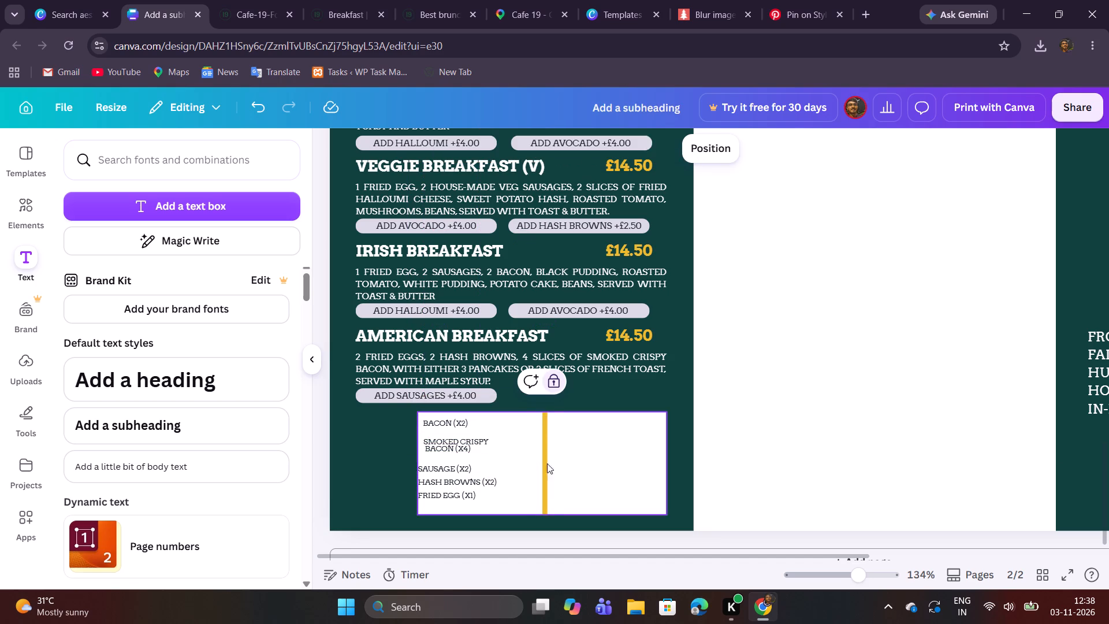
Move the SAUSAGE (X2) line right and slightly up, left-aligned with the smoked crispy bacon item above it.
drag(495, 471, 500, 470)
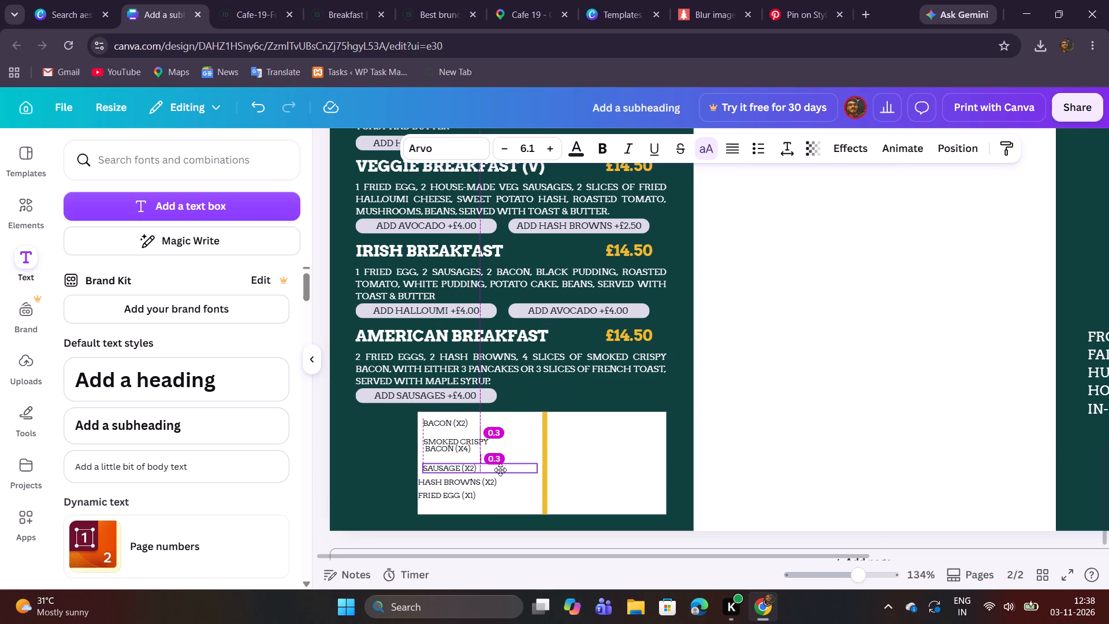
drag(500, 470, 501, 467)
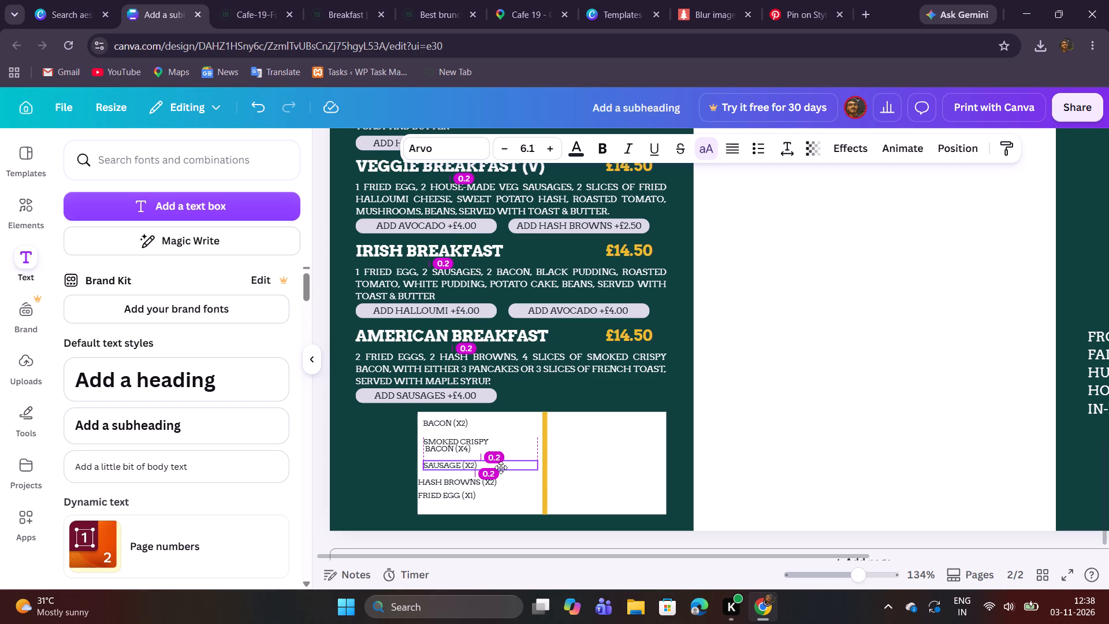
drag(501, 467, 501, 467)
drag(501, 467, 501, 470)
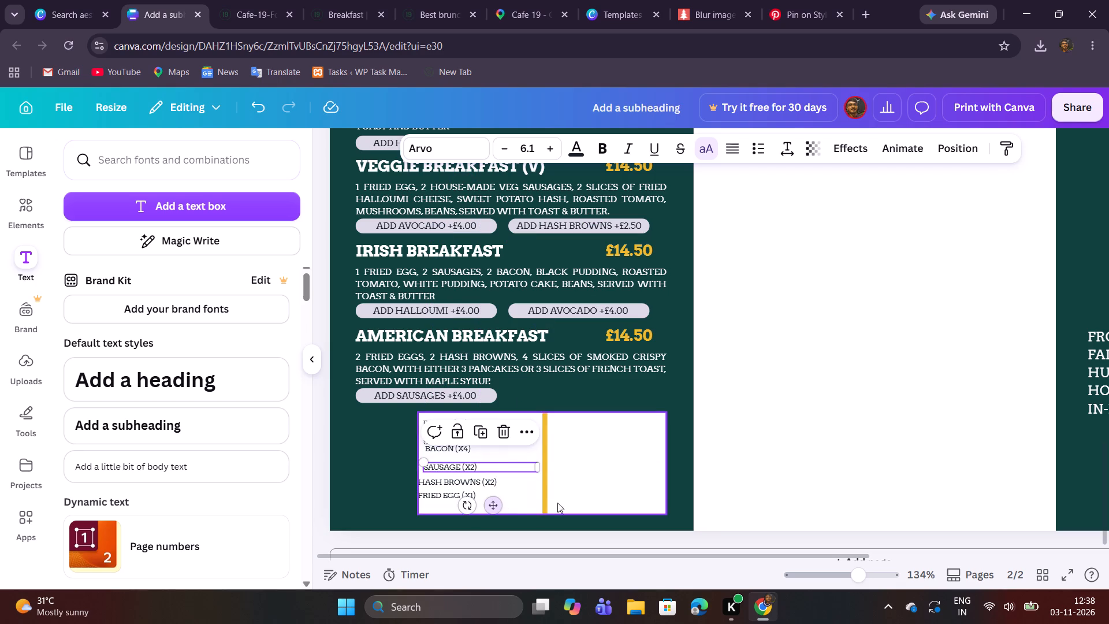
click(718, 474)
Move the HASH BROWNS (X2) and FRIED EGG (X1) lines right and down, aligned with SAUSAGE (X2) and evenly spaced to the box's bottom.
drag(453, 492, 455, 494)
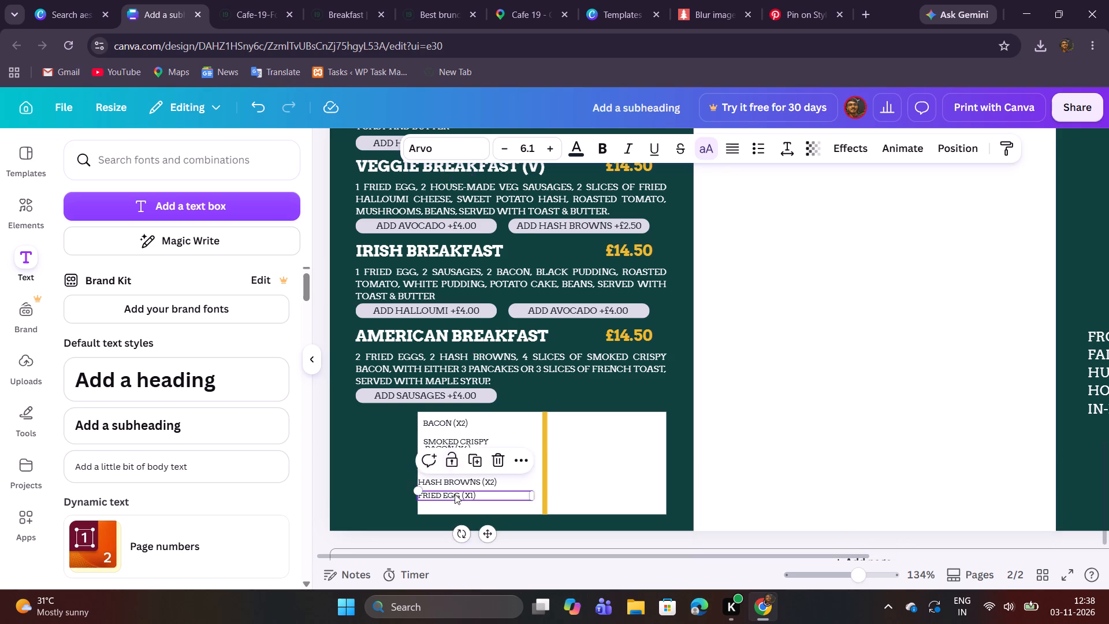
drag(455, 494, 455, 500)
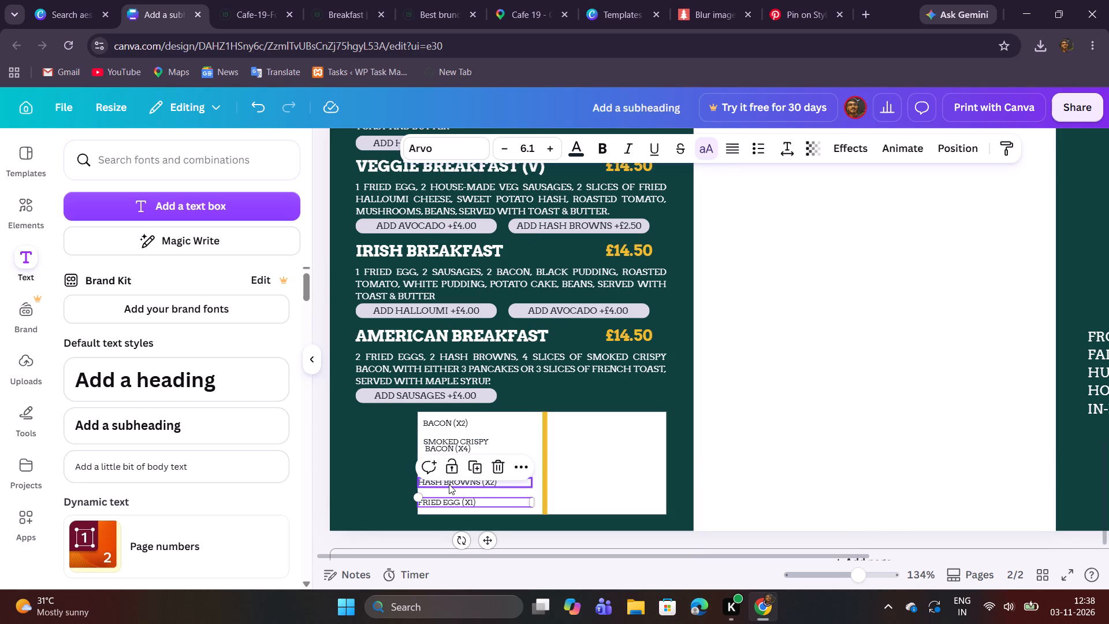
drag(449, 484, 455, 484)
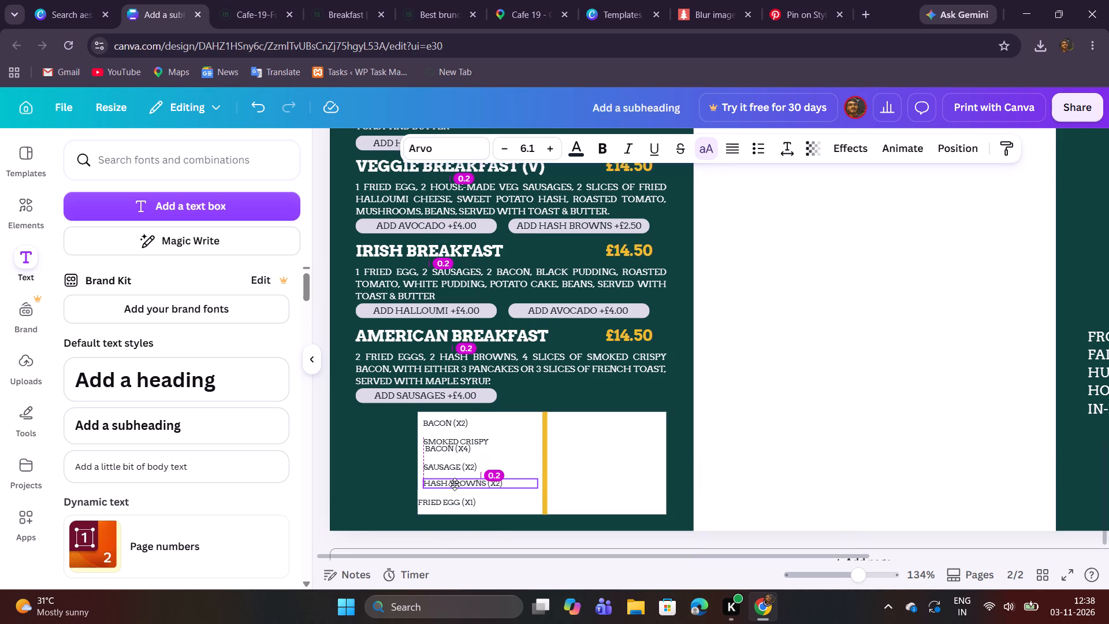
drag(455, 484, 455, 486)
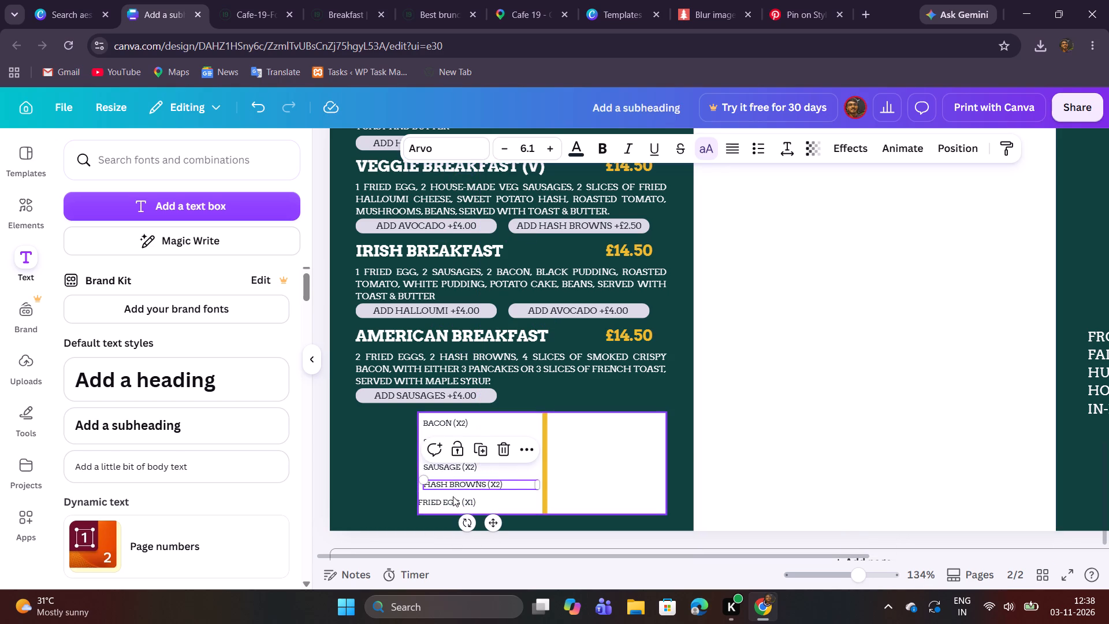
drag(453, 499, 459, 500)
click(716, 442)
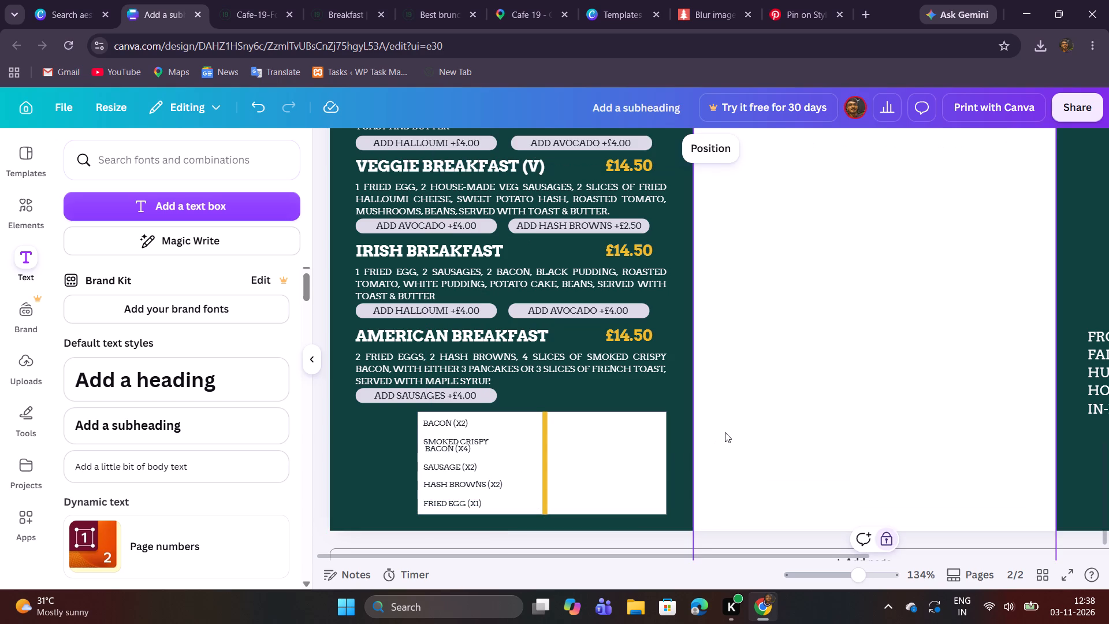
click(818, 416)
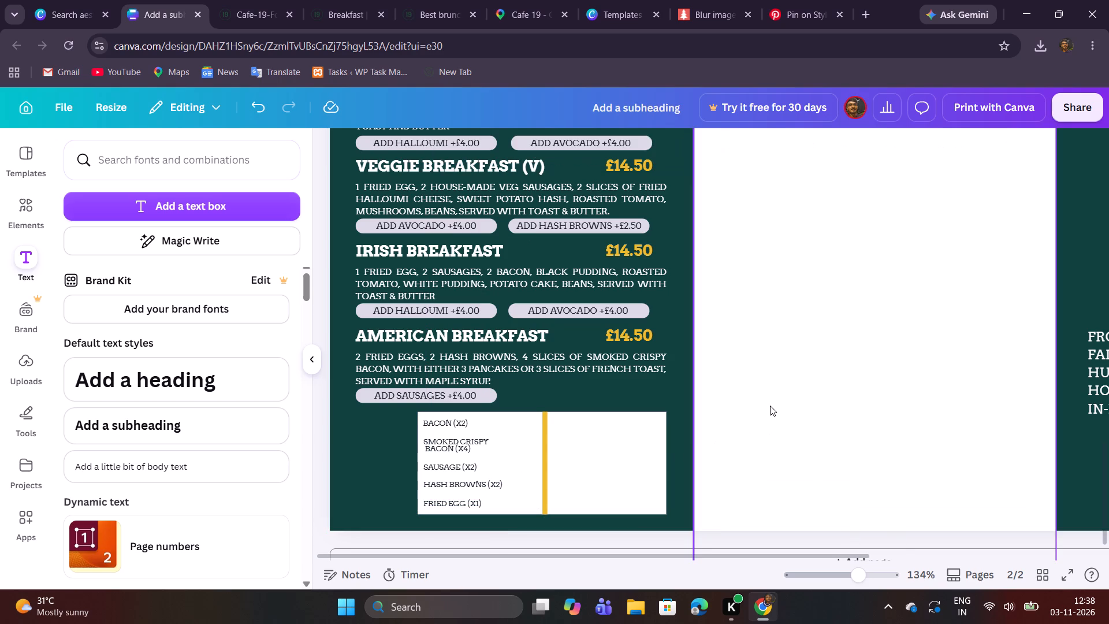
Remove the leading space before BACON (X4) so it lines up with SMOKED CRISPY above it.
scroll(777, 385, down, 1)
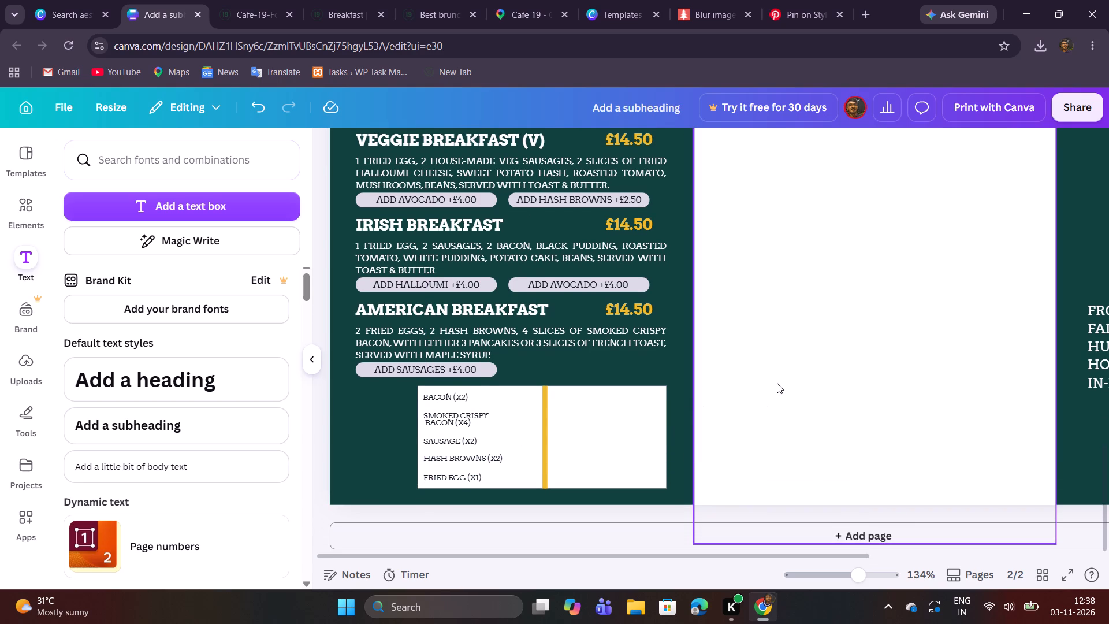
click(479, 419)
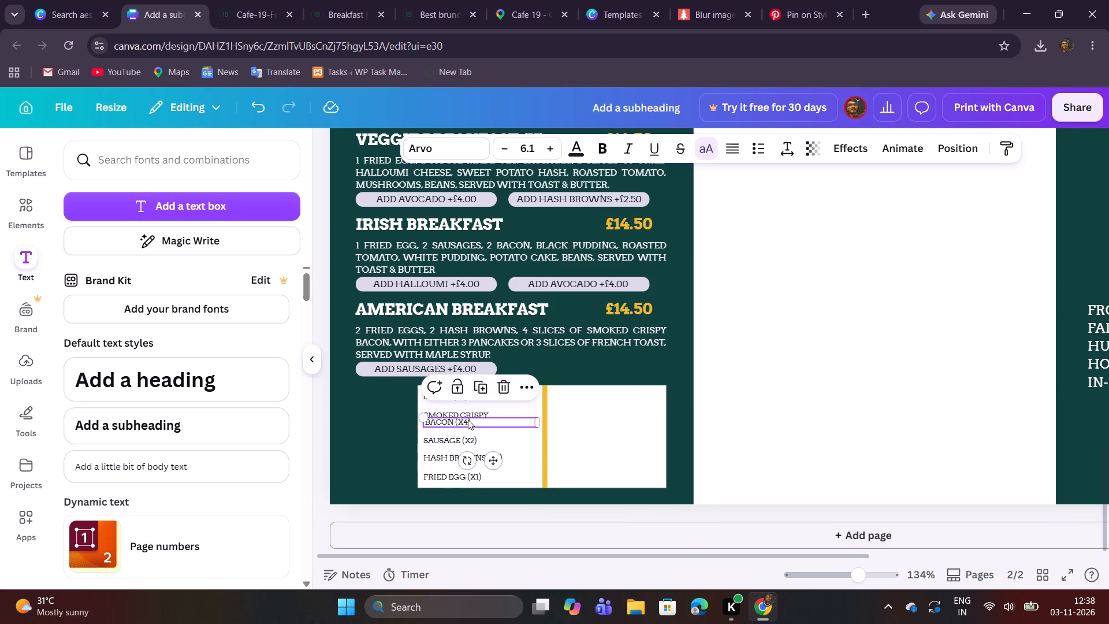
click(435, 420)
click(425, 422)
click(428, 422)
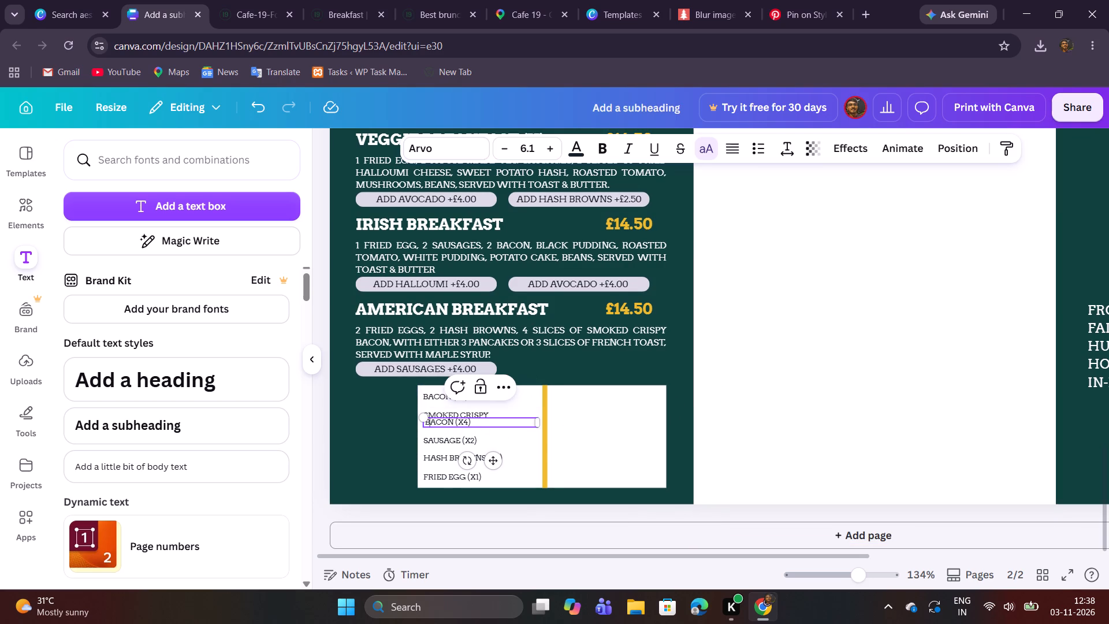
key(Left)
key(BackSpace)
click(952, 322)
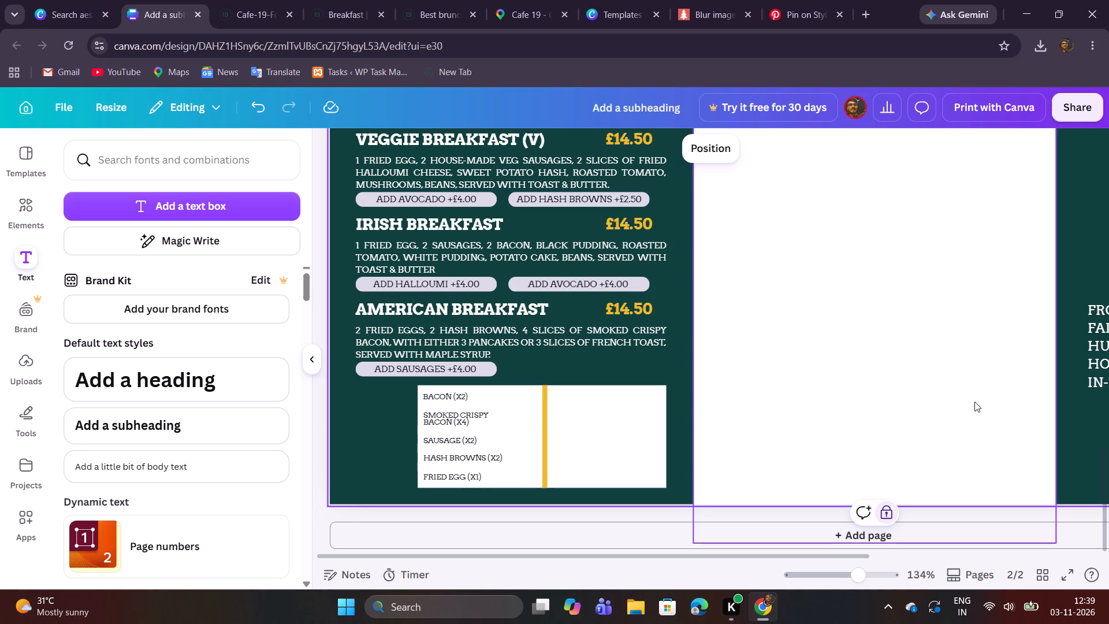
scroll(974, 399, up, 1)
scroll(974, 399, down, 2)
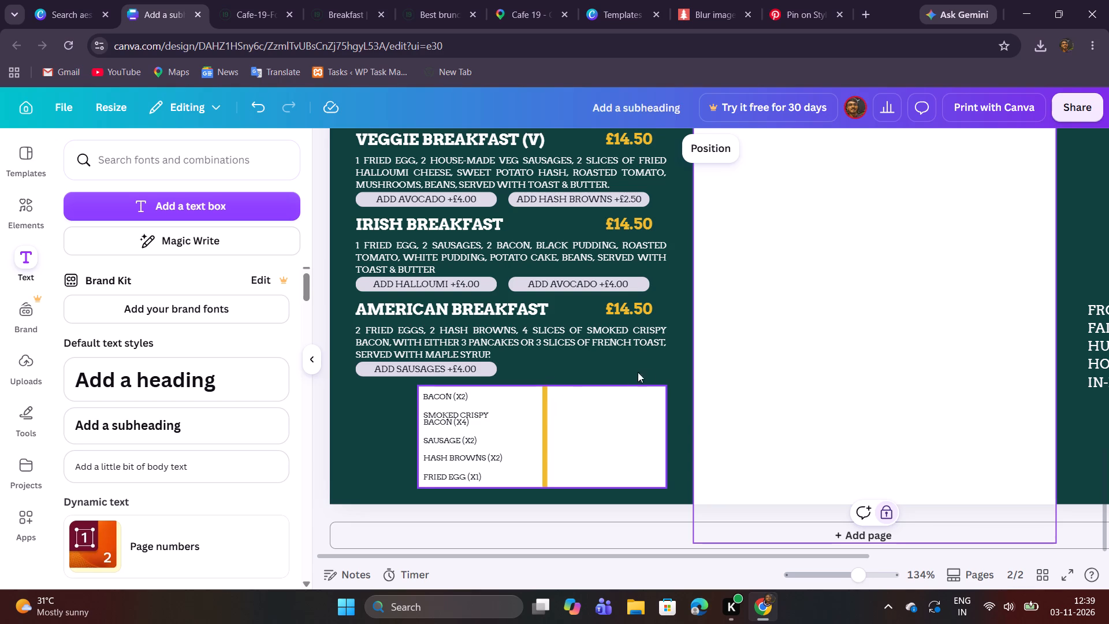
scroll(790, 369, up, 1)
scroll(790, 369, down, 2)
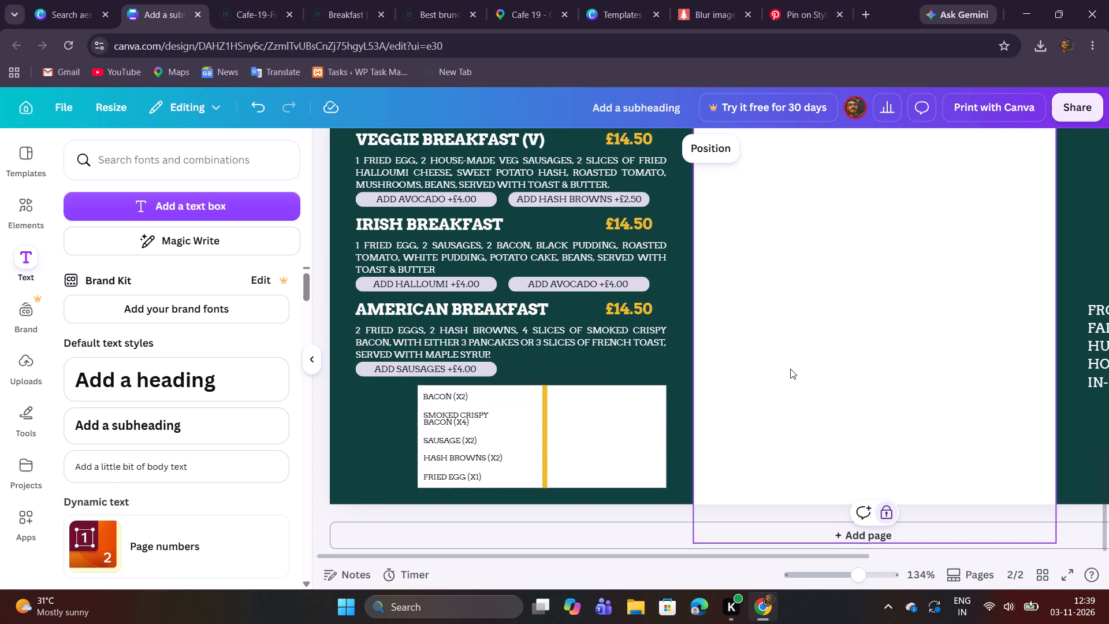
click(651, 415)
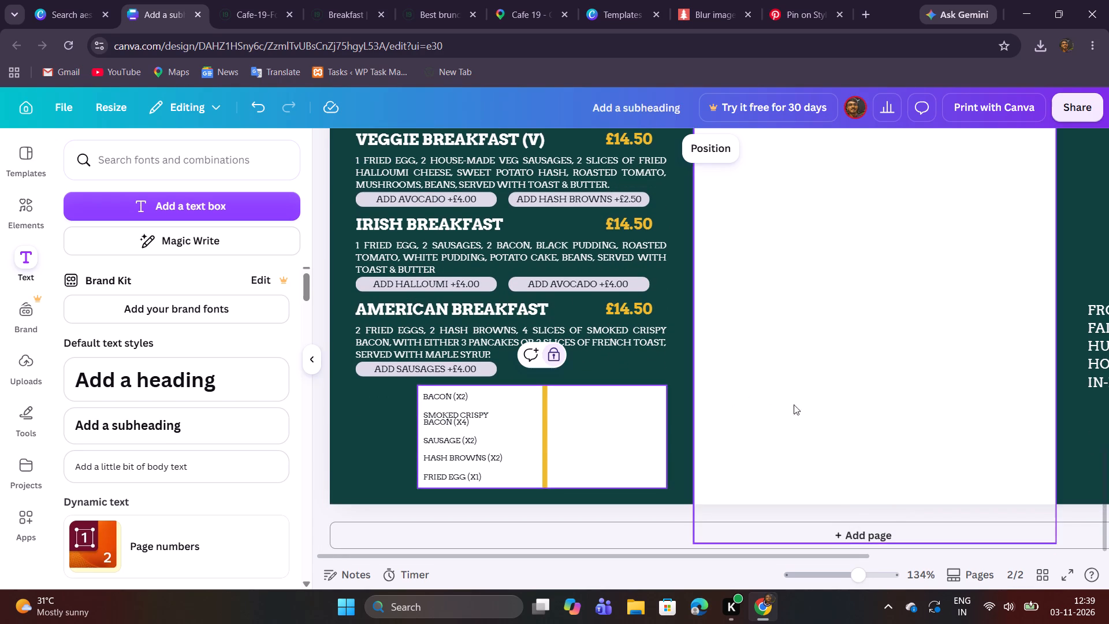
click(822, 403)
Lock the yellow vertical divider line in the white Extras box.
click(543, 442)
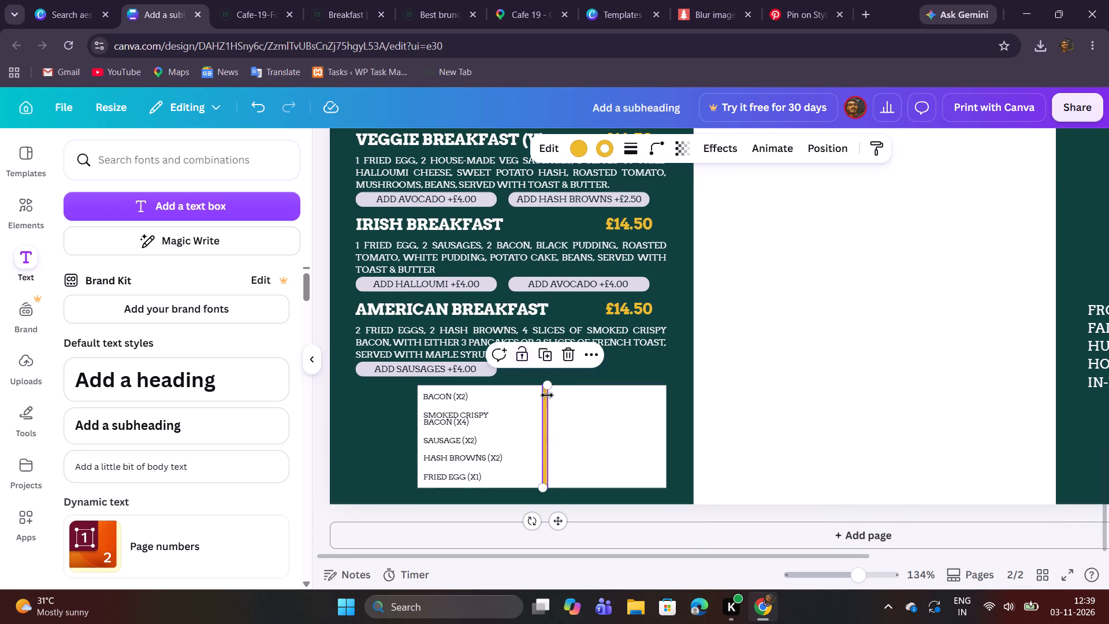
click(518, 354)
click(793, 381)
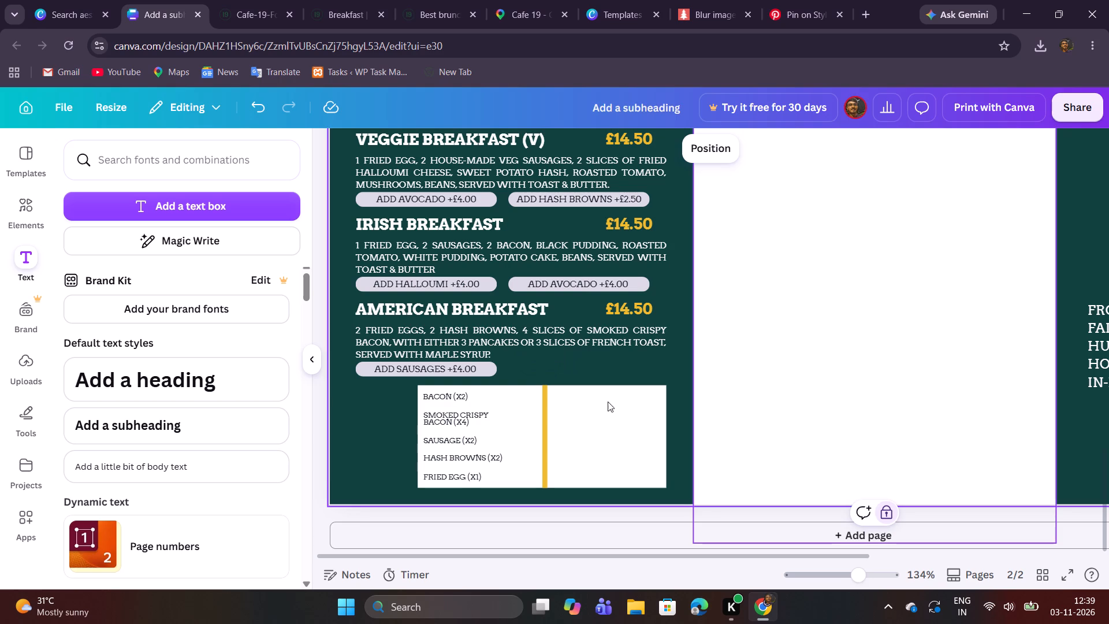
Duplicate the BACON (X2) line into the white box's empty right half and narrow the copy's text box to fit its text.
scroll(596, 409, down, 1)
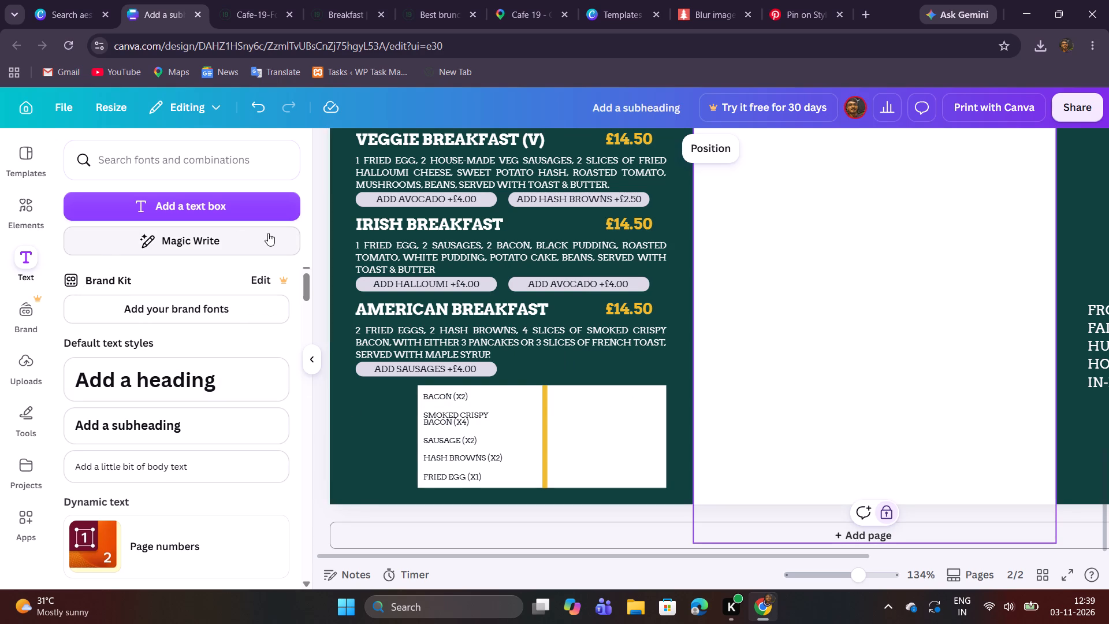
click(259, 20)
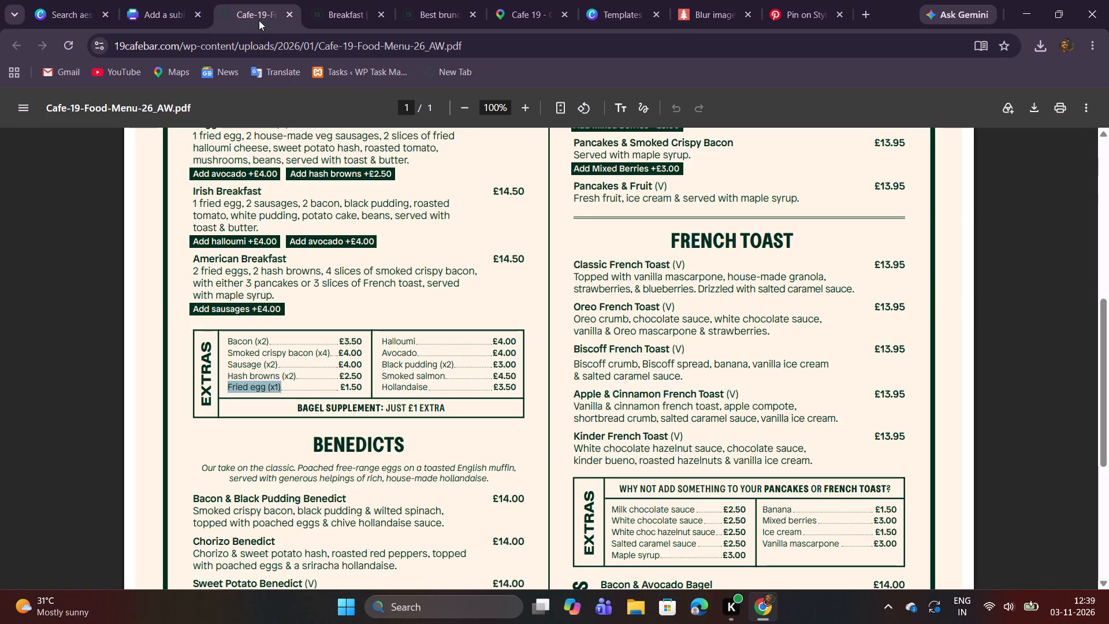
click(151, 21)
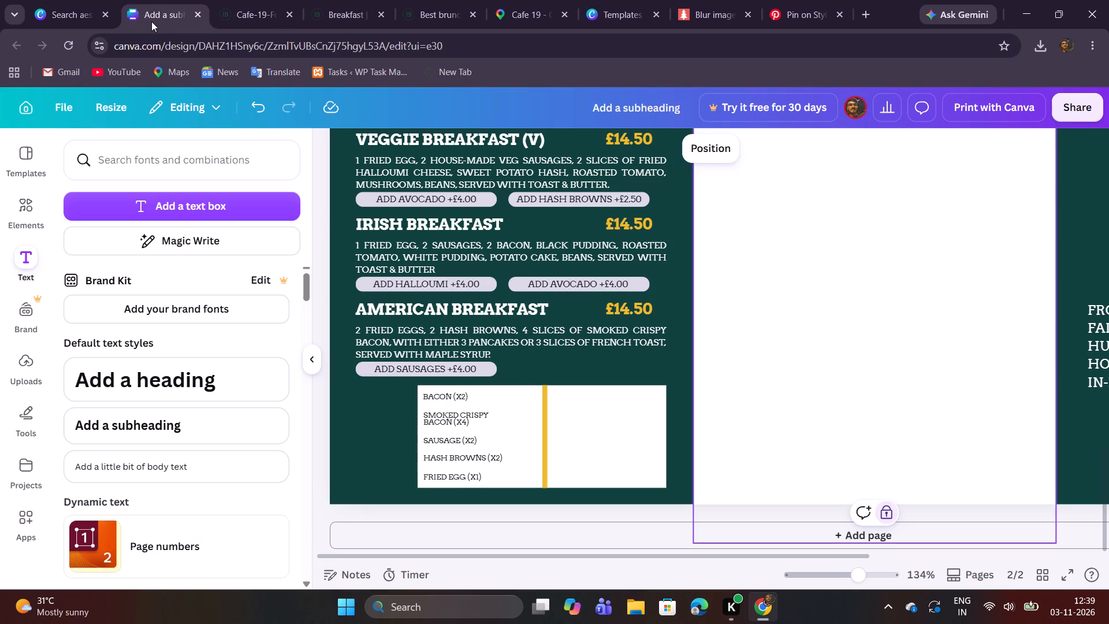
click(460, 398)
click(479, 363)
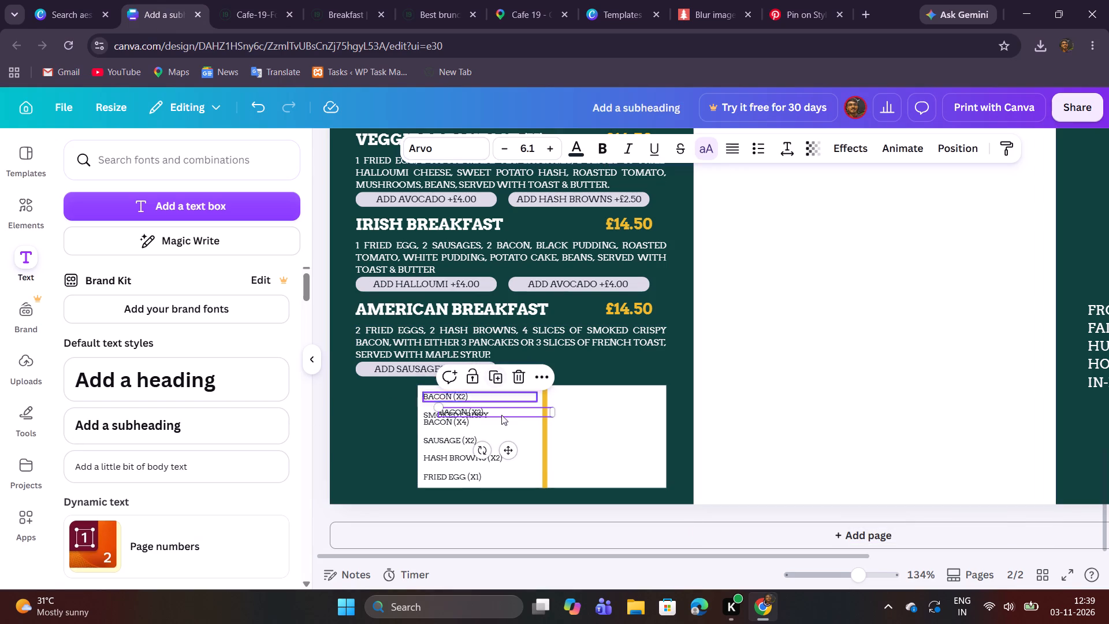
drag(510, 445, 630, 441)
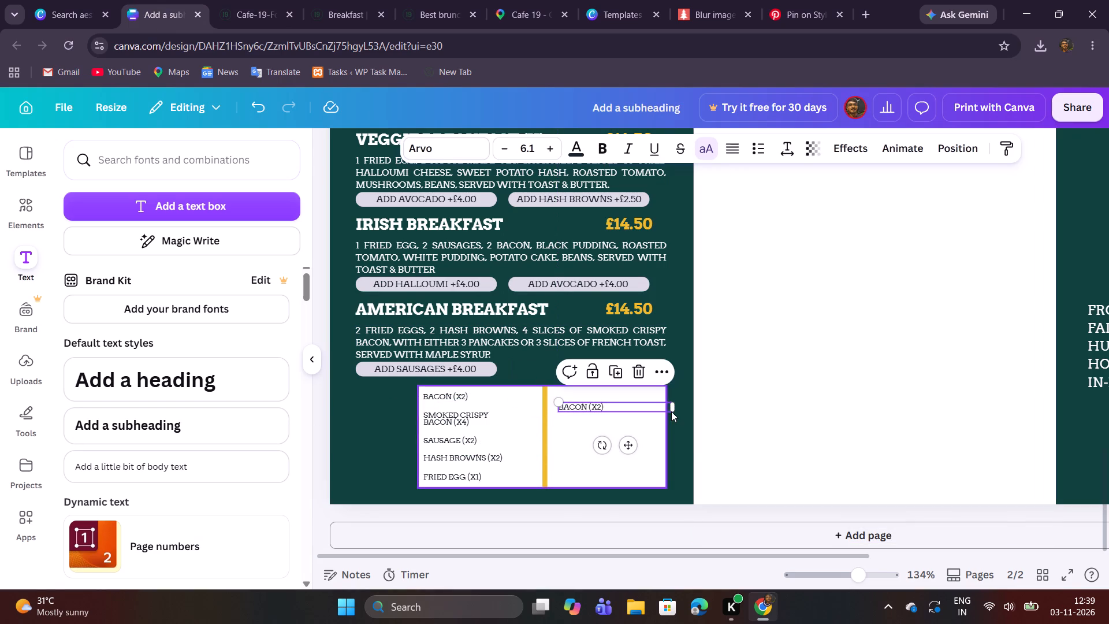
drag(675, 407, 608, 406)
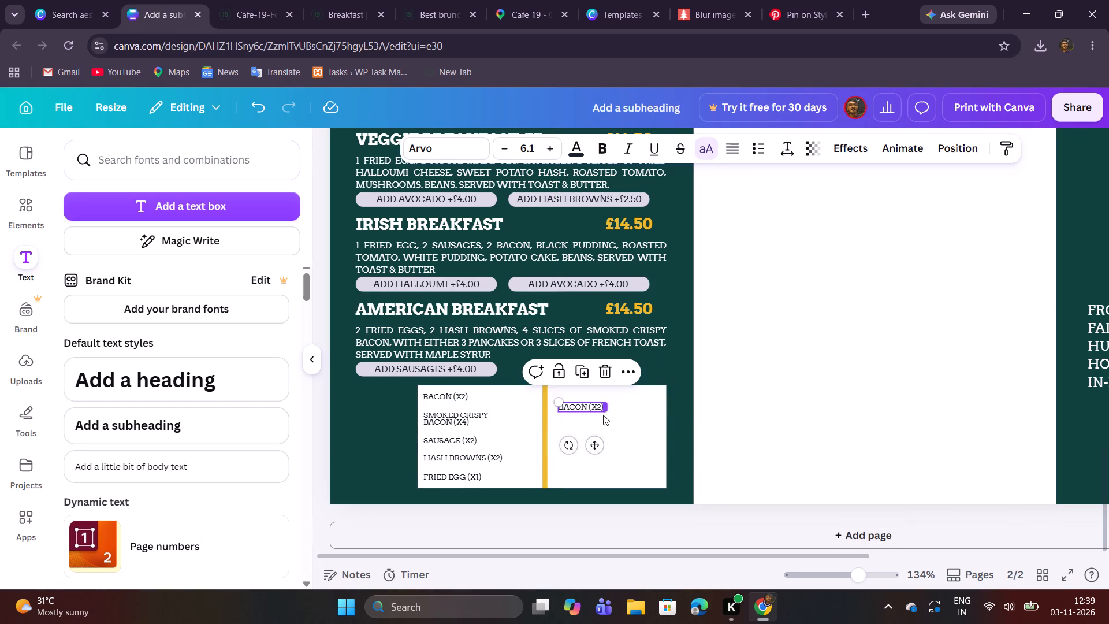
Check bacon's price in the PDF menu, replace the copied text with $3.5, and narrow its text box to about 0.5 wide.
click(248, 0)
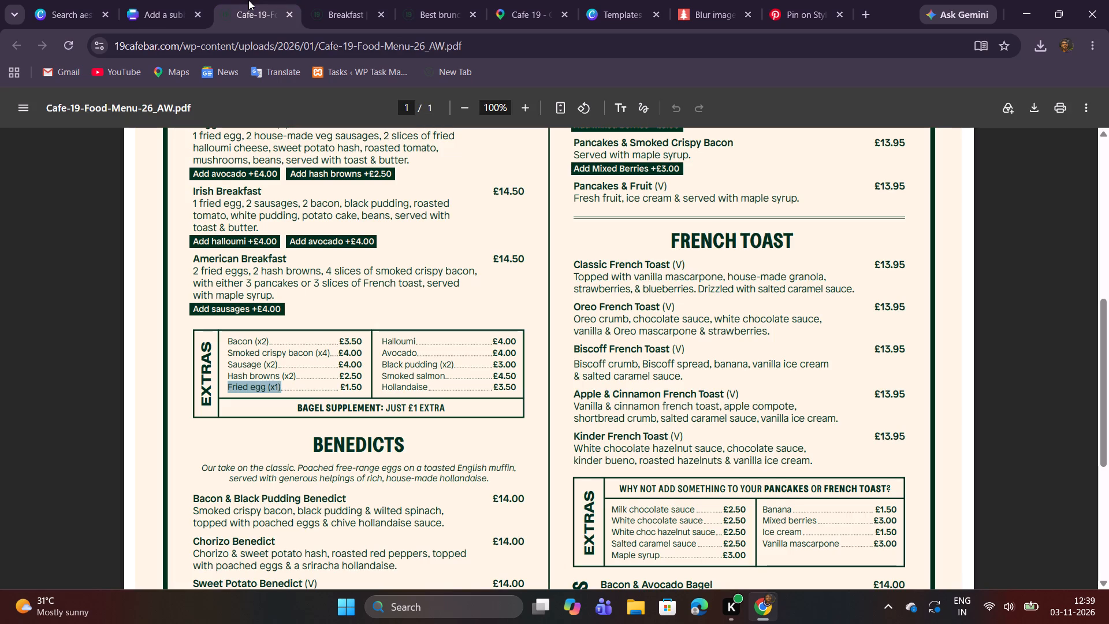
click(180, 0)
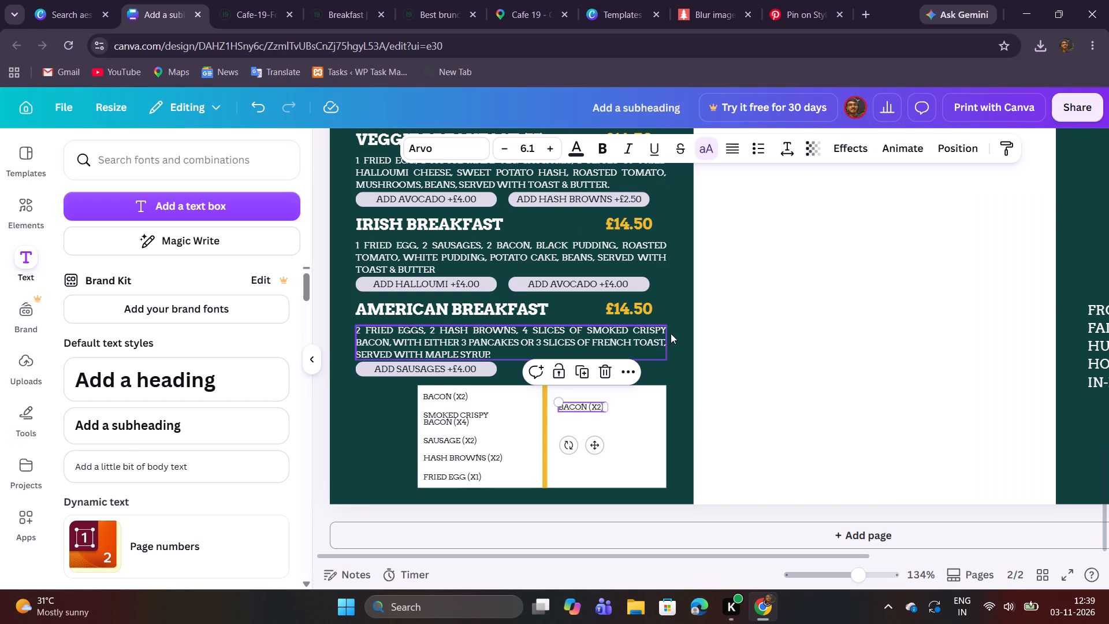
double_click(580, 408)
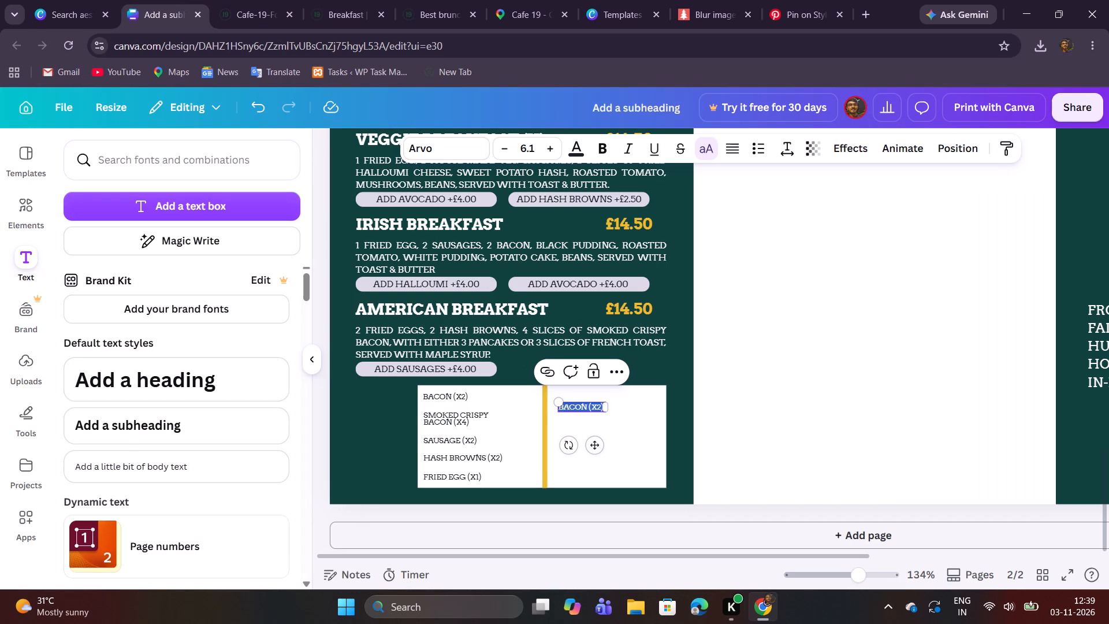
text(3.)
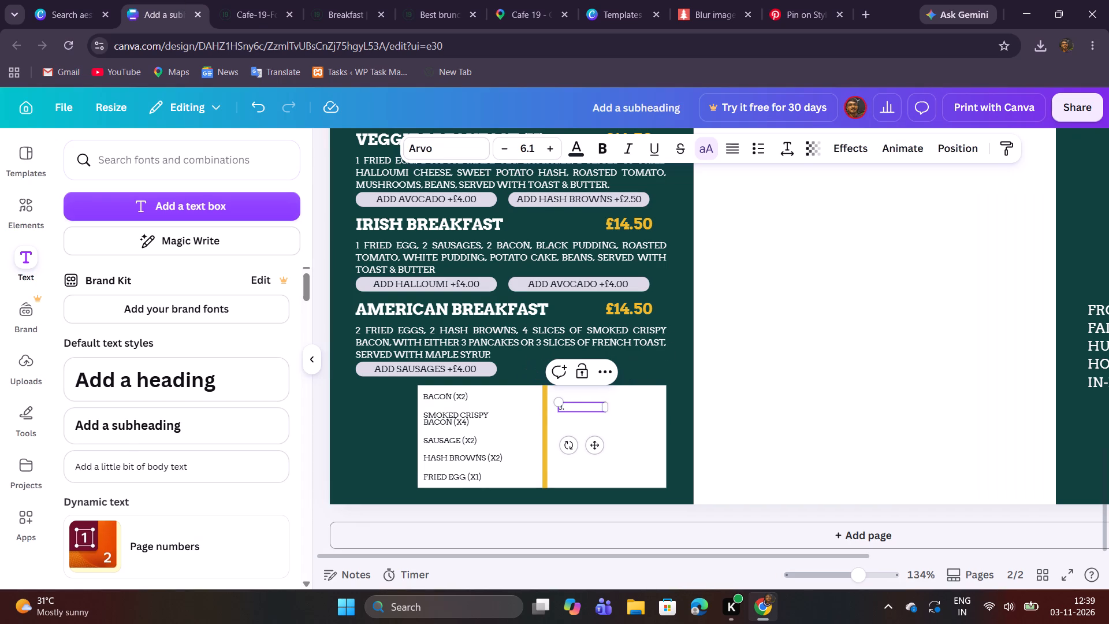
key(BackSpace)
key(BackSpace)
text($3)
text(.5)
drag(606, 410, 576, 413)
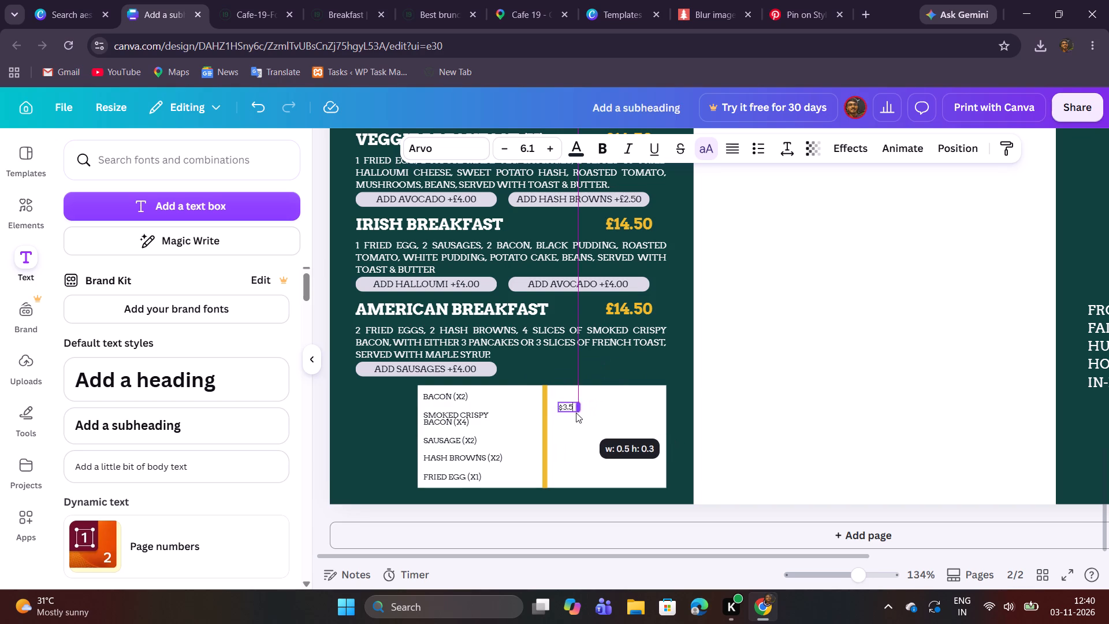
drag(576, 413, 575, 412)
Move the $3.5 price onto the BACON (X2) row, just left of the yellow divider.
drag(858, 576, 865, 578)
scroll(792, 462, right, 4)
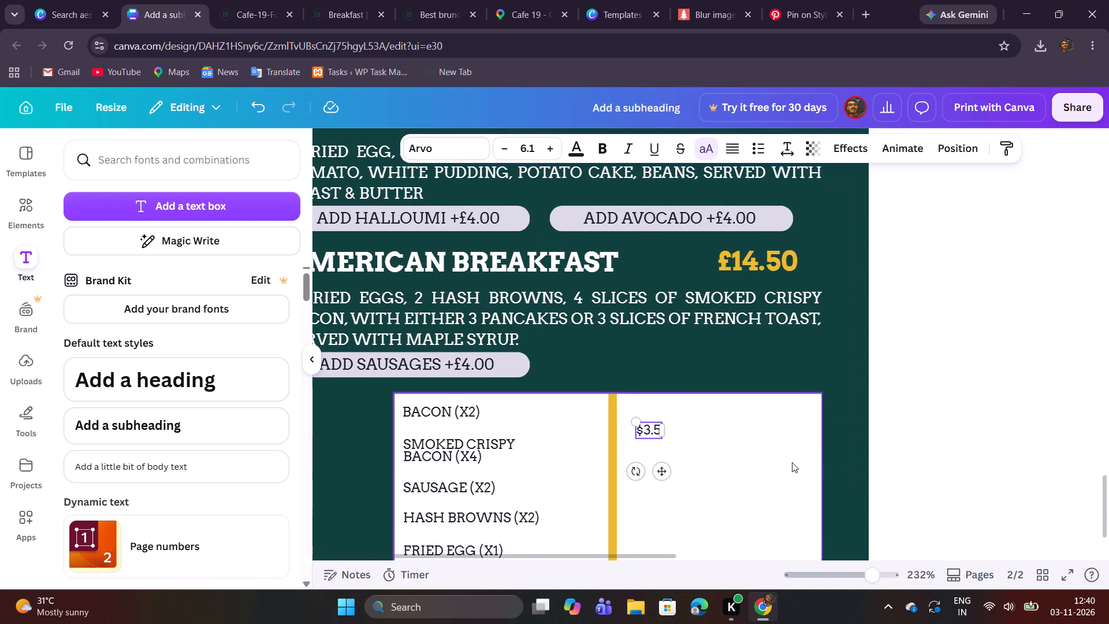
scroll(792, 462, down, 1)
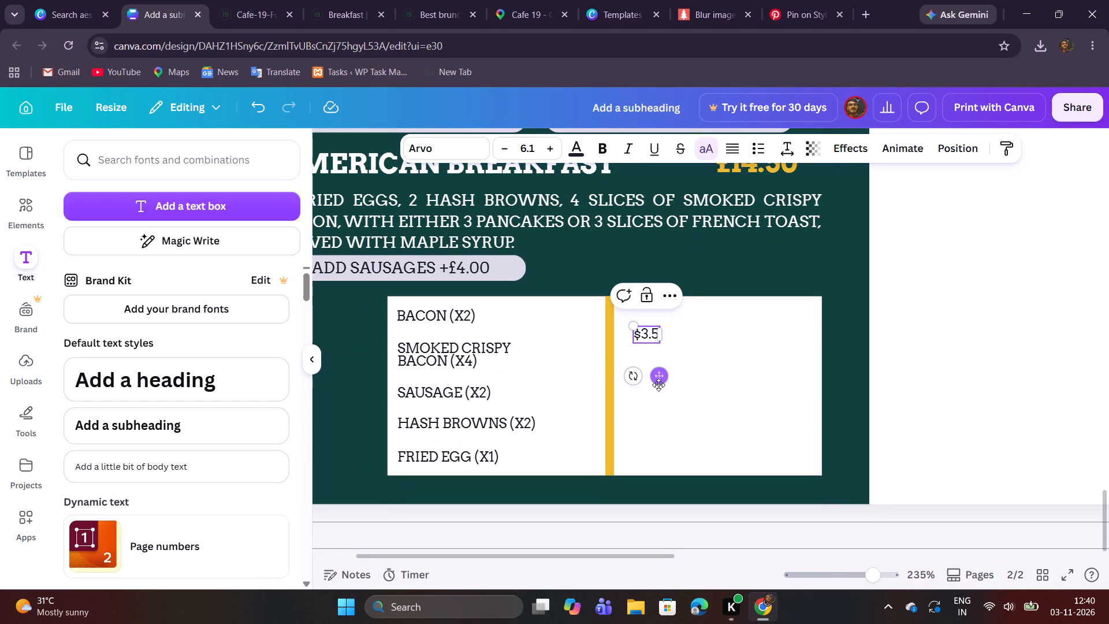
click(658, 385)
click(658, 381)
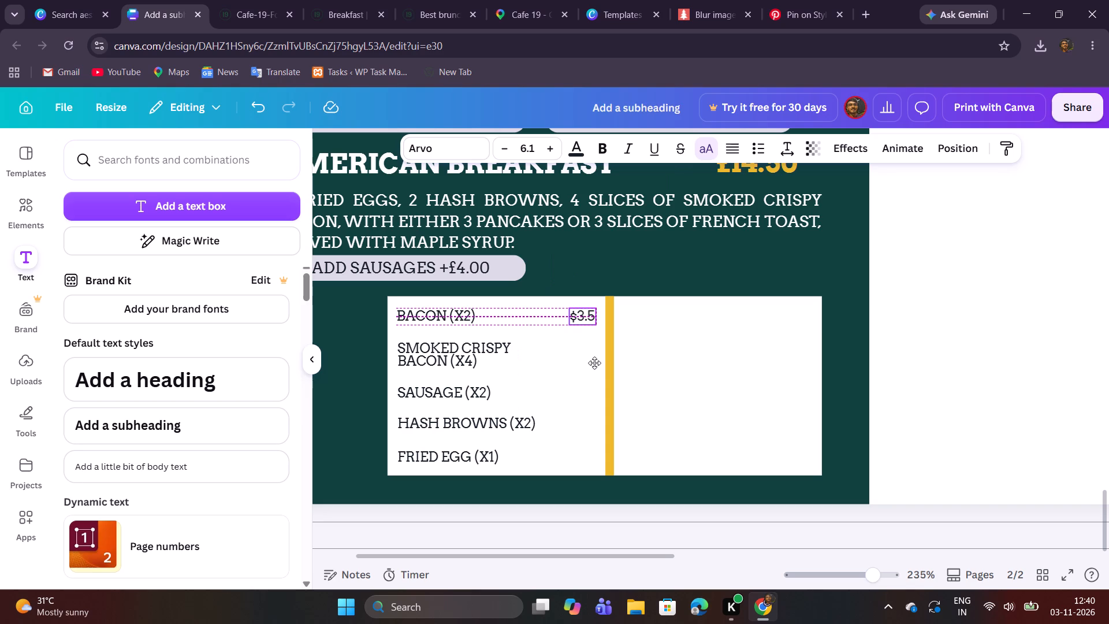
click(661, 365)
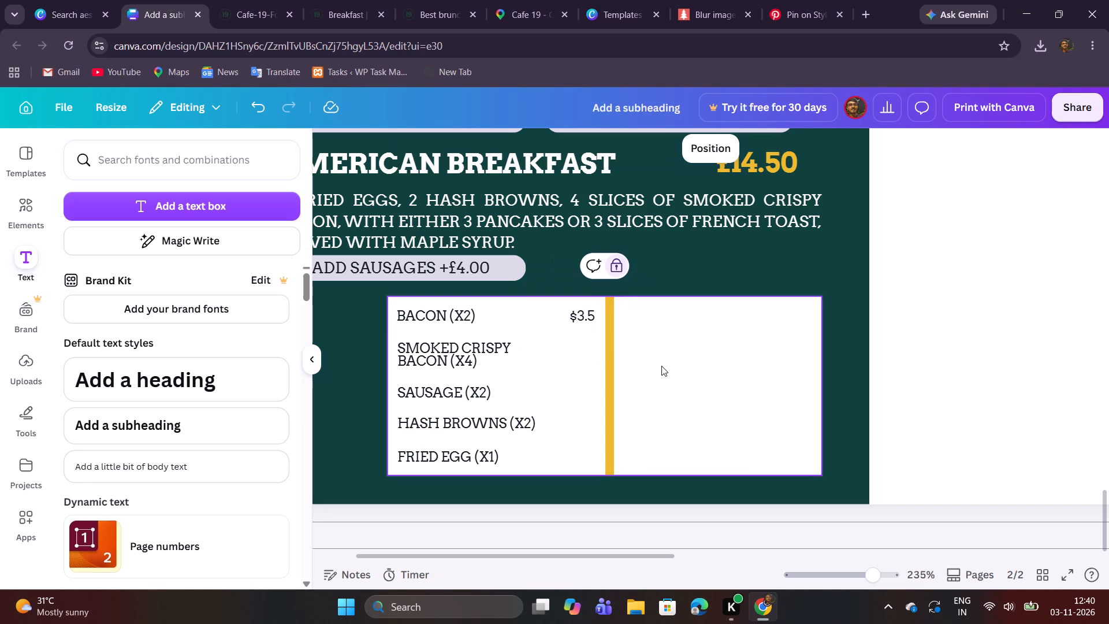
Duplicate the $3.5 price onto the SMOKED CRISPY BACON (X4) row, aligned directly beneath the BACON (X2) price.
click(582, 316)
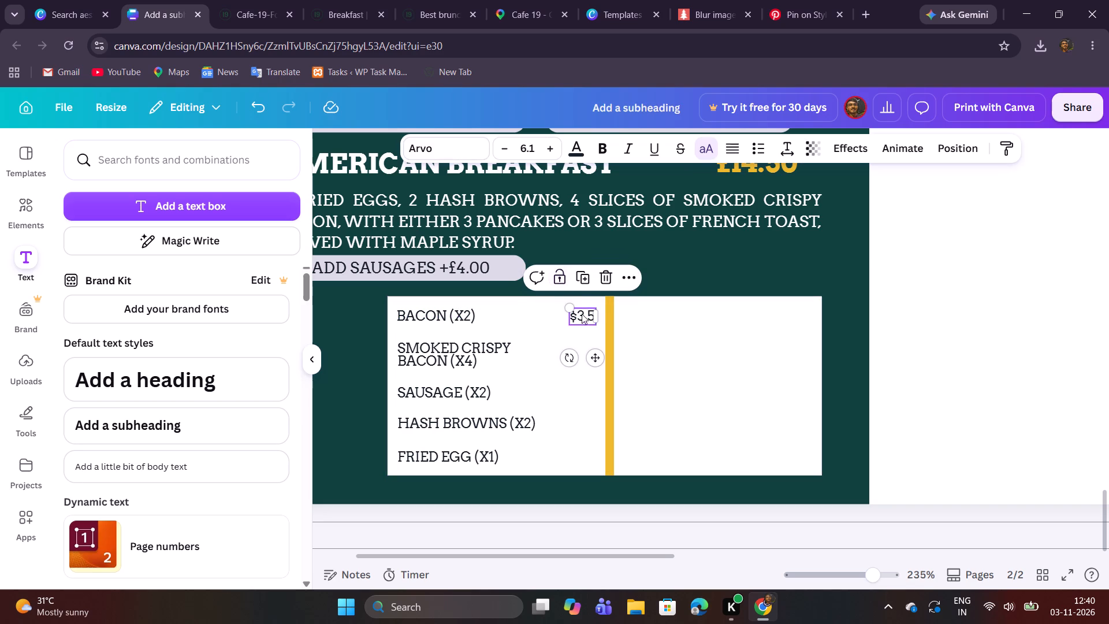
click(582, 284)
drag(768, 355, 591, 395)
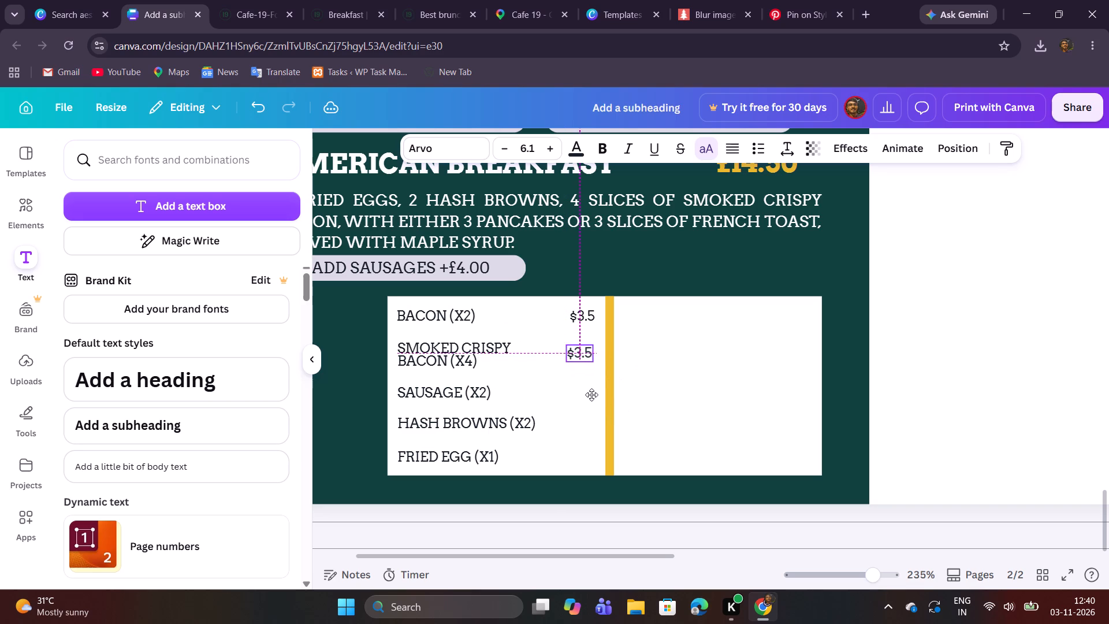
drag(591, 395, 593, 394)
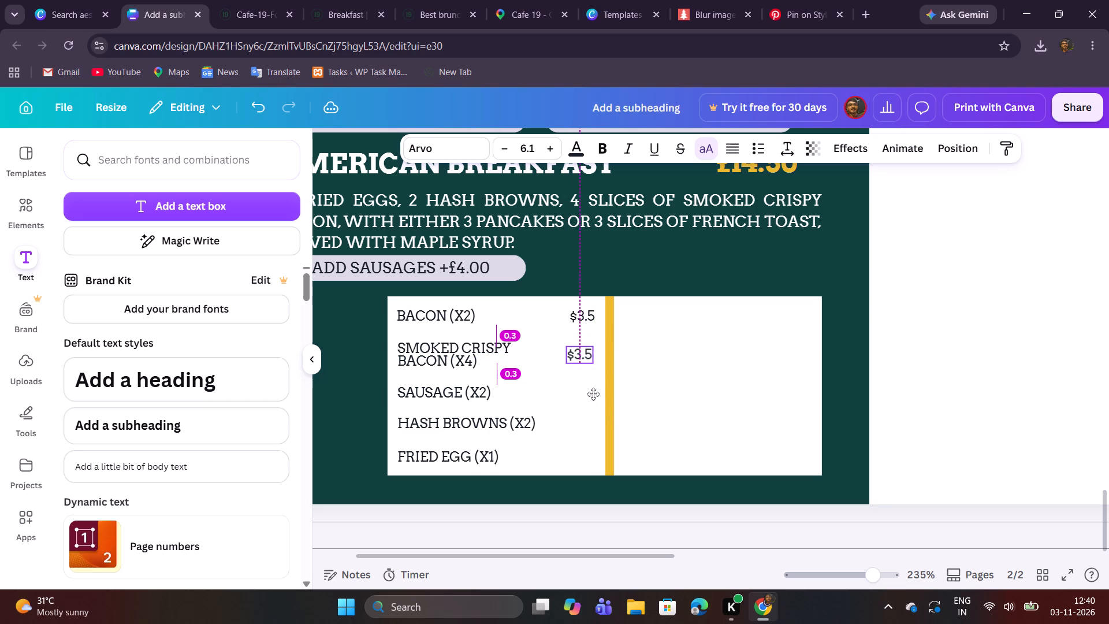
drag(593, 394, 594, 395)
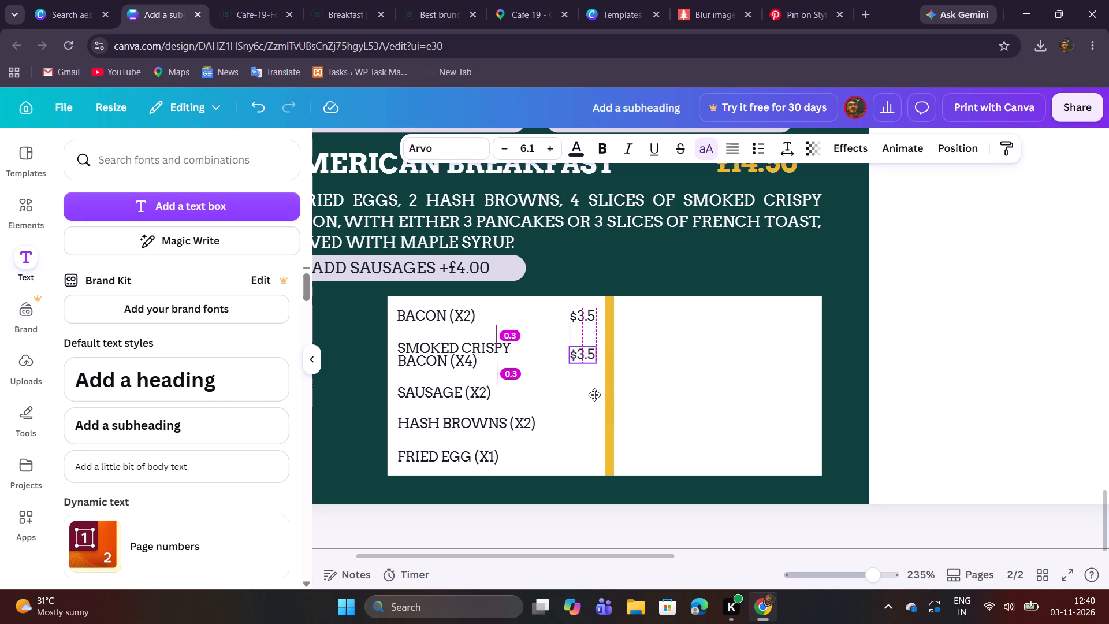
drag(594, 395, 594, 396)
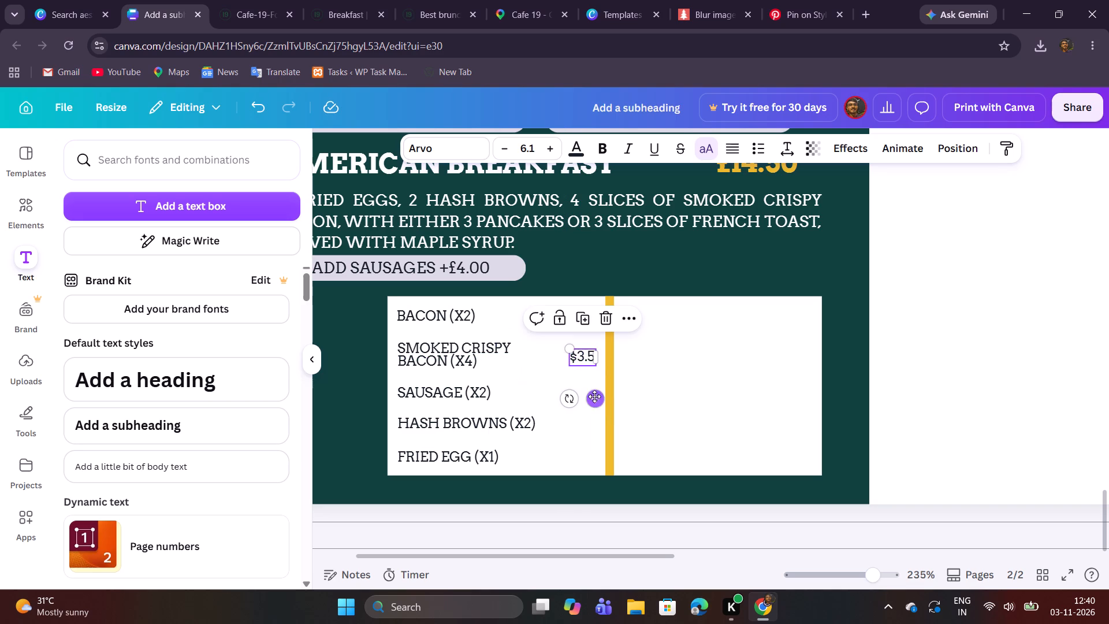
click(678, 391)
scroll(693, 384, down, 2)
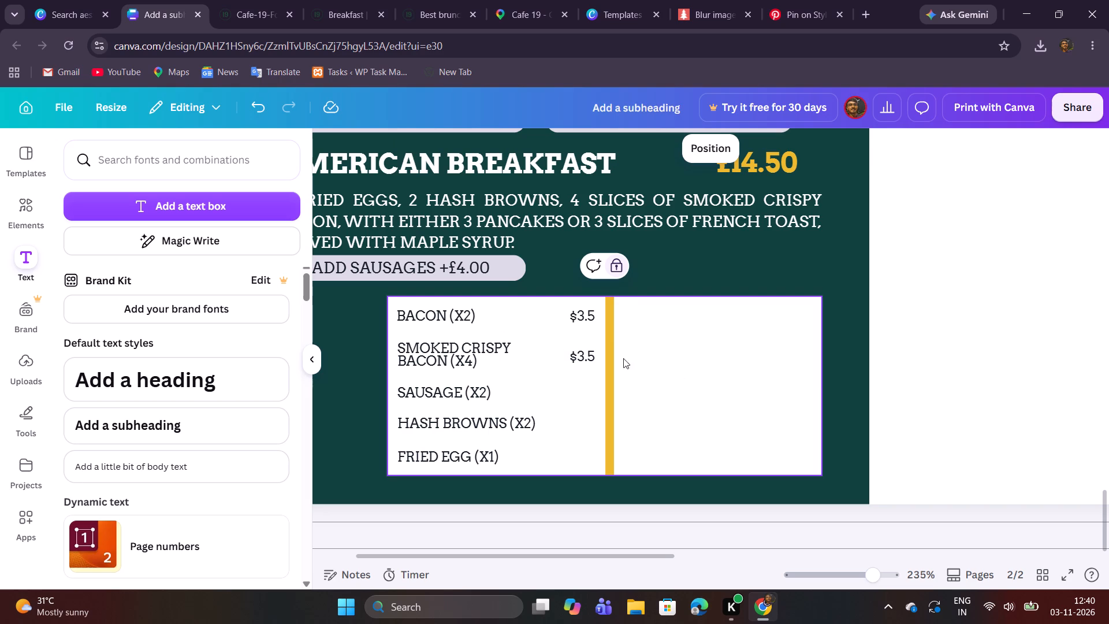
Duplicate the smoked crispy bacon row's price onto the SAUSAGE (X2) row, level with the item name.
click(580, 355)
click(583, 324)
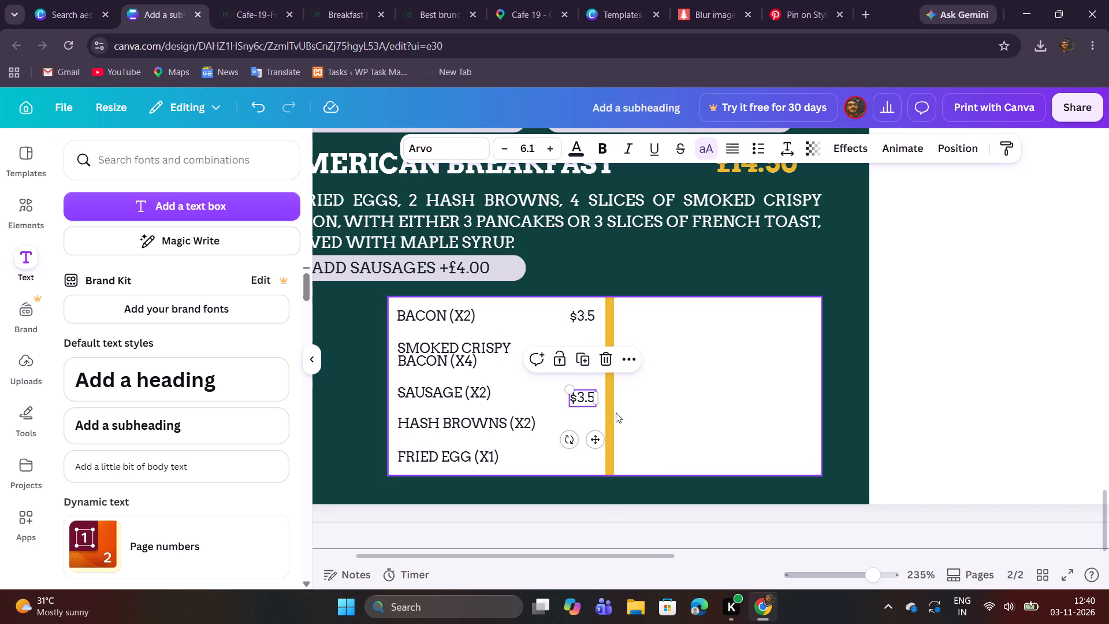
click(656, 413)
drag(586, 401, 586, 396)
click(689, 394)
Duplicate the sausage row's $3.5 price onto the HASH BROWNS (X2) row, aligned directly beneath the prices above.
click(582, 396)
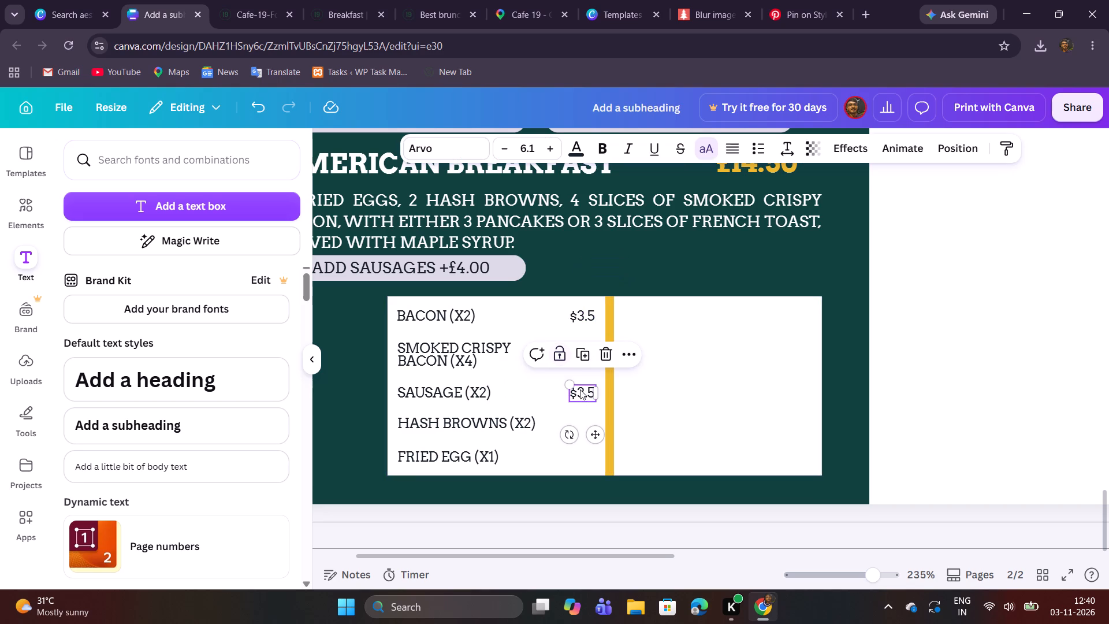
click(580, 363)
drag(577, 426, 578, 425)
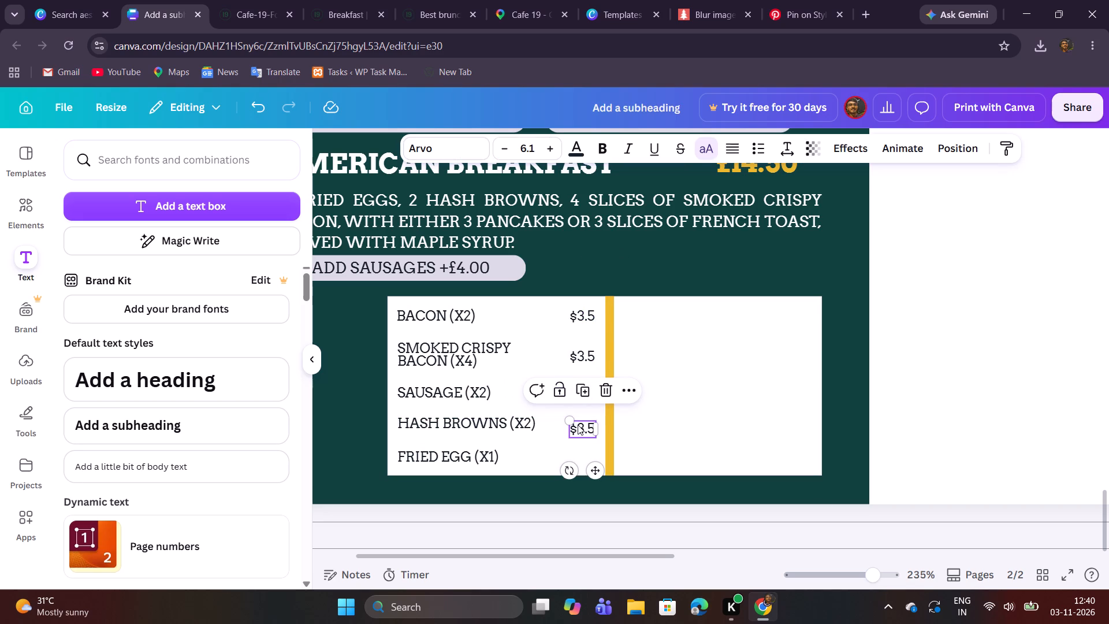
drag(578, 425, 580, 419)
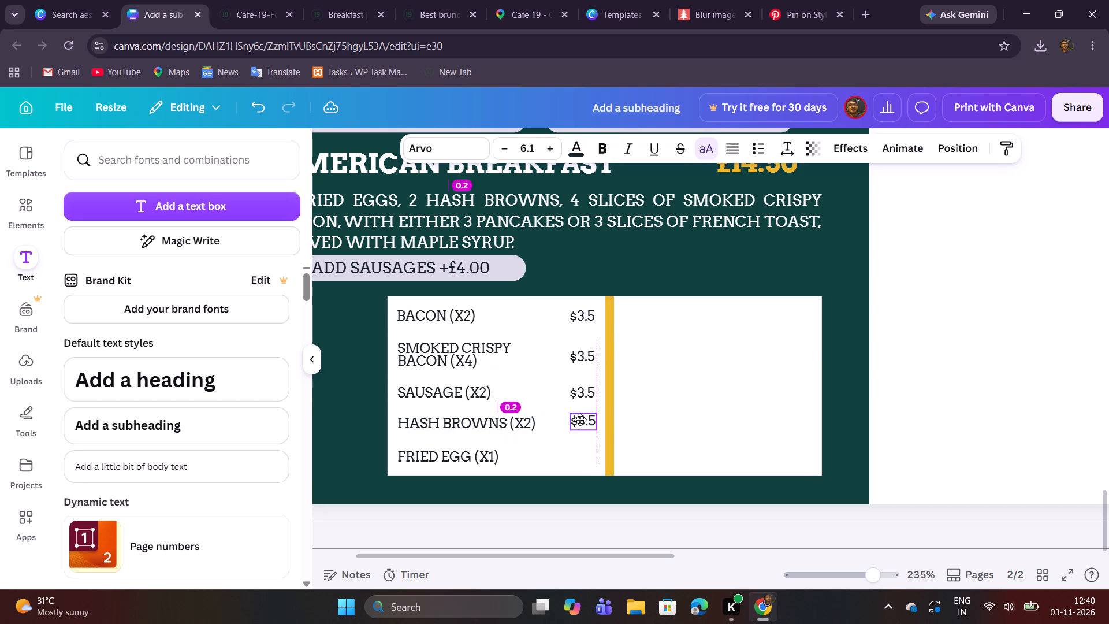
drag(580, 419, 576, 420)
click(657, 419)
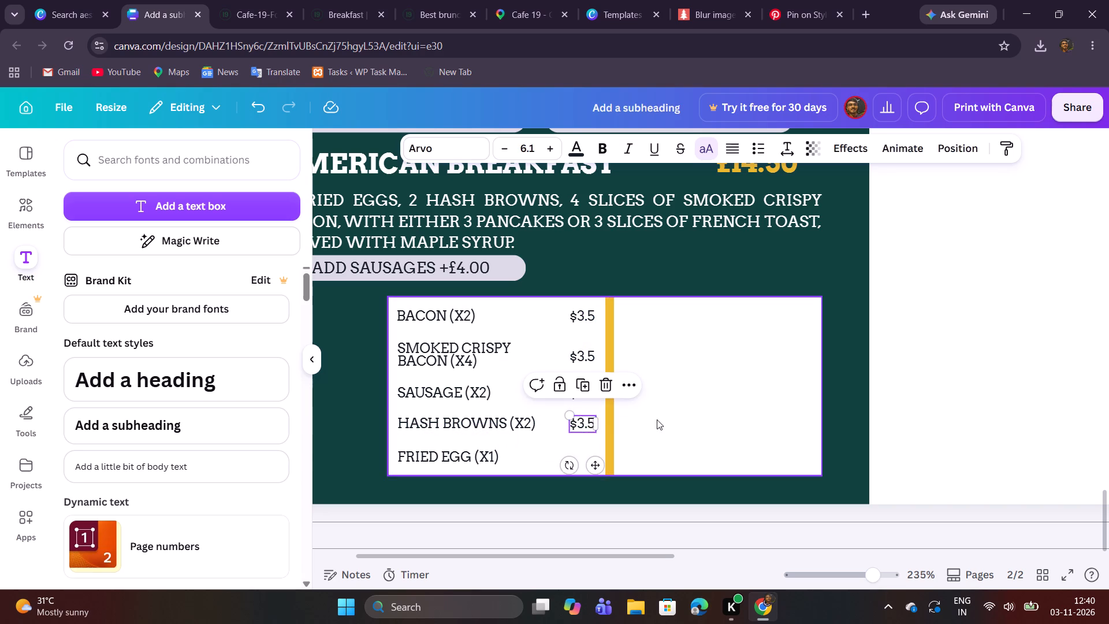
Duplicate the hash browns row's $3.5 price onto the FRIED EGG (X1) row, level with the item name.
click(585, 428)
click(585, 389)
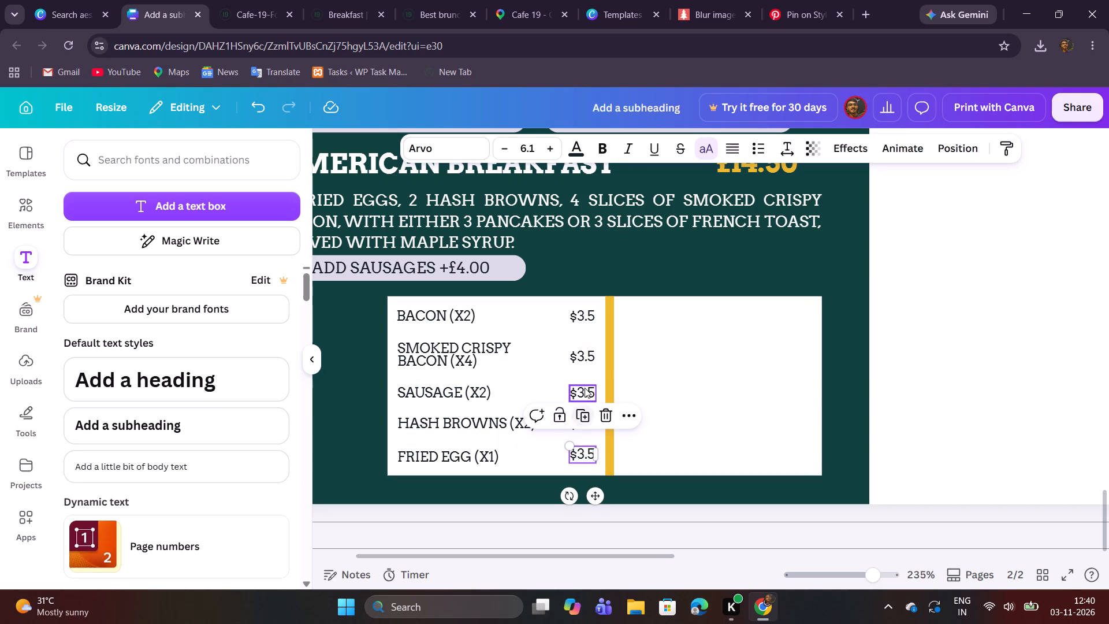
click(657, 436)
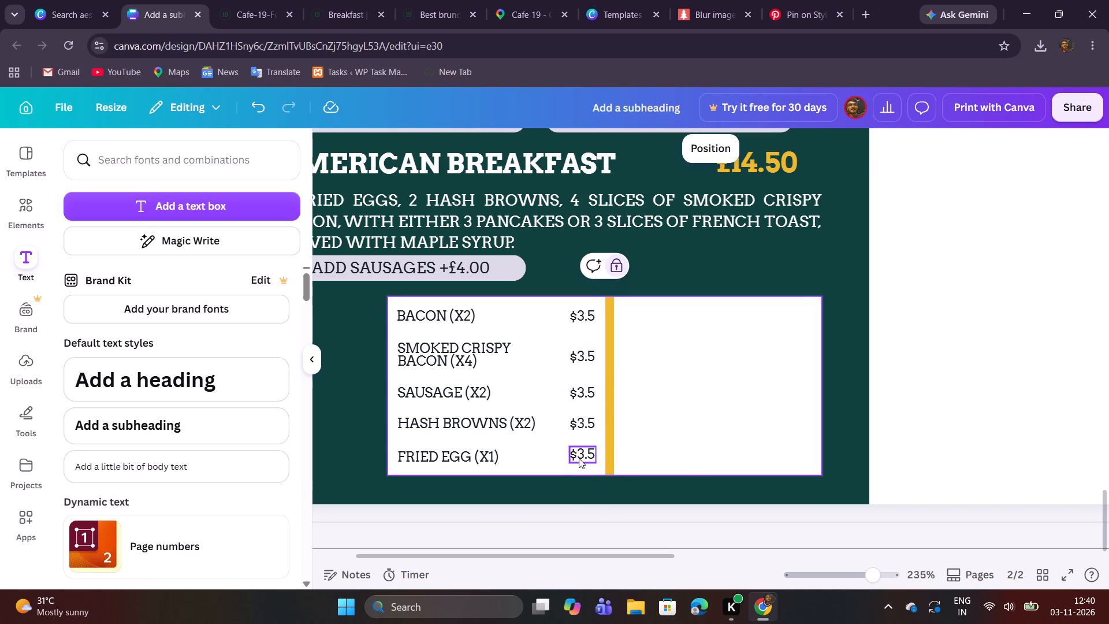
click(579, 458)
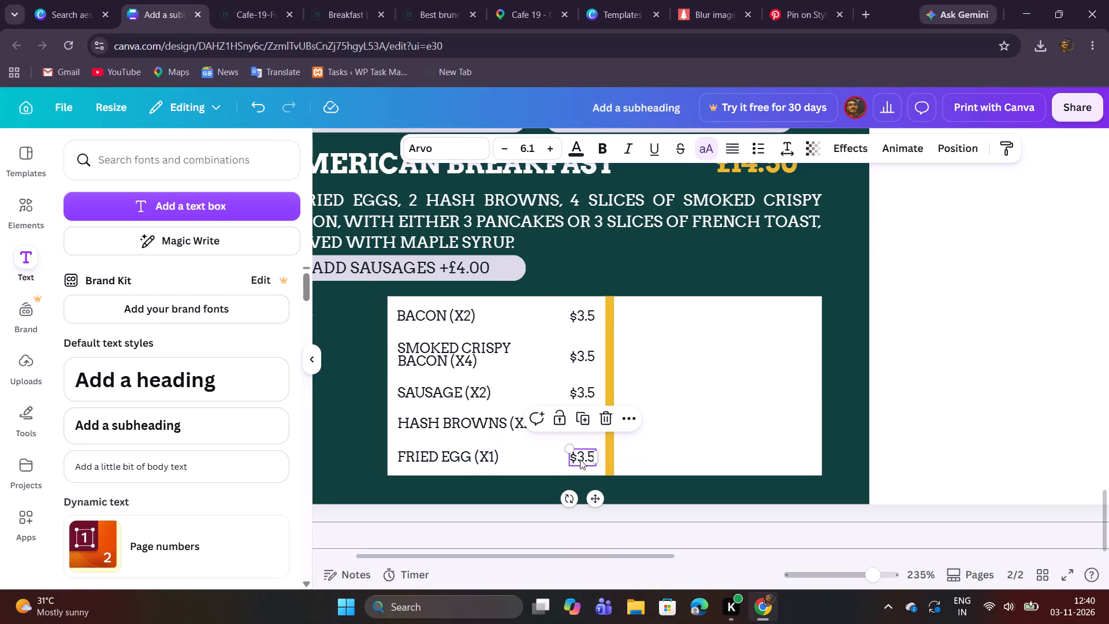
click(664, 448)
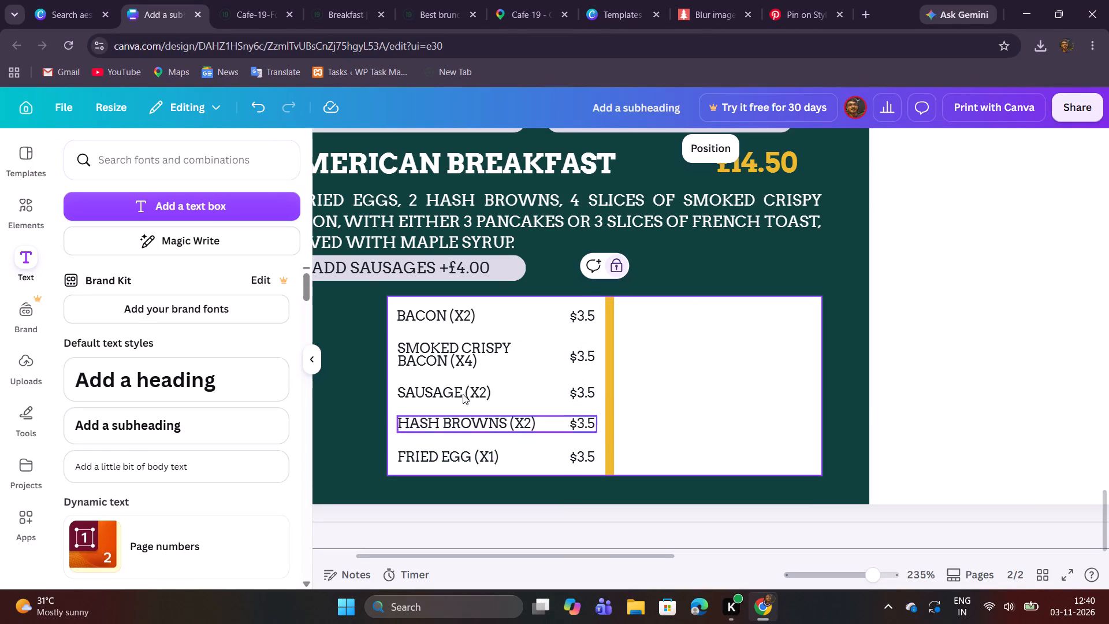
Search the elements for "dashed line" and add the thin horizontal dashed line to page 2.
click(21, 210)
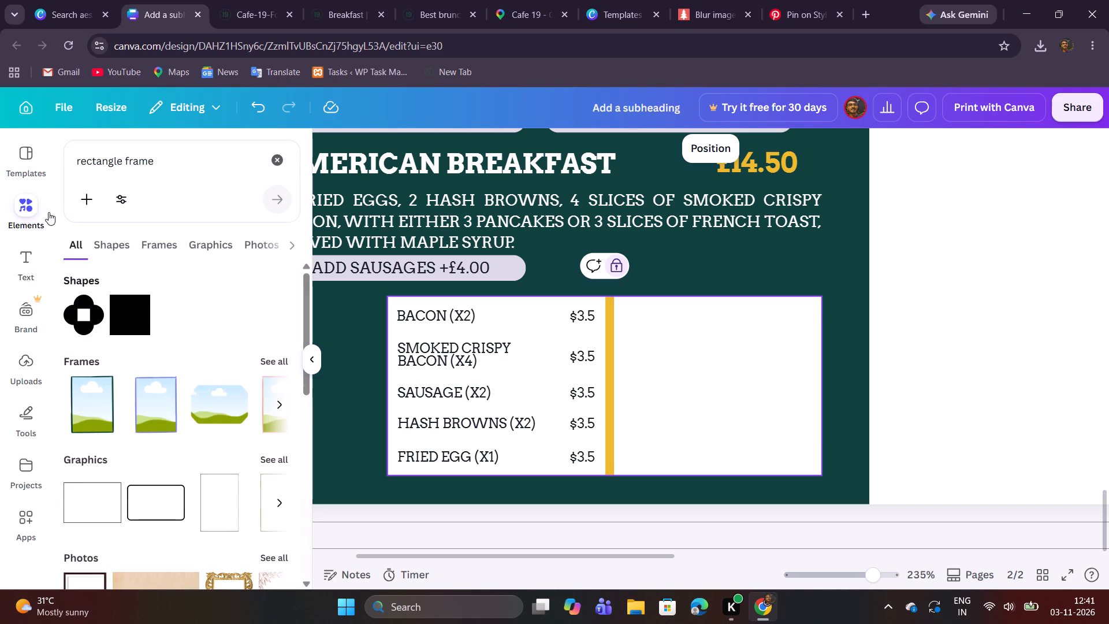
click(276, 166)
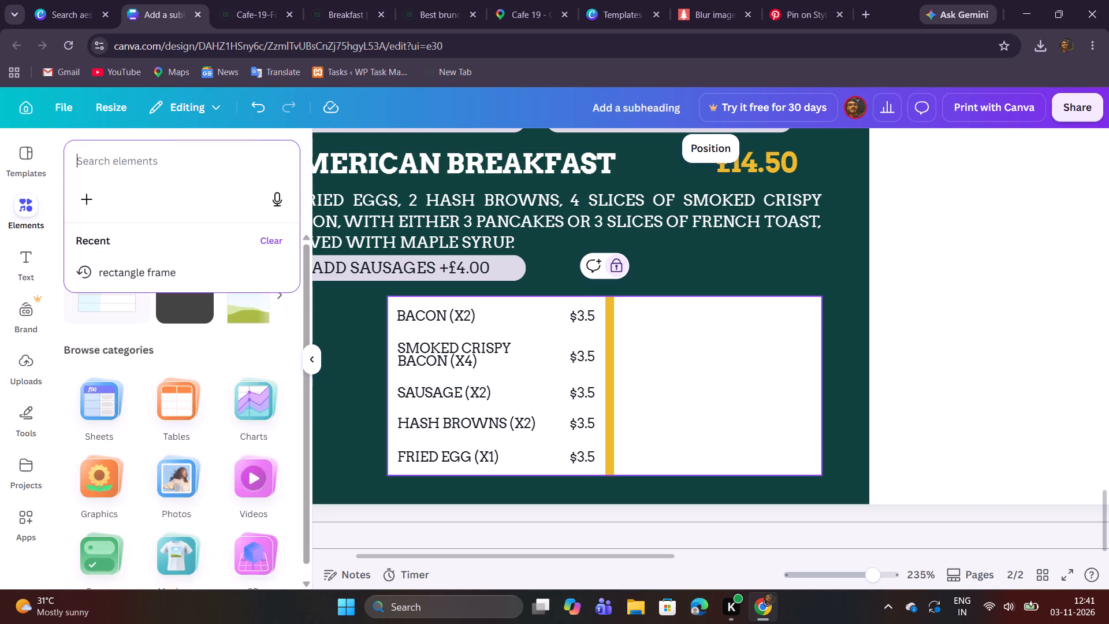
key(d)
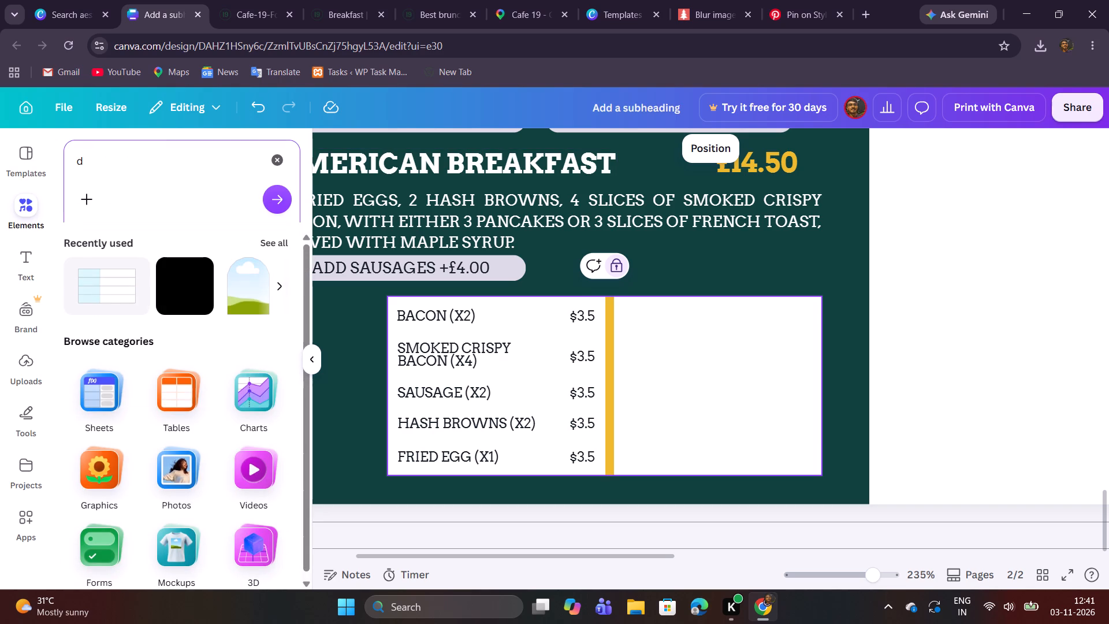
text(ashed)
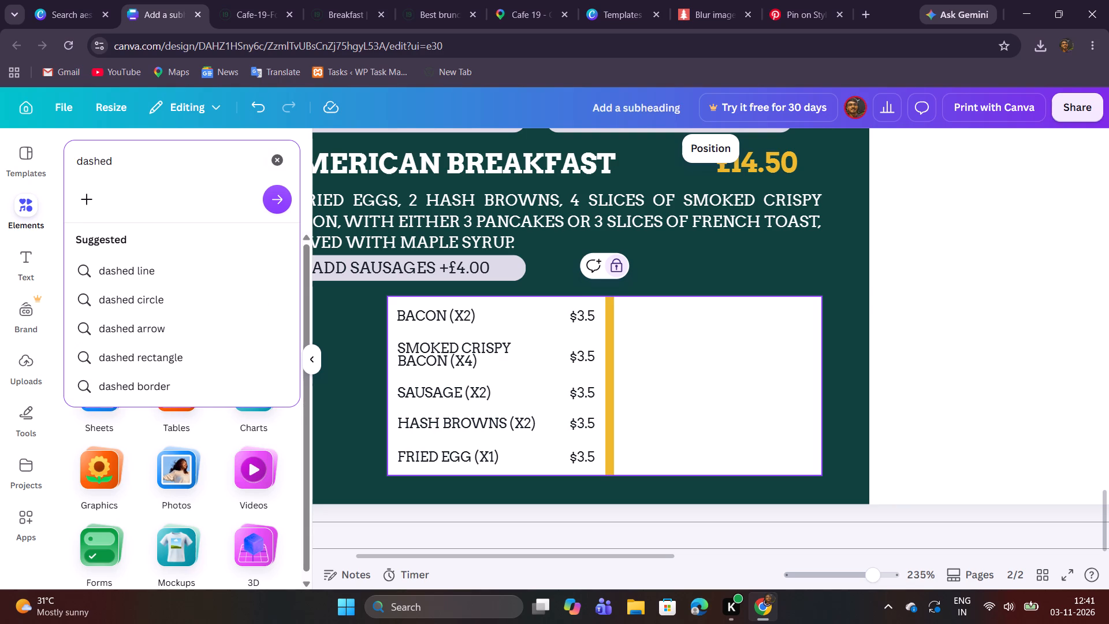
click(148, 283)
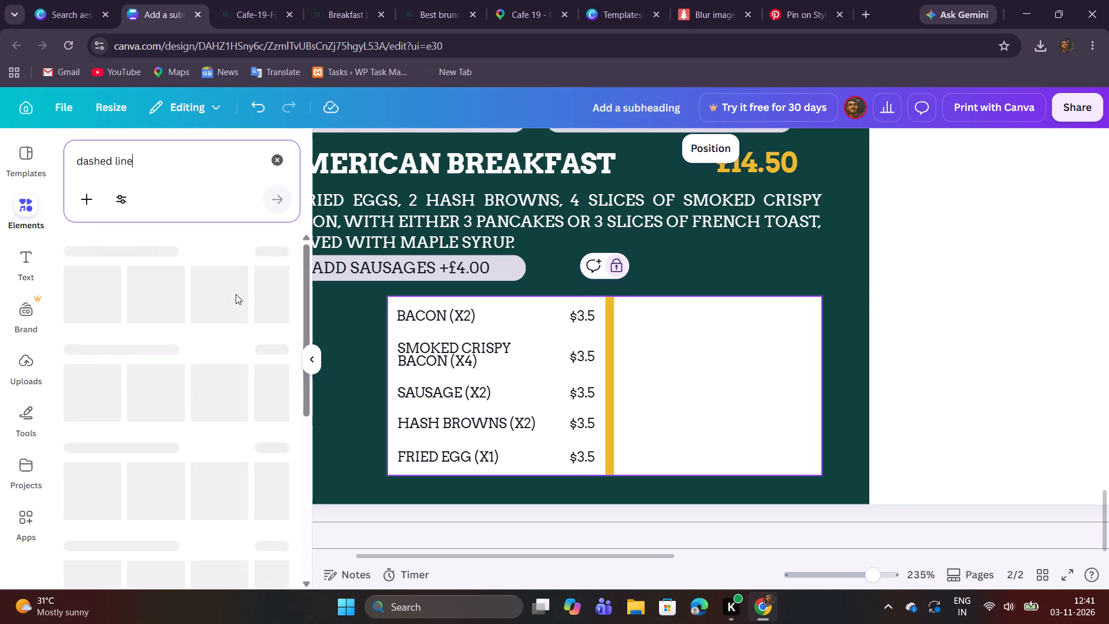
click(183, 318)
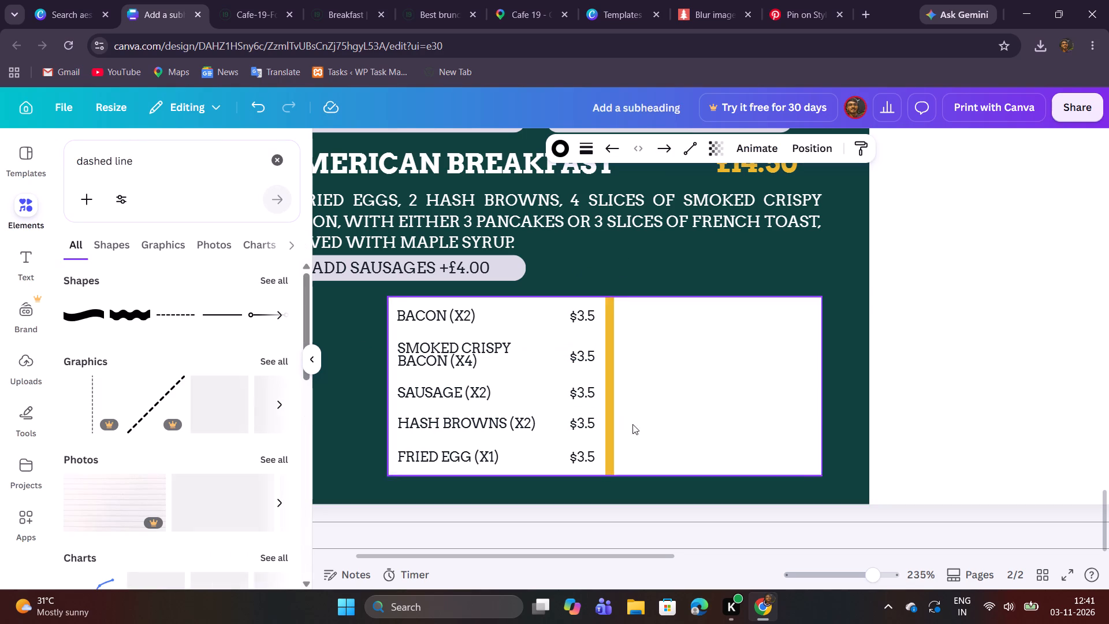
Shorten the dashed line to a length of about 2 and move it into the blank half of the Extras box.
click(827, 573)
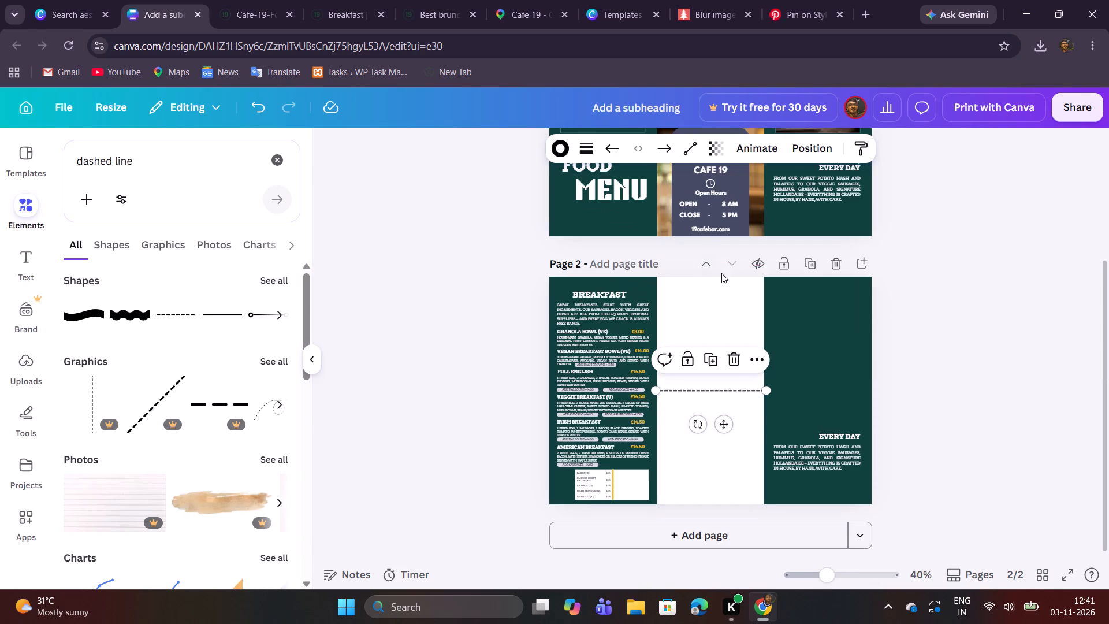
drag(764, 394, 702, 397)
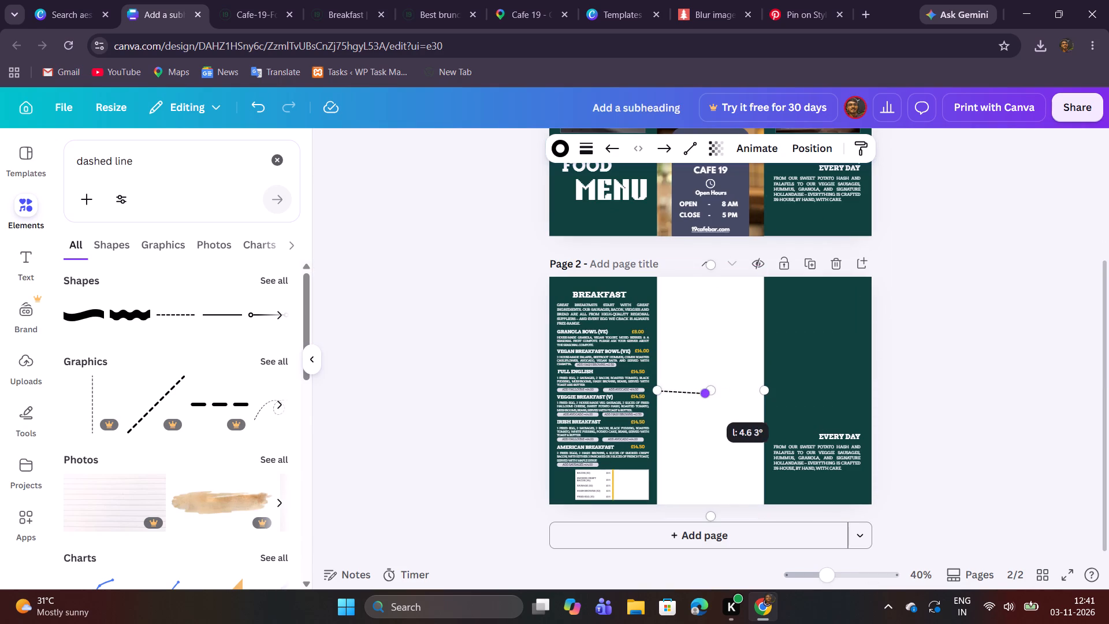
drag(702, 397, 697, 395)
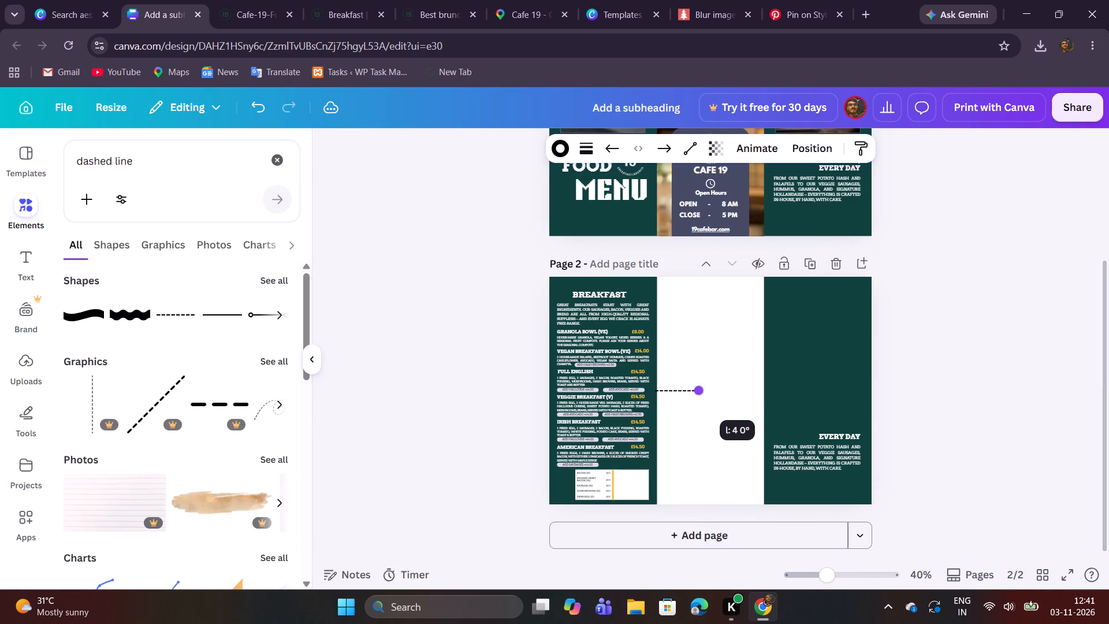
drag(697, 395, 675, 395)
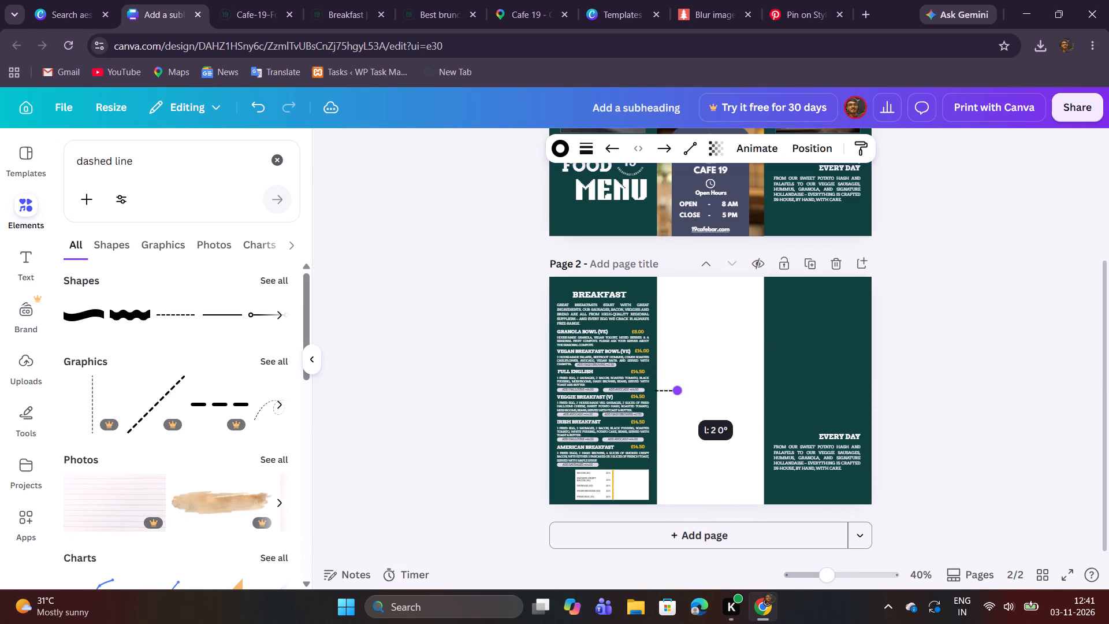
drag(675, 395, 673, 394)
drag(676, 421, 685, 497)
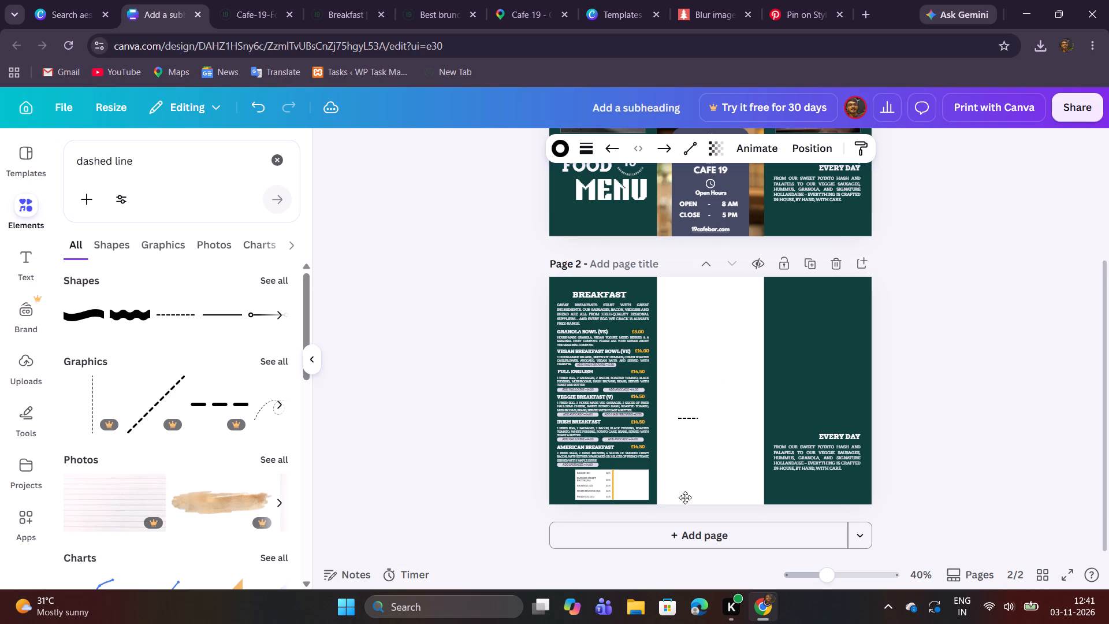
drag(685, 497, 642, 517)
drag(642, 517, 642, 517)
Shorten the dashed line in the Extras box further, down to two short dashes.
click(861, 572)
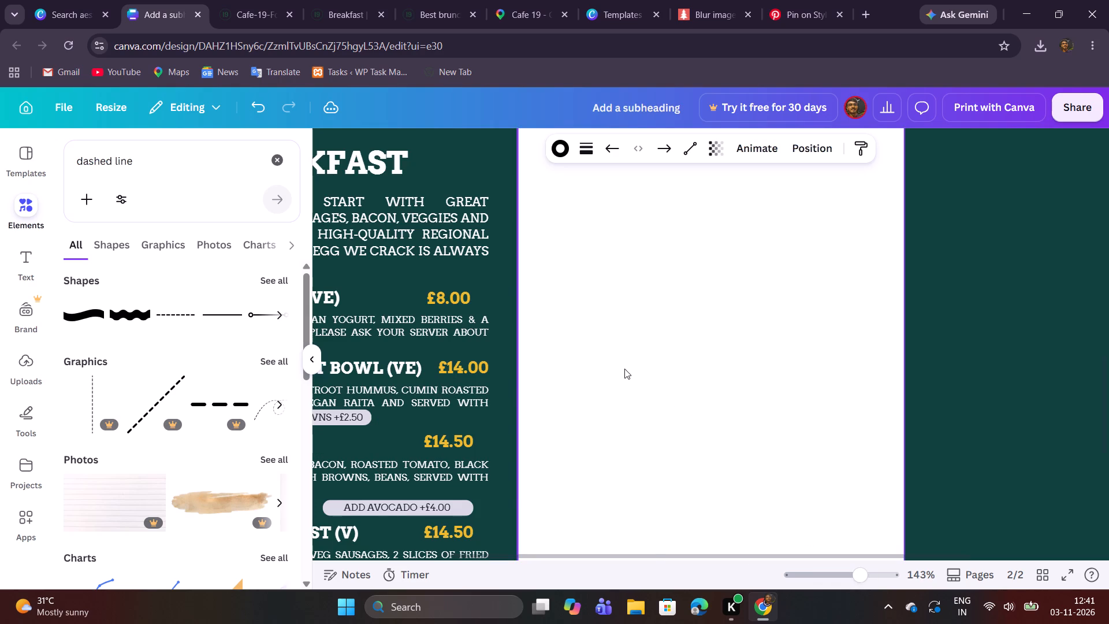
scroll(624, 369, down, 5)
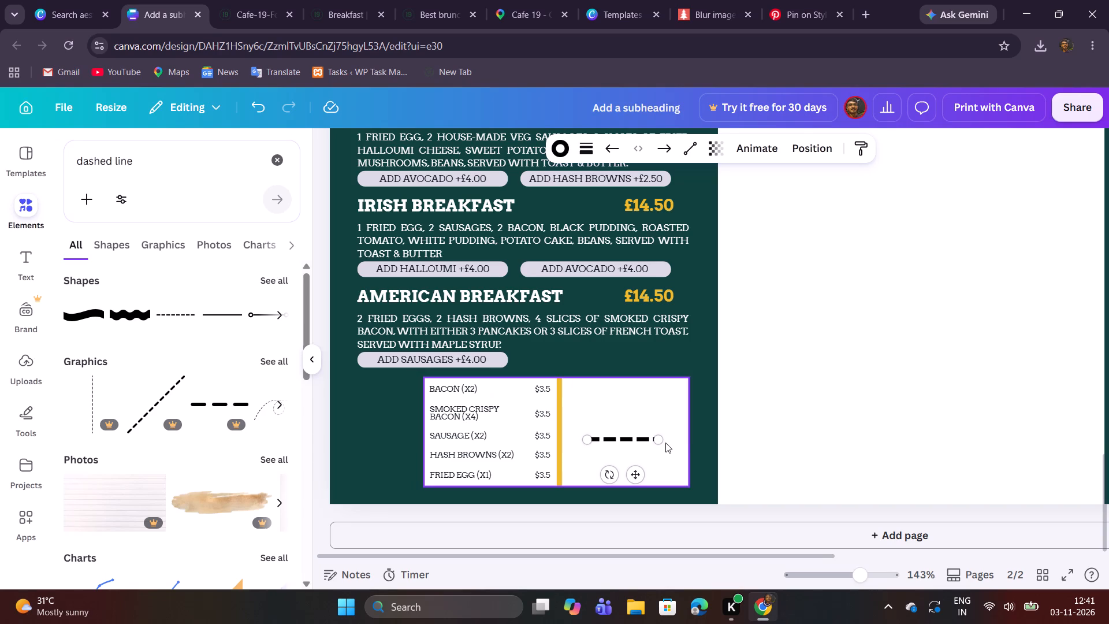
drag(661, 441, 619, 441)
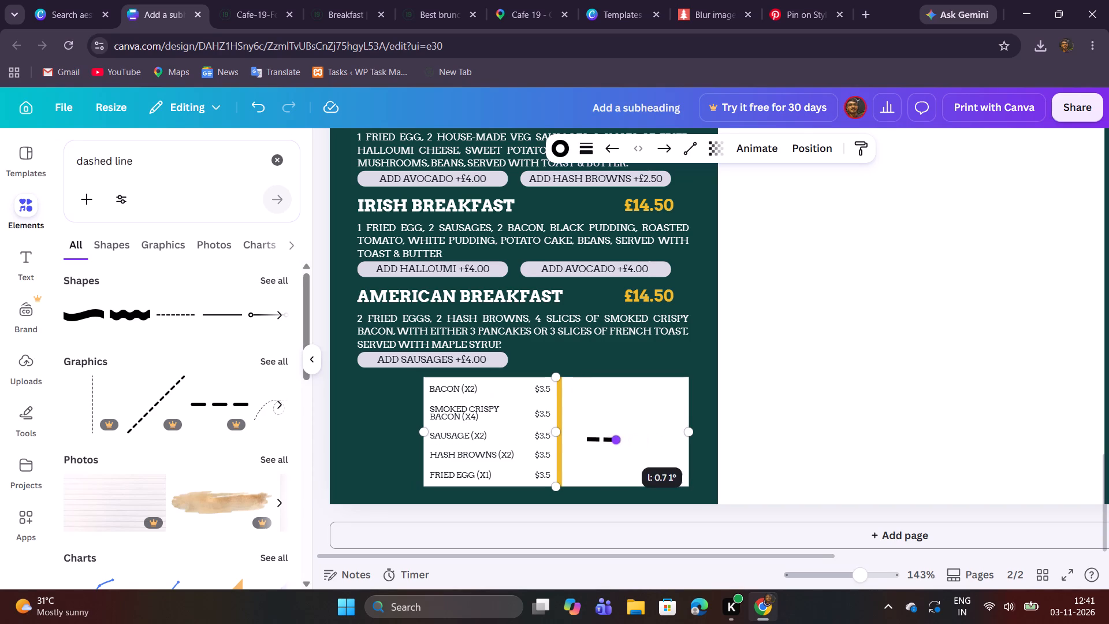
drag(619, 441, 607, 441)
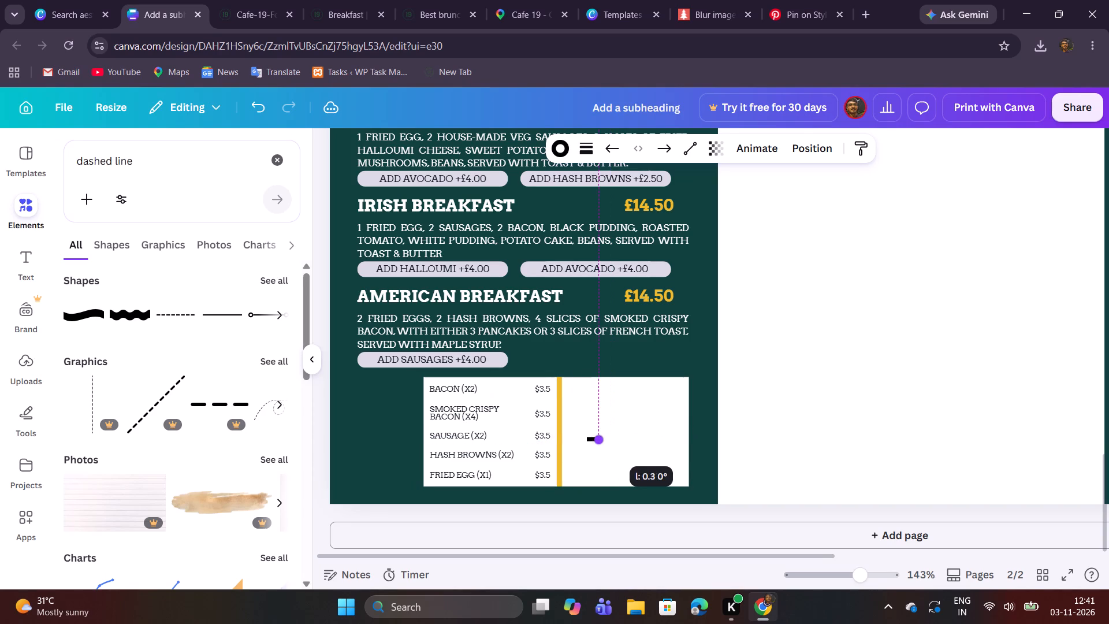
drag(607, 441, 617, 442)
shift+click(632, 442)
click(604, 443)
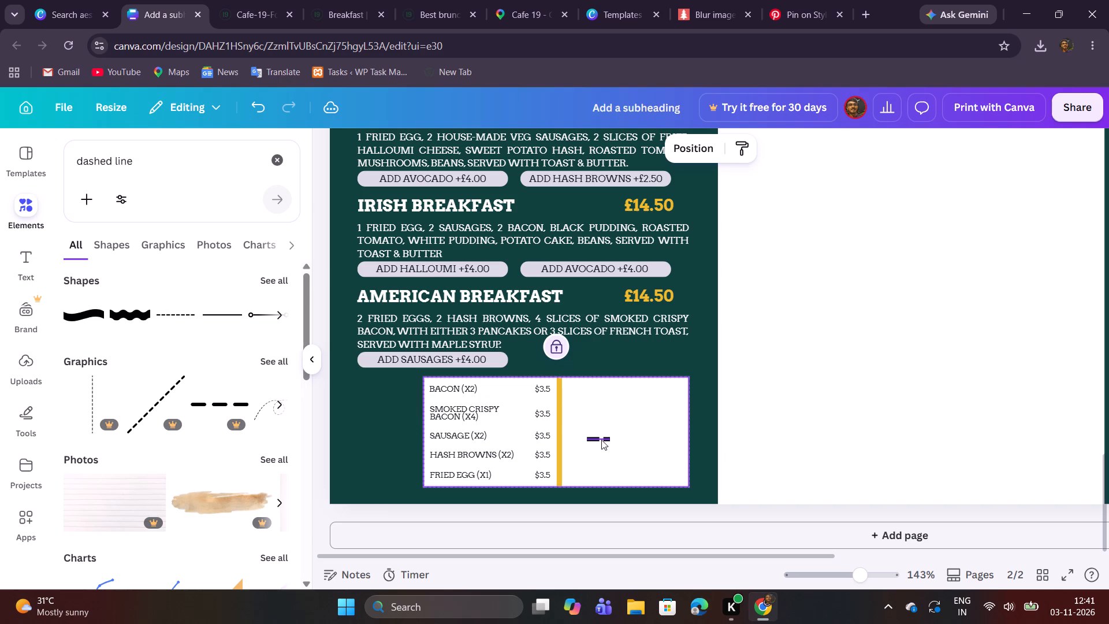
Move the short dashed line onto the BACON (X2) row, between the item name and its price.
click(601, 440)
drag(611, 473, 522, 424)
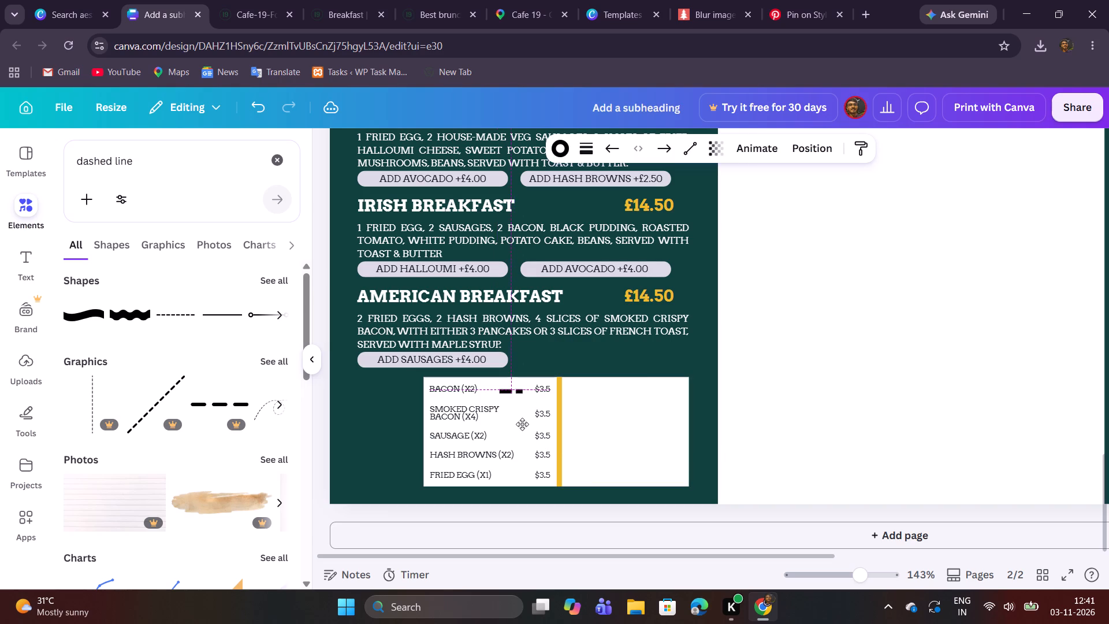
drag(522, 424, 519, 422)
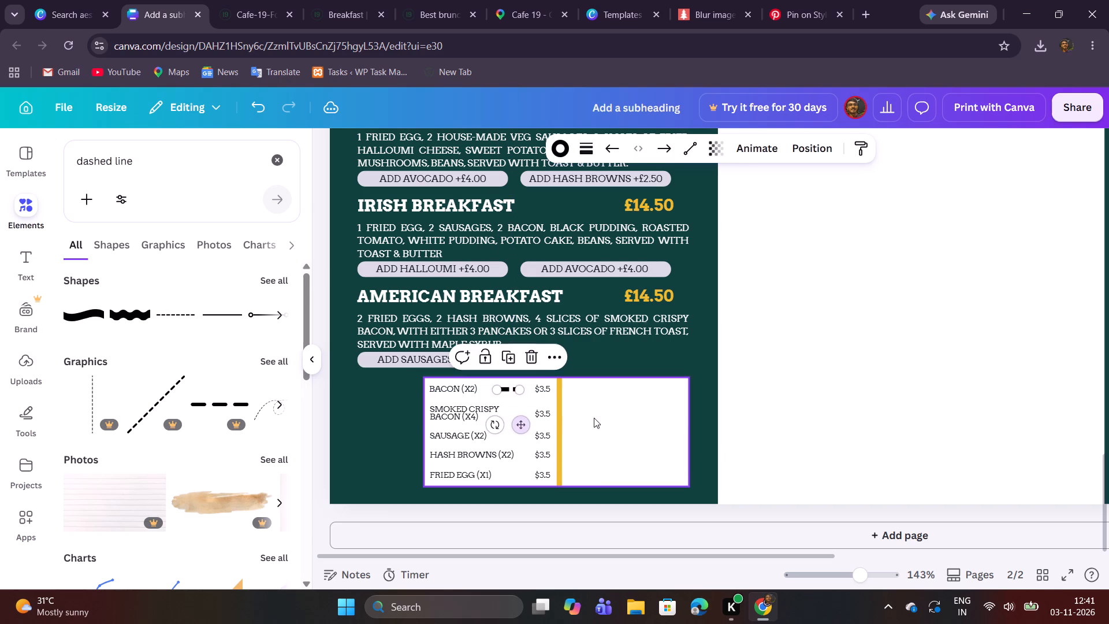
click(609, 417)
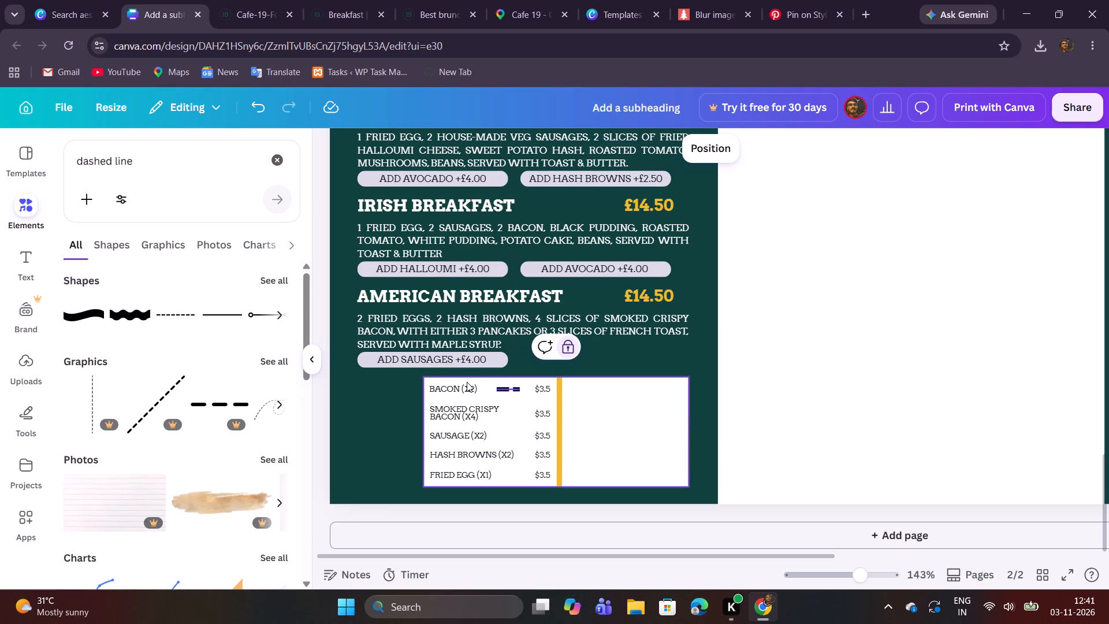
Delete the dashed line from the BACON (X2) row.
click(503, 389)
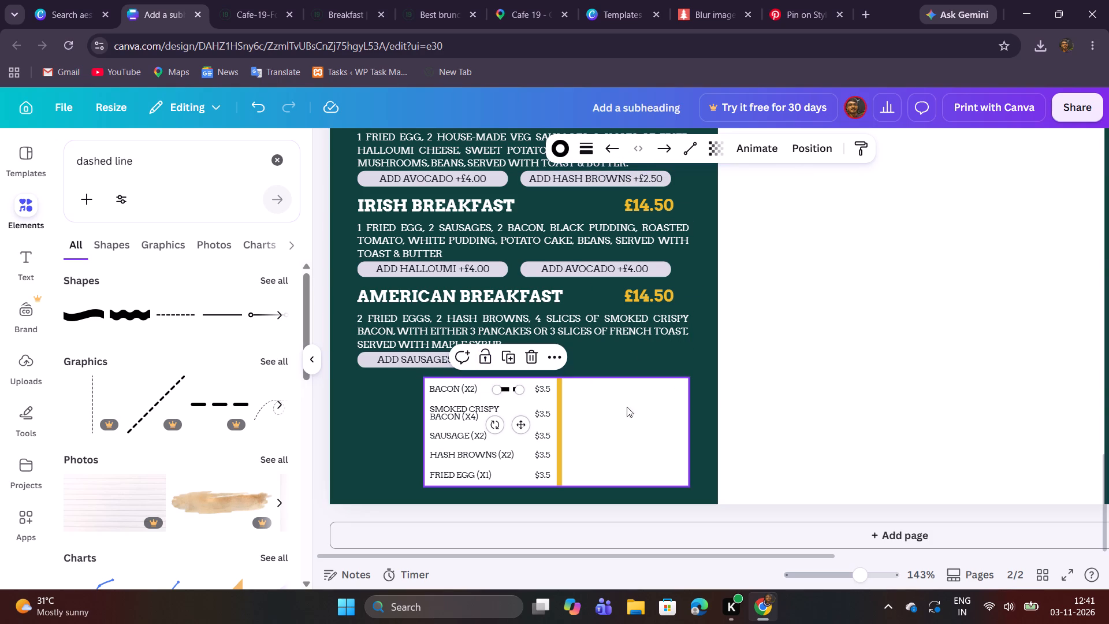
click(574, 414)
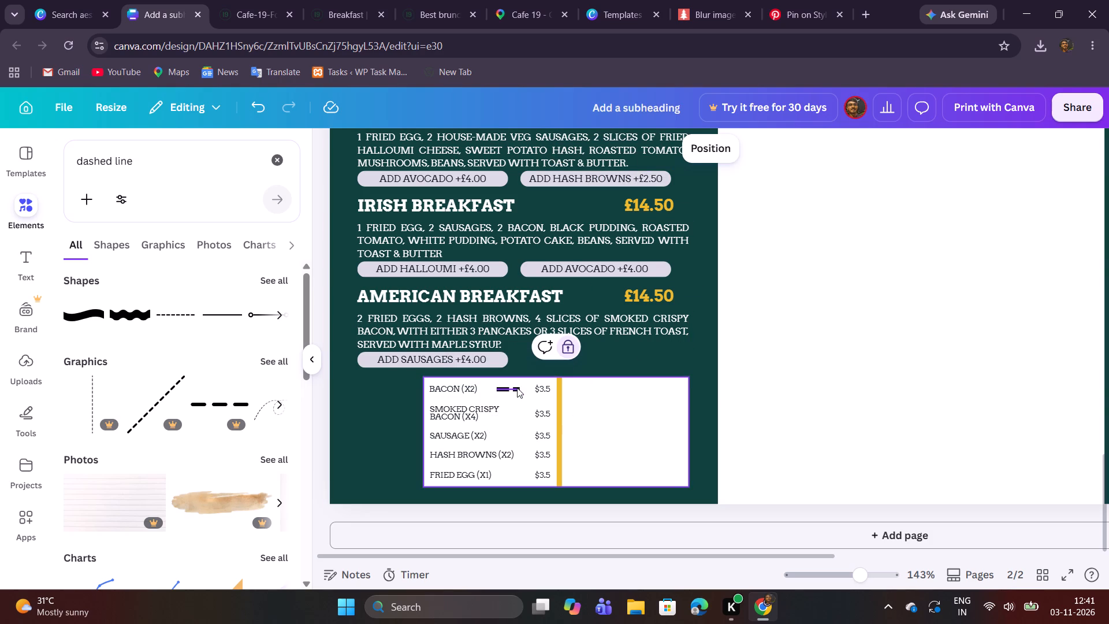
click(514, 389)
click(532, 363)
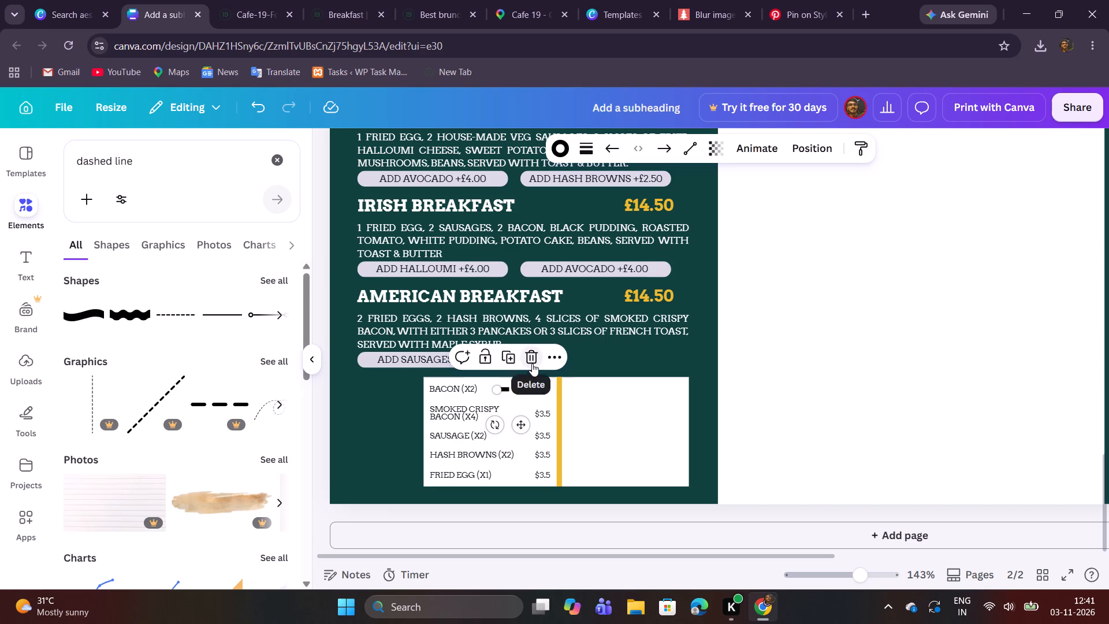
Duplicate the BACON (X2) text and place the copy in the blank half of the Extras box.
click(471, 390)
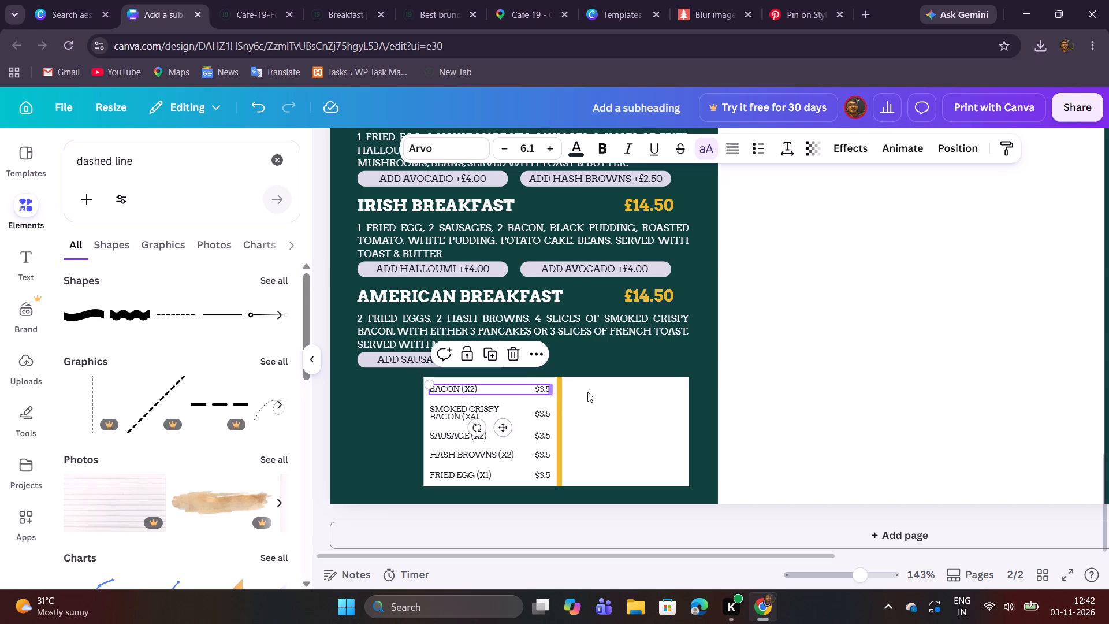
click(544, 417)
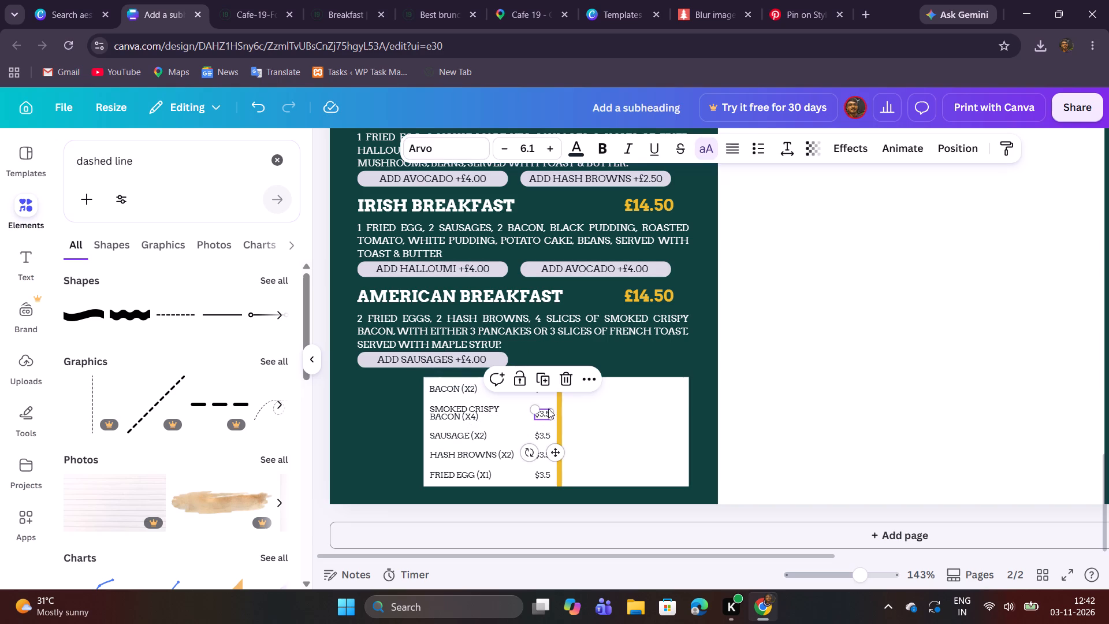
click(460, 393)
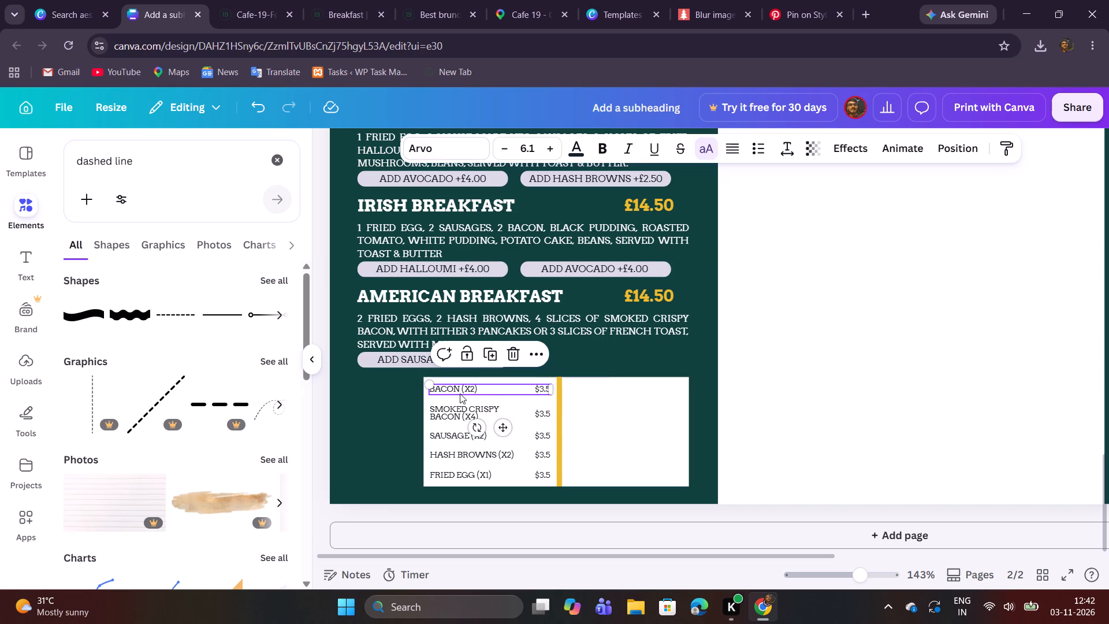
click(489, 357)
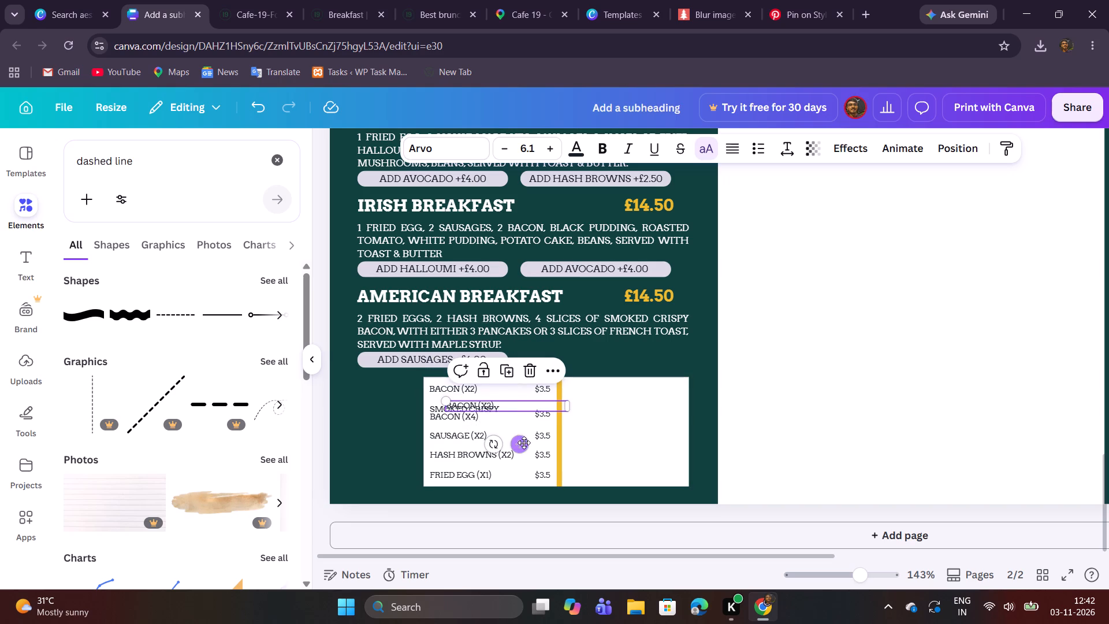
drag(524, 443, 645, 437)
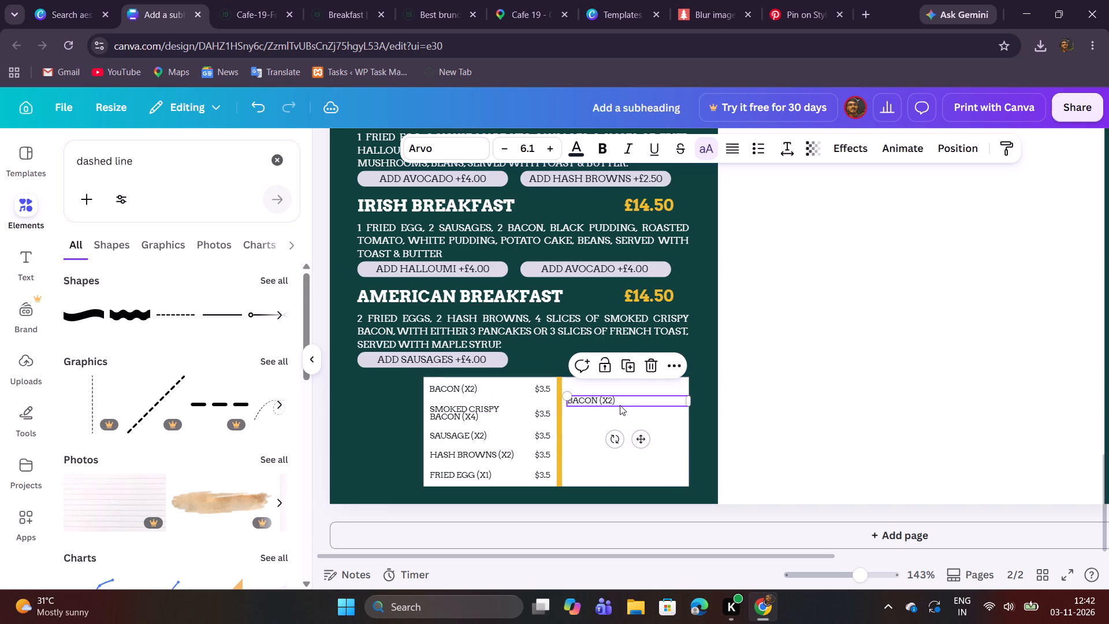
Replace the copied text with a row of ten hyphens and narrow its text box to fit them.
double_click(616, 399)
text(----------)
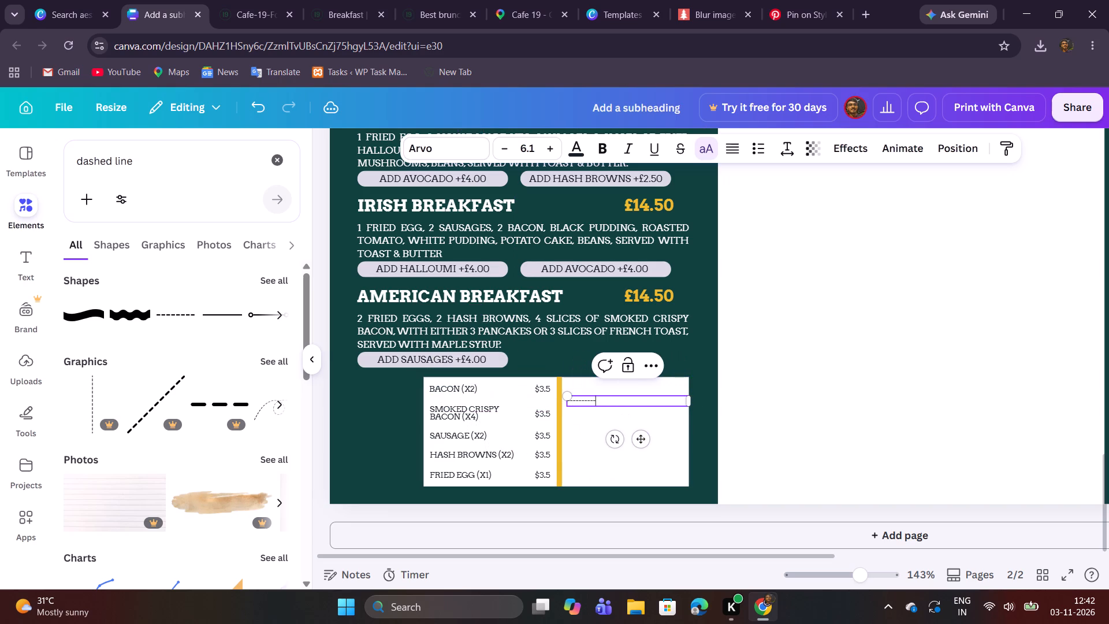
click(687, 400)
drag(691, 399, 593, 399)
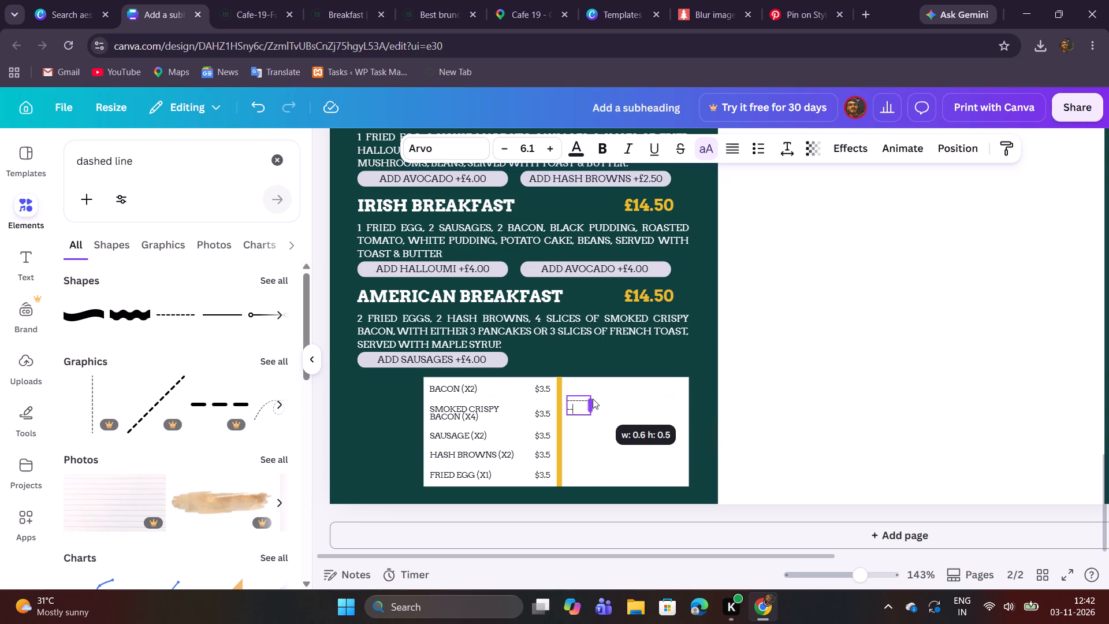
drag(593, 399, 600, 398)
Move the hyphen text onto the BACON (X2) row, aligned between the item name and its price.
drag(599, 441, 580, 443)
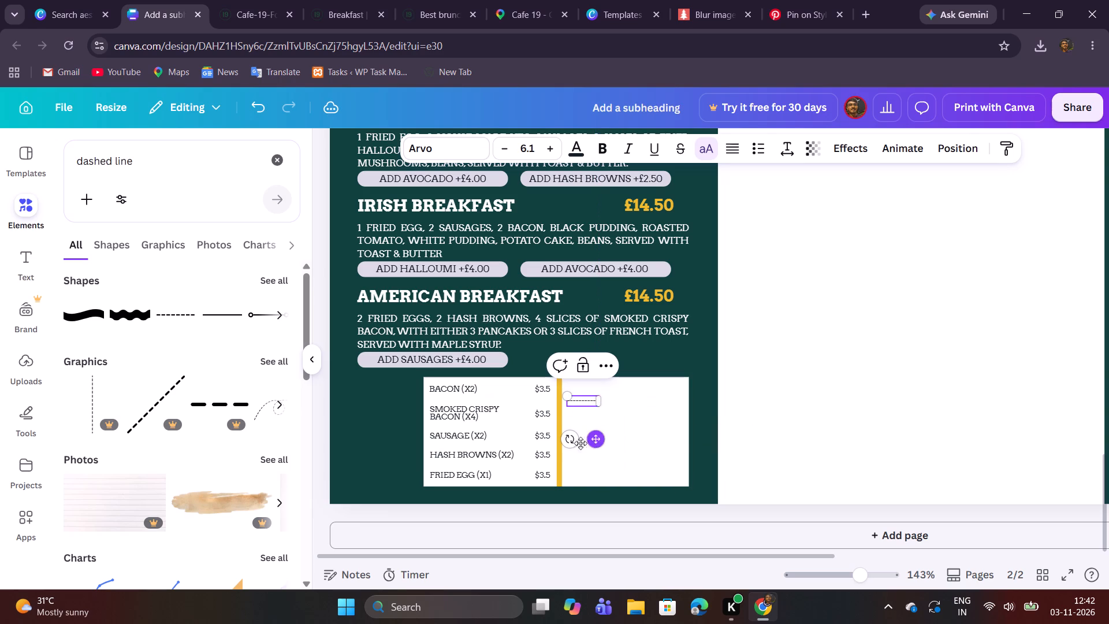
drag(580, 443, 525, 428)
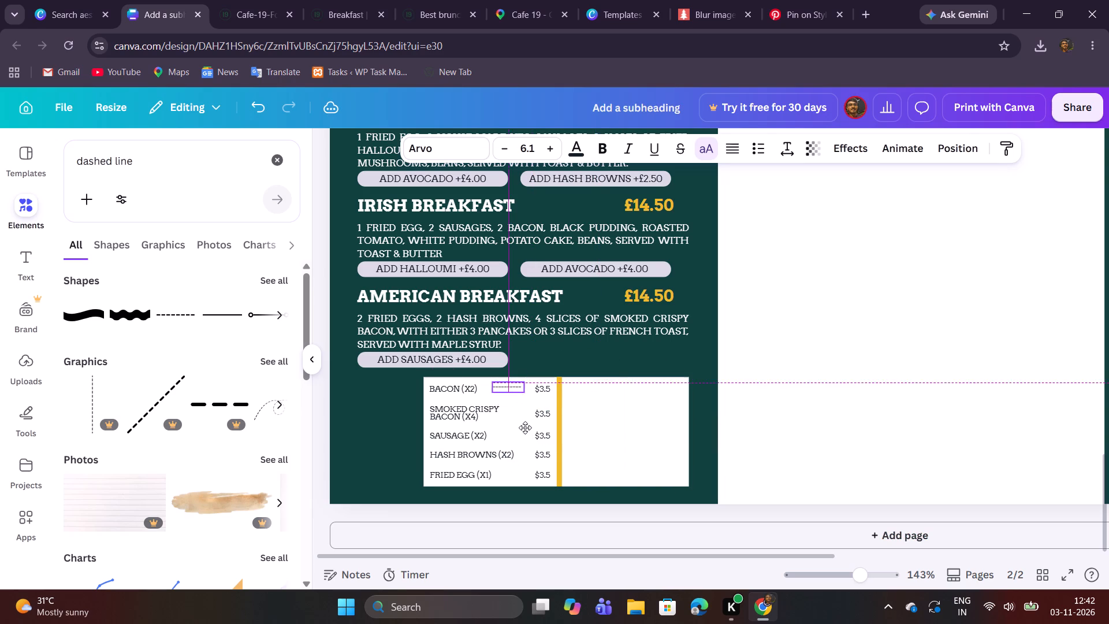
drag(525, 428, 522, 431)
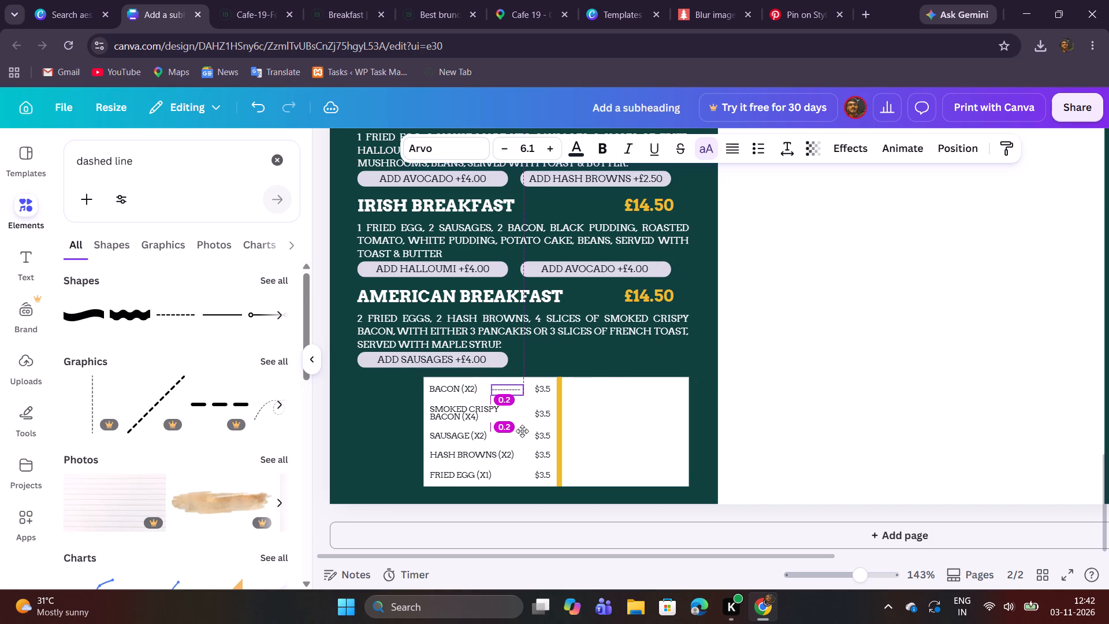
drag(522, 431, 519, 430)
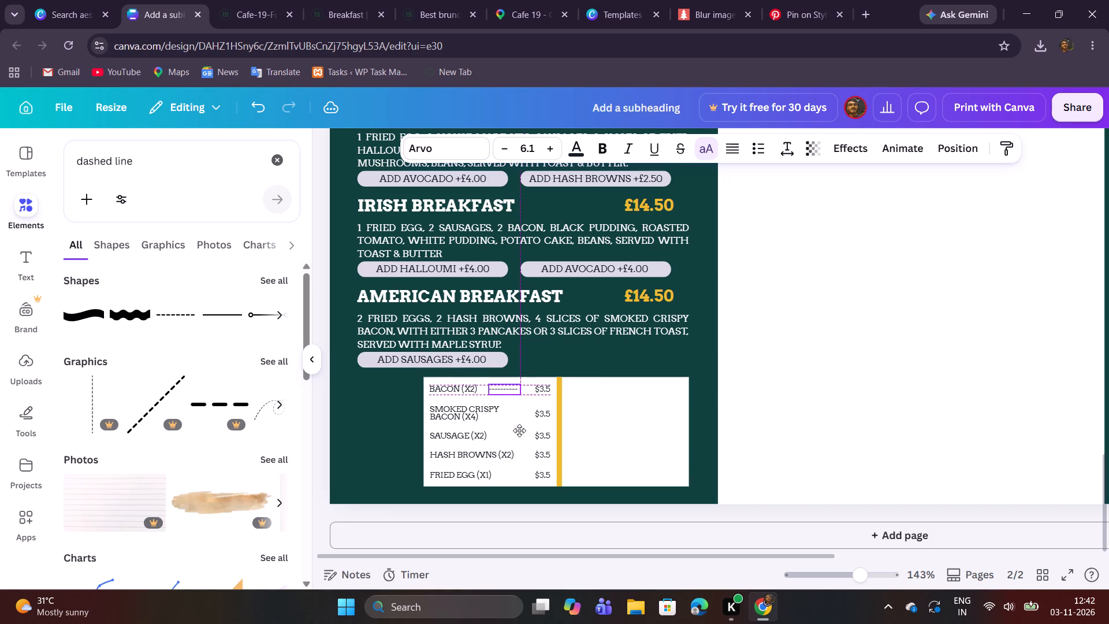
drag(519, 430, 522, 428)
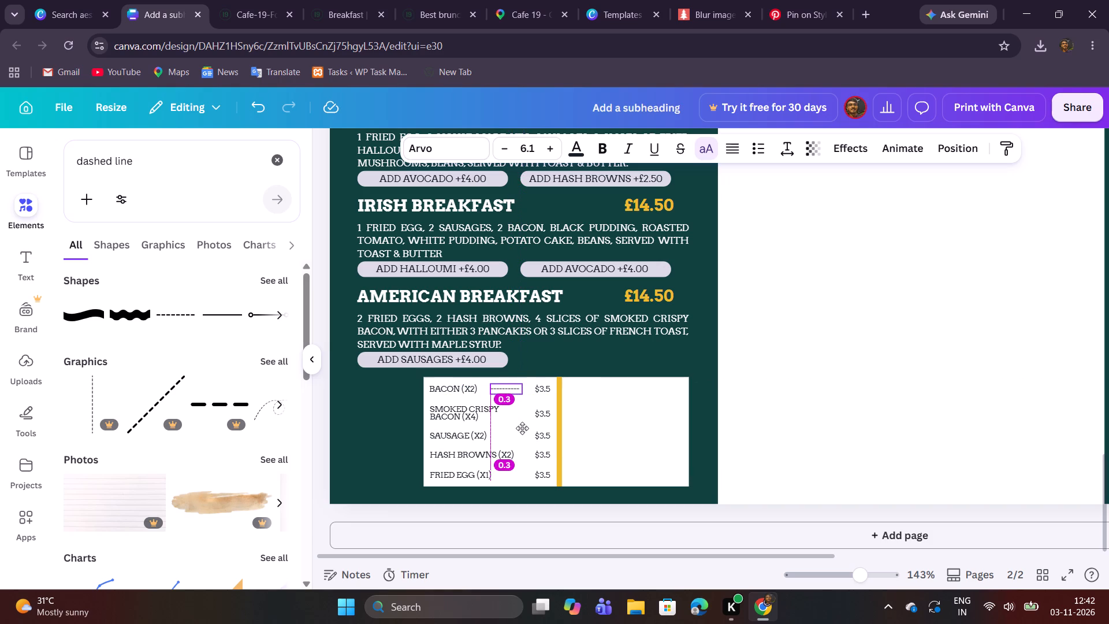
drag(522, 428, 521, 430)
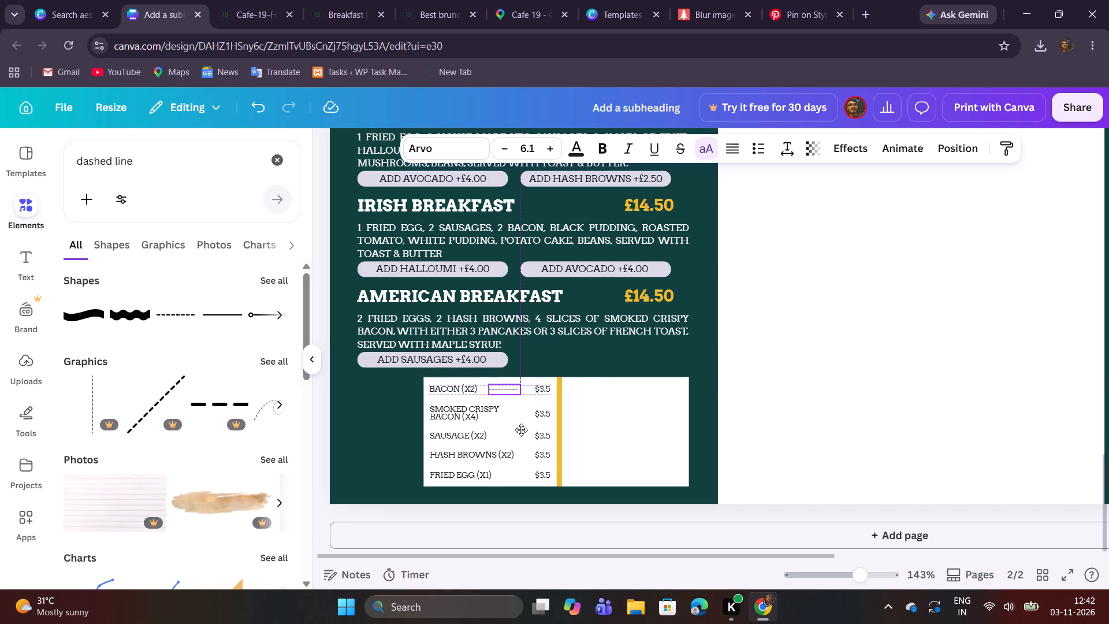
drag(521, 430, 522, 430)
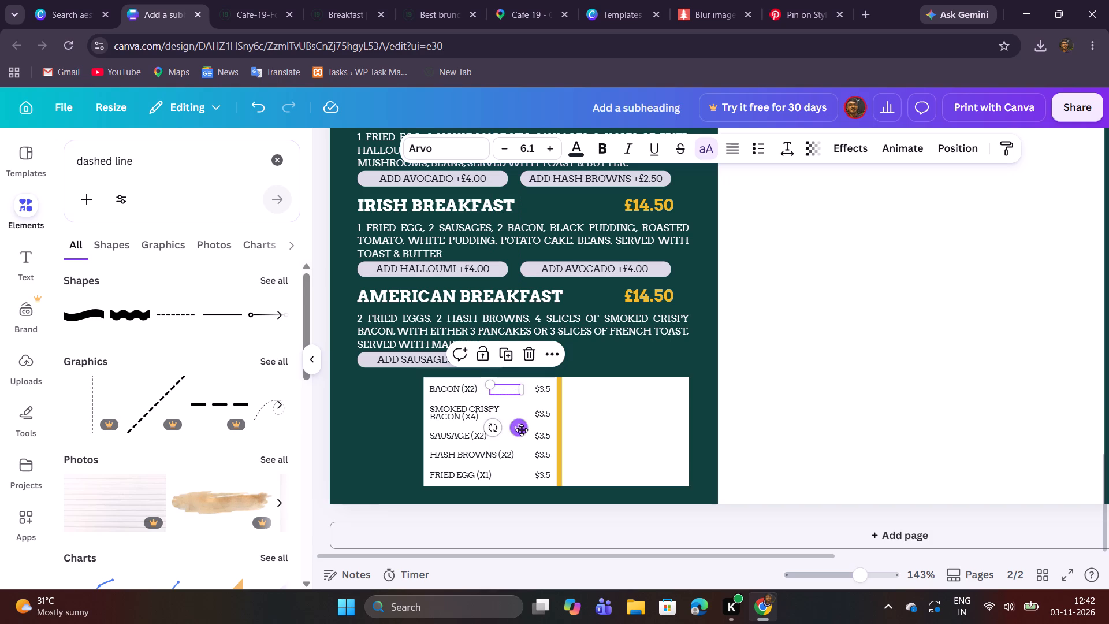
click(782, 377)
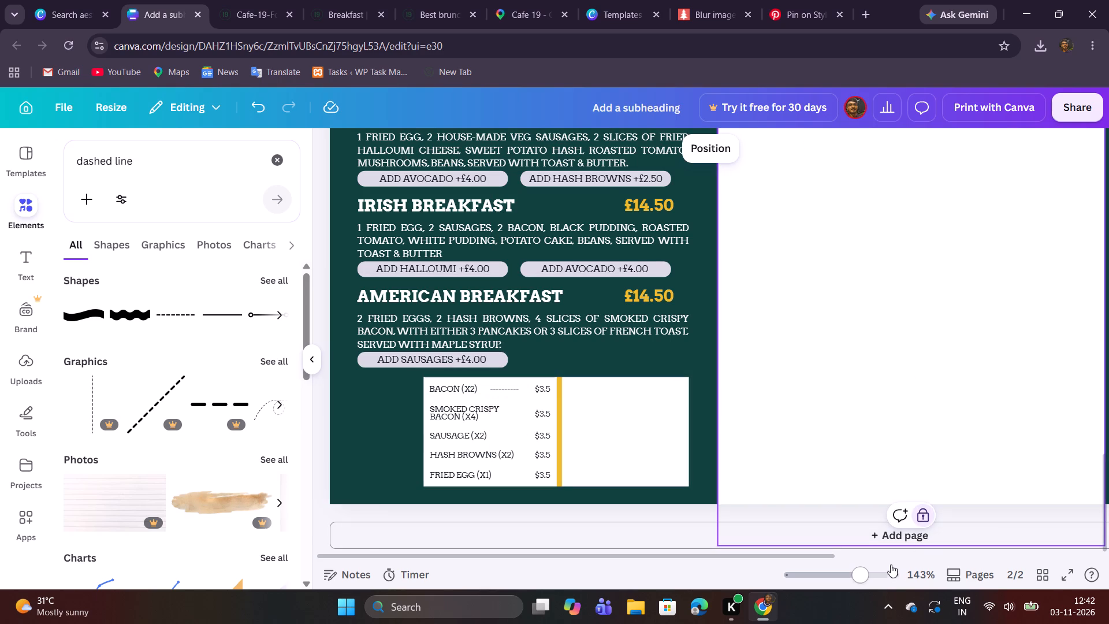
Duplicate the BACON (X2) row's hyphens and place the copy before the price on the SMOKED CRISPY BACON (X4) row.
click(873, 574)
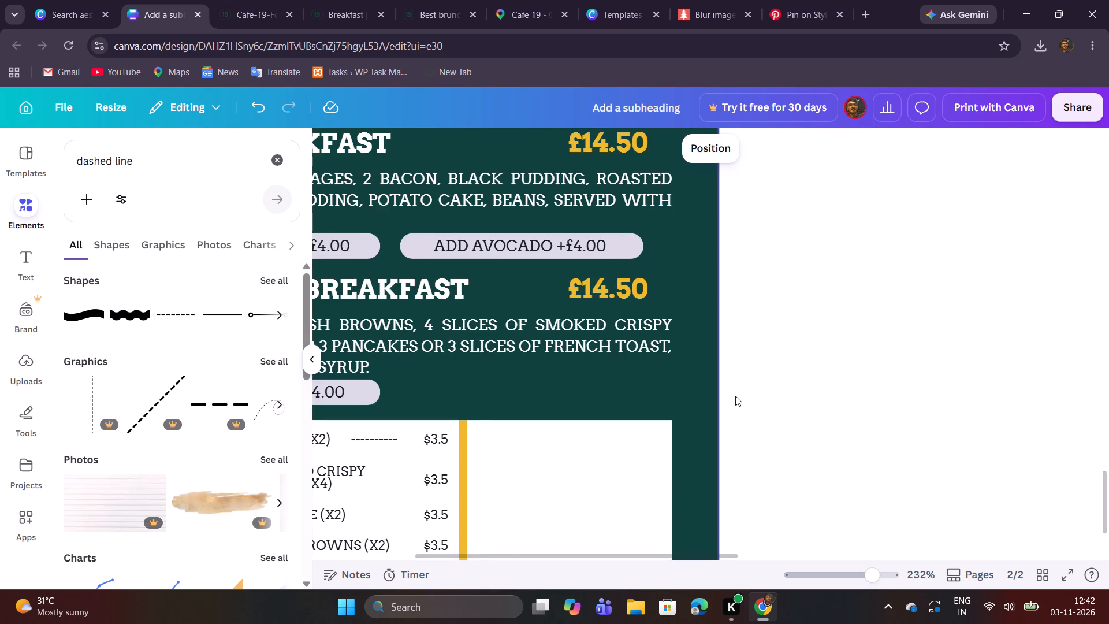
scroll(735, 396, right, 4)
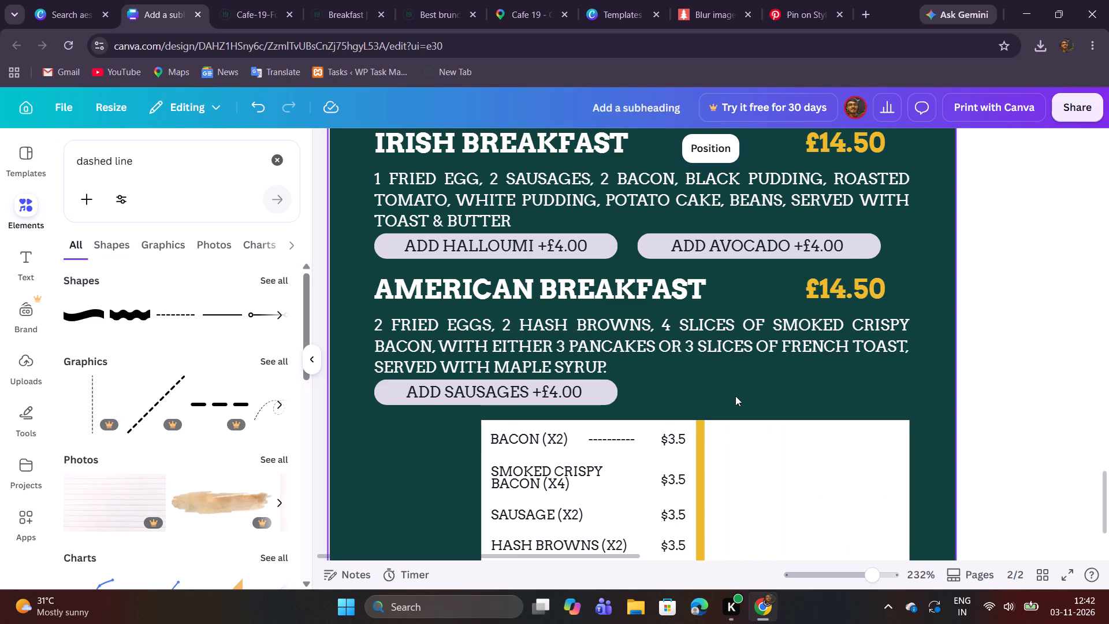
scroll(735, 395, down, 1)
click(618, 369)
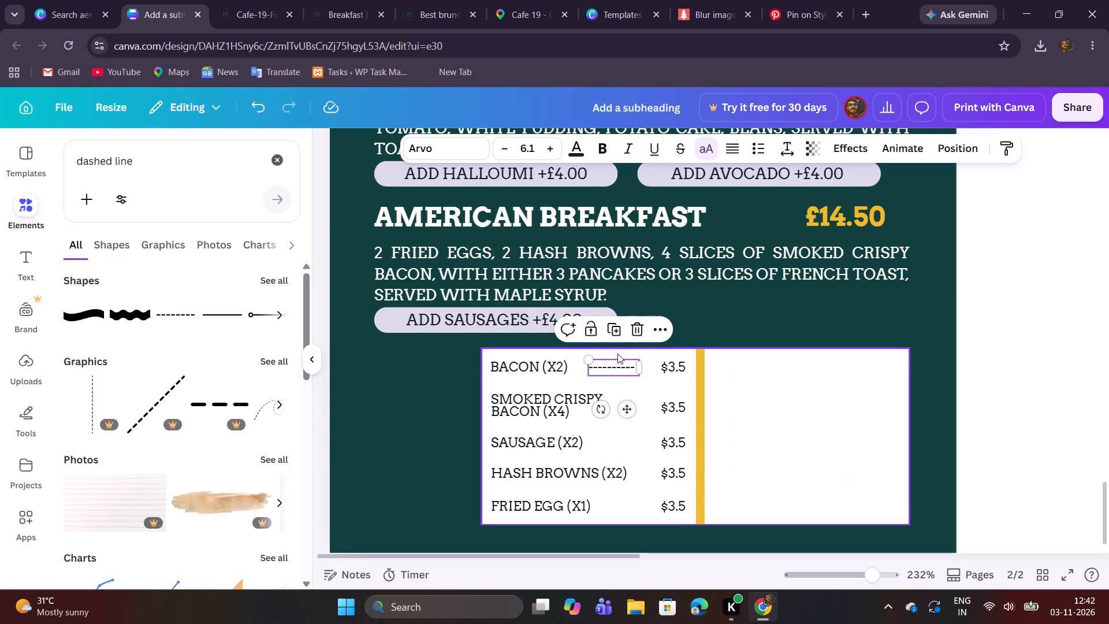
click(617, 332)
drag(726, 410, 681, 440)
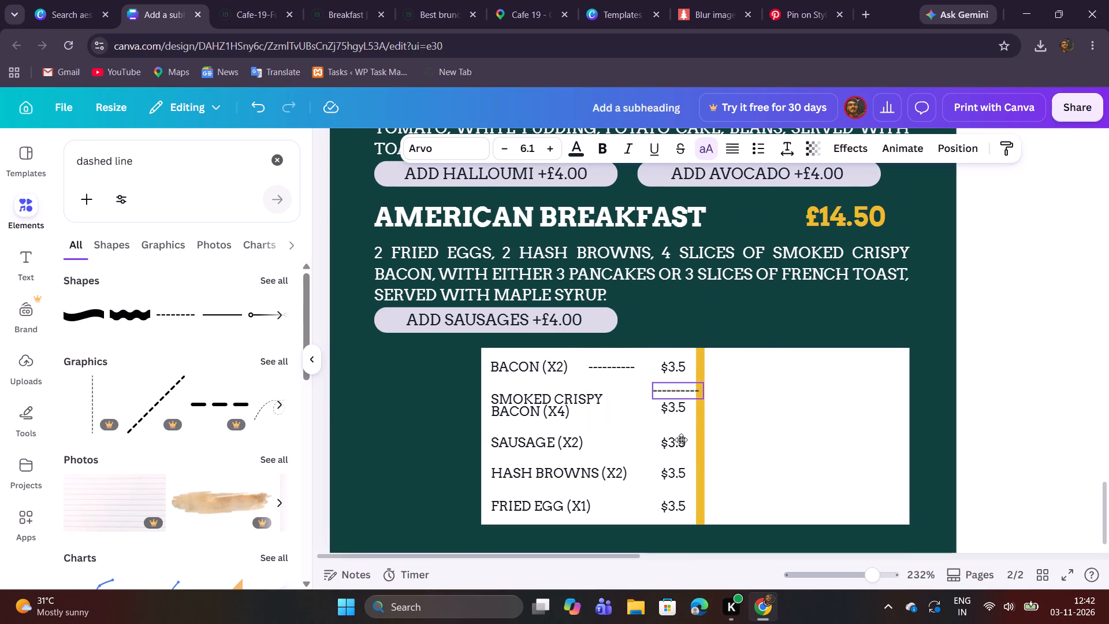
drag(681, 440, 644, 451)
click(760, 445)
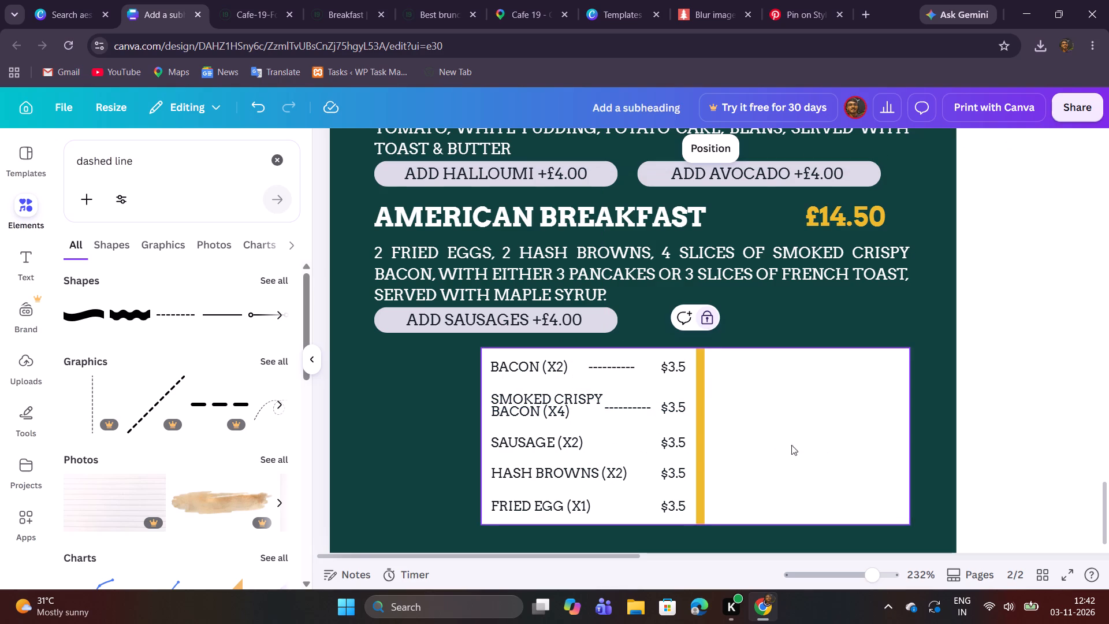
Narrow the SMOKED CRISPY BACON (X4) row's hyphen text box and shorten its text to seven hyphens after three leading spaces.
click(611, 407)
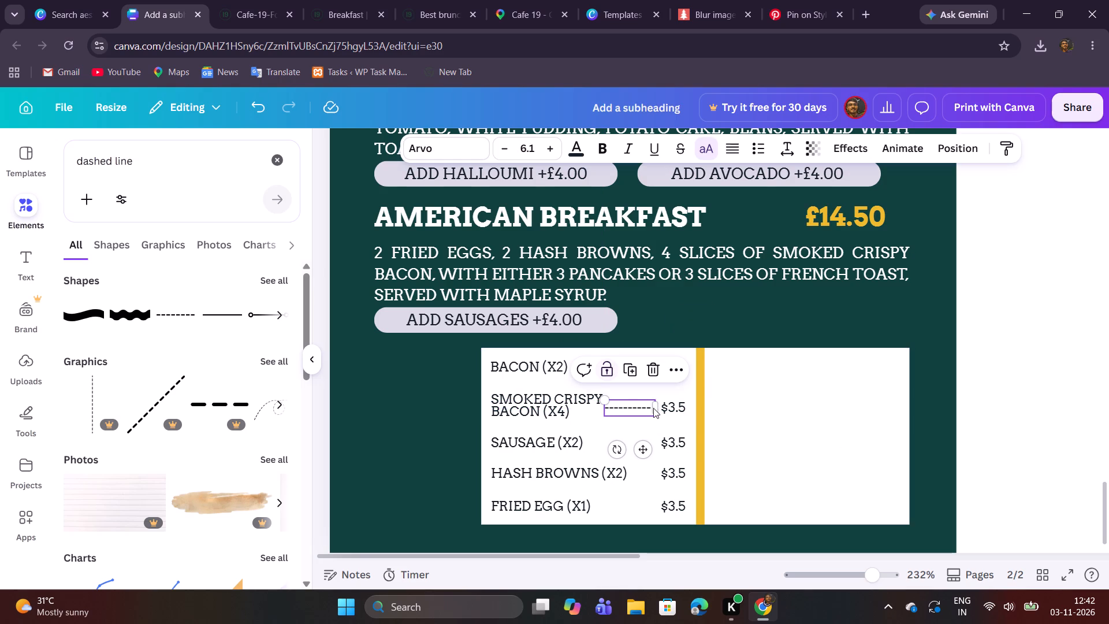
click(655, 408)
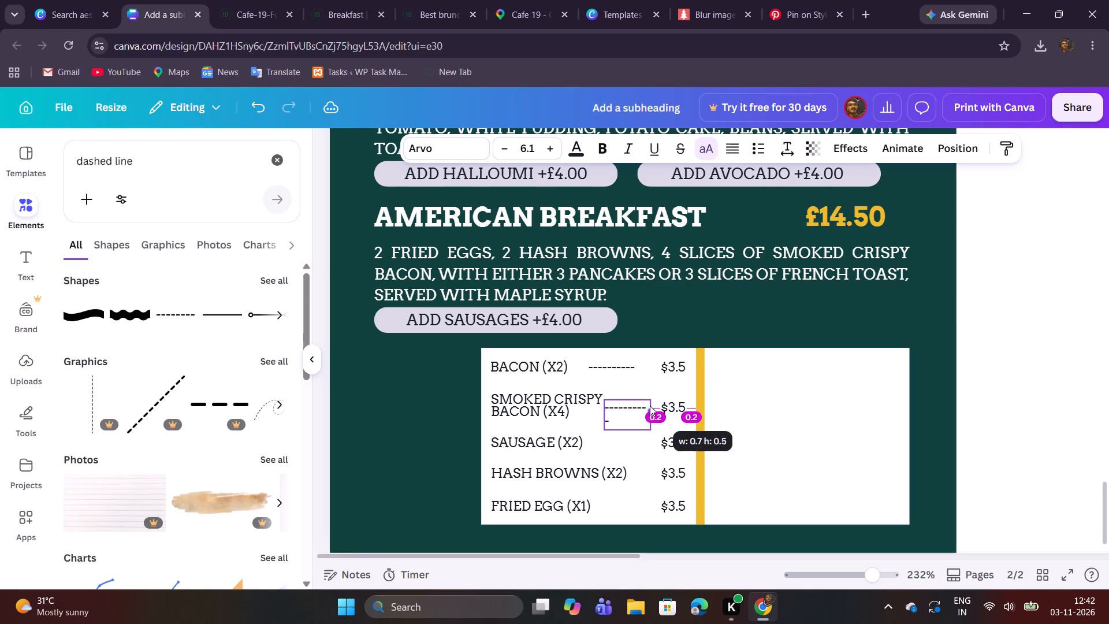
click(642, 406)
double_click(641, 405)
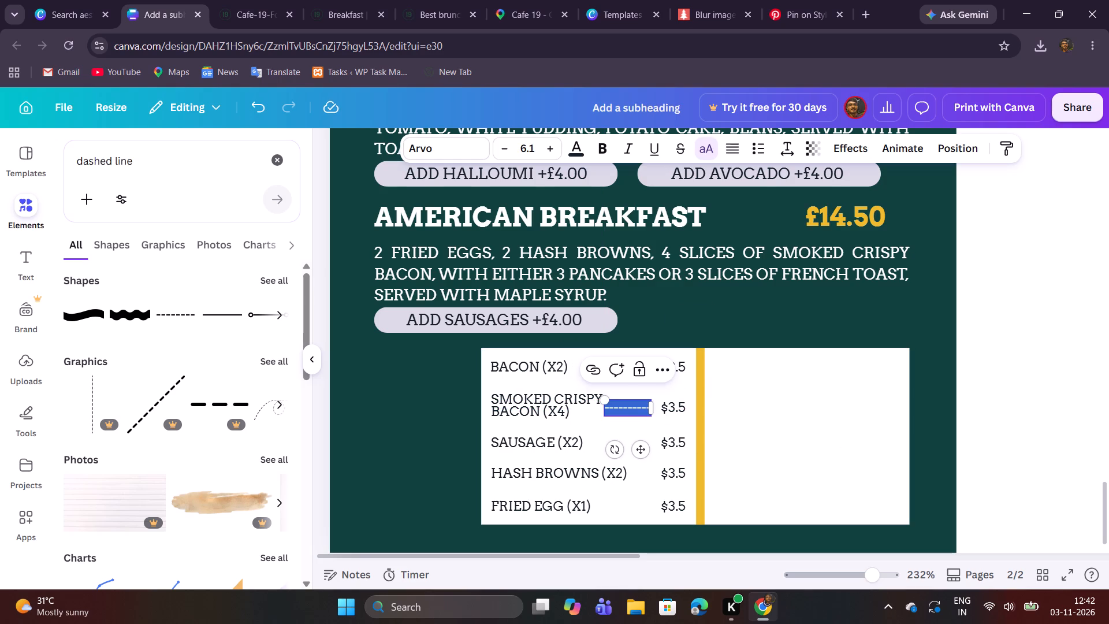
click(643, 408)
key(BackSpace)
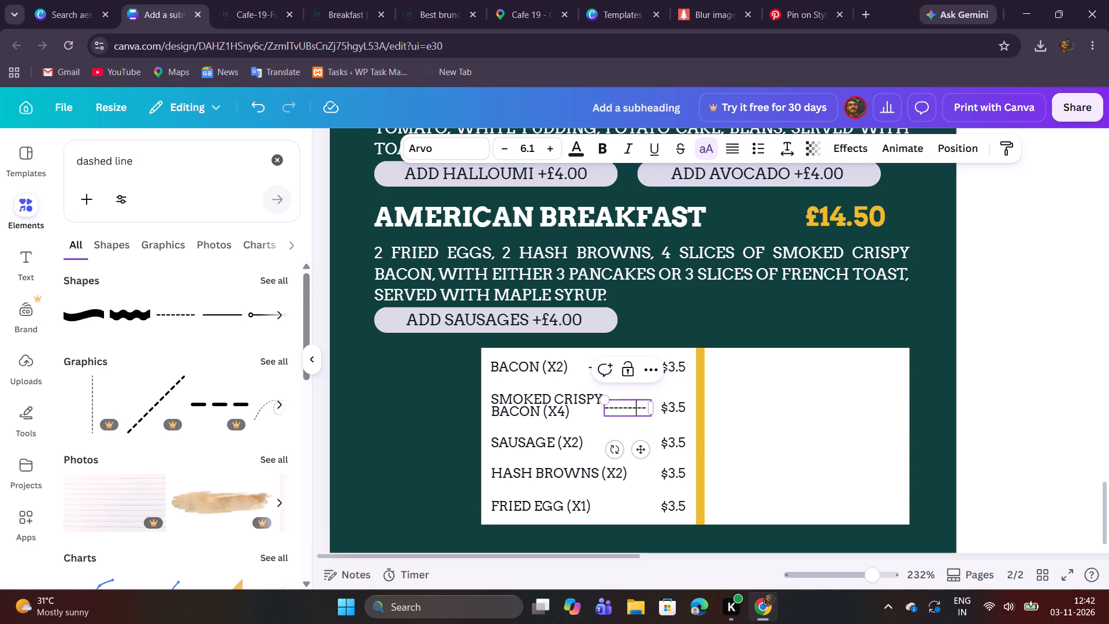
key(BackSpace)
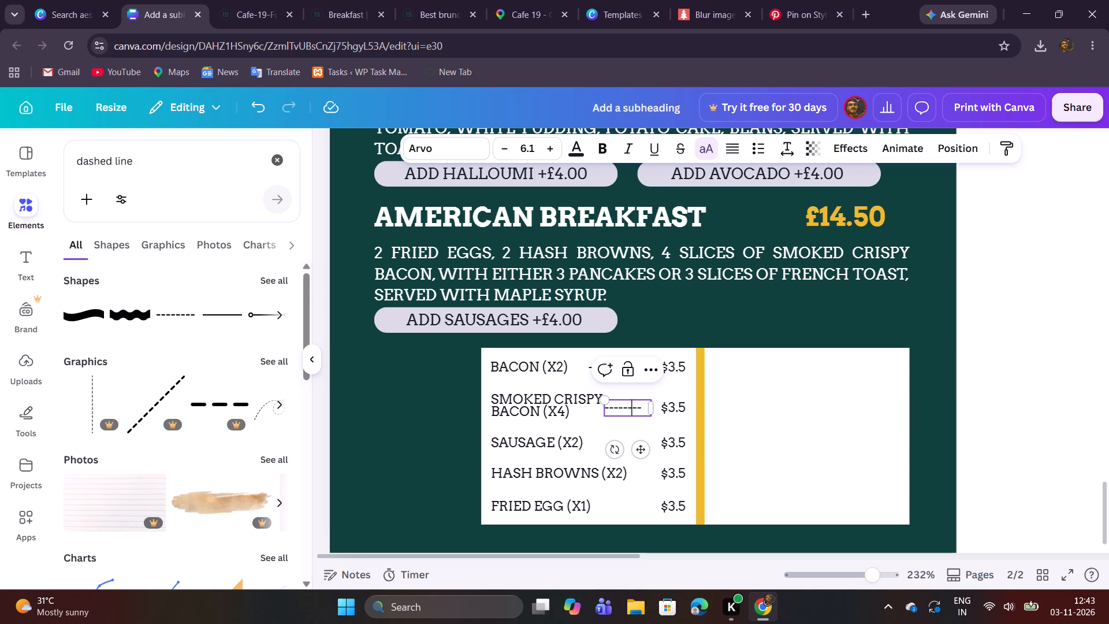
click(608, 410)
key(BackSpace)
key(space)
key(space)
key(space)
click(760, 321)
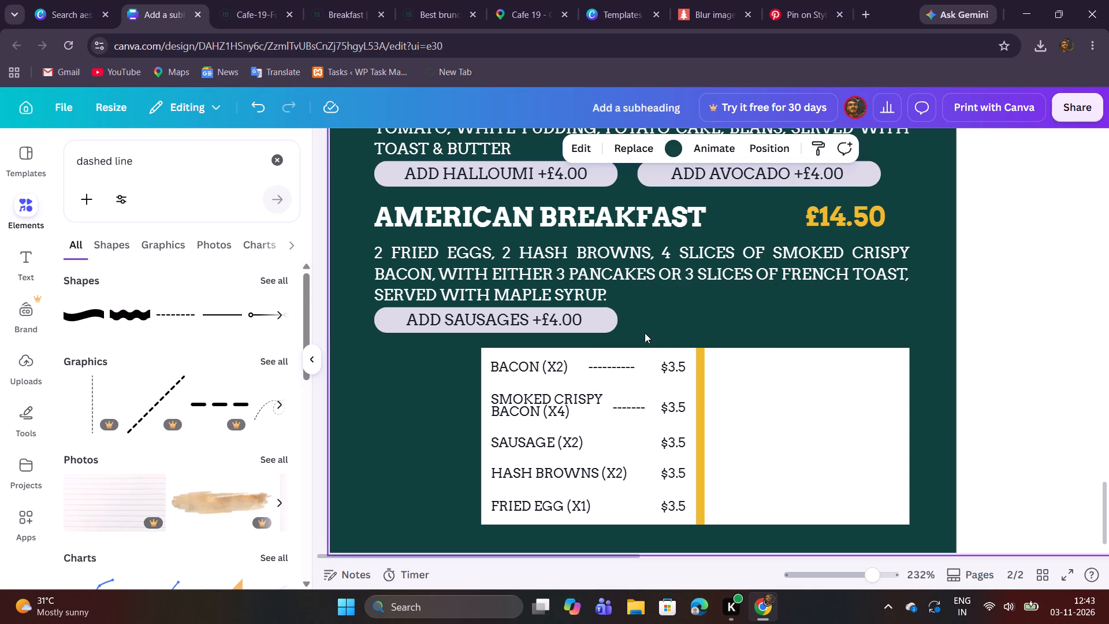
Duplicate the seven-hyphen text and align the copy on the SAUSAGE (X2) row, between the item name and its price.
click(635, 411)
click(624, 371)
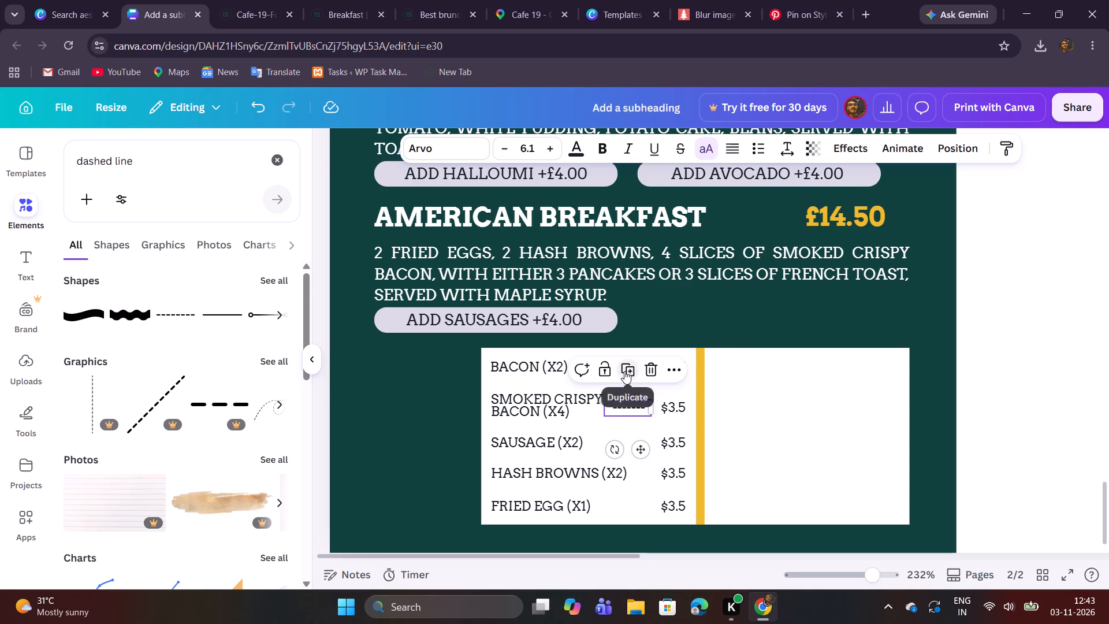
drag(655, 492, 633, 489)
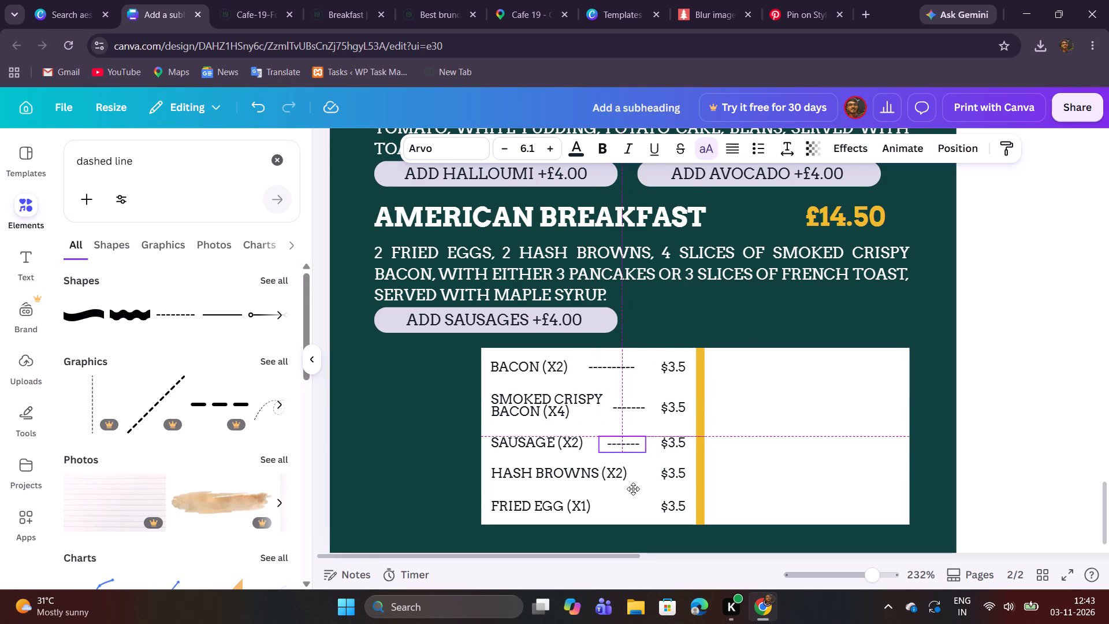
drag(633, 489, 632, 488)
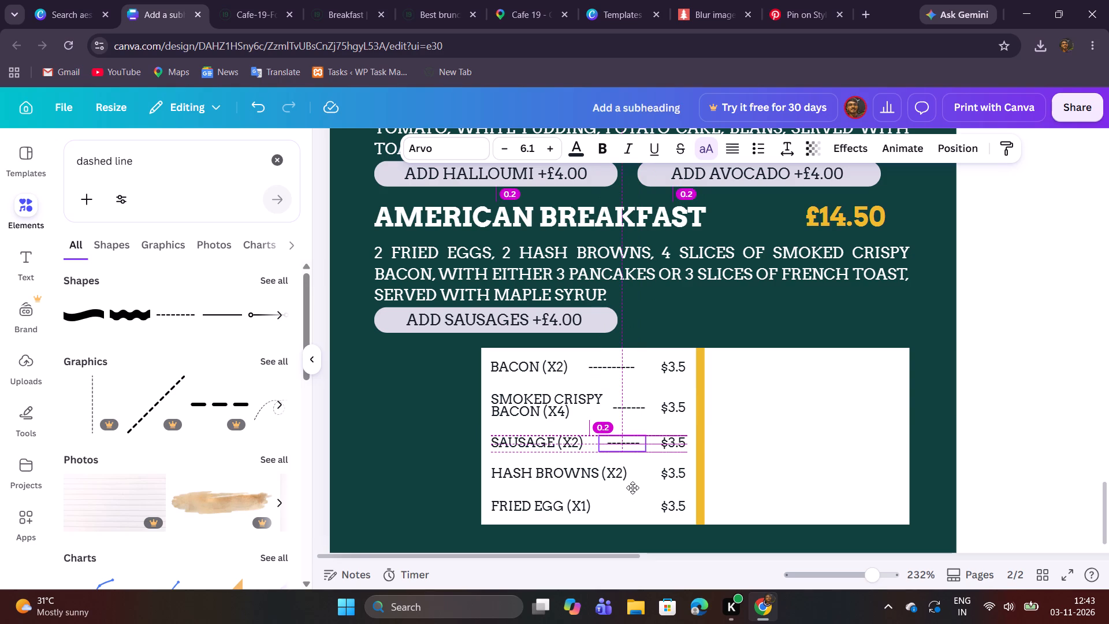
drag(632, 488, 633, 489)
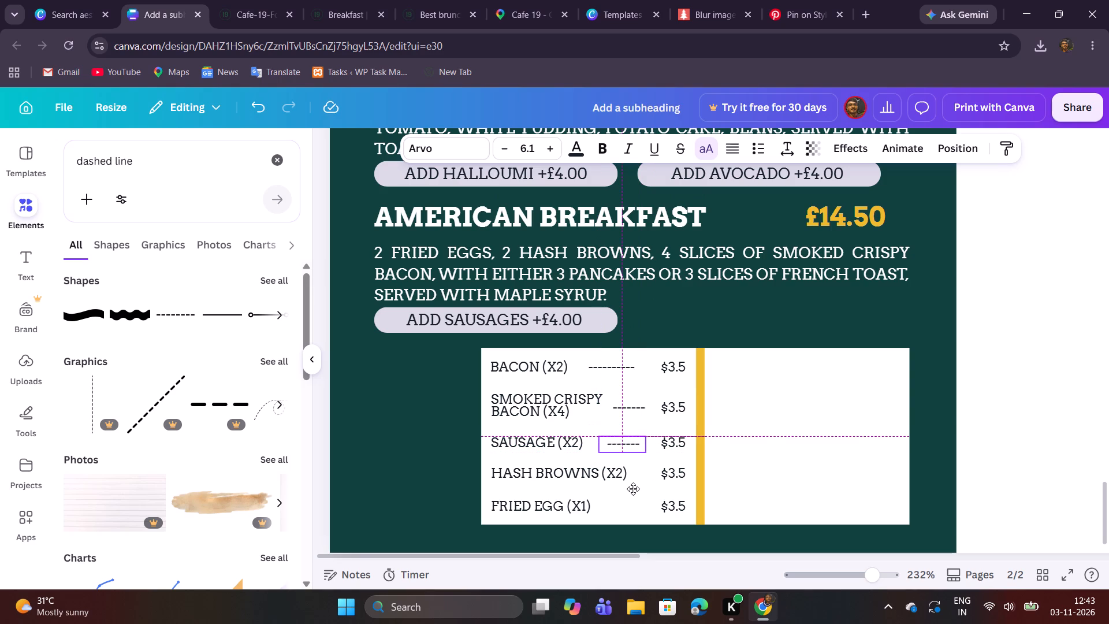
drag(633, 489, 638, 487)
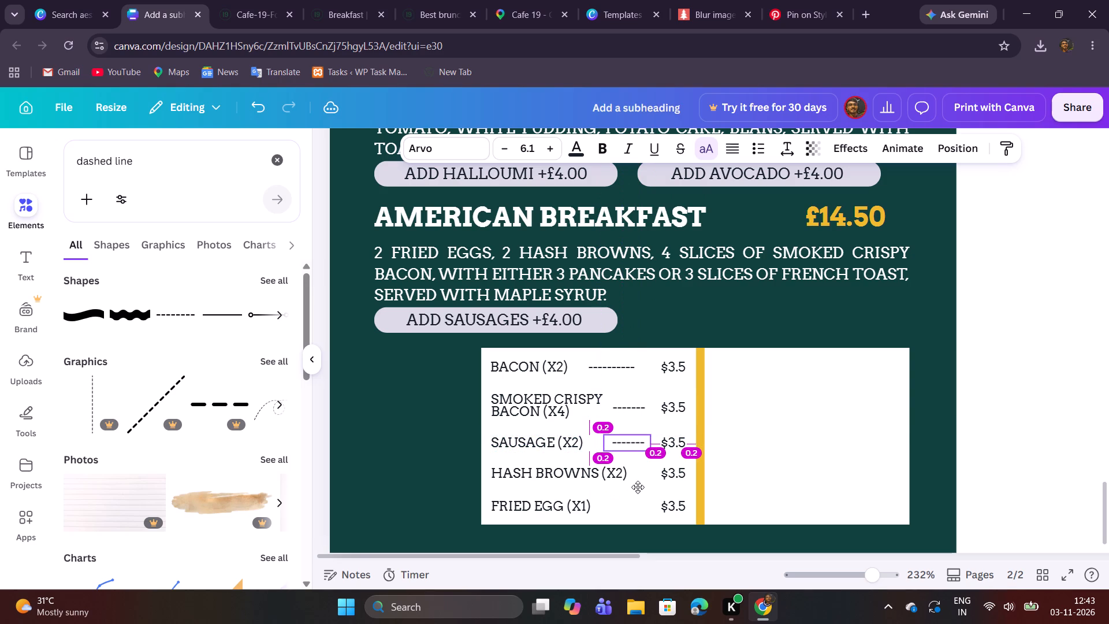
drag(638, 487, 635, 487)
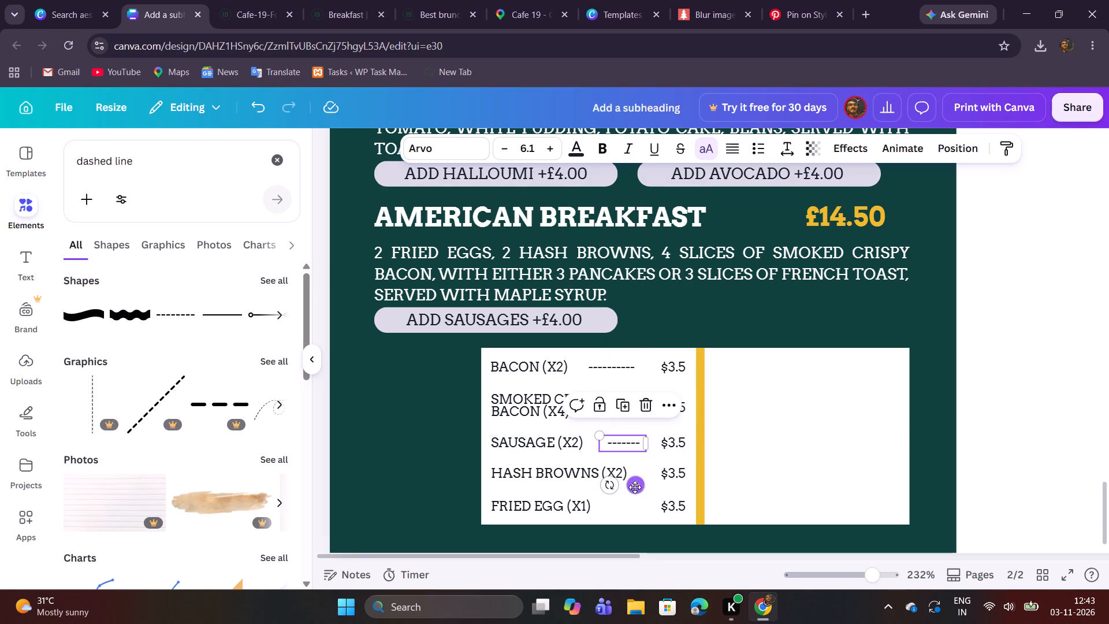
Replace the BACON (X2) row's hyphen text with seven hyphens and narrow its text box to fit.
click(784, 465)
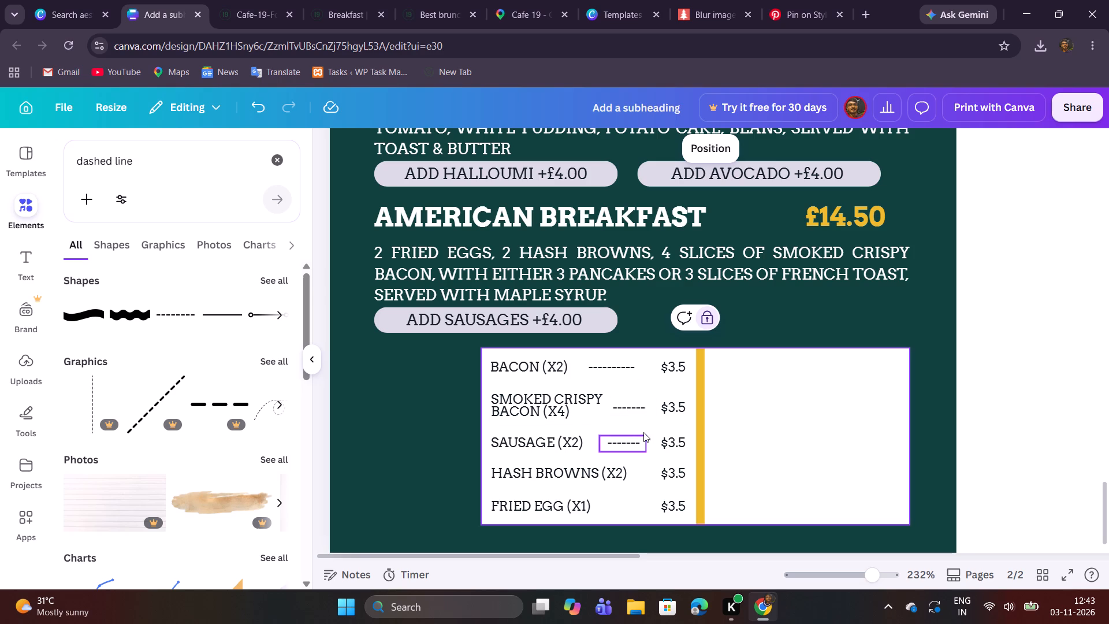
click(612, 368)
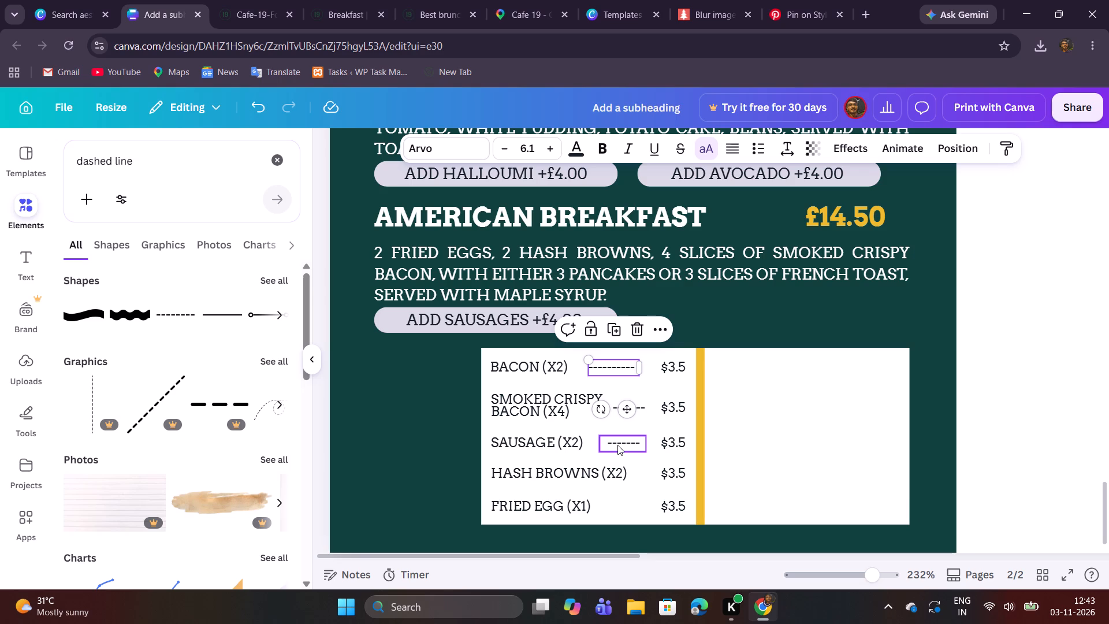
click(603, 369)
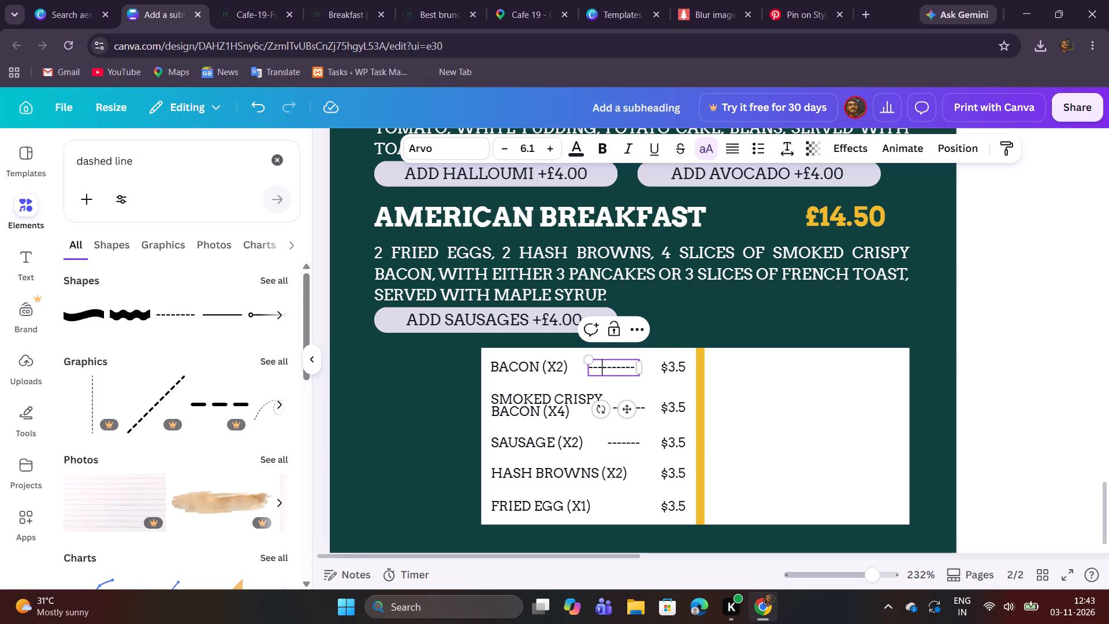
key(ctrl+a)
text(-------)
drag(641, 367, 641, 365)
drag(641, 365, 630, 364)
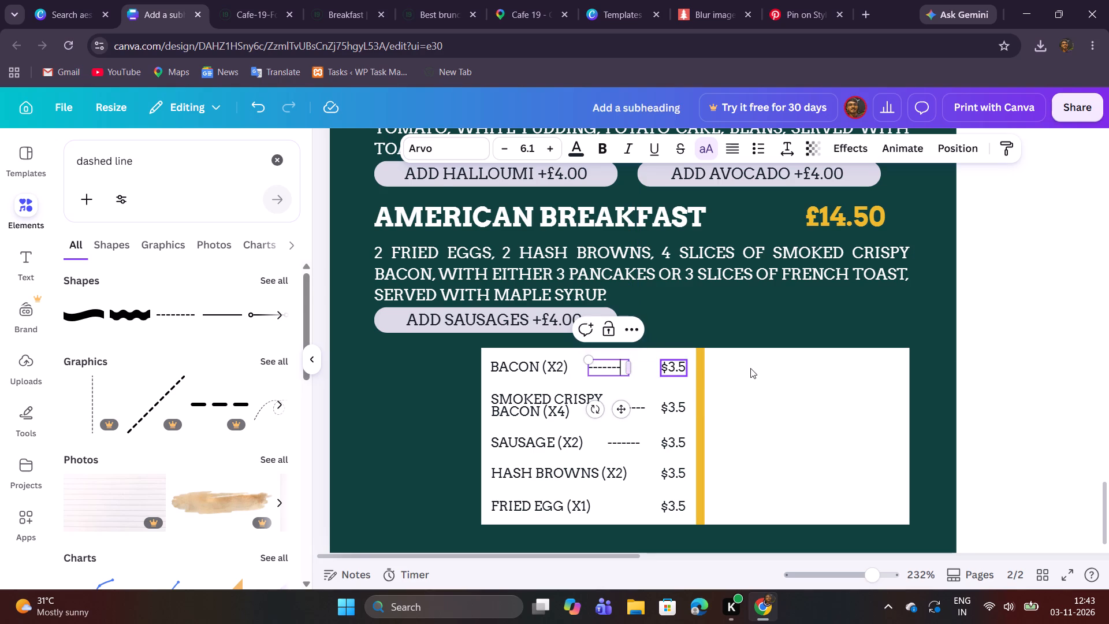
click(750, 368)
Add one leading space before the seven hyphens on the BACON (X2) row.
click(602, 369)
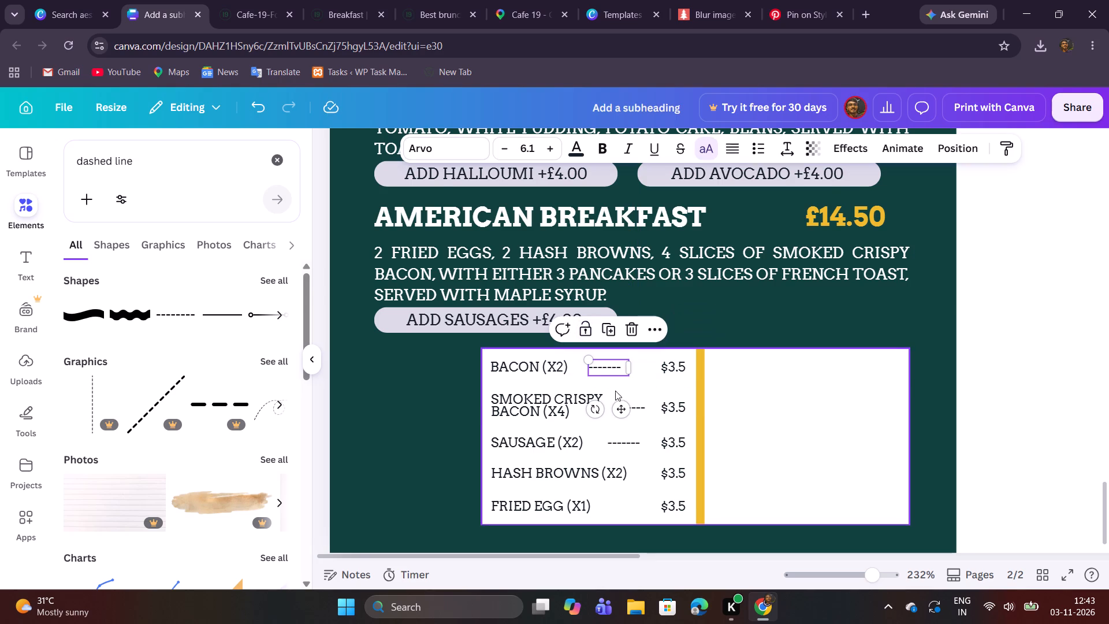
double_click(593, 369)
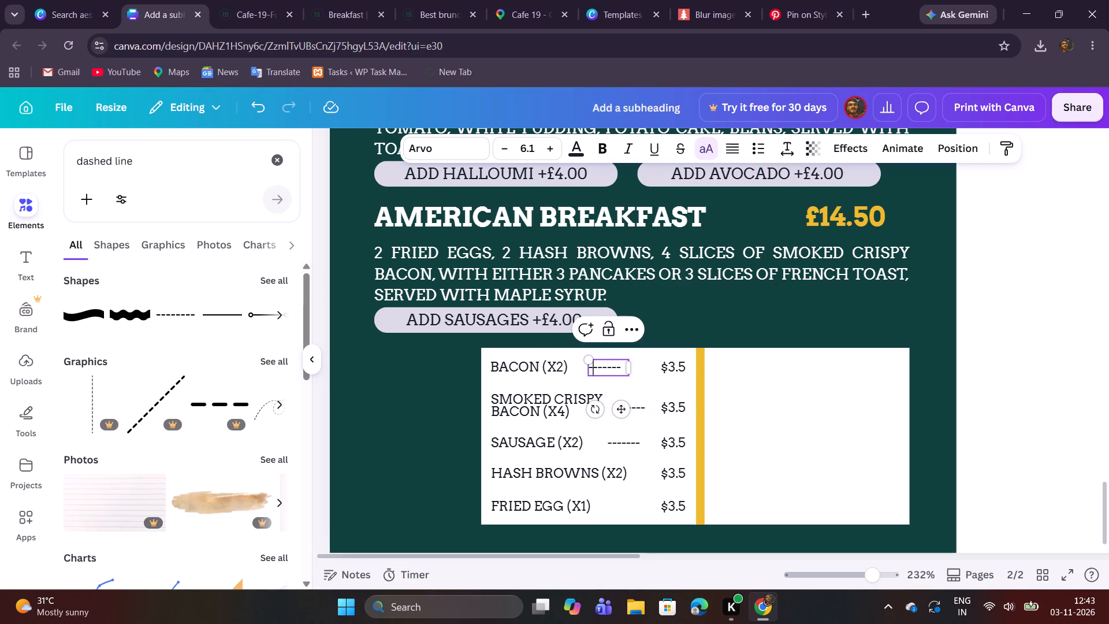
click(587, 367)
click(592, 367)
key(Left)
key(space)
key(space)
key(BackSpace)
click(753, 391)
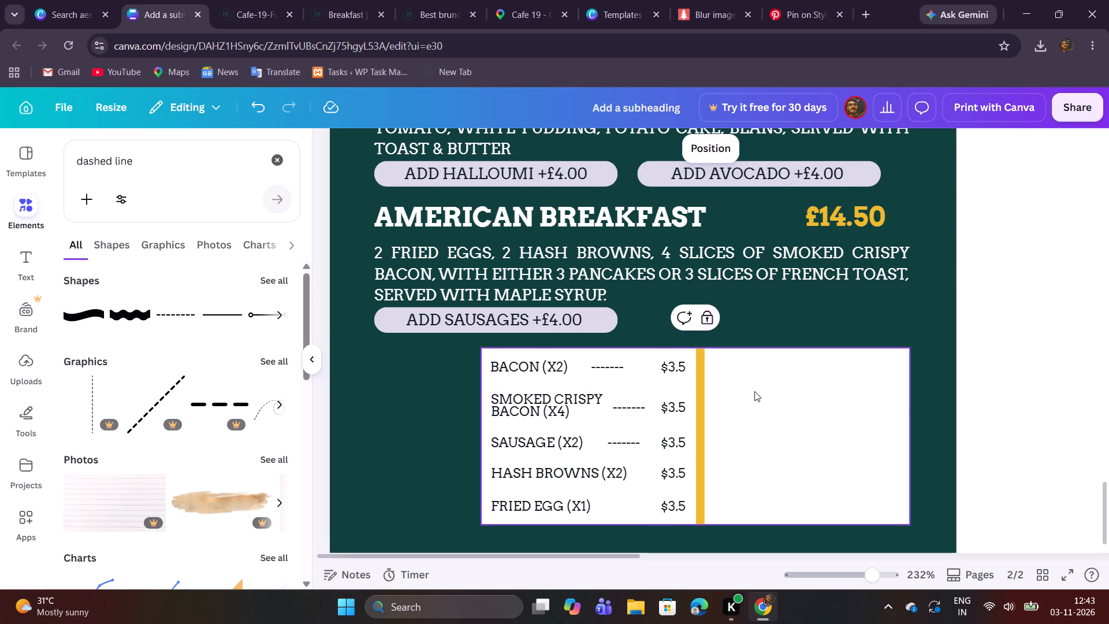
Duplicate the SAUSAGE (X2) row's hyphens and fit the copy between HASH BROWNS (X2) and its price.
scroll(810, 409, down, 2)
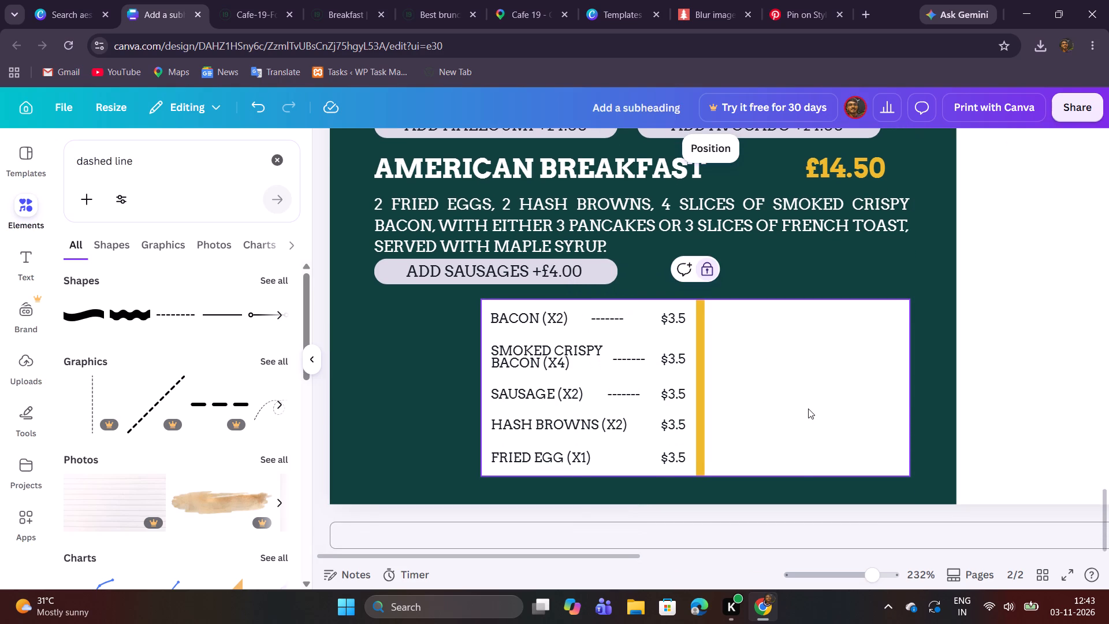
scroll(808, 408, down, 1)
click(620, 396)
click(626, 364)
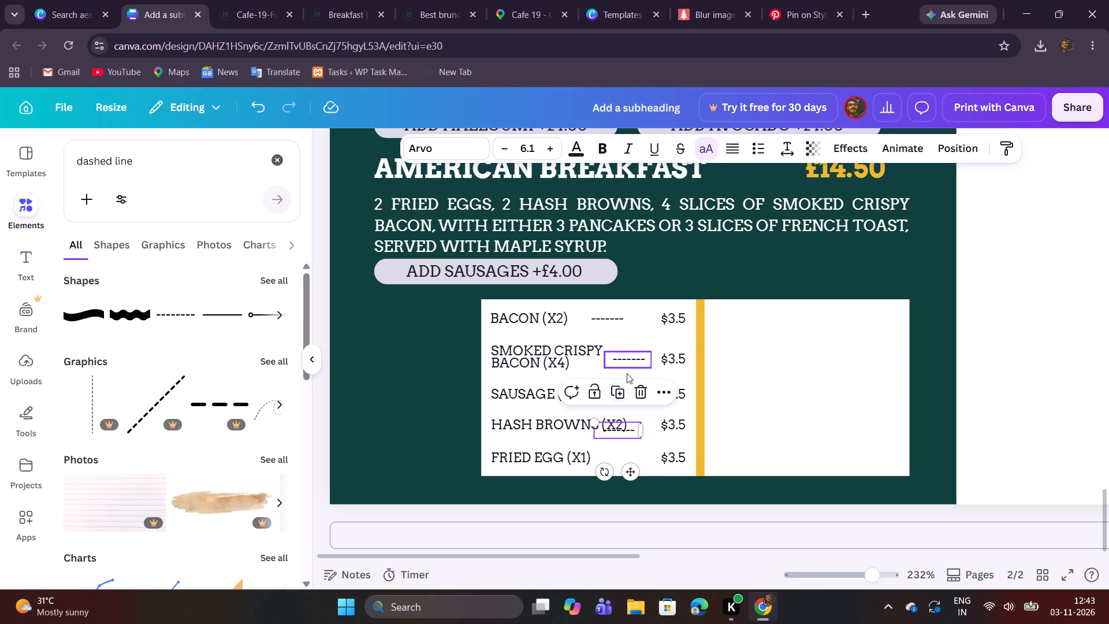
drag(635, 468, 660, 465)
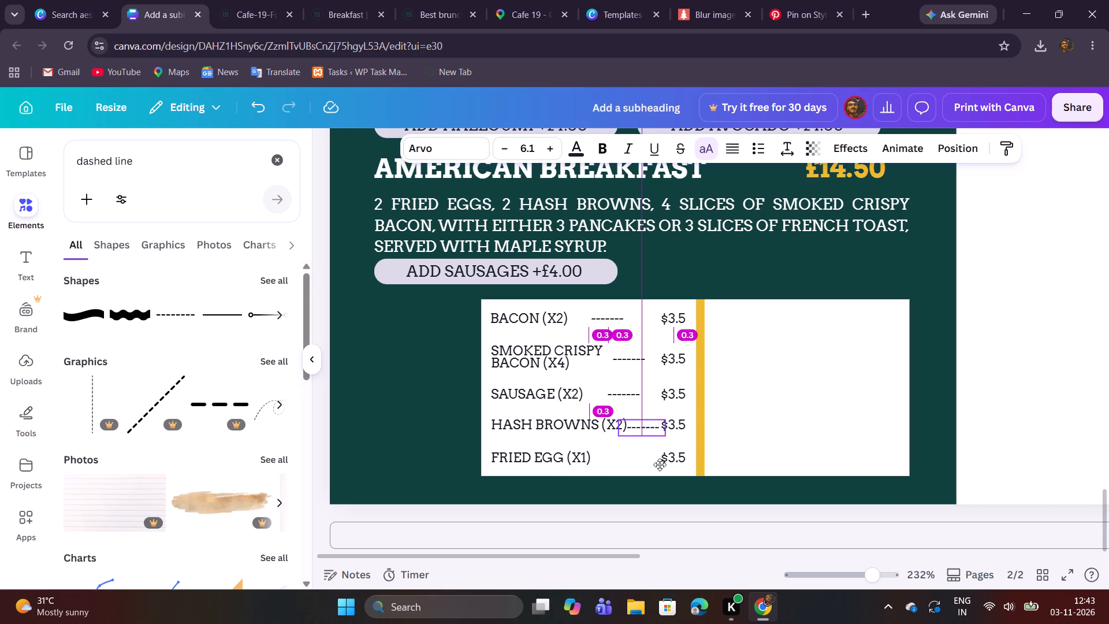
drag(660, 465, 661, 464)
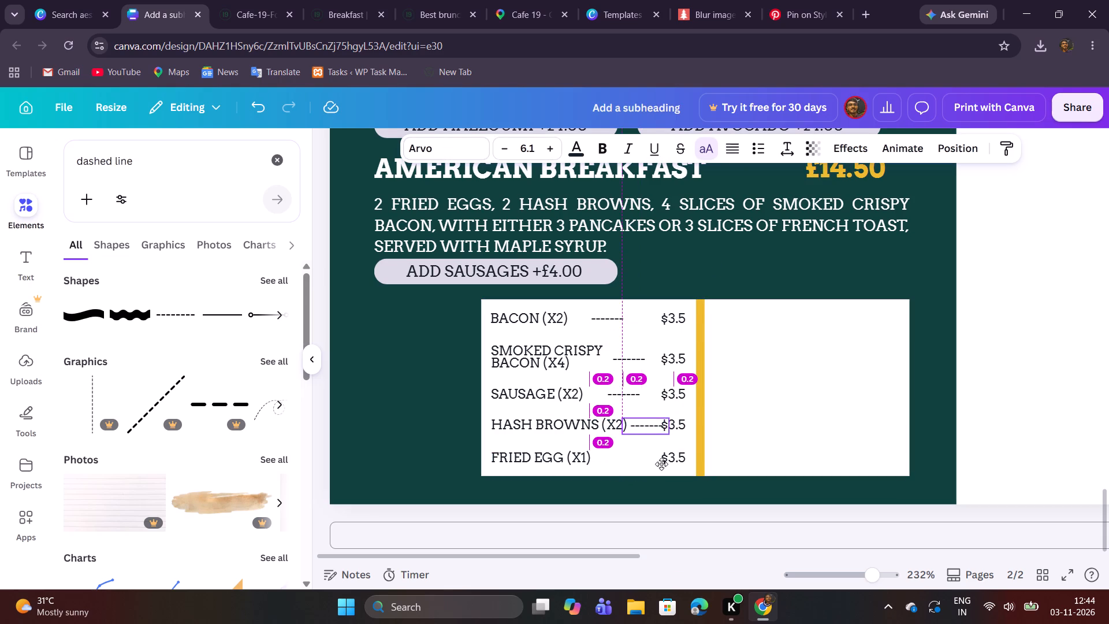
drag(661, 464, 661, 462)
click(751, 459)
Duplicate the HASH BROWNS (X2) row's hyphens and align the copy on the FRIED EGG (X1) row before its price.
click(645, 431)
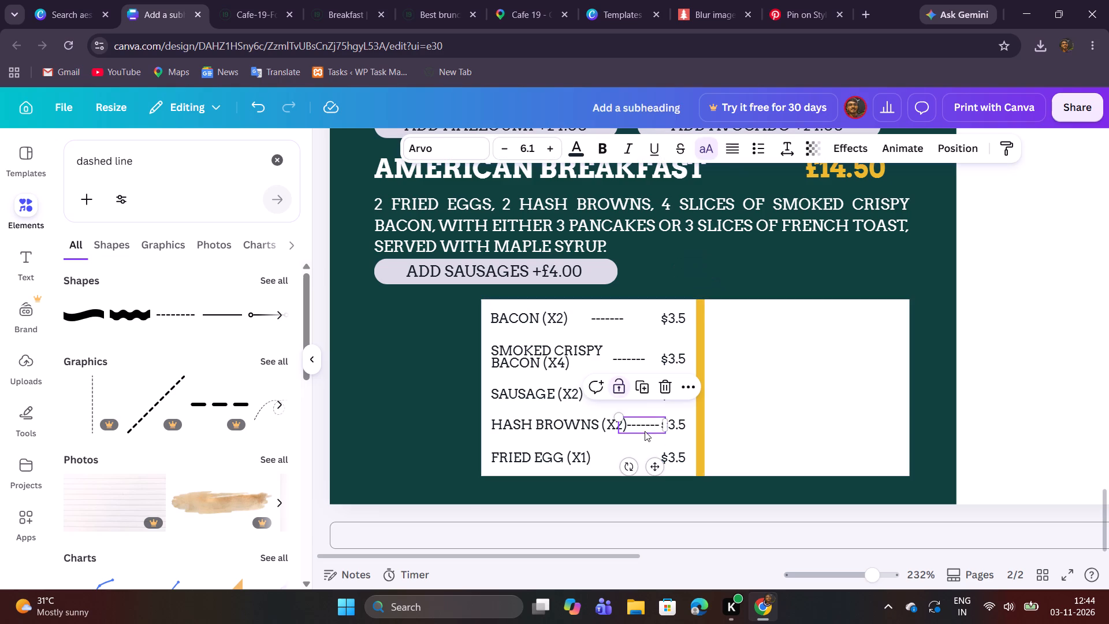
click(642, 396)
drag(676, 489, 646, 492)
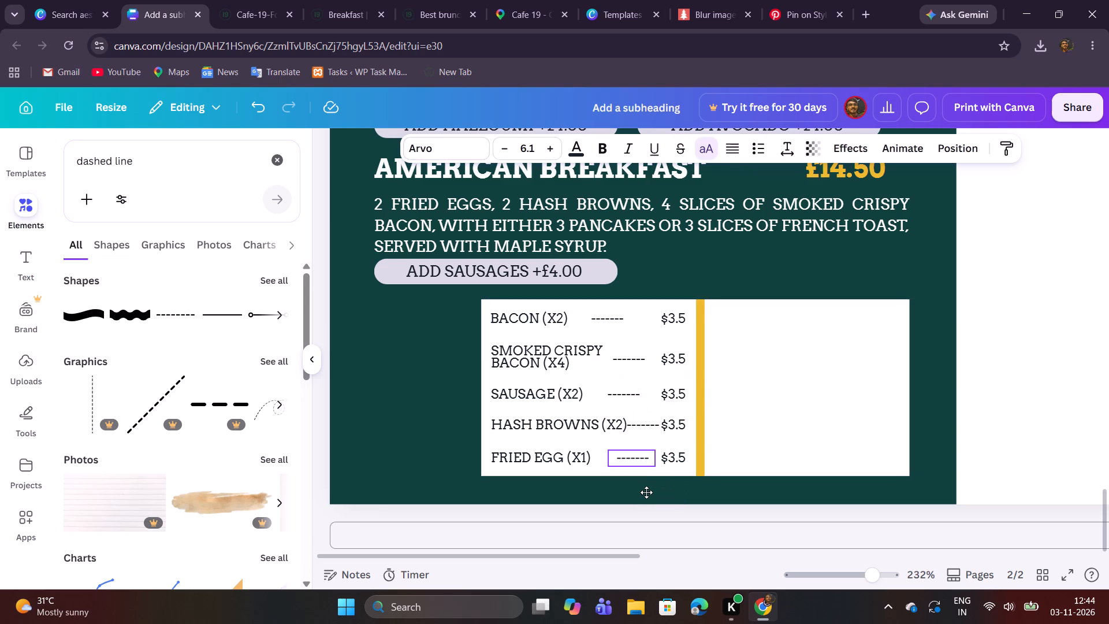
drag(646, 492, 644, 492)
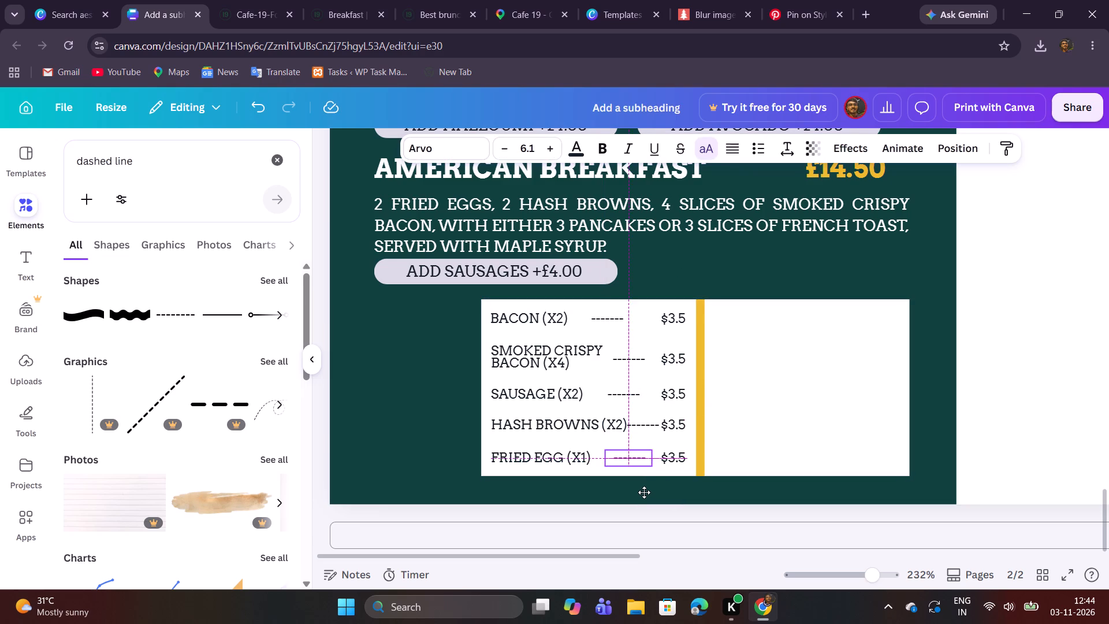
drag(644, 492, 643, 492)
click(758, 453)
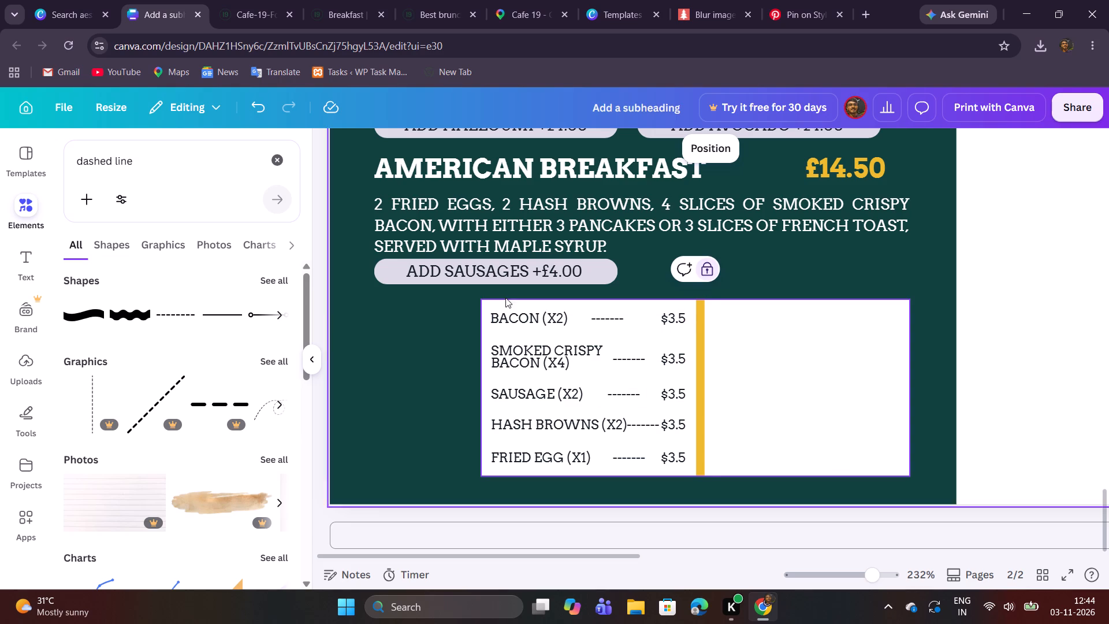
Duplicate all five Extras rows with their hyphens and prices, and align the copy in the empty column beyond the yellow divider.
drag(490, 303, 692, 429)
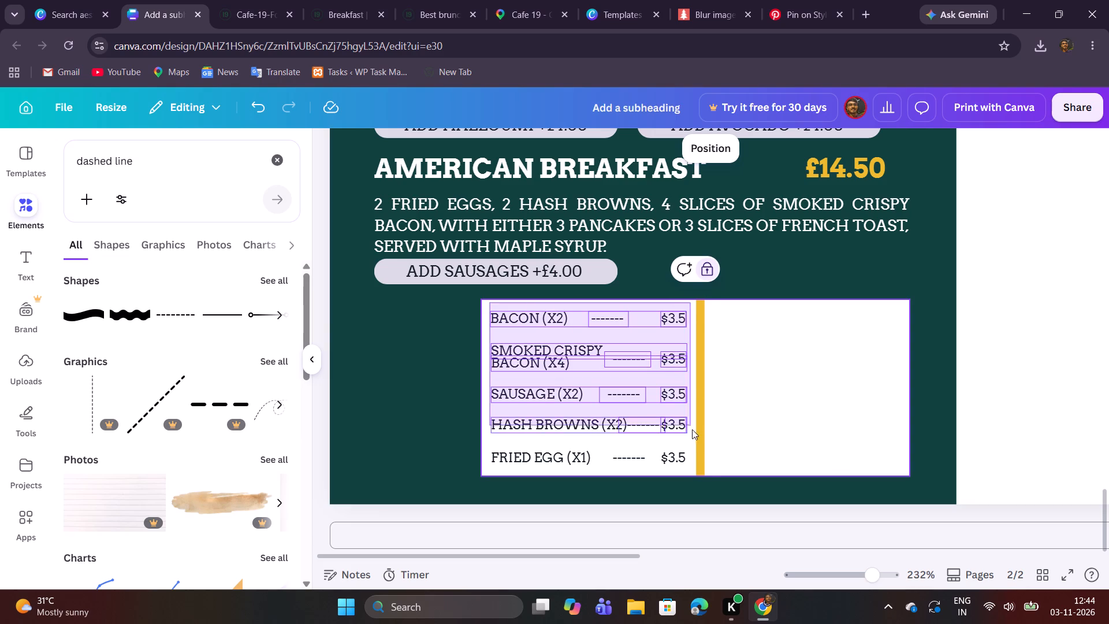
drag(692, 429, 684, 467)
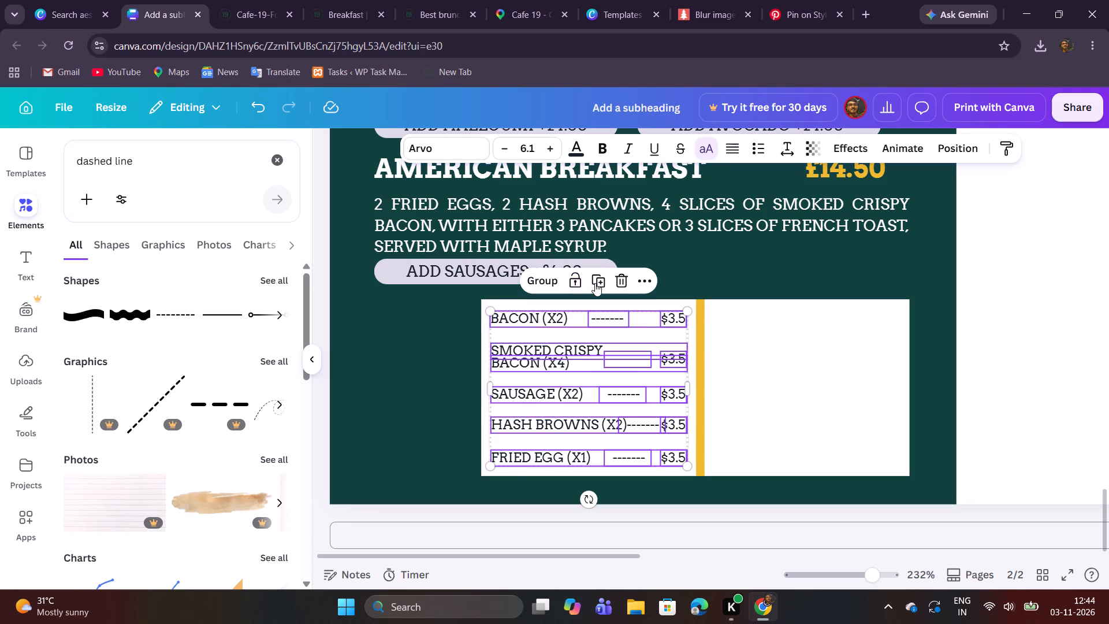
click(599, 277)
drag(595, 395, 791, 368)
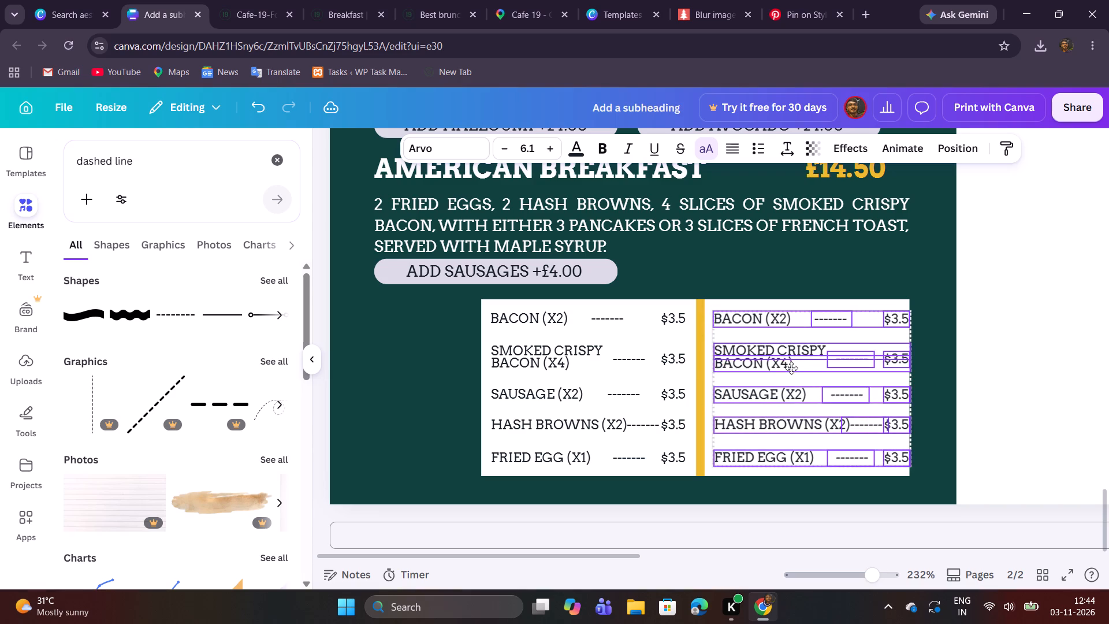
drag(791, 368, 787, 367)
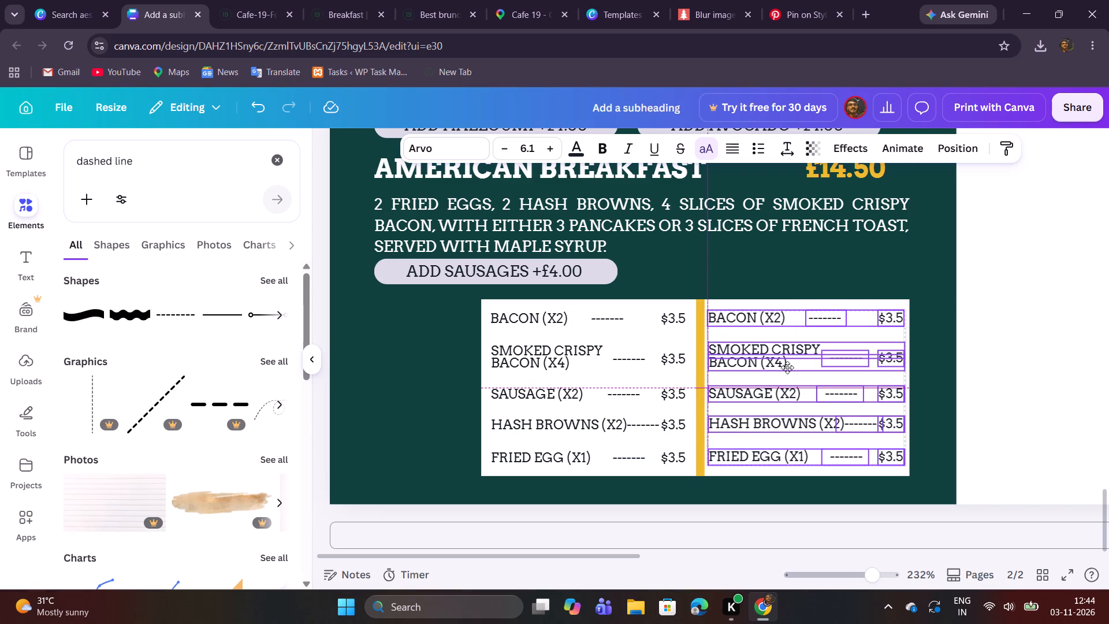
drag(787, 367, 787, 368)
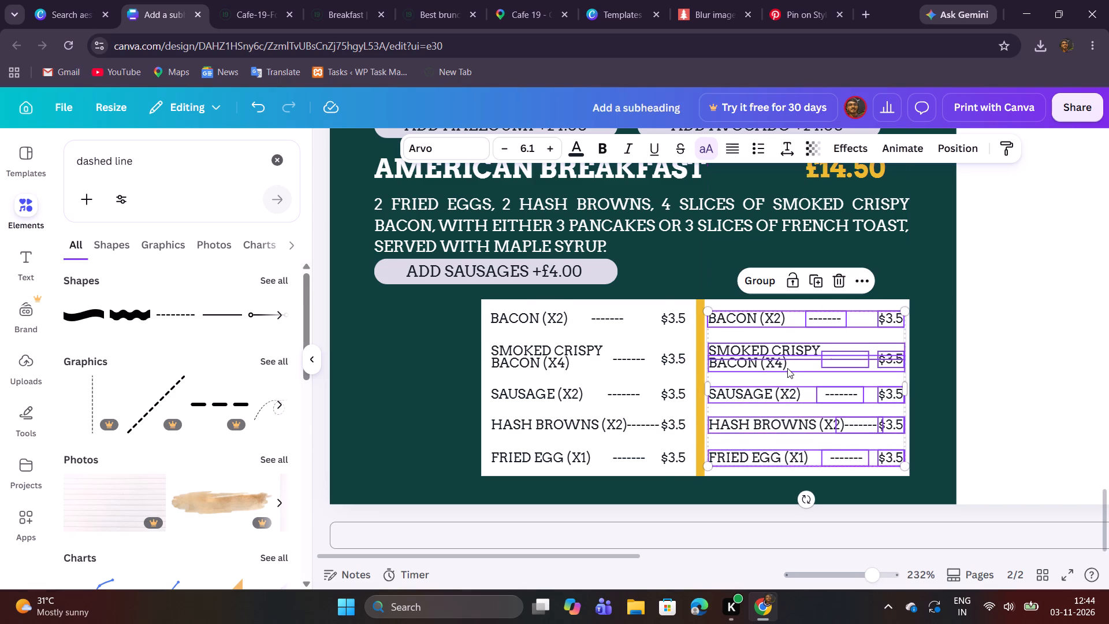
click(887, 281)
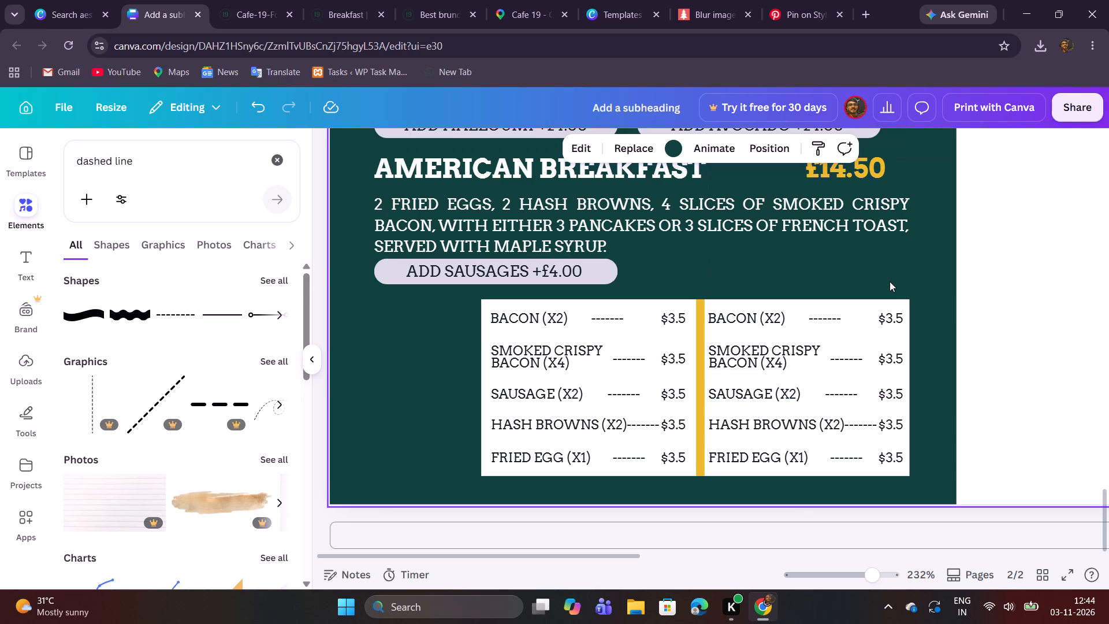
Copy "Halloumi" from the menu PDF's Extras box and paste it over BACON (X2) in the design's second Extras column.
click(253, 2)
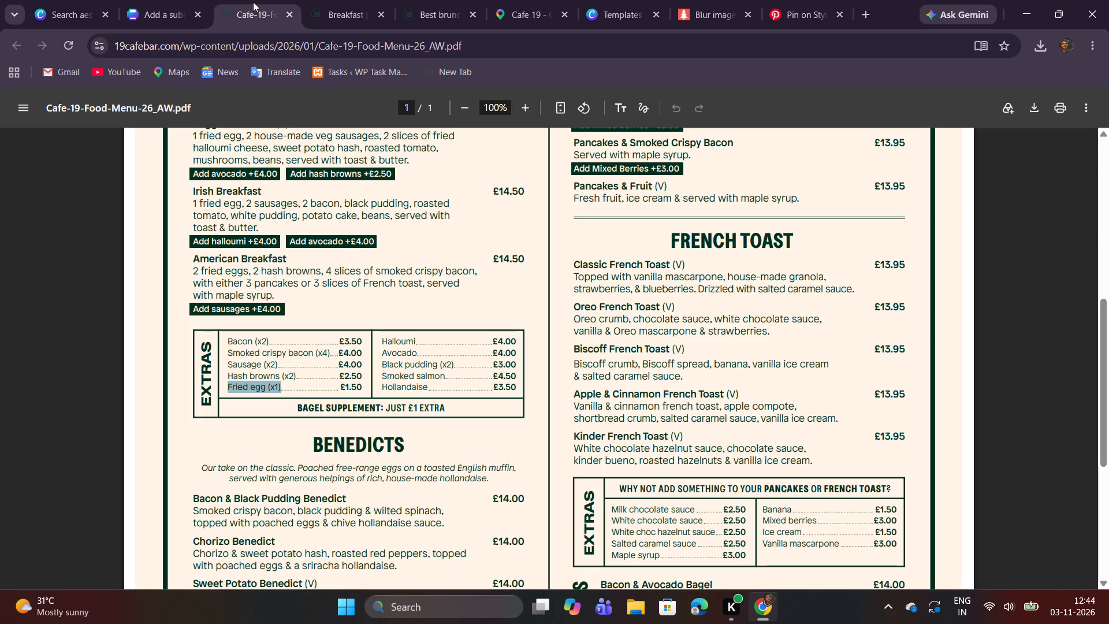
drag(383, 342, 420, 343)
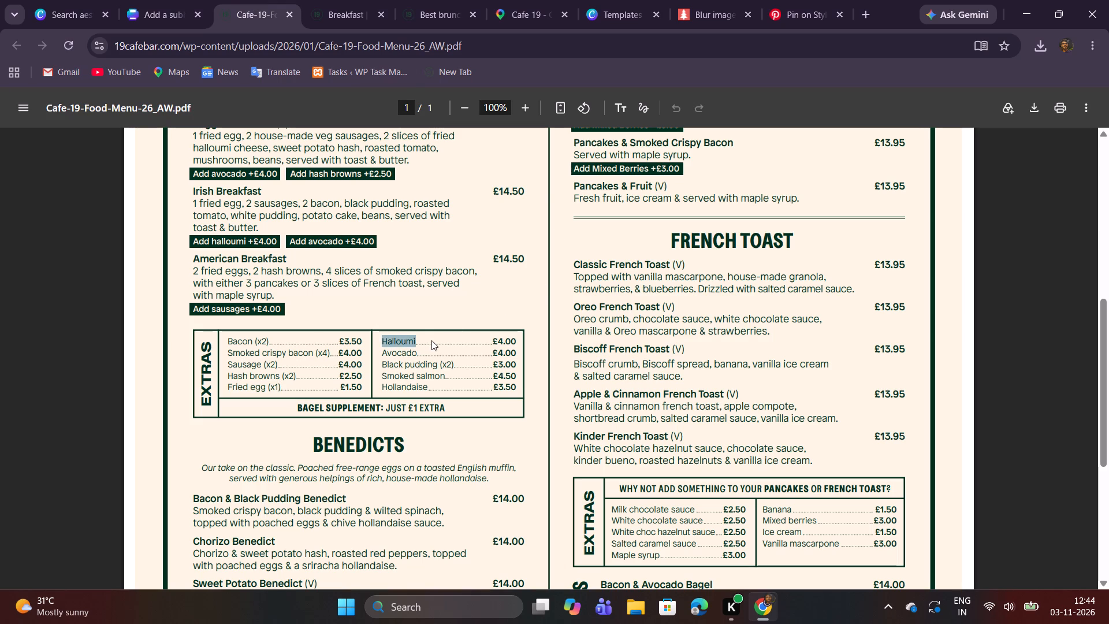
key(ctrl+c)
click(129, 3)
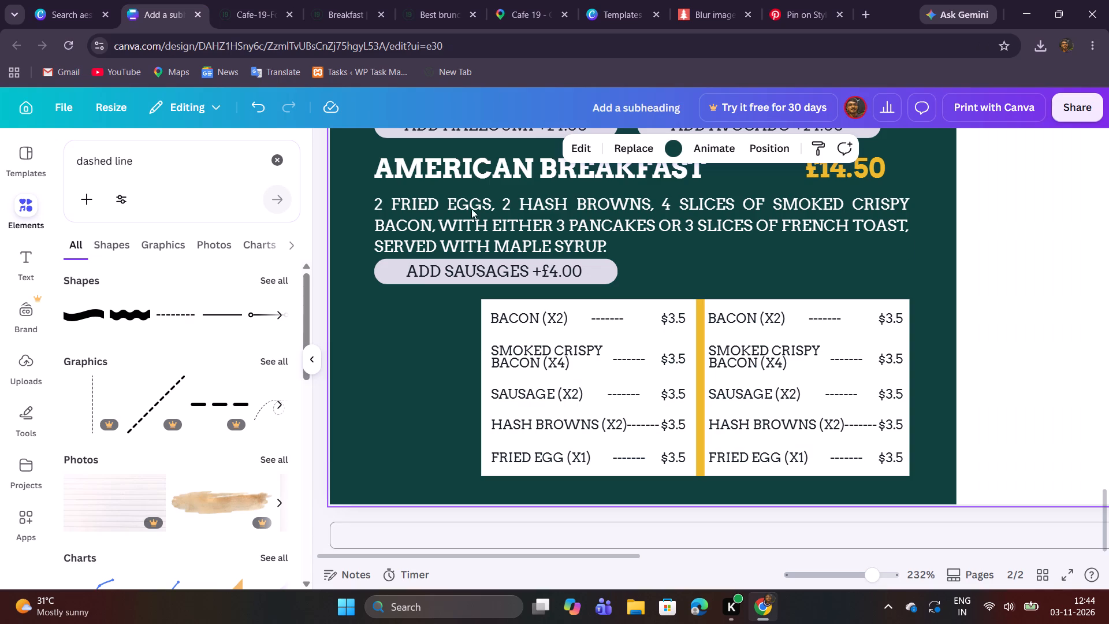
double_click(728, 322)
key(ctrl+v)
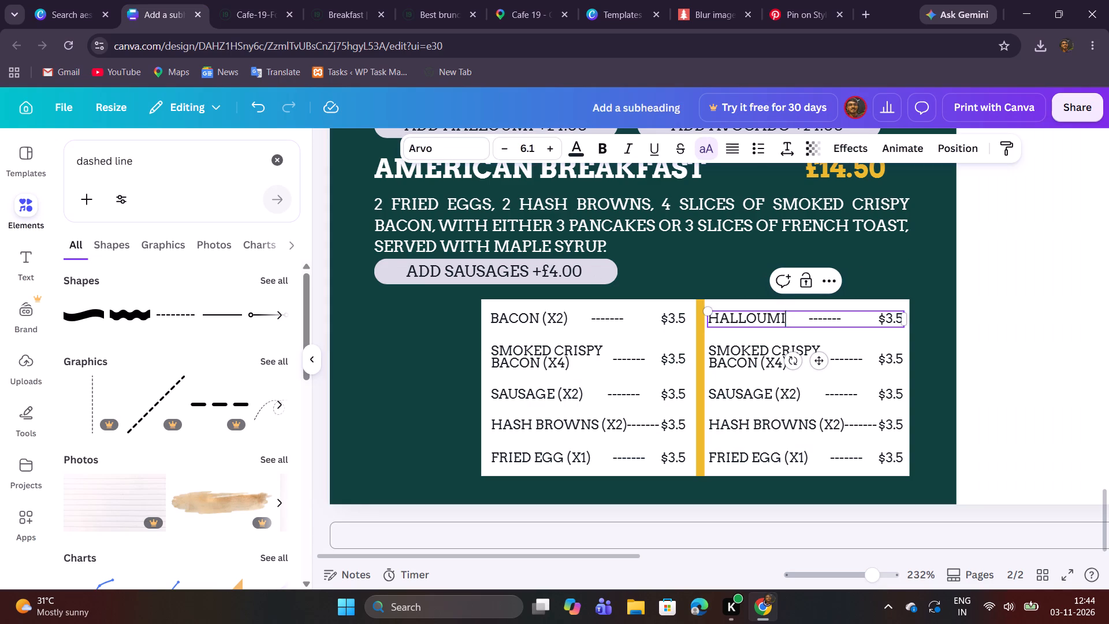
click(1018, 311)
Copy "Avocado" from the menu PDF's Extras box and paste it over the BACON (X4) line in the design's second Extras column.
scroll(1018, 313, down, 1)
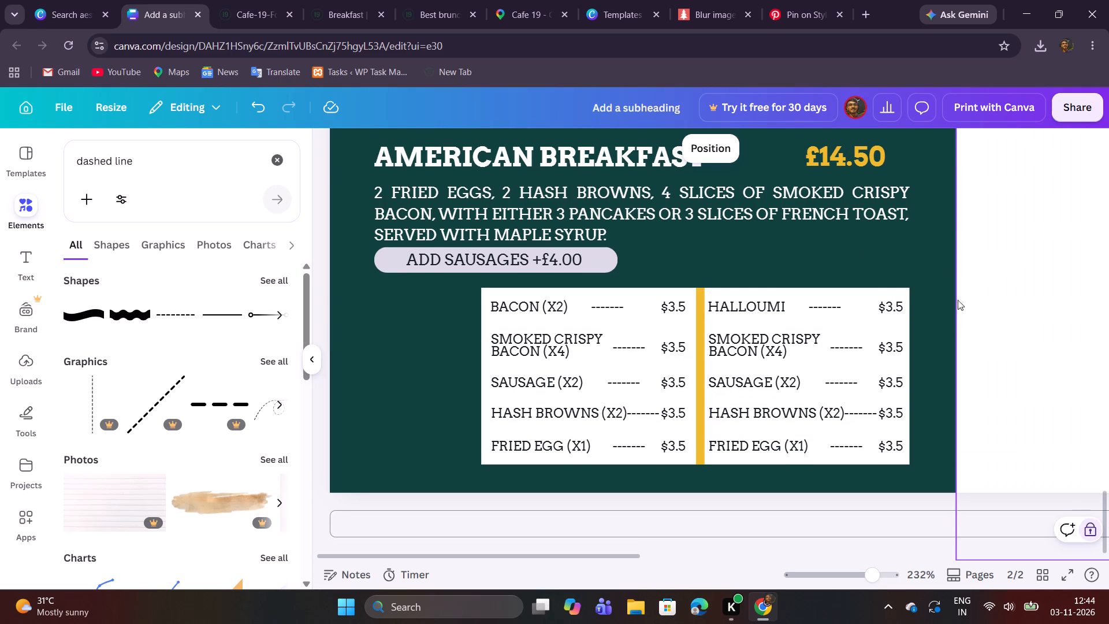
click(263, 1)
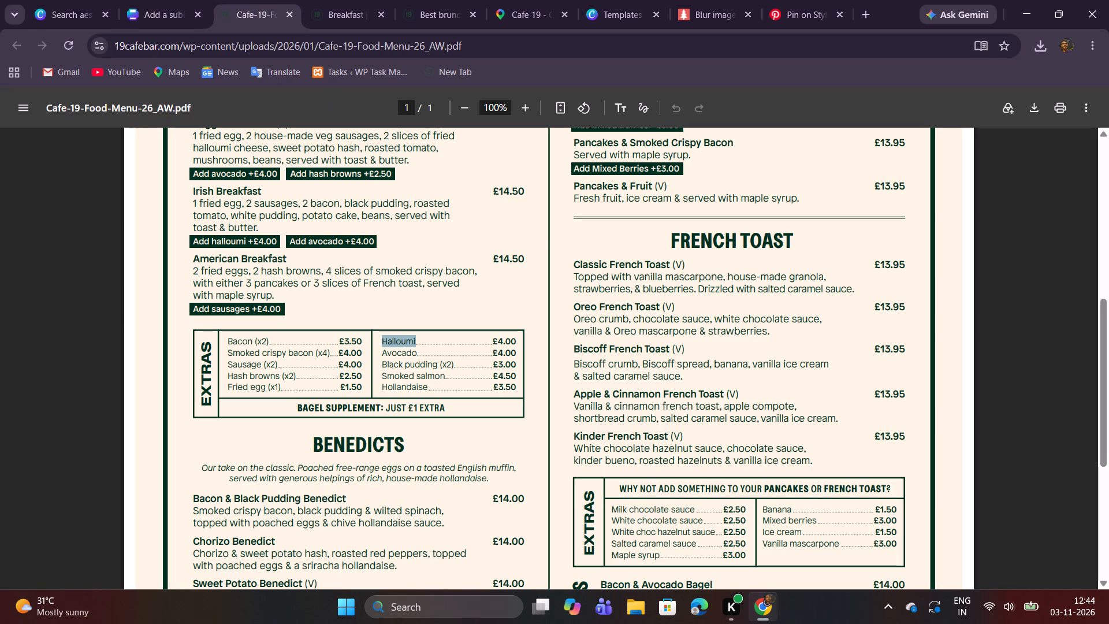
double_click(388, 352)
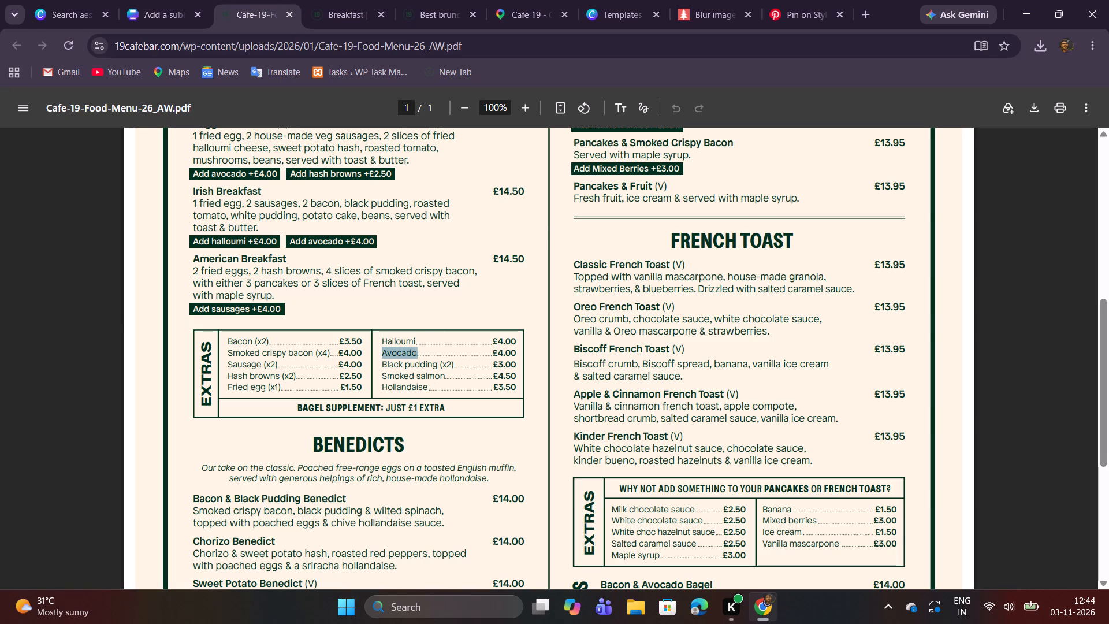
key(ctrl+c)
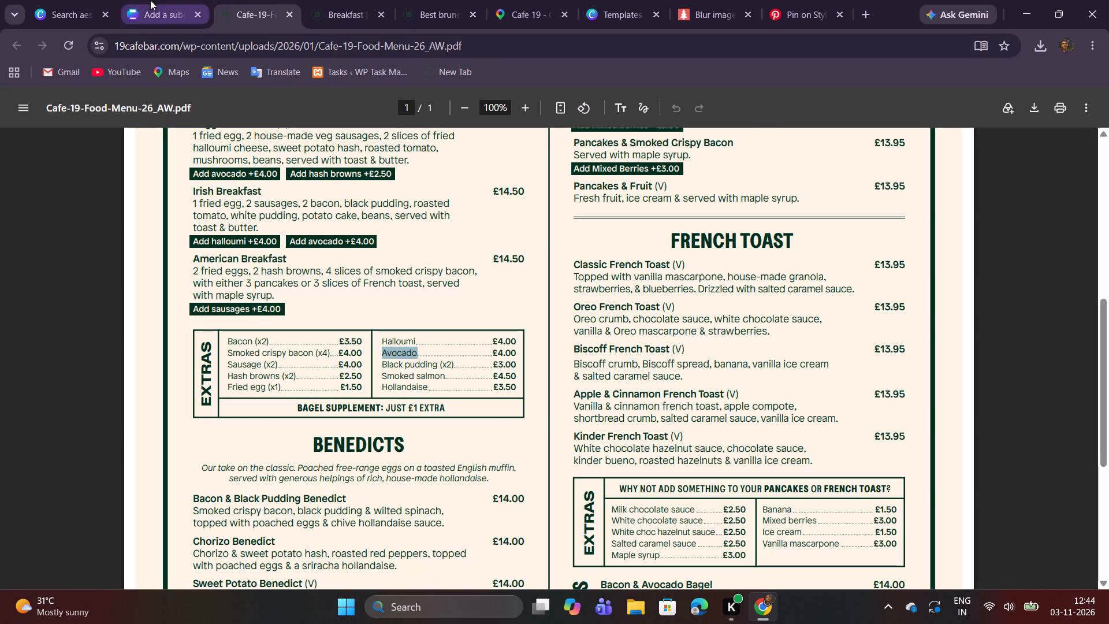
click(148, 0)
double_click(759, 337)
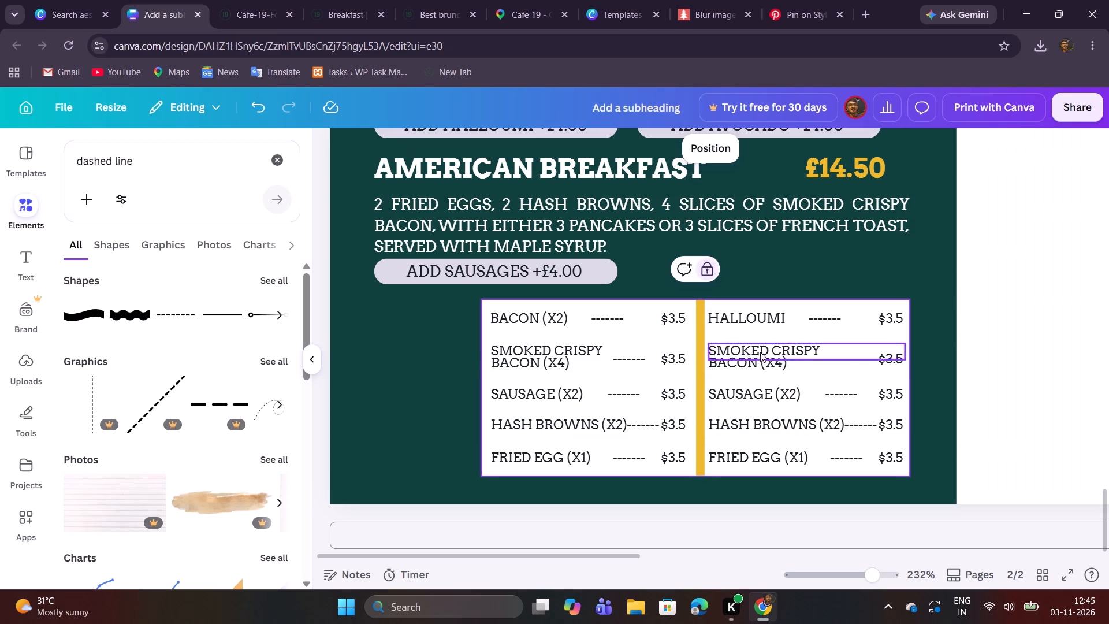
double_click(762, 366)
key(ctrl+v)
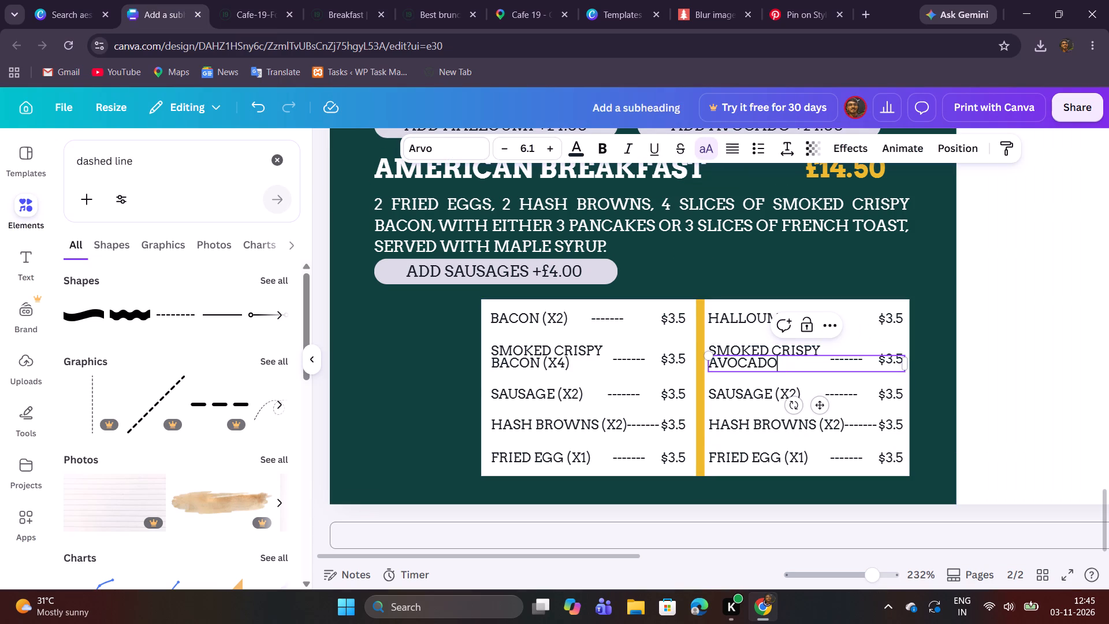
Delete the leftover SMOKED CRISPY line in the second Extras column and align AVOCADO with its row's hyphens and price.
click(769, 346)
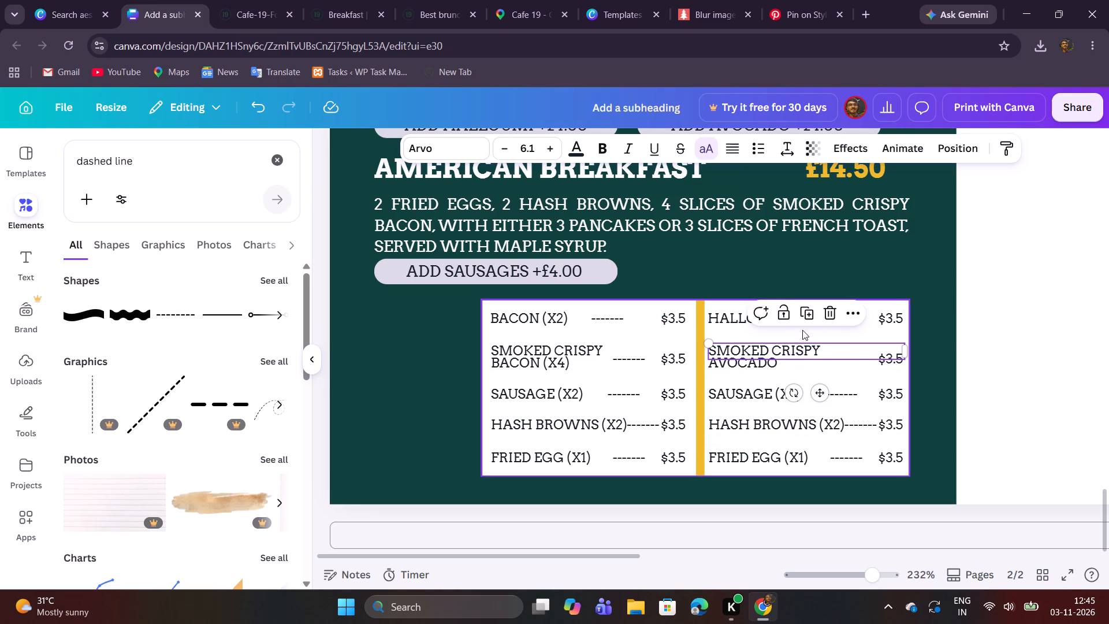
click(832, 321)
click(810, 361)
shift+click(810, 361)
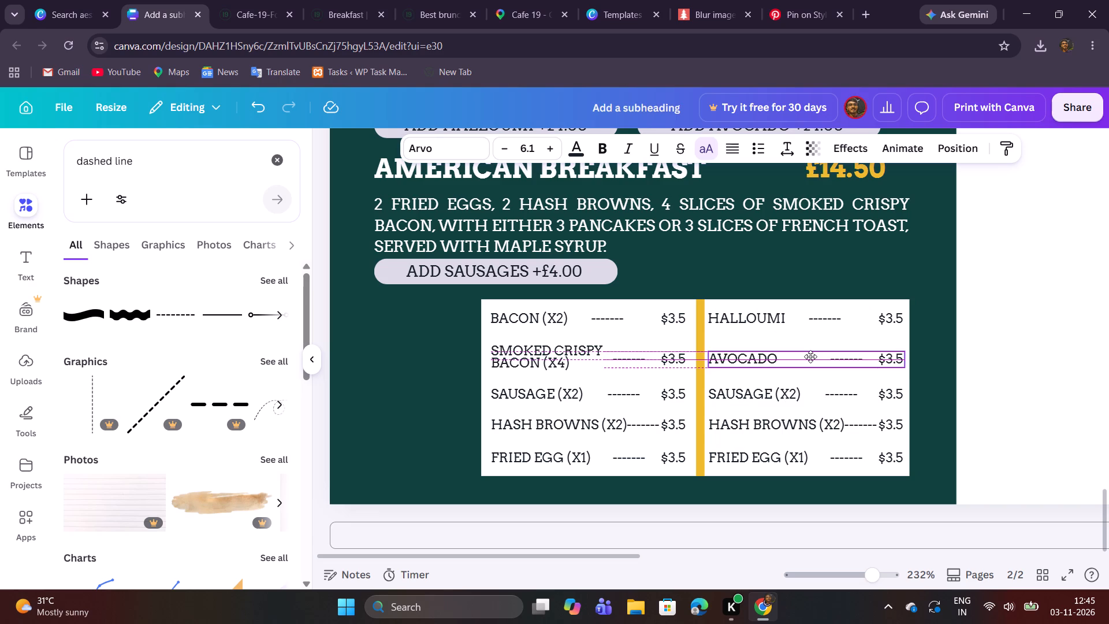
shift+click(1004, 340)
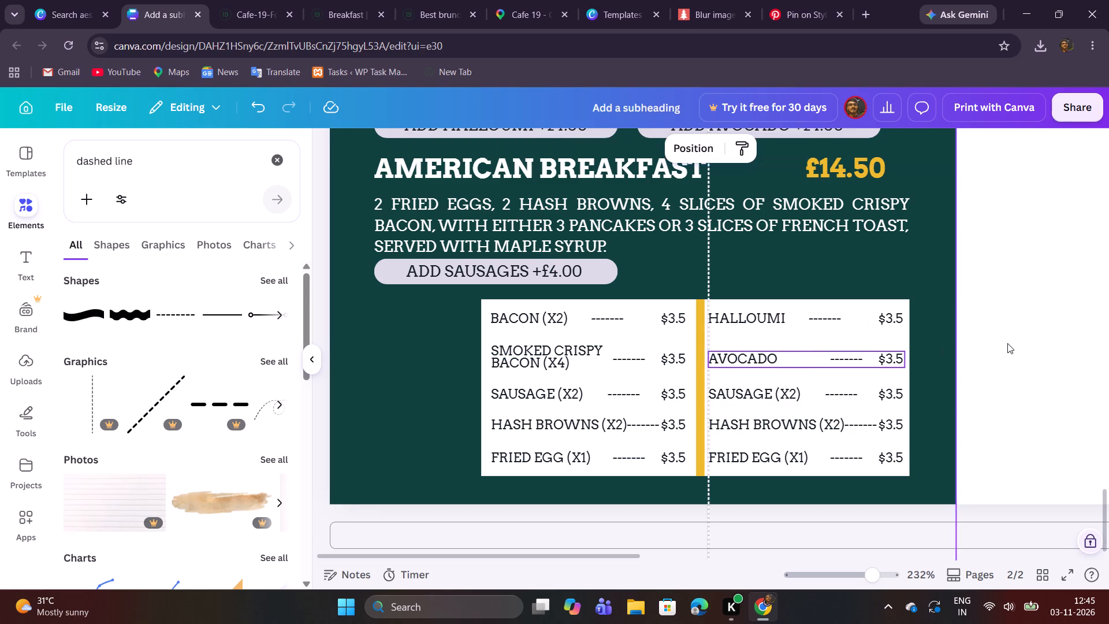
click(1007, 343)
click(999, 374)
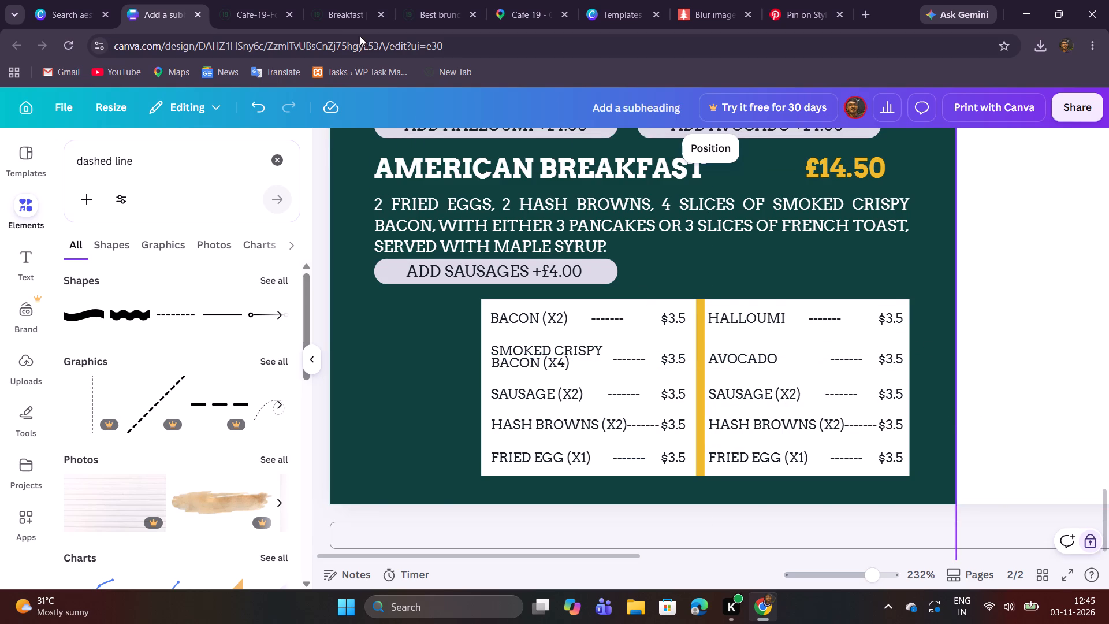
Copy "Black pudding (x2)" from the menu PDF's Extras box and paste it over SAUSAGE (X2) in the design's second Extras column.
click(230, 3)
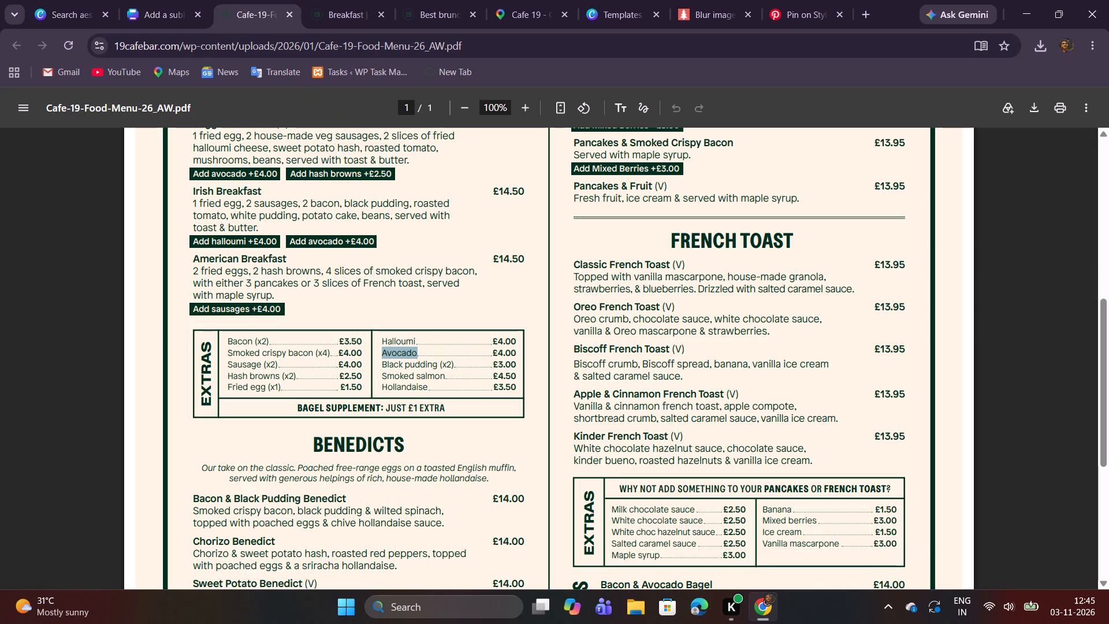
drag(379, 366, 453, 367)
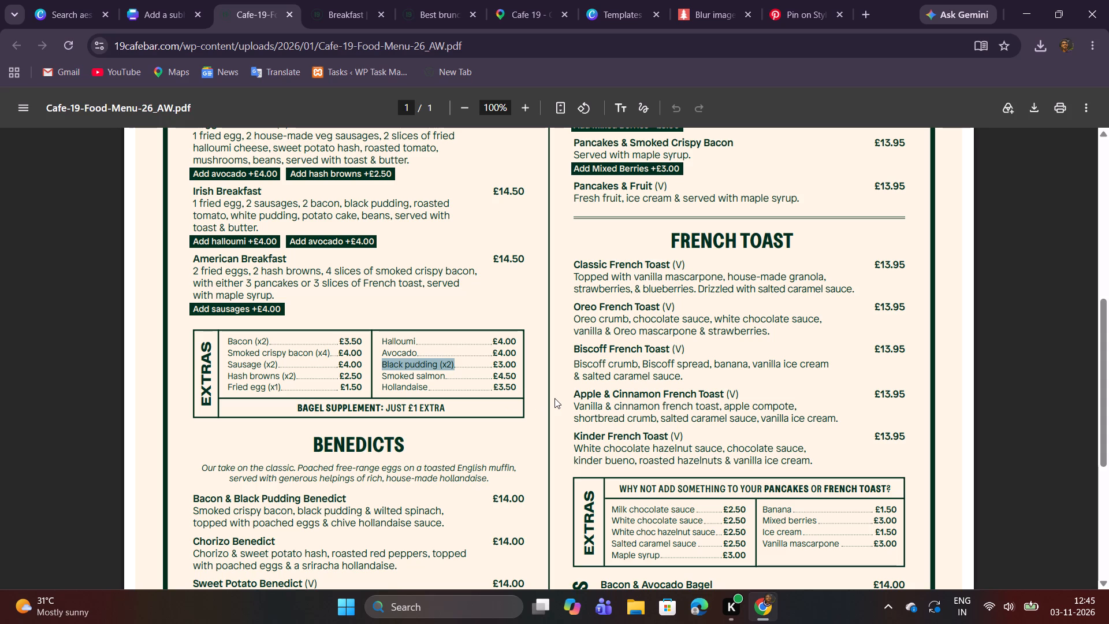
key(ctrl+c)
click(166, 0)
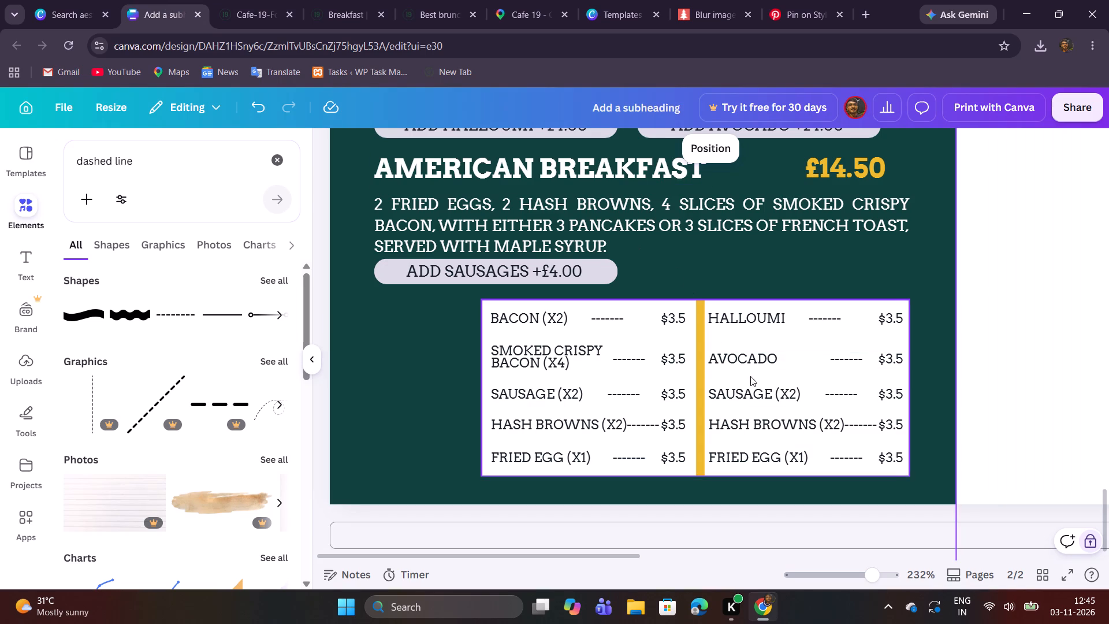
double_click(752, 399)
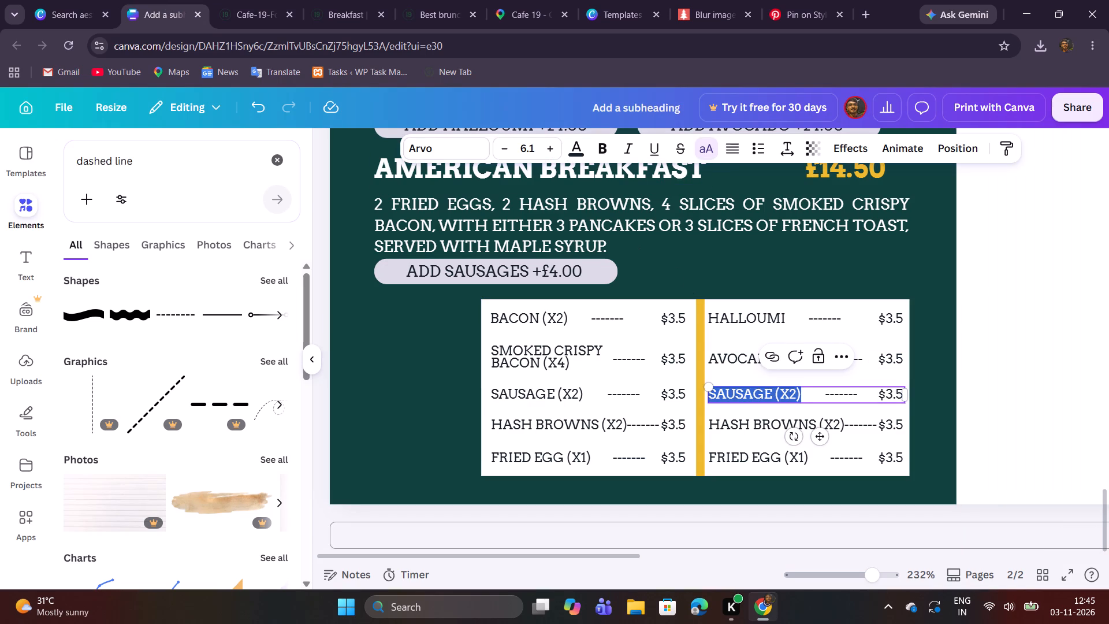
key(ctrl+v)
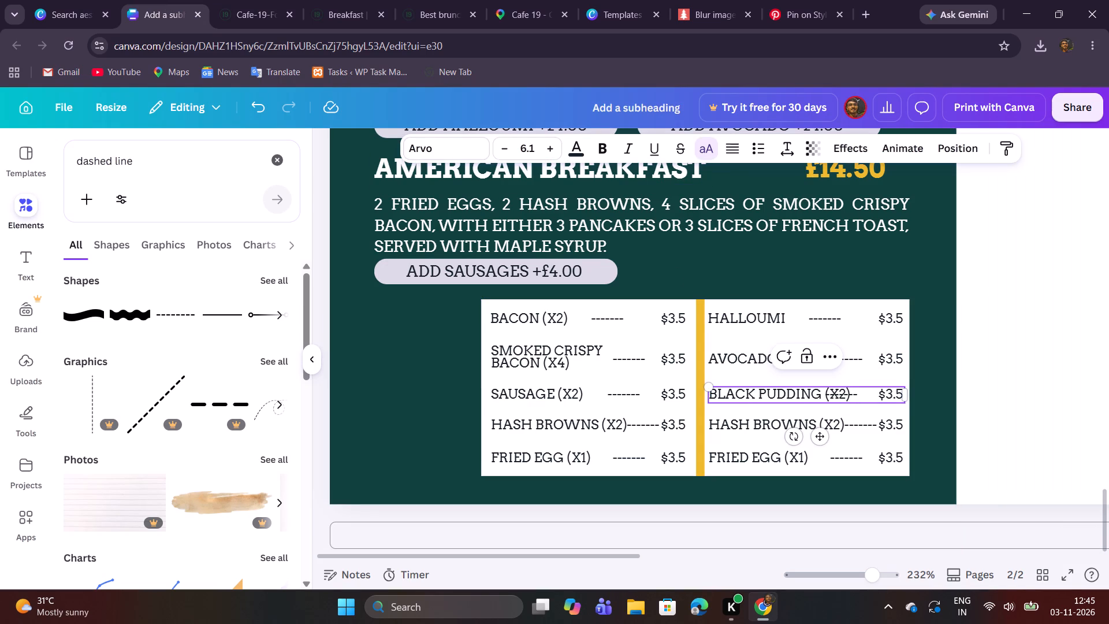
click(957, 405)
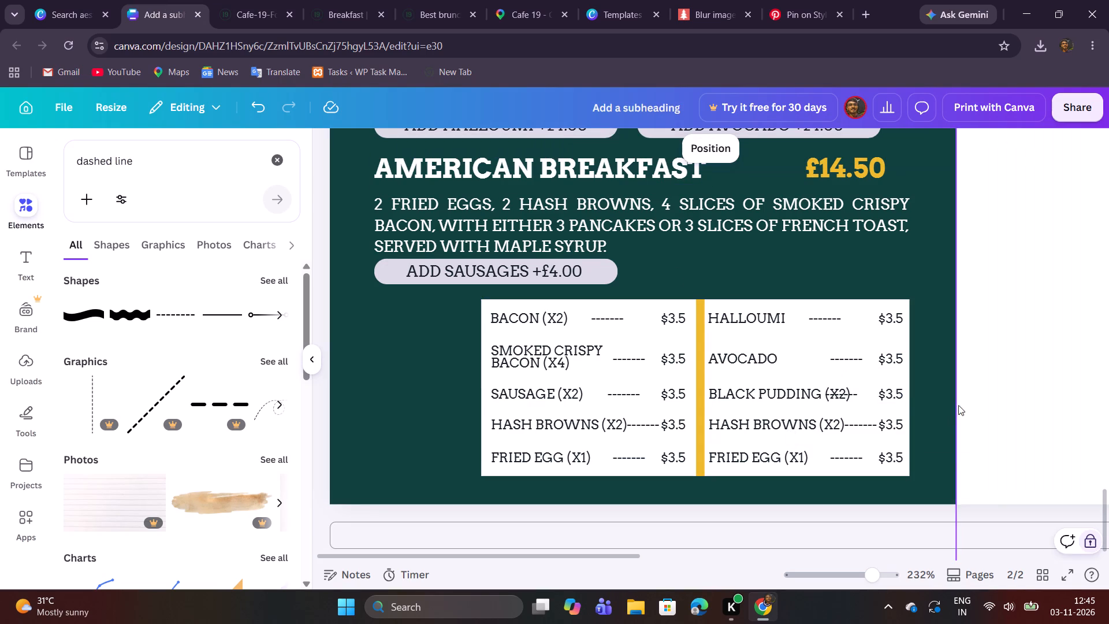
Move the BLACK PUDDING (X2) row's hyphens closer to the price and shorten them by one hyphen to fit the gap.
click(855, 397)
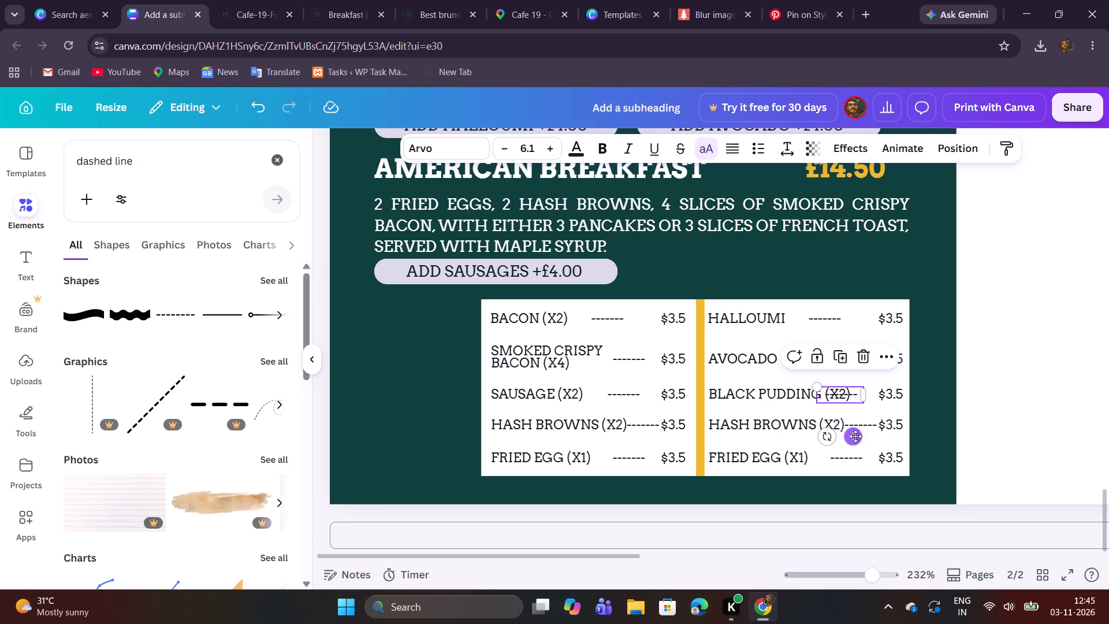
drag(854, 437, 877, 436)
click(874, 393)
click(873, 395)
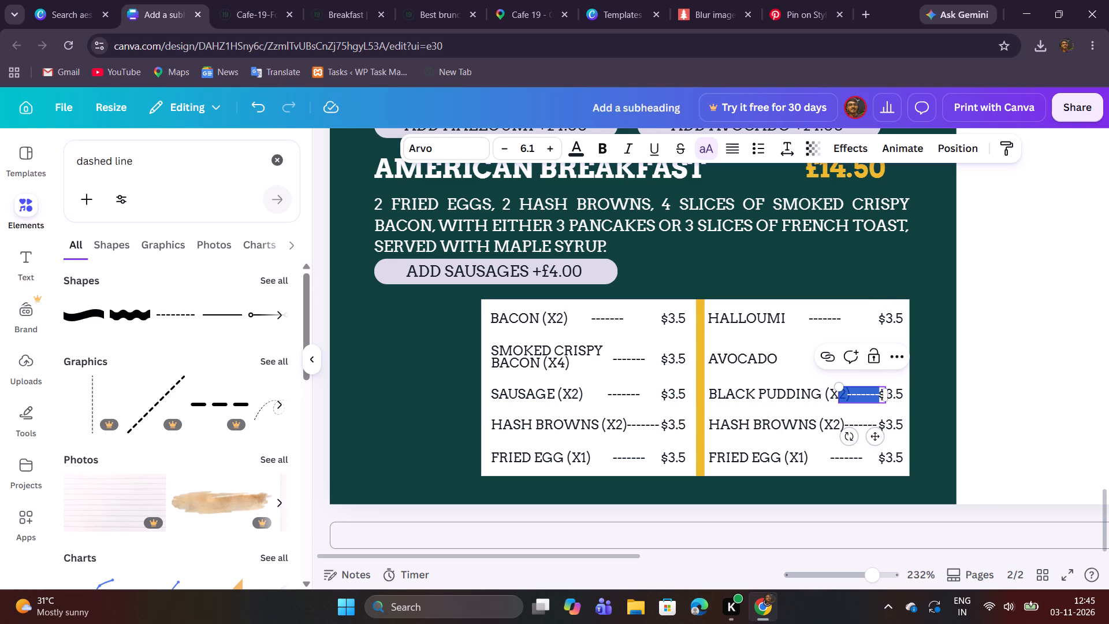
click(868, 395)
key(BackSpace)
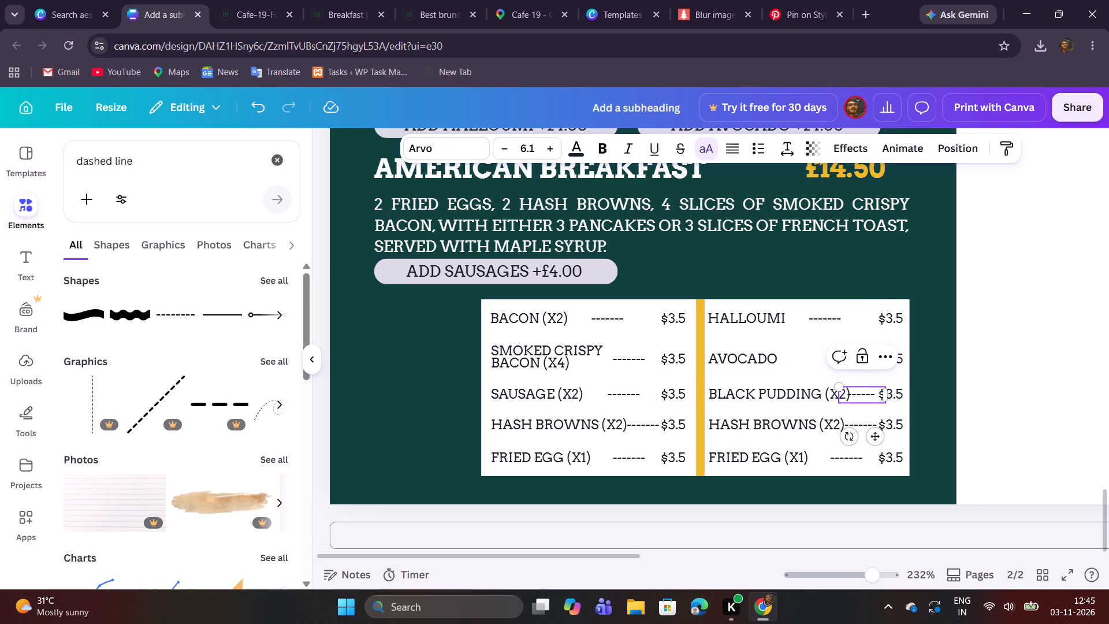
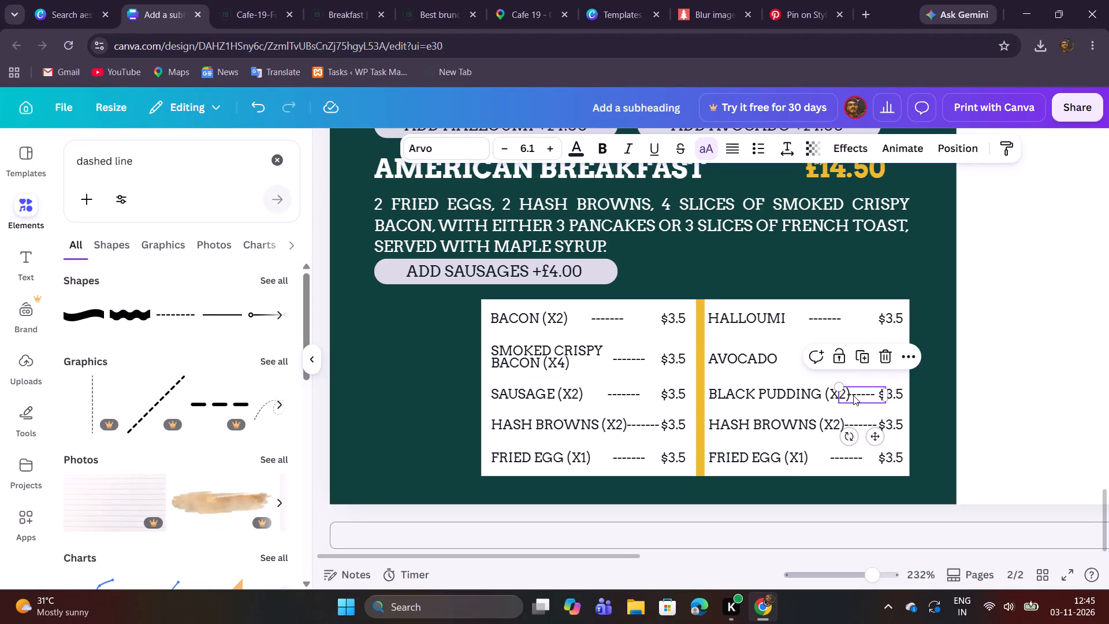
Shorten the dashed leader after BLACK PUDDING (X2) to four dashes and space it clear of the item name.
click(853, 395)
key(BackSpace)
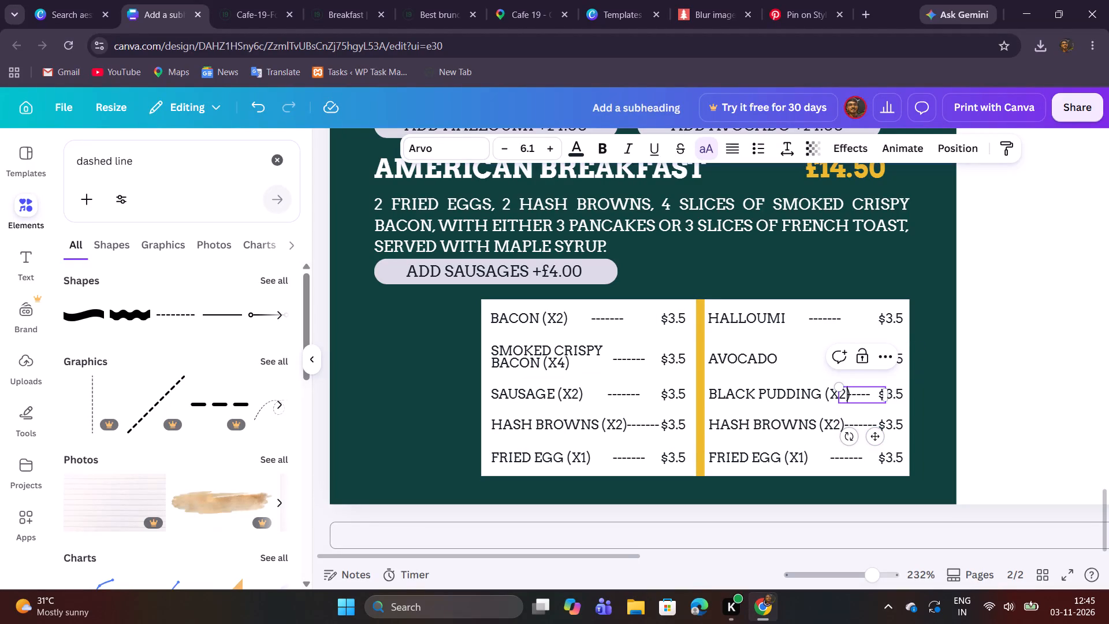
key(space)
key(space)
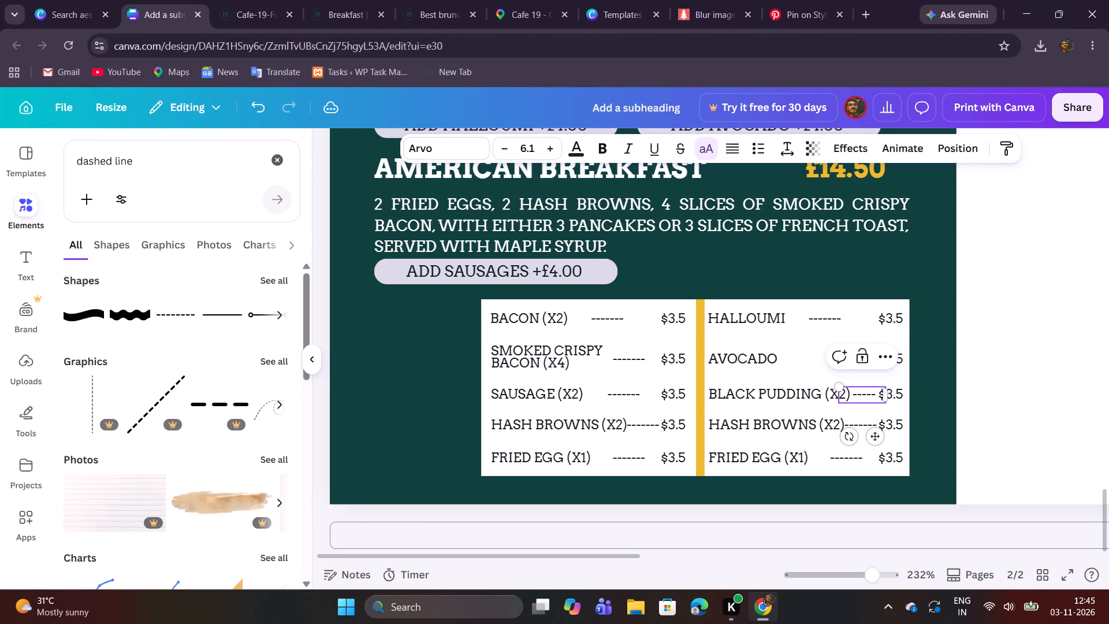
key(Right)
key(BackSpace)
key(space)
click(999, 392)
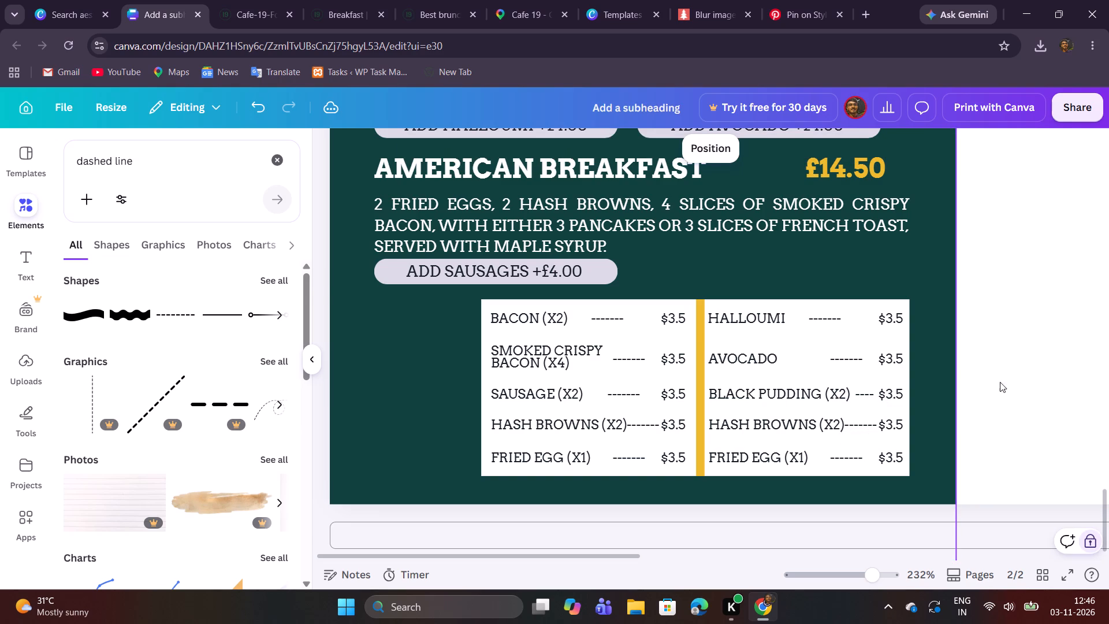
Copy "Smoked salmon" from the Cafe 19 PDF menu and replace the second-column HASH BROWNS (X2) entry with it.
click(246, 0)
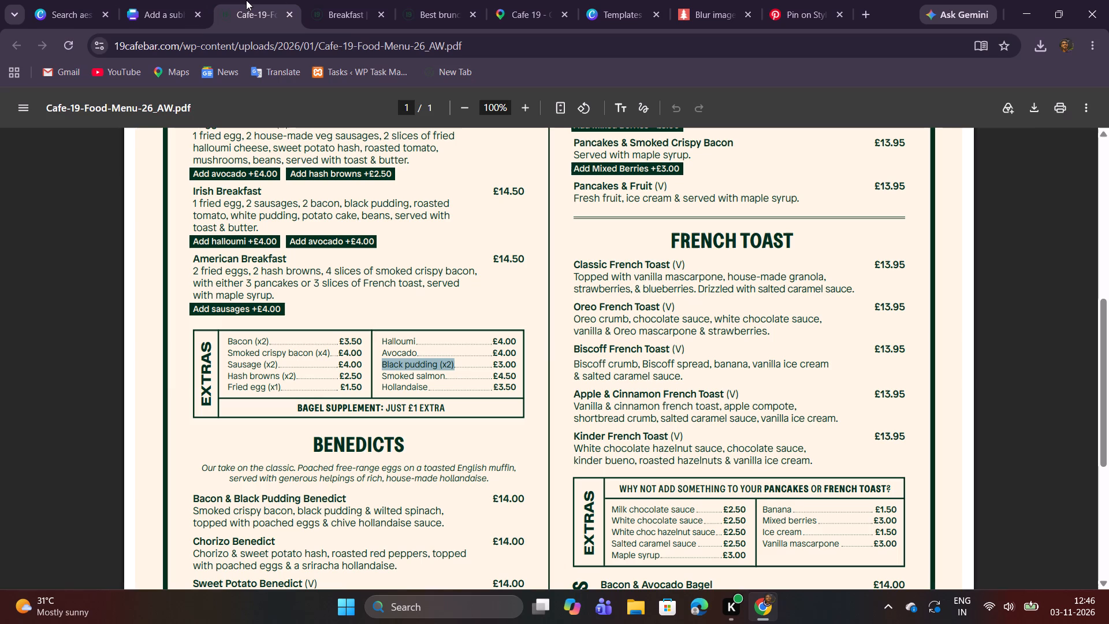
drag(383, 381, 447, 384)
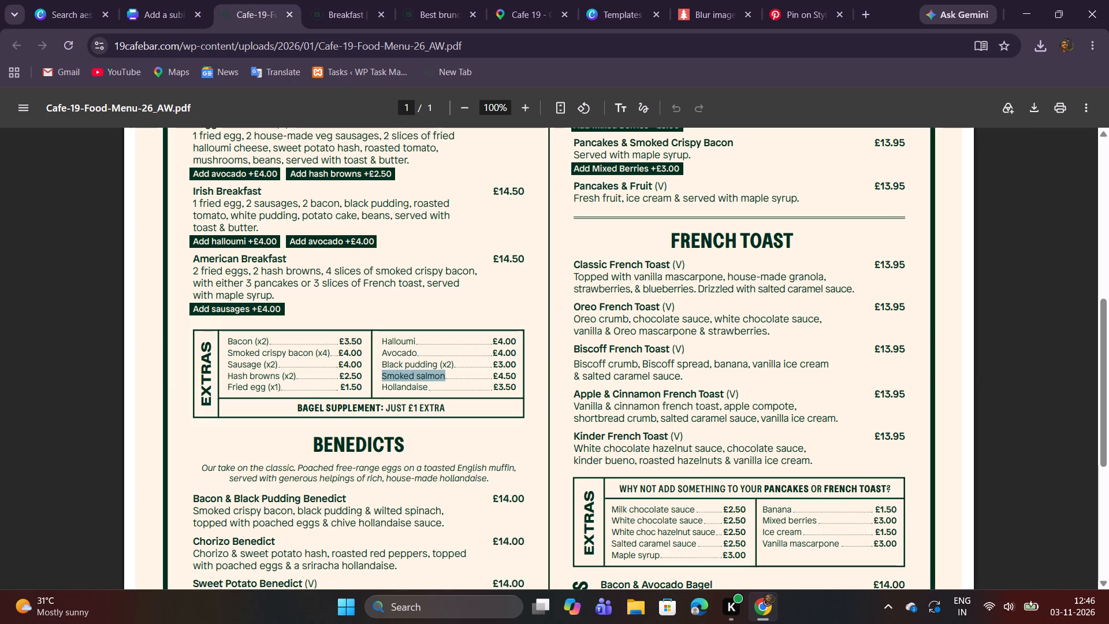
key(ctrl+c)
click(184, 0)
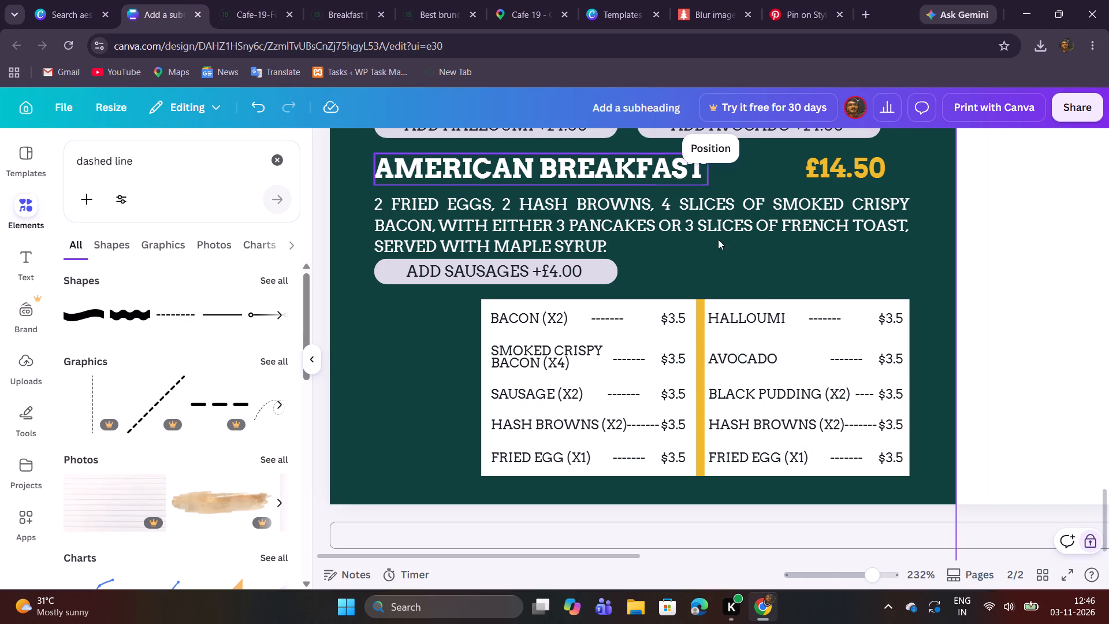
double_click(800, 425)
key(ctrl+v)
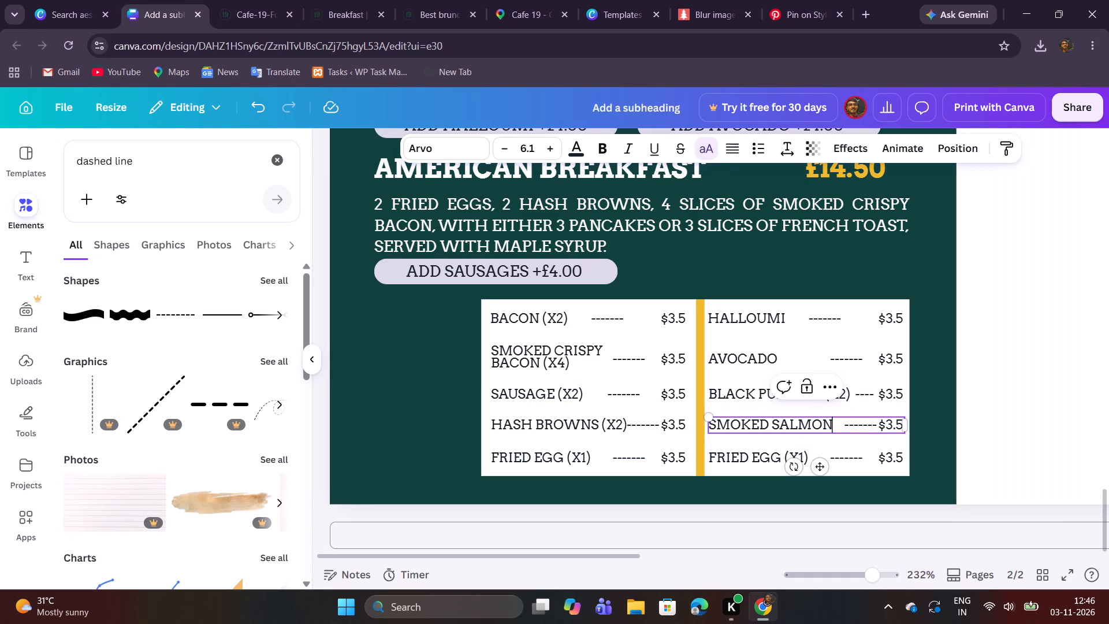
click(994, 436)
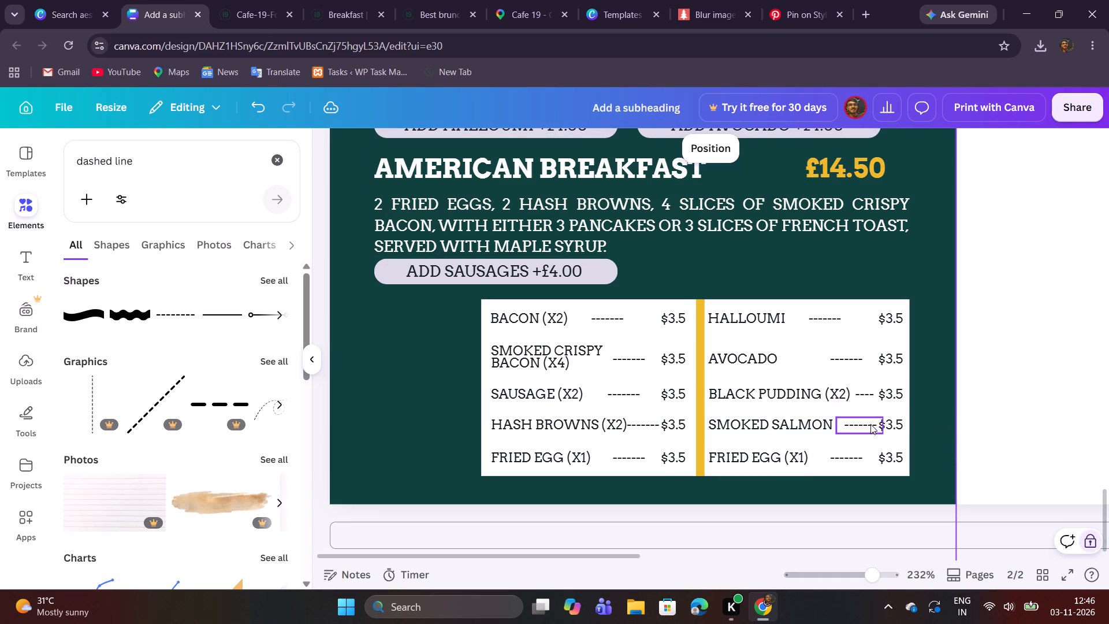
Shift the dashed leader beside SMOKED SALMON slightly left so it clears the price.
click(869, 425)
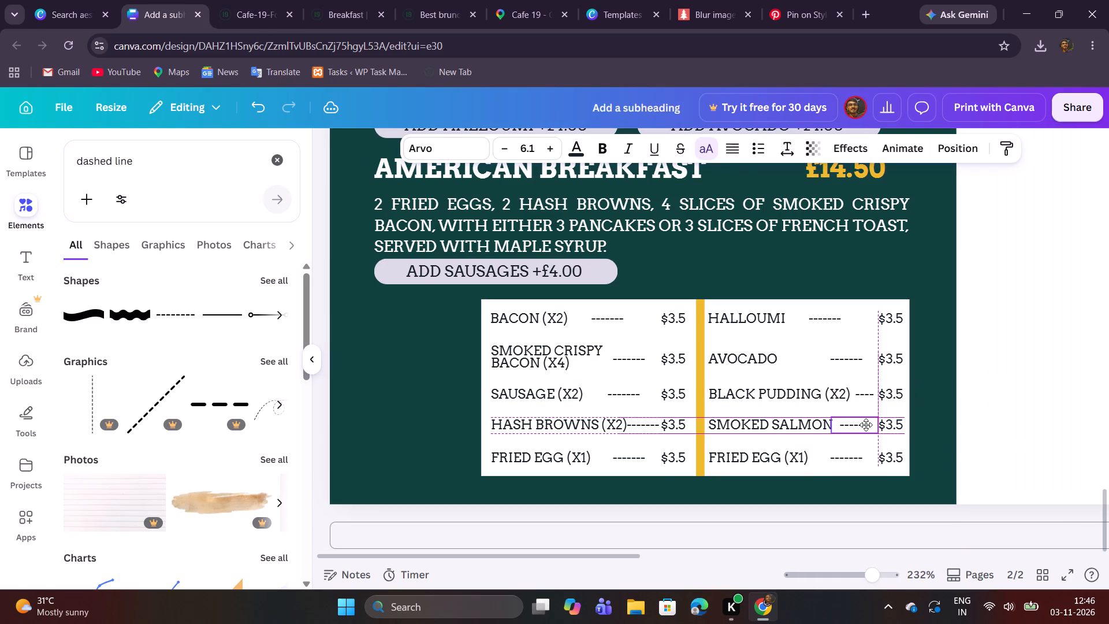
click(1000, 415)
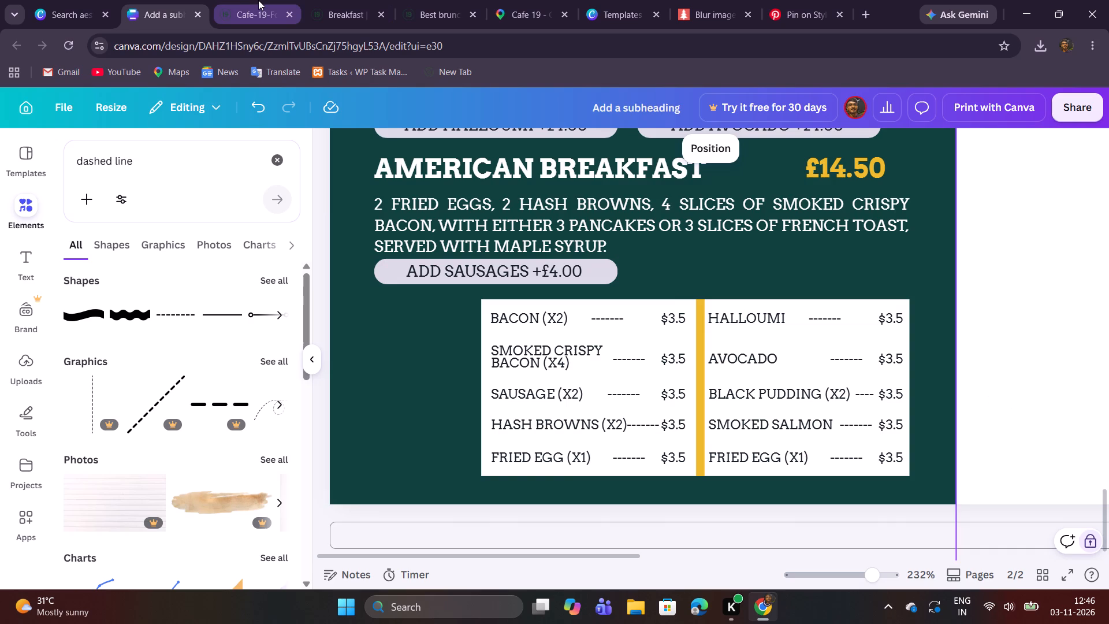
Copy "Hollandaise" from the PDF menu's extras and replace the second-column FRIED EGG (X1) entry with it.
click(257, 0)
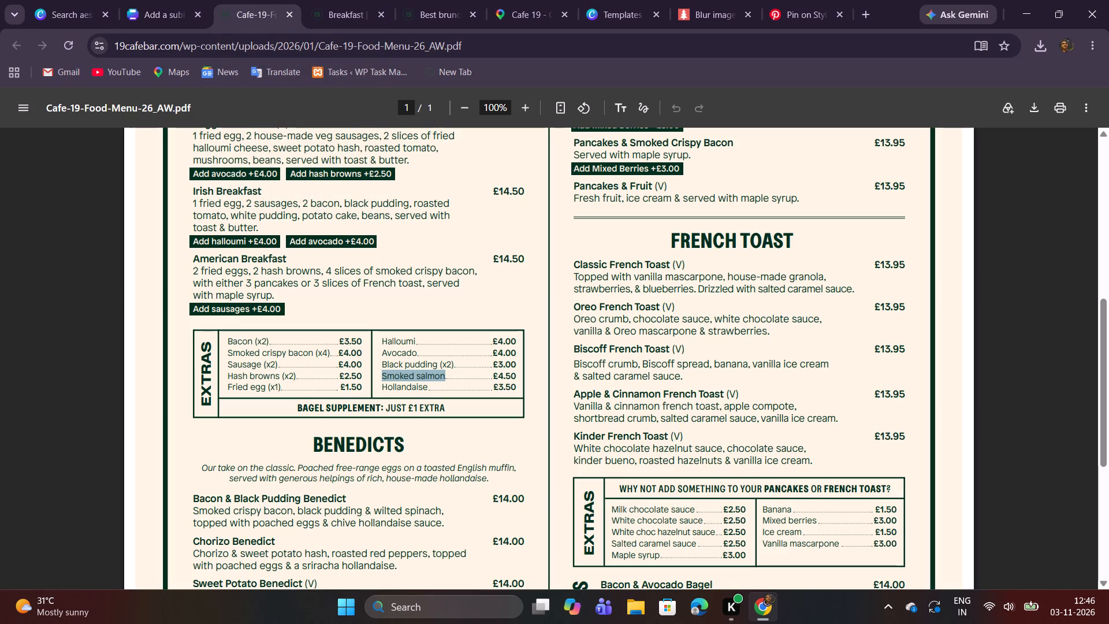
double_click(398, 387)
key(ctrl+c)
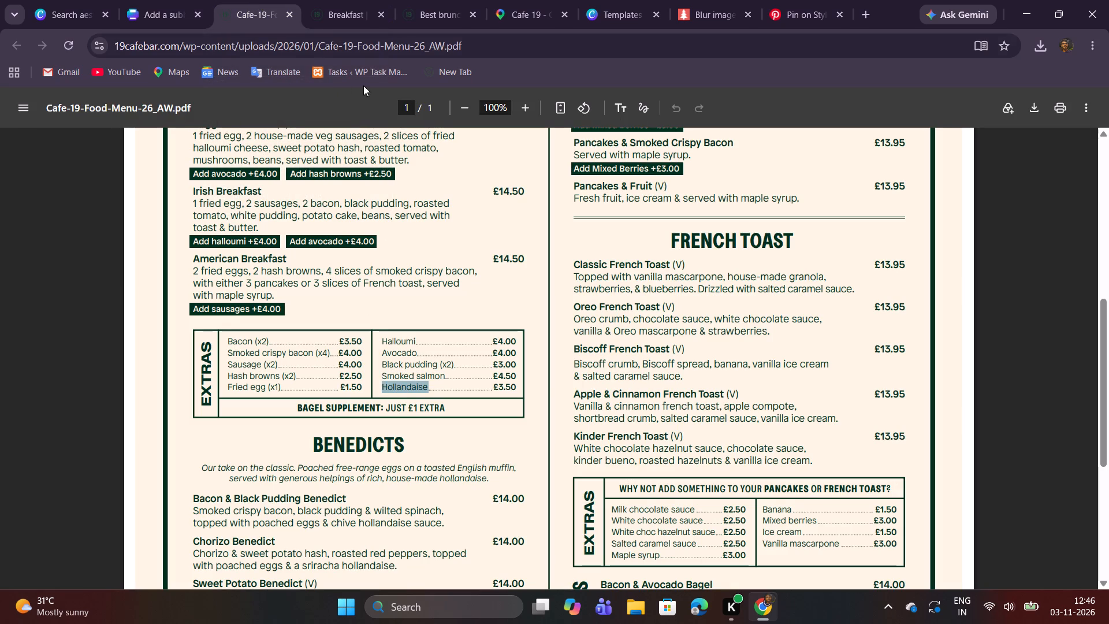
click(180, 0)
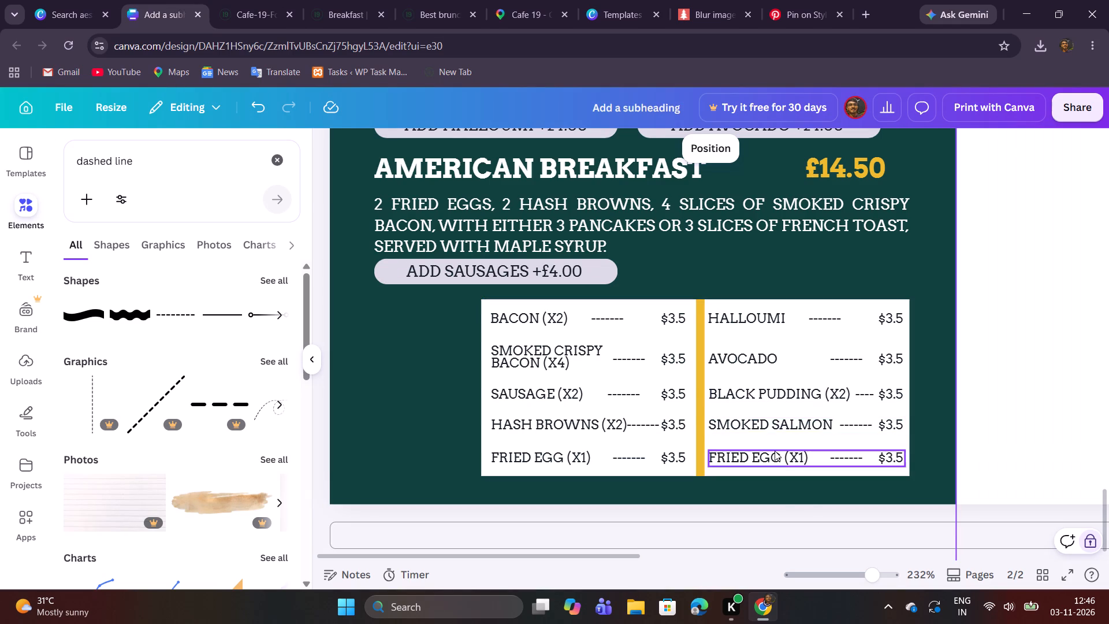
double_click(776, 455)
key(ctrl+v)
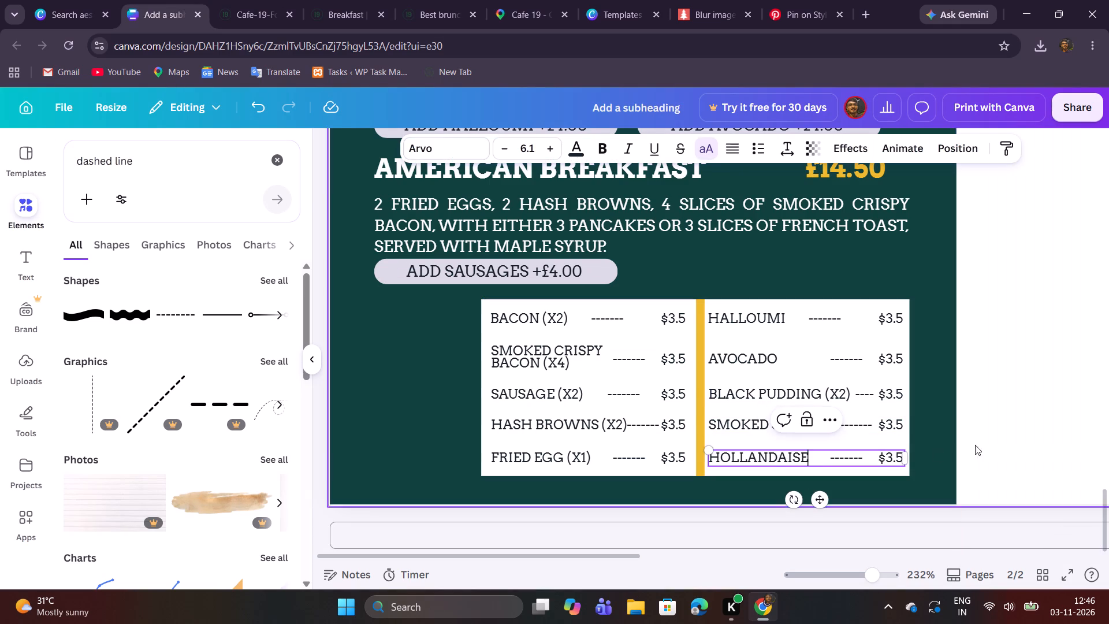
click(1017, 440)
Replace the SMOKED CRISPY BACON (X4) price with £4.00 copied from the PDF menu, widening its text box to fit one line.
click(239, 8)
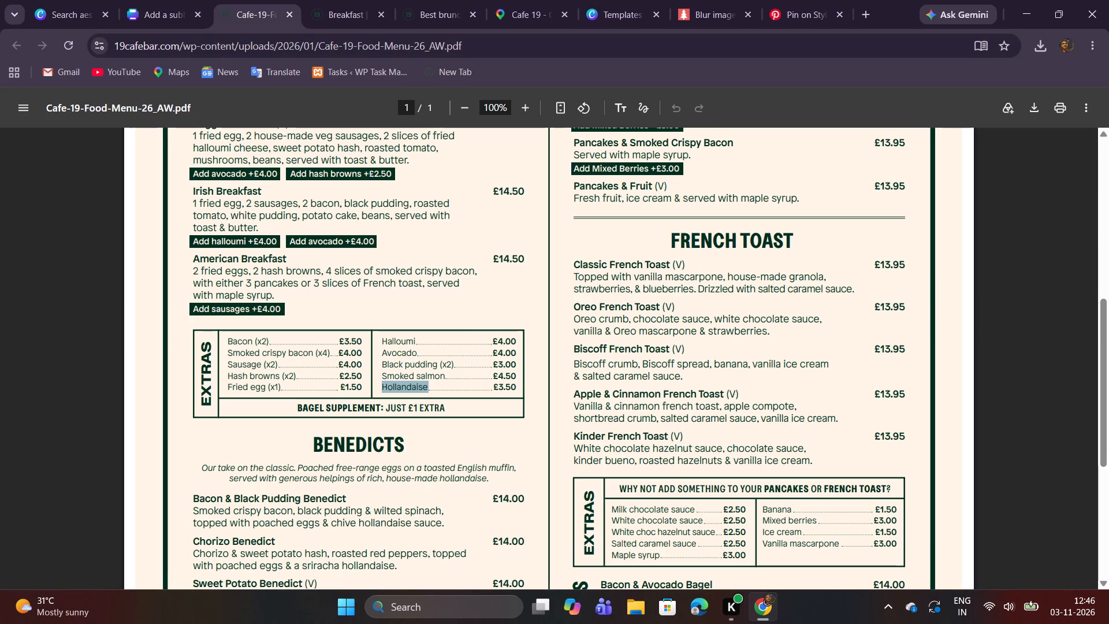
drag(337, 355, 361, 355)
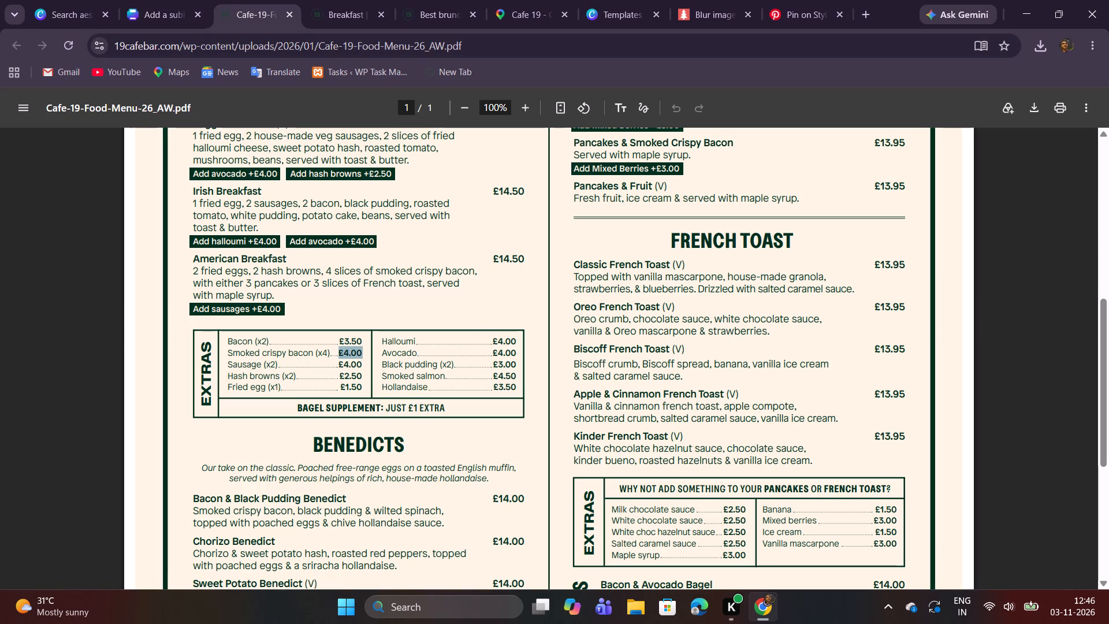
key(ctrl+c)
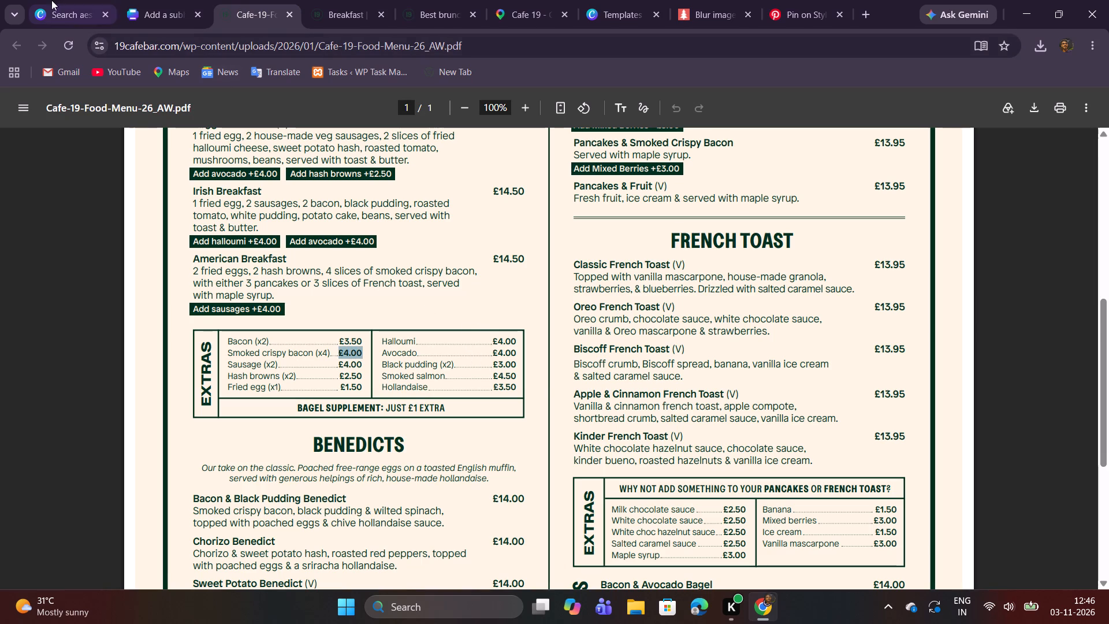
click(137, 0)
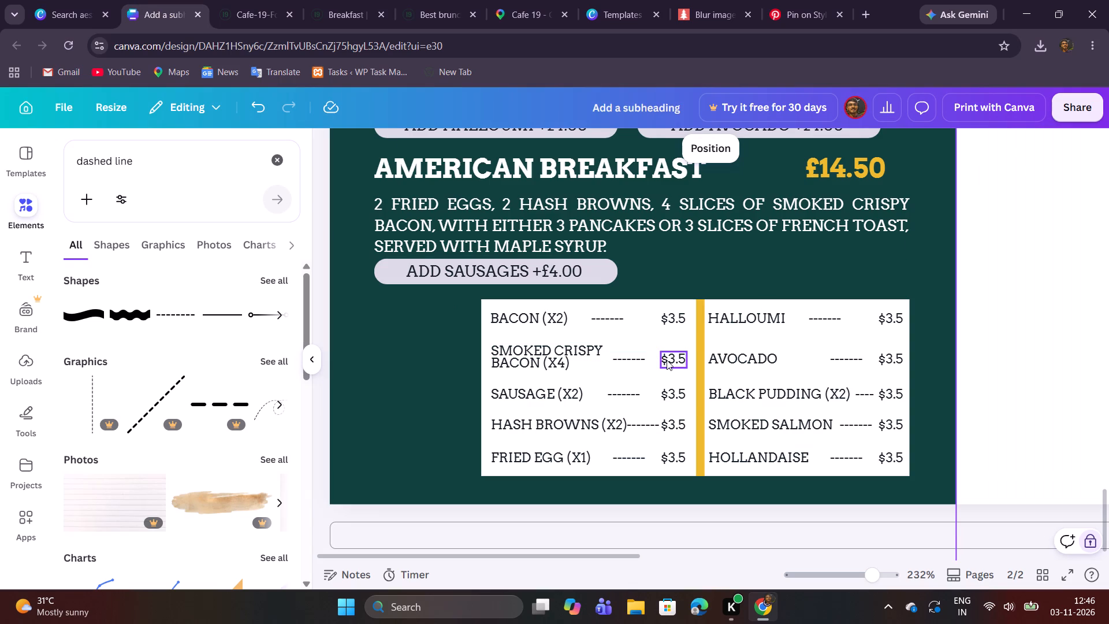
double_click(667, 360)
key(ctrl+v)
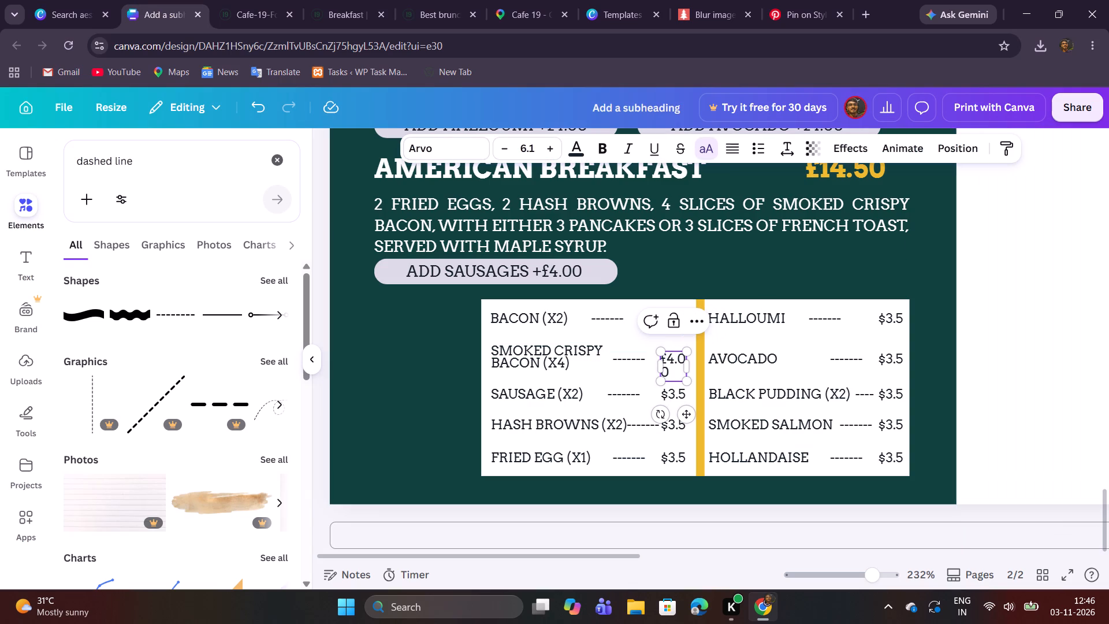
drag(688, 369, 694, 371)
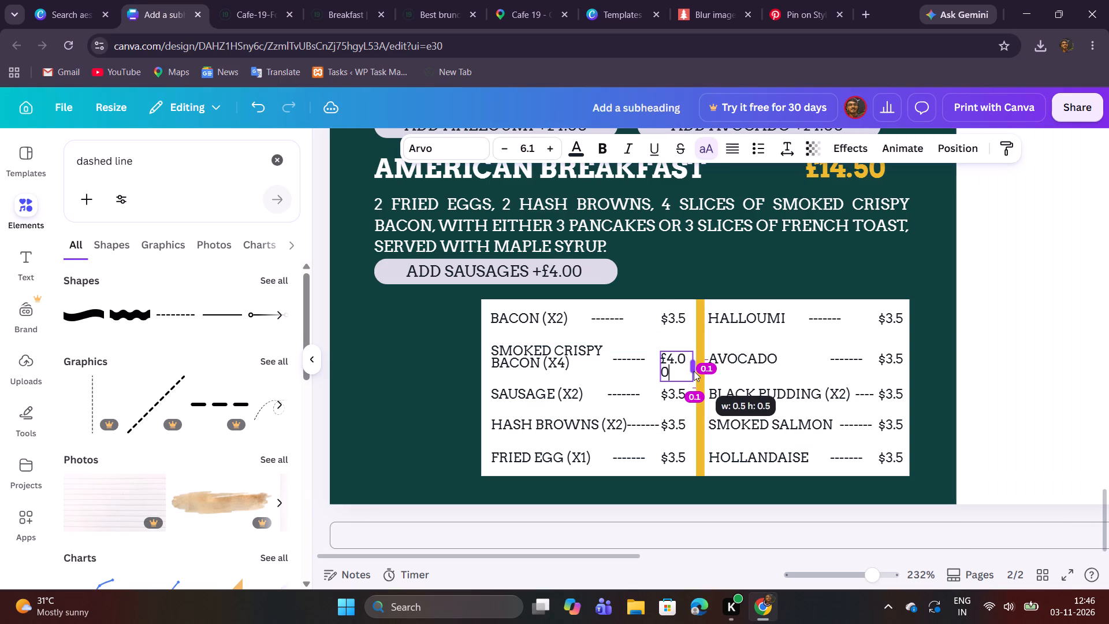
drag(694, 371, 698, 371)
click(1033, 337)
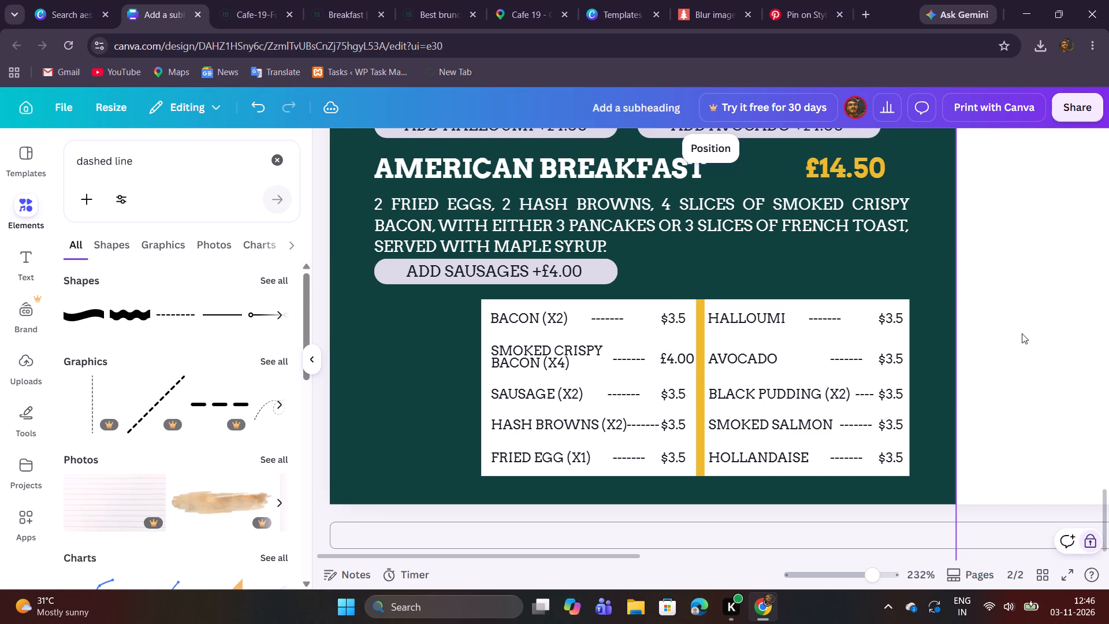
Check the PDF menu, set the BACON (X2) price to $3.50, and widen its text box to fit one line.
click(240, 19)
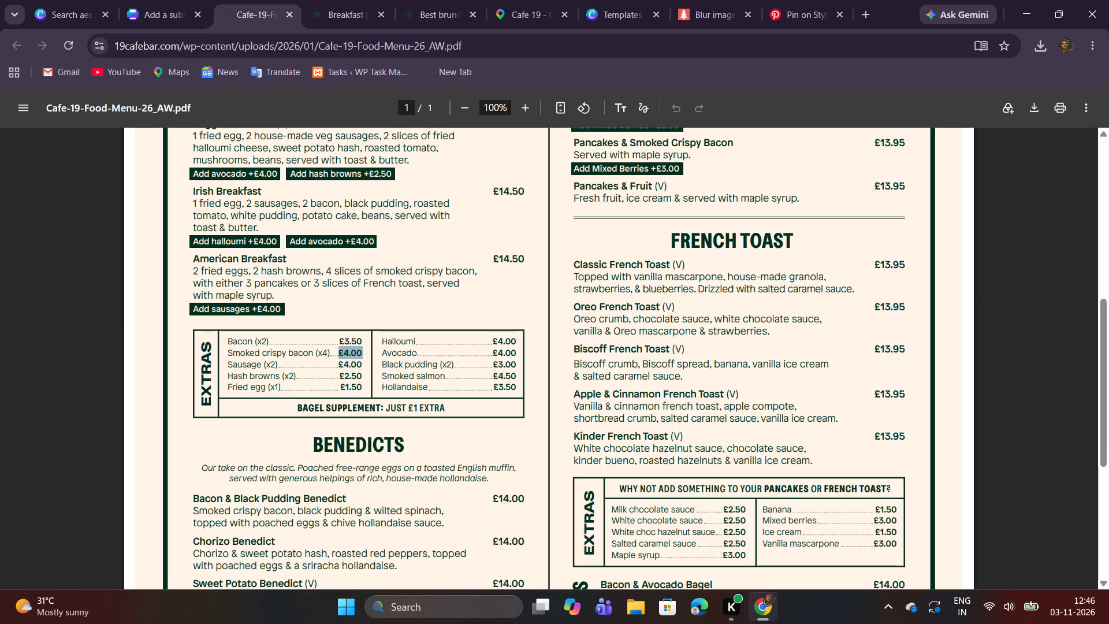
click(159, 0)
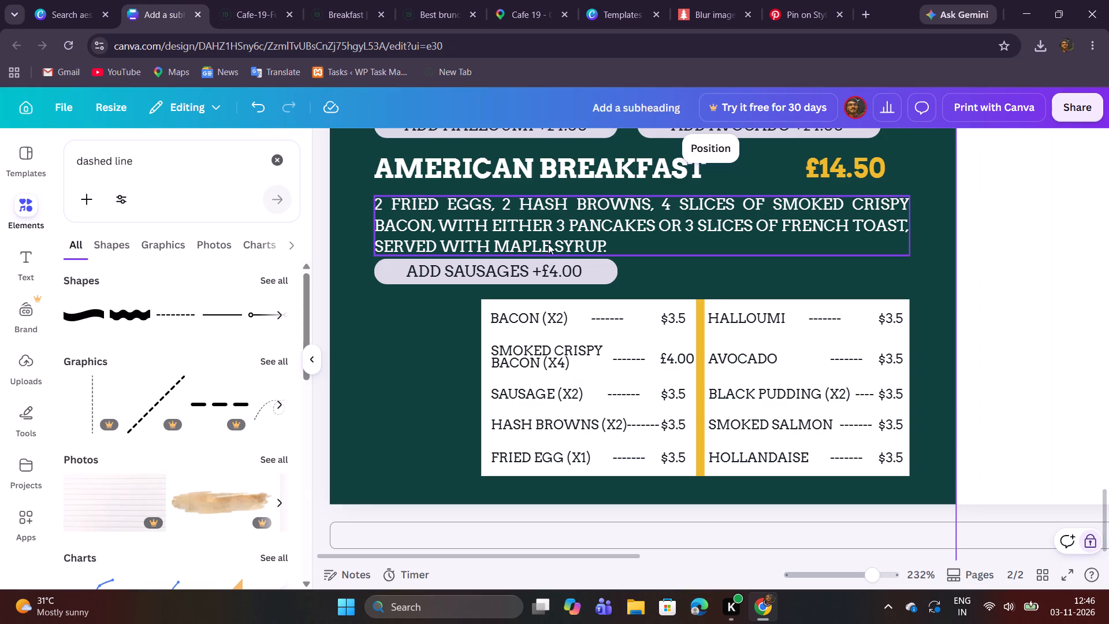
click(680, 323)
click(679, 323)
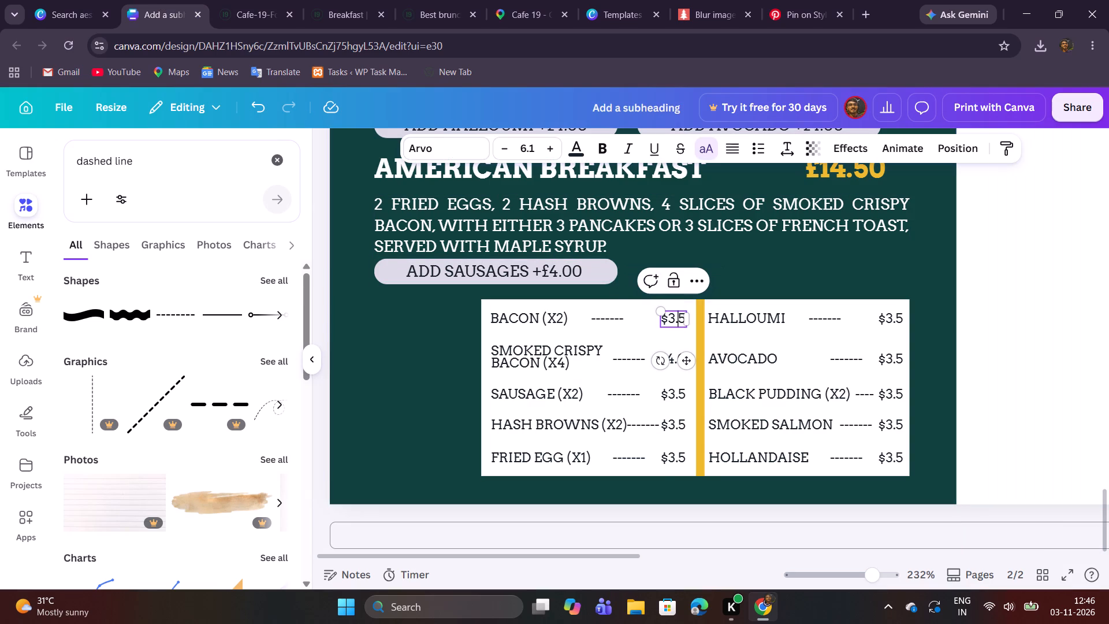
click(682, 323)
key(Right)
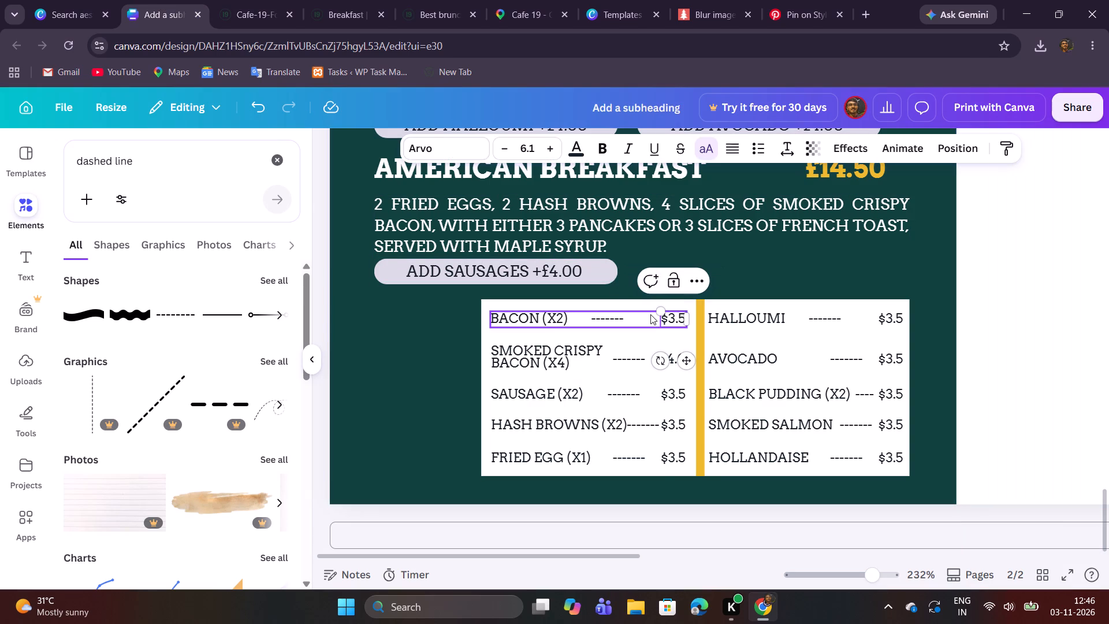
key(0)
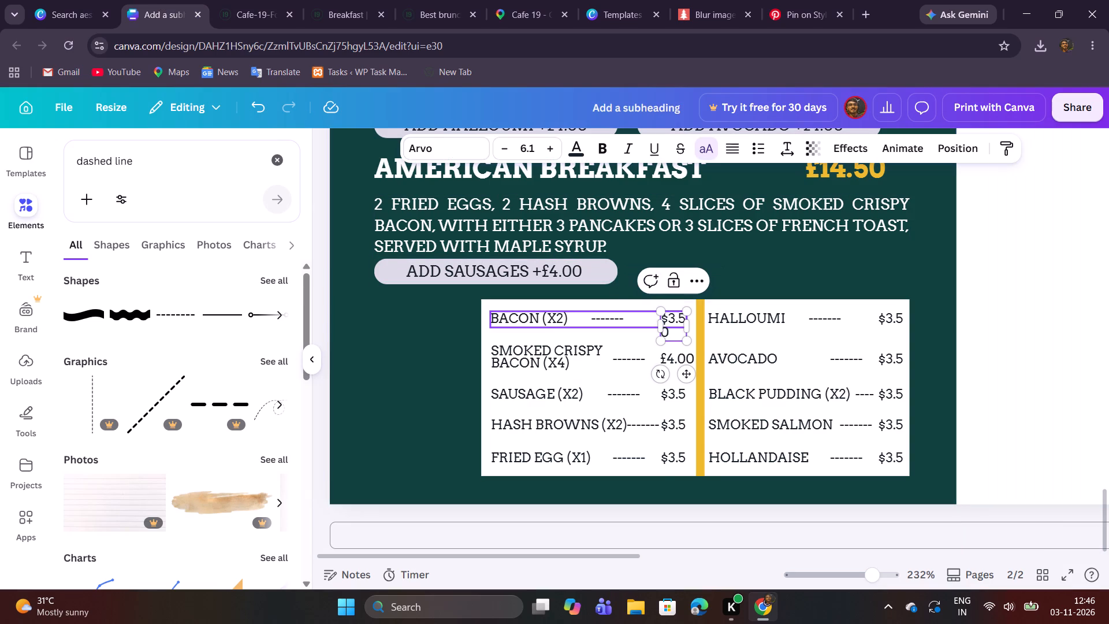
drag(688, 326, 698, 329)
click(818, 275)
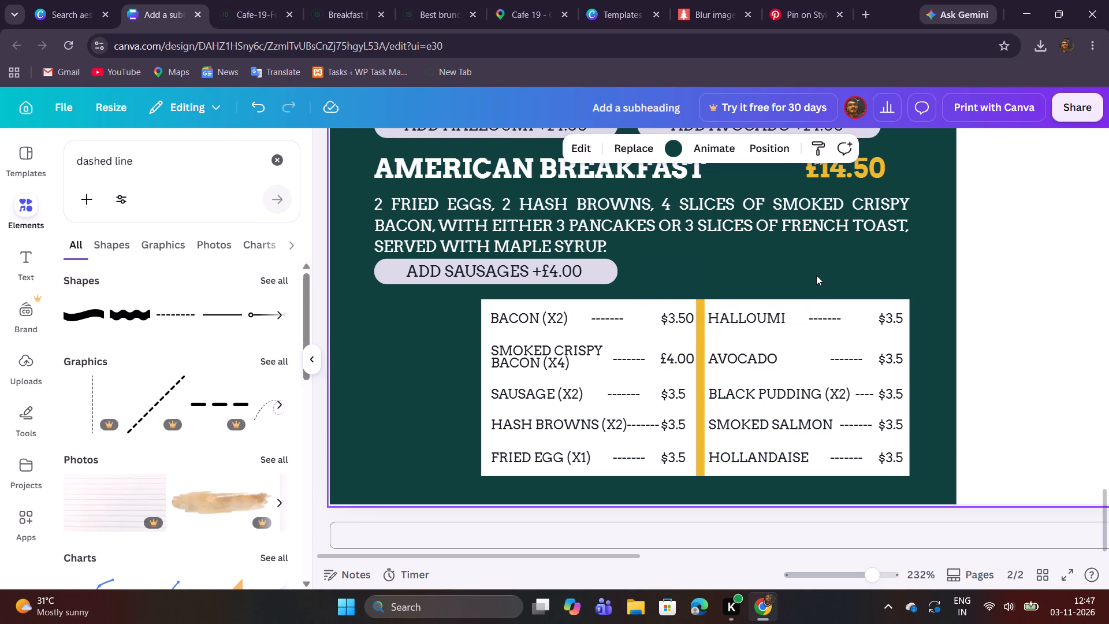
Check the extras prices in the PDF menu and copy the £4.00 text from the SMOKED CRISPY BACON (X4) row.
click(252, 12)
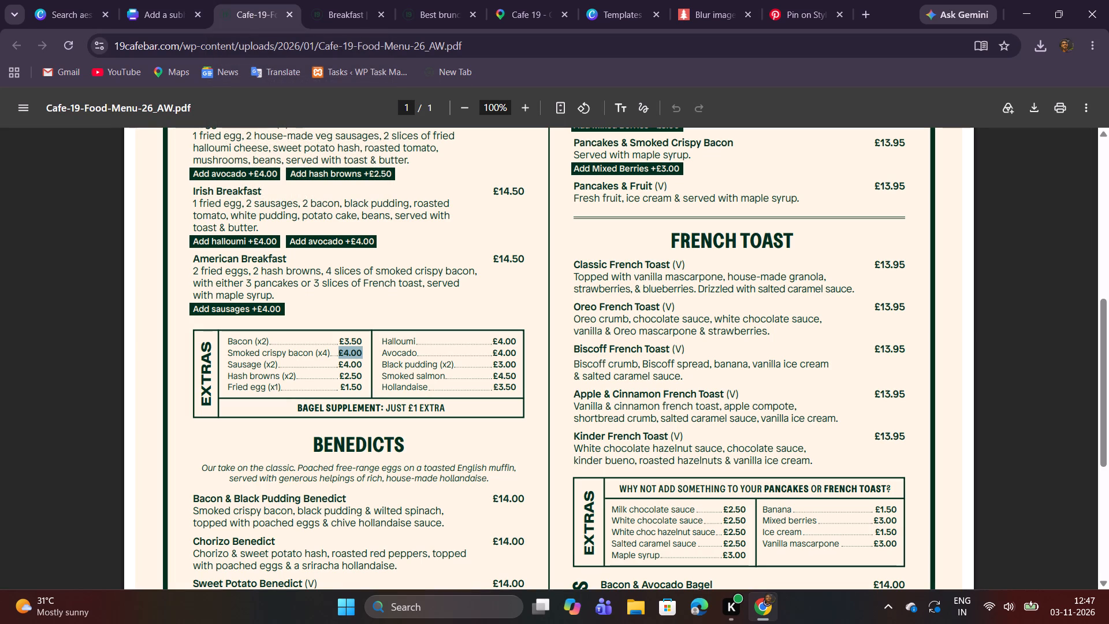
click(154, 8)
double_click(671, 355)
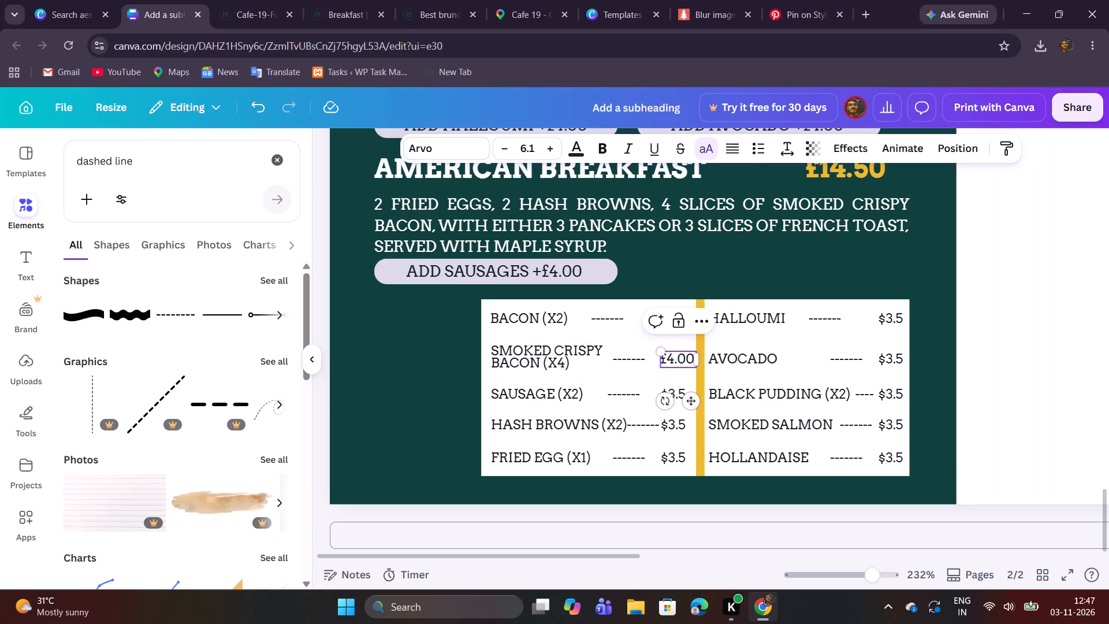
key(ctrl+a)
key(ctrl+c)
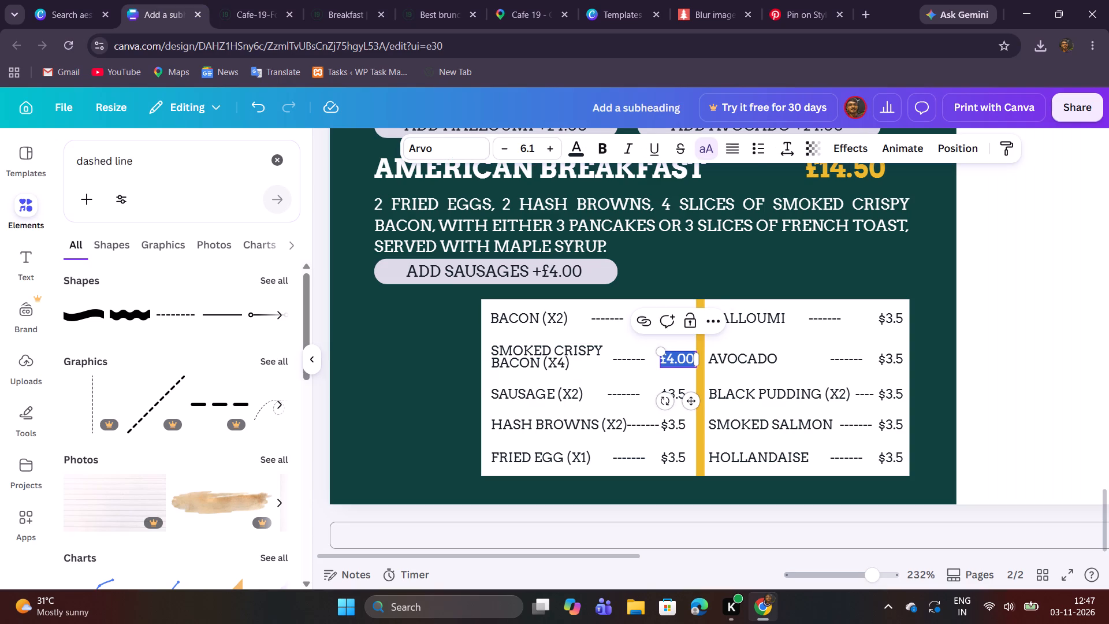
click(1081, 300)
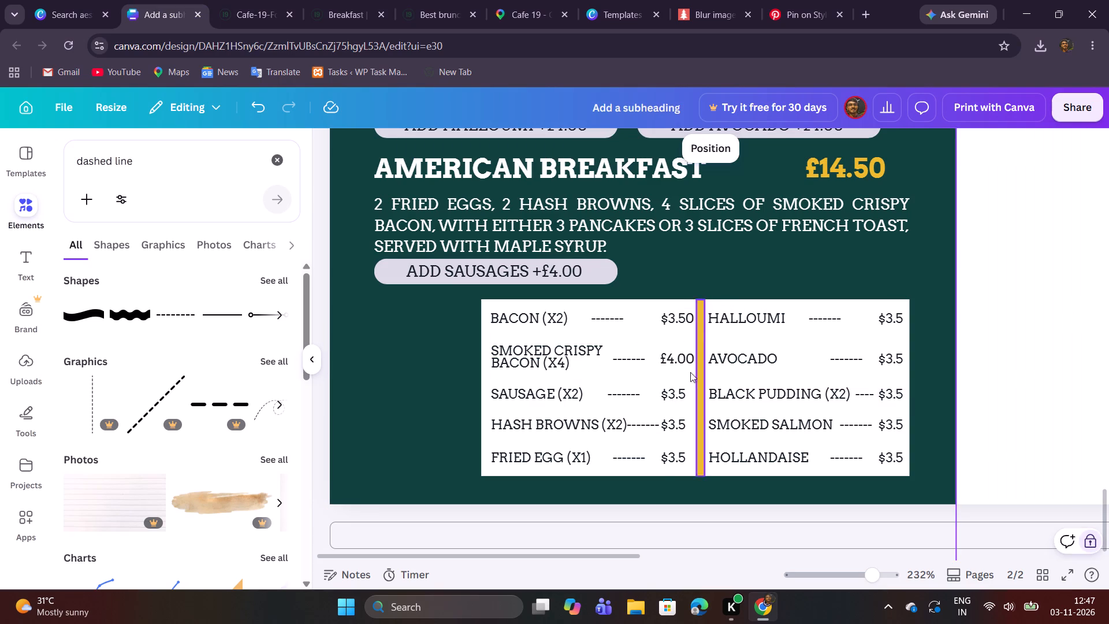
Move the £4.00 price in the SMOKED CRISPY BACON (X4) row slightly upward, keeping it in the price column.
click(673, 360)
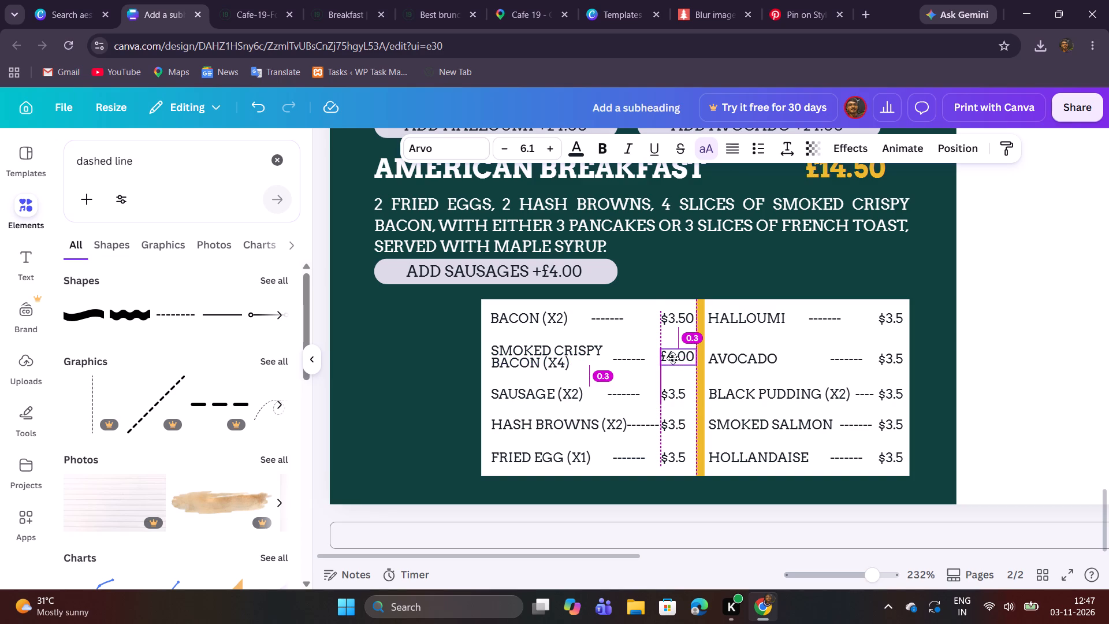
click(999, 317)
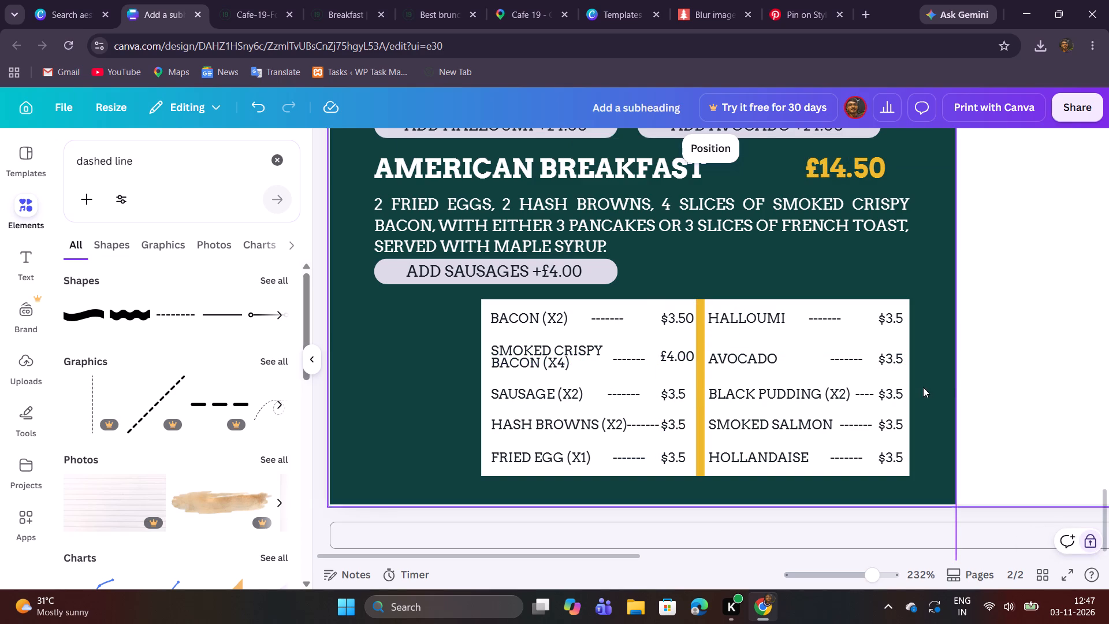
Replace the SAUSAGE (X2) price with the copied £4.00 and widen its text box to fit one line.
double_click(667, 396)
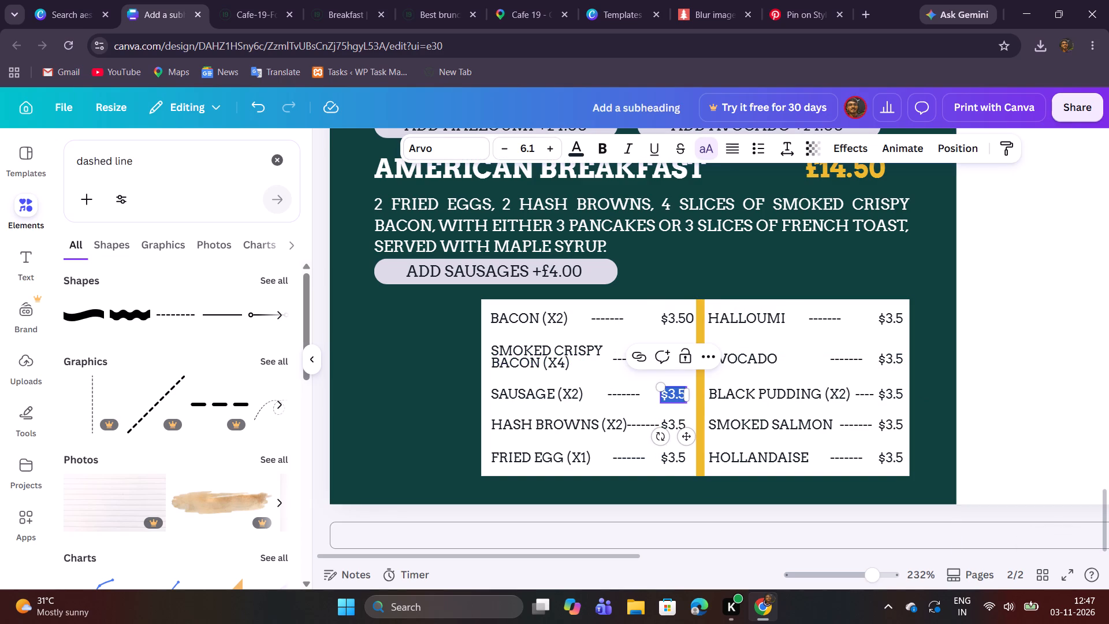
key(ctrl+v)
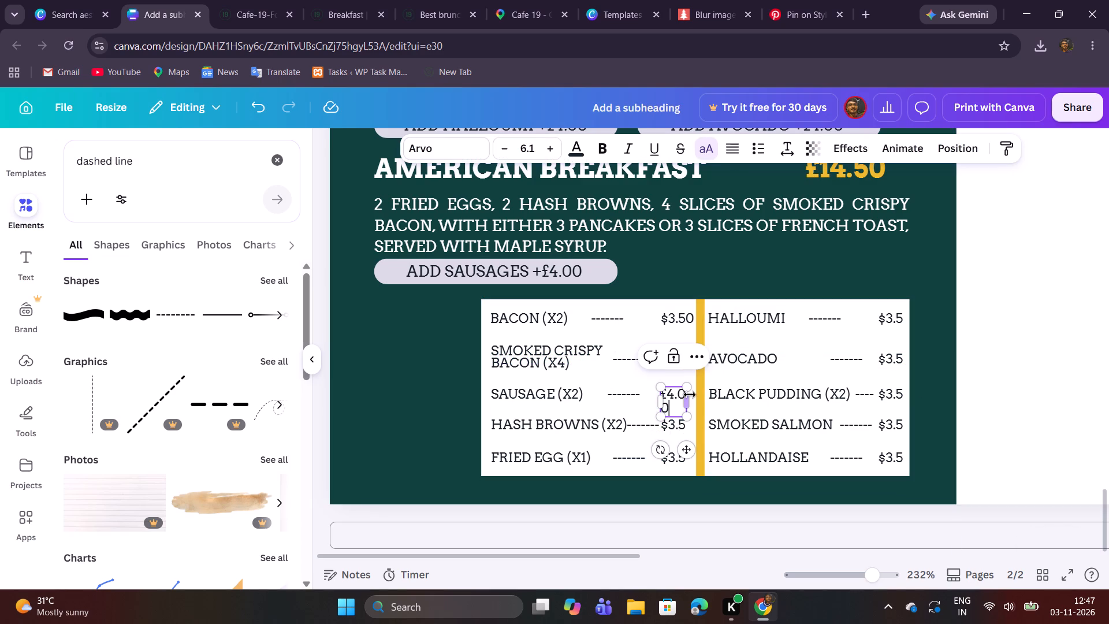
drag(689, 398, 693, 400)
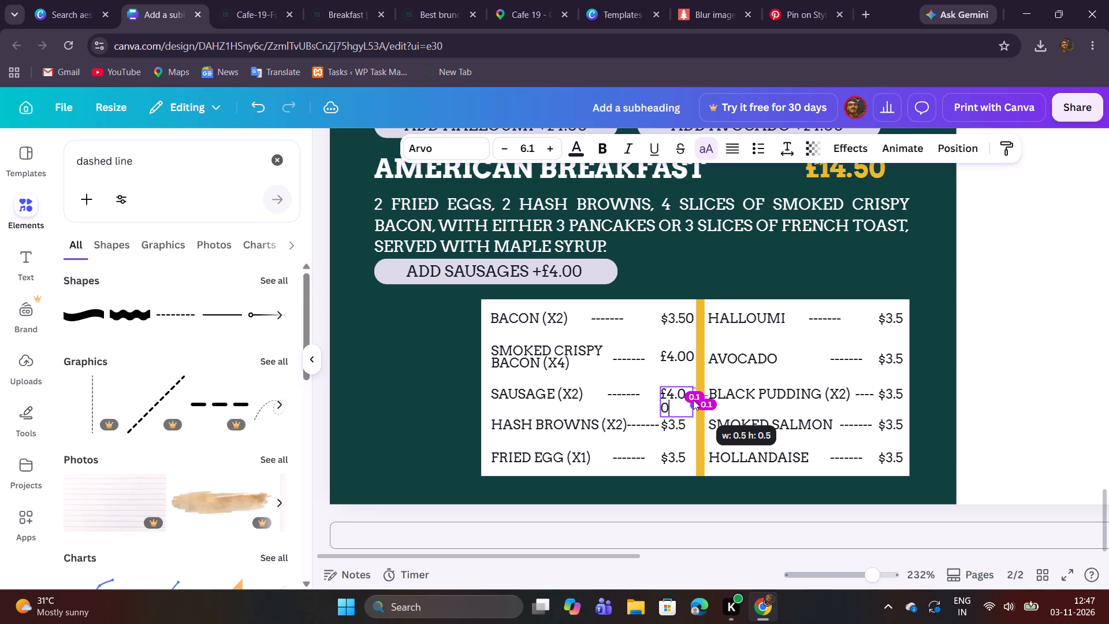
drag(693, 400, 697, 401)
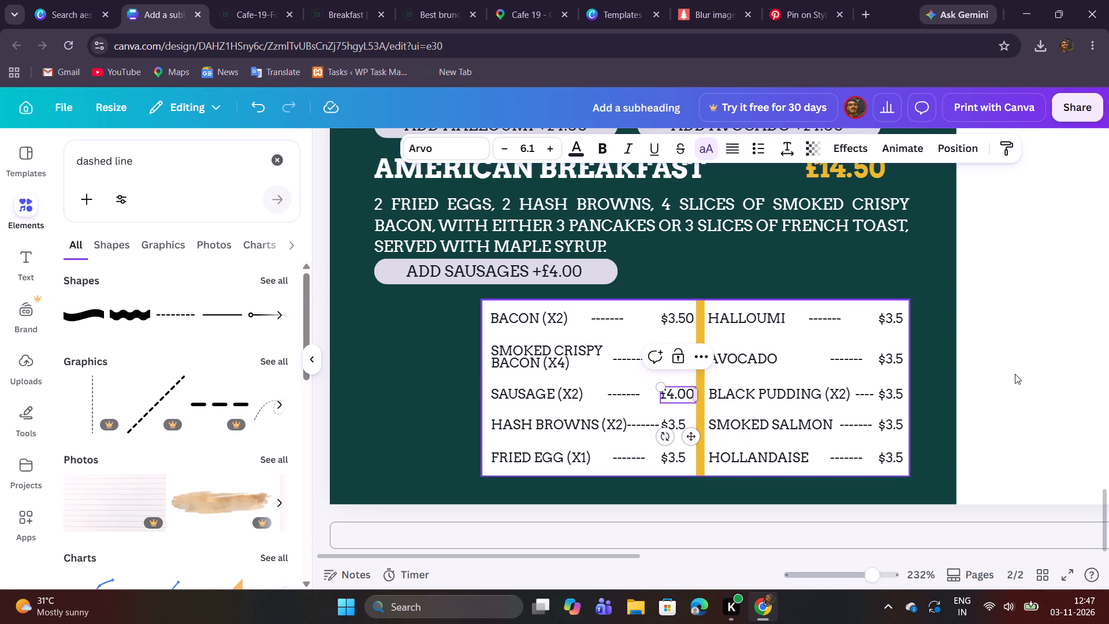
click(1088, 367)
Replace the HASH BROWNS (X2) price with £2.50 copied from the PDF menu, widening its text box to fit one line.
scroll(1048, 362, down, 1)
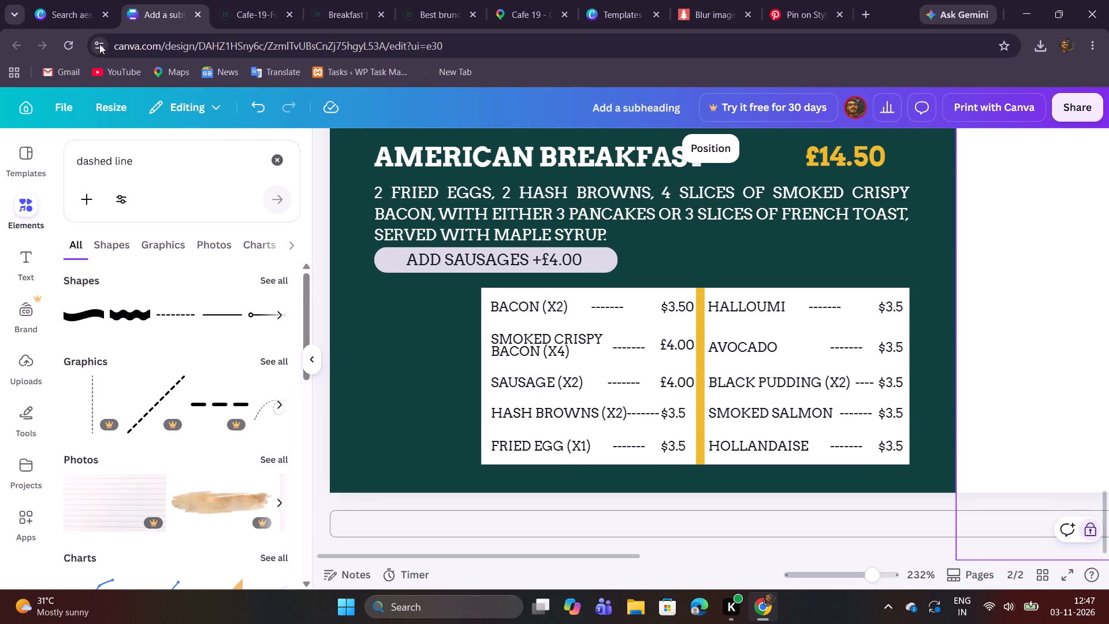
click(247, 3)
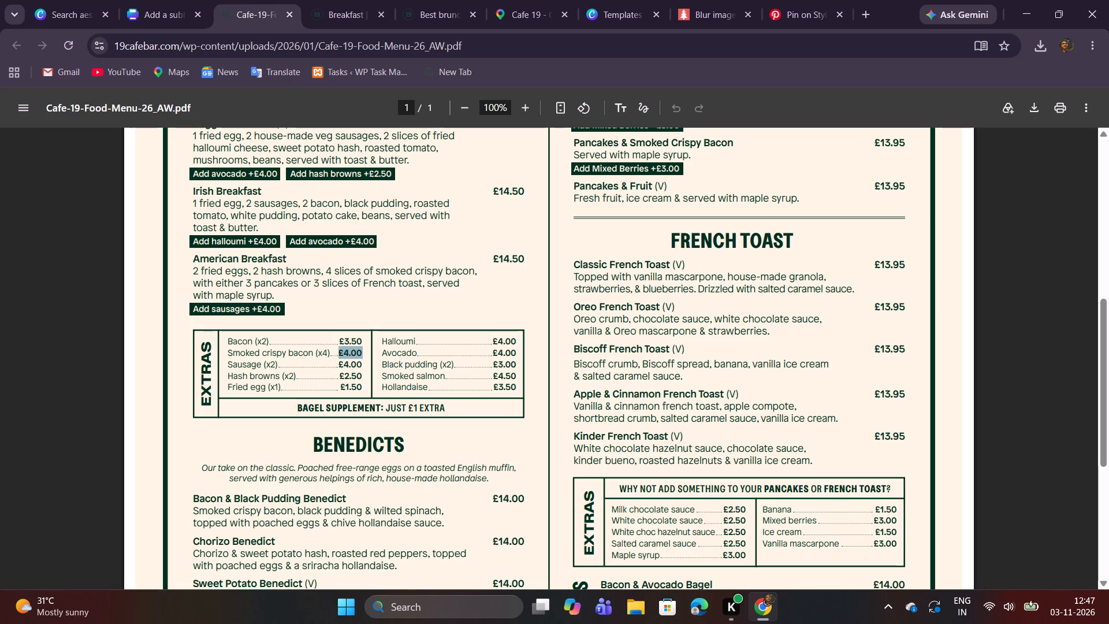
drag(340, 376, 358, 376)
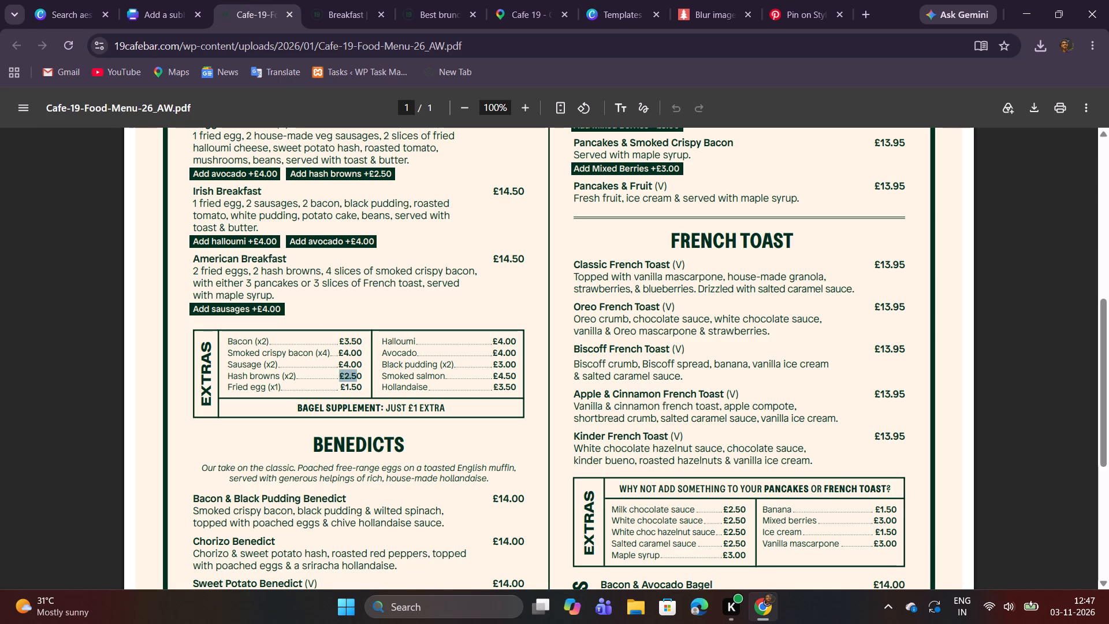
drag(358, 376, 360, 377)
right_click(346, 374)
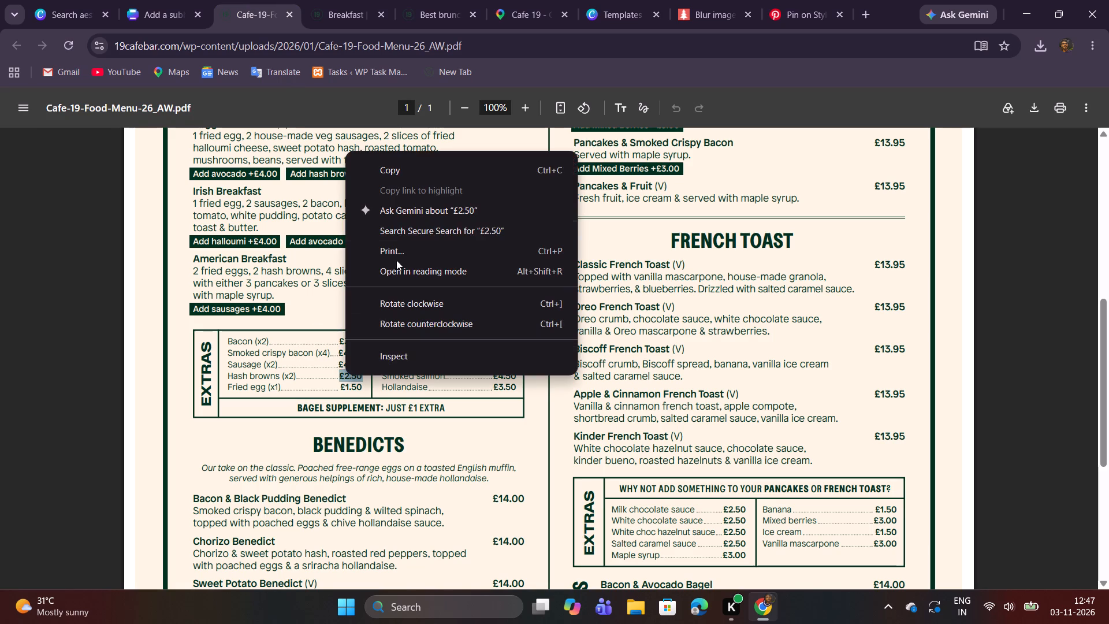
click(409, 172)
click(144, 0)
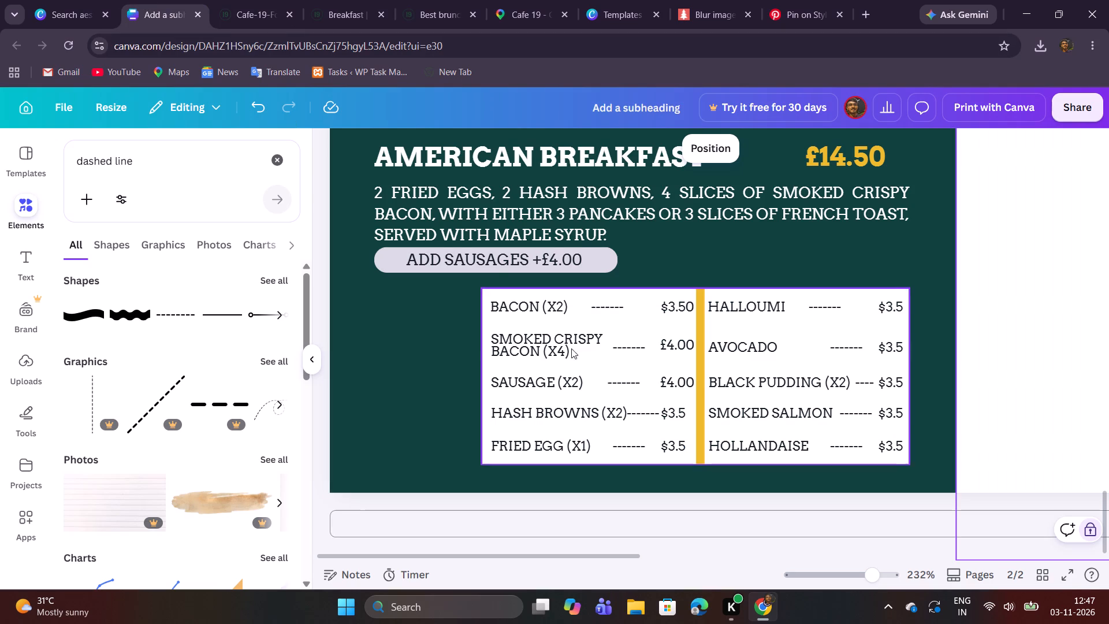
double_click(672, 412)
double_click(672, 424)
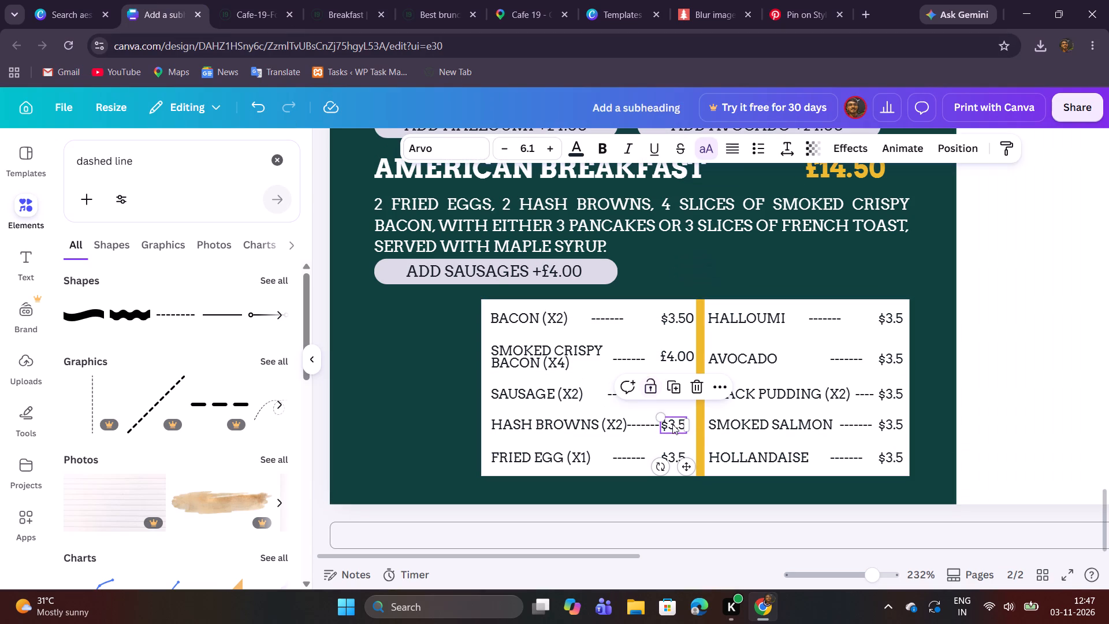
key(ctrl+v)
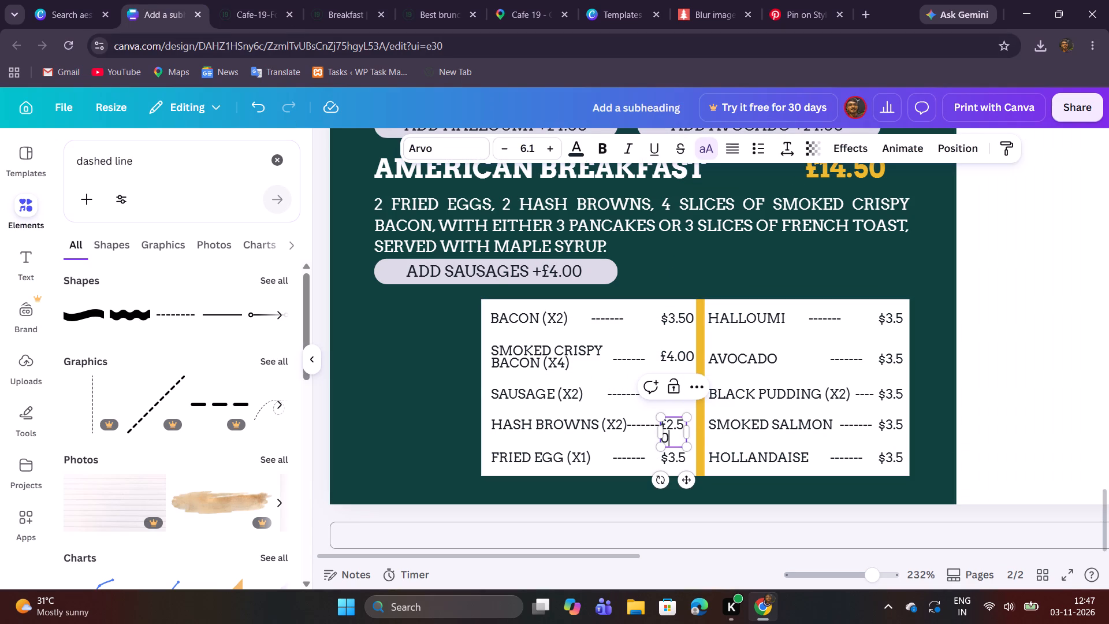
drag(689, 436, 690, 436)
drag(690, 436, 695, 436)
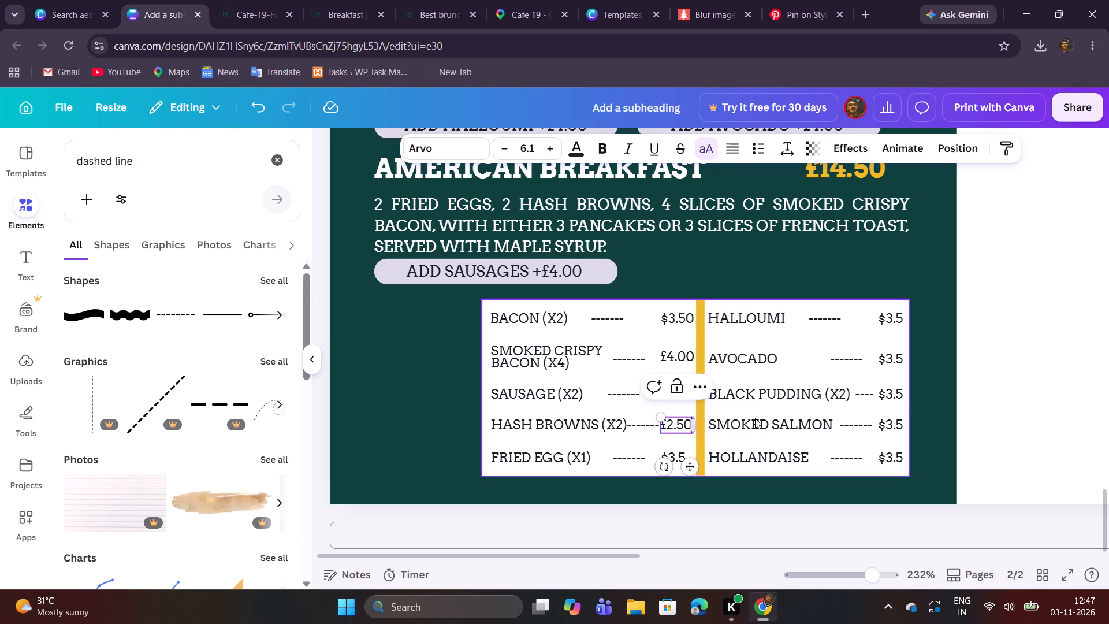
click(998, 365)
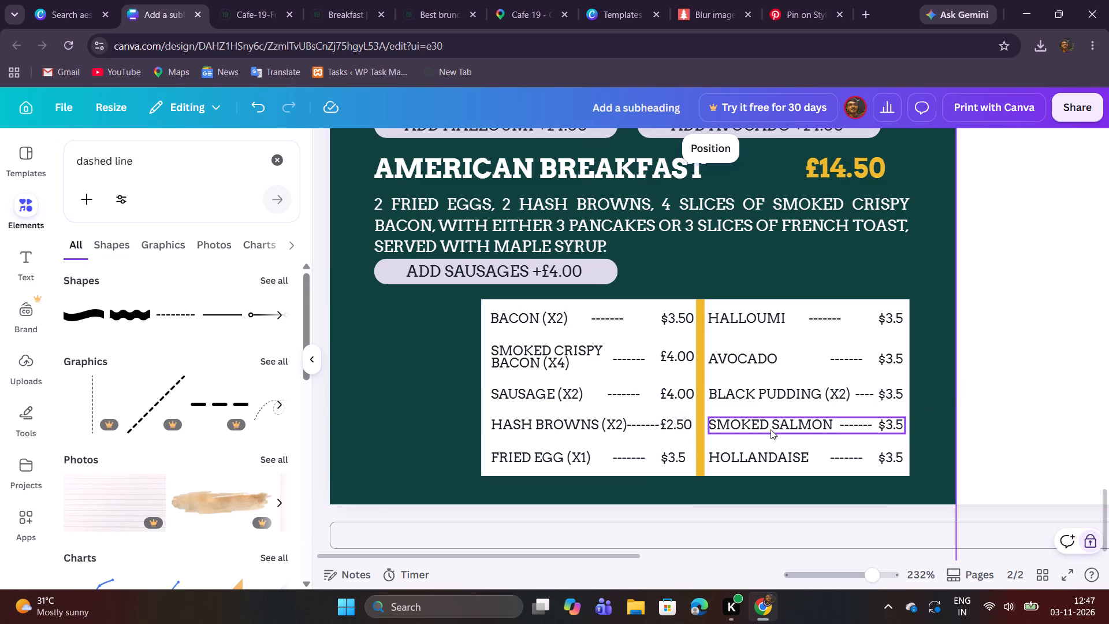
Move the £2.50 price in the HASH BROWNS (X2) row slightly toward the yellow divider, in line with the price column.
click(679, 428)
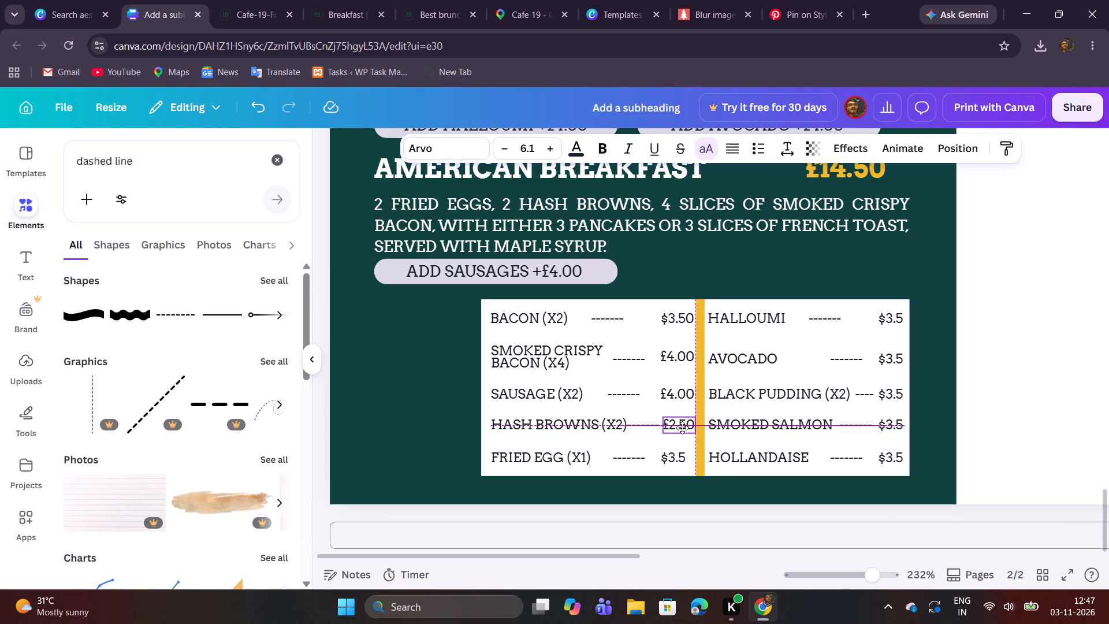
click(946, 376)
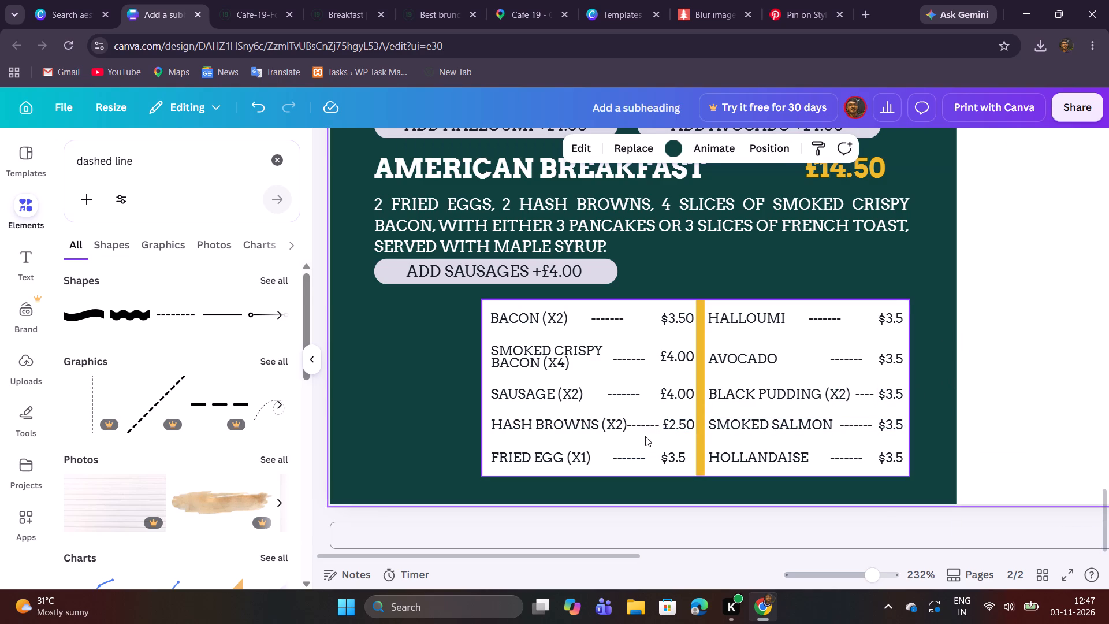
Shorten the dashed leader in the HASH BROWNS (X2) row by one dash and add a space before it.
click(643, 429)
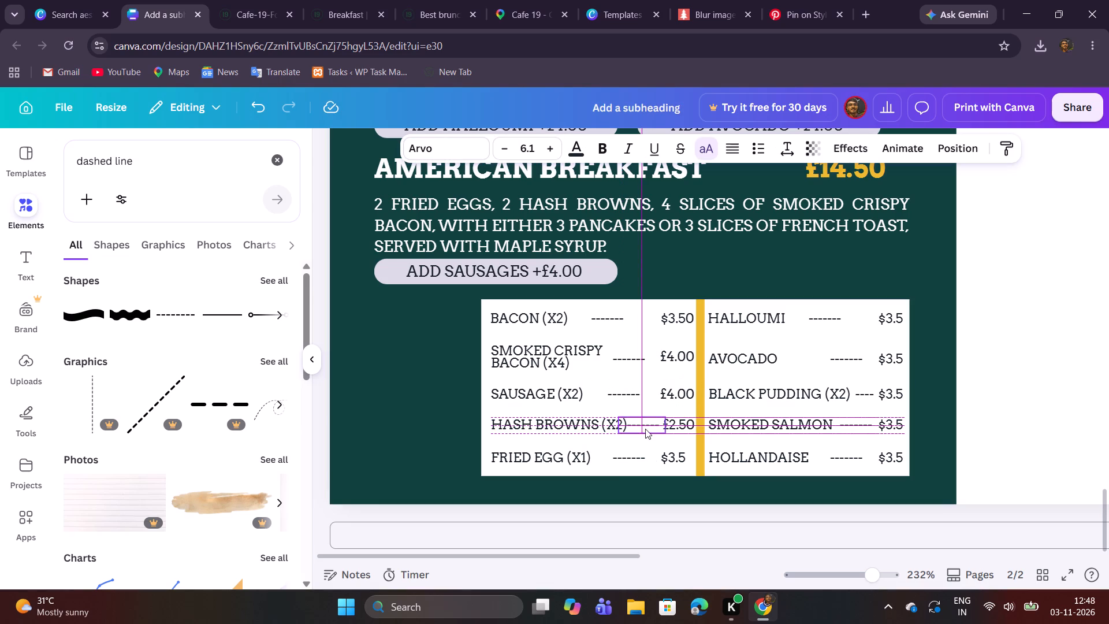
click(637, 425)
click(636, 428)
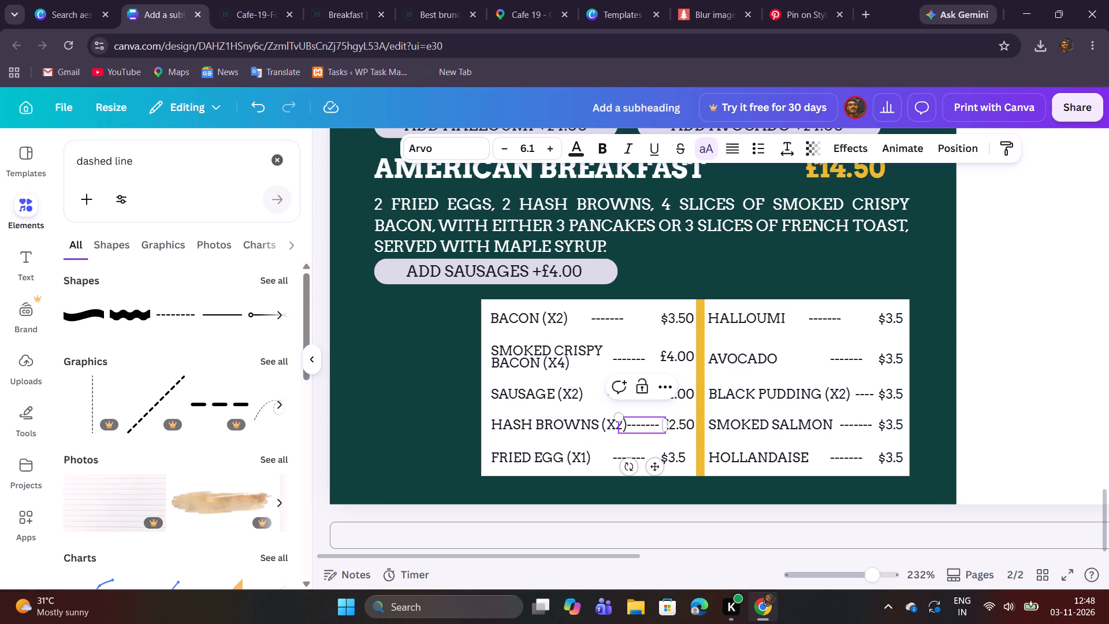
key(BackSpace)
key(Left)
key(space)
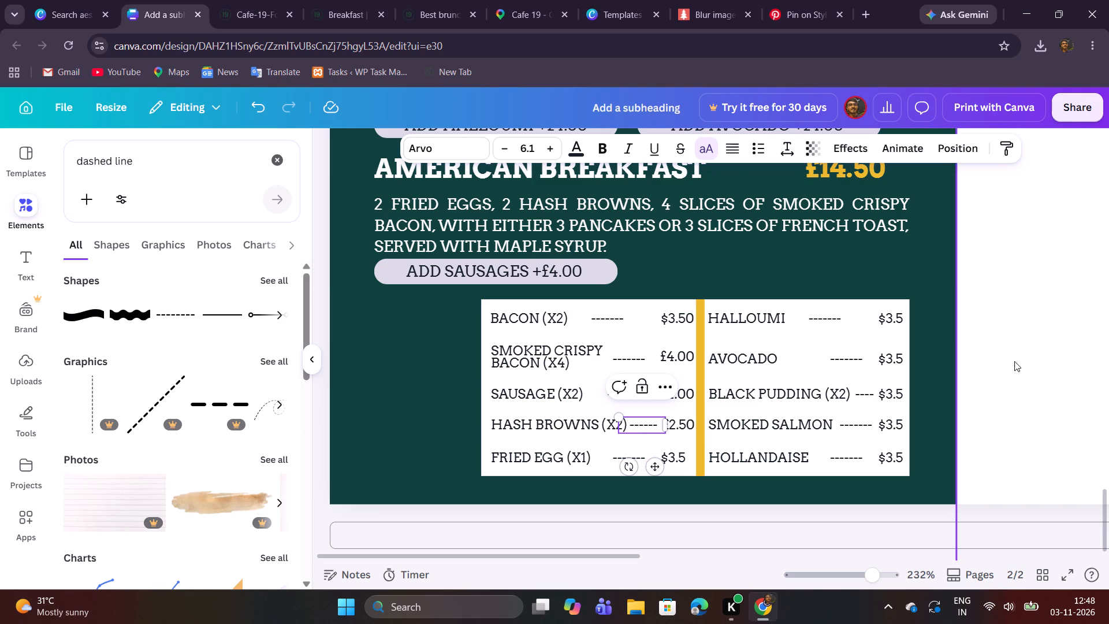
click(1014, 361)
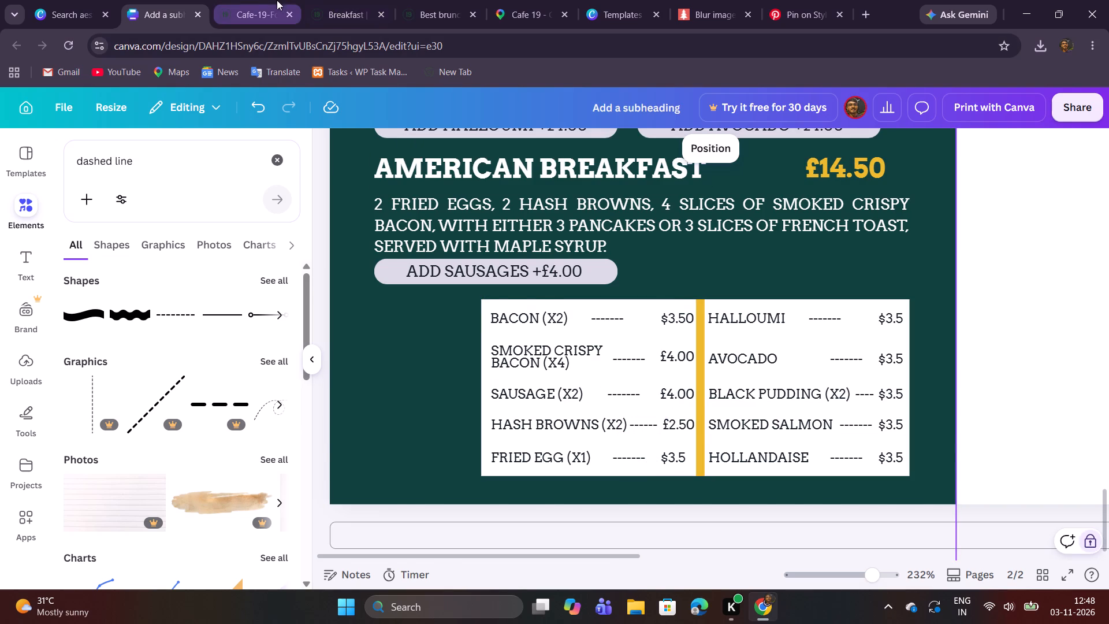
Replace the FRIED EGG (X1) price with £1.50 copied from the PDF menu, widening its text box to fit one line.
click(252, 0)
drag(339, 385, 339, 386)
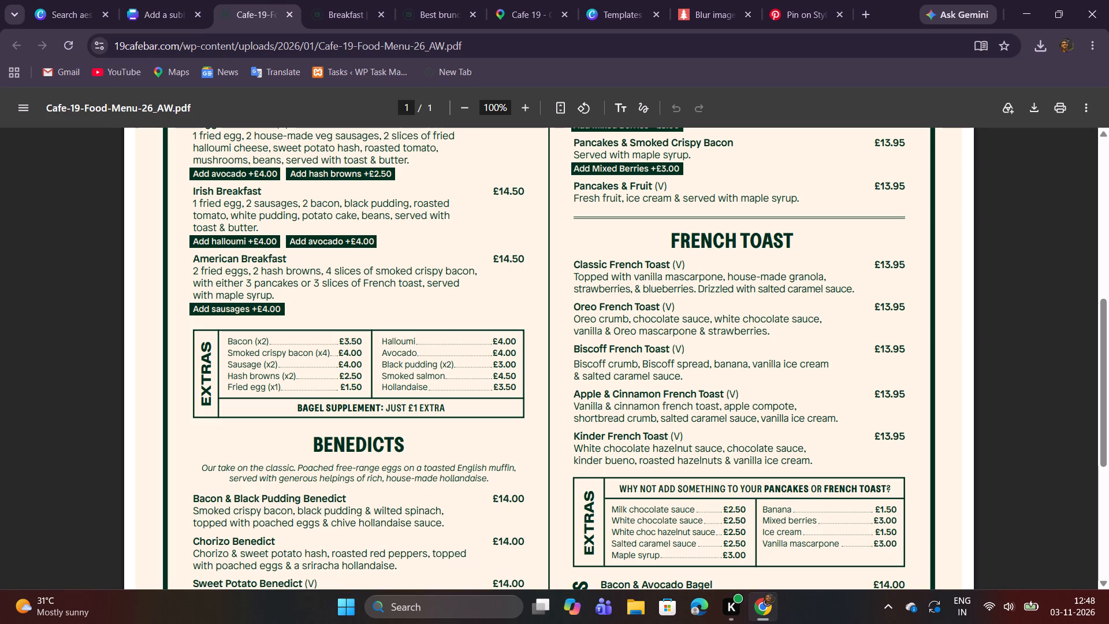
drag(339, 386, 363, 389)
key(ctrl+c)
click(157, 0)
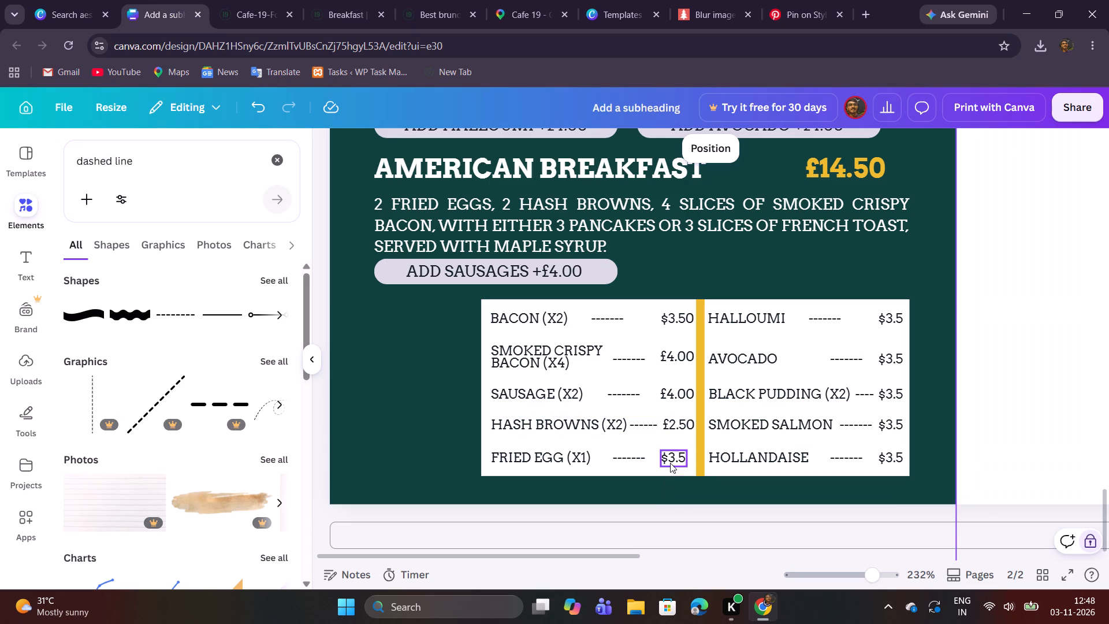
double_click(670, 459)
key(ctrl+v)
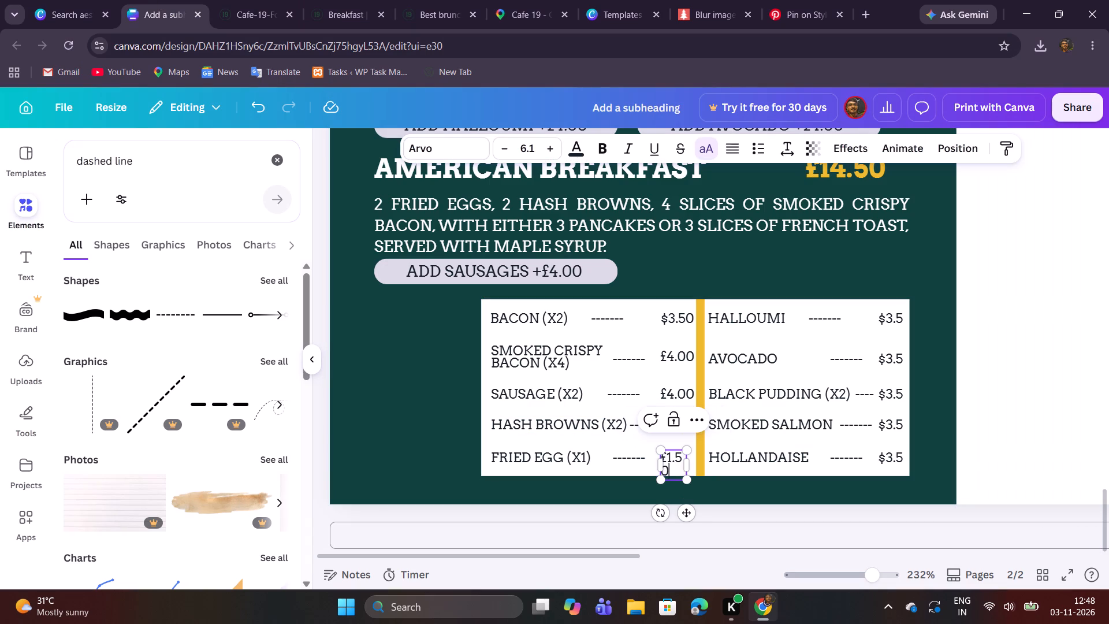
drag(689, 466, 698, 466)
click(751, 526)
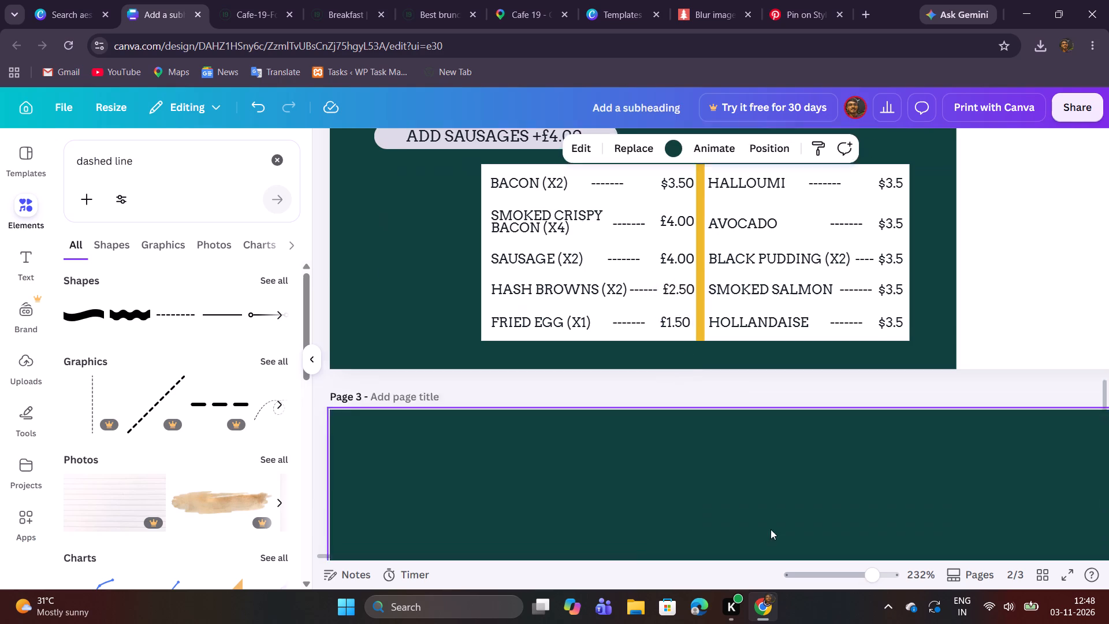
Delete the blank page 3 below the breakfast menu page.
scroll(818, 495, up, 16)
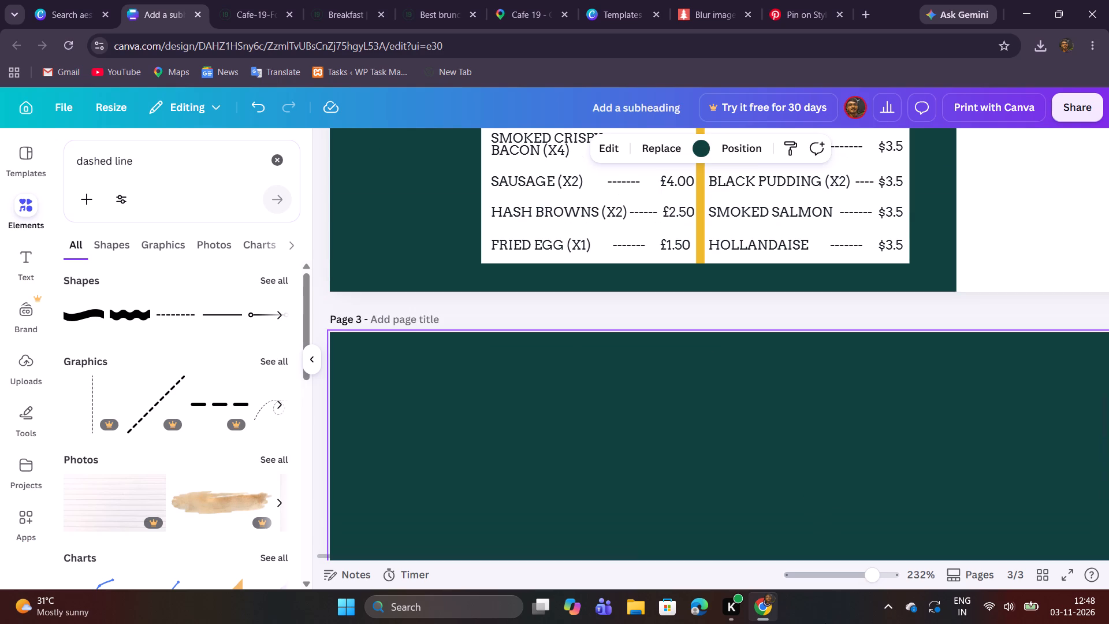
scroll(805, 592, up, 3)
scroll(893, 480, left, 10)
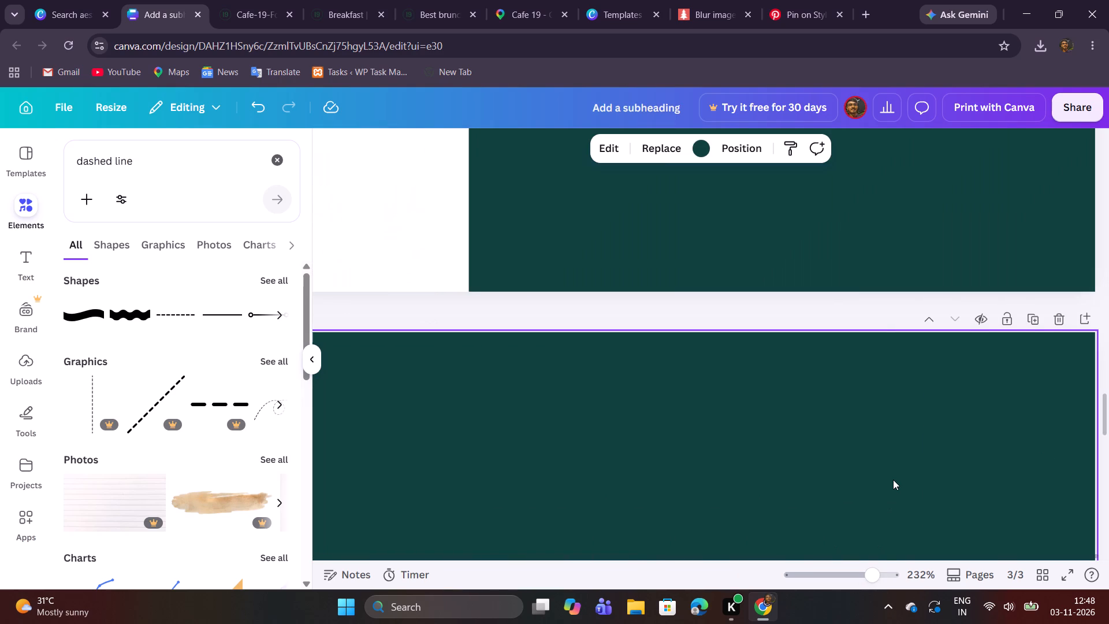
click(1052, 317)
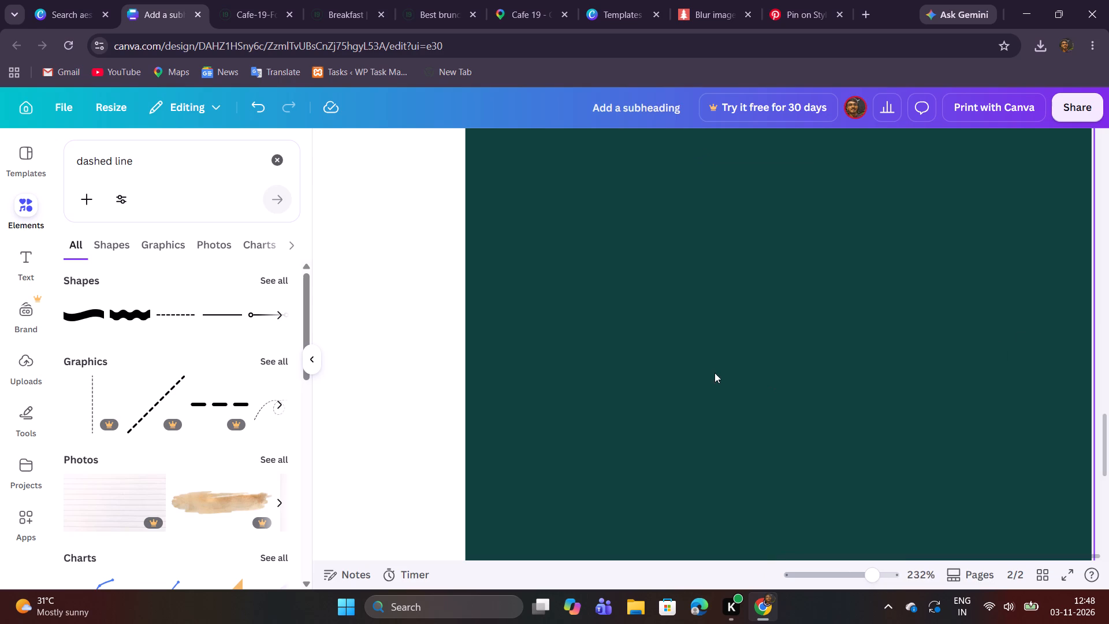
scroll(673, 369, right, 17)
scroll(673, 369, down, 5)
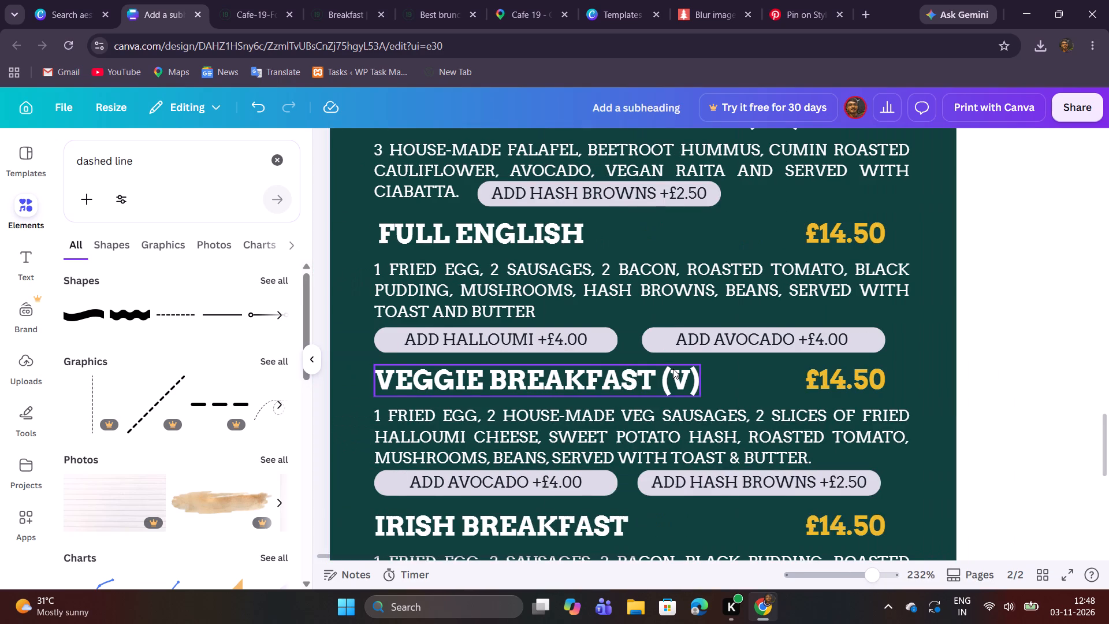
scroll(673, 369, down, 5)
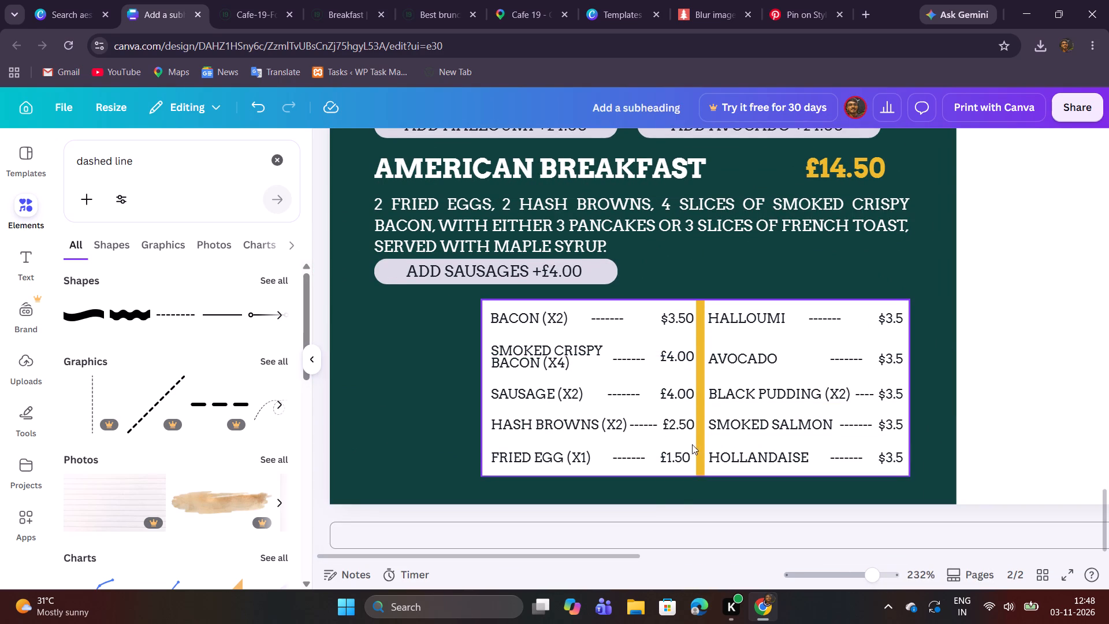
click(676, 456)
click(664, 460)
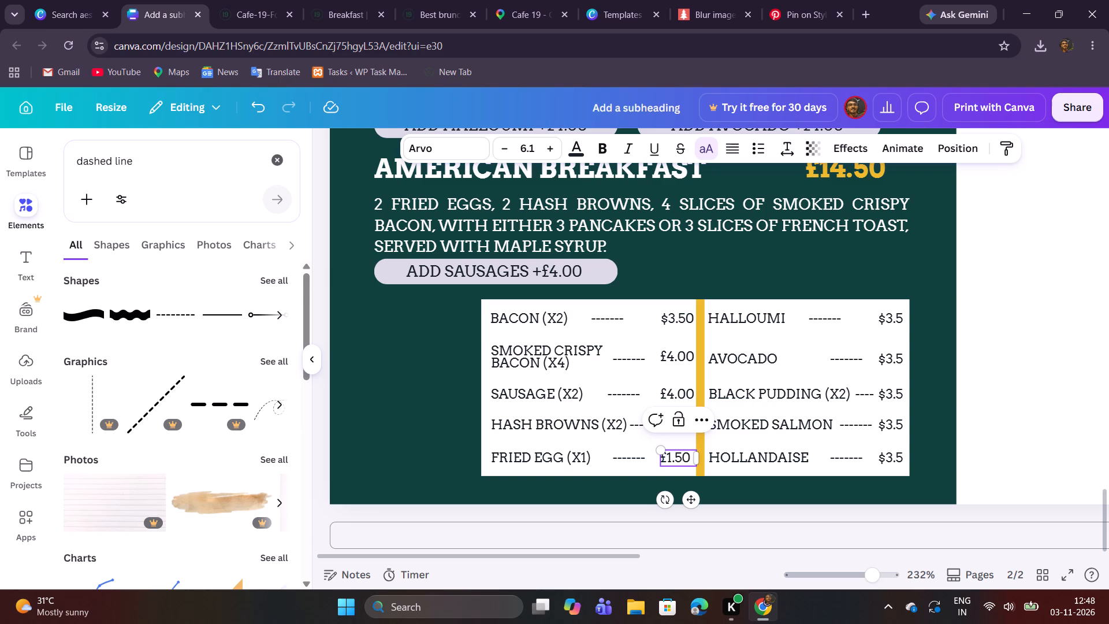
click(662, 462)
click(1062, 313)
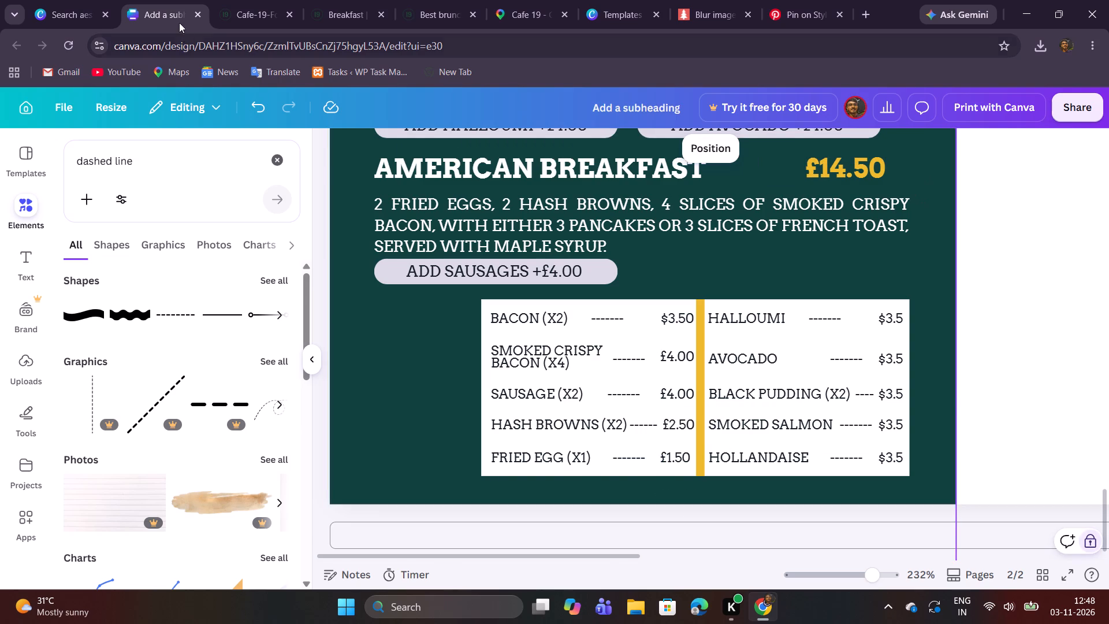
Replace the HALLOUMI price with £4.00 copied from the PDF menu, widening its text box to one line and shifting it inside the white table.
click(232, 13)
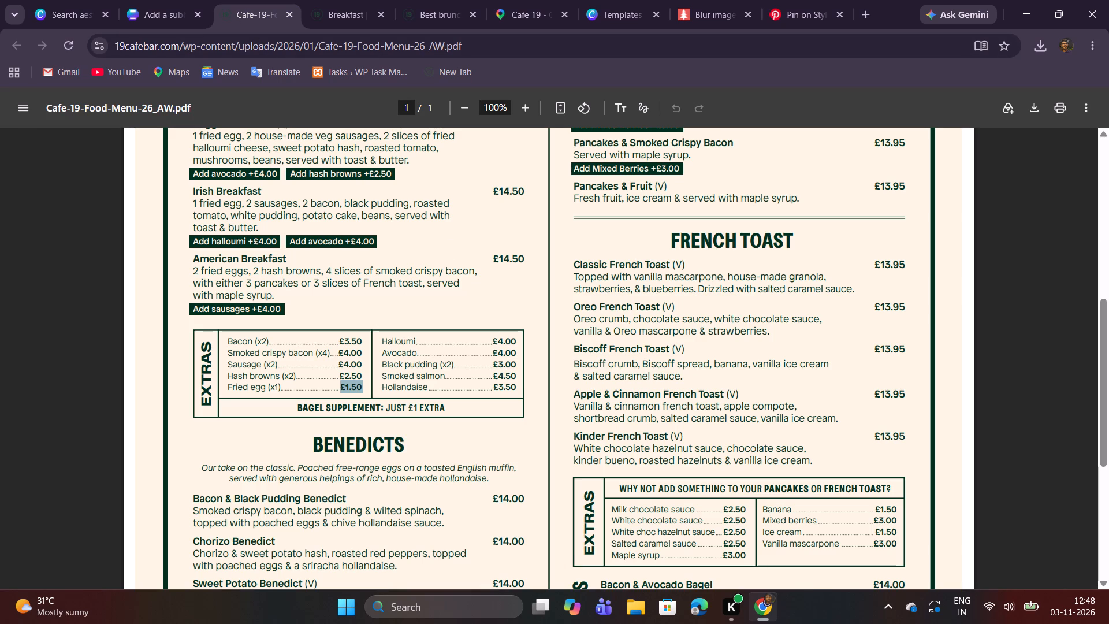
drag(494, 343, 517, 346)
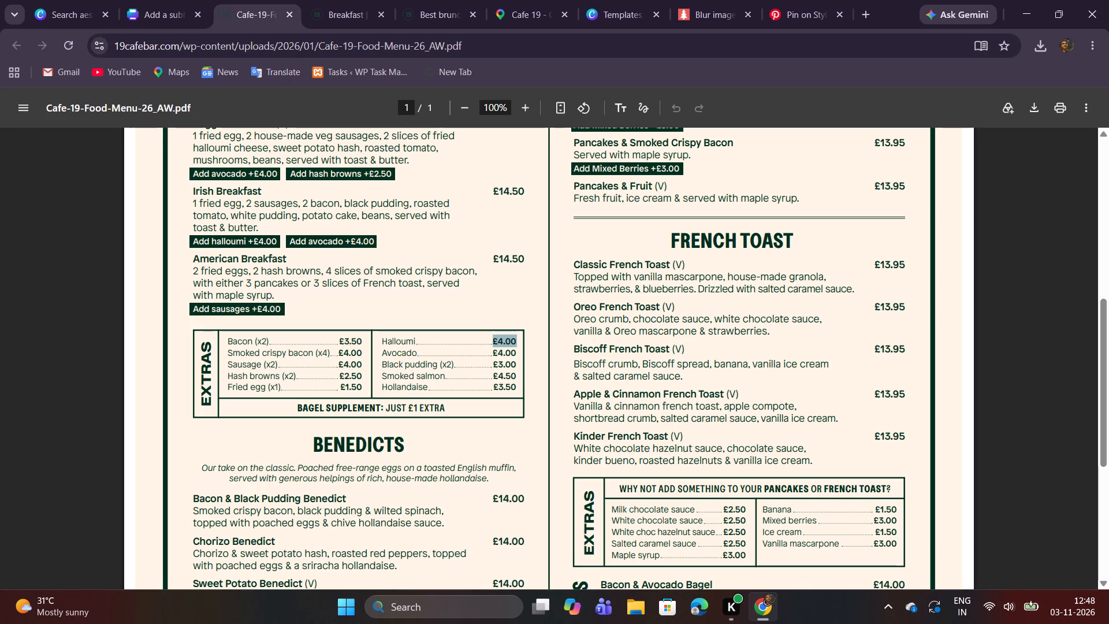
drag(517, 346, 518, 346)
key(ctrl+c)
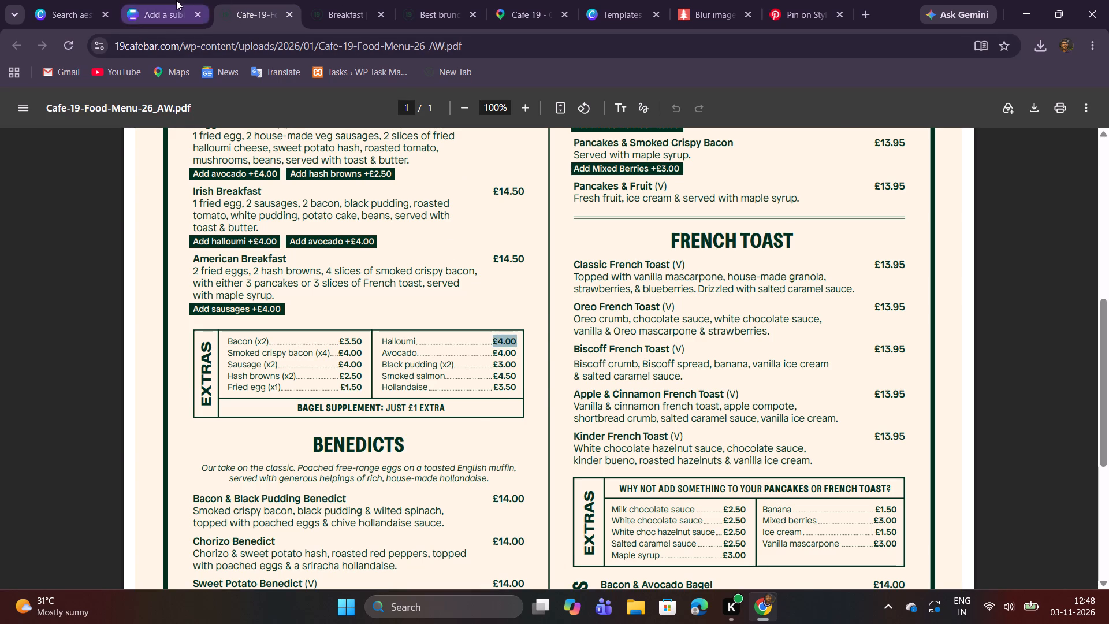
click(176, 0)
double_click(891, 320)
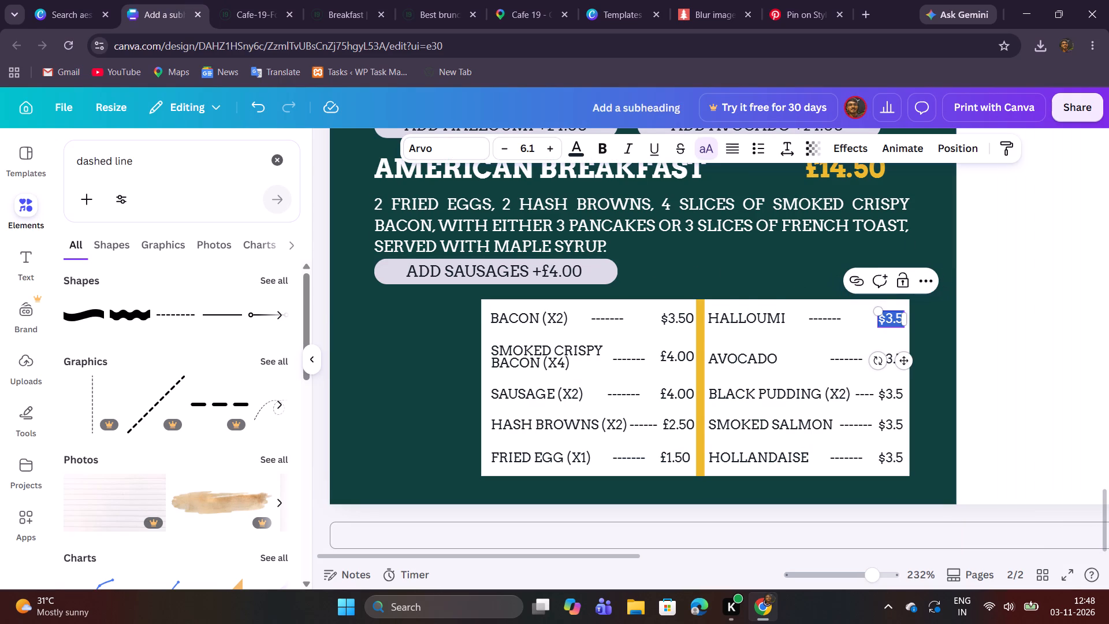
key(ctrl+v)
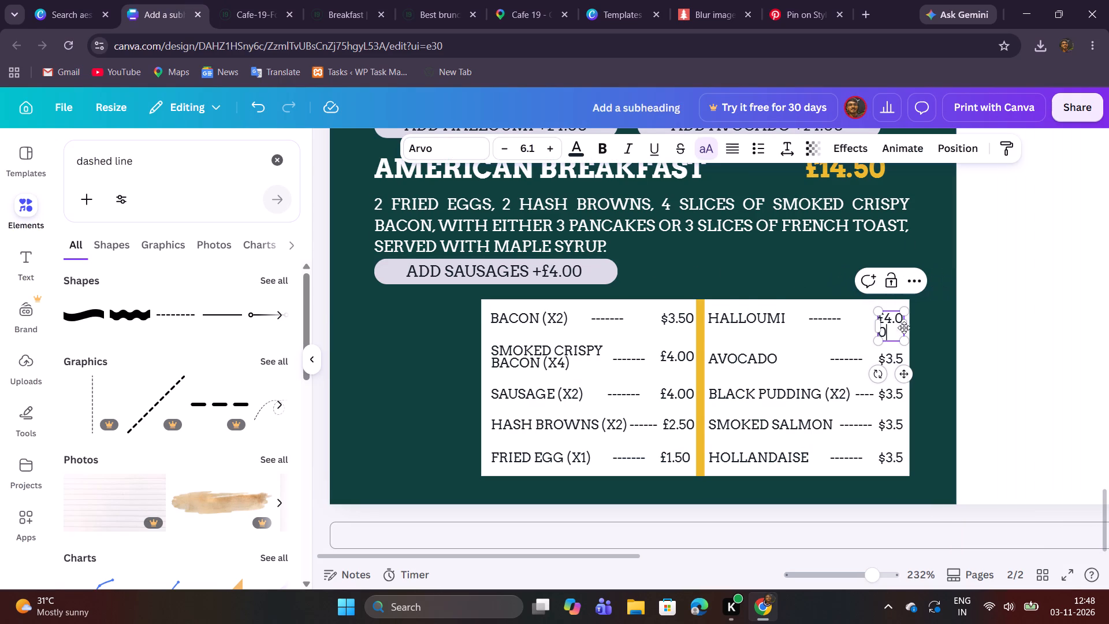
drag(907, 326, 919, 328)
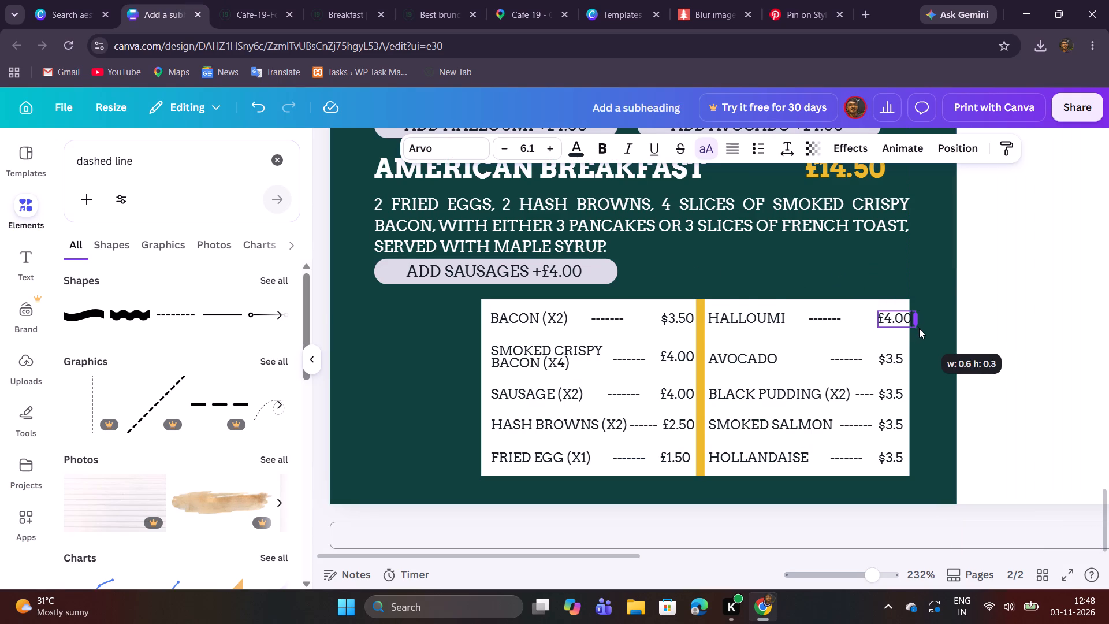
drag(919, 328, 915, 328)
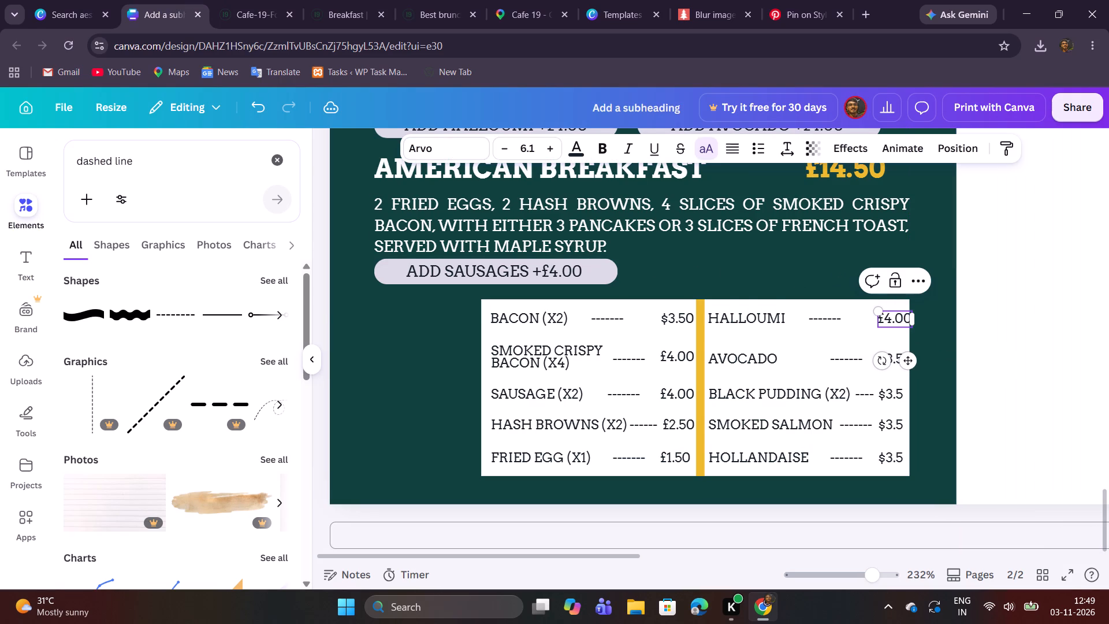
drag(908, 358, 903, 356)
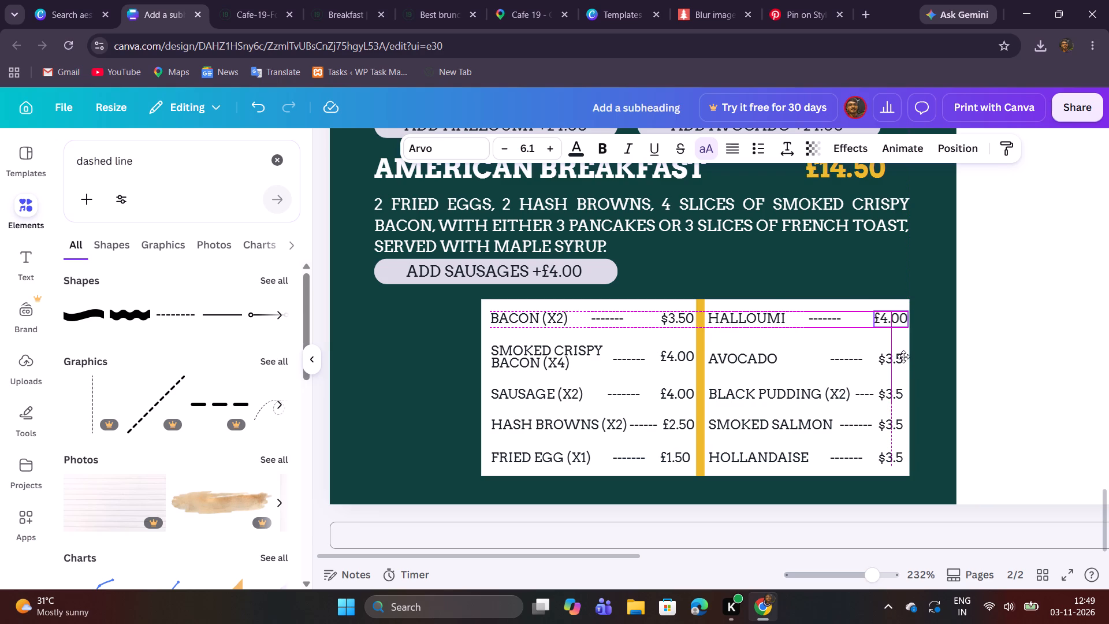
drag(903, 356, 903, 356)
click(989, 354)
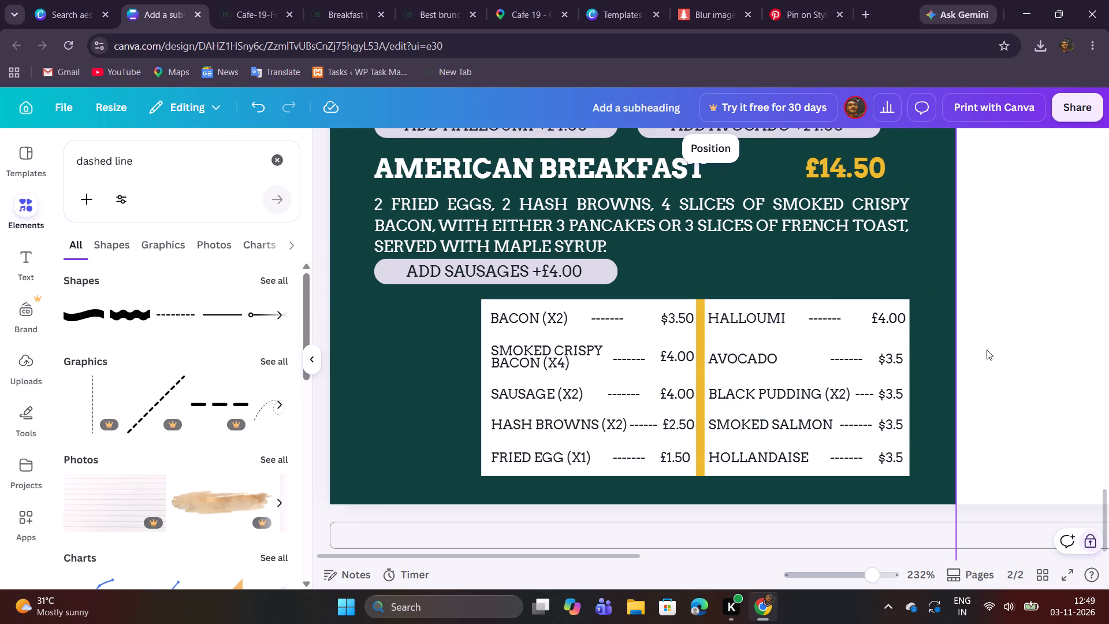
Copy the HALLOUMI row's £4.00 over the AVOCADO price, widen its text box to one line and align it under the price above.
double_click(884, 318)
key(ctrl+a)
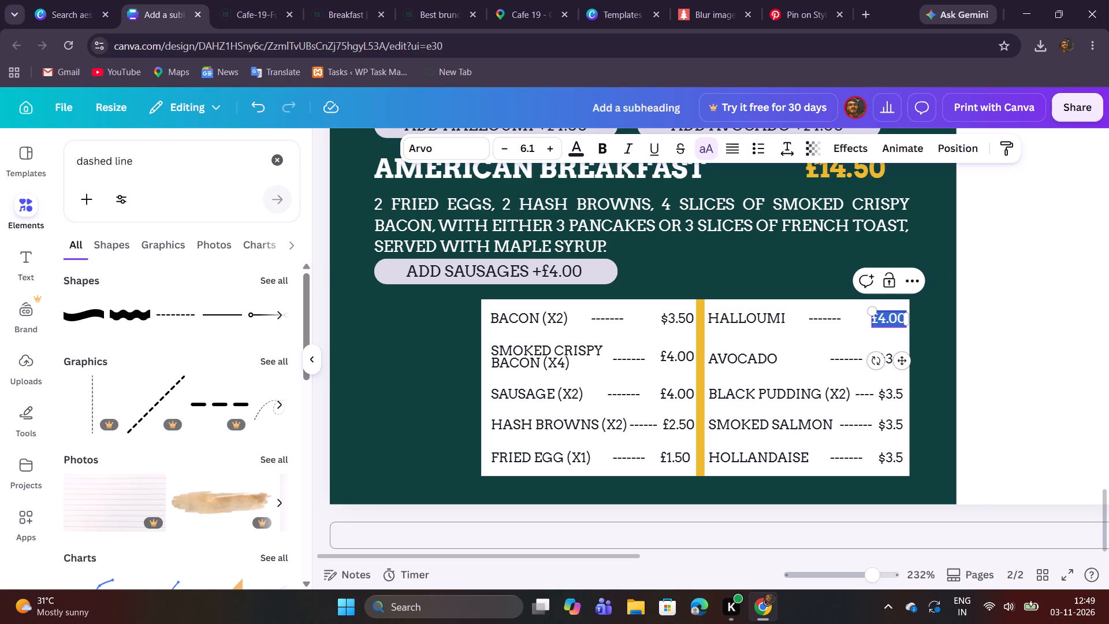
key(ctrl+c)
click(1000, 325)
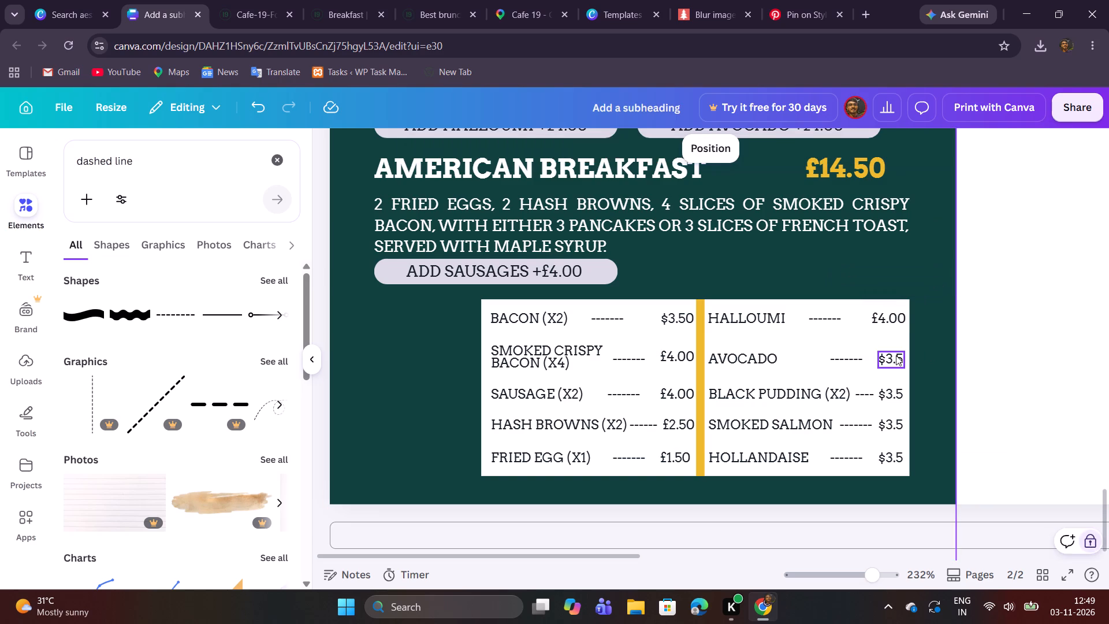
double_click(894, 356)
key(ctrl+v)
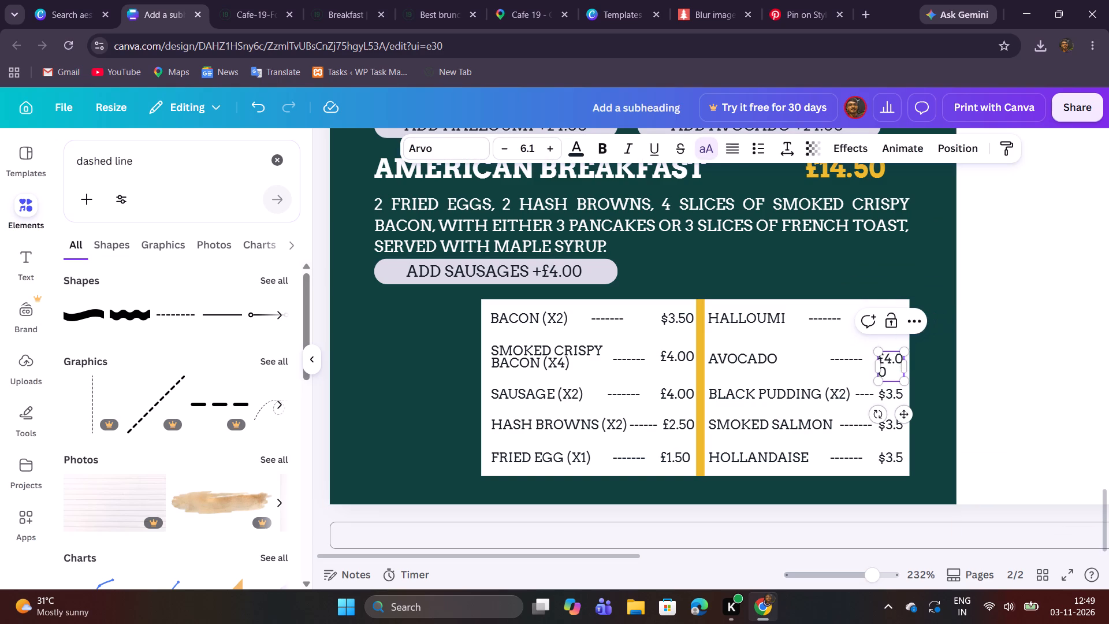
drag(908, 370, 917, 369)
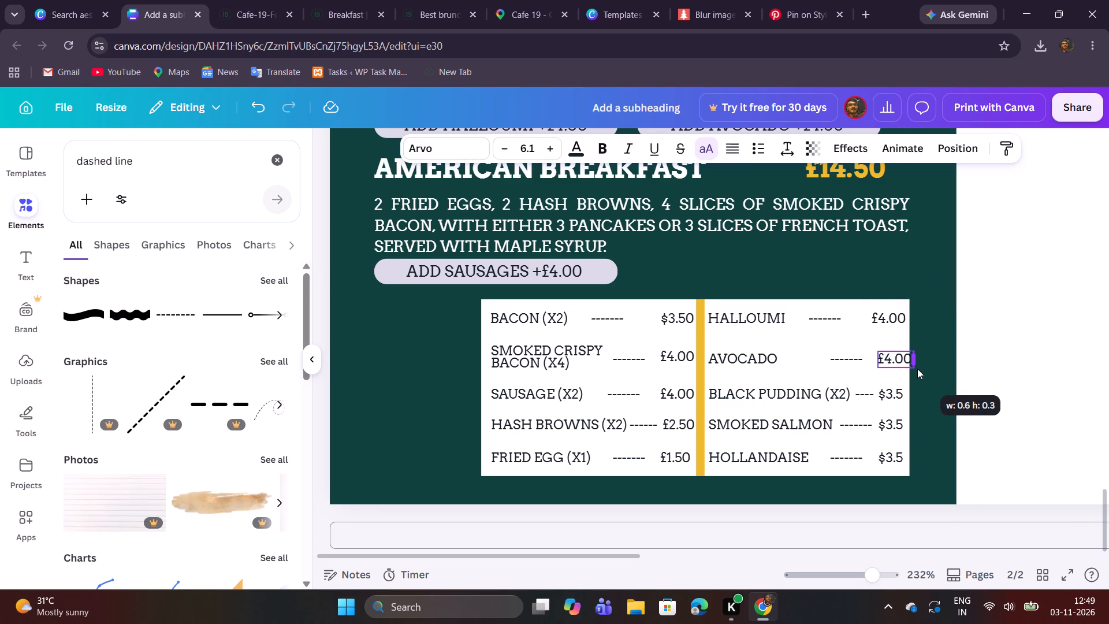
drag(917, 369, 916, 367)
click(912, 400)
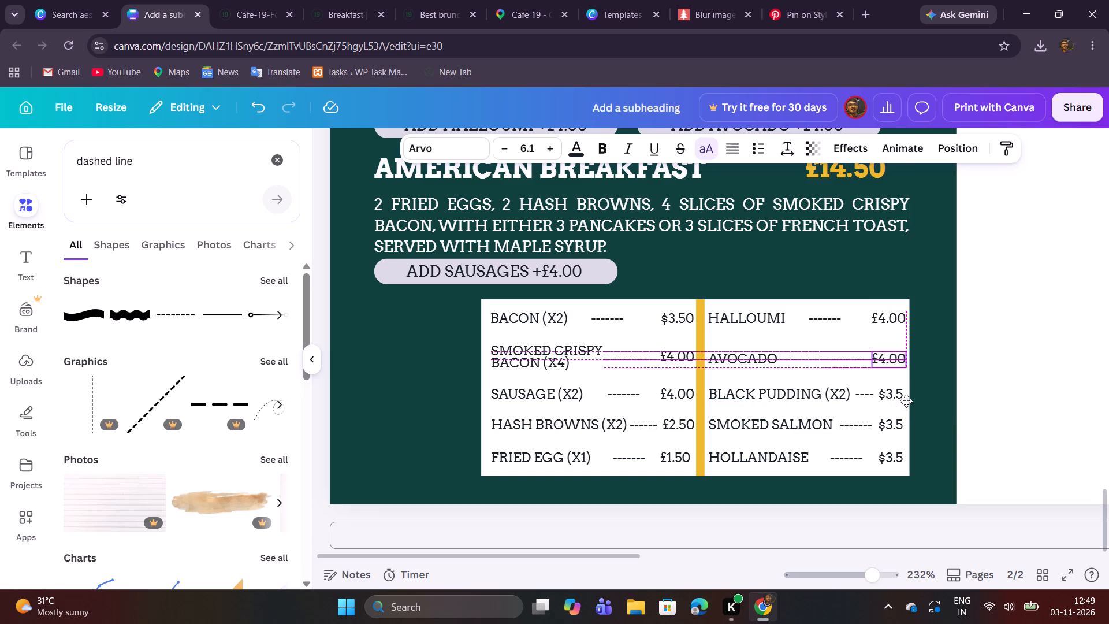
click(1018, 382)
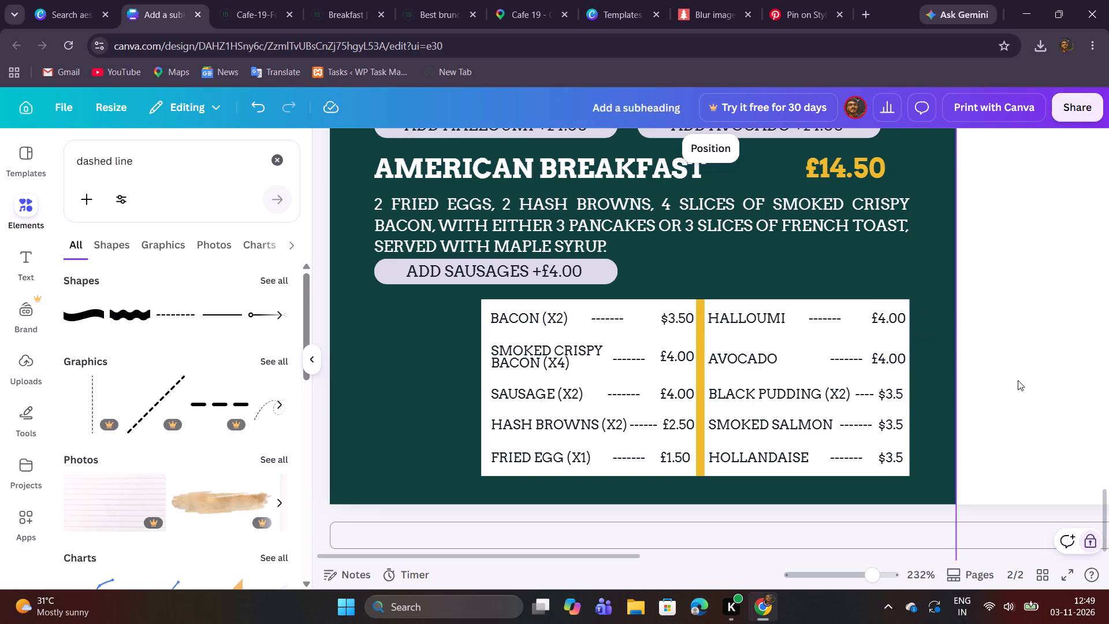
Check the black pudding price in the PDF menu, set the BLACK PUDDING (X2) price to $3.0 and widen its text box to one line.
click(246, 0)
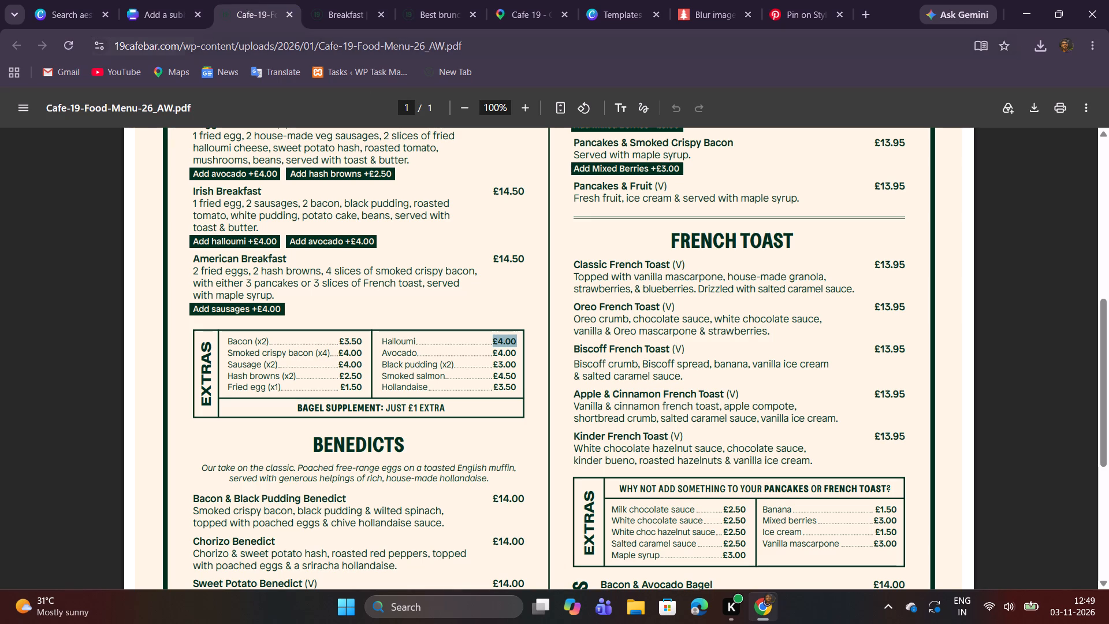
click(329, 10)
click(253, 2)
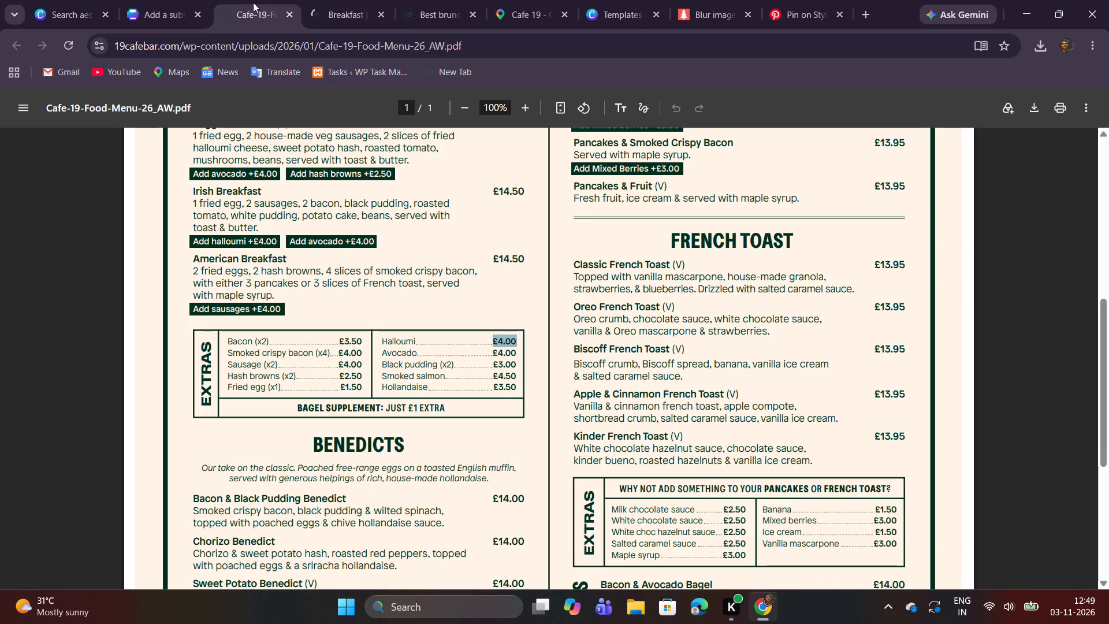
click(169, 0)
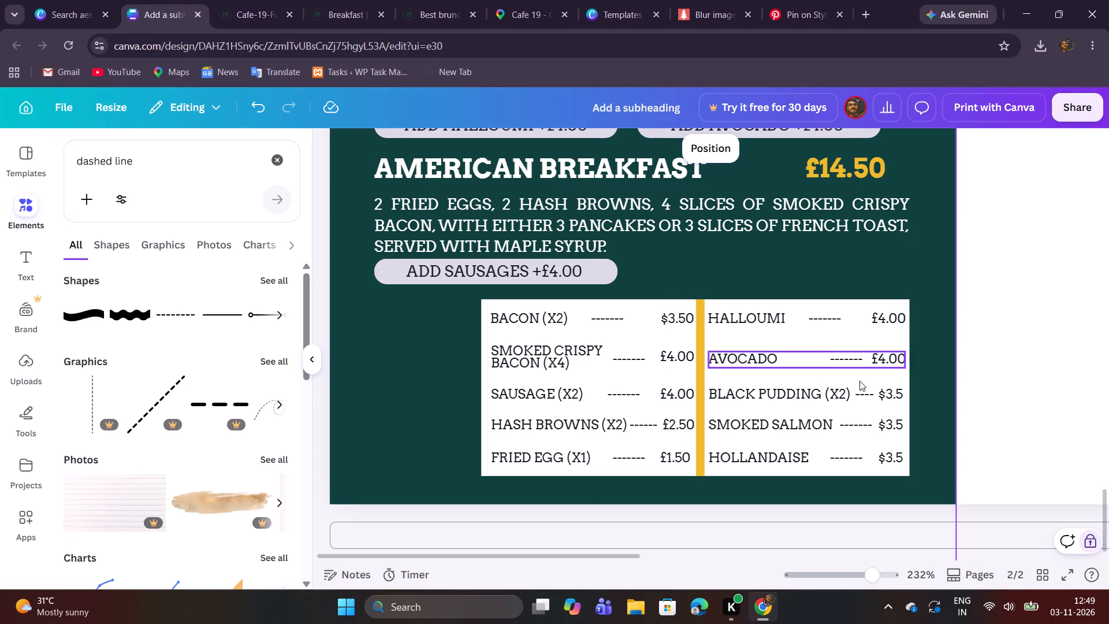
double_click(899, 392)
click(899, 393)
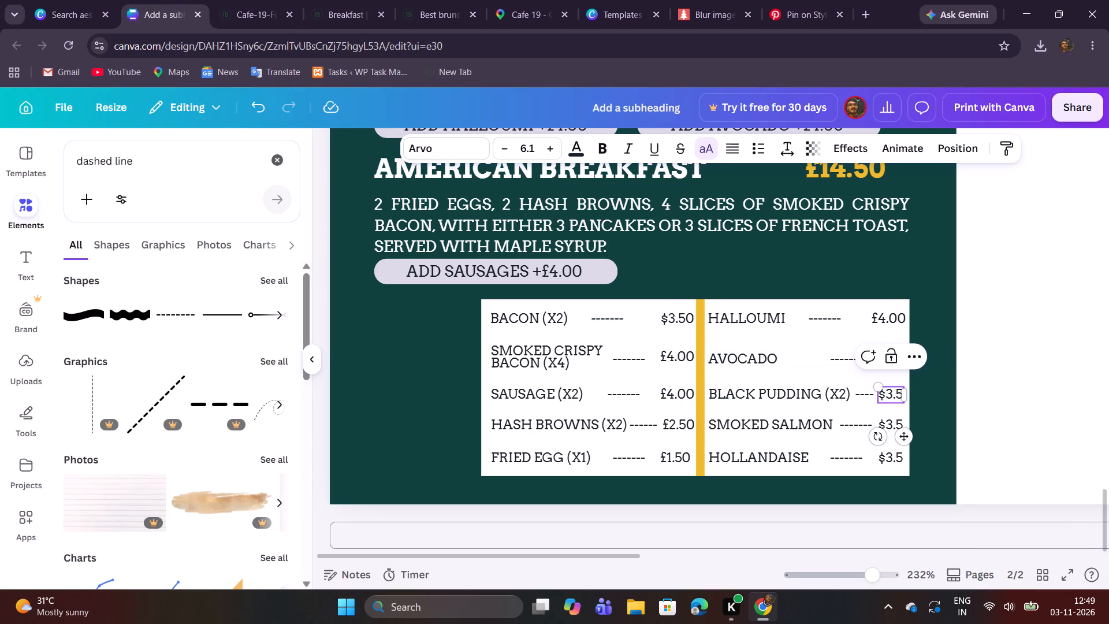
key(BackSpace)
key(0)
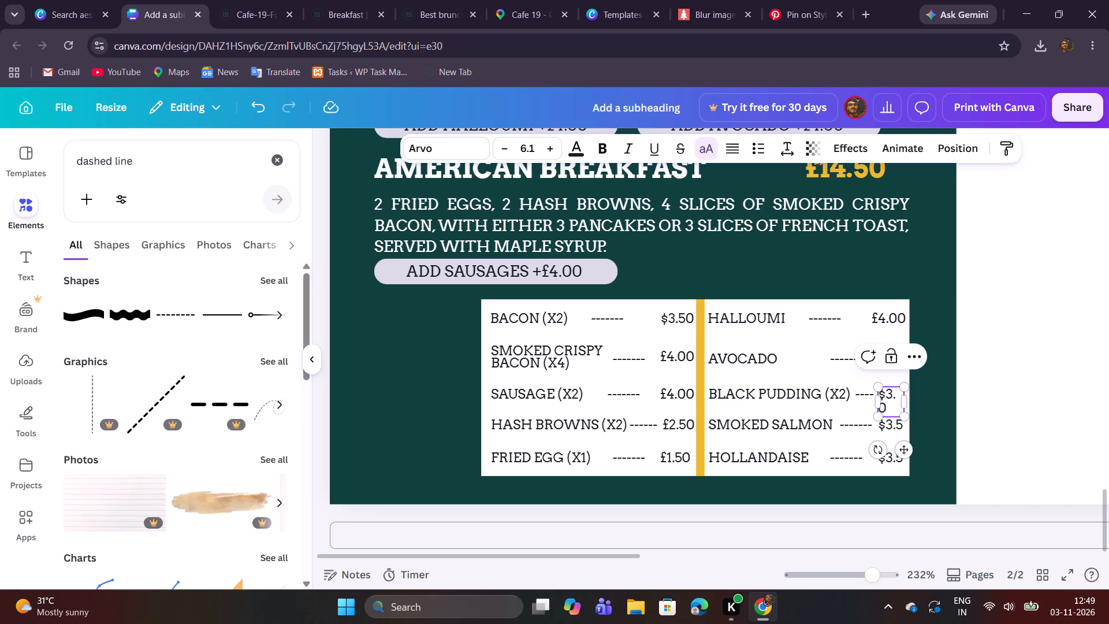
key(BackSpace)
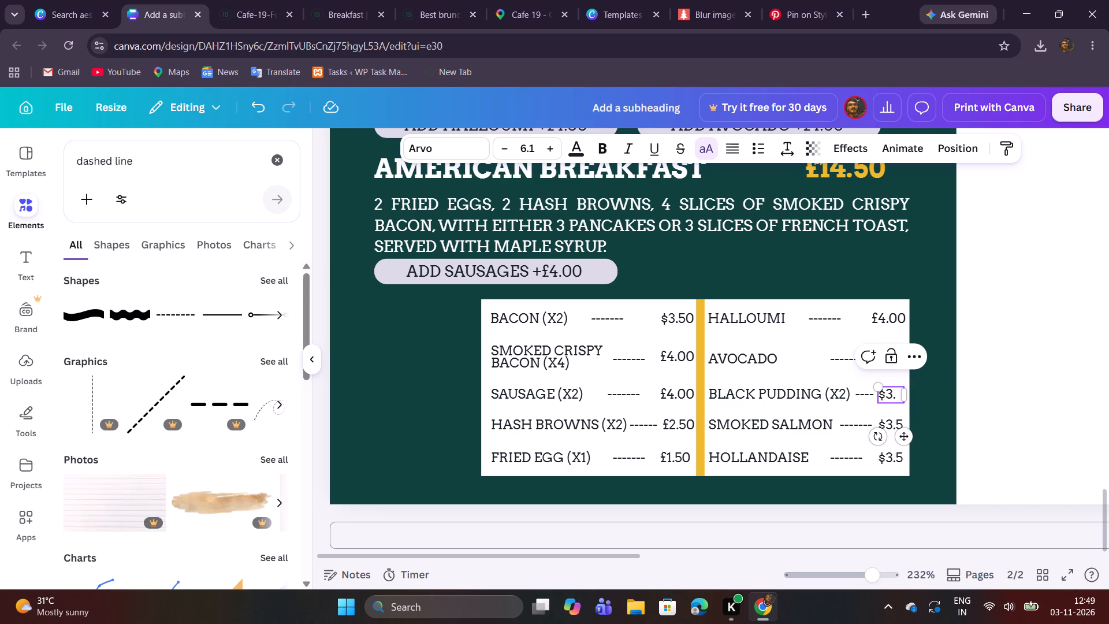
key(Right)
key(0)
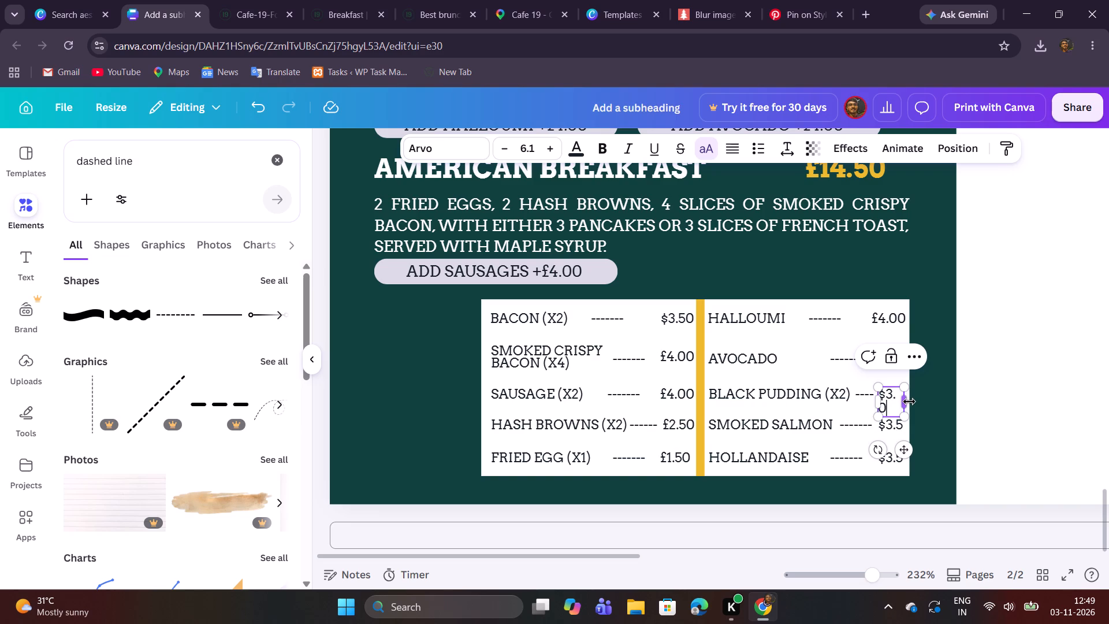
click(910, 403)
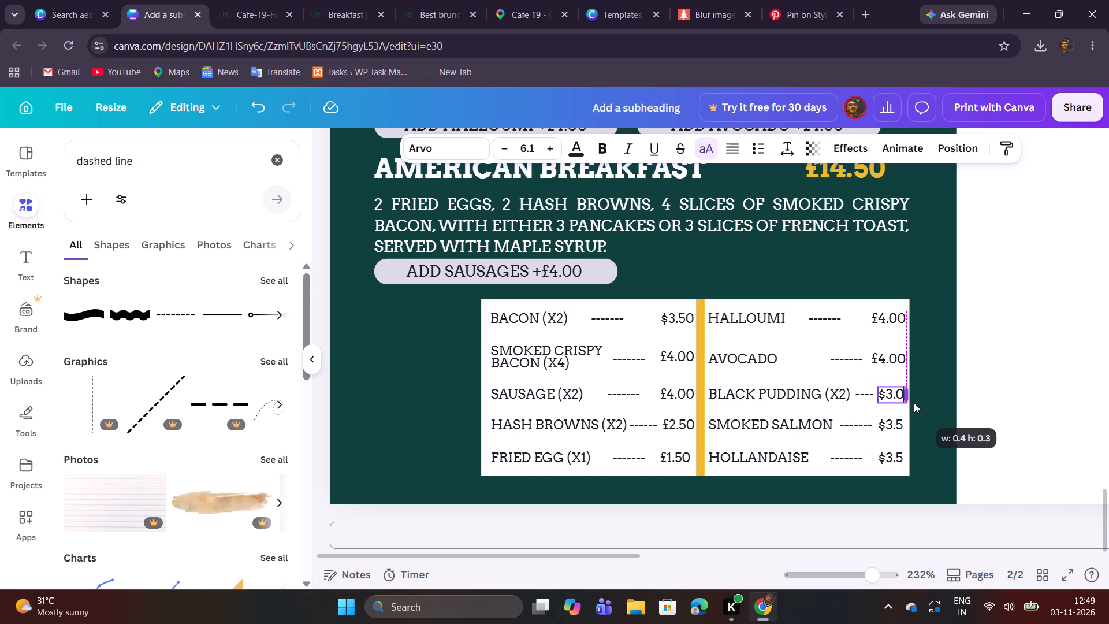
click(988, 403)
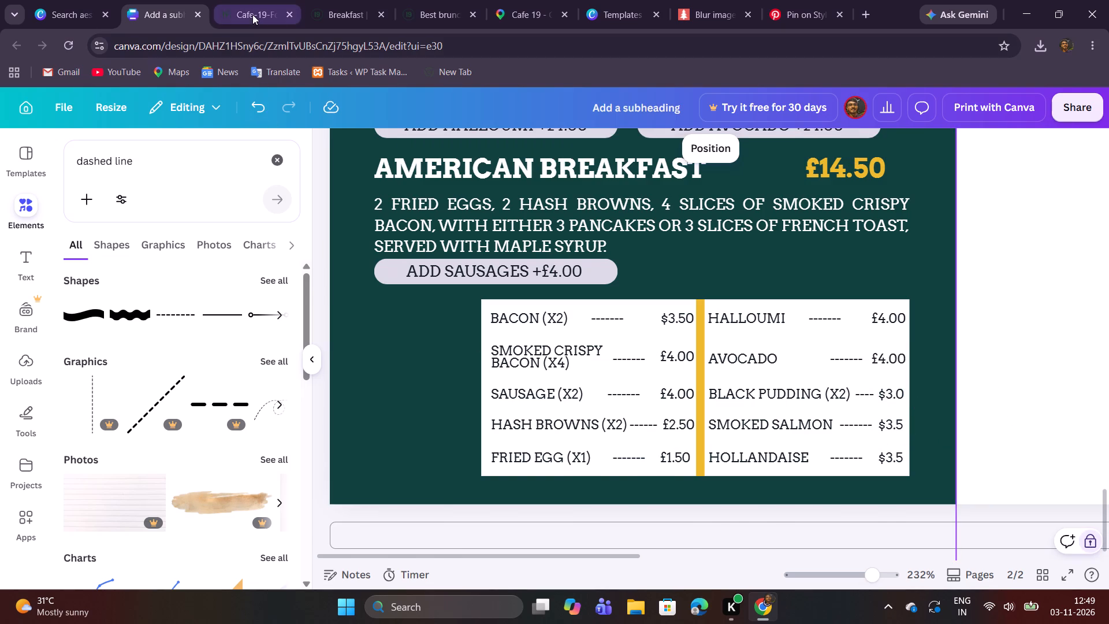
Copy the smoked salmon price in the PDF menu, set the SMOKED SALMON price to $4.0 and widen its text box to one line.
click(252, 14)
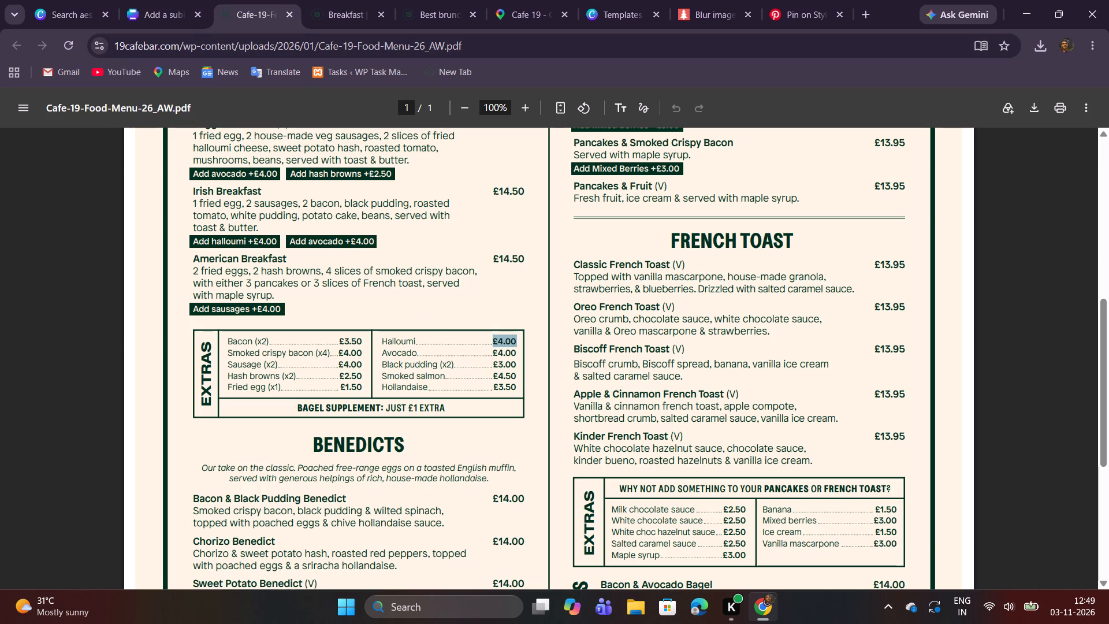
drag(492, 376, 517, 376)
key(ctrl+c)
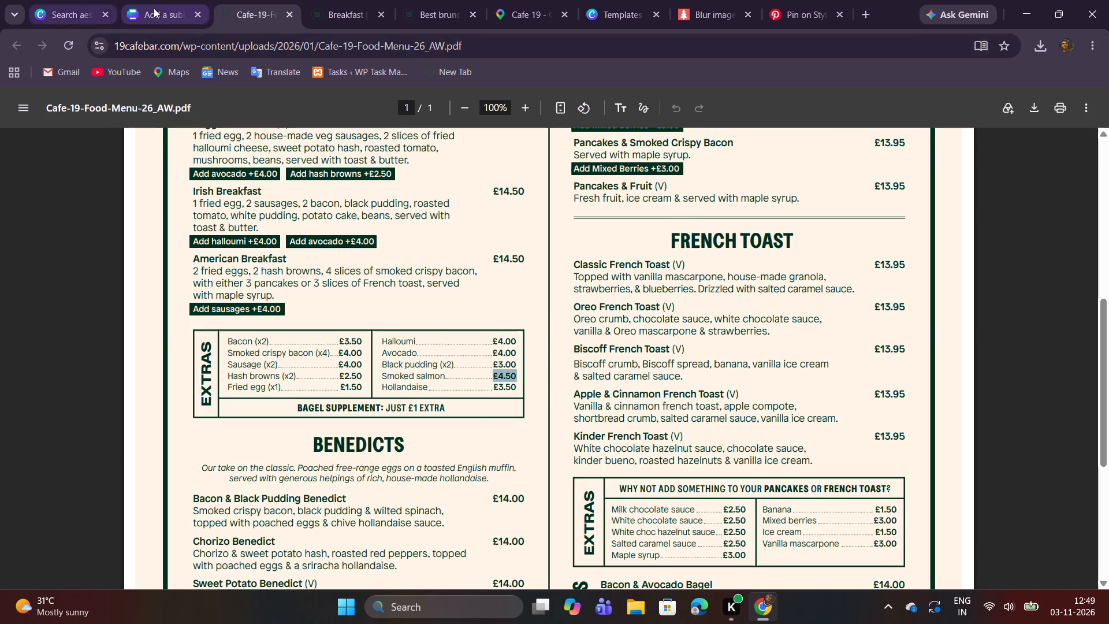
click(154, 8)
double_click(891, 422)
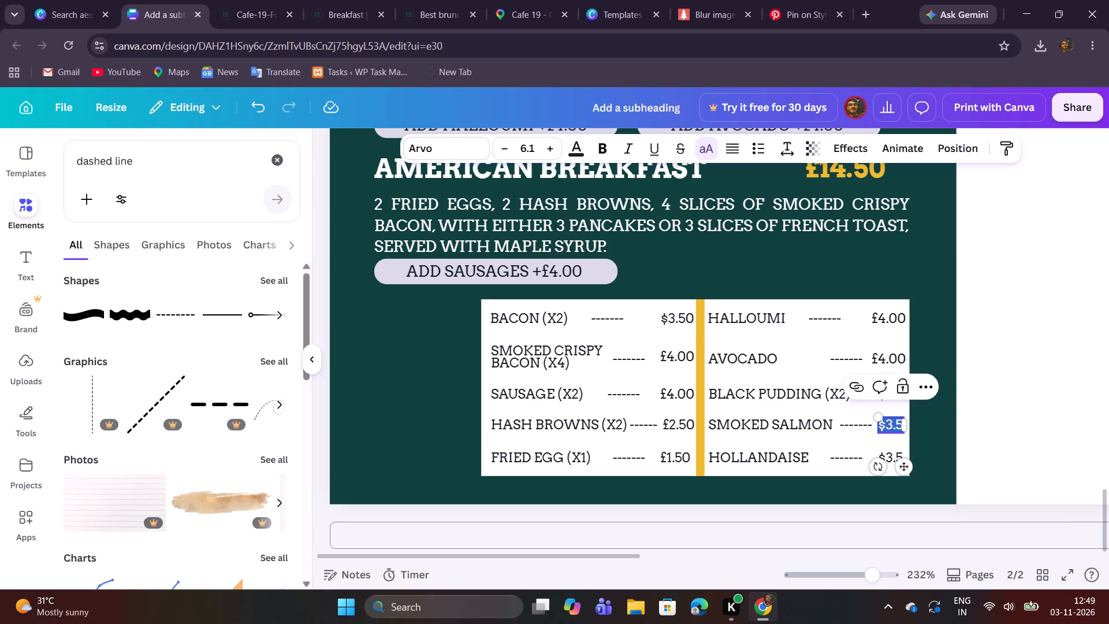
click(890, 421)
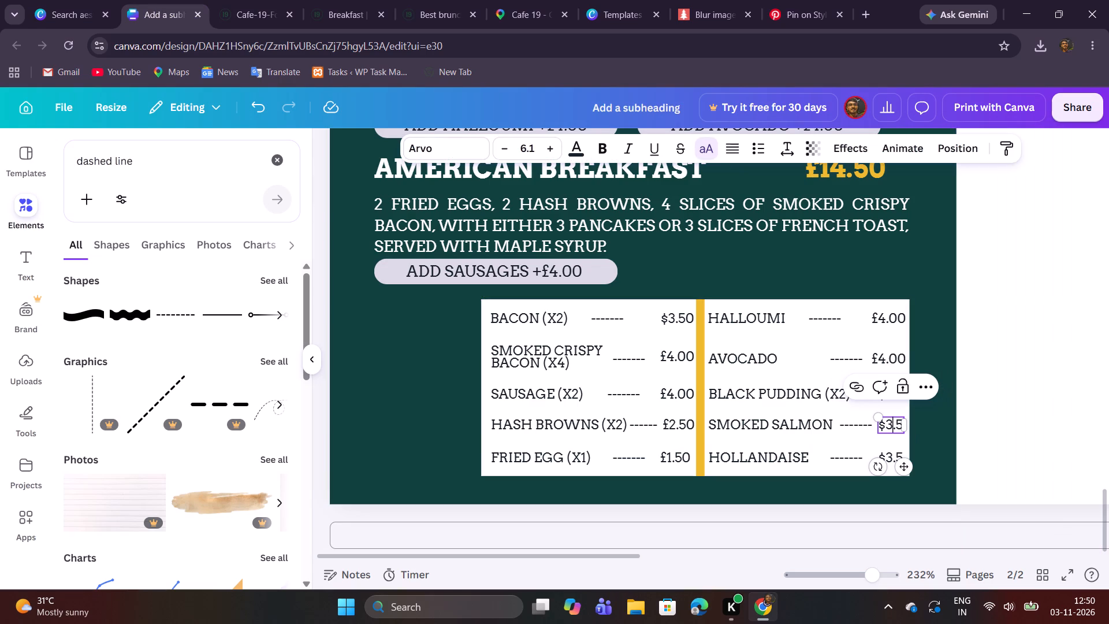
key(Right)
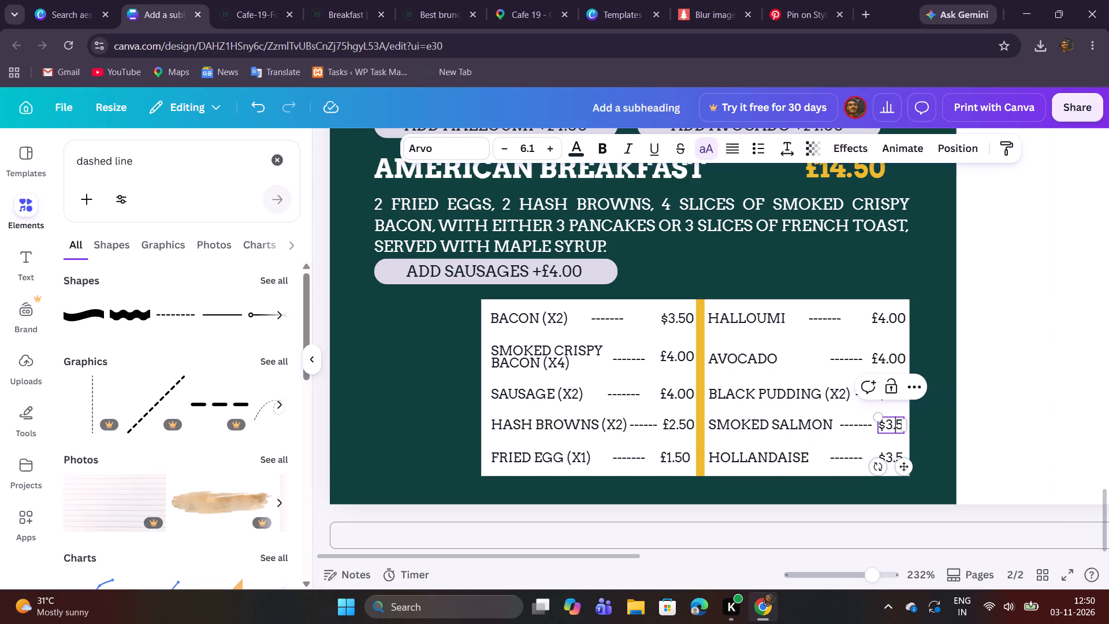
key(Right)
key(BackSpace)
key(BackSpace)
key(BackSpace)
key(4)
text(.0)
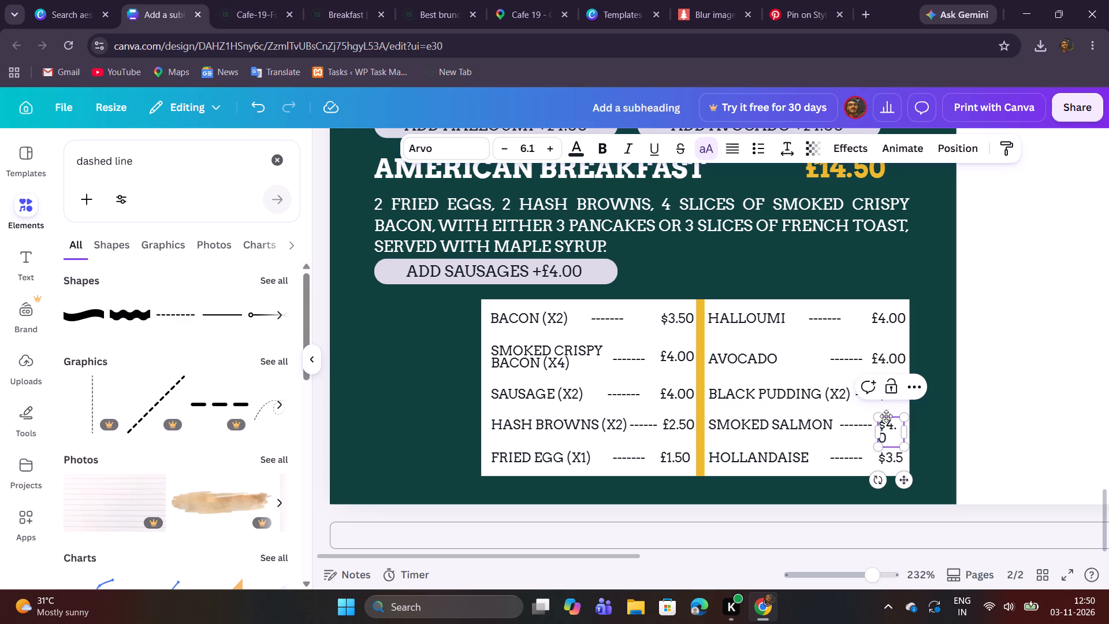
drag(906, 434, 913, 434)
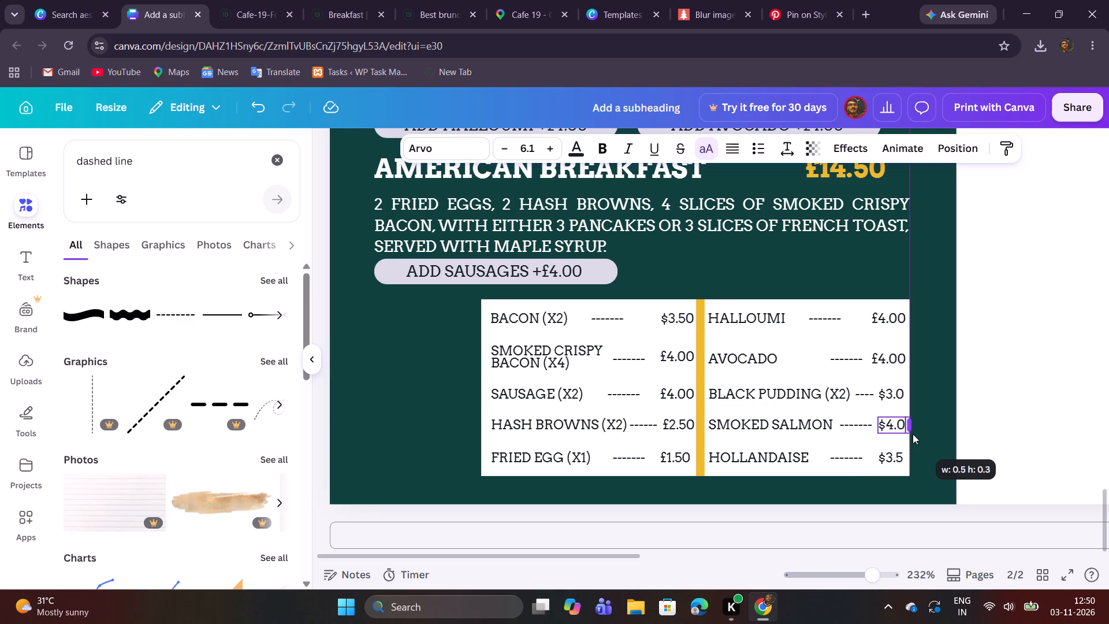
drag(913, 434, 911, 434)
click(1037, 424)
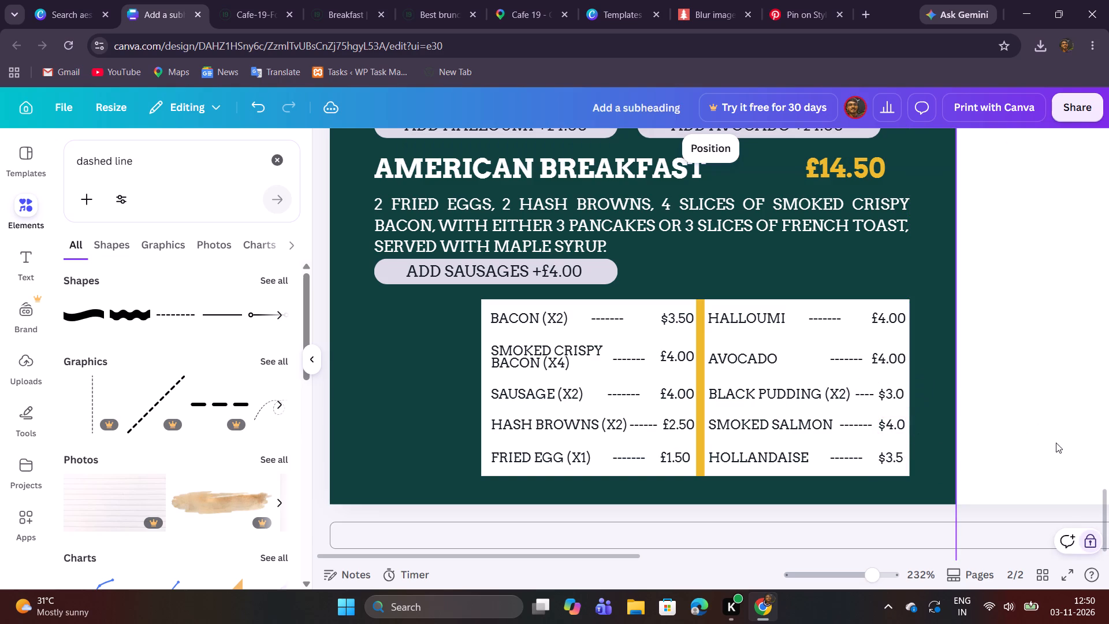
Check the hollandaise price in the PDF menu, set the HOLLANDAISE price to $3.50 on one line and align it with its row inside the table.
click(240, 11)
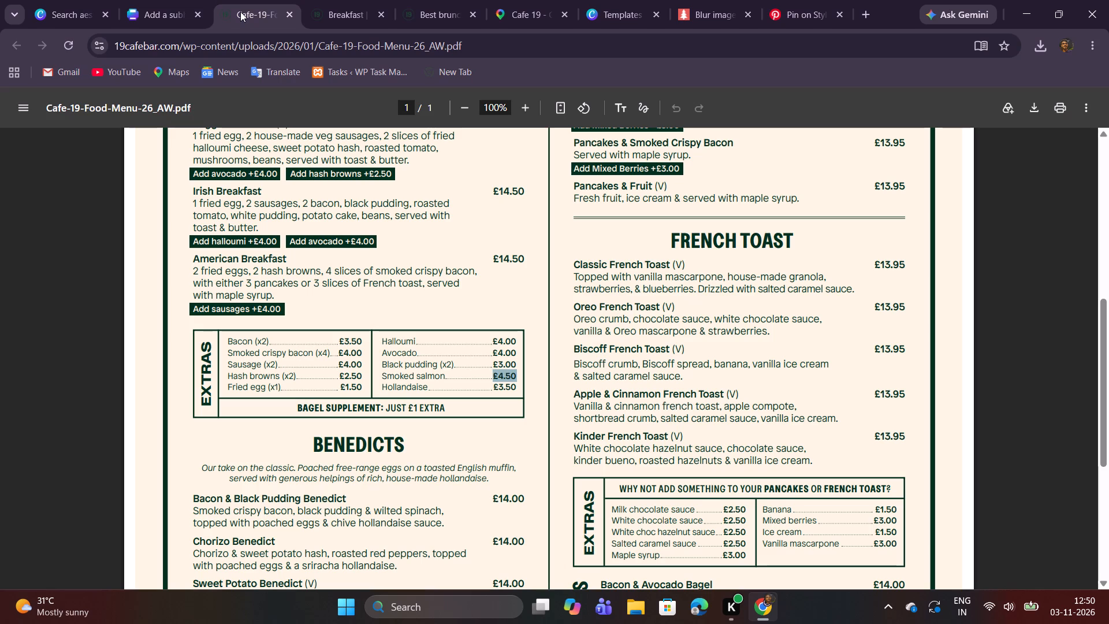
click(162, 16)
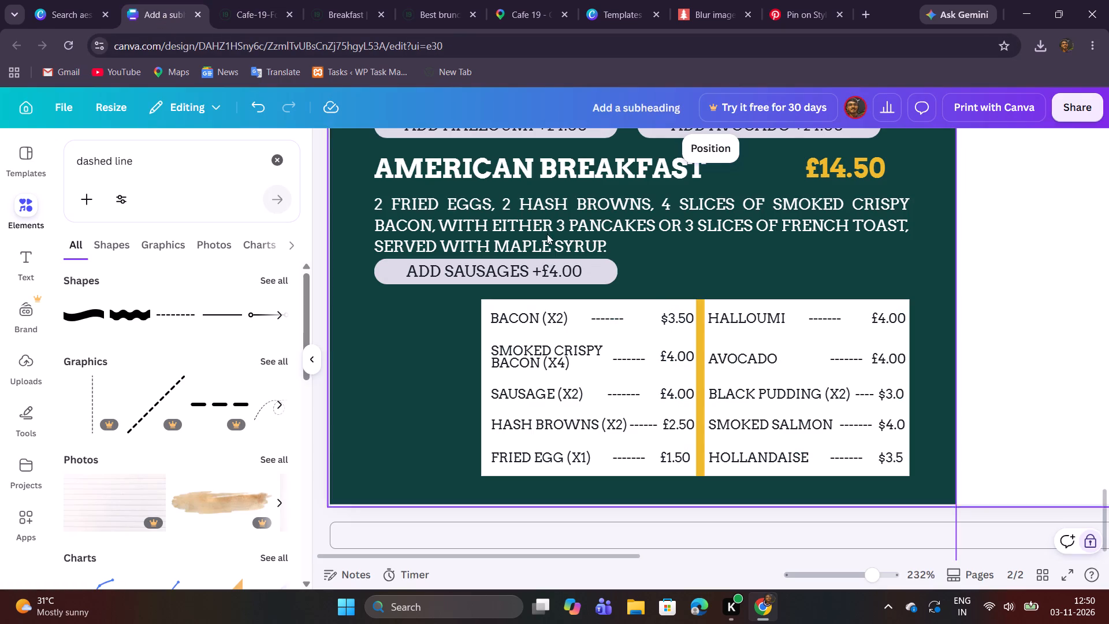
scroll(1016, 454, down, 1)
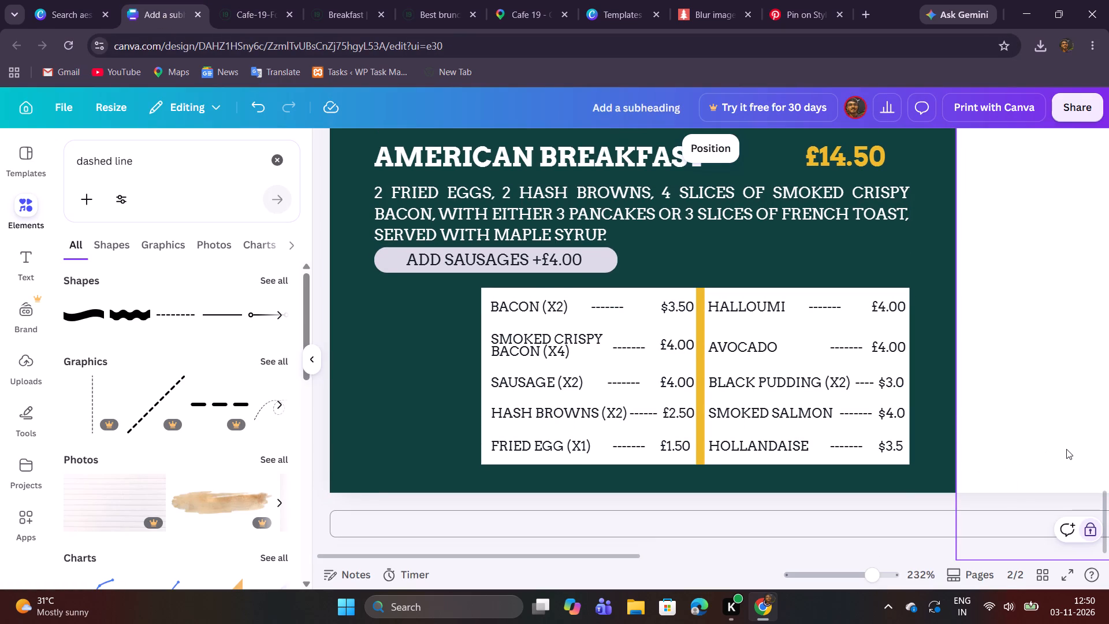
click(888, 451)
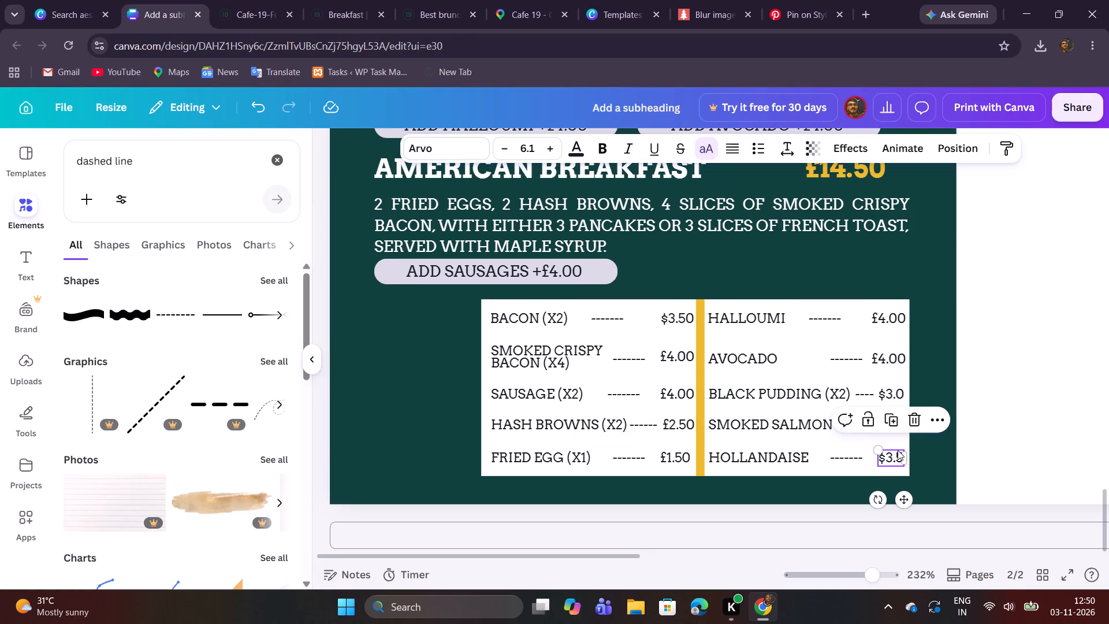
click(900, 459)
click(900, 459)
key(0)
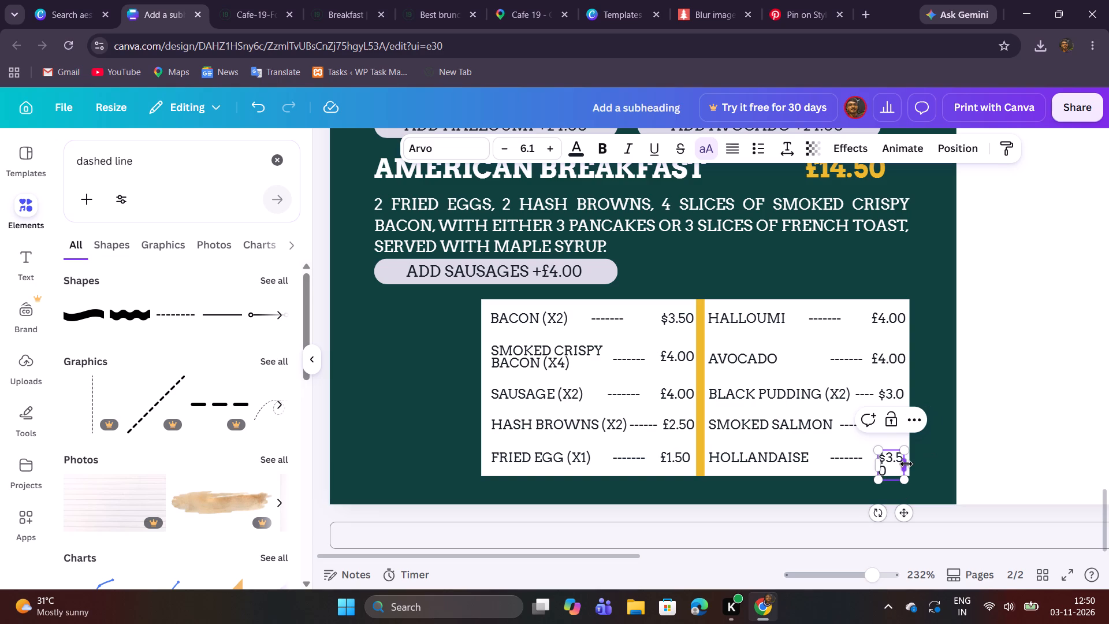
drag(906, 464, 915, 464)
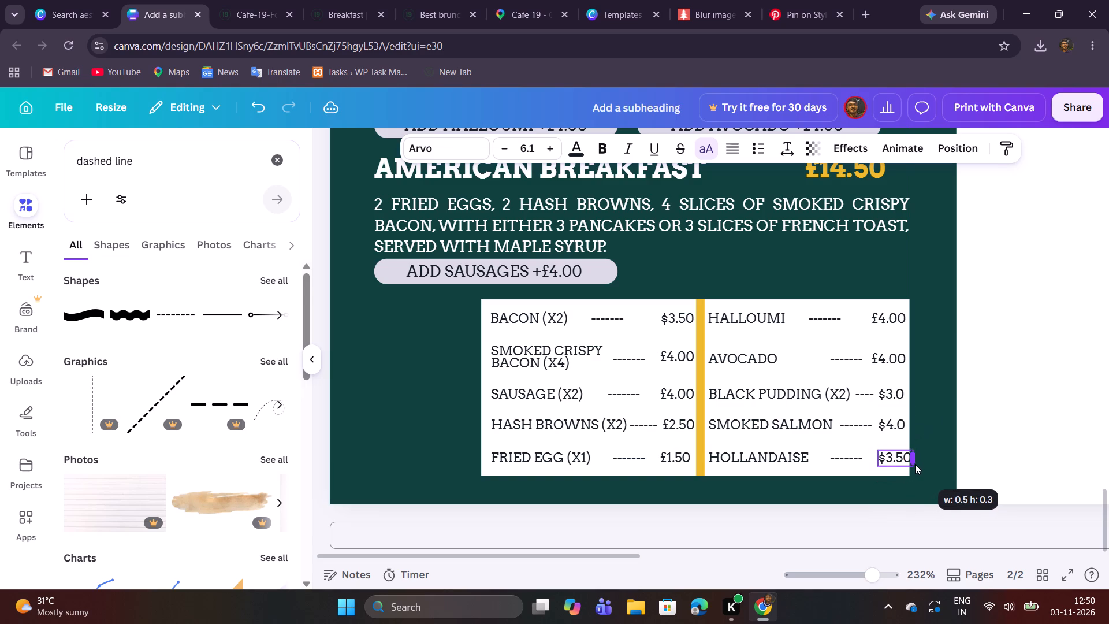
drag(915, 464, 914, 463)
click(910, 464)
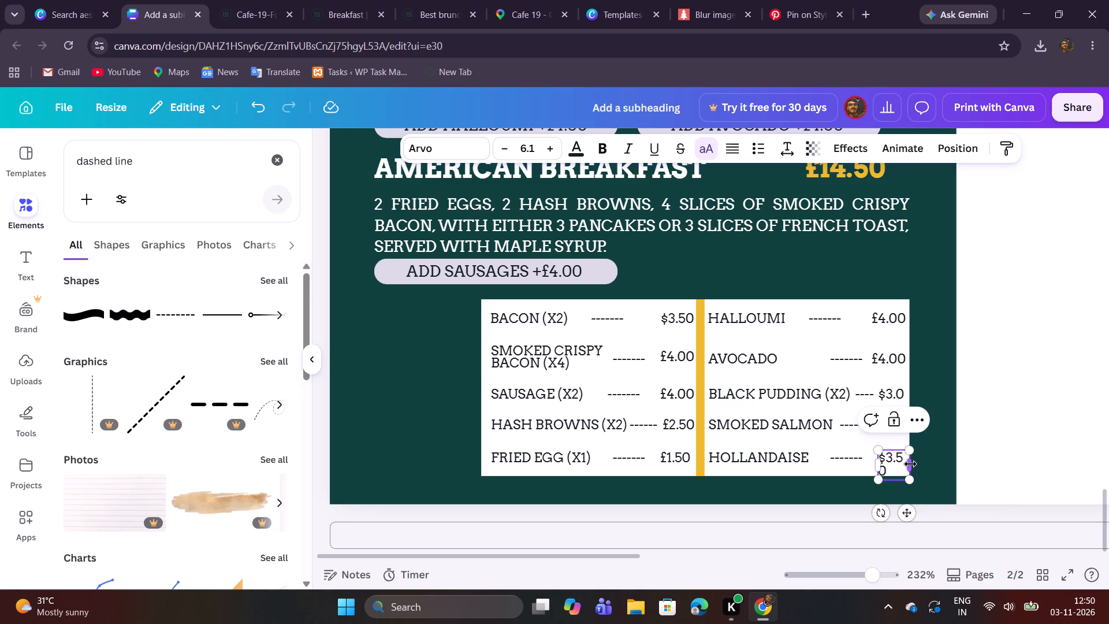
drag(910, 496, 909, 496)
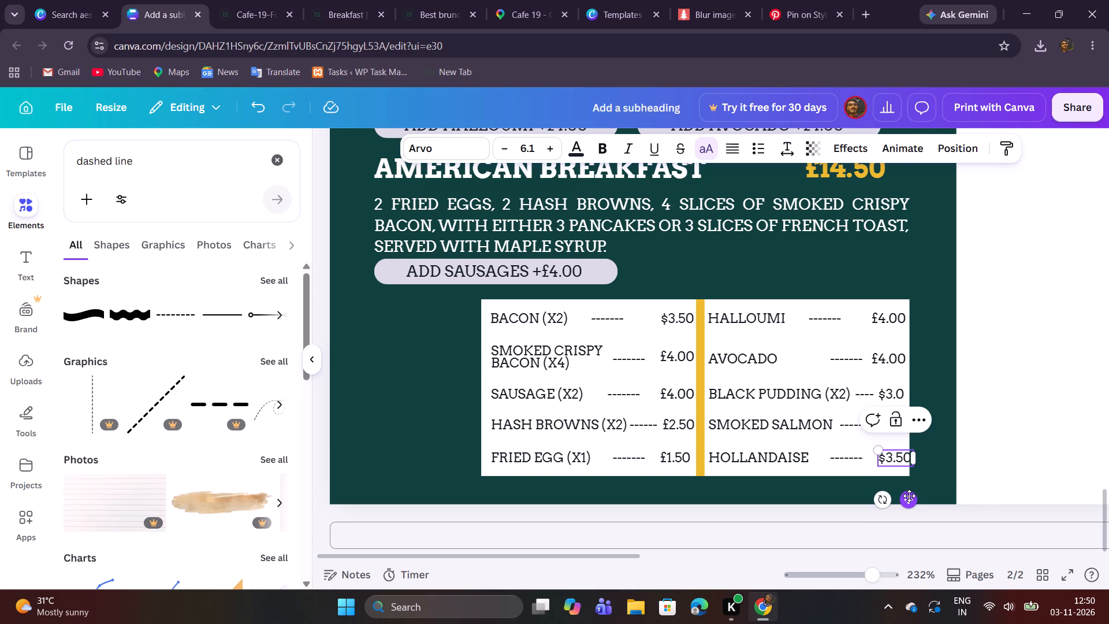
drag(909, 496, 904, 494)
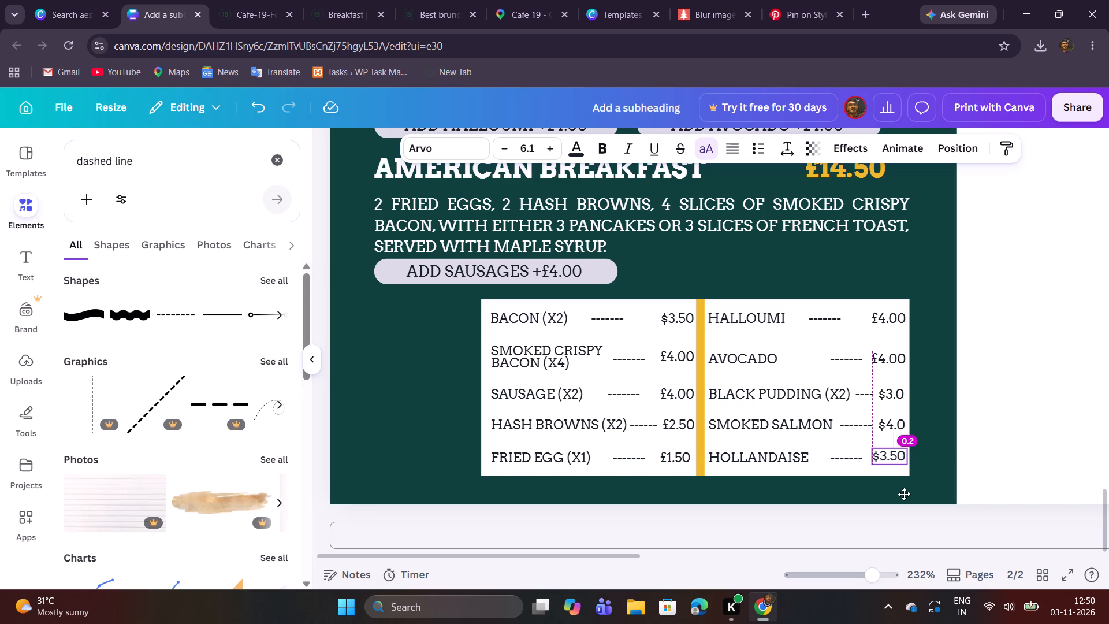
drag(904, 494, 905, 496)
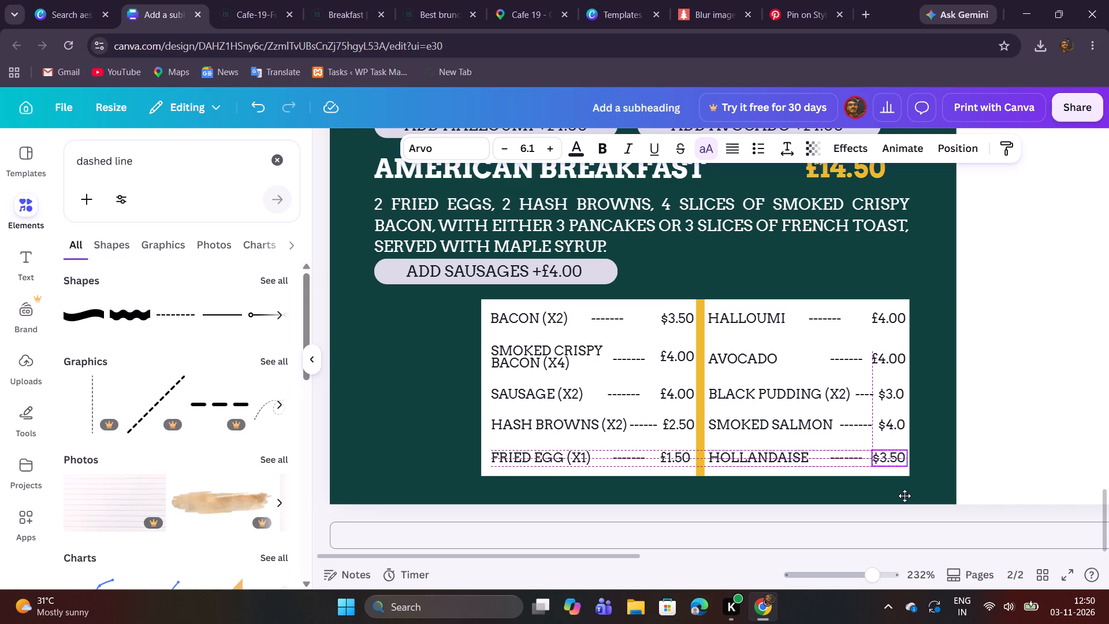
drag(905, 496, 905, 496)
click(1015, 486)
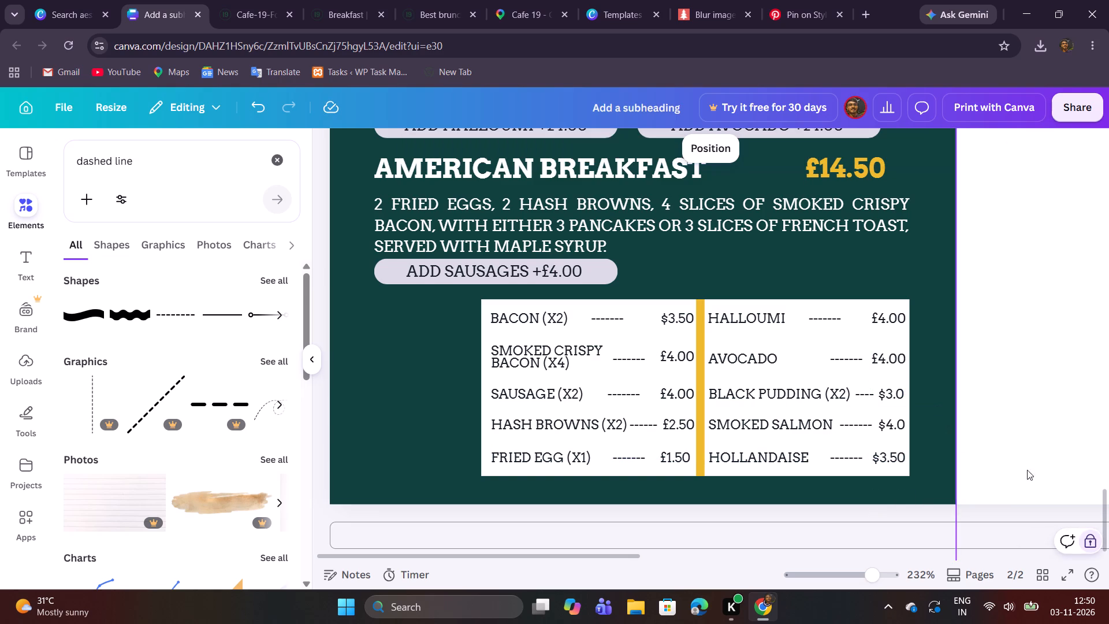
Unlock and duplicate the white table background, narrow the copy to about 1 wide by 2.8 high, and place it just left of the table, top-aligned.
scroll(1045, 332, down, 3)
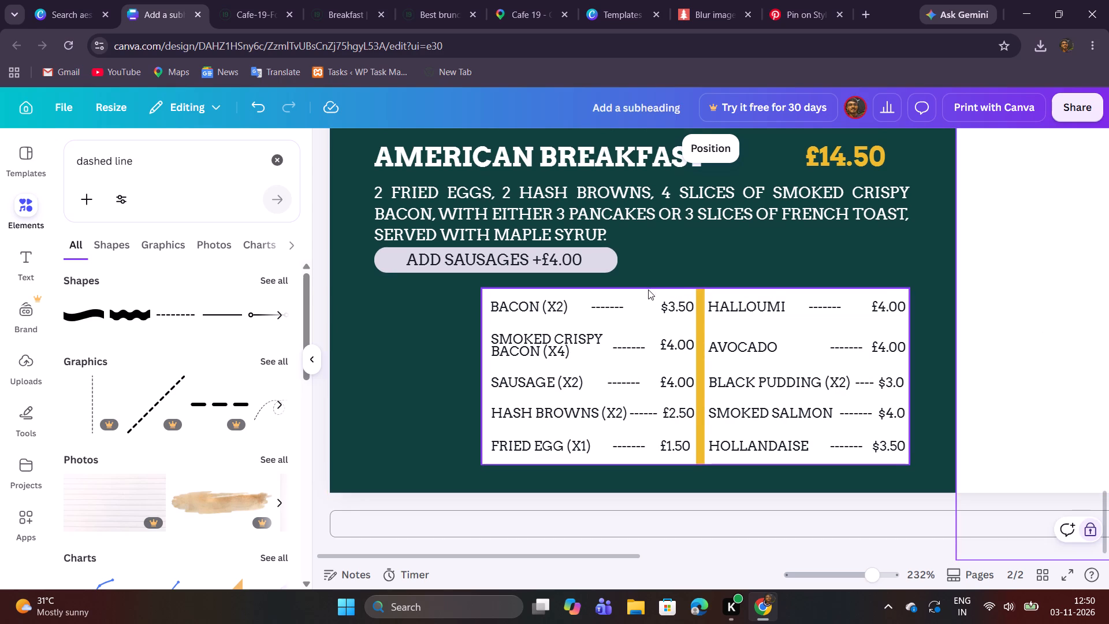
click(648, 289)
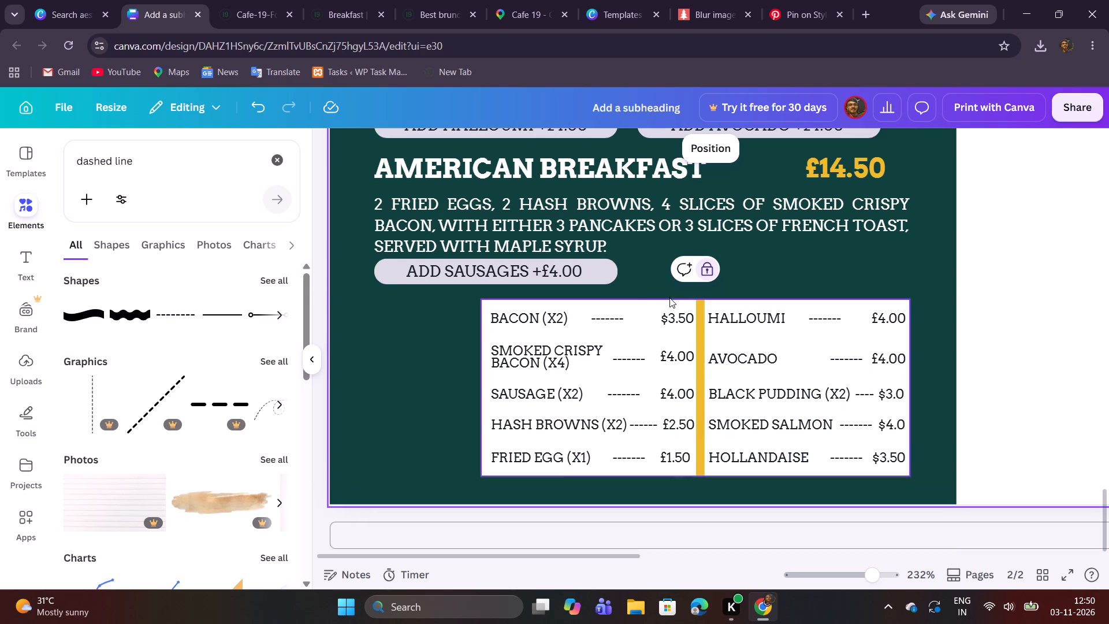
click(705, 277)
click(699, 277)
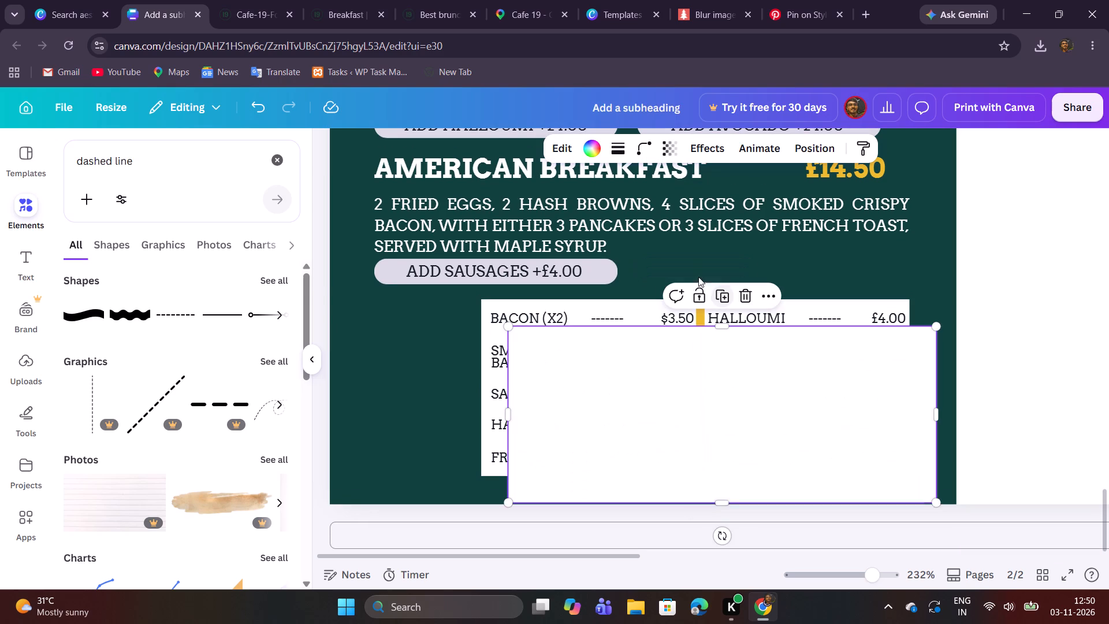
drag(748, 338, 619, 322)
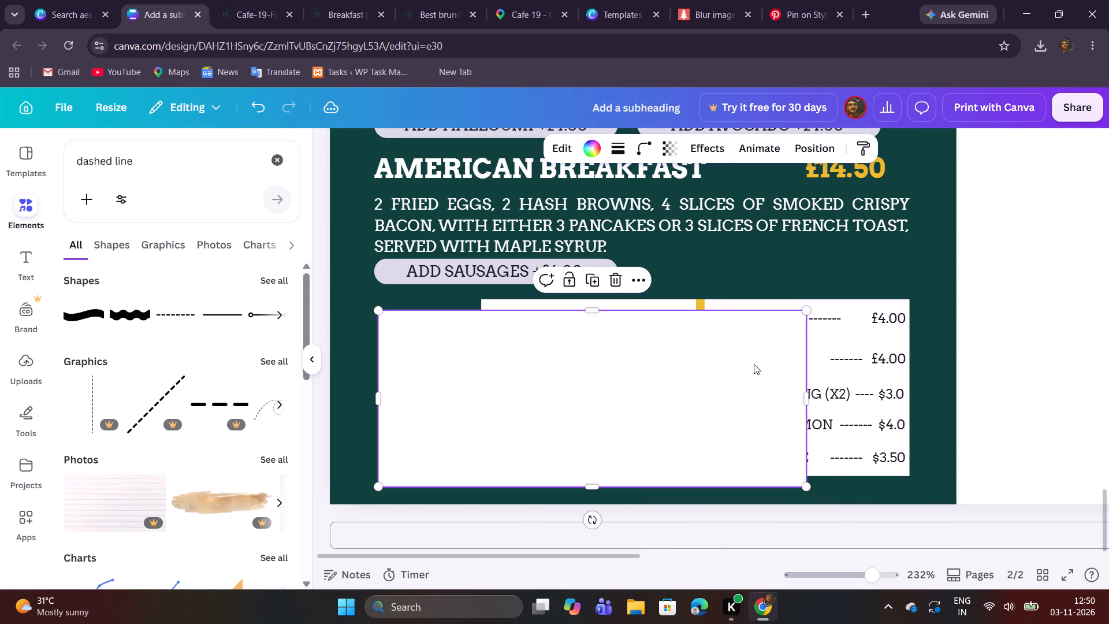
drag(810, 391, 471, 343)
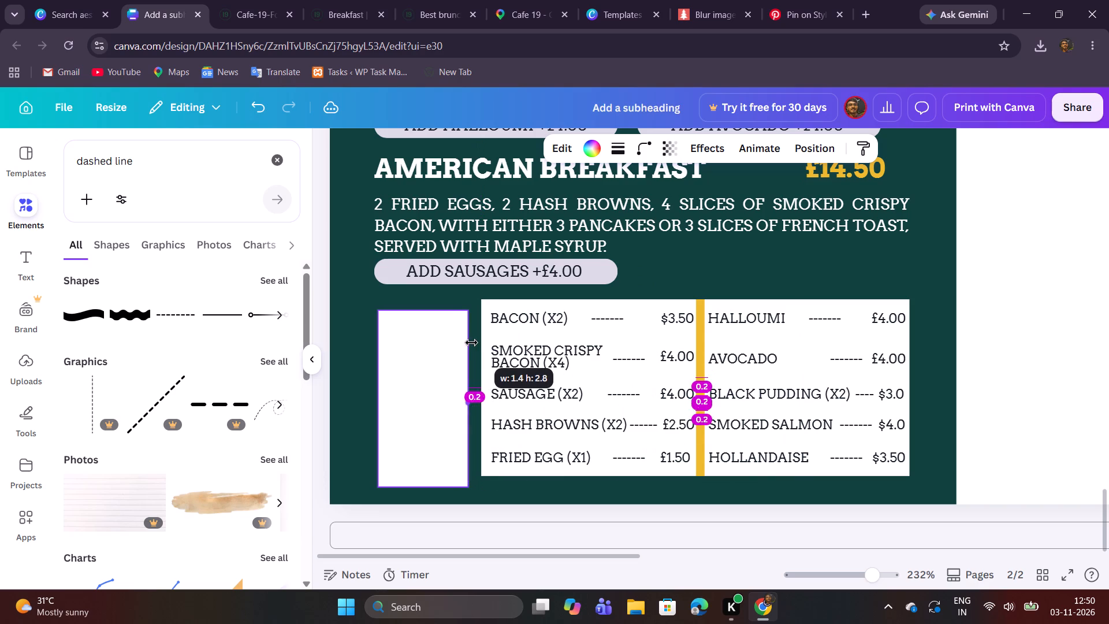
drag(471, 343, 464, 341)
drag(424, 387, 430, 379)
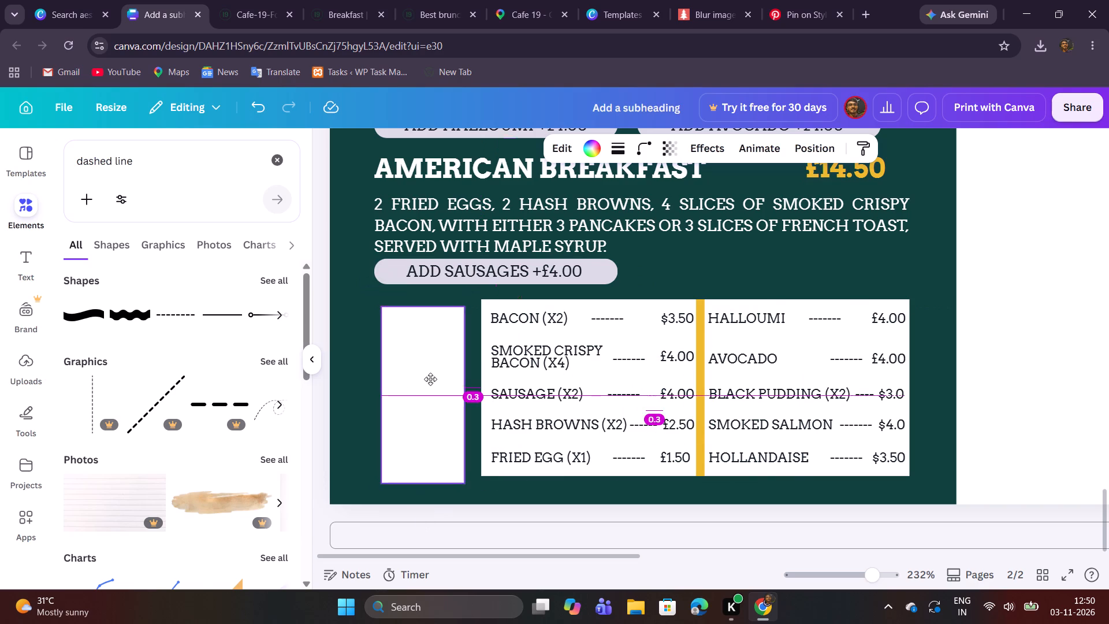
drag(430, 379, 433, 377)
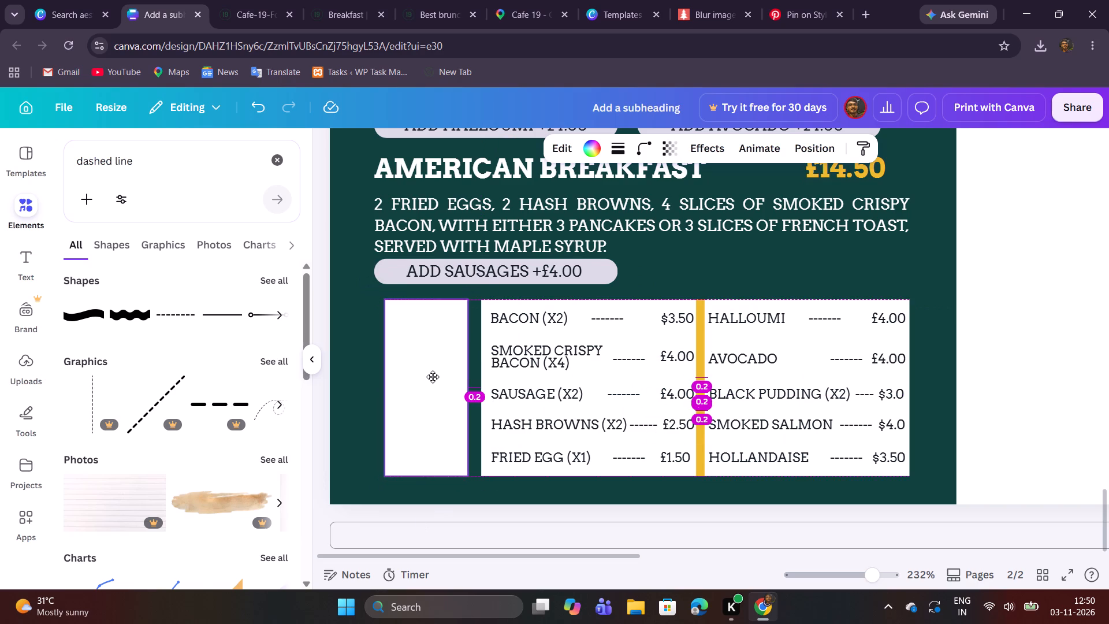
drag(433, 377, 440, 377)
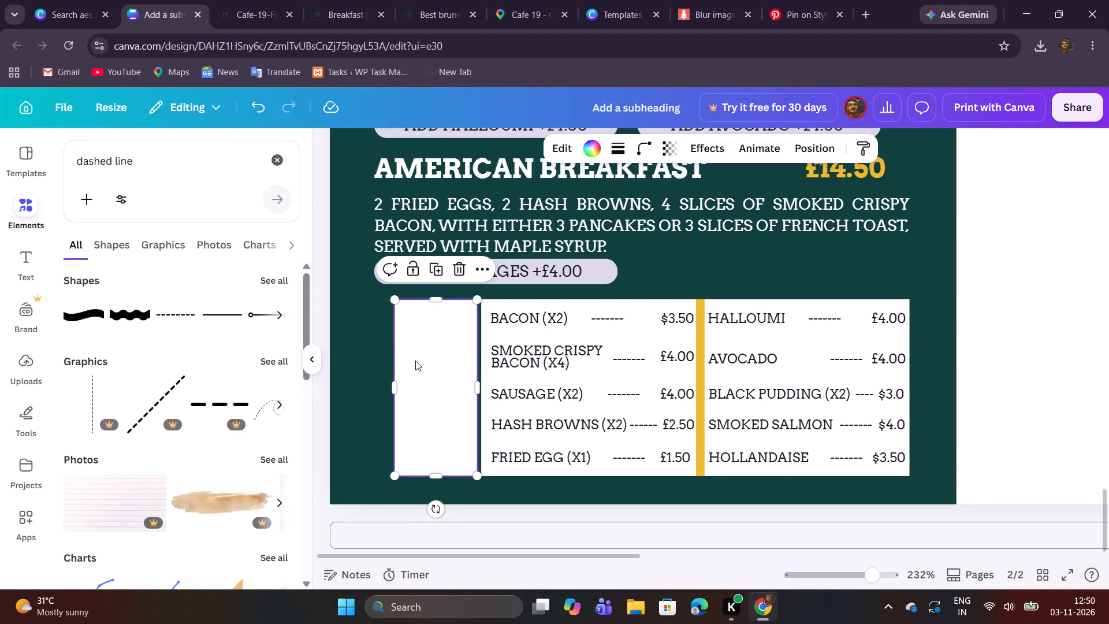
drag(393, 386, 414, 387)
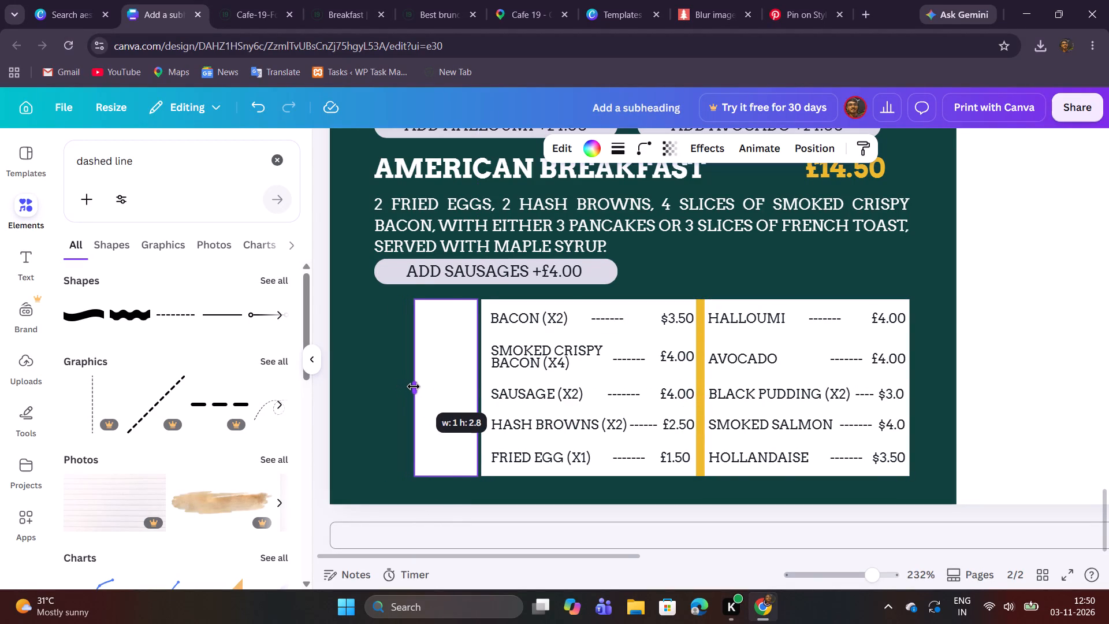
drag(414, 387, 415, 387)
click(721, 291)
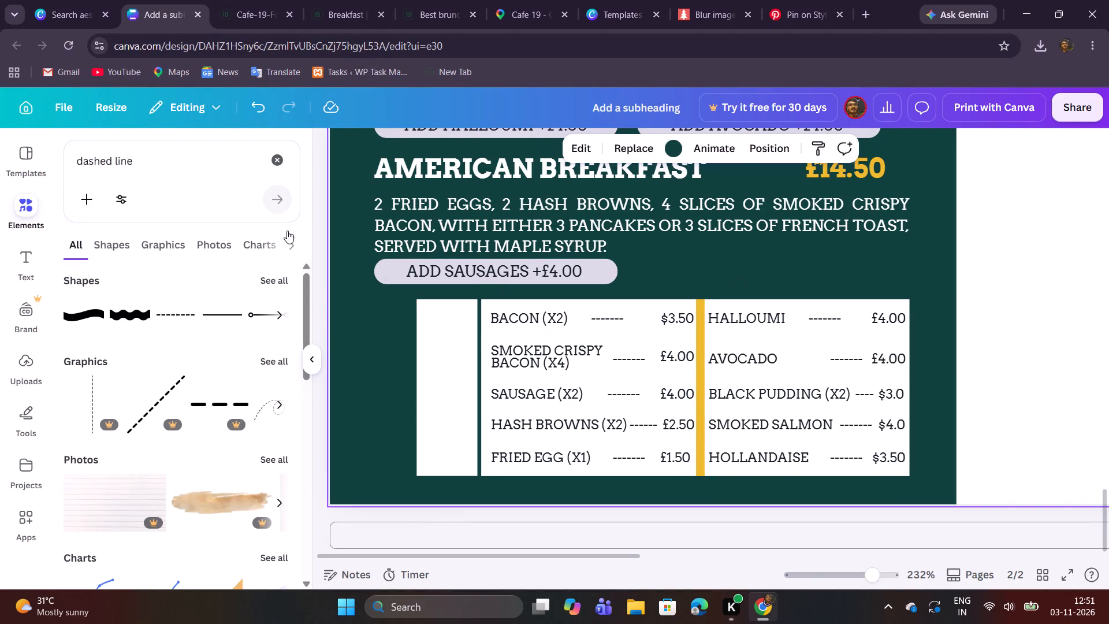
Check the extras side label in the PDF menu, duplicate the American Breakfast description and replace the copy's text with EXTRAS.
click(272, 9)
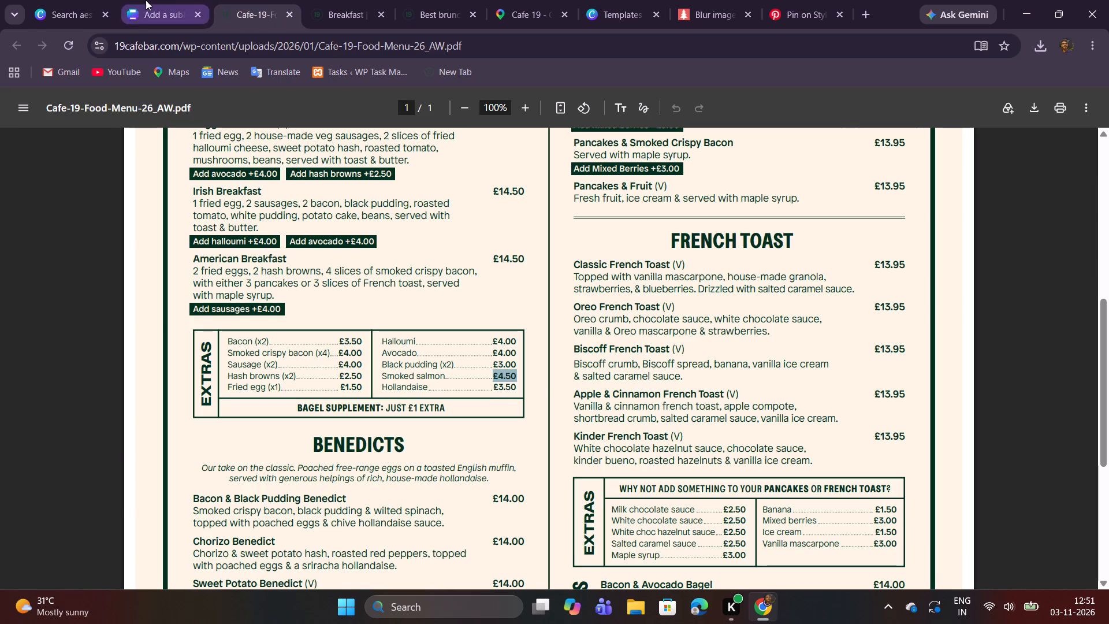
click(146, 0)
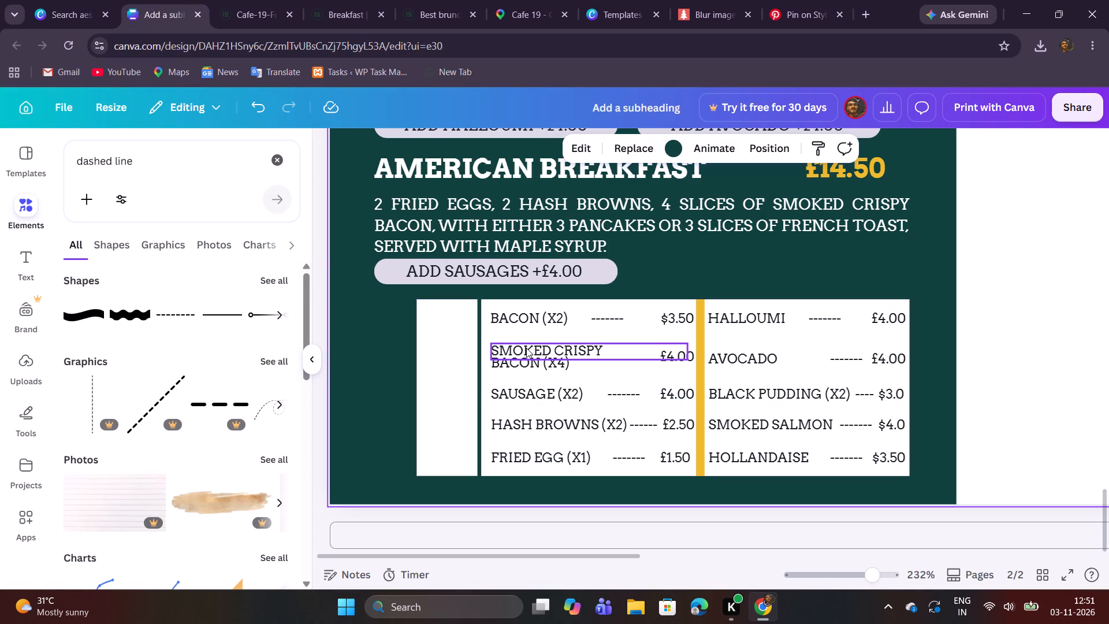
scroll(531, 350, up, 1)
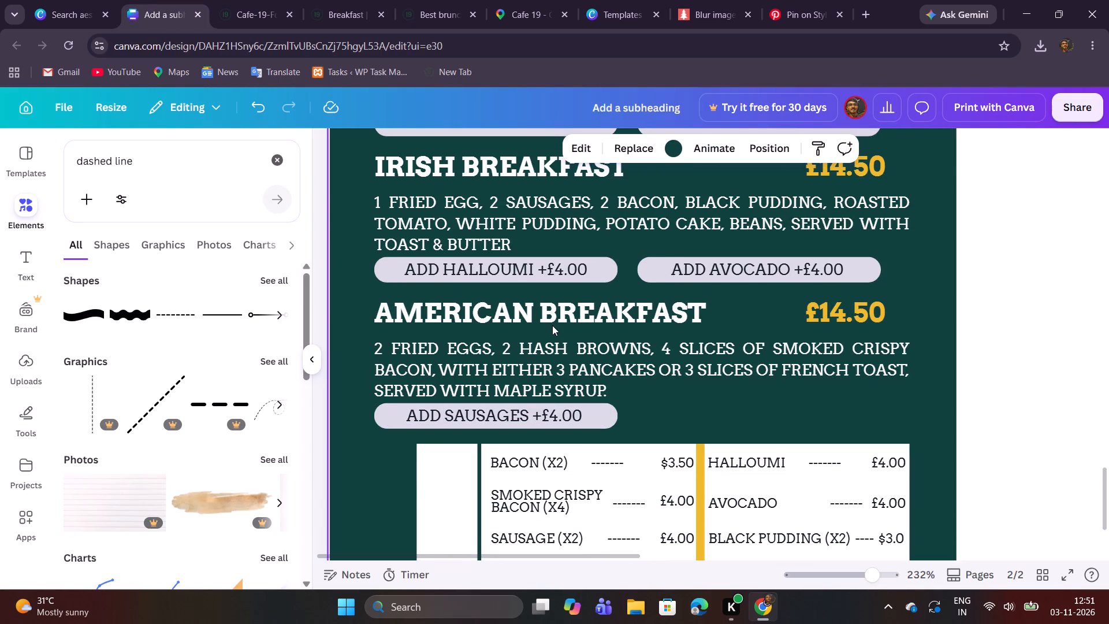
click(560, 345)
click(642, 312)
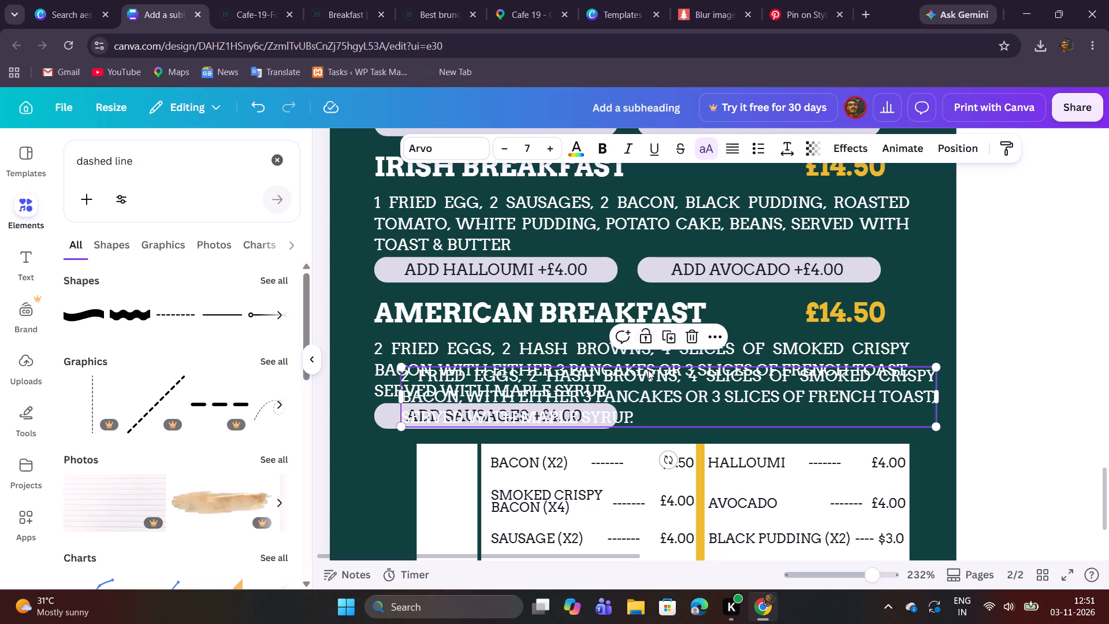
double_click(653, 388)
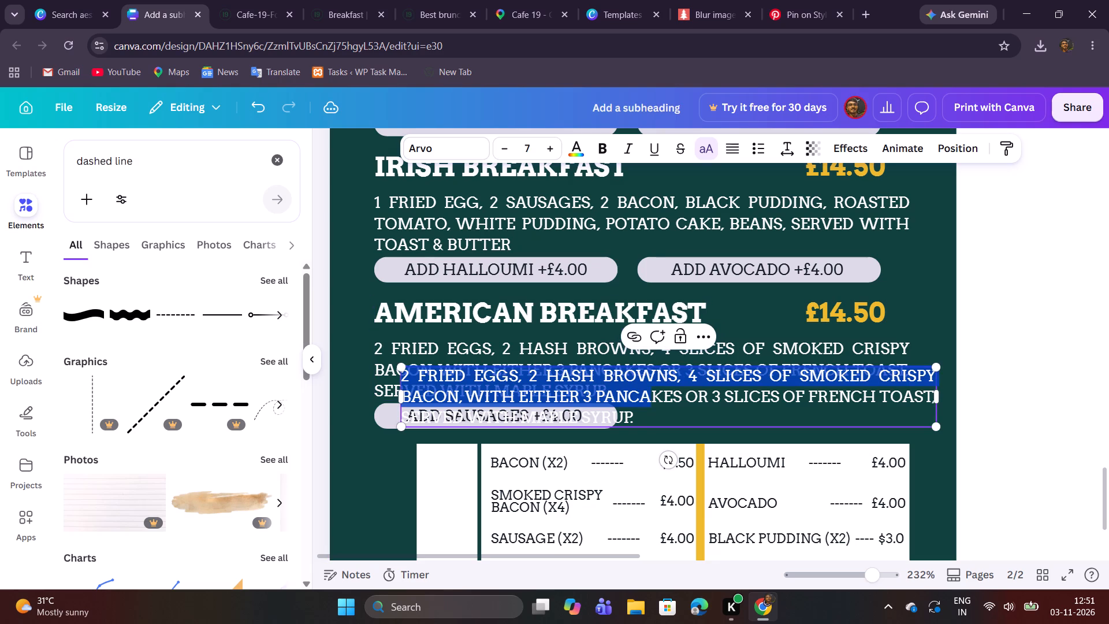
key(ctrl+a)
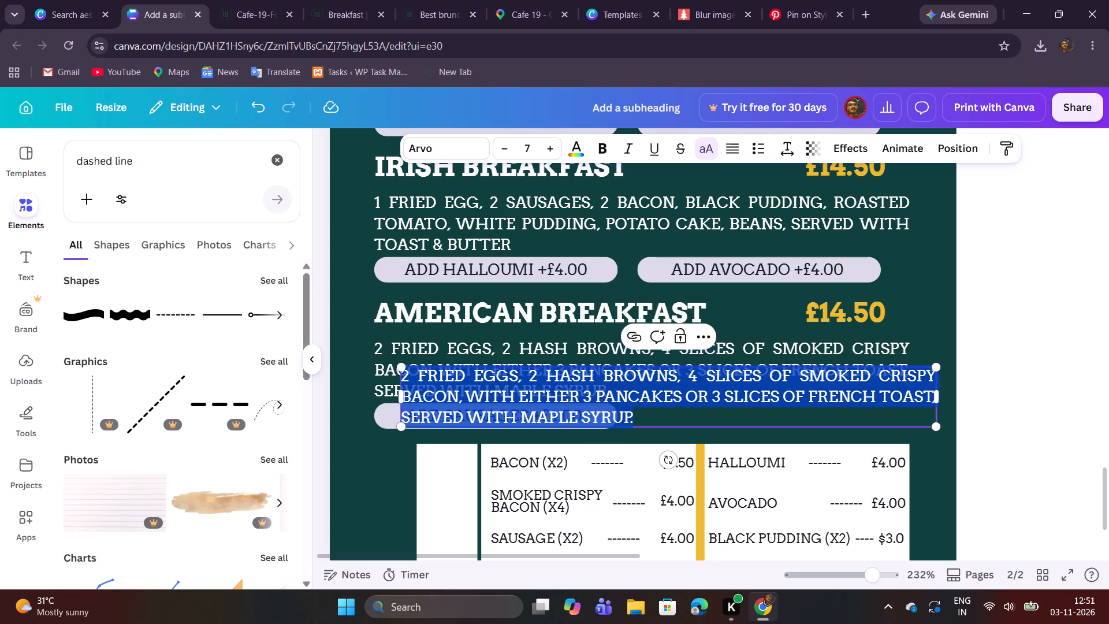
text(EX)
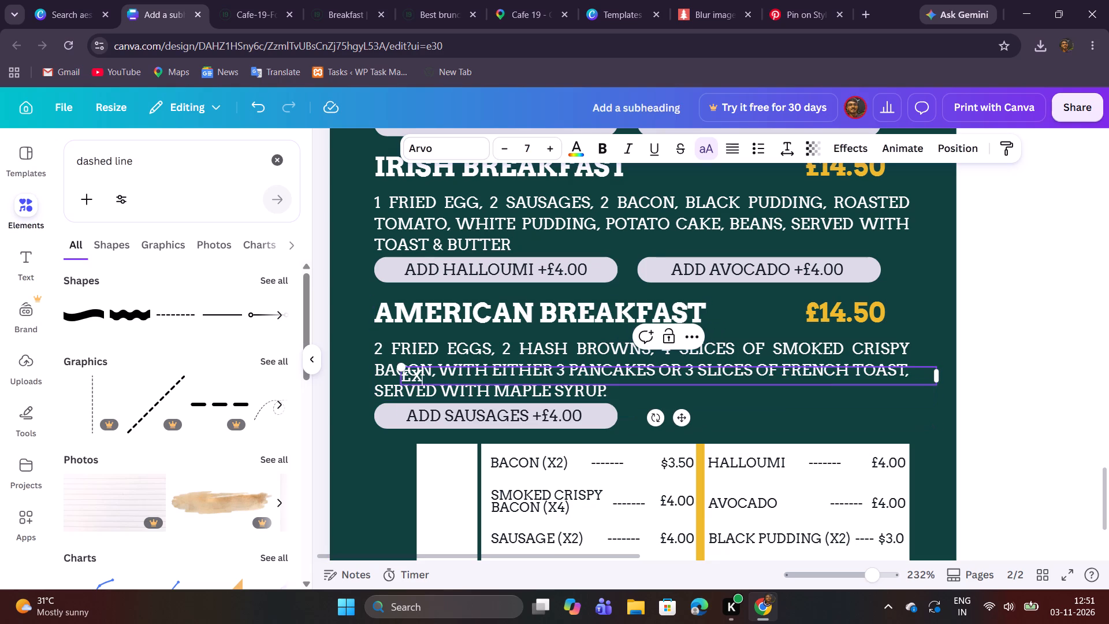
text(TRAD)
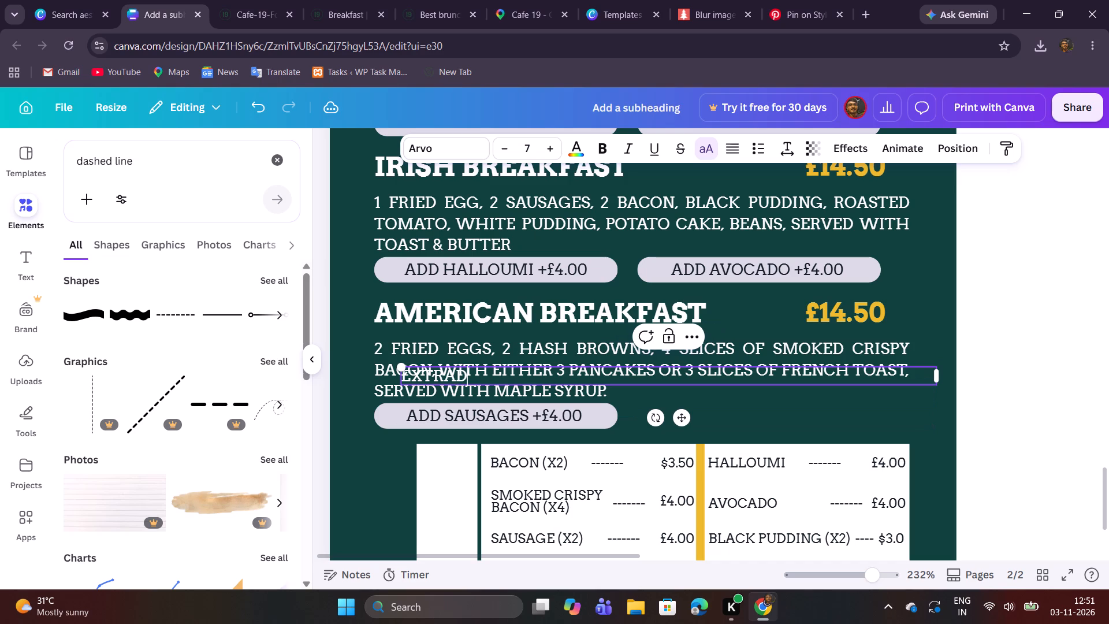
key(shift+BackSpace)
key(shift+s)
Set the EXTRAS text to font size 9, move it just above the table and fit its box to the word on one line.
drag(681, 417, 695, 482)
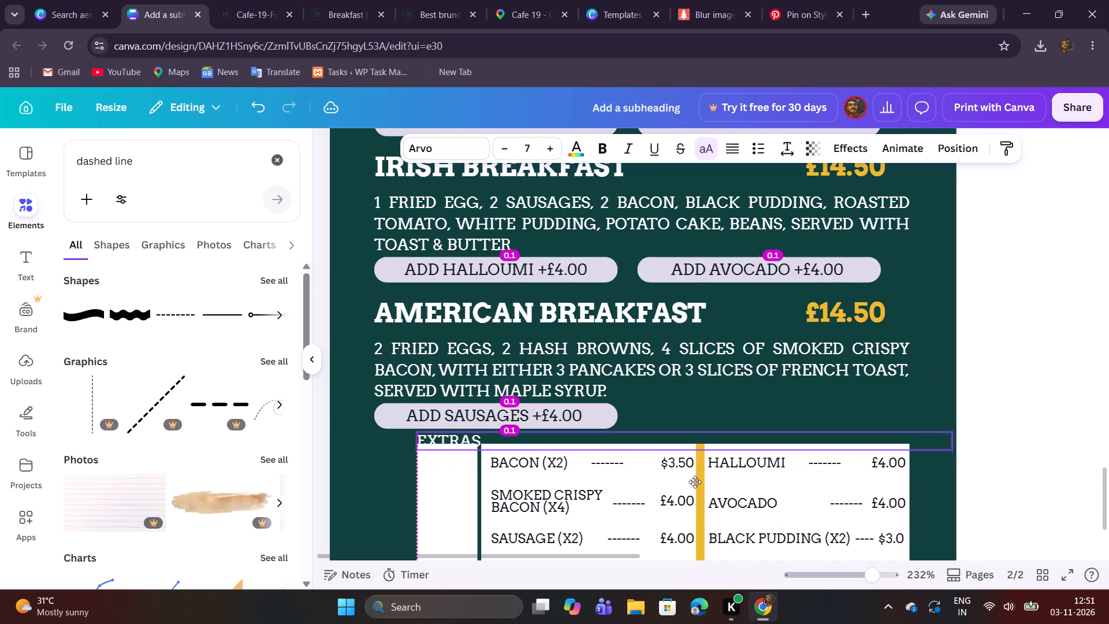
drag(695, 482, 694, 482)
drag(947, 441, 603, 427)
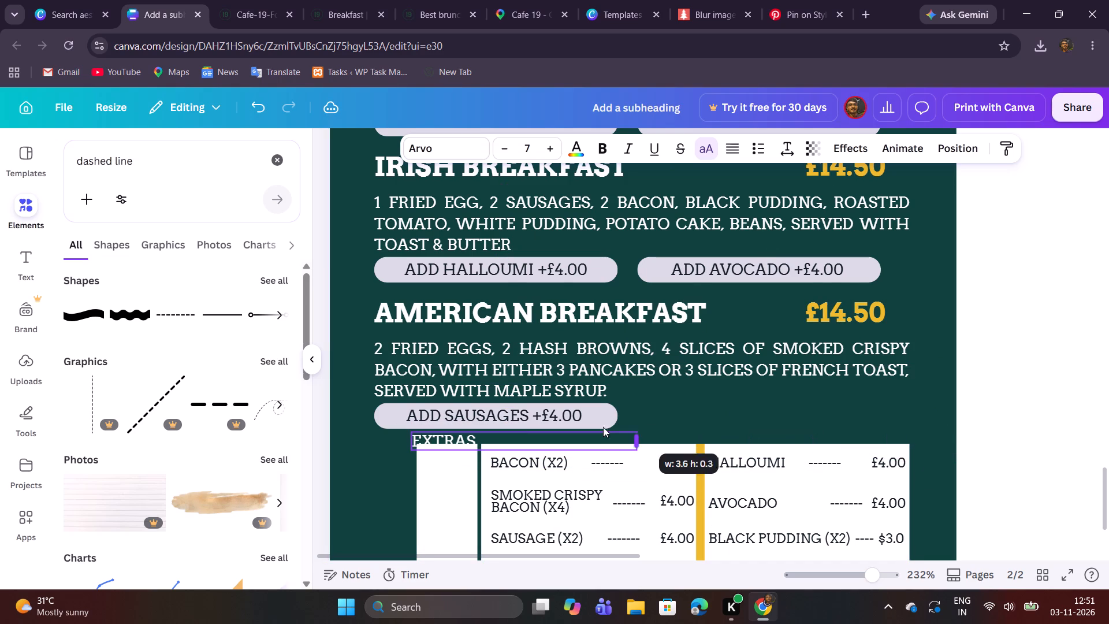
drag(603, 427, 476, 438)
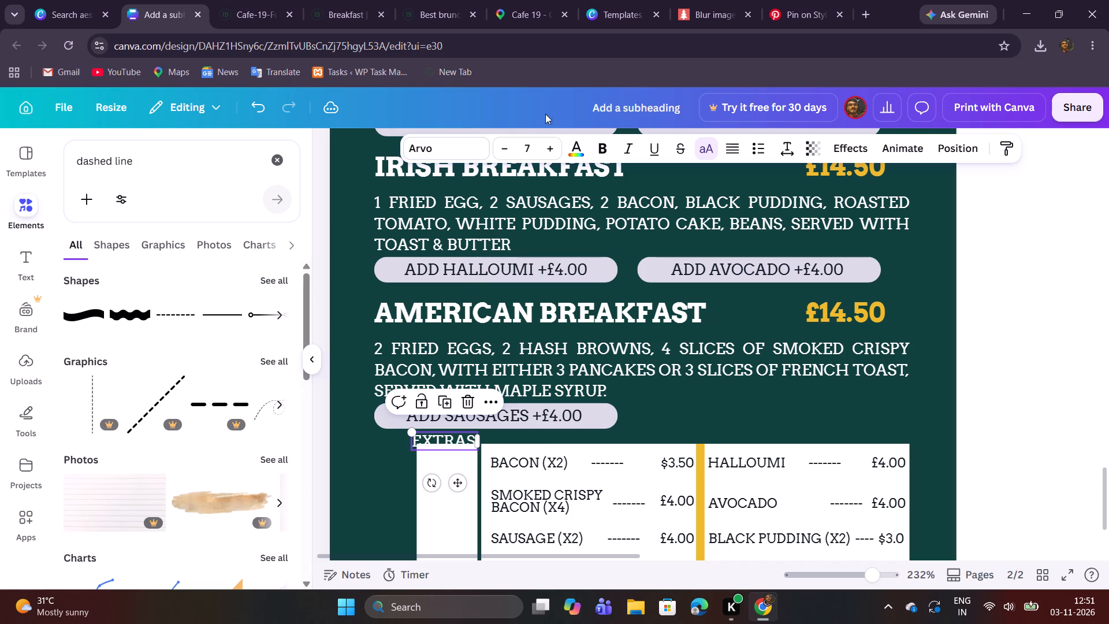
drag(459, 483, 476, 483)
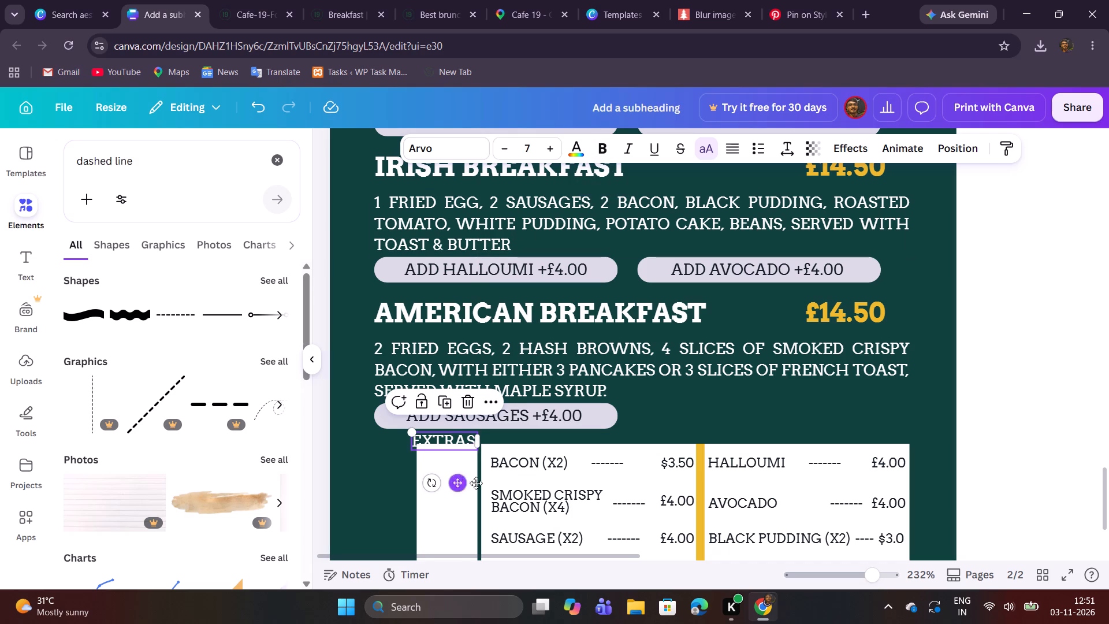
drag(476, 483, 717, 451)
double_click(552, 148)
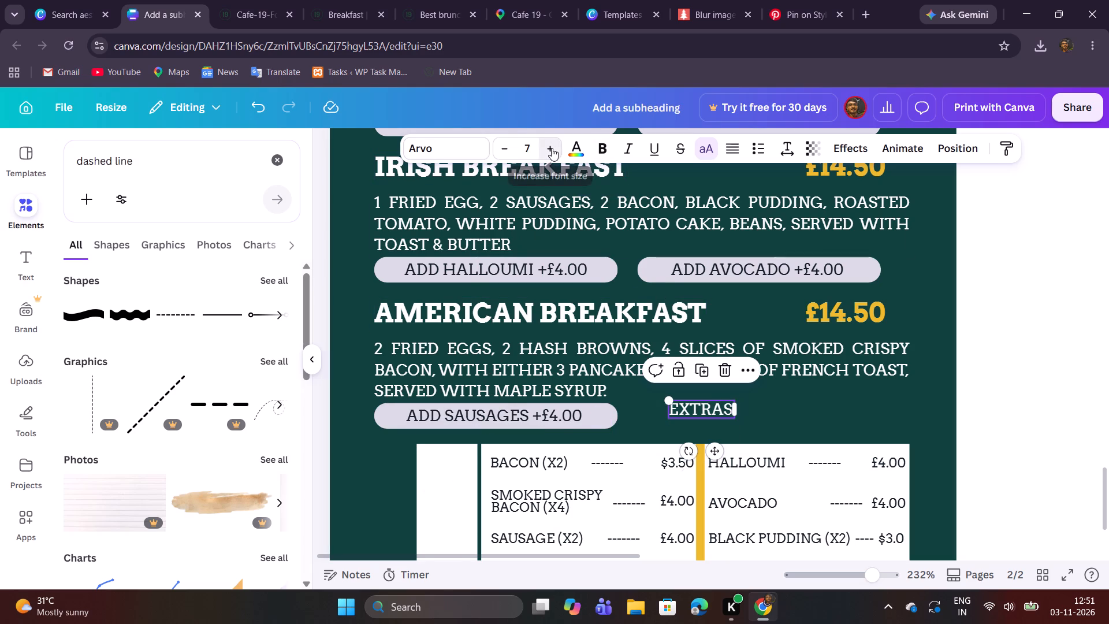
drag(735, 429, 746, 429)
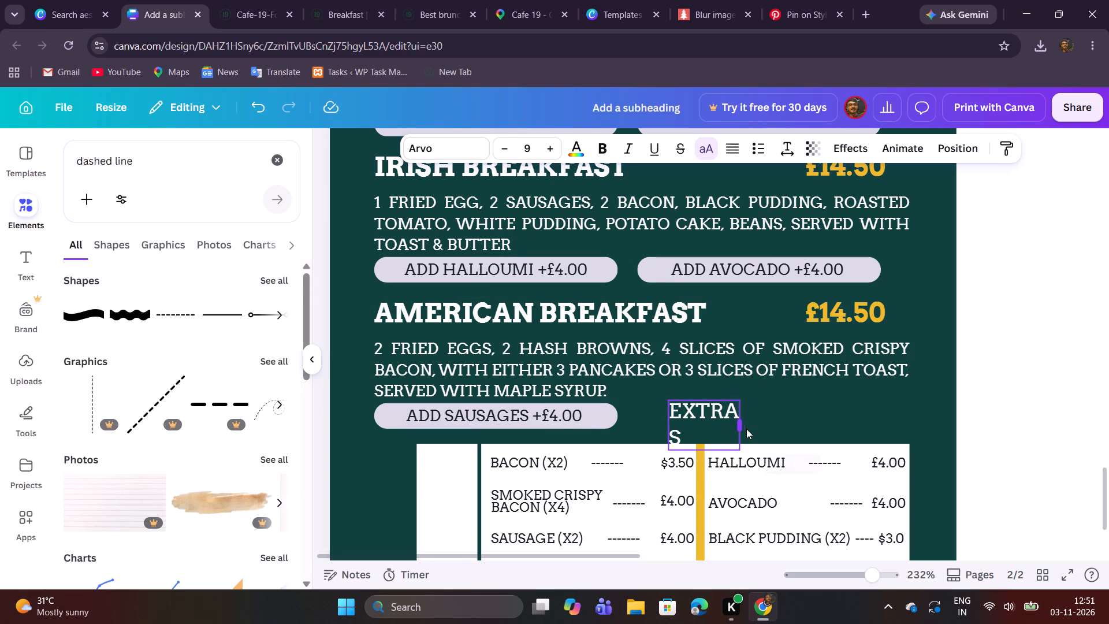
drag(746, 429, 751, 422)
Rotate the EXTRAS text vertical reading upwards, colour it near-black and centre it in the narrow white block beside the table.
scroll(812, 398, down, 1)
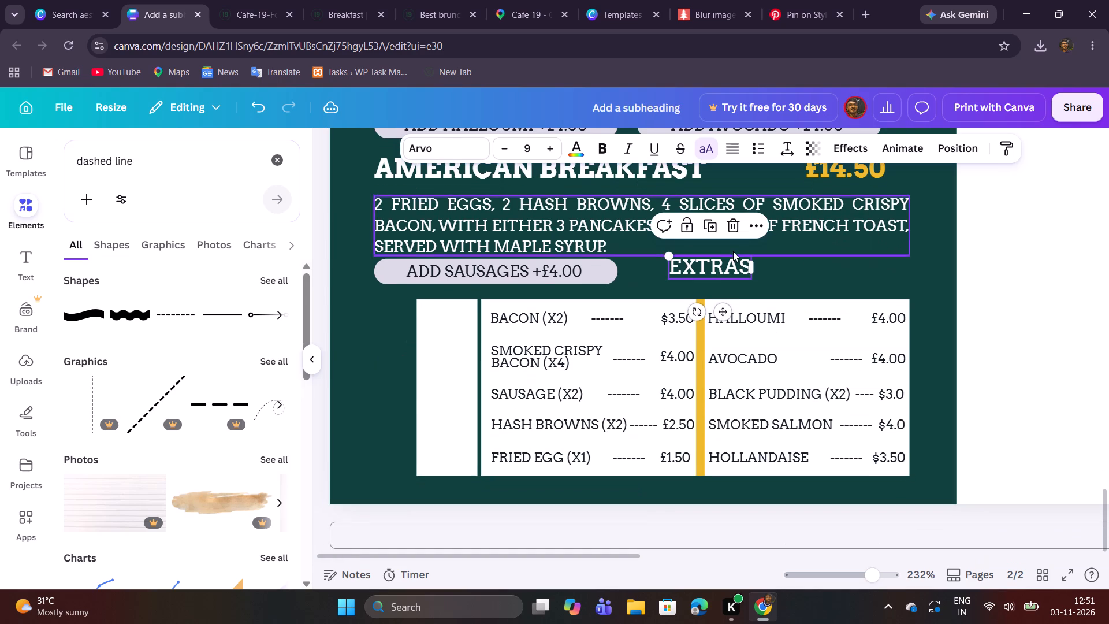
drag(697, 311, 738, 269)
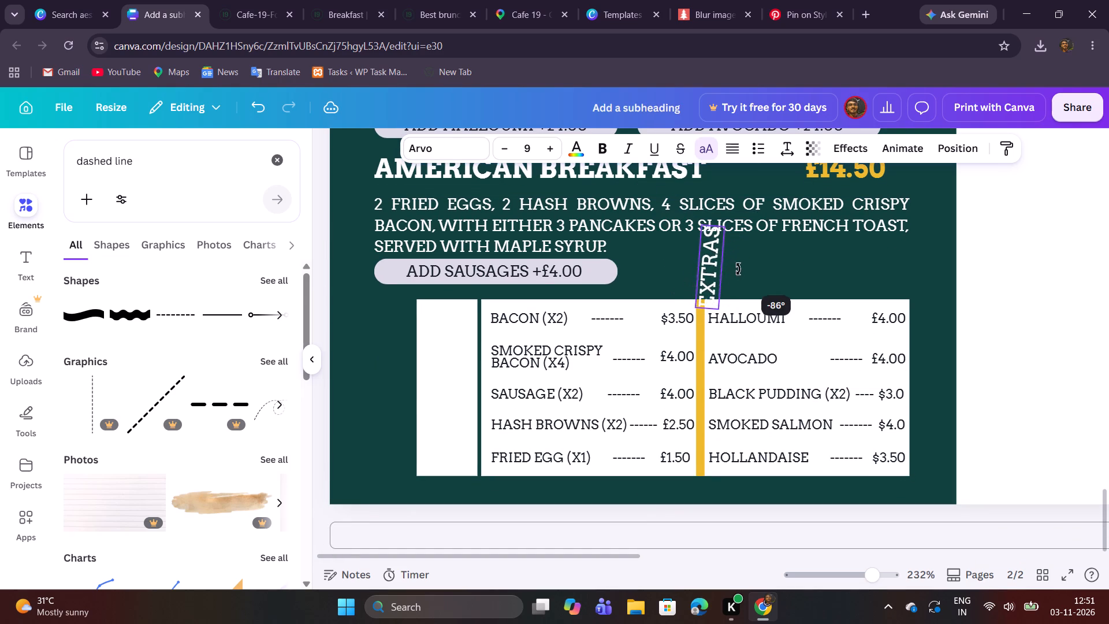
drag(738, 269, 738, 268)
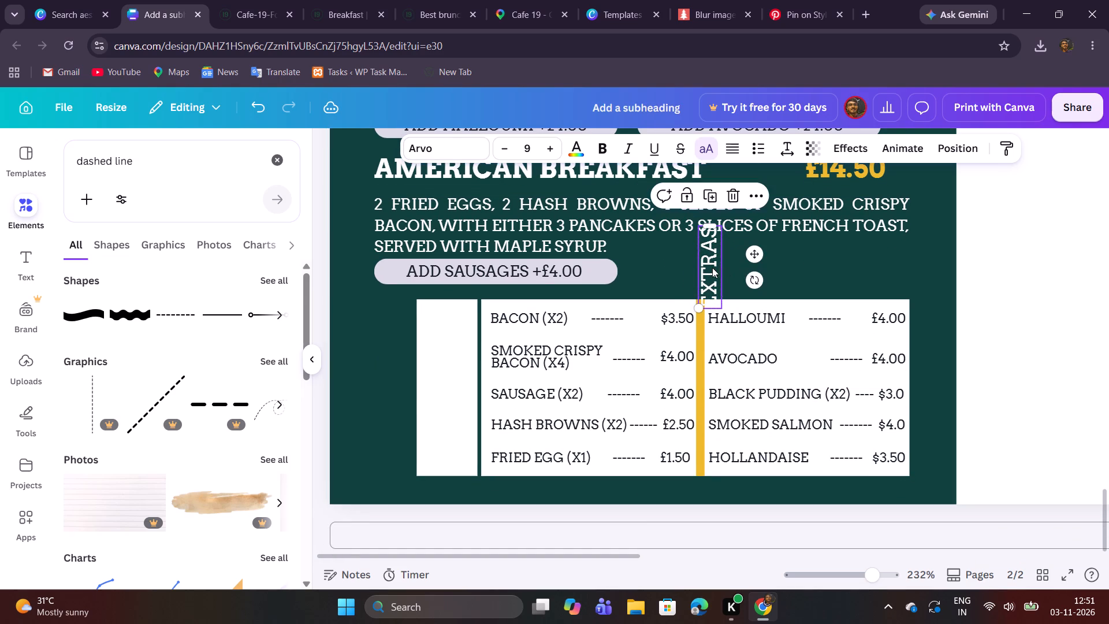
click(582, 151)
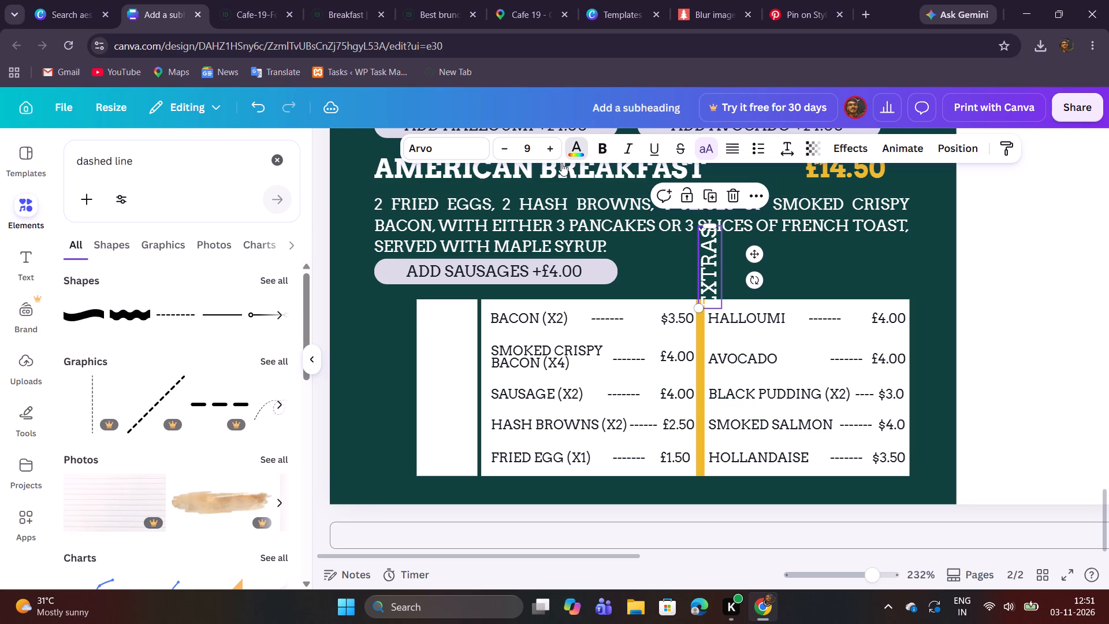
click(73, 337)
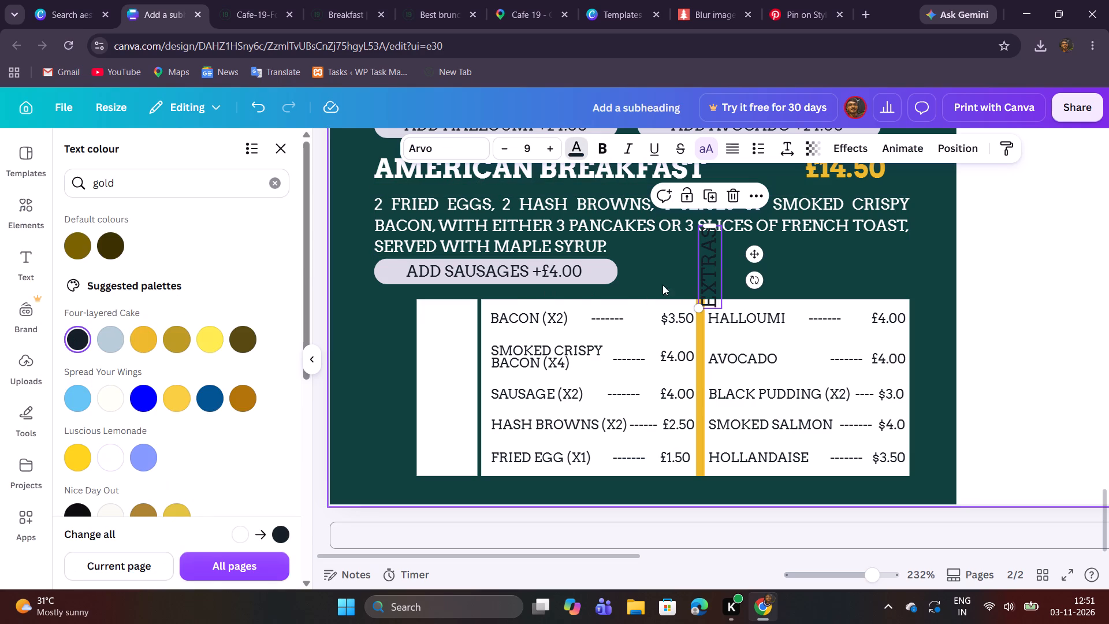
drag(751, 253, 490, 375)
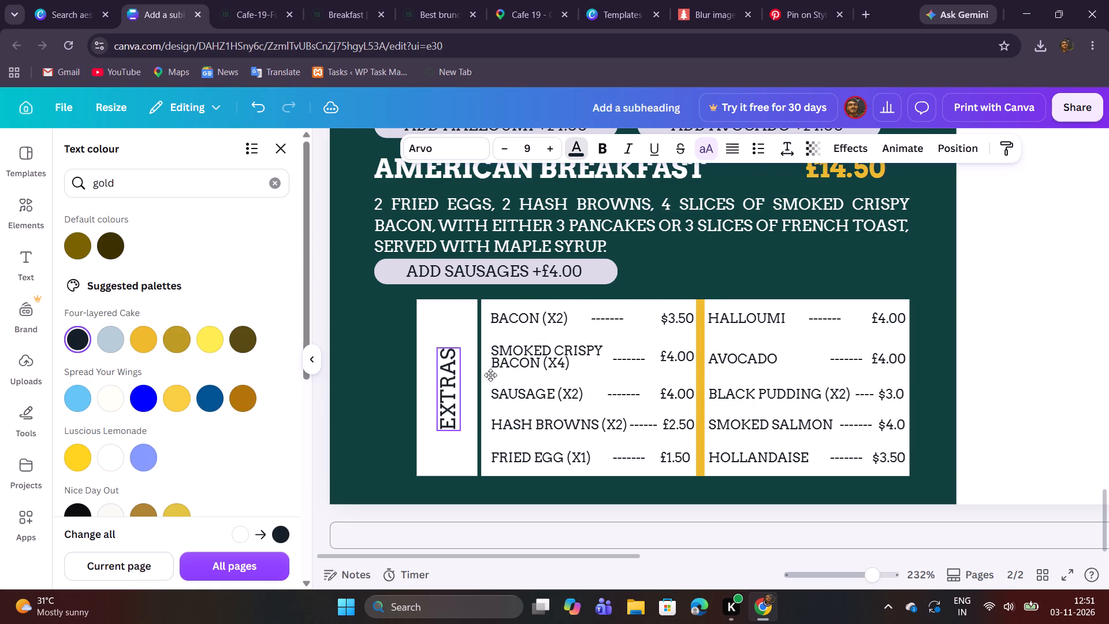
drag(490, 375, 490, 374)
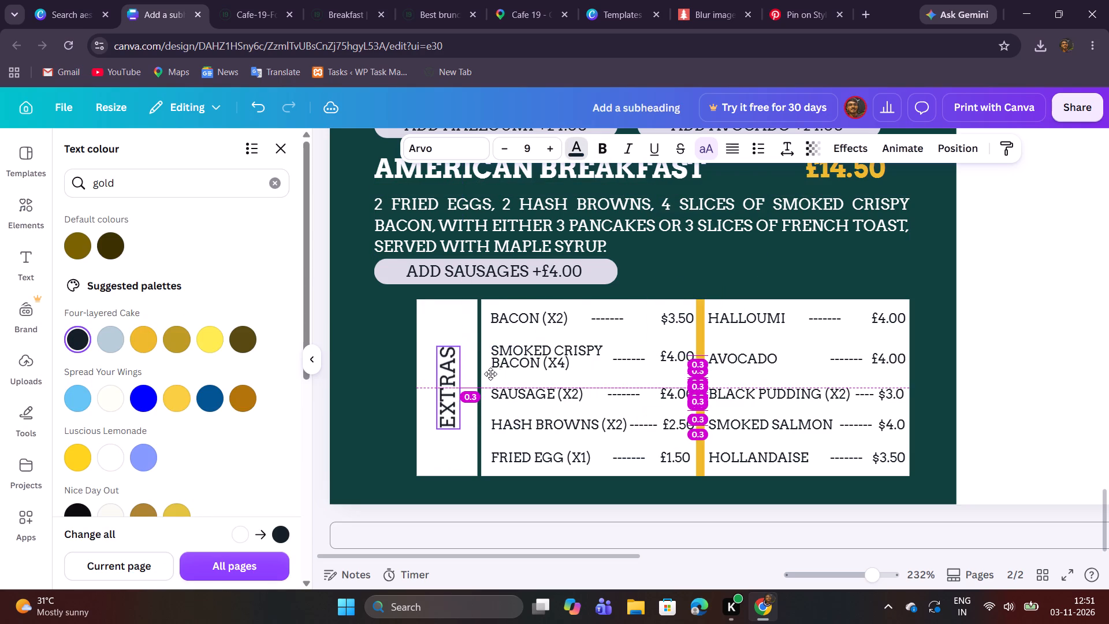
click(655, 256)
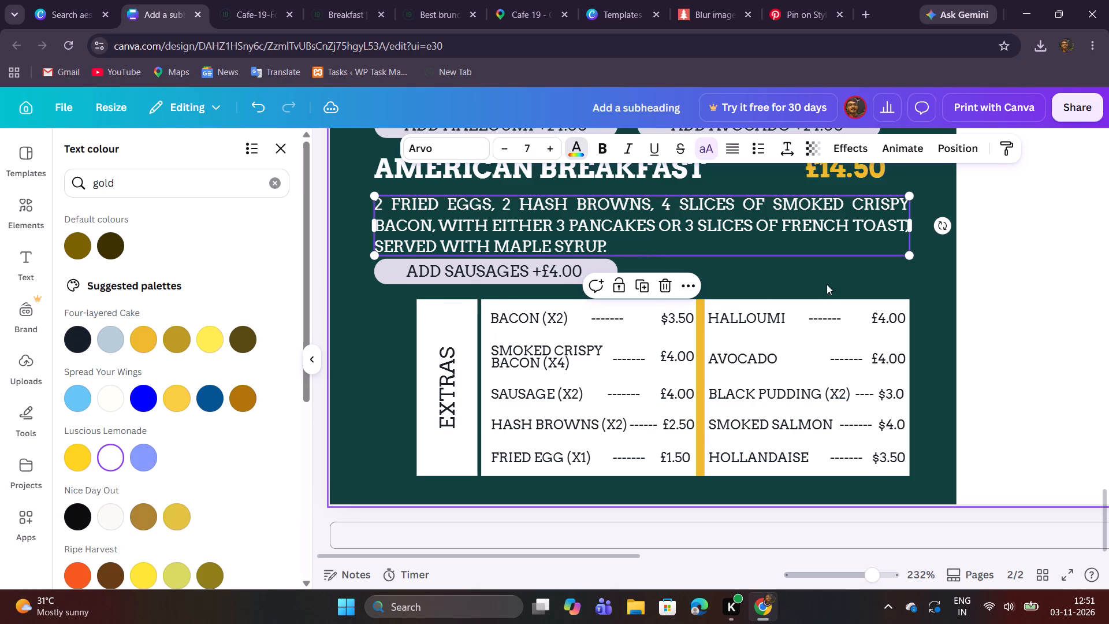
Copy the line "BAGEL SUPPLEMENT: JUST £1 EXTRA" below the extras in the PDF menu.
scroll(995, 268, down, 1)
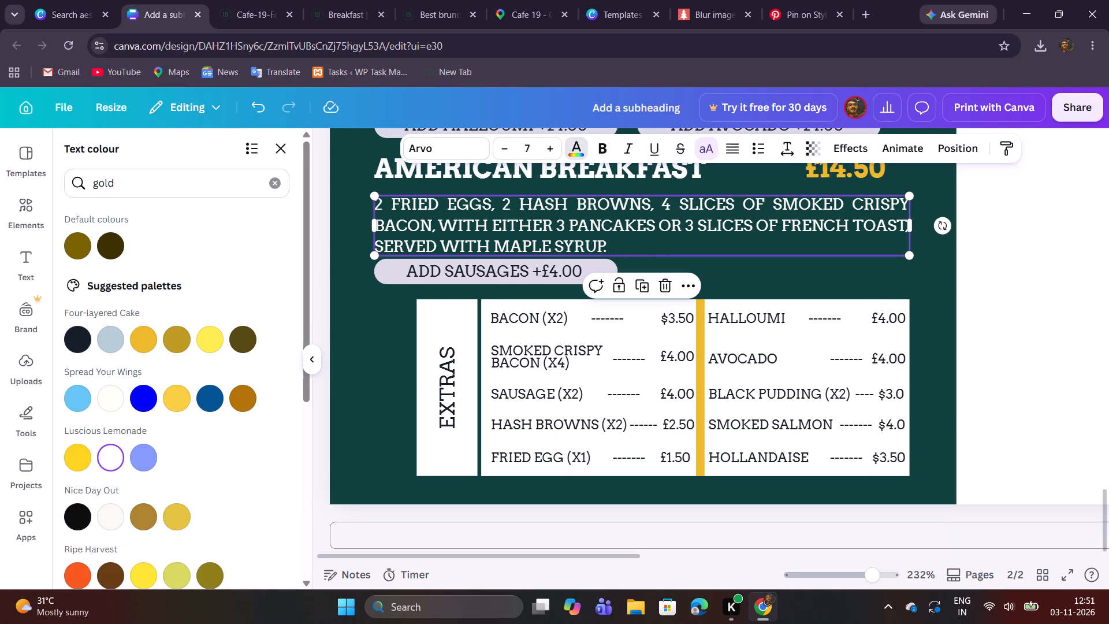
click(252, 19)
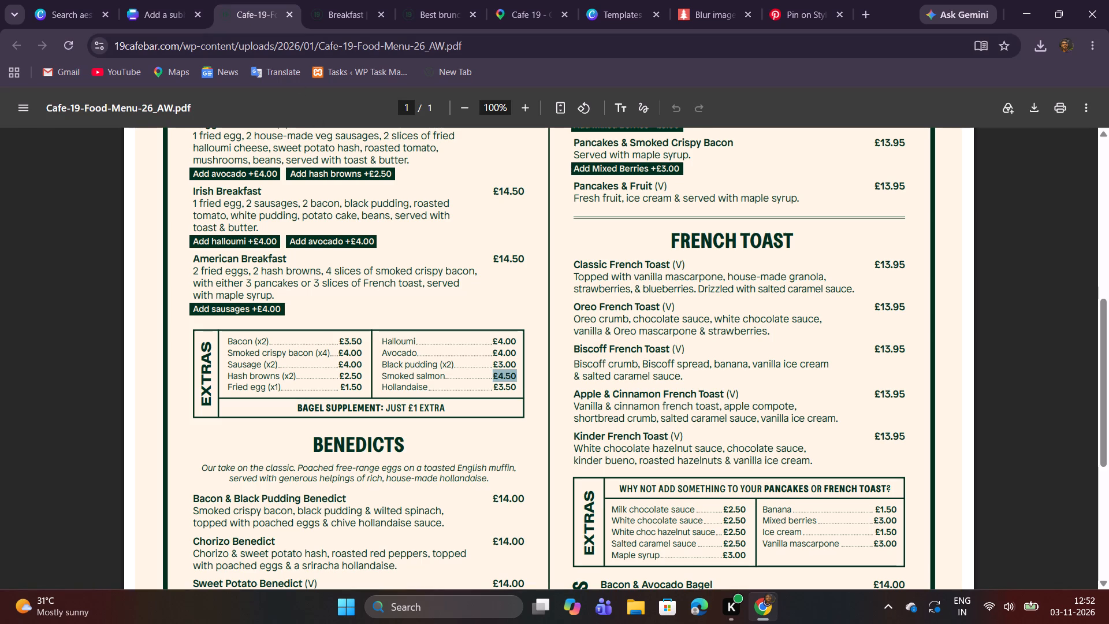
drag(297, 407, 457, 410)
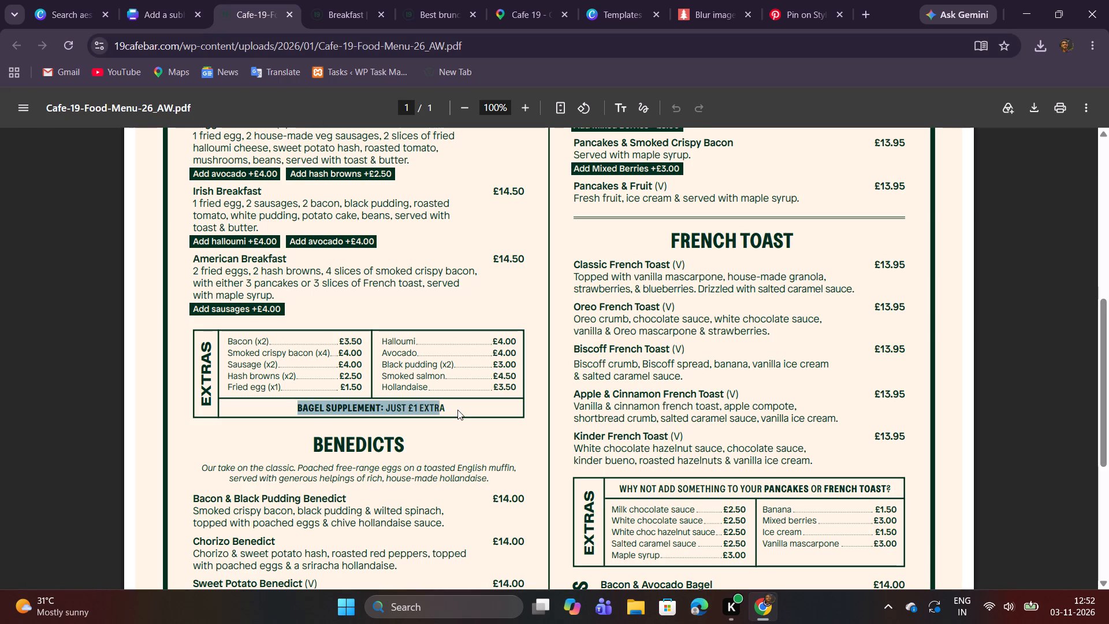
key(ctrl+c)
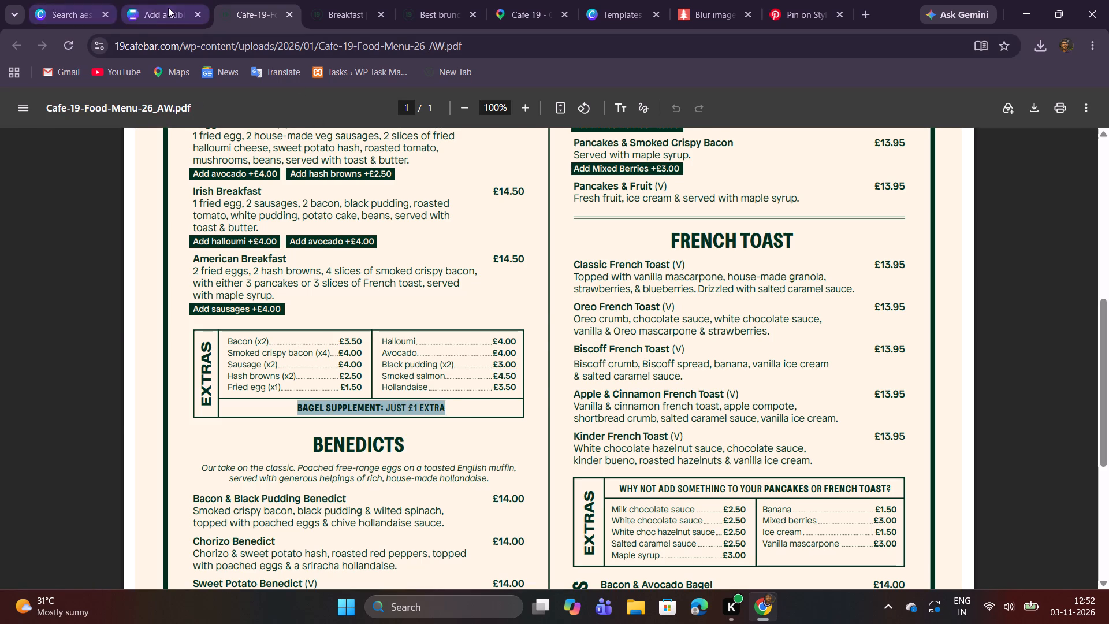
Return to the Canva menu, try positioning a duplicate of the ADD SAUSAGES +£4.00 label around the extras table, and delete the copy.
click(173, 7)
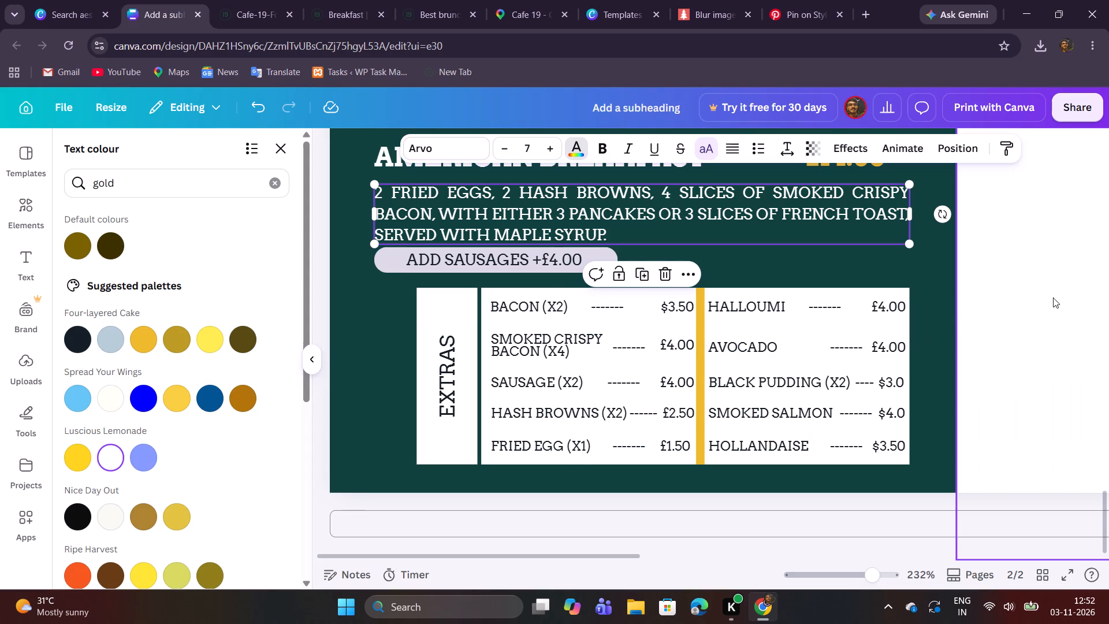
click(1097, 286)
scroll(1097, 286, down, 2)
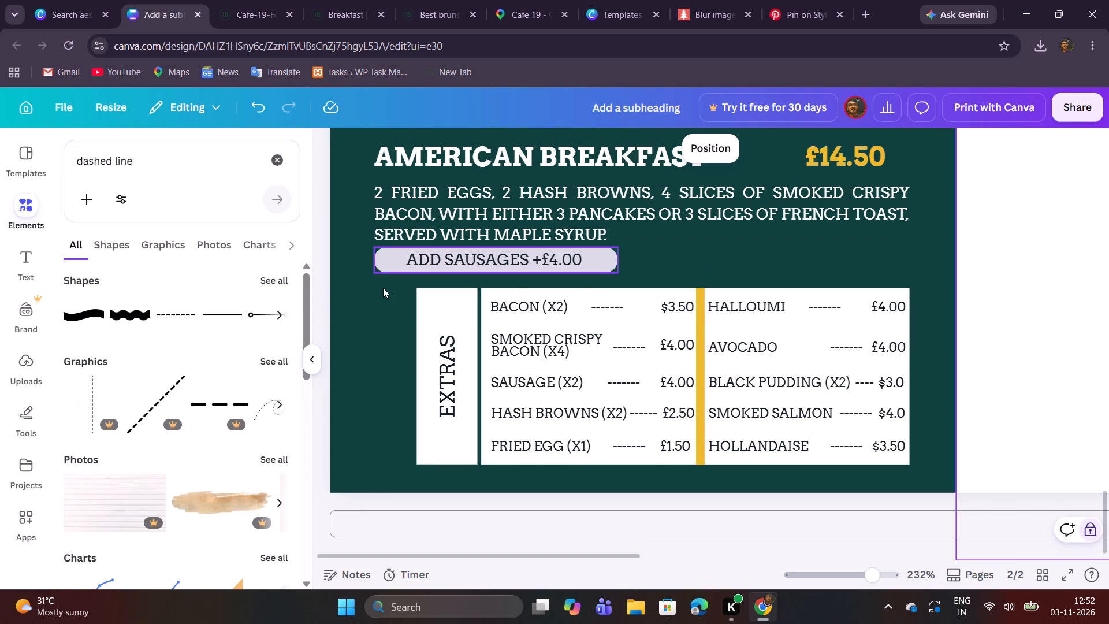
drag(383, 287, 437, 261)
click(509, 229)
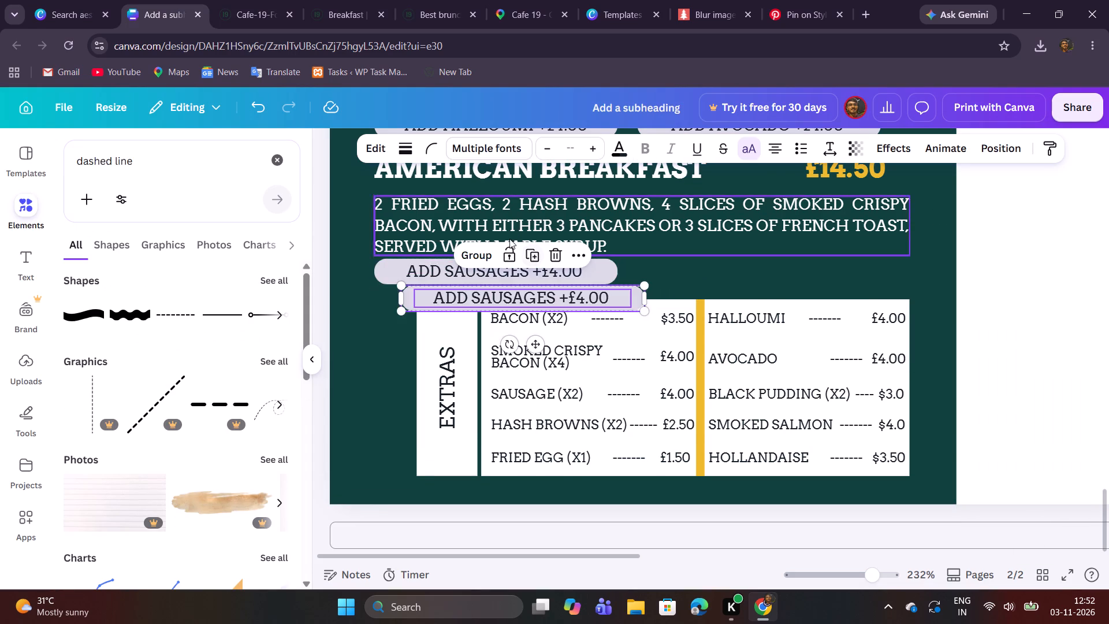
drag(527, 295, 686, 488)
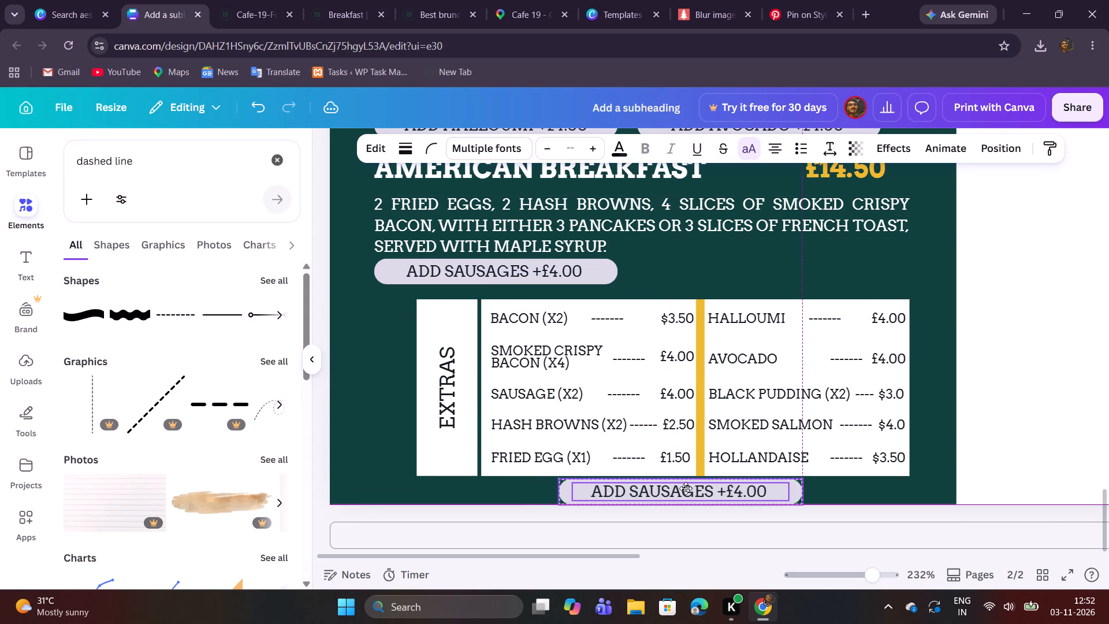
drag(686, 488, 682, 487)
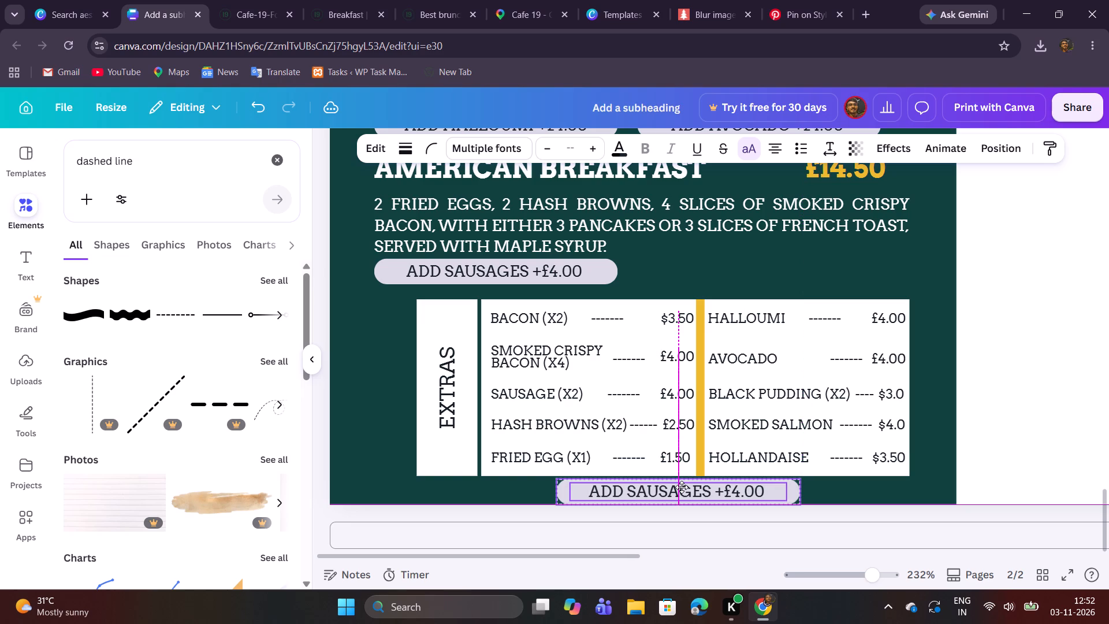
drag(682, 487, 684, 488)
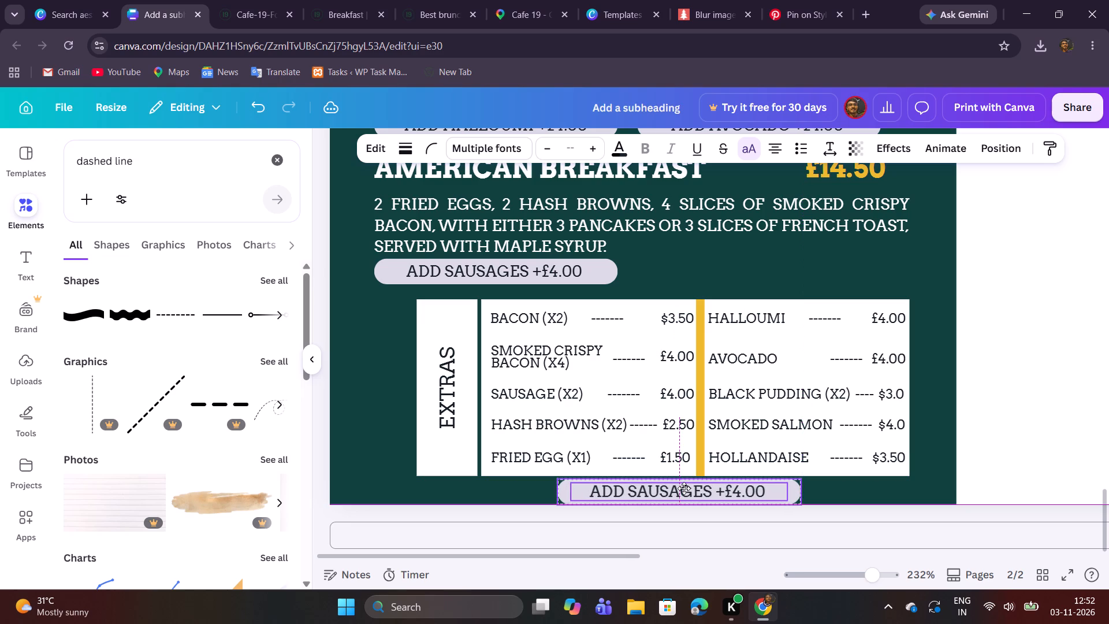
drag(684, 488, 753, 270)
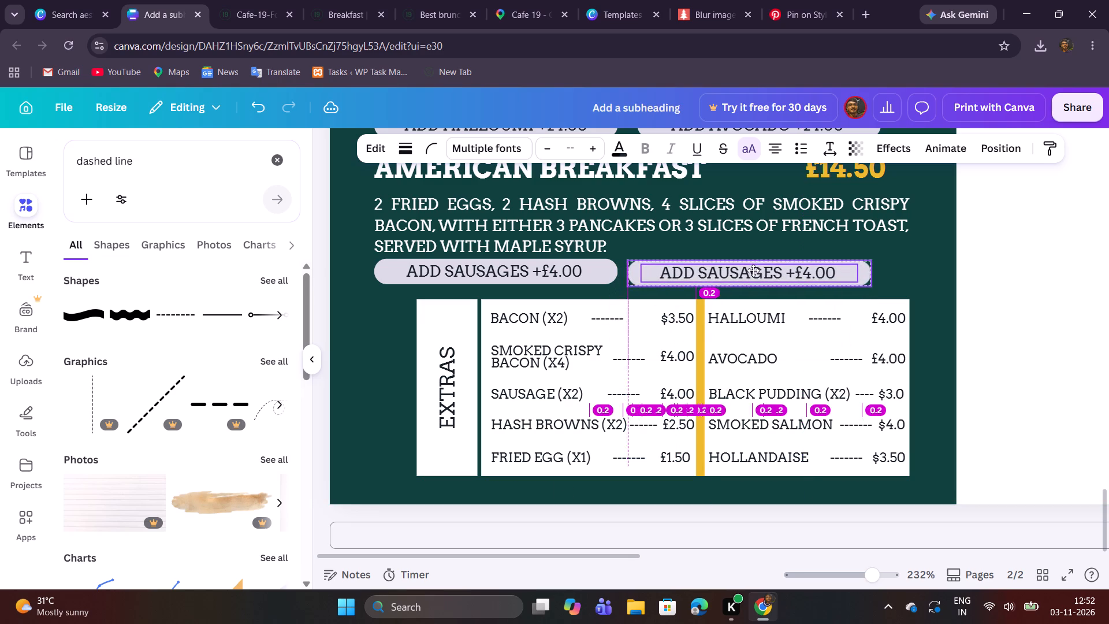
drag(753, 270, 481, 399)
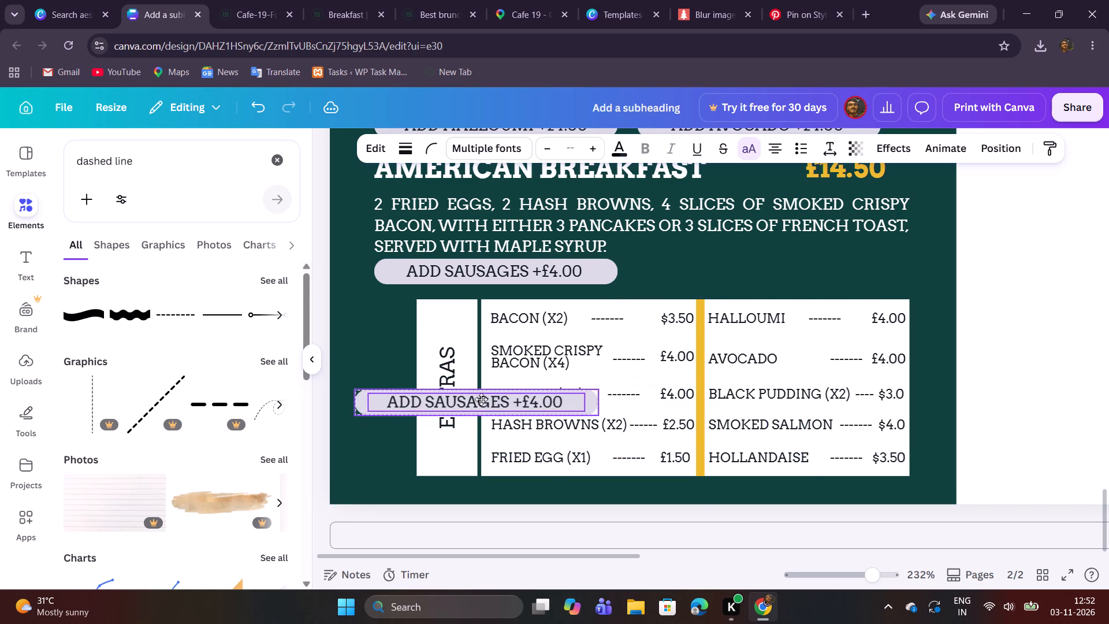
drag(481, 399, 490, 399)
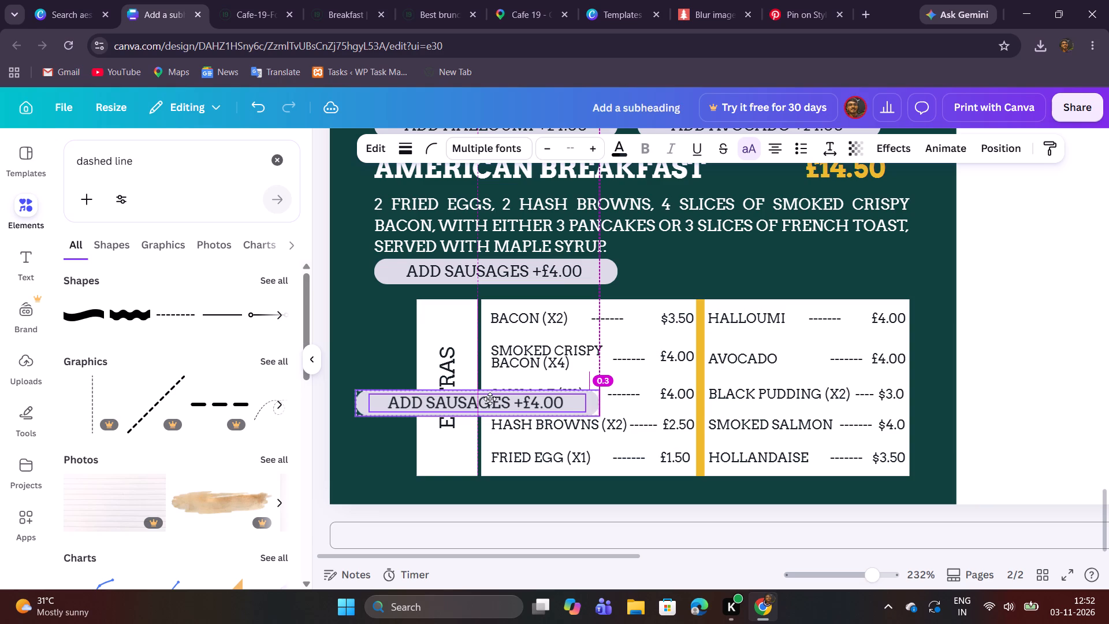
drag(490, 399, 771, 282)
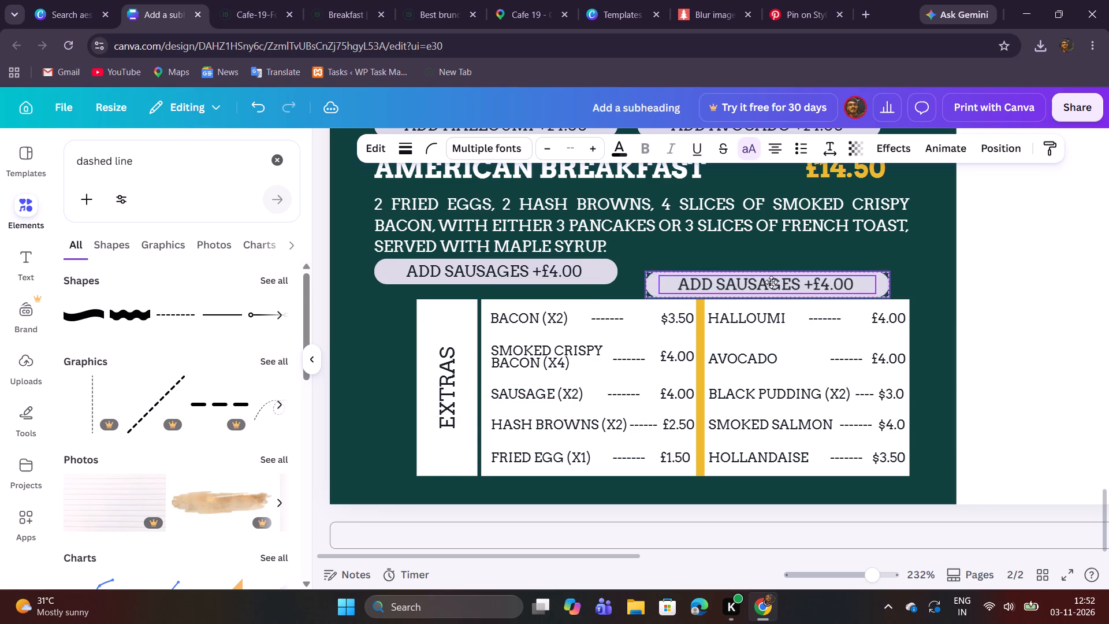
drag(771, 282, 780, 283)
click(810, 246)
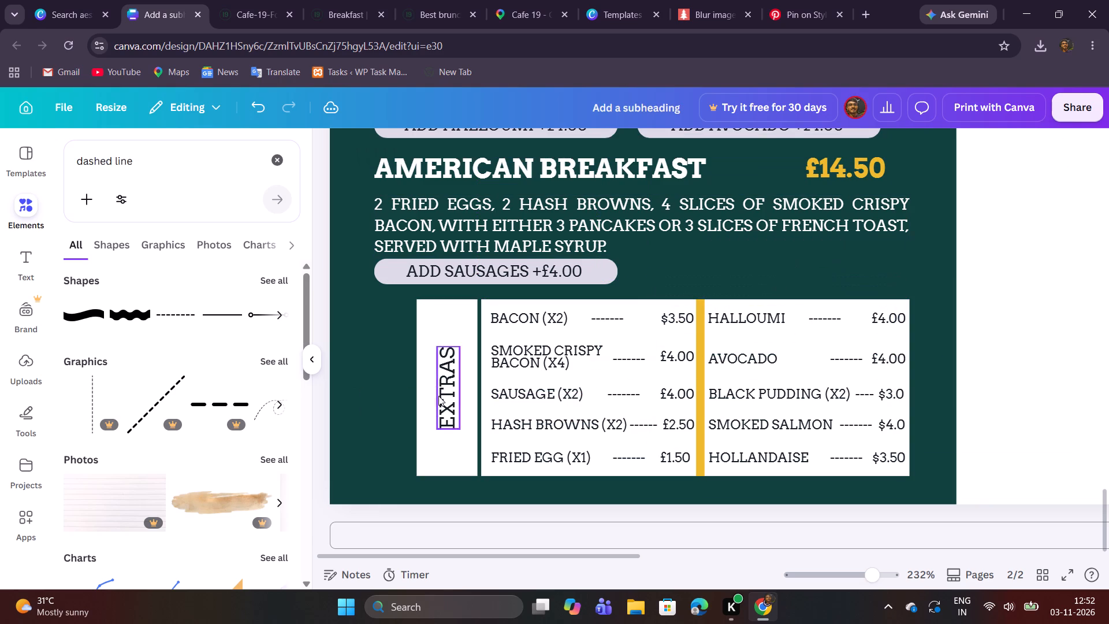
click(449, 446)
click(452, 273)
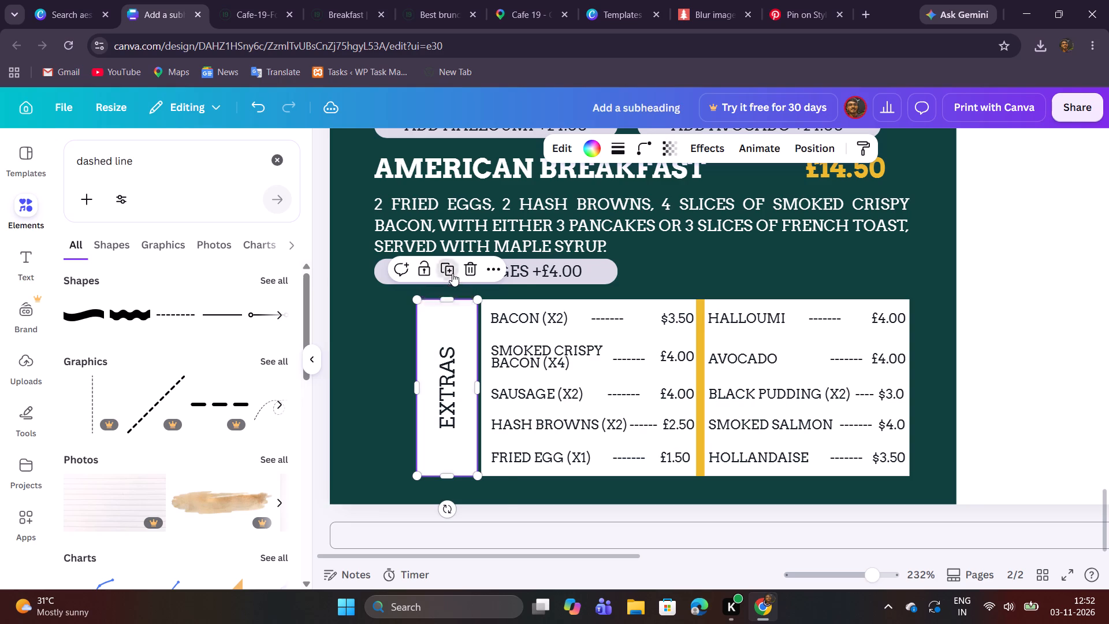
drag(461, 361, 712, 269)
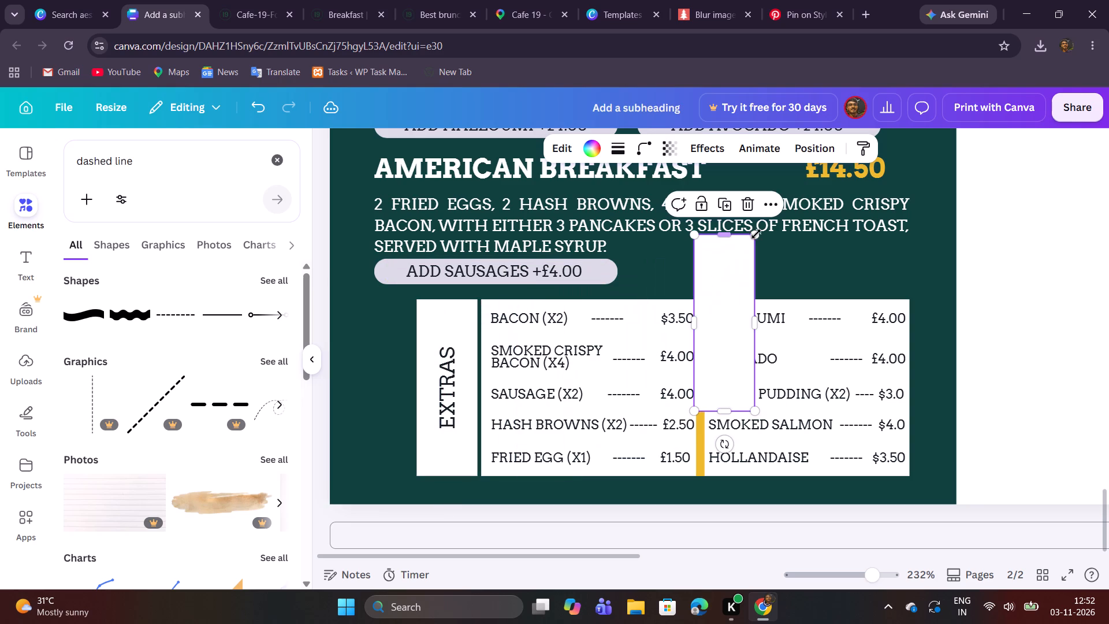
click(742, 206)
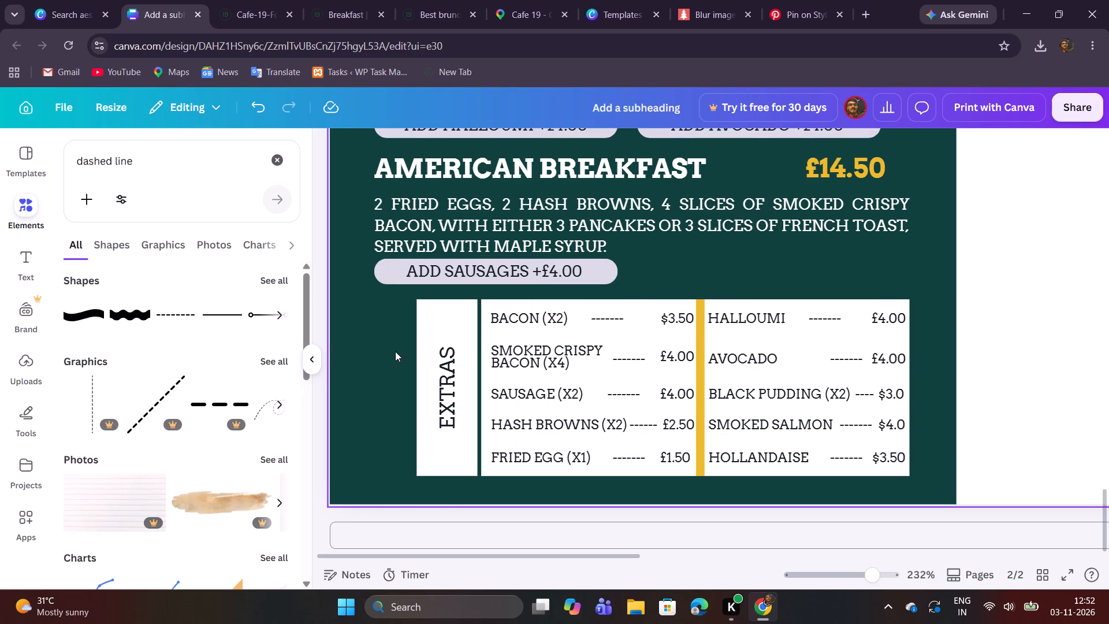
Duplicate the narrow white EXTRAS block, rotate the copy to horizontal and place it just above the right half of the extras table.
click(464, 333)
click(446, 268)
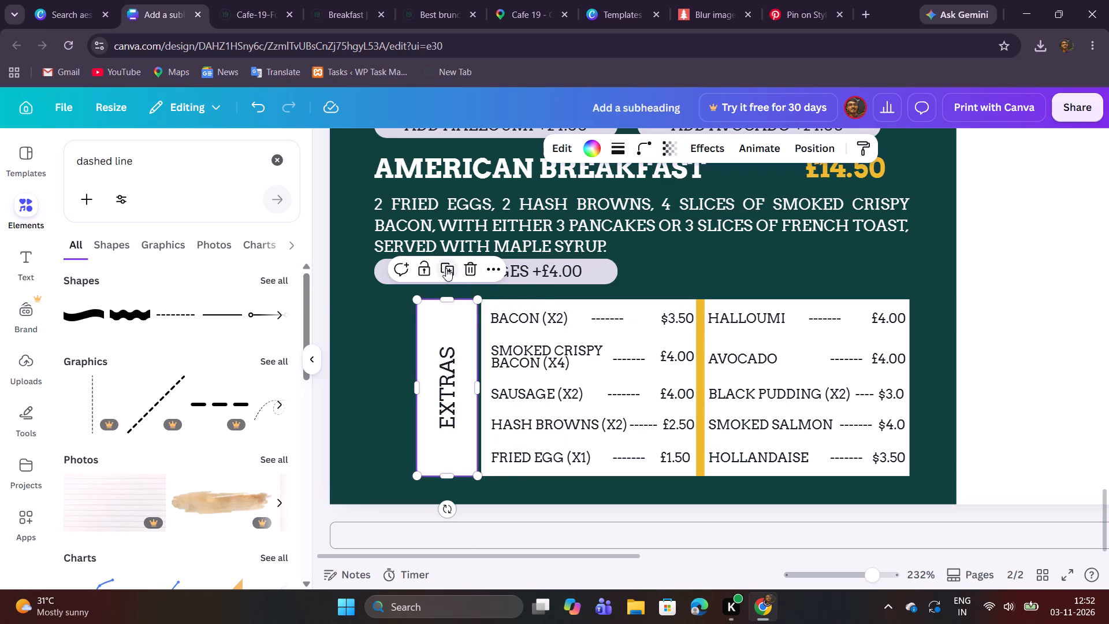
drag(469, 359, 676, 281)
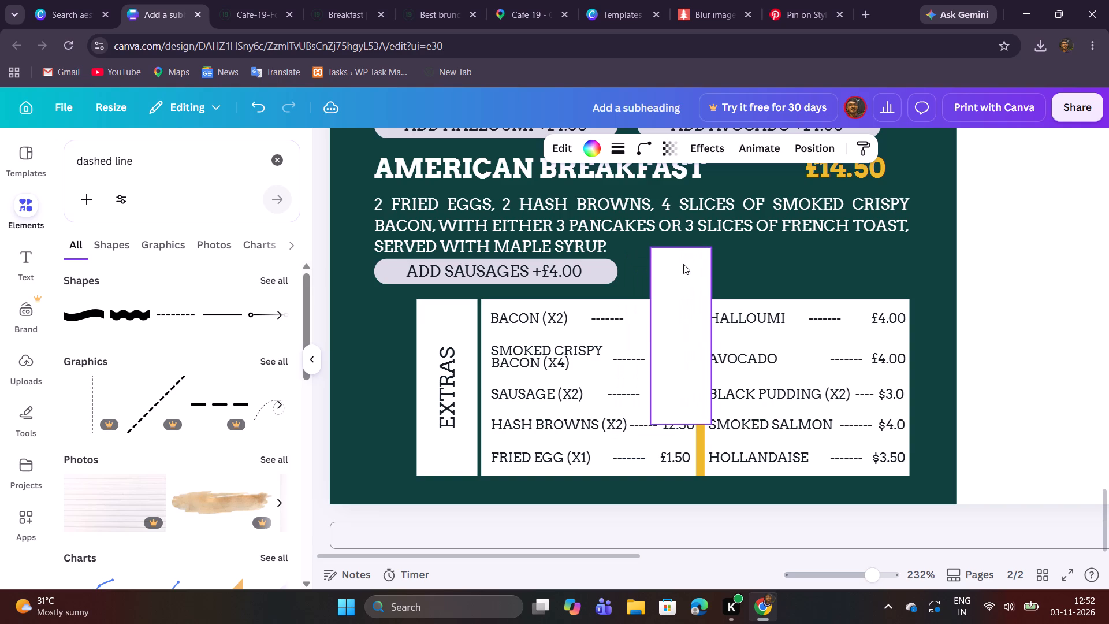
drag(682, 463, 600, 369)
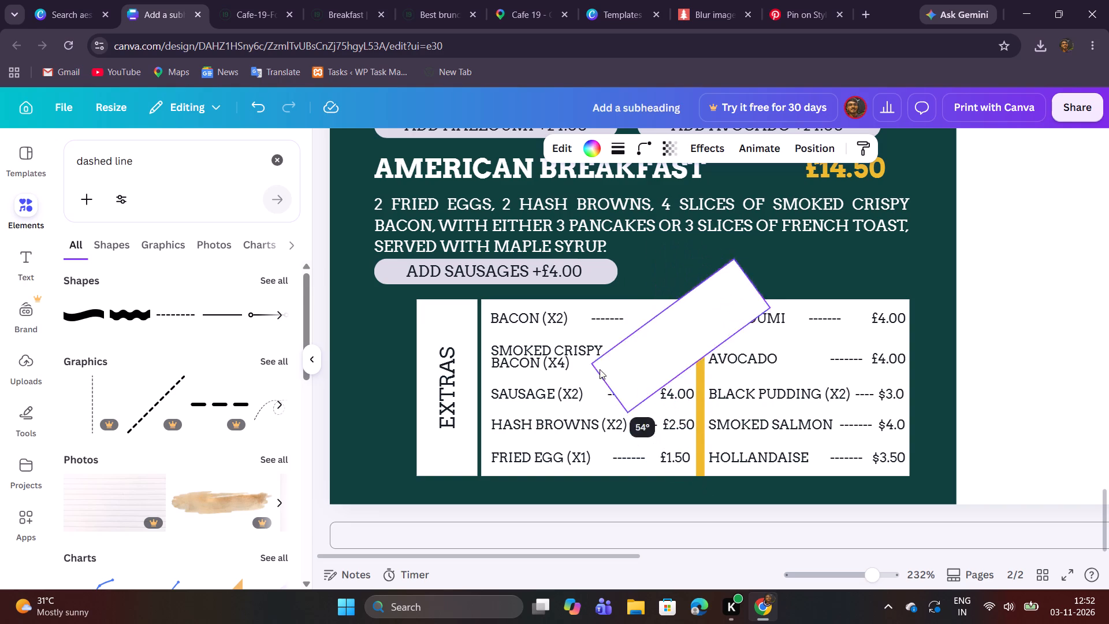
drag(600, 369, 592, 336)
drag(647, 339, 759, 272)
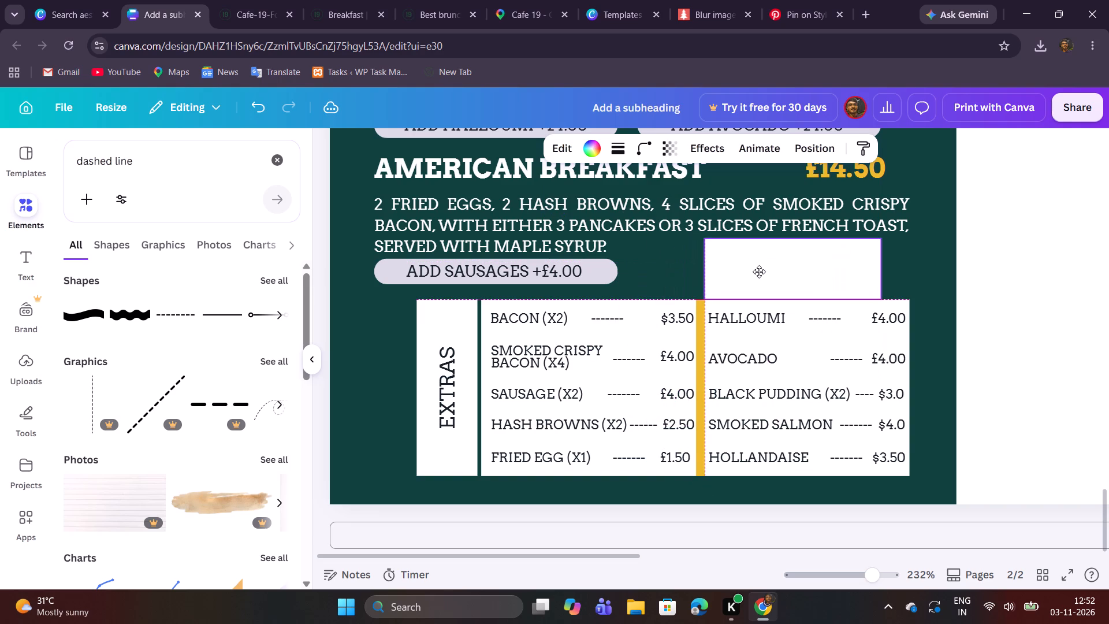
drag(759, 272, 769, 272)
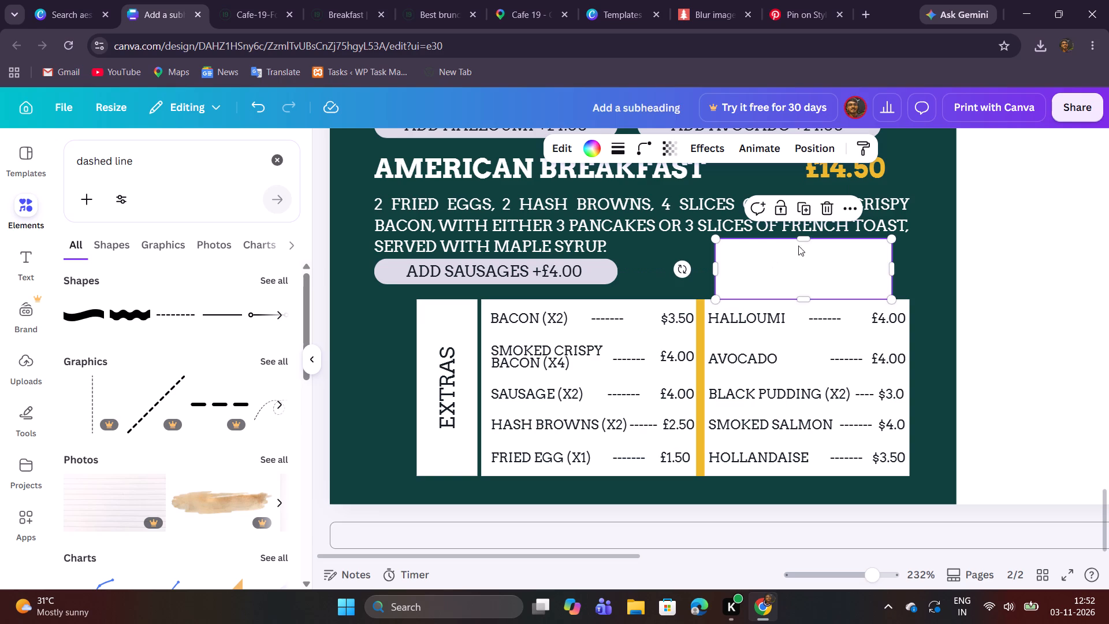
Resize the white copy into a thin strip about 4.3 by 0.5, ending flush with the table's right edge with a slight gap above it.
drag(801, 237, 802, 267)
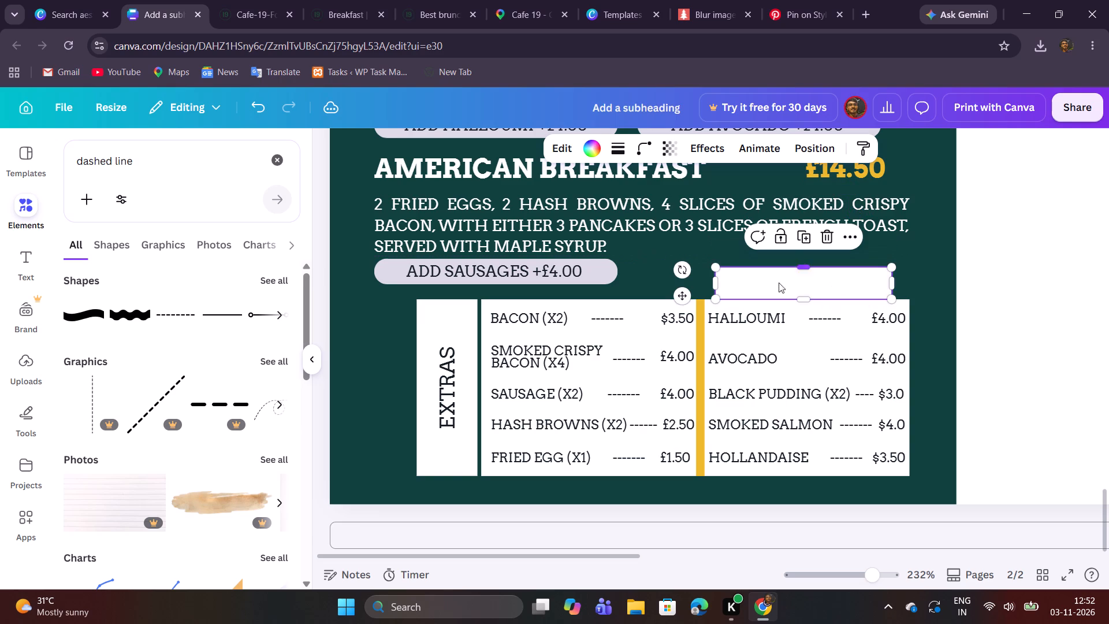
drag(716, 284, 637, 280)
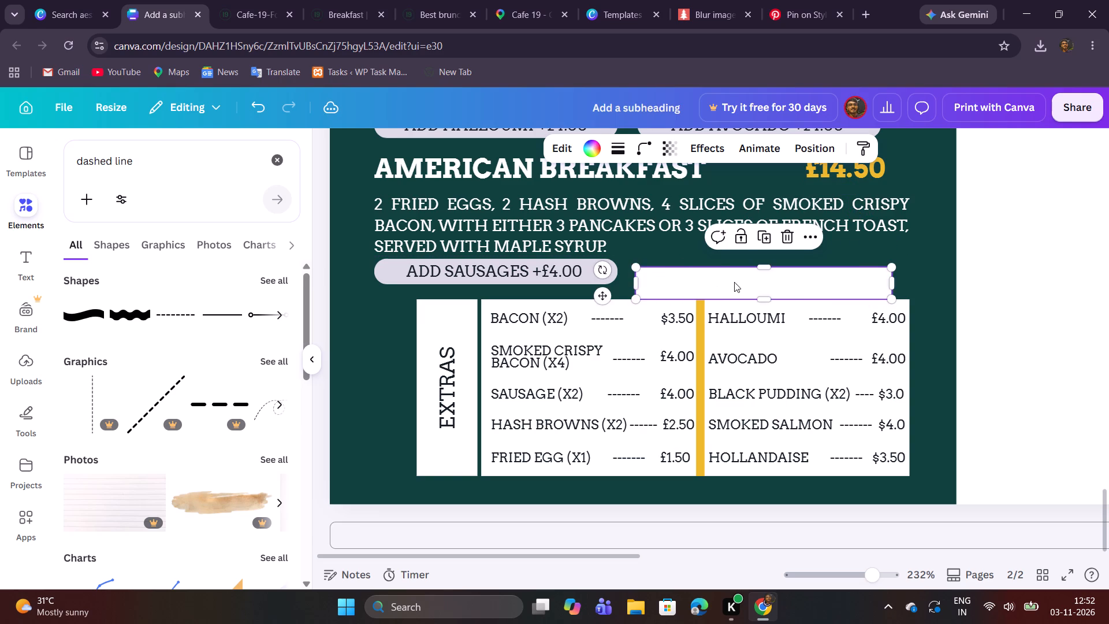
click(734, 282)
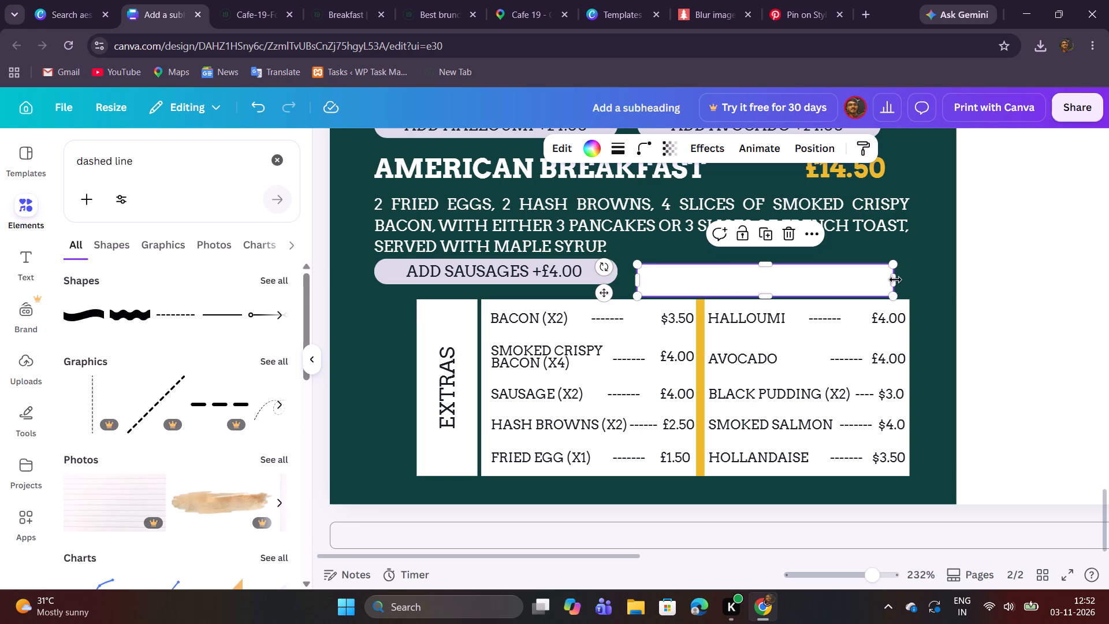
drag(895, 281, 910, 285)
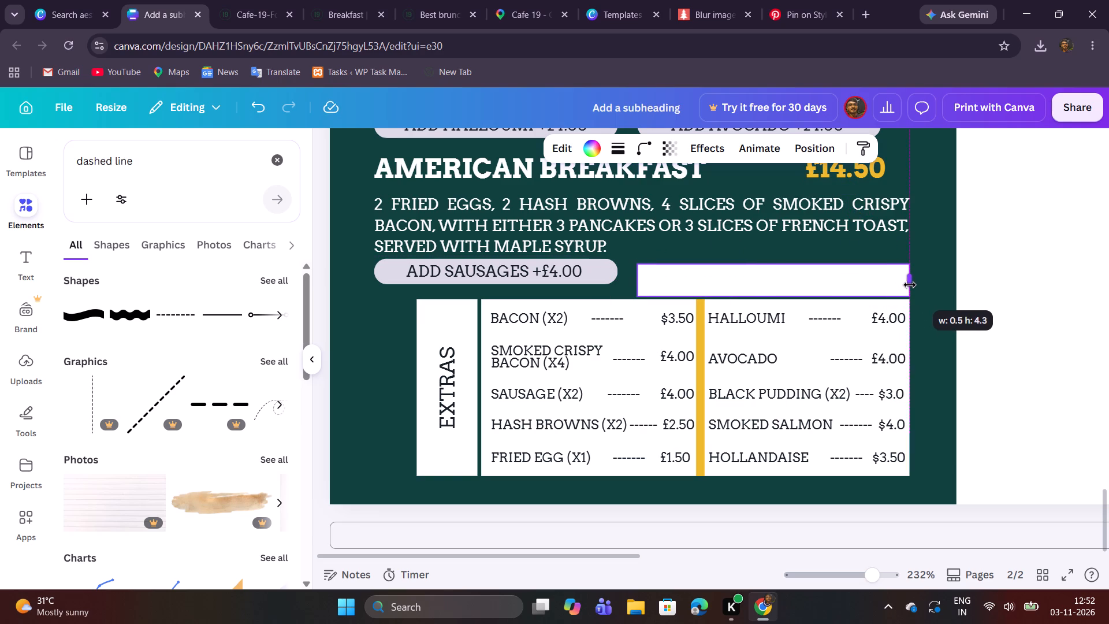
drag(910, 285, 911, 286)
click(998, 283)
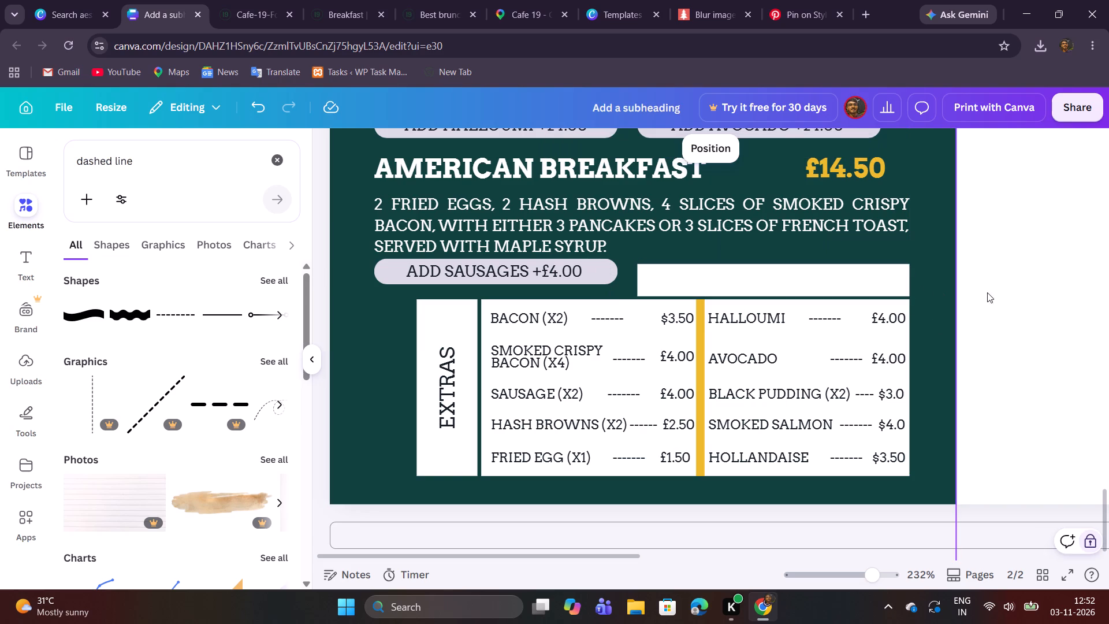
Duplicate the American Breakfast description, replace the copy's text with "BAGEL SUPPLEMENT: JUST £1 EXTRA", fit its box and move it just above the white strip.
click(507, 226)
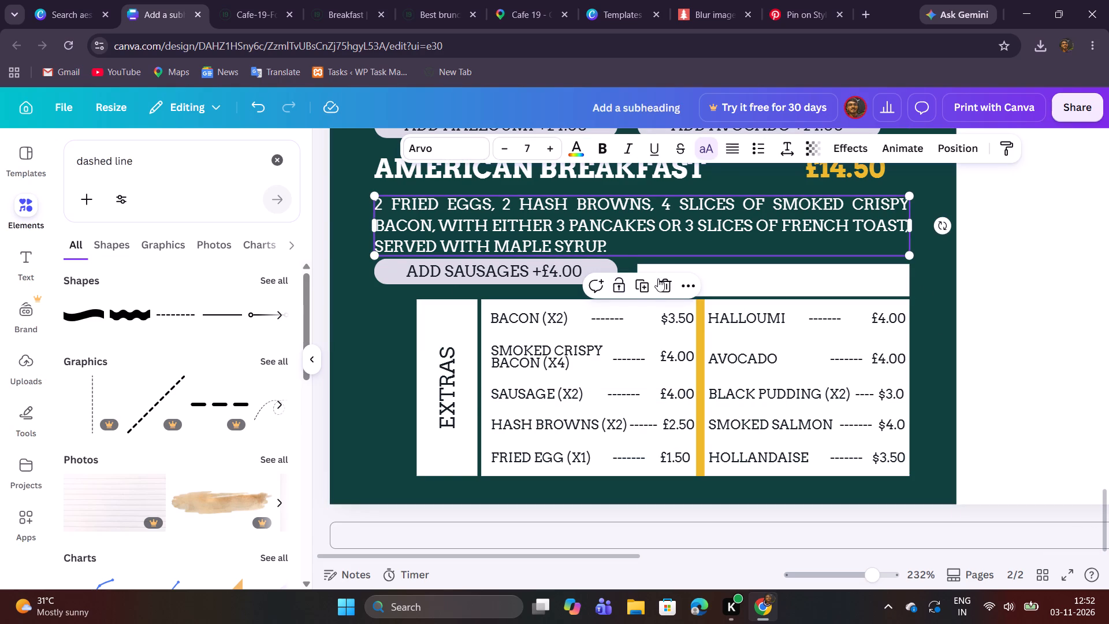
click(638, 289)
double_click(624, 262)
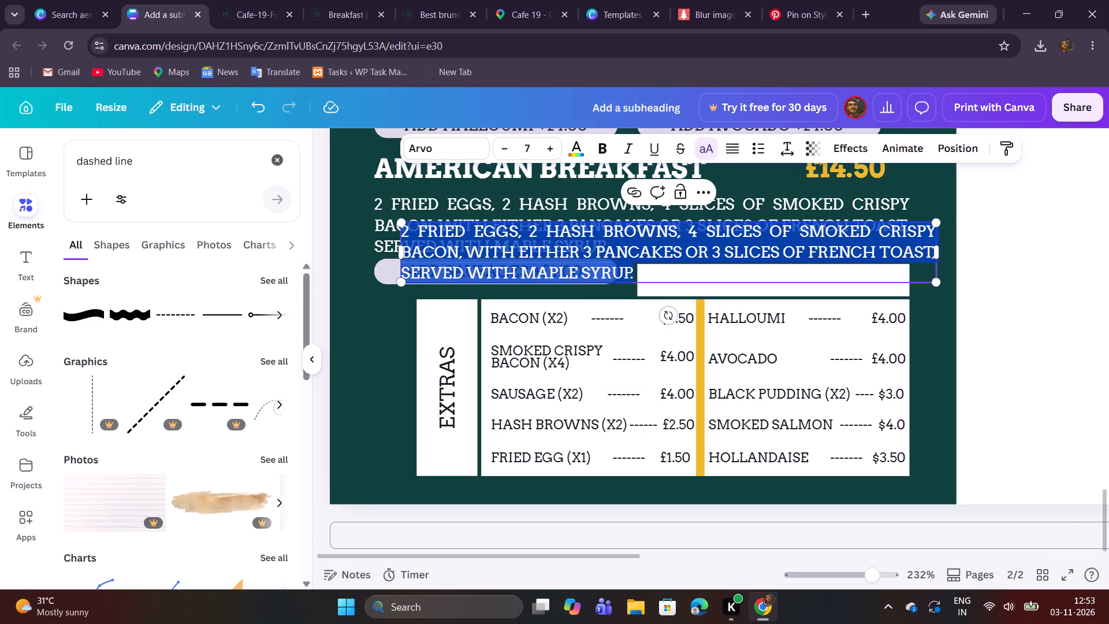
key(ctrl+v)
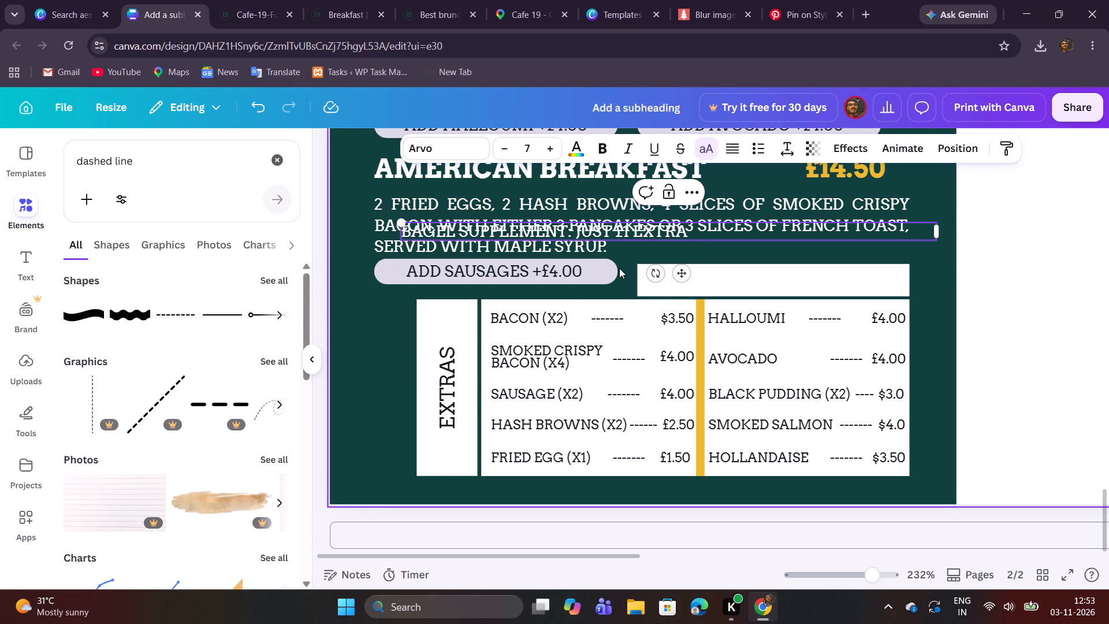
drag(938, 232, 796, 237)
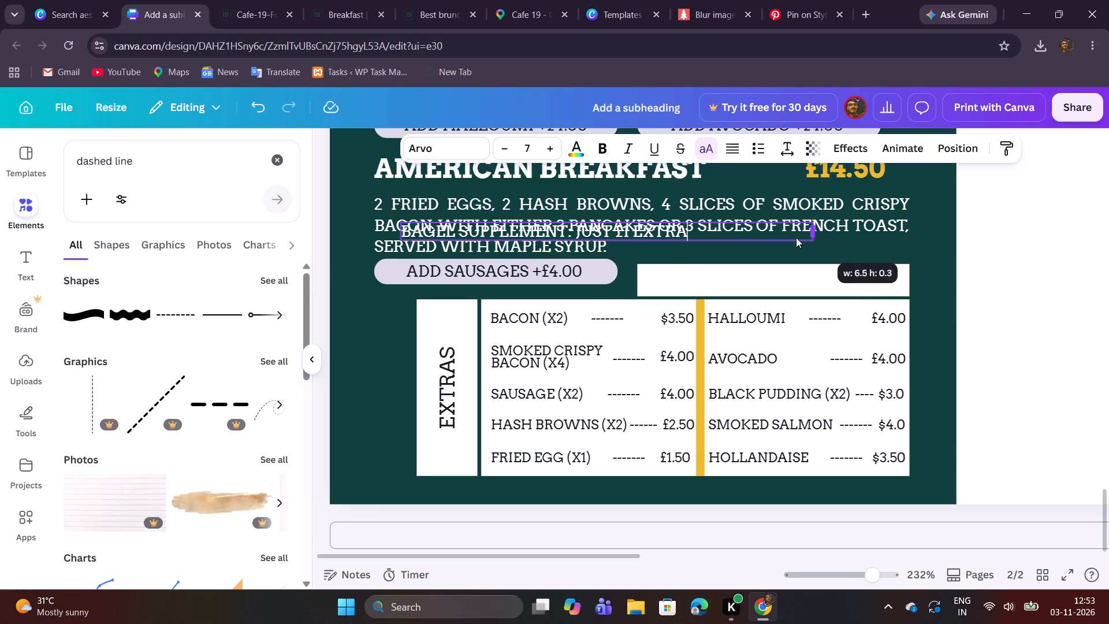
drag(796, 237, 691, 226)
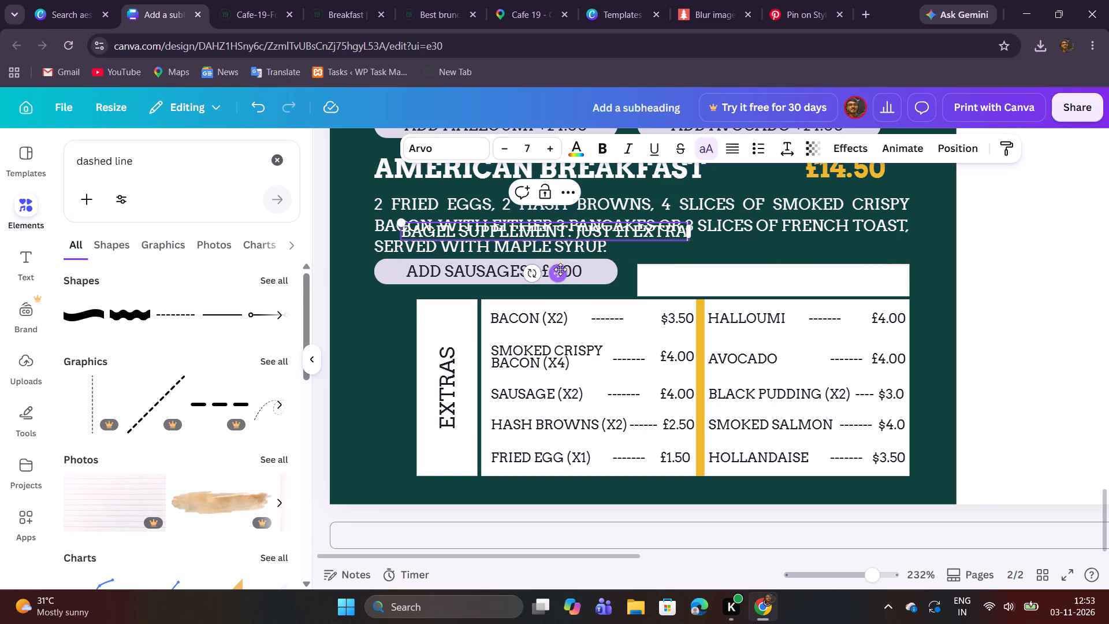
drag(560, 269, 789, 285)
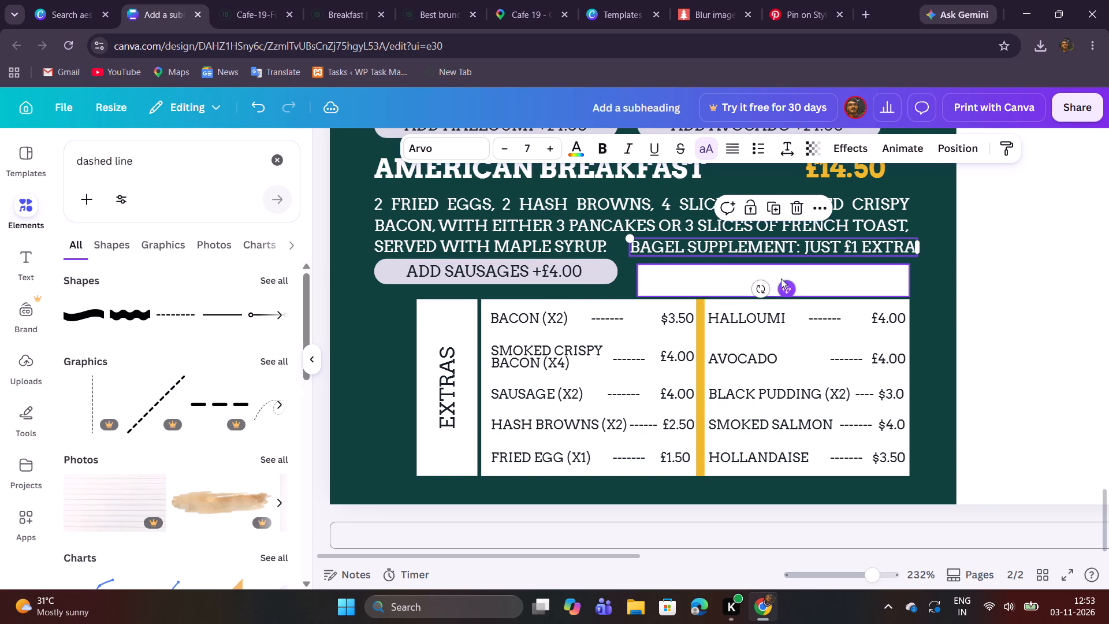
Set the BAGEL SUPPLEMENT: JUST £1 EXTRA text to size 6 and narrow its box to fit the wording.
double_click(506, 154)
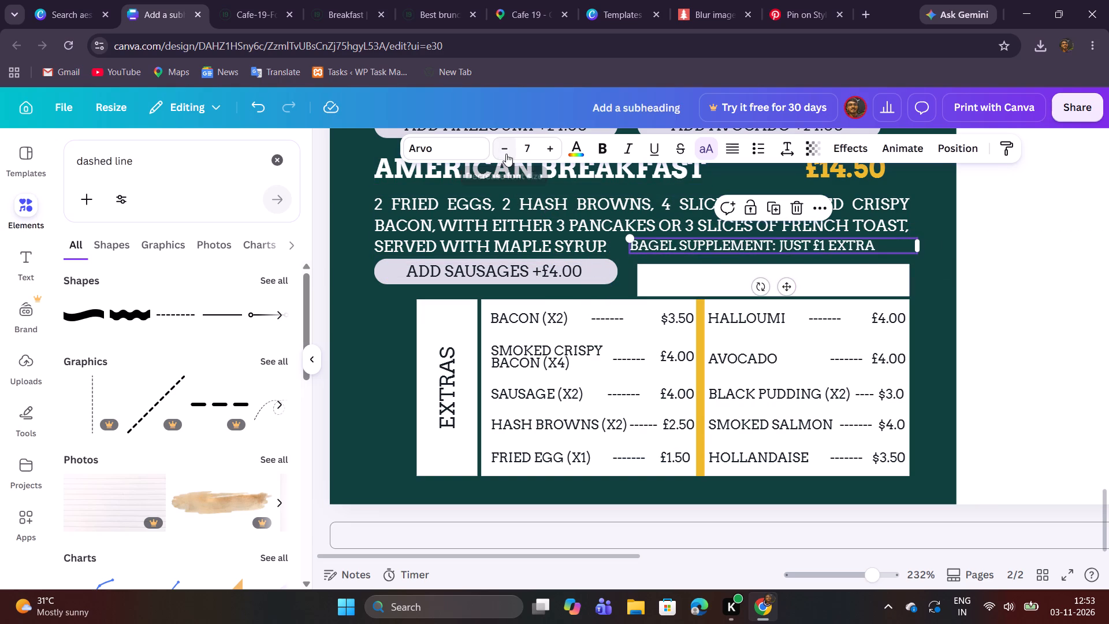
click(551, 150)
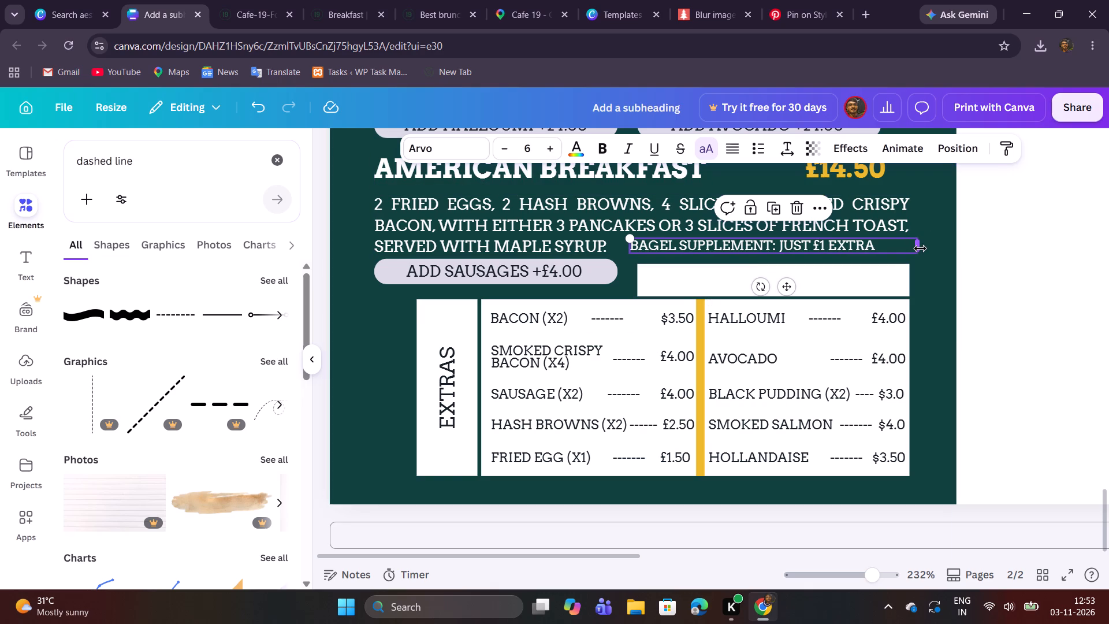
drag(920, 247, 879, 241)
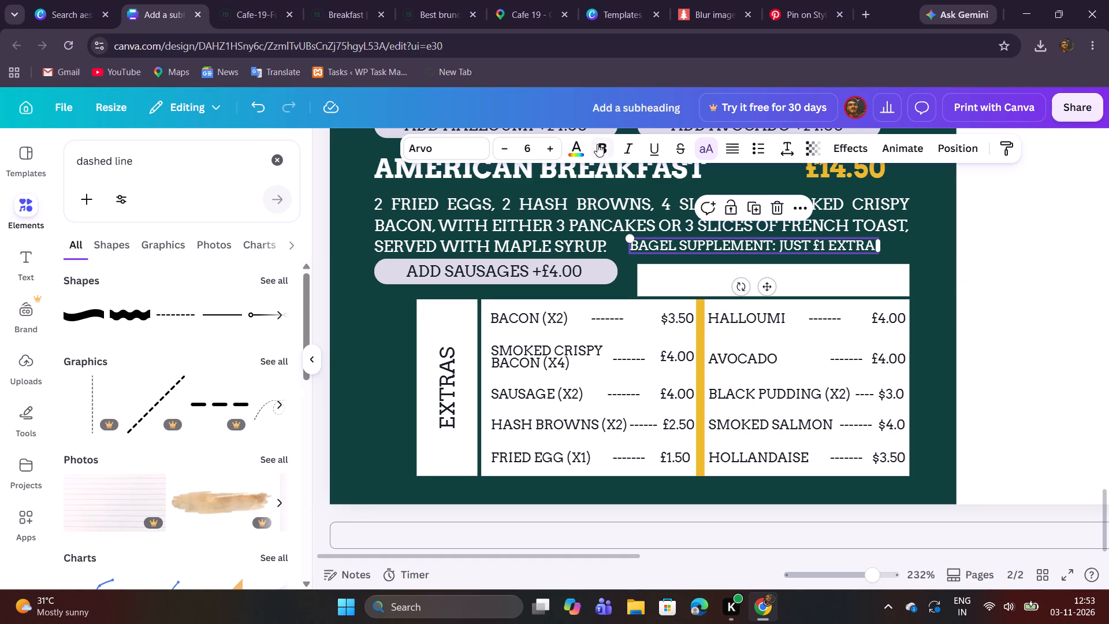
Recolour the bagel supplement text to the dark navy of the Four-layered Cake palette and centre it inside the white strip.
click(580, 148)
click(75, 344)
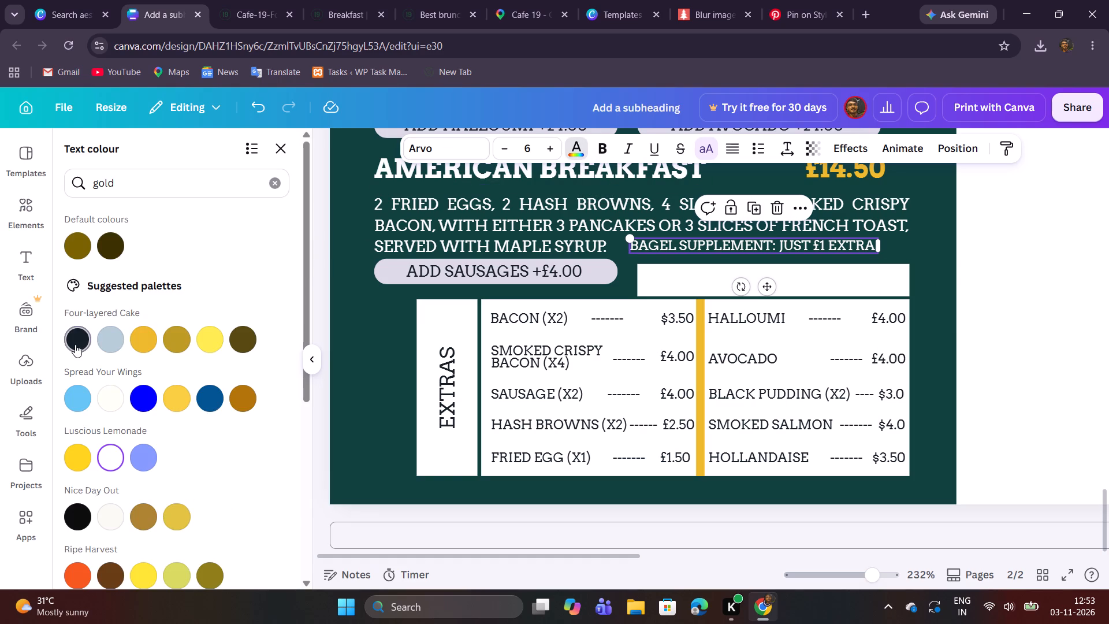
drag(768, 284, 784, 315)
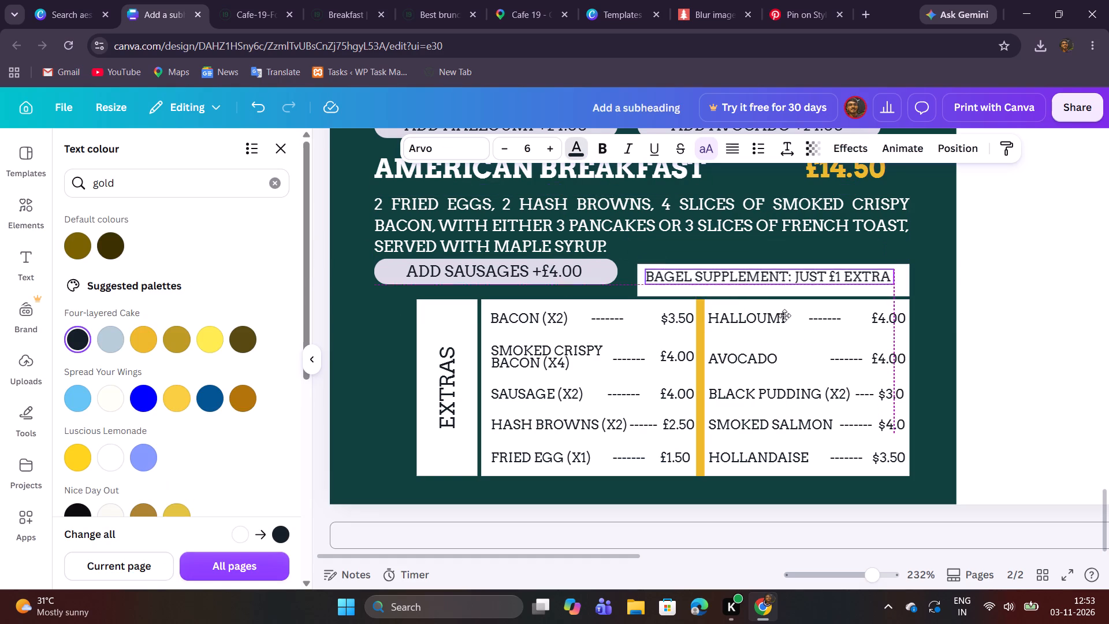
drag(784, 315, 788, 318)
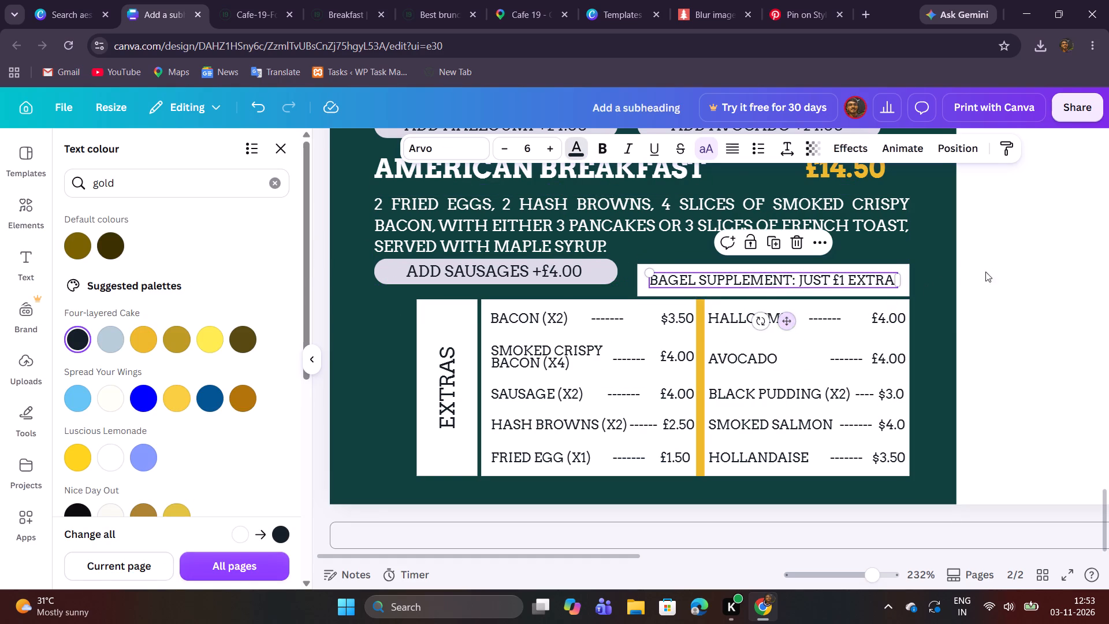
click(1038, 258)
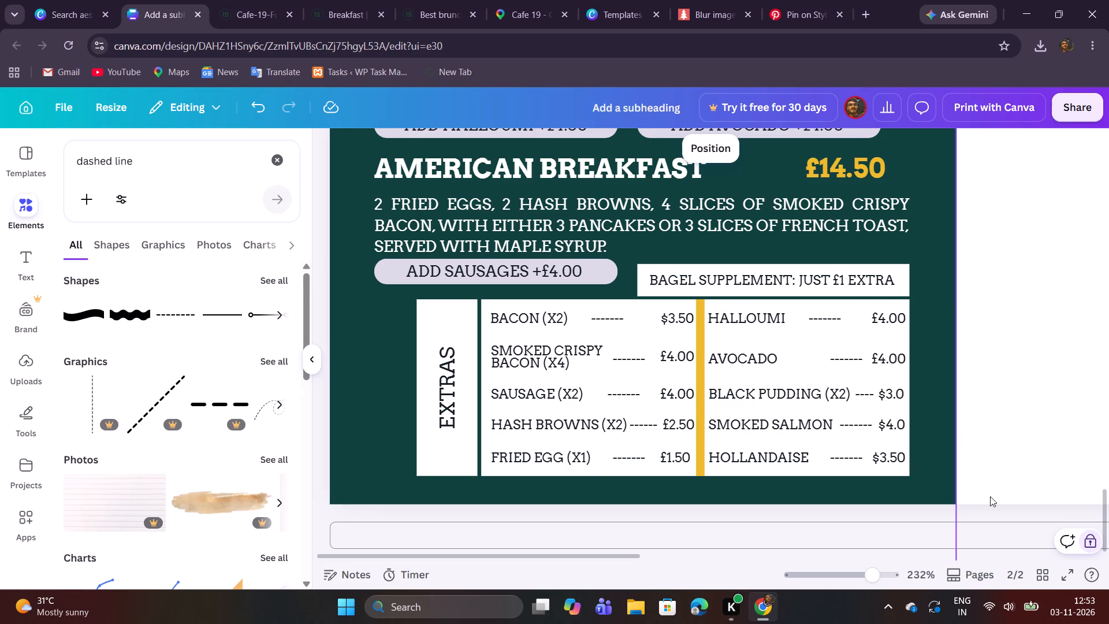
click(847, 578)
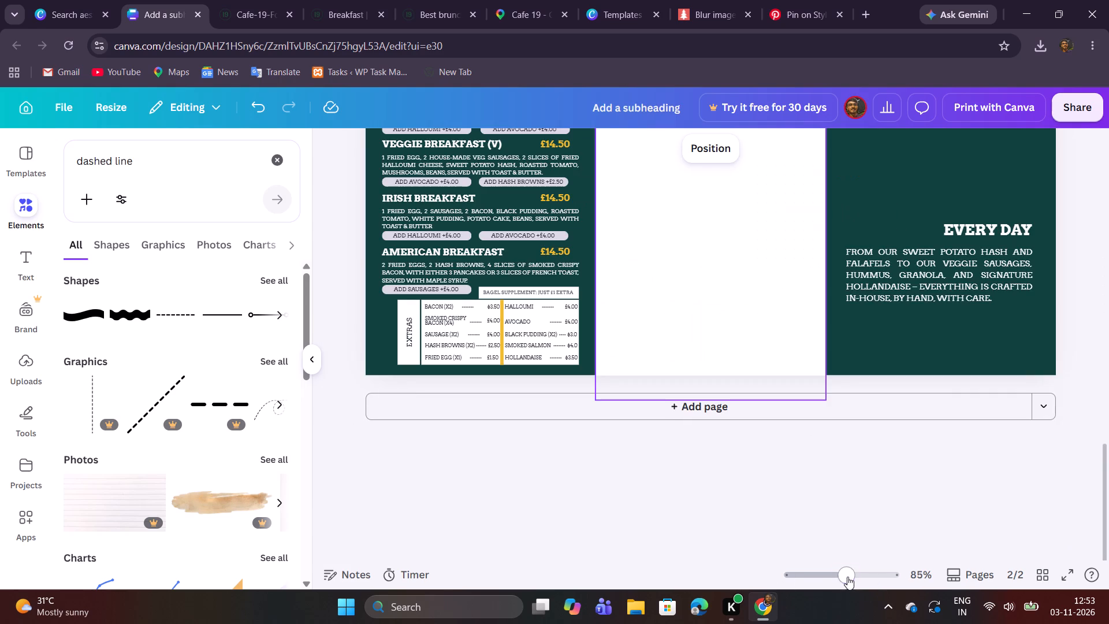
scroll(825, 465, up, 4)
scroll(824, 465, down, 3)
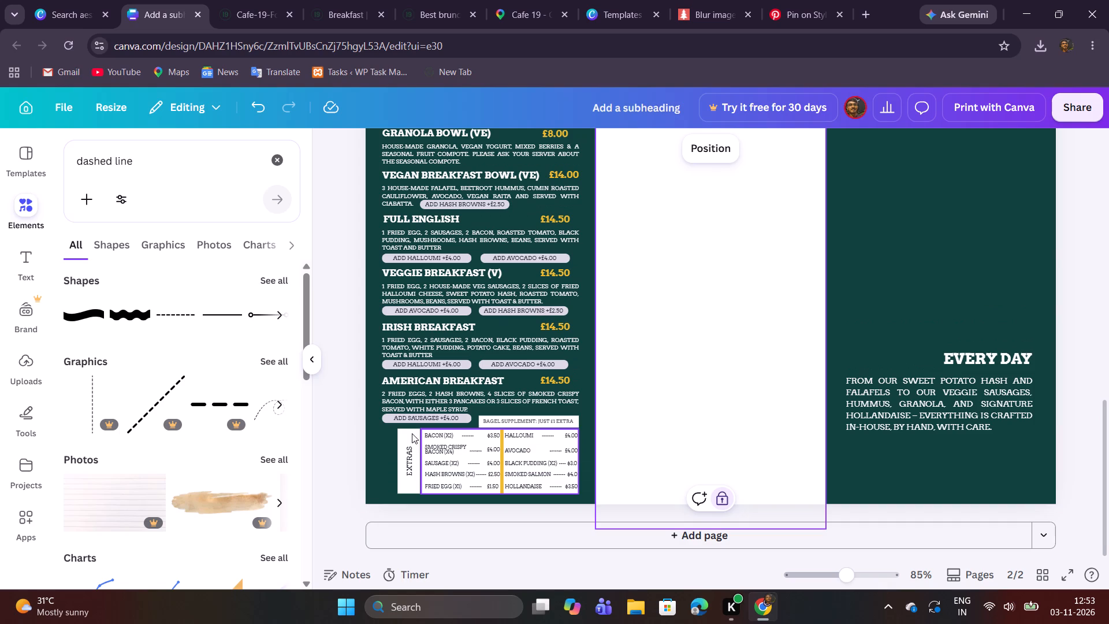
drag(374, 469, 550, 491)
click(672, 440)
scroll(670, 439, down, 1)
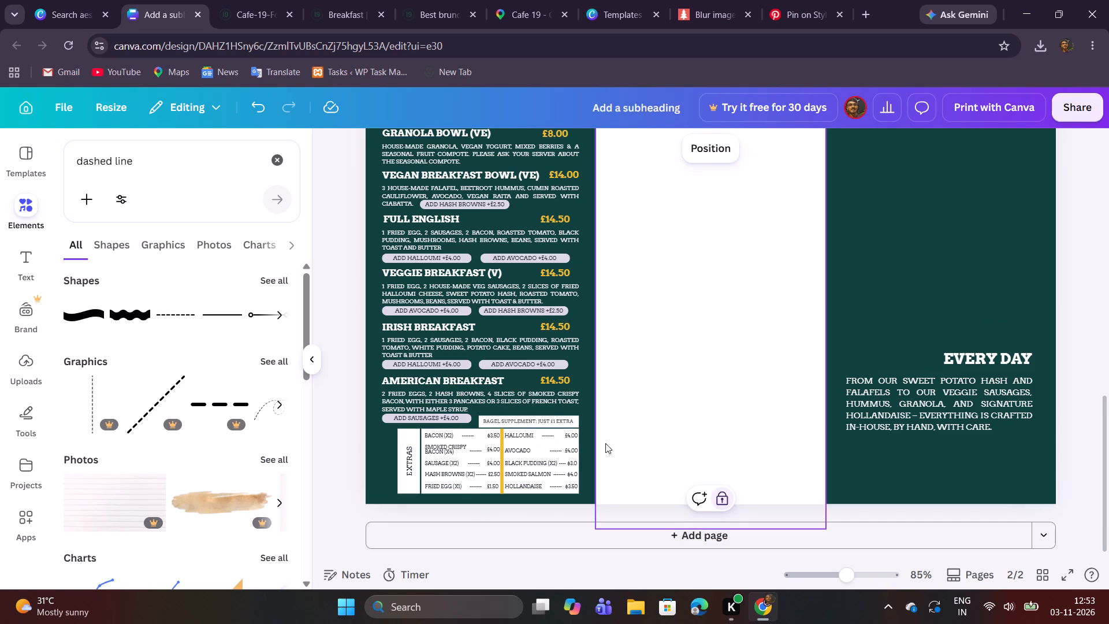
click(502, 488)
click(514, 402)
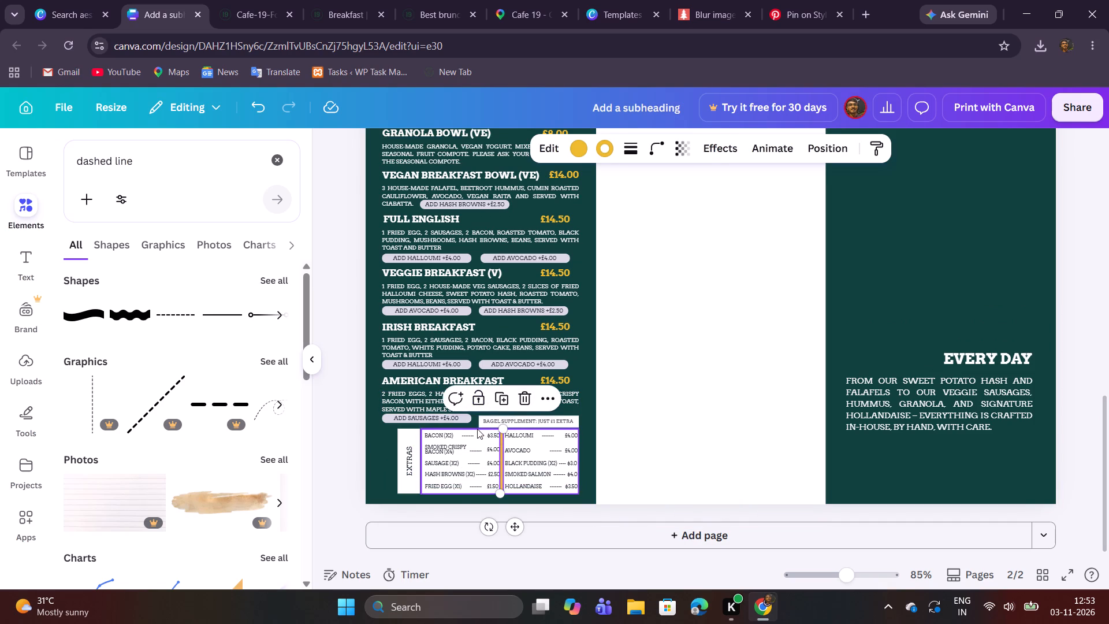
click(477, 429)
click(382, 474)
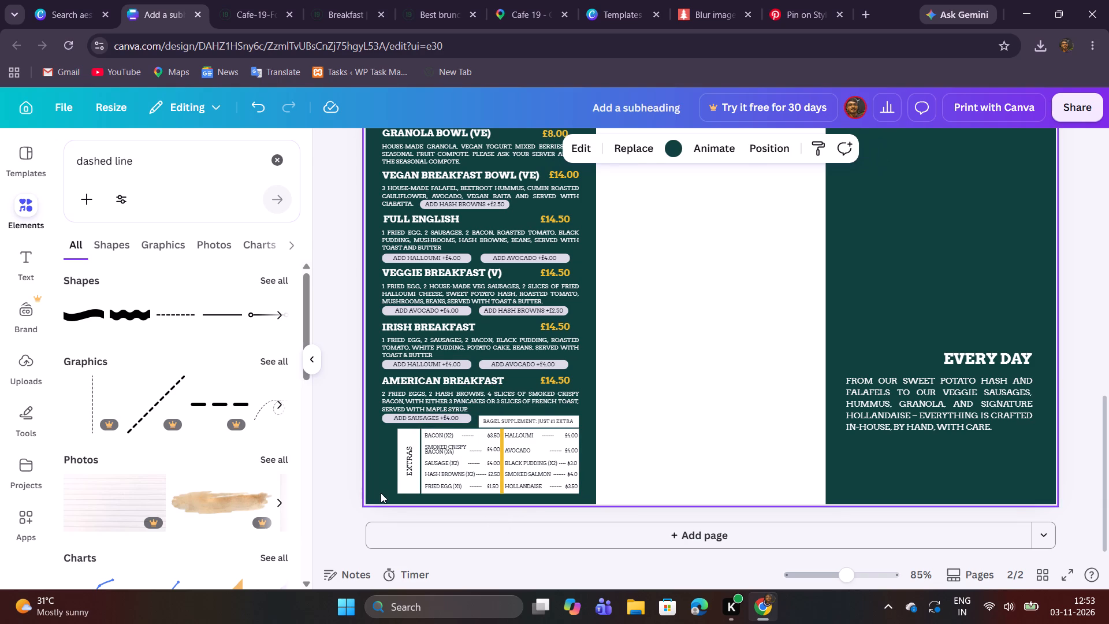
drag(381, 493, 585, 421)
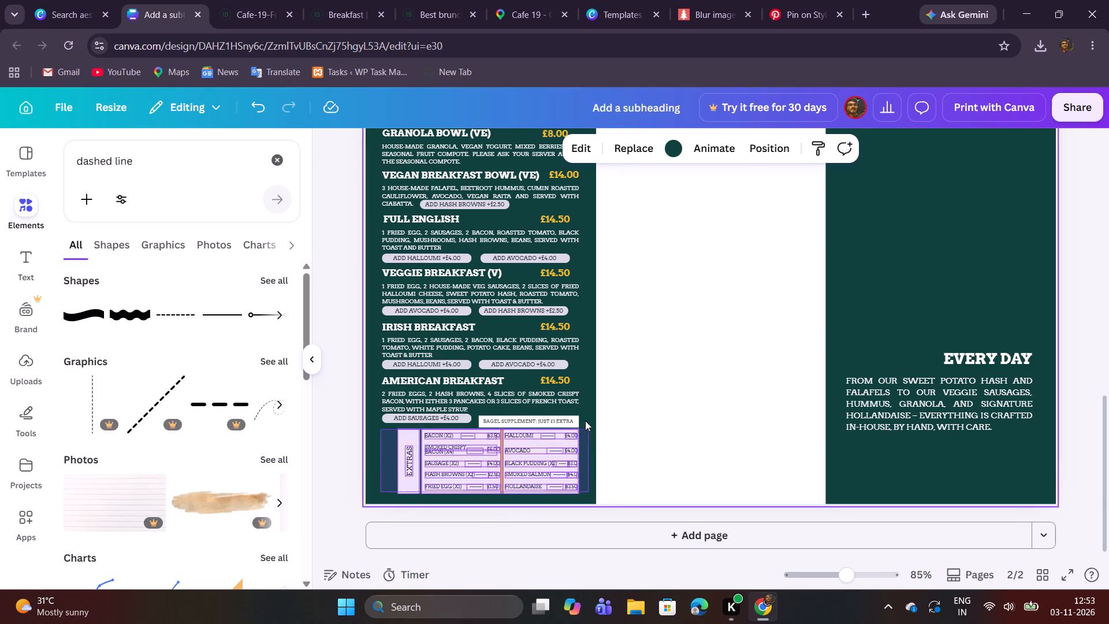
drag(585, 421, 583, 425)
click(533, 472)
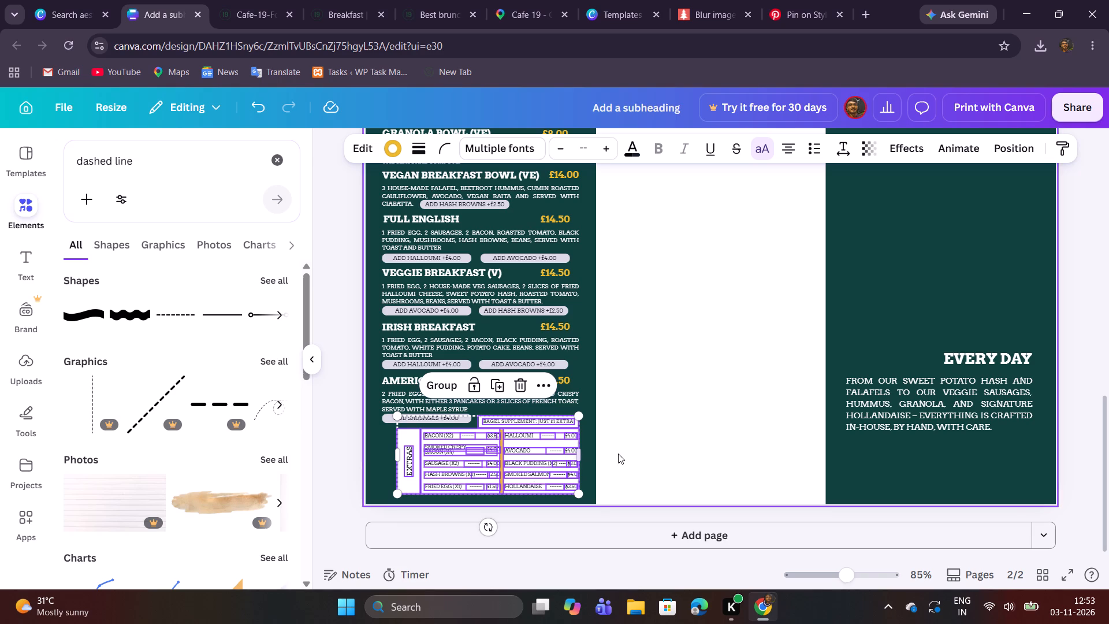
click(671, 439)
Review the whole breakfast column on page 2, from the heading to the extras table, and collapse the side panel.
scroll(671, 437, down, 1)
scroll(671, 437, up, 2)
scroll(672, 437, down, 2)
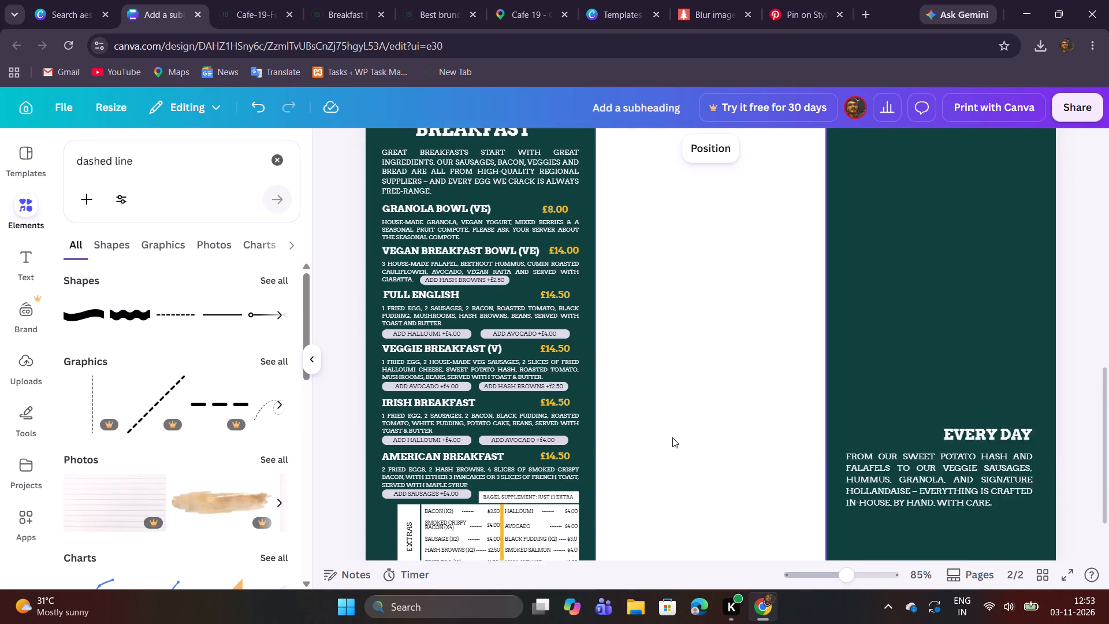
scroll(672, 437, up, 1)
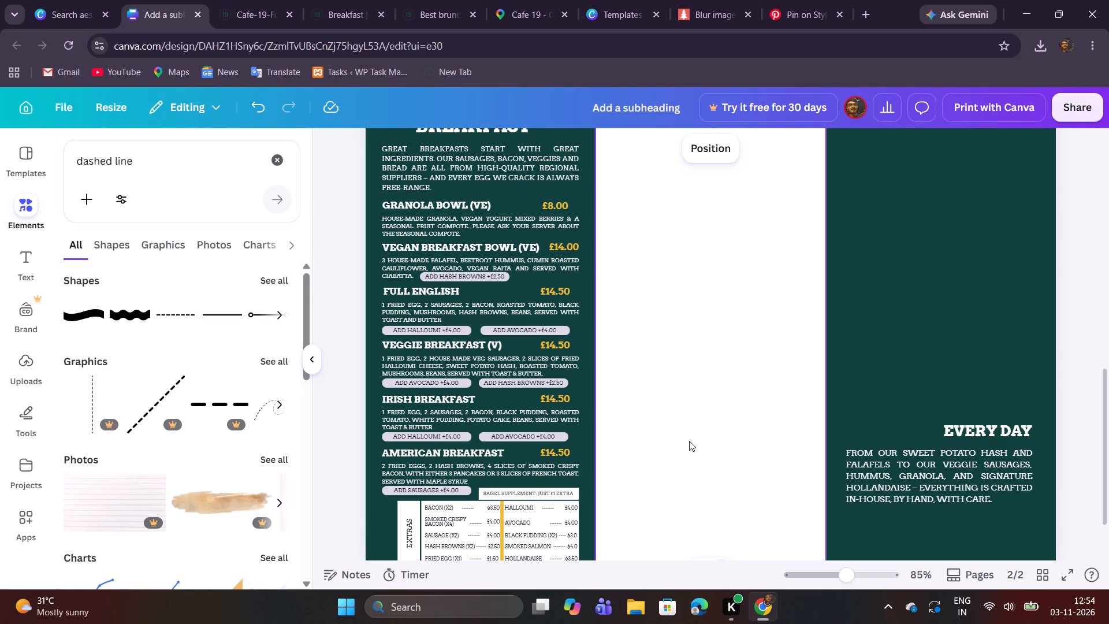
scroll(689, 441, up, 1)
scroll(689, 441, down, 2)
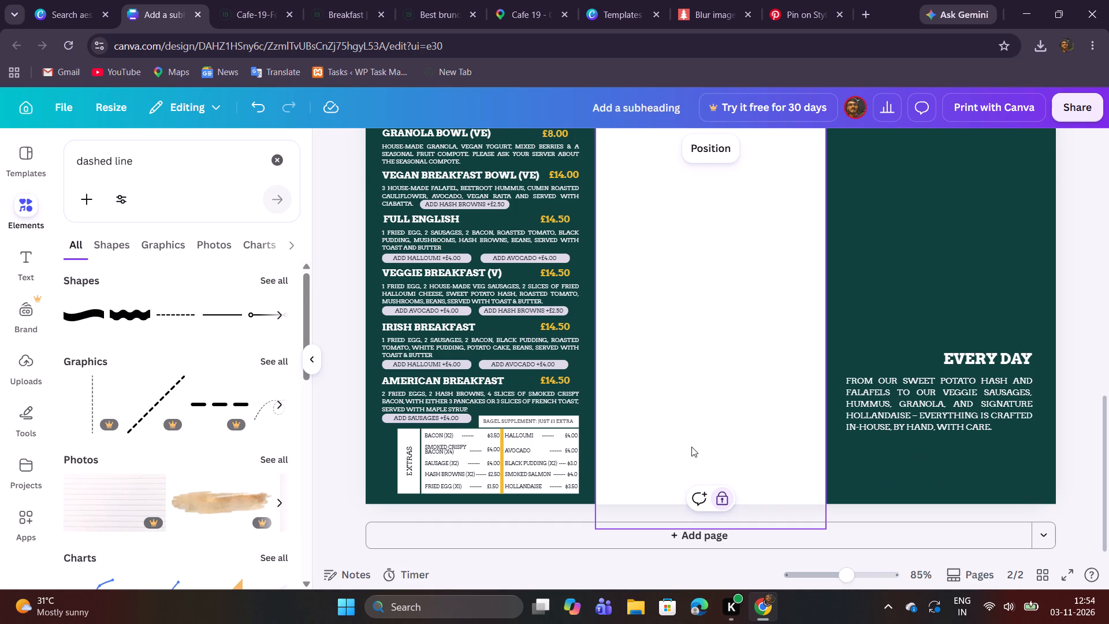
scroll(666, 444, up, 3)
scroll(665, 425, down, 1)
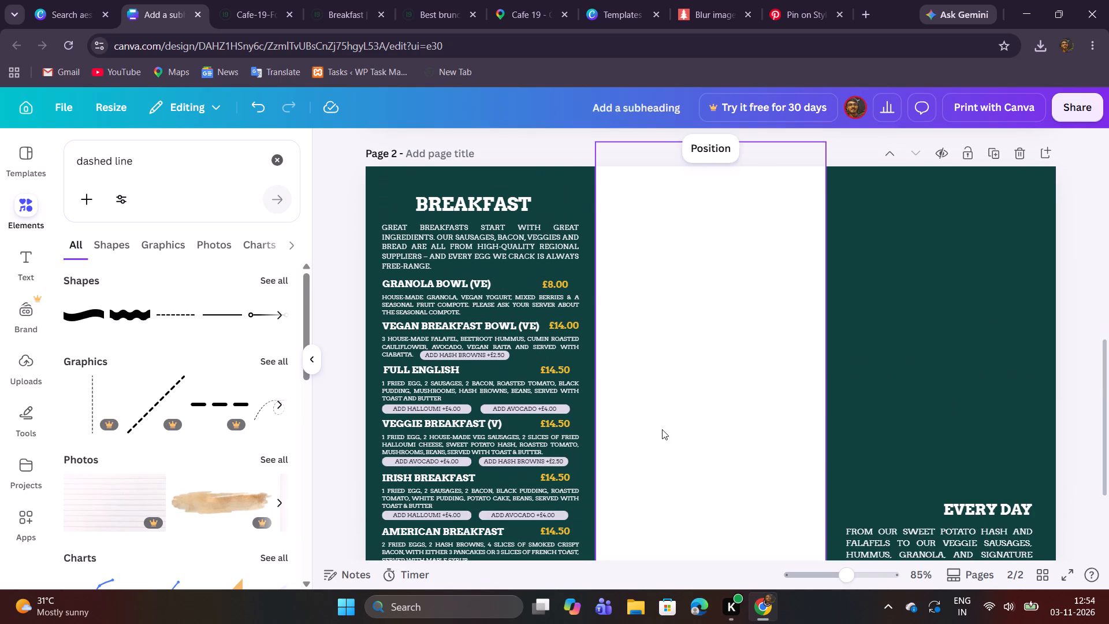
click(351, 426)
click(311, 368)
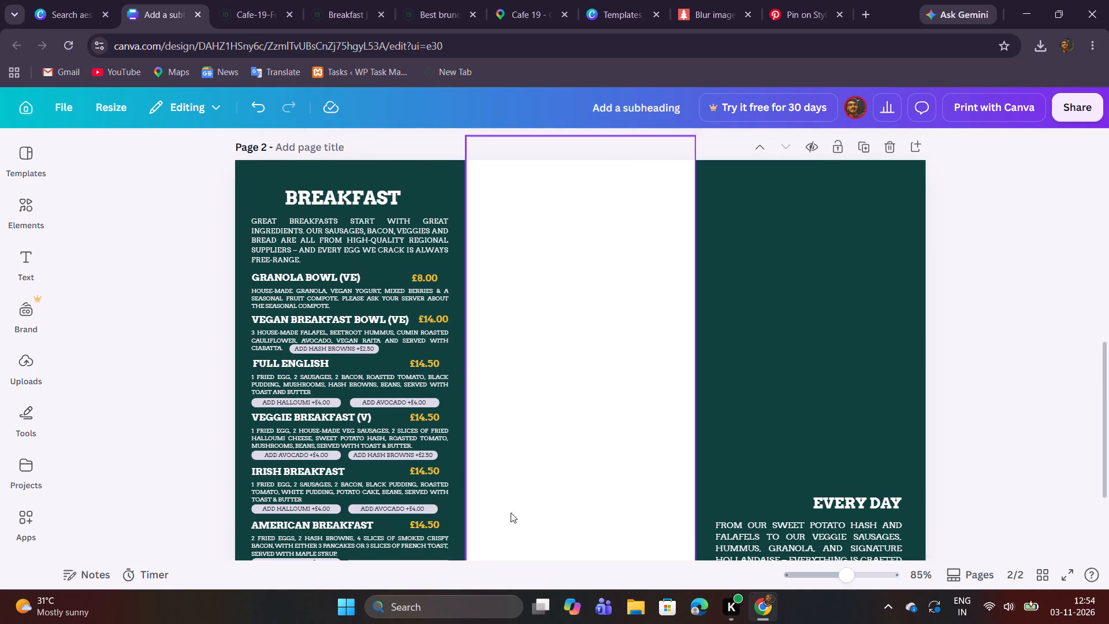
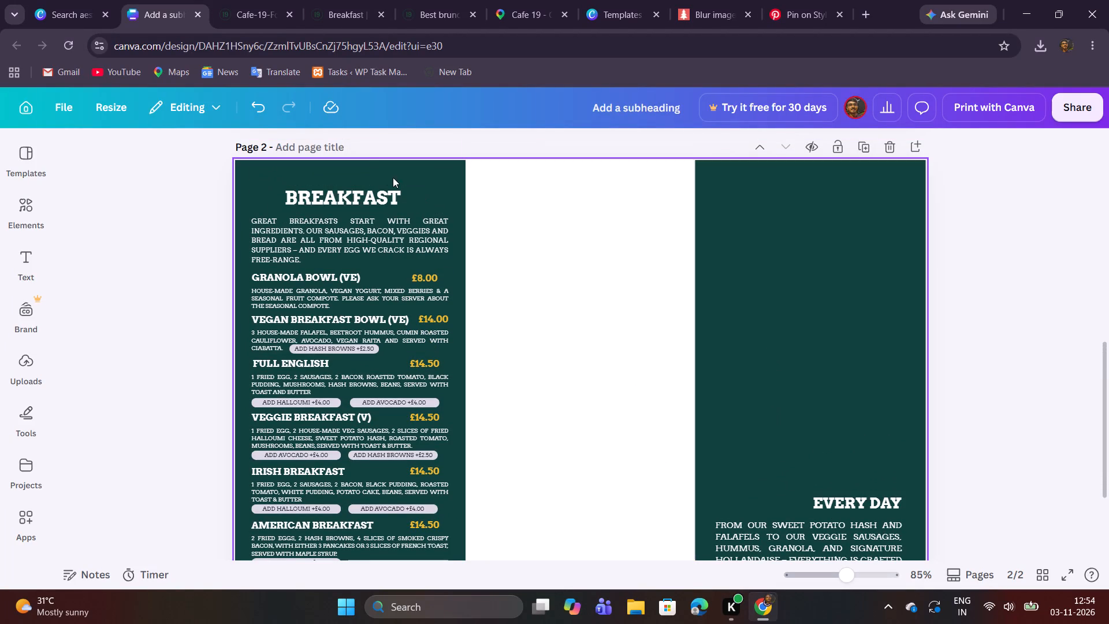
Switch to the Cafe 19 PDF menu and examine the sections that follow the breakfast extras, including benedicts, pancakes, French toast and bagels.
click(256, 5)
scroll(496, 450, down, 1)
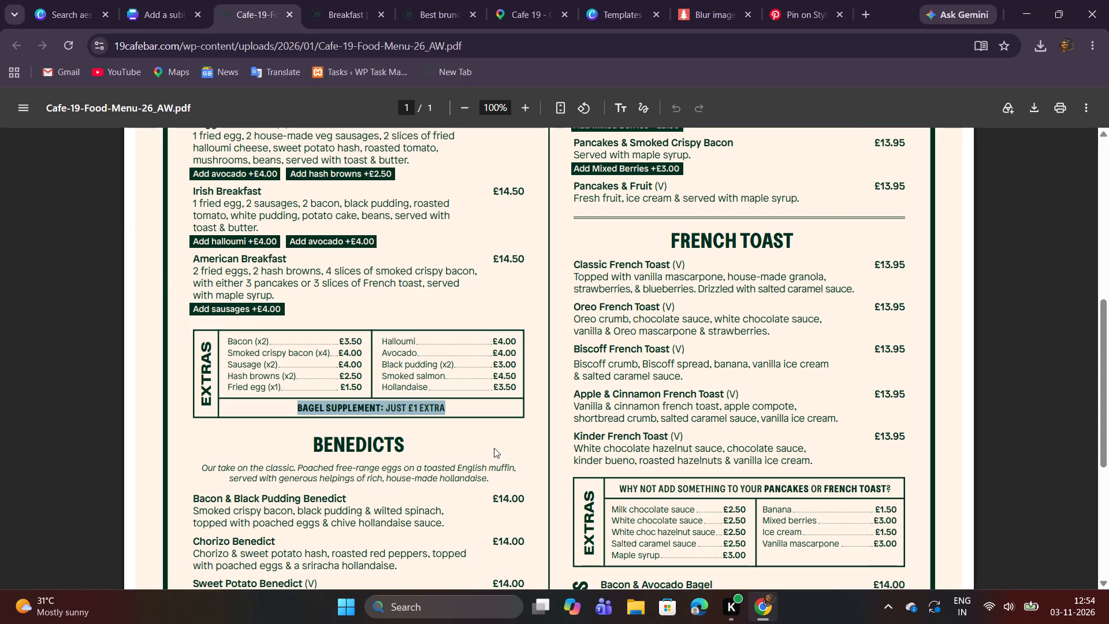
scroll(494, 448, down, 5)
scroll(497, 444, up, 4)
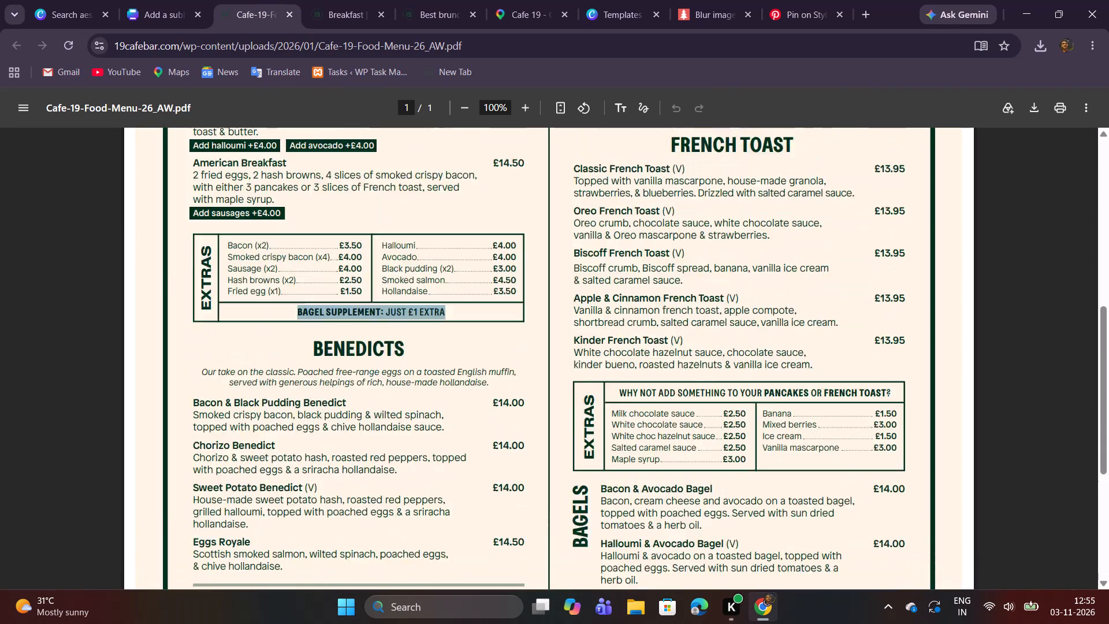
scroll(498, 444, up, 5)
scroll(498, 444, down, 2)
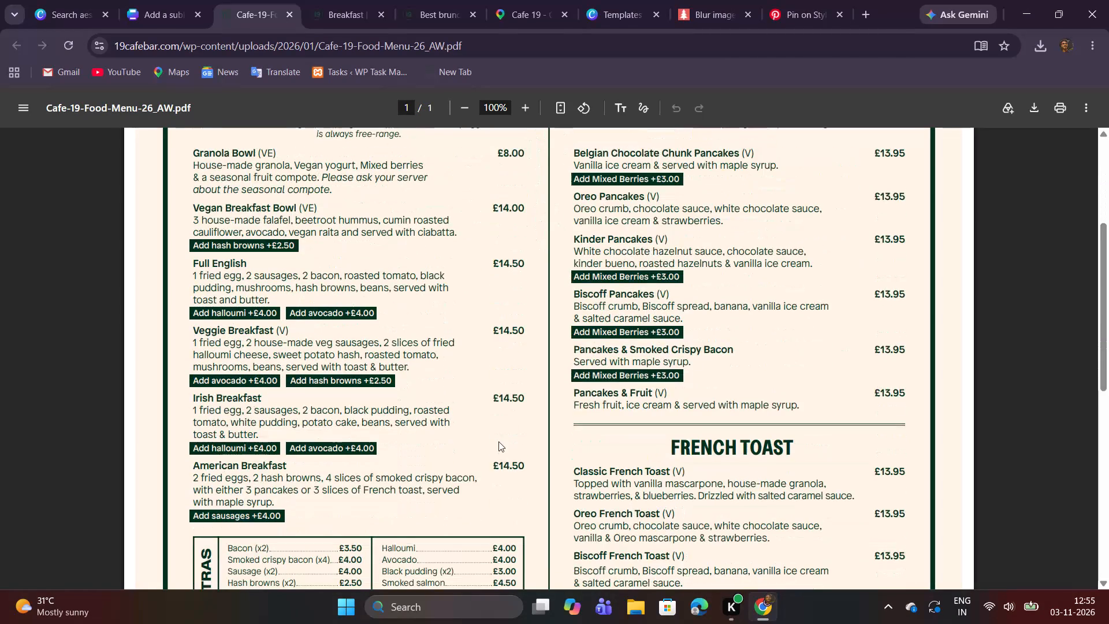
scroll(729, 378, down, 8)
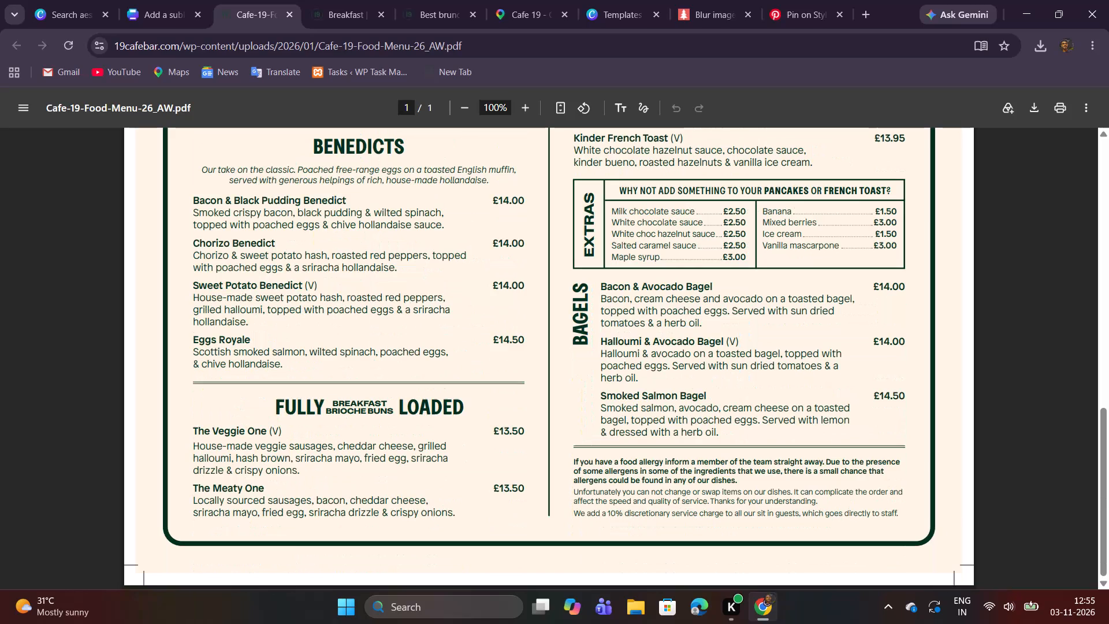
scroll(729, 381, up, 8)
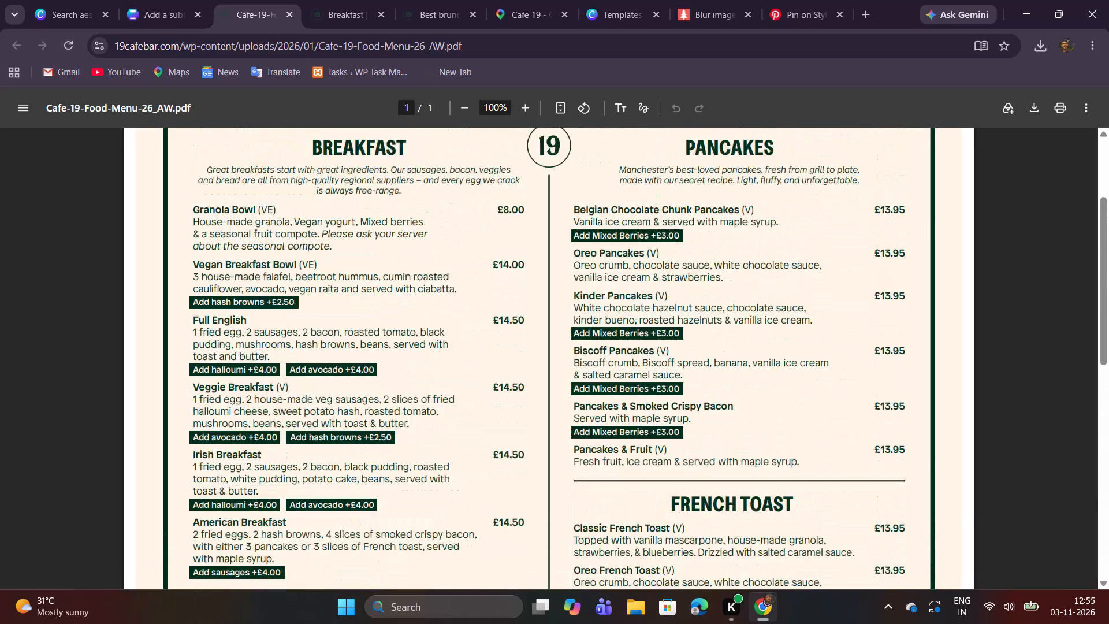
scroll(736, 375, down, 7)
scroll(736, 374, up, 5)
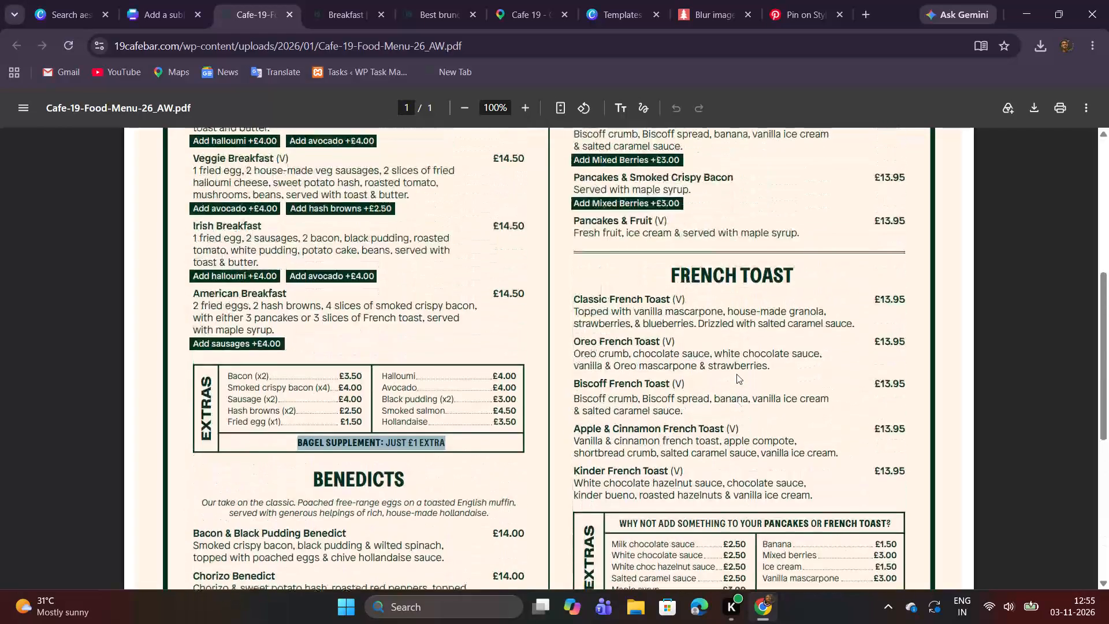
scroll(728, 379, up, 1)
scroll(728, 377, down, 4)
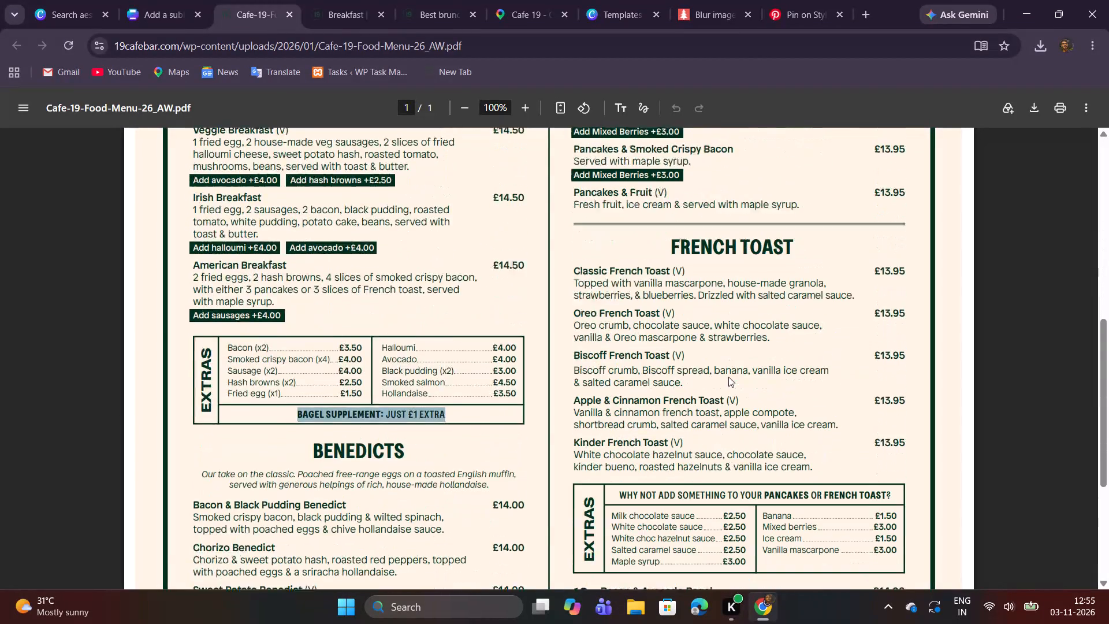
scroll(728, 377, down, 2)
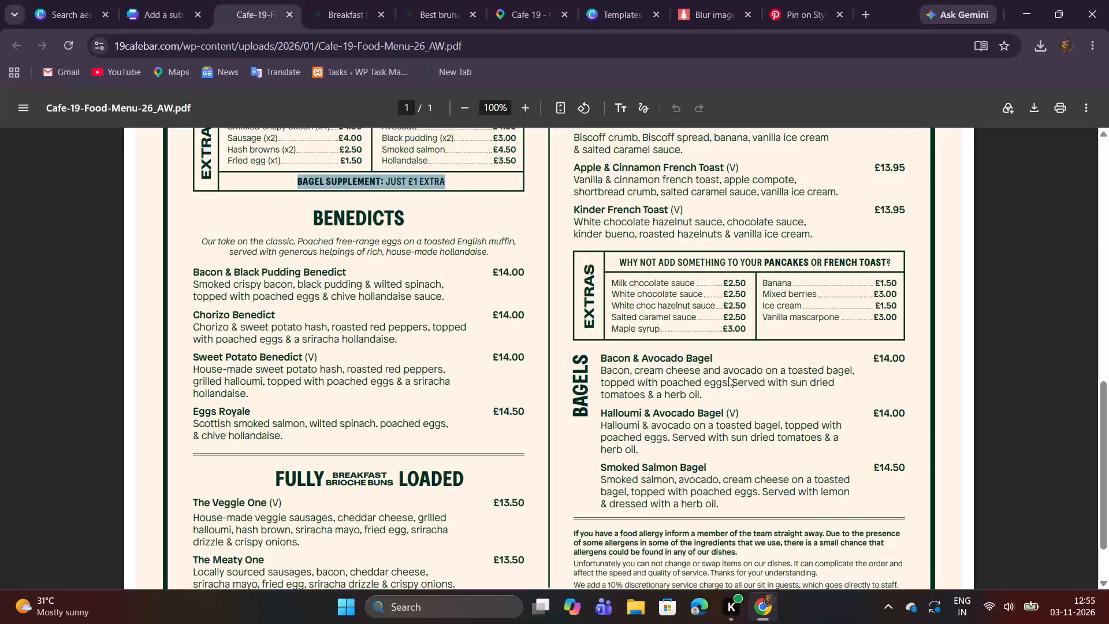
Back in the Canva design, duplicate the BREAKFAST heading on page 2 and centre the copy atop the white middle panel, level with the original.
click(181, 0)
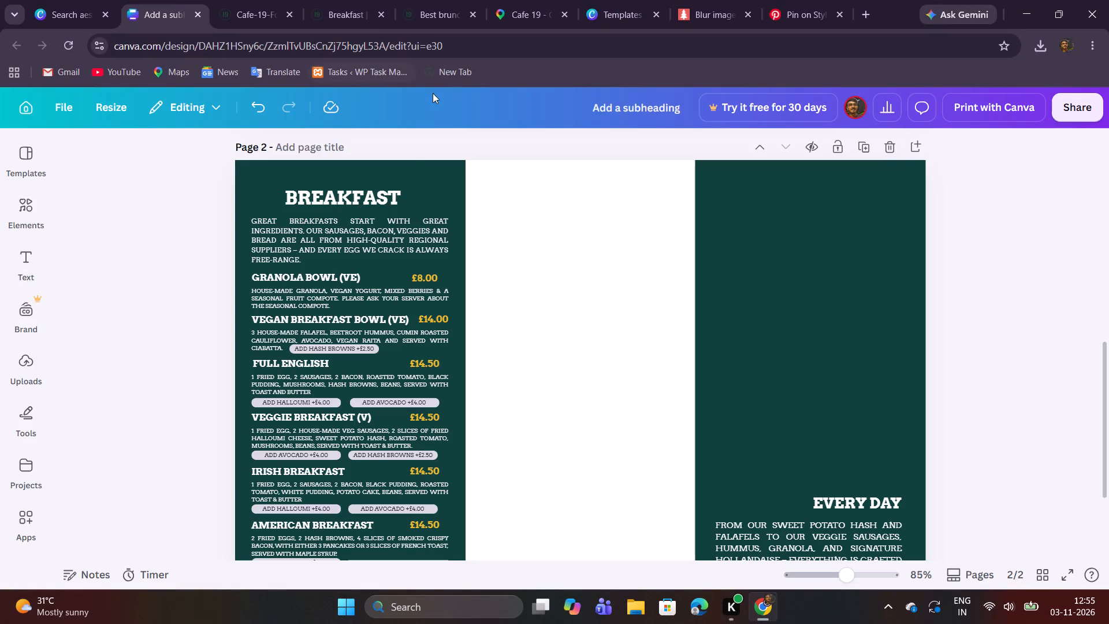
click(373, 192)
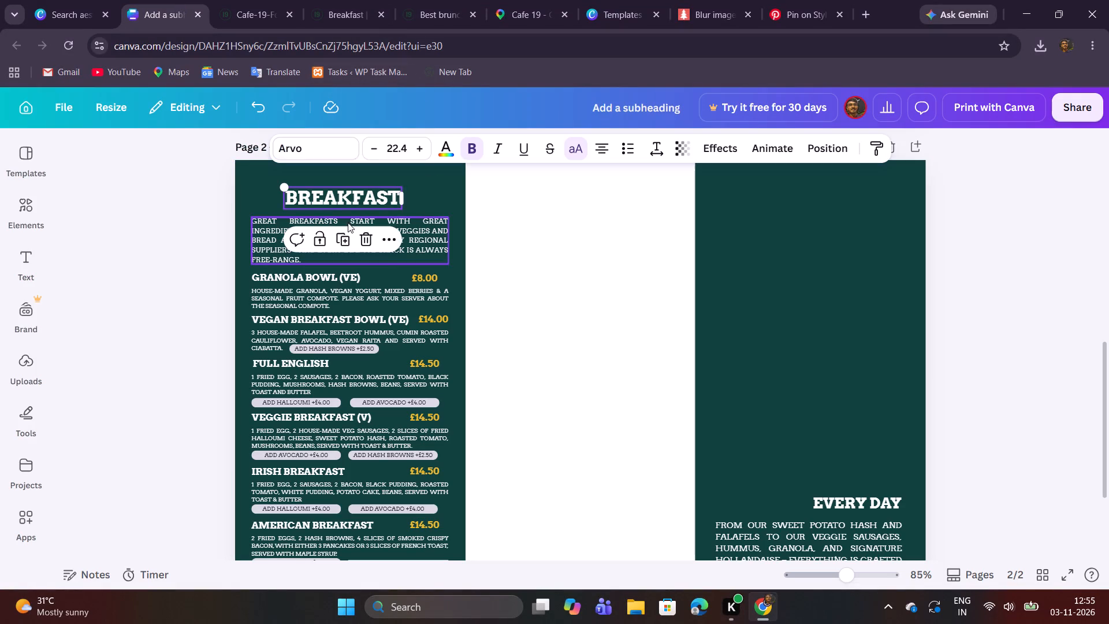
click(343, 238)
drag(360, 203, 459, 204)
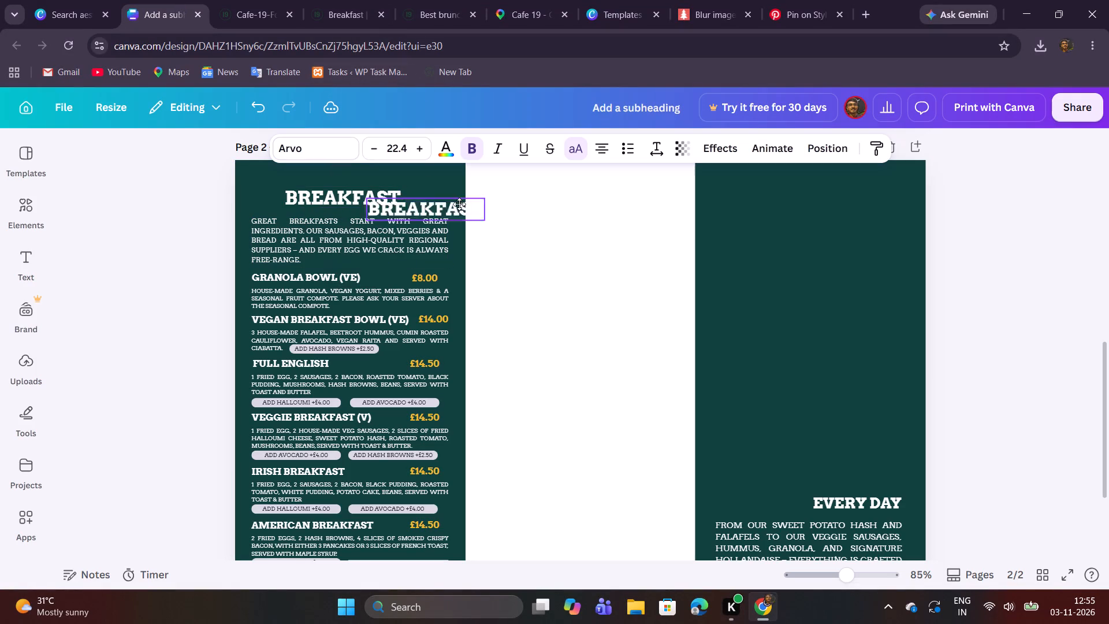
drag(459, 204, 582, 197)
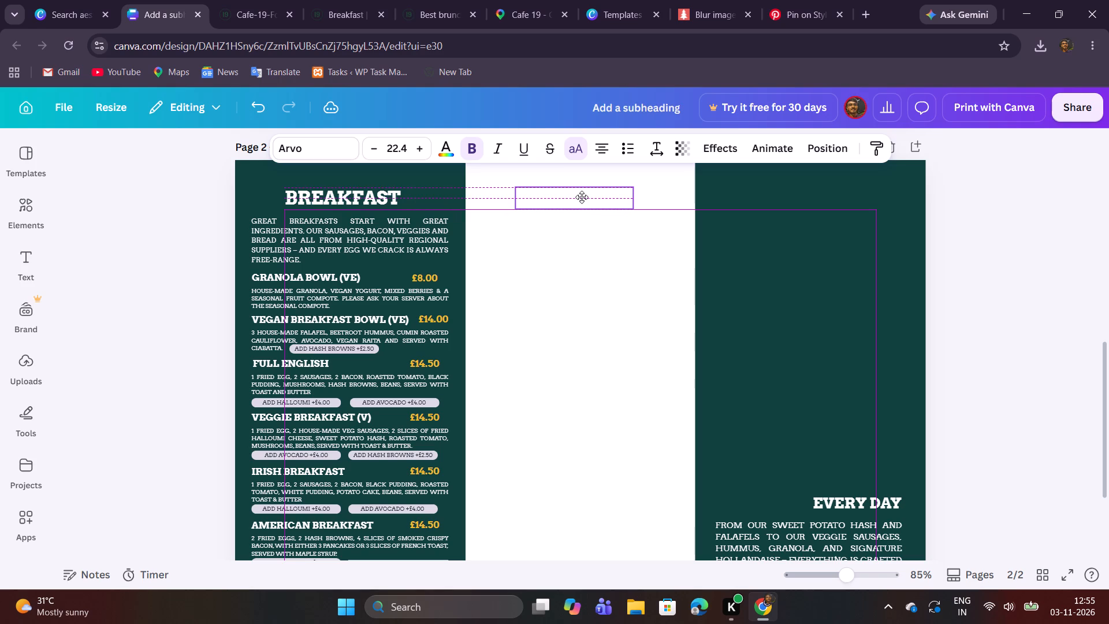
drag(582, 197, 583, 197)
drag(583, 197, 586, 197)
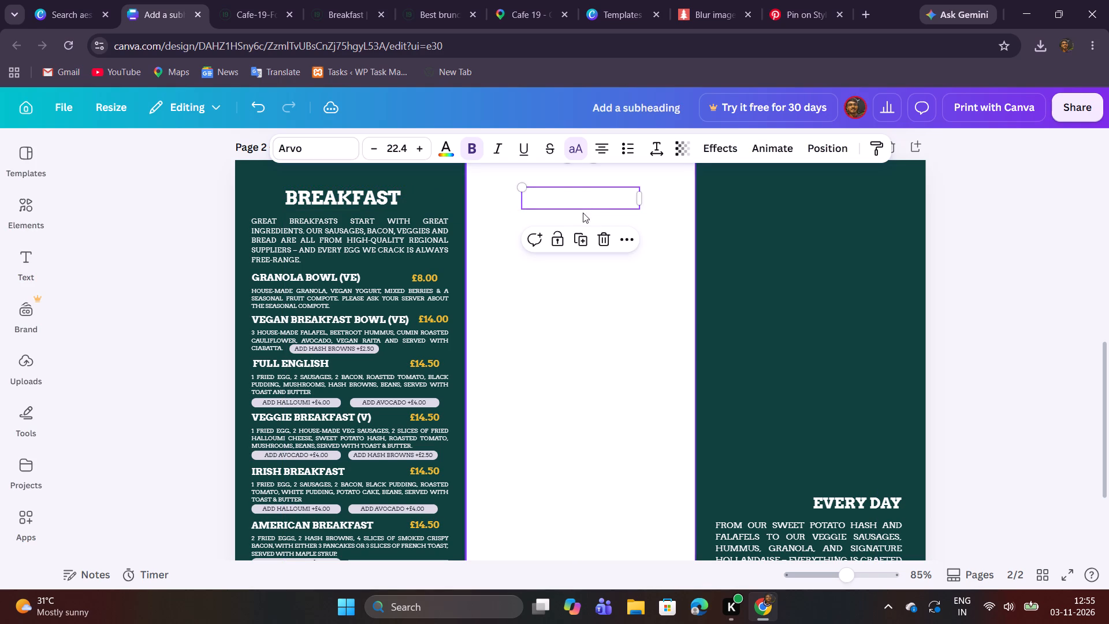
Recolour the copied heading in the white panel to the dark navy of the Four-layered Cake palette.
click(451, 155)
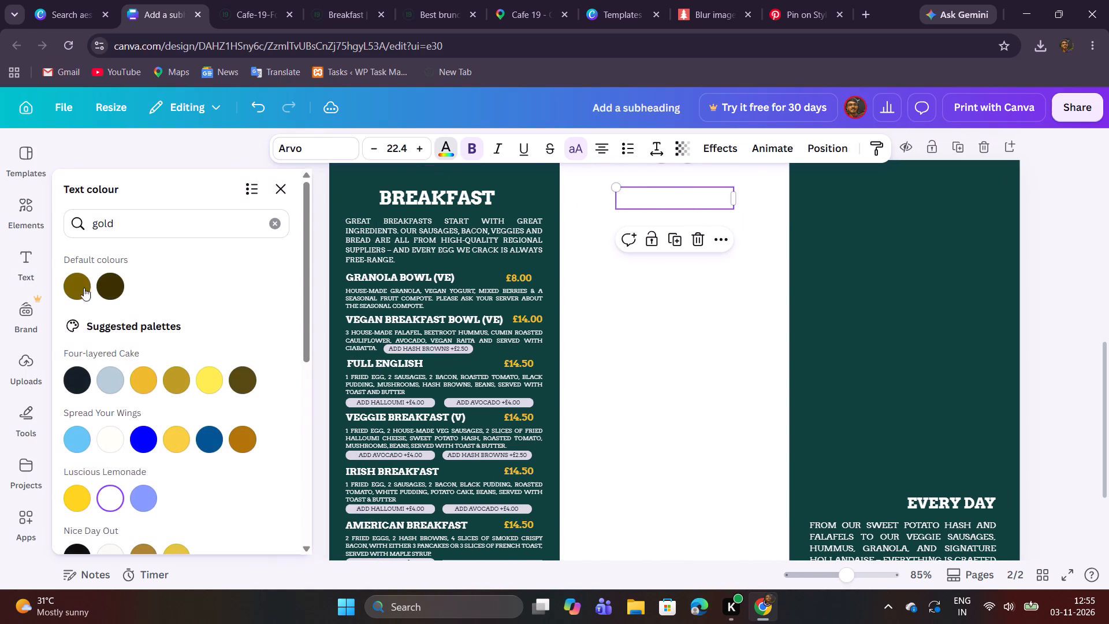
click(72, 387)
click(602, 309)
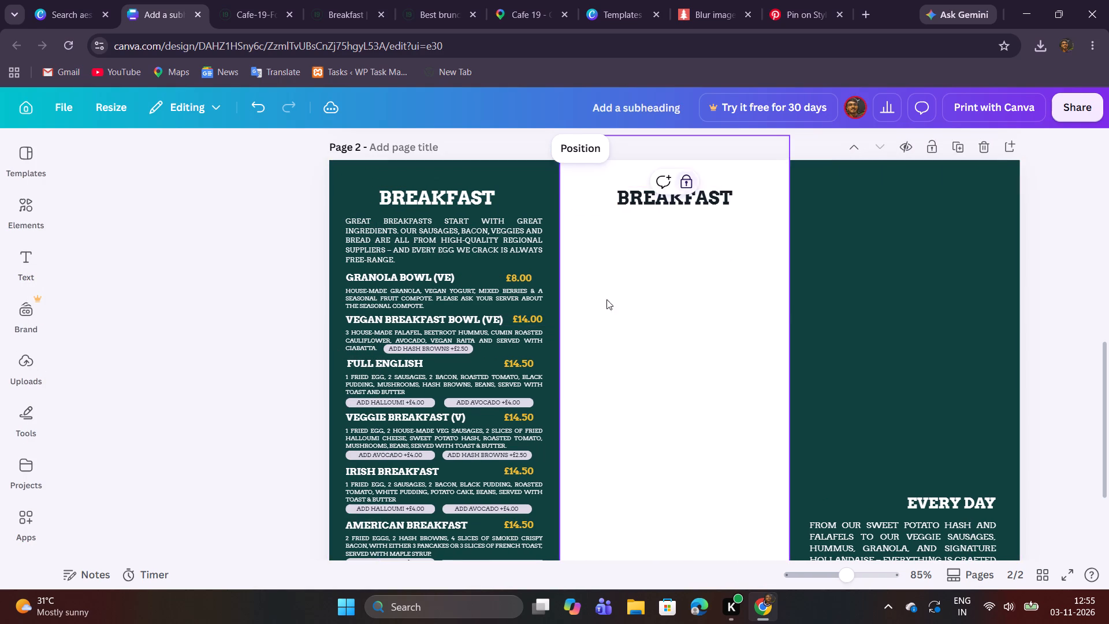
click(586, 205)
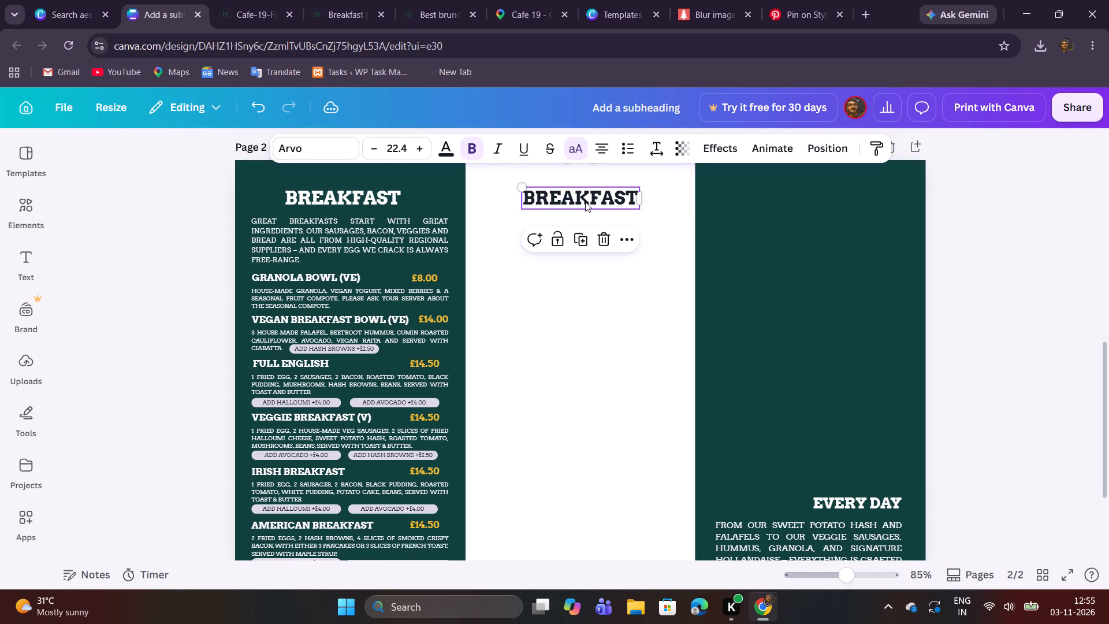
click(632, 268)
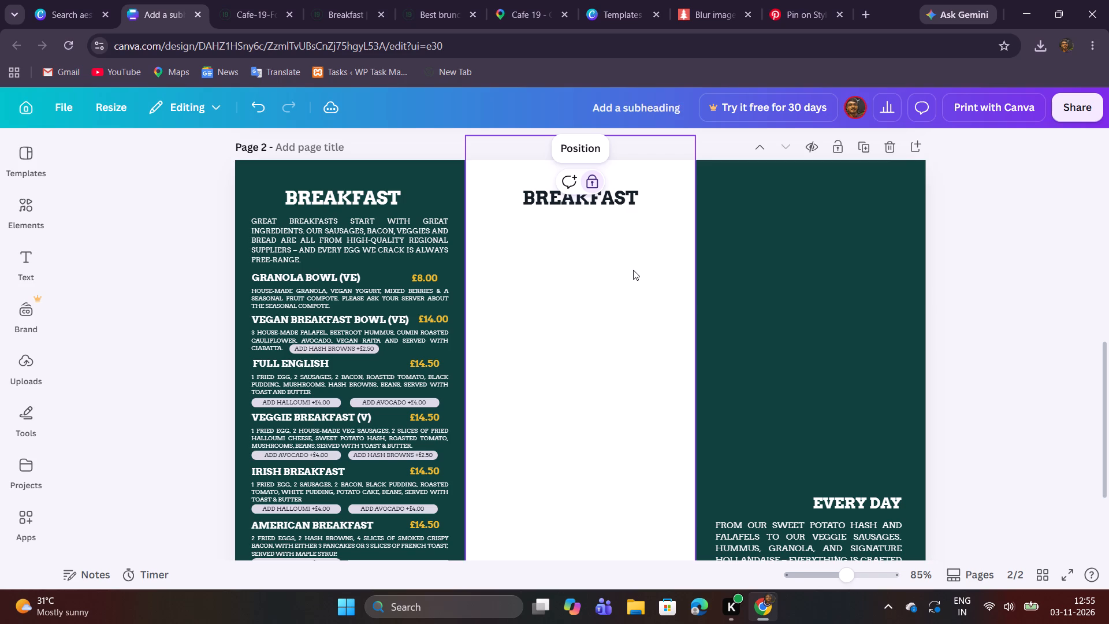
click(612, 263)
click(1108, 247)
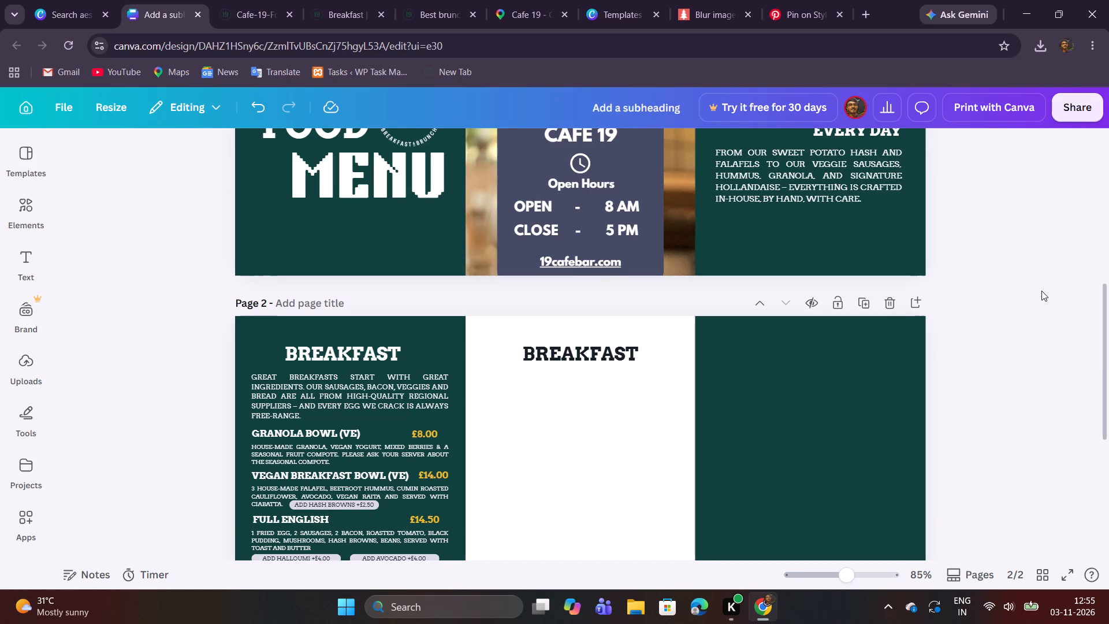
Review the page 1 cover panels and compare their layout with the menu panels on page 2.
scroll(1041, 291, up, 3)
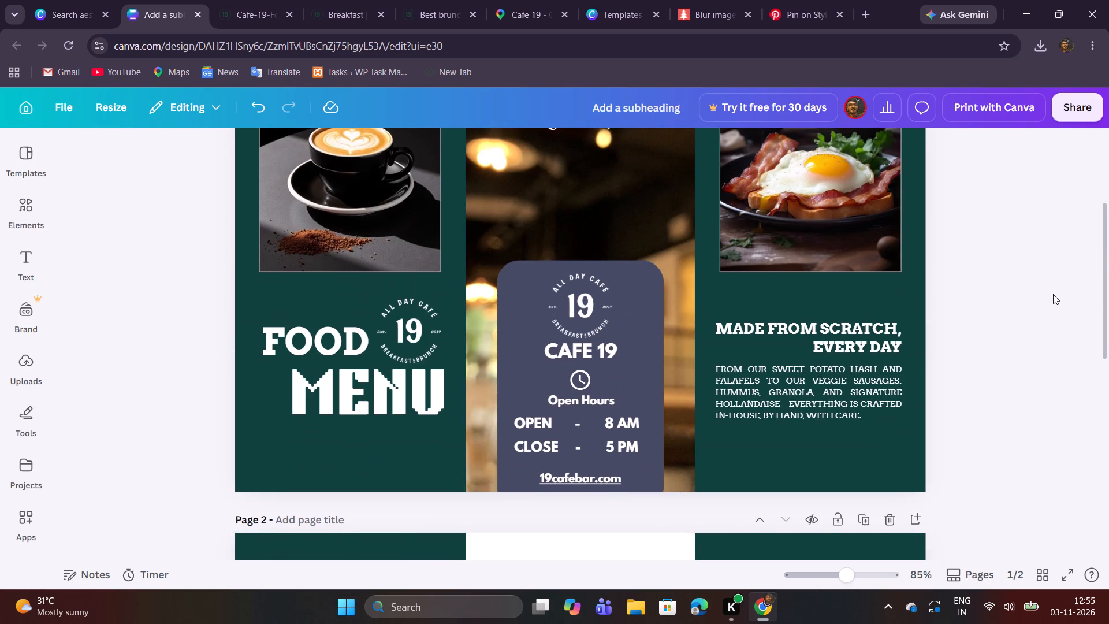
scroll(1054, 295, down, 2)
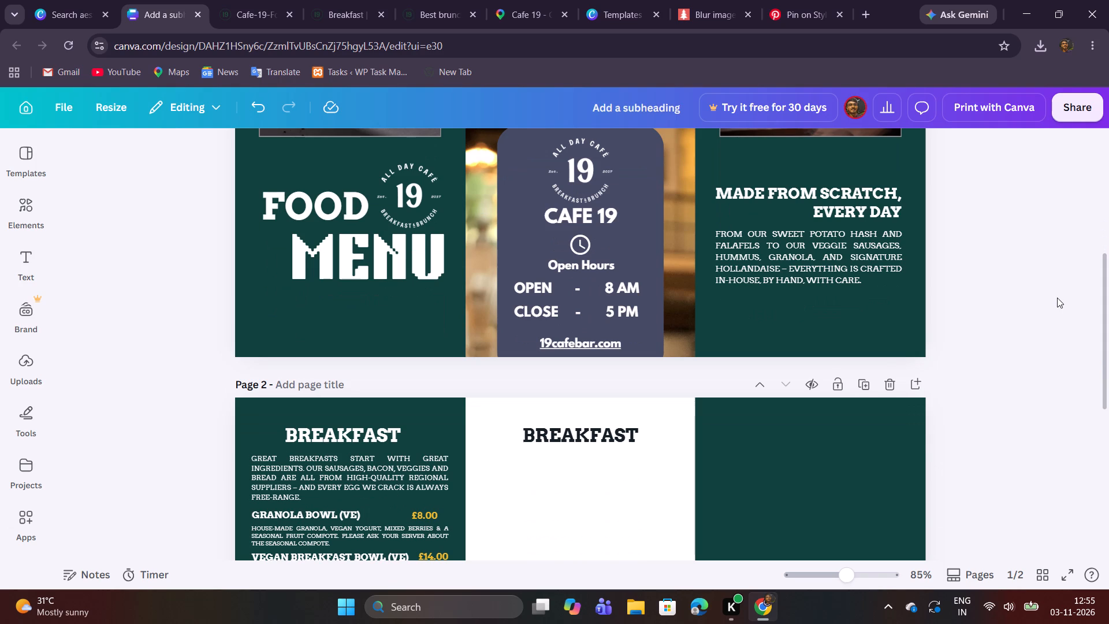
scroll(1058, 300, up, 5)
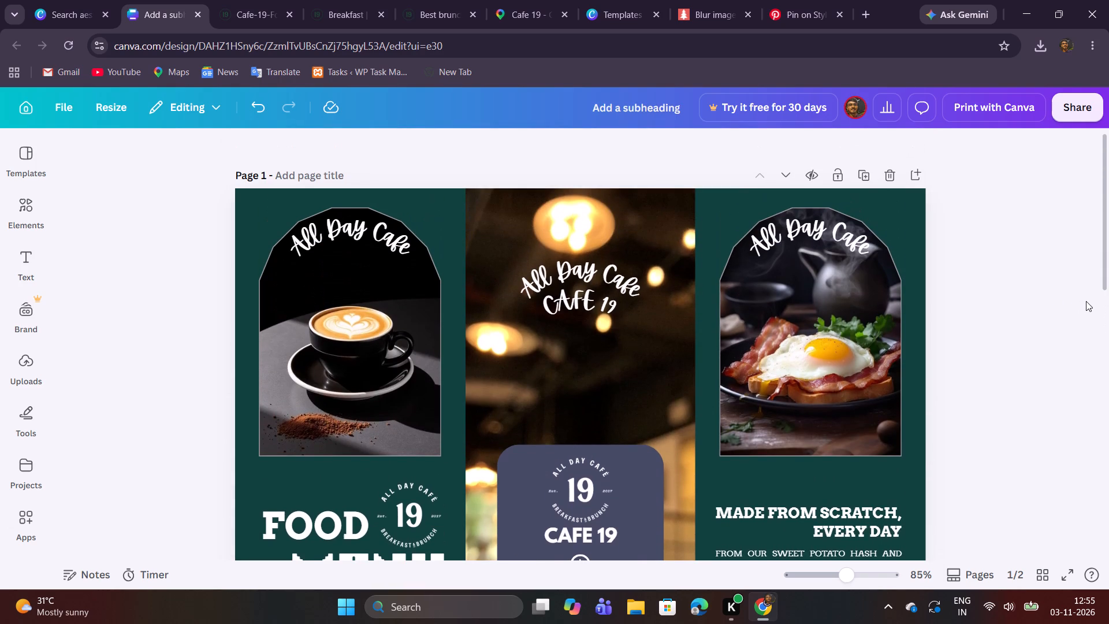
scroll(1086, 301, down, 1)
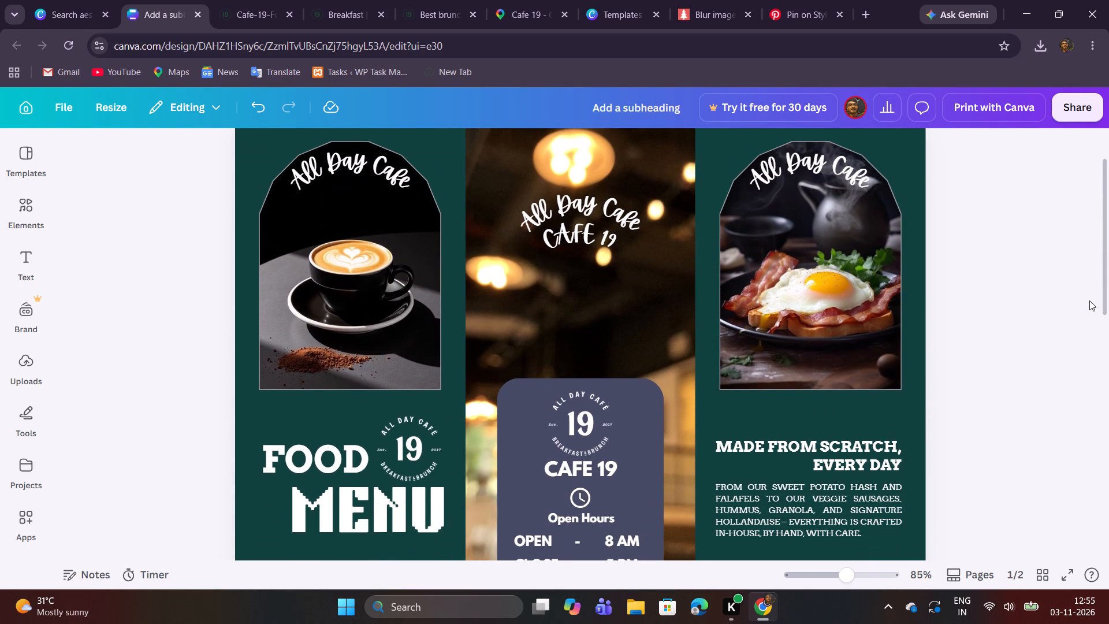
scroll(1089, 300, down, 2)
scroll(1089, 302, up, 2)
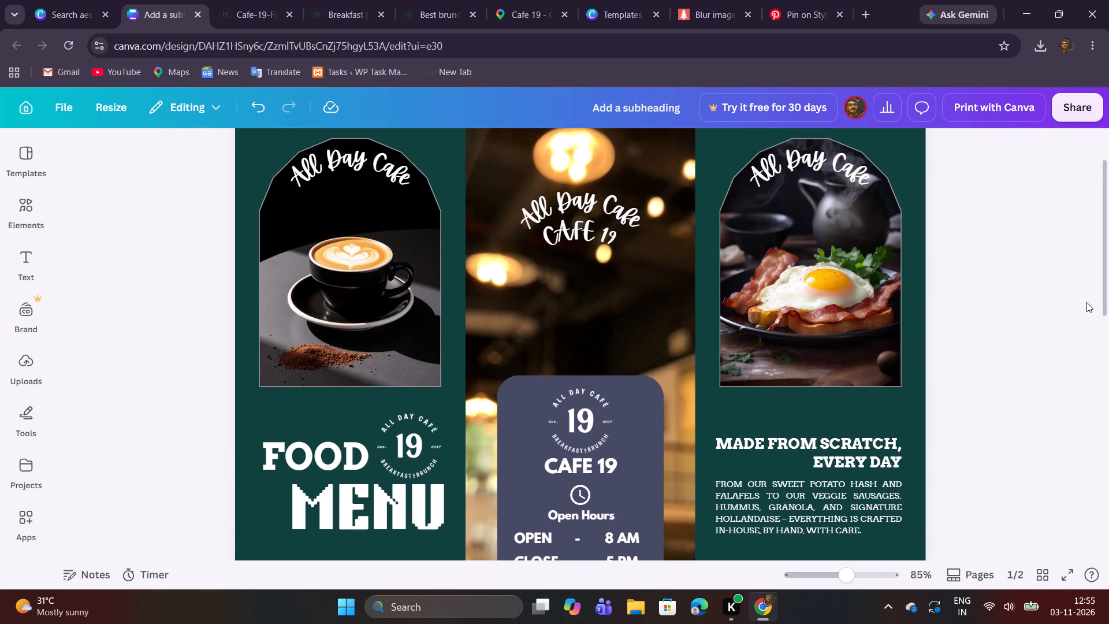
scroll(1041, 279, up, 1)
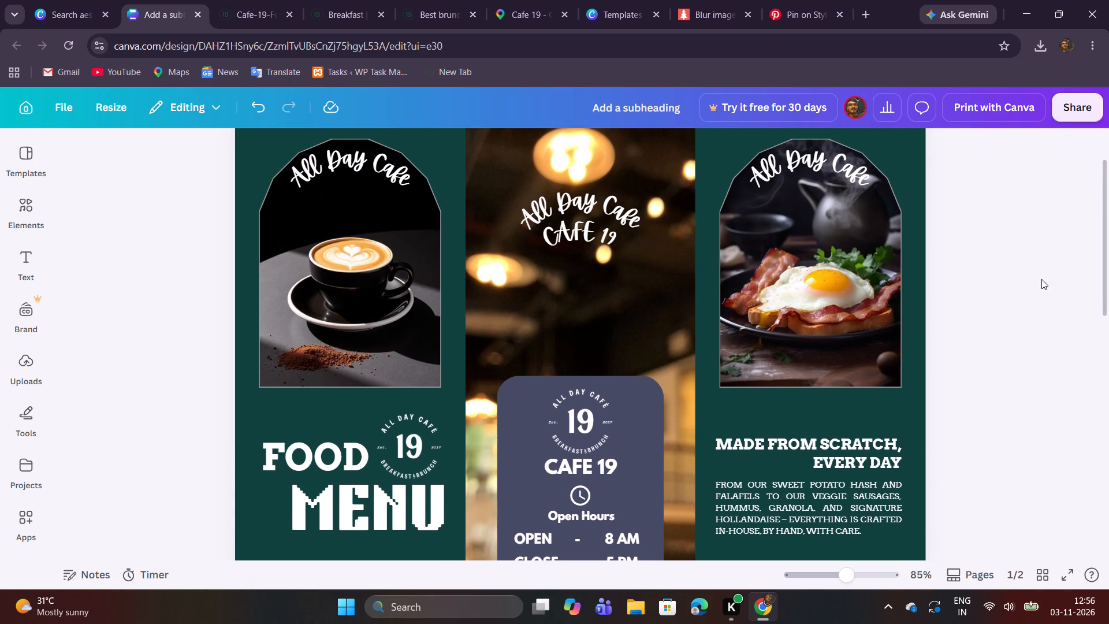
scroll(1041, 279, up, 1)
scroll(1052, 283, down, 2)
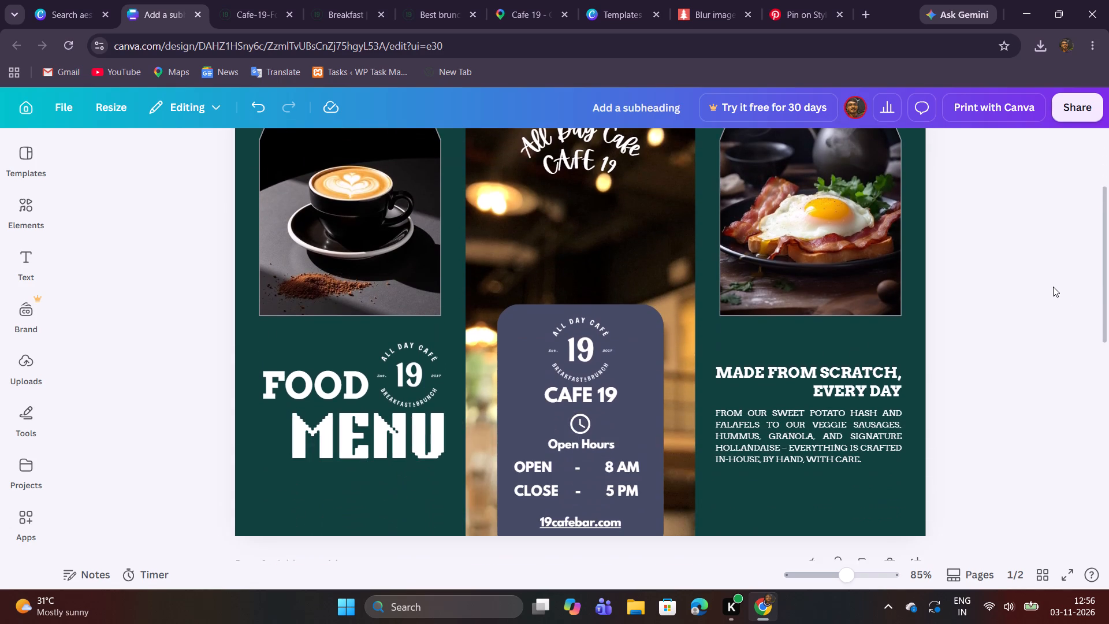
scroll(1054, 286, down, 2)
scroll(1054, 286, up, 3)
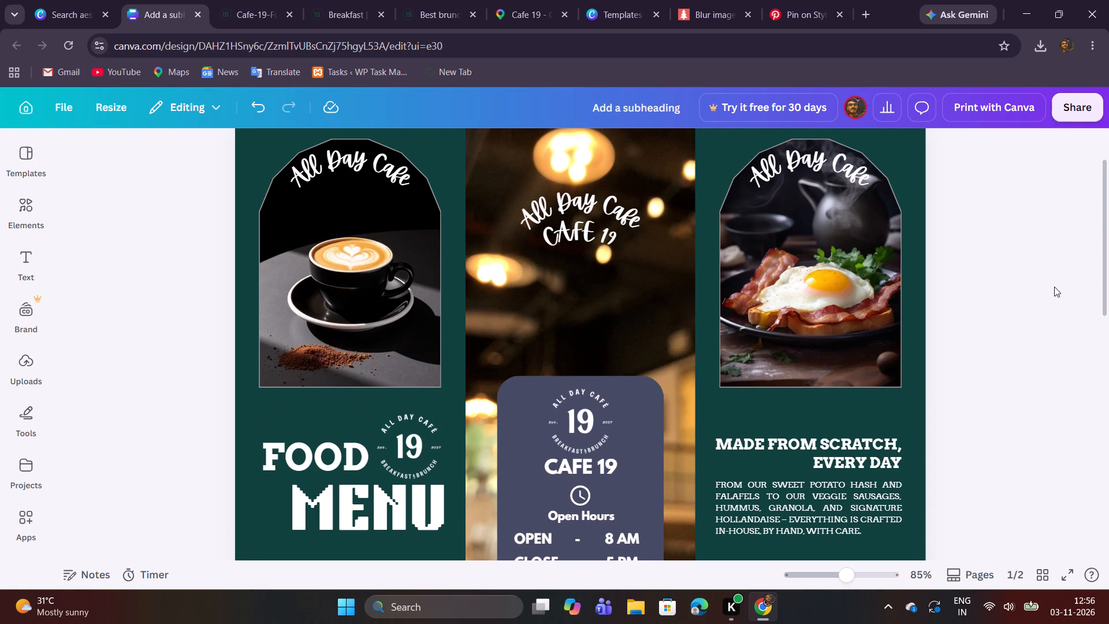
scroll(1019, 306, down, 3)
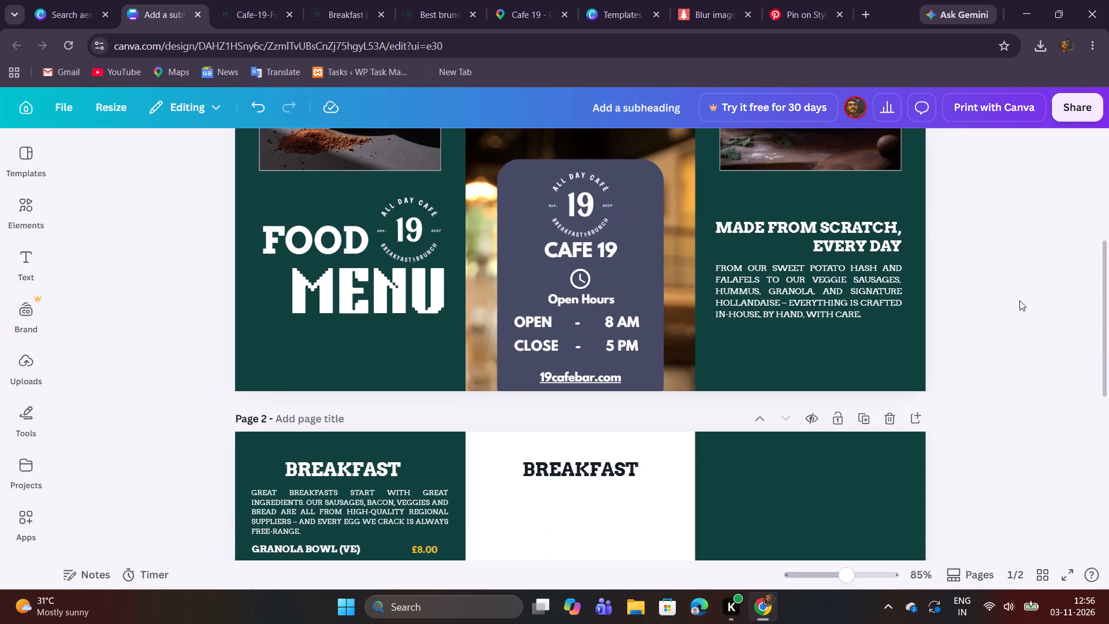
scroll(1025, 294, down, 8)
scroll(1026, 296, up, 11)
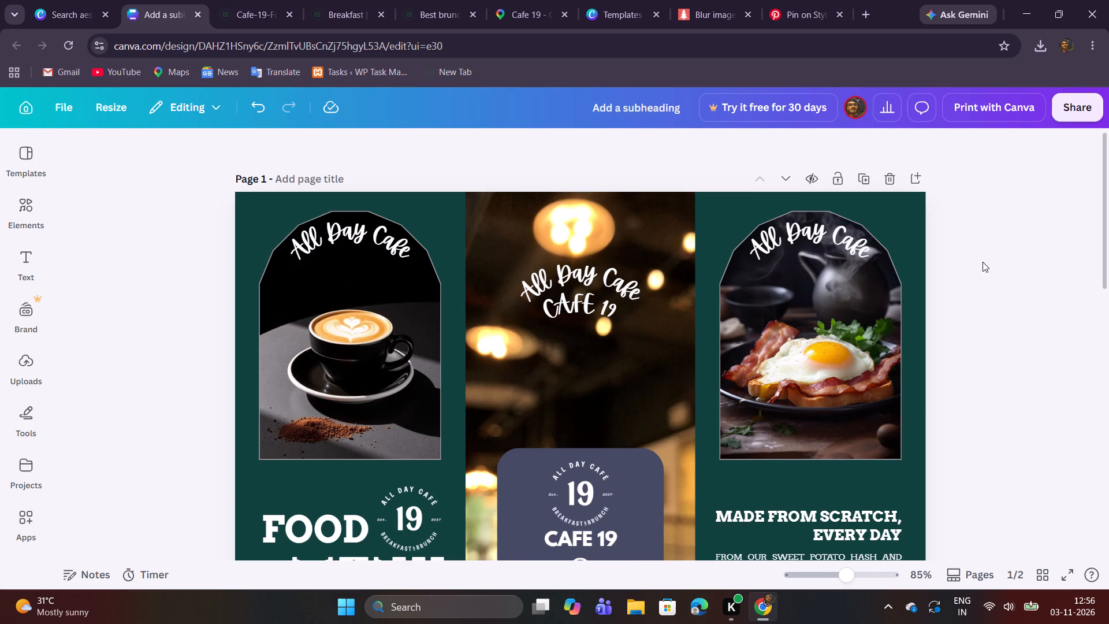
scroll(983, 266, down, 8)
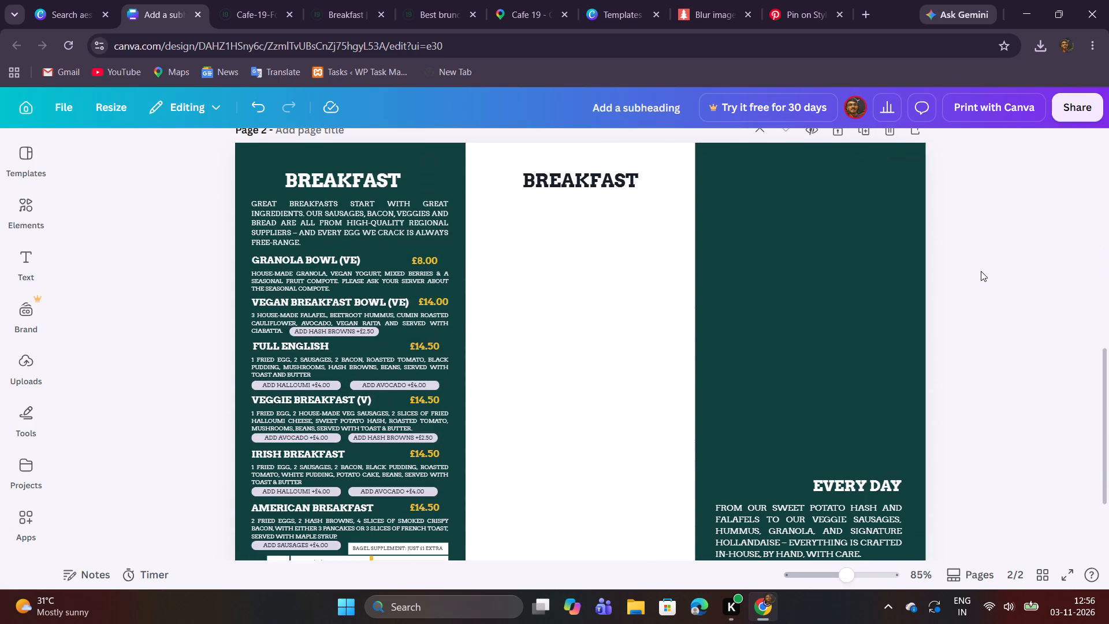
Copy the BENEDICTS heading from the Cafe 19 PDF and use it to replace the text of the white panel's heading.
click(238, 9)
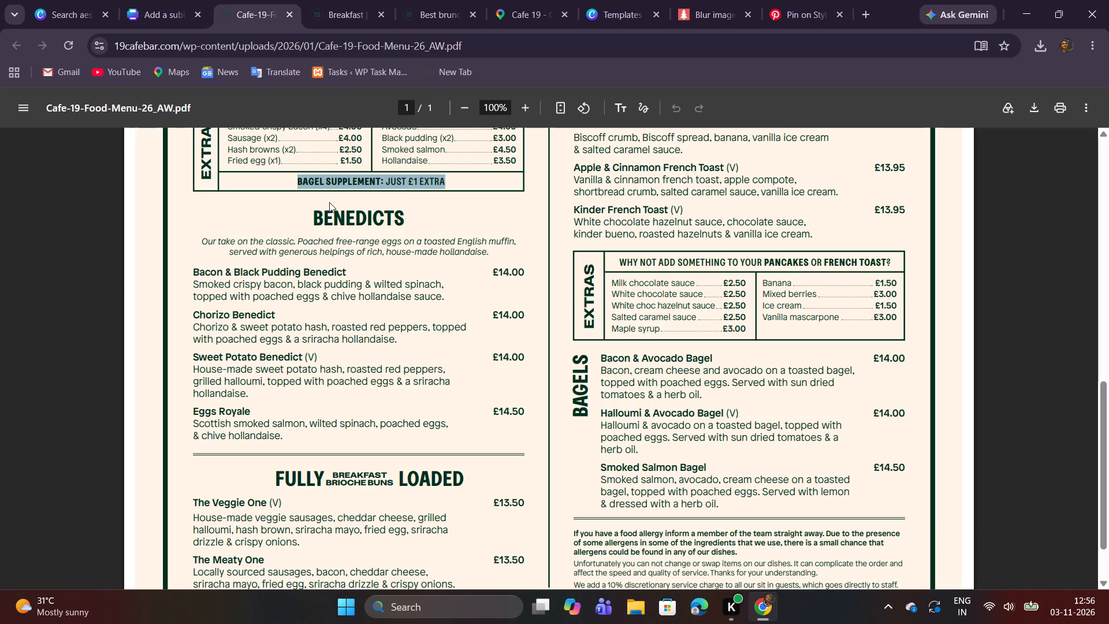
double_click(329, 224)
key(ctrl+c)
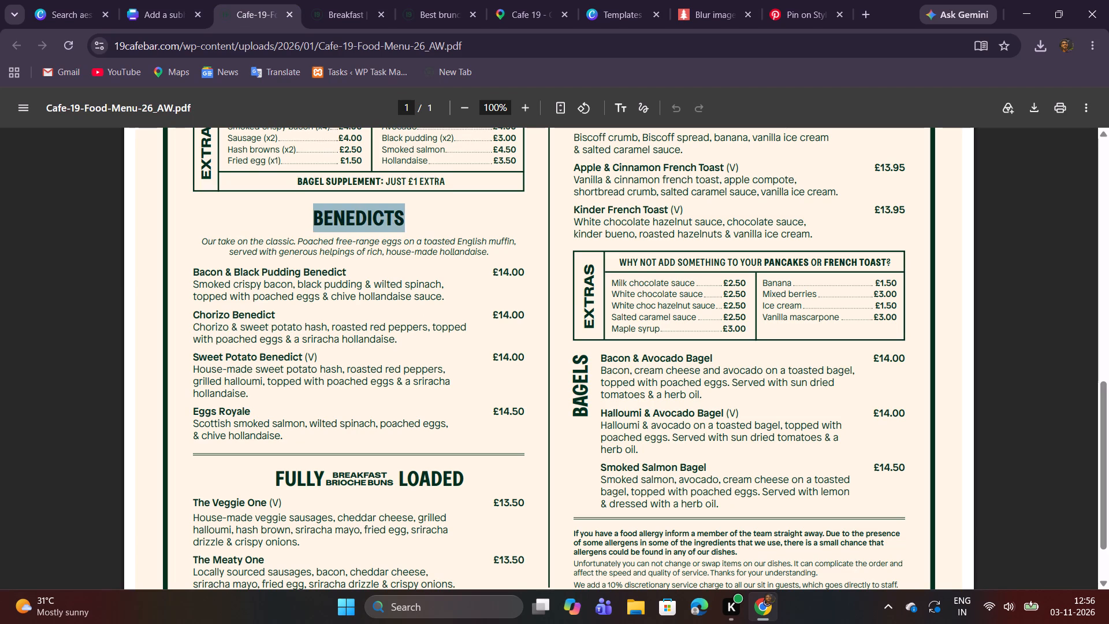
click(163, 5)
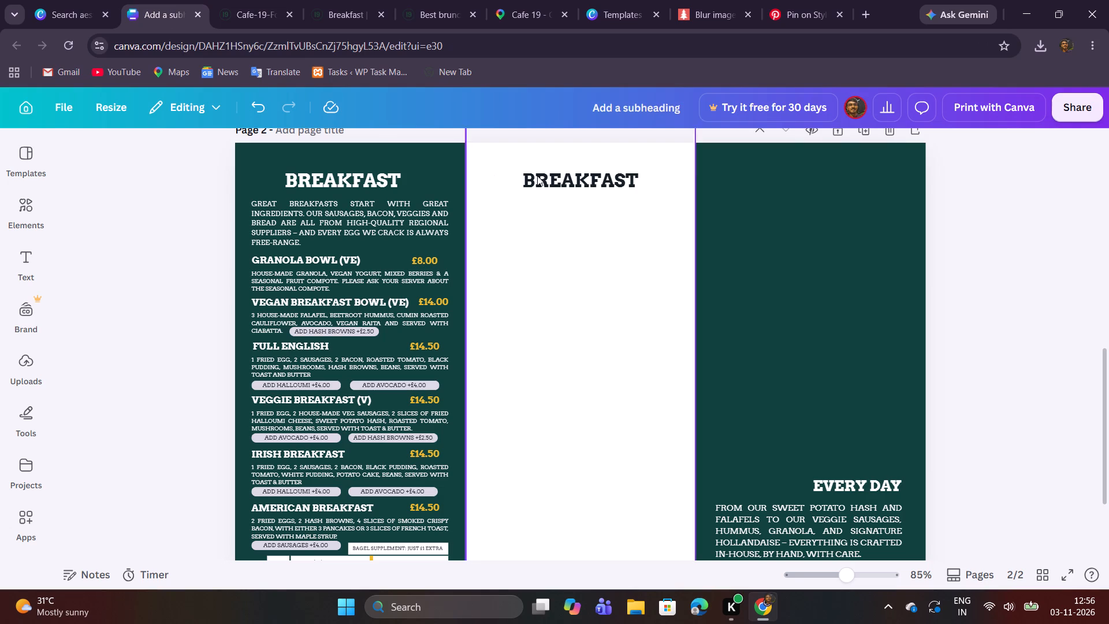
double_click(566, 174)
key(ctrl+v)
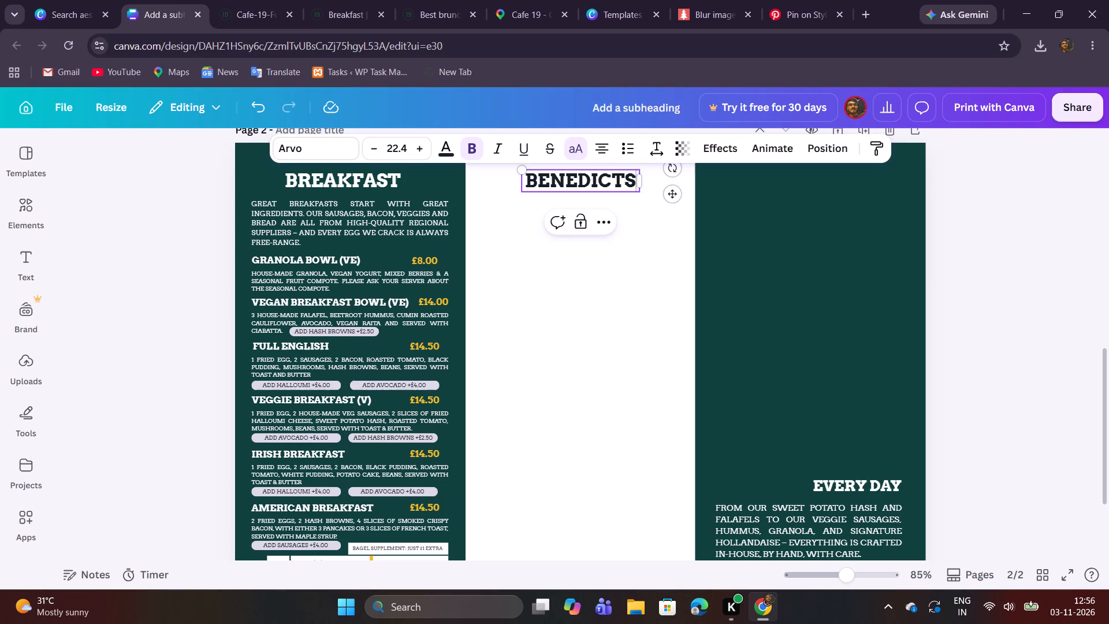
Review page 2 from top to bottom, comparing the finished Breakfast panel with the empty space below the BENEDICTS heading.
click(998, 203)
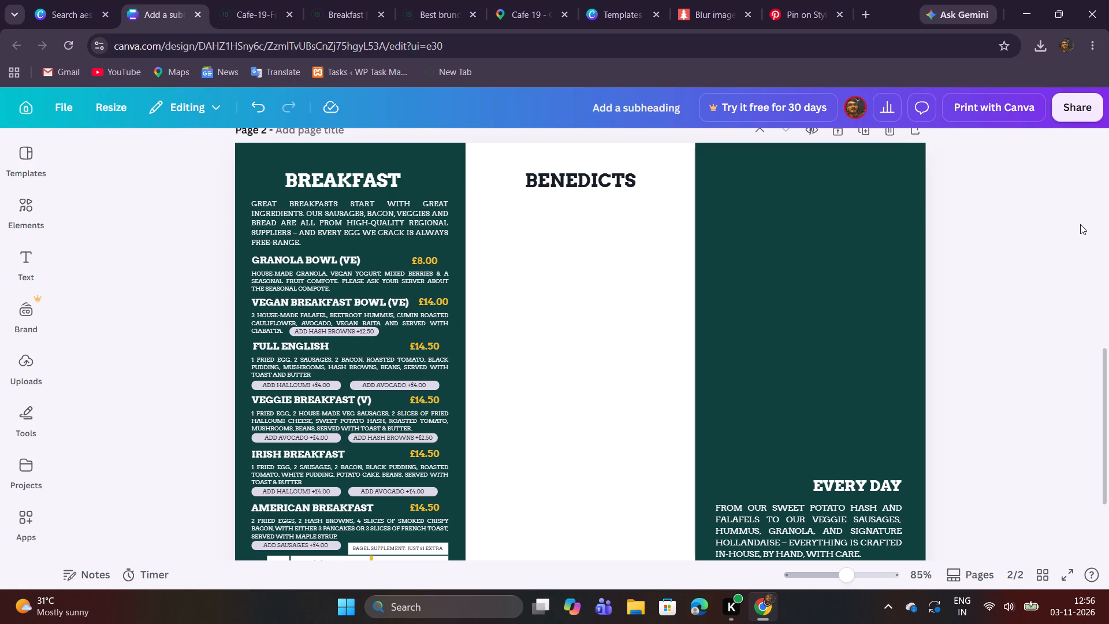
scroll(556, 267, down, 3)
scroll(567, 272, up, 1)
scroll(632, 272, up, 1)
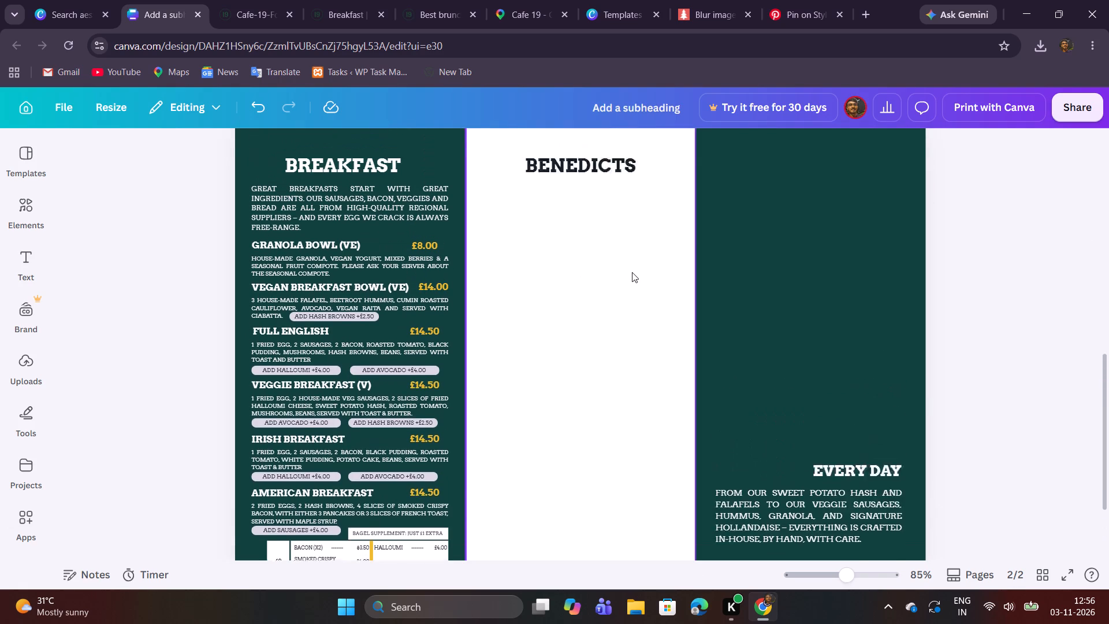
scroll(640, 272, down, 2)
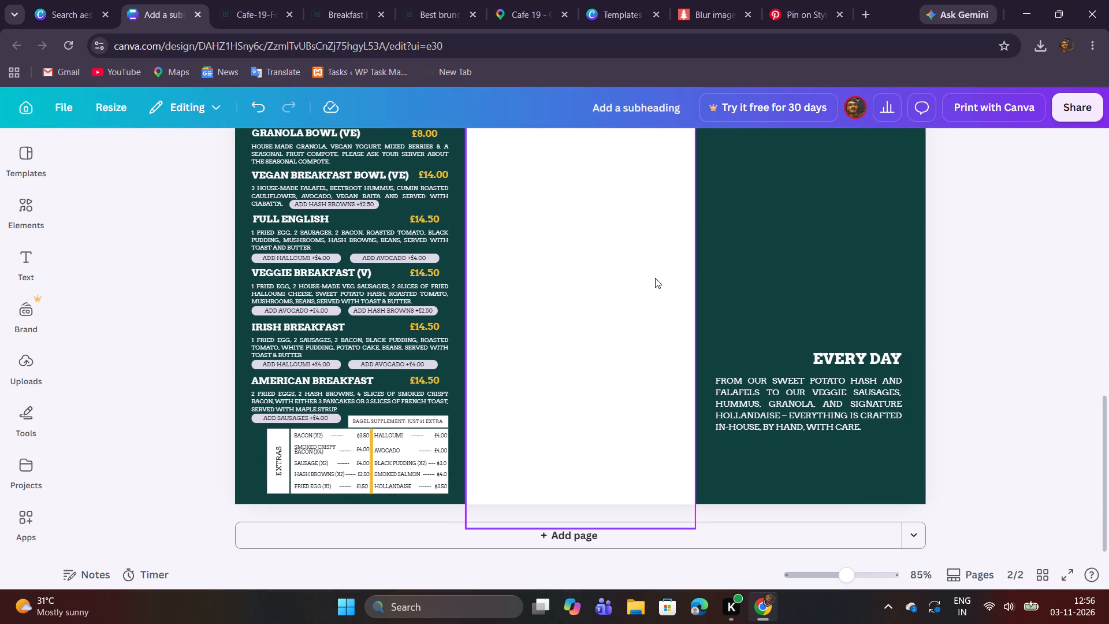
scroll(672, 273, up, 2)
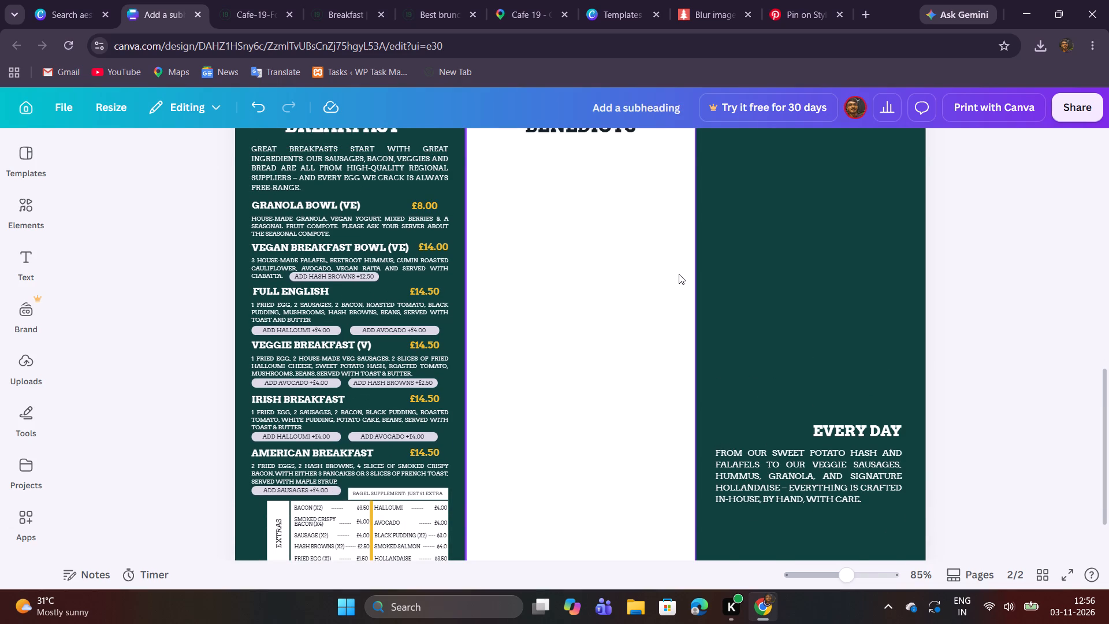
scroll(680, 272, down, 2)
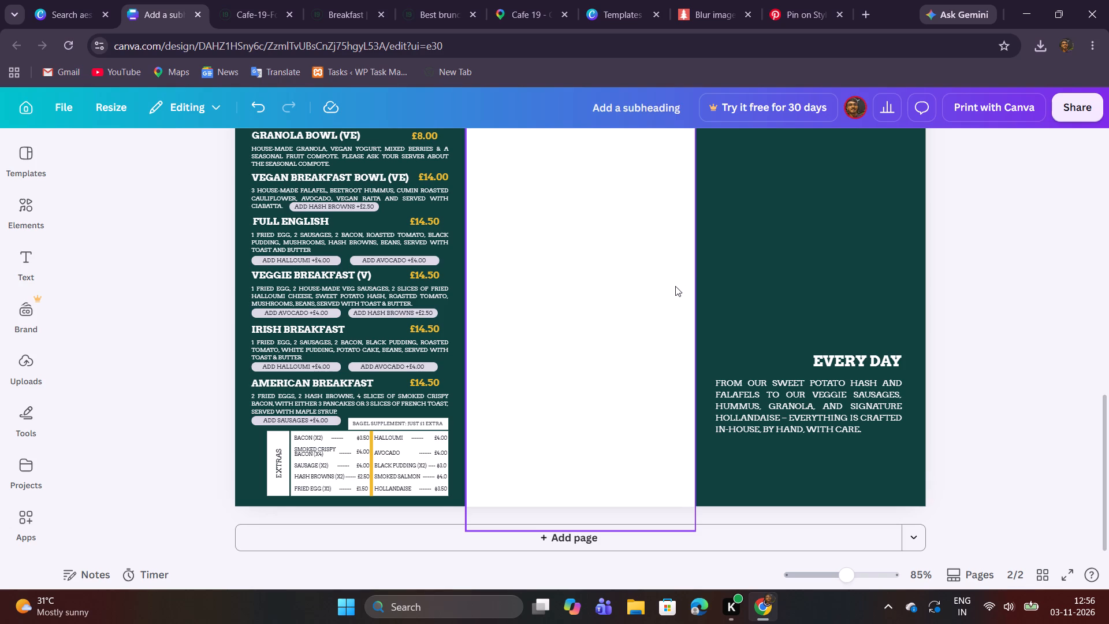
scroll(655, 241, up, 3)
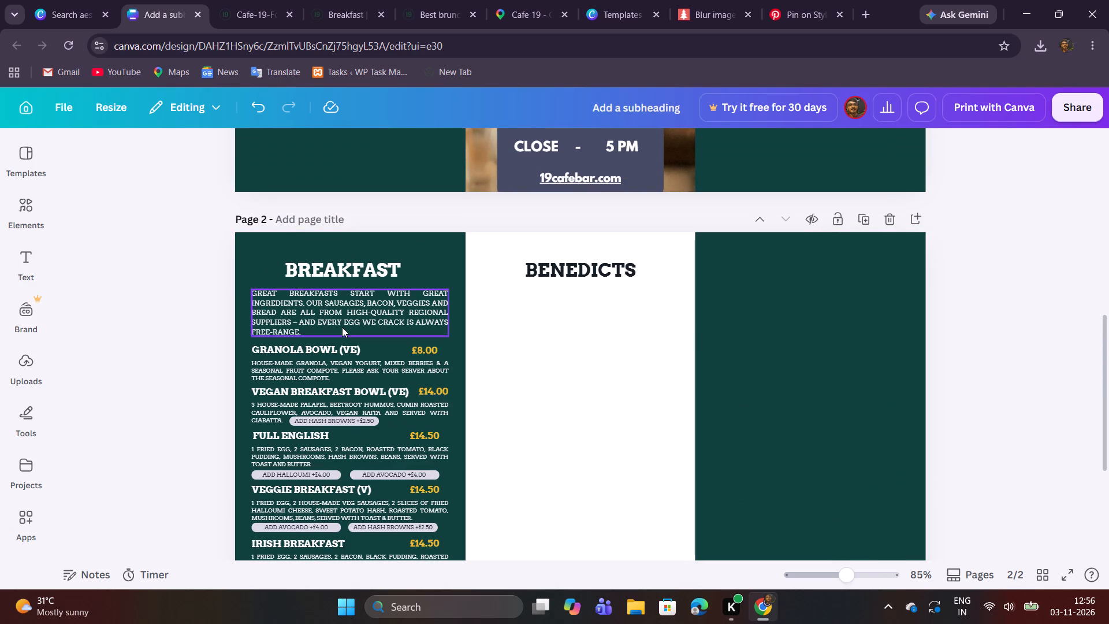
Copy the two-line introduction under the BENEDICTS heading in the Cafe 19 PDF.
click(241, 18)
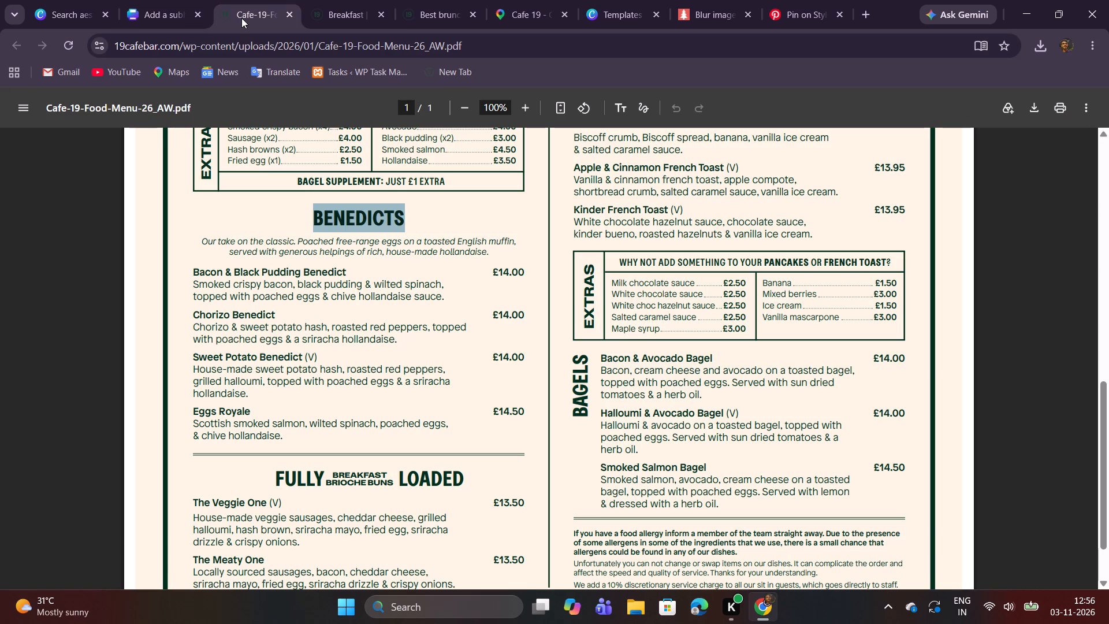
drag(203, 242, 322, 248)
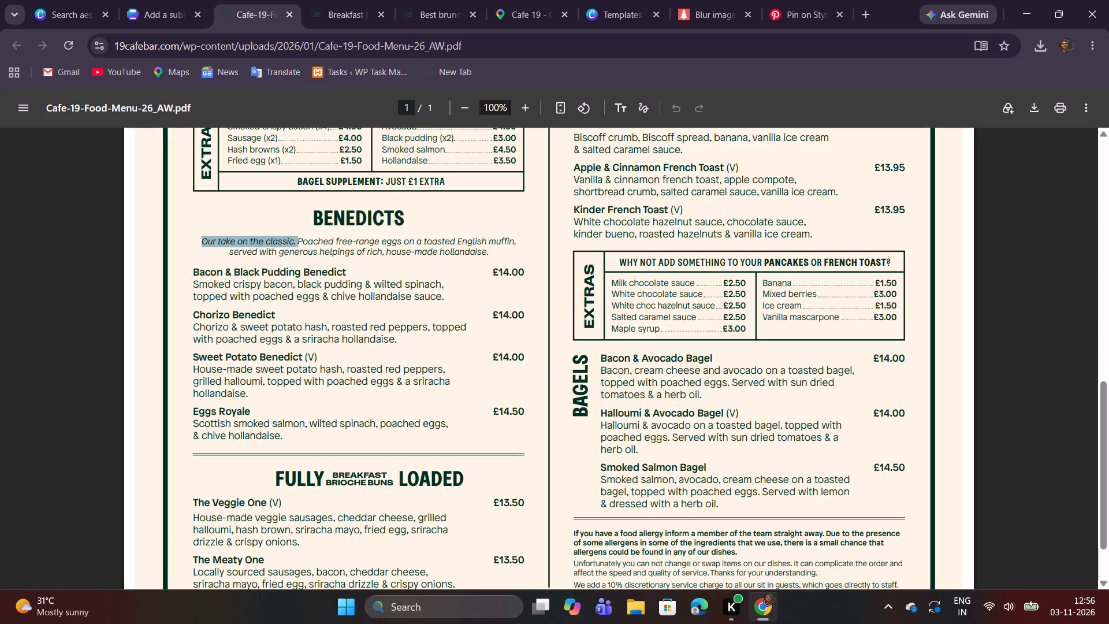
drag(322, 248, 490, 255)
key(ctrl+c)
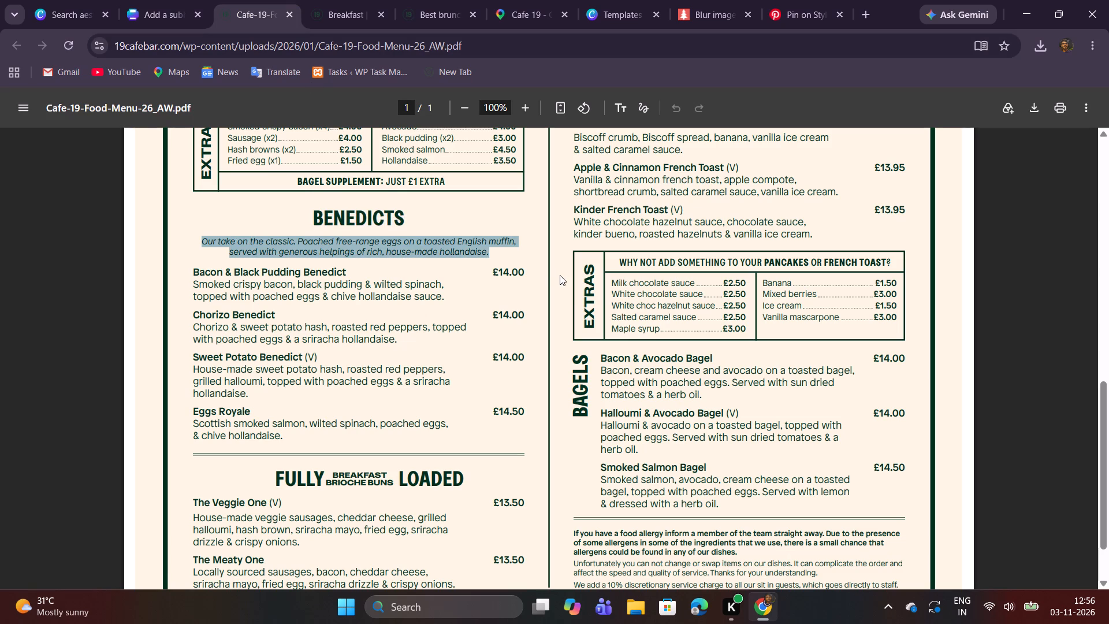
Back in the Canva design, duplicate the Breakfast introduction and centre the copy under the BENEDICTS heading, level with the original.
click(164, 2)
click(399, 323)
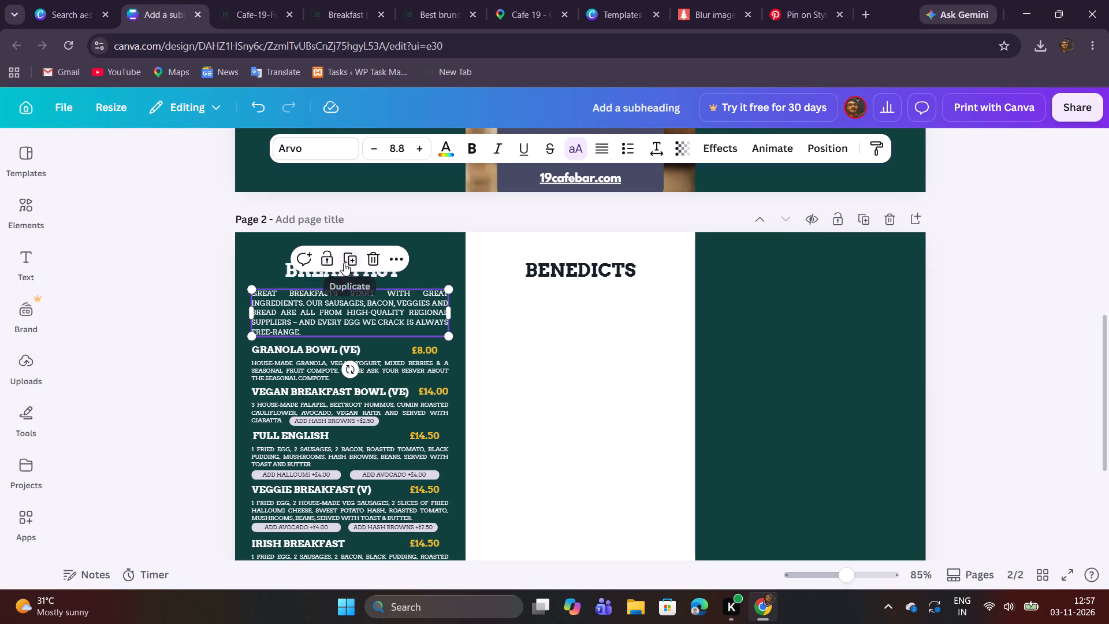
click(351, 263)
drag(353, 311, 579, 307)
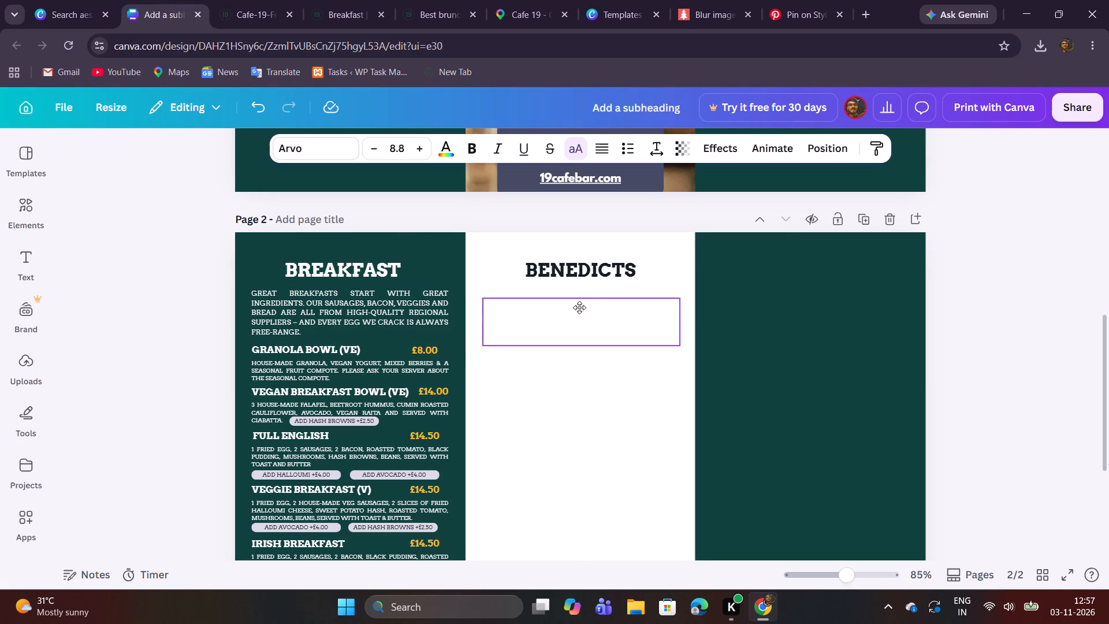
drag(579, 307, 575, 303)
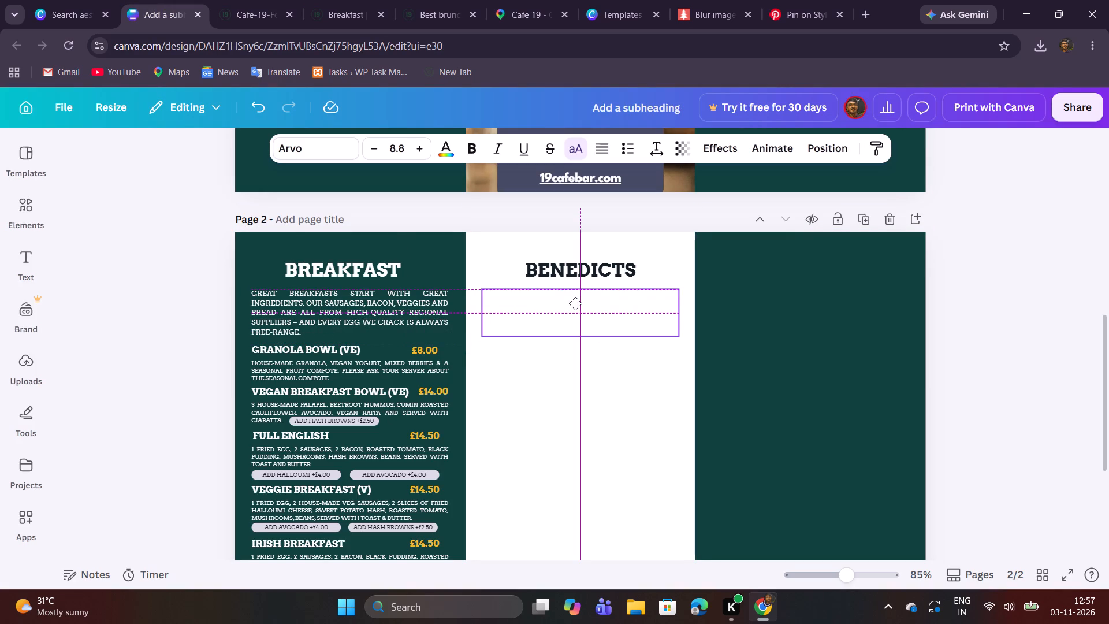
drag(575, 303, 575, 303)
drag(575, 303, 575, 300)
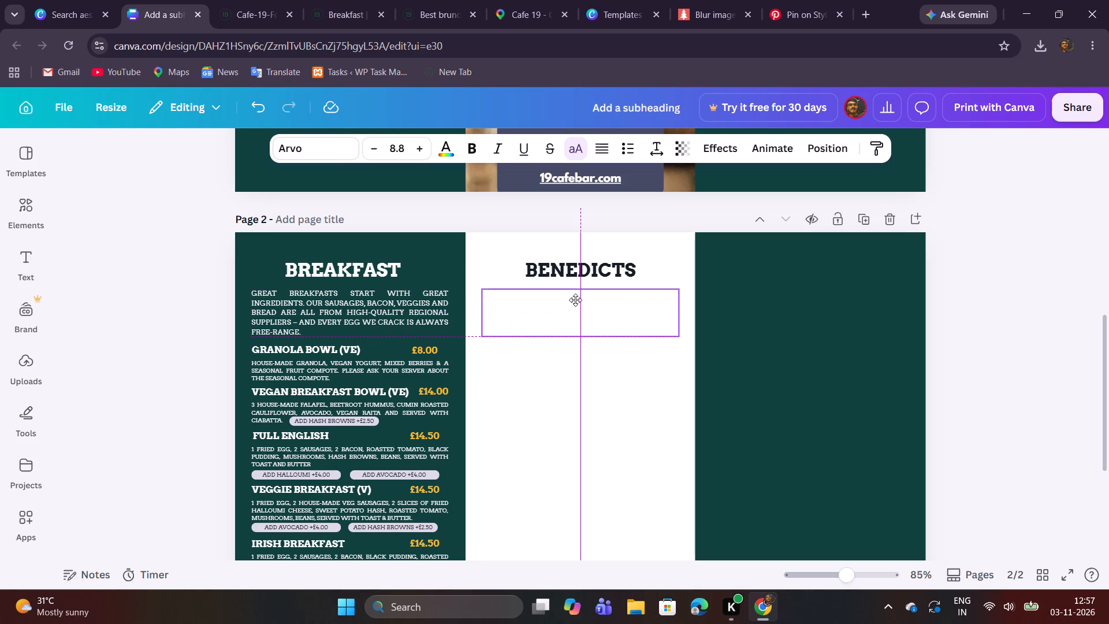
drag(575, 300, 575, 302)
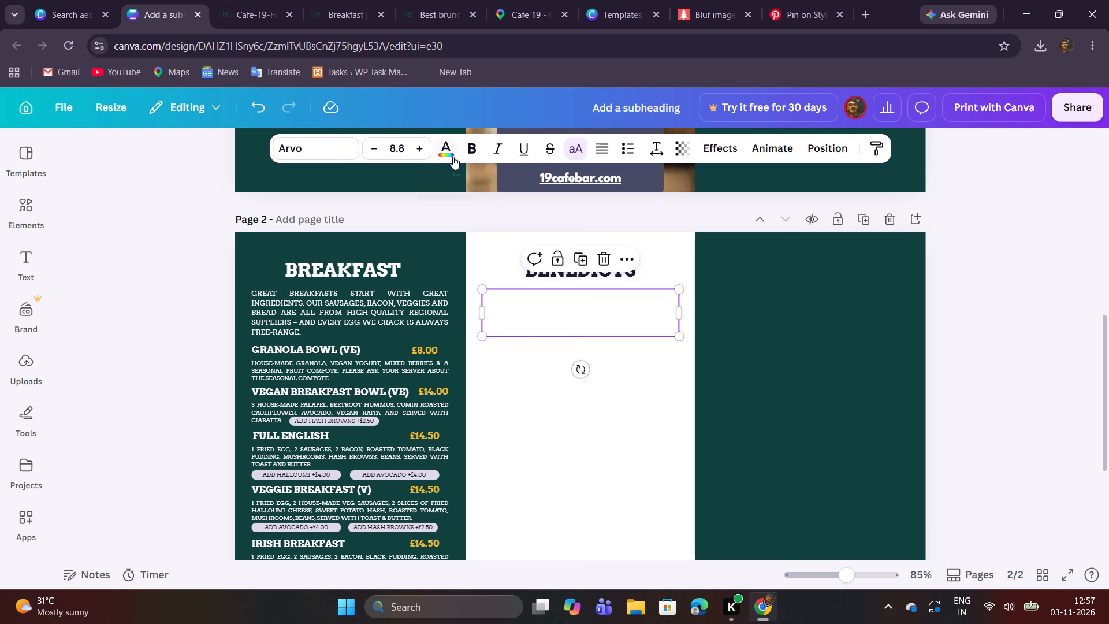
Recolour the copied introduction in the white panel to the dark navy of the Four-layered Cake palette.
click(453, 157)
click(69, 384)
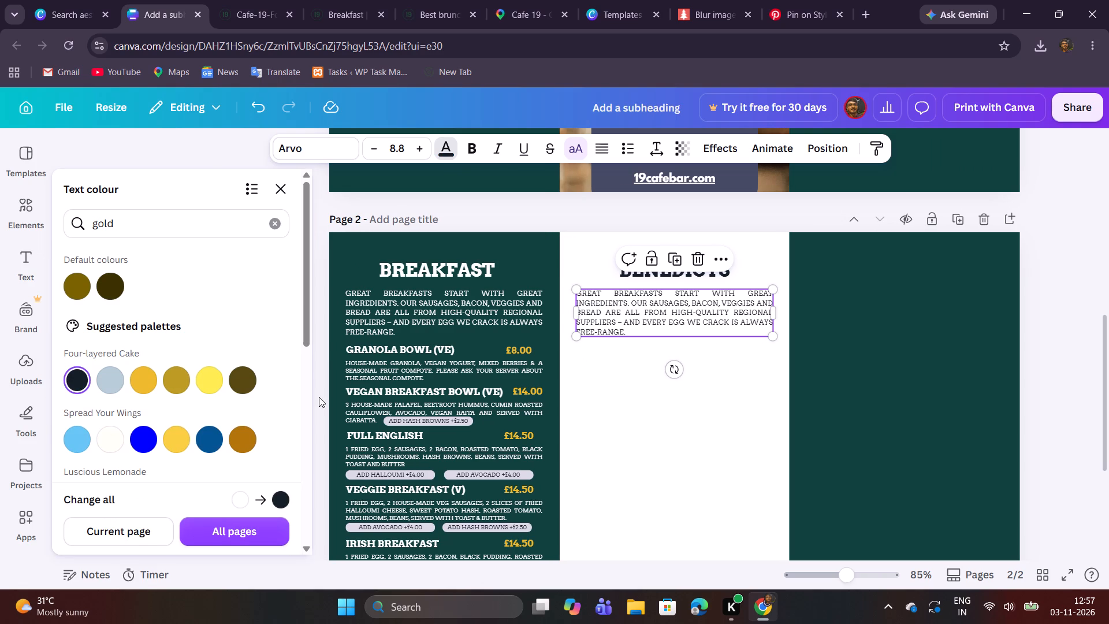
click(590, 419)
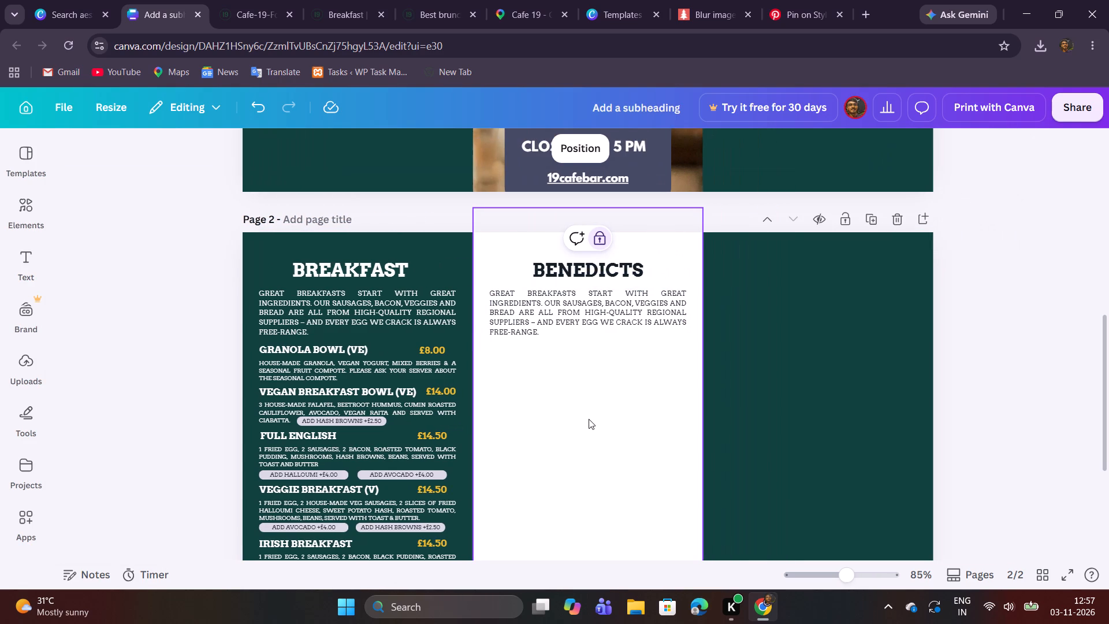
Replace the copied introduction's text with the Benedicts introduction from the PDF.
double_click(561, 322)
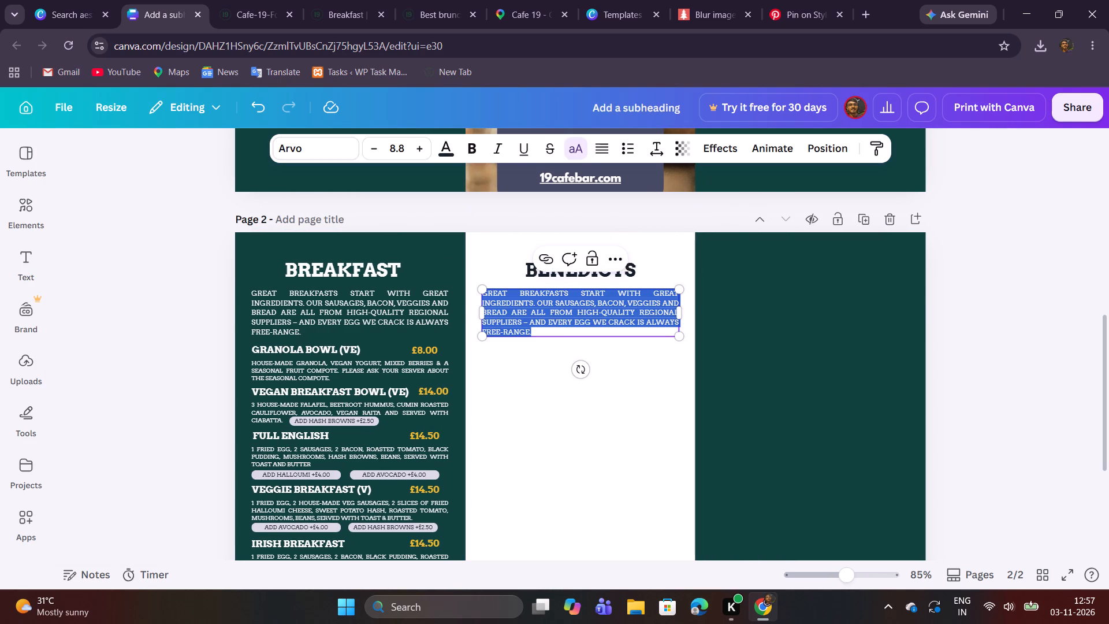
key(ctrl+v)
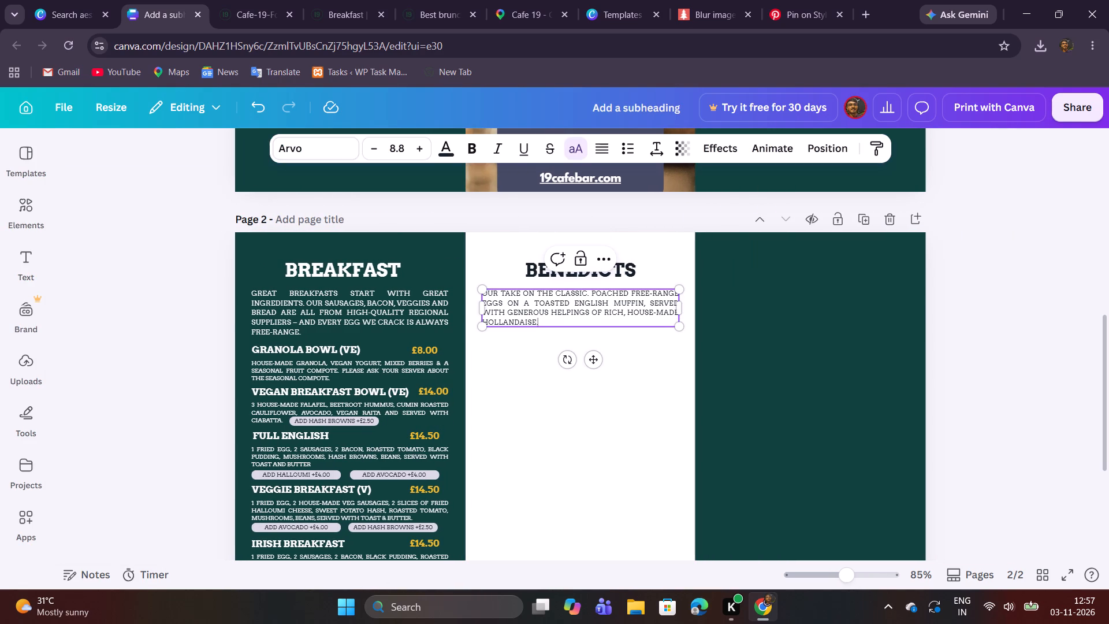
click(728, 325)
Duplicate the Granola Bowl and Vegan Breakfast Bowl names, descriptions and prices, and centre the copies below the Benedicts introduction, level with the originals.
scroll(730, 324, down, 1)
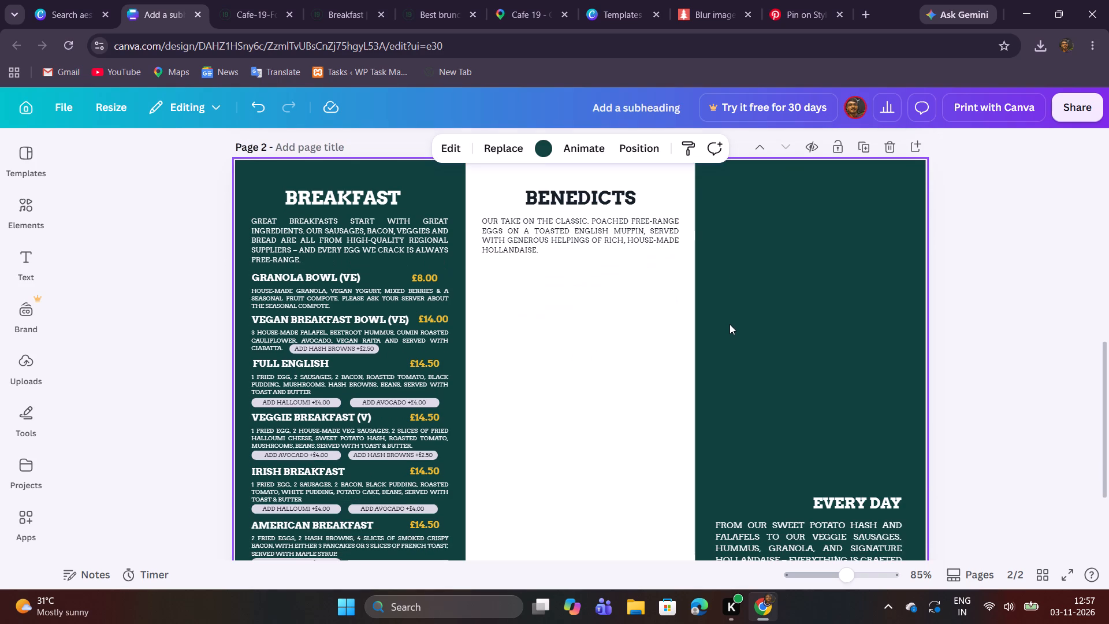
click(257, 18)
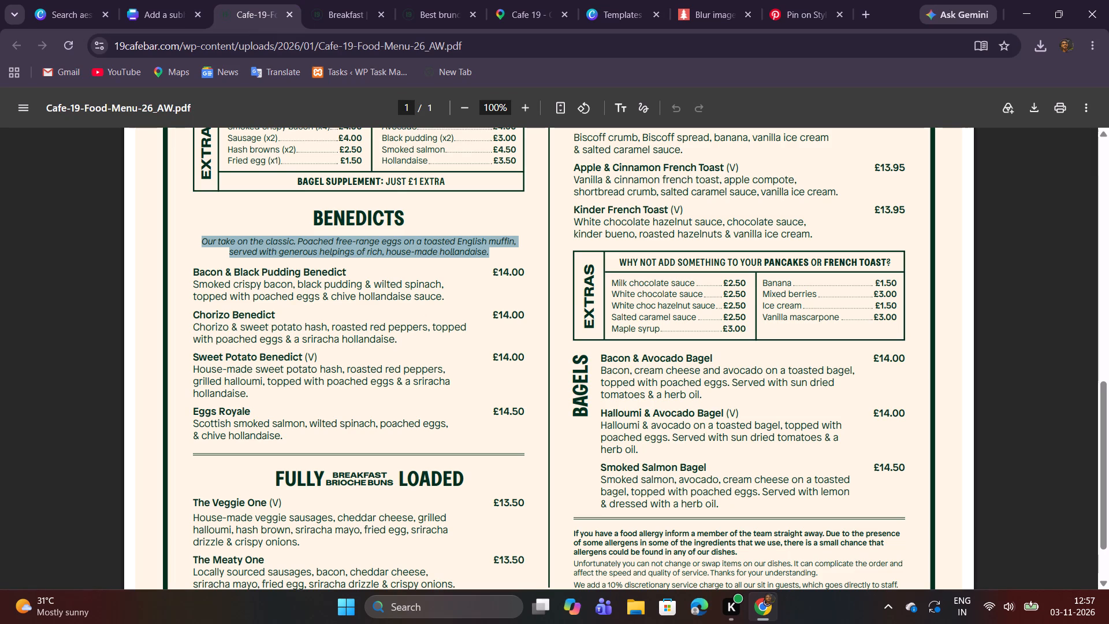
click(173, 20)
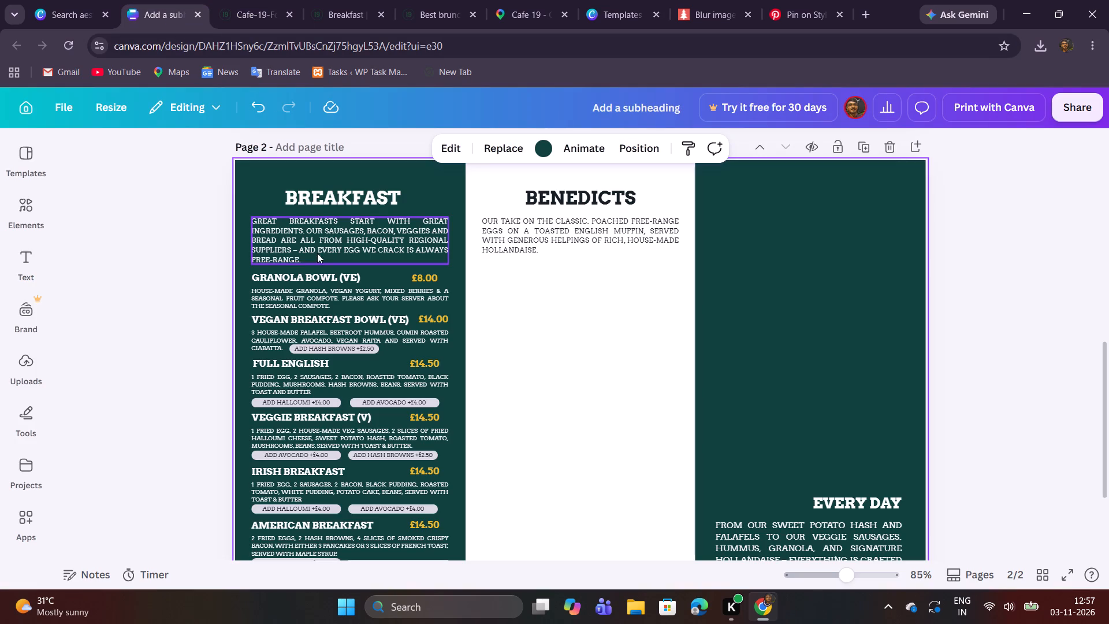
drag(246, 269, 401, 335)
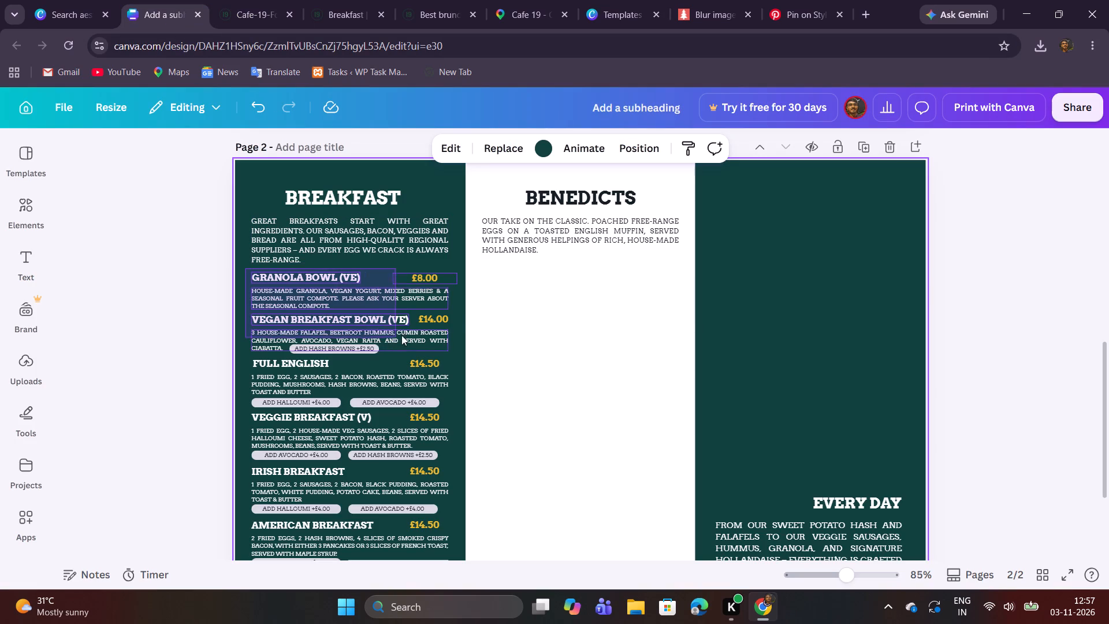
drag(401, 335, 433, 341)
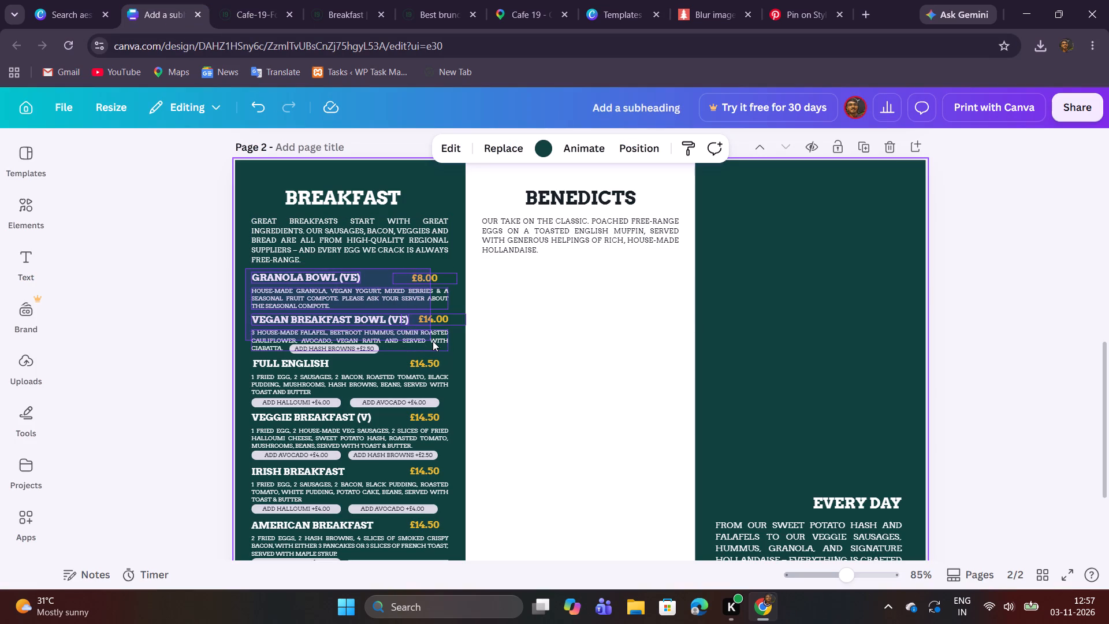
drag(433, 341, 435, 341)
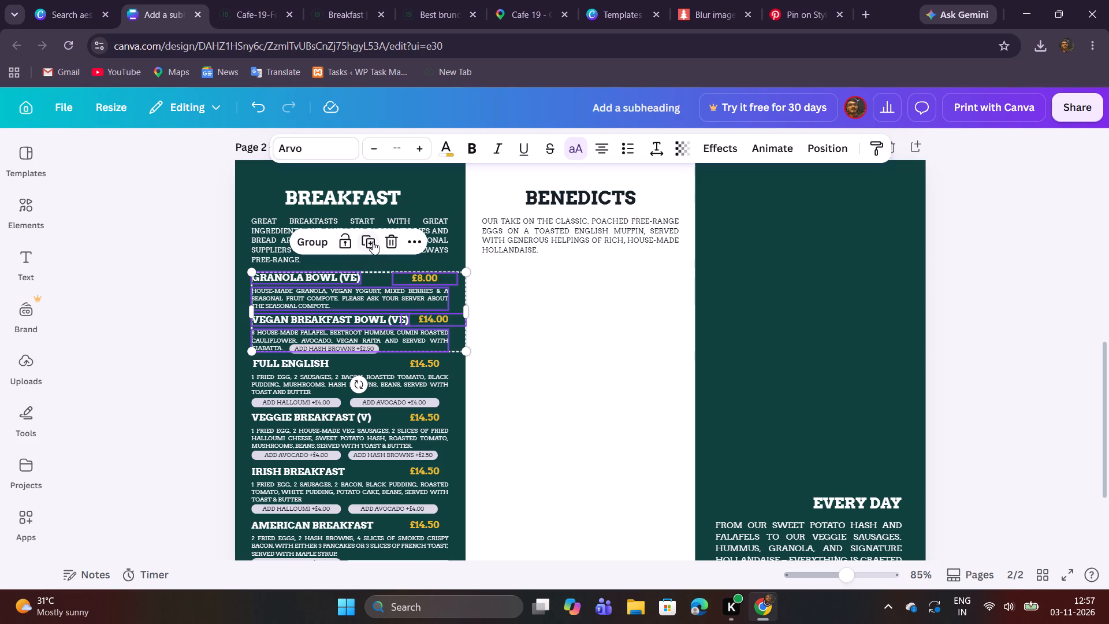
click(373, 242)
drag(364, 298, 577, 288)
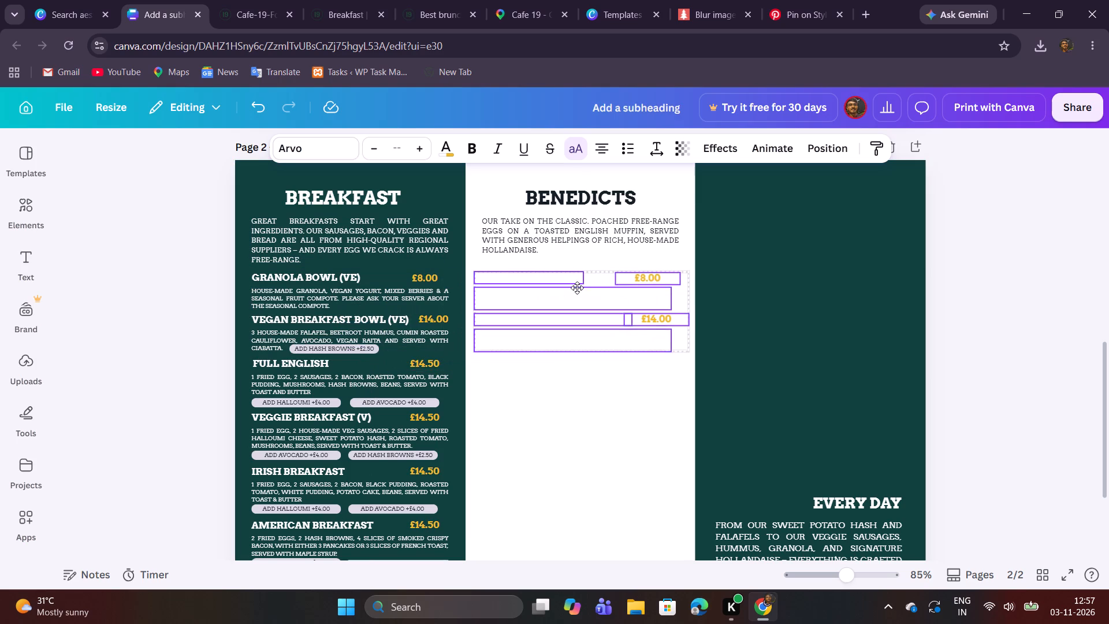
drag(577, 288, 574, 288)
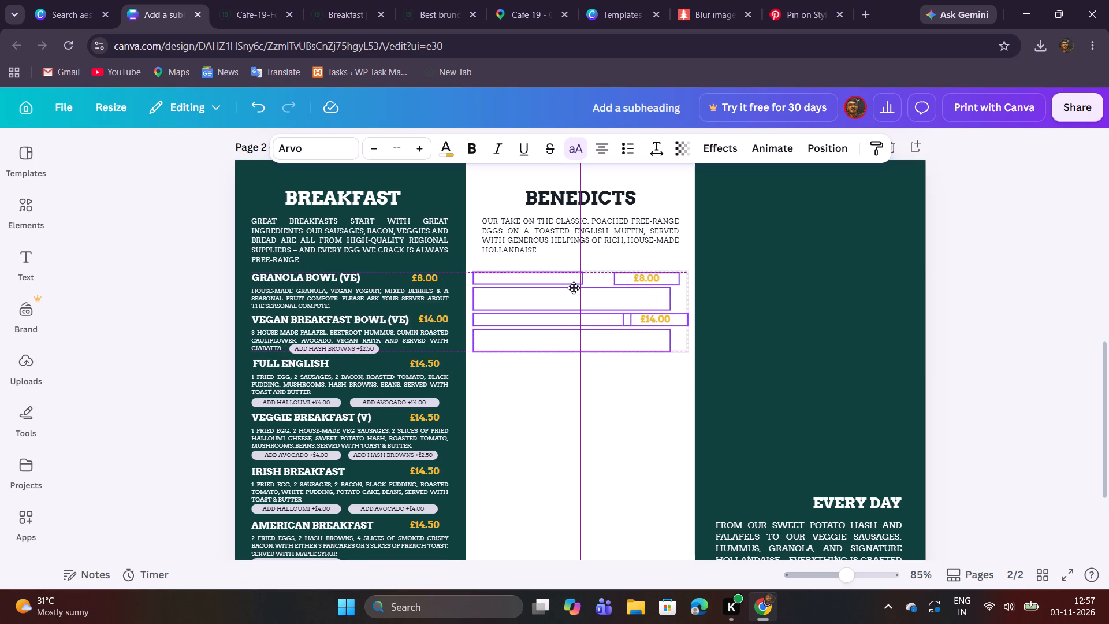
drag(574, 288, 574, 287)
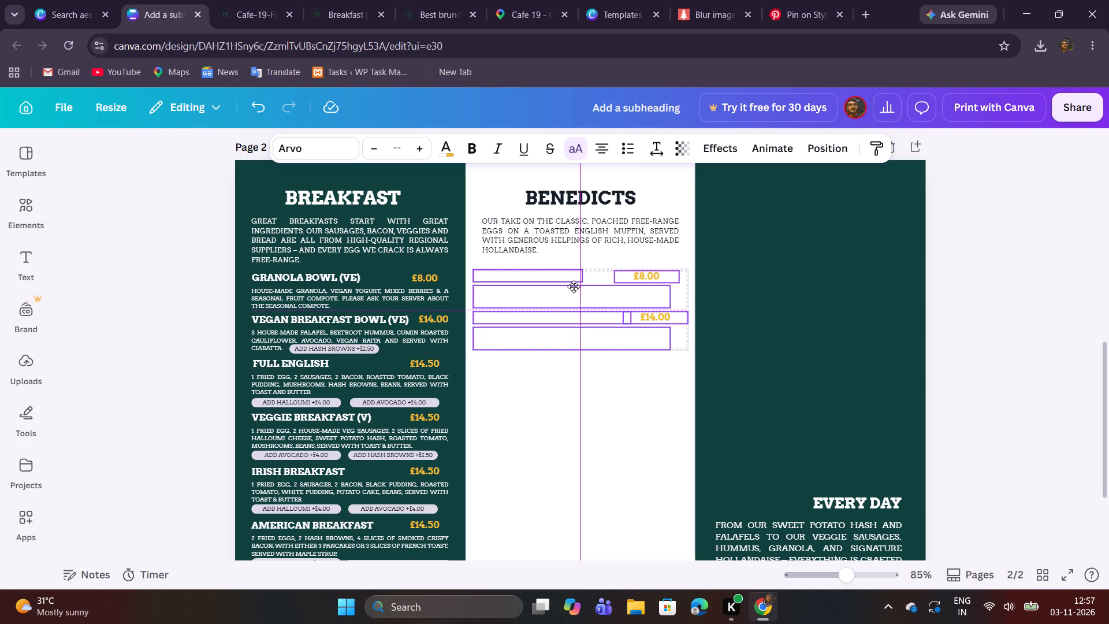
drag(574, 287, 574, 288)
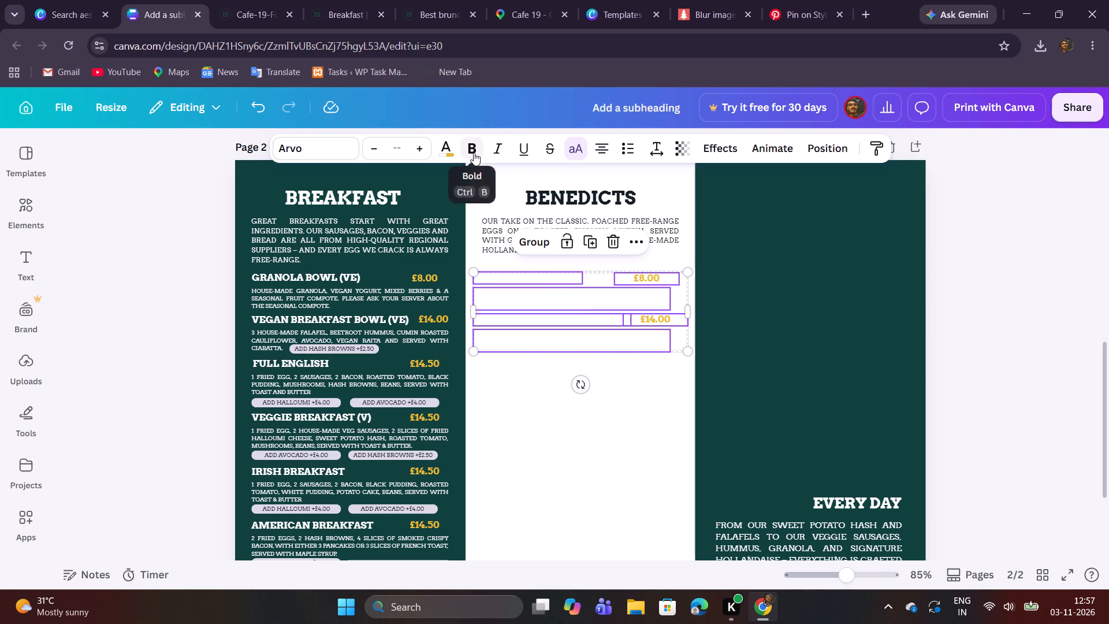
Remove bold formatting from the copied dish names and prices in the white panel.
click(474, 153)
click(474, 153)
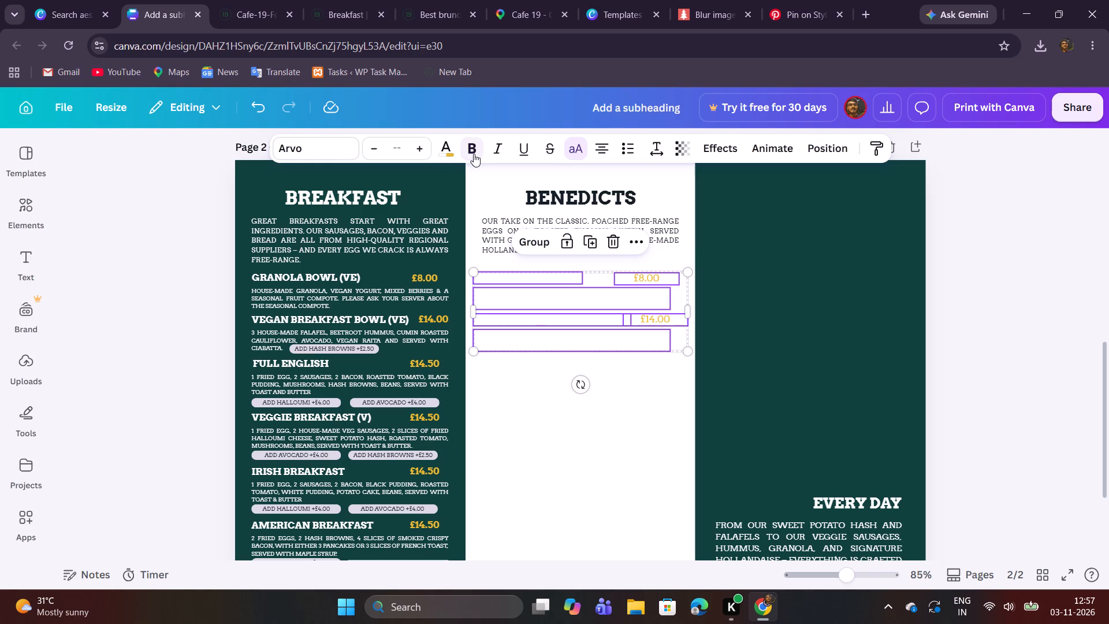
Recolour the copied Granola Bowl name in the white panel to the dark navy of the Four-layered Cake palette.
click(448, 151)
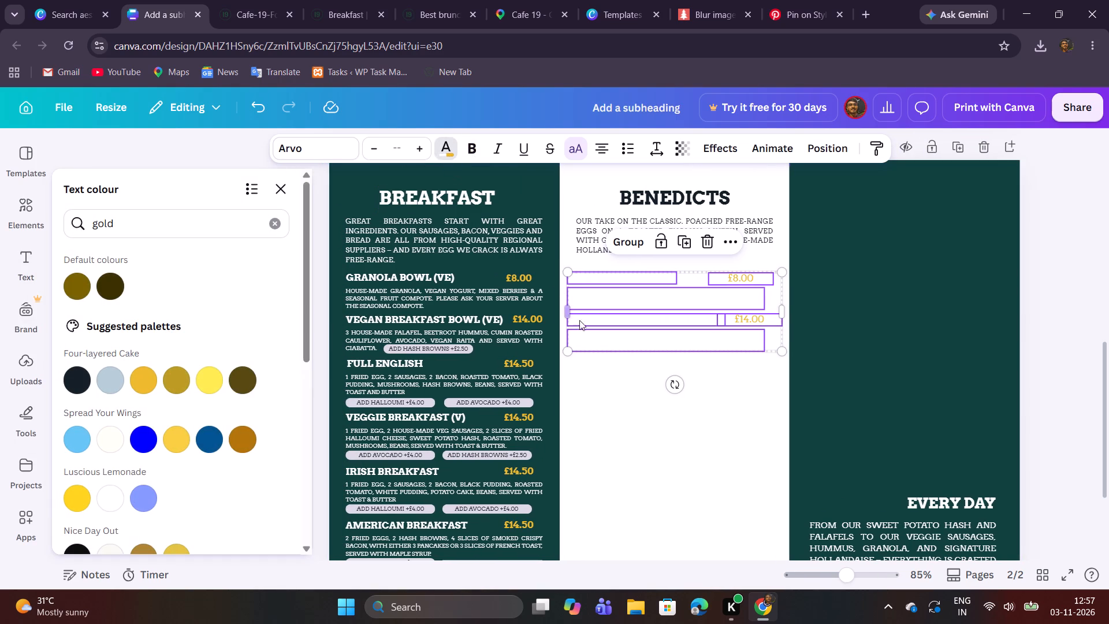
click(633, 393)
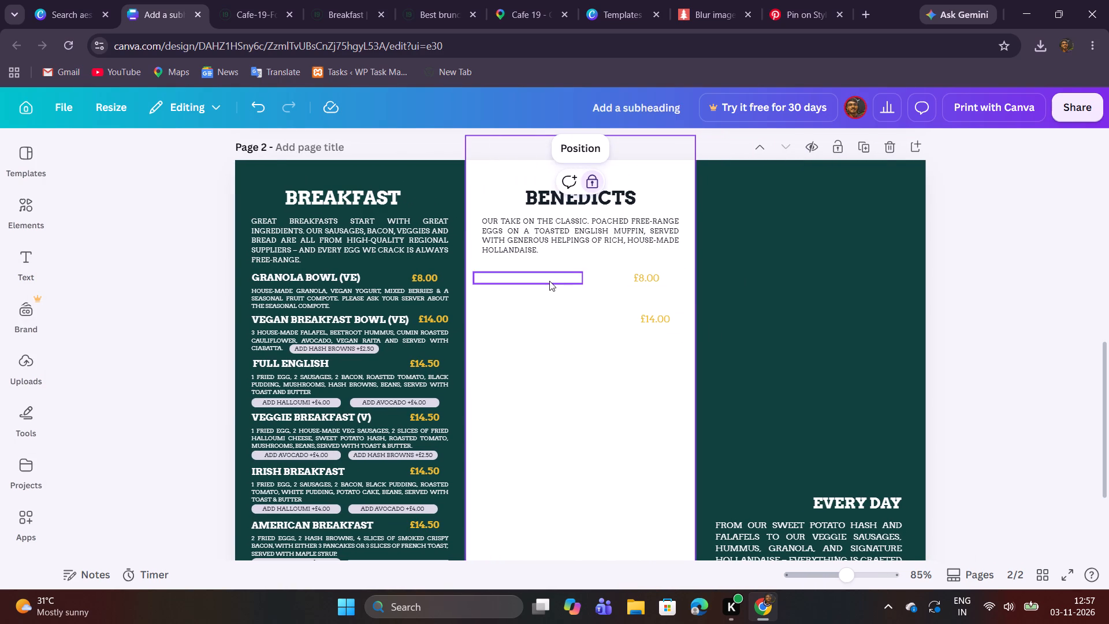
click(549, 281)
click(450, 145)
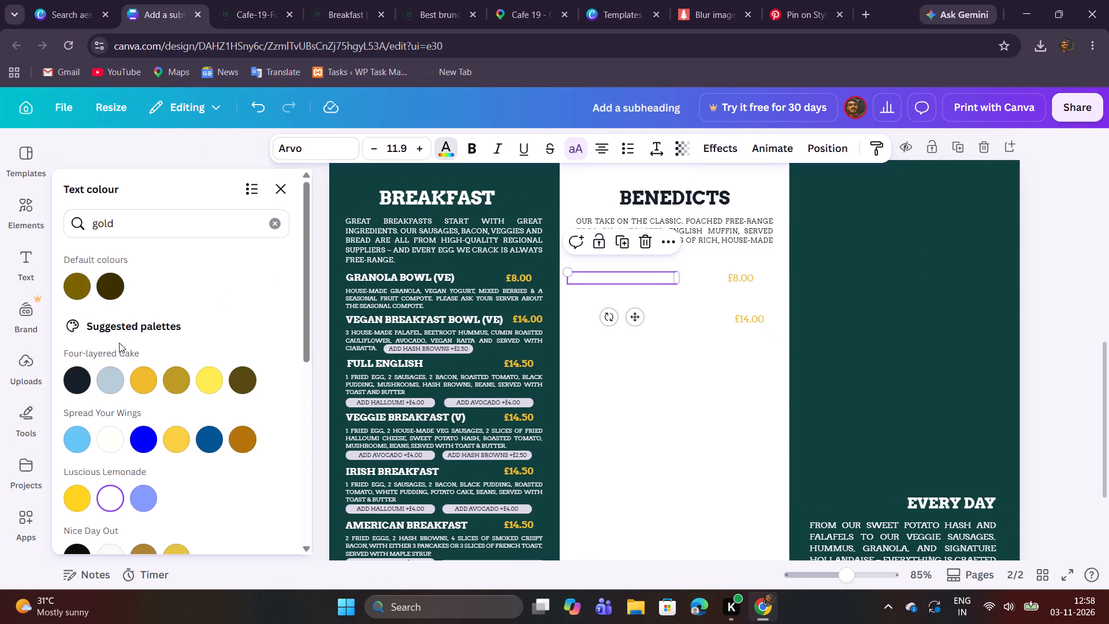
click(80, 377)
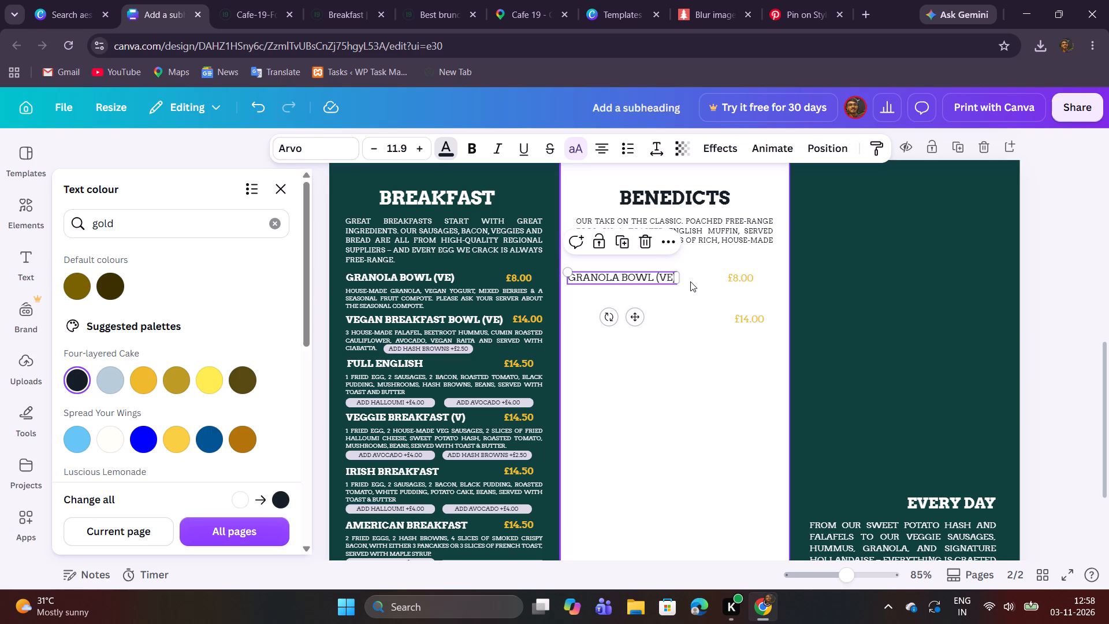
click(664, 415)
Recolour both copied descriptions and the copied Vegan Breakfast Bowl name in the white panel to the Four-layered Cake palette's dark navy.
click(609, 310)
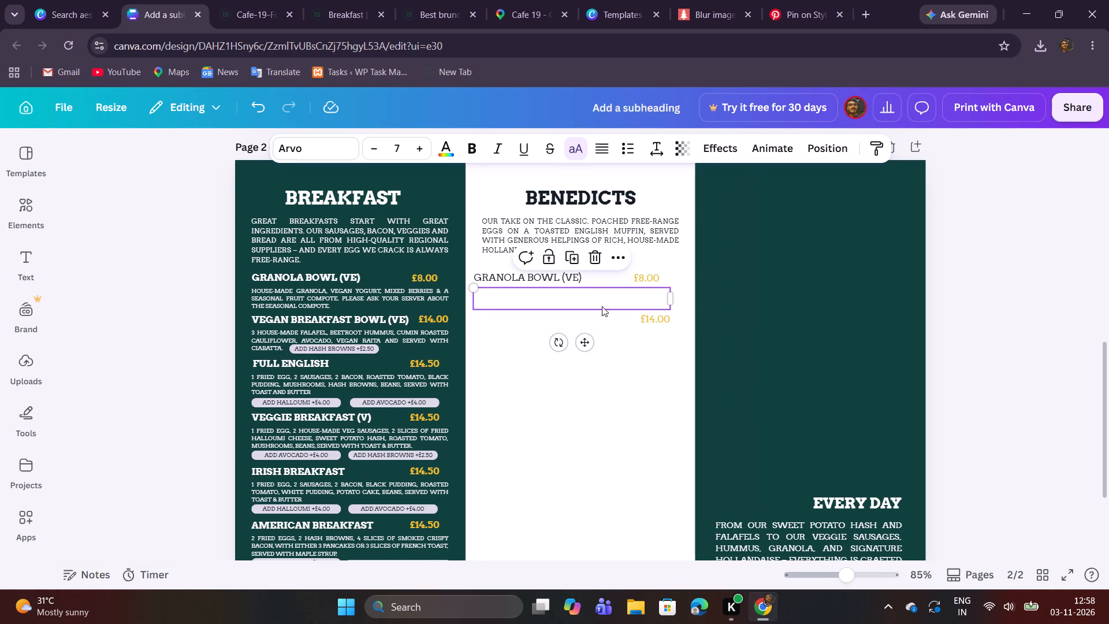
click(439, 150)
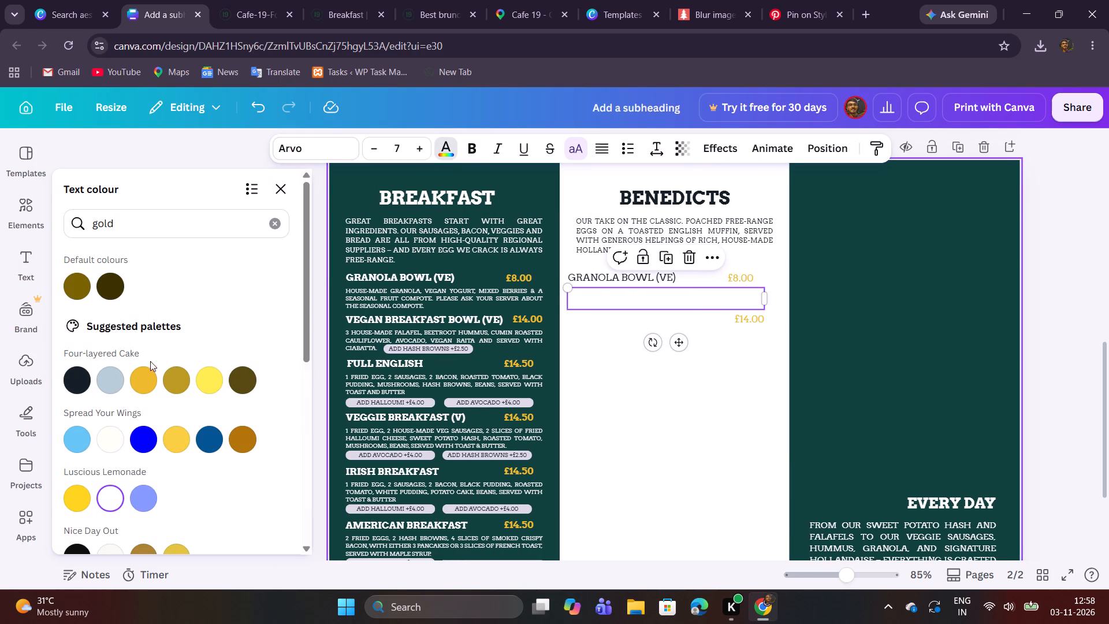
click(69, 381)
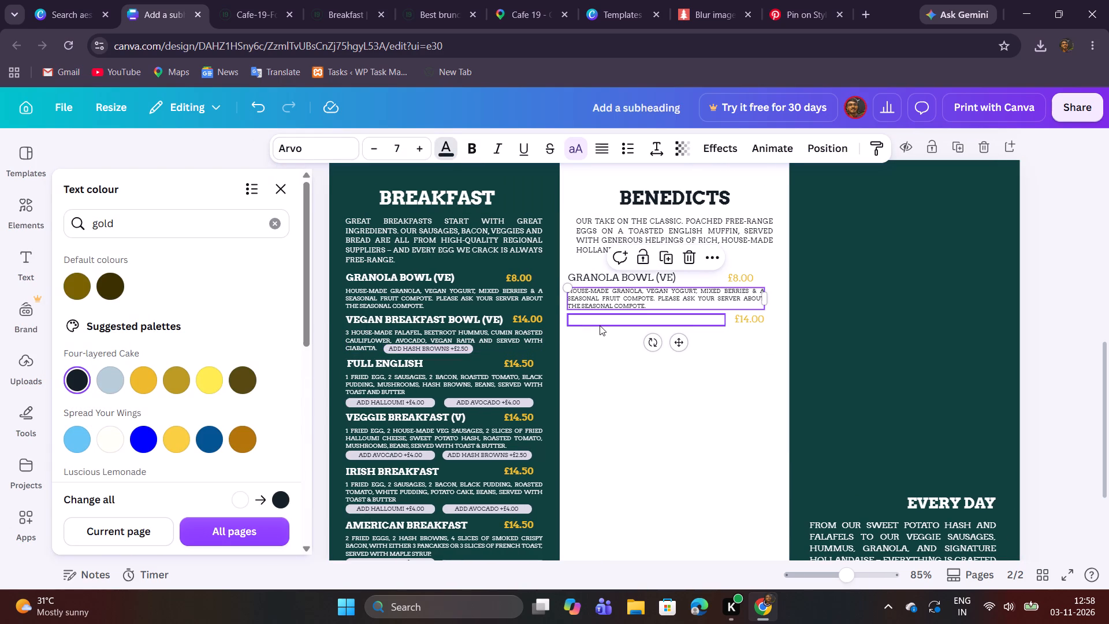
click(600, 325)
click(59, 381)
click(64, 381)
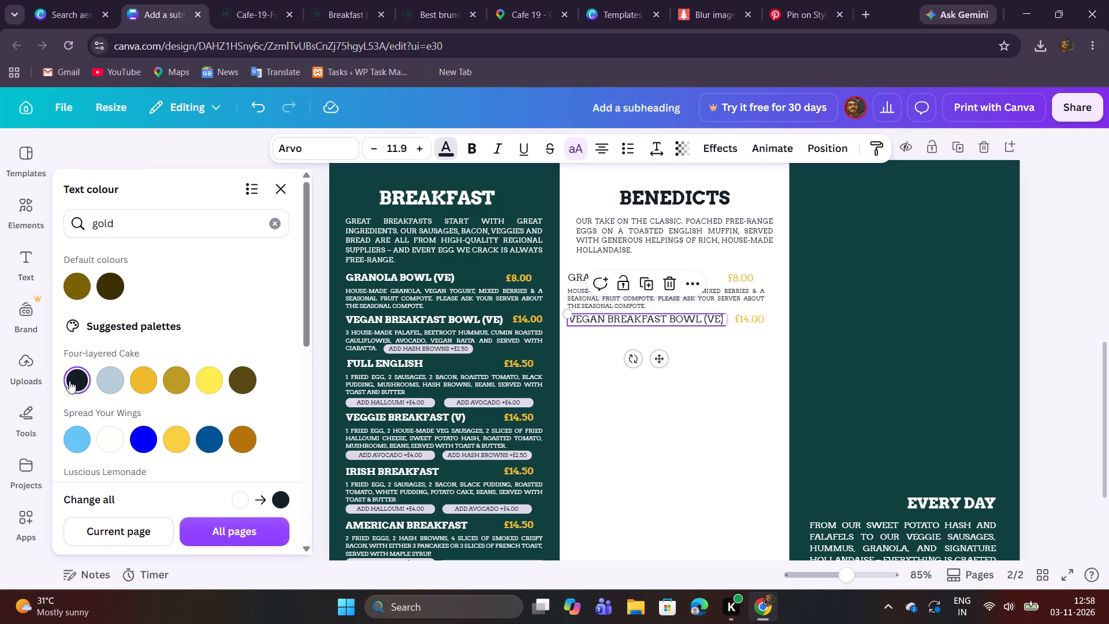
click(594, 335)
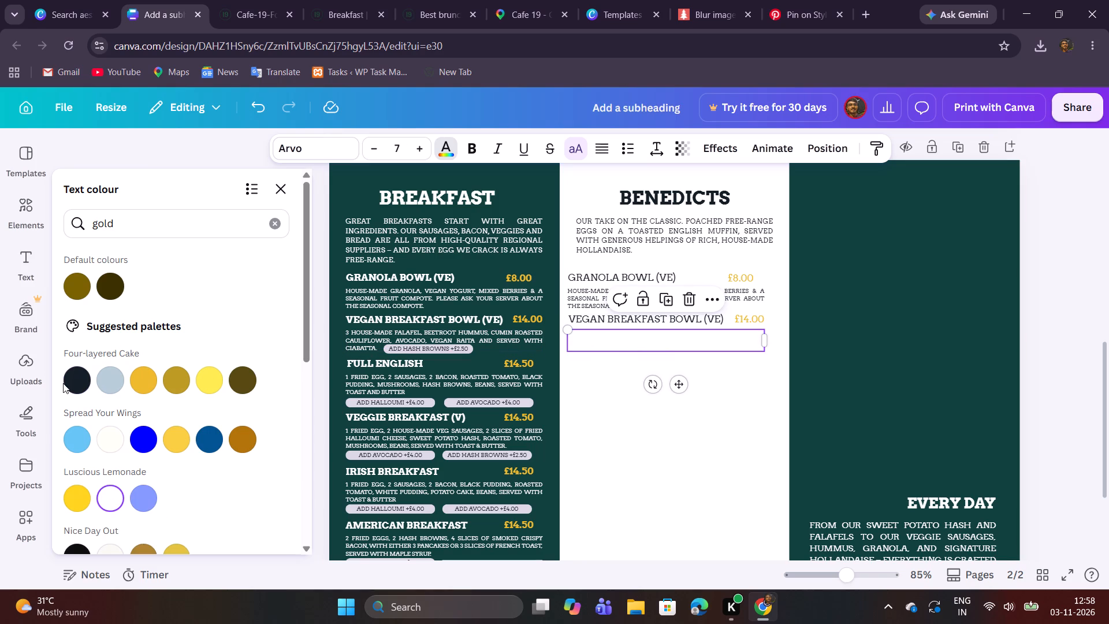
click(70, 384)
click(632, 441)
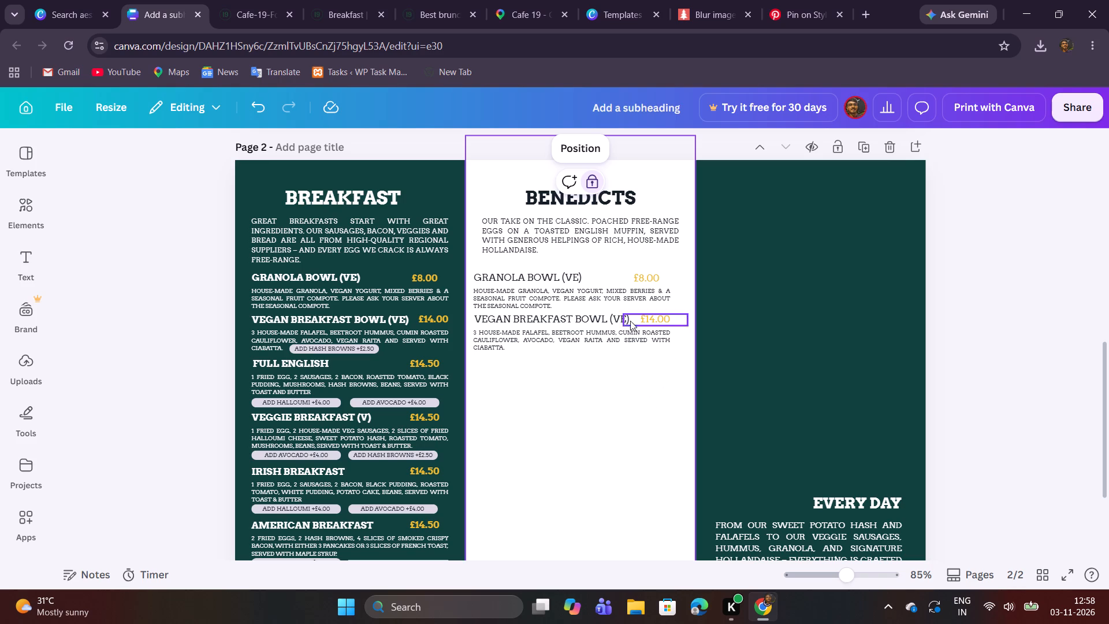
Recolour the copied £8.00 and £14.00 prices in the white panel to the dark brown default shade from the gold colour search.
click(449, 259)
click(636, 278)
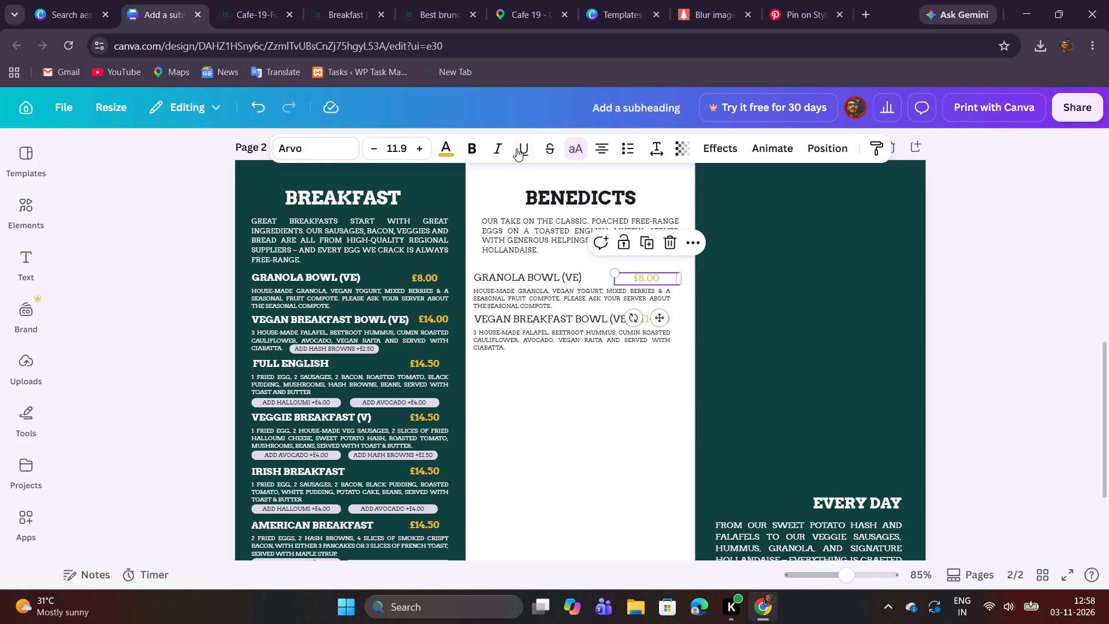
click(453, 149)
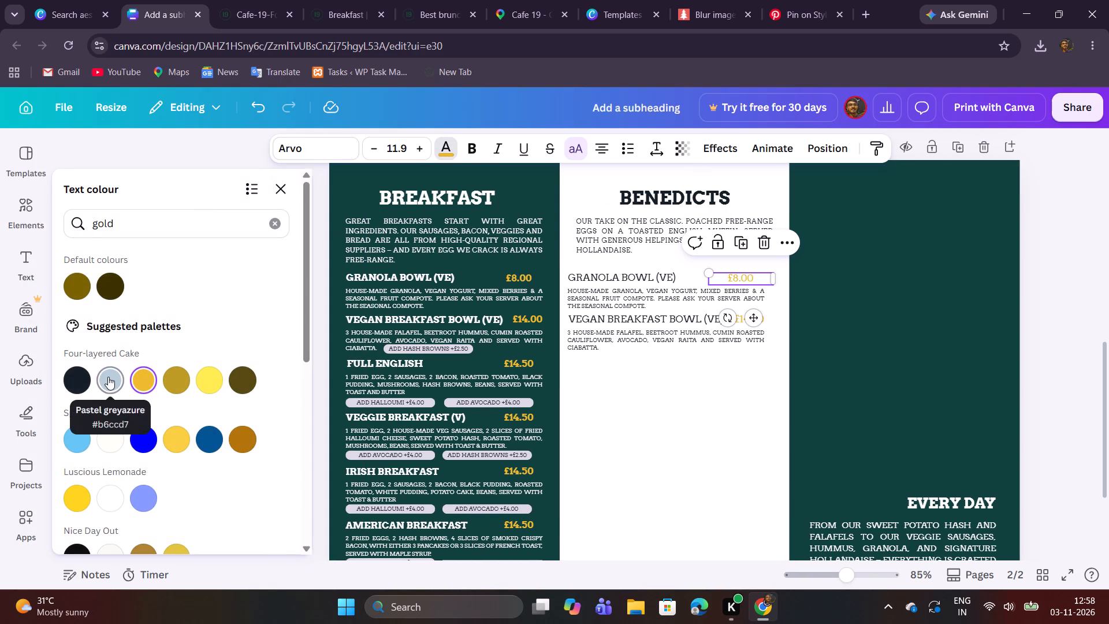
scroll(172, 340, down, 2)
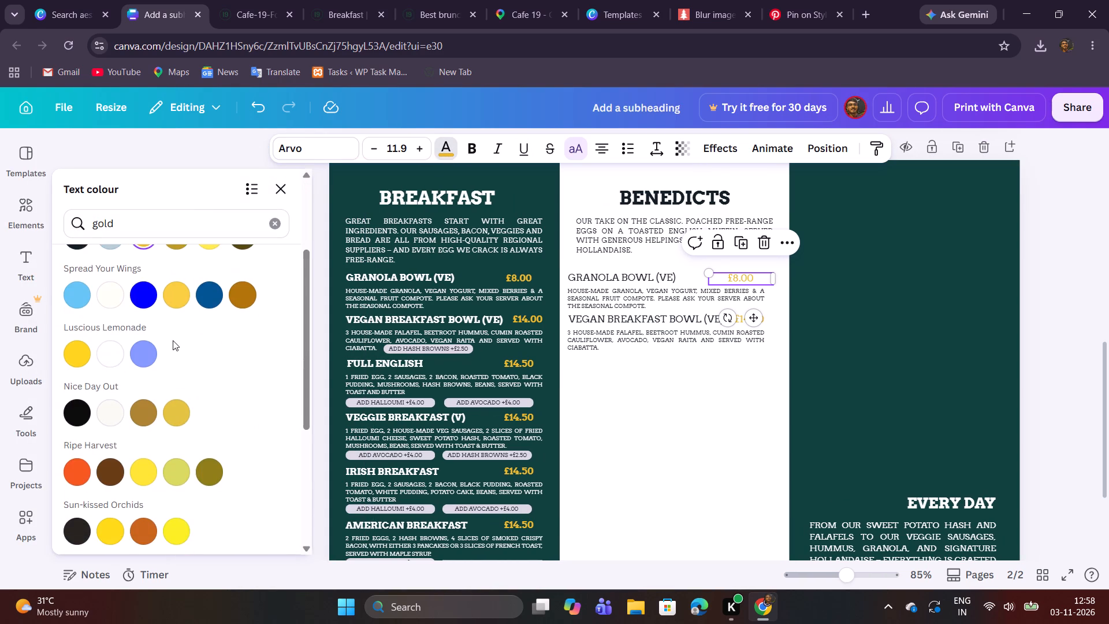
scroll(173, 340, up, 3)
click(113, 292)
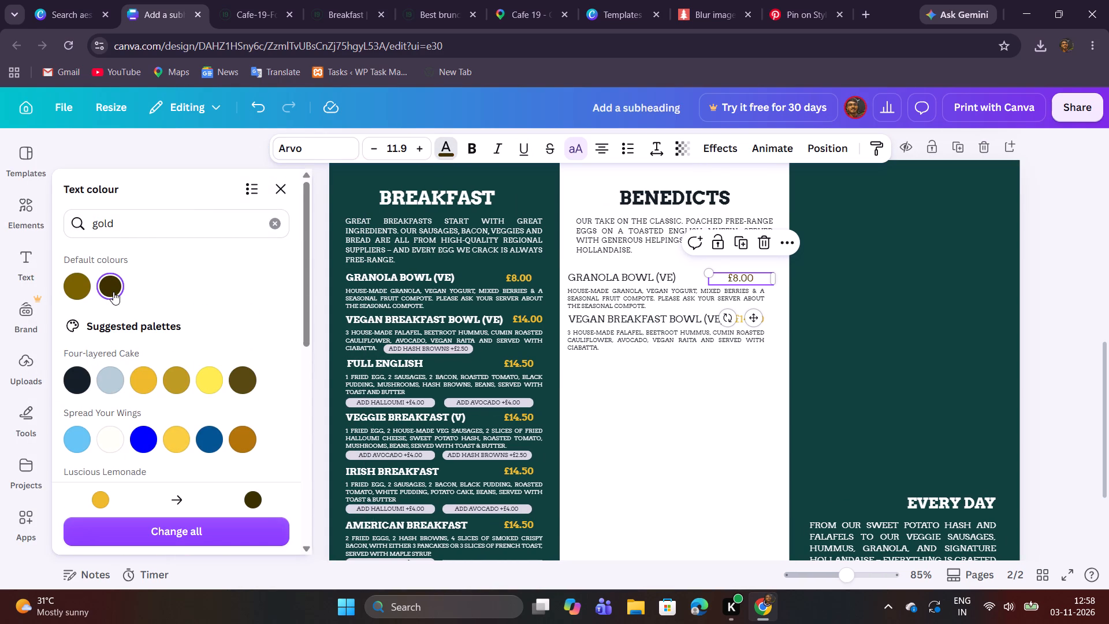
click(655, 370)
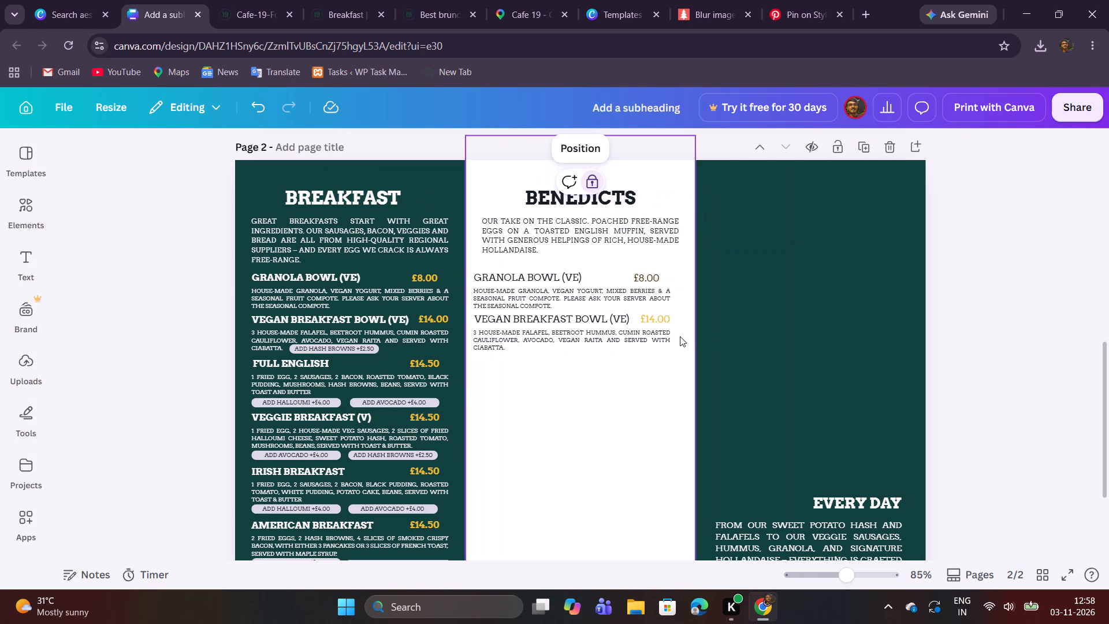
click(663, 321)
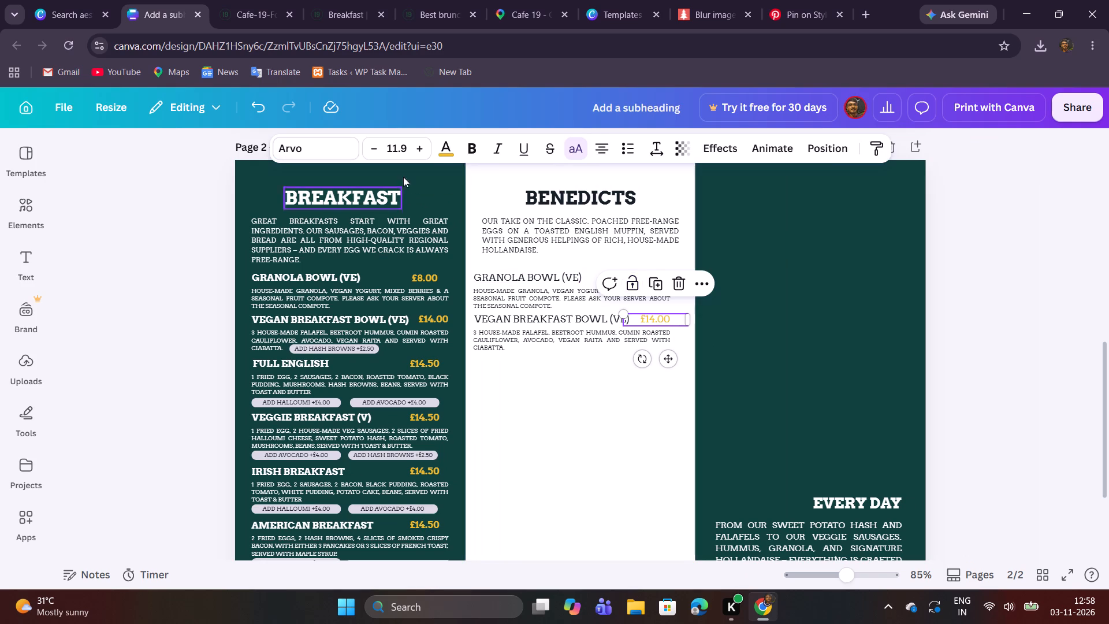
click(436, 154)
click(101, 294)
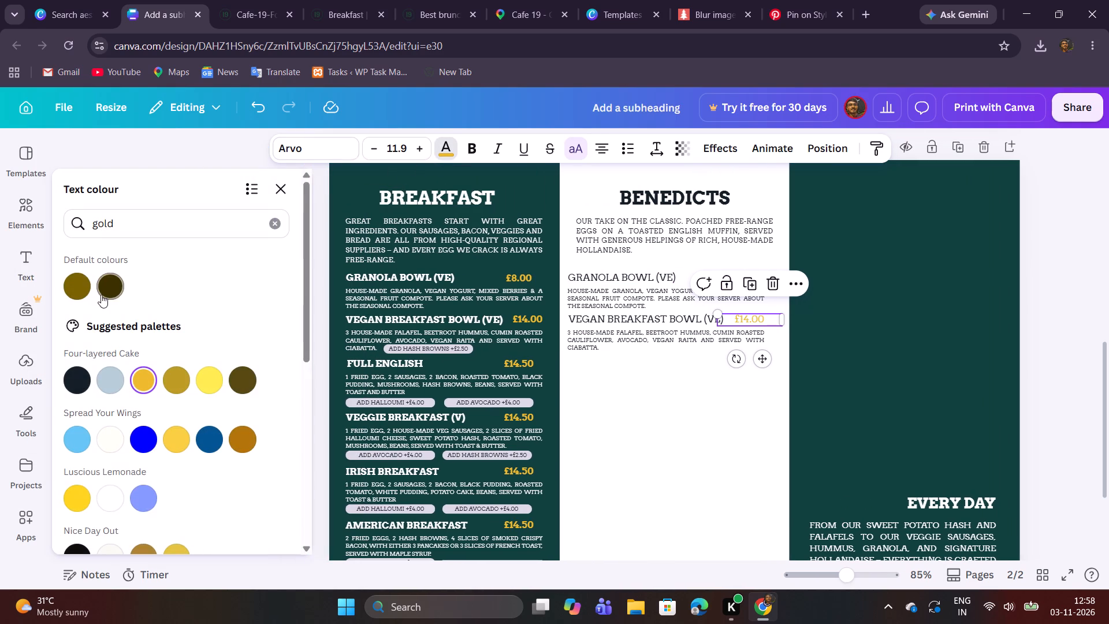
click(678, 459)
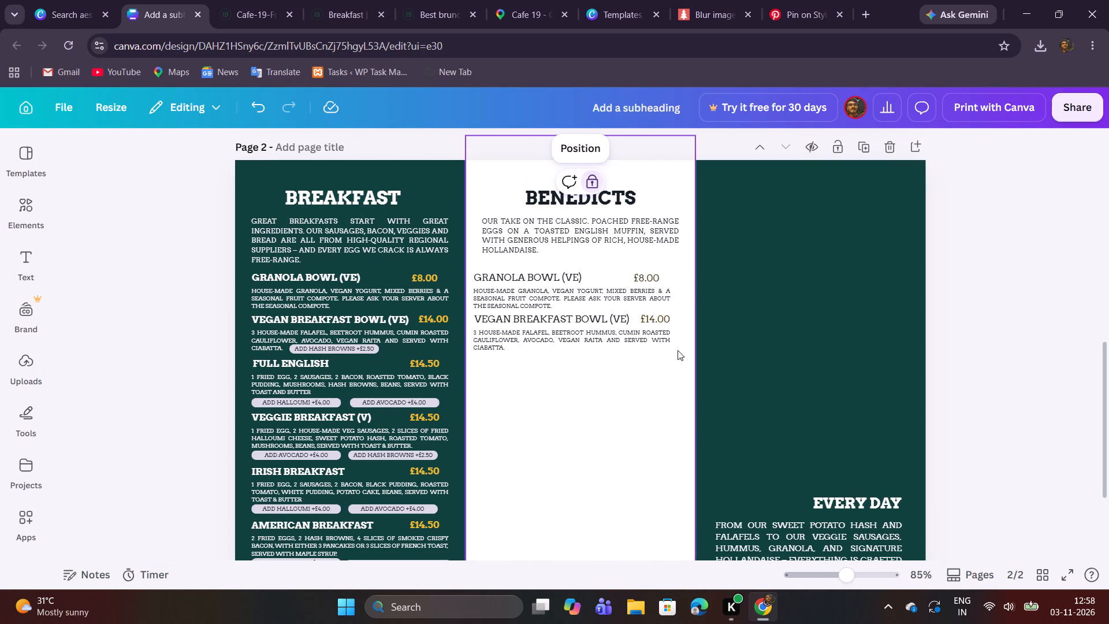
Move the copied dish names, descriptions and prices together closer beneath the Benedicts introduction, aligning their left edge with the introduction text.
click(663, 321)
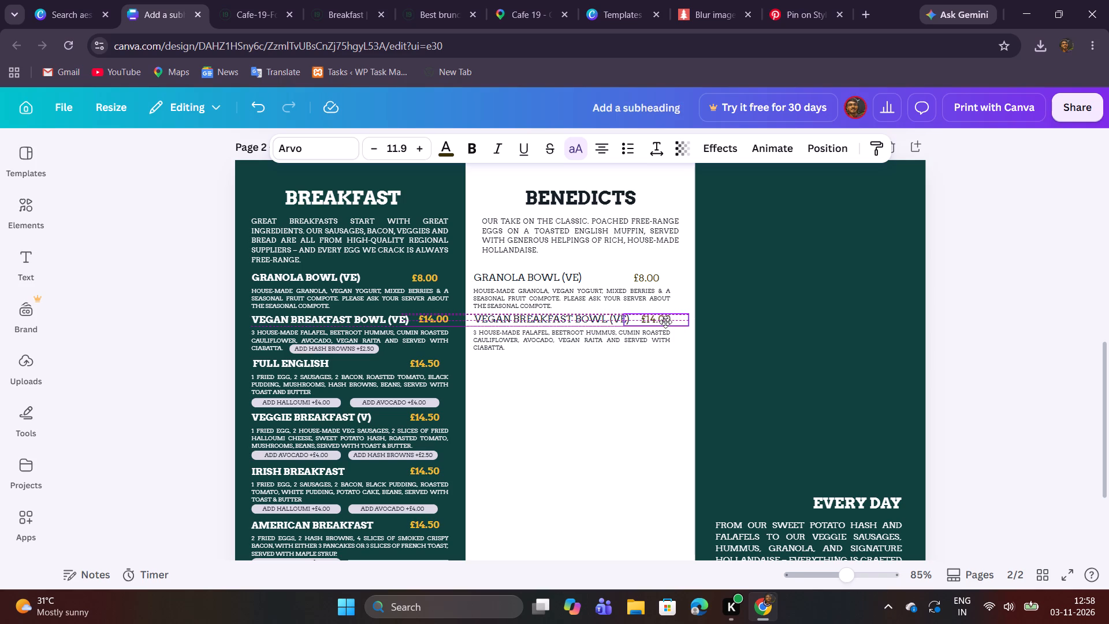
click(636, 396)
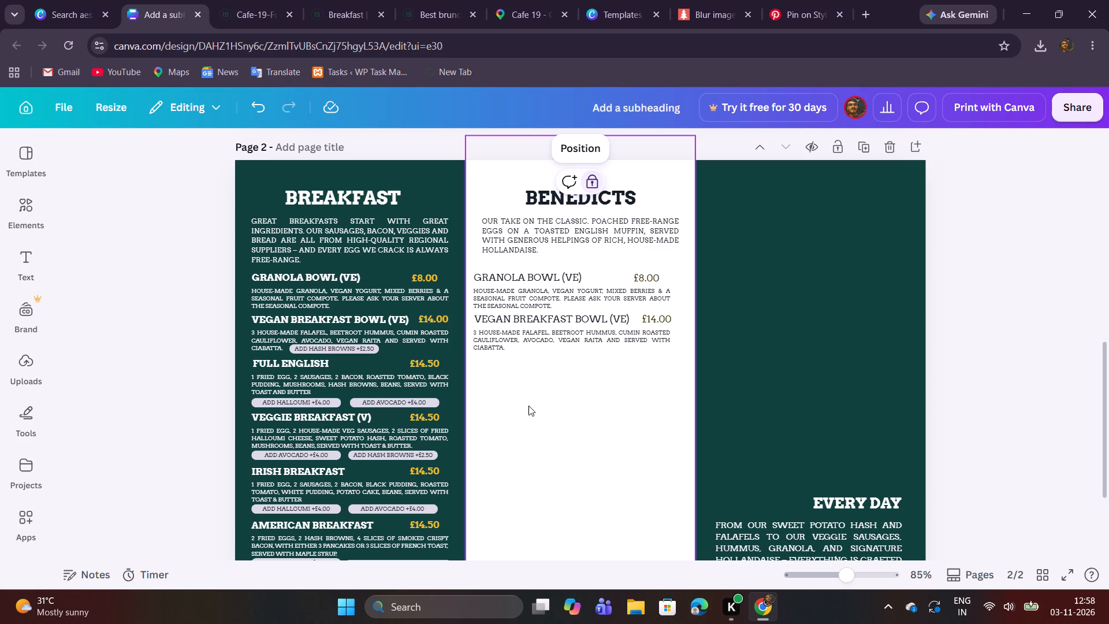
drag(519, 406, 658, 277)
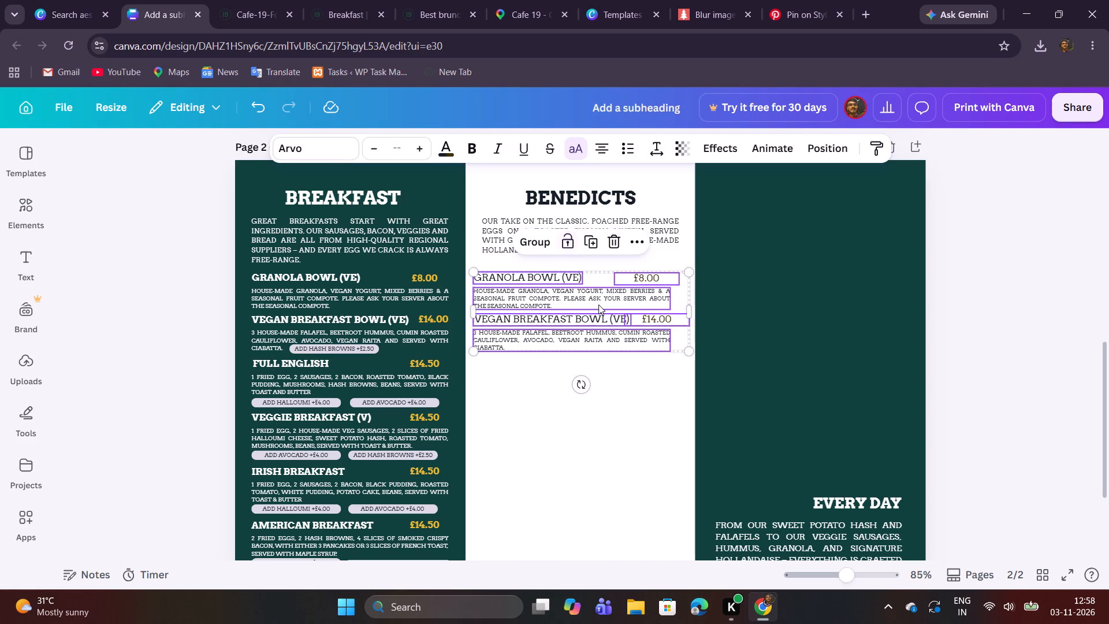
click(590, 304)
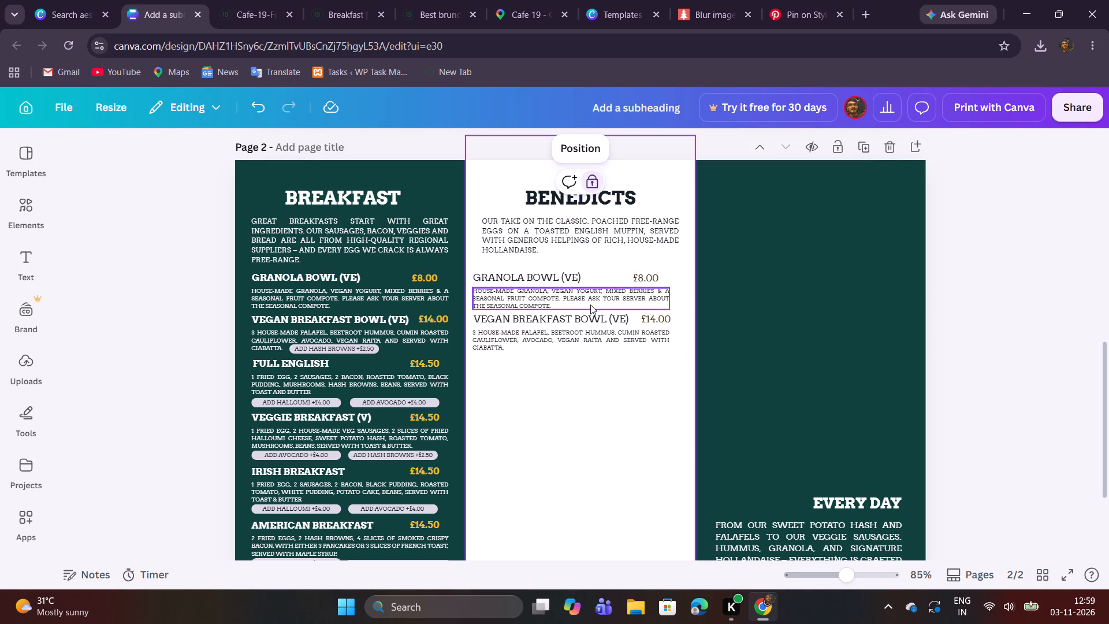
click(618, 404)
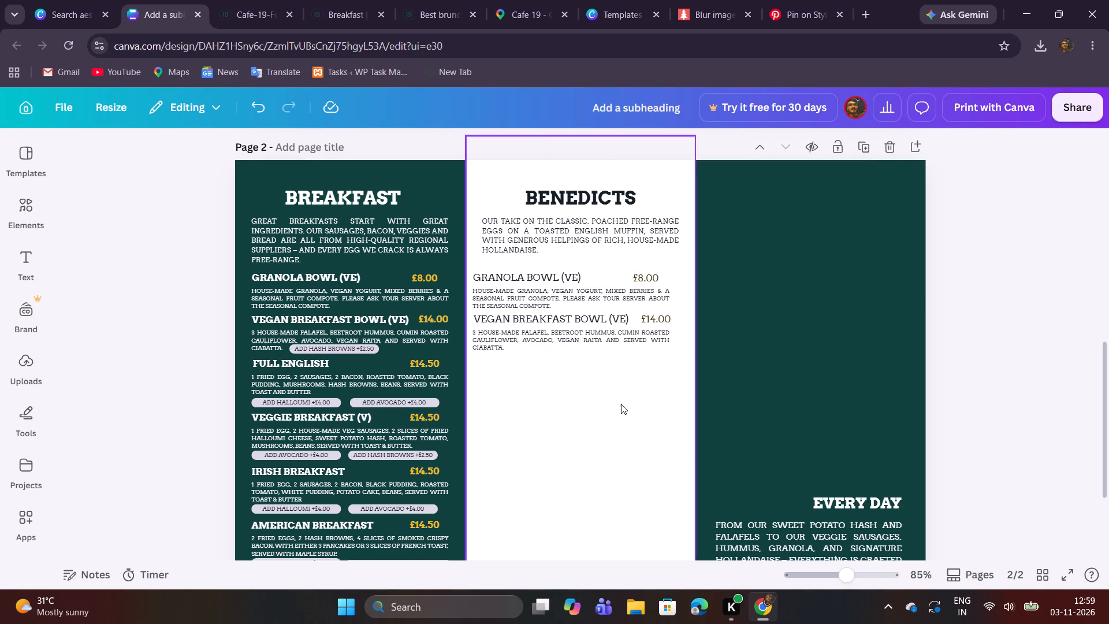
drag(604, 380, 605, 274)
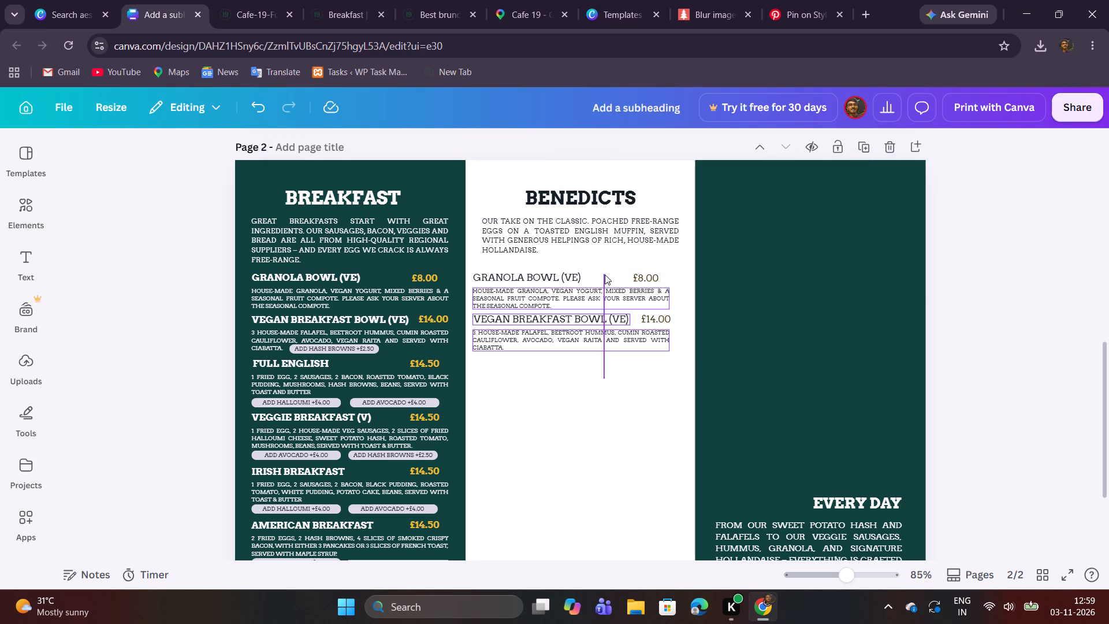
drag(605, 274, 645, 278)
click(544, 422)
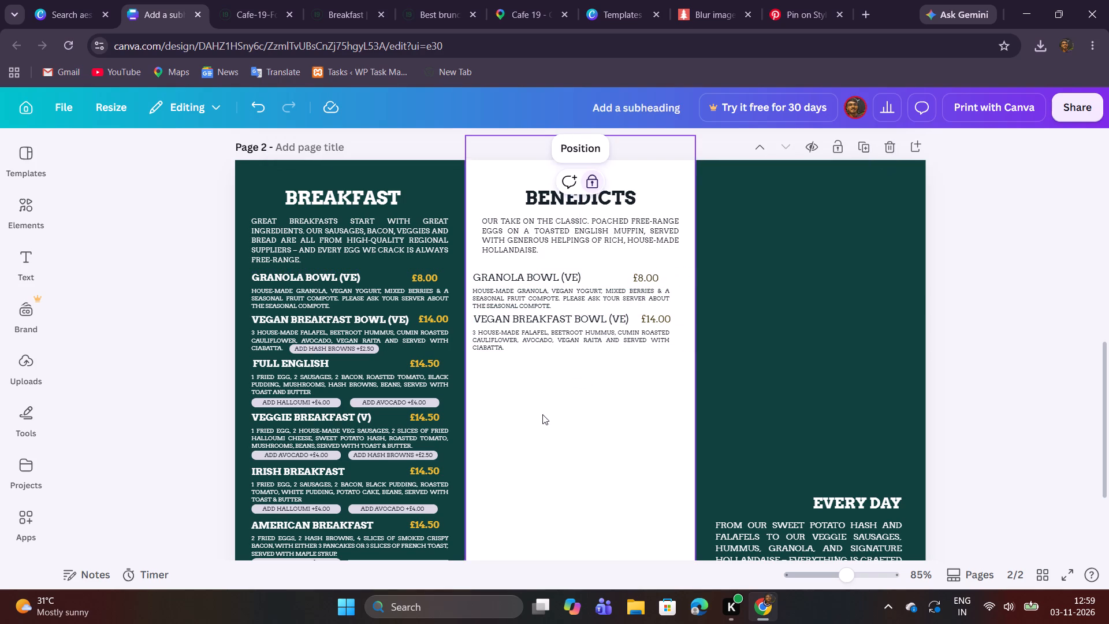
drag(543, 414, 643, 267)
drag(601, 304, 601, 299)
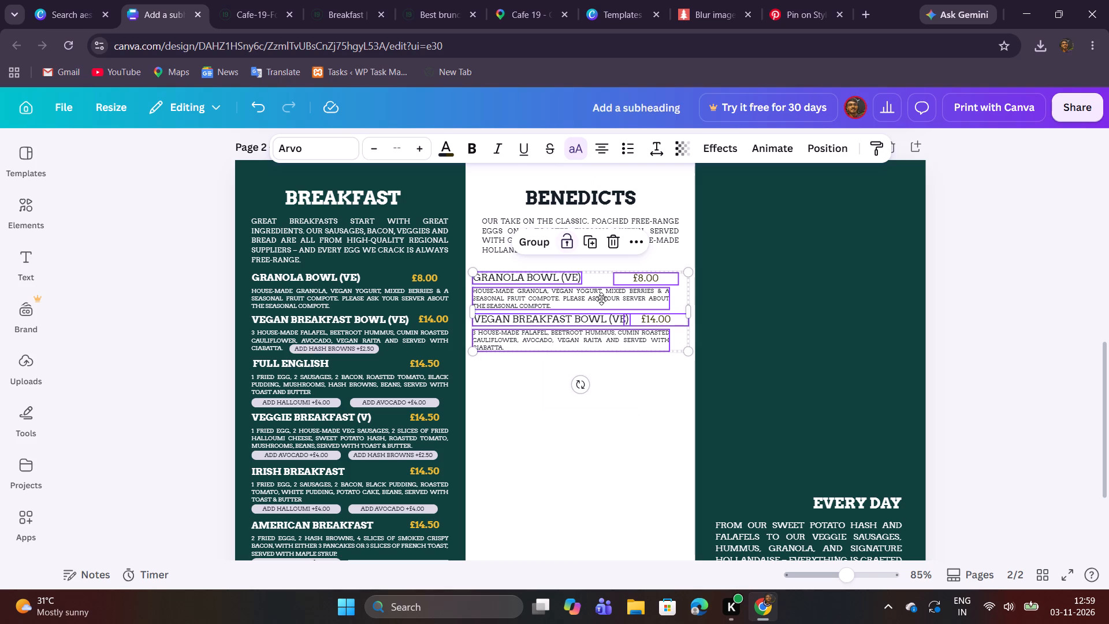
drag(601, 299, 603, 295)
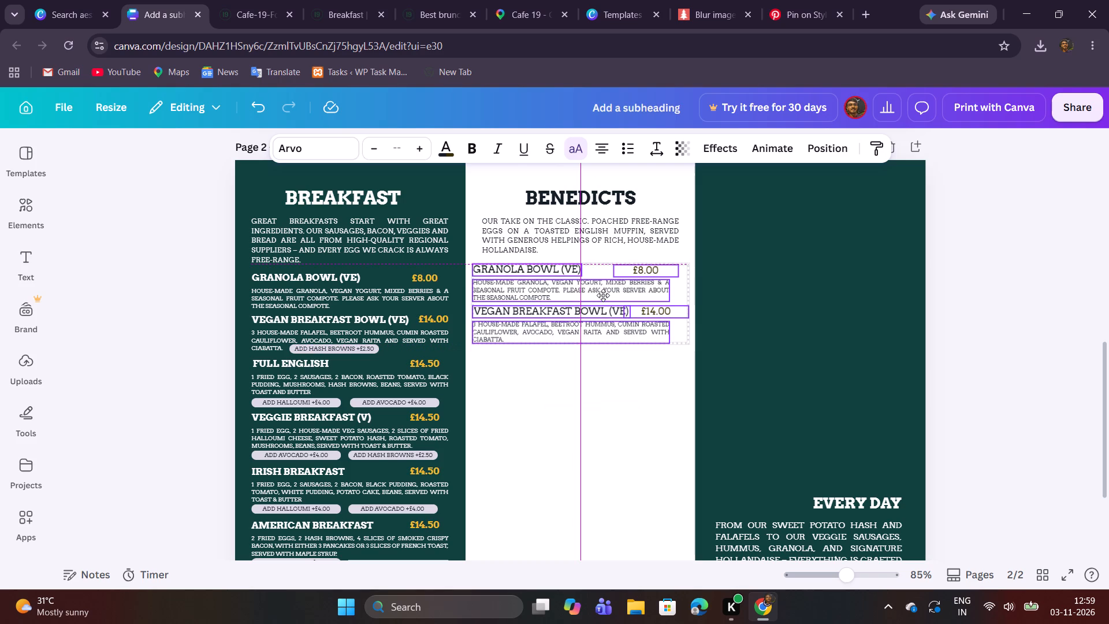
drag(603, 295, 607, 294)
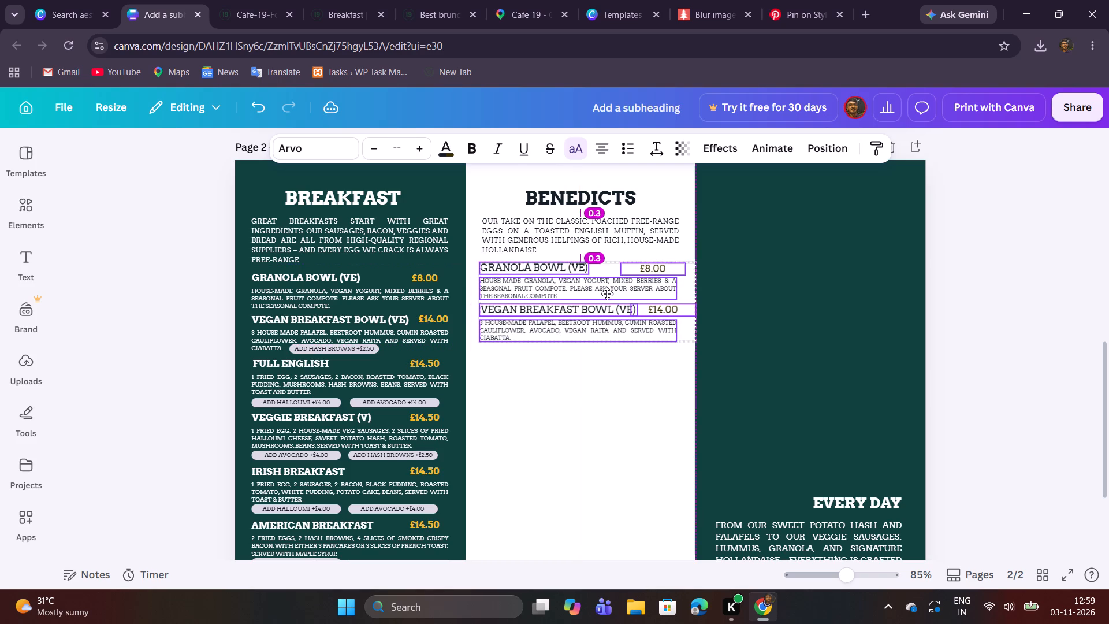
drag(607, 294, 609, 294)
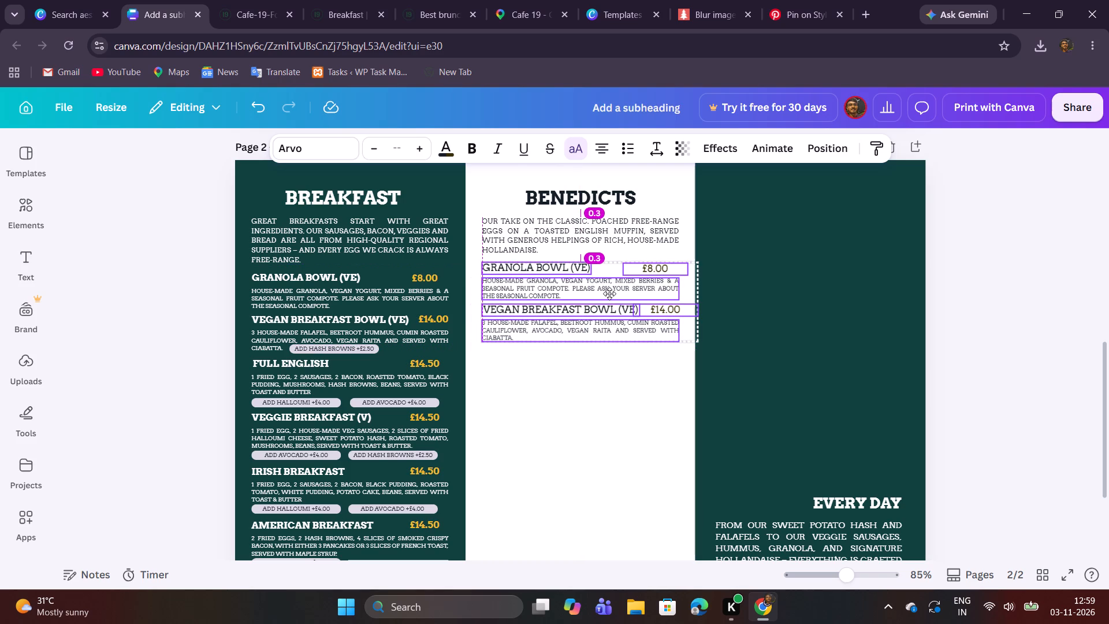
drag(609, 294, 612, 294)
click(619, 363)
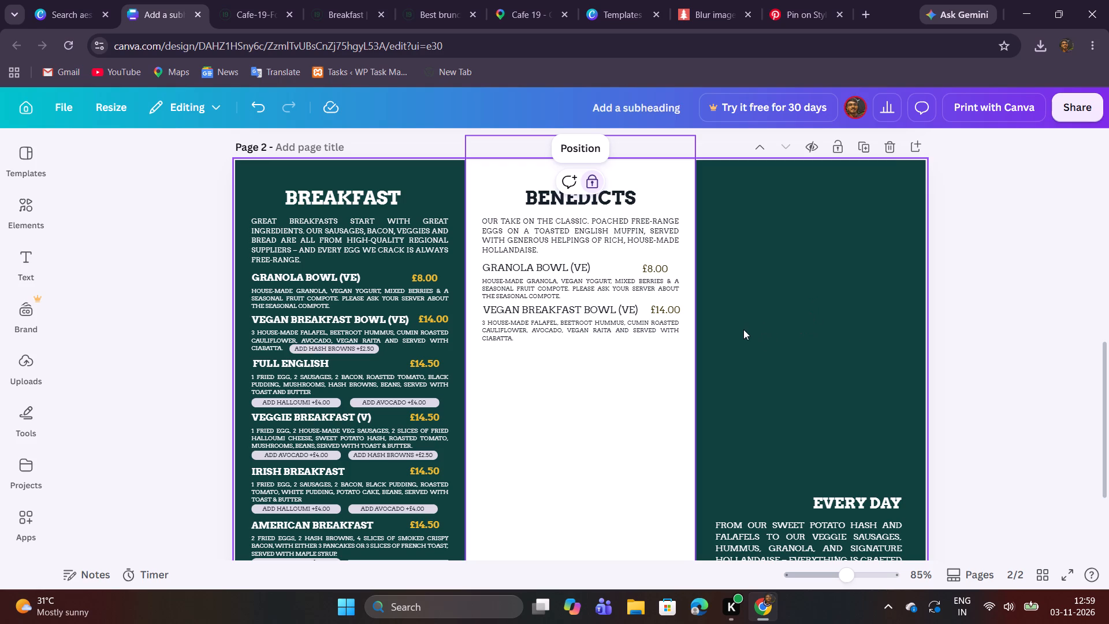
Replace the copied Granola Bowl name in the white panel with "Bacon & Black Pudding Benedict" from the Cafe 19 PDF.
scroll(627, 388, down, 1)
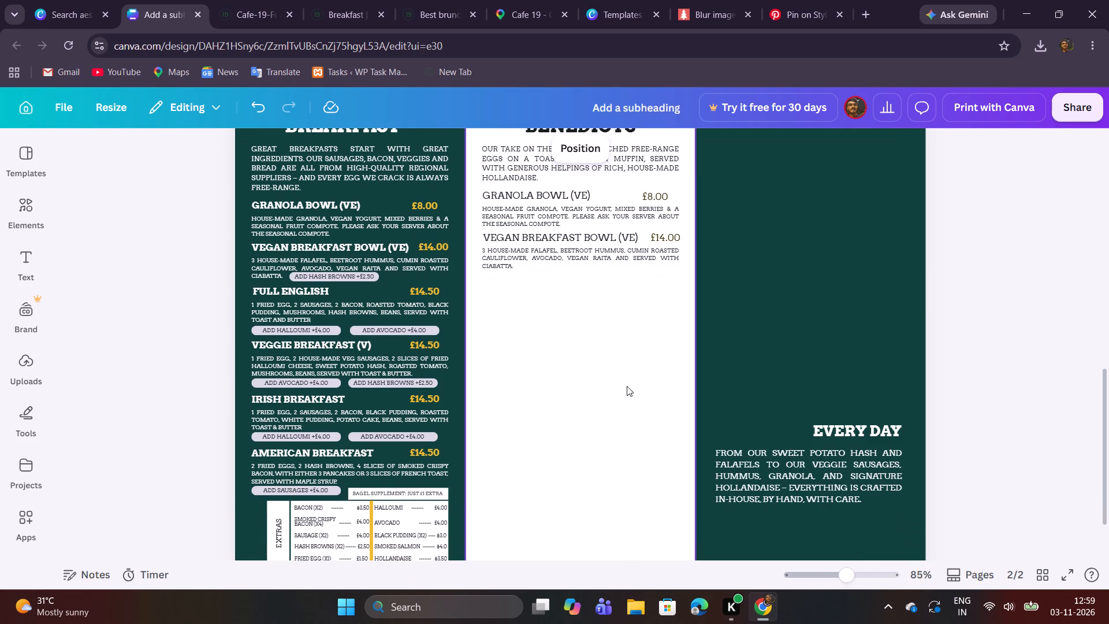
scroll(627, 386, up, 1)
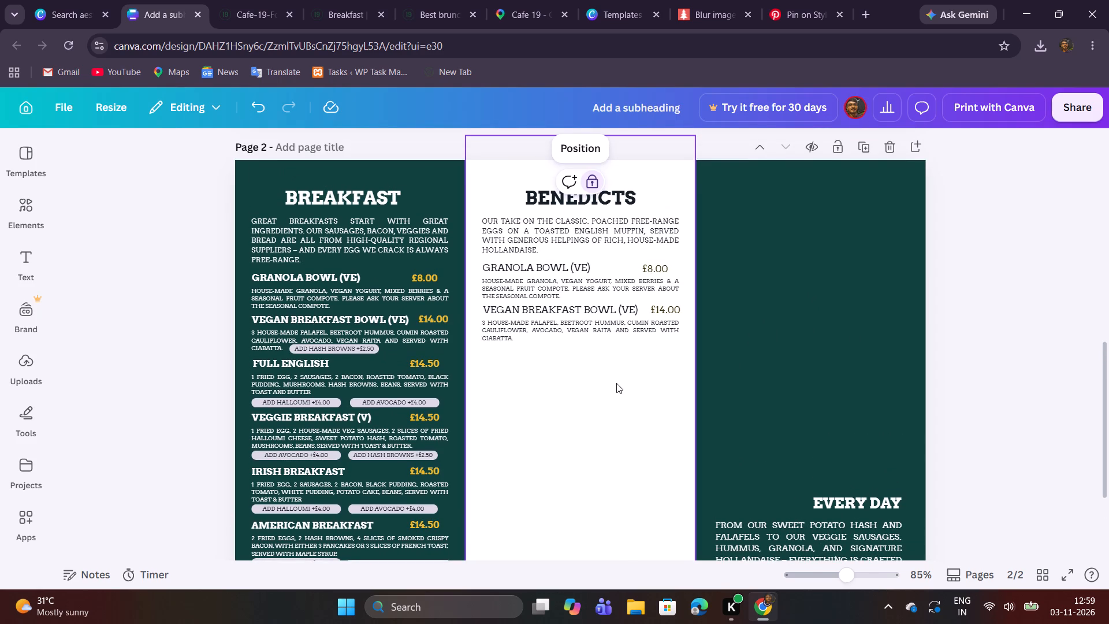
click(236, 2)
drag(192, 275, 203, 275)
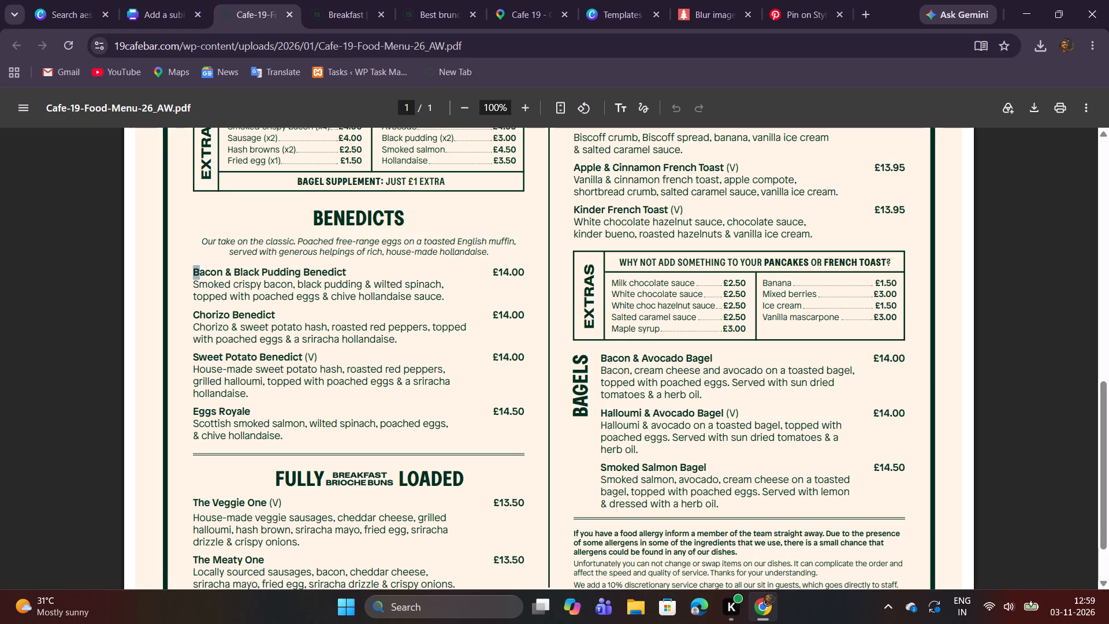
drag(203, 275, 352, 277)
click(347, 275)
drag(193, 272, 345, 265)
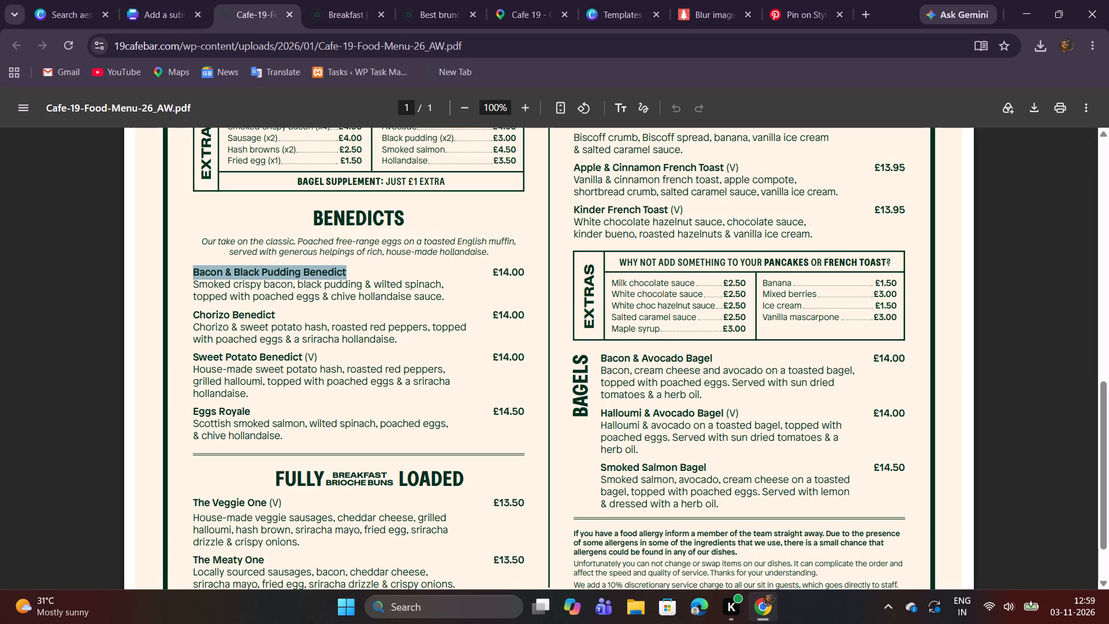
right_click(337, 271)
click(386, 291)
click(154, 5)
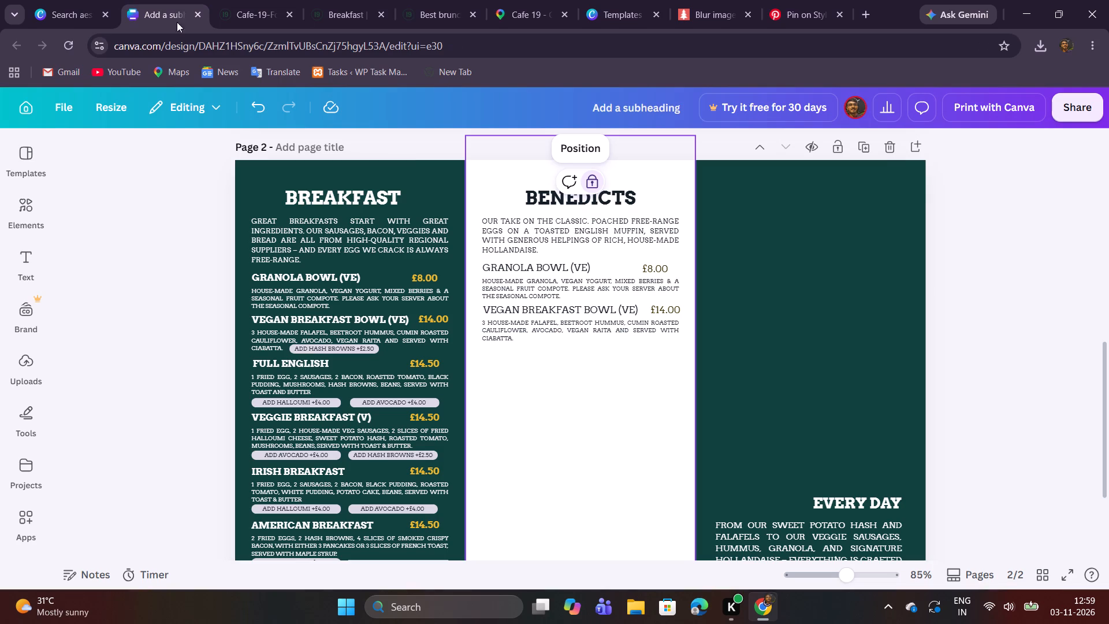
double_click(521, 270)
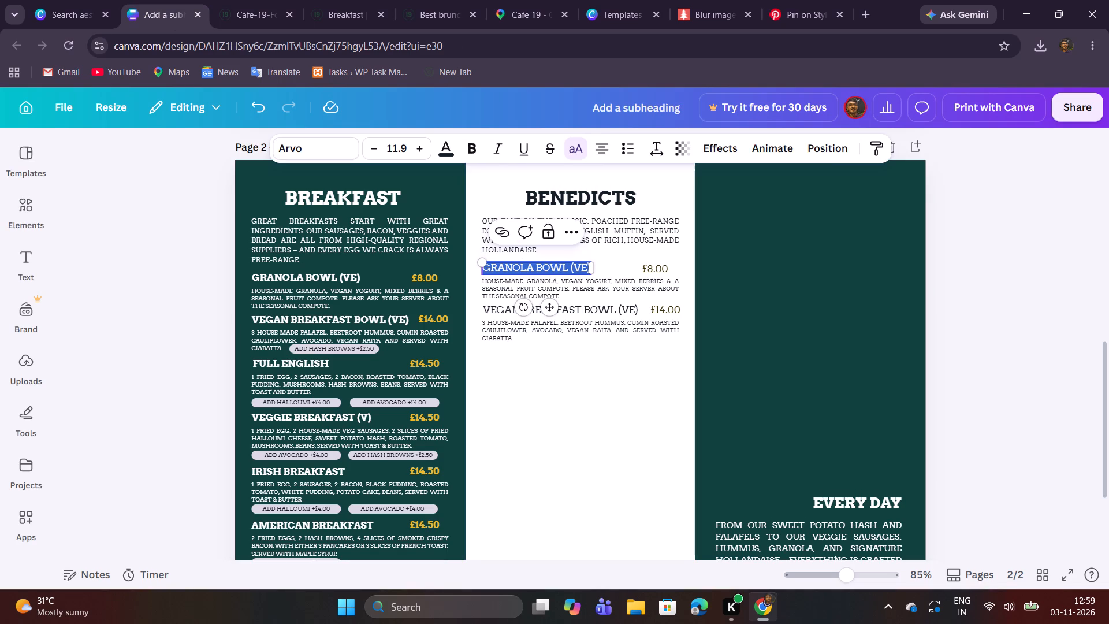
key(ctrl+v)
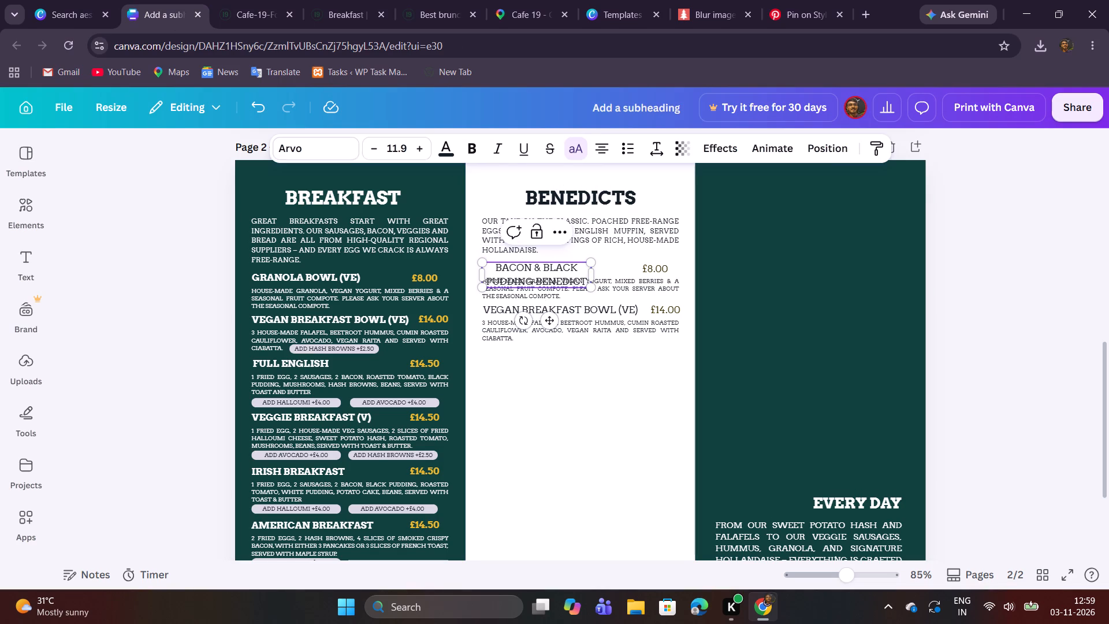
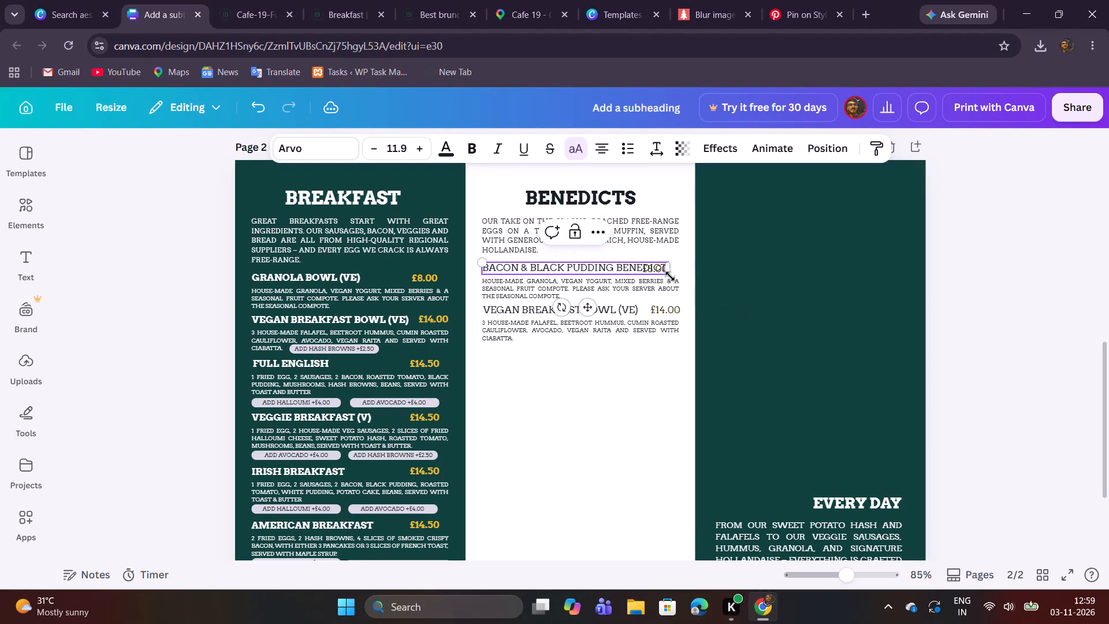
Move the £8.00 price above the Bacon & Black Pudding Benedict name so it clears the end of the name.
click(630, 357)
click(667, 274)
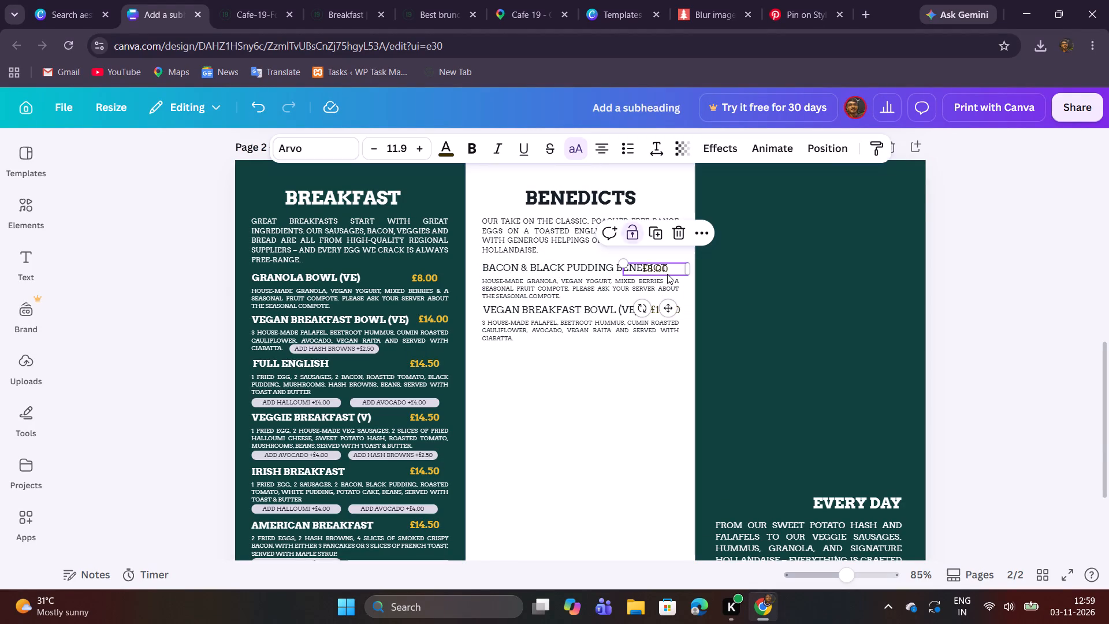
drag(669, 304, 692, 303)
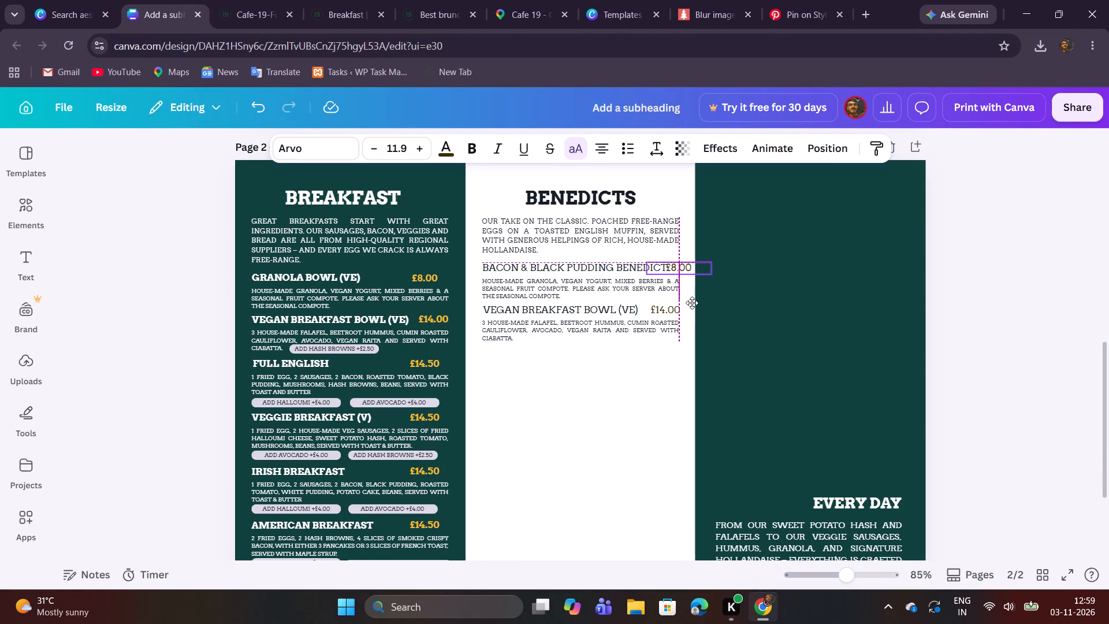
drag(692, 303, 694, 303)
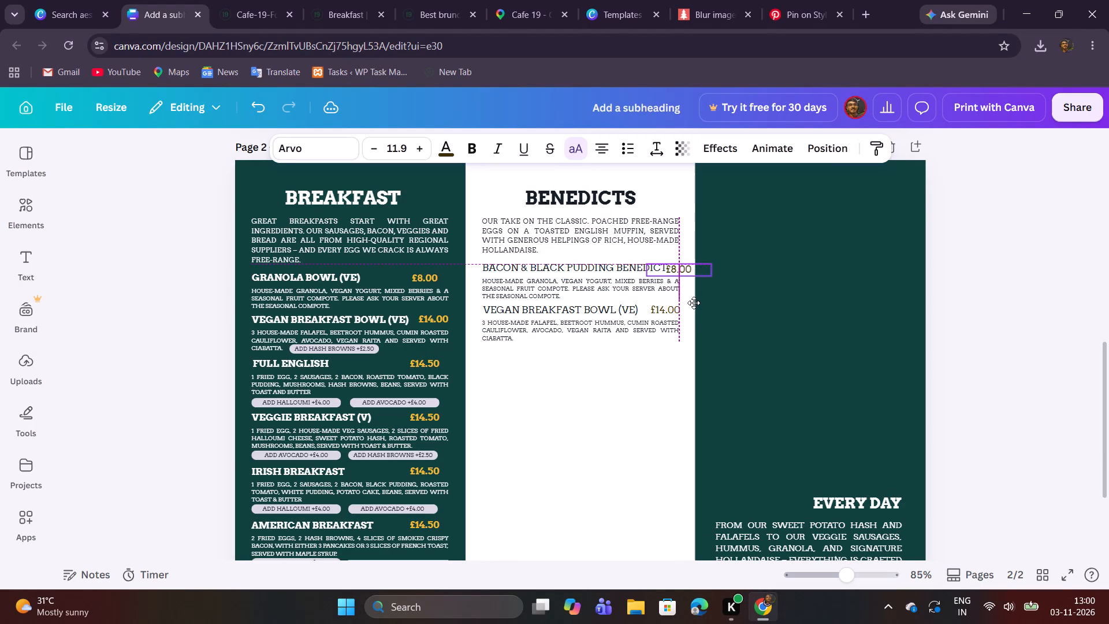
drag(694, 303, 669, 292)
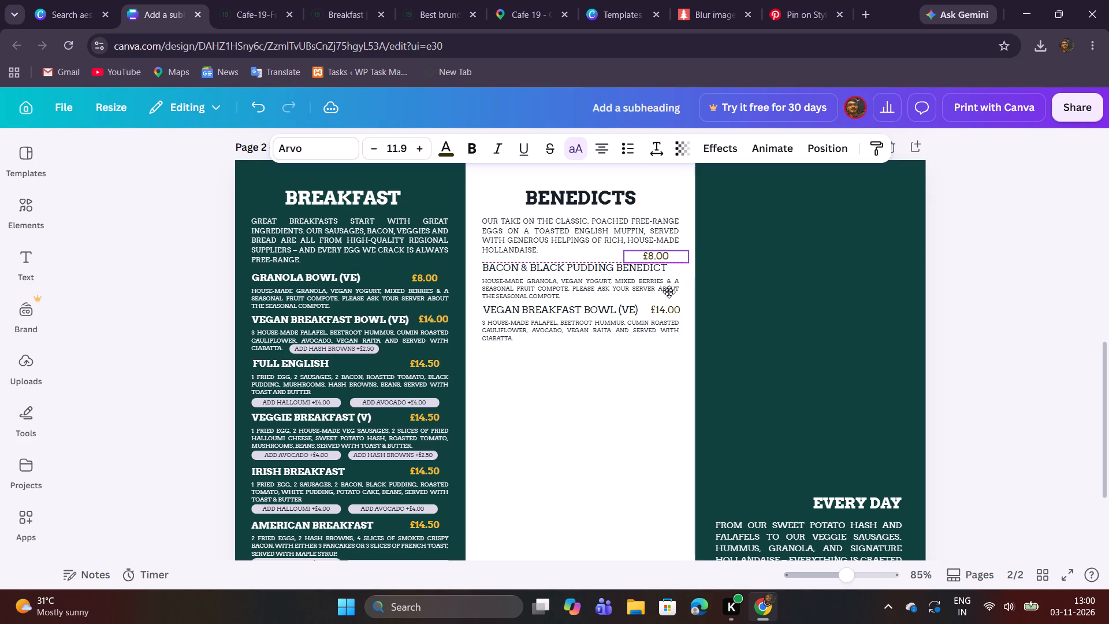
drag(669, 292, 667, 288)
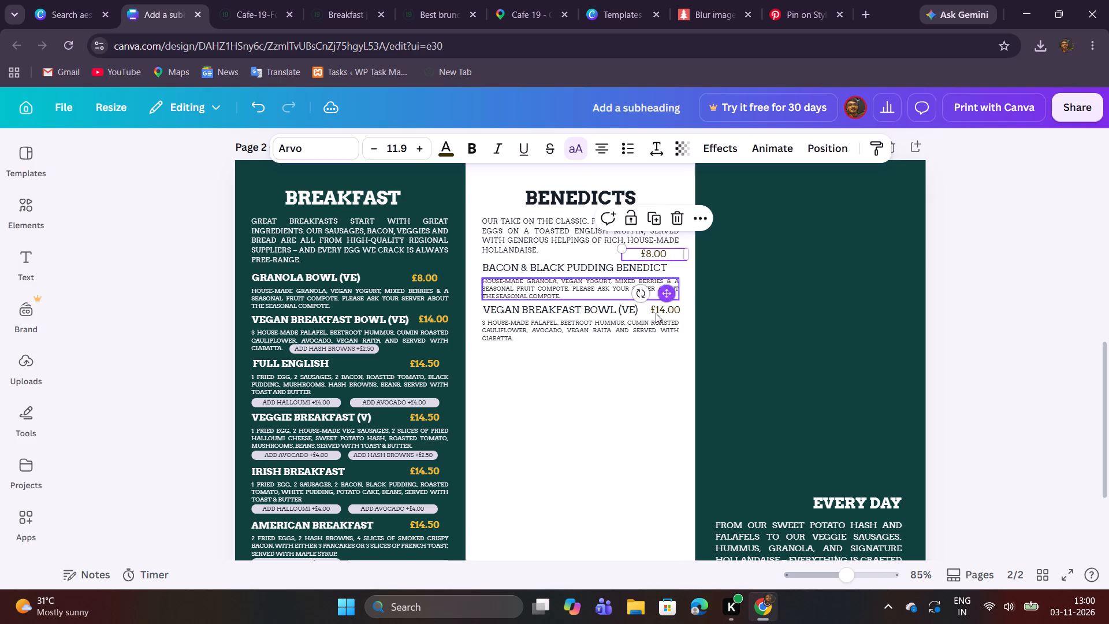
Move the granola description and the Vegan Breakfast Bowl name, price and description down together, leaving a gap beneath the Benedict name.
click(622, 392)
drag(557, 378, 638, 295)
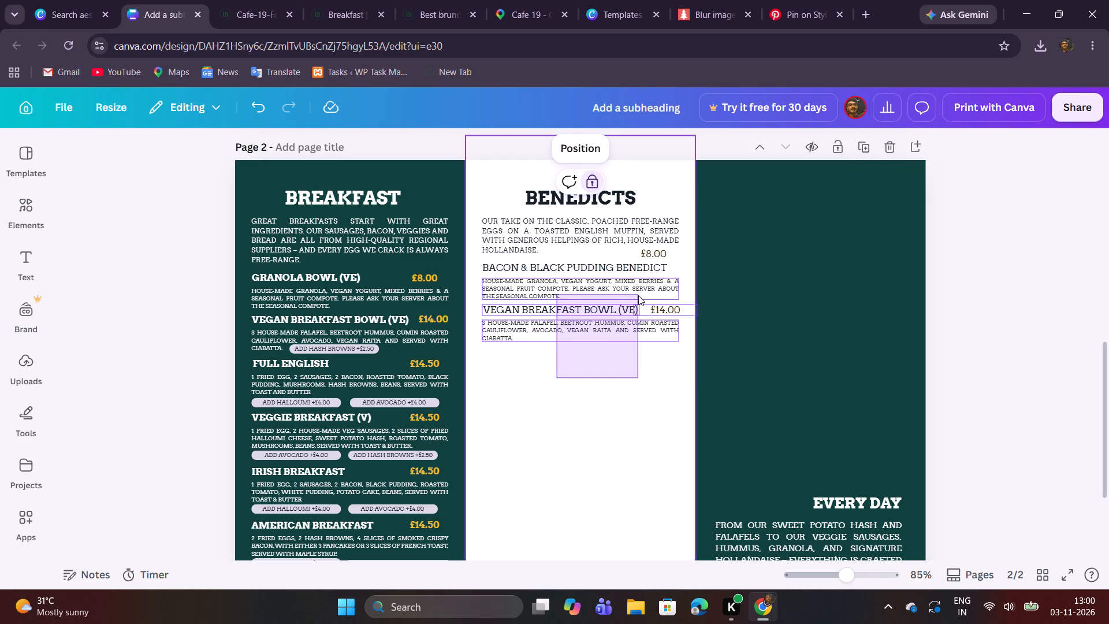
drag(638, 295, 645, 295)
drag(607, 295, 609, 323)
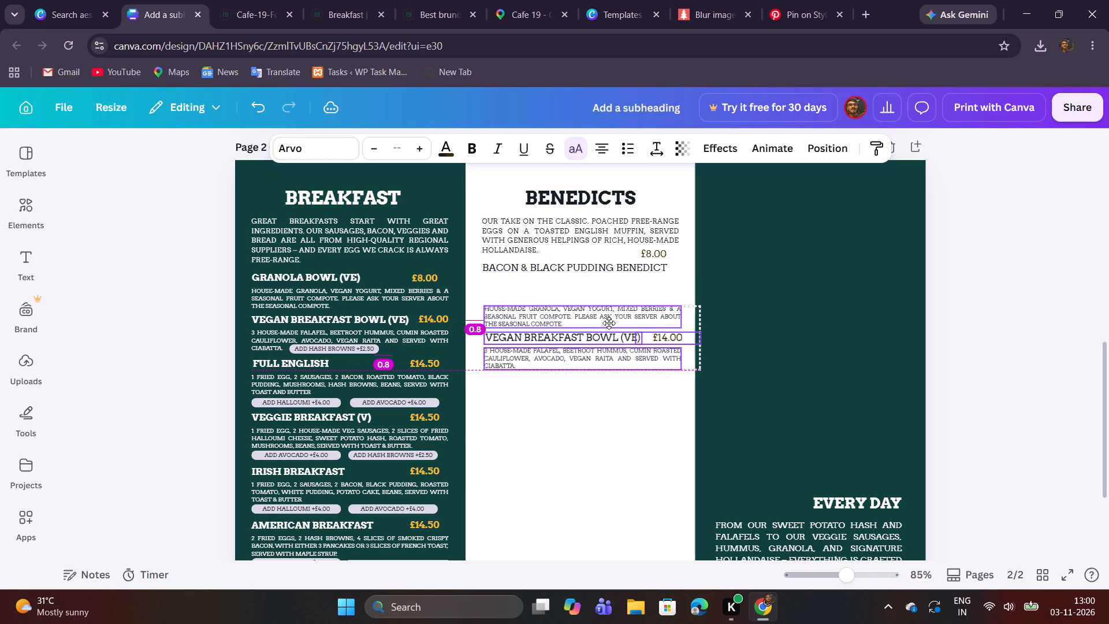
drag(609, 323, 606, 322)
click(653, 292)
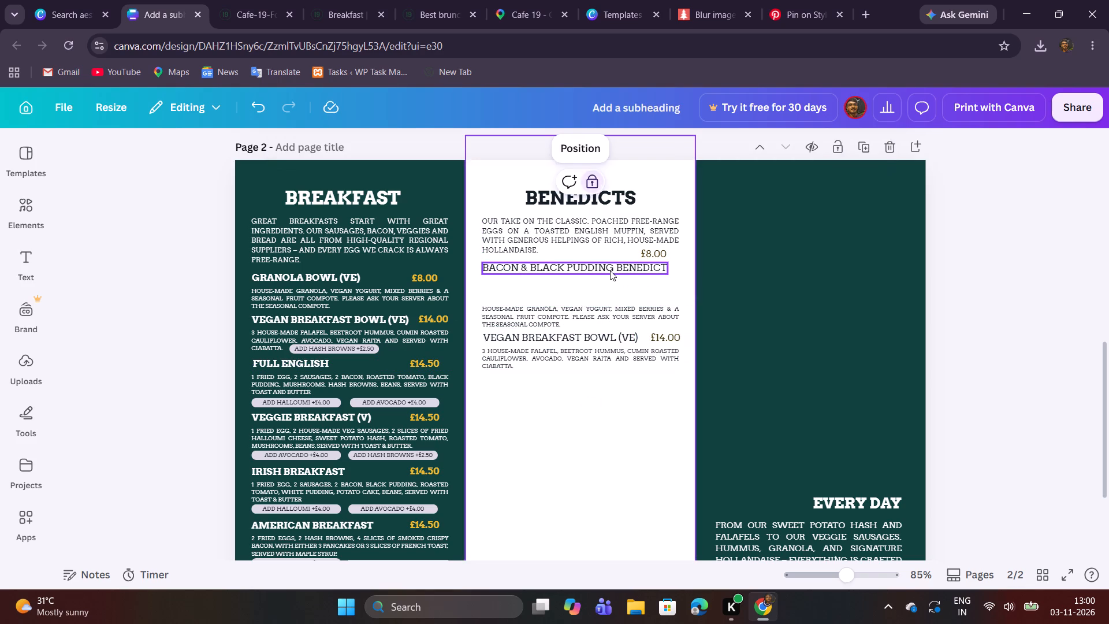
Cut "Black Pudding Benedict" out of the first dish name under Benedicts, keeping only "Bacon &".
click(607, 269)
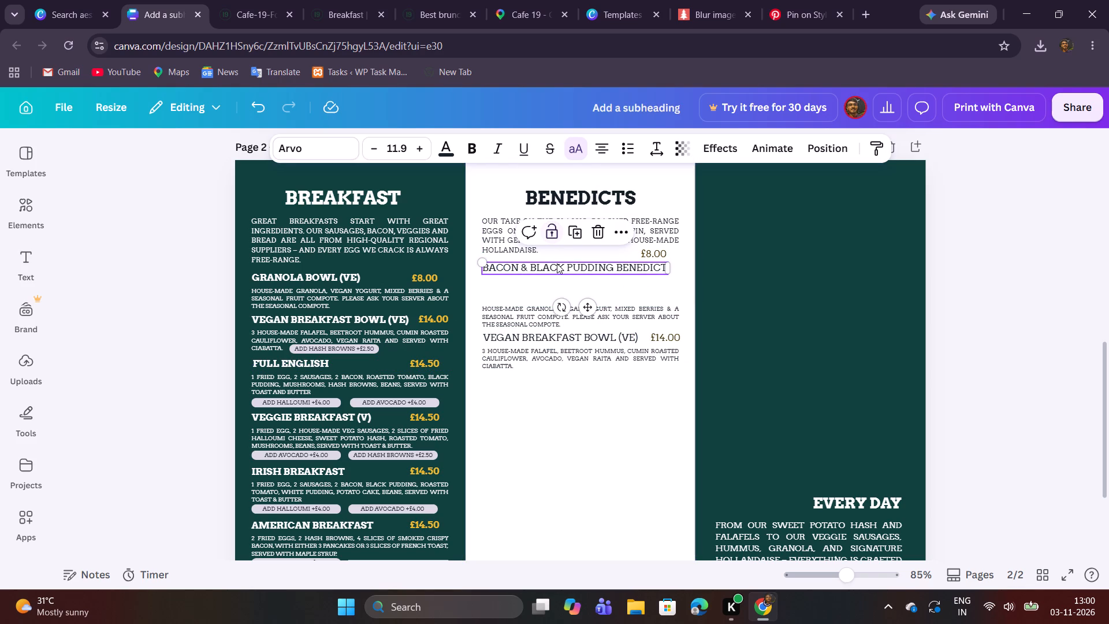
click(531, 277)
click(530, 269)
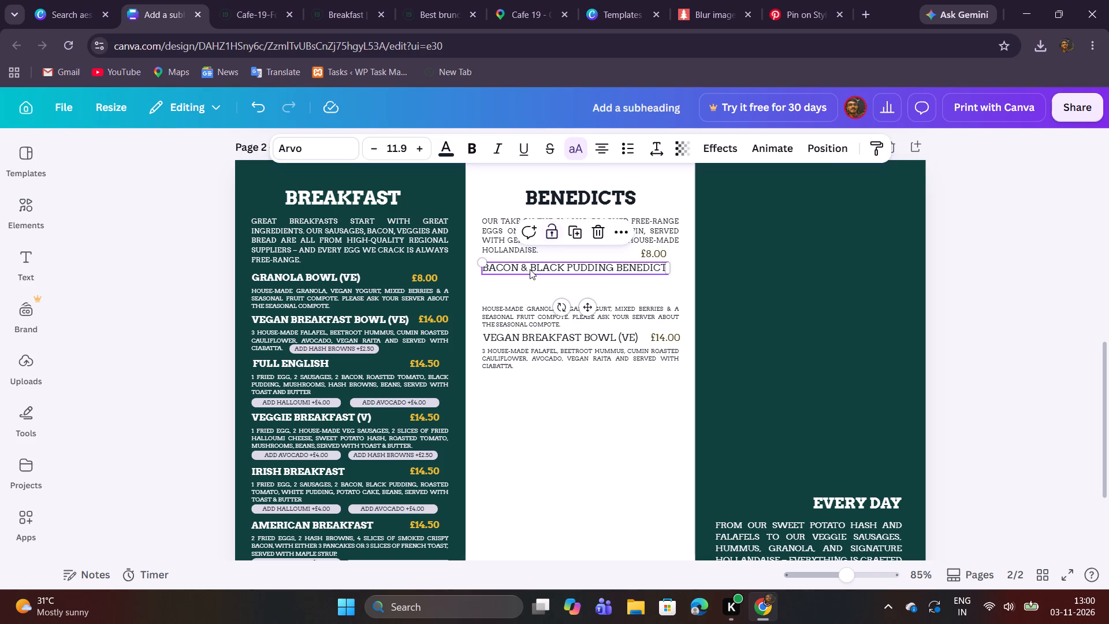
click(530, 269)
drag(530, 269, 684, 268)
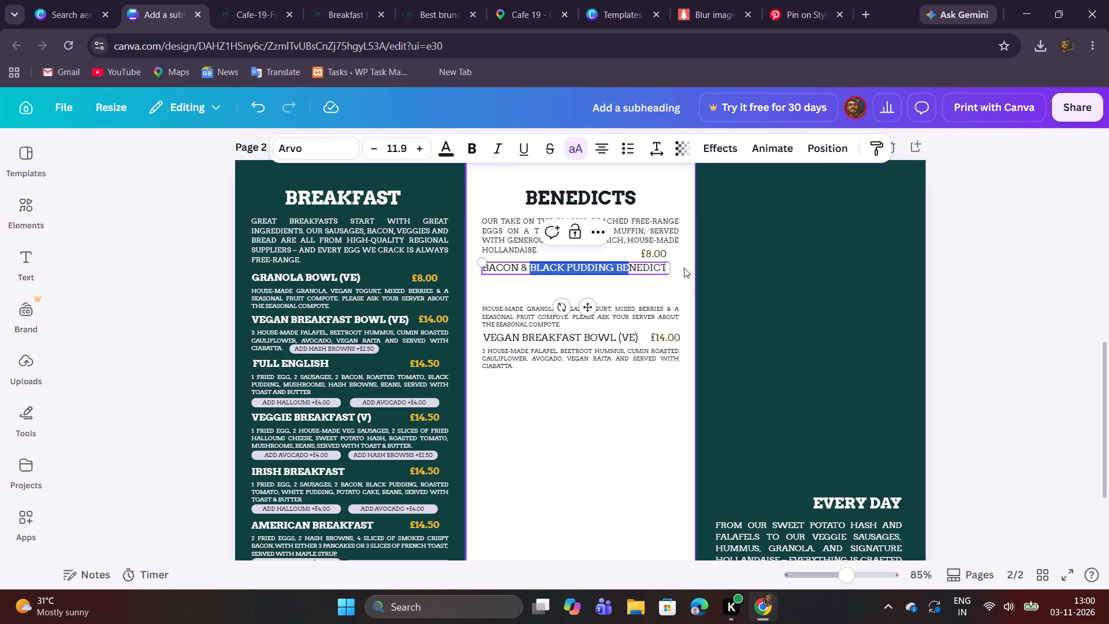
drag(684, 268, 665, 269)
key(ctrl+c)
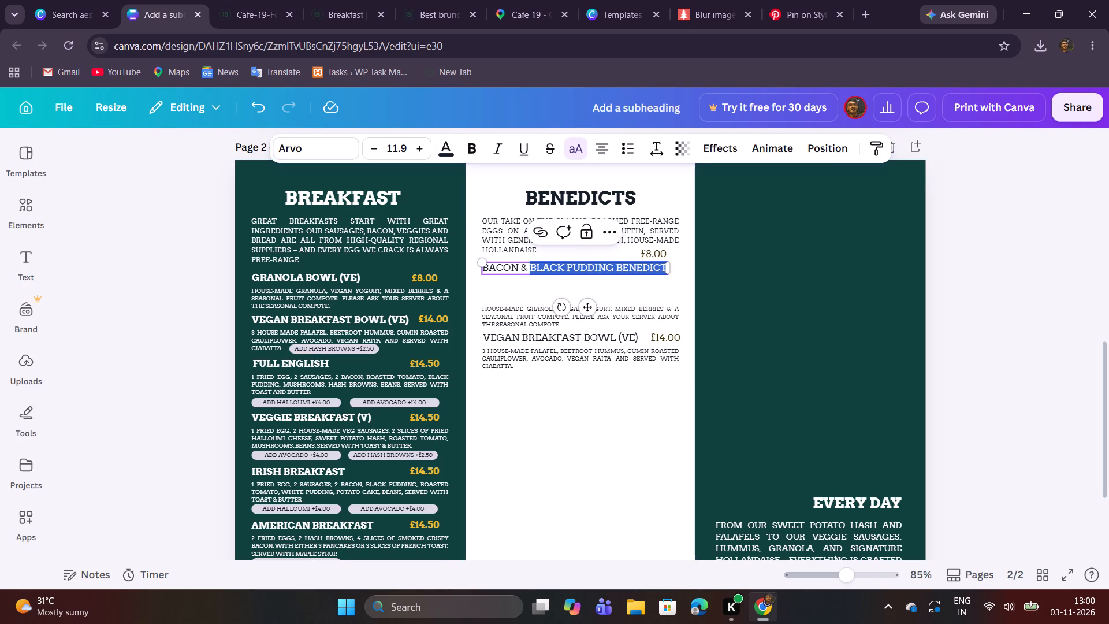
key(ctrl+x)
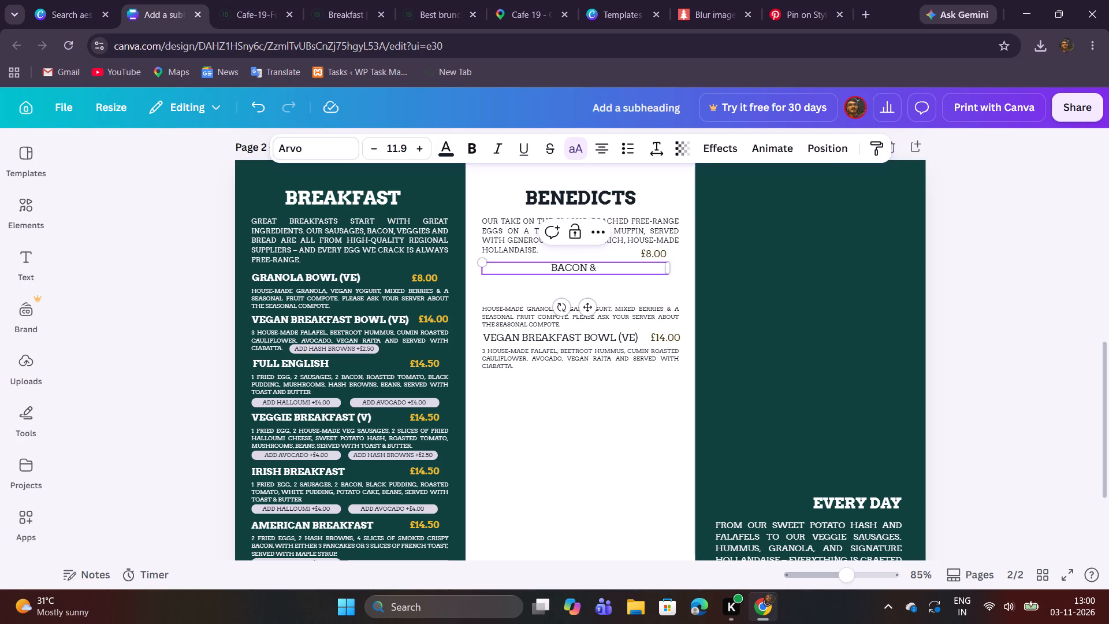
Narrow the "Bacon &" text box to about 2 wide so the text aligns with the Benedicts introduction's left edge.
drag(668, 268, 650, 264)
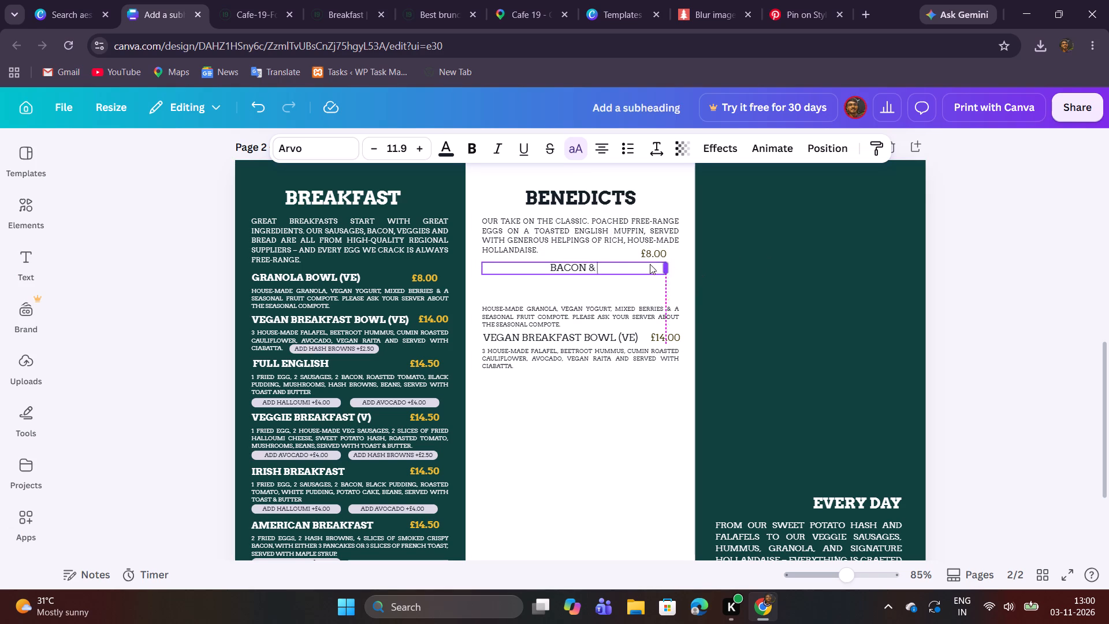
drag(650, 264, 531, 258)
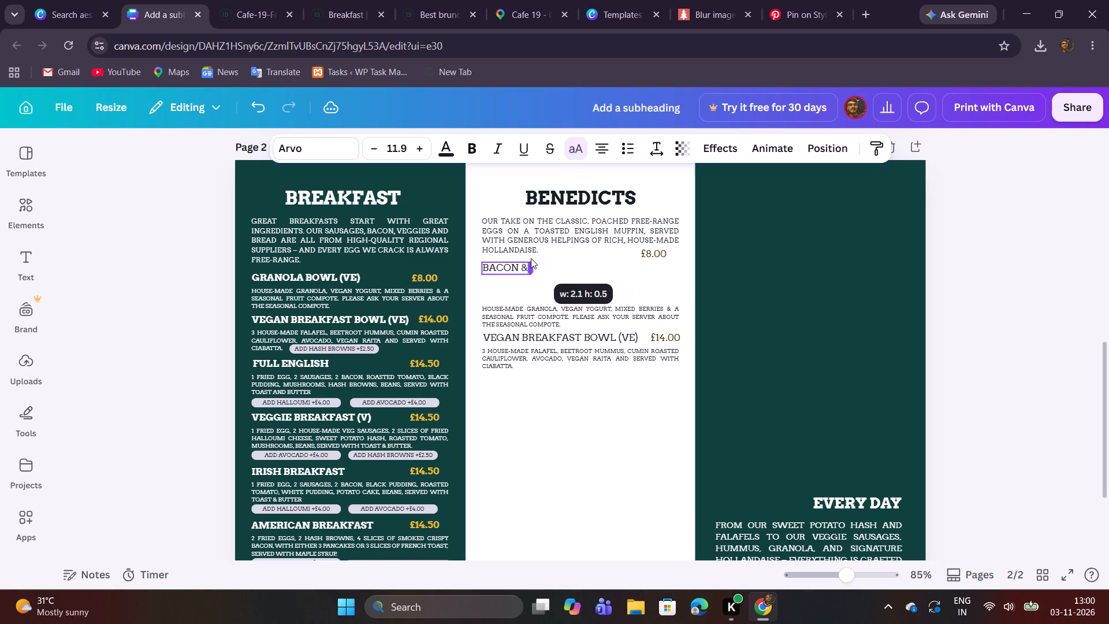
drag(531, 258, 529, 255)
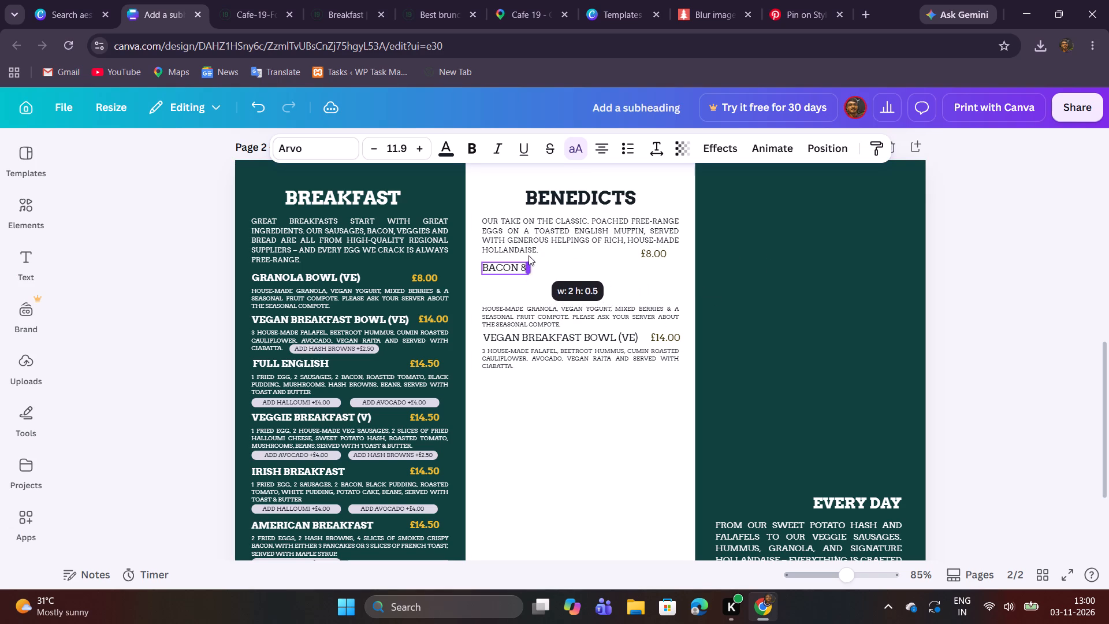
drag(529, 255, 528, 255)
click(528, 288)
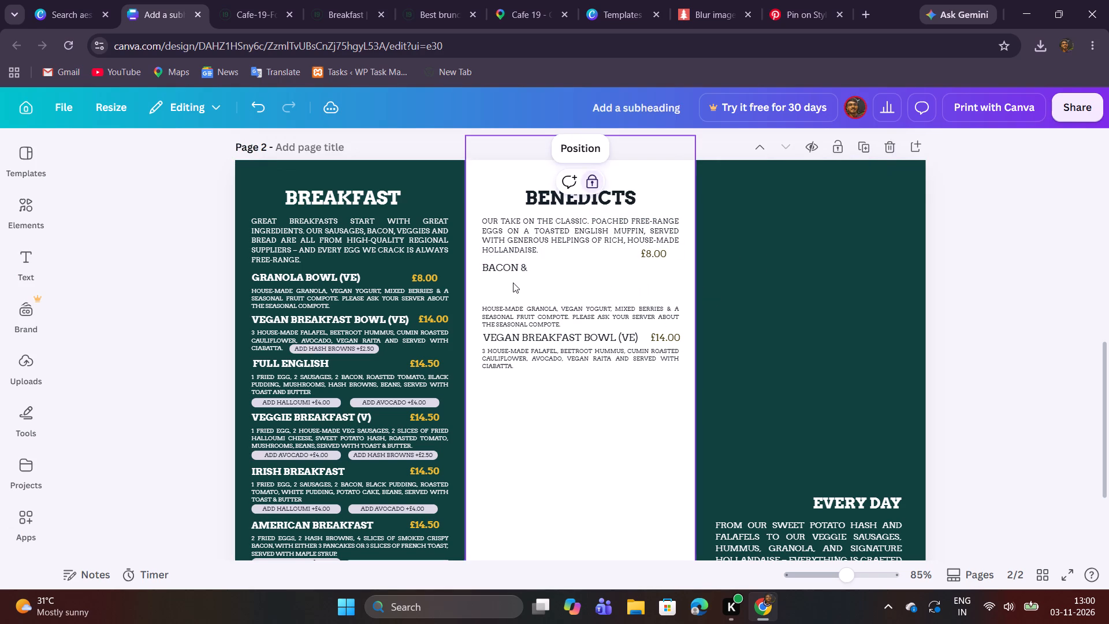
Duplicate the "Bacon &" text and place the copy directly beneath the original, aligned to its left edge.
click(507, 271)
click(508, 239)
drag(528, 315, 528, 316)
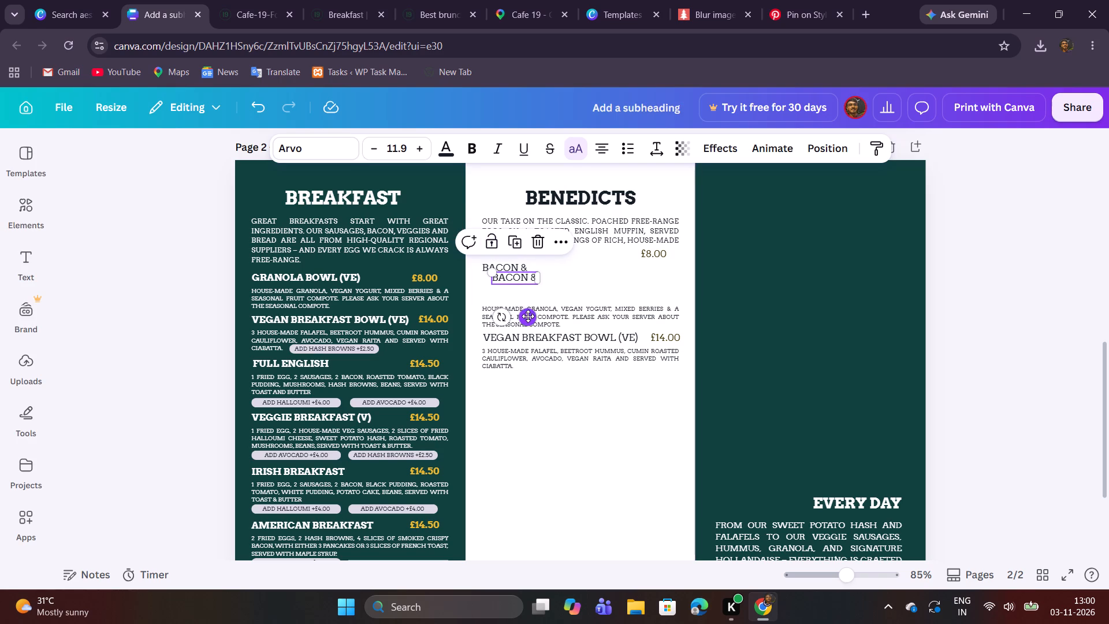
drag(528, 316, 522, 317)
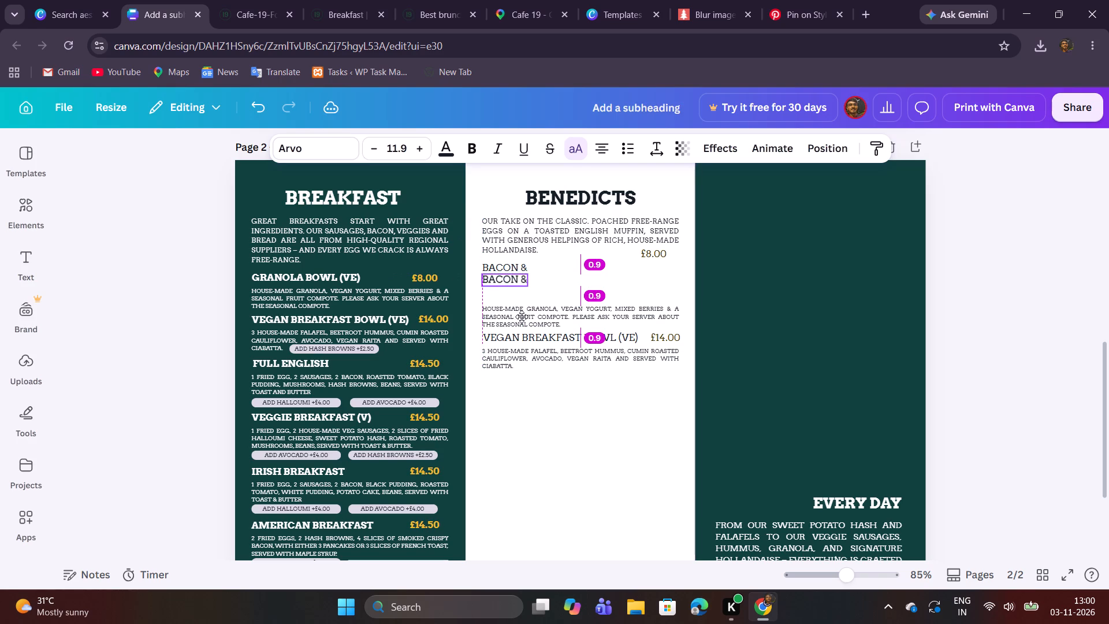
drag(522, 317, 521, 315)
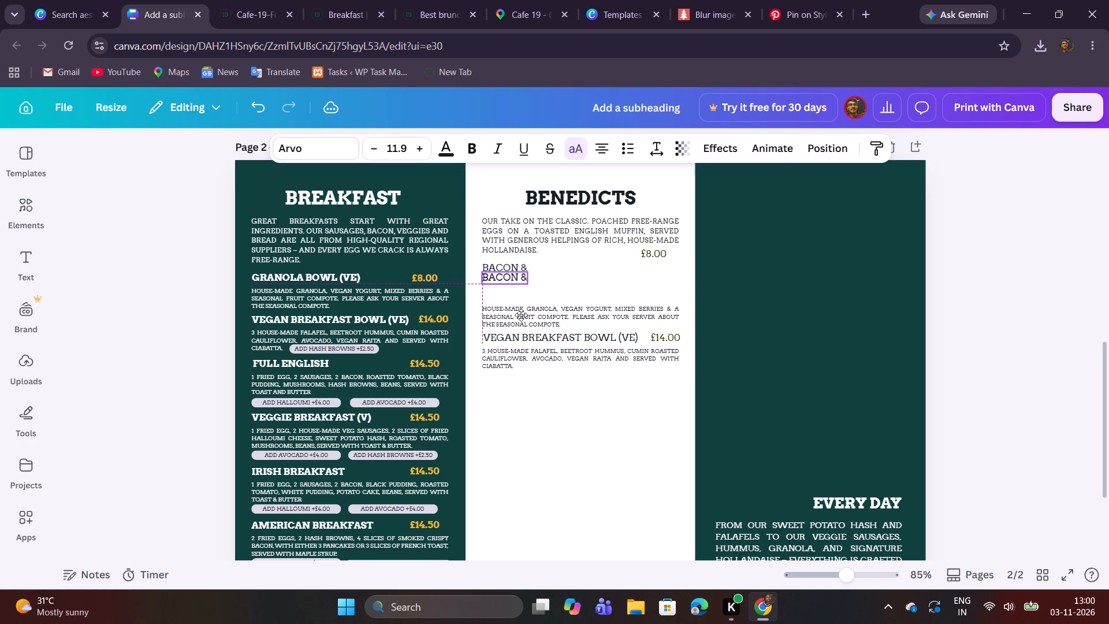
drag(521, 315, 522, 316)
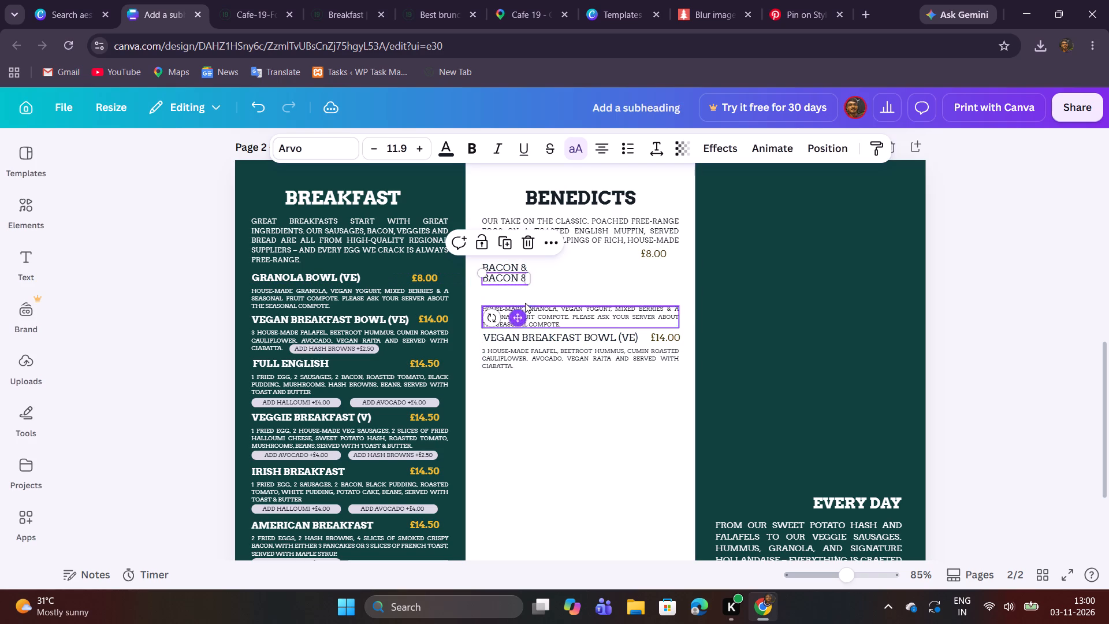
Replace the duplicated text with the cut "Black Pudding Benedict" on one line and fit its box to about 6 wide.
drag(528, 282, 643, 276)
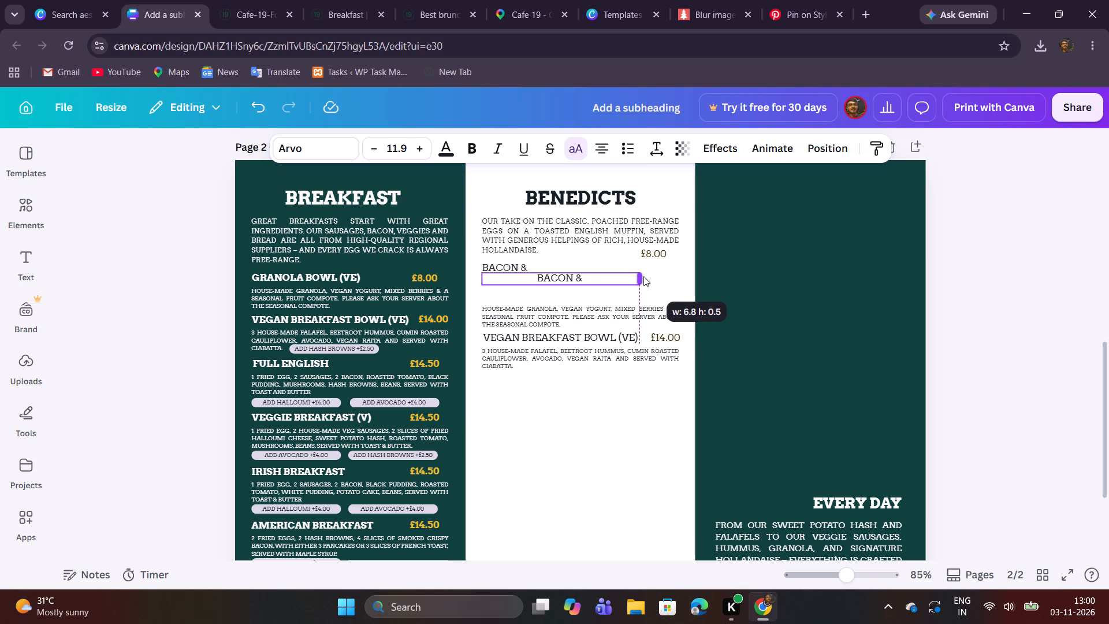
drag(643, 276, 641, 276)
double_click(597, 276)
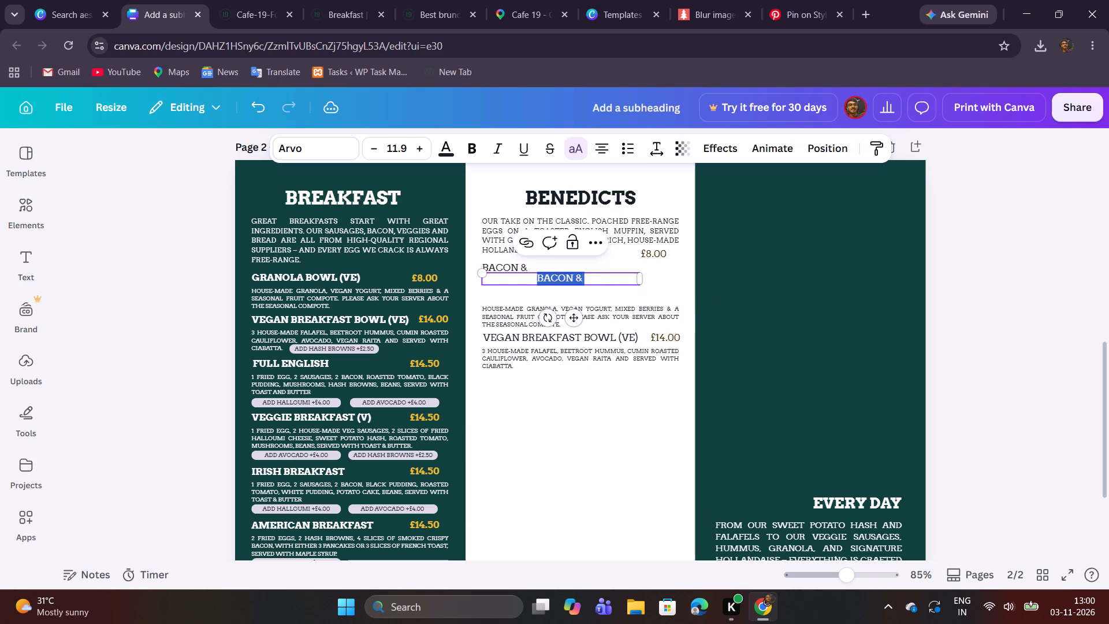
key(ctrl+v)
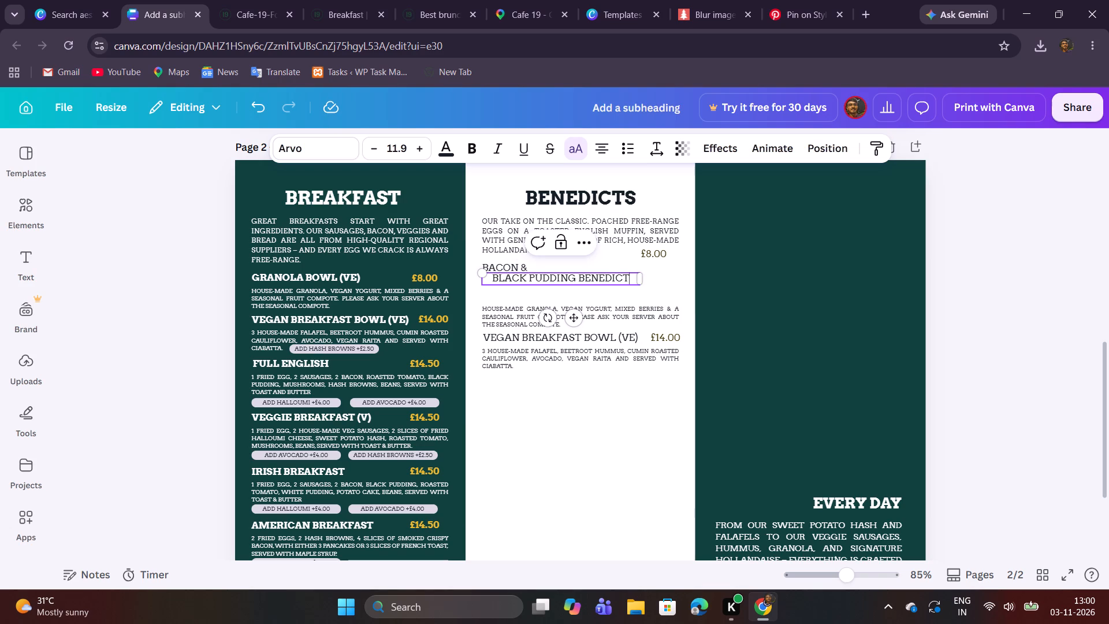
drag(641, 278, 620, 276)
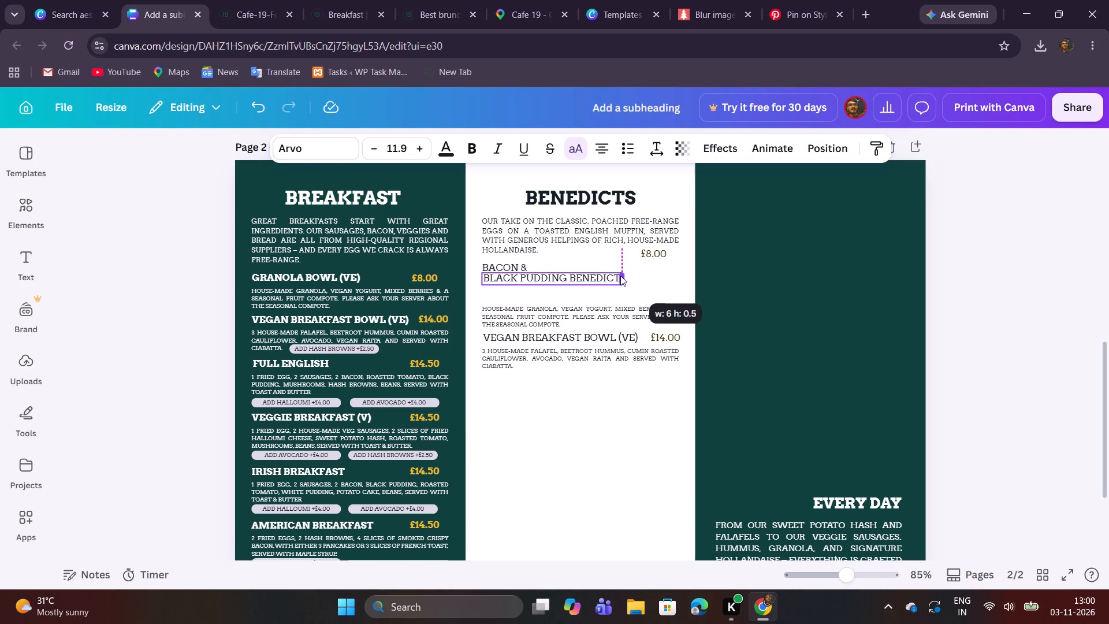
drag(620, 276, 621, 274)
click(486, 279)
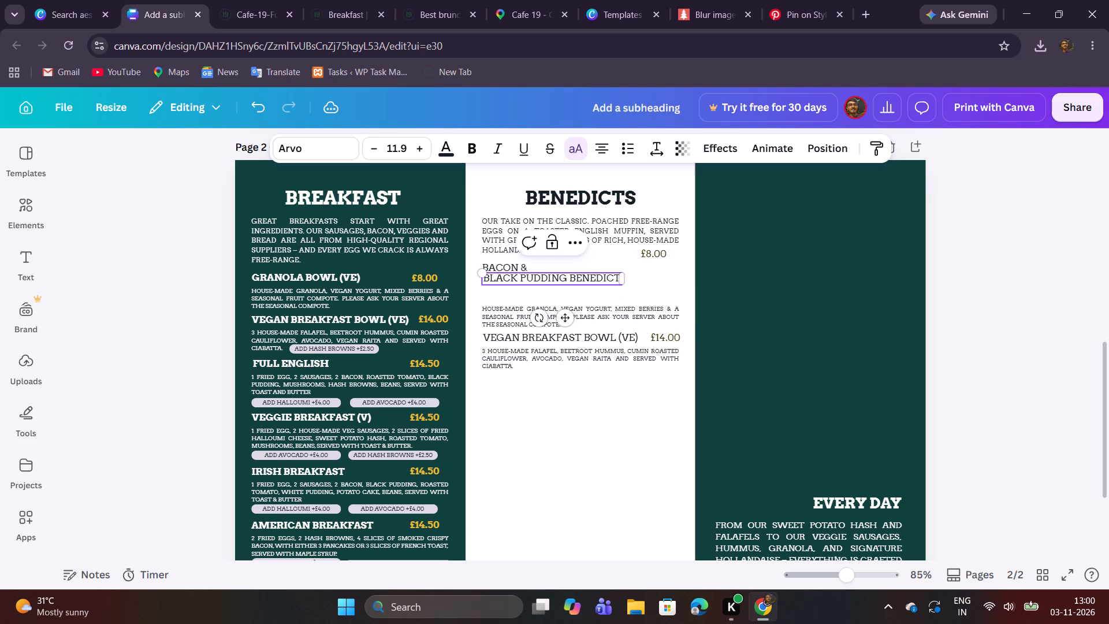
key(BackSpace)
Nudge the "Black Pudding Benedict" line slightly up, closer beneath "Bacon &".
click(604, 295)
click(620, 280)
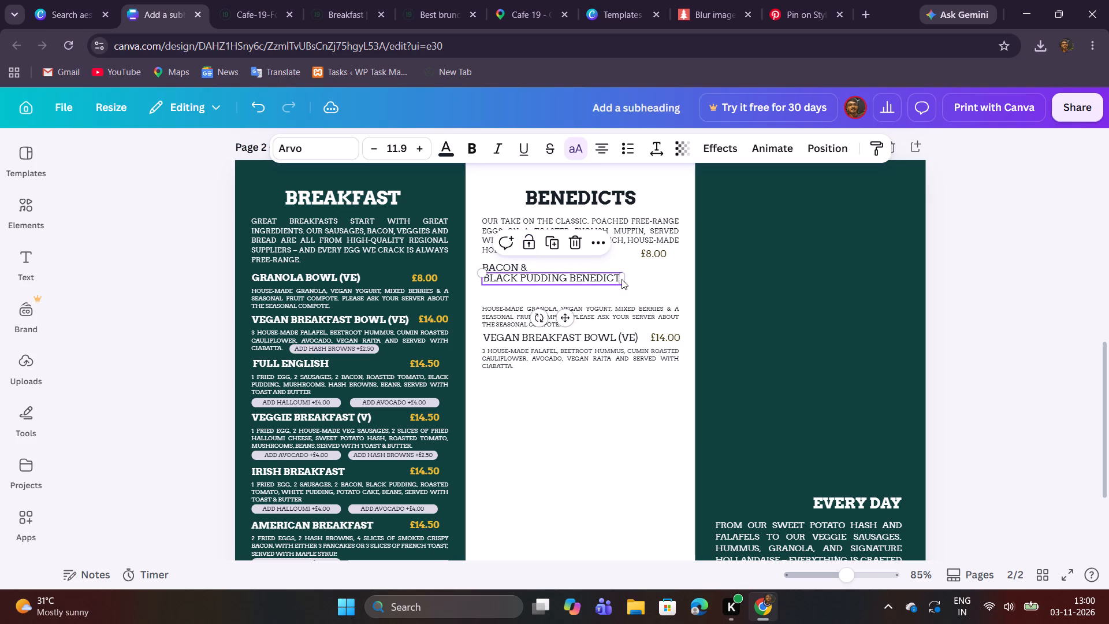
click(624, 280)
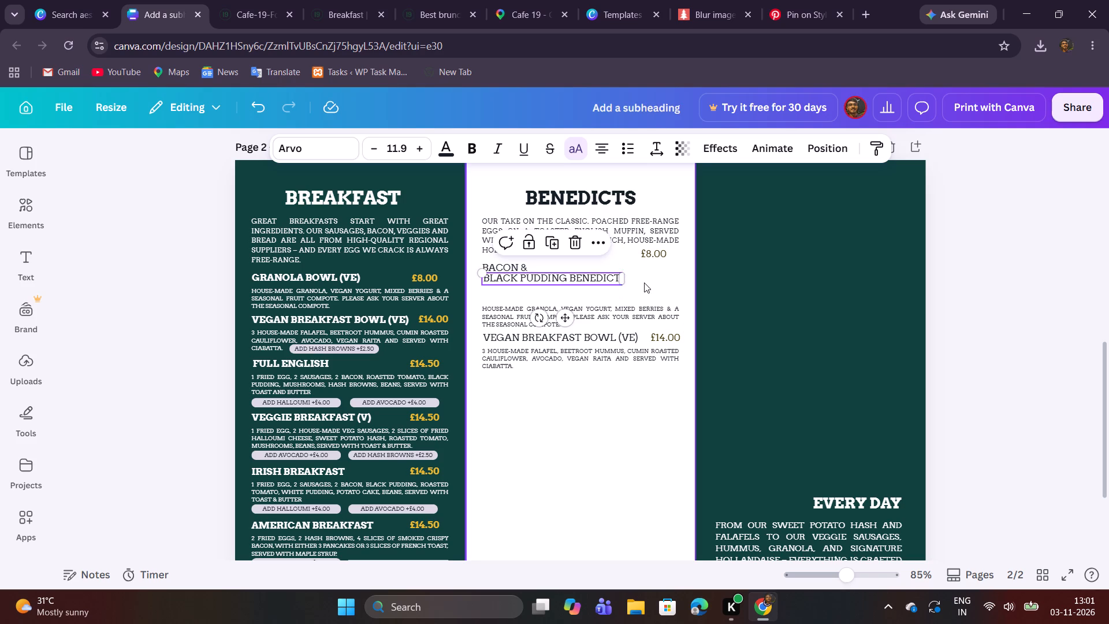
click(645, 283)
click(591, 278)
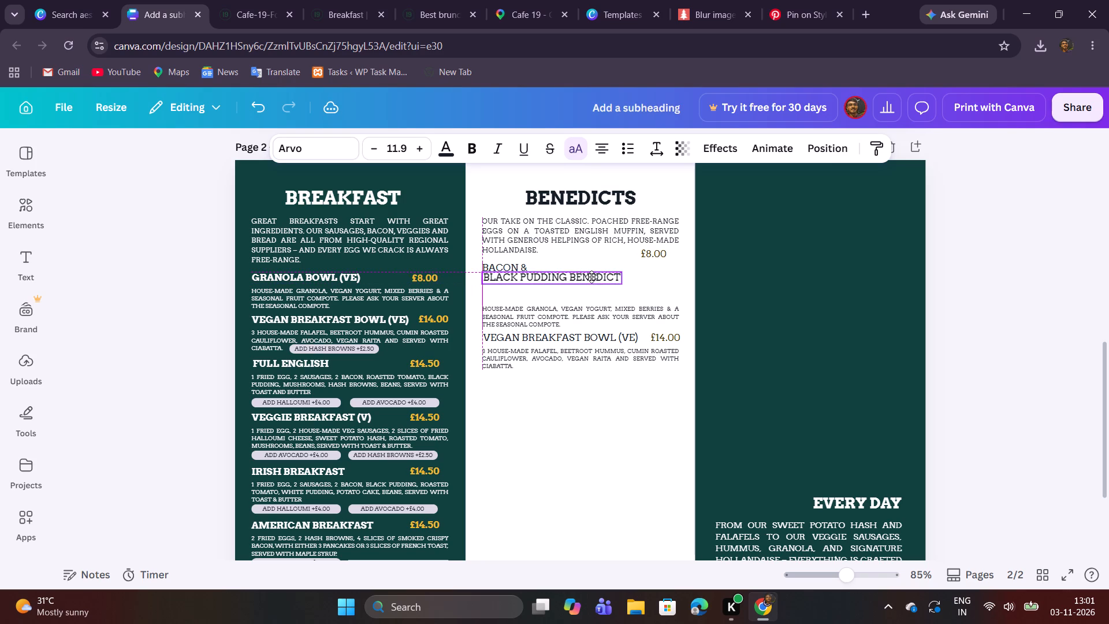
click(589, 287)
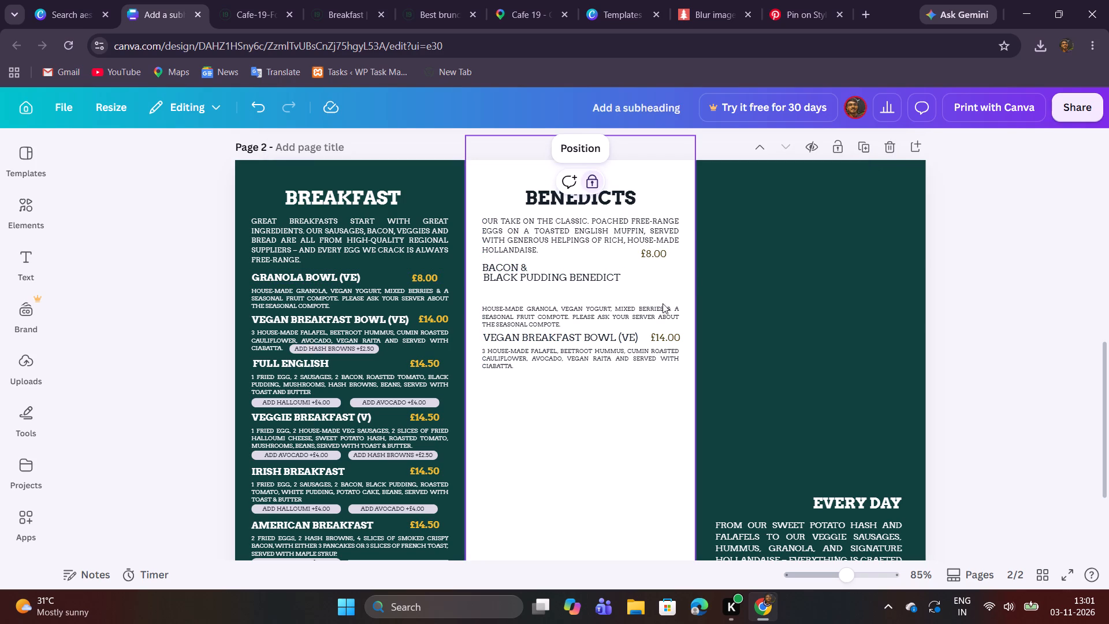
Move the £8.00 price down beside the two-line Bacon & Black Pudding Benedict name.
drag(661, 254, 659, 269)
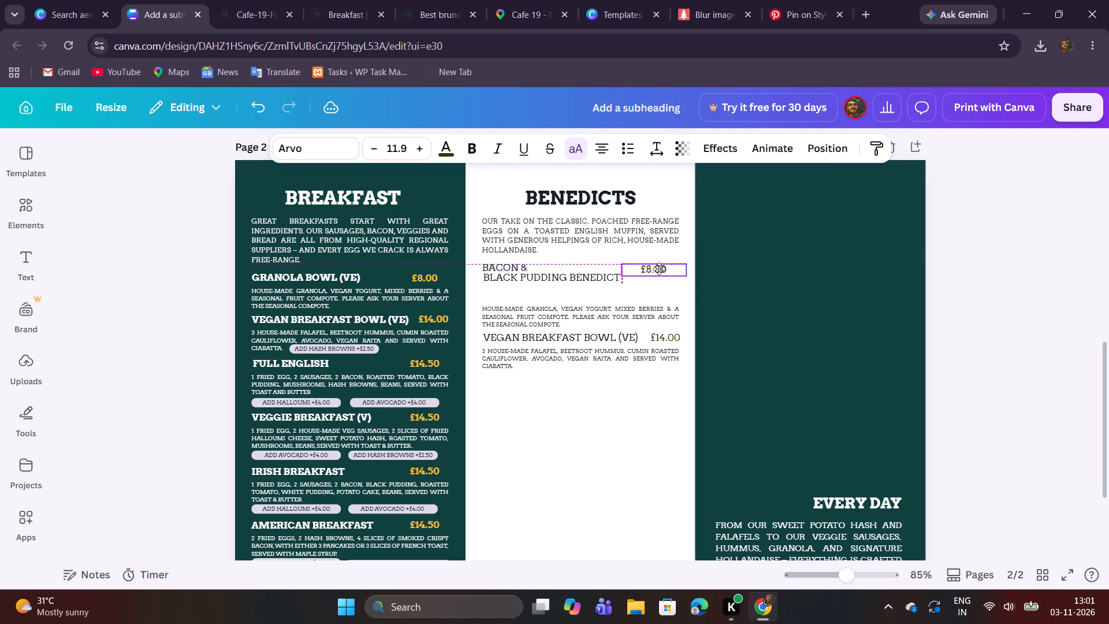
drag(659, 269, 664, 270)
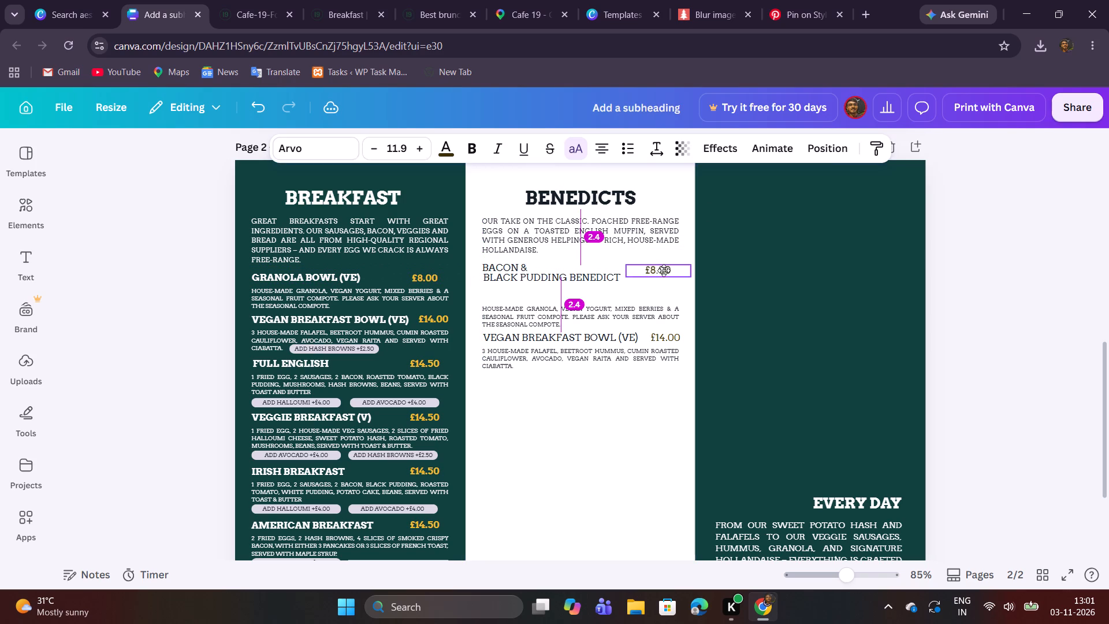
drag(664, 270, 664, 269)
click(665, 281)
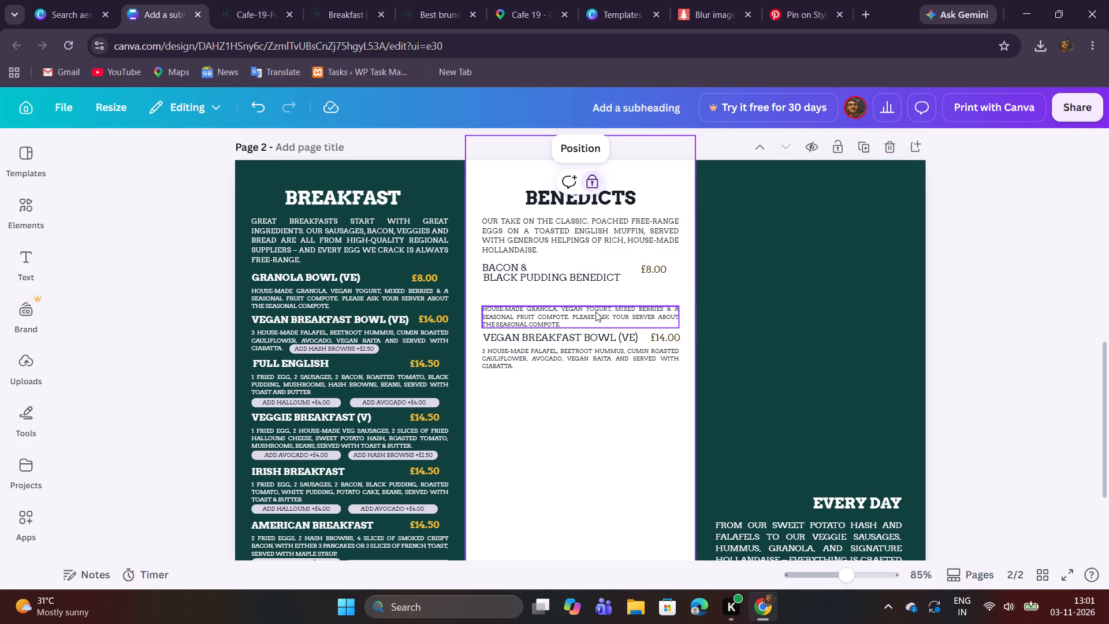
Move the granola description text up so it sits directly beneath the "Black Pudding Benedict" line.
drag(596, 312, 594, 294)
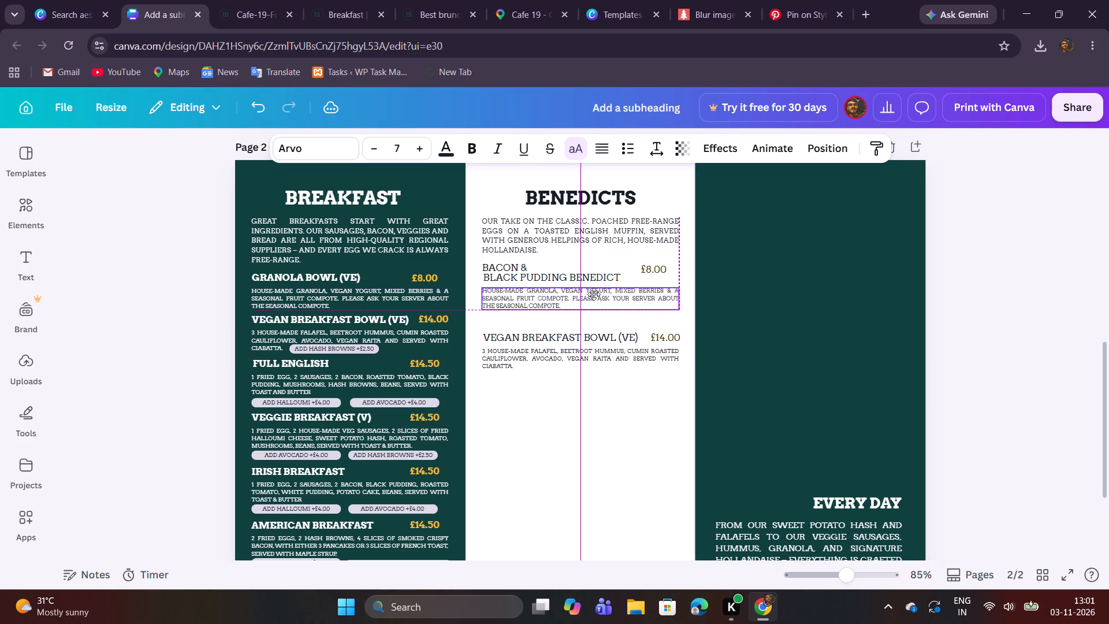
drag(594, 294, 594, 292)
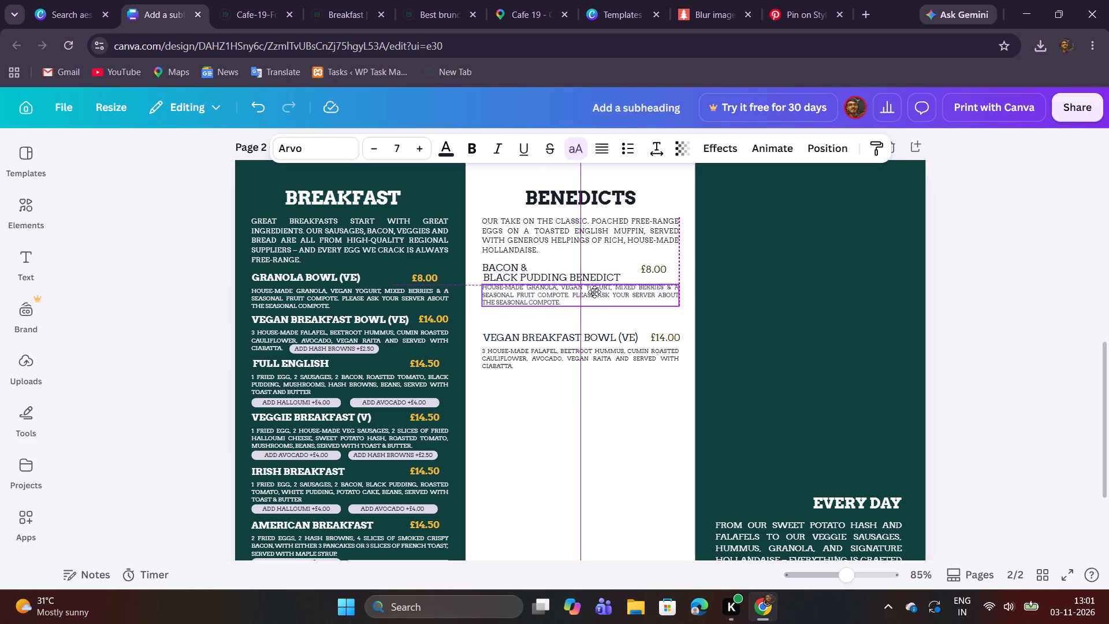
drag(594, 292, 594, 294)
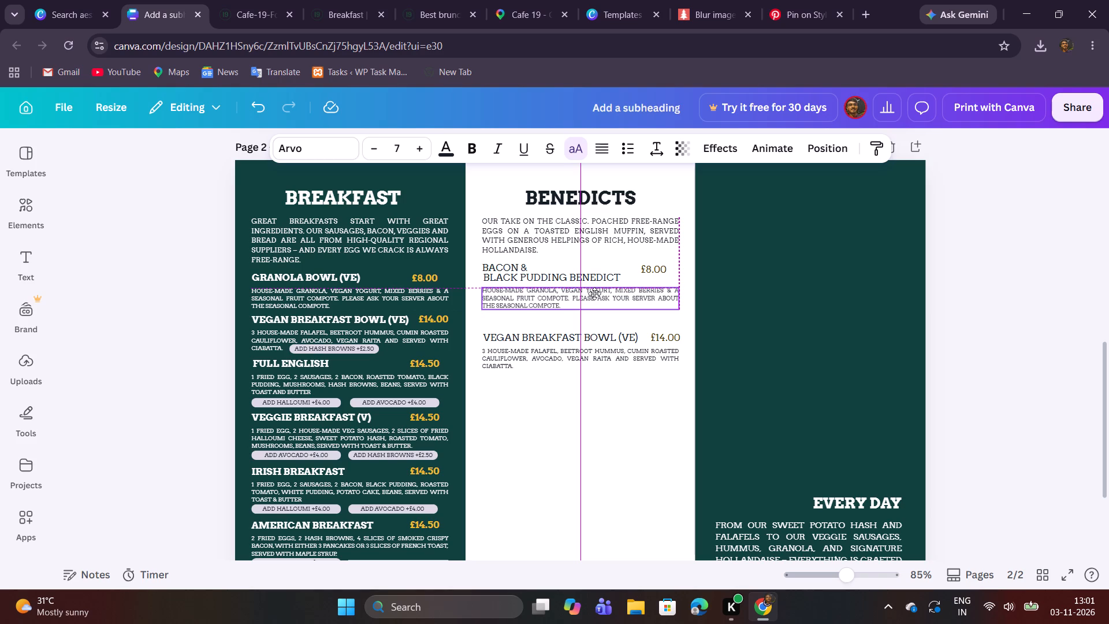
drag(594, 294, 594, 293)
drag(594, 293, 594, 292)
click(622, 389)
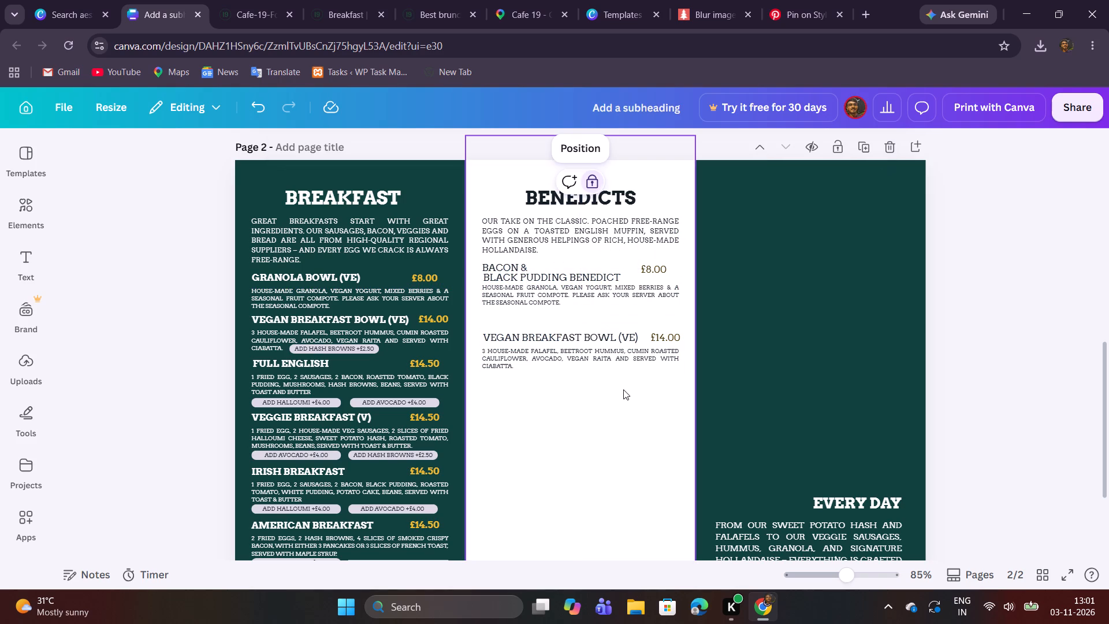
Replace the granola description with the Bacon & Black Pudding Benedict description copied from the Cafe 19 PDF, "Smoked crispy bacon… chive hollandaise sauce.".
click(573, 299)
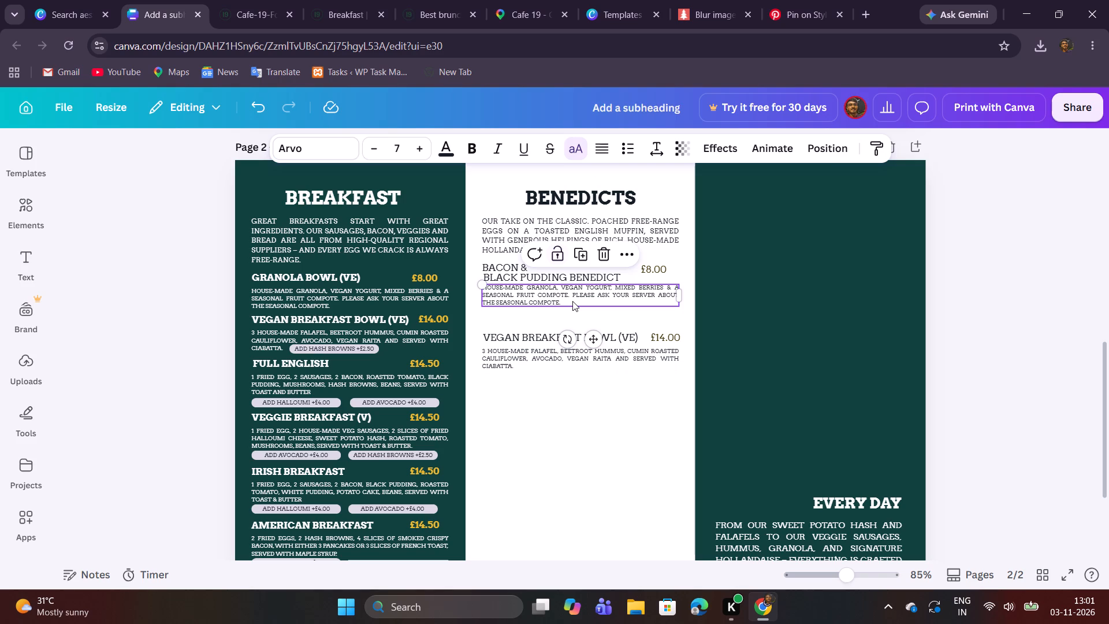
click(238, 0)
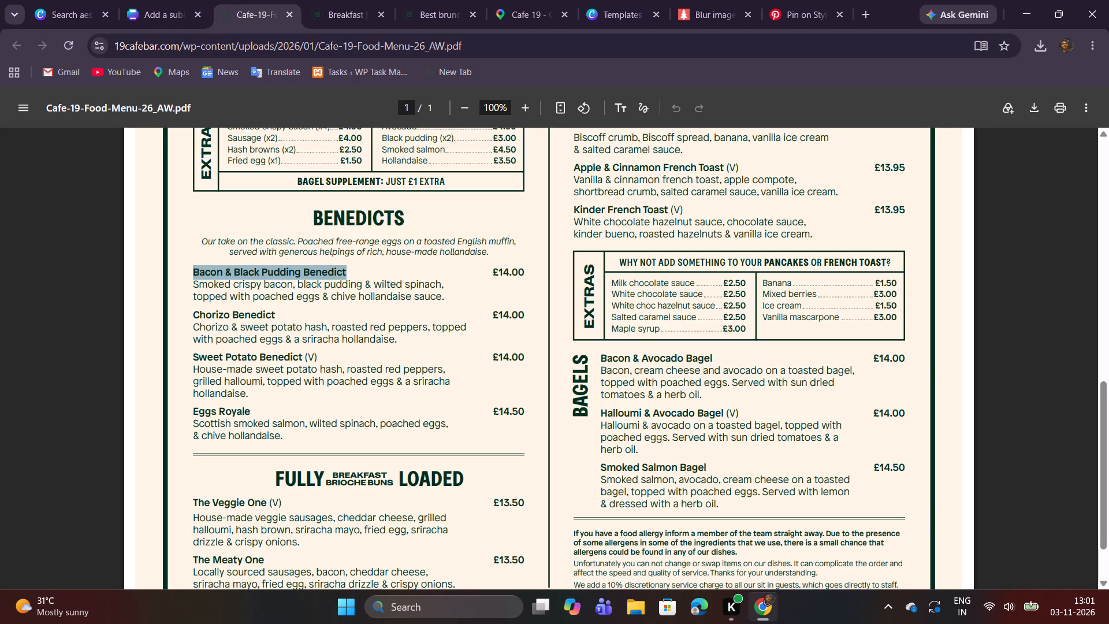
drag(192, 281, 445, 302)
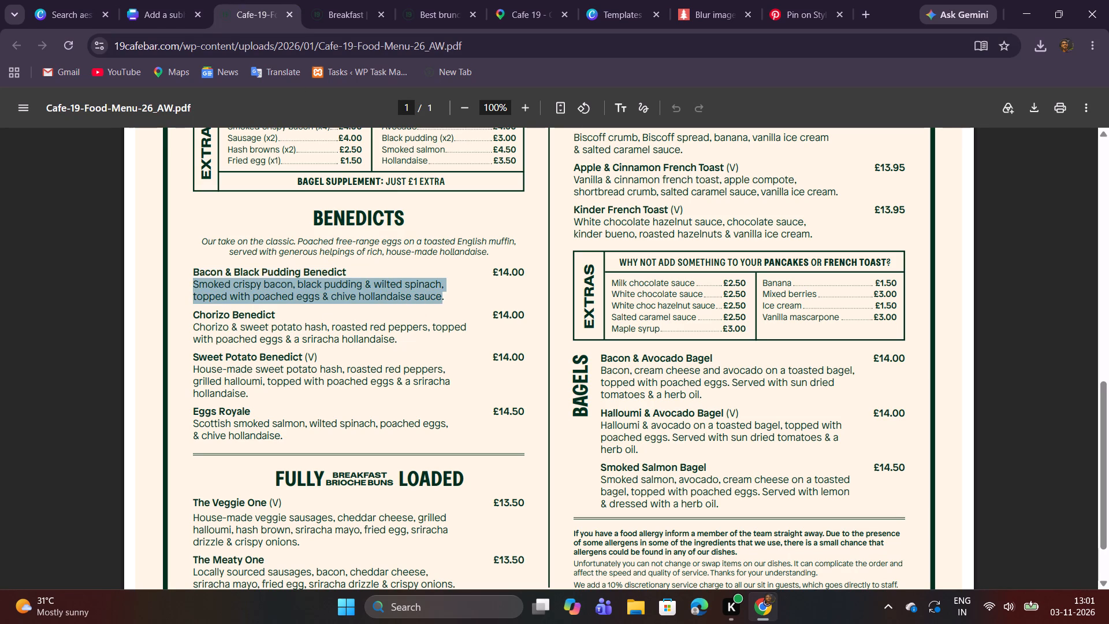
drag(445, 302, 445, 303)
right_click(426, 296)
click(467, 315)
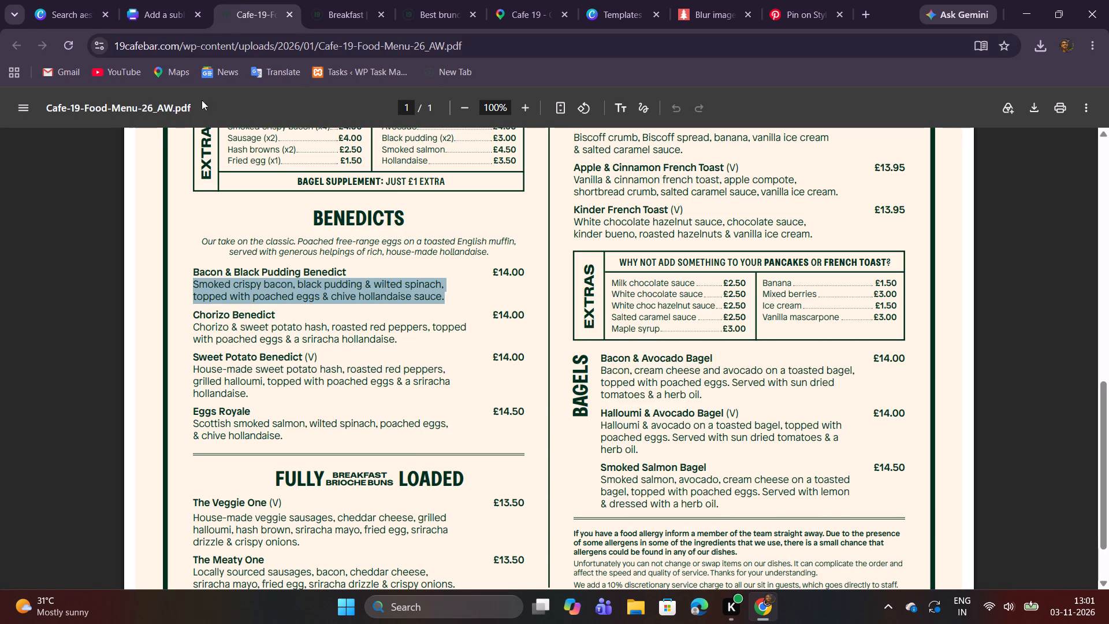
click(142, 0)
double_click(645, 294)
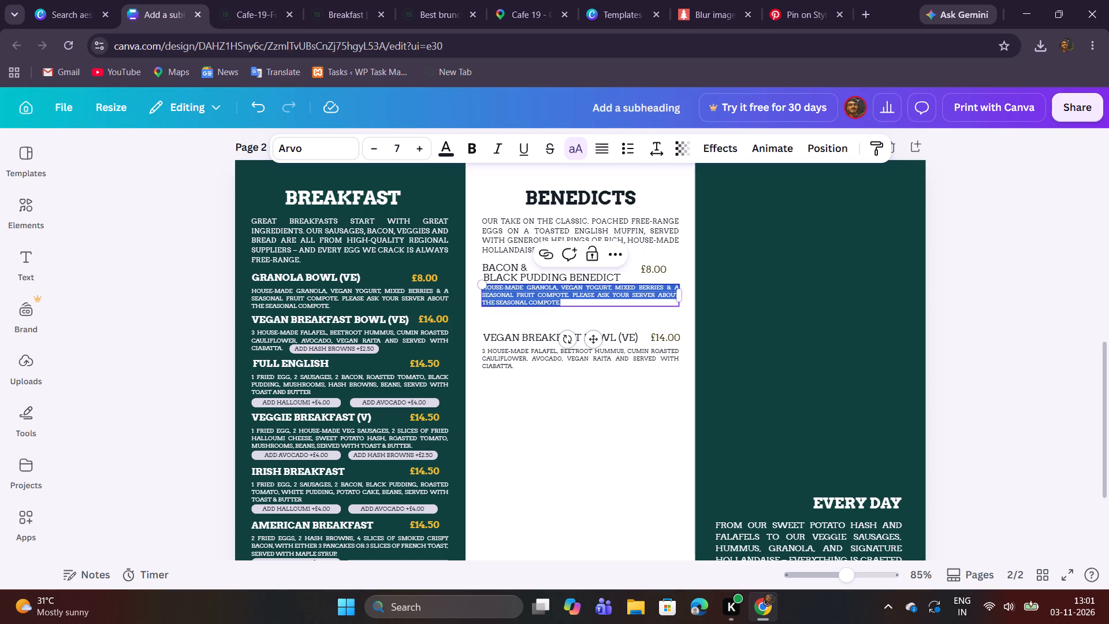
key(ctrl+v)
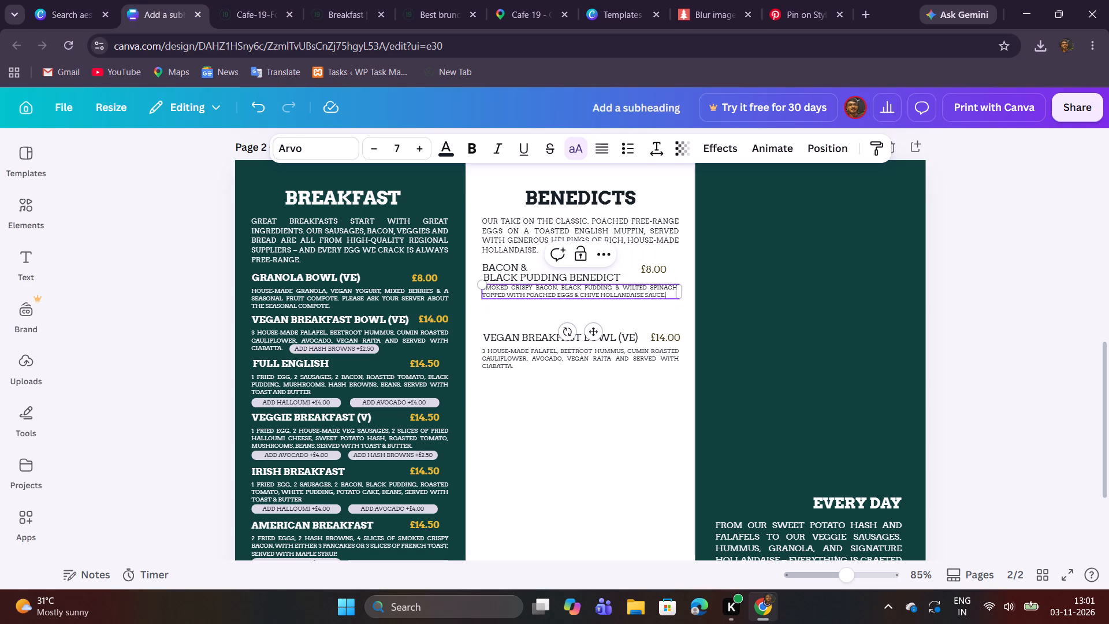
click(667, 318)
Set the Bacon & Black Pudding Benedict price to £14.00.
double_click(650, 267)
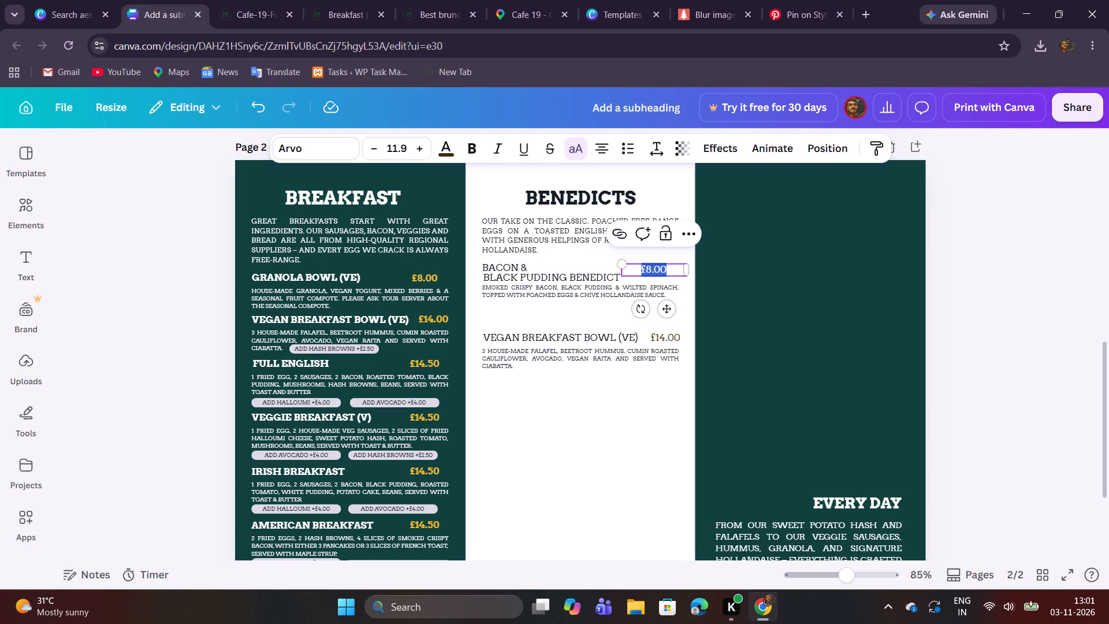
key(BackSpace)
text(14)
click(594, 414)
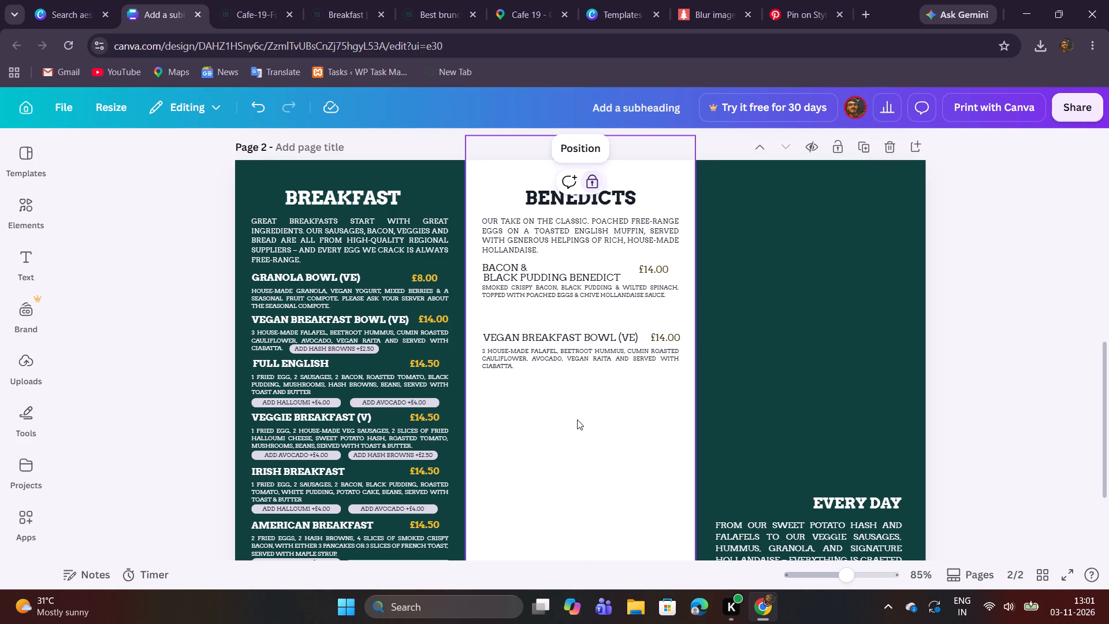
Copy the dish name "Chorizo Benedict" from the Cafe 19 PDF and return to the Canva design.
click(258, 11)
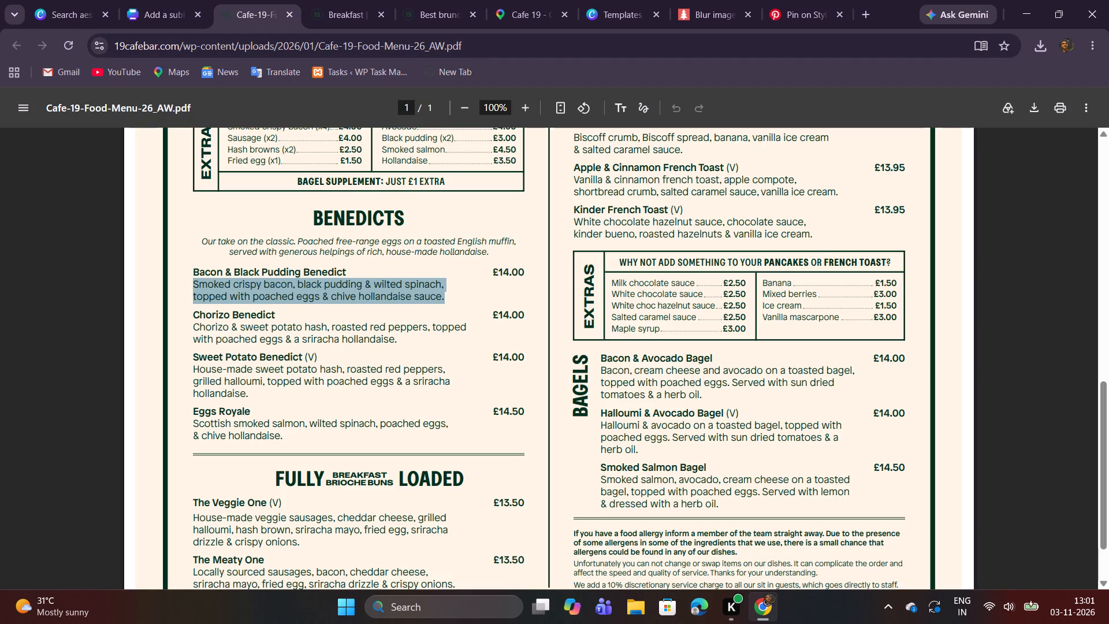
drag(189, 317, 275, 313)
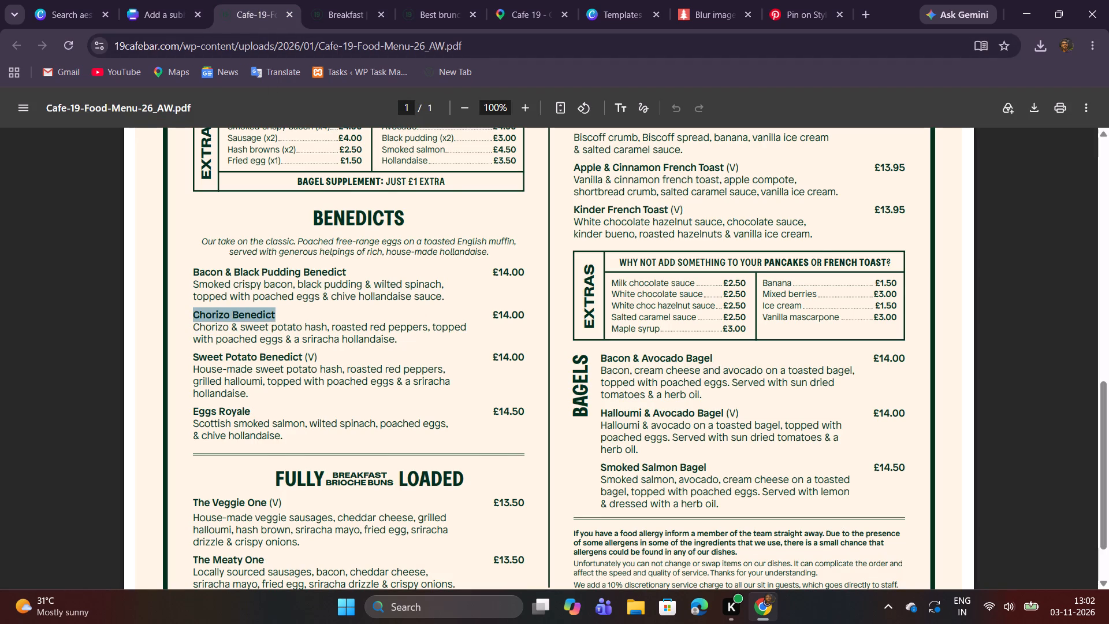
drag(275, 313, 274, 314)
right_click(268, 313)
click(317, 333)
click(153, 0)
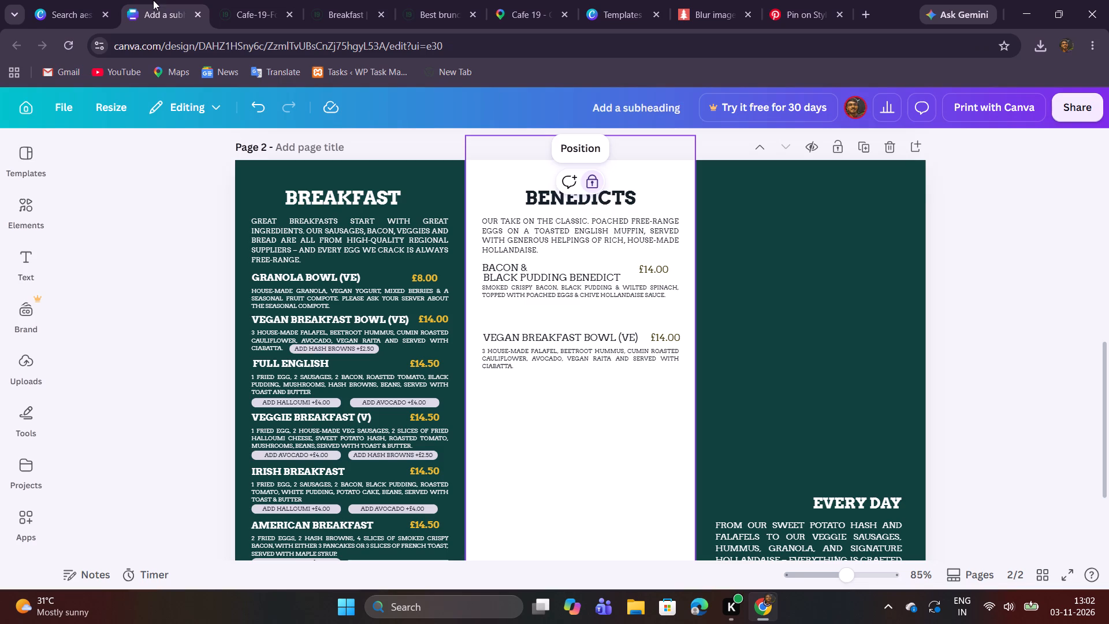
Move the middle panel's Vegan Breakfast Bowl name, price and description up together, 0.3 below the Bacon & Black Pudding description.
drag(541, 389, 571, 346)
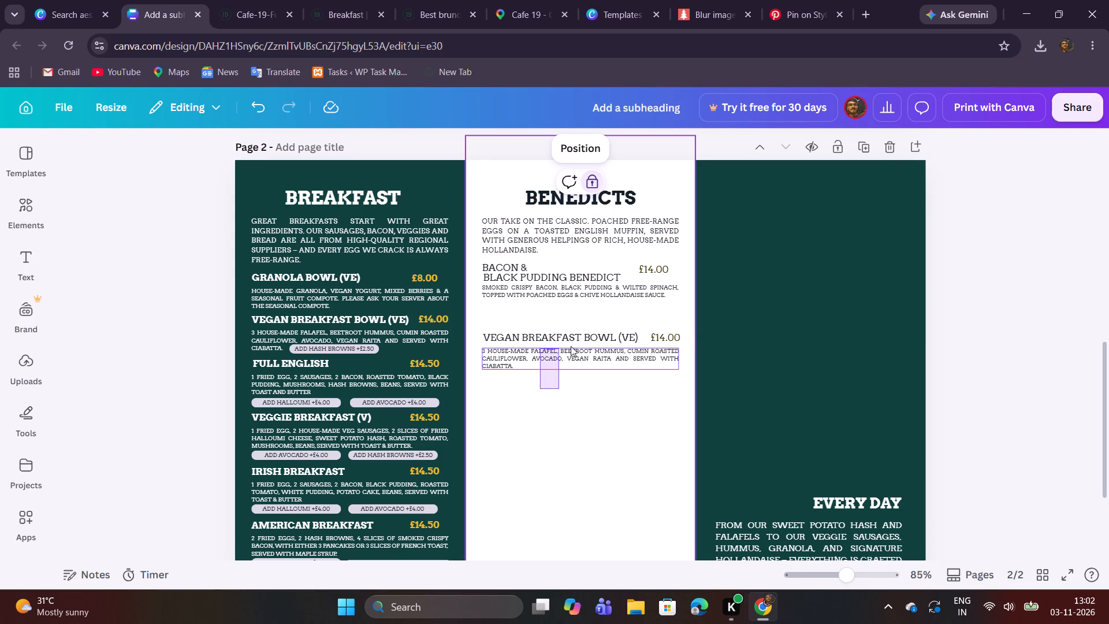
drag(571, 346, 650, 342)
drag(630, 340, 628, 340)
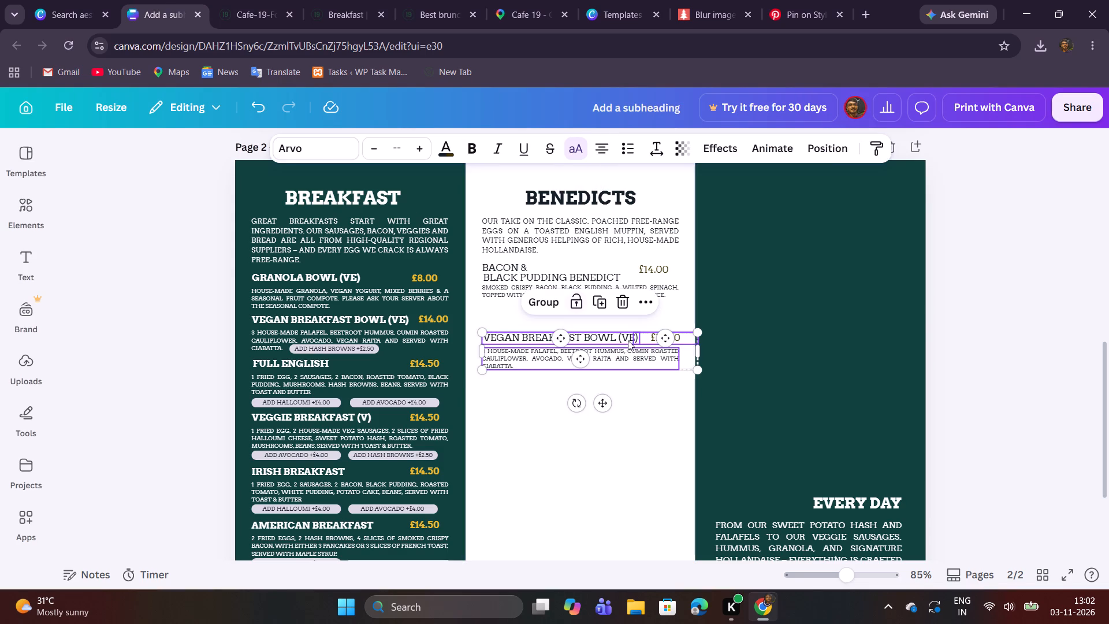
drag(628, 340, 631, 318)
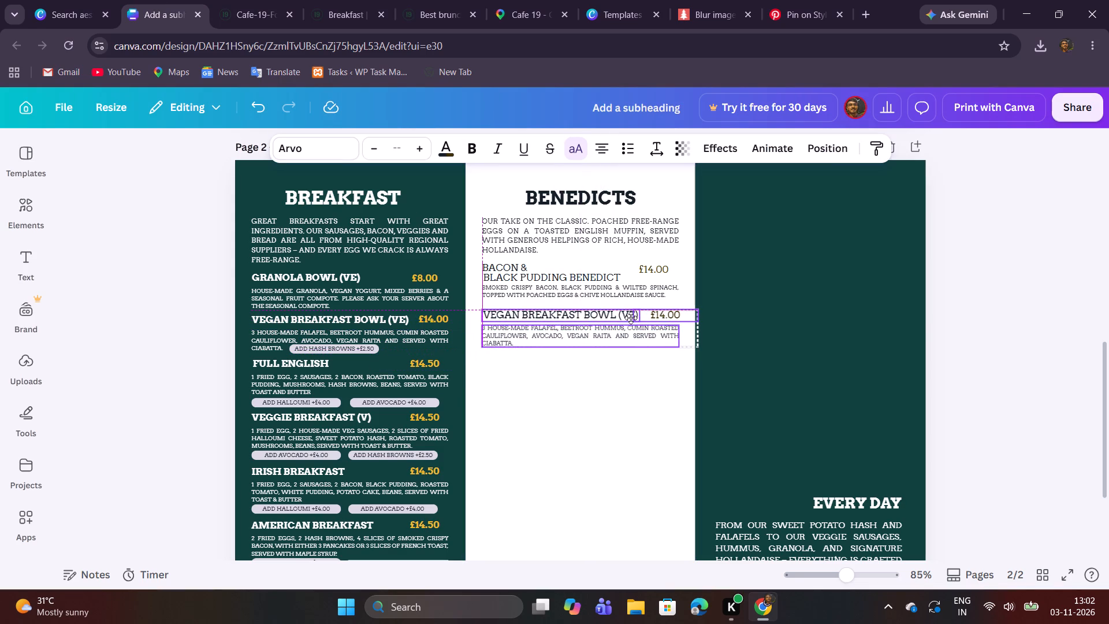
drag(631, 318, 630, 314)
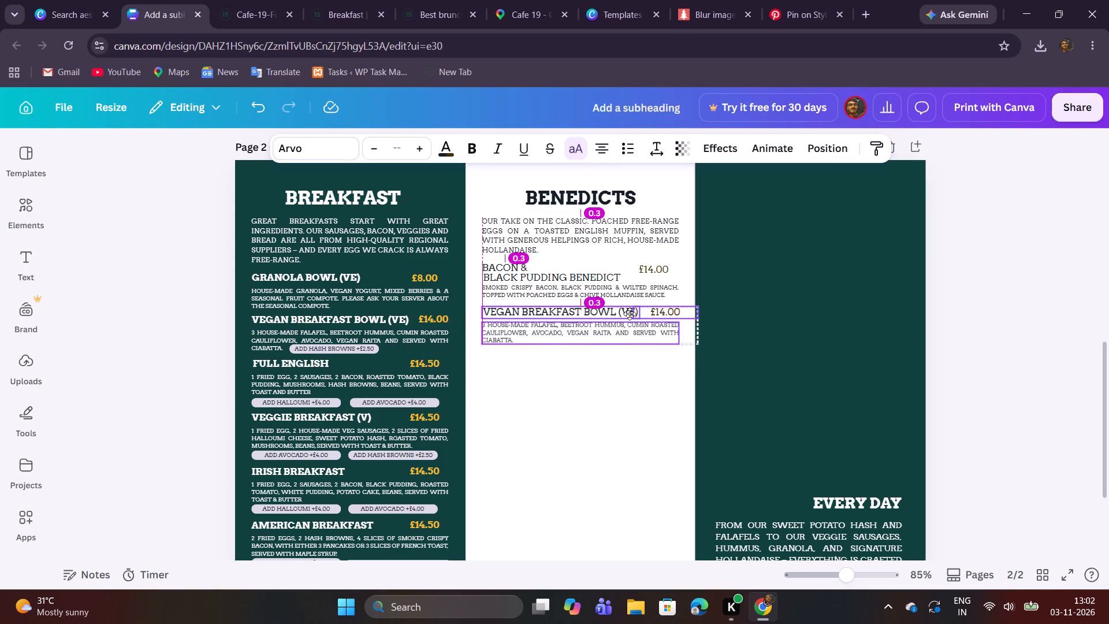
drag(630, 314, 630, 313)
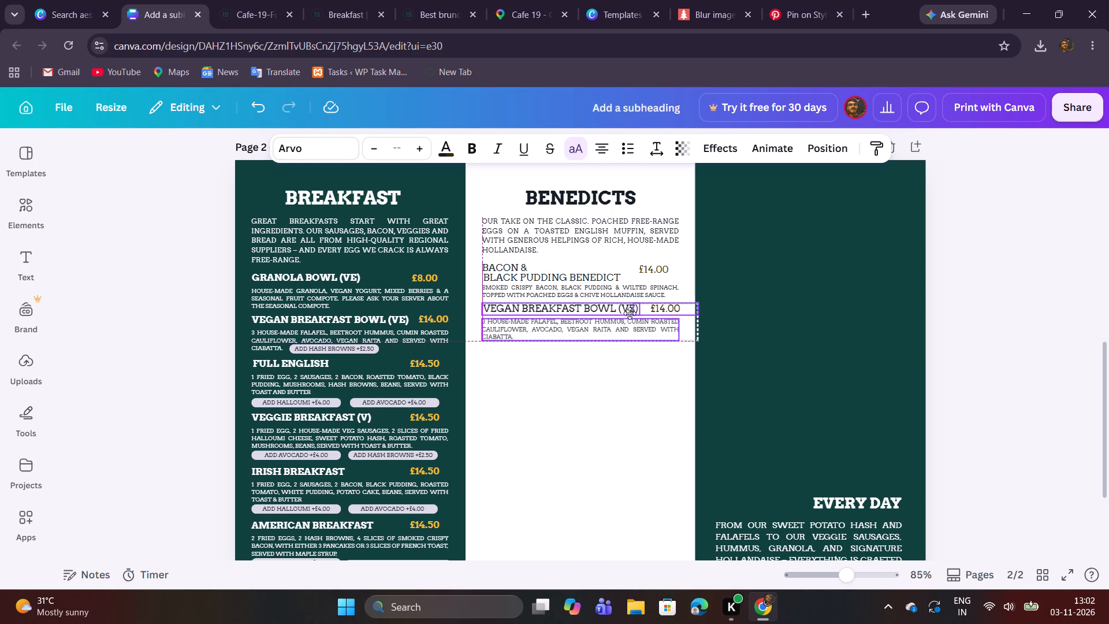
drag(630, 313, 630, 314)
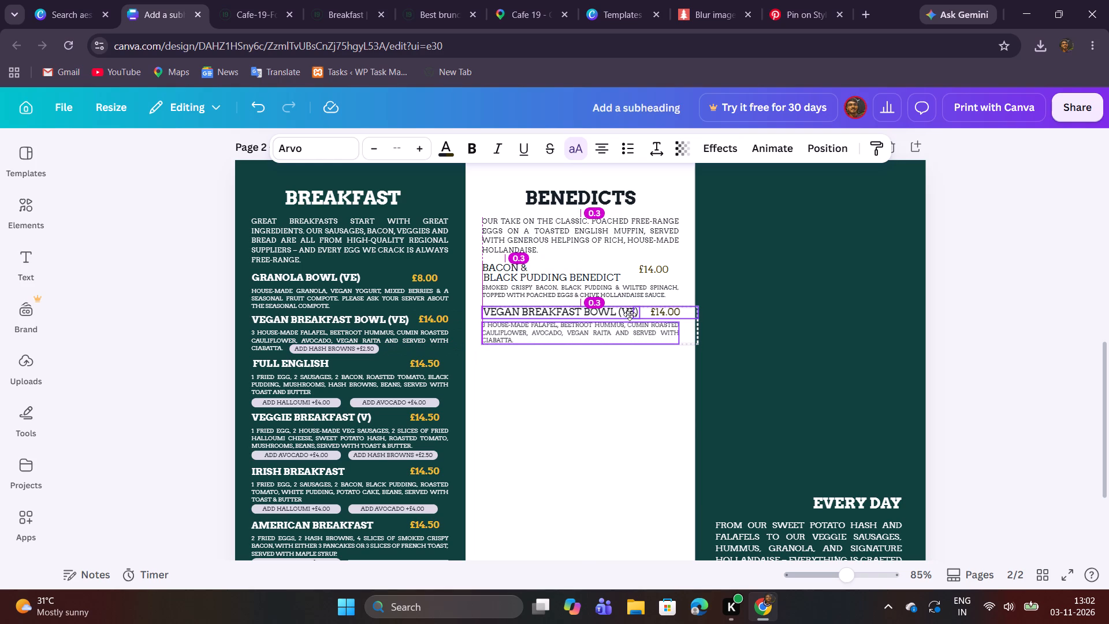
drag(630, 314, 629, 314)
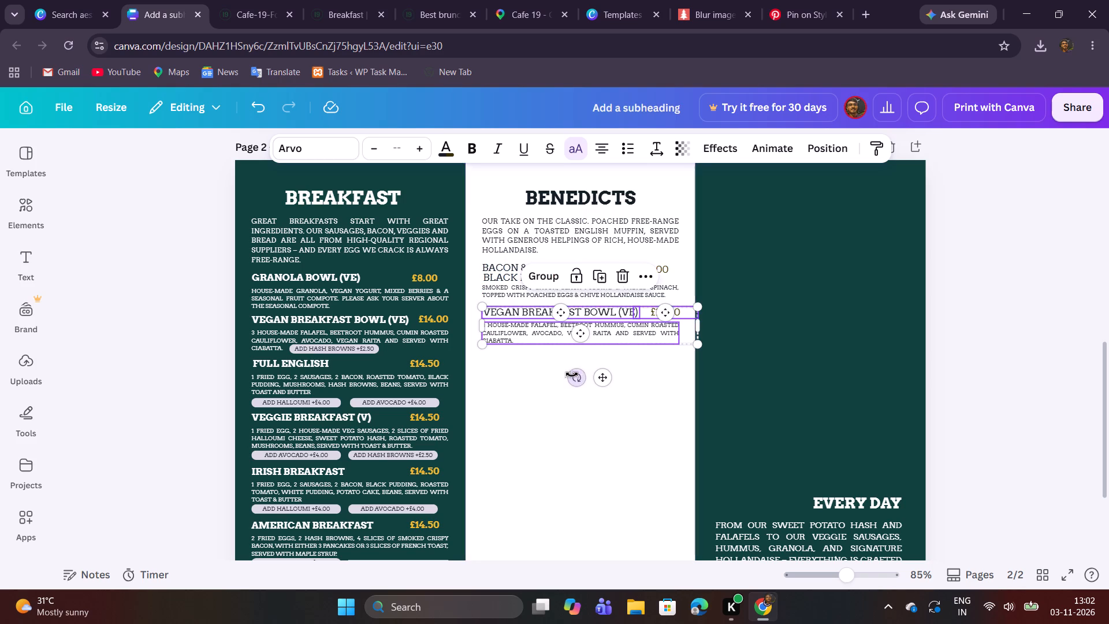
click(514, 384)
Replace the middle panel's "Vegan Breakfast Bowl (VE)" name with the copied "Chorizo Benedict" and narrow its box to about 4.4 wide.
double_click(522, 315)
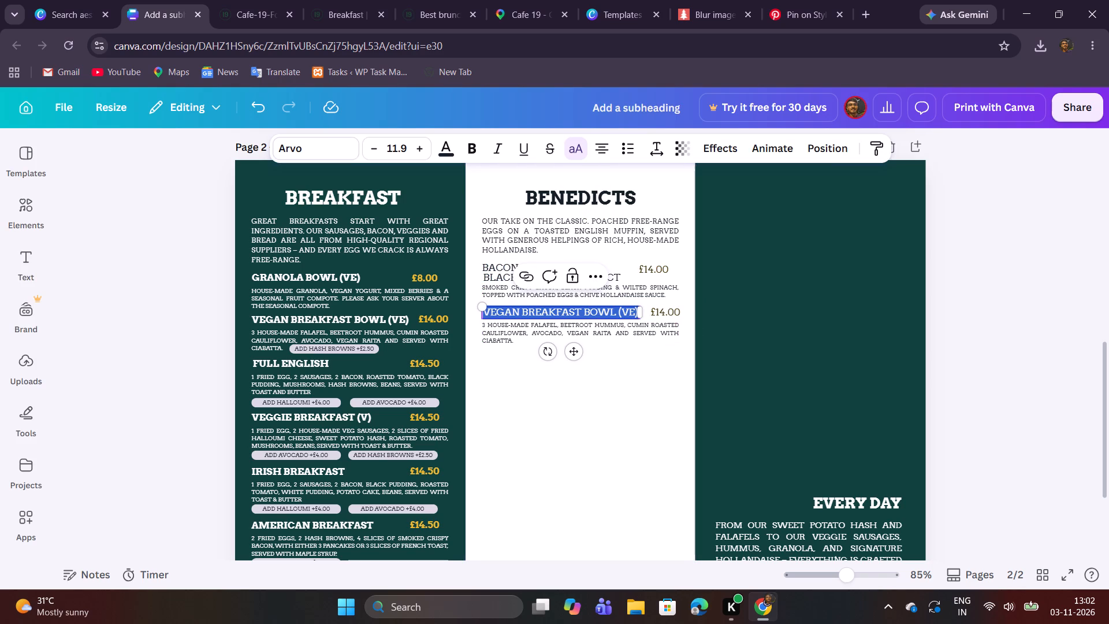
key(ctrl+v)
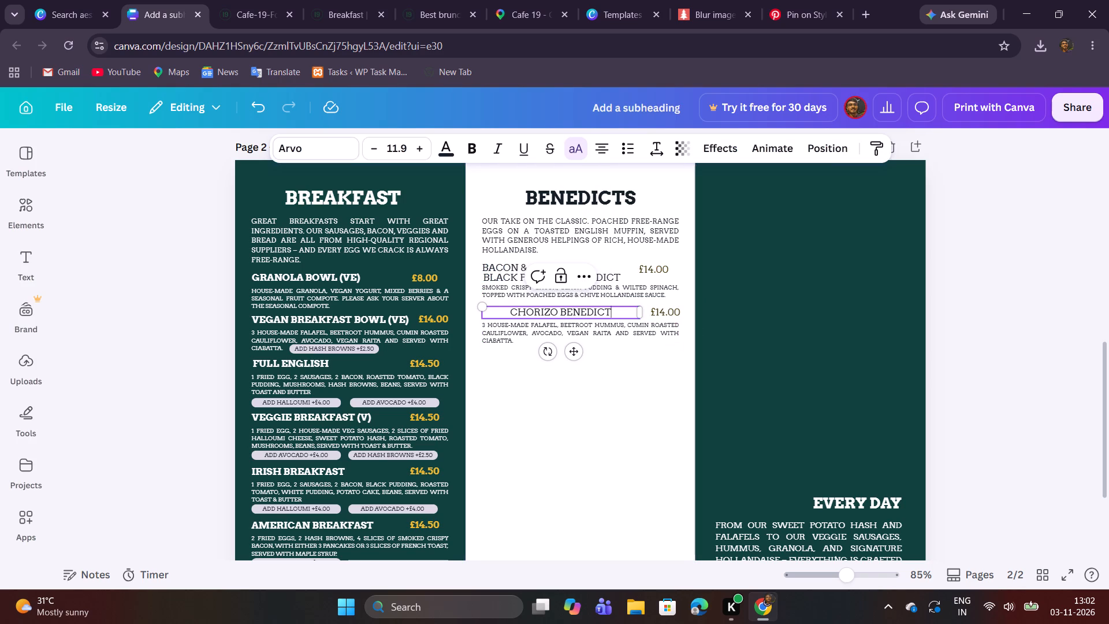
drag(641, 310, 587, 307)
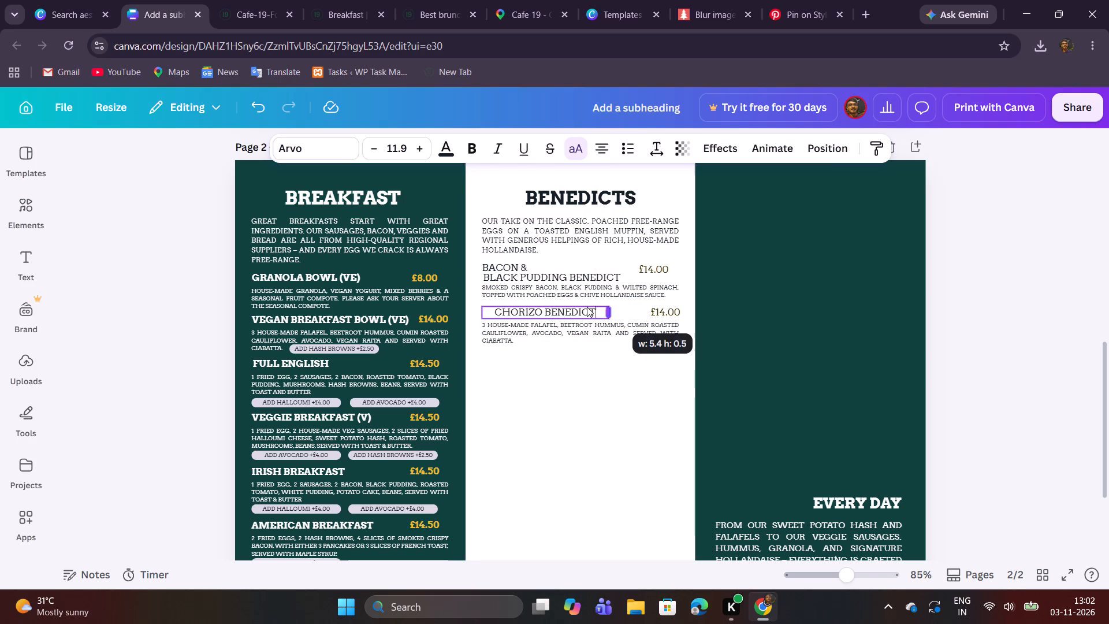
drag(587, 307, 585, 307)
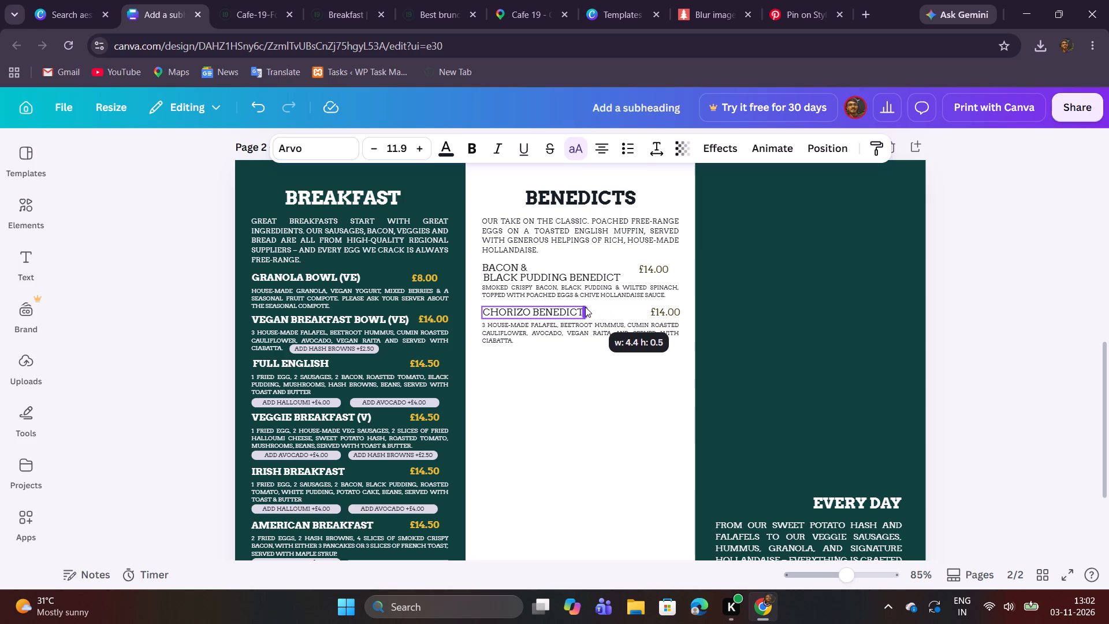
drag(585, 307, 585, 306)
click(581, 356)
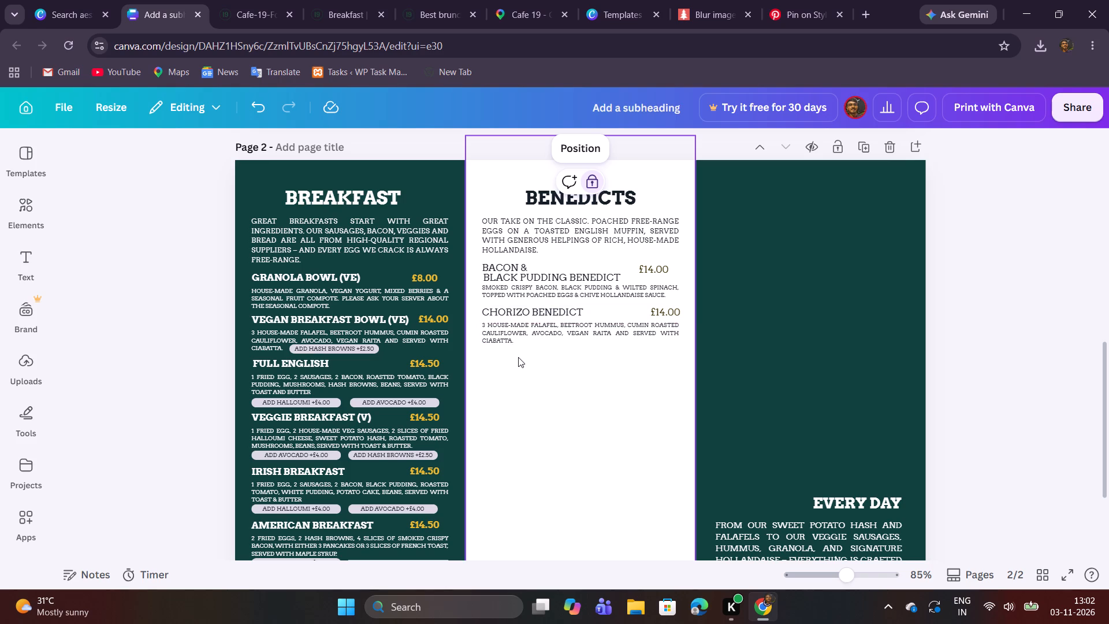
Move the Chorizo Benedict name, price and description slightly down together, widening the gap below the first dish.
drag(518, 358, 665, 315)
drag(612, 325, 612, 325)
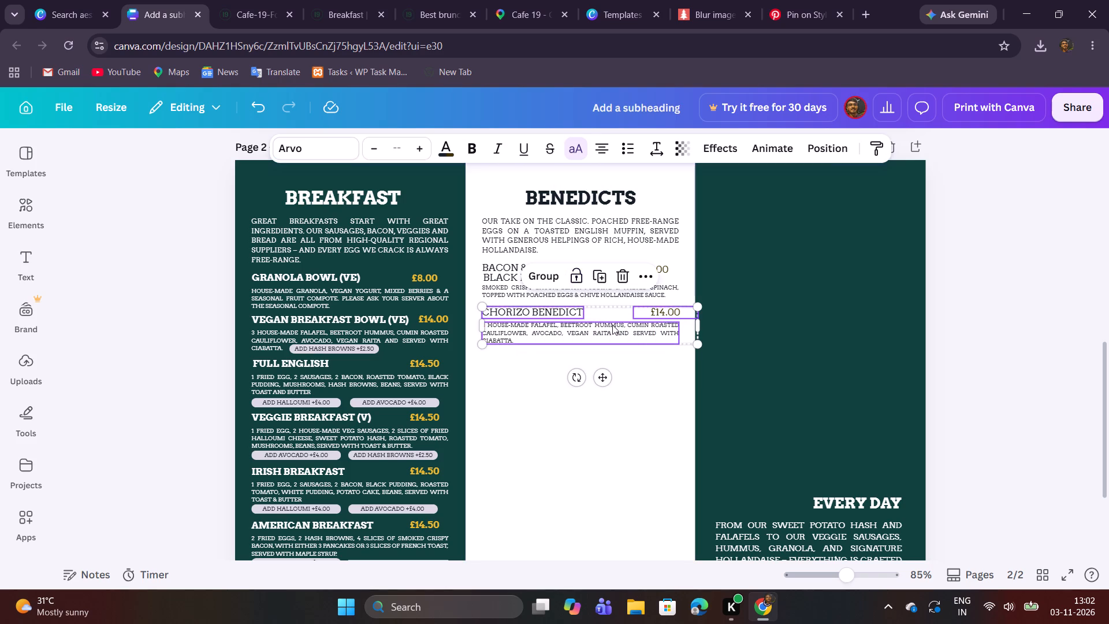
drag(612, 325, 613, 332)
click(587, 302)
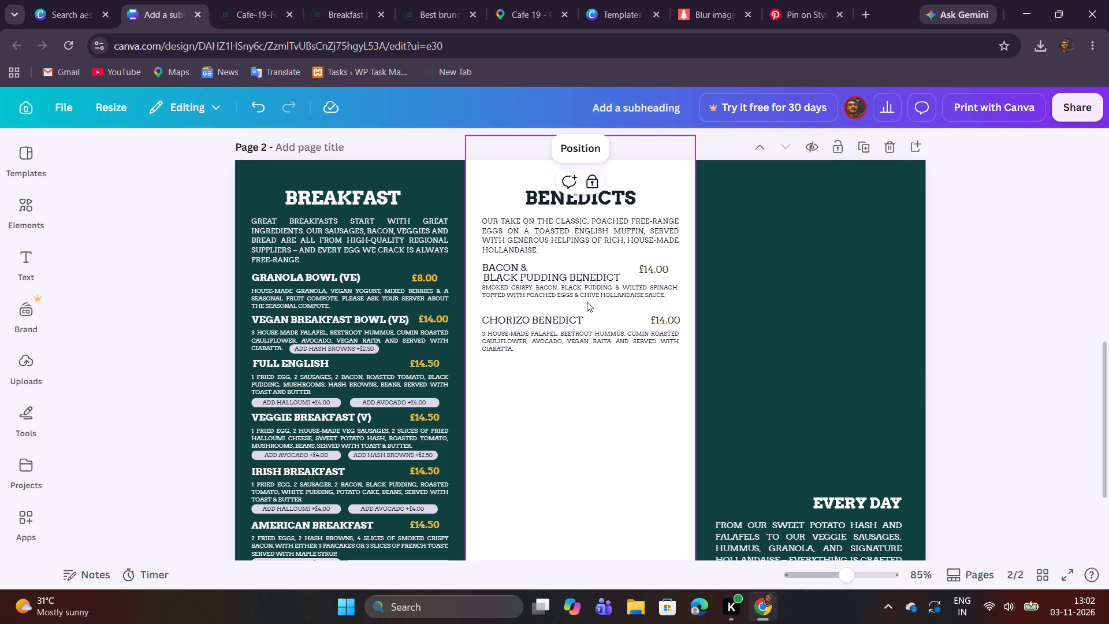
Nudge the Bacon & Black Pudding Benedict description slightly down from its dish name.
click(586, 292)
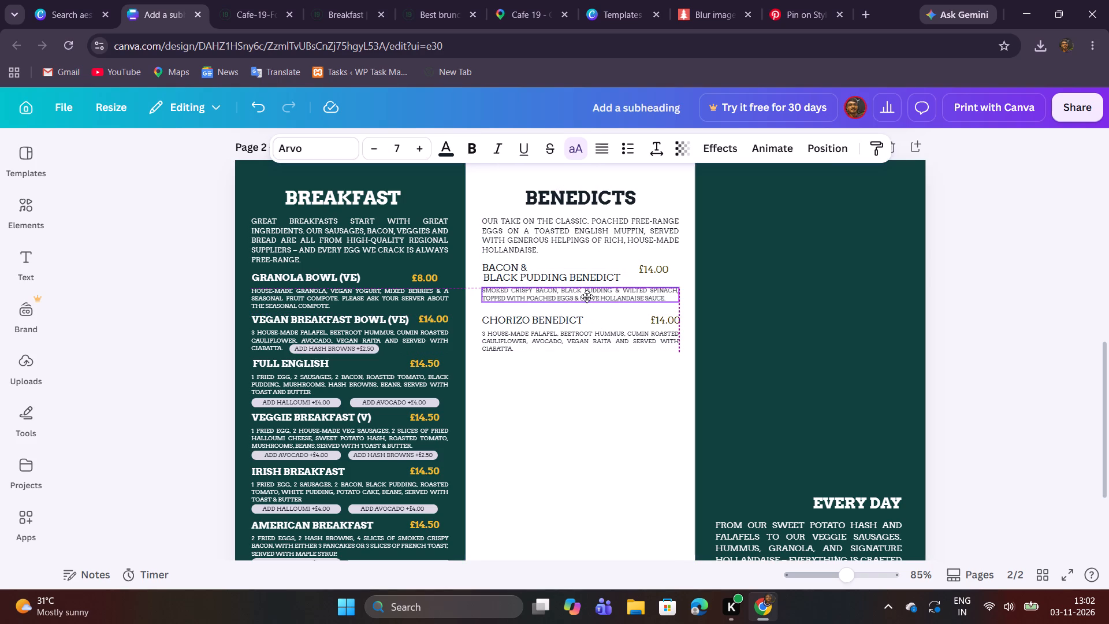
click(589, 377)
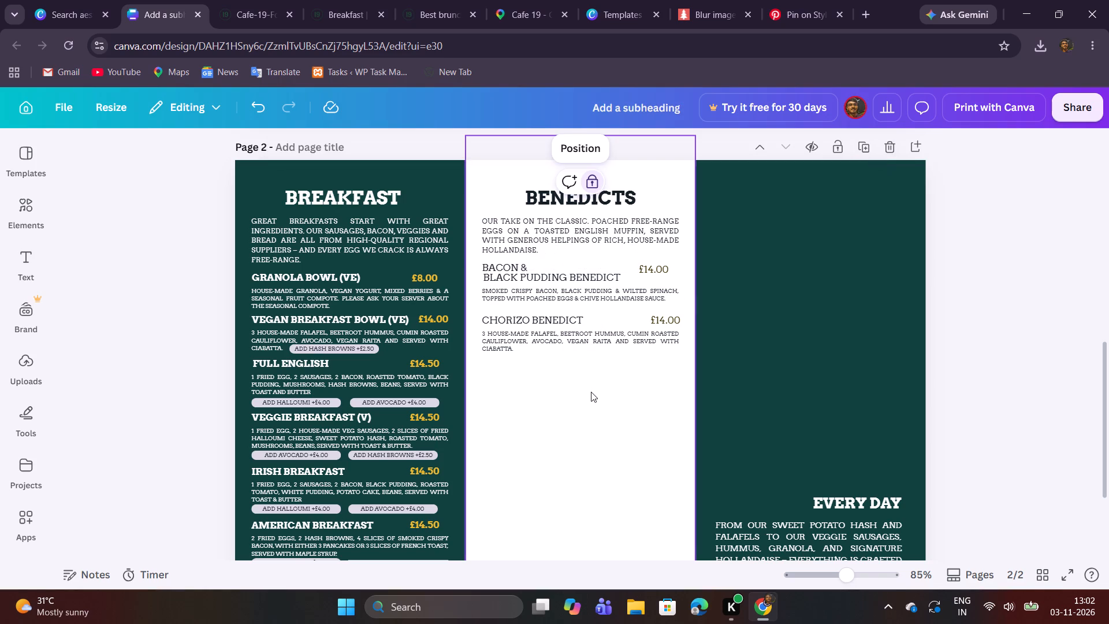
Move the Chorizo Benedict name, price and description slightly up together, closer to the first dish's description.
drag(558, 368, 641, 325)
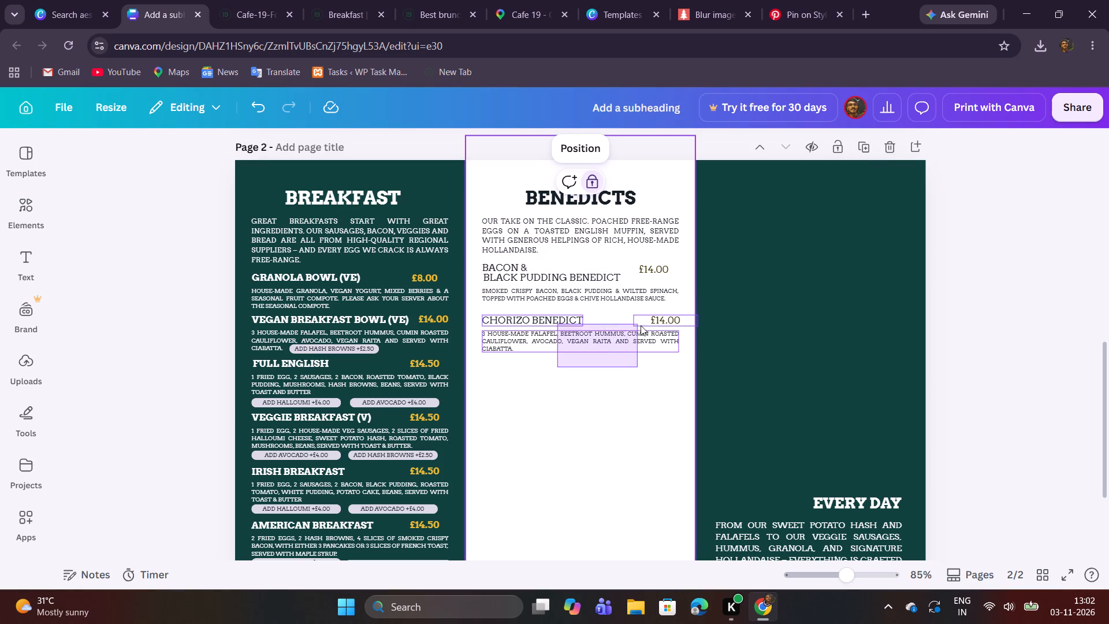
drag(641, 325, 645, 325)
click(611, 339)
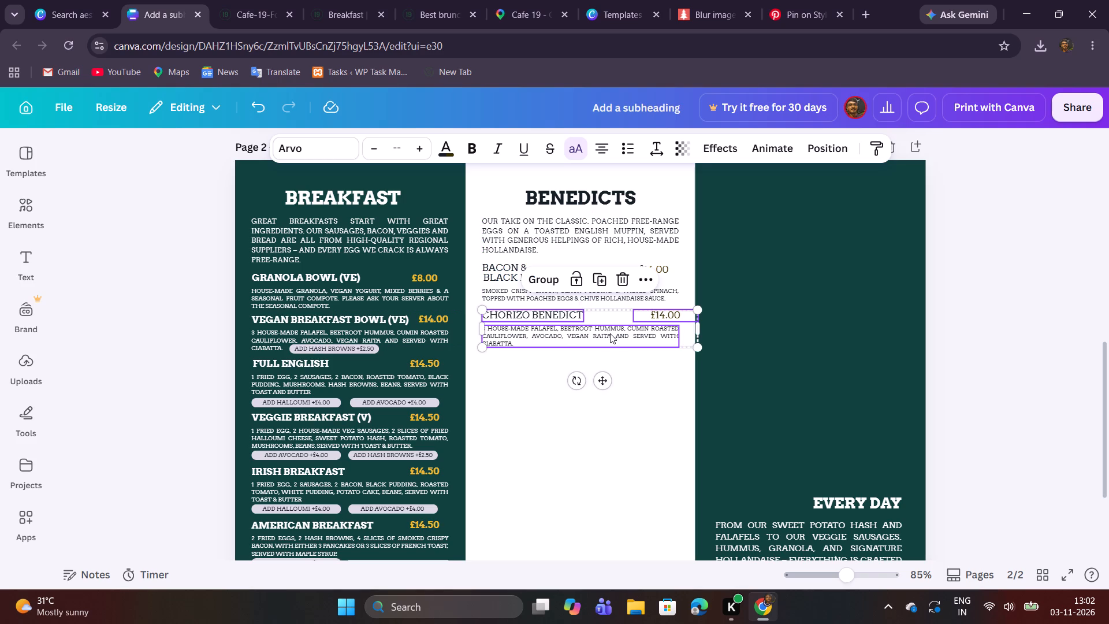
click(631, 384)
Replace the placeholder description under Chorizo Benedict with that dish's description copied from the Cafe 19 PDF.
click(225, 0)
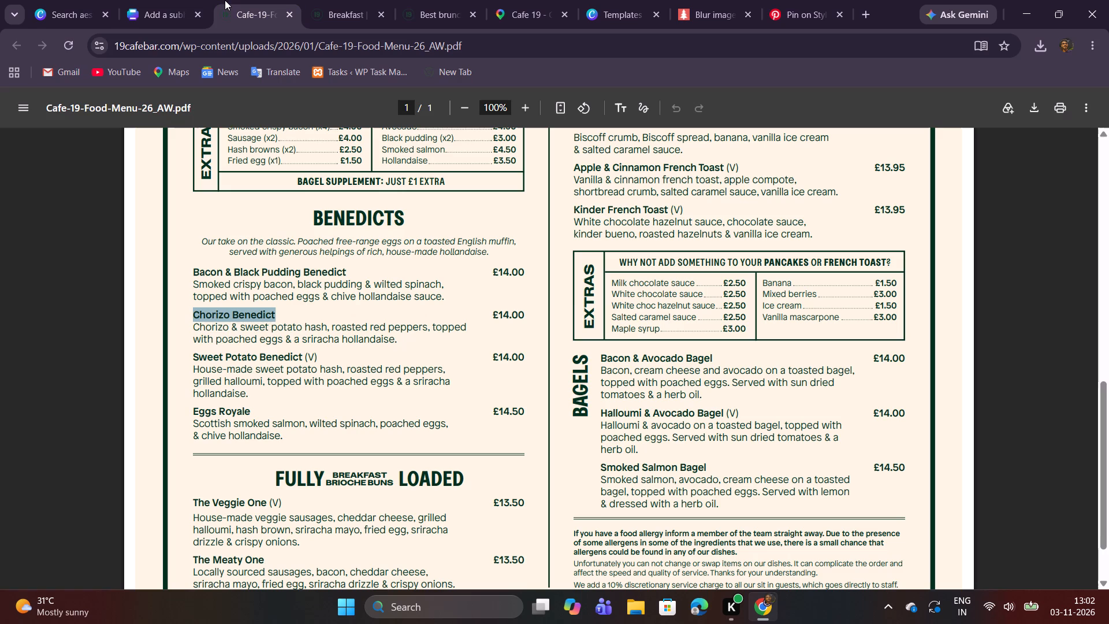
drag(193, 329, 232, 338)
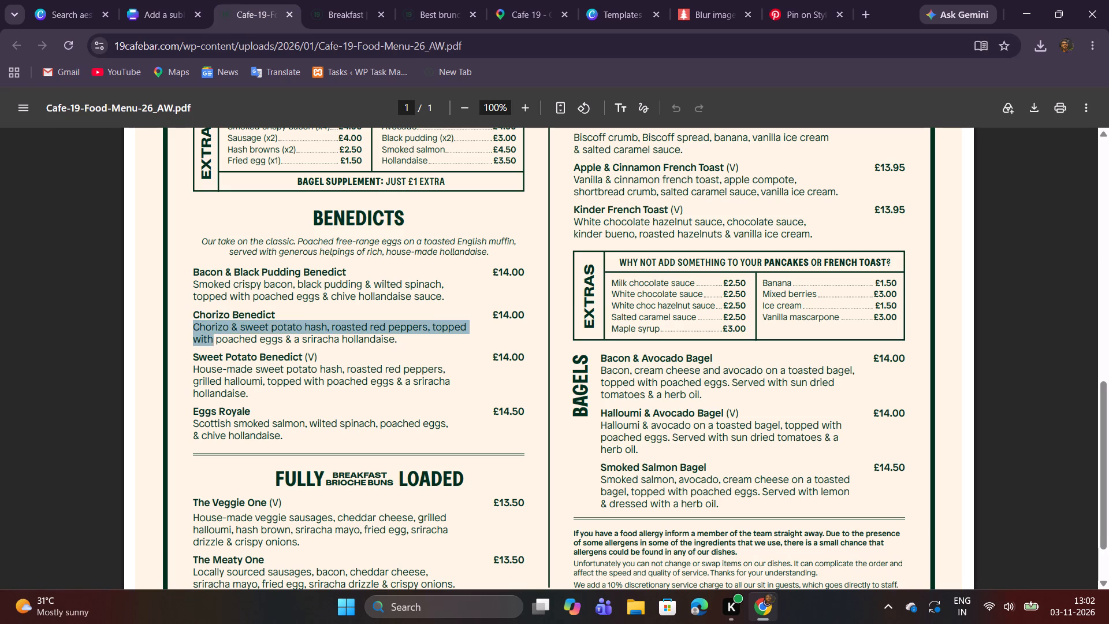
drag(232, 338, 399, 348)
right_click(384, 333)
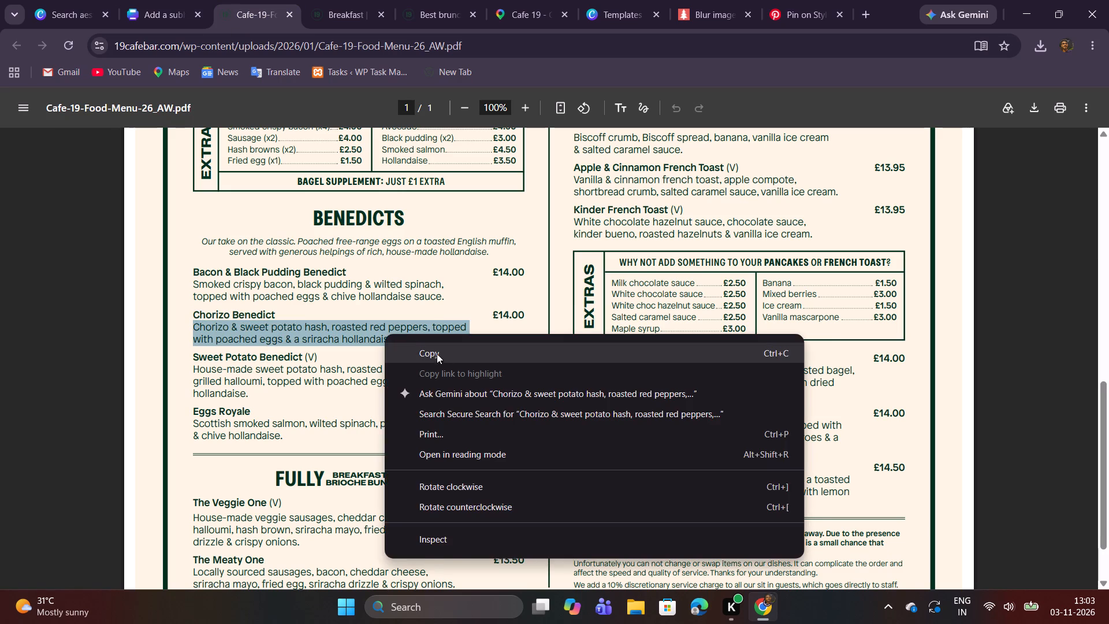
click(439, 357)
click(165, 12)
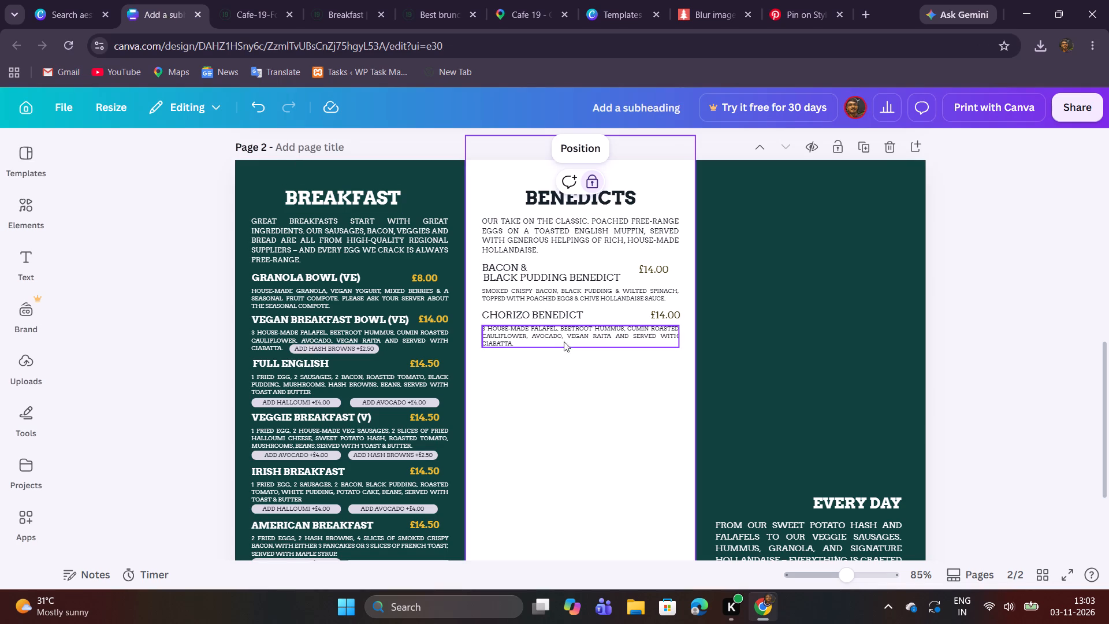
double_click(566, 339)
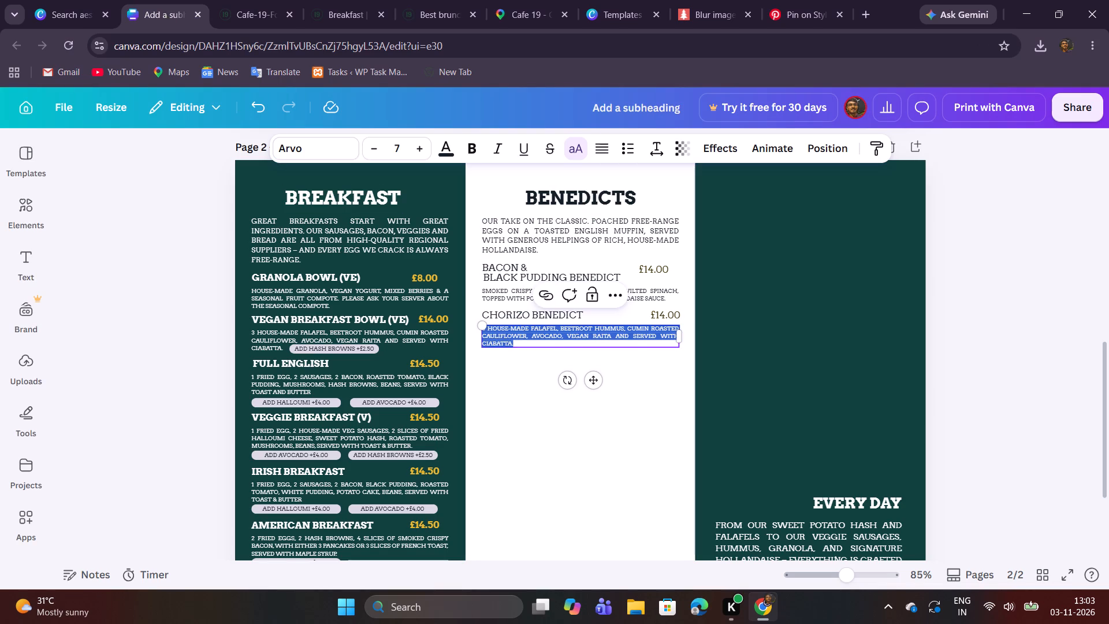
key(ctrl+v)
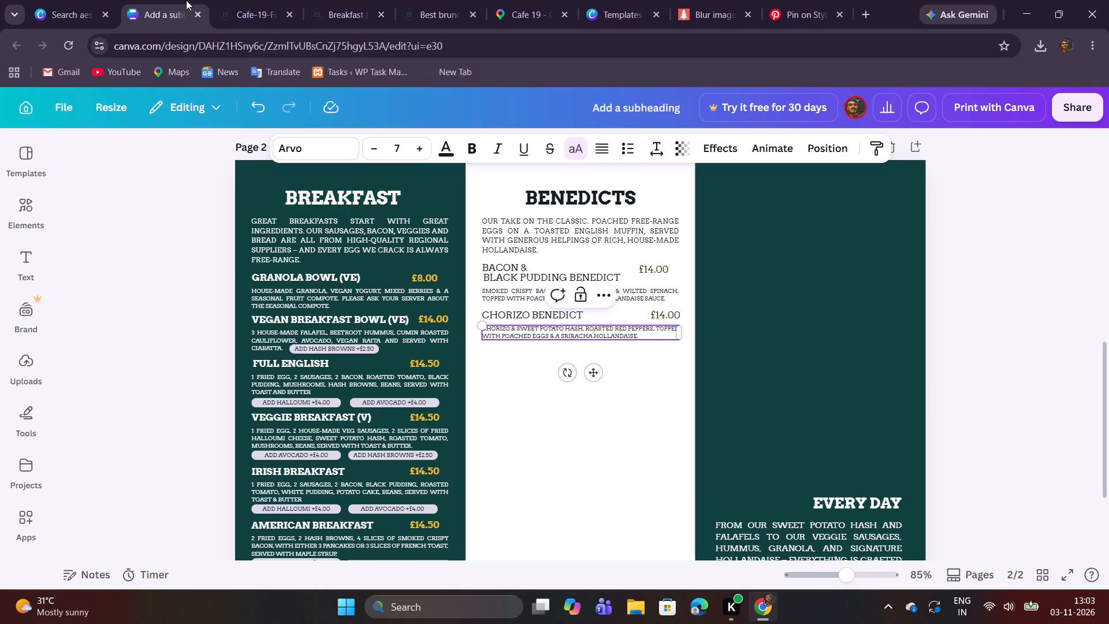
Align the Chorizo Benedict price under the price above and replace it with £14.00 copied from the Cafe 19 PDF, without trailing space.
click(247, 5)
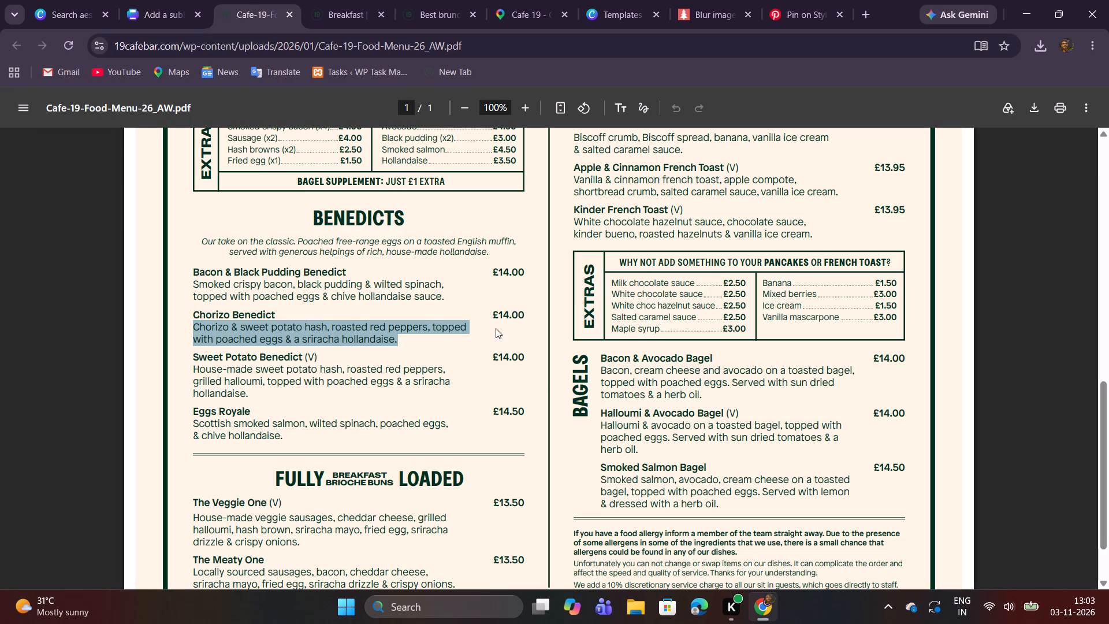
drag(493, 318, 533, 320)
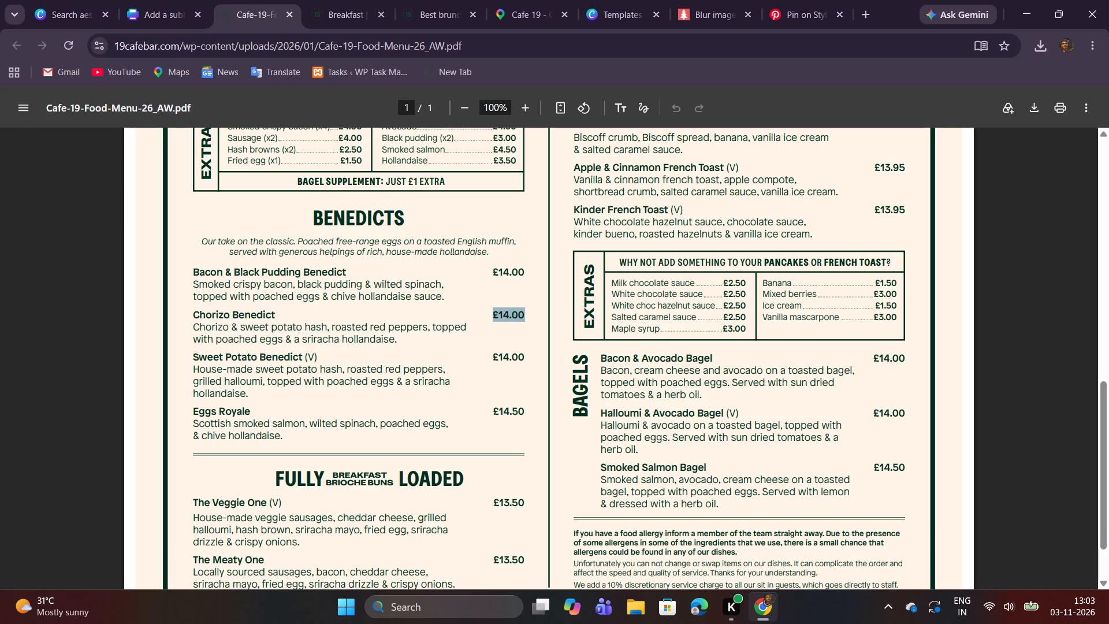
key(ctrl+c)
click(159, 0)
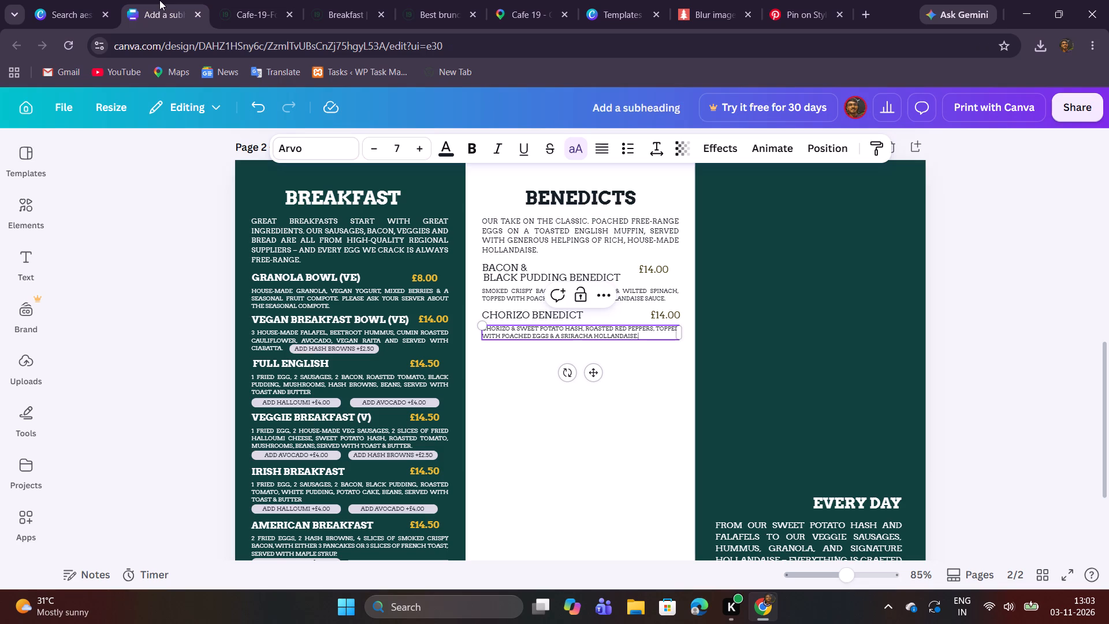
drag(675, 316, 670, 316)
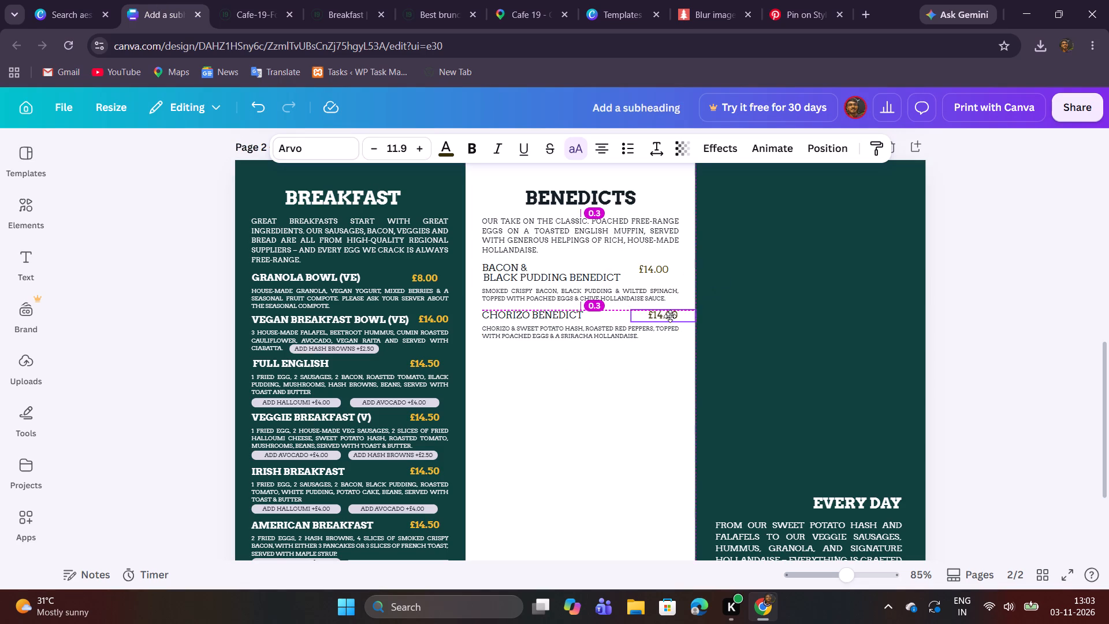
drag(670, 316, 665, 315)
double_click(660, 315)
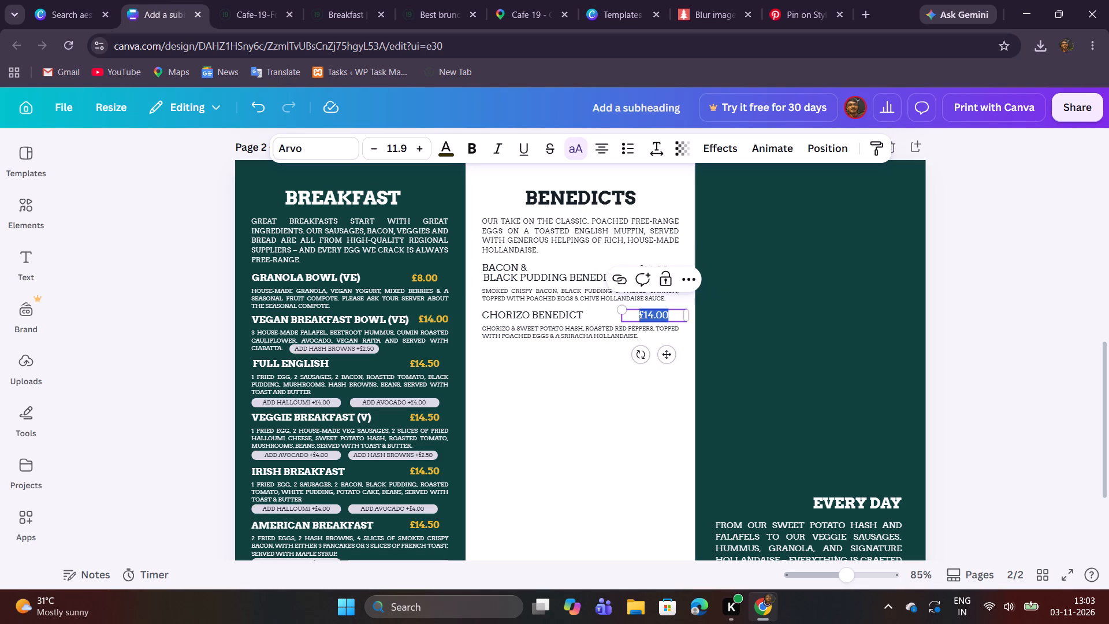
key(ctrl+v)
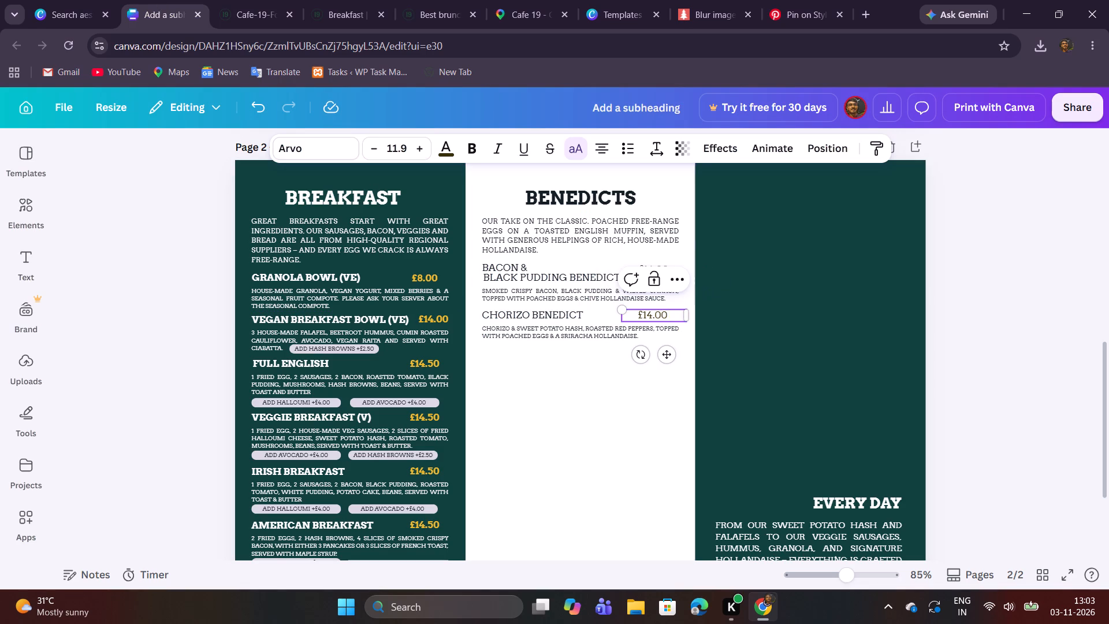
click(606, 414)
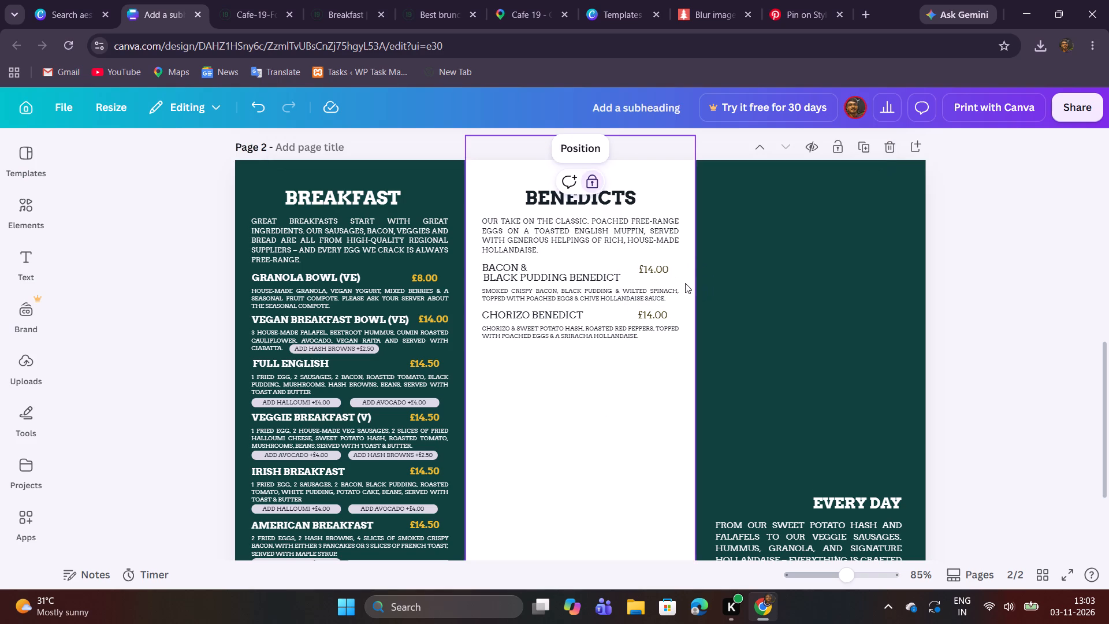
double_click(674, 317)
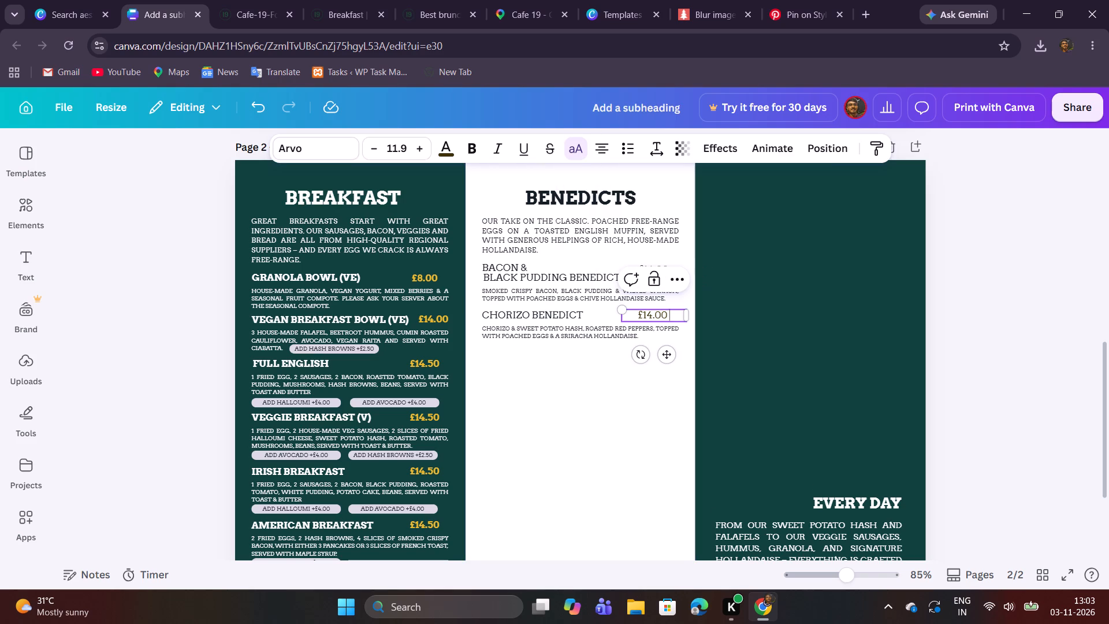
key(BackSpace)
click(632, 386)
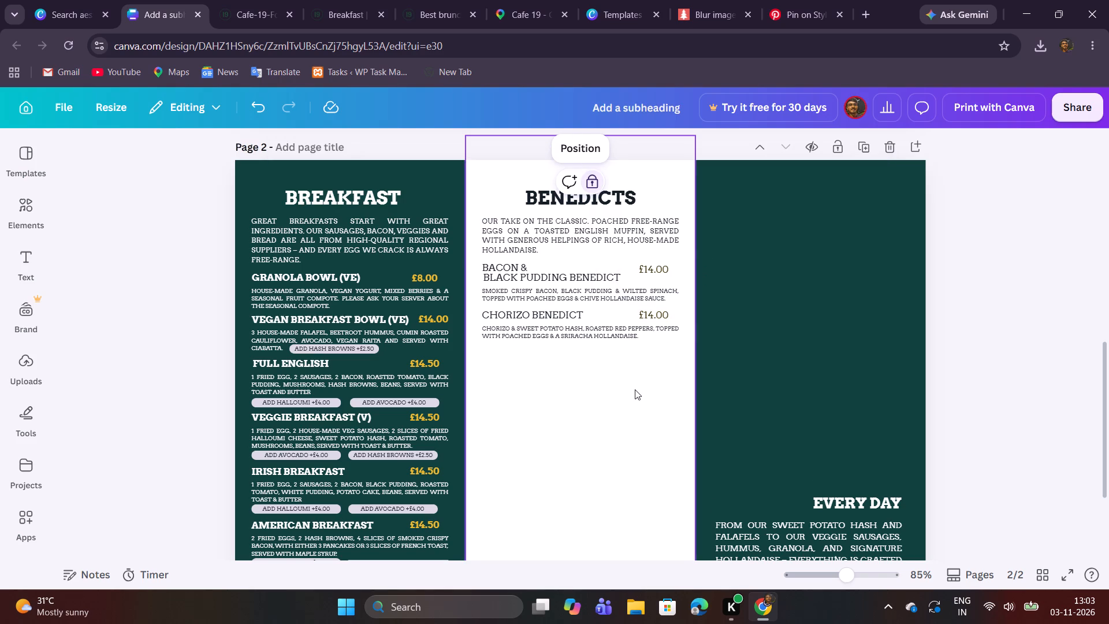
click(634, 389)
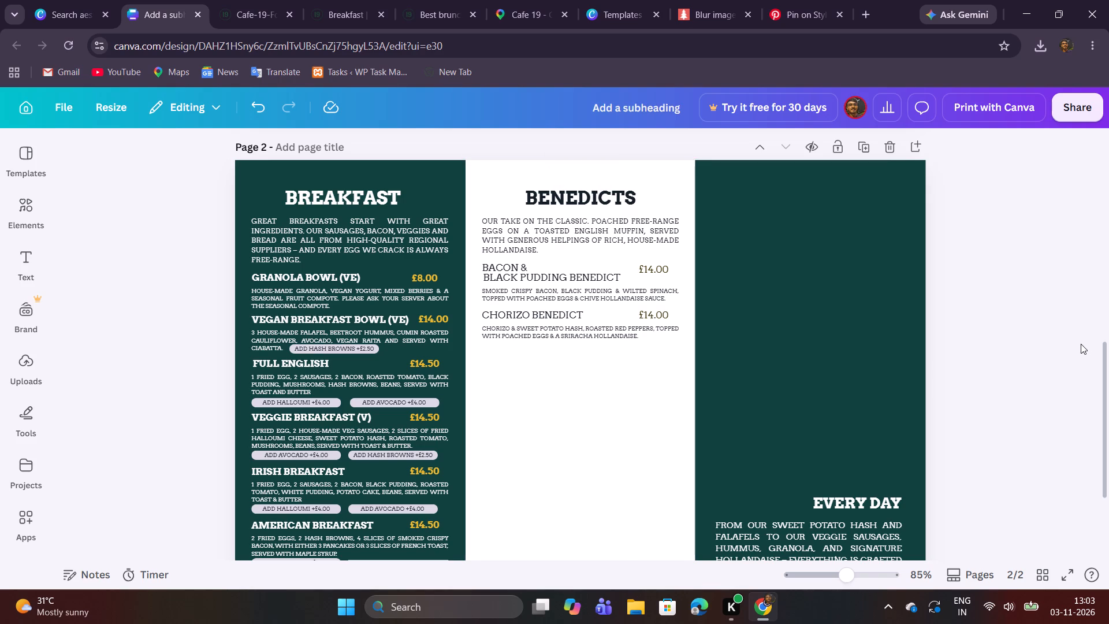
Bold both lines of the Bacon & Black Pudding Benedict name and widen the second line's box to about 6.
click(553, 313)
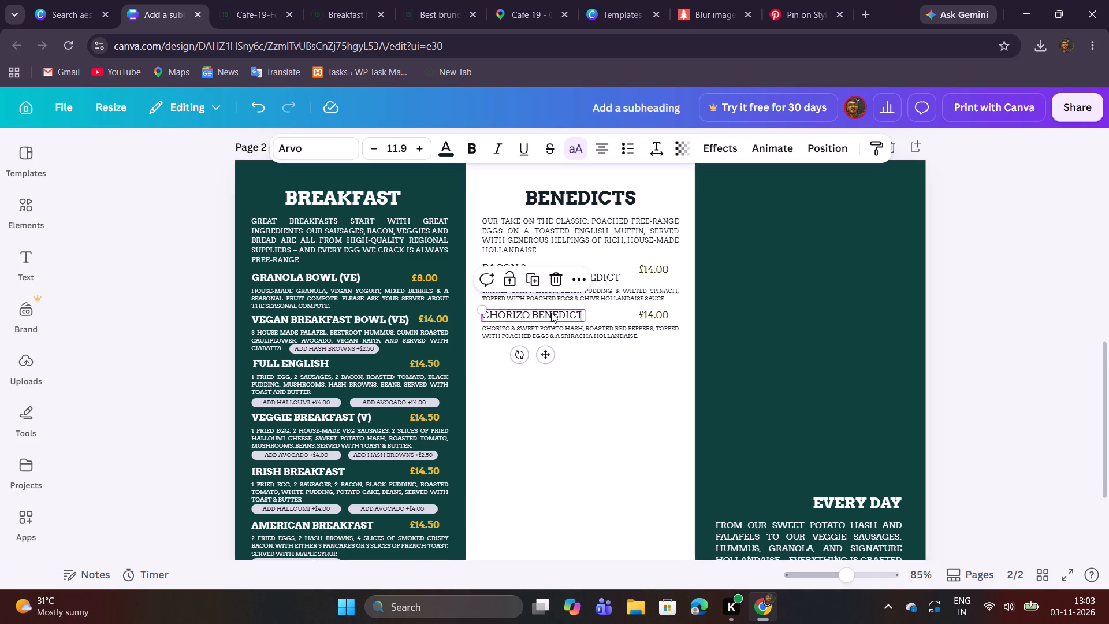
click(496, 386)
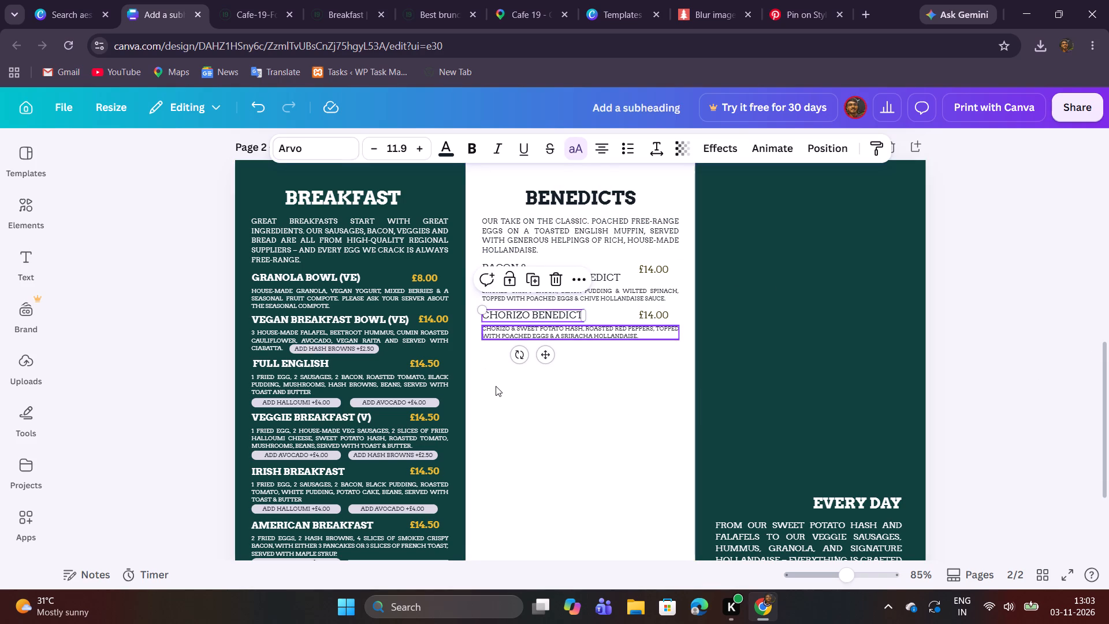
click(512, 269)
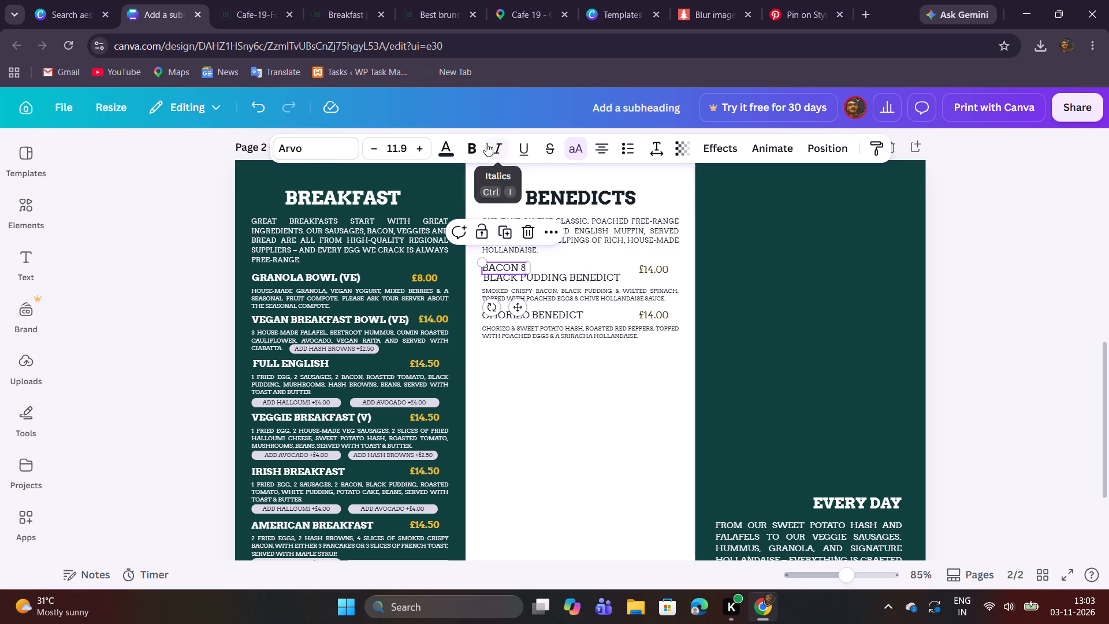
click(475, 147)
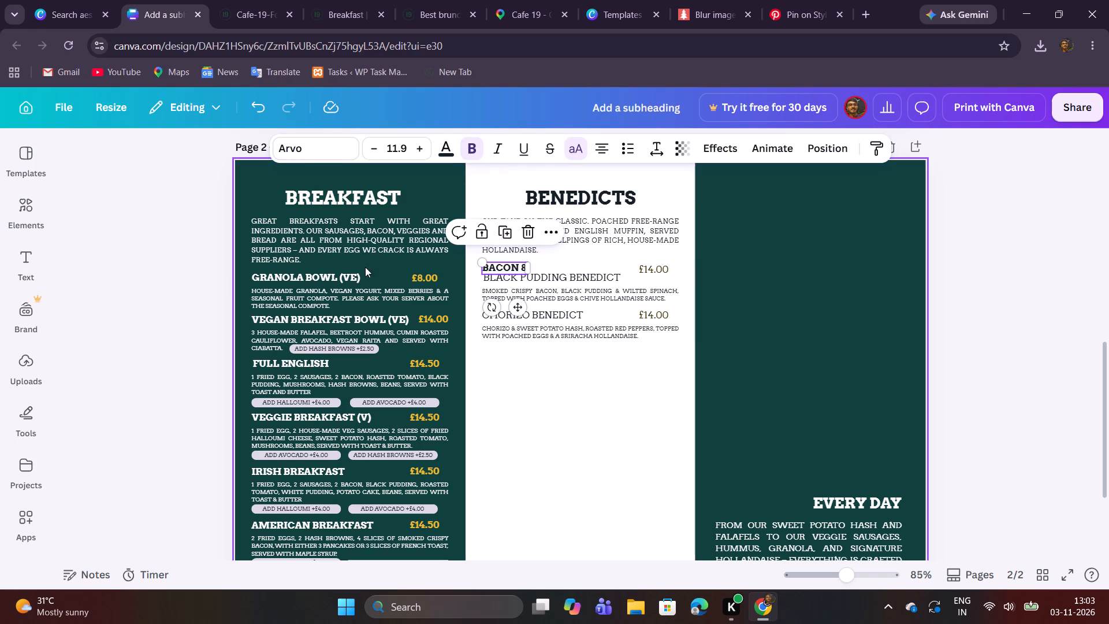
click(345, 273)
click(500, 278)
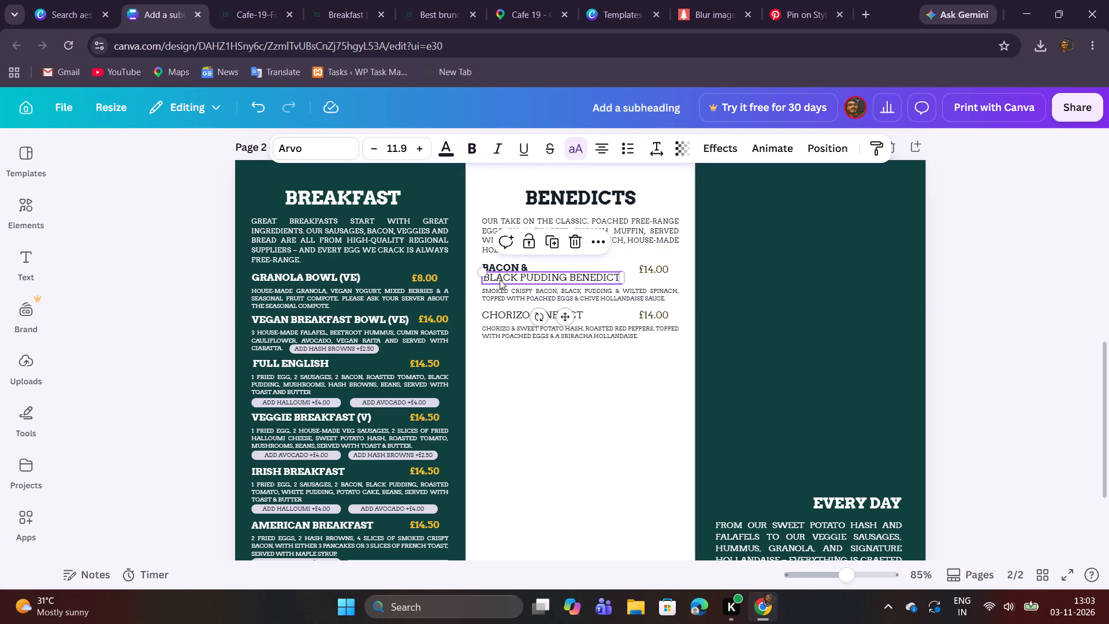
click(472, 150)
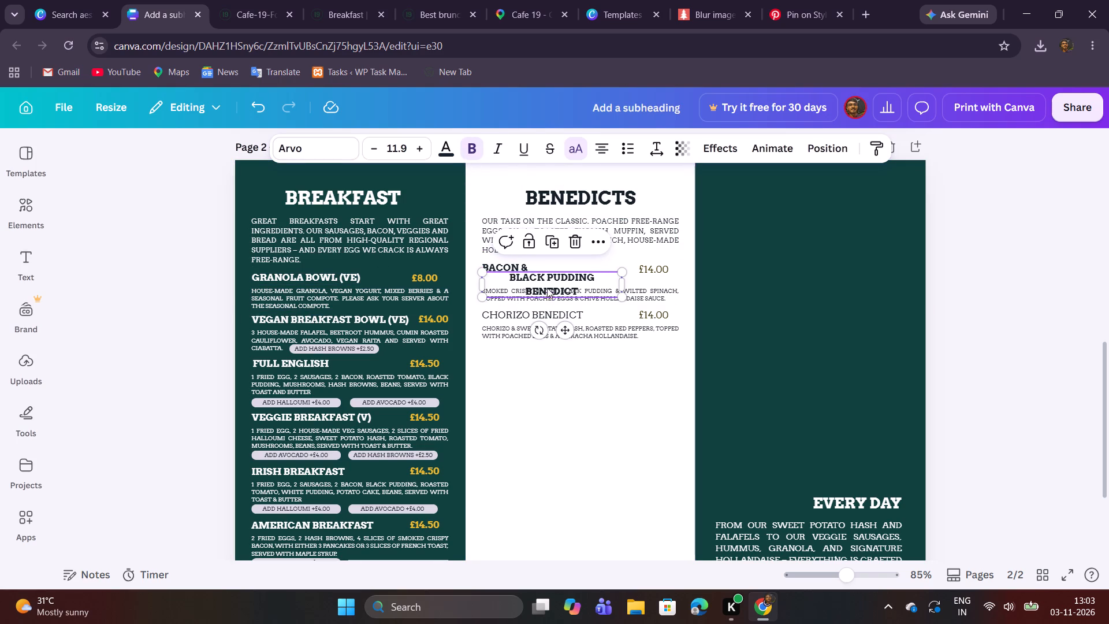
click(624, 281)
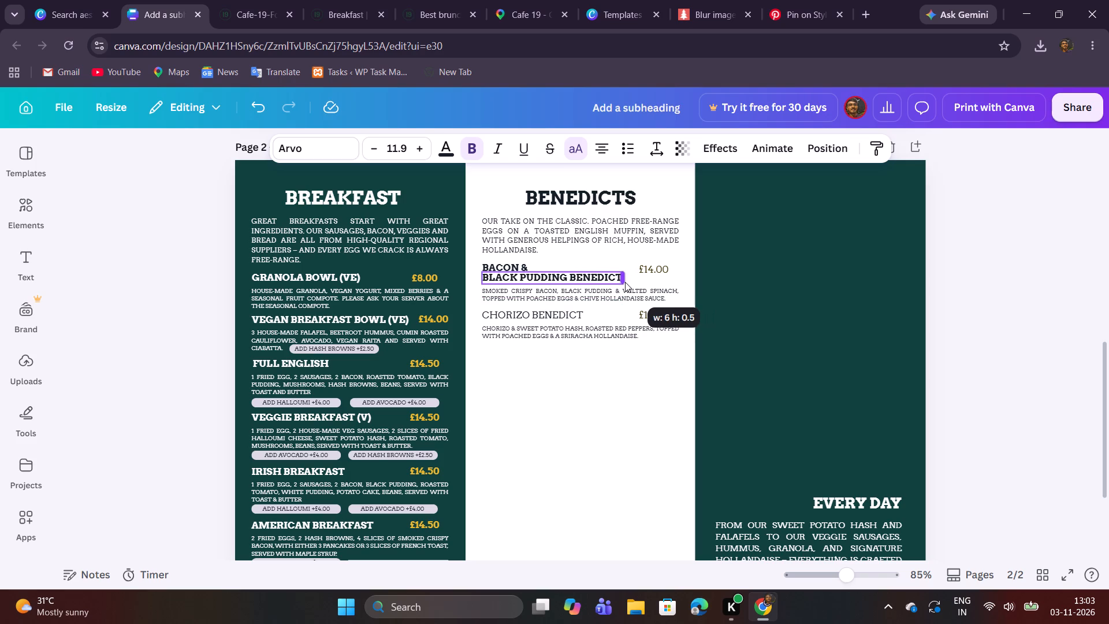
click(557, 397)
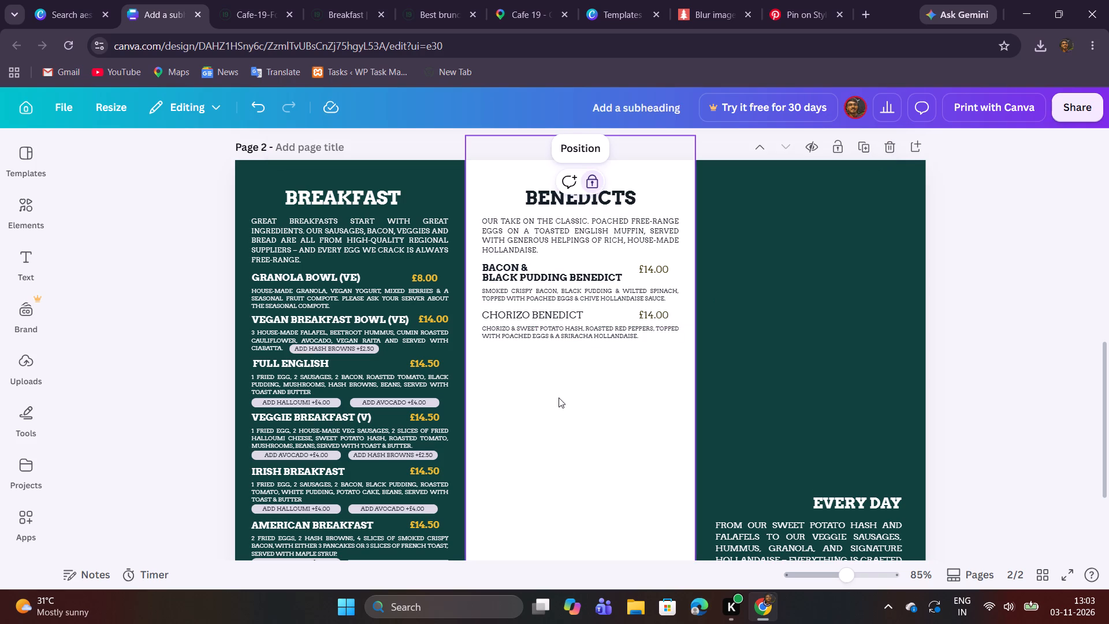
Bold the Chorizo Benedict name and widen its box so the name fits on one line.
click(531, 315)
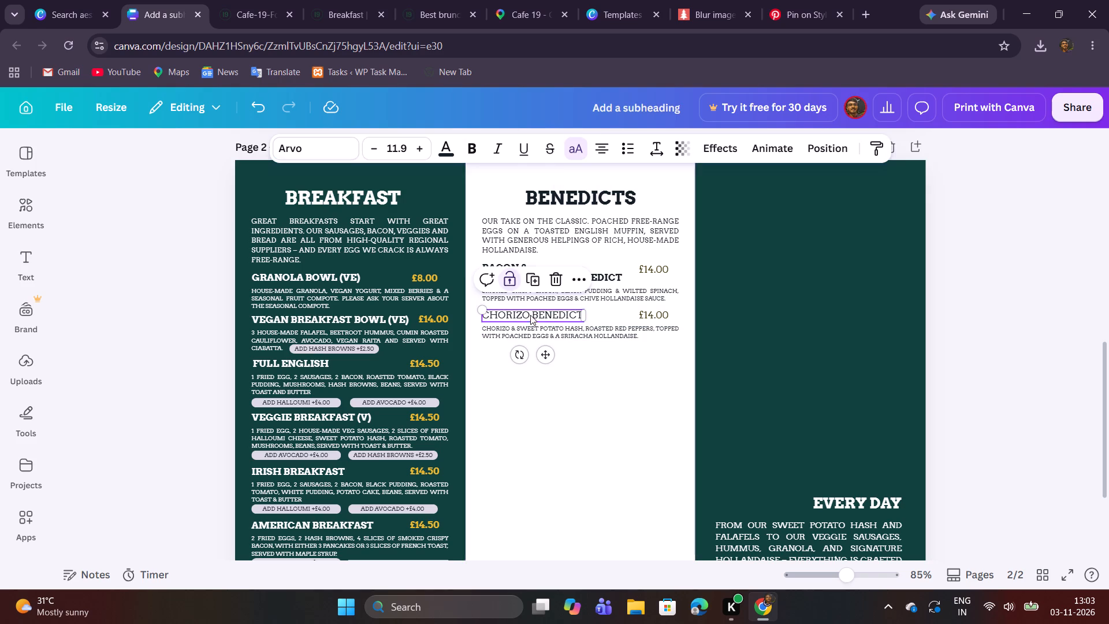
click(472, 146)
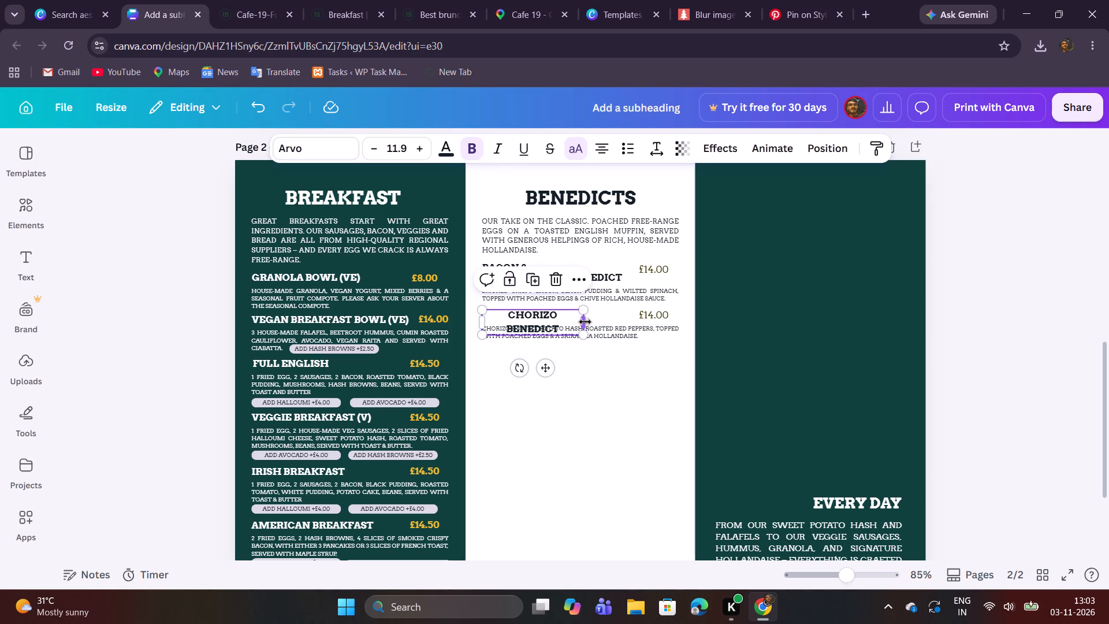
click(585, 322)
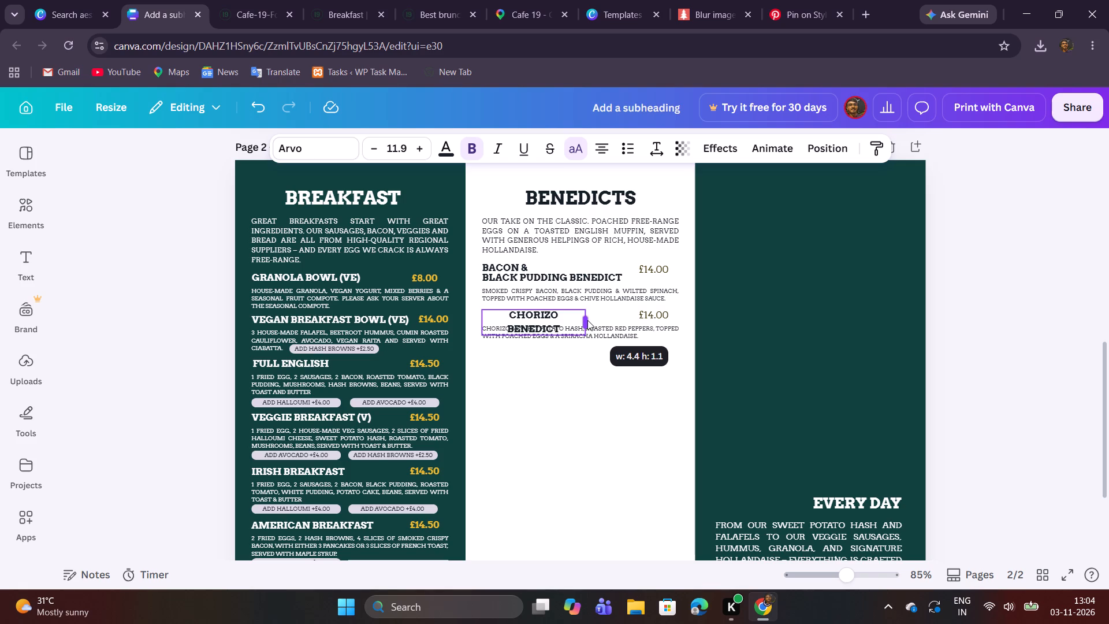
click(593, 387)
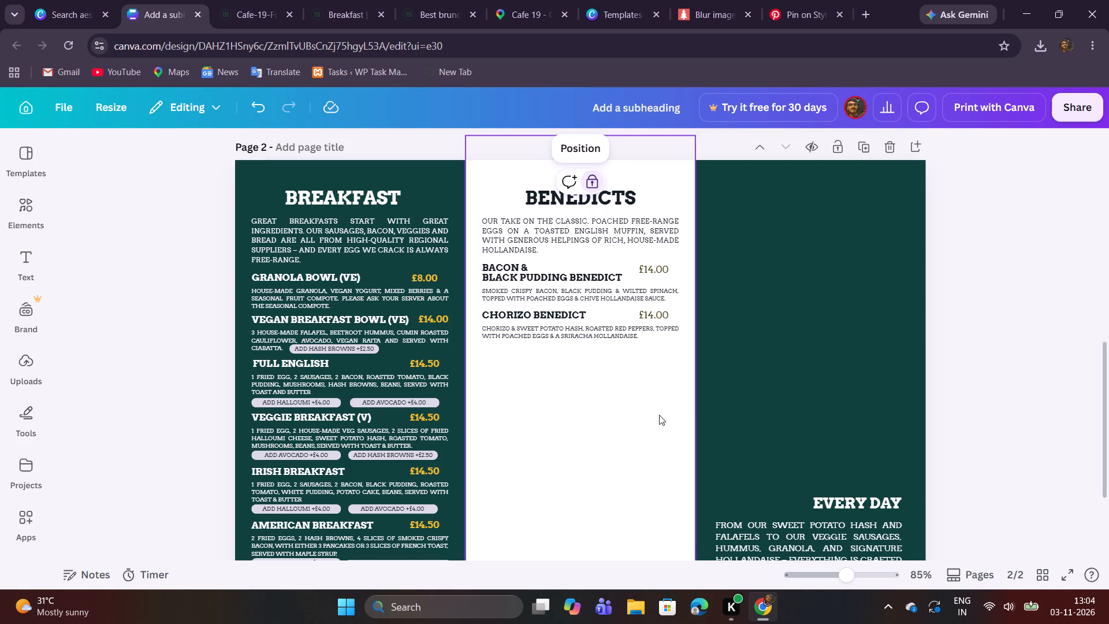
click(584, 412)
click(1005, 409)
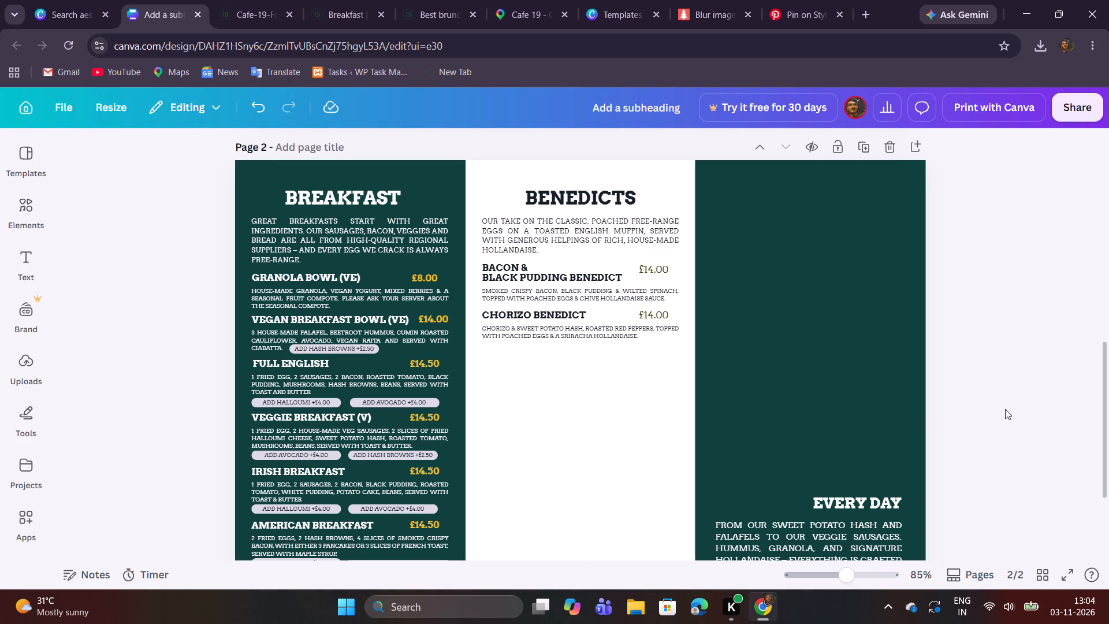
Copy the dish name "Sweet Potato Benedict (V)" from the Benedicts section of the Cafe 19 PDF.
scroll(1005, 409, down, 2)
scroll(1004, 410, up, 1)
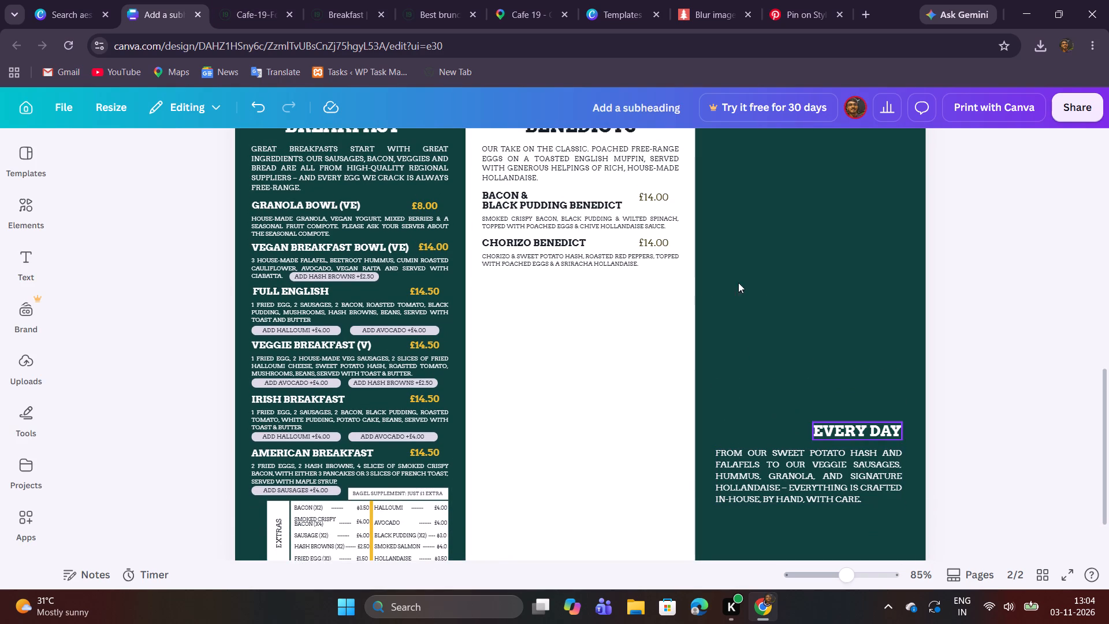
click(257, 9)
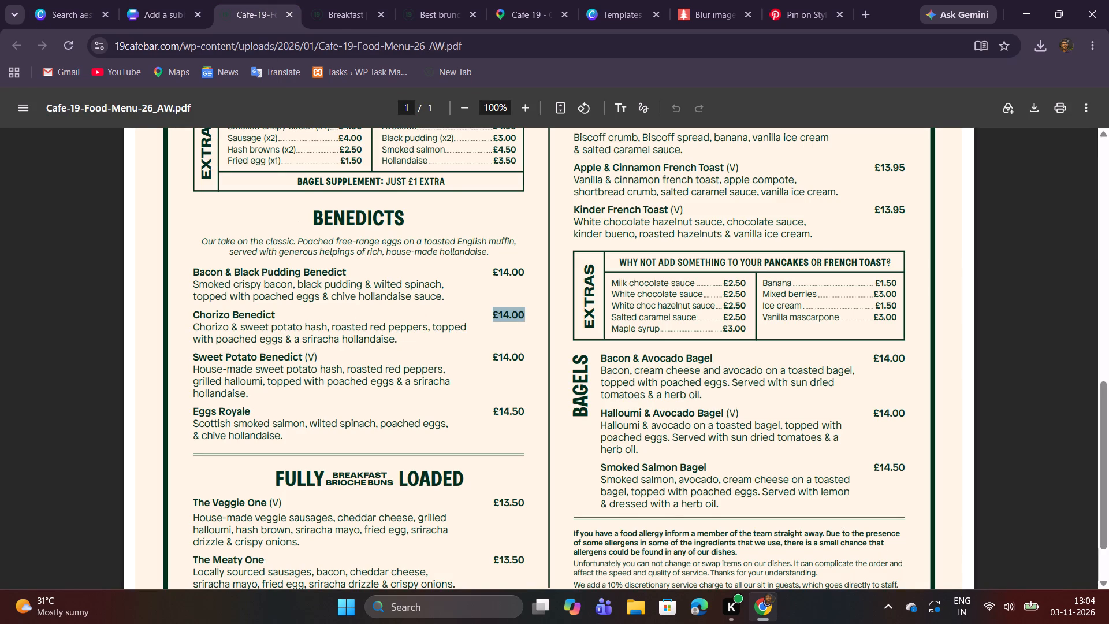
drag(194, 358, 290, 363)
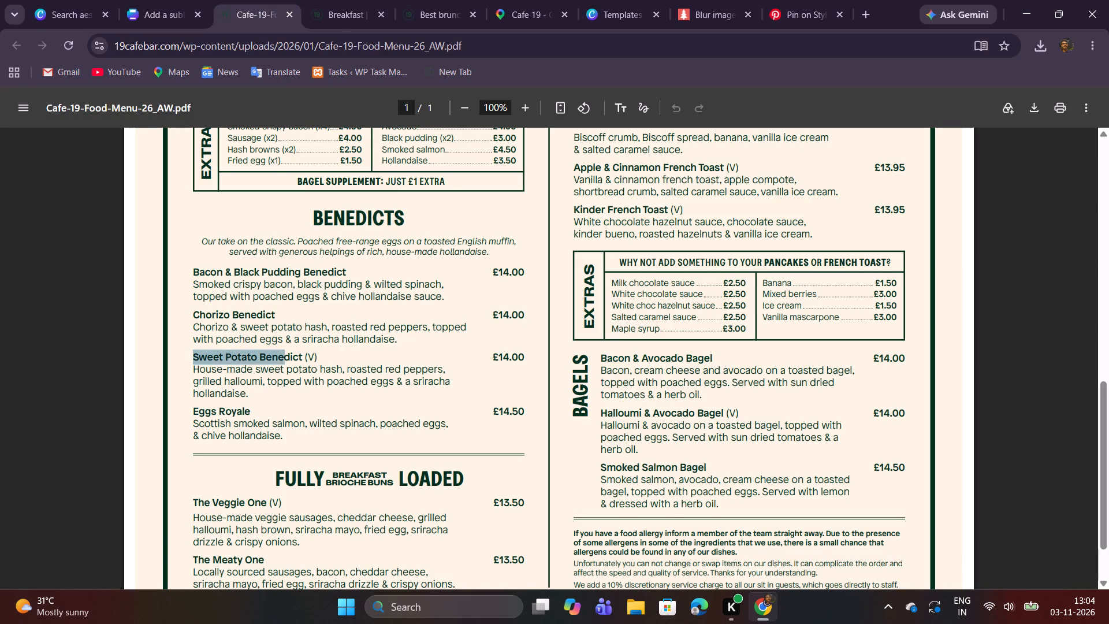
drag(290, 363, 318, 357)
right_click(307, 355)
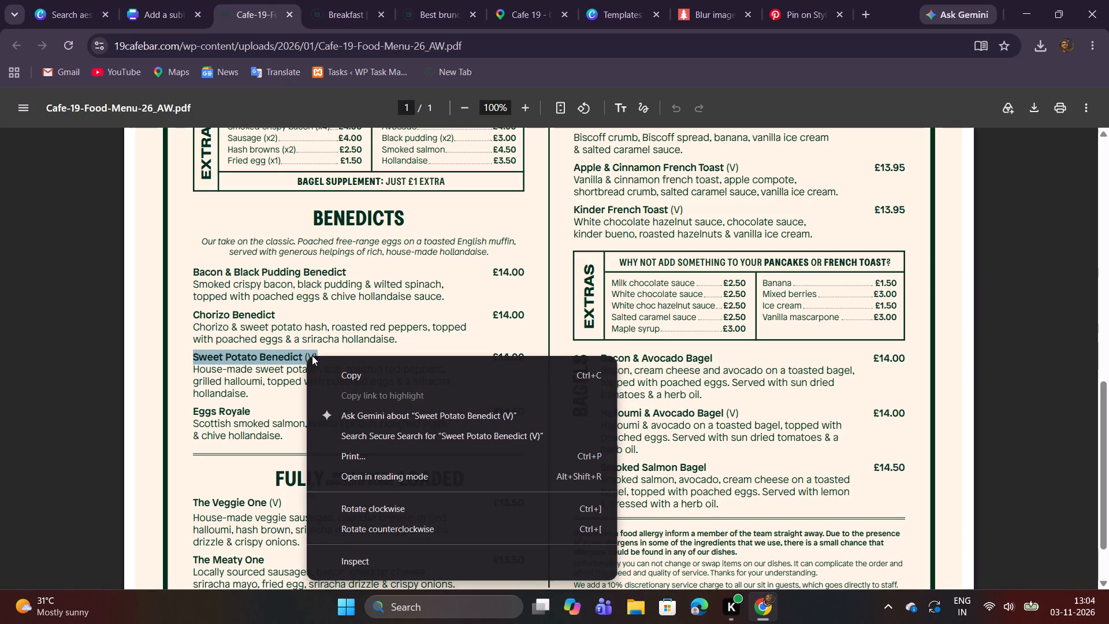
click(360, 377)
Duplicate the Chorizo Benedict name, description and price in the Canva menu, placing the copy directly below with 0.3 spacing.
click(146, 2)
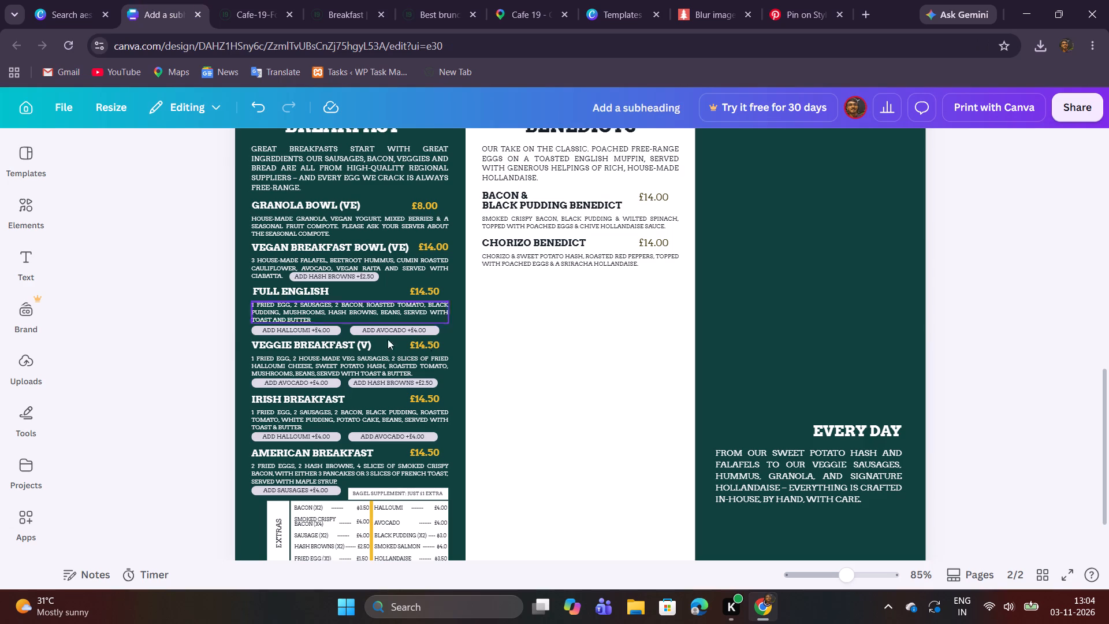
drag(518, 310, 636, 243)
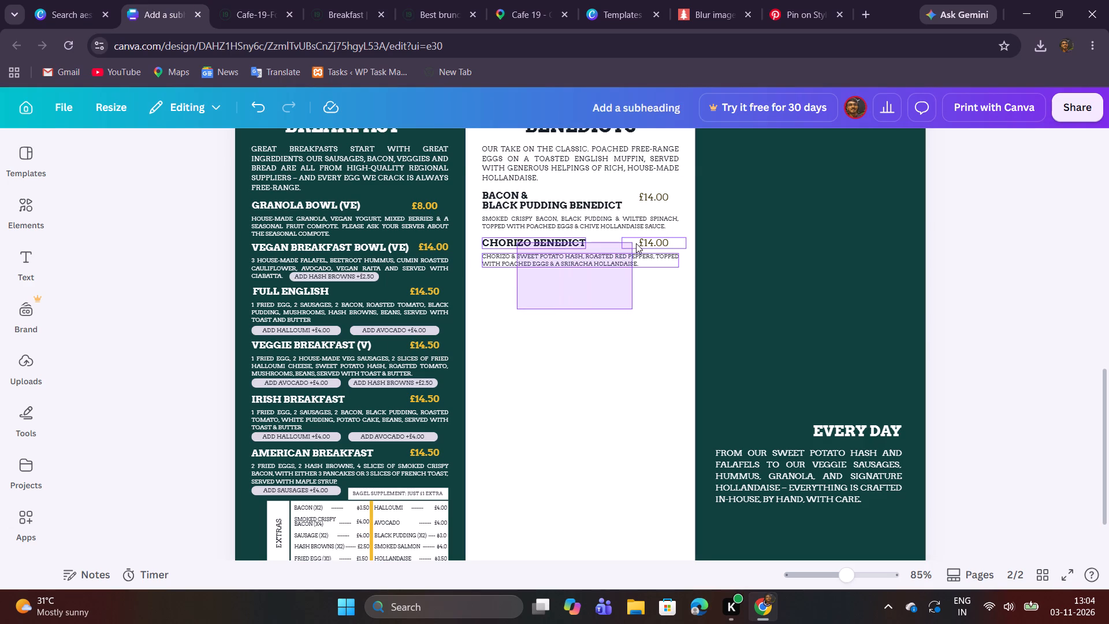
click(596, 210)
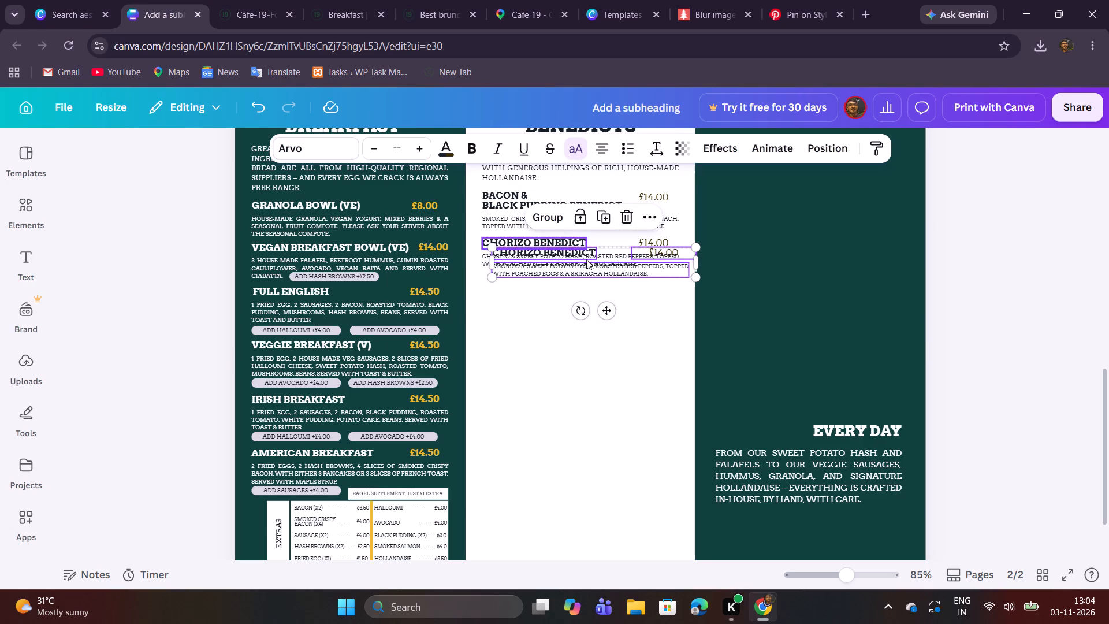
drag(607, 263, 597, 291)
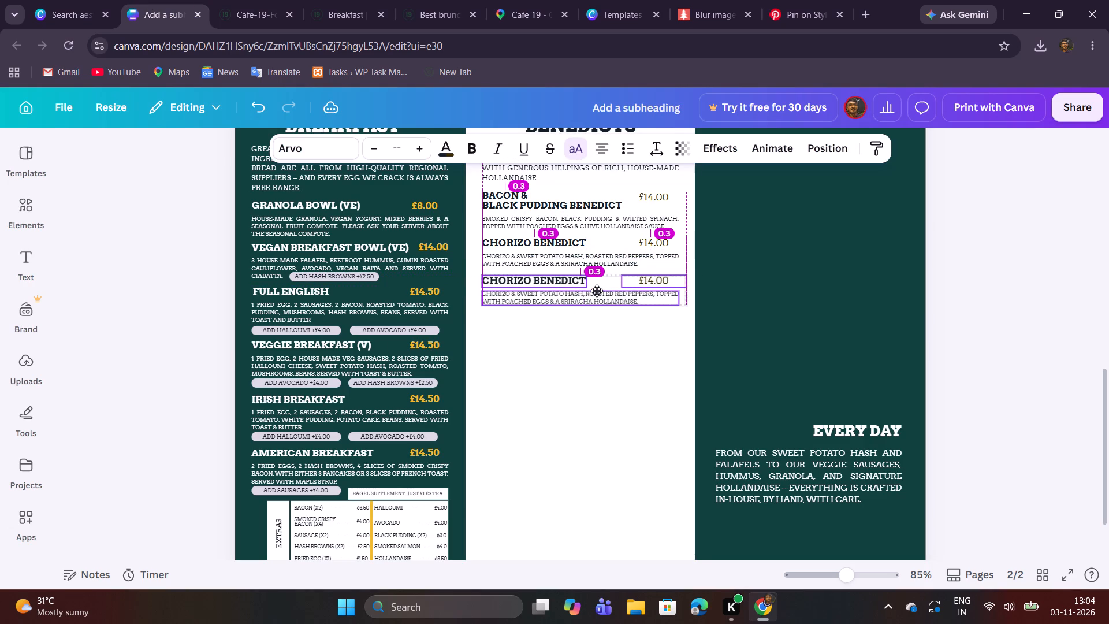
drag(597, 291, 596, 291)
click(501, 337)
Replace the duplicated dish name with "Sweet Potato Benedict (V)" and widen its box so the name fits on one line.
double_click(545, 276)
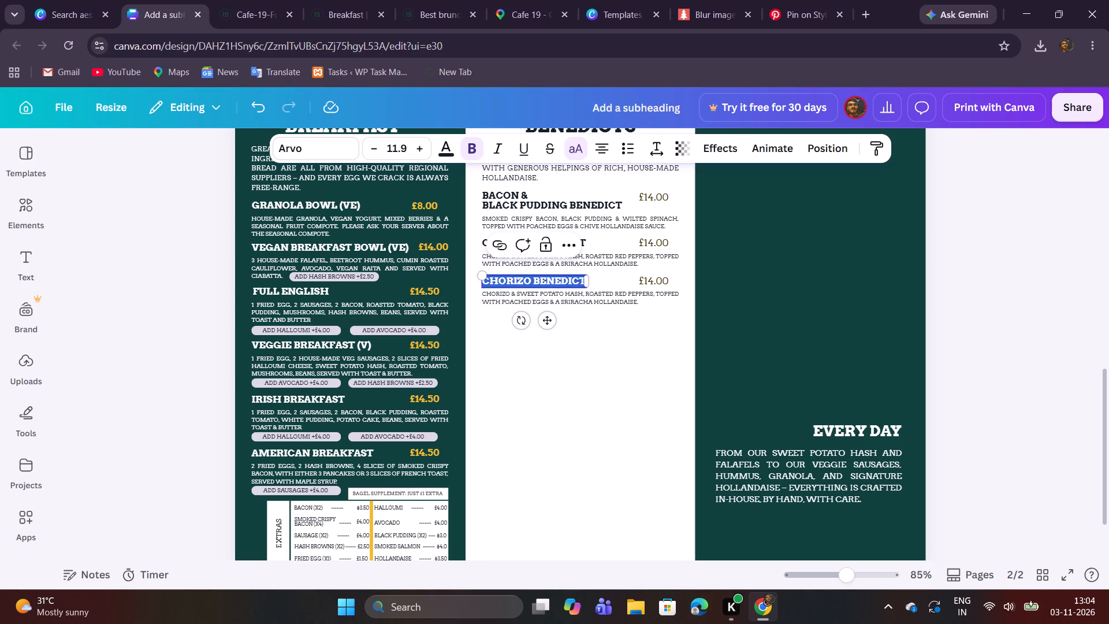
key(ctrl+v)
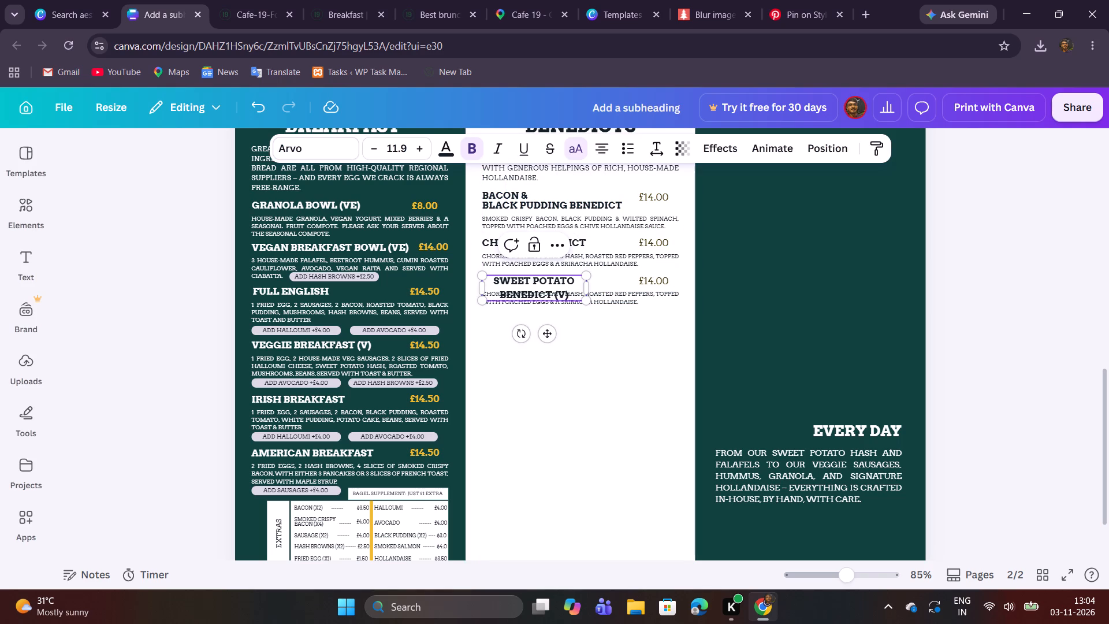
drag(590, 285, 608, 287)
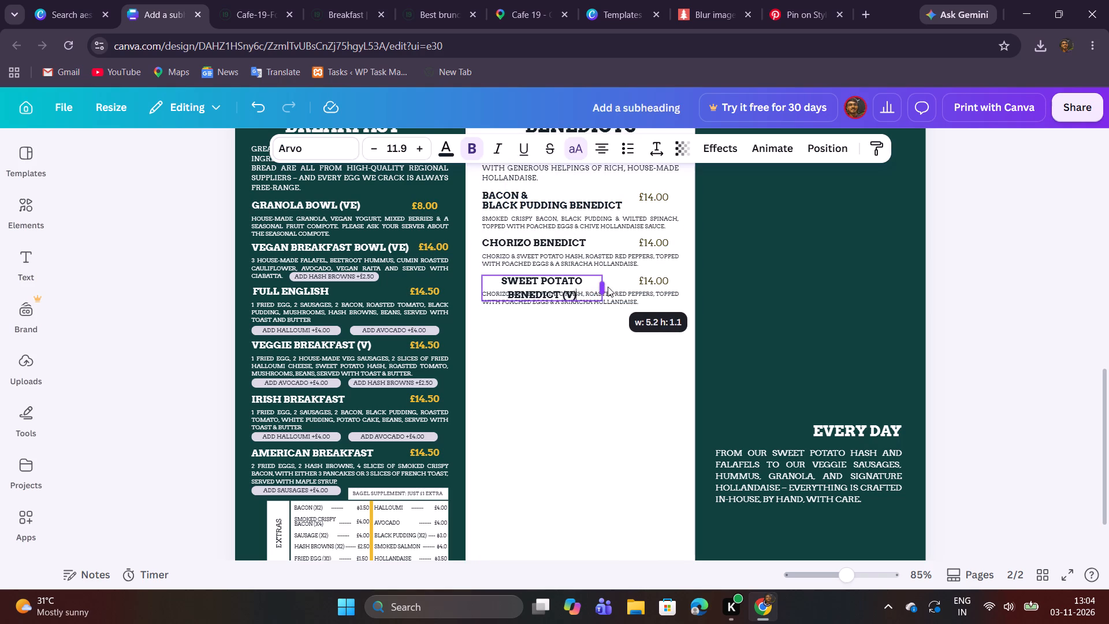
drag(608, 287, 622, 290)
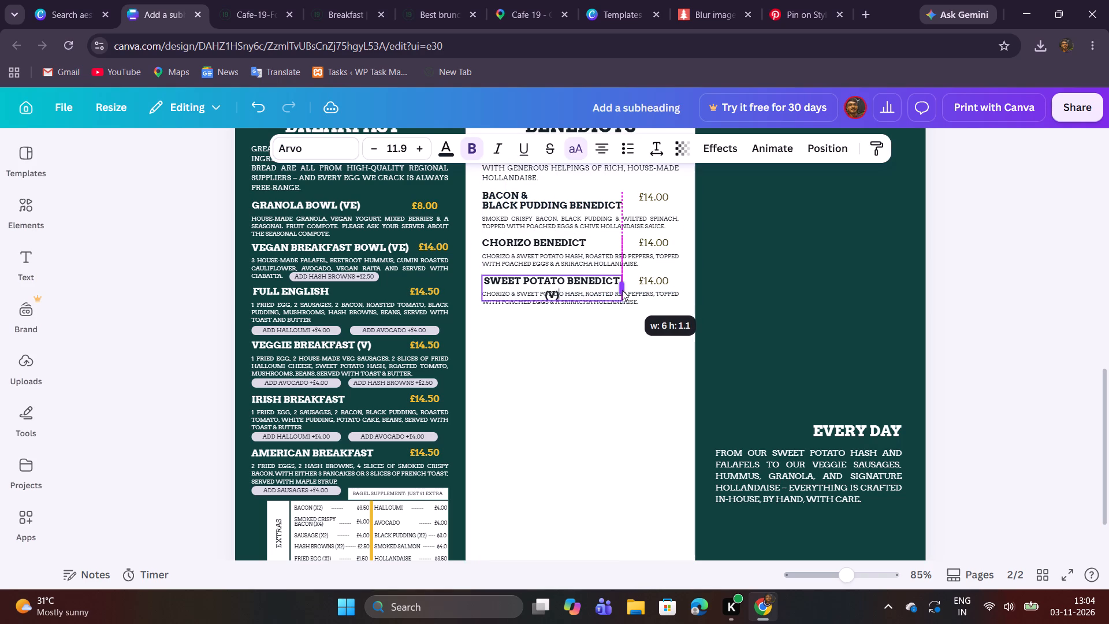
drag(622, 290, 638, 294)
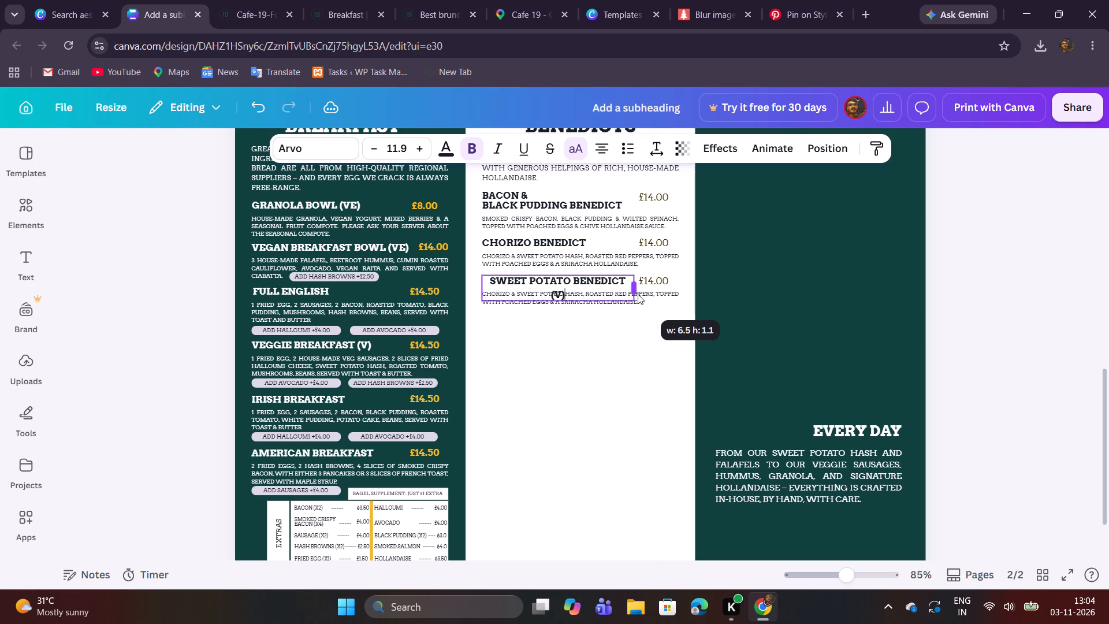
drag(638, 294, 638, 294)
click(592, 353)
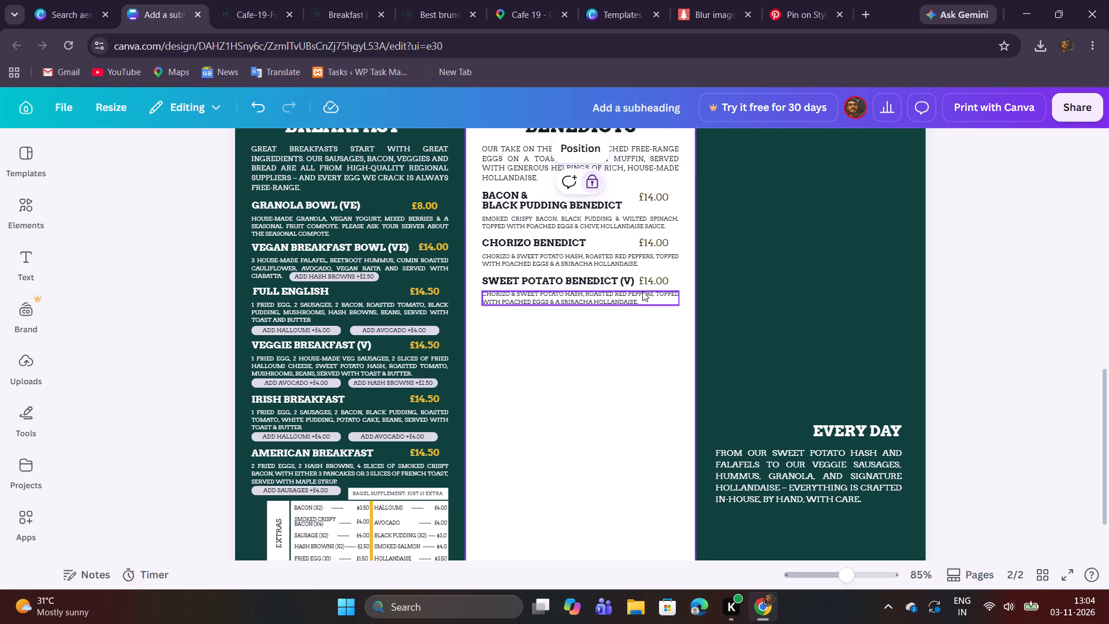
Replace the duplicated description under Sweet Potato Benedict (V) with that dish's full description copied from the Cafe 19 PDF.
click(252, 10)
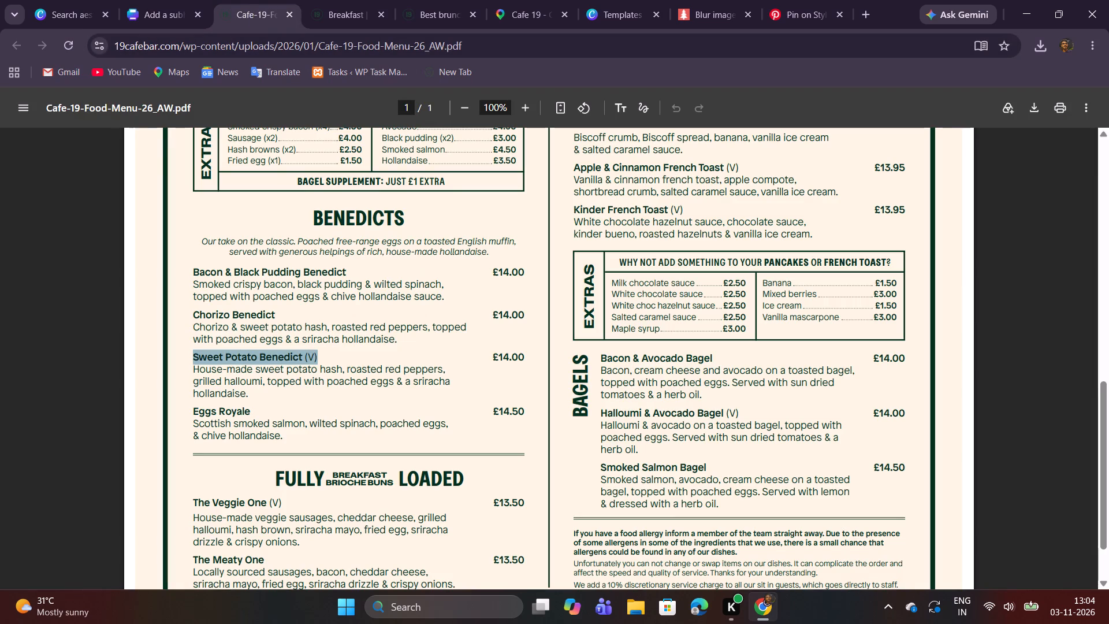
drag(194, 367, 199, 370)
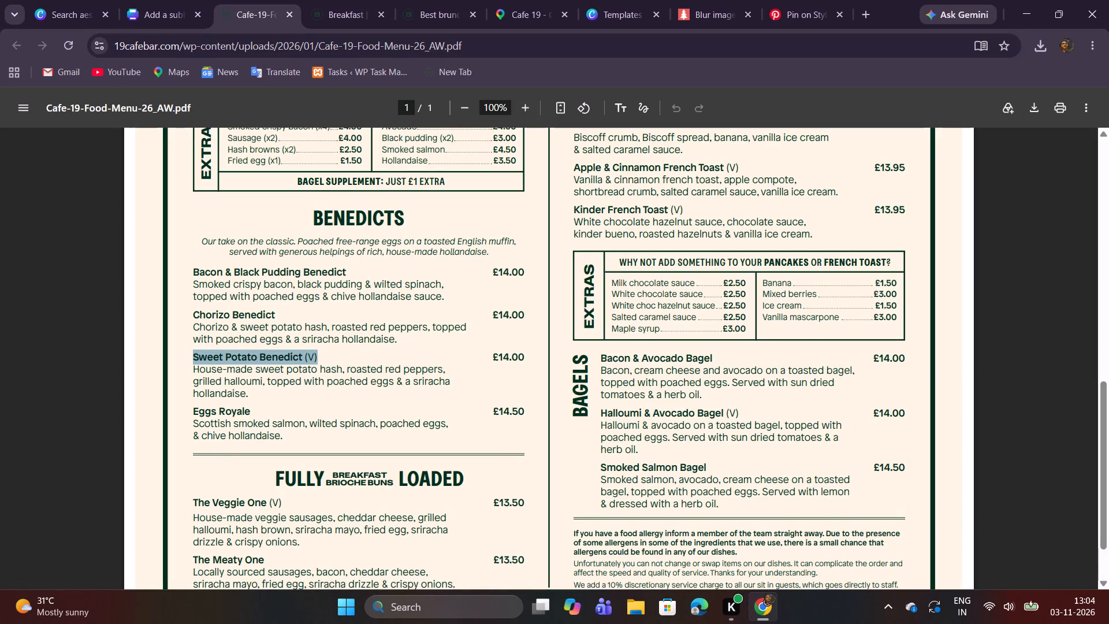
drag(199, 370, 254, 393)
right_click(250, 387)
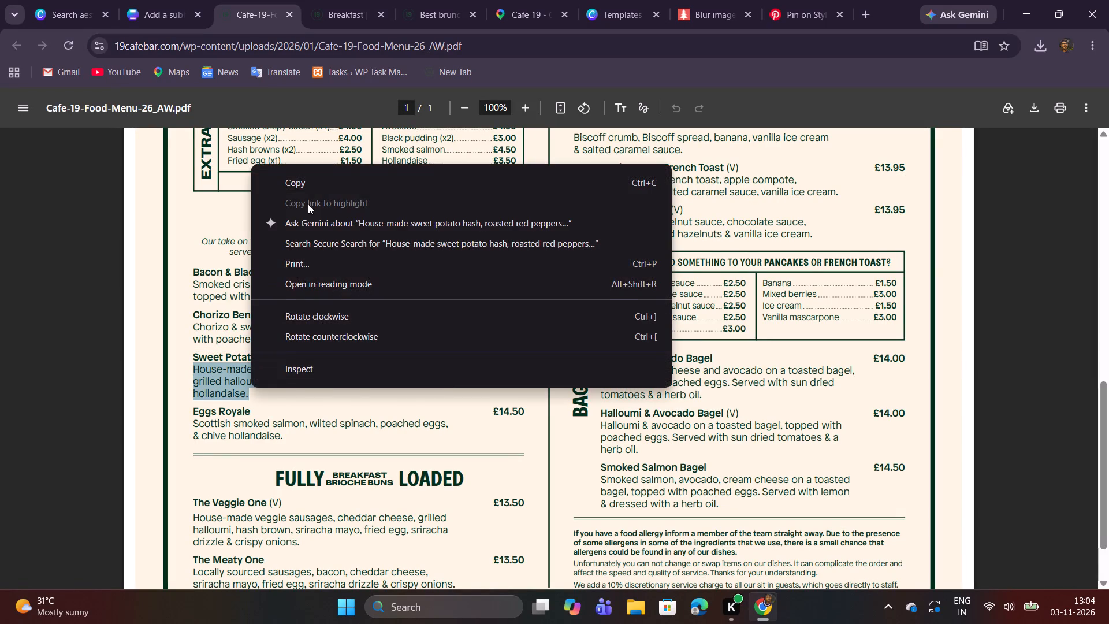
click(308, 190)
click(174, 0)
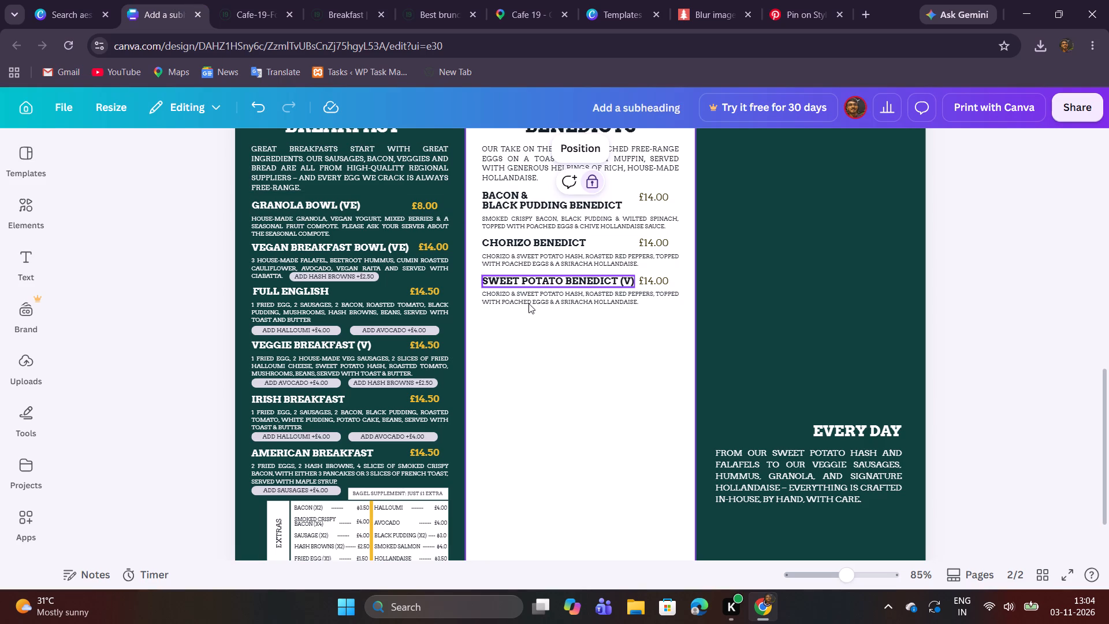
double_click(527, 303)
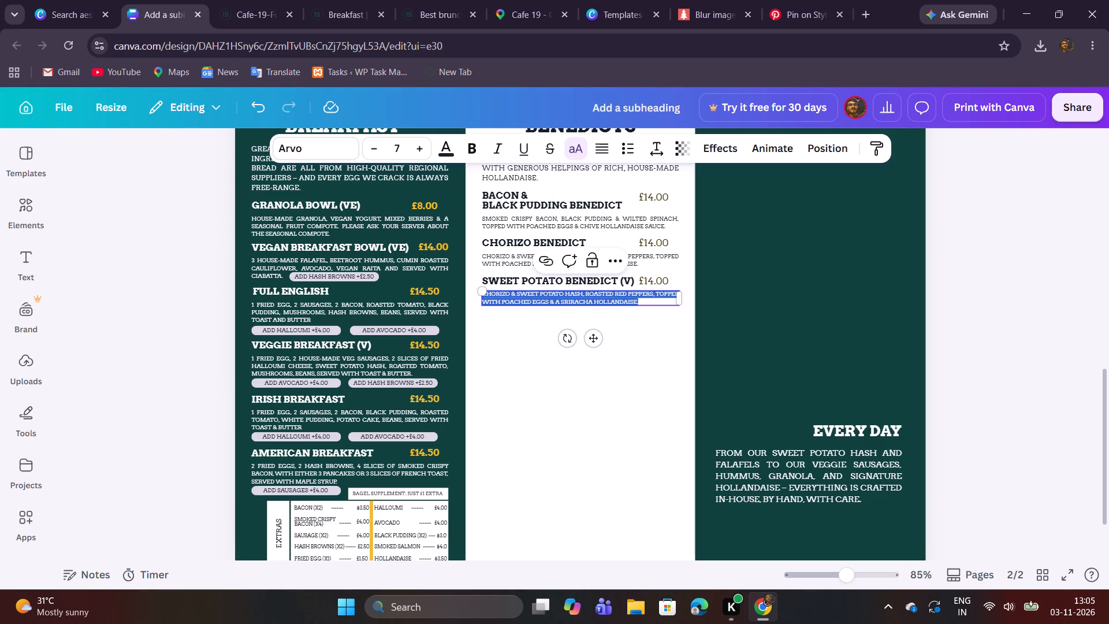
key(ctrl+v)
click(615, 335)
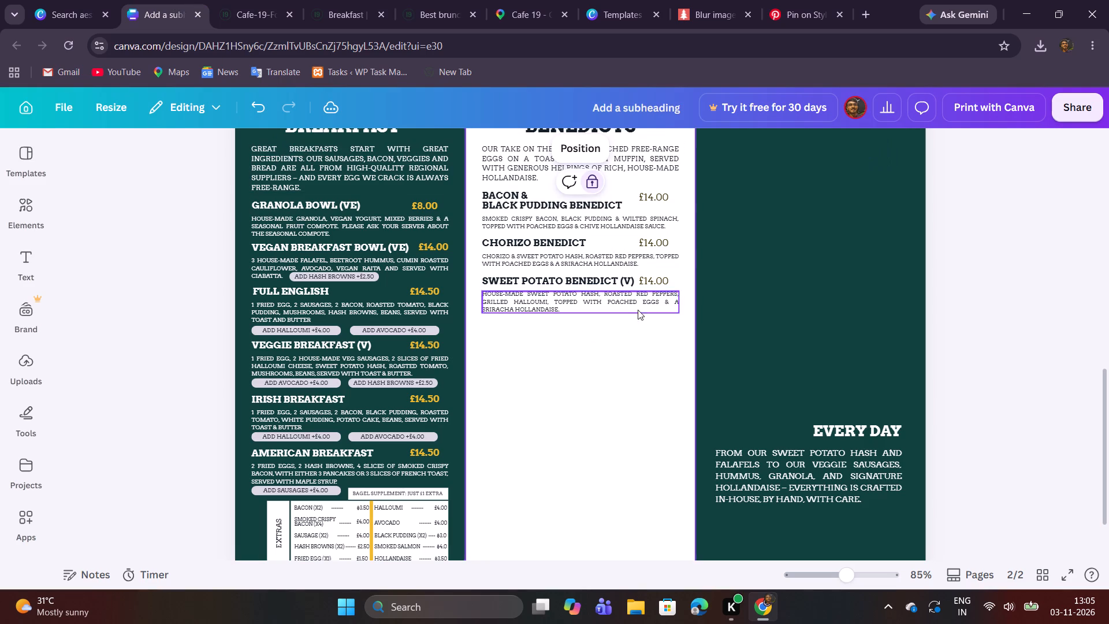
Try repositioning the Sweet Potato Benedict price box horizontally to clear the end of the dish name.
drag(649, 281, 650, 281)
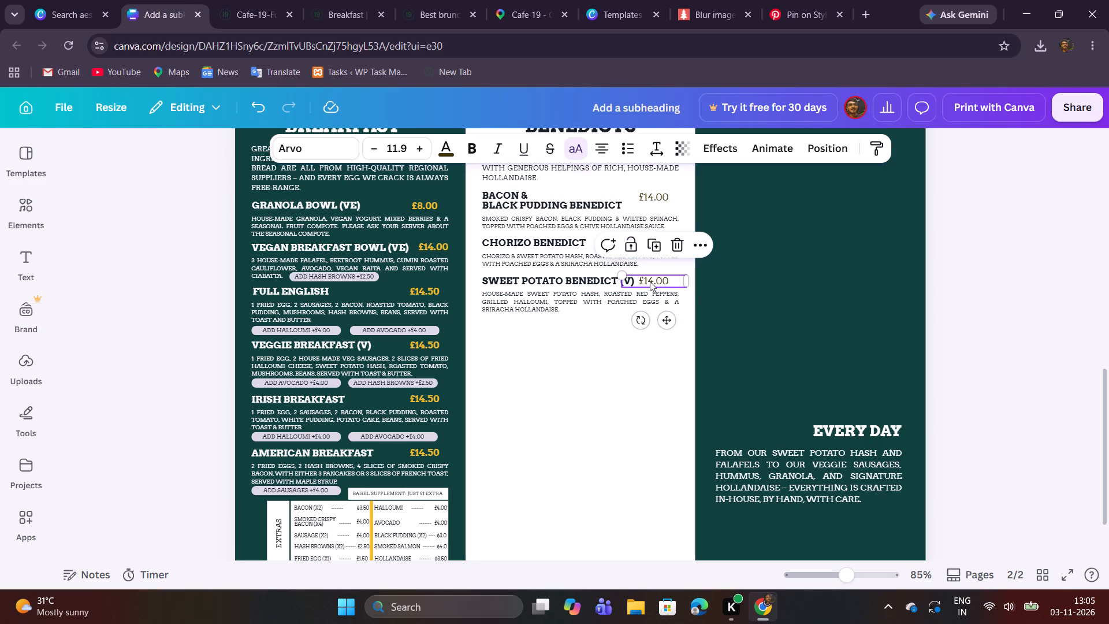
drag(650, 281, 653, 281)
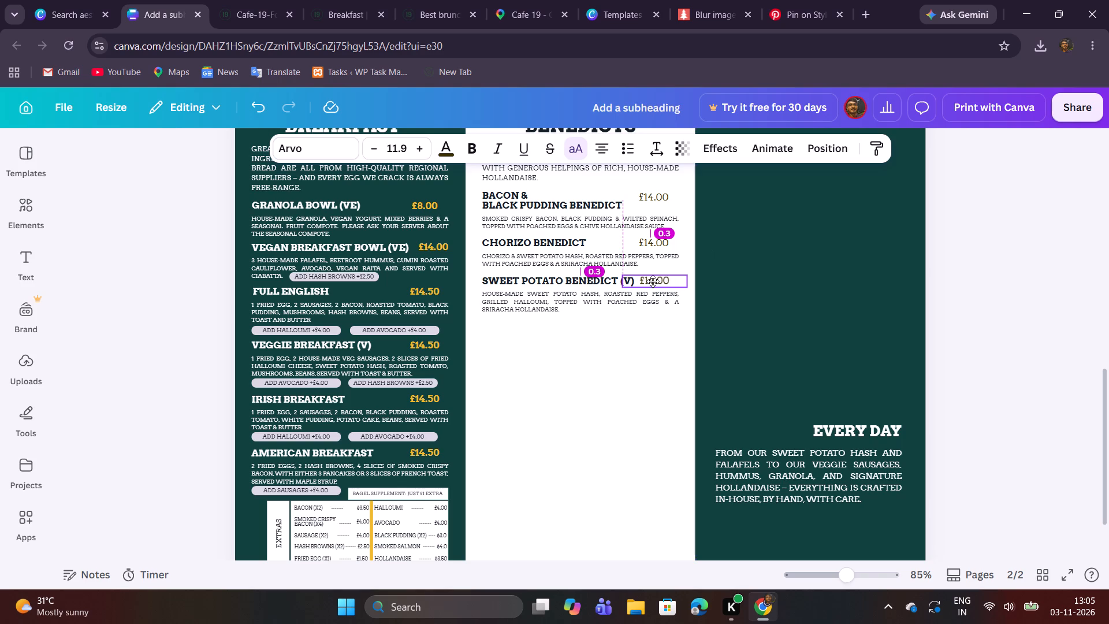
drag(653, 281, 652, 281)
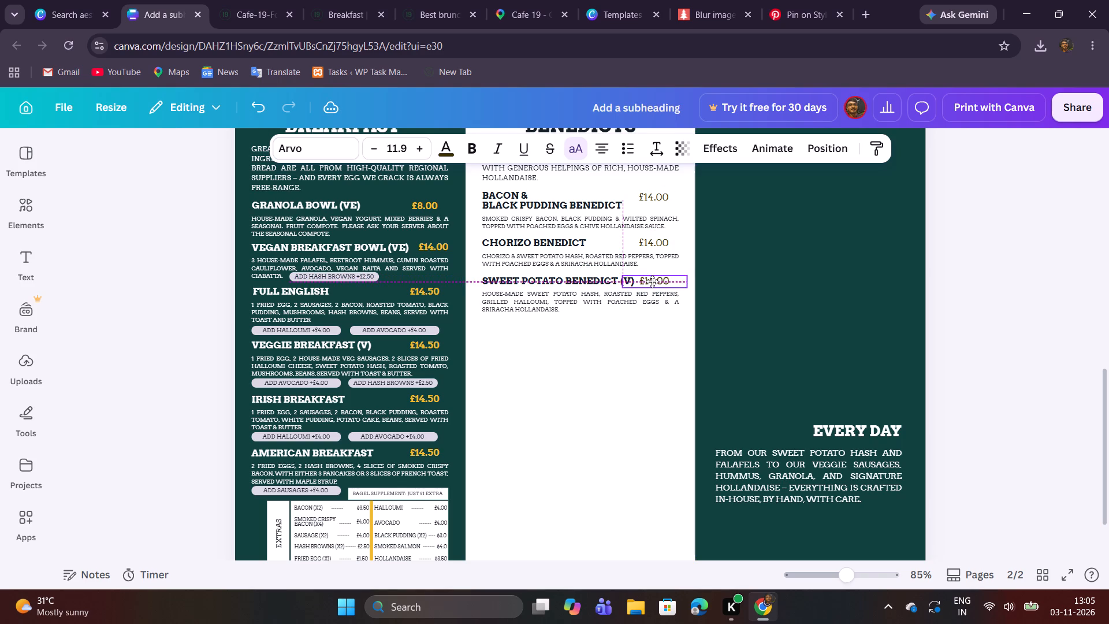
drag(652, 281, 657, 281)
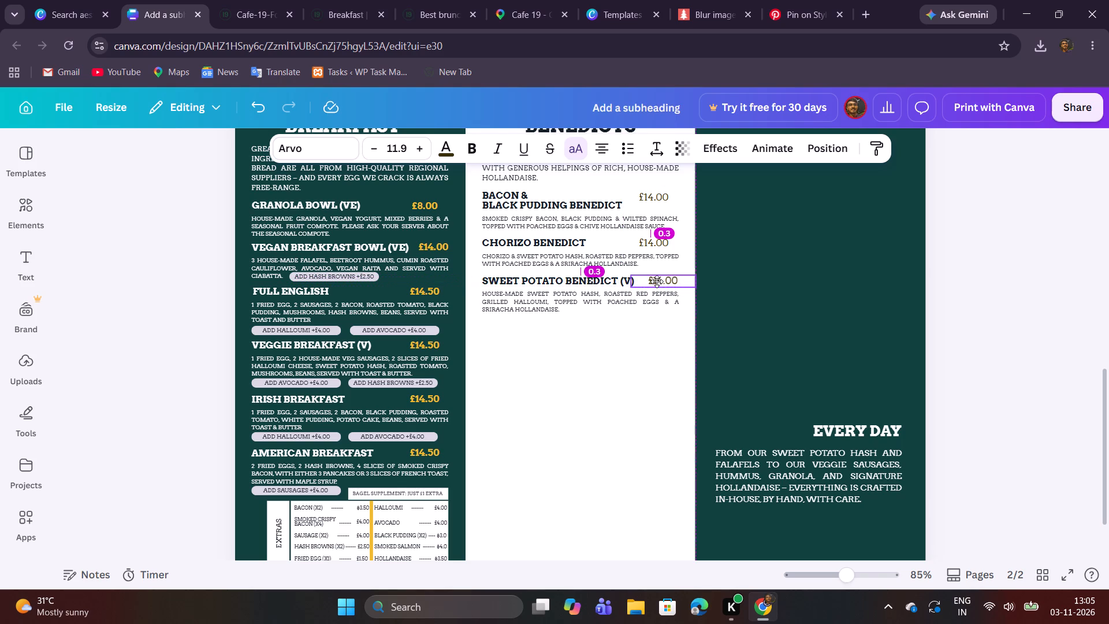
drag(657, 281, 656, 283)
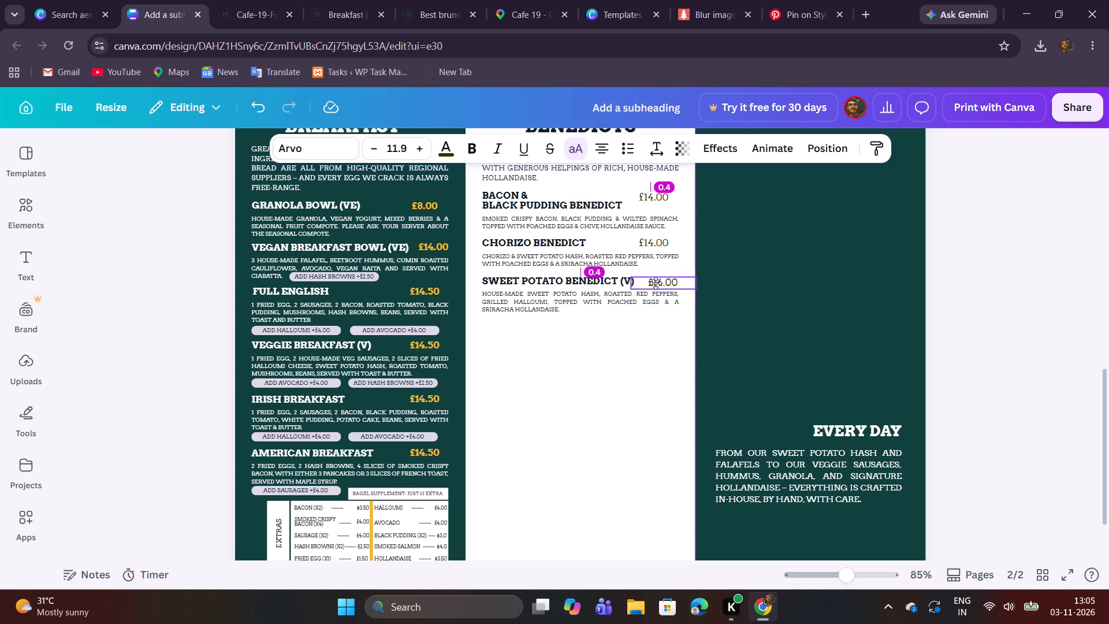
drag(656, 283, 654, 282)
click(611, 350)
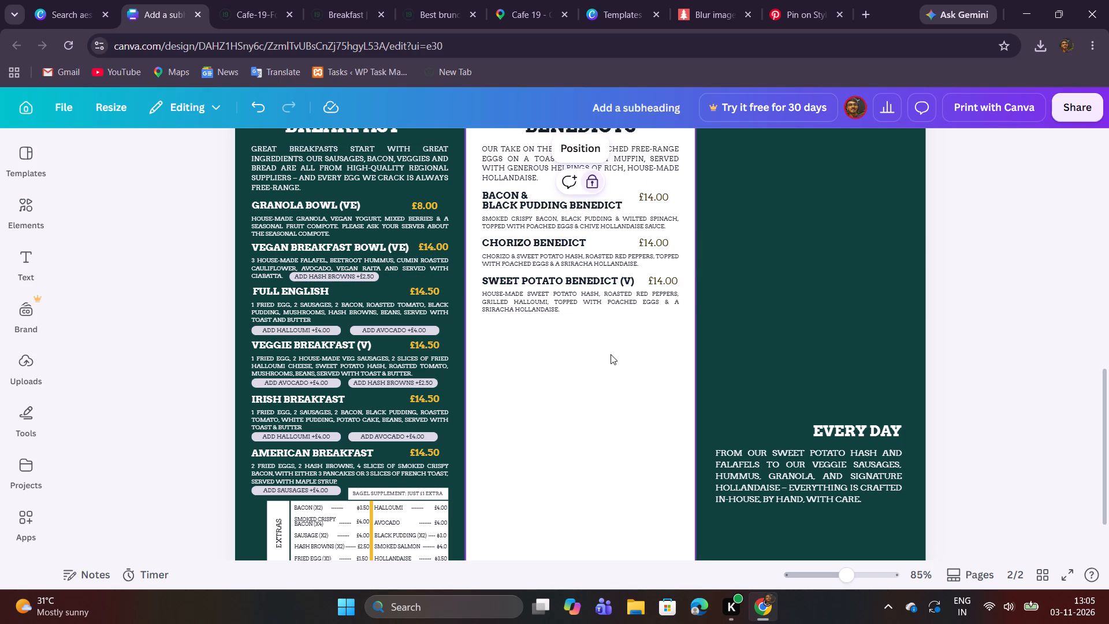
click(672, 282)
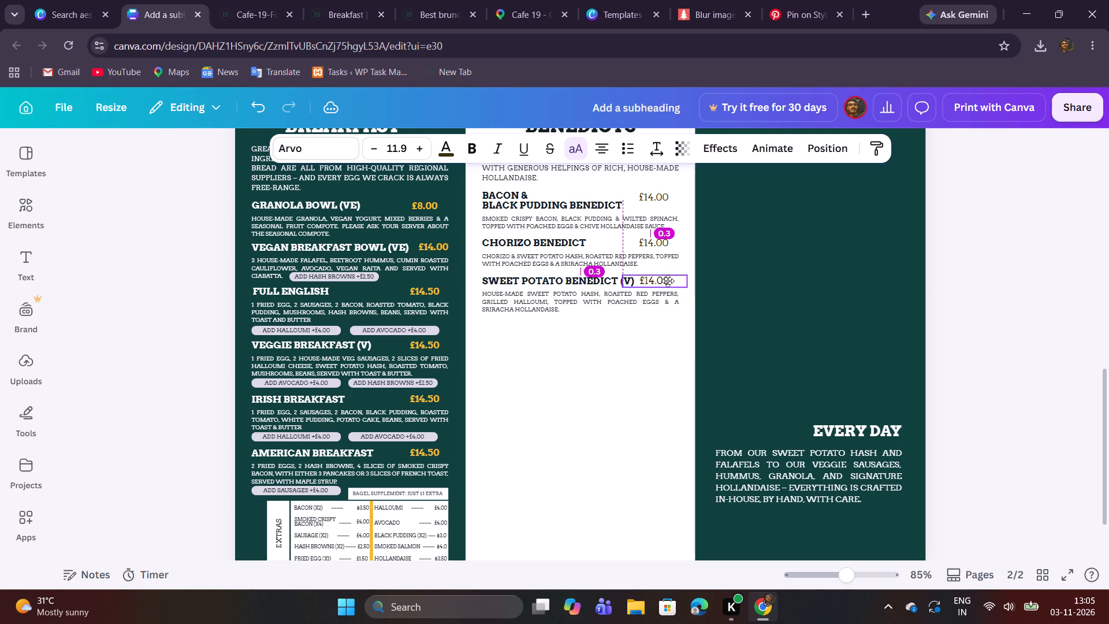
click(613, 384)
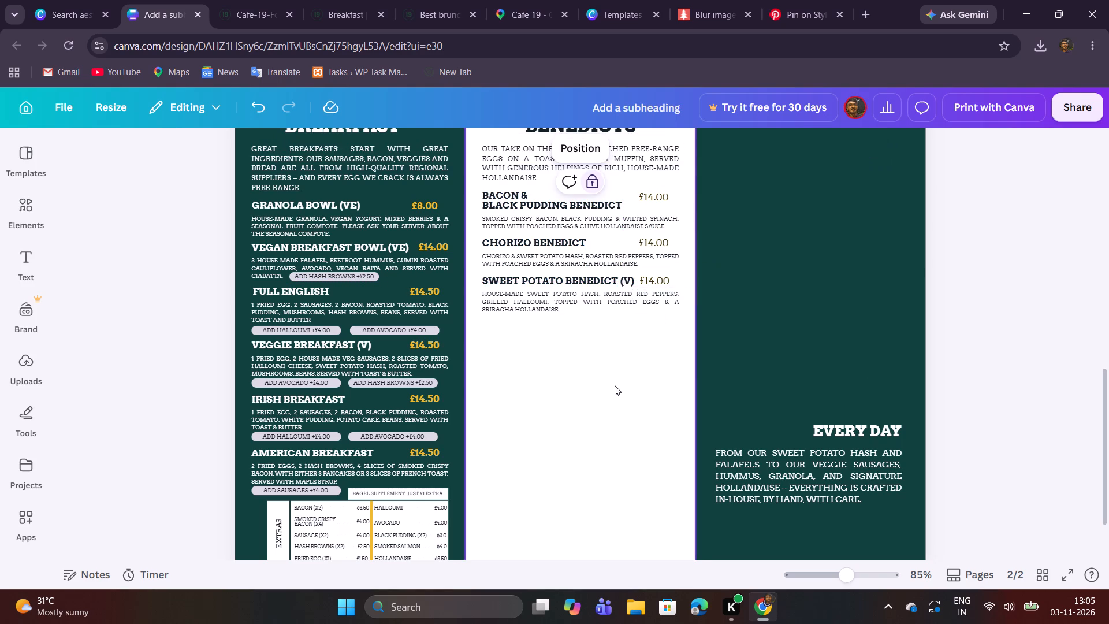
Insert five spaces before the Sweet Potato Benedict £14.00 price to shift it away from the dish name.
click(652, 285)
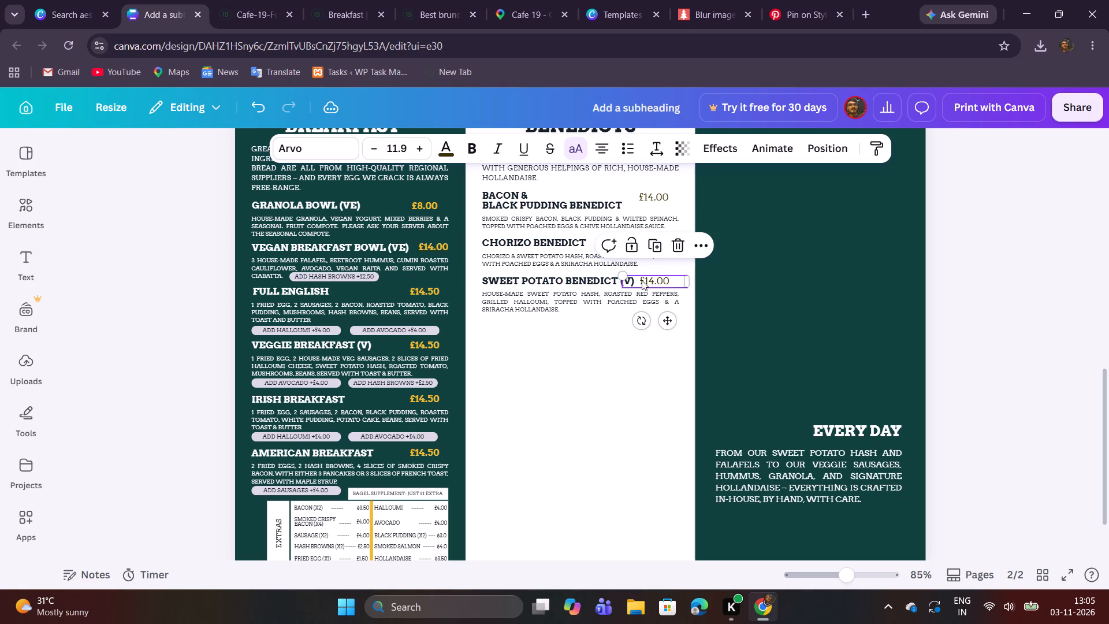
double_click(642, 280)
key(space)
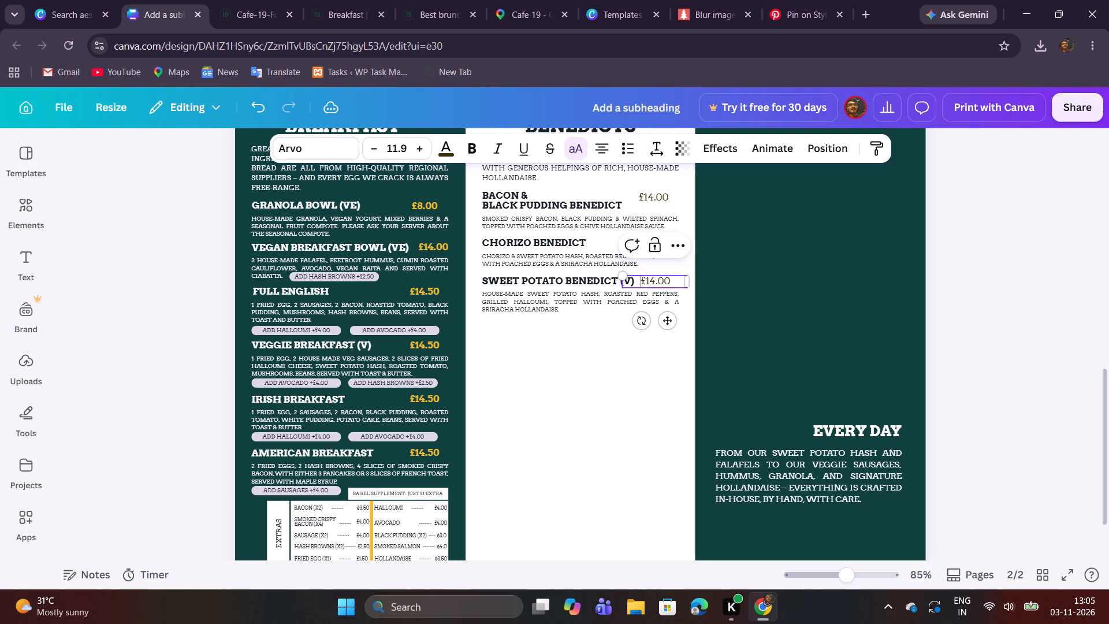
key(space)
key(space)
key(space)
key(space)
click(642, 374)
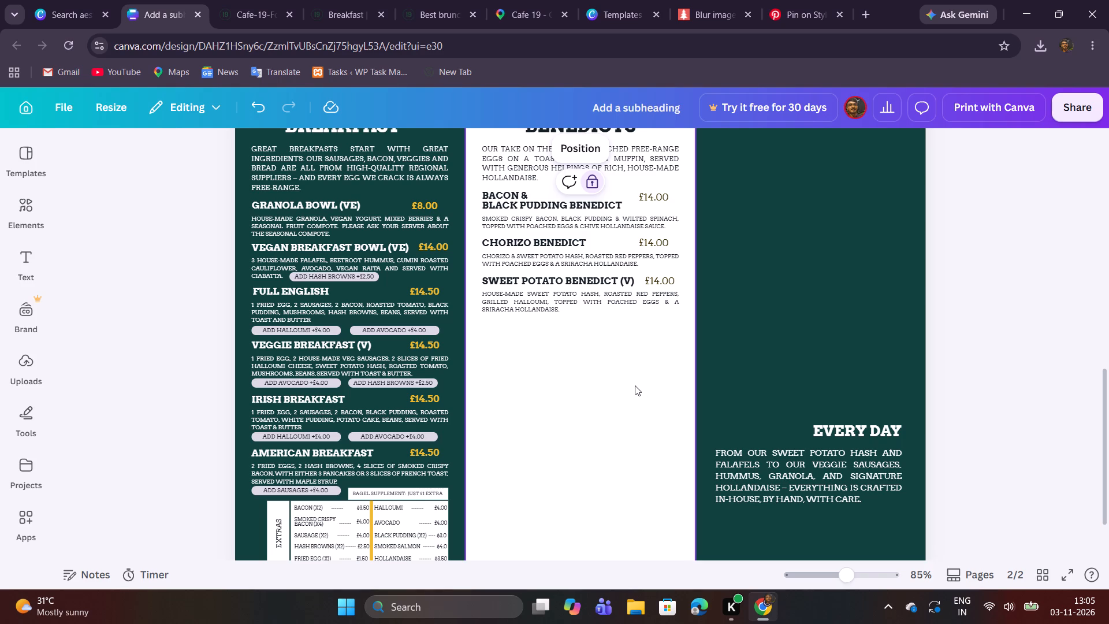
Bold the £14.00 prices of the Bacon & Black Pudding, Chorizo and Sweet Potato Benedicts, matching the Breakfast prices' weight.
scroll(632, 384, down, 1)
scroll(632, 384, up, 1)
click(435, 291)
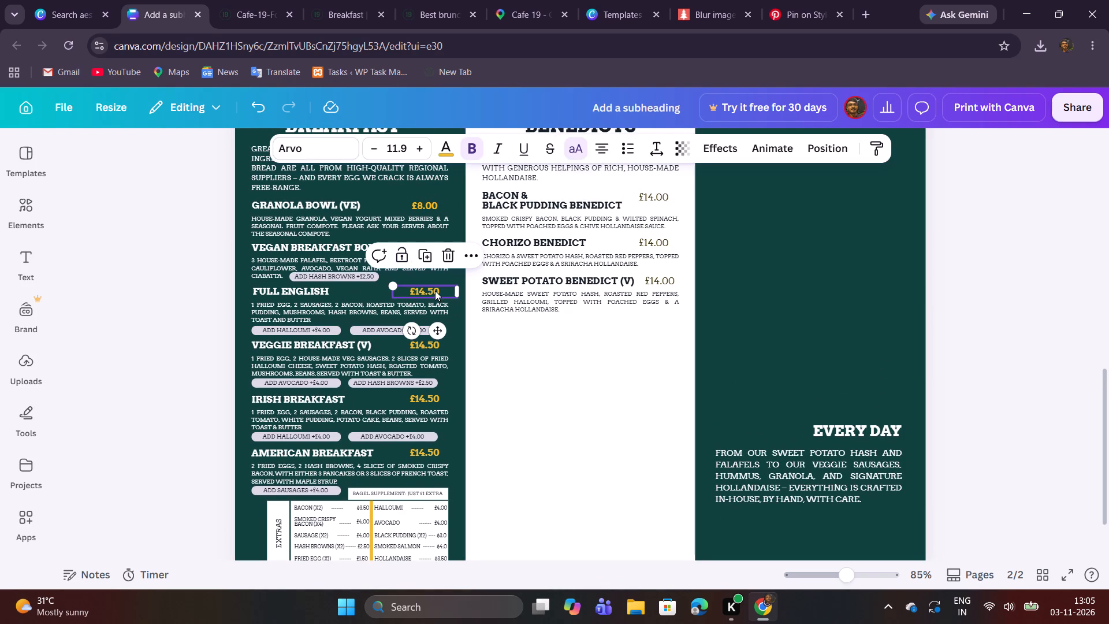
click(656, 199)
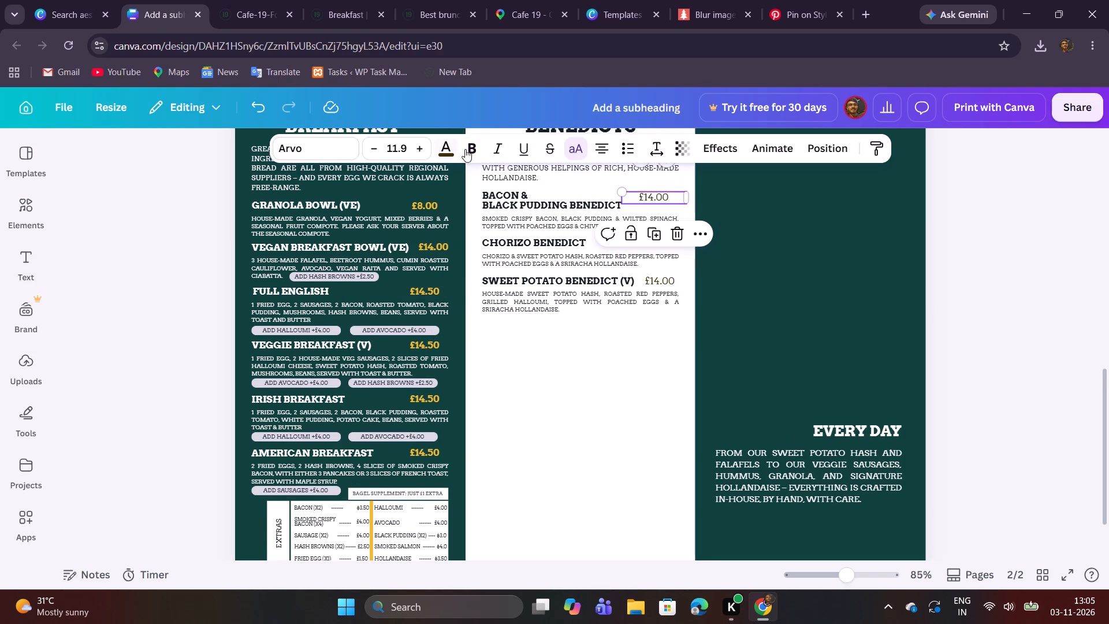
click(477, 146)
click(651, 398)
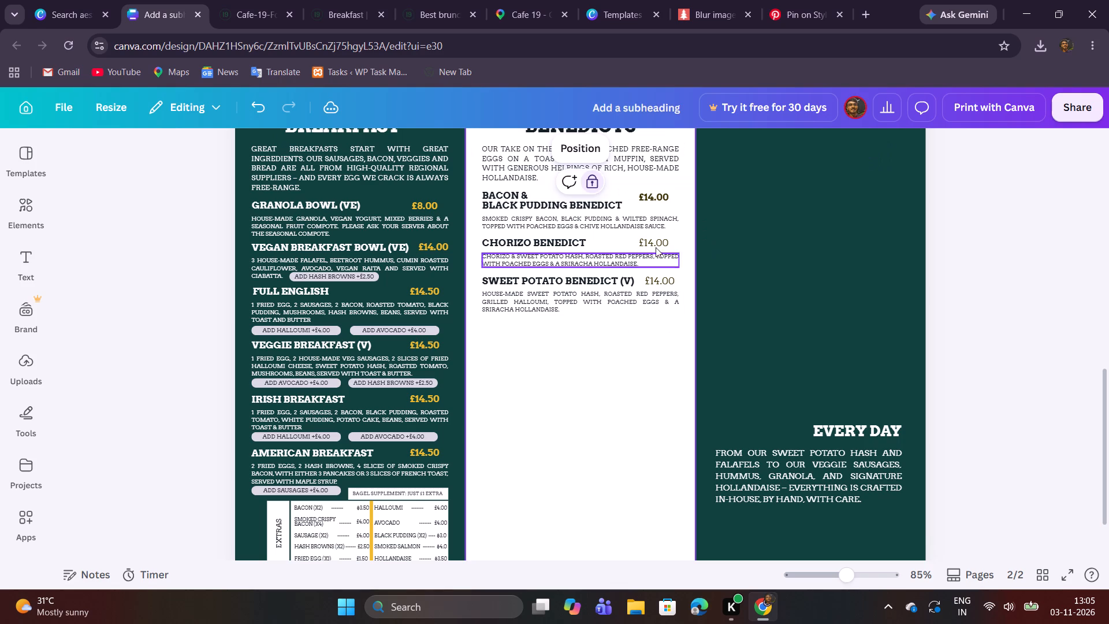
click(654, 244)
click(475, 154)
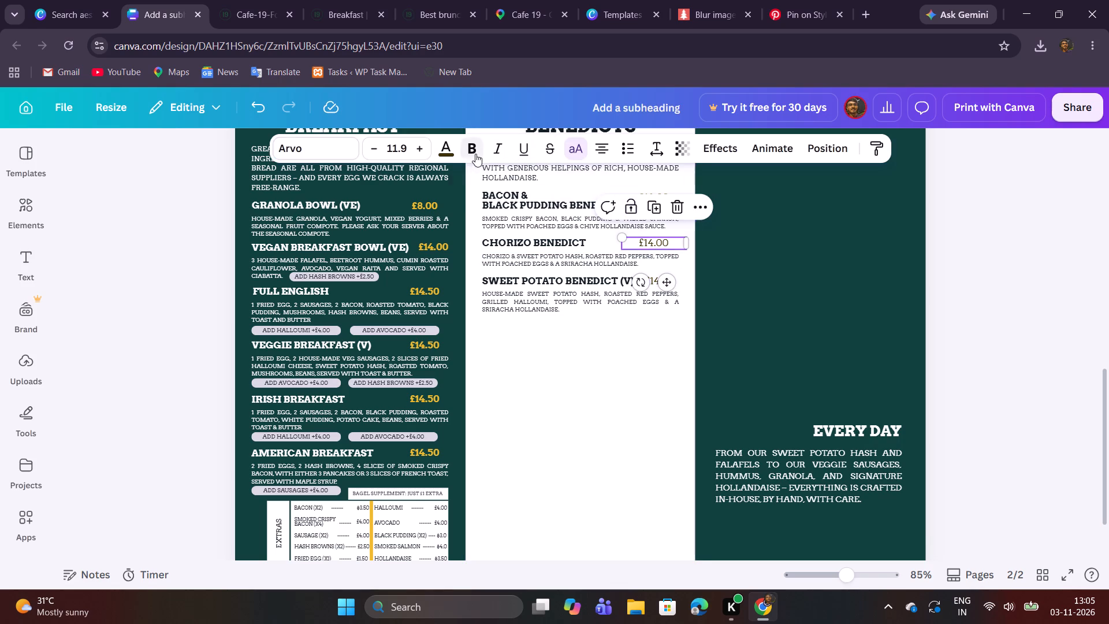
click(628, 360)
click(658, 285)
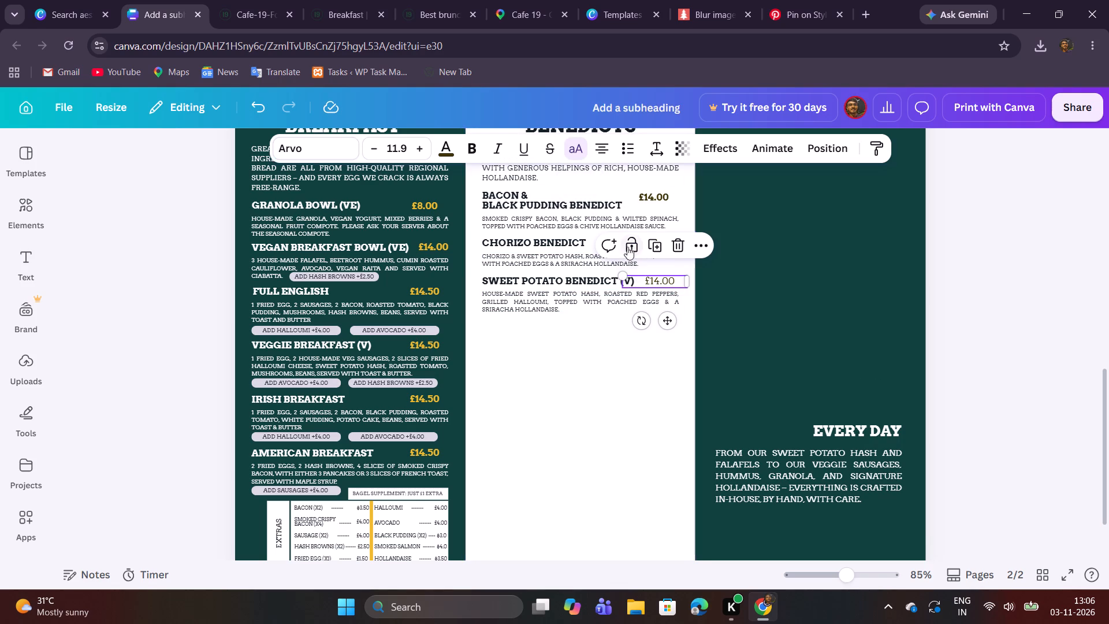
click(474, 150)
click(549, 352)
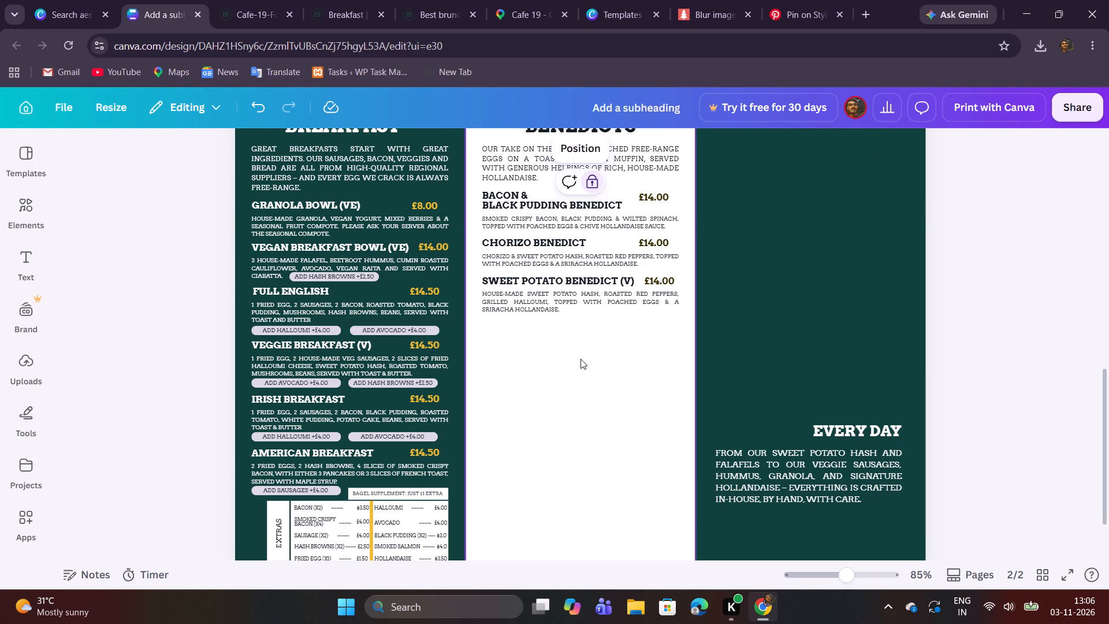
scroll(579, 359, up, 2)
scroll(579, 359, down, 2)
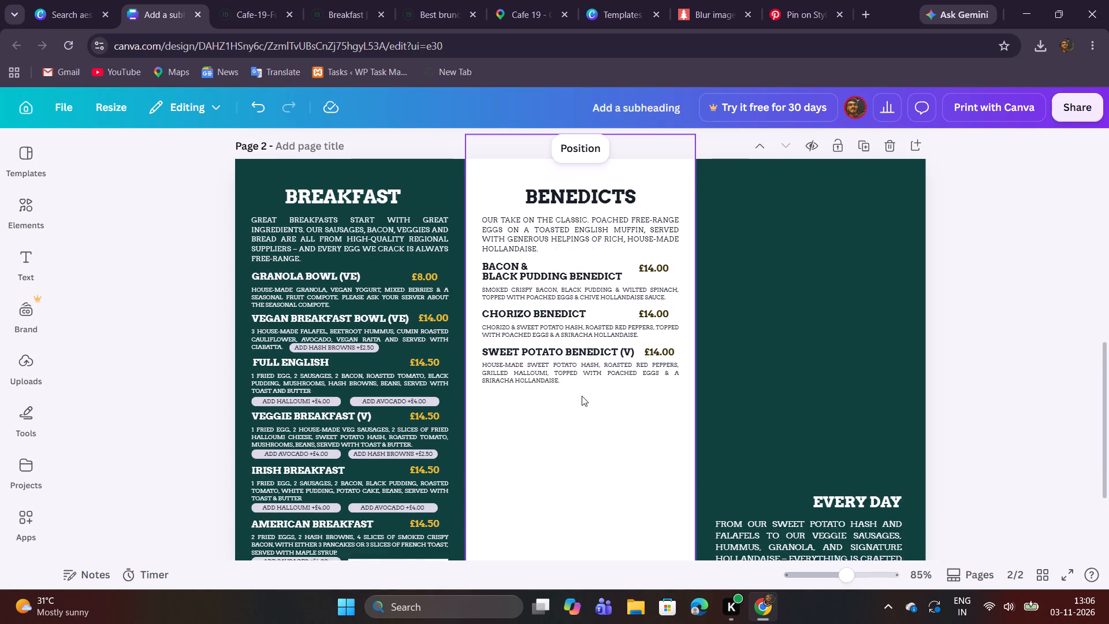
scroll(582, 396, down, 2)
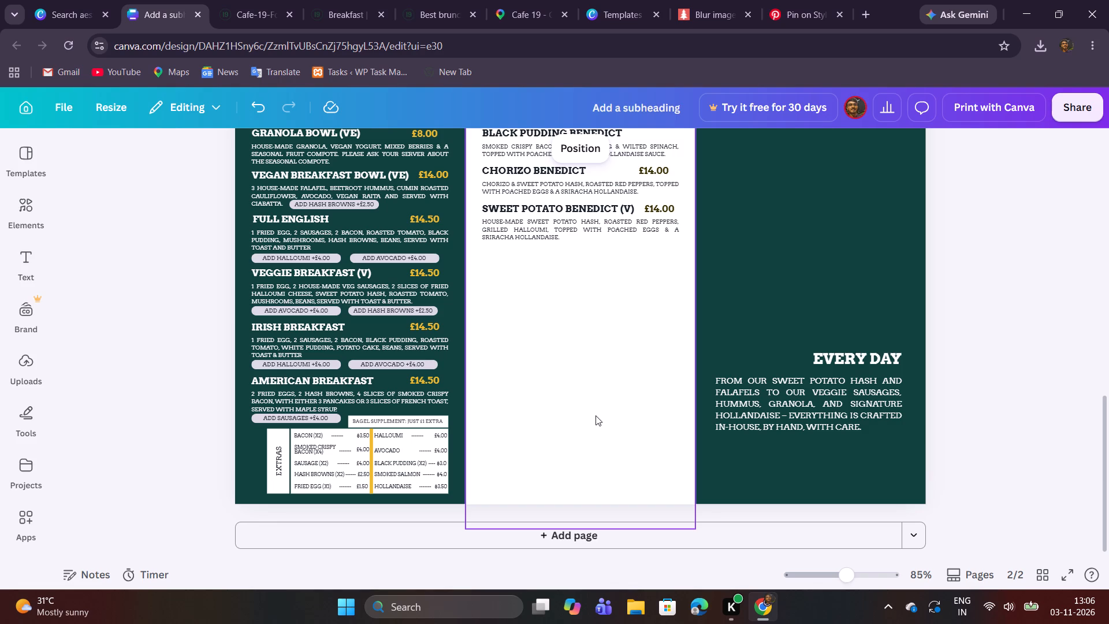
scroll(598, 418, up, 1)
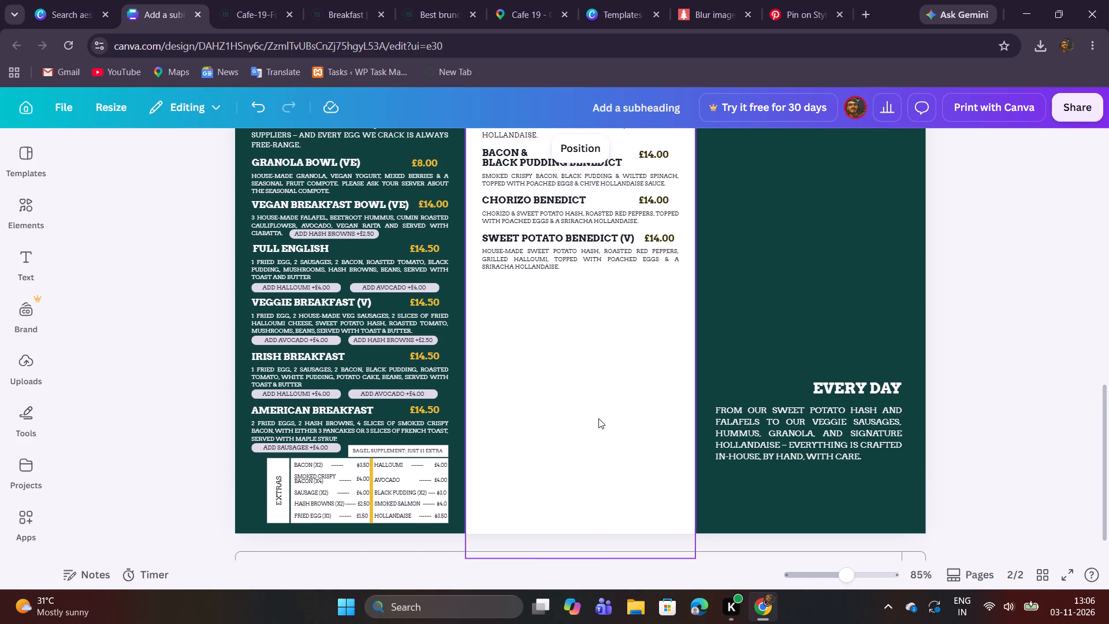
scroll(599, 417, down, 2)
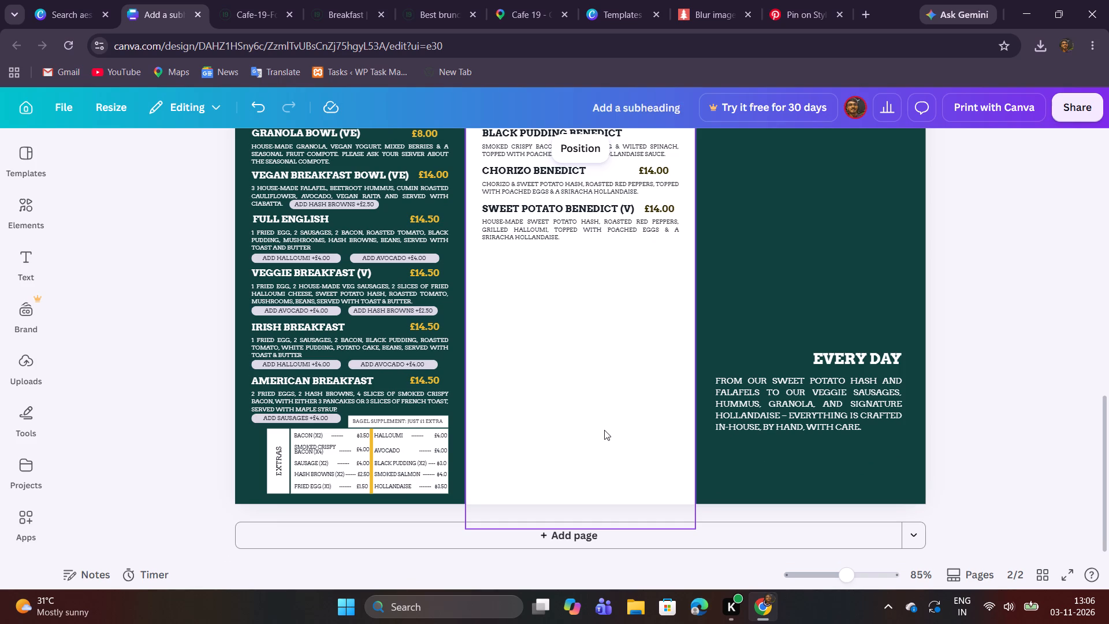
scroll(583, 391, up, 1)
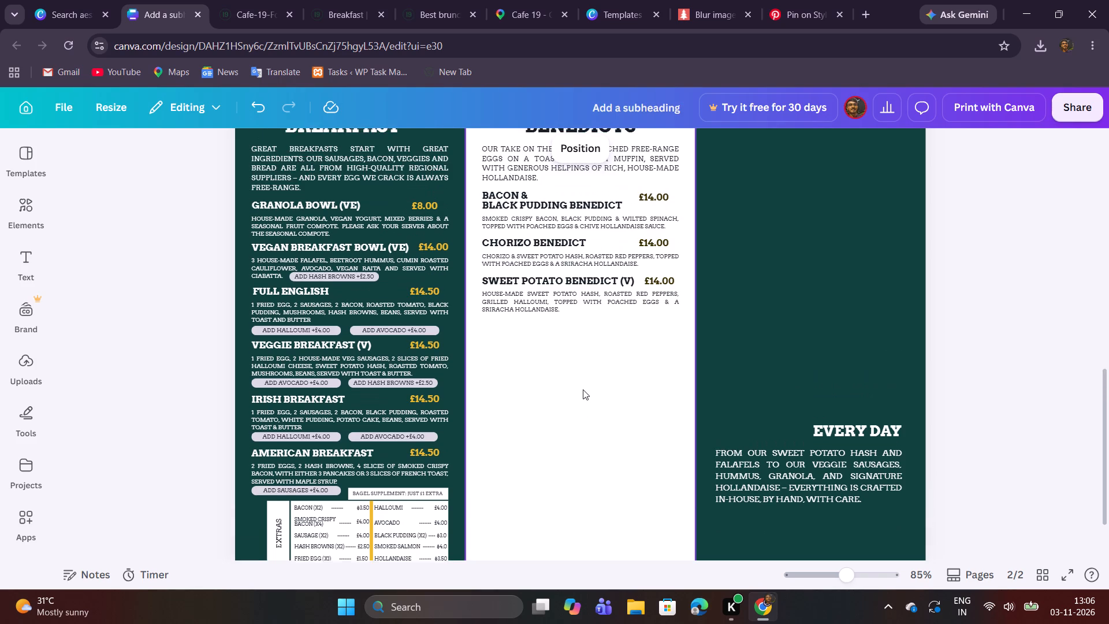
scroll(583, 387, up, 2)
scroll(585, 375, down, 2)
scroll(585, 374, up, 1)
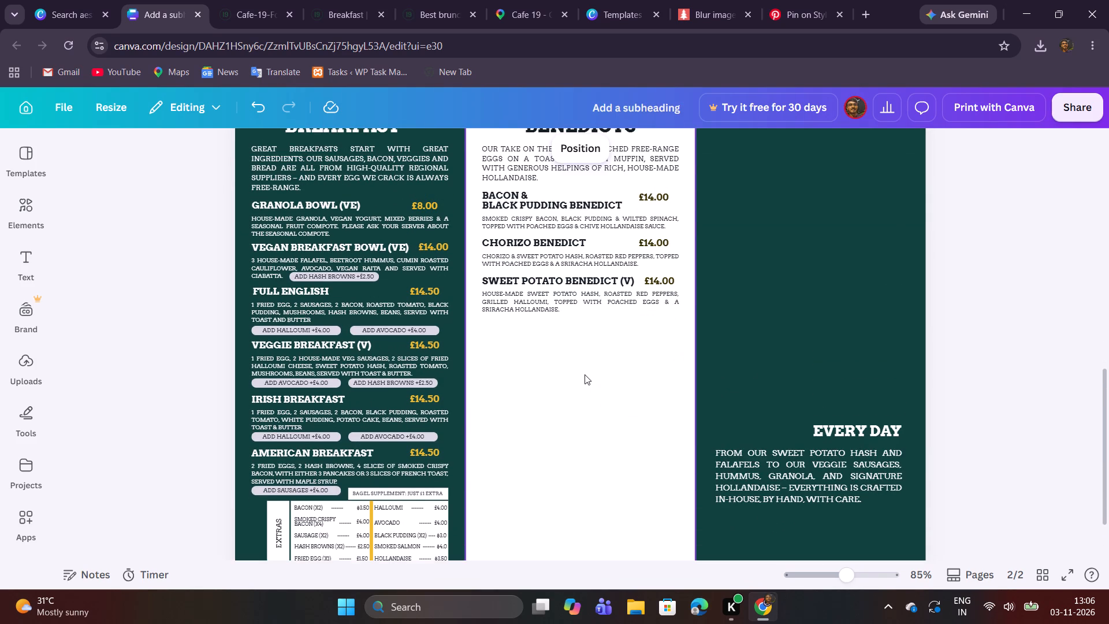
Copy the dish name Eggs Royale from the Benedicts section of the Cafe 19 PDF.
click(255, 5)
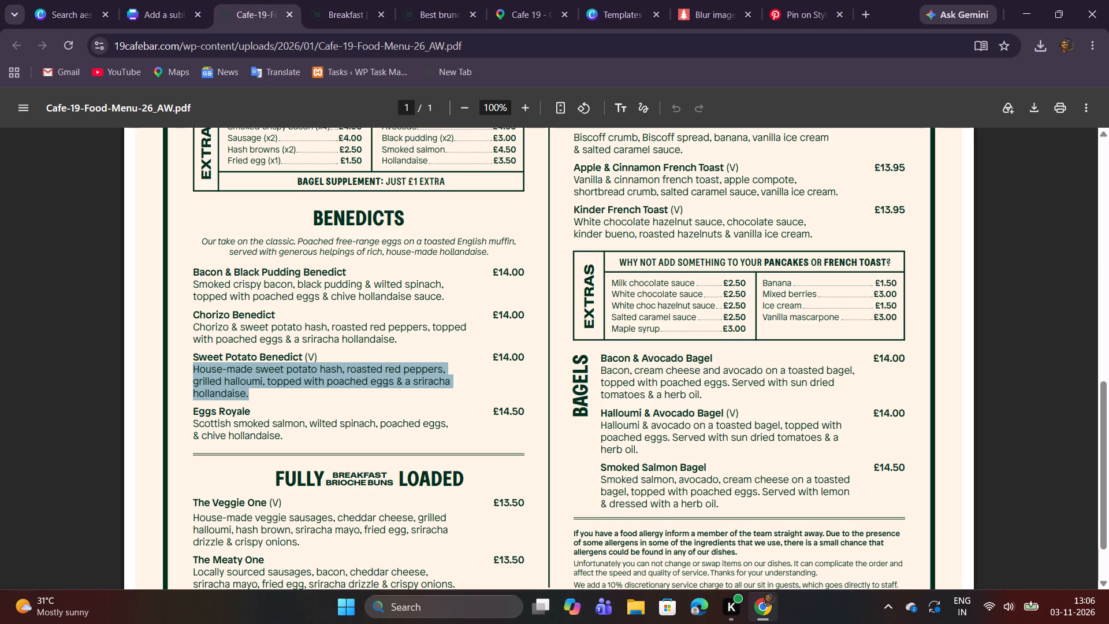
scroll(357, 278, down, 3)
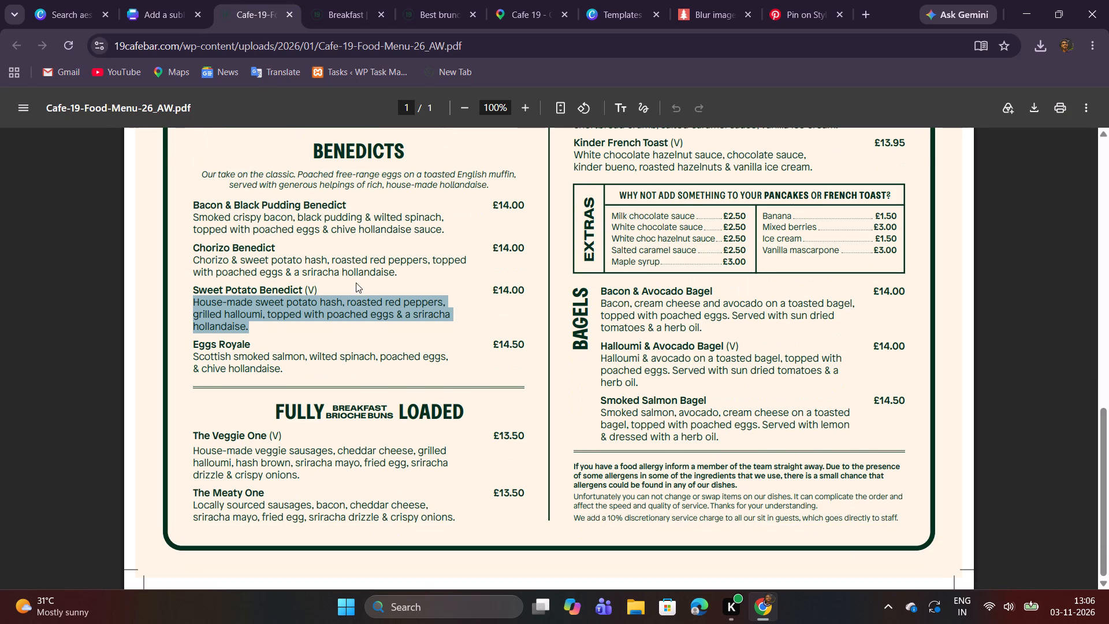
drag(192, 339, 242, 343)
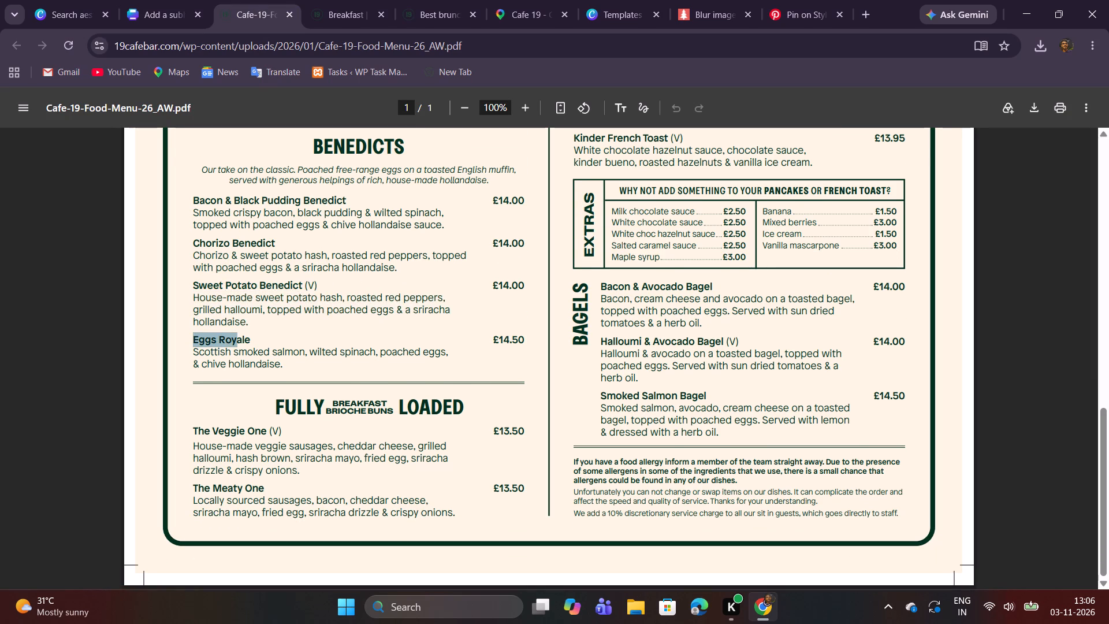
drag(242, 343, 249, 343)
right_click(237, 340)
click(277, 361)
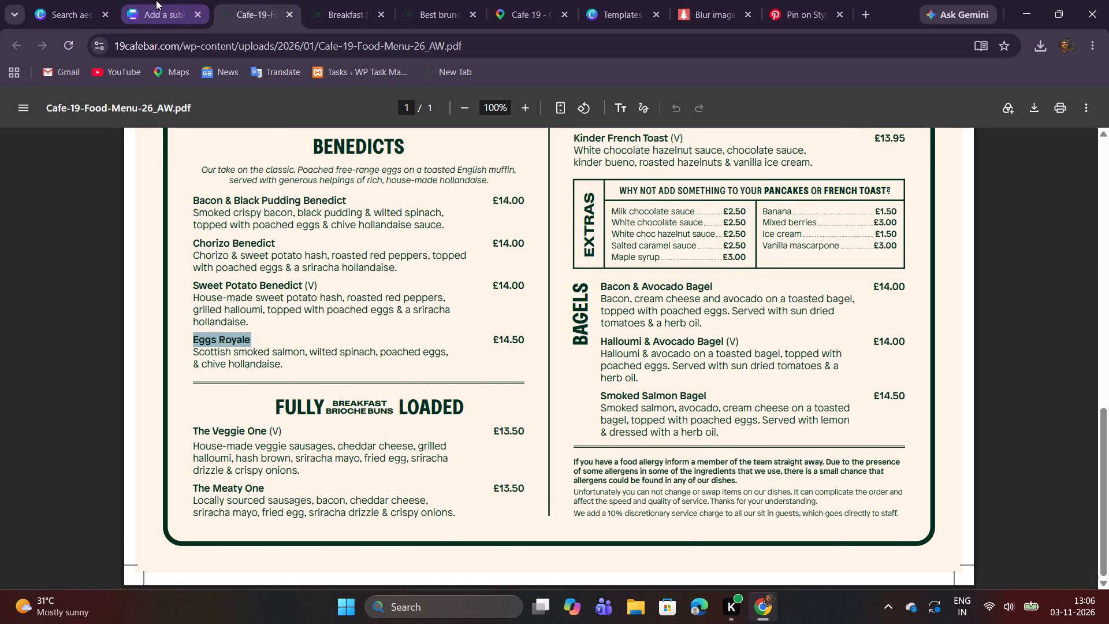
In the Canva design, duplicate the Sweet Potato Benedict name, price and description together and align the copy directly below the original.
click(155, 0)
drag(508, 376, 660, 283)
click(594, 241)
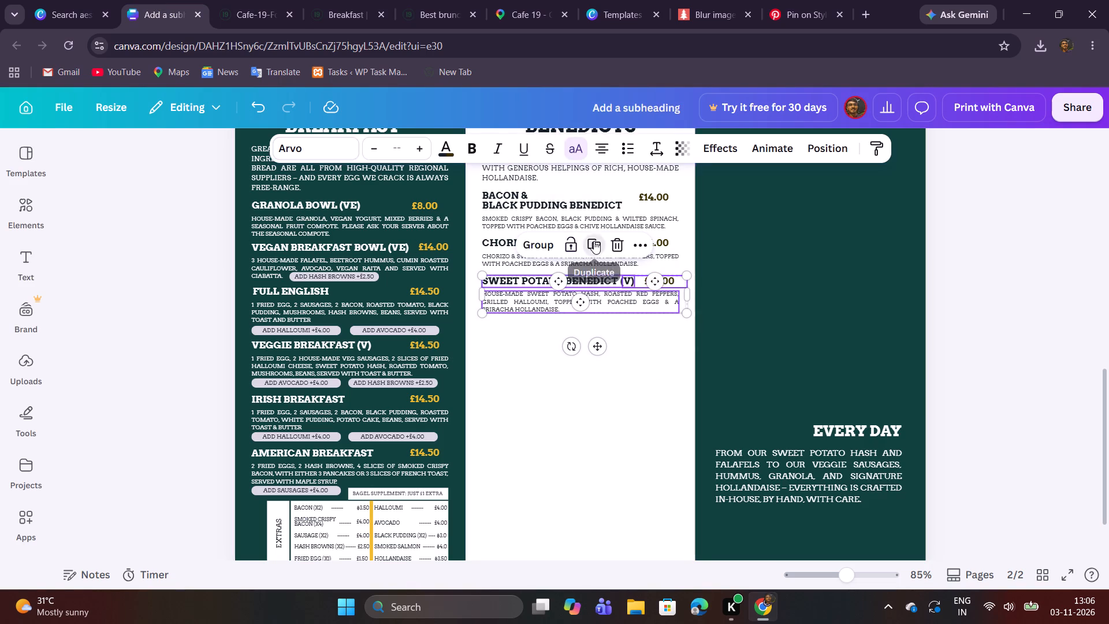
drag(611, 339, 611, 347)
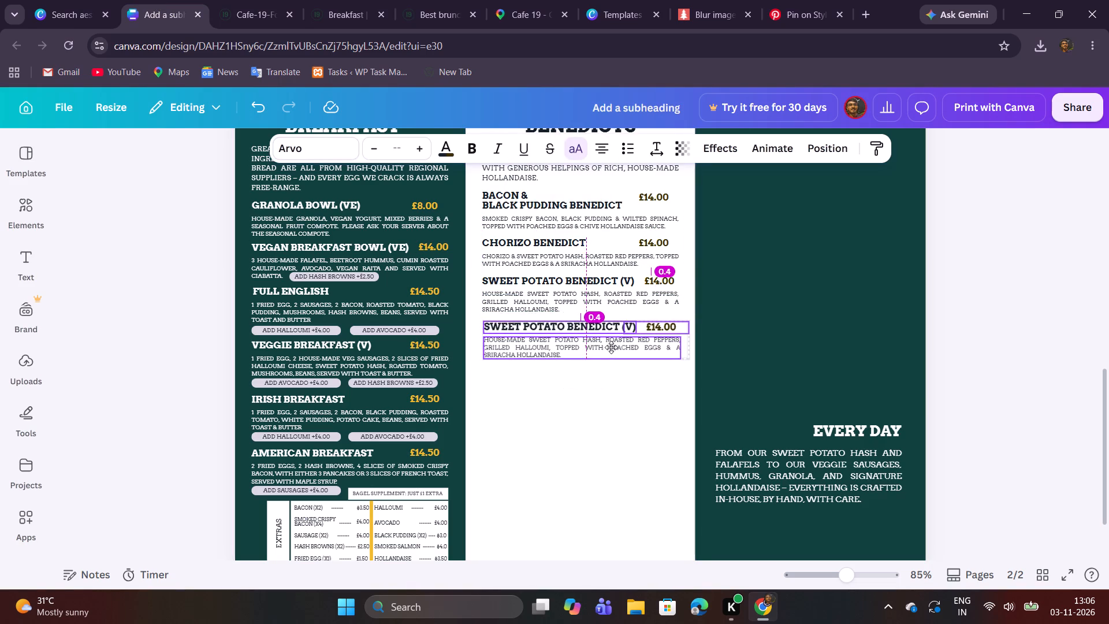
drag(611, 347, 610, 344)
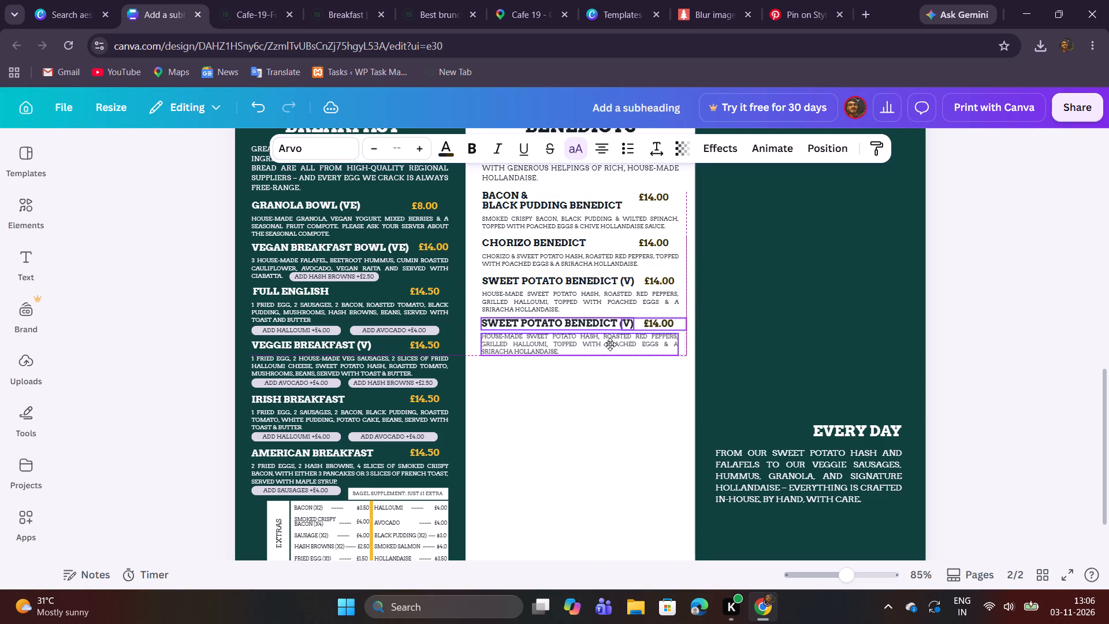
drag(610, 344, 609, 344)
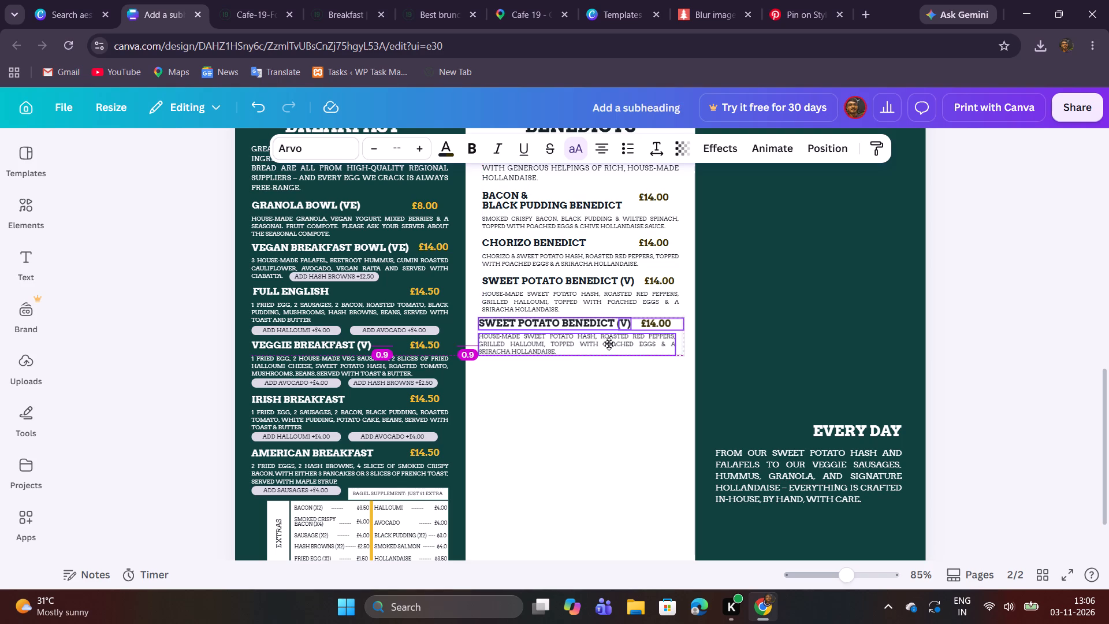
drag(609, 344, 611, 347)
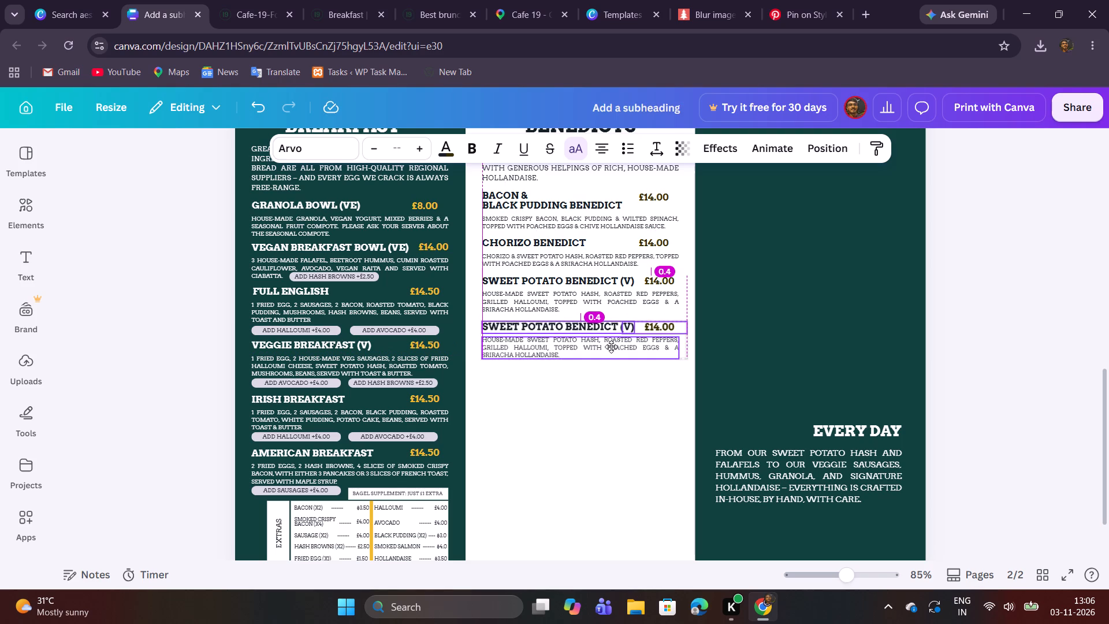
drag(611, 347, 611, 346)
click(607, 389)
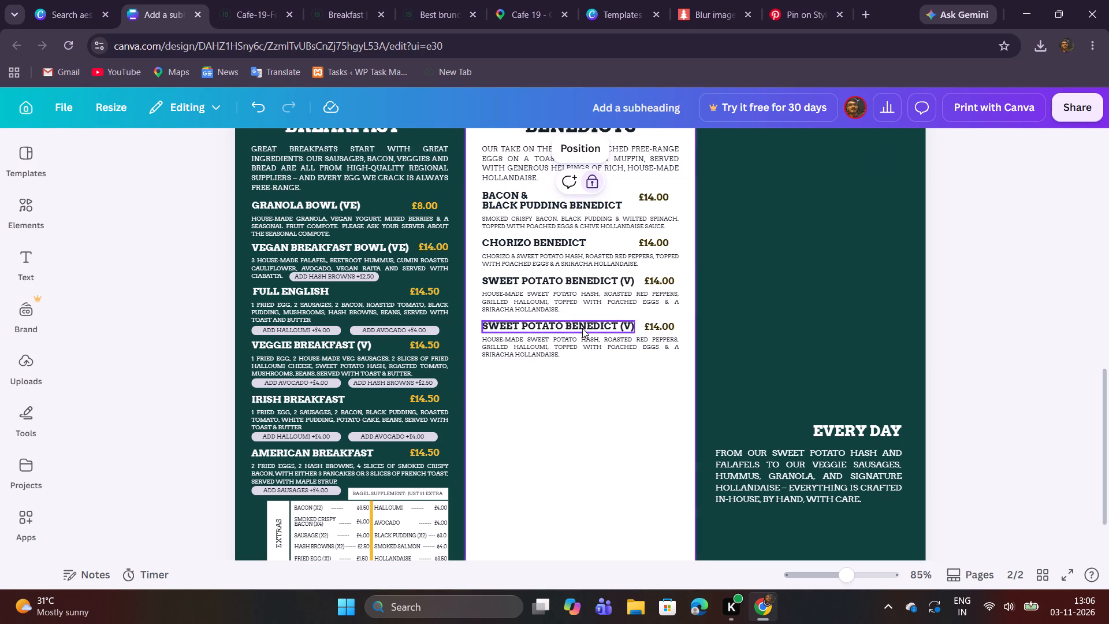
Replace the duplicated dish name with Eggs Royale and narrow its text box so the name lines up with the dish names above.
double_click(582, 327)
key(ctrl+v)
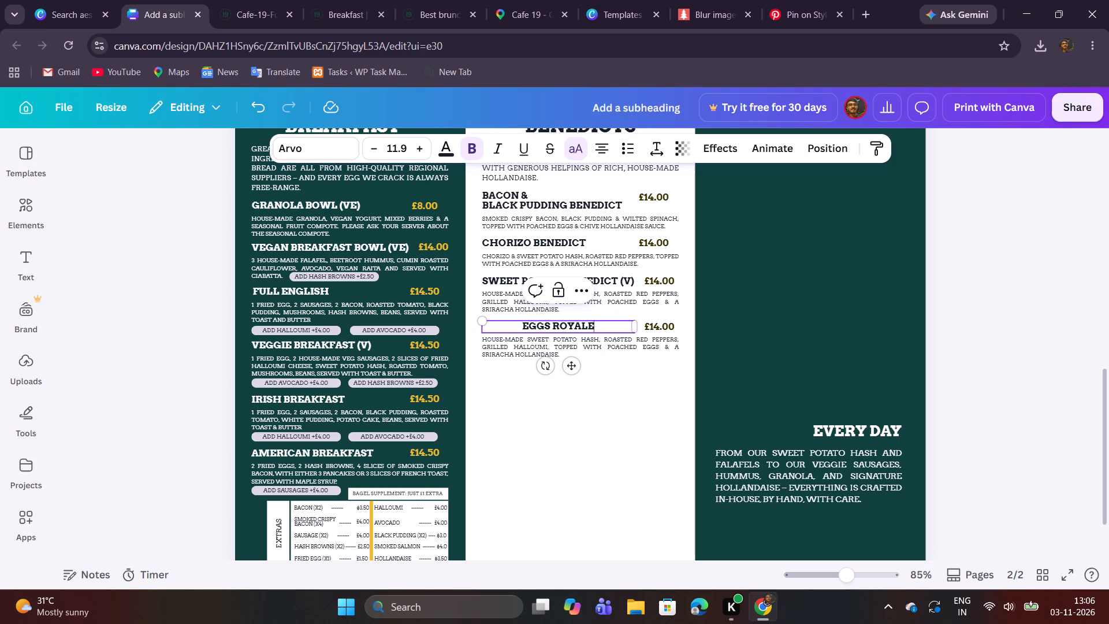
drag(635, 326, 634, 326)
drag(634, 326, 563, 325)
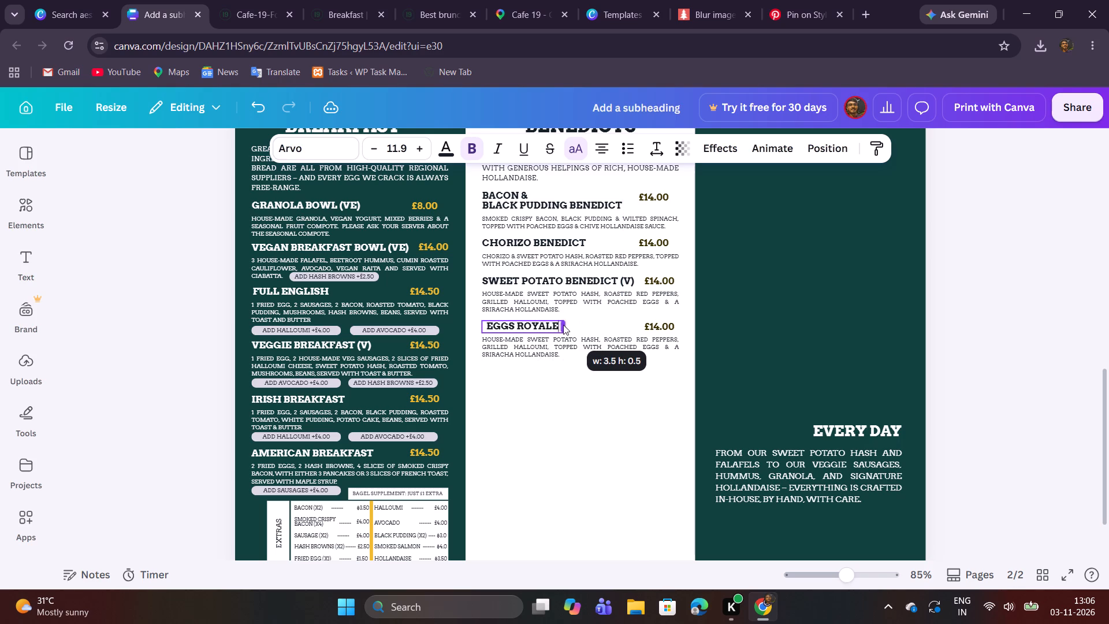
drag(563, 325, 557, 325)
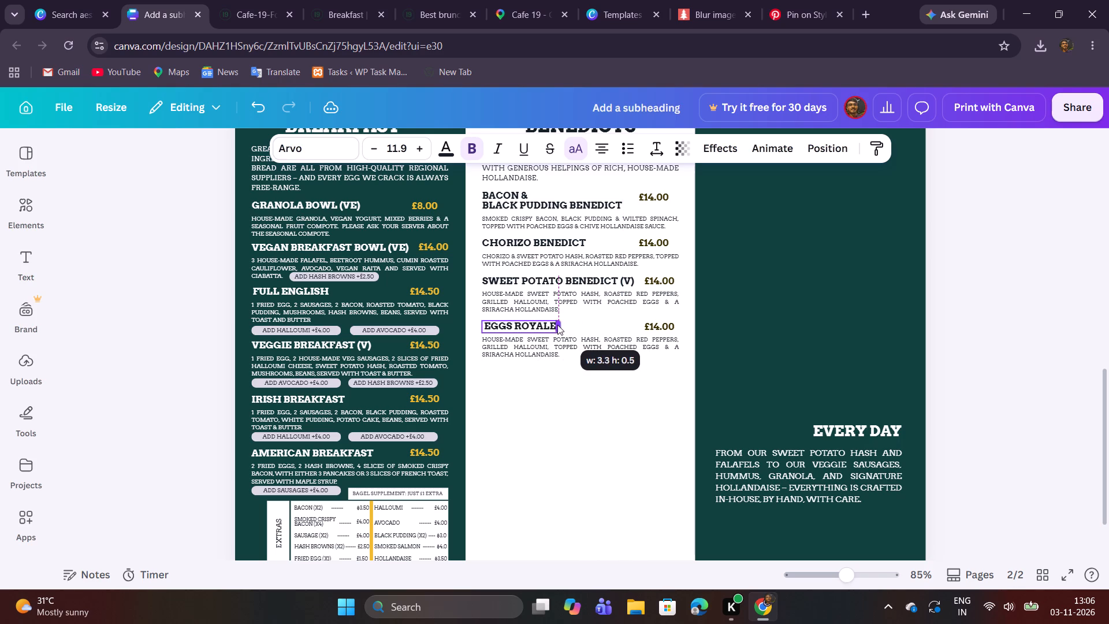
drag(557, 325, 554, 324)
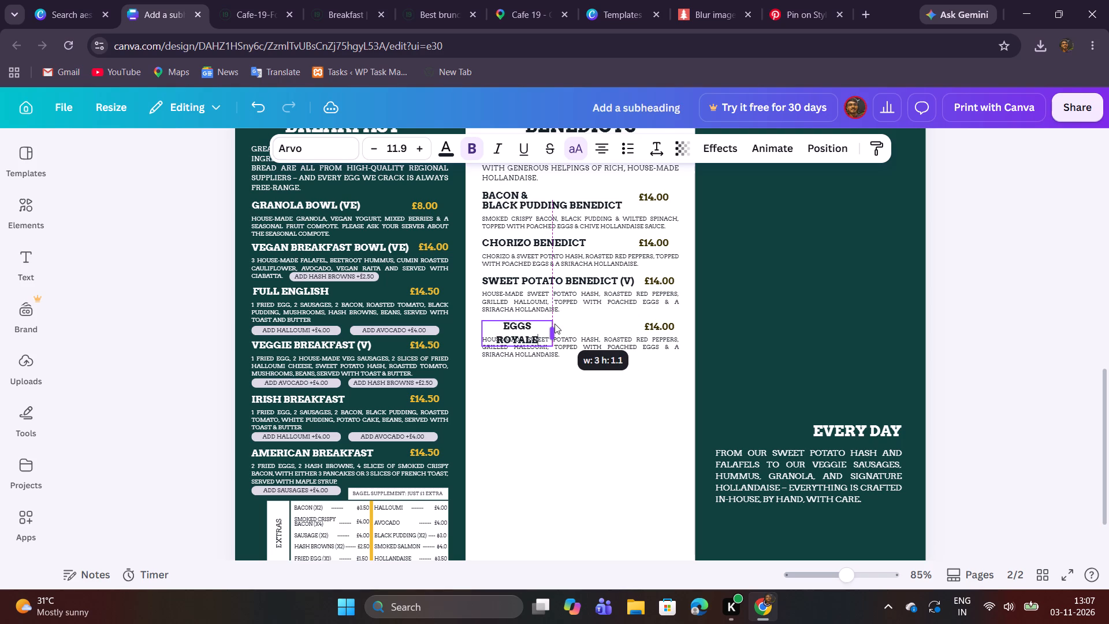
drag(554, 324, 556, 324)
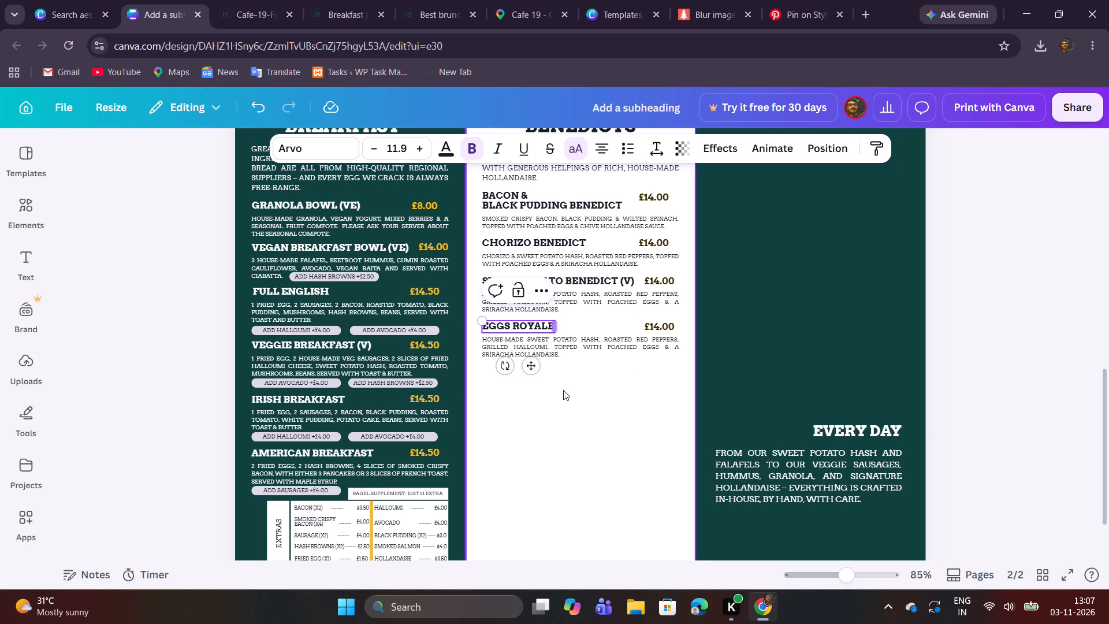
click(565, 396)
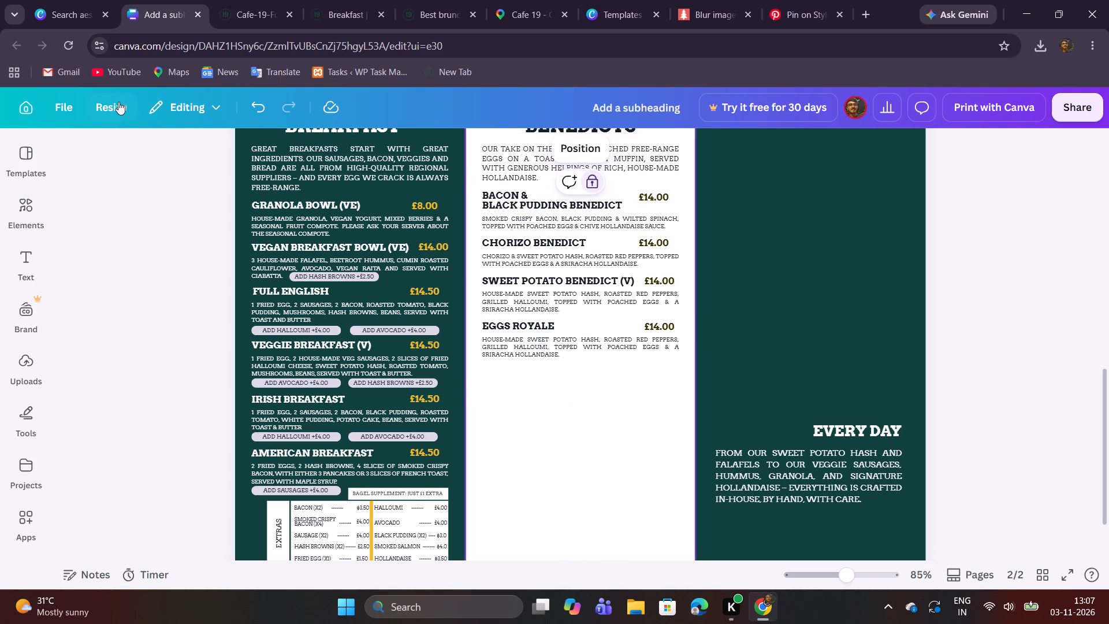
Replace the duplicated description under Eggs Royale with that dish's full description copied from the Cafe 19 PDF.
click(231, 24)
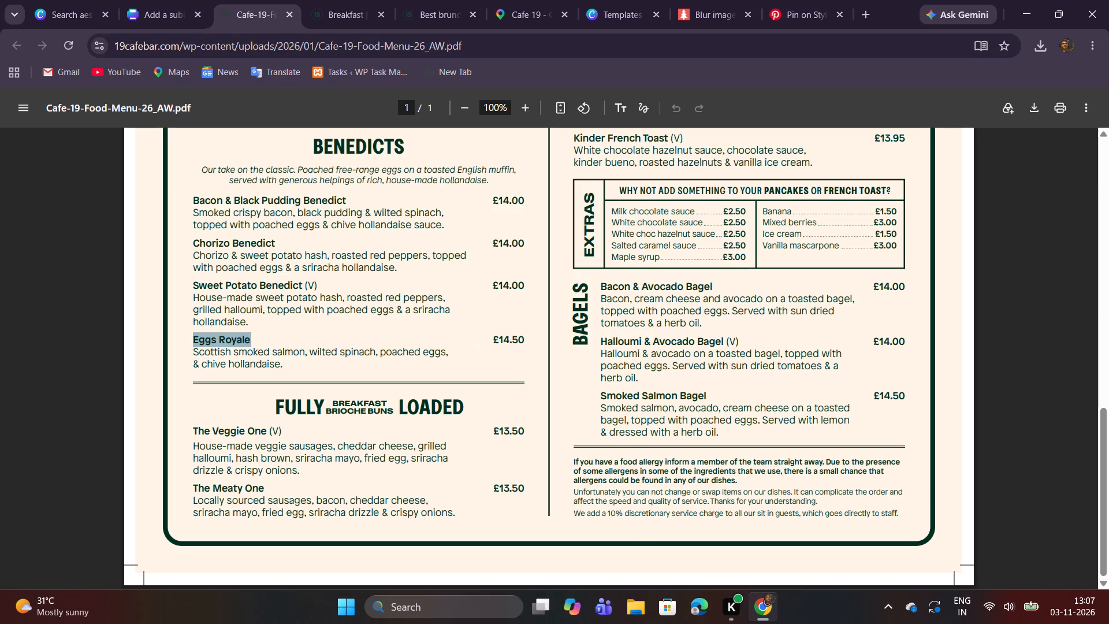
drag(194, 351, 289, 366)
right_click(285, 365)
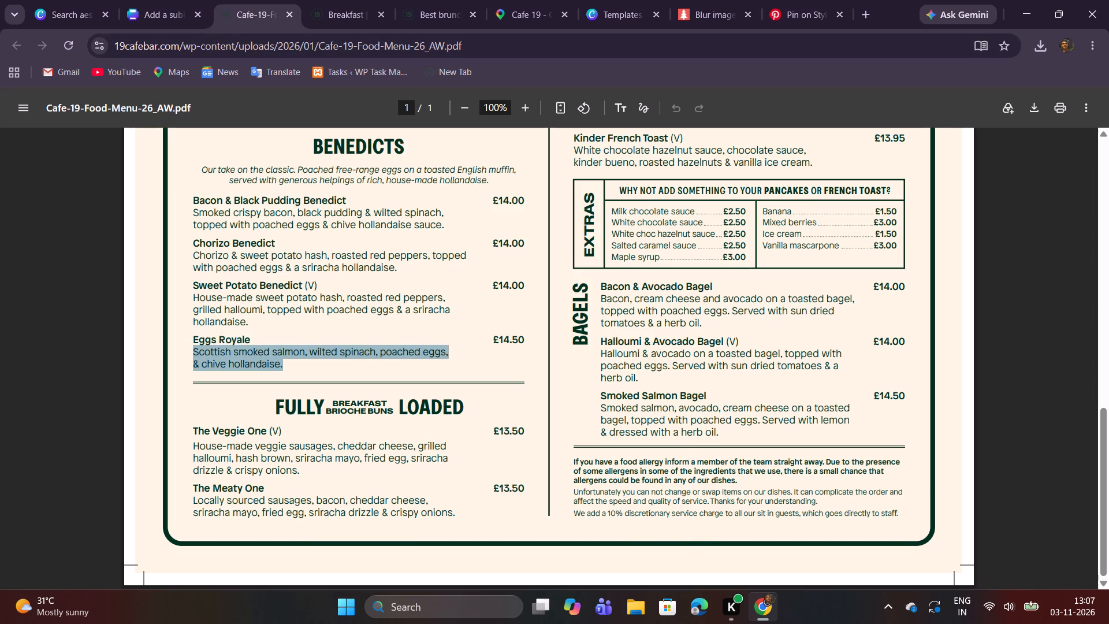
click(332, 383)
click(135, 0)
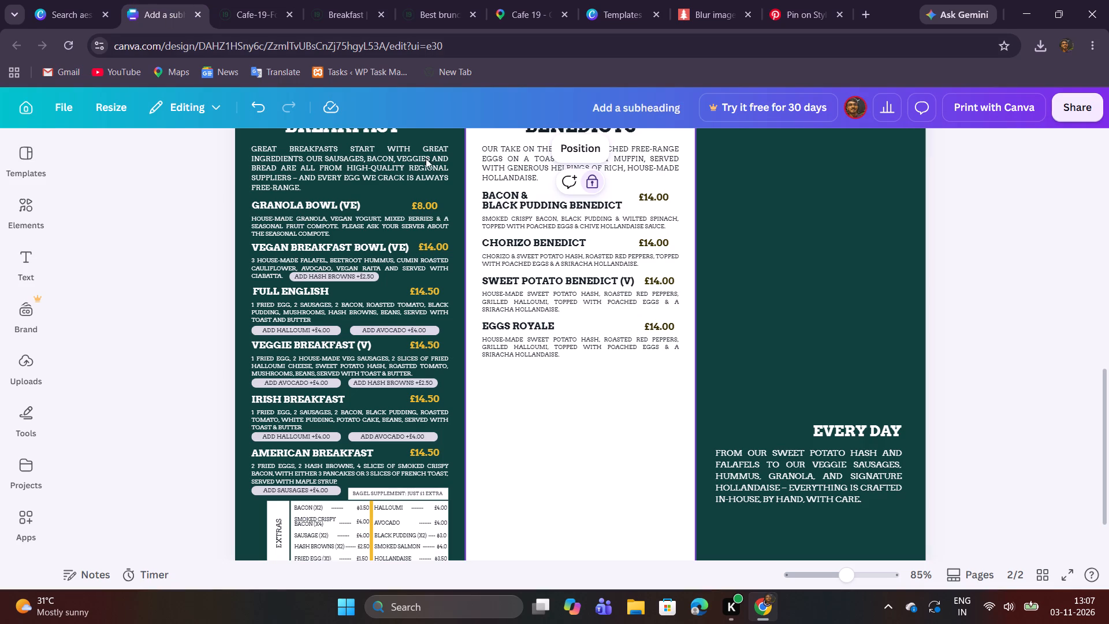
double_click(654, 328)
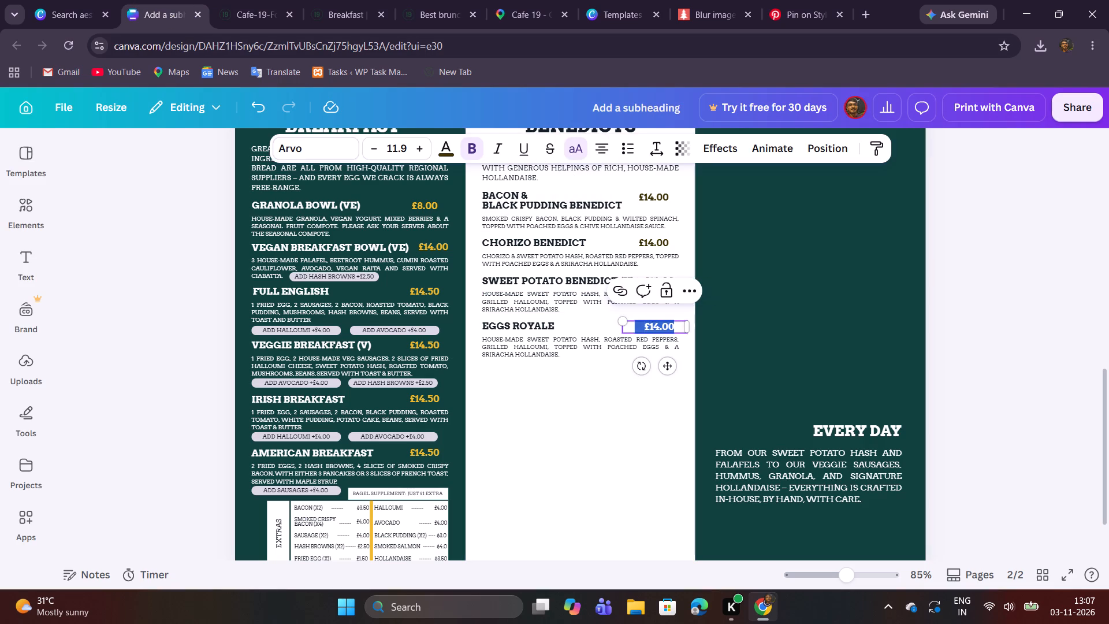
double_click(583, 341)
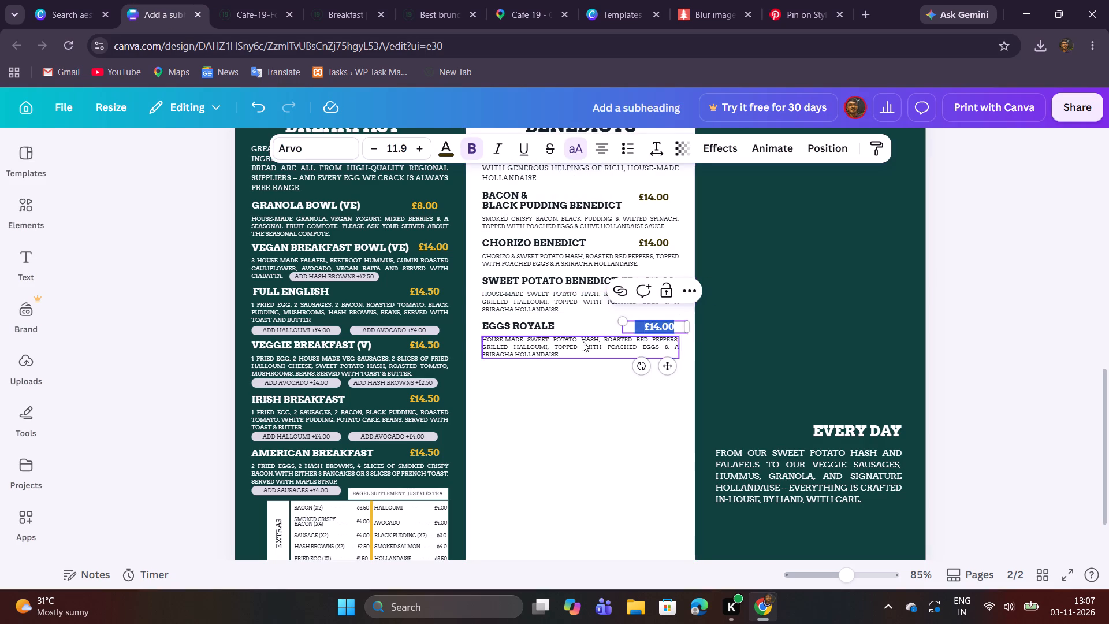
key(ctrl+v)
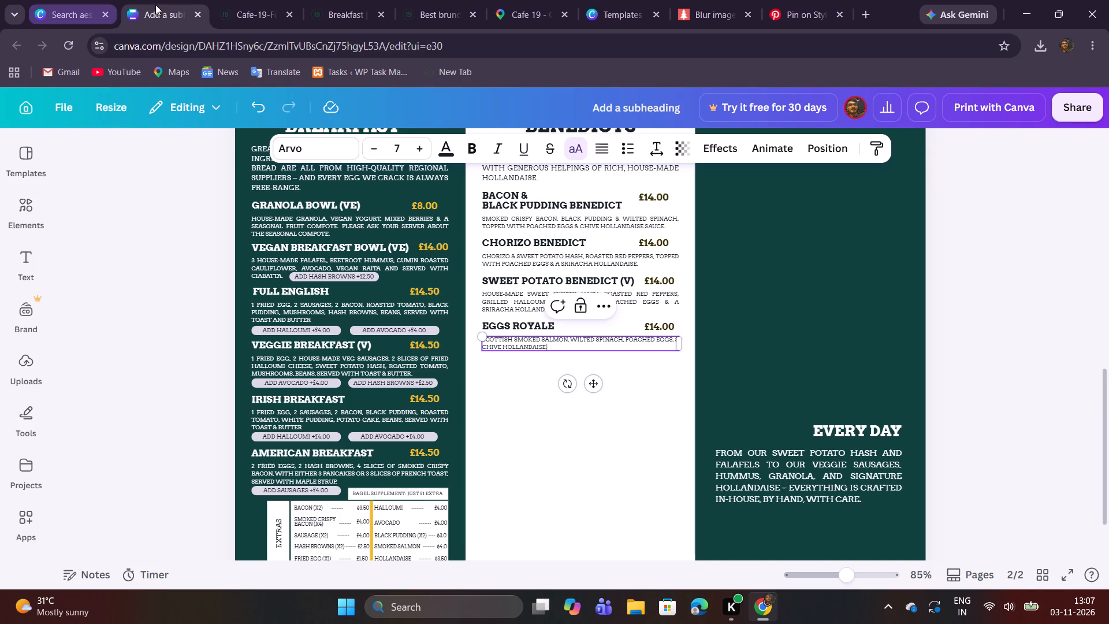
Replace the Eggs Royale price with £14.50, copied from the Cafe 19 PDF.
click(247, 9)
drag(494, 343, 518, 343)
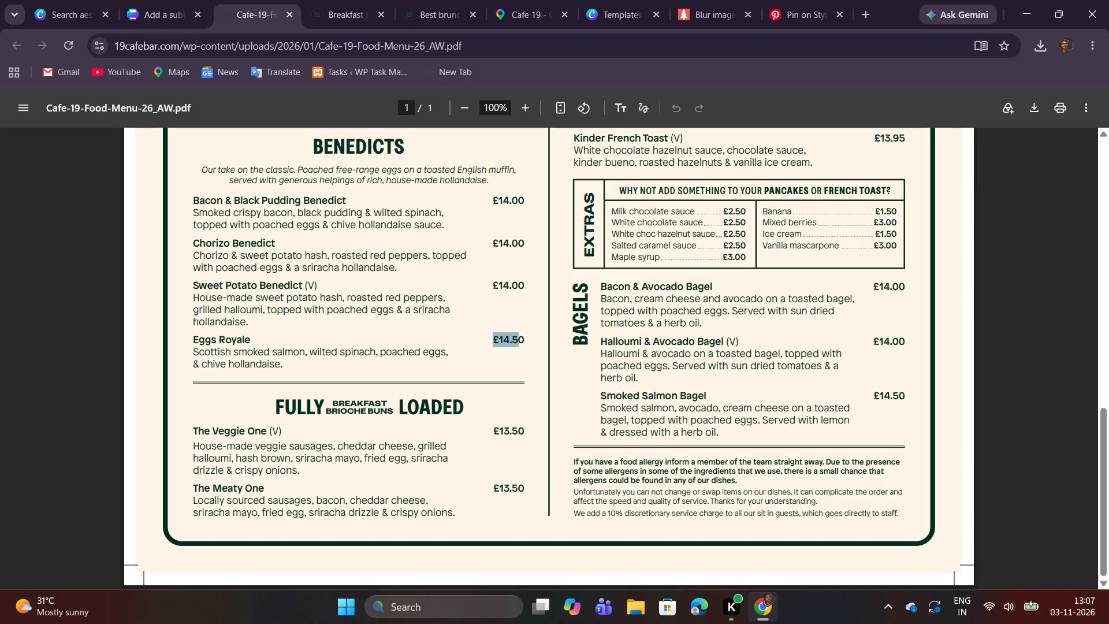
drag(518, 343, 522, 343)
right_click(512, 337)
click(556, 358)
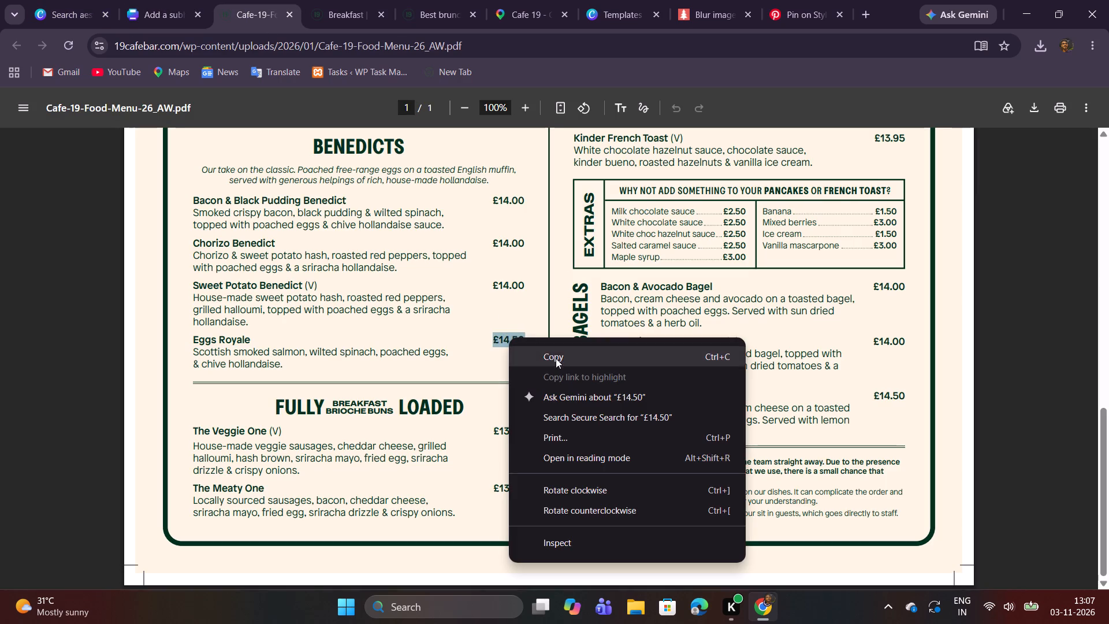
click(168, 0)
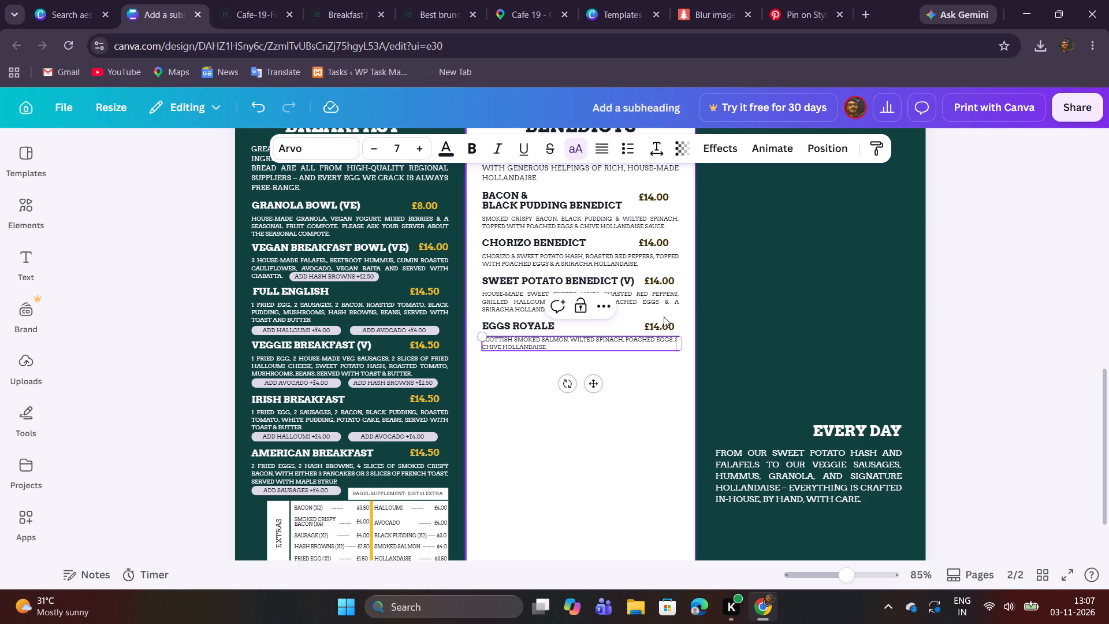
double_click(659, 323)
key(ctrl+v)
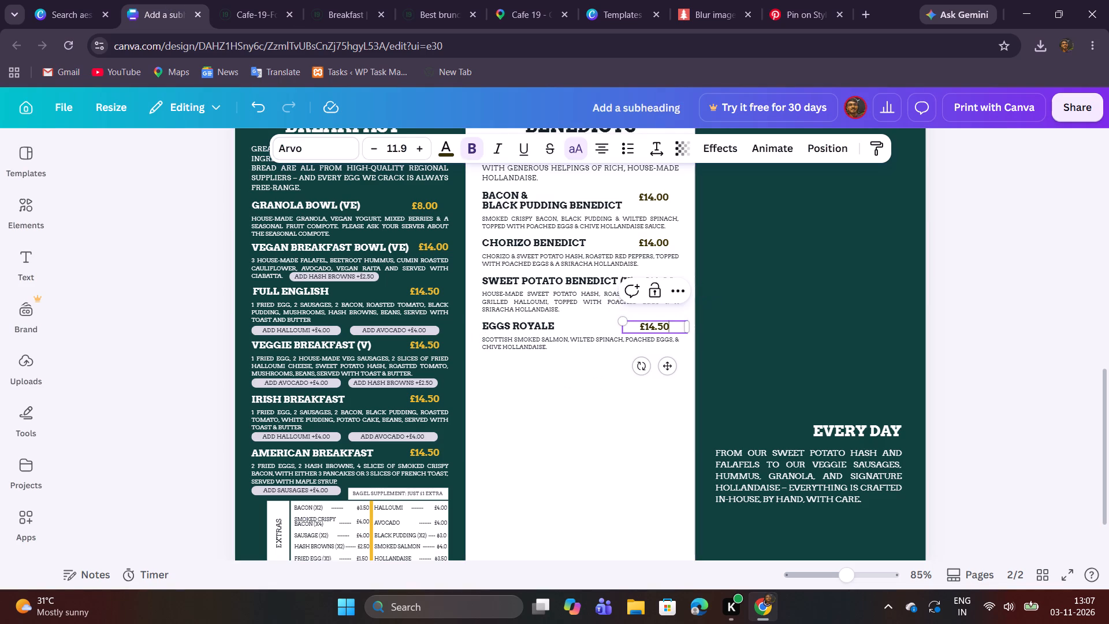
click(605, 430)
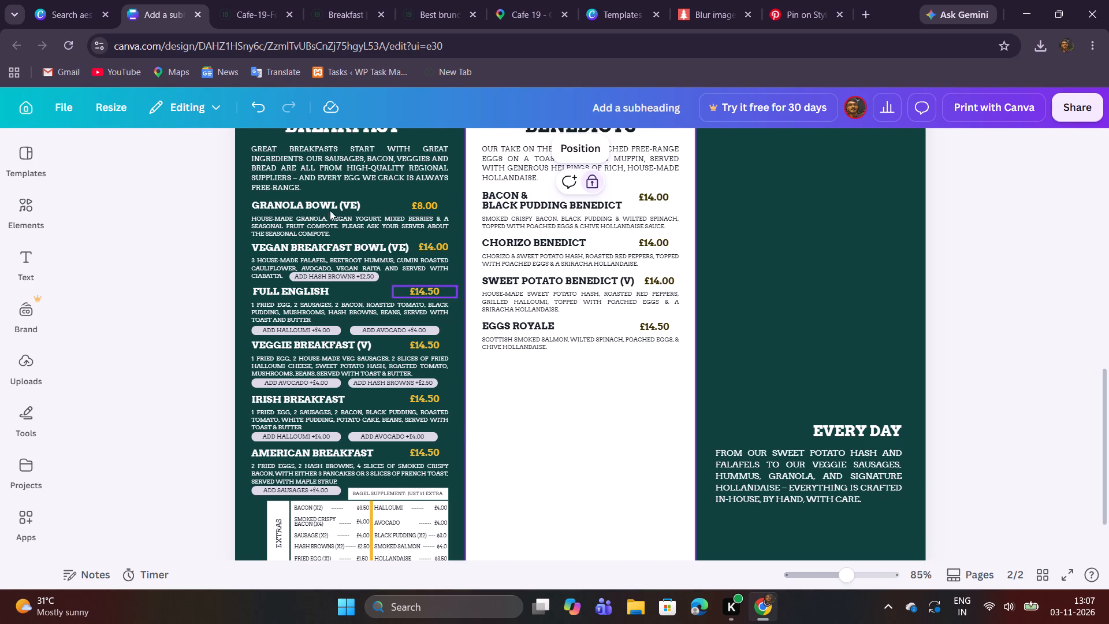
Compare the remaining sections of the Cafe 19 PDF with the free space on page 2 of the Canva design.
click(254, 10)
scroll(373, 181, down, 2)
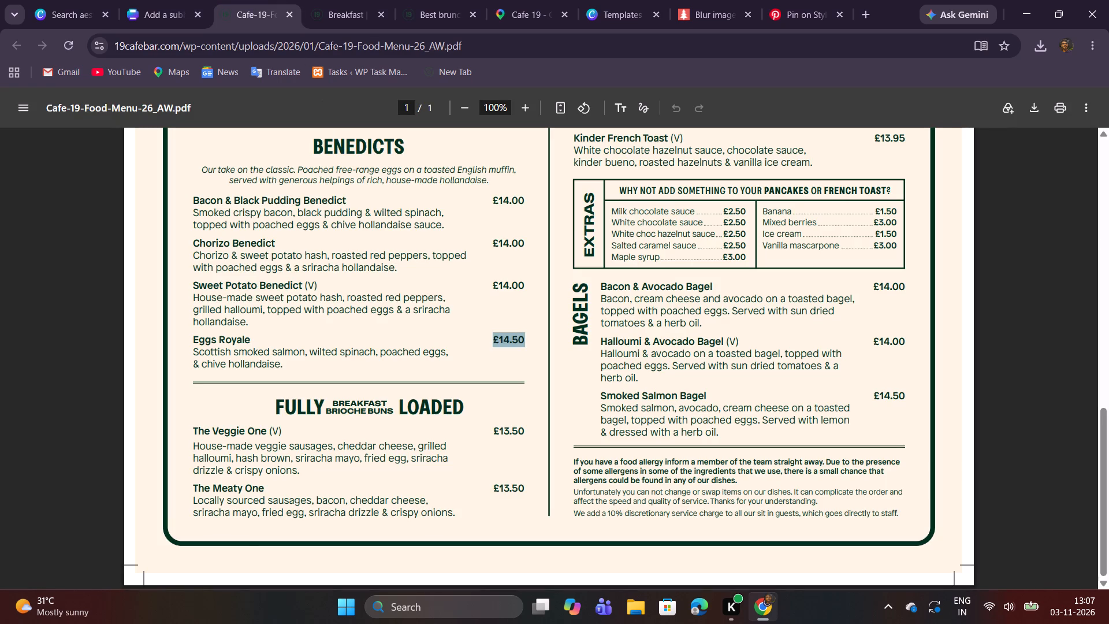
scroll(406, 181, up, 10)
scroll(410, 181, down, 4)
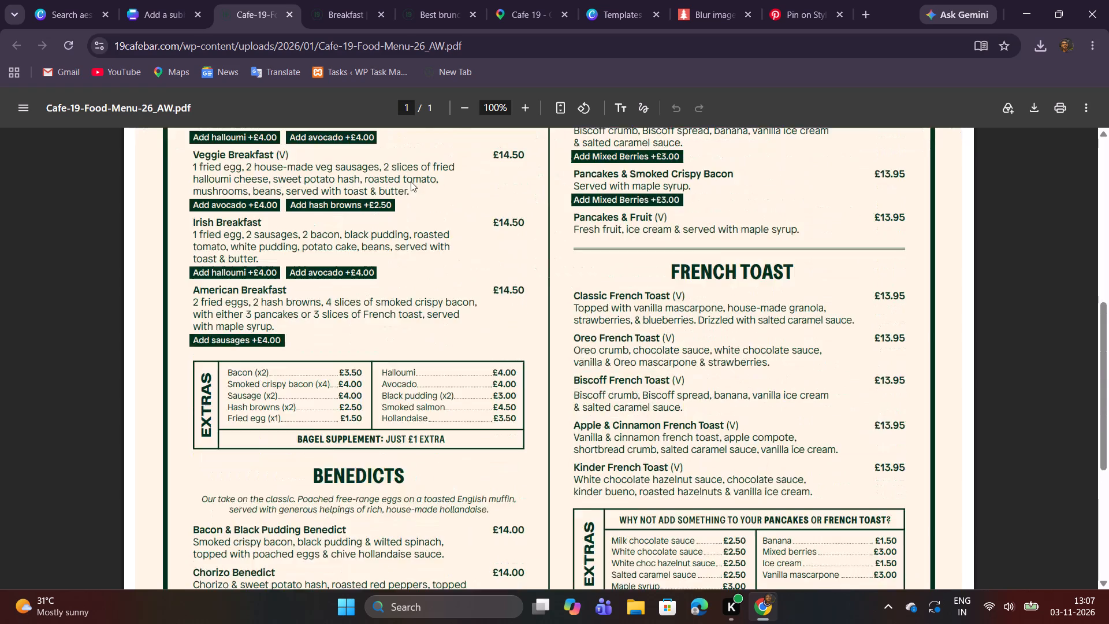
scroll(411, 181, down, 10)
click(181, 0)
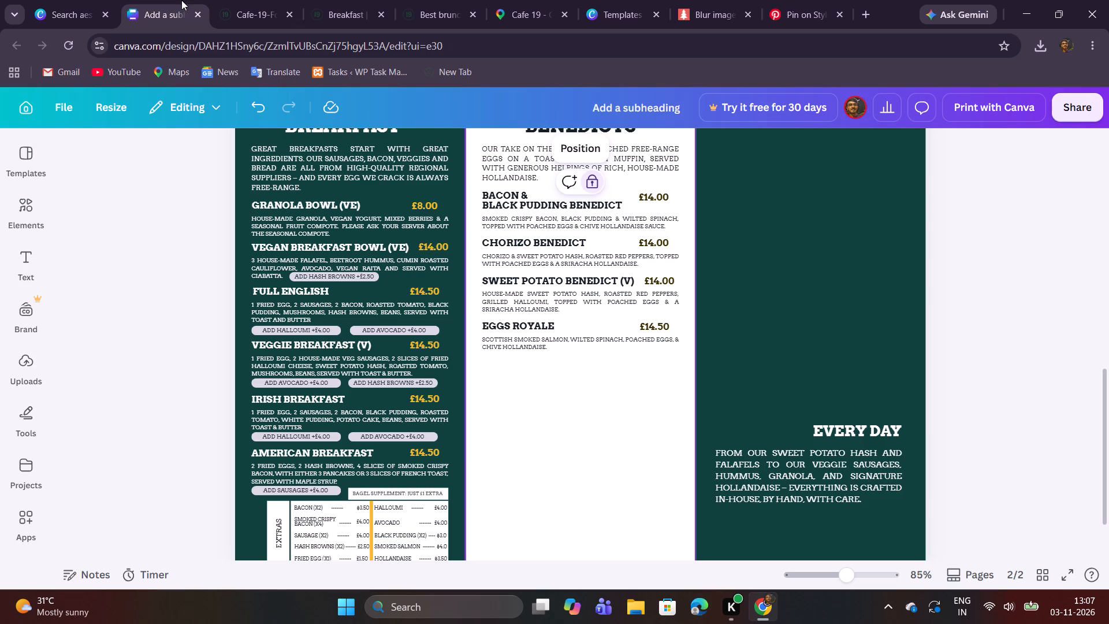
scroll(511, 273, down, 2)
scroll(522, 274, up, 1)
scroll(805, 239, down, 1)
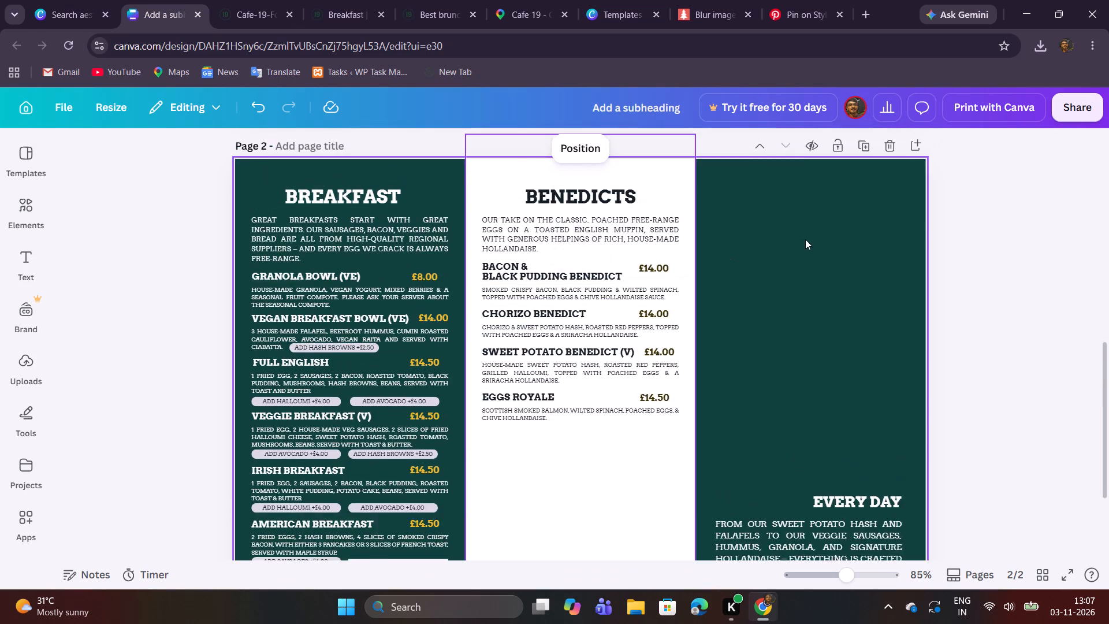
scroll(805, 239, down, 1)
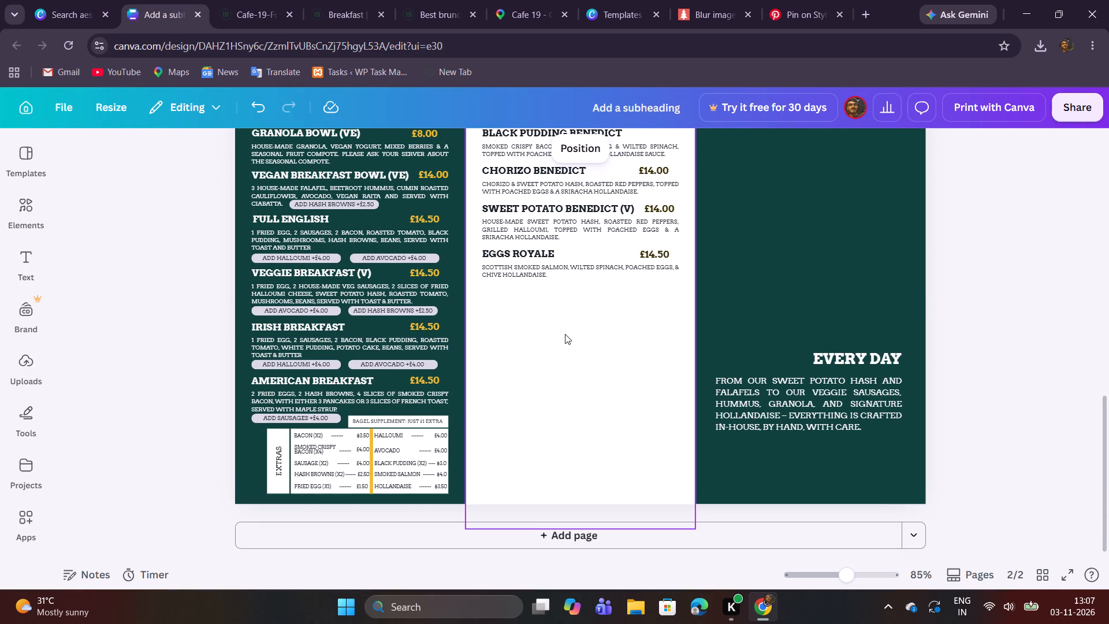
scroll(604, 313, up, 3)
scroll(604, 312, down, 2)
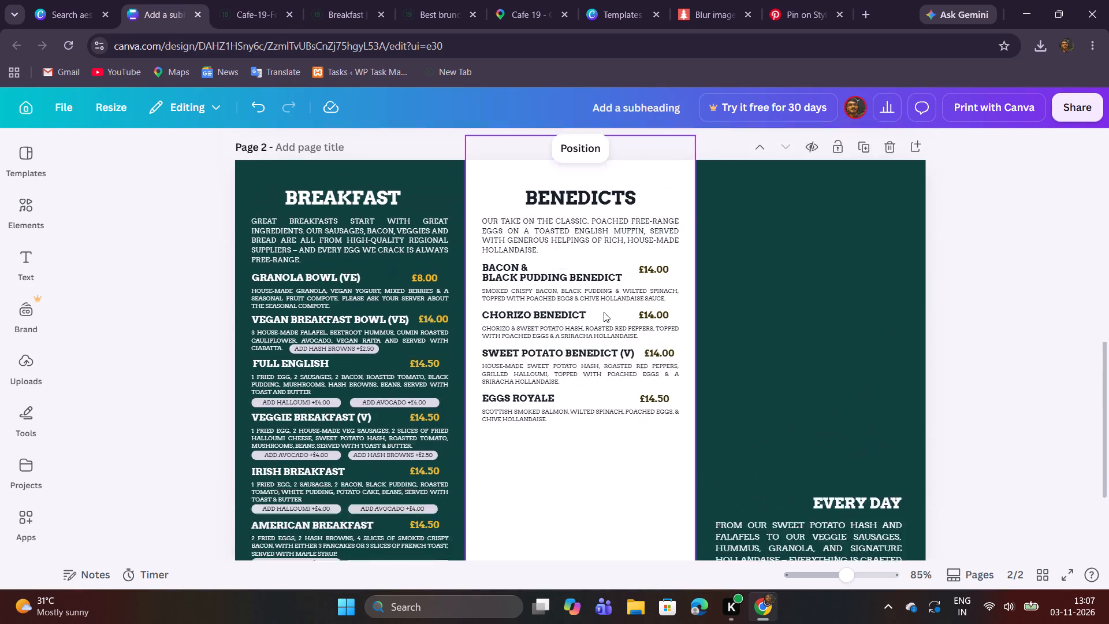
scroll(605, 314, up, 2)
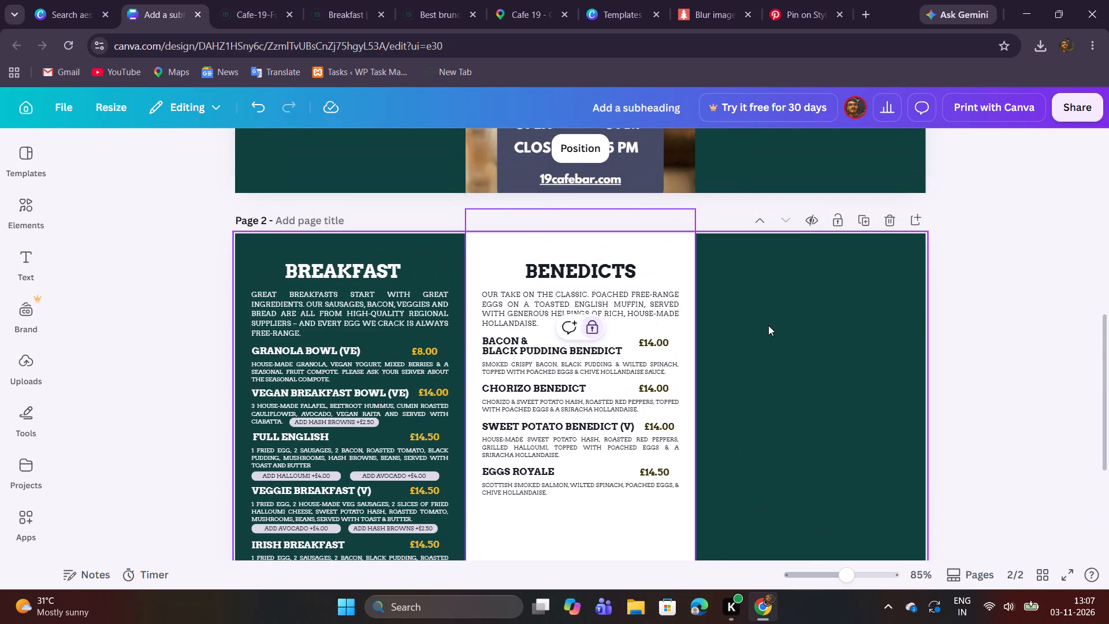
scroll(769, 326, down, 5)
scroll(769, 325, up, 2)
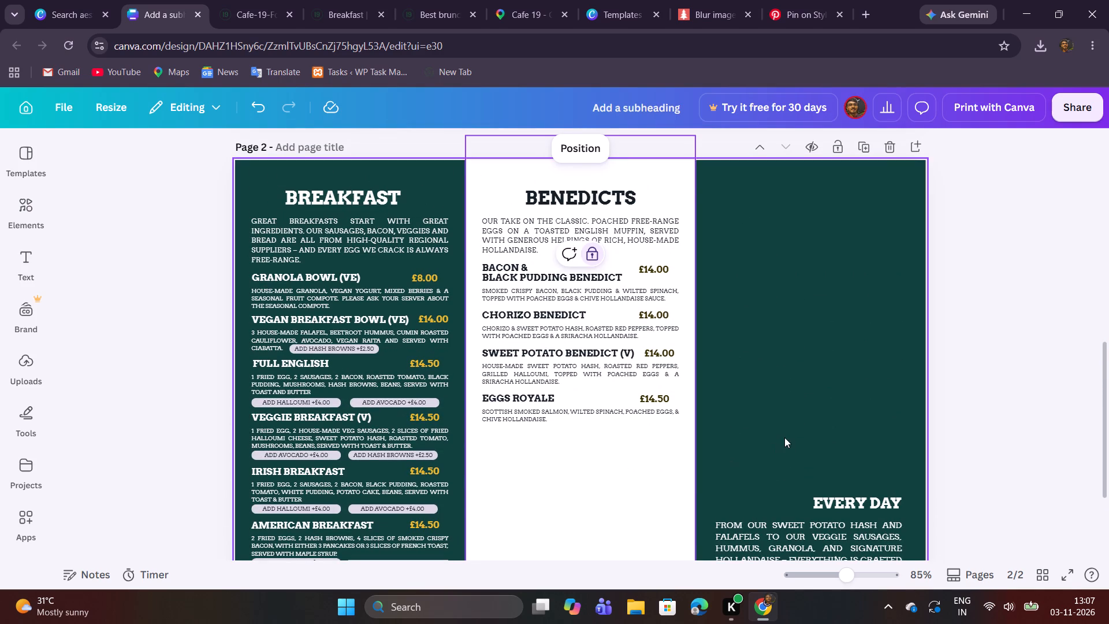
click(784, 437)
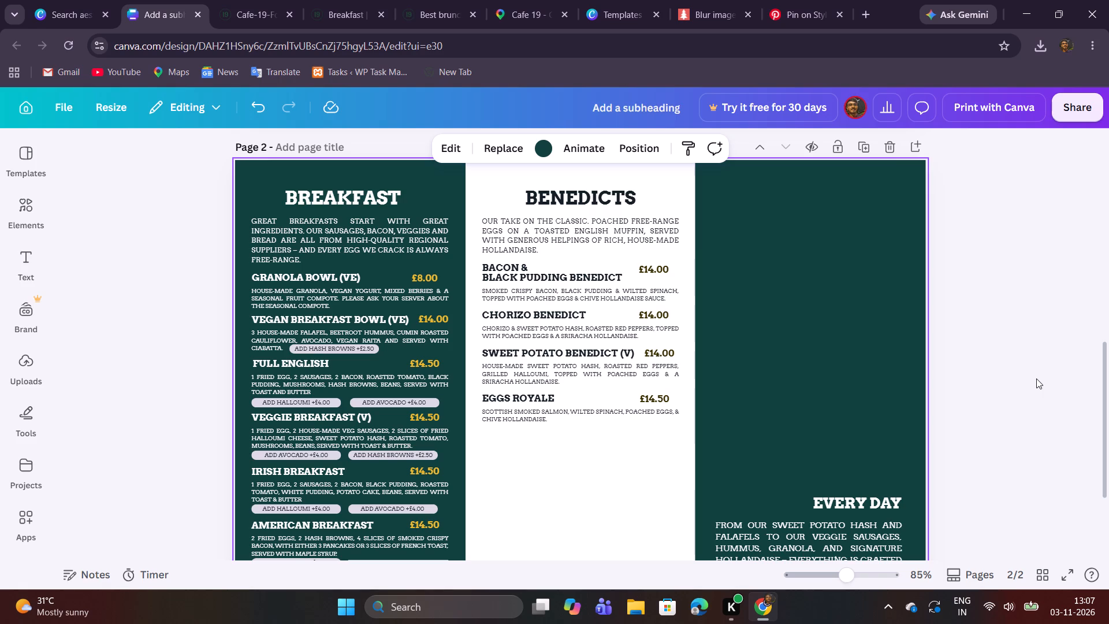
scroll(836, 354, down, 2)
scroll(834, 361, up, 1)
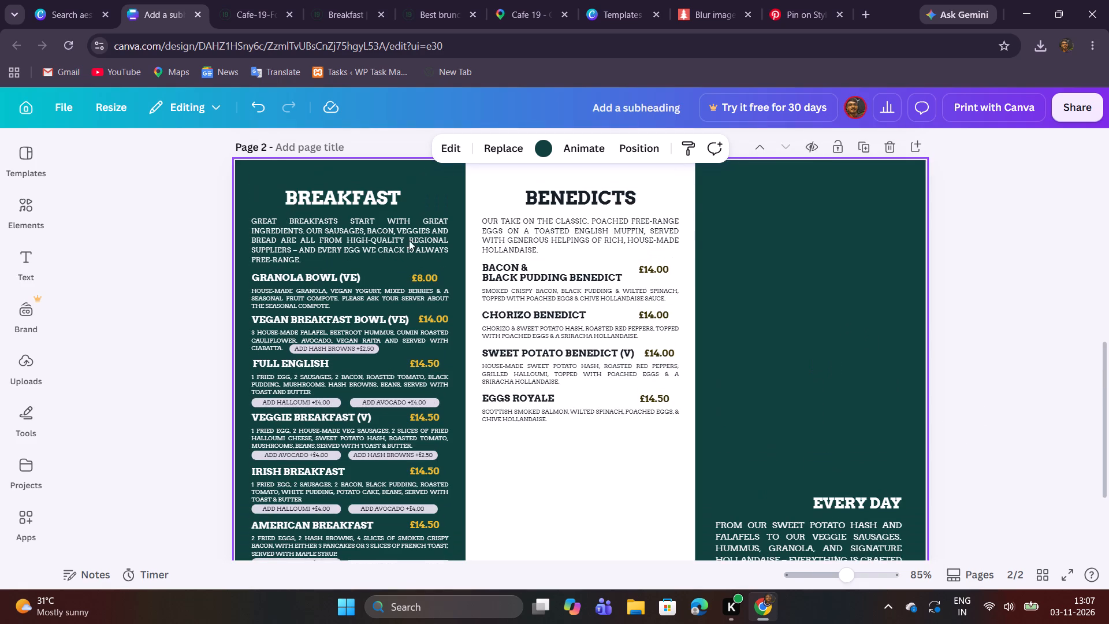
click(248, 18)
scroll(524, 318, down, 2)
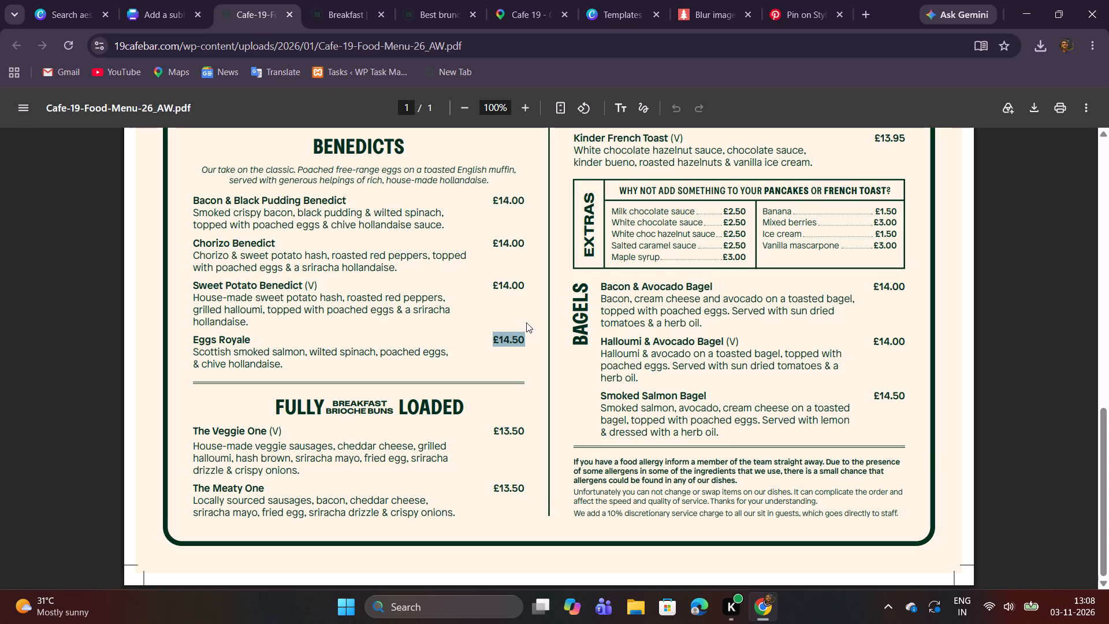
scroll(526, 322, up, 4)
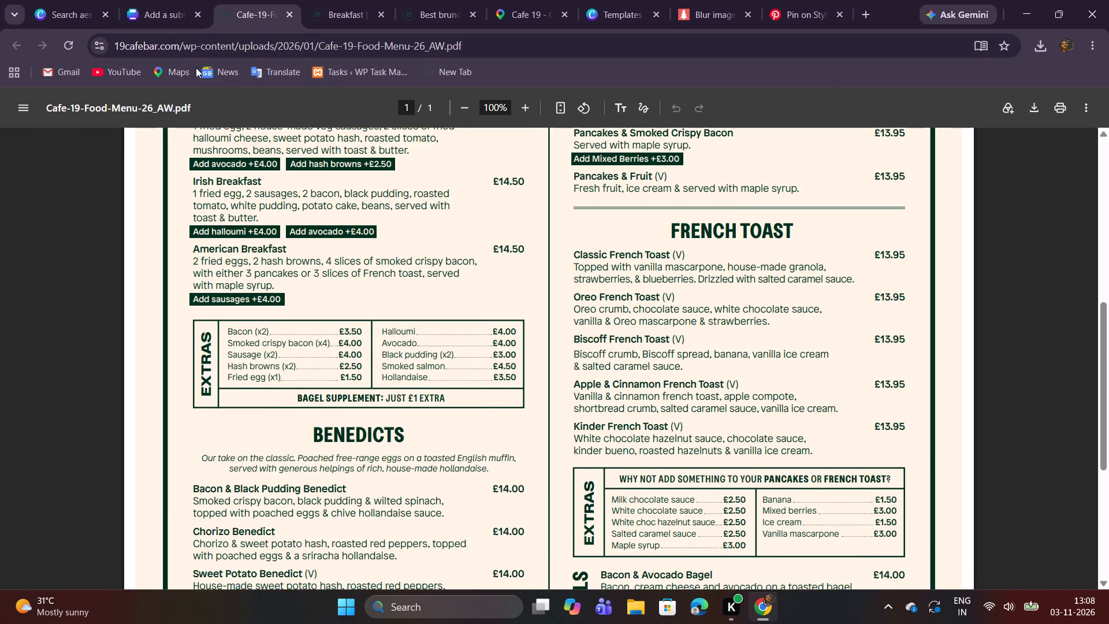
click(159, 27)
scroll(565, 407, down, 1)
scroll(566, 408, up, 1)
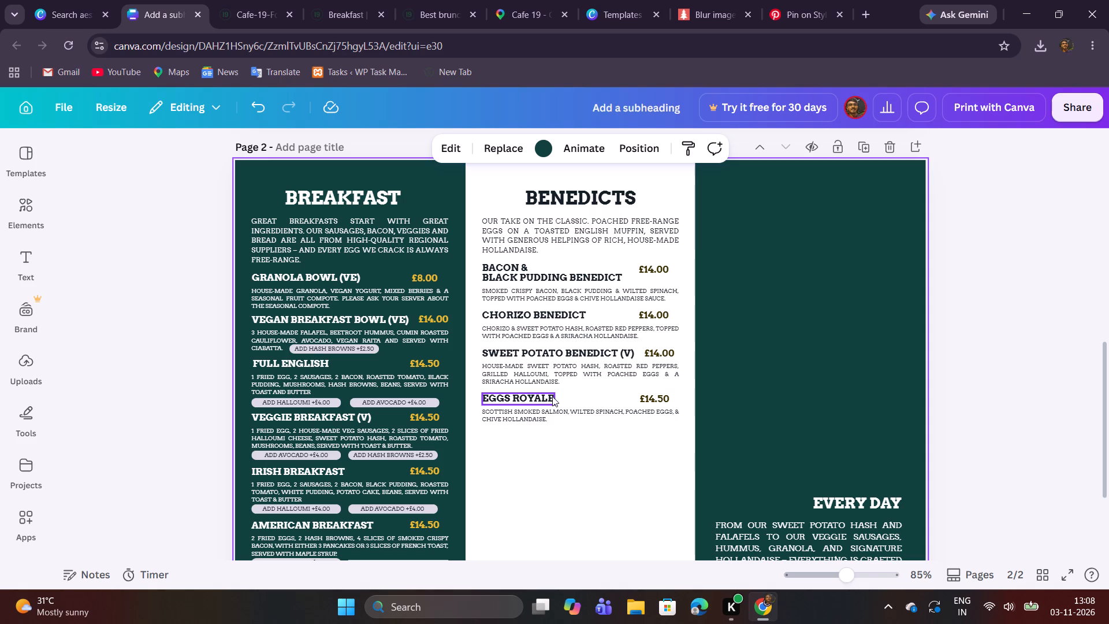
click(561, 457)
scroll(562, 457, down, 2)
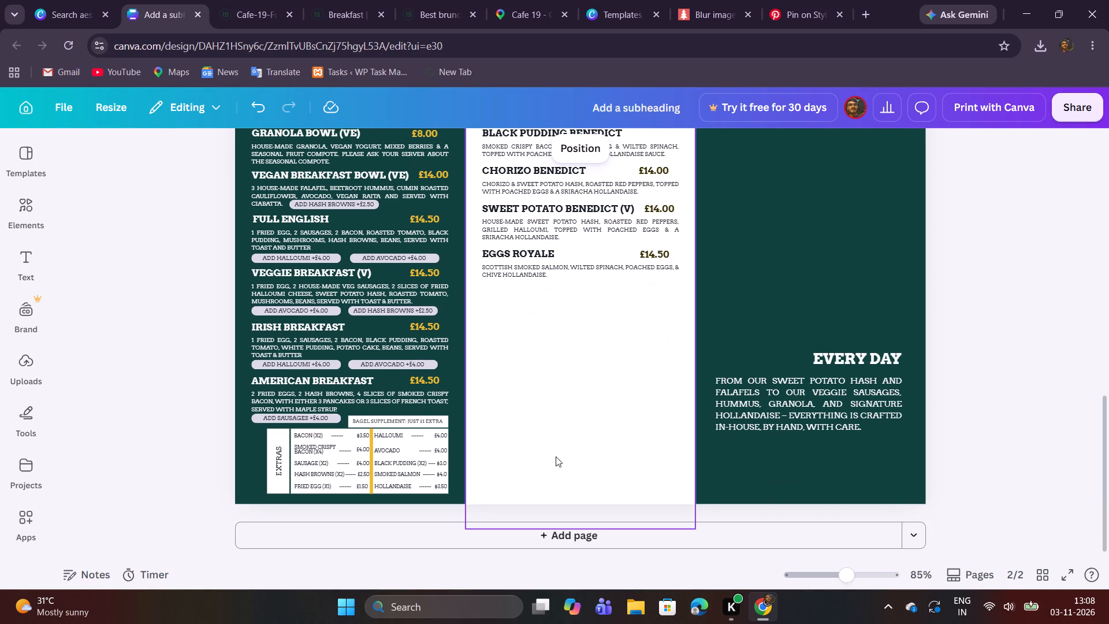
click(536, 263)
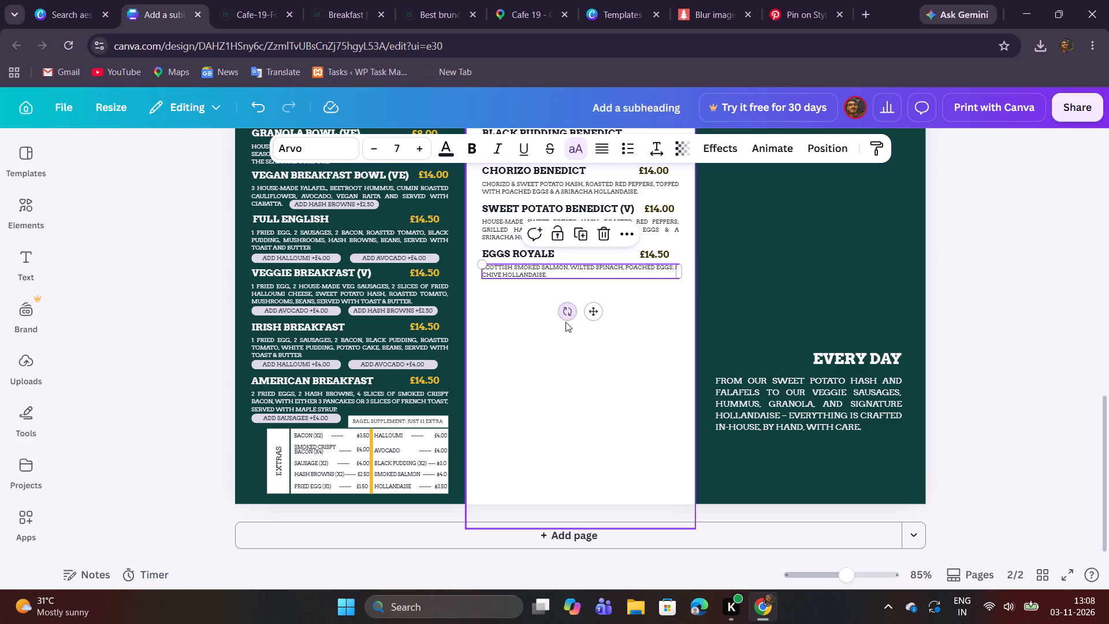
click(567, 337)
Copy the word FULLY from the Fully Loaded breakfast brioche buns heading in the Cafe 19 PDF.
click(252, 0)
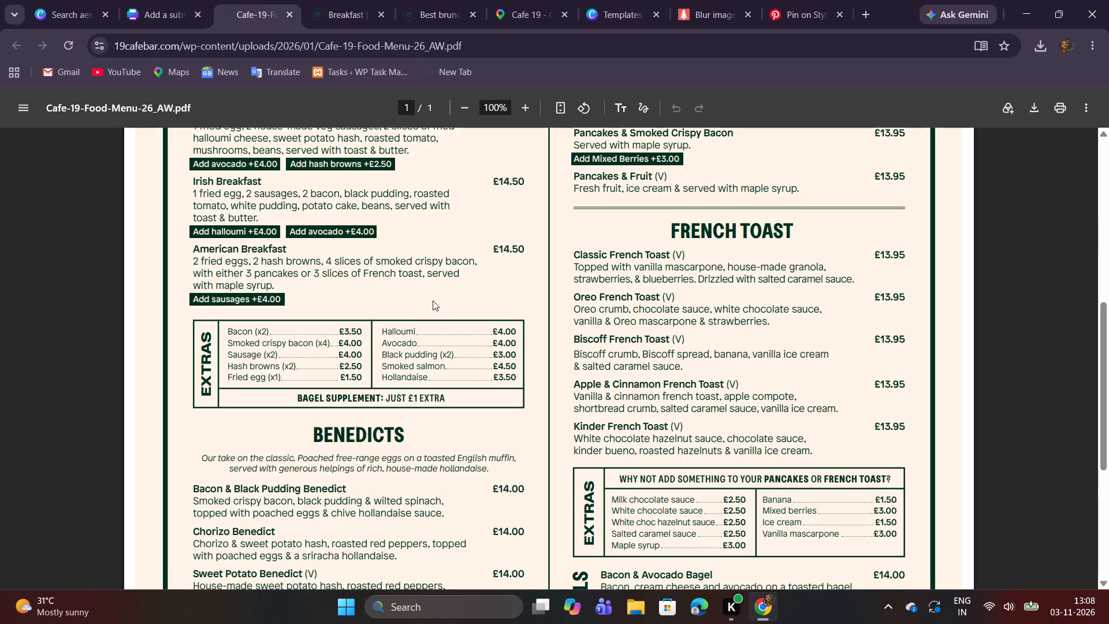
scroll(445, 313, up, 1)
scroll(445, 313, down, 4)
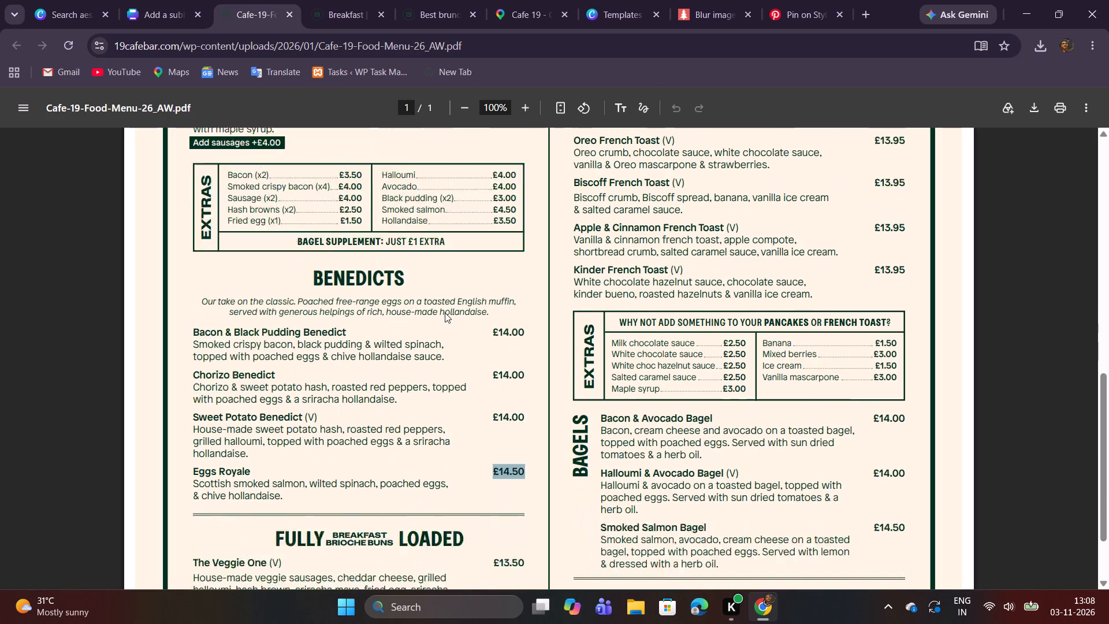
scroll(445, 313, down, 2)
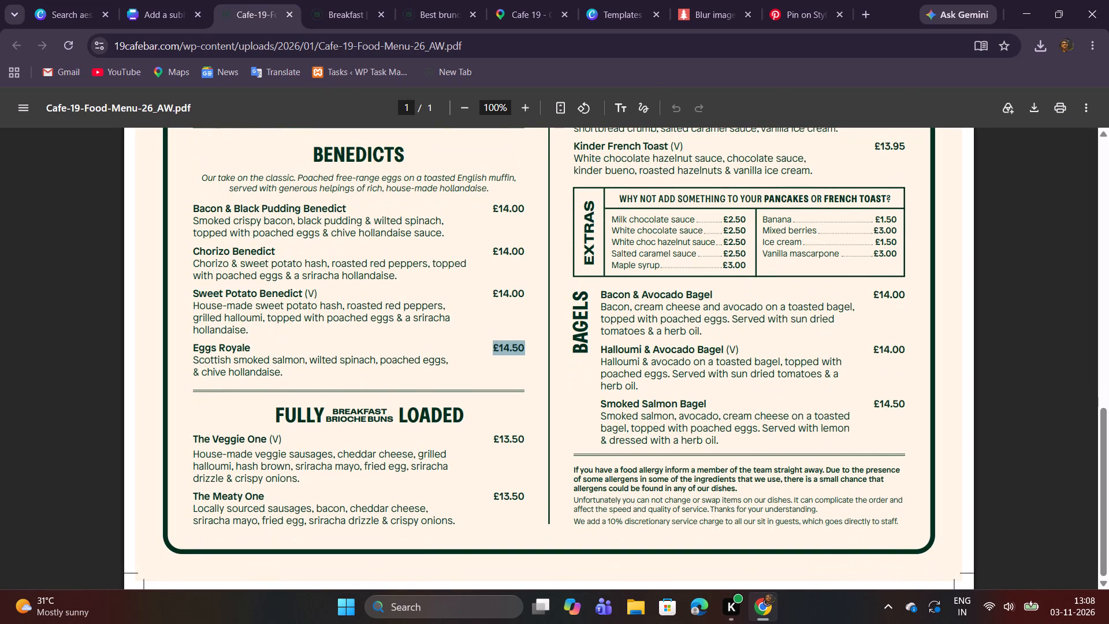
drag(273, 409, 305, 408)
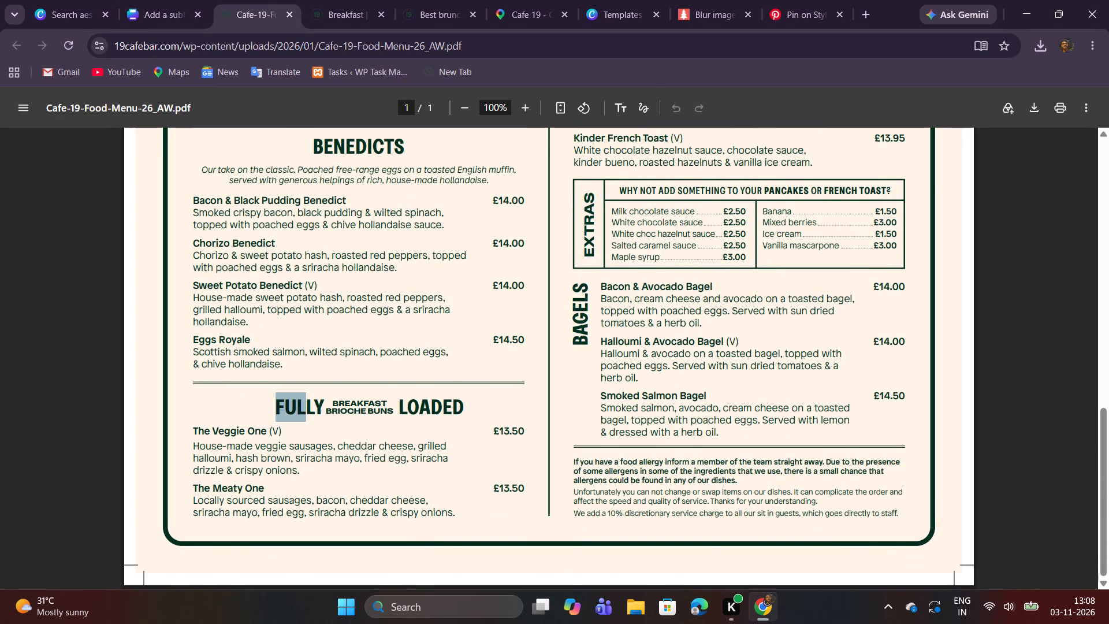
drag(305, 408, 322, 414)
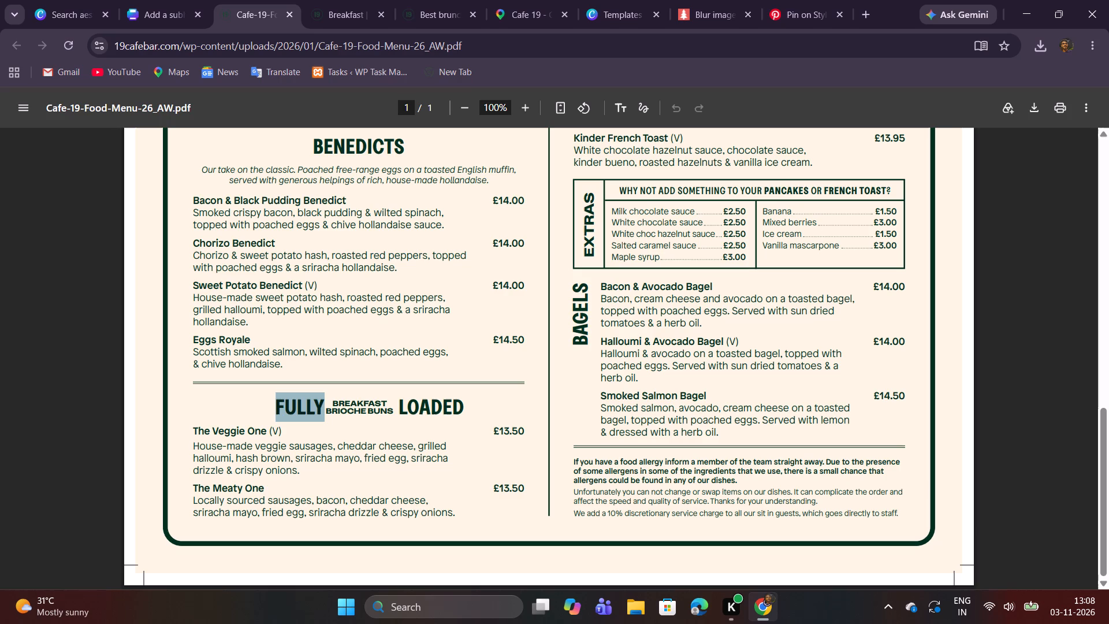
click(286, 401)
drag(270, 407, 457, 403)
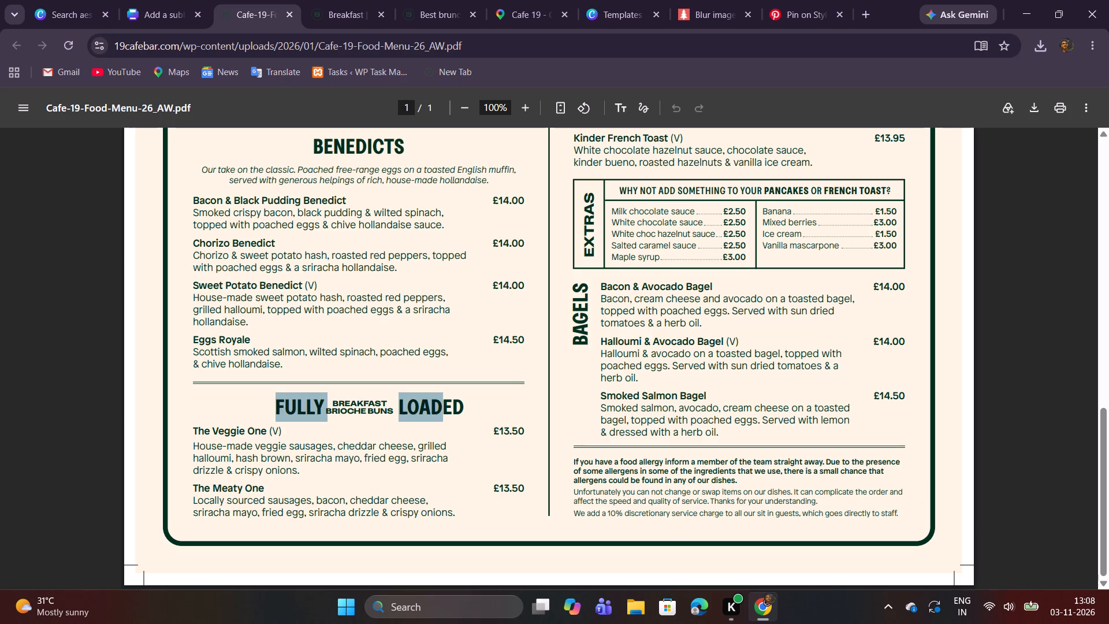
drag(457, 403, 481, 403)
click(407, 405)
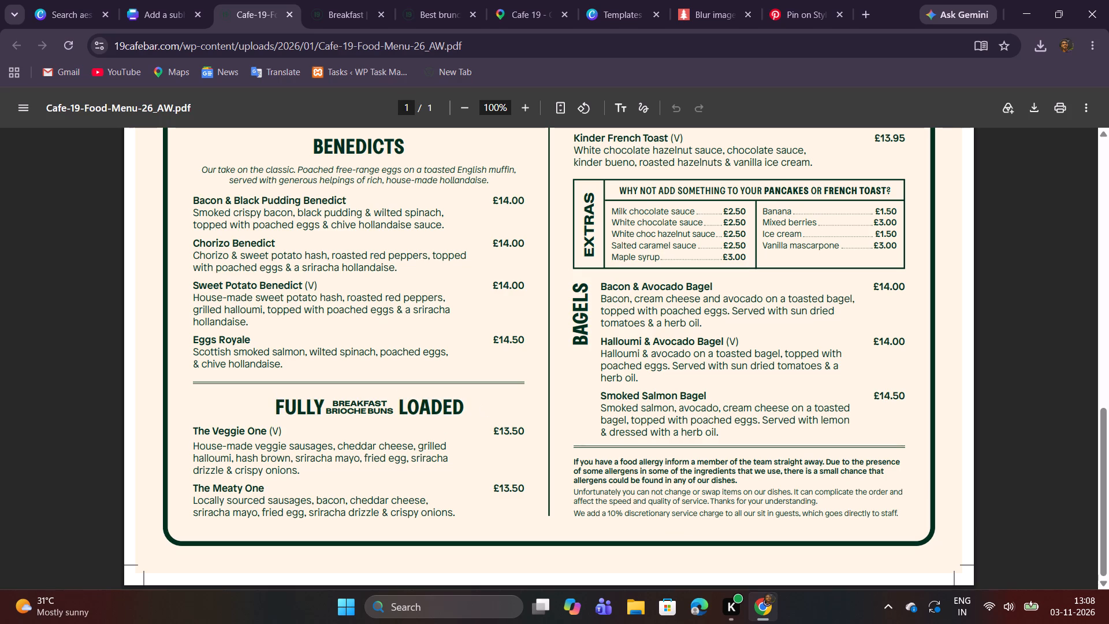
drag(275, 406, 321, 406)
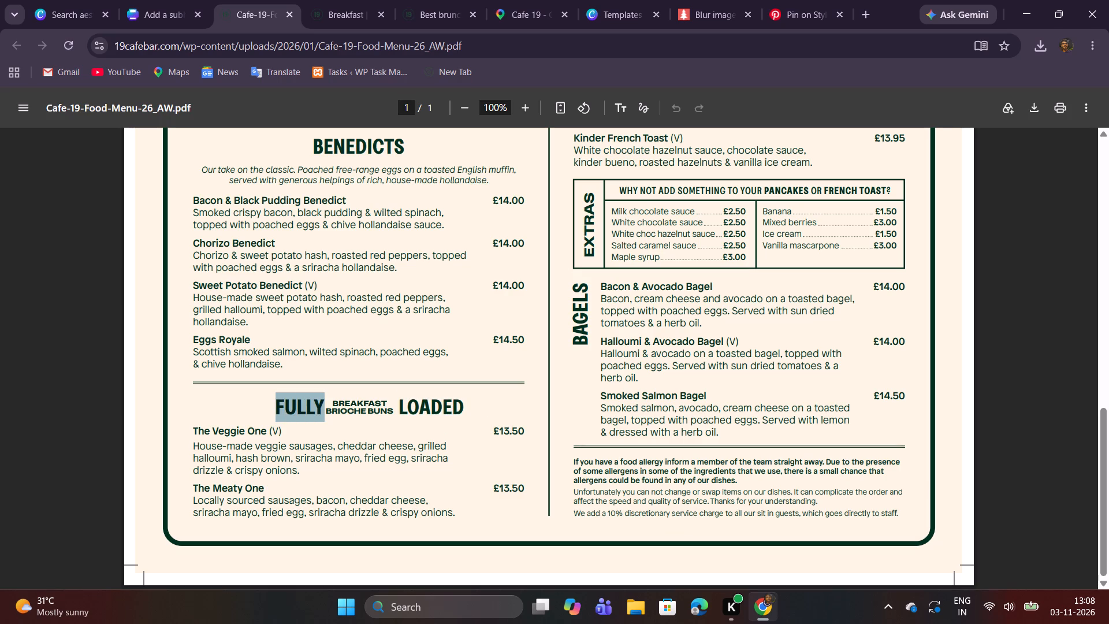
key(ctrl+c)
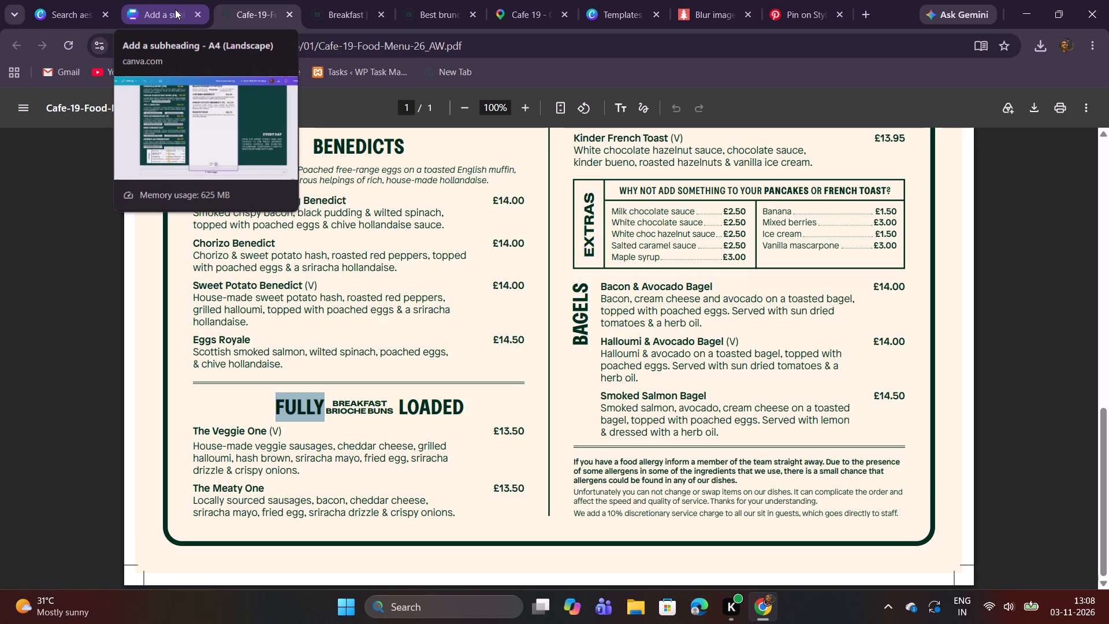
In the Canva design, duplicate the BENEDICTS heading and place the copy centred below the Eggs Royale description.
click(175, 9)
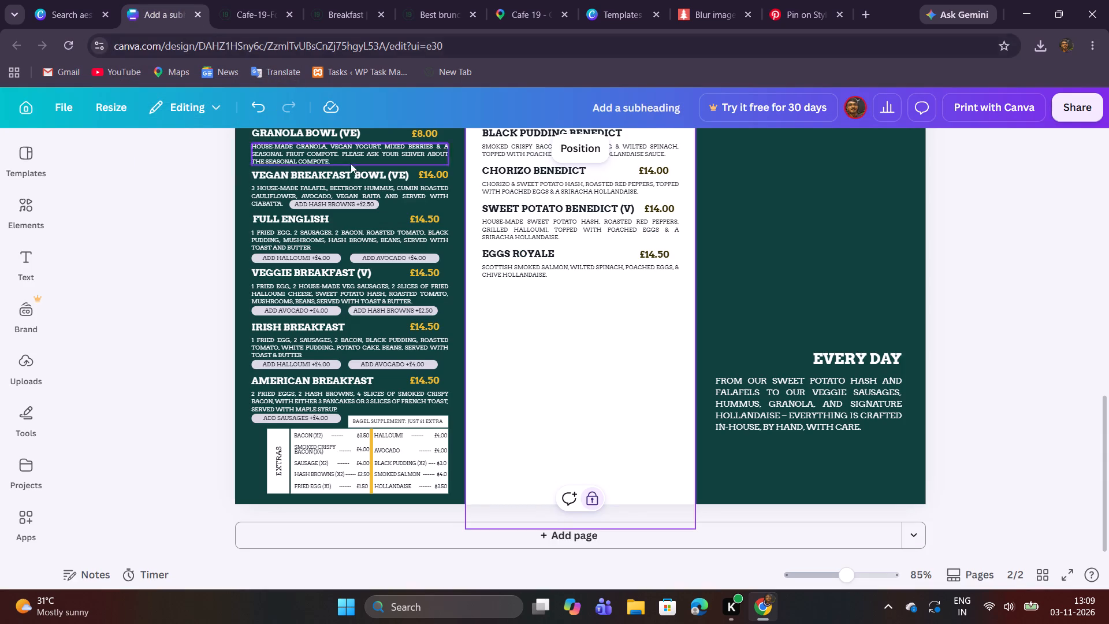
scroll(608, 339, up, 2)
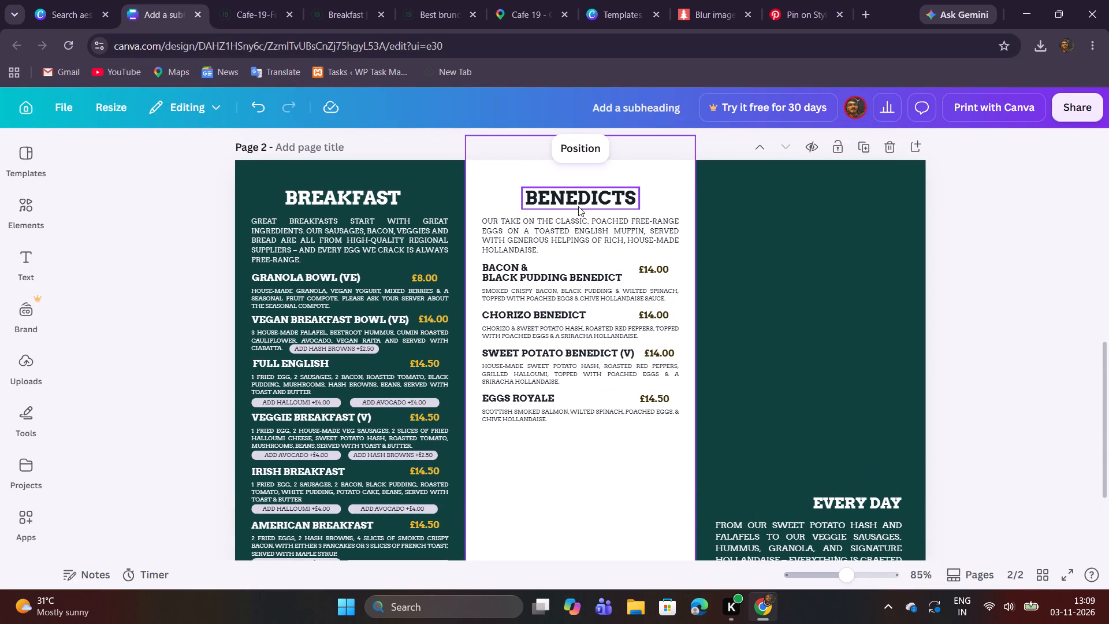
click(581, 199)
click(578, 239)
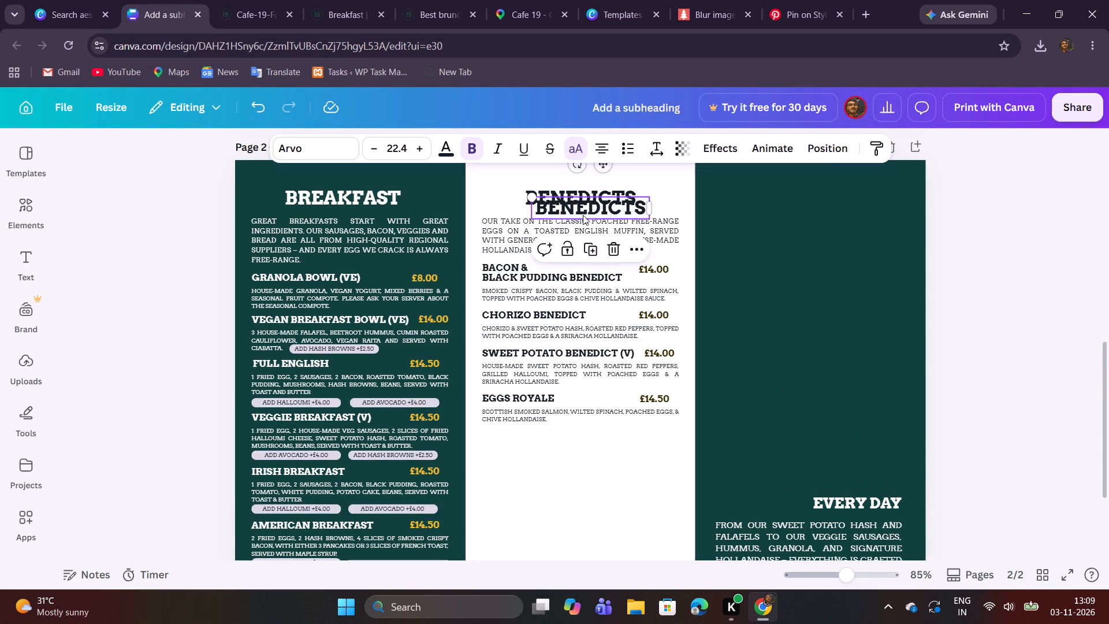
click(598, 202)
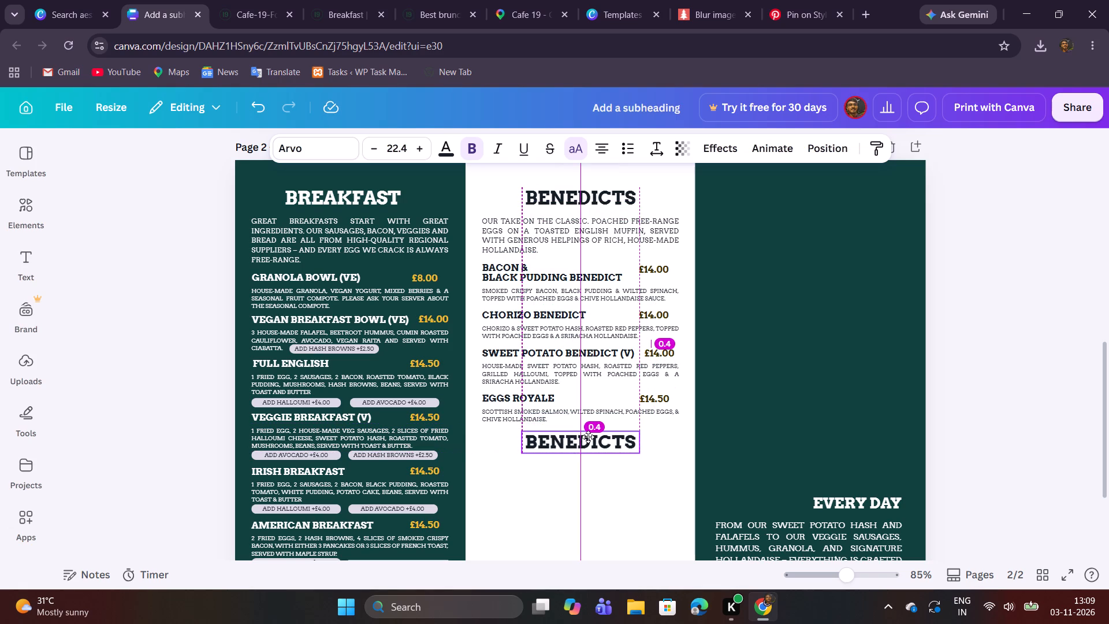
click(635, 477)
Replace the duplicated heading's text with the copied word FULLY and narrow its text box to fit the word.
scroll(634, 473, down, 1)
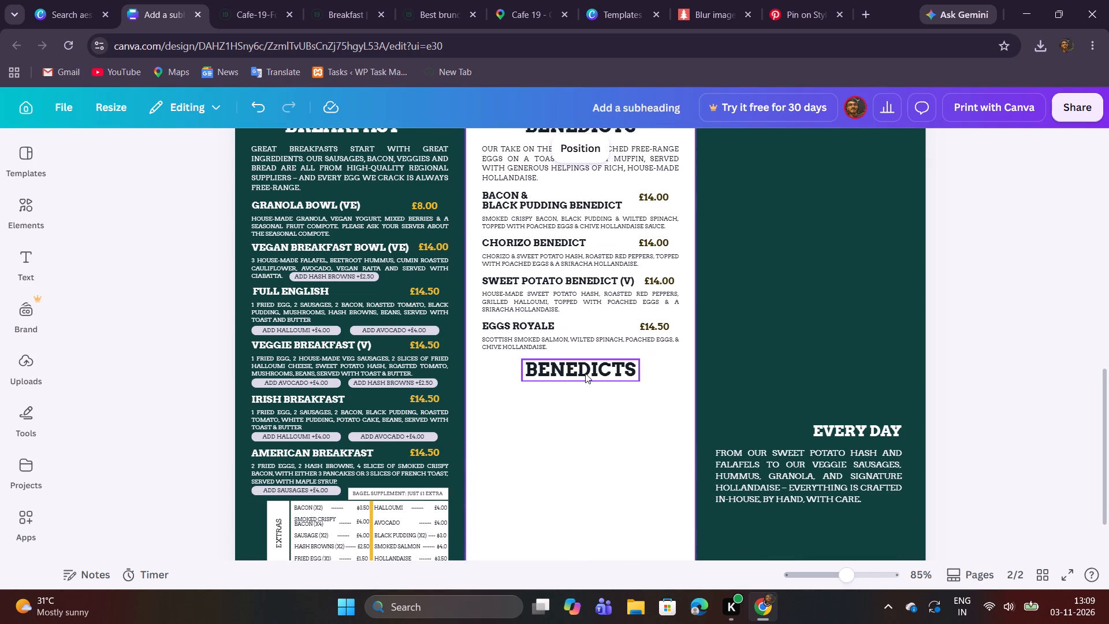
double_click(585, 373)
key(ctrl+v)
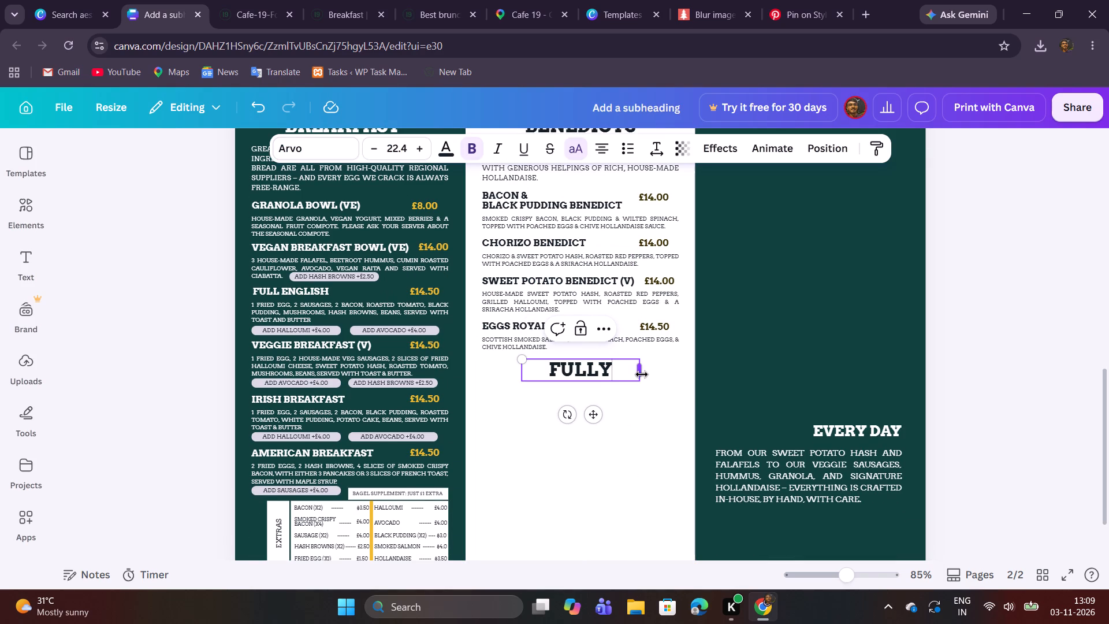
drag(642, 374, 592, 370)
click(558, 376)
click(613, 414)
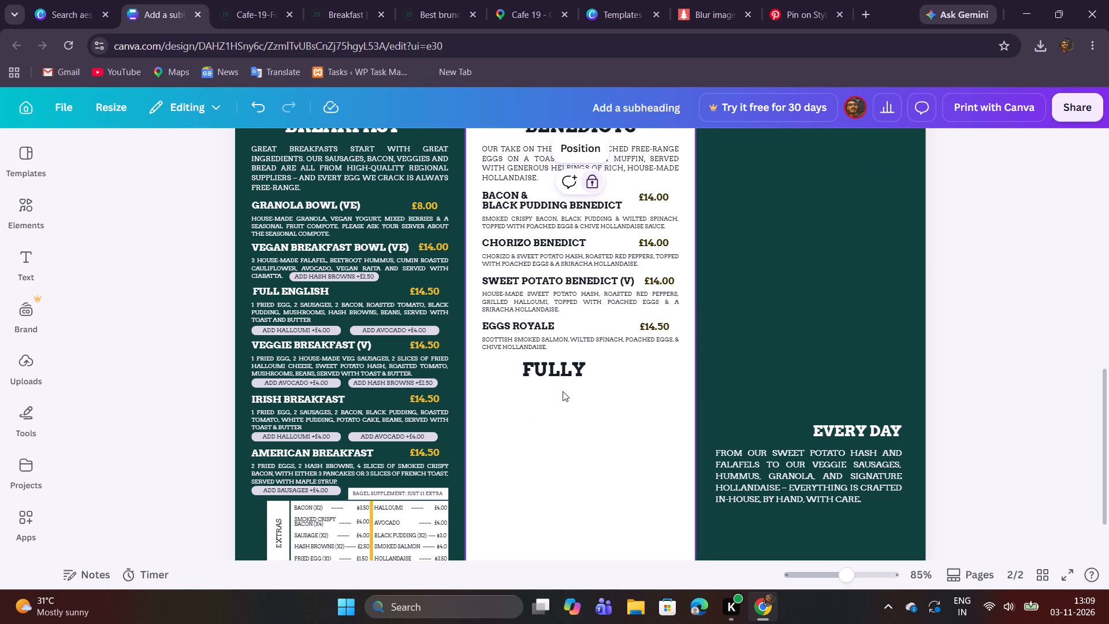
Move the FULLY heading to the middle panel's left text margin, slightly lower beneath the Eggs Royale description.
drag(548, 374, 531, 376)
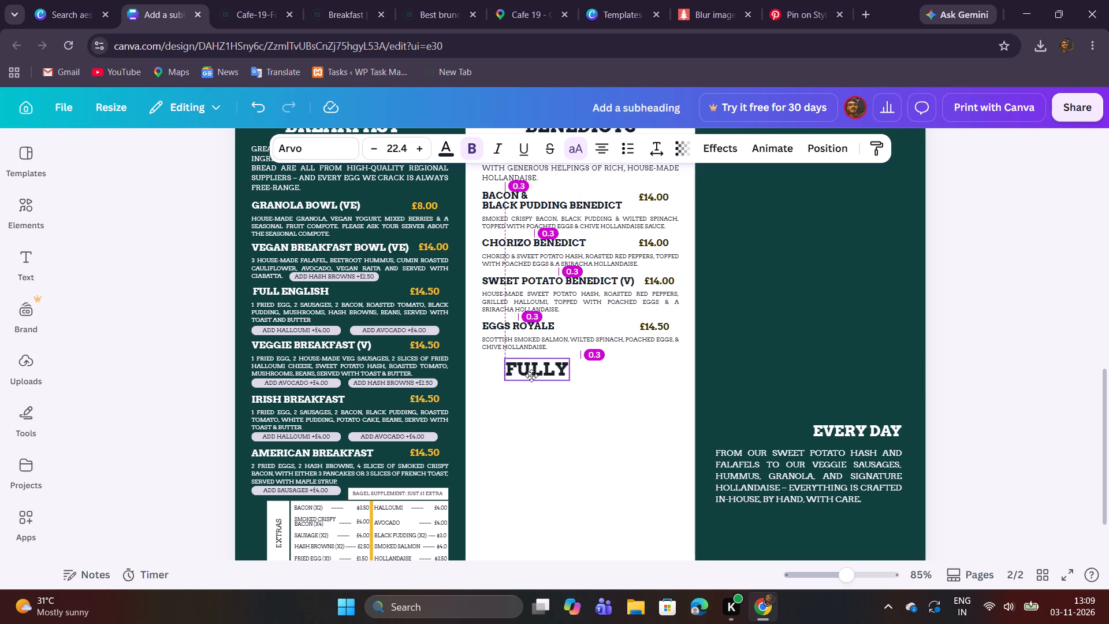
drag(531, 376, 508, 377)
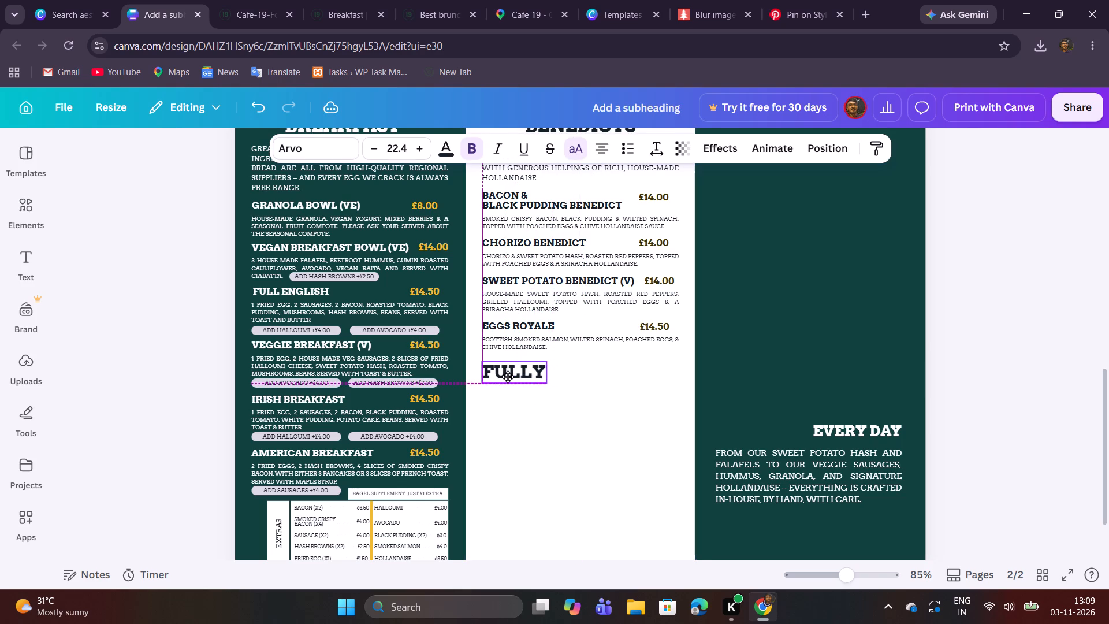
drag(508, 377, 508, 380)
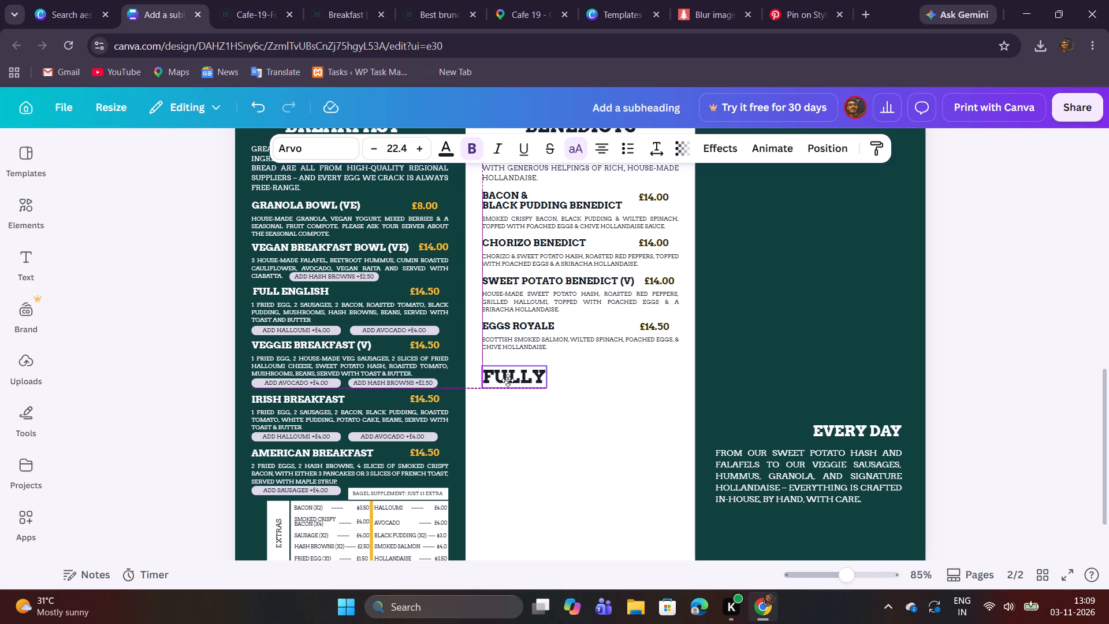
drag(508, 380, 508, 381)
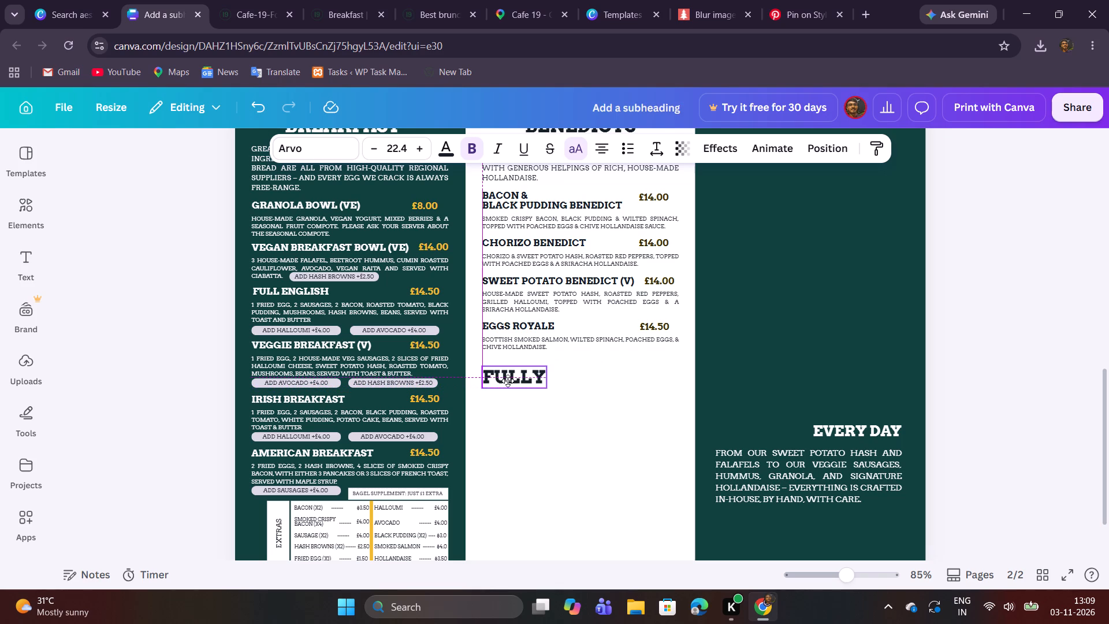
Nudge the FULLY heading slightly lower at the middle panel's left text margin beneath the Eggs Royale description.
drag(508, 381, 508, 381)
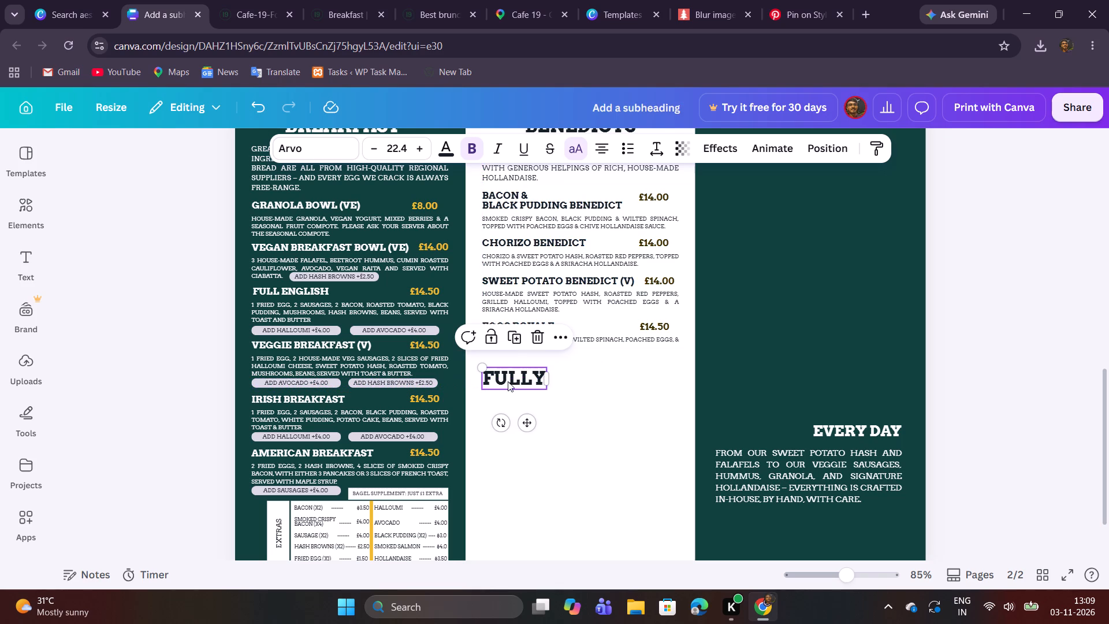
click(562, 391)
Duplicate the FULLY heading and place the copy level with it at the middle panel's right text margin.
scroll(565, 392, down, 2)
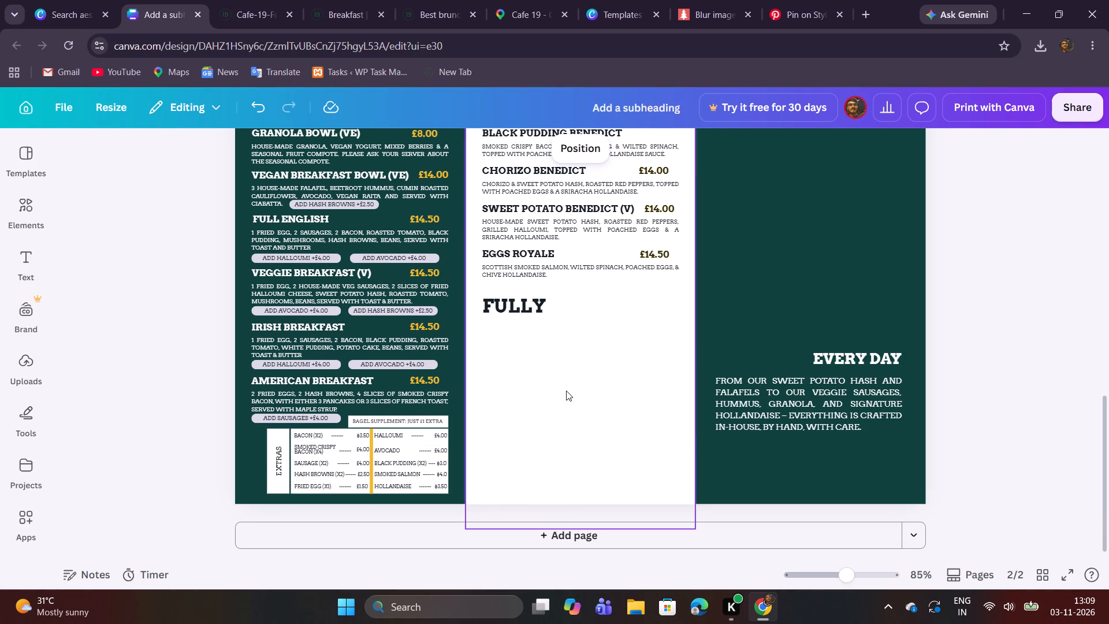
click(519, 304)
click(518, 262)
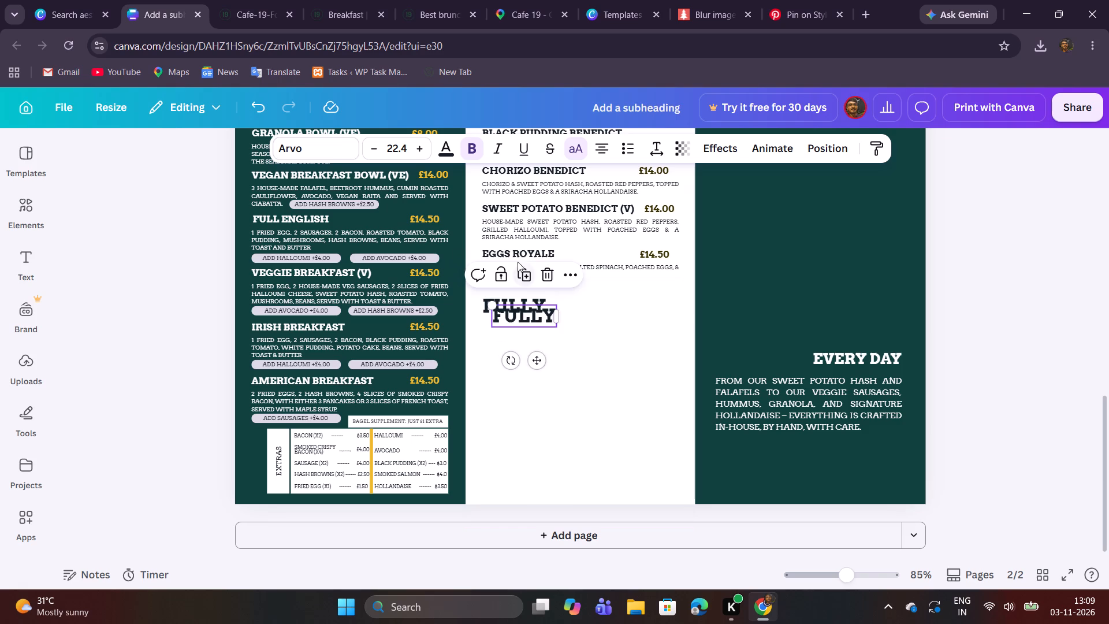
click(531, 316)
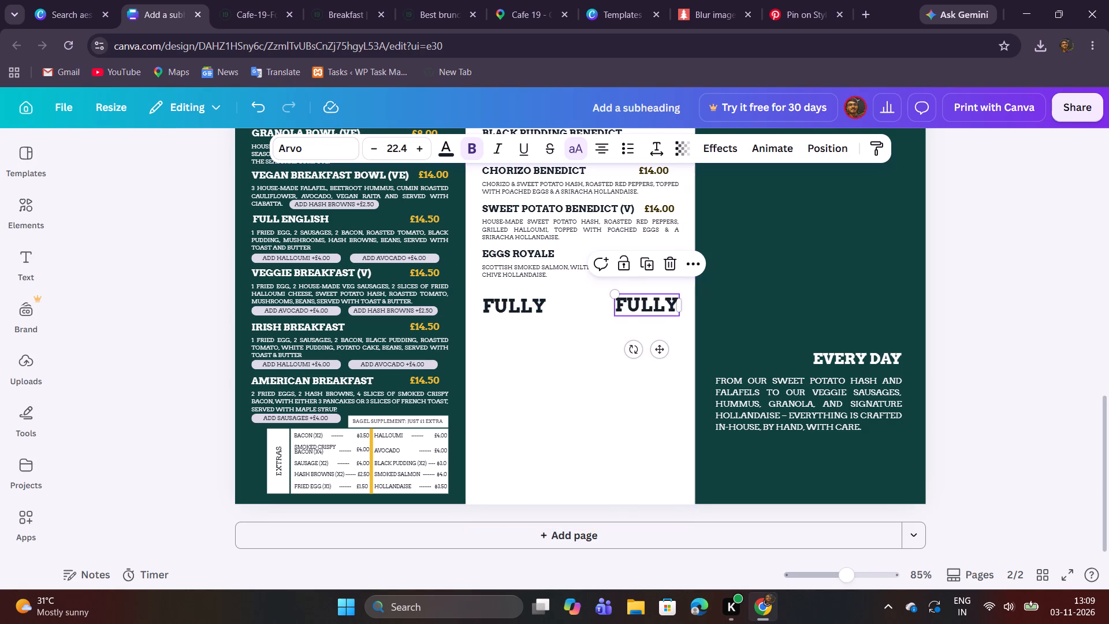
Copy the word LOADED from the Fully Loaded breakfast brioche buns heading in the Cafe 19 PDF.
click(248, 21)
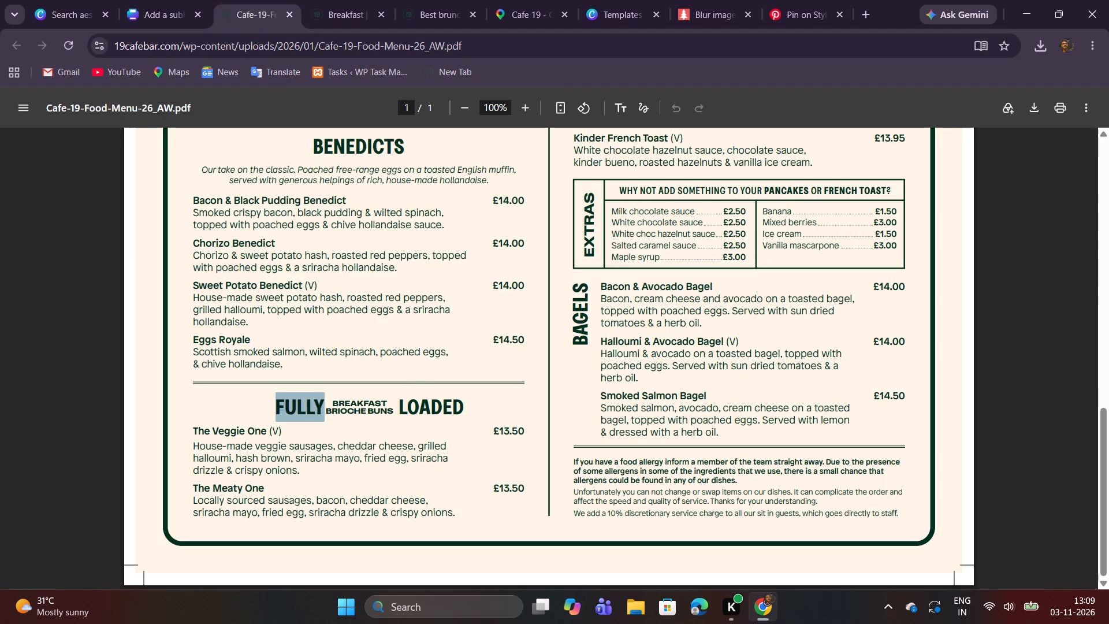
drag(398, 411, 462, 413)
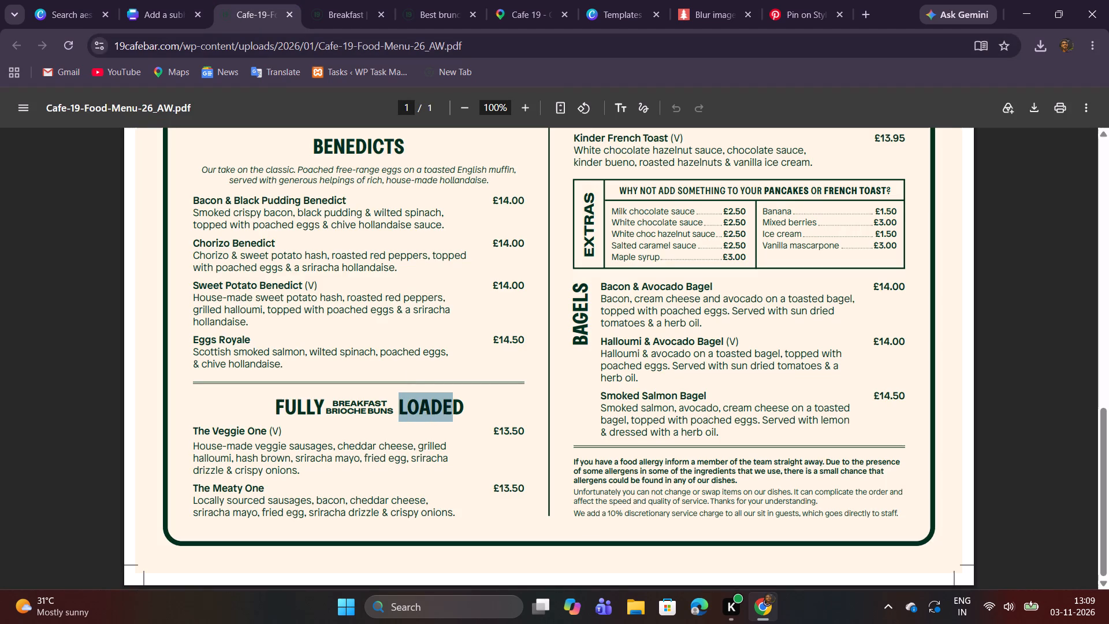
key(ctrl+c)
In the Canva design, replace the duplicated heading's text with LOADED and fit its text box to the word on one line.
click(175, 0)
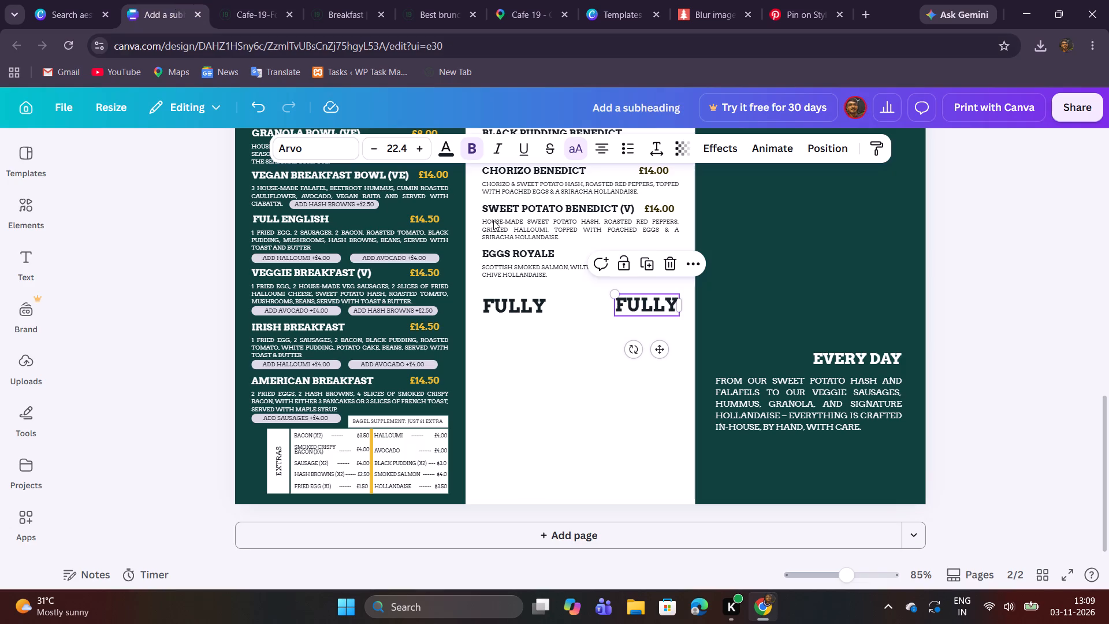
double_click(643, 303)
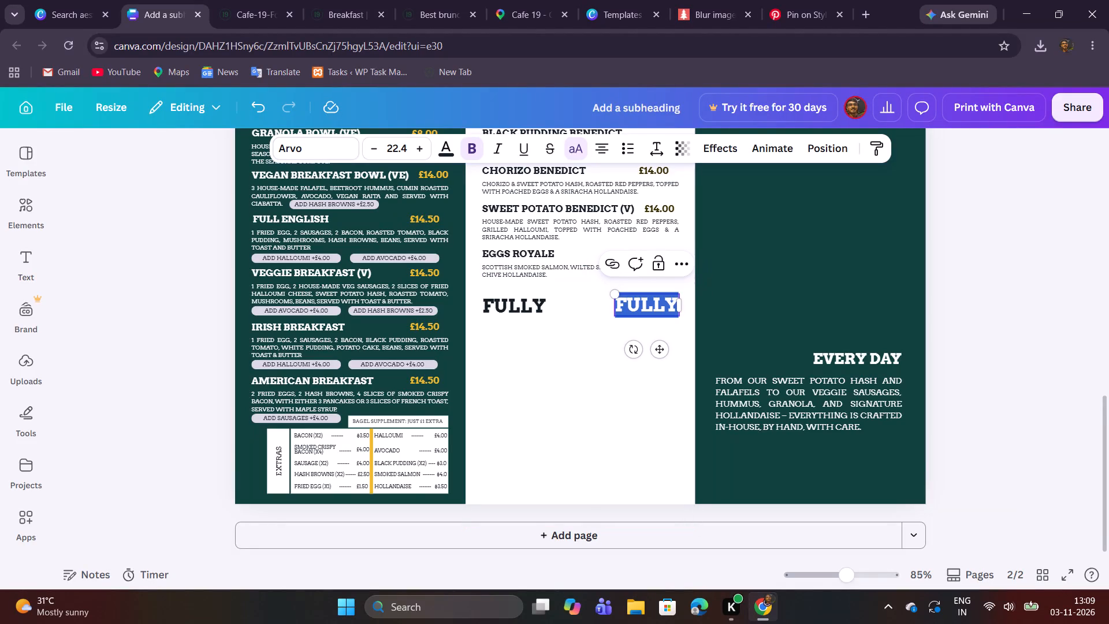
key(ctrl+v)
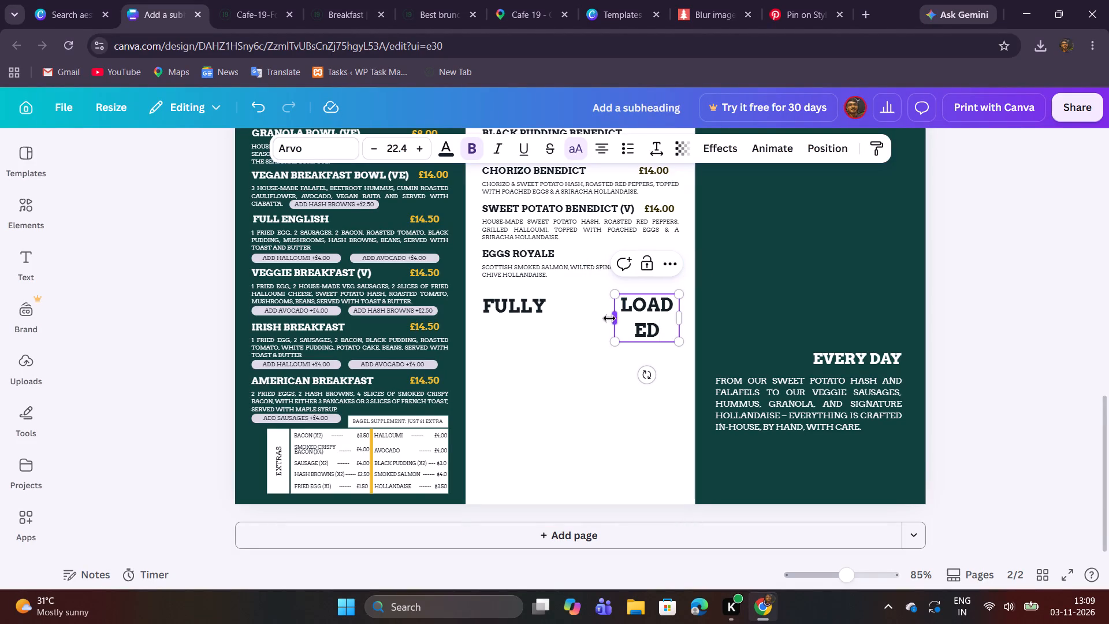
drag(616, 318, 608, 317)
click(598, 322)
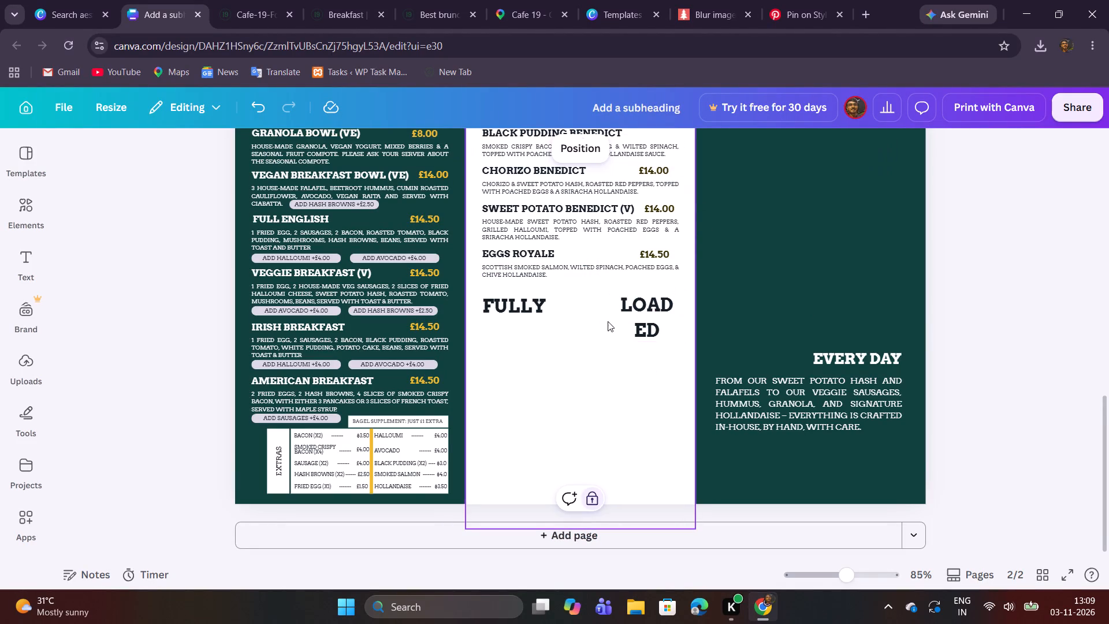
click(617, 317)
drag(615, 318, 601, 314)
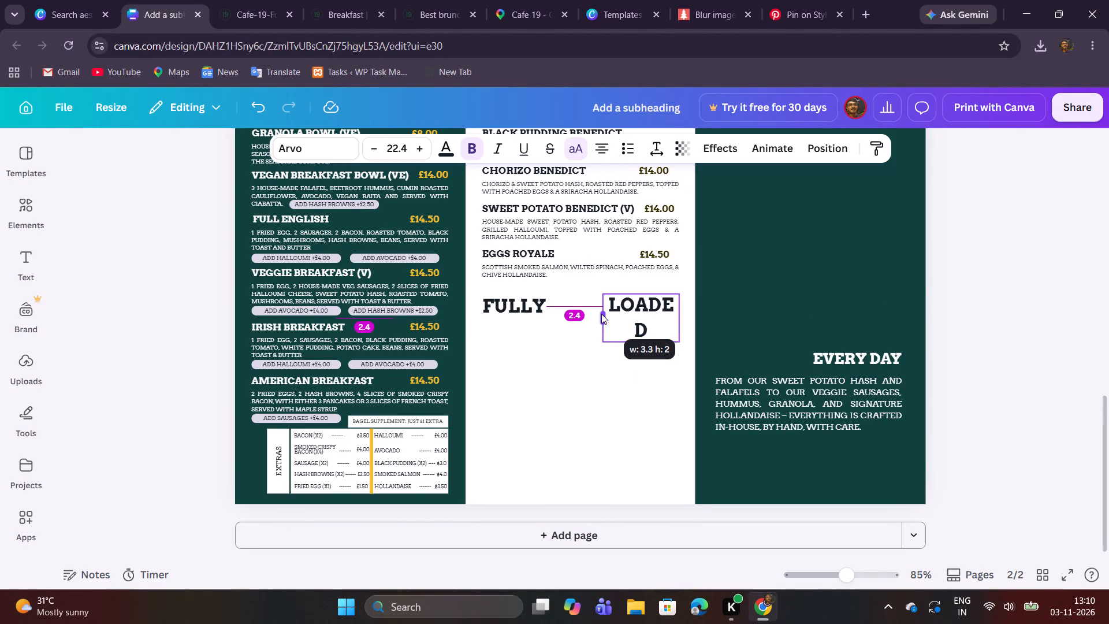
drag(601, 314, 603, 312)
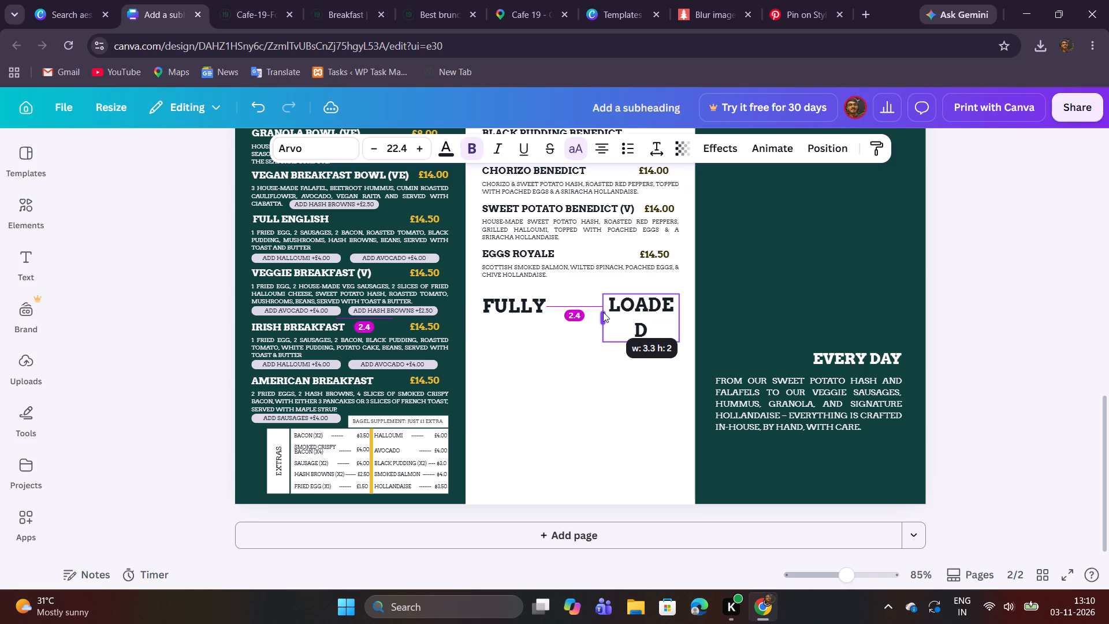
drag(603, 312, 598, 309)
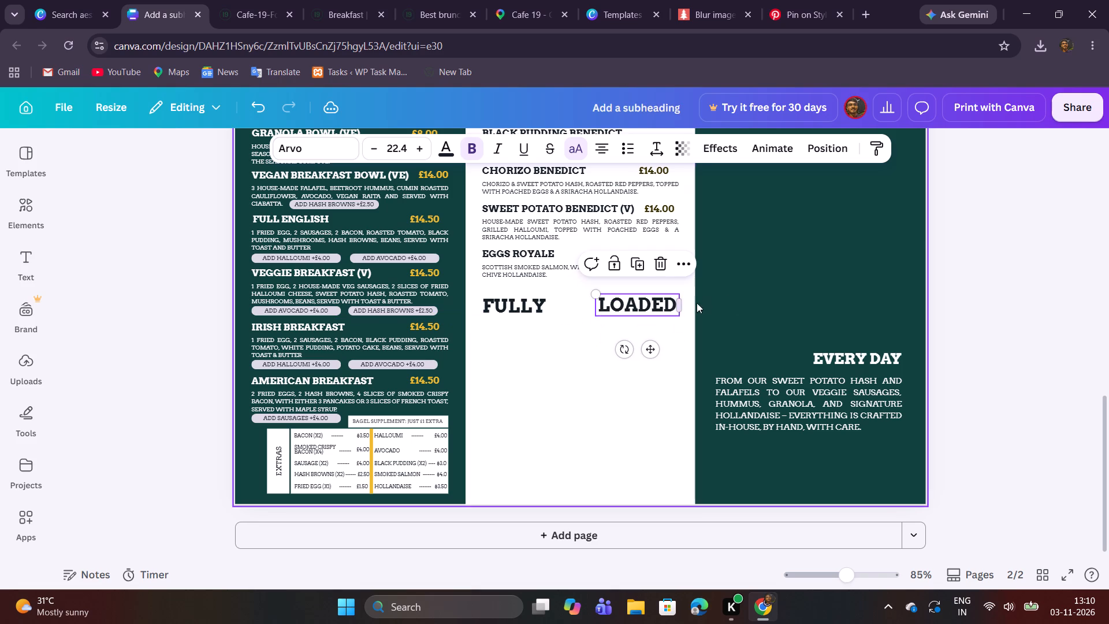
click(682, 304)
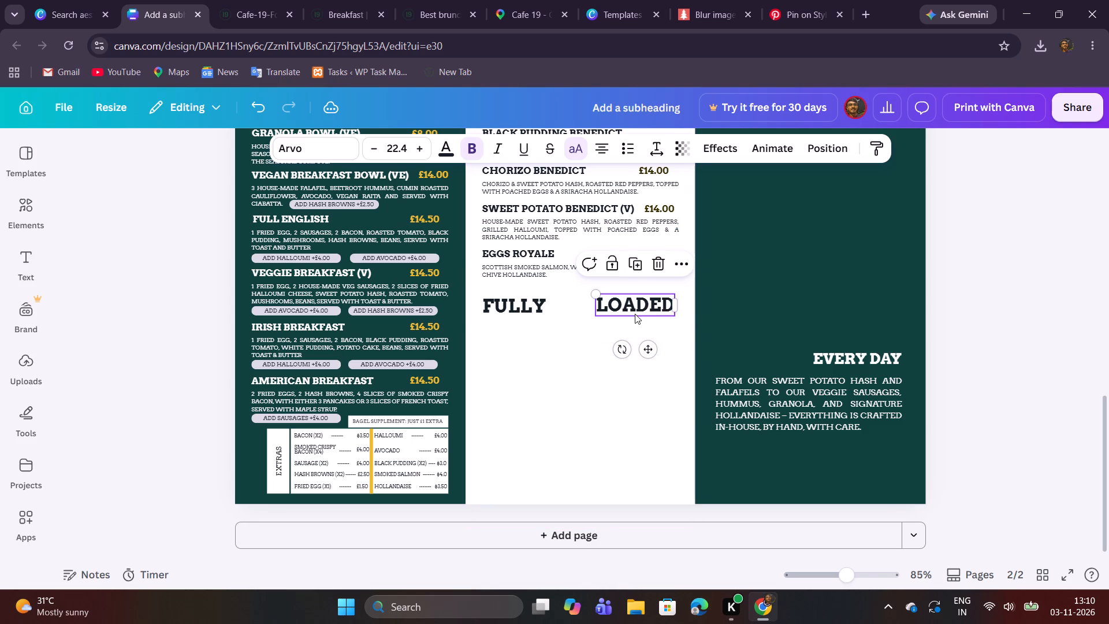
Move the LOADED heading to the middle panel's right text margin, level with FULLY.
drag(634, 313, 642, 313)
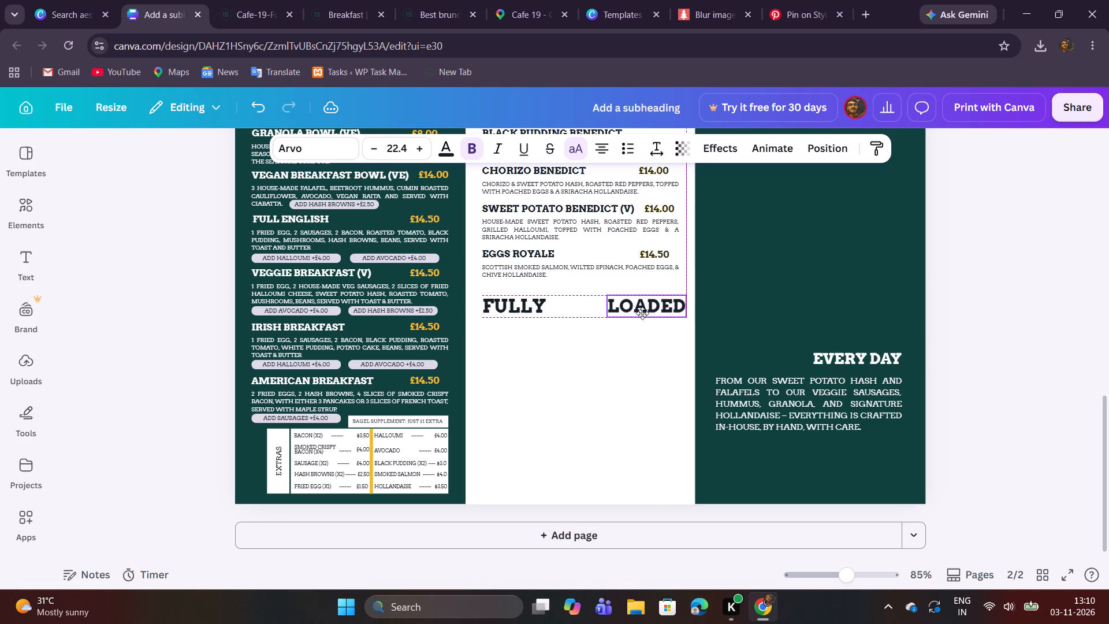
drag(642, 313, 640, 313)
click(589, 337)
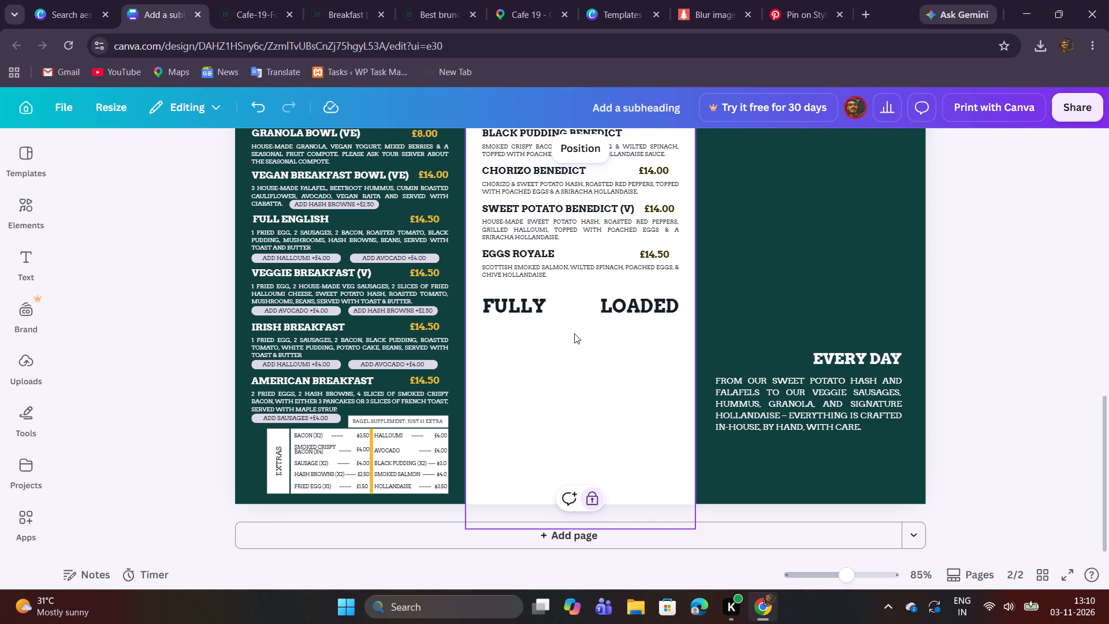
Copy only the word BREAKFAST from the brioche buns heading in the Cafe 19 PDF.
click(241, 12)
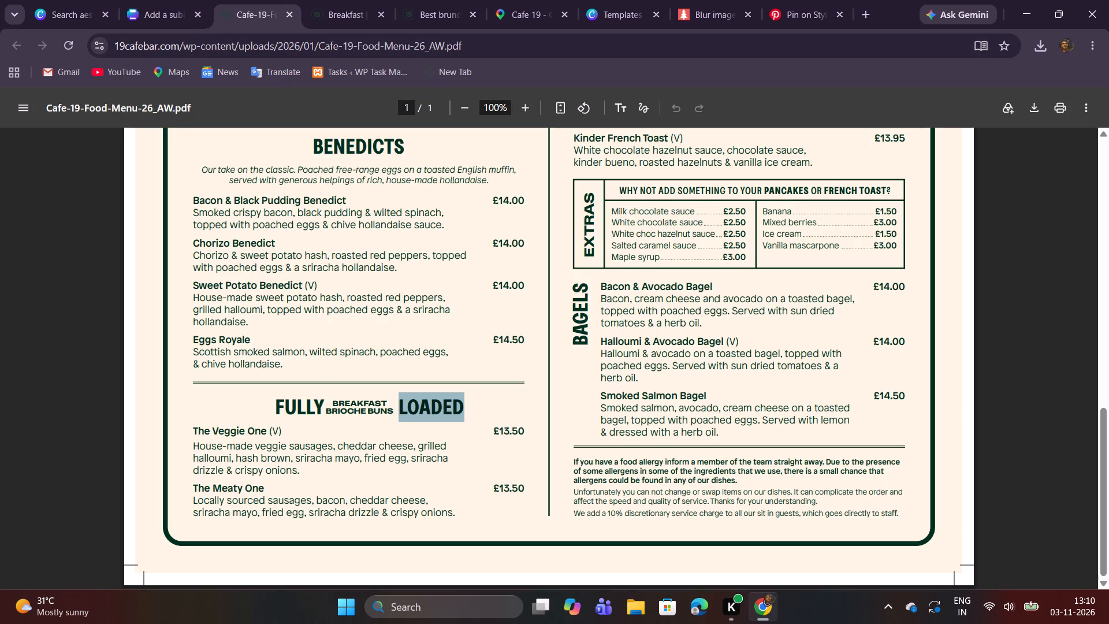
drag(333, 402, 392, 413)
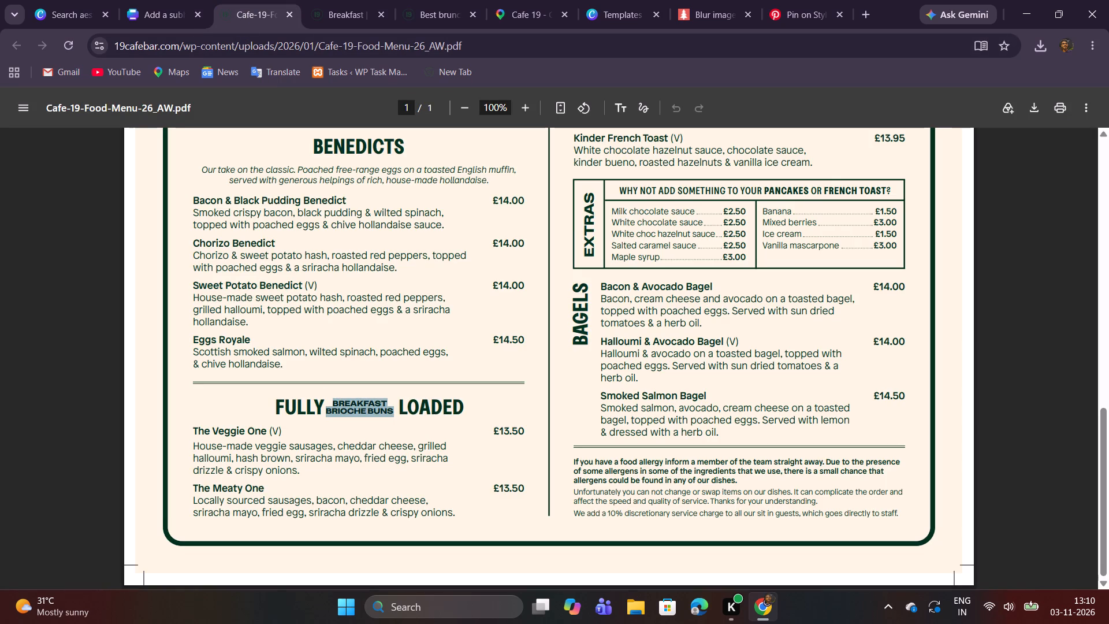
drag(392, 413, 389, 396)
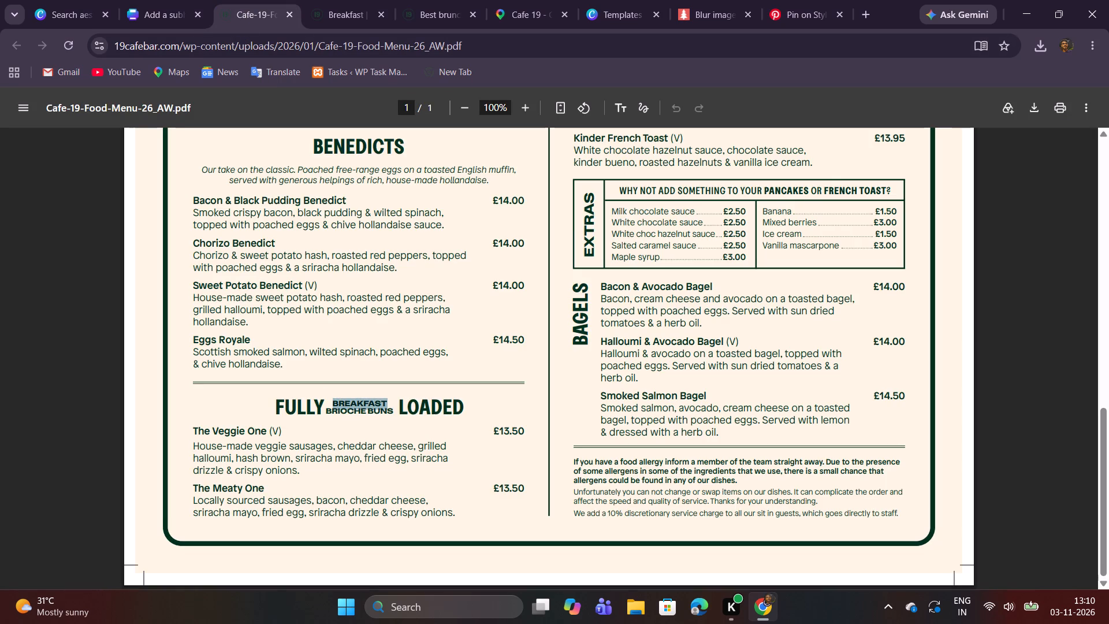
key(ctrl+c)
In the Canva design, duplicate the FULLY heading, place the copy below it and replace its text with BREAKFAST.
click(161, 12)
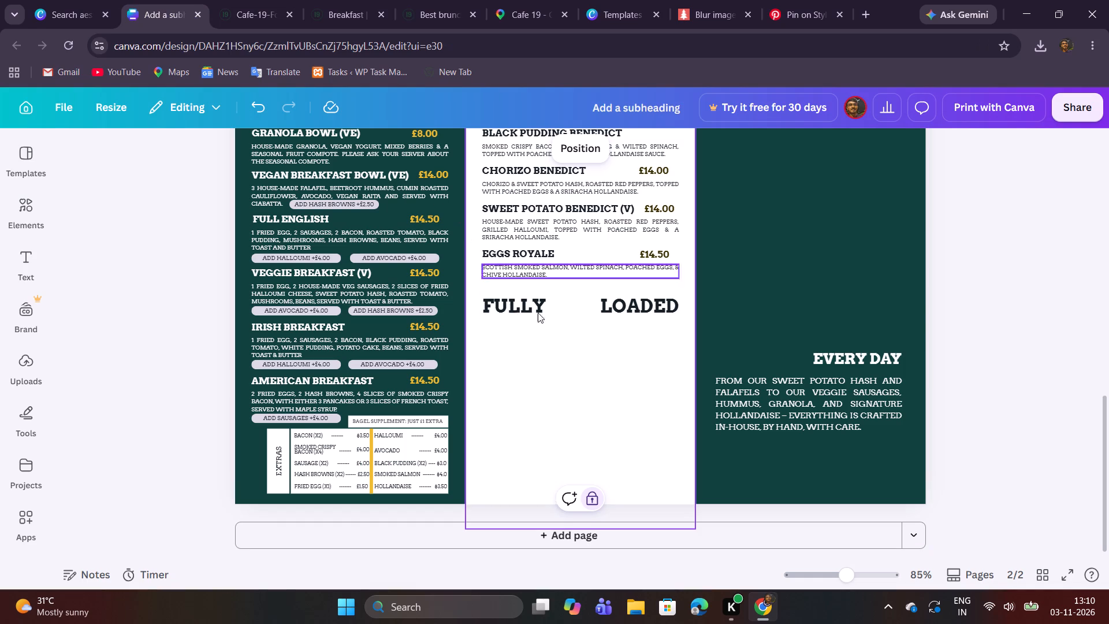
click(532, 309)
click(508, 269)
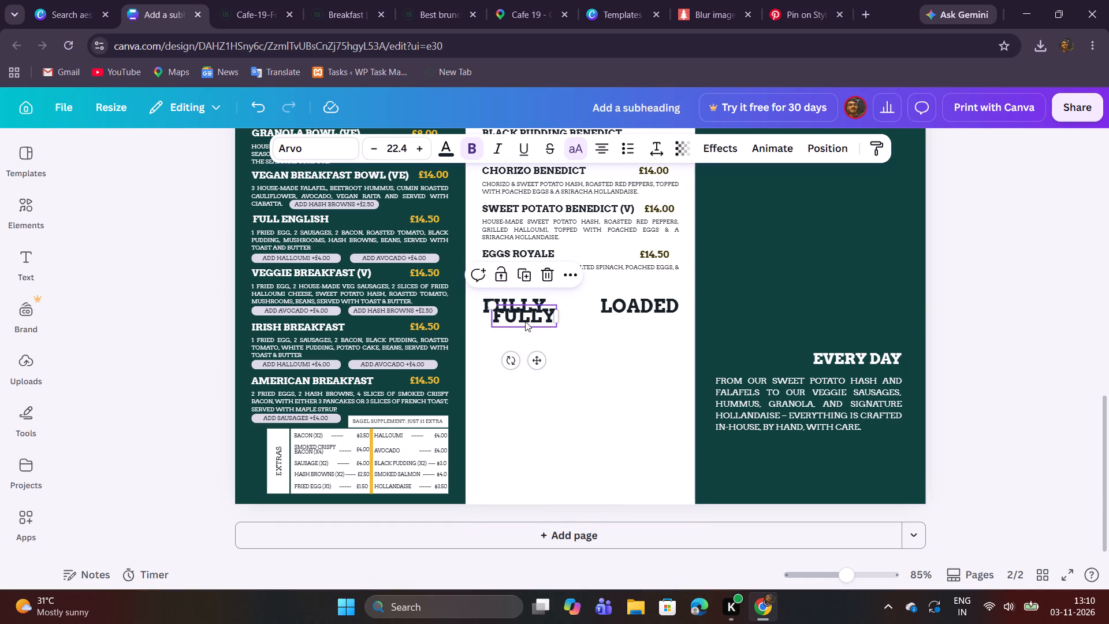
drag(525, 320, 527, 351)
double_click(527, 351)
key(ctrl+v)
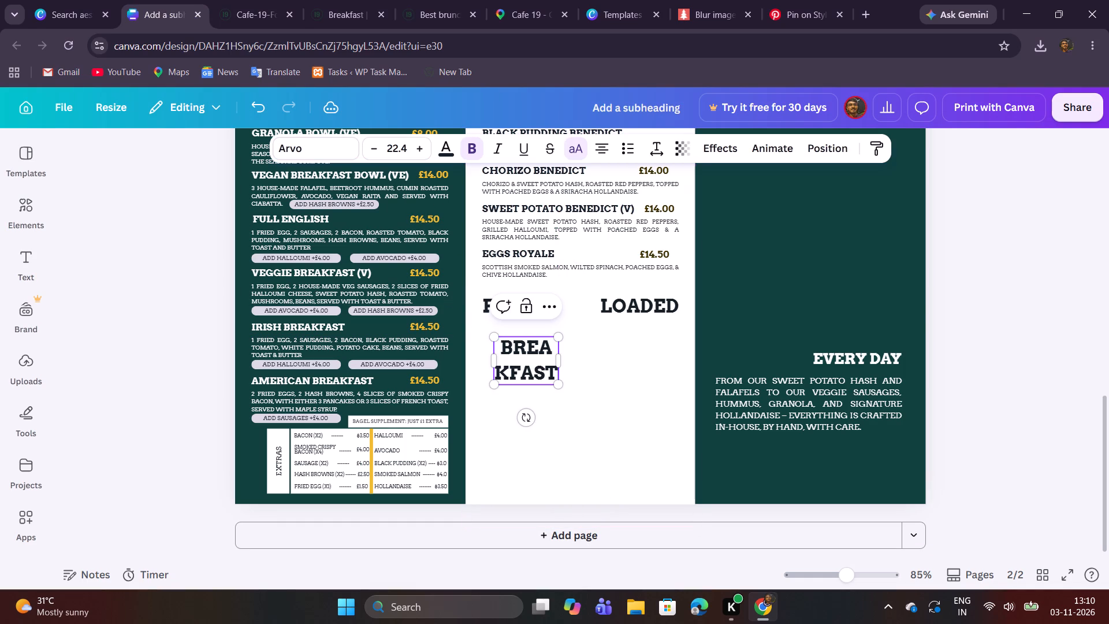
Scale the BREAKFAST text down to size 11.1 and widen its text box so the word fits on one line.
drag(557, 388, 540, 361)
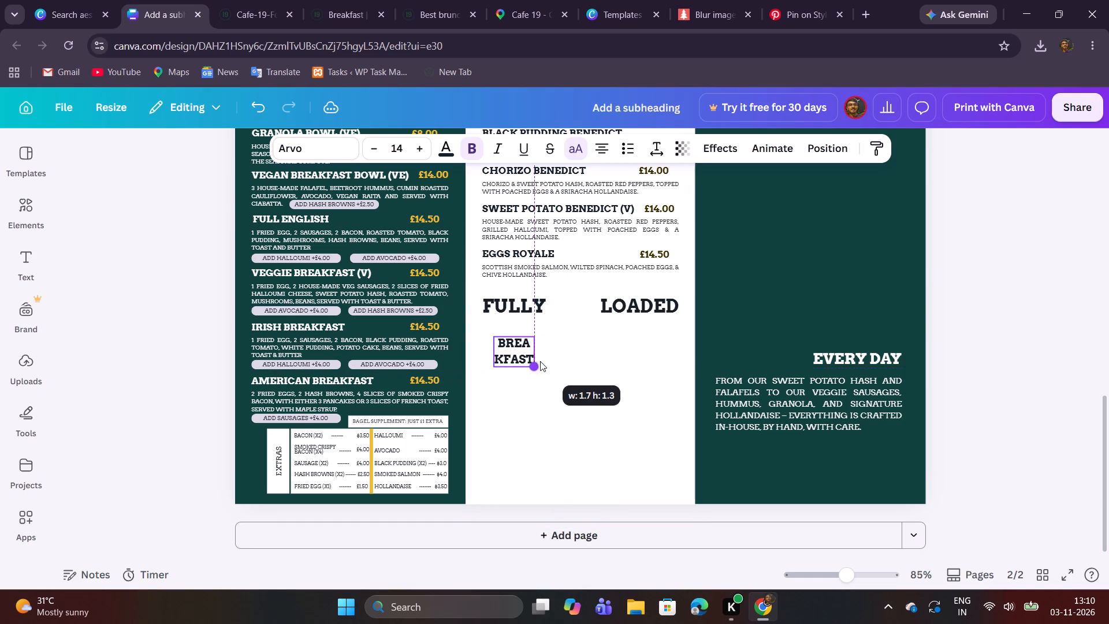
drag(540, 361, 541, 363)
drag(537, 354, 567, 350)
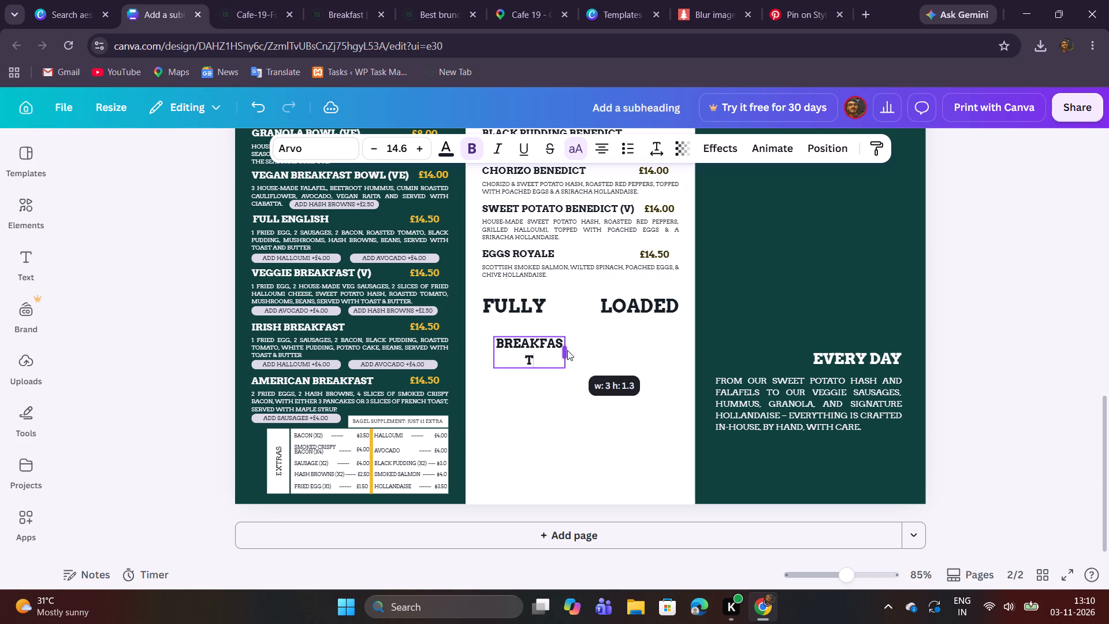
drag(567, 350, 571, 350)
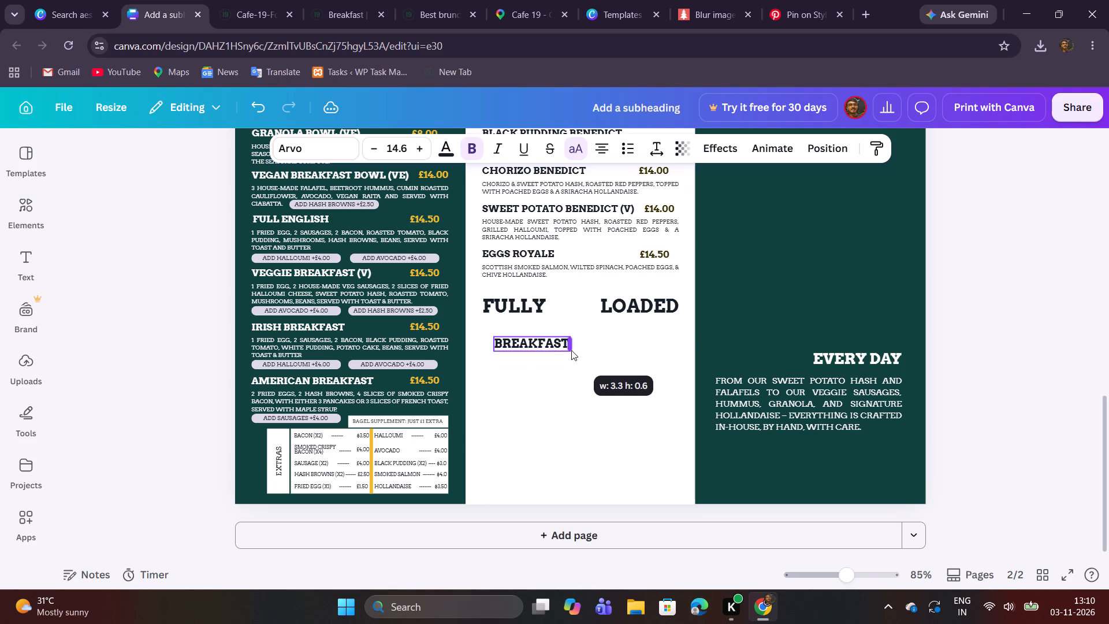
drag(571, 350, 571, 349)
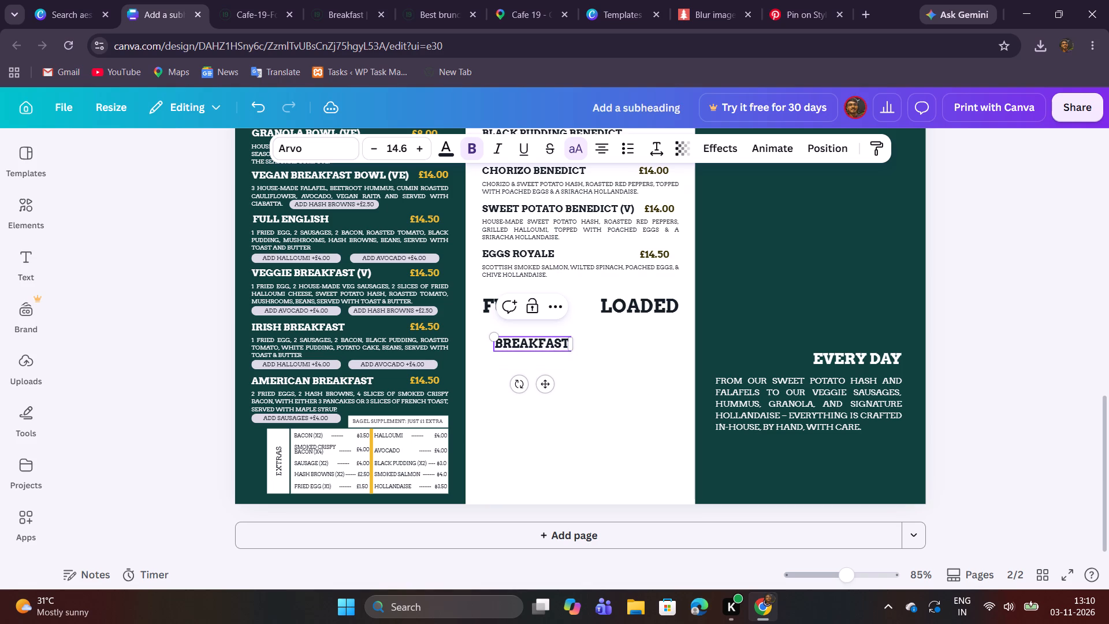
drag(570, 353, 563, 347)
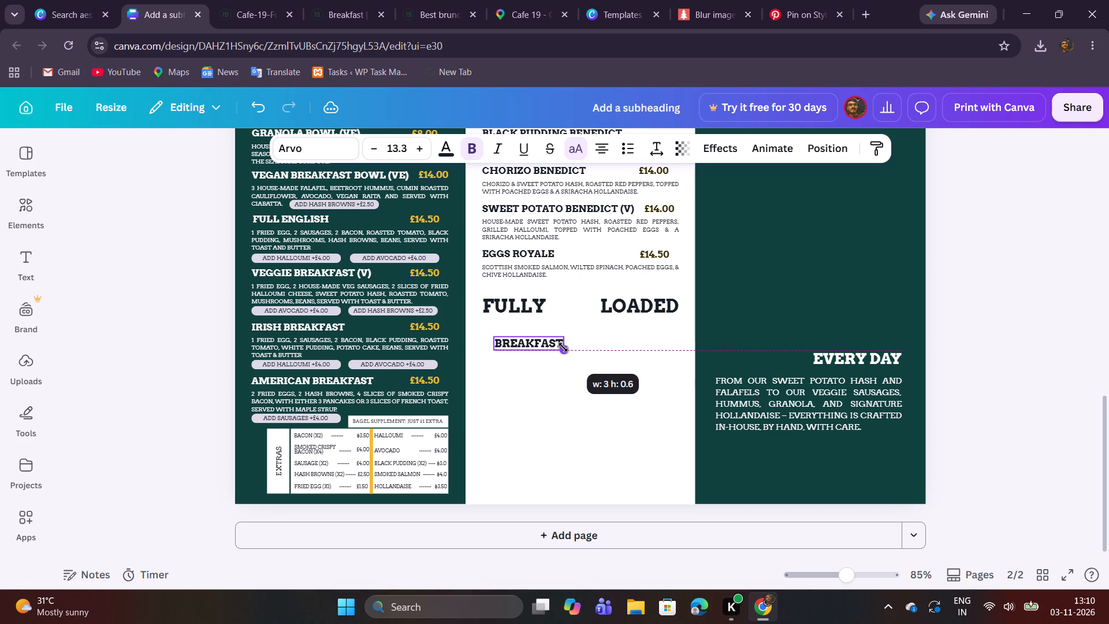
drag(563, 347, 552, 341)
Move the BREAKFAST text up between the FULLY and LOADED headings, near their top edge.
drag(535, 387, 583, 340)
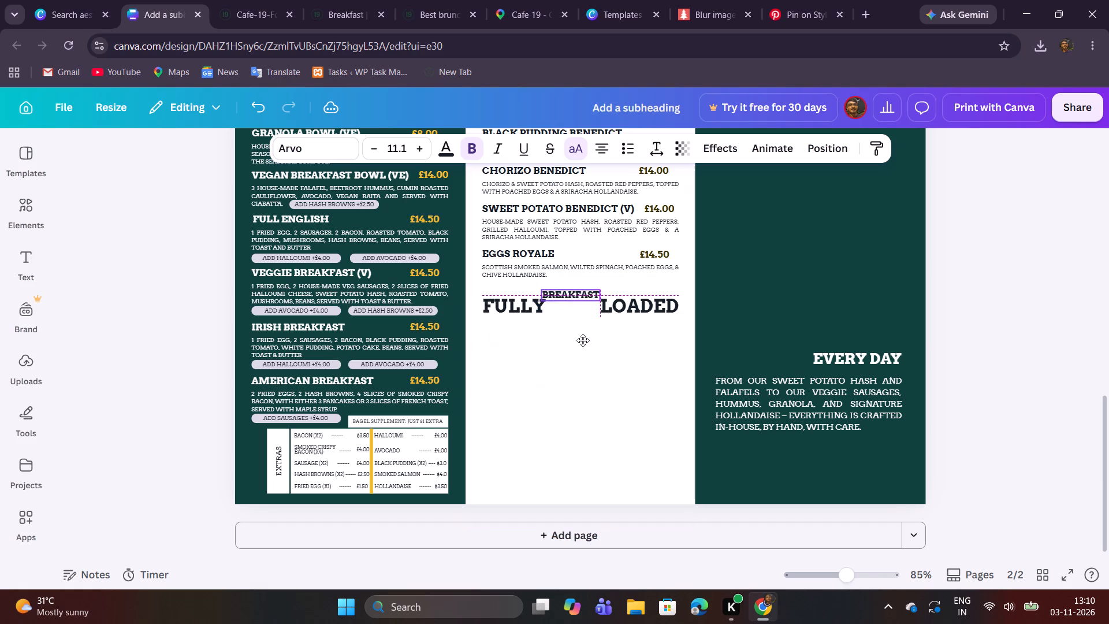
drag(583, 340, 568, 367)
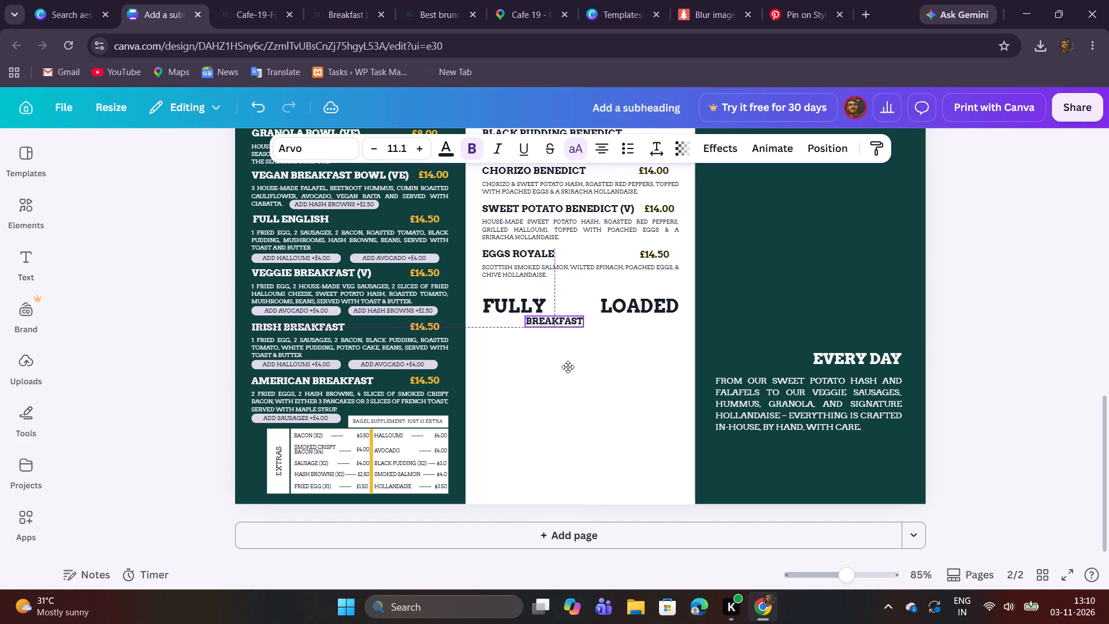
drag(568, 367, 577, 351)
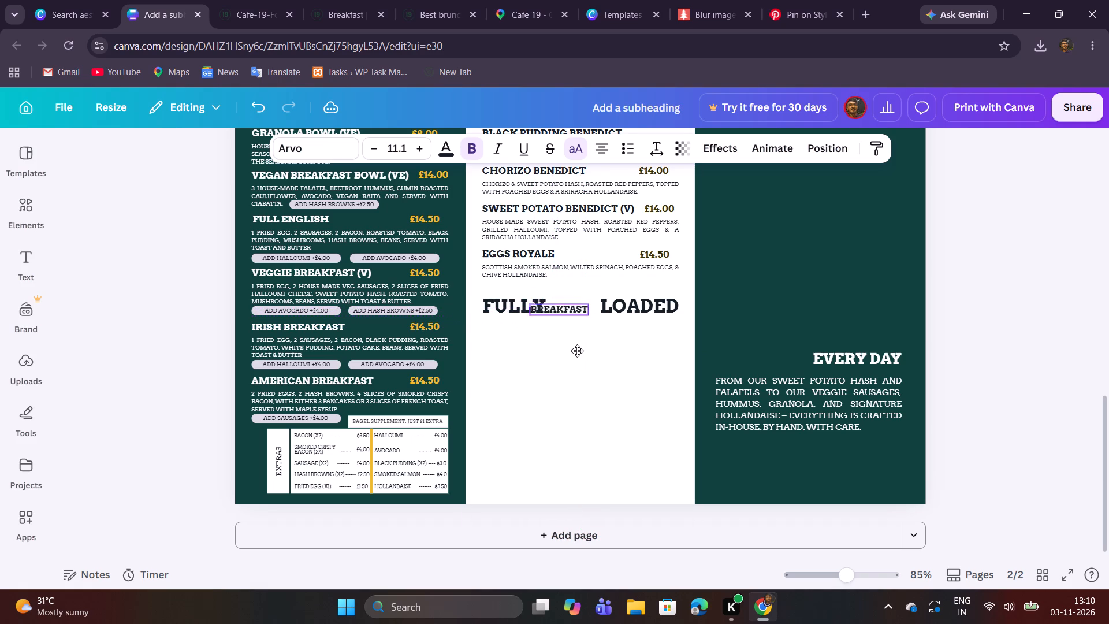
drag(577, 351, 583, 338)
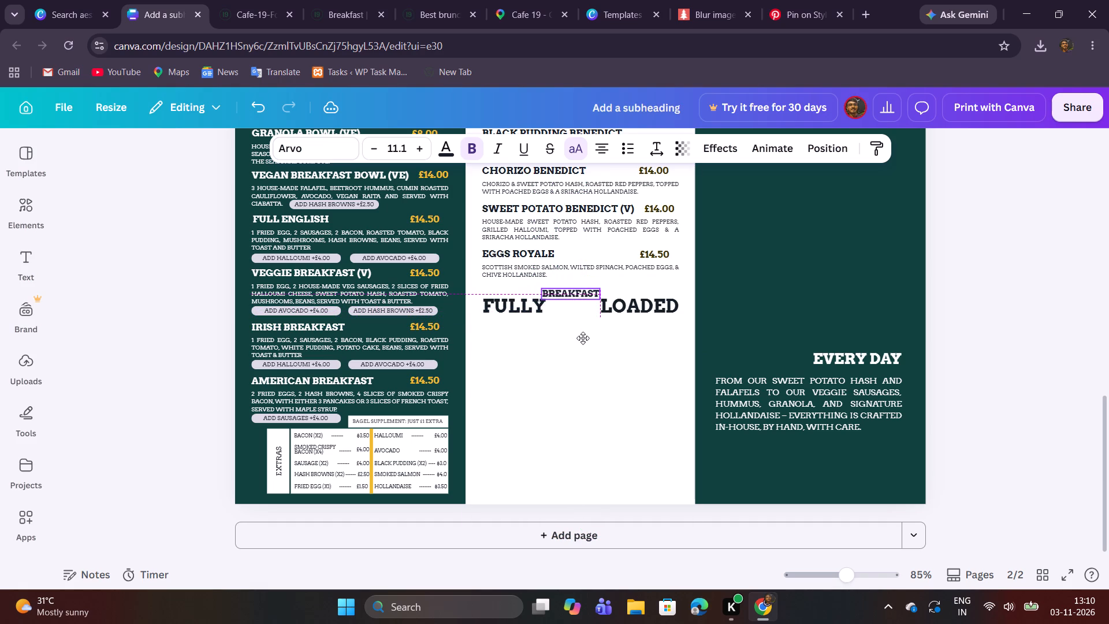
drag(583, 338, 585, 338)
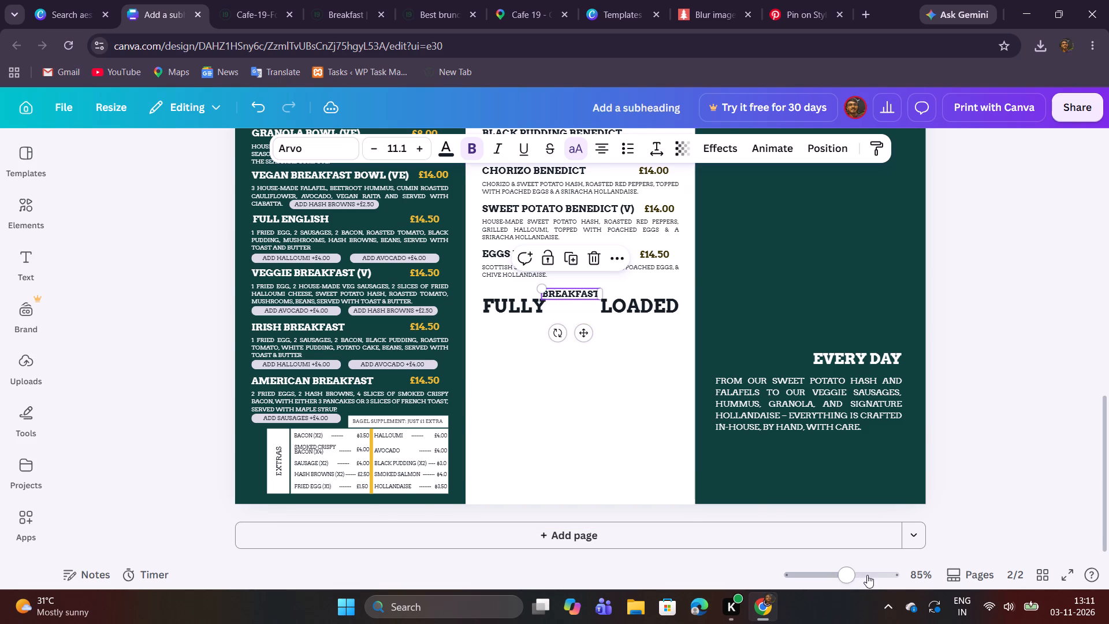
Scale the BREAKFAST text down to size 8 and position it between FULLY and LOADED, in the upper half of the heading.
click(867, 575)
drag(621, 280, 614, 273)
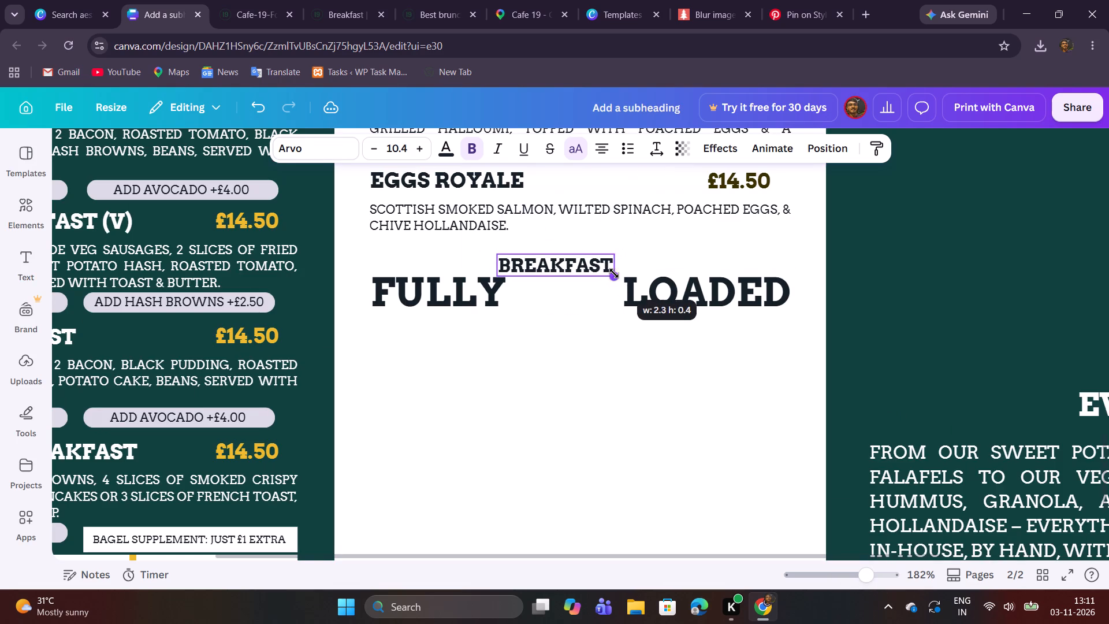
drag(614, 273, 589, 258)
drag(556, 304, 556, 304)
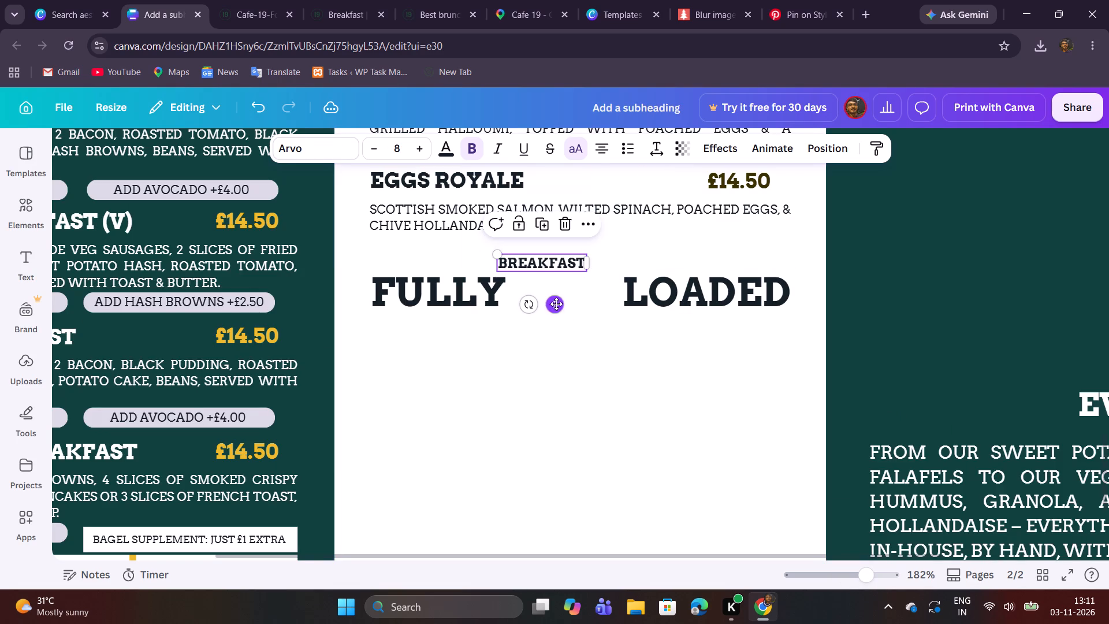
drag(556, 304, 575, 320)
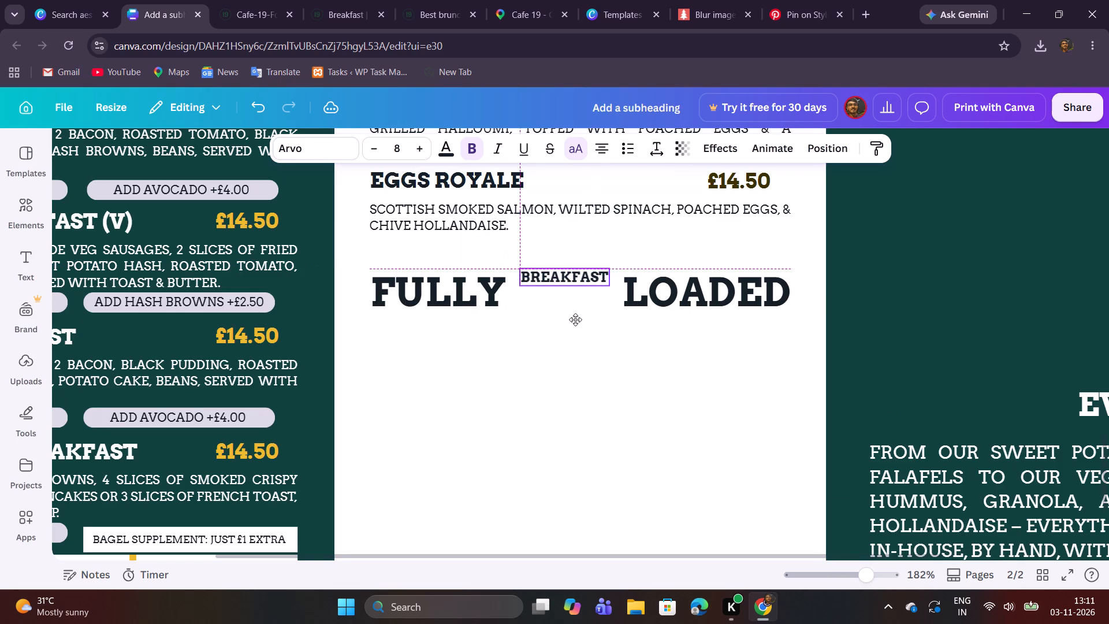
drag(575, 320, 577, 323)
Duplicate the small BREAKFAST text and align the copy directly beneath the original, between FULLY and LOADED.
click(560, 244)
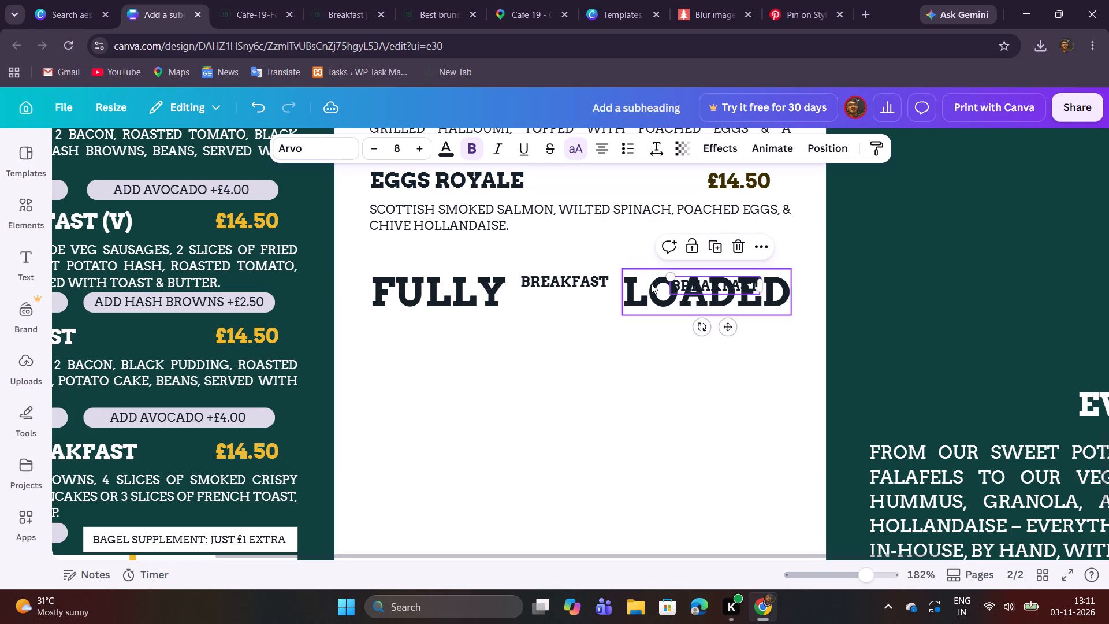
drag(732, 325, 586, 341)
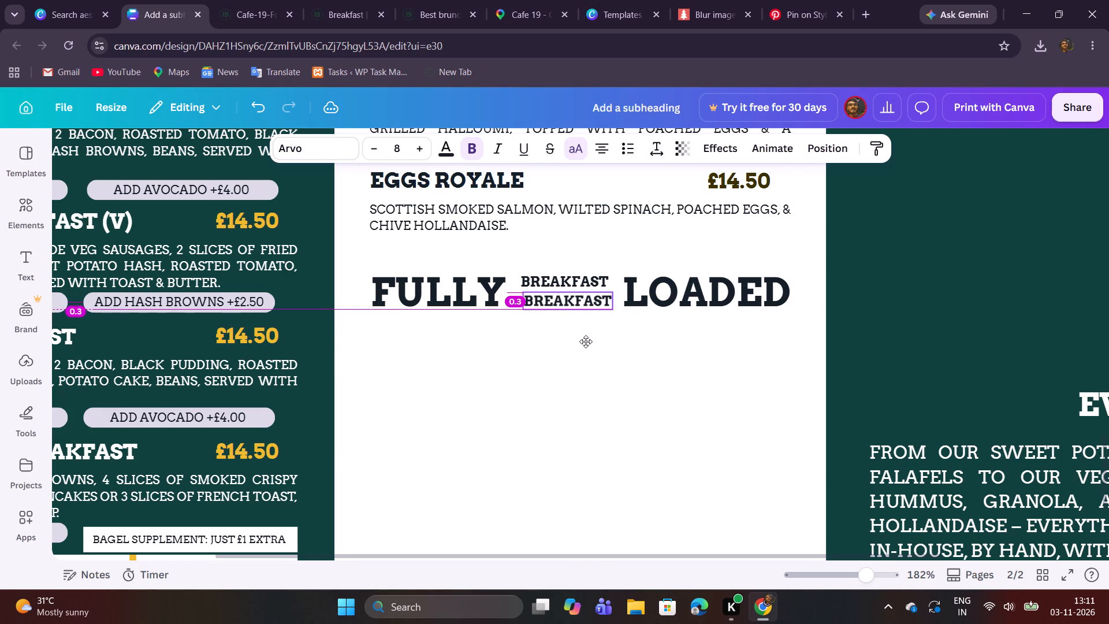
drag(586, 341, 585, 340)
click(670, 371)
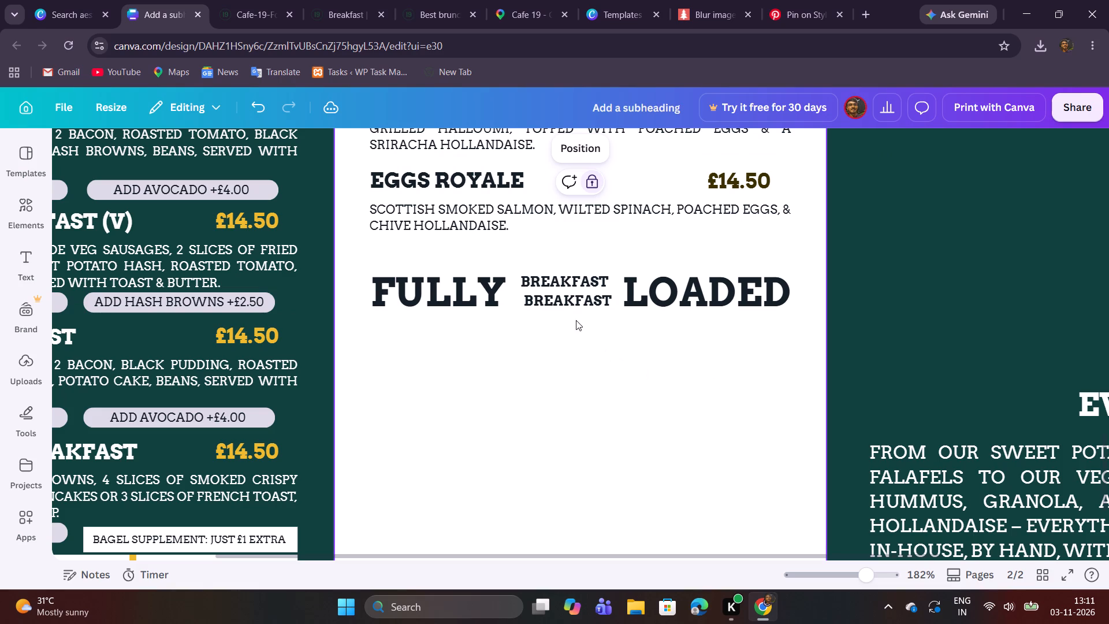
click(574, 306)
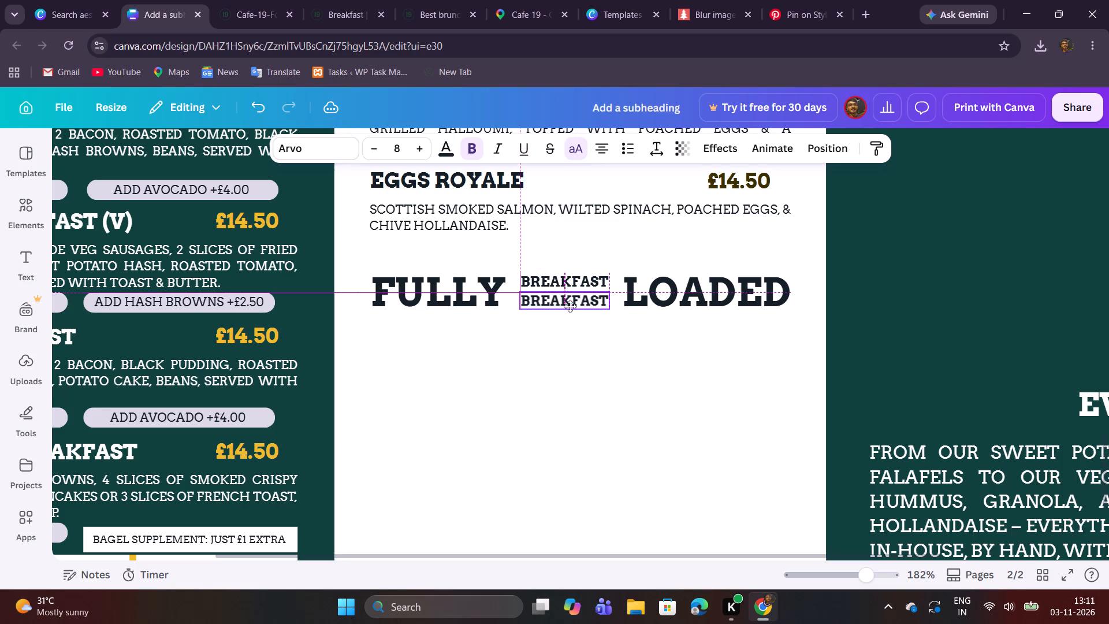
click(604, 318)
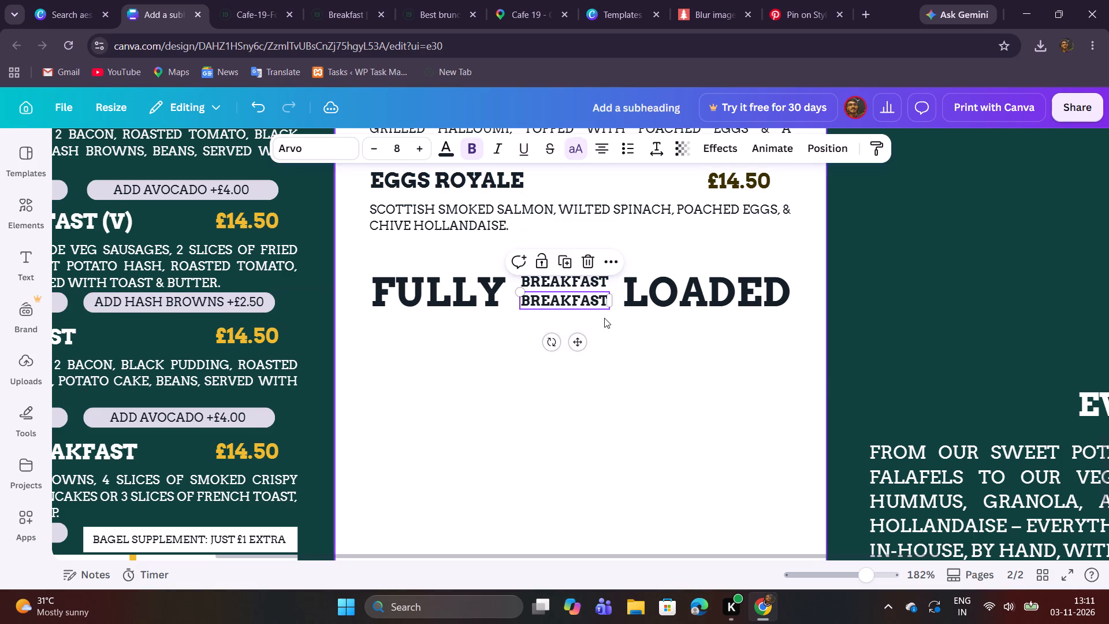
Copy only the words BRIOCHE BUNS from the Fully Loaded heading in the Cafe 19 PDF.
click(239, 10)
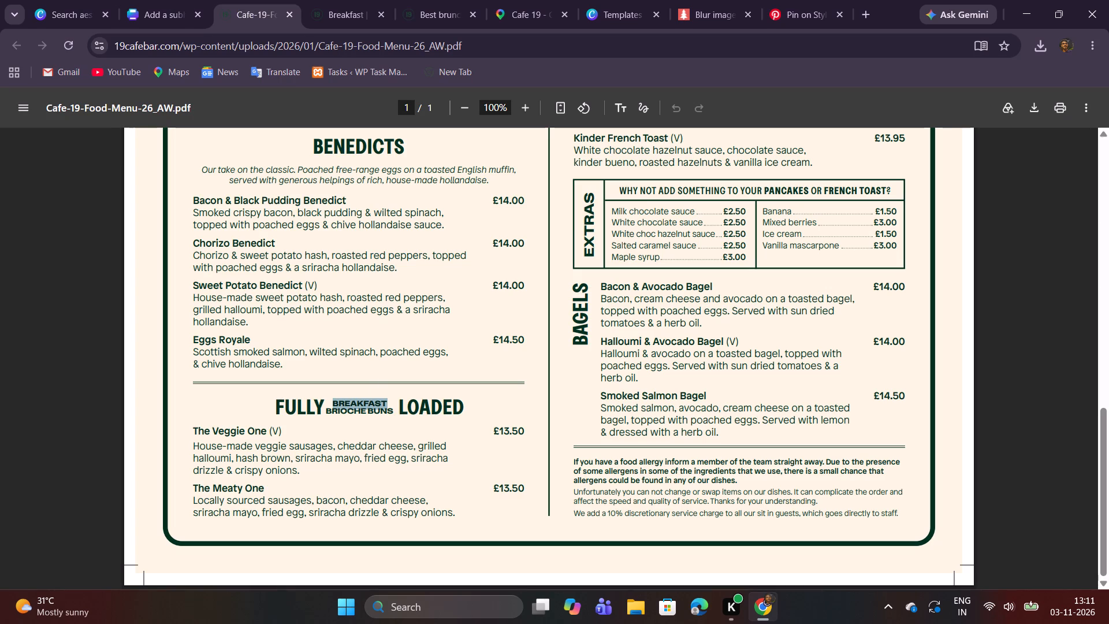
drag(328, 412, 394, 414)
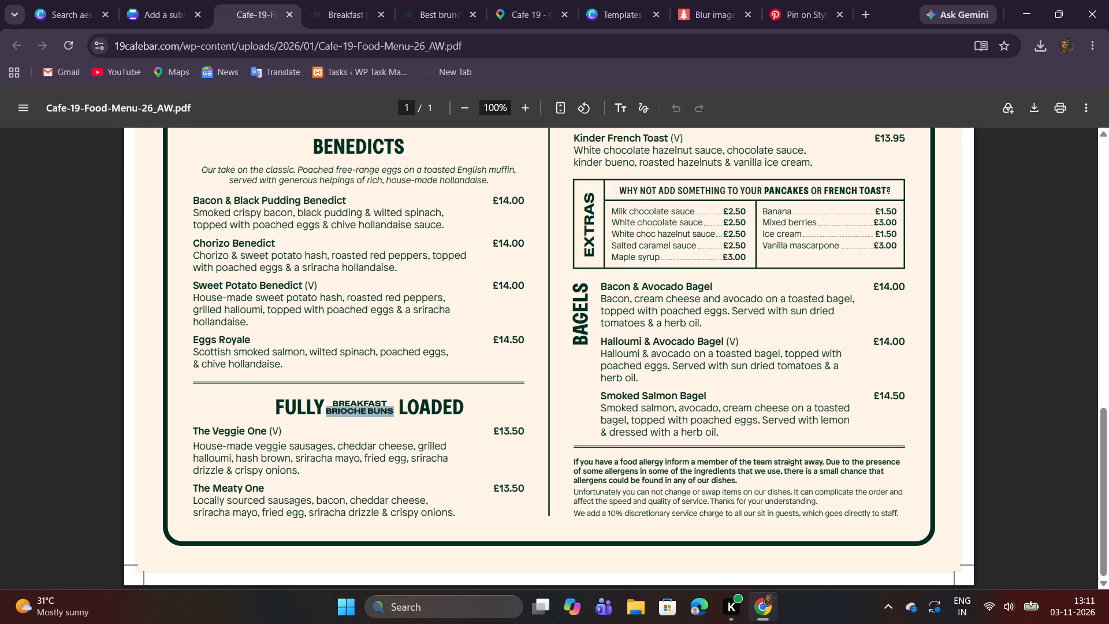
drag(394, 414, 393, 414)
key(ctrl+c)
In the Canva design, replace the lower BREAKFAST copy with BRIOCHE BUNS and widen its text box so it fits on one line.
click(155, 0)
double_click(561, 299)
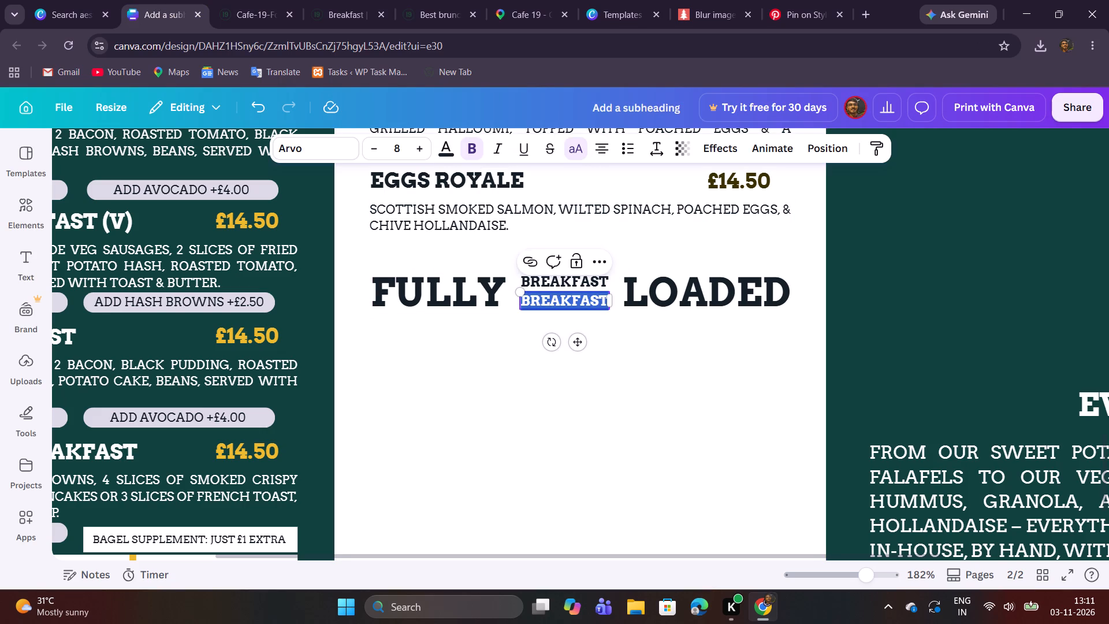
key(ctrl+v)
drag(611, 312, 634, 310)
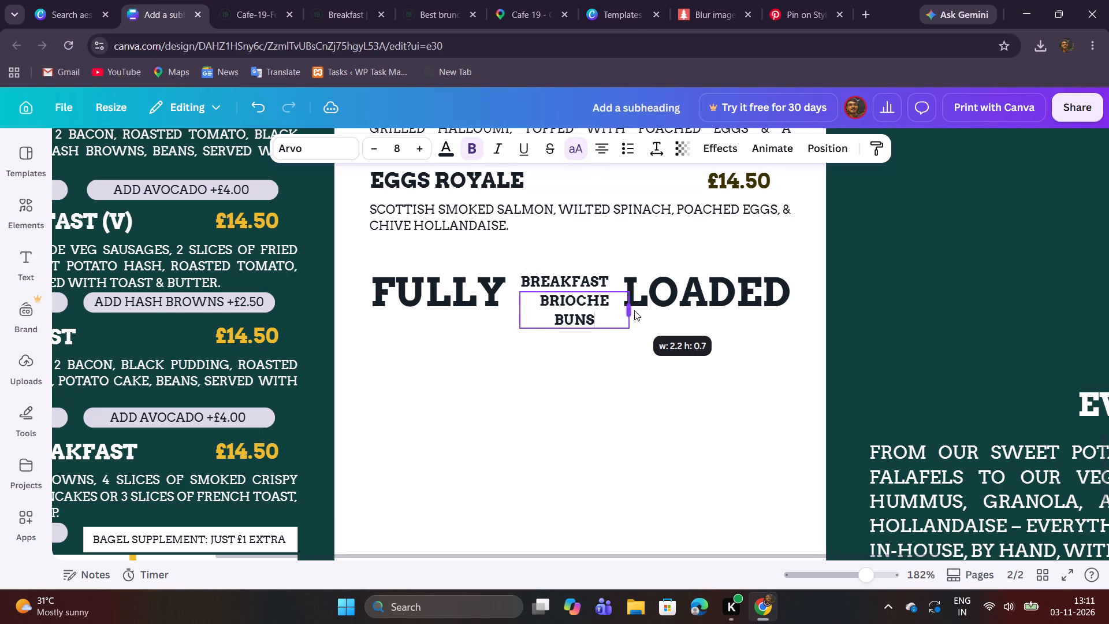
drag(634, 310, 633, 309)
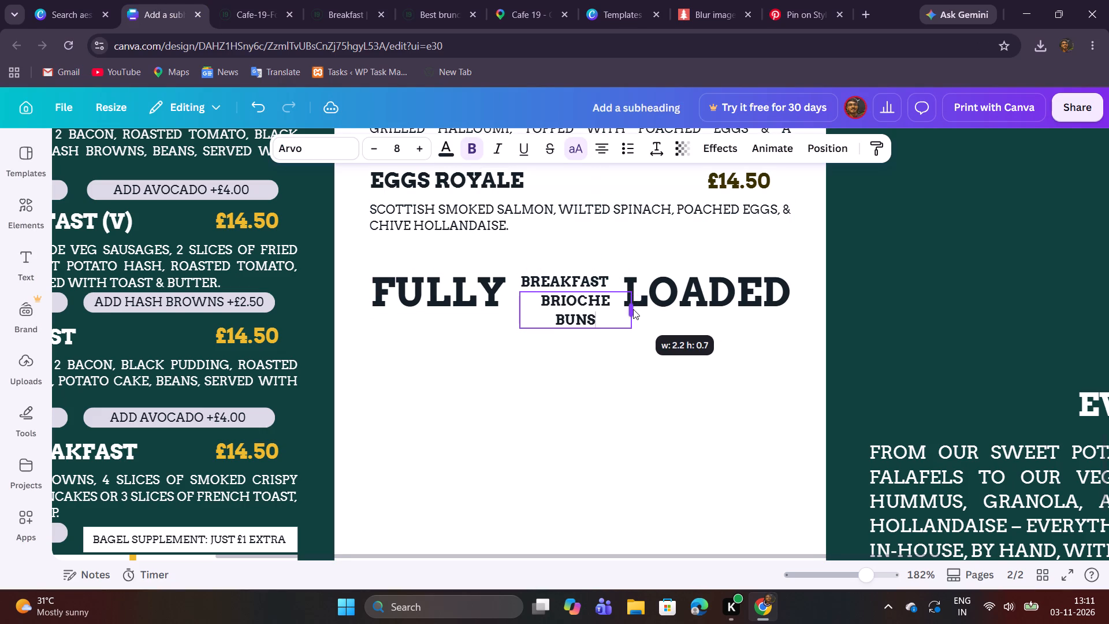
drag(633, 309, 634, 309)
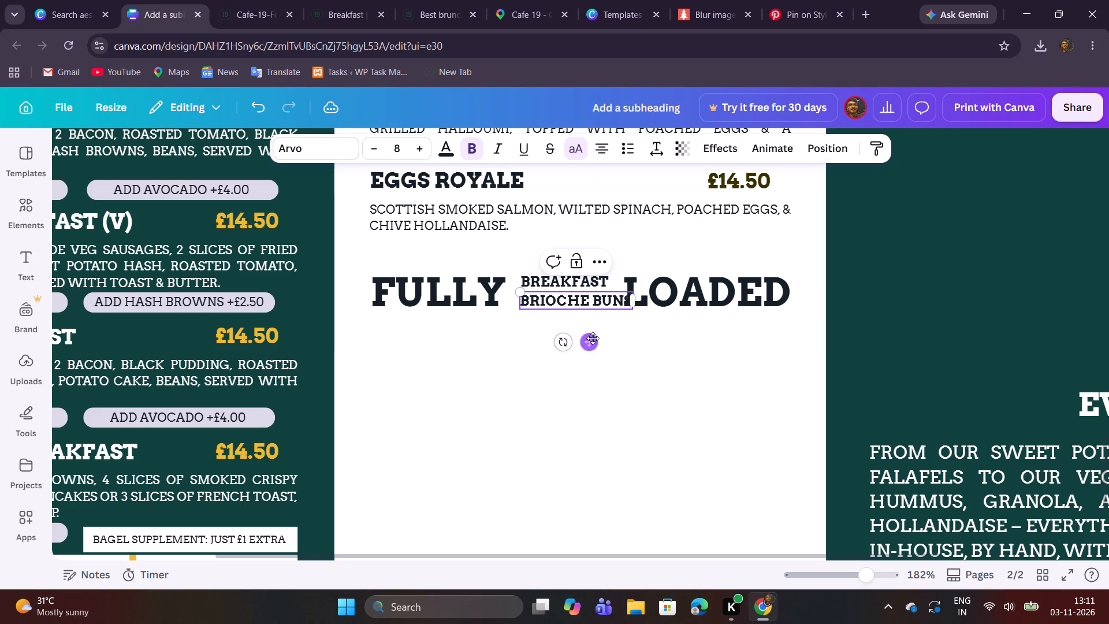
Center BRIOCHE BUNS in the gap between FULLY and LOADED and nudge BREAKFAST down closer above it.
drag(591, 339, 580, 339)
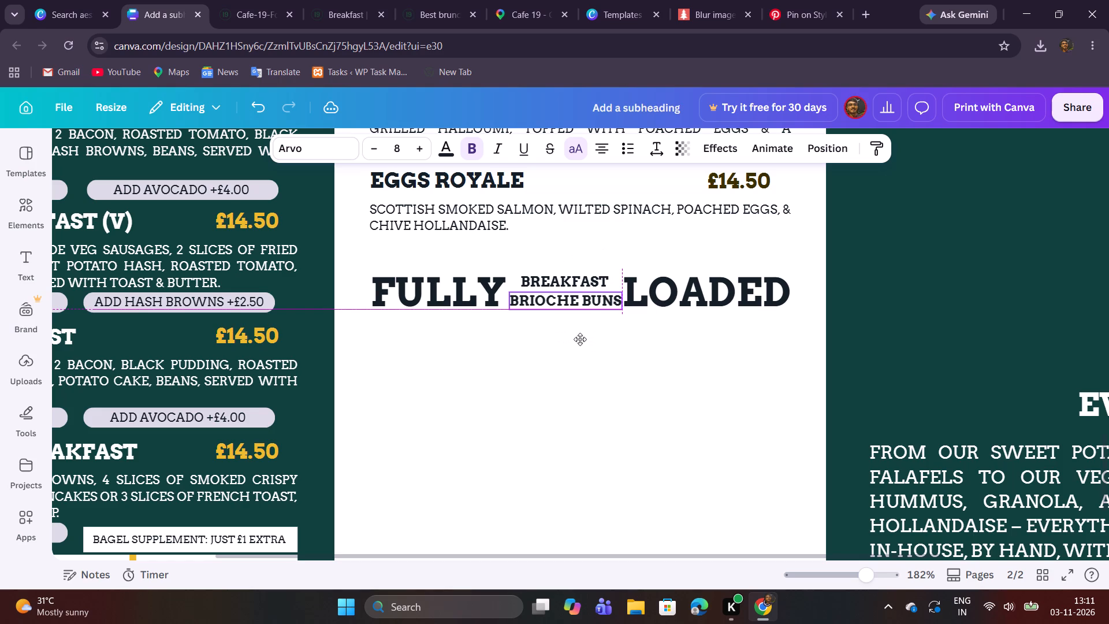
drag(580, 339, 580, 339)
click(602, 351)
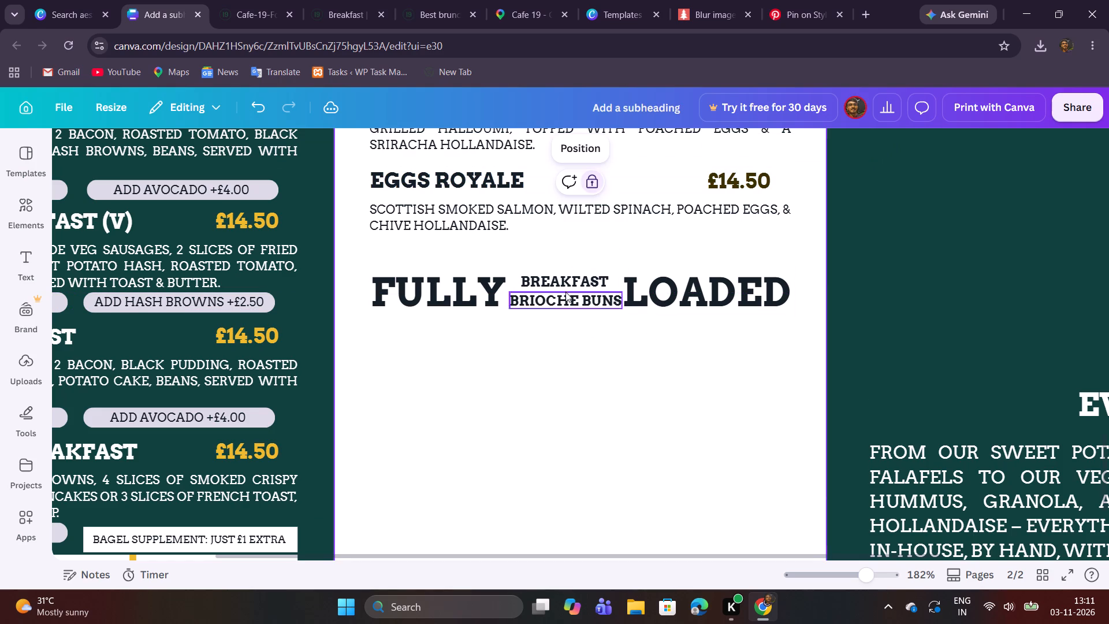
drag(576, 302, 574, 301)
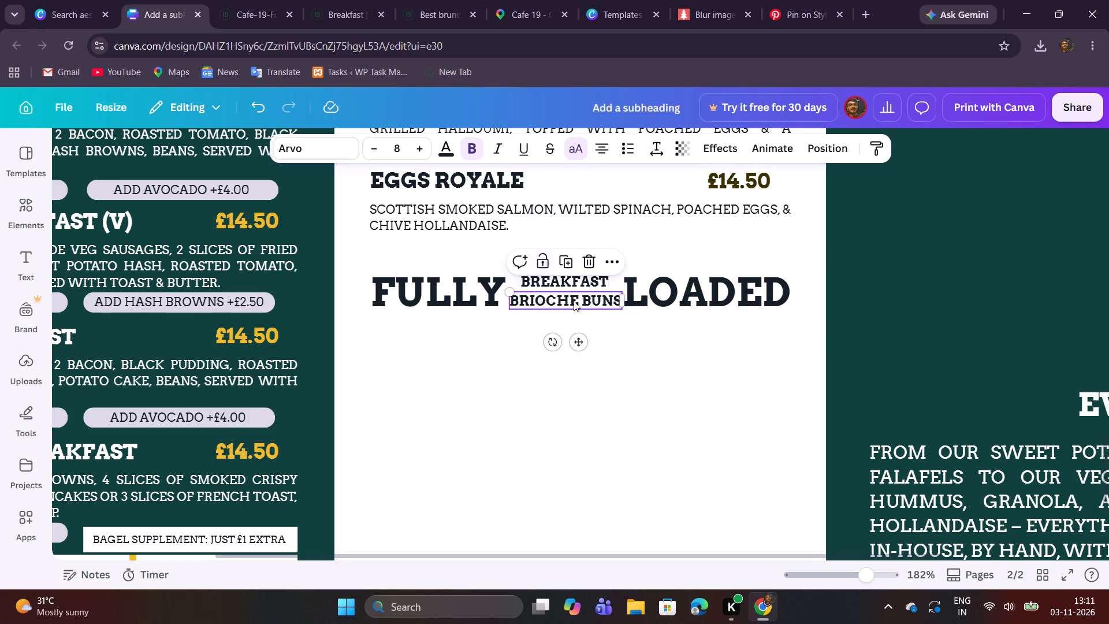
drag(574, 301, 571, 303)
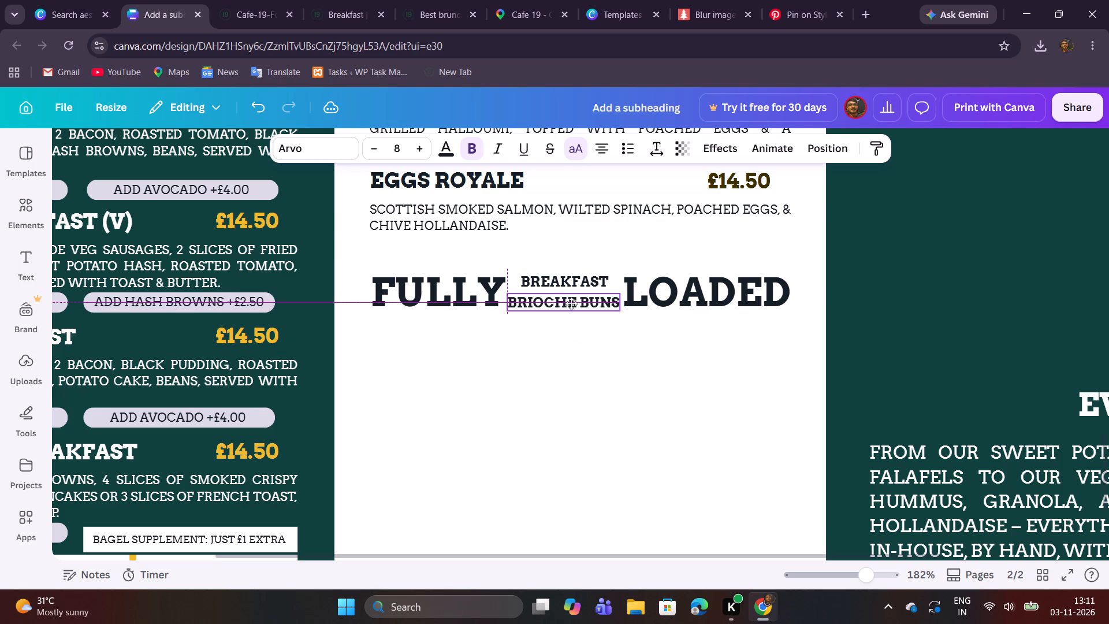
drag(571, 303, 570, 300)
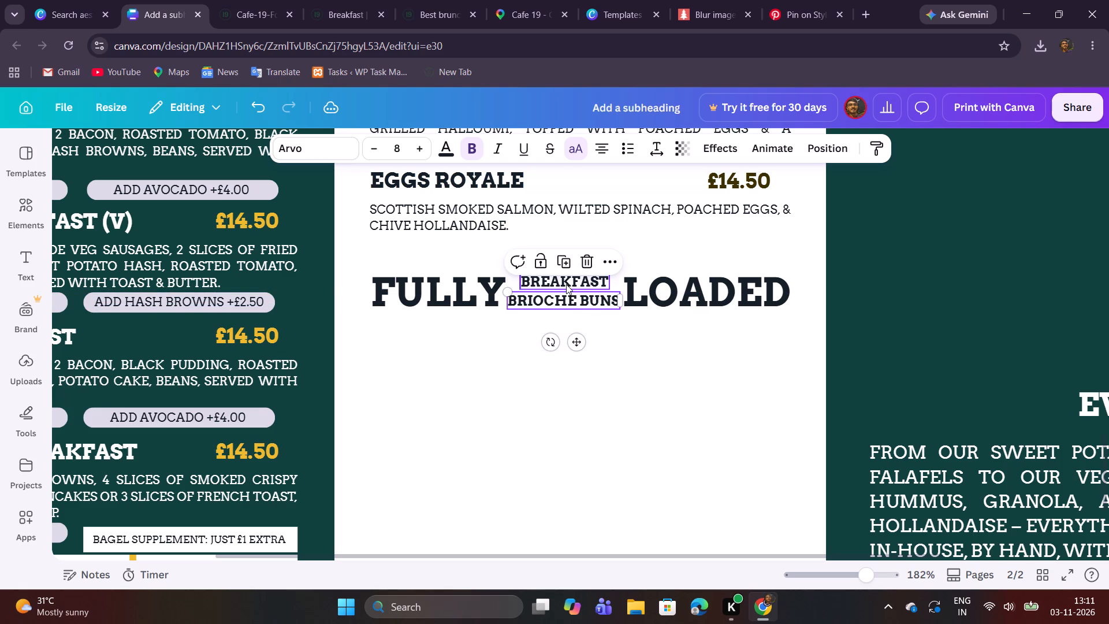
click(566, 284)
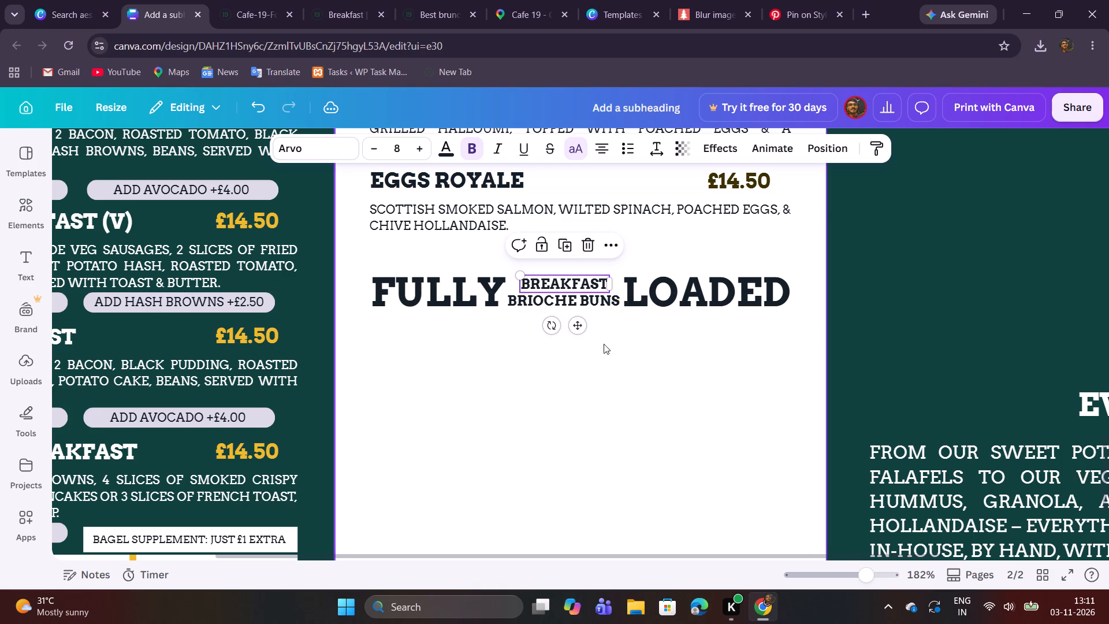
click(629, 355)
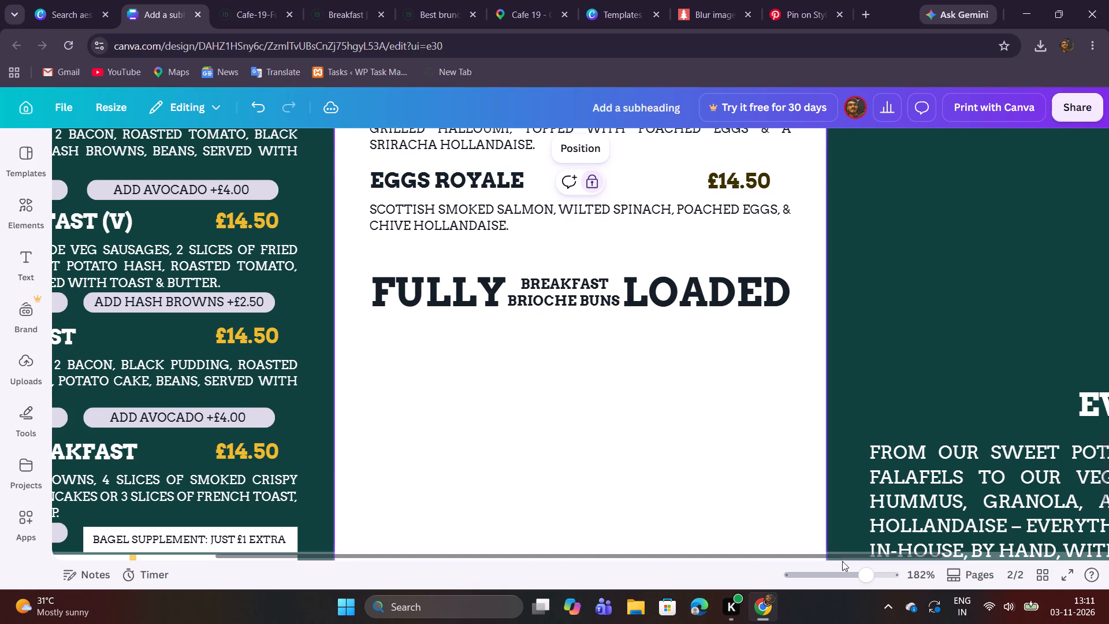
Examine the assembled Fully Loaded heading's alignment and spacing against the rest of the middle panel on page 2.
click(857, 576)
scroll(821, 336, down, 1)
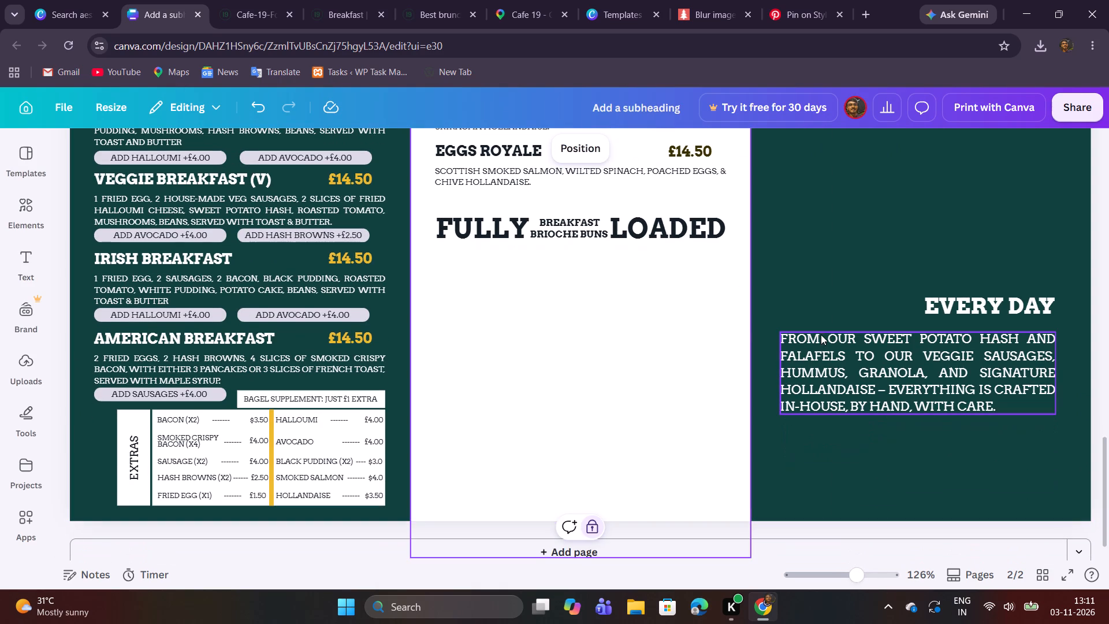
click(843, 573)
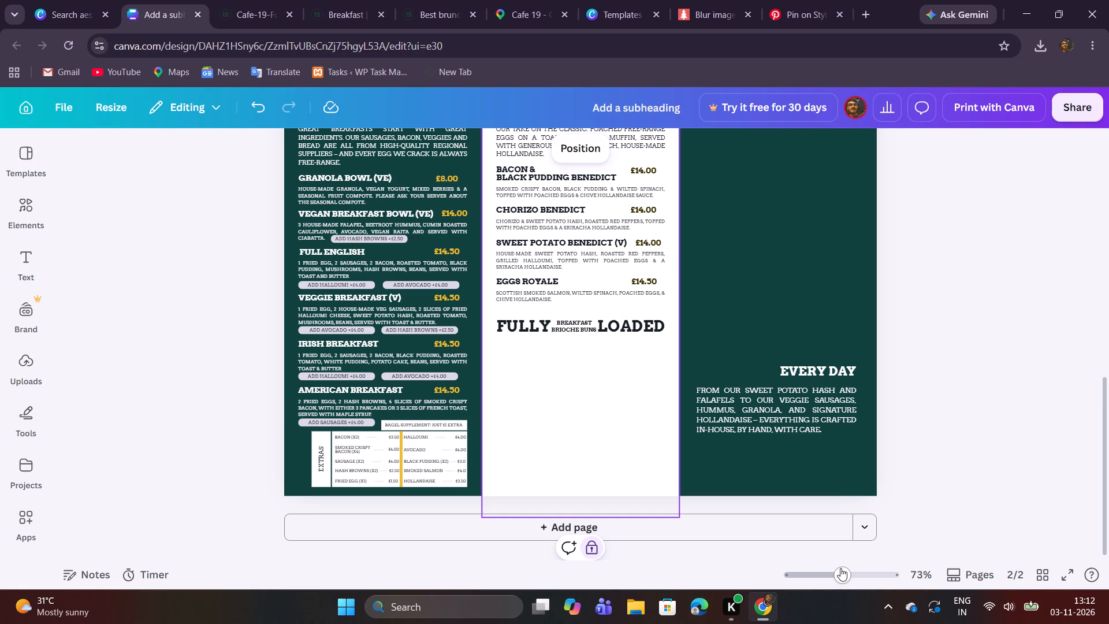
drag(500, 392, 500, 390)
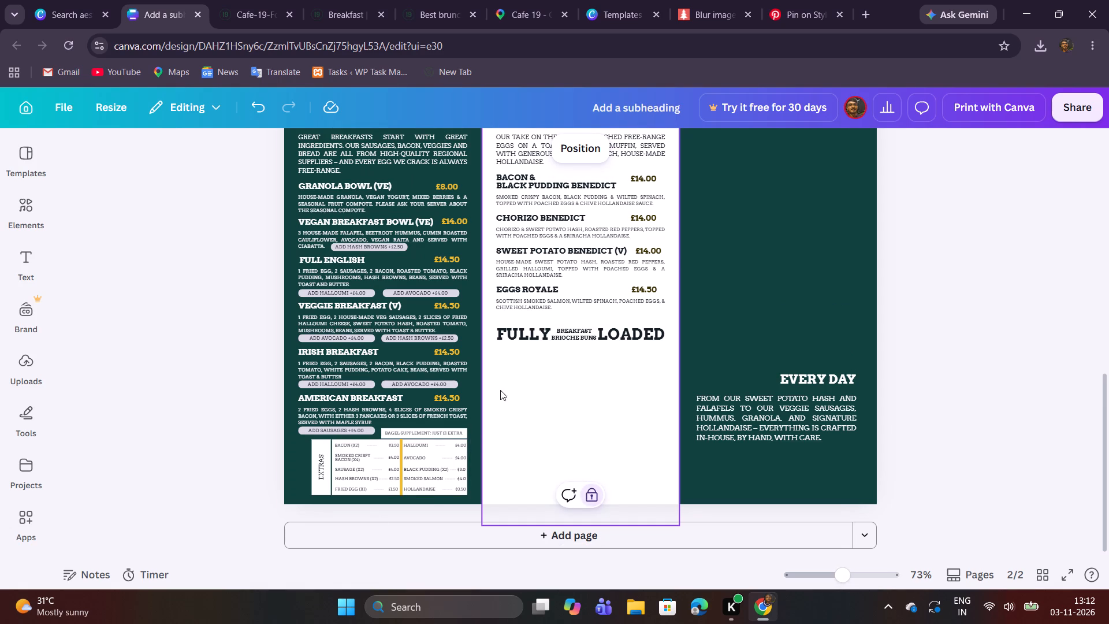
drag(500, 390, 657, 326)
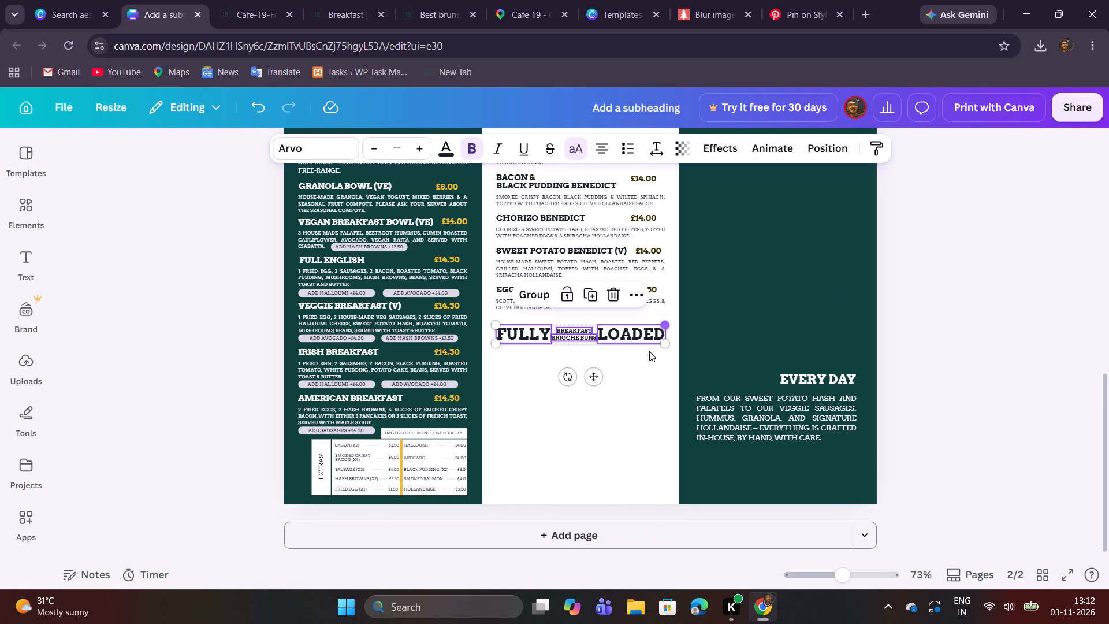
click(645, 376)
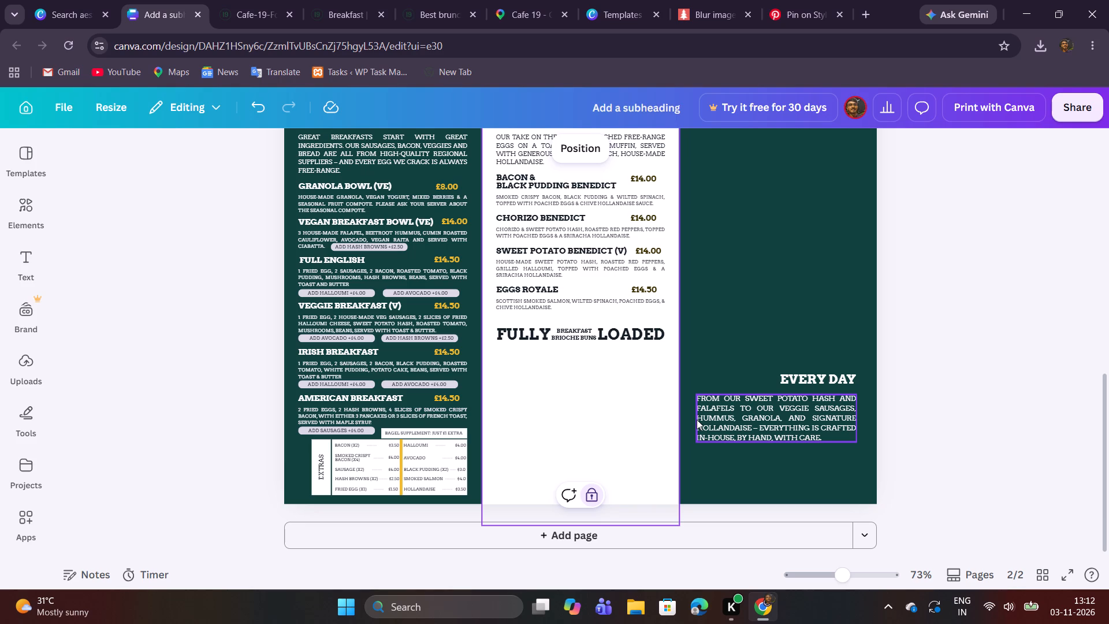
scroll(638, 381, up, 1)
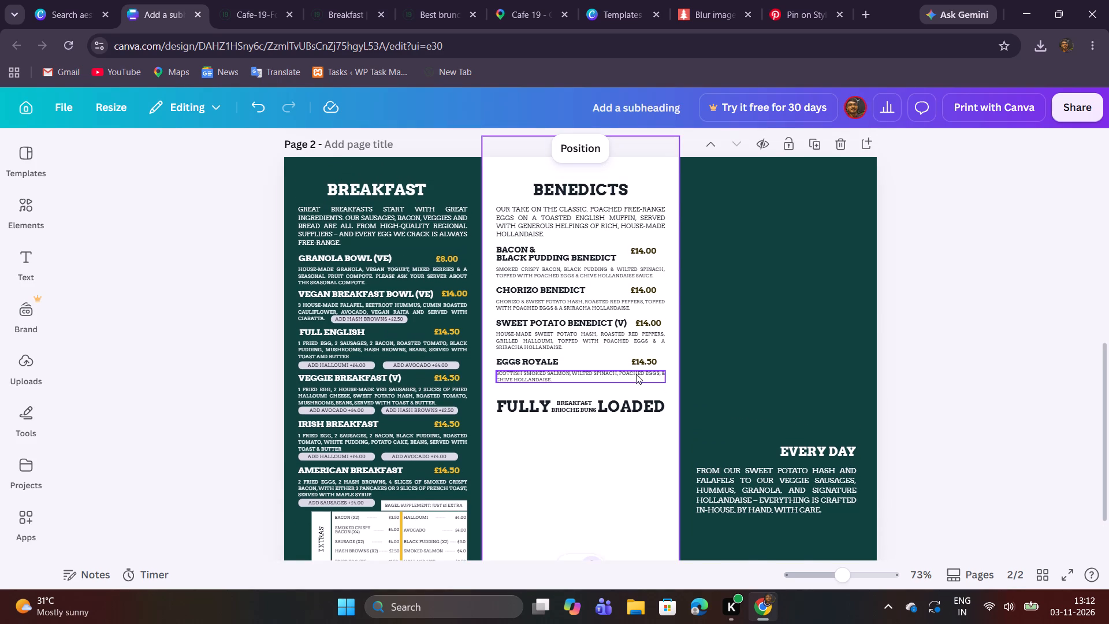
scroll(636, 374, up, 1)
scroll(636, 374, down, 2)
click(862, 572)
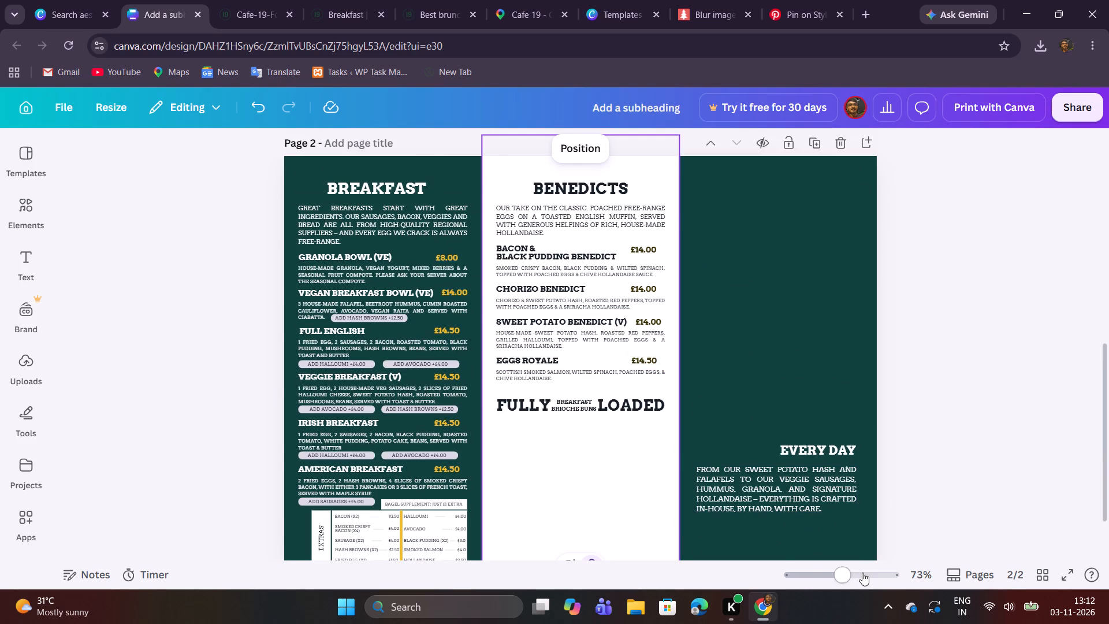
scroll(757, 429, down, 3)
scroll(757, 430, up, 1)
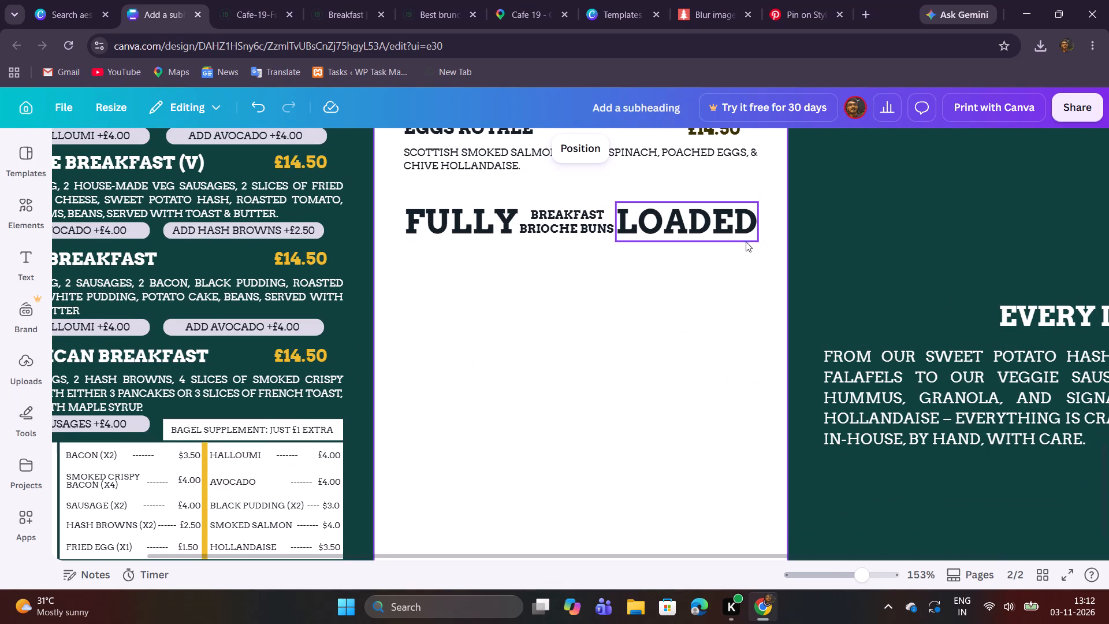
click(735, 254)
drag(721, 262, 502, 205)
click(792, 211)
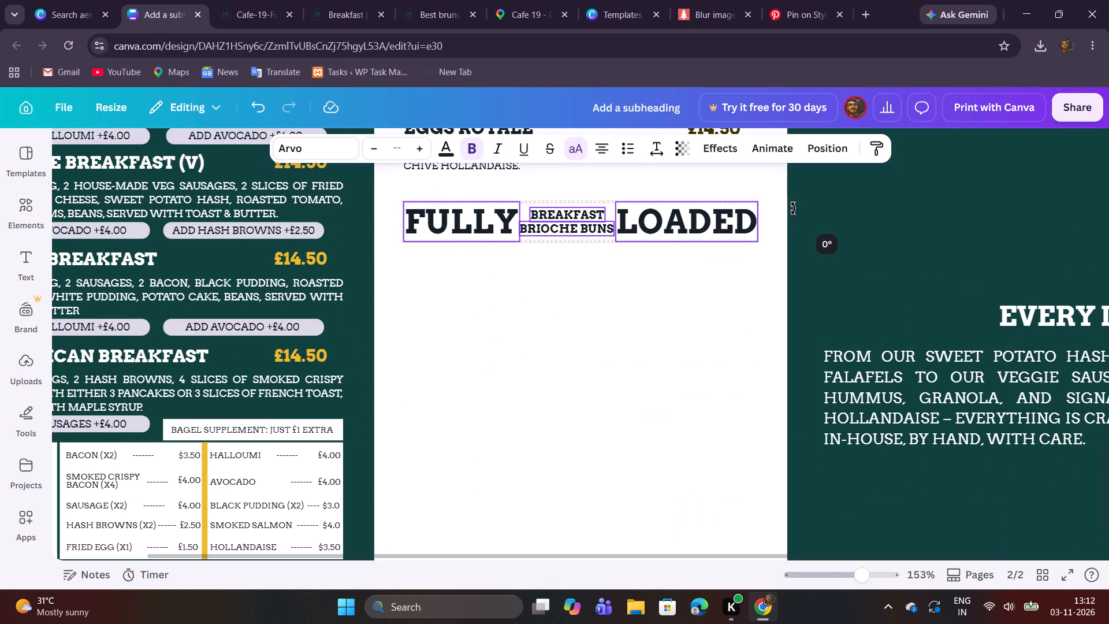
click(748, 291)
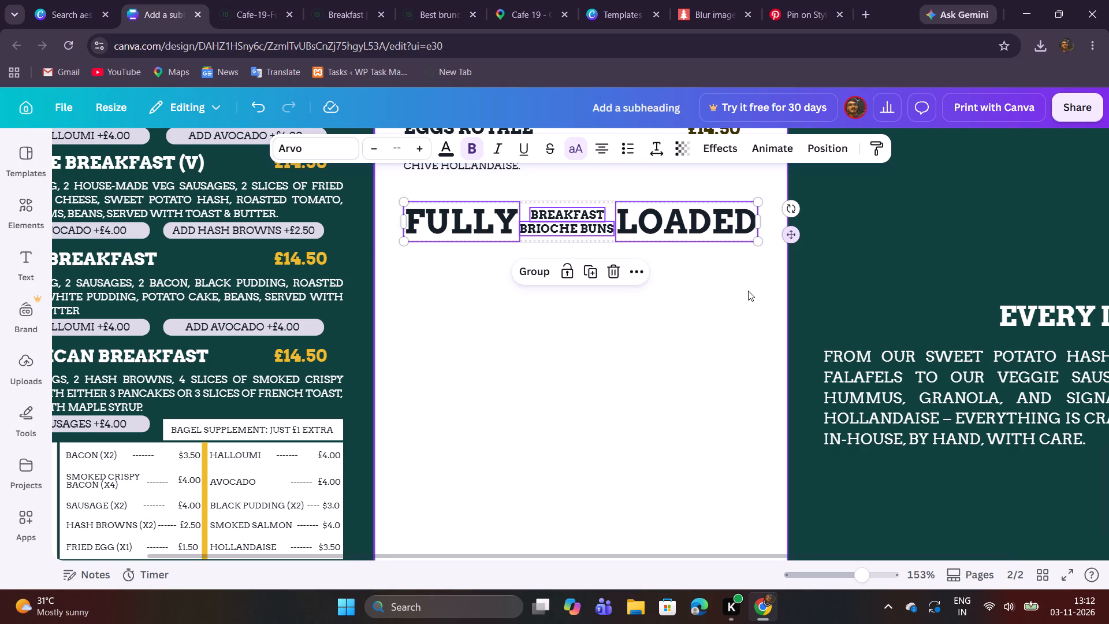
scroll(748, 291, up, 1)
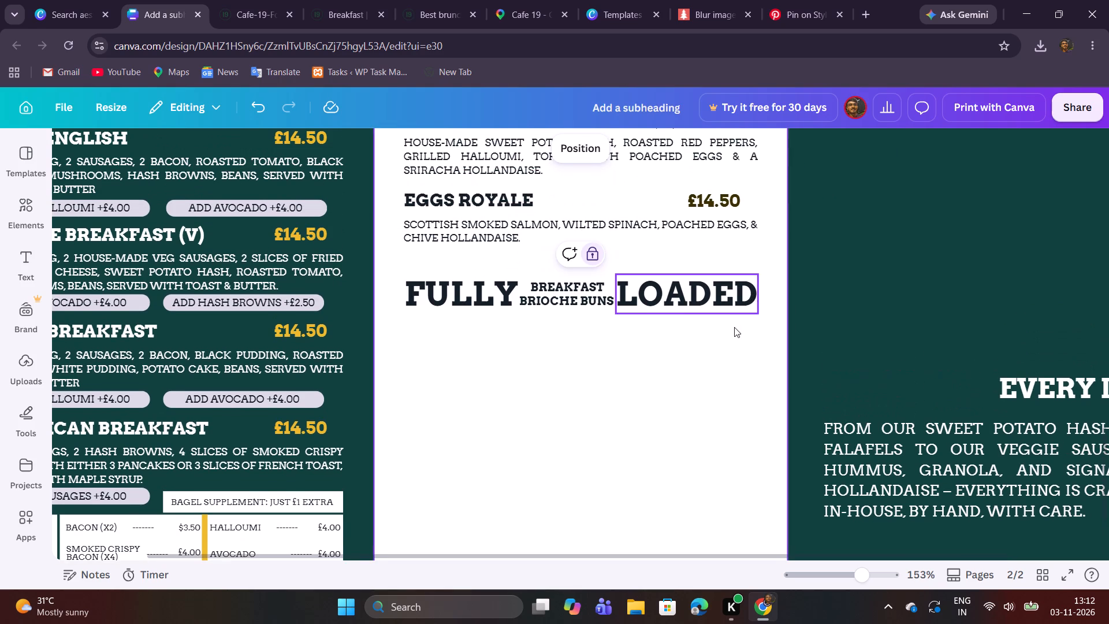
scroll(734, 327, down, 1)
scroll(717, 329, up, 1)
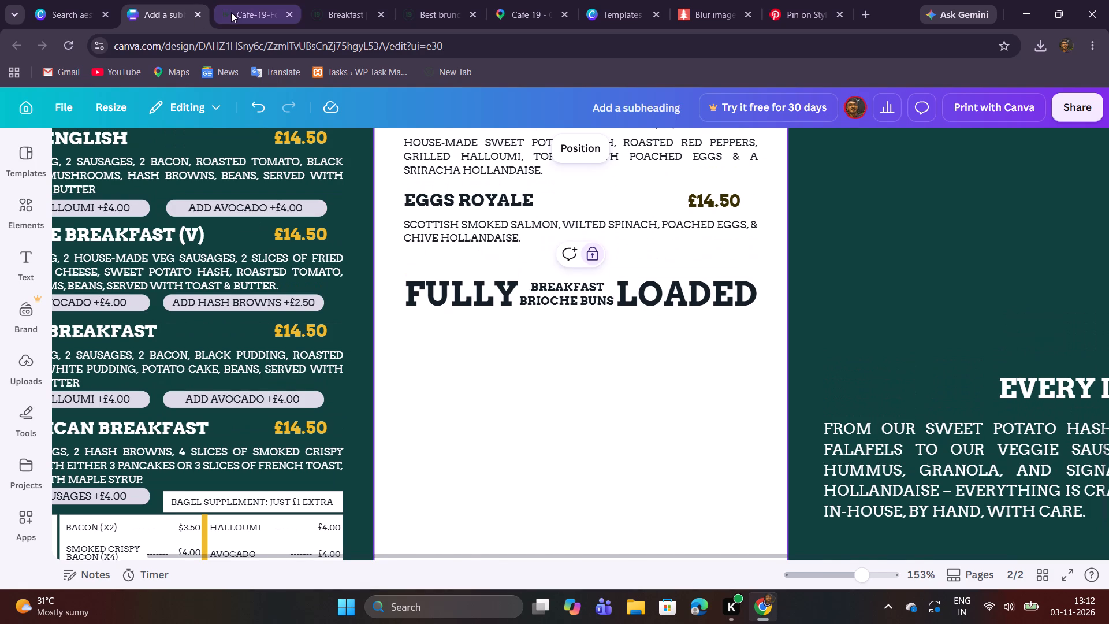
Copy the dish name The Veggie One (V) from the Fully Loaded section of the Cafe 19 PDF.
click(231, 12)
scroll(387, 265, down, 1)
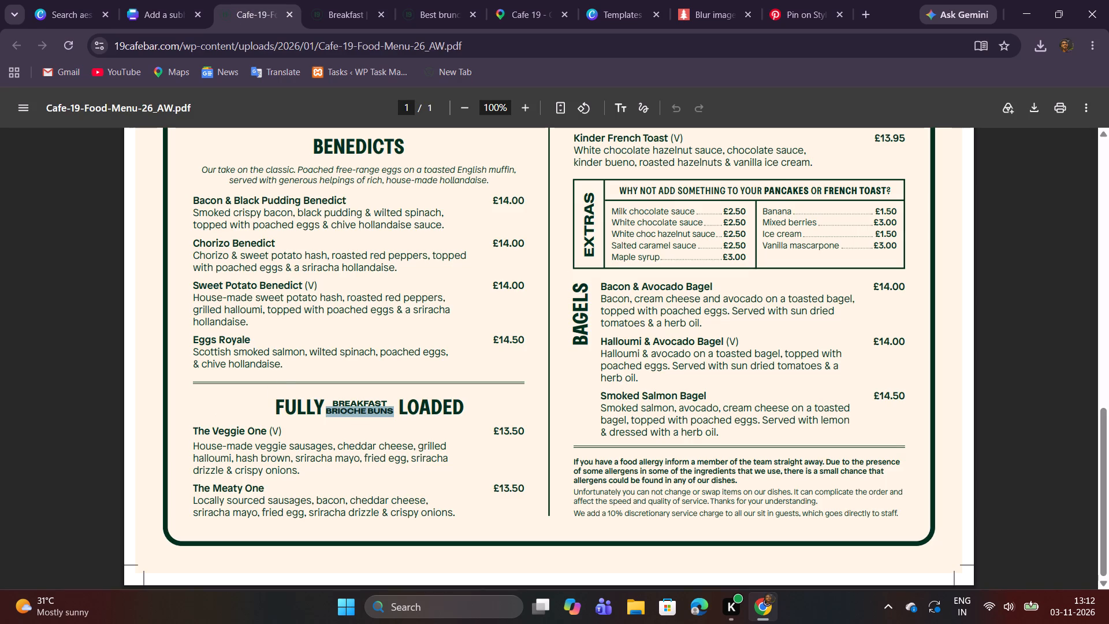
drag(196, 432, 286, 427)
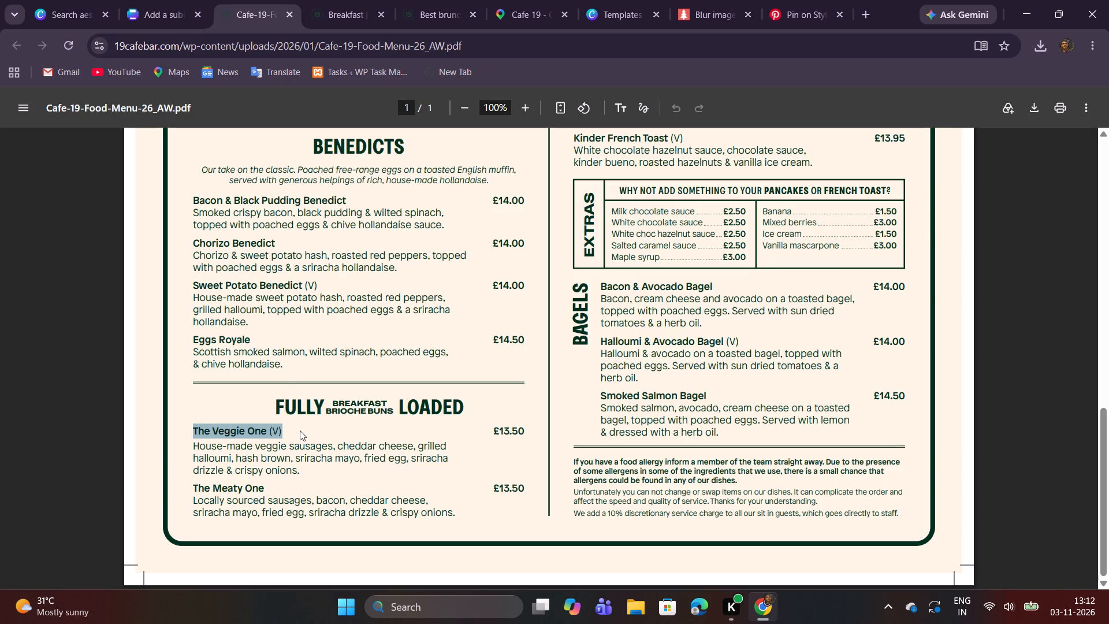
key(ctrl+c)
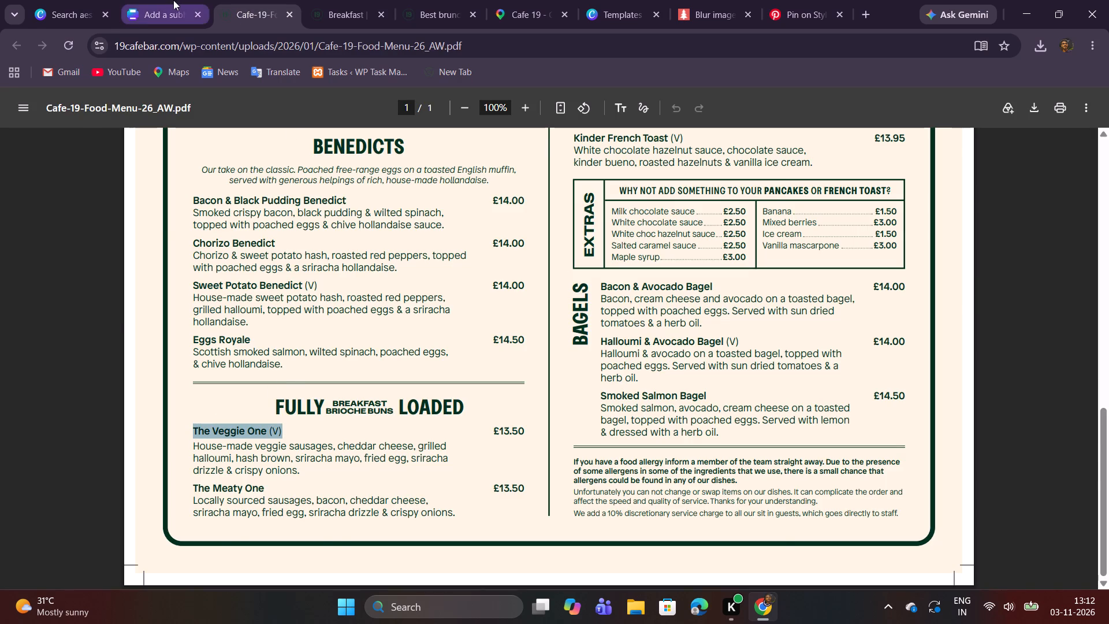
In the Canva design, duplicate the Eggs Royale name, price and description and place the copy left-aligned just below the Fully Loaded heading.
click(172, 0)
drag(396, 183, 620, 229)
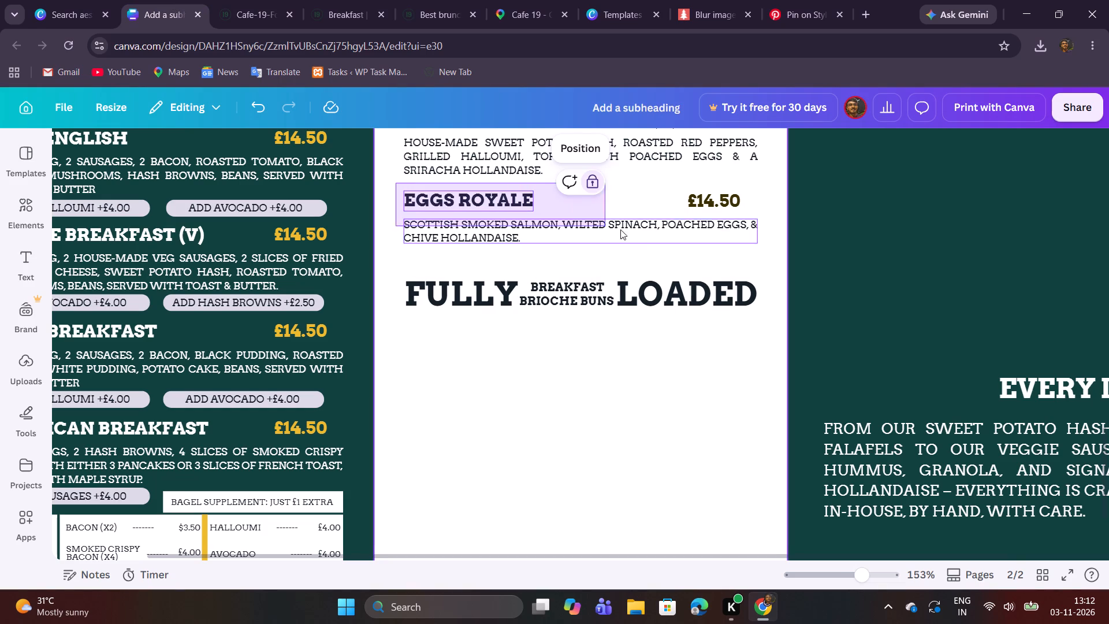
drag(620, 229, 722, 240)
click(601, 277)
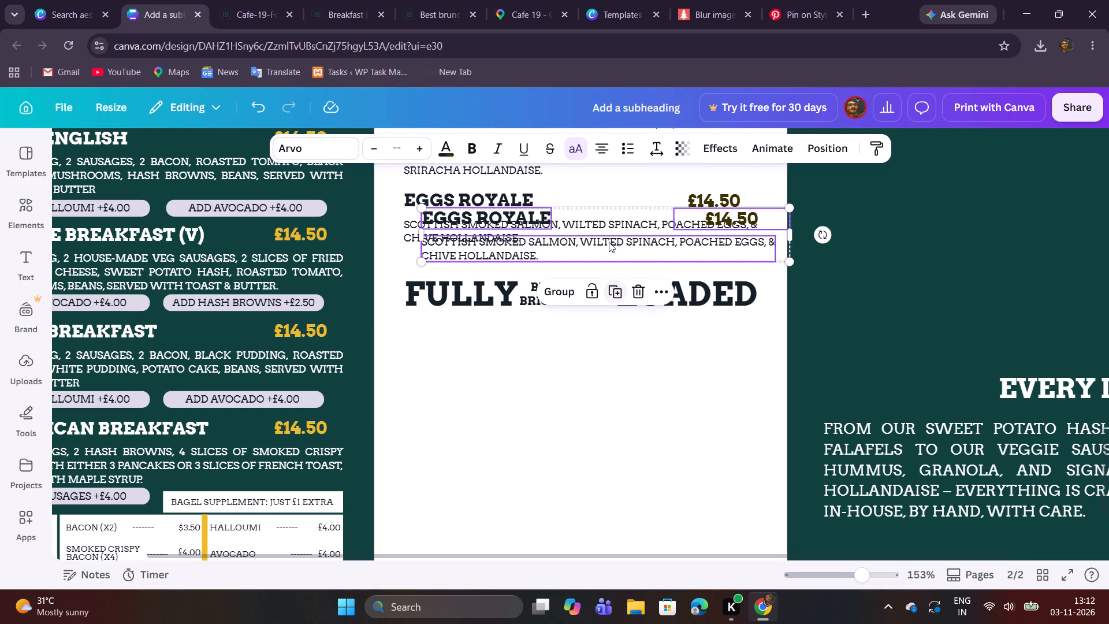
drag(622, 236, 604, 353)
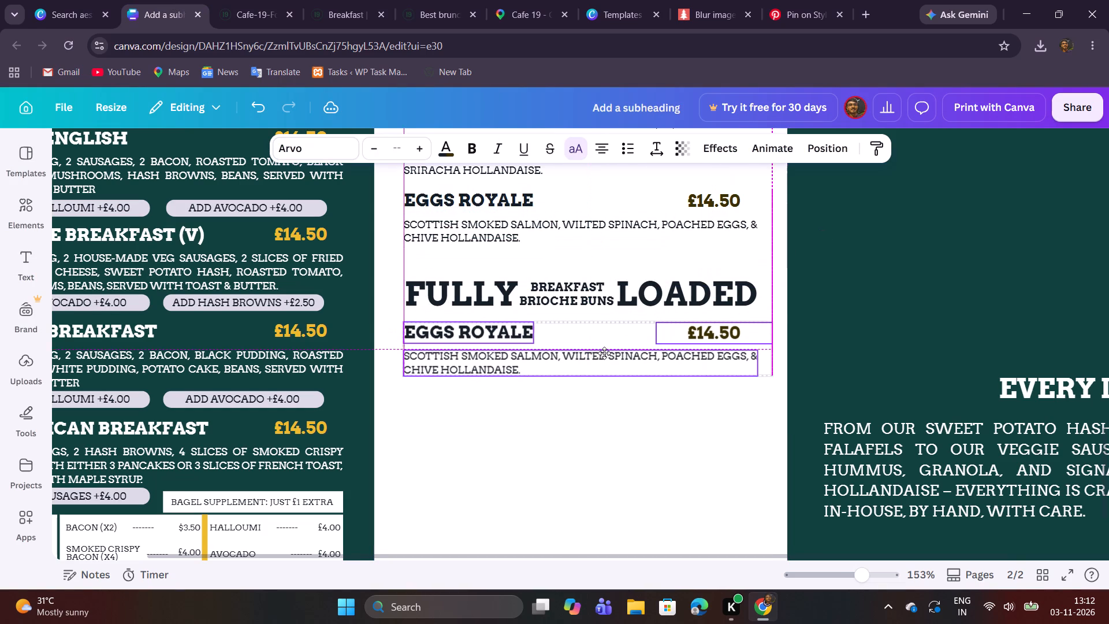
drag(604, 353, 605, 356)
click(544, 404)
Replace the copied Eggs Royale title with THE VEGGIE ONE (V) and widen its text box to fit one line.
double_click(493, 331)
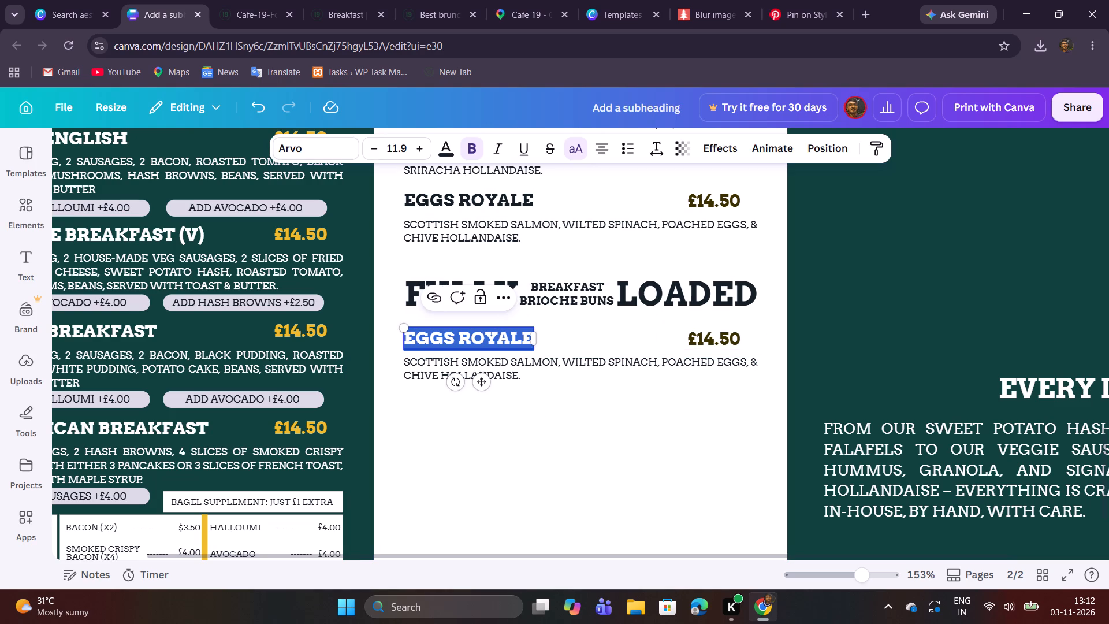
key(ctrl+v)
click(537, 350)
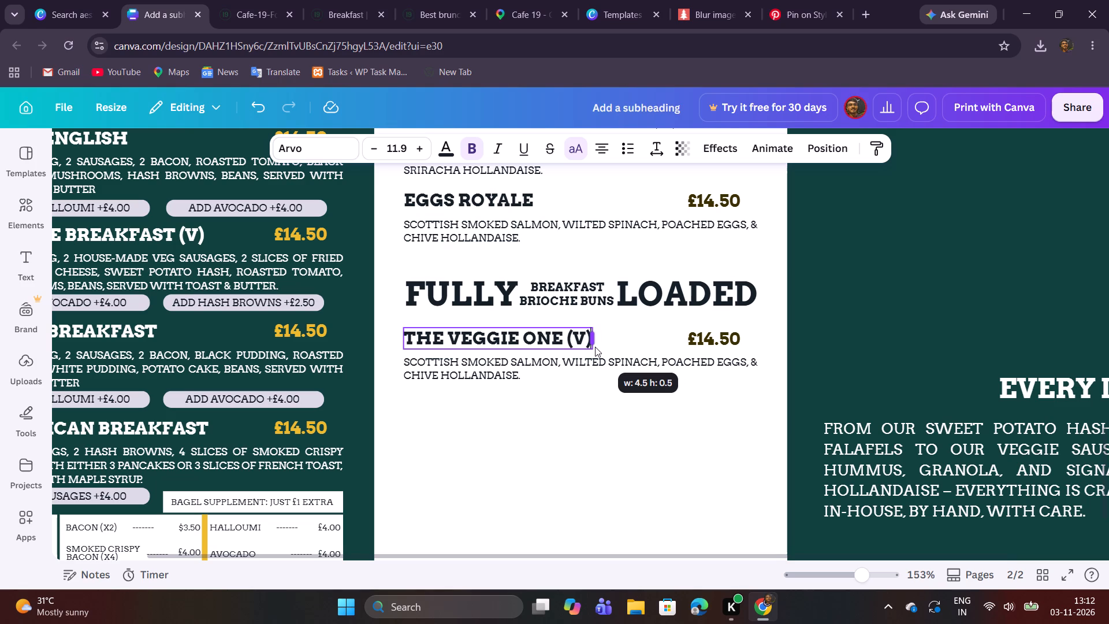
click(576, 402)
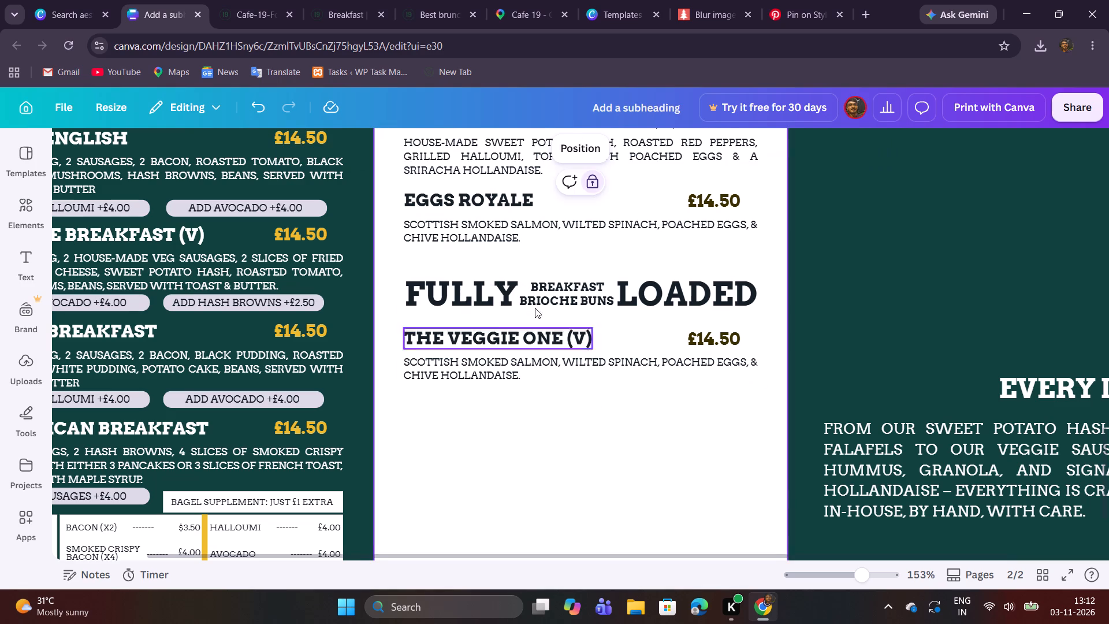
Copy The Veggie One's description from the Cafe 19 PDF and paste it over the description beneath its title in the Canva design.
click(236, 5)
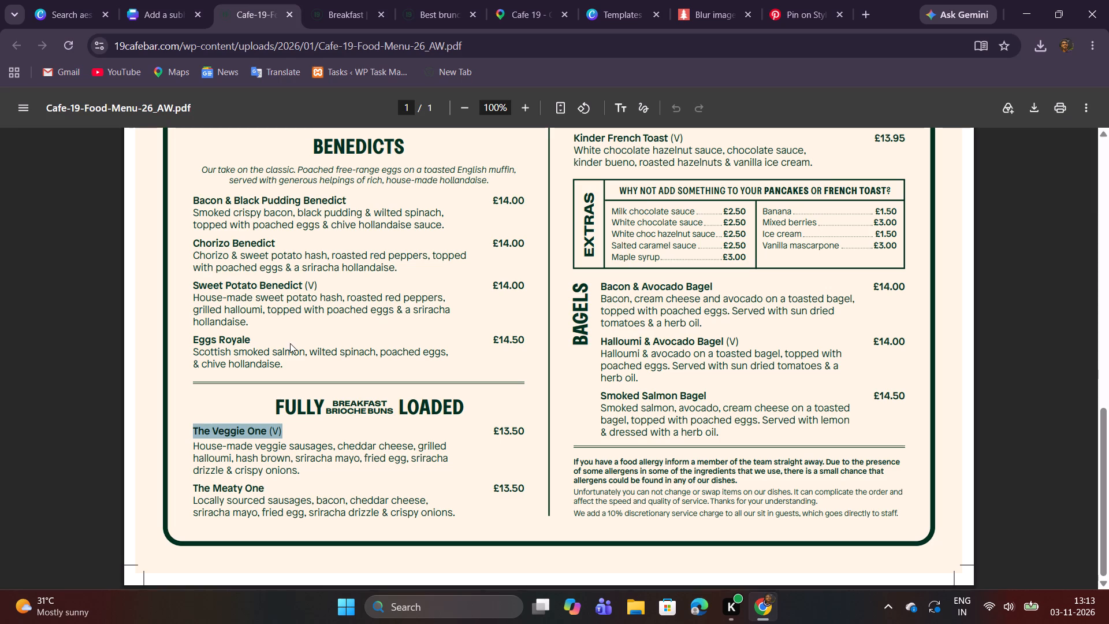
drag(193, 449, 307, 478)
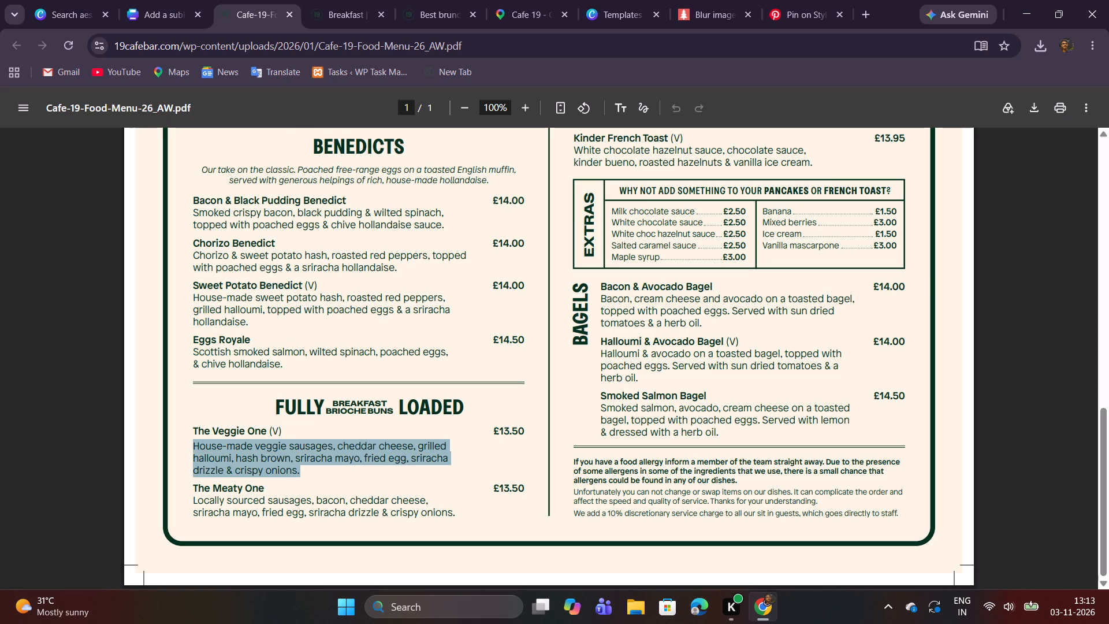
drag(307, 478, 307, 479)
key(ctrl+c)
key(ctrl+c)
click(144, 0)
double_click(508, 371)
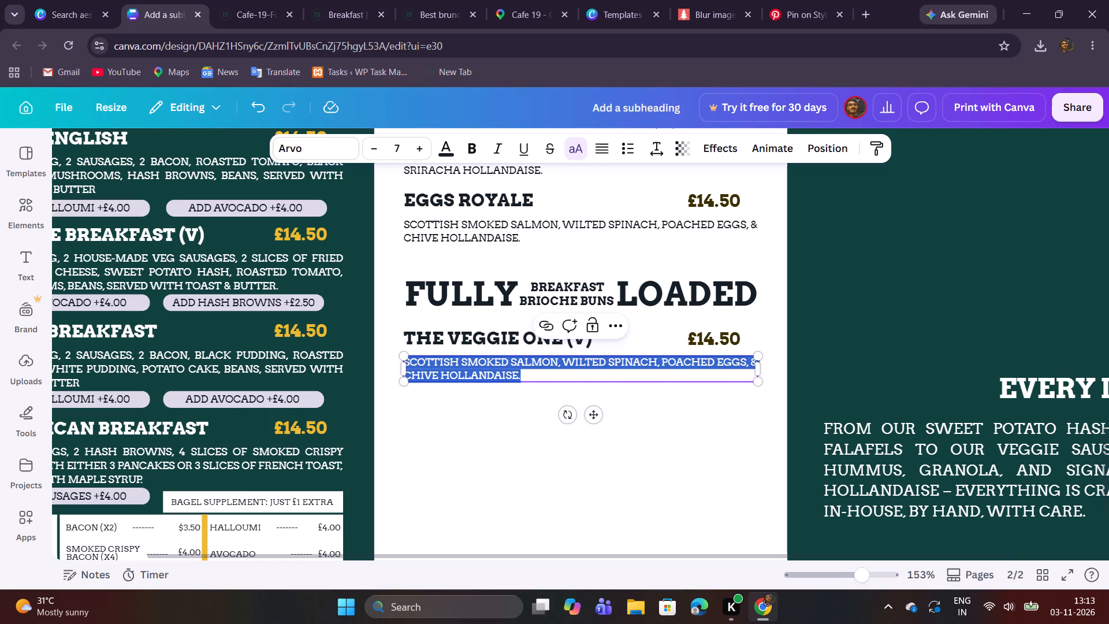
key(ctrl+v)
click(669, 425)
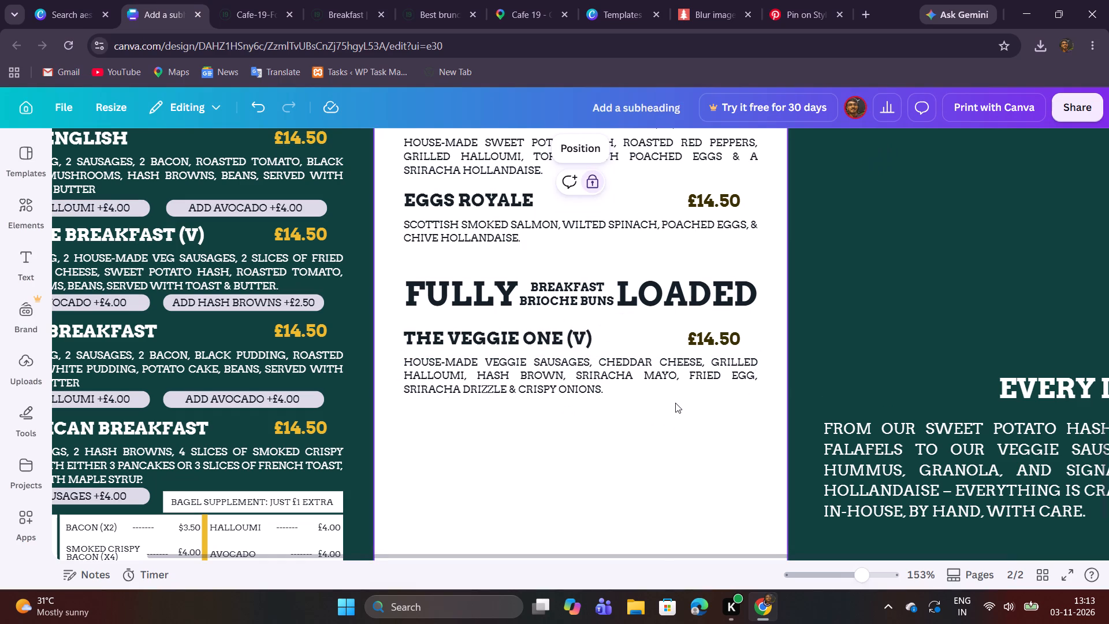
Copy The Veggie One's £13.50 price from the PDF and replace the price beside its title in the Canva design.
click(246, 10)
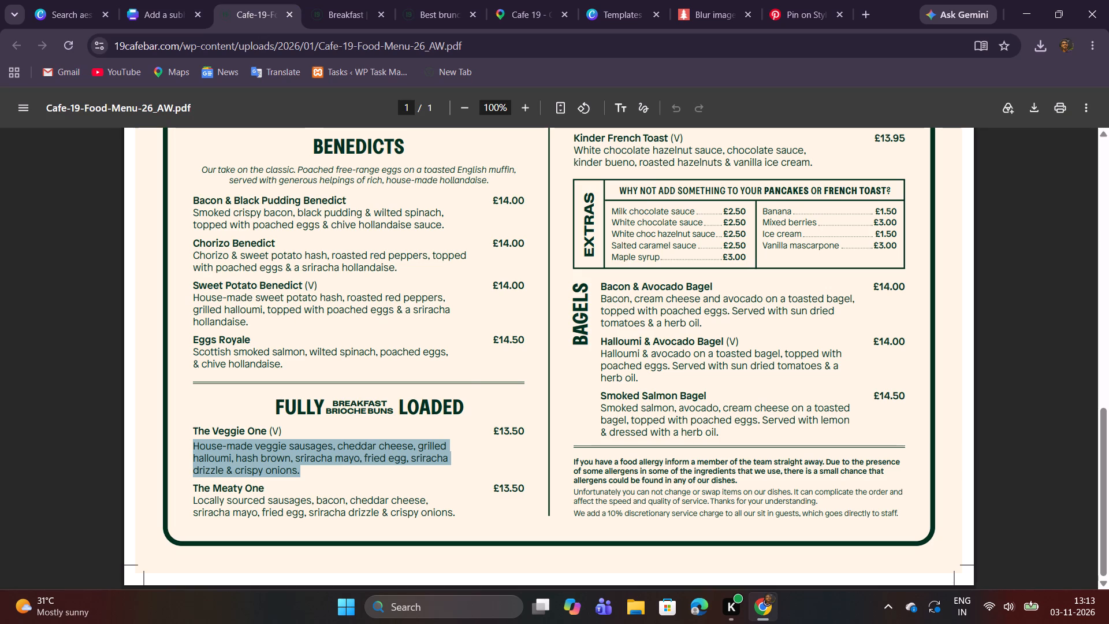
drag(496, 439, 522, 439)
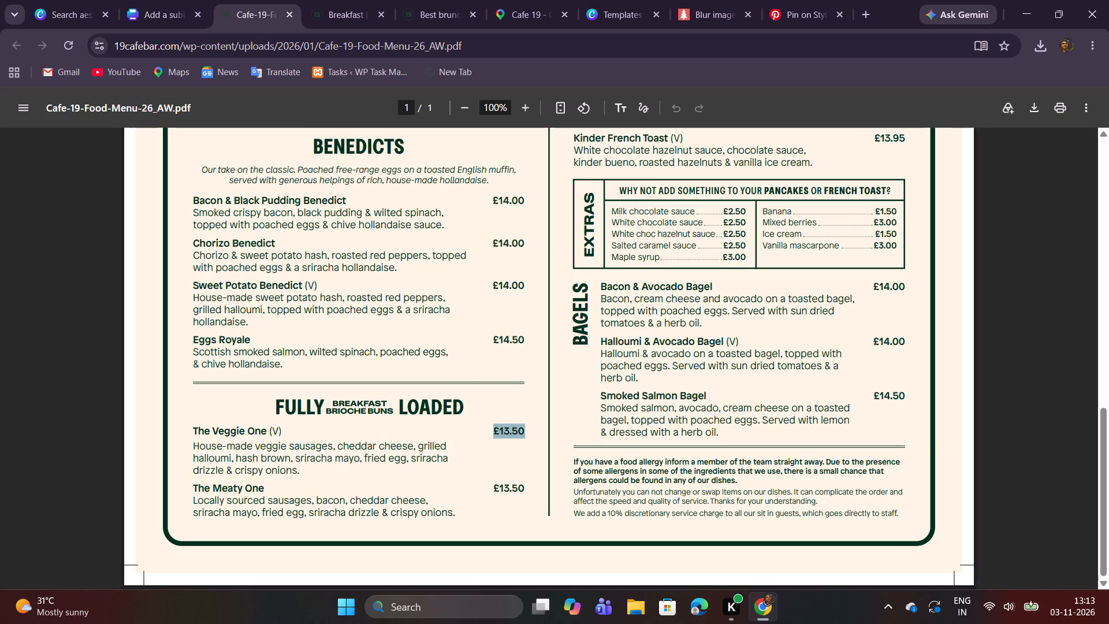
drag(522, 439, 523, 439)
key(ctrl+c)
click(168, 1)
double_click(728, 340)
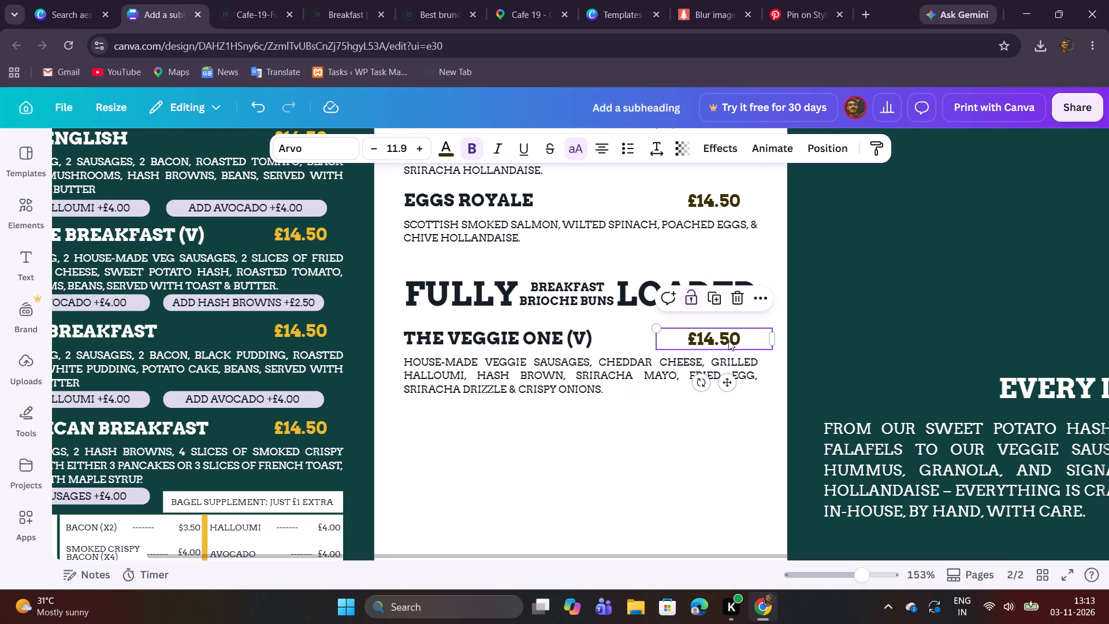
key(ctrl+v)
click(675, 434)
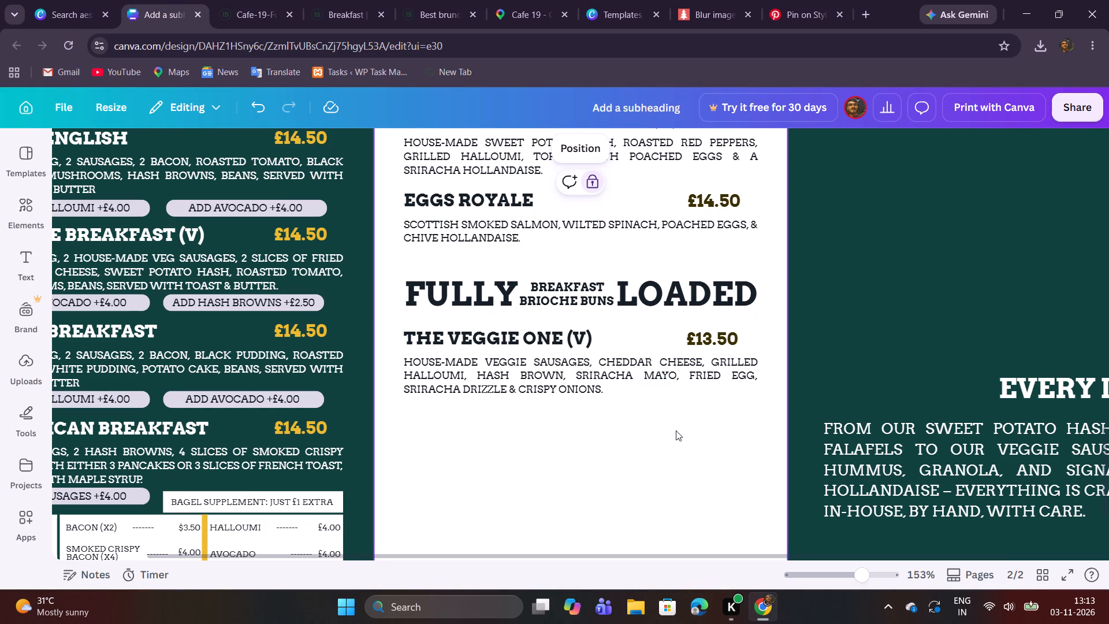
Copy the dish name The Meaty One from the Fully Loaded section of the Cafe 19 PDF.
click(232, 7)
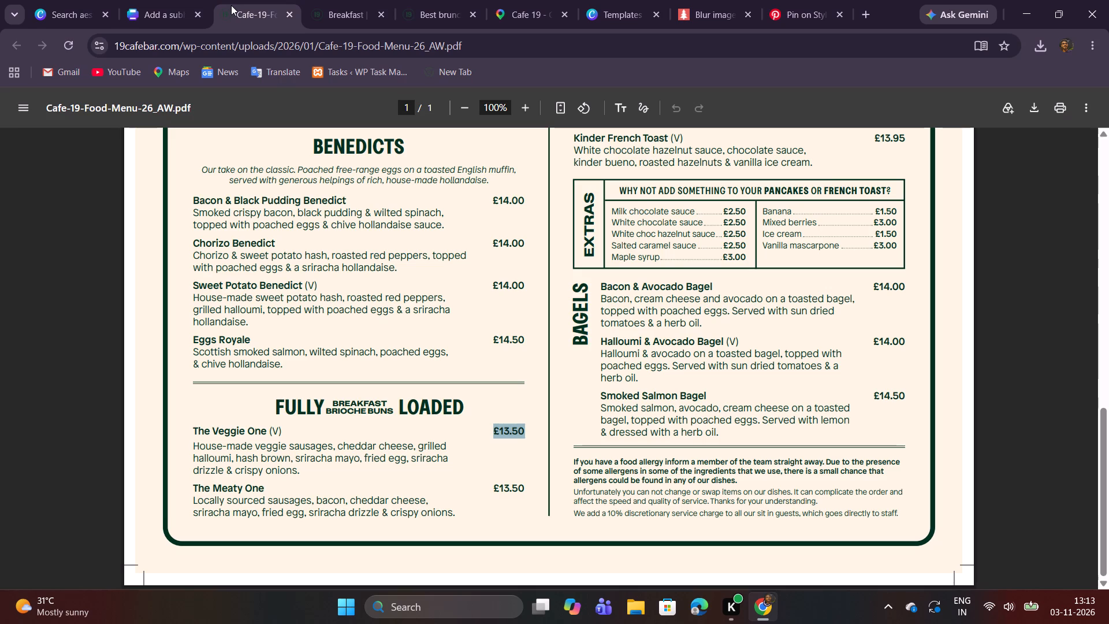
scroll(388, 273, down, 2)
drag(193, 485, 262, 489)
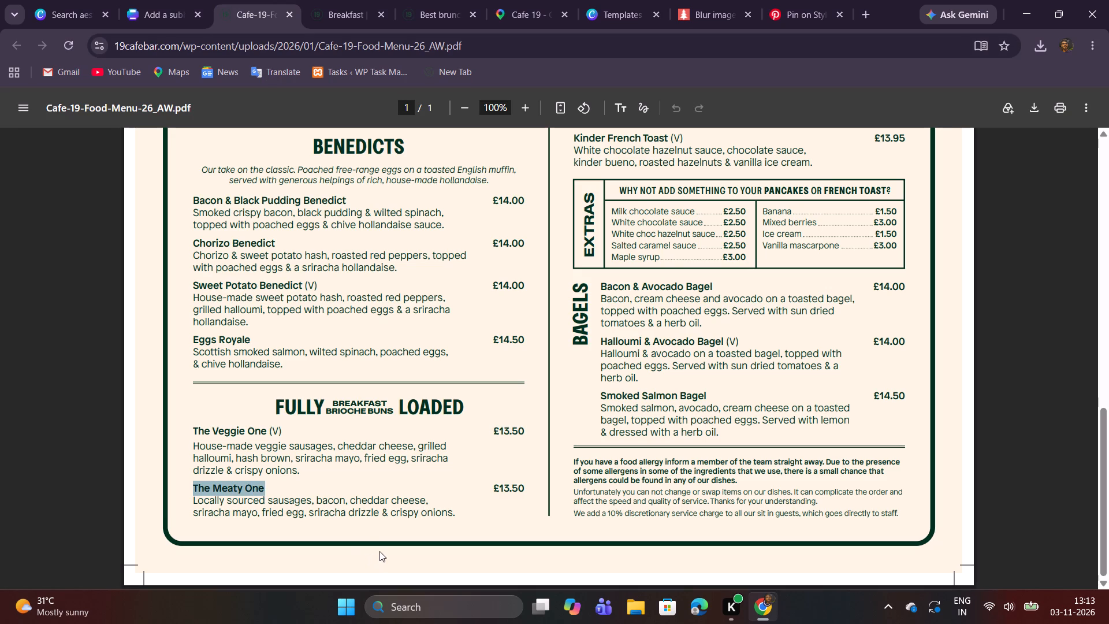
key(ctrl+c)
In the Canva design, duplicate The Veggie One's title, price and description and align the copy directly below the original.
click(143, 3)
drag(487, 430, 487, 429)
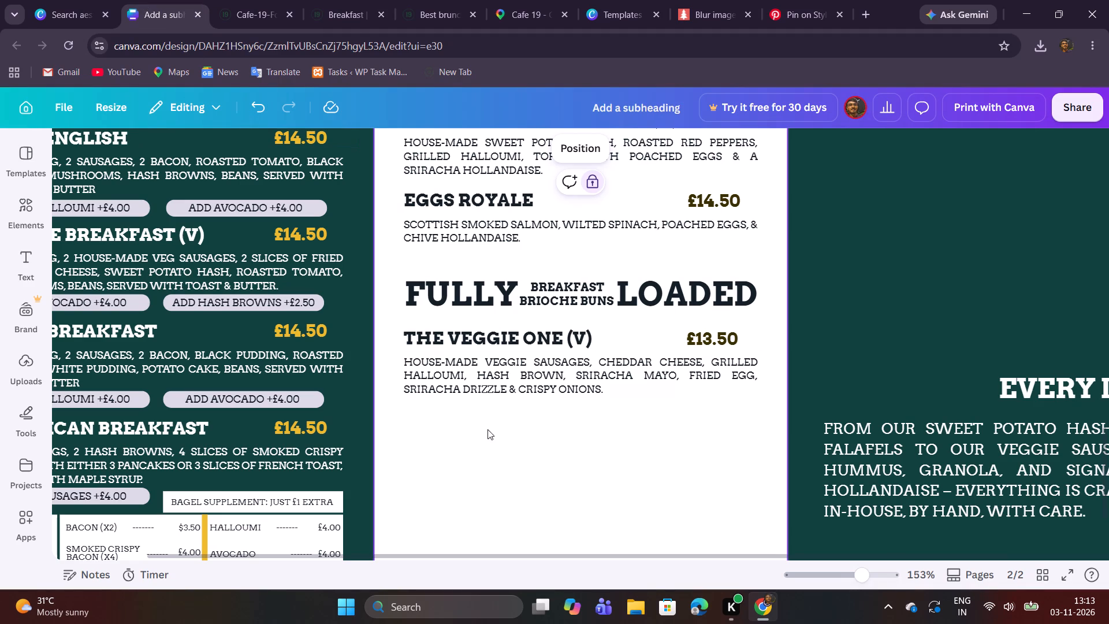
drag(487, 429, 693, 330)
click(599, 300)
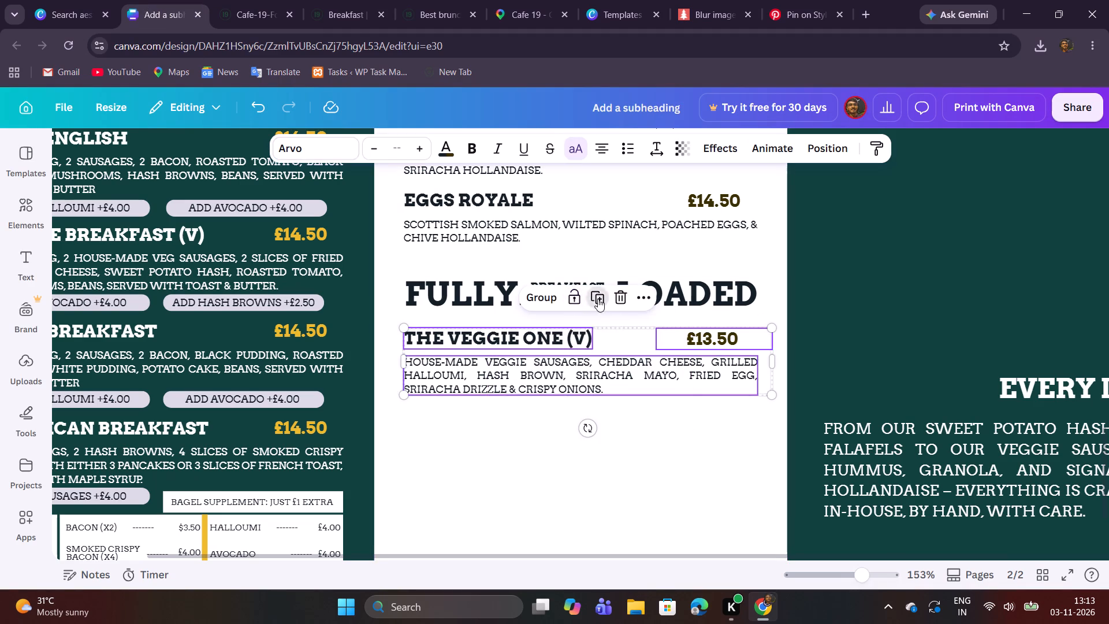
drag(592, 498, 594, 447)
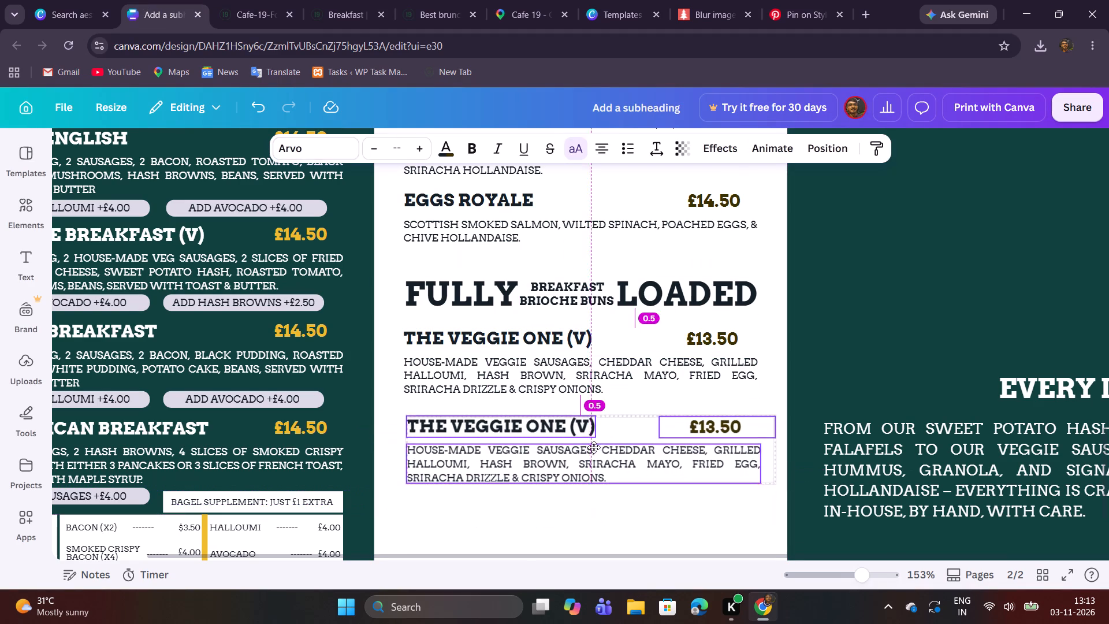
drag(594, 447, 591, 437)
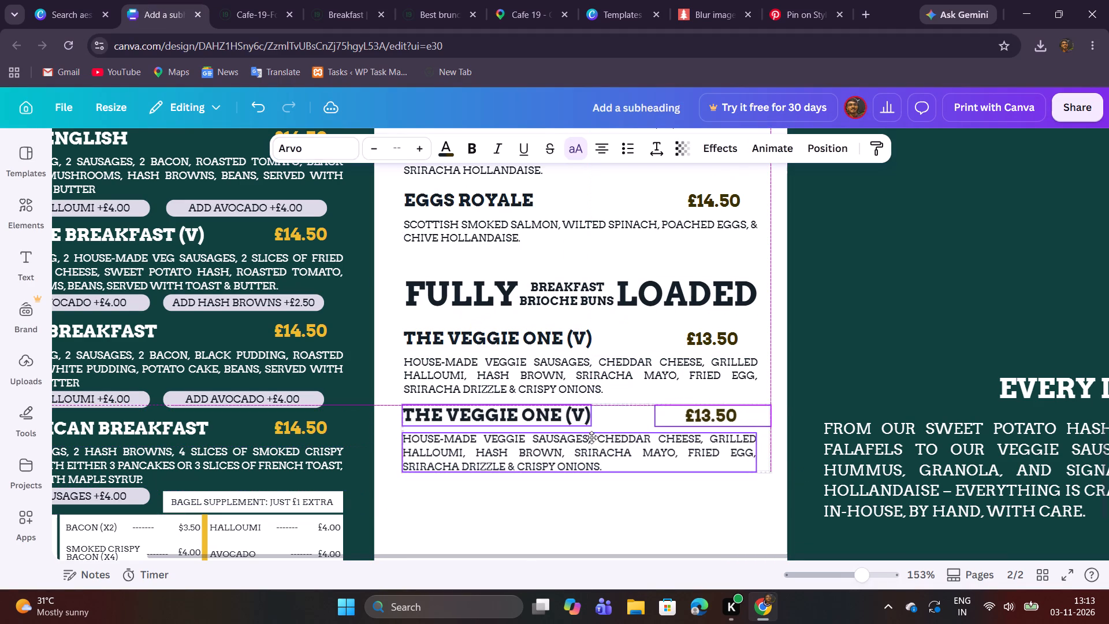
drag(591, 437, 592, 439)
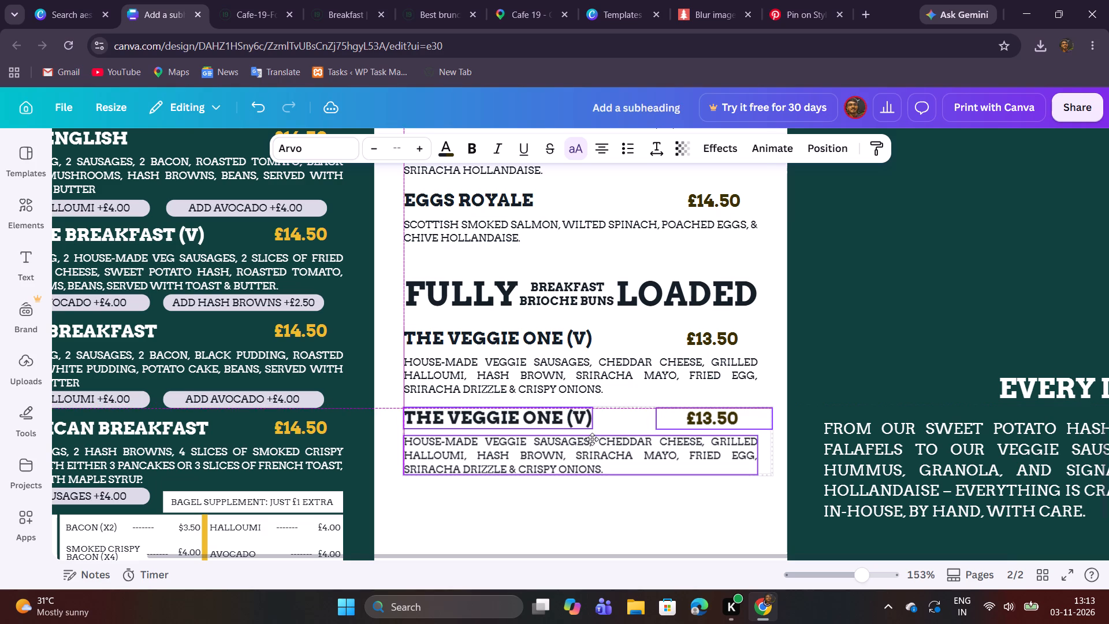
drag(592, 439, 592, 442)
click(508, 515)
Replace the lower Veggie One title with THE MEATY ONE and narrow its text box so the name lines up with the title above.
double_click(500, 418)
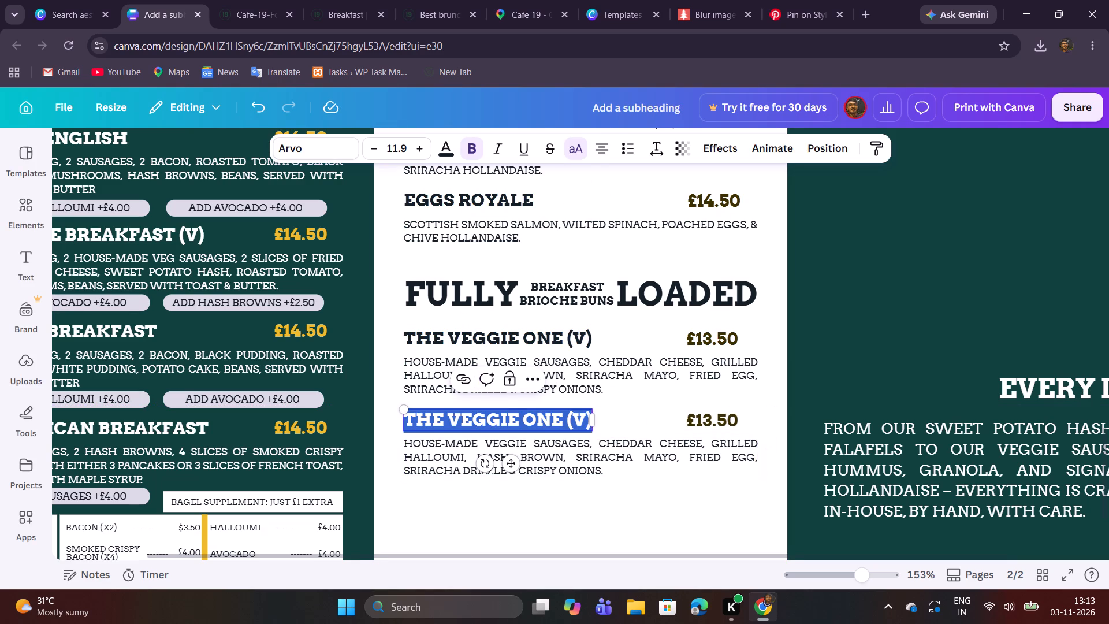
key(ctrl+v)
drag(597, 422, 589, 420)
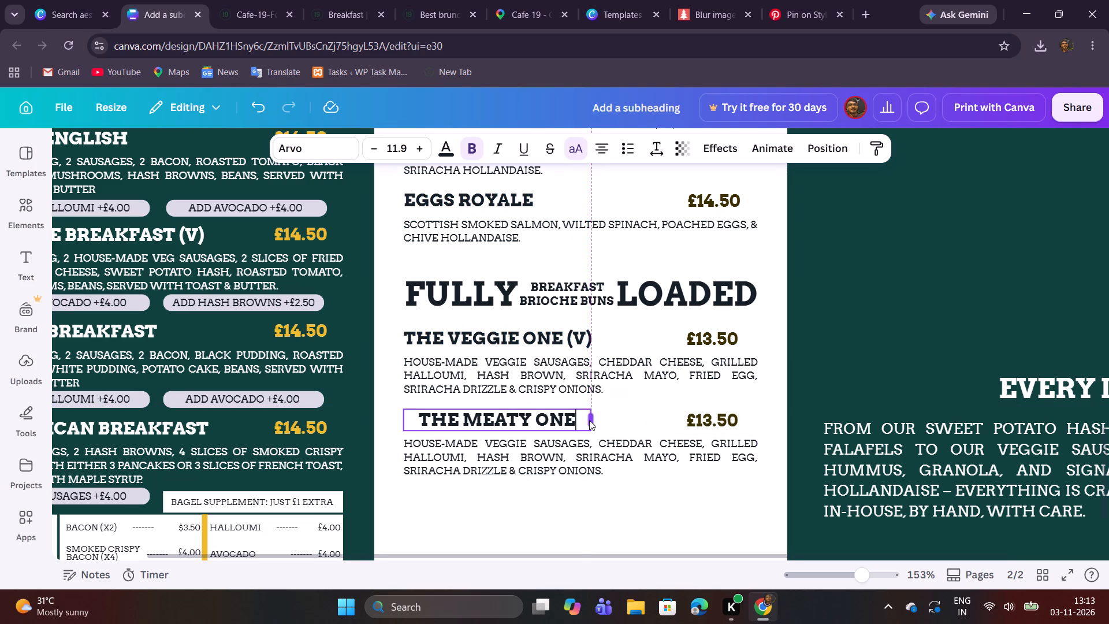
drag(589, 420, 568, 415)
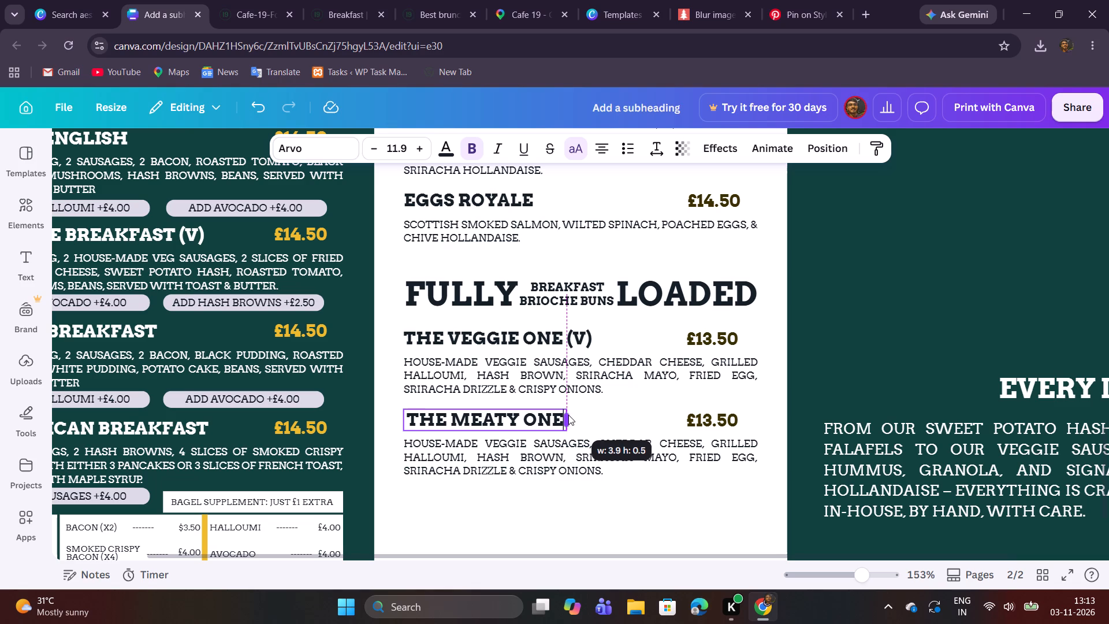
drag(568, 415, 566, 415)
click(522, 491)
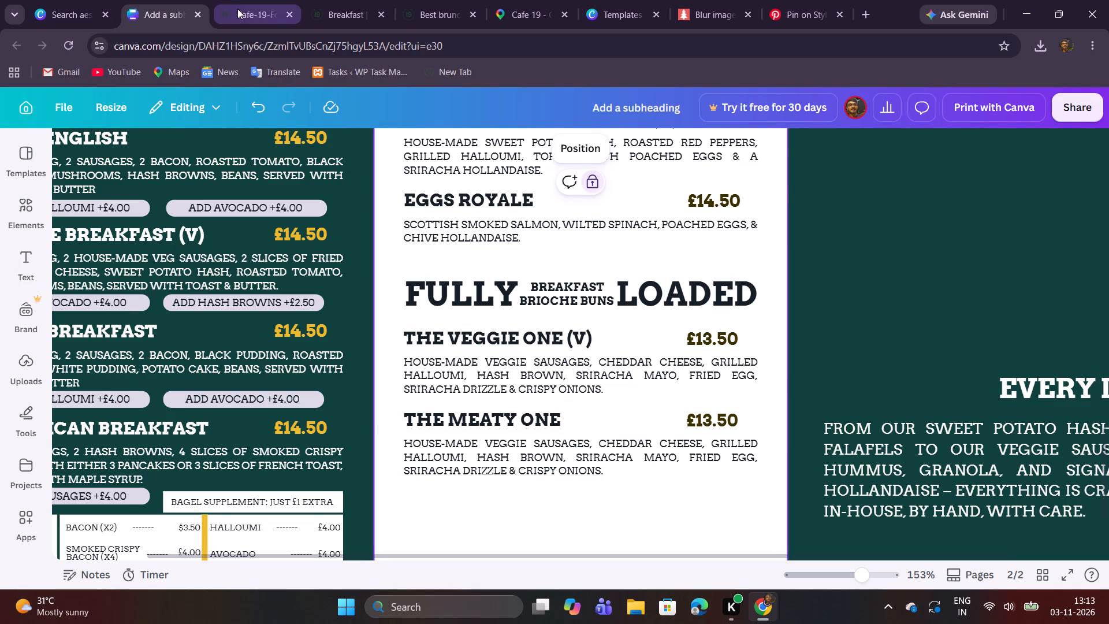
Copy The Meaty One's description from the Cafe 19 PDF and paste it over the description beneath its title in the Canva design.
click(239, 9)
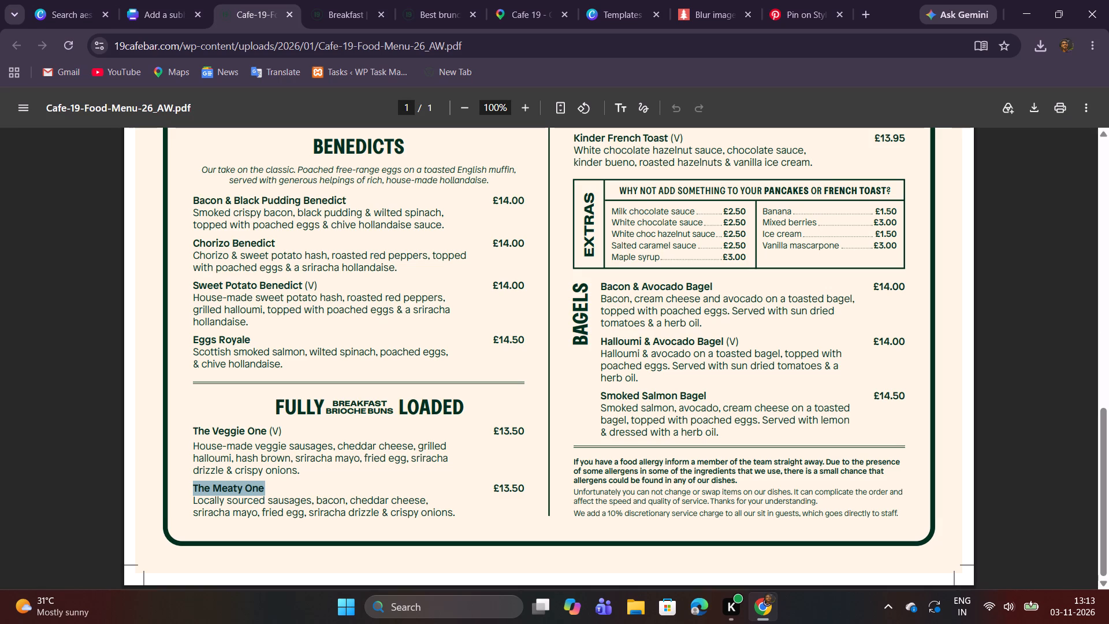
drag(195, 502, 429, 510)
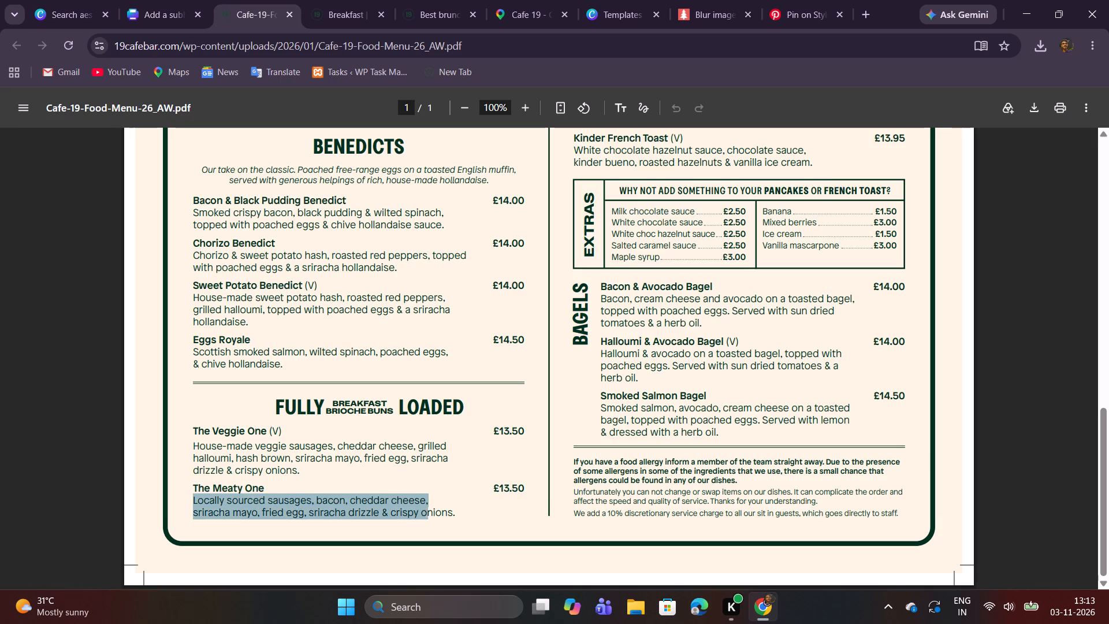
drag(429, 510, 466, 517)
key(ctrl+c)
click(174, 0)
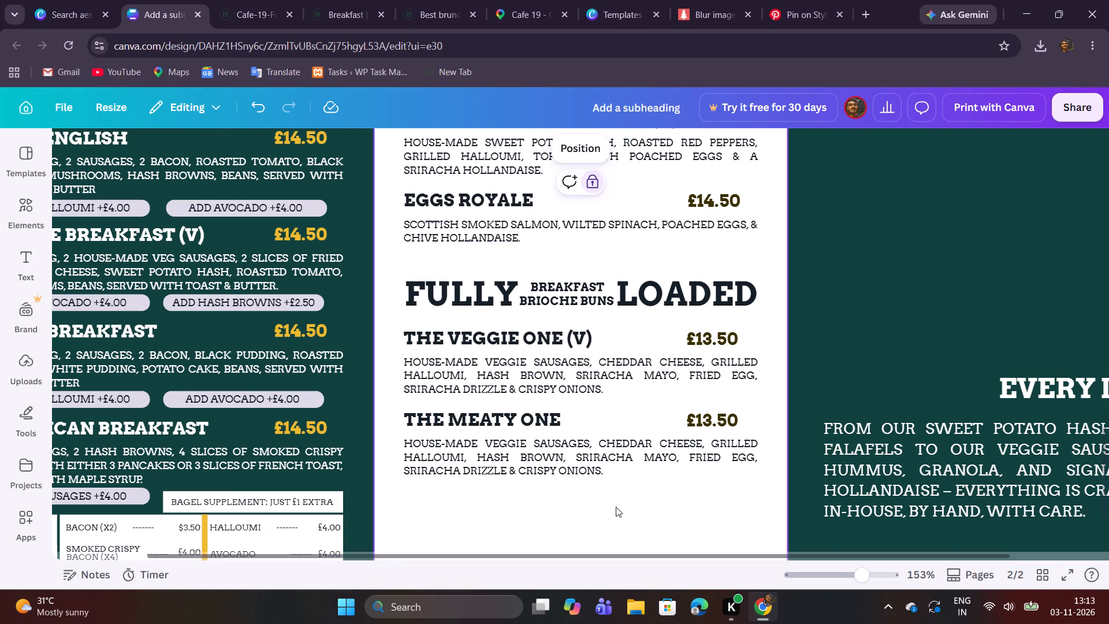
double_click(588, 459)
key(ctrl+v)
click(651, 501)
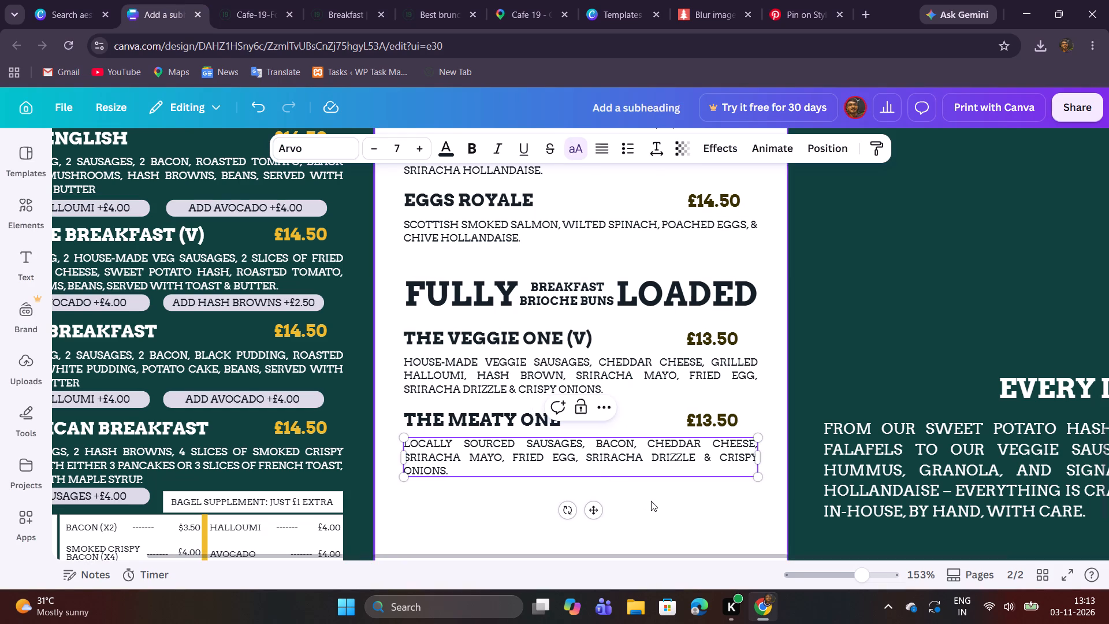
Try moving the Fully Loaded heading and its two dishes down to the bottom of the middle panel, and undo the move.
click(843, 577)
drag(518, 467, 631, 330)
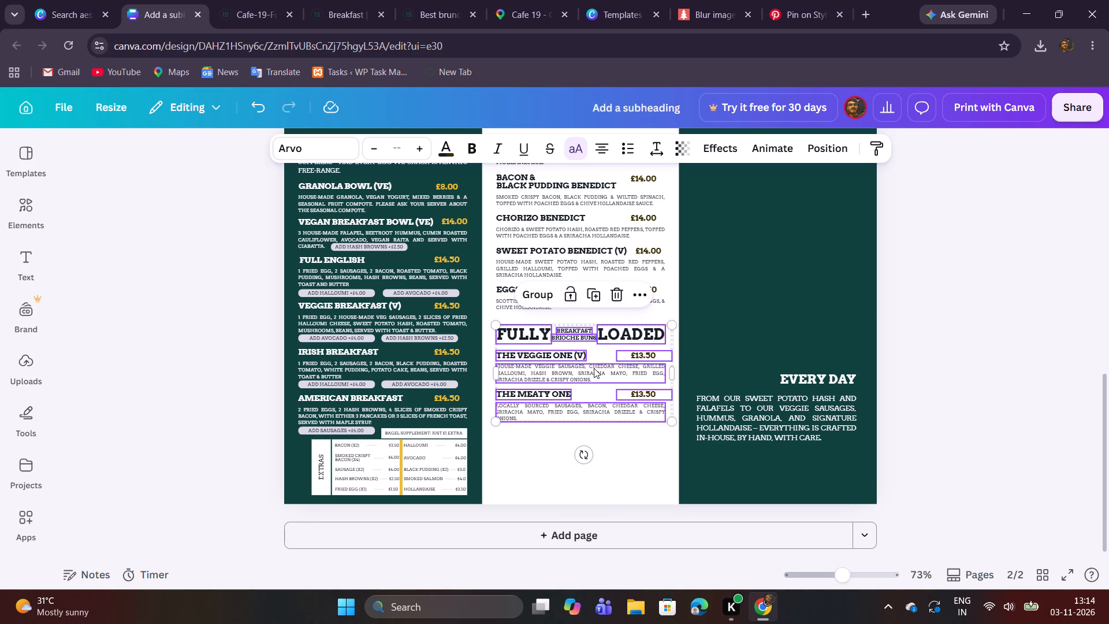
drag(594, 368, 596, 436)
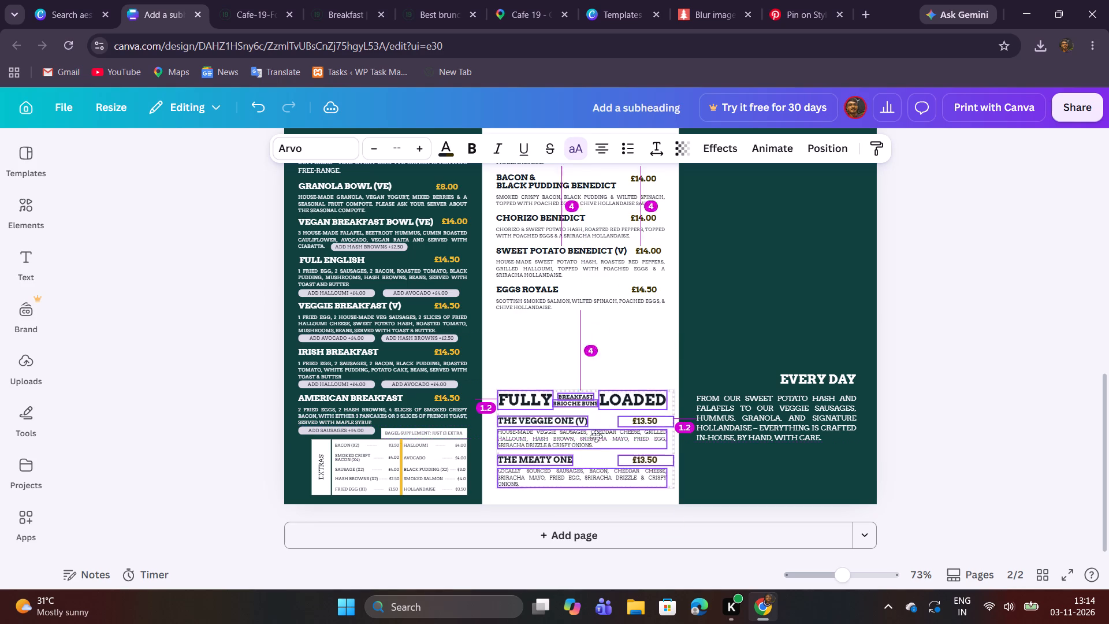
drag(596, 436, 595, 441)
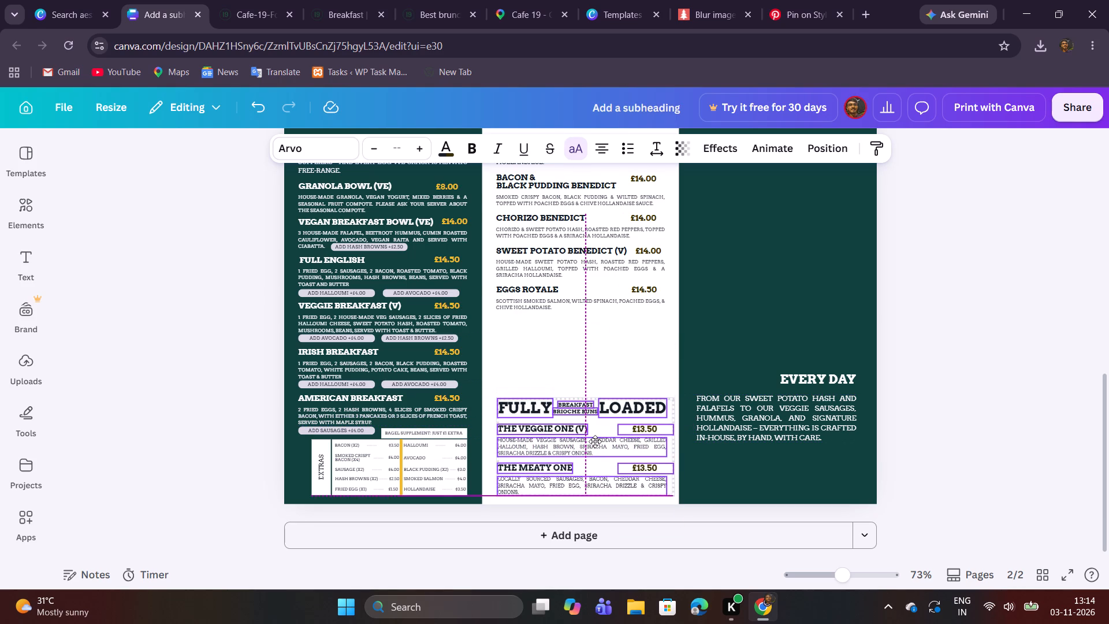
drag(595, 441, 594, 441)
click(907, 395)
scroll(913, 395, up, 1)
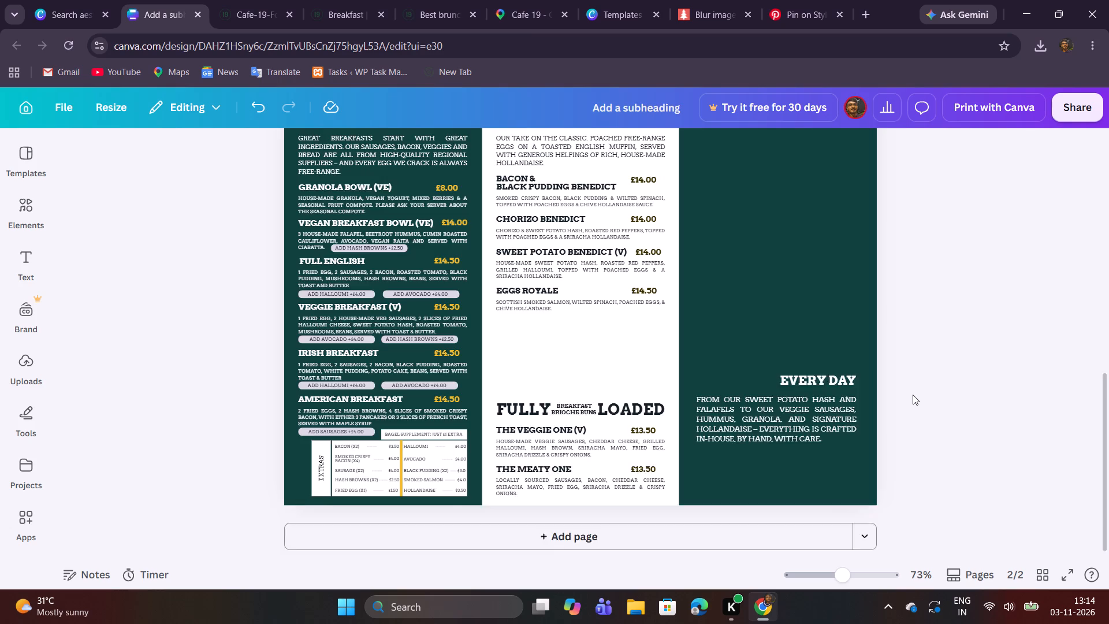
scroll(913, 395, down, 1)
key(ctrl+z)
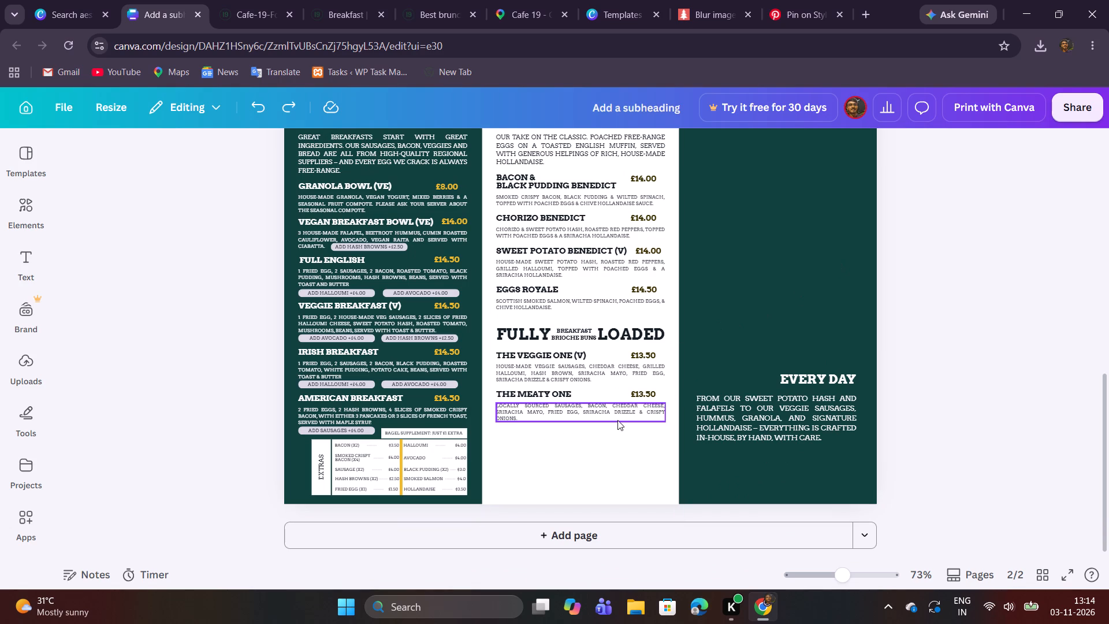
Move the Fully Loaded heading together with both dishes slightly up, closer to the Eggs Royale description.
scroll(535, 434, up, 1)
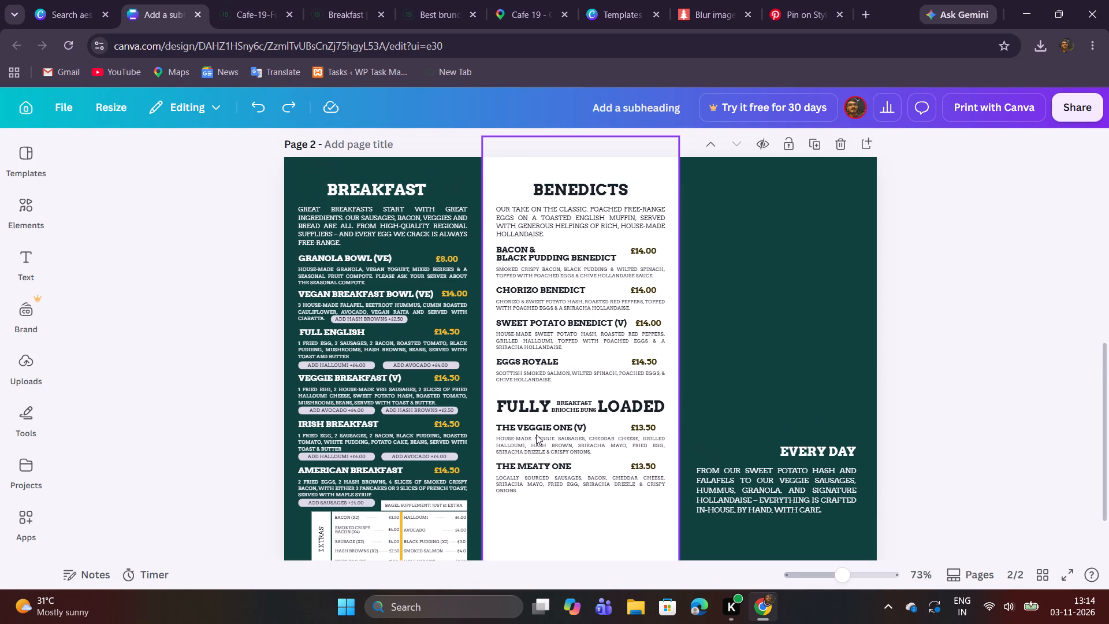
scroll(536, 434, down, 1)
drag(529, 451, 603, 328)
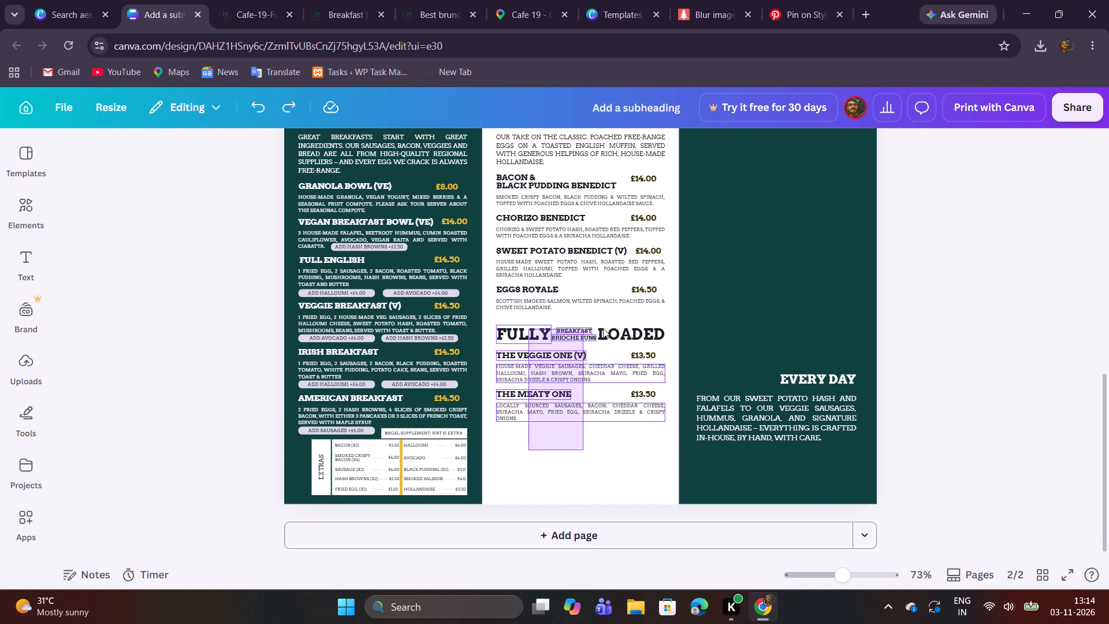
drag(603, 328, 628, 329)
drag(598, 358, 598, 358)
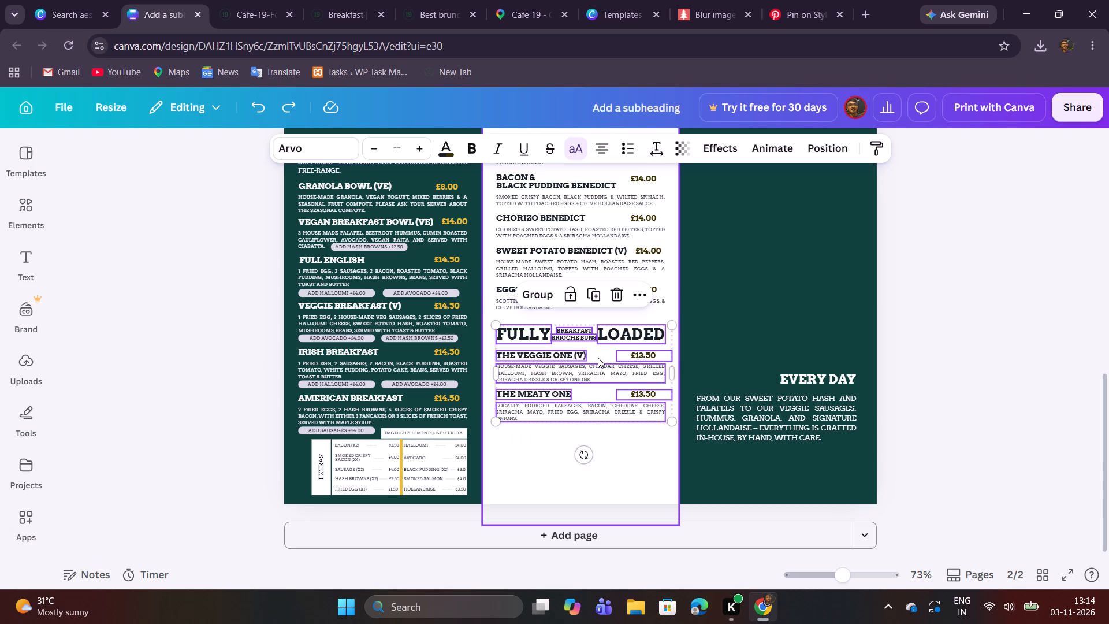
drag(598, 358, 598, 352)
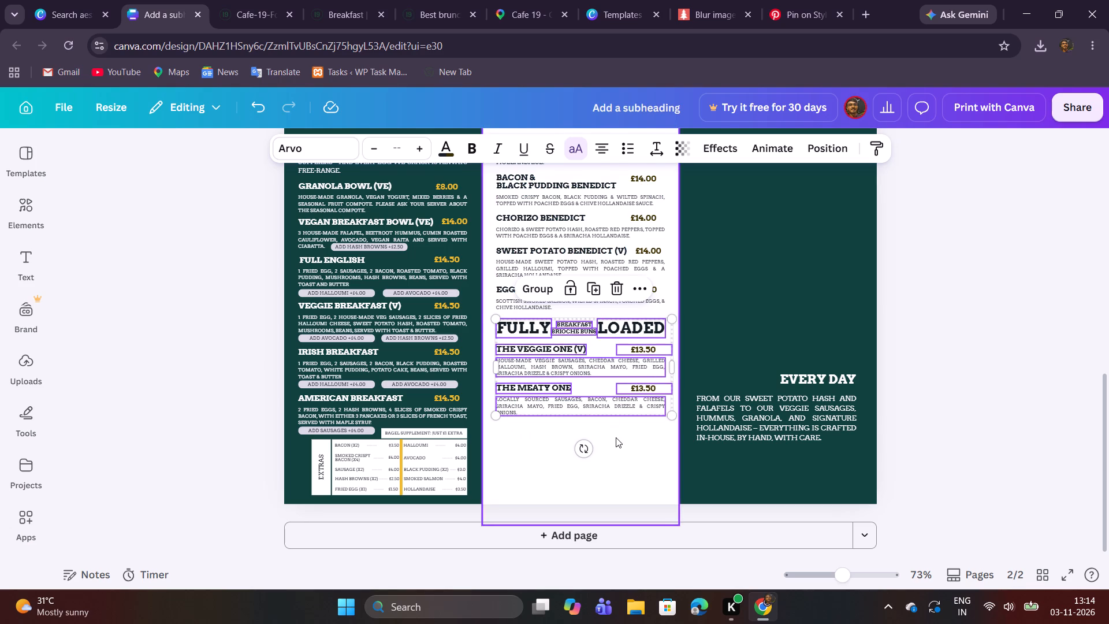
click(617, 438)
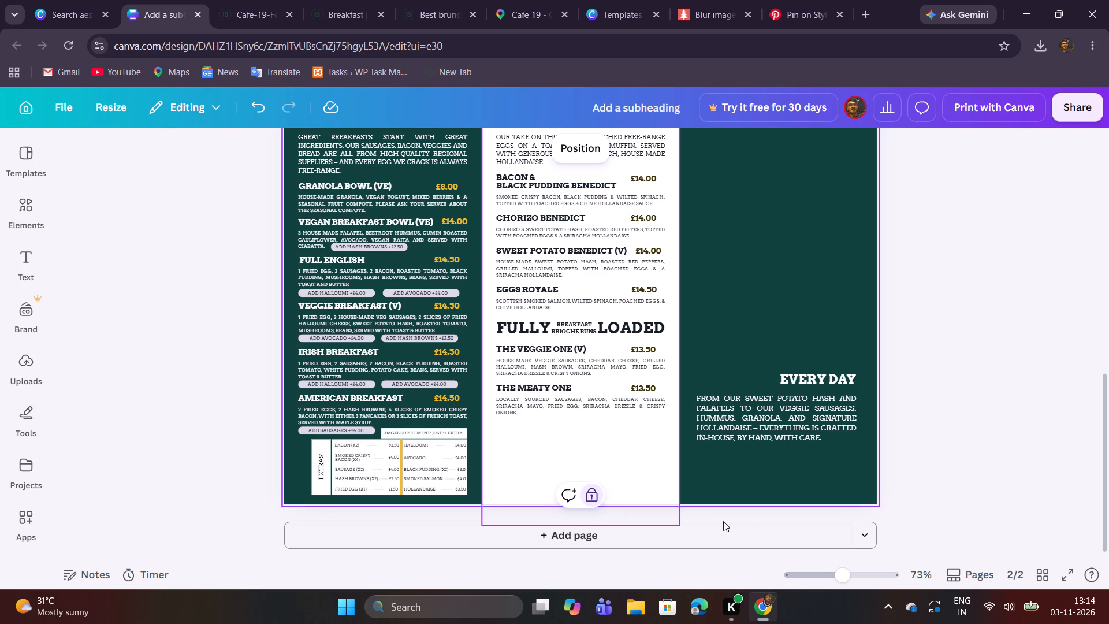
Replace the dashed line search in the elements library with a search for rectangle frame.
click(856, 574)
scroll(787, 451, down, 2)
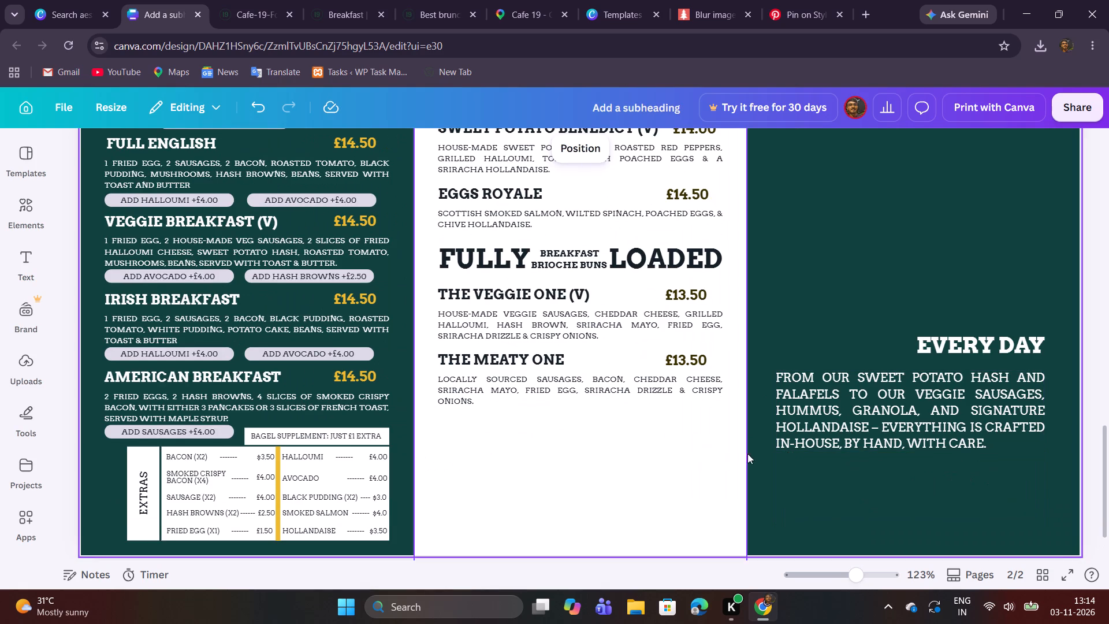
click(17, 218)
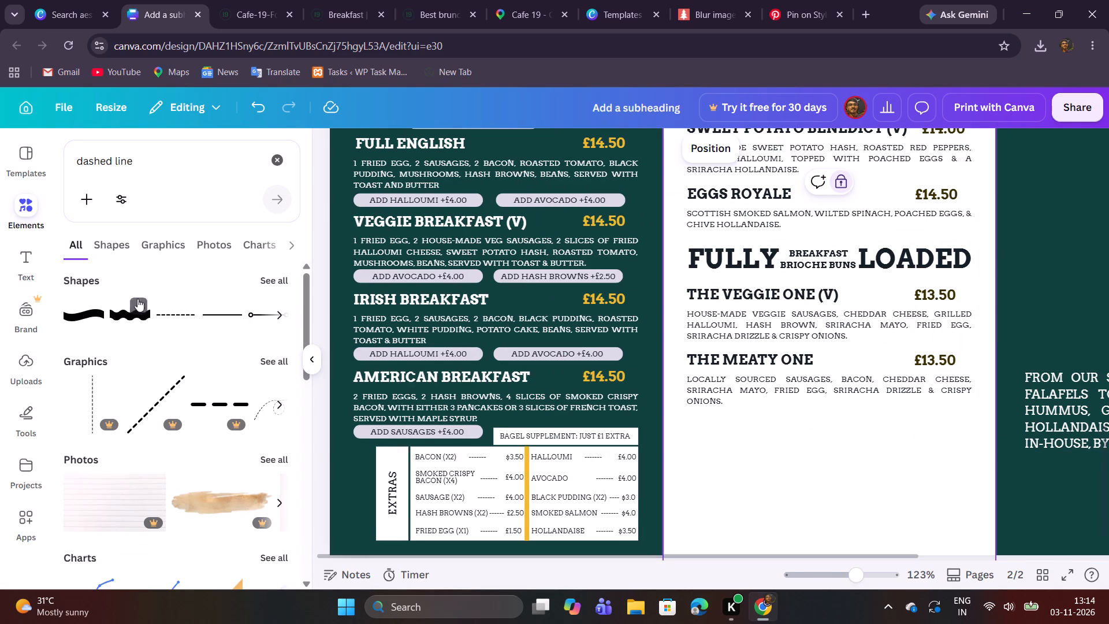
click(288, 159)
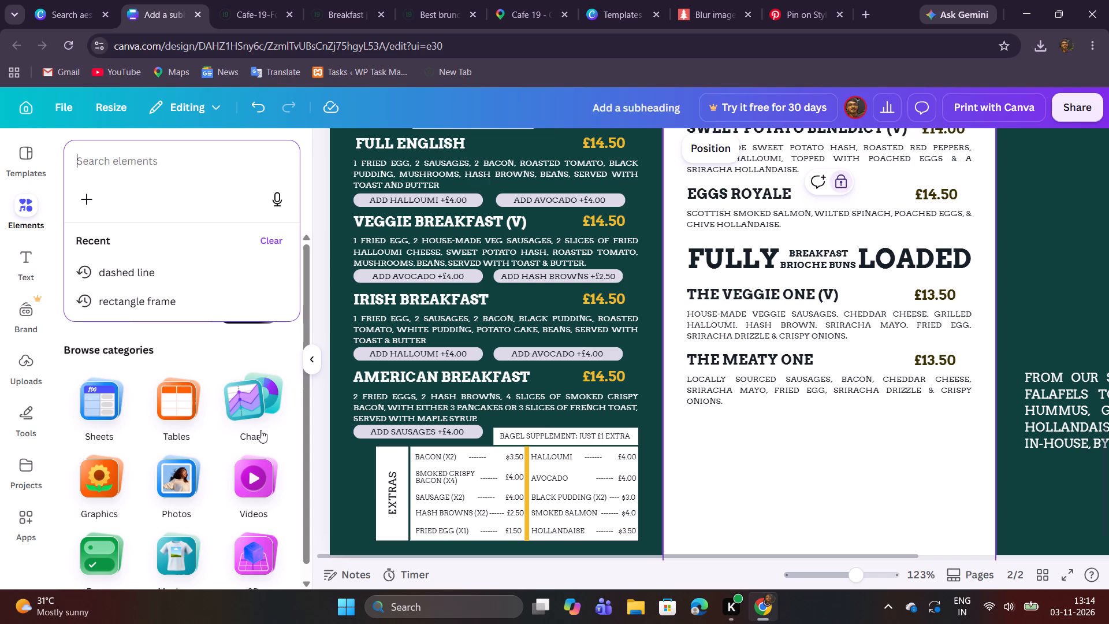
scroll(539, 447, up, 2)
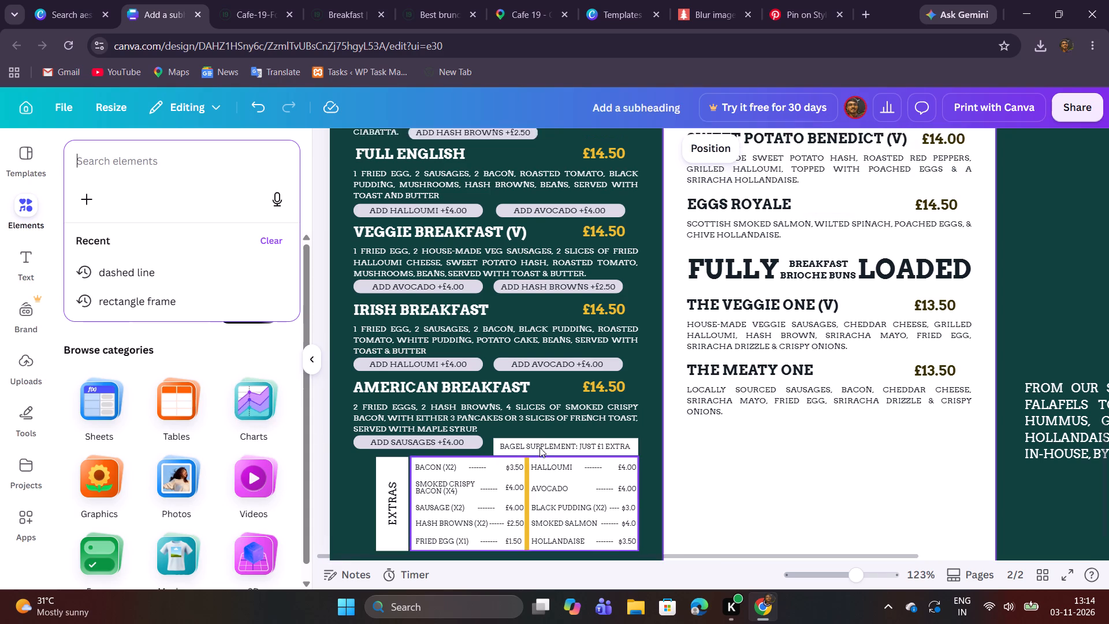
scroll(539, 447, up, 6)
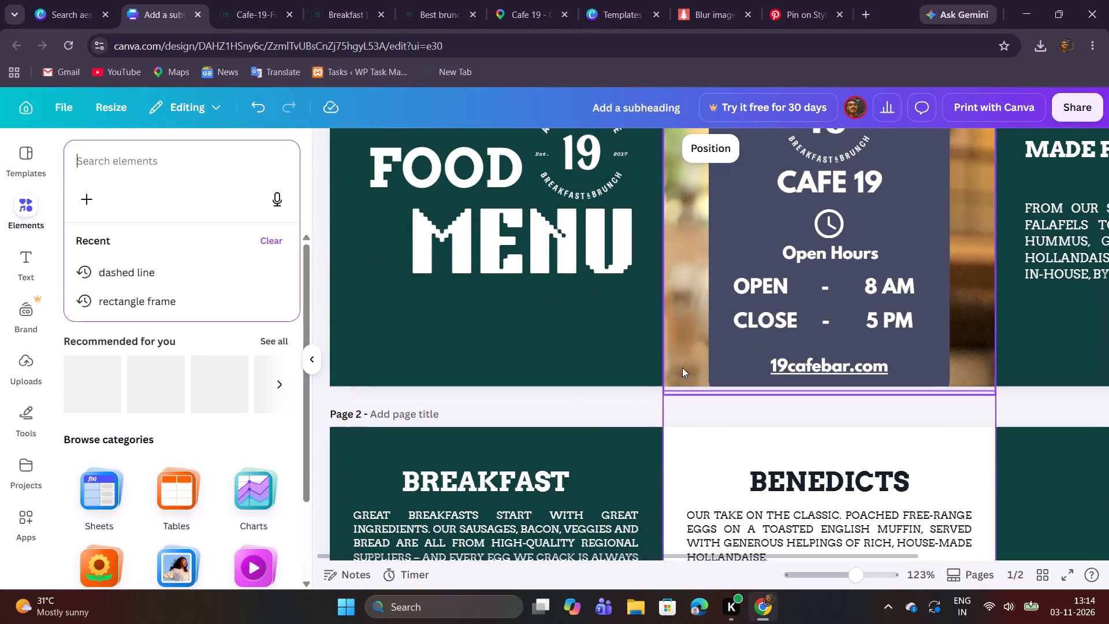
scroll(209, 455, down, 1)
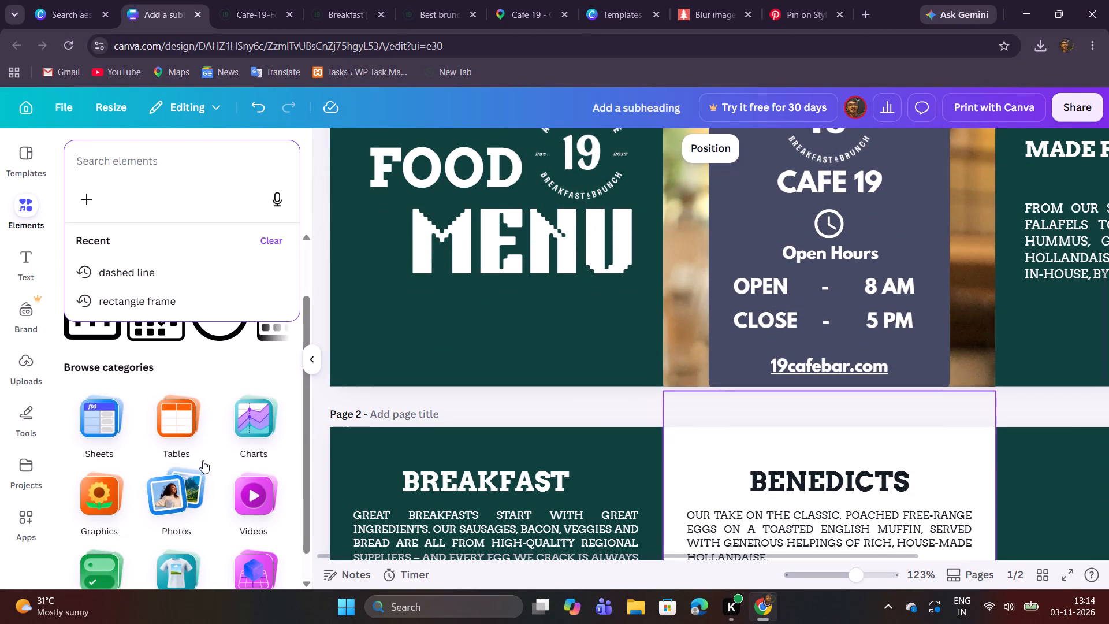
scroll(128, 502, down, 2)
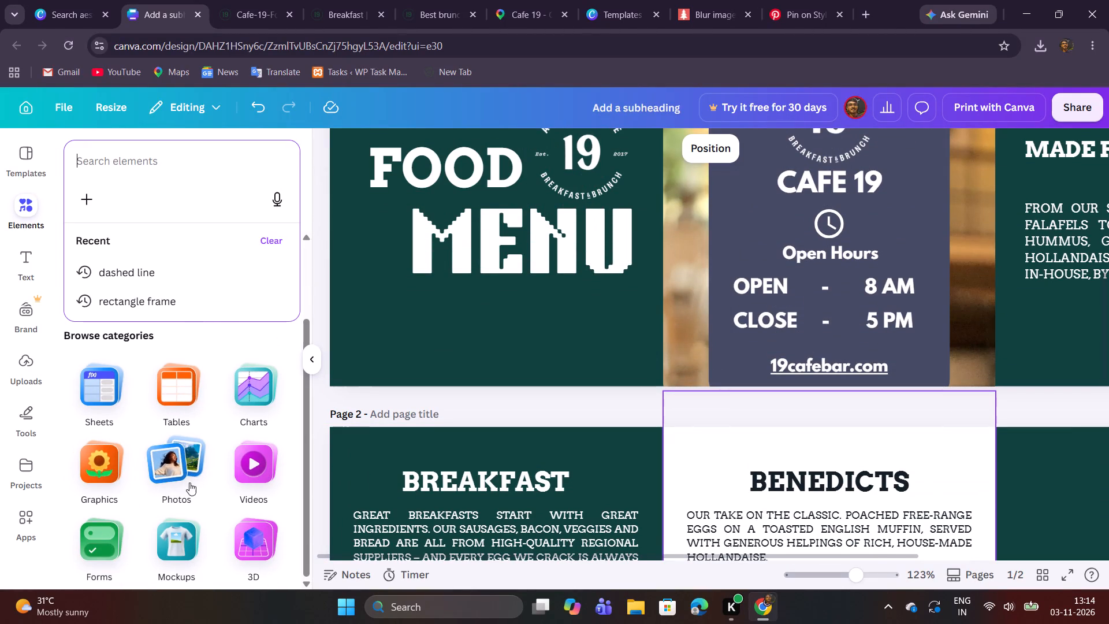
click(190, 168)
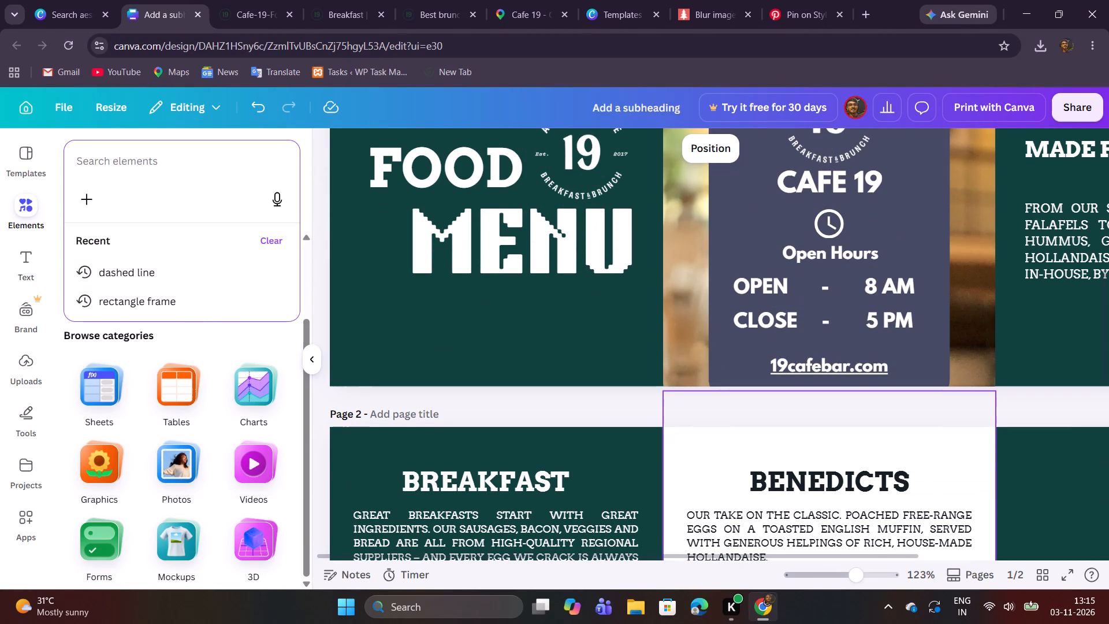
key(e)
key(c)
key(t)
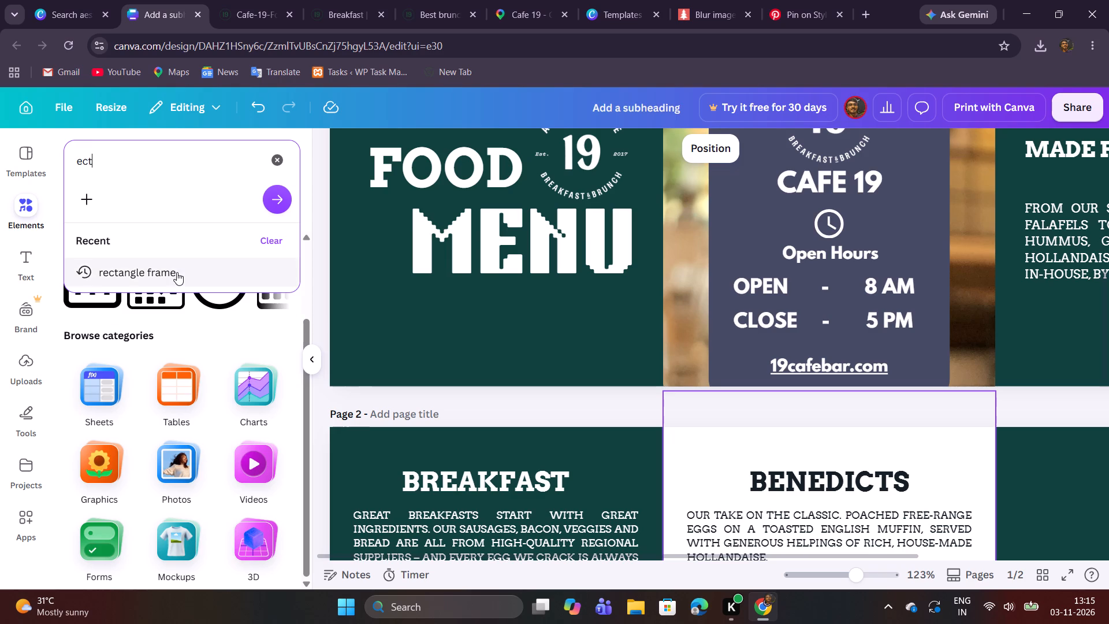
click(176, 273)
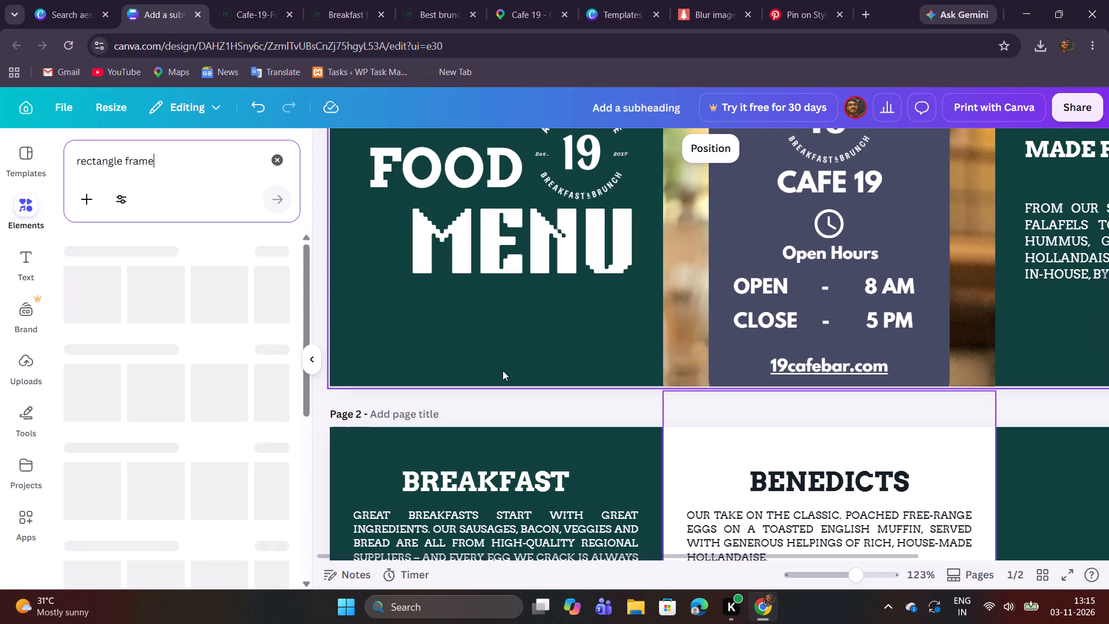
Narrow the rectangle frame results to frames and add a plain landscape rectangular photo frame to page 2.
scroll(503, 370, down, 10)
scroll(503, 371, up, 5)
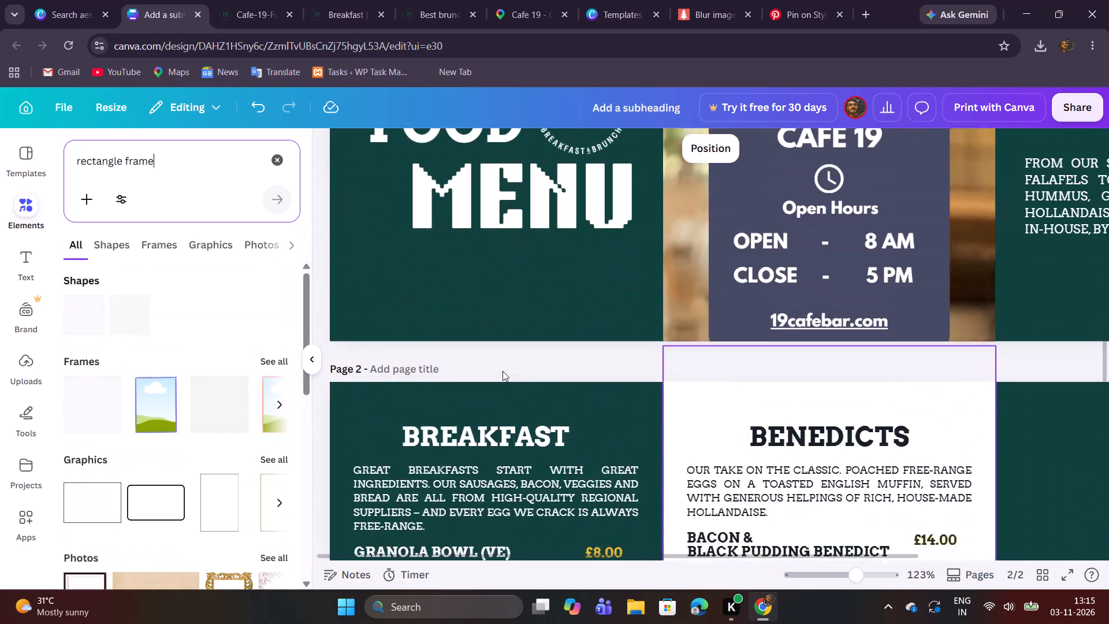
scroll(503, 371, down, 11)
scroll(125, 415, down, 2)
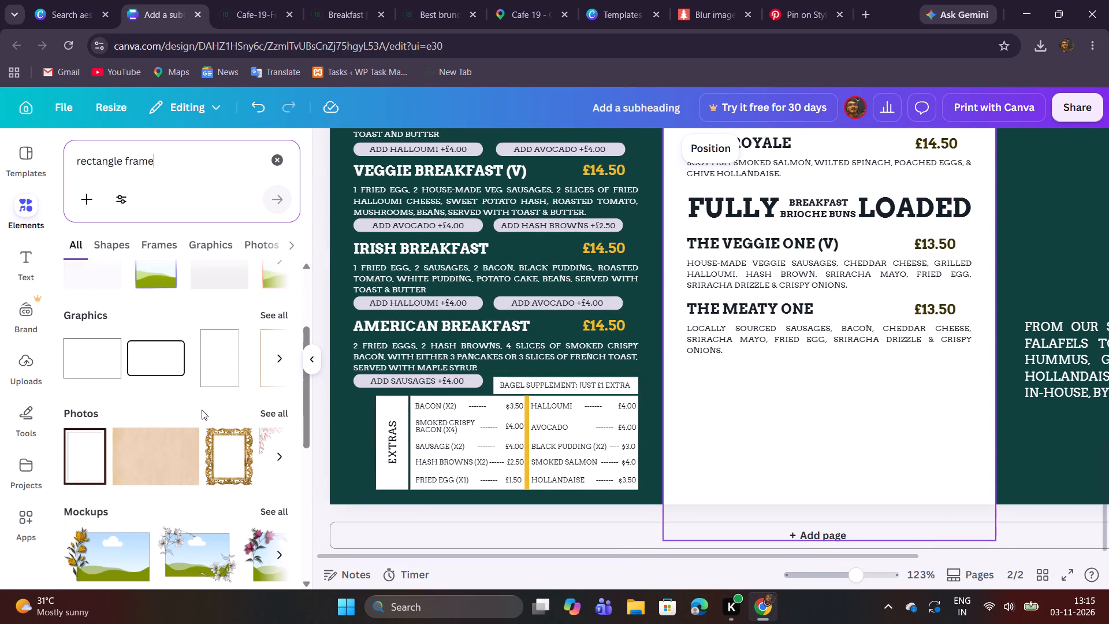
scroll(202, 410, down, 8)
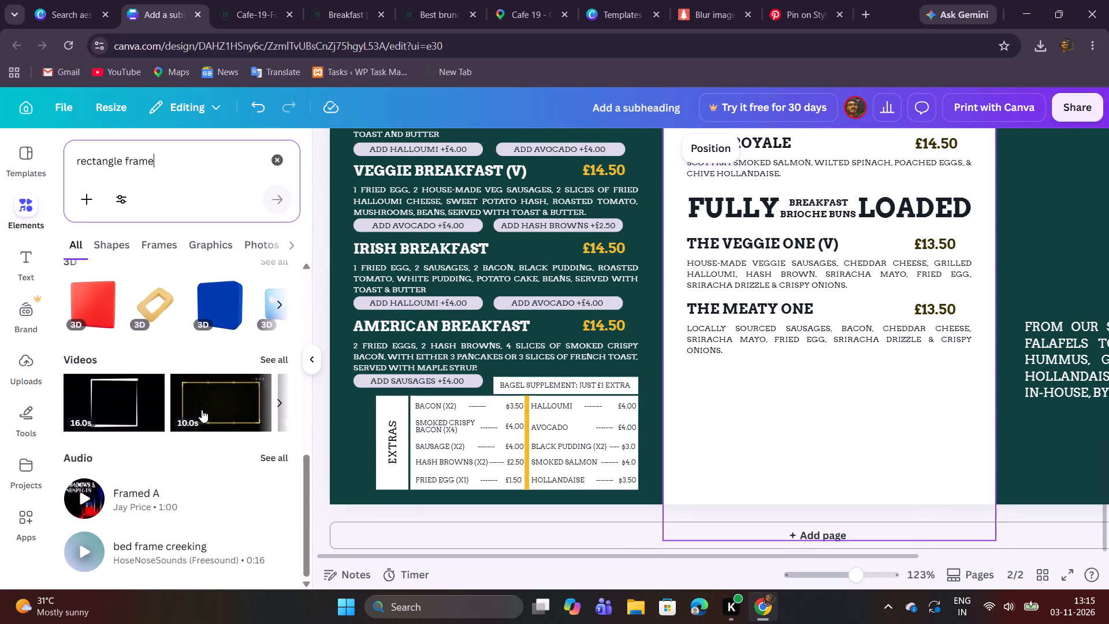
scroll(202, 410, up, 12)
click(137, 242)
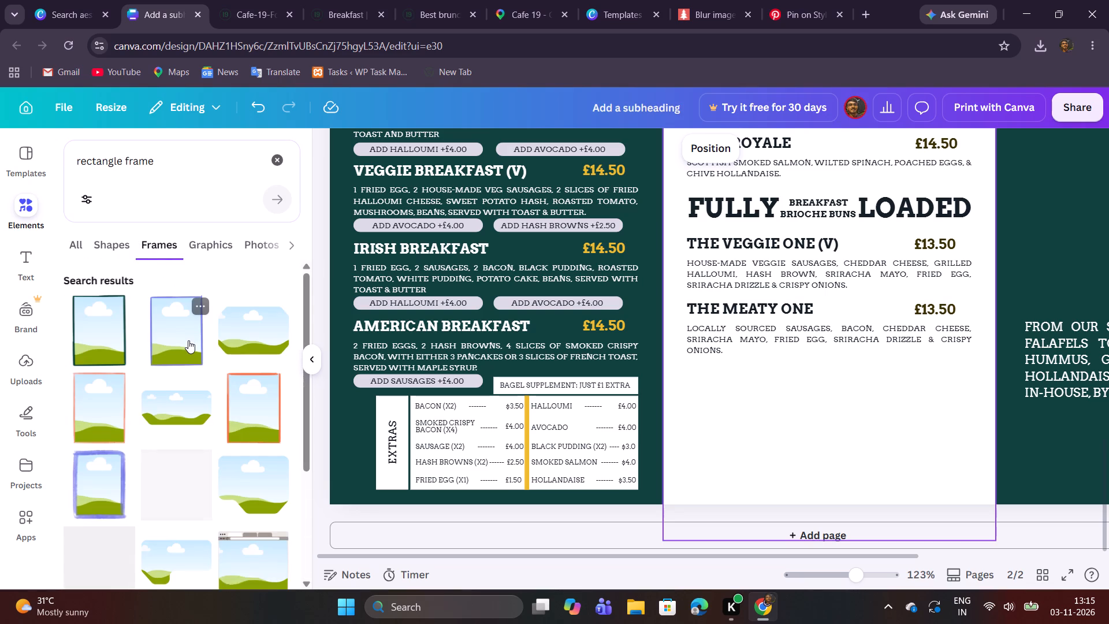
scroll(188, 340, down, 3)
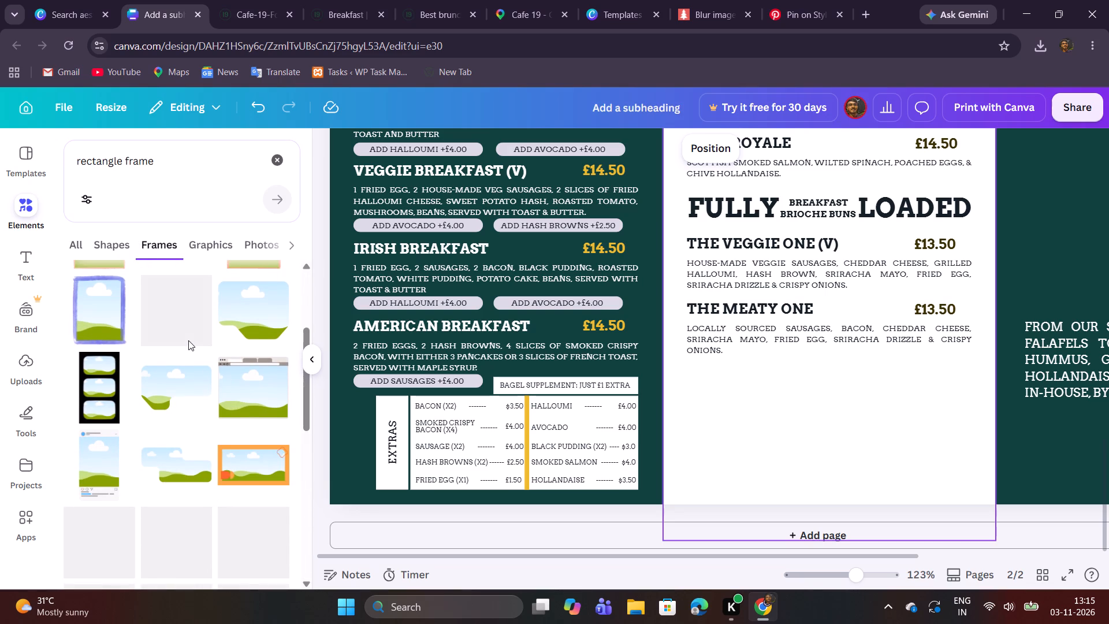
scroll(188, 340, down, 1)
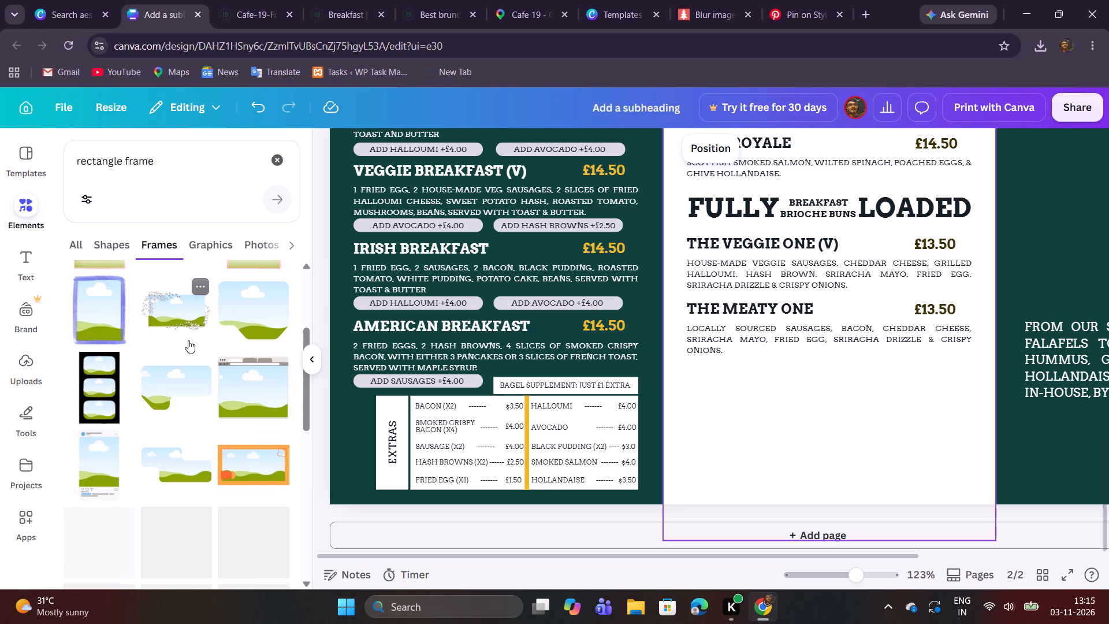
scroll(188, 340, down, 1)
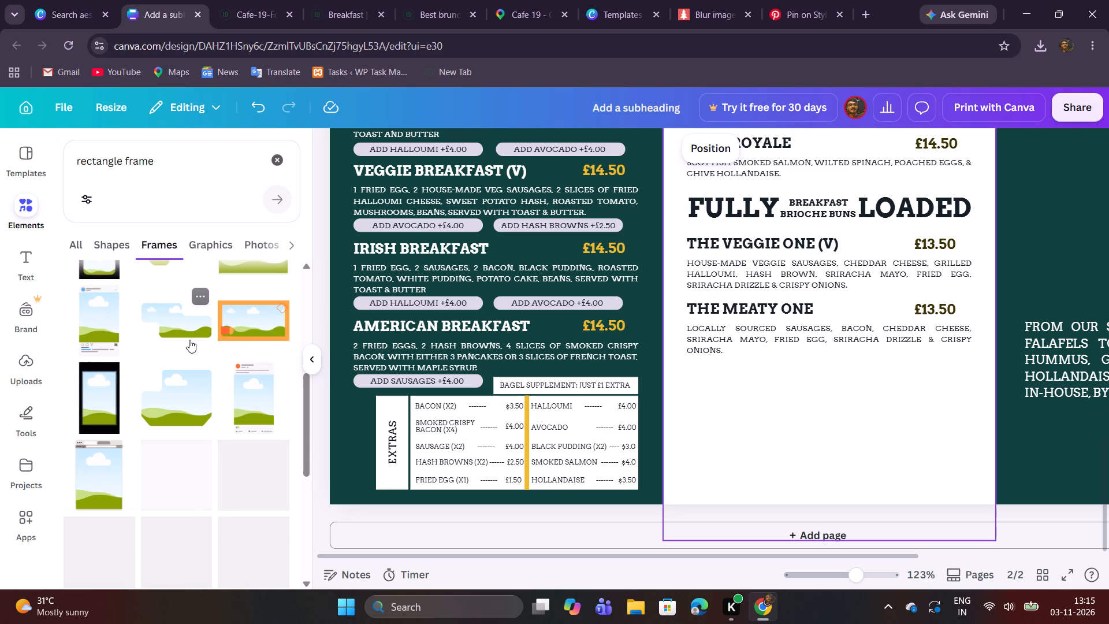
scroll(189, 340, down, 2)
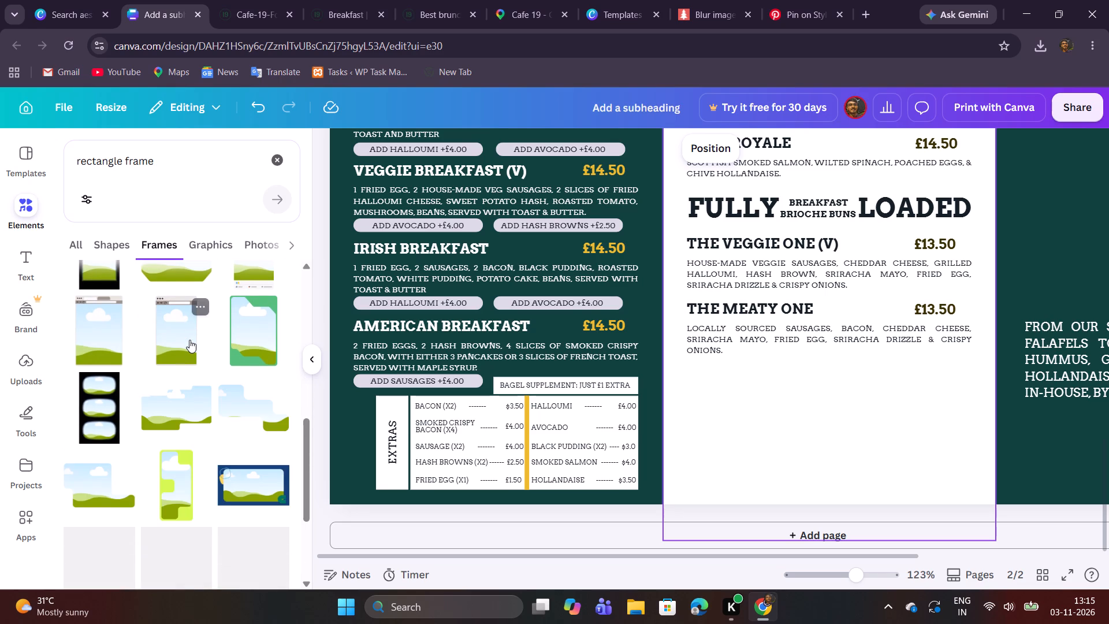
scroll(189, 340, down, 3)
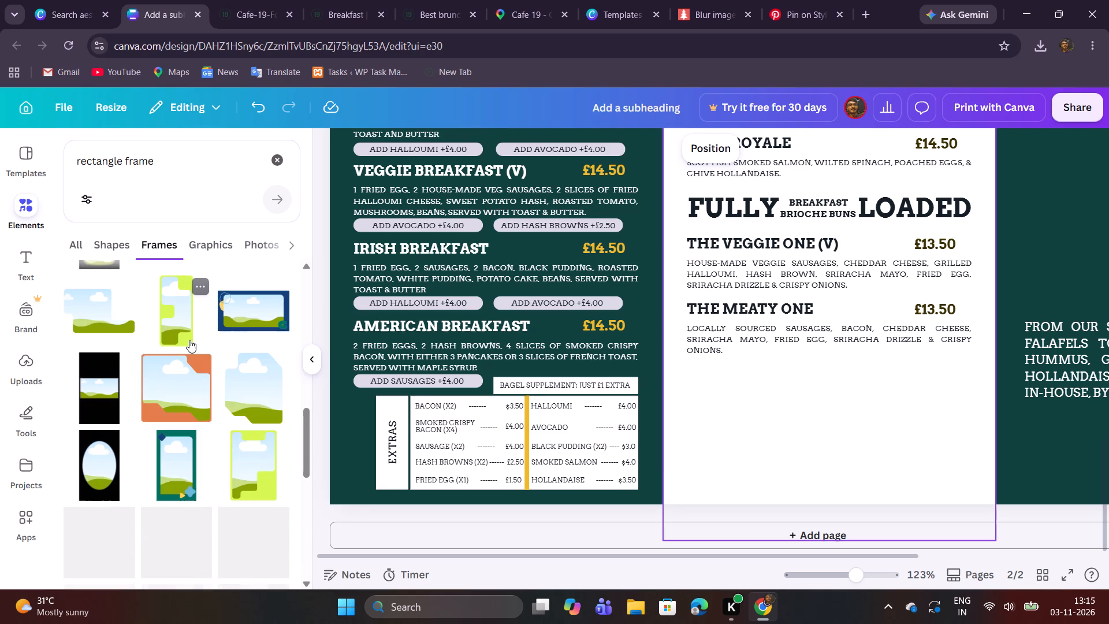
scroll(189, 340, down, 3)
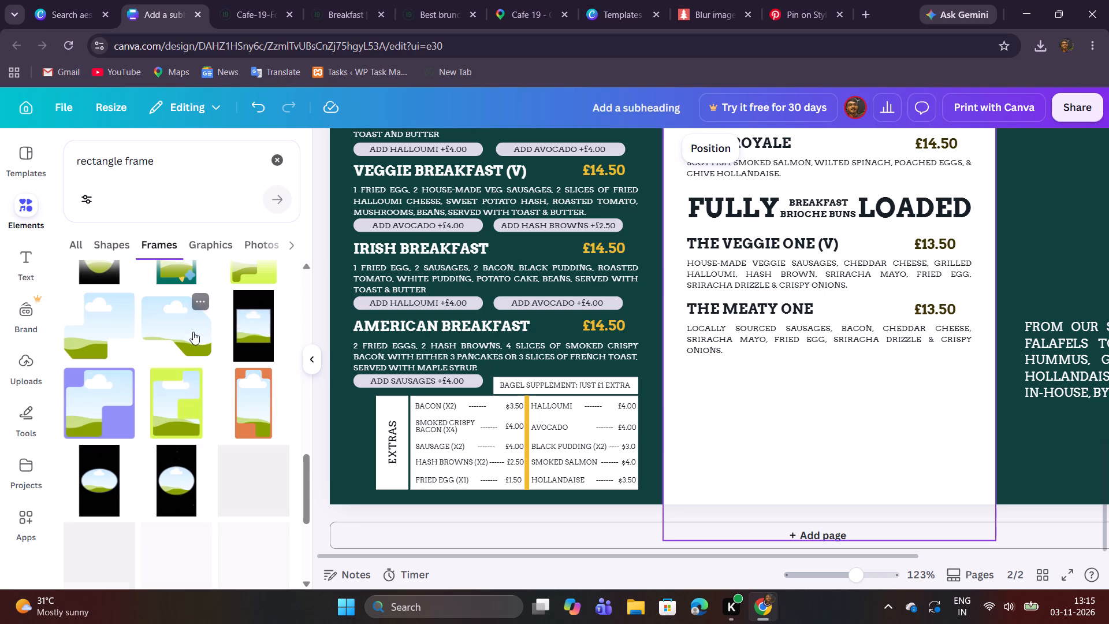
scroll(194, 332, down, 3)
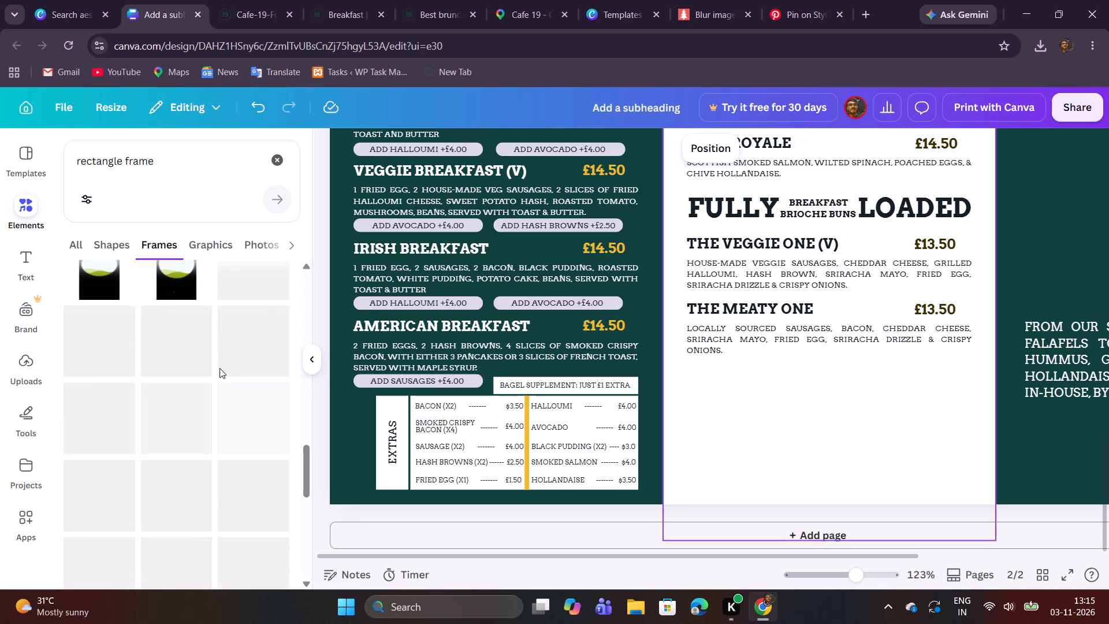
click(271, 357)
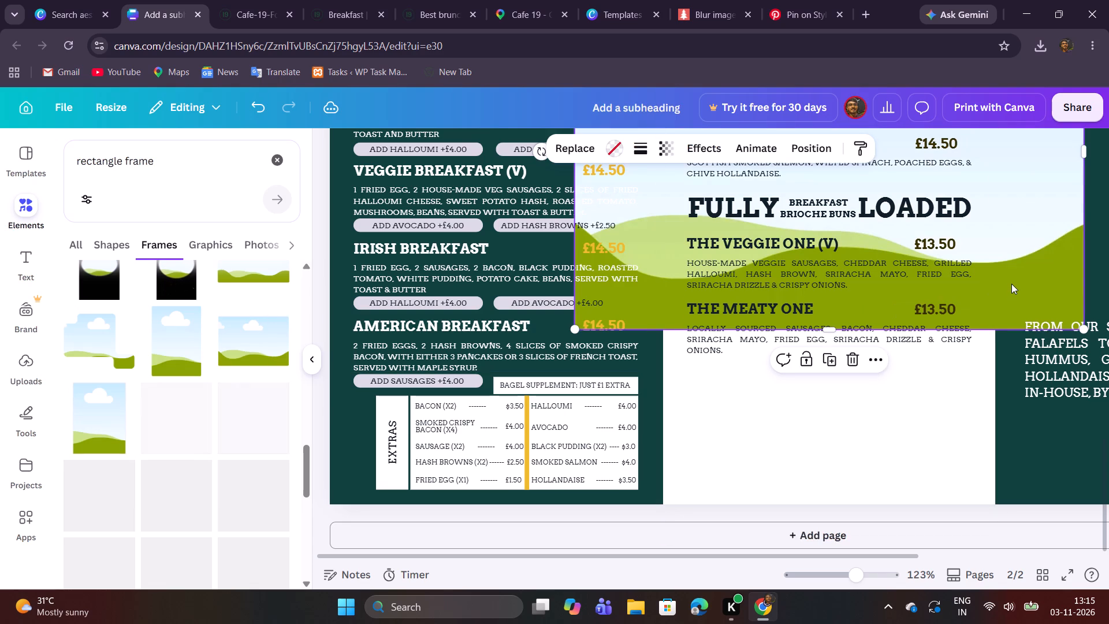
Shorten the rectangular photo frame to about 3.9 high and place it below The Meaty One description at the bottom of page 2.
drag(1011, 284, 993, 482)
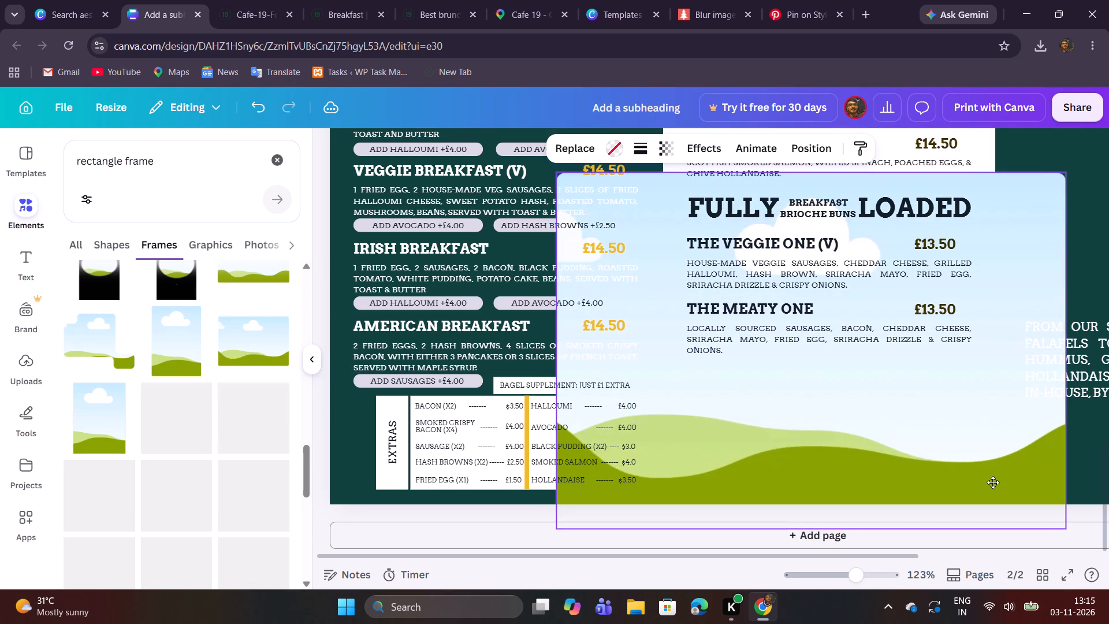
drag(993, 482, 996, 455)
drag(817, 504, 806, 403)
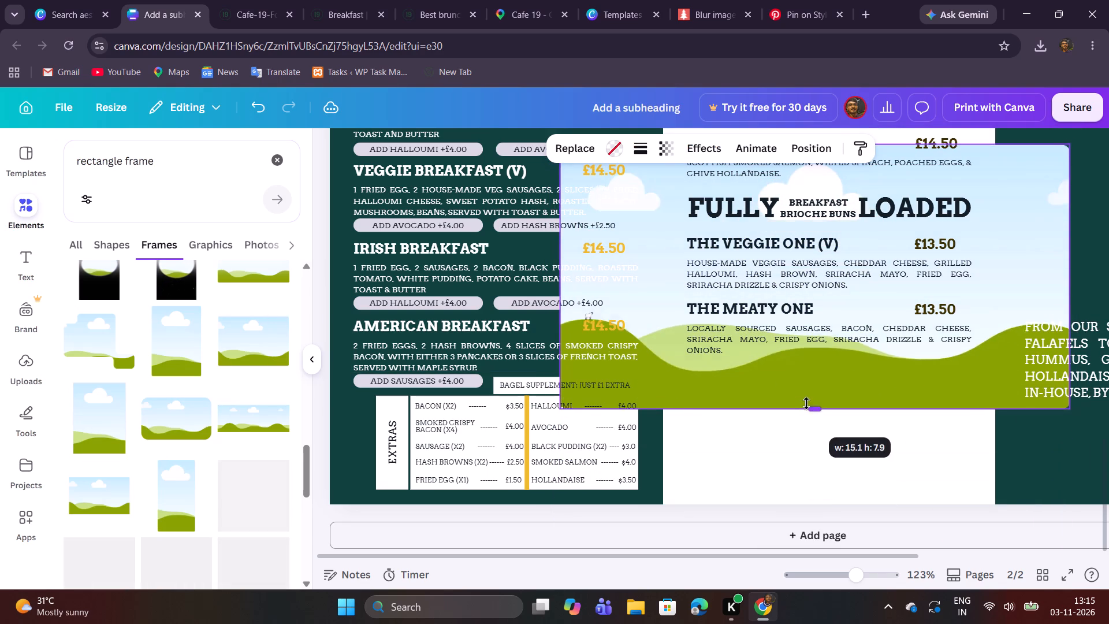
drag(806, 403, 806, 393)
drag(832, 362, 846, 474)
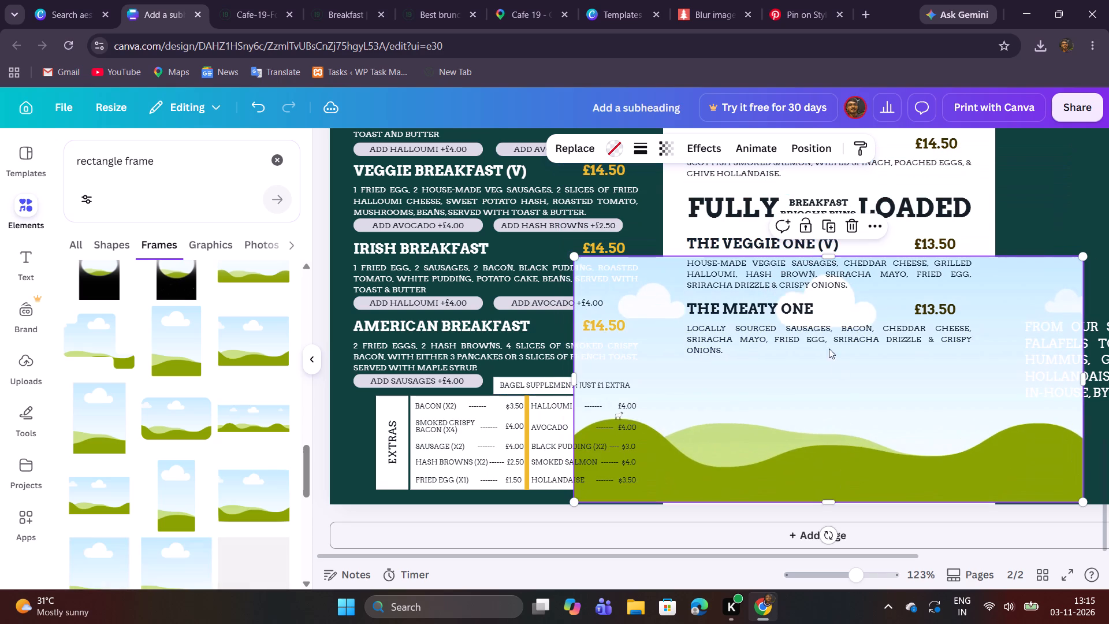
drag(829, 258, 840, 370)
Narrow the photo frame from both sides so it spans exactly the width of the white middle panel.
drag(574, 434, 647, 434)
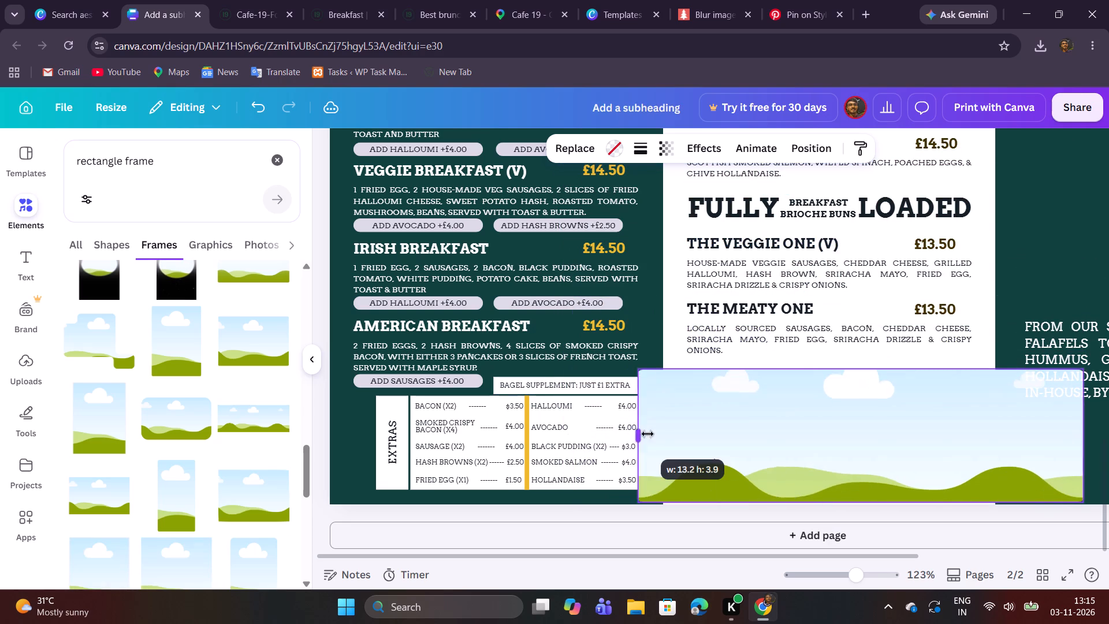
drag(647, 434, 664, 434)
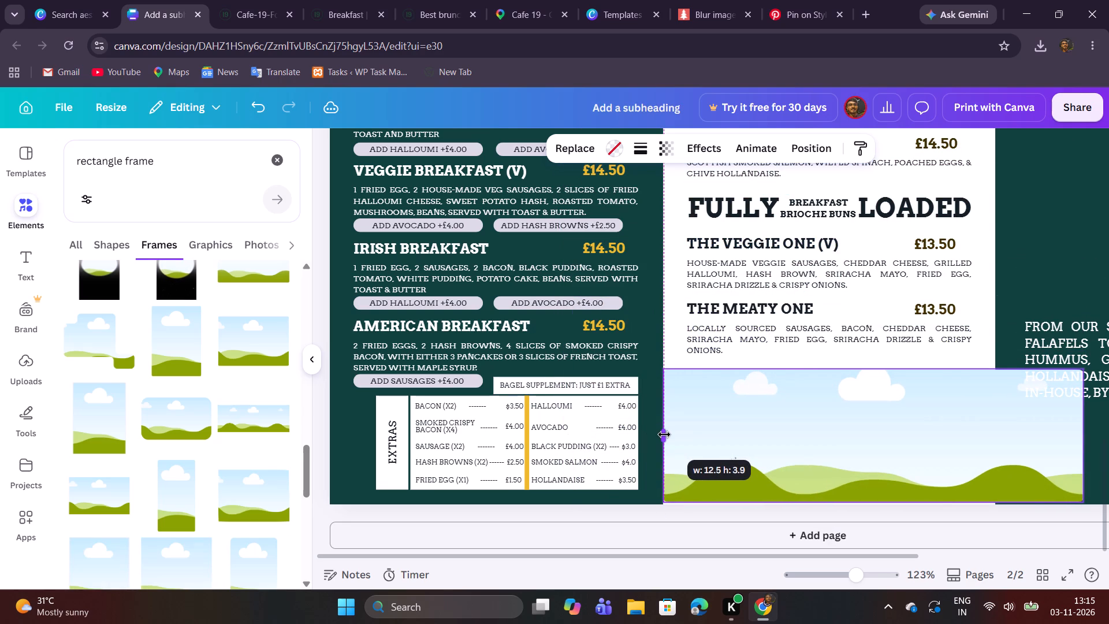
drag(664, 434, 661, 434)
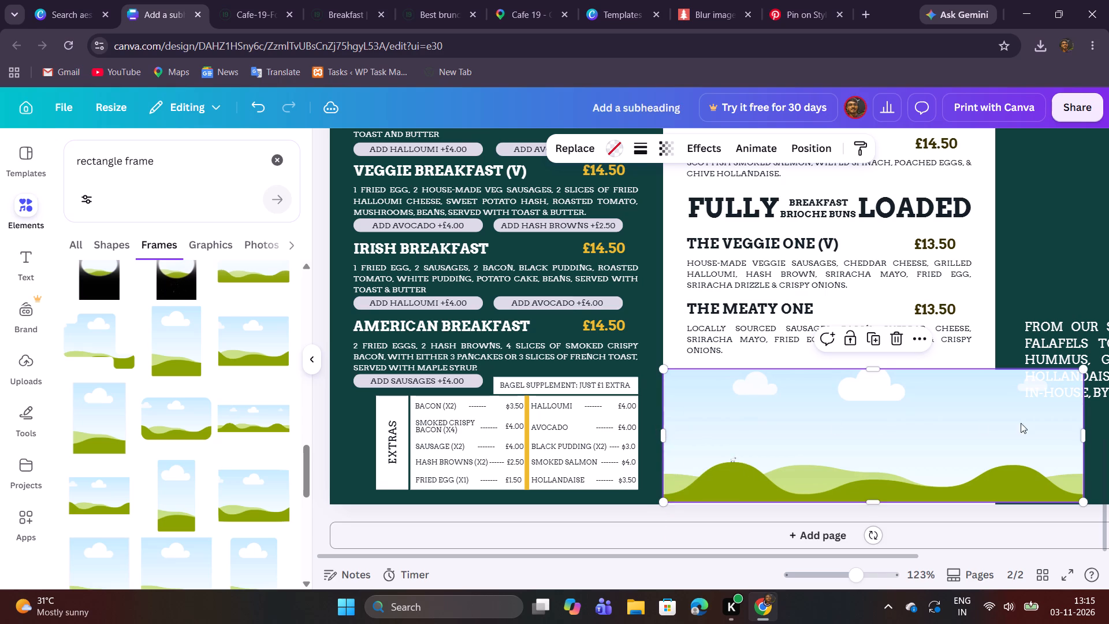
drag(1084, 432, 1032, 435)
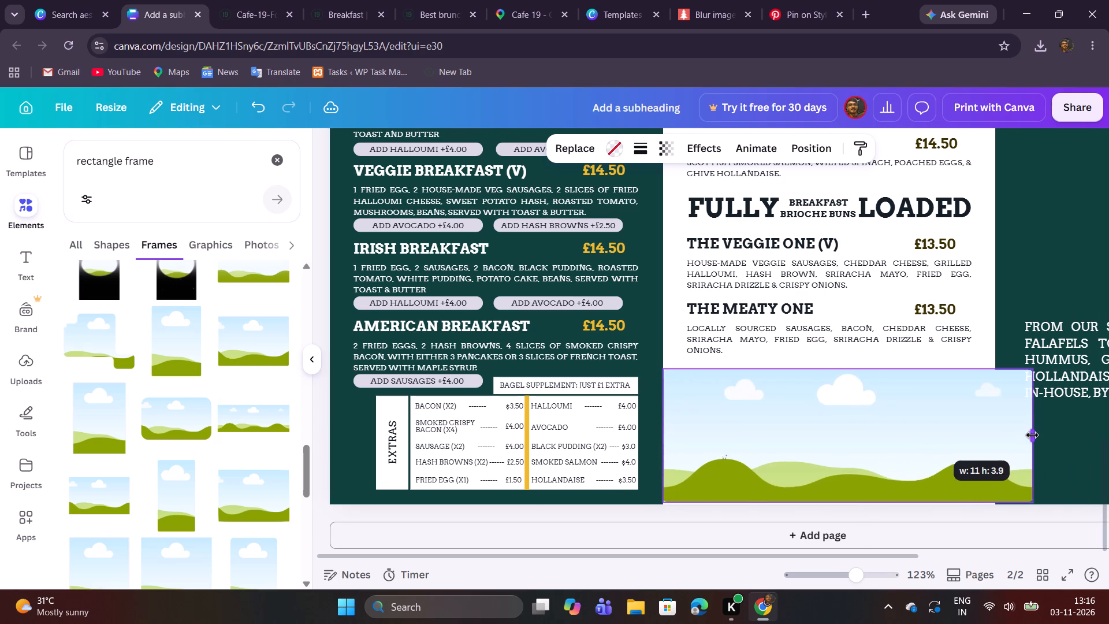
drag(1032, 435, 998, 438)
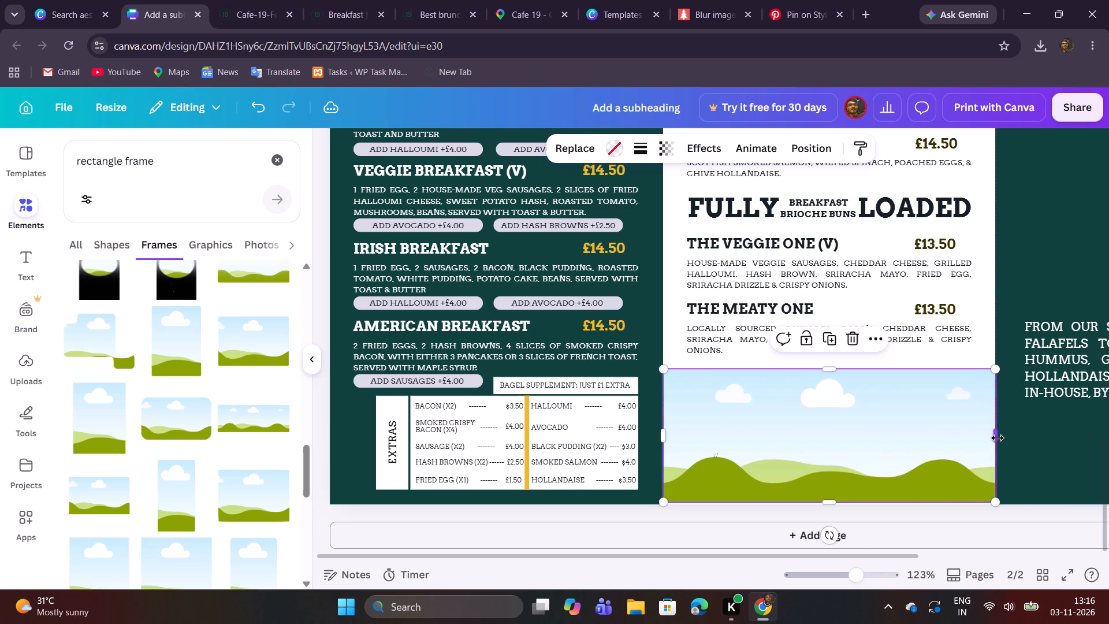
Nudge the photo frame down slightly so it covers the white strip along the middle panel's bottom edge.
click(884, 424)
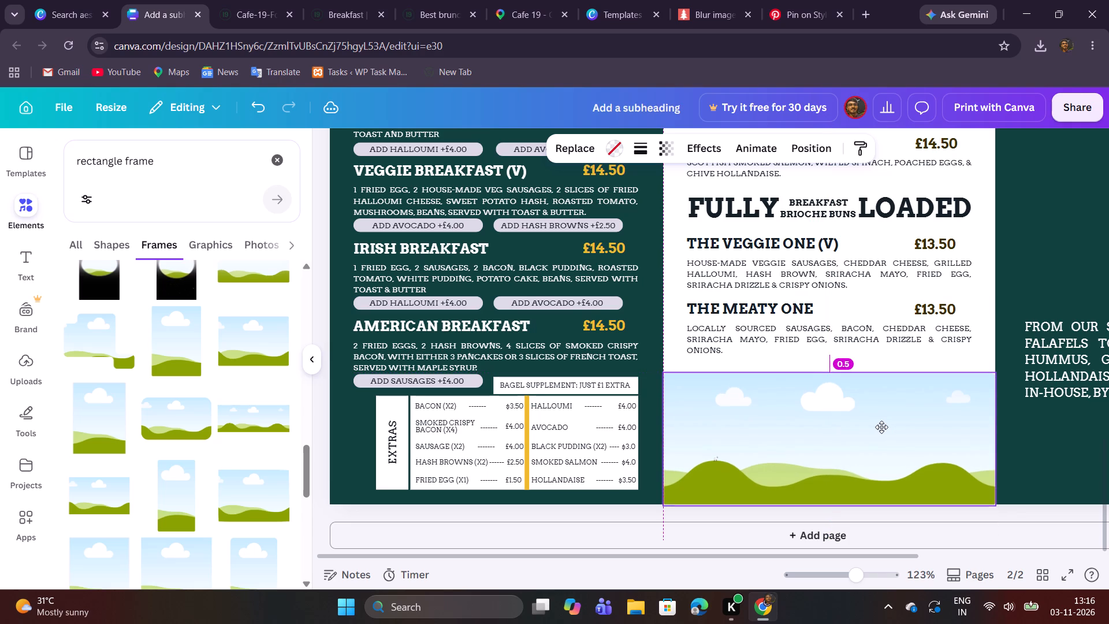
click(1019, 400)
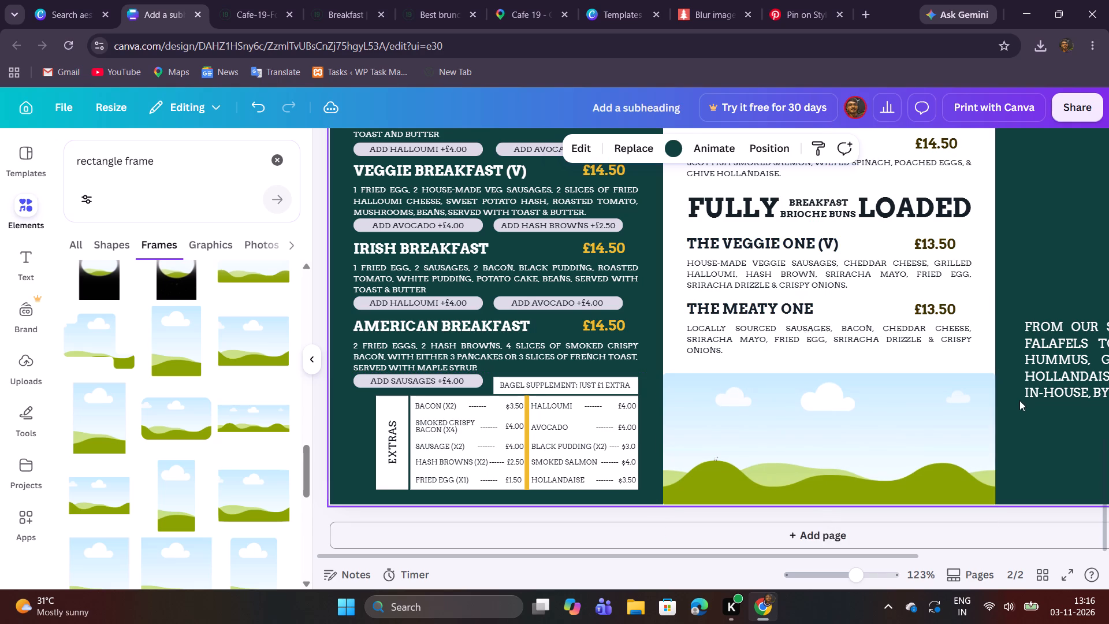
click(728, 486)
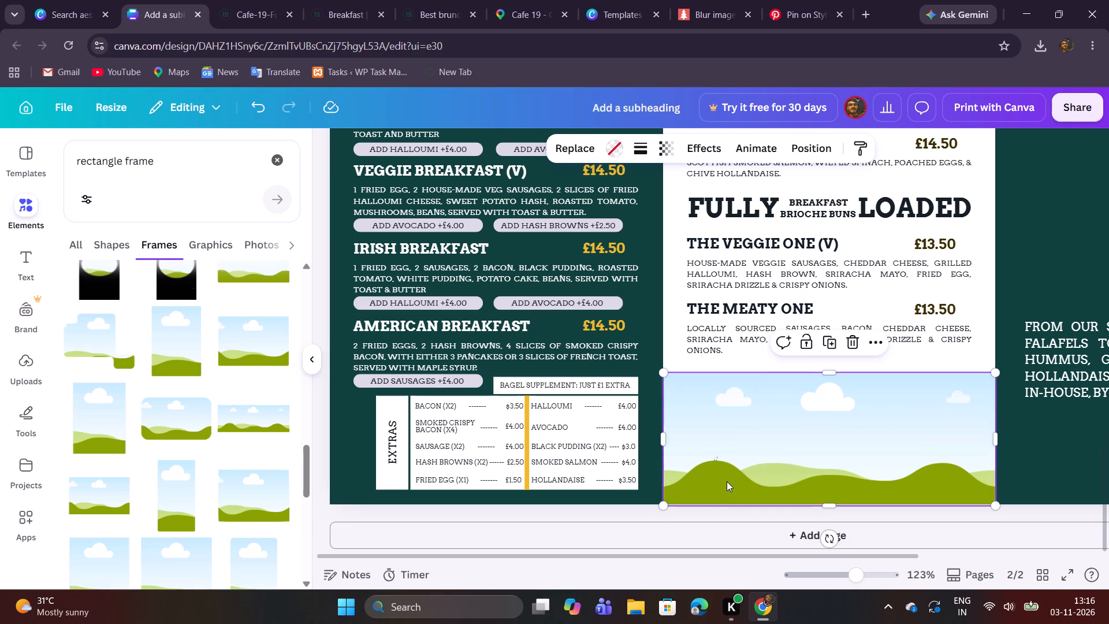
click(724, 471)
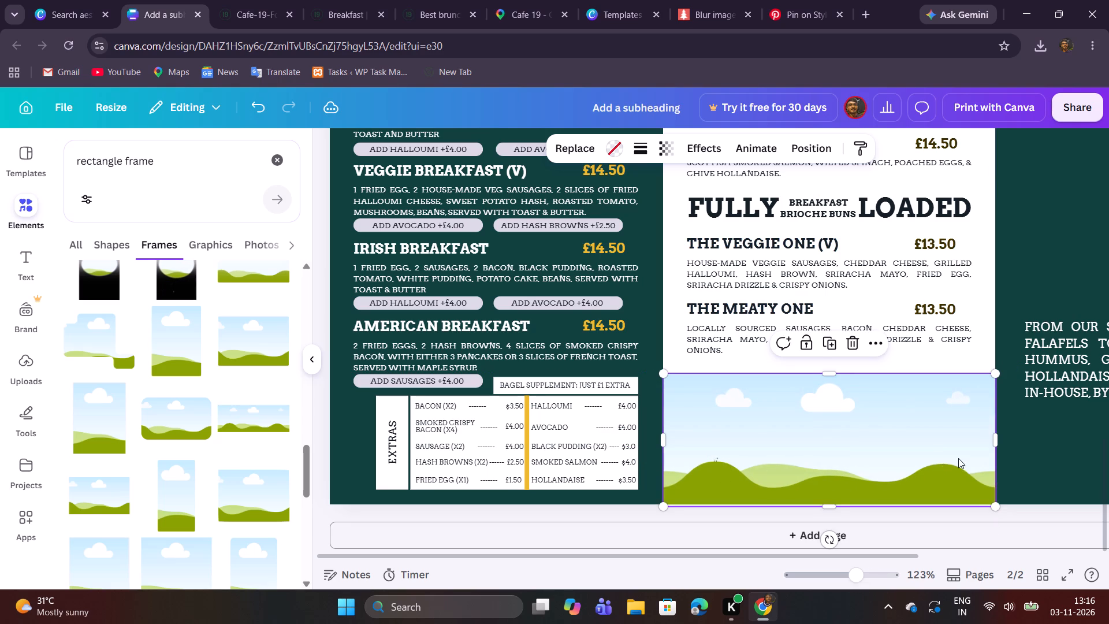
click(1018, 458)
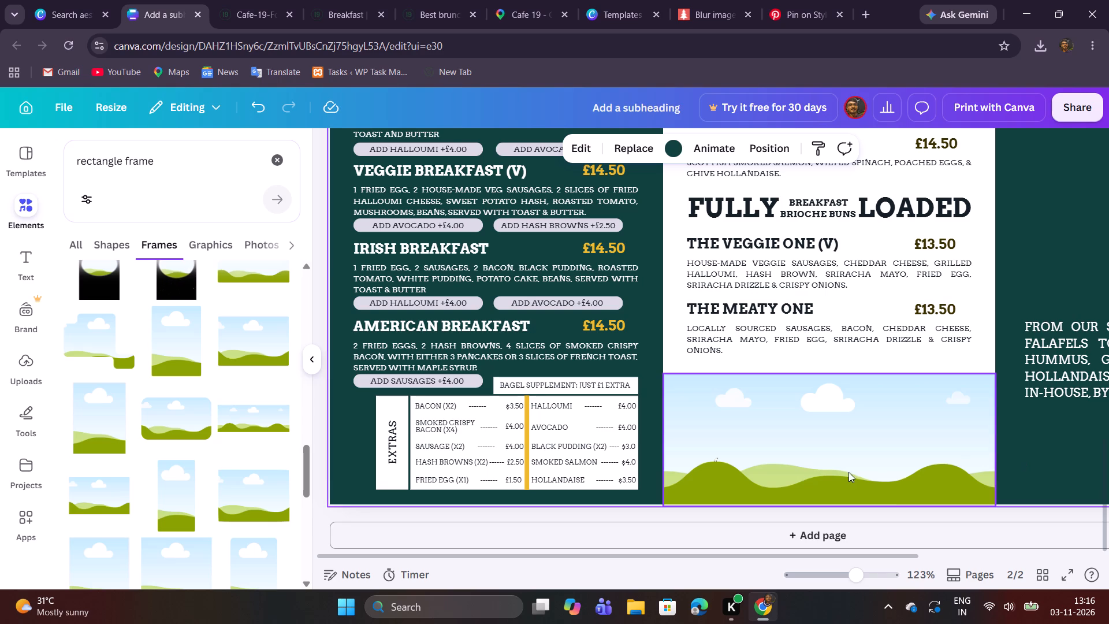
Examine the overall layout of page 2 with the photo frame in place, from the panel headings down to the frame.
drag(855, 576, 847, 576)
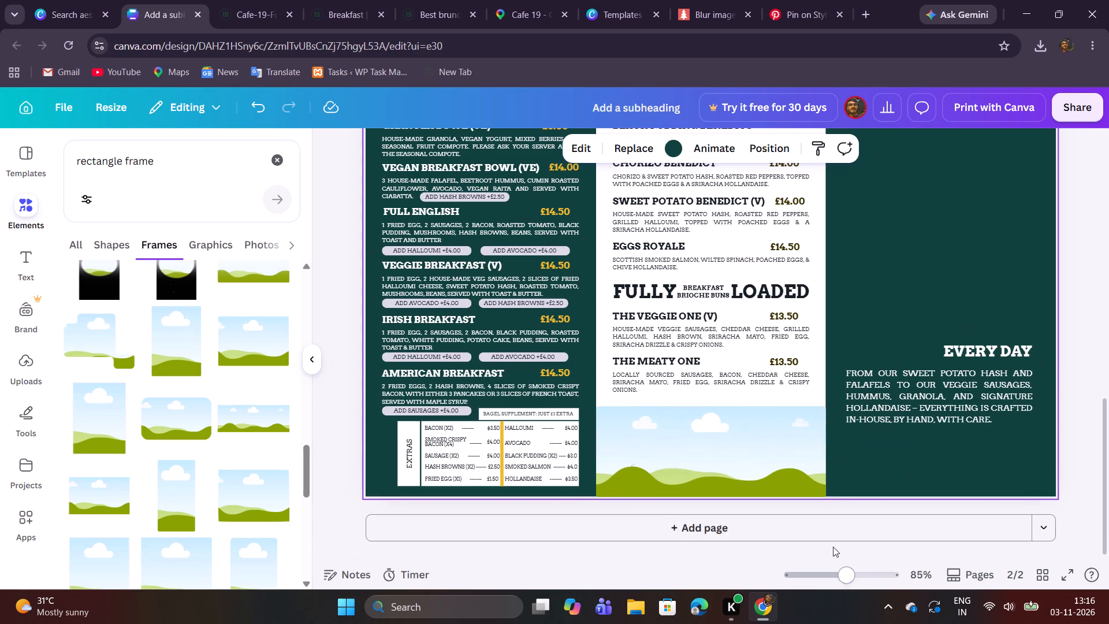
scroll(865, 455, up, 2)
scroll(865, 455, down, 2)
scroll(868, 456, up, 2)
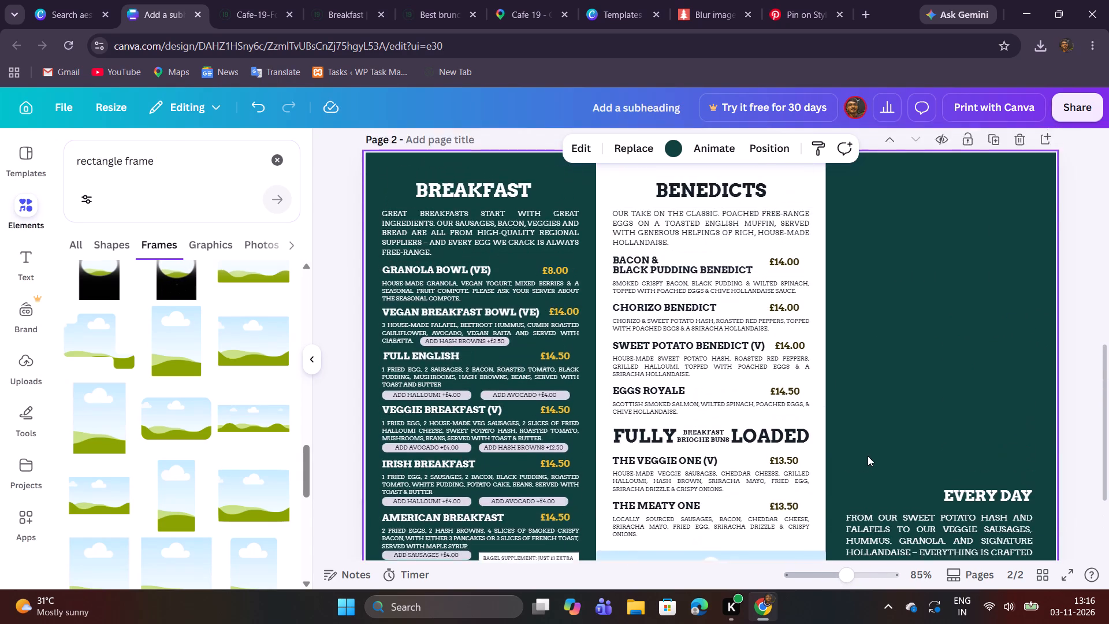
scroll(868, 456, up, 1)
scroll(868, 456, down, 2)
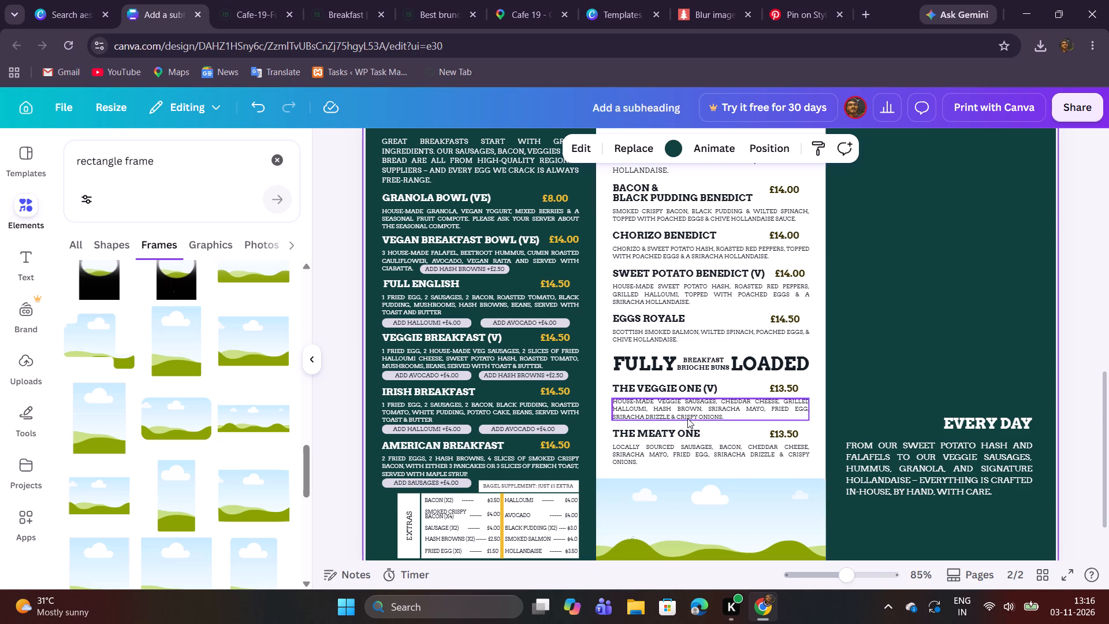
scroll(687, 418, up, 1)
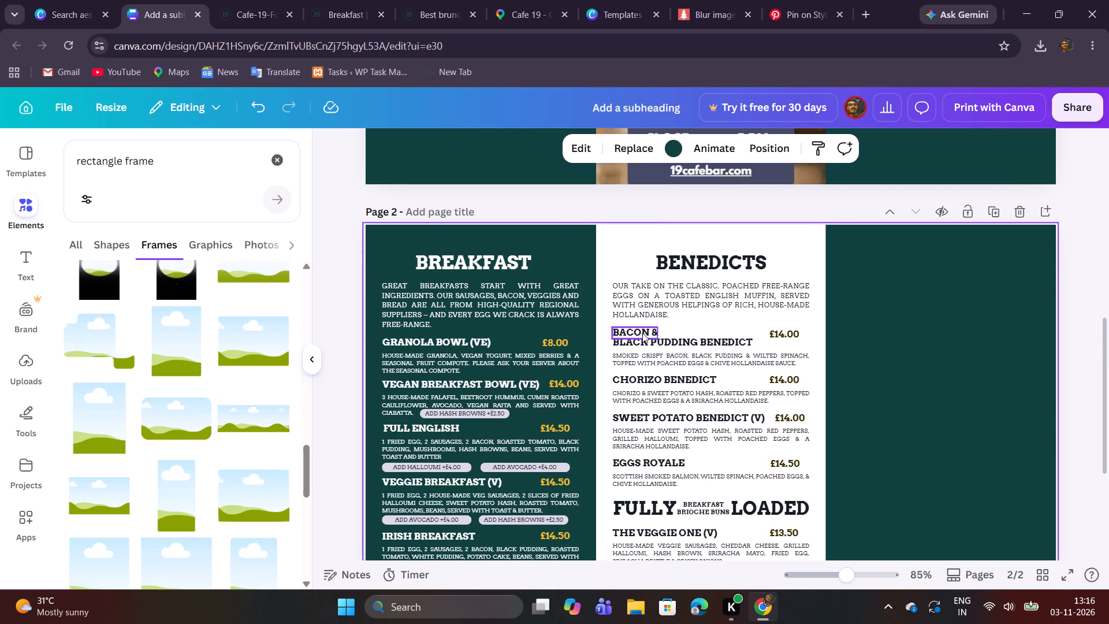
Copy the American Breakfast dish name from page 2's first panel and search Pinterest for it.
click(675, 341)
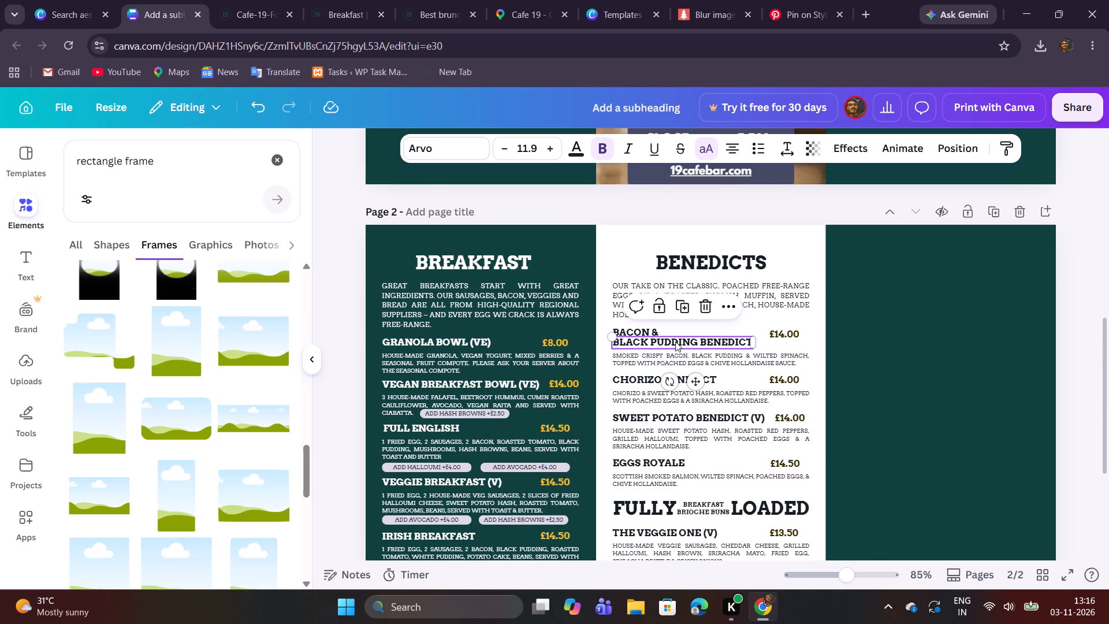
double_click(675, 341)
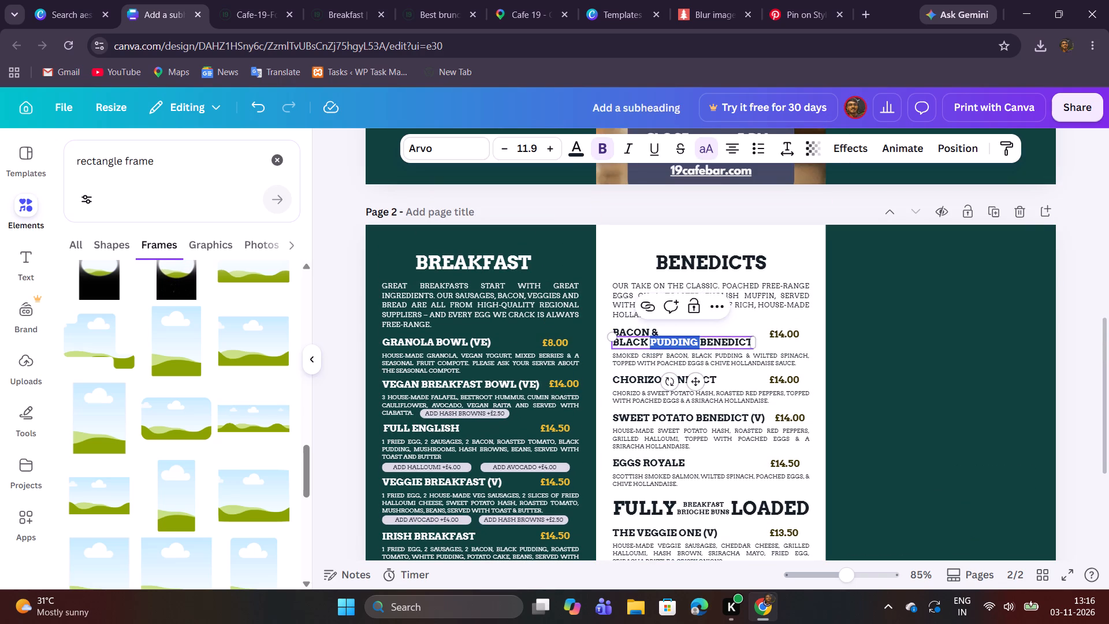
double_click(421, 340)
scroll(465, 414, down, 1)
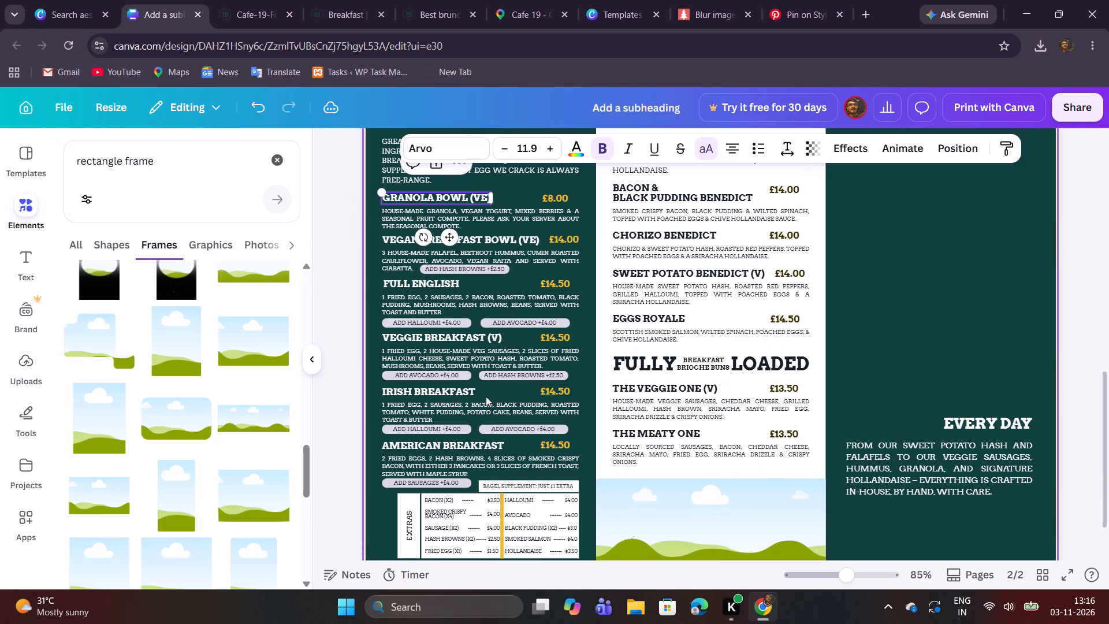
double_click(485, 444)
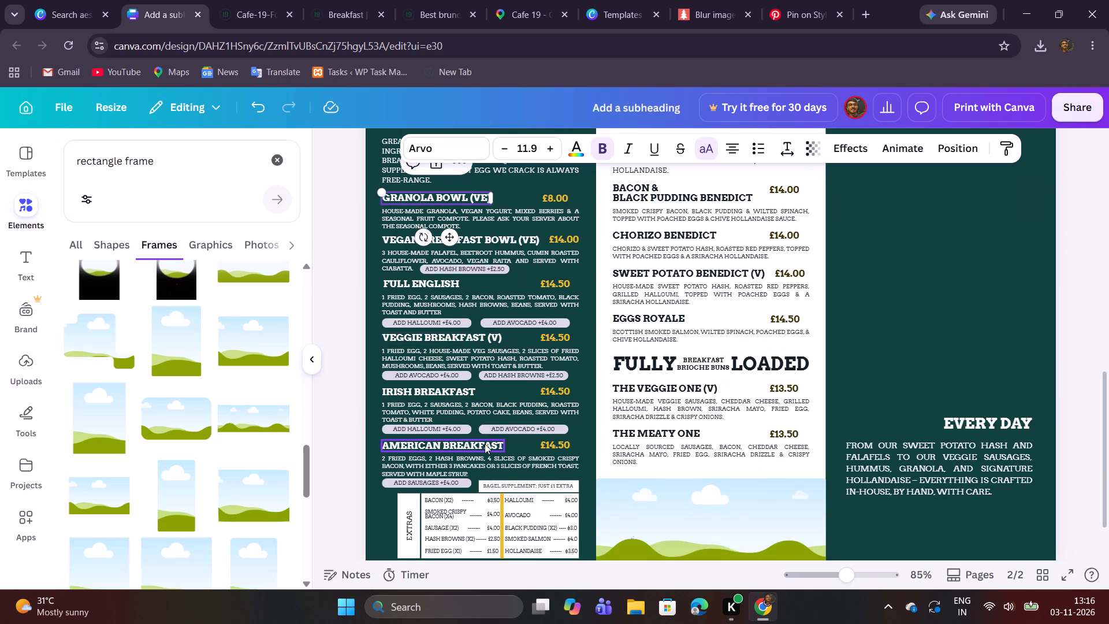
key(ctrl+a)
key(ctrl+c)
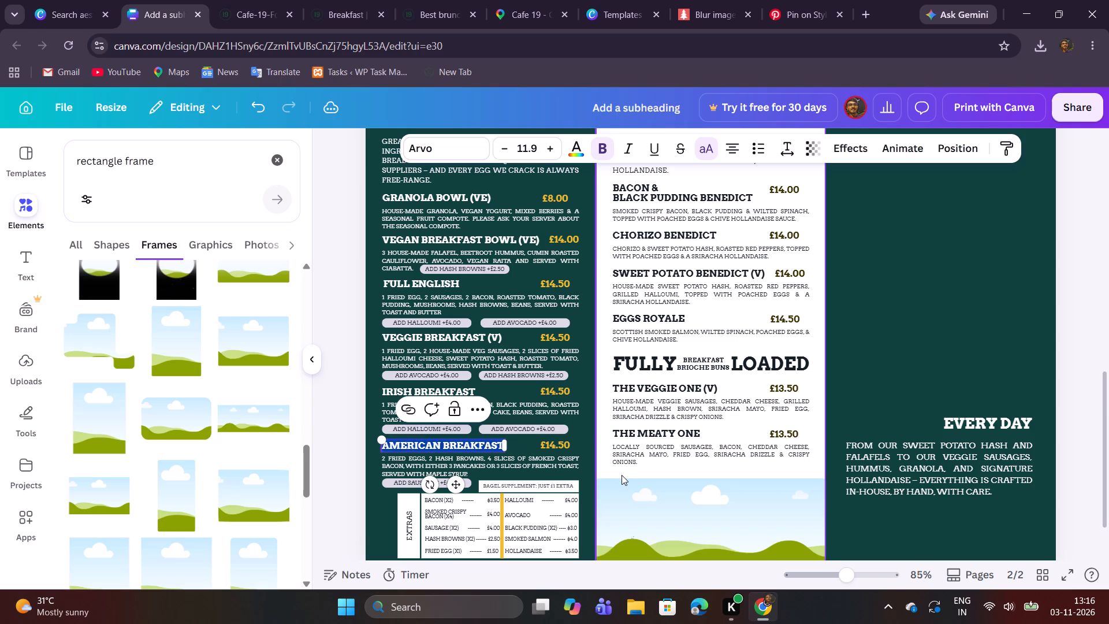
click(622, 475)
click(771, 12)
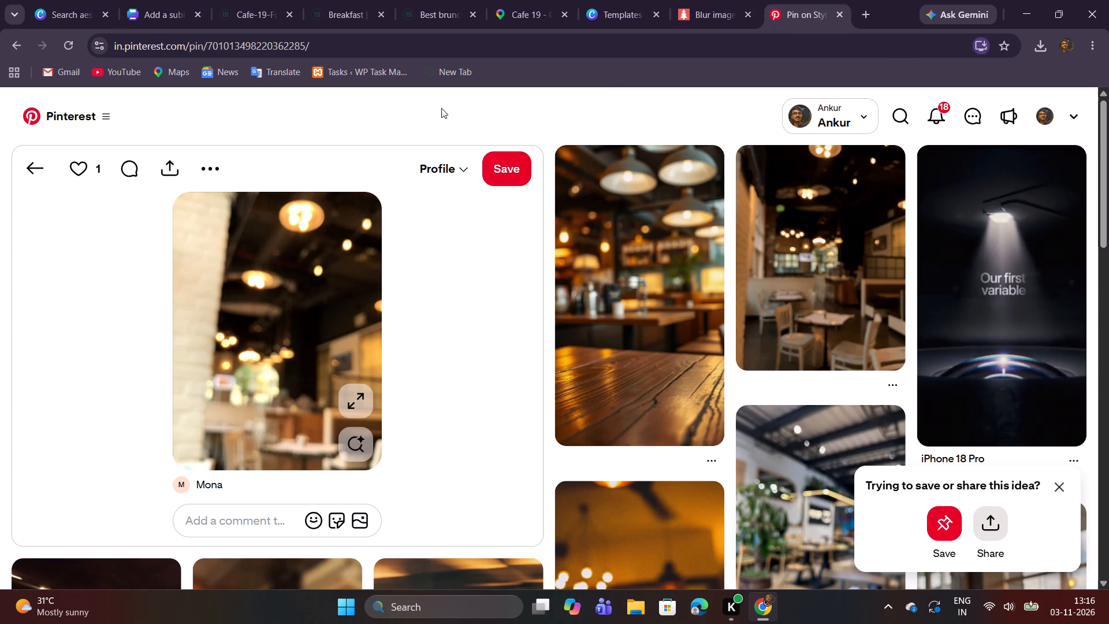
click(909, 113)
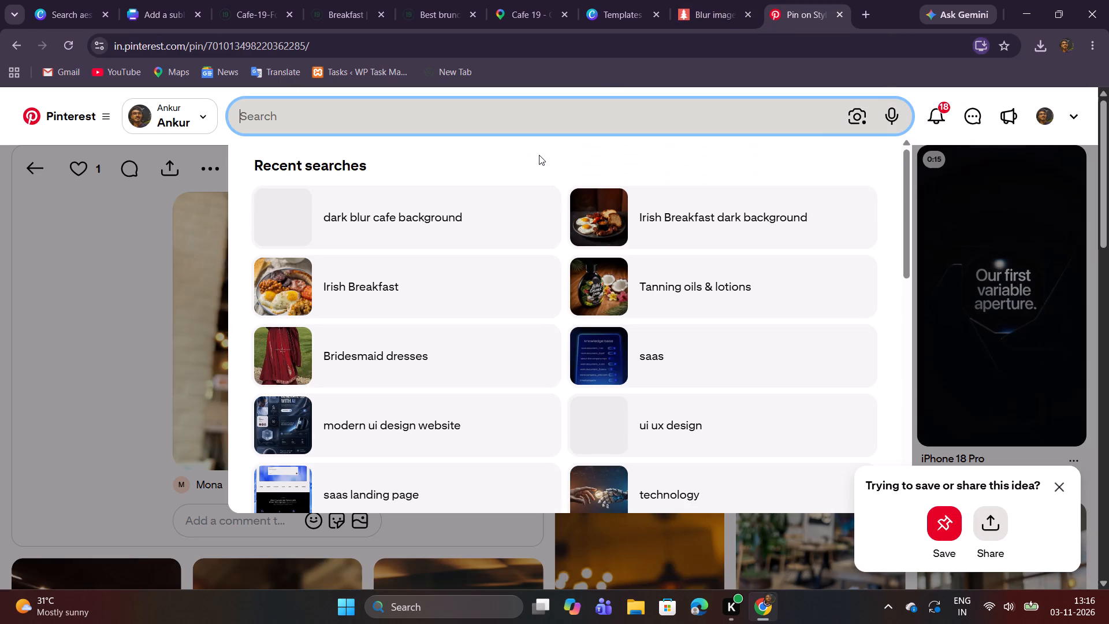
key(ctrl+v)
key(Return)
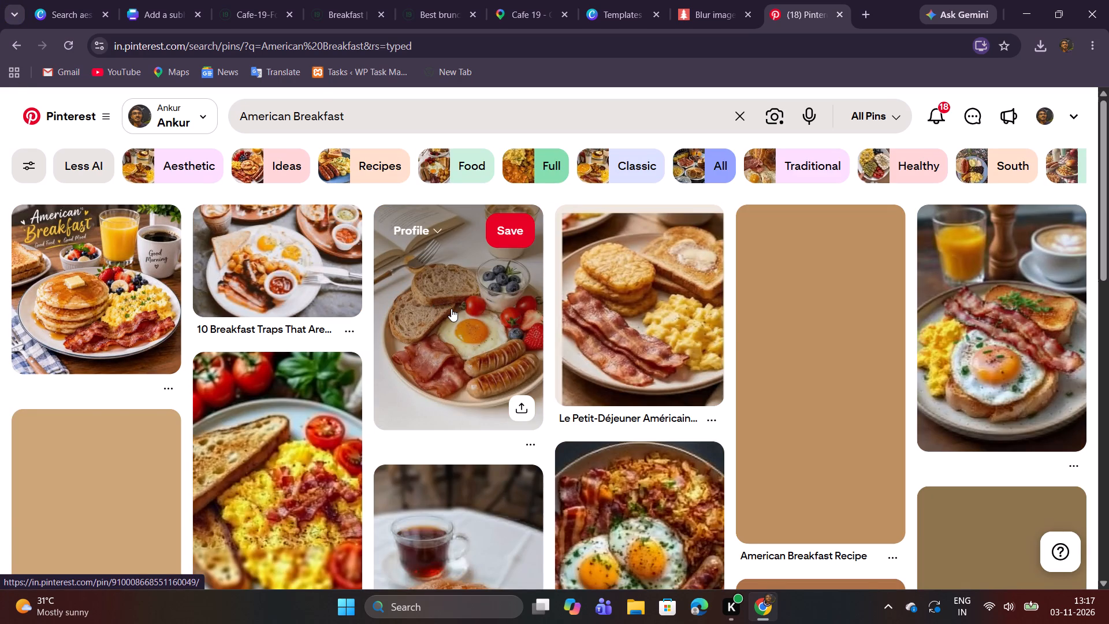
Look through the American Breakfast images on Pinterest for a photo suited to the middle panel's frame.
scroll(451, 309, down, 3)
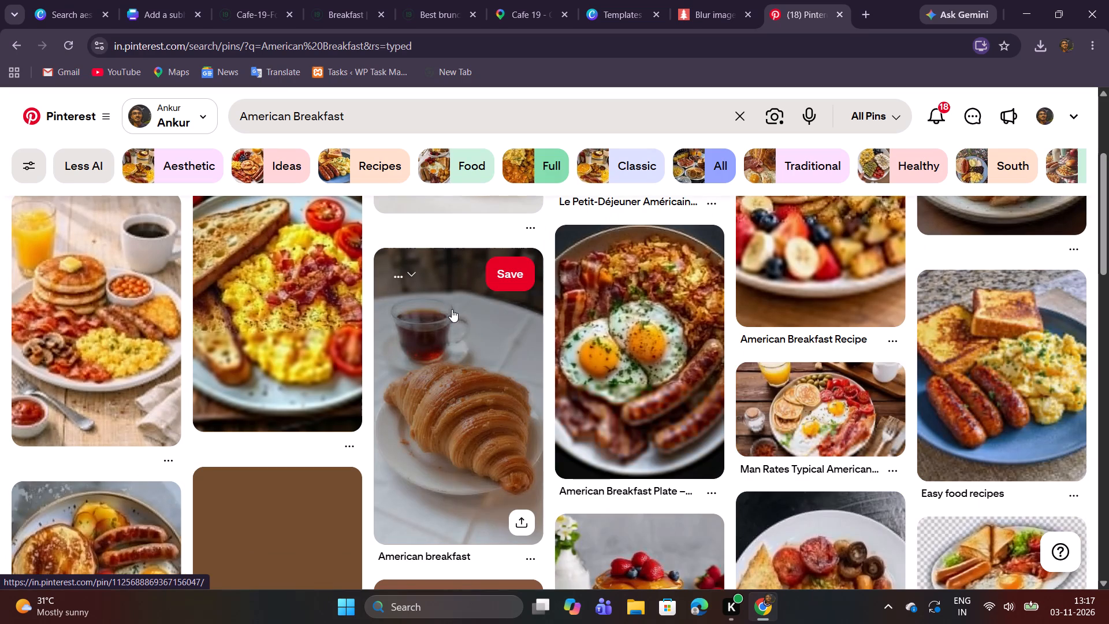
scroll(452, 309, down, 3)
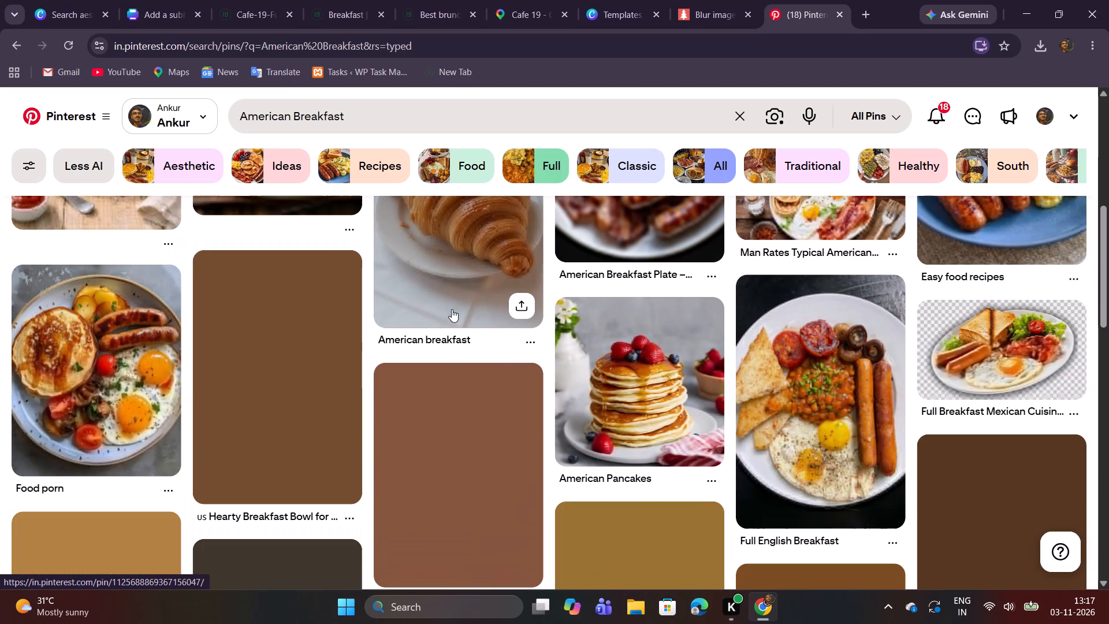
scroll(452, 309, down, 3)
scroll(452, 309, up, 3)
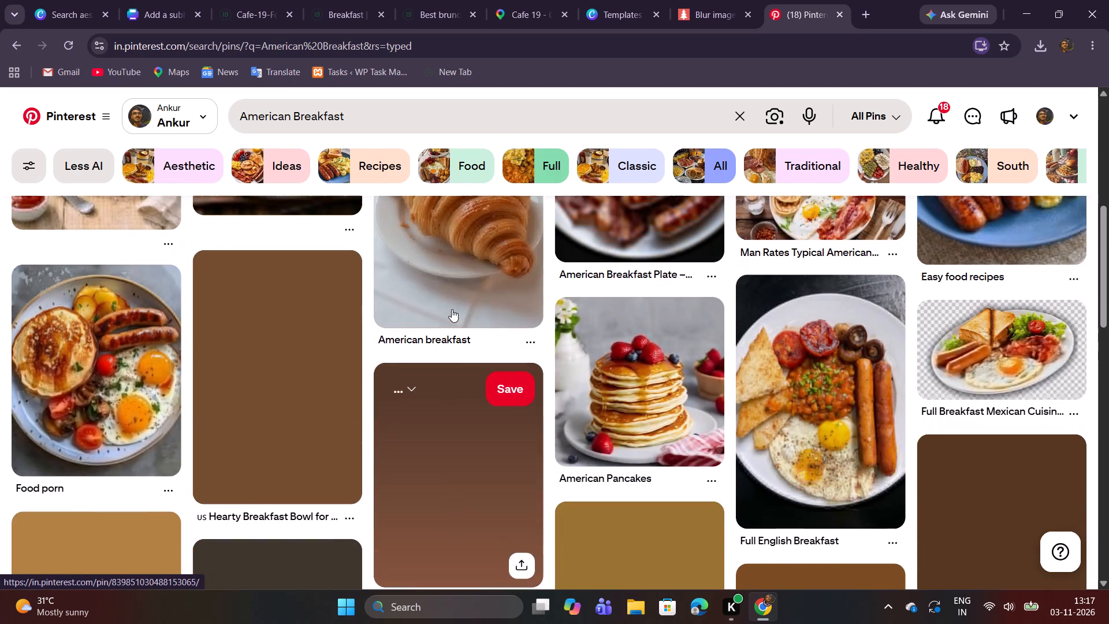
scroll(452, 309, up, 2)
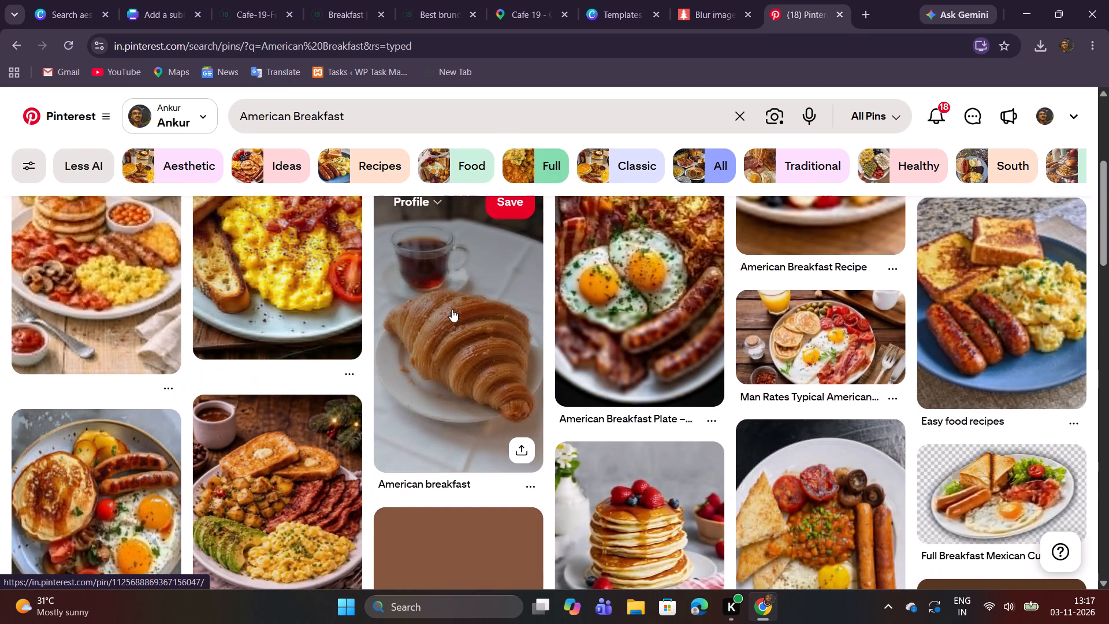
scroll(452, 309, down, 1)
scroll(452, 309, up, 4)
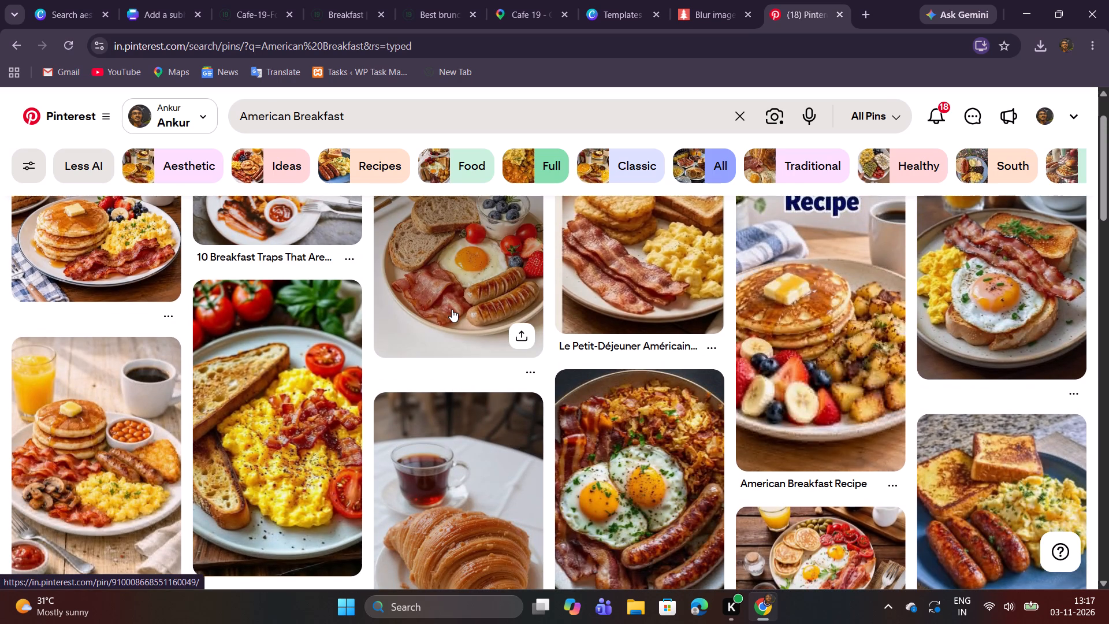
scroll(452, 309, down, 7)
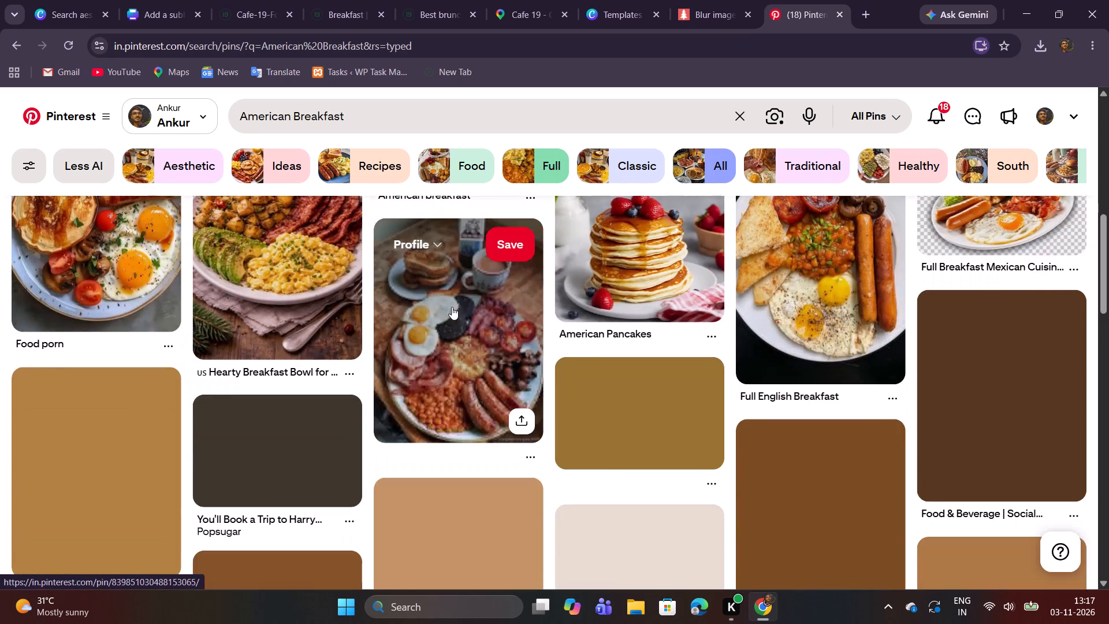
scroll(524, 337, up, 3)
scroll(524, 333, down, 4)
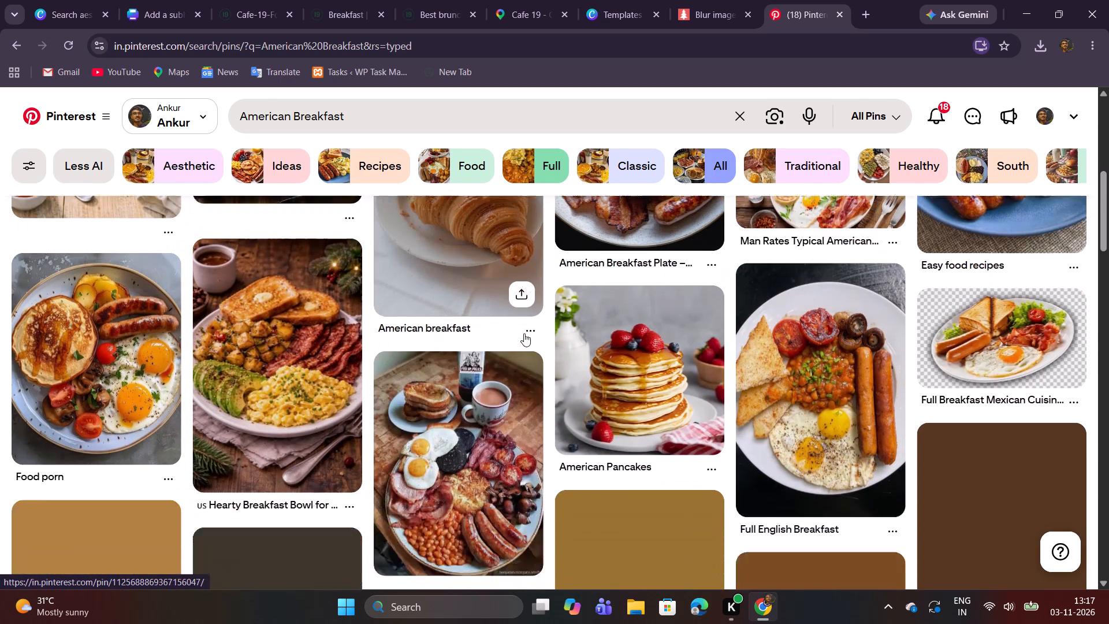
scroll(524, 333, up, 2)
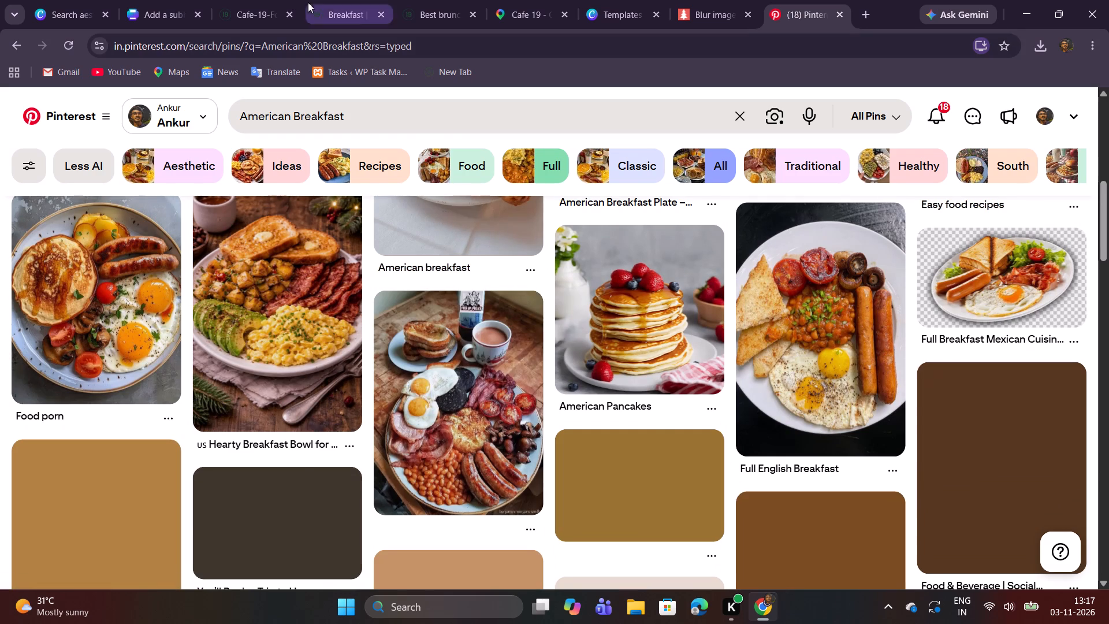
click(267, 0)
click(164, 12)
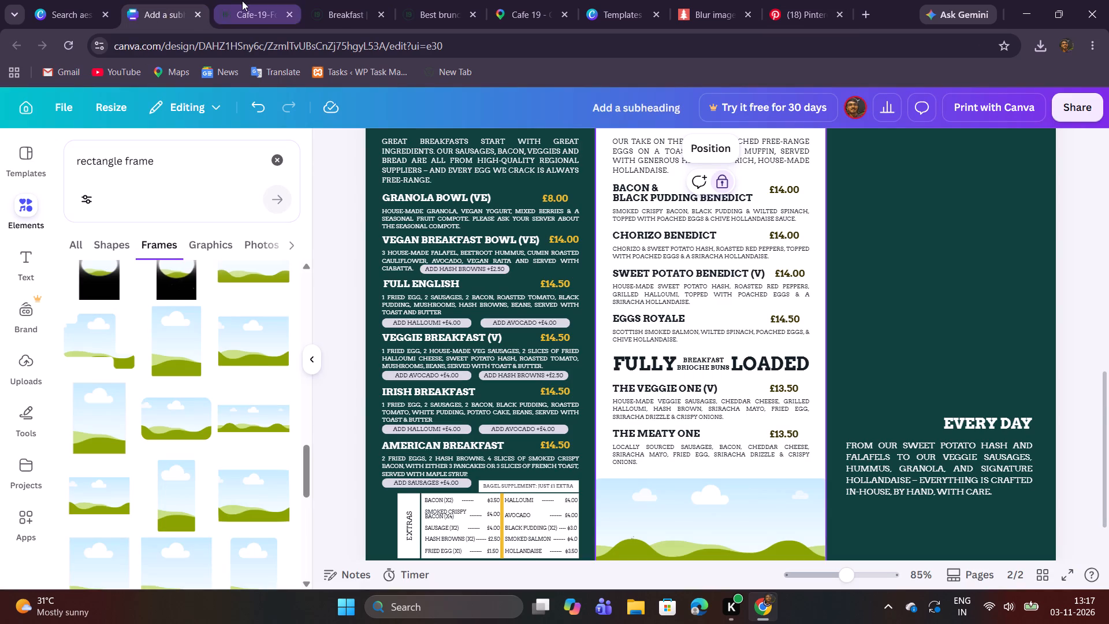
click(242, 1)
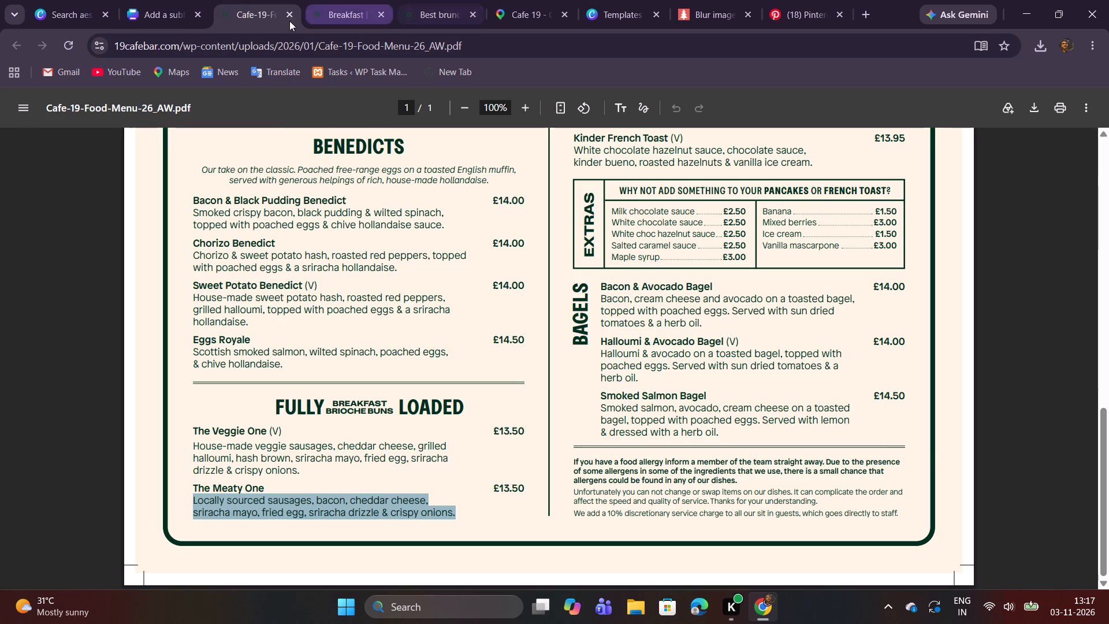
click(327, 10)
Copy the Pinterest photo of eggs, bacon and toast with coffee and orange juice, and paste it onto page 2 of the Canva menu.
click(806, 2)
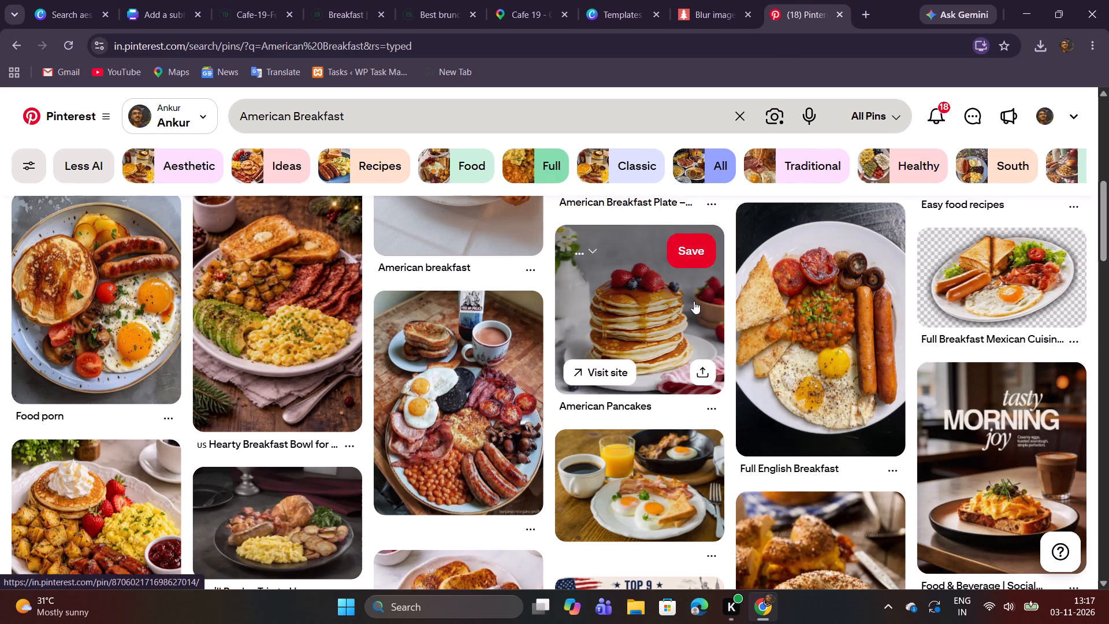
scroll(694, 301, down, 1)
click(678, 404)
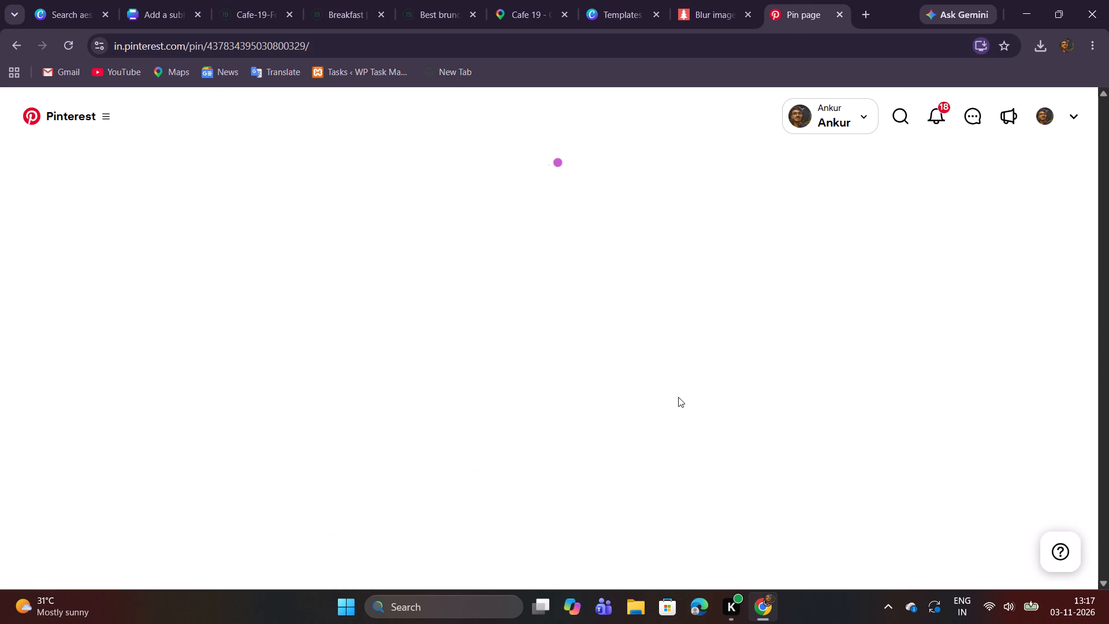
right_click(243, 361)
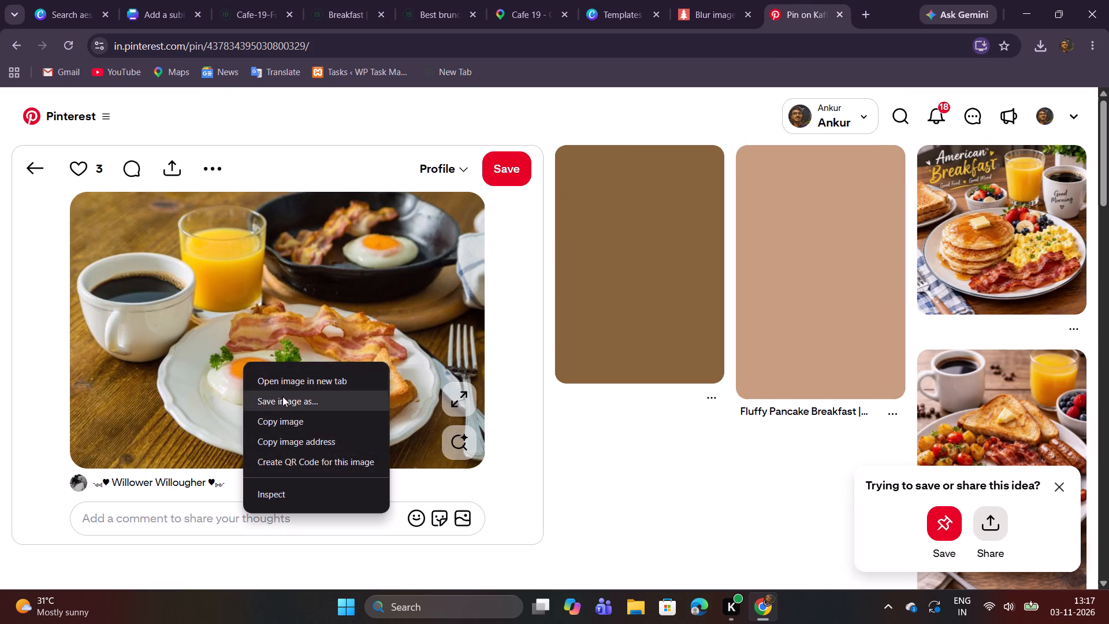
click(292, 414)
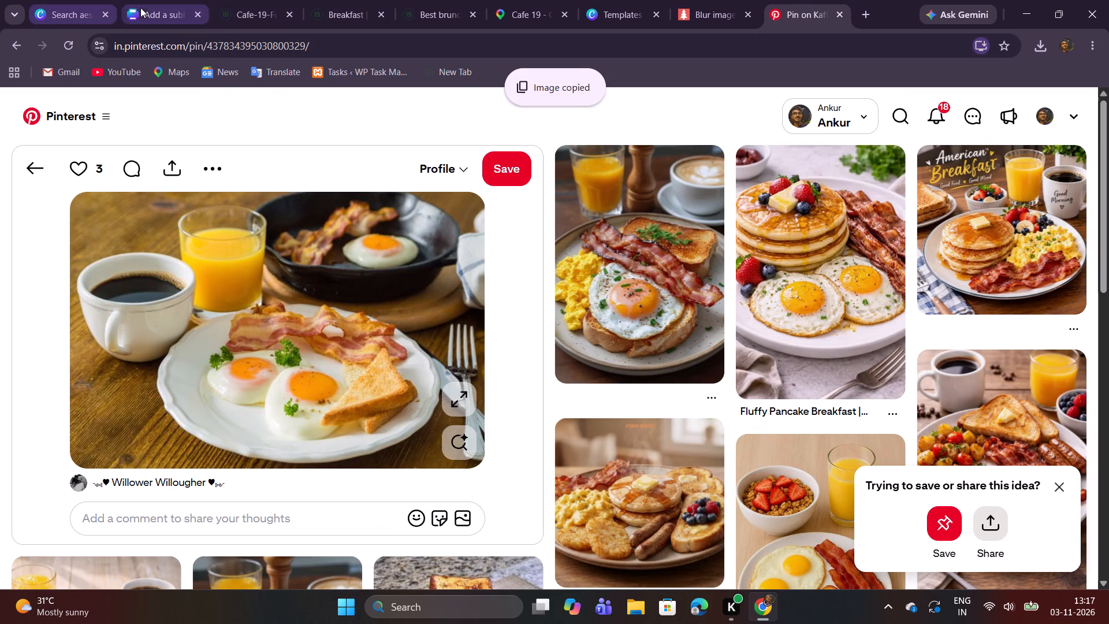
click(141, 7)
click(907, 271)
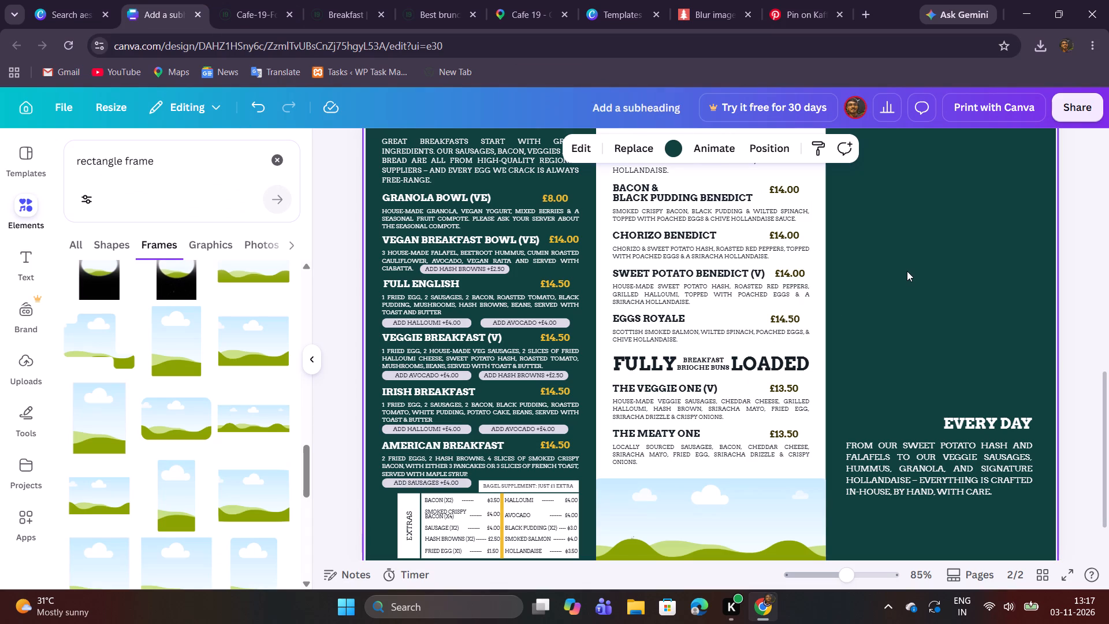
key(ctrl+v)
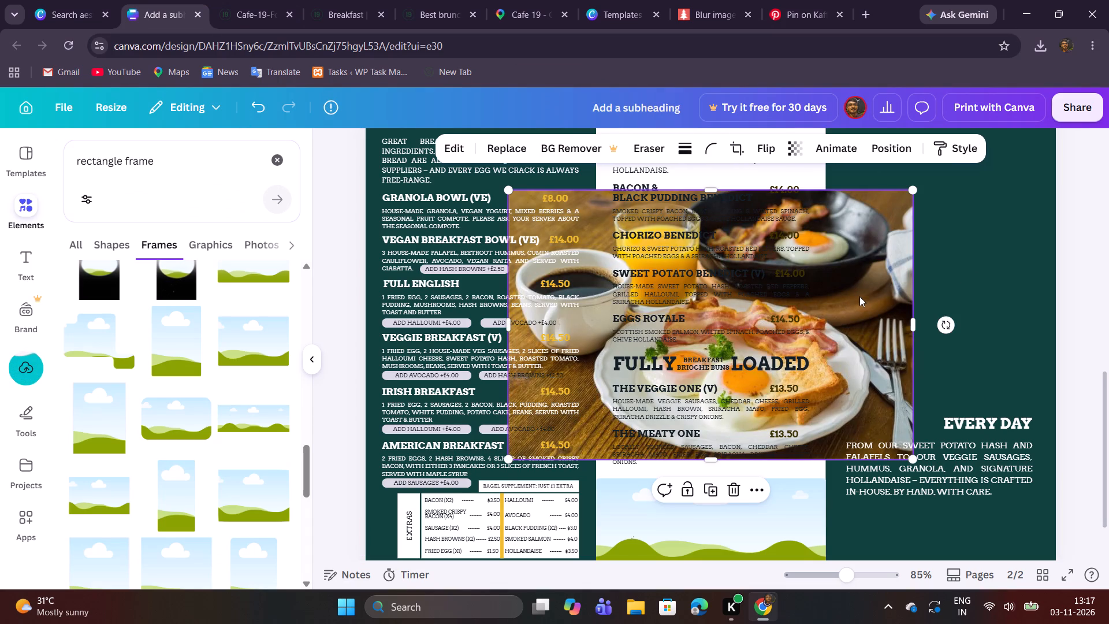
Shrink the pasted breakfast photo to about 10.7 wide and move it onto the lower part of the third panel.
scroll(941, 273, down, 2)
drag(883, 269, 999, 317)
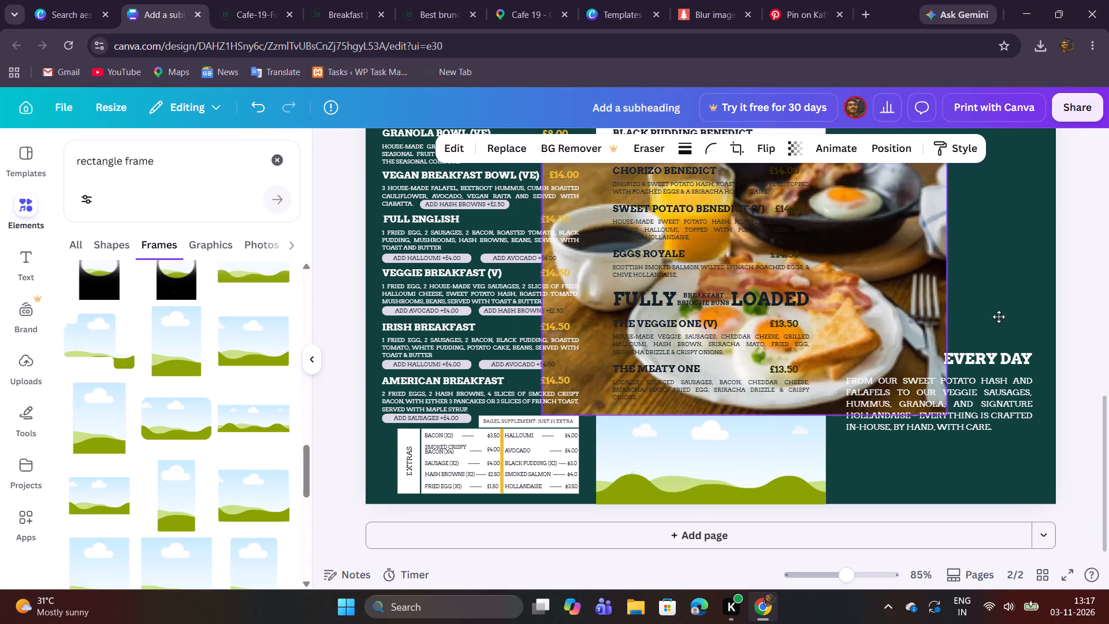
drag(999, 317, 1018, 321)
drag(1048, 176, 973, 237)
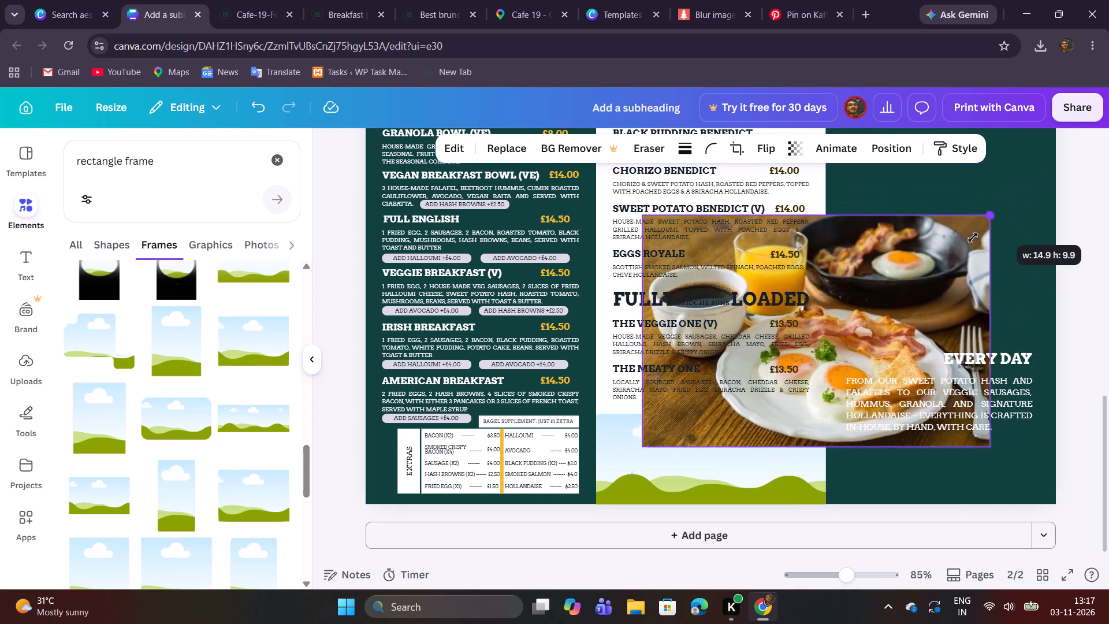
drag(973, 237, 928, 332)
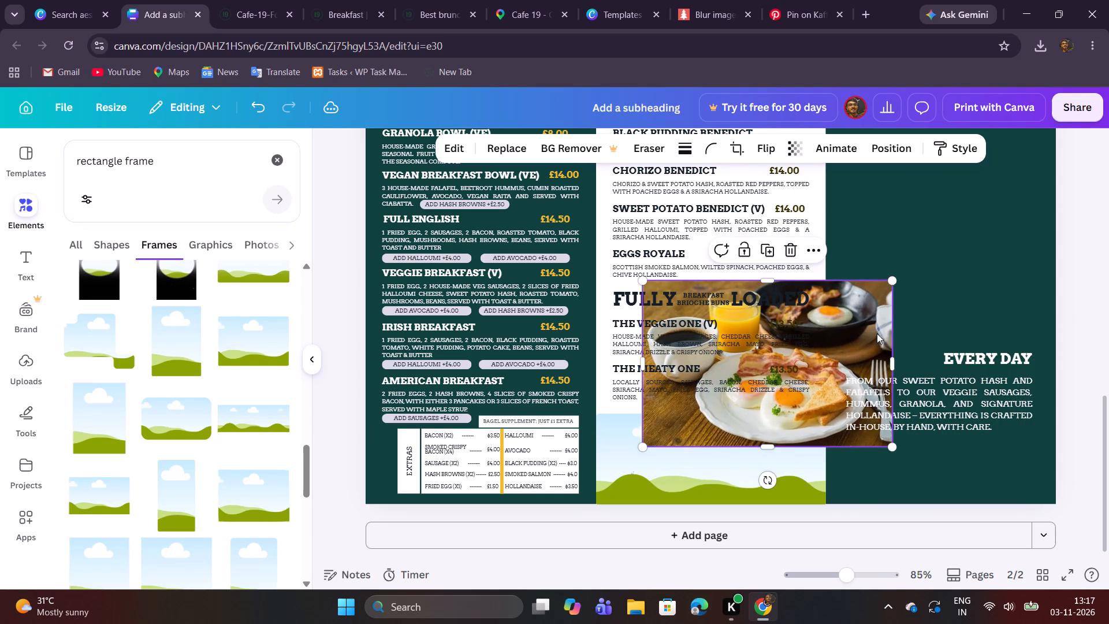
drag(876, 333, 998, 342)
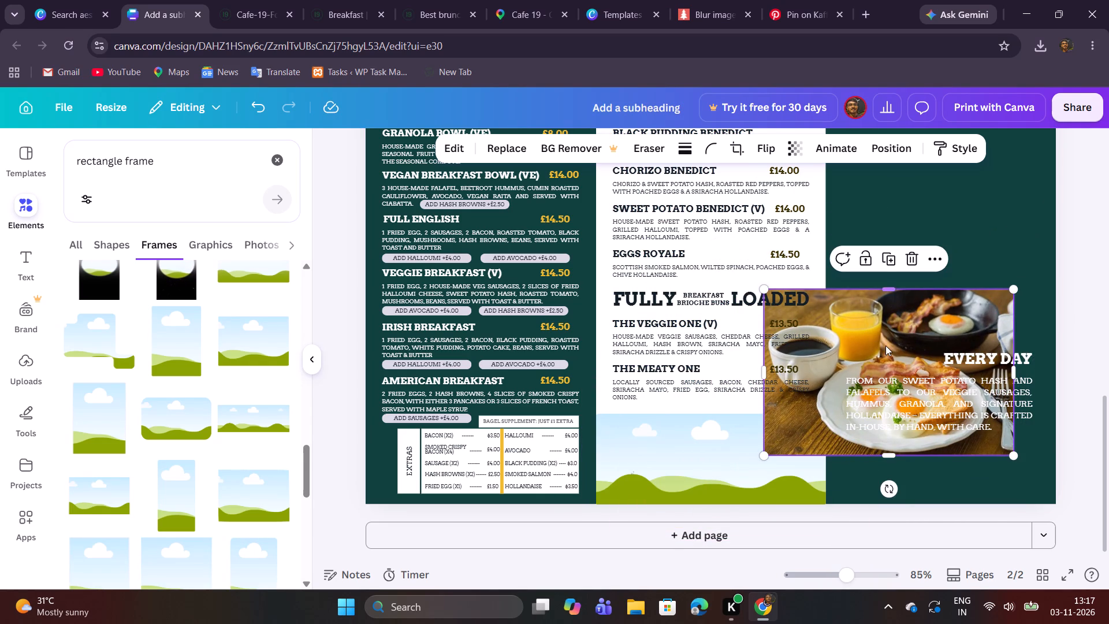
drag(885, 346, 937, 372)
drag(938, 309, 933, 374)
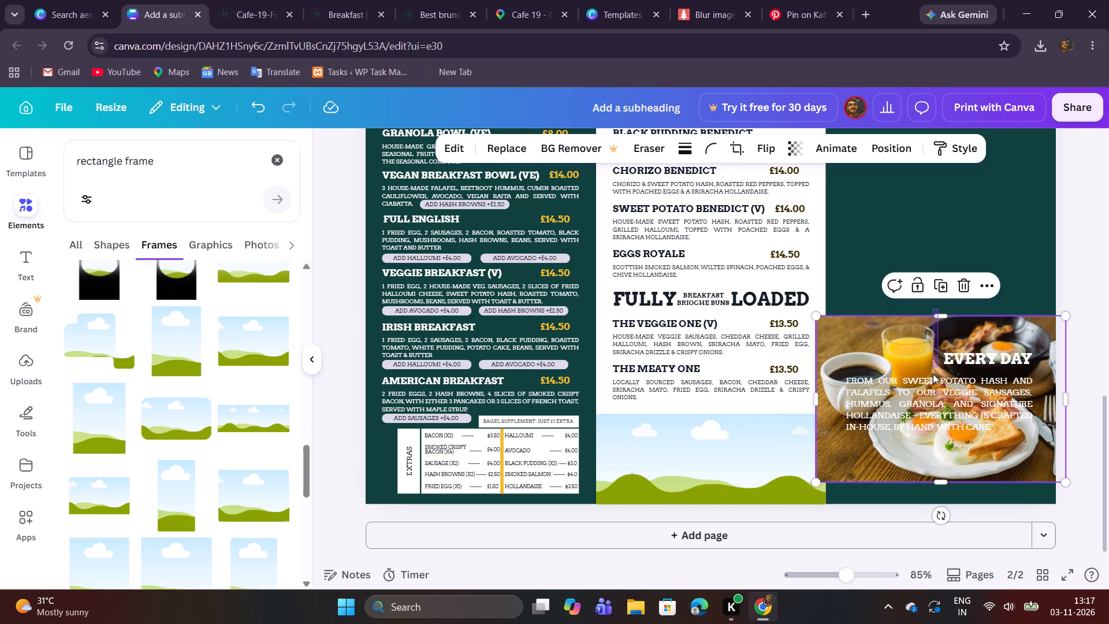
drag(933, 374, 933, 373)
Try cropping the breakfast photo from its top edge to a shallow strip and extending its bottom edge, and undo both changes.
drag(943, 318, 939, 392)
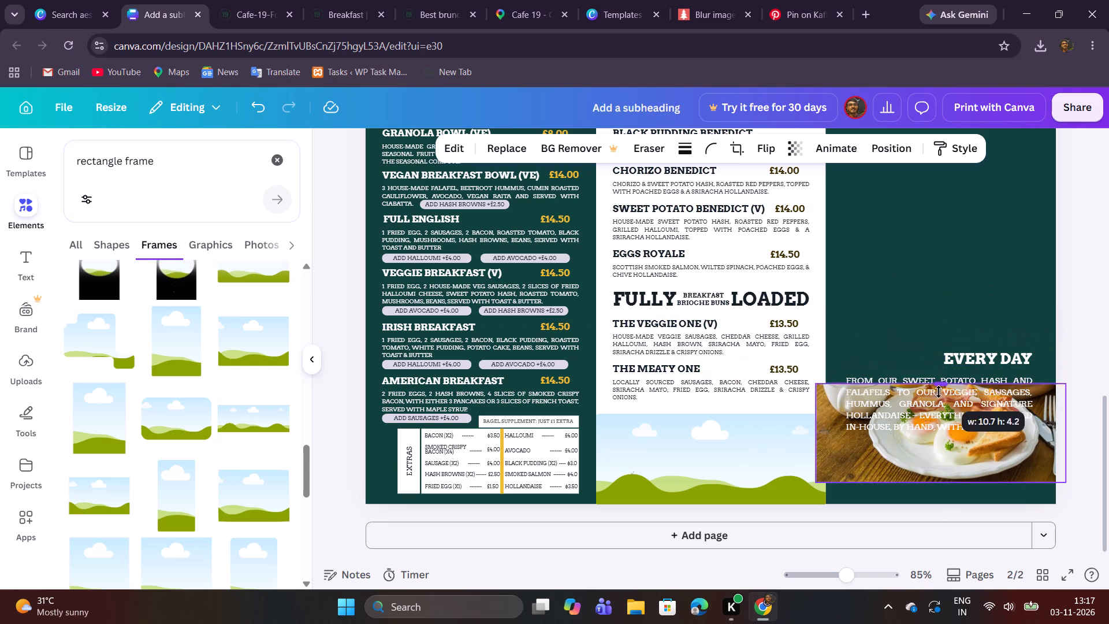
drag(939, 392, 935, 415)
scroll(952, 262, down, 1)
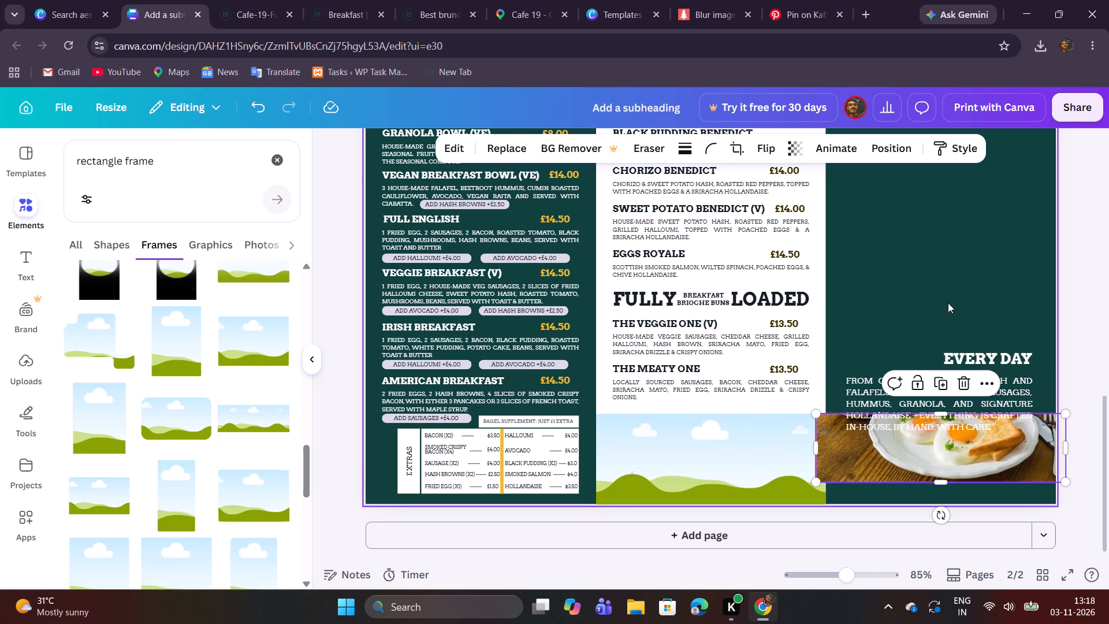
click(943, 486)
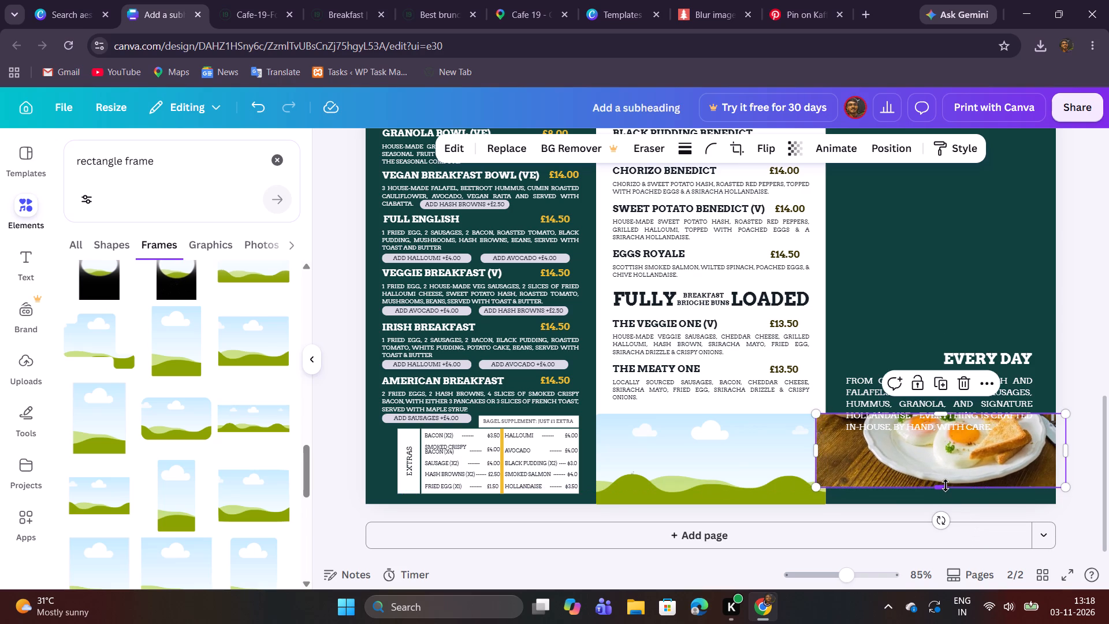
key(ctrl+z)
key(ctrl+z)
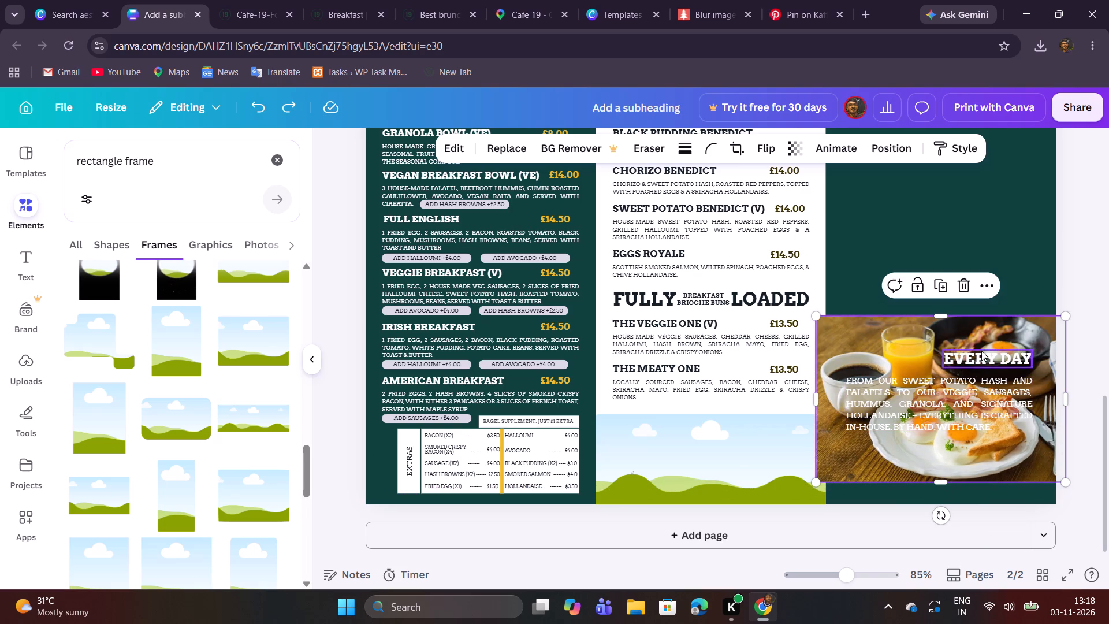
Place the breakfast photo into the photo frame below Fully Loaded in the middle panel.
drag(985, 338, 769, 404)
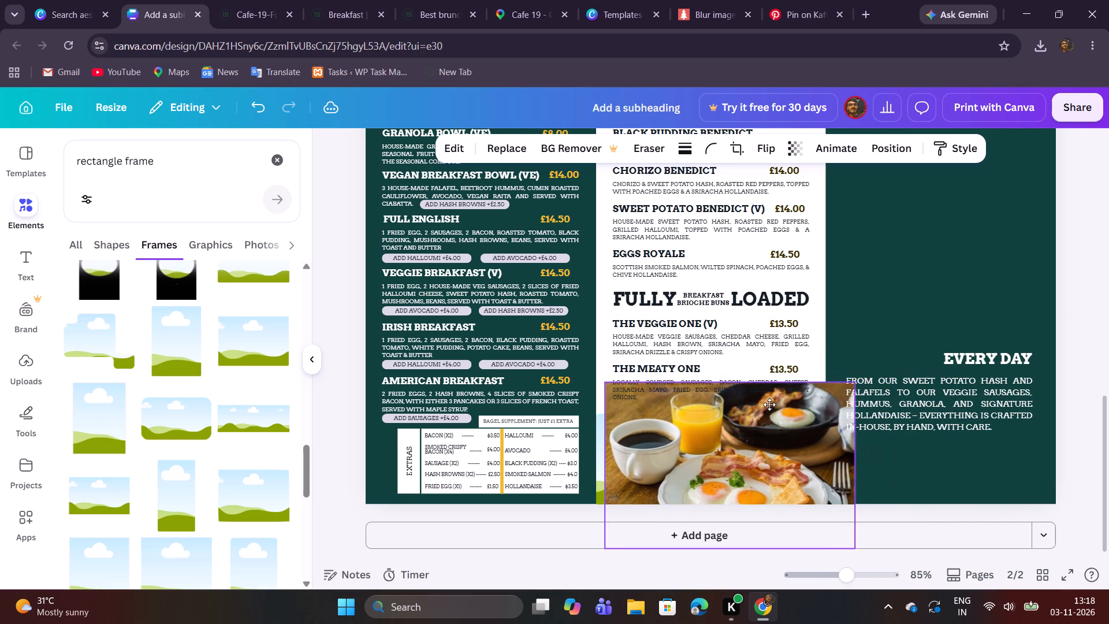
drag(769, 404, 751, 443)
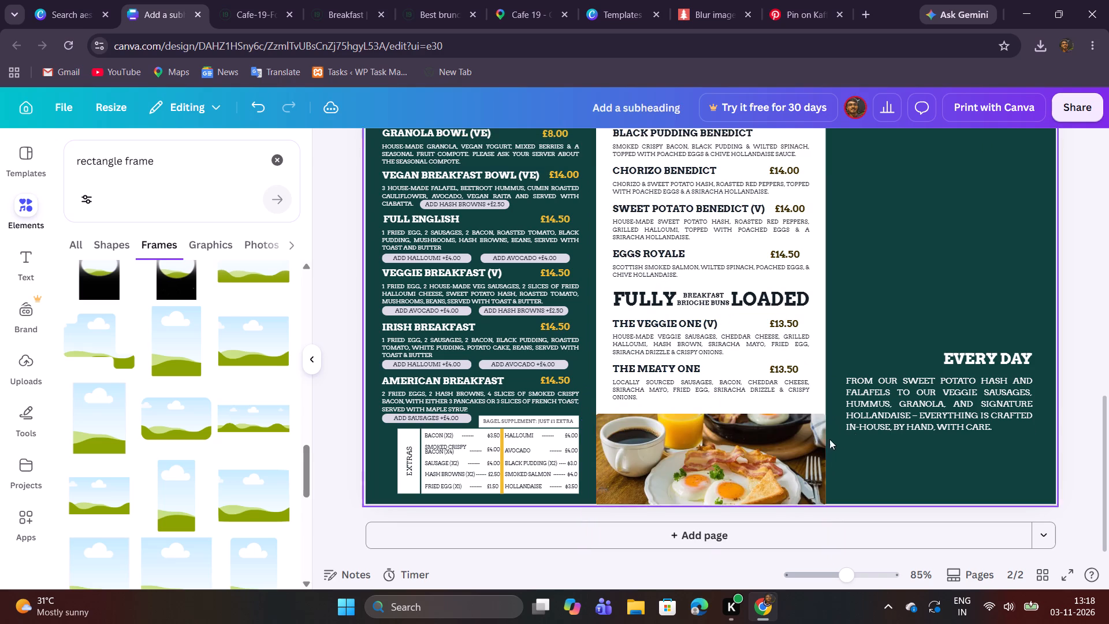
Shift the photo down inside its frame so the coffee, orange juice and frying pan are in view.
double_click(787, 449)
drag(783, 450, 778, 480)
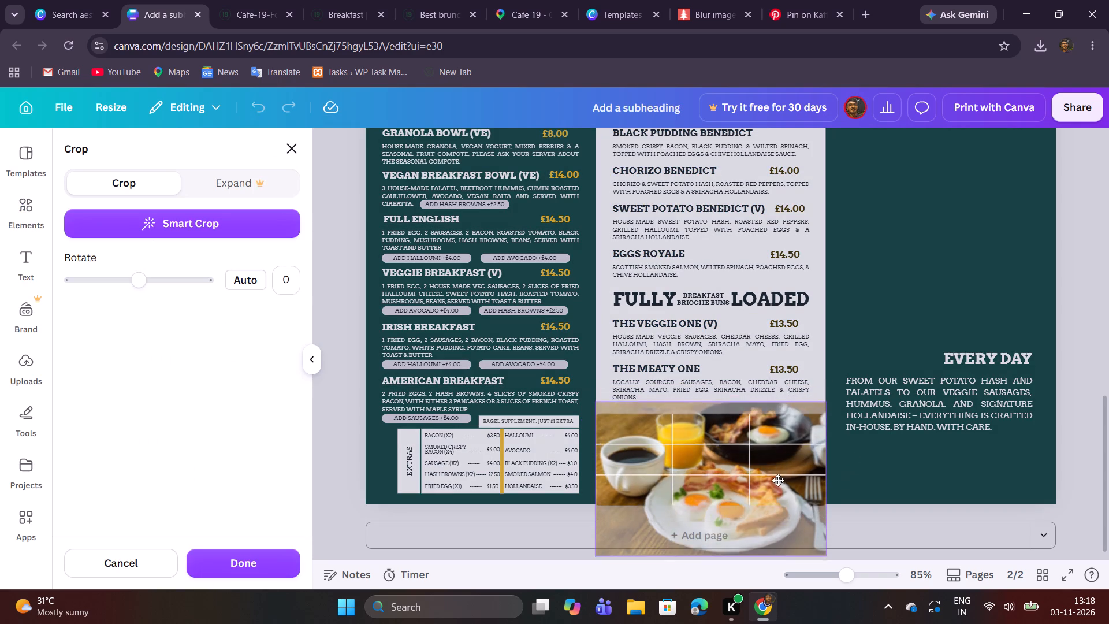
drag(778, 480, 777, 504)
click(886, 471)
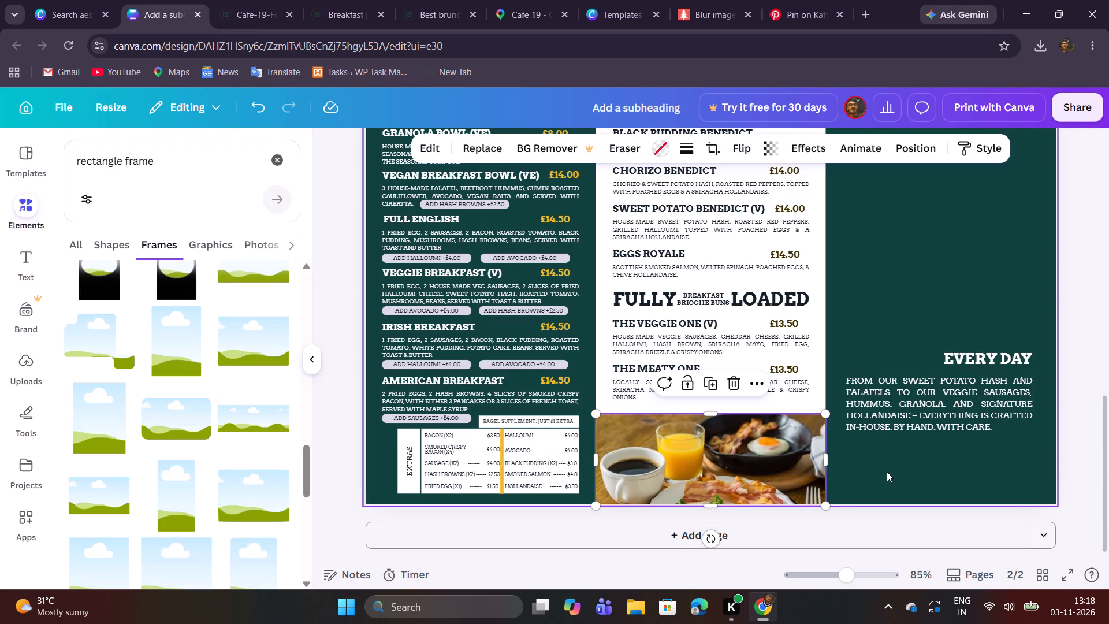
Shift the photo up inside its frame so the plate of eggs, bacon and toast fills the visible area.
double_click(772, 468)
drag(772, 468, 776, 452)
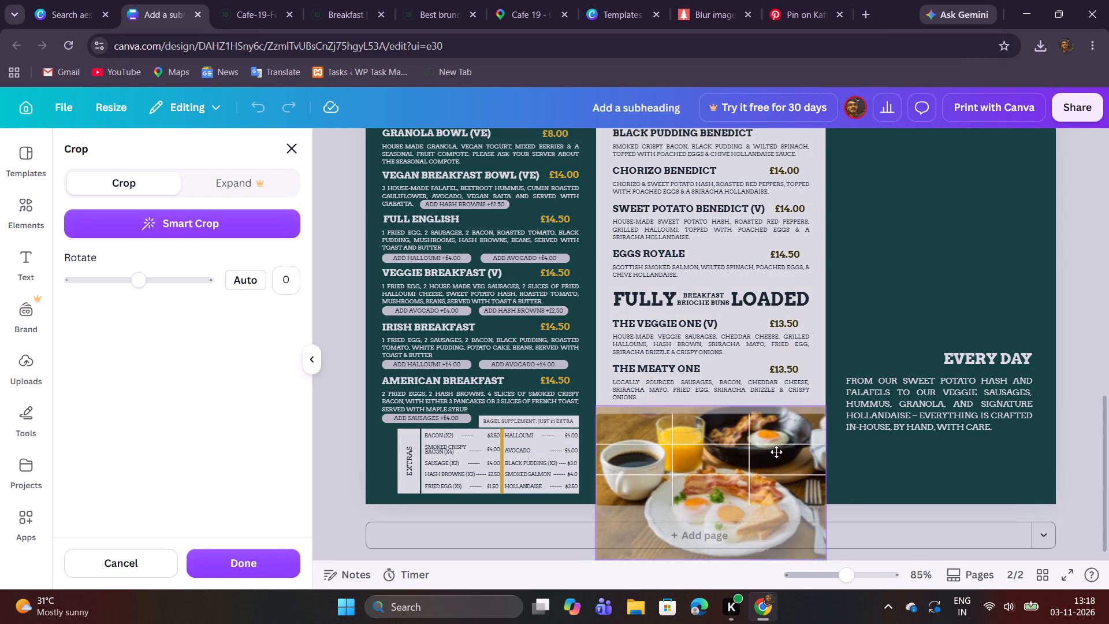
drag(776, 452, 784, 394)
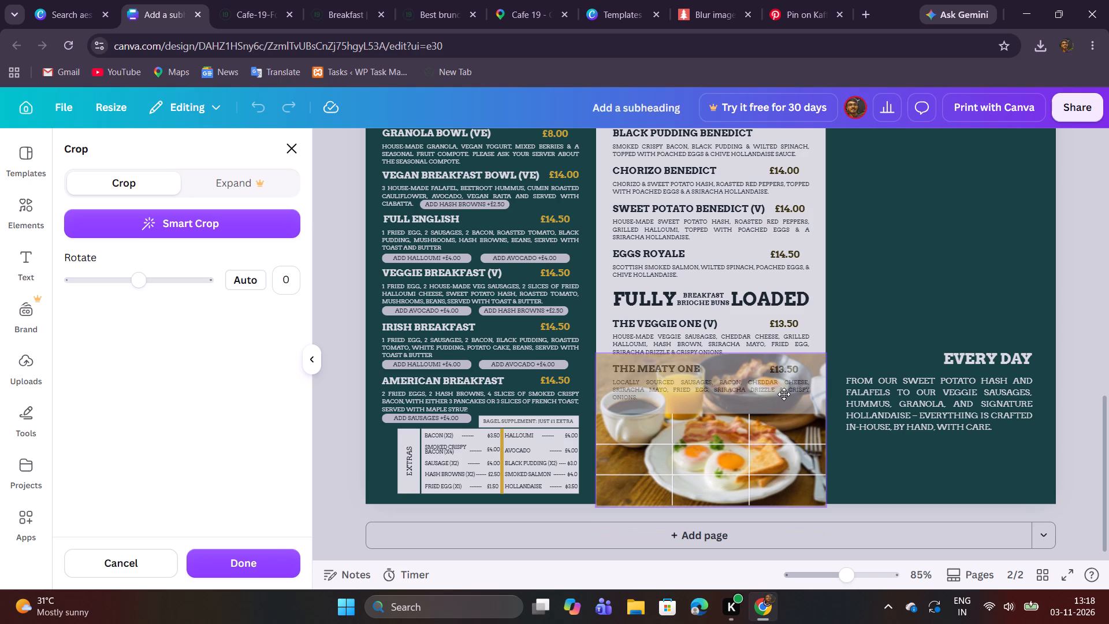
drag(784, 394, 784, 393)
click(890, 458)
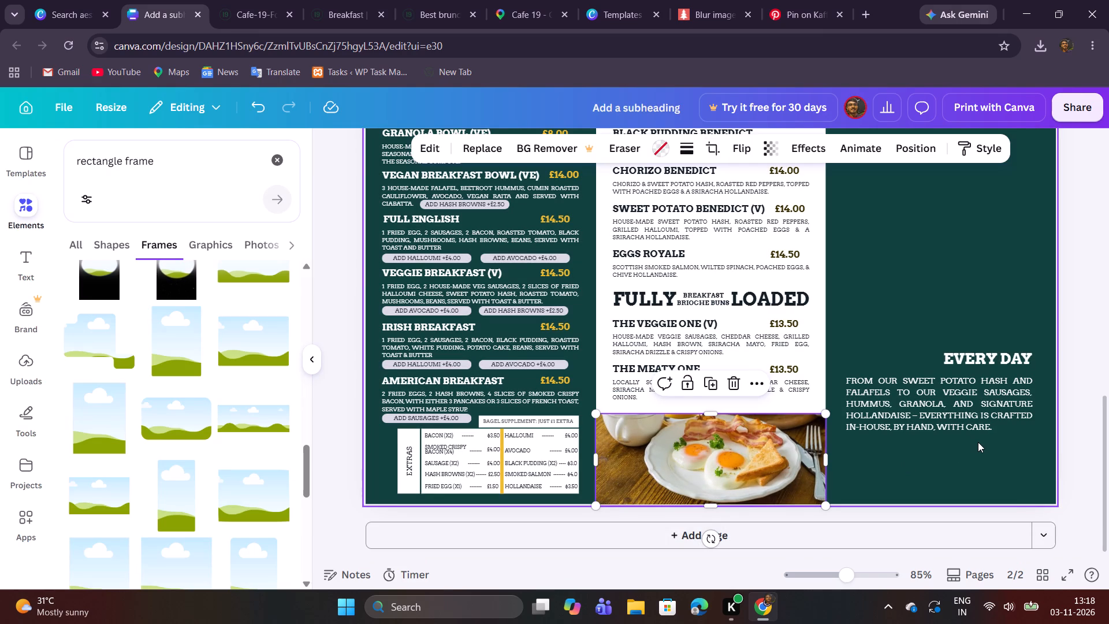
double_click(691, 455)
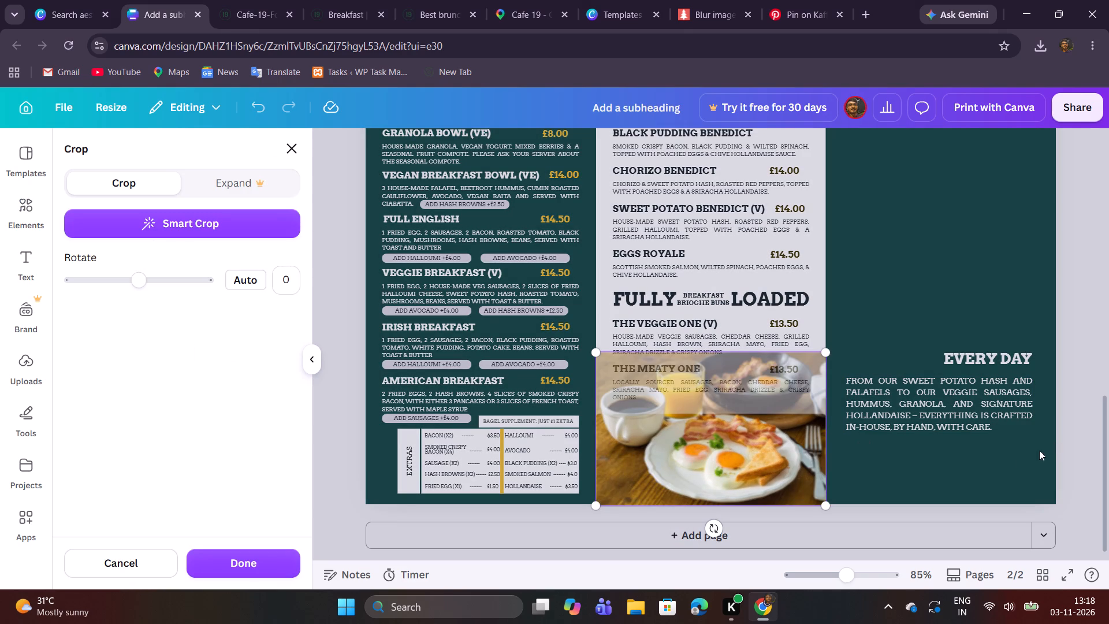
click(1007, 457)
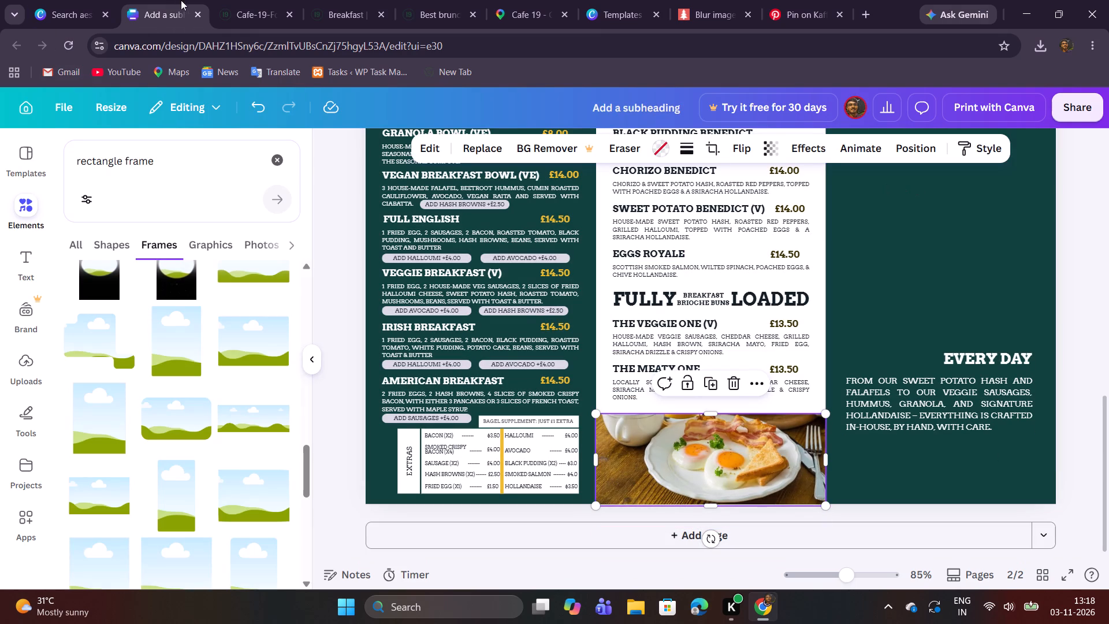
Browse the Pinterest breakfast pins for another photo that would suit the wide frame in the menu's middle panel.
click(251, 6)
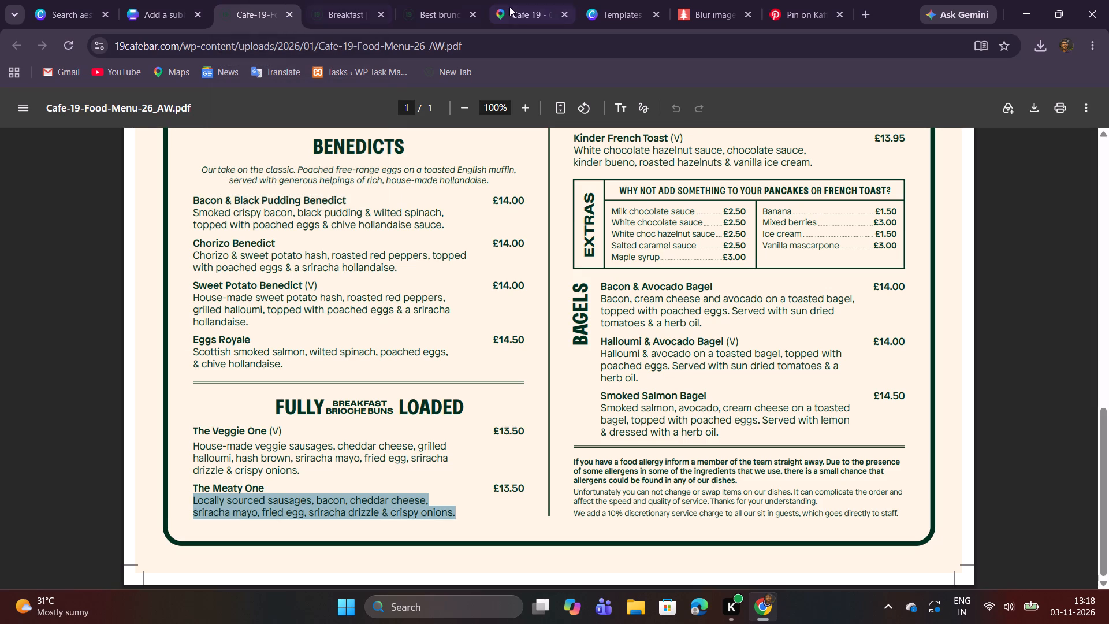
click(798, 18)
scroll(587, 323, down, 4)
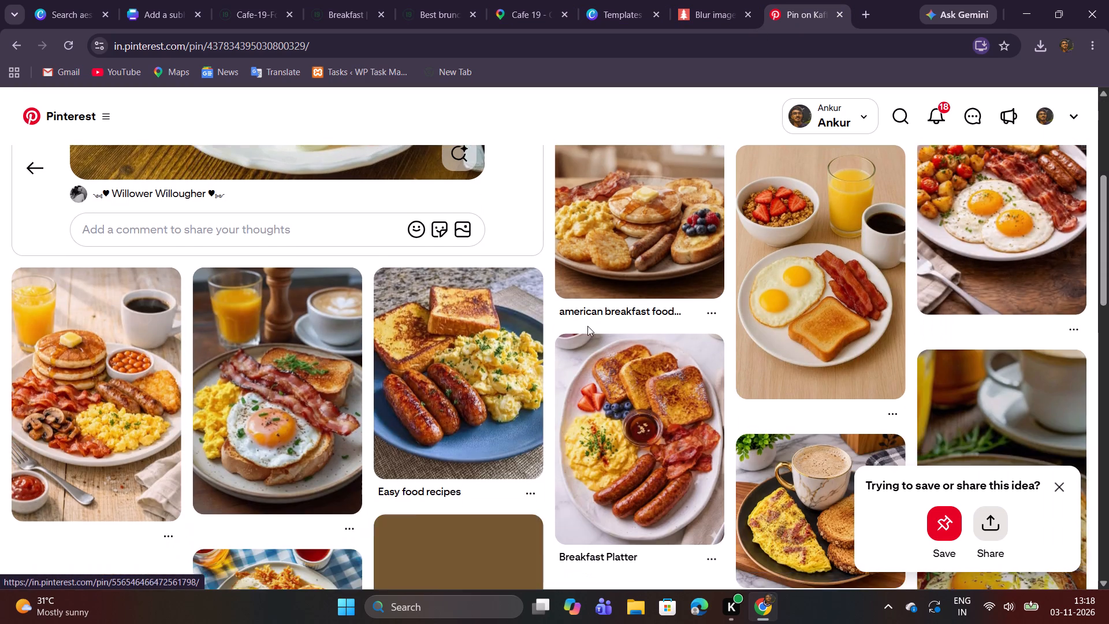
scroll(587, 326, down, 4)
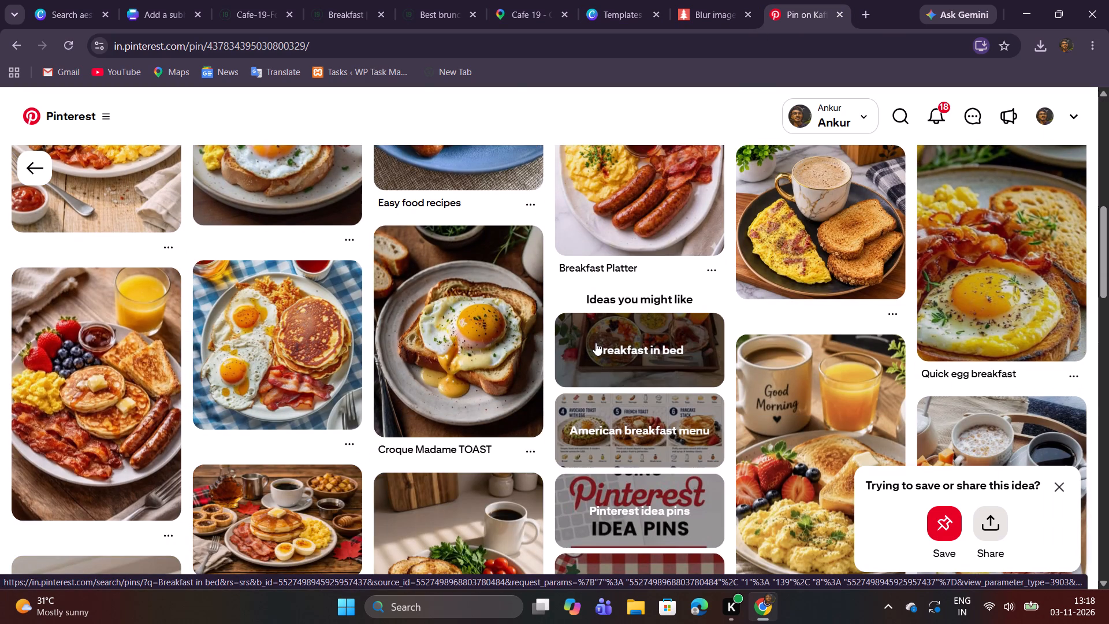
scroll(595, 343, down, 2)
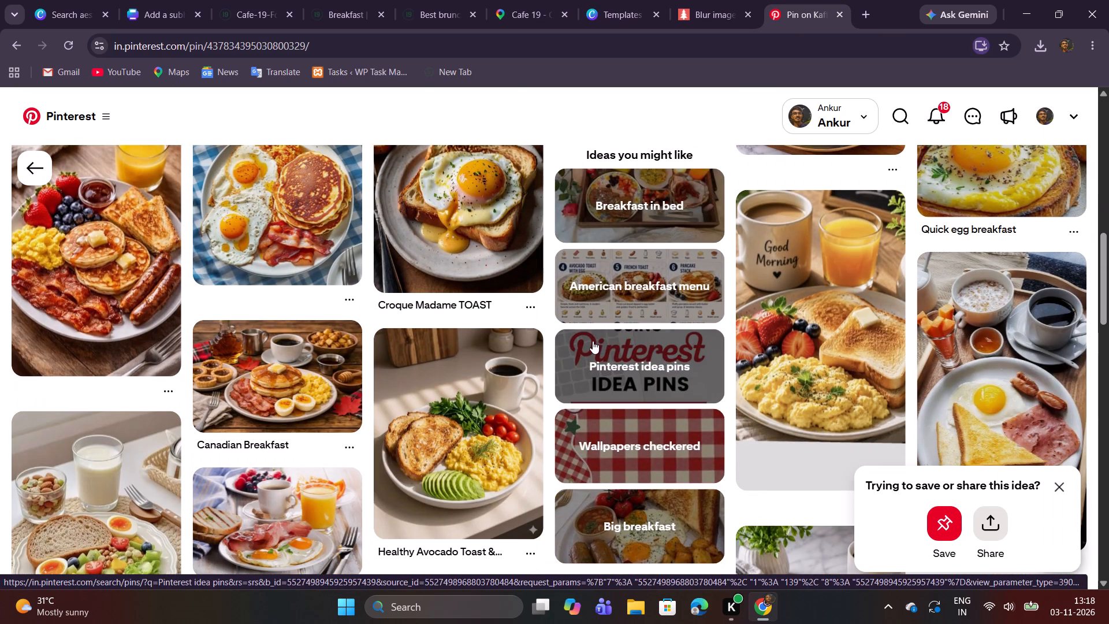
scroll(593, 341, down, 4)
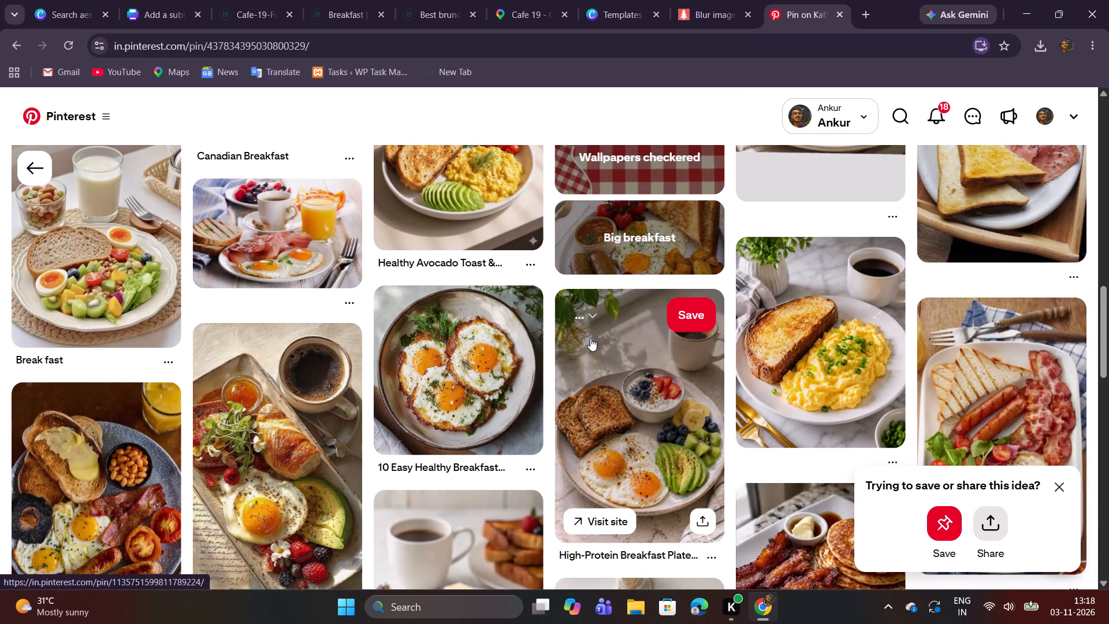
scroll(592, 348, up, 4)
scroll(592, 348, down, 8)
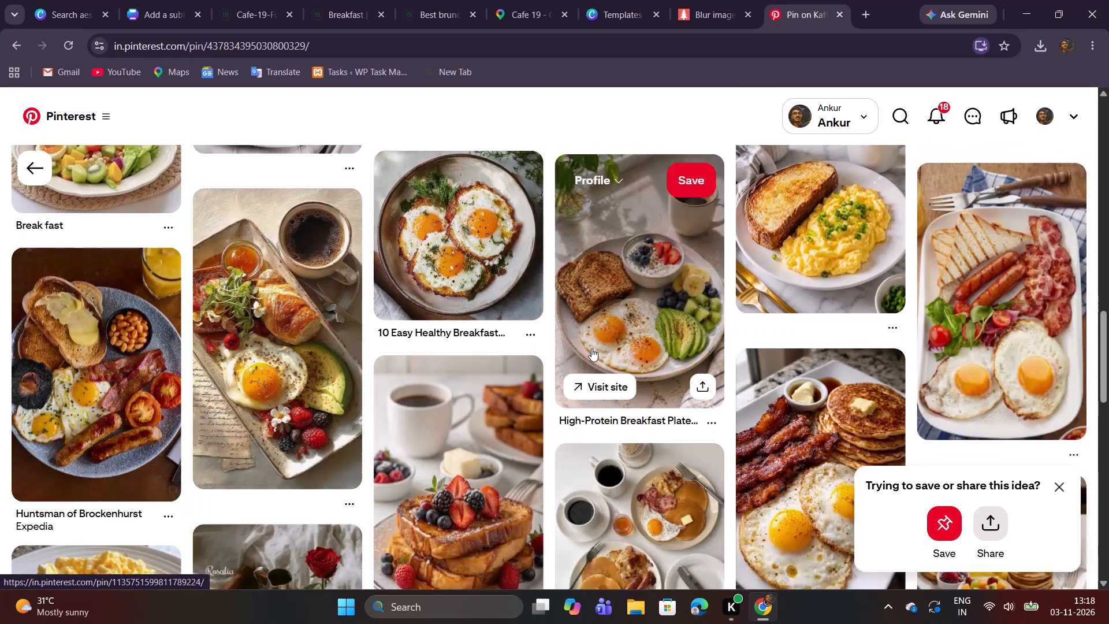
scroll(591, 348, down, 3)
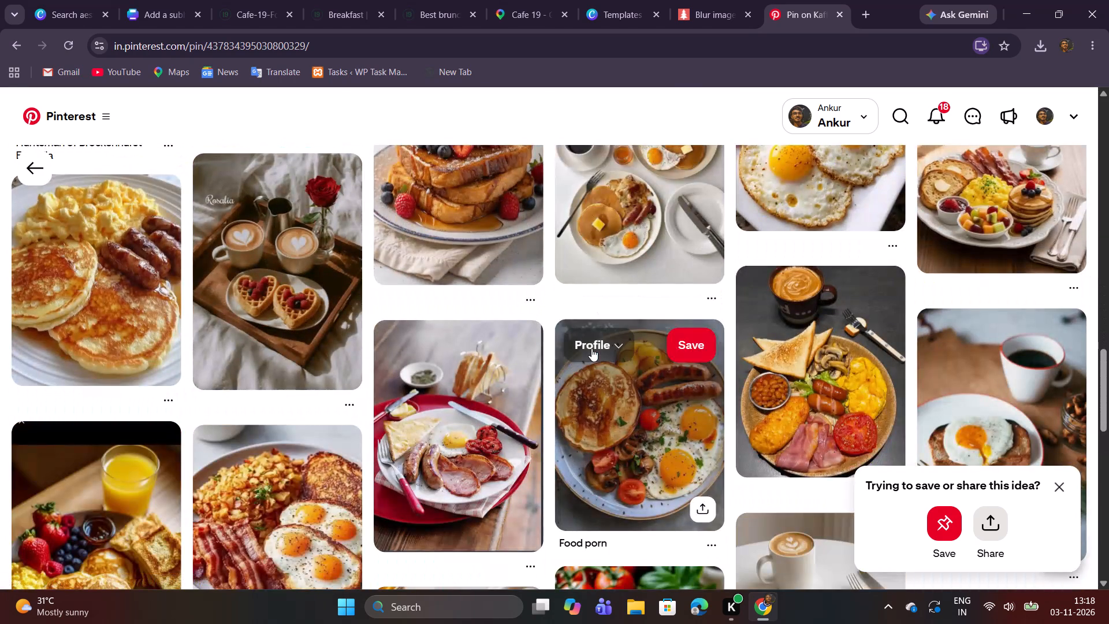
scroll(591, 348, down, 6)
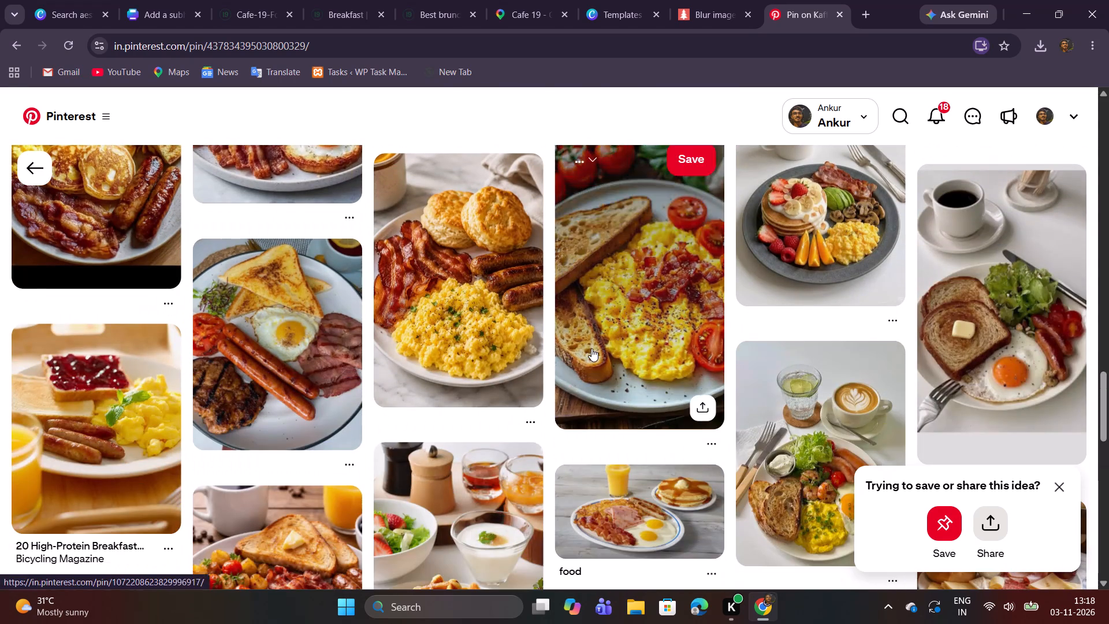
scroll(591, 348, up, 20)
scroll(591, 348, up, 2)
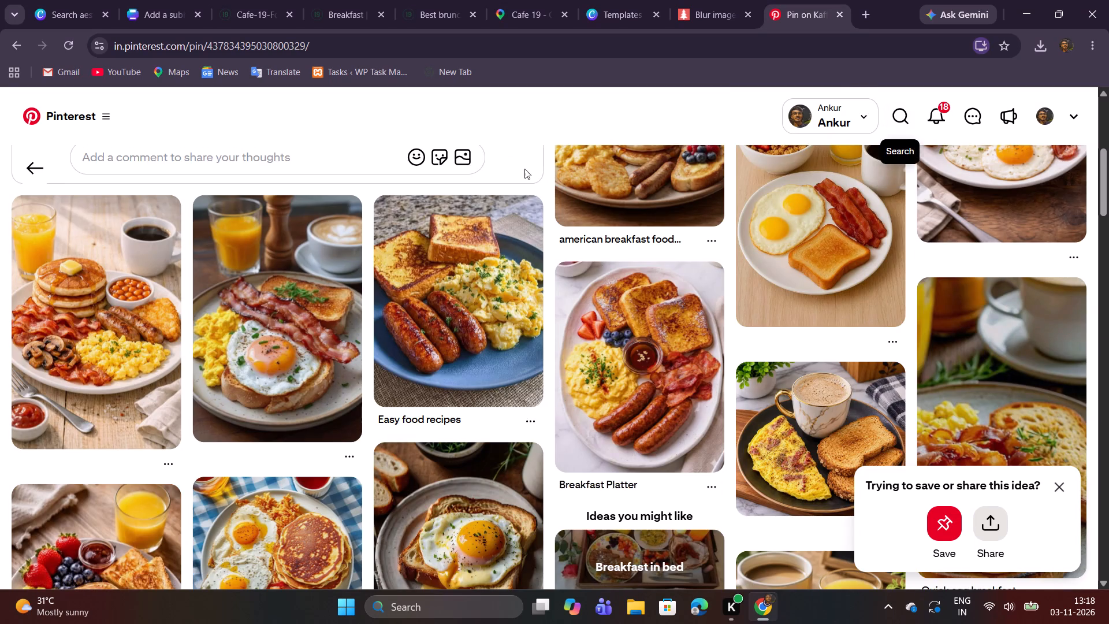
scroll(492, 182, up, 3)
Search Pinterest for "horizontal american brecfast".
click(903, 111)
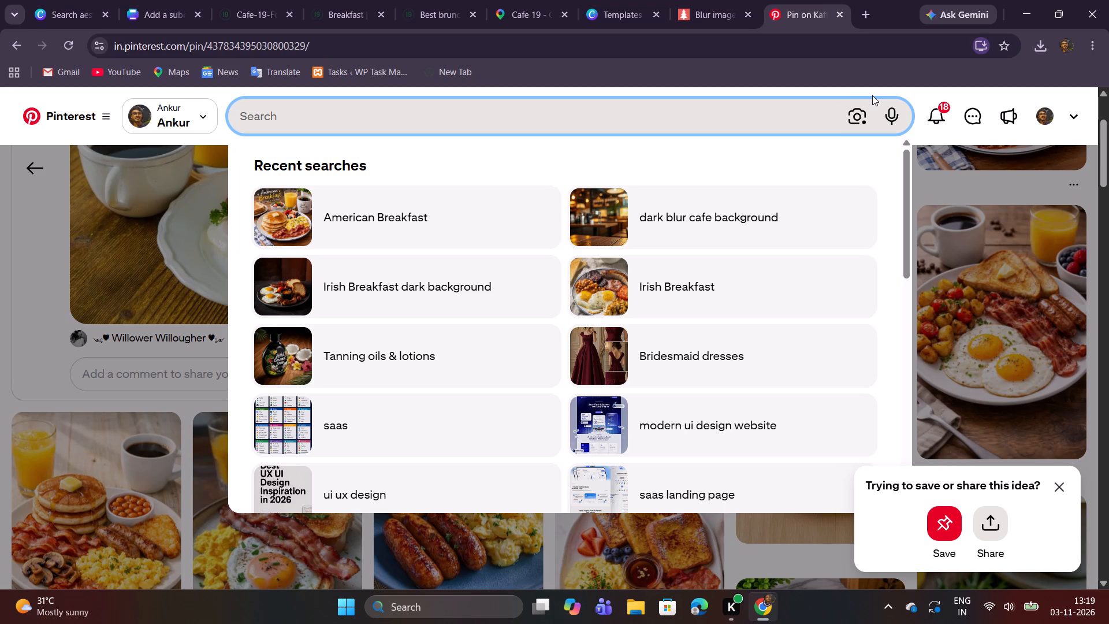
text(hori)
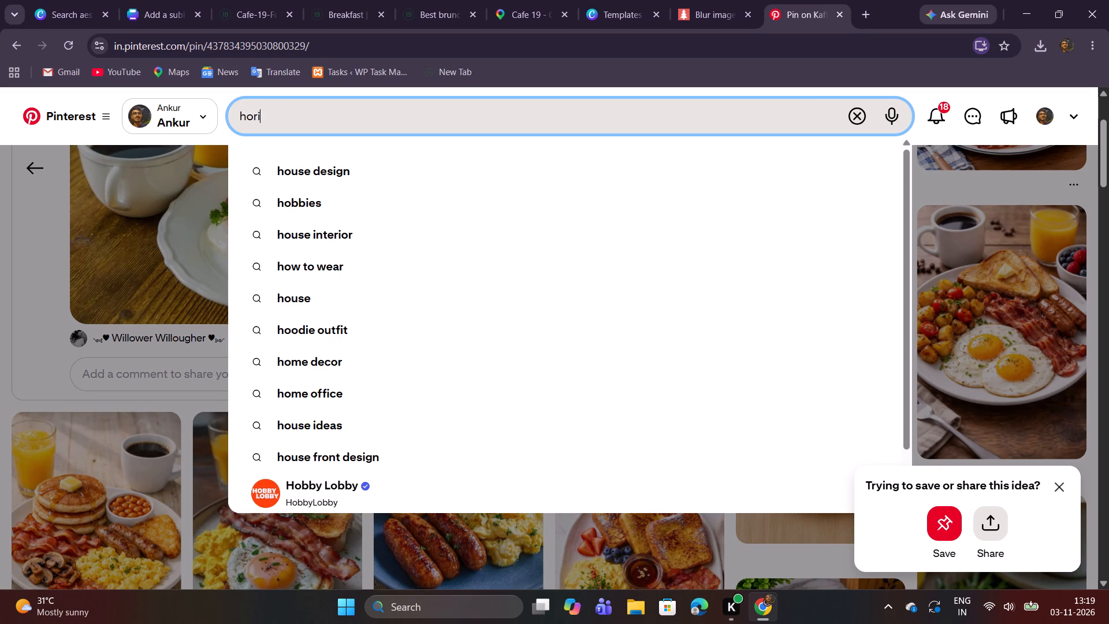
text(zonta)
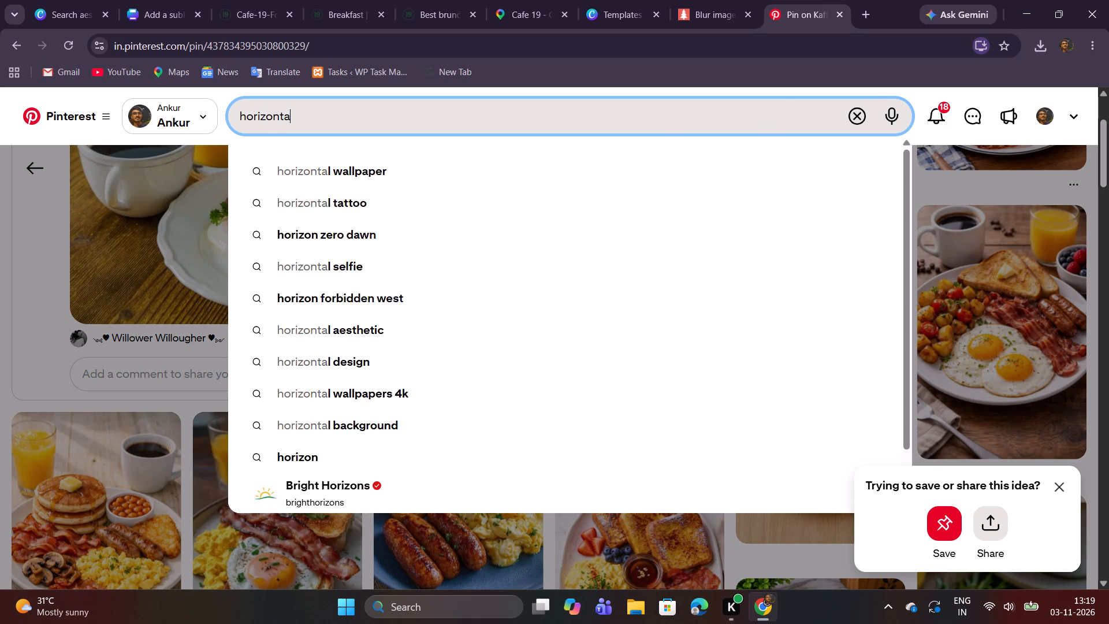
text(l)
key(space)
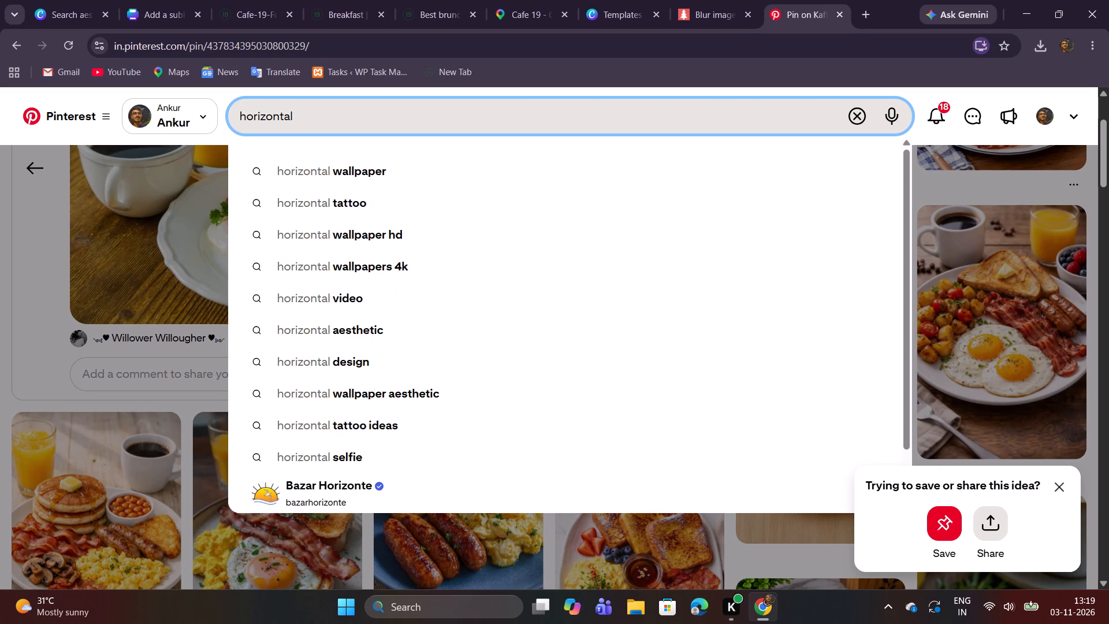
text(american brec)
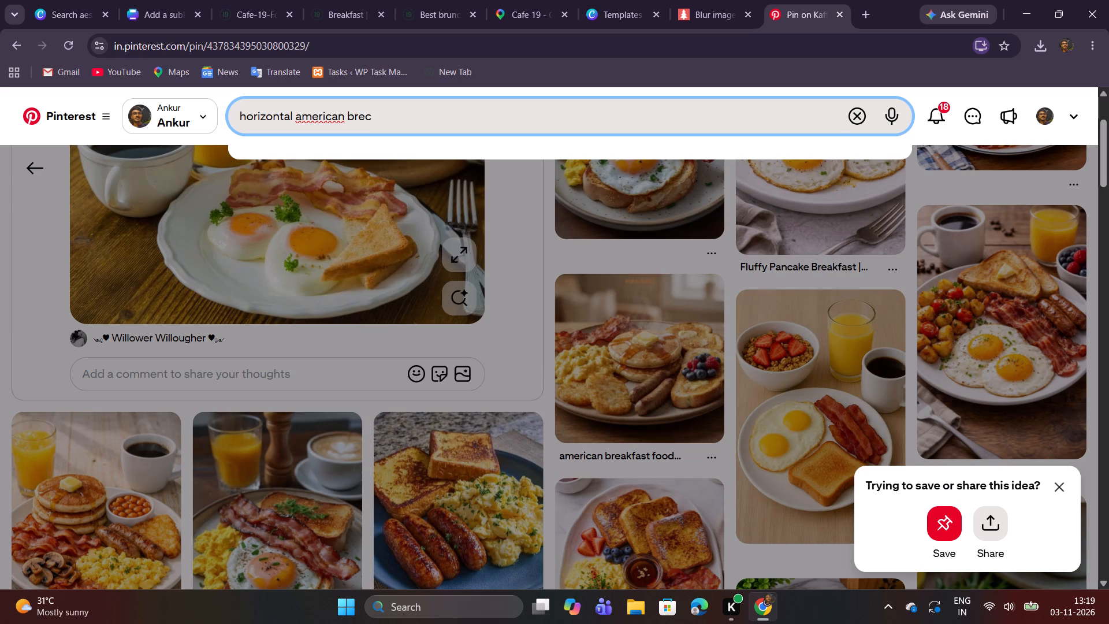
text(fast)
key(space)
key(Return)
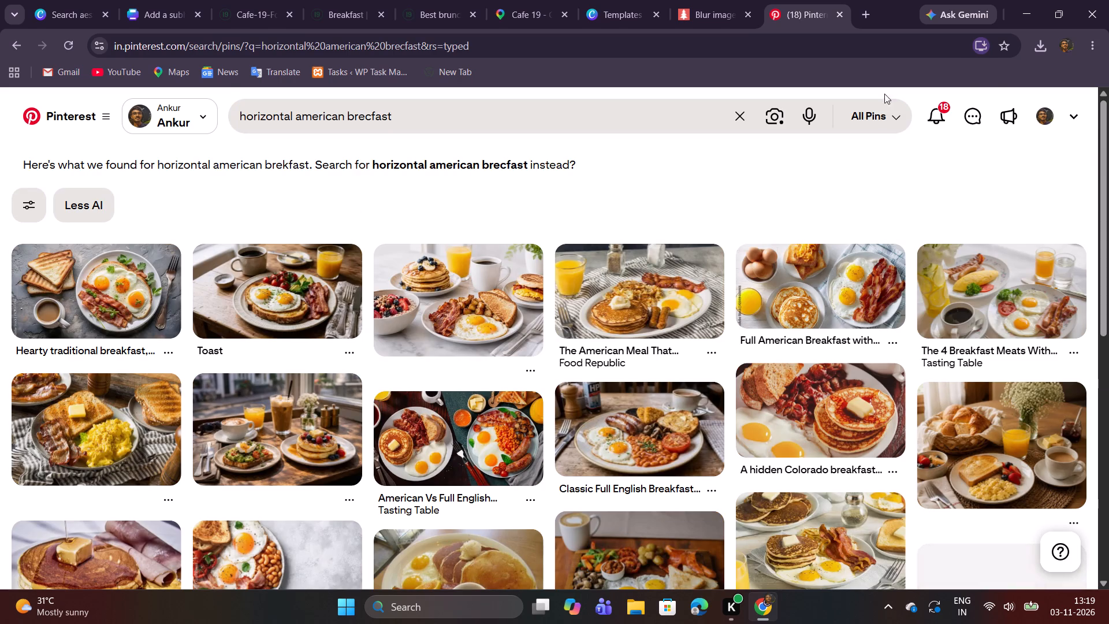
Open the "Hearty traditional breakfast, fried eggs, toast, bacon, coffee" pin and copy its image.
click(115, 291)
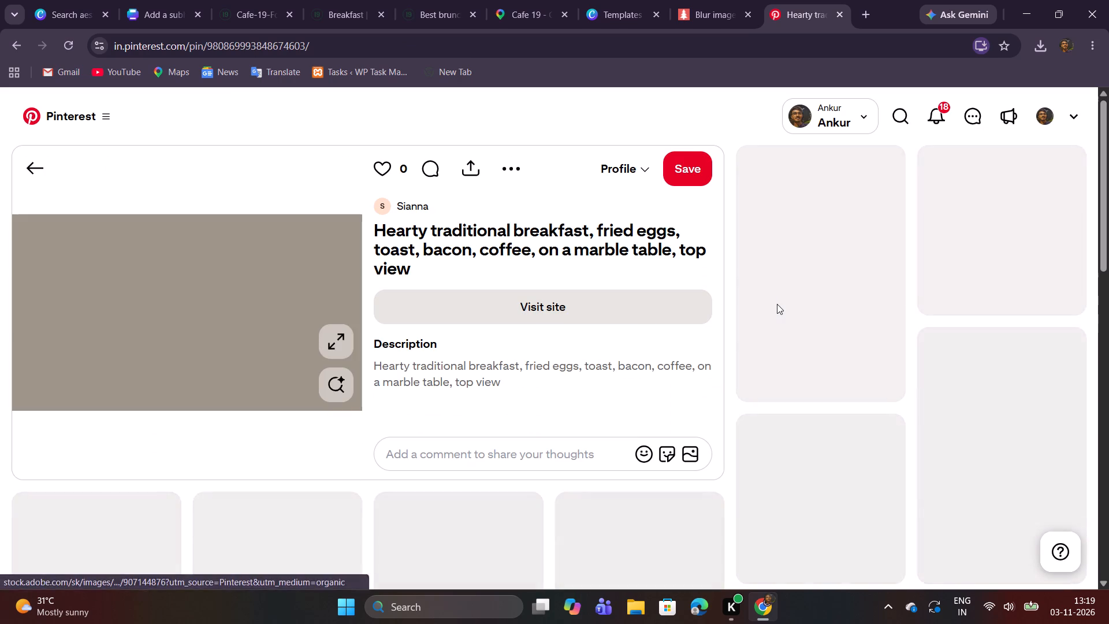
right_click(140, 331)
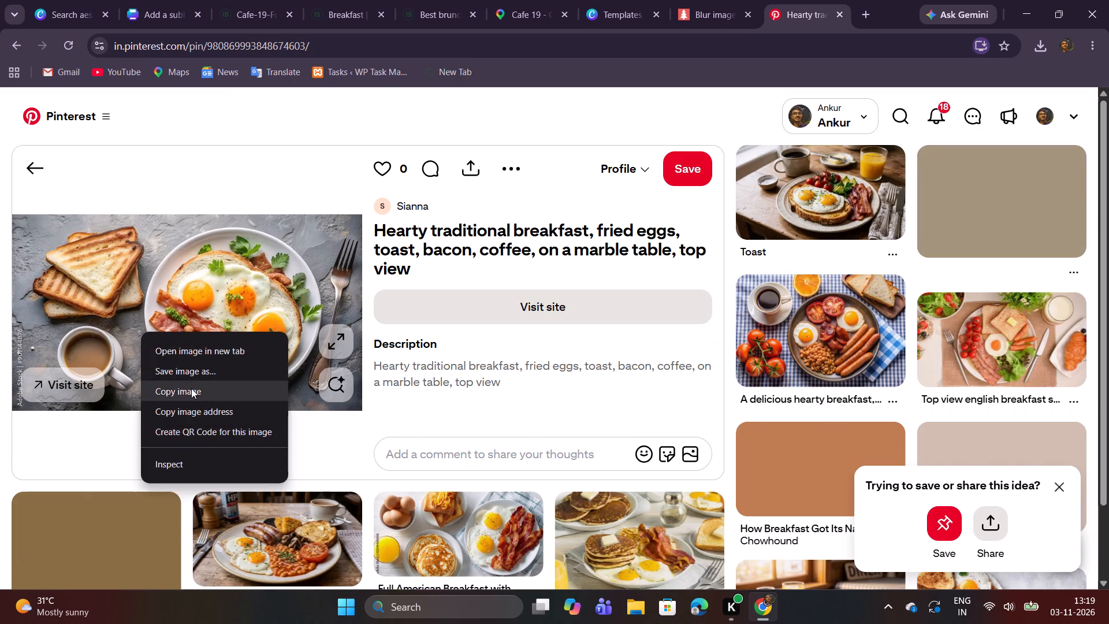
click(191, 388)
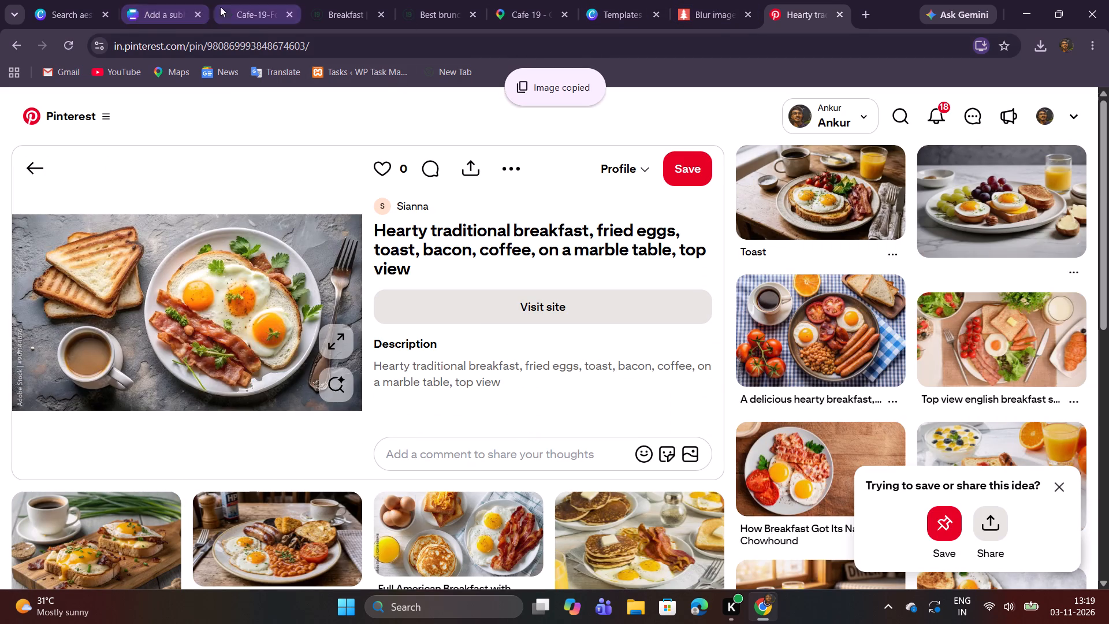
Paste the copied breakfast photo onto page 2 in Canva, shrink it, and place it in the frame below Fully Loaded.
click(172, 0)
click(898, 320)
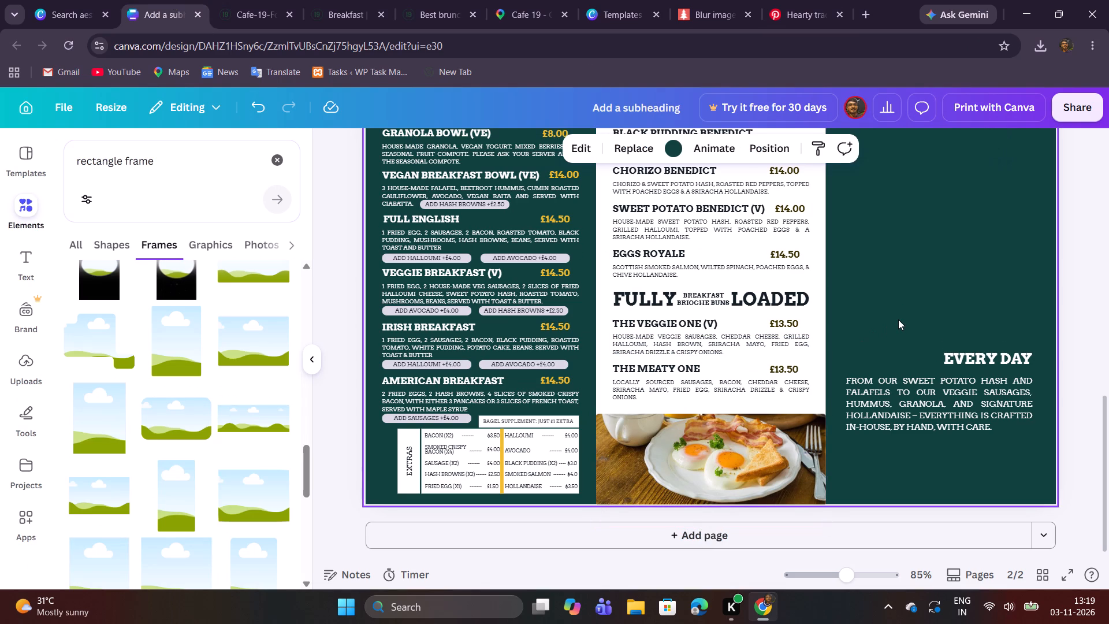
click(898, 320)
key(ctrl+v)
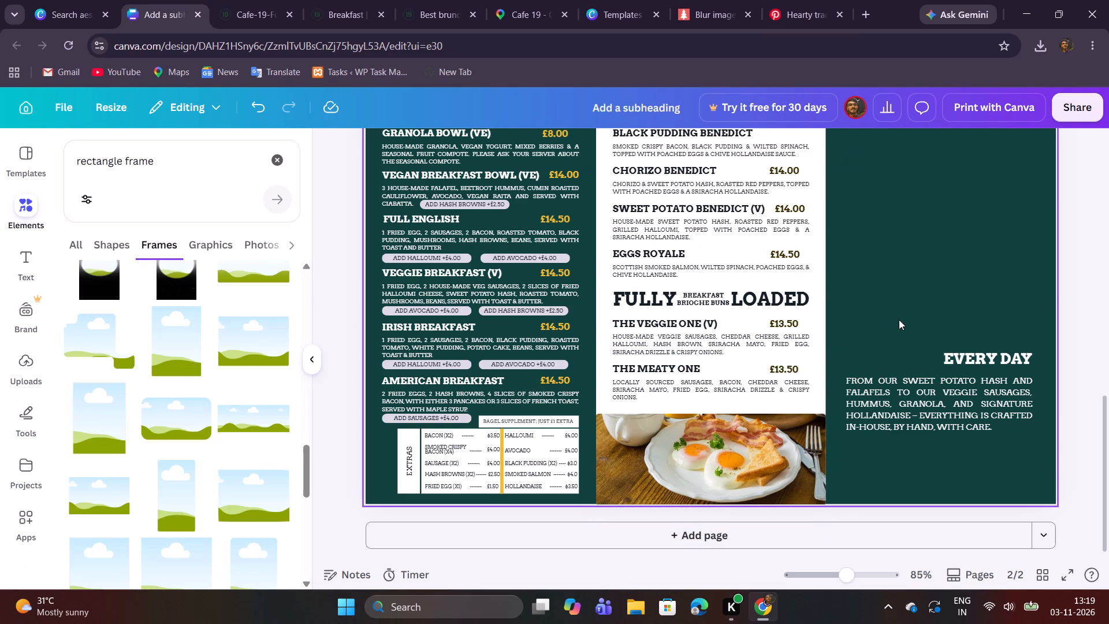
drag(863, 316, 1000, 361)
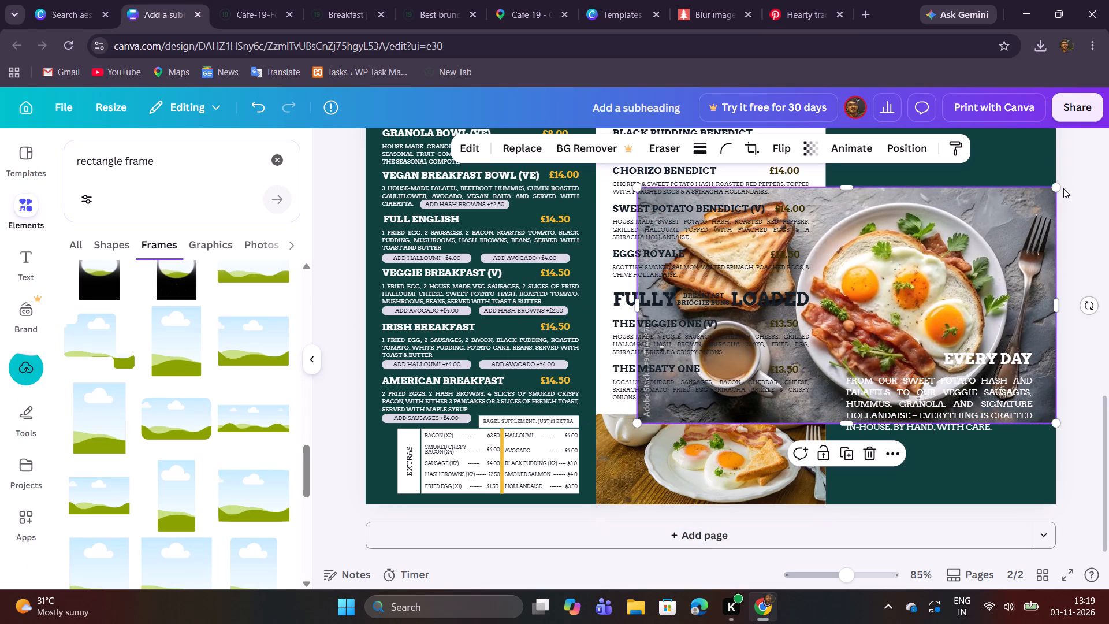
drag(1055, 189, 951, 287)
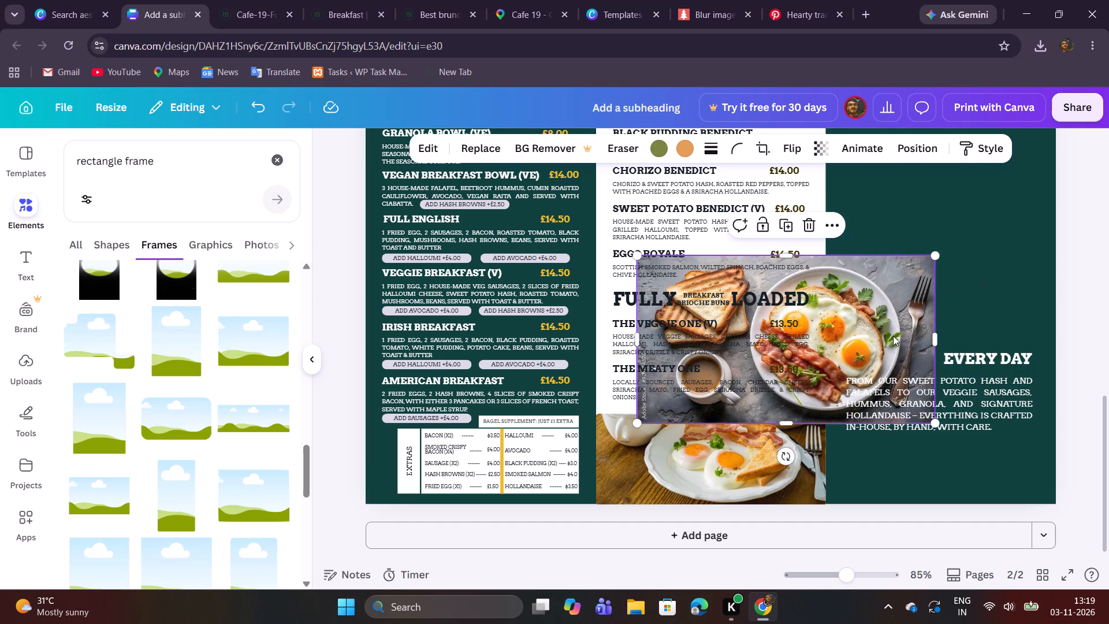
drag(893, 336, 801, 483)
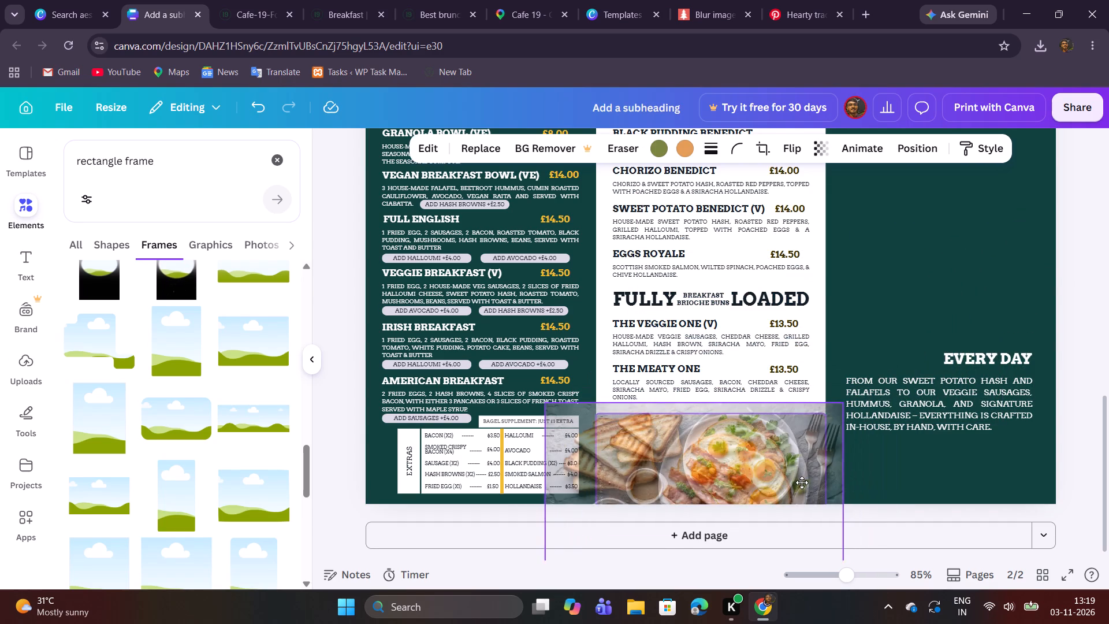
Adjust the new photo's vertical position inside its frame to centre the egg and bacon plate, and try shrinking it from its corner.
double_click(786, 474)
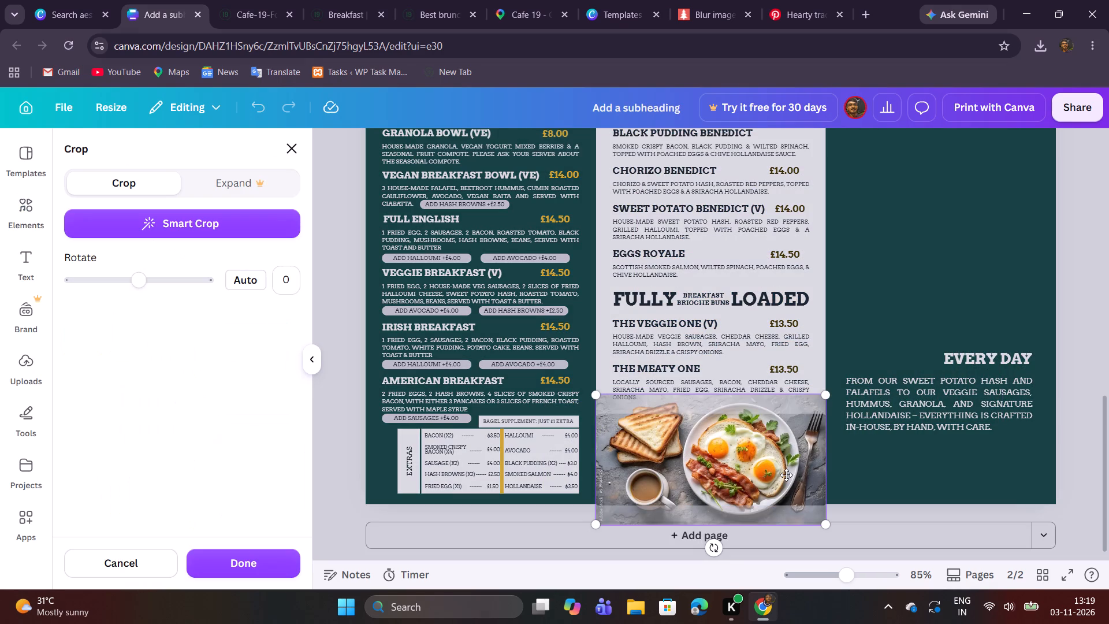
click(786, 476)
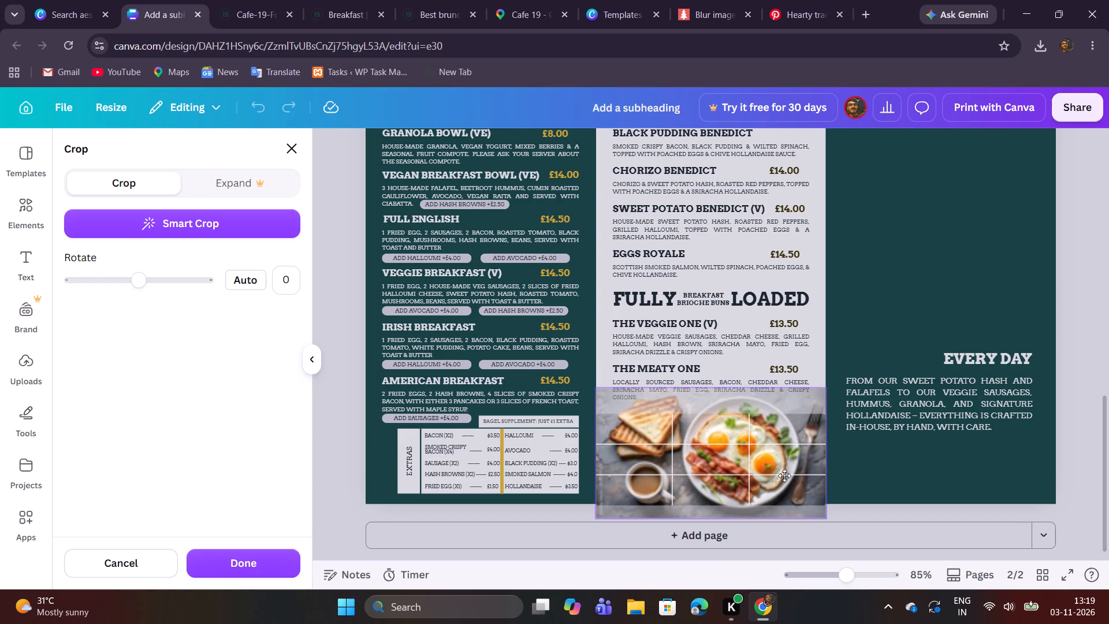
click(889, 480)
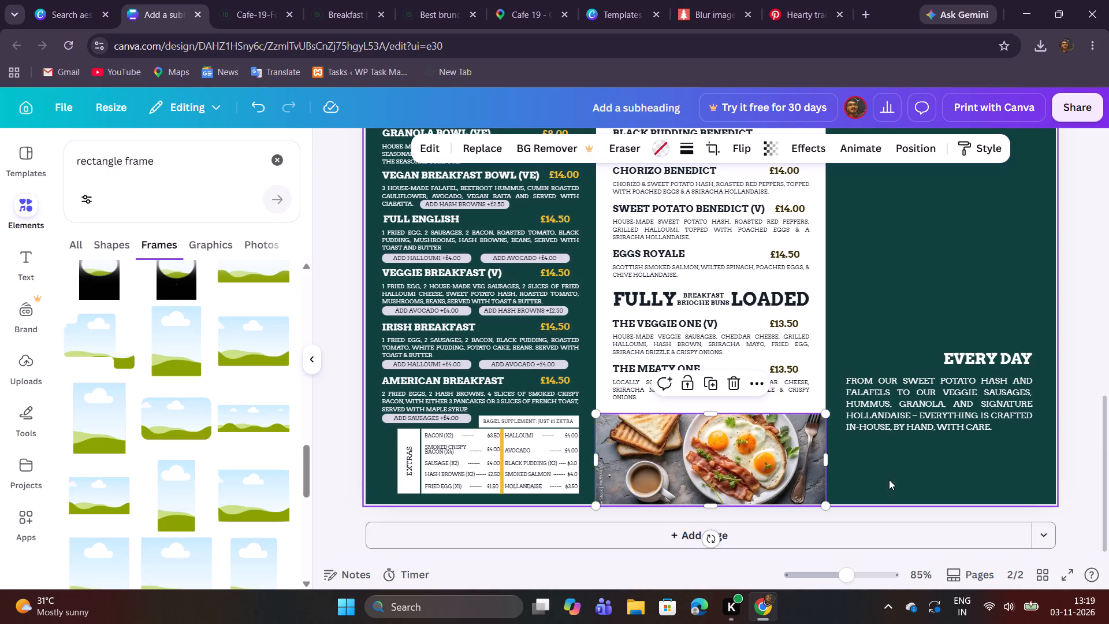
double_click(794, 468)
drag(791, 470, 790, 481)
drag(826, 399, 818, 408)
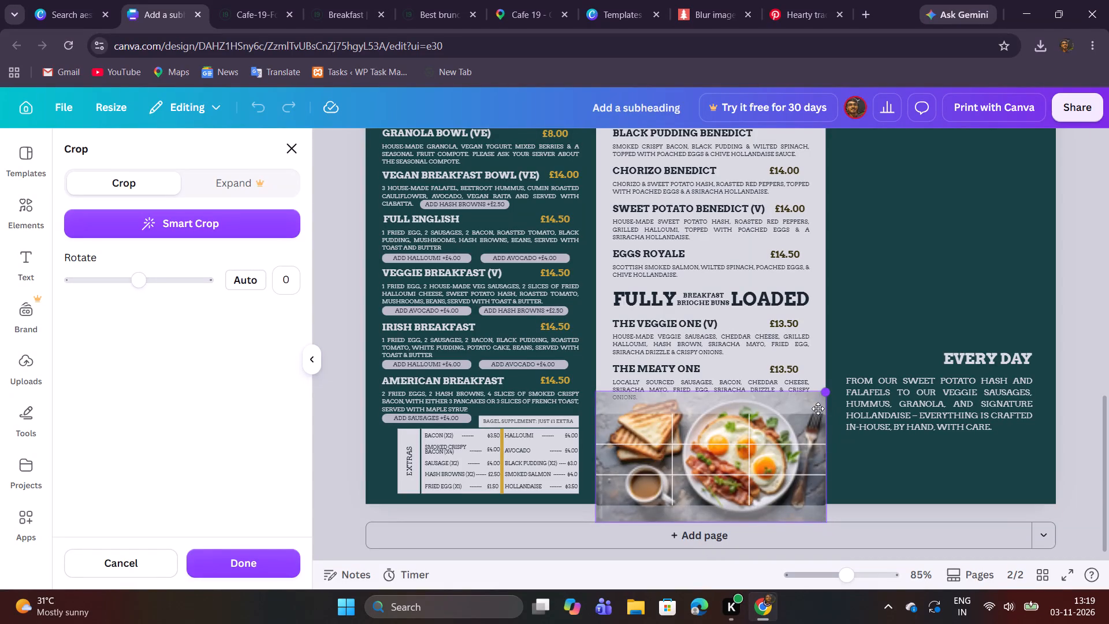
drag(818, 408, 807, 422)
drag(827, 394, 810, 408)
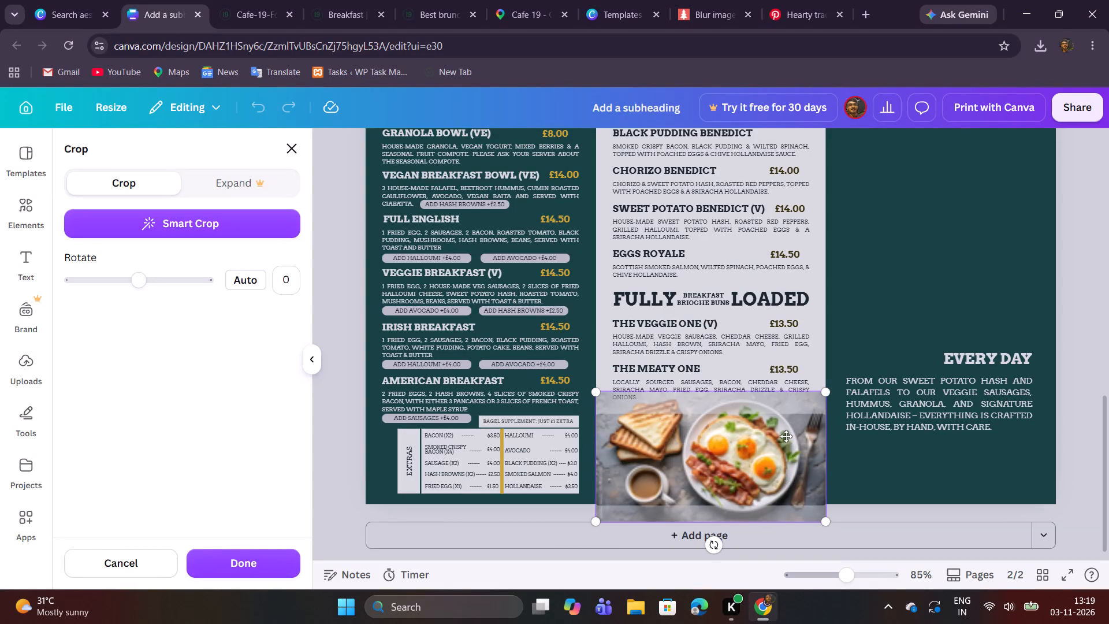
drag(786, 437, 836, 434)
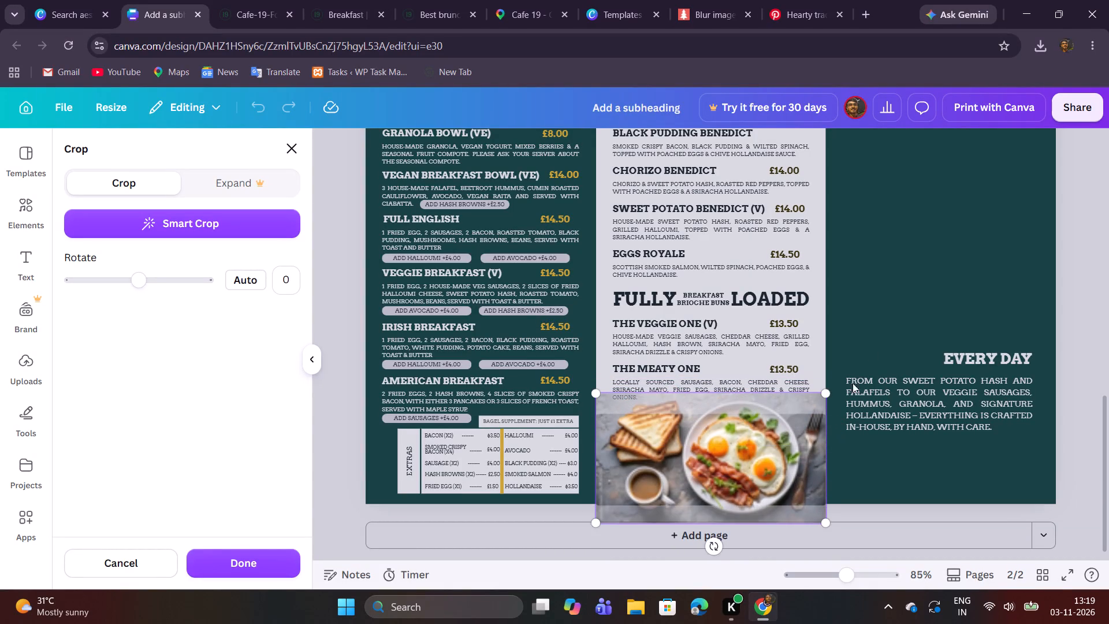
click(895, 287)
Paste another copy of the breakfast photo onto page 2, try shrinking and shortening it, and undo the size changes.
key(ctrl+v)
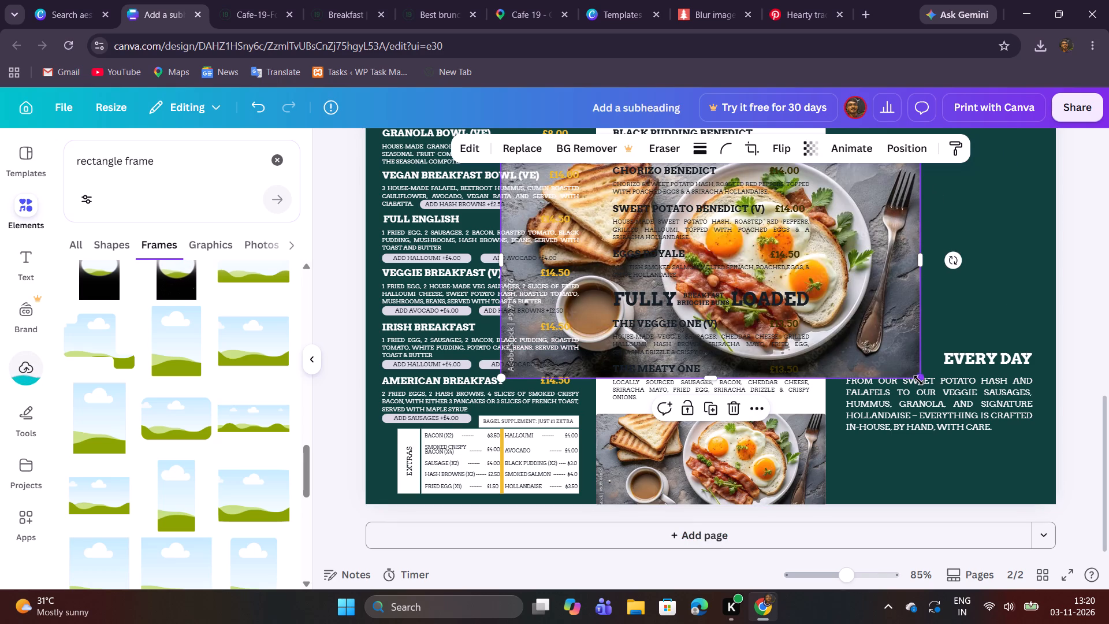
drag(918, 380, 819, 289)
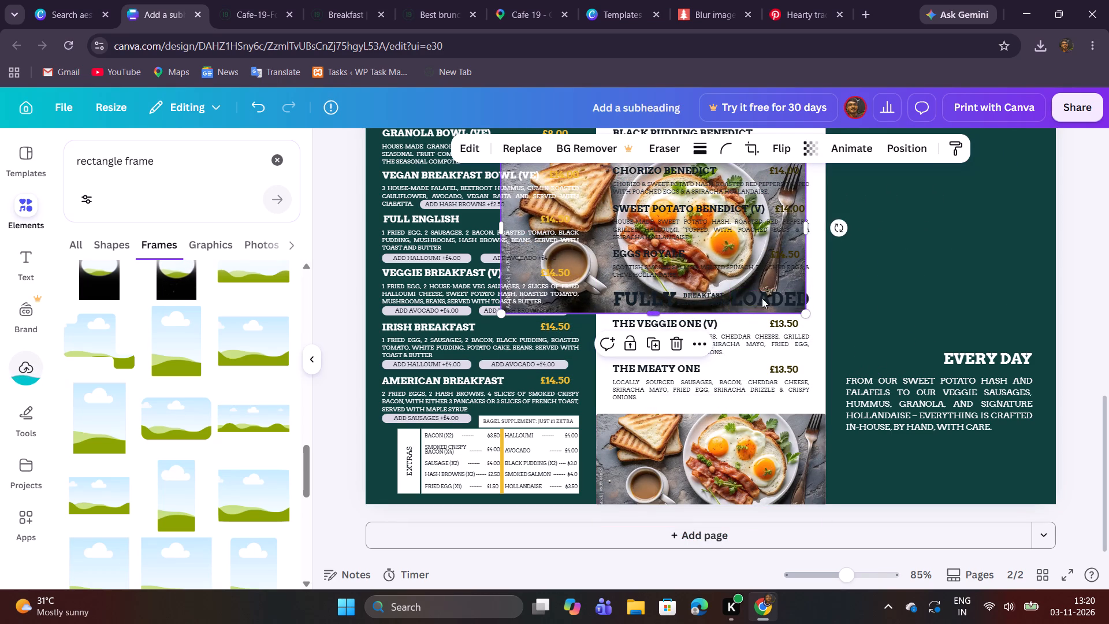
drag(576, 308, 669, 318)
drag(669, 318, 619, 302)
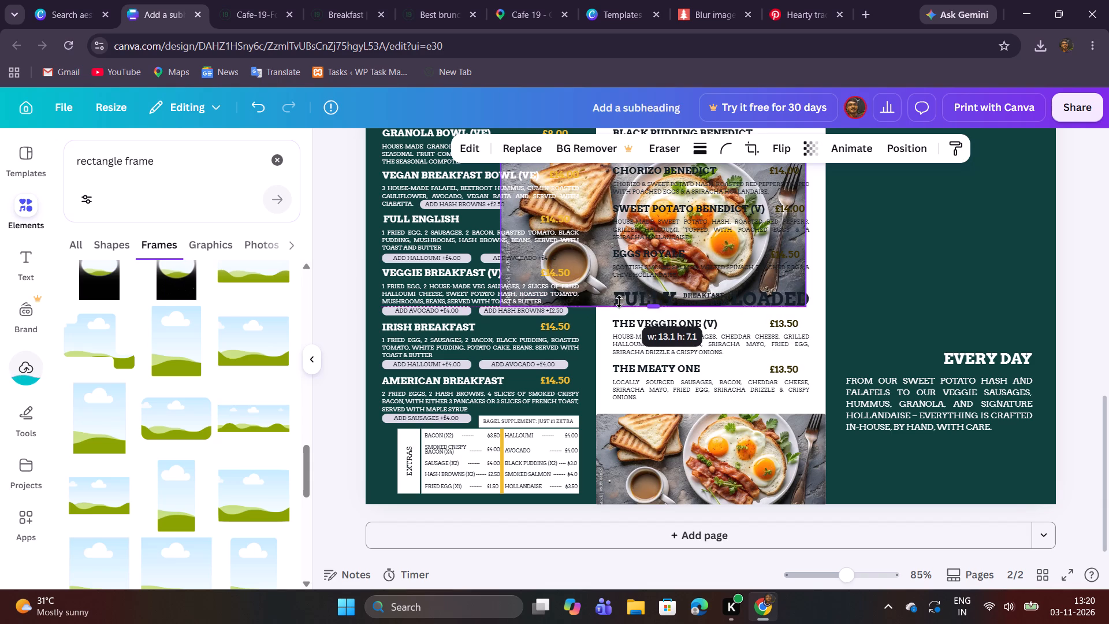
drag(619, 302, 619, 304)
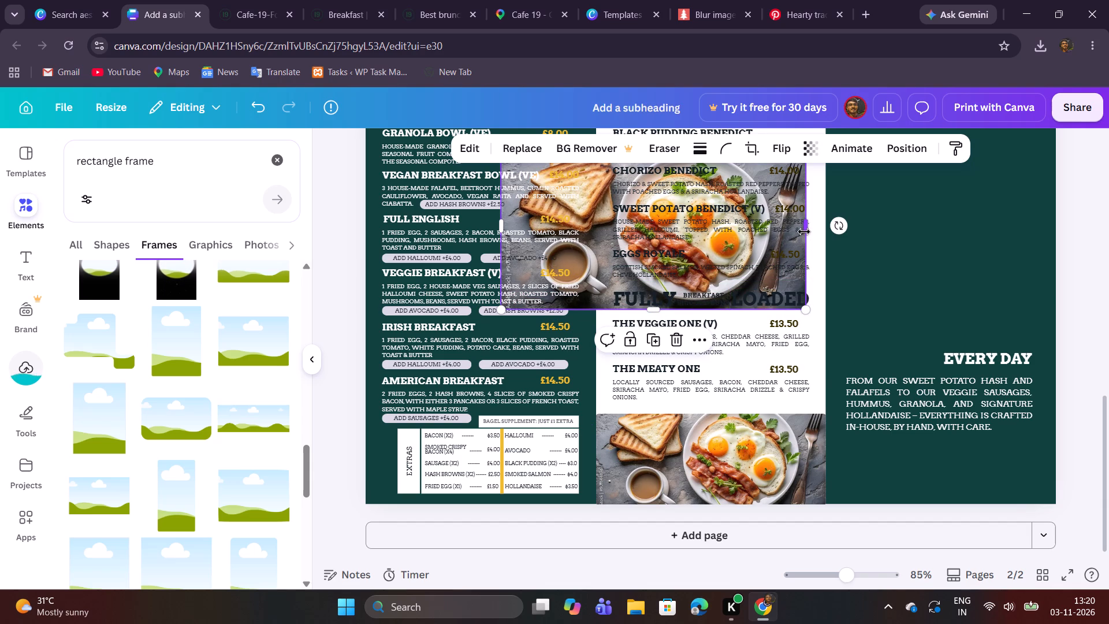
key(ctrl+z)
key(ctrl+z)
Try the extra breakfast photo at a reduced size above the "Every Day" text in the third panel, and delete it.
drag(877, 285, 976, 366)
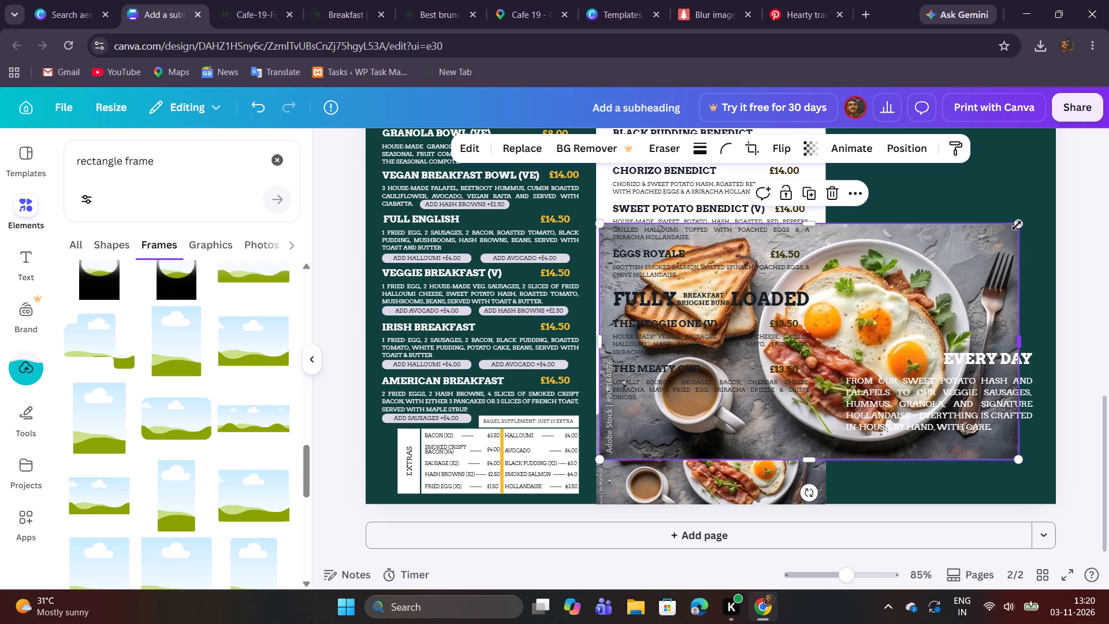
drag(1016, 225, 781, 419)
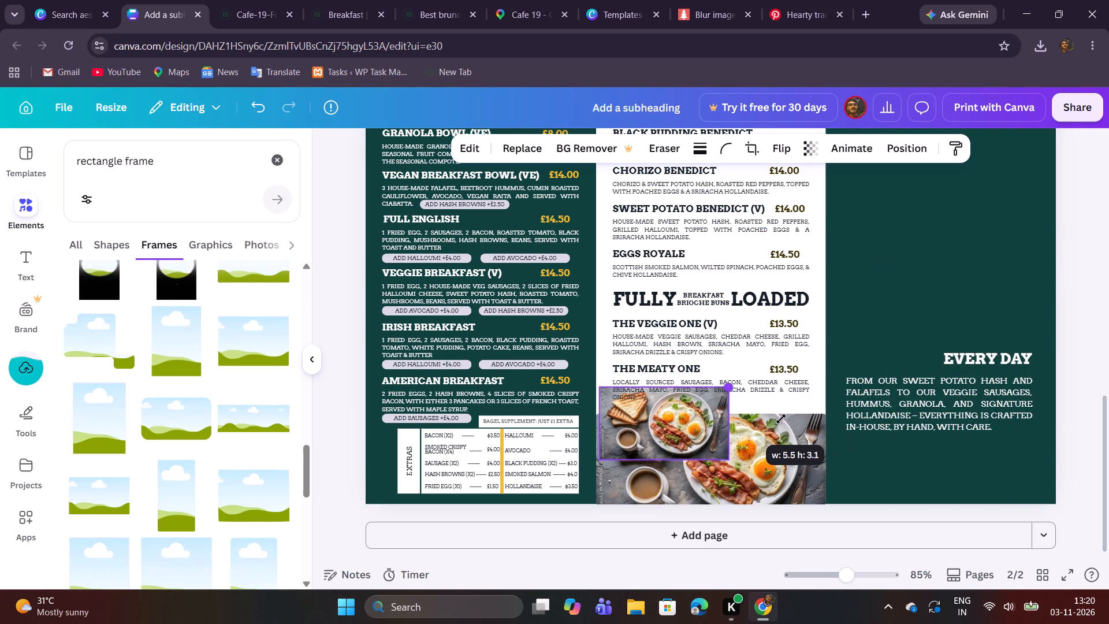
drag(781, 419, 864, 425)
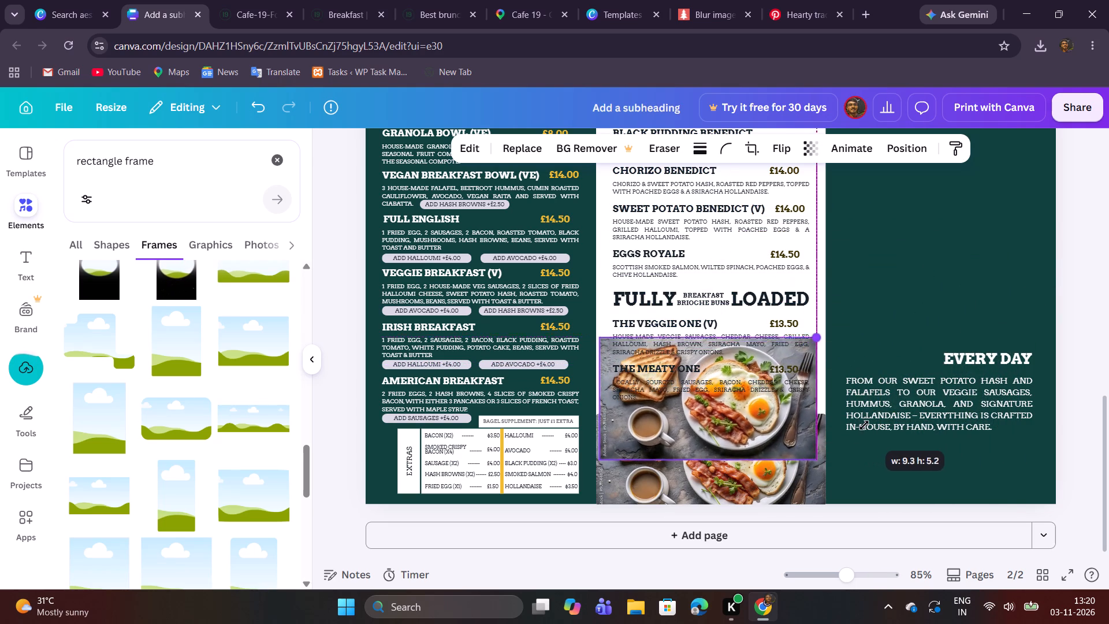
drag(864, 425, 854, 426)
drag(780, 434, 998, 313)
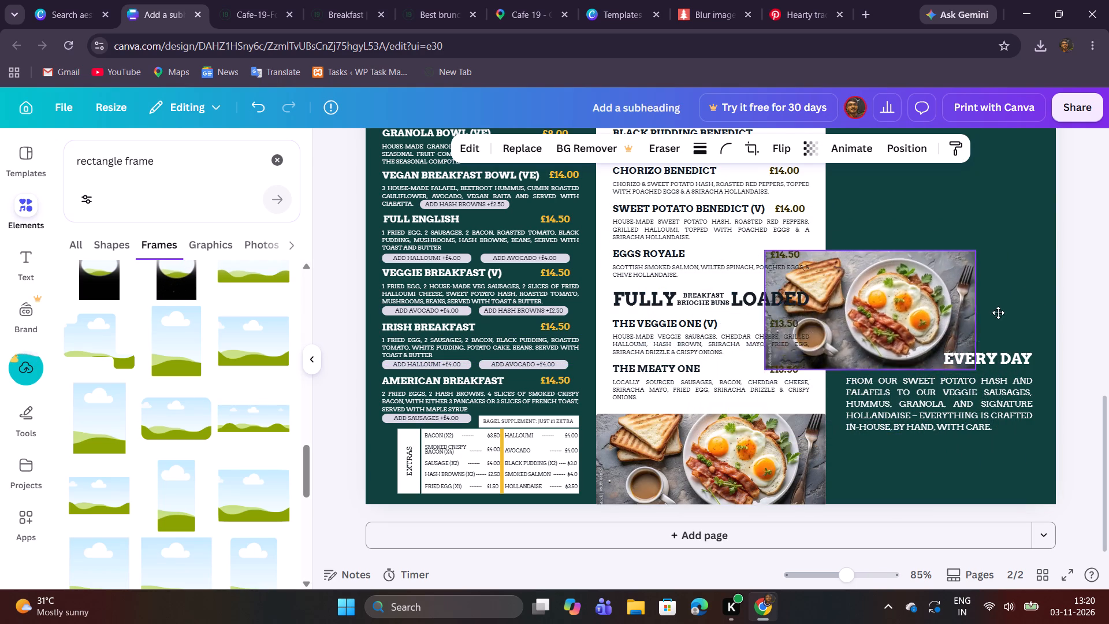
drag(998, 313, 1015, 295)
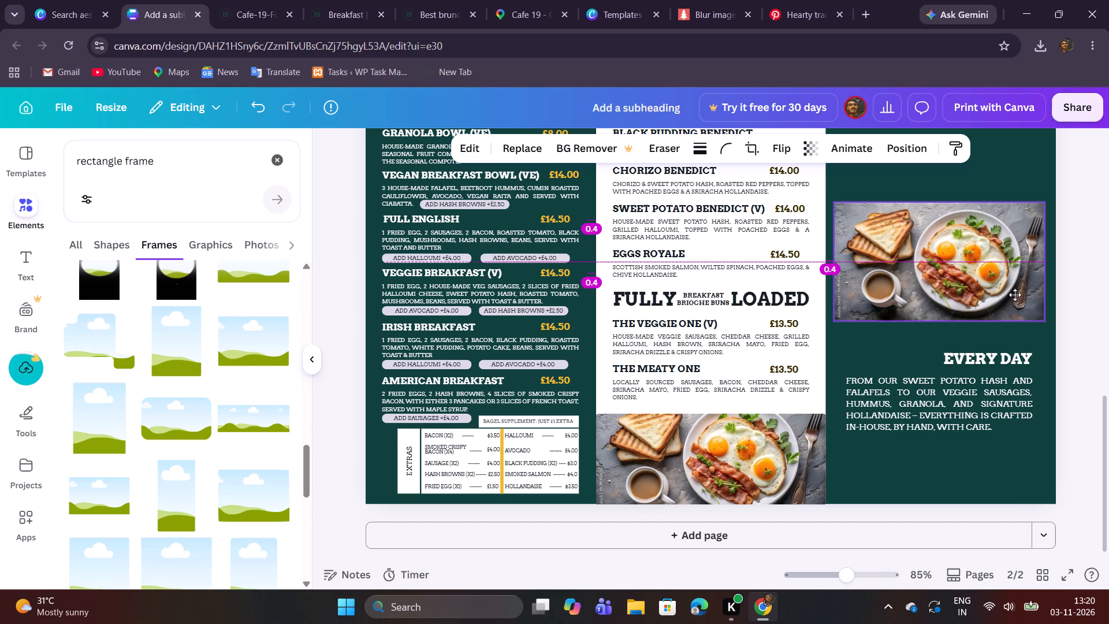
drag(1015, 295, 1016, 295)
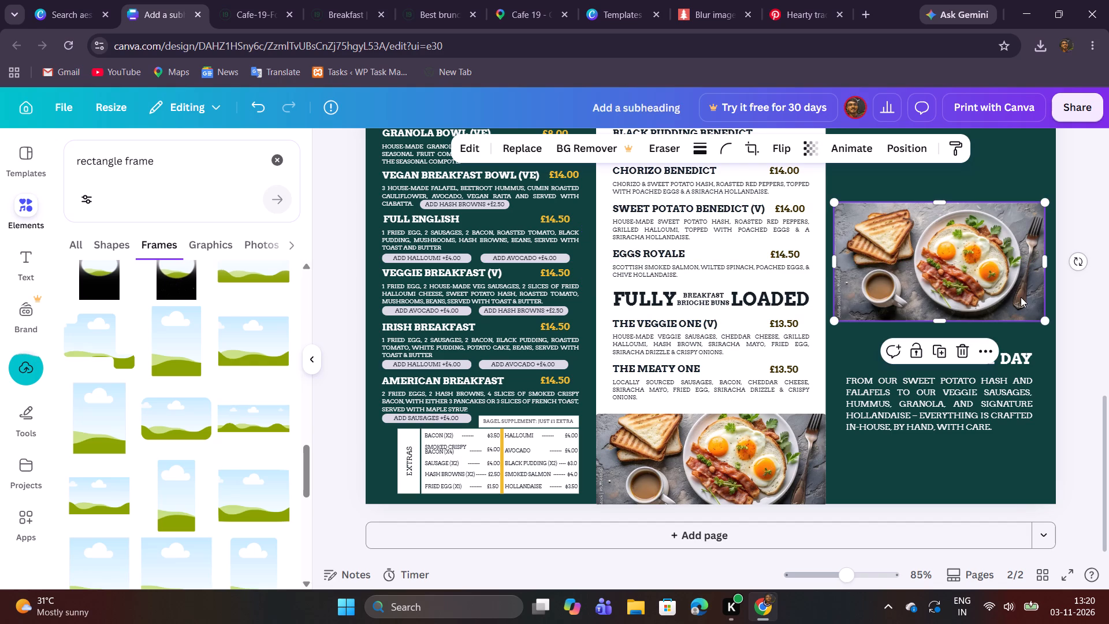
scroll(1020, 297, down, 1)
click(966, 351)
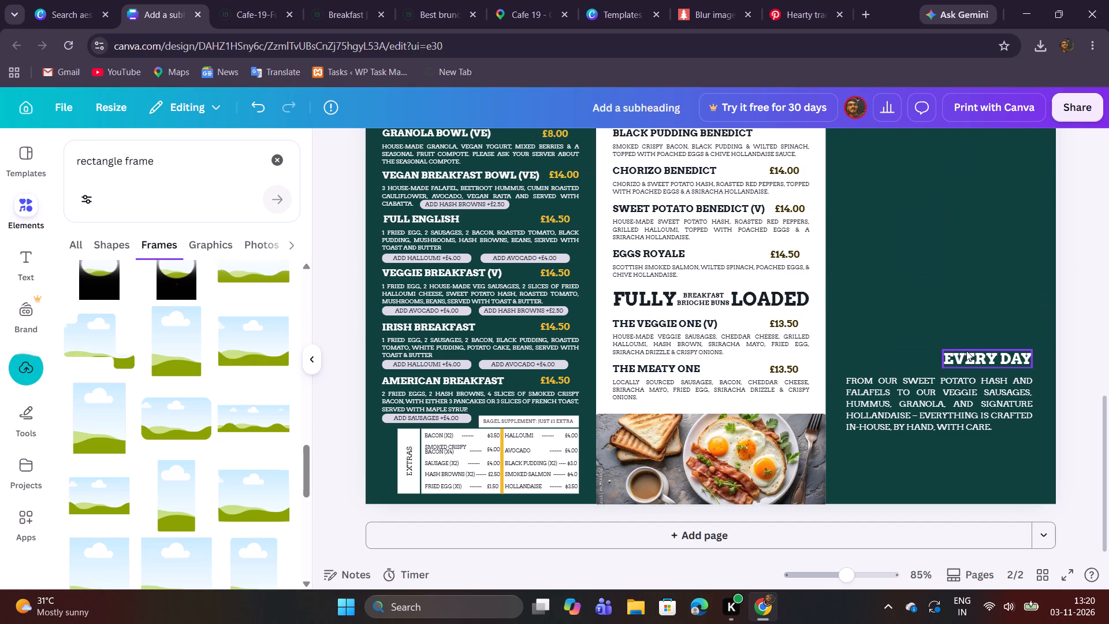
Delete the "Every Day" heading and the "From our sweet potato hash" paragraph from page 2's third panel.
scroll(1033, 319, down, 2)
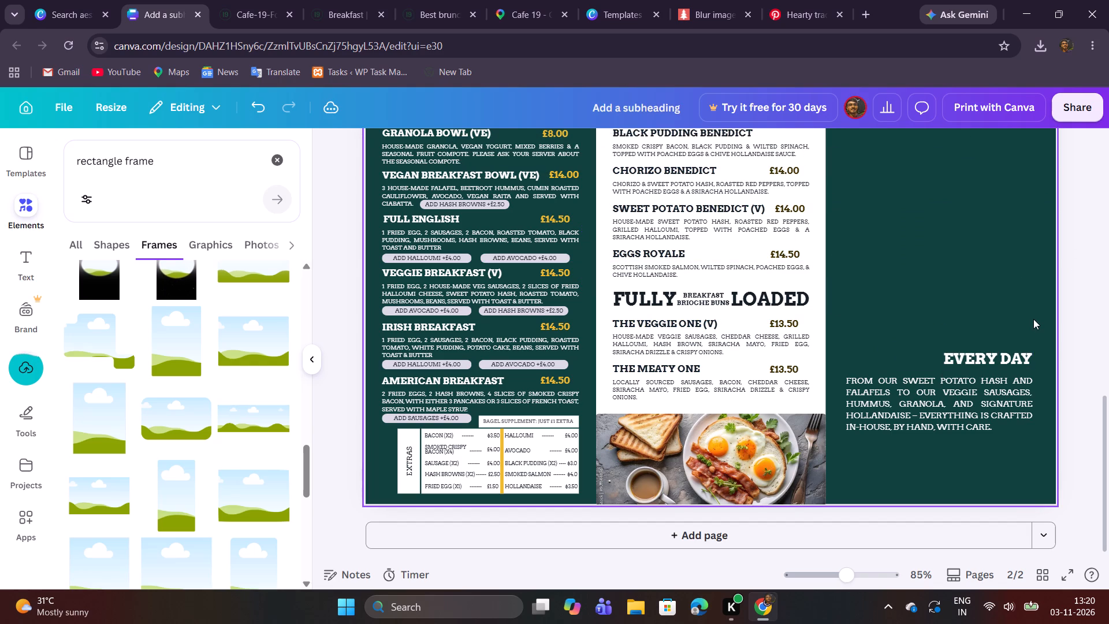
scroll(982, 309, up, 2)
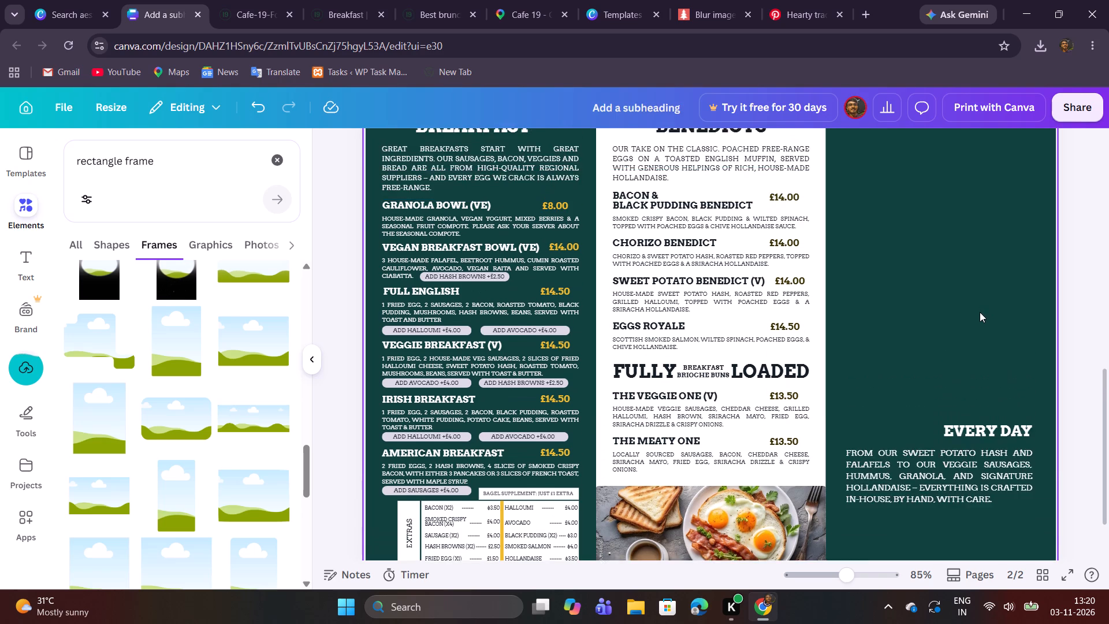
scroll(979, 314, up, 1)
scroll(979, 314, down, 3)
scroll(979, 313, up, 1)
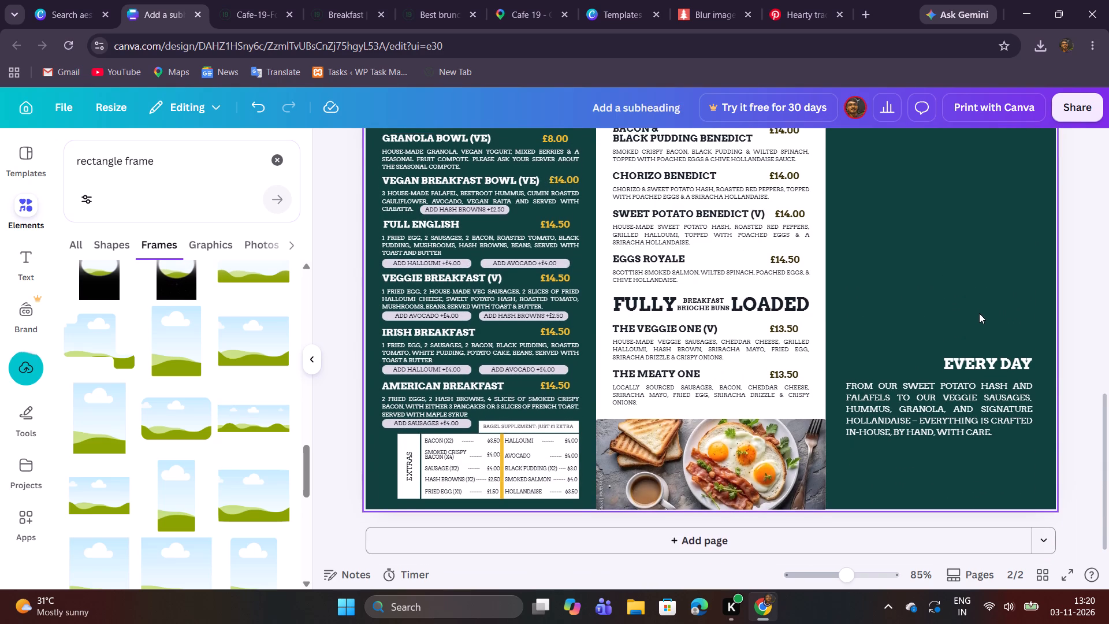
scroll(979, 313, up, 2)
scroll(979, 313, down, 2)
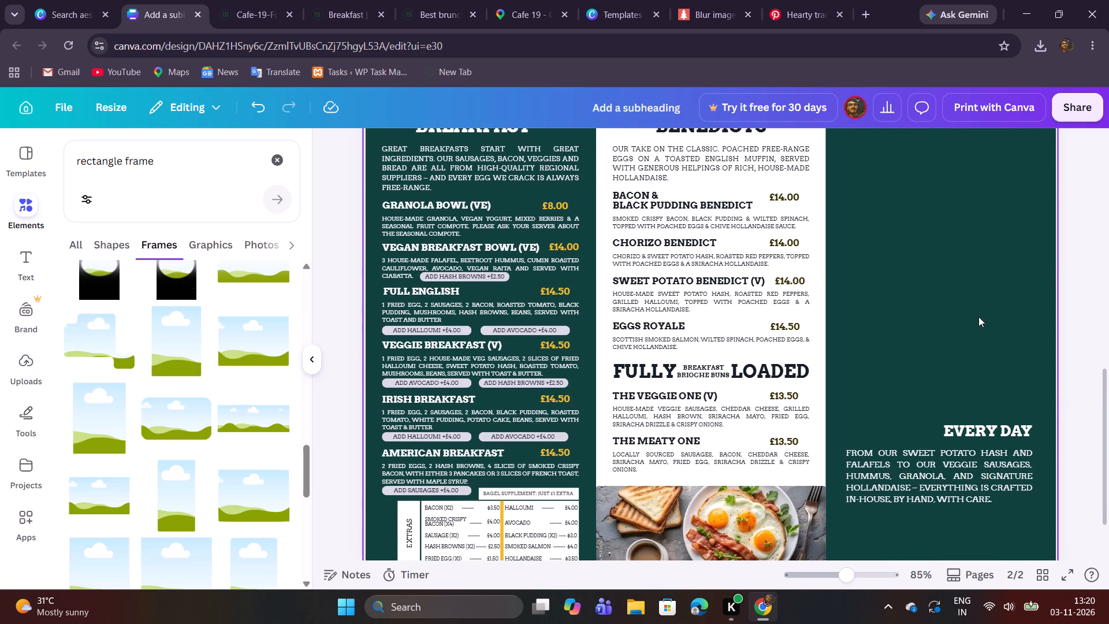
drag(950, 518, 973, 428)
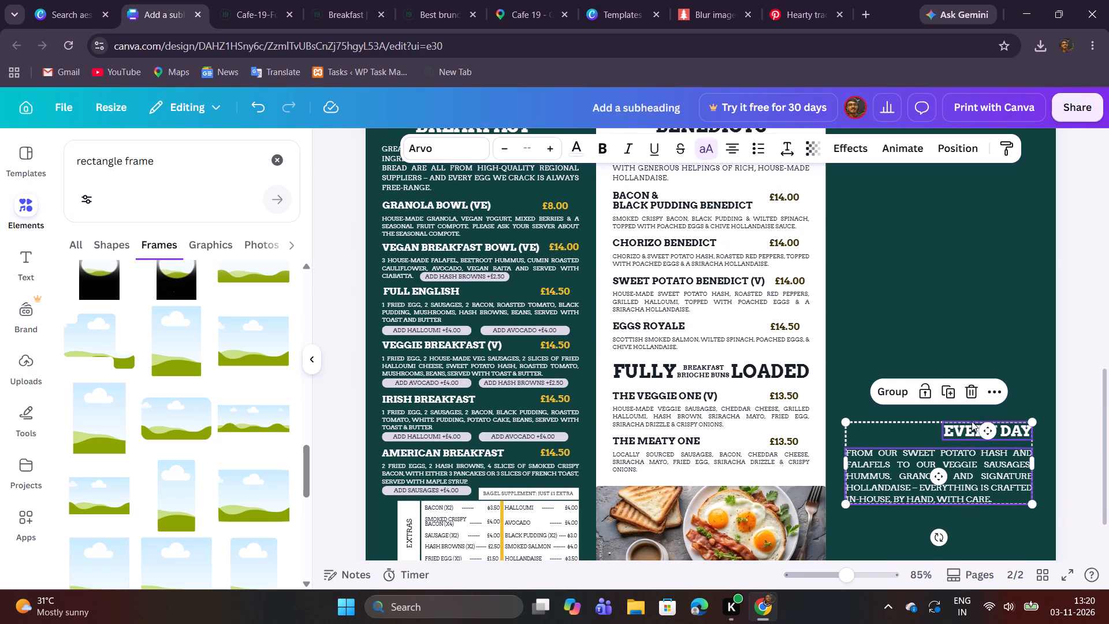
click(968, 388)
Review the emptied third panel of page 2 against the Cafe 19 food menu PDF for the remaining content.
scroll(968, 387, up, 2)
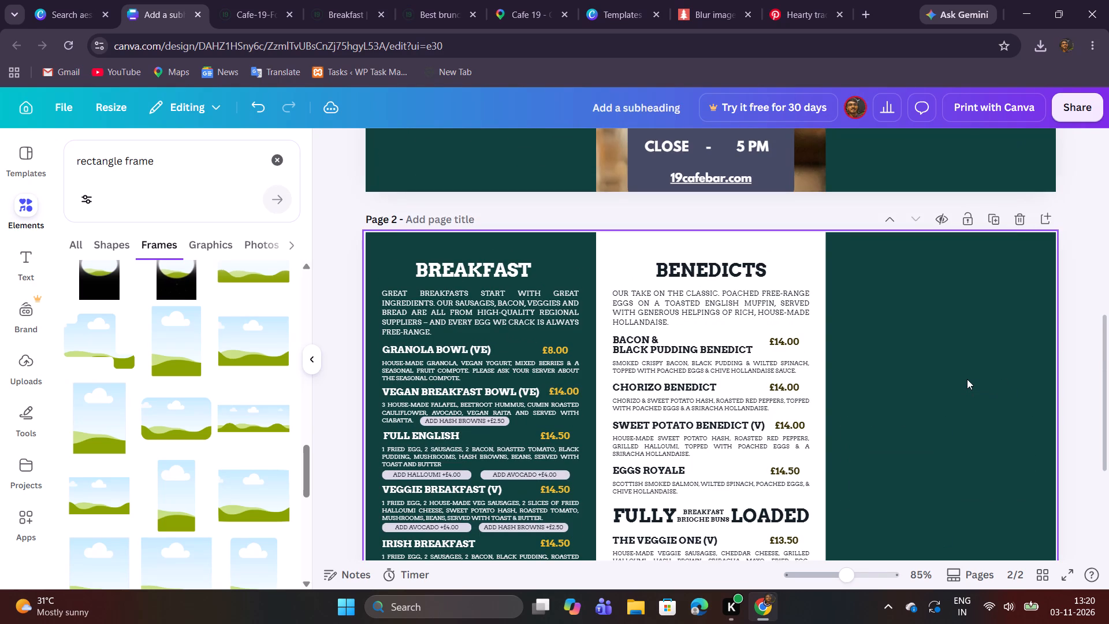
scroll(961, 392, down, 2)
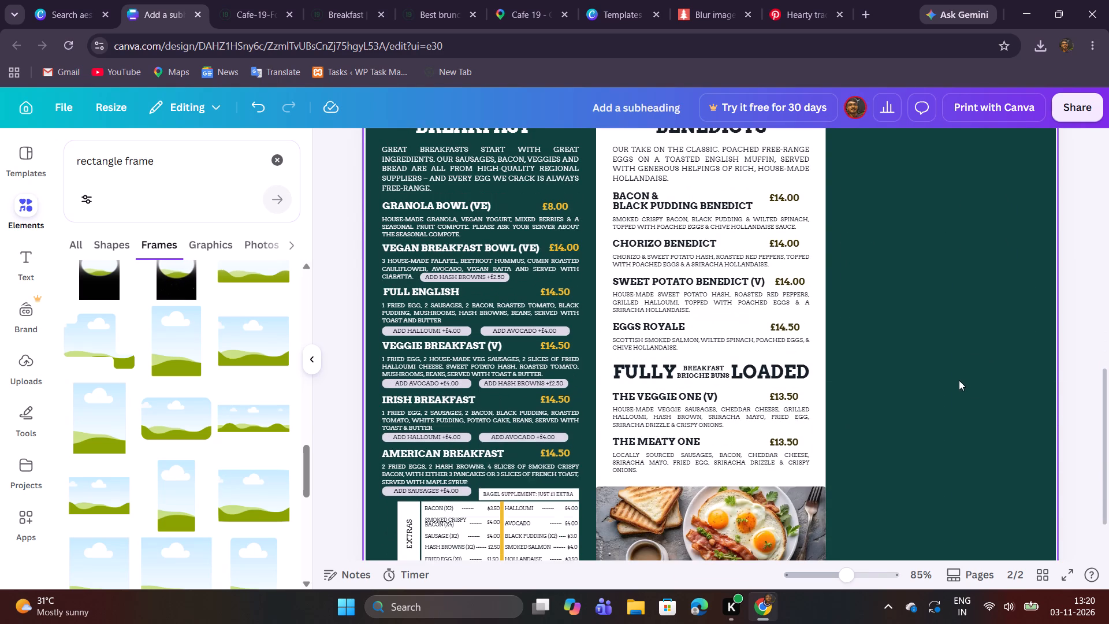
scroll(957, 380, up, 1)
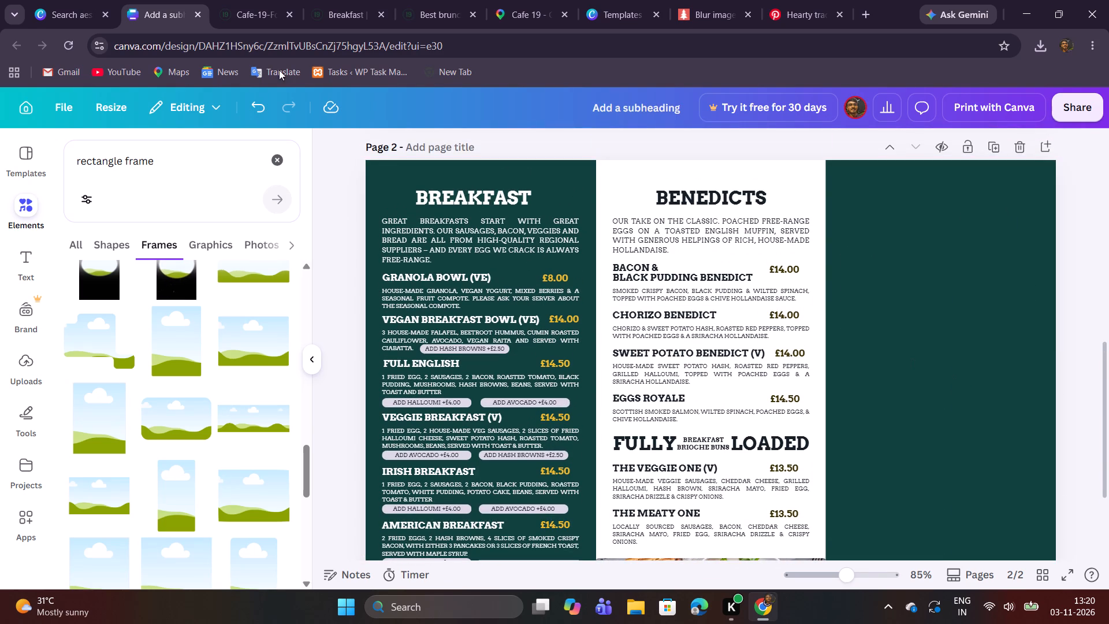
click(256, 8)
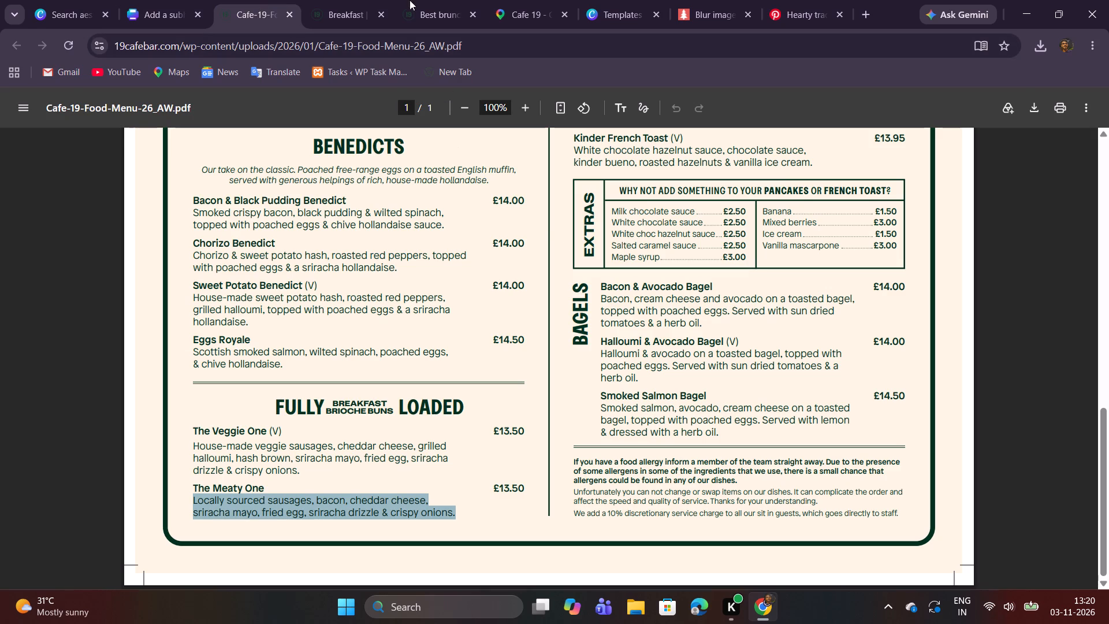
click(334, 6)
click(153, 0)
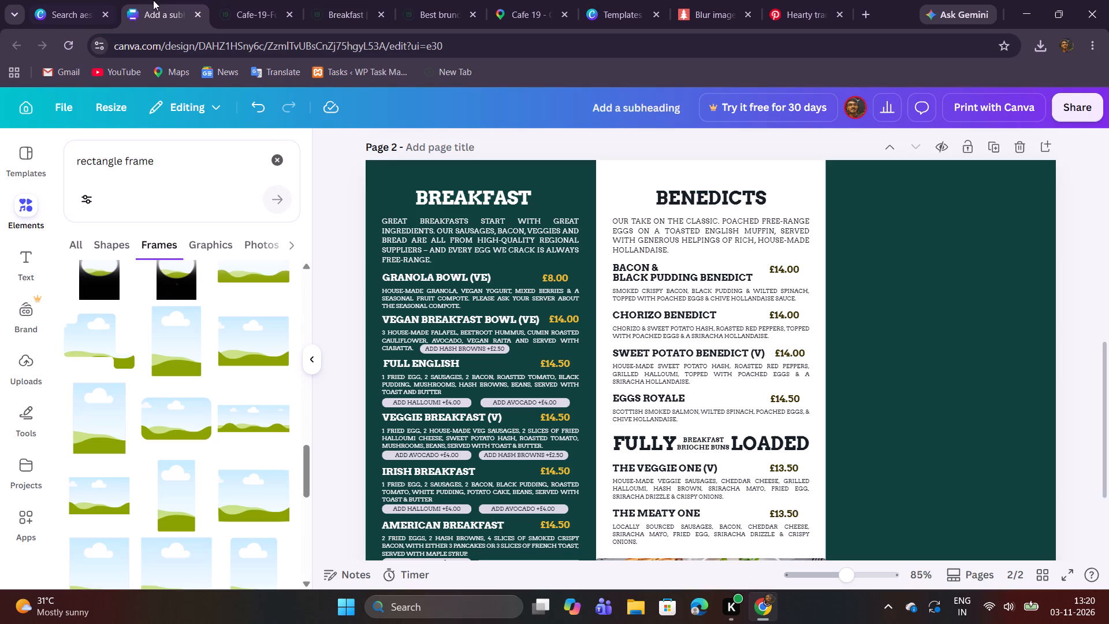
scroll(639, 236, down, 5)
scroll(640, 235, up, 3)
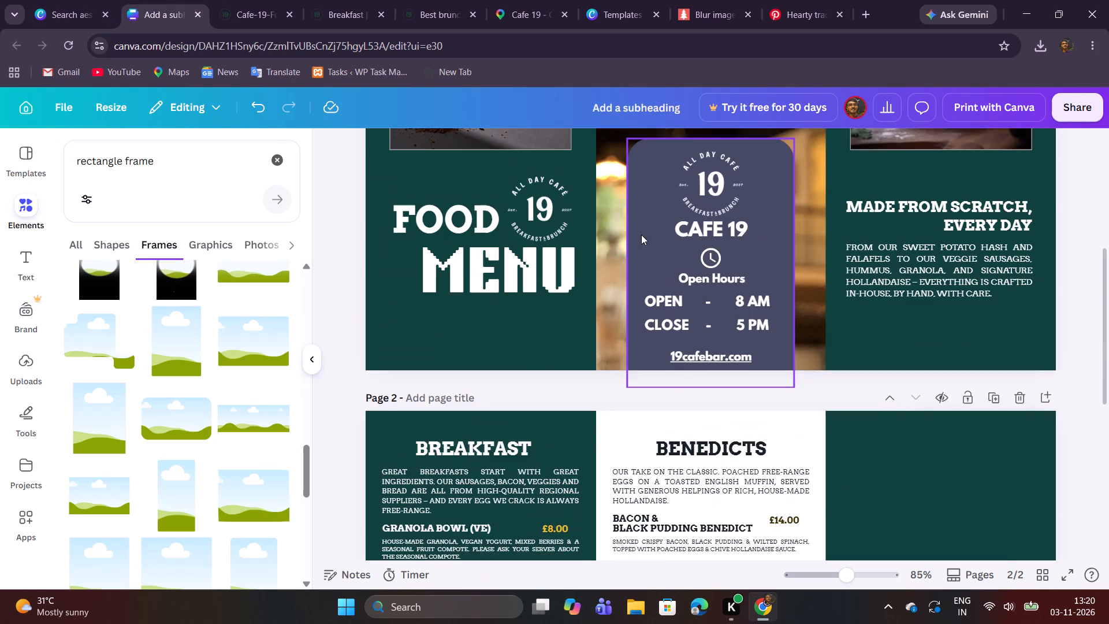
Switch to the Cafe 19 food menu PDF and copy its "PANCAKES" heading.
click(231, 0)
scroll(552, 201, up, 4)
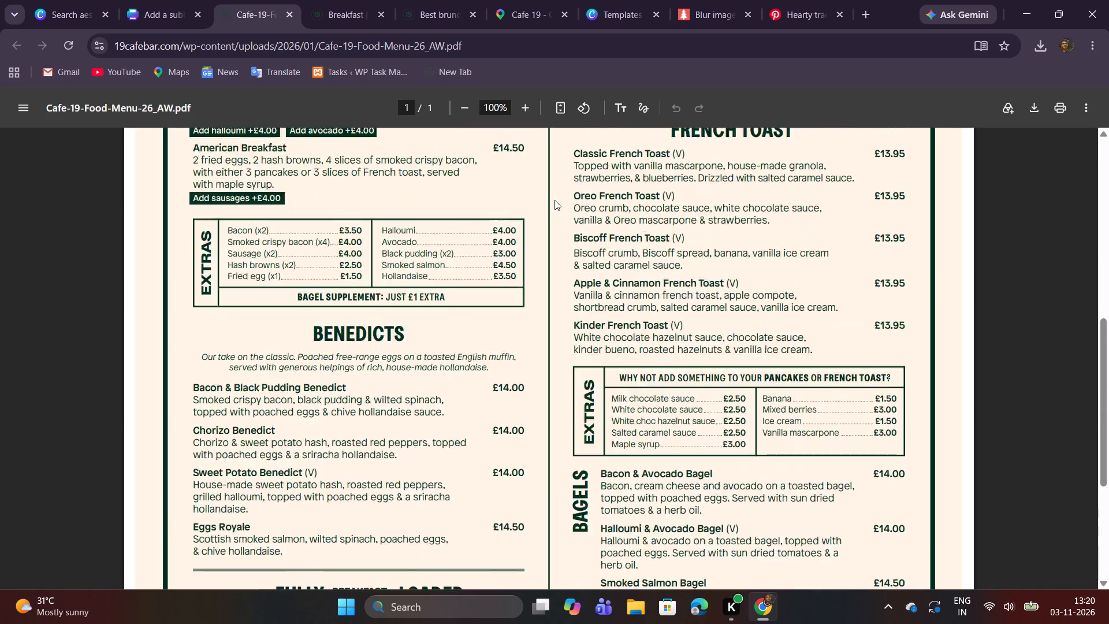
scroll(554, 200, up, 4)
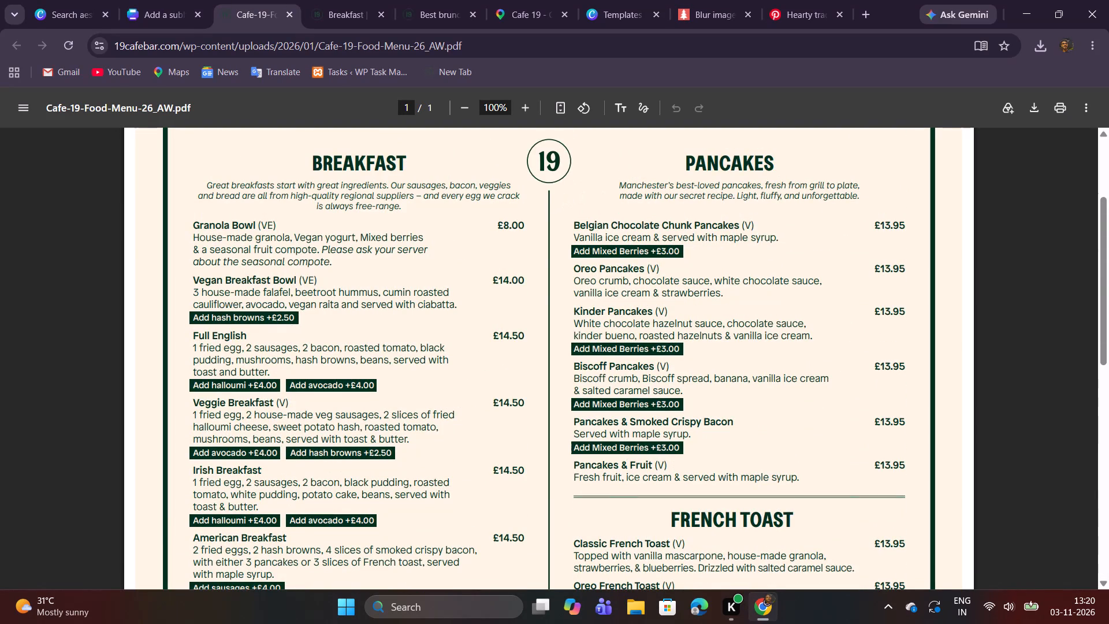
drag(685, 166, 769, 164)
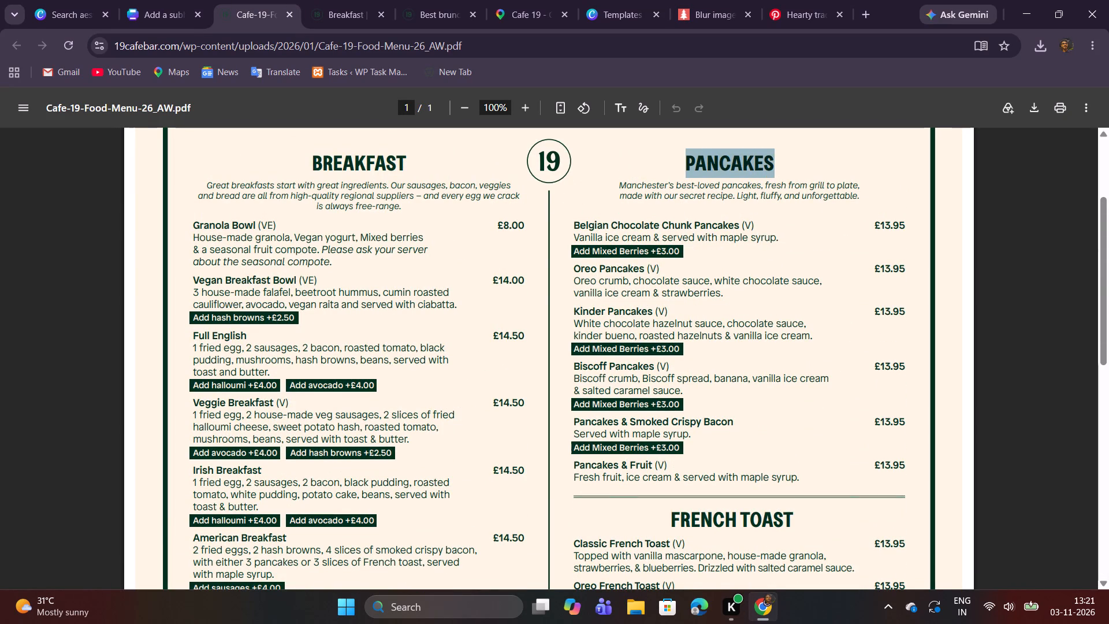
drag(769, 164, 774, 164)
key(ctrl+c)
Examine the PDF's second column, from Pancakes through French Toast to the Extras and Bagels, for content to transfer.
scroll(580, 133, down, 7)
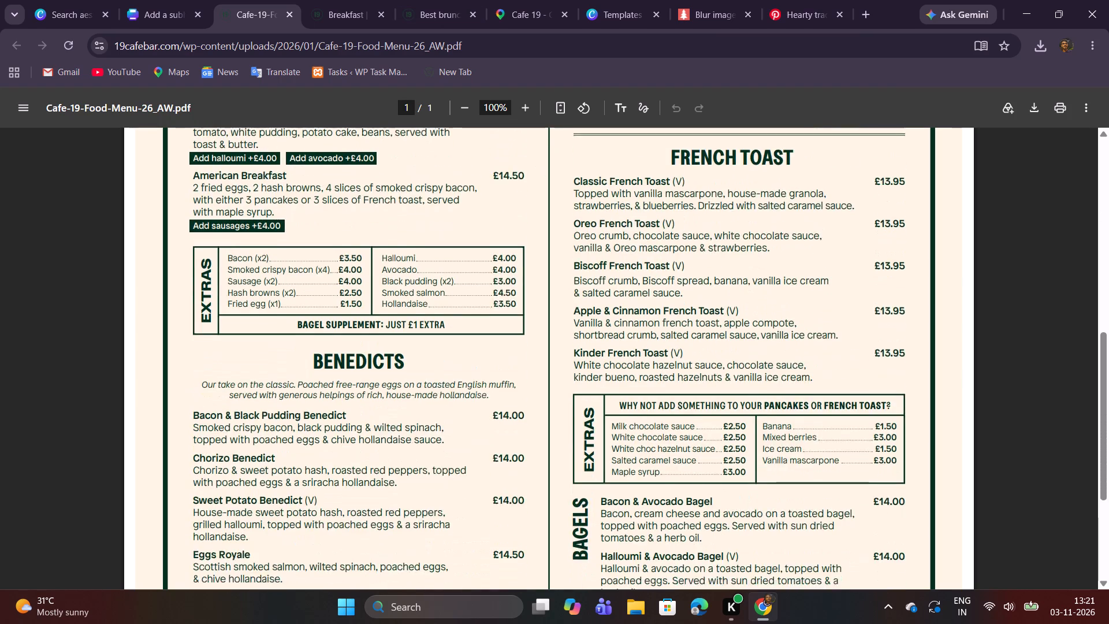
scroll(582, 128, down, 4)
scroll(643, 158, up, 6)
scroll(643, 158, down, 6)
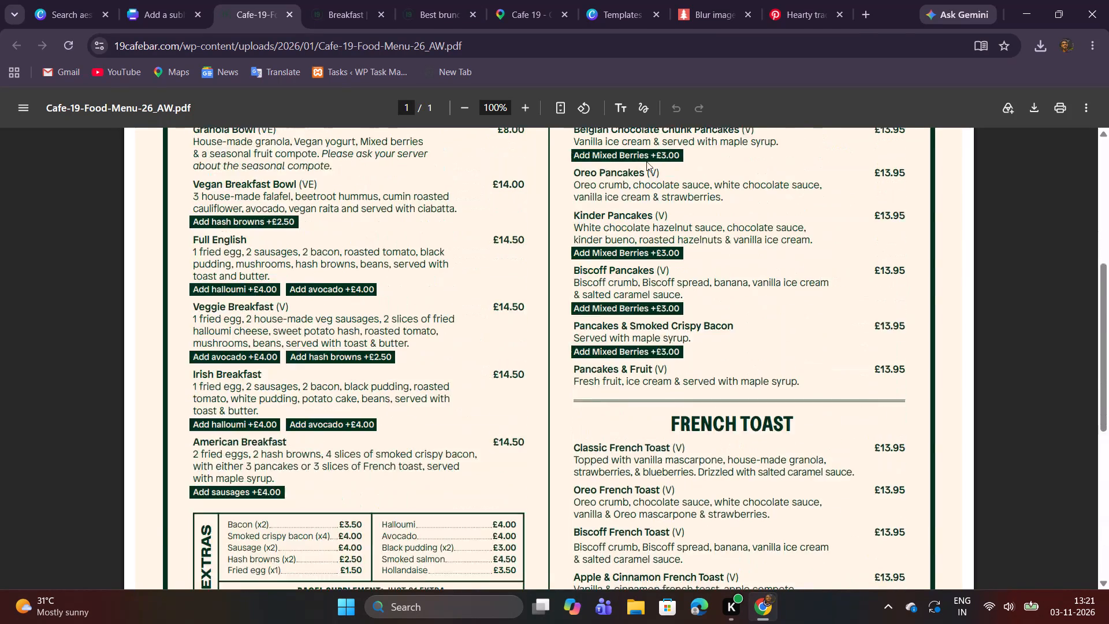
scroll(646, 161, down, 5)
scroll(649, 163, up, 5)
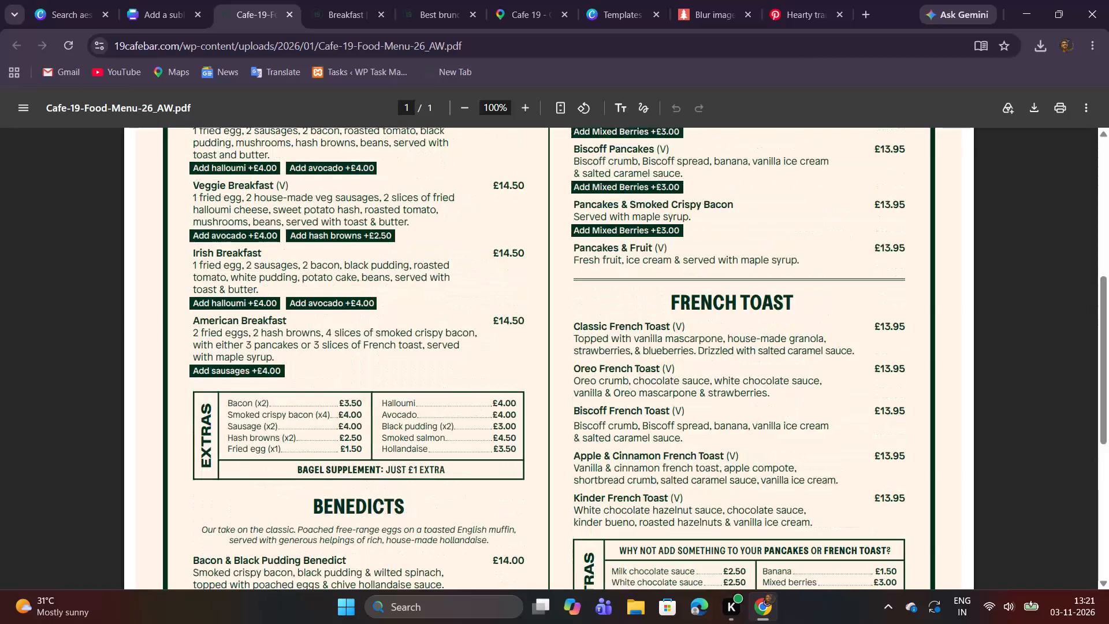
scroll(649, 158, down, 2)
scroll(649, 158, up, 7)
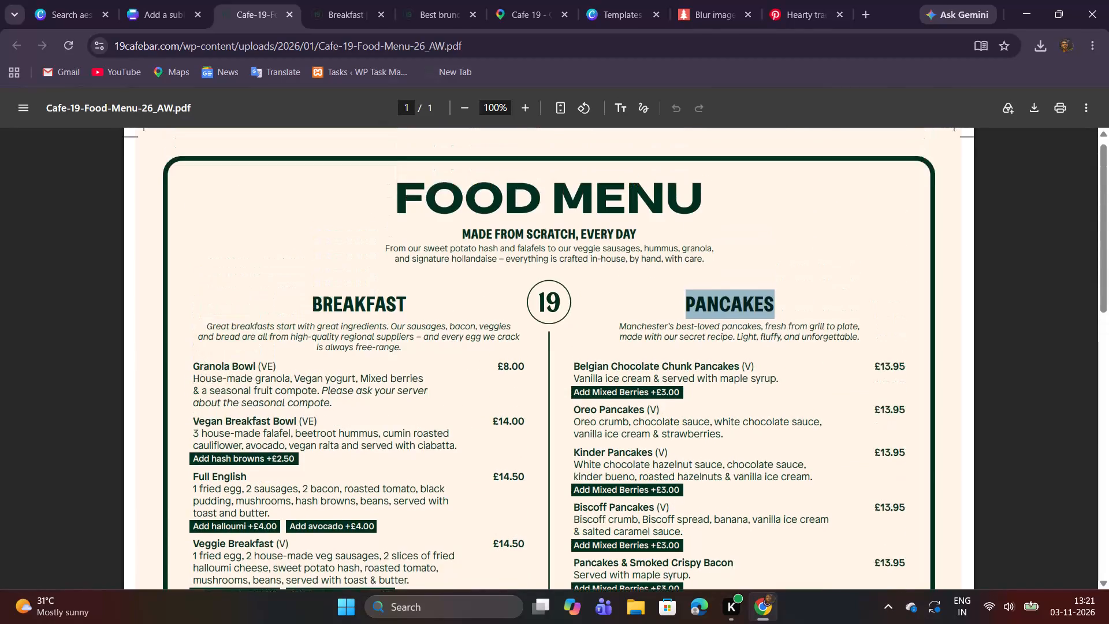
scroll(649, 158, down, 3)
scroll(649, 158, up, 2)
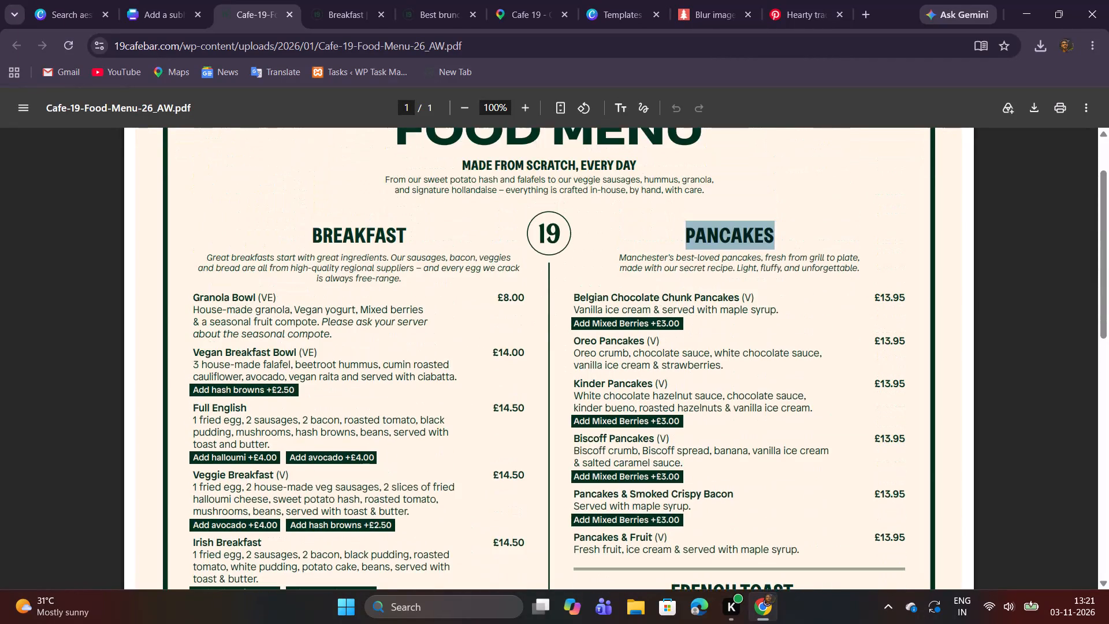
scroll(649, 158, down, 2)
scroll(649, 158, up, 5)
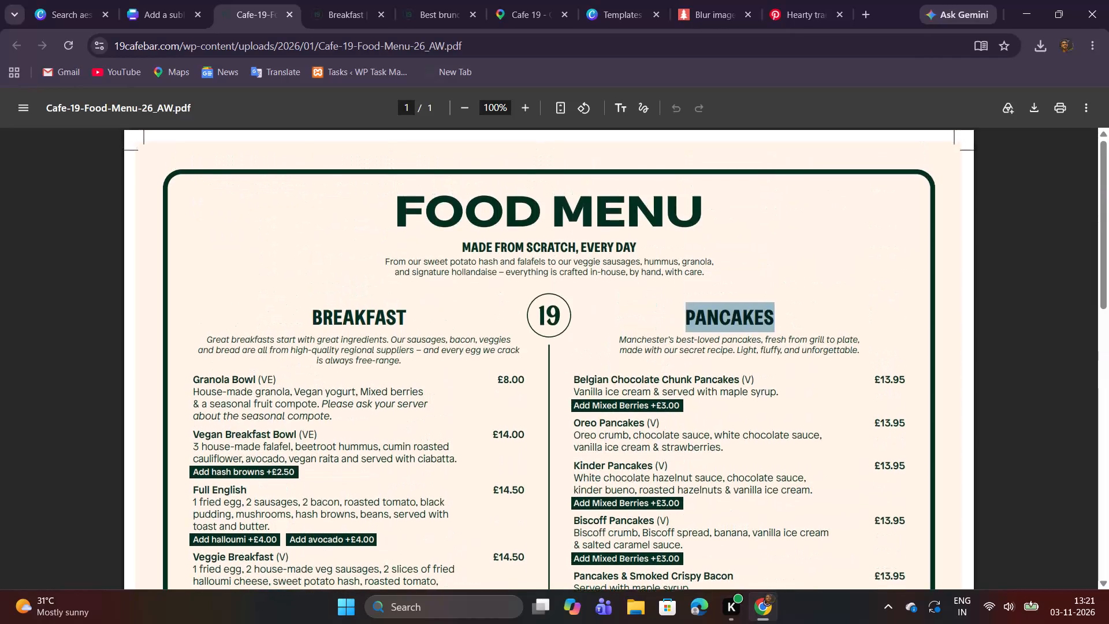
scroll(649, 158, down, 2)
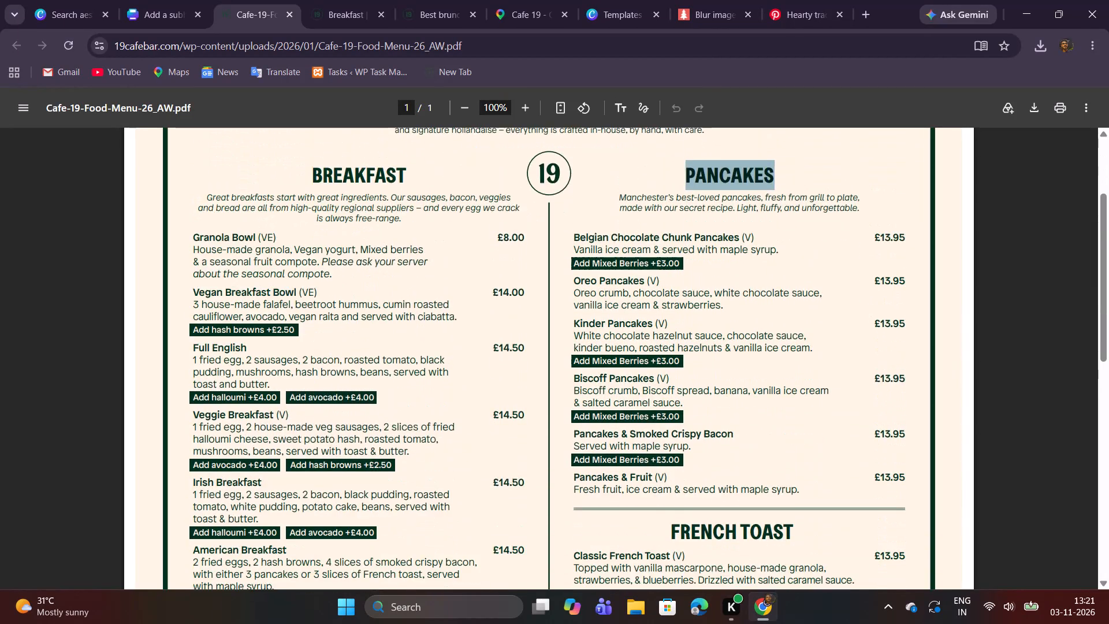
Examine the Cafe 19 PDF's sections from Pancakes through French Toast to Bagels to decide what goes in the third panel.
scroll(649, 158, down, 1)
scroll(649, 158, up, 1)
scroll(649, 158, down, 2)
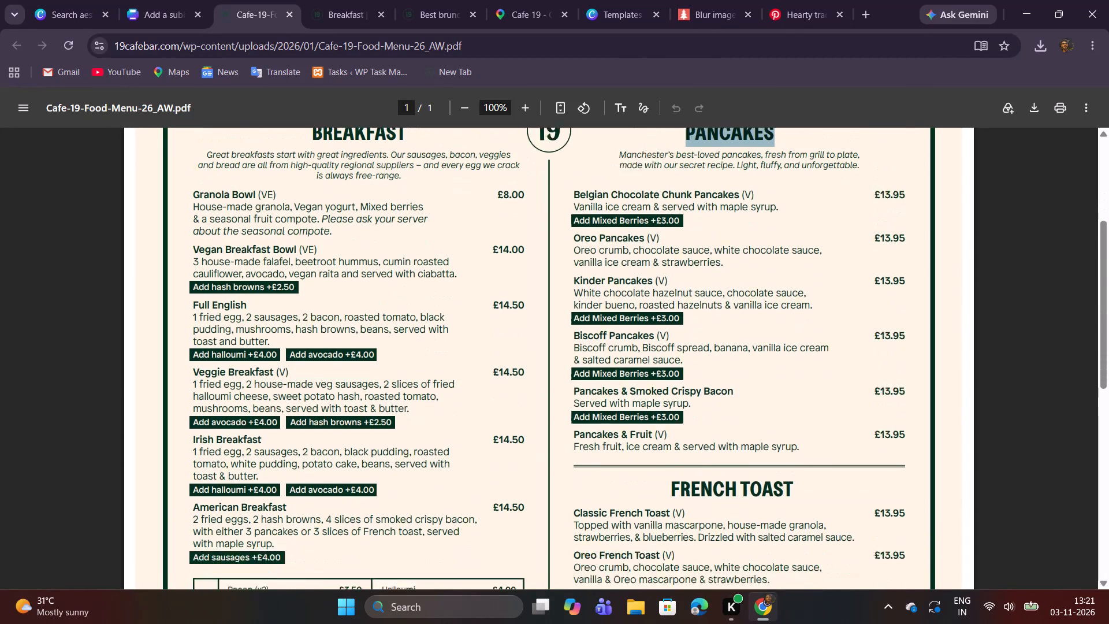
scroll(649, 158, down, 5)
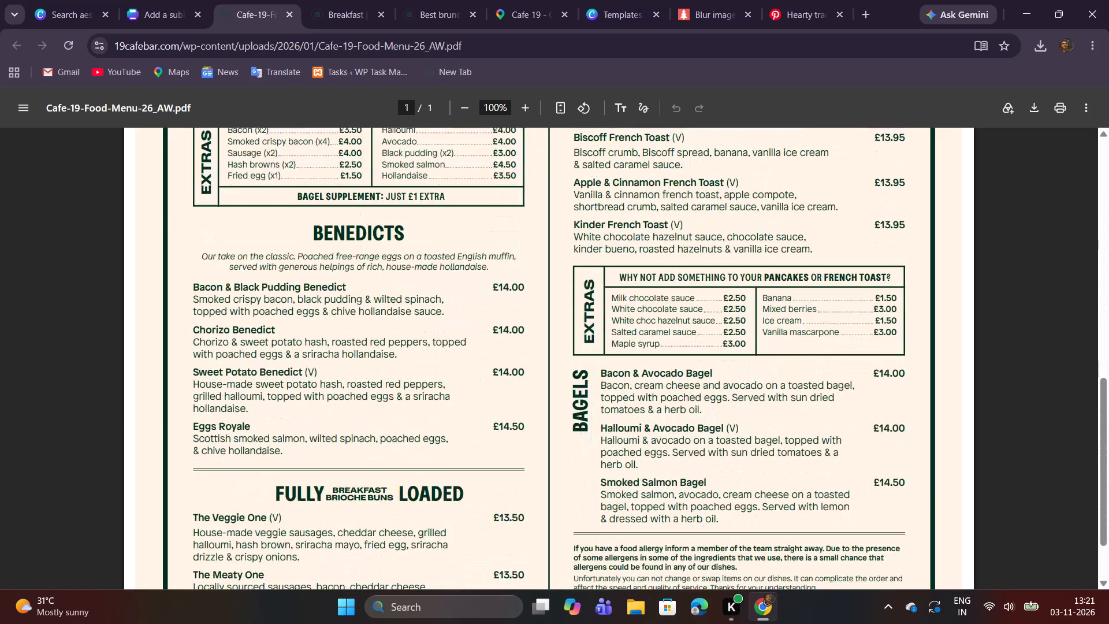
scroll(649, 158, up, 3)
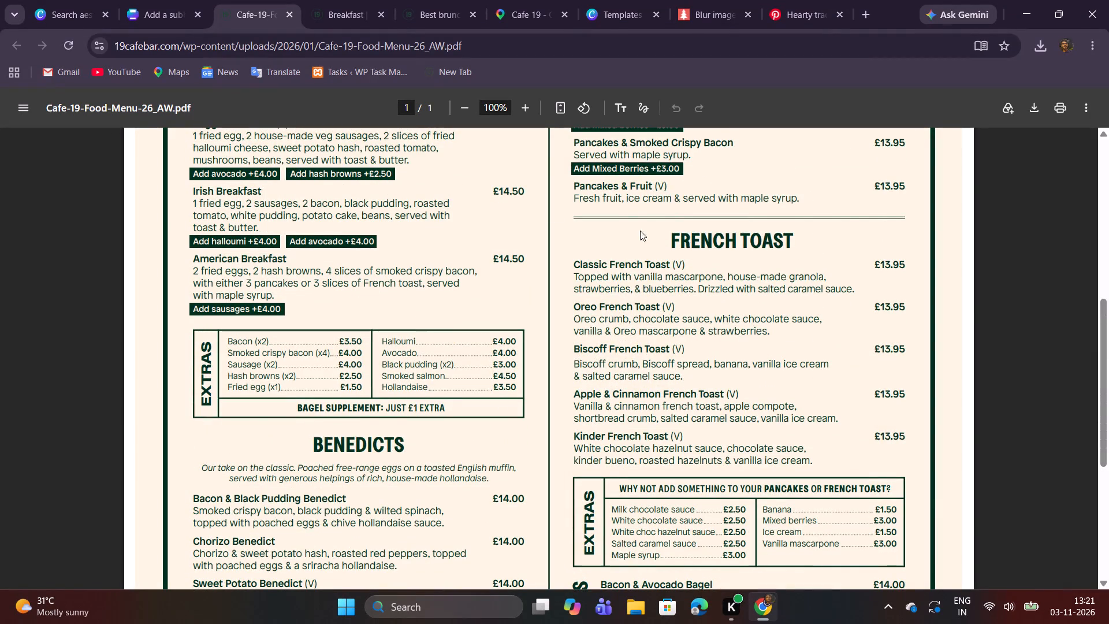
Switch to the Canva menu and duplicate page 2's "BENEDICTS" heading and intro paragraph, placing the copies atop the third panel.
click(159, 0)
scroll(617, 232, down, 3)
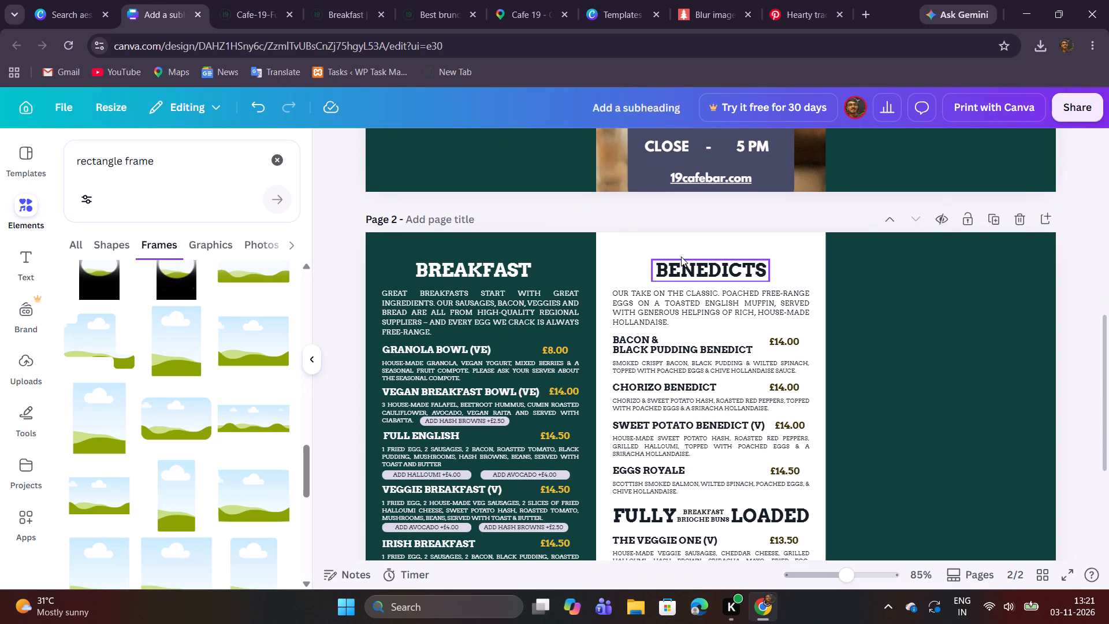
drag(645, 258, 719, 311)
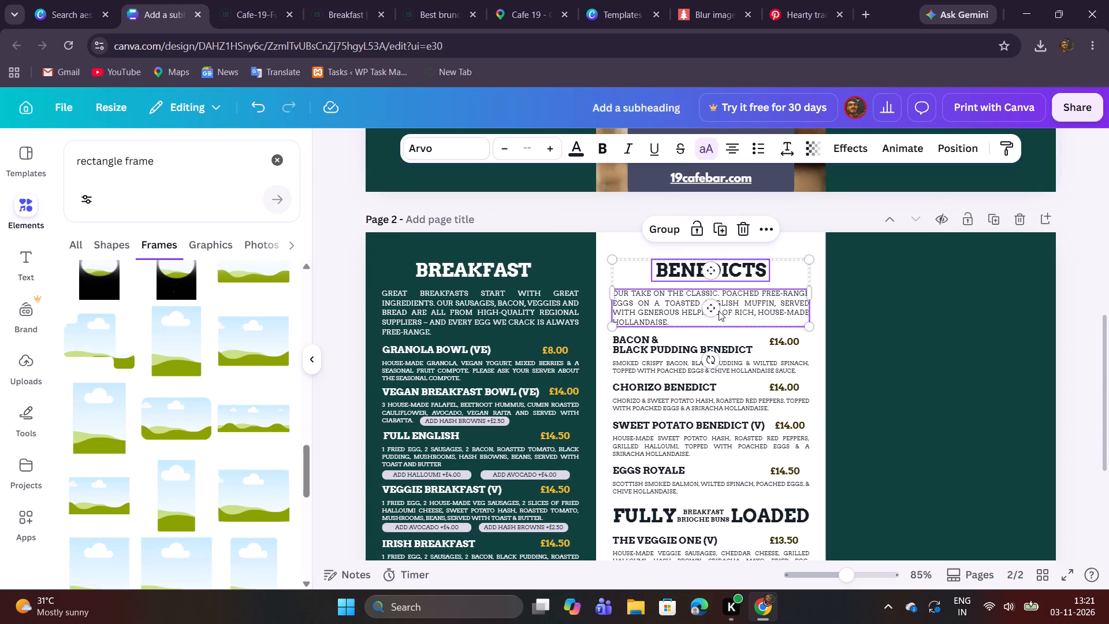
click(719, 236)
click(730, 304)
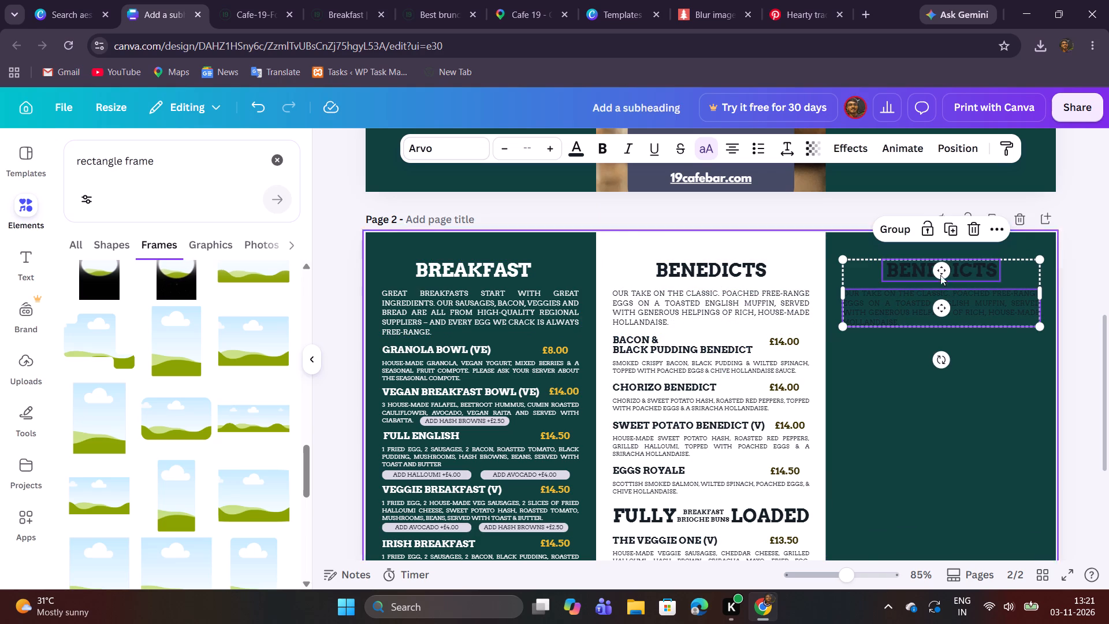
Recolour the third panel's copied "BENEDICTS" heading and intro paragraph white.
click(890, 342)
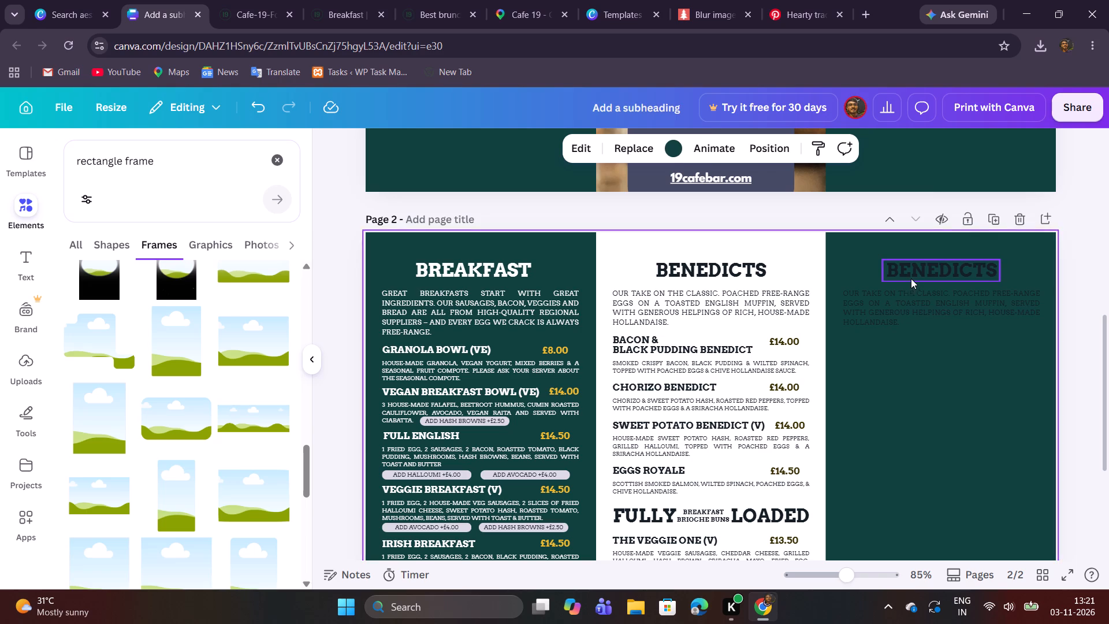
click(911, 278)
click(582, 150)
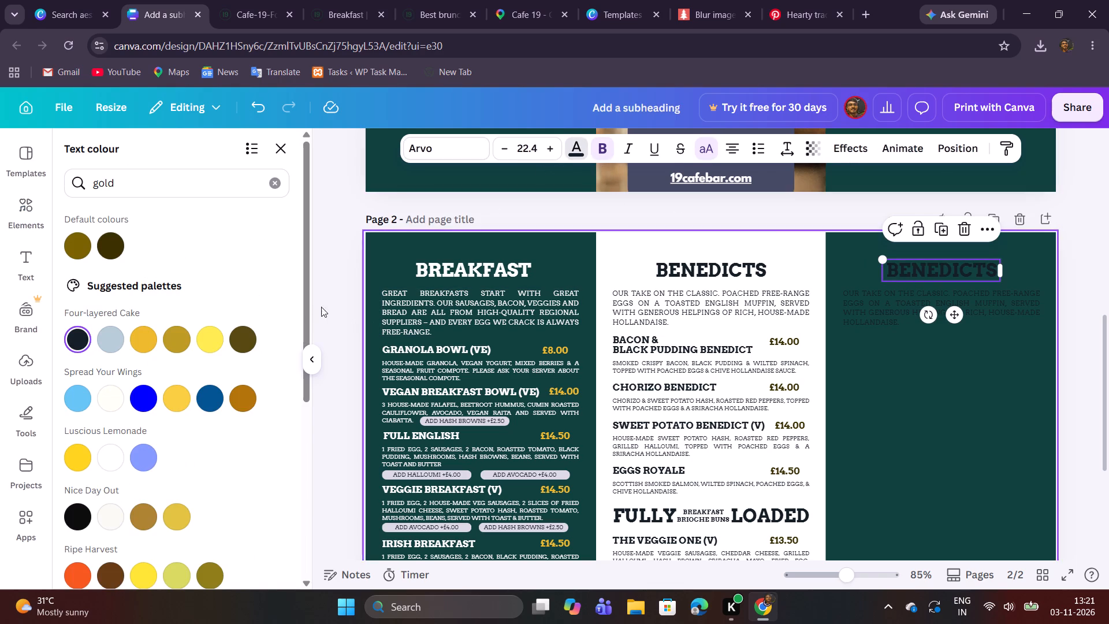
click(105, 452)
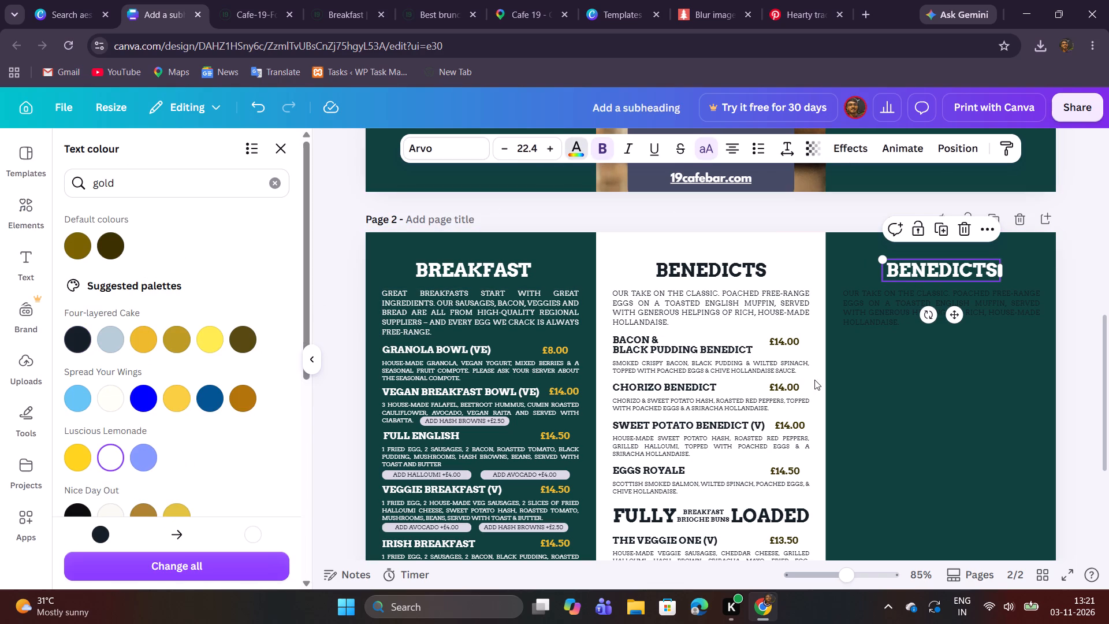
click(865, 316)
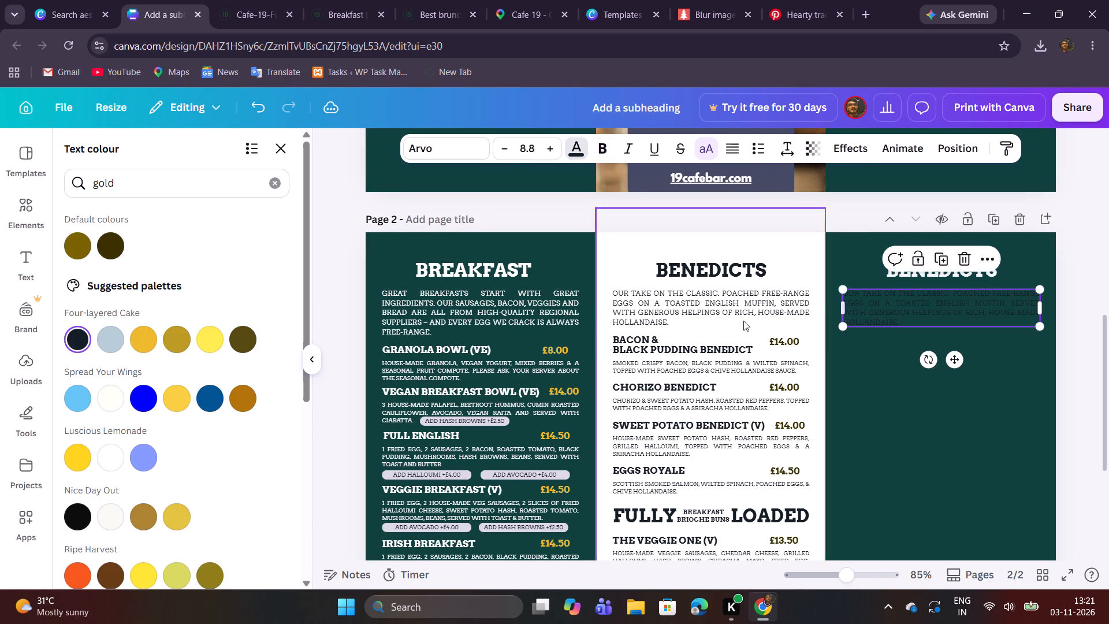
click(104, 456)
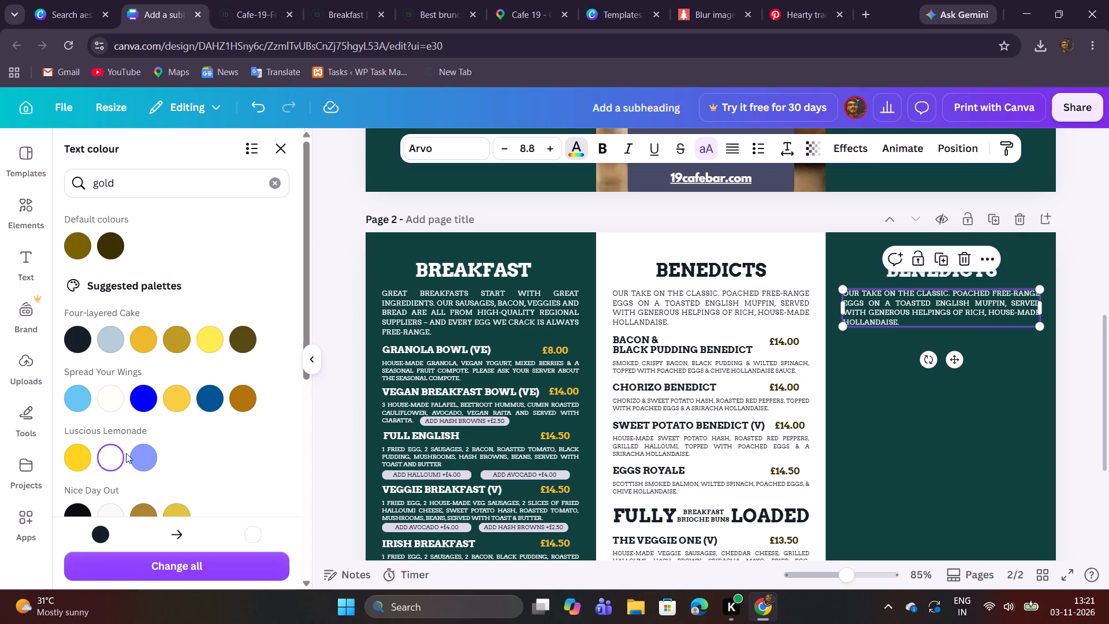
click(940, 408)
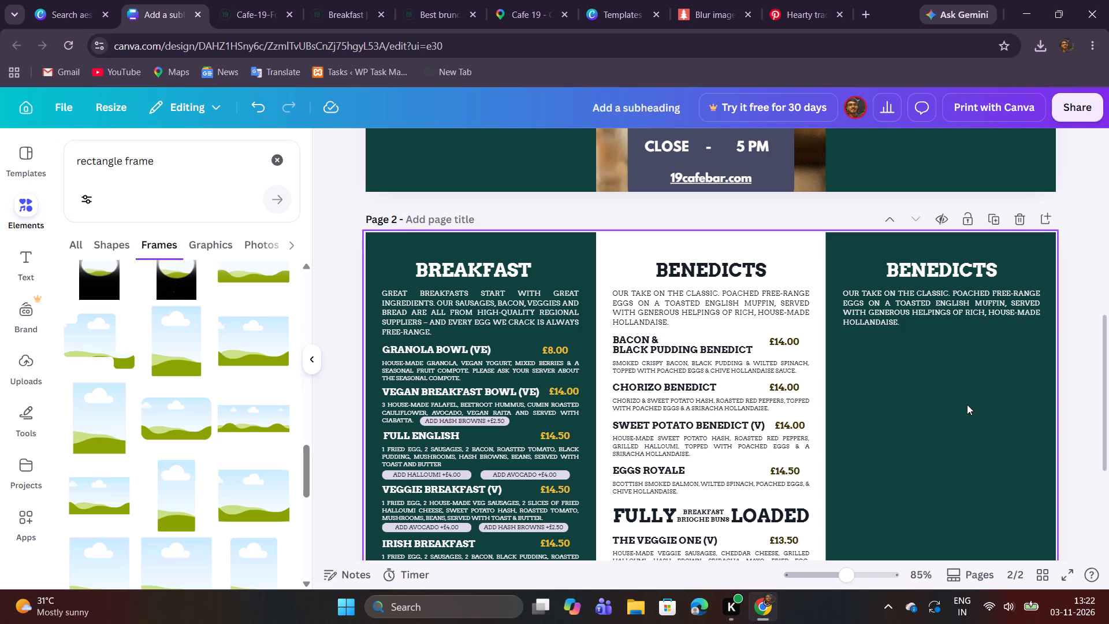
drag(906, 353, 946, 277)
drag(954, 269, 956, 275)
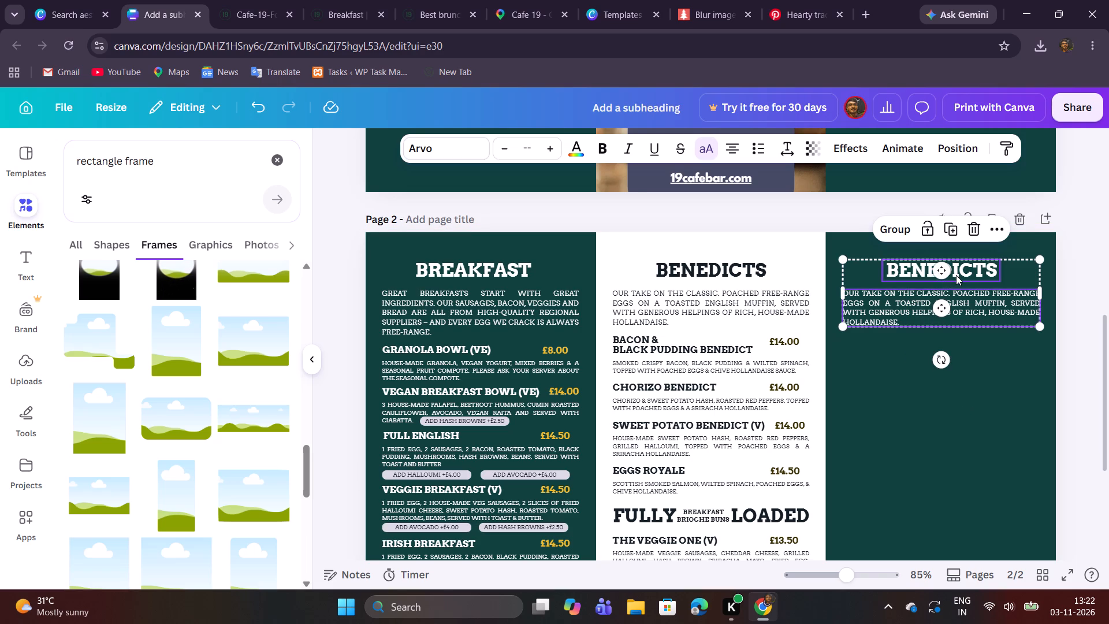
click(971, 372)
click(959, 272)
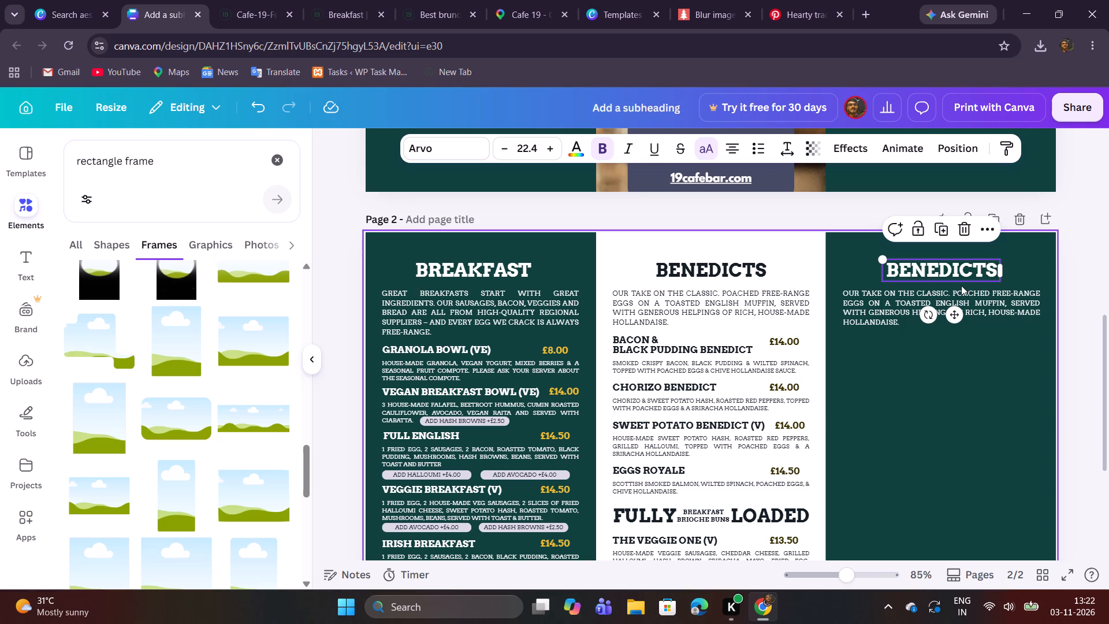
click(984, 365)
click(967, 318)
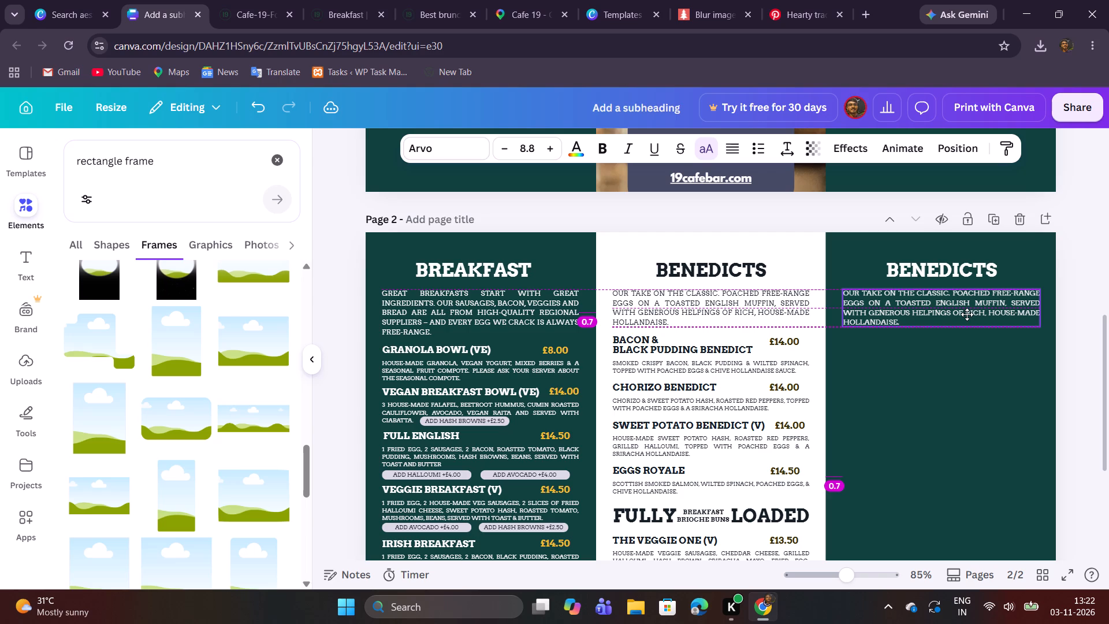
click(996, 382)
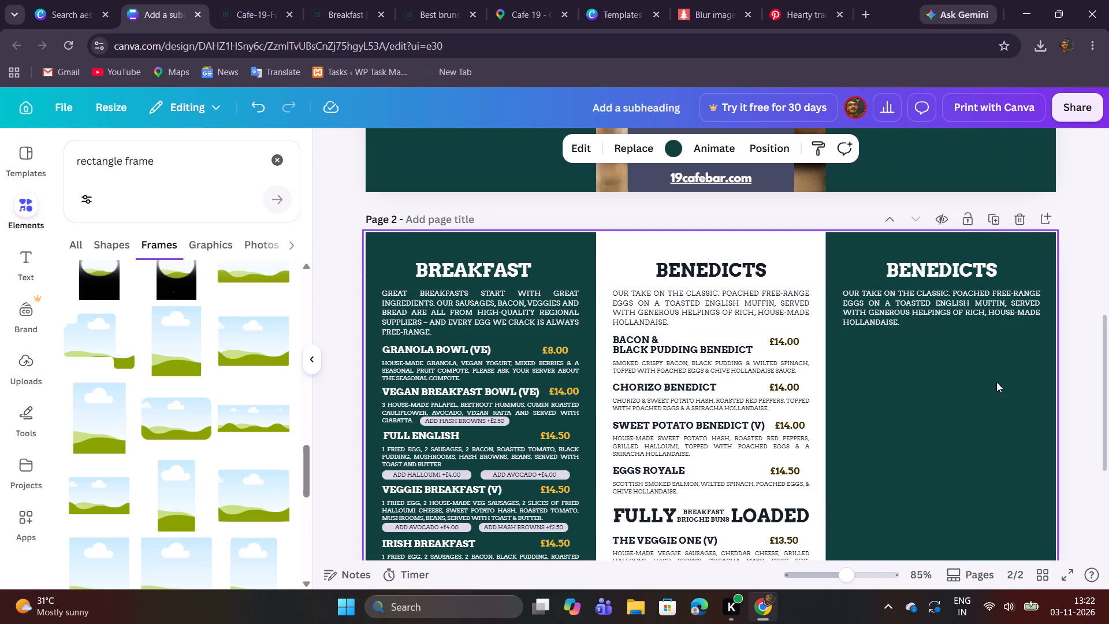
Copy the "FRENCH TOAST" heading from the Cafe 19 PDF and replace the third panel's "BENEDICTS" heading with it.
click(243, 11)
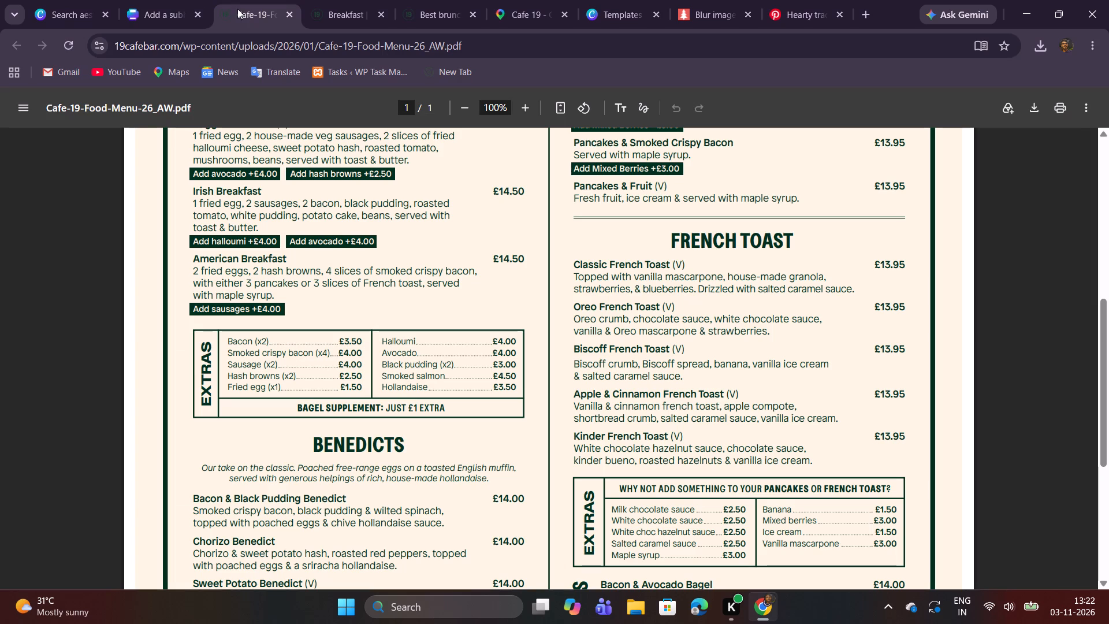
drag(667, 241, 672, 242)
drag(672, 242, 796, 246)
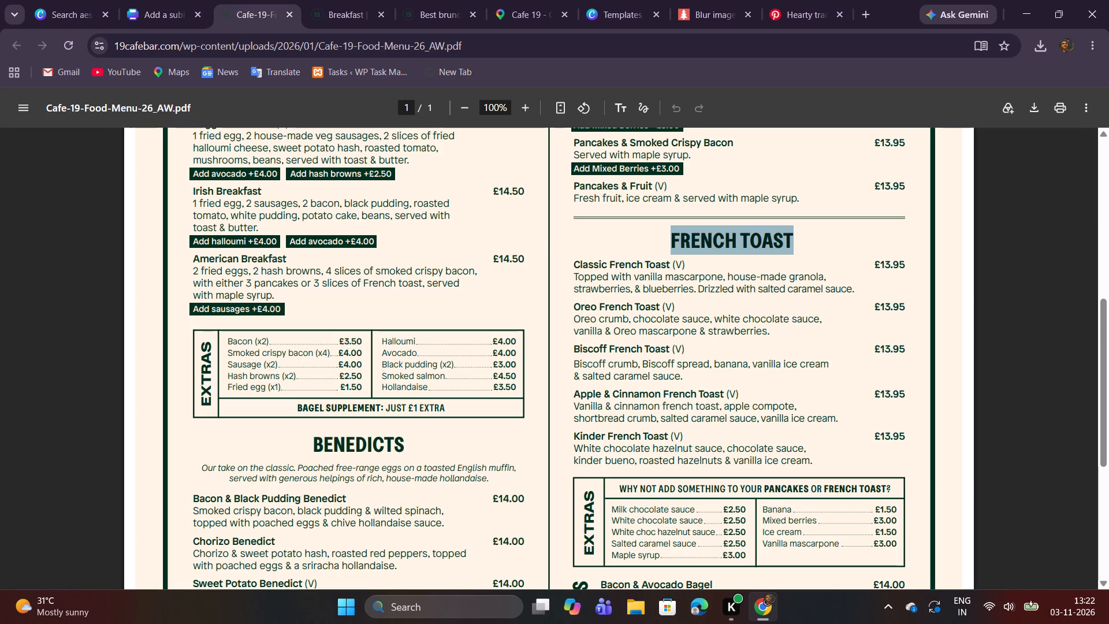
key(ctrl+c)
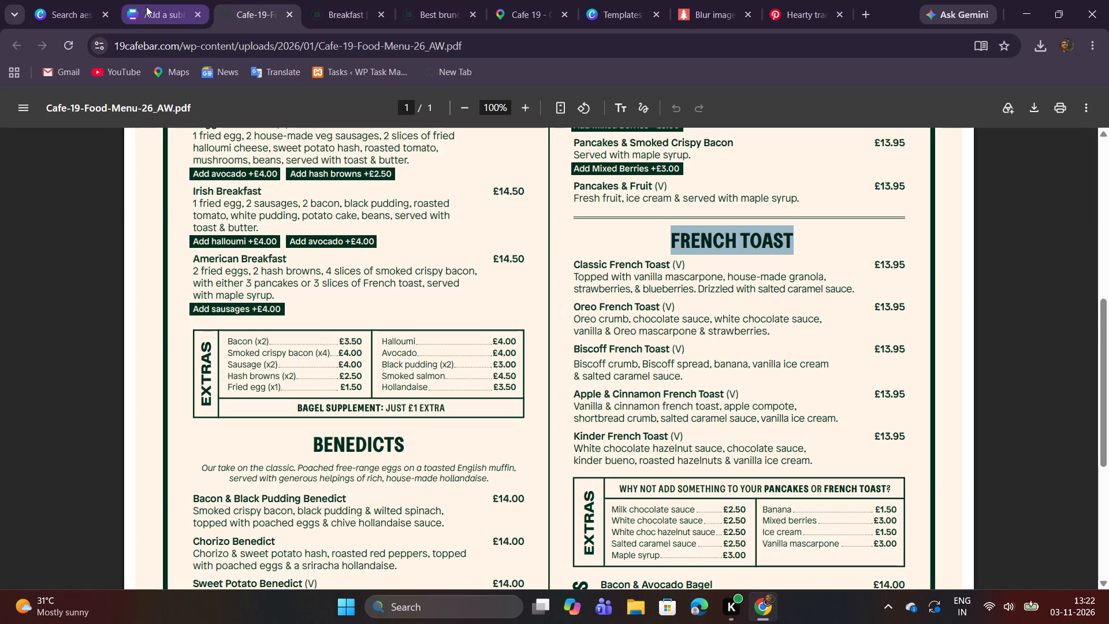
click(146, 6)
double_click(902, 270)
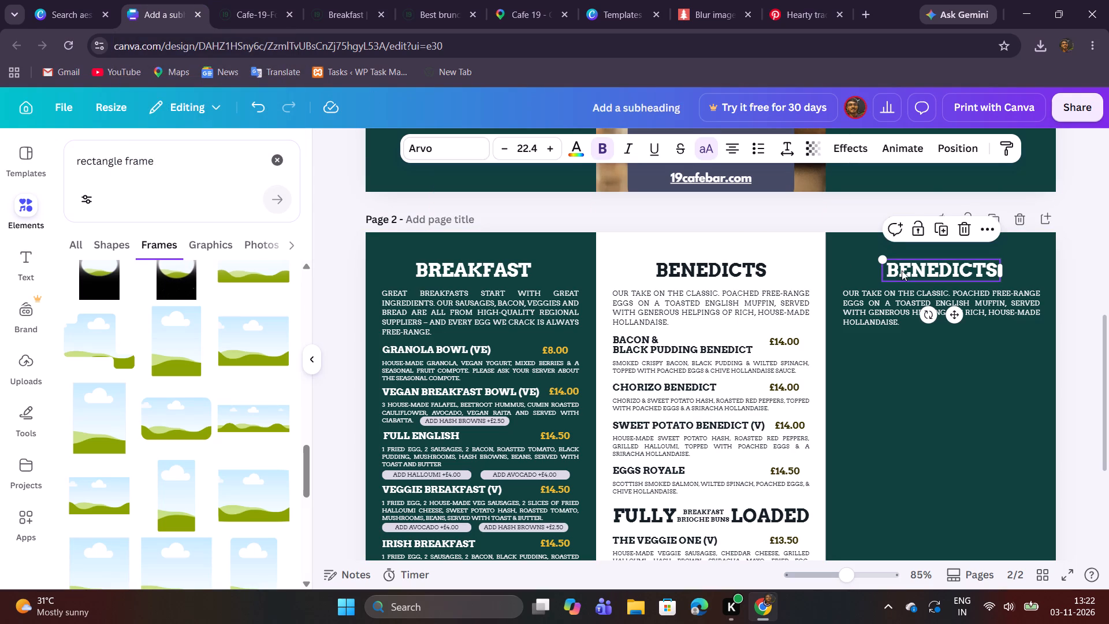
key(ctrl+v)
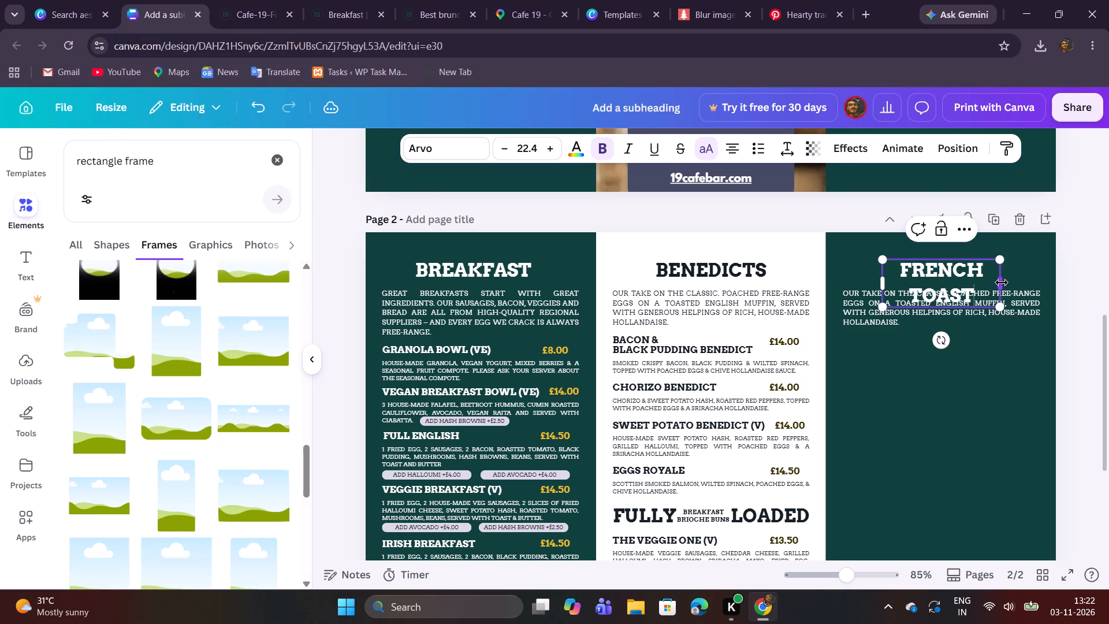
Widen the "FRENCH TOAST" text box until the heading fits on one line, and centre it in the third panel.
drag(1000, 283, 1038, 282)
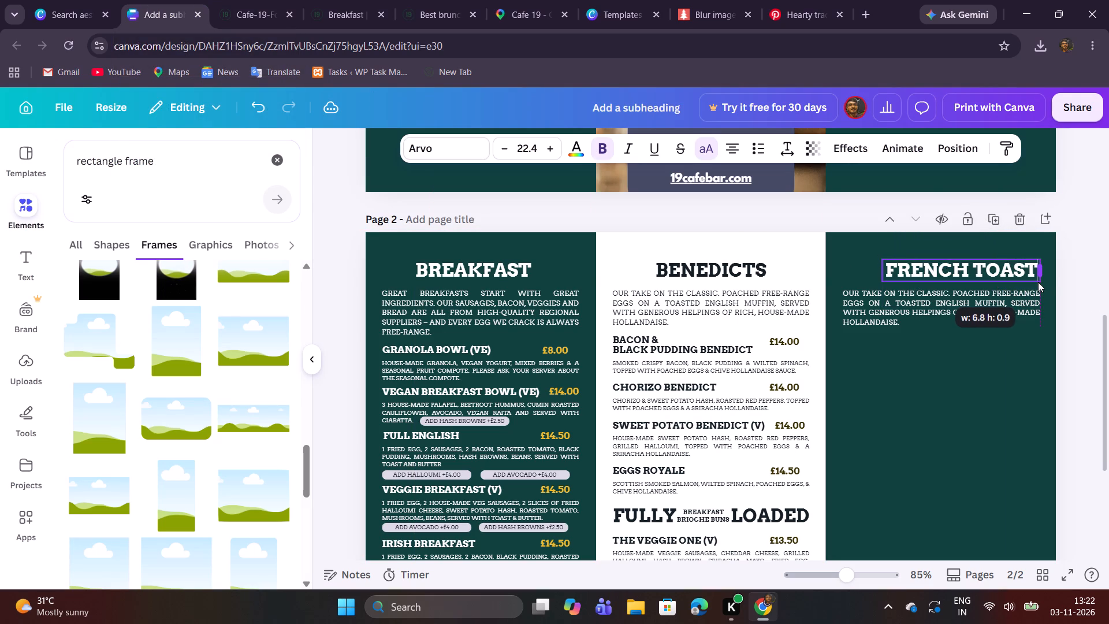
drag(1038, 282, 1033, 280)
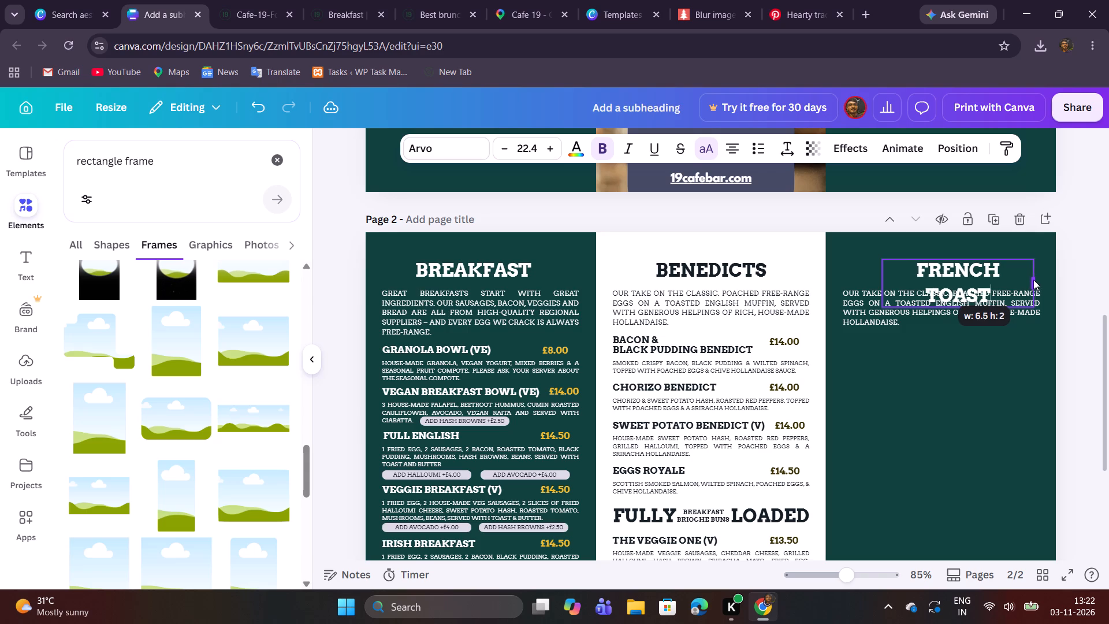
drag(1033, 280, 1036, 270)
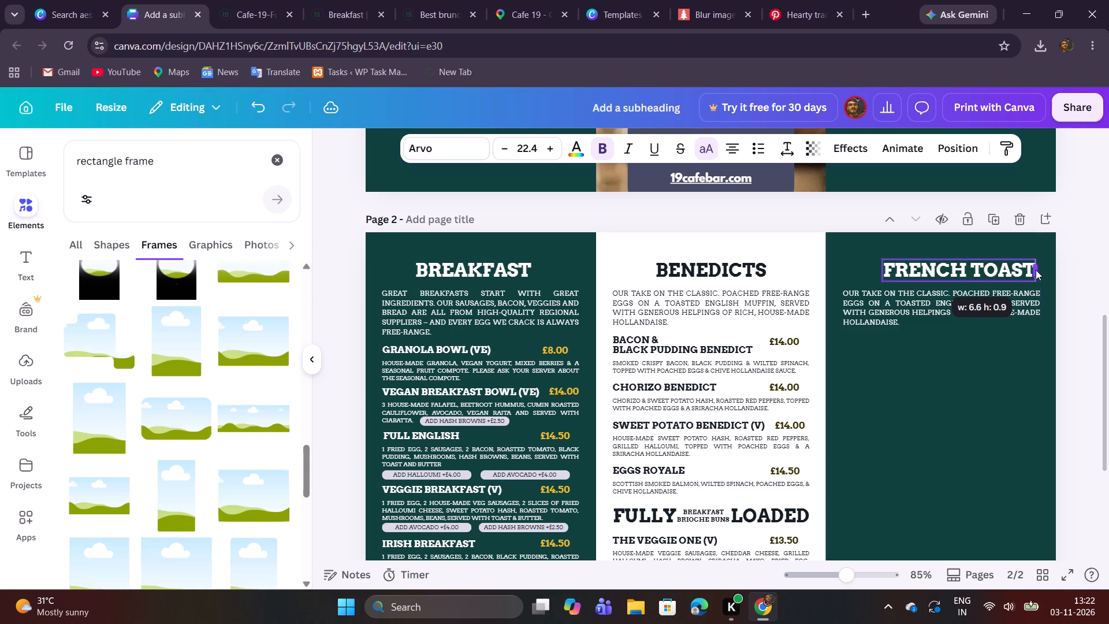
drag(1036, 270, 1034, 270)
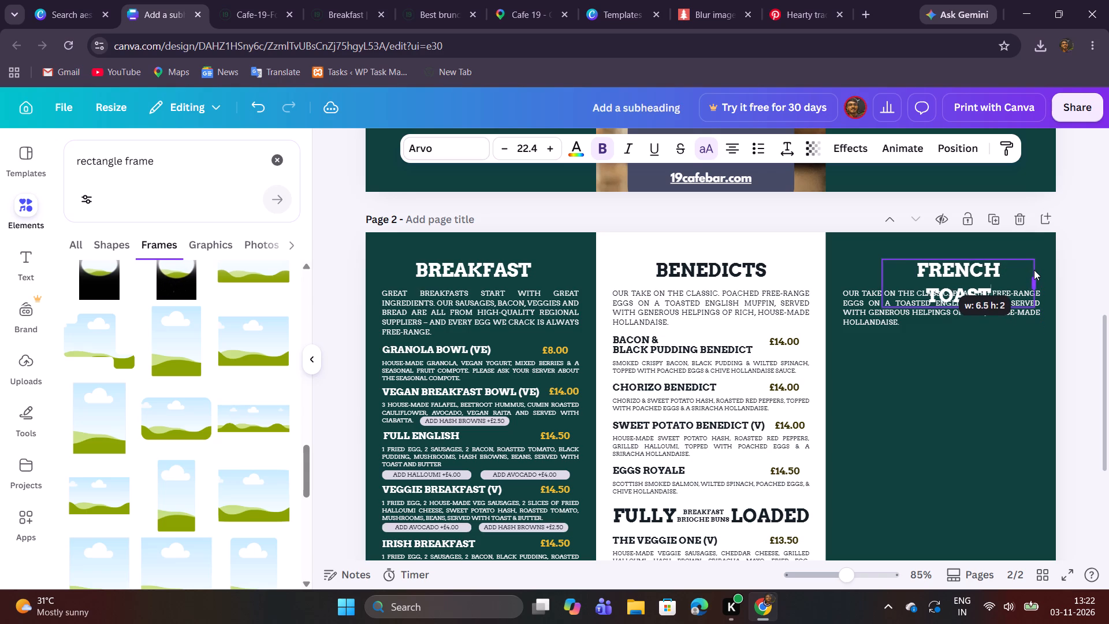
drag(1034, 270, 1035, 268)
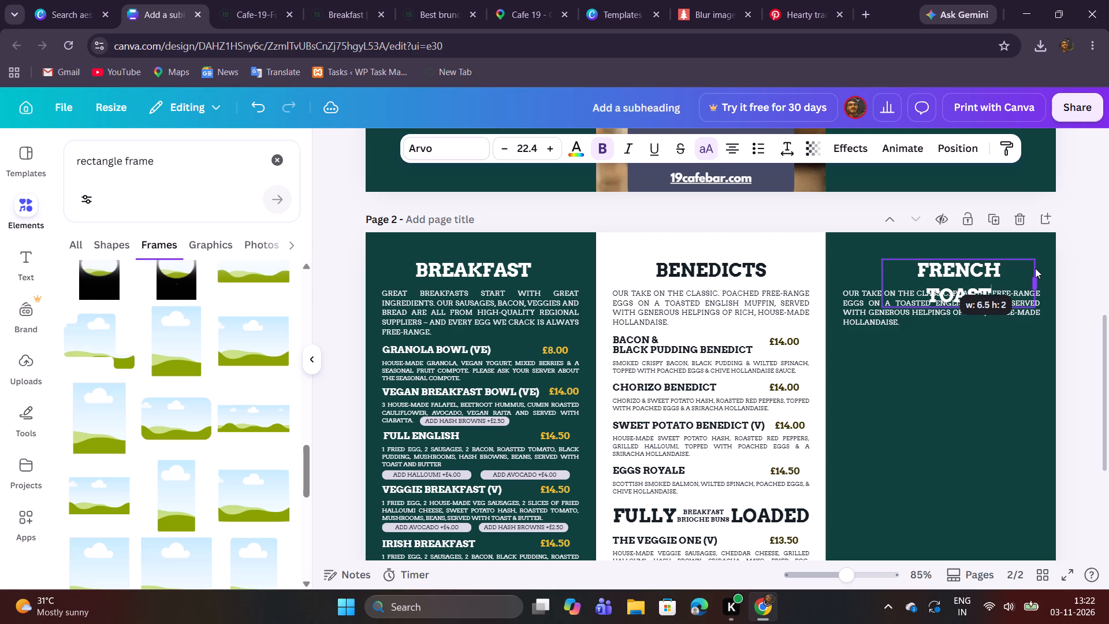
drag(1035, 268, 1036, 267)
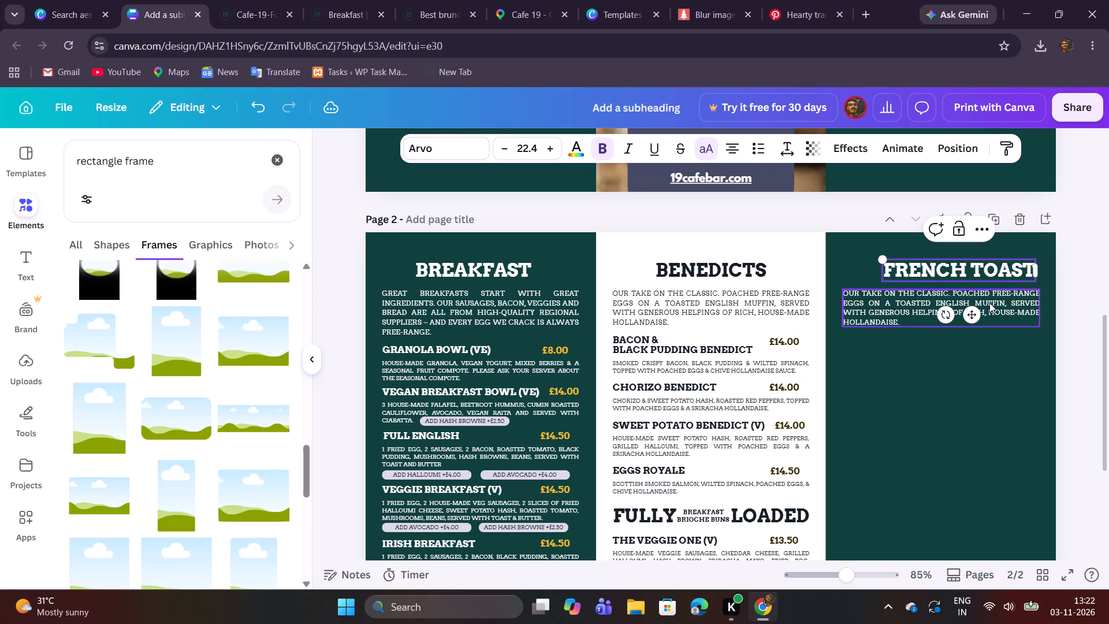
drag(974, 313, 957, 313)
click(963, 339)
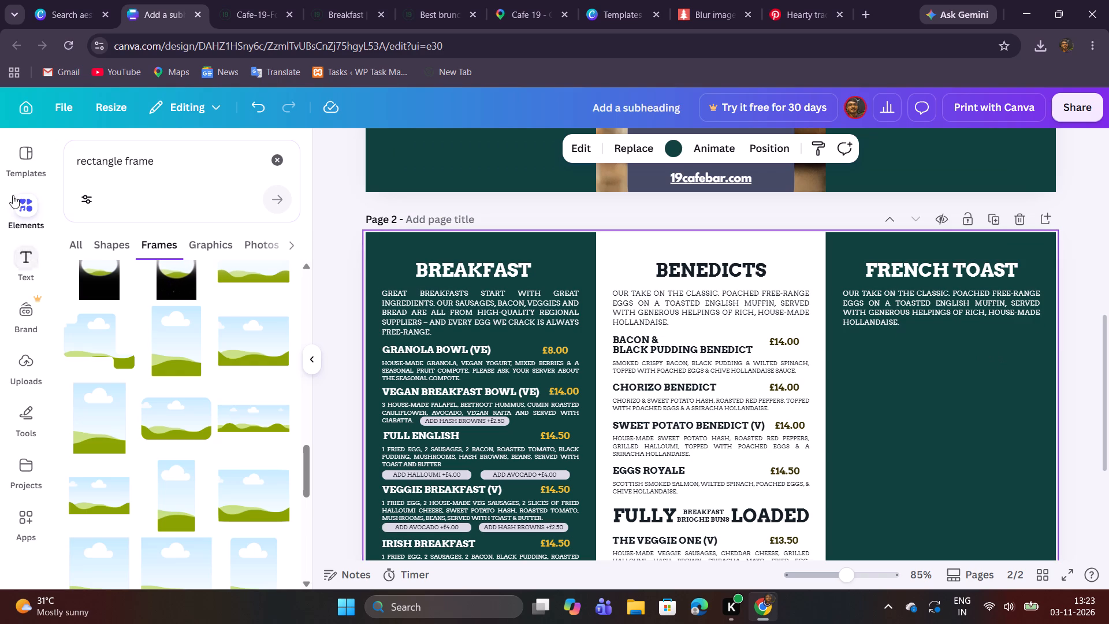
Delete the copied Benedicts intro paragraph beneath the "FRENCH TOAST" heading in the third panel.
click(239, 23)
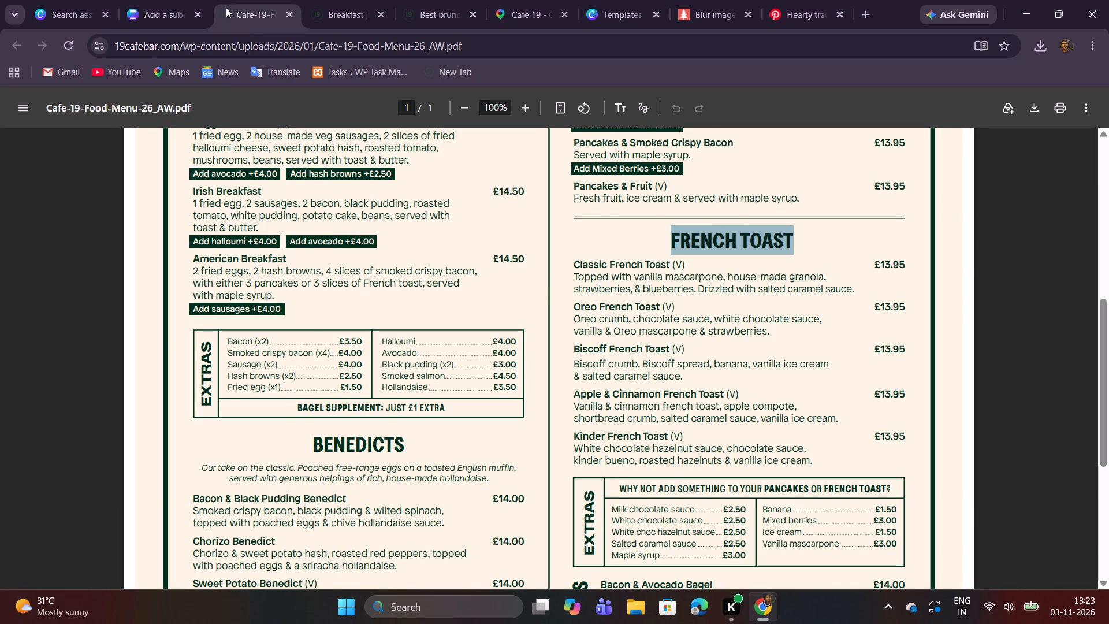
click(188, 2)
click(872, 298)
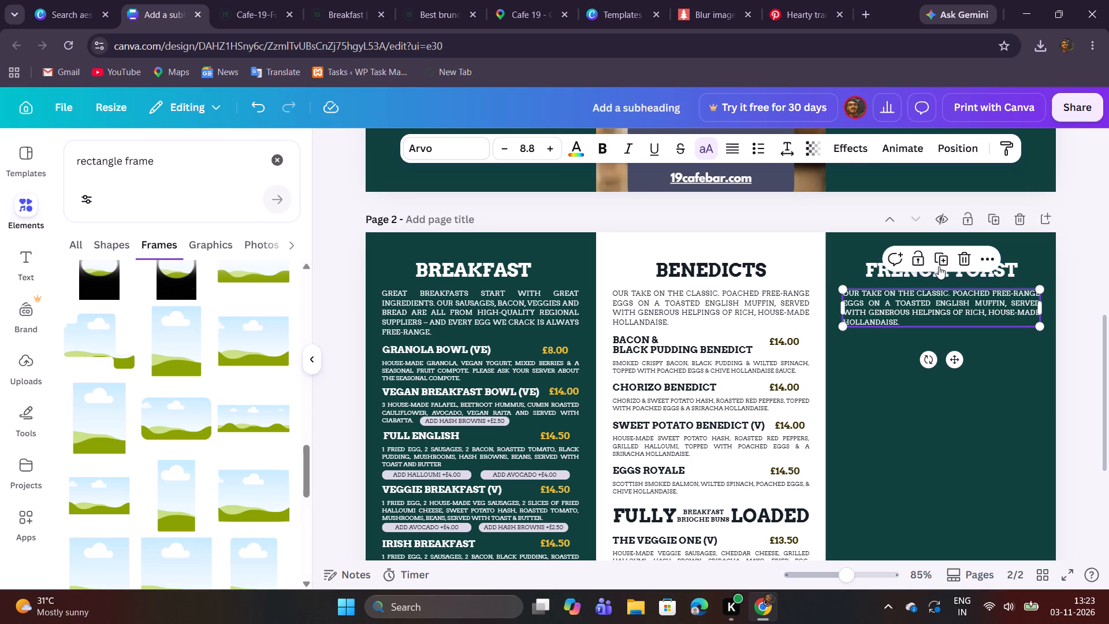
click(960, 263)
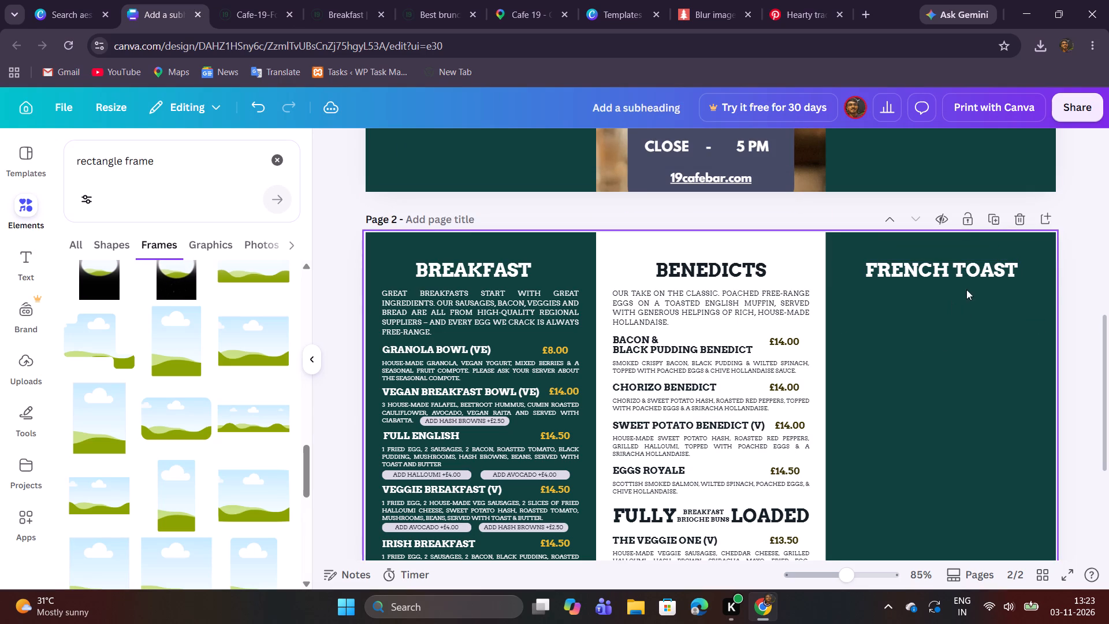
Review the Cafe 19 PDF's Pancakes and French Toast sections for the items still to transfer.
click(230, 16)
scroll(775, 264, up, 5)
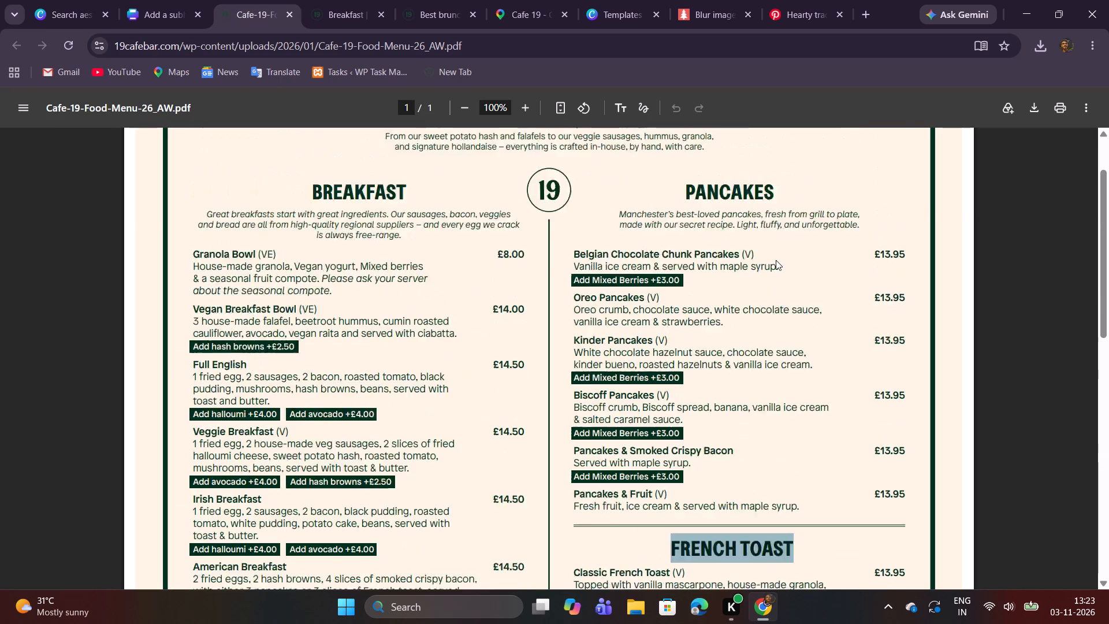
scroll(776, 258, down, 4)
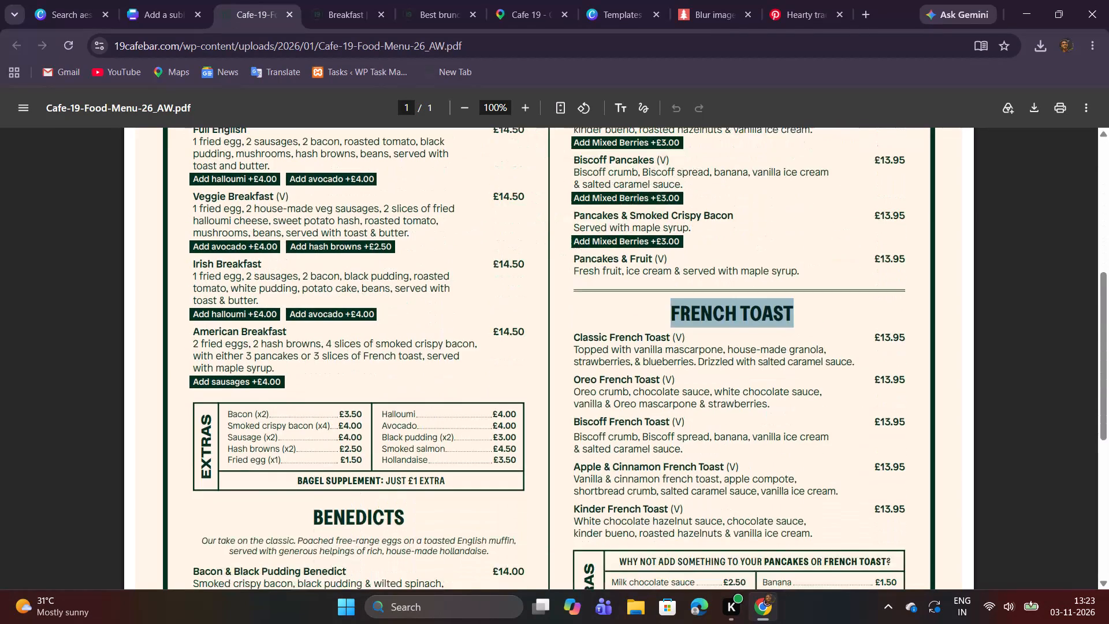
scroll(776, 258, down, 3)
scroll(776, 258, up, 7)
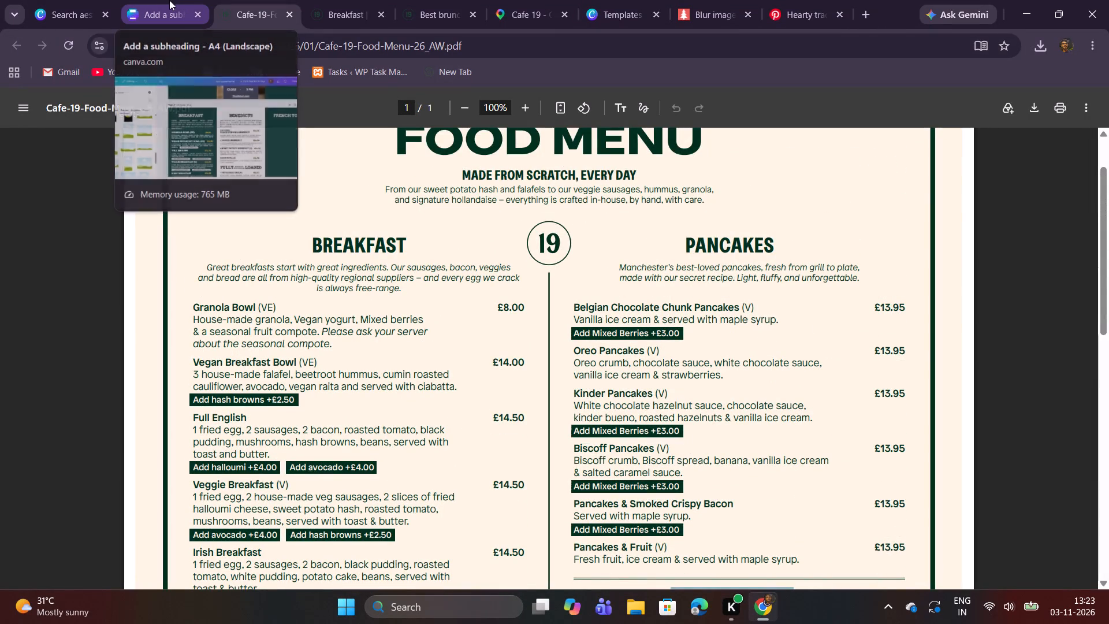
Review the Cafe 19 PDF's right-hand sections against the menu's third panel to decide which section belongs there.
click(169, 0)
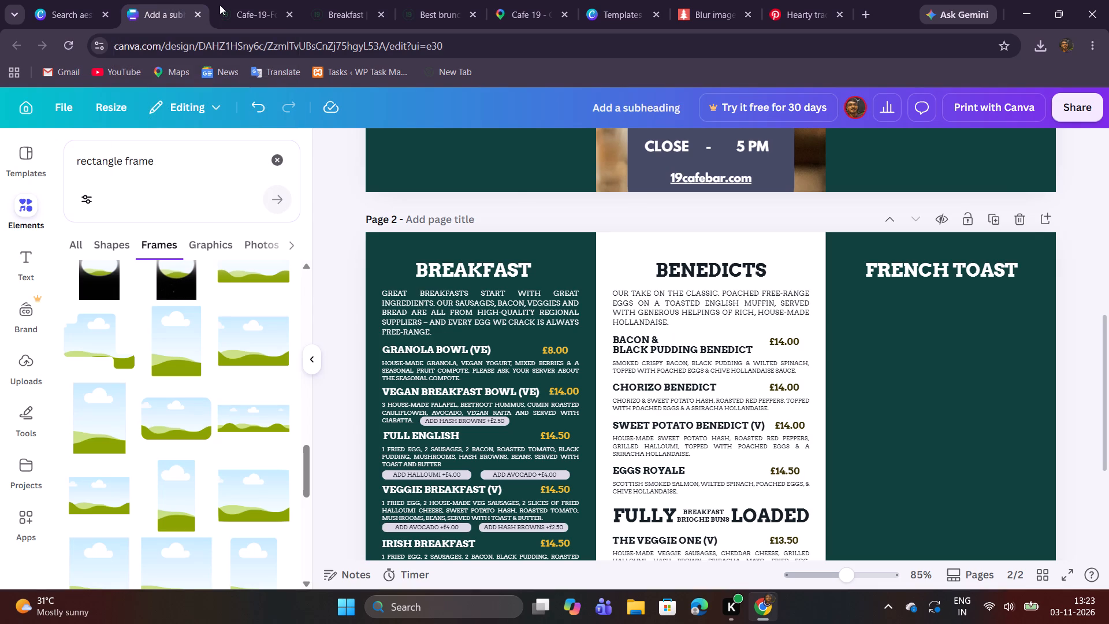
click(237, 5)
scroll(423, 261, down, 9)
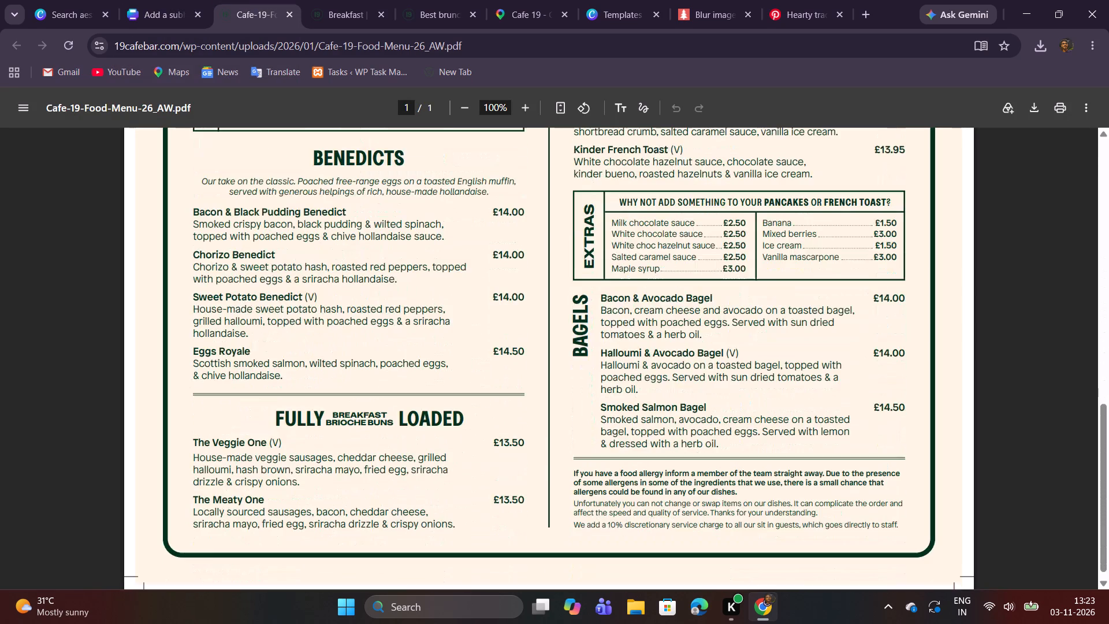
scroll(423, 262, up, 2)
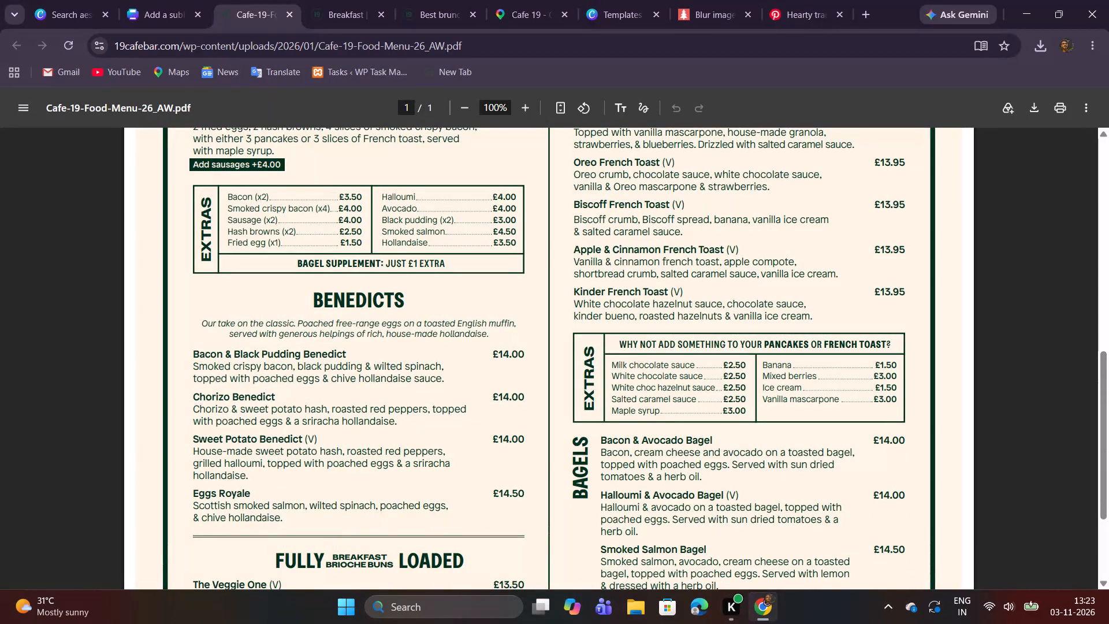
scroll(425, 252, up, 7)
Copy the PDF's "PANCAKES" heading, restore the third panel's deleted intro paragraph, and replace the "FRENCH TOAST" heading with the copied text.
drag(686, 241, 688, 243)
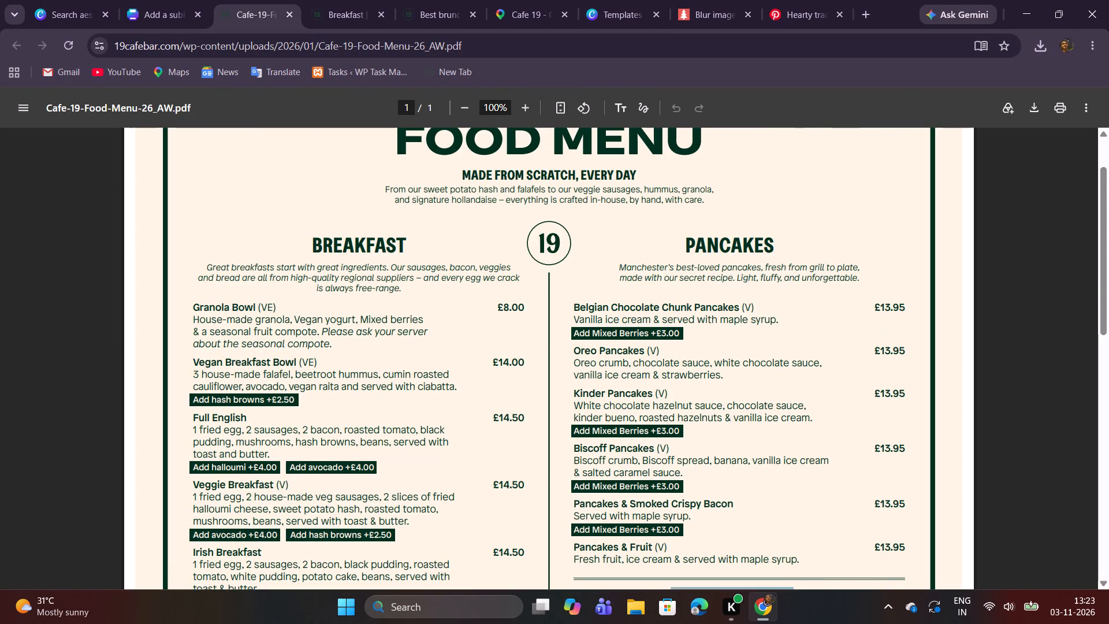
drag(688, 243, 773, 251)
key(ctrl+c)
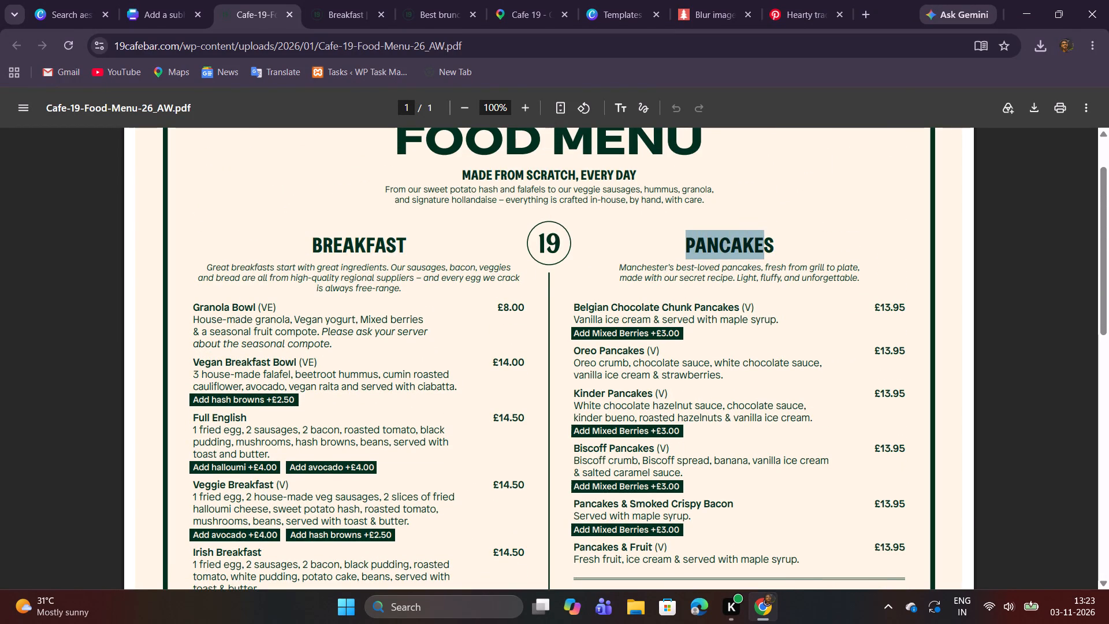
click(163, 0)
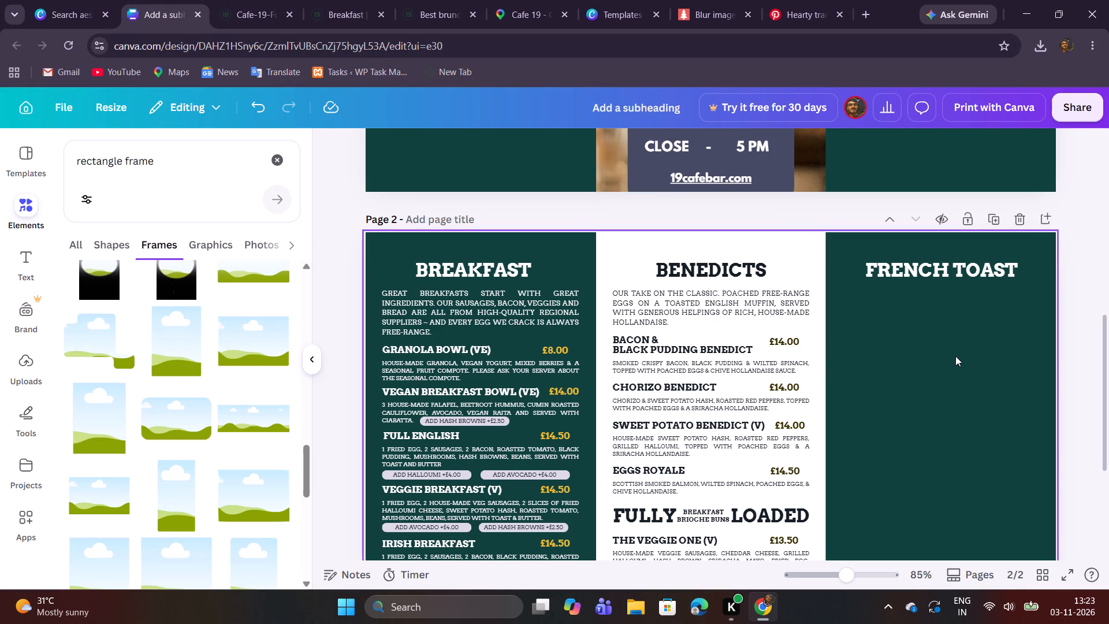
key(ctrl+z)
double_click(923, 276)
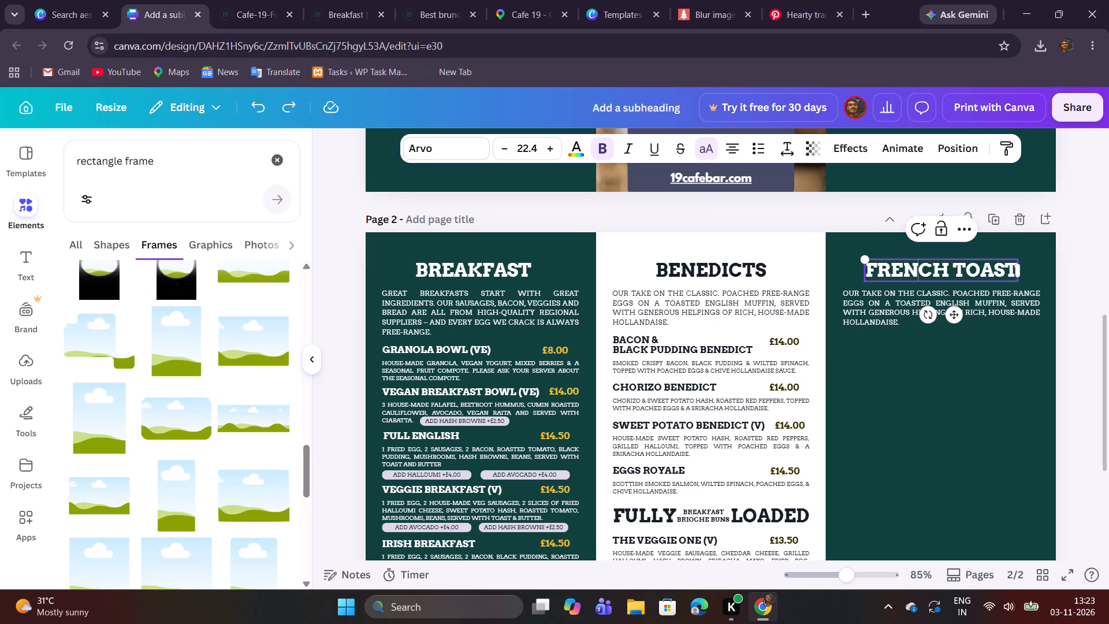
key(ctrl+a)
key(ctrl+v)
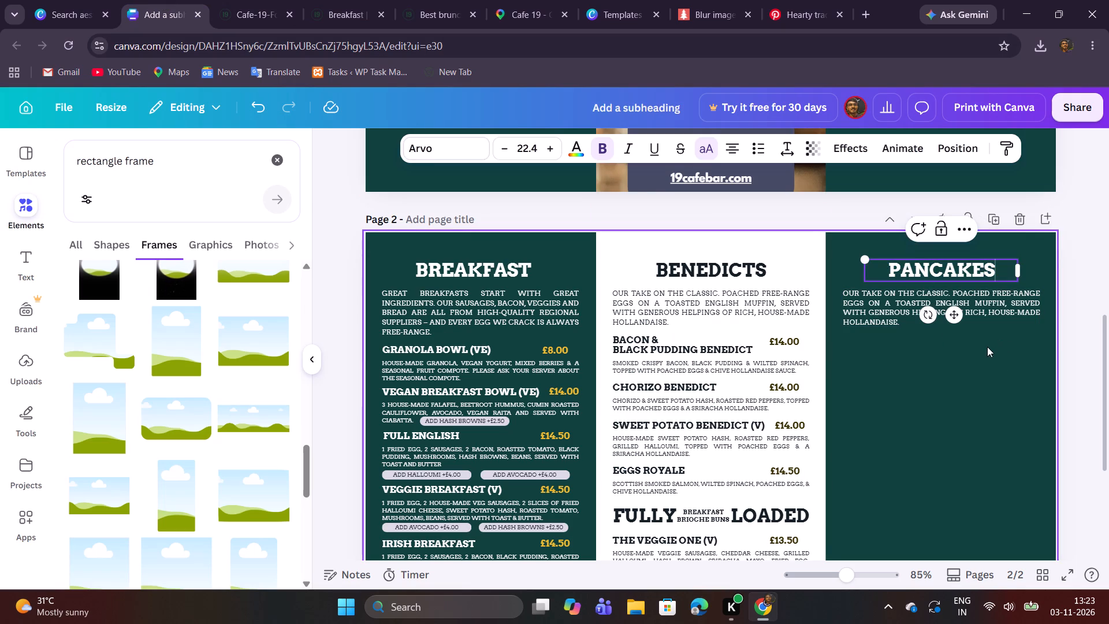
click(1015, 346)
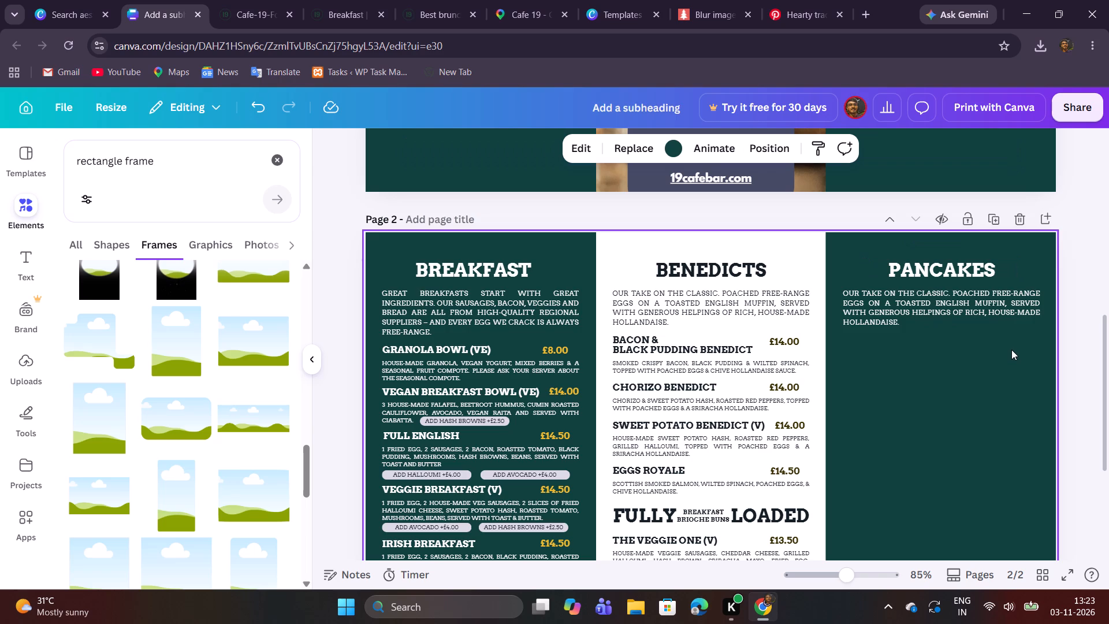
Replace the third panel's Benedicts intro with the PDF's Pancakes intro, "Manchester's best-loved pancakes, fresh from grill to plate...".
click(254, 13)
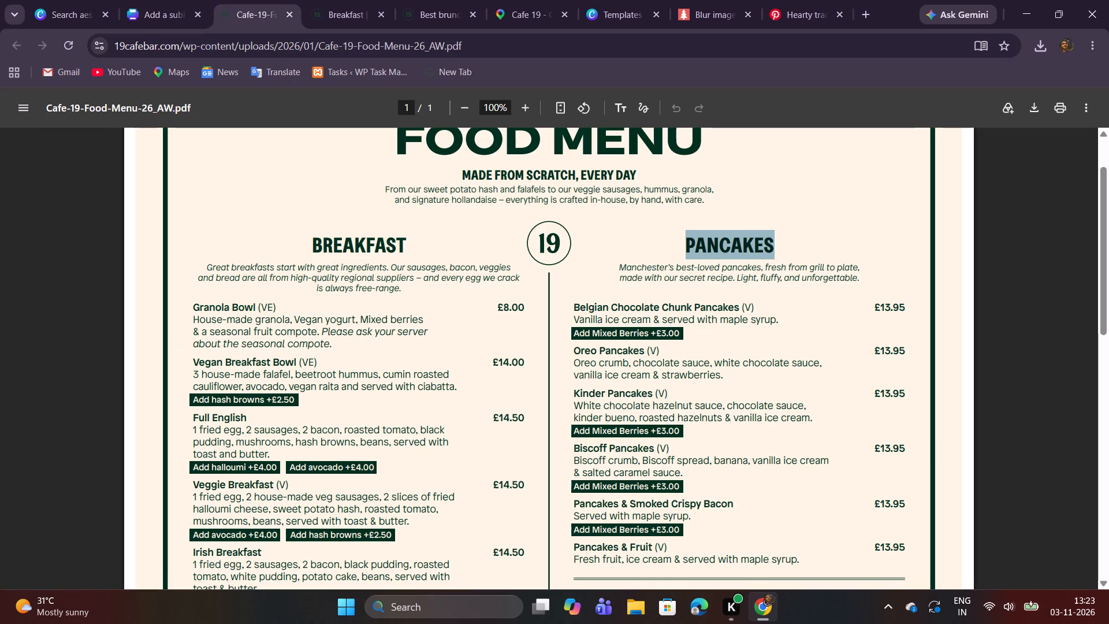
drag(619, 268, 869, 284)
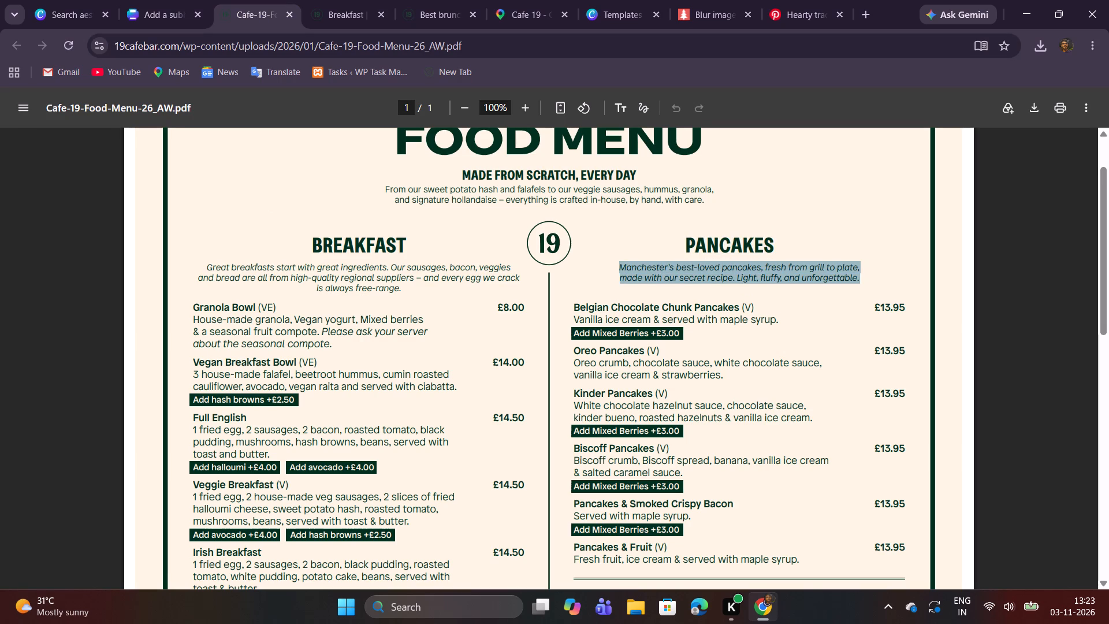
drag(869, 284, 868, 284)
key(ctrl+c)
click(147, 2)
double_click(910, 309)
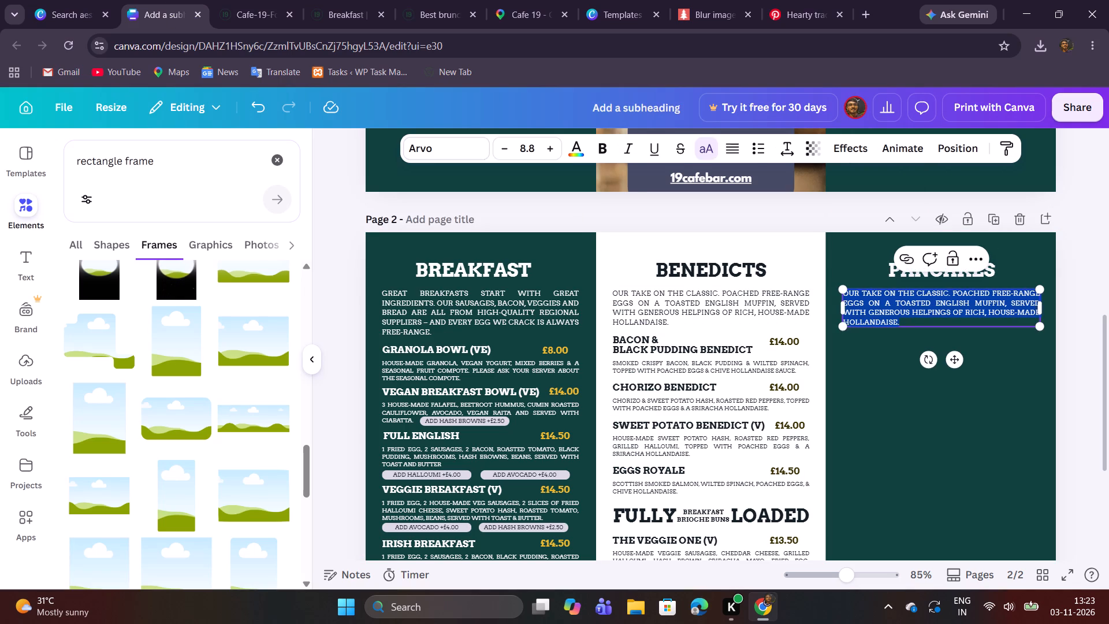
key(ctrl+v)
click(1000, 359)
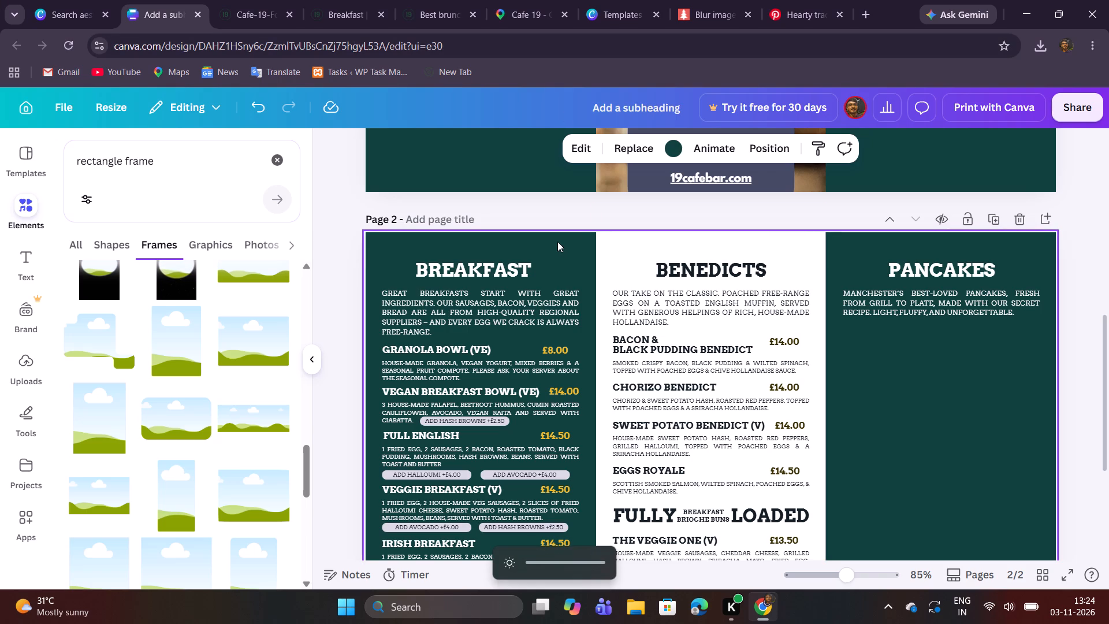
Duplicate the Granola Bowl and Vegan Breakfast Bowl entries with their prices and add-on label, and place the copies below the Pancakes intro.
click(270, 0)
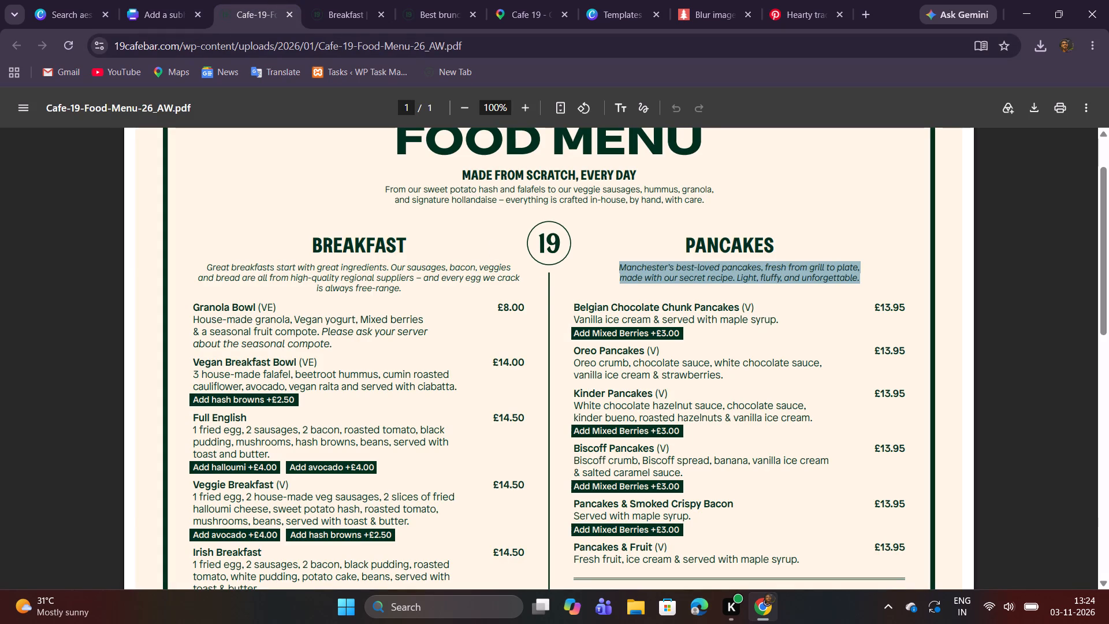
click(171, 13)
scroll(389, 307, down, 1)
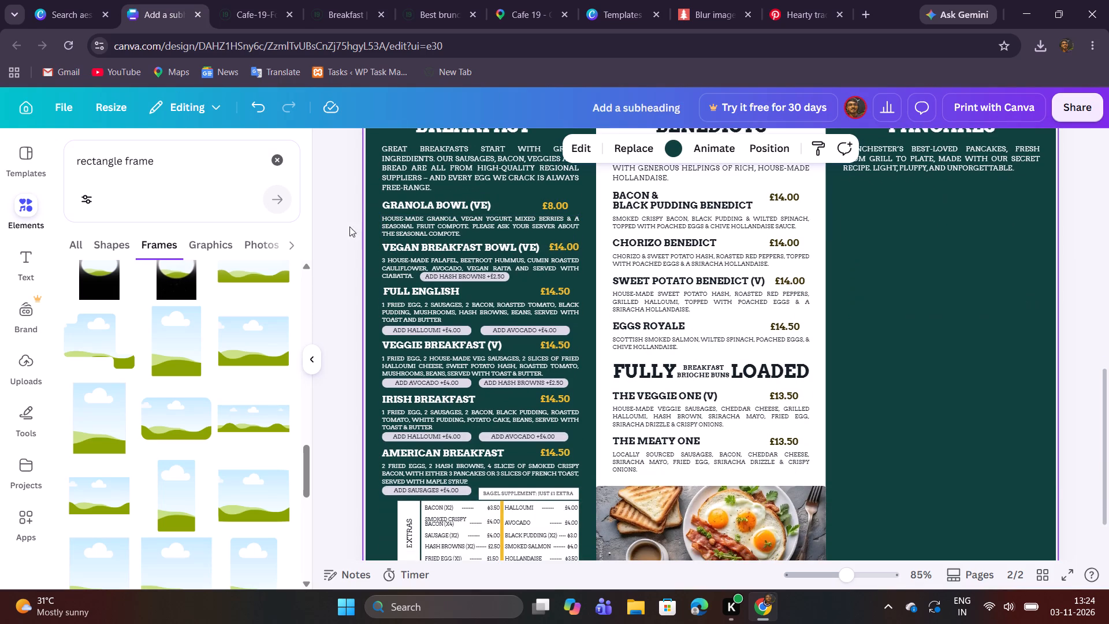
drag(373, 203, 576, 249)
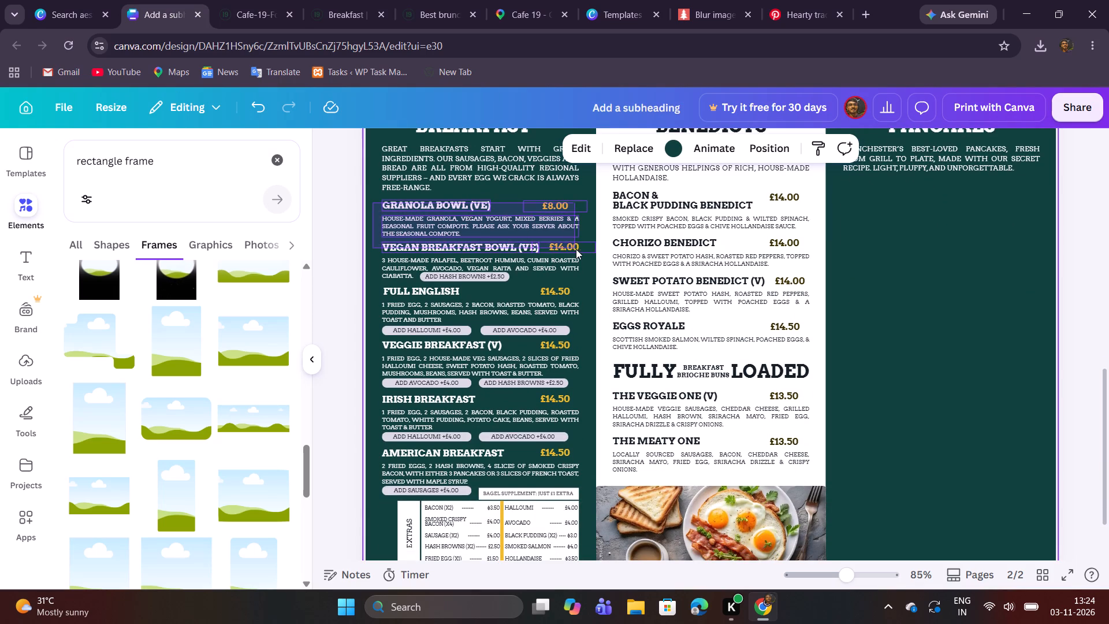
drag(576, 249, 582, 279)
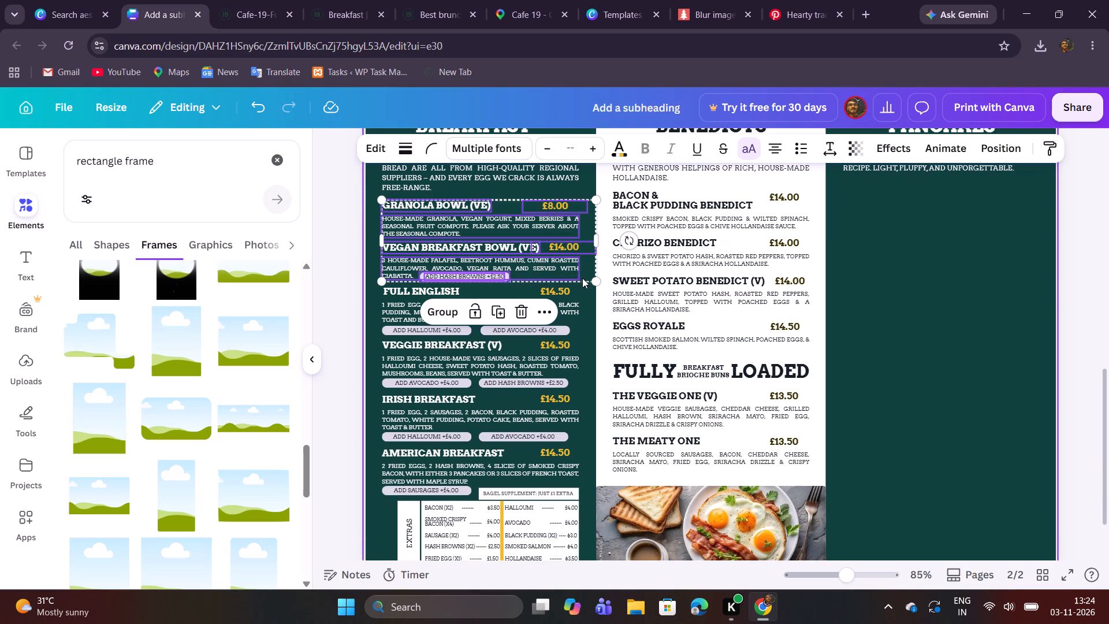
click(505, 310)
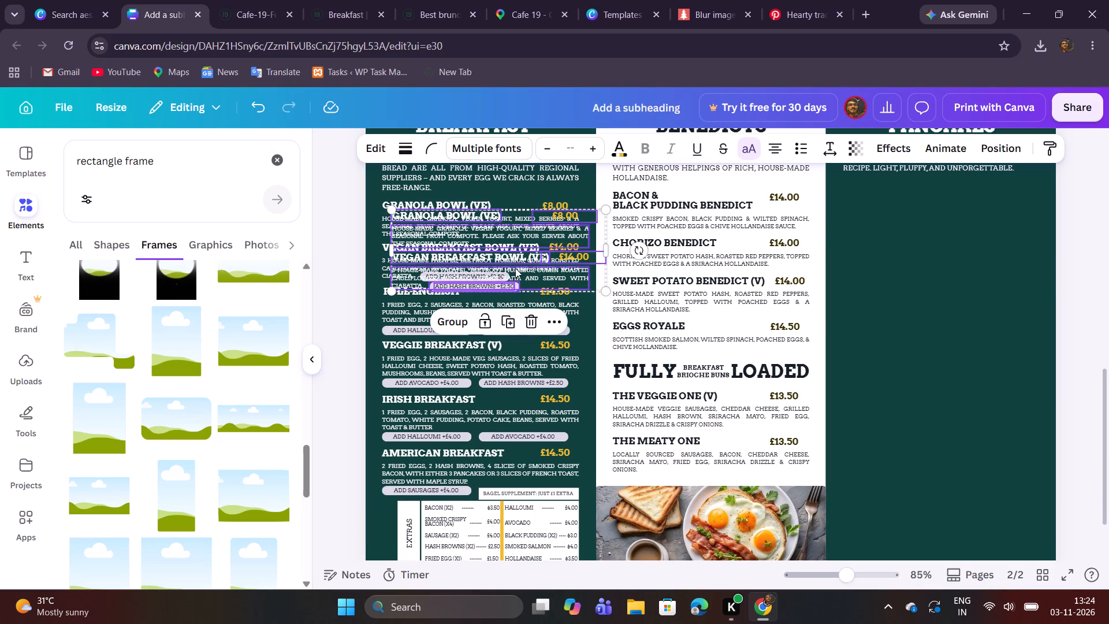
click(515, 268)
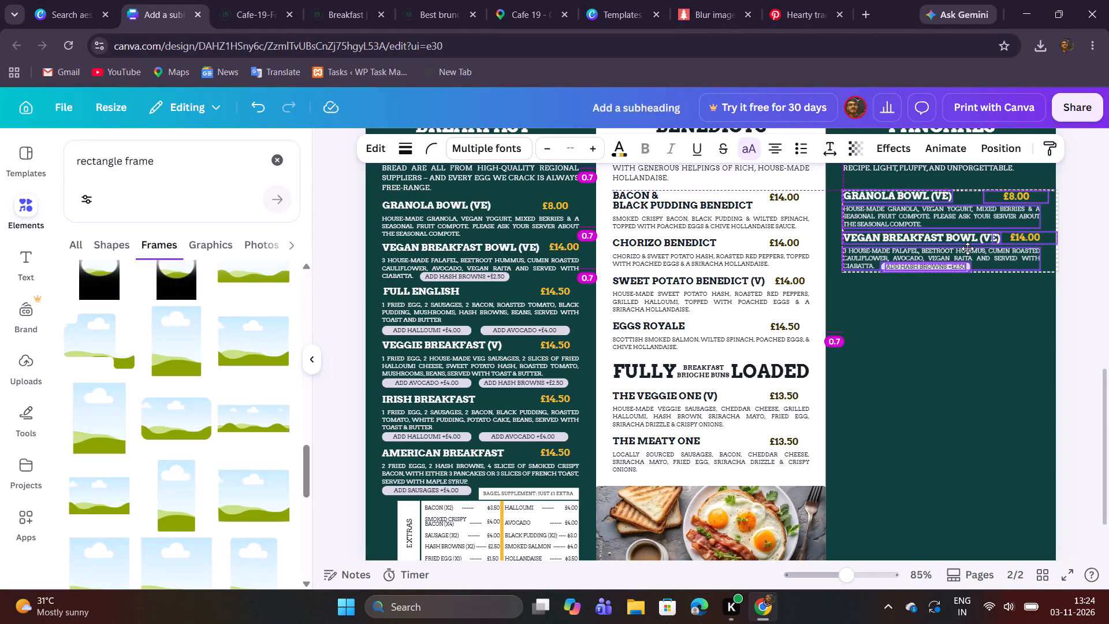
click(919, 348)
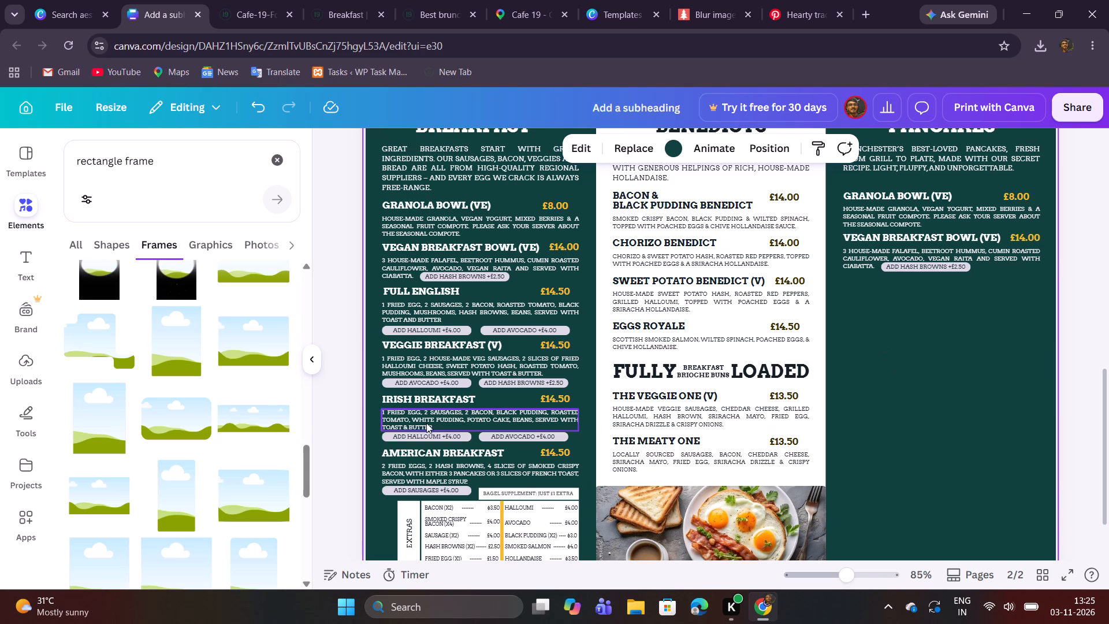
Move the two copied breakfast entries in the third panel up together, closer beneath the Pancakes intro.
click(312, 365)
scroll(760, 362, up, 1)
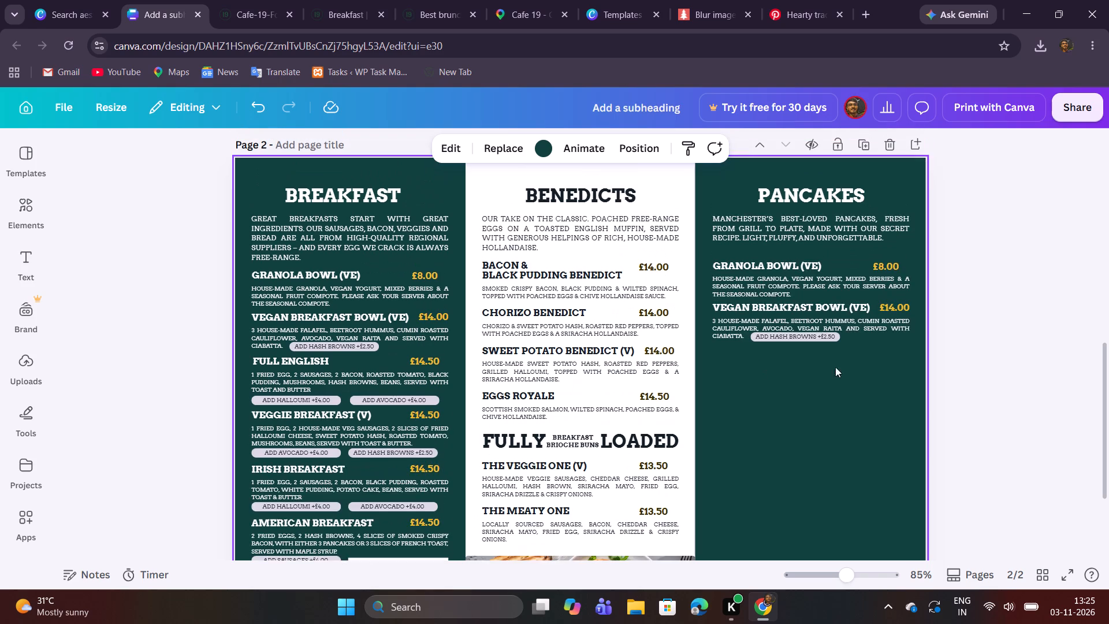
click(864, 383)
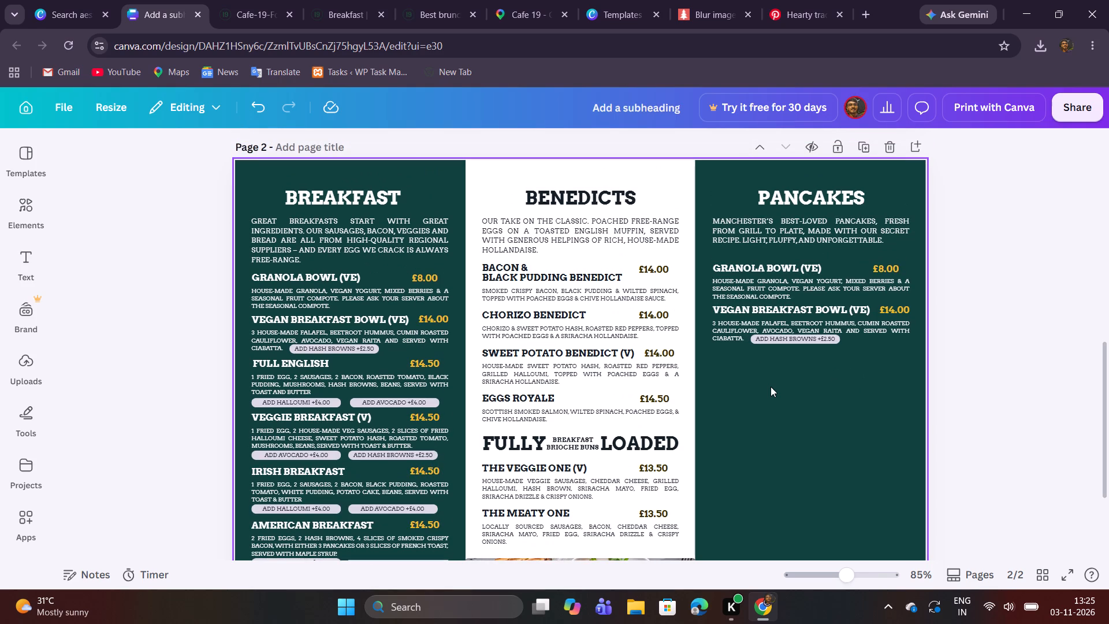
drag(761, 384, 875, 267)
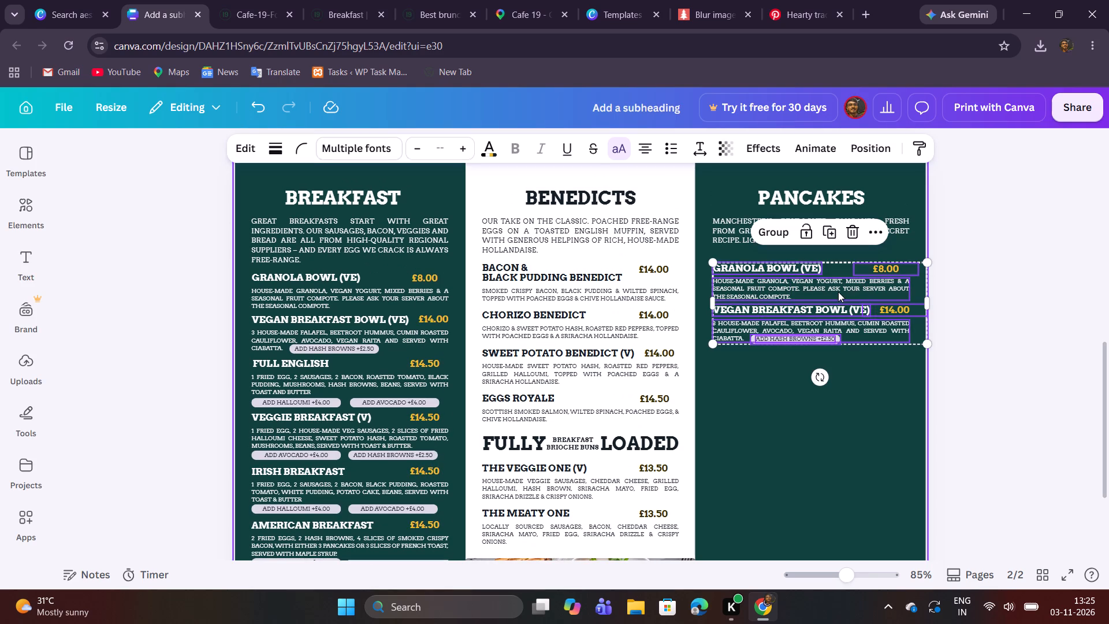
drag(838, 292, 838, 287)
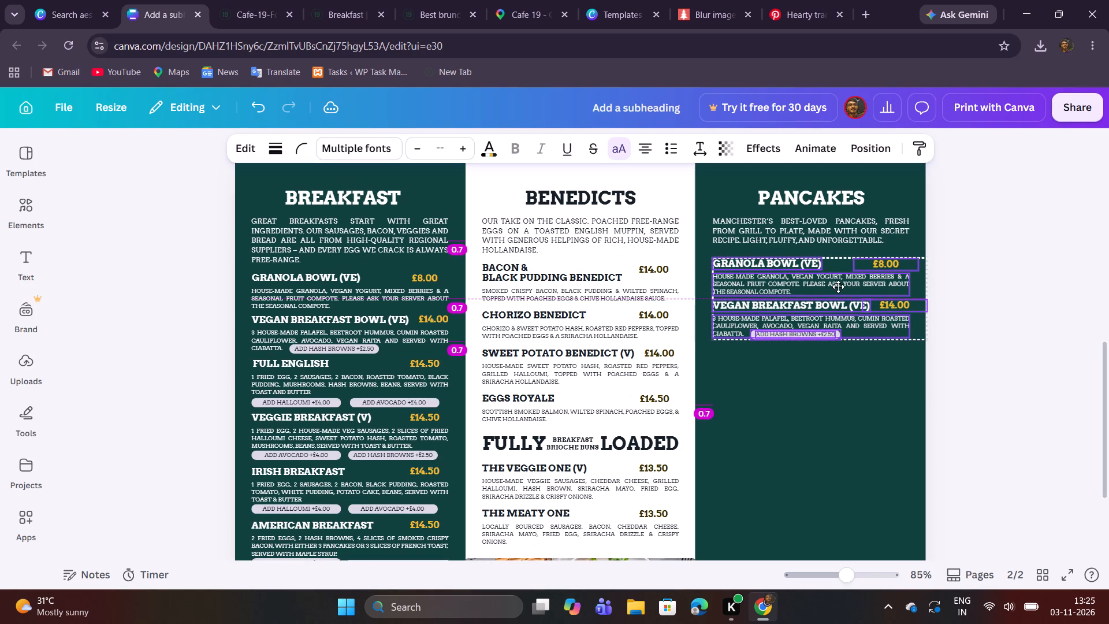
drag(838, 287, 840, 284)
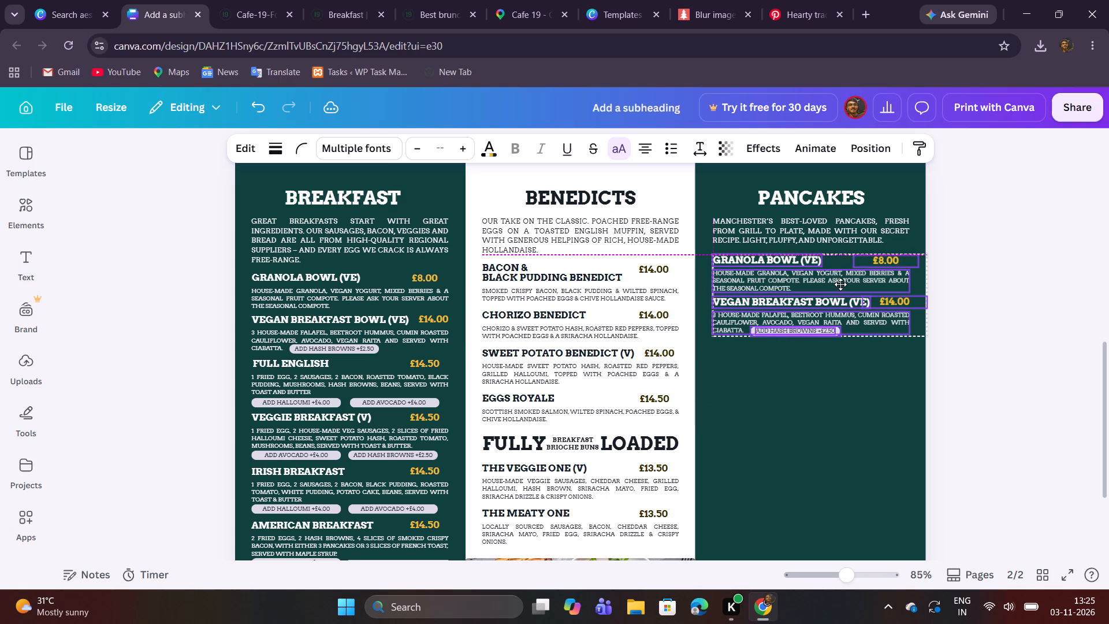
drag(840, 284, 840, 282)
click(836, 354)
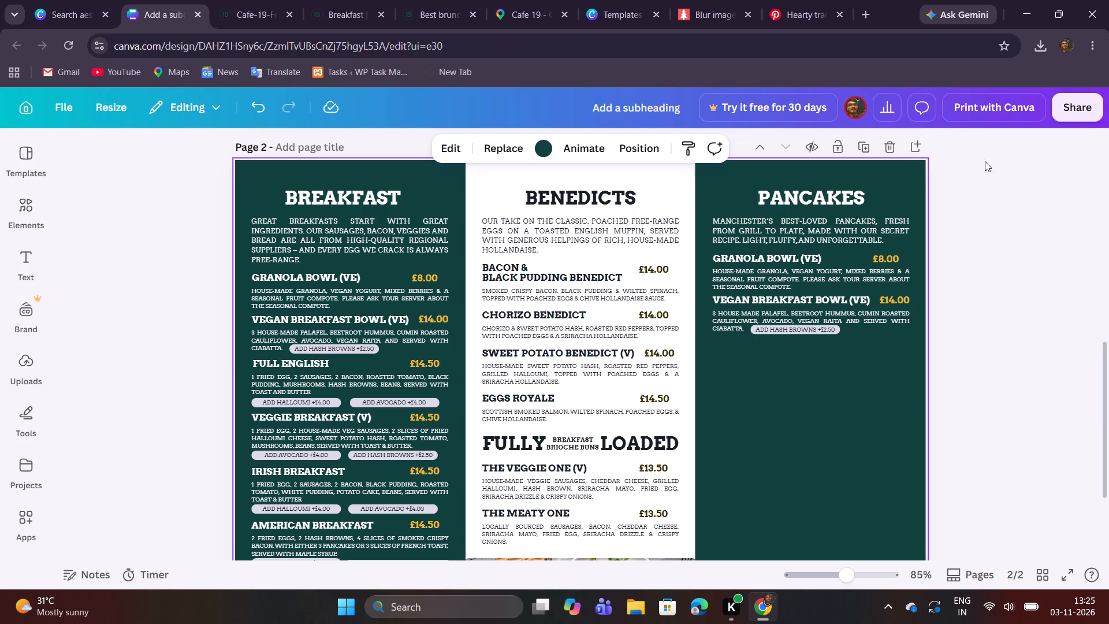
Copy "Belgian Chocolate Chunk Pancakes (V)" from the PDF and replace the third panel's "GRANOLA BOWL (VE)" title with it.
click(215, 0)
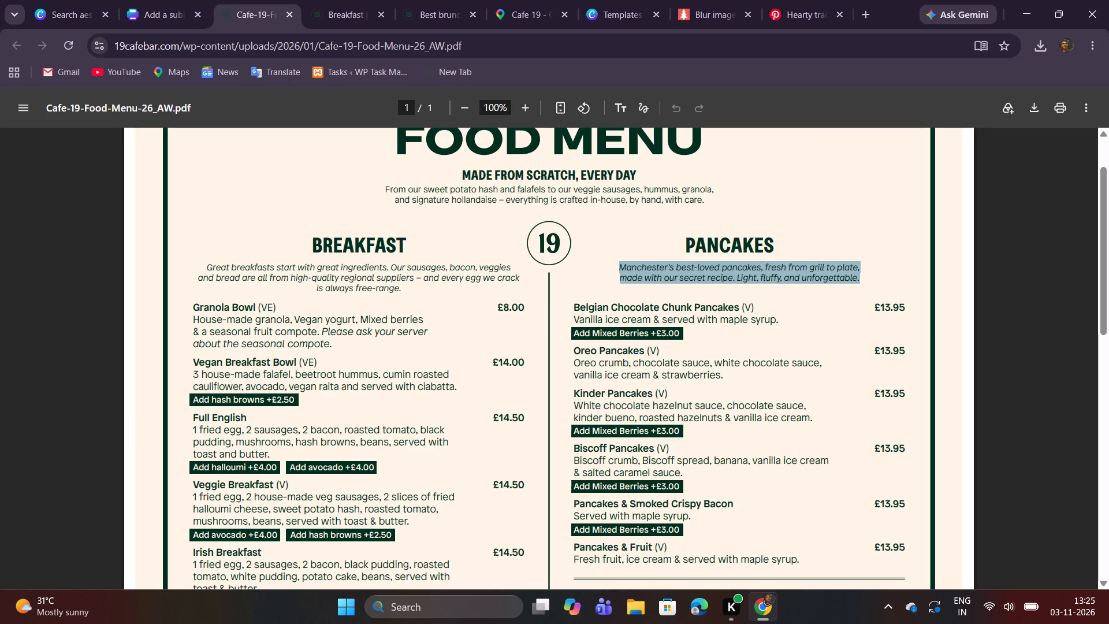
drag(575, 305, 751, 305)
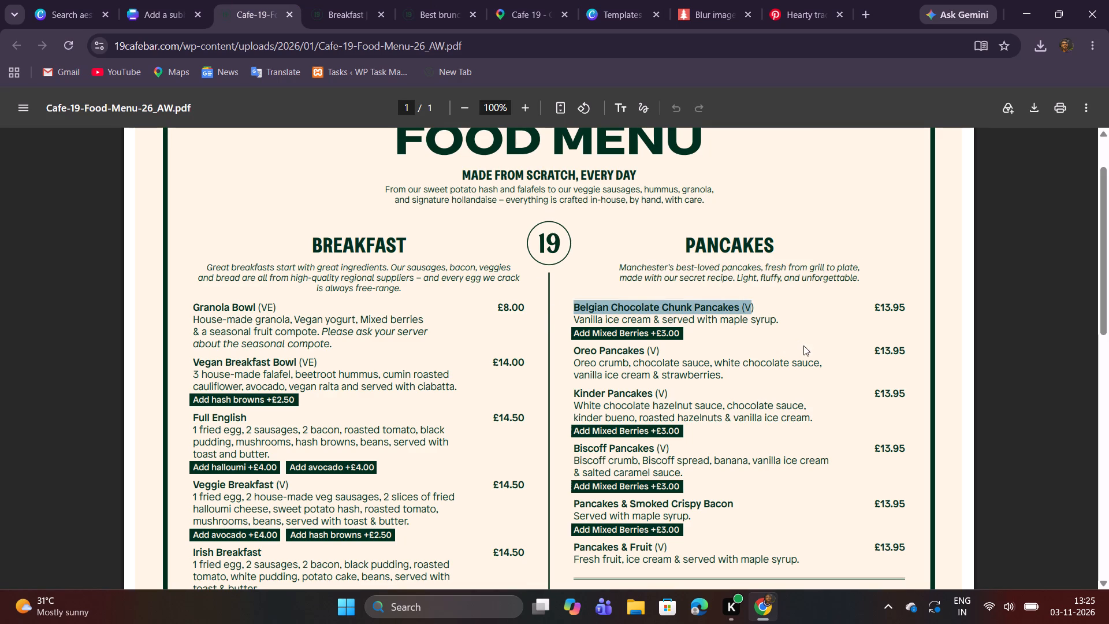
drag(762, 309, 609, 299)
click(733, 310)
drag(757, 304, 751, 304)
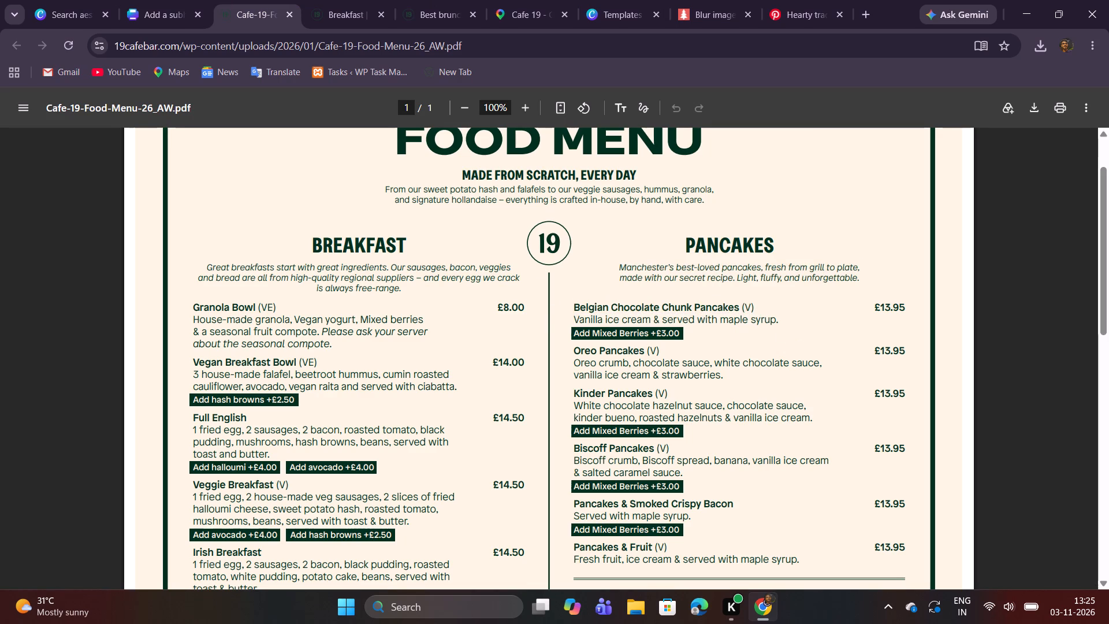
drag(751, 304, 575, 297)
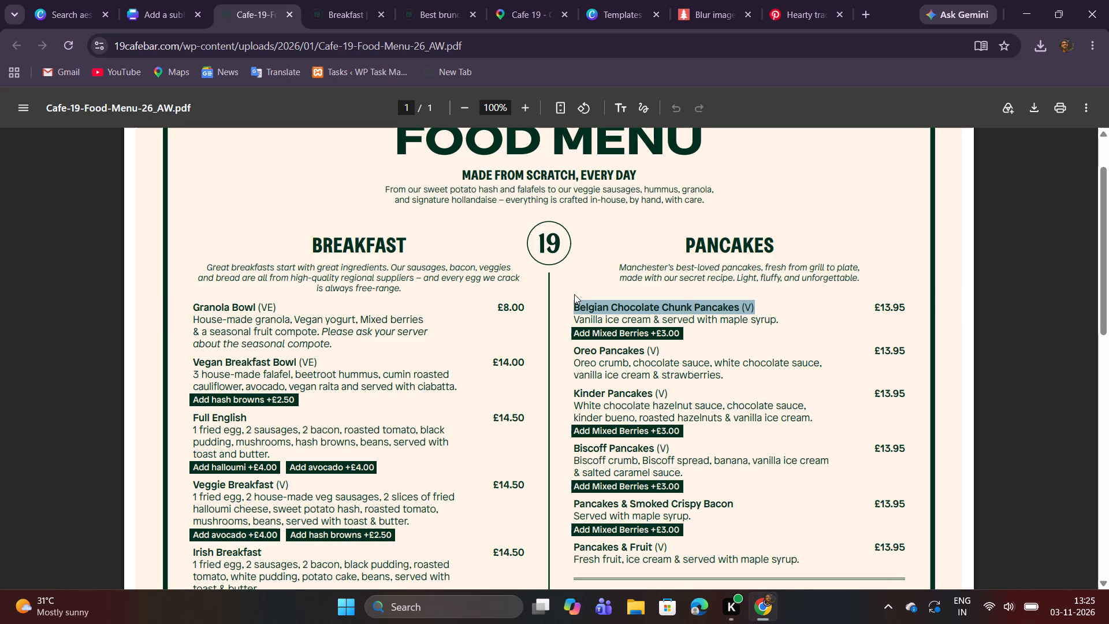
key(ctrl+c)
click(176, 17)
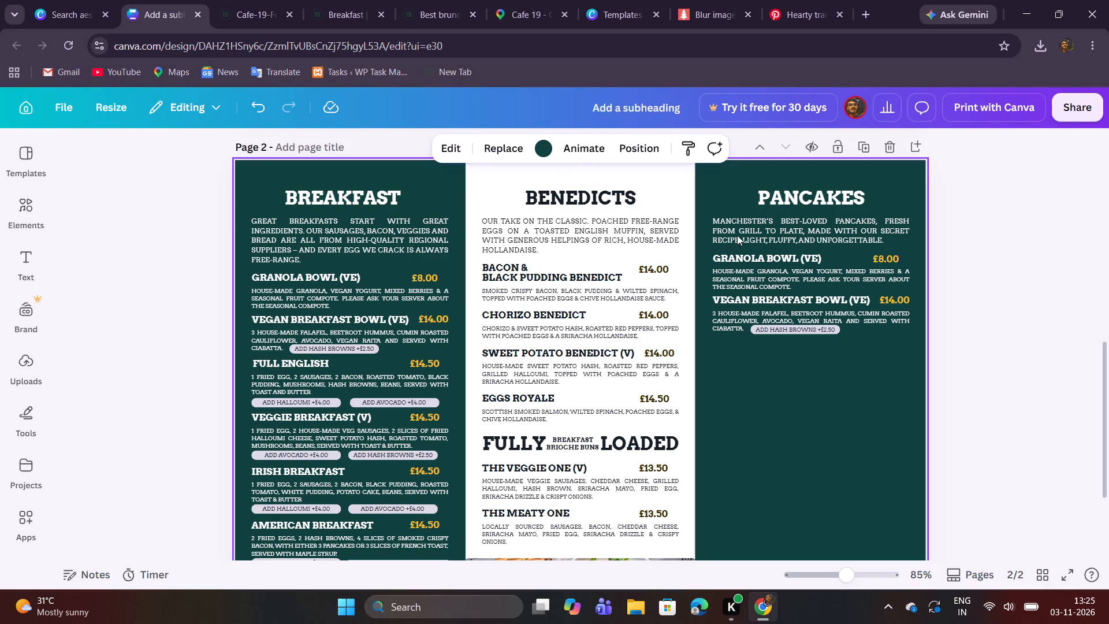
double_click(768, 259)
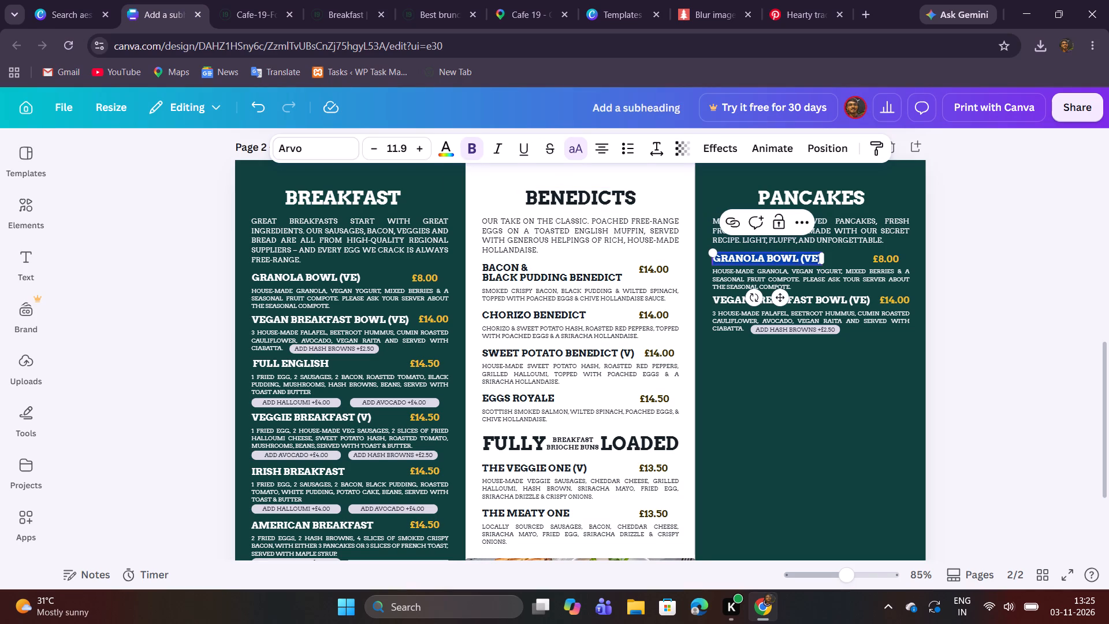
key(ctrl+v)
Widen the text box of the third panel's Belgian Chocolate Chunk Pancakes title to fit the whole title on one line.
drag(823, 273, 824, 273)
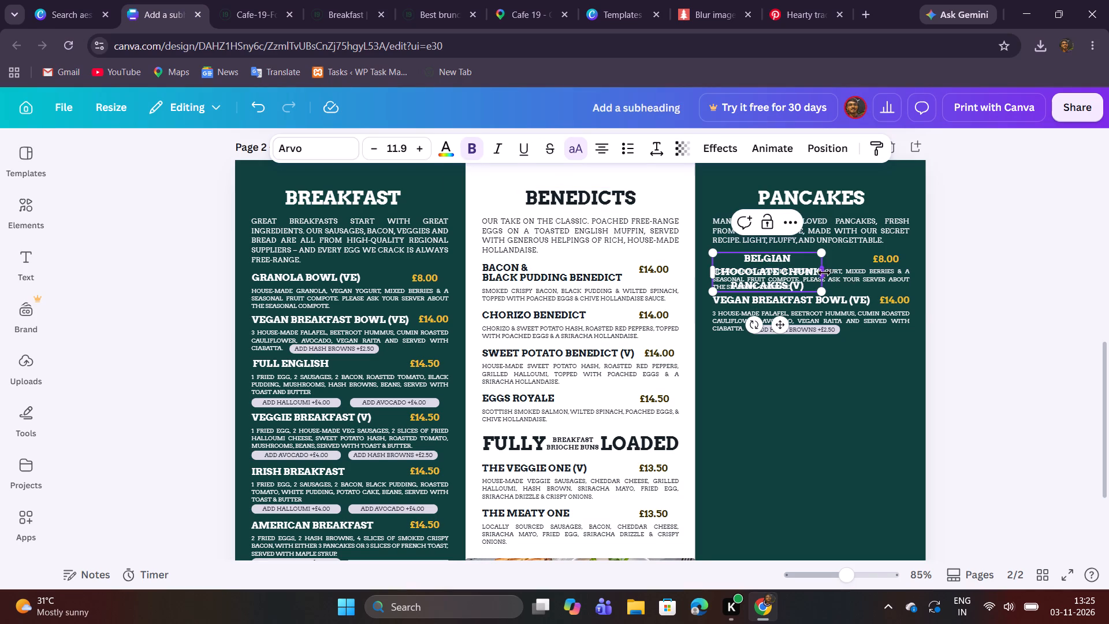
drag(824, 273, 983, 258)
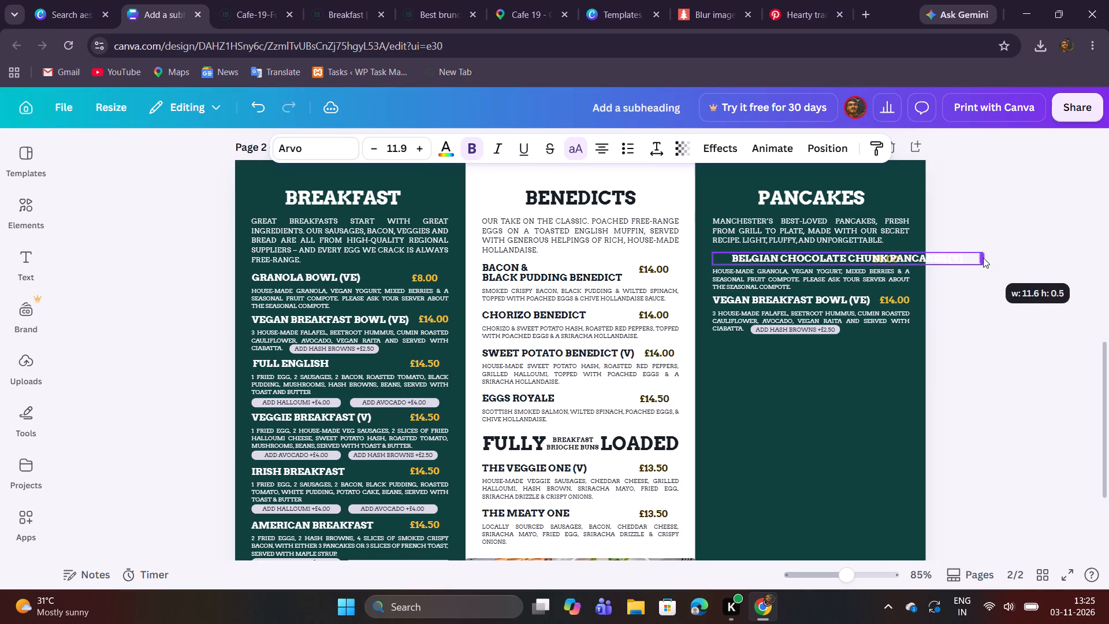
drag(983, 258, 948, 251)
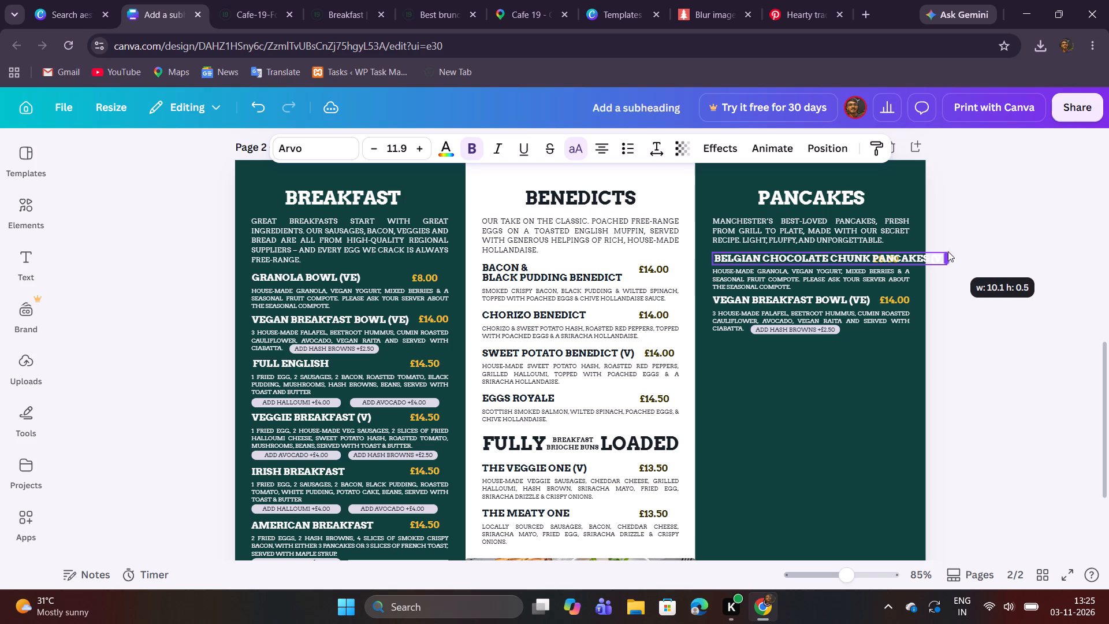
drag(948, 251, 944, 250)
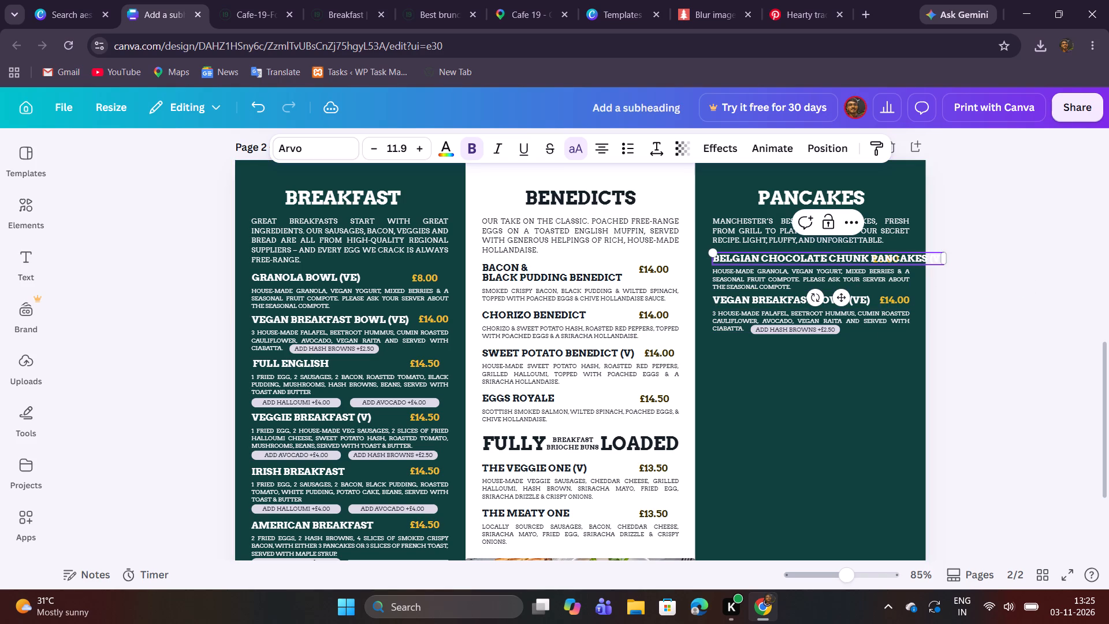
Cut "Chunk Pancakes (V)" from the third panel's first title and narrow its text box to fit "Belgian Chocolate" on one line.
drag(831, 257, 942, 262)
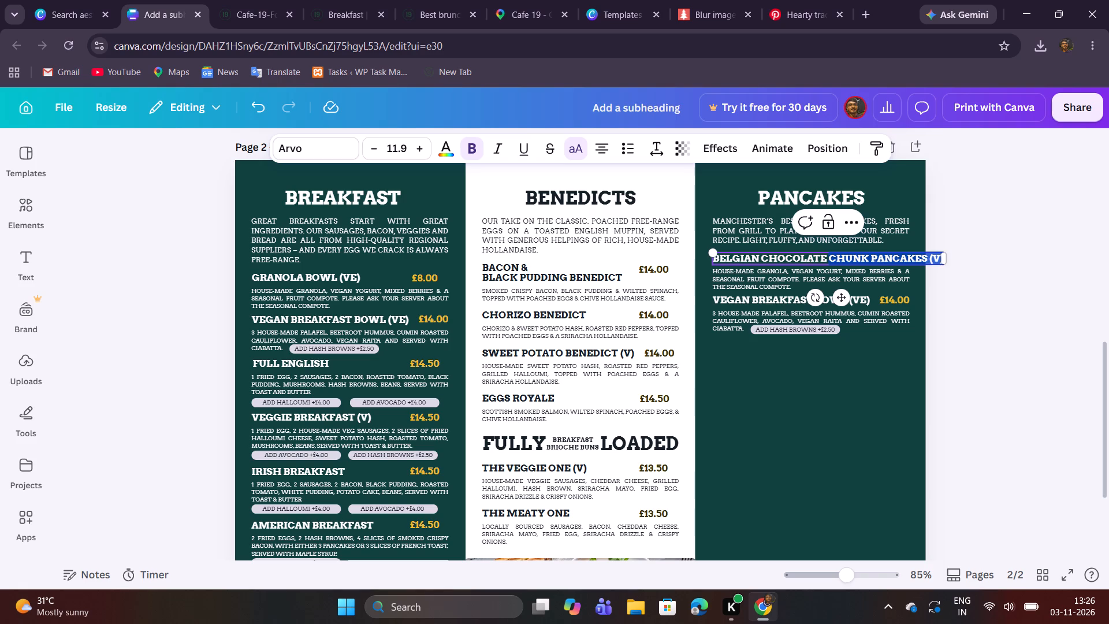
drag(942, 262, 944, 260)
drag(944, 260, 940, 259)
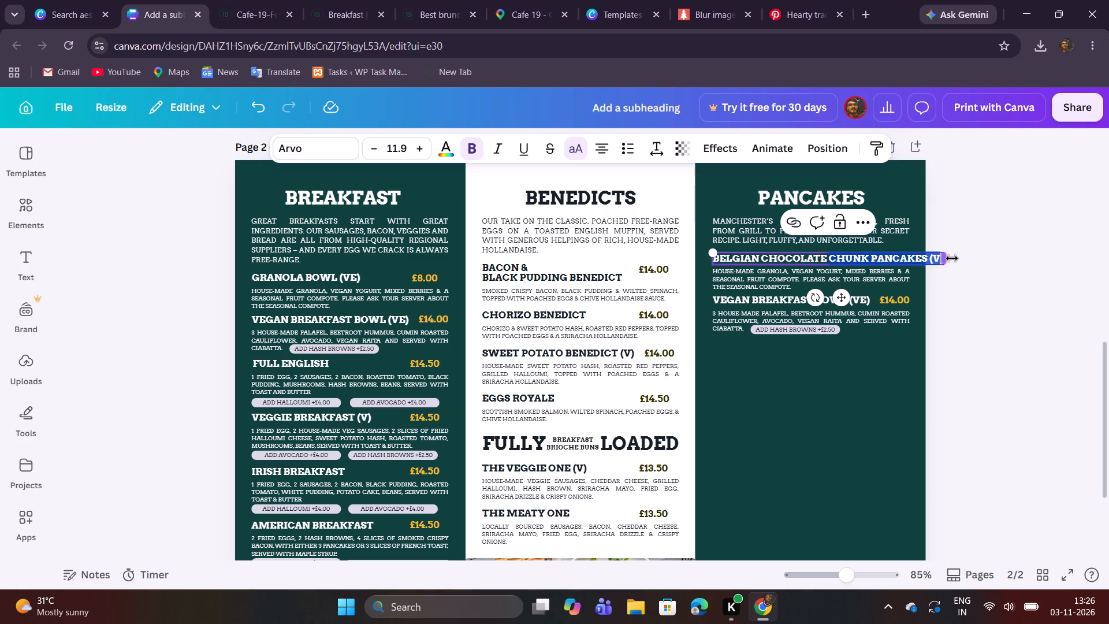
key(ctrl+x)
key(Right)
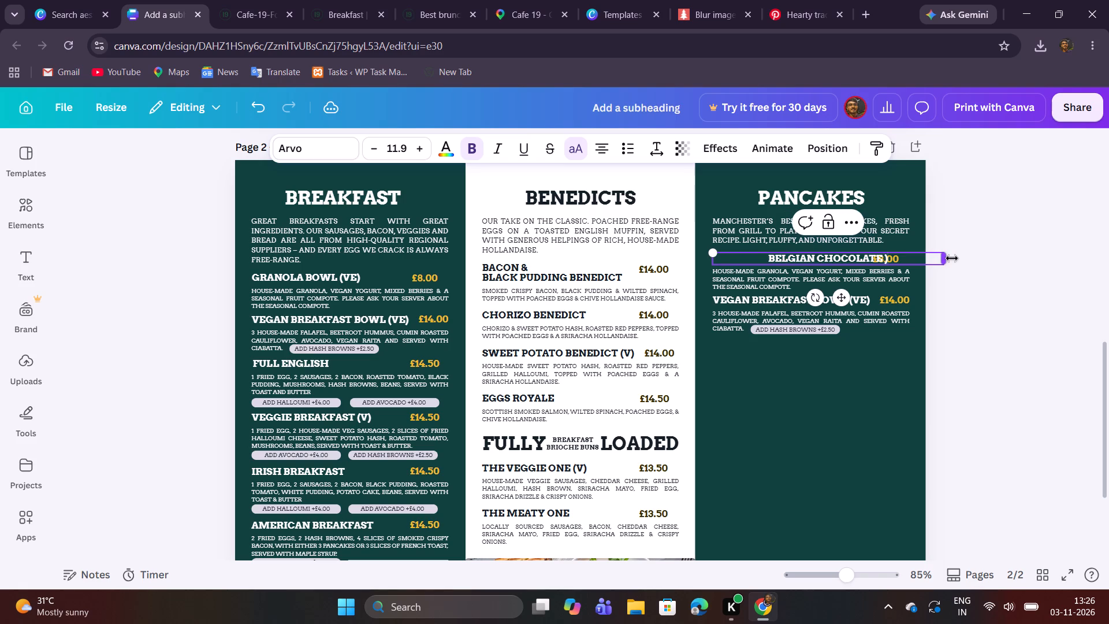
key(BackSpace)
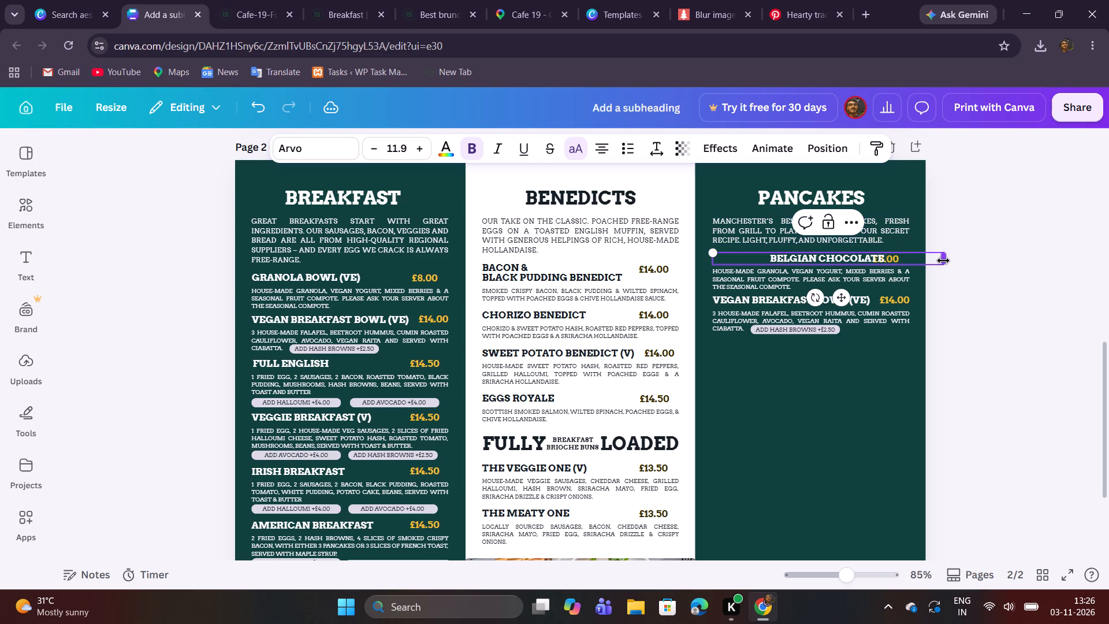
drag(943, 261, 821, 262)
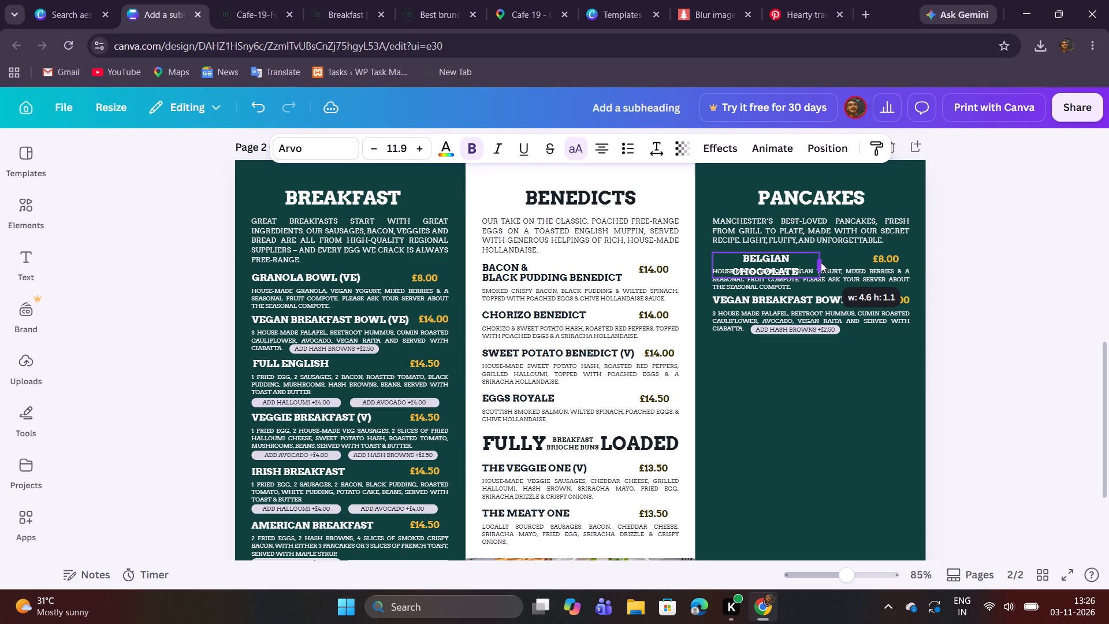
drag(821, 262, 829, 268)
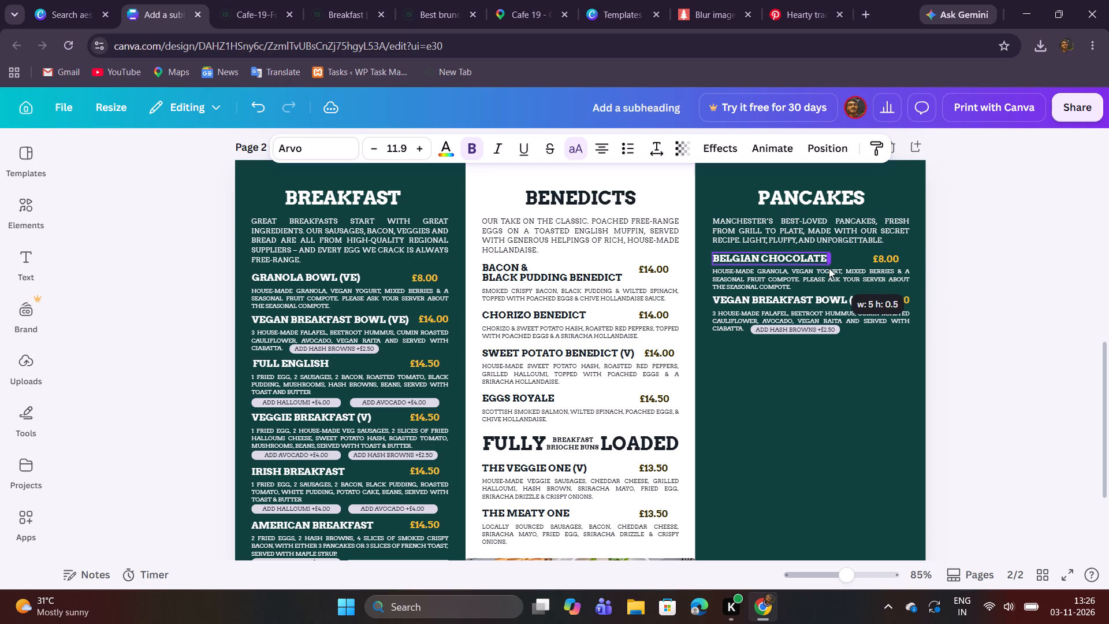
drag(829, 268, 827, 268)
click(833, 379)
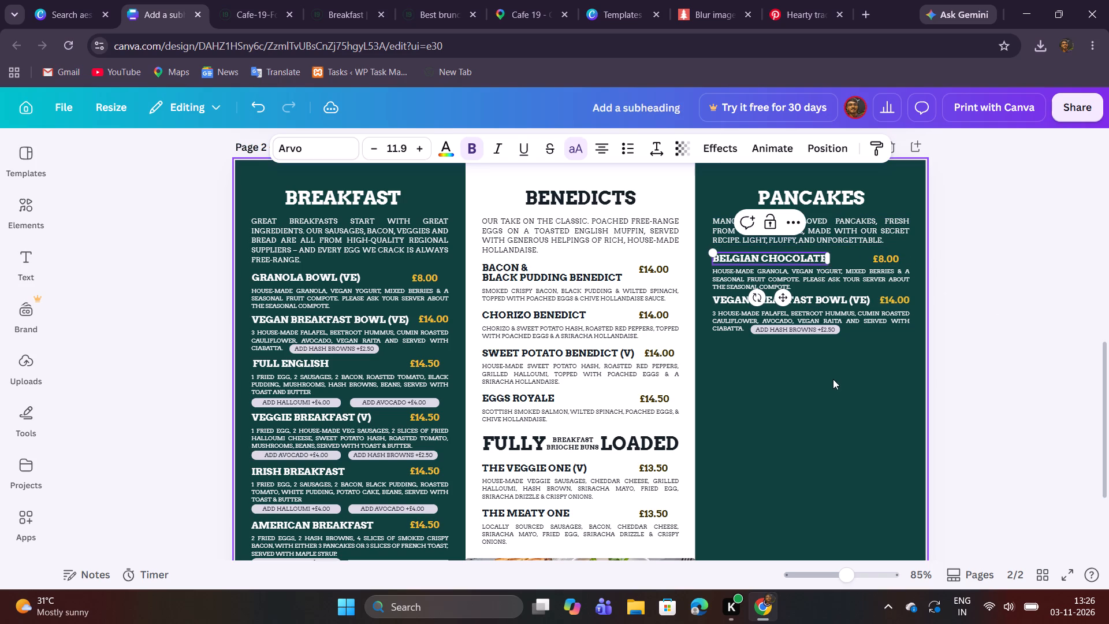
Move the granola description and the whole Vegan Breakfast Bowl entry down together, making room below the Belgian Chocolate title.
drag(787, 378, 894, 275)
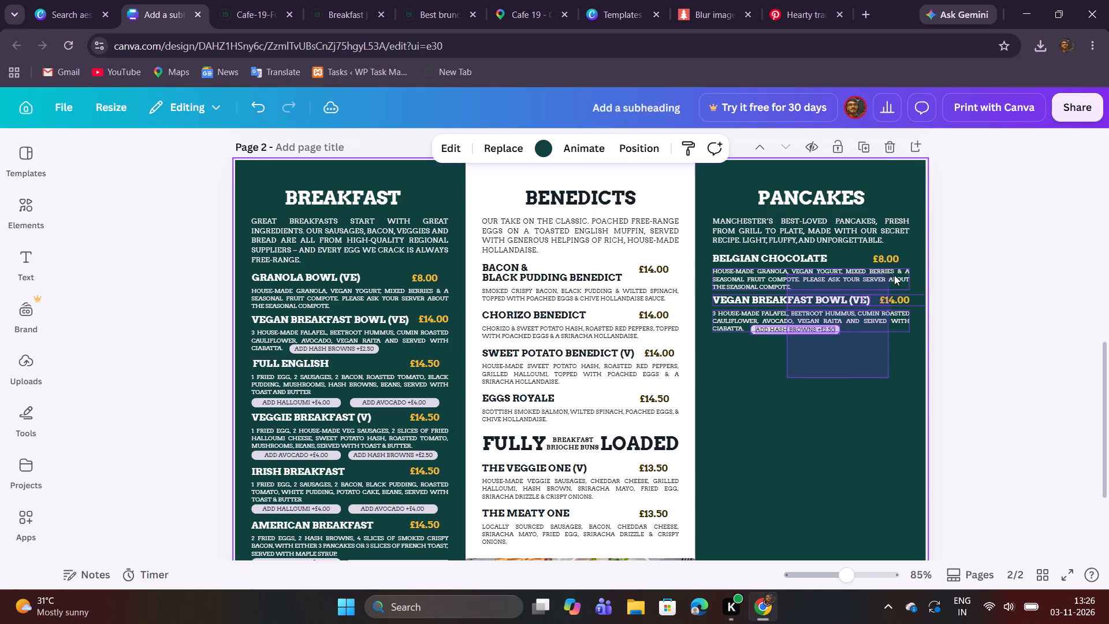
drag(894, 275, 894, 276)
drag(859, 277, 861, 288)
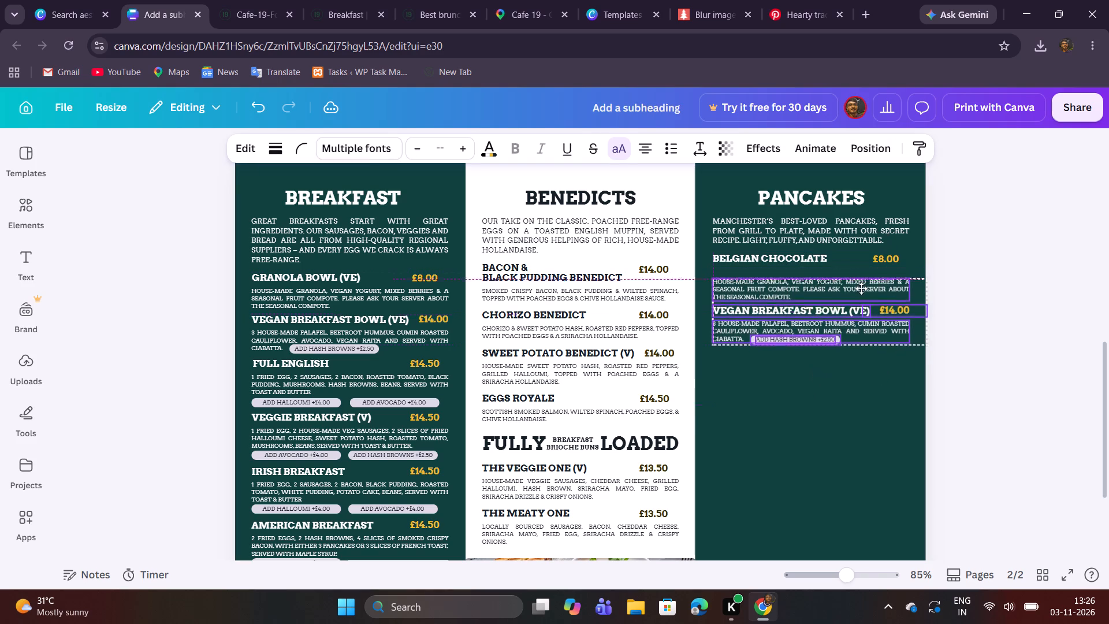
drag(861, 288, 861, 303)
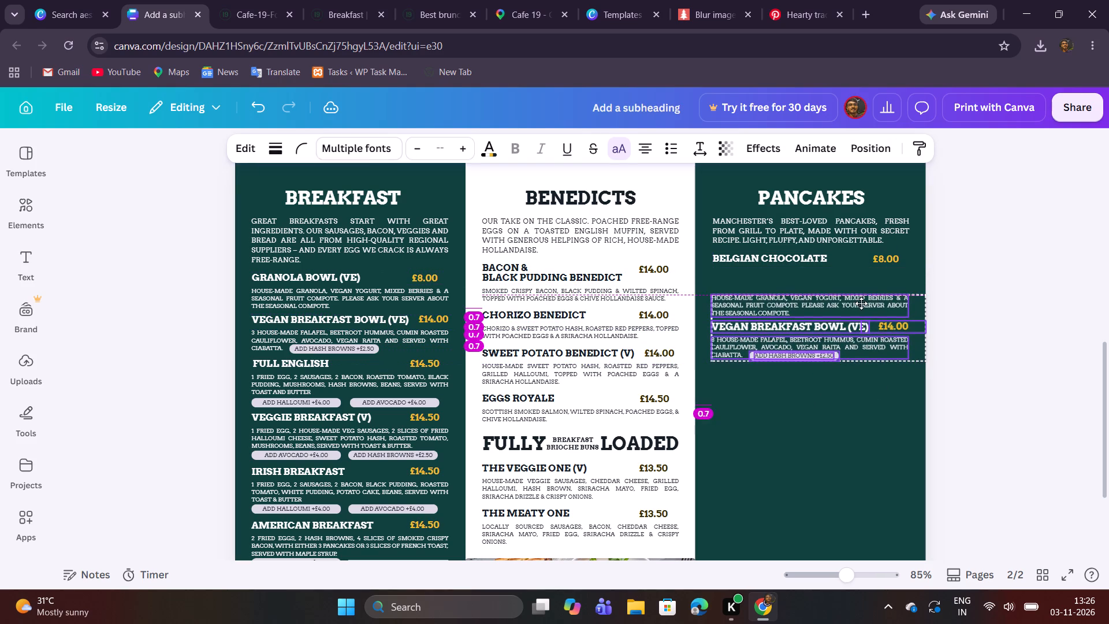
drag(861, 303, 861, 303)
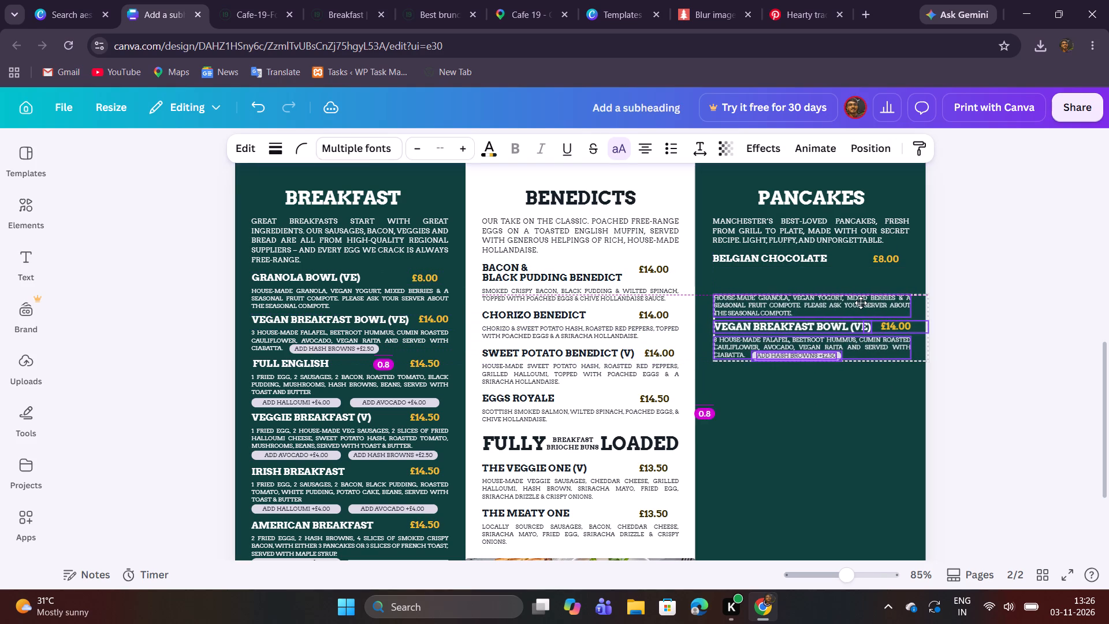
drag(861, 303, 856, 303)
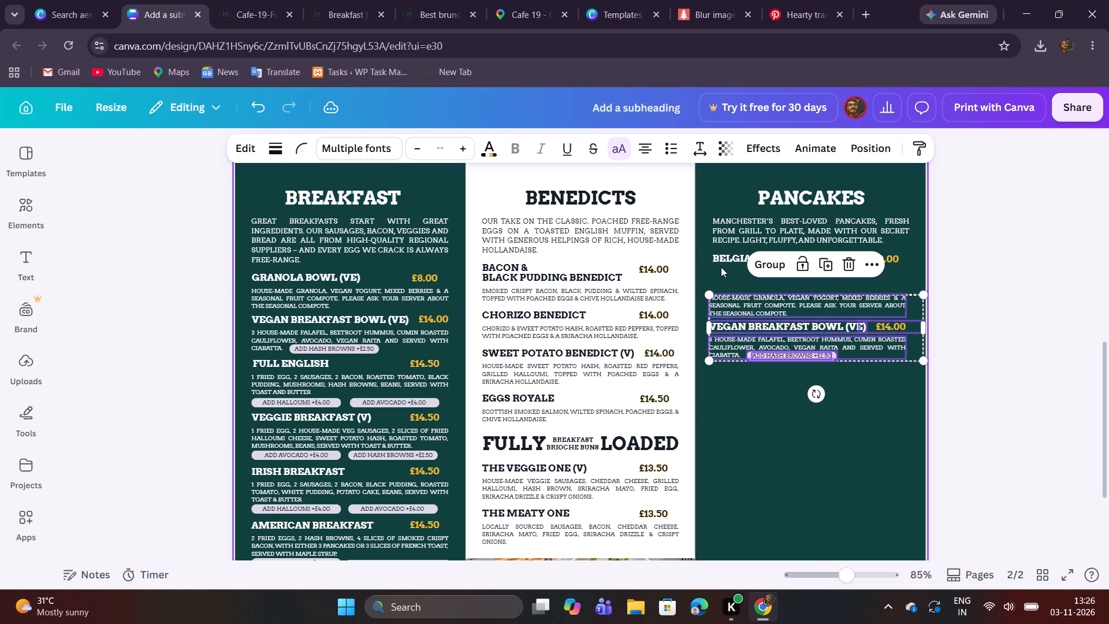
Duplicate the "Belgian Chocolate" title and align the copy directly beneath the original as a second title line.
click(723, 259)
click(773, 218)
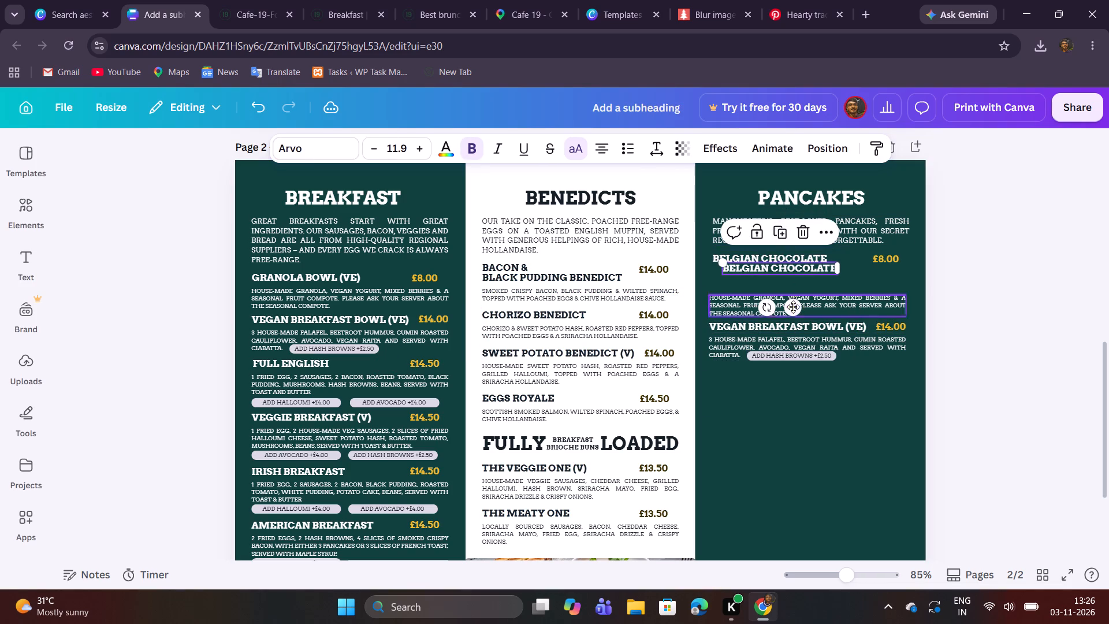
drag(786, 268, 775, 271)
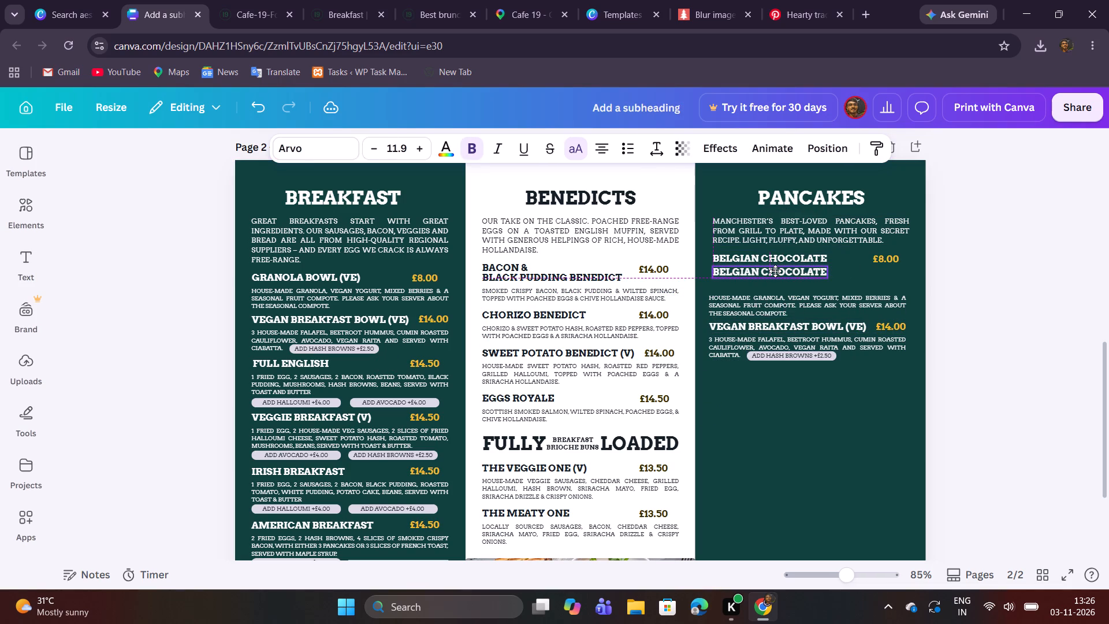
drag(775, 271, 773, 270)
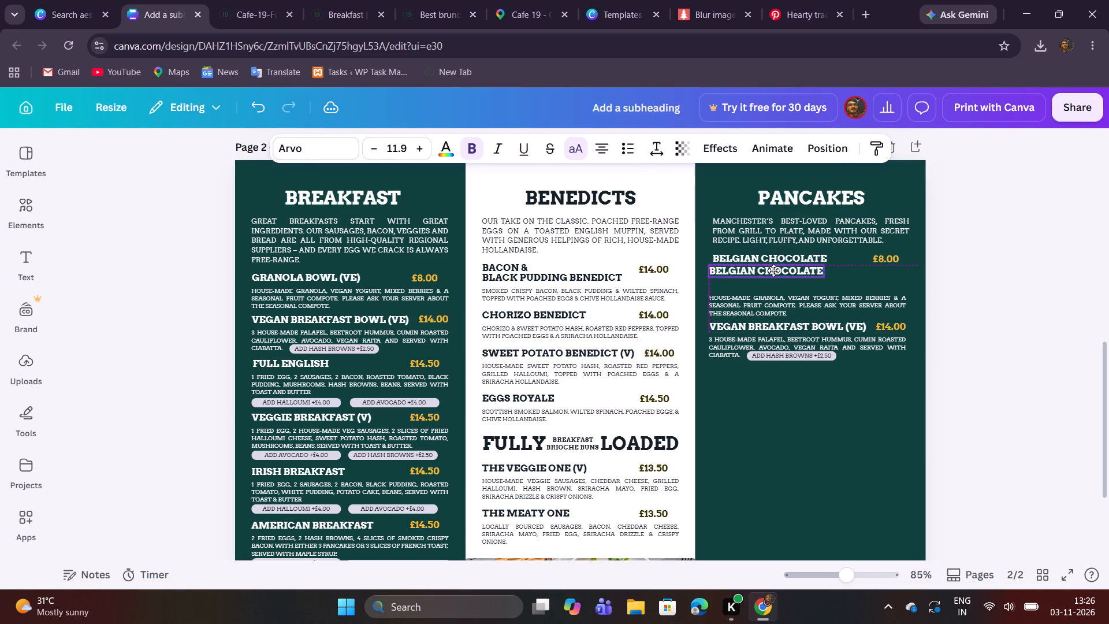
drag(773, 270, 775, 269)
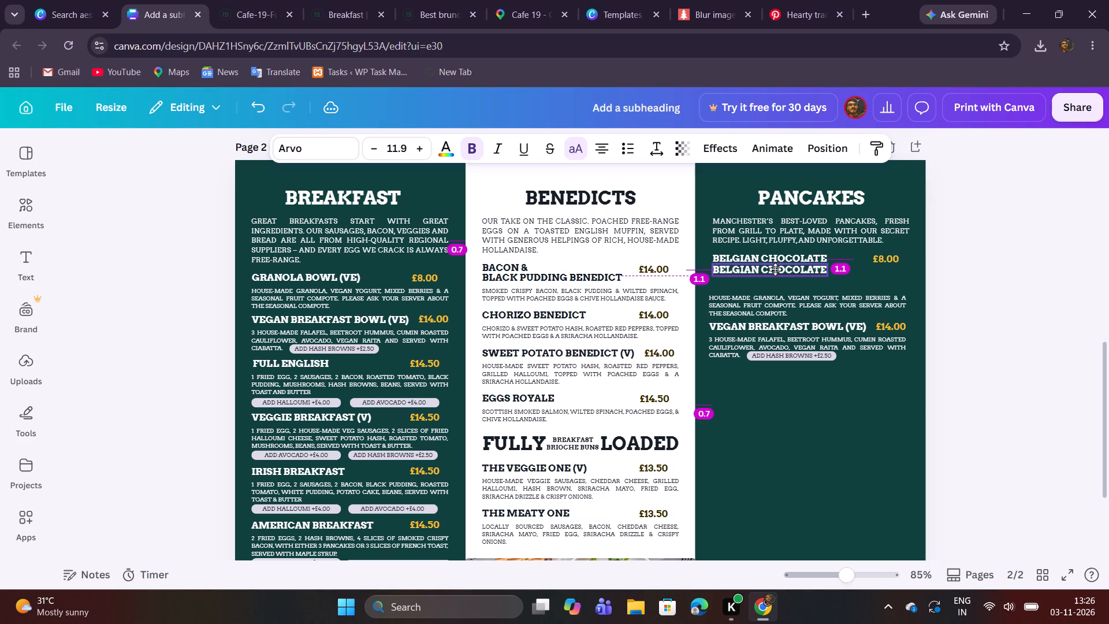
drag(775, 269, 775, 270)
Replace the duplicated title's text with the cut "Chunk Pancakes (V)", adding the missing closing bracket.
double_click(774, 270)
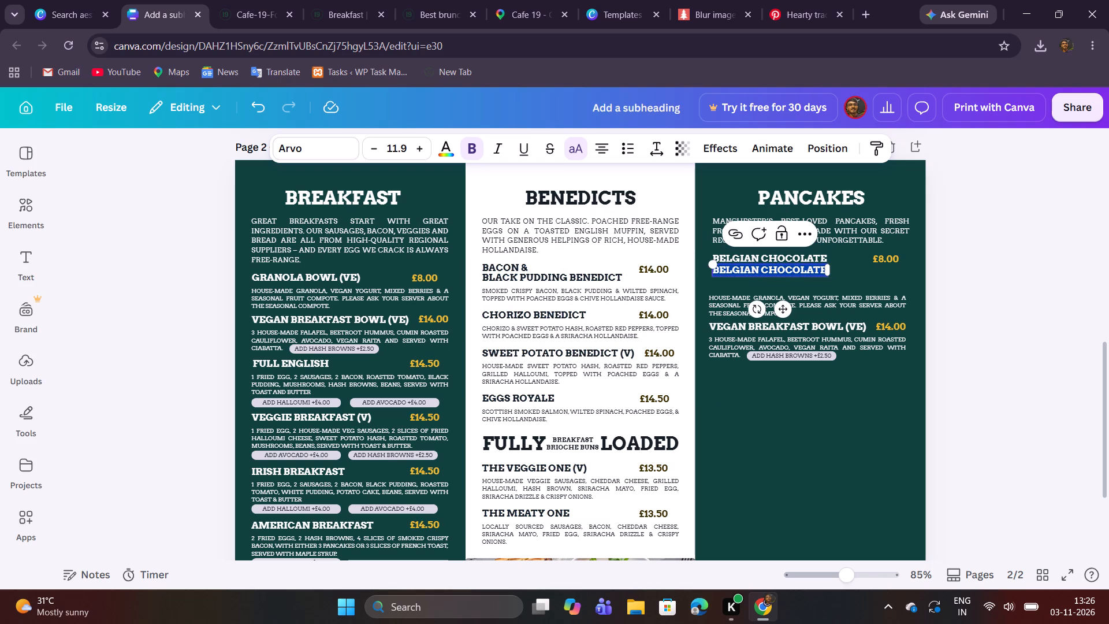
key(ctrl+v)
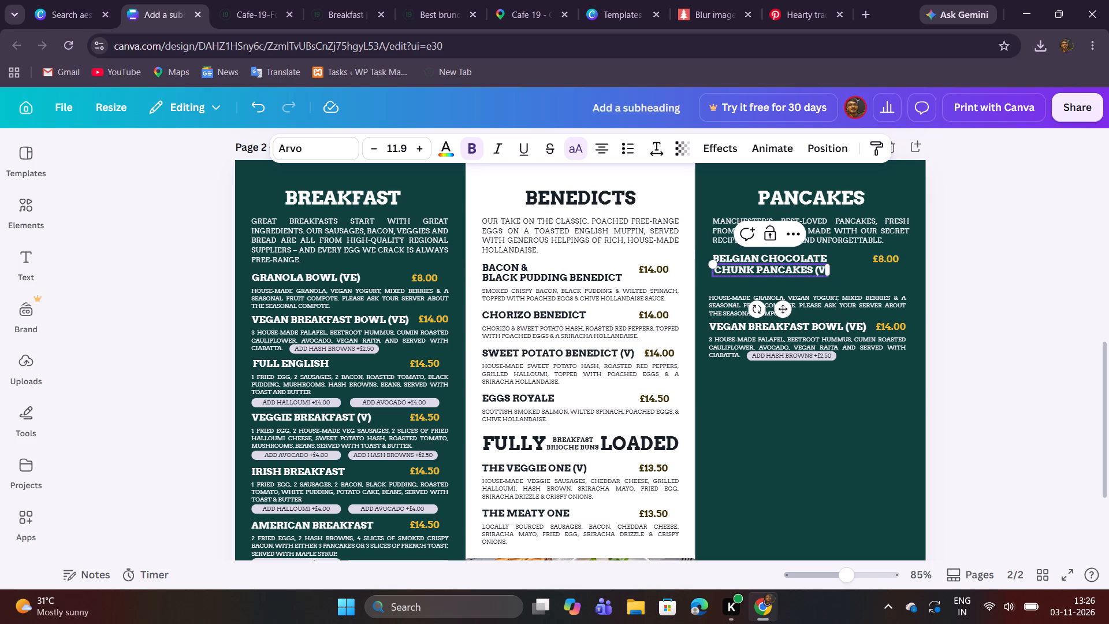
key(shift+parenright)
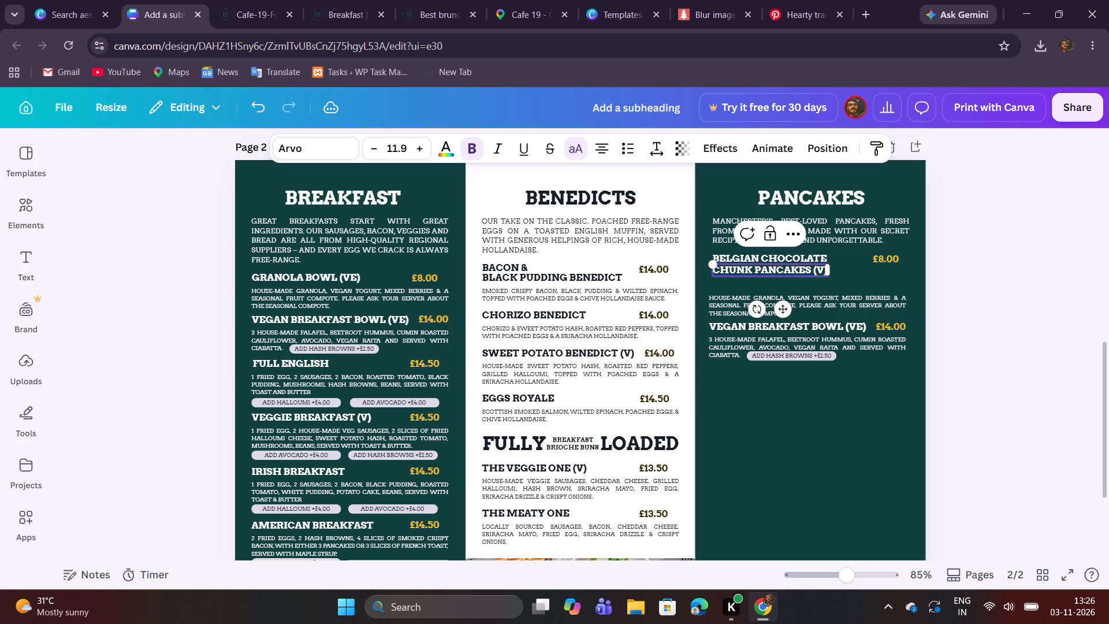
click(842, 452)
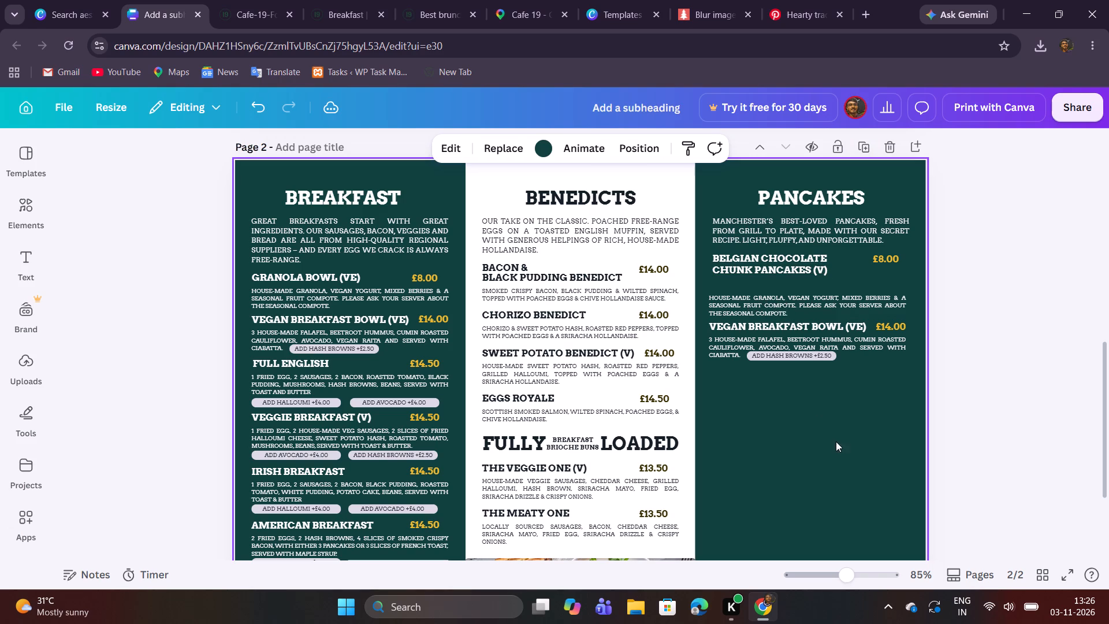
Move the granola description and Vegan Breakfast Bowl entry up together, just beneath "Chunk Pancakes (V)" and aligned with the panel's text edge.
drag(757, 397, 784, 310)
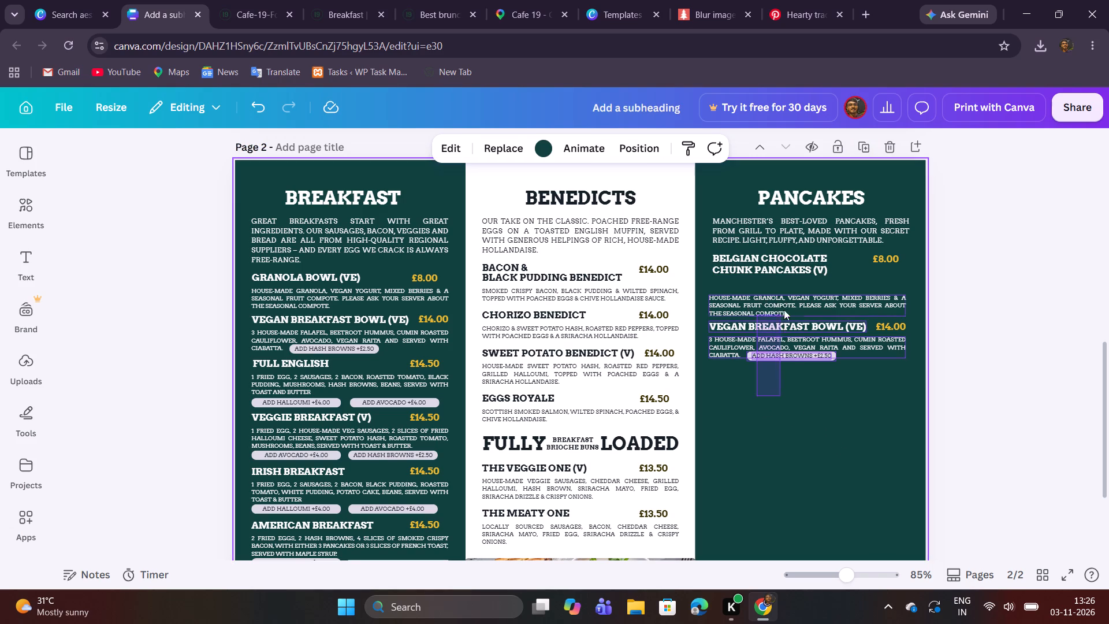
drag(784, 310, 900, 313)
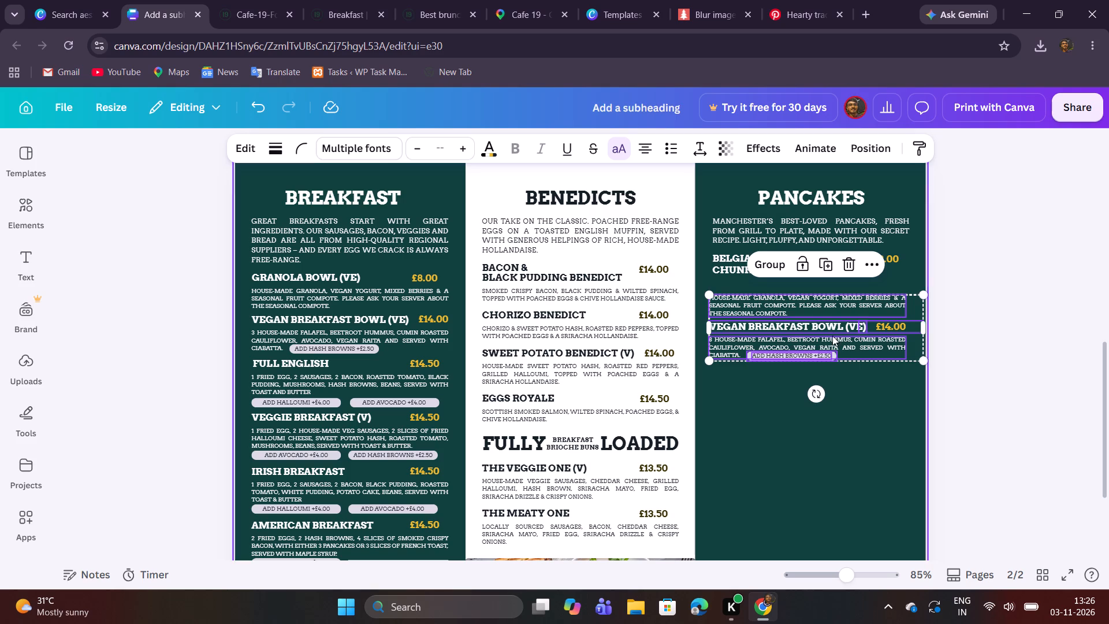
drag(832, 341, 843, 329)
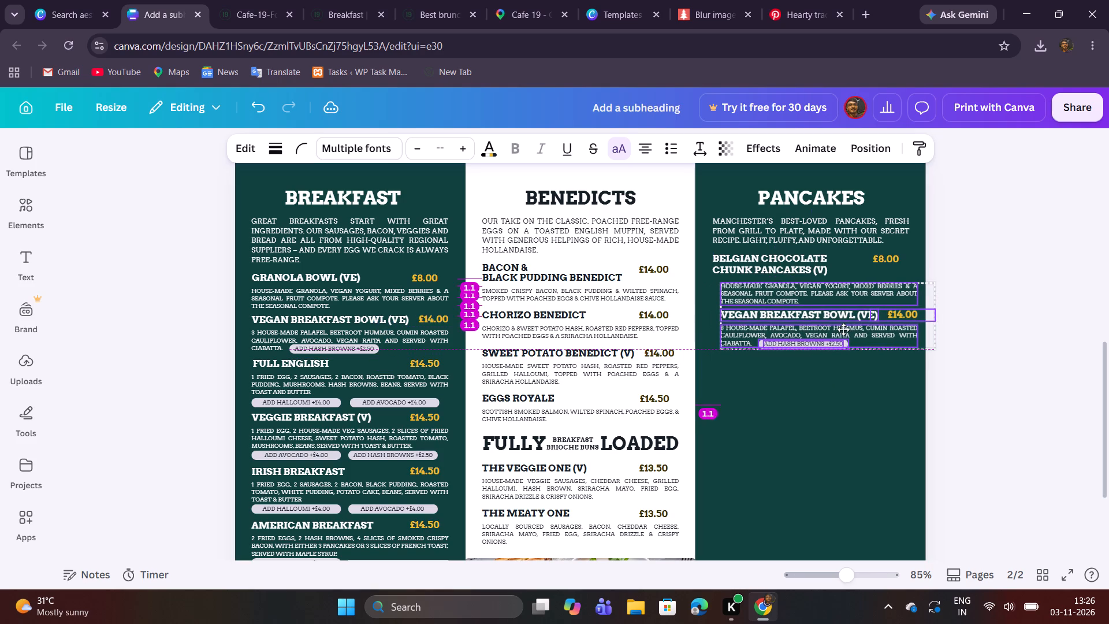
drag(843, 329, 835, 325)
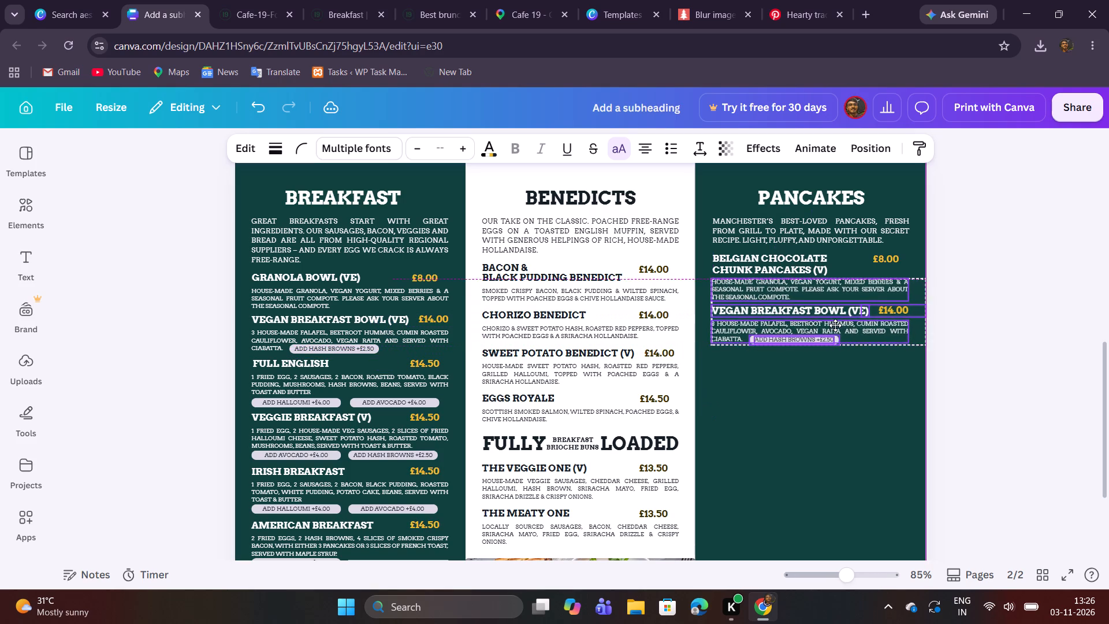
drag(835, 325, 835, 326)
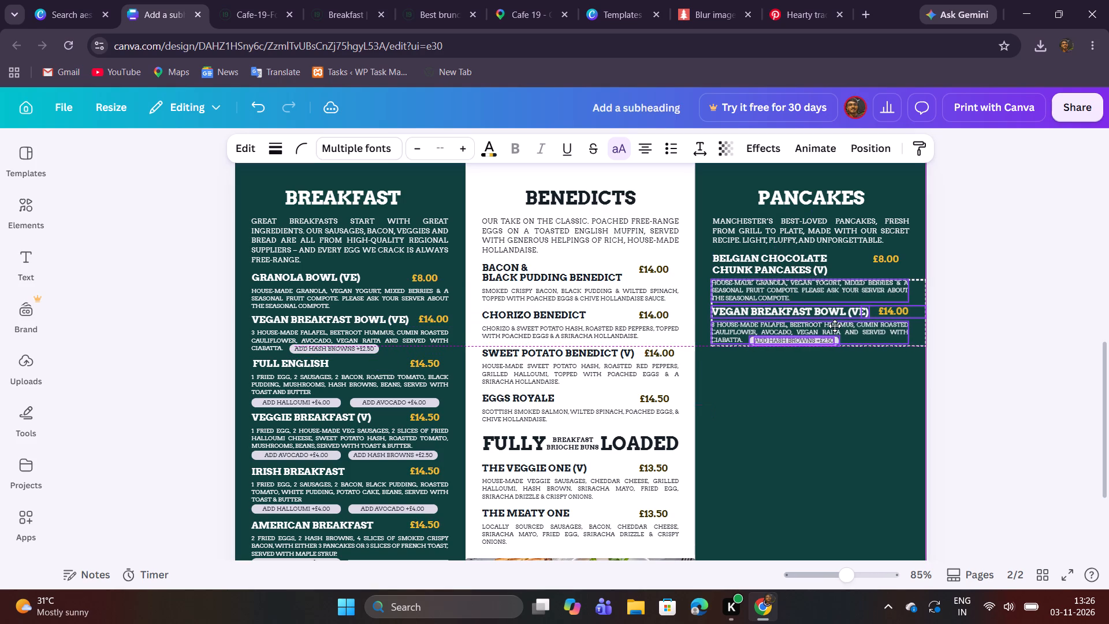
drag(835, 326, 838, 325)
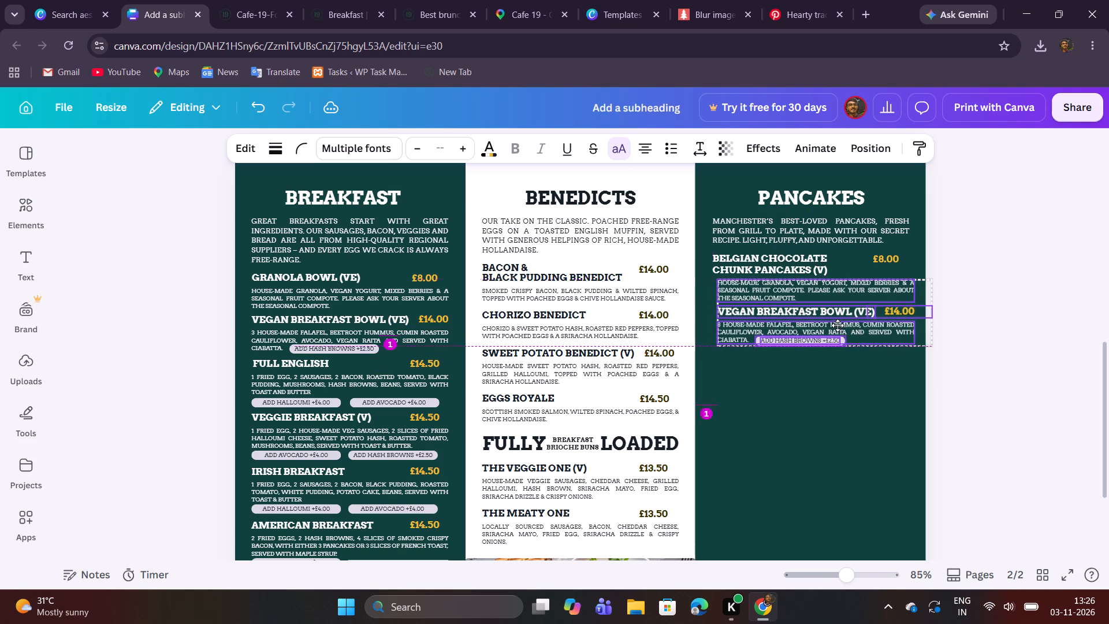
drag(838, 325, 838, 327)
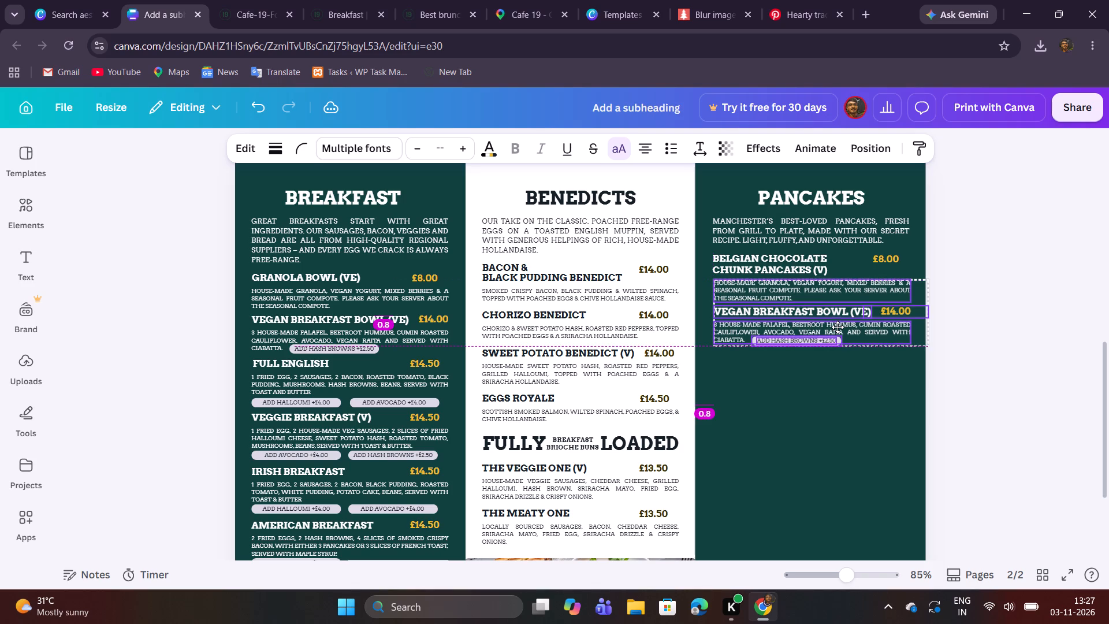
drag(838, 327, 835, 326)
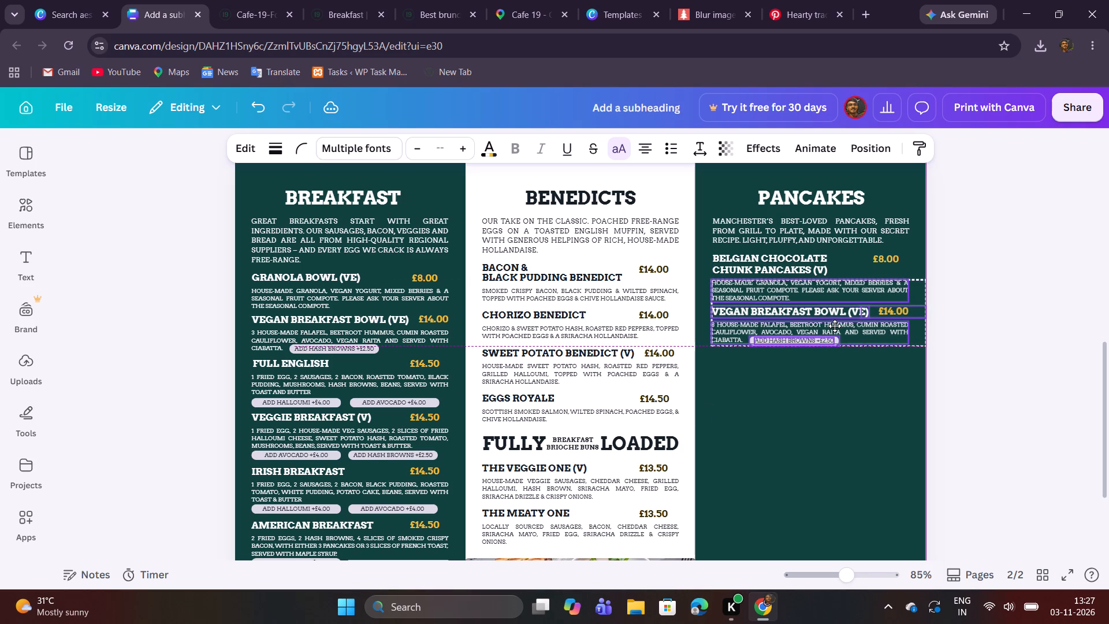
drag(835, 326, 839, 326)
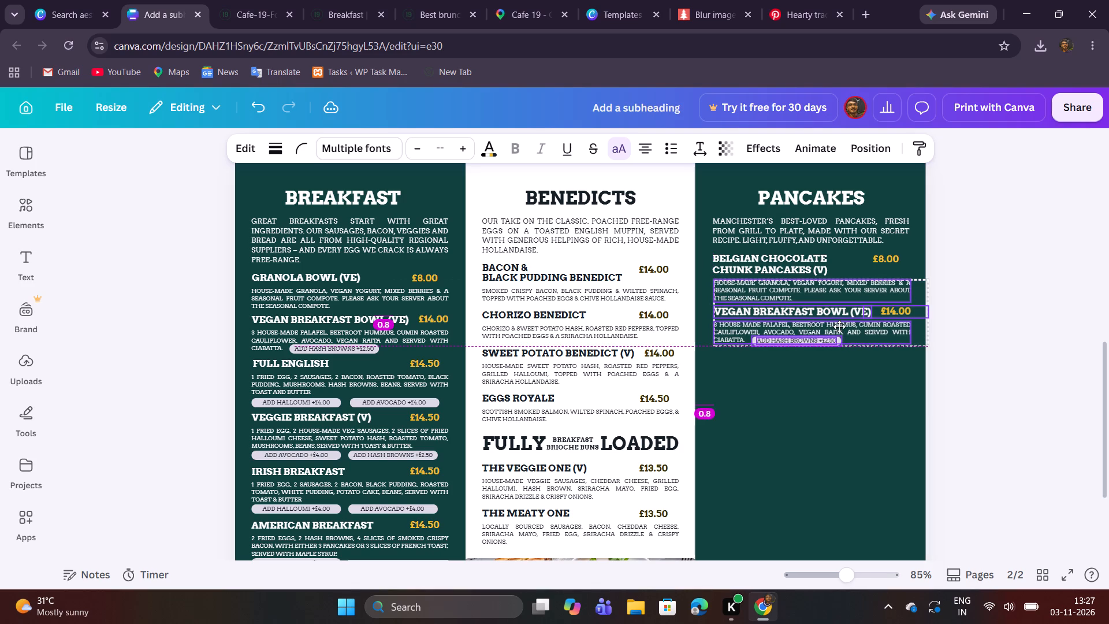
drag(839, 326, 836, 328)
click(813, 402)
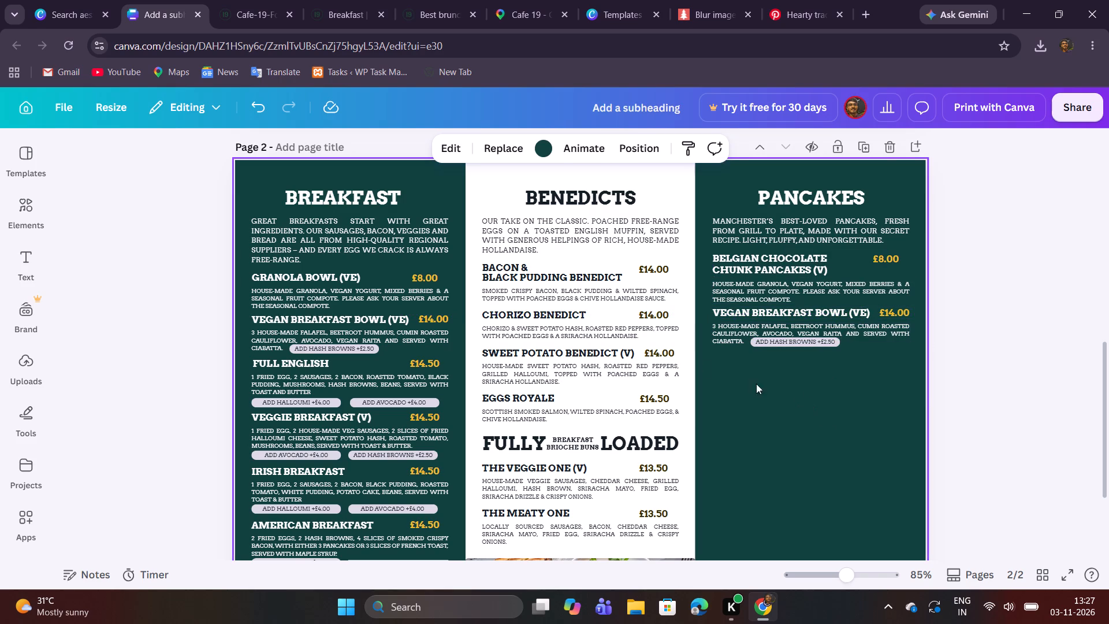
Replace the granola description under "Chunk Pancakes (V)" with "Vanilla ice cream & served with maple syrup." copied from the Cafe 19 PDF.
click(230, 15)
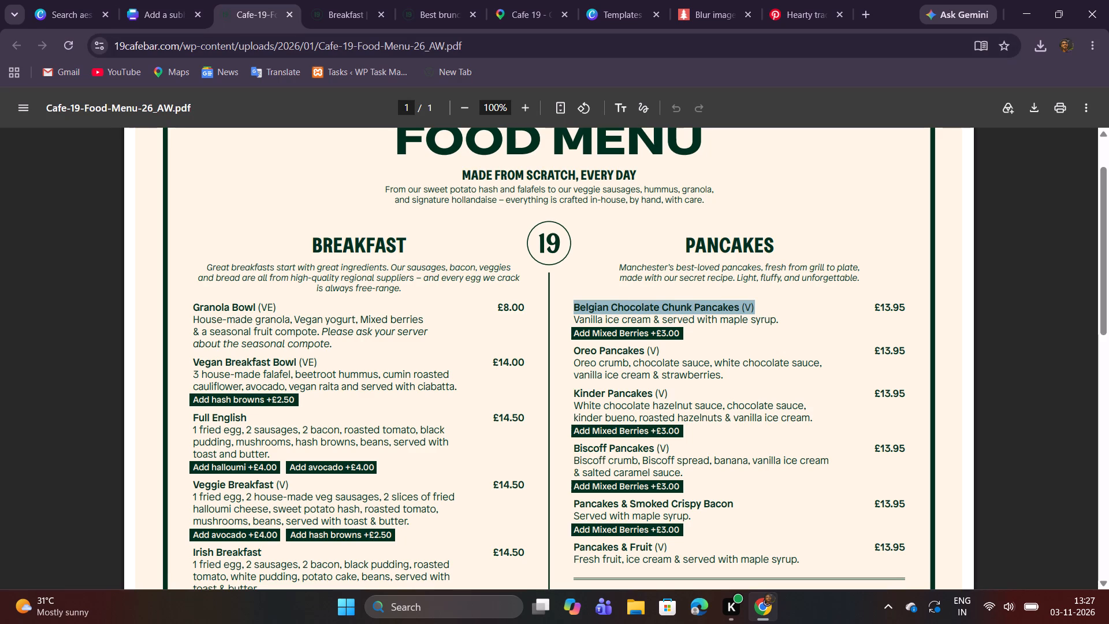
drag(573, 318, 637, 323)
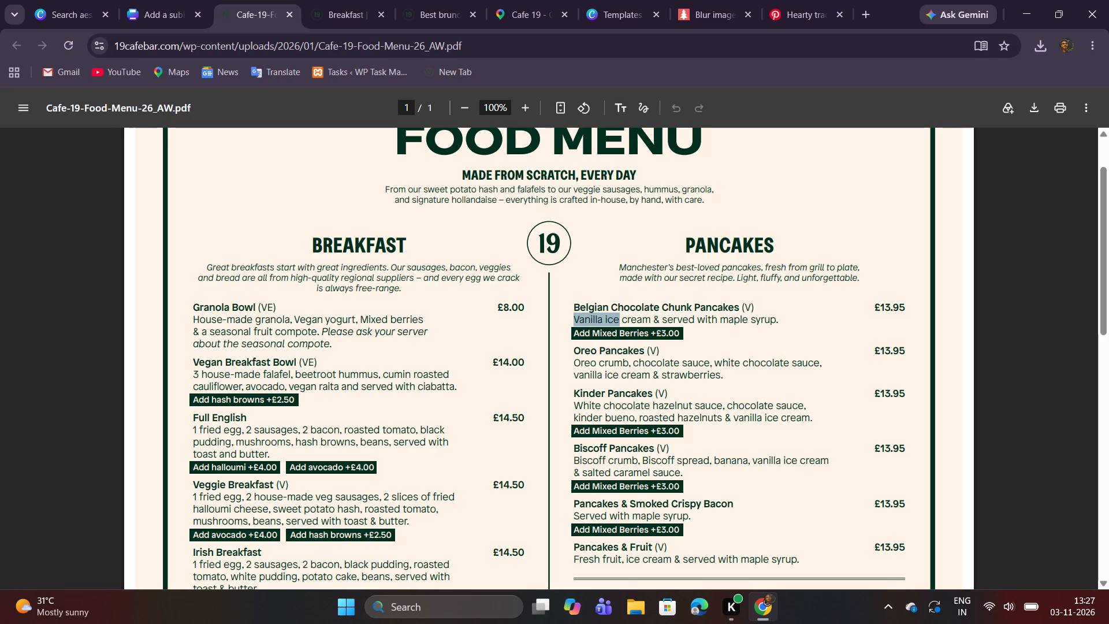
drag(637, 323, 790, 321)
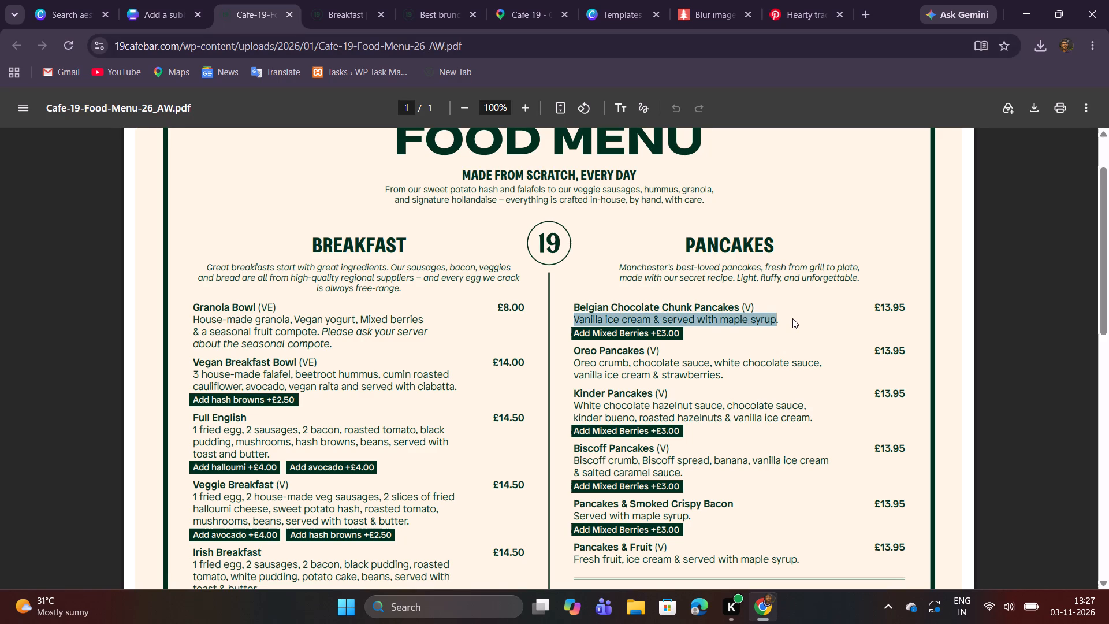
key(ctrl+c)
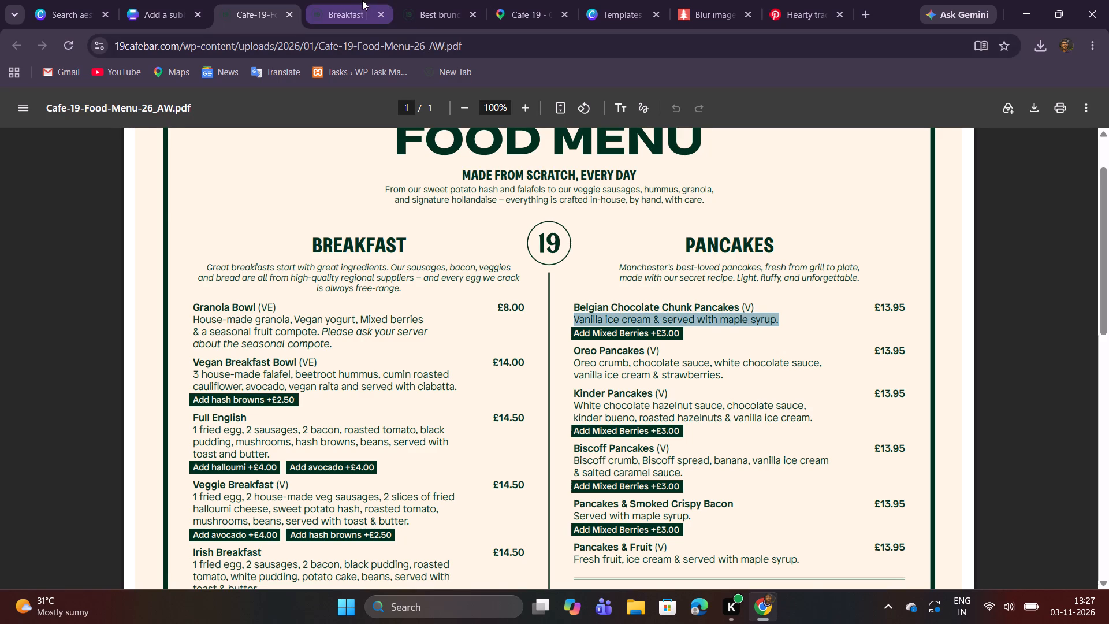
click(147, 0)
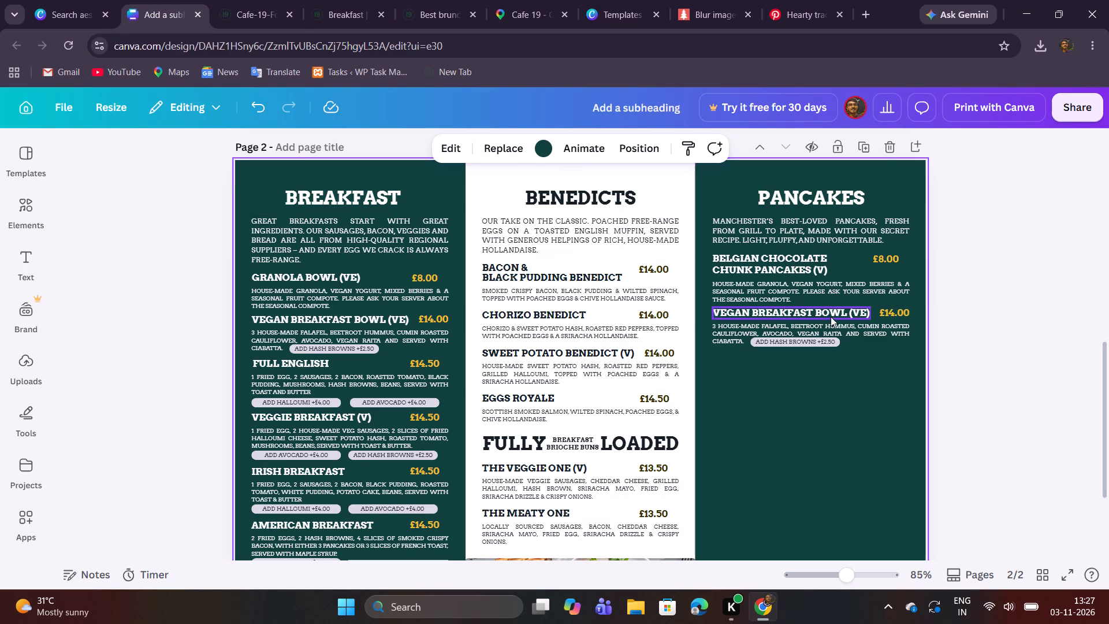
double_click(825, 297)
key(ctrl+v)
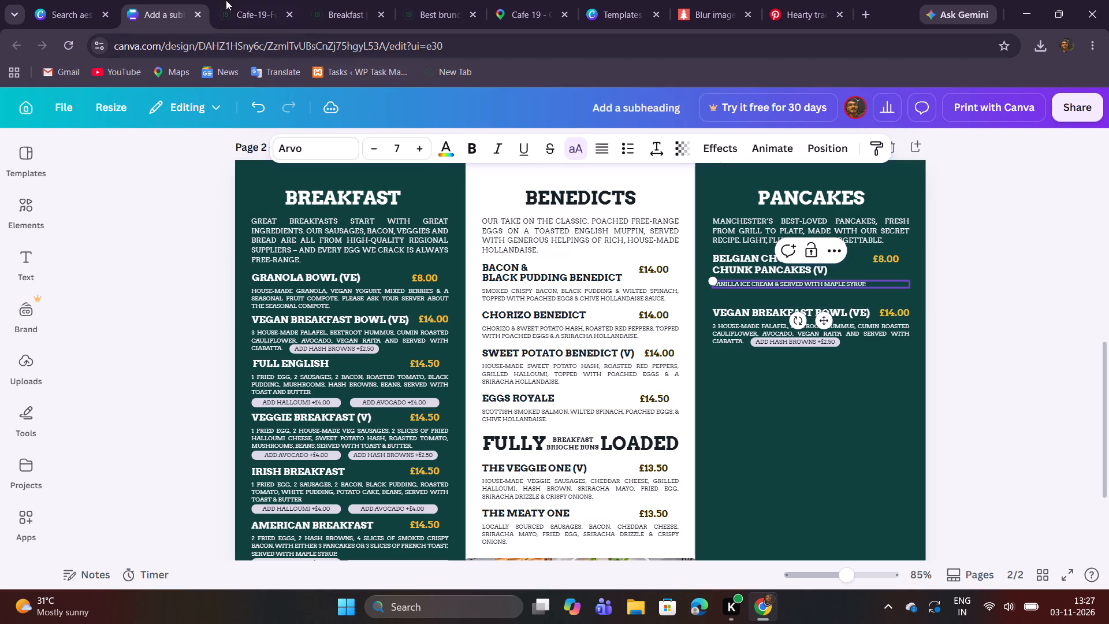
click(1025, 428)
Replace the Belgian Chocolate Chunk Pancakes price with £13.95 copied from the Cafe 19 PDF.
click(891, 261)
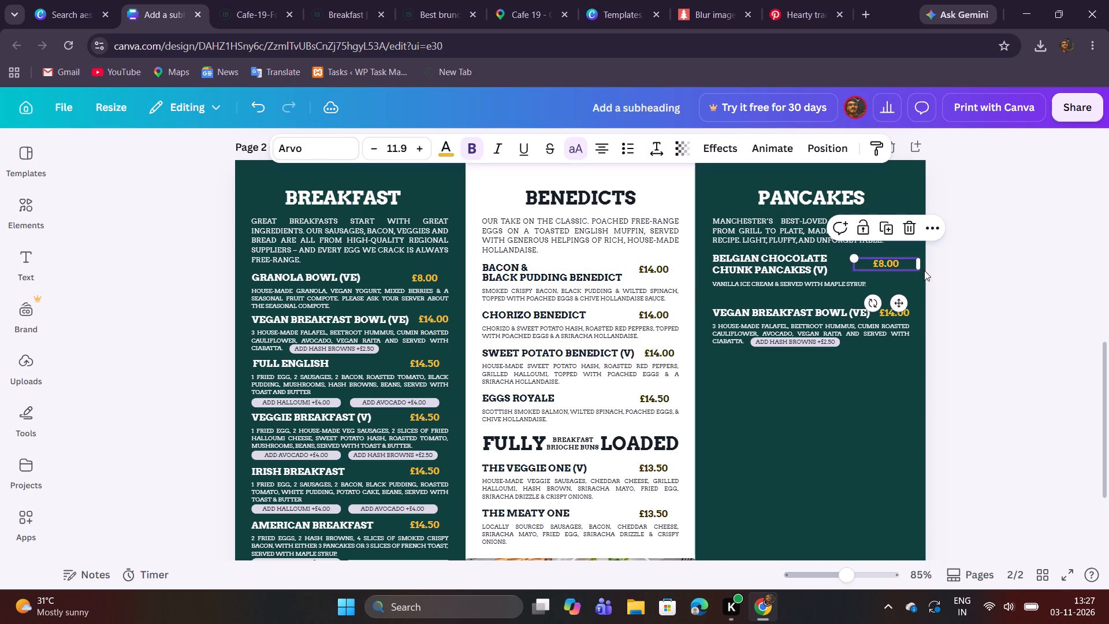
click(990, 284)
click(219, 0)
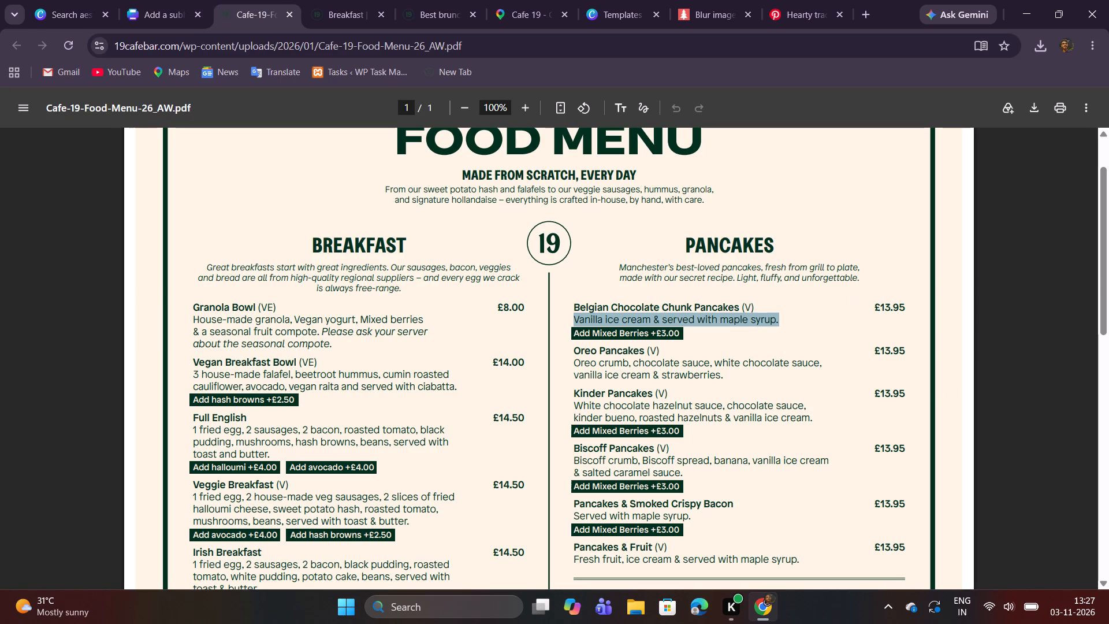
drag(876, 307, 905, 307)
right_click(901, 307)
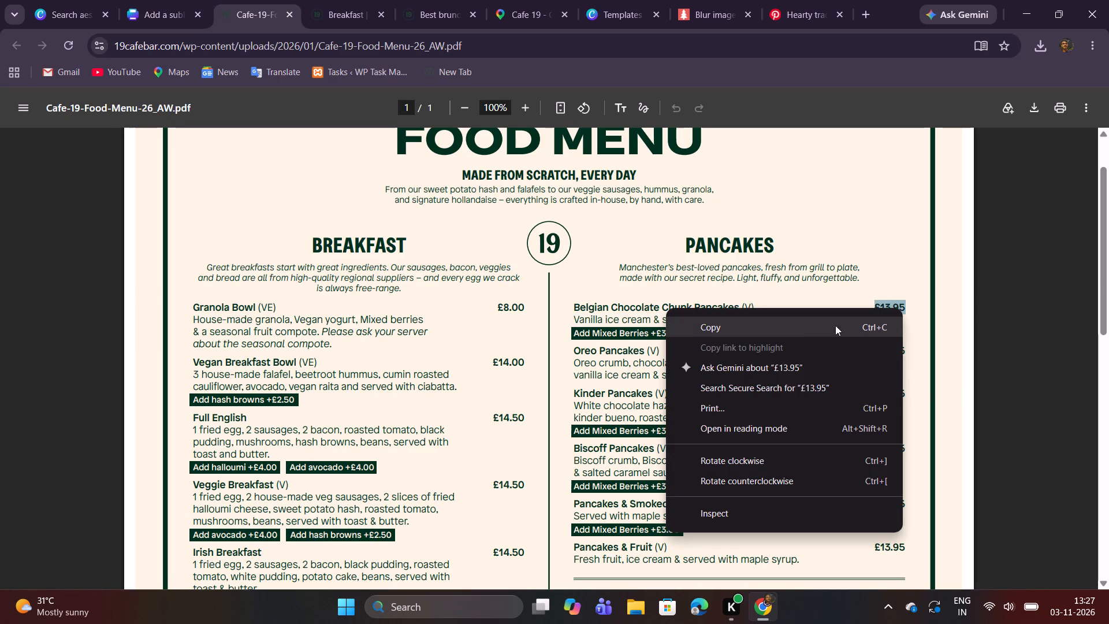
click(799, 328)
click(143, 4)
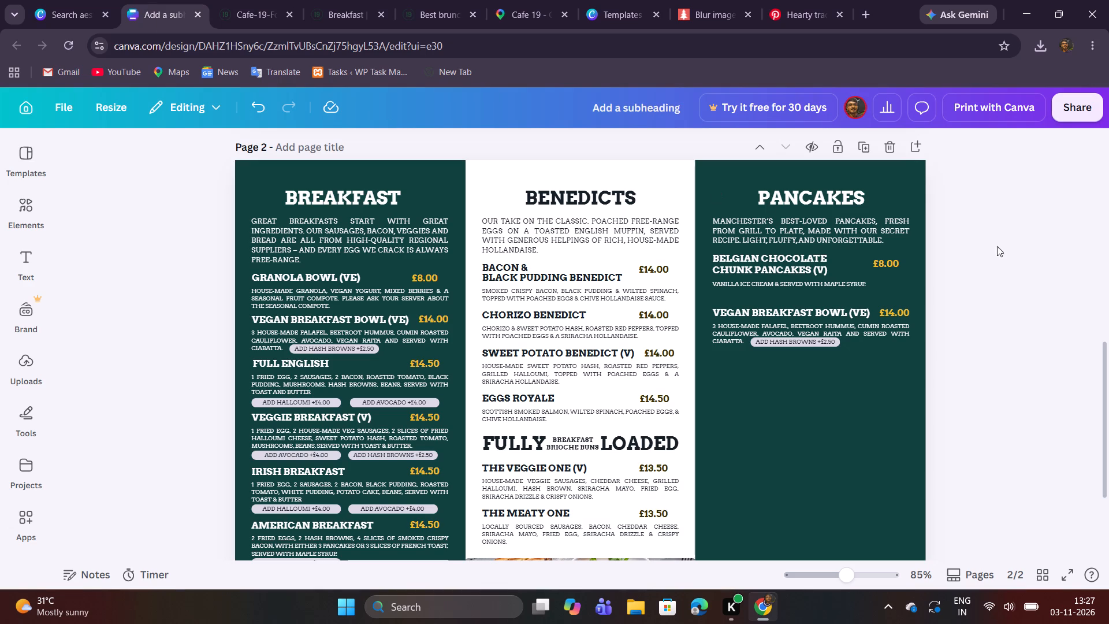
double_click(877, 262)
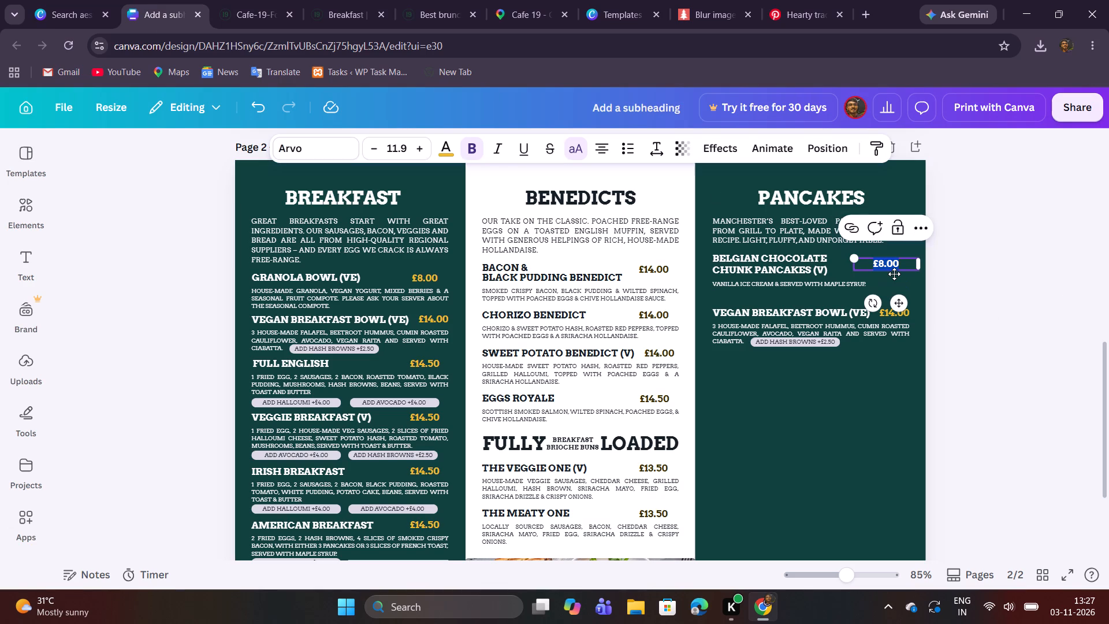
key(ctrl+v)
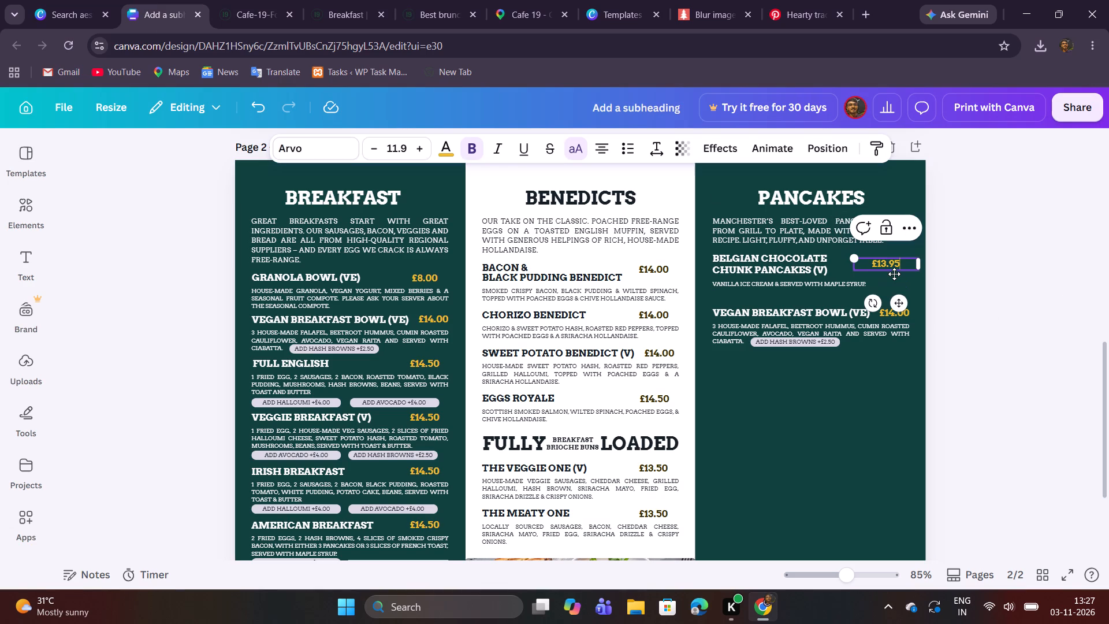
click(1029, 301)
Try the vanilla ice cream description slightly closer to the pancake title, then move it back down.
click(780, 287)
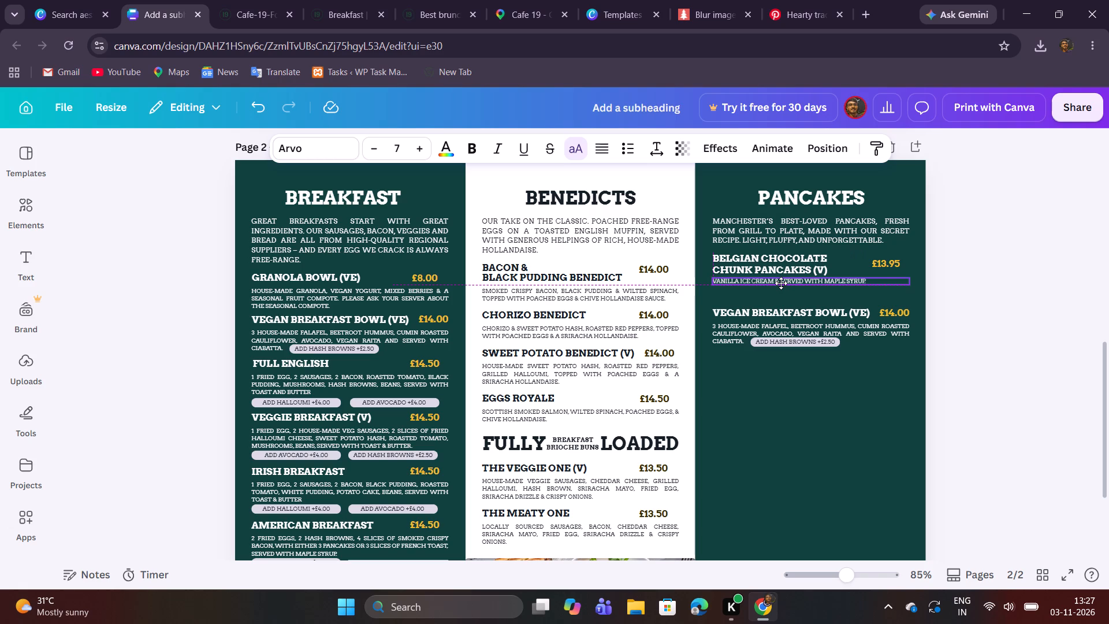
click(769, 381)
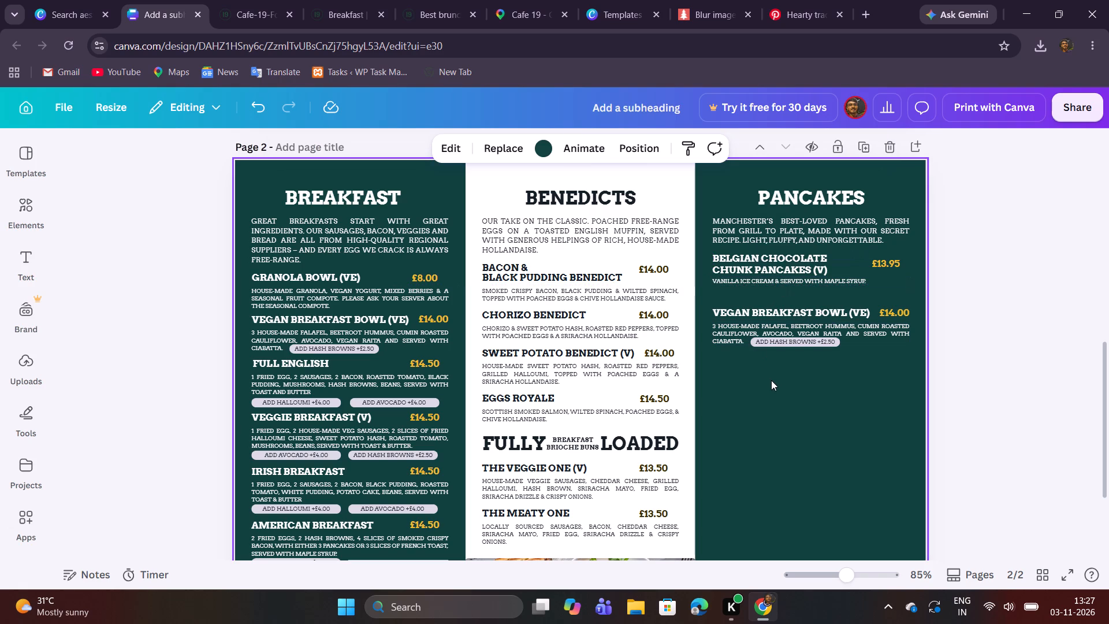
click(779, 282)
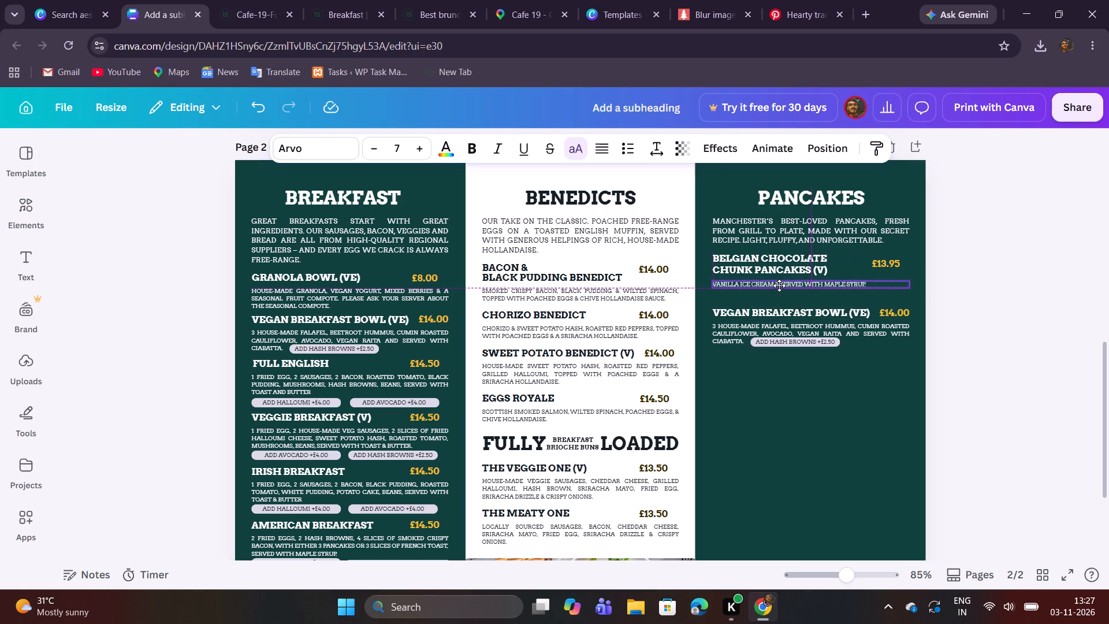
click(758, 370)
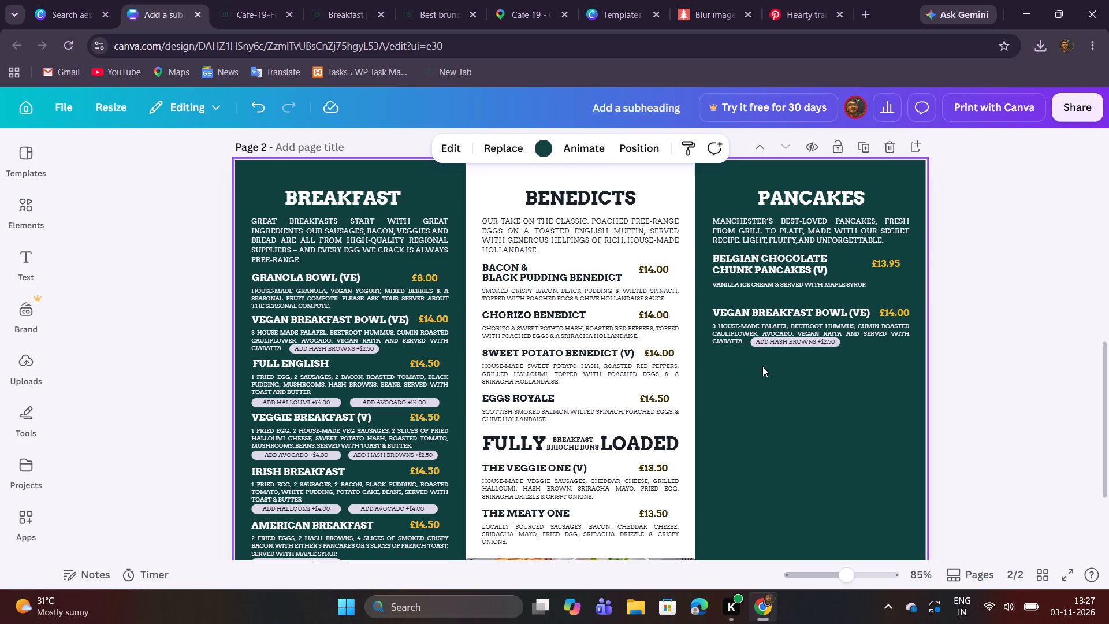
Move the Vegan Breakfast Bowl entry and the vanilla ice cream description up, tightening the spacing beneath "Chunk Pancakes (V)".
drag(749, 377, 898, 311)
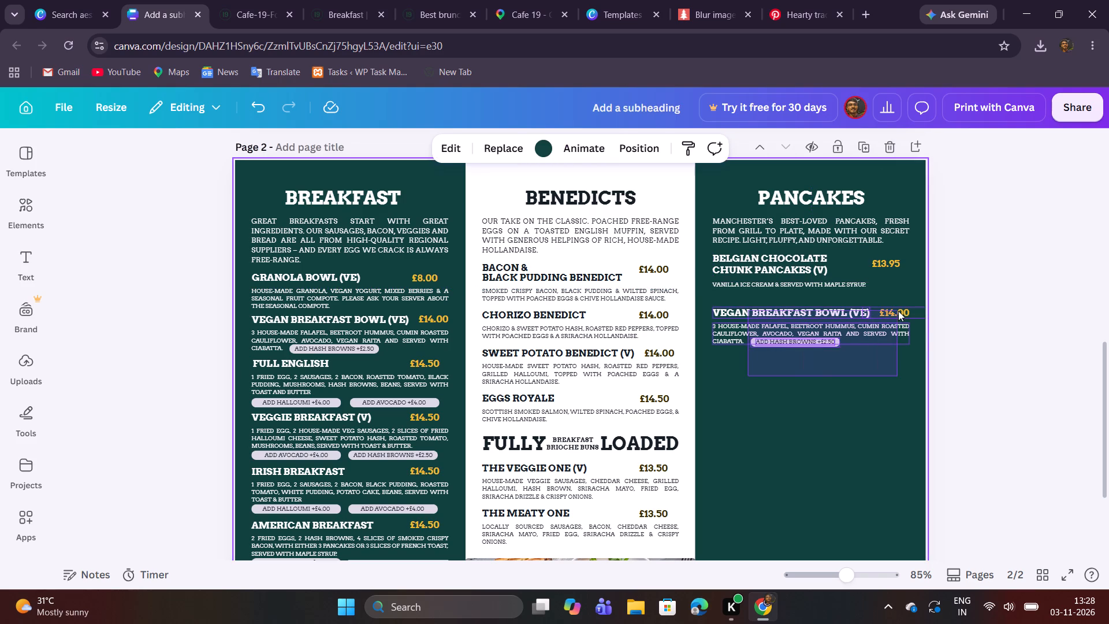
drag(898, 311, 898, 310)
drag(854, 323, 855, 314)
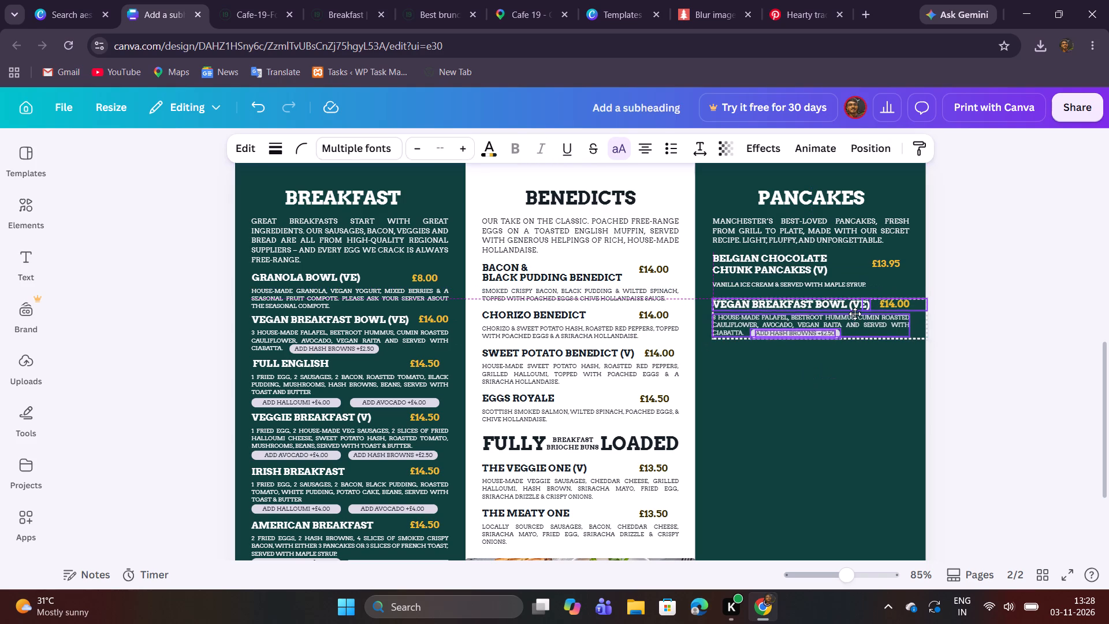
drag(855, 314, 854, 313)
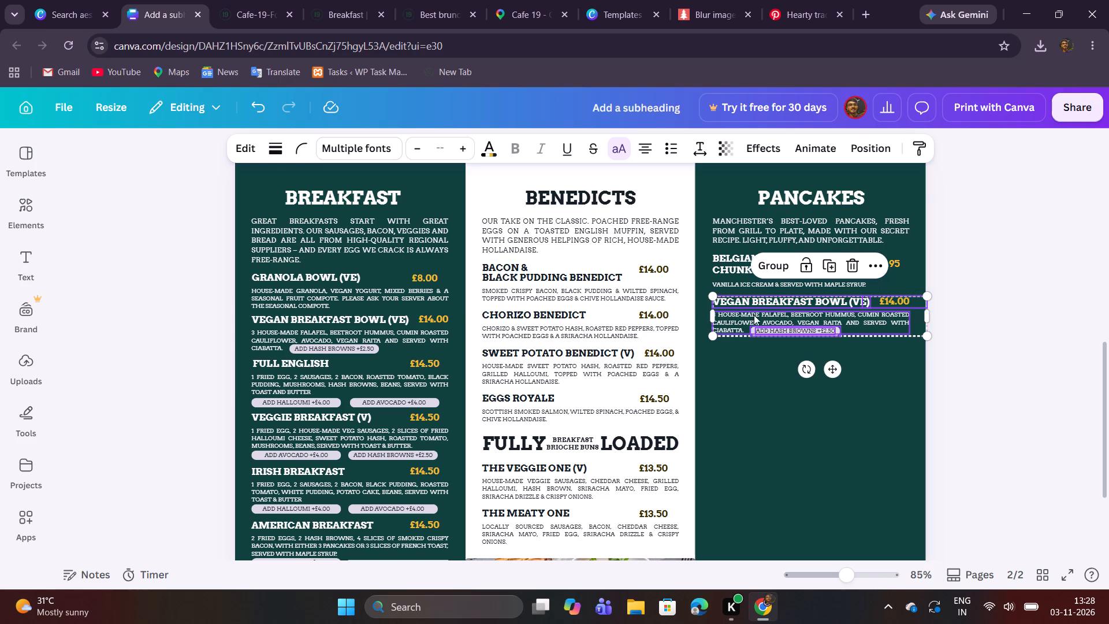
click(762, 286)
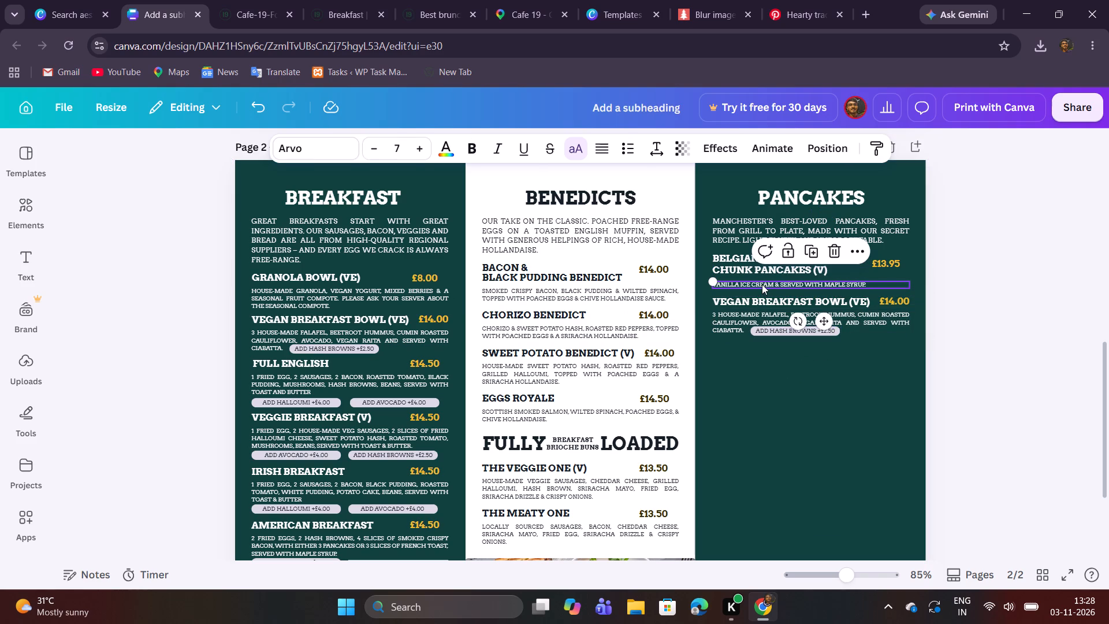
click(740, 356)
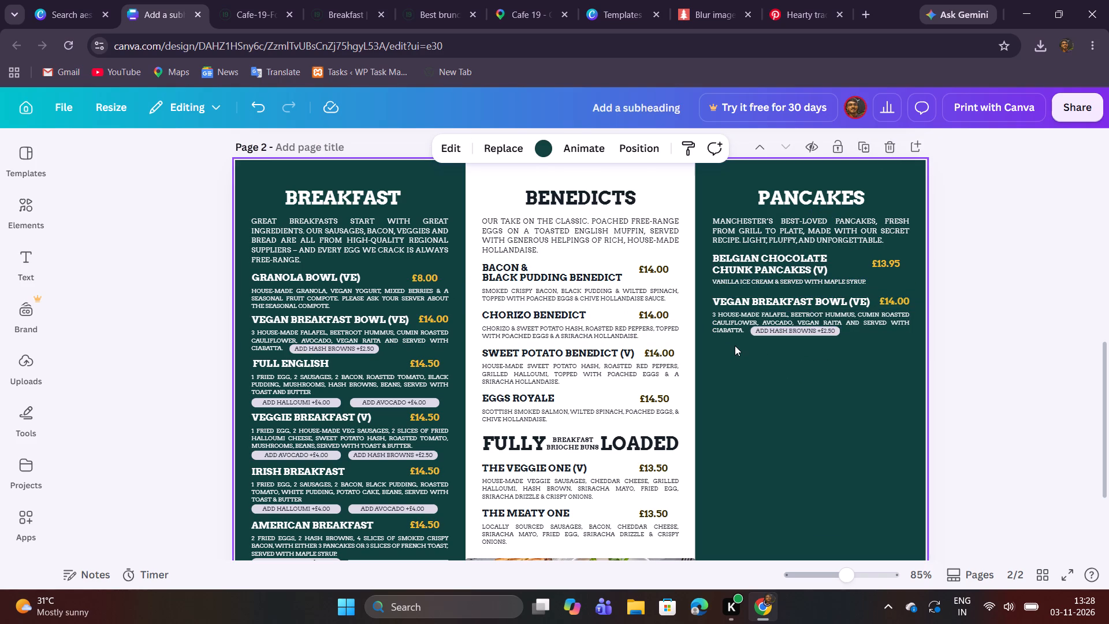
drag(735, 345, 881, 299)
click(854, 315)
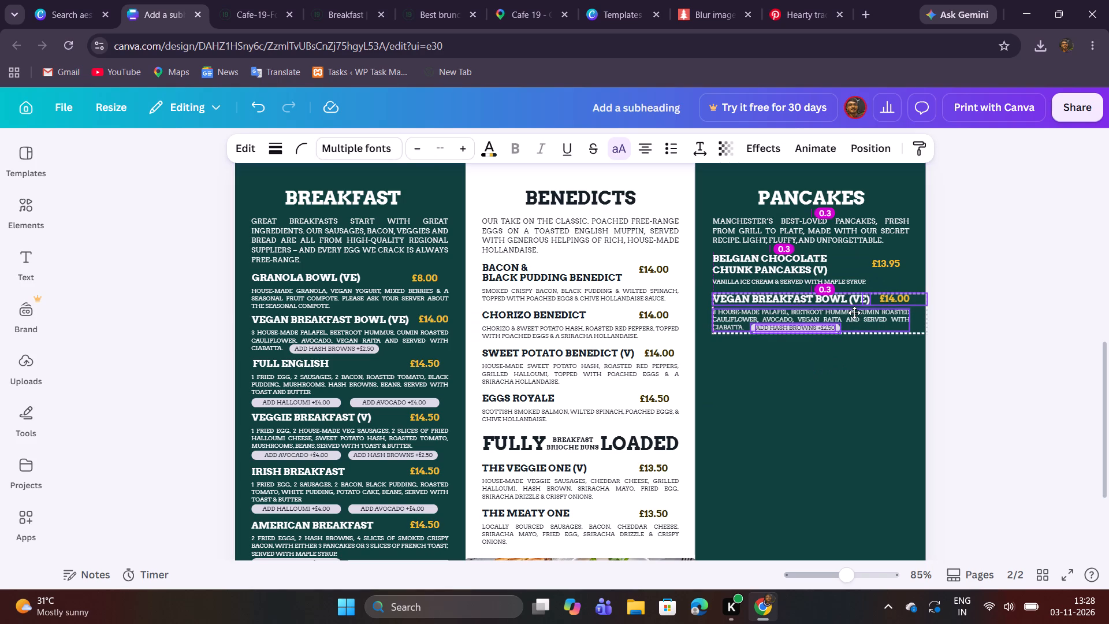
click(723, 371)
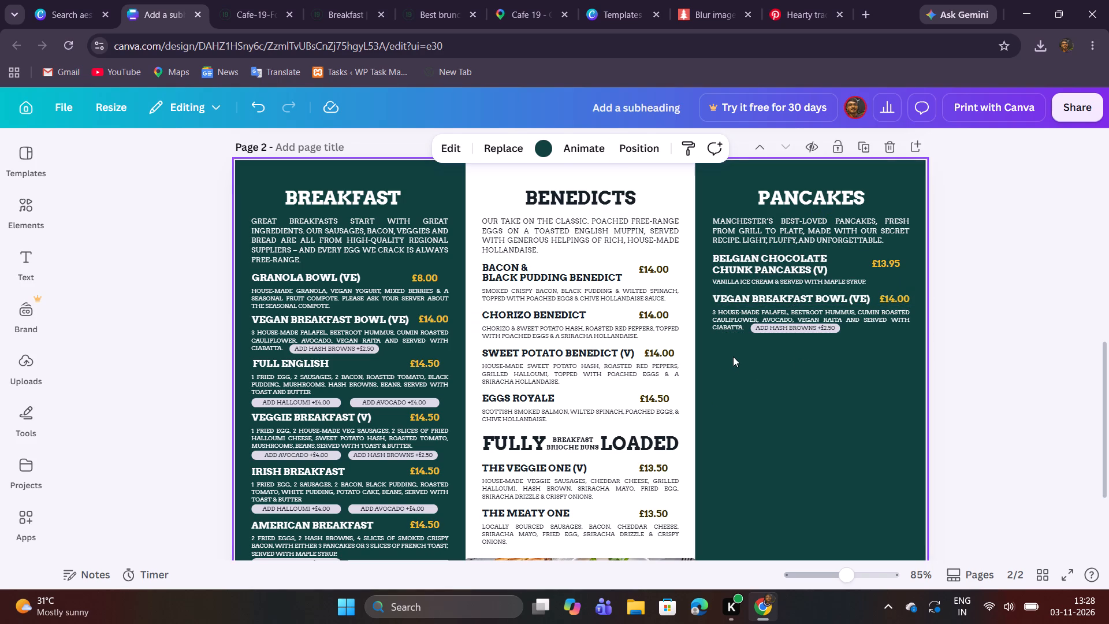
Copy the "Add Mixed Berries +£3.00" extra of the Belgian Chocolate Chunk Pancakes from the PDF and return to the Canva design.
click(235, 6)
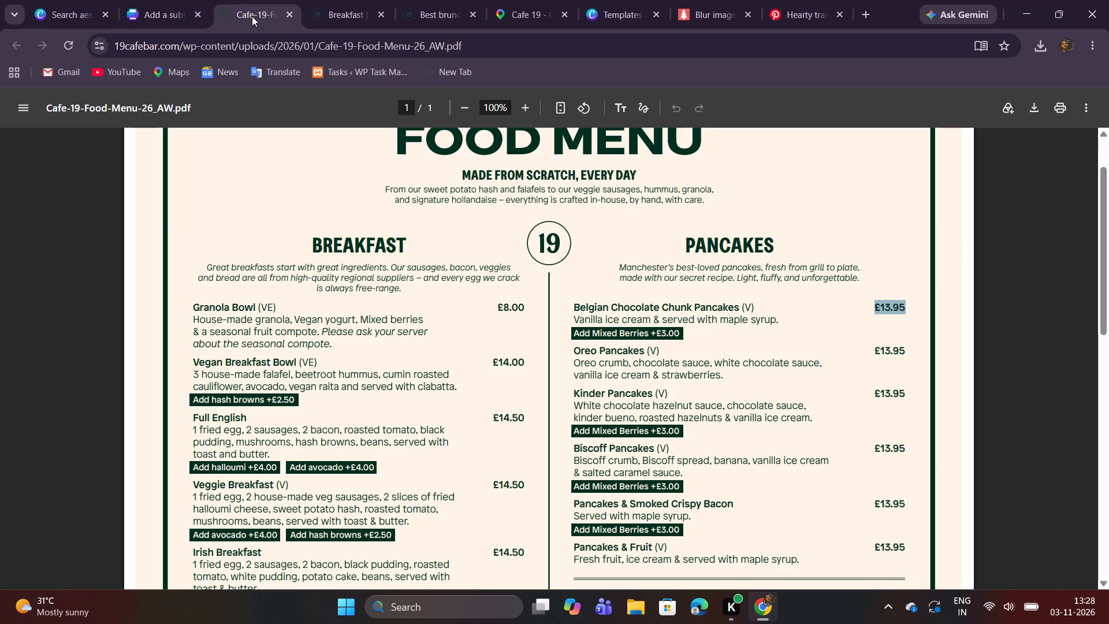
scroll(705, 209, down, 1)
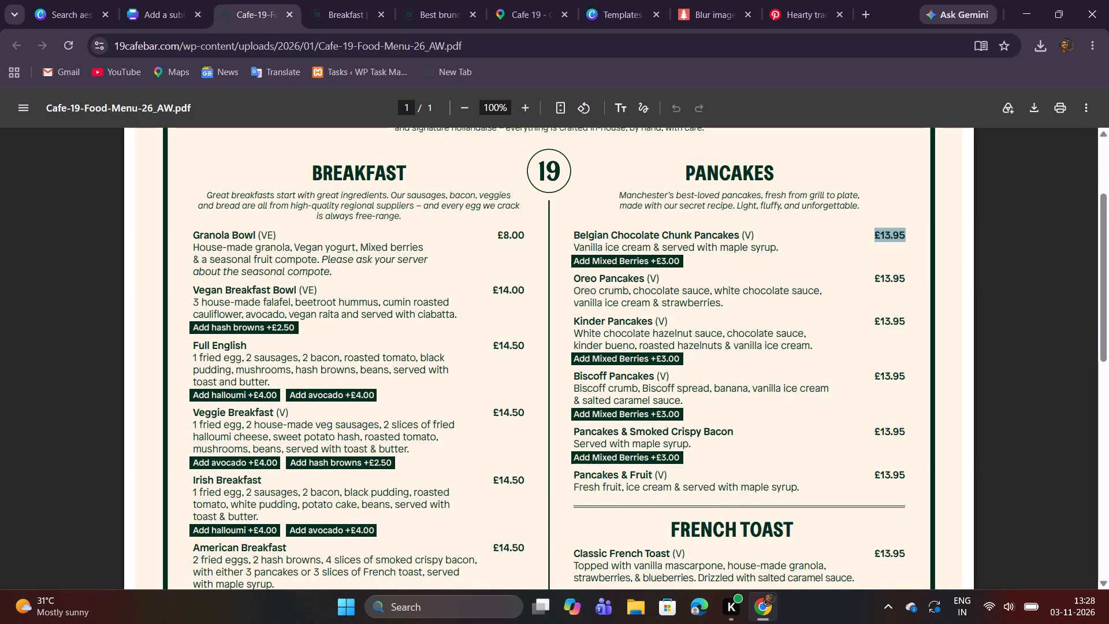
drag(572, 265, 676, 267)
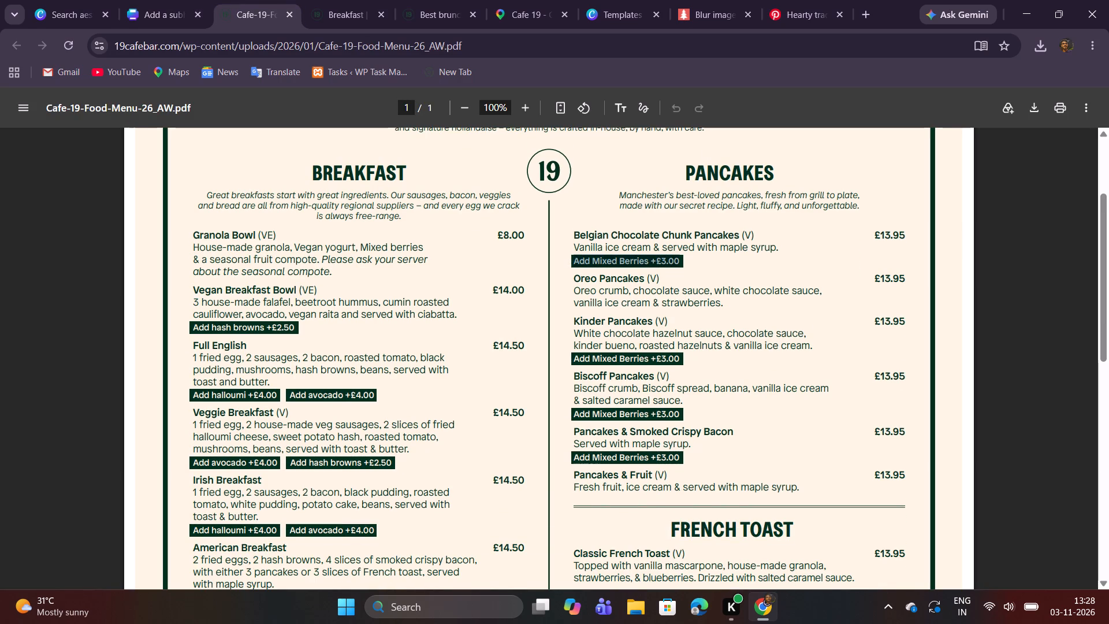
key(ctrl+c)
click(168, 0)
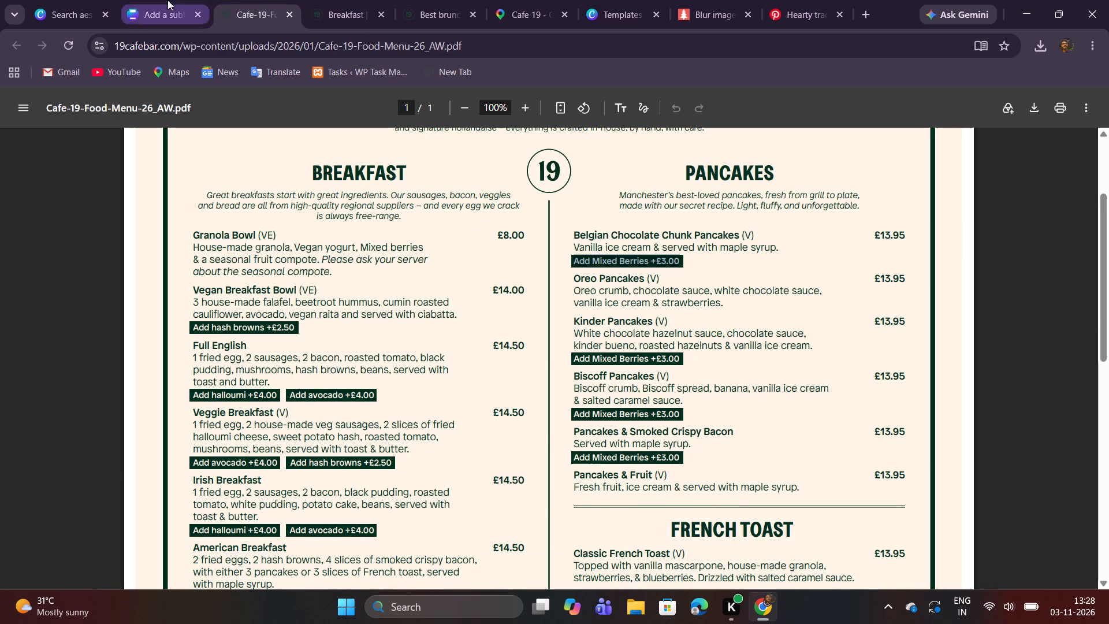
Move the whole Vegan Breakfast Bowl entry down to make room for an add-on label below the vanilla ice cream description.
drag(758, 351, 779, 300)
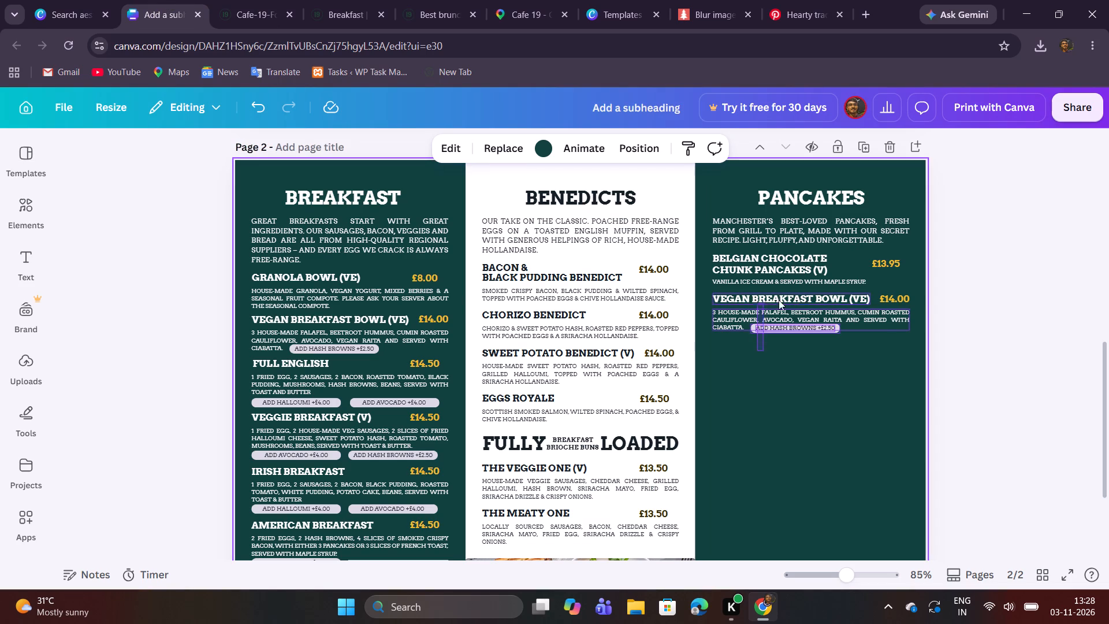
drag(779, 300, 892, 295)
drag(869, 302, 872, 314)
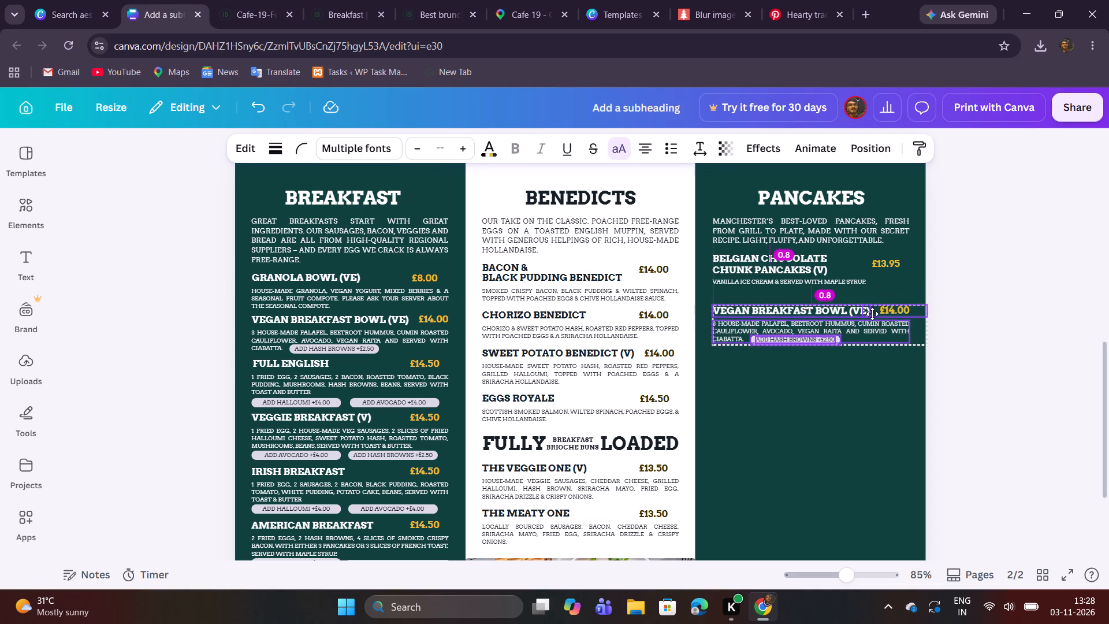
drag(872, 314, 870, 315)
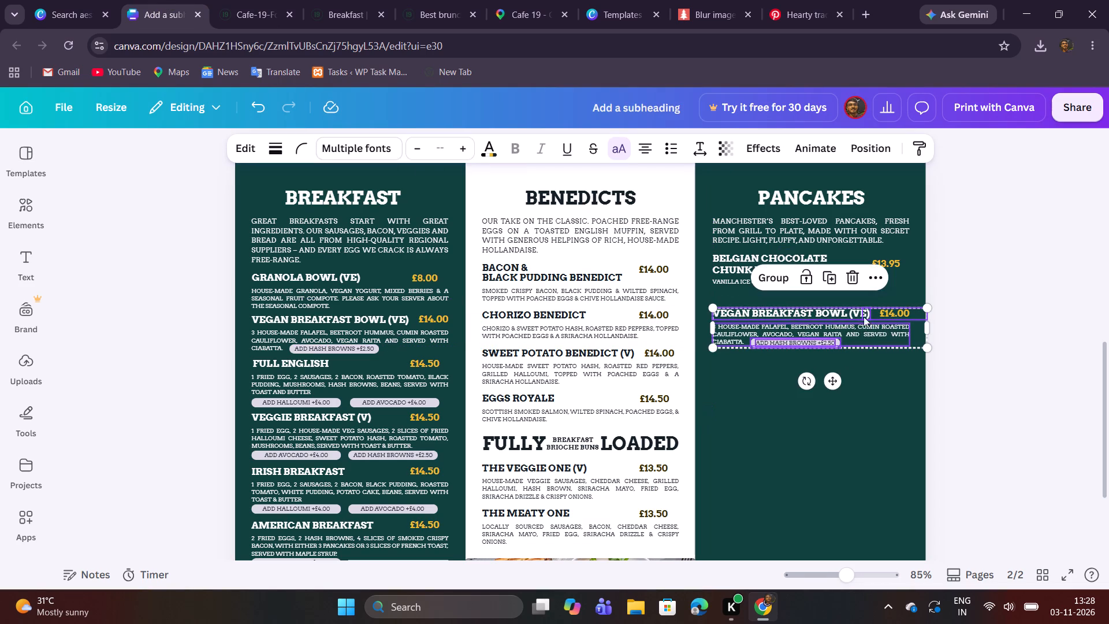
click(716, 395)
Duplicate the "Add Hash Browns +£2.50" label and place the copy just below the vanilla ice cream description.
drag(795, 358, 794, 344)
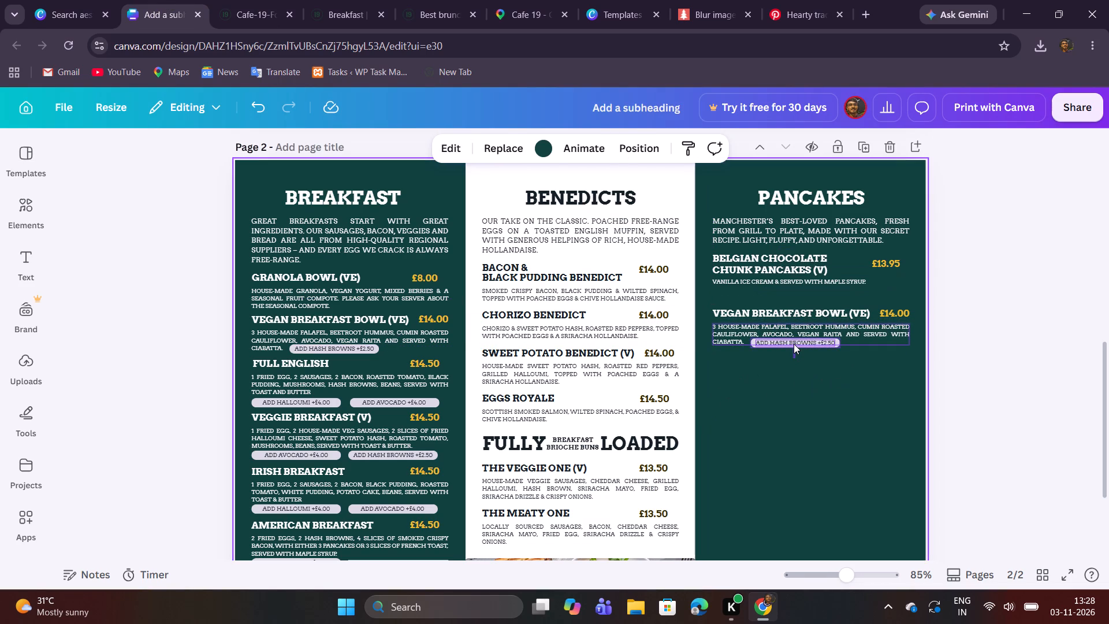
drag(794, 344, 831, 346)
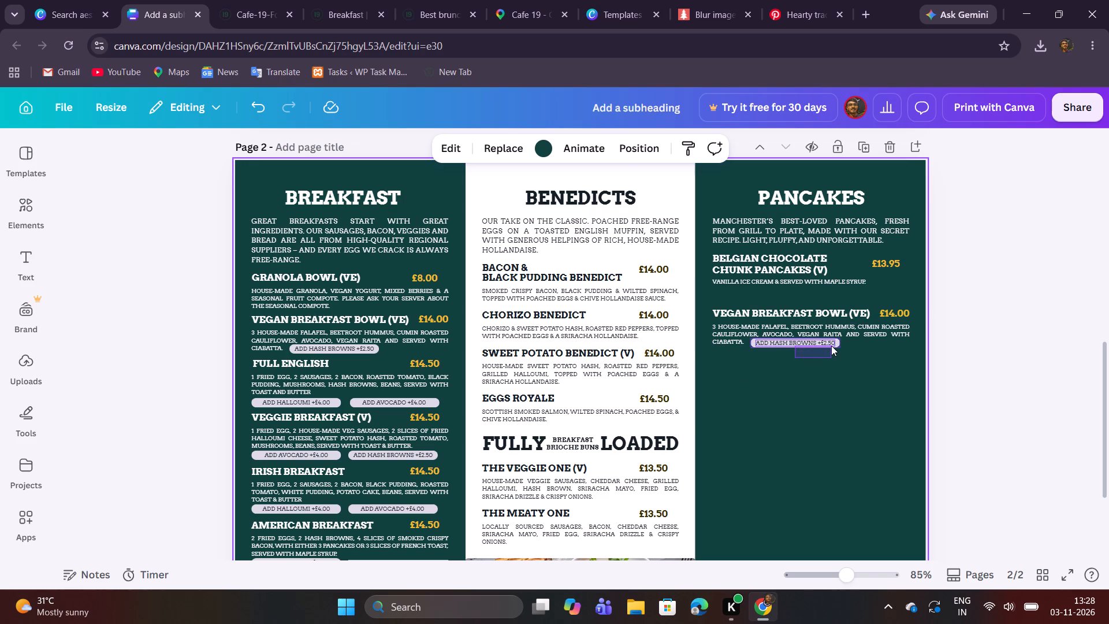
drag(831, 346, 835, 348)
click(833, 359)
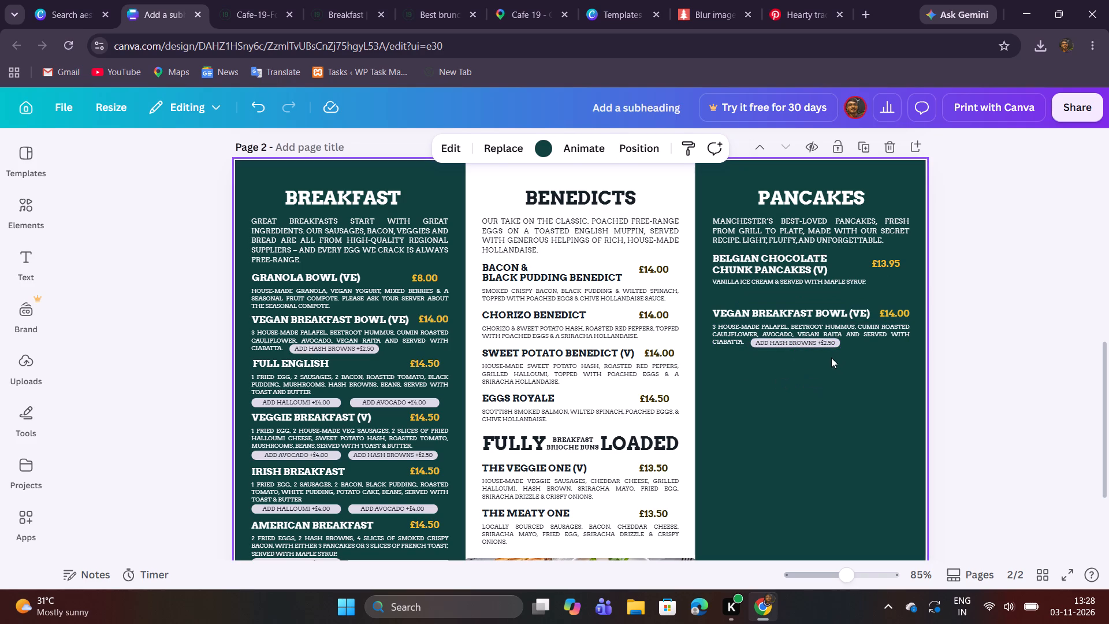
drag(831, 358, 830, 345)
click(832, 358)
click(848, 332)
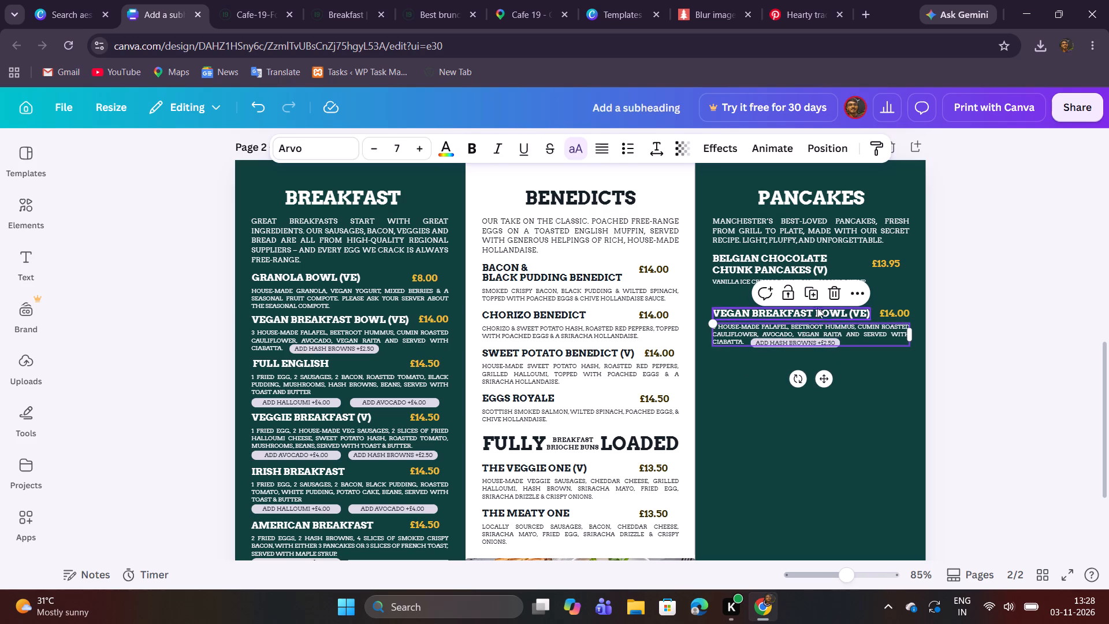
click(792, 291)
click(761, 377)
drag(784, 372, 783, 341)
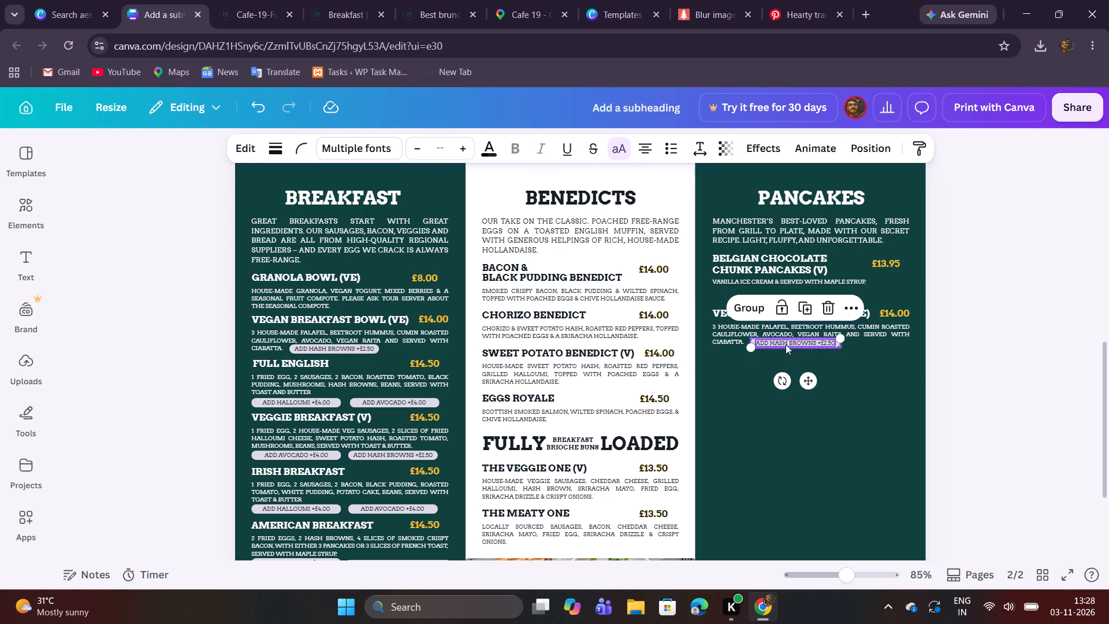
click(810, 307)
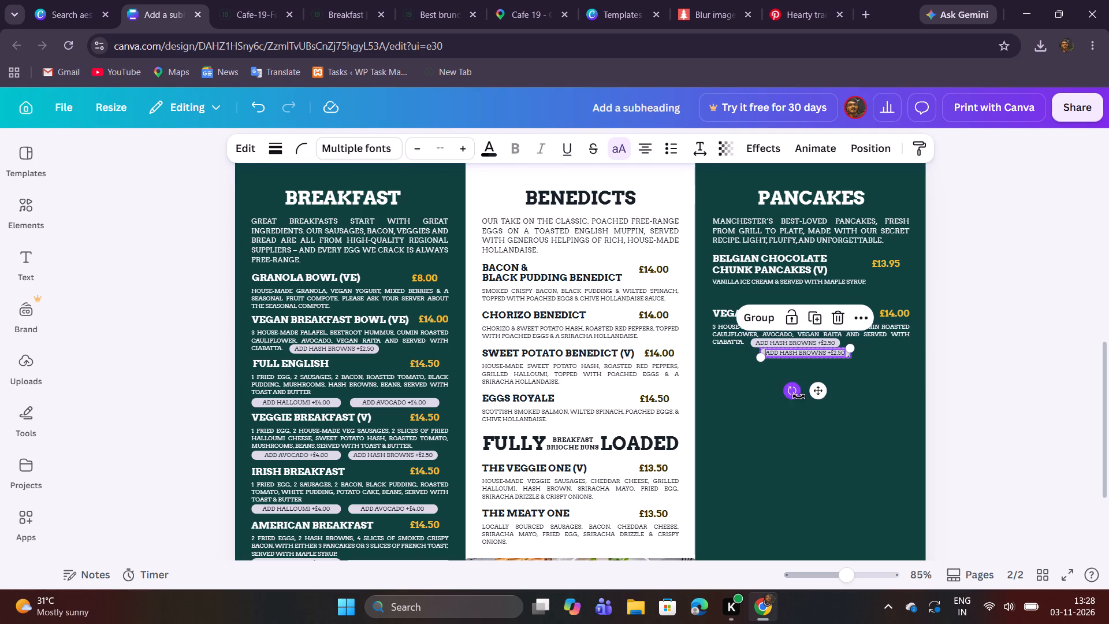
drag(807, 354, 757, 292)
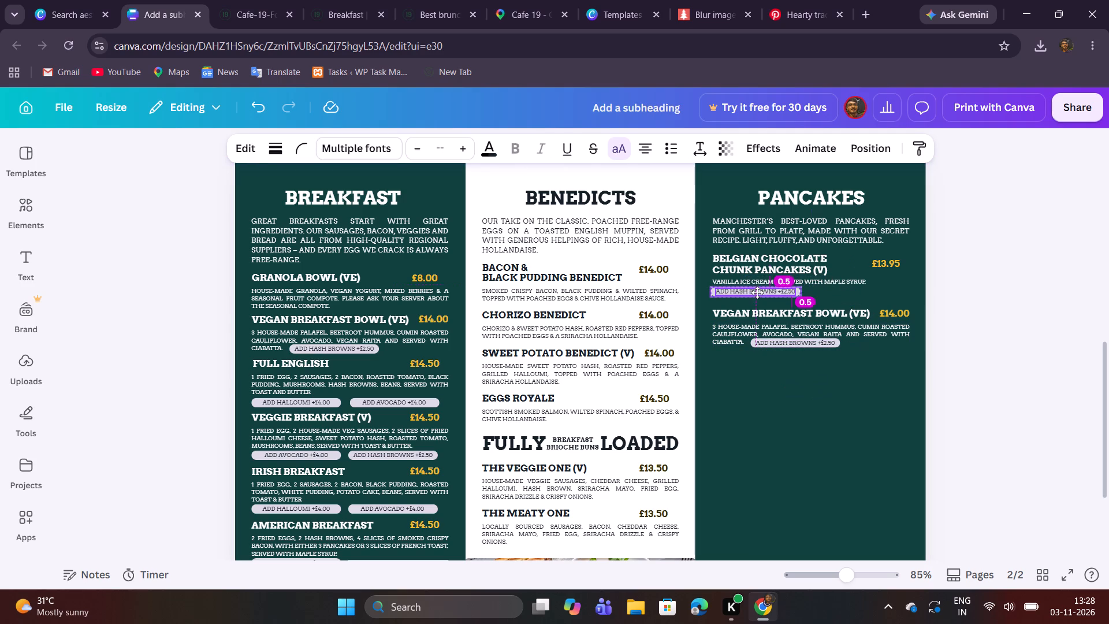
drag(757, 292, 761, 292)
click(743, 389)
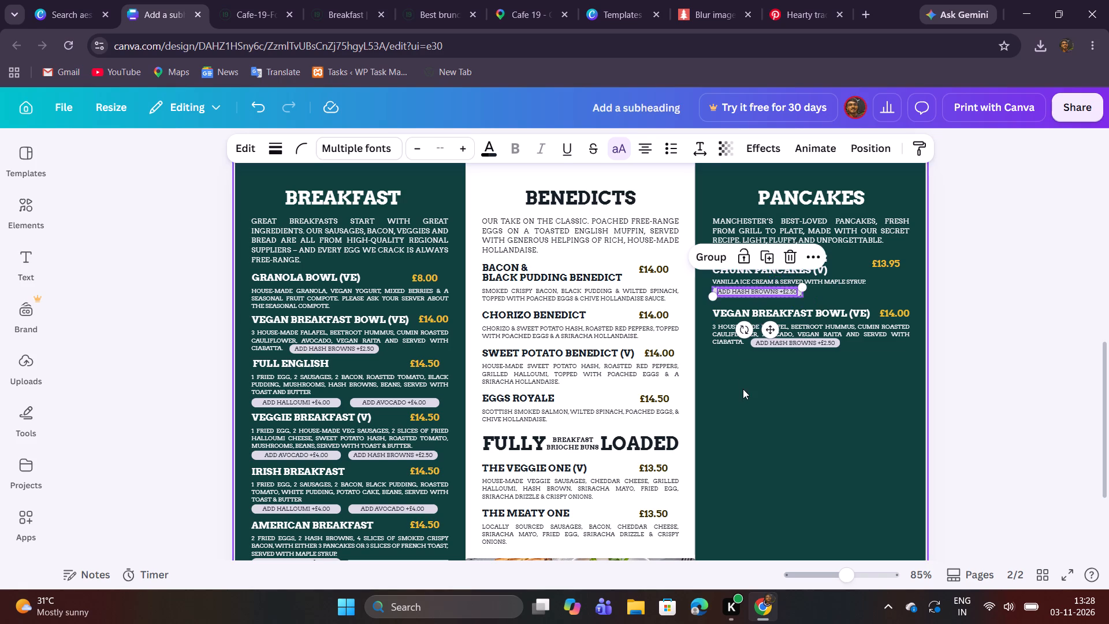
Replace the copied label's text with the copied extra "Add Mixed Berries +£3.00".
double_click(753, 294)
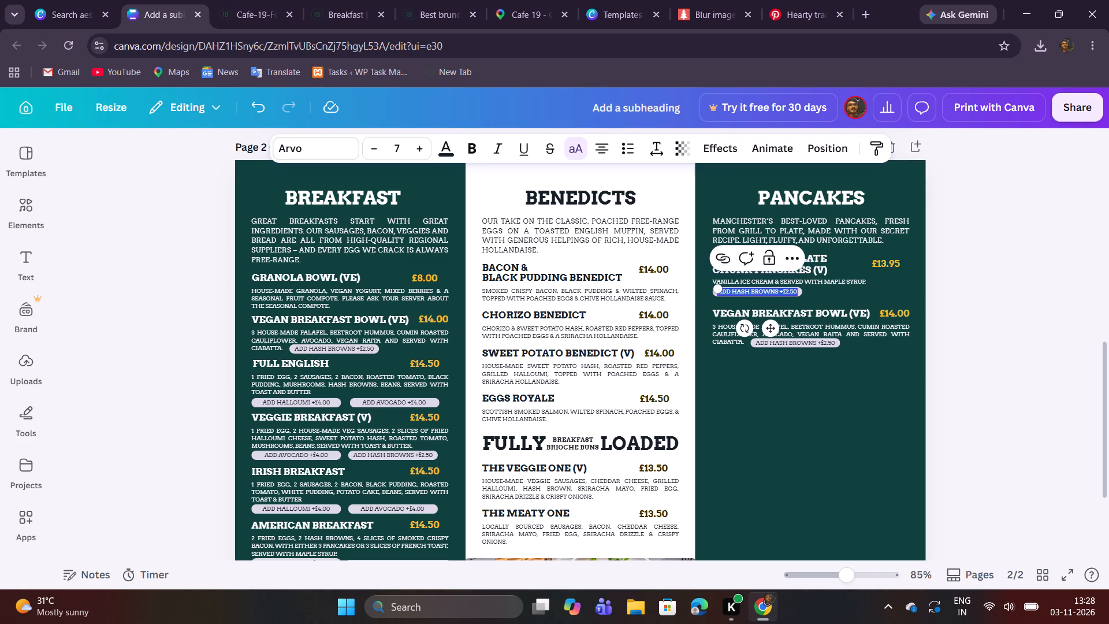
key(ctrl+v)
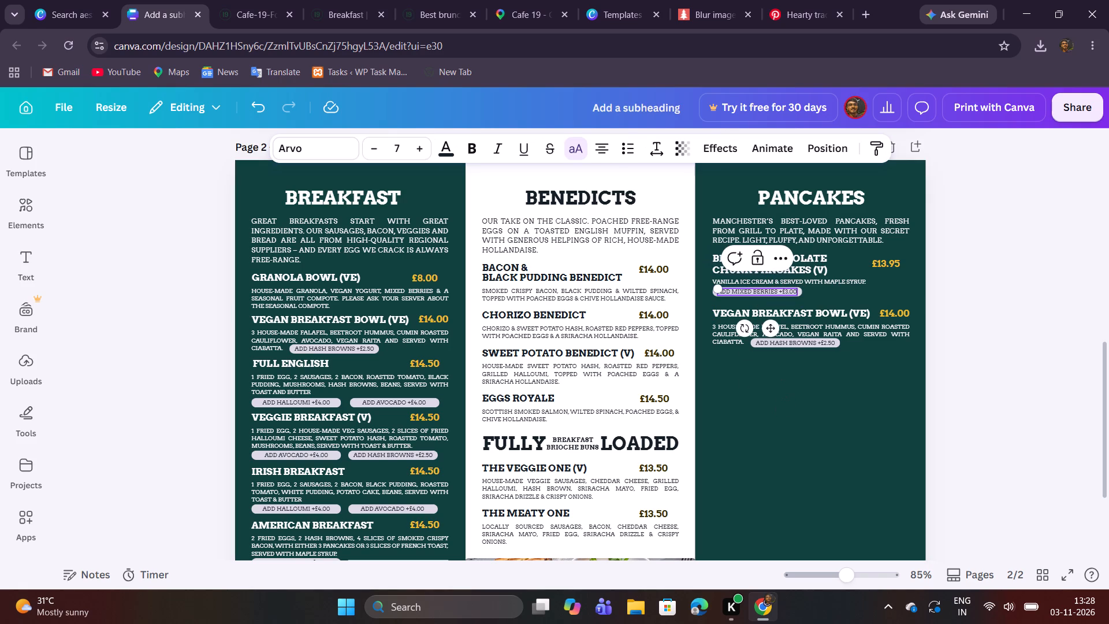
click(788, 399)
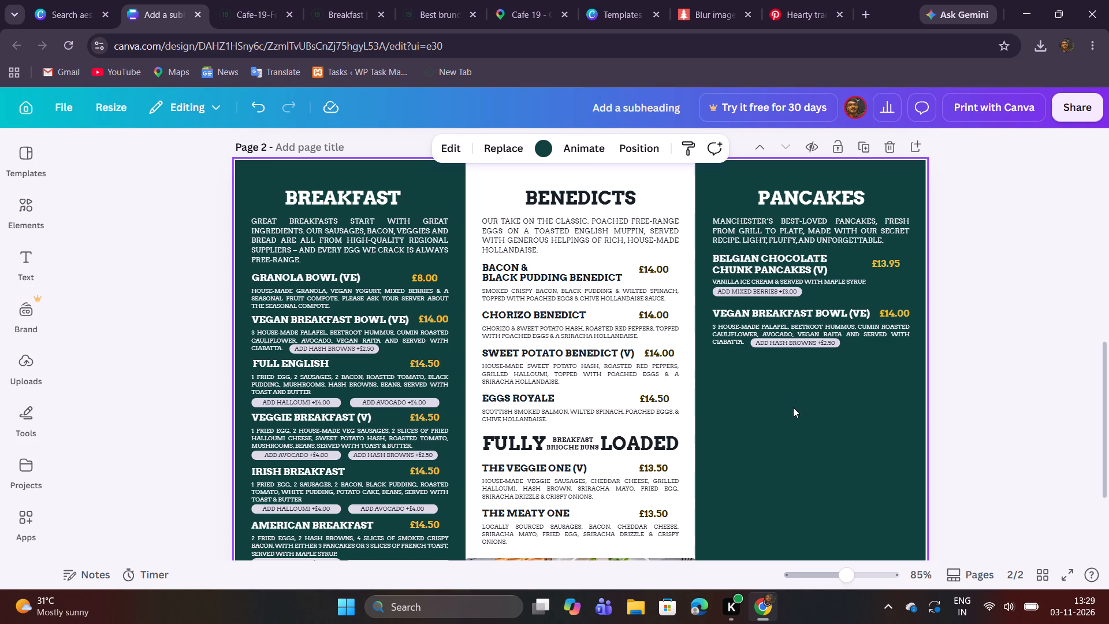
Move the whole Vegan Breakfast Bowl entry in the Pancakes panel slightly up, closer to the mixed berries label.
click(854, 572)
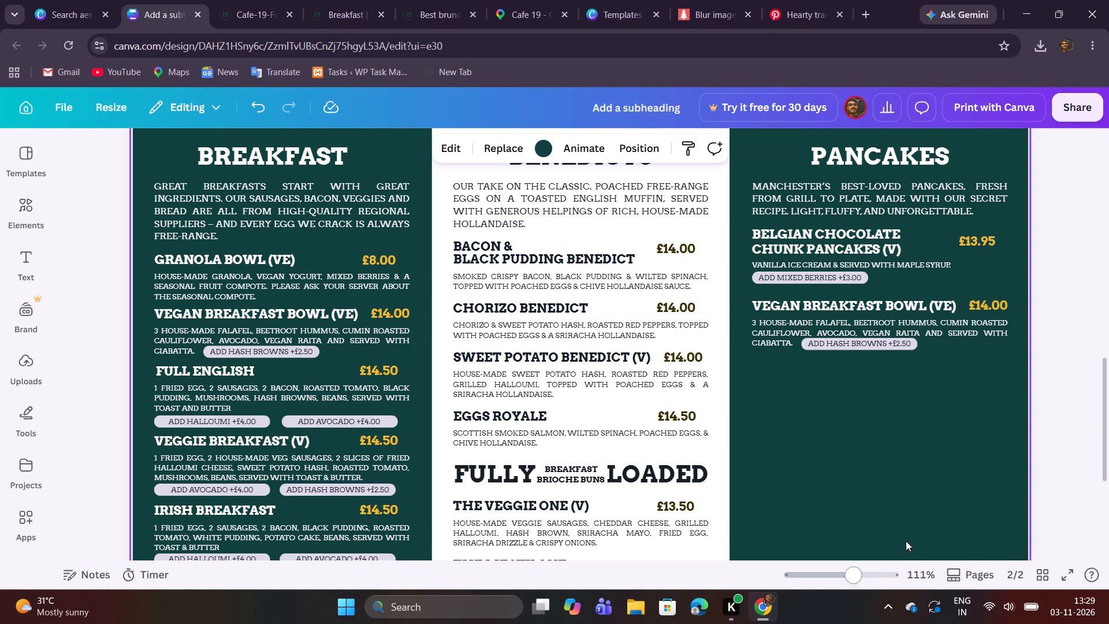
scroll(947, 463, left, 3)
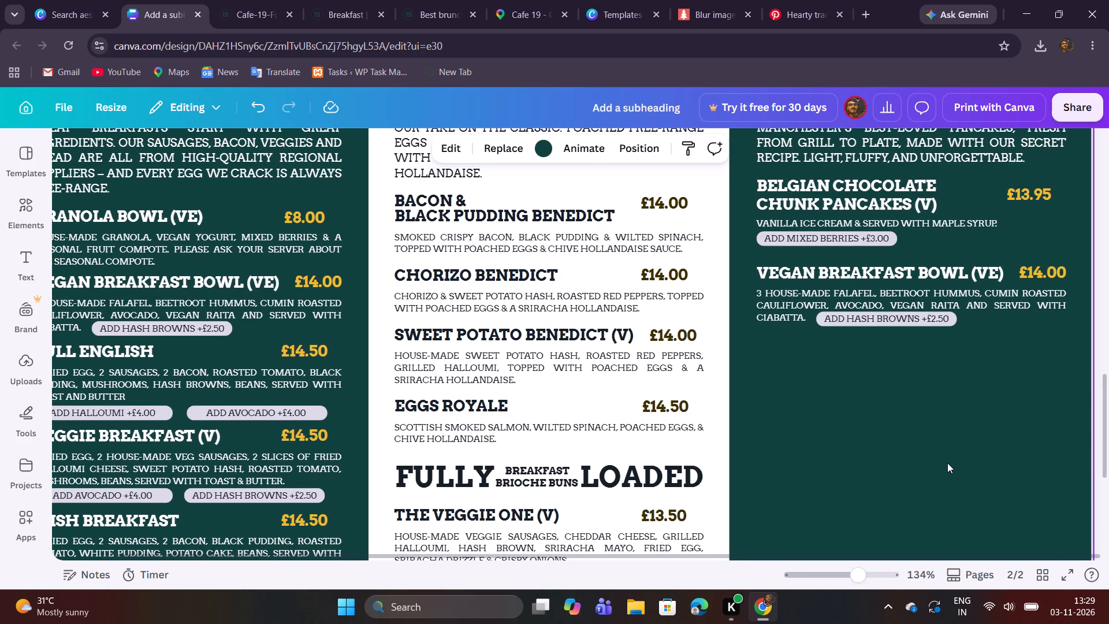
scroll(947, 463, up, 1)
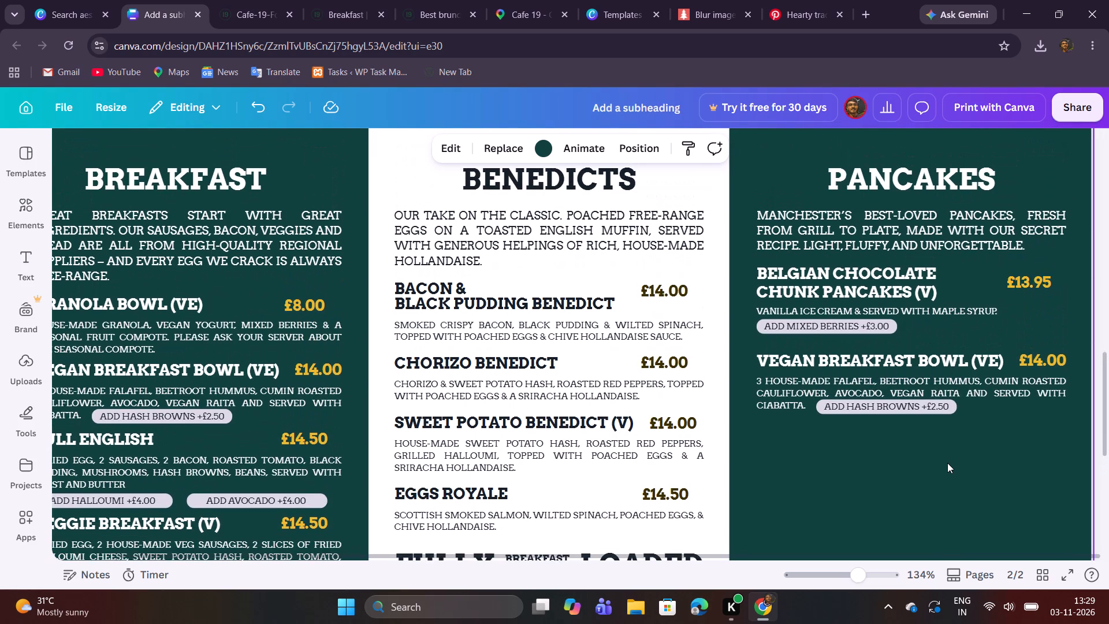
drag(790, 451, 935, 365)
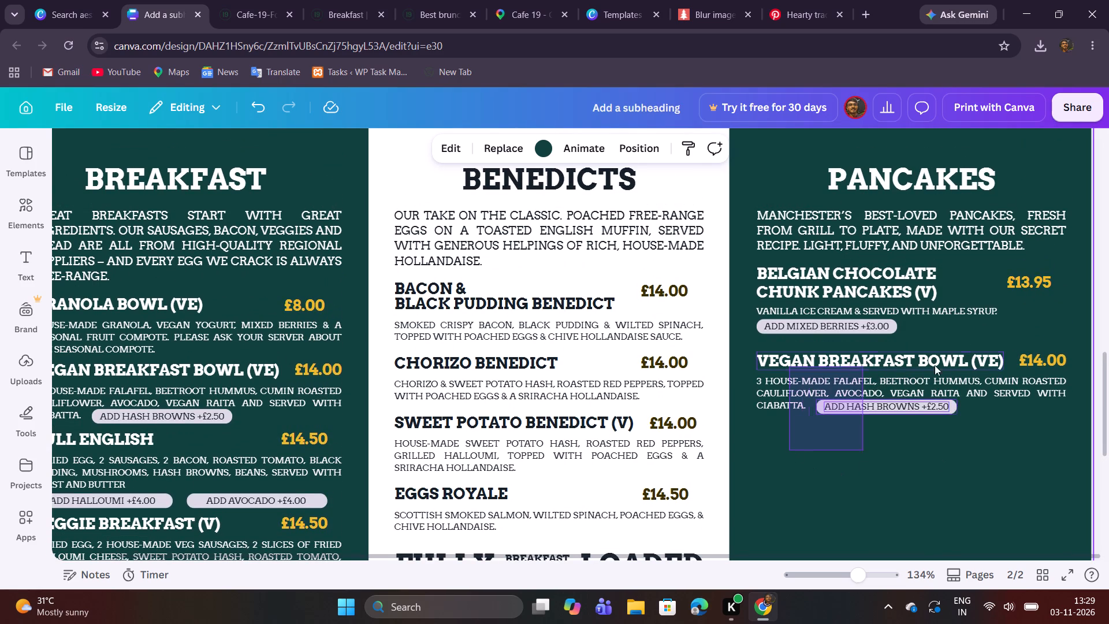
drag(935, 365, 1015, 396)
click(911, 518)
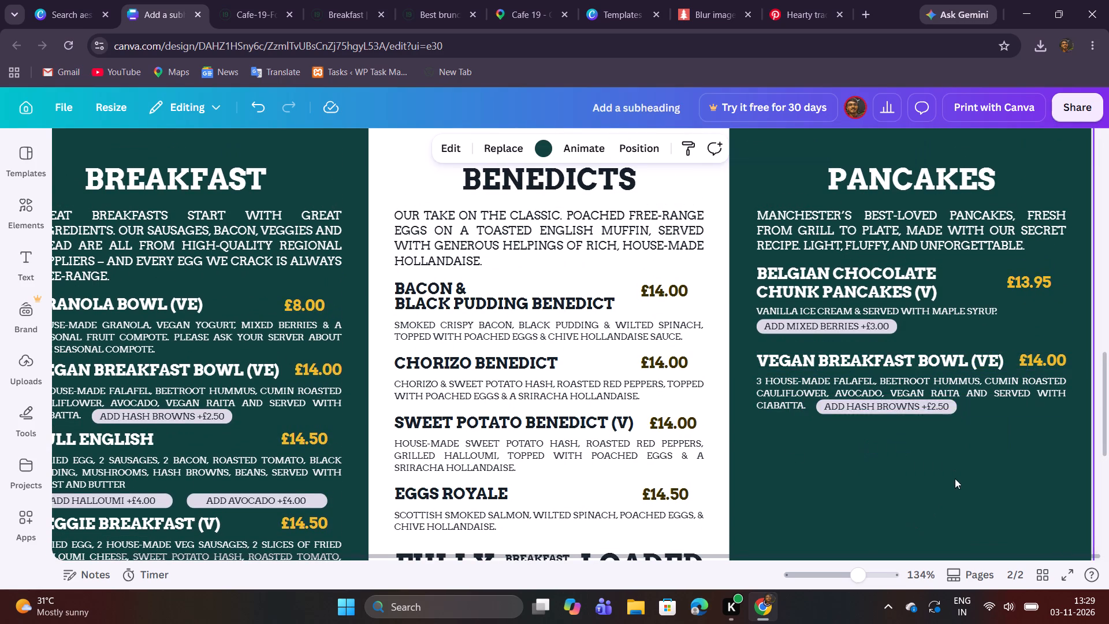
click(999, 391)
click(916, 348)
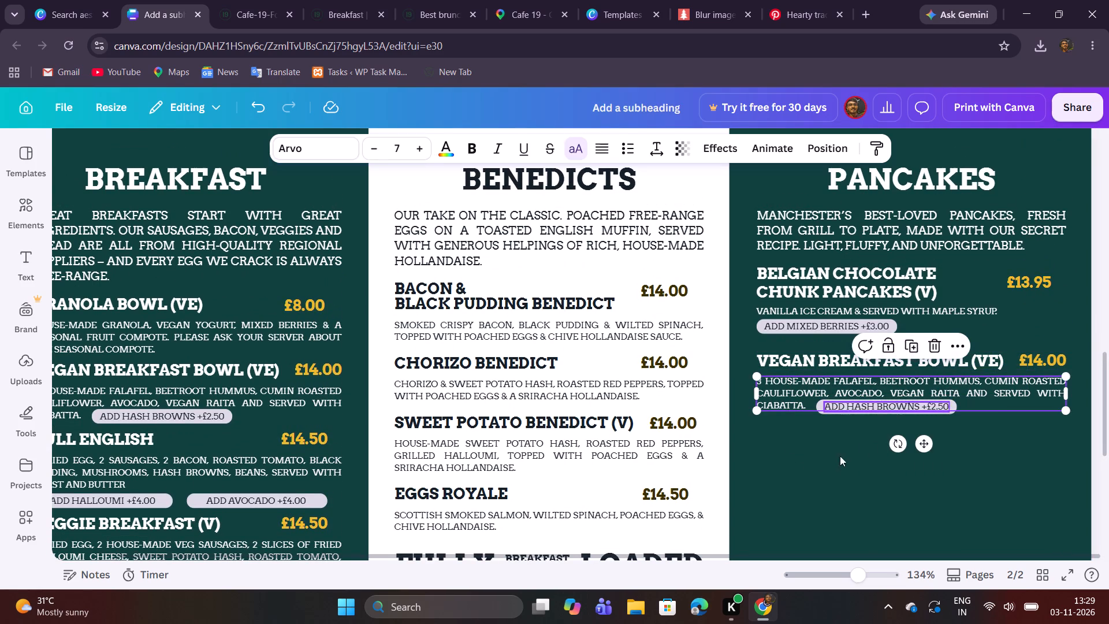
click(807, 466)
drag(808, 465, 1039, 361)
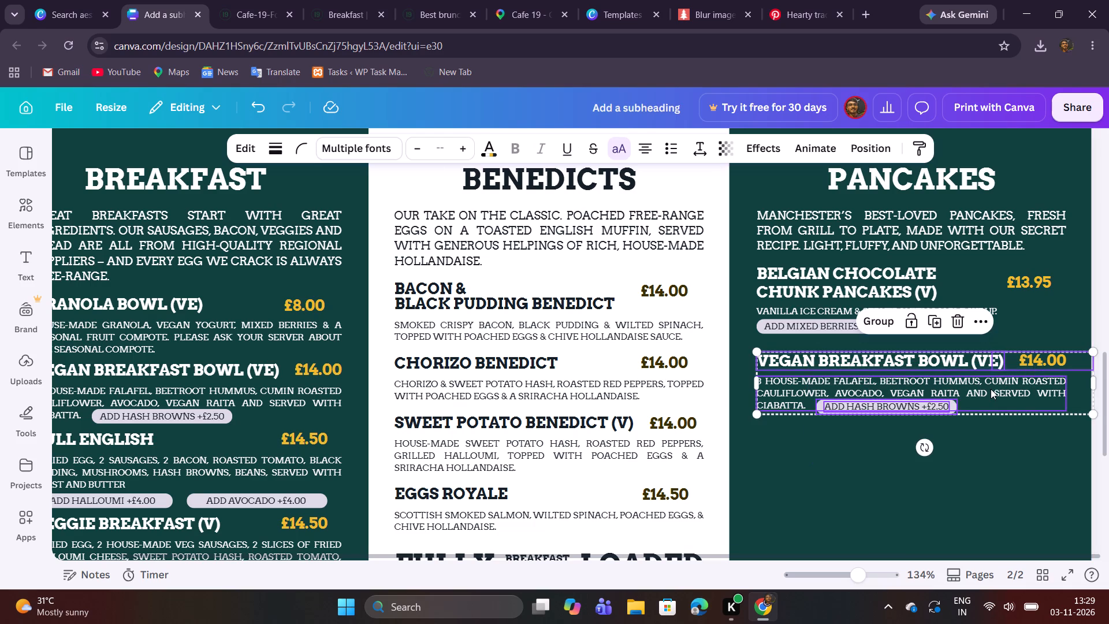
click(991, 389)
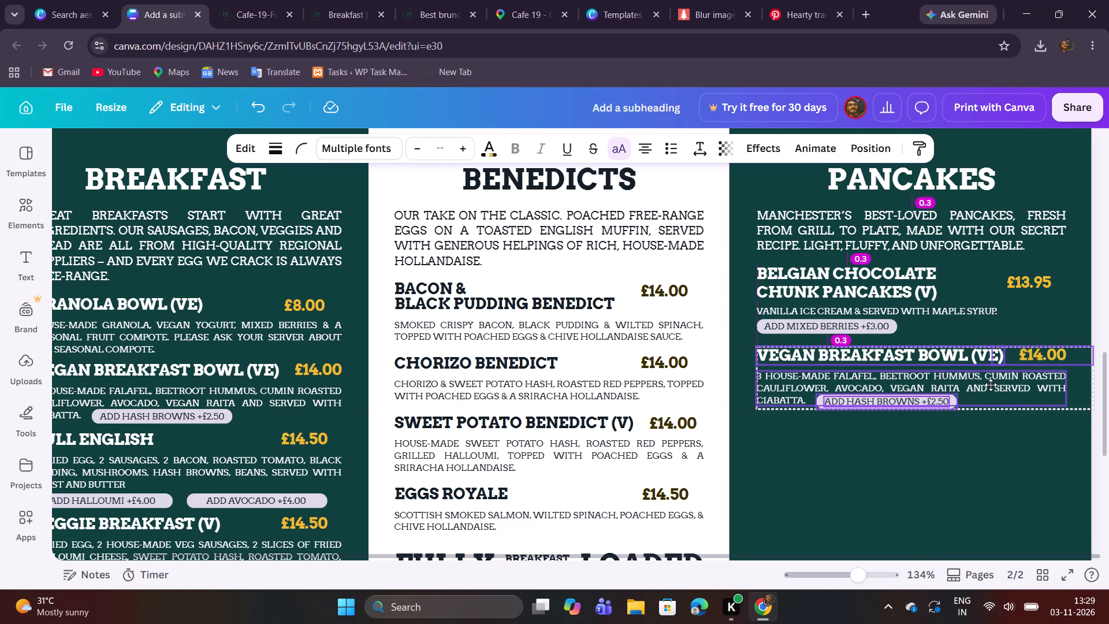
click(864, 458)
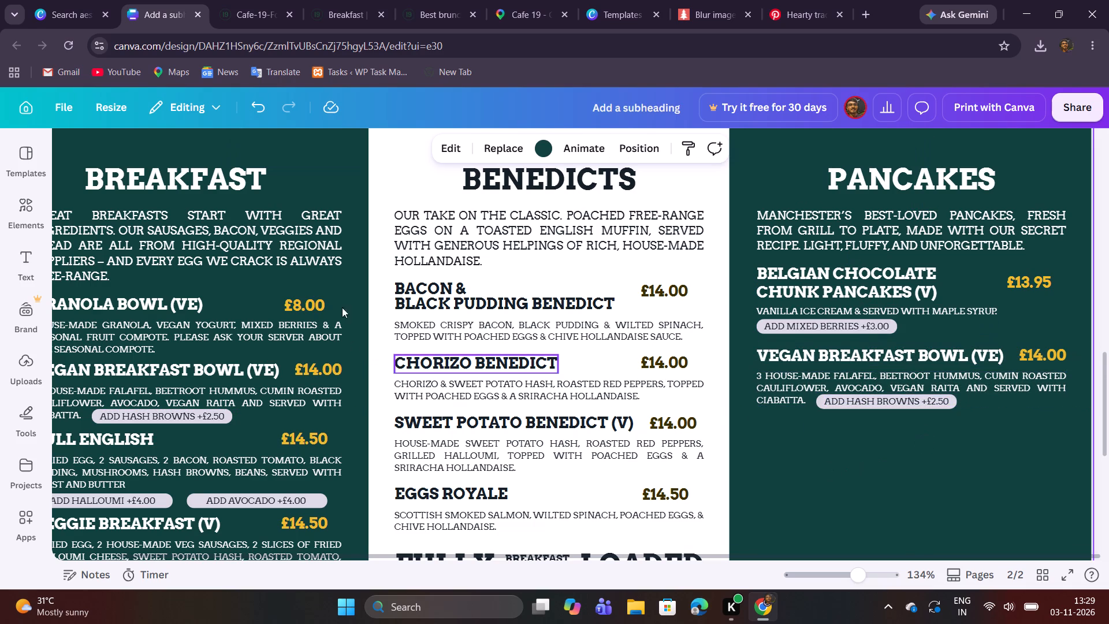
Copy "Oreo Pancakes (V)" from the Cafe 19 PDF and paste it over the Vegan Breakfast Bowl title in the Pancakes panel.
click(244, 16)
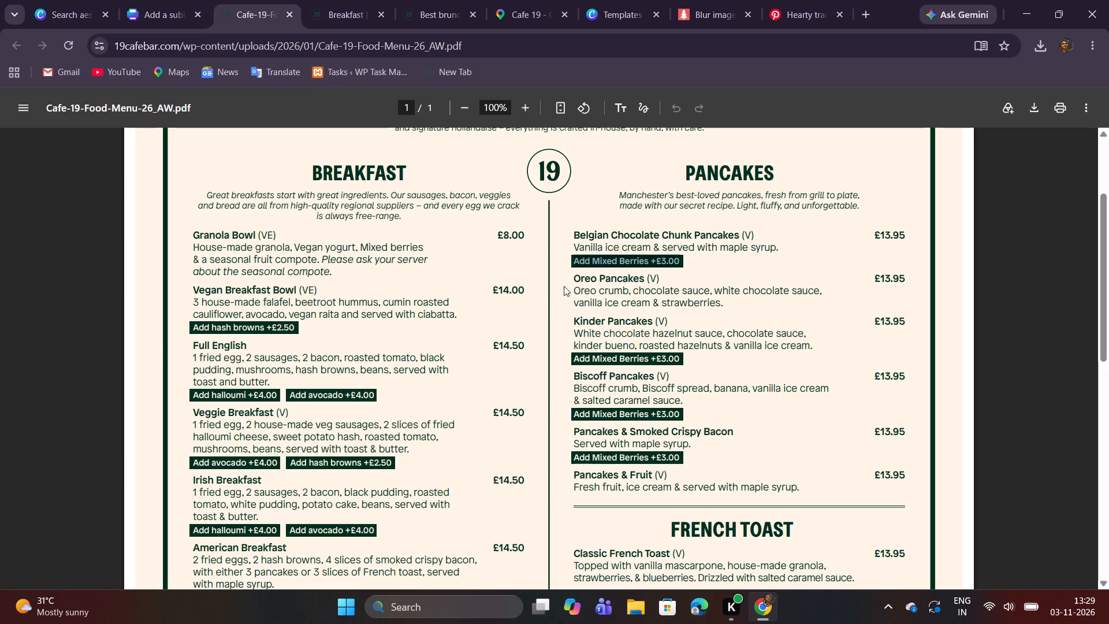
drag(578, 282, 649, 283)
drag(575, 277, 578, 278)
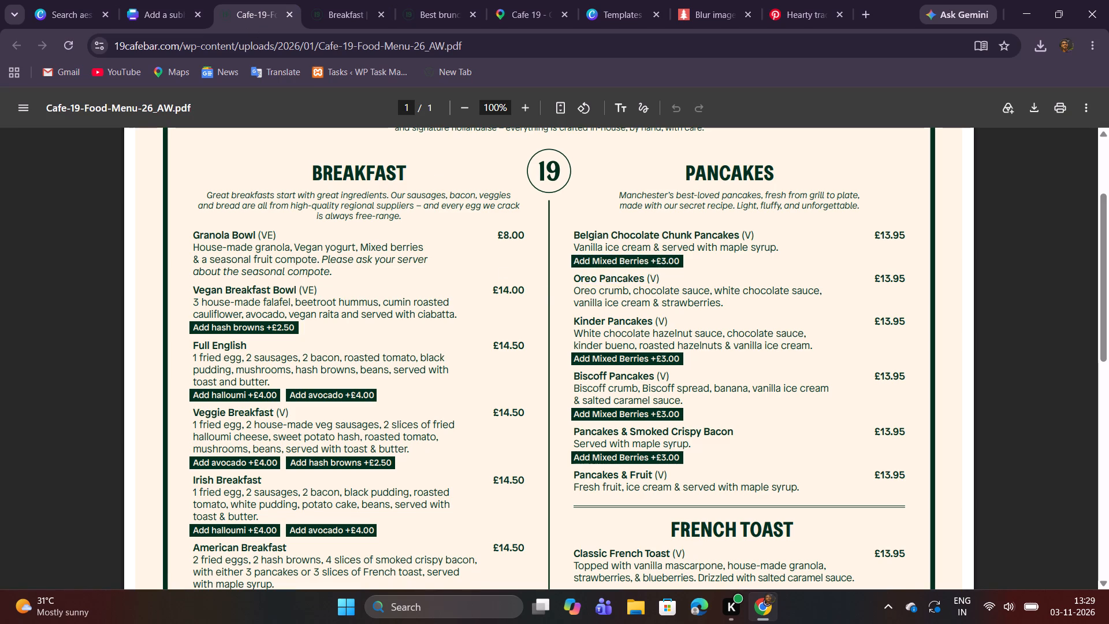
drag(578, 278, 661, 281)
right_click(646, 280)
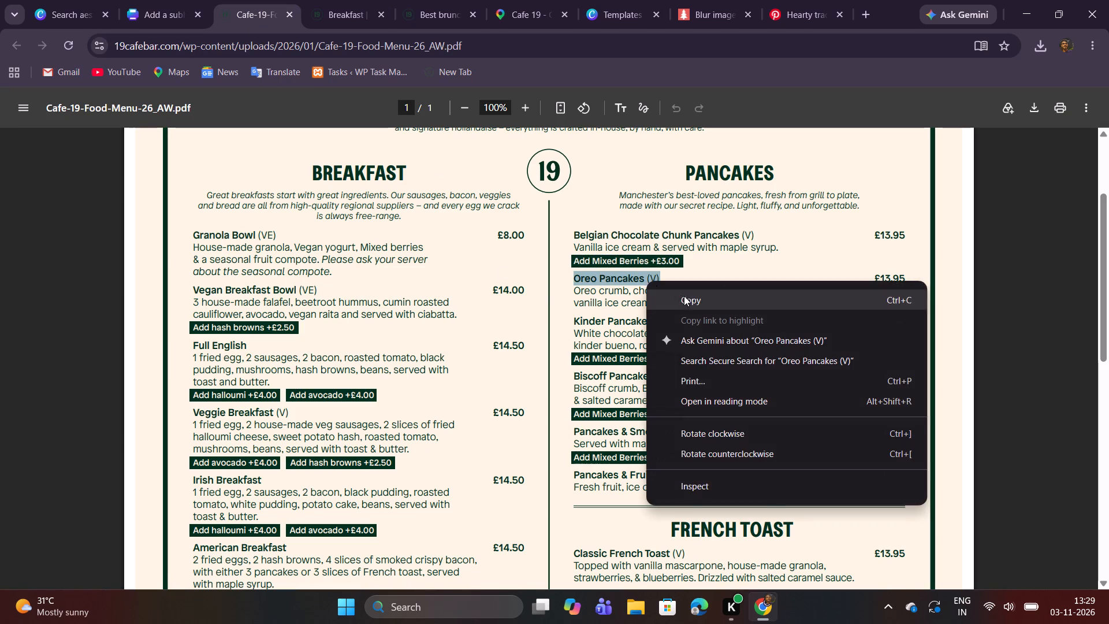
click(685, 296)
click(177, 0)
double_click(824, 359)
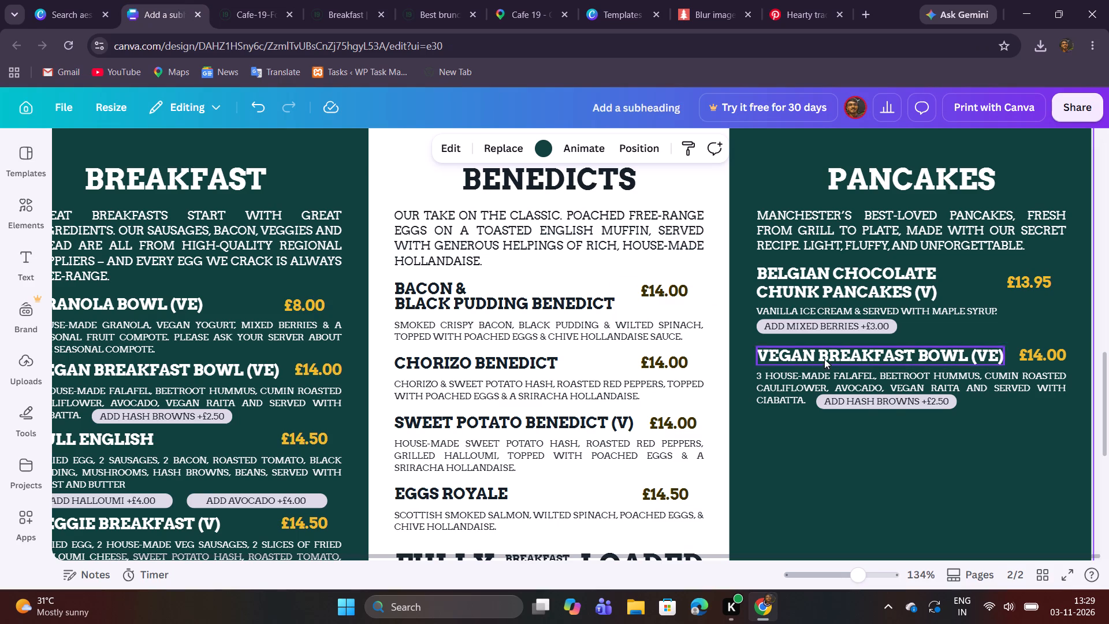
key(ctrl+v)
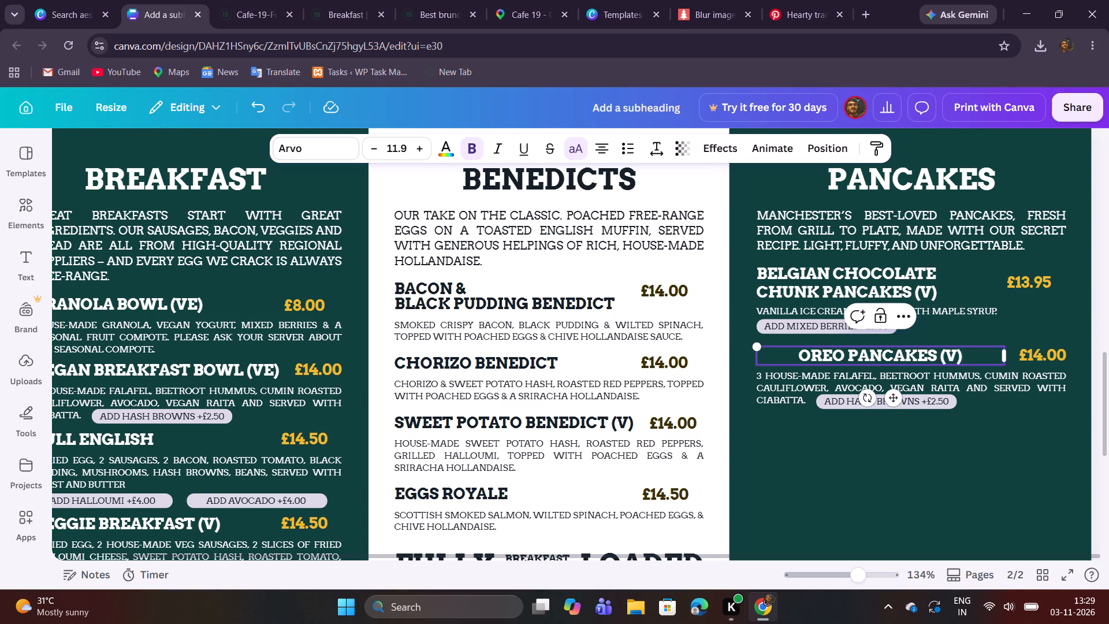
Narrow the "Oreo Pancakes (V)" text box to about 4.5 wide so the title fits on one line, flush with the description.
click(1003, 356)
drag(1010, 352, 926, 350)
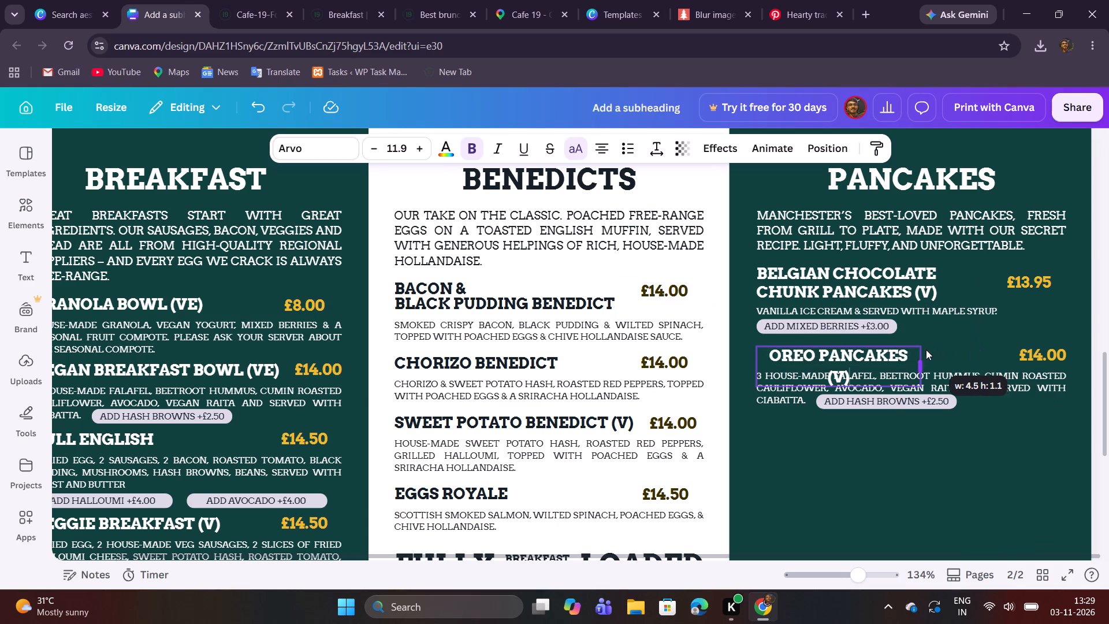
drag(926, 350, 927, 350)
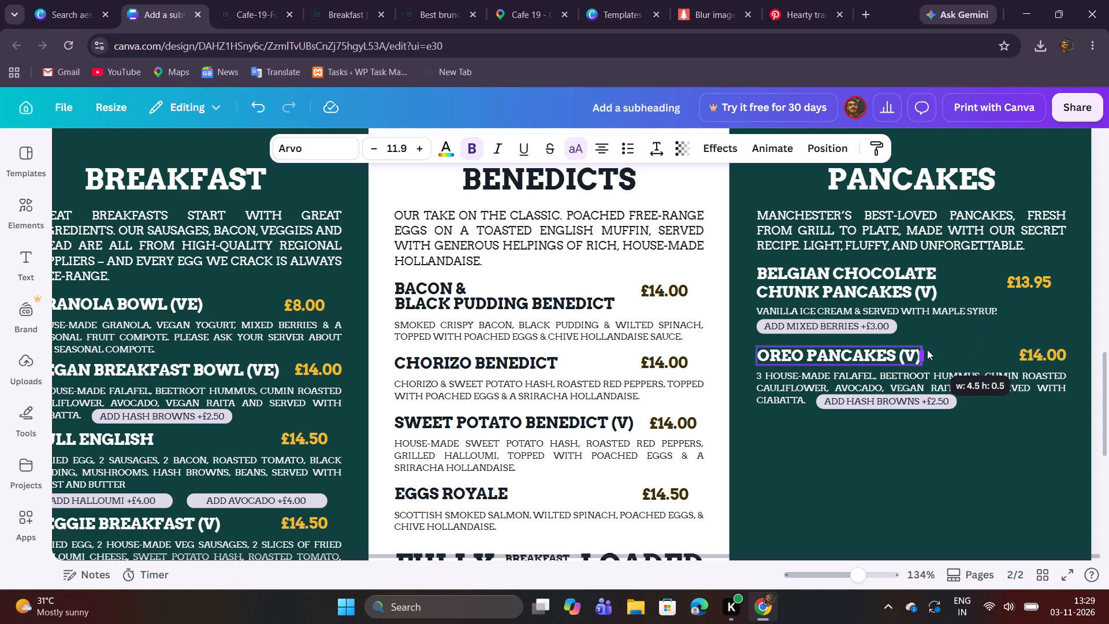
drag(927, 350, 926, 350)
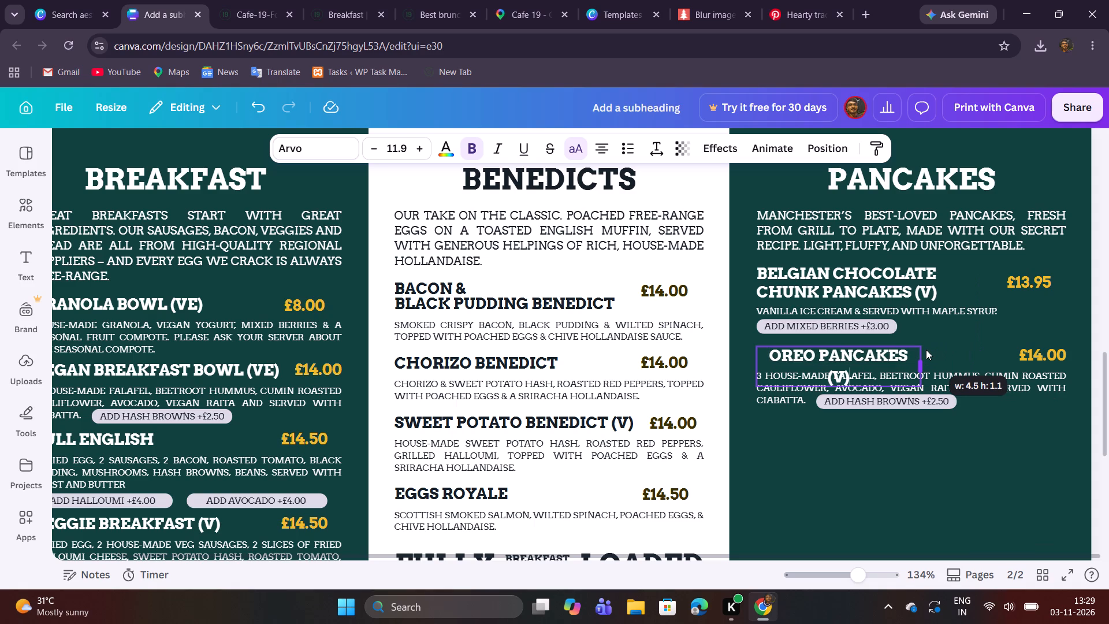
drag(926, 350, 926, 349)
click(790, 466)
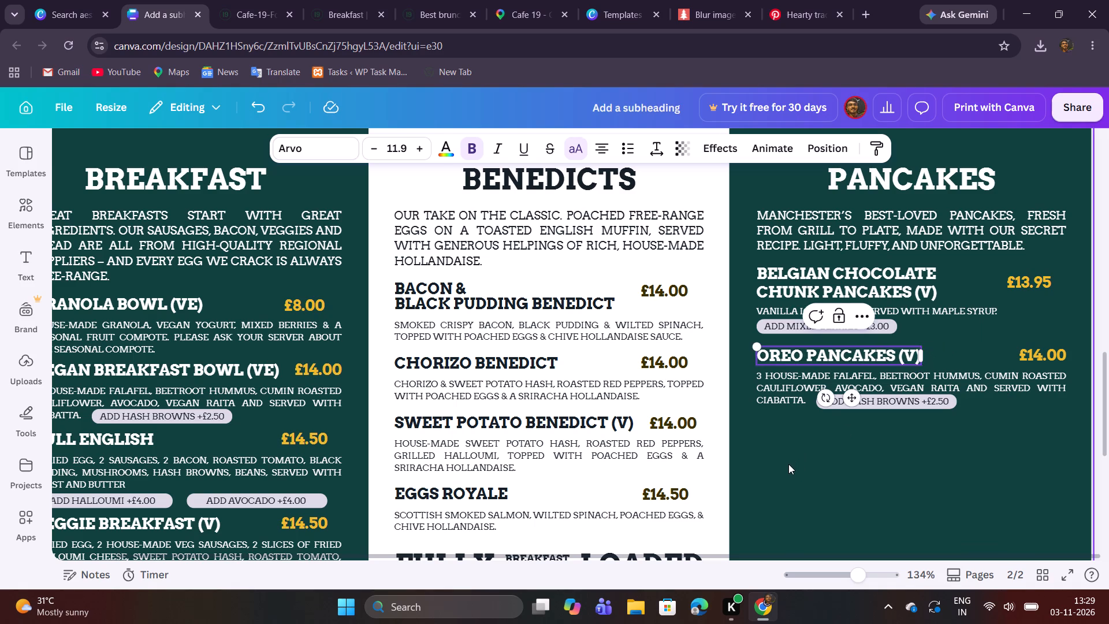
Copy the Oreo Pancakes price £13.95 from the PDF and paste it over the price beside "Oreo Pancakes (V)" in the design.
click(239, 0)
drag(877, 280, 877, 281)
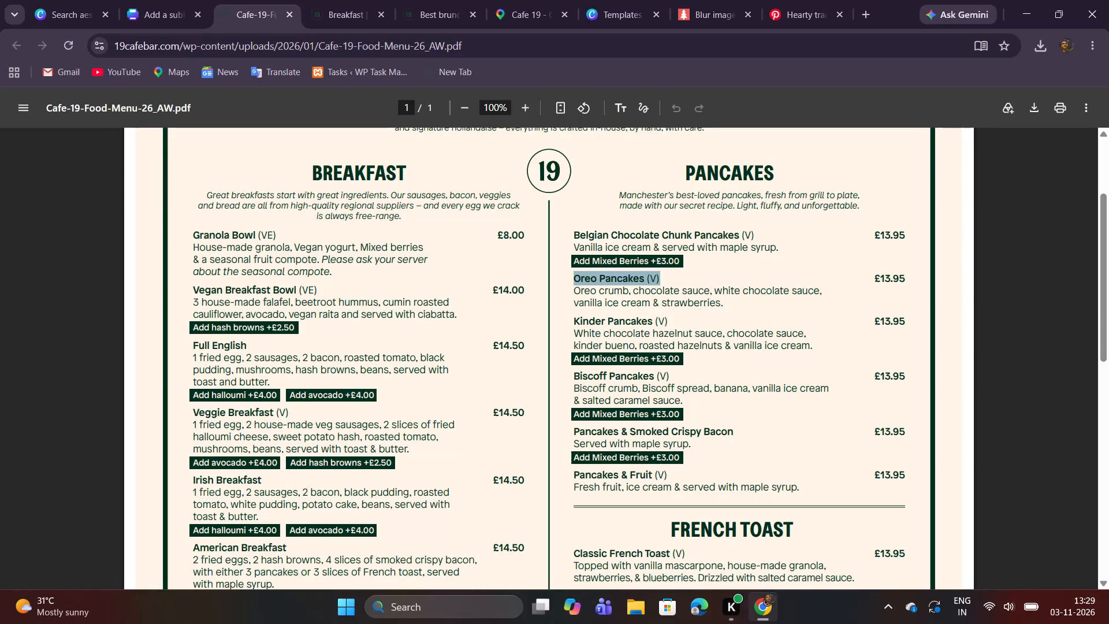
drag(877, 281, 907, 281)
right_click(899, 279)
click(820, 293)
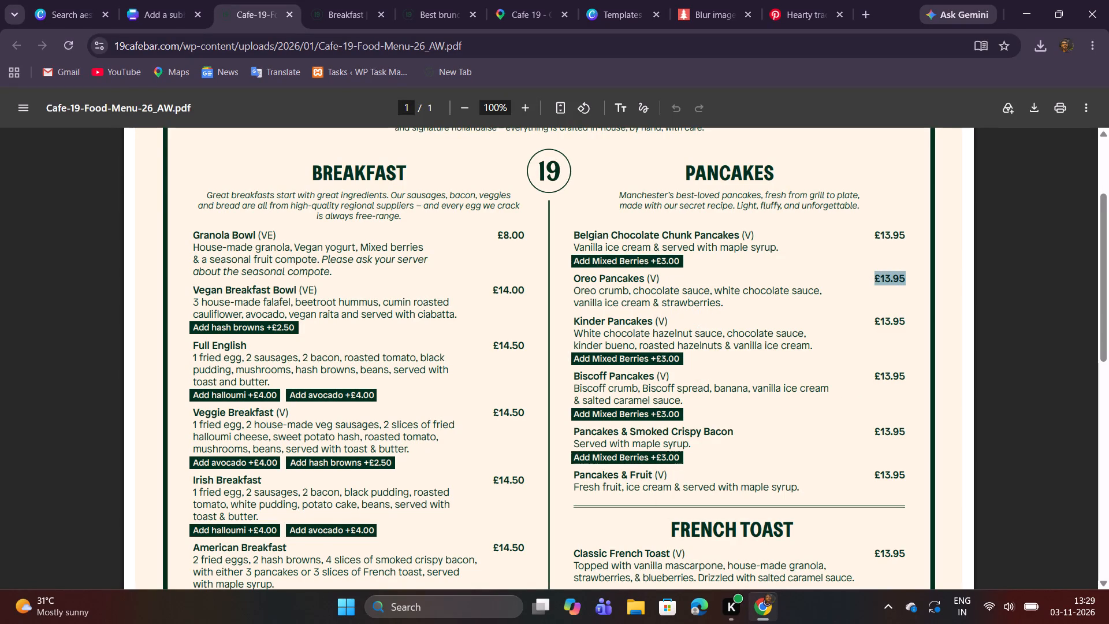
click(155, 0)
double_click(1011, 353)
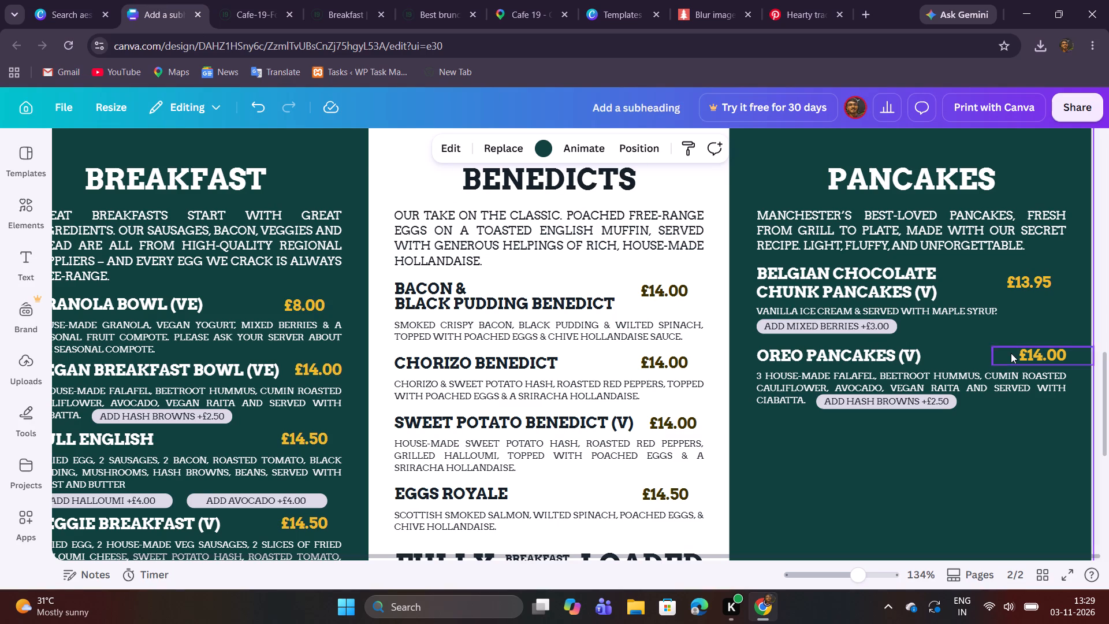
key(ctrl+v)
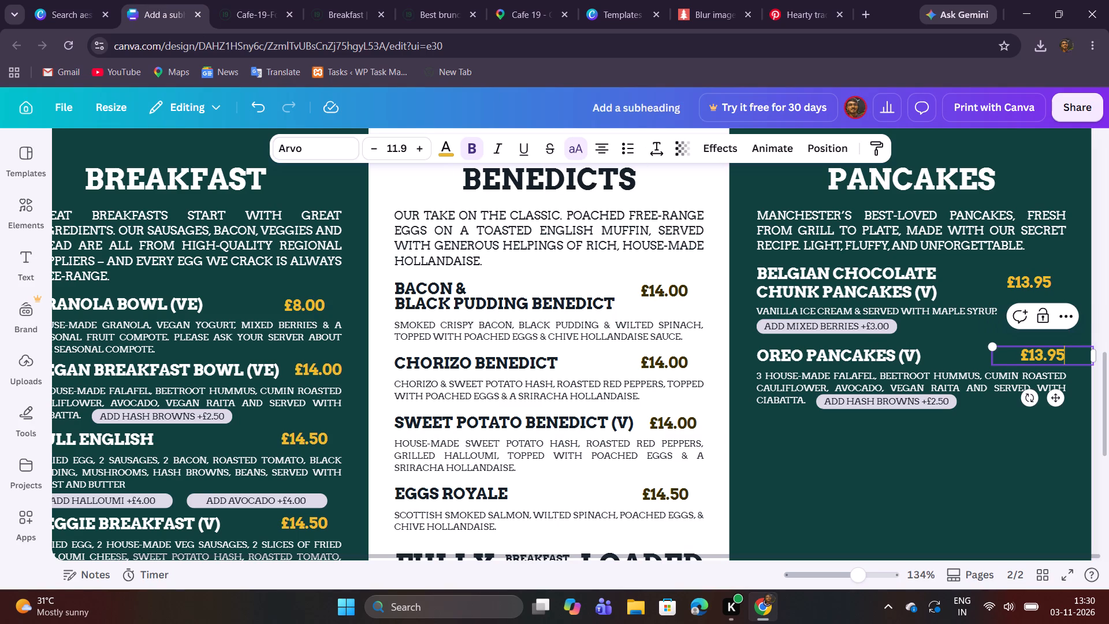
Move the Oreo Pancakes price slightly left to line up with the £13.95 price above it.
click(1002, 455)
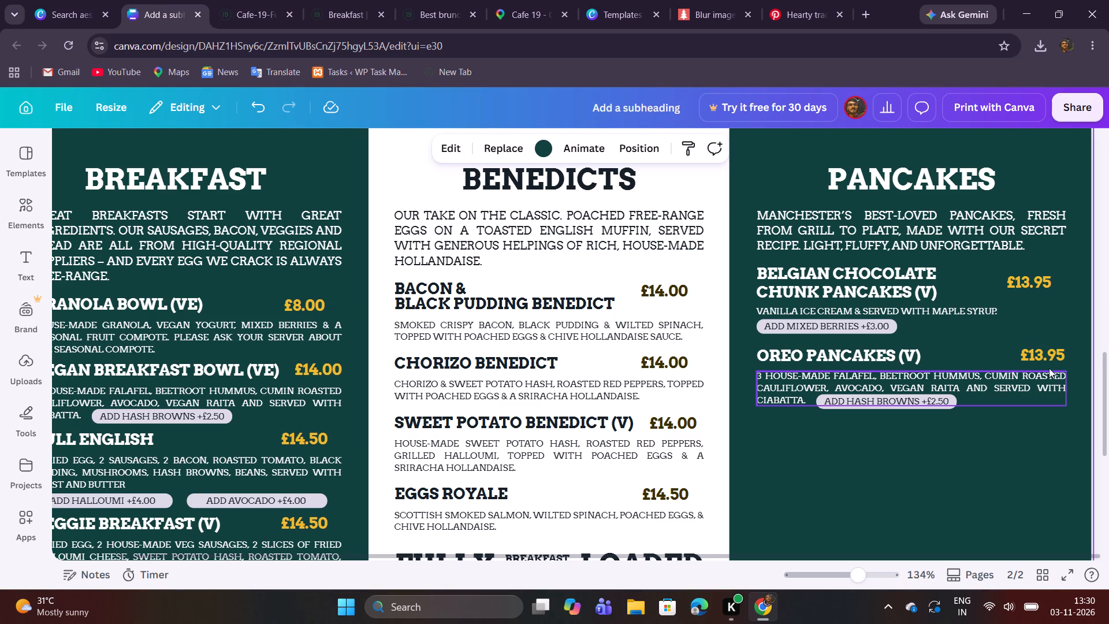
drag(1047, 359, 1034, 359)
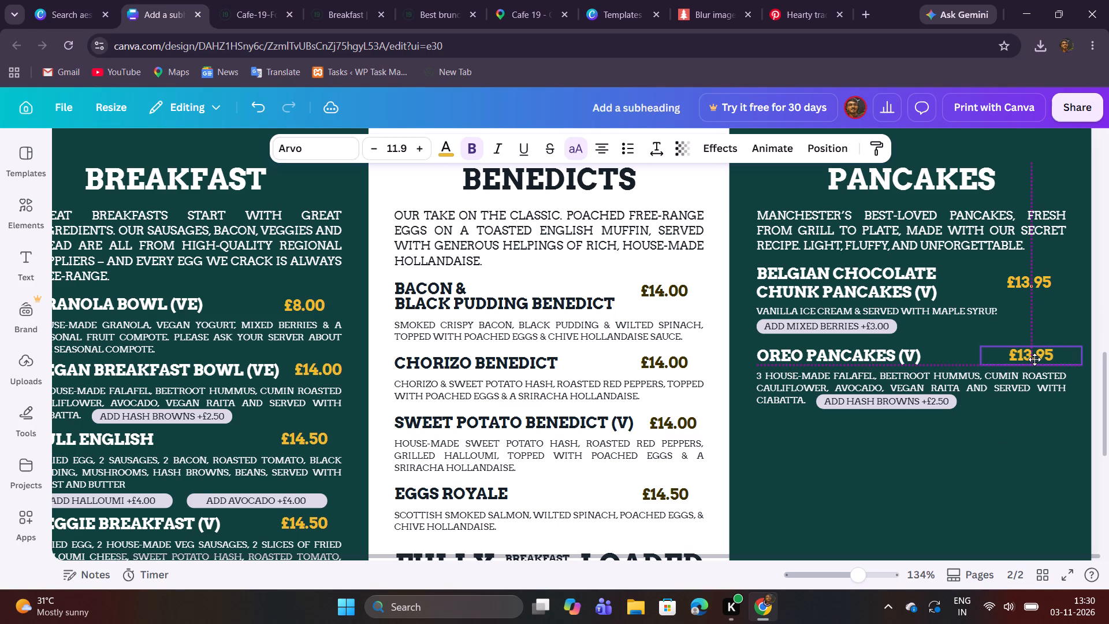
drag(1034, 359, 1034, 359)
click(966, 452)
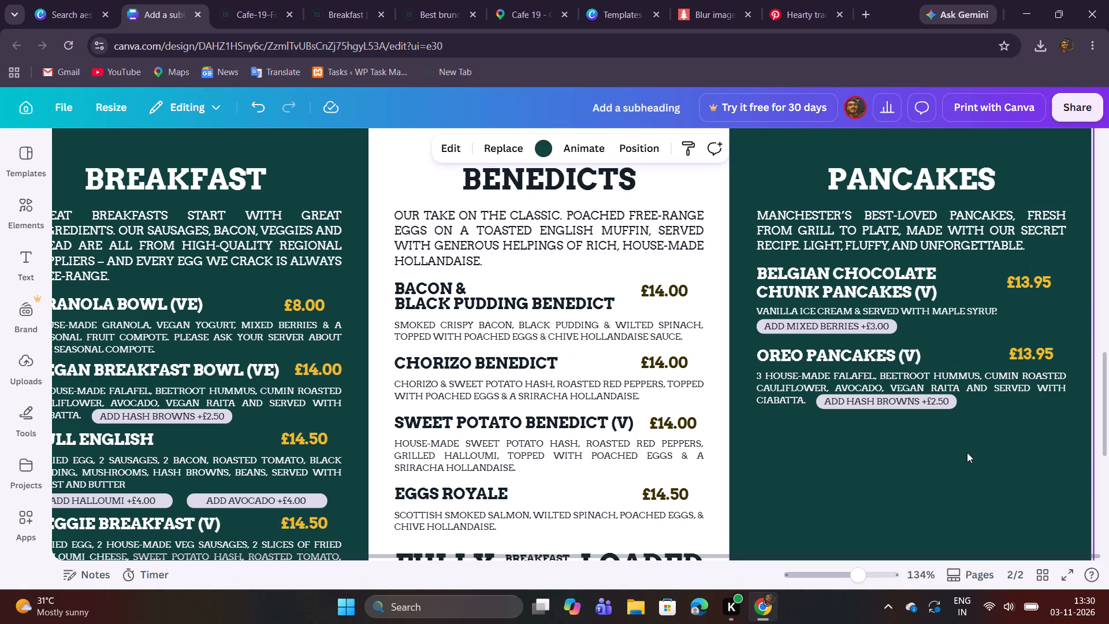
click(1043, 349)
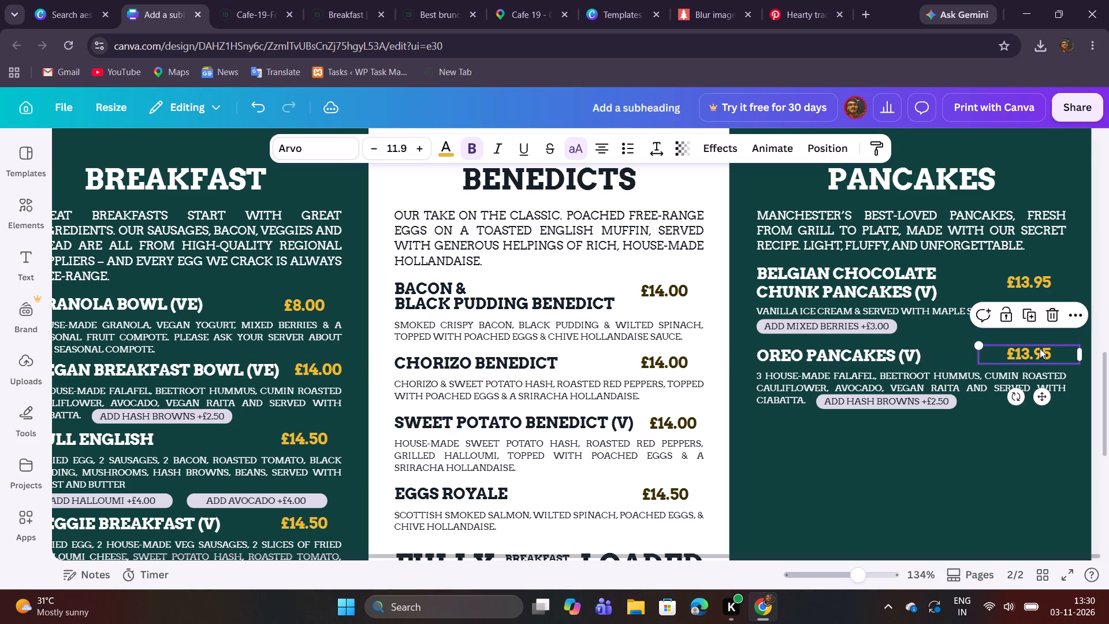
click(909, 435)
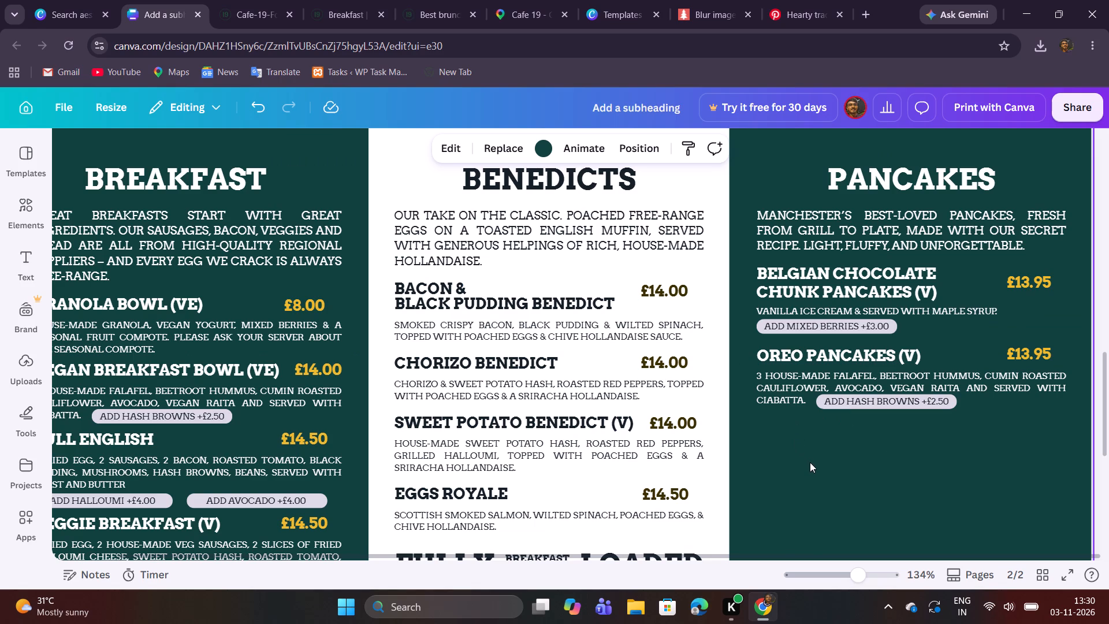
Copy the Oreo Pancakes description from the Cafe 19 PDF and paste it over the falafel description beneath "Oreo Pancakes (V)".
click(250, 6)
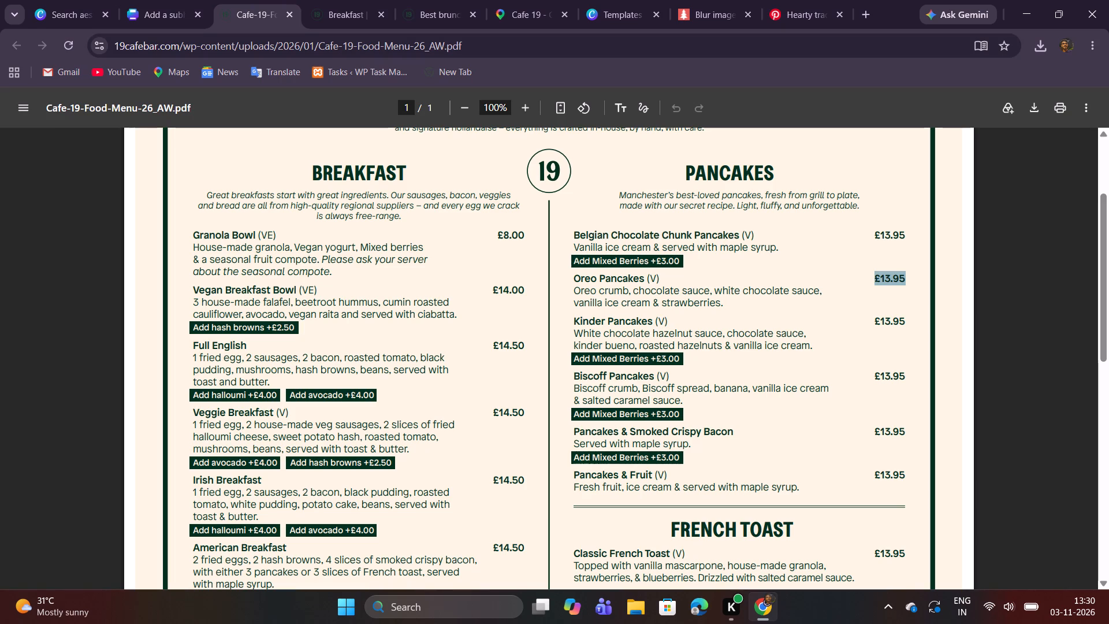
drag(575, 289, 724, 306)
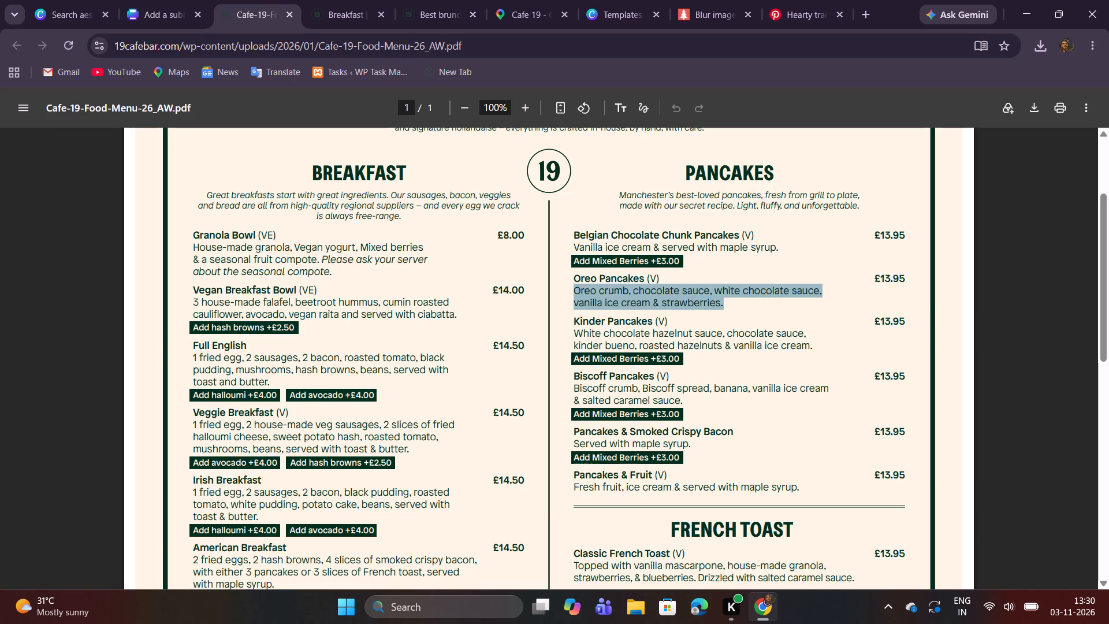
right_click(701, 298)
click(749, 318)
click(165, 0)
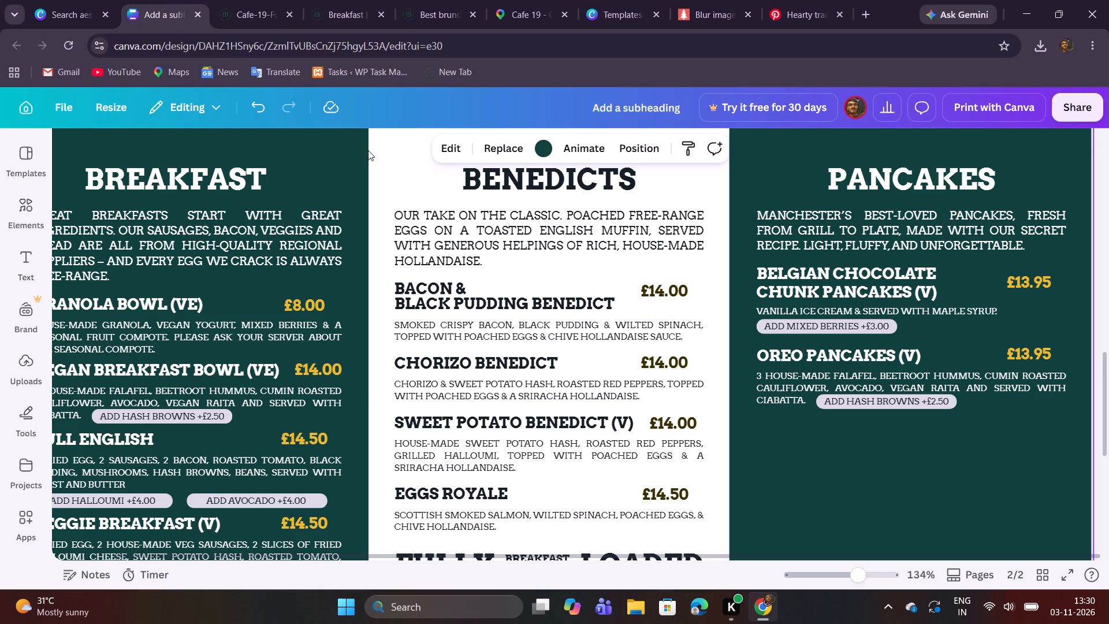
double_click(832, 381)
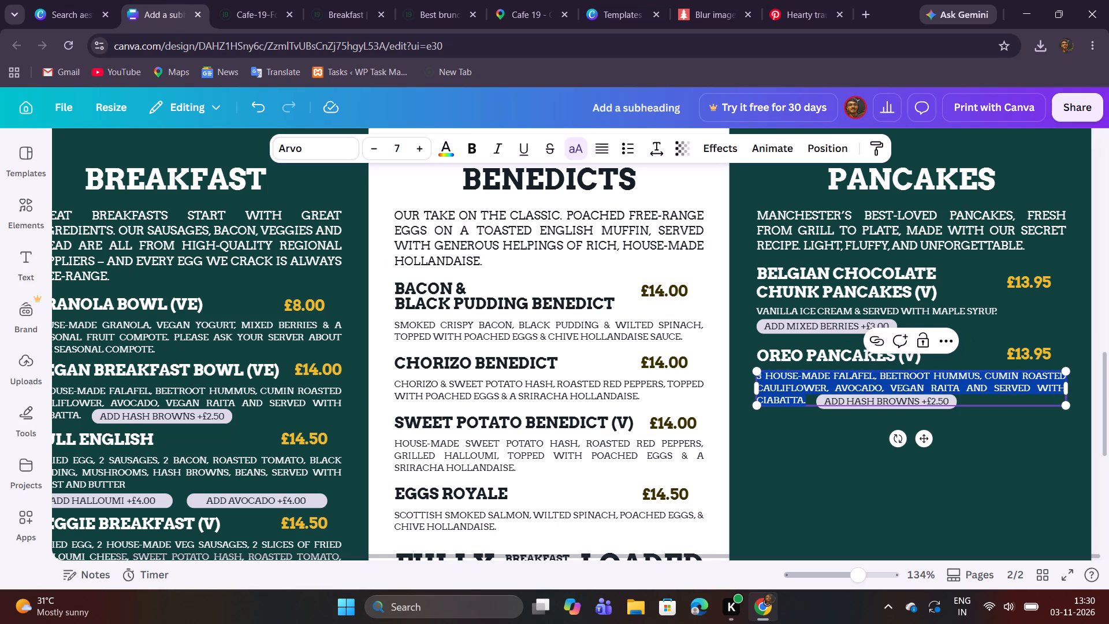
key(ctrl+v)
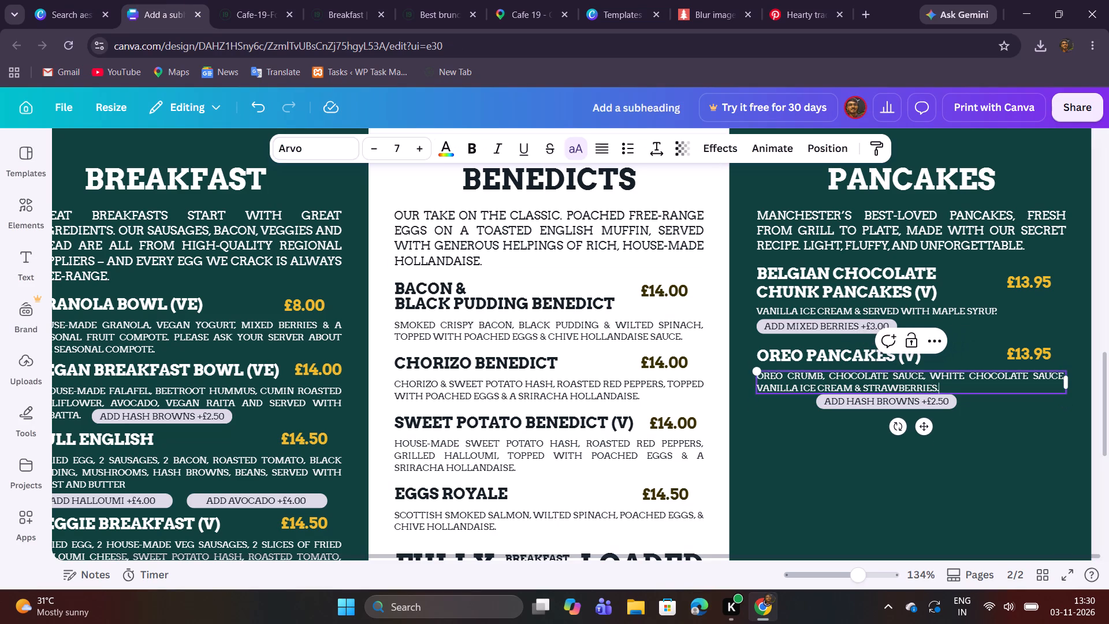
click(792, 443)
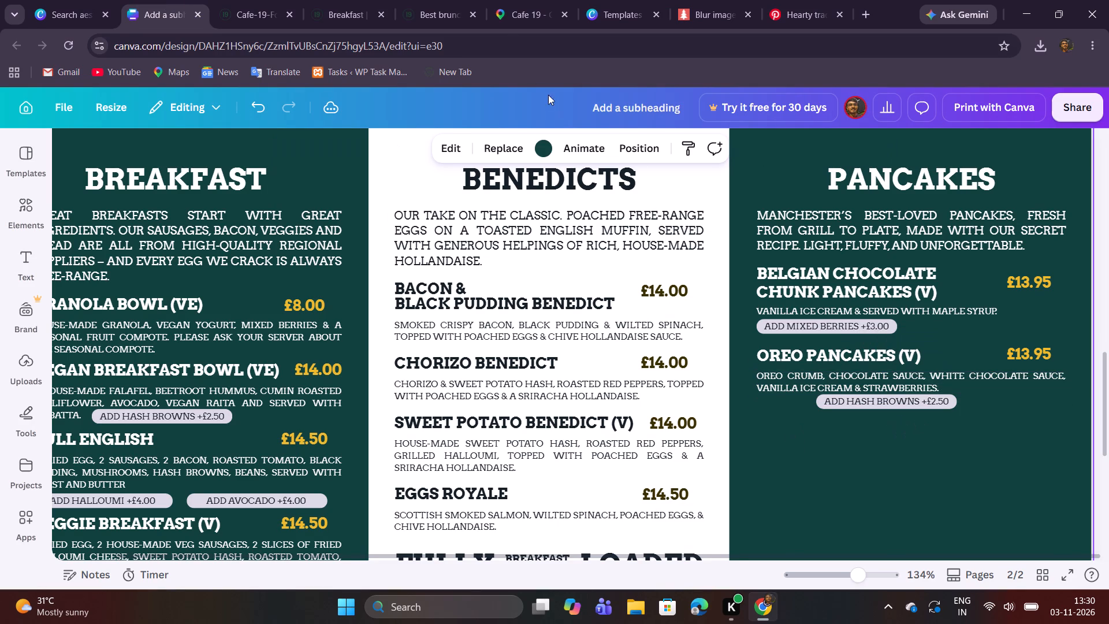
Check the Oreo Pancakes add-ons in the PDF and delete the "Add hash browns +£2.50" label under the Oreo Pancakes description.
click(254, 3)
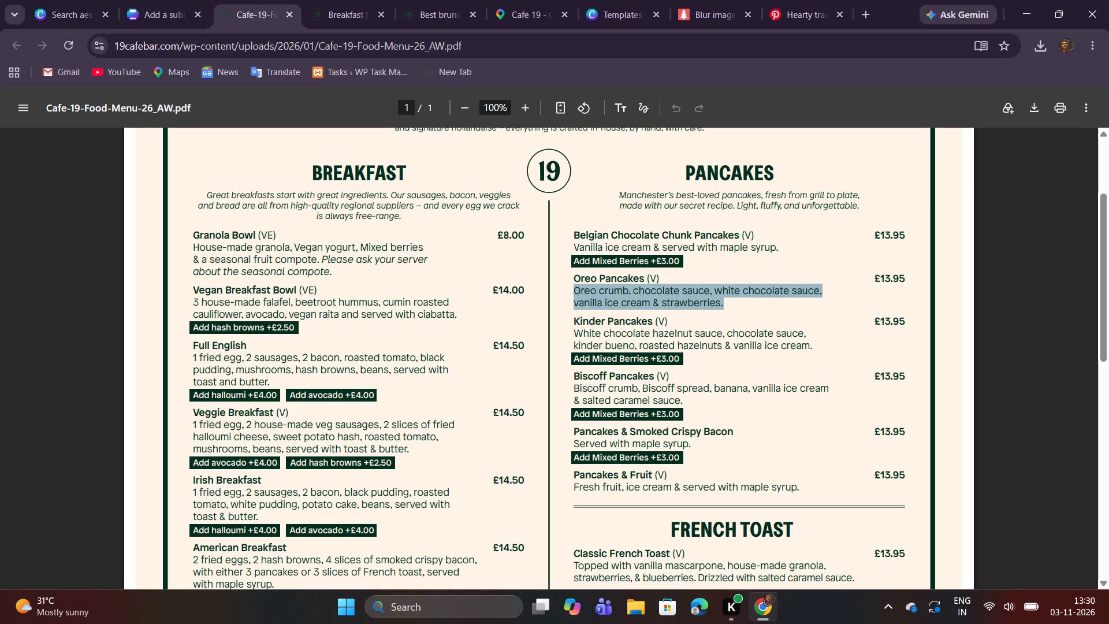
click(176, 2)
drag(865, 421, 886, 399)
click(913, 366)
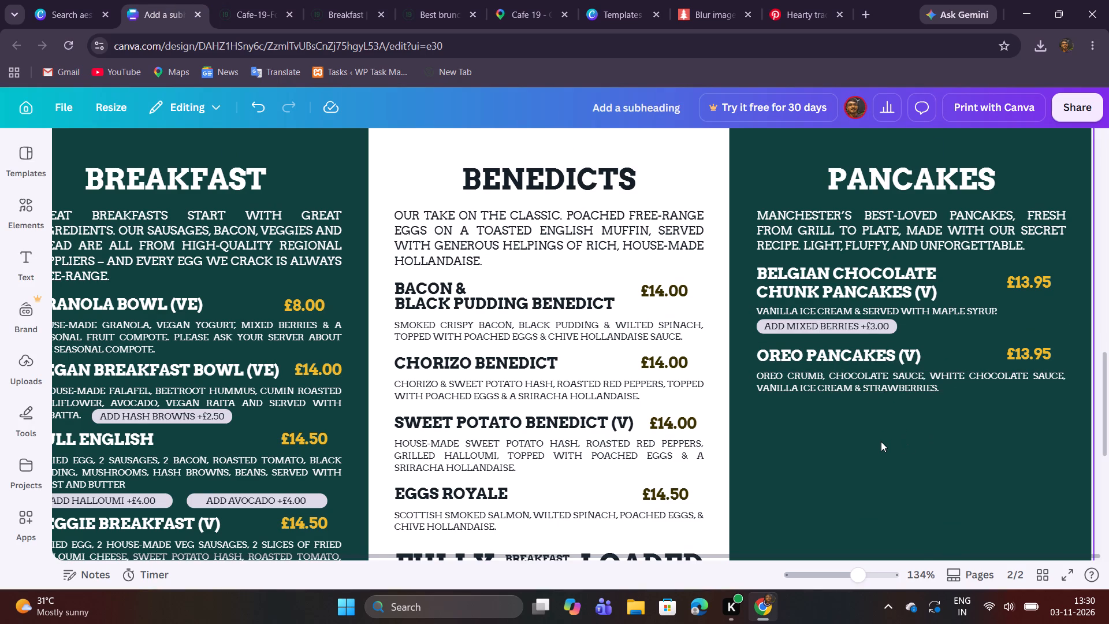
Duplicate the Oreo Pancakes title, price and description, and place the copy directly below, left-aligned with the same 0.3 gap.
drag(840, 420, 1037, 351)
click(932, 317)
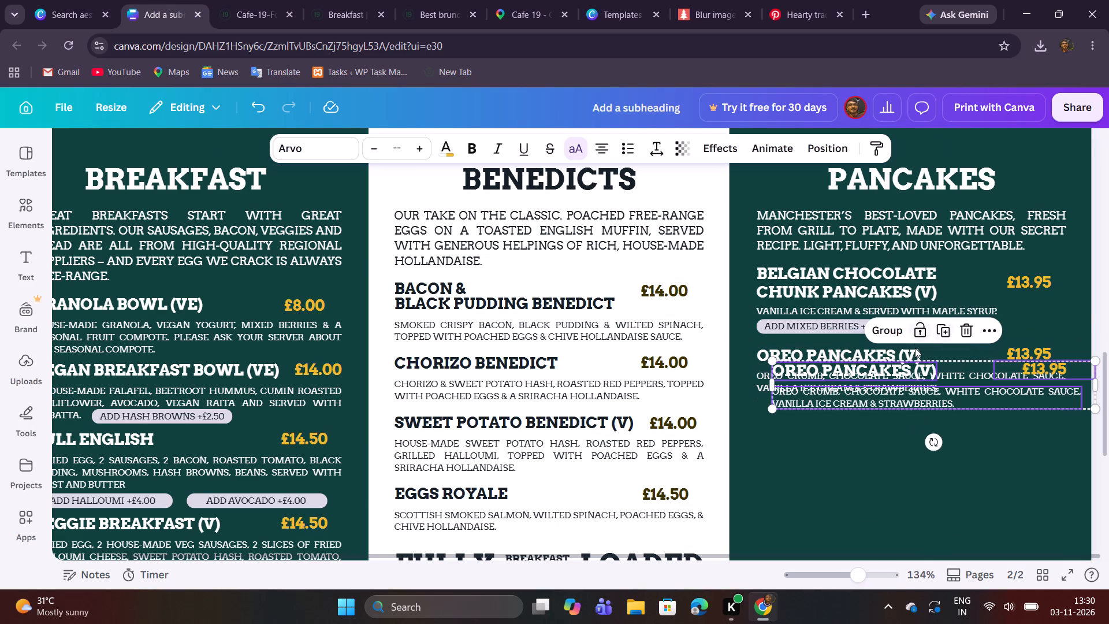
drag(932, 372, 915, 415)
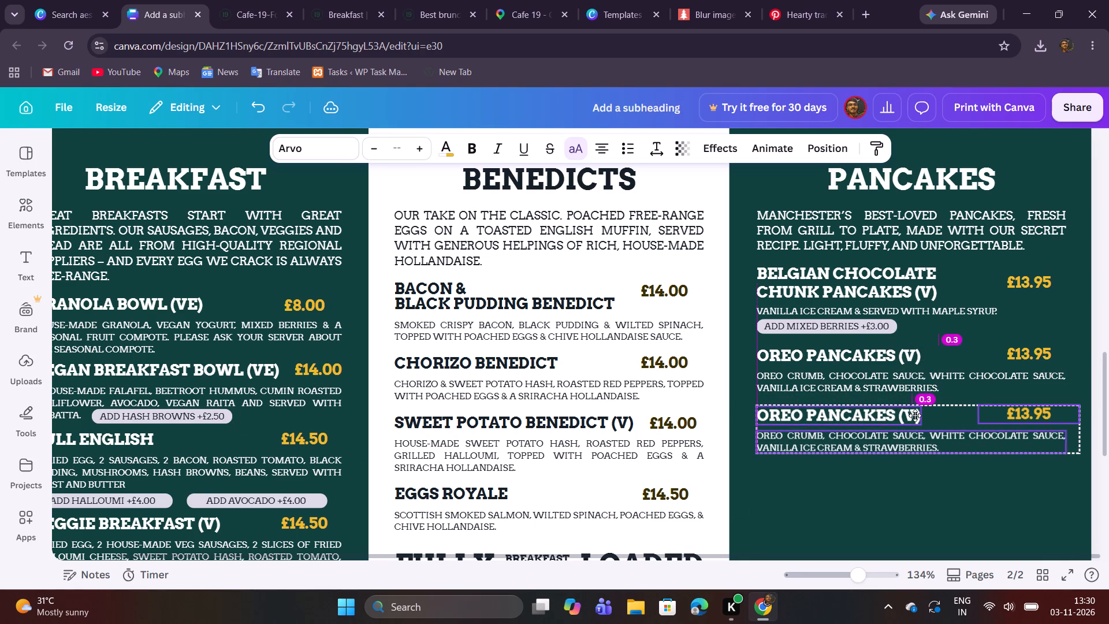
drag(915, 415, 915, 416)
click(842, 463)
Copy "Kinder Pancakes (V)" from the Cafe 19 PDF and paste it over the title of the duplicated Oreo Pancakes entry.
scroll(844, 460, down, 1)
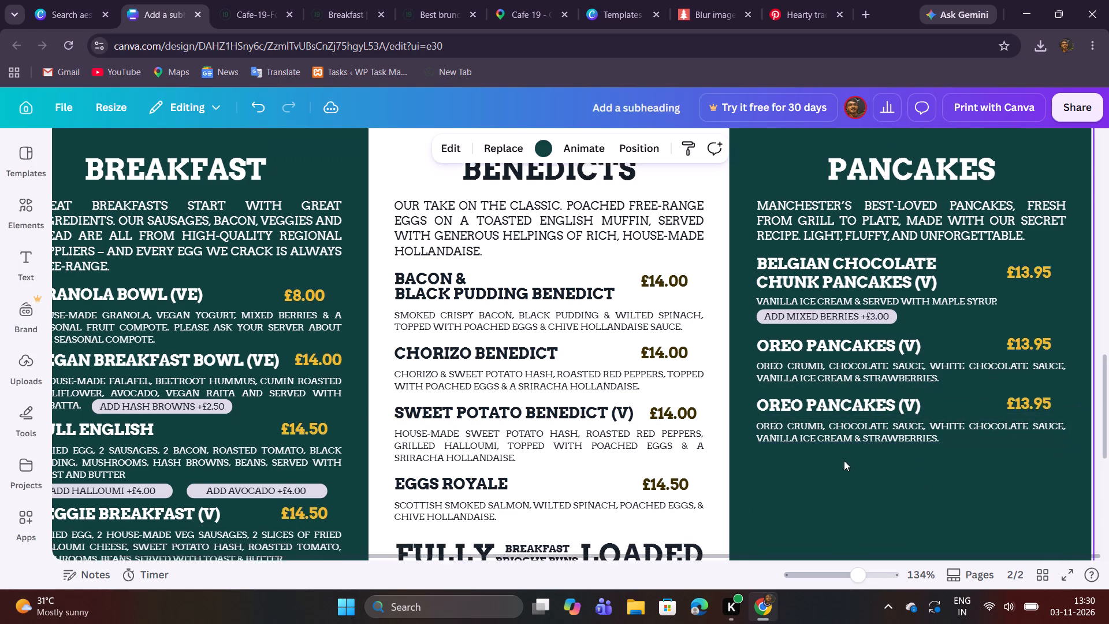
scroll(844, 460, down, 1)
scroll(844, 460, up, 1)
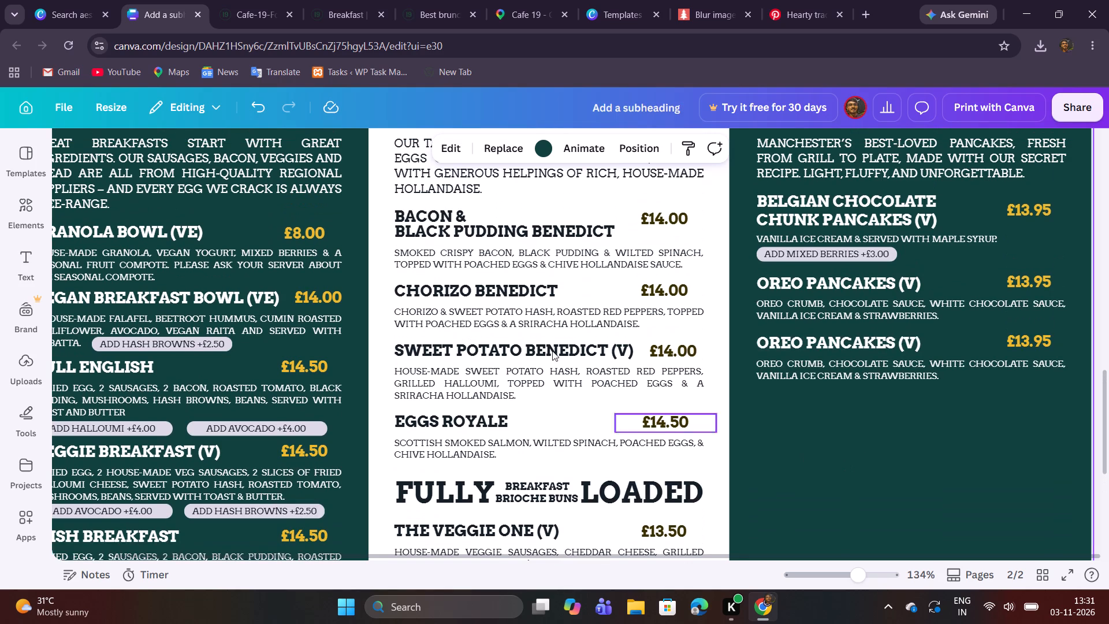
click(252, 21)
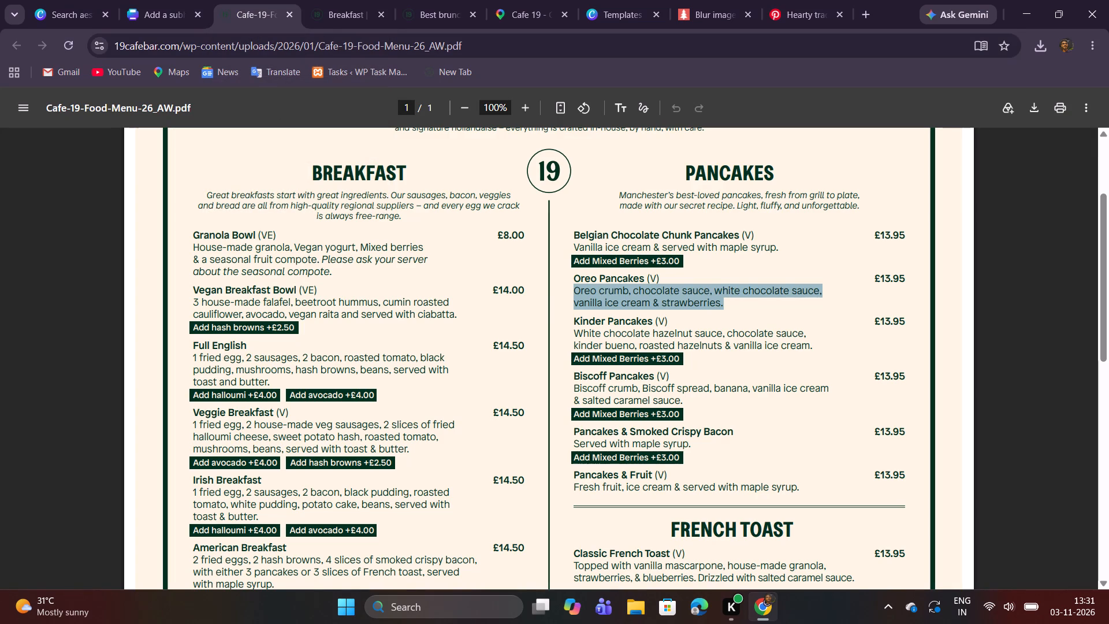
drag(575, 322, 668, 324)
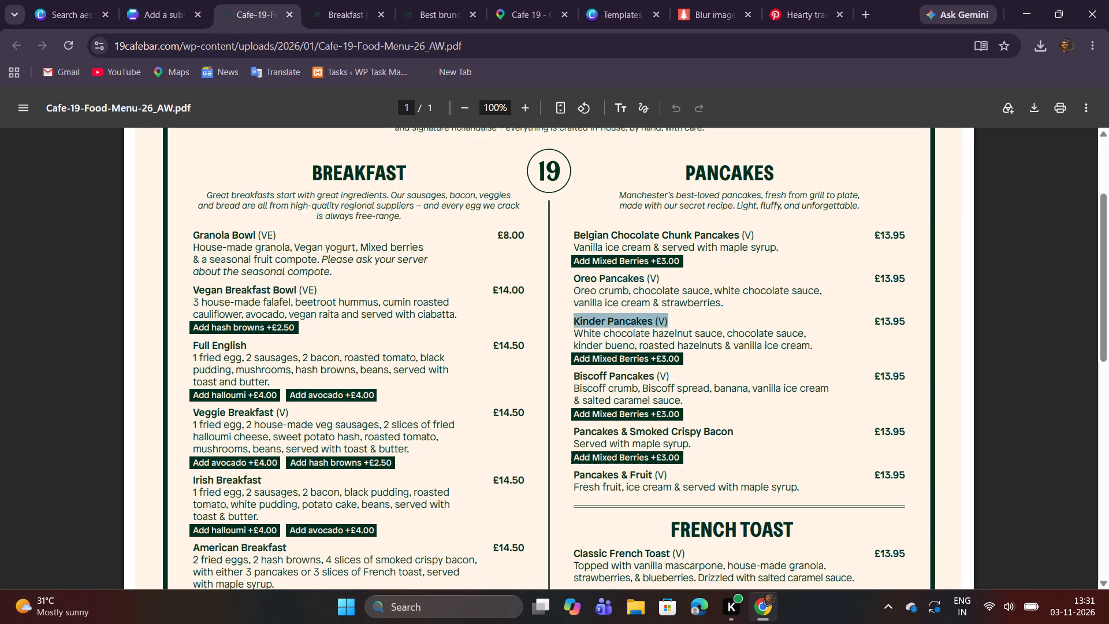
drag(668, 324, 668, 325)
key(ctrl+c)
click(142, 0)
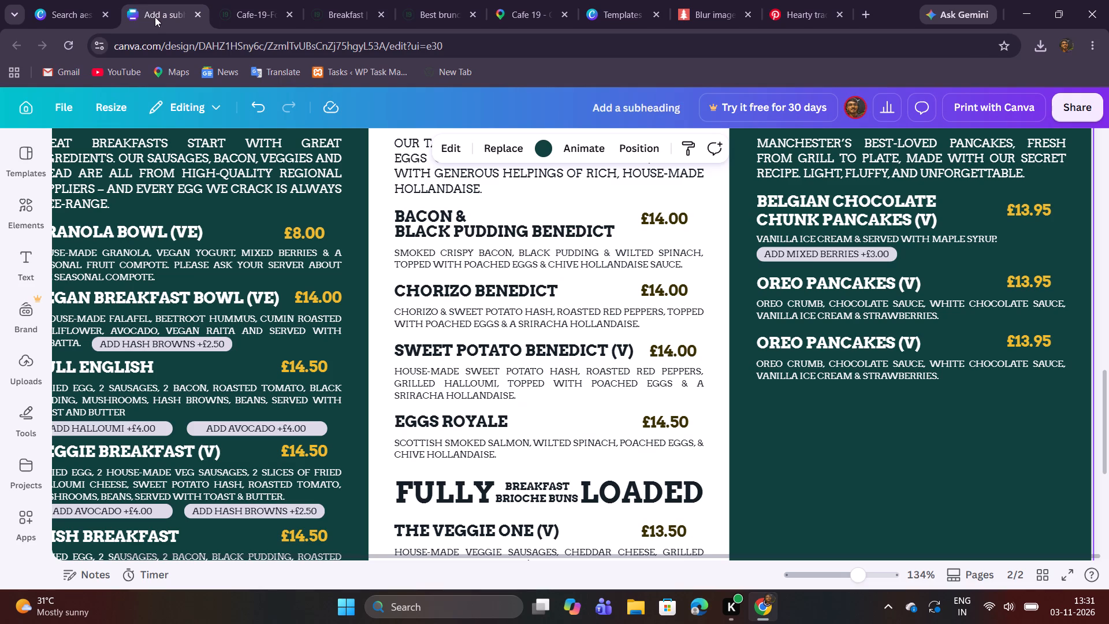
double_click(842, 341)
key(ctrl+v)
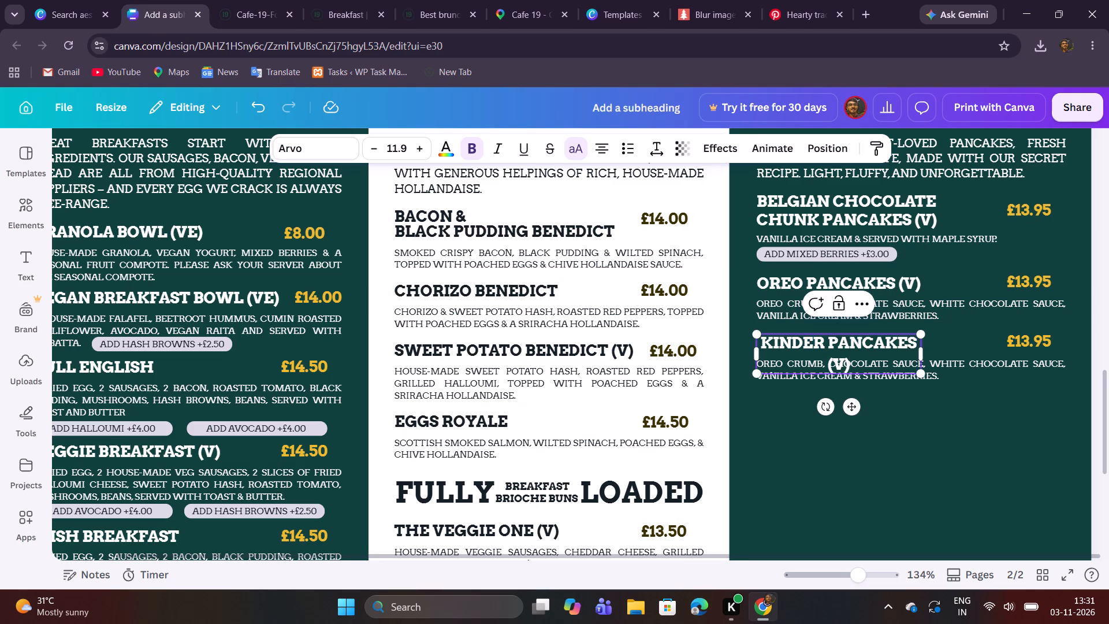
Widen the "Kinder Pancakes (V)" text box to about 4.9 so the title fits on one line.
drag(924, 354, 936, 354)
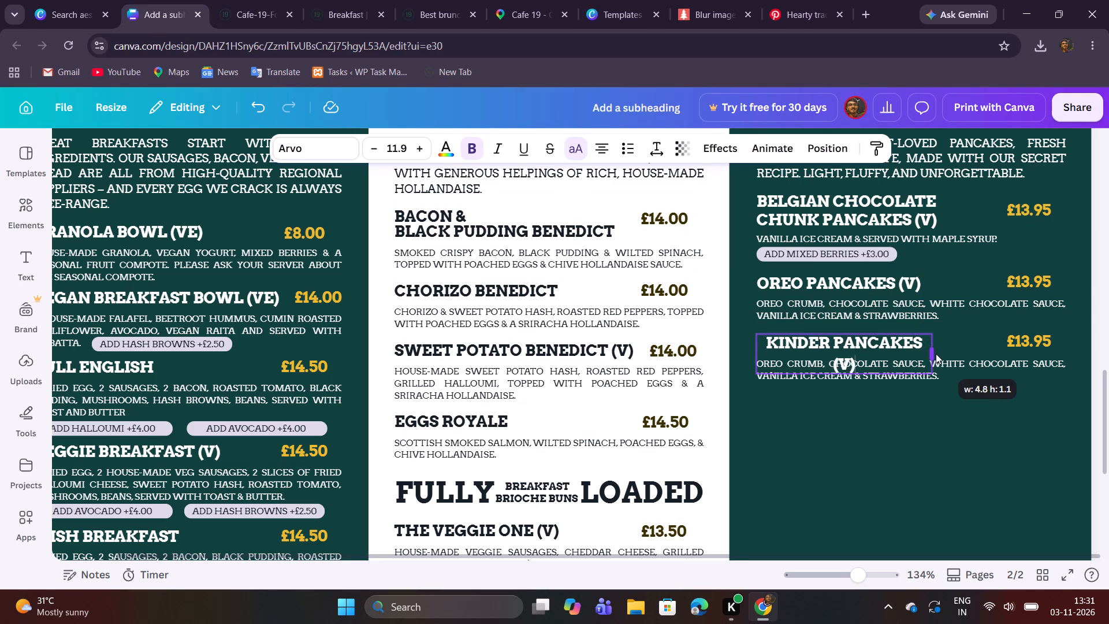
drag(936, 354, 940, 353)
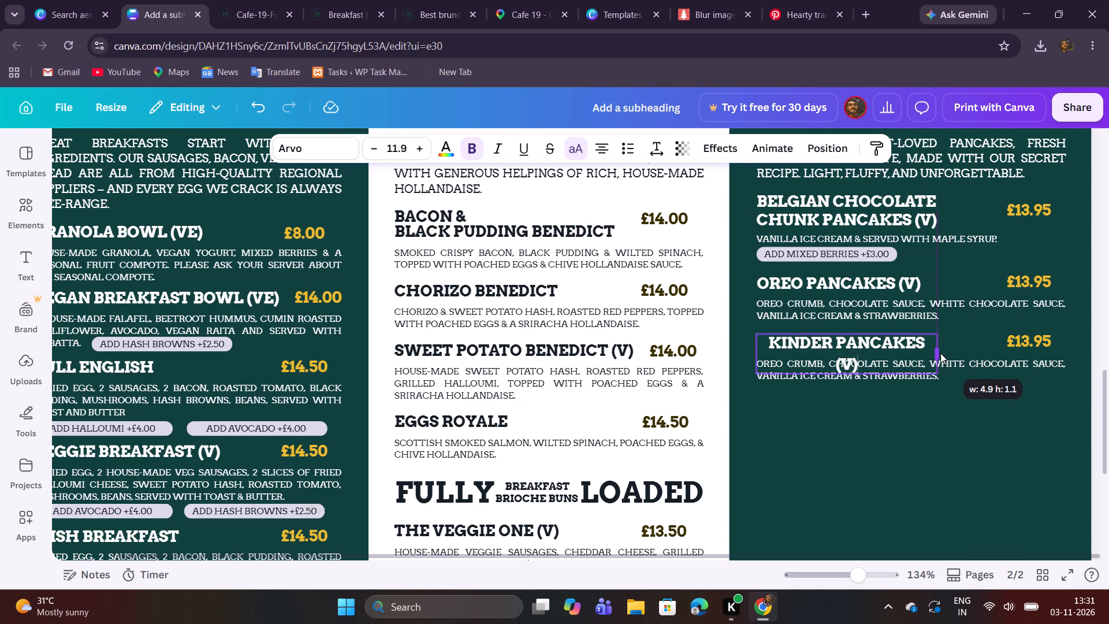
drag(940, 353, 940, 354)
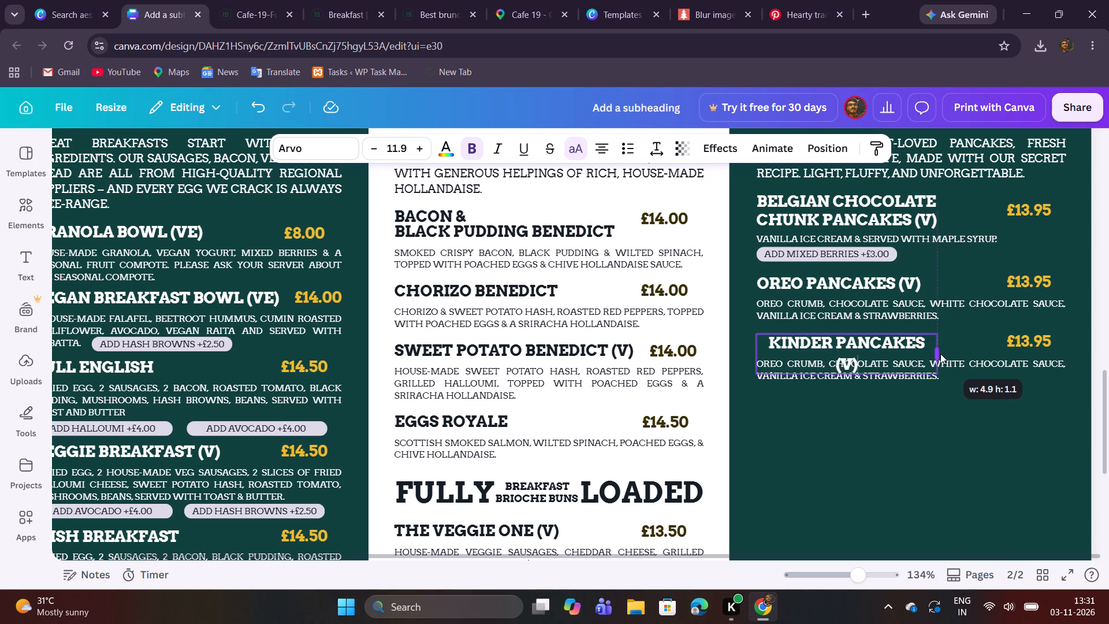
drag(940, 354, 941, 354)
drag(941, 354, 942, 355)
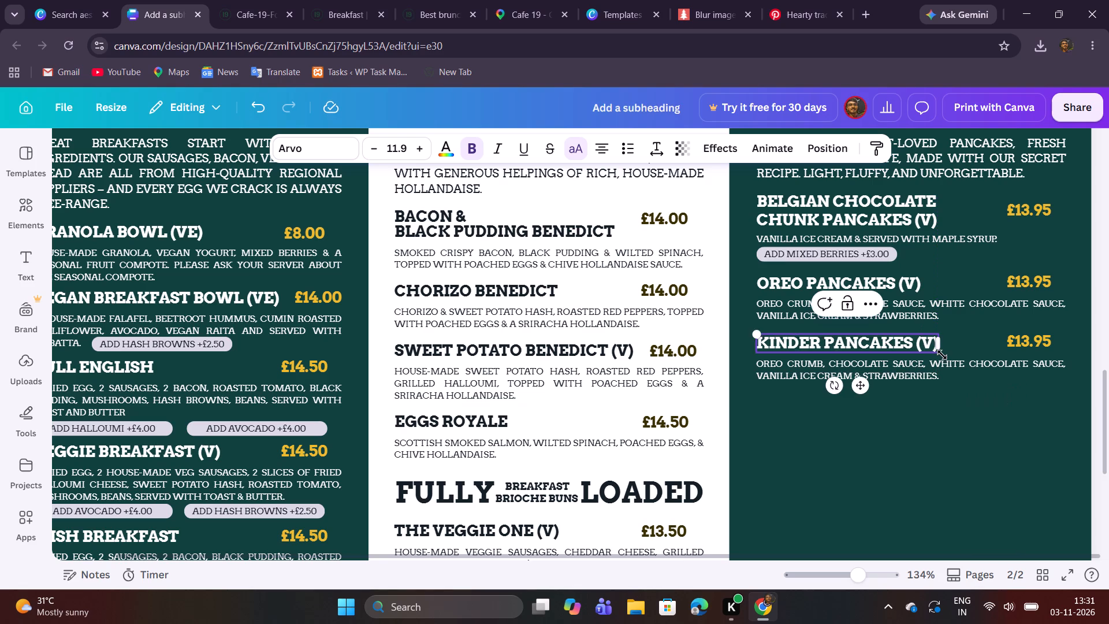
click(883, 447)
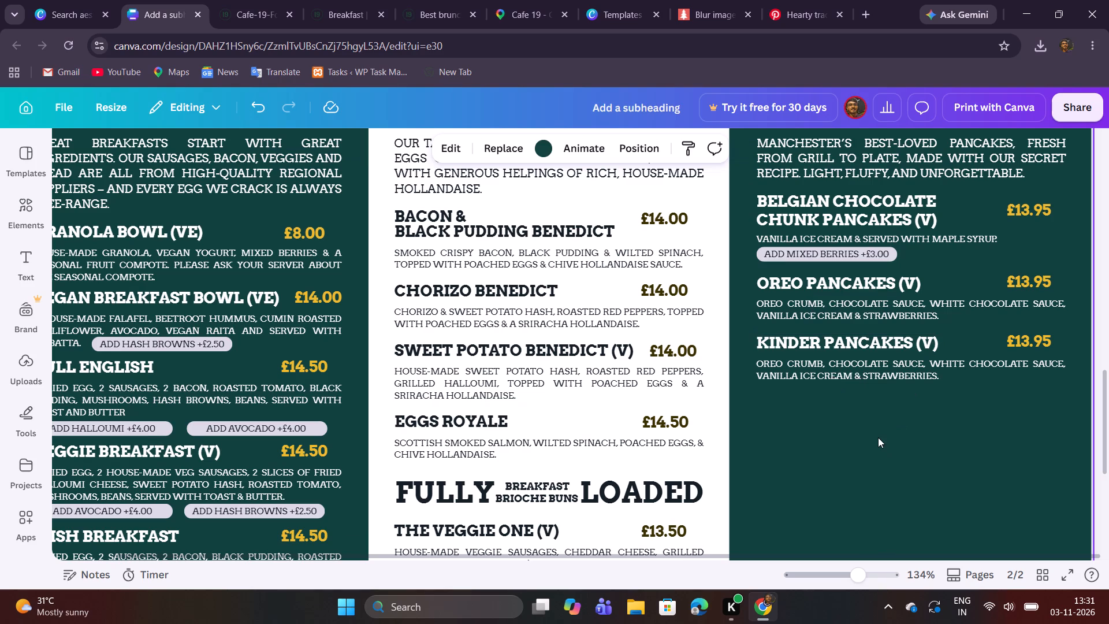
Copy the Kinder Pancakes description from the PDF and paste it over the Oreo description beneath "Kinder Pancakes (V)".
click(271, 0)
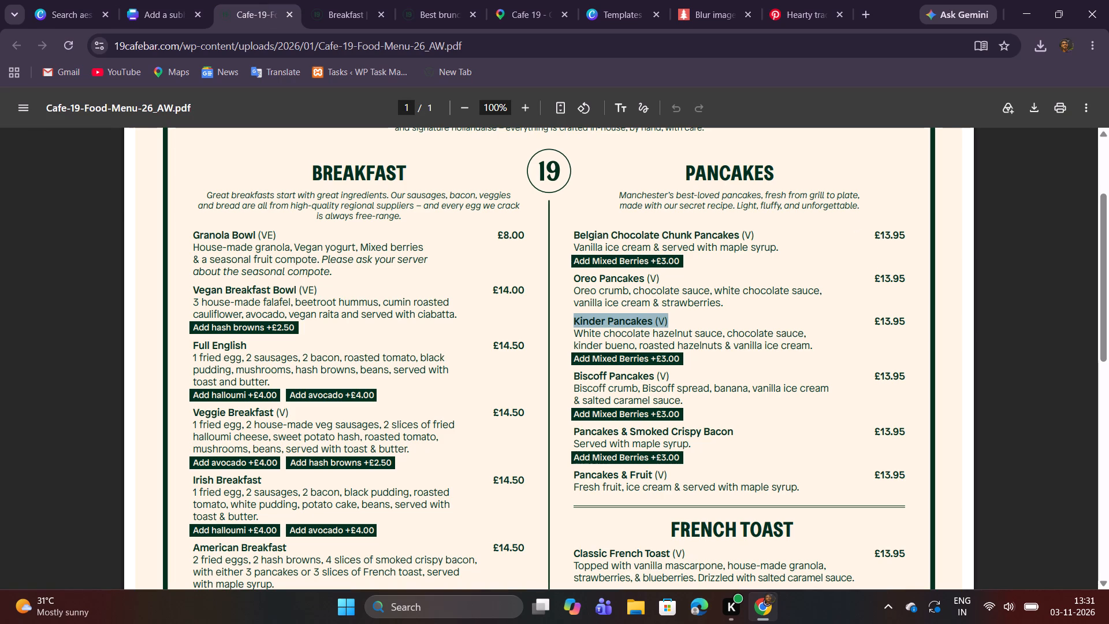
drag(576, 333, 819, 346)
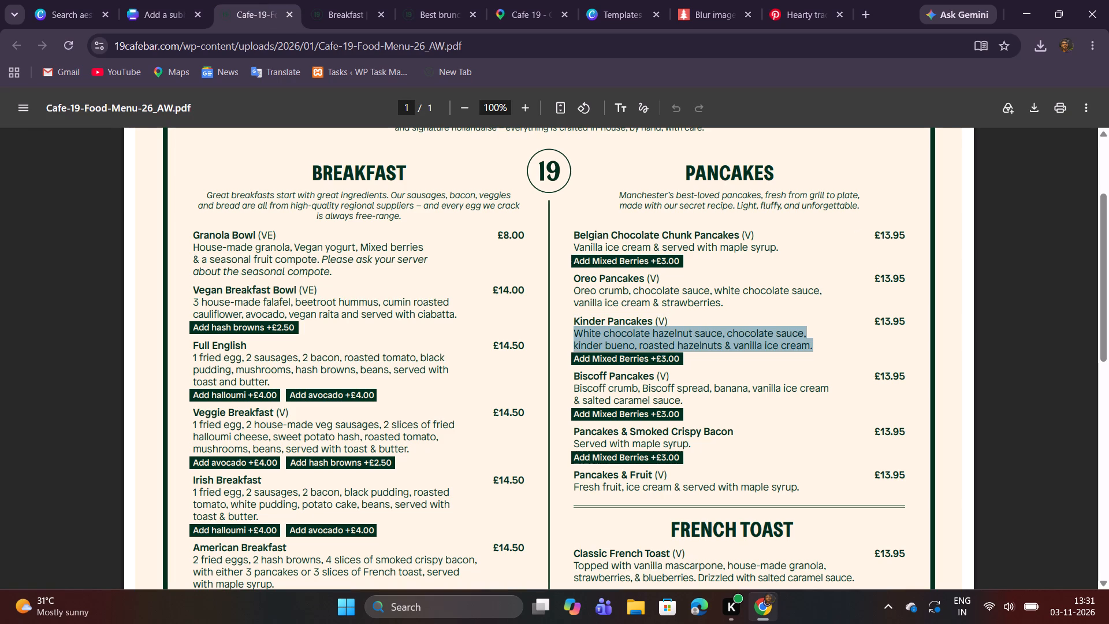
drag(819, 346, 820, 346)
right_click(803, 340)
click(753, 358)
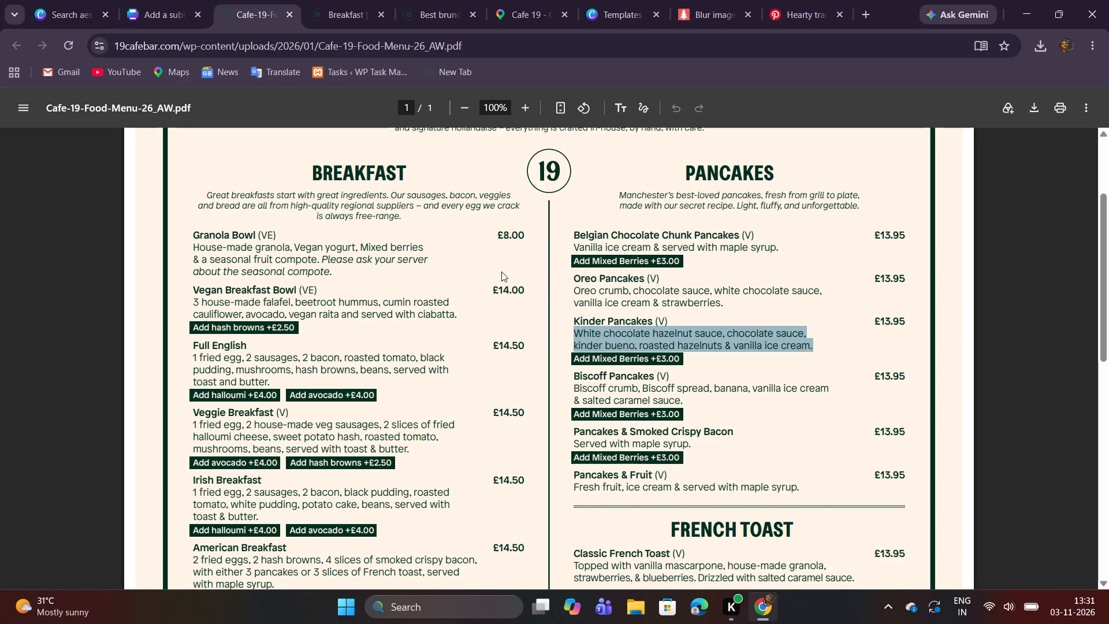
click(171, 1)
double_click(845, 366)
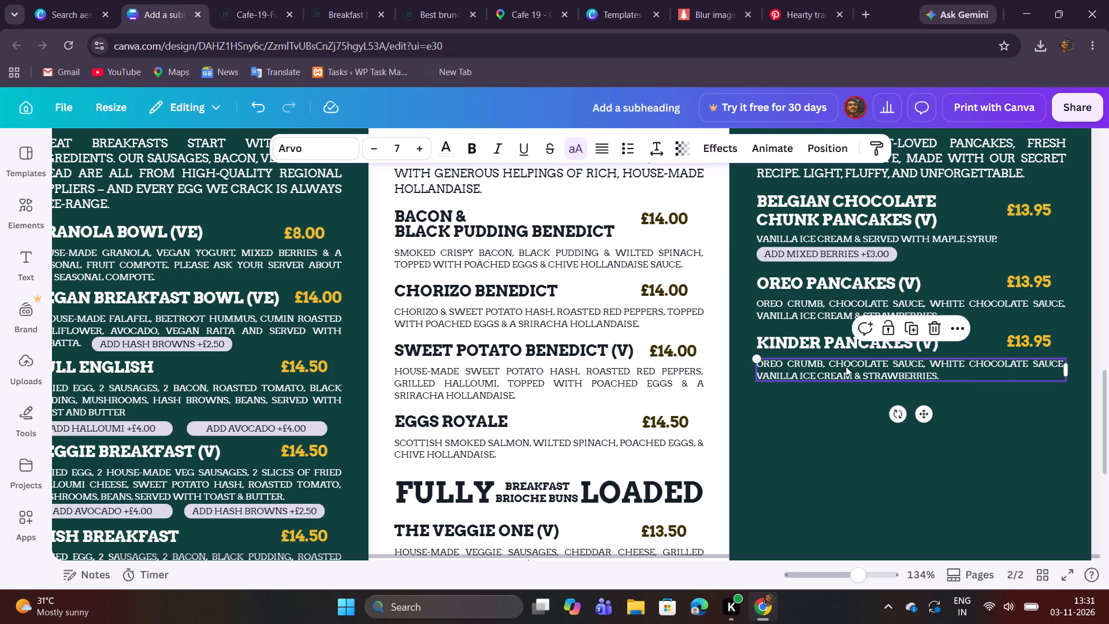
key(ctrl+v)
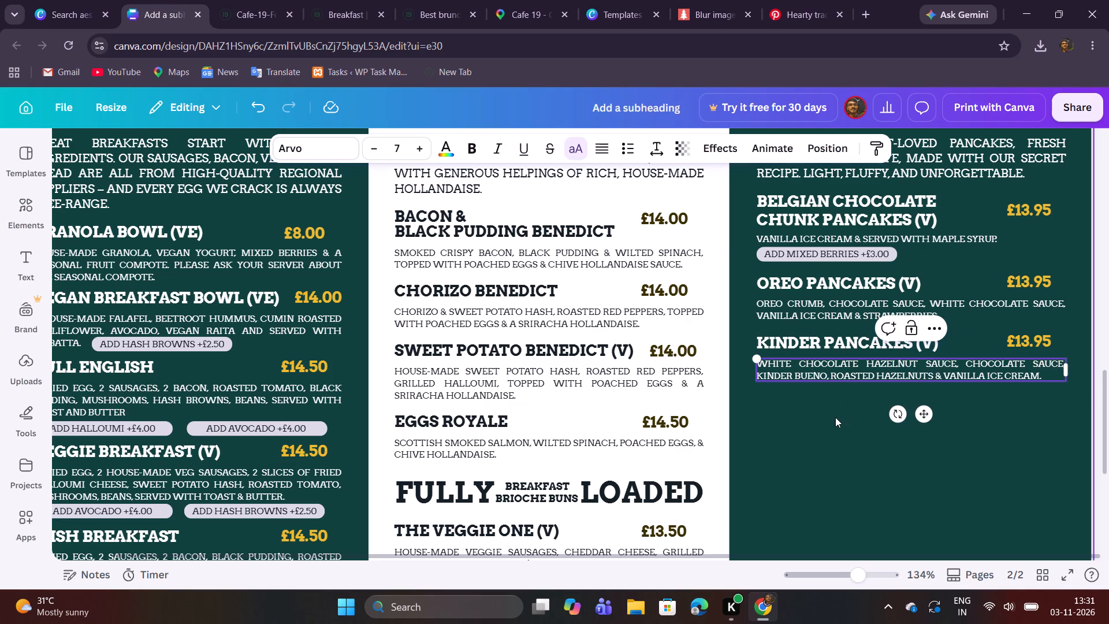
click(835, 418)
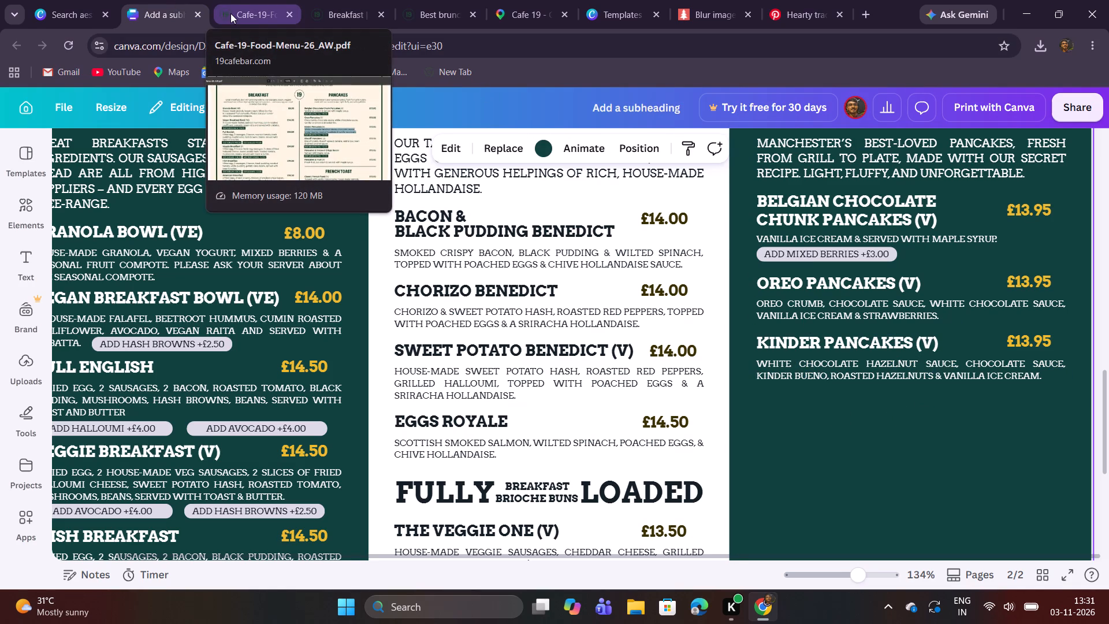
Copy "Add Mixed Berries +£3.00" from the Cafe 19 PDF and paste it into a duplicate add-on label placed 0.1 below the Kinder Pancakes description.
click(236, 13)
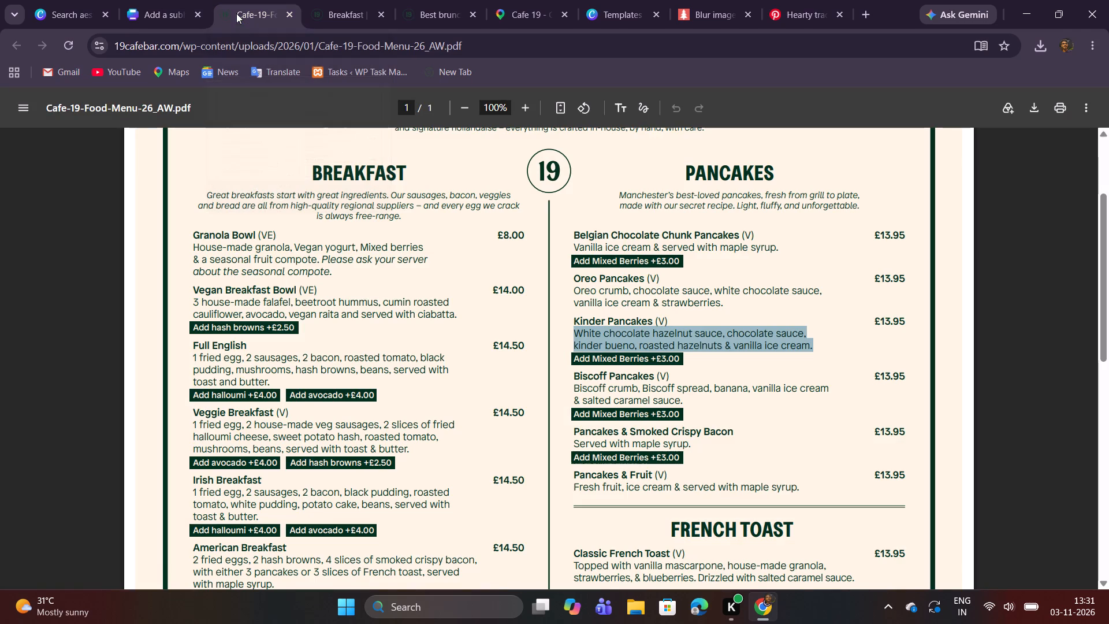
scroll(626, 285, down, 1)
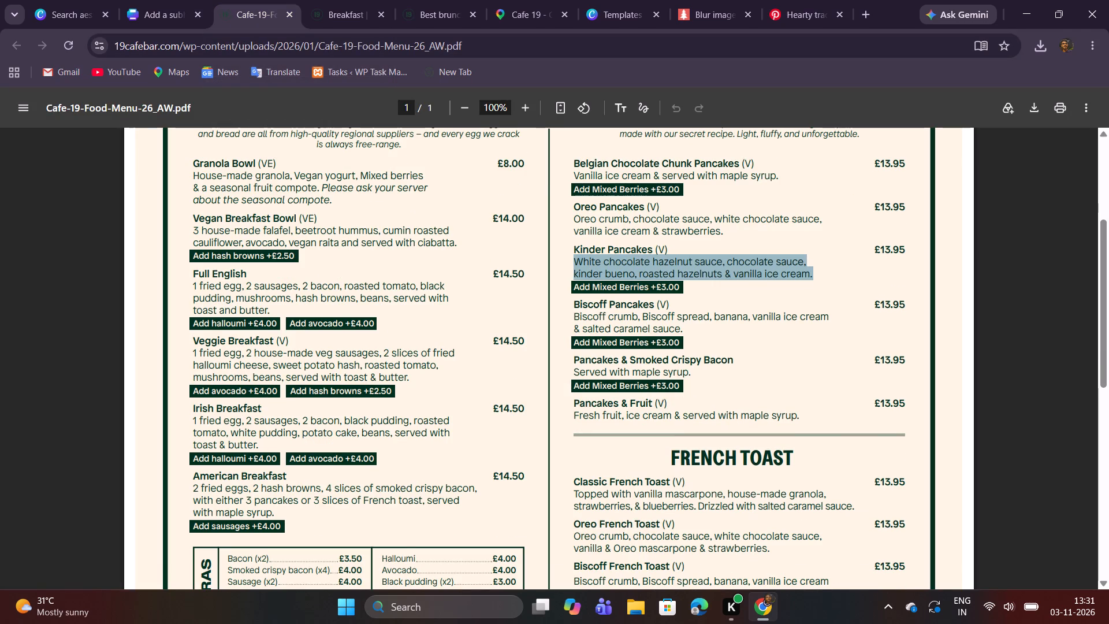
drag(574, 287, 679, 291)
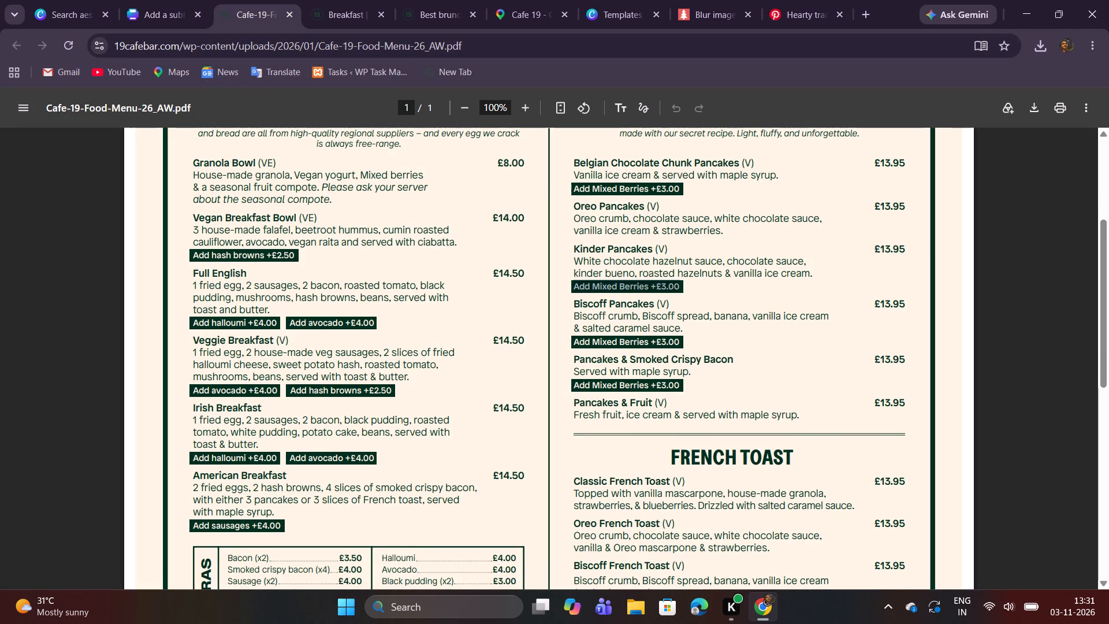
drag(679, 291, 679, 291)
key(ctrl+c)
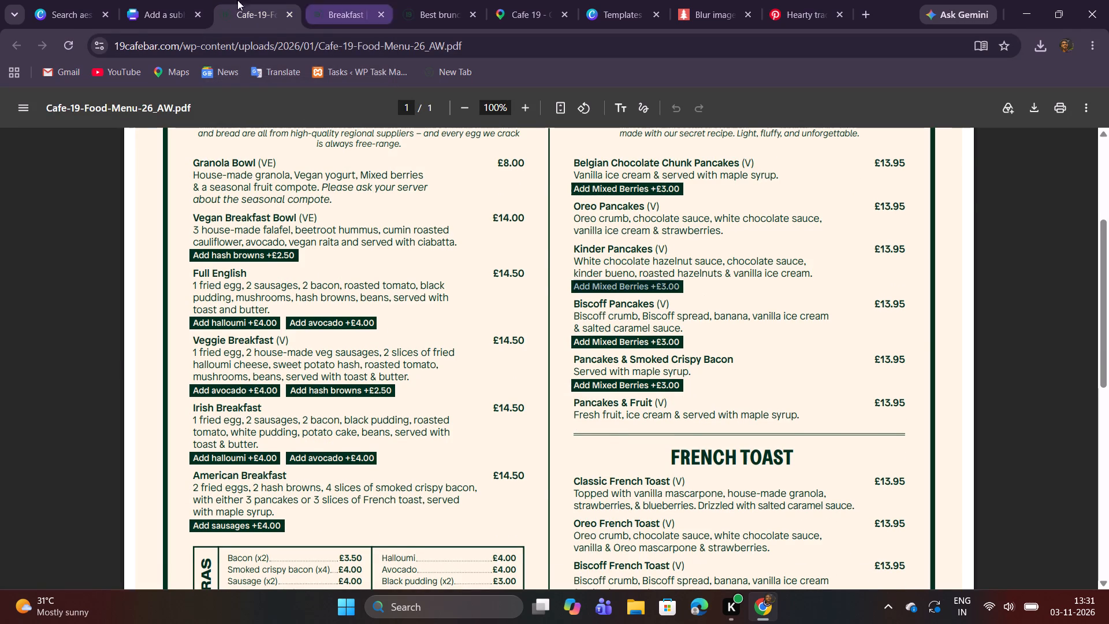
click(161, 0)
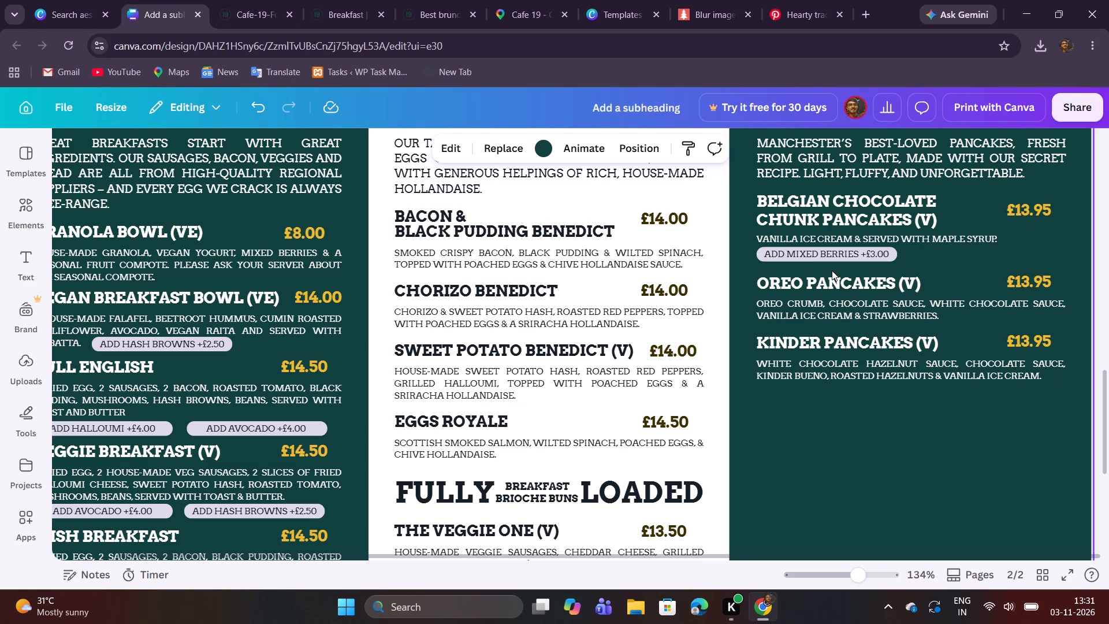
drag(893, 268, 887, 254)
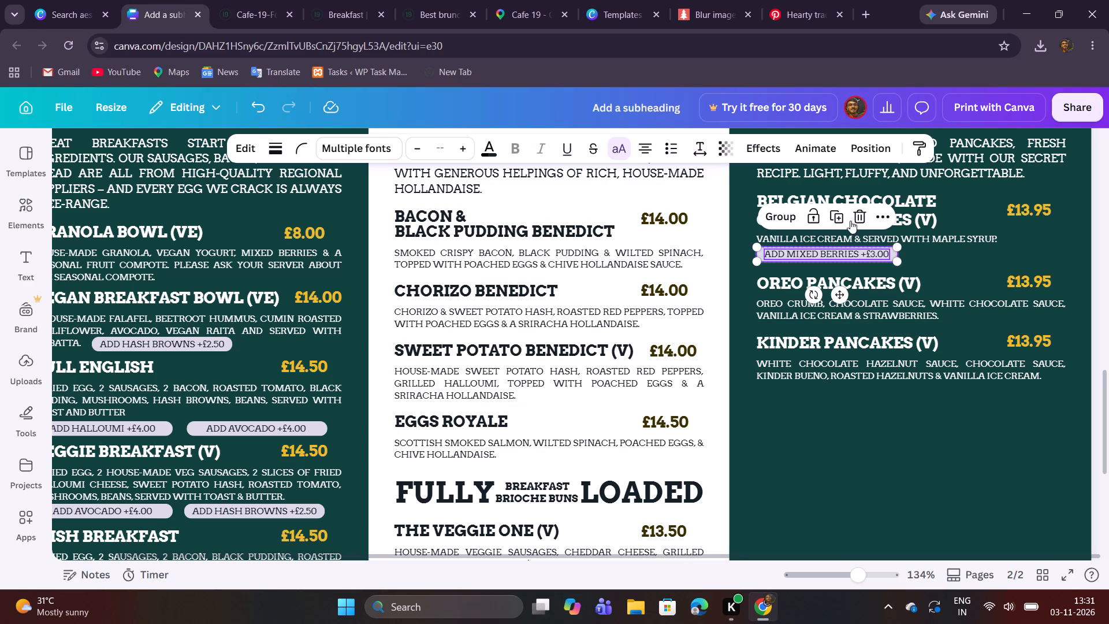
click(843, 216)
click(856, 271)
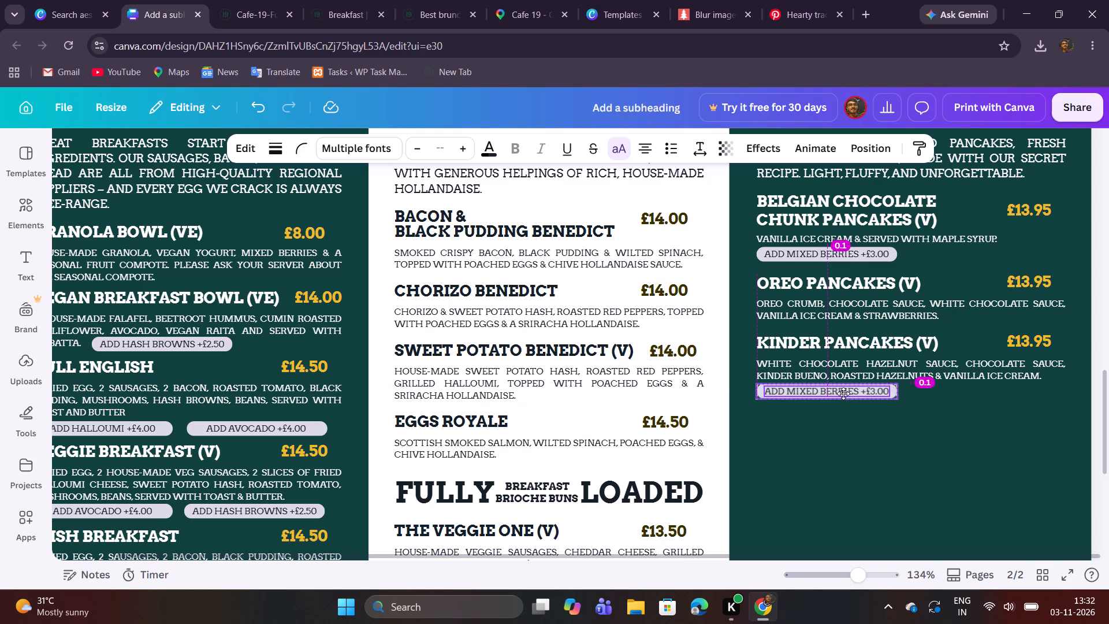
double_click(843, 393)
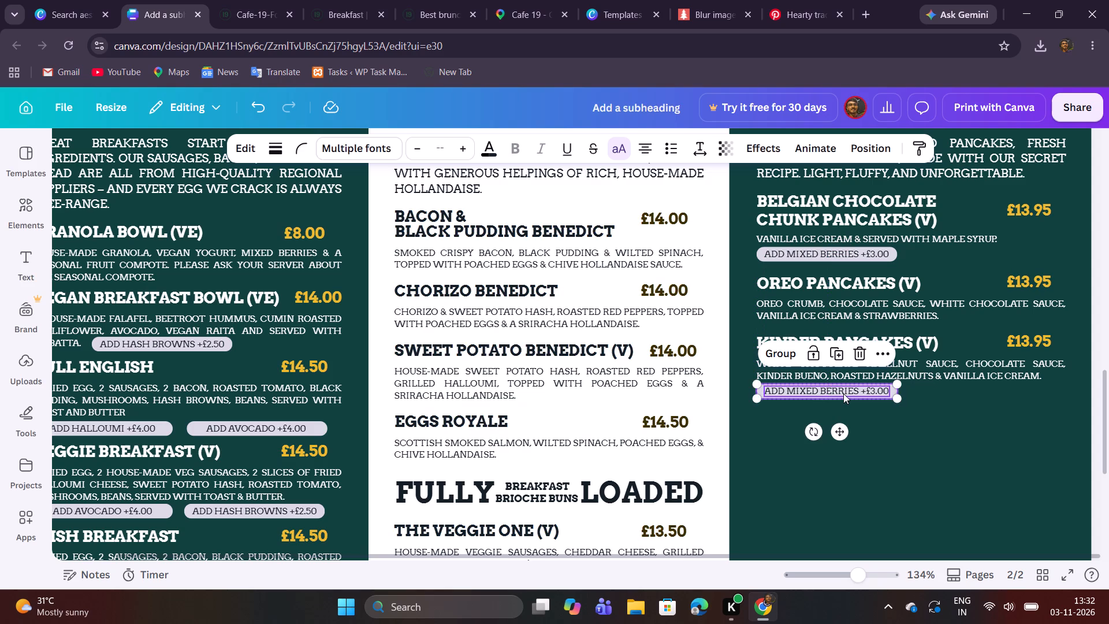
click(868, 424)
double_click(847, 396)
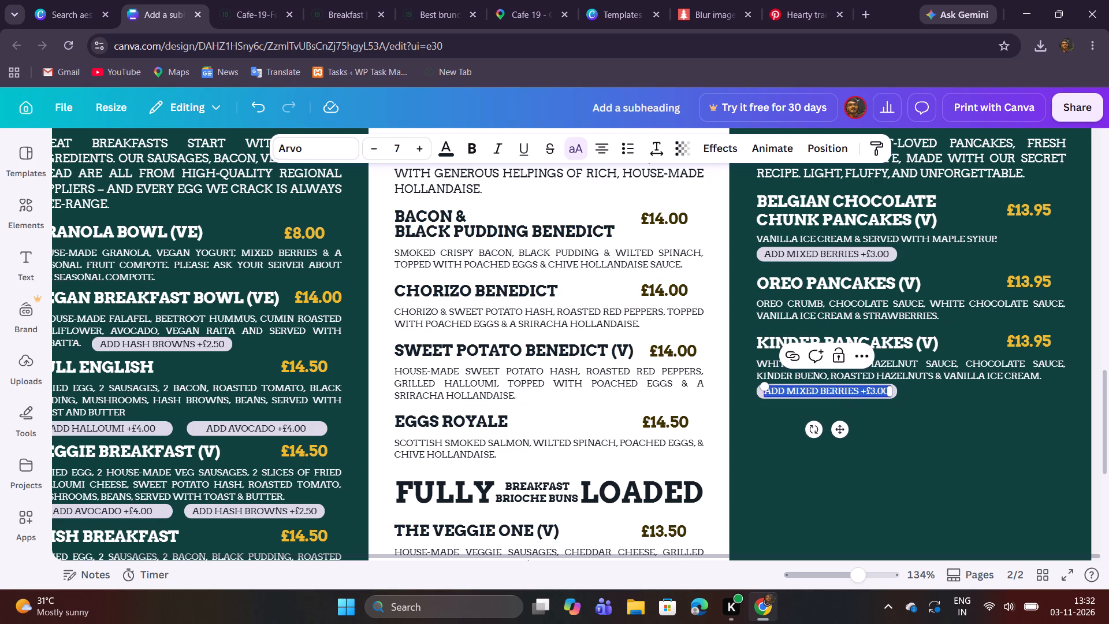
key(ctrl+v)
click(879, 412)
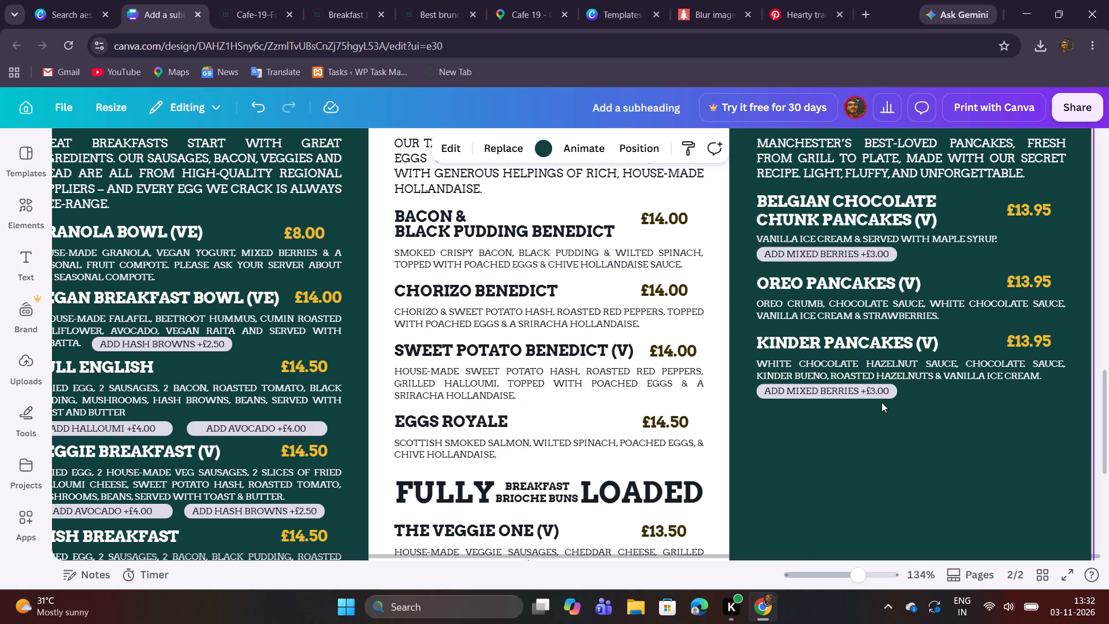
Copy the title "Biscoff Pancakes (V)" from the Cafe 19 PDF and return to the Canva menu.
click(252, 3)
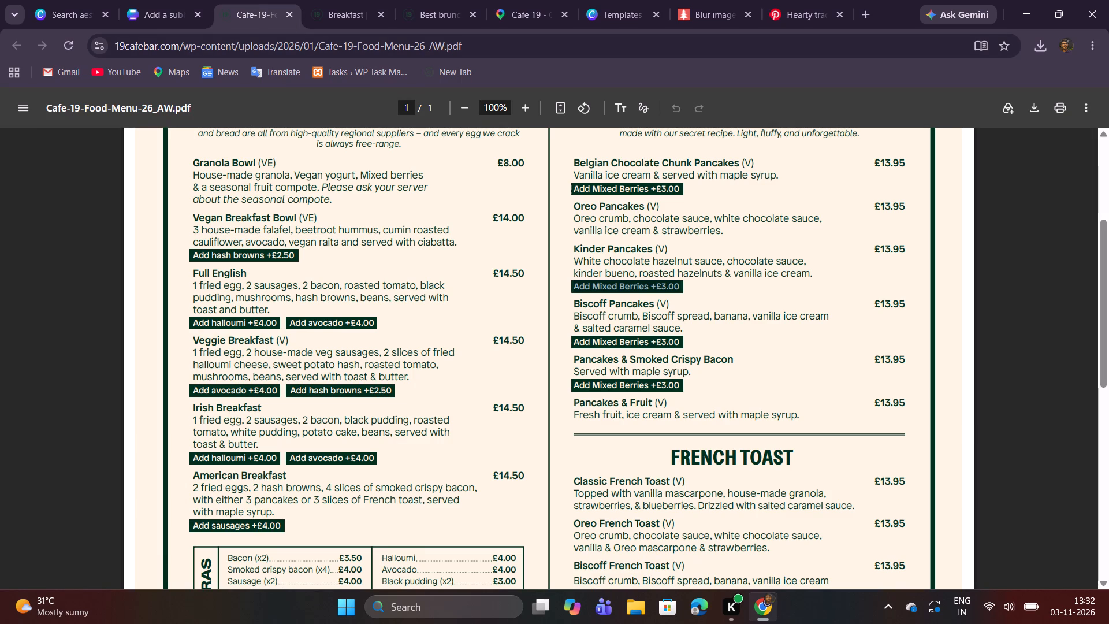
drag(575, 304, 668, 302)
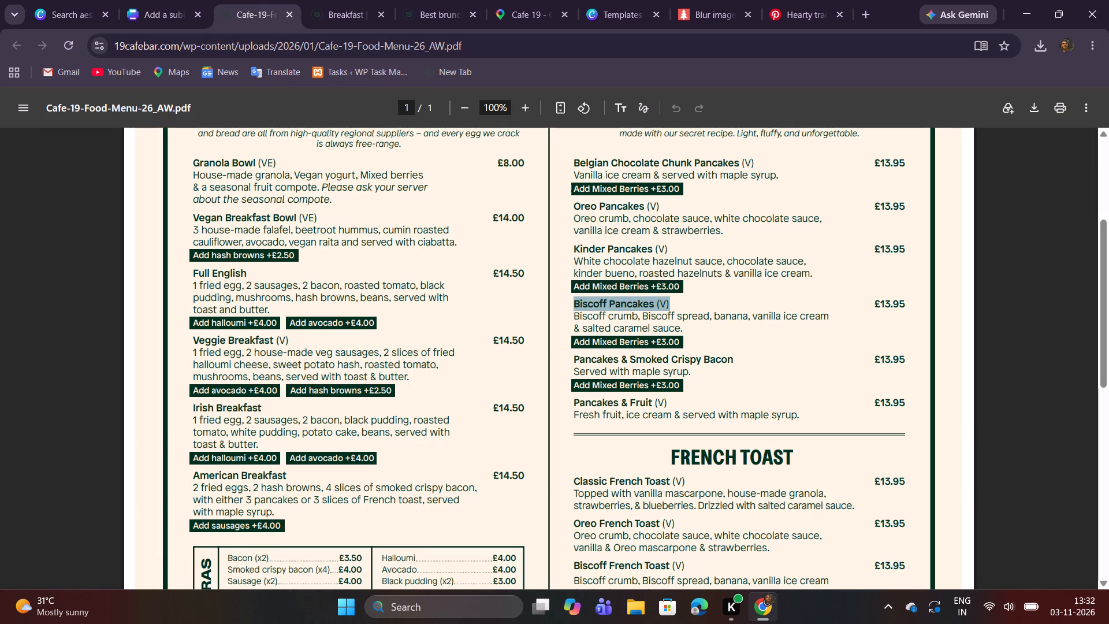
key(ctrl+c)
click(149, 5)
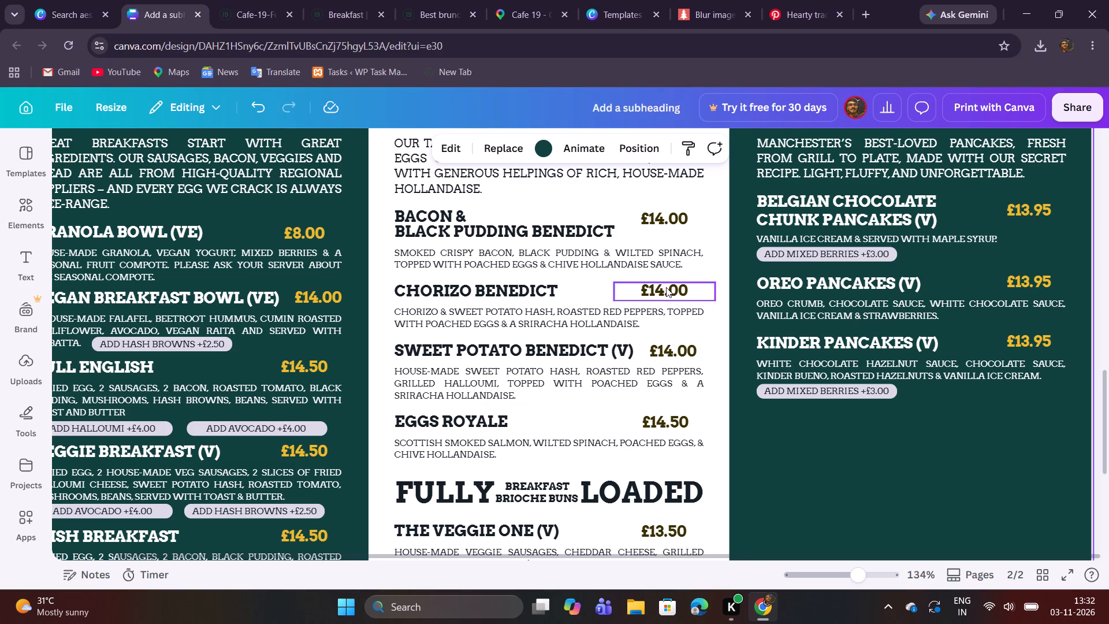
click(244, 5)
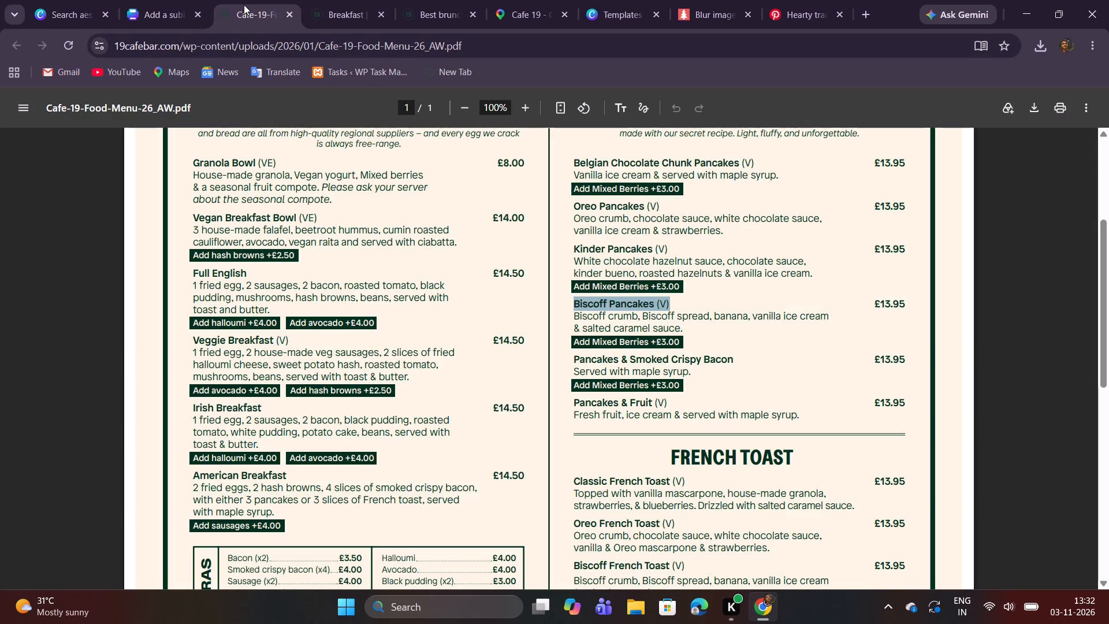
click(166, 0)
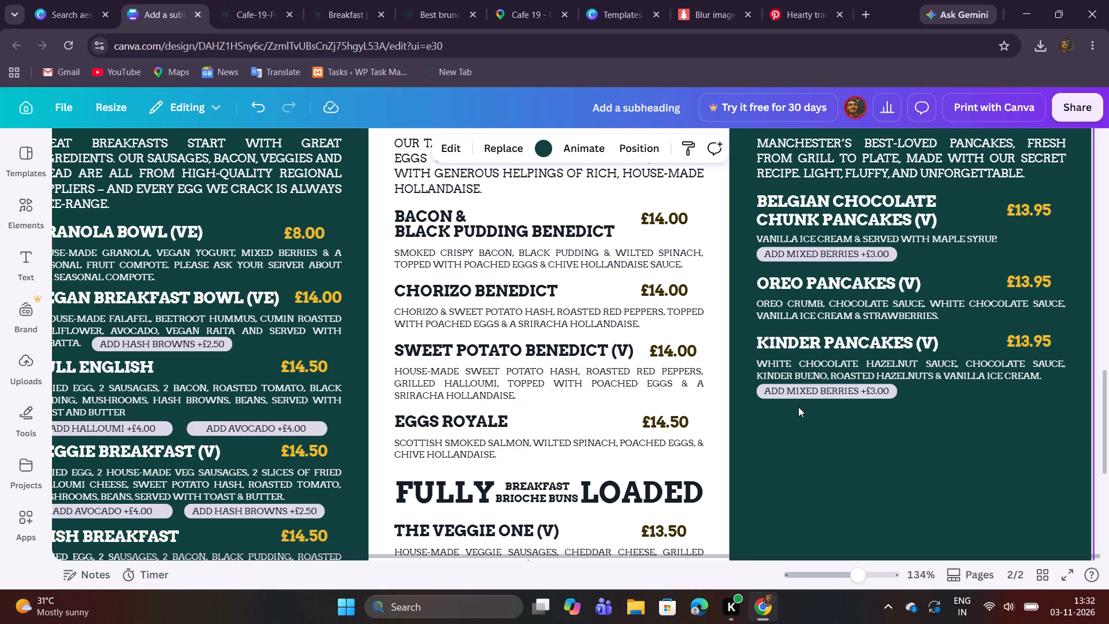
Duplicate the Kinder Pancakes title, price, description and add-on label, and place the copy directly below, left-aligned.
drag(798, 407, 1014, 339)
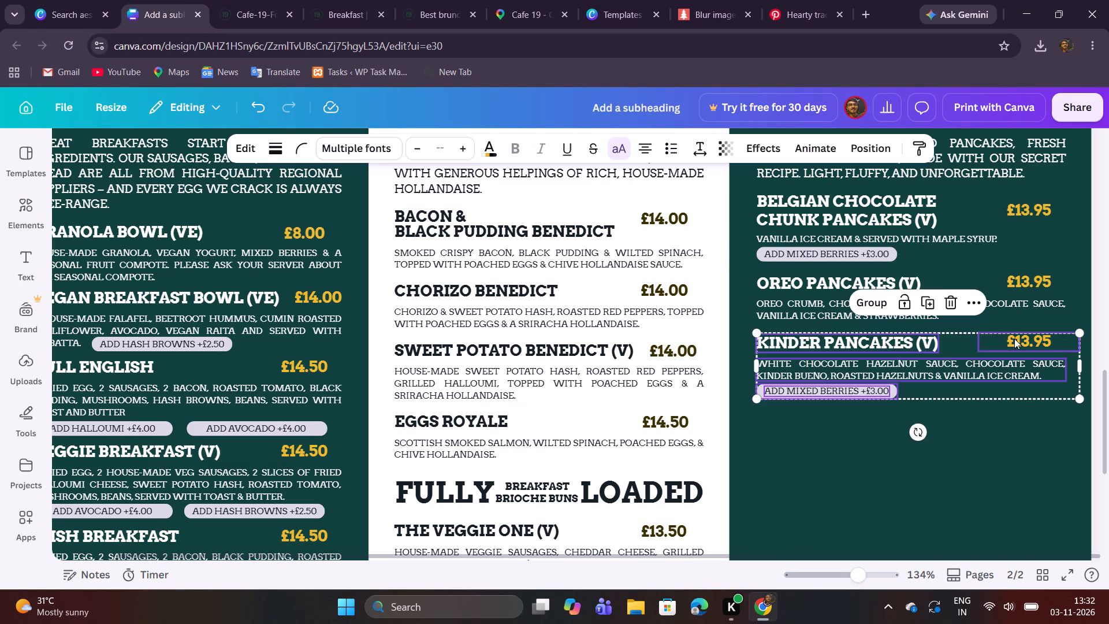
click(927, 304)
click(936, 352)
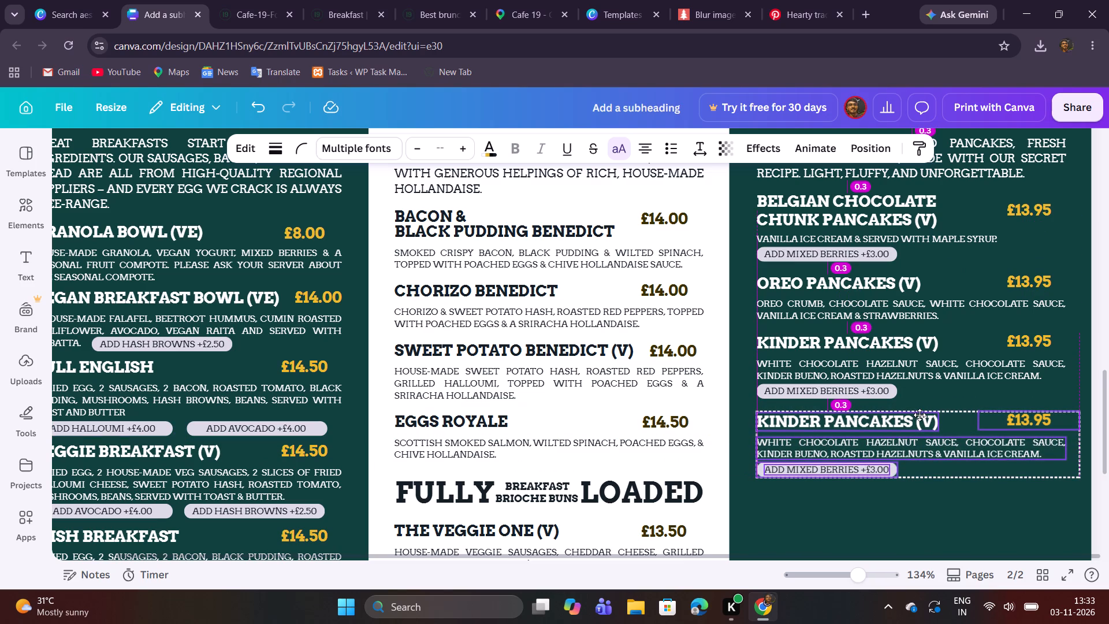
click(842, 518)
Paste "Biscoff Pancakes (V)" over the duplicated Kinder title and widen its text box to about 5.1 so it fits on one line.
double_click(850, 421)
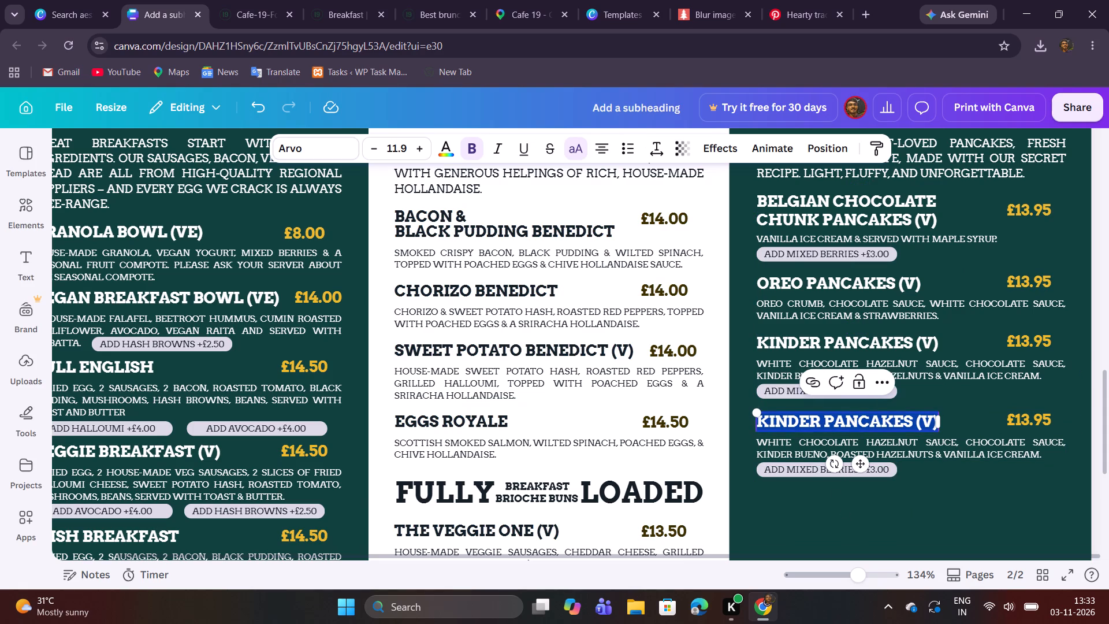
key(ctrl+v)
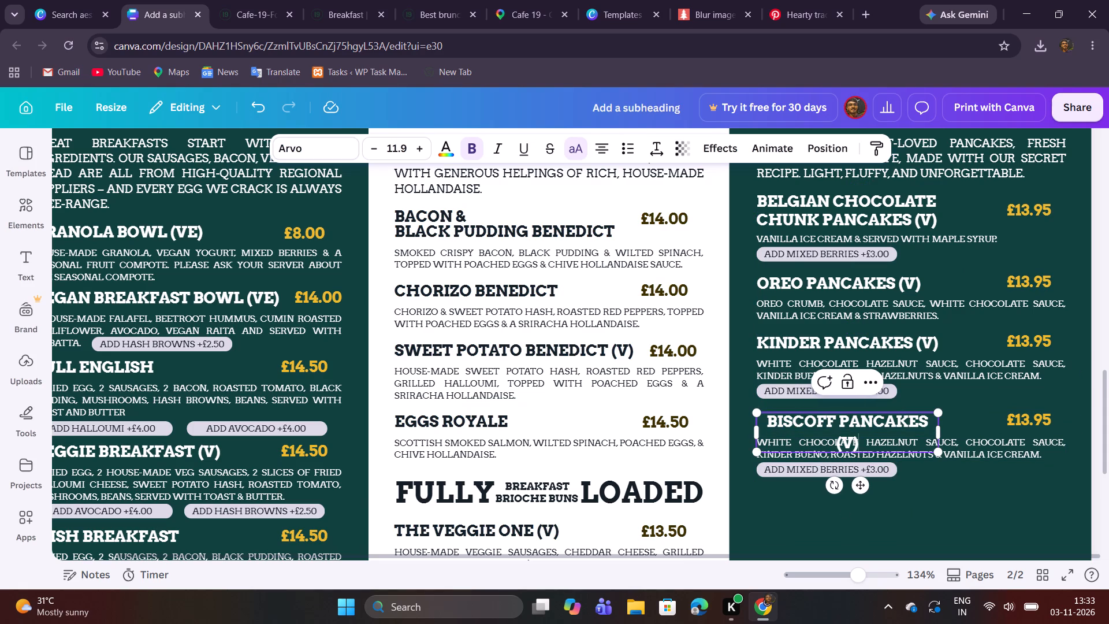
drag(939, 433, 944, 432)
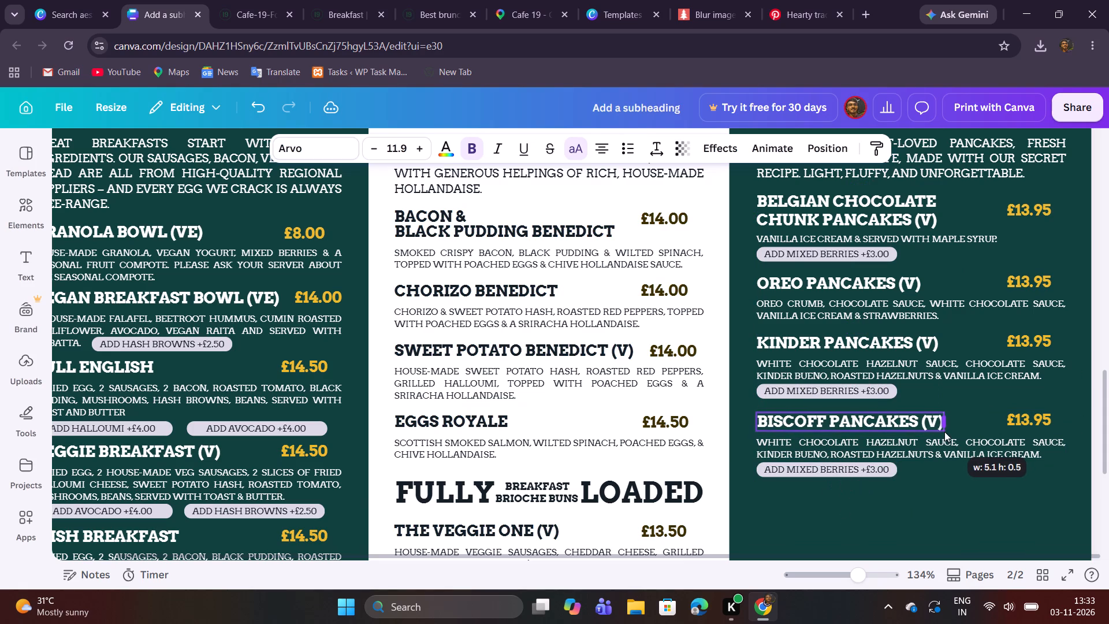
drag(944, 432, 944, 430)
click(928, 507)
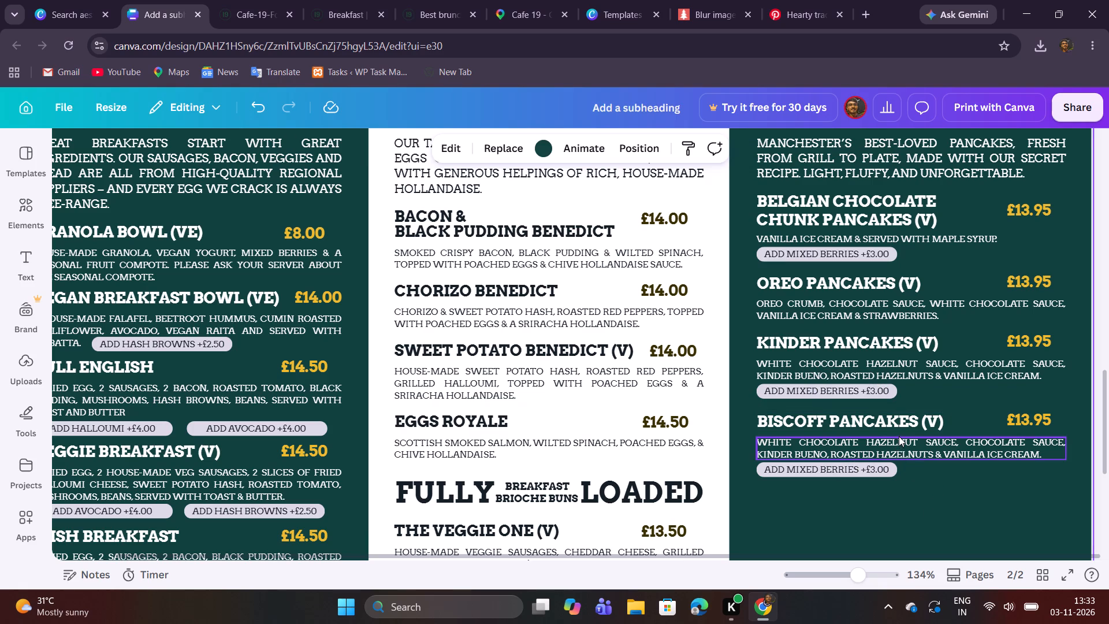
Copy the Biscoff Pancakes description from the PDF and paste it over the Kinder description beneath "Biscoff Pancakes (V)".
click(229, 2)
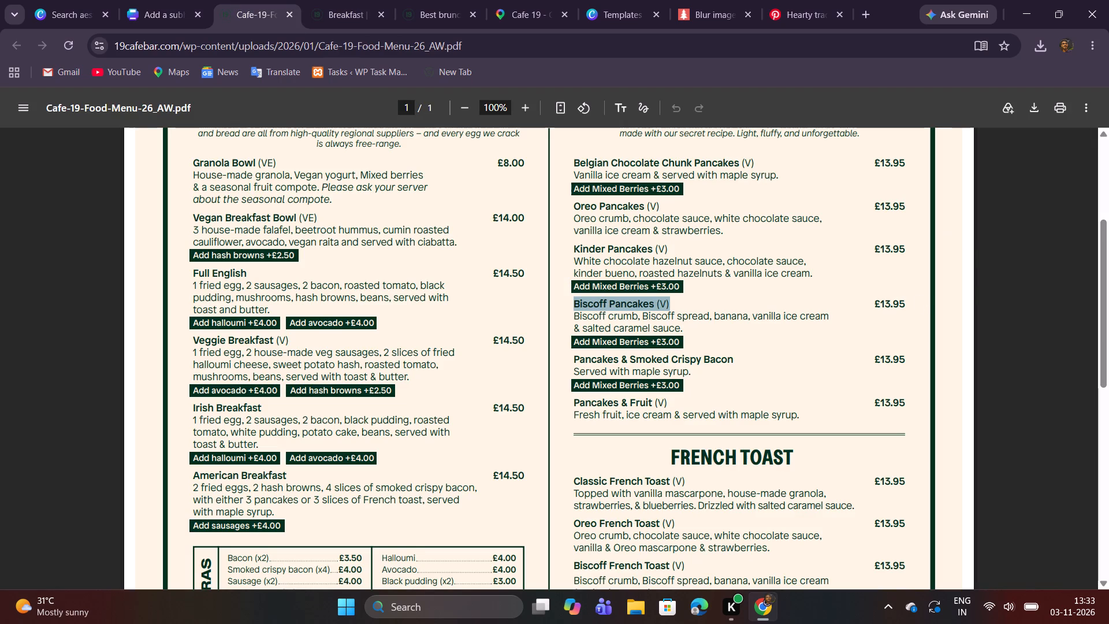
drag(574, 317, 690, 333)
right_click(672, 326)
click(723, 352)
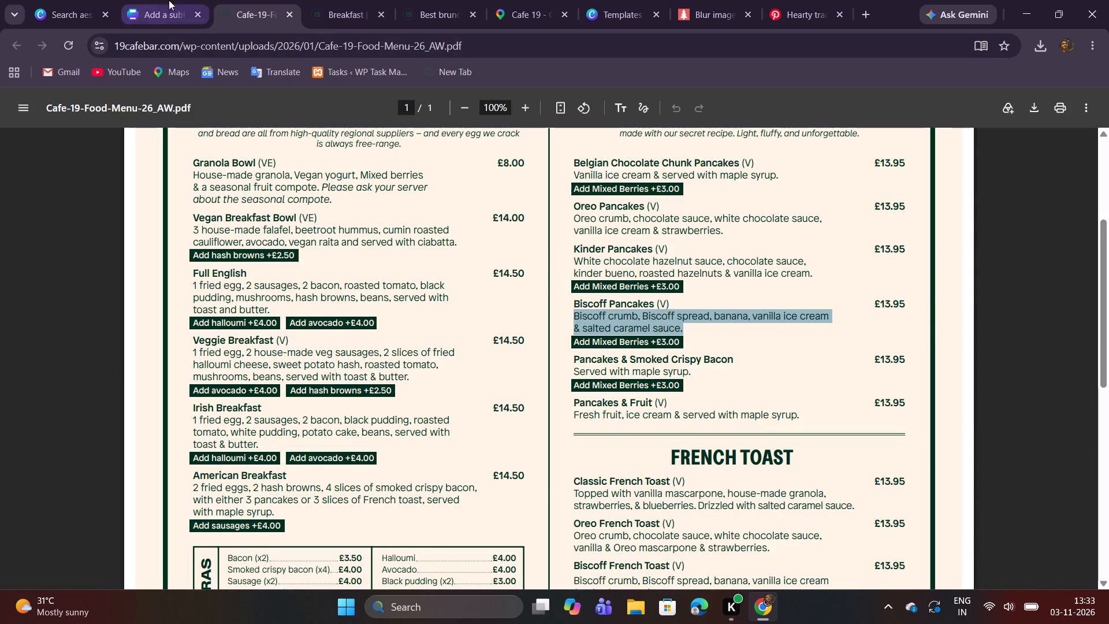
click(165, 0)
double_click(844, 445)
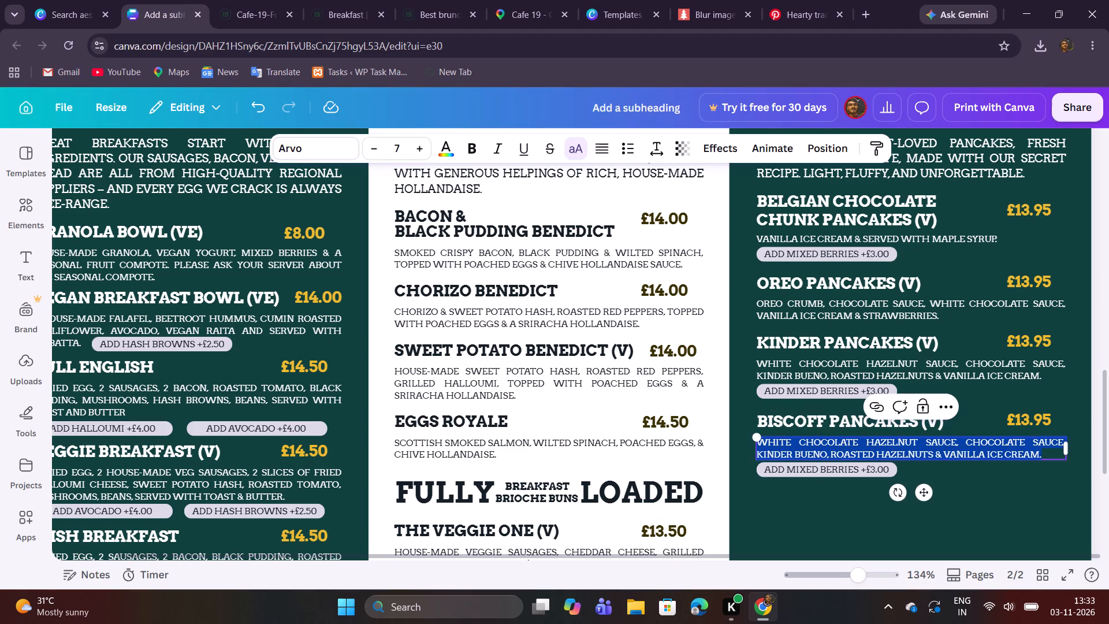
key(ctrl+v)
click(966, 479)
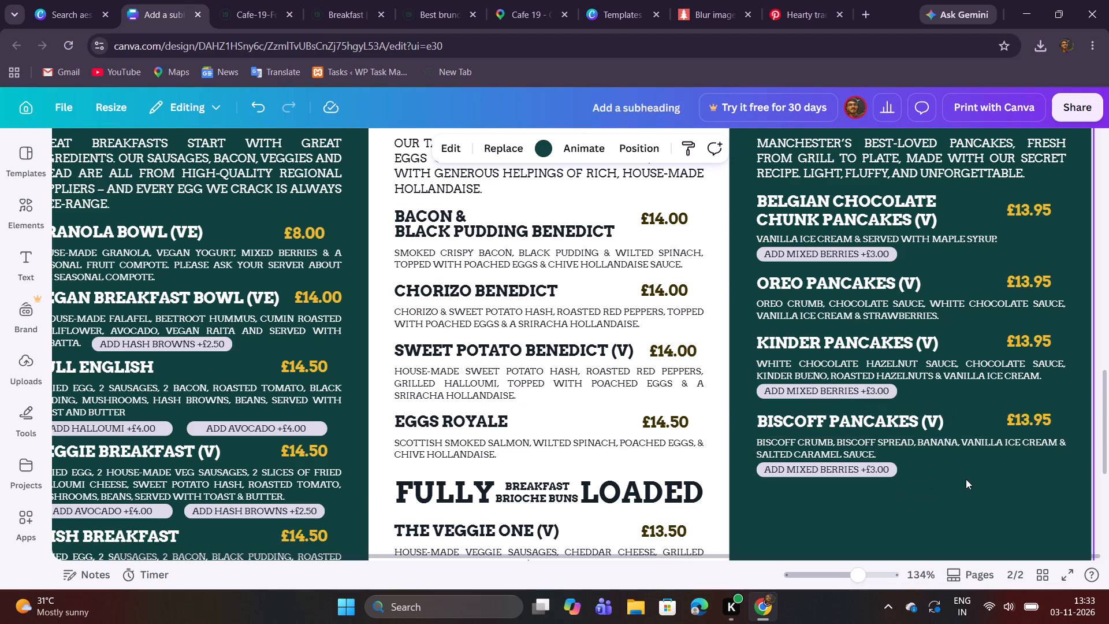
Copy the Biscoff add-on text "Add Mixed Berries +£3.00" from the PDF and paste it into the add-on label under the Biscoff description.
scroll(934, 421, down, 1)
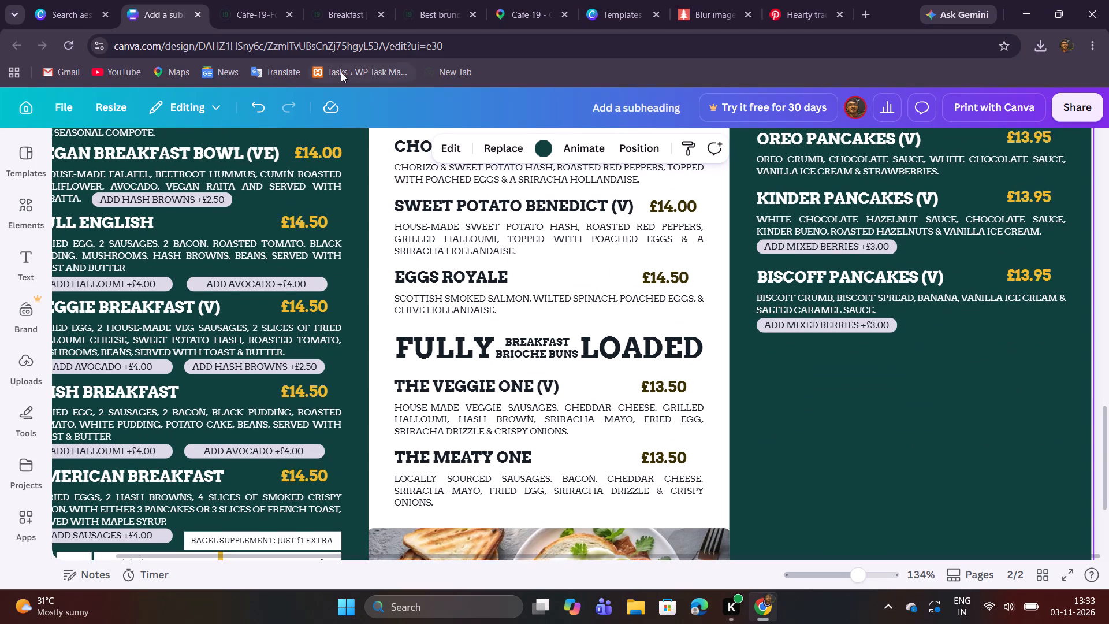
click(263, 0)
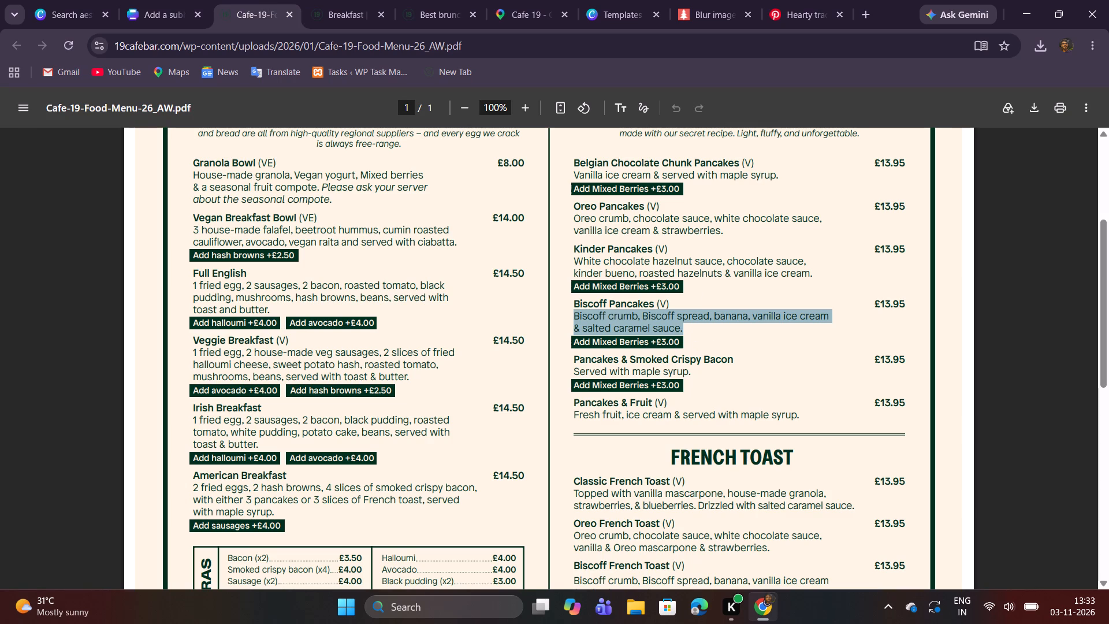
drag(575, 342, 681, 343)
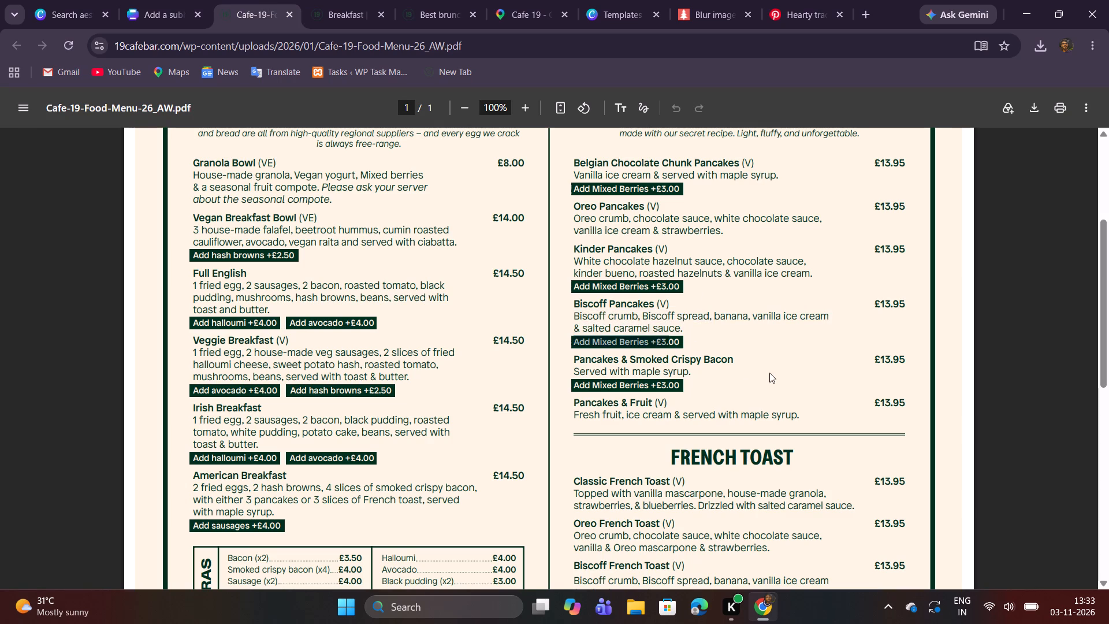
key(ctrl+c)
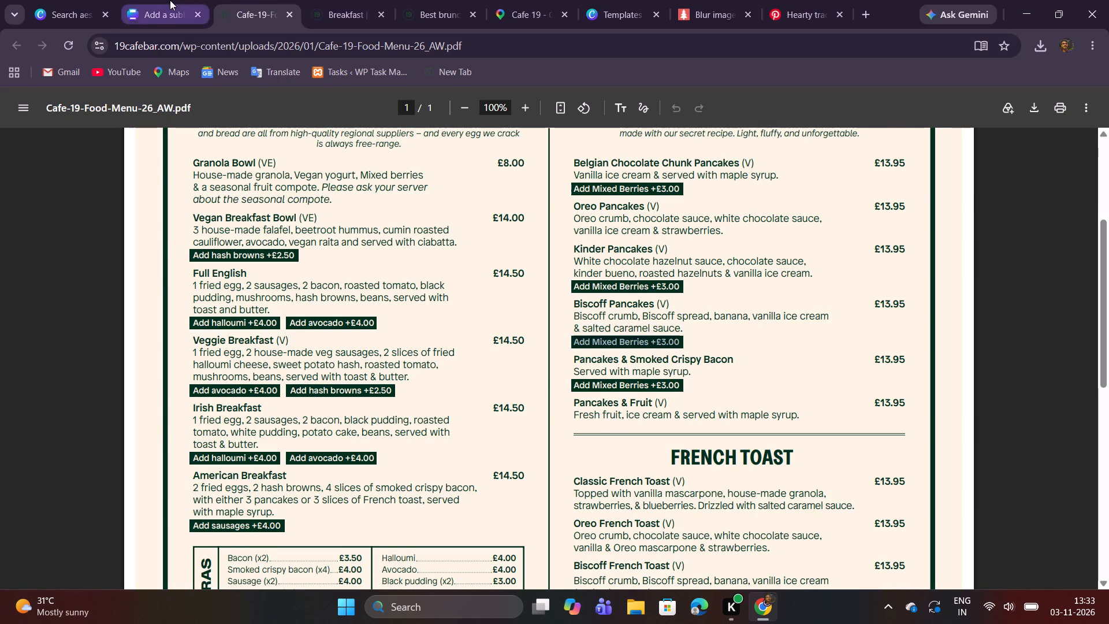
click(170, 0)
double_click(795, 324)
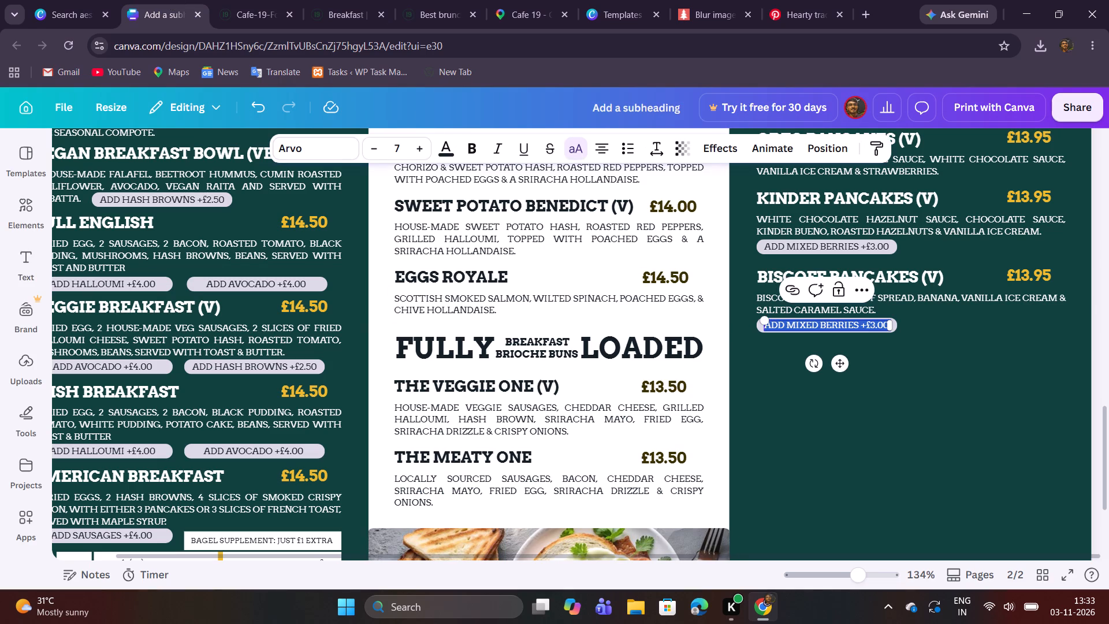
key(ctrl+v)
click(935, 387)
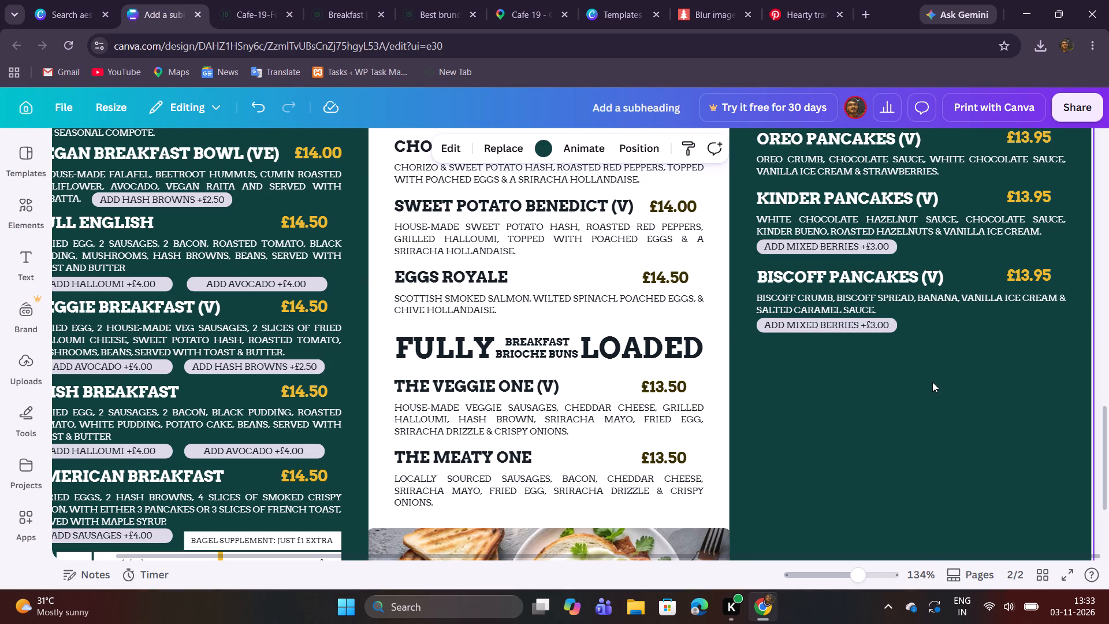
Copy the item title "Pancakes & Smoked Crispy Bacon" from the Cafe 19 PDF menu.
click(259, 0)
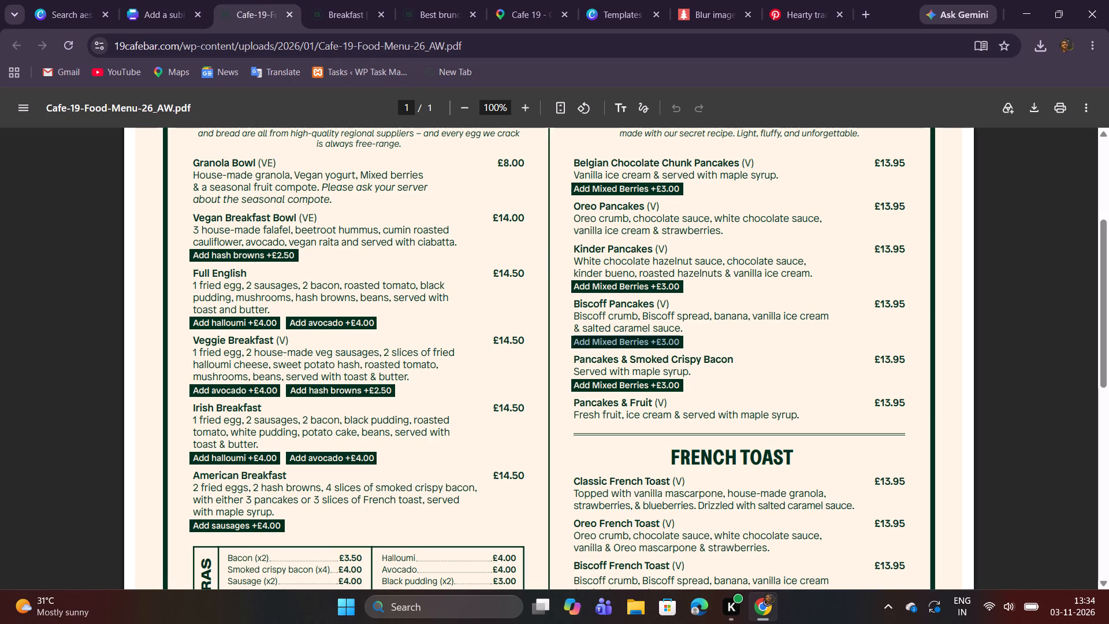
drag(574, 358, 710, 362)
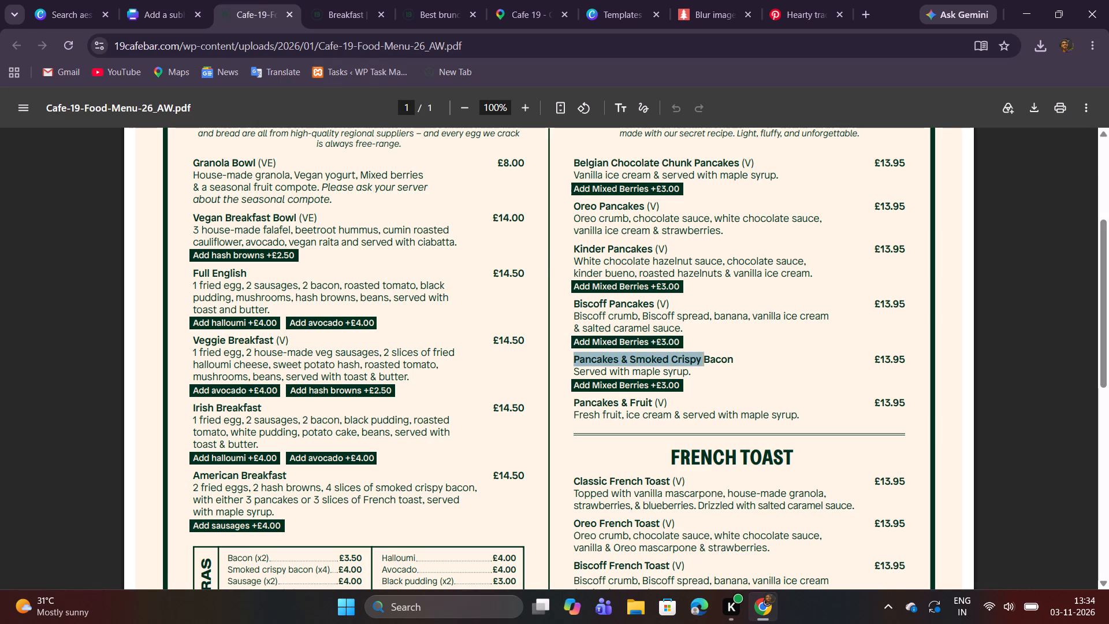
drag(710, 362, 732, 363)
key(ctrl+c)
In the Canva design, duplicate the Biscoff Pancakes title, price, description and add-on label, and place the copy directly below with a 0.3 gap.
click(171, 1)
drag(762, 371, 1021, 268)
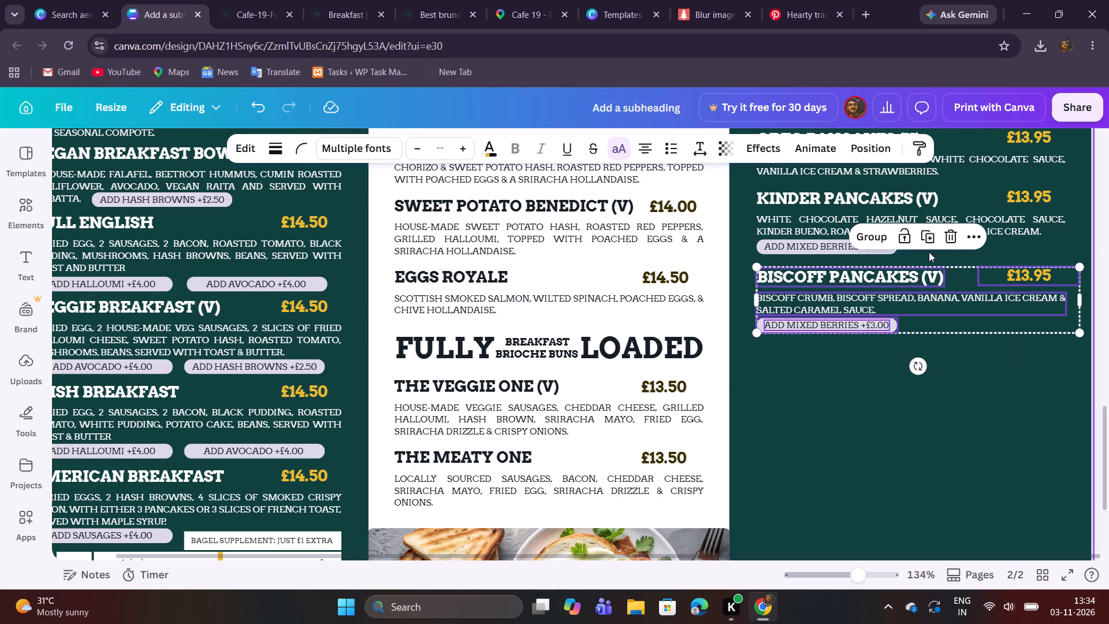
click(930, 243)
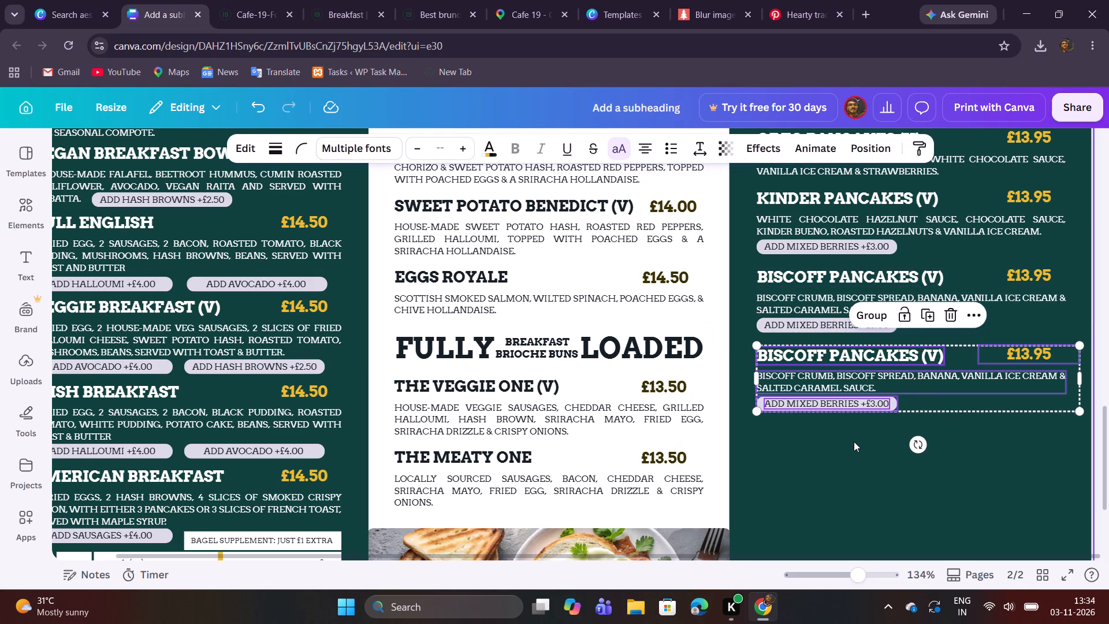
click(854, 441)
drag(827, 439, 1046, 348)
click(980, 377)
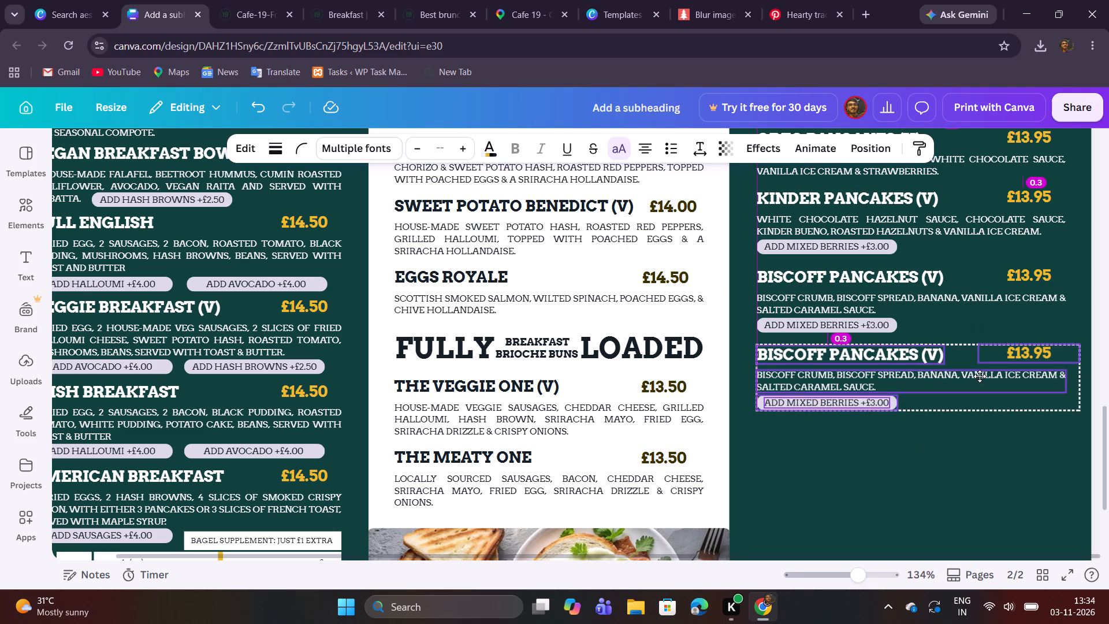
click(963, 431)
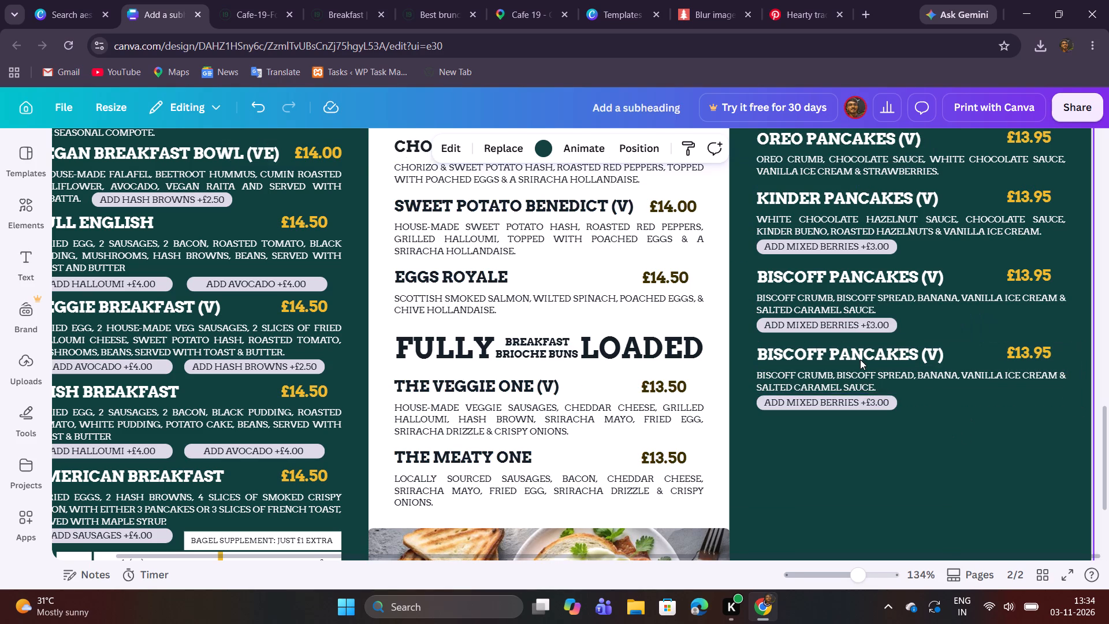
Paste "Pancakes & Smoked Crispy Bacon" over the duplicated Biscoff title and adjust its text box width to about 5.
double_click(860, 359)
key(ctrl+v)
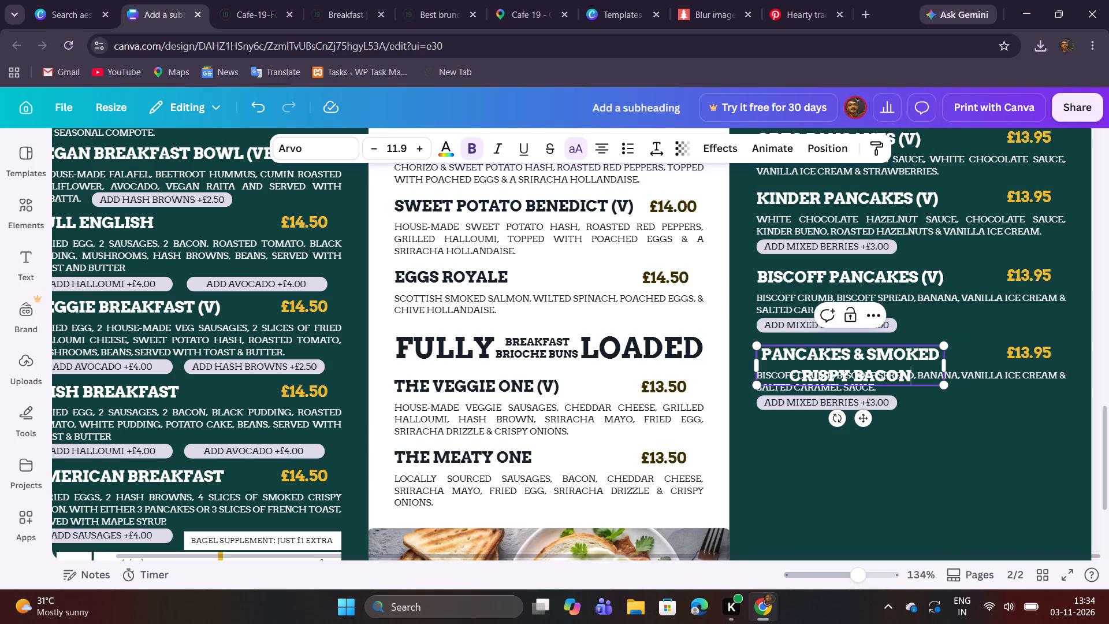
drag(944, 365, 992, 360)
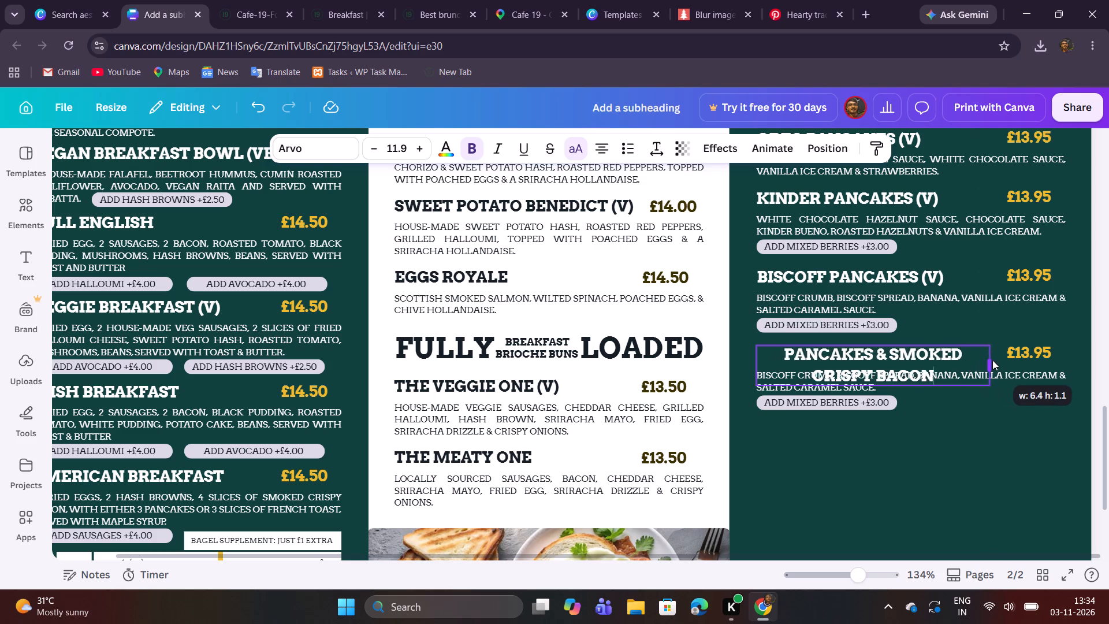
drag(992, 360, 996, 358)
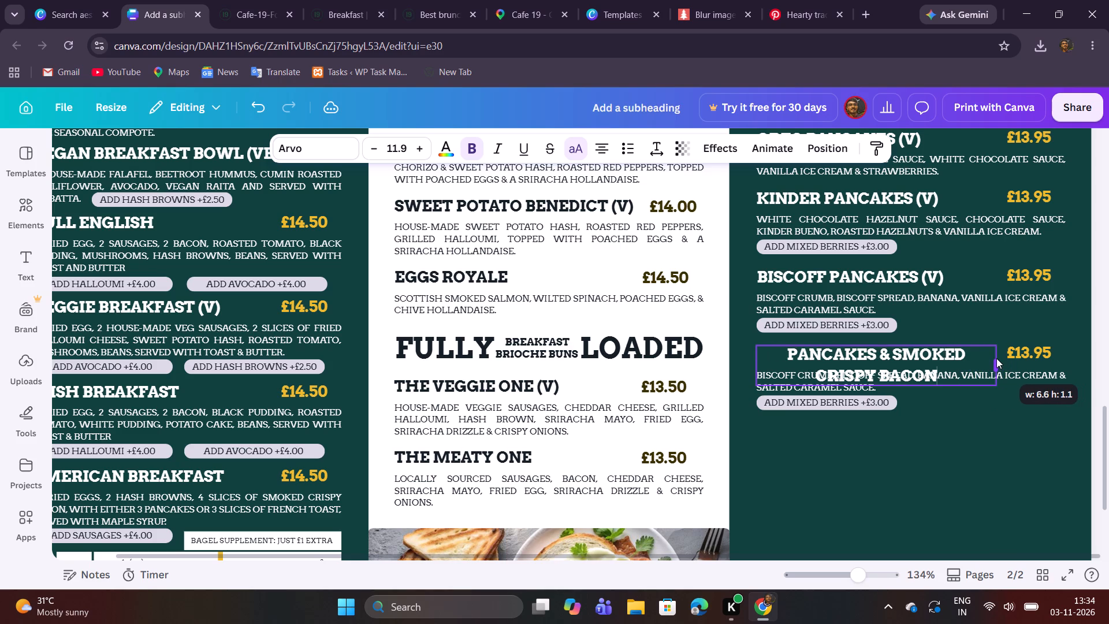
drag(996, 358, 937, 354)
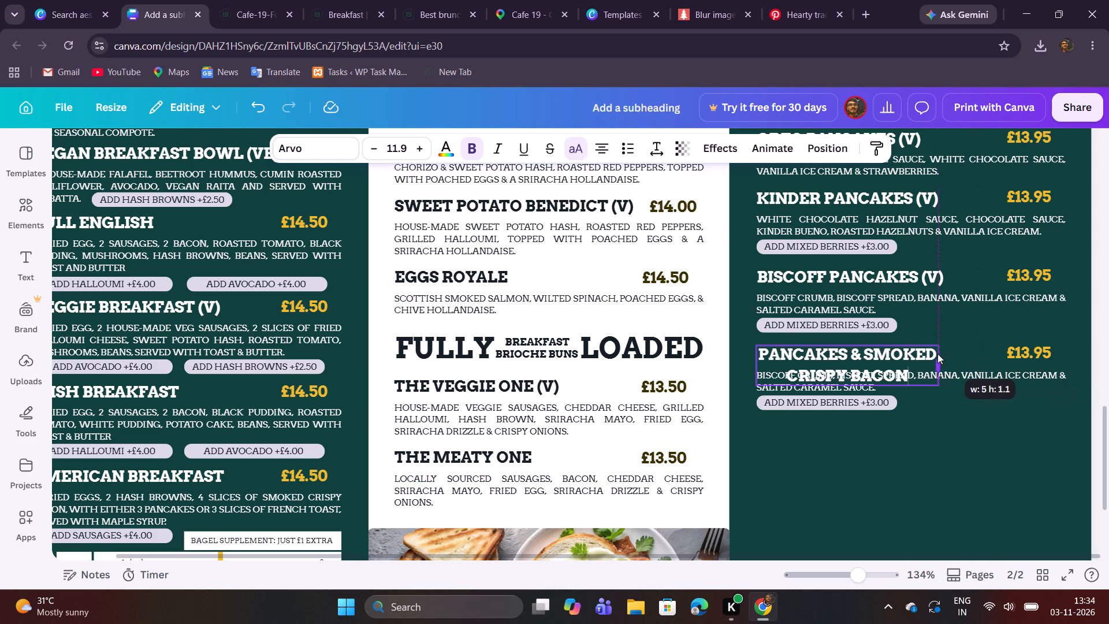
drag(937, 354, 936, 353)
Cut "& Smoked Crispy Bacon" out of the new title and narrow its text box to fit just "Pancakes".
drag(851, 352, 908, 376)
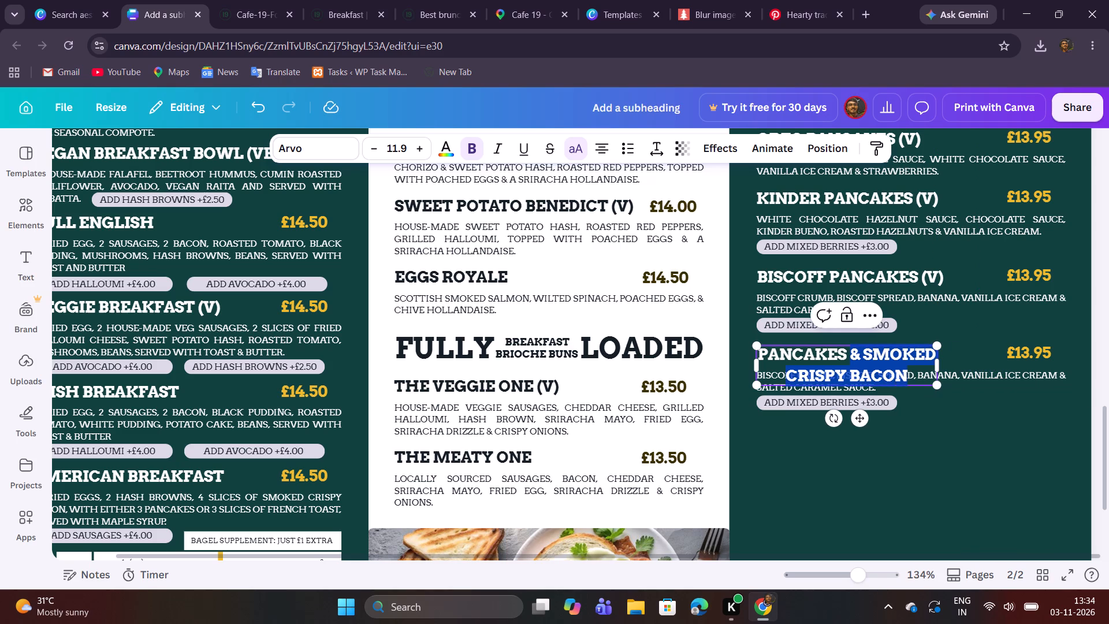
drag(908, 376, 913, 377)
key(ctrl+x)
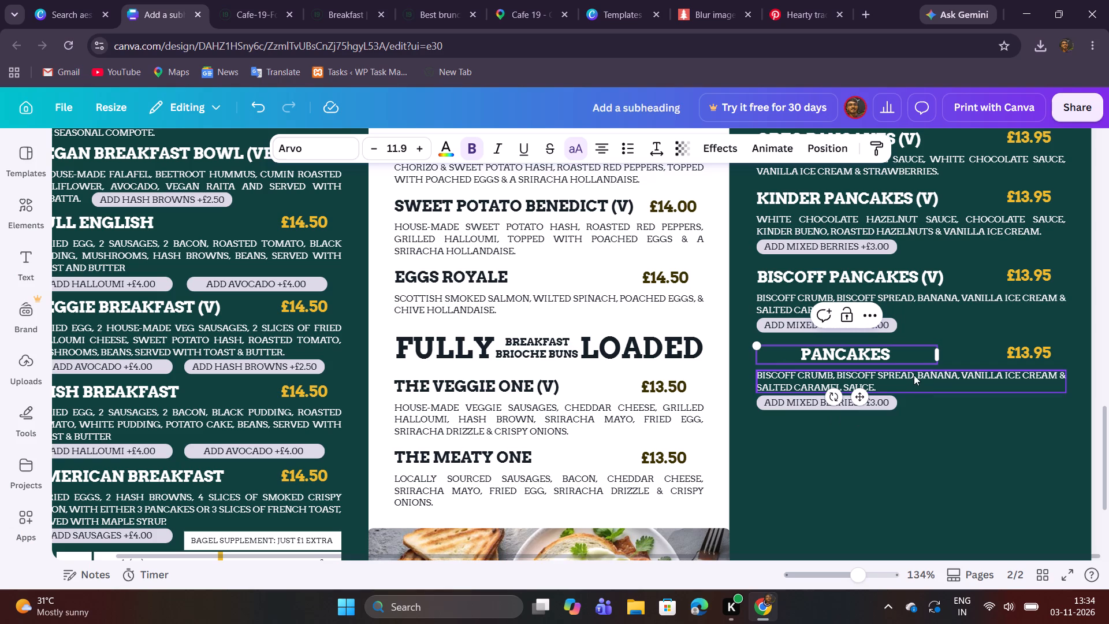
drag(937, 355, 904, 351)
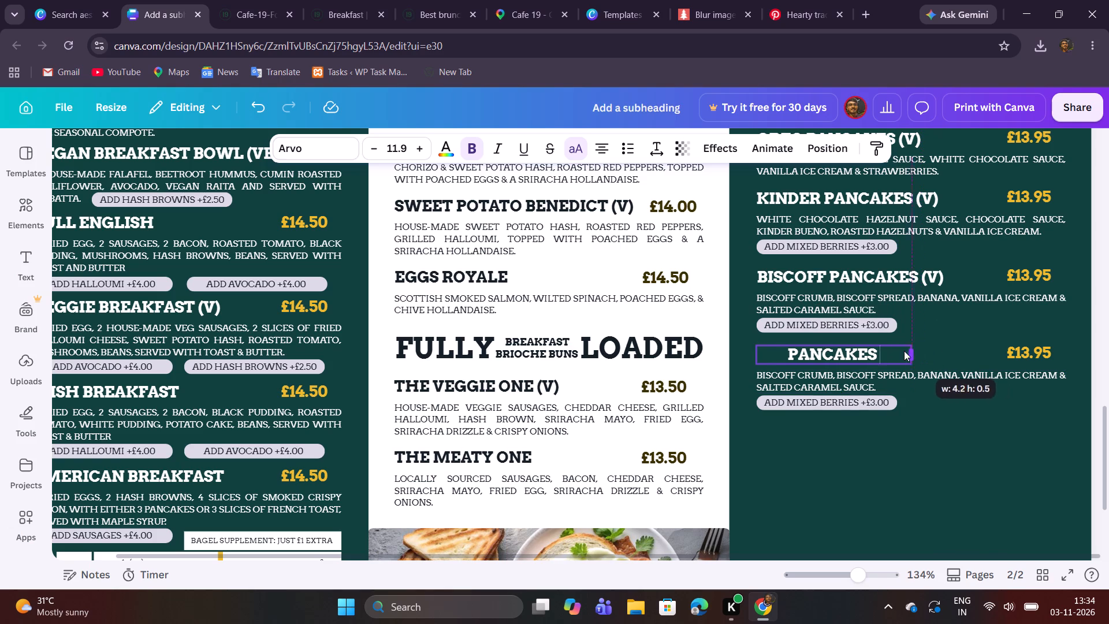
drag(904, 351, 853, 347)
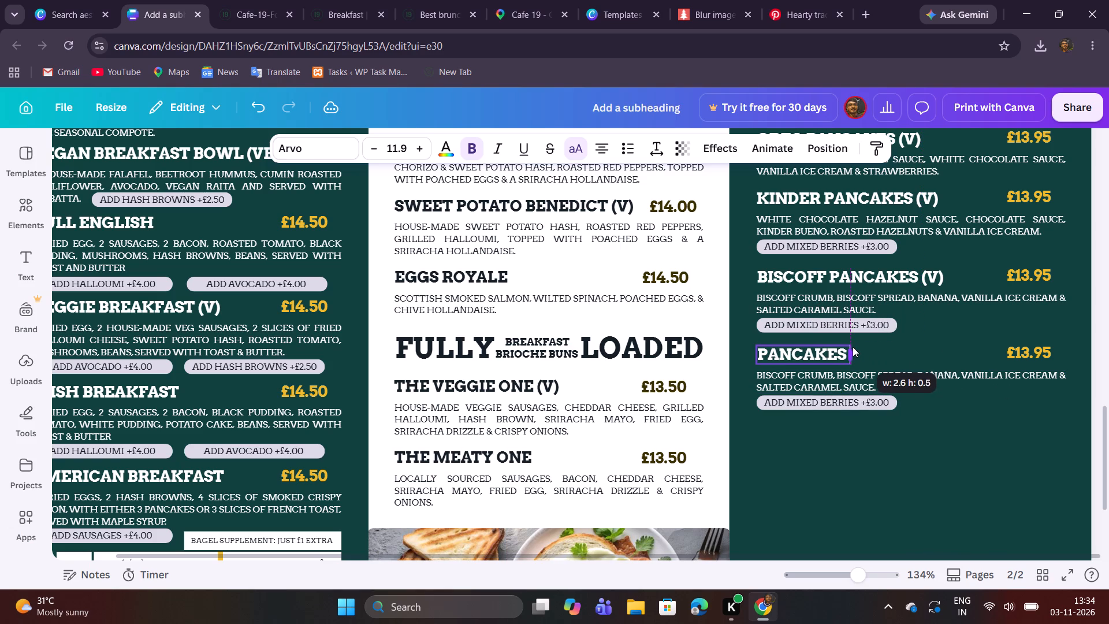
drag(853, 347, 847, 345)
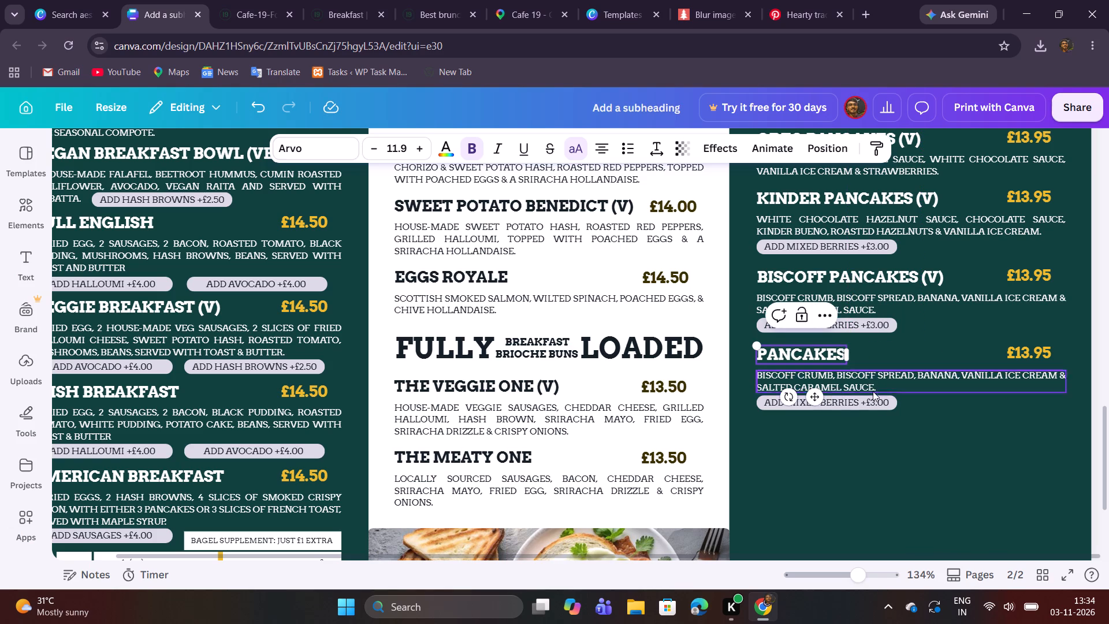
Move the price, description and add-on label under "Pancakes" down together to make room for a second title line.
click(876, 456)
drag(873, 454, 1010, 363)
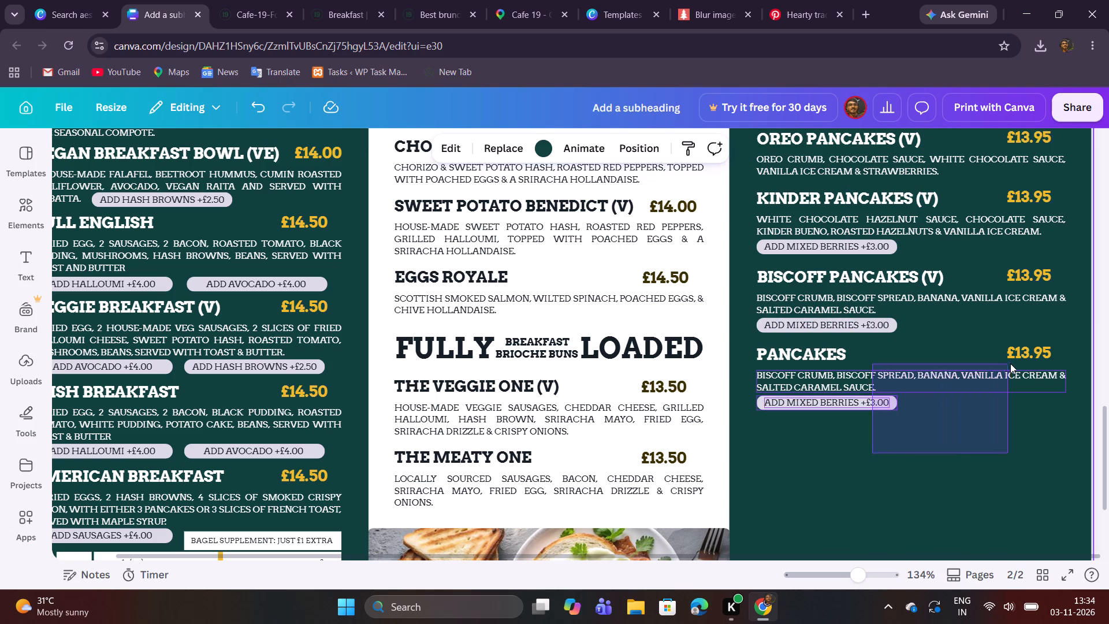
drag(1010, 363, 1010, 361)
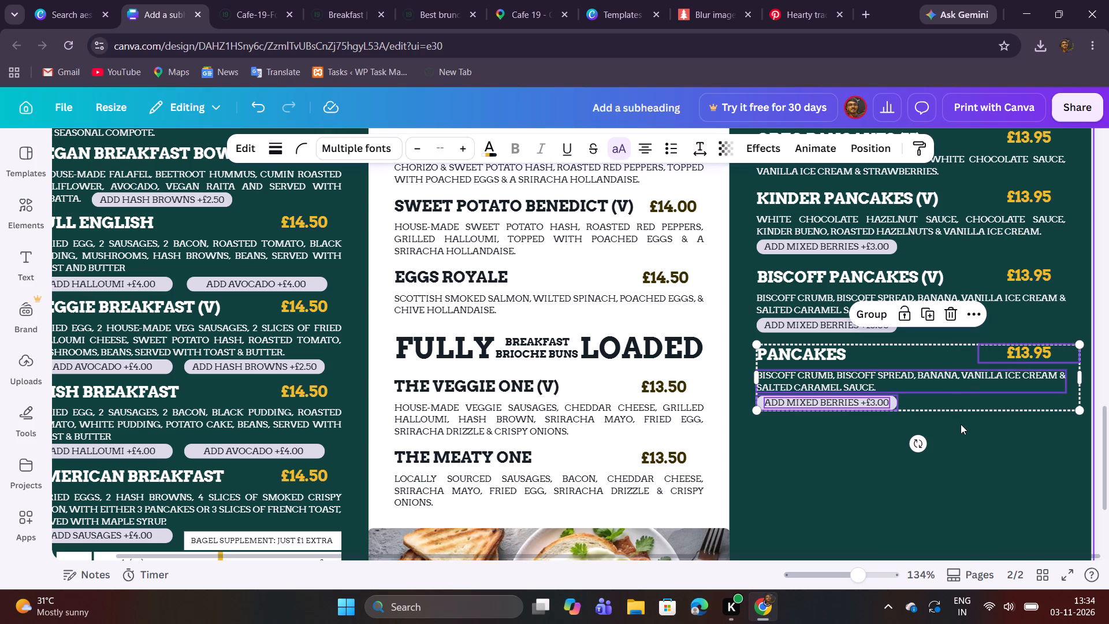
drag(942, 384, 943, 385)
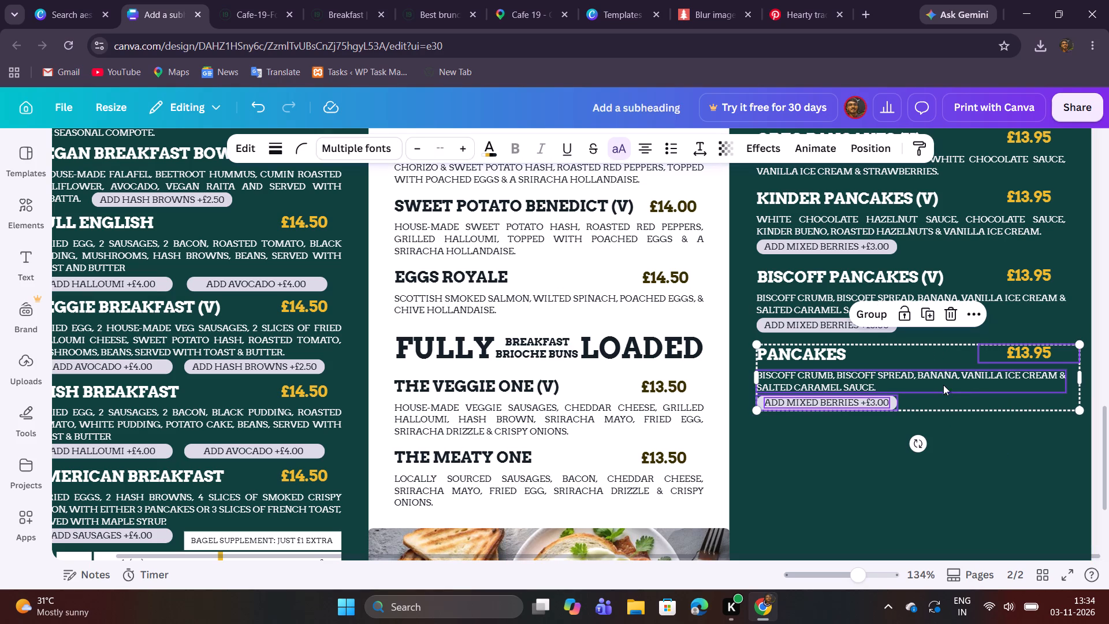
drag(943, 385, 942, 404)
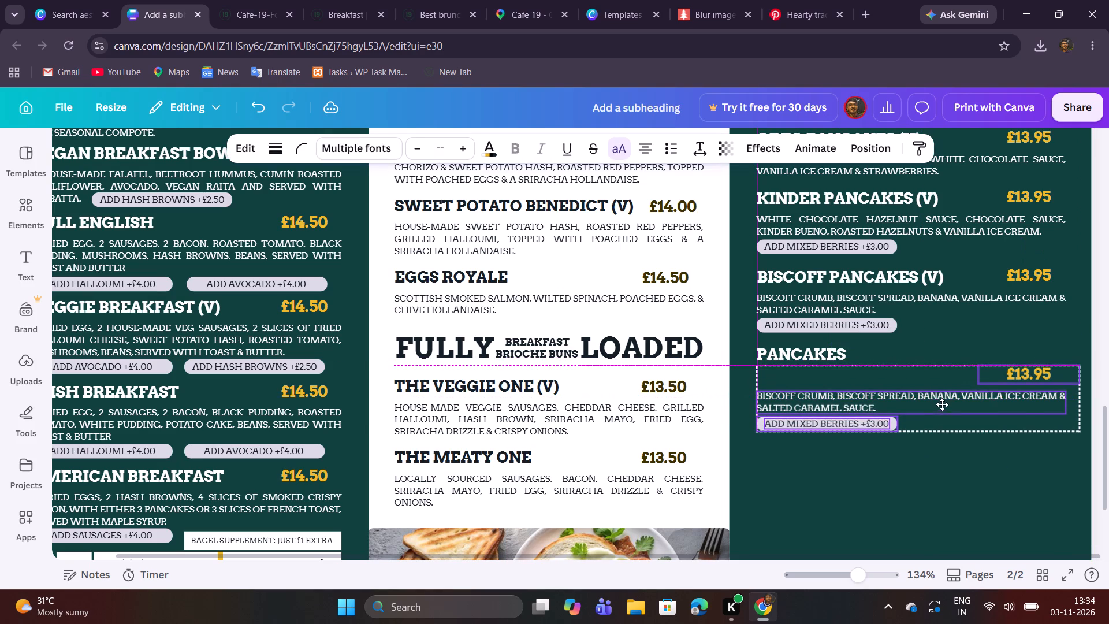
drag(942, 404, 943, 408)
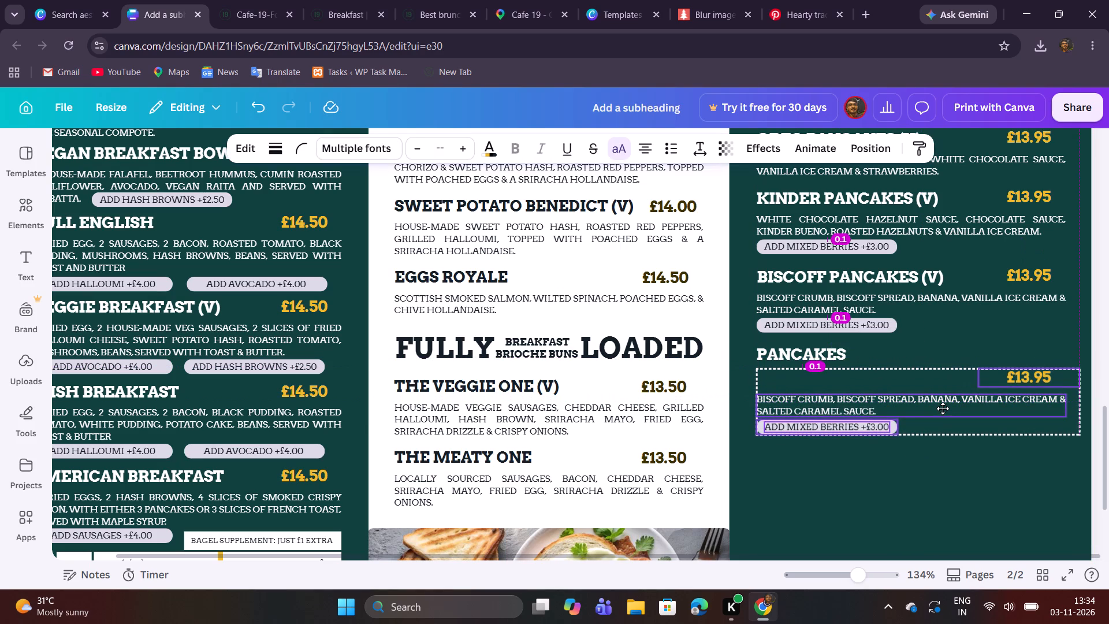
drag(943, 408, 941, 408)
click(963, 430)
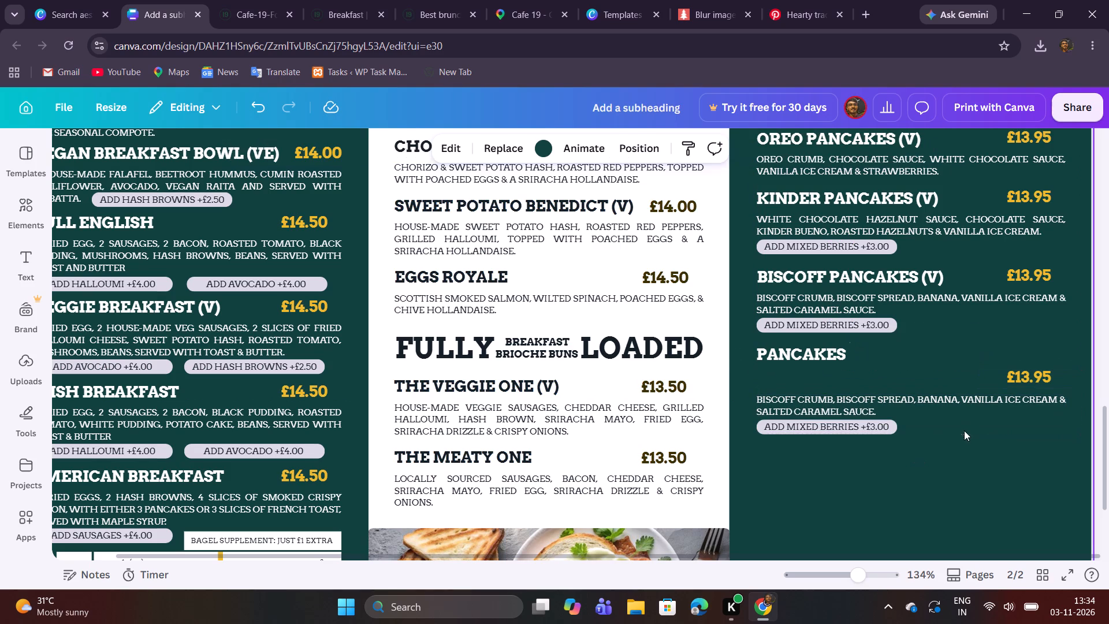
Duplicate the "Pancakes" title and place the copy directly beneath it, left-aligned.
click(805, 359)
click(799, 316)
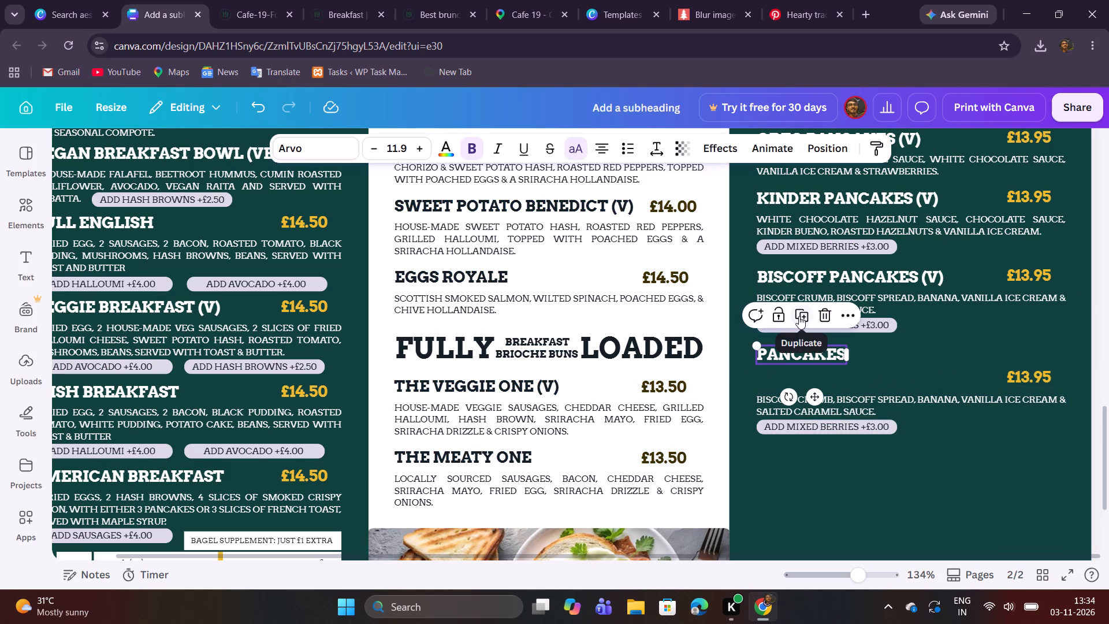
drag(833, 413, 822, 418)
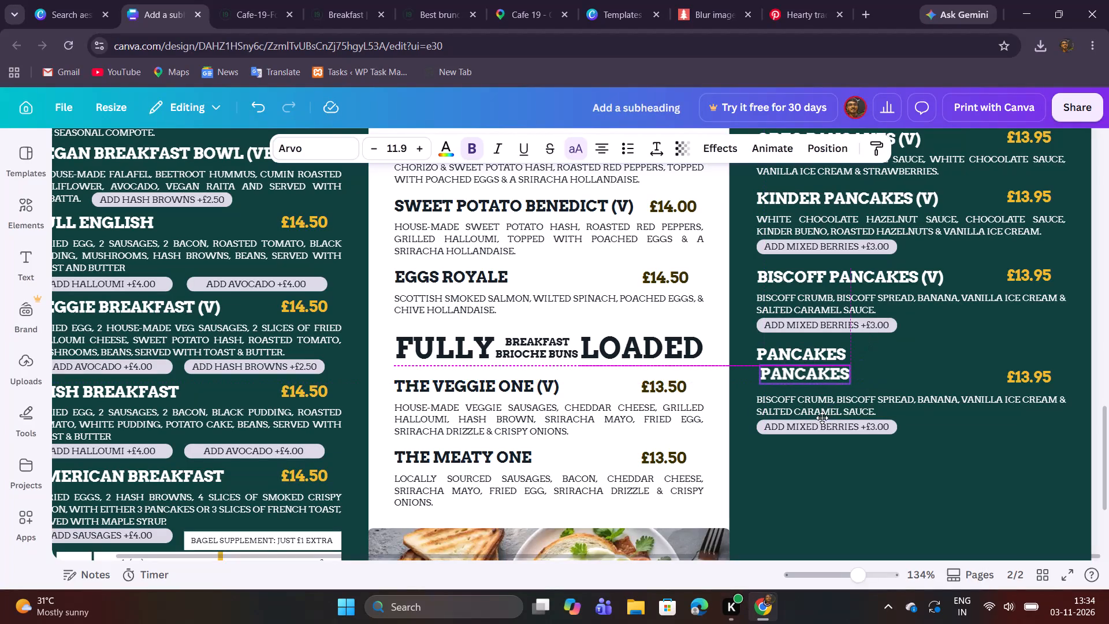
drag(822, 418, 818, 417)
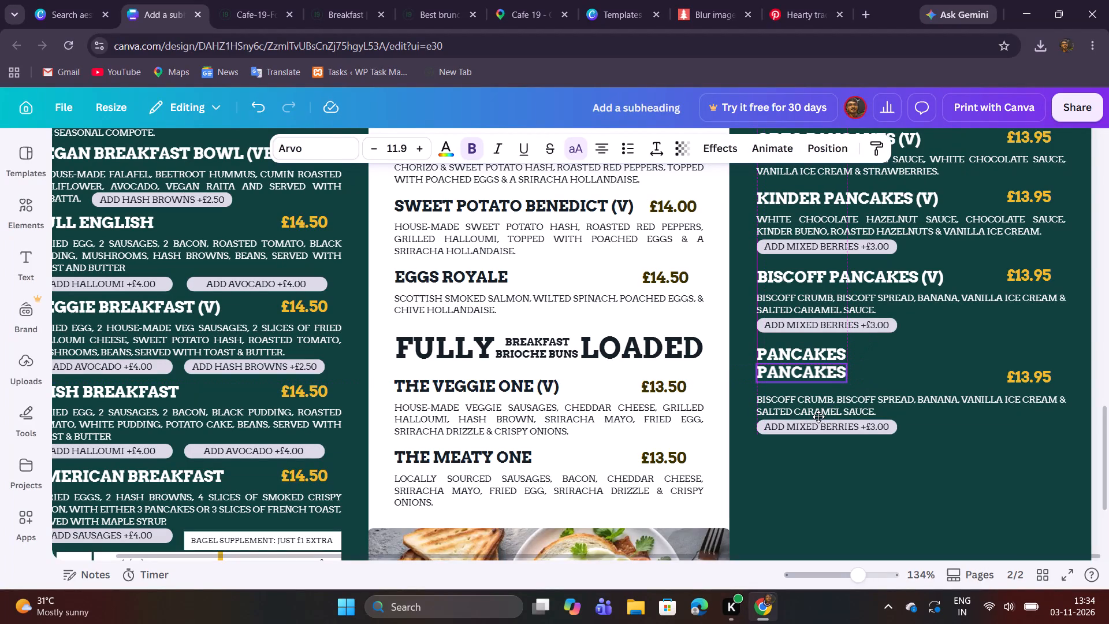
drag(818, 417, 818, 414)
Paste "& Smoked Crispy Bacon" over the duplicated "Pancakes" line and widen its text box to about 5.8 so it fits on one line.
double_click(803, 374)
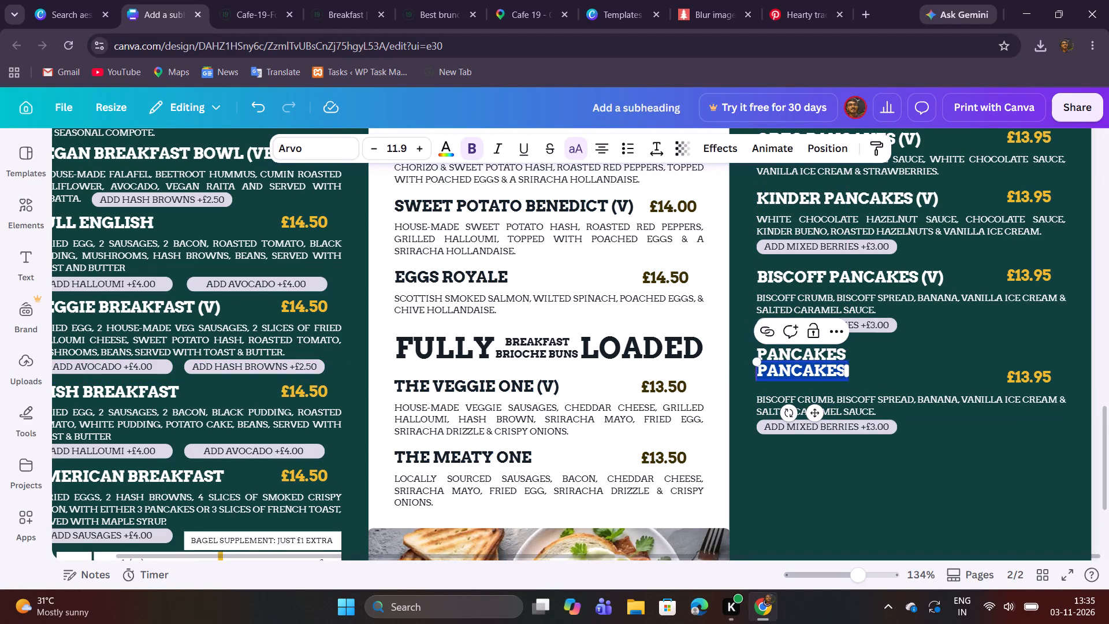
key(ctrl+v)
drag(853, 392, 957, 382)
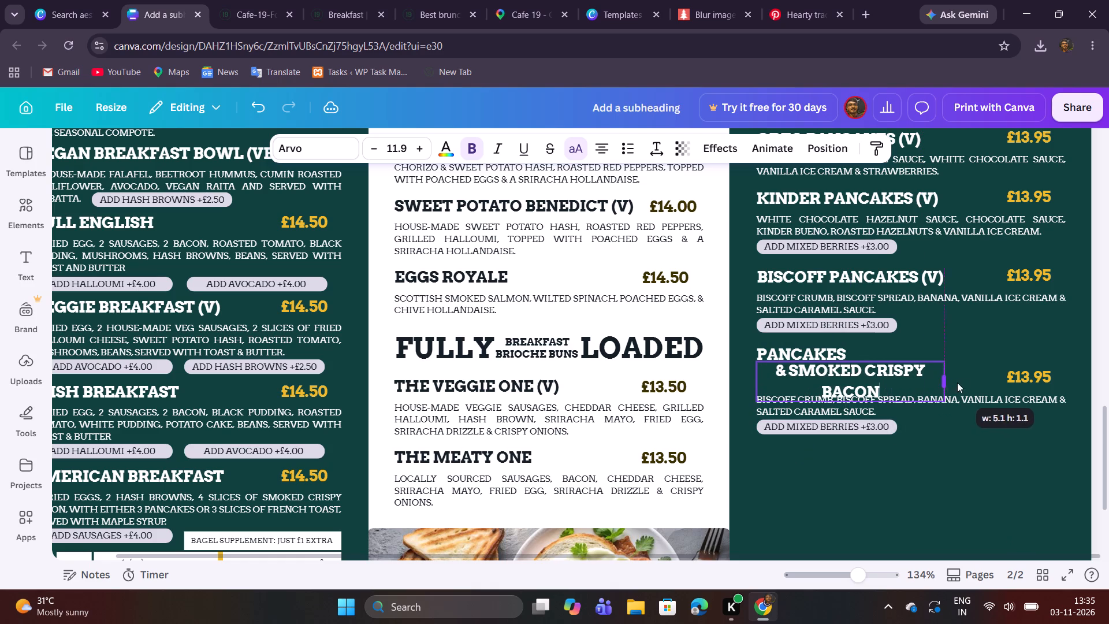
drag(957, 382, 976, 381)
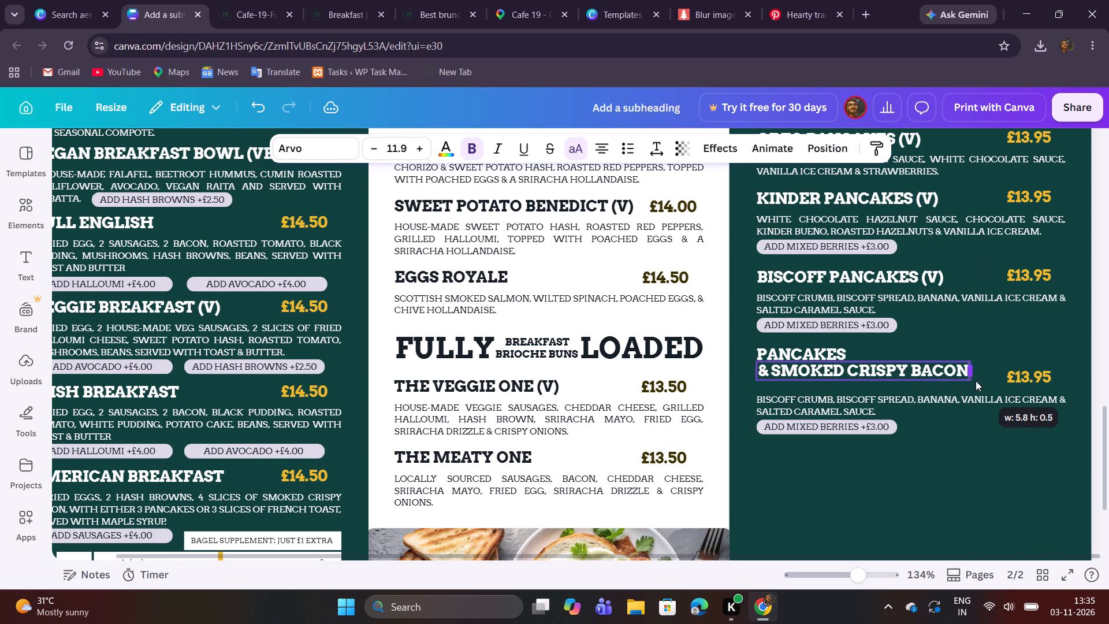
drag(976, 381, 973, 379)
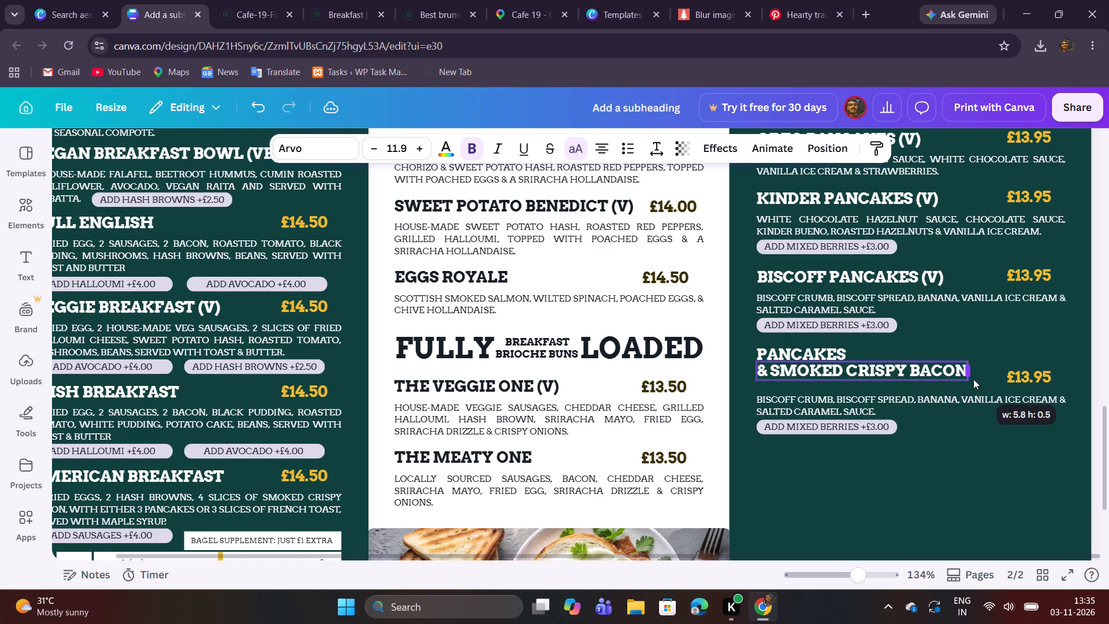
drag(973, 379, 972, 379)
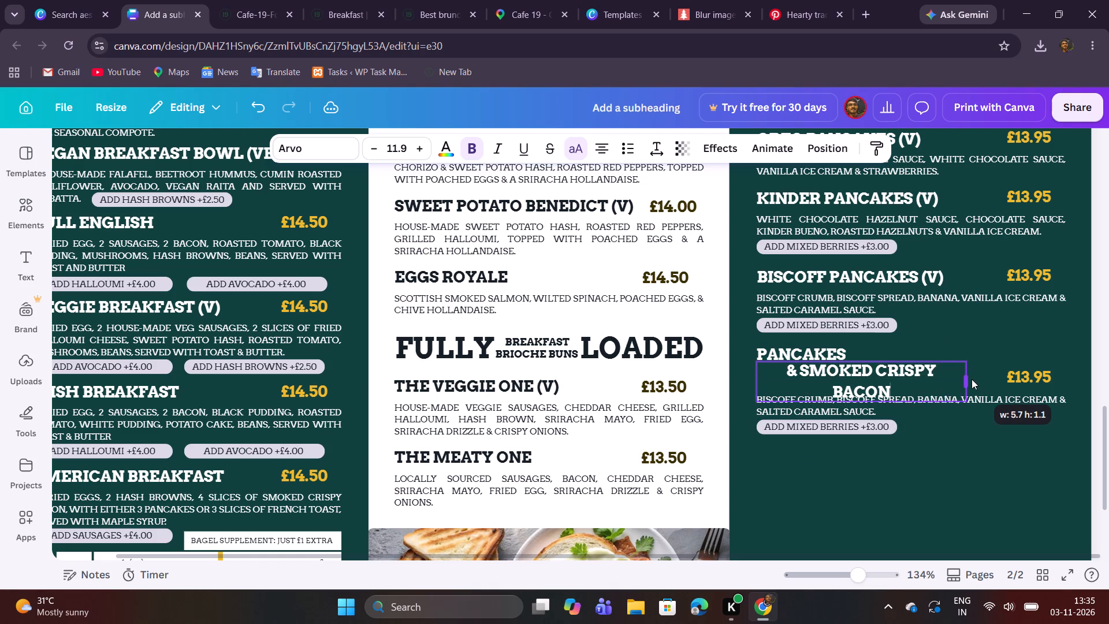
drag(972, 379, 974, 380)
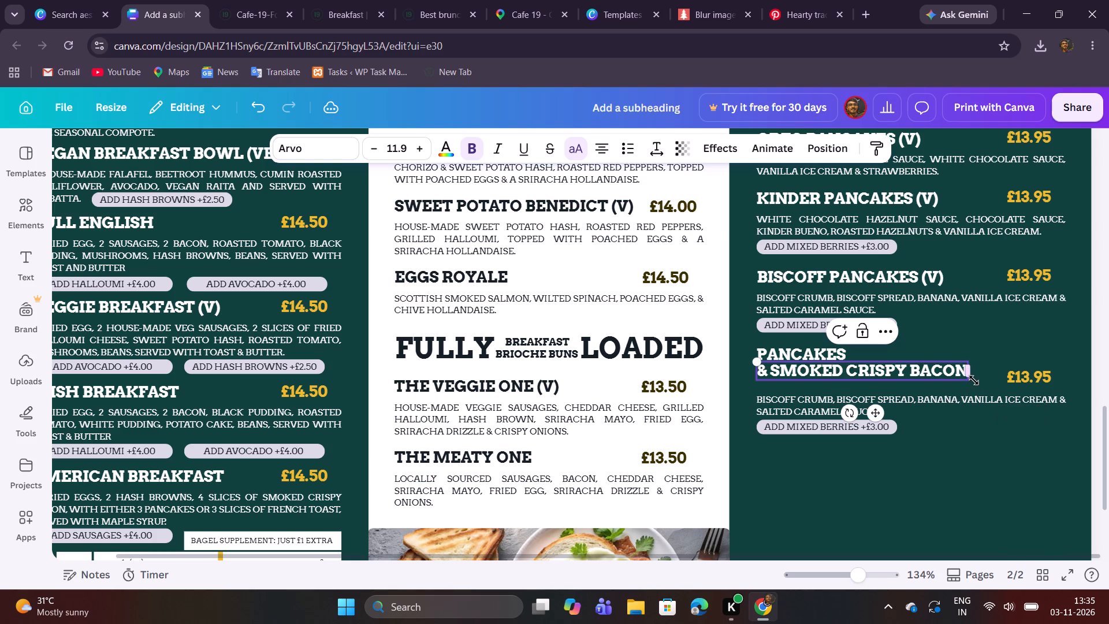
Move the price, description and add-on label together up close beneath the two-line "Pancakes & Smoked Crispy Bacon" title.
click(972, 463)
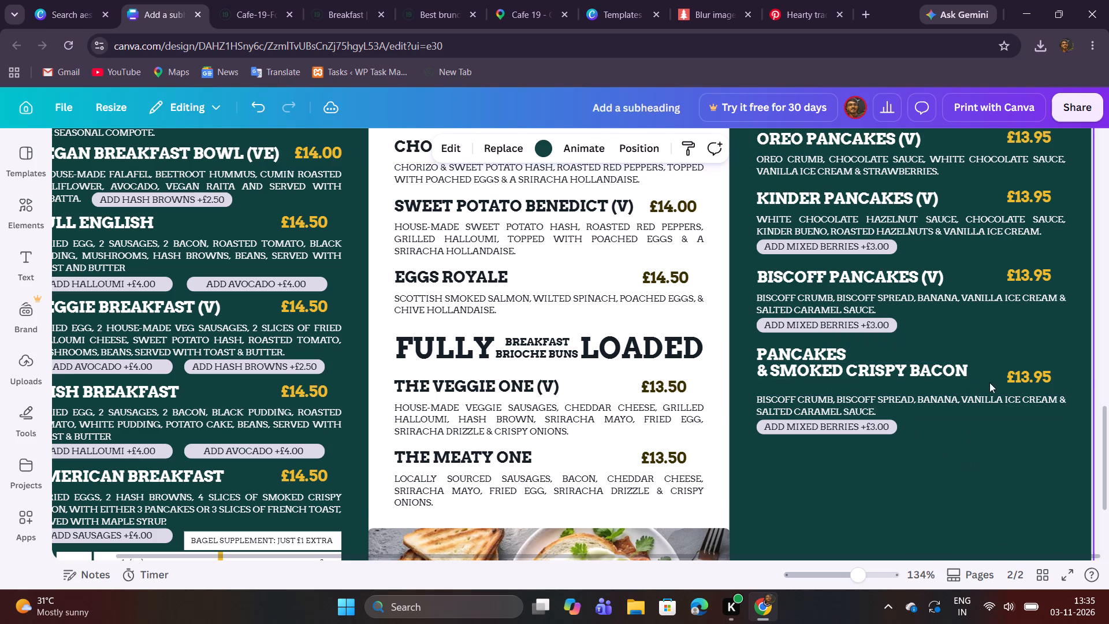
drag(883, 466, 973, 443)
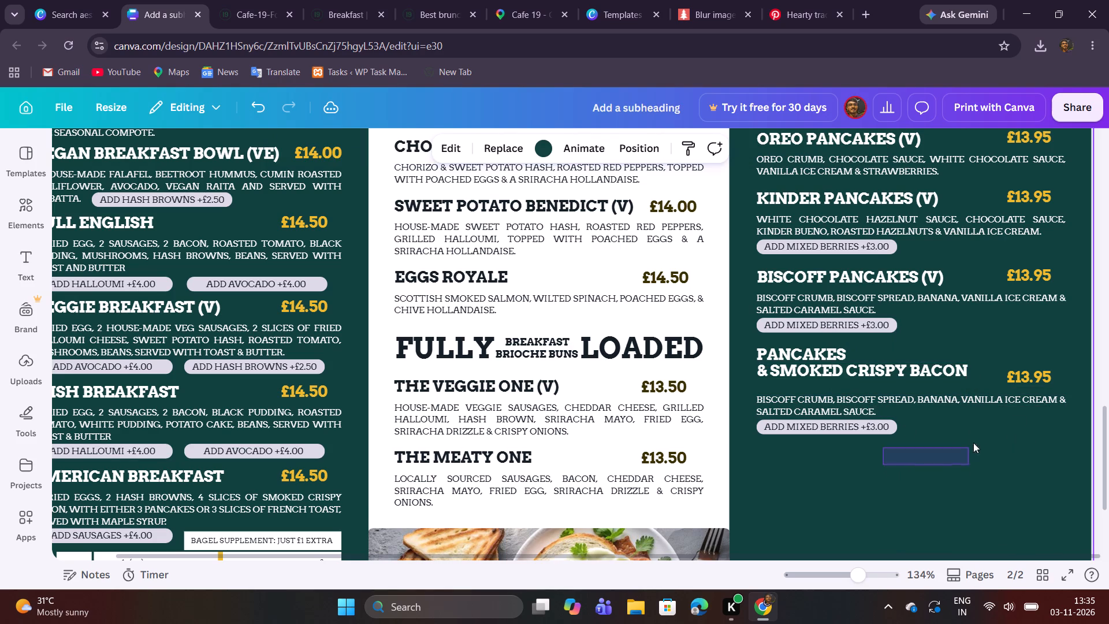
drag(973, 443, 1024, 382)
drag(1003, 410, 1003, 402)
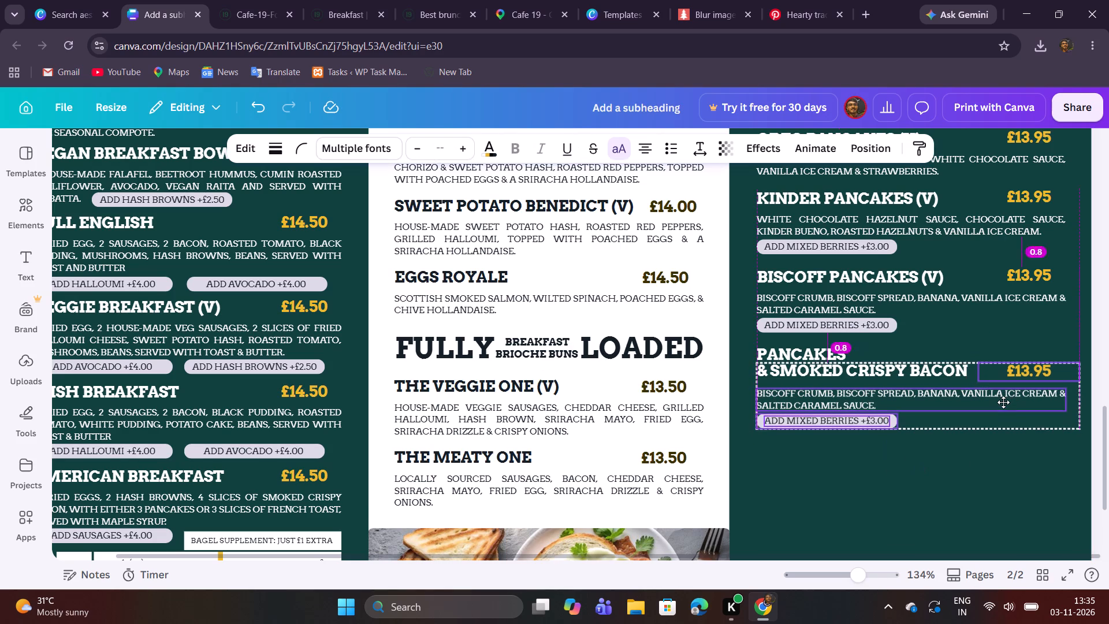
drag(1003, 402, 1002, 399)
click(994, 444)
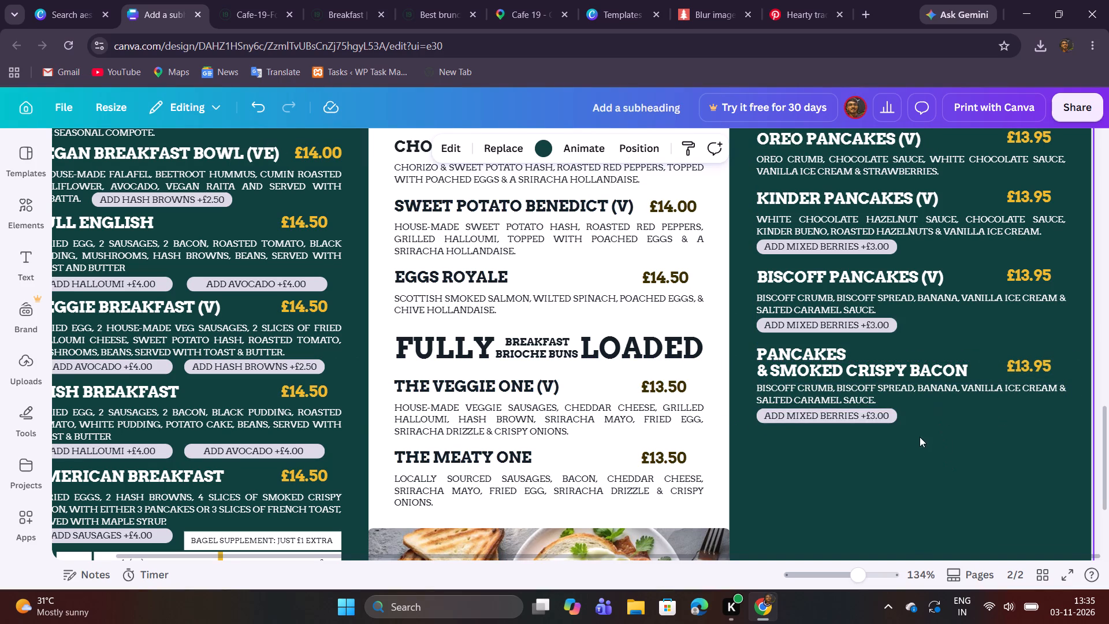
Move the description and add-on label under "Pancakes & Smoked Crispy Bacon" down slightly together, leaving a gap of about 0.2 below the title.
drag(903, 450, 916, 401)
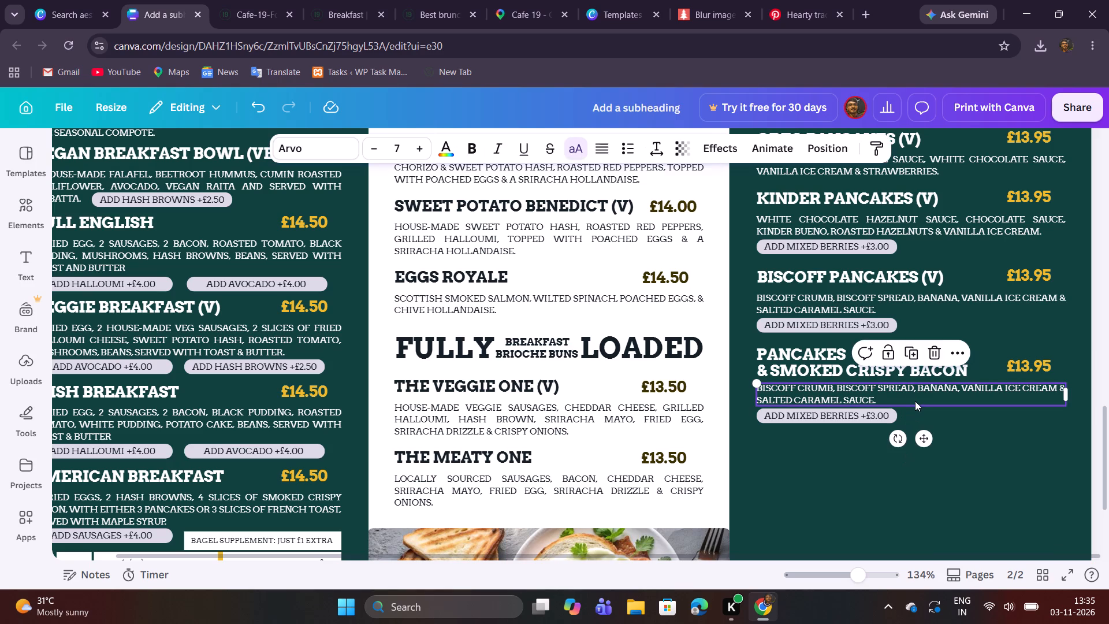
click(915, 401)
click(832, 462)
drag(833, 453, 839, 407)
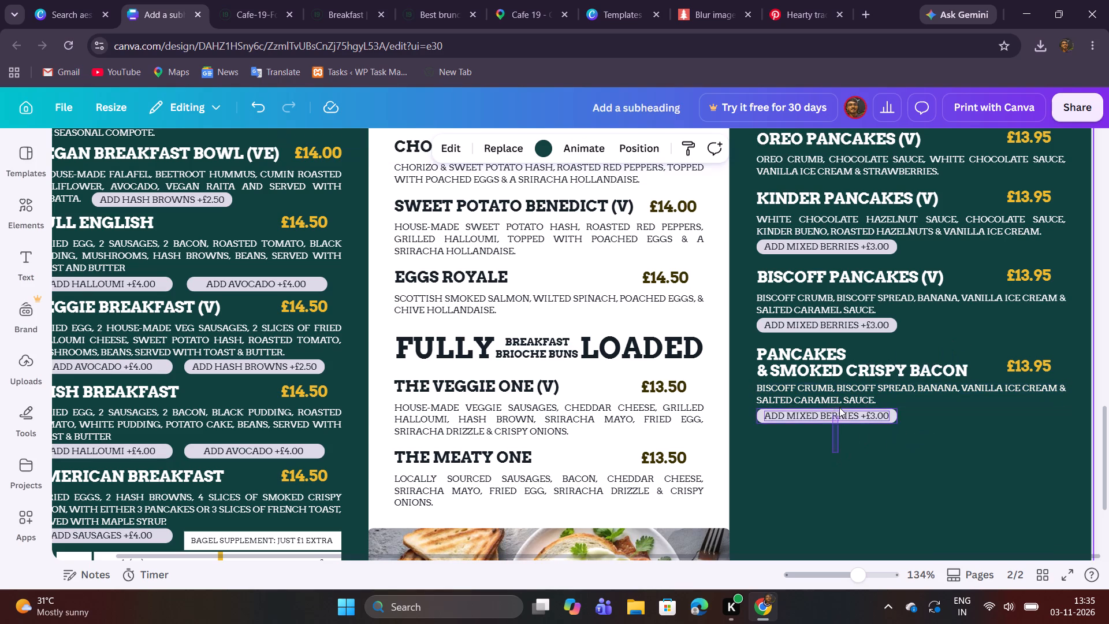
drag(839, 407, 840, 396)
drag(840, 395, 840, 399)
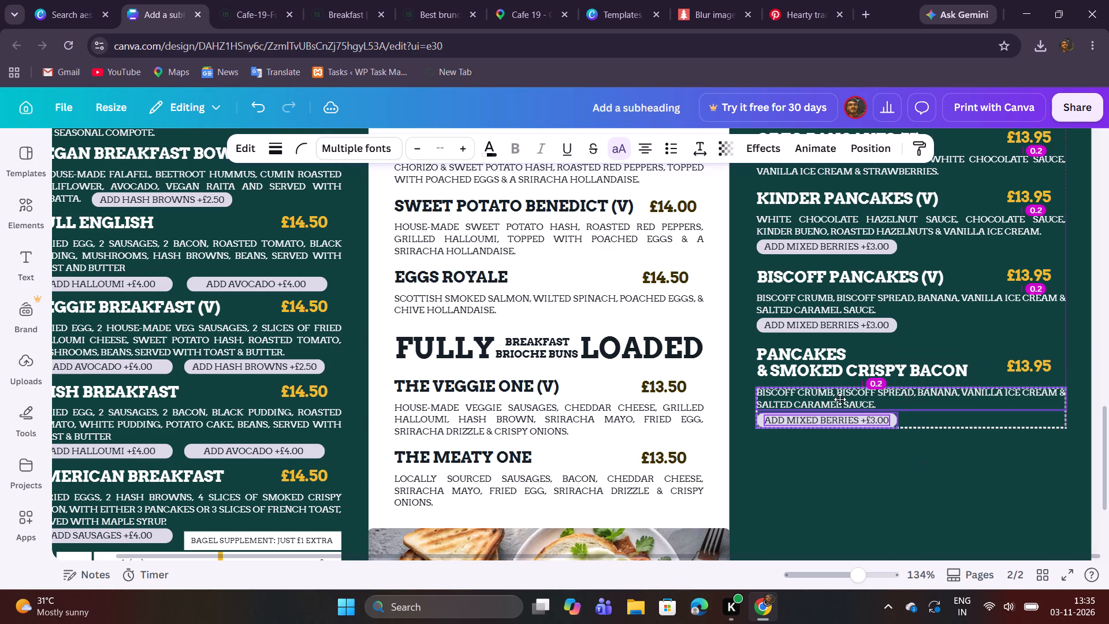
drag(840, 399, 840, 400)
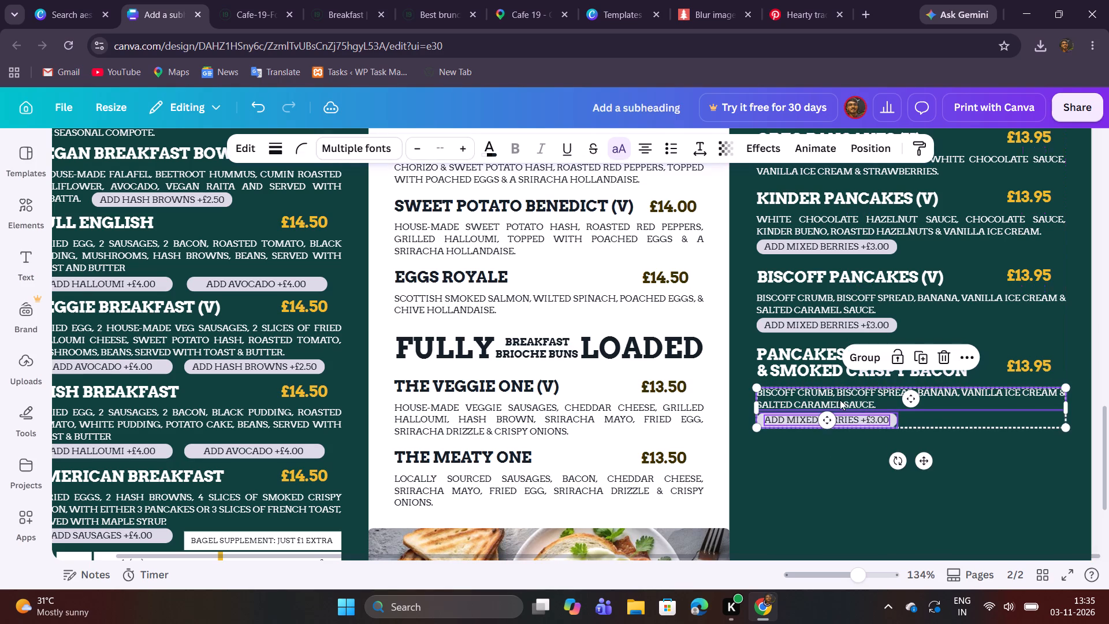
click(845, 455)
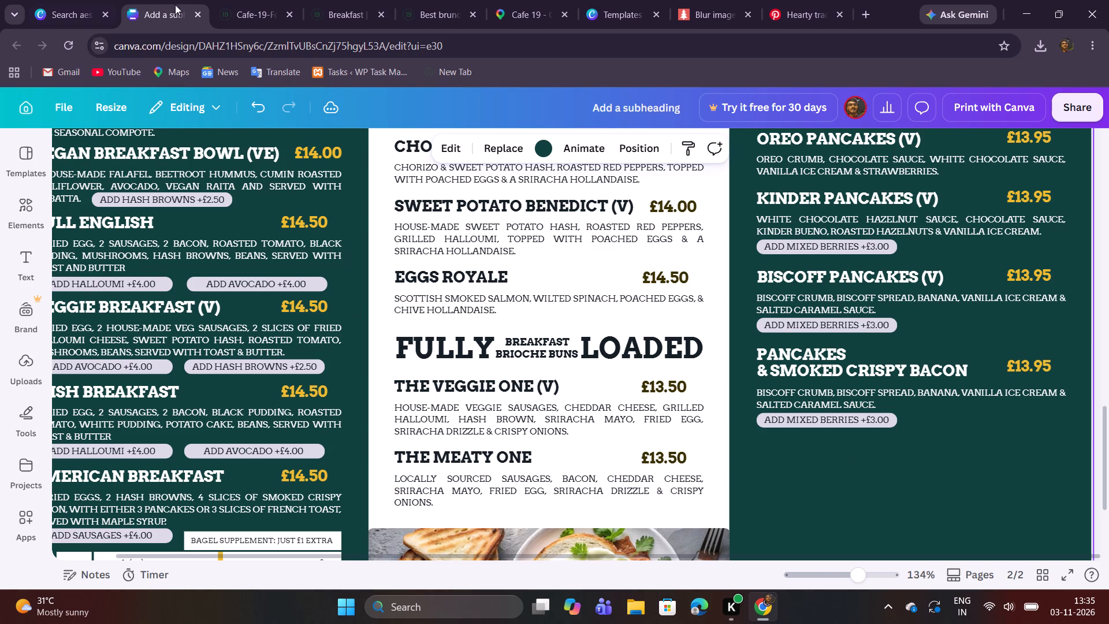
Replace the description under "Pancakes & Smoked Crispy Bacon" with "Served with maple syrup." copied from the Cafe 19 PDF.
click(240, 8)
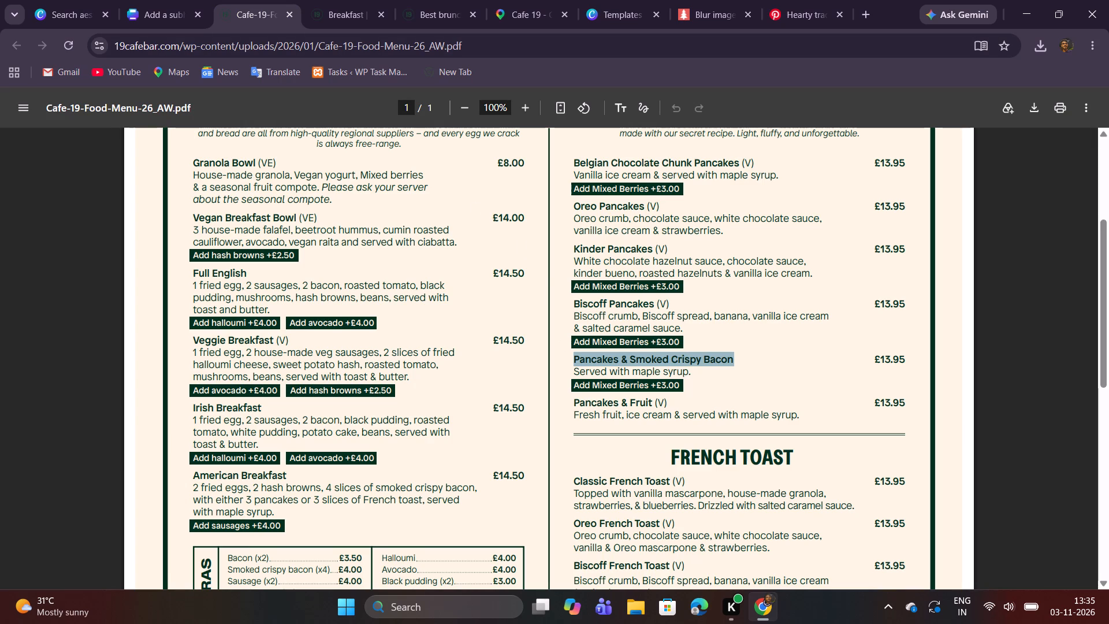
drag(574, 375, 695, 374)
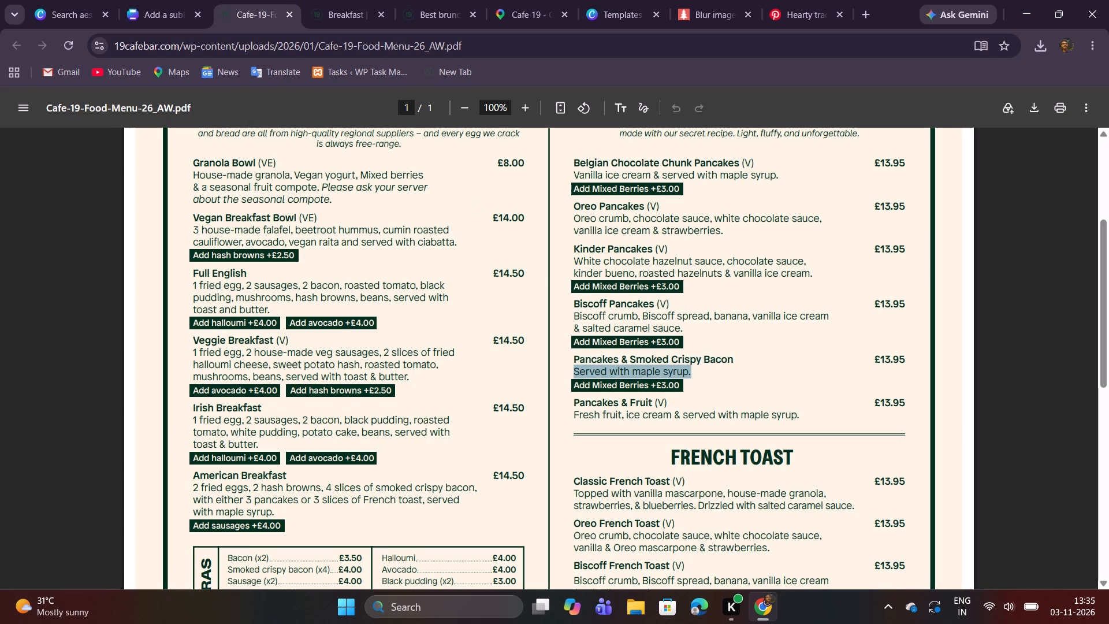
key(ctrl+c)
click(186, 0)
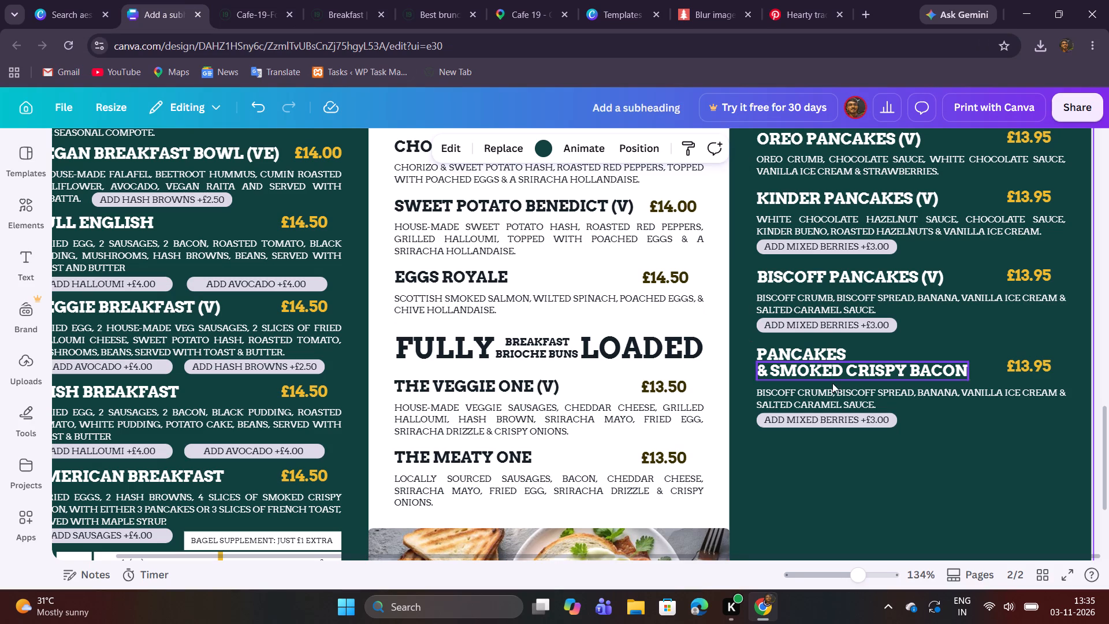
double_click(837, 389)
key(ctrl+v)
click(819, 463)
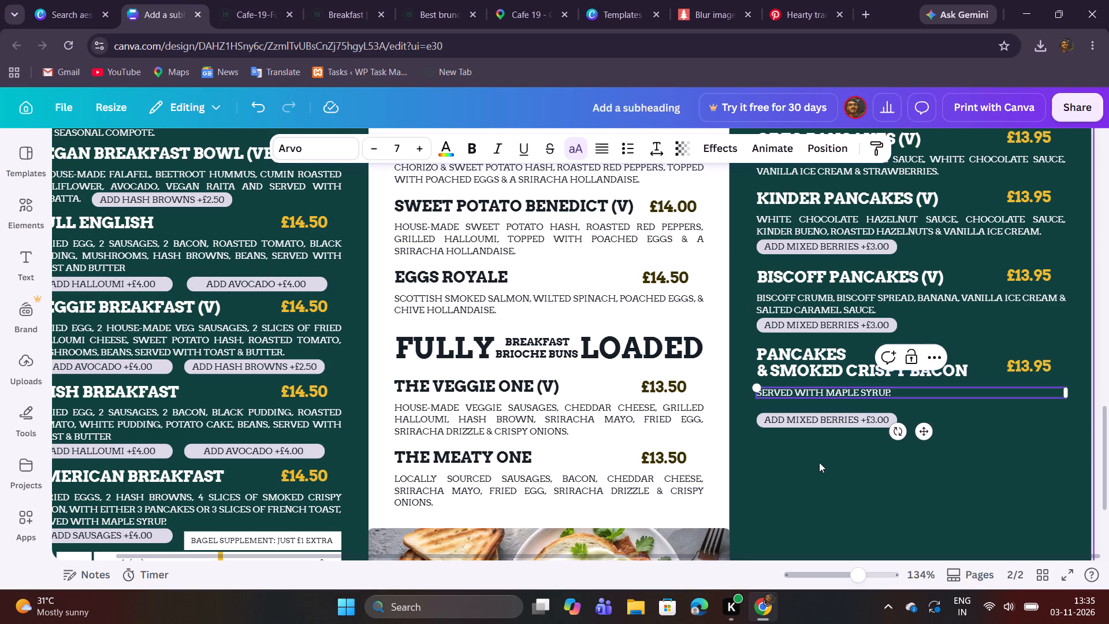
Move the "Add Mixed Berries +£3.00" label up close beneath "Served with maple syrup.".
drag(823, 456, 824, 422)
drag(828, 420, 828, 417)
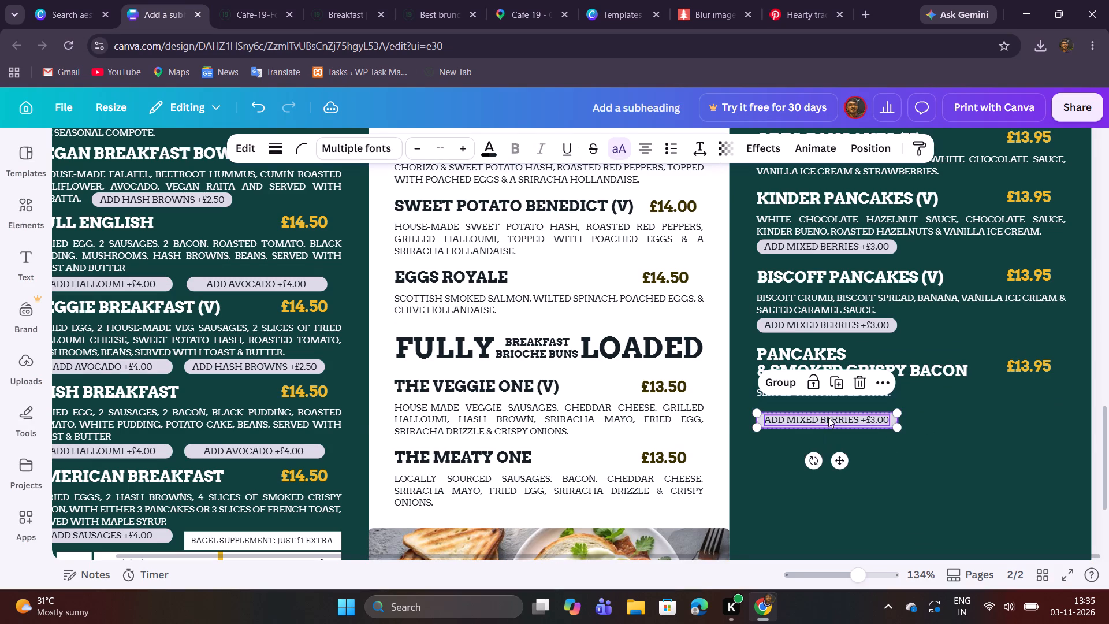
drag(828, 417, 825, 409)
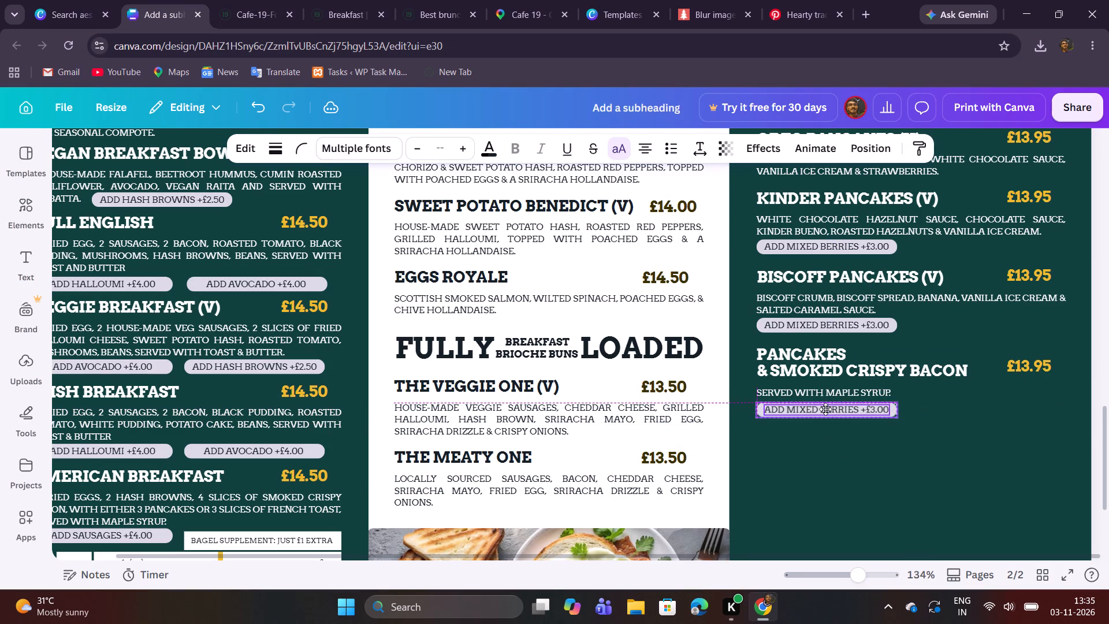
drag(825, 409, 825, 406)
click(840, 450)
click(858, 466)
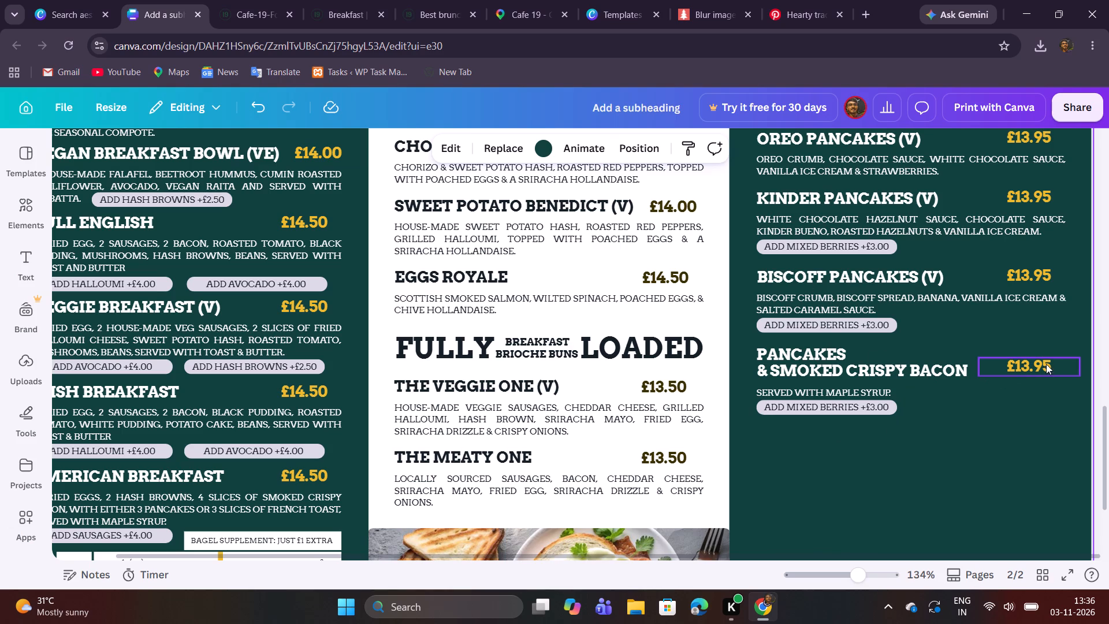
Duplicate the whole "Biscoff Pancakes (V)" item and place the copy left-aligned about 0.3 below the "Pancakes & Smoked Crispy Bacon" item.
click(251, 7)
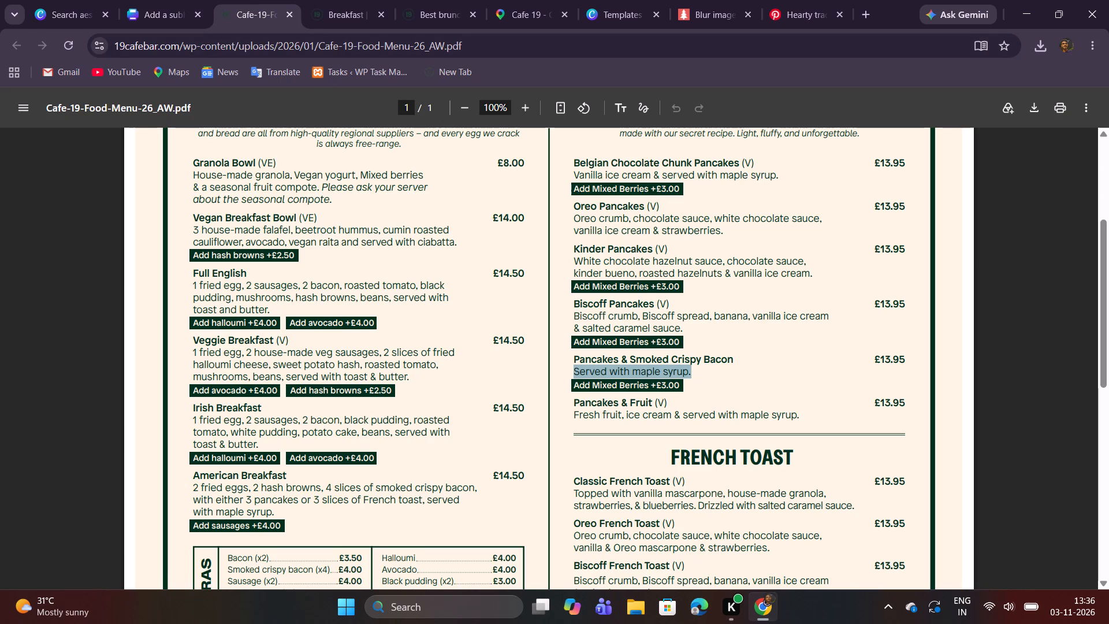
drag(574, 387, 650, 388)
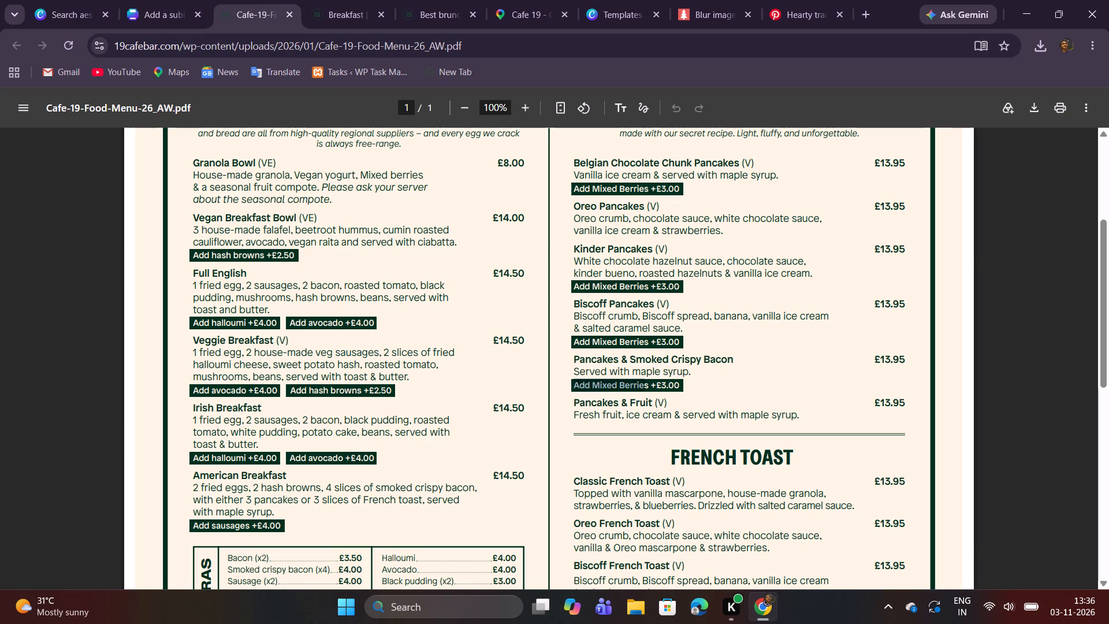
drag(650, 388, 671, 392)
click(124, 0)
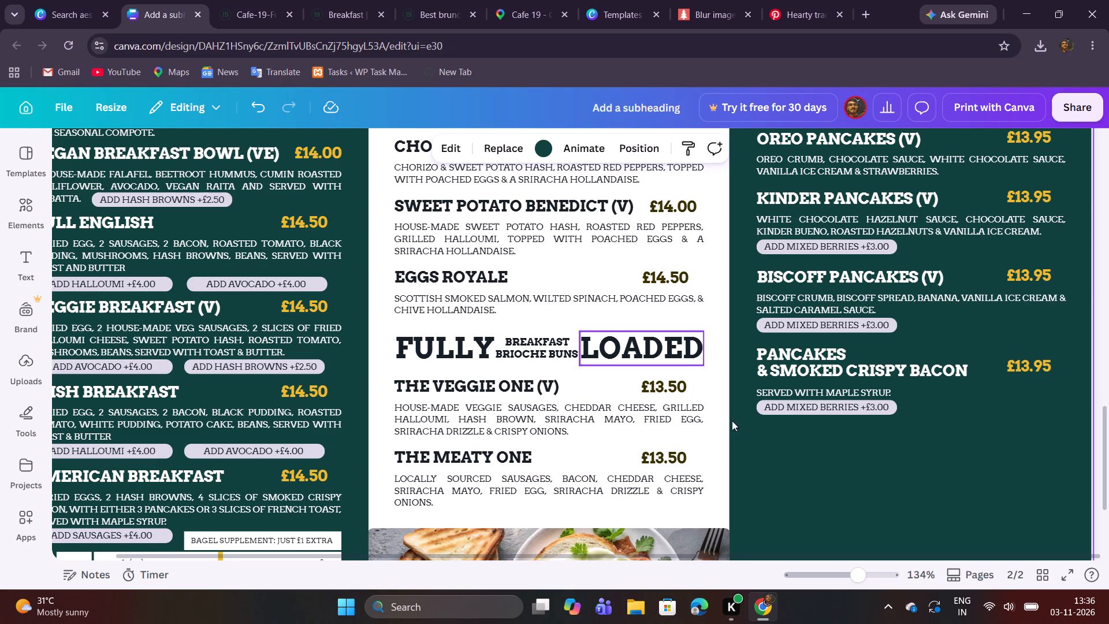
drag(740, 257, 833, 303)
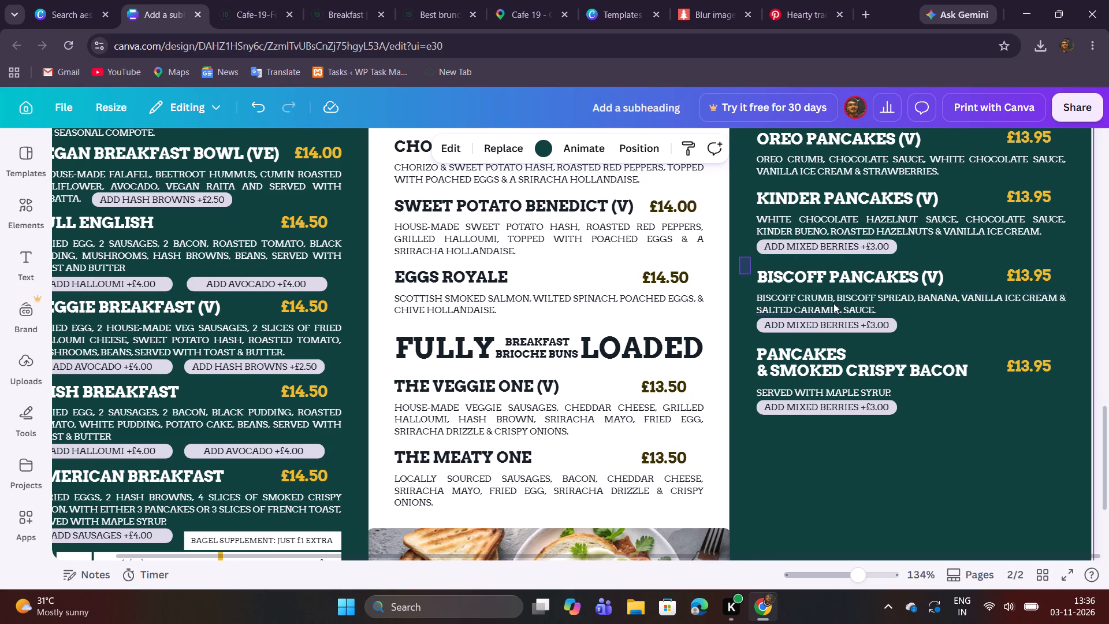
drag(833, 303, 1045, 339)
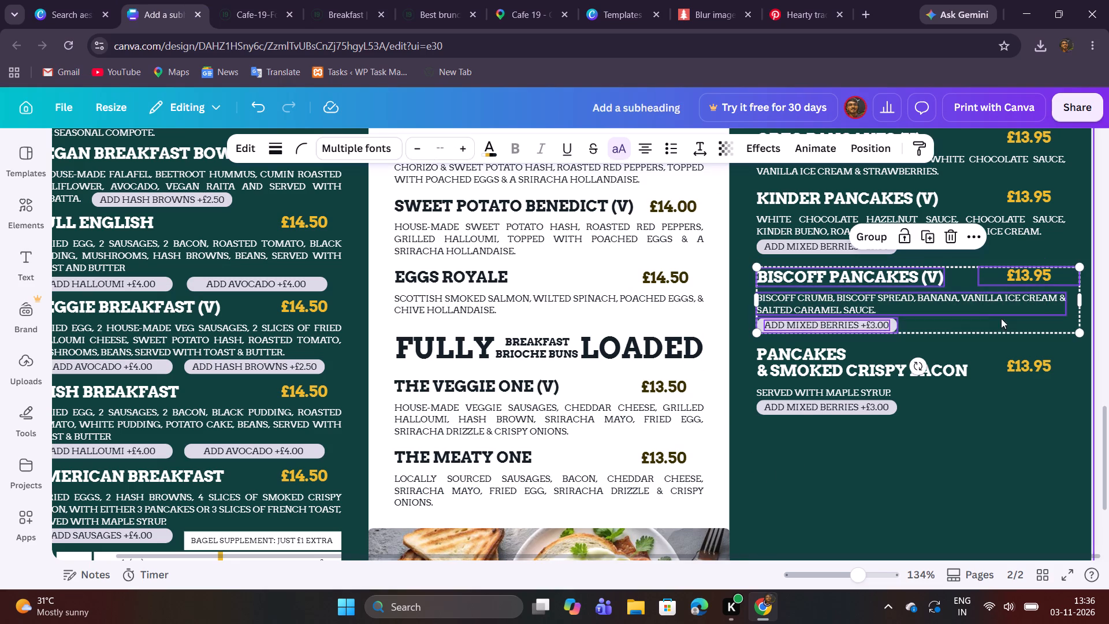
click(926, 239)
drag(925, 310, 892, 486)
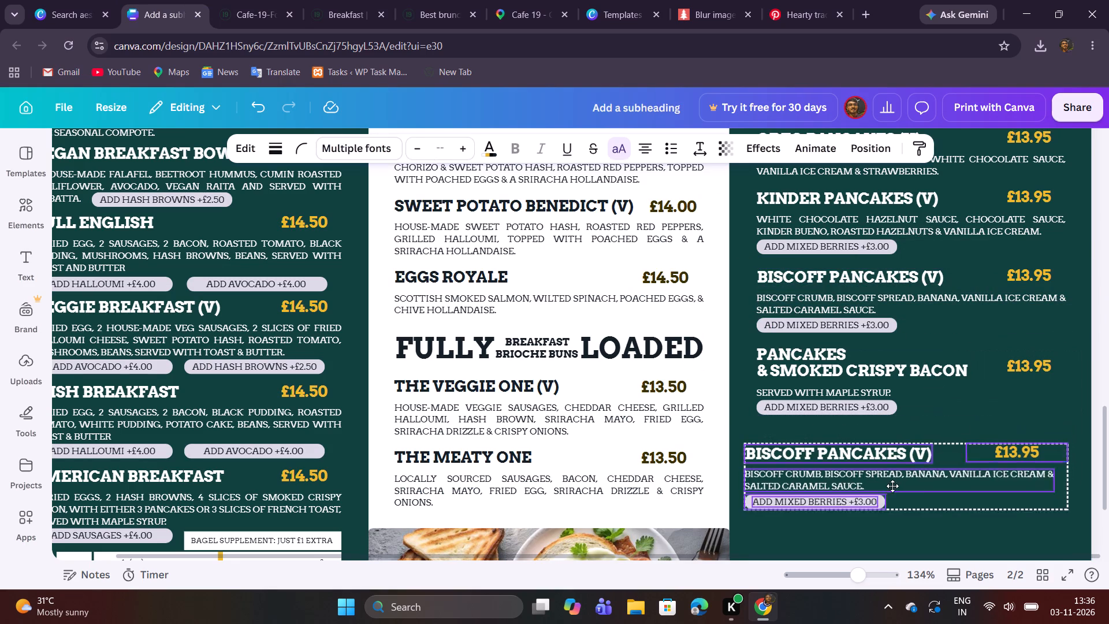
drag(892, 486, 907, 458)
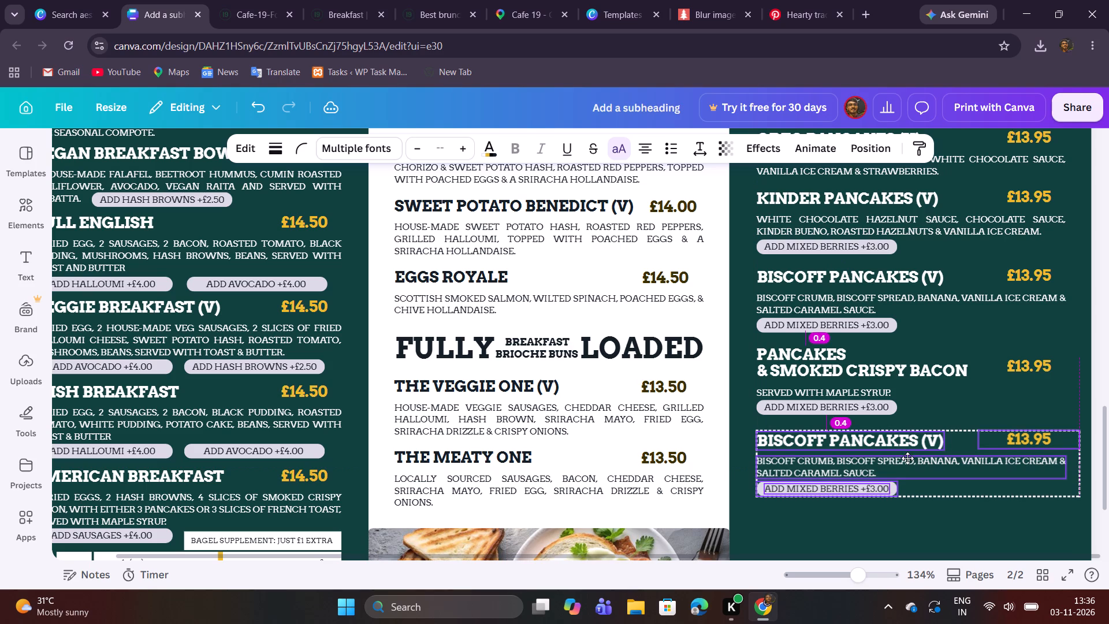
drag(907, 458, 907, 455)
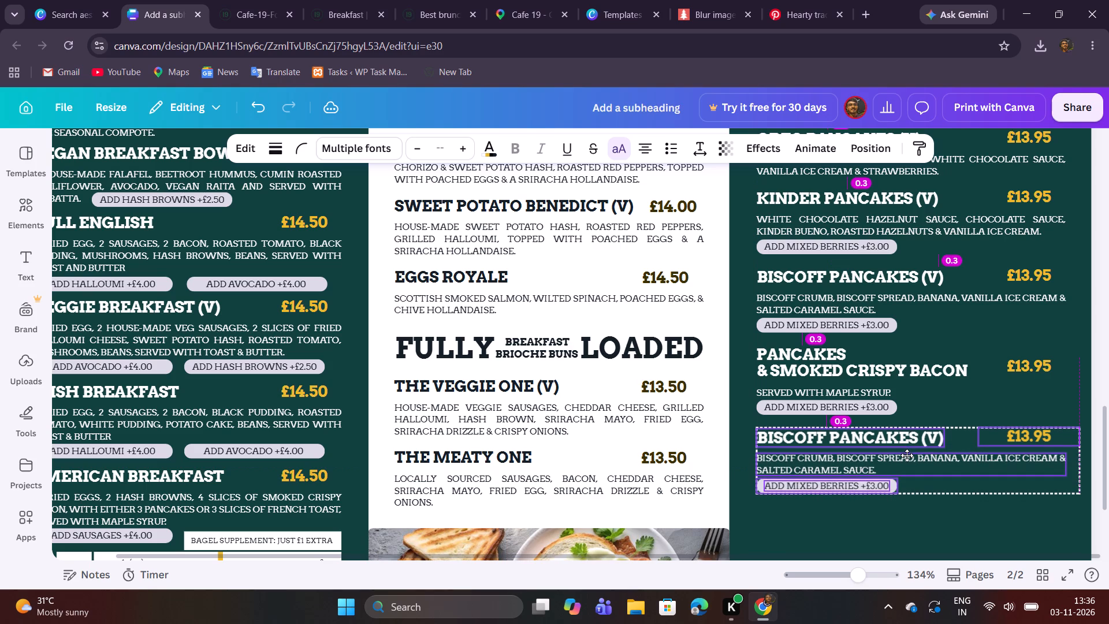
drag(907, 455, 907, 456)
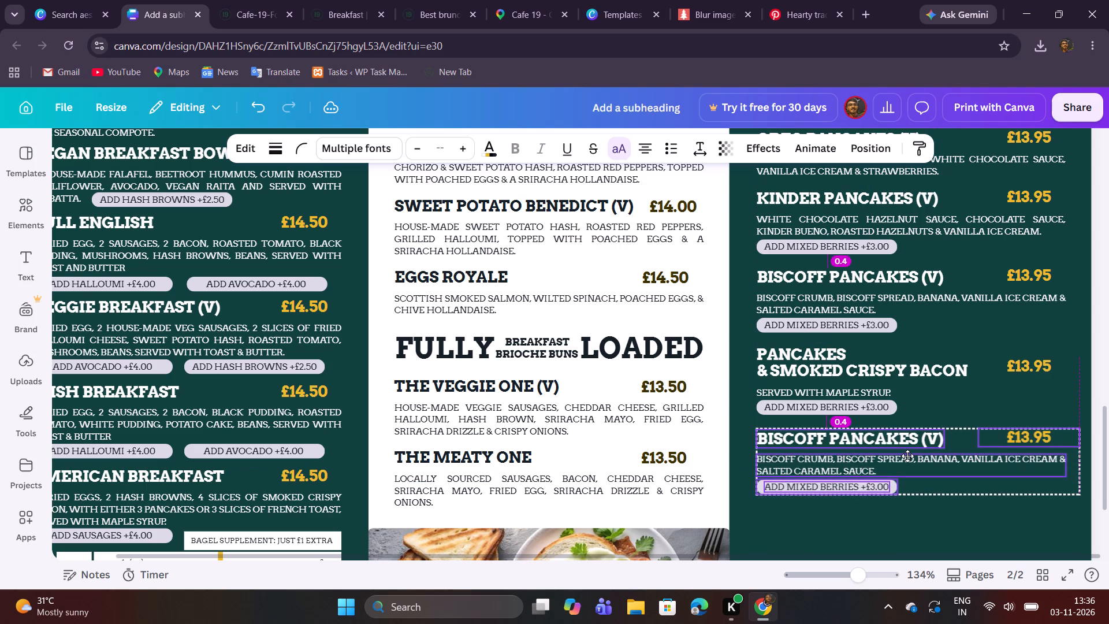
drag(907, 456, 909, 455)
click(837, 522)
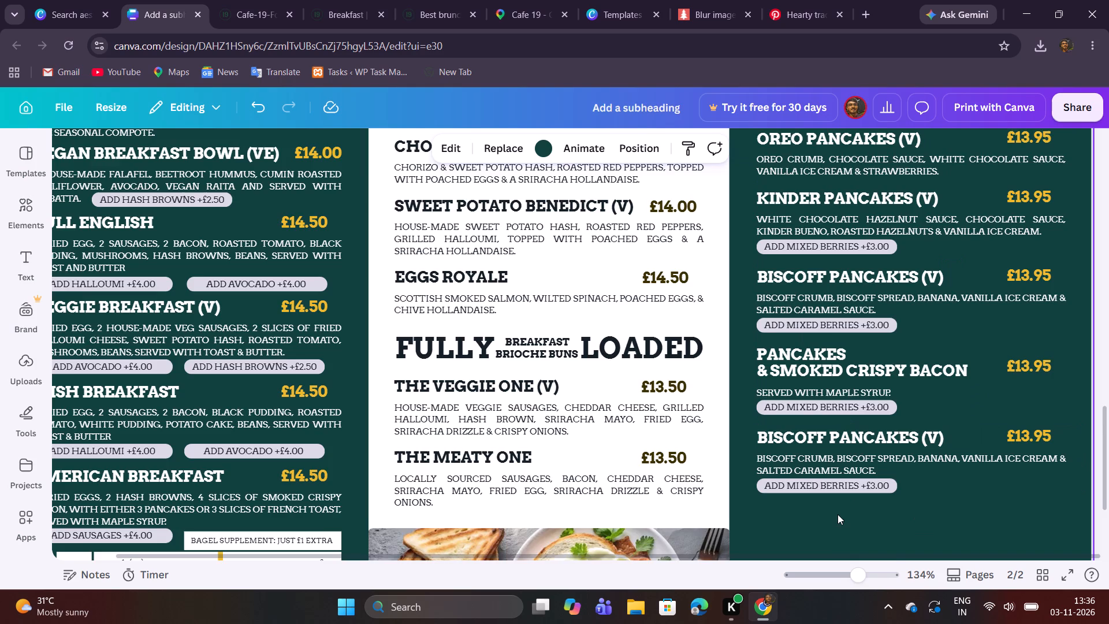
Look over all three panels of page 2 to check item spacing and the remaining room in the Pancakes panel.
scroll(838, 514, up, 2)
scroll(838, 514, down, 2)
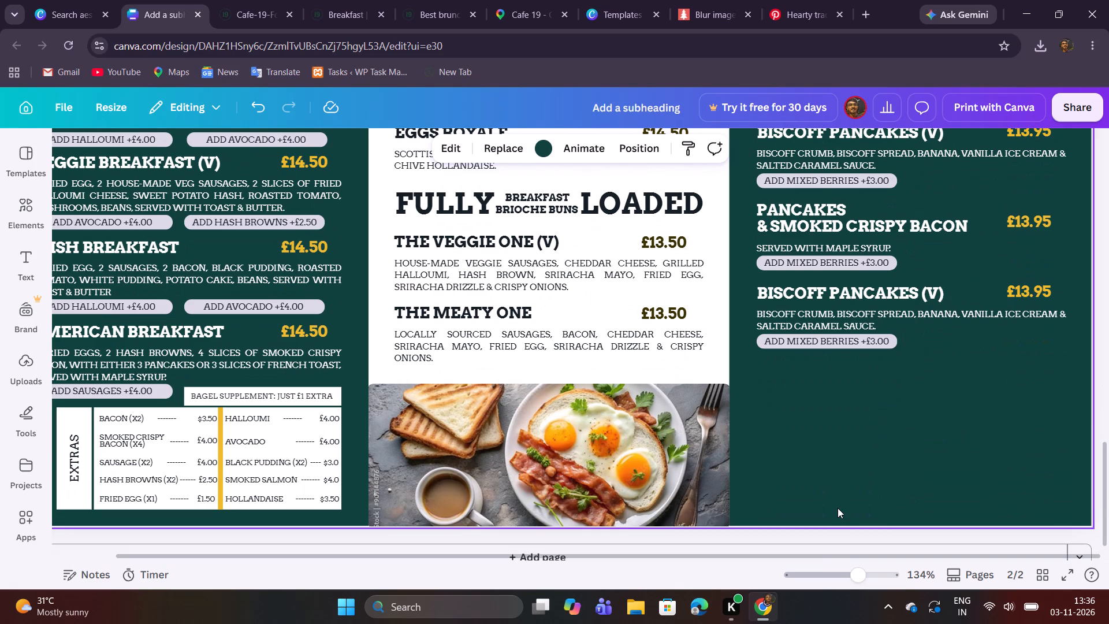
scroll(833, 507, up, 3)
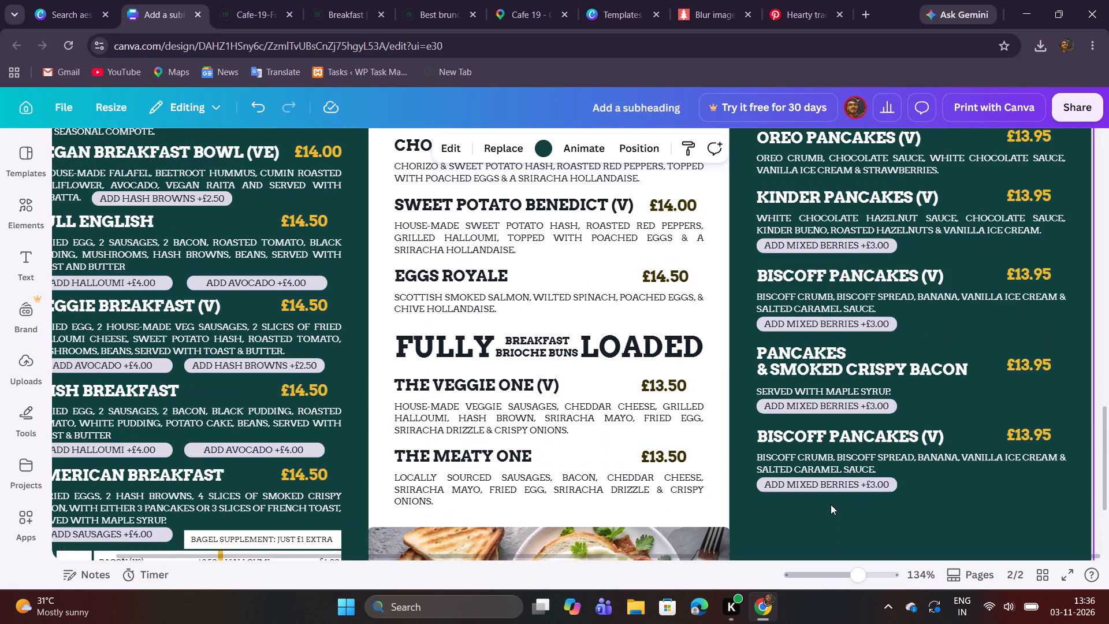
scroll(831, 504, up, 2)
scroll(841, 502, down, 6)
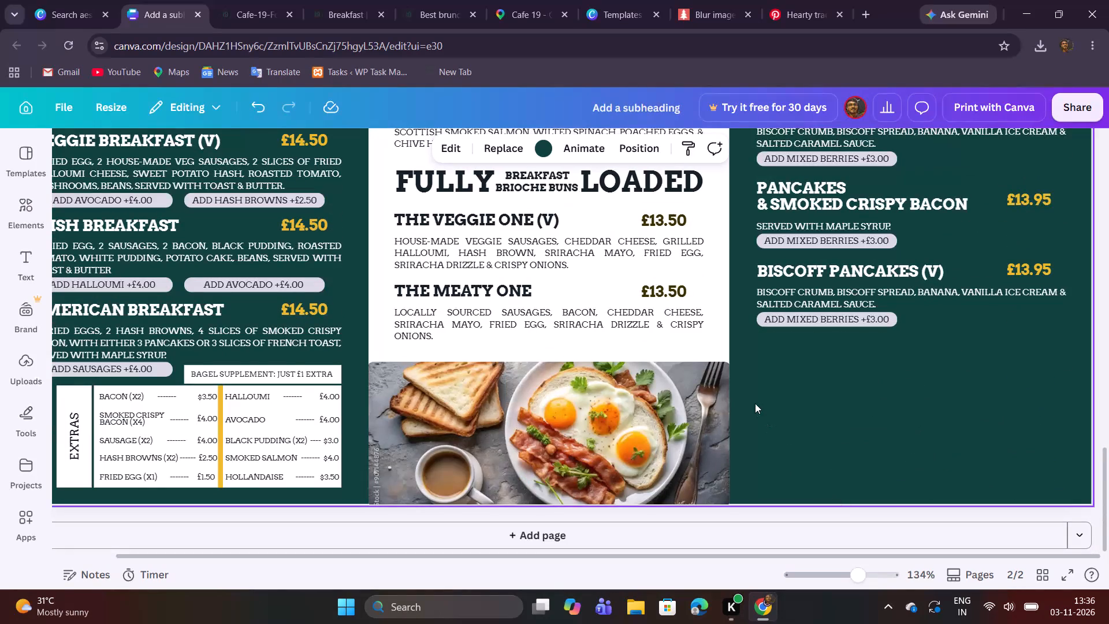
scroll(392, 420, up, 8)
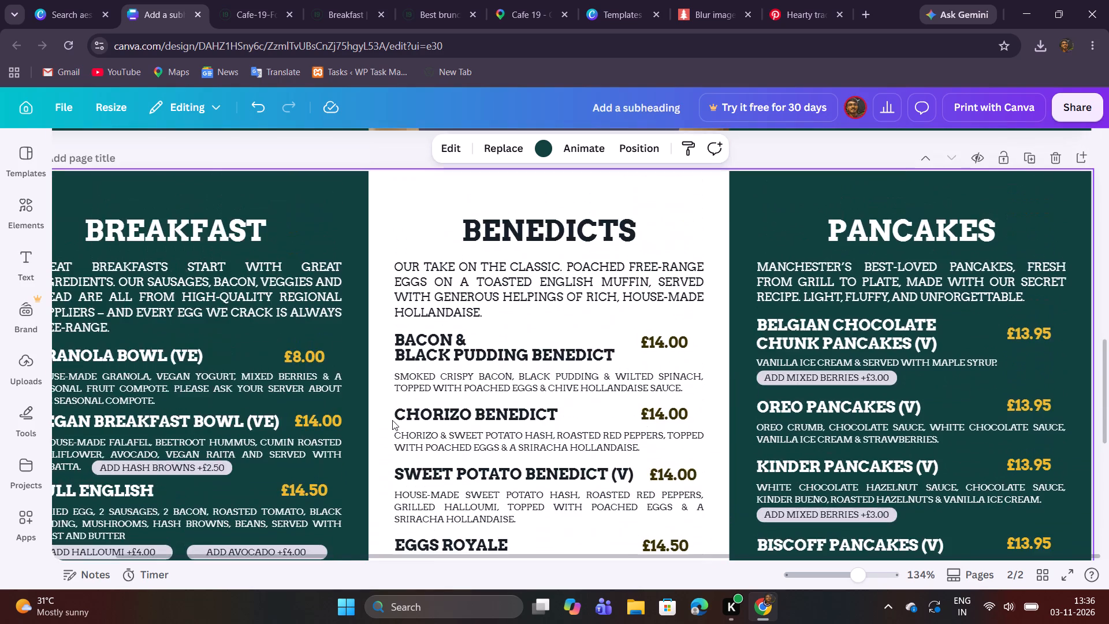
scroll(392, 420, down, 7)
scroll(401, 417, up, 2)
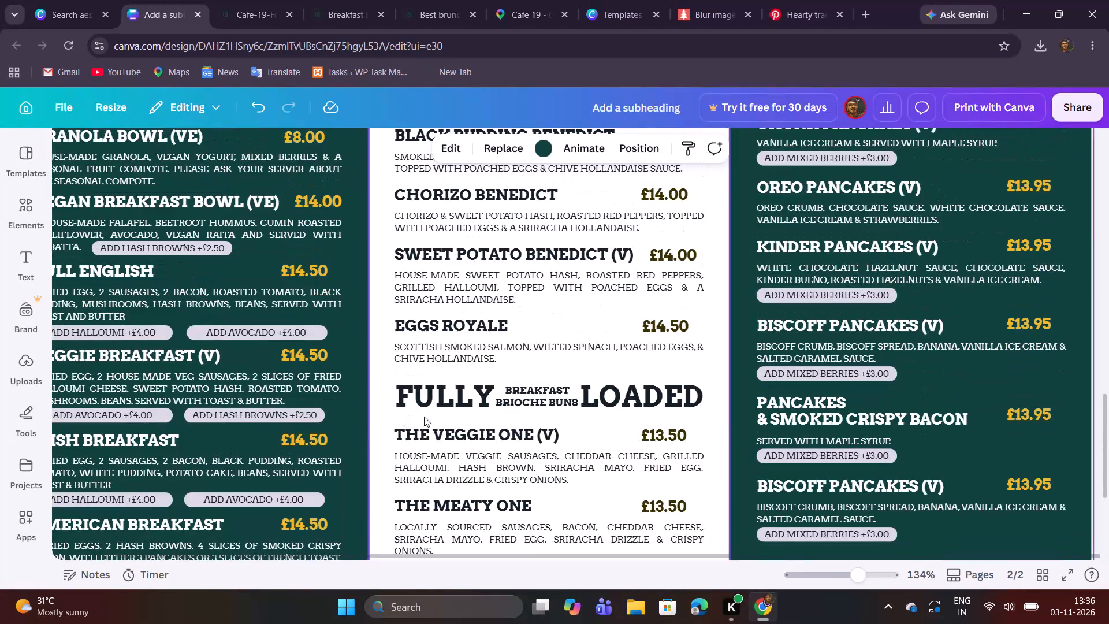
scroll(445, 416, up, 3)
scroll(451, 414, down, 2)
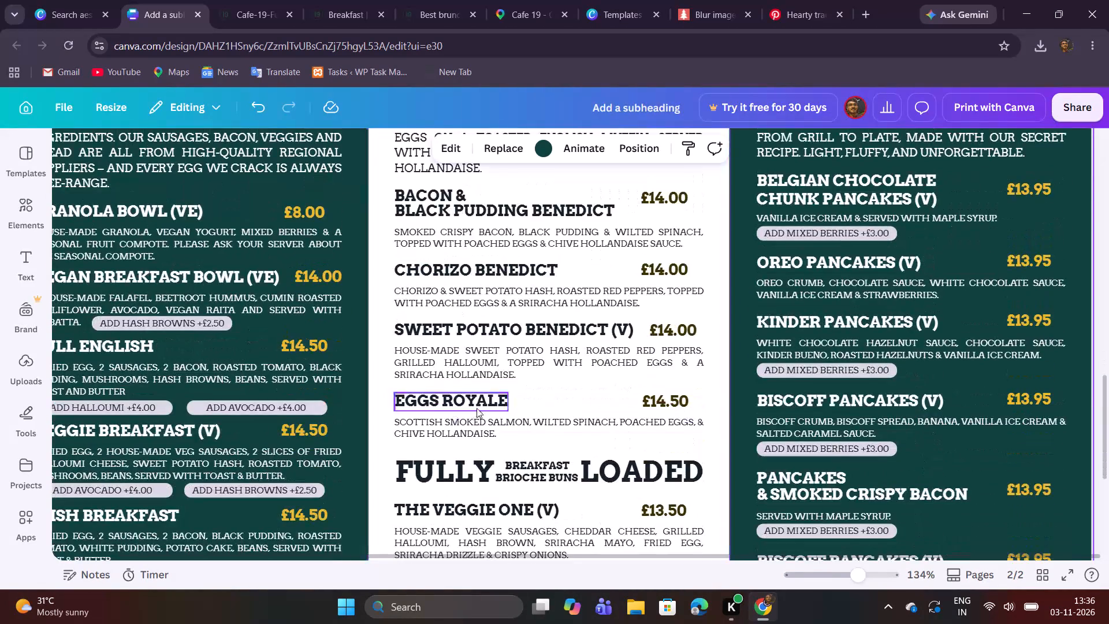
scroll(477, 408, down, 2)
Replace the duplicated item's title with "Pancakes & Fruit (V)" from the Cafe 19 PDF and narrow its text box to about 5.
click(255, 18)
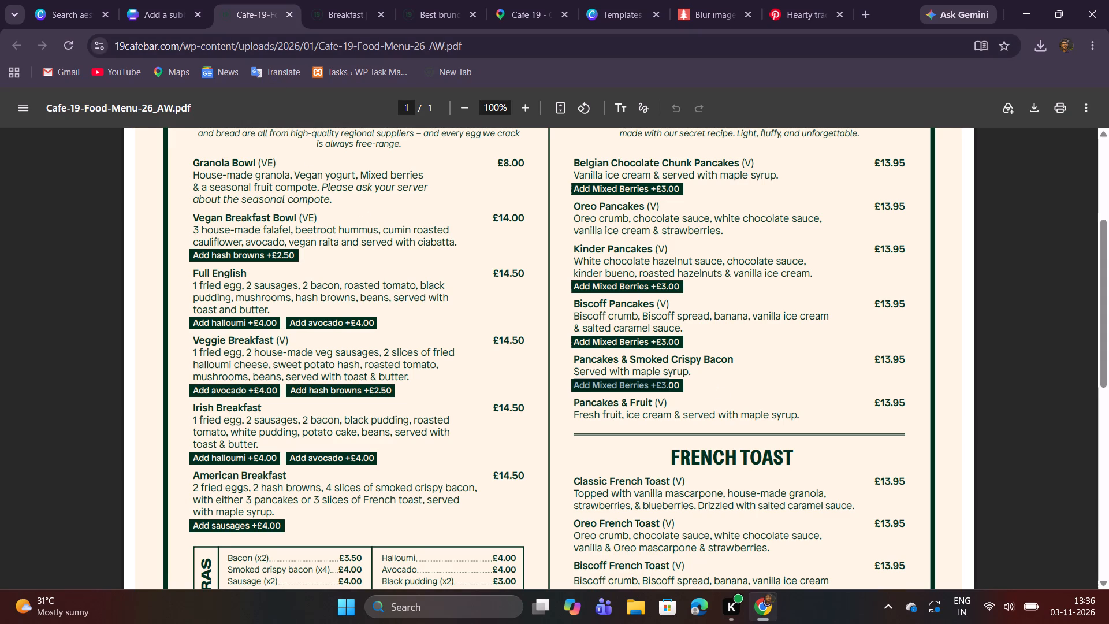
drag(573, 402, 672, 396)
key(ctrl+c)
click(170, 5)
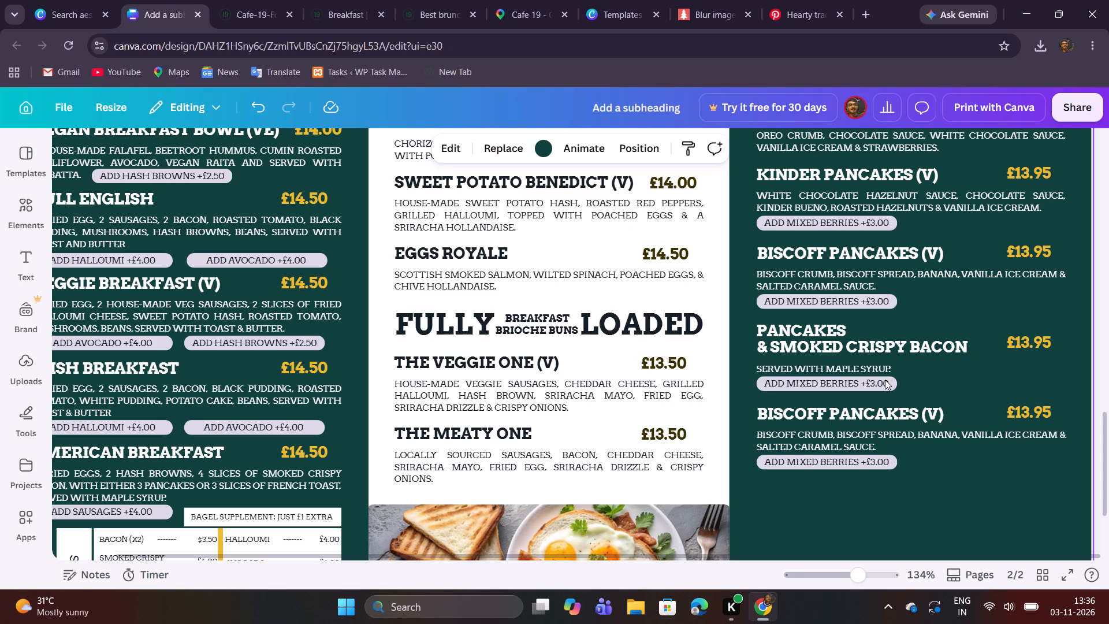
double_click(885, 414)
key(ctrl+v)
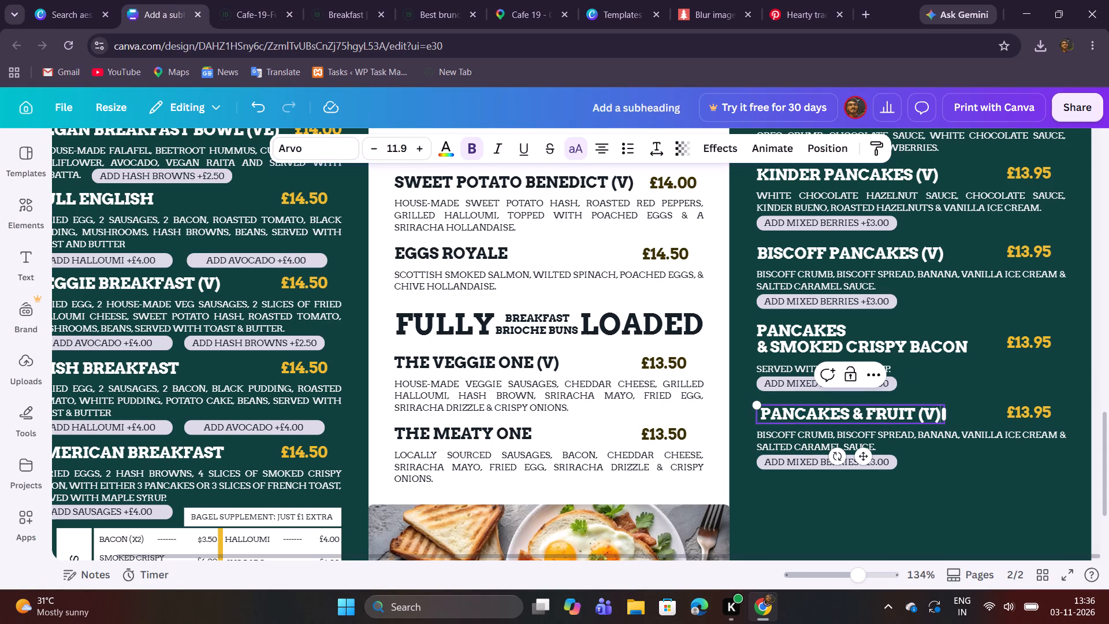
click(947, 410)
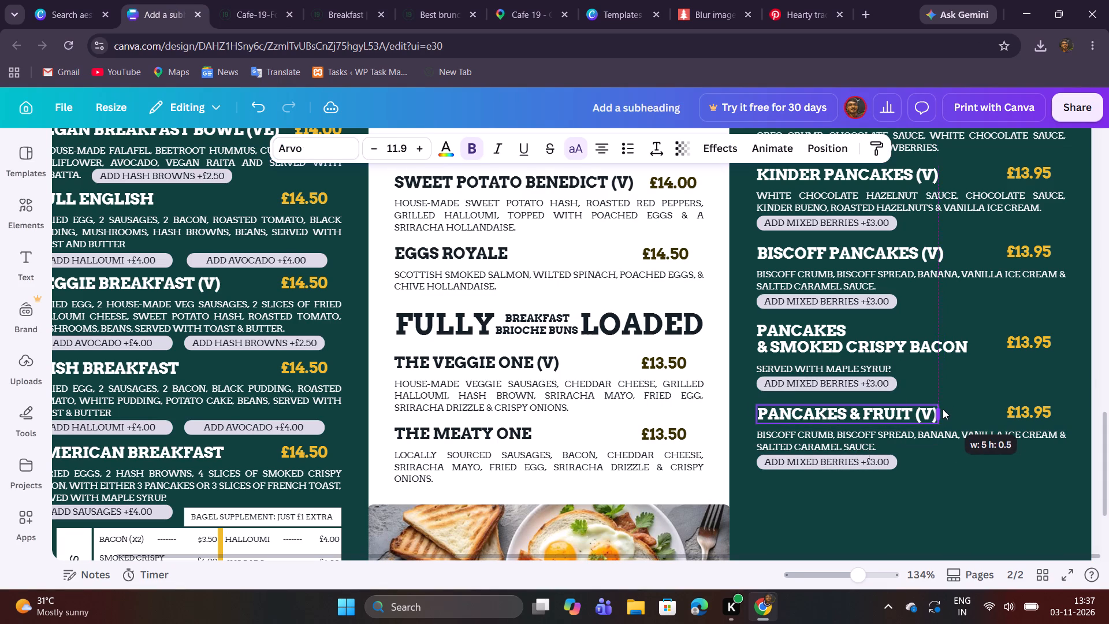
click(909, 521)
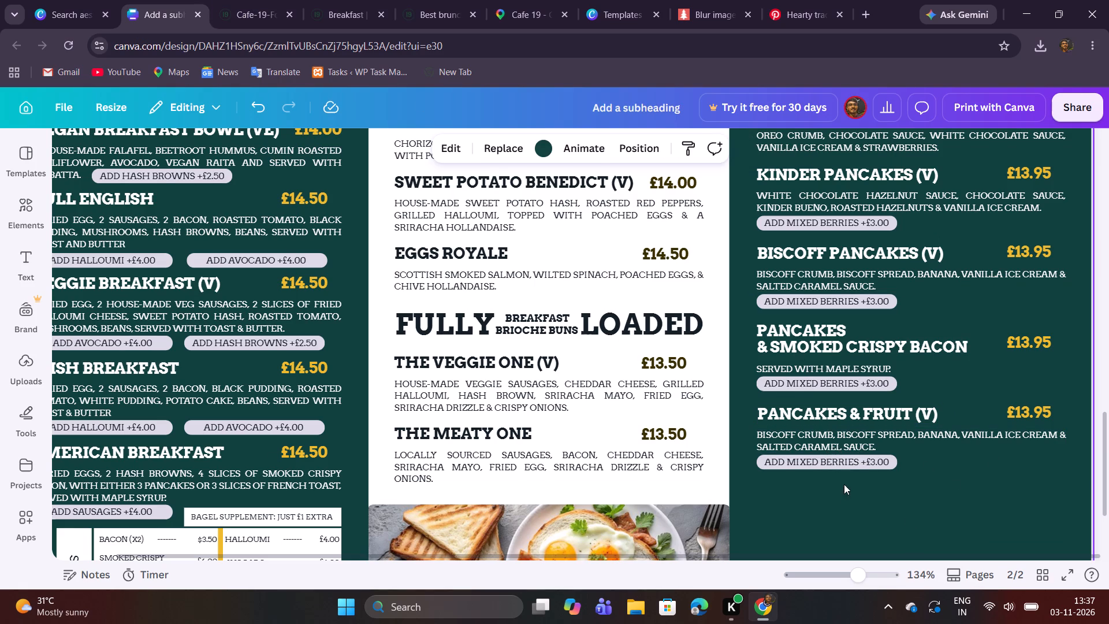
Delete the "Add Mixed Berries +£3.00" label from the "Pancakes & Fruit (V)" item.
drag(844, 482, 843, 463)
click(858, 422)
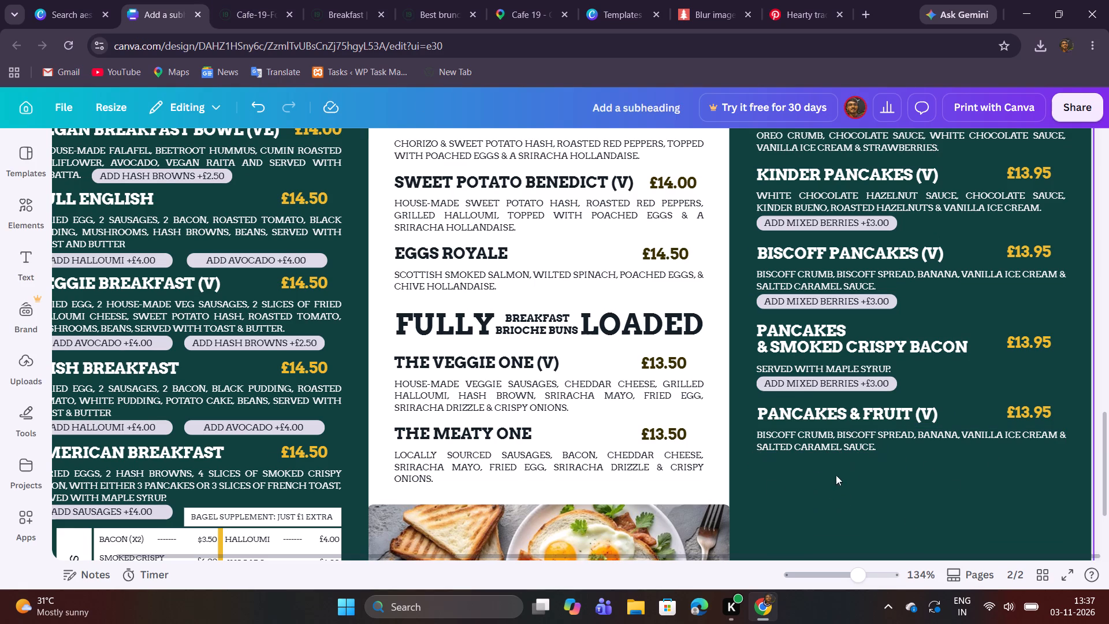
Replace the "Pancakes & Fruit (V)" description with "Fresh fruit, ice cream & served with maple syrup." from the Cafe 19 PDF.
click(238, 4)
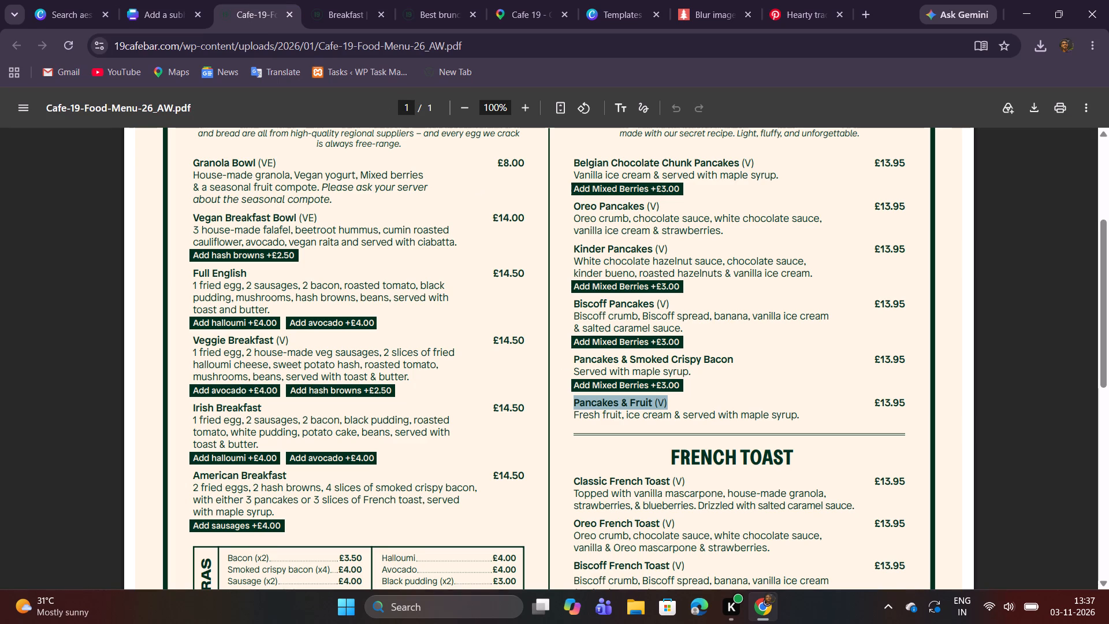
drag(576, 413, 797, 415)
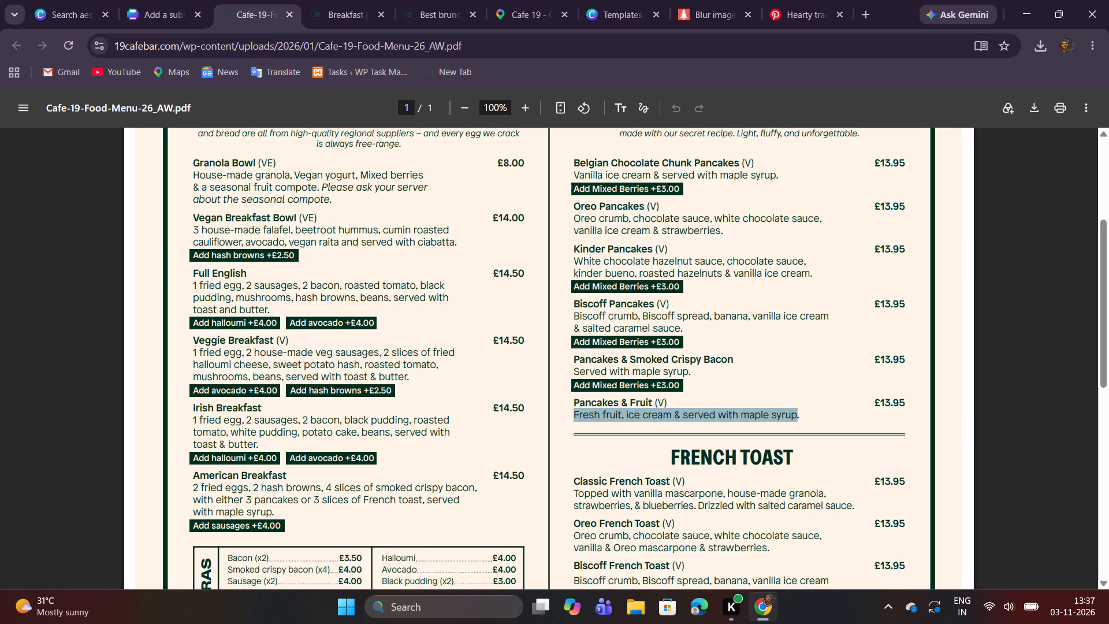
drag(797, 415, 802, 415)
right_click(781, 415)
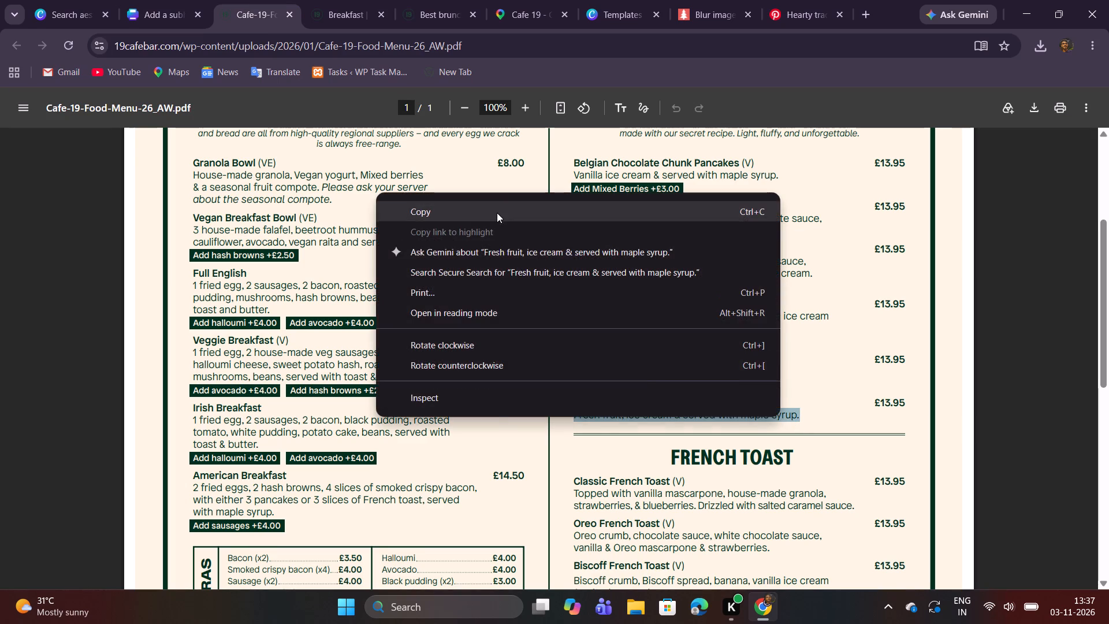
click(496, 212)
click(162, 15)
double_click(892, 453)
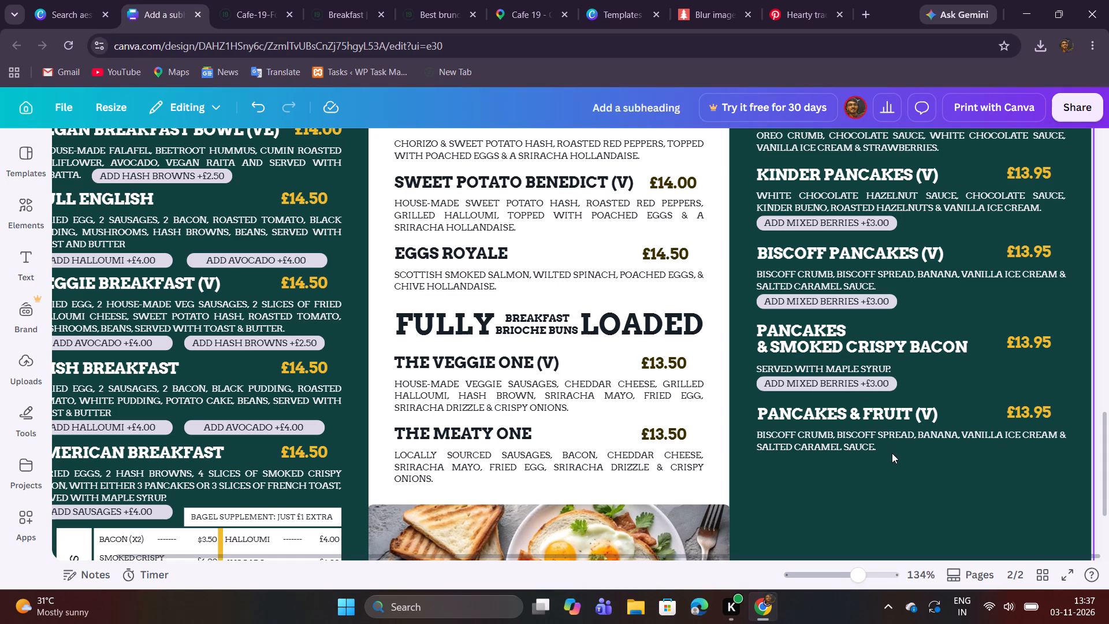
double_click(892, 446)
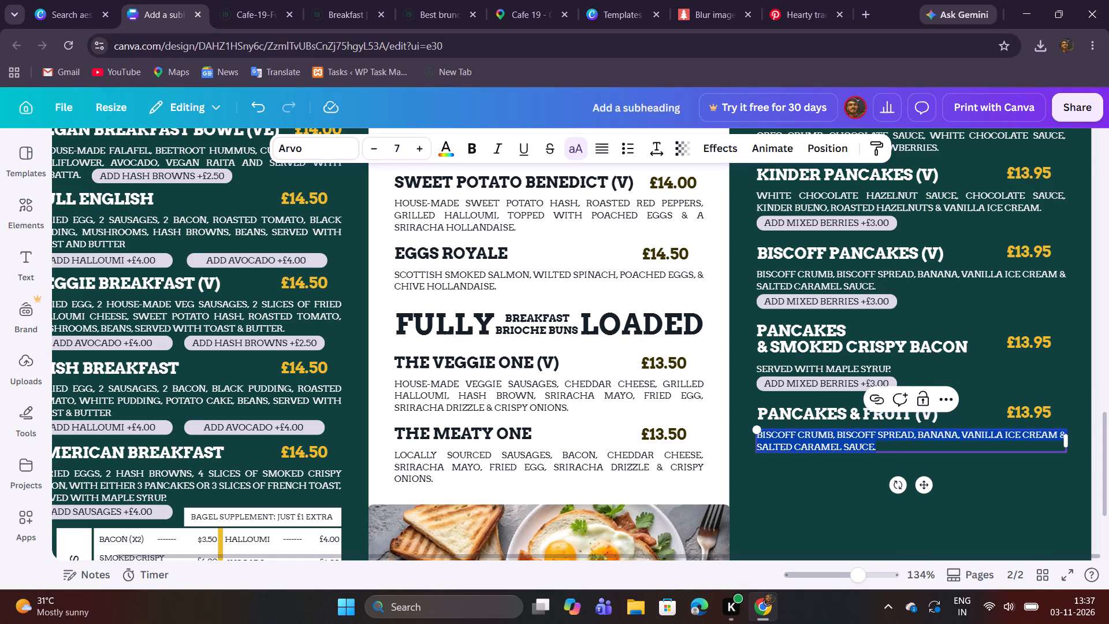
key(ctrl+v)
click(870, 447)
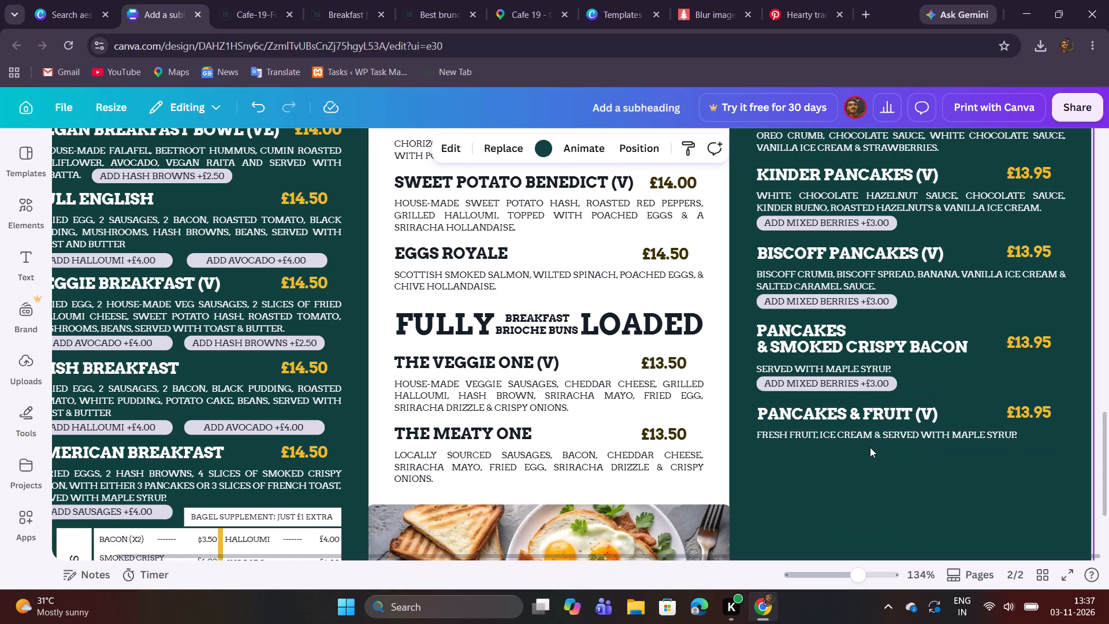
Look over the lower part of page 2 to check the free space beneath the Pancakes items.
scroll(895, 477, down, 2)
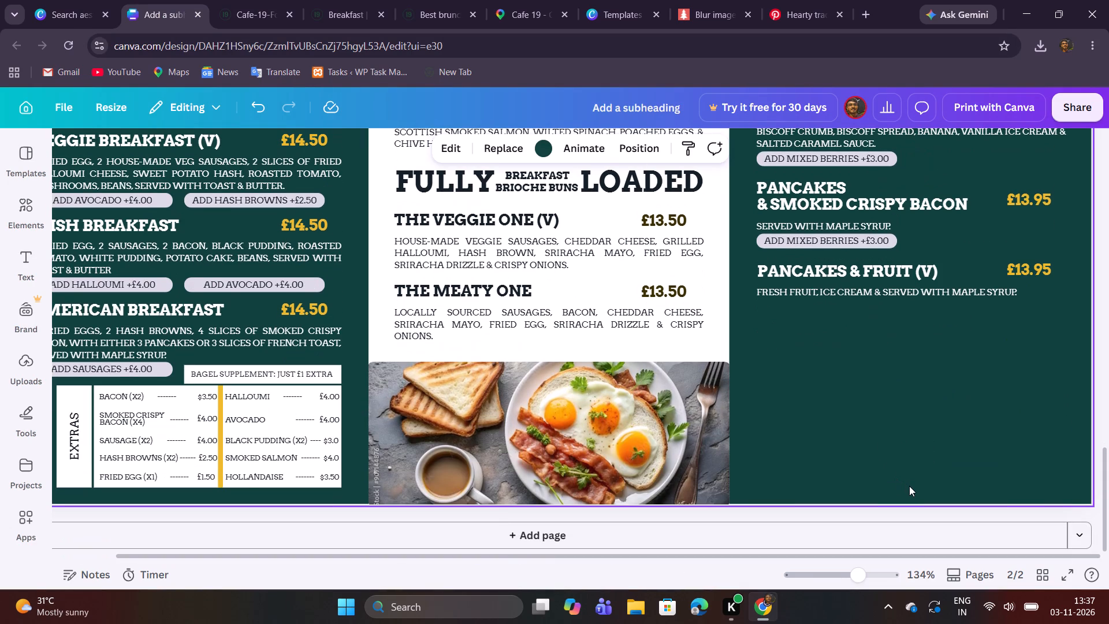
double_click(630, 468)
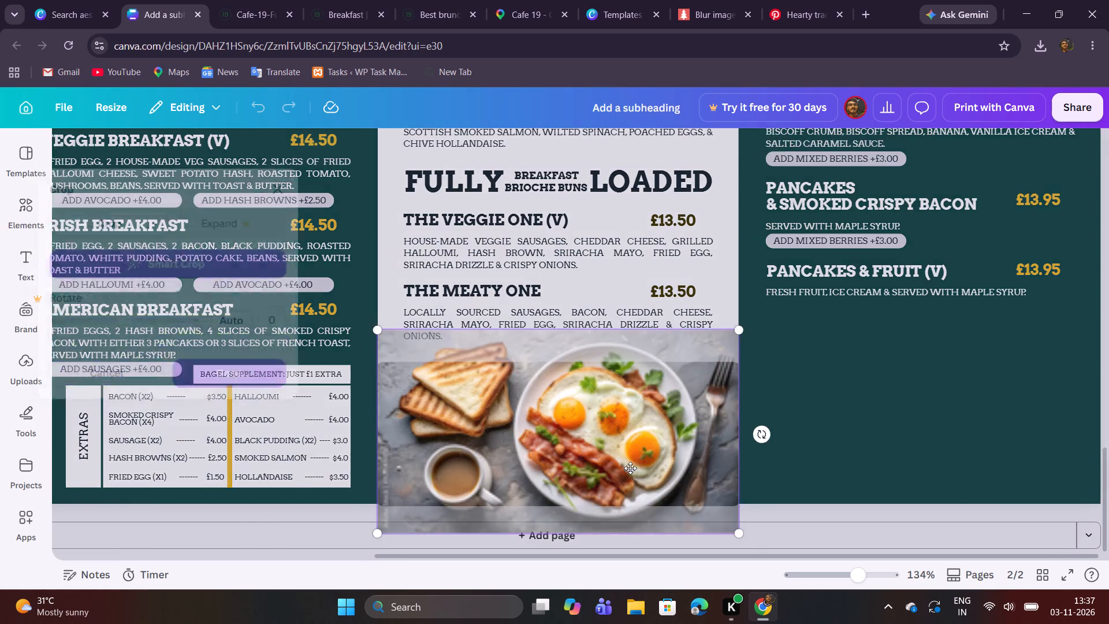
click(592, 511)
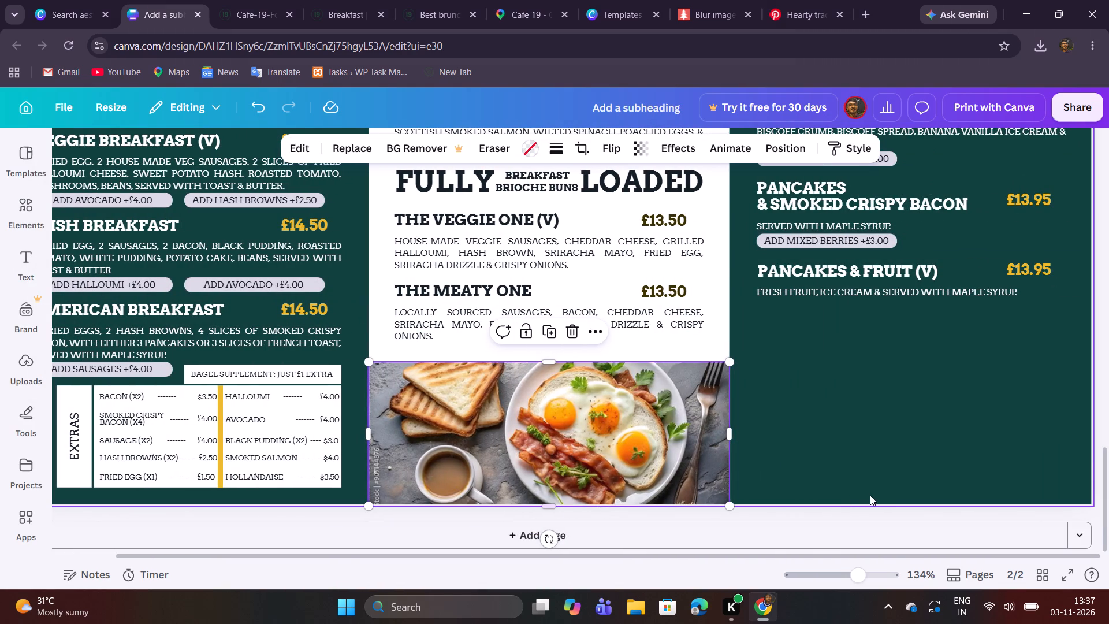
scroll(896, 482, up, 2)
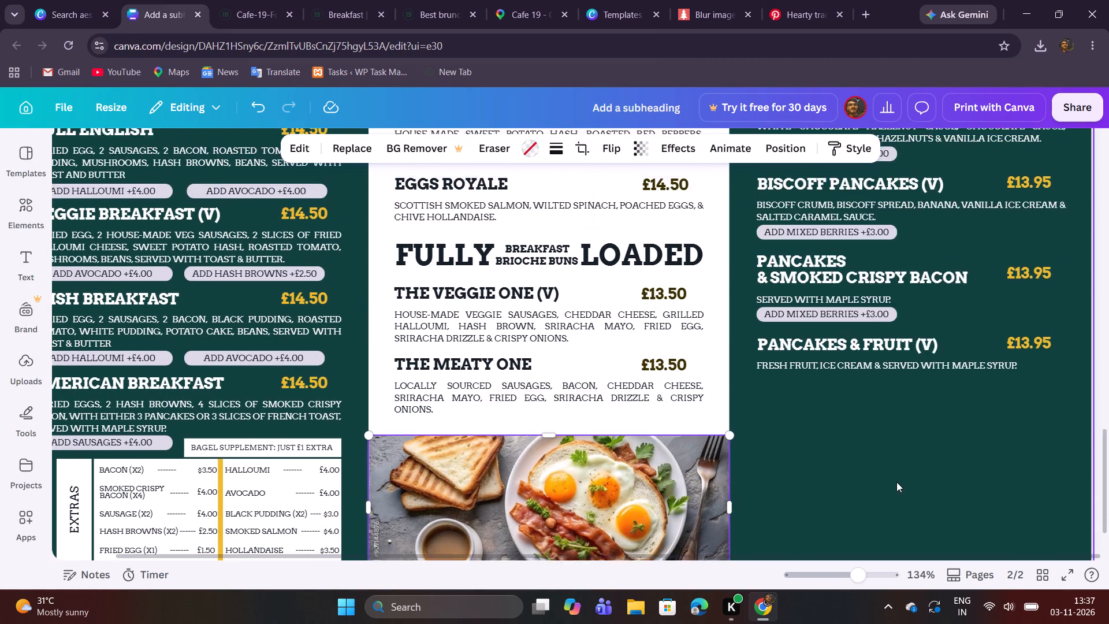
scroll(896, 482, up, 5)
scroll(898, 482, down, 7)
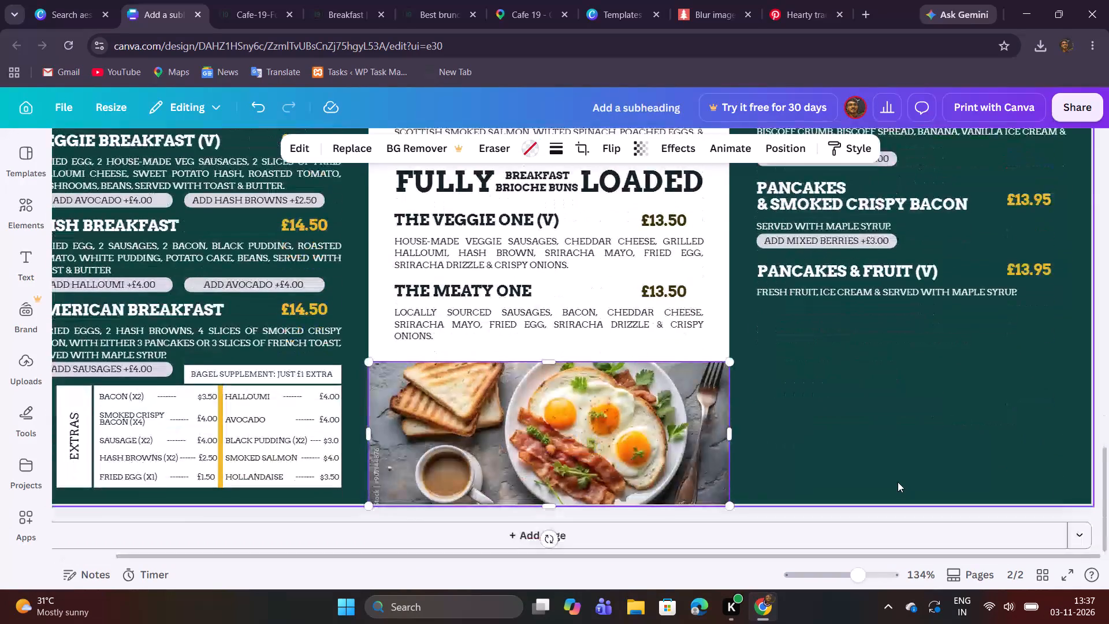
scroll(898, 482, up, 1)
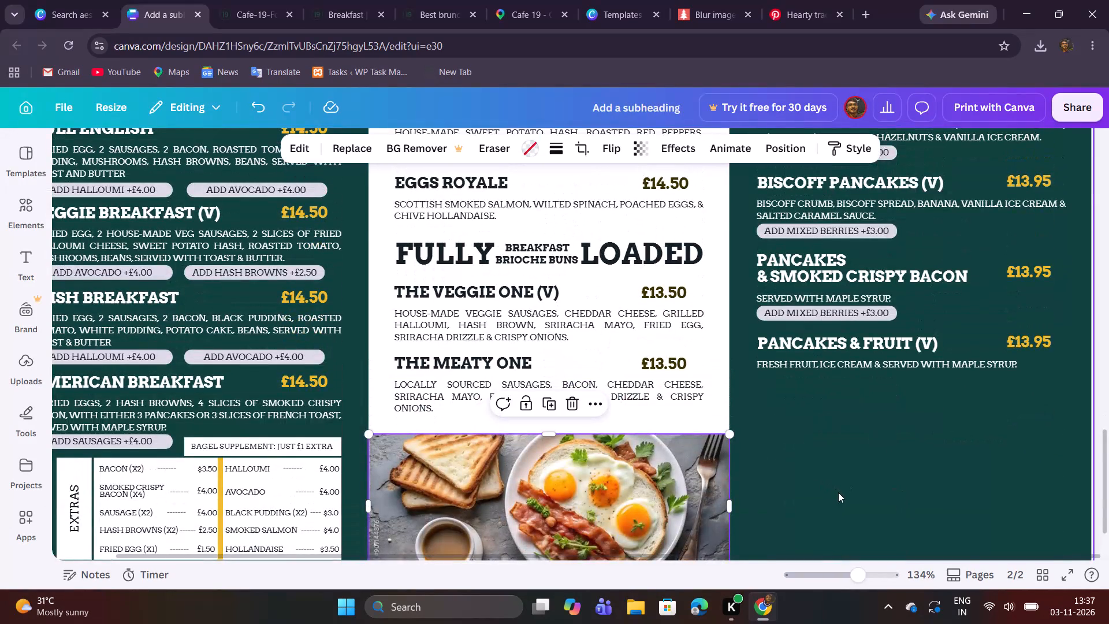
Duplicate the round "All Day Café 19" logo on page 1 and place the copy below "Pancakes & Fruit (V)" on page 2.
click(839, 577)
scroll(889, 500, up, 5)
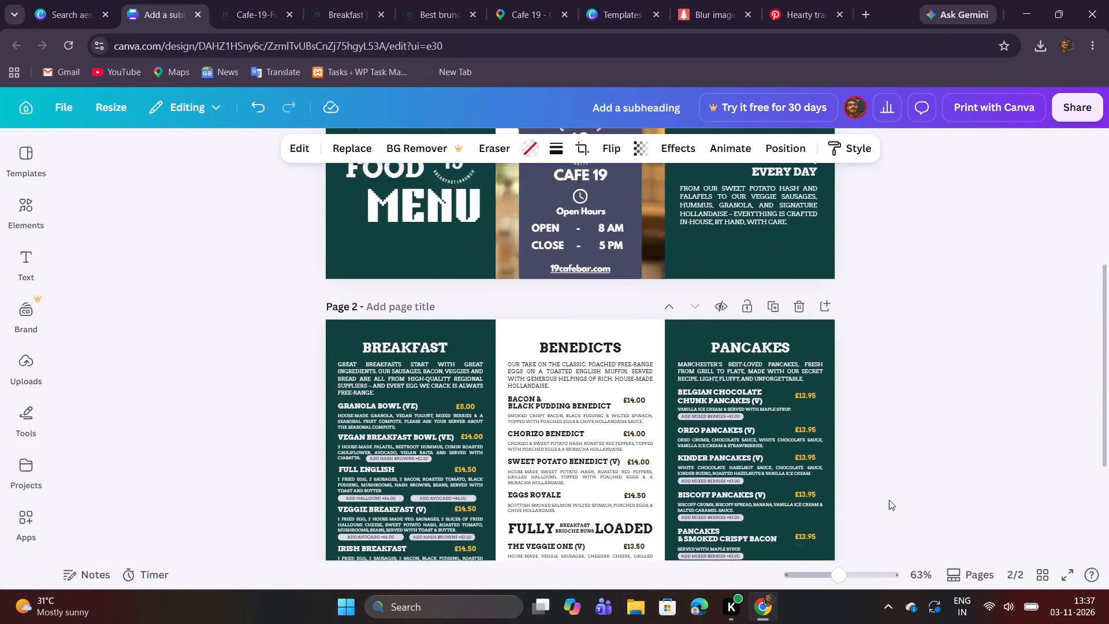
click(601, 344)
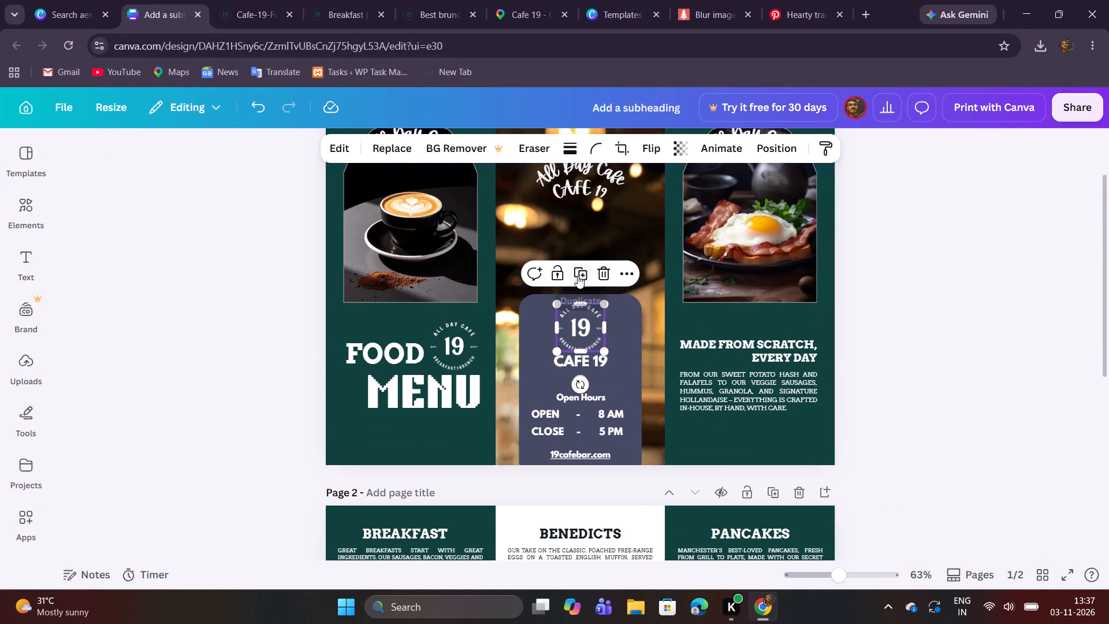
click(578, 276)
drag(583, 326, 795, 413)
scroll(800, 418, down, 4)
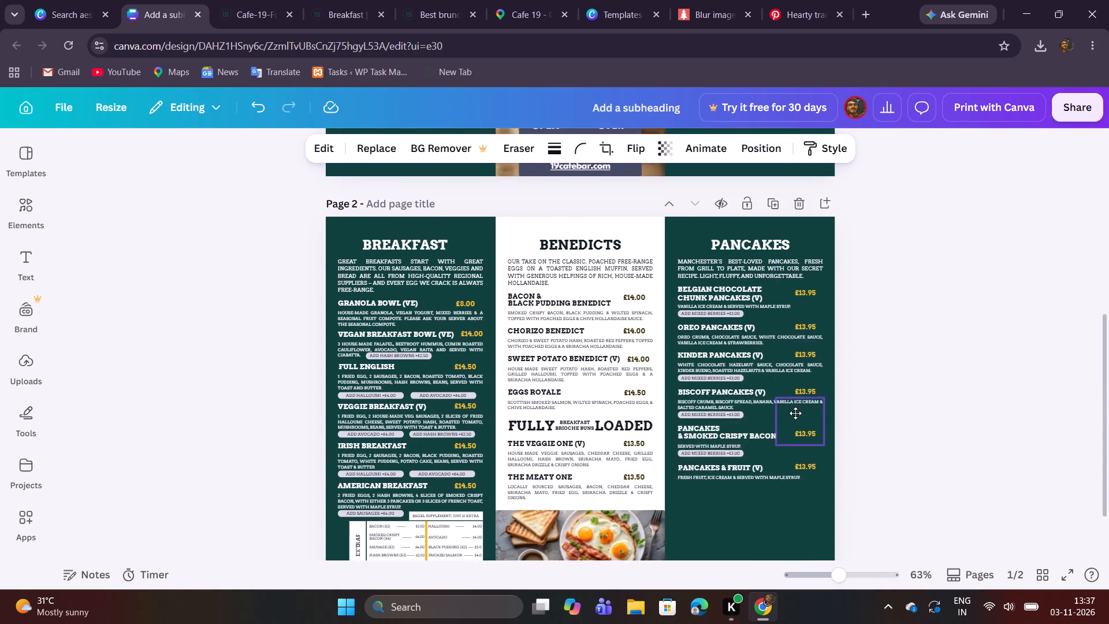
drag(795, 413, 748, 454)
scroll(795, 413, down, 1)
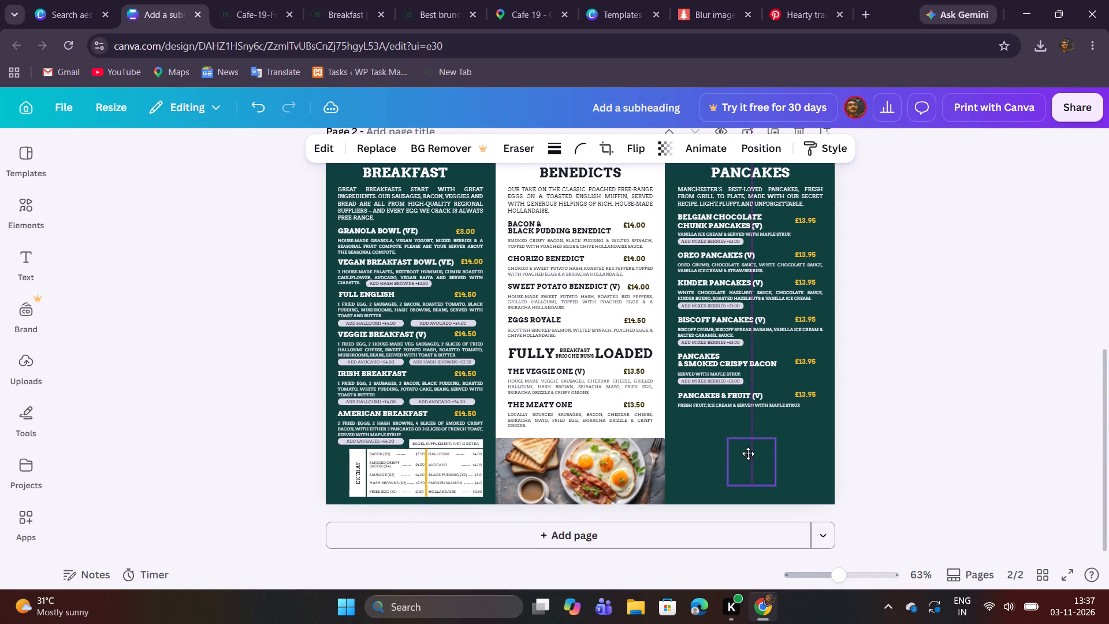
drag(748, 454, 749, 451)
click(907, 448)
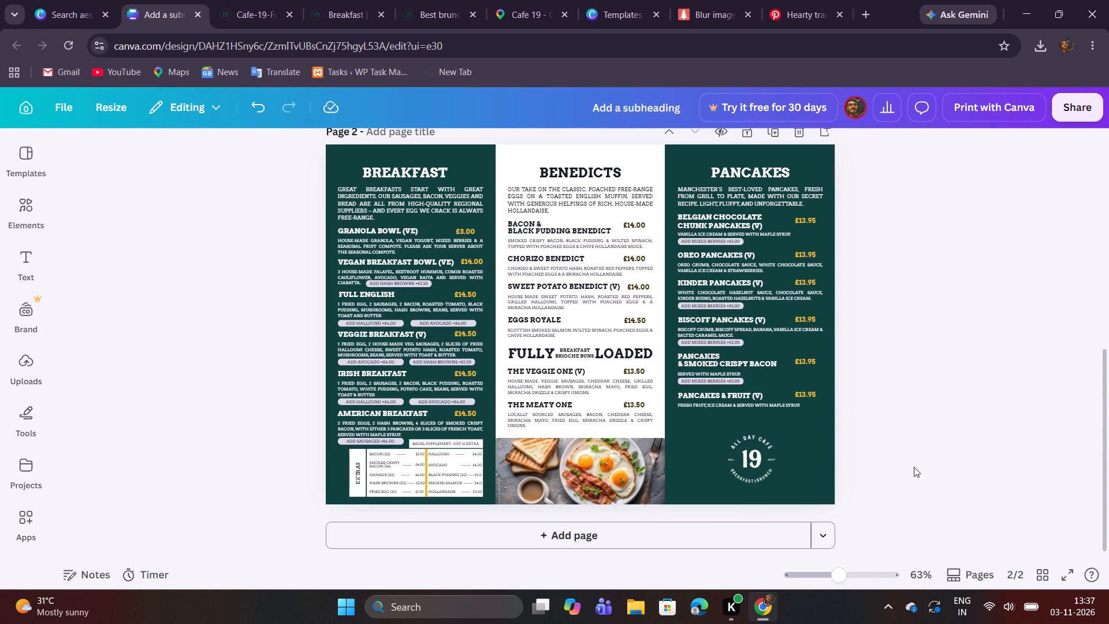
Enlarge the round logo copy in the Pancakes panel proportionally to slightly over 3.3 wide and high.
click(746, 451)
drag(725, 437, 710, 429)
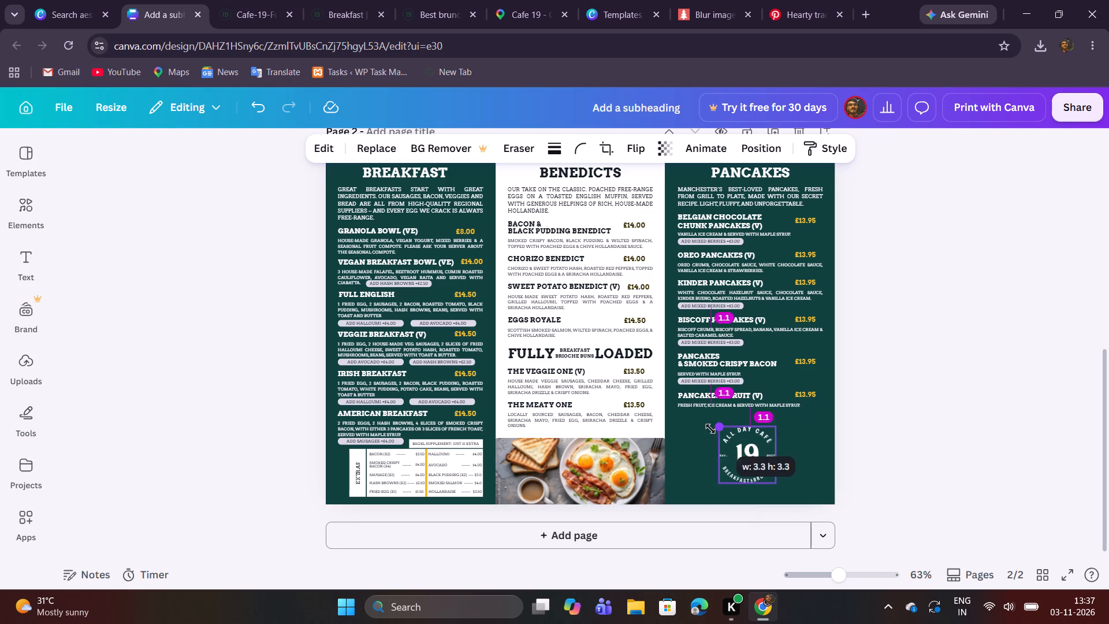
drag(710, 429, 709, 428)
click(906, 449)
Reposition the enlarged logo so it is centred in the empty space below the "Pancakes & Fruit (V)" item.
drag(747, 459, 762, 466)
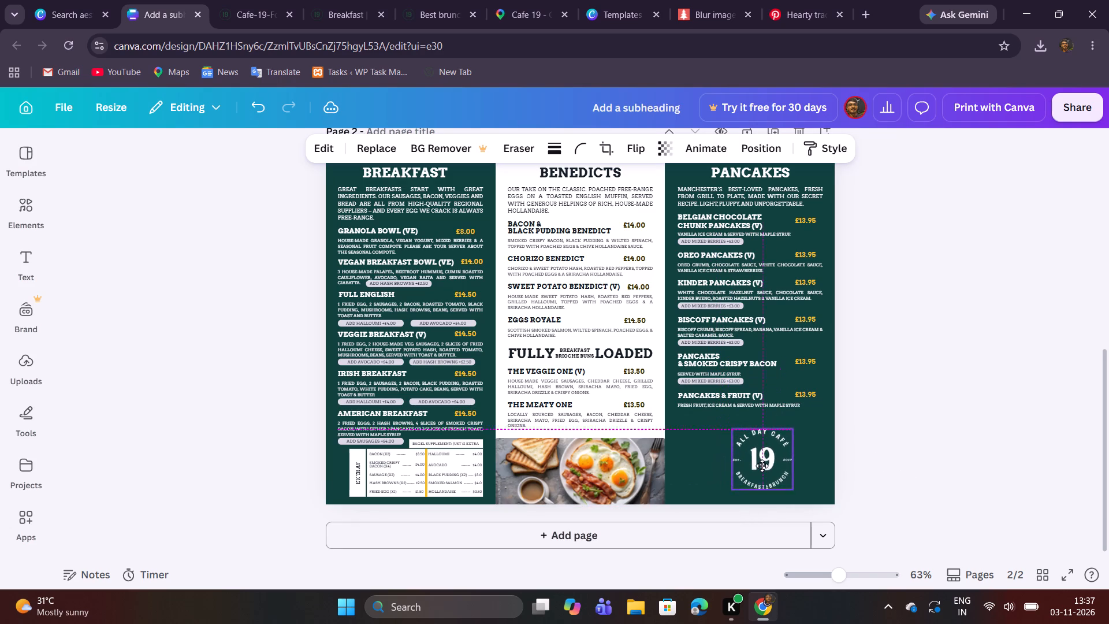
drag(762, 466, 764, 467)
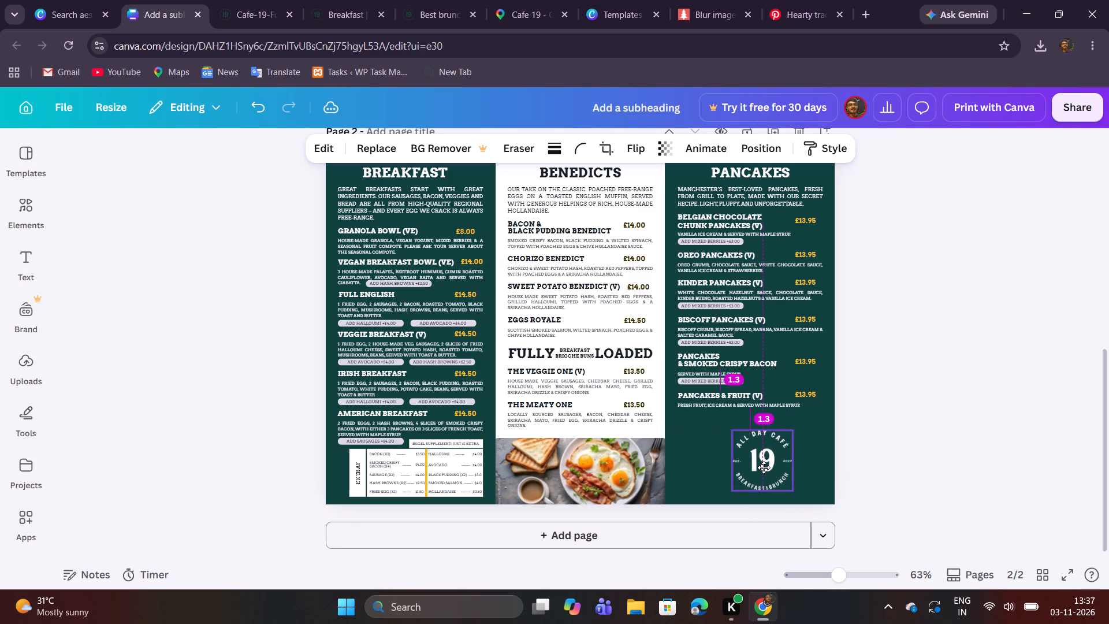
drag(764, 467, 764, 469)
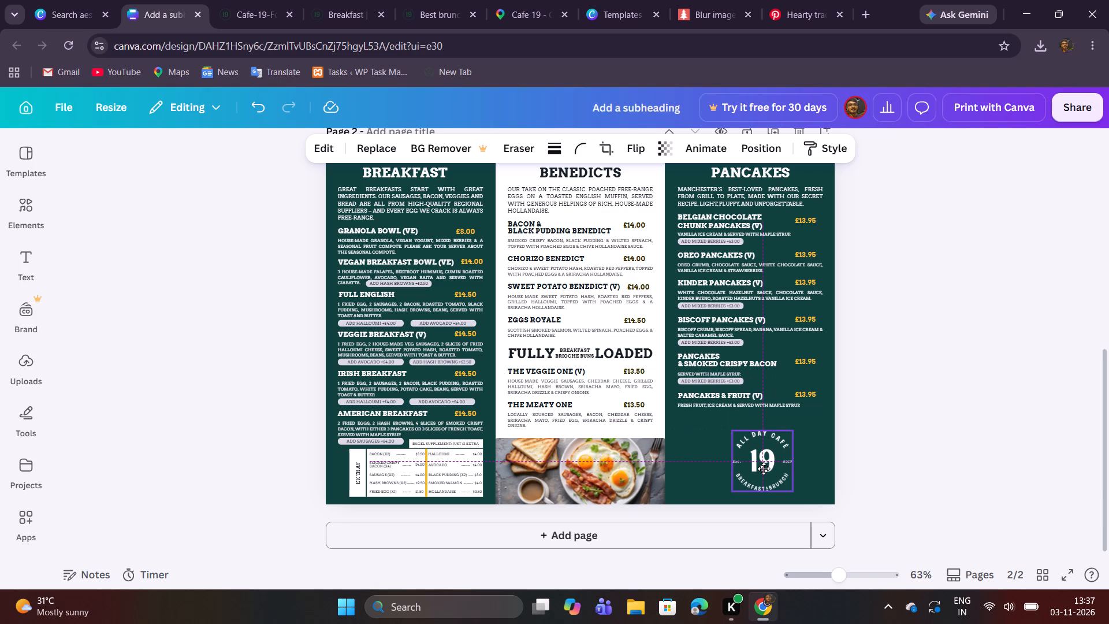
drag(764, 469, 760, 469)
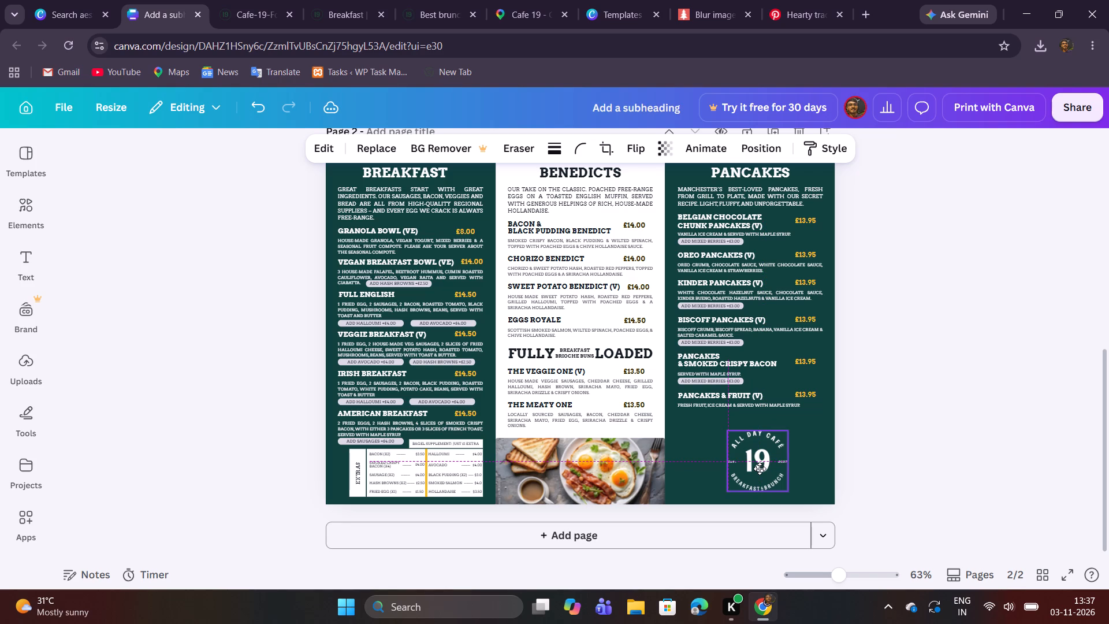
drag(760, 469, 756, 468)
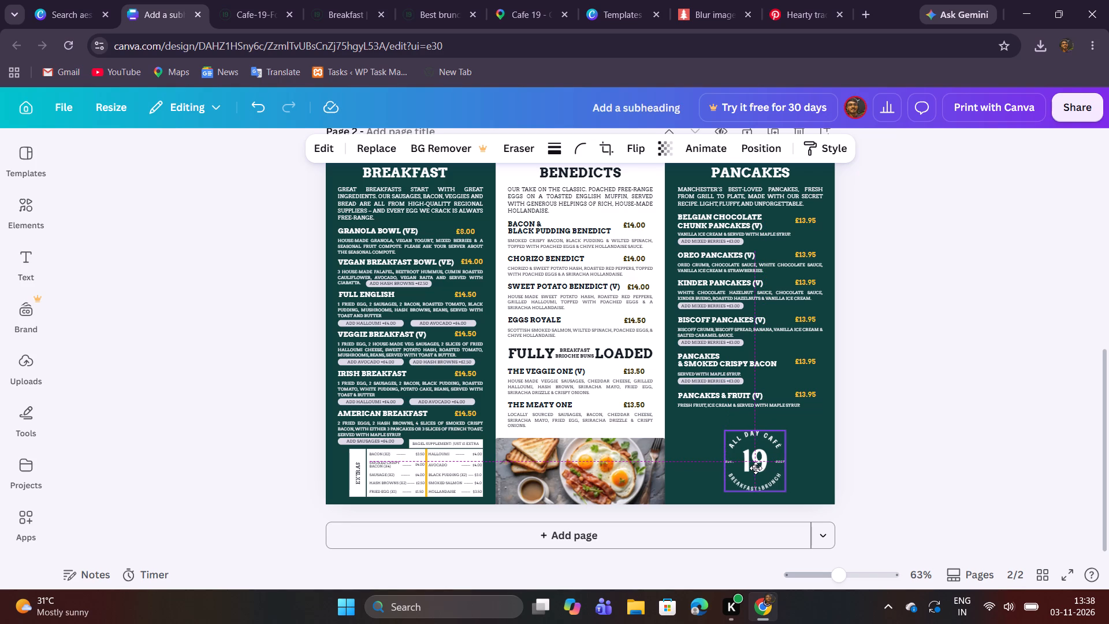
drag(756, 468, 753, 468)
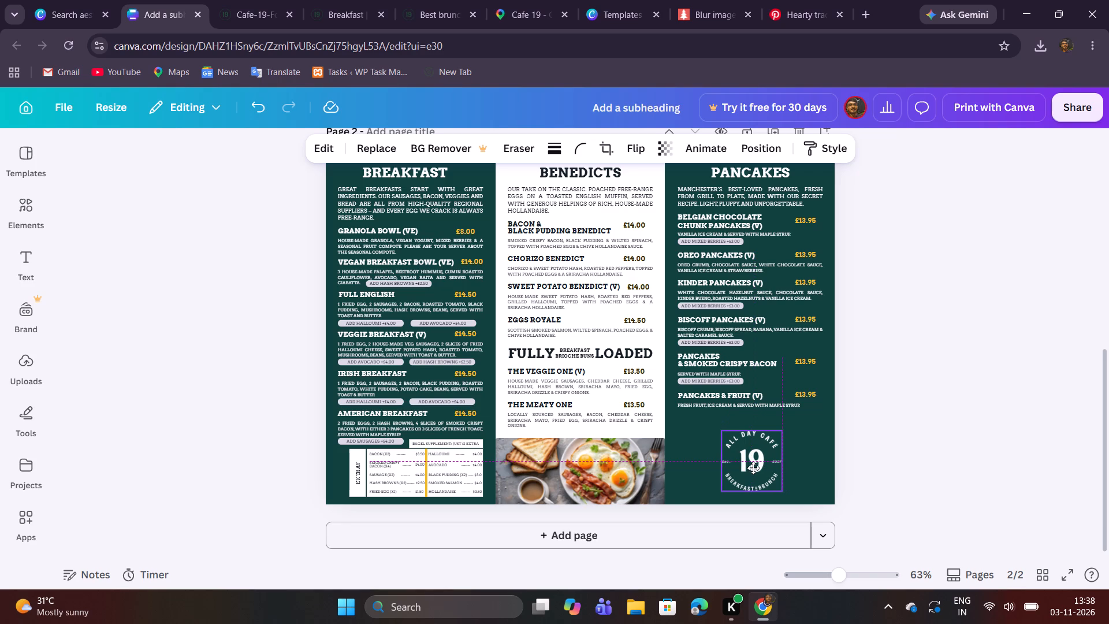
drag(753, 468, 756, 466)
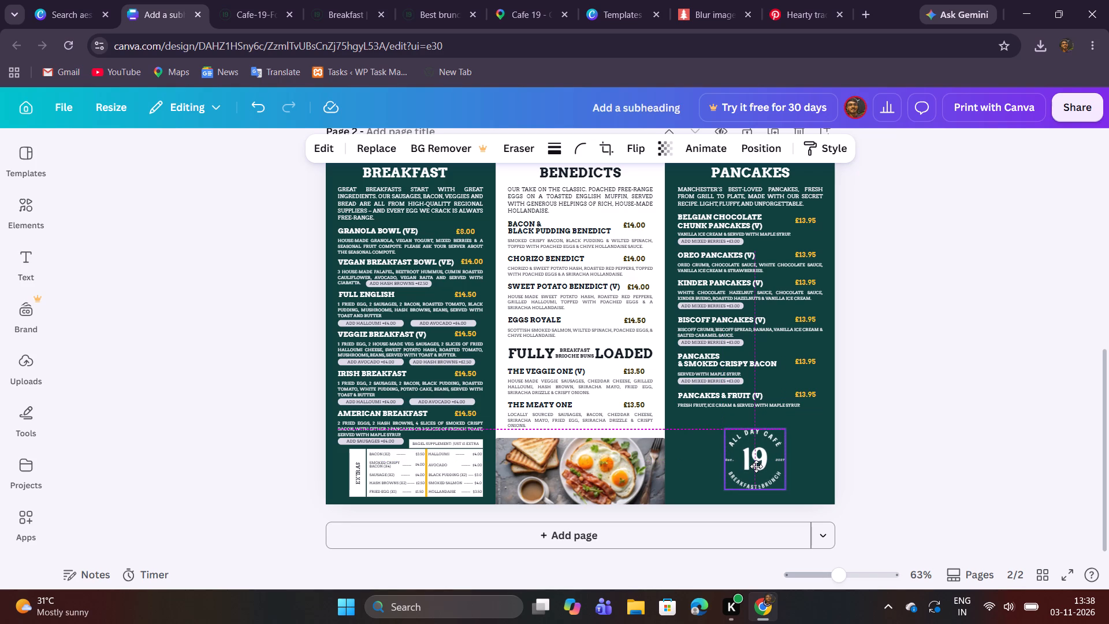
drag(756, 466, 755, 466)
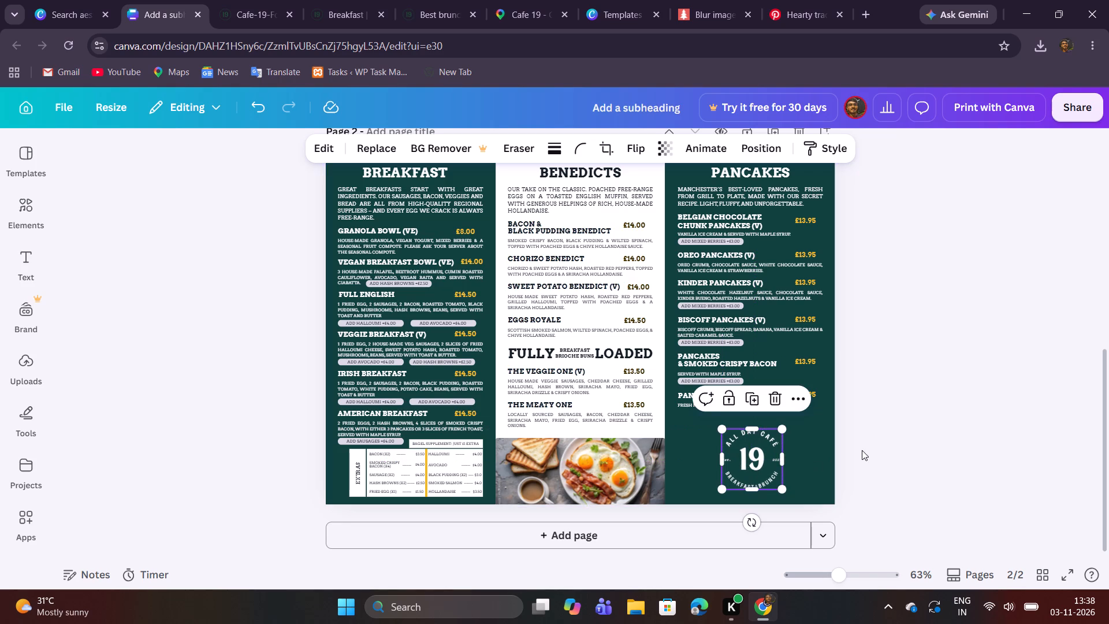
click(865, 447)
click(762, 468)
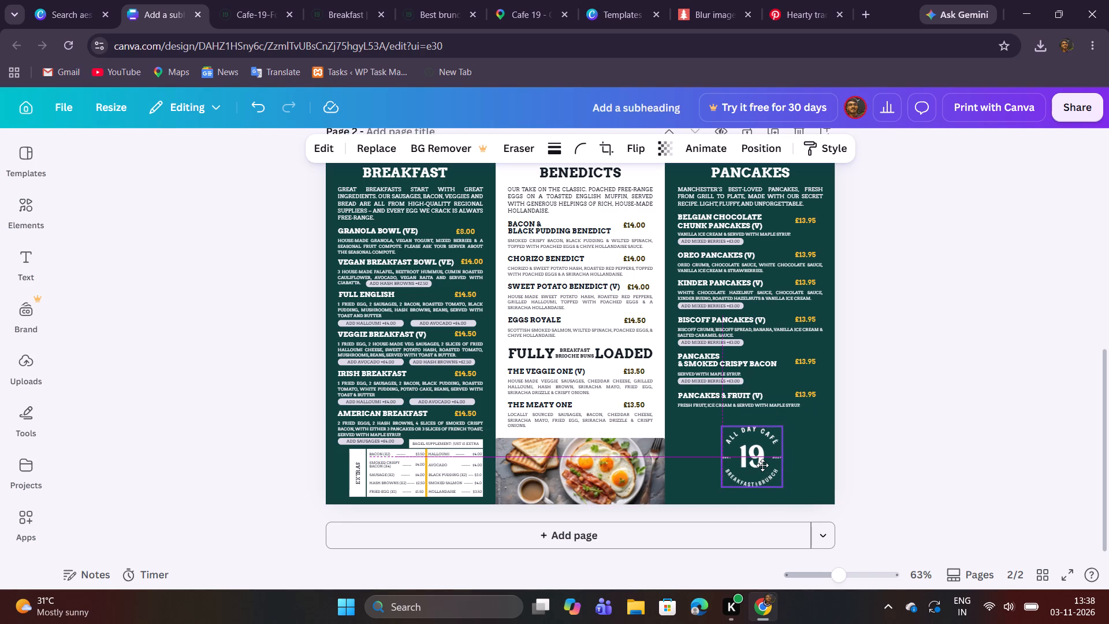
click(883, 458)
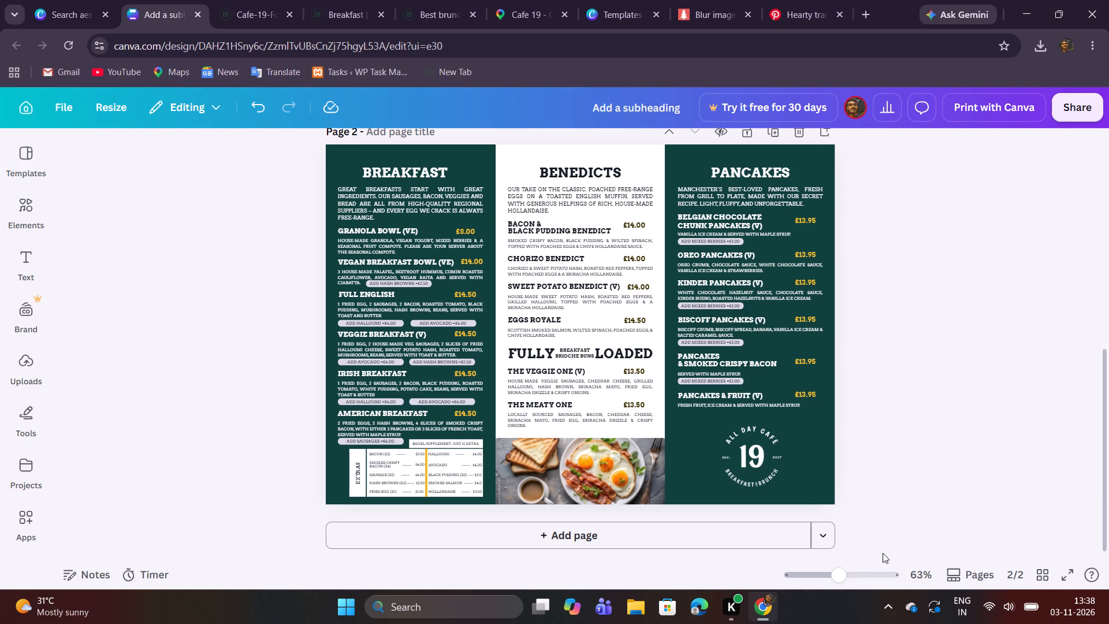
Review pages 1 and 2 at different zoom levels to check the finished panels and overall layout.
click(851, 570)
scroll(1049, 429, down, 2)
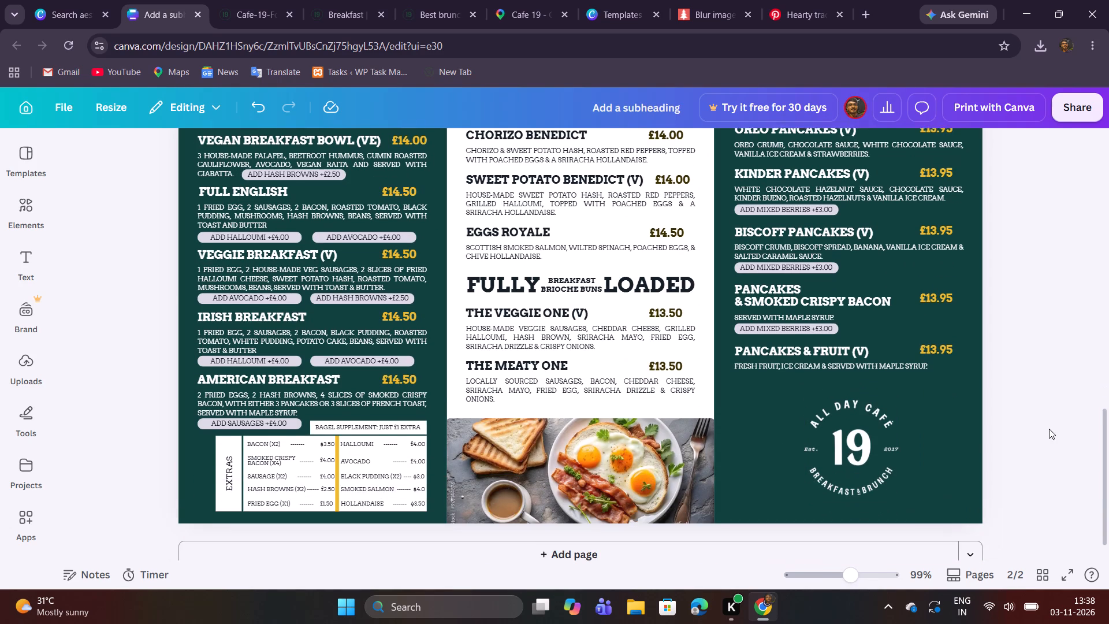
scroll(1045, 432, up, 1)
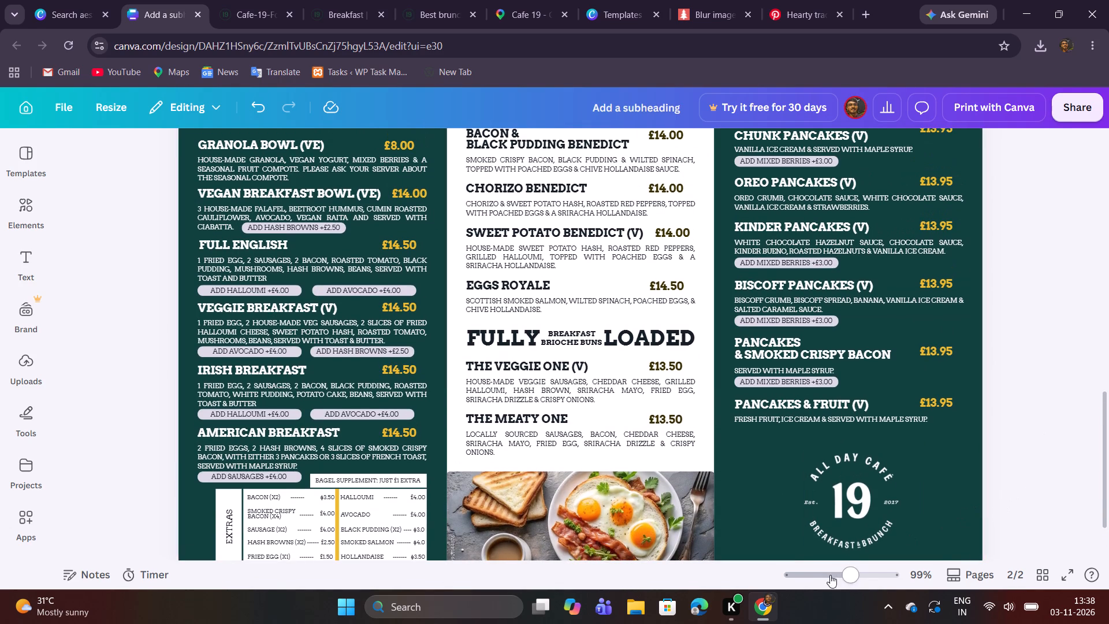
click(834, 575)
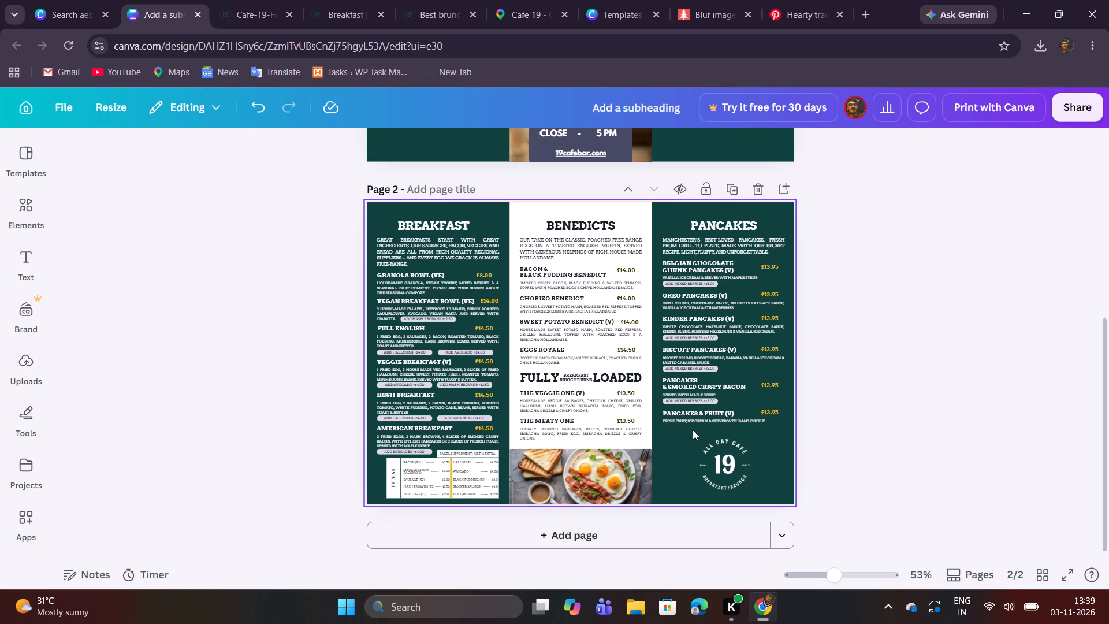
click(895, 388)
scroll(893, 387, up, 5)
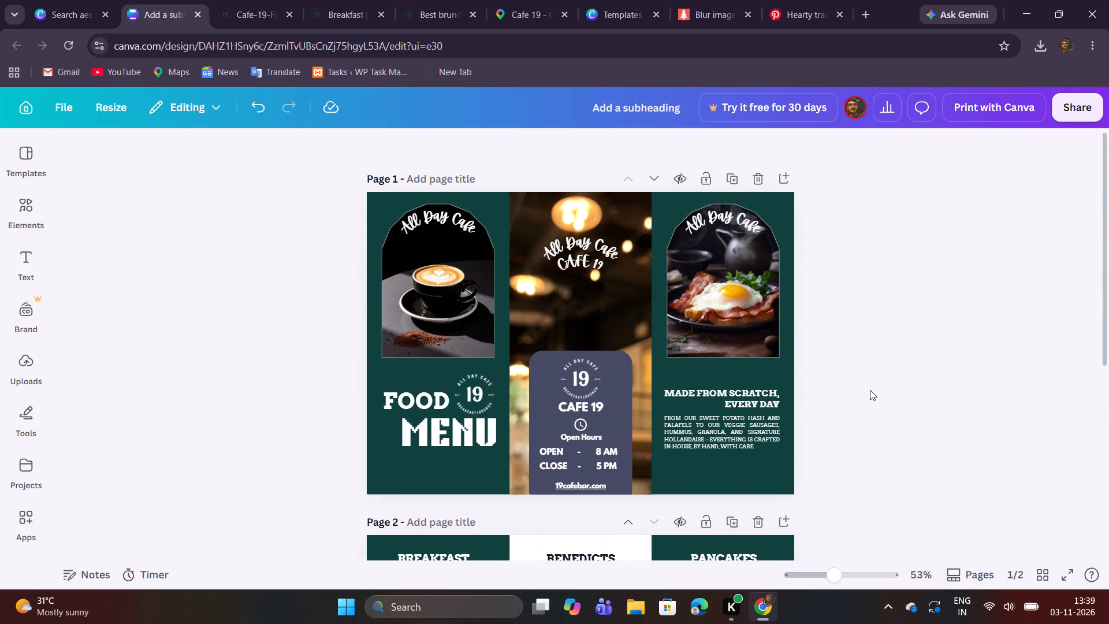
scroll(874, 393, down, 4)
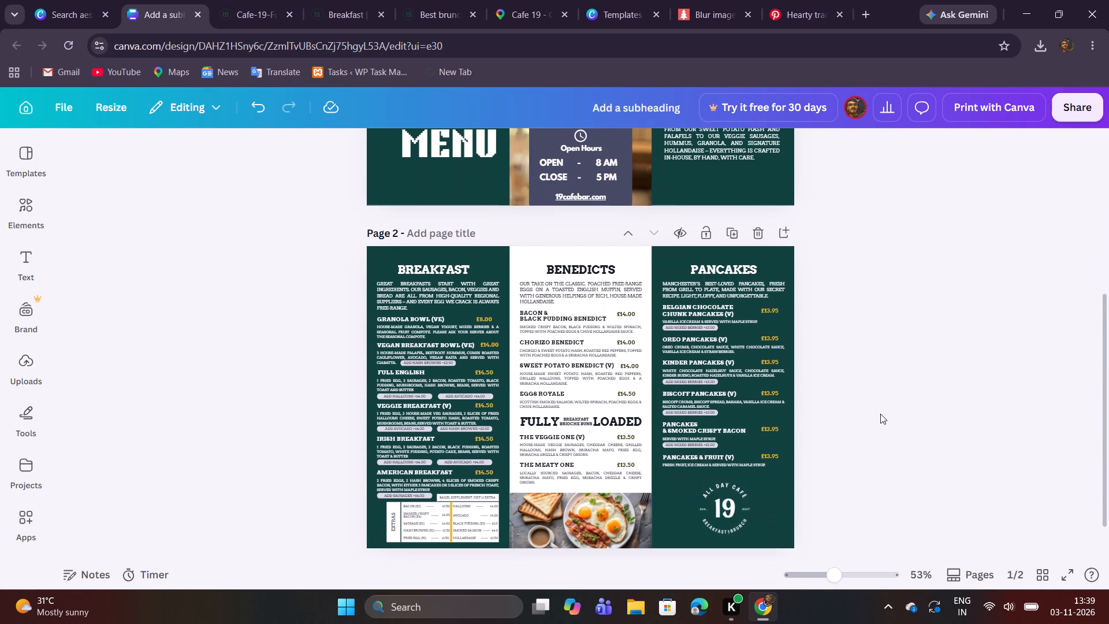
scroll(880, 413, down, 3)
scroll(880, 419, up, 5)
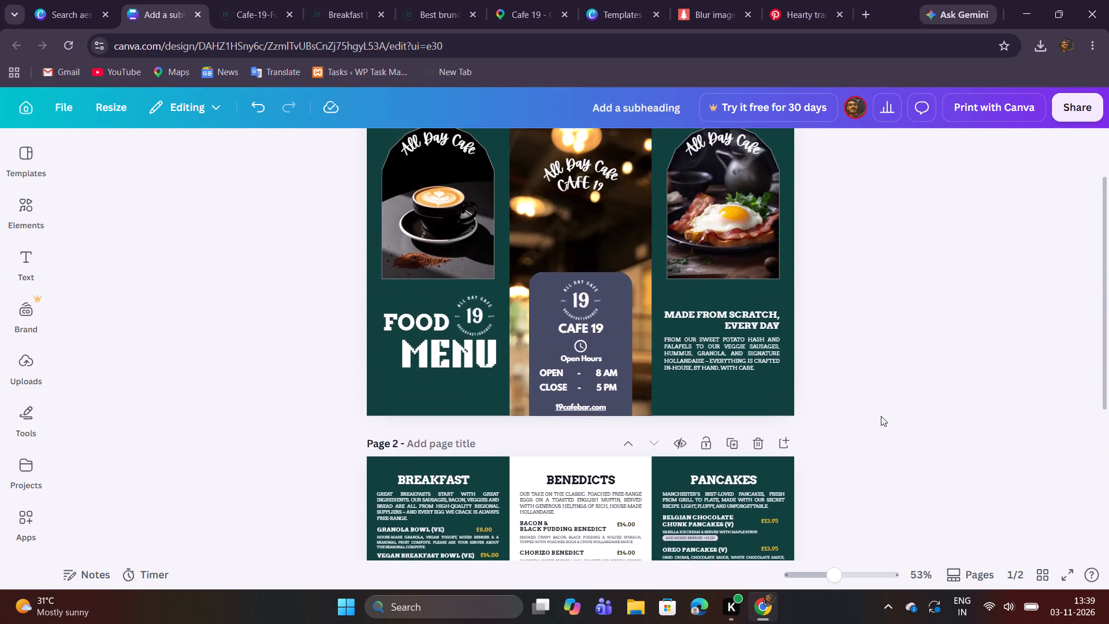
scroll(881, 416, up, 2)
scroll(881, 416, down, 6)
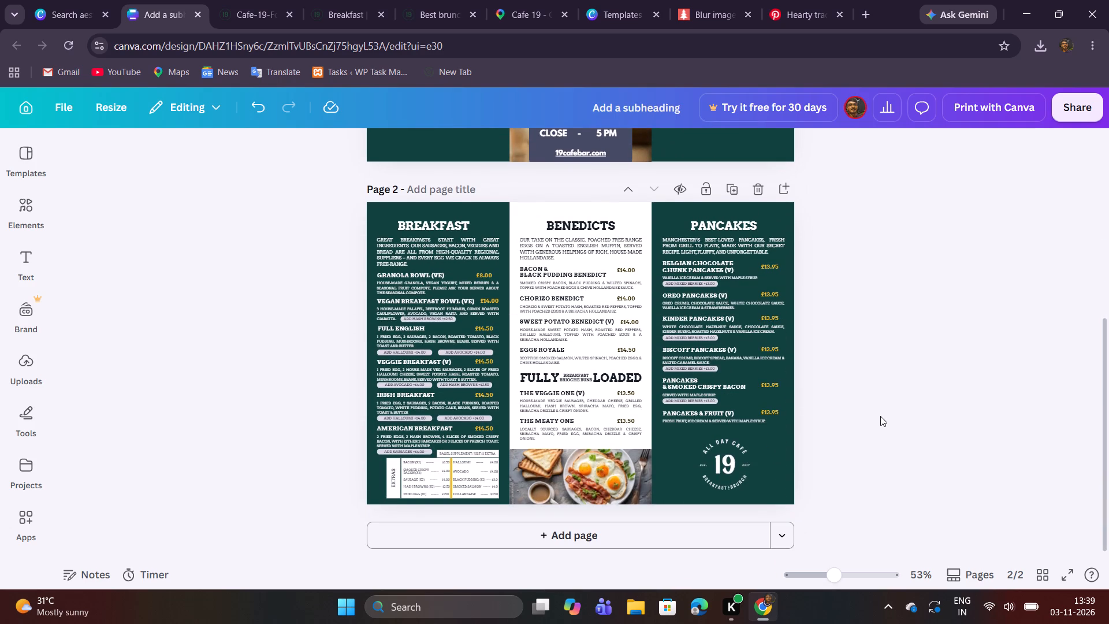
scroll(881, 409, down, 3)
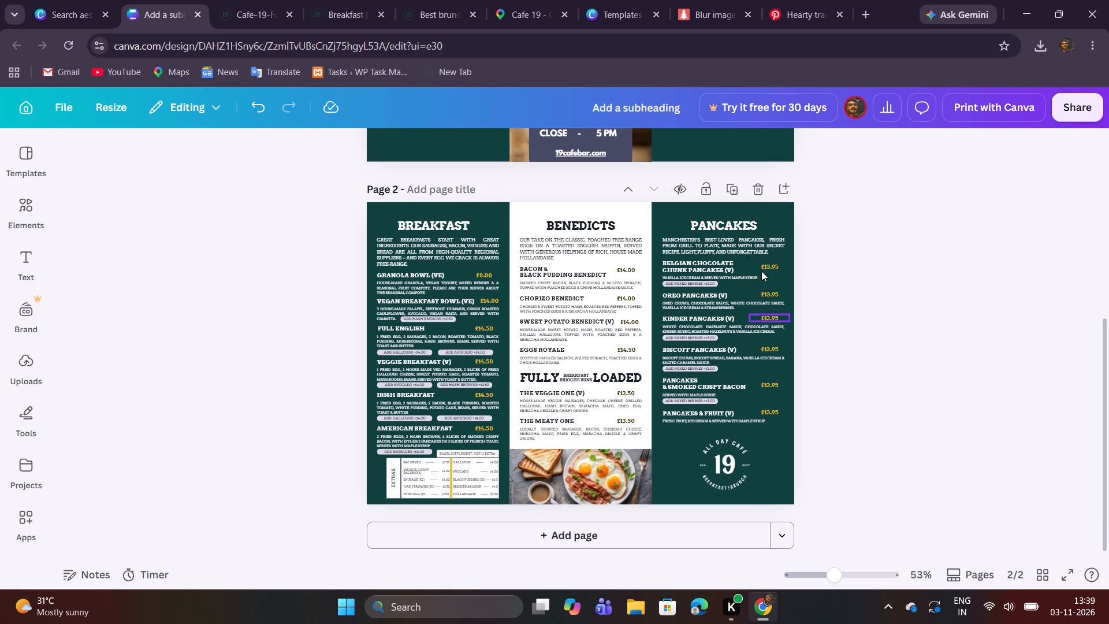
Duplicate the whole of page 2 and dismiss the bulk create suggestion.
click(732, 184)
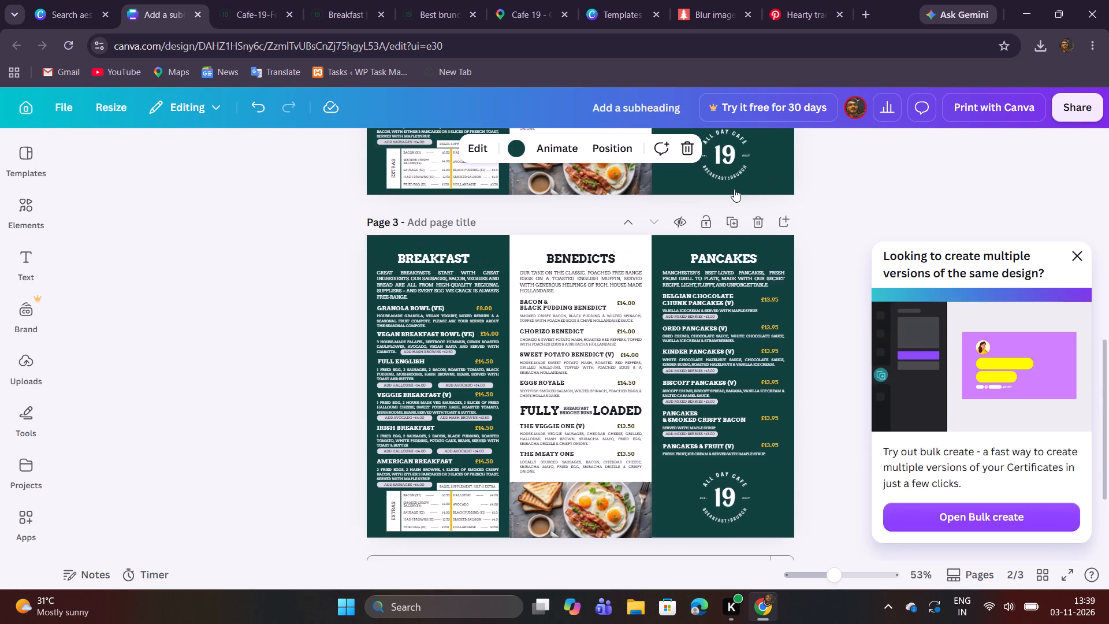
click(1079, 255)
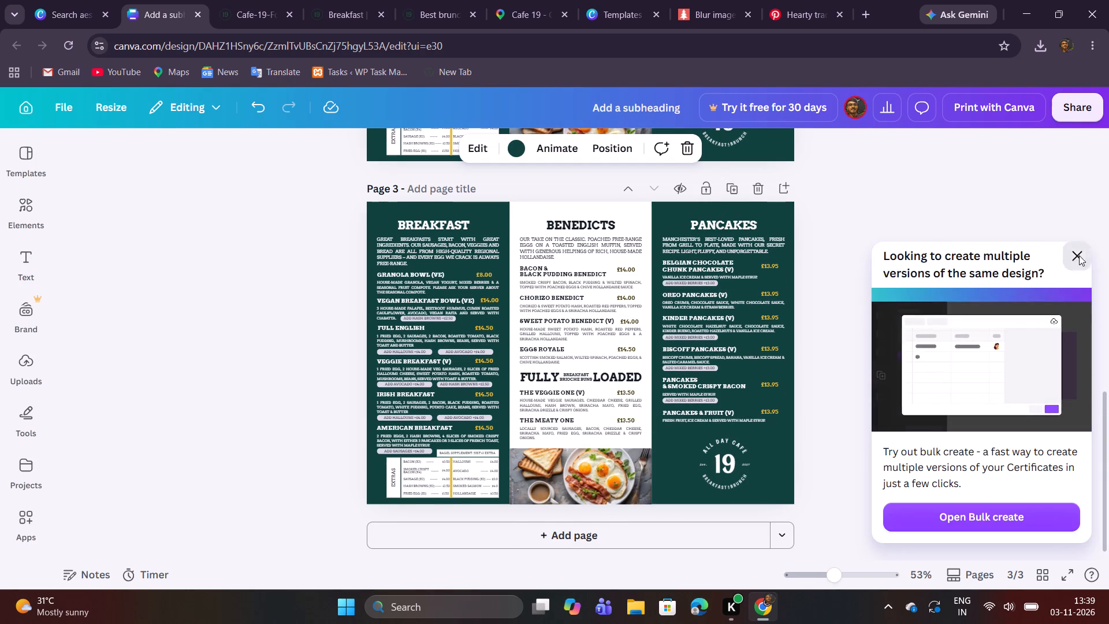
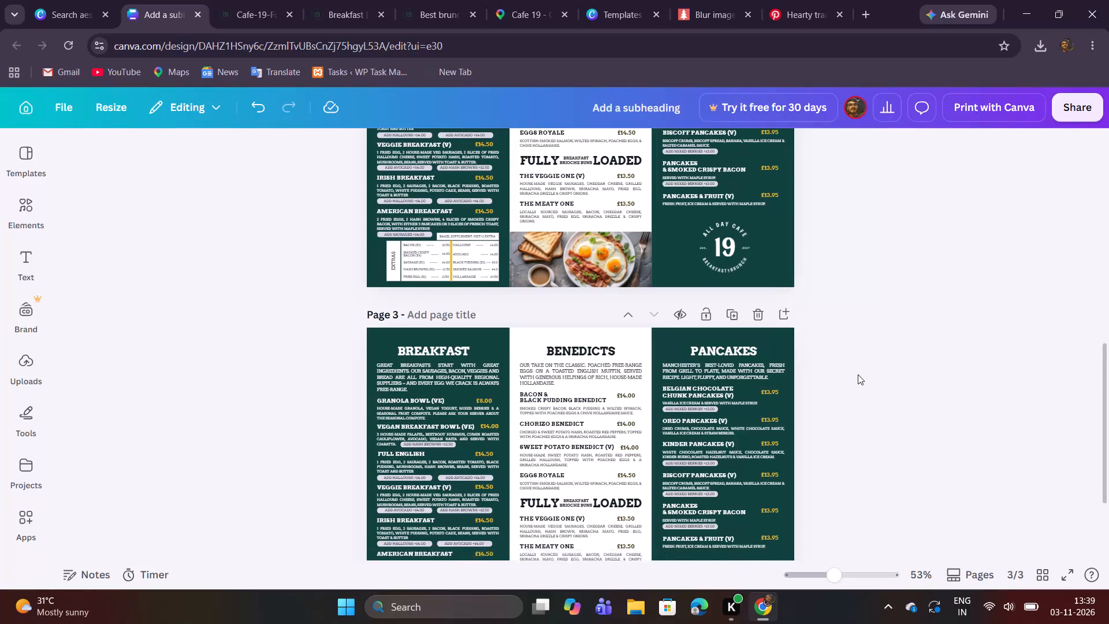
Copy the FRENCH TOAST section heading from the Cafe 19 food menu PDF.
scroll(858, 374, down, 2)
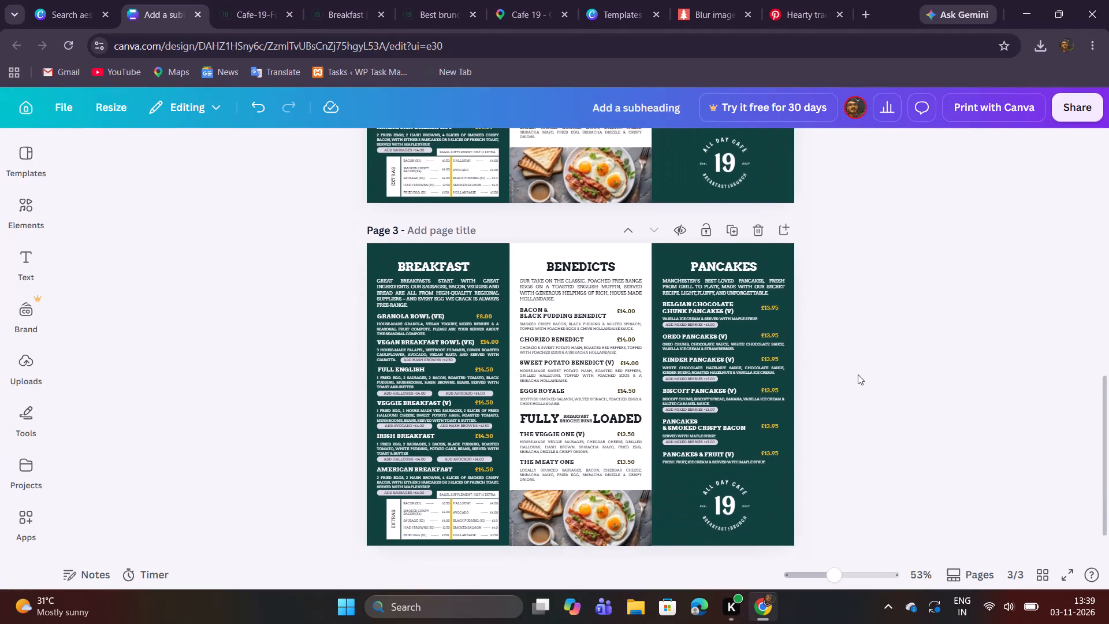
click(859, 575)
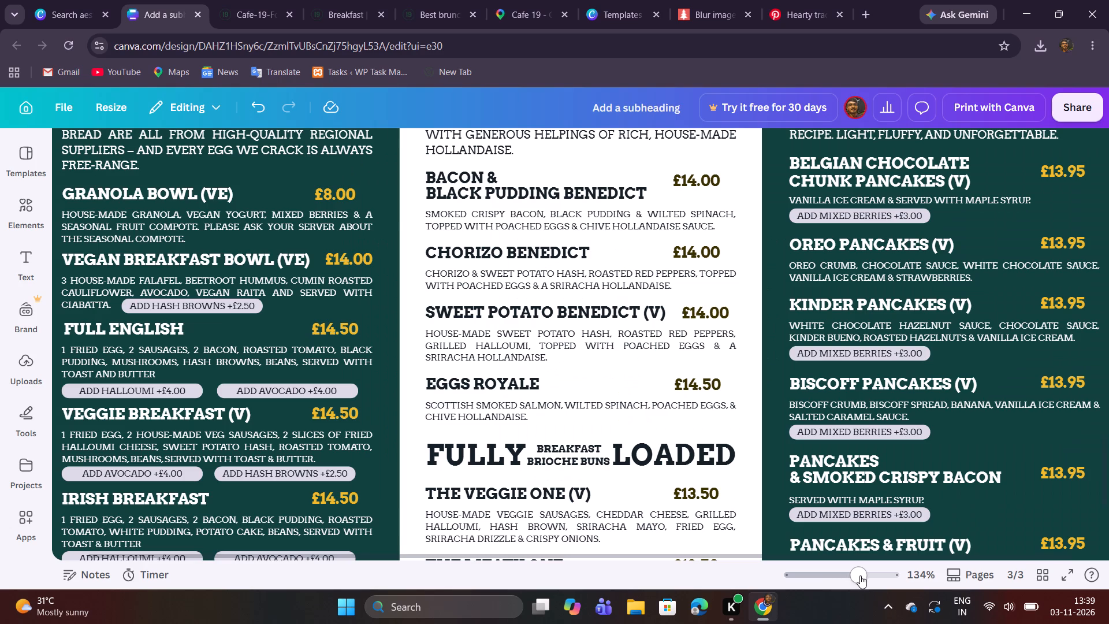
click(840, 570)
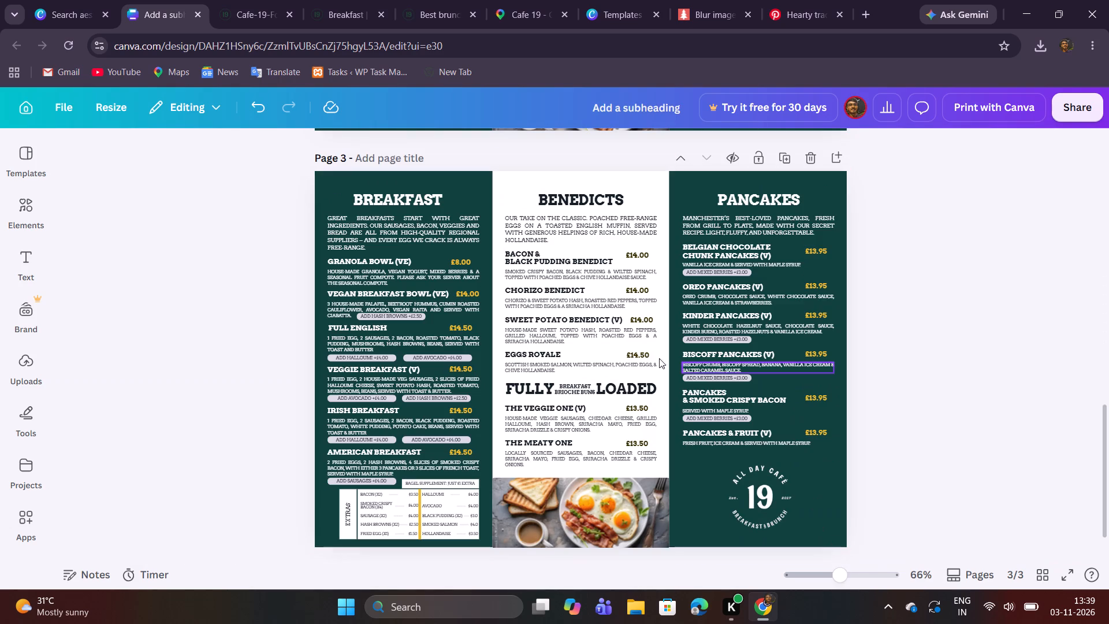
drag(835, 574, 848, 584)
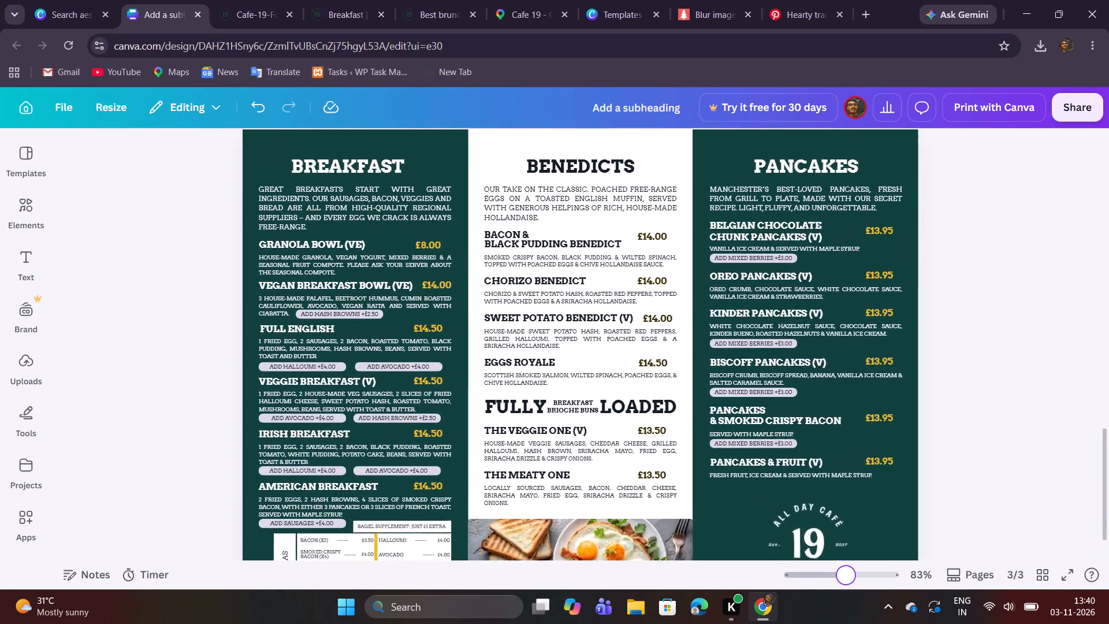
drag(848, 584, 849, 585)
scroll(739, 422, up, 1)
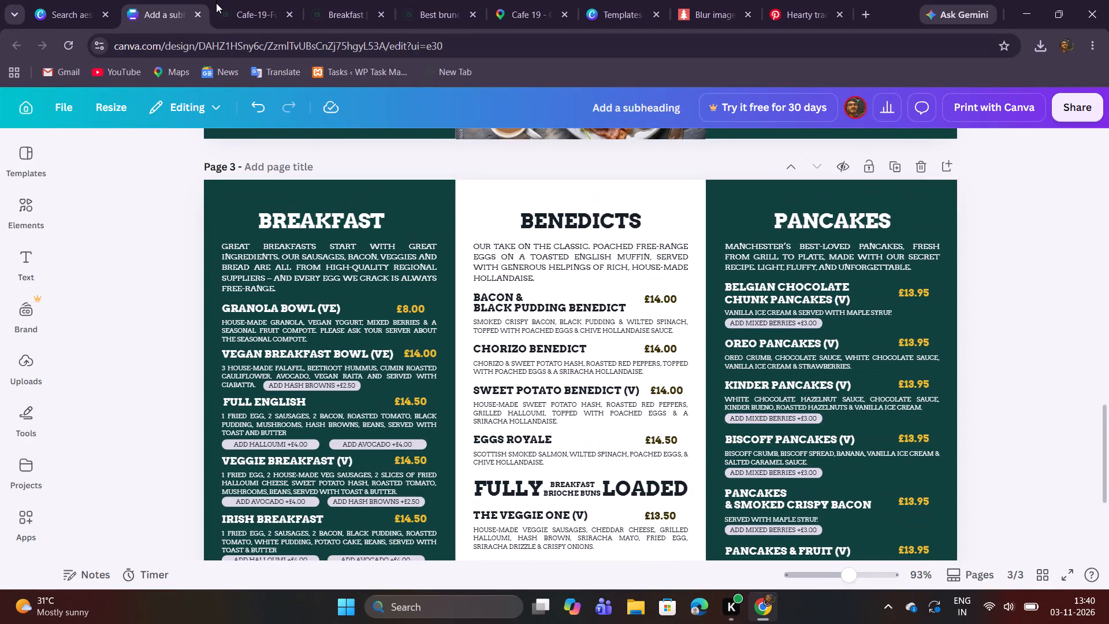
click(219, 0)
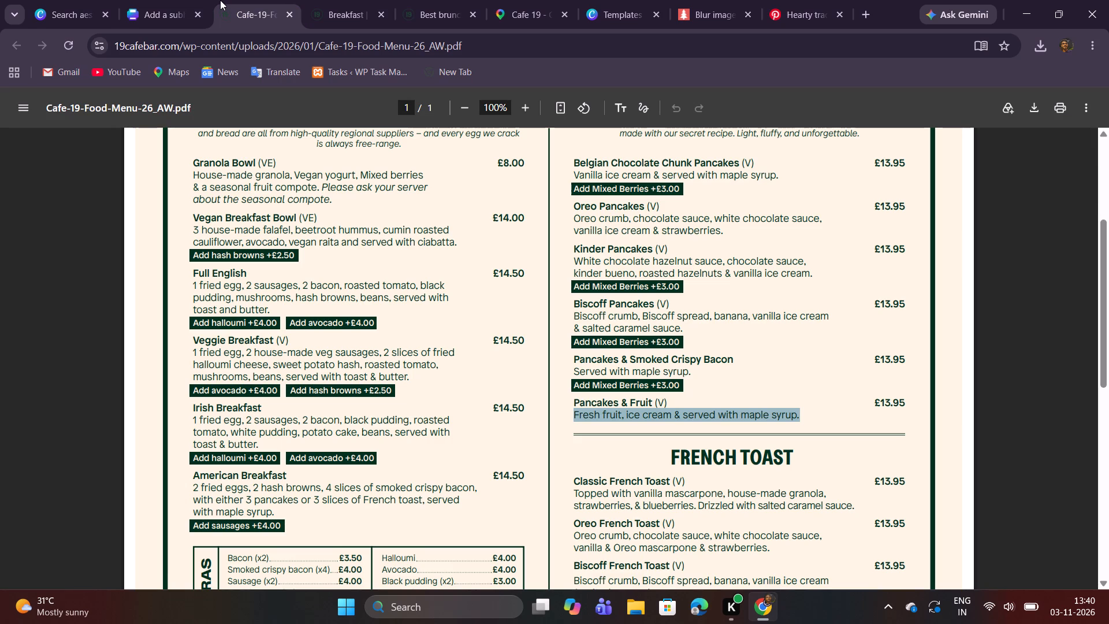
click(563, 172)
scroll(563, 167, down, 5)
scroll(570, 165, up, 1)
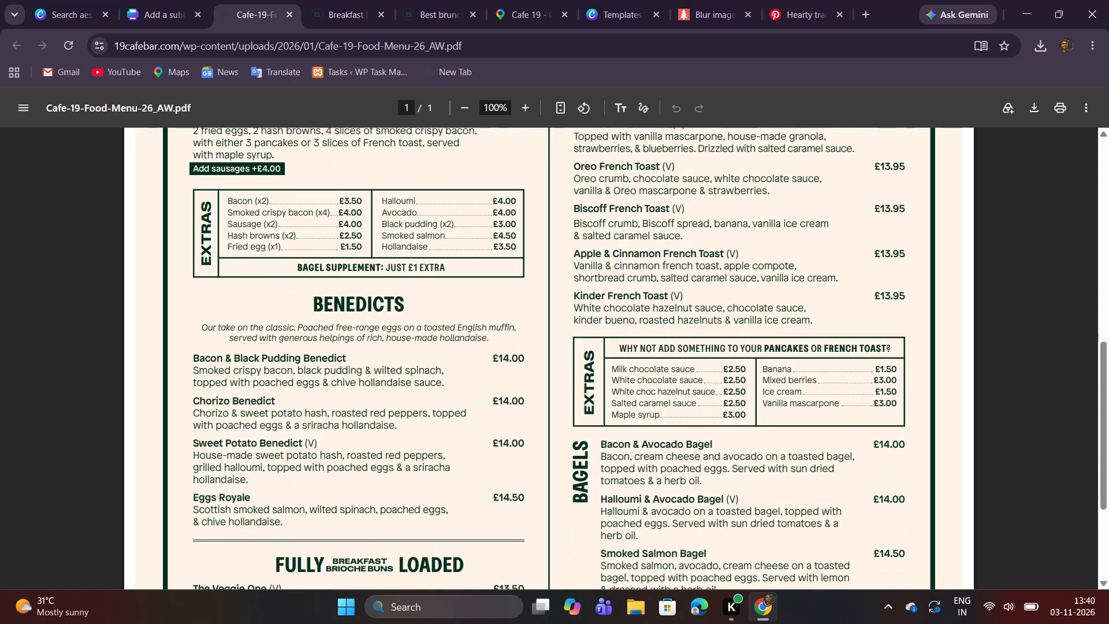
drag(673, 173, 711, 177)
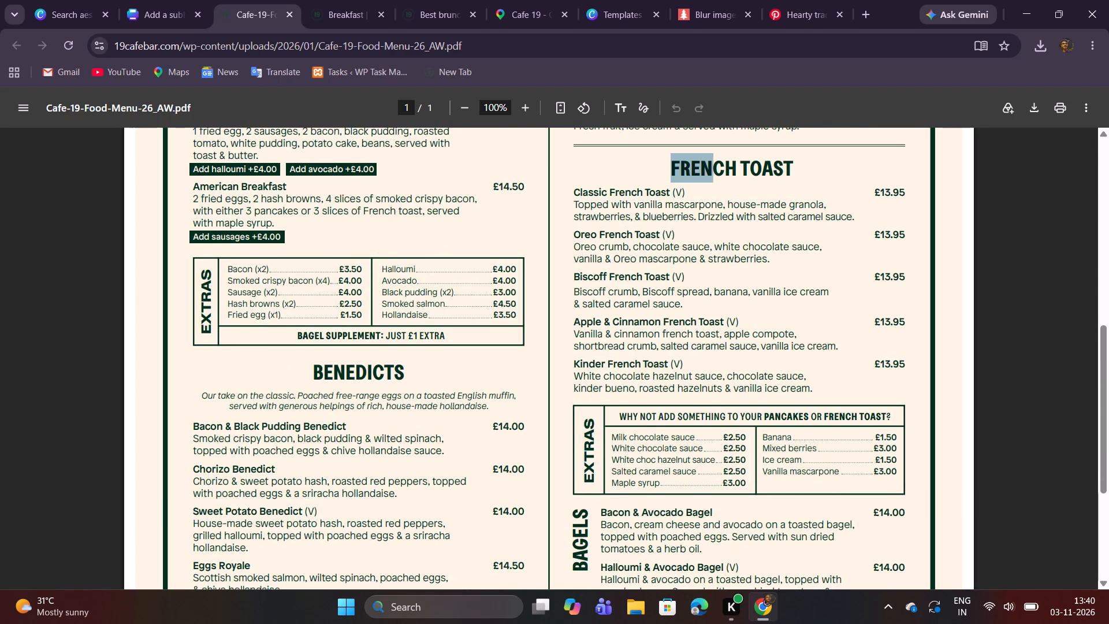
drag(711, 177, 793, 174)
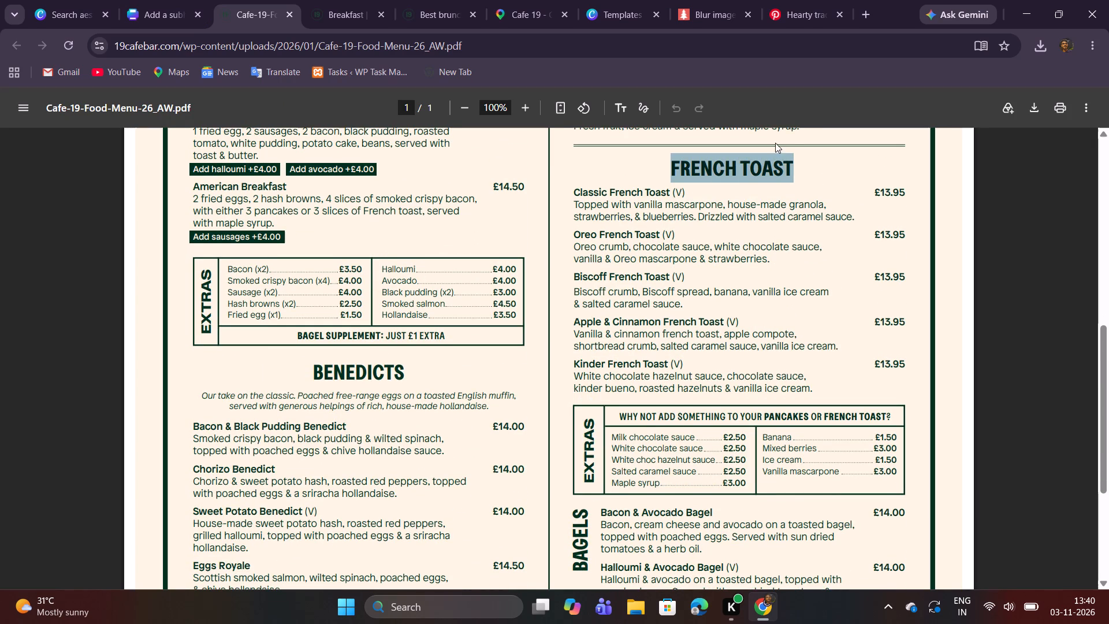
right_click(774, 143)
click(712, 174)
drag(671, 166, 773, 174)
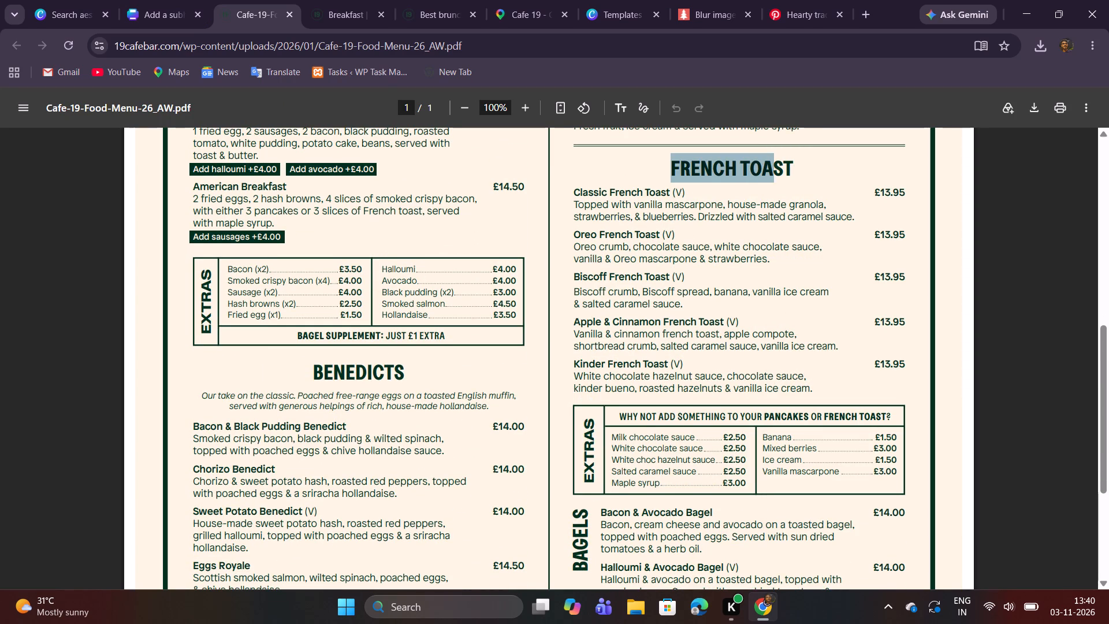
drag(773, 174, 786, 176)
right_click(776, 173)
click(808, 190)
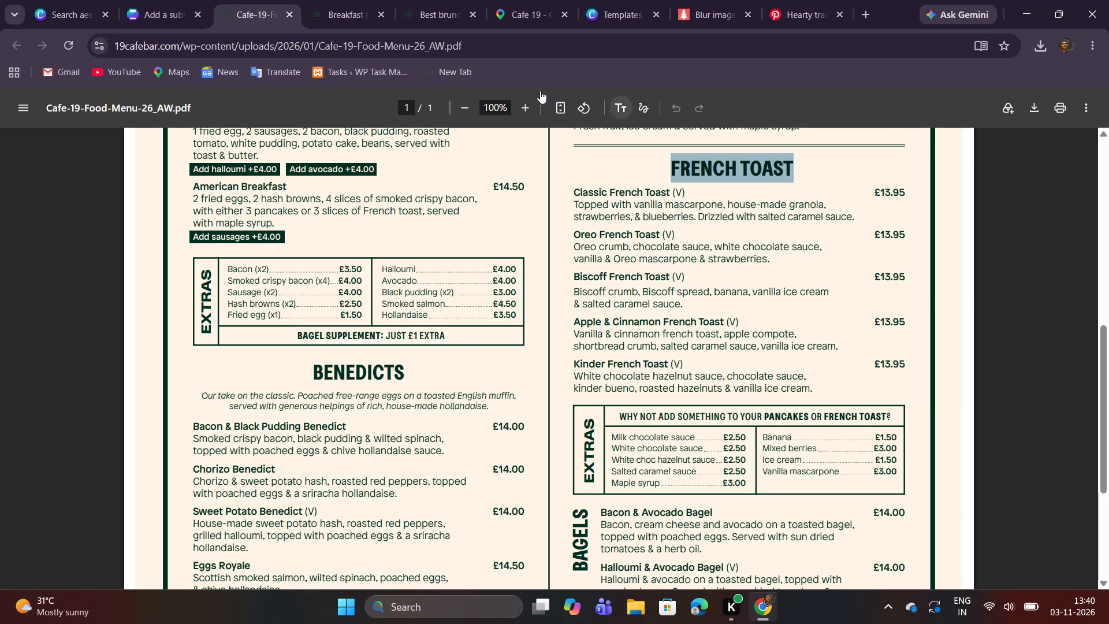
Replace page 3's BREAKFAST heading in the Canva design with FRENCH TOAST and widen its text box to about 6.6, fitting one line.
click(161, 0)
double_click(373, 221)
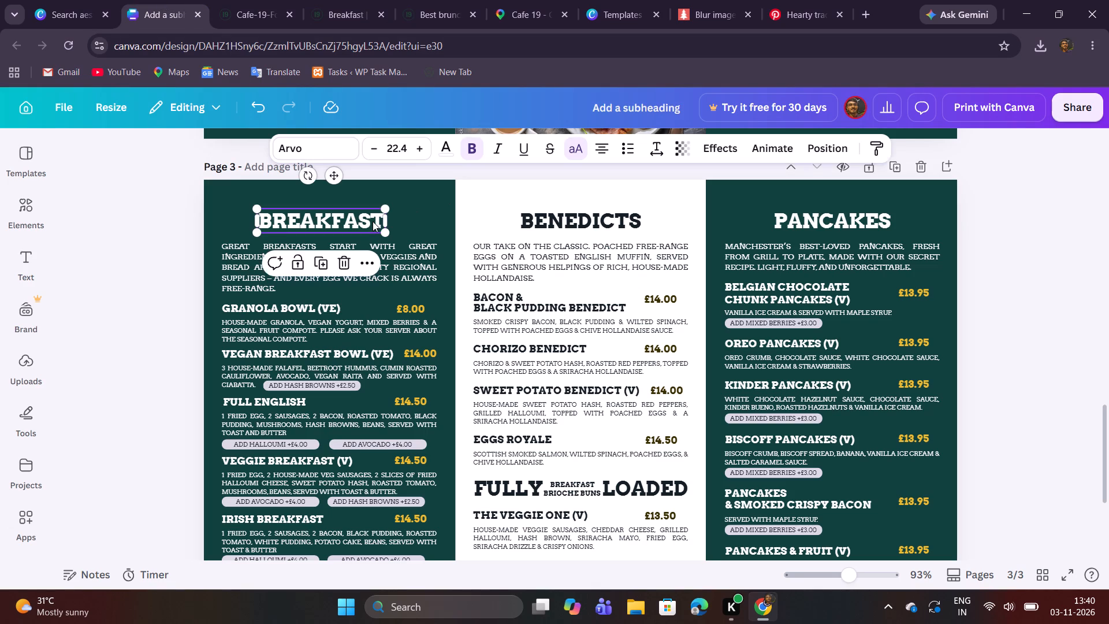
key(ctrl+v)
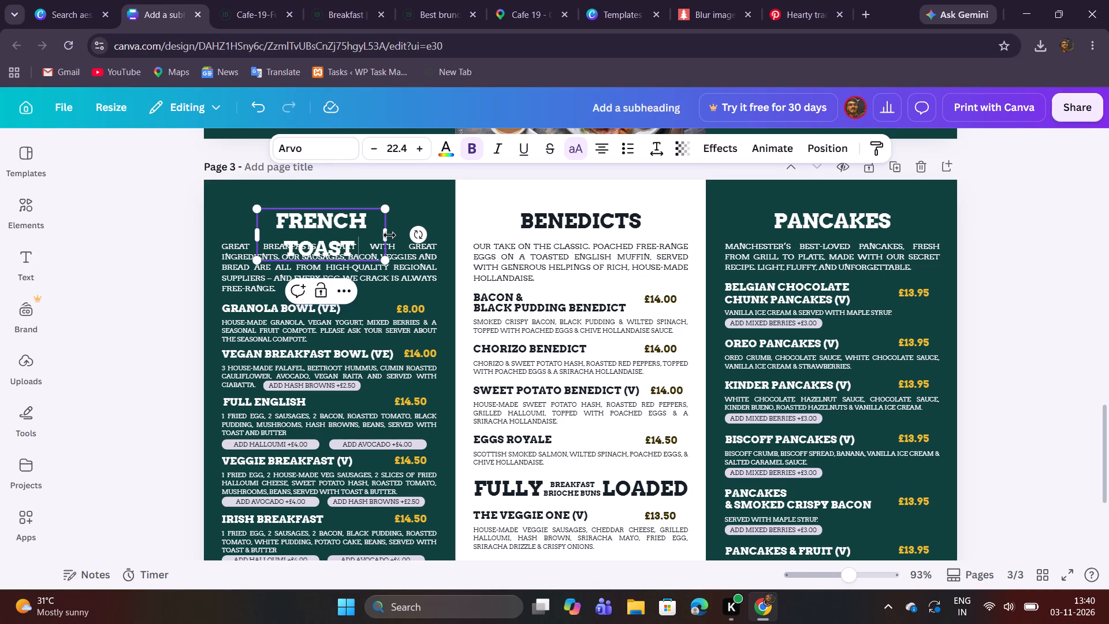
drag(389, 235, 440, 233)
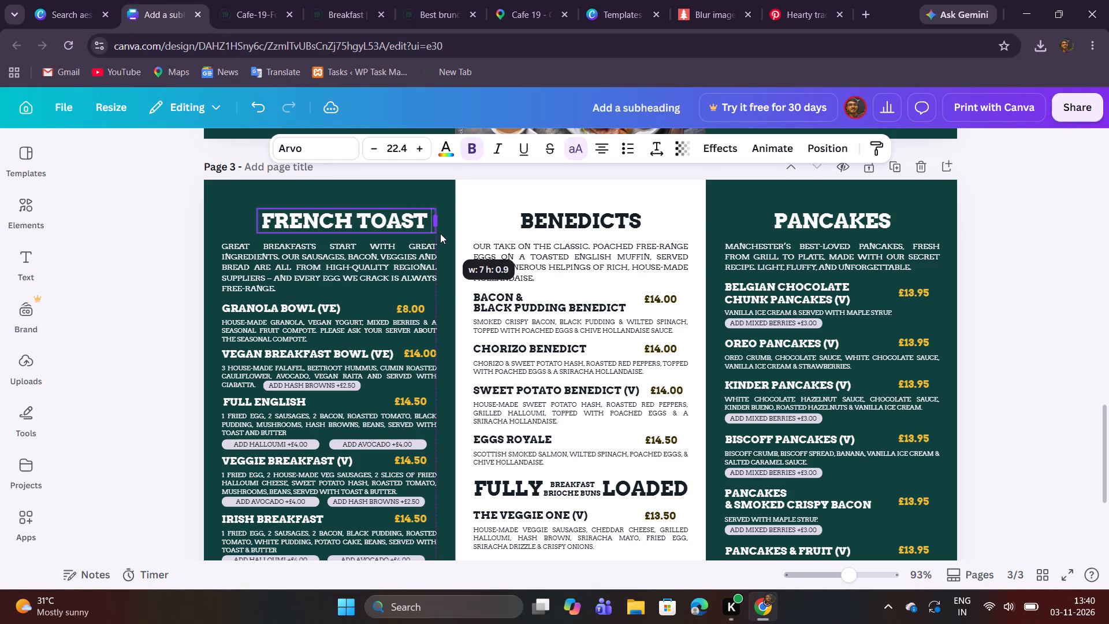
drag(440, 233, 431, 229)
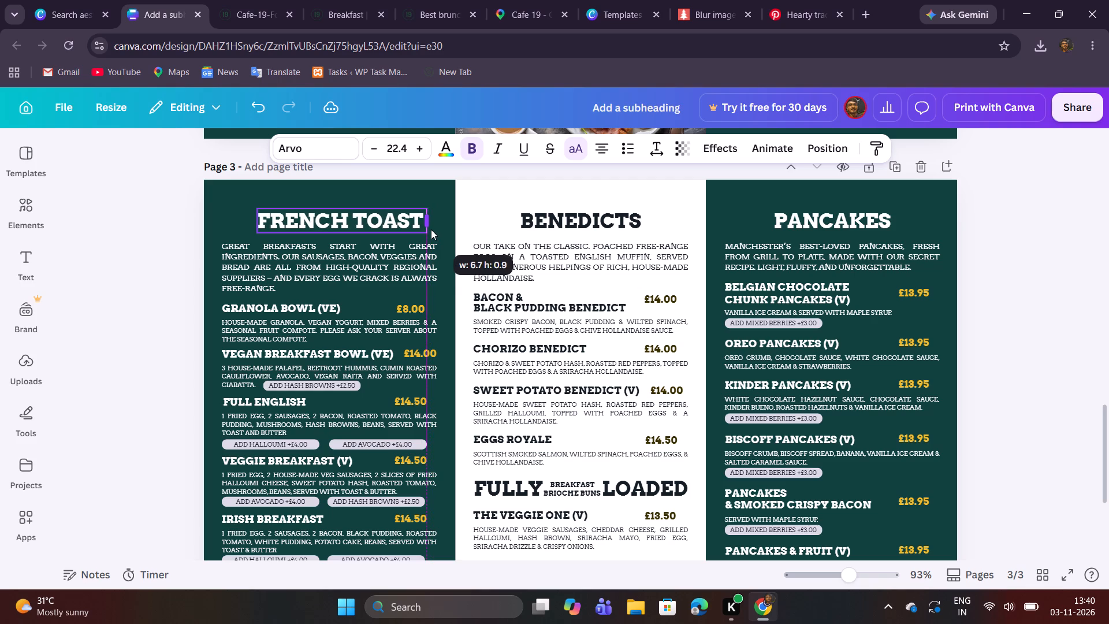
drag(431, 229, 430, 228)
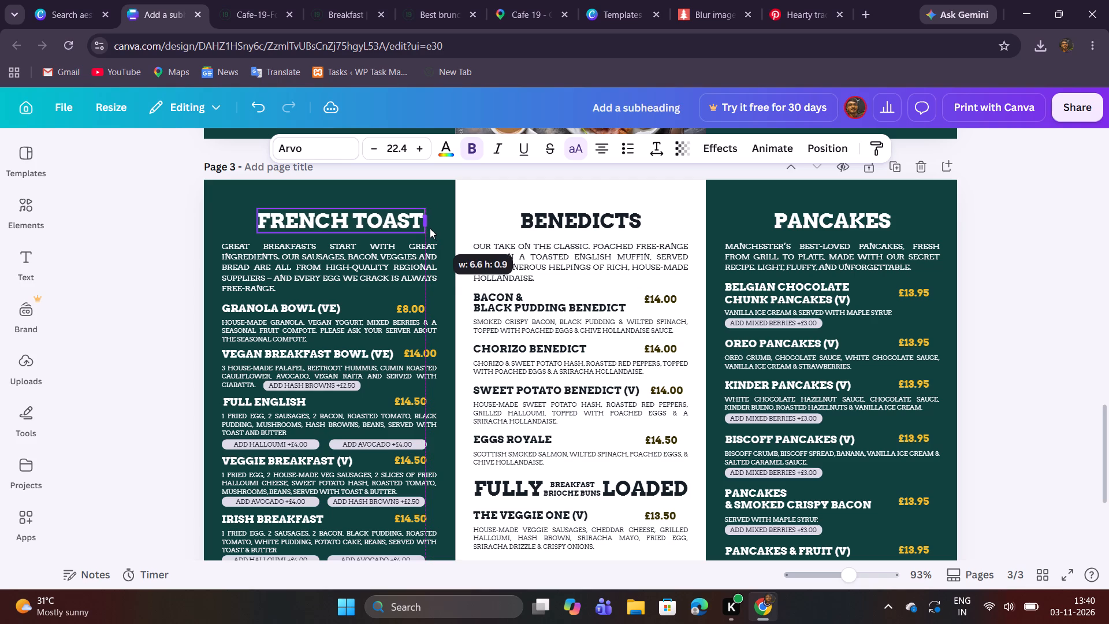
drag(430, 228, 429, 228)
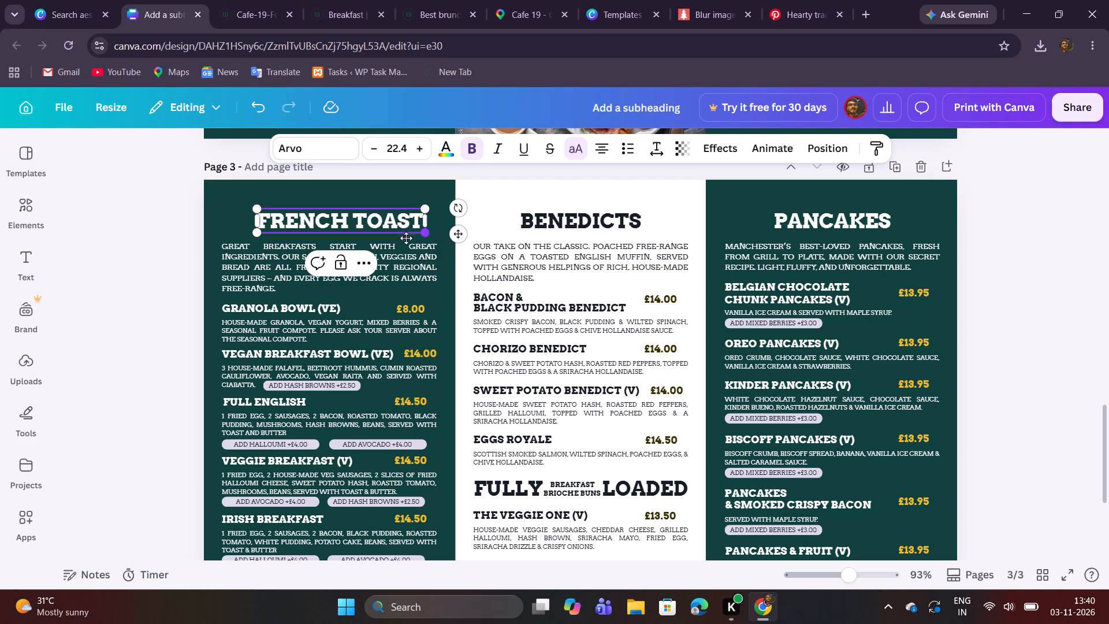
Centre the FRENCH TOAST heading over the first column, level with the BENEDICTS and PANCAKES headings.
click(377, 222)
click(381, 200)
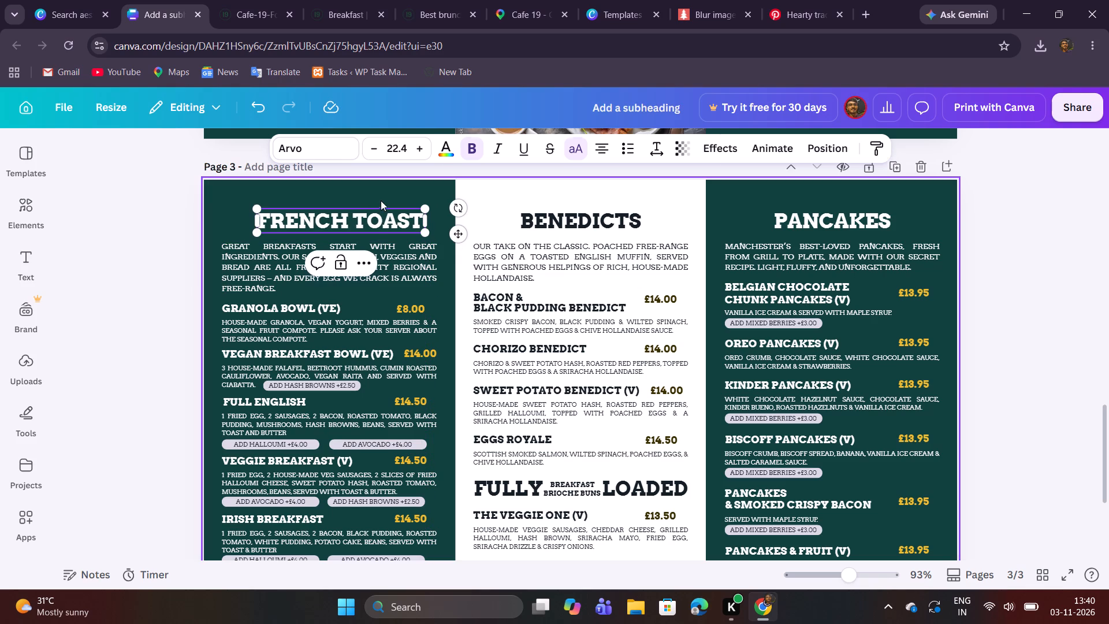
click(383, 224)
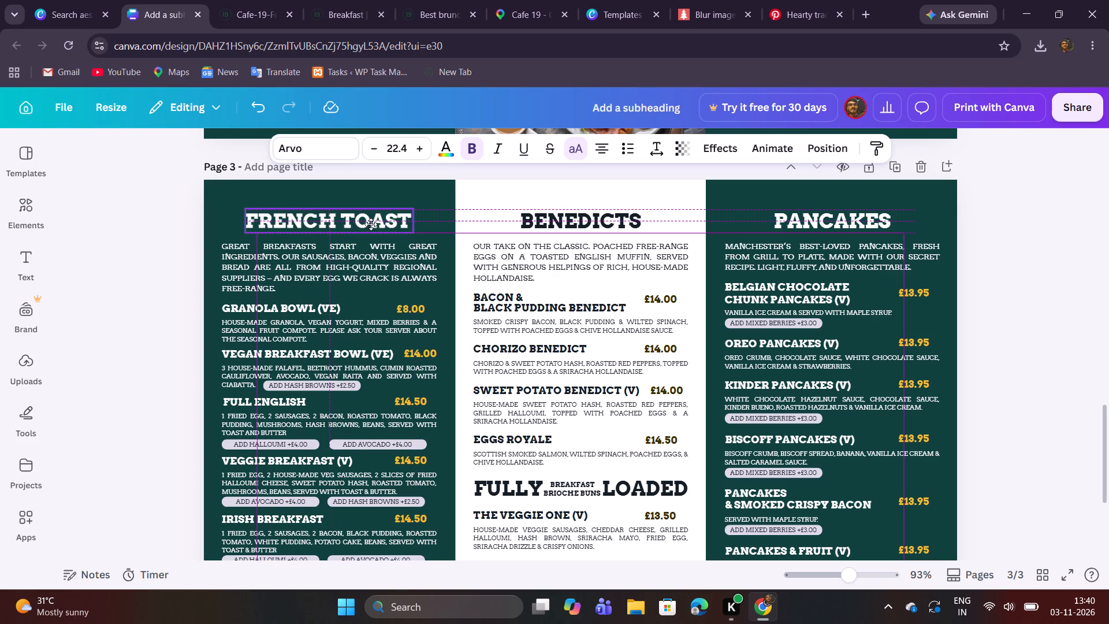
click(989, 250)
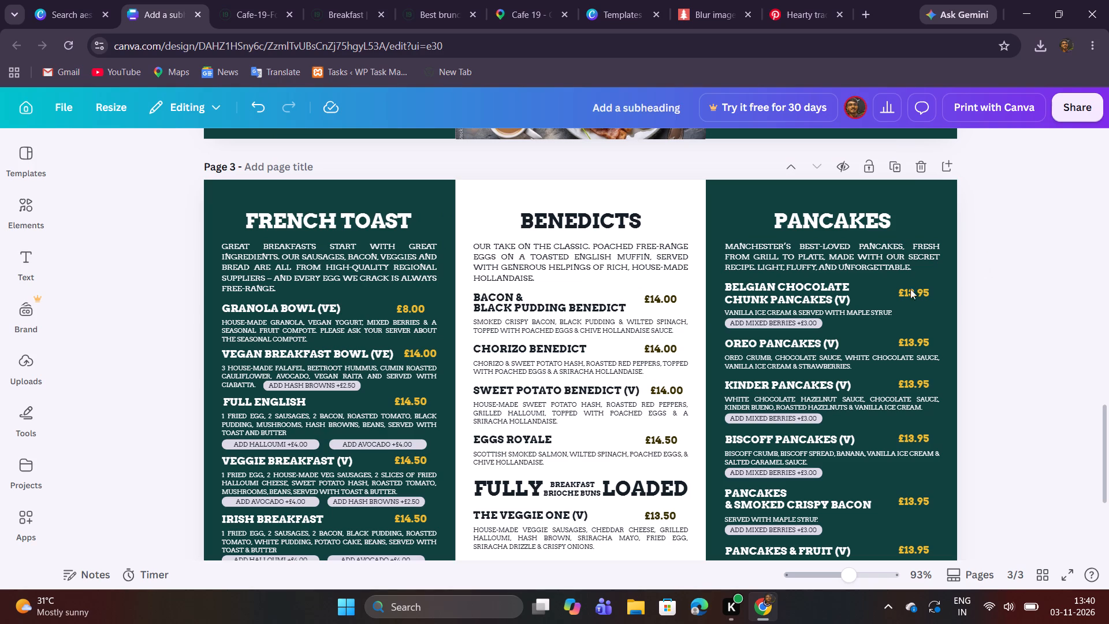
click(334, 226)
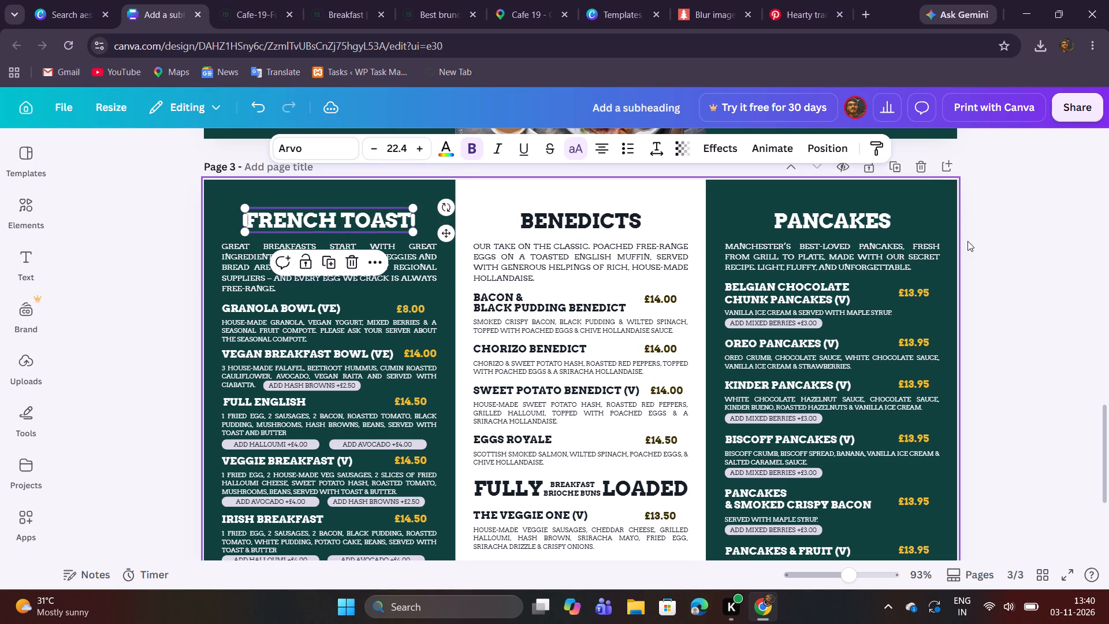
click(985, 239)
Check the French Toast section in the menu PDF, and delete page 3's Full English, Veggie, Irish and American Breakfast entries with their prices.
click(260, 16)
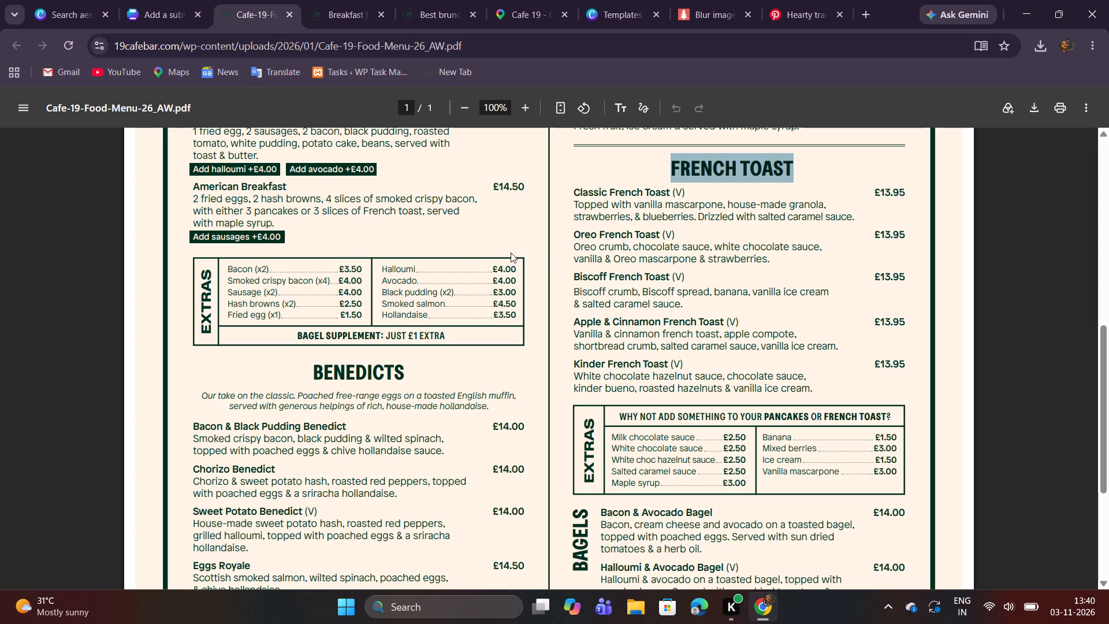
scroll(537, 255, down, 1)
scroll(538, 257, up, 1)
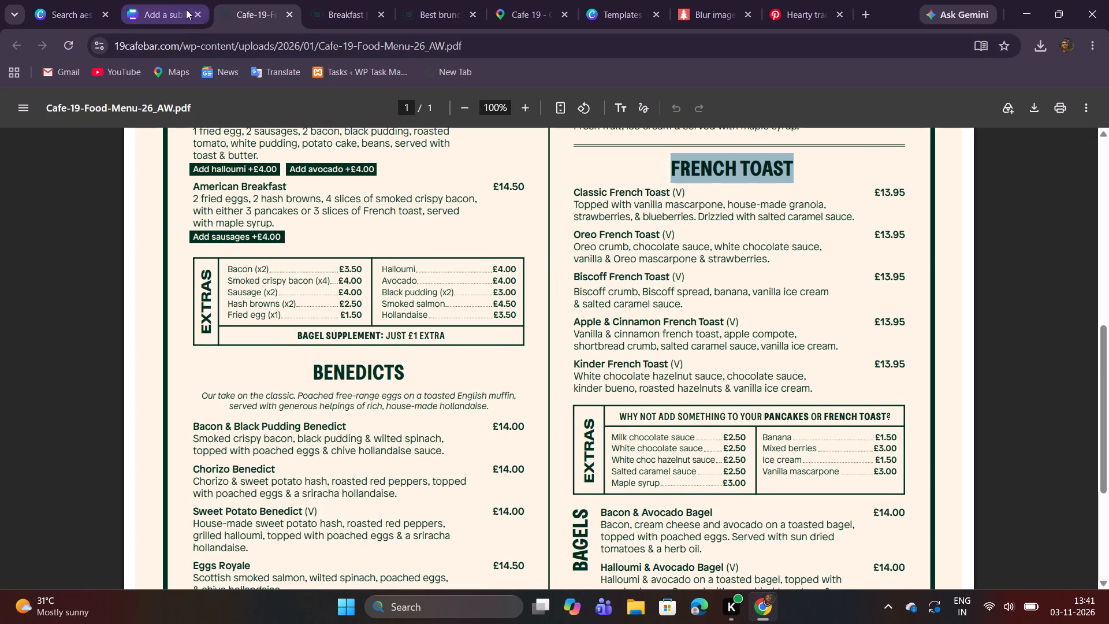
click(170, 9)
scroll(471, 196, down, 2)
scroll(486, 231, up, 1)
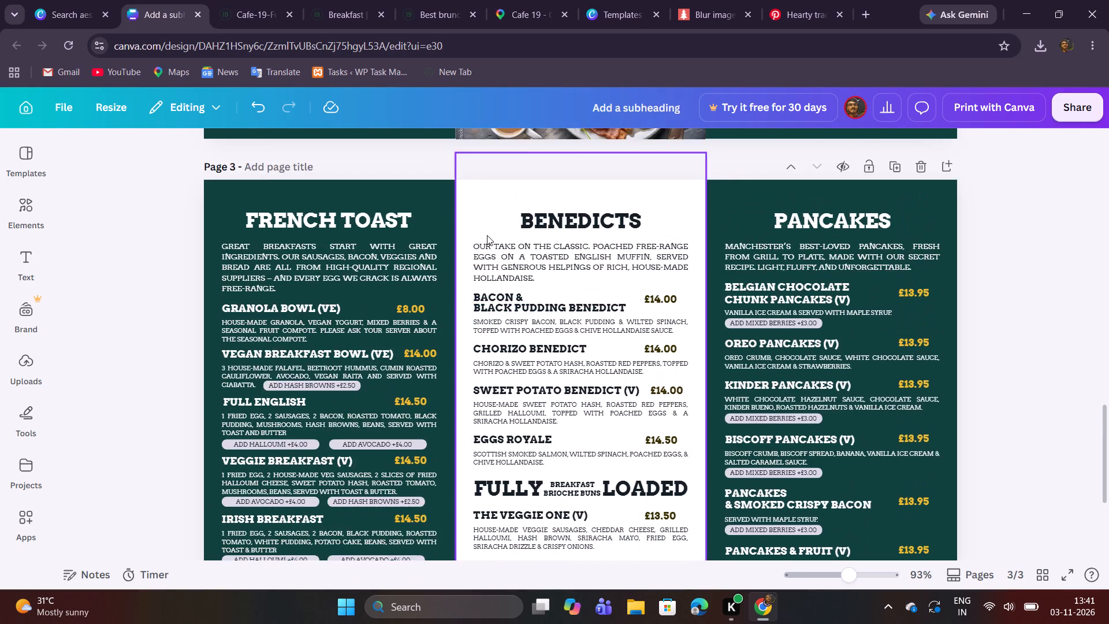
scroll(487, 236, down, 1)
drag(214, 257, 215, 257)
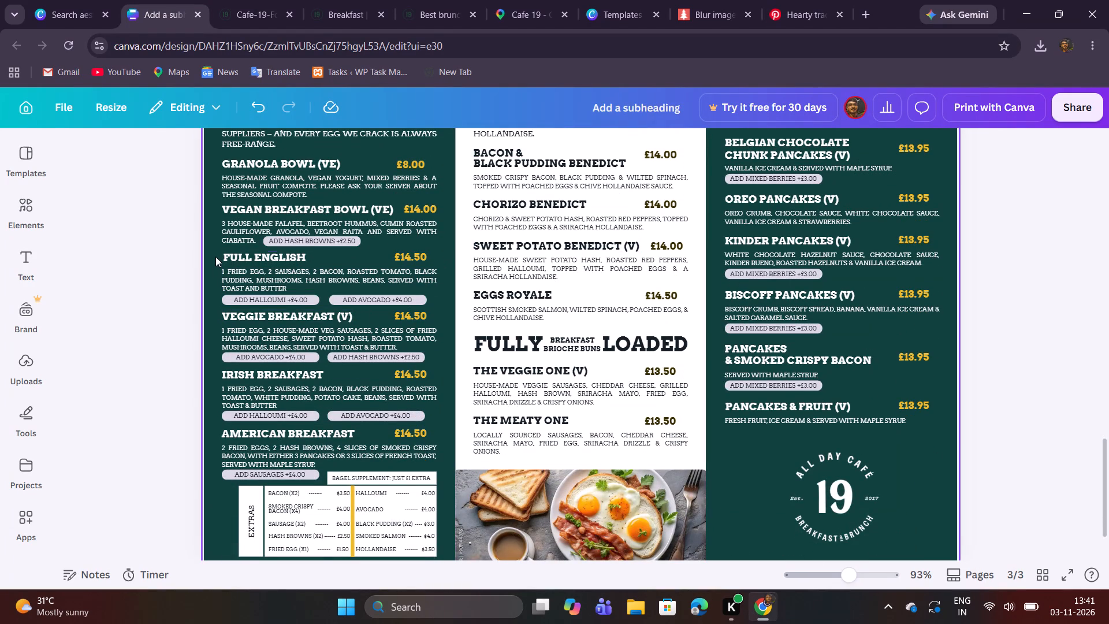
drag(215, 257, 430, 454)
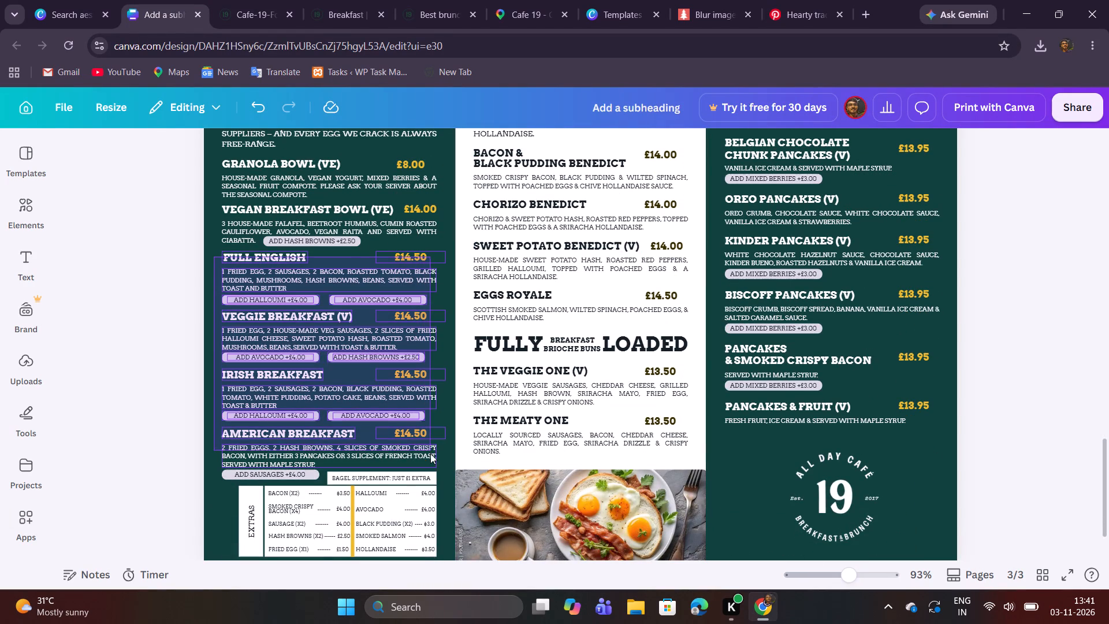
drag(430, 454, 444, 460)
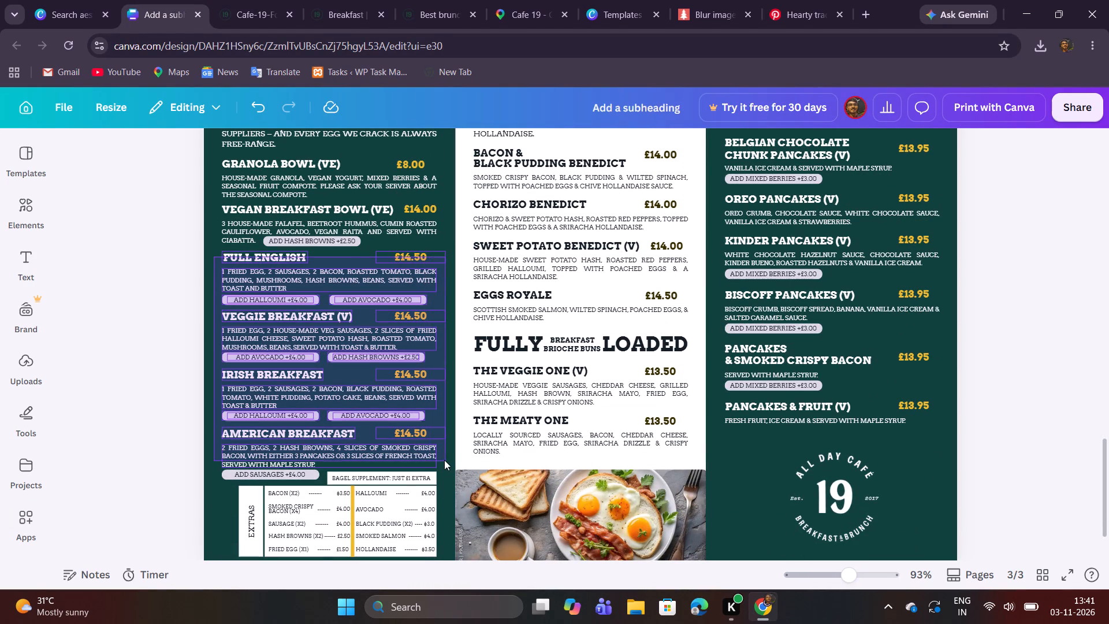
drag(444, 460, 441, 456)
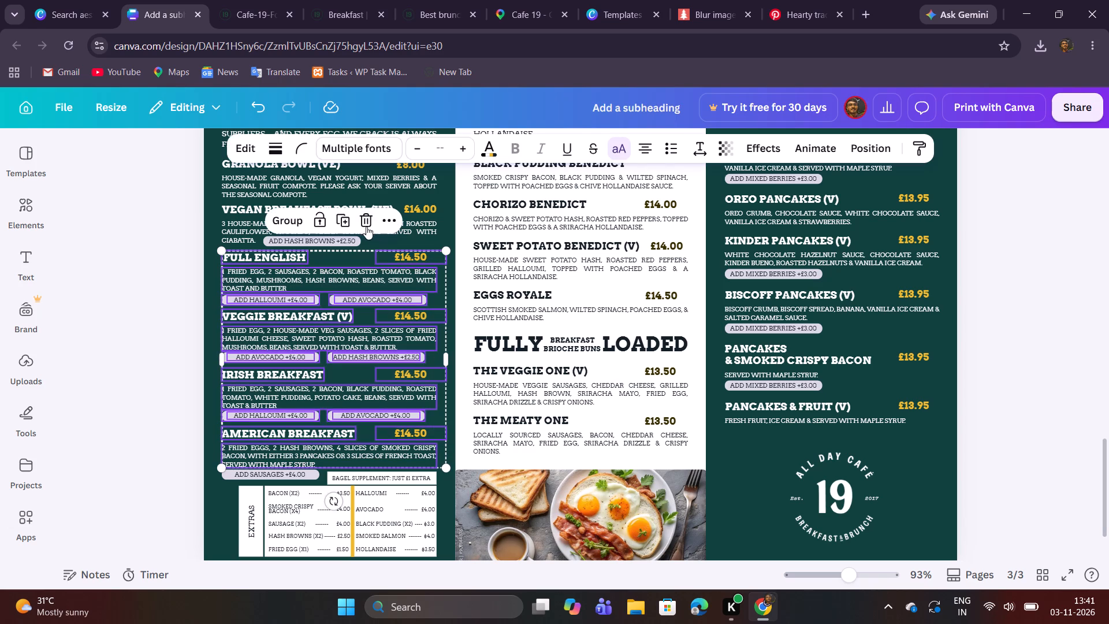
click(362, 225)
Move the Vegan Breakfast Bowl entry, with its price and hash browns add-on, down into the empty part of the first column.
drag(283, 304, 287, 225)
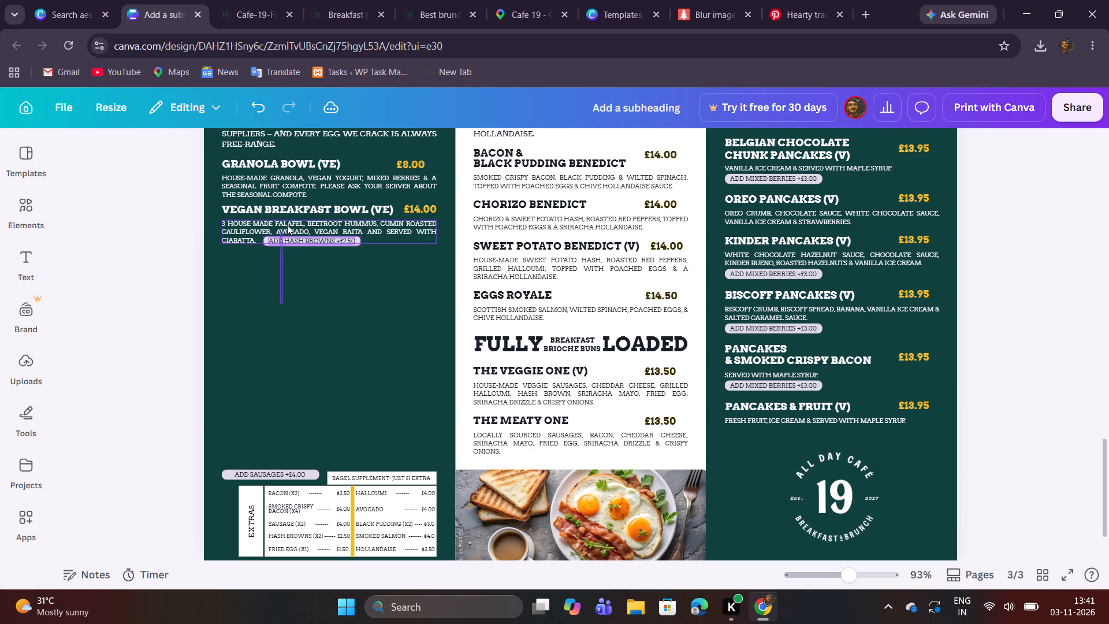
drag(287, 225, 420, 206)
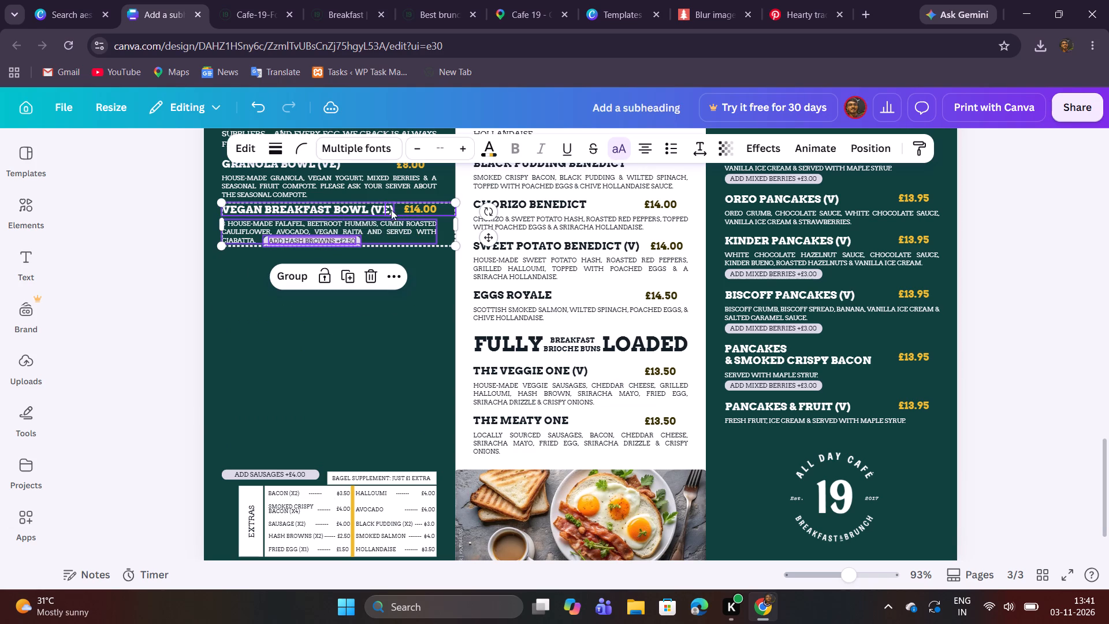
drag(370, 221, 366, 304)
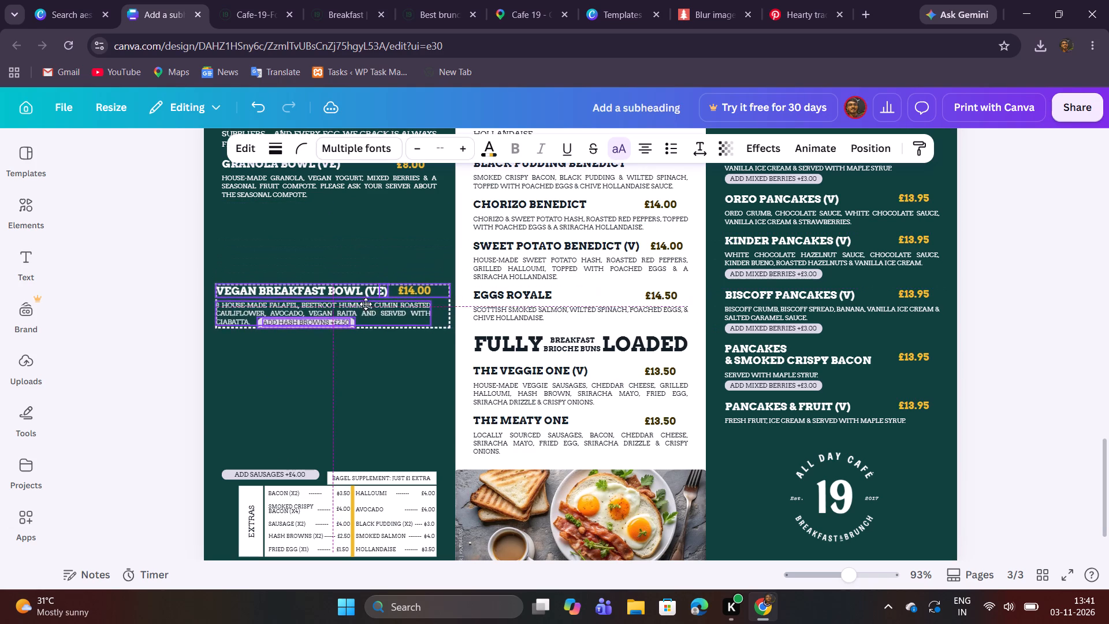
drag(366, 304, 365, 335)
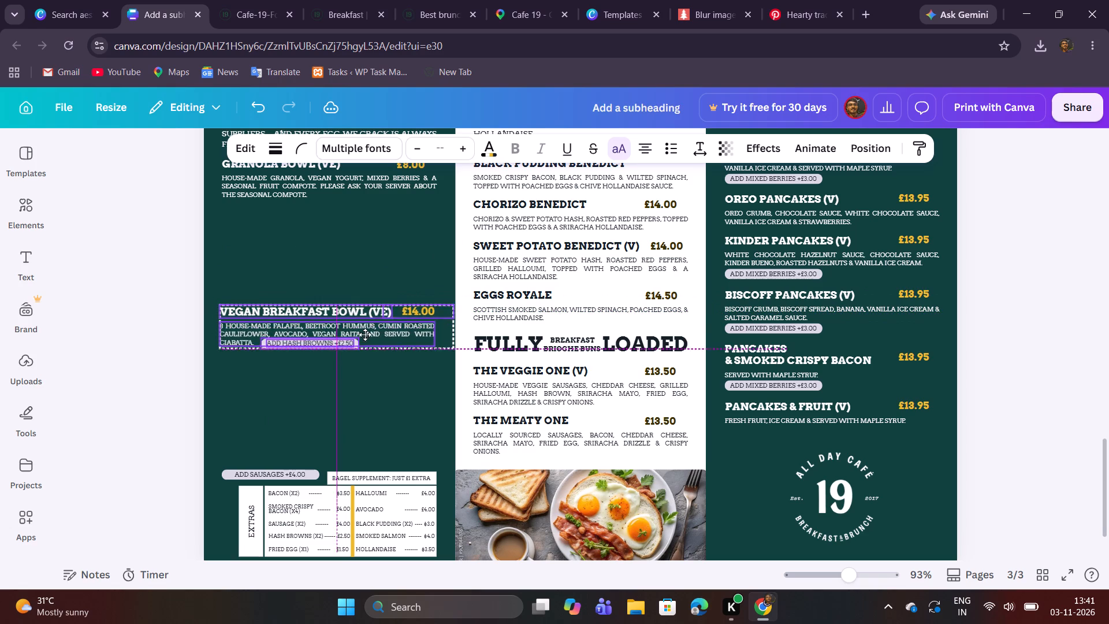
drag(365, 335, 365, 368)
Delete the introductory breakfast paragraph beneath the FRENCH TOAST heading on page 3.
scroll(401, 291, up, 2)
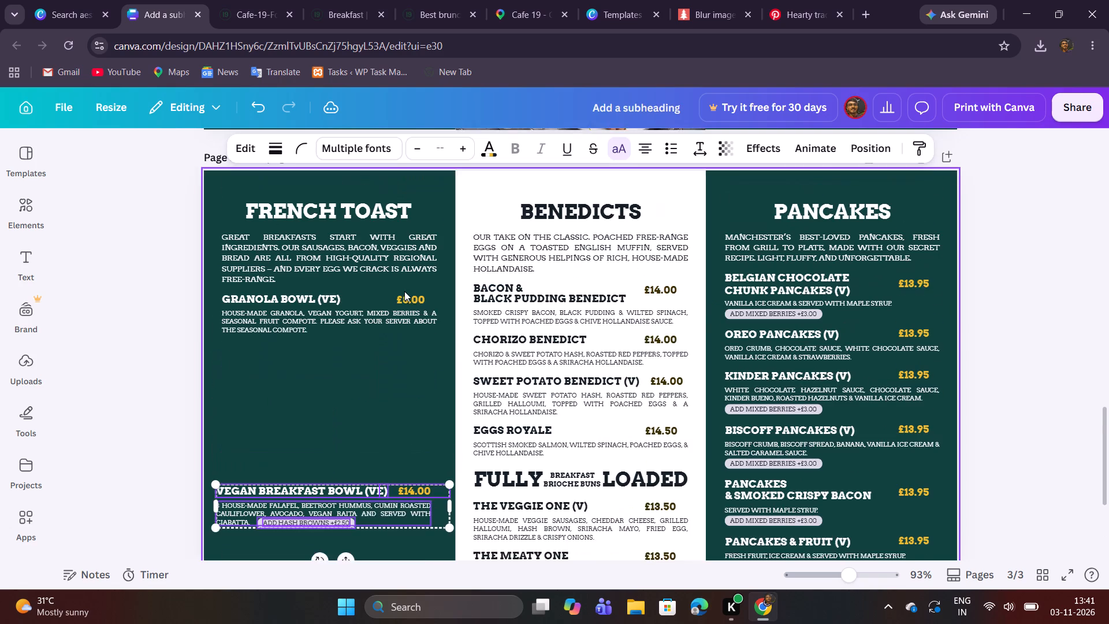
drag(850, 570, 857, 571)
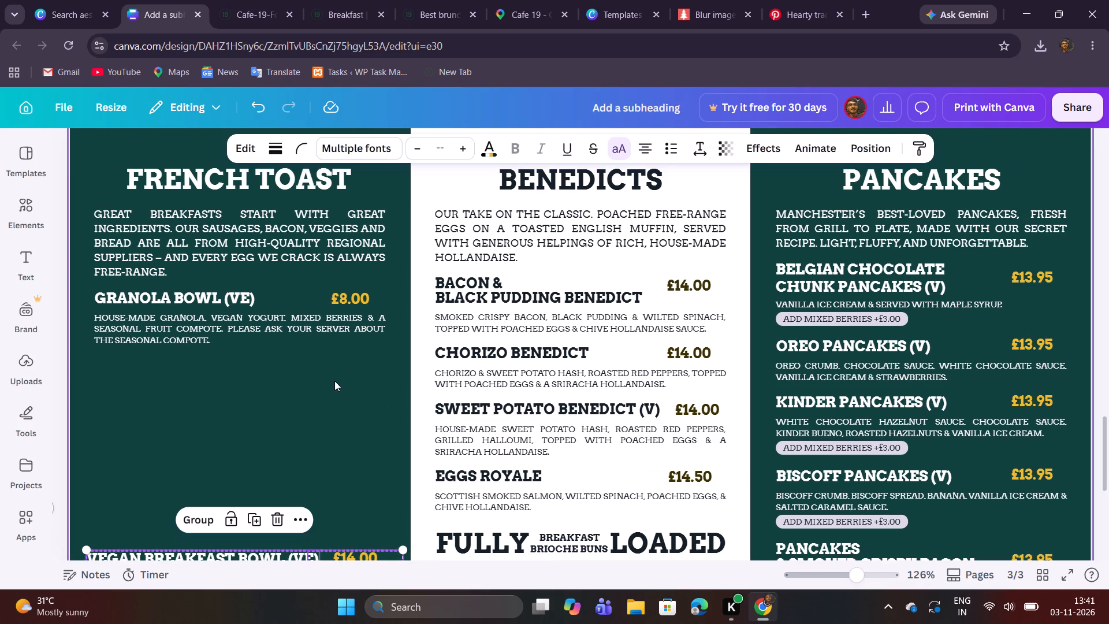
click(188, 245)
click(265, 311)
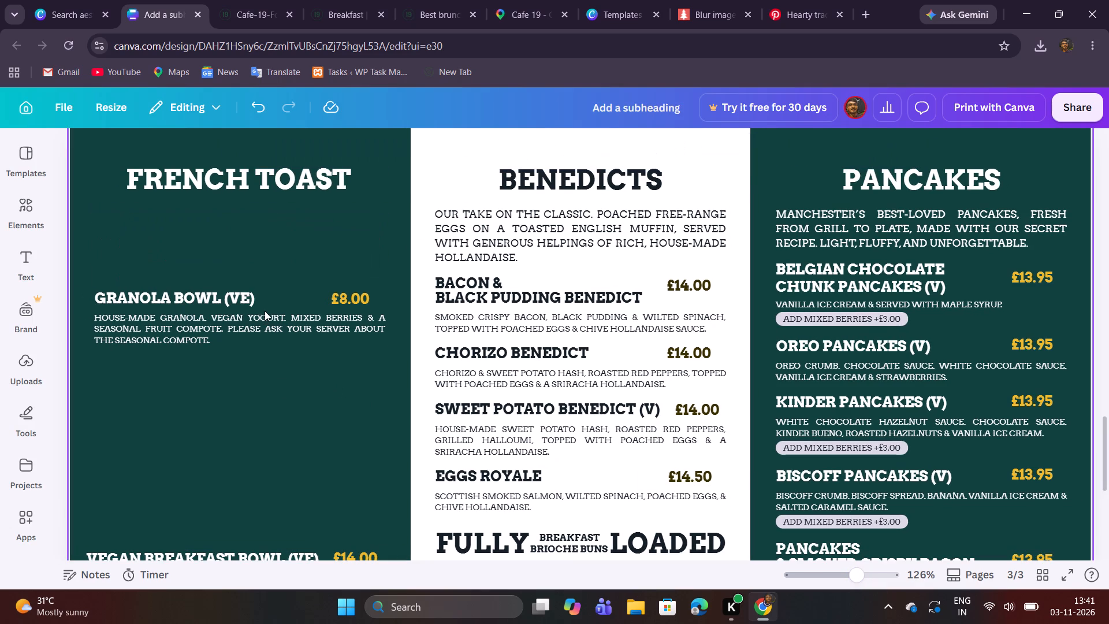
Move the Granola Bowl entry, with its price and description, up to directly beneath the FRENCH TOAST heading on page 3.
click(244, 5)
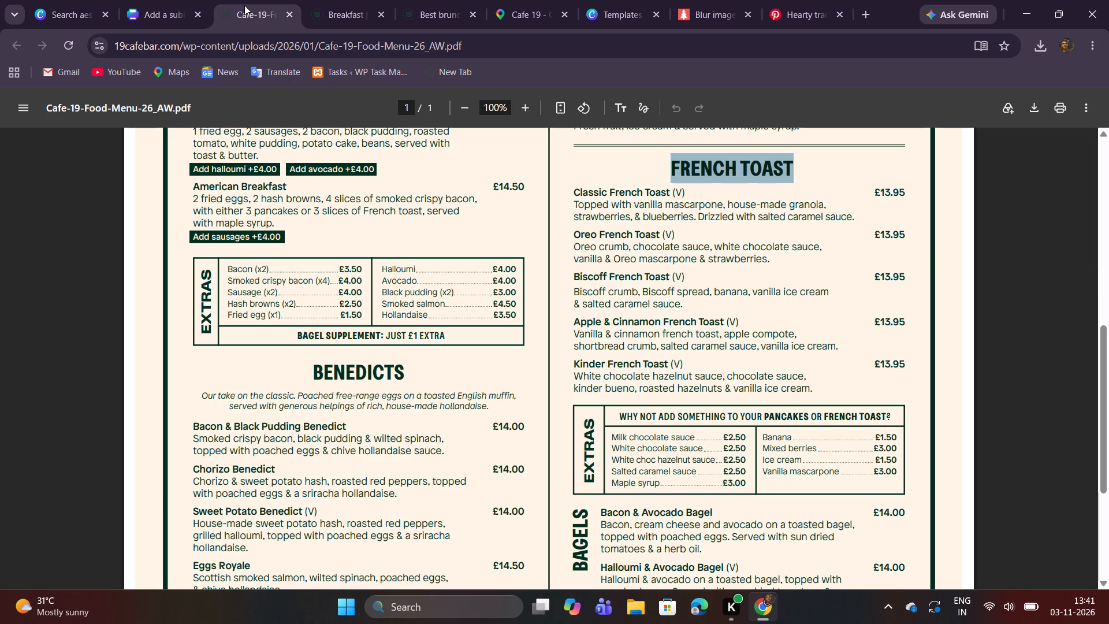
click(137, 12)
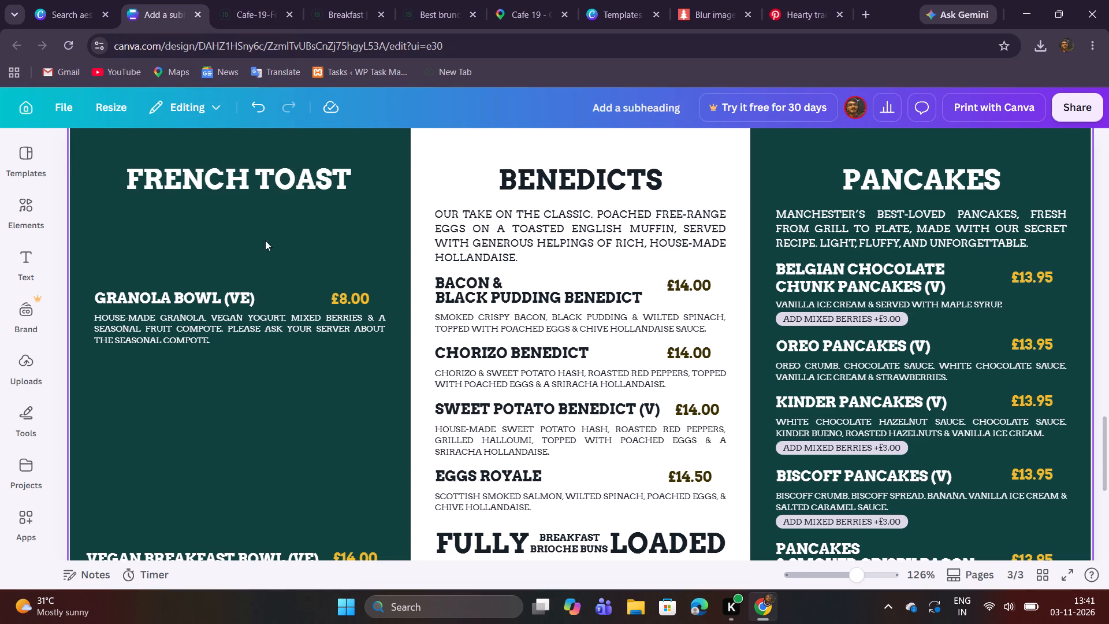
drag(226, 369, 328, 300)
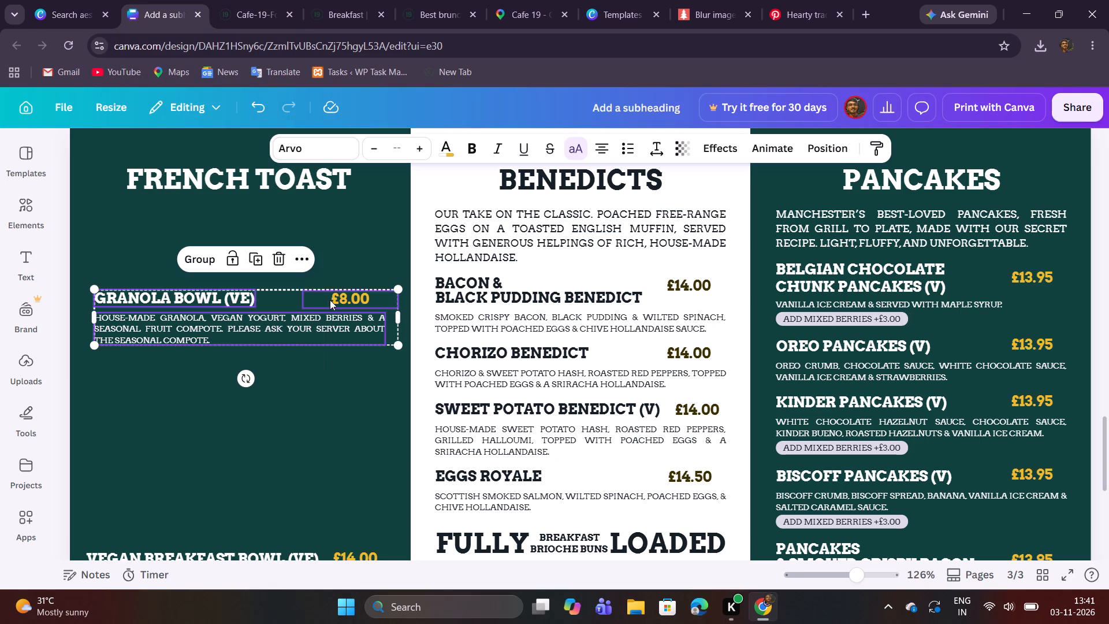
drag(273, 332, 274, 295)
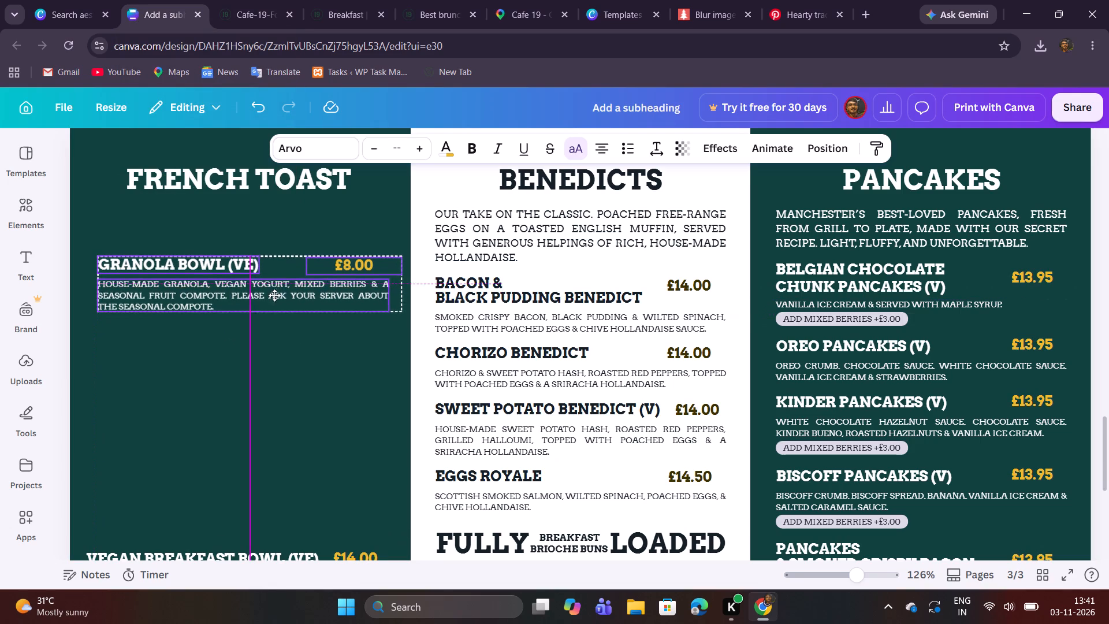
drag(274, 295, 271, 258)
key(ctrl+z)
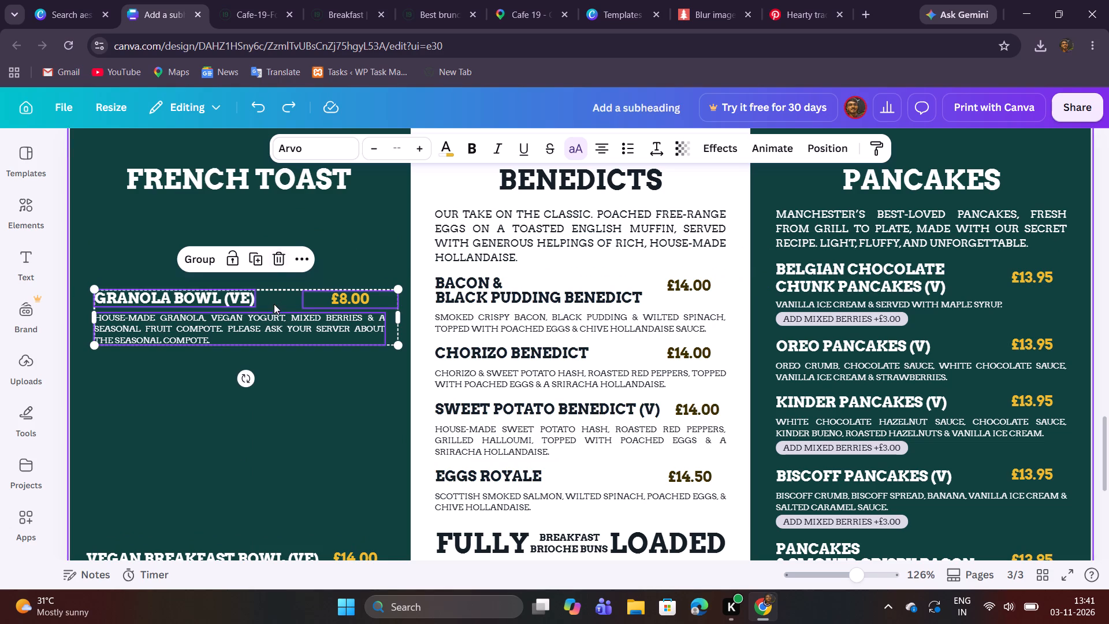
shift+drag(273, 315, 273, 299)
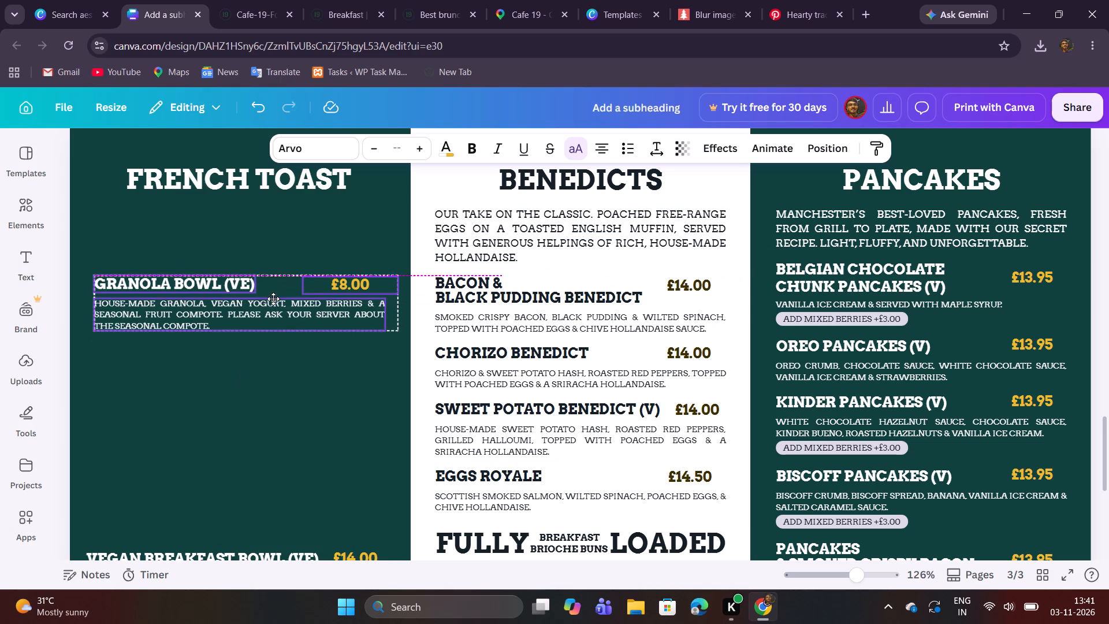
shift+drag(273, 299, 276, 237)
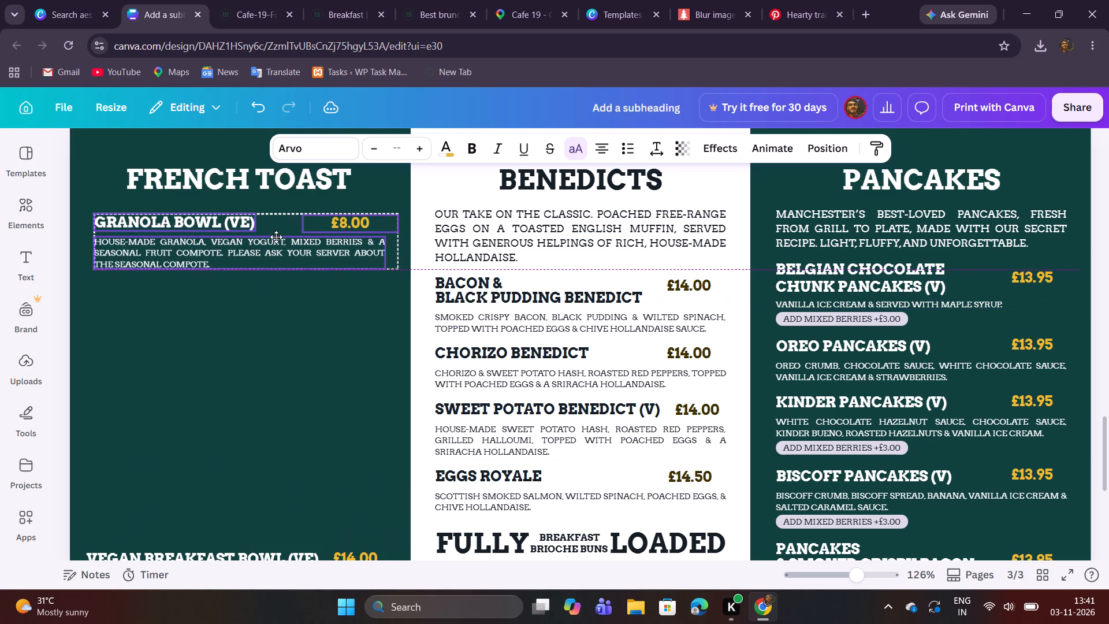
shift+drag(276, 237, 277, 236)
shift+click(280, 337)
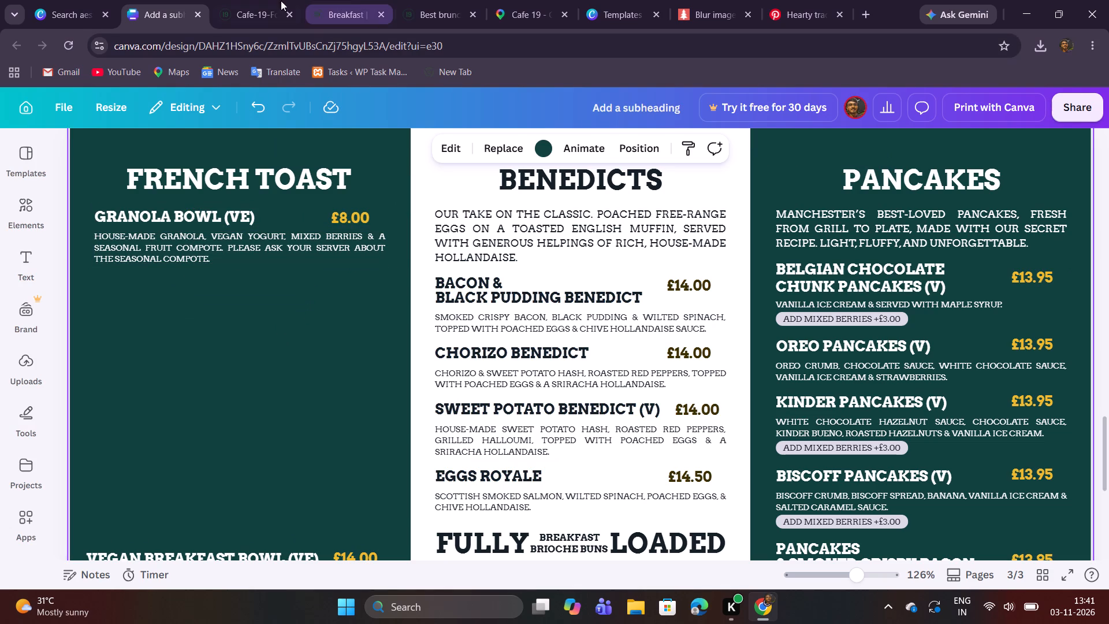
Replace the Granola Bowl title with "Classic French Toast (V)", copied from the French Toast section of the menu PDF.
click(251, 2)
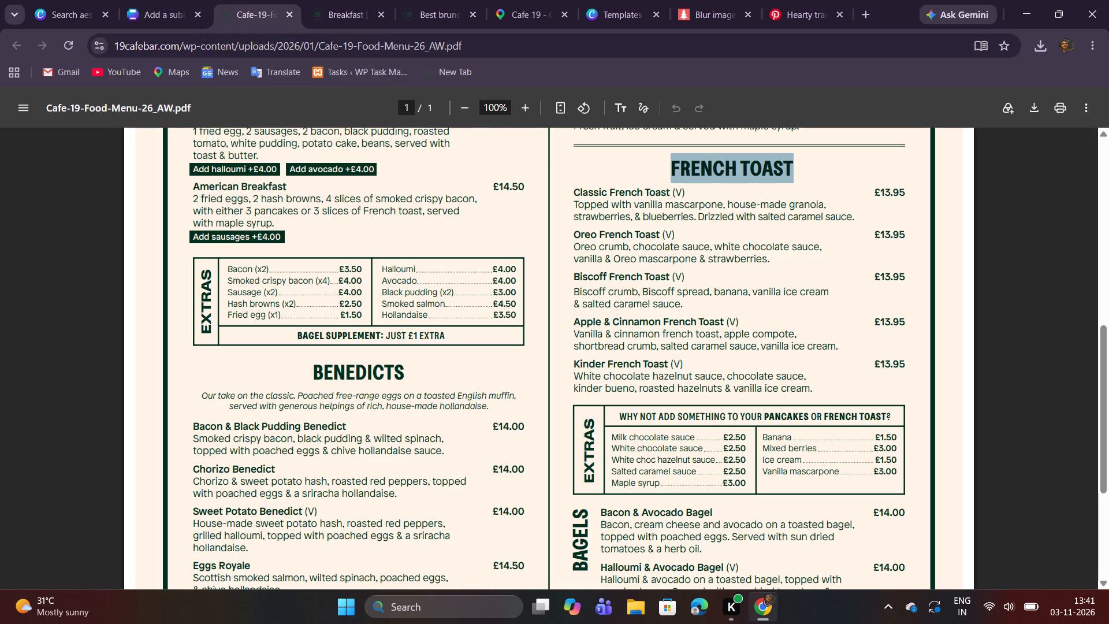
drag(574, 194, 681, 194)
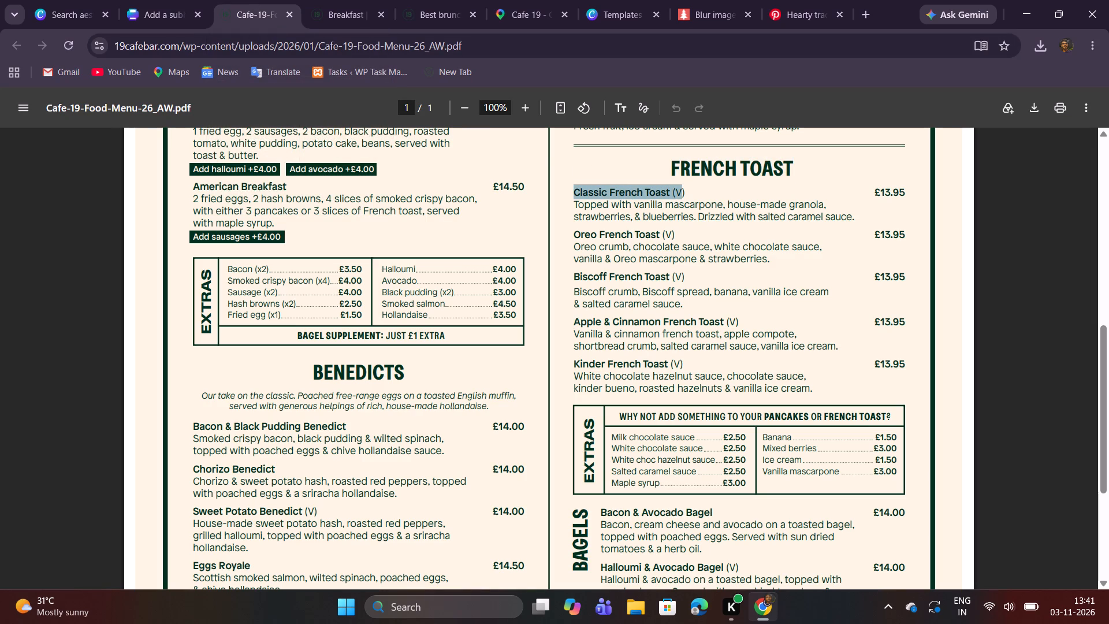
drag(681, 194, 684, 195)
key(ctrl+c)
click(145, 0)
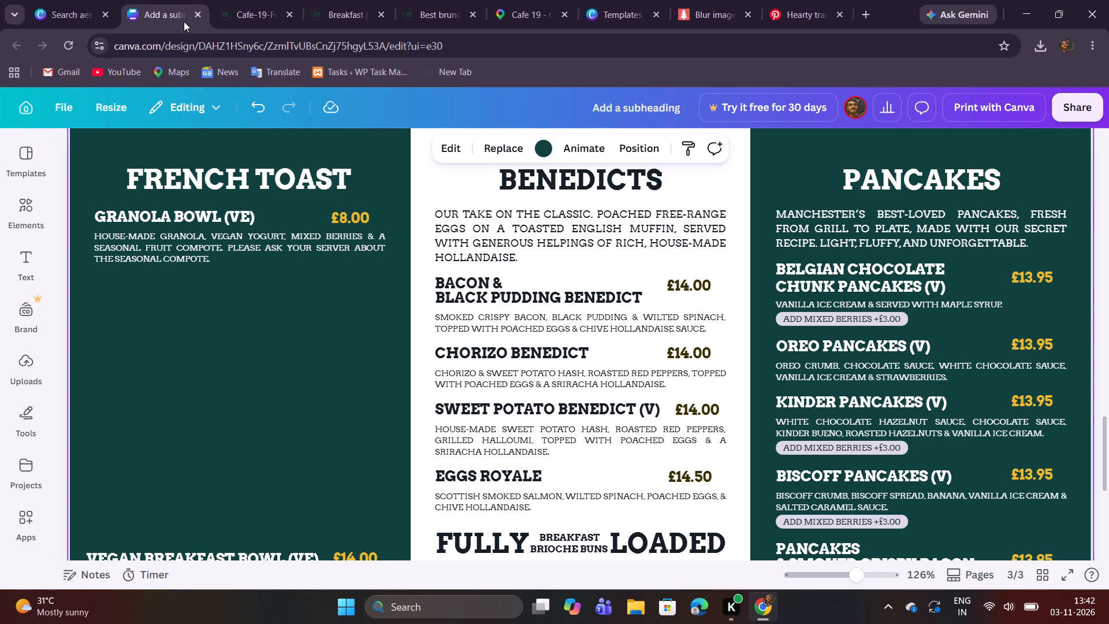
double_click(183, 219)
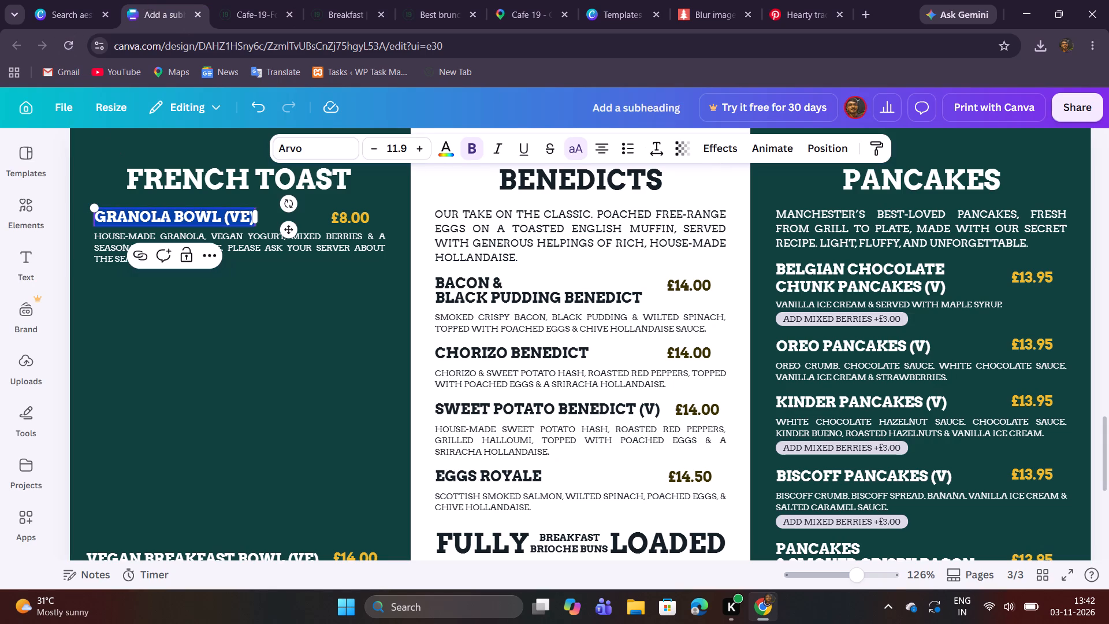
key(ctrl+v)
Widen the Classic French Toast (V) title's text box to about 6.2 so the name fits on one line.
drag(257, 231, 280, 229)
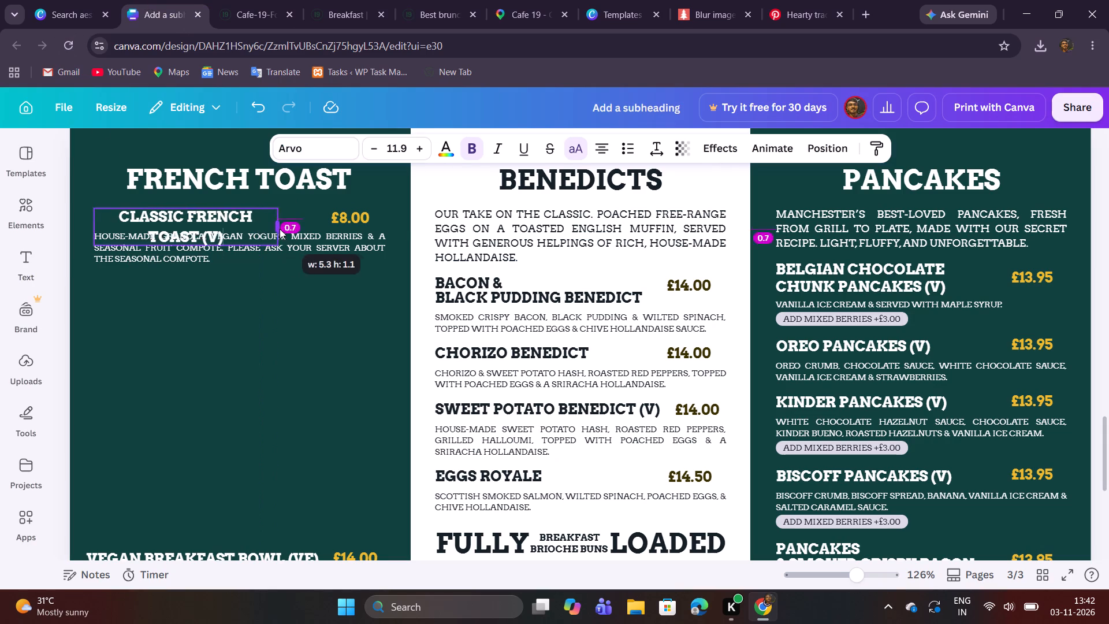
drag(280, 229, 306, 229)
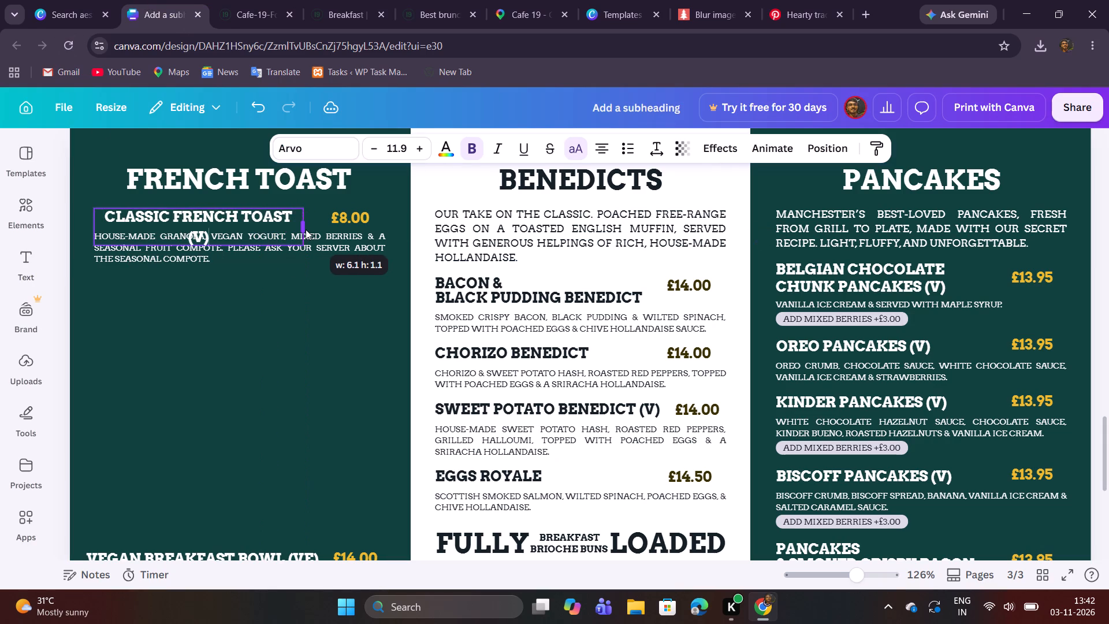
drag(306, 229, 310, 222)
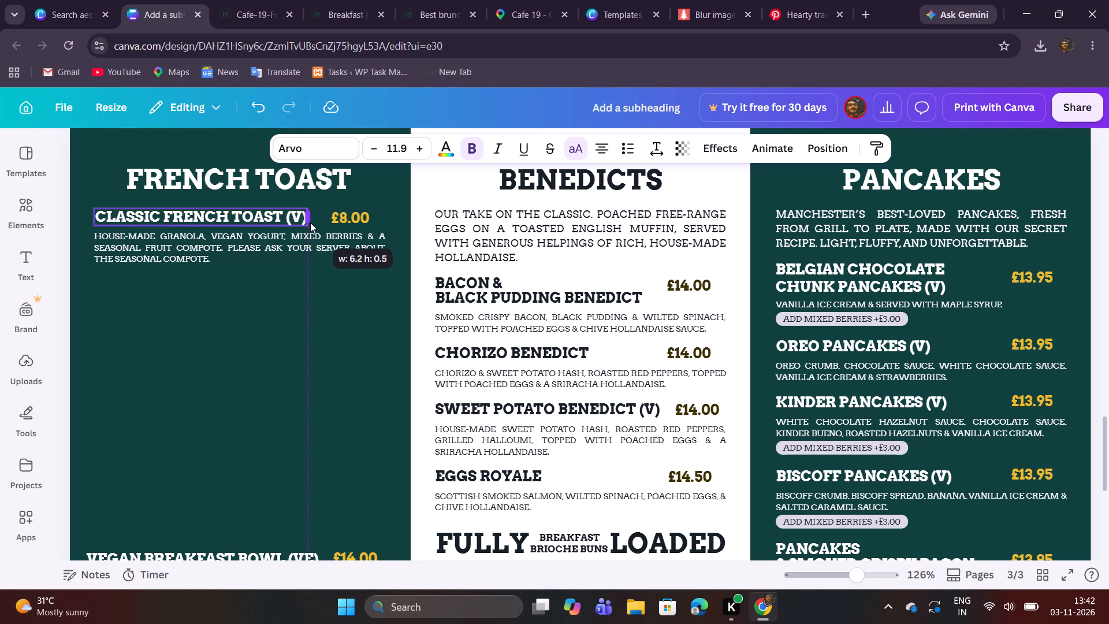
drag(310, 222, 310, 221)
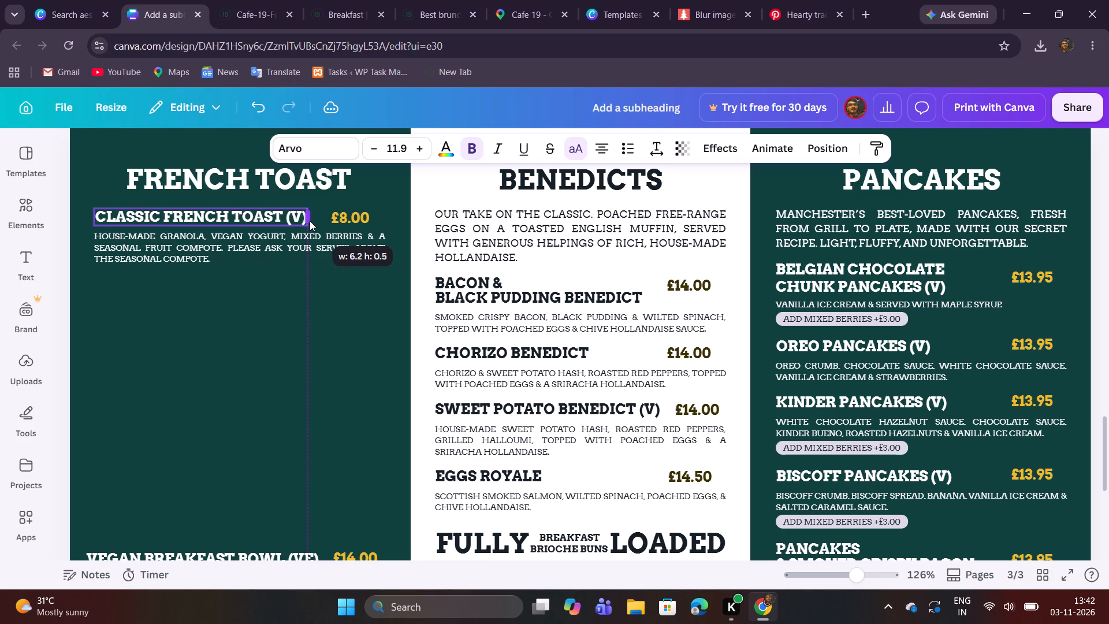
drag(310, 221, 309, 221)
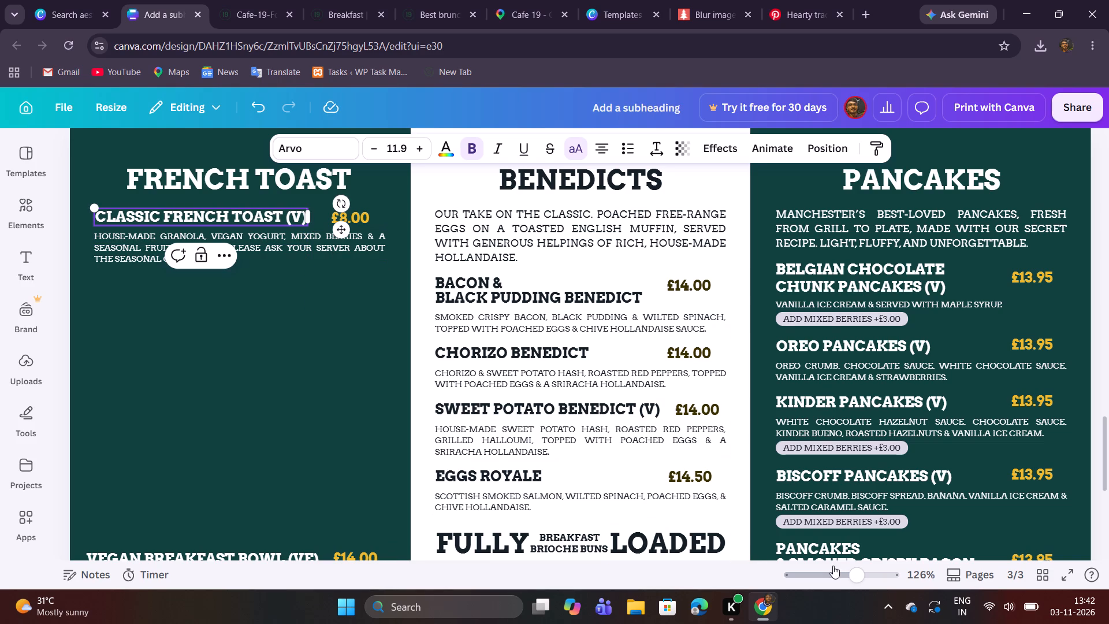
click(850, 574)
click(861, 573)
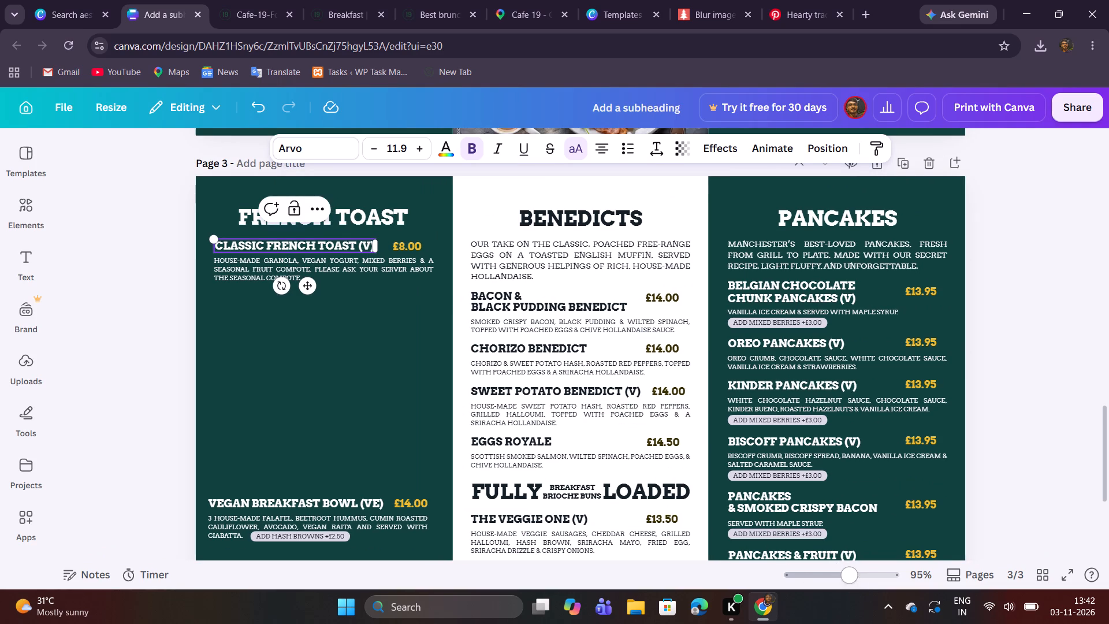
scroll(1108, 614, right, 5)
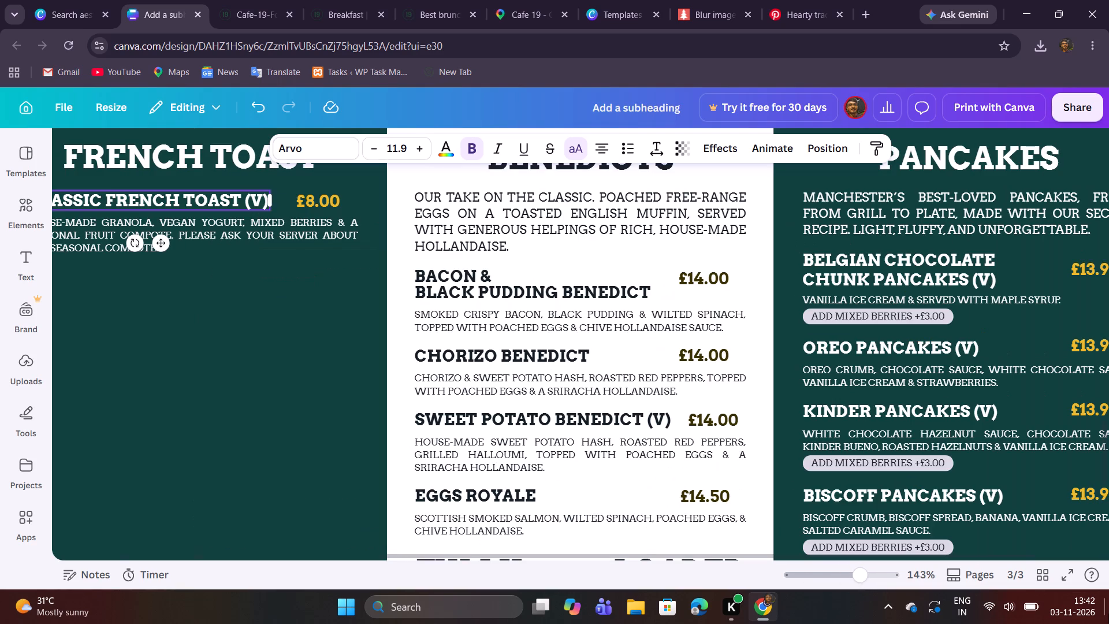
scroll(404, 397, right, 4)
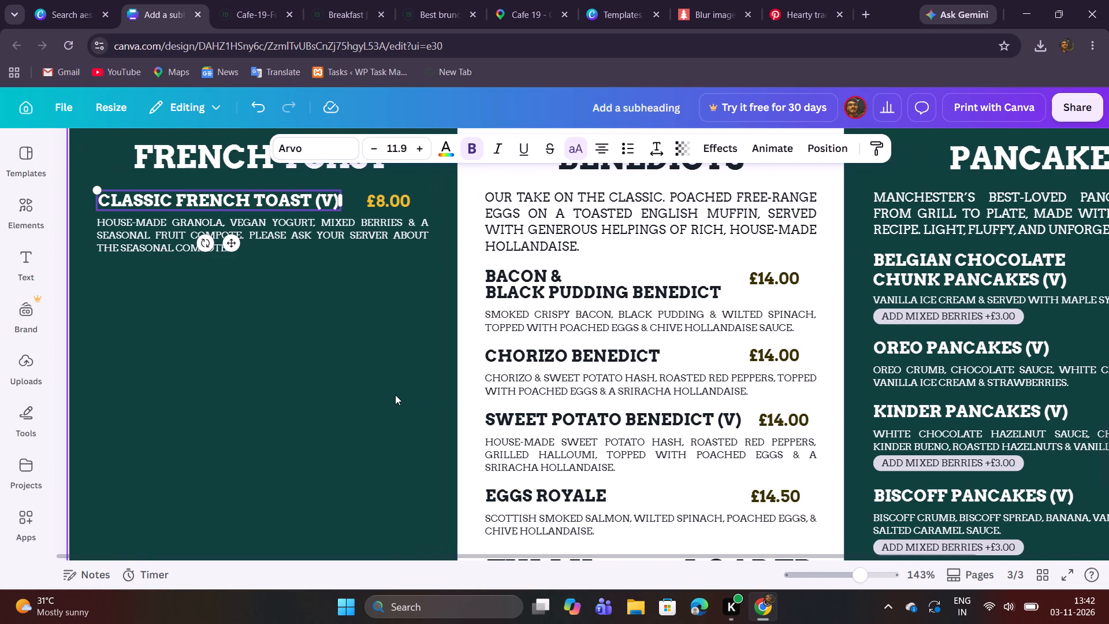
click(345, 202)
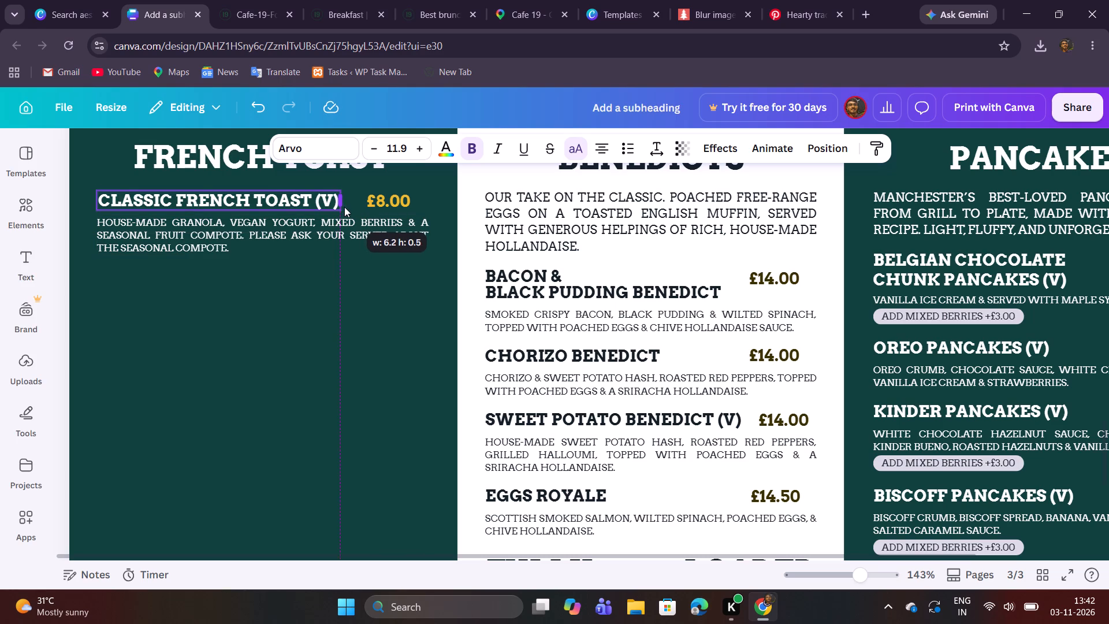
click(340, 280)
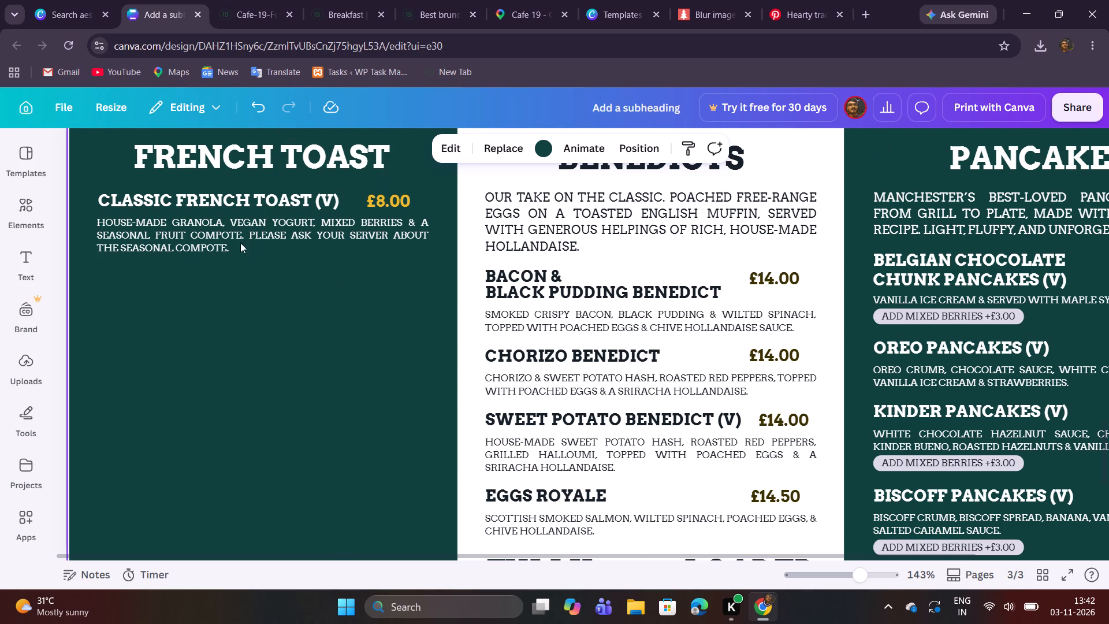
Set the Classic French Toast price to £13.95, copied from the menu PDF.
click(255, 0)
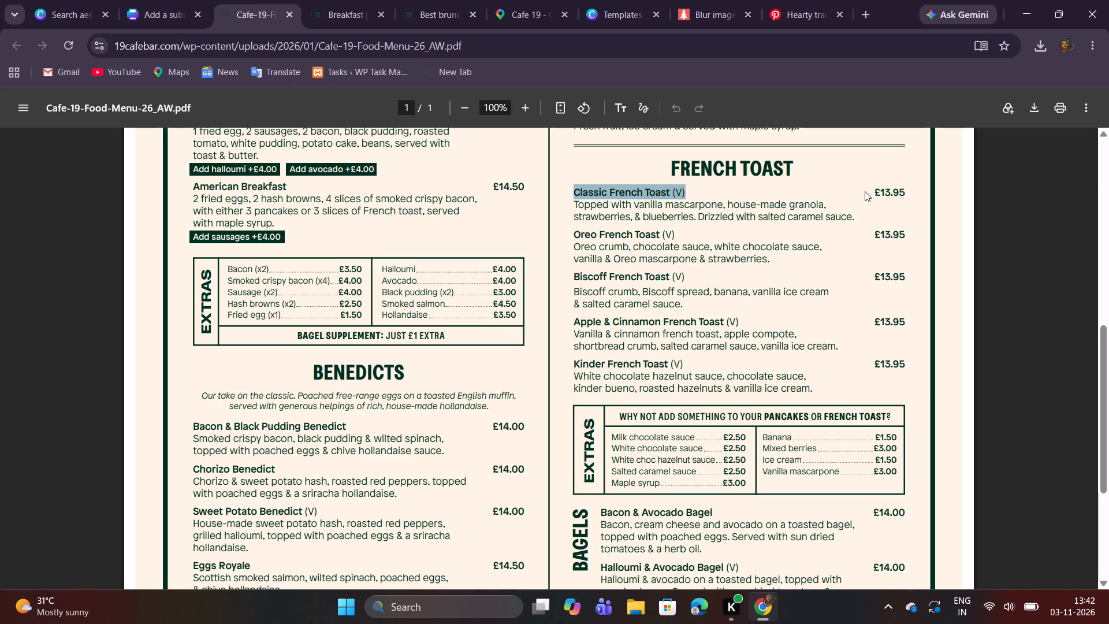
drag(871, 196, 903, 192)
right_click(892, 189)
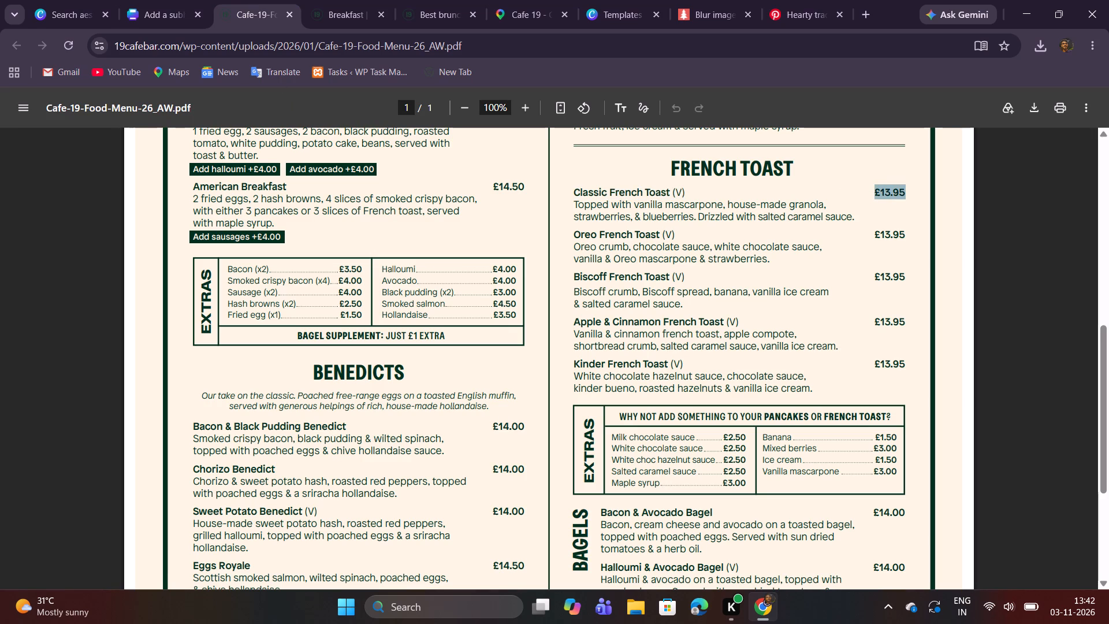
click(760, 207)
click(157, 10)
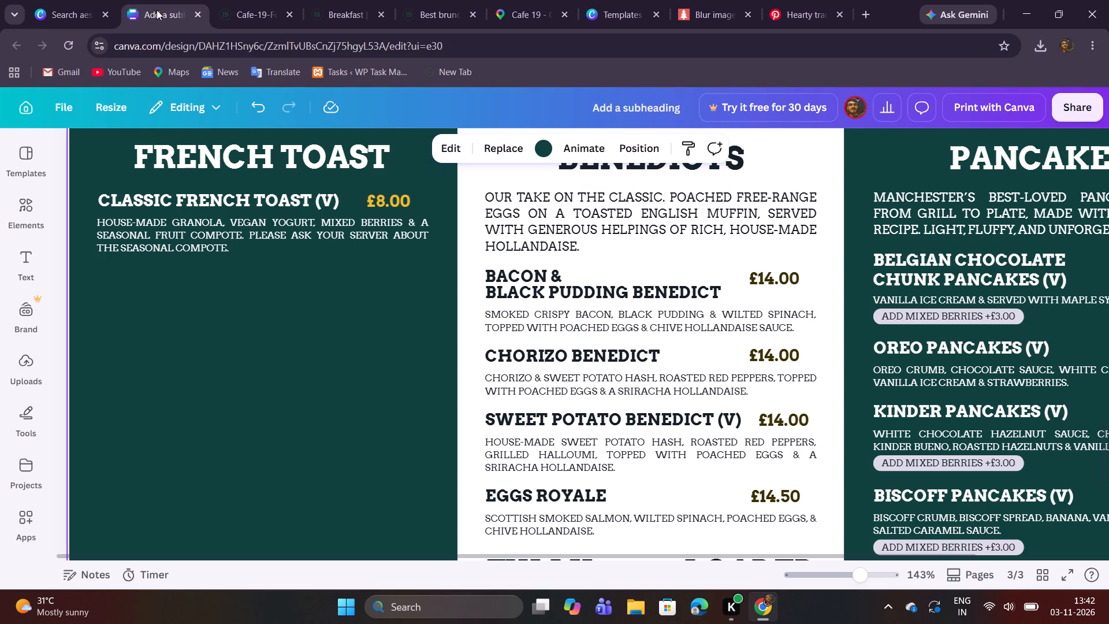
double_click(393, 196)
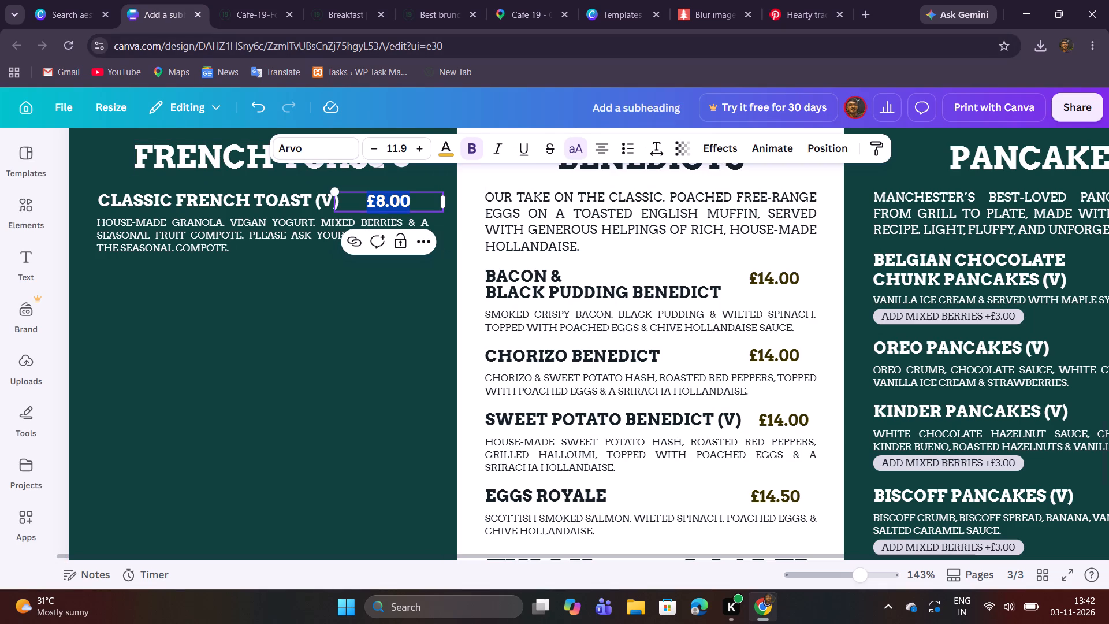
key(ctrl+v)
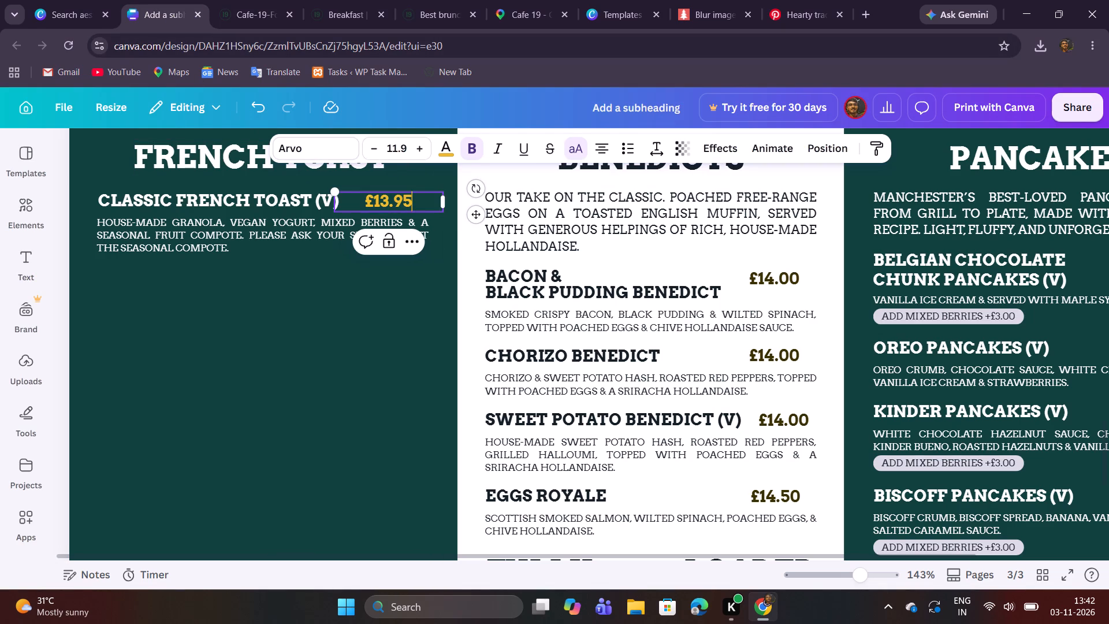
click(373, 304)
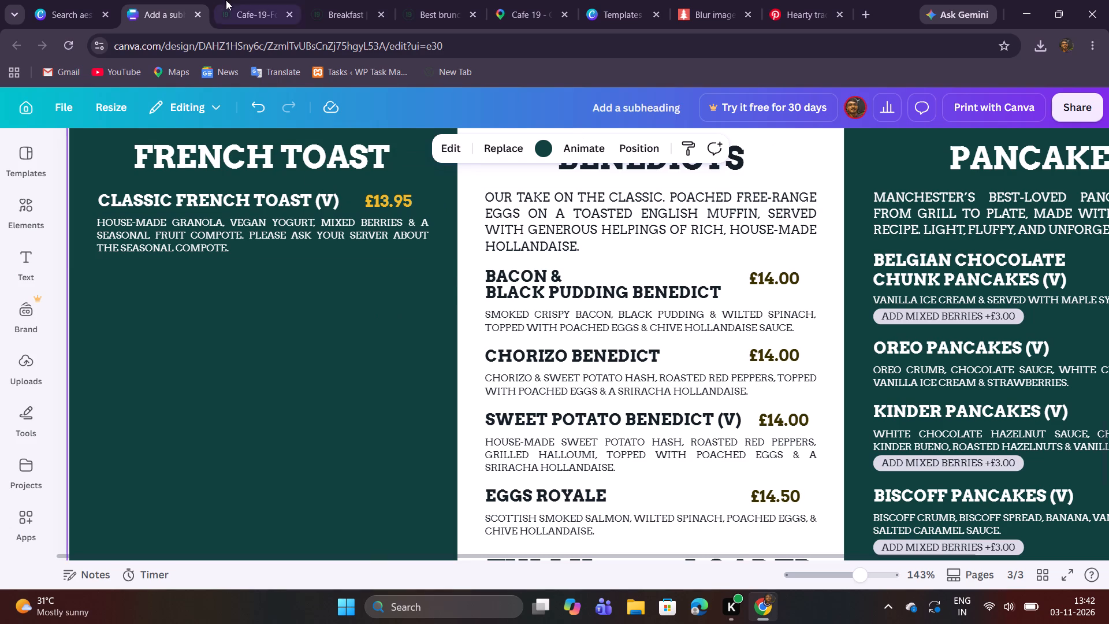
Replace the description under Classic French Toast with the PDF's text, from "Topped with vanilla mascarpone" to "Drizzled with salted caramel sauce.".
click(246, 0)
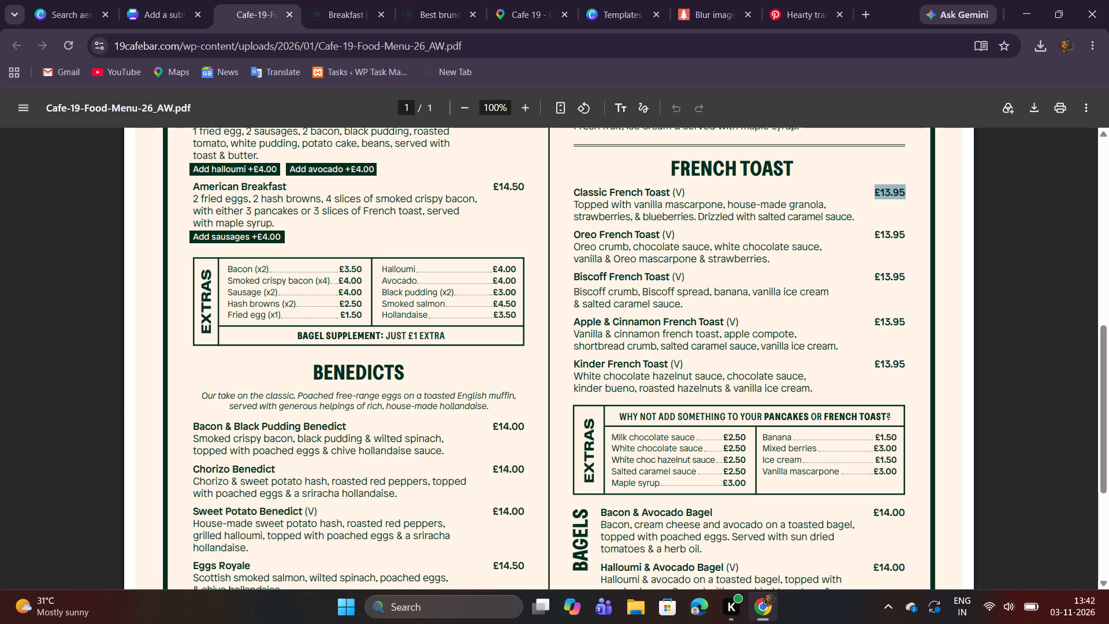
drag(573, 206, 862, 221)
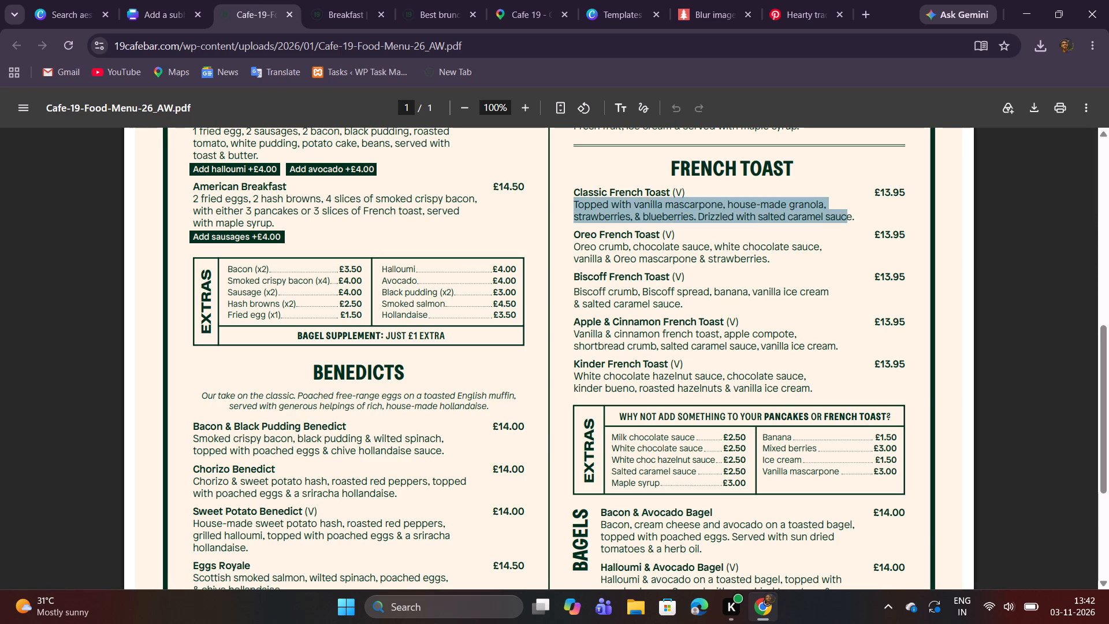
right_click(825, 210)
click(780, 232)
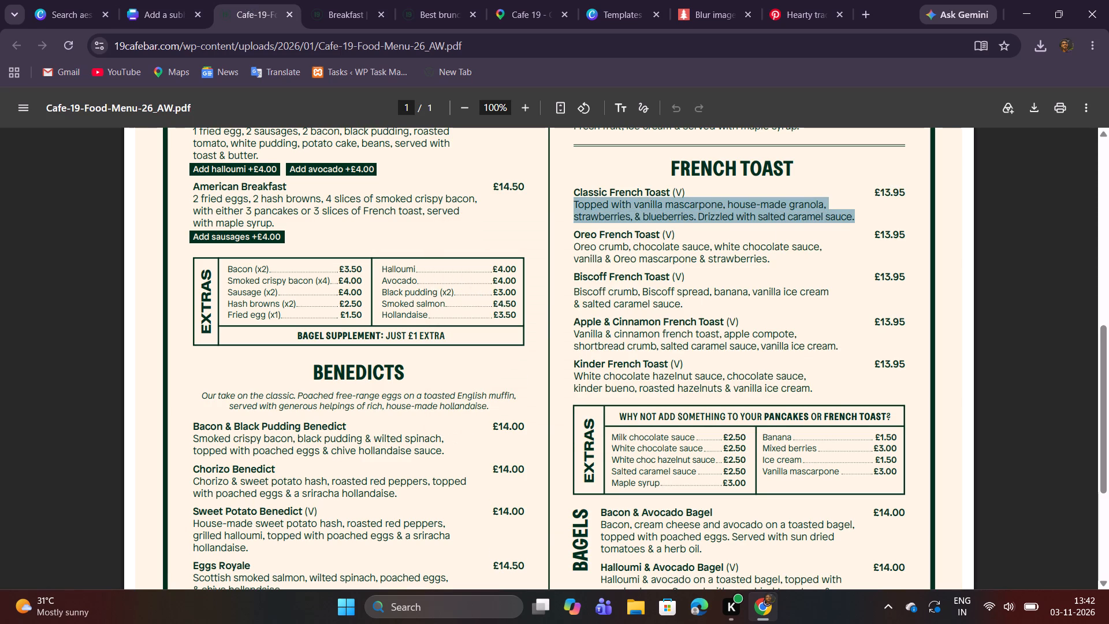
click(158, 21)
double_click(276, 228)
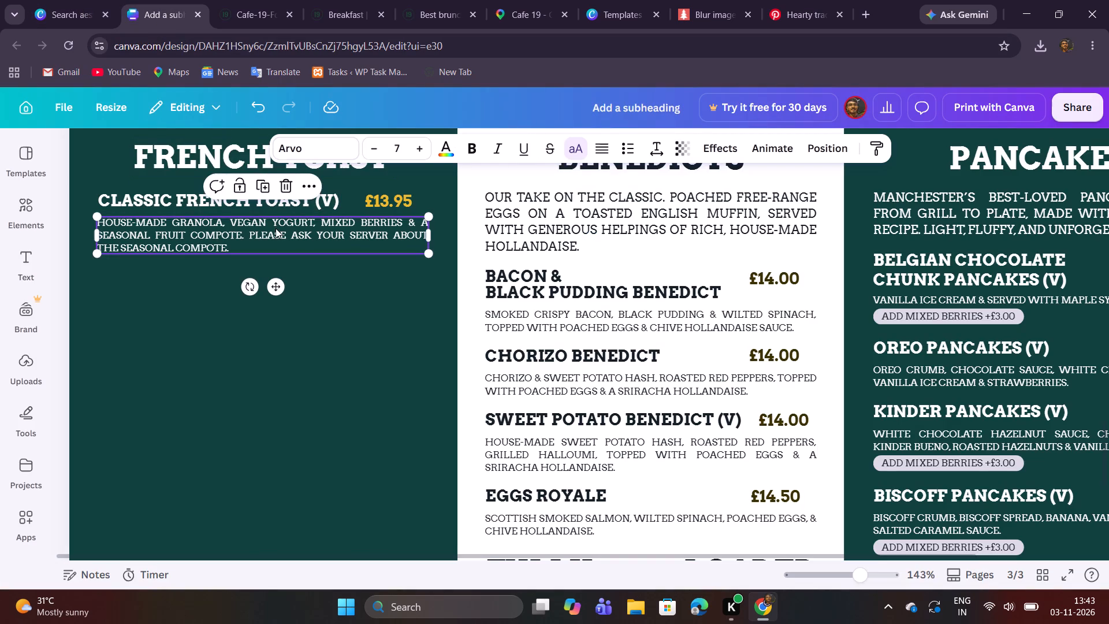
key(ctrl+v)
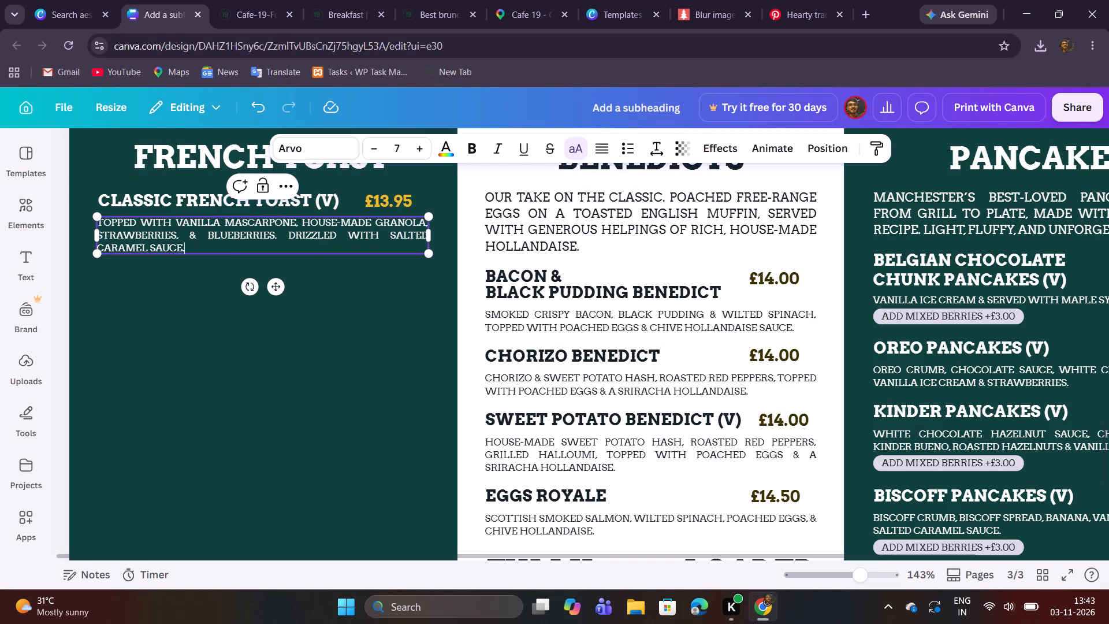
click(234, 331)
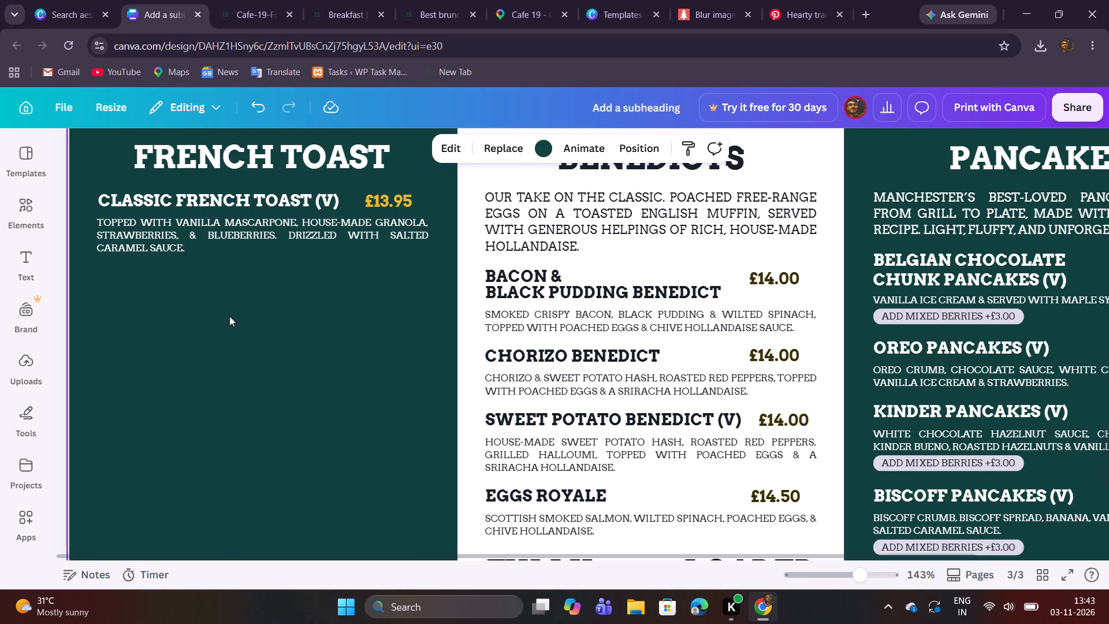
Copy the item name "Oreo French Toast (V)" from the French Toast section of the PDF menu.
click(238, 15)
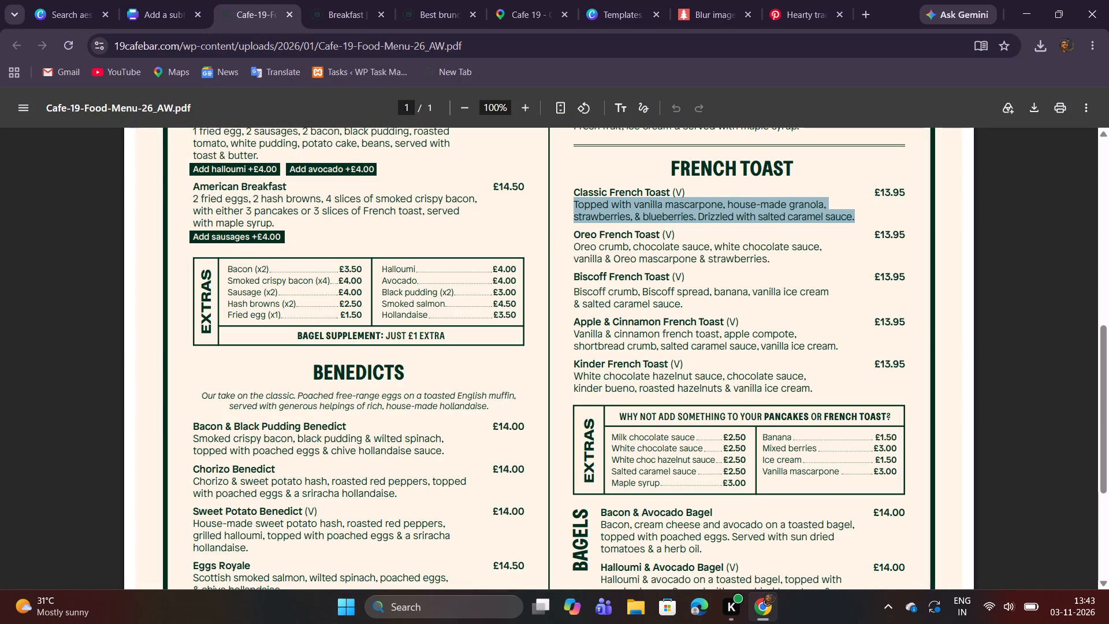
drag(576, 236, 673, 239)
right_click(663, 236)
click(705, 256)
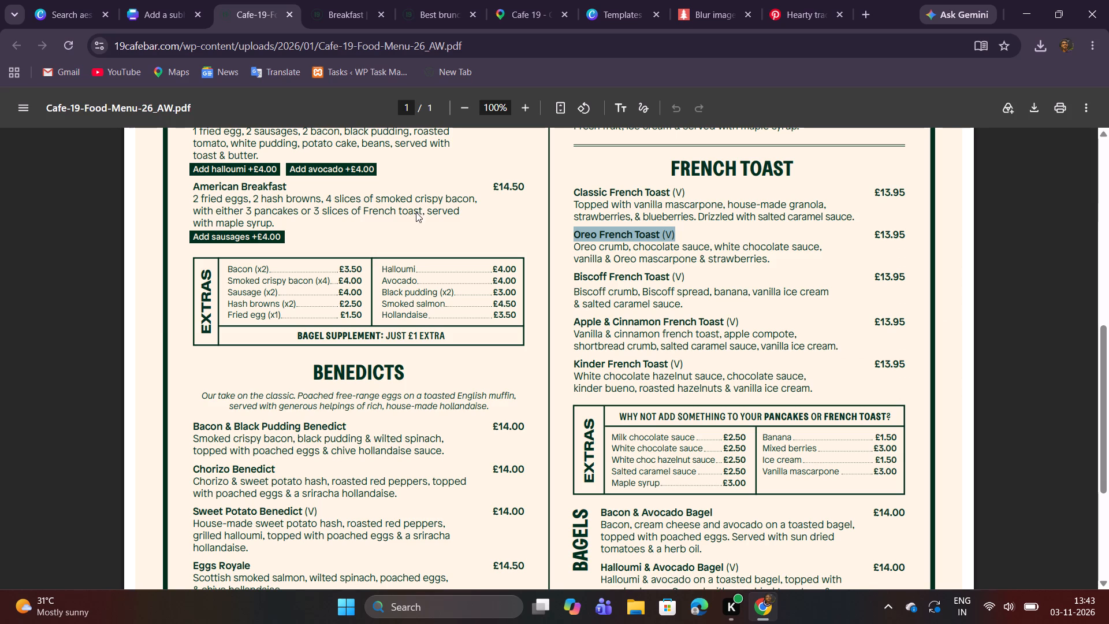
right_click(646, 242)
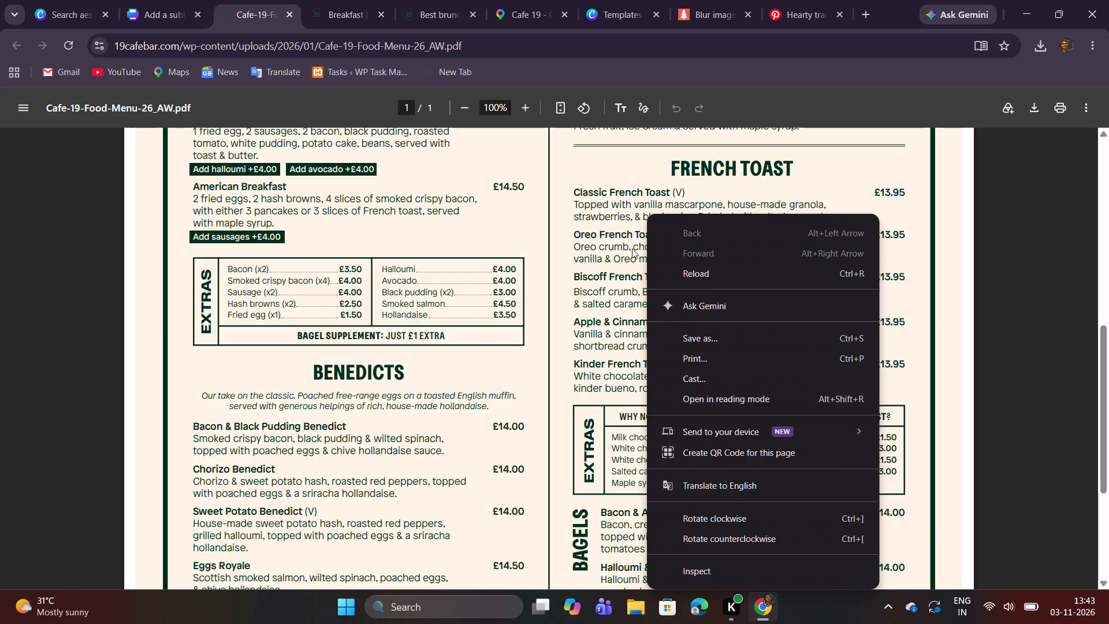
Duplicate the Classic French Toast title, price and description in Canva, and place the copy directly below, left-aligned with a gap of about 0.4.
click(134, 19)
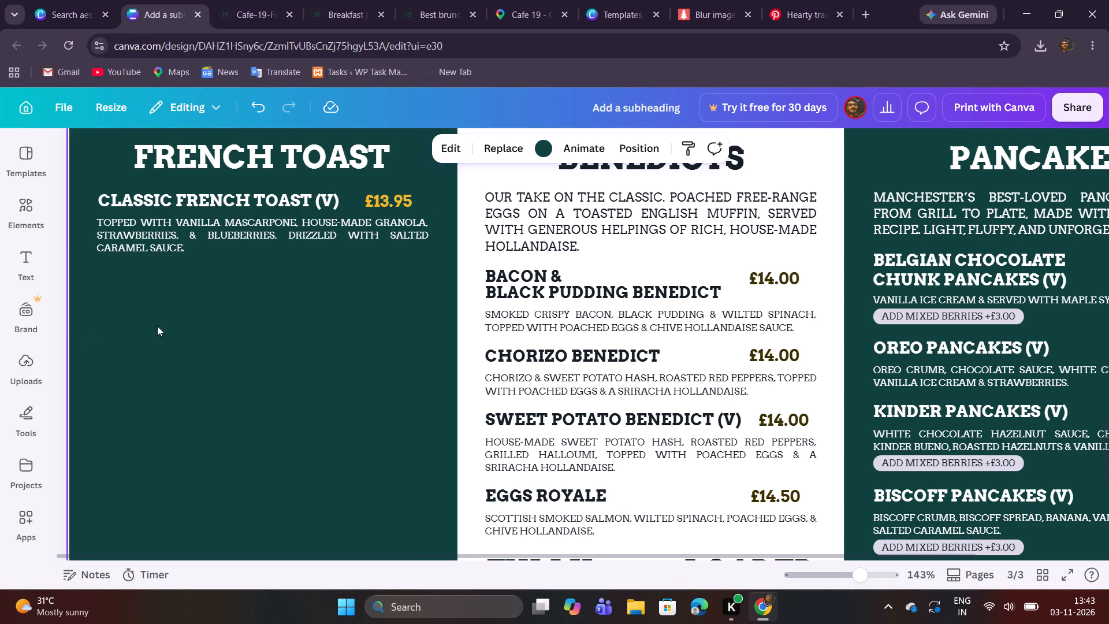
drag(165, 322, 393, 198)
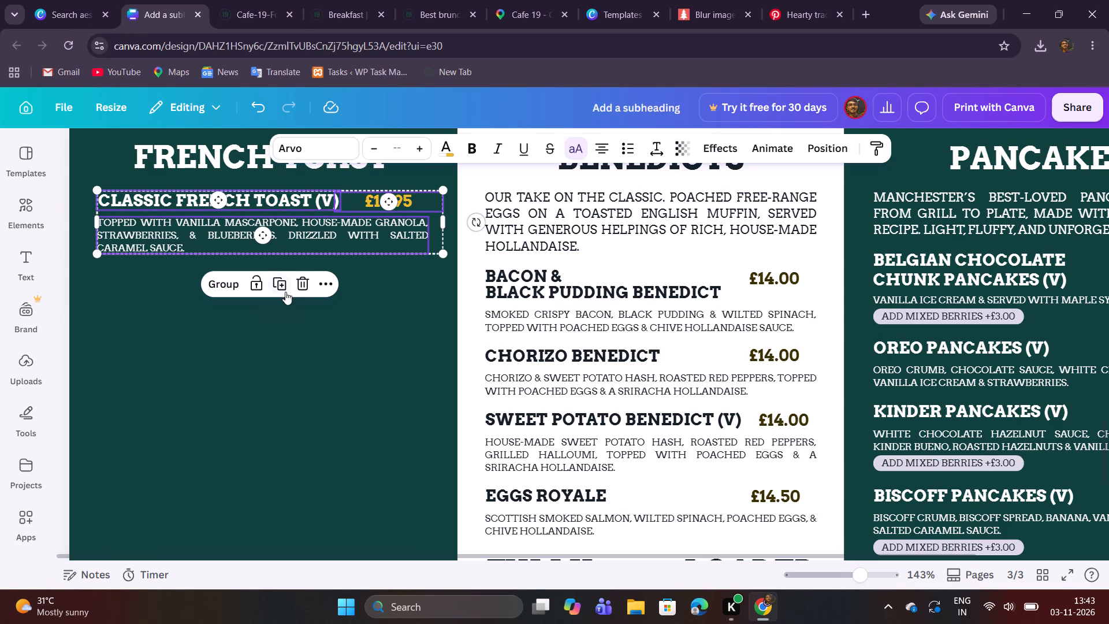
click(282, 288)
drag(328, 246, 305, 297)
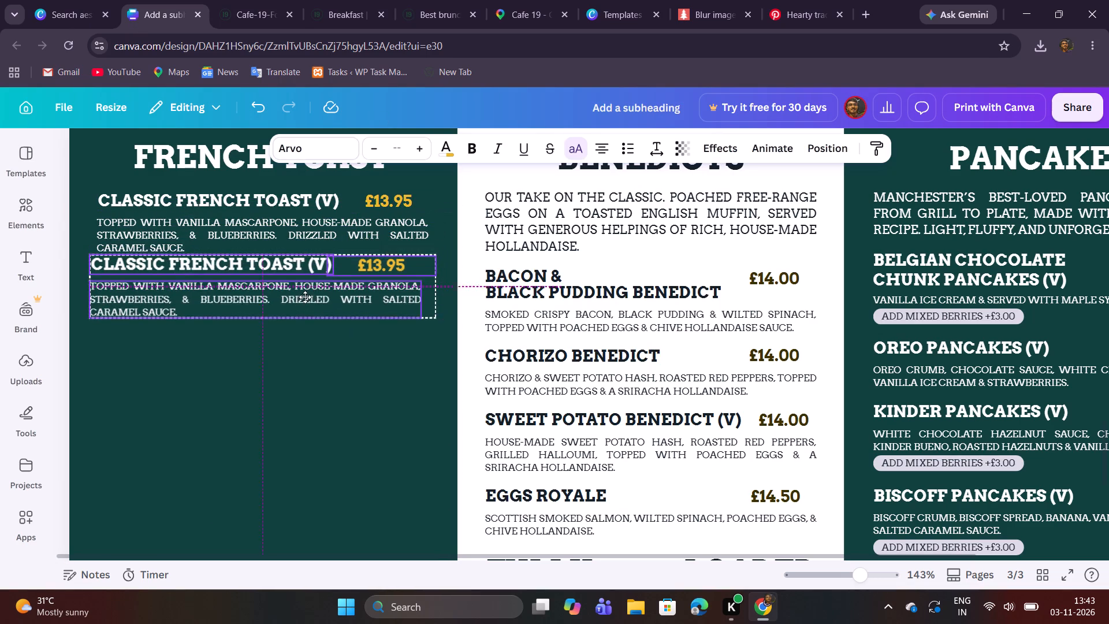
drag(305, 297, 308, 298)
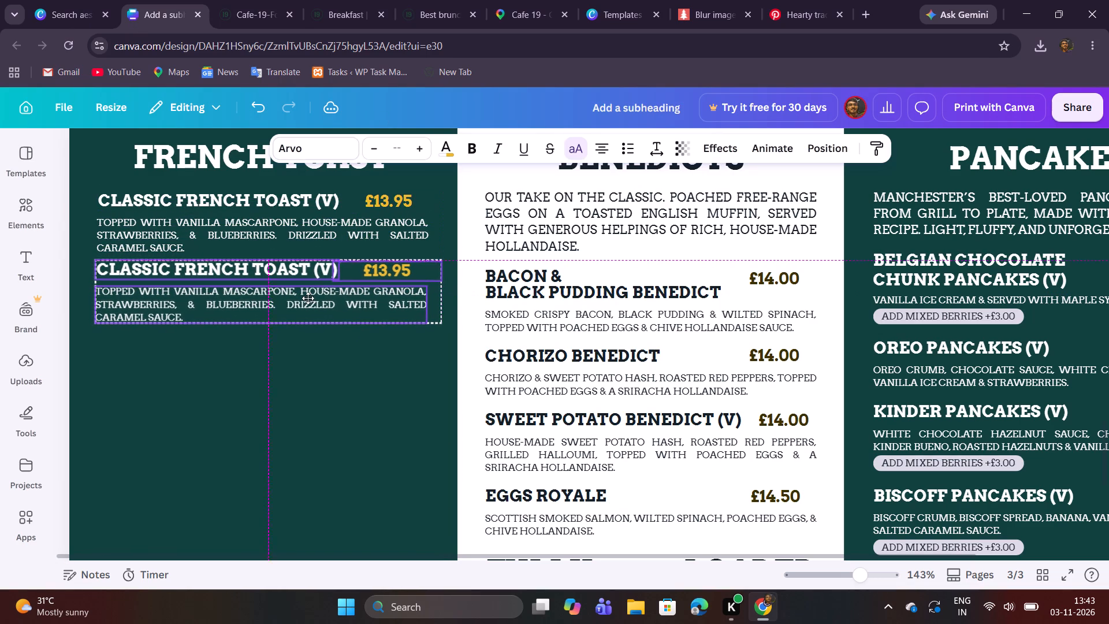
drag(308, 298, 313, 299)
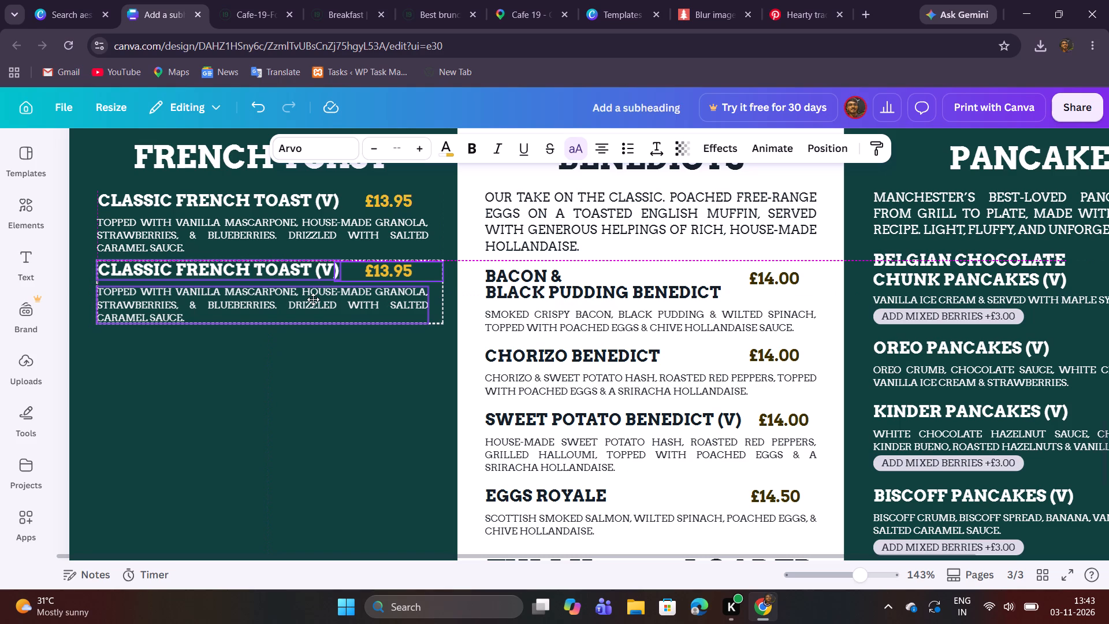
drag(313, 299, 313, 302)
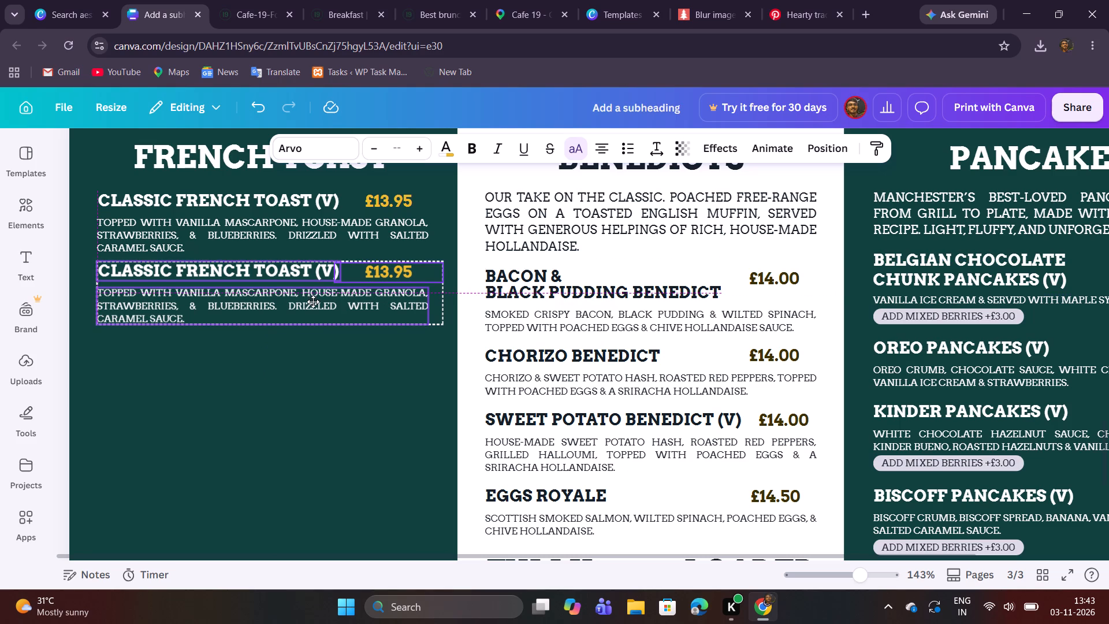
drag(313, 302, 312, 306)
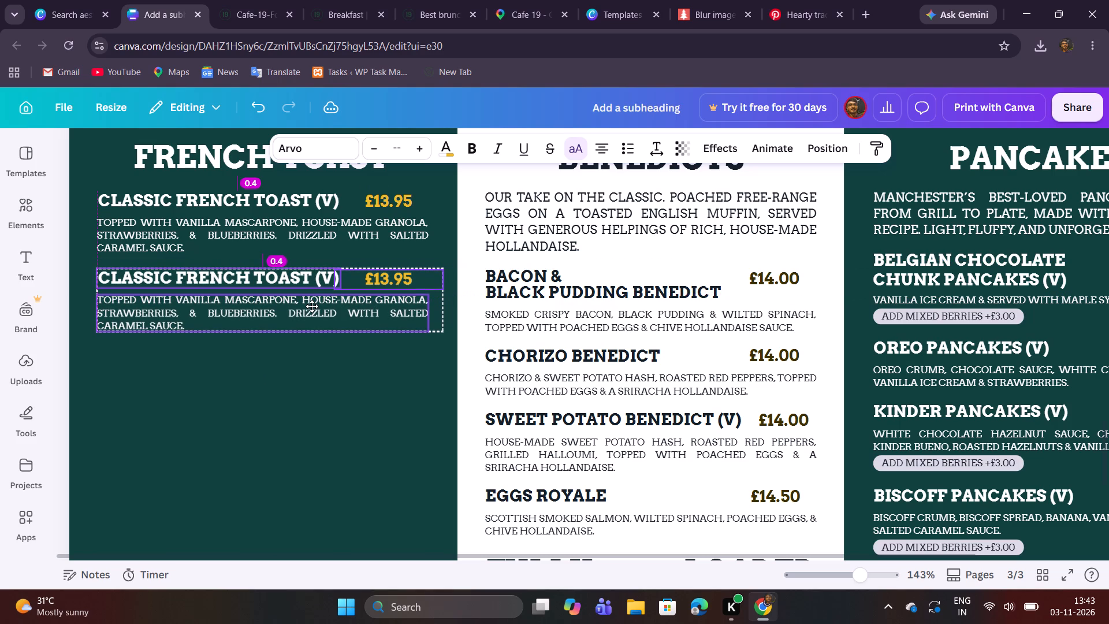
drag(312, 306, 312, 309)
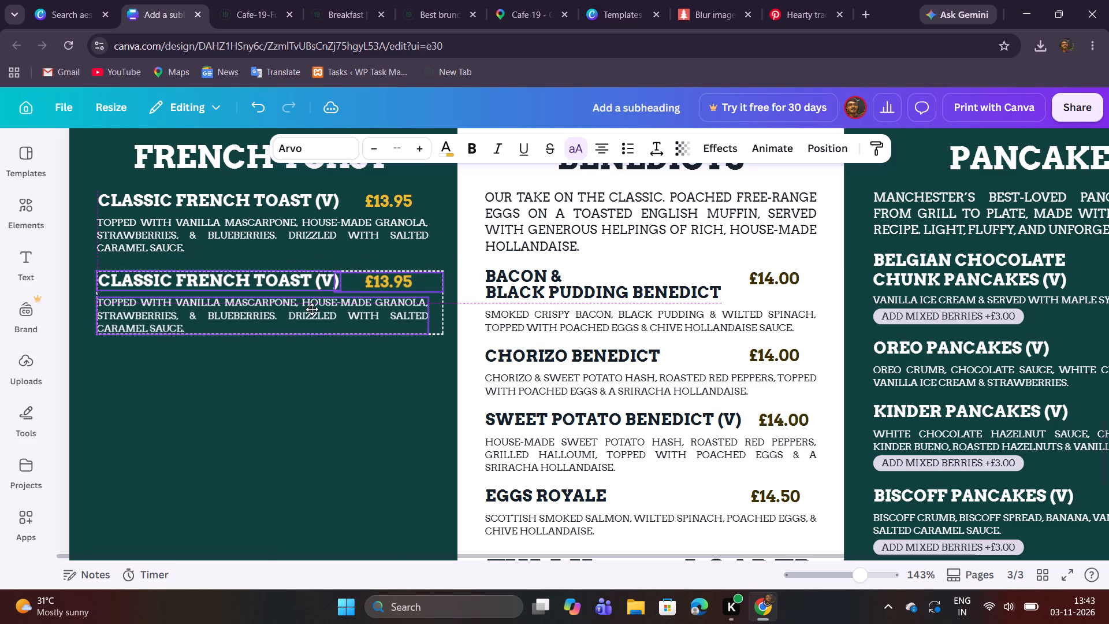
drag(312, 309, 311, 308)
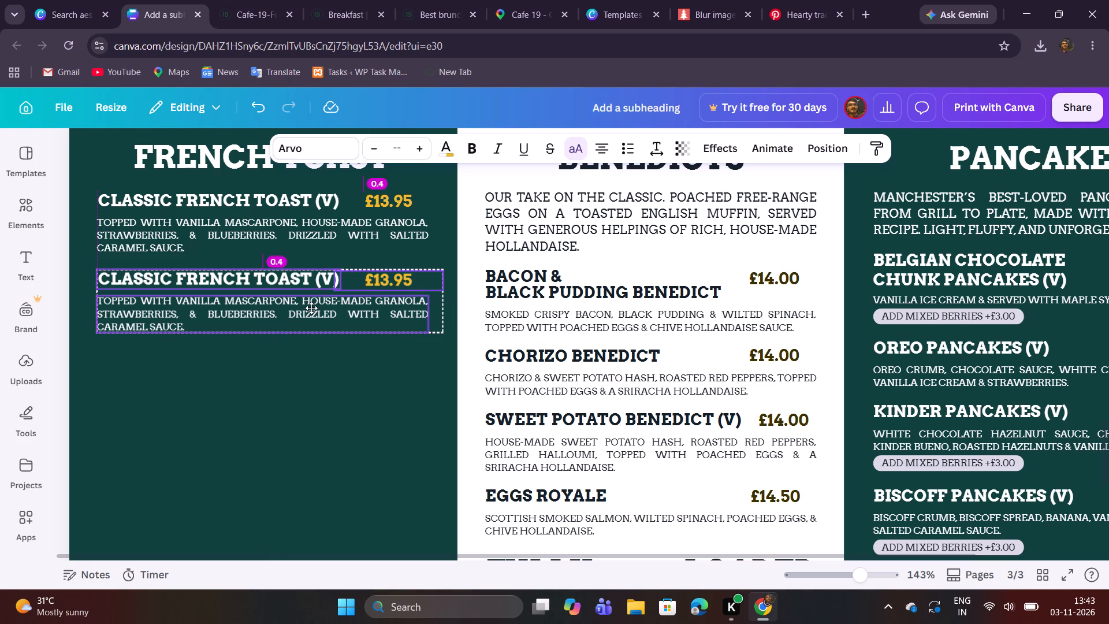
drag(311, 308, 311, 306)
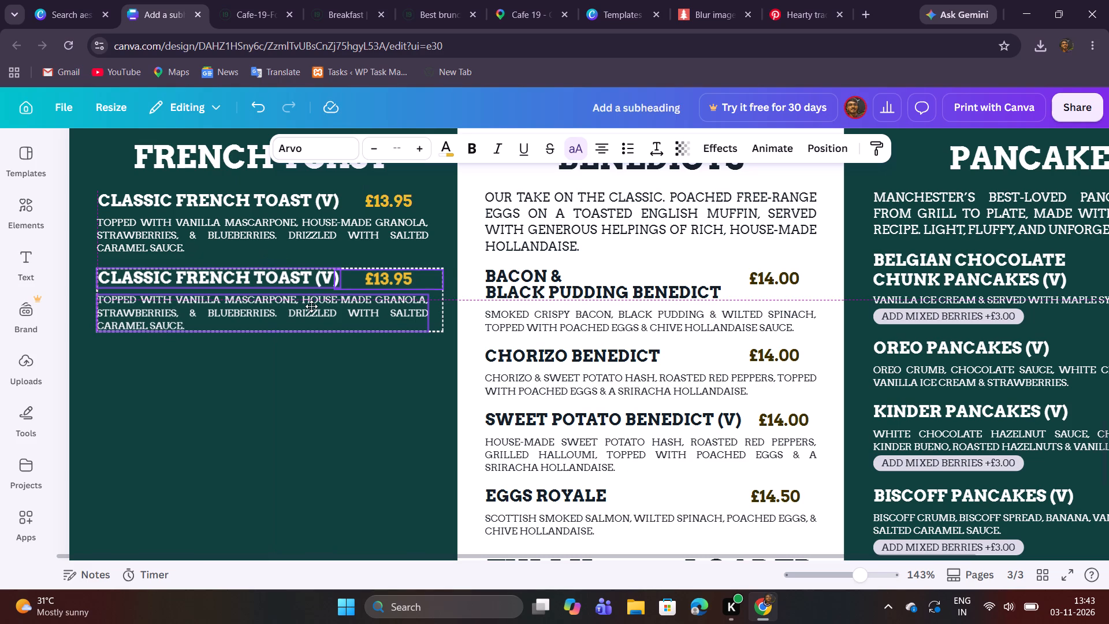
drag(311, 306, 311, 303)
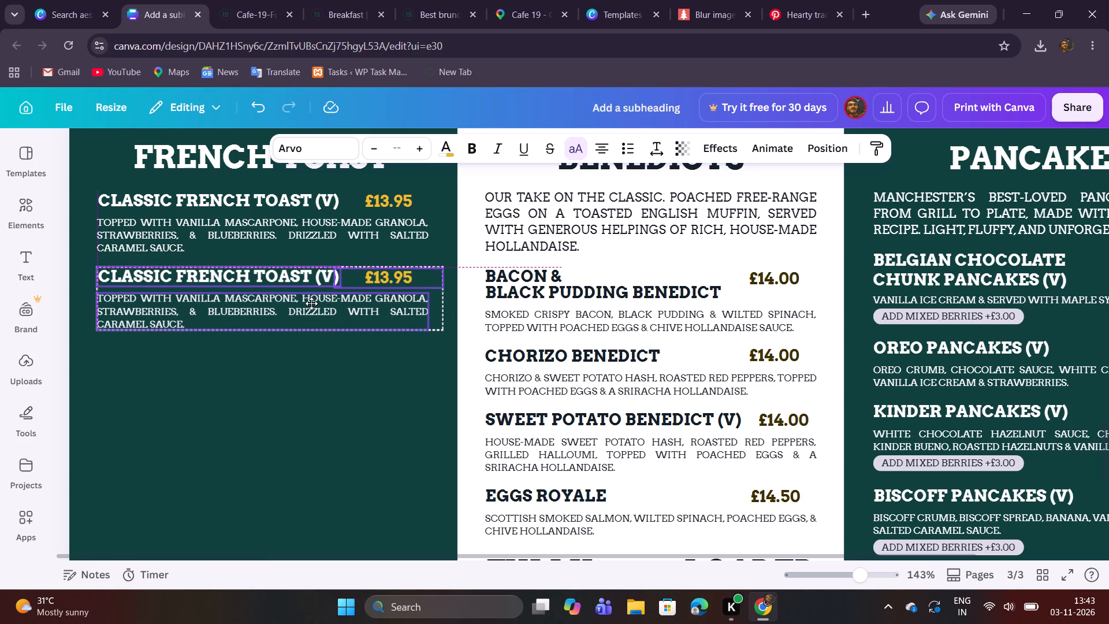
drag(311, 303, 311, 306)
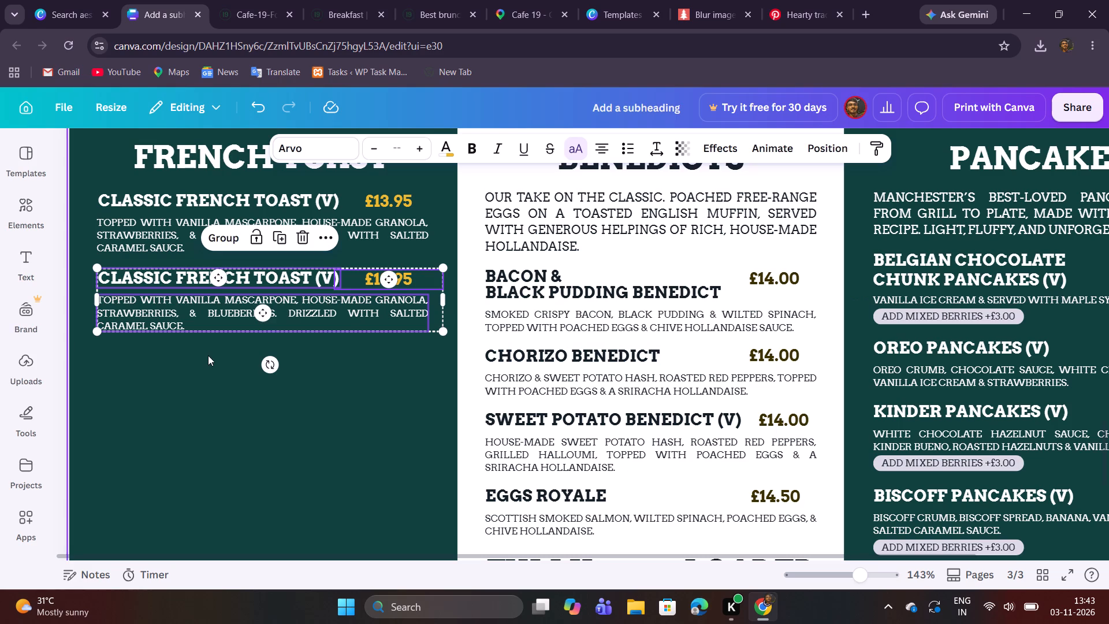
Replace the duplicated item's title with the copied "Oreo French Toast (V)" and narrow its text box to fit the name.
click(206, 356)
double_click(195, 277)
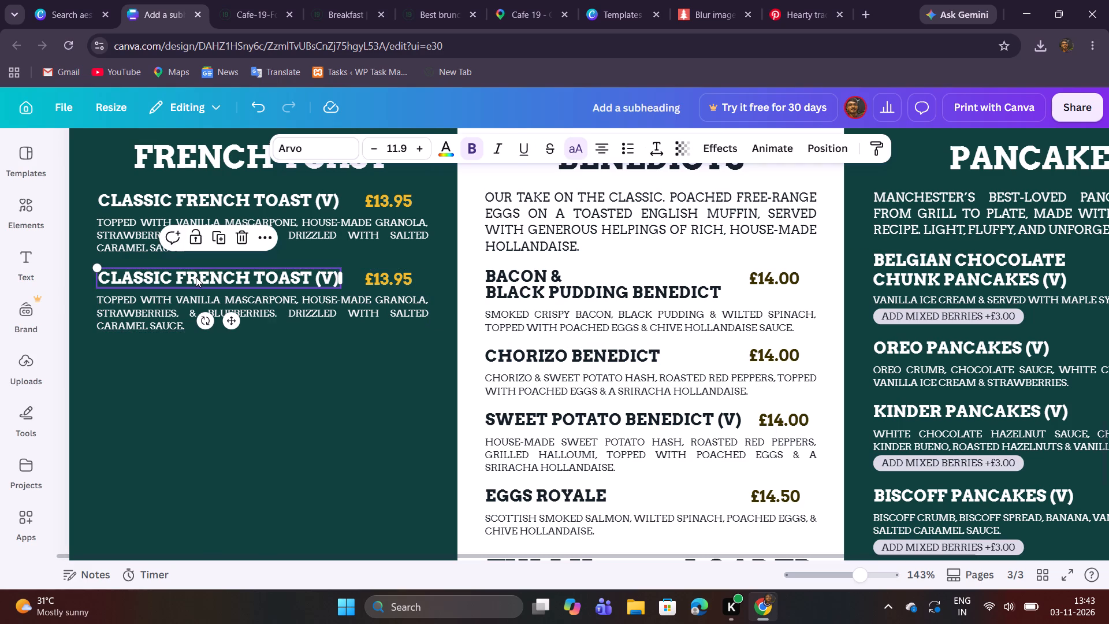
key(ctrl+v)
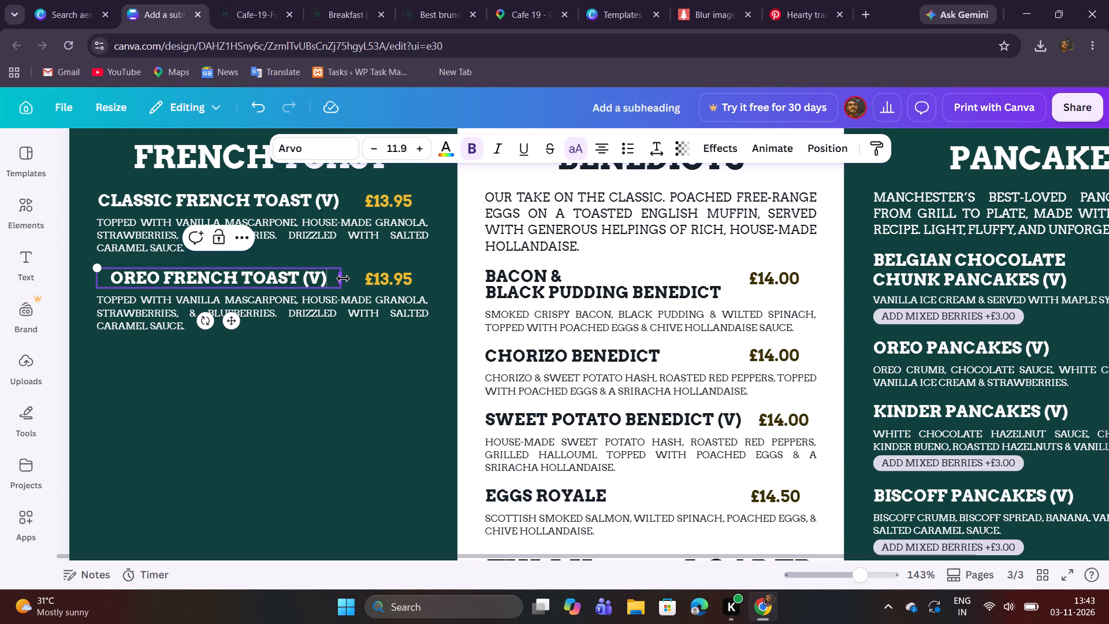
drag(344, 278, 323, 274)
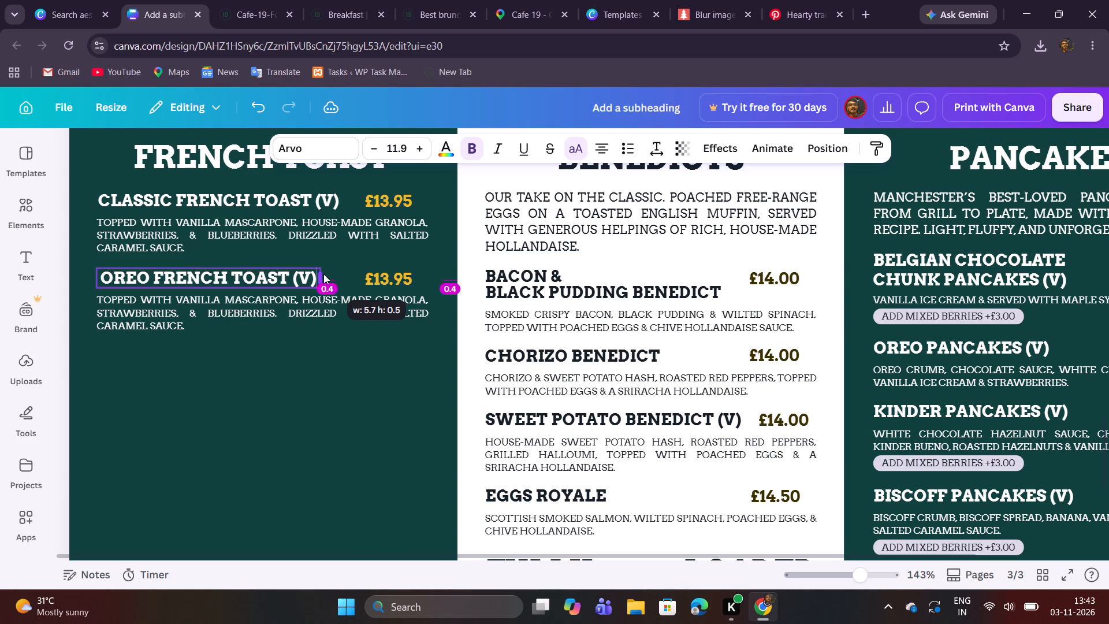
drag(323, 274, 317, 272)
click(280, 383)
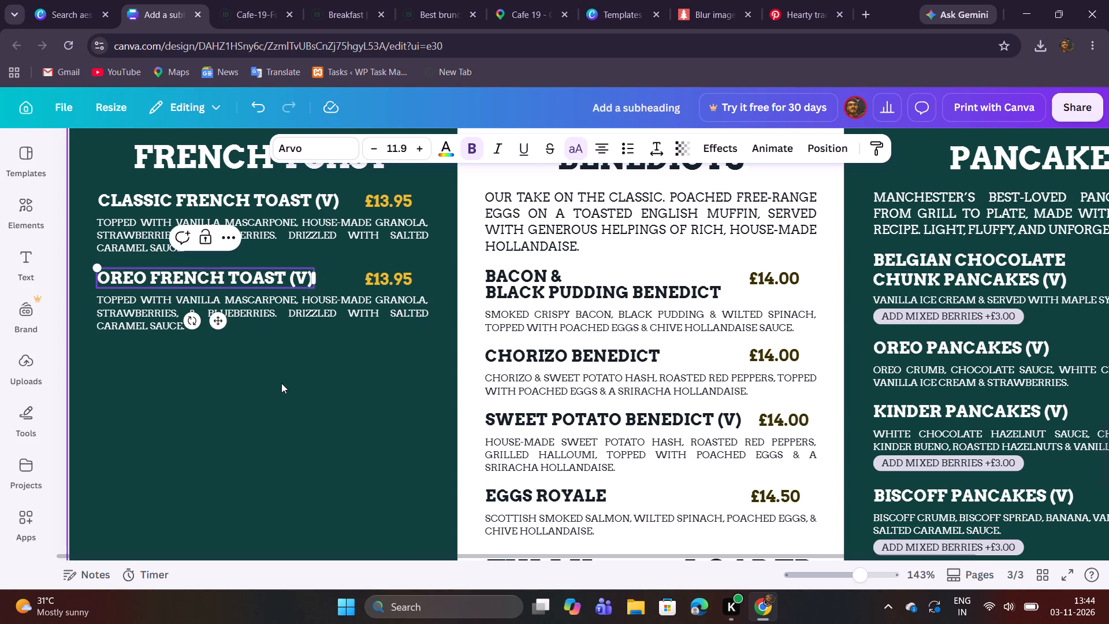
Replace the description under Oreo French Toast with the PDF's text, from "Oreo crumb, chocolate sauce" to "vanilla & Oreo mascarpone & strawberries.".
click(242, 25)
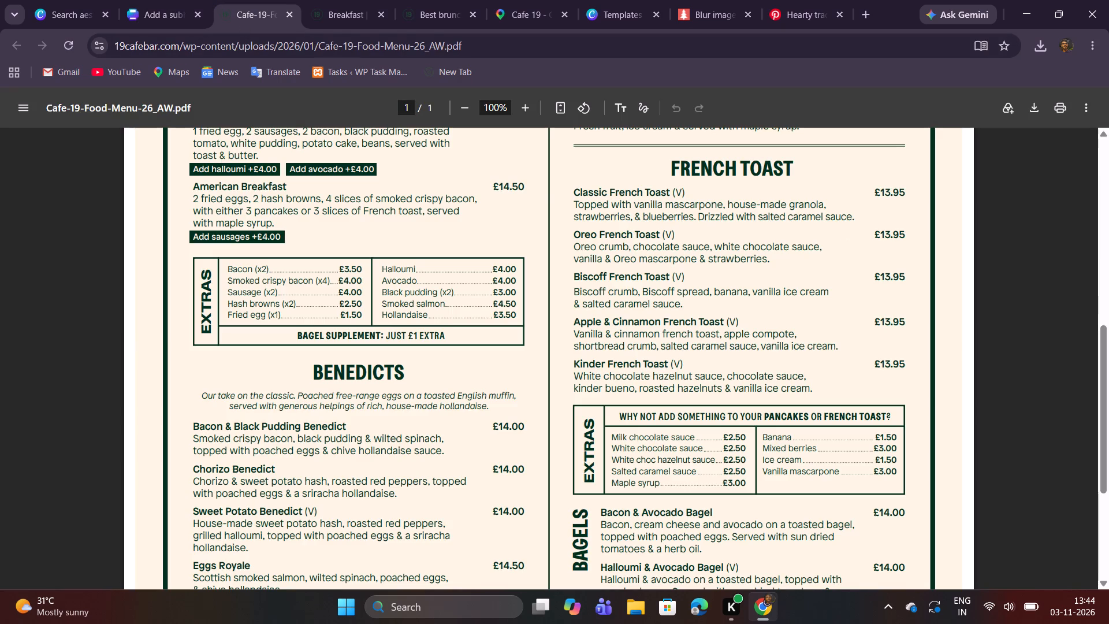
drag(576, 248, 781, 264)
right_click(761, 257)
click(548, 277)
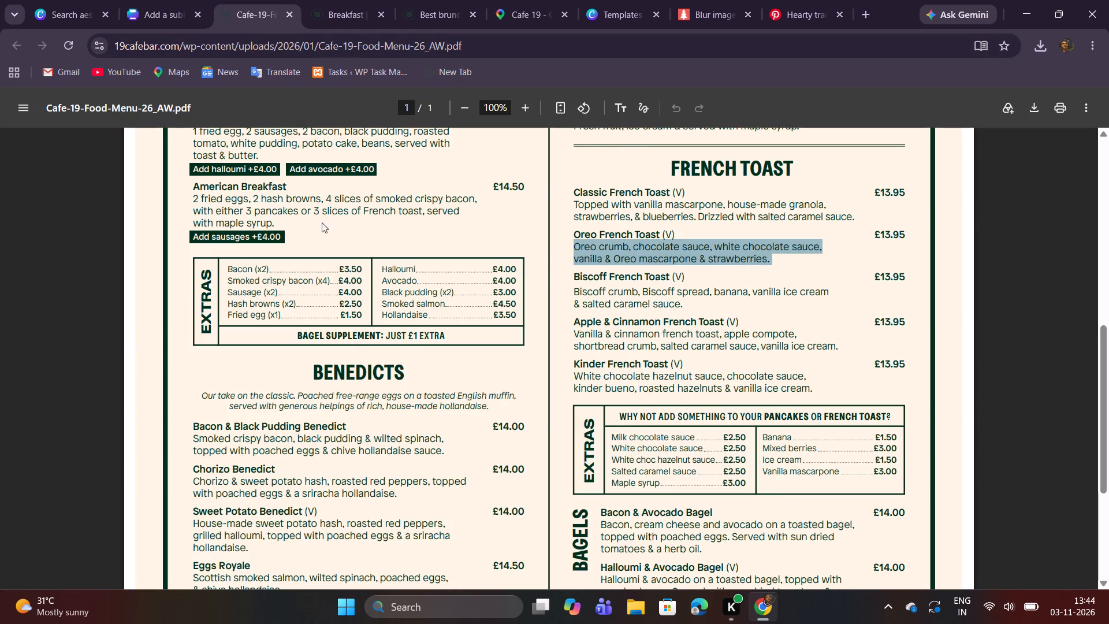
drag(164, 2, 168, 9)
double_click(338, 304)
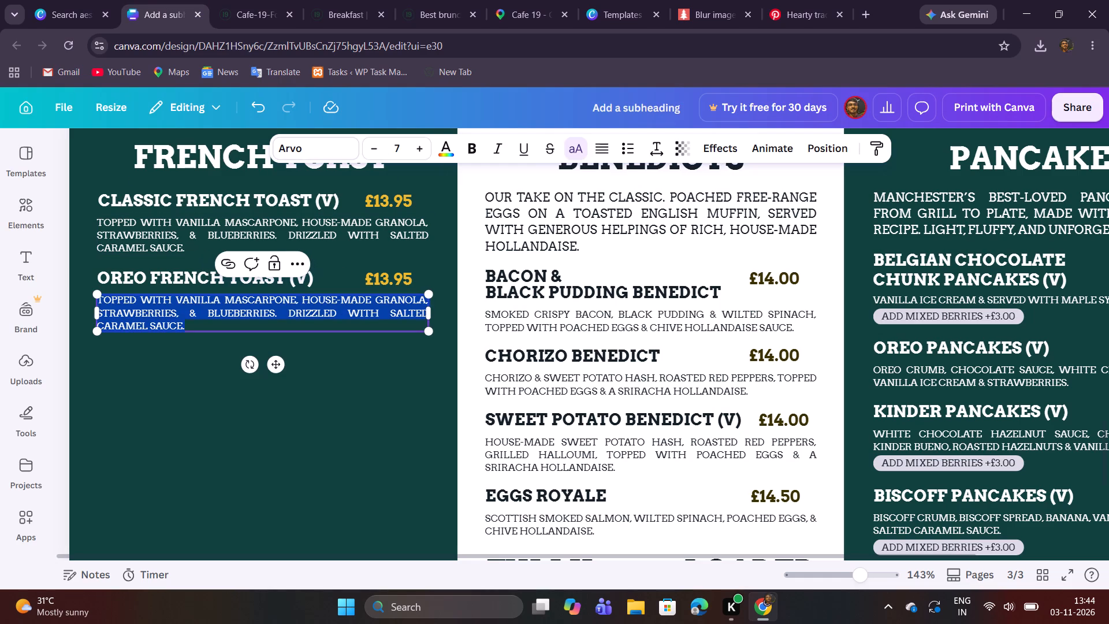
key(ctrl+v)
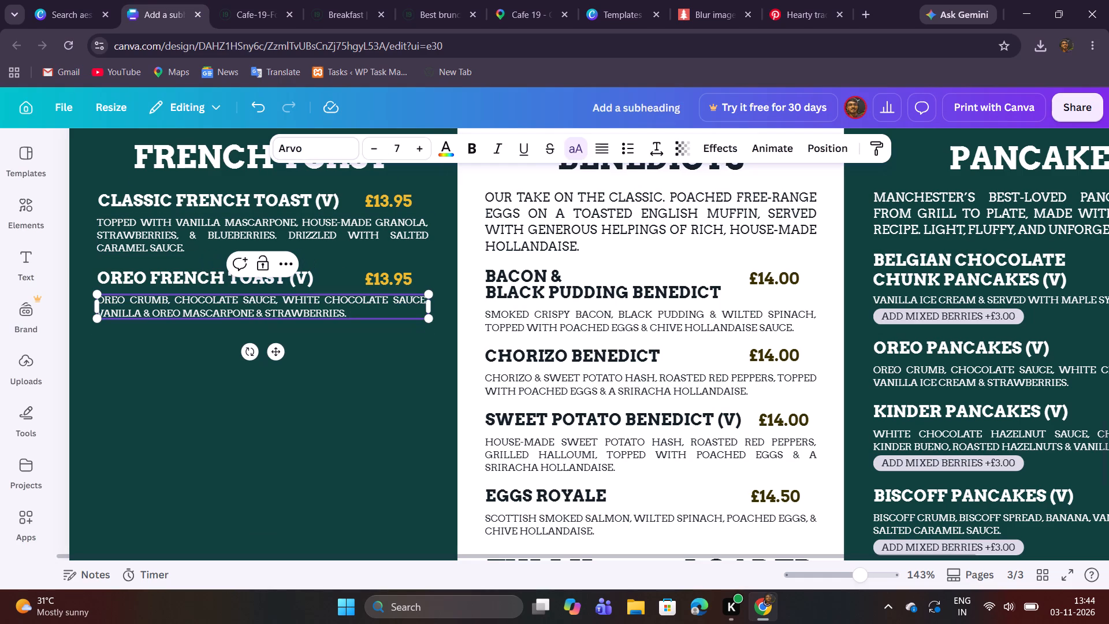
click(230, 421)
Copy the item name "Biscoff French Toast (V)" from the French Toast section of the PDF menu.
scroll(270, 390, down, 1)
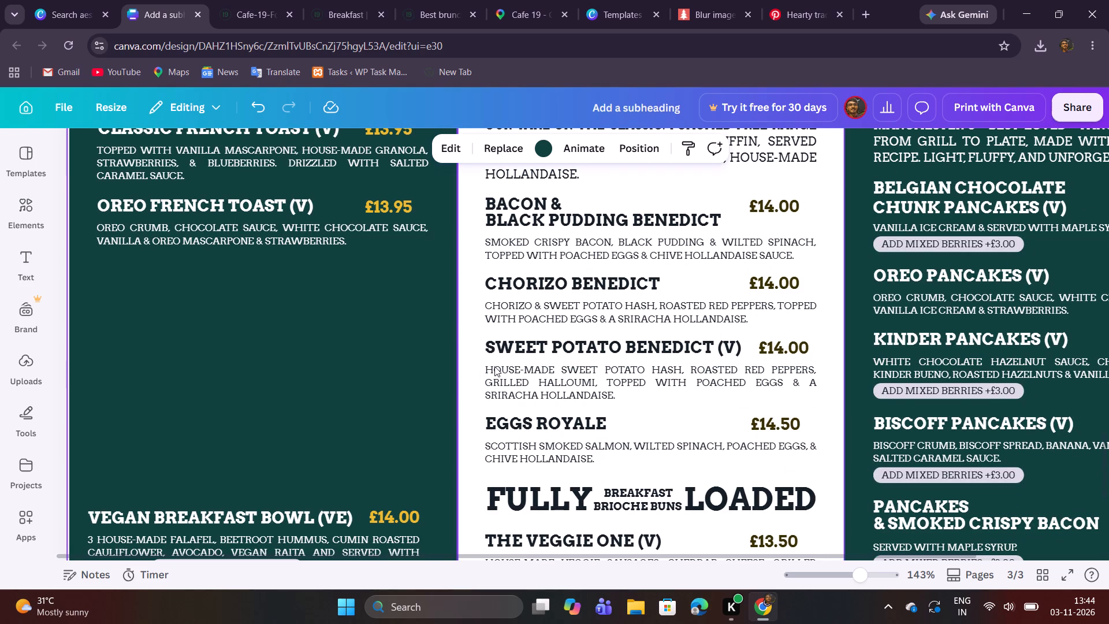
scroll(412, 373, up, 1)
scroll(234, 374, down, 2)
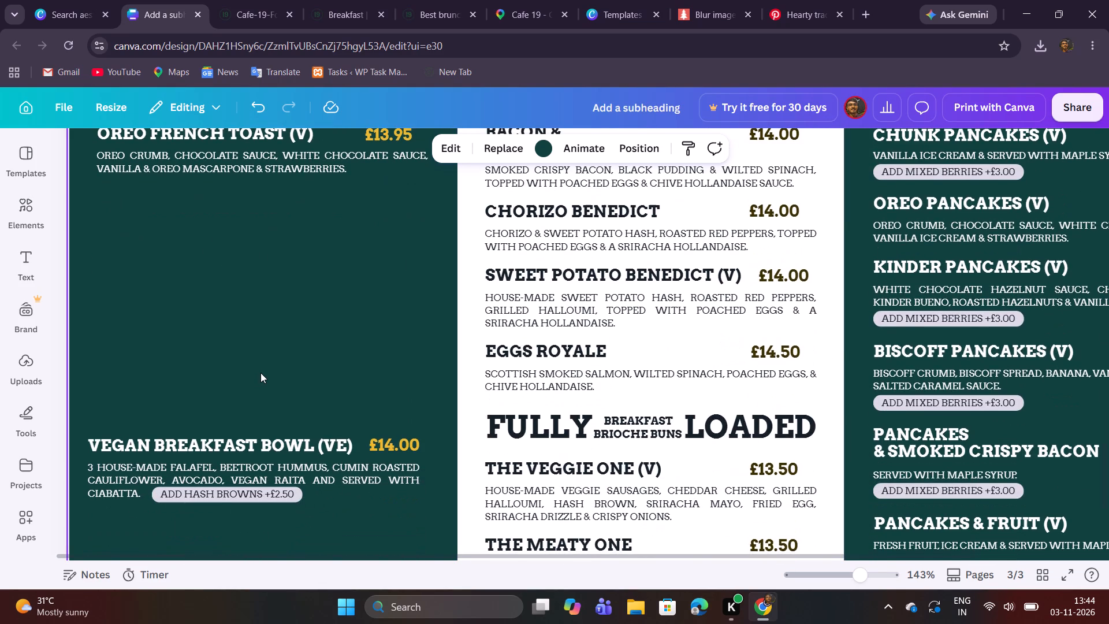
scroll(260, 373, up, 1)
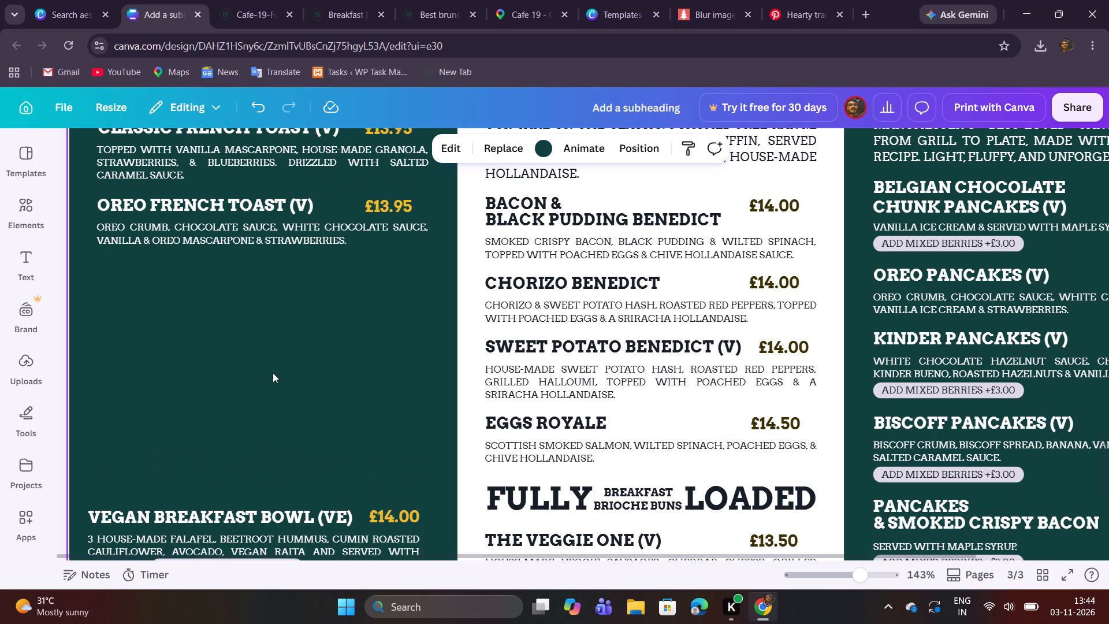
click(250, 21)
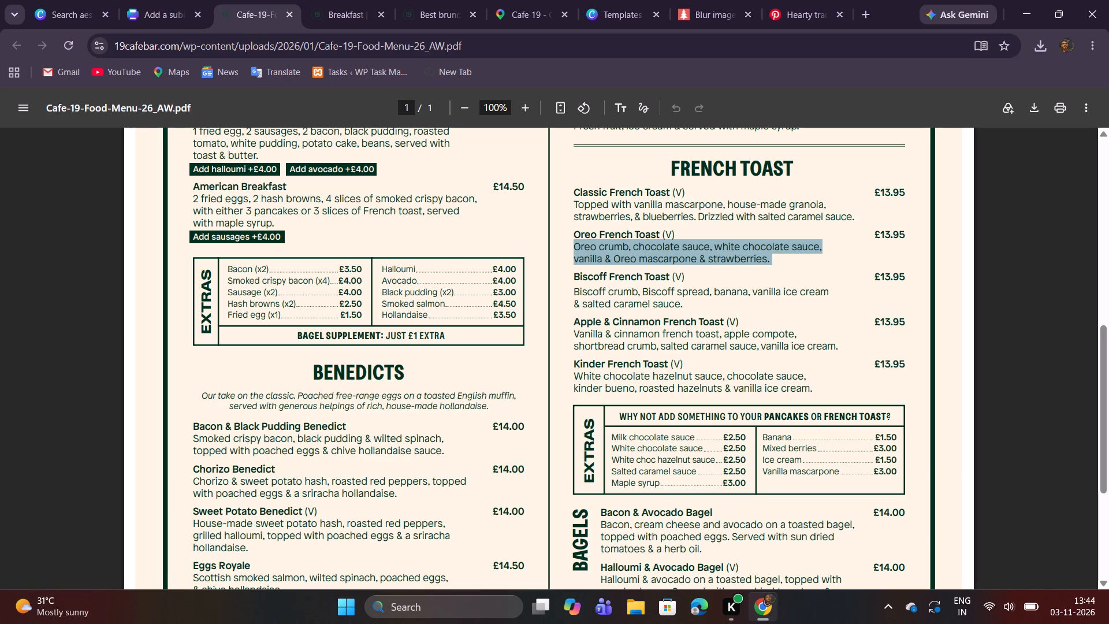
drag(574, 277, 683, 280)
right_click(676, 274)
click(717, 290)
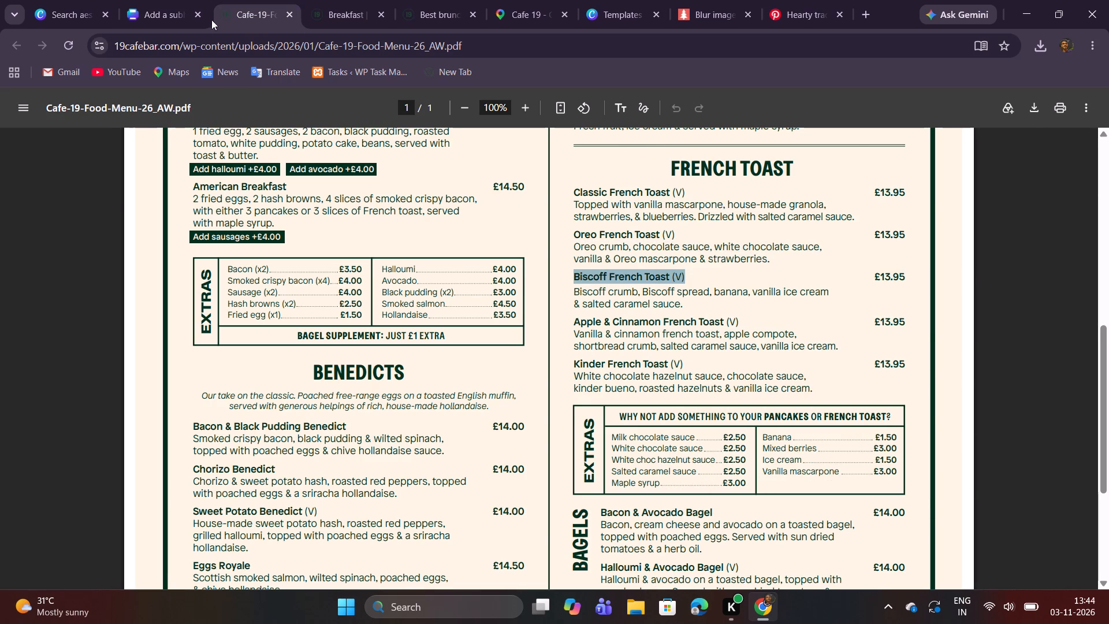
Switch to Canva, duplicate the Oreo French Toast title, price and description, and place the copy directly below, left-aligned with the original.
click(159, 6)
drag(205, 269, 372, 211)
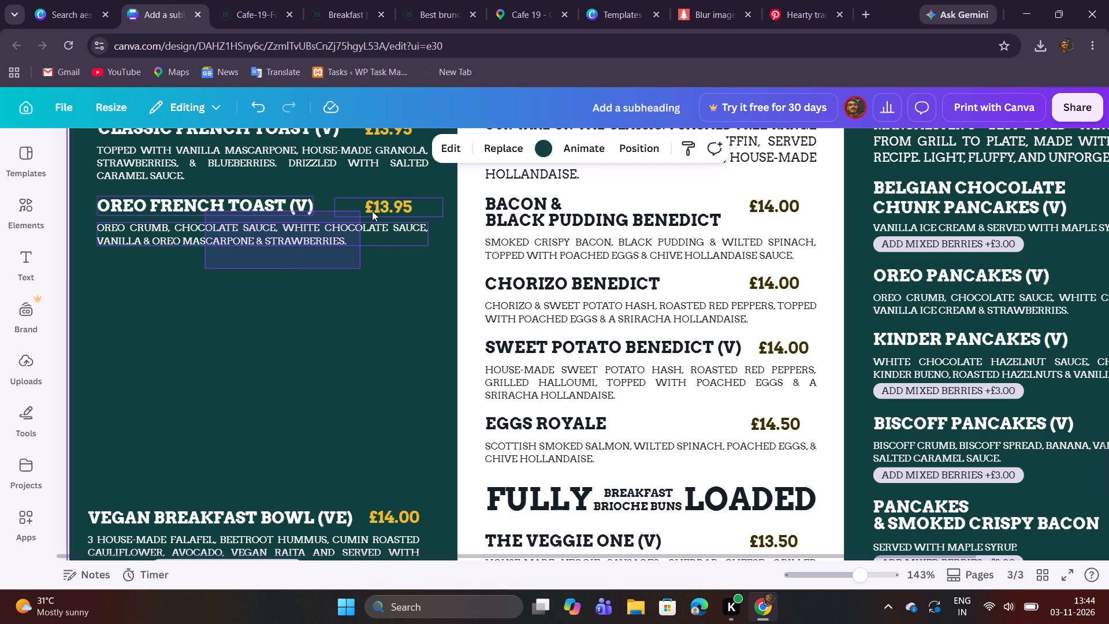
drag(372, 211, 385, 212)
click(283, 275)
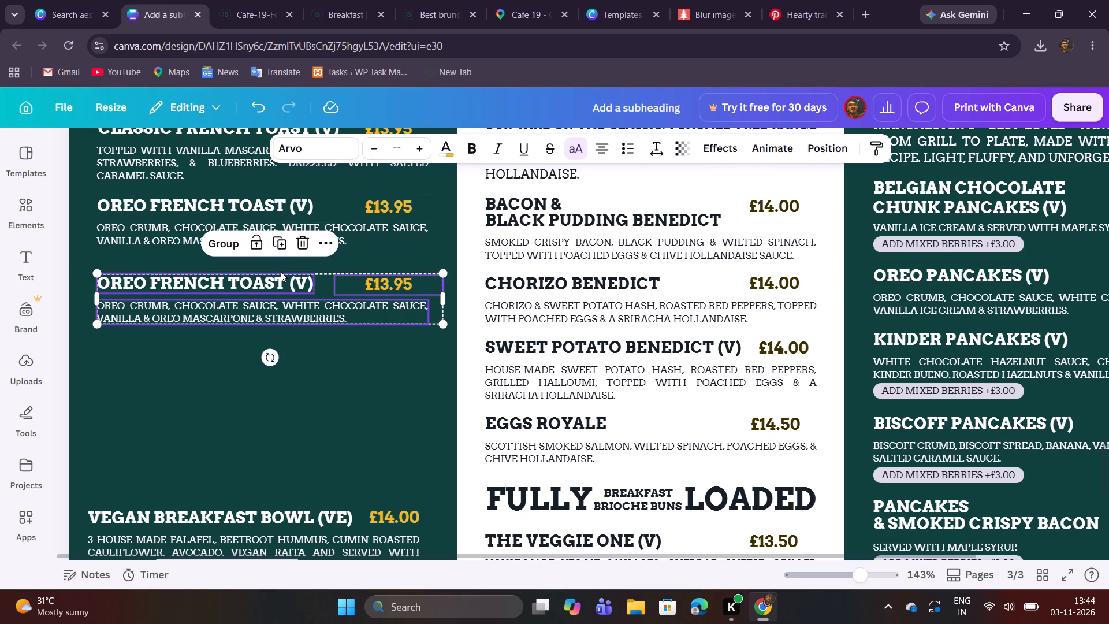
drag(274, 299, 274, 284)
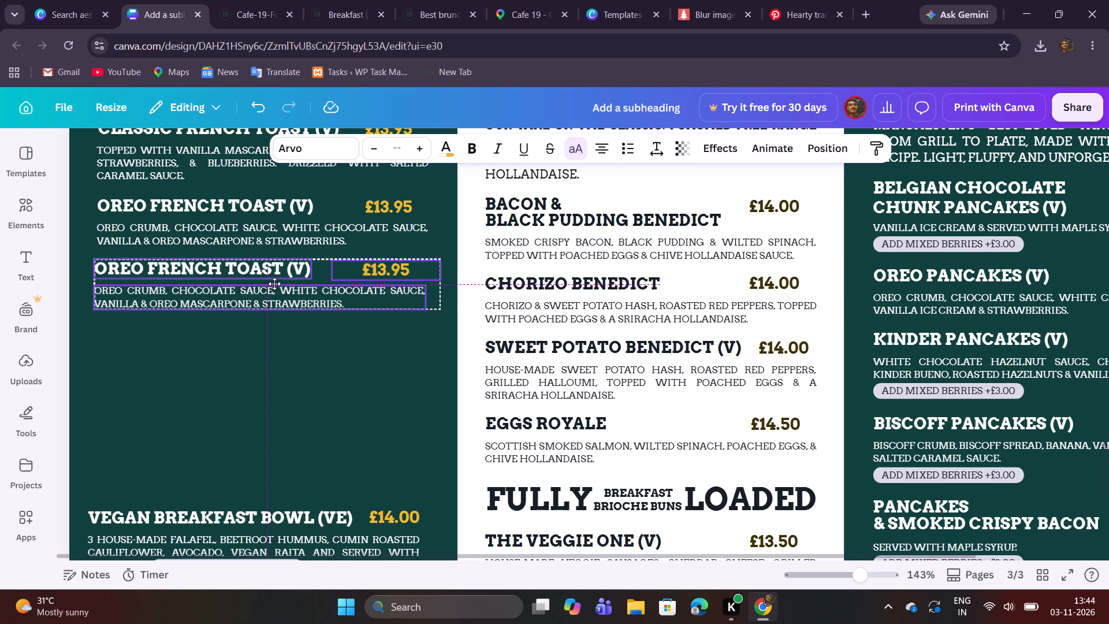
drag(274, 284, 273, 281)
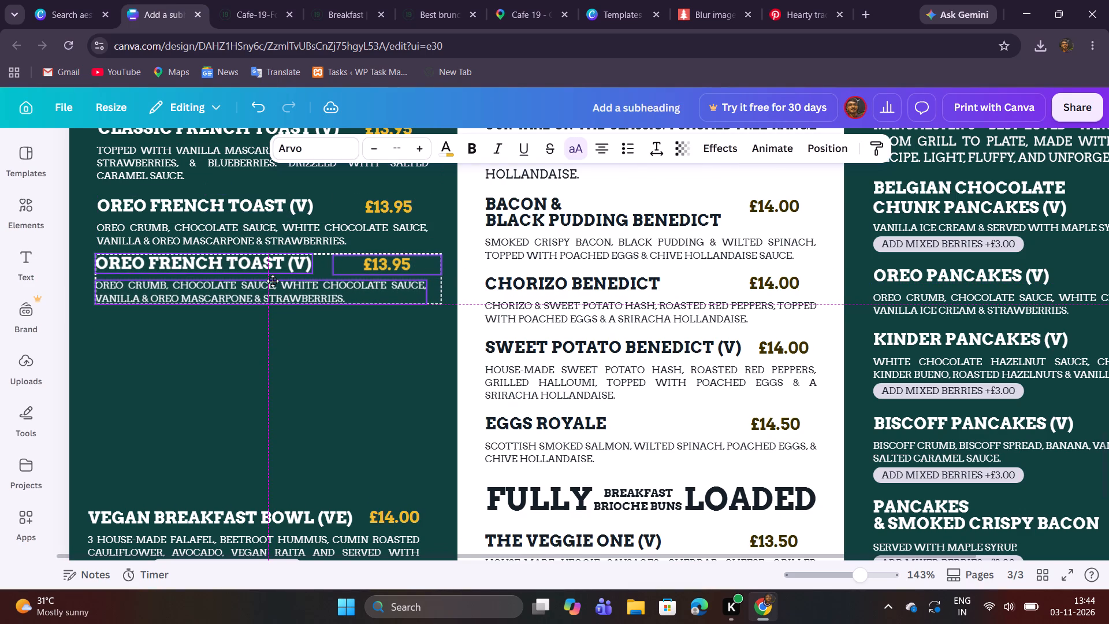
drag(273, 281, 272, 287)
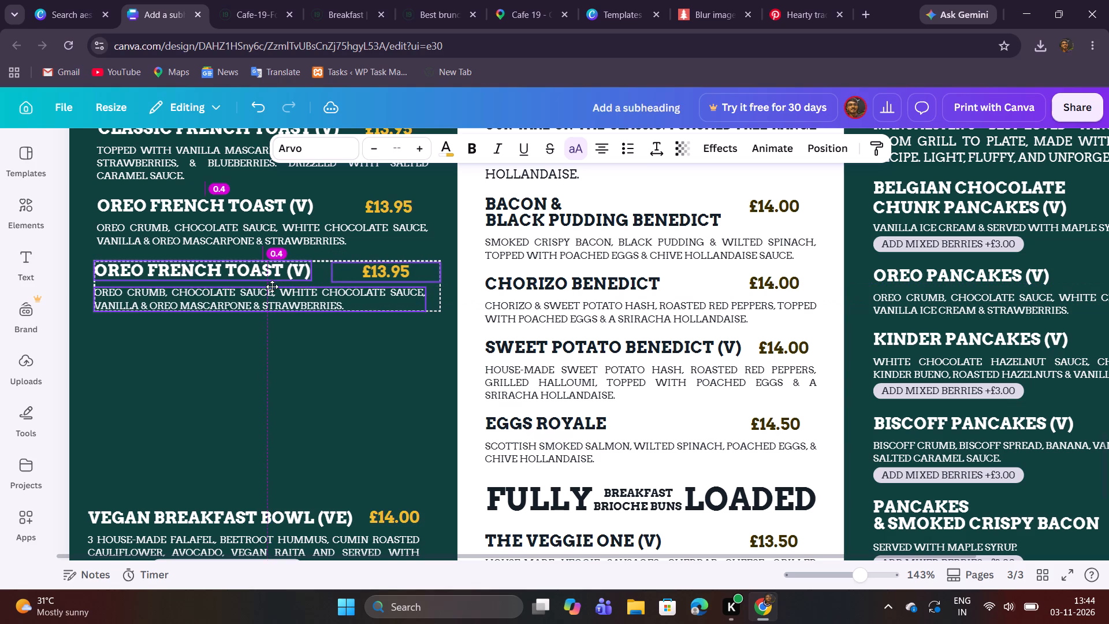
drag(272, 287, 274, 287)
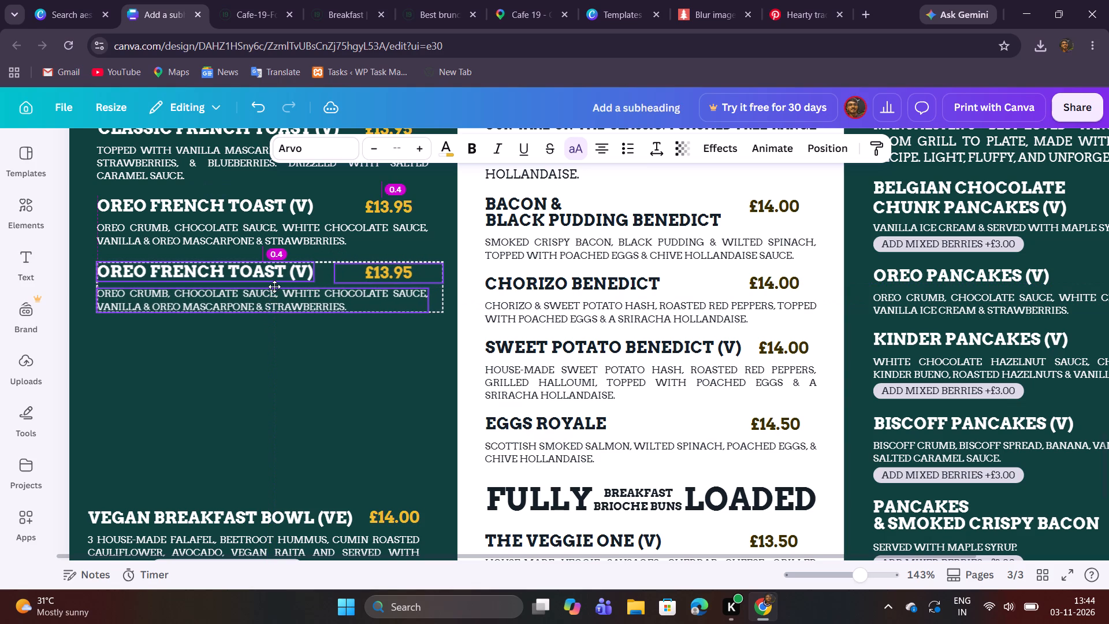
drag(274, 287, 273, 284)
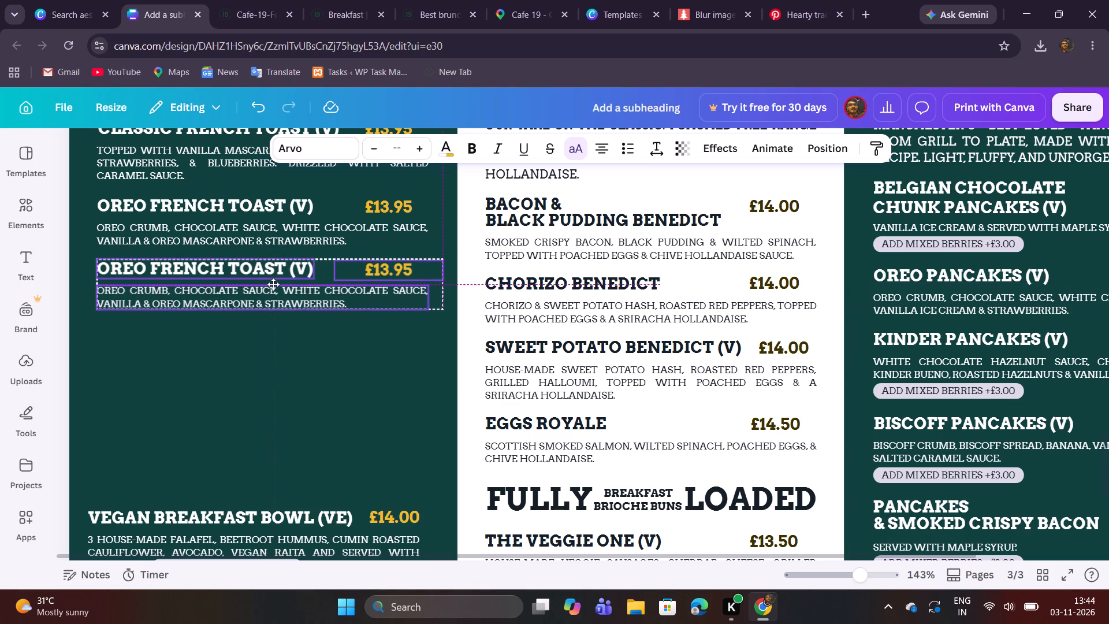
drag(273, 284, 273, 284)
click(269, 286)
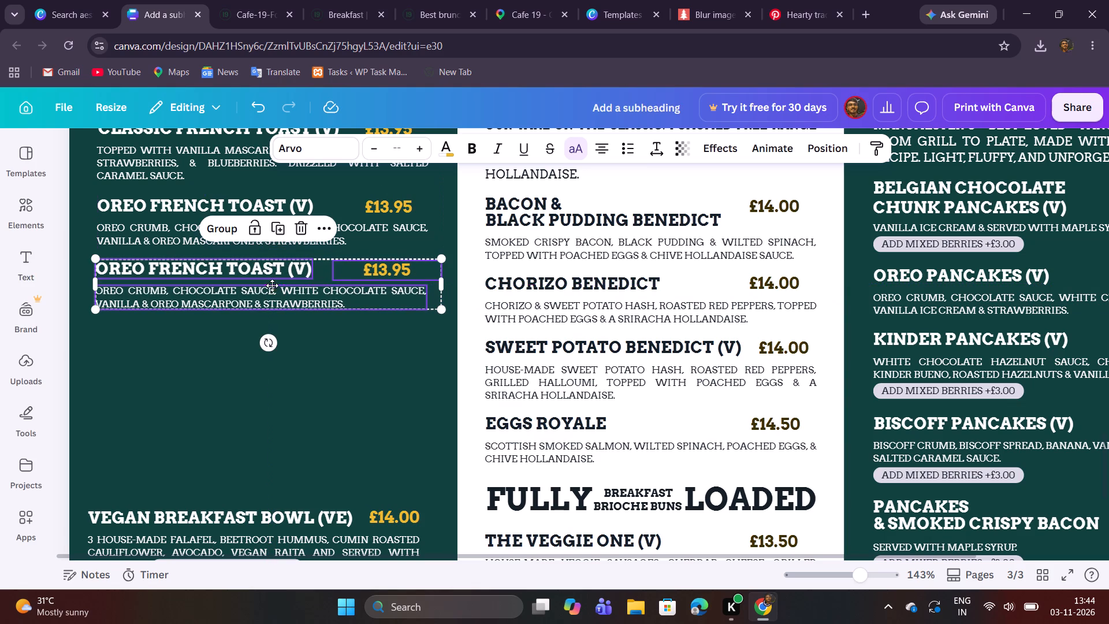
click(262, 268)
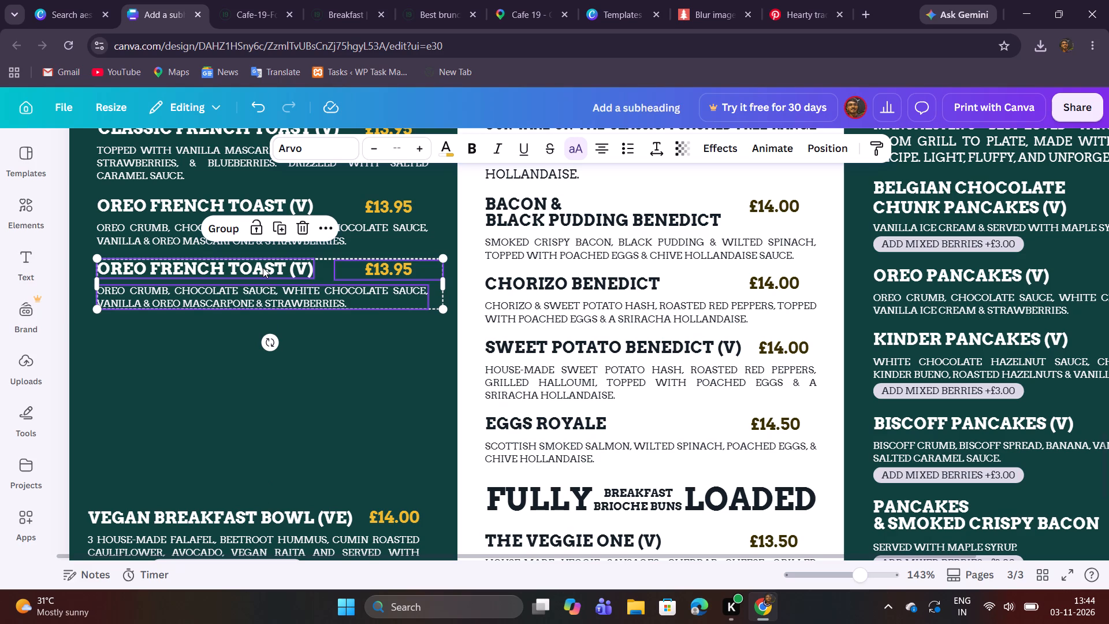
click(263, 268)
Move both Oreo French Toast items up together, slightly closer to the Classic French Toast description.
click(177, 347)
scroll(193, 354, up, 1)
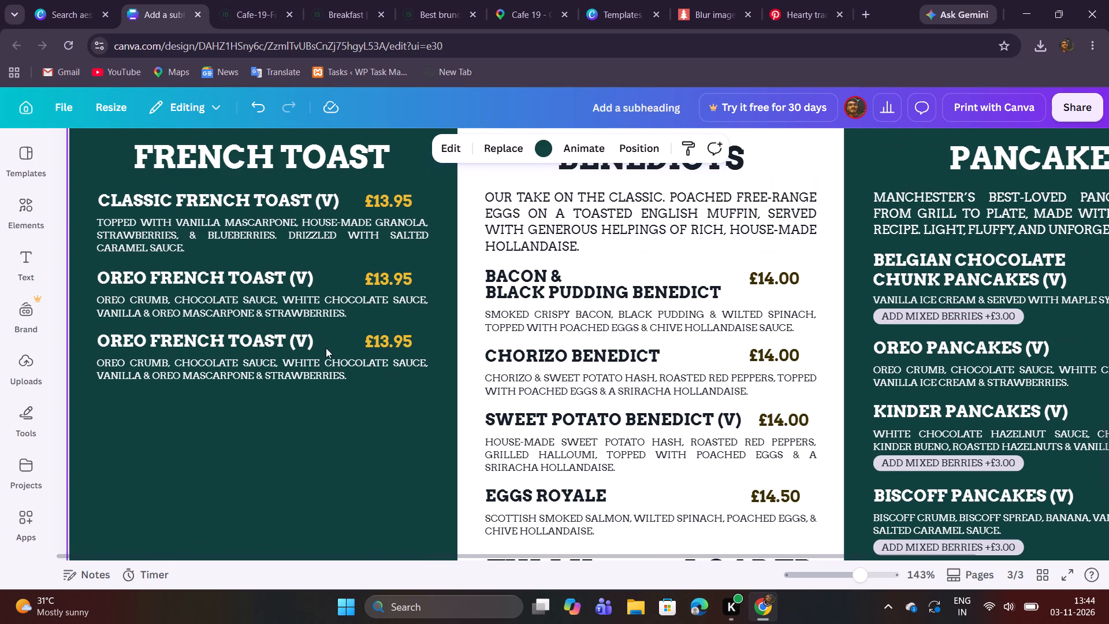
drag(200, 422, 265, 284)
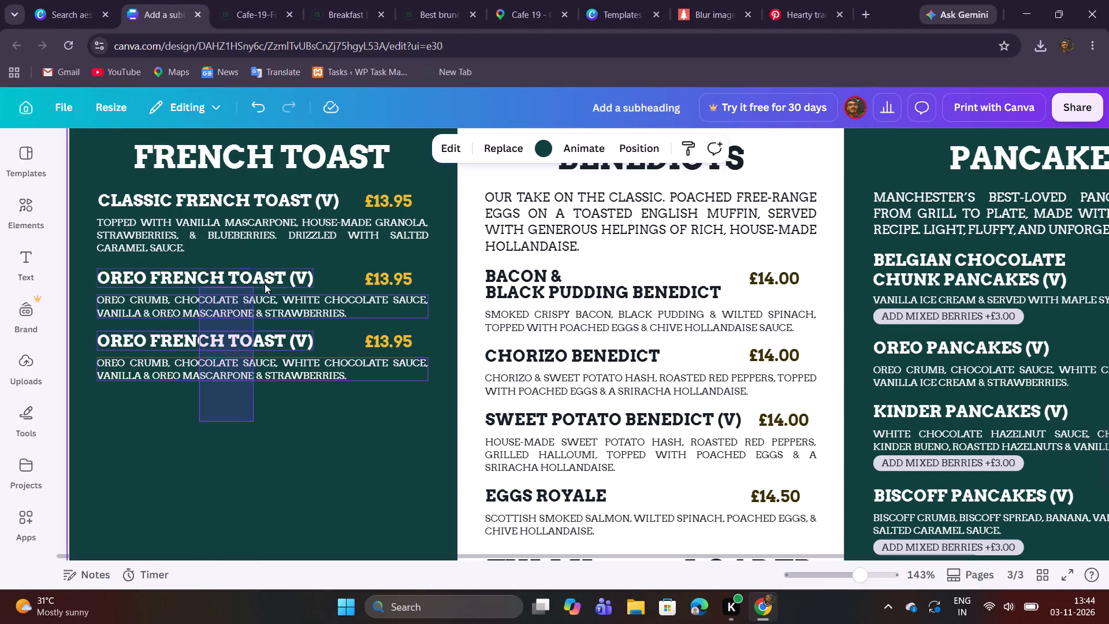
drag(265, 284, 377, 280)
click(333, 323)
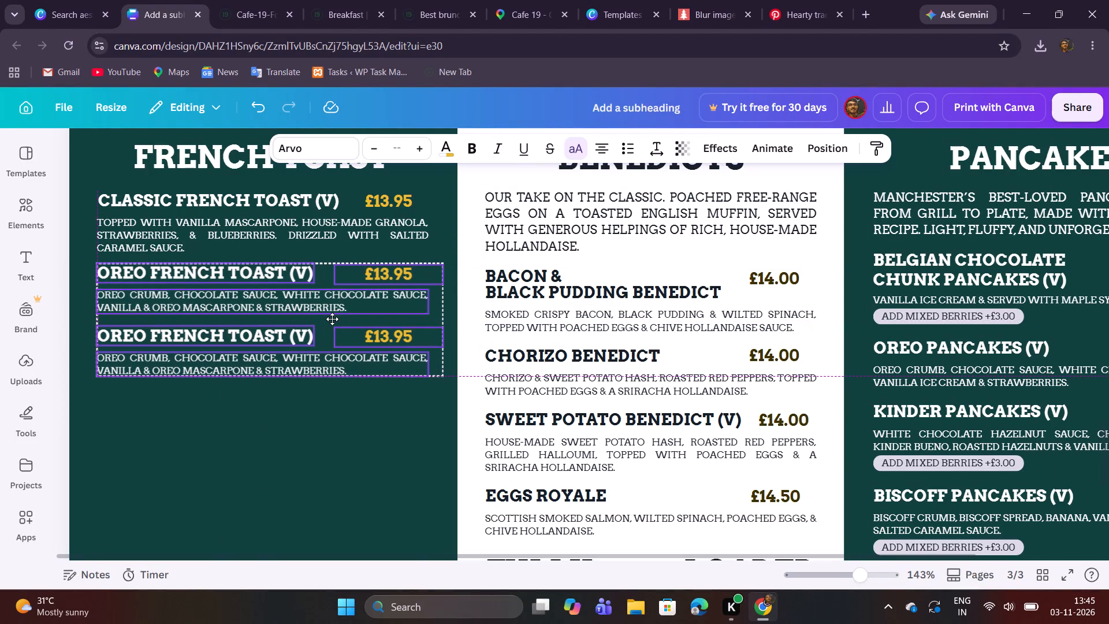
Nudge the lower Oreo French Toast title, price and description up slightly to tighten the gap between the two items.
click(180, 438)
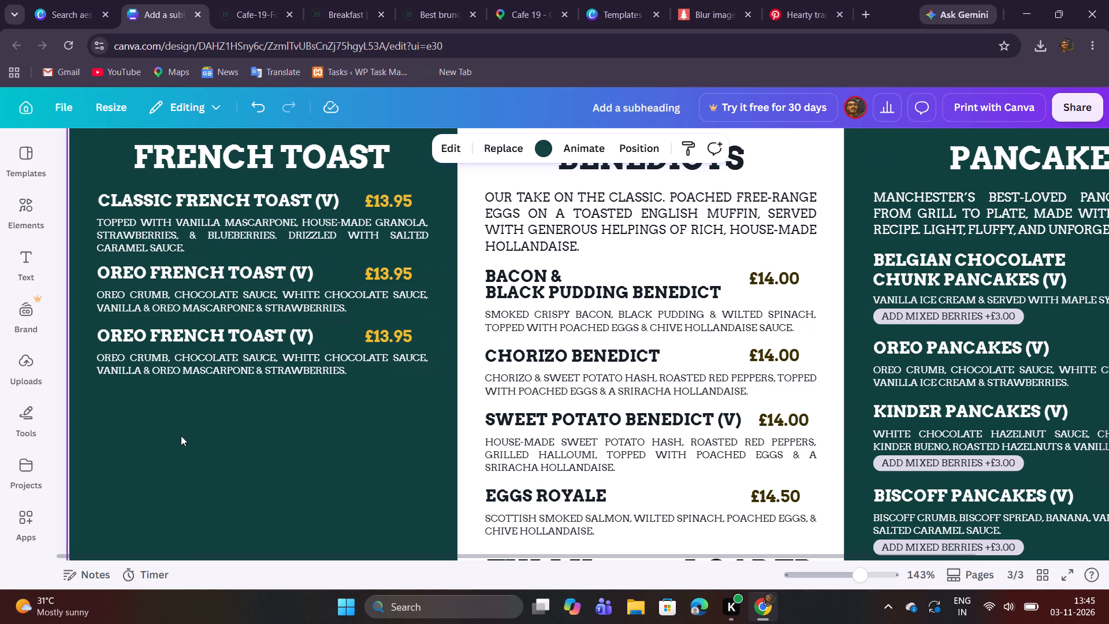
drag(181, 433, 363, 336)
click(308, 364)
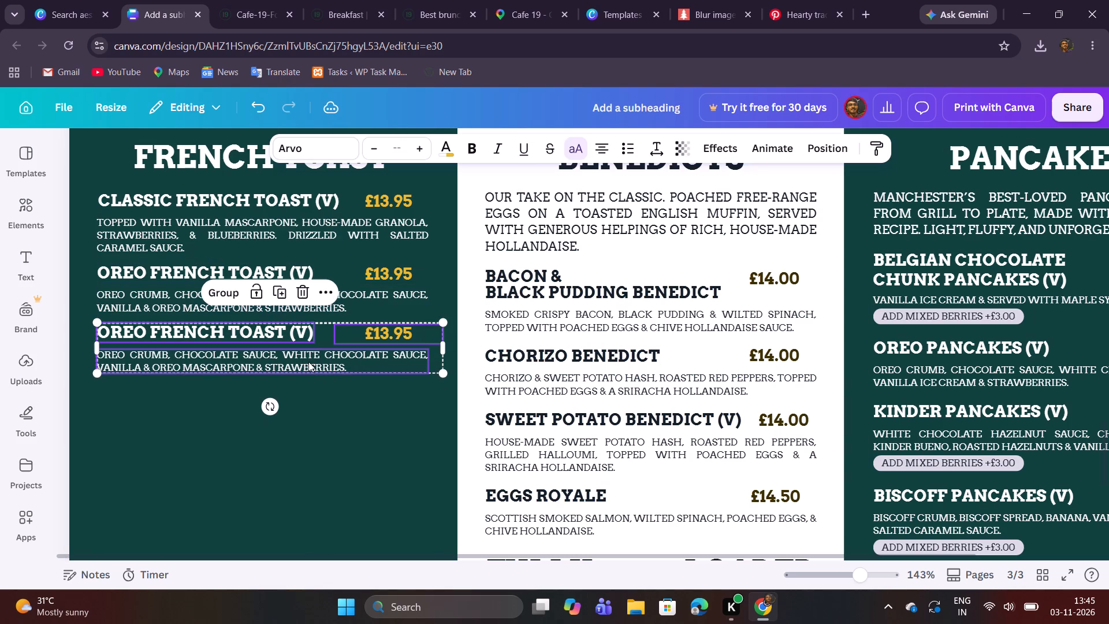
click(171, 422)
drag(170, 424, 361, 272)
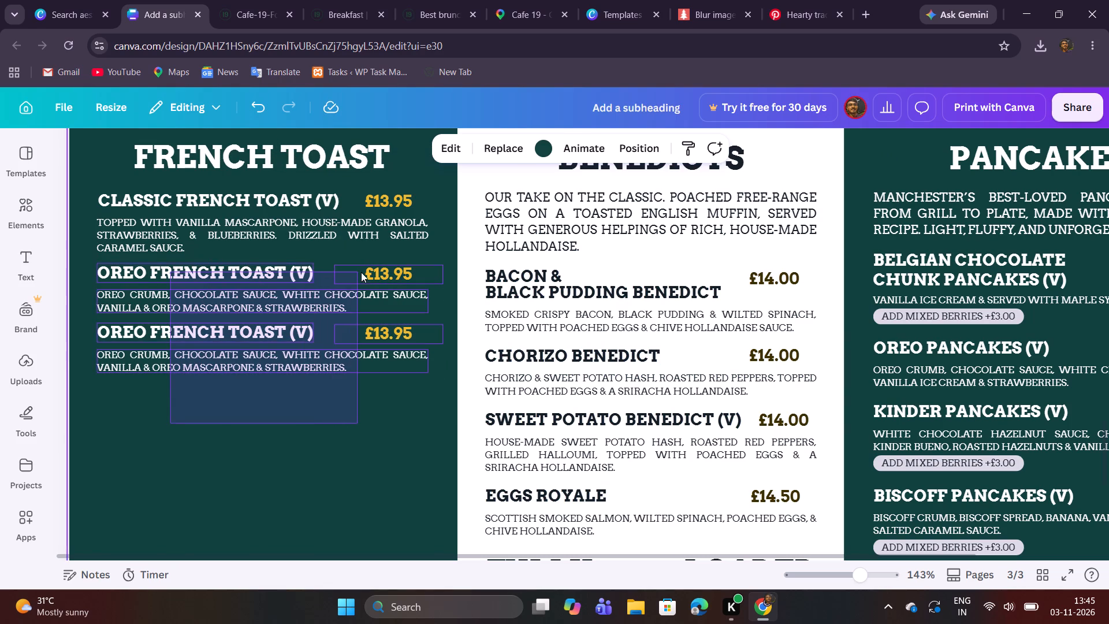
drag(361, 272, 168, 441)
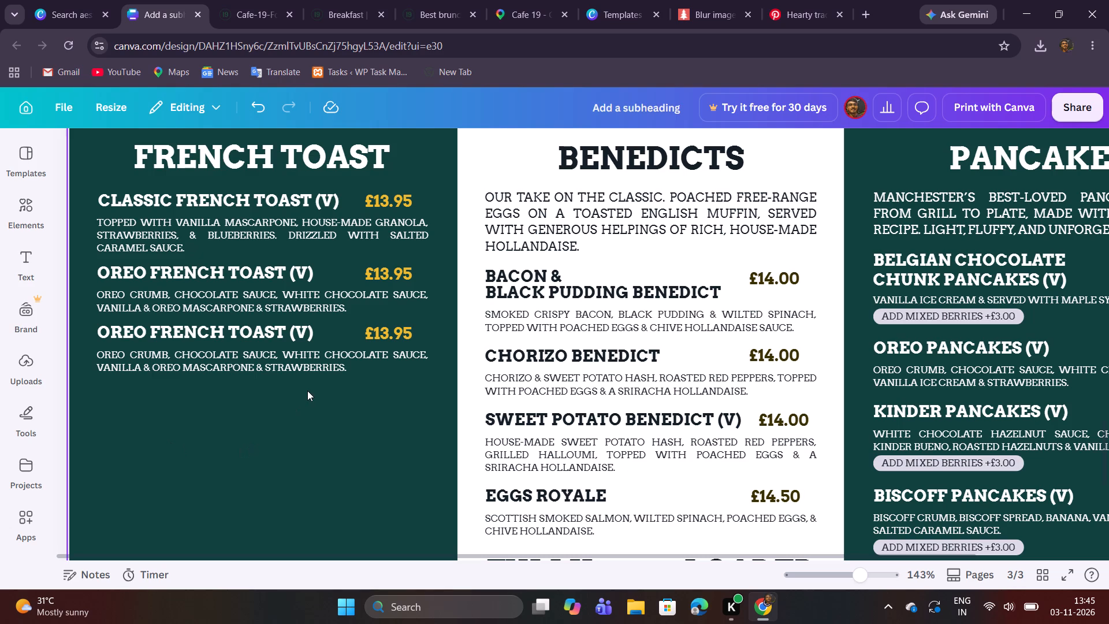
Replace the lower item's title with "Biscoff French Toast (V)" copied from the PDF menu, and widen its text box to fit one line.
click(240, 2)
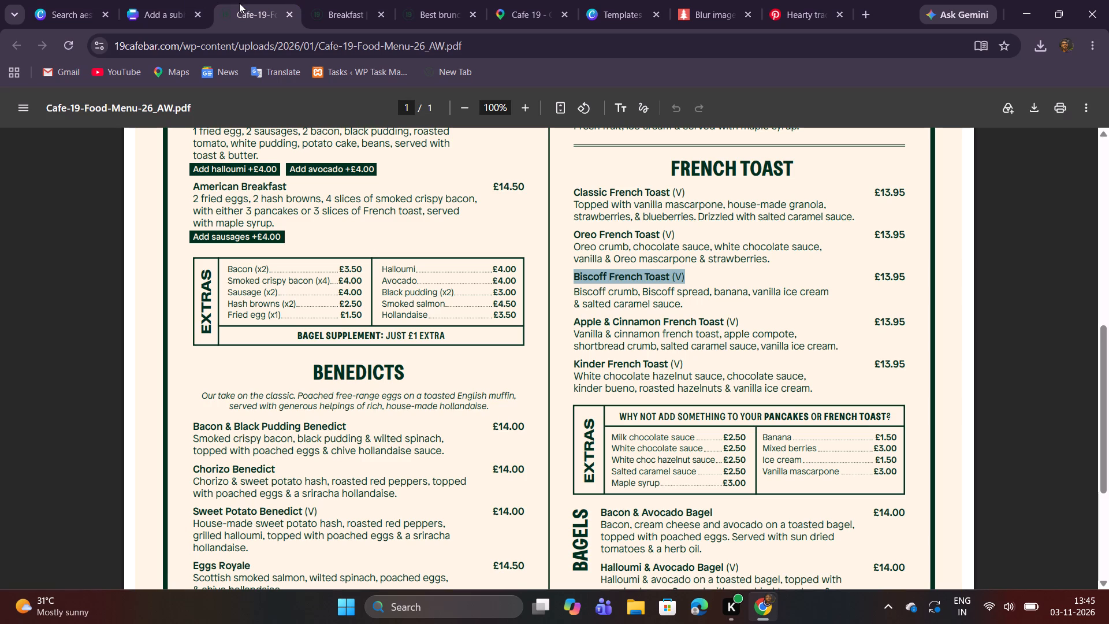
key(ctrl+c)
click(153, 11)
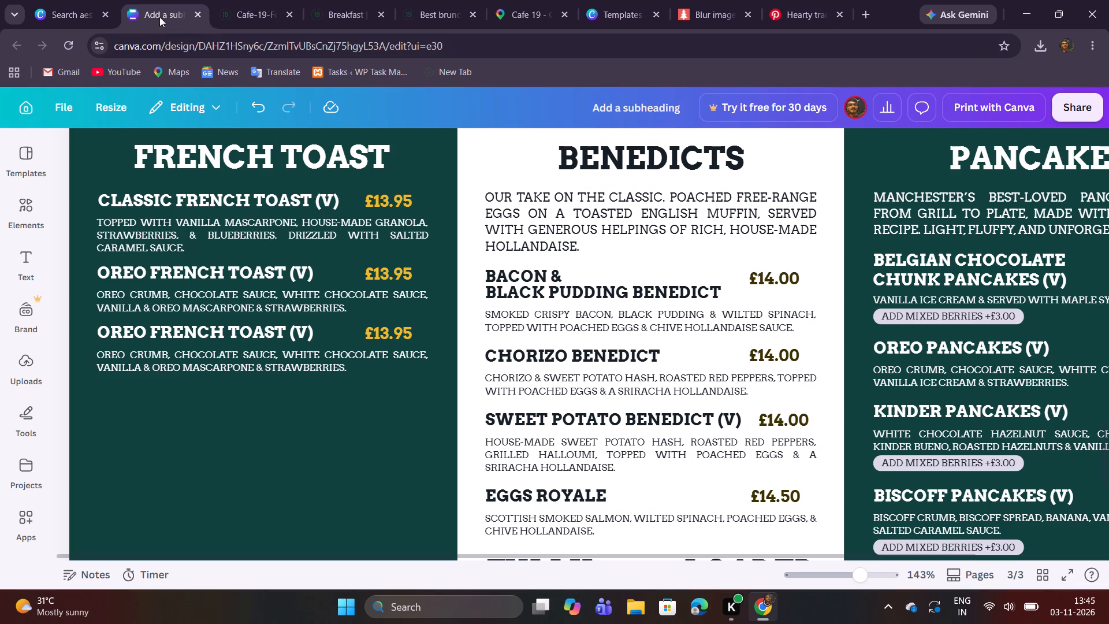
double_click(232, 326)
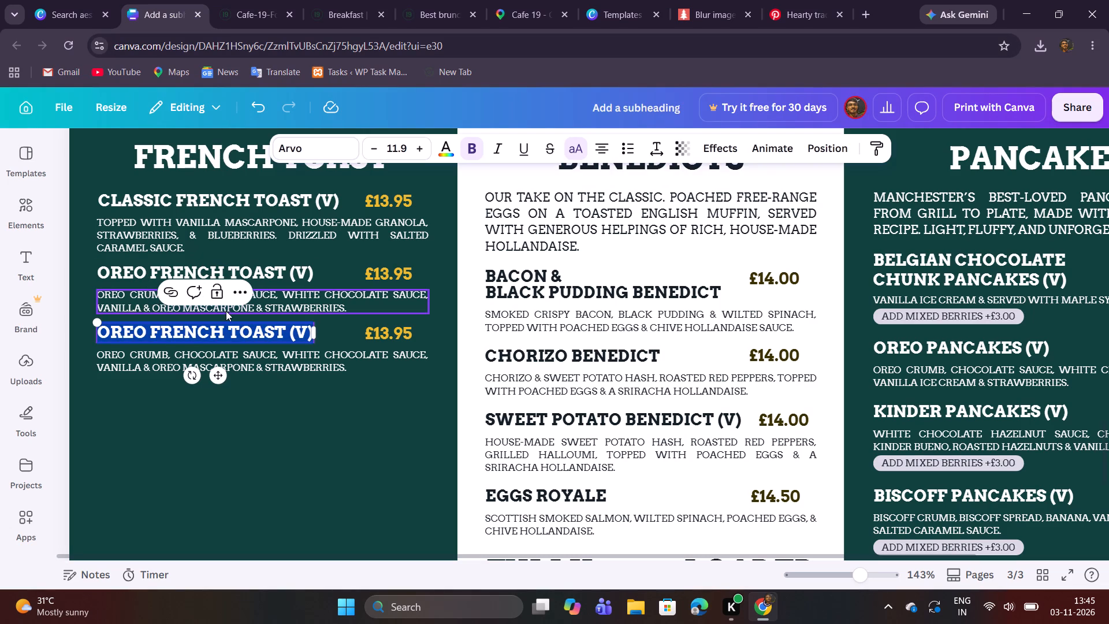
key(ctrl+v)
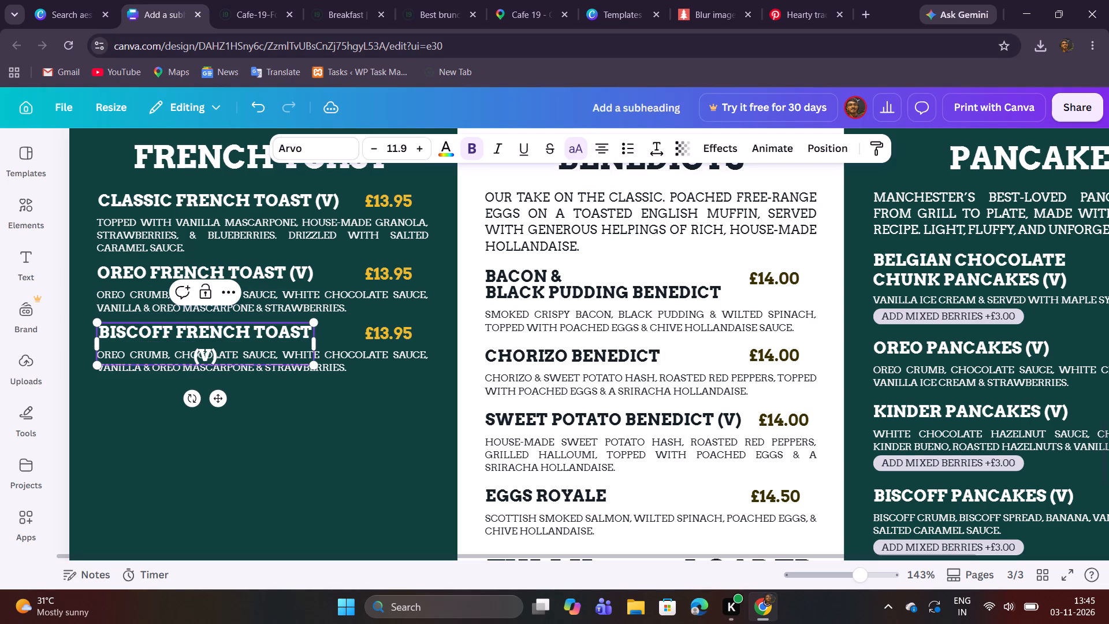
drag(317, 347, 335, 344)
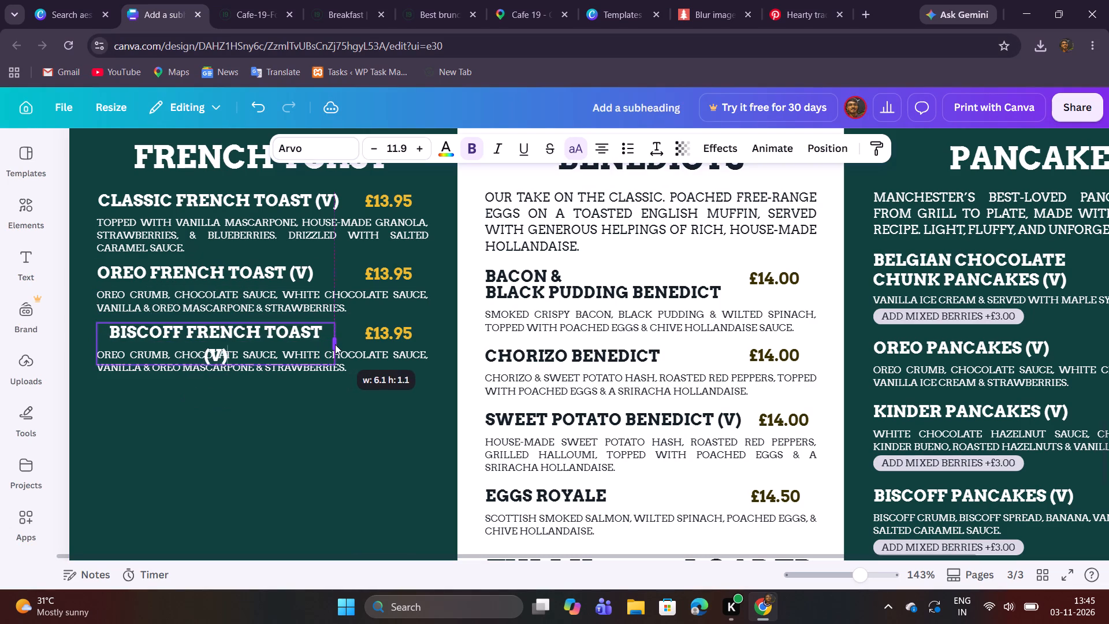
drag(335, 344, 339, 345)
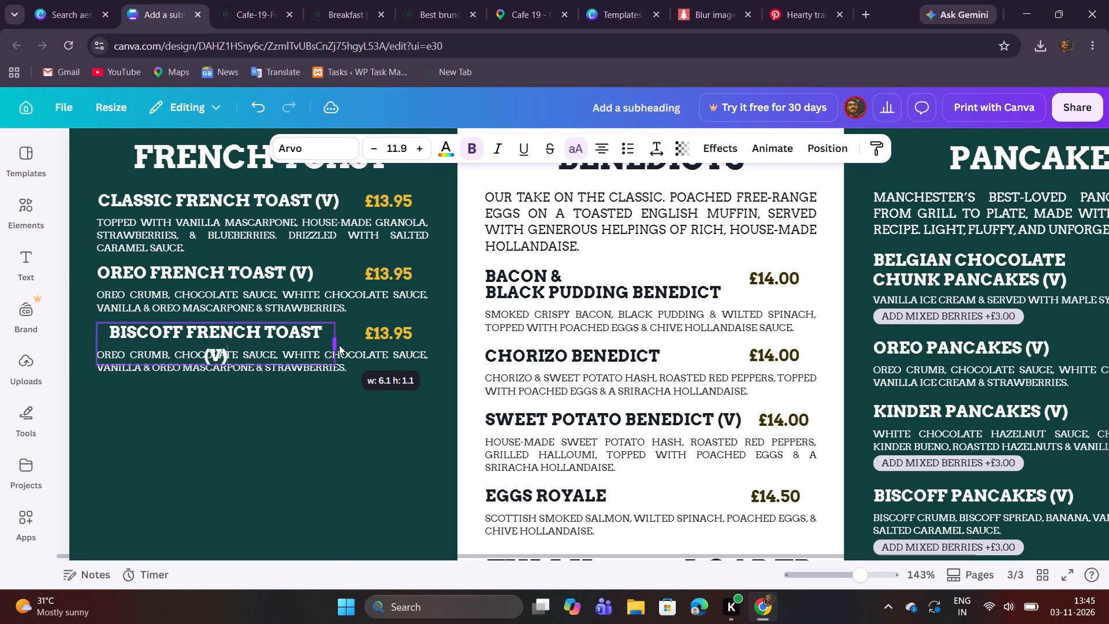
drag(339, 345, 338, 331)
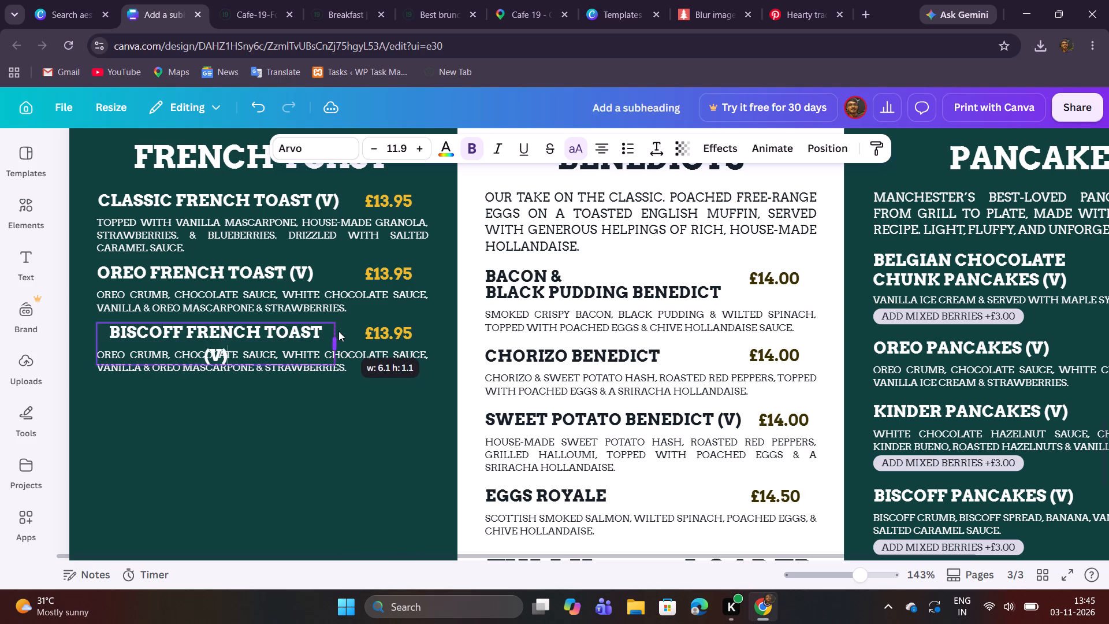
drag(338, 331, 340, 329)
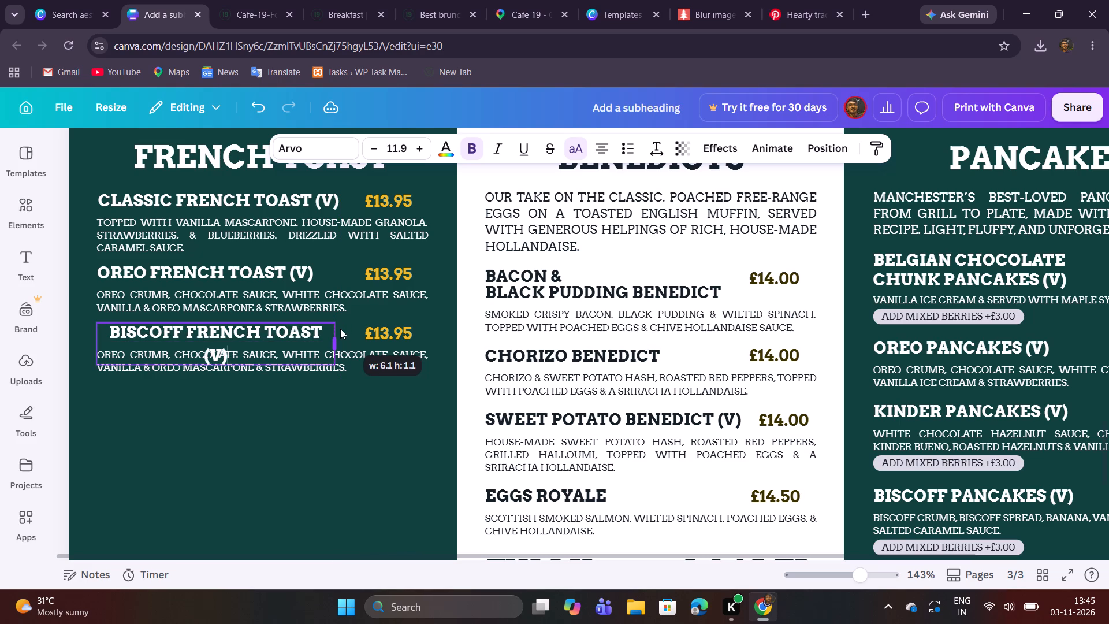
drag(340, 329, 341, 328)
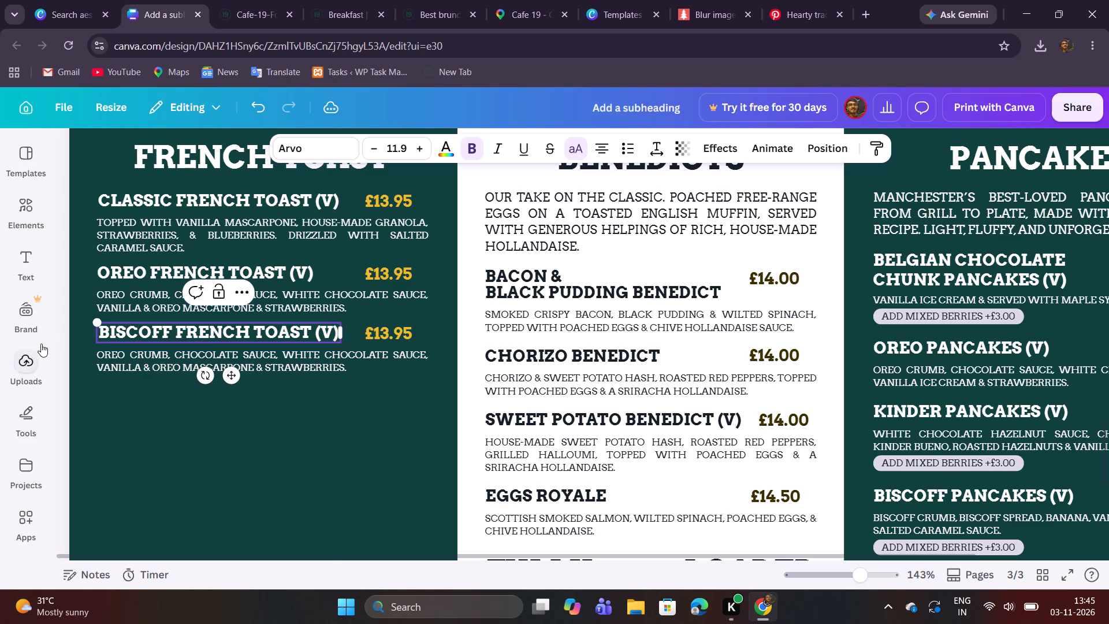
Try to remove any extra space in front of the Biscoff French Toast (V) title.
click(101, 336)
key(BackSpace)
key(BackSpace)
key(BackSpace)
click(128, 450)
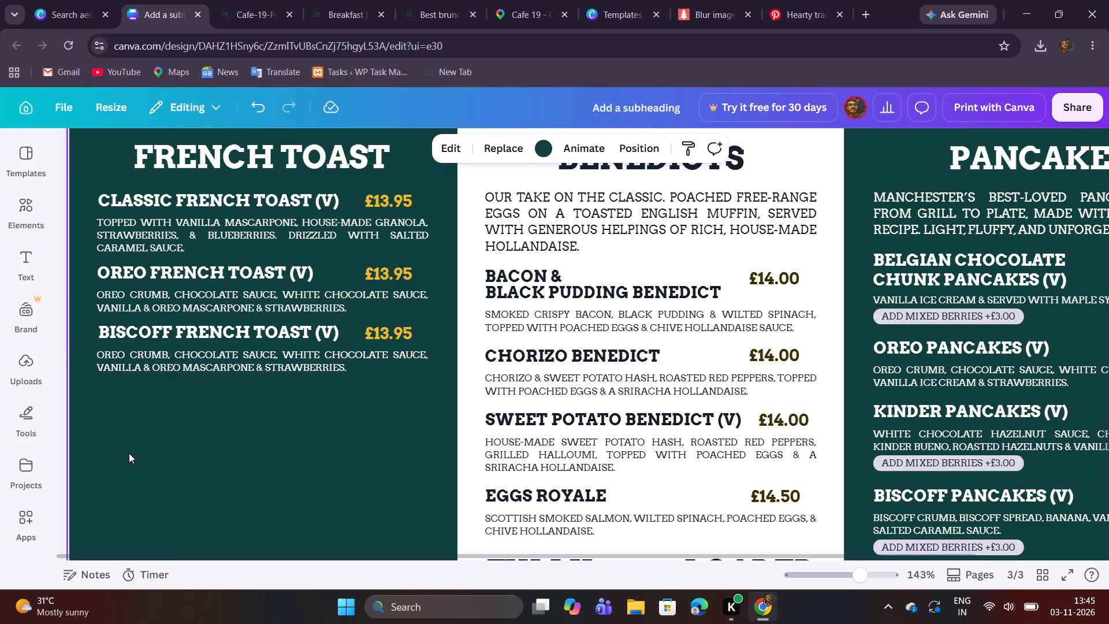
Nudge the Biscoff French Toast (V) title down slightly so it sits level with its price.
click(242, 340)
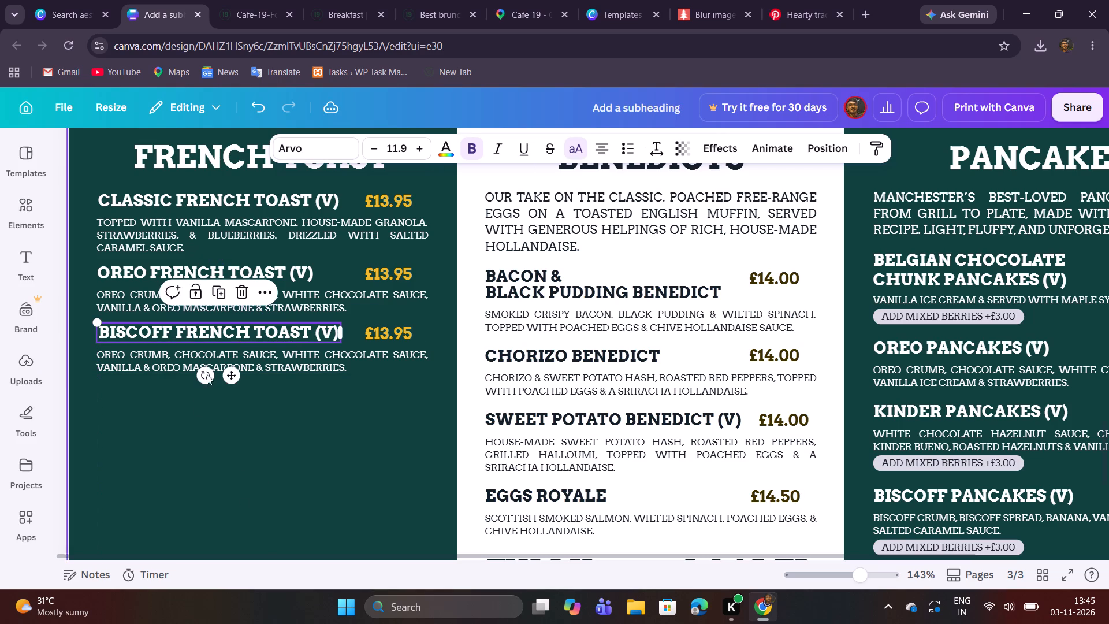
click(170, 408)
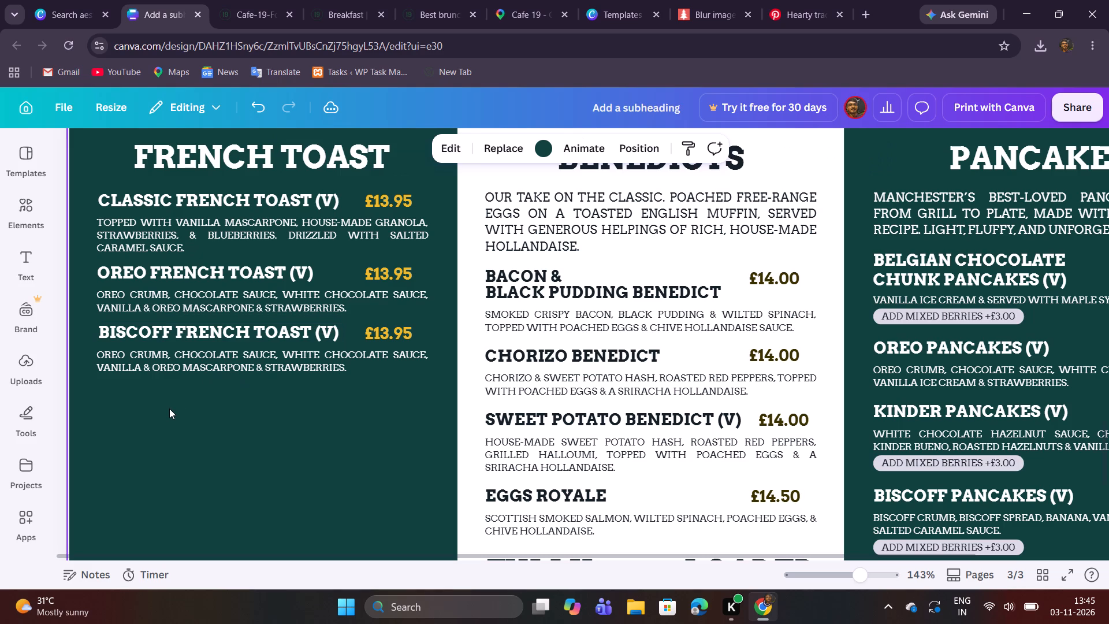
click(196, 331)
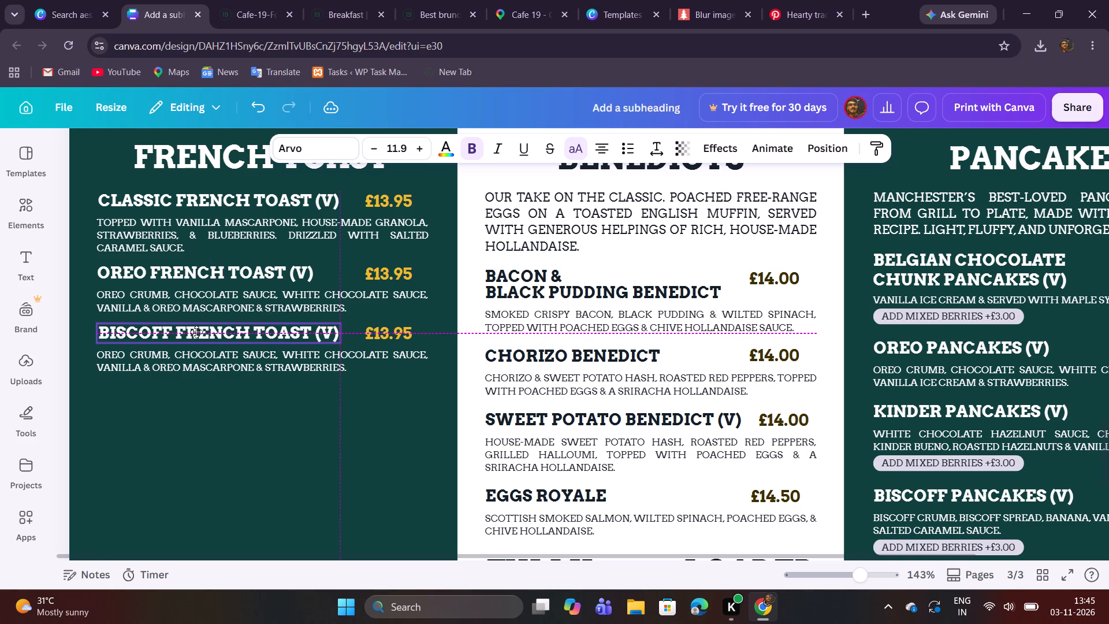
click(114, 426)
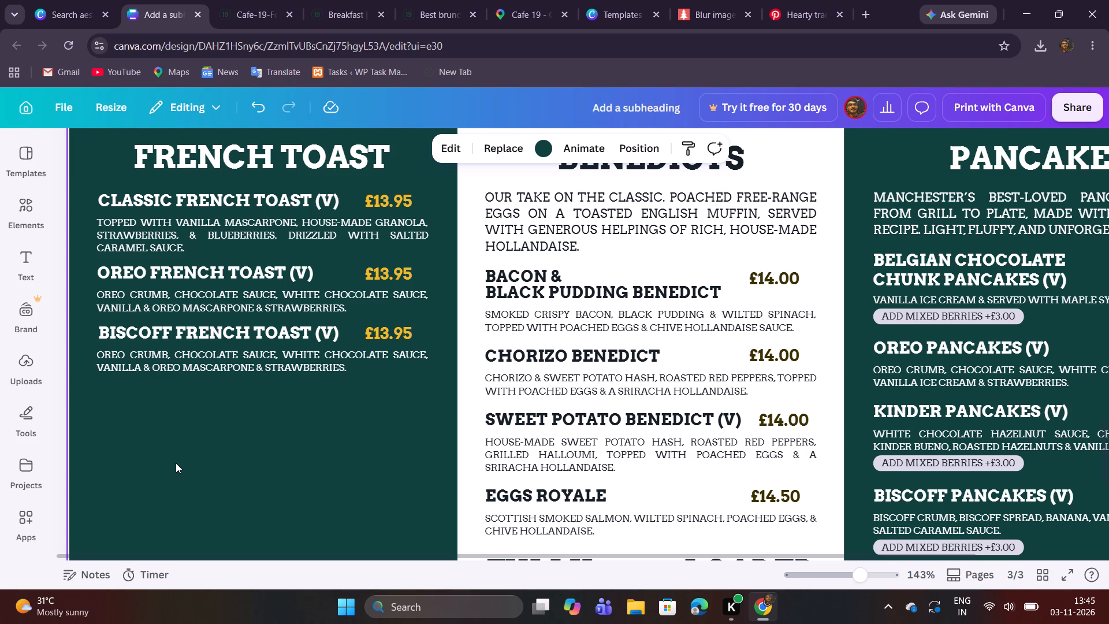
Copy the Biscoff French Toast description from the PDF menu, from "Biscoff crumb, Biscoff spread" to "& salted caramel sauce.".
click(245, 1)
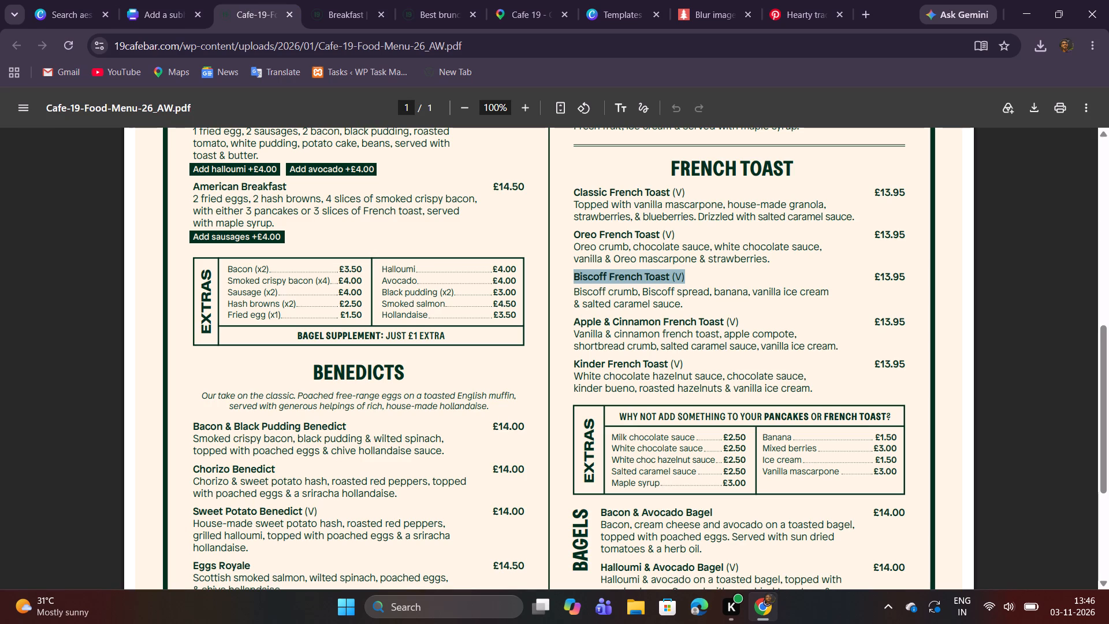
key(ctrl+c)
drag(572, 292, 691, 311)
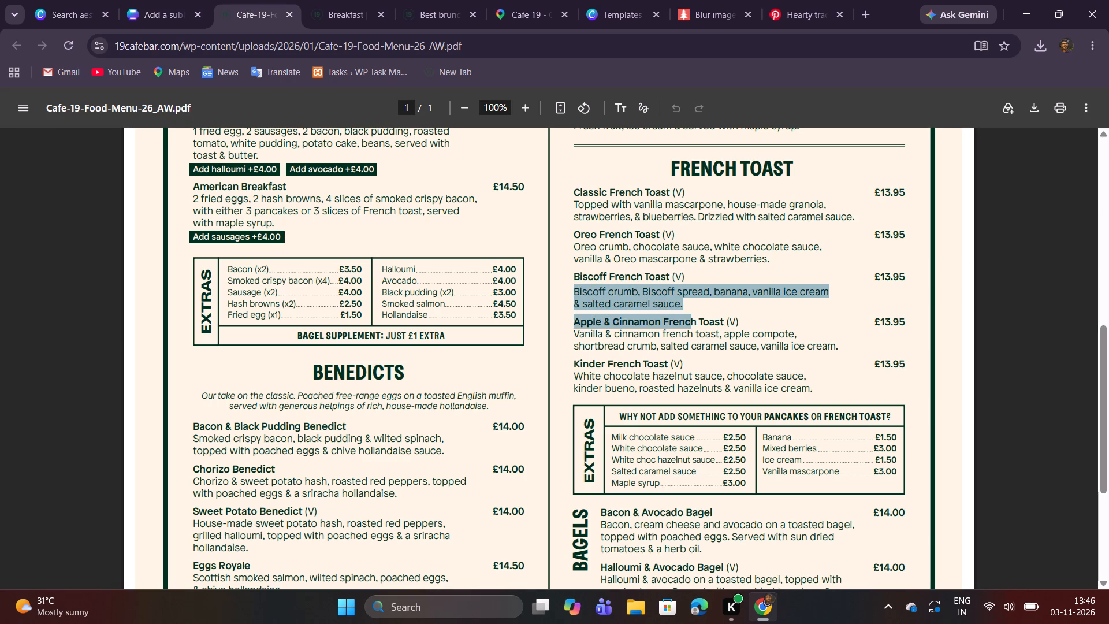
drag(691, 311, 691, 305)
key(ctrl+c)
key(ctrl+c)
key(ctrl+c)
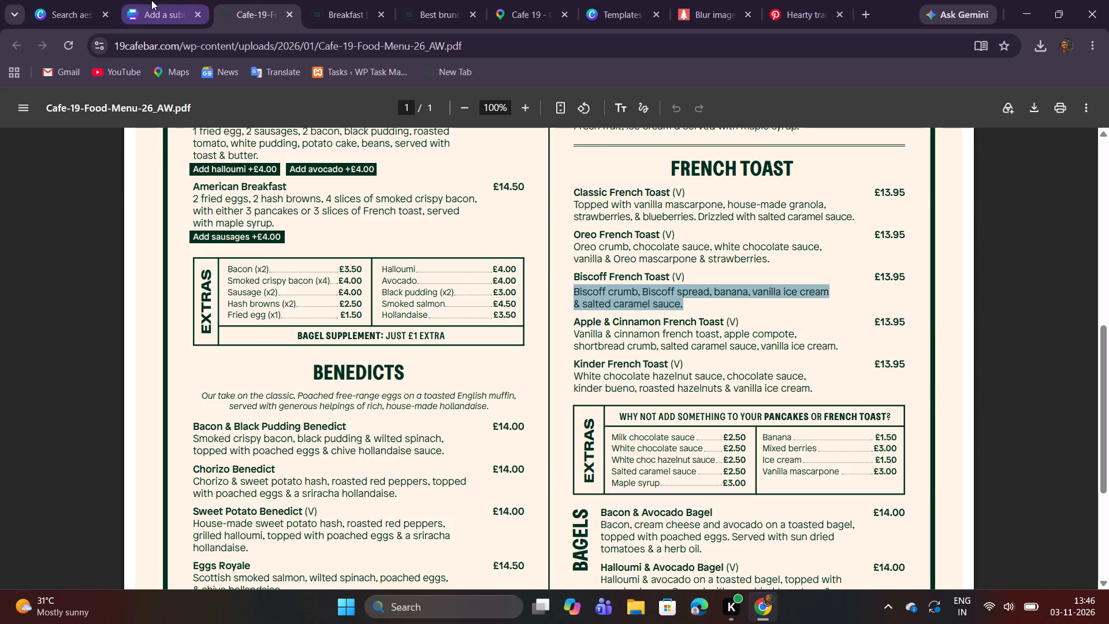
Replace the description under Biscoff French Toast (V) in the Canva design with the copied Biscoff crumb text.
click(151, 0)
double_click(233, 372)
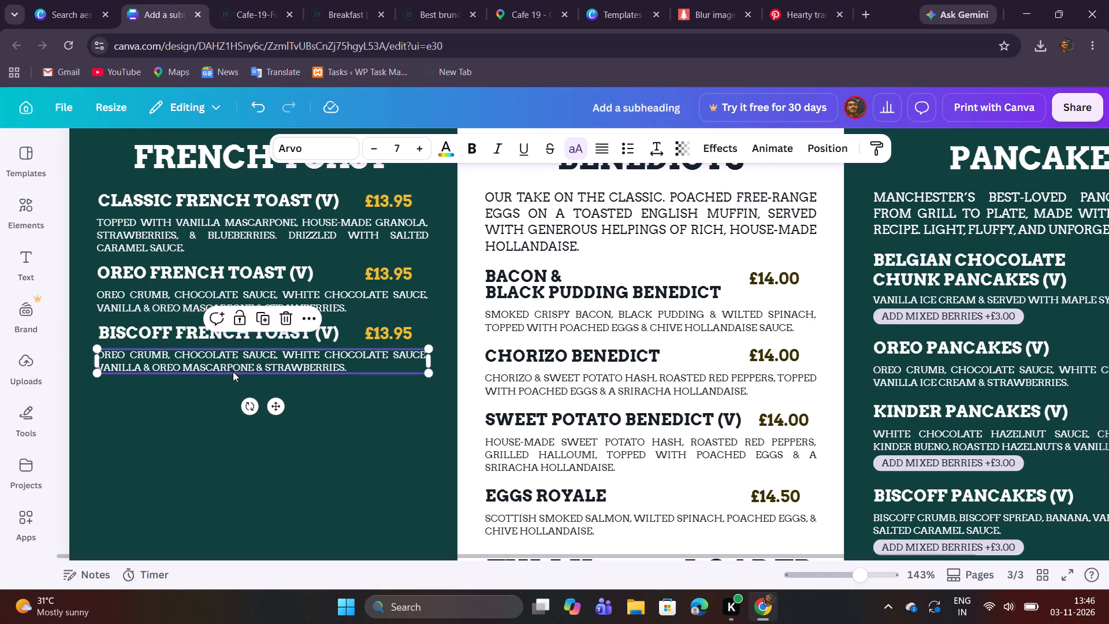
key(ctrl+v)
click(274, 388)
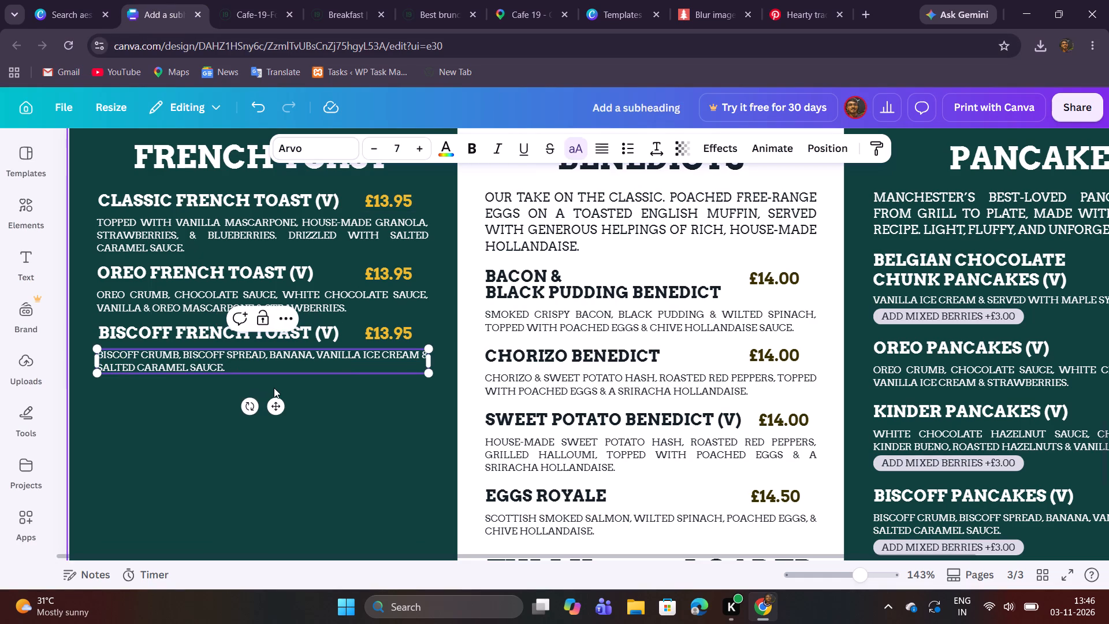
Copy the title "Apple & Cinnamon French Toast (V)" from the PDF menu's French Toast section.
click(248, 6)
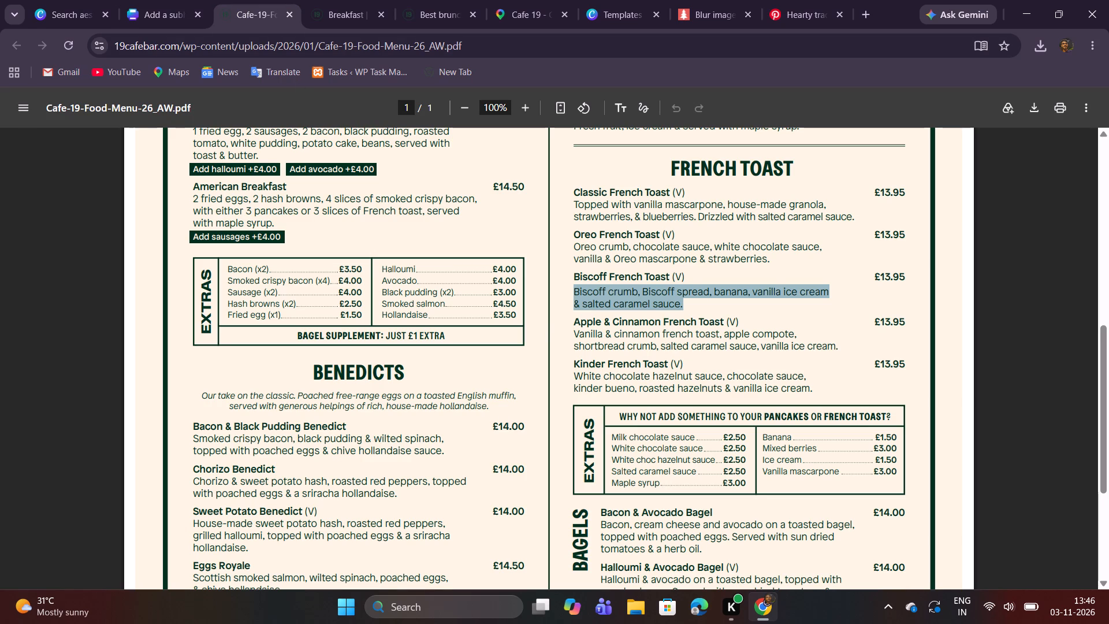
drag(575, 320, 741, 325)
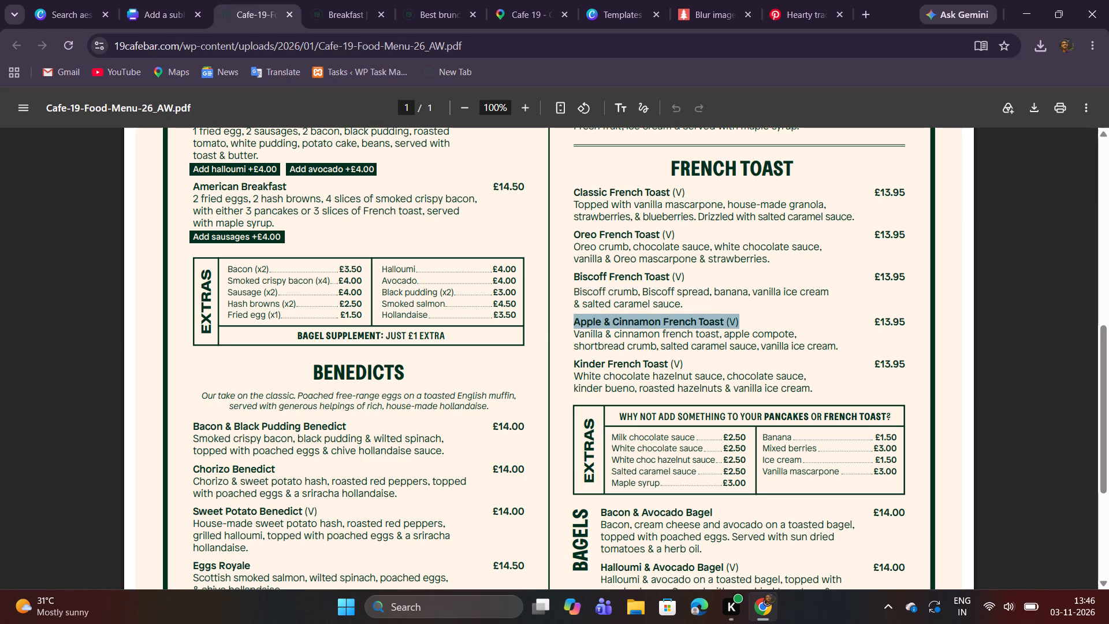
key(ctrl+c)
Duplicate the Biscoff French Toast title, price and description in the Canva design as a fourth item directly below.
click(155, 0)
drag(215, 414, 362, 338)
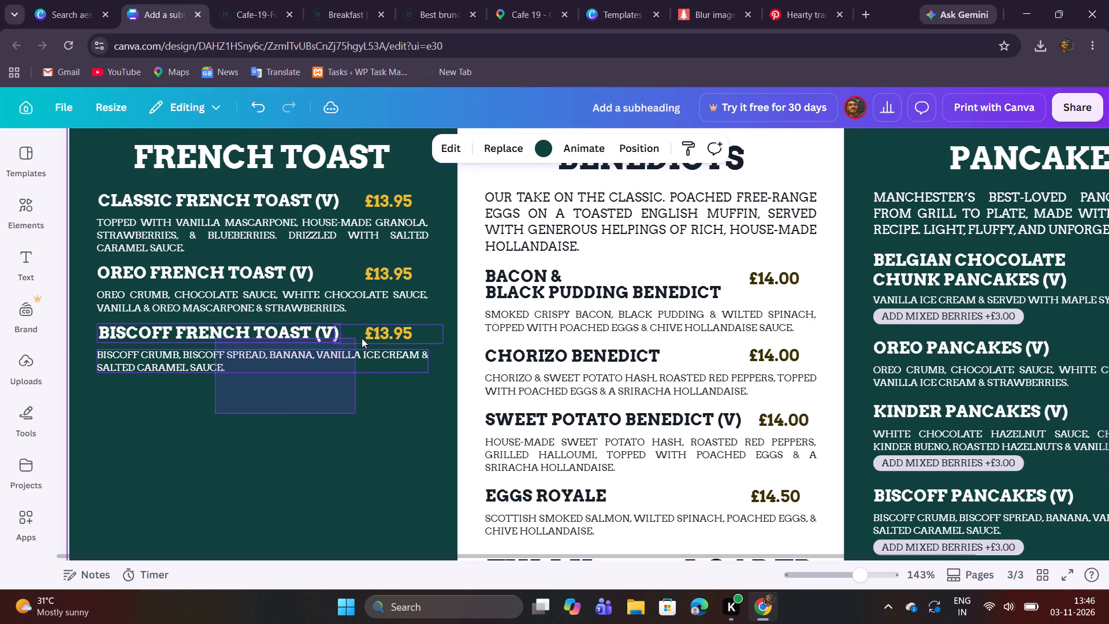
drag(362, 338, 378, 334)
click(281, 296)
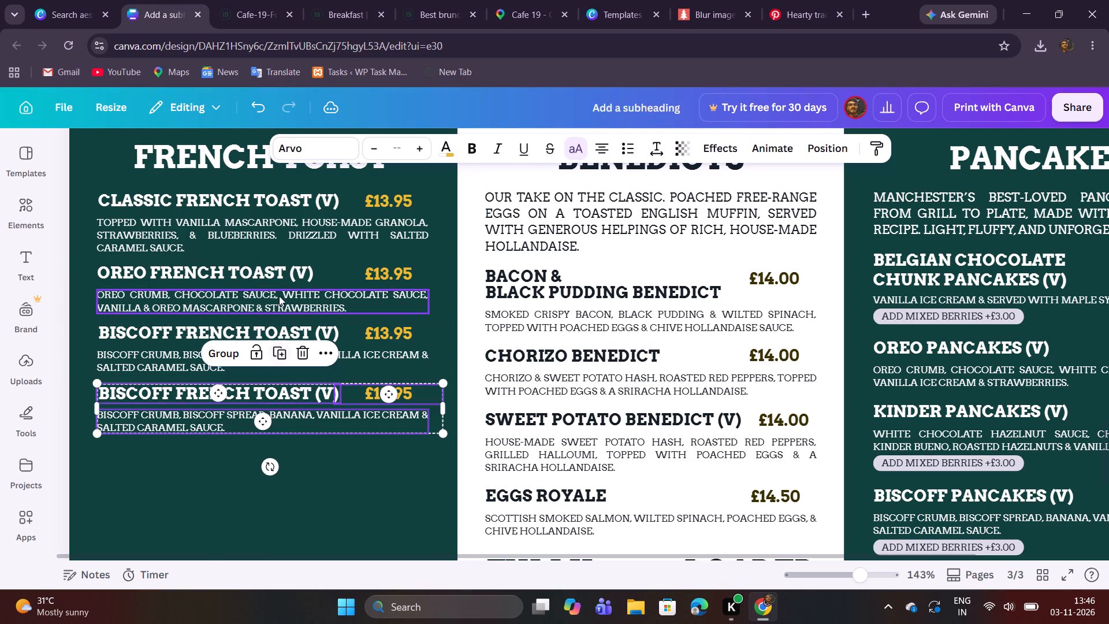
click(212, 469)
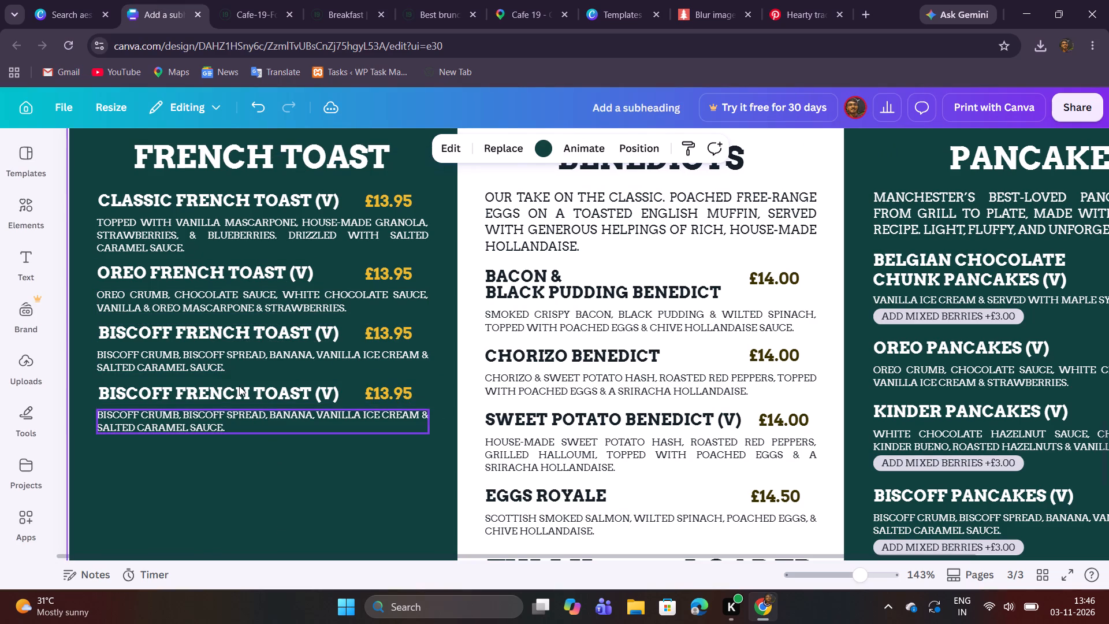
Replace the fourth item's title with "Apple & Cinnamon French Toast (V)" and widen its text box to fit one line.
double_click(236, 394)
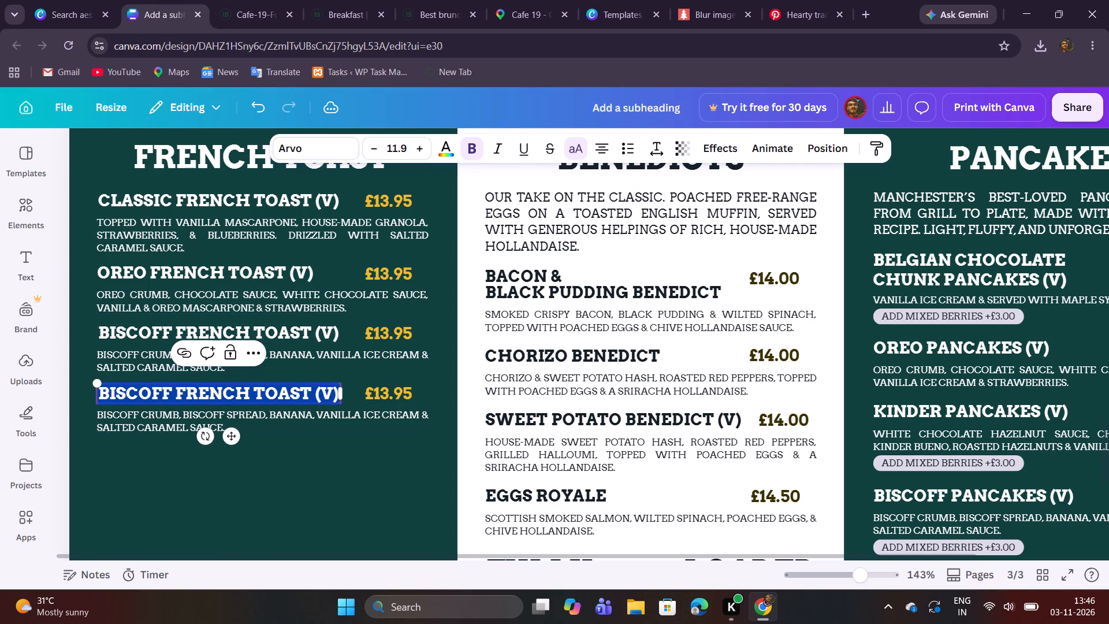
key(ctrl+v)
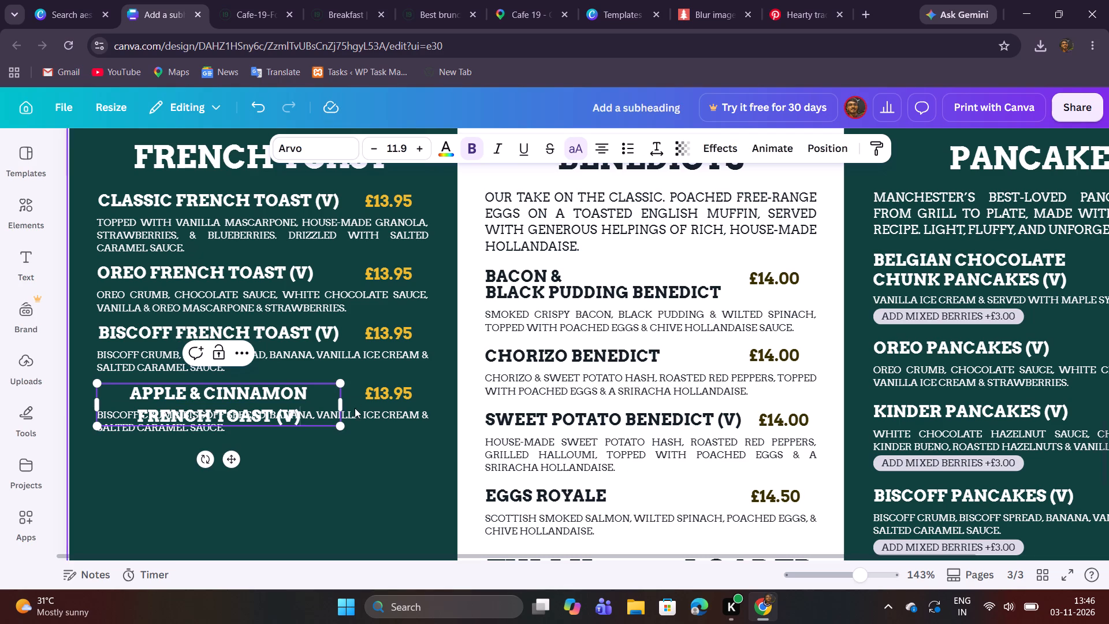
drag(342, 406, 375, 403)
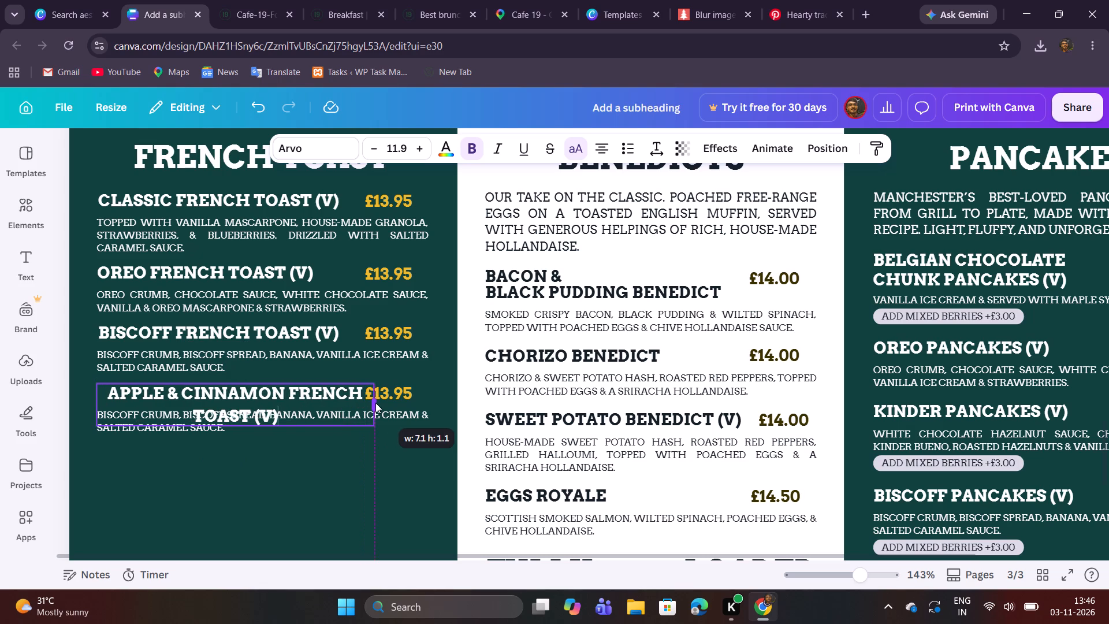
drag(375, 403, 401, 403)
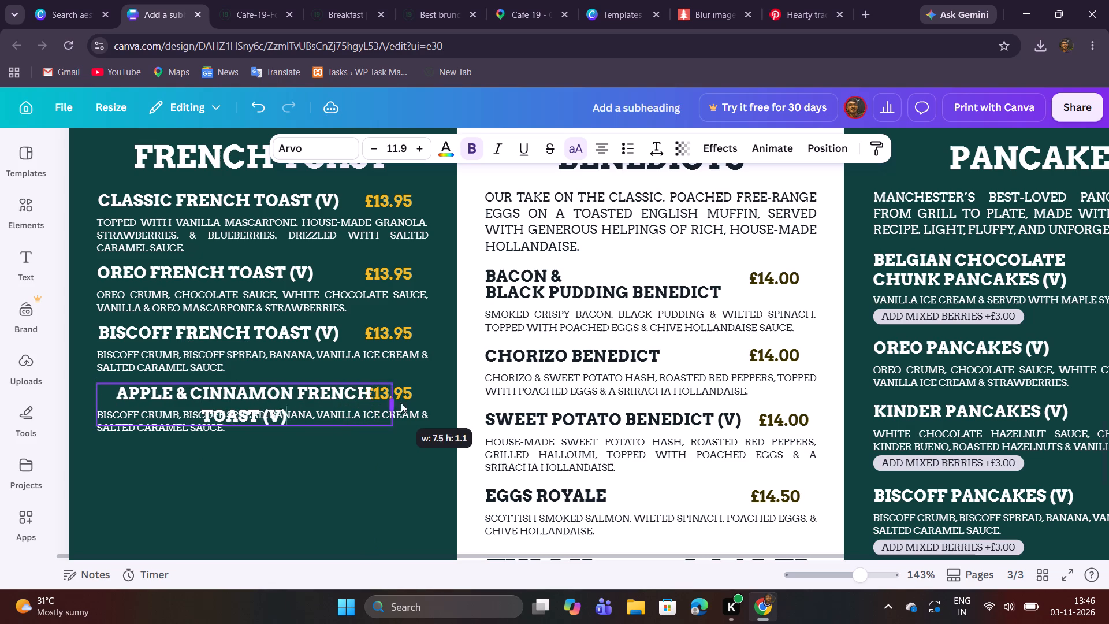
drag(401, 403, 444, 400)
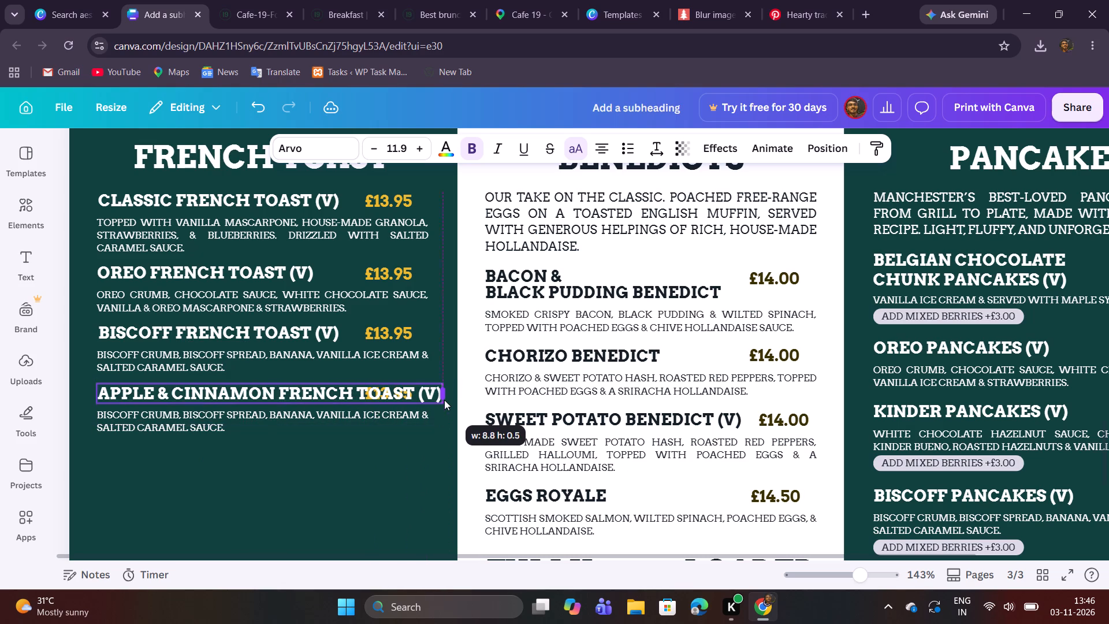
drag(444, 400, 444, 398)
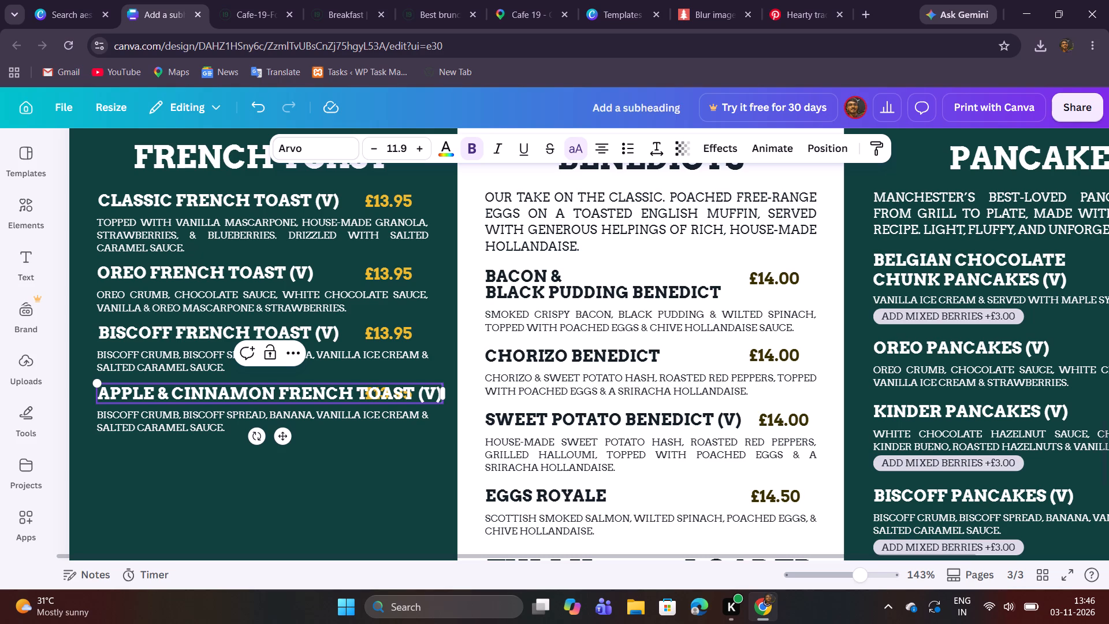
Cut "French Toast (V)" out of the fourth item's title and narrow the text box to fit "Apple & Cinnamon".
drag(276, 393, 446, 393)
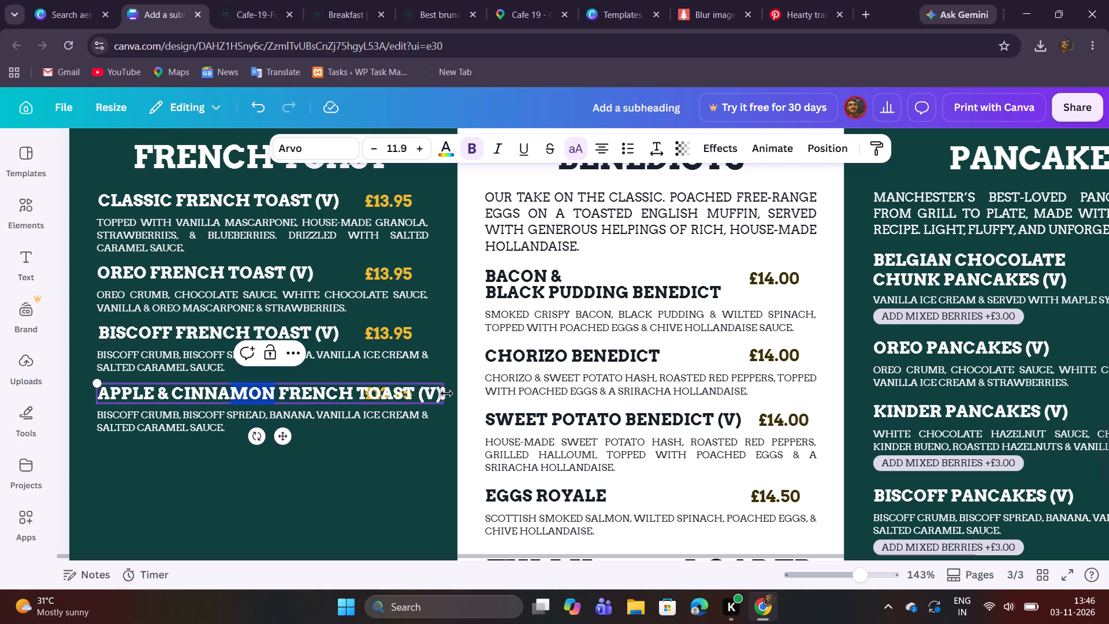
drag(446, 393, 441, 396)
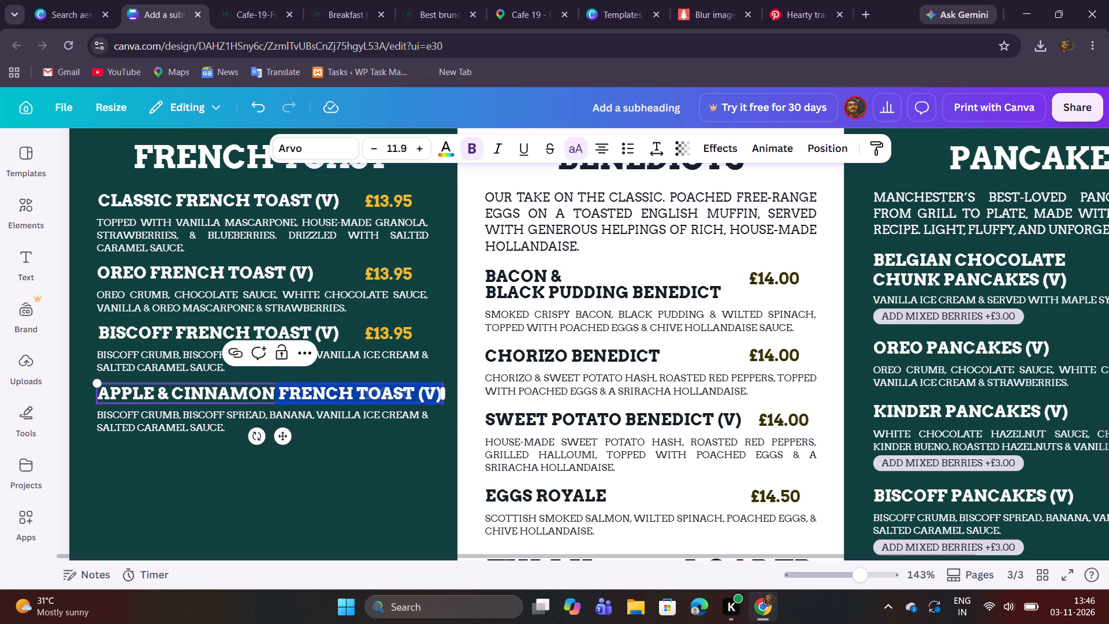
key(ctrl+x)
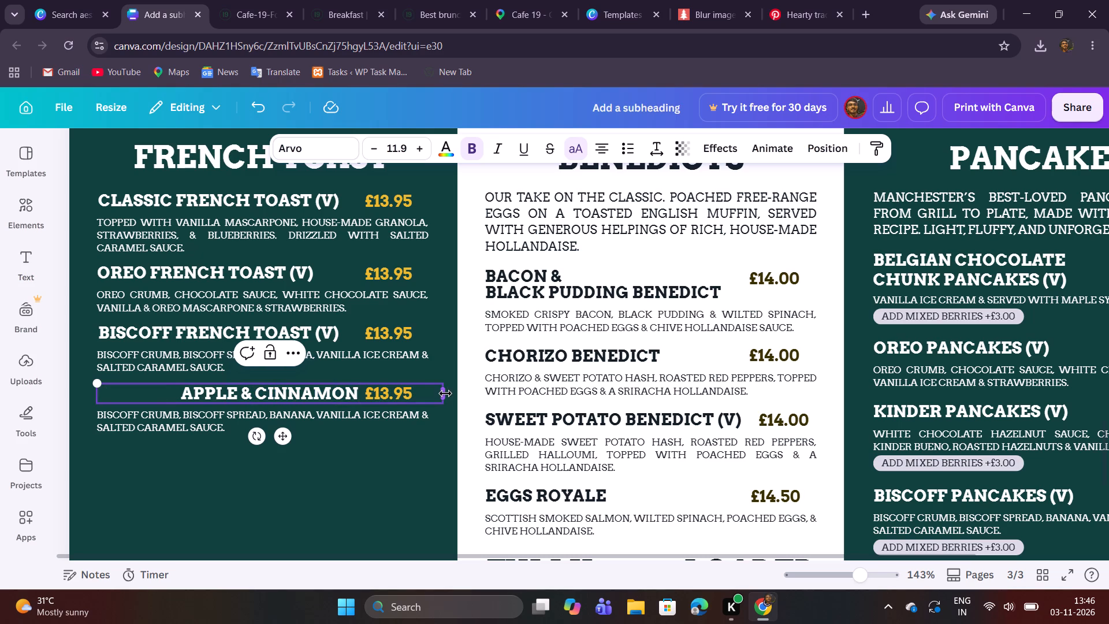
drag(444, 392, 284, 376)
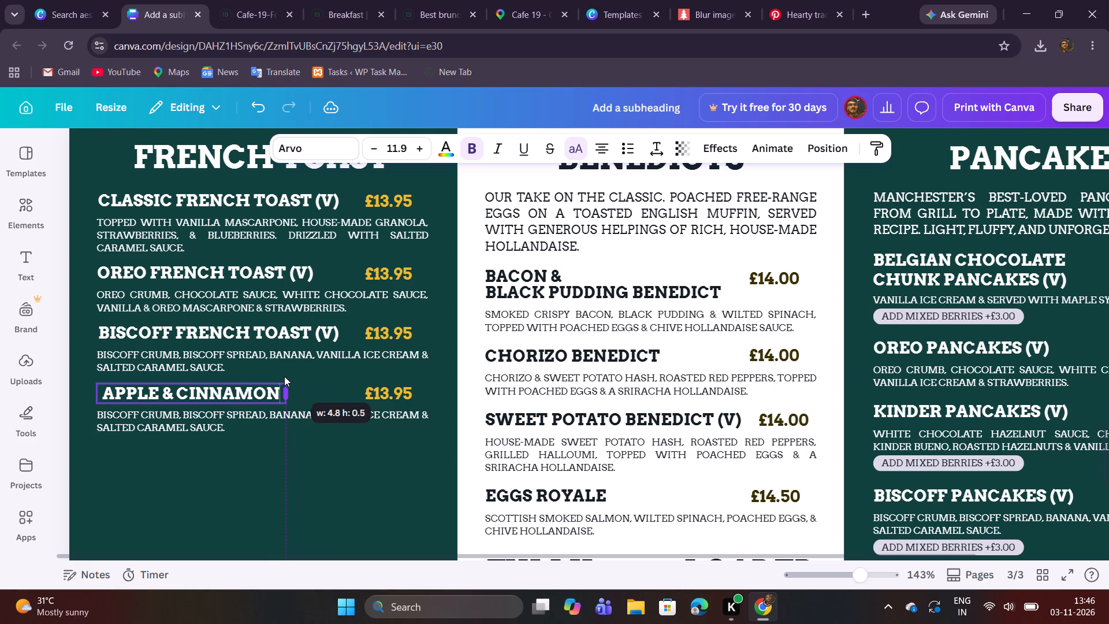
drag(284, 376, 277, 374)
click(243, 492)
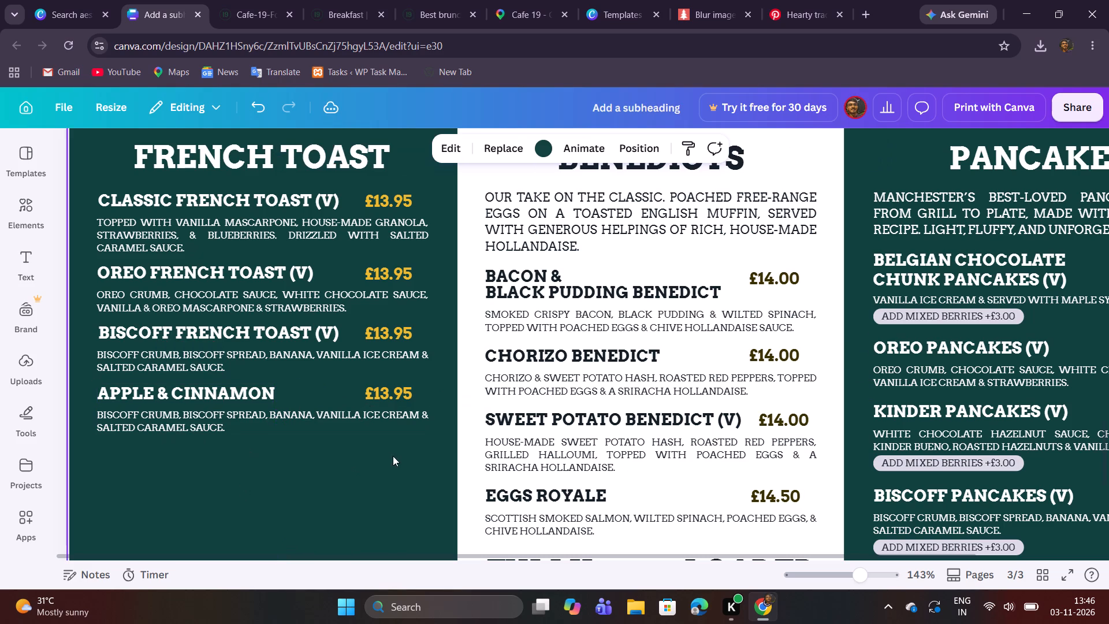
Move the fourth item's price and description down together to make room for a second title line.
drag(393, 455, 401, 398)
drag(377, 418, 375, 419)
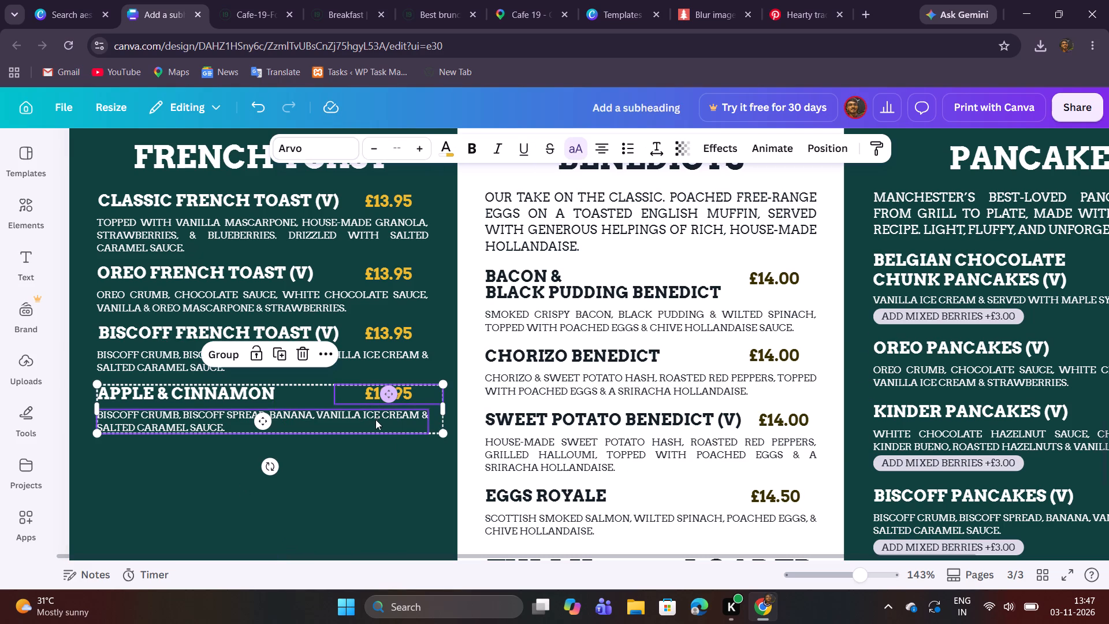
drag(375, 419, 376, 463)
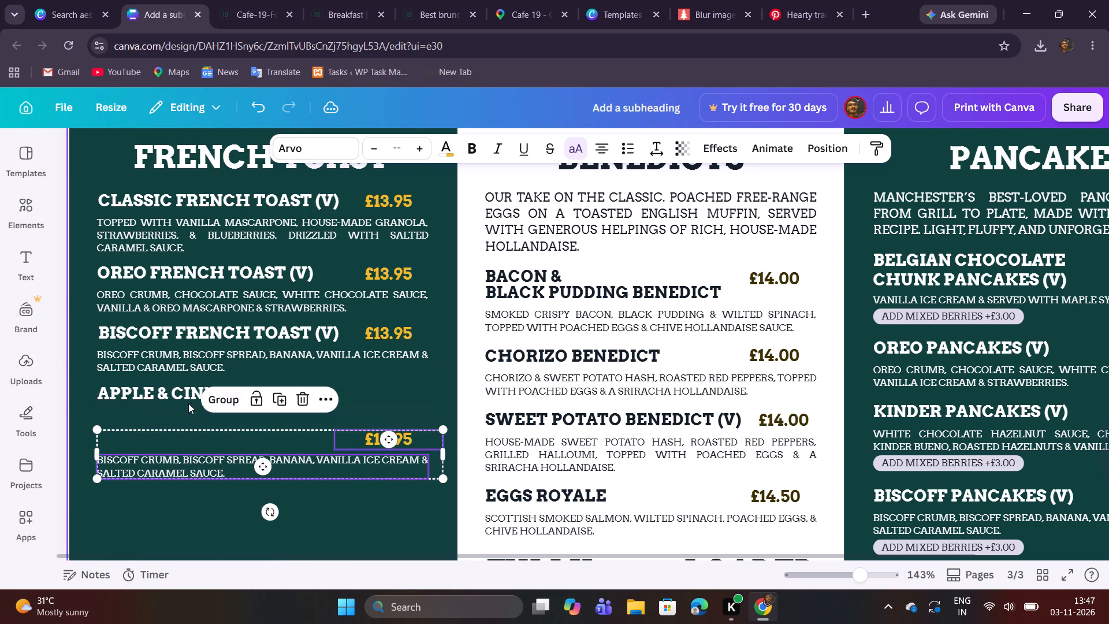
Duplicate the "Apple & Cinnamon" title as a left-aligned second line, replace its text with "French Toast (V)", and narrow its text box.
click(162, 393)
click(184, 359)
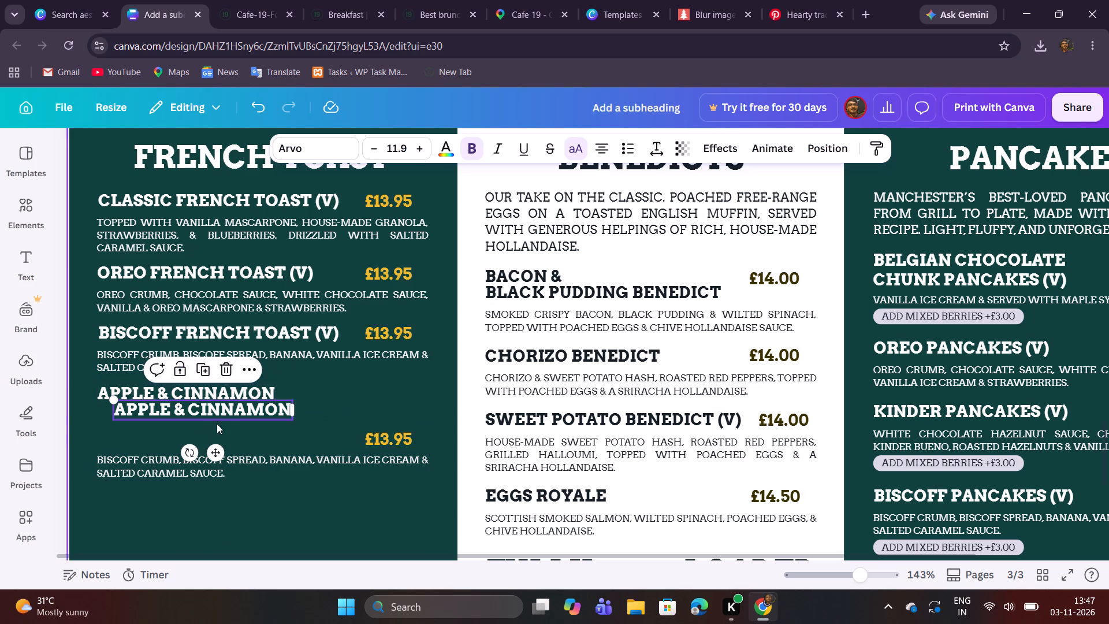
drag(220, 413, 202, 414)
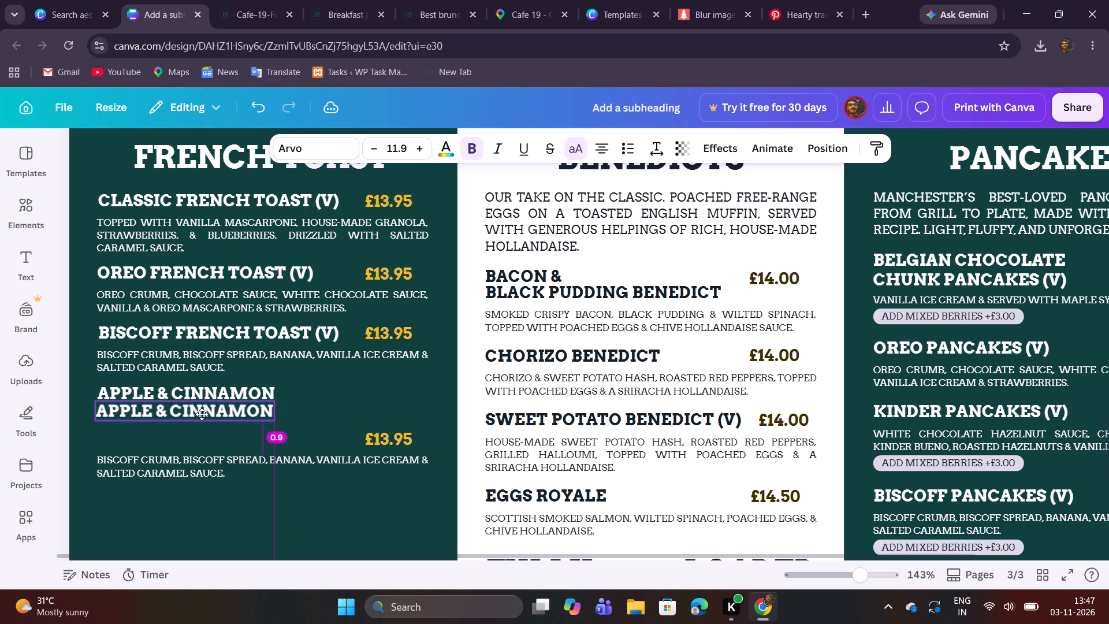
drag(202, 414, 203, 414)
double_click(203, 414)
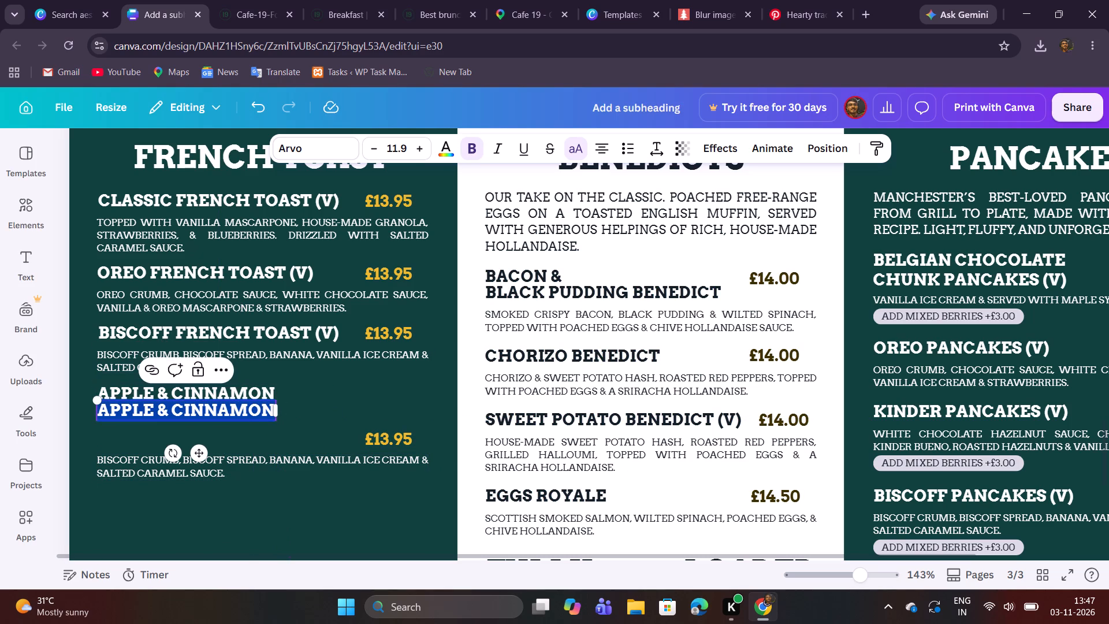
key(ctrl+v)
drag(278, 411, 269, 410)
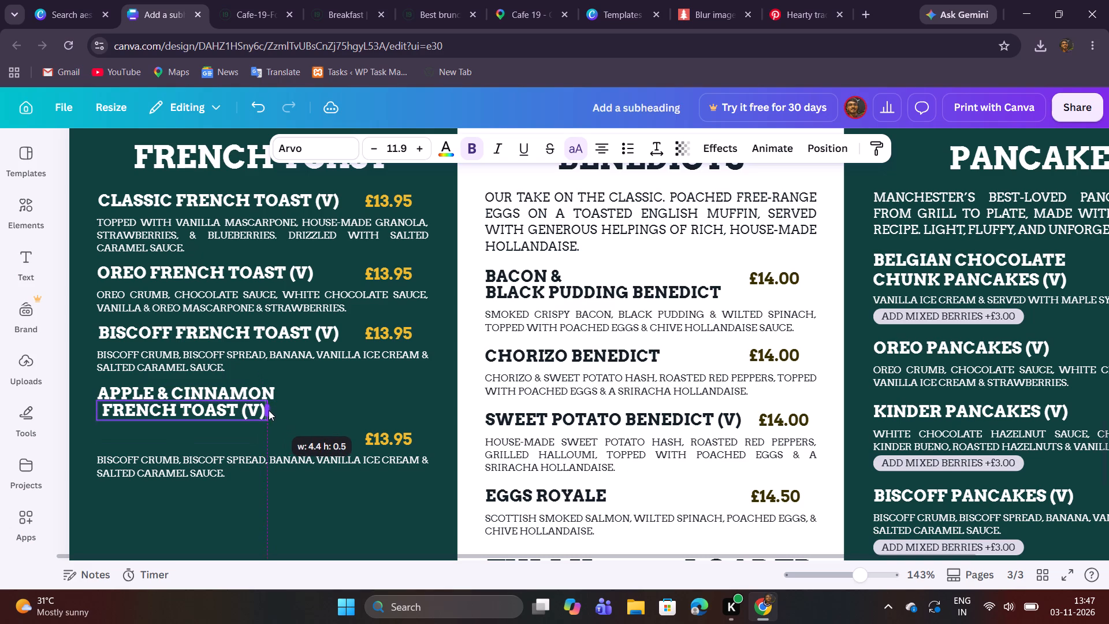
drag(269, 410, 264, 410)
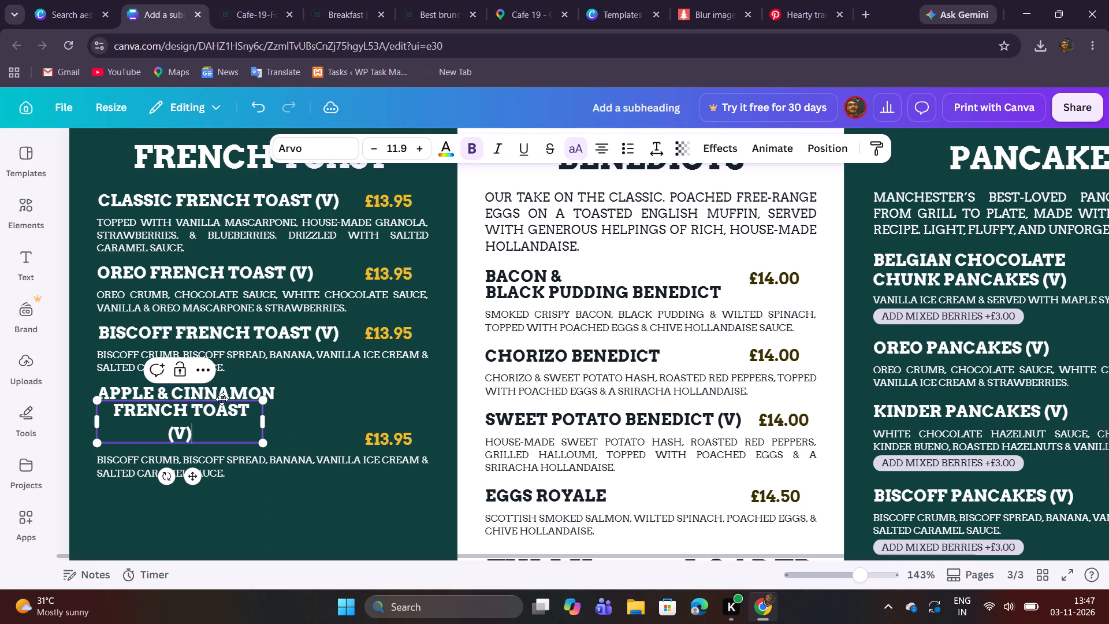
Move the word "Cinnamon" from the first title line to the start of the second, and fit that box to one line.
double_click(176, 392)
drag(173, 388, 233, 390)
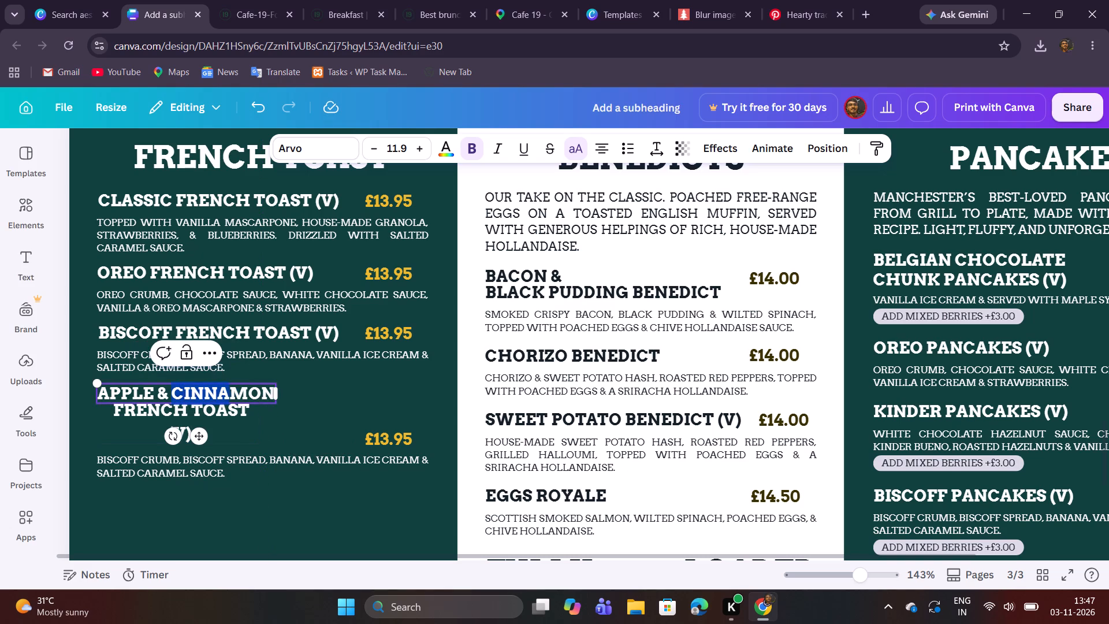
drag(233, 390, 271, 396)
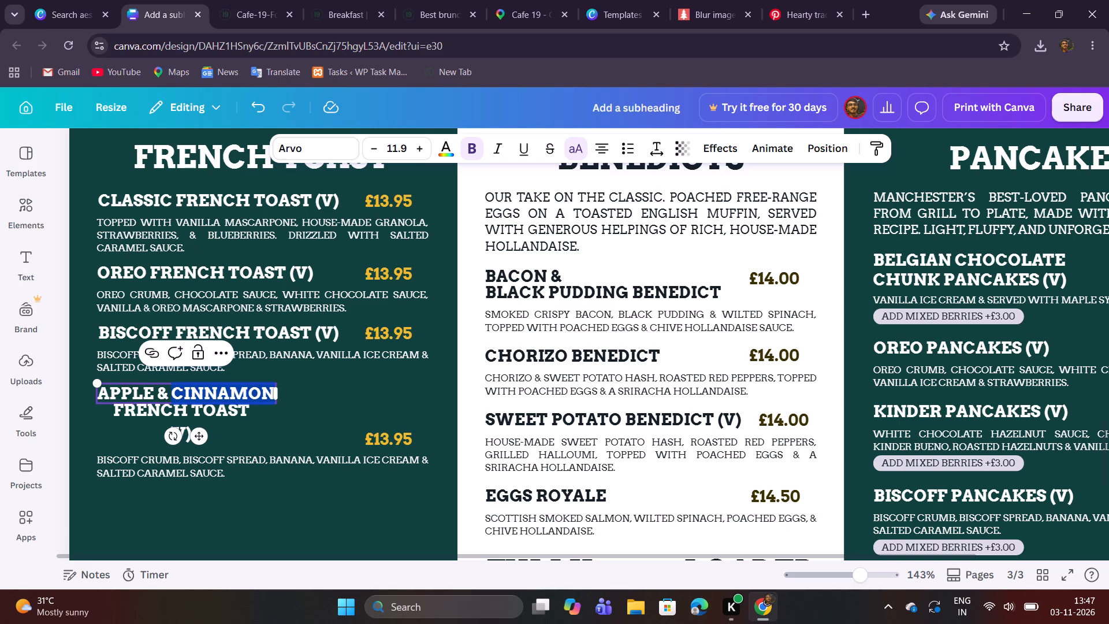
key(ctrl+x)
click(118, 408)
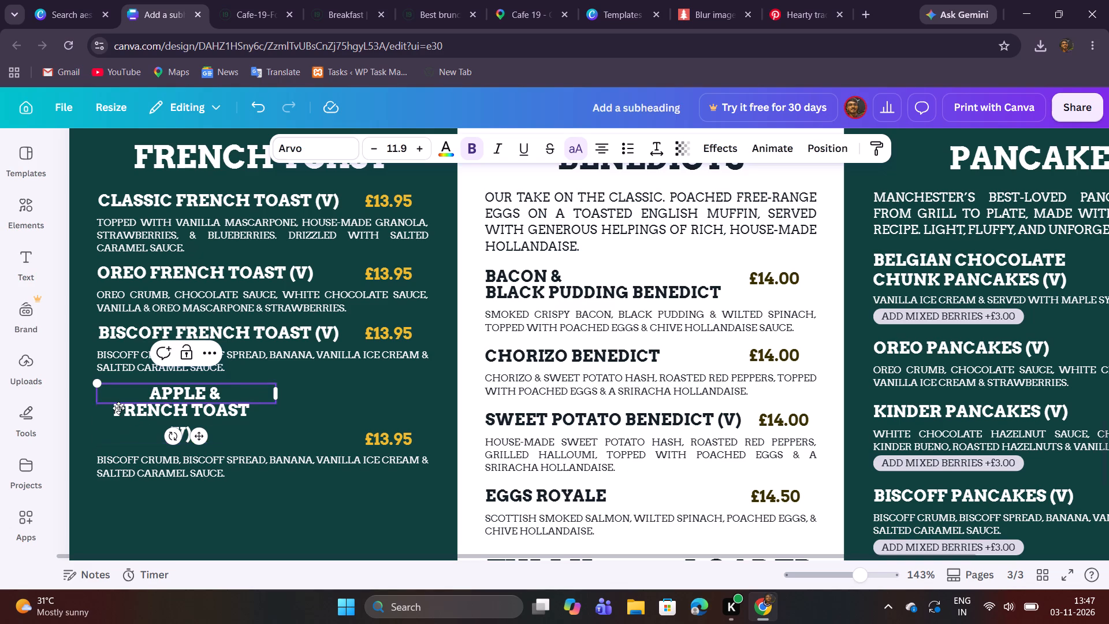
click(118, 408)
click(117, 410)
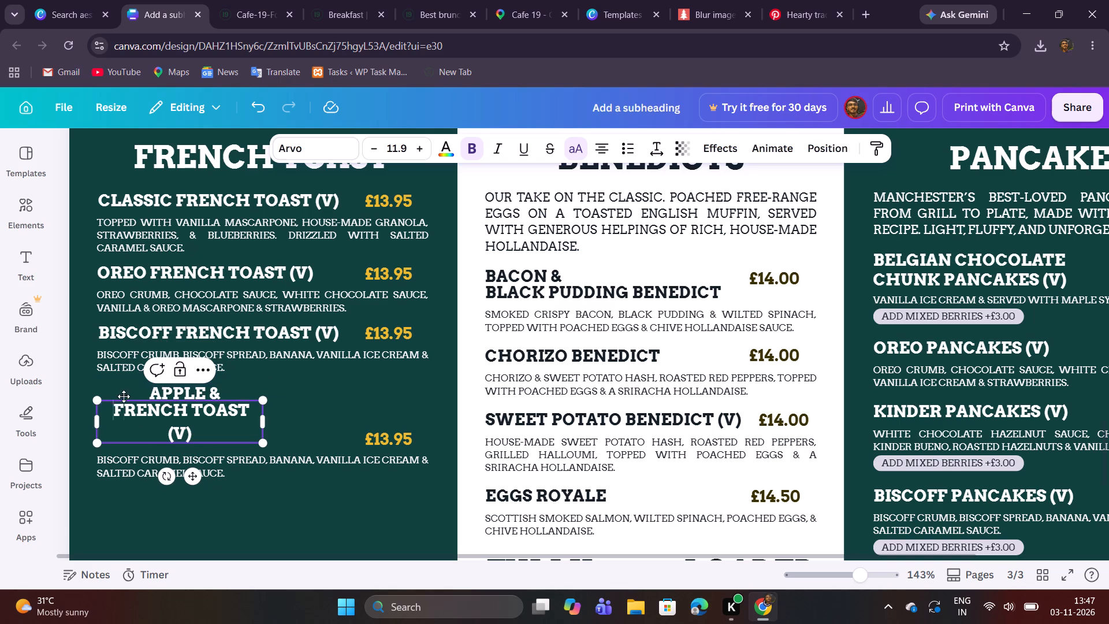
key(Left)
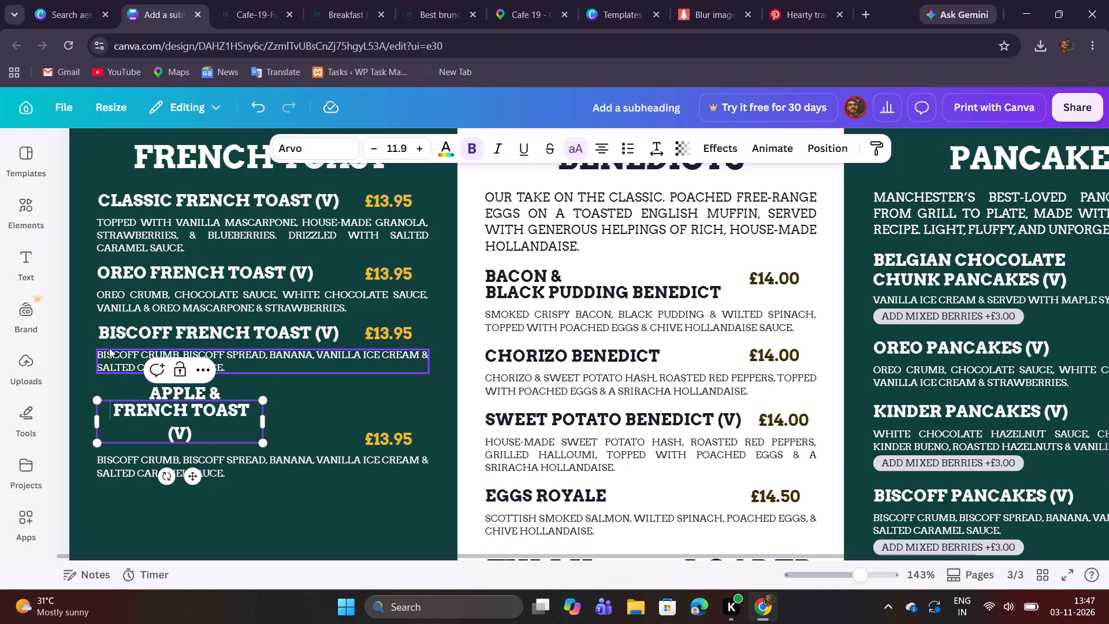
key(ctrl+v)
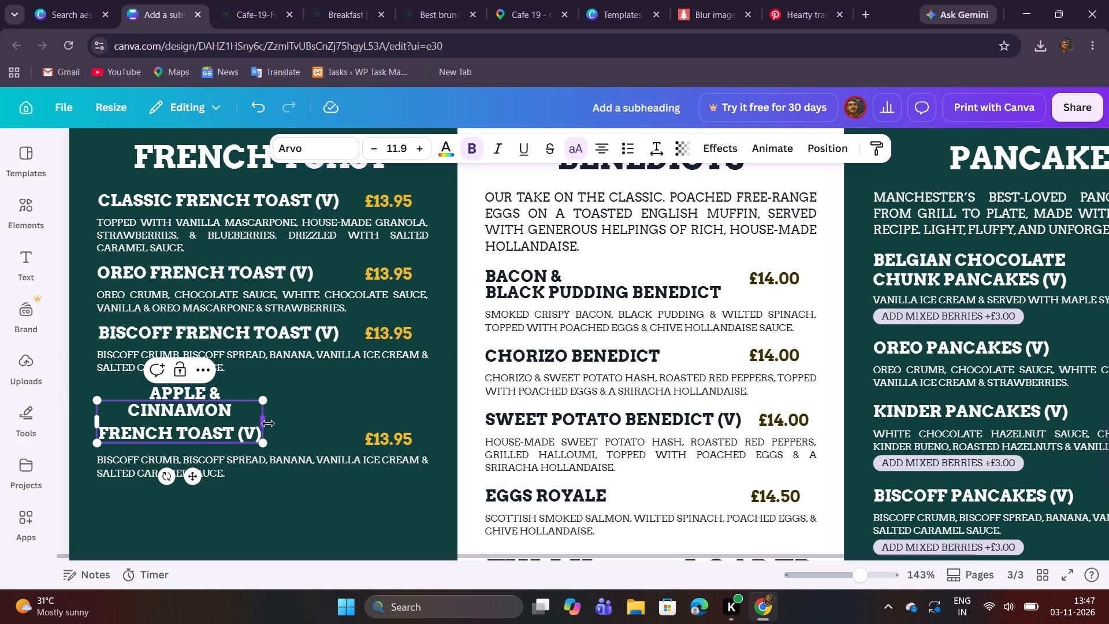
drag(268, 423, 377, 417)
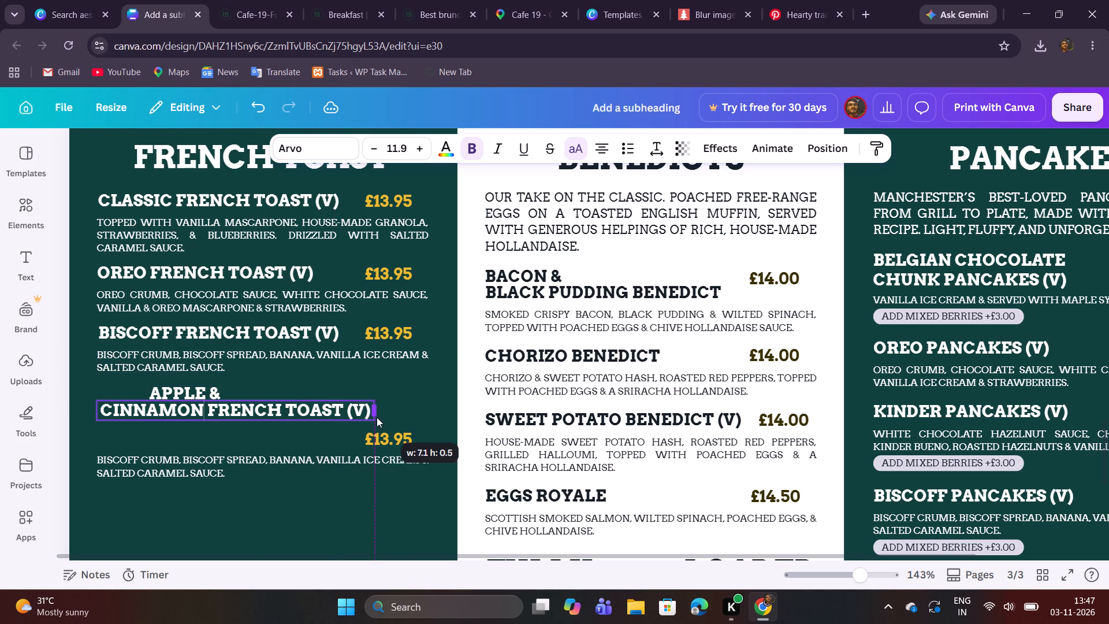
drag(377, 417, 373, 417)
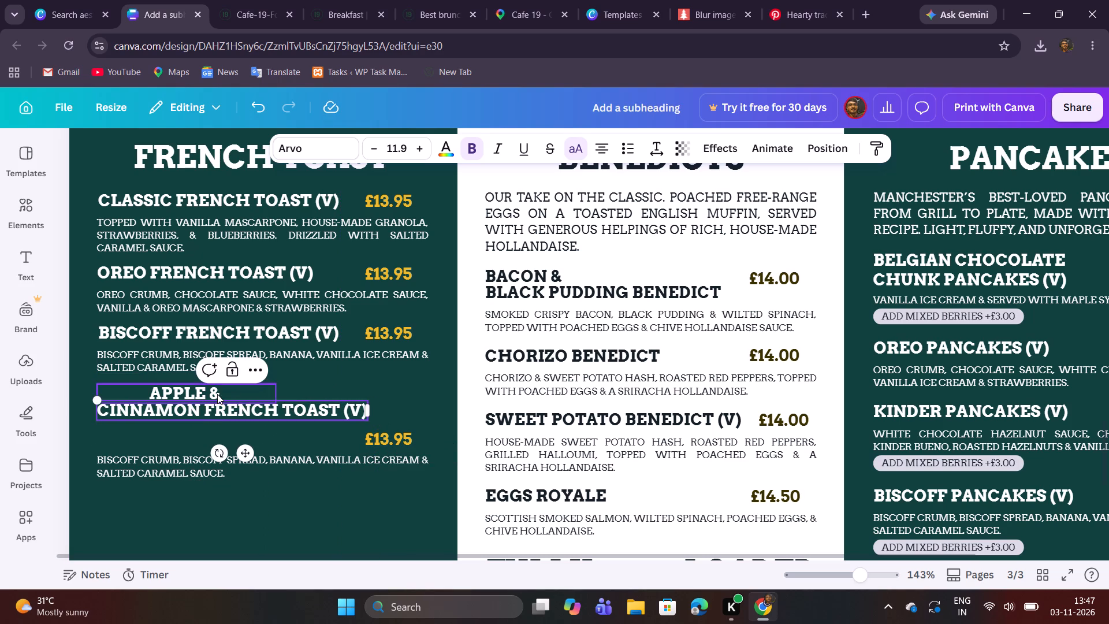
Narrow the "Apple &" title box so its text lines up with the start of the "Cinnamon French Toast (V)" line.
click(217, 394)
drag(278, 395, 221, 380)
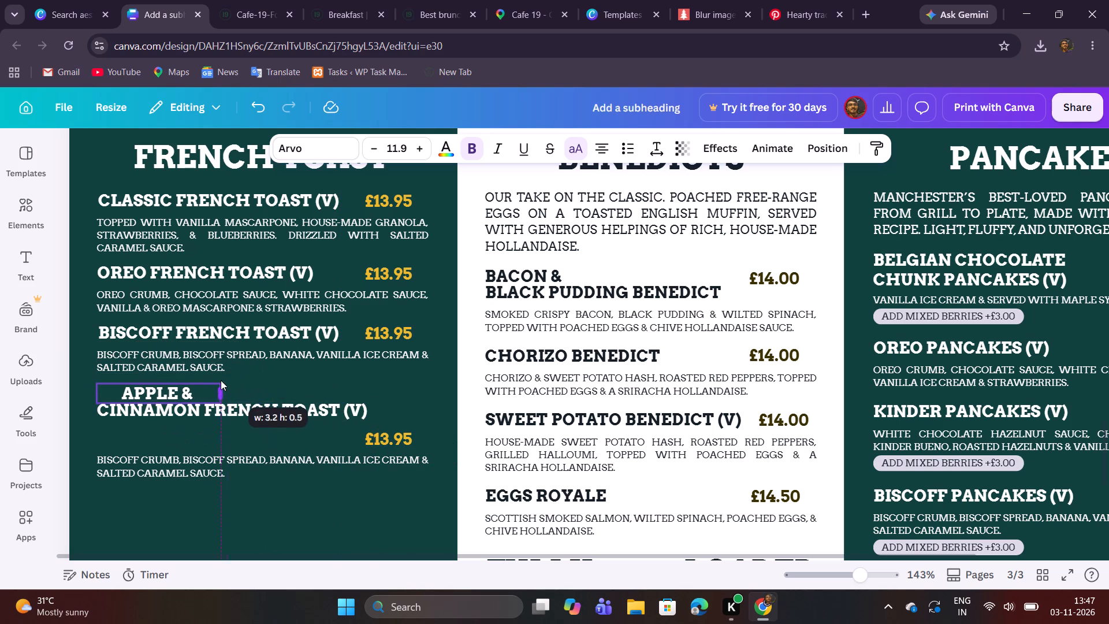
drag(221, 380, 176, 379)
click(185, 434)
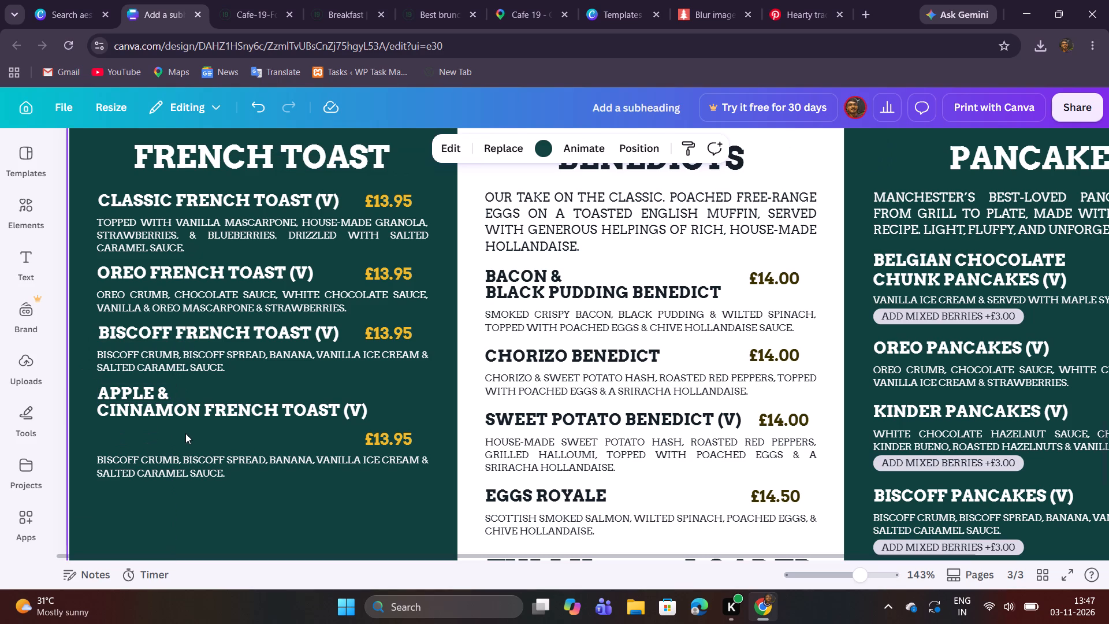
Move the fourth item's price up beside "Apple &", aligned with the prices above, and place its description directly under the two-line title.
drag(294, 471, 336, 463)
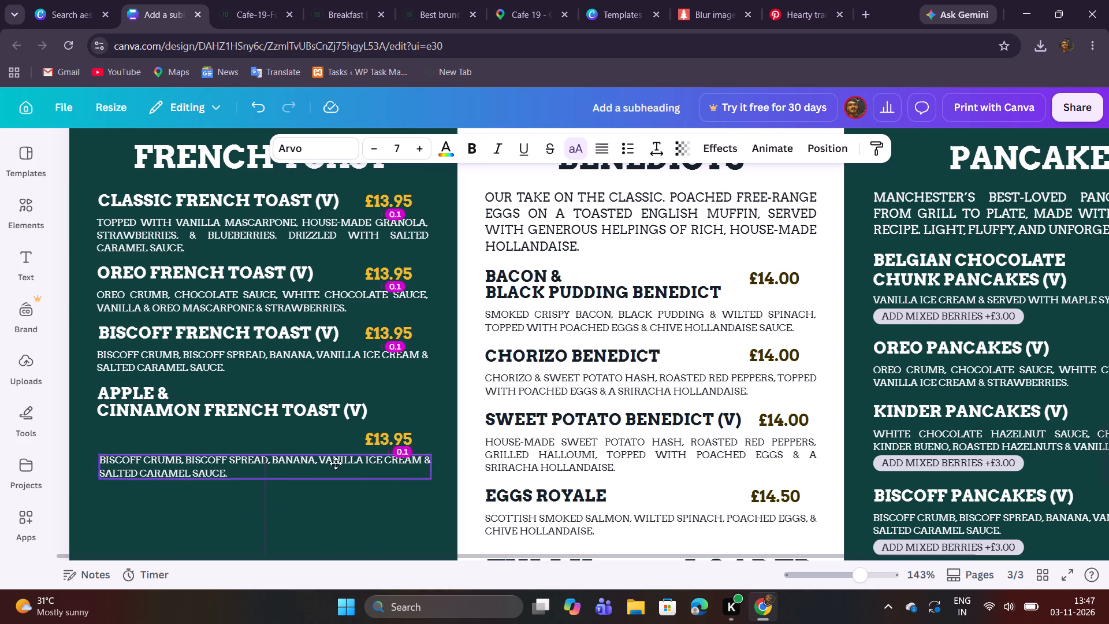
drag(336, 463, 299, 497)
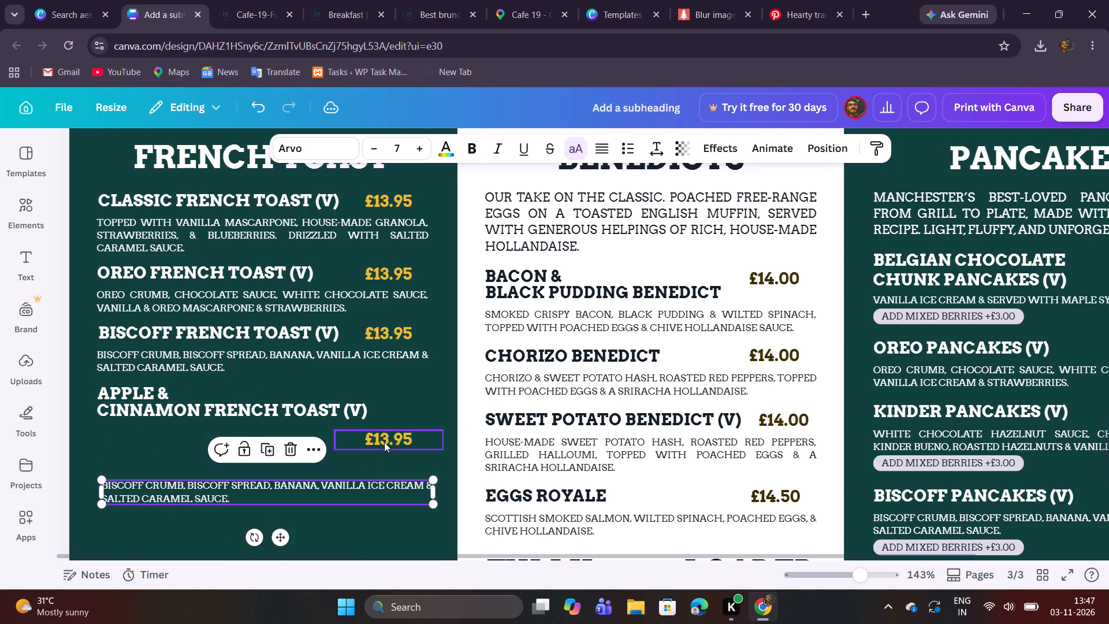
drag(385, 441, 392, 395)
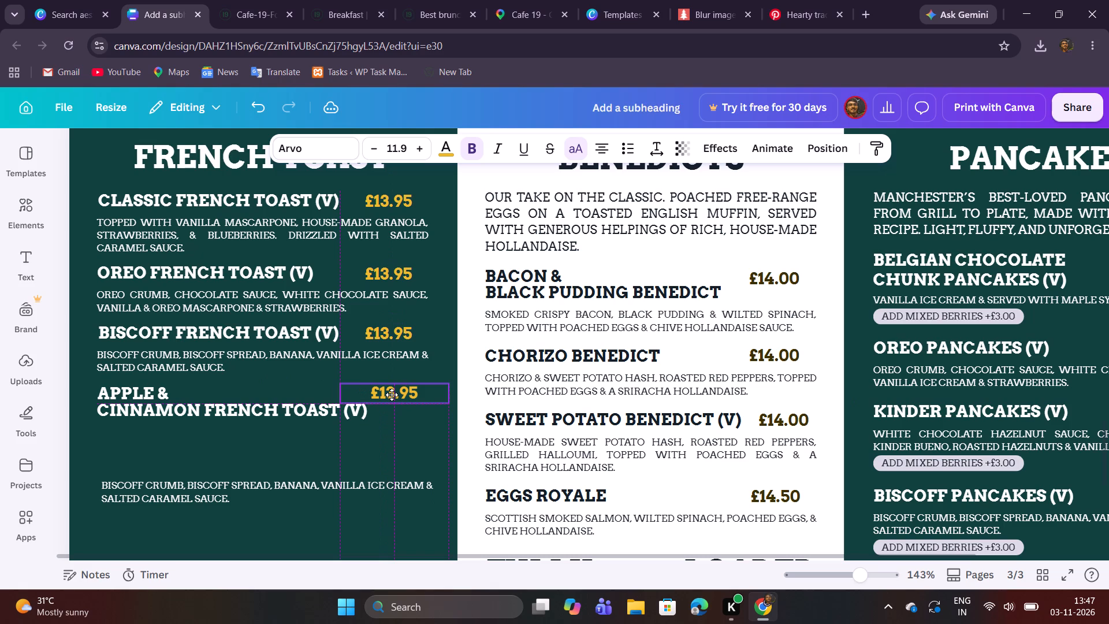
drag(392, 395, 380, 393)
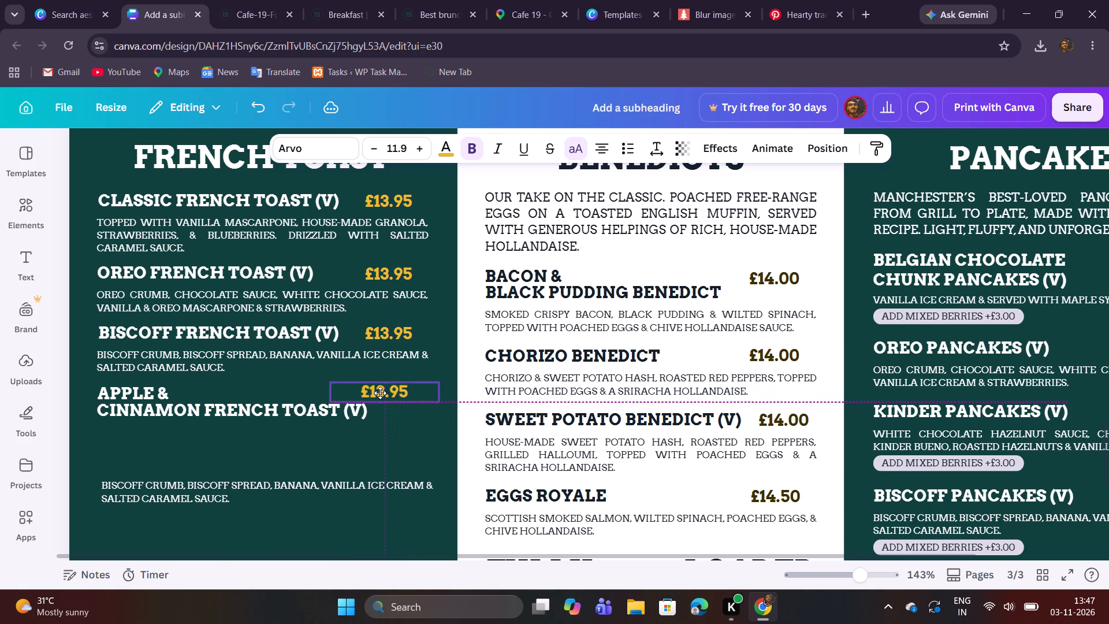
drag(380, 393, 377, 392)
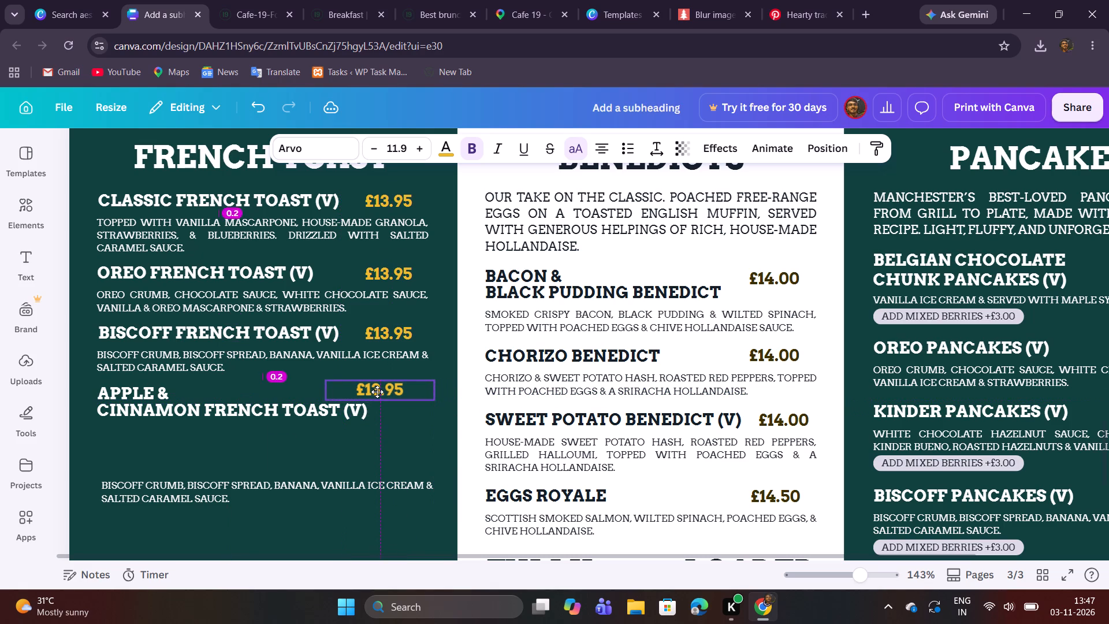
drag(377, 392, 385, 393)
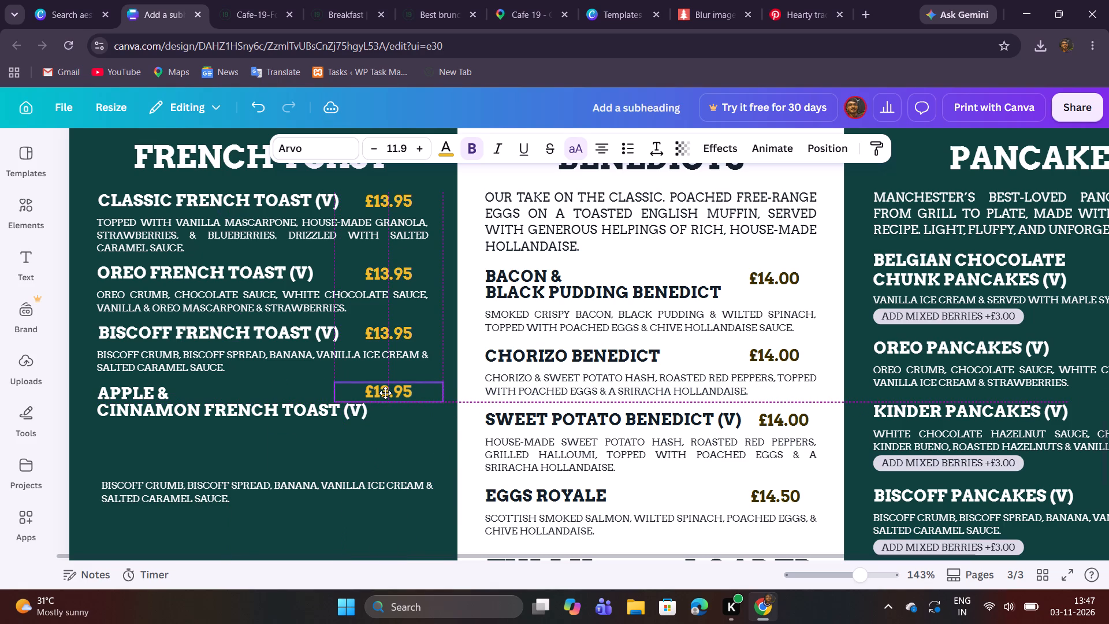
drag(385, 393, 385, 393)
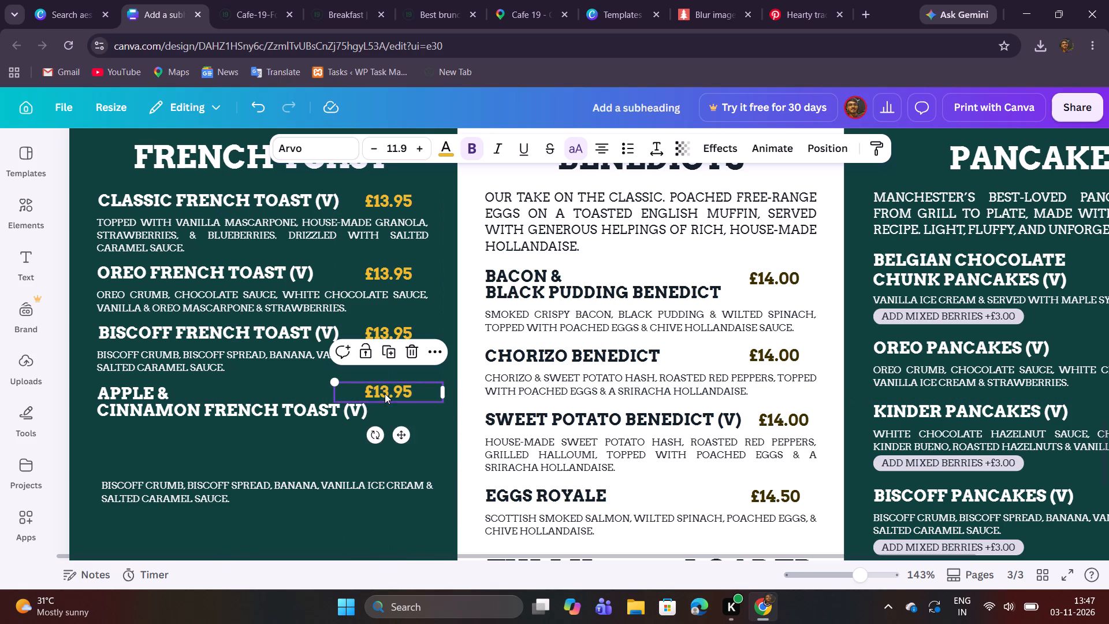
click(408, 418)
click(288, 494)
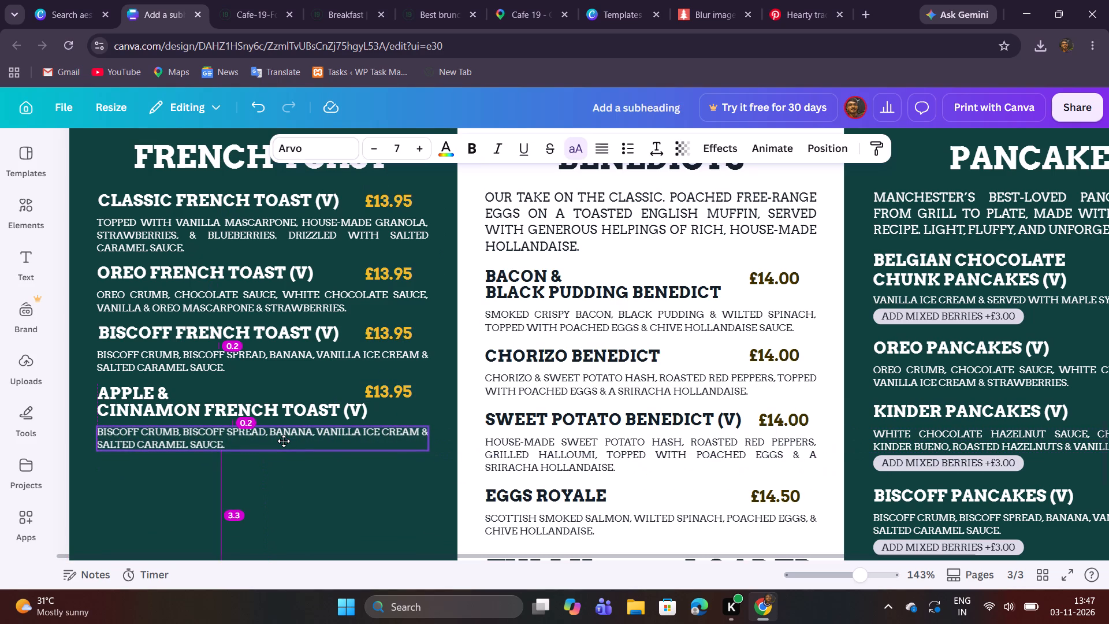
click(315, 465)
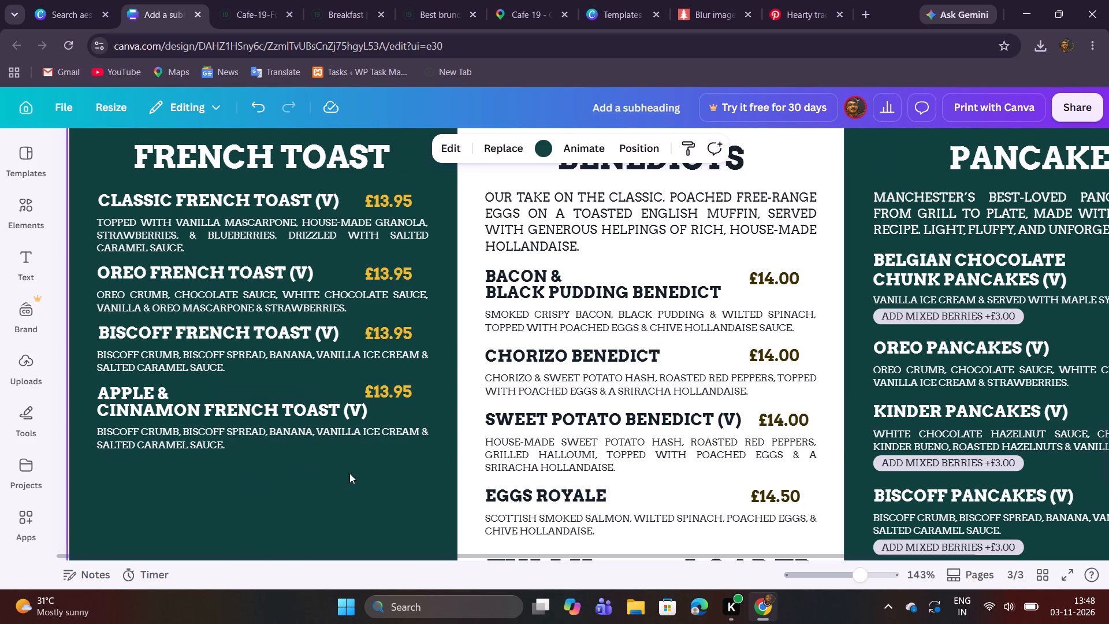
Replace the fourth item's description with the Apple & Cinnamon French Toast description copied from the PDF menu.
click(216, 0)
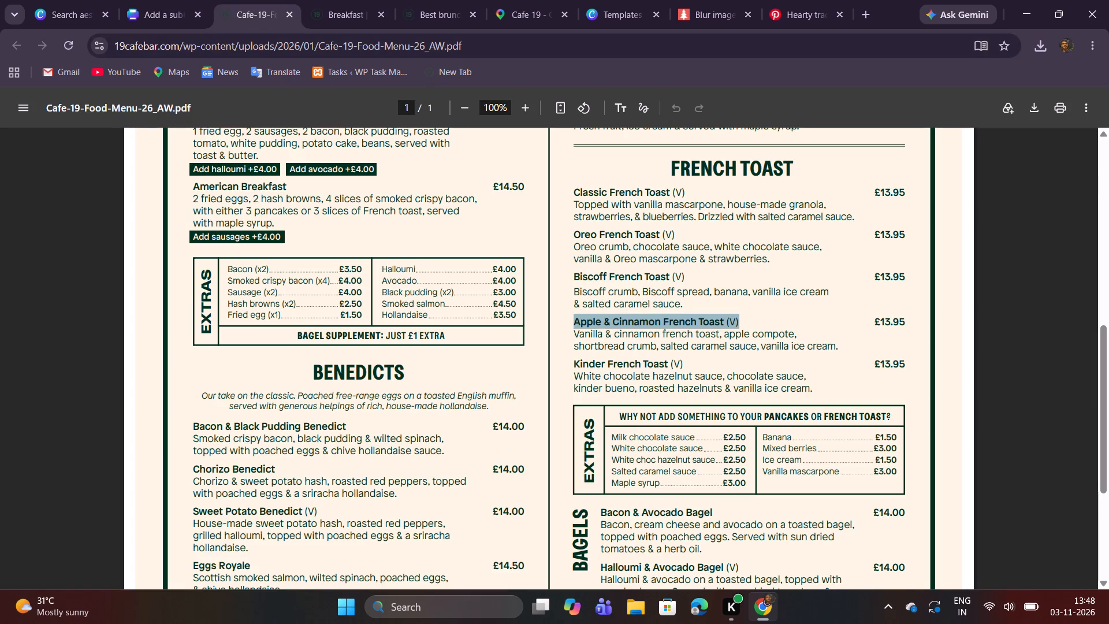
drag(572, 339, 840, 348)
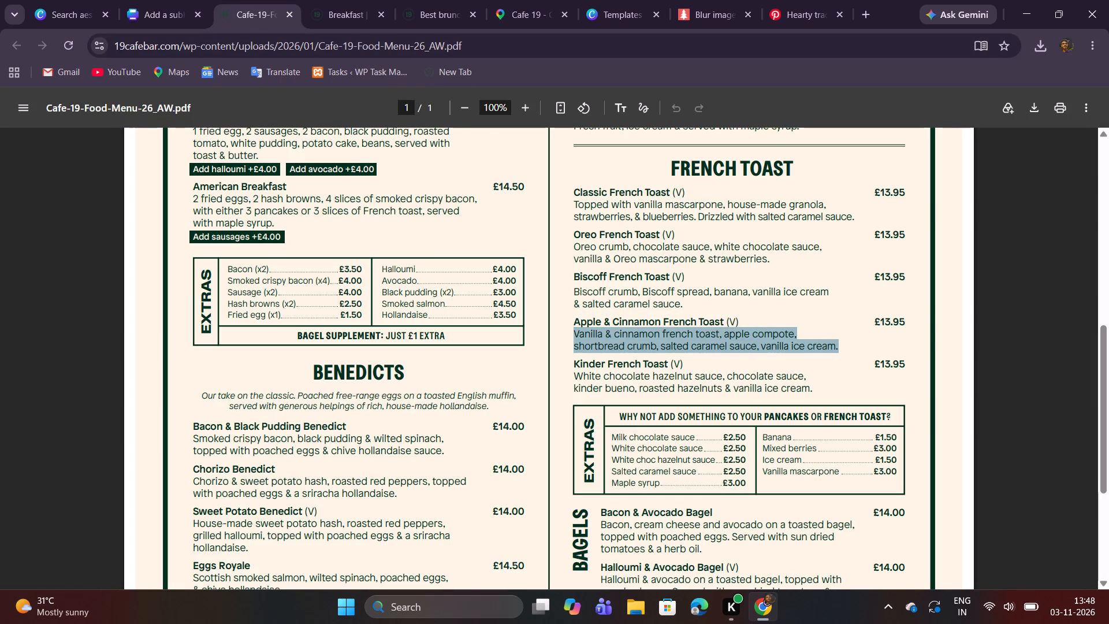
key(ctrl+c)
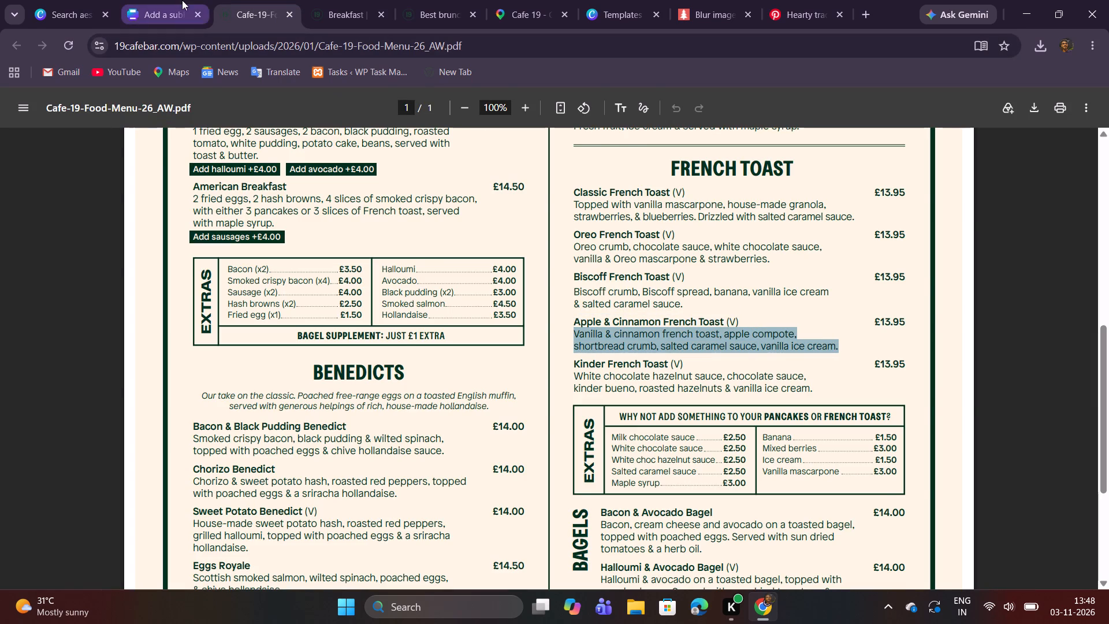
click(172, 0)
double_click(288, 429)
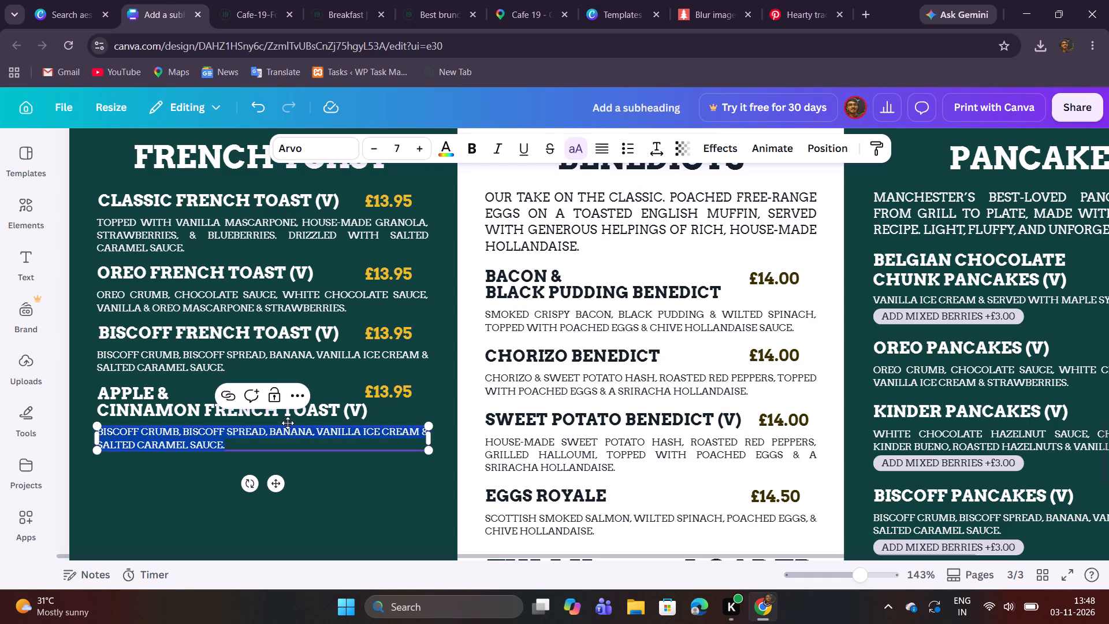
key(ctrl+v)
click(397, 493)
Look over the first column from the French Toast heading down to the extras table for leftover content and available space.
scroll(397, 486, down, 2)
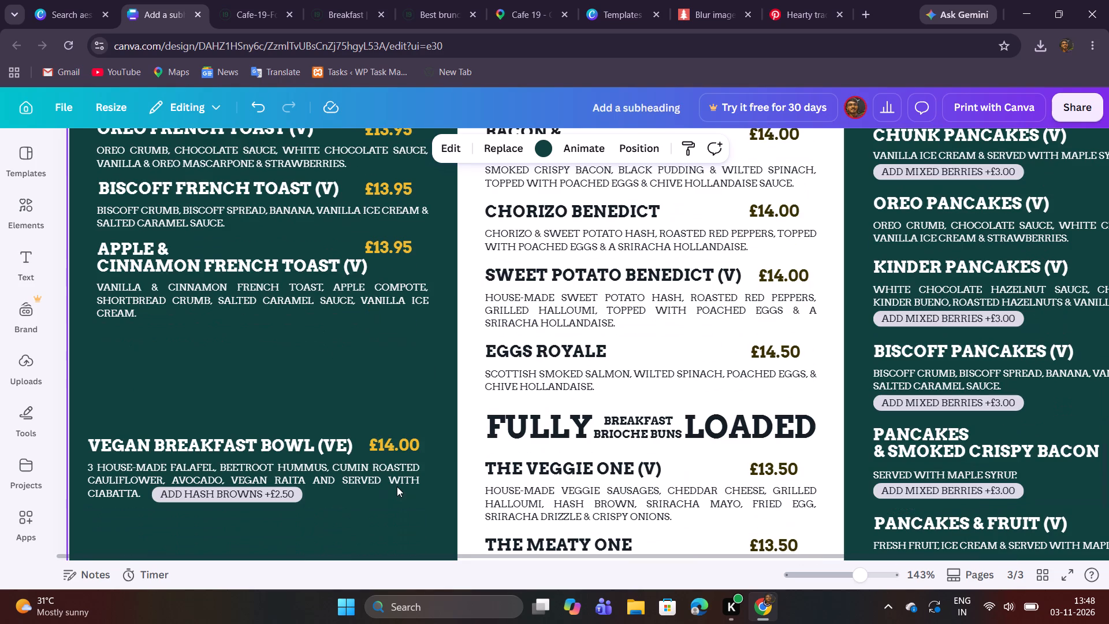
scroll(403, 484, down, 3)
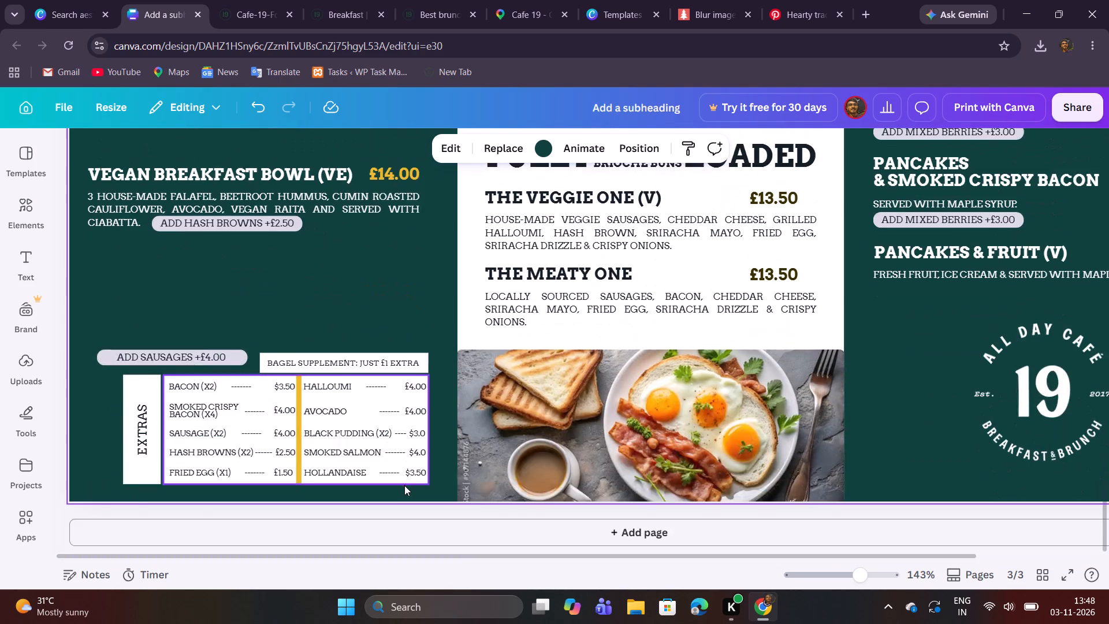
scroll(404, 485, up, 3)
scroll(404, 485, down, 1)
scroll(404, 485, up, 1)
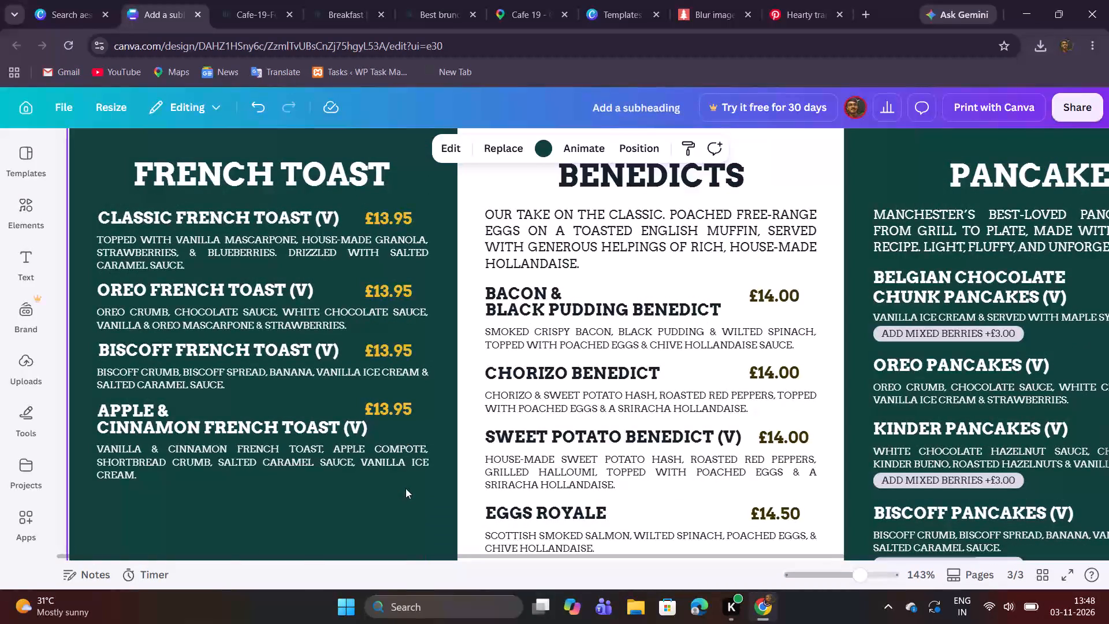
scroll(385, 474, down, 2)
scroll(385, 474, up, 2)
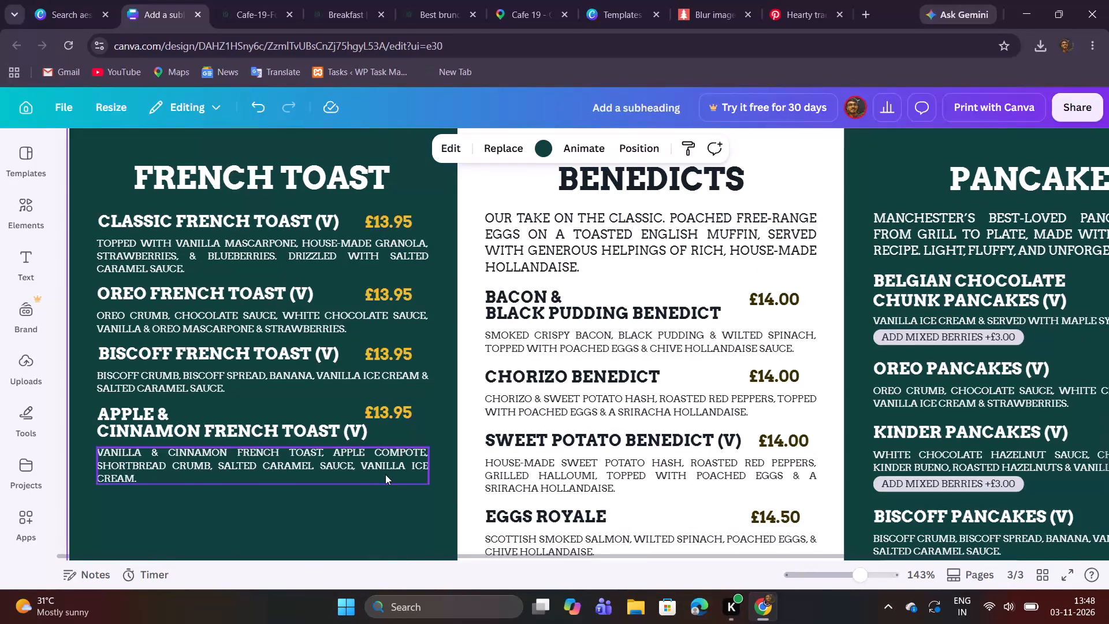
scroll(384, 481, up, 5)
scroll(384, 480, down, 6)
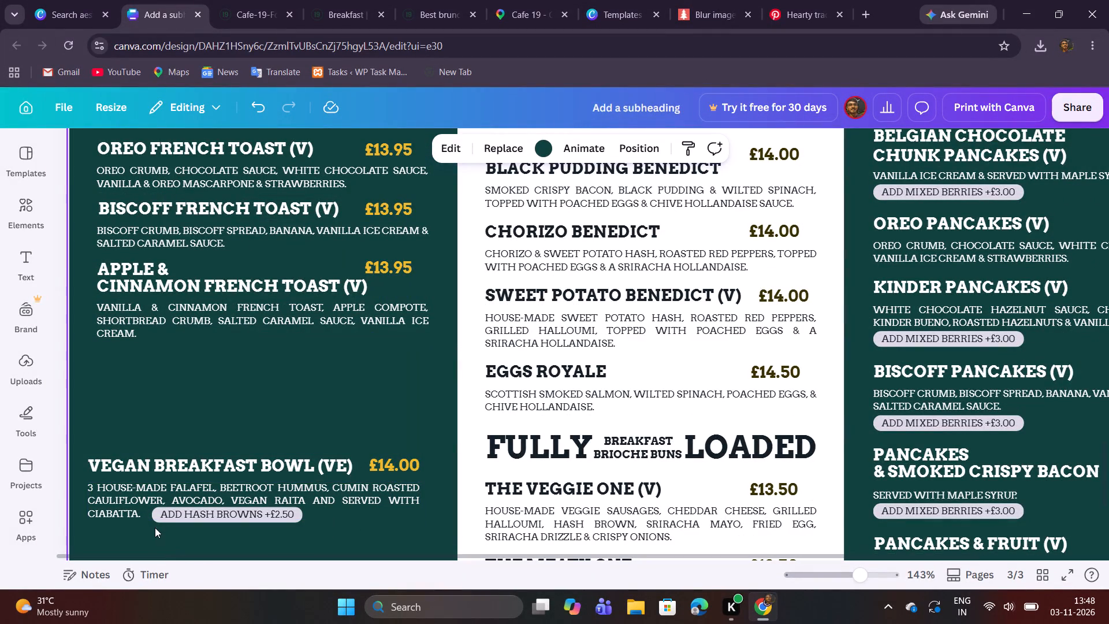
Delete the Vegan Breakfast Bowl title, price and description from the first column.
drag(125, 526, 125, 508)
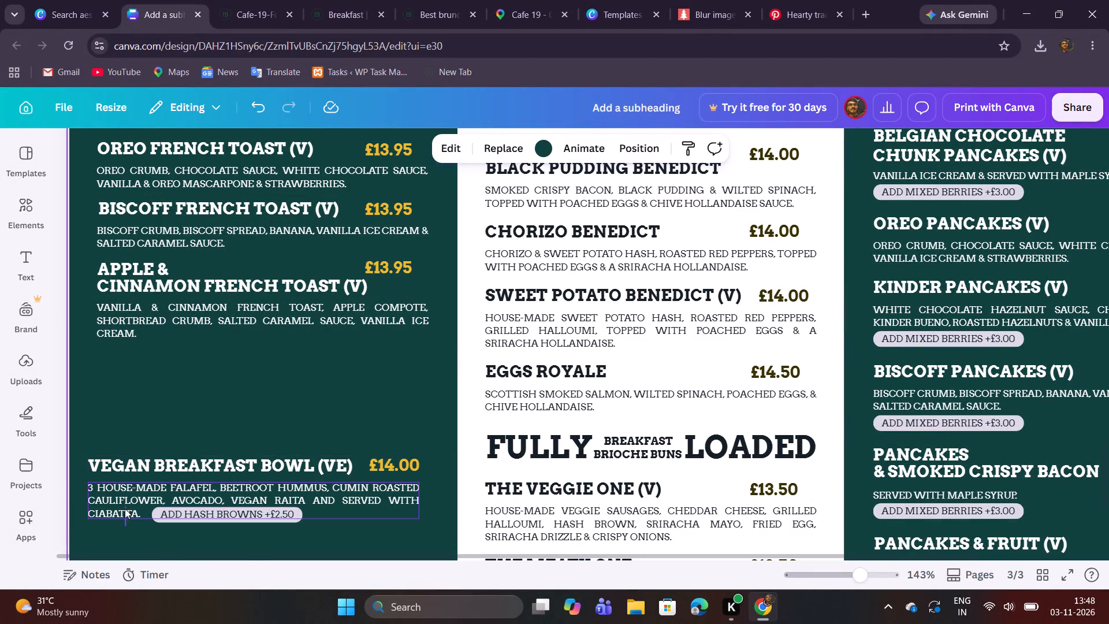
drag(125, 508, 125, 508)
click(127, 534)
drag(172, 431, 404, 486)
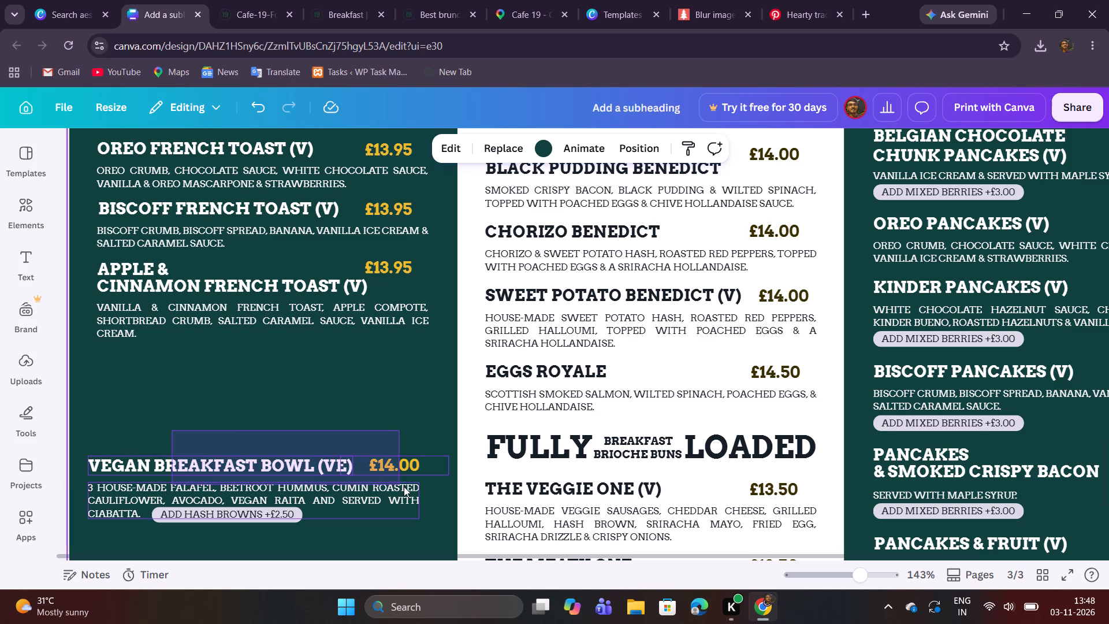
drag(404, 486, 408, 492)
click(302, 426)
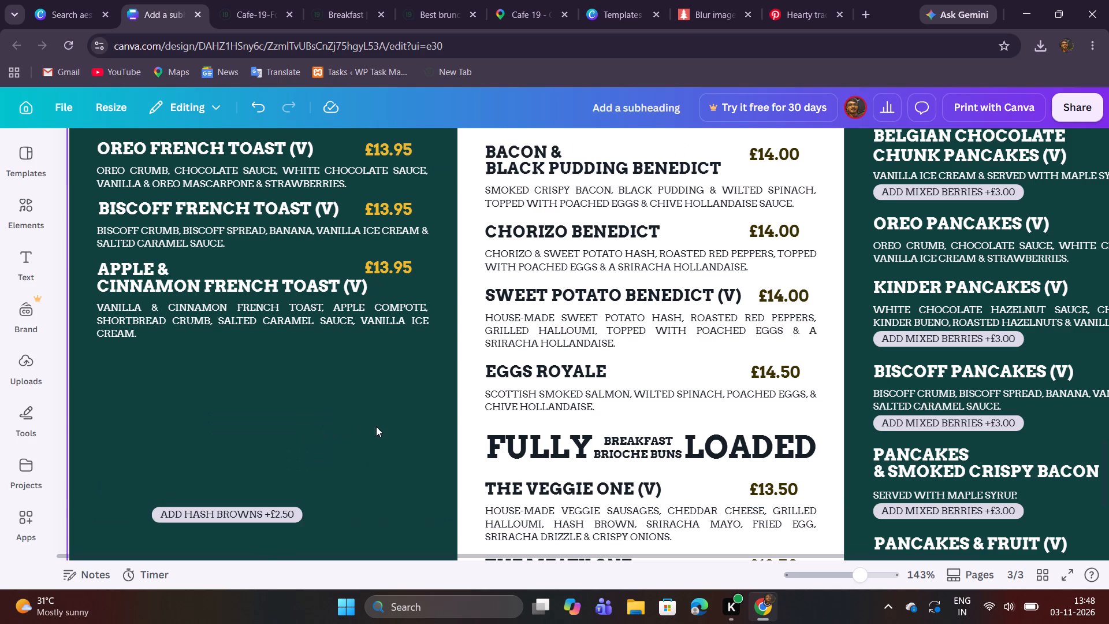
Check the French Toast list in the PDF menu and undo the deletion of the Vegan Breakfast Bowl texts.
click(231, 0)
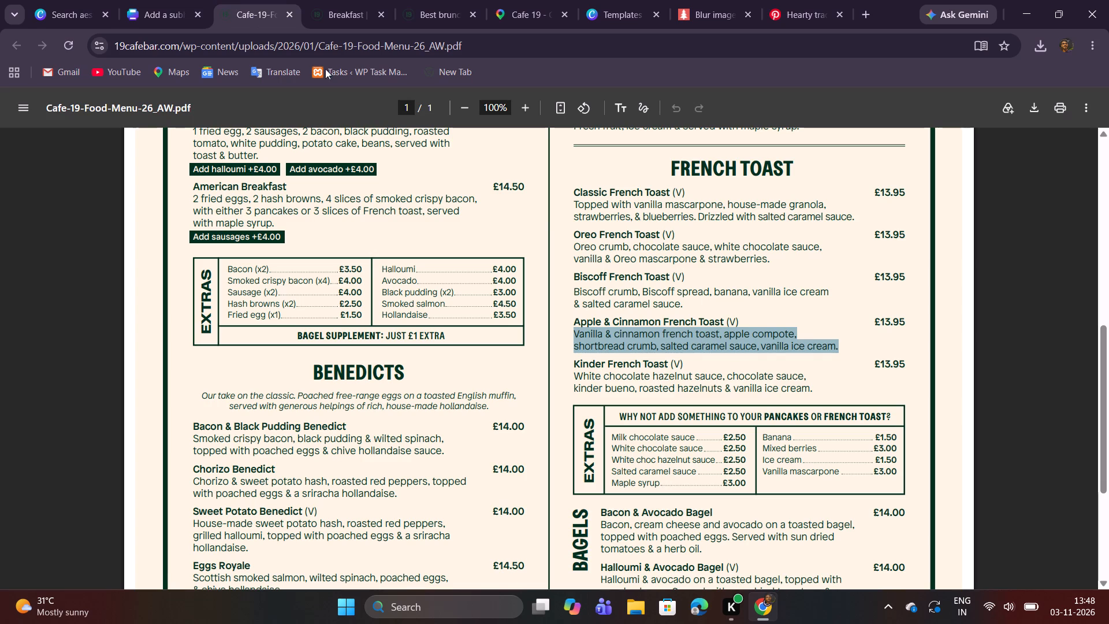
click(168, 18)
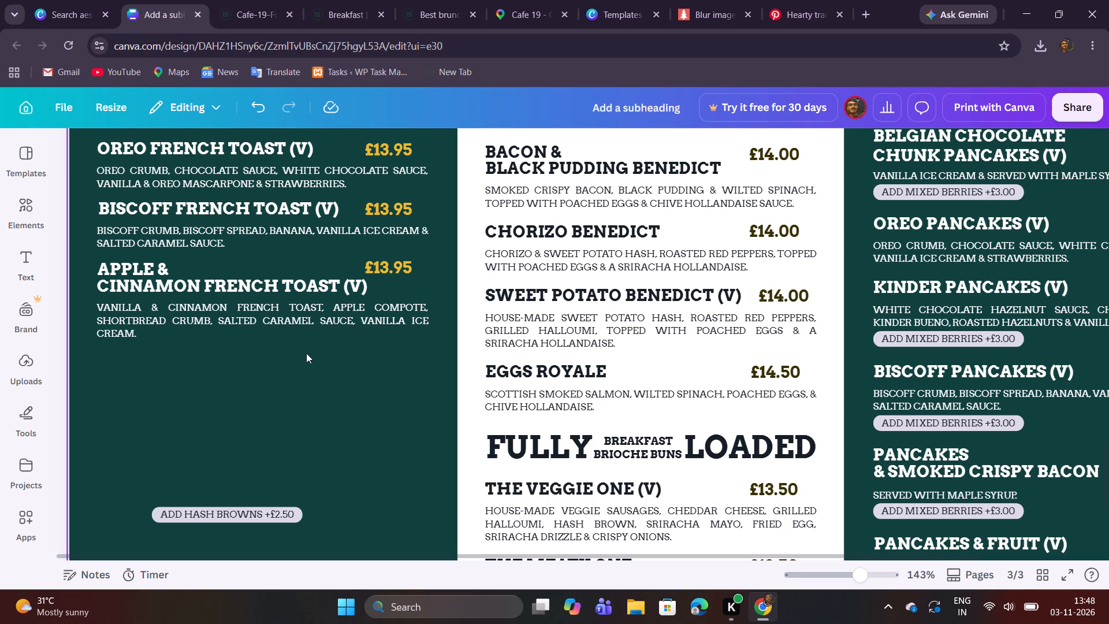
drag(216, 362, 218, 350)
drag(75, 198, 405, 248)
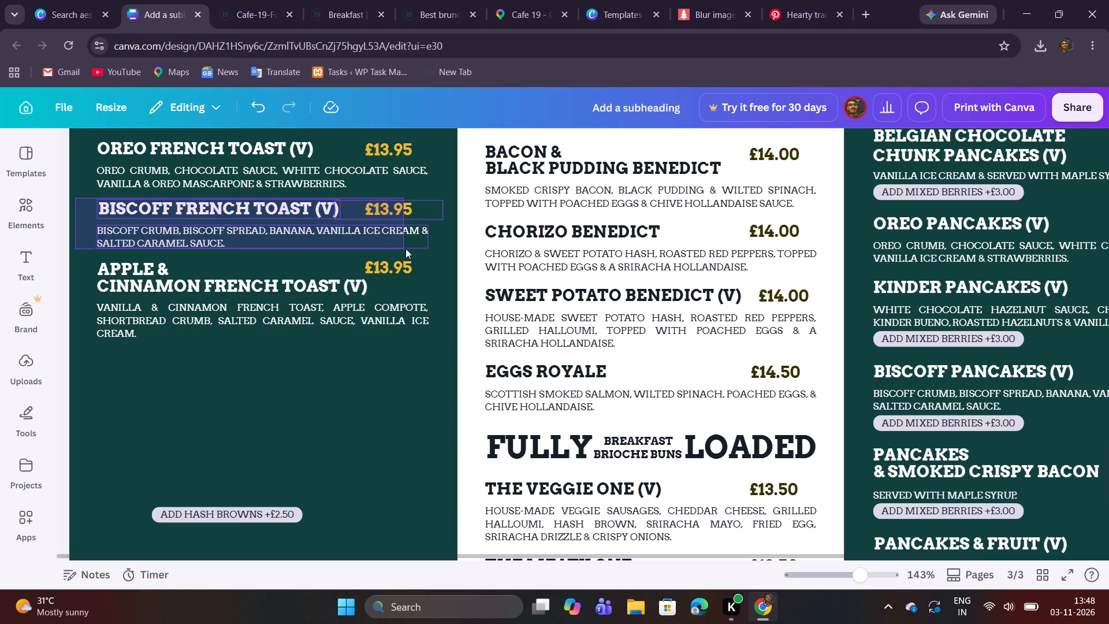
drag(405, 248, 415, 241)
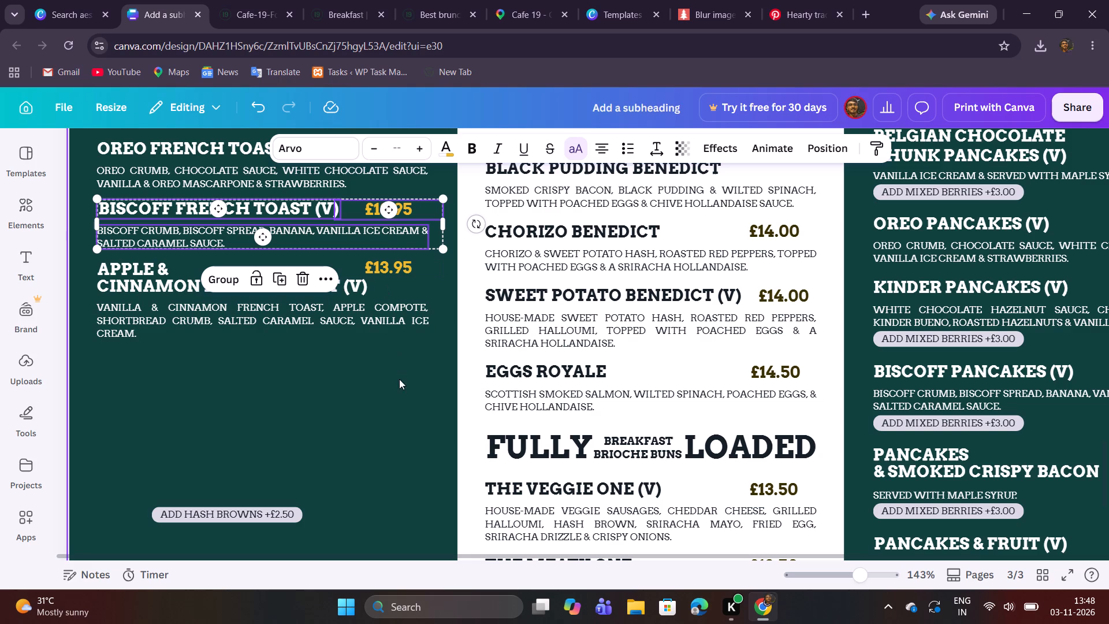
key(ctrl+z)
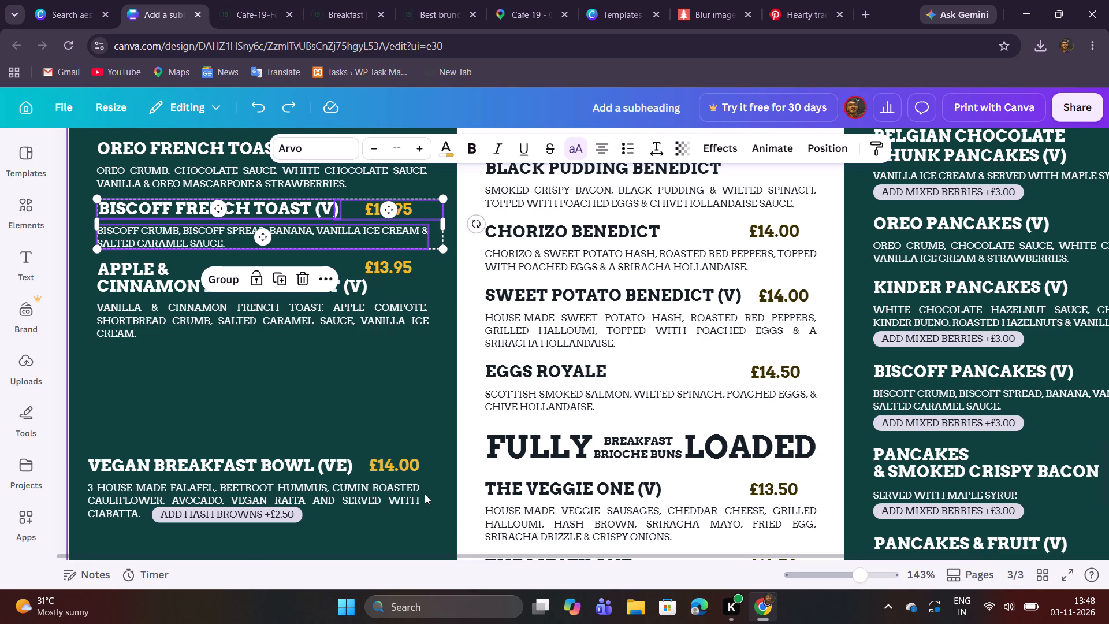
Move the Vegan Breakfast Bowl title, price and description up directly beneath the Apple & Cinnamon French Toast description, aligned with the column's texts.
click(415, 512)
click(369, 542)
drag(393, 525, 392, 477)
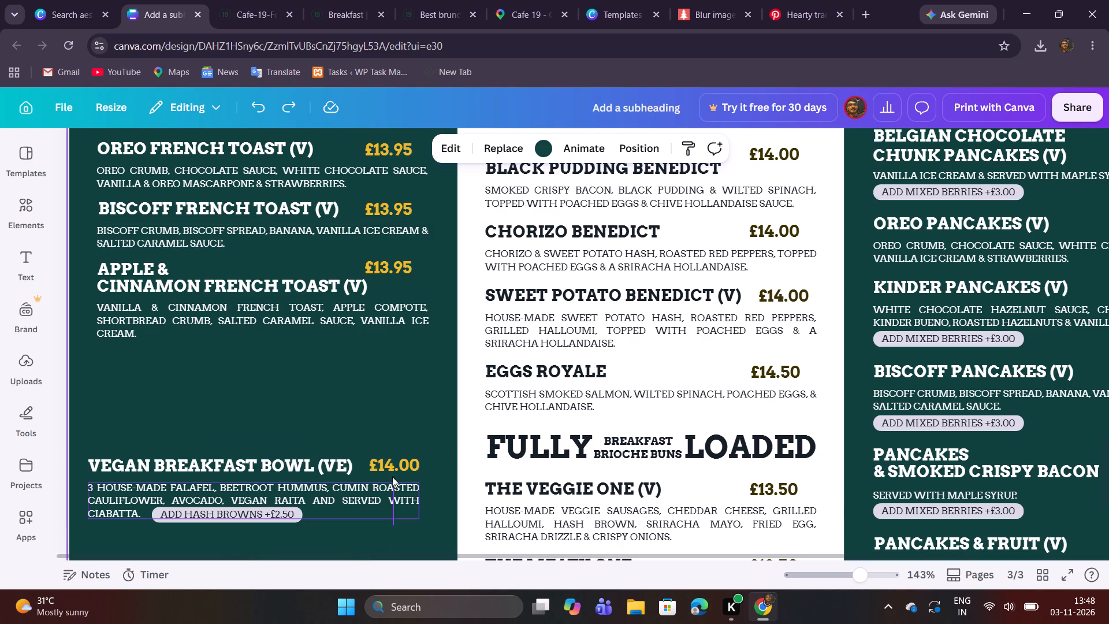
drag(392, 477, 321, 458)
drag(311, 481, 319, 417)
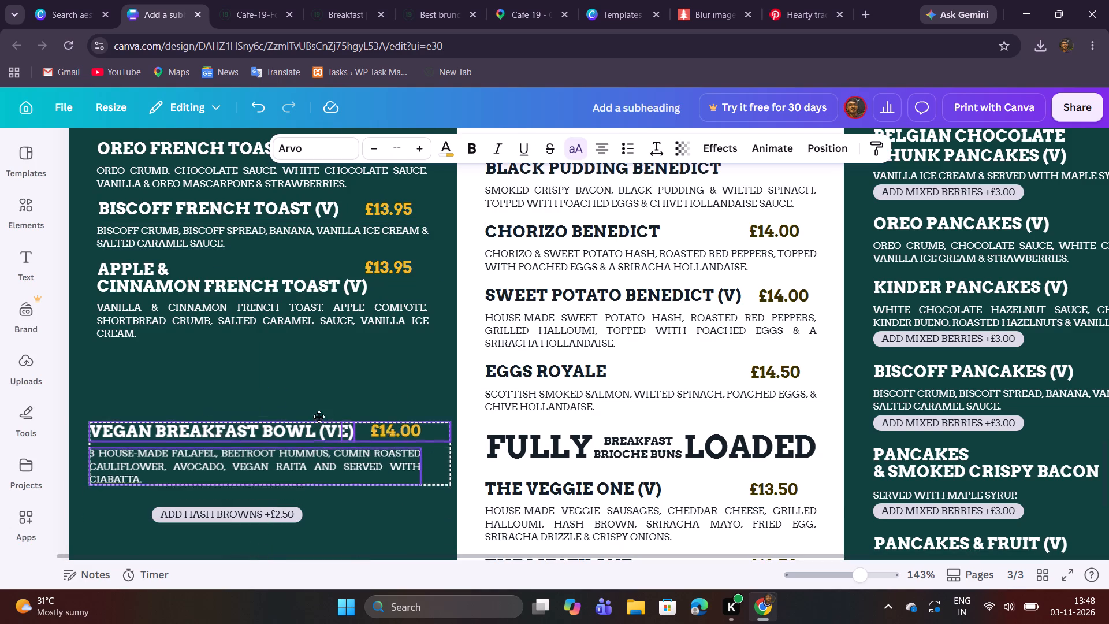
drag(319, 417, 321, 376)
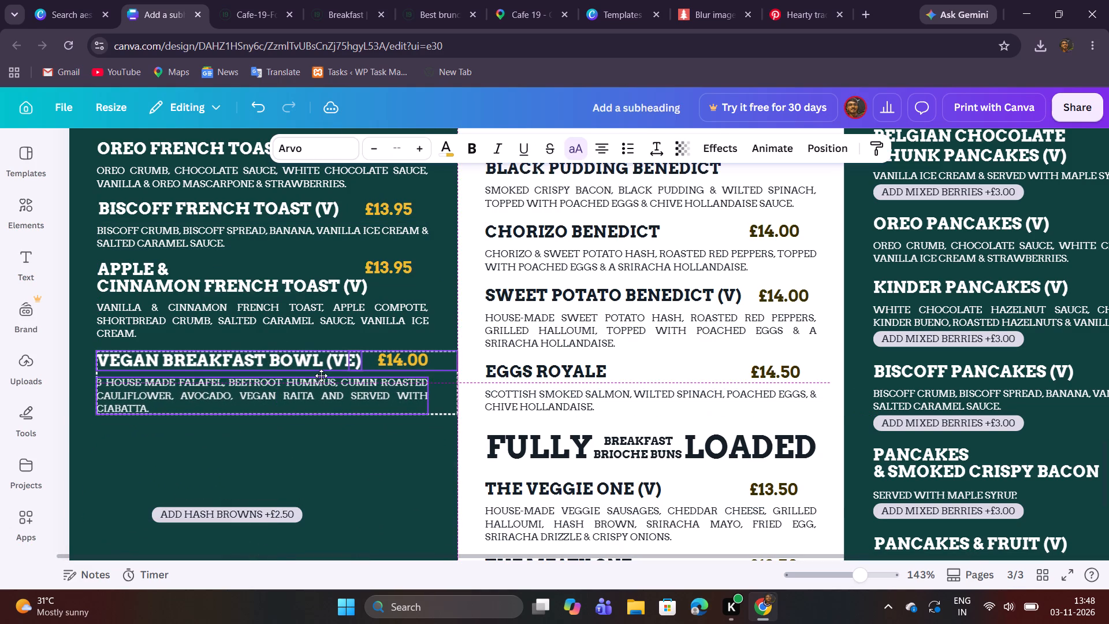
drag(321, 376, 320, 373)
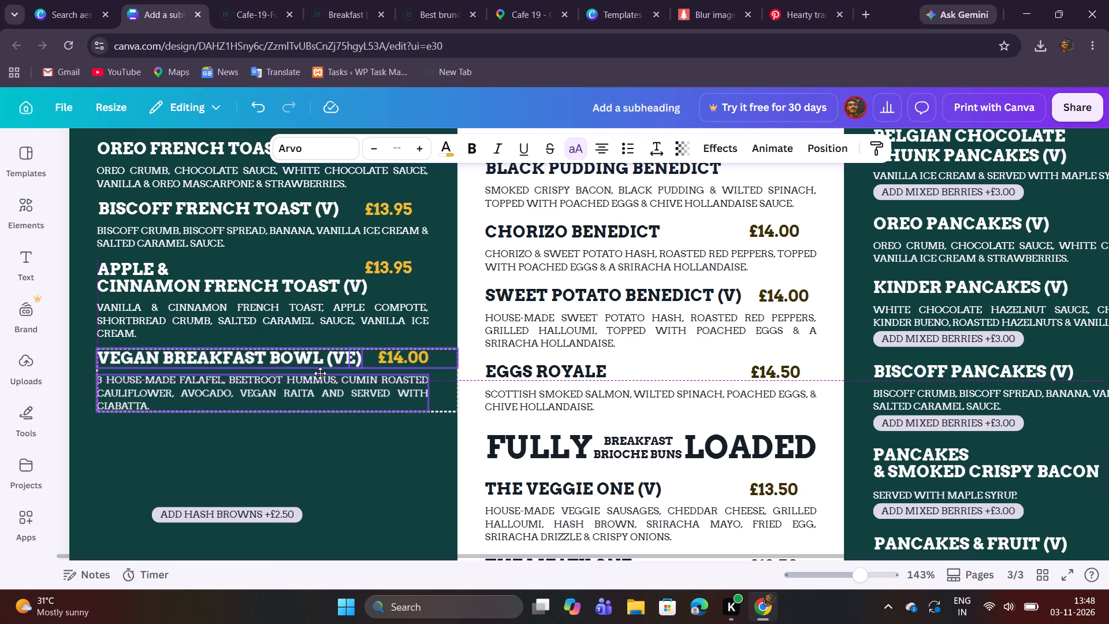
drag(320, 373, 319, 374)
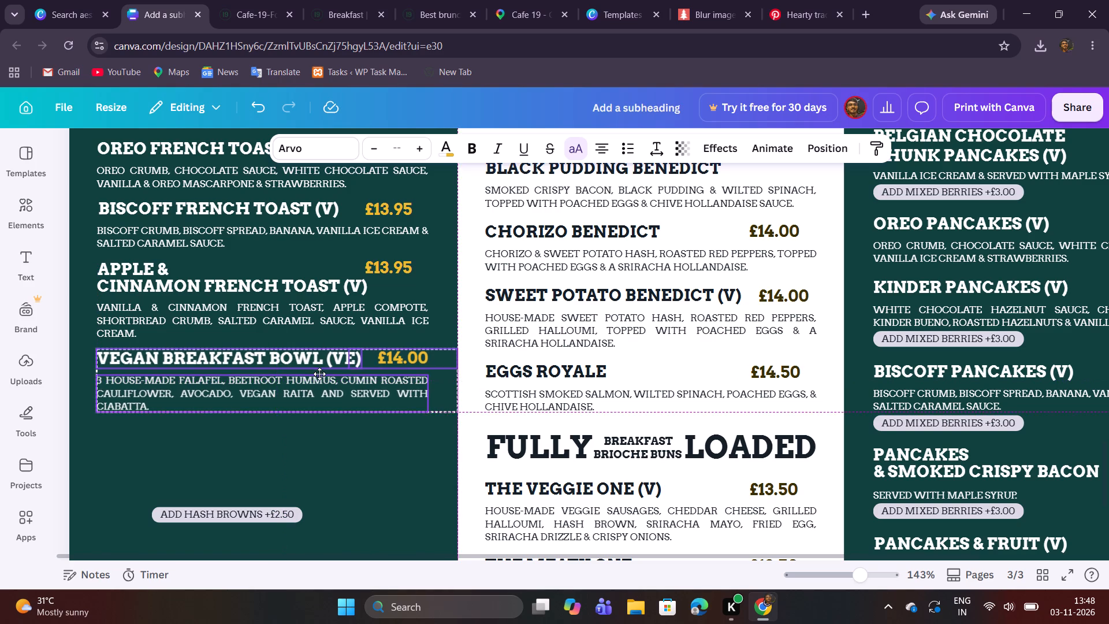
drag(319, 374, 319, 370)
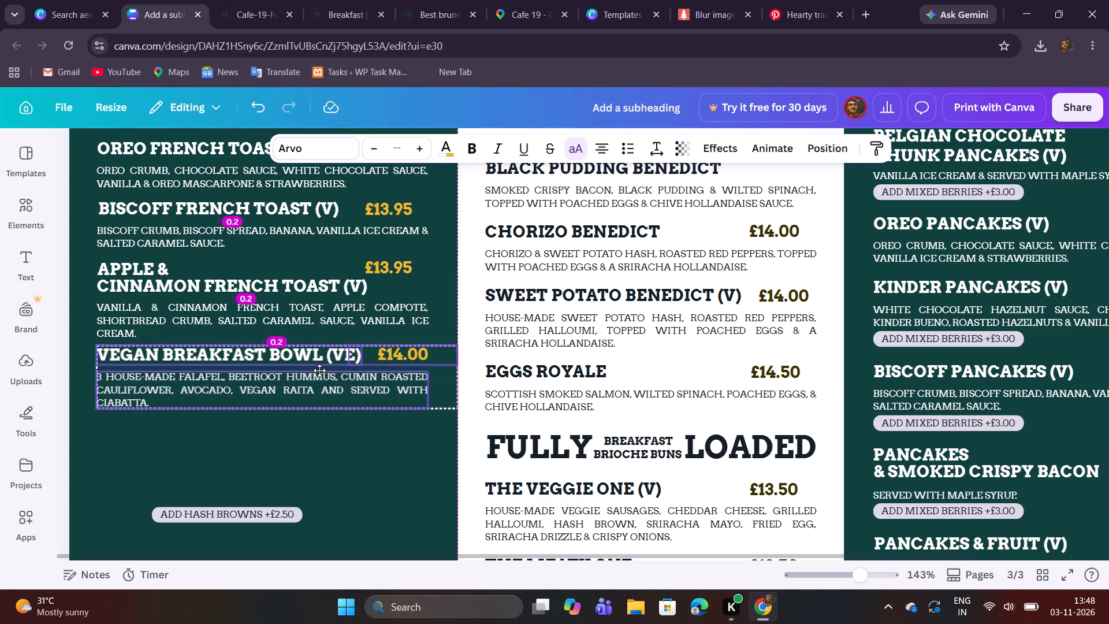
drag(319, 370, 318, 370)
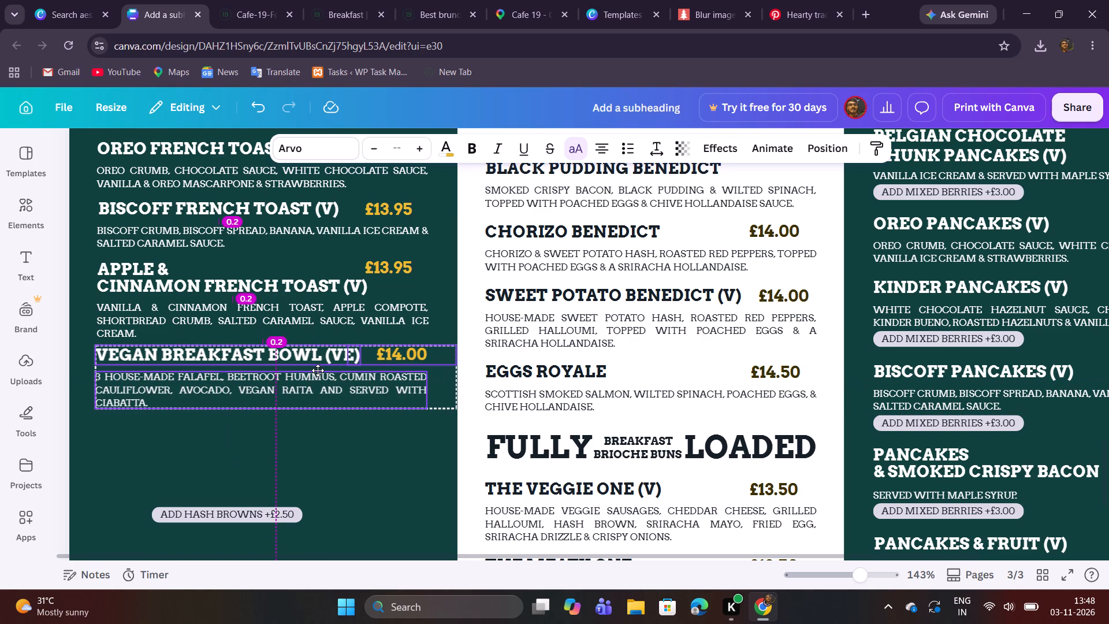
drag(318, 370, 321, 369)
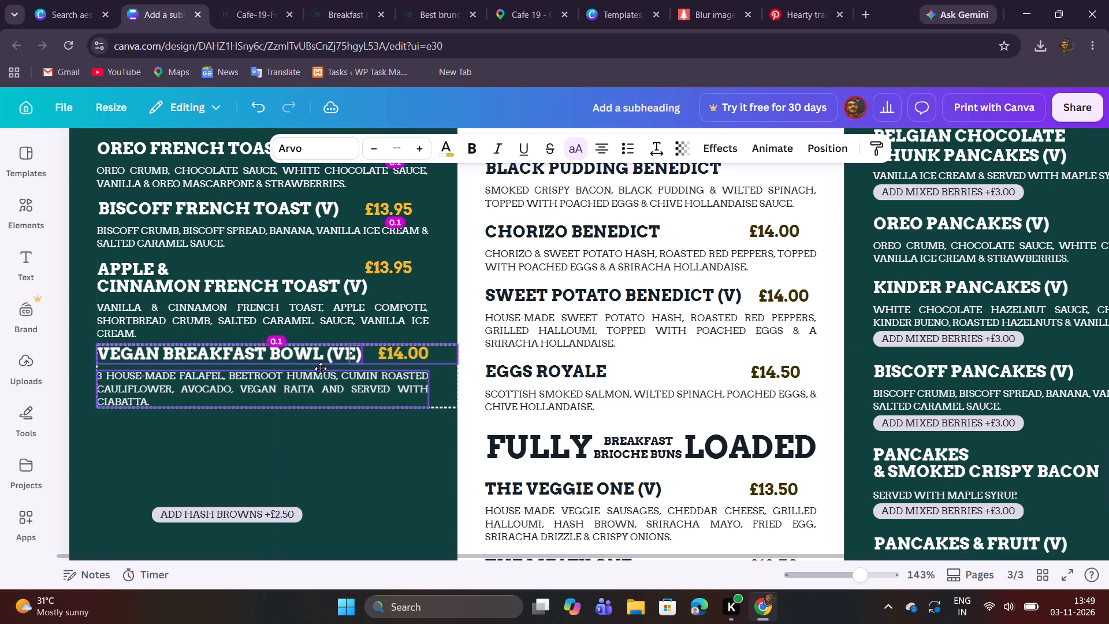
drag(321, 369, 321, 370)
click(338, 413)
Replace the Vegan Breakfast Bowl title with "Kinder French Toast (V)" copied from the PDF menu, and narrow its text box to fit one line.
scroll(348, 429, up, 2)
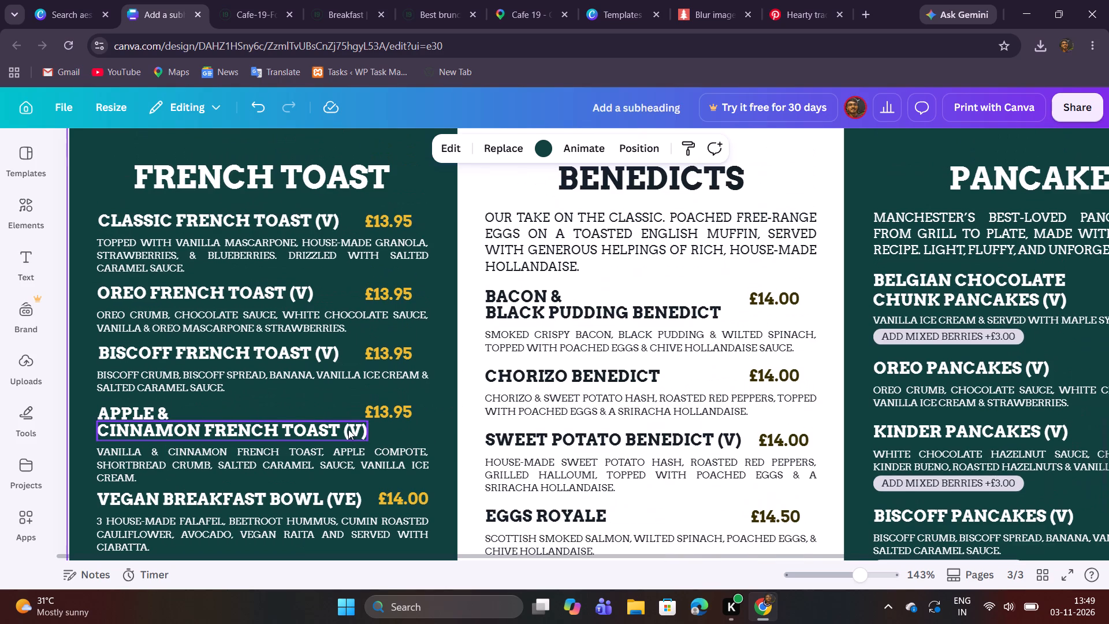
scroll(348, 429, down, 1)
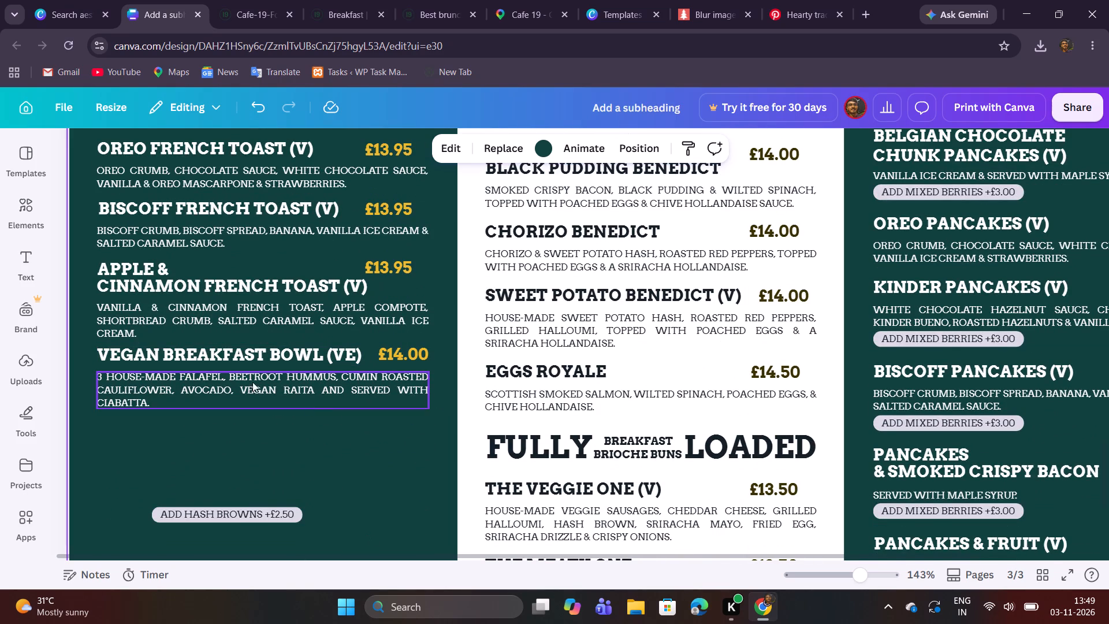
click(222, 10)
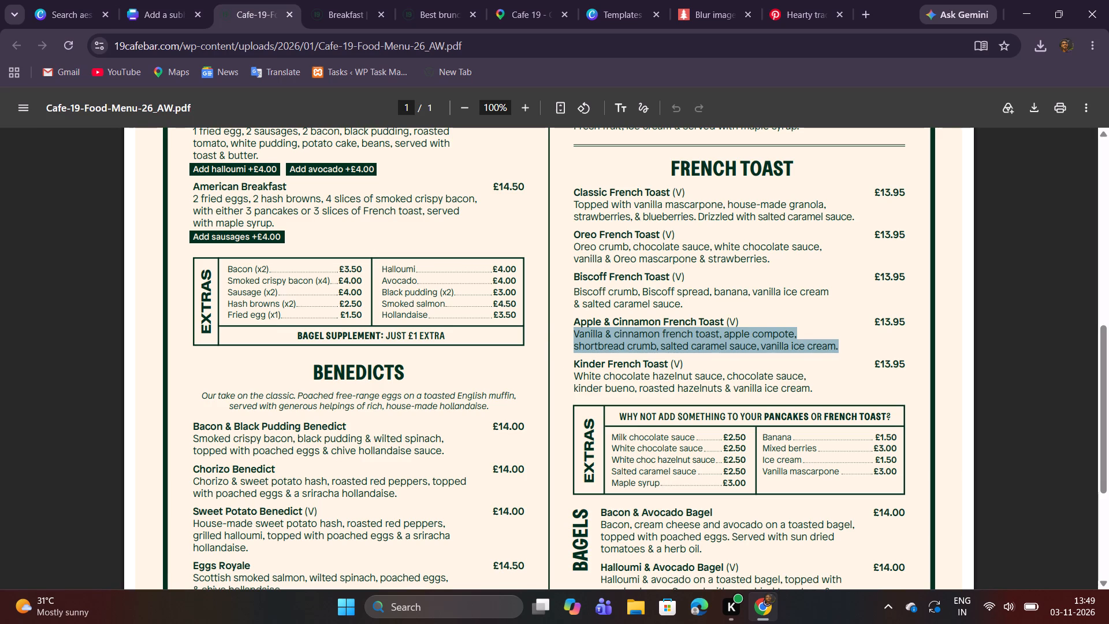
drag(572, 365, 683, 369)
key(ctrl+c)
click(150, 0)
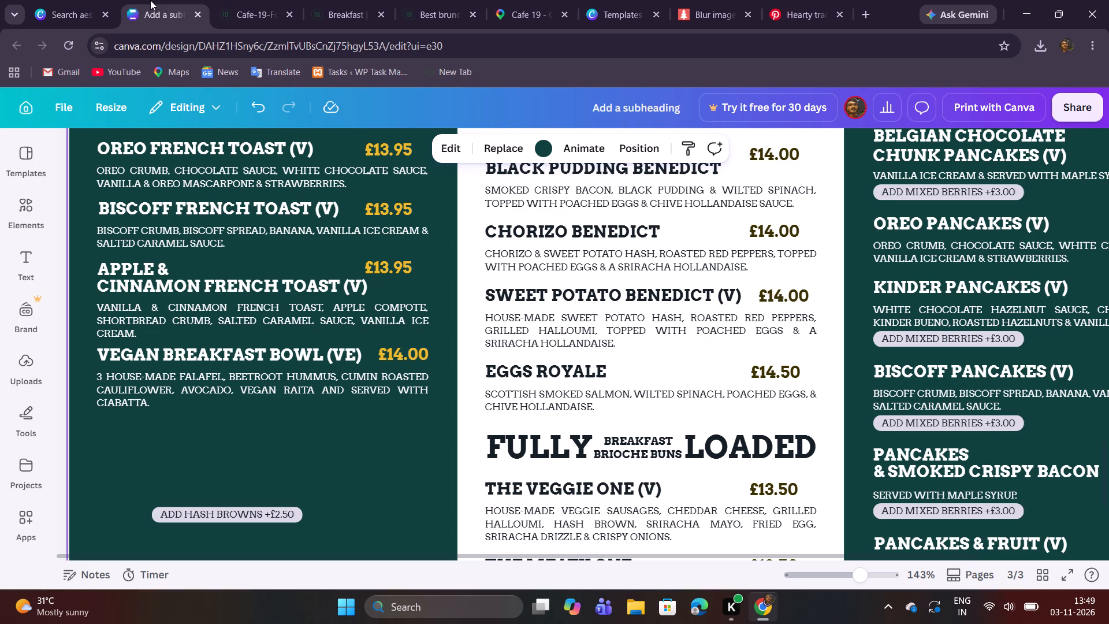
double_click(303, 352)
key(ctrl+v)
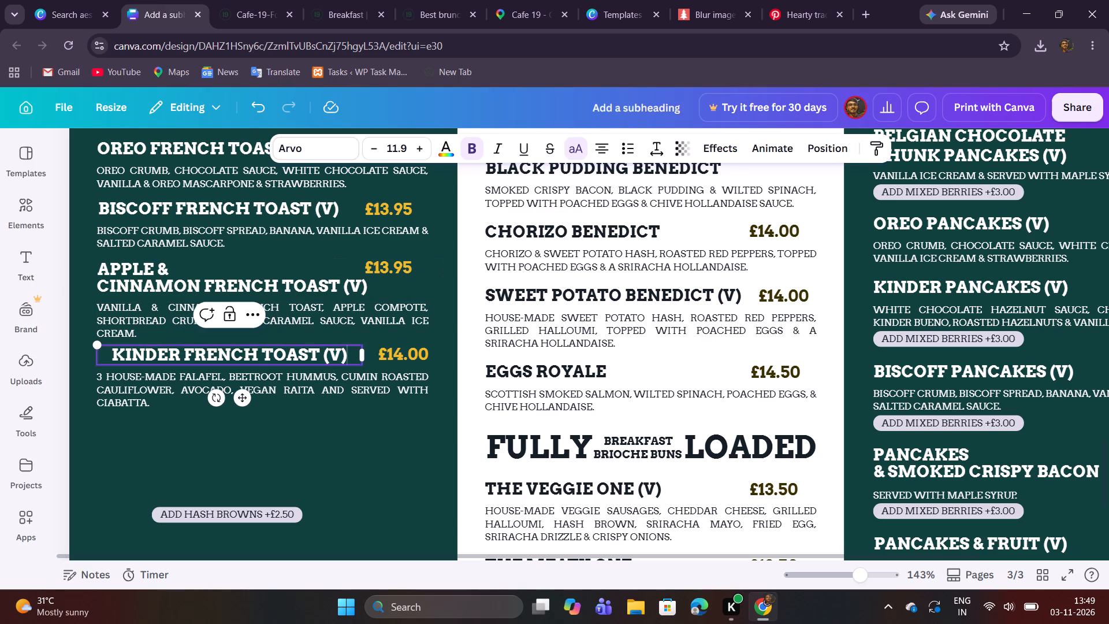
drag(364, 356, 349, 354)
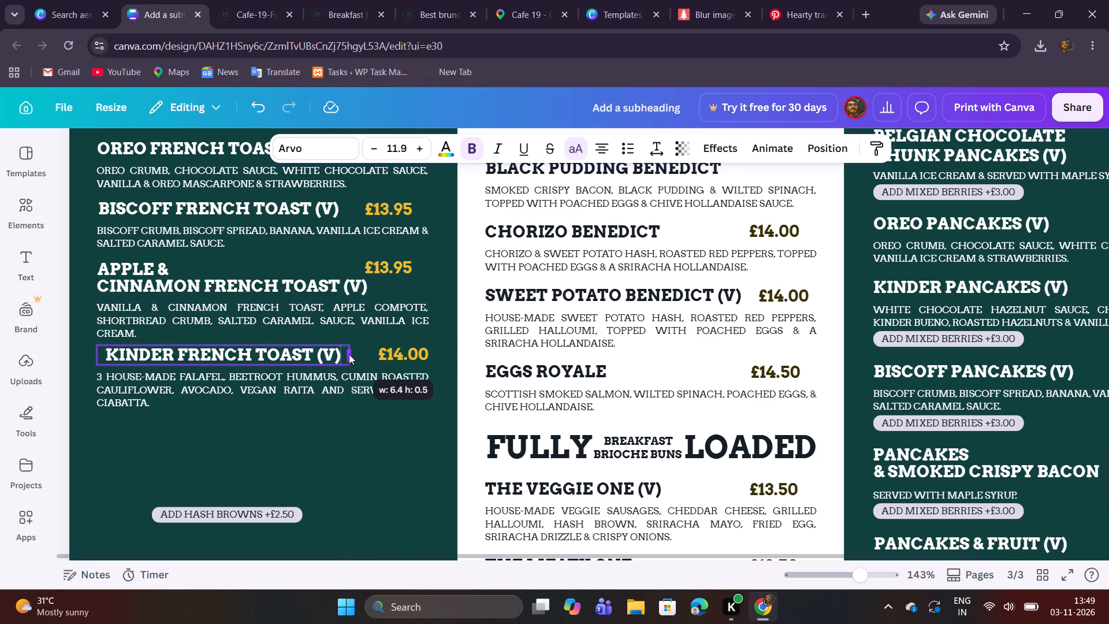
drag(349, 354, 332, 351)
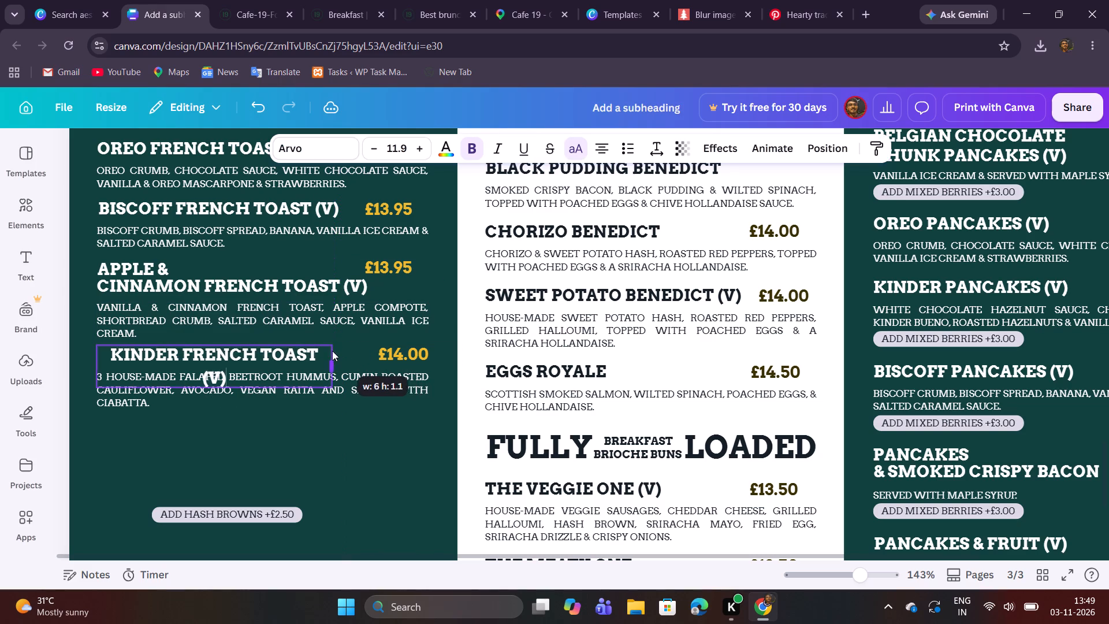
drag(332, 351, 333, 350)
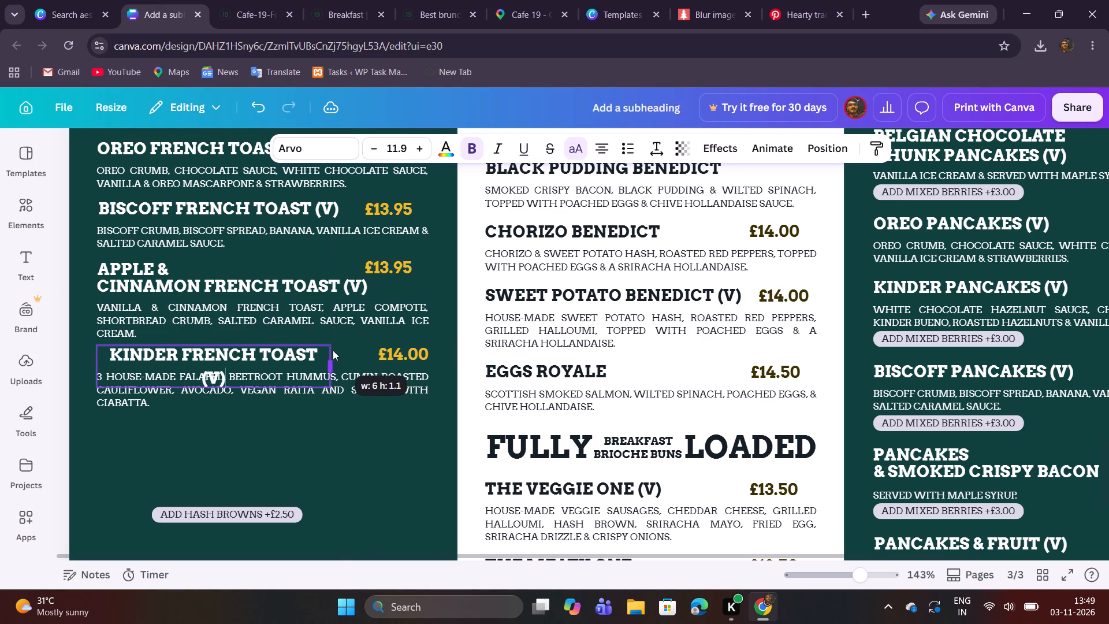
drag(333, 350, 336, 351)
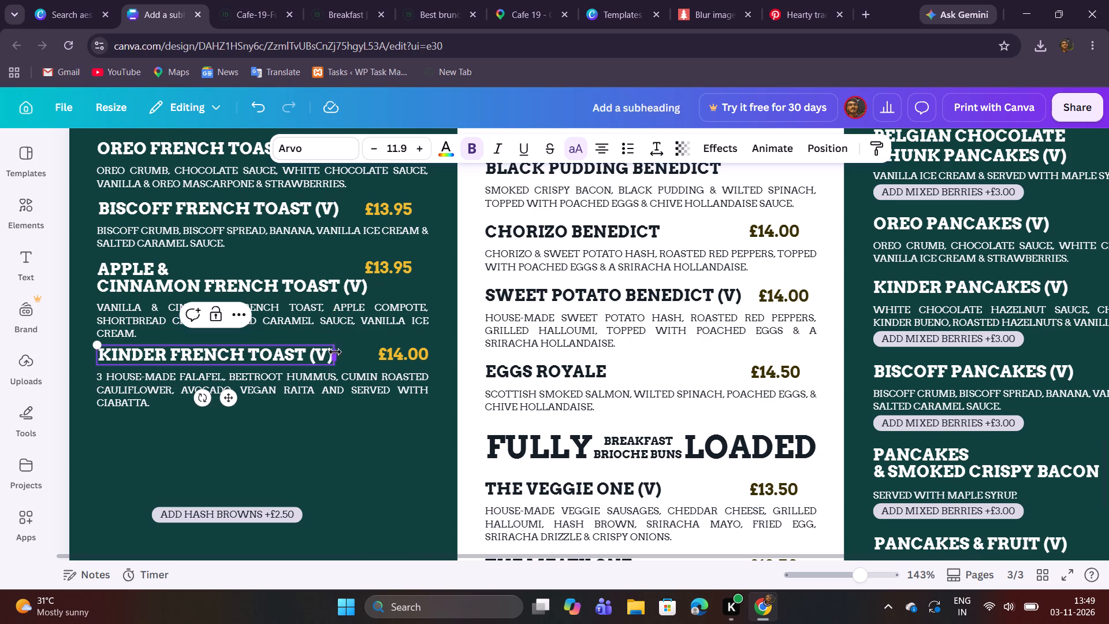
Replace the fifth item's description with the Kinder French Toast description copied from the PDF menu.
click(327, 403)
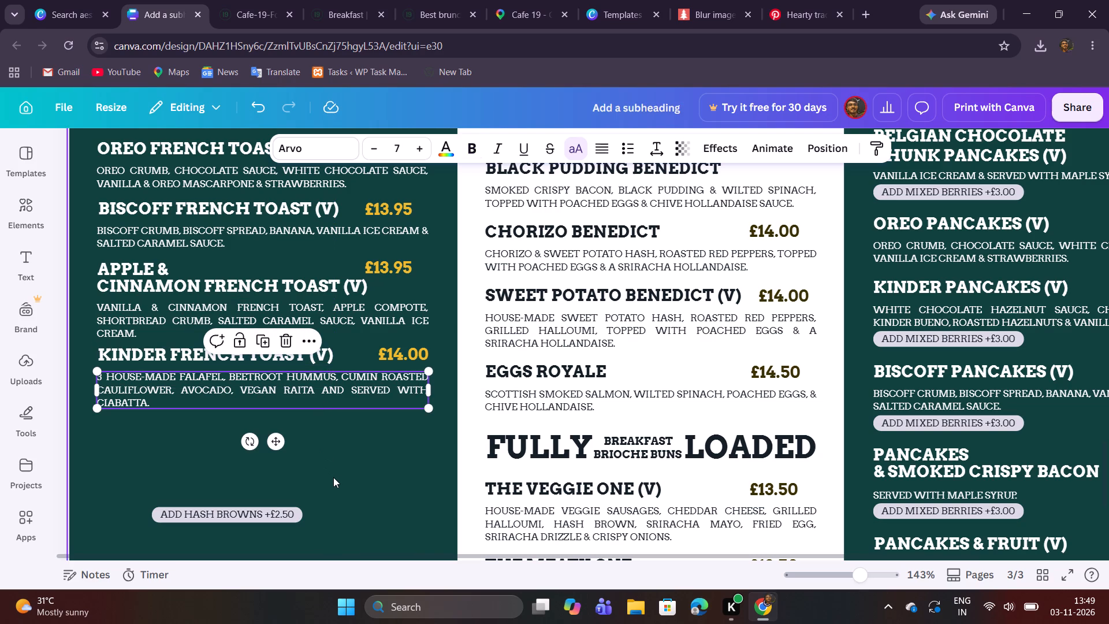
click(215, 3)
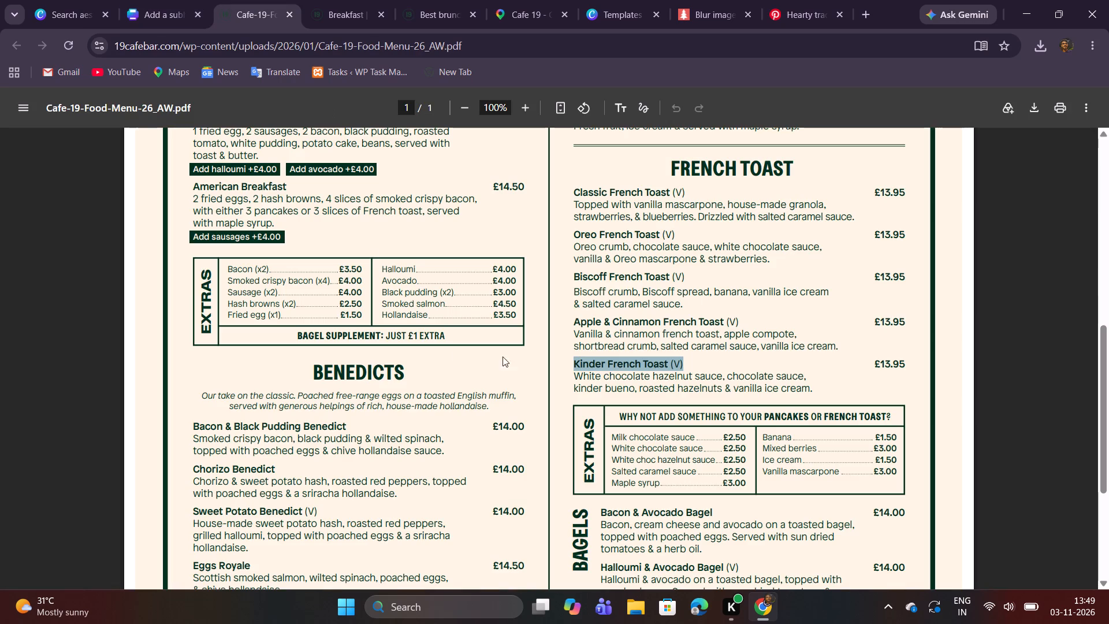
drag(575, 377, 816, 393)
key(ctrl+c)
click(131, 0)
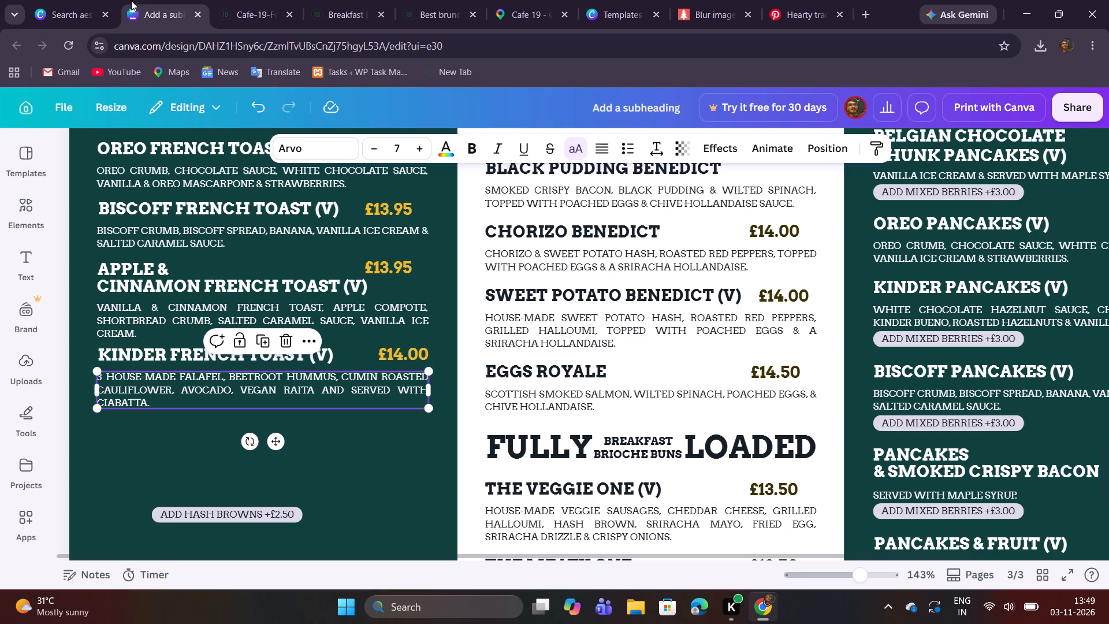
double_click(318, 377)
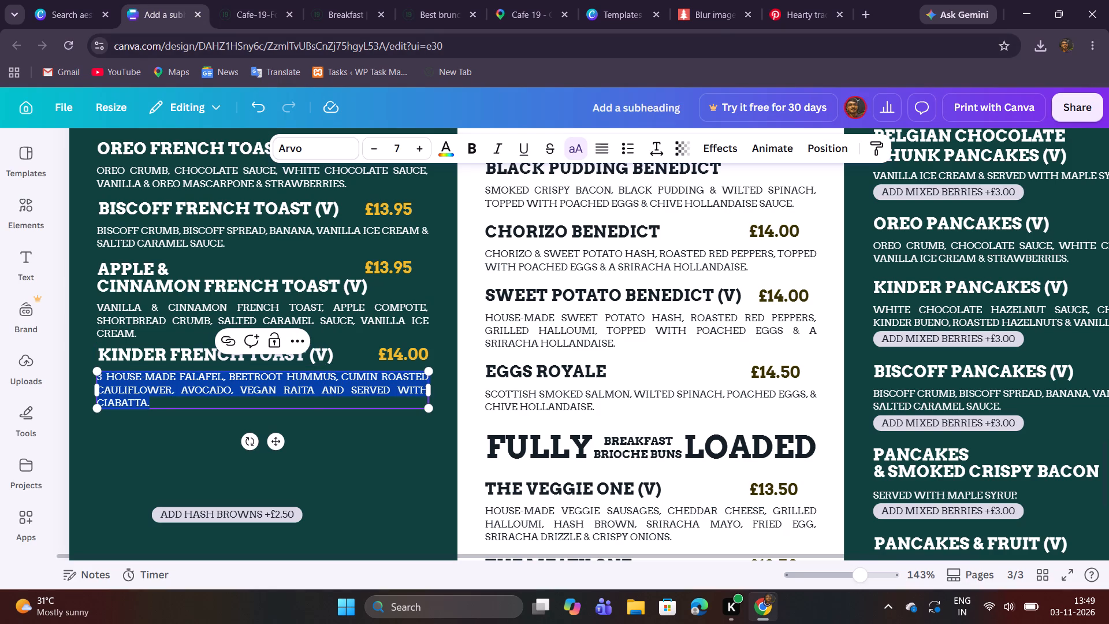
key(ctrl+v)
click(362, 426)
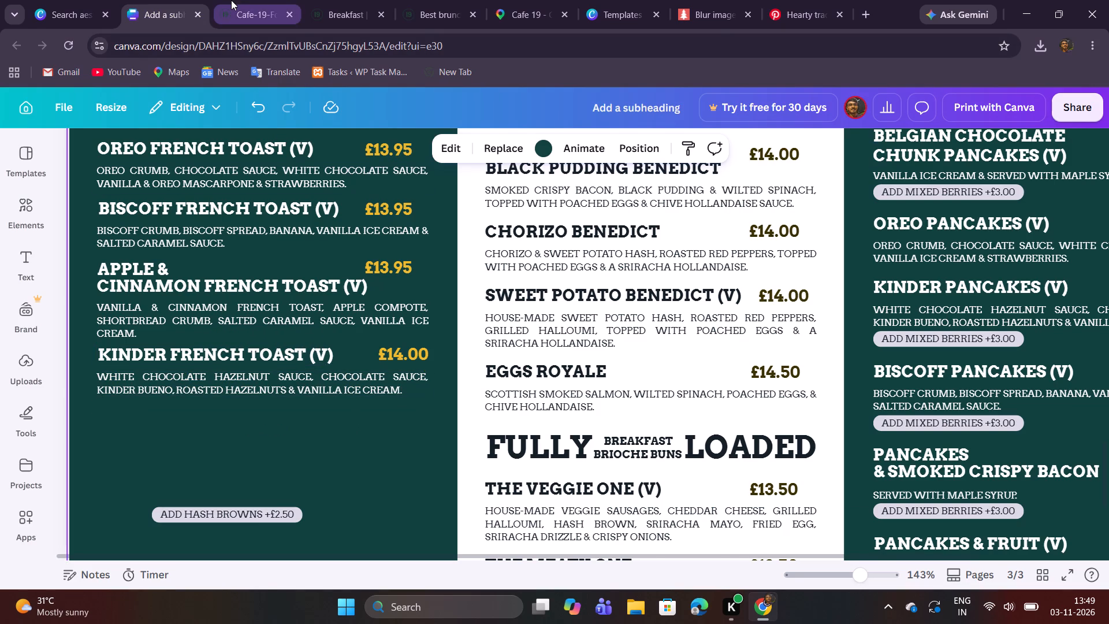
Replace the Kinder French Toast price with £13.95 copied from the PDF menu.
click(232, 1)
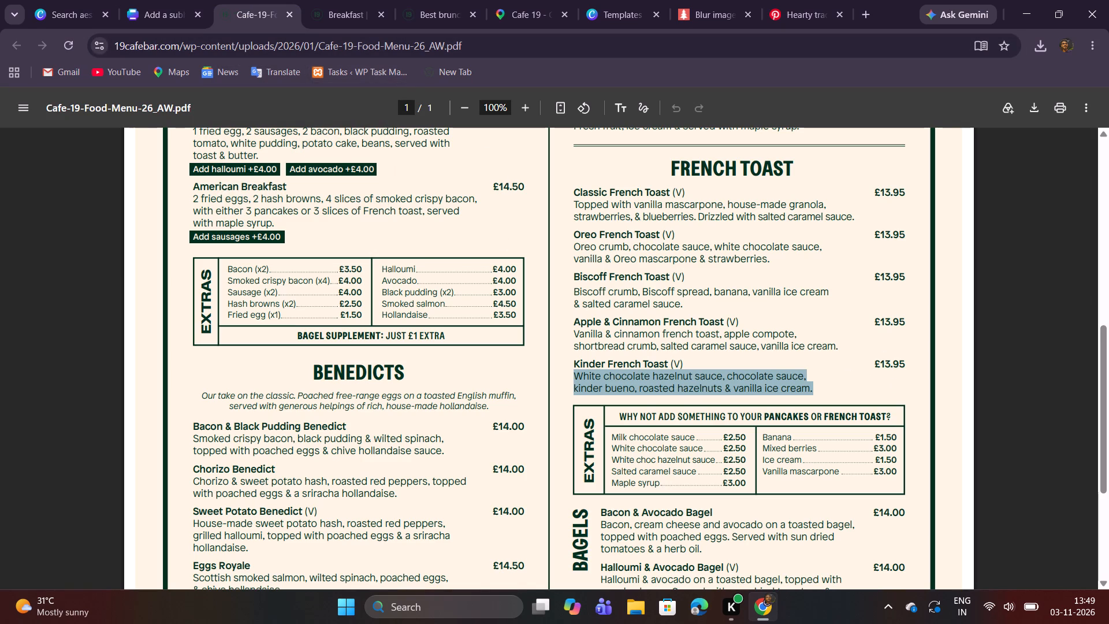
drag(874, 366, 906, 366)
key(ctrl+c)
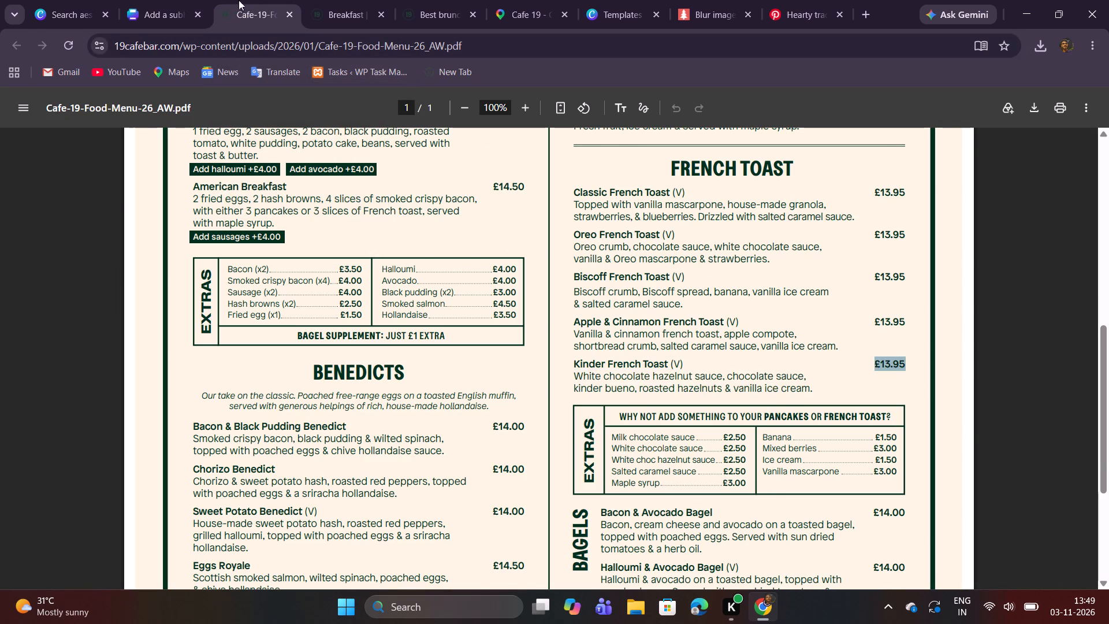
click(183, 0)
double_click(403, 351)
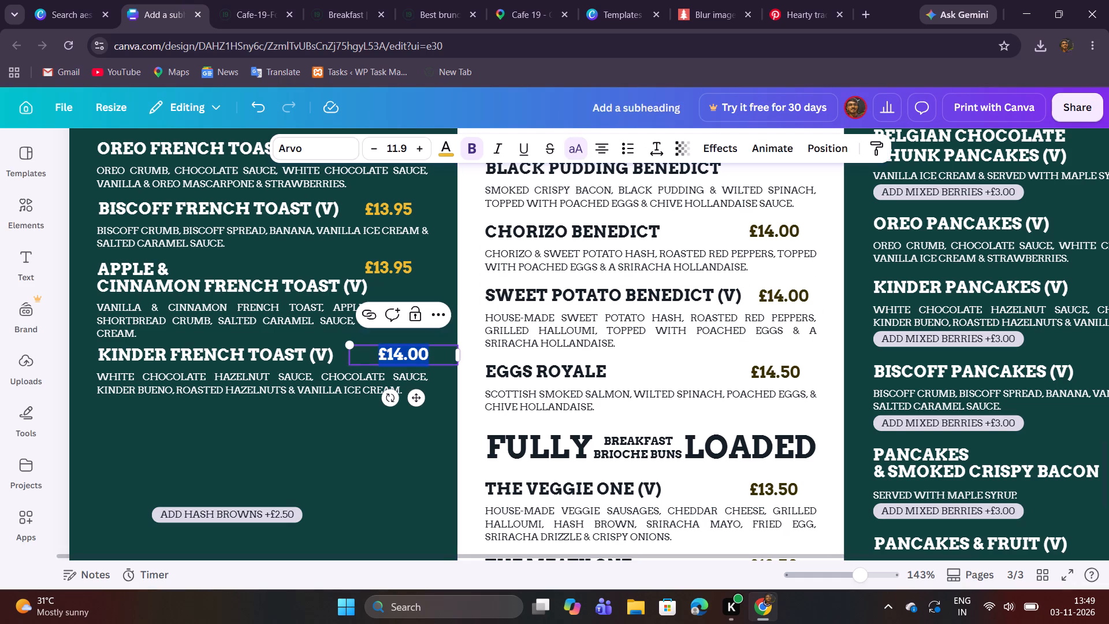
key(ctrl+v)
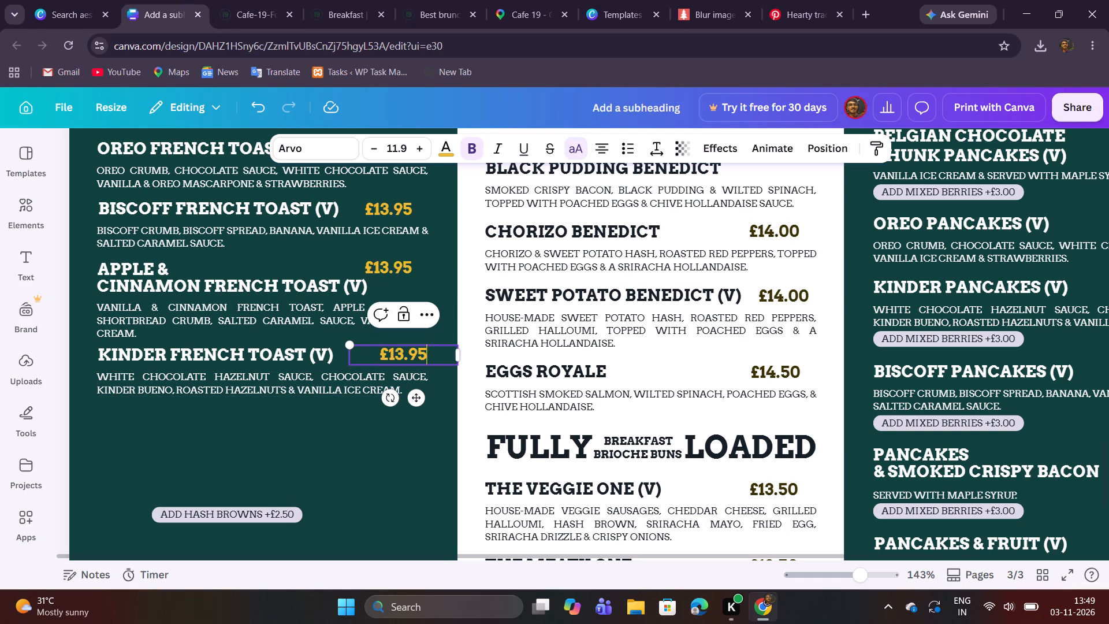
click(398, 454)
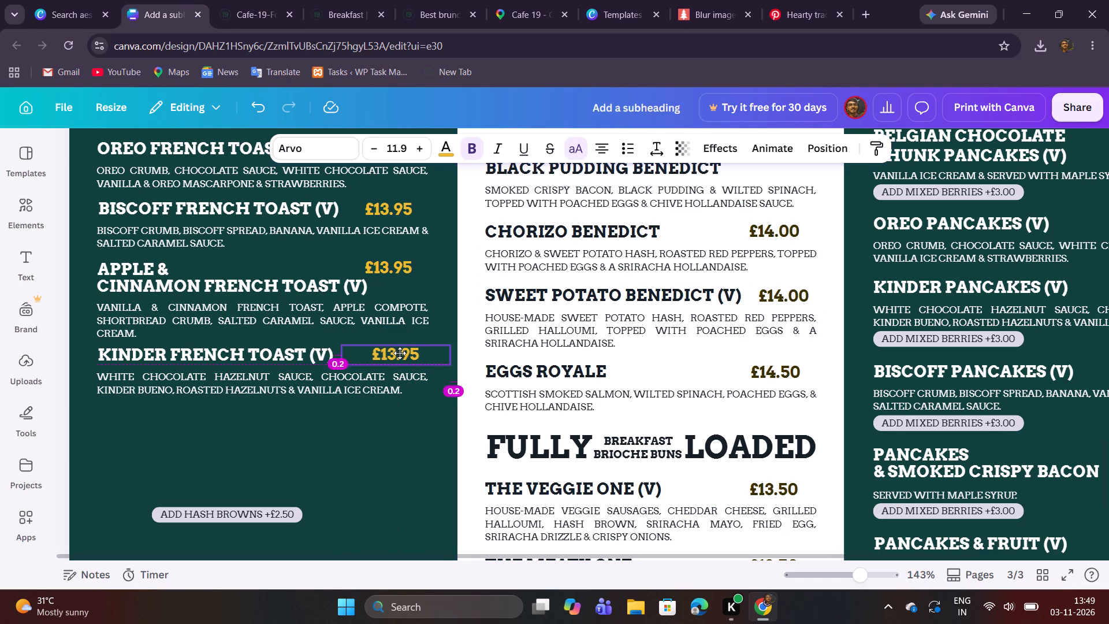
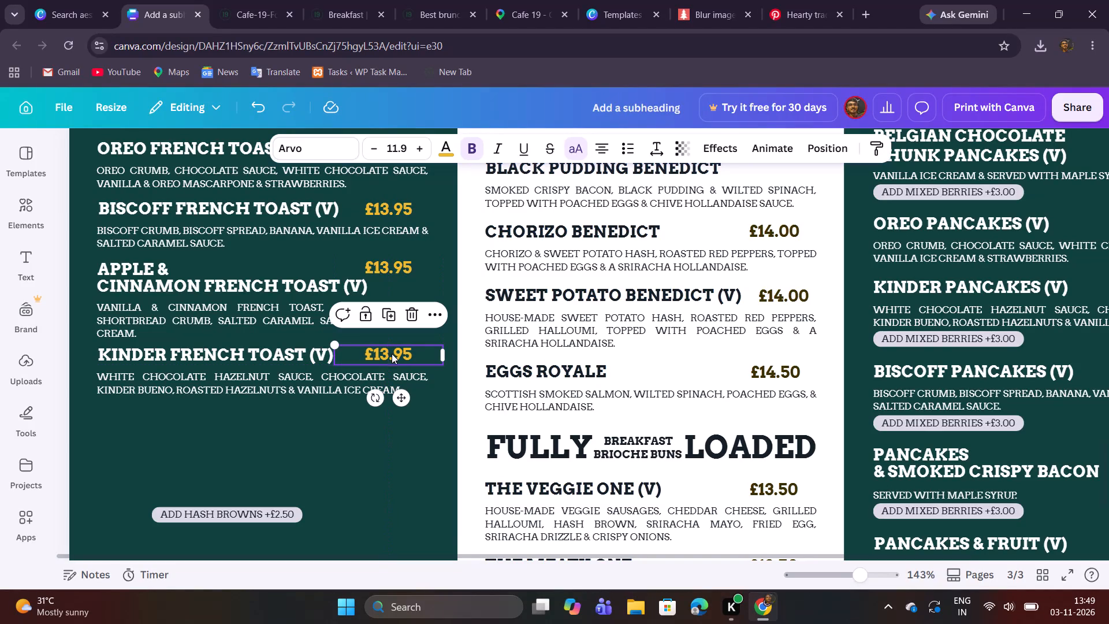
Review page 3's column layout and compare it with the French Toast extras and Bagels sections of the PDF menu.
click(341, 447)
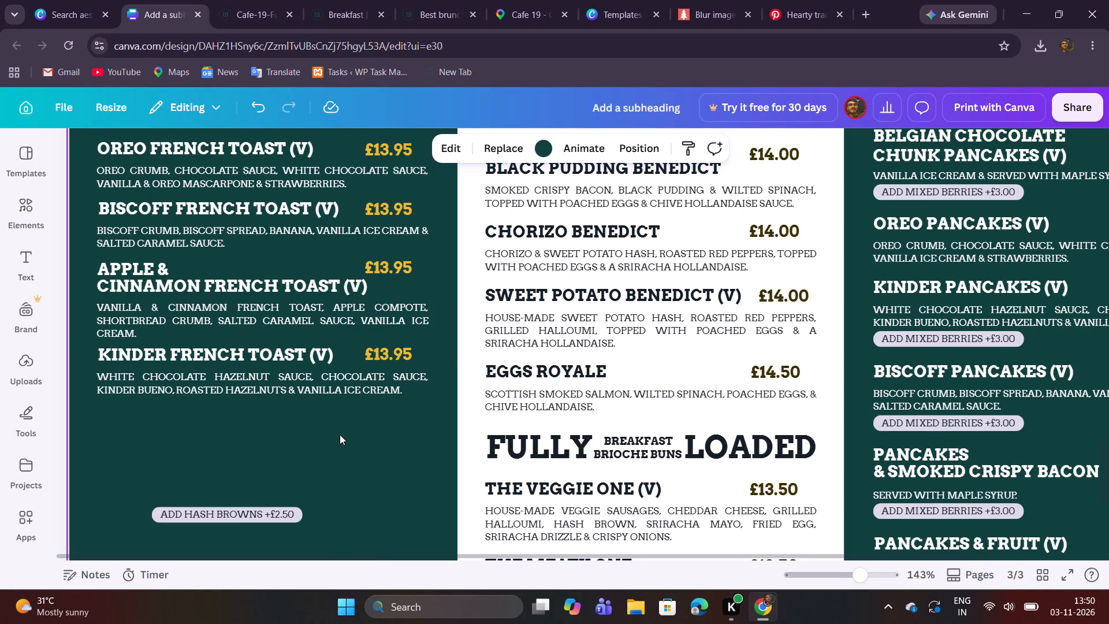
scroll(329, 433, up, 1)
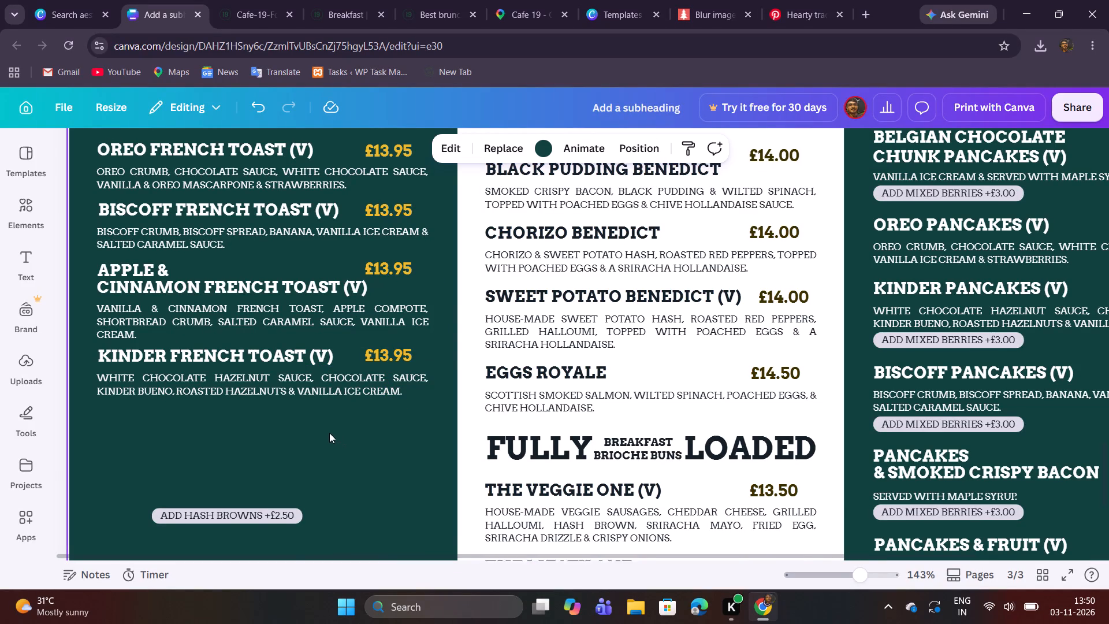
scroll(329, 431, down, 2)
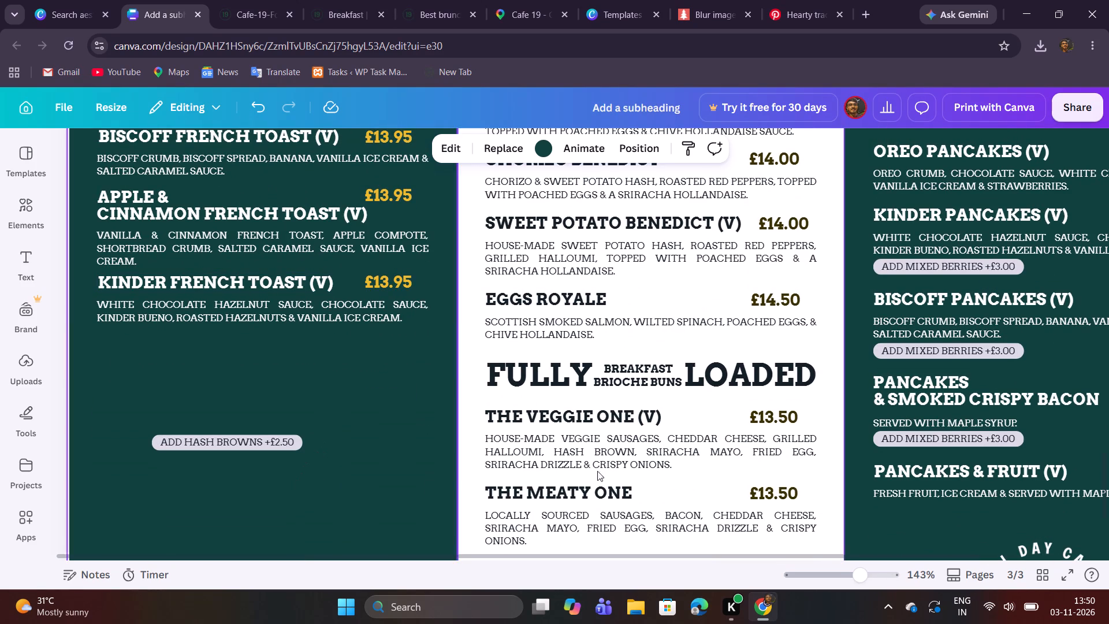
click(844, 573)
scroll(601, 450, up, 1)
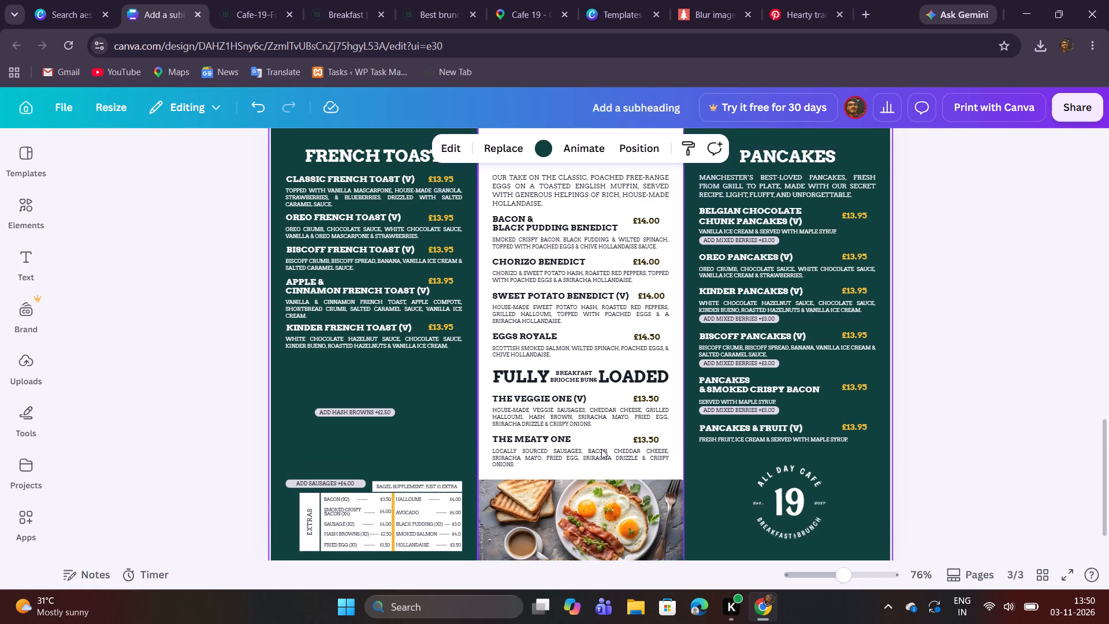
scroll(586, 414, down, 2)
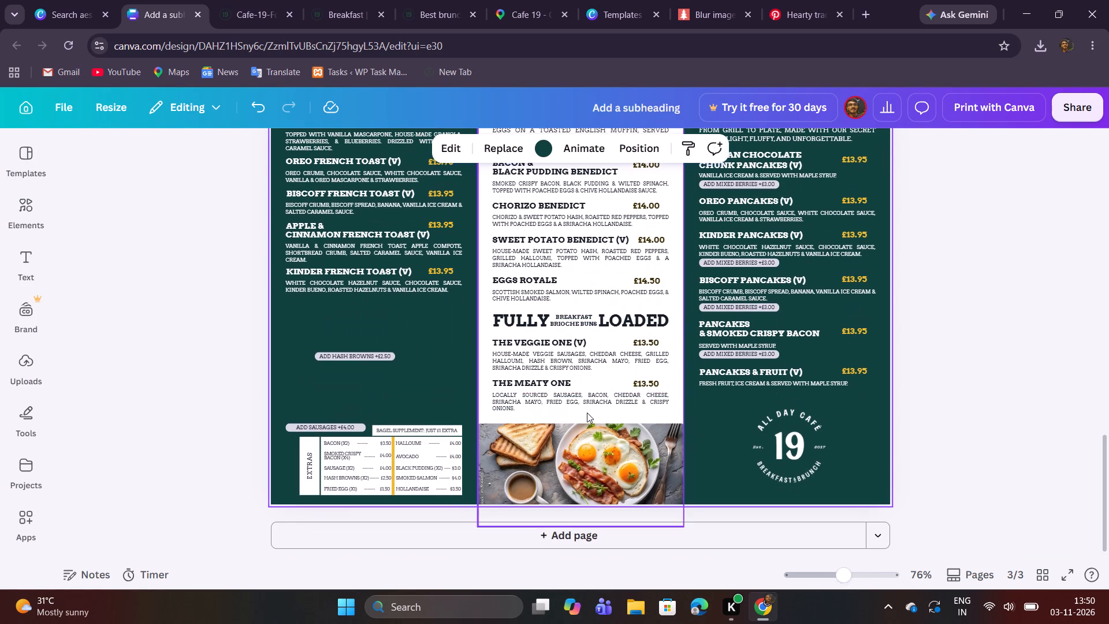
click(236, 0)
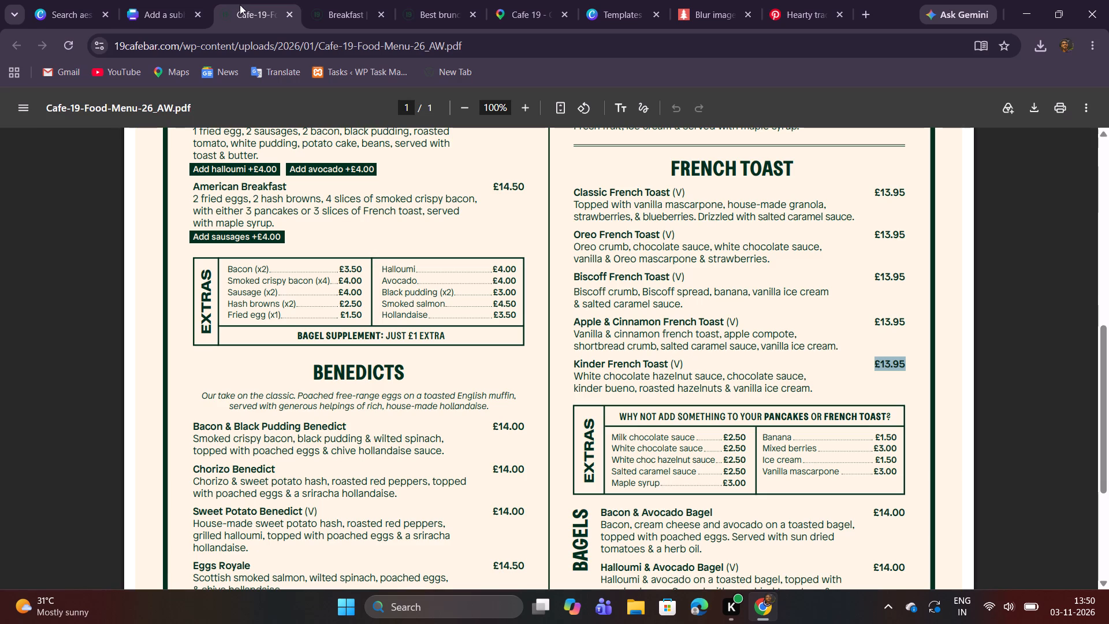
scroll(435, 229, down, 3)
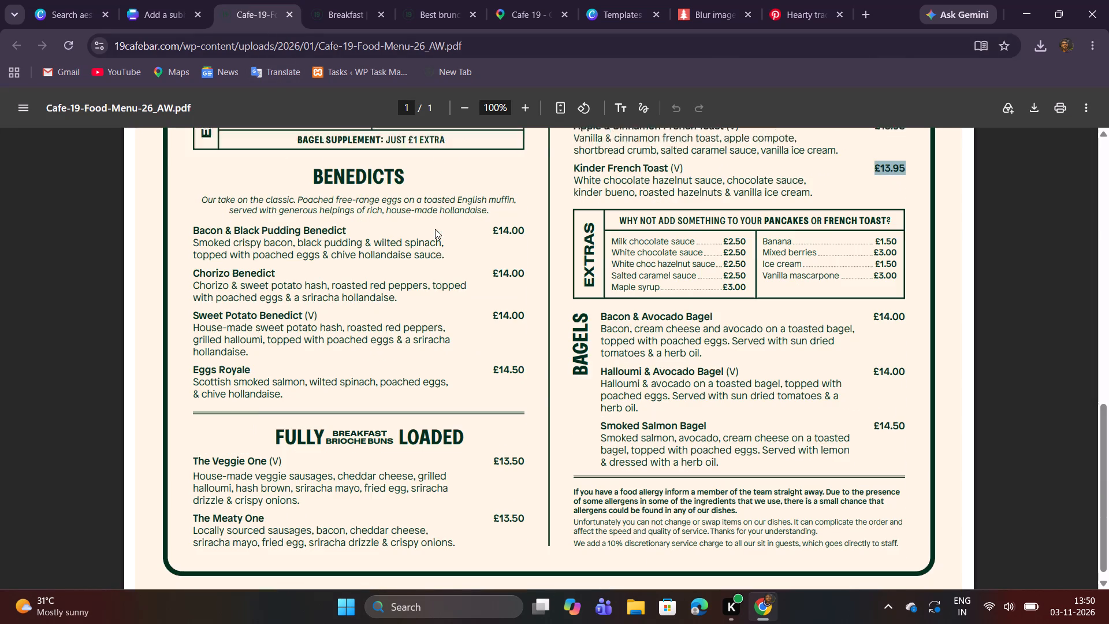
click(144, 0)
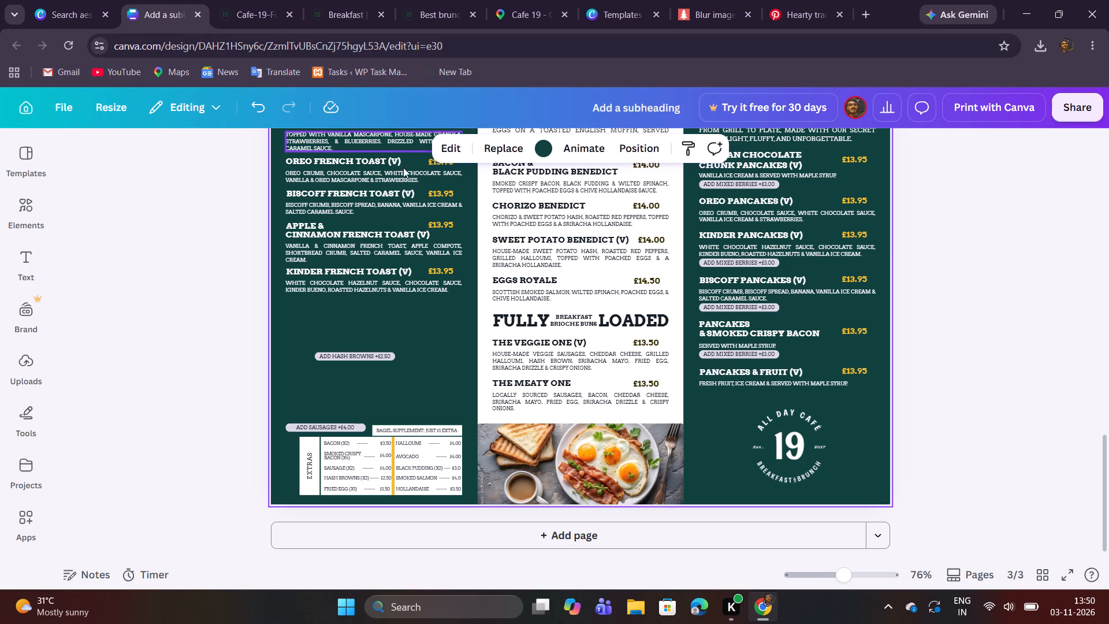
Move the "Add Hash Browns +£2.50" label from the French Toast column to beneath the Pancakes & Fruit description, aligned with the mixed berries labels.
click(861, 573)
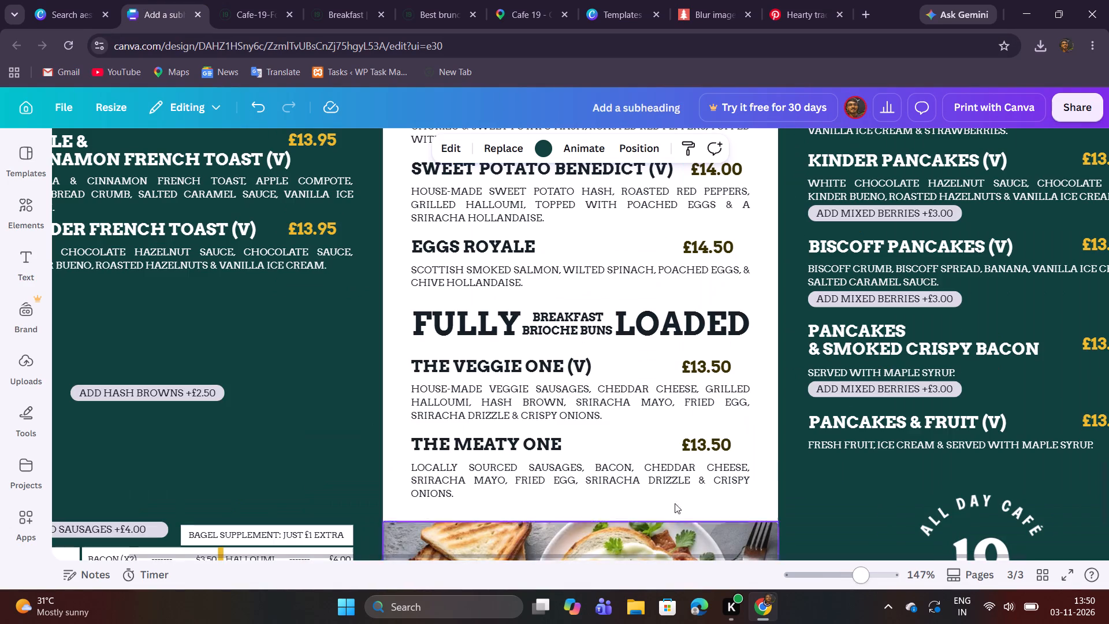
scroll(456, 343, right, 4)
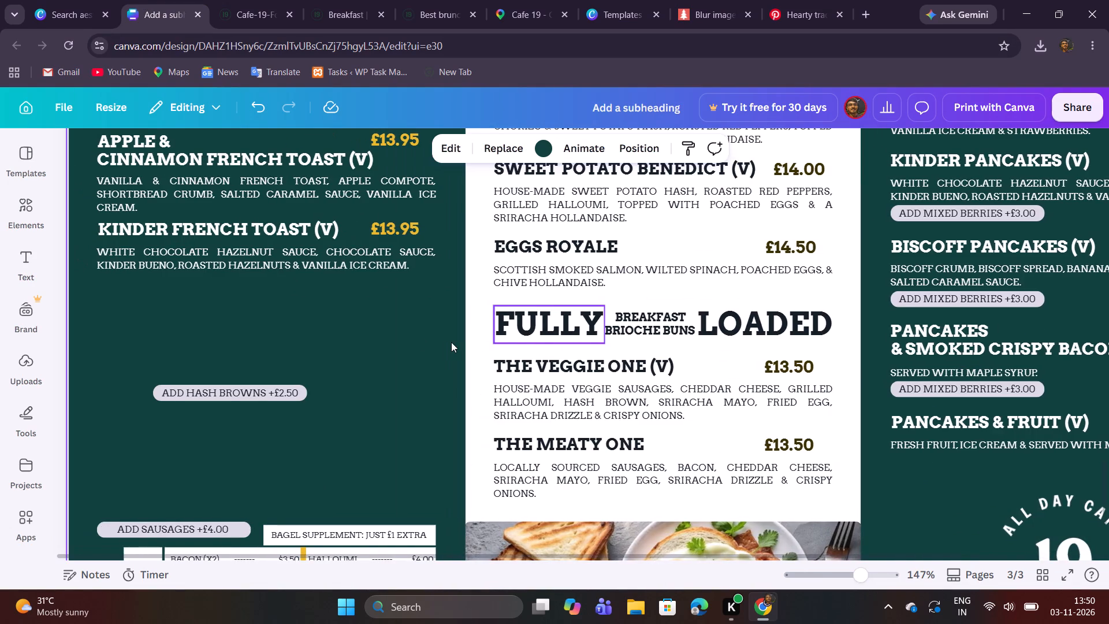
scroll(410, 334, down, 2)
drag(195, 287, 204, 248)
scroll(308, 292, up, 1)
drag(255, 320, 350, 322)
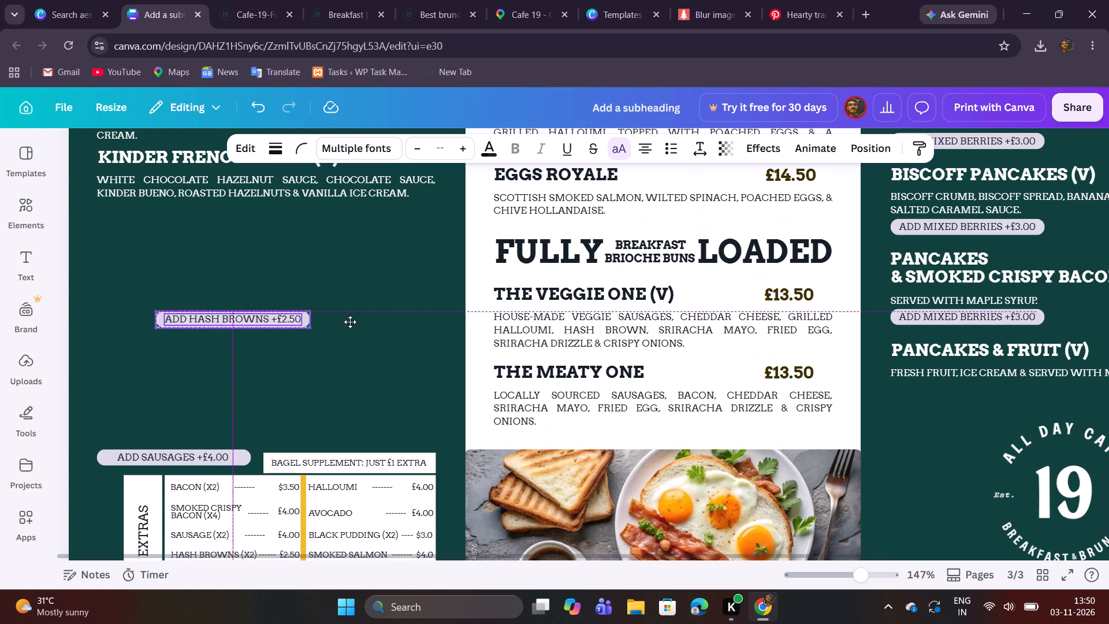
drag(350, 322, 992, 406)
click(911, 452)
Delete the "Add Sausages +£4.00" label above the extras table in the French Toast column.
scroll(911, 450, down, 1)
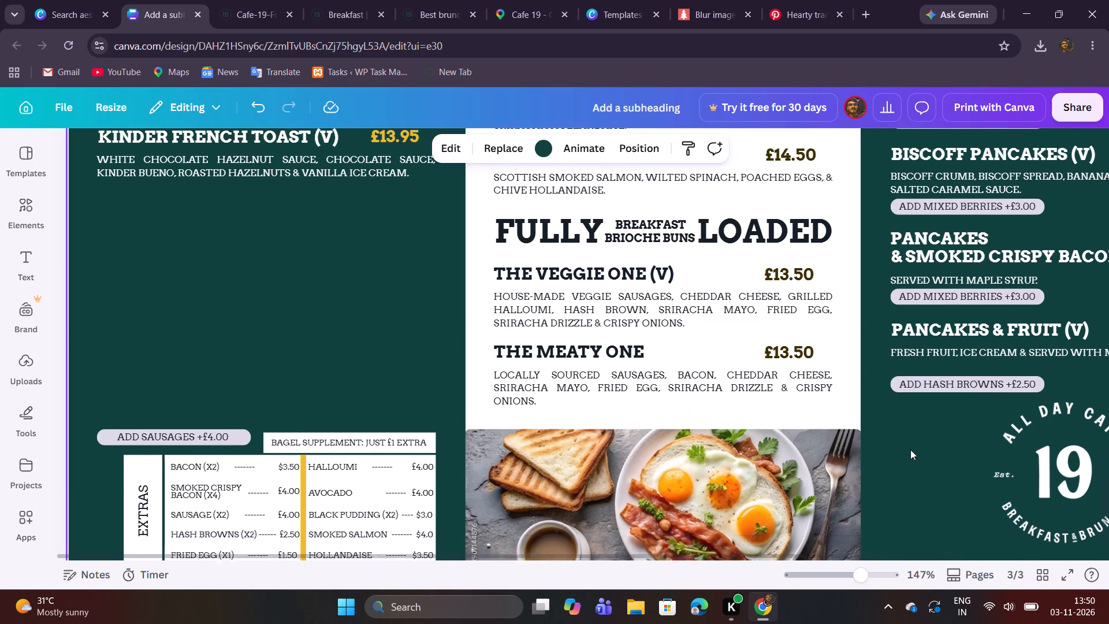
drag(87, 400, 94, 399)
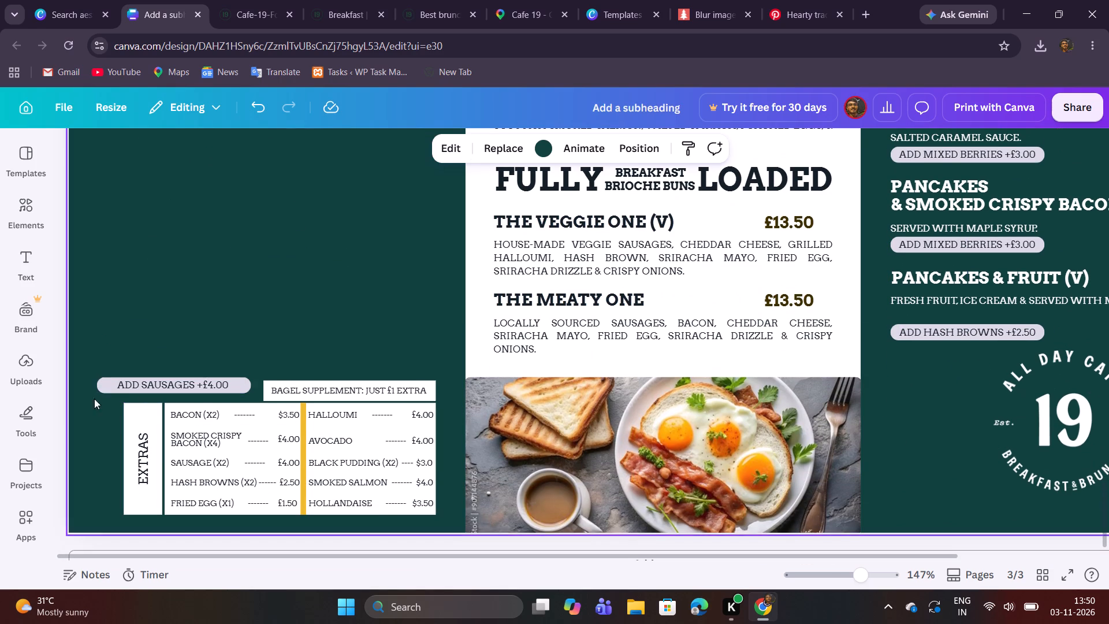
drag(94, 399, 135, 387)
click(207, 345)
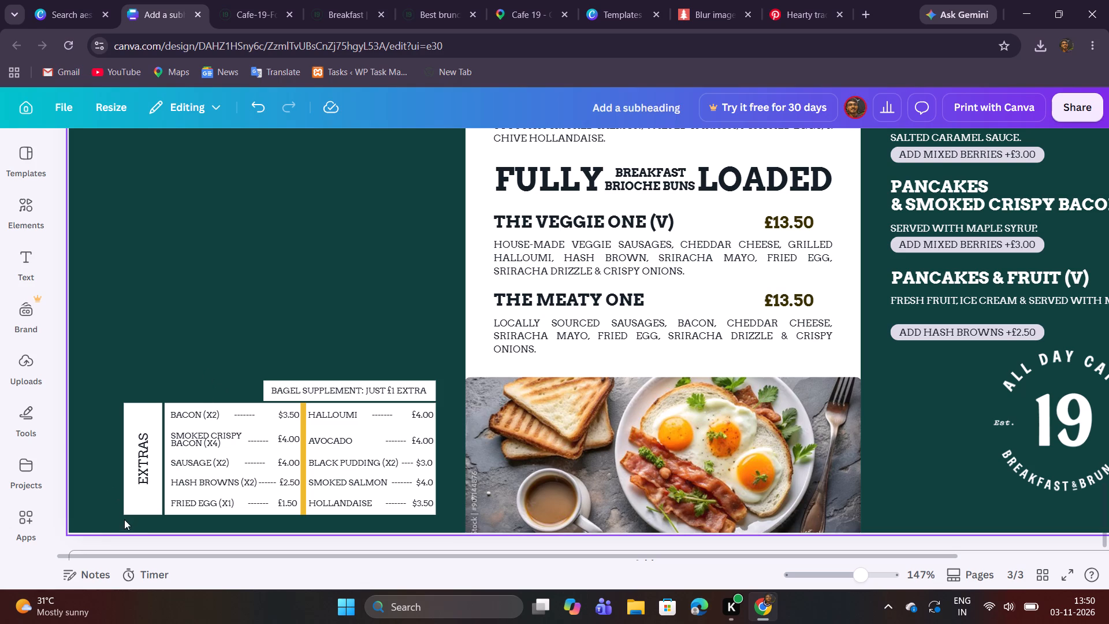
Move the whole Extras table with its Bagel Supplement header up directly beneath the Kinder French Toast description, centred in the column.
drag(122, 522, 436, 402)
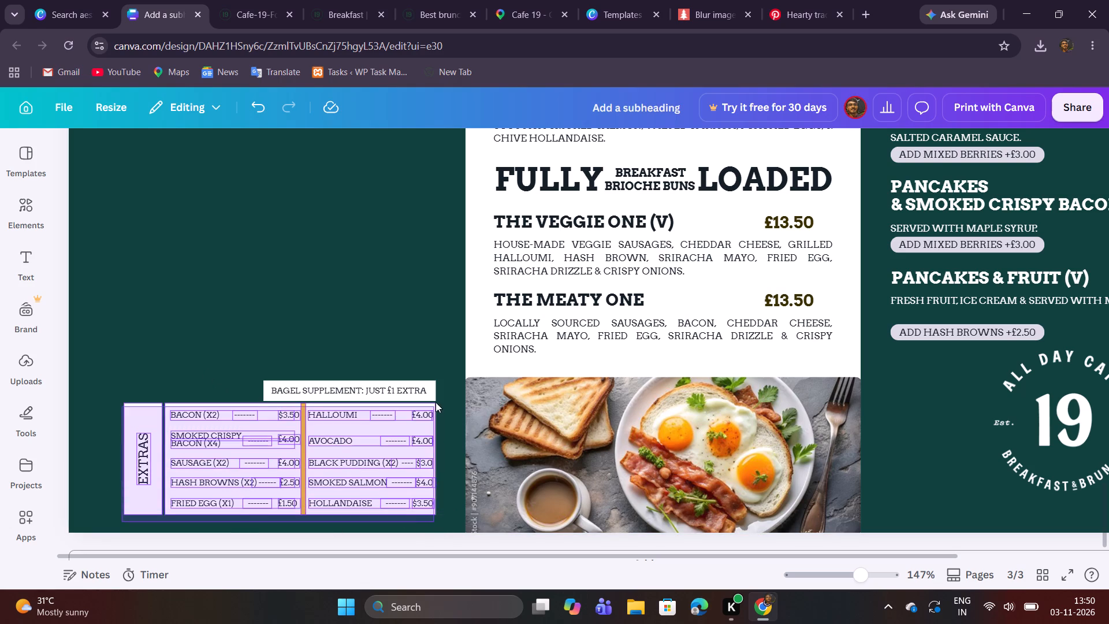
drag(436, 402, 440, 382)
drag(367, 451, 375, 391)
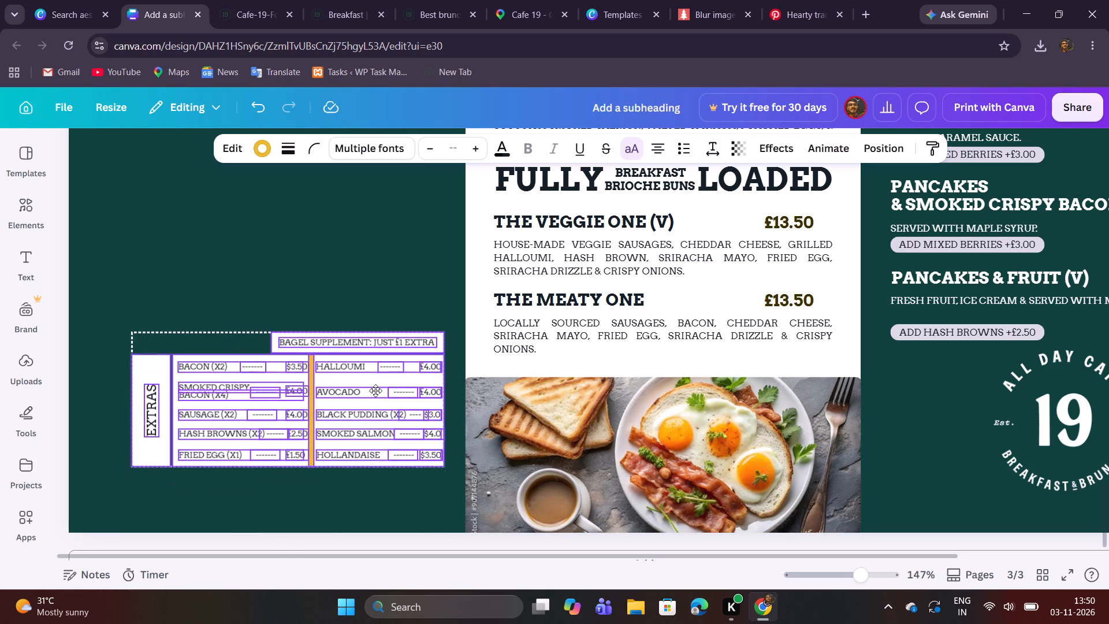
drag(375, 391, 339, 303)
scroll(376, 377, up, 1)
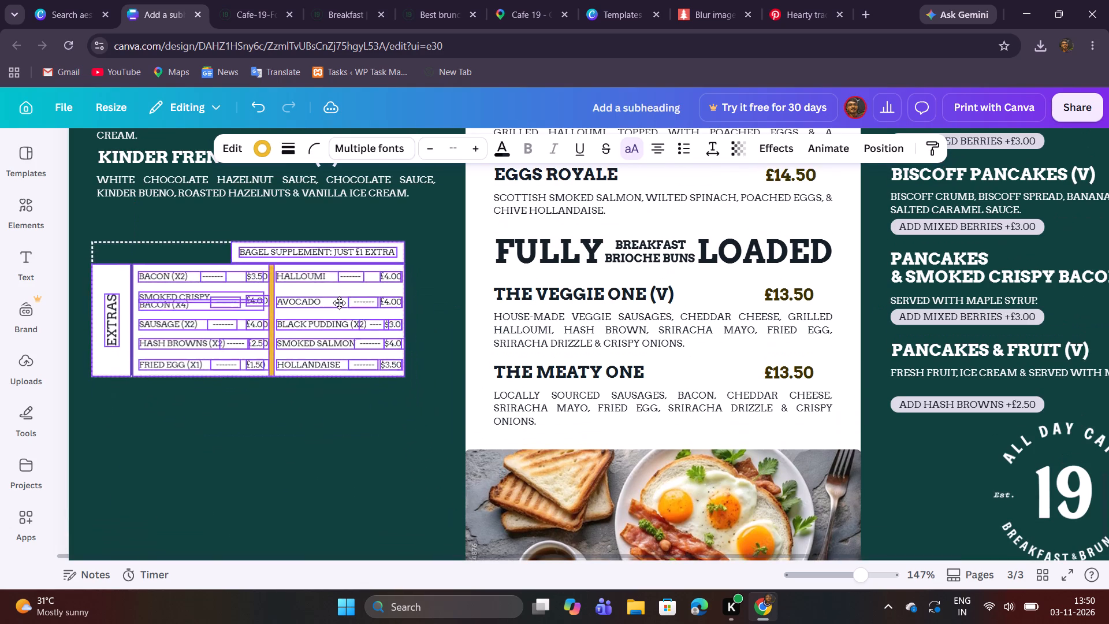
drag(339, 303, 347, 292)
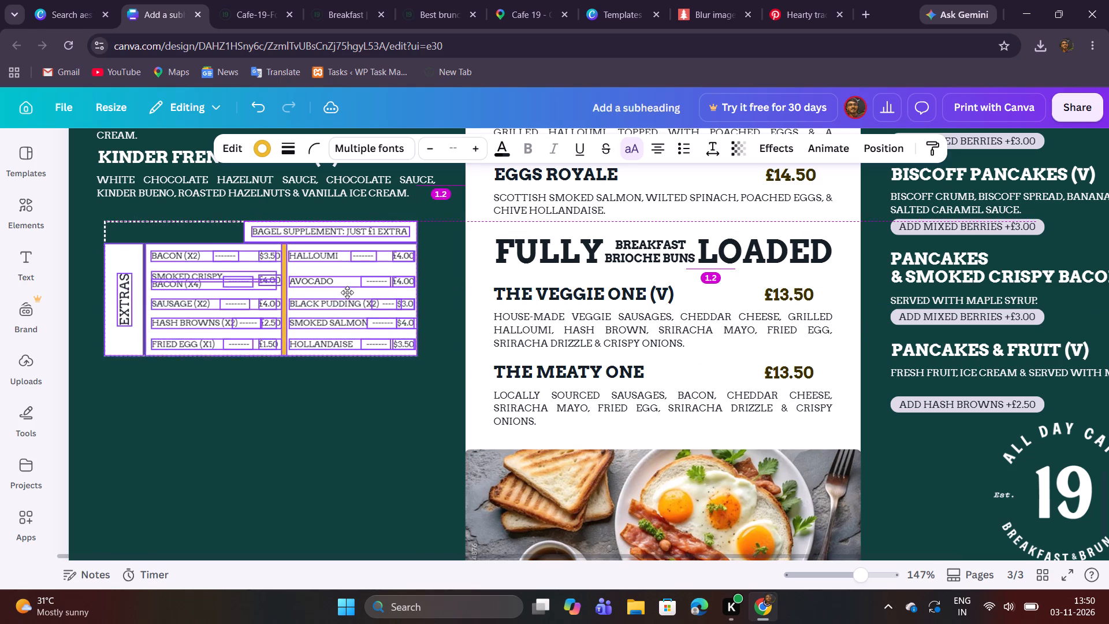
drag(347, 292, 345, 283)
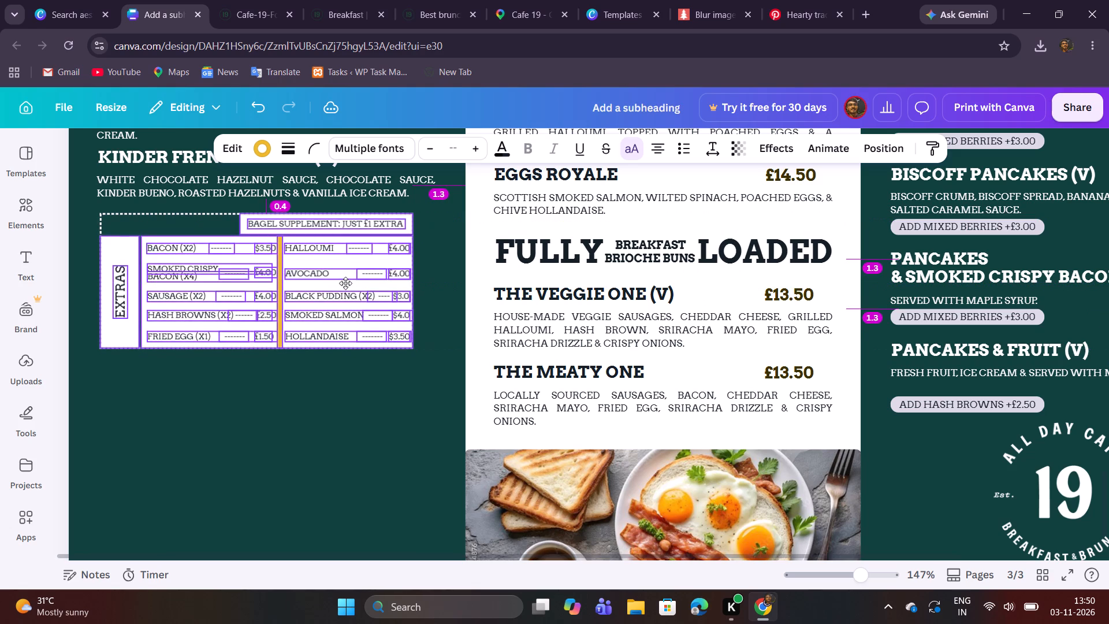
drag(345, 283, 348, 283)
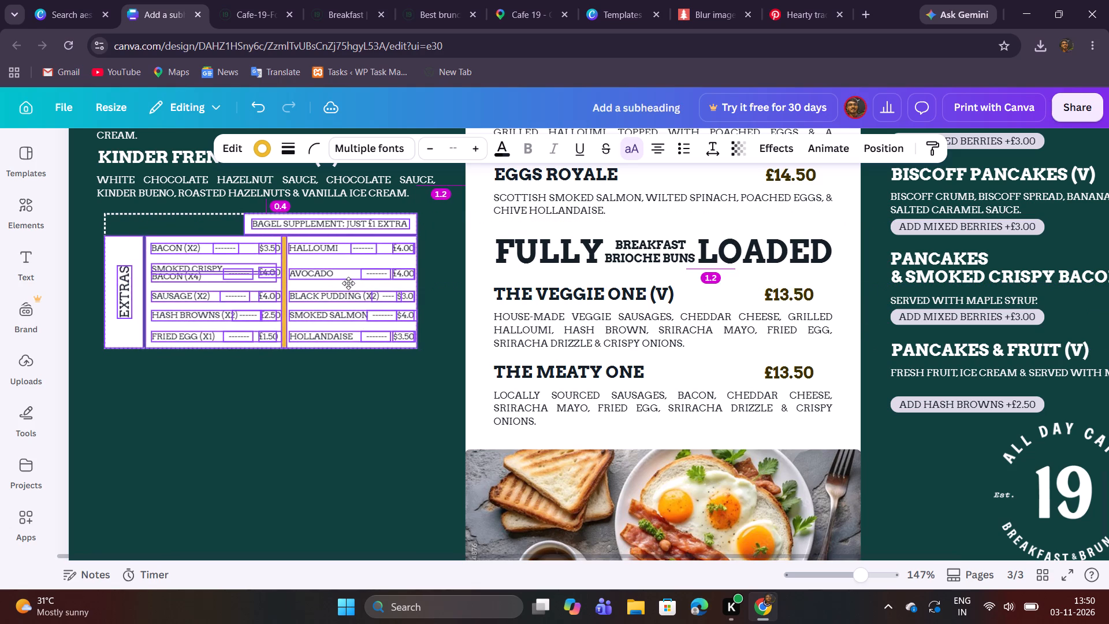
drag(348, 283, 349, 283)
click(348, 351)
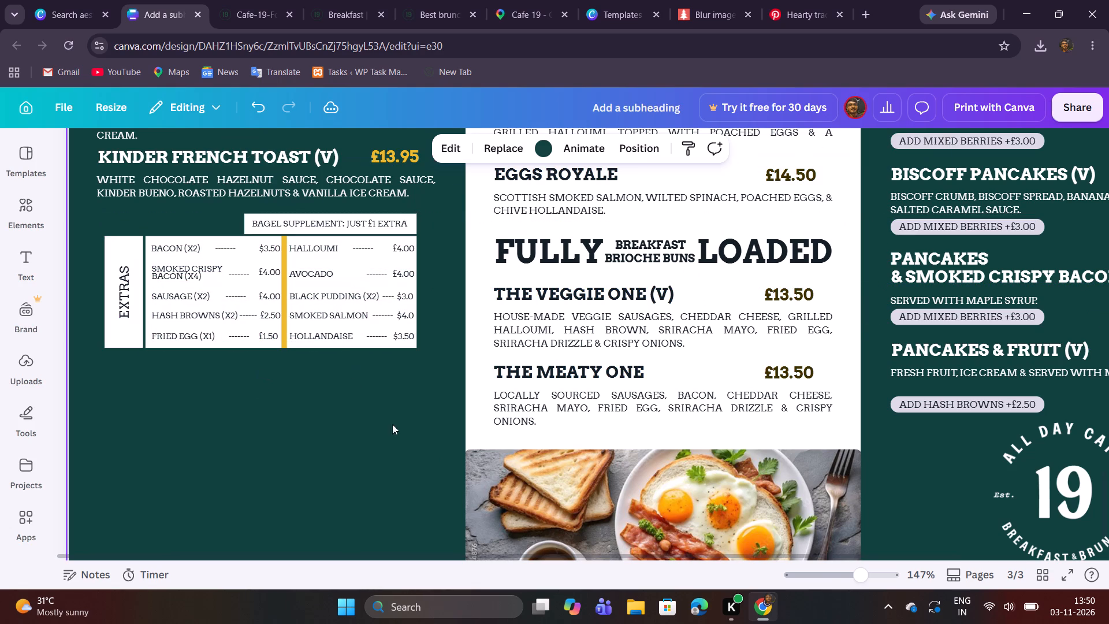
Check the PDF menu's extras box and widen the white Bagel Supplement header box leftward to span the extras price list.
click(838, 577)
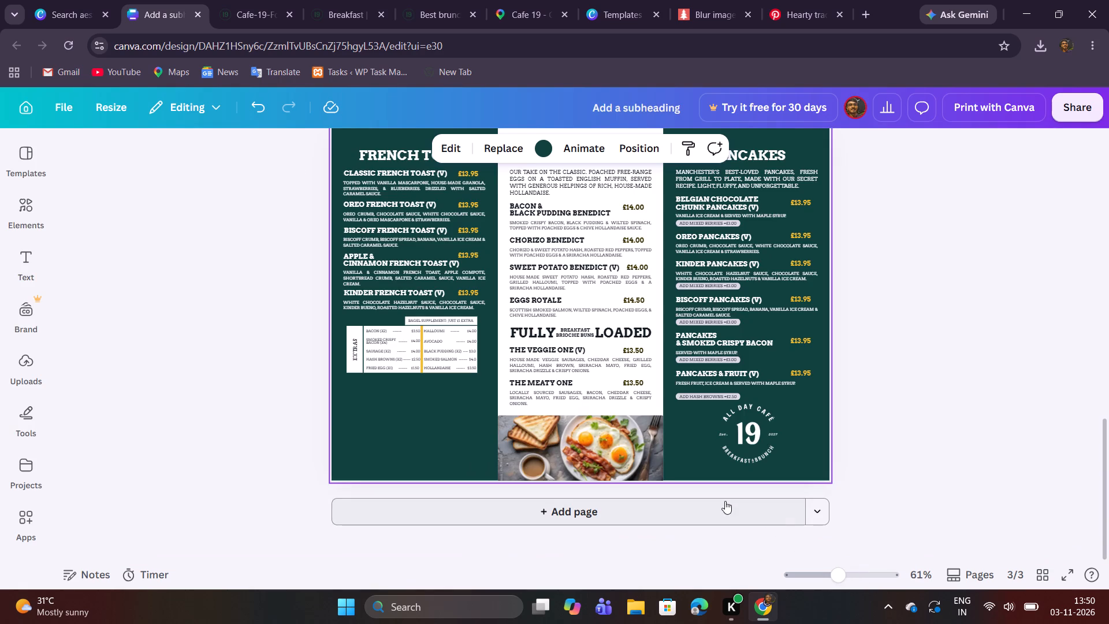
click(846, 573)
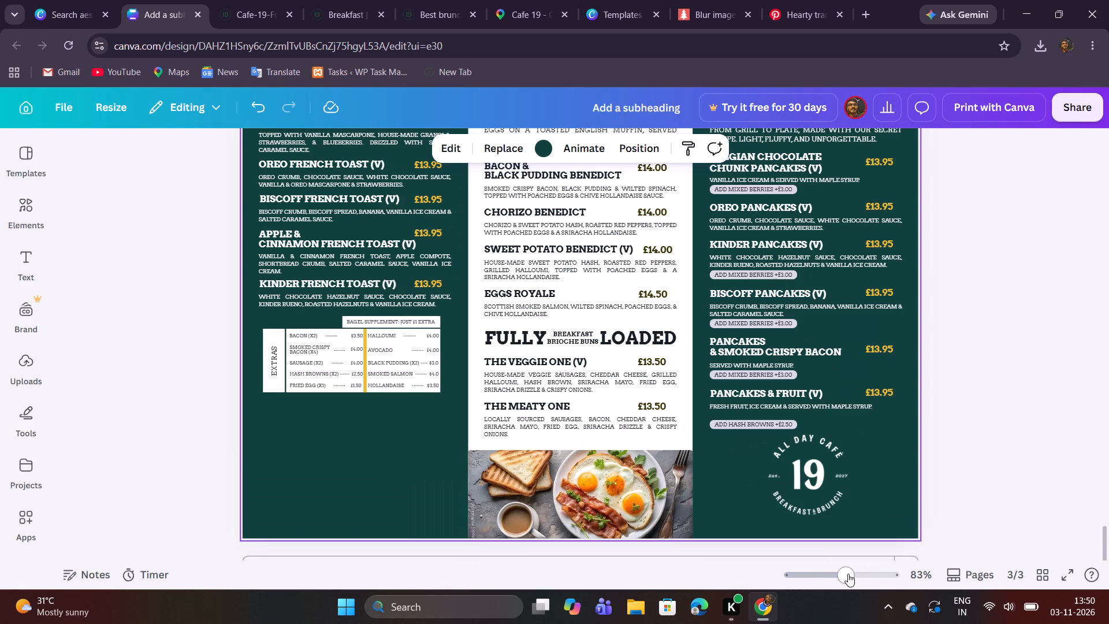
click(850, 574)
click(861, 577)
click(858, 578)
click(858, 578)
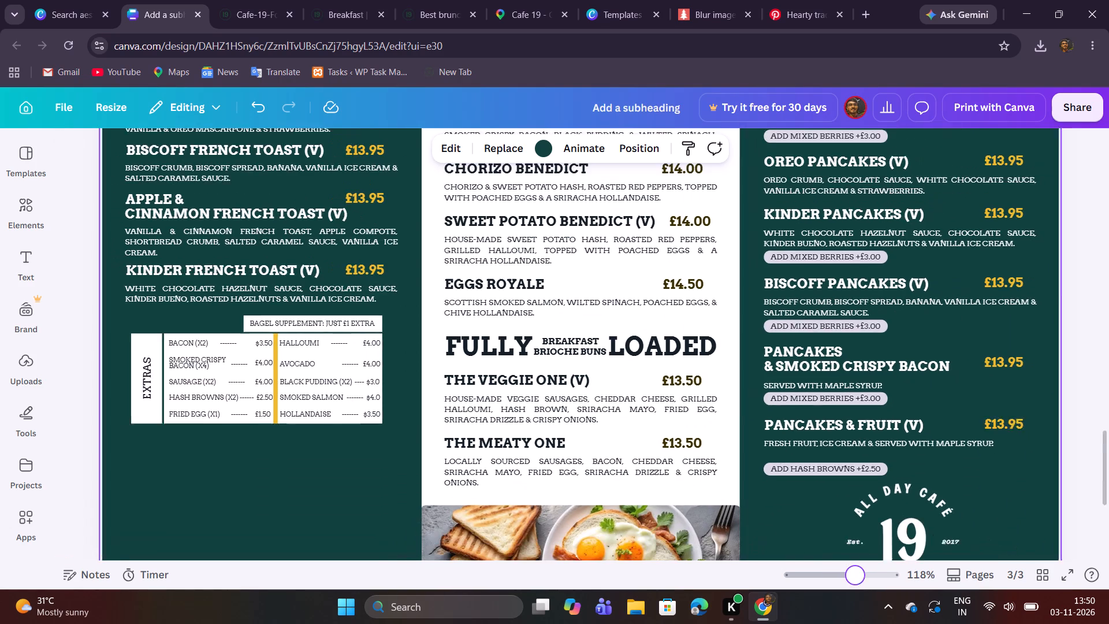
click(233, 0)
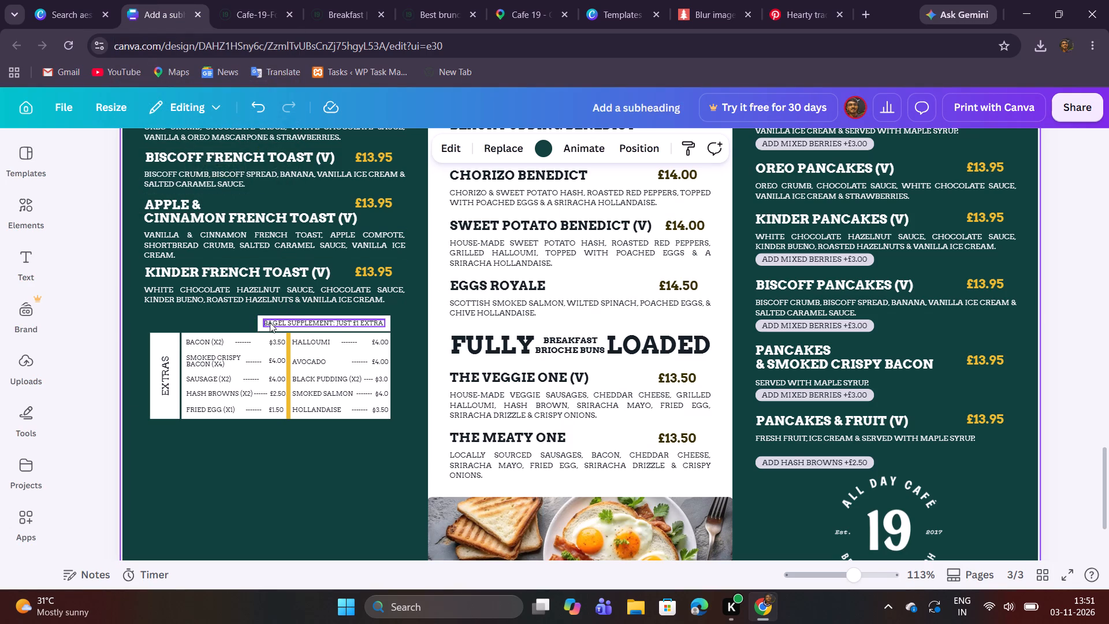
click(256, 326)
click(260, 328)
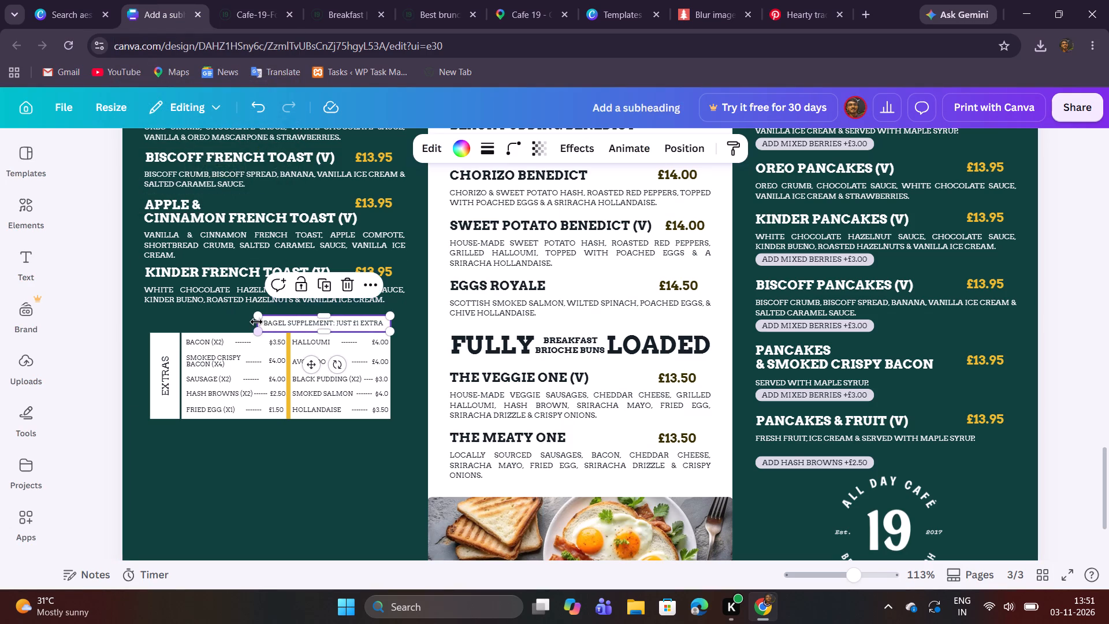
drag(256, 322, 181, 317)
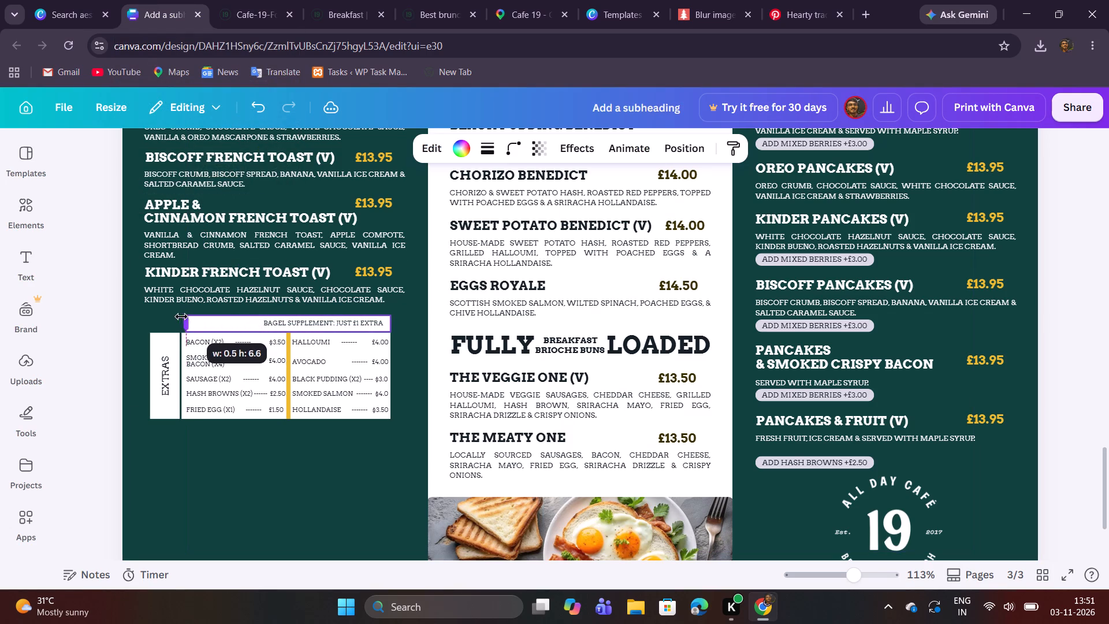
drag(181, 317, 180, 316)
click(207, 482)
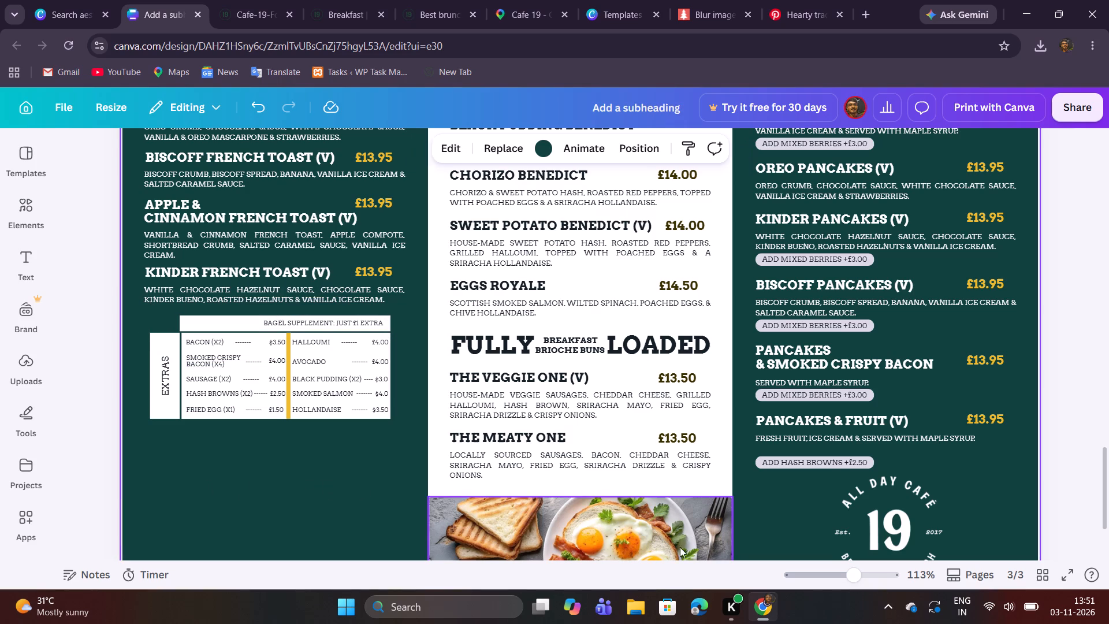
Fine-tune the left edge of the white header box so it lines up with the price list below.
click(861, 576)
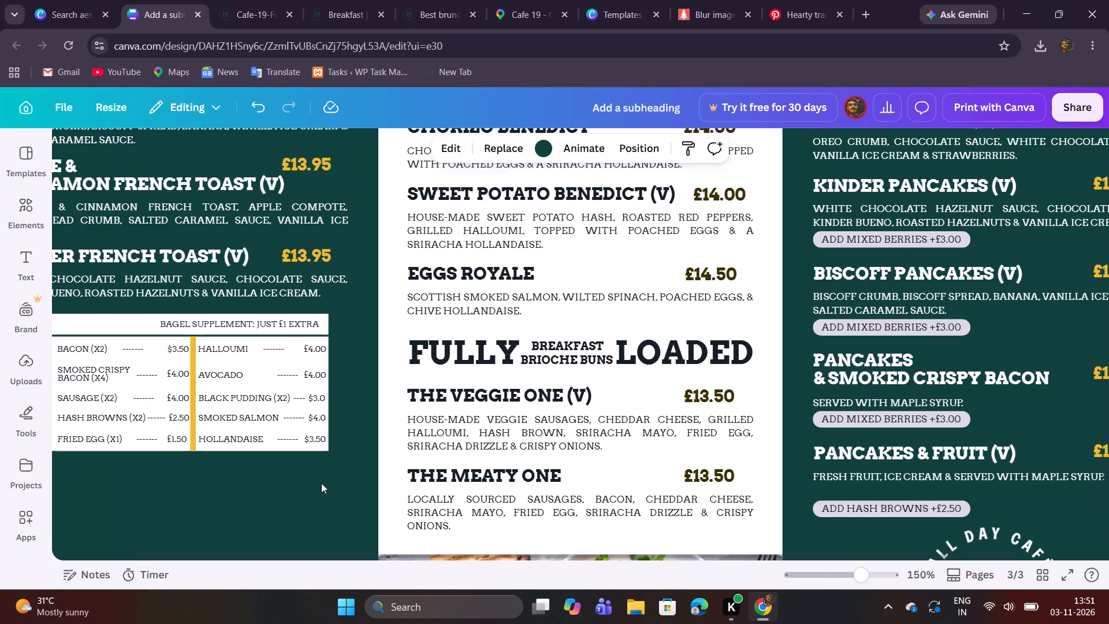
scroll(289, 470, right, 3)
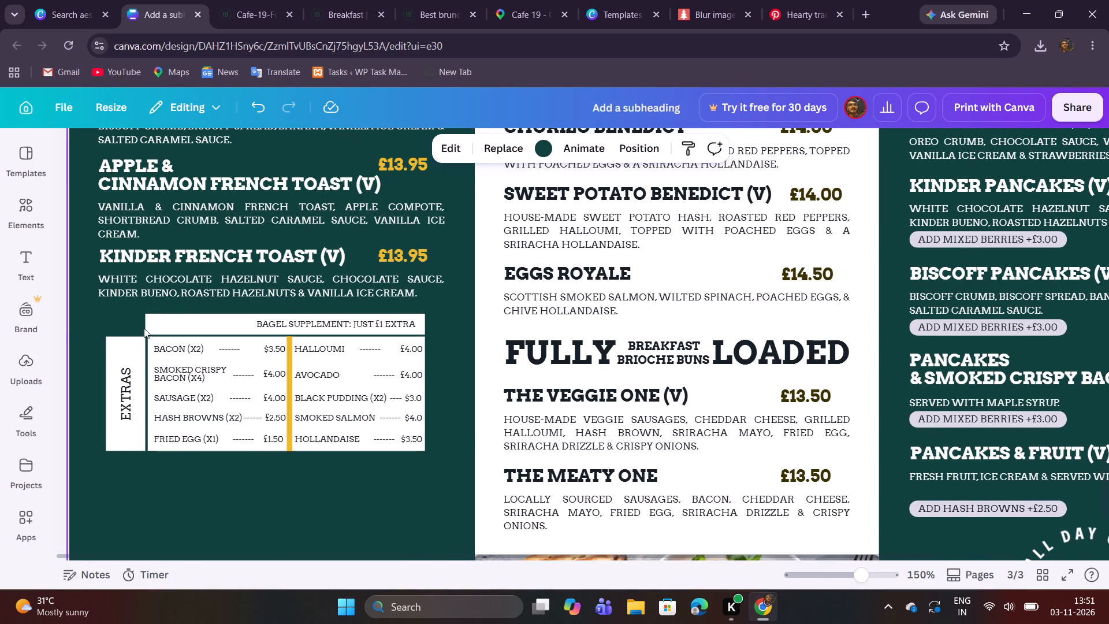
click(145, 322)
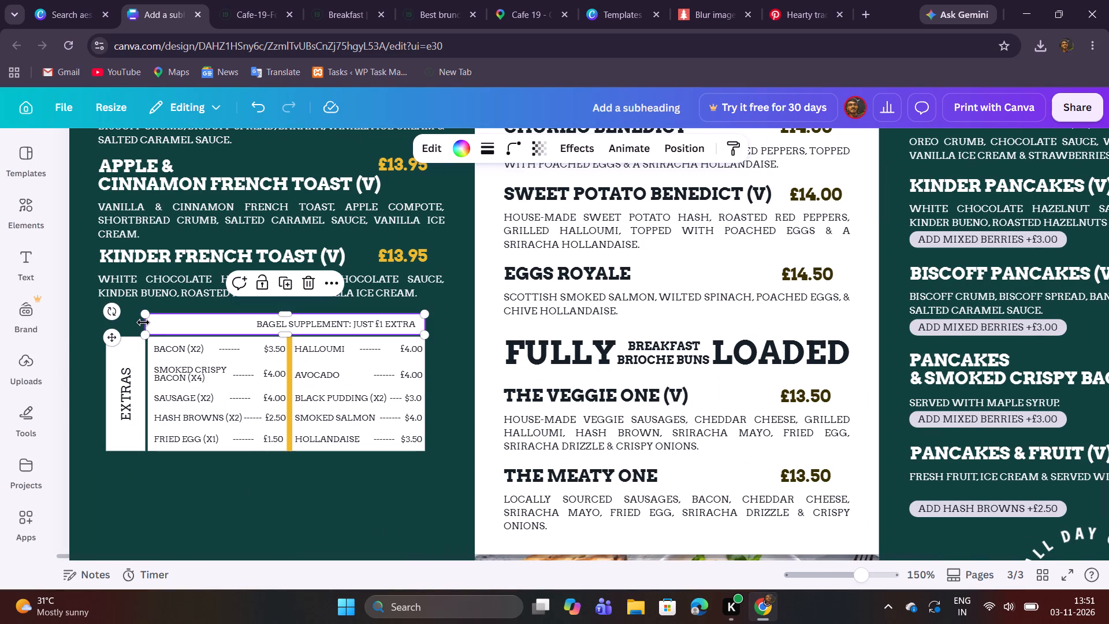
click(144, 324)
click(168, 499)
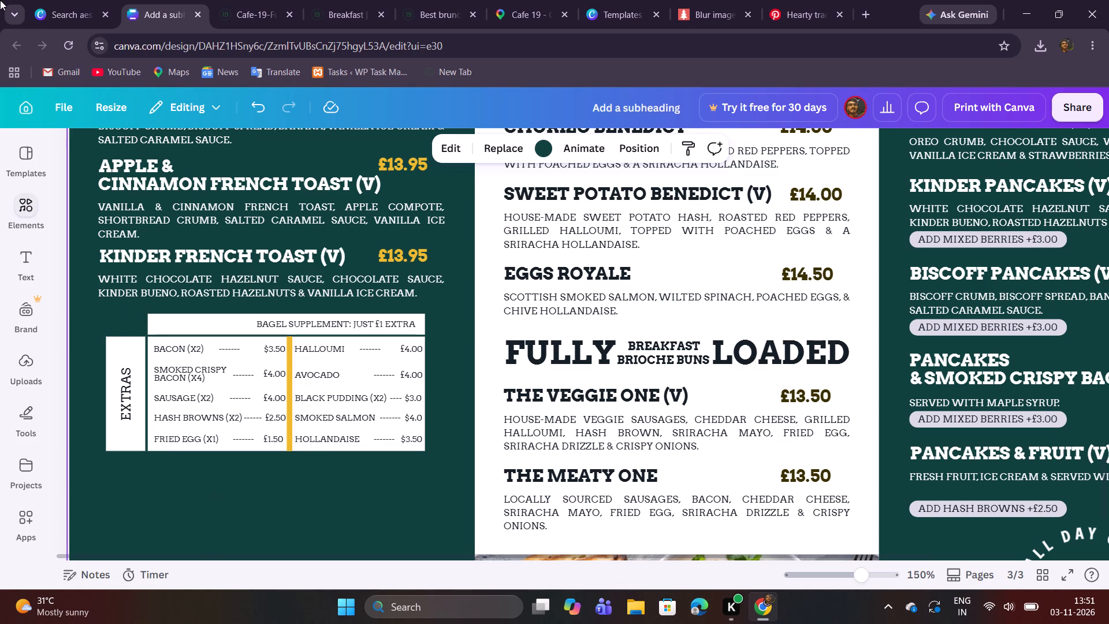
Widen the "Bagel Supplement: Just £1 Extra" text box leftward so its text starts in line with the extras items below.
click(310, 325)
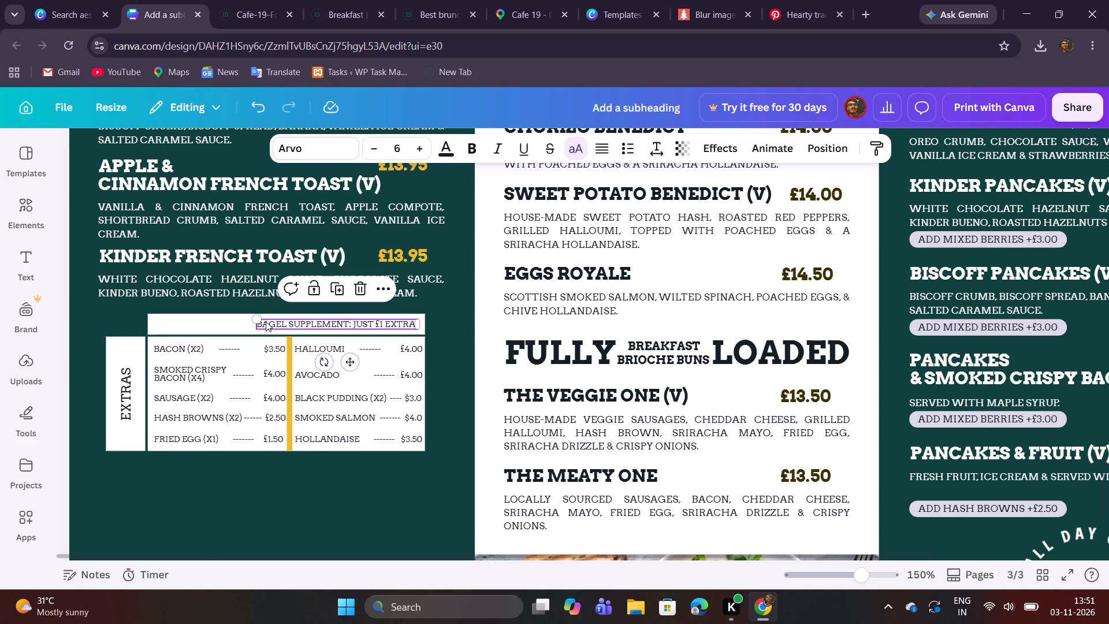
click(874, 573)
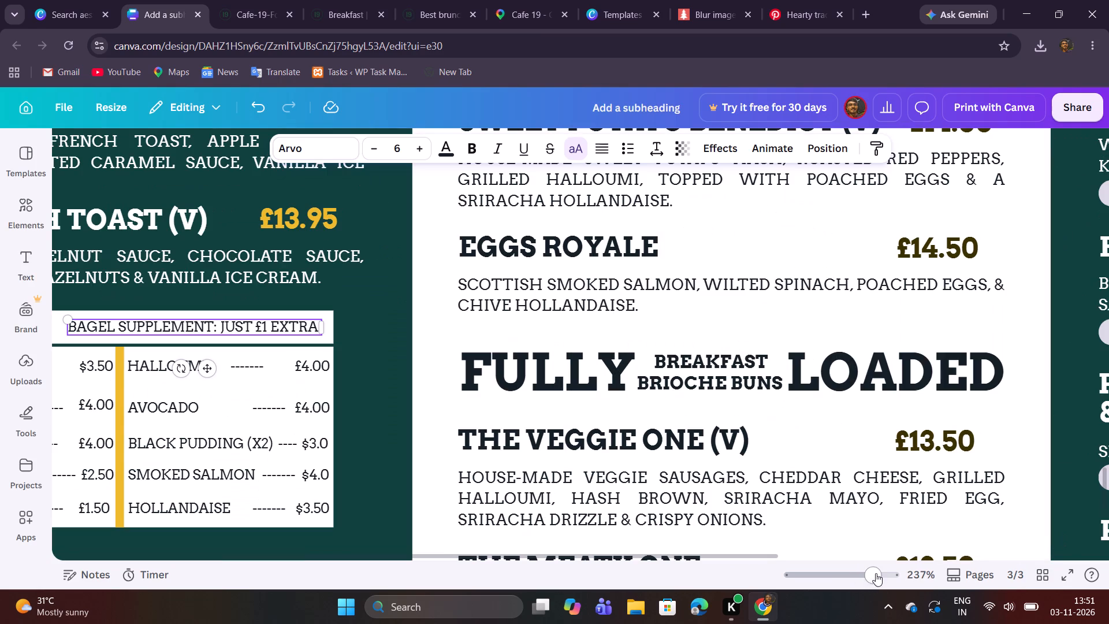
scroll(801, 556, right, 2)
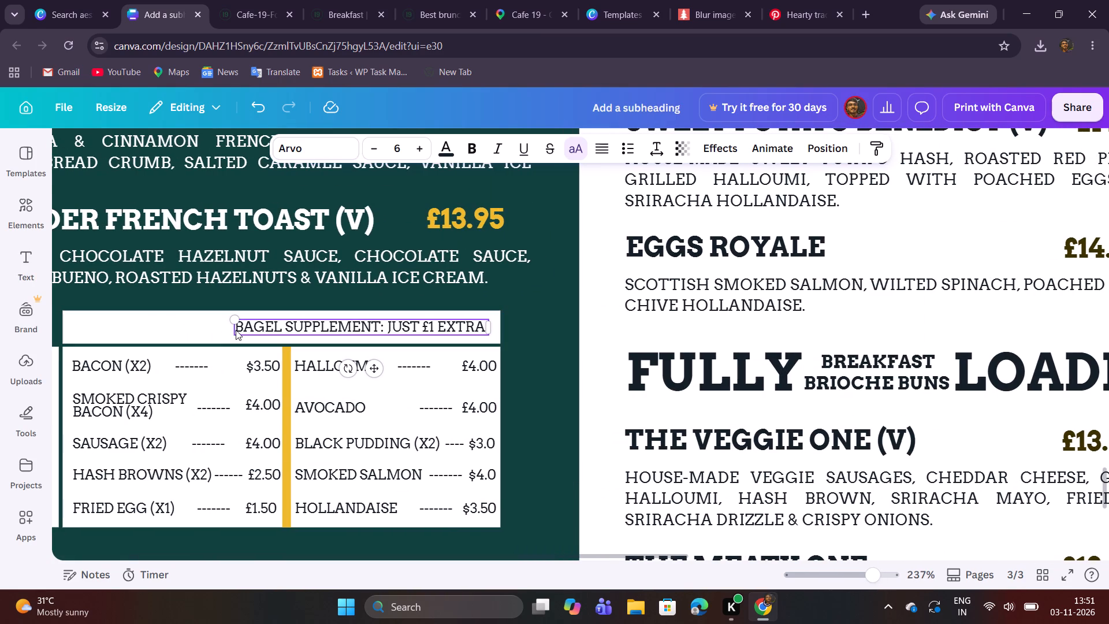
drag(234, 328, 97, 314)
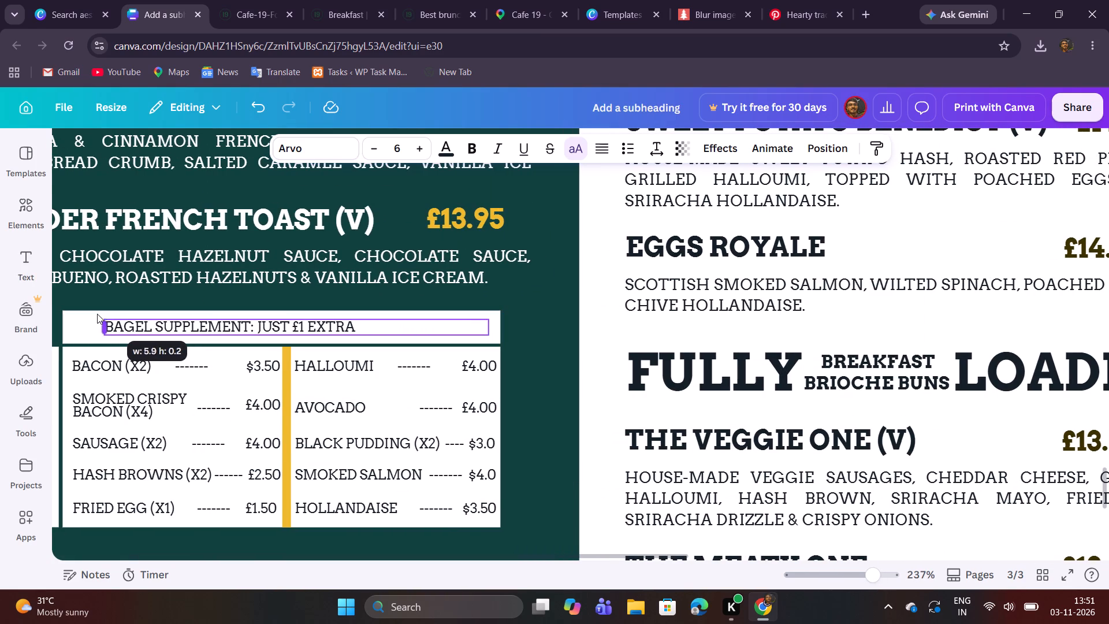
drag(97, 314, 64, 313)
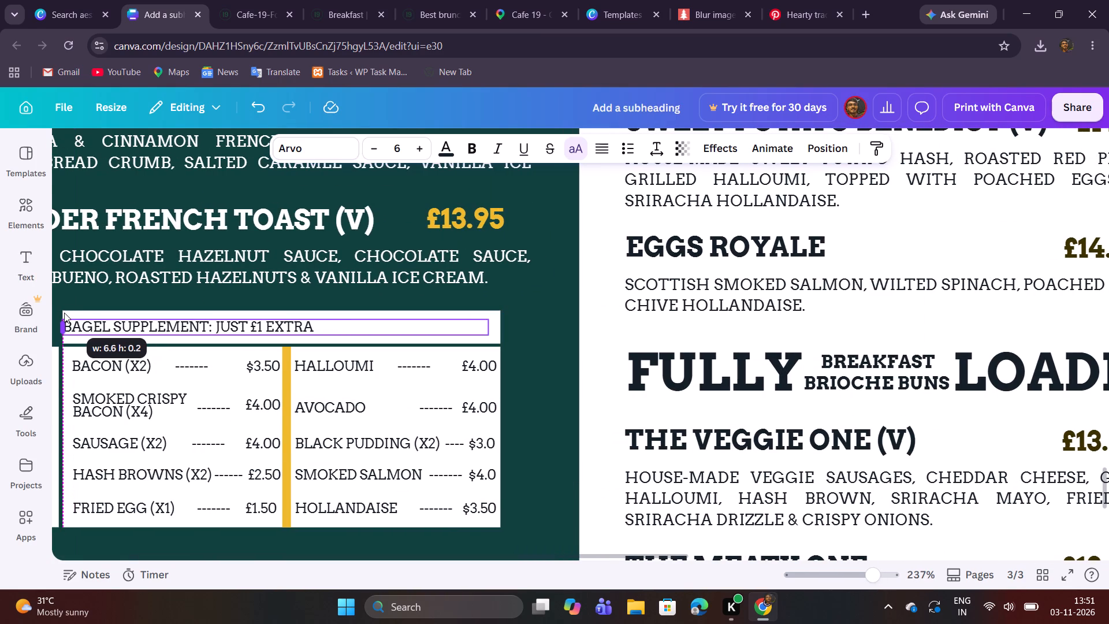
drag(64, 313, 68, 314)
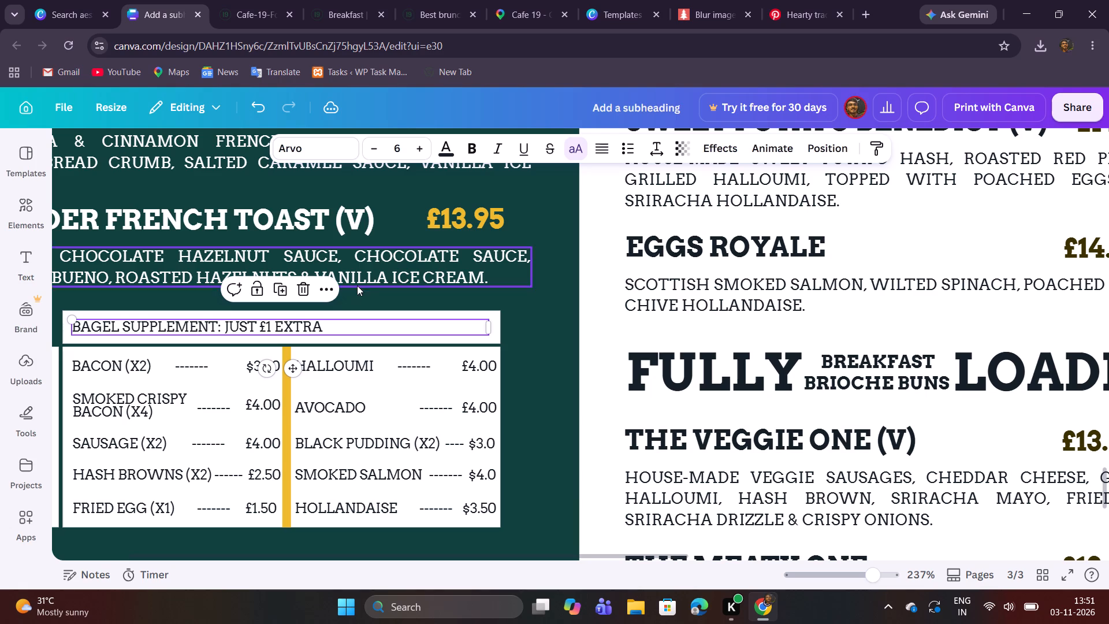
click(399, 298)
Replace the Bagel Supplement text with the PDF menu's extras heading "Why not add something to your pancakes or French toast?".
click(228, 0)
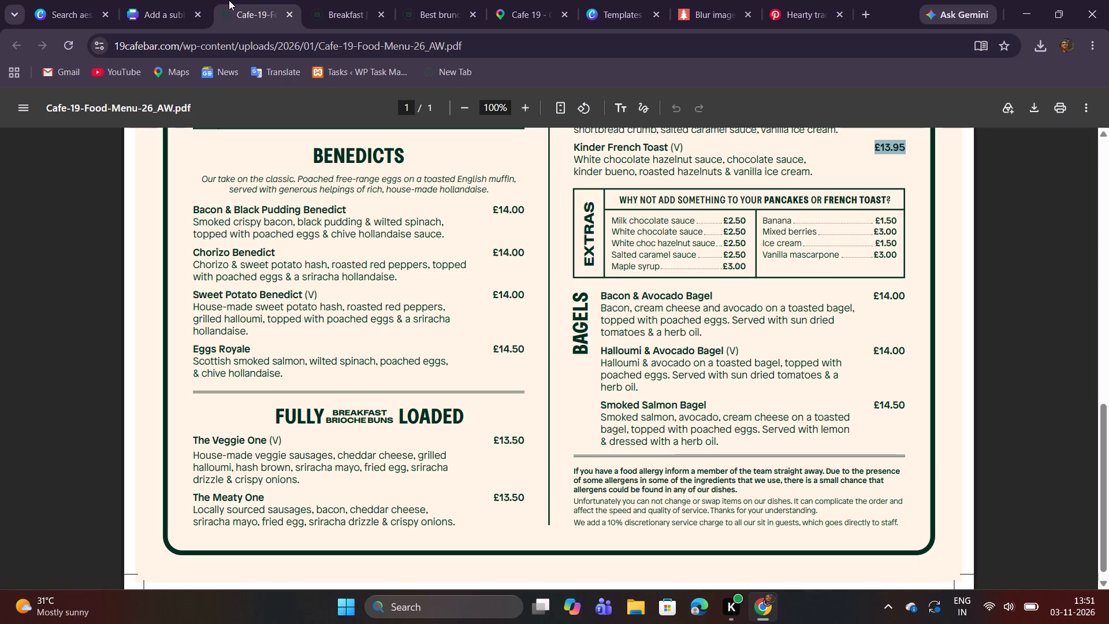
drag(616, 199, 782, 203)
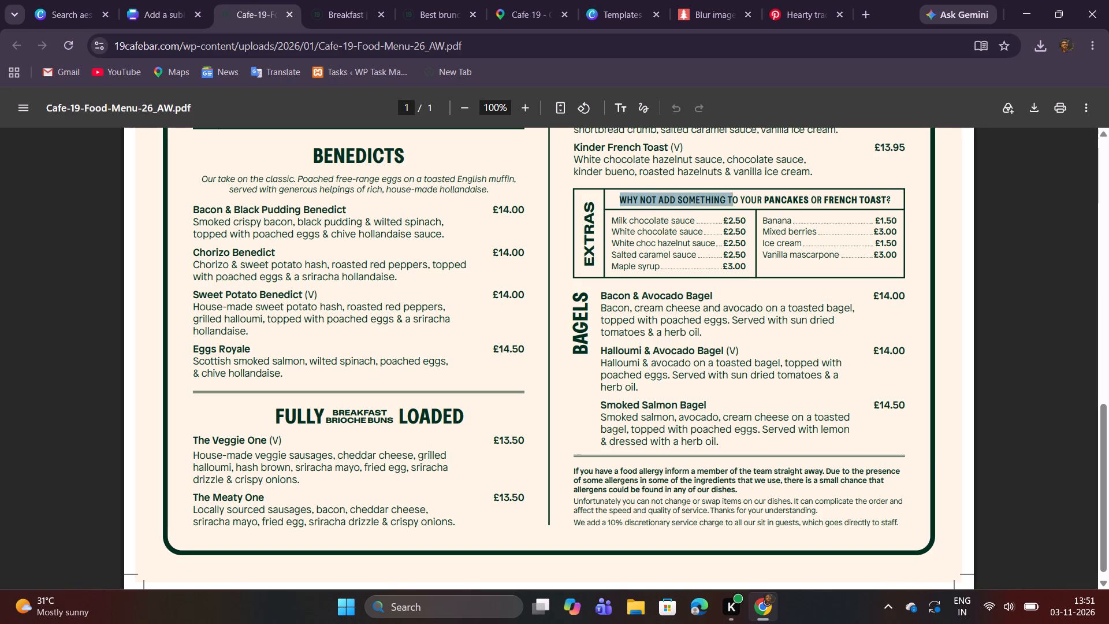
drag(782, 203, 896, 202)
key(ctrl+c)
key(ctrl+c)
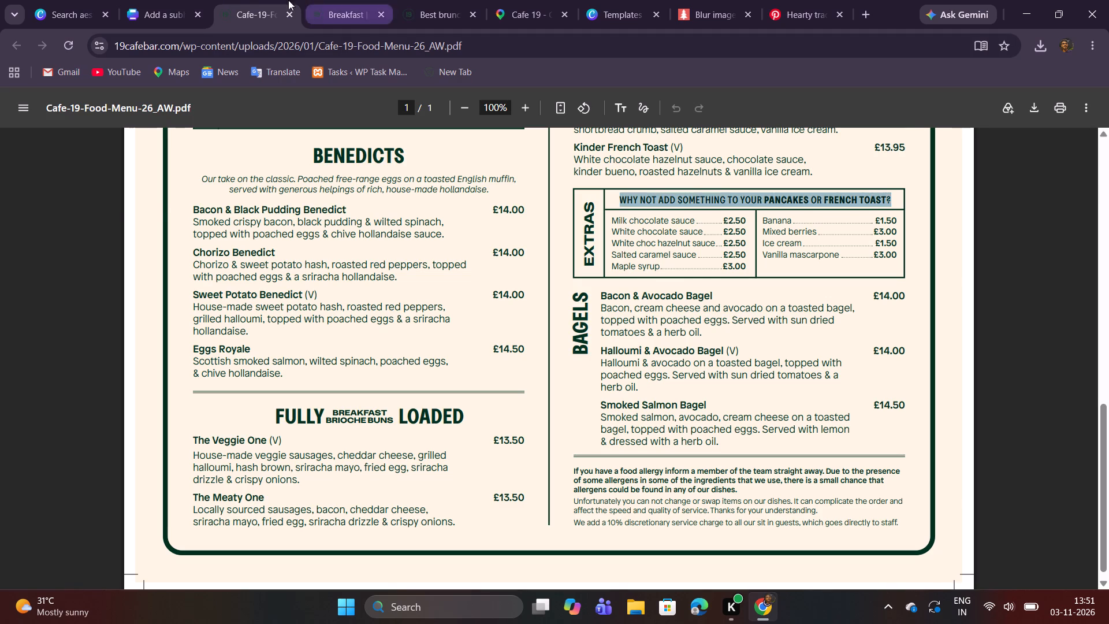
click(183, 0)
double_click(201, 320)
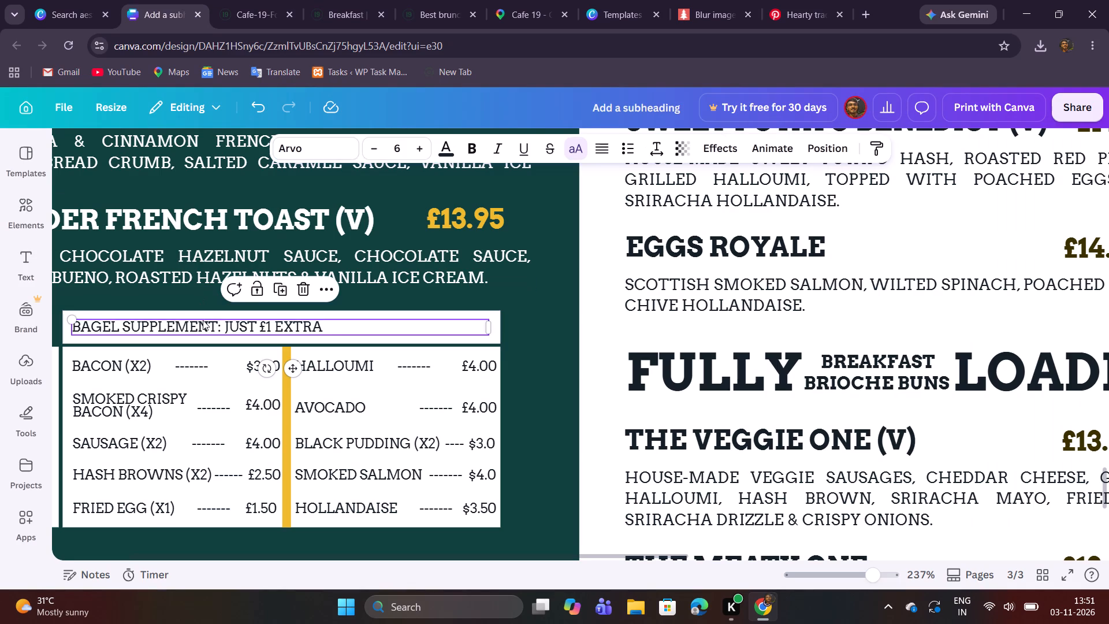
key(ctrl+v)
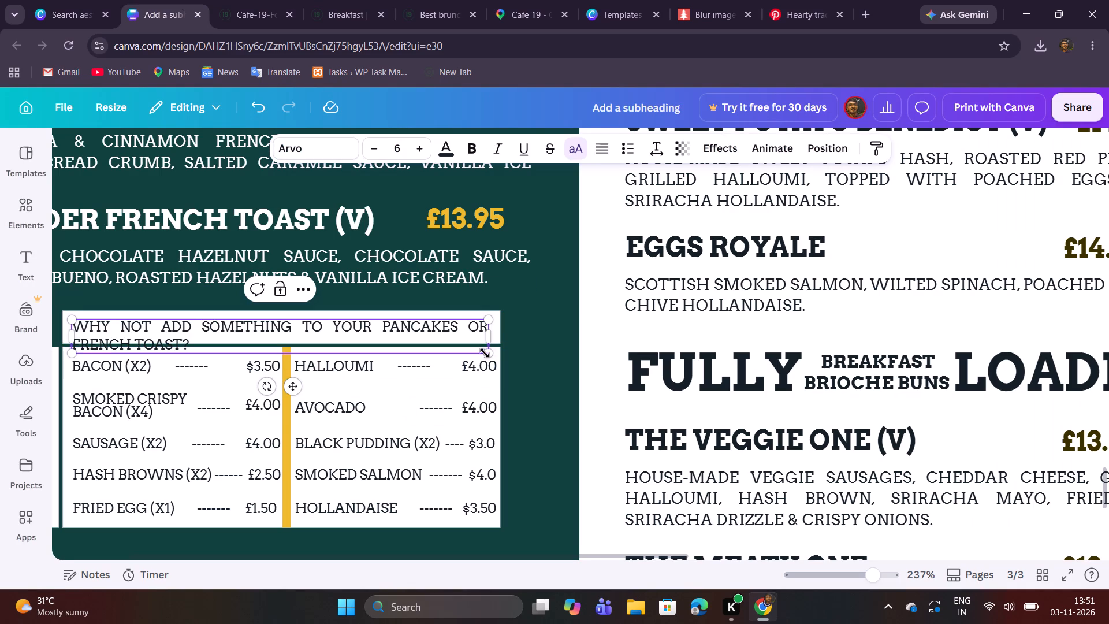
Scale the new extras heading down to size 5.5, widen its text box, and fit its two lines inside the white header box.
drag(487, 355, 460, 330)
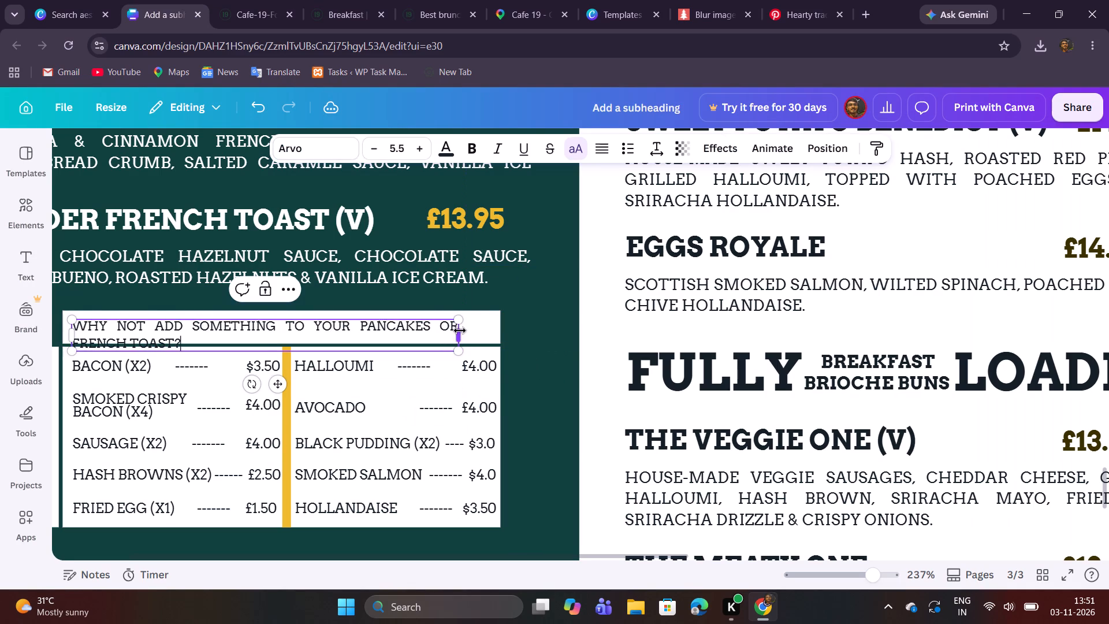
click(553, 339)
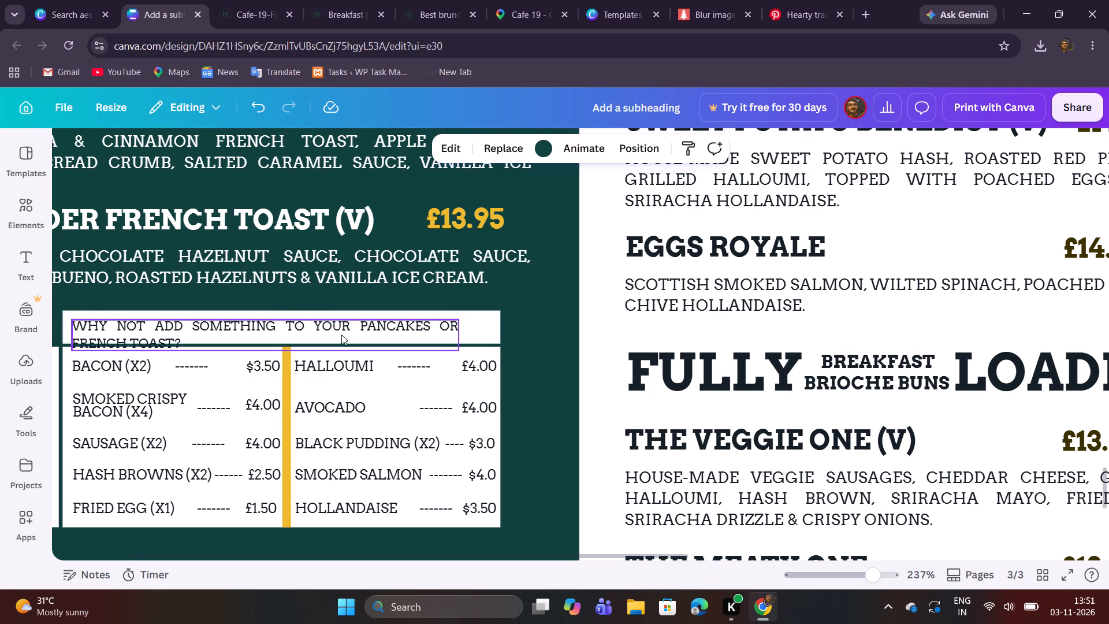
click(455, 332)
drag(461, 332, 488, 329)
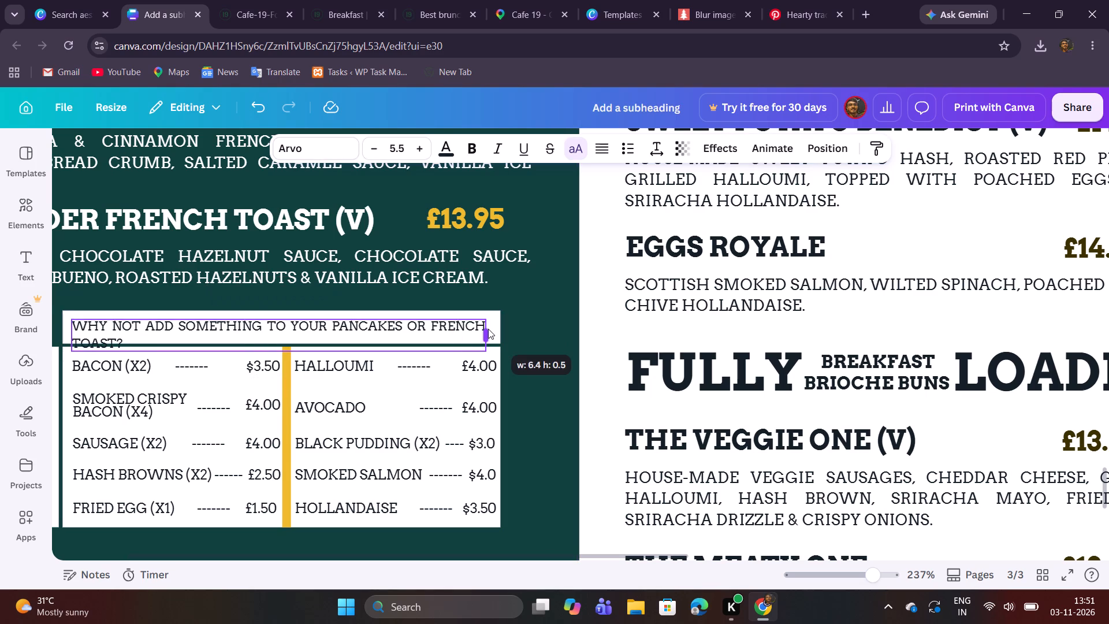
drag(488, 329, 489, 329)
click(539, 335)
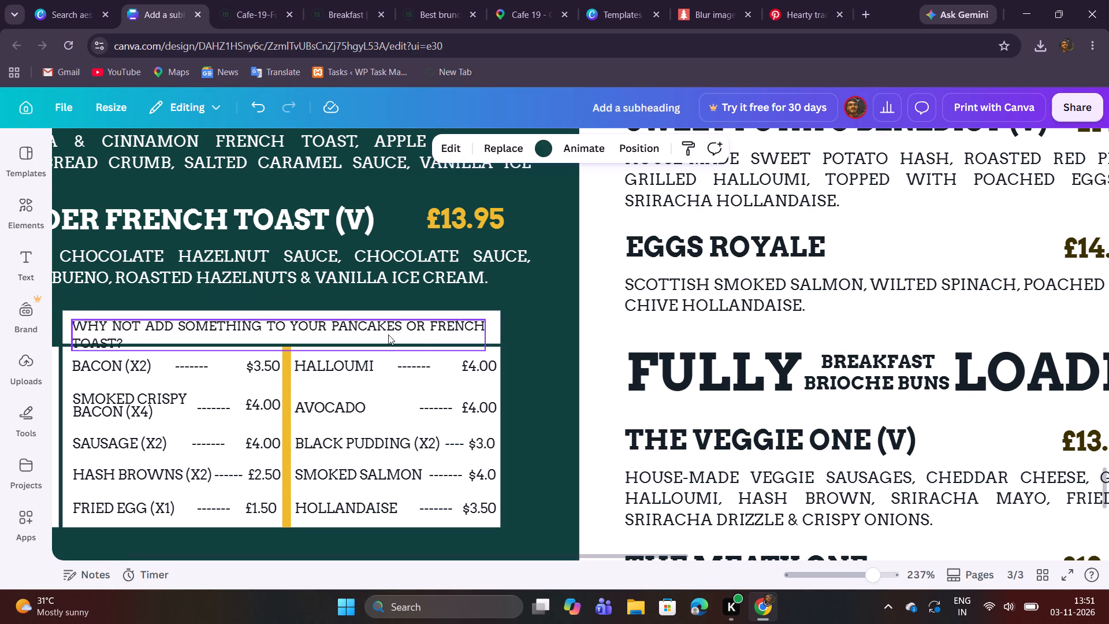
drag(388, 335, 390, 326)
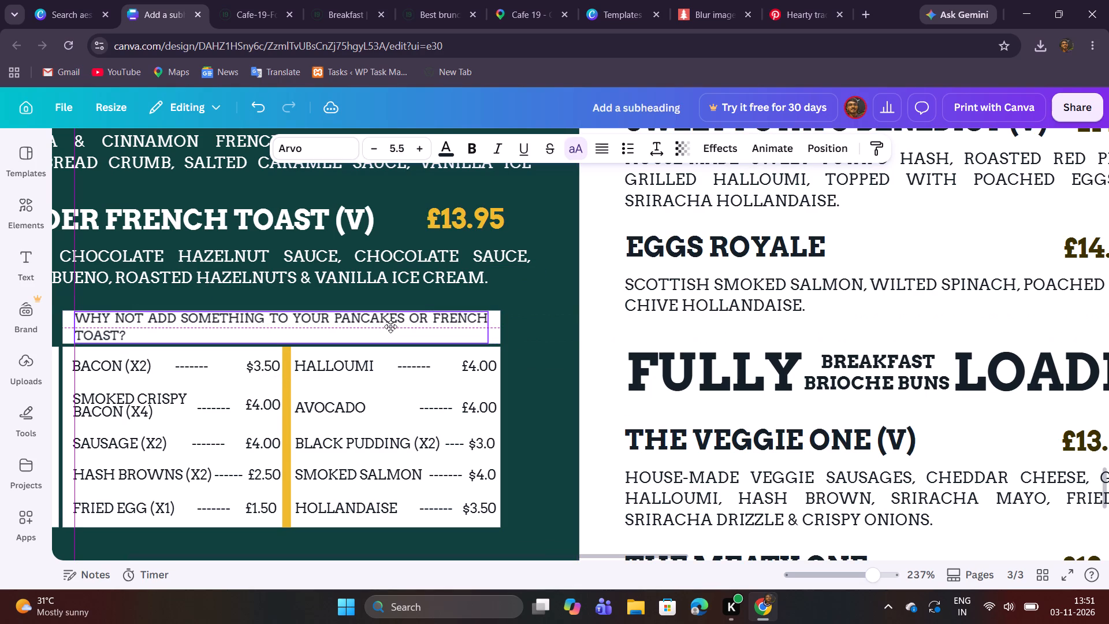
drag(390, 326, 390, 328)
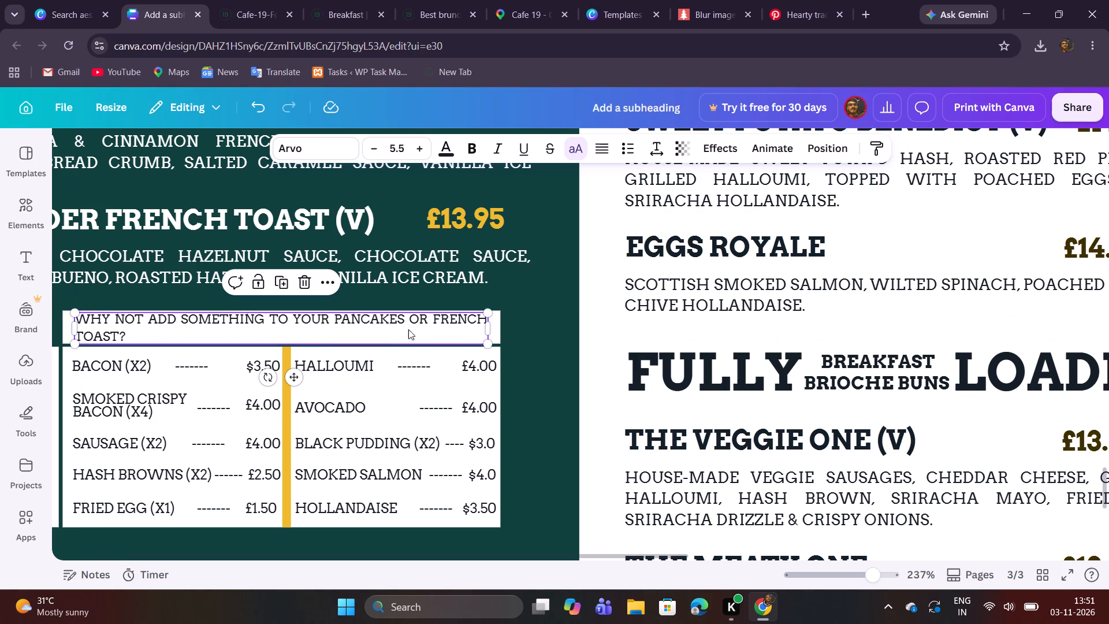
click(552, 355)
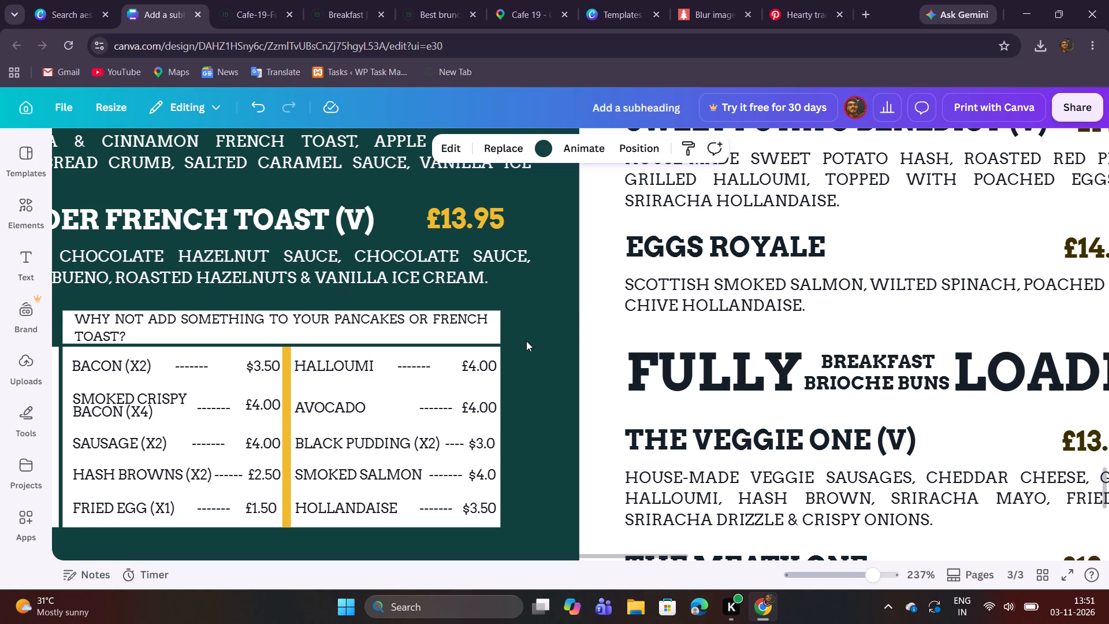
Reduce the extras heading to size 5.2 and widen its text box until the heading fits on a single line.
click(485, 329)
drag(488, 344, 468, 326)
drag(468, 326, 498, 326)
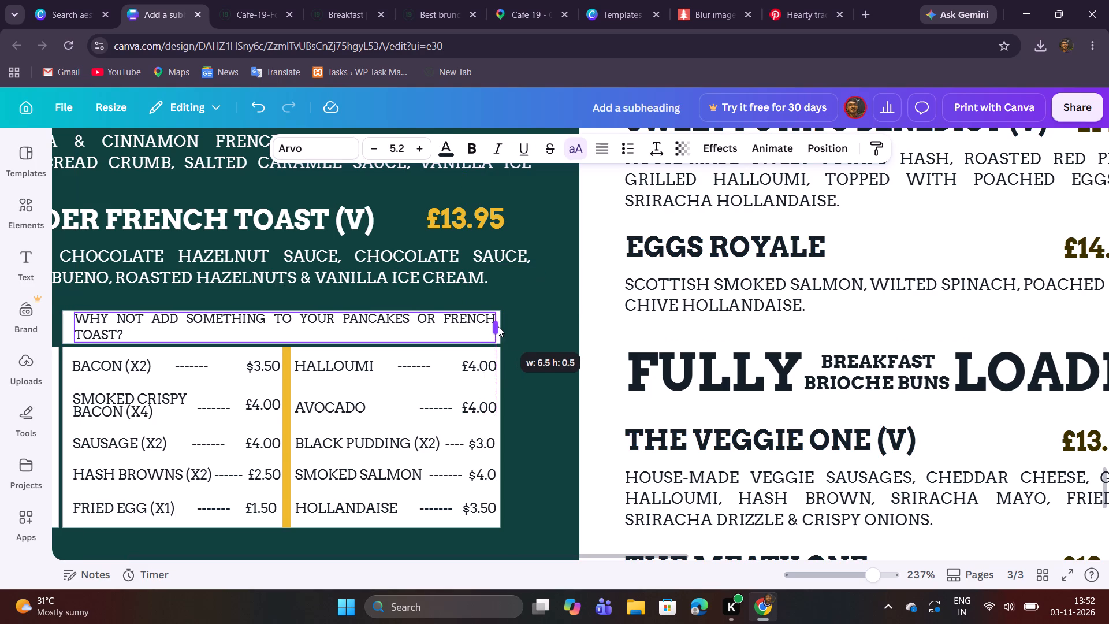
drag(498, 326, 478, 324)
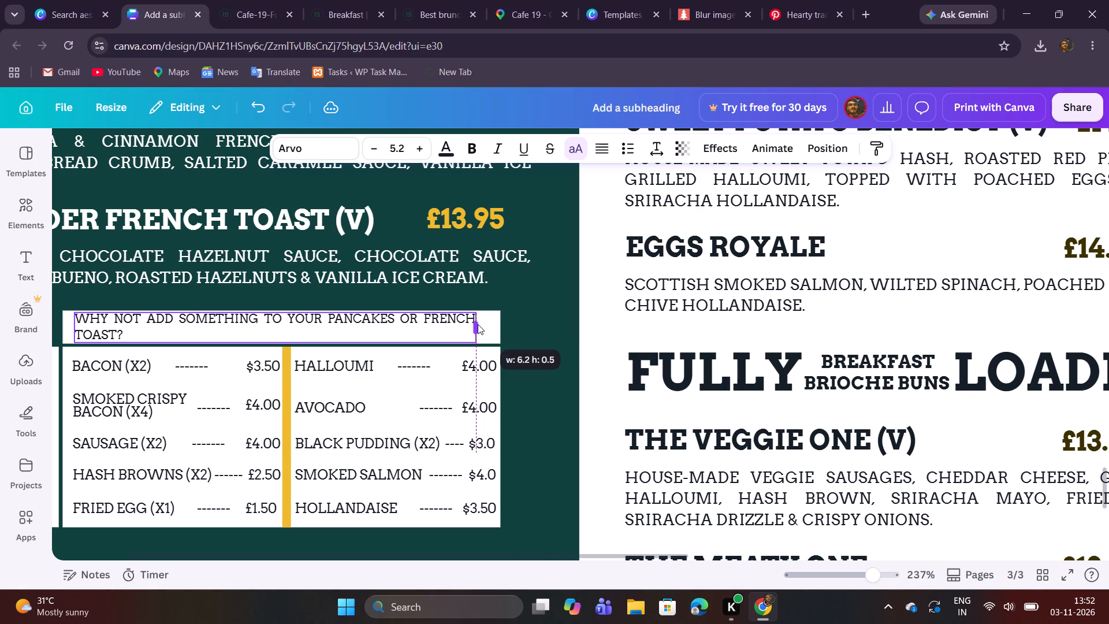
drag(478, 324, 507, 322)
Centre the single-line extras heading "Why not add something to your pancakes or French toast?" inside the white header box above the table.
drag(461, 322, 445, 328)
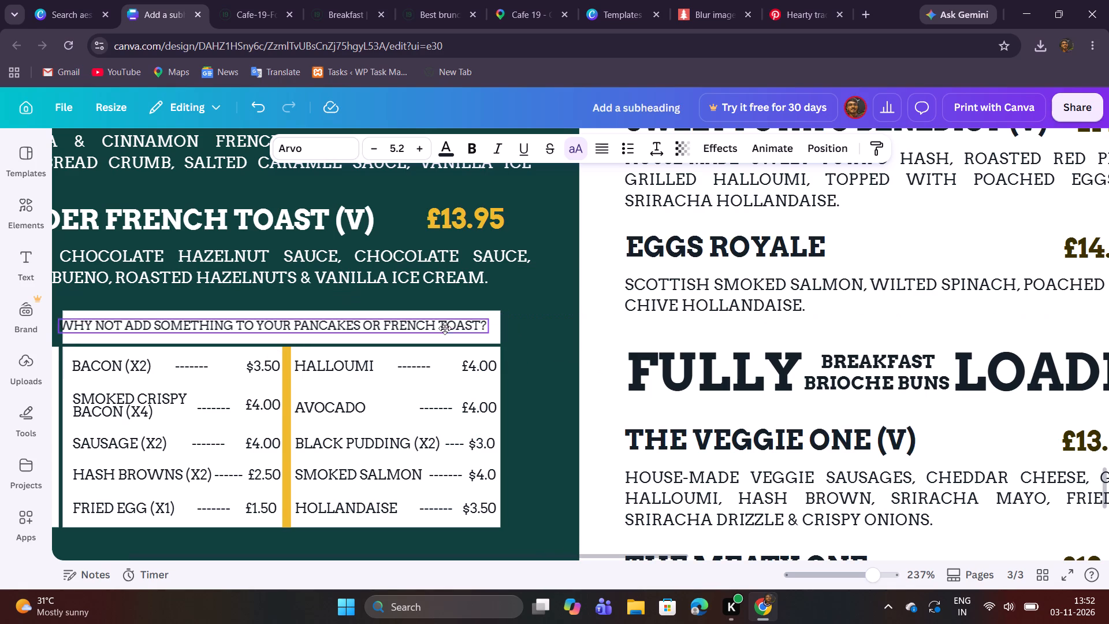
drag(445, 328, 452, 330)
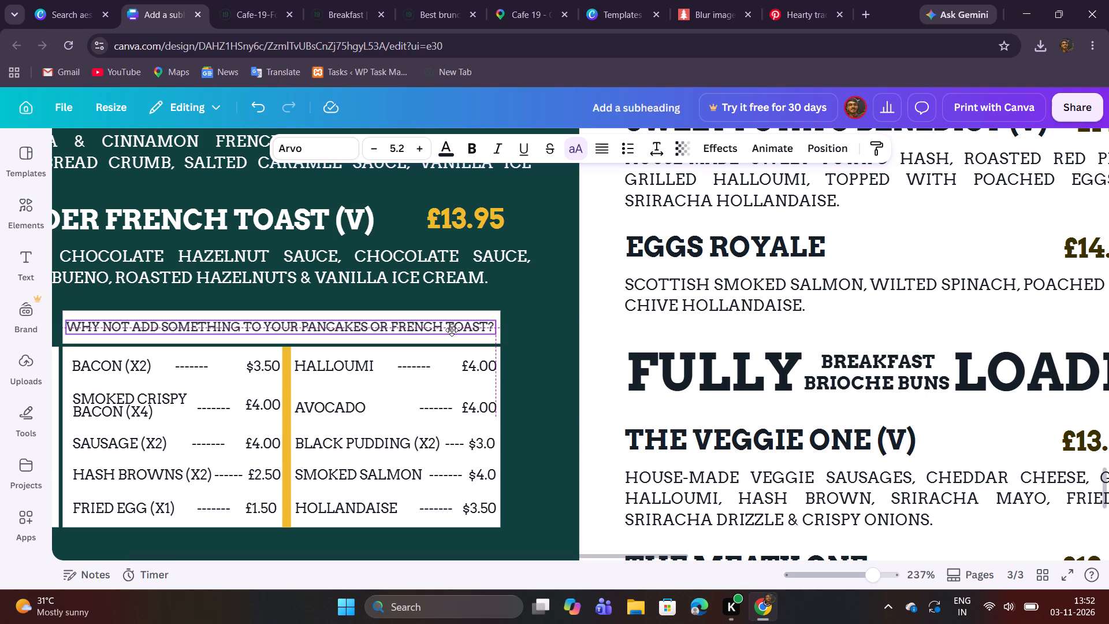
drag(452, 330, 453, 330)
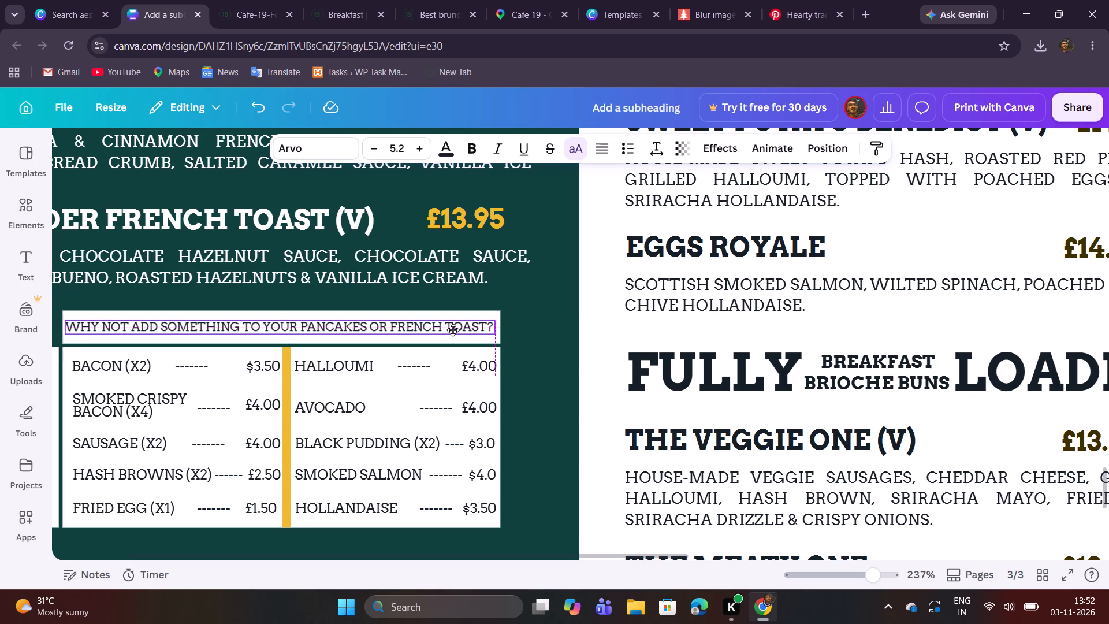
drag(453, 330, 454, 330)
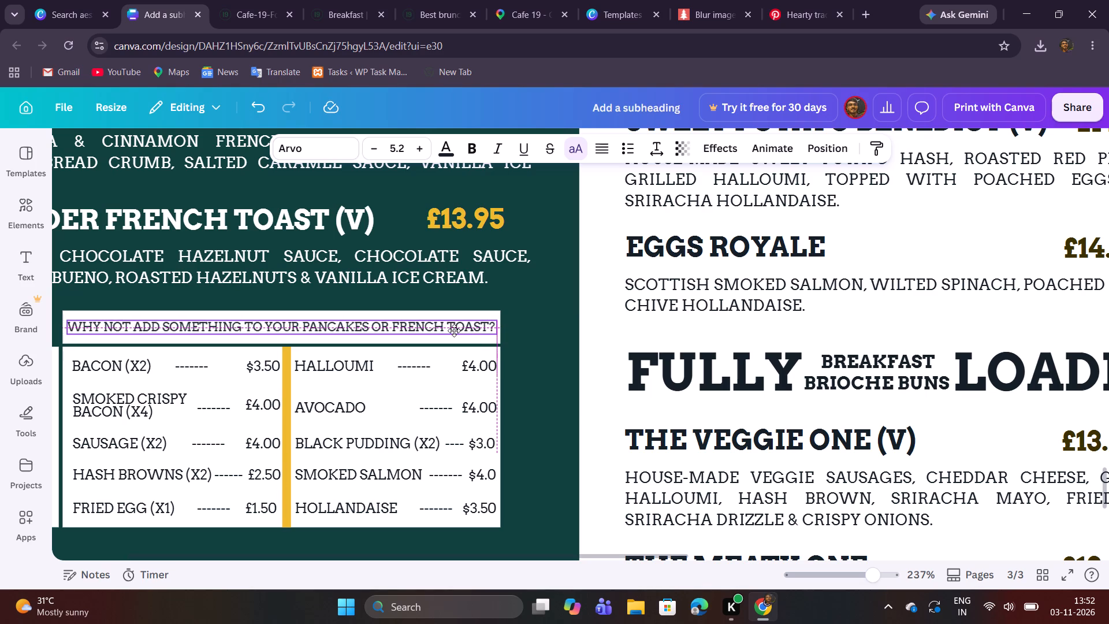
drag(454, 330, 452, 330)
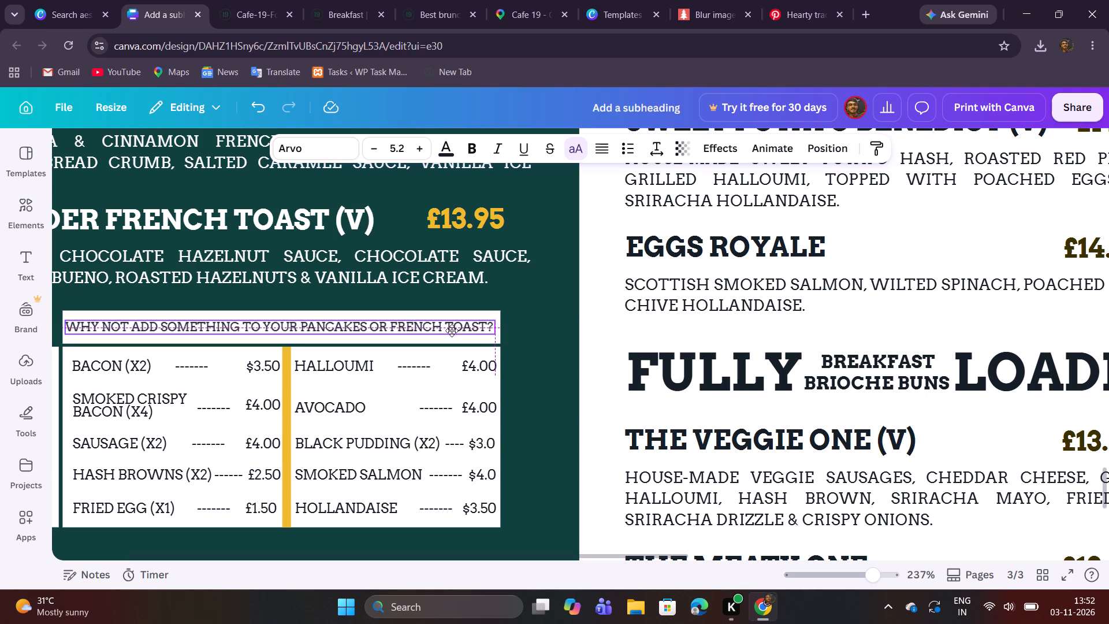
drag(452, 330, 455, 330)
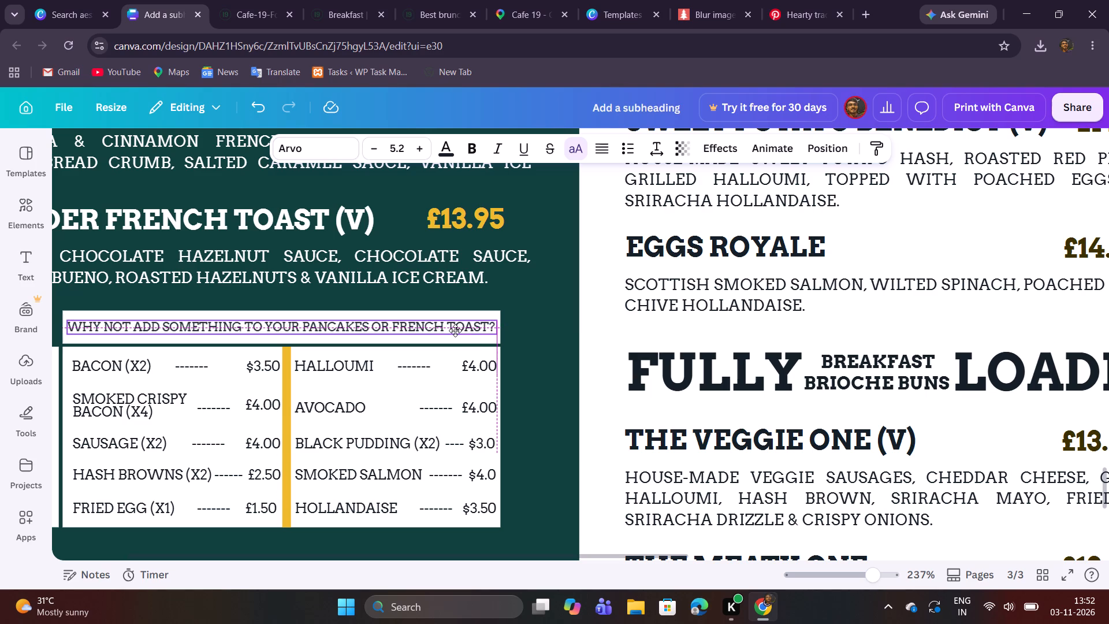
drag(455, 330, 460, 330)
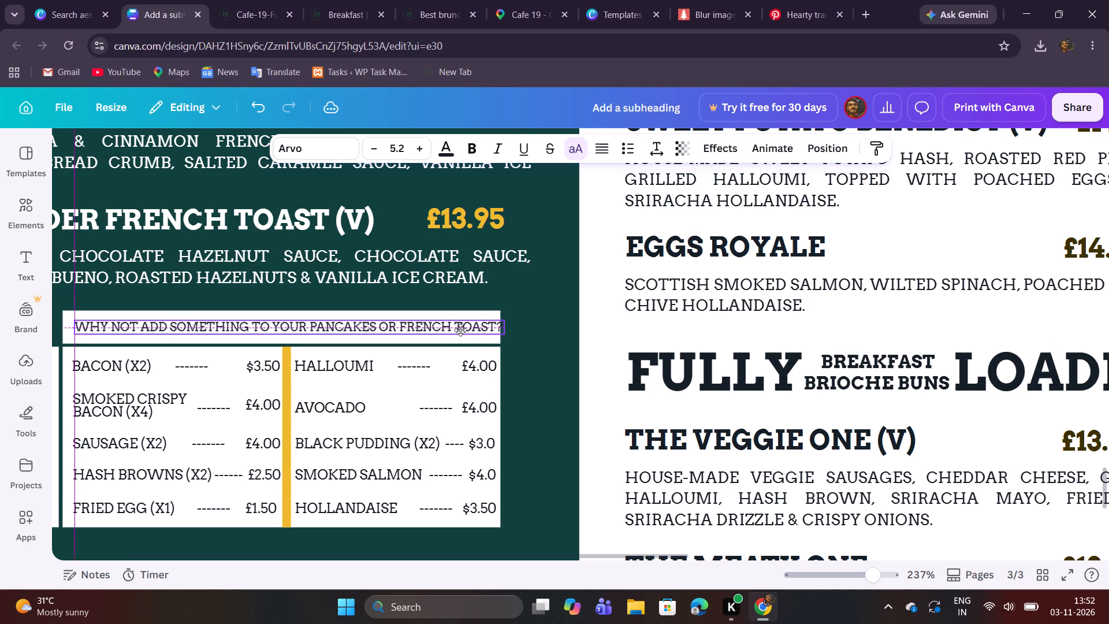
drag(460, 330, 454, 329)
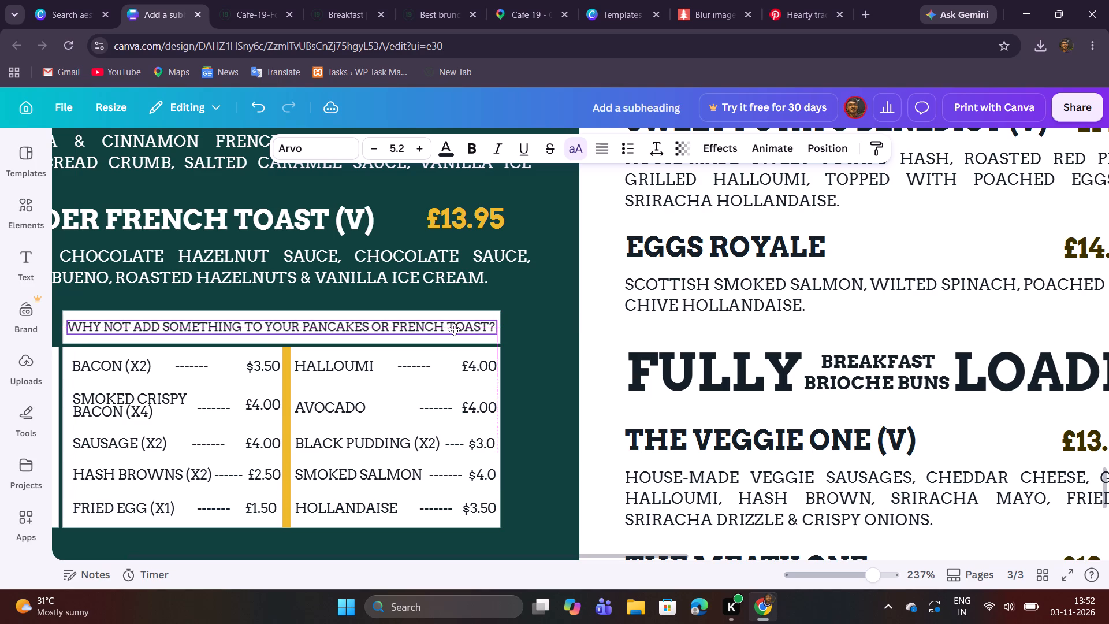
drag(454, 329, 452, 332)
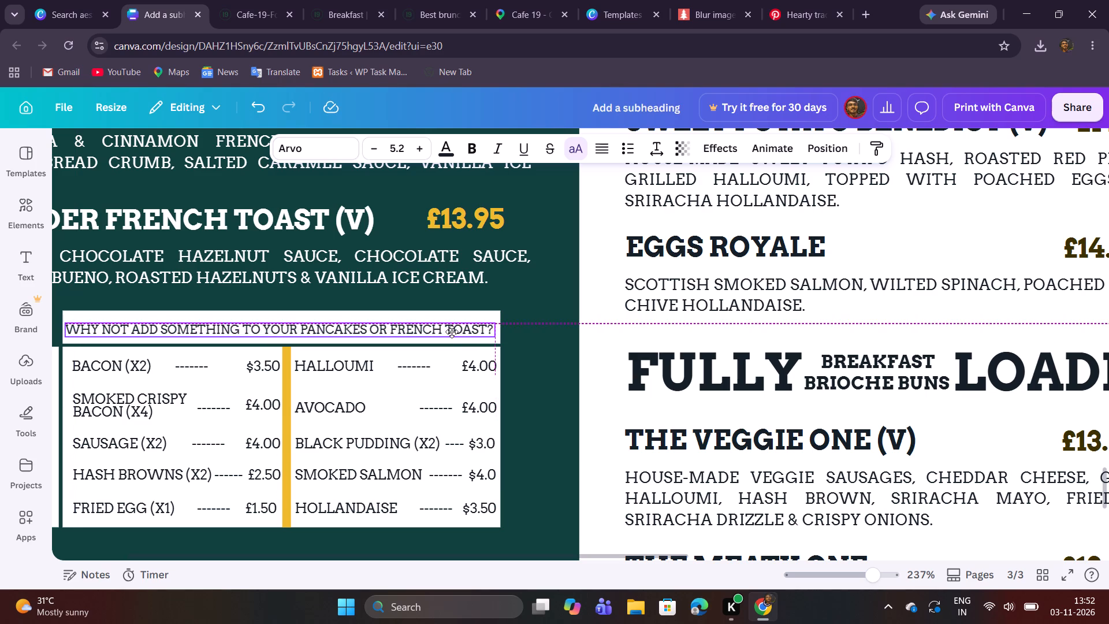
drag(452, 332, 453, 332)
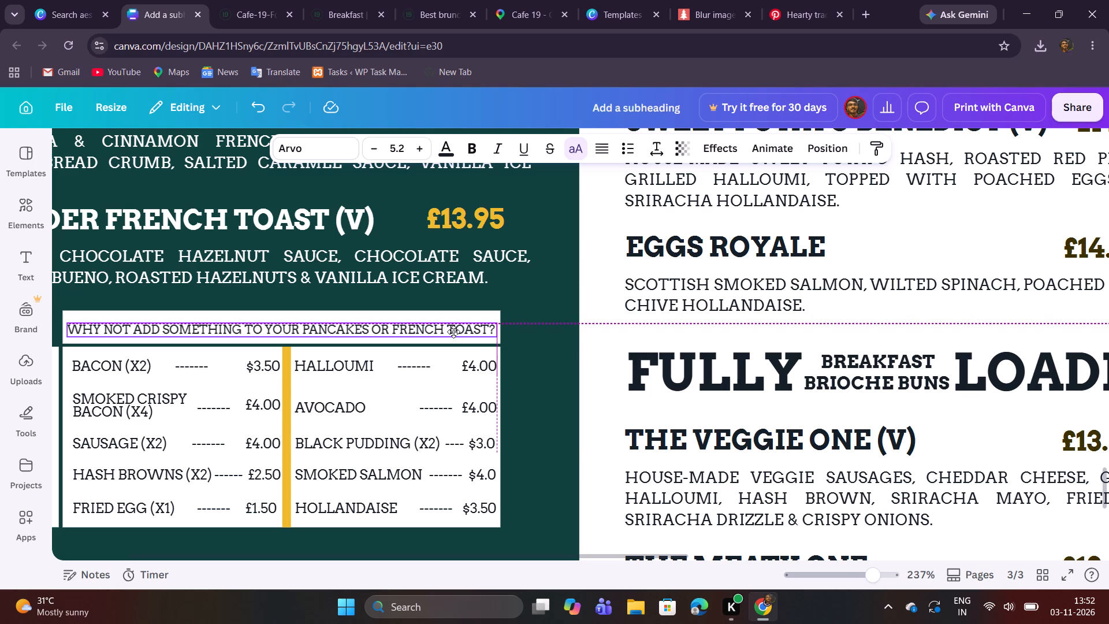
drag(453, 332, 455, 330)
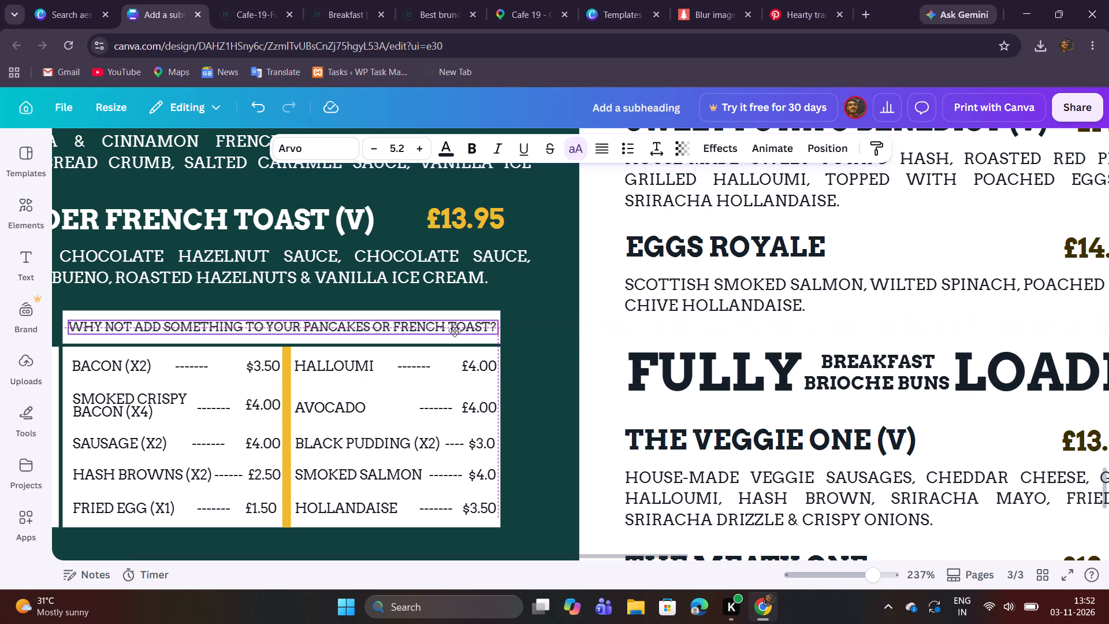
drag(455, 330, 453, 330)
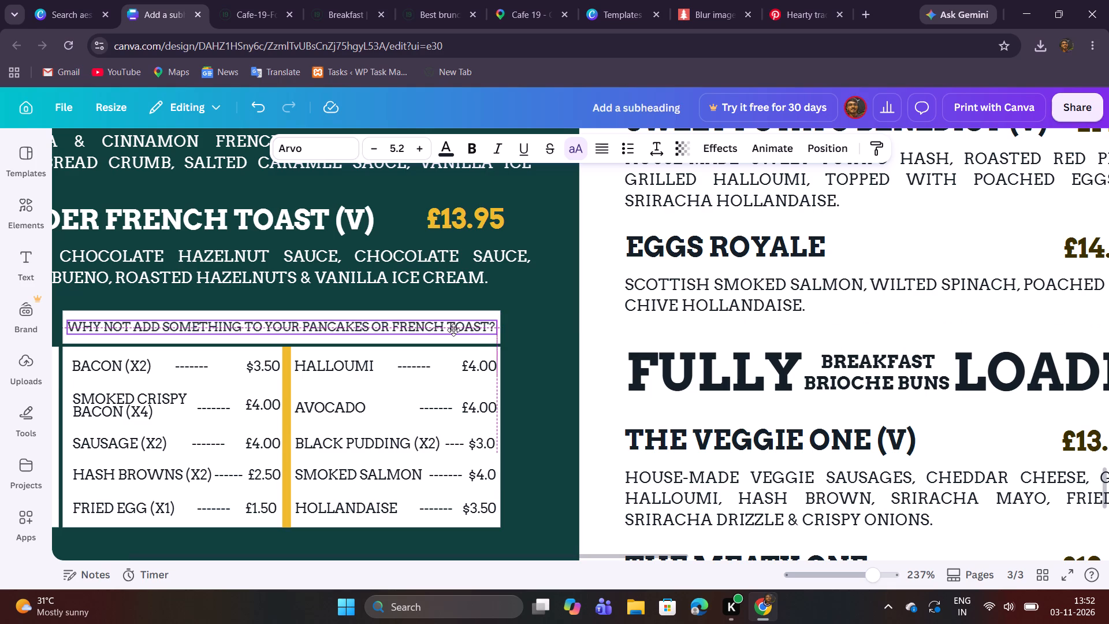
drag(453, 330, 452, 329)
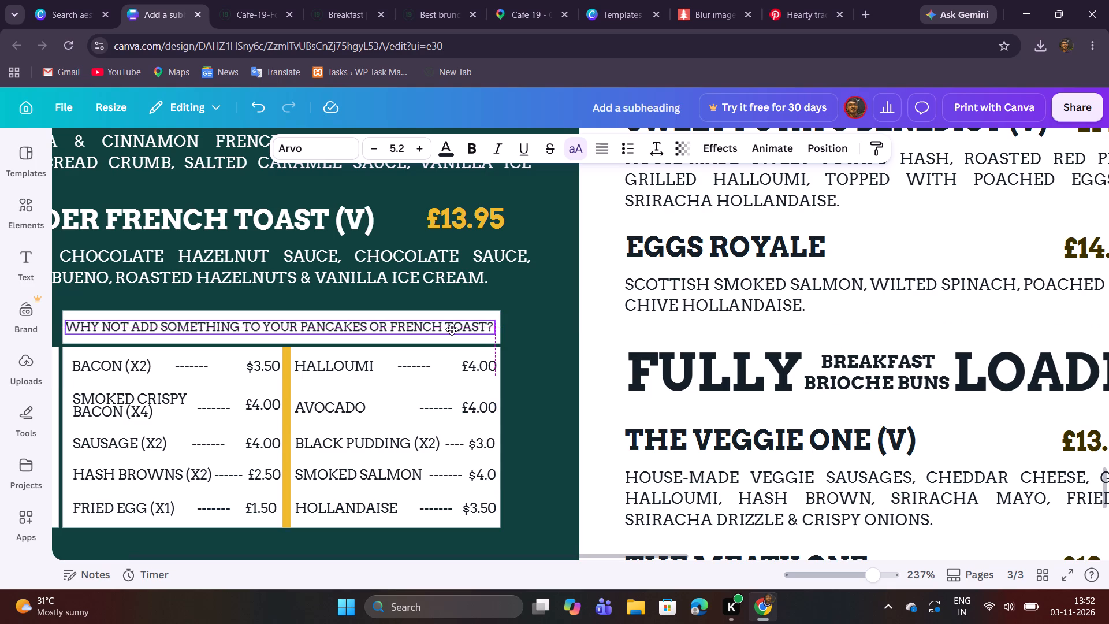
drag(452, 329, 452, 329)
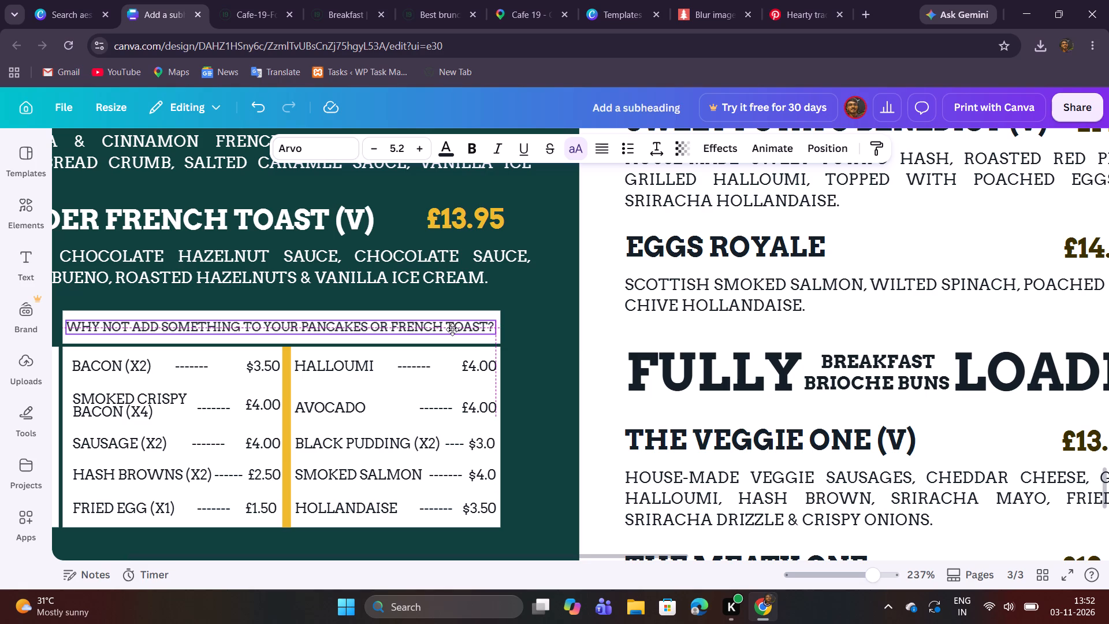
drag(452, 329, 454, 330)
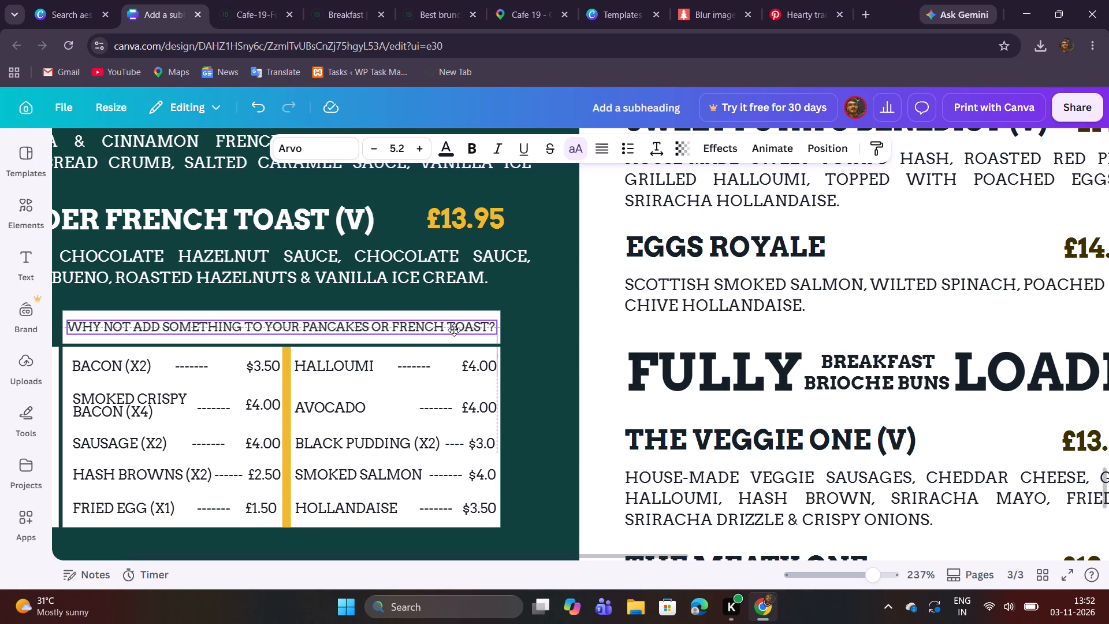
drag(454, 330, 453, 330)
drag(453, 330, 453, 330)
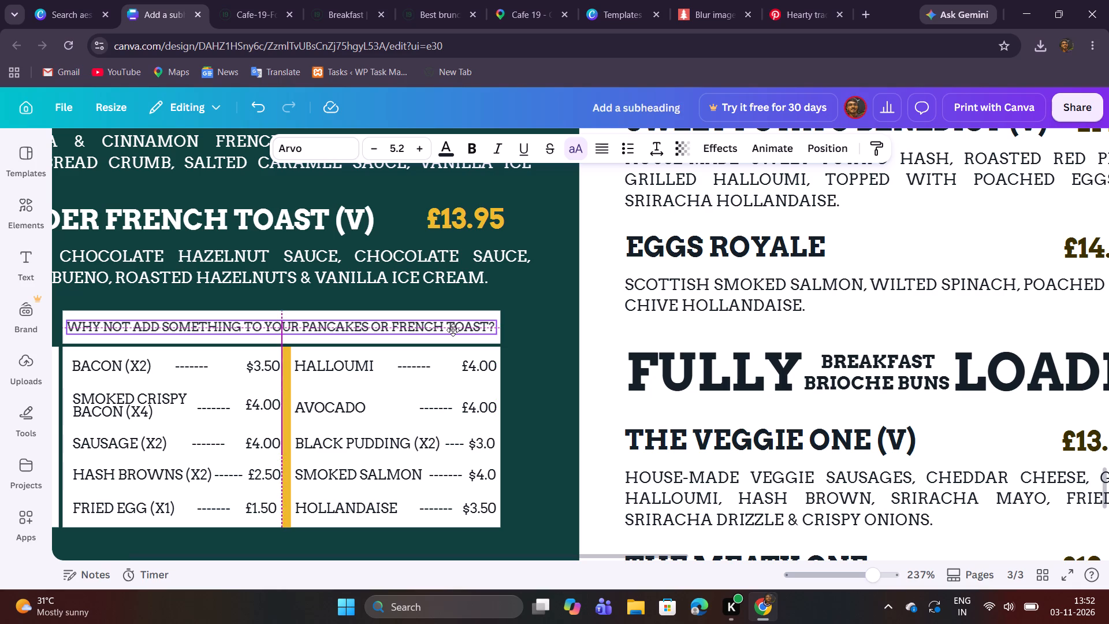
drag(453, 330, 454, 329)
click(549, 364)
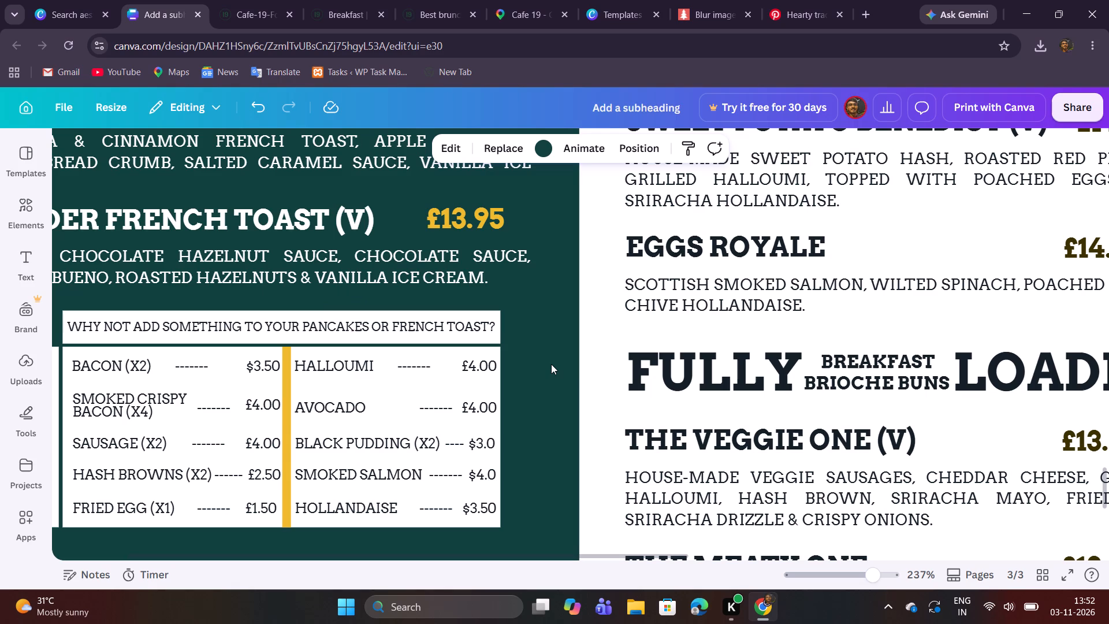
Replace the first extras item "Bacon (x2)" with "Milk chocolate sauce" copied from the PDF menu's extras list.
click(853, 573)
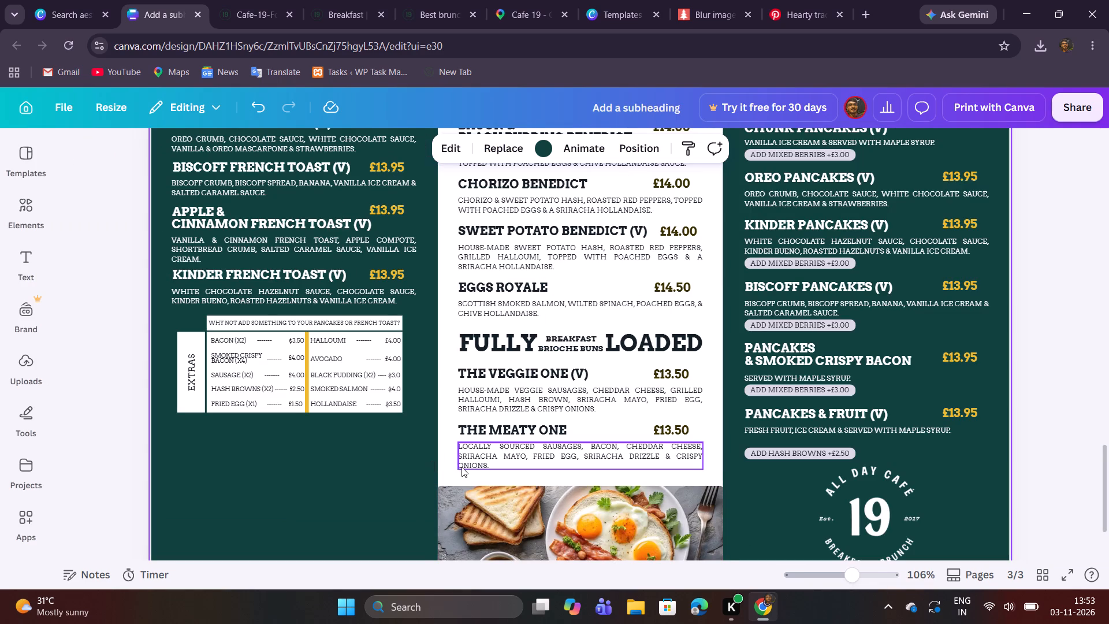
click(866, 577)
scroll(252, 514, right, 3)
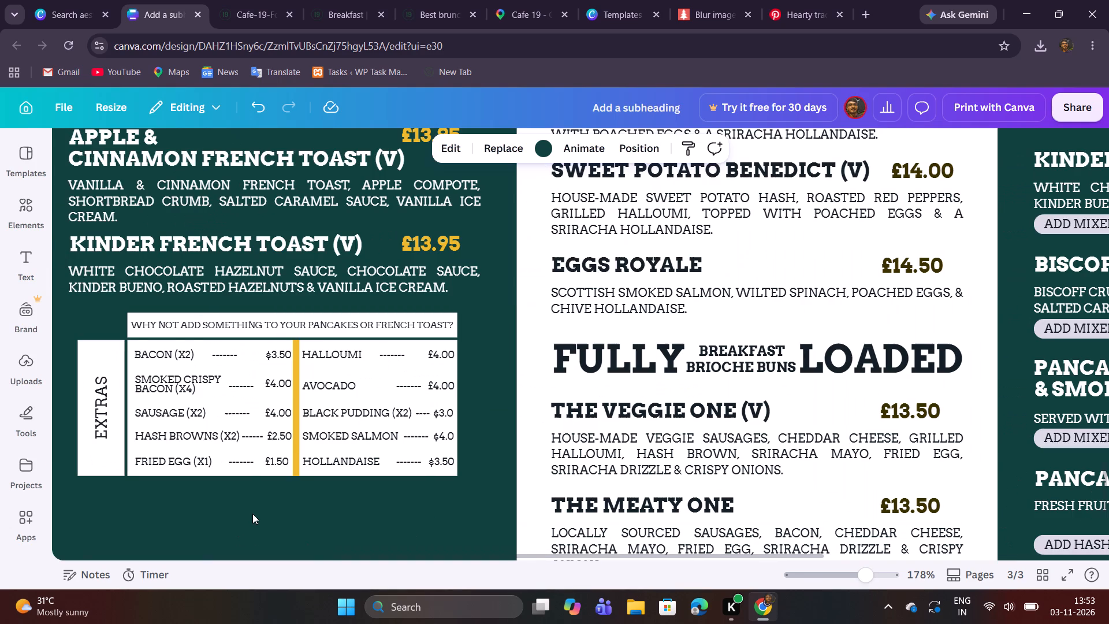
click(214, 2)
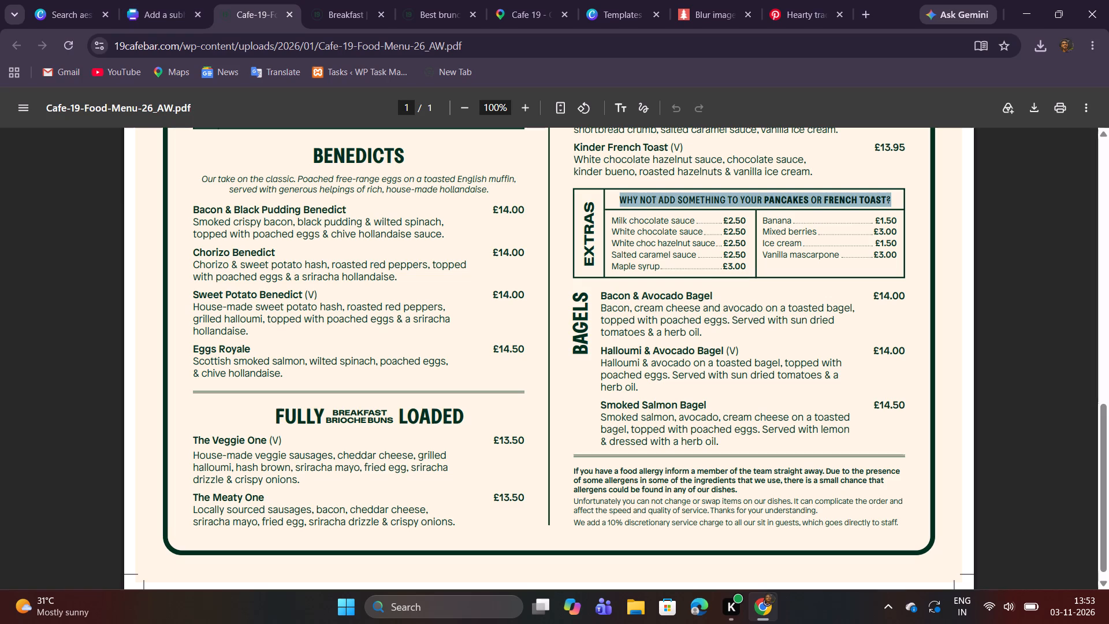
scroll(435, 286, up, 2)
scroll(375, 225, down, 2)
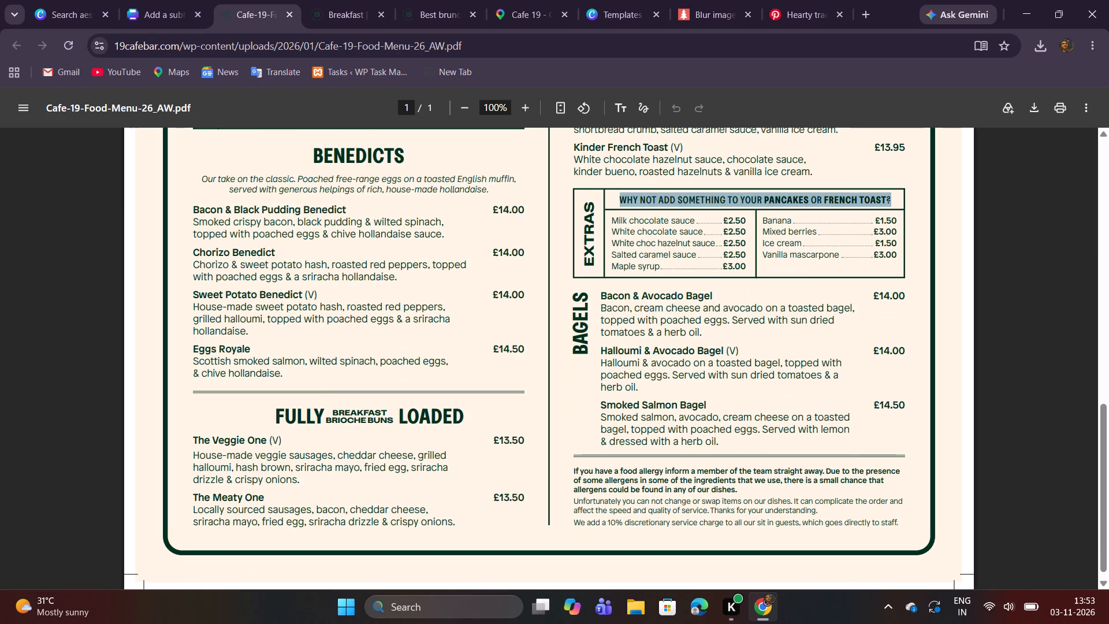
drag(612, 221, 723, 221)
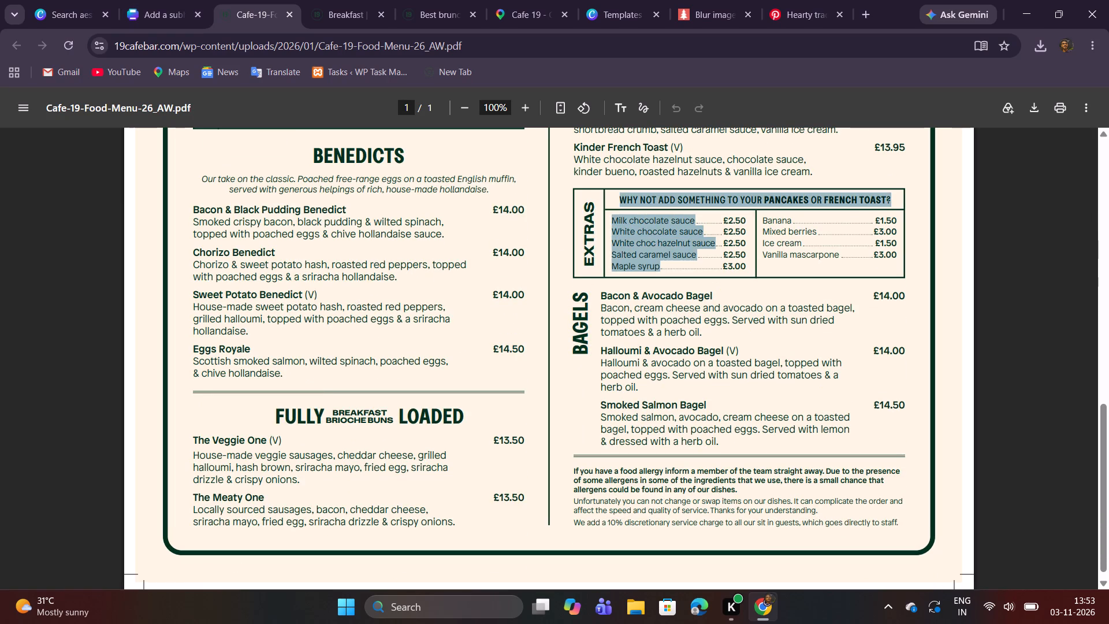
drag(723, 221, 693, 221)
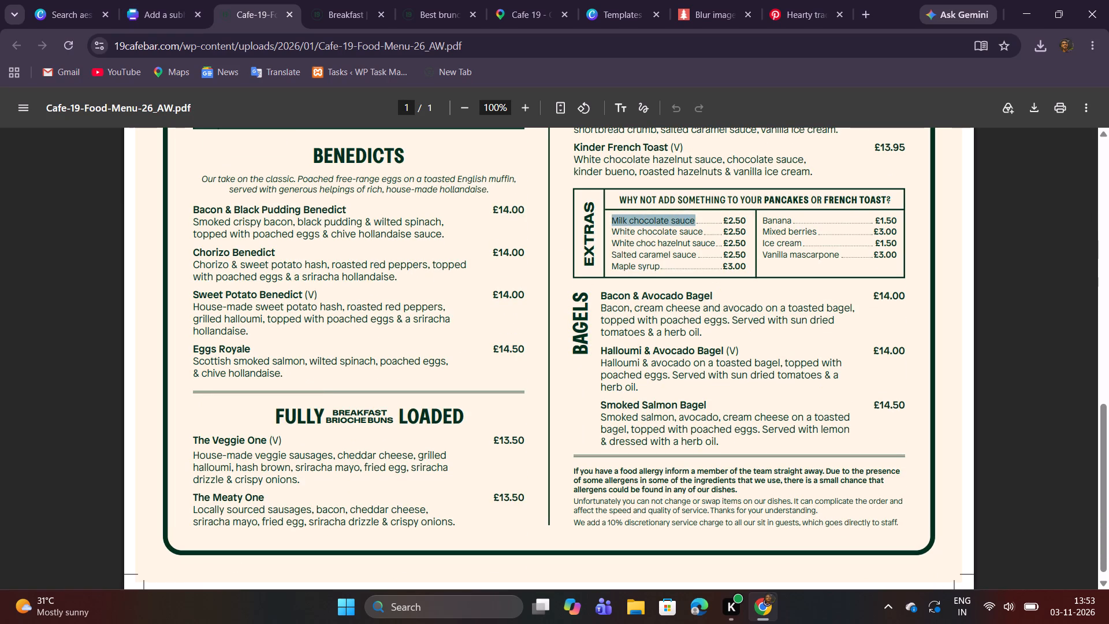
drag(693, 221, 693, 221)
drag(693, 222, 654, 220)
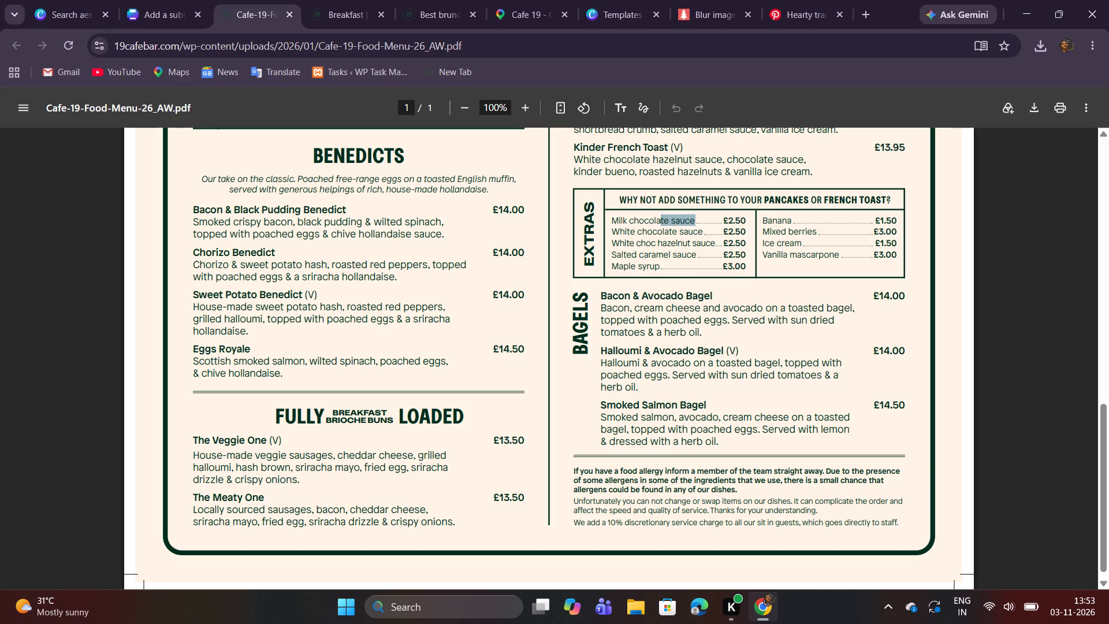
drag(654, 220, 612, 220)
key(ctrl+c)
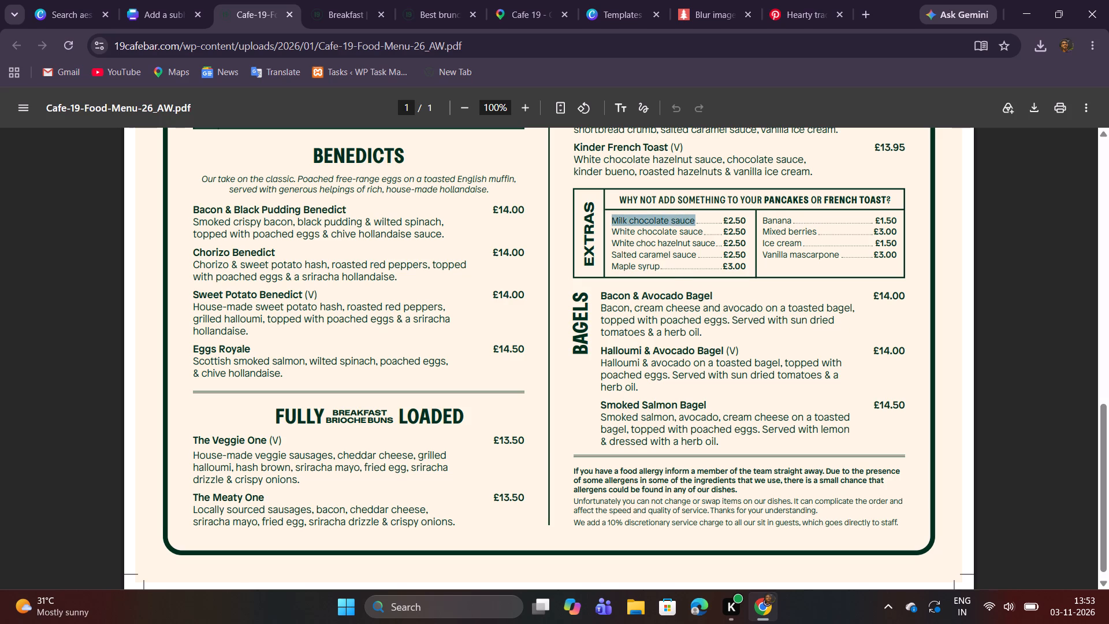
click(133, 3)
double_click(210, 350)
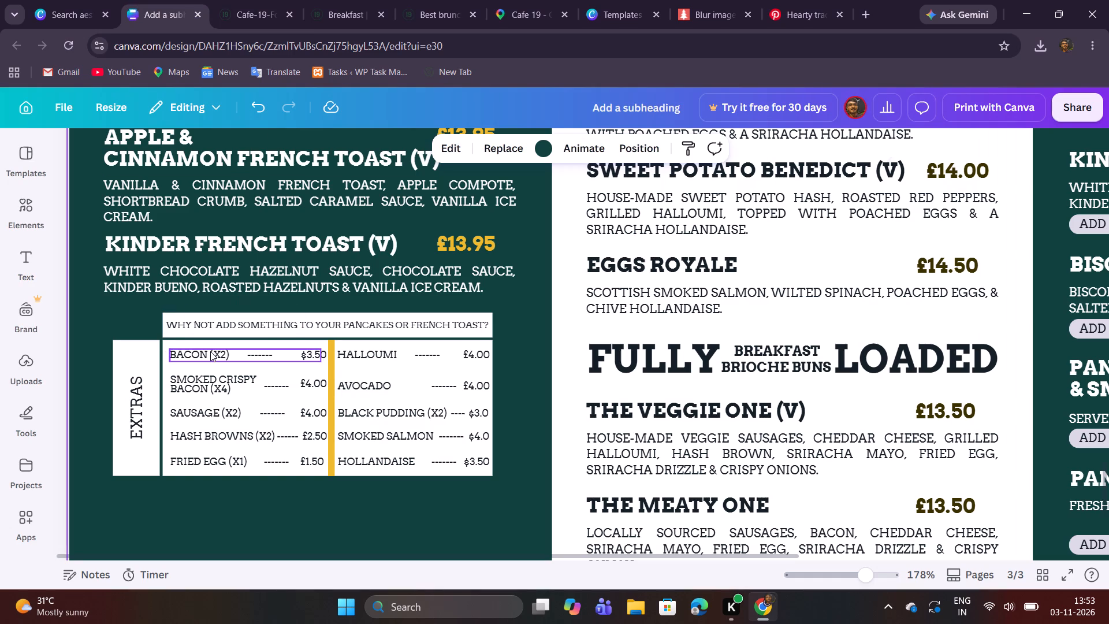
key(ctrl+v)
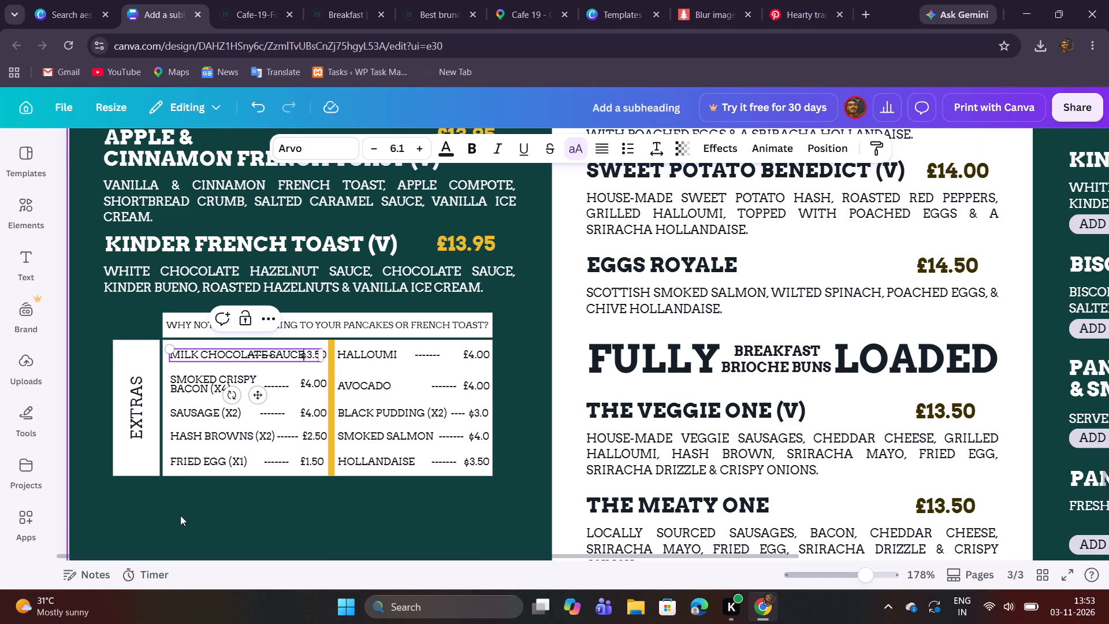
Move the vertical EXTRAS label together with its white box from beside the table to the empty green area below it.
drag(153, 511, 133, 434)
drag(125, 452, 121, 511)
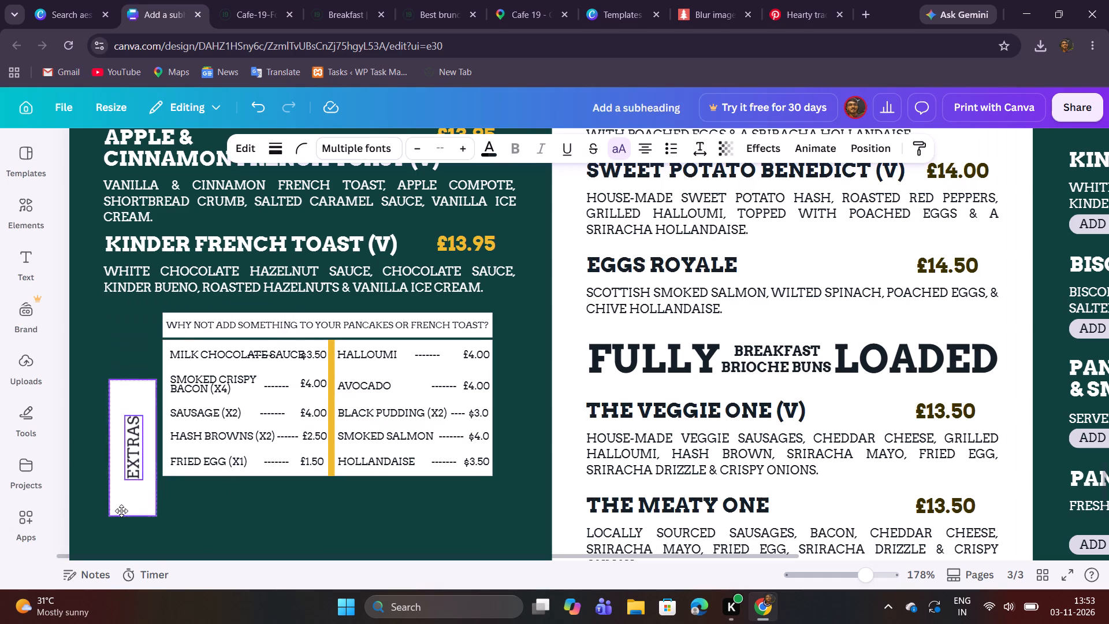
drag(121, 511, 302, 622)
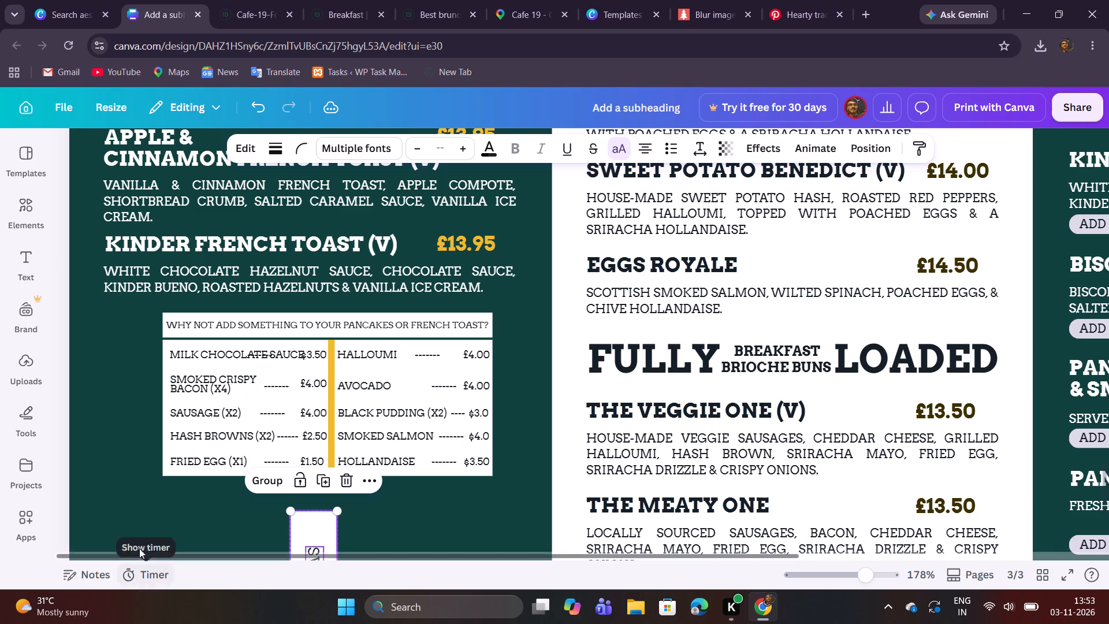
click(144, 530)
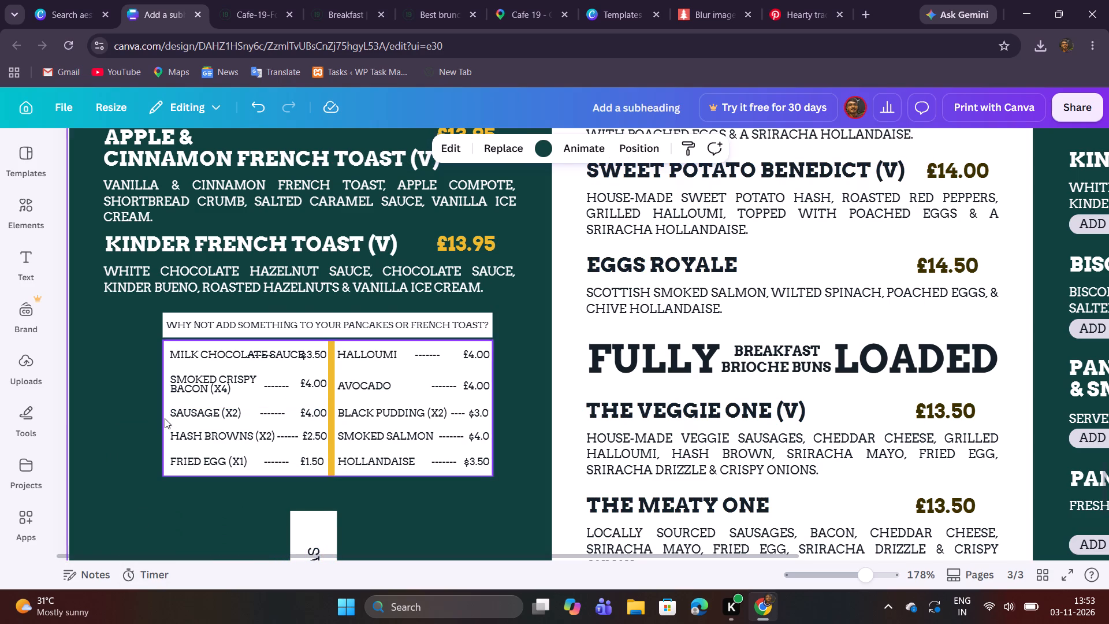
Widen the white background box of the extras table leftward so it extends slightly past the header box's left edge.
click(164, 418)
drag(164, 418, 107, 408)
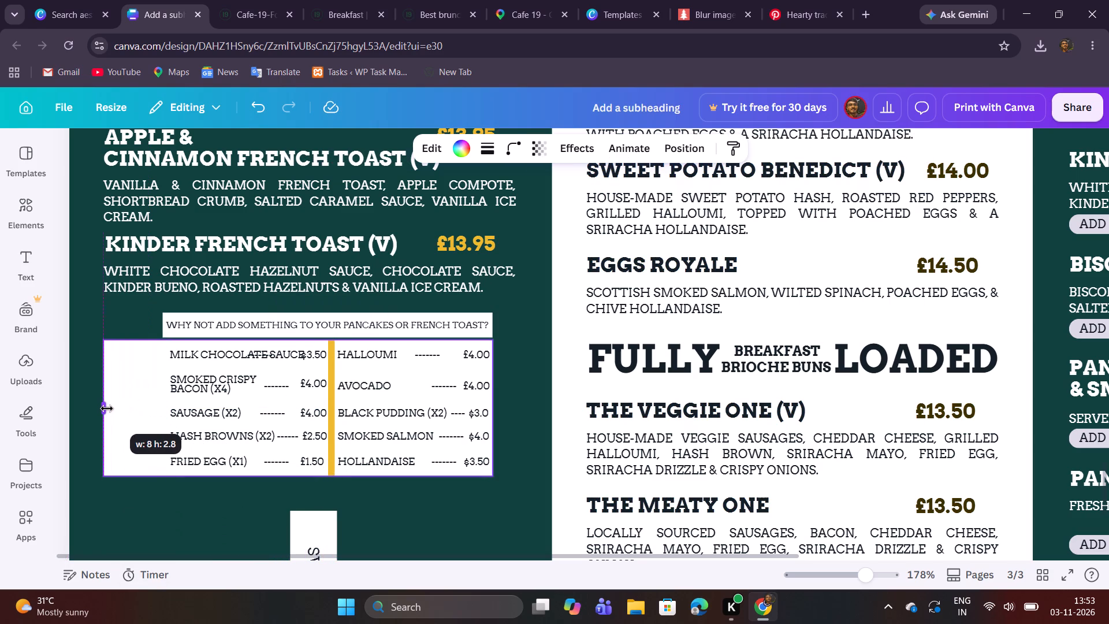
drag(107, 408, 113, 409)
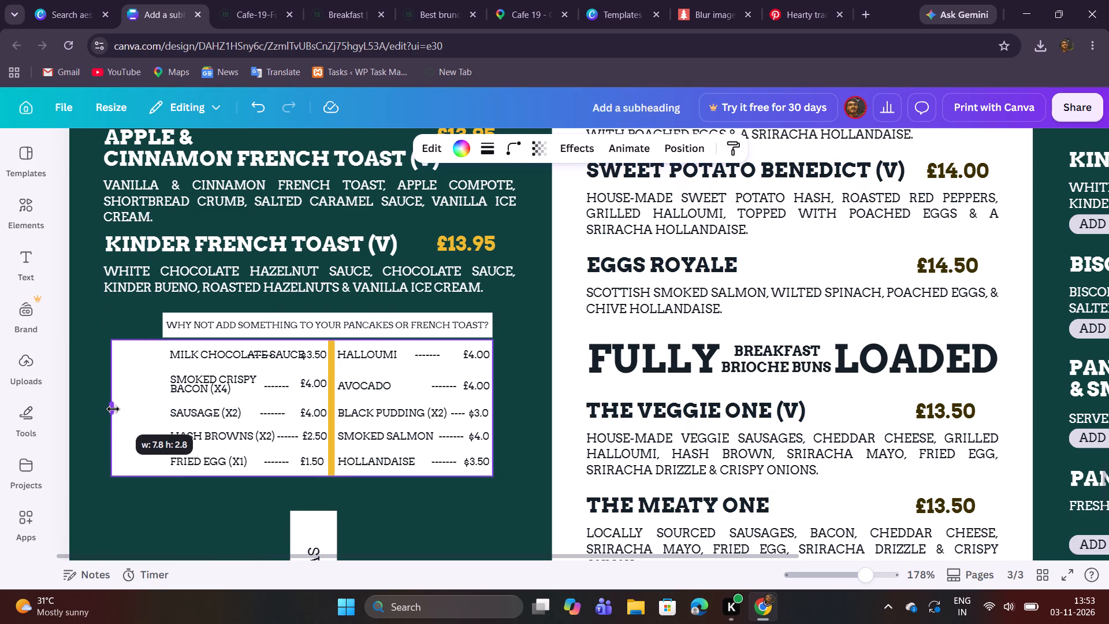
drag(113, 409, 129, 413)
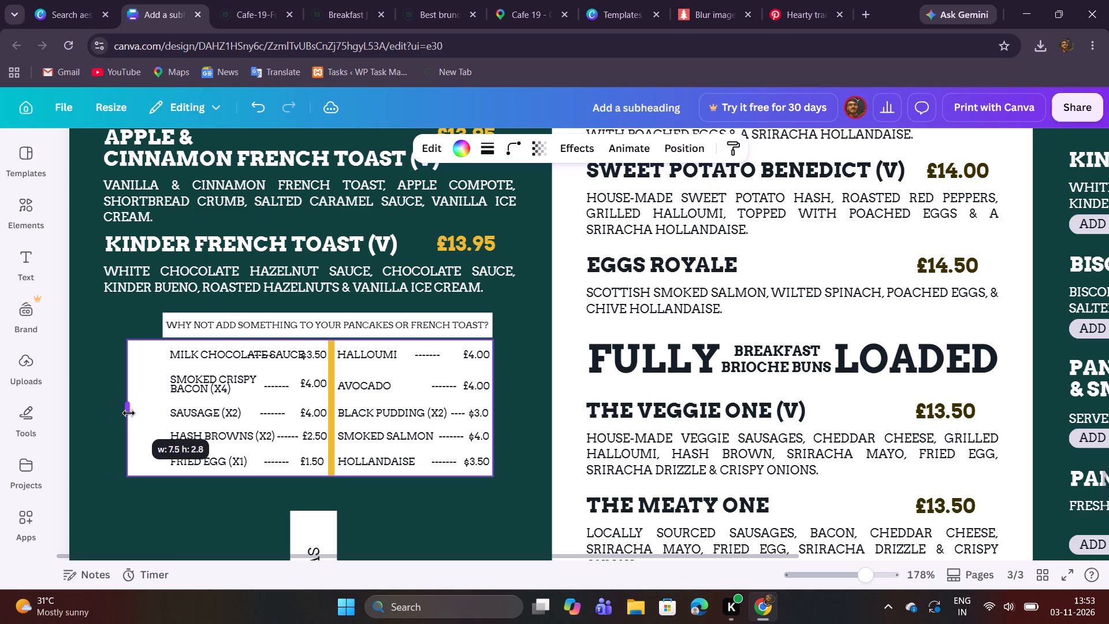
drag(129, 413, 152, 417)
Move the vertical EXTRAS label and its white box together back beside the extras table's left edge, aligned with its height.
drag(388, 532, 319, 550)
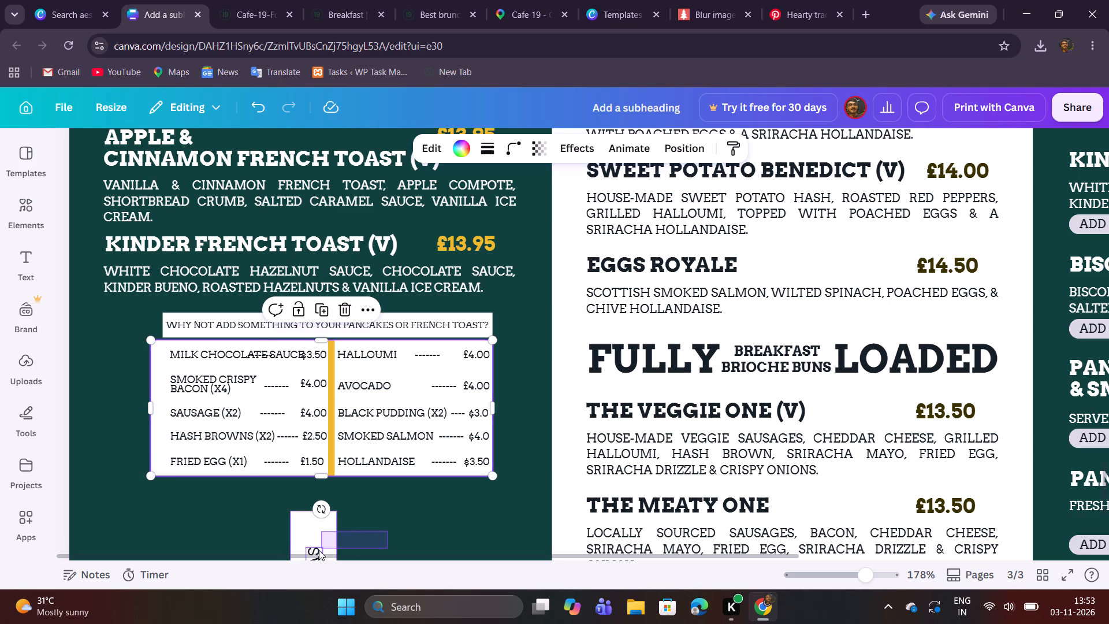
drag(319, 550, 315, 553)
drag(321, 532, 210, 502)
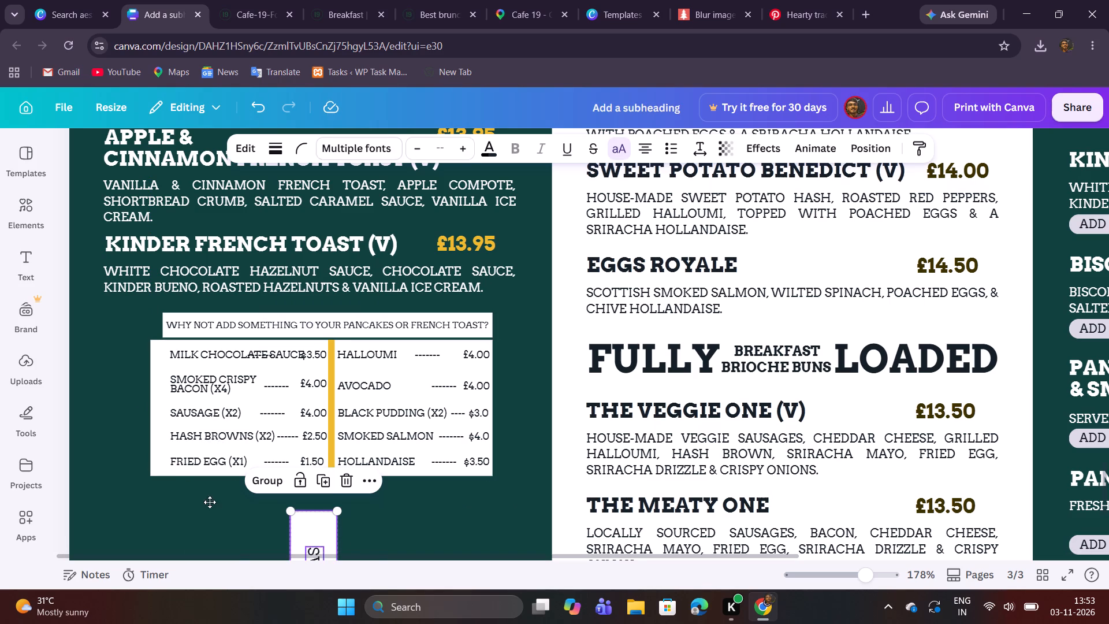
drag(210, 502, 128, 361)
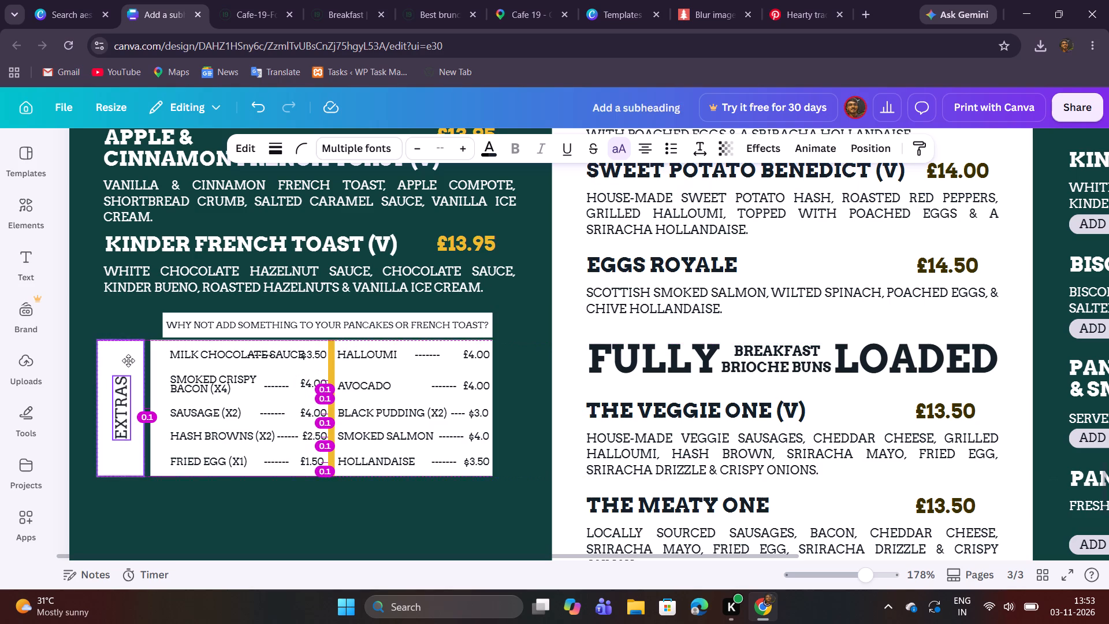
drag(128, 361, 120, 361)
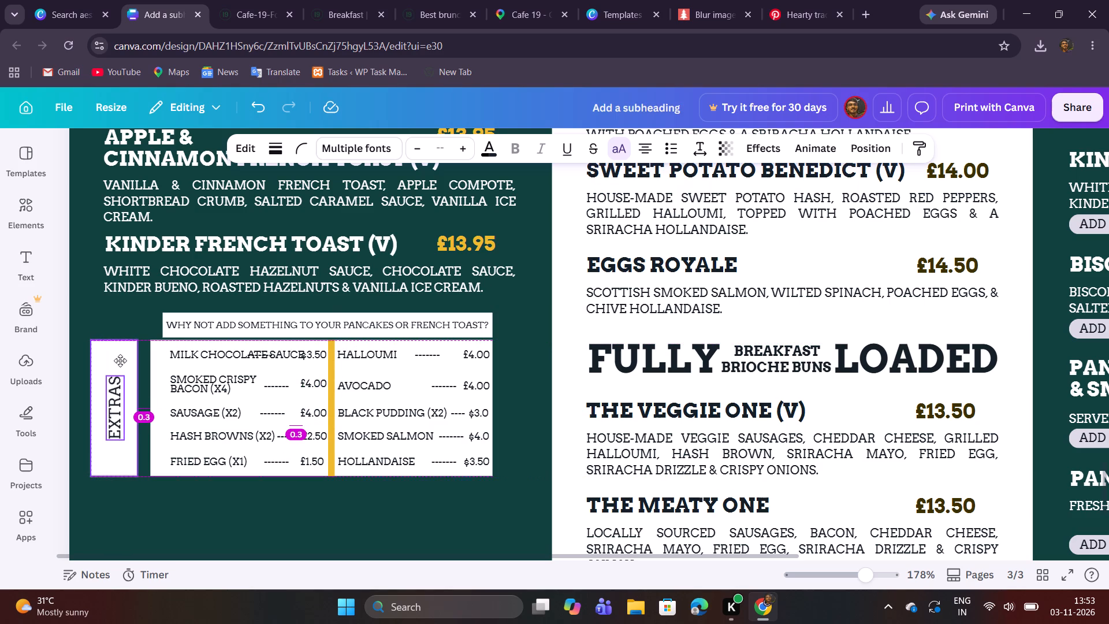
drag(120, 361, 121, 362)
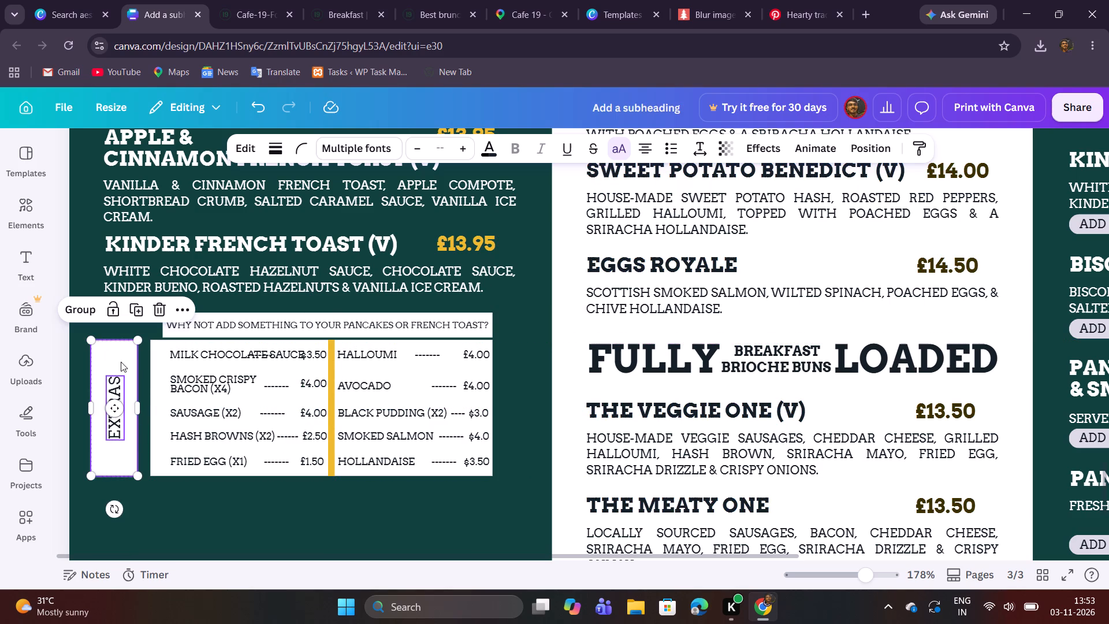
Widen the extras table's white background box leftward until it meets the EXTRAS label box.
click(154, 378)
drag(154, 403, 145, 400)
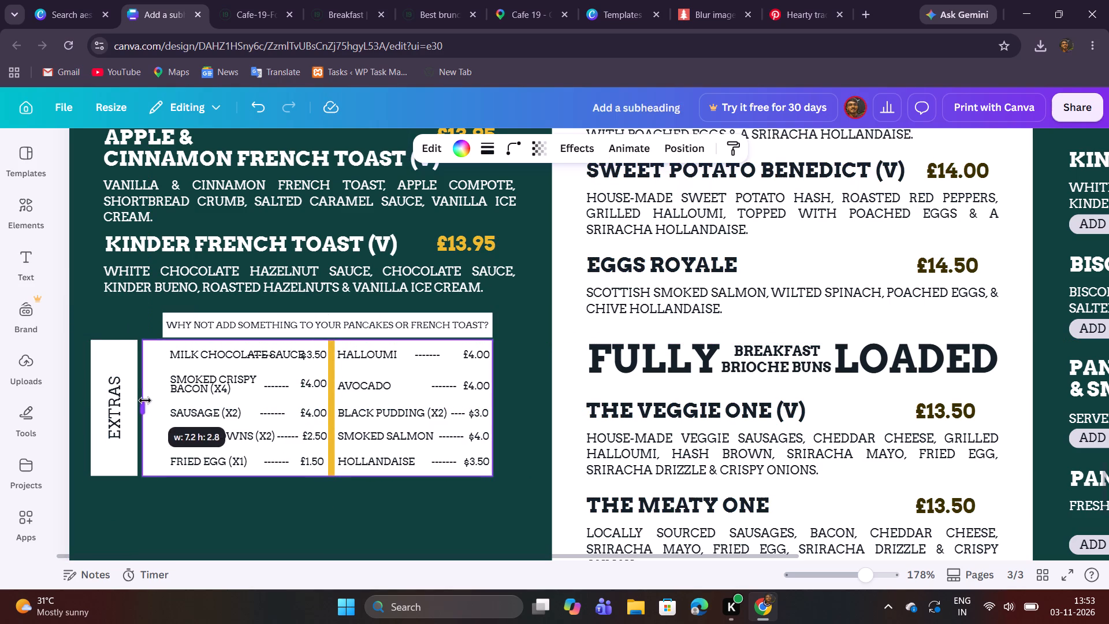
drag(145, 400, 144, 399)
click(114, 558)
click(119, 529)
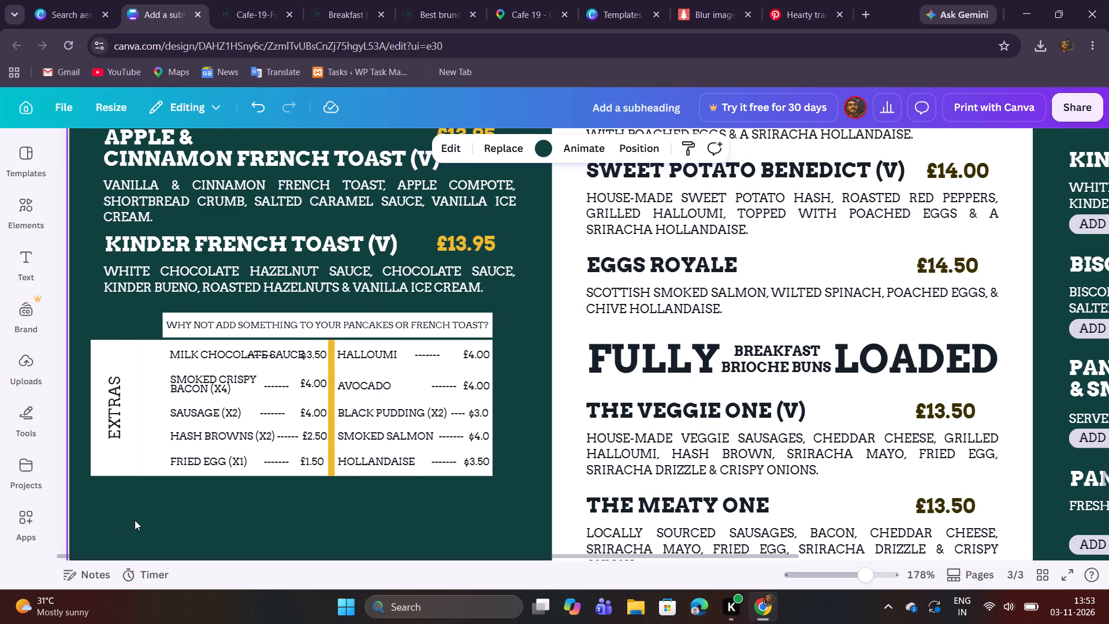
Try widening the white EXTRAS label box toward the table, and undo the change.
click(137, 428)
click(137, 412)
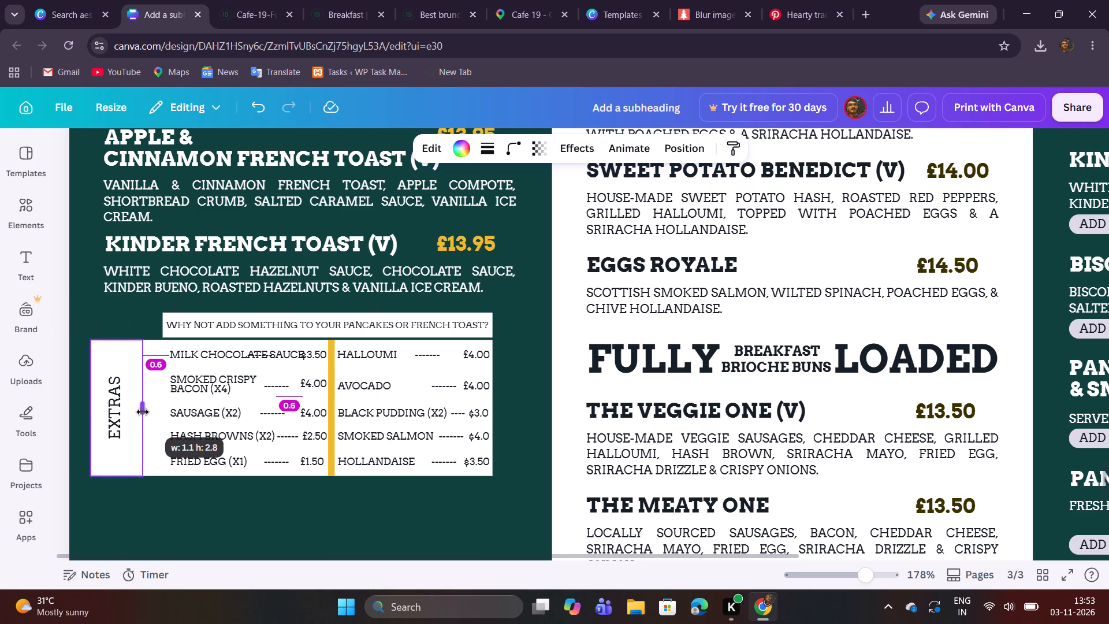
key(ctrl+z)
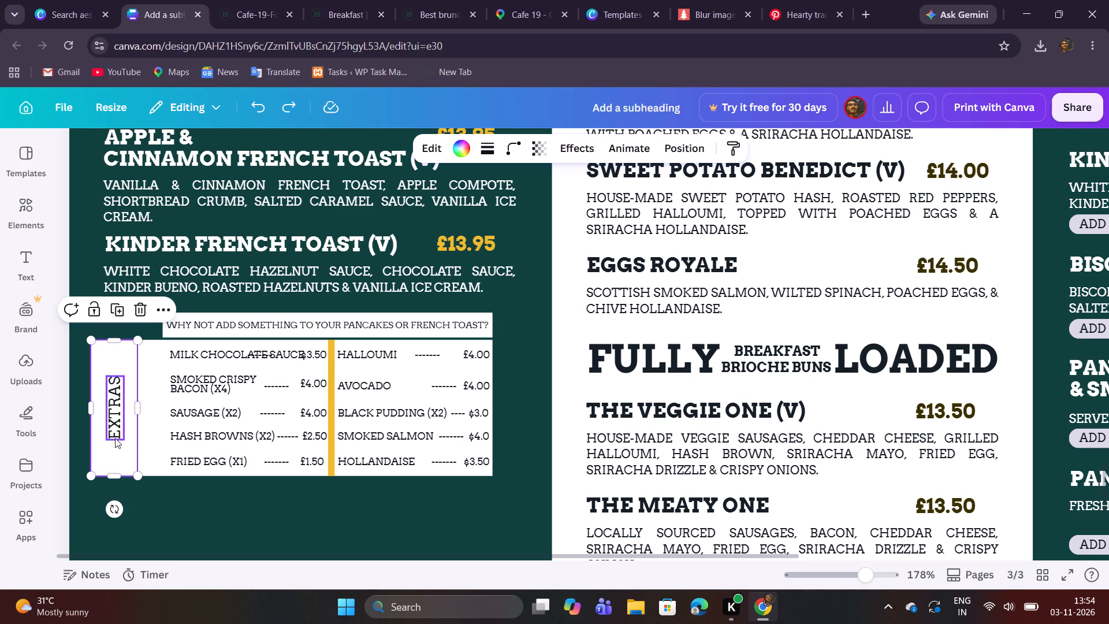
Pull the table background's left edge back slightly to leave a thin green gap beside the EXTRAS box.
click(150, 443)
click(137, 407)
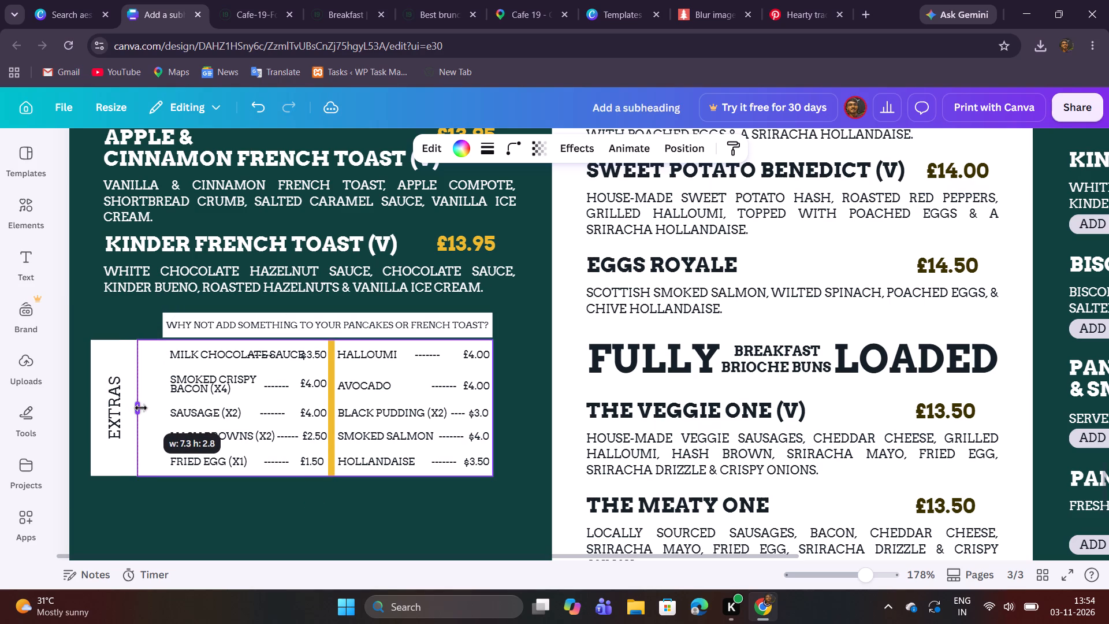
click(141, 515)
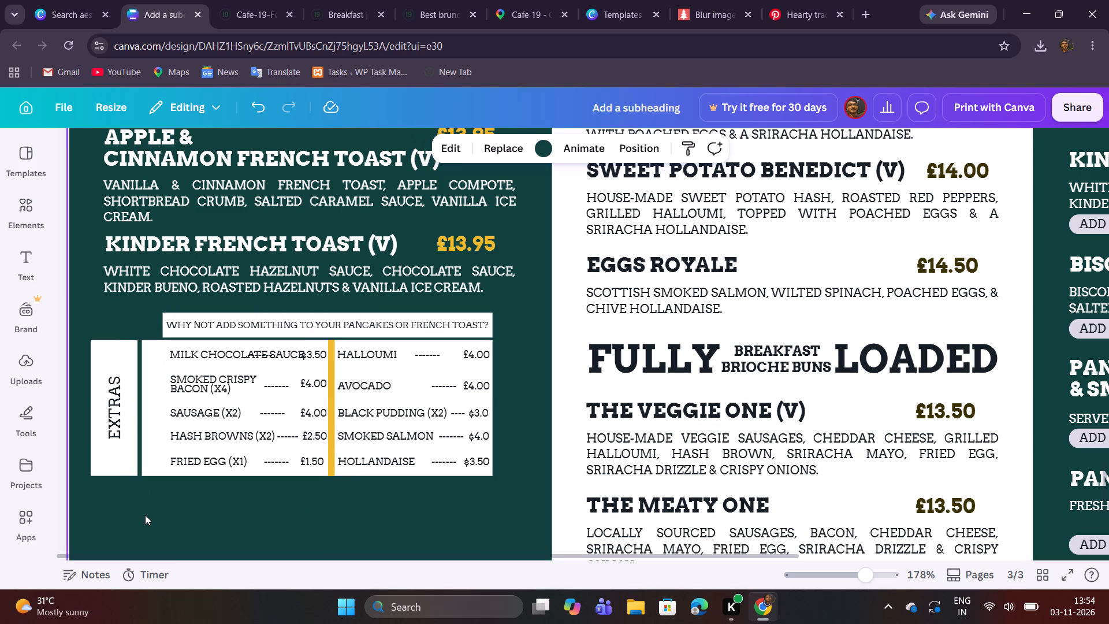
Widen the table's white background box rightward to align with the right edge of the Kinder French Toast description.
click(492, 407)
drag(493, 408, 498, 408)
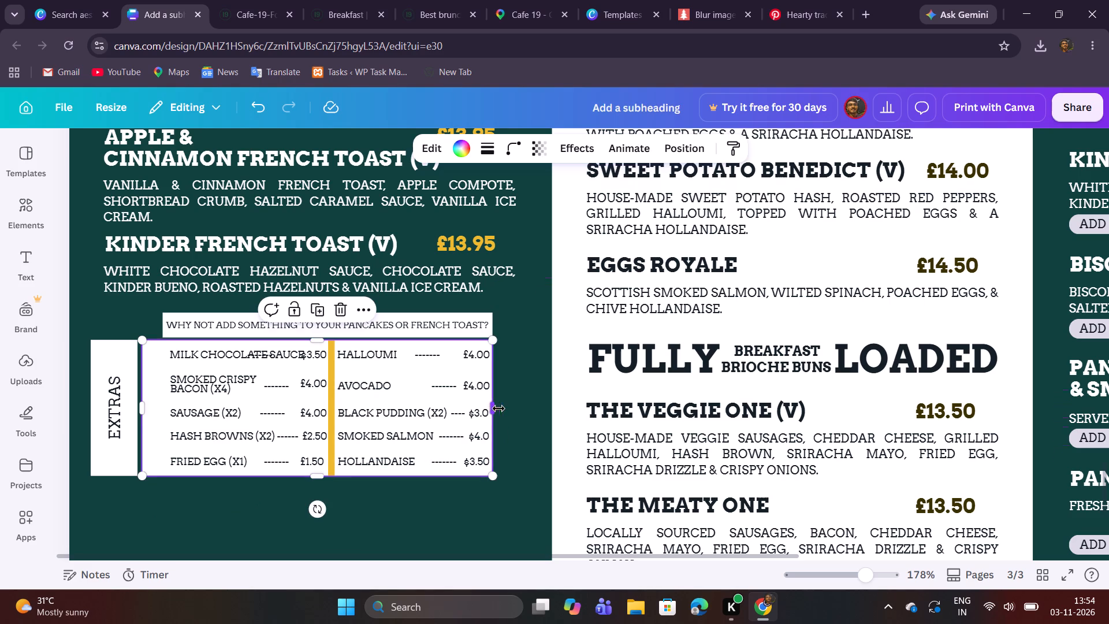
drag(498, 408, 519, 409)
click(471, 507)
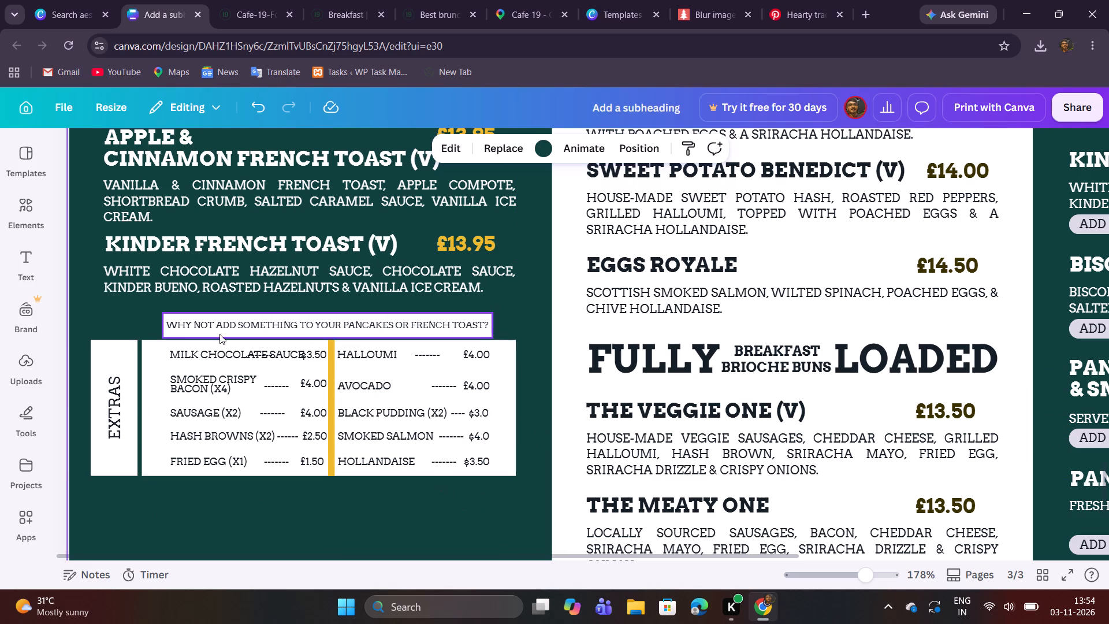
Stretch the white header box on both sides so it matches the full width of the table background below.
click(187, 336)
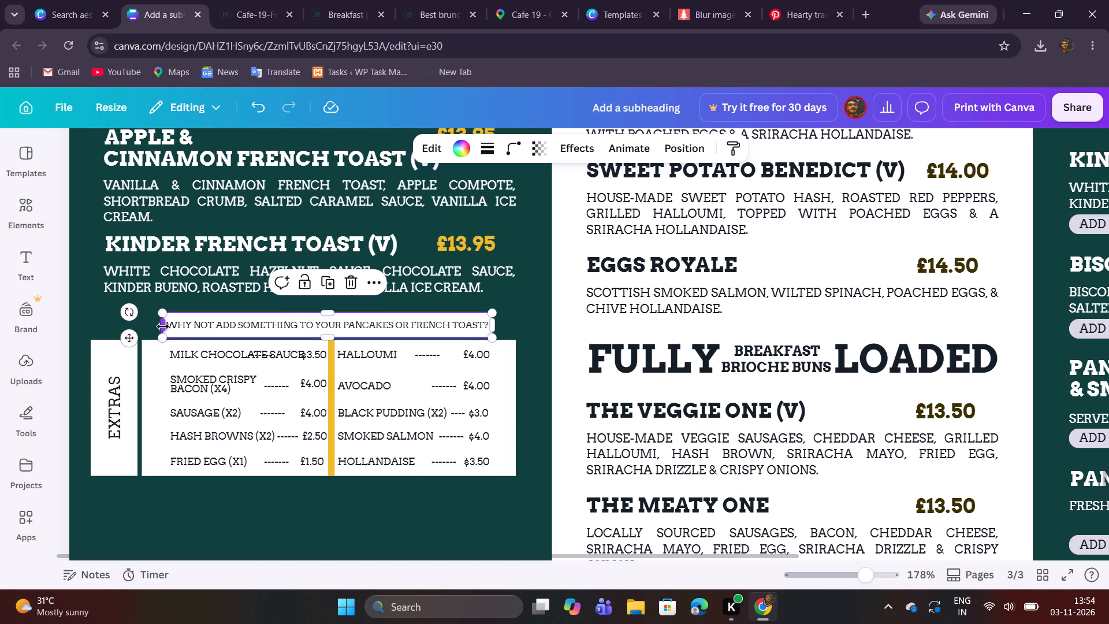
drag(163, 326, 140, 323)
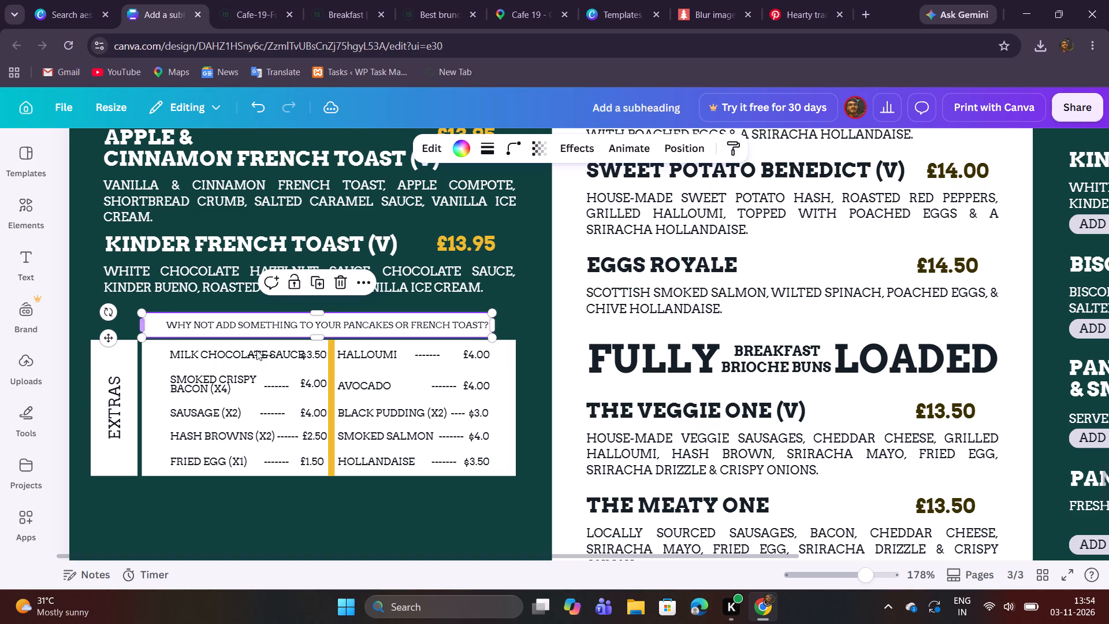
drag(496, 328, 520, 328)
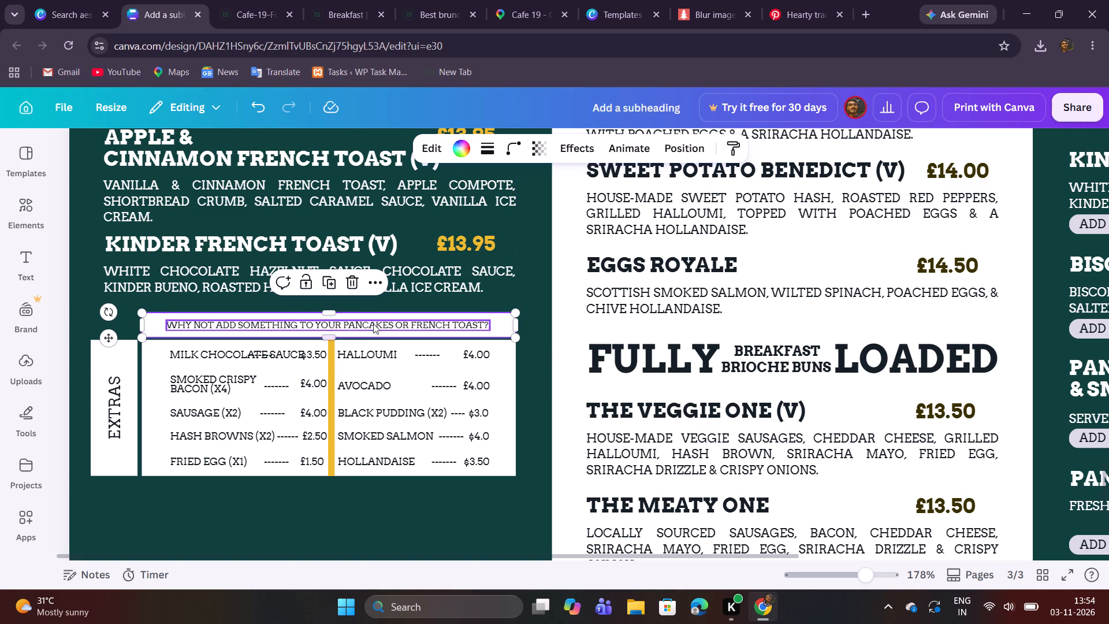
Enlarge the "Why not add something to your pancakes or French toast?" heading to about size 5.8 so it fills the widened header box evenly.
click(373, 323)
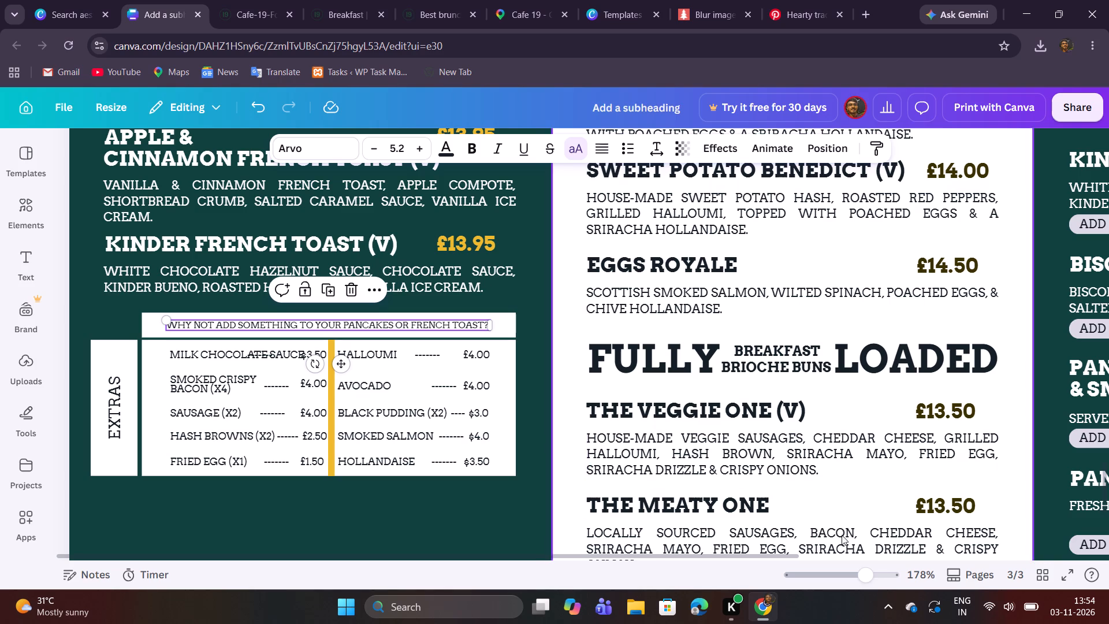
click(879, 580)
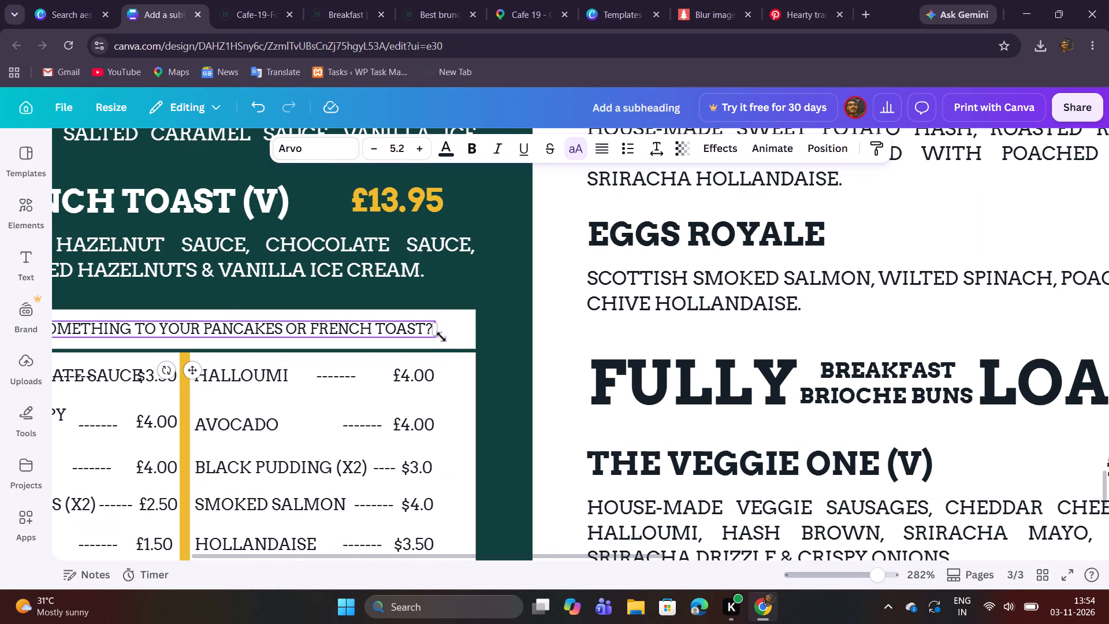
drag(437, 338, 465, 348)
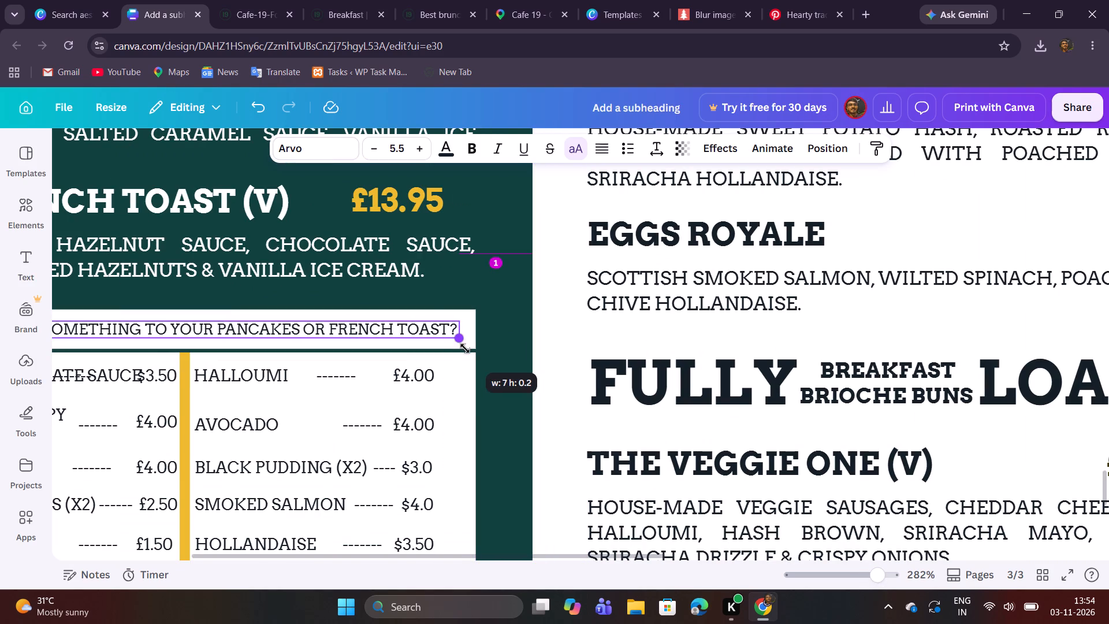
drag(465, 348, 468, 349)
scroll(508, 379, right, 1)
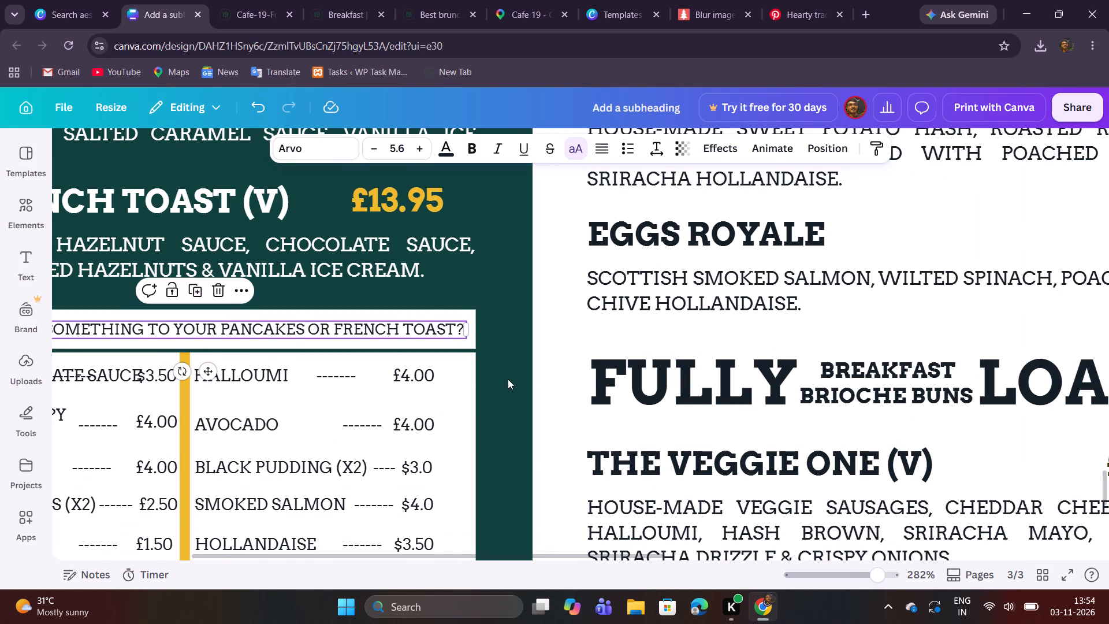
scroll(508, 379, right, 4)
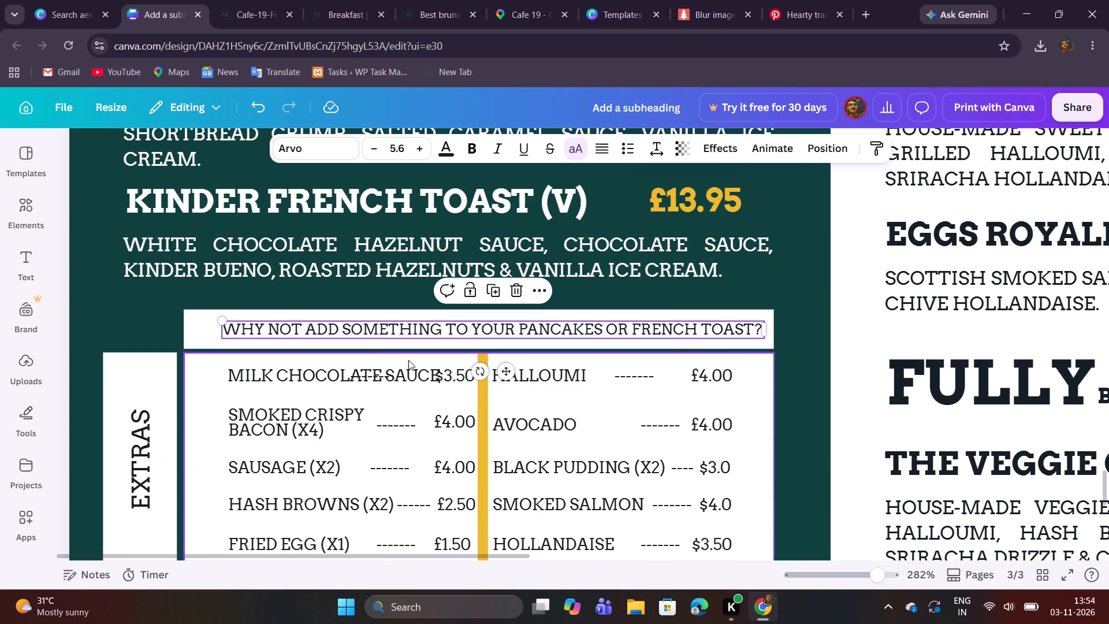
drag(222, 337, 207, 337)
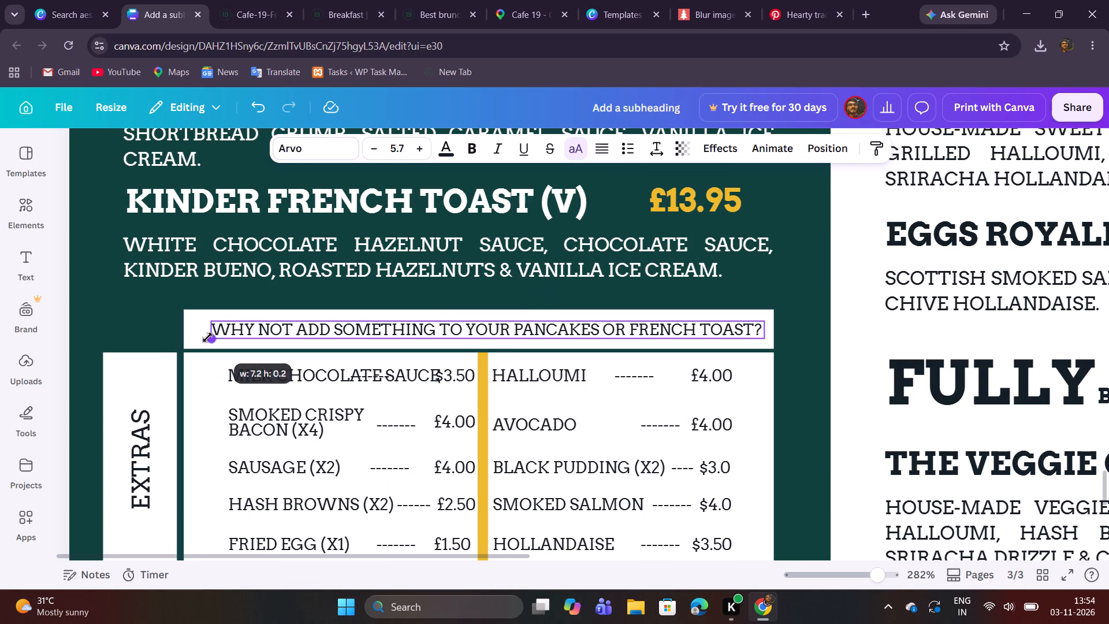
drag(207, 337, 197, 337)
click(136, 317)
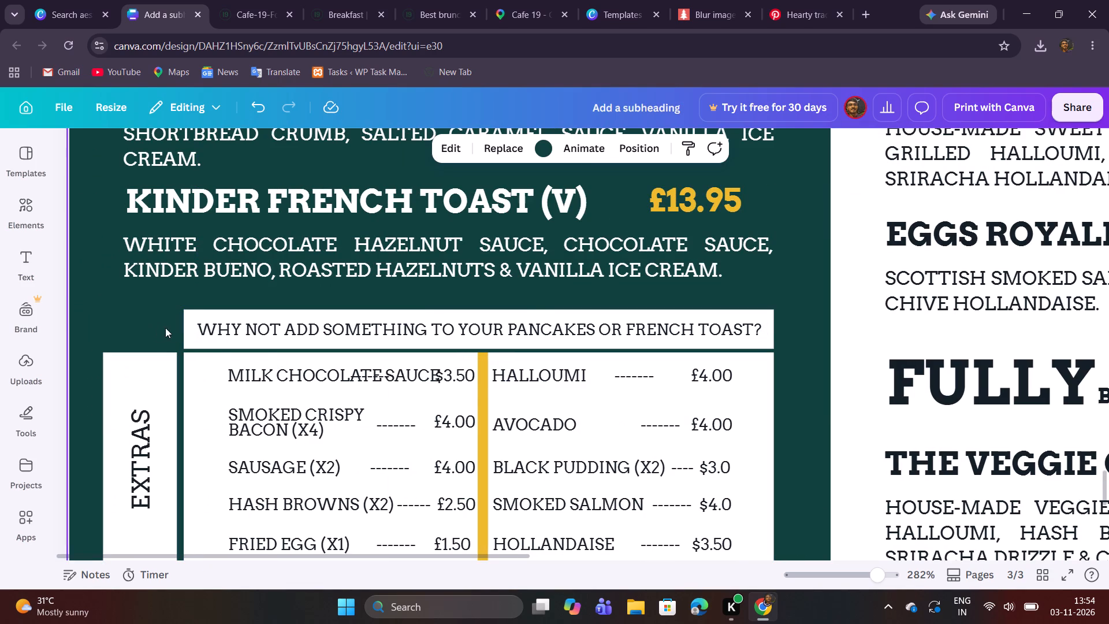
click(233, 337)
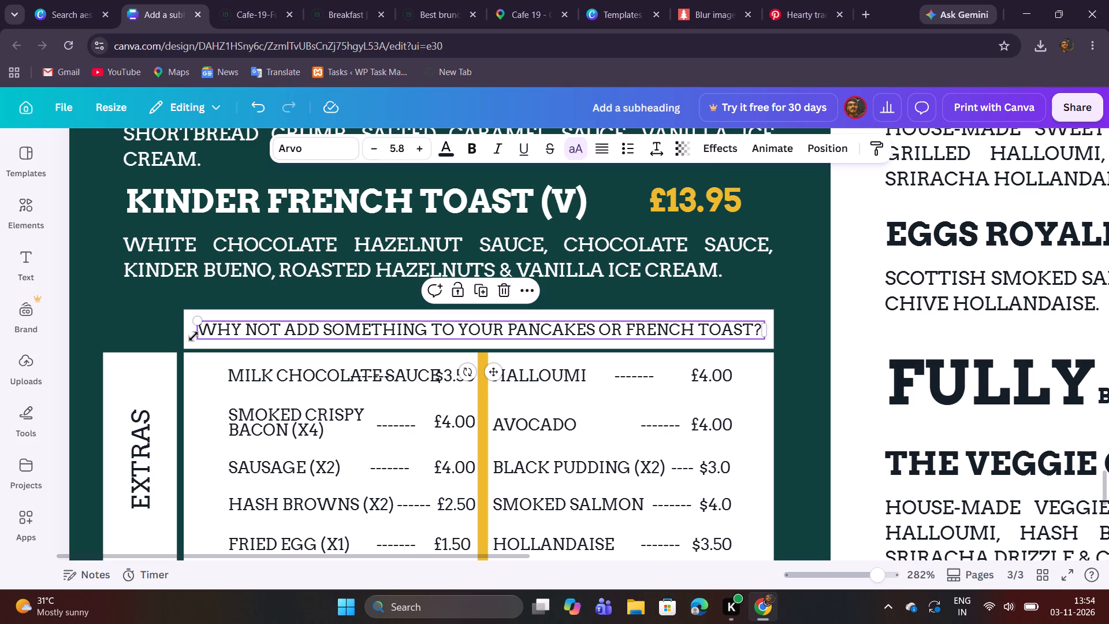
click(196, 338)
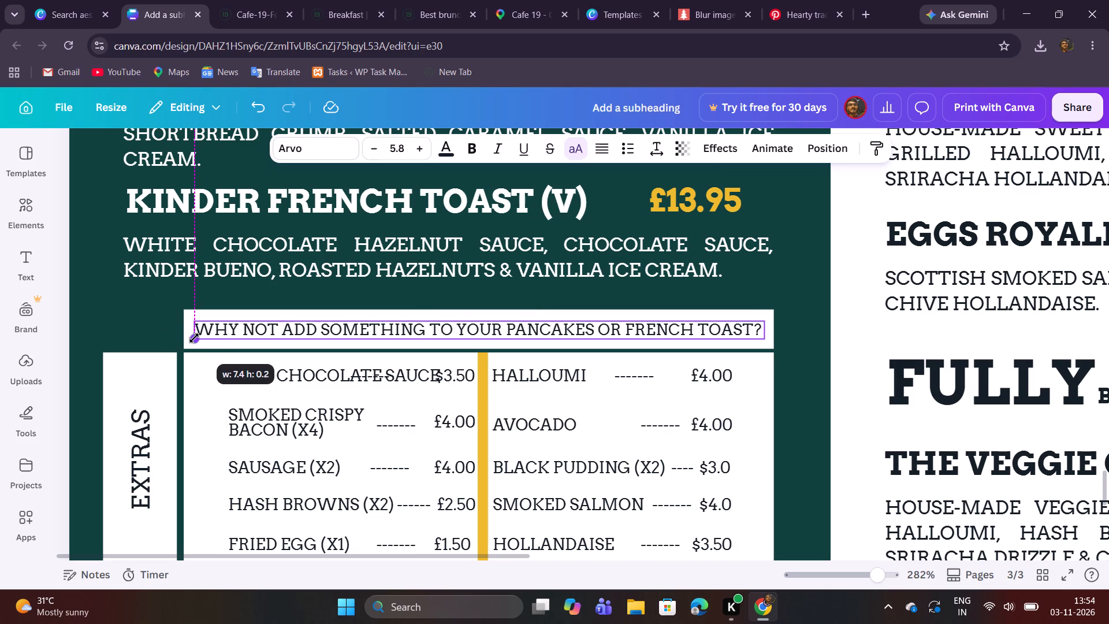
click(609, 294)
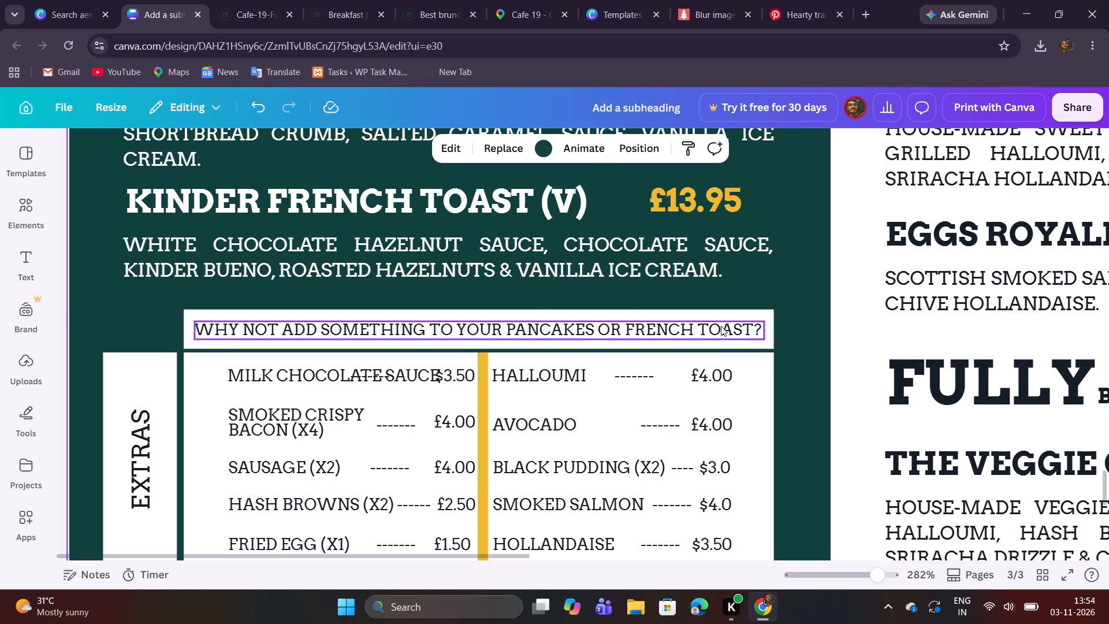
click(850, 571)
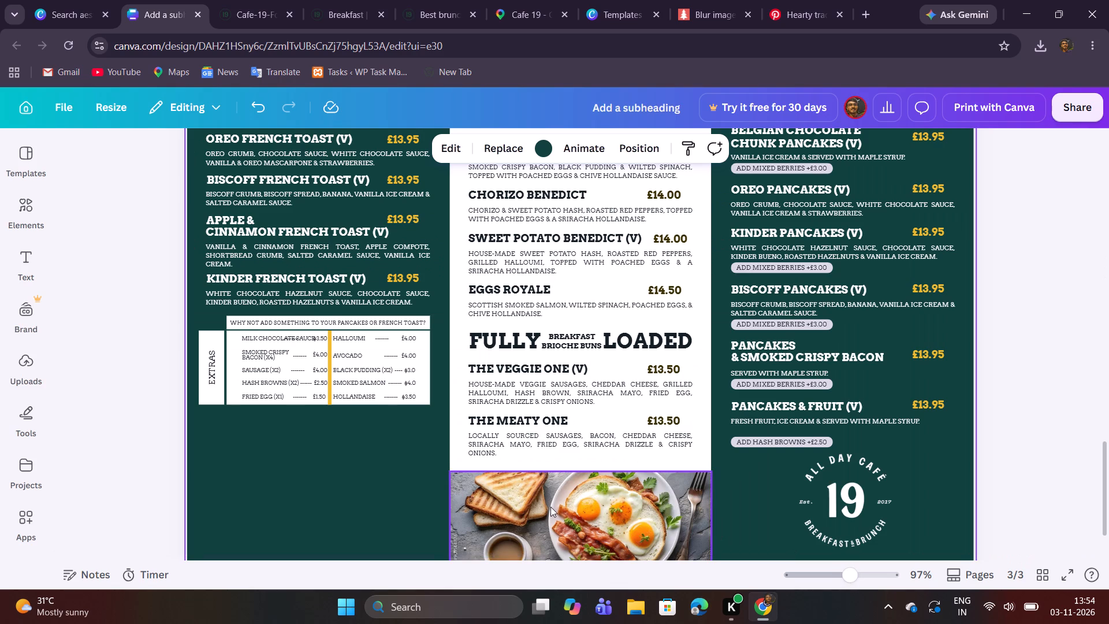
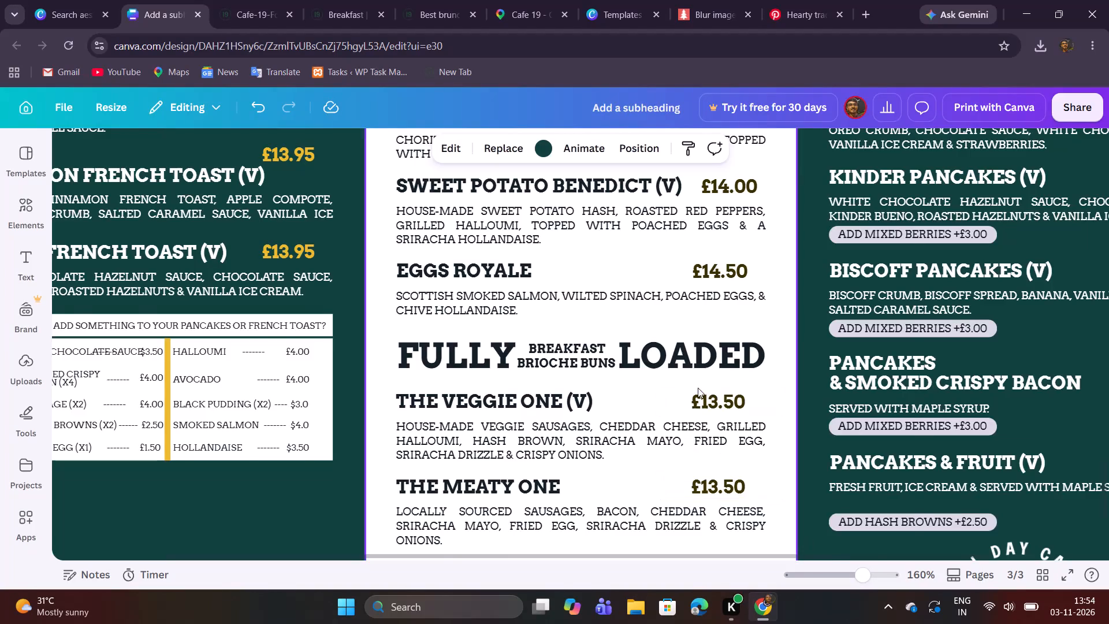
Shift the Milk Chocolate Sauce label in the Extras table leftward so it starts near the table background's left edge.
scroll(698, 388, right, 6)
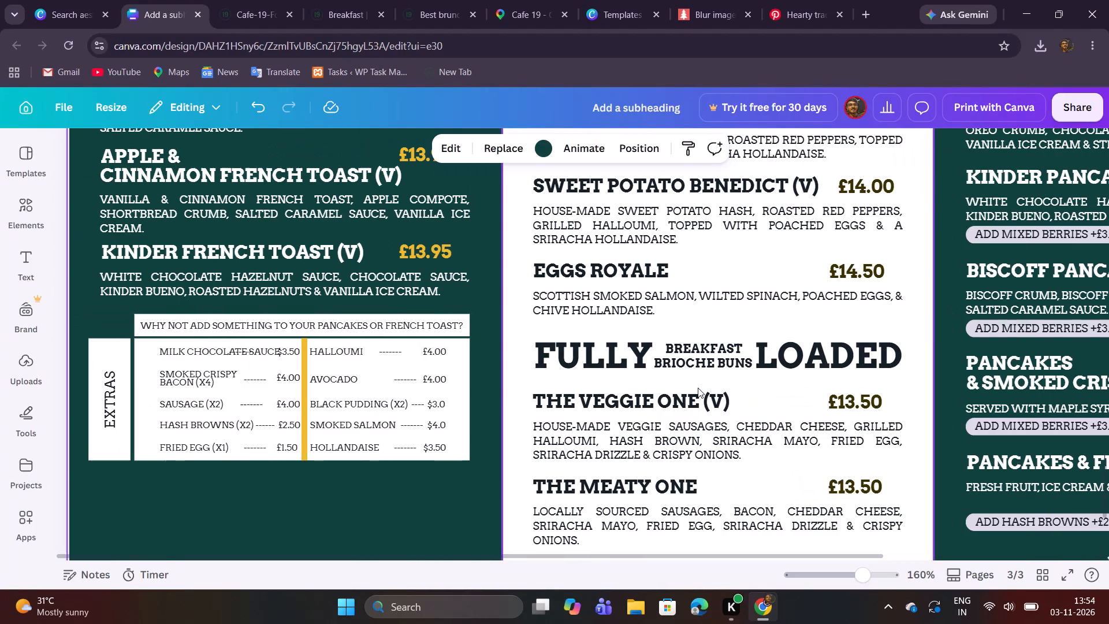
scroll(698, 388, right, 2)
click(877, 575)
scroll(399, 399, right, 6)
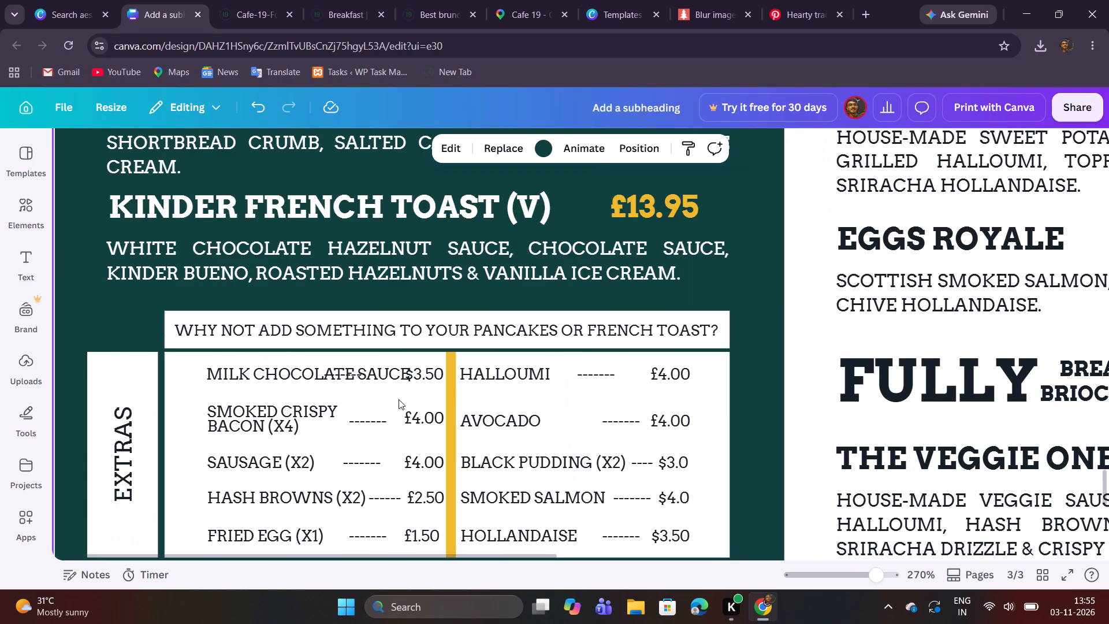
scroll(399, 399, right, 3)
scroll(399, 399, down, 1)
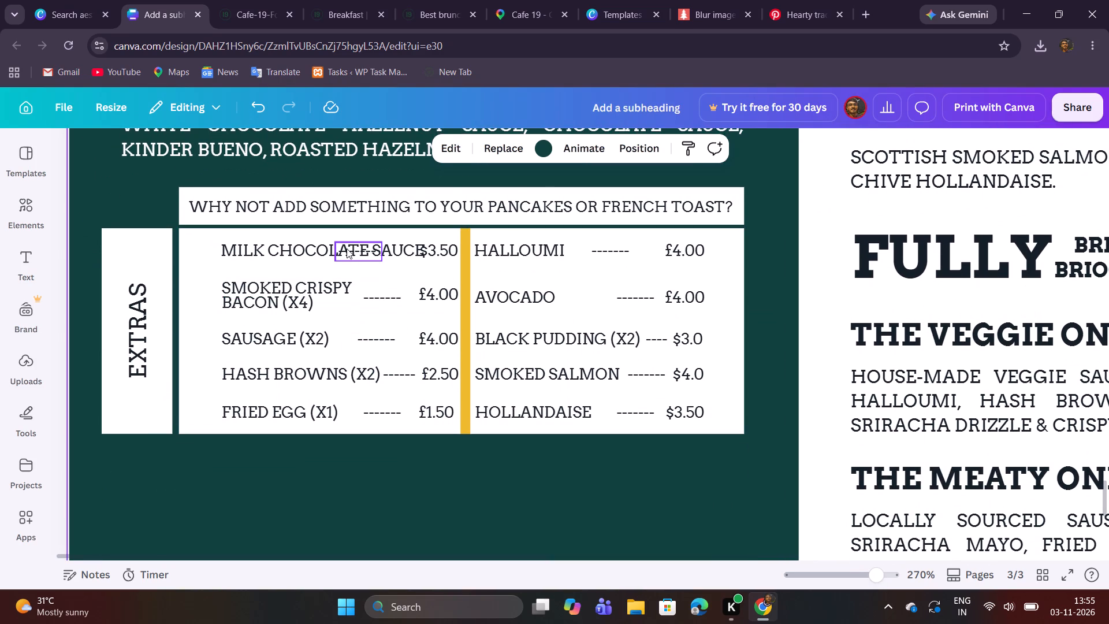
drag(315, 253, 274, 253)
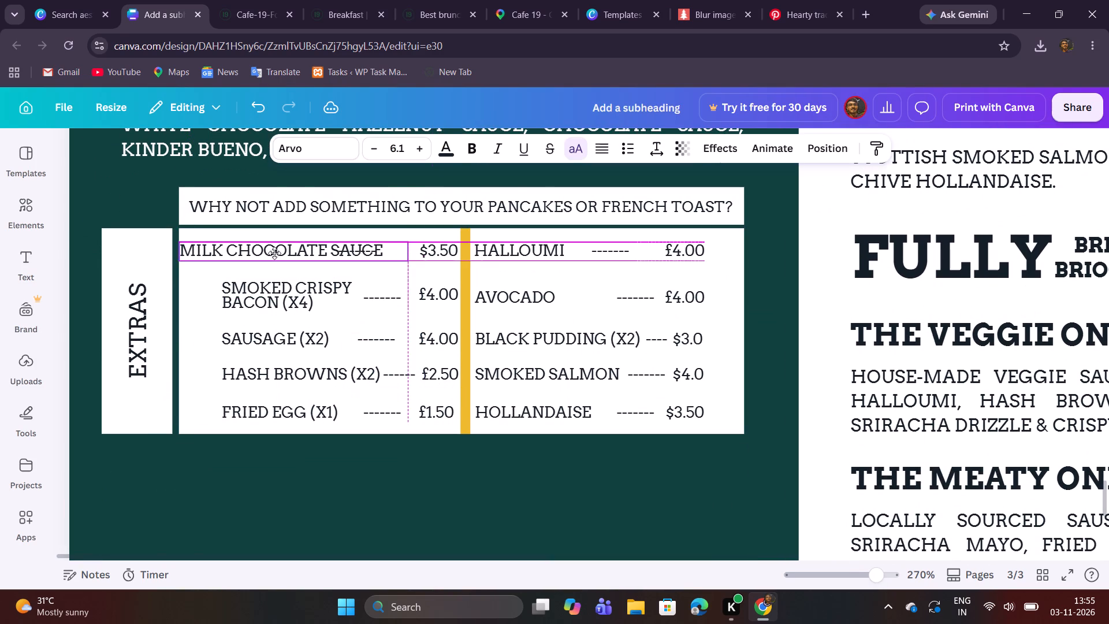
drag(274, 253, 282, 254)
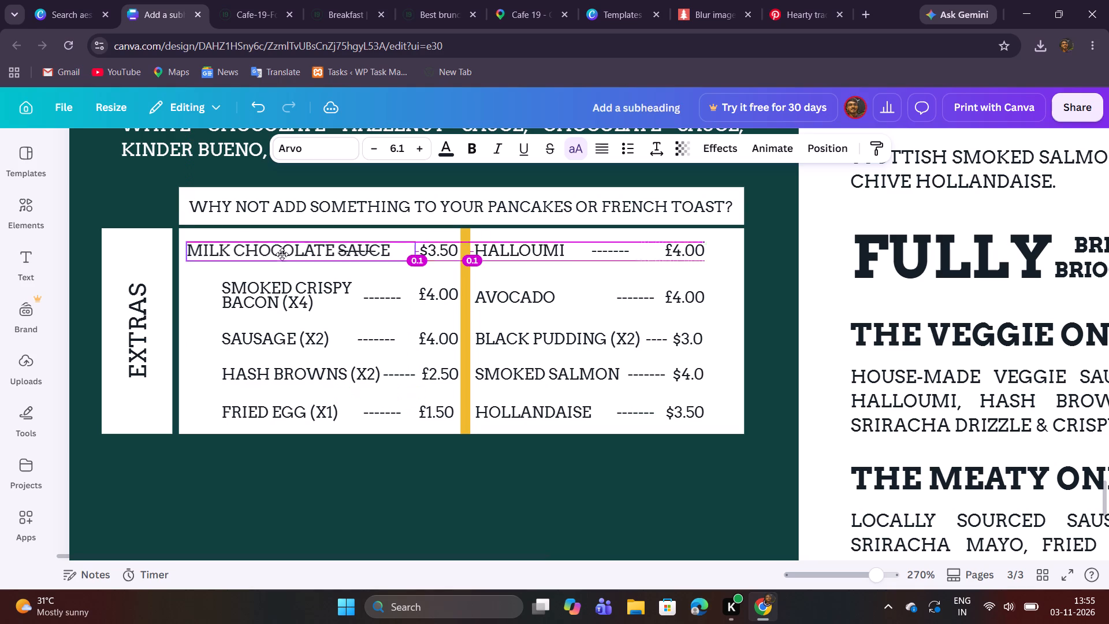
drag(282, 254, 284, 256)
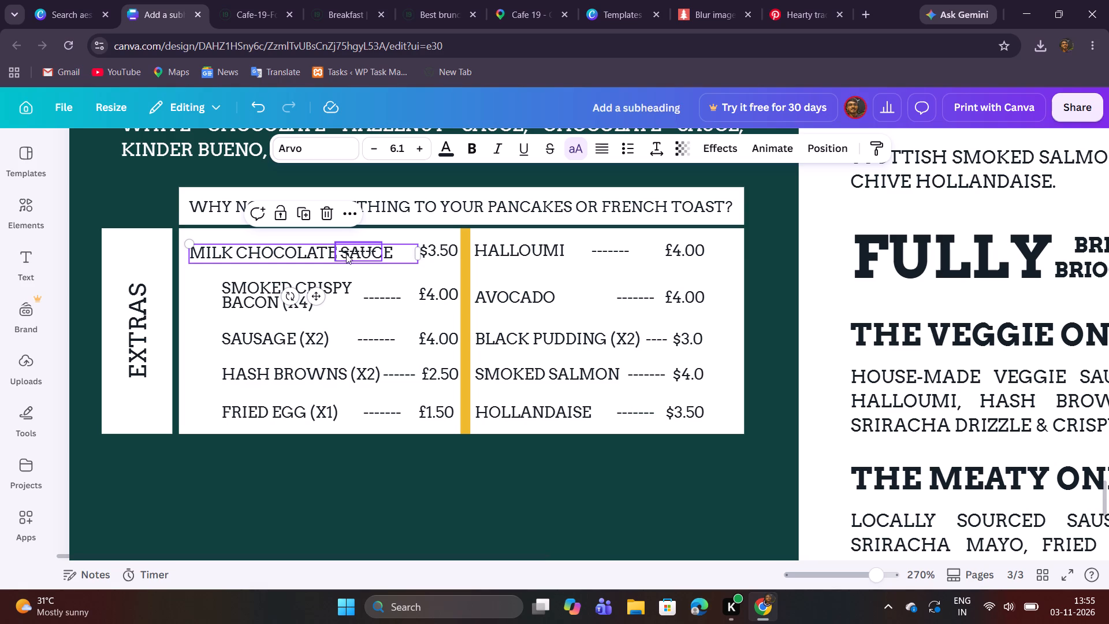
Cut the word "SAUCE" from the Milk Chocolate Sauce label, leaving "MILK CHOCOLATE".
click(397, 255)
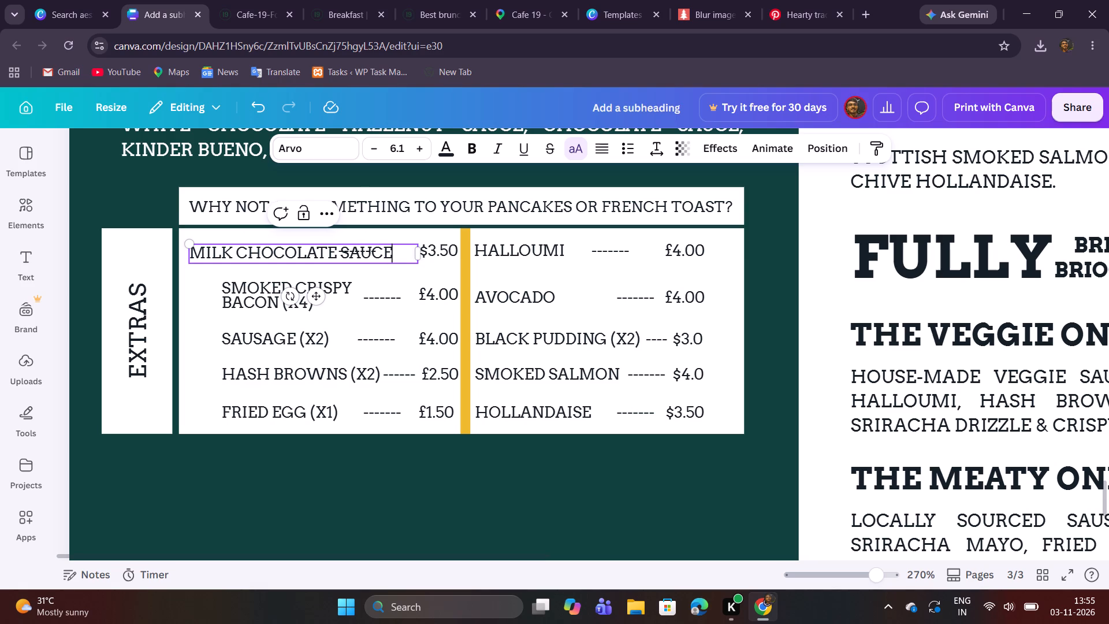
drag(397, 255, 343, 248)
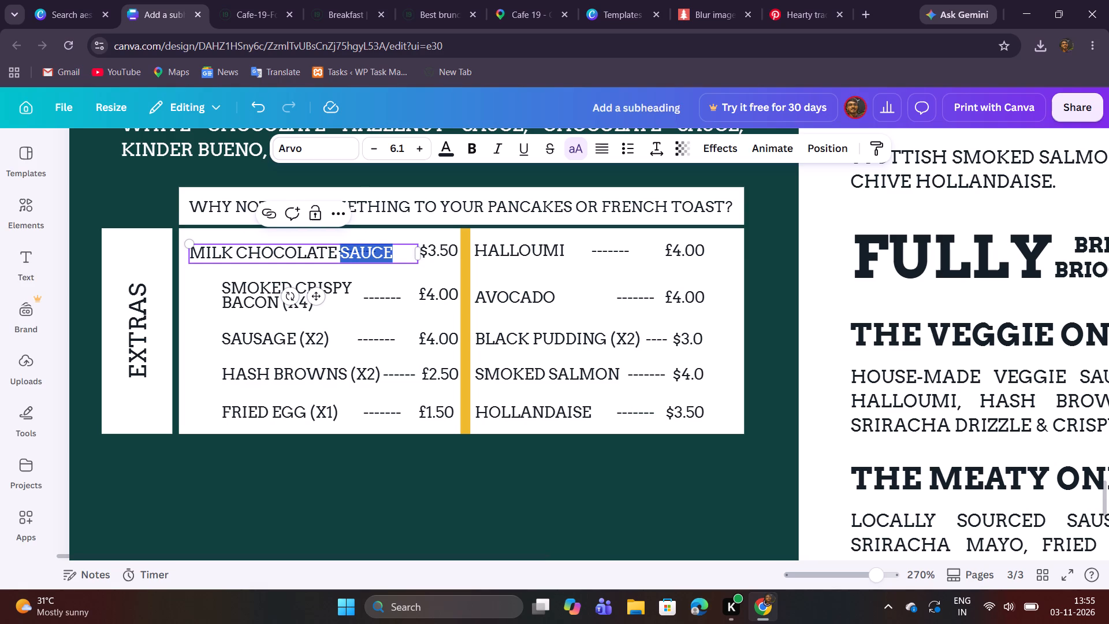
key(ctrl+x)
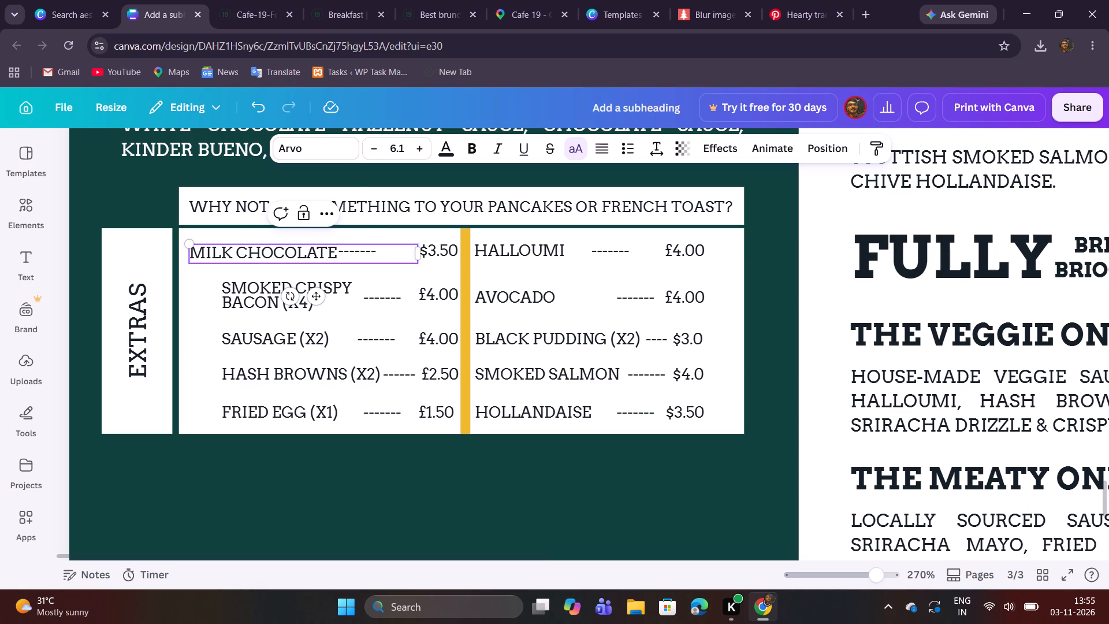
click(376, 273)
Move the Milk Chocolate row's dashes rightward so they sit in the space between the label and the $3.50 price.
drag(366, 252, 378, 254)
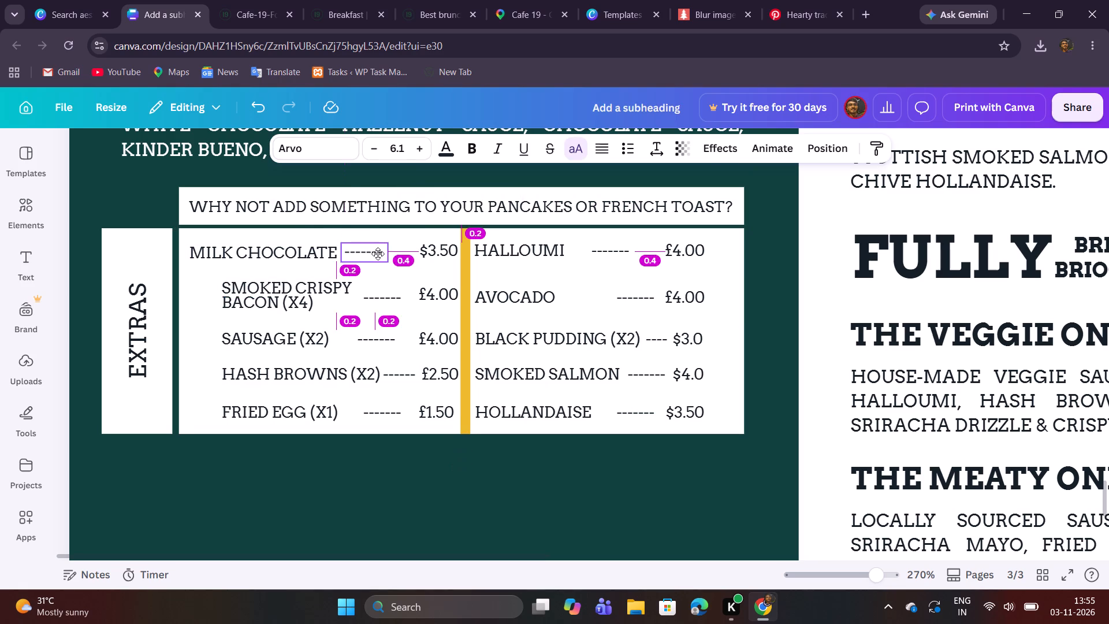
drag(378, 254, 385, 253)
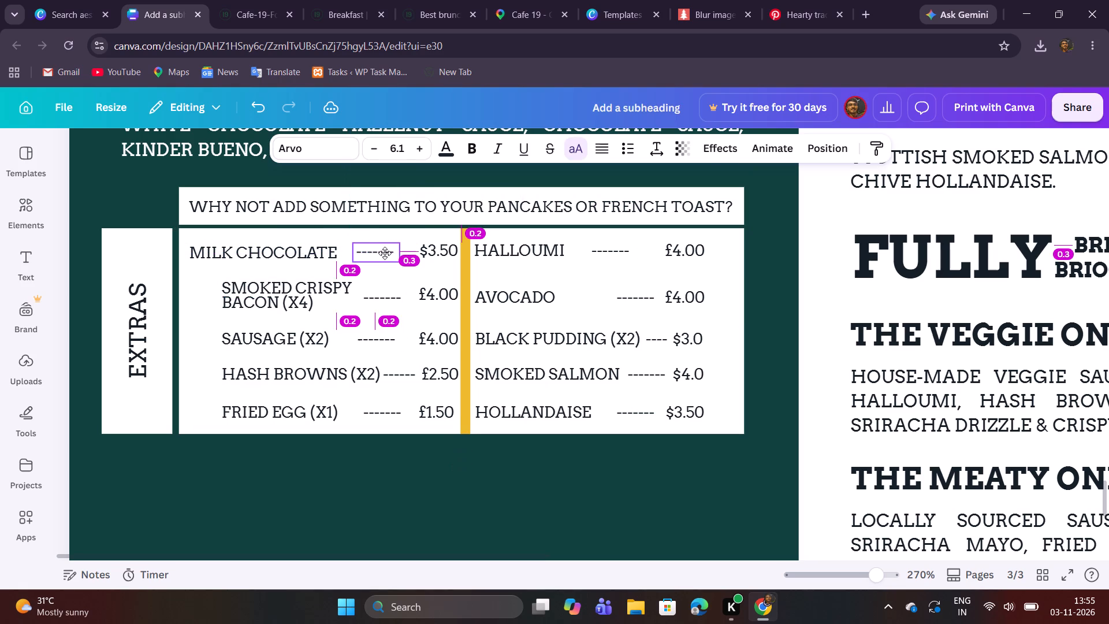
drag(385, 253, 385, 254)
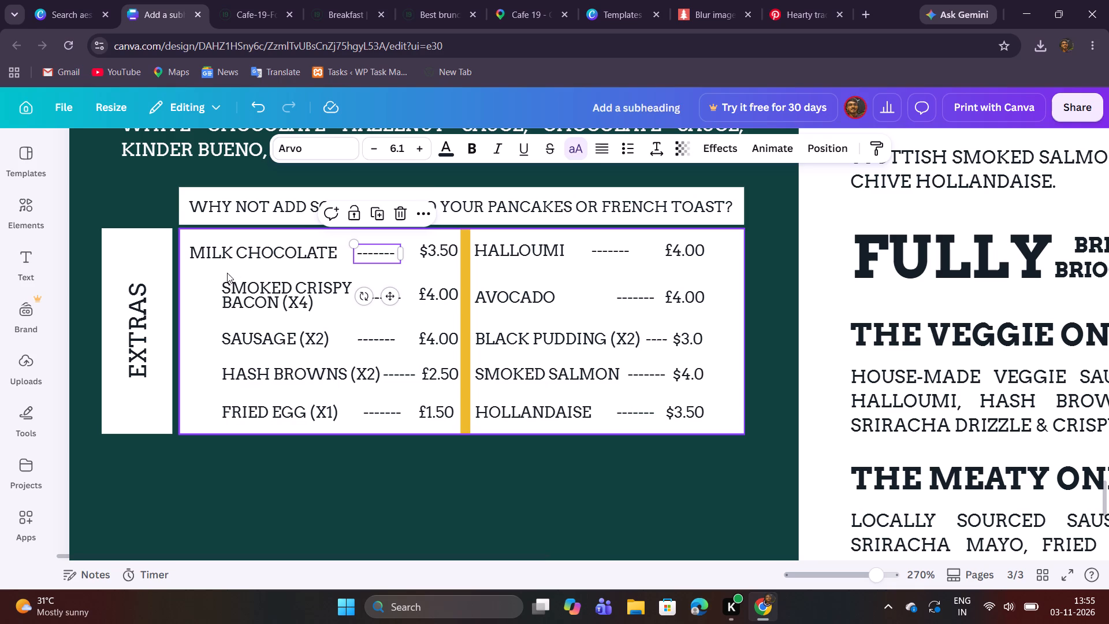
Lock the Extras table's white background box in its original position behind the items.
drag(224, 268, 385, 311)
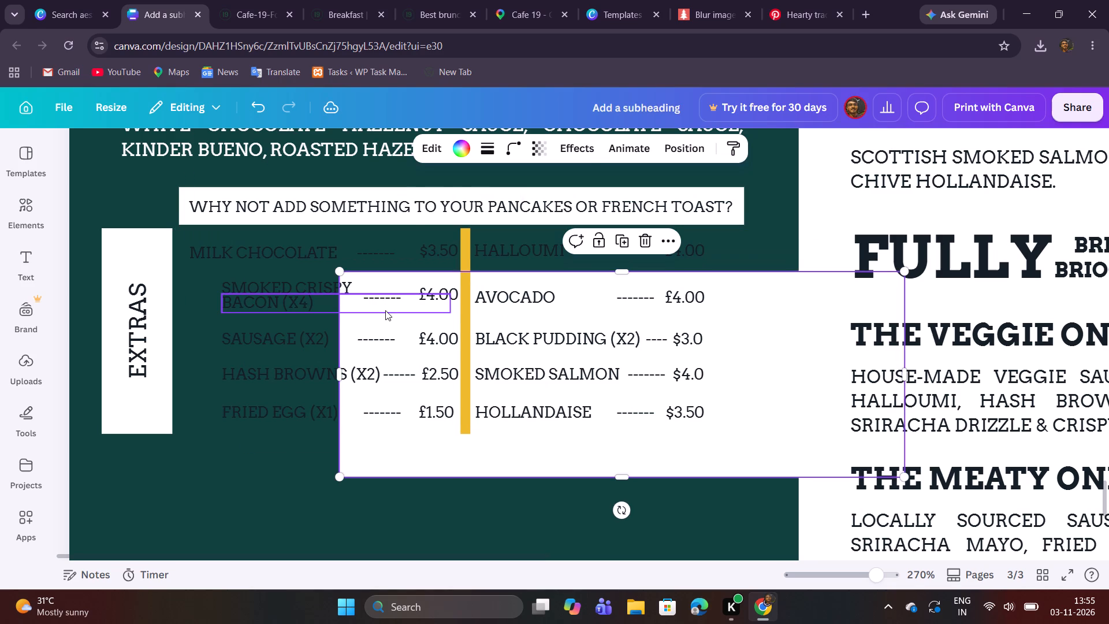
key(ctrl+z)
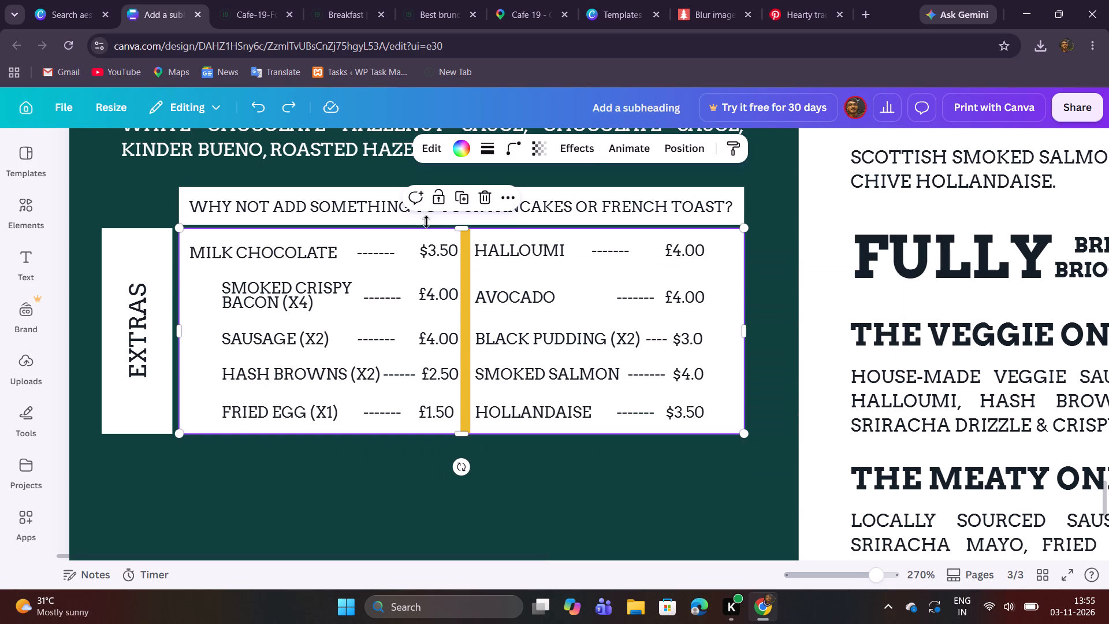
click(437, 198)
click(328, 455)
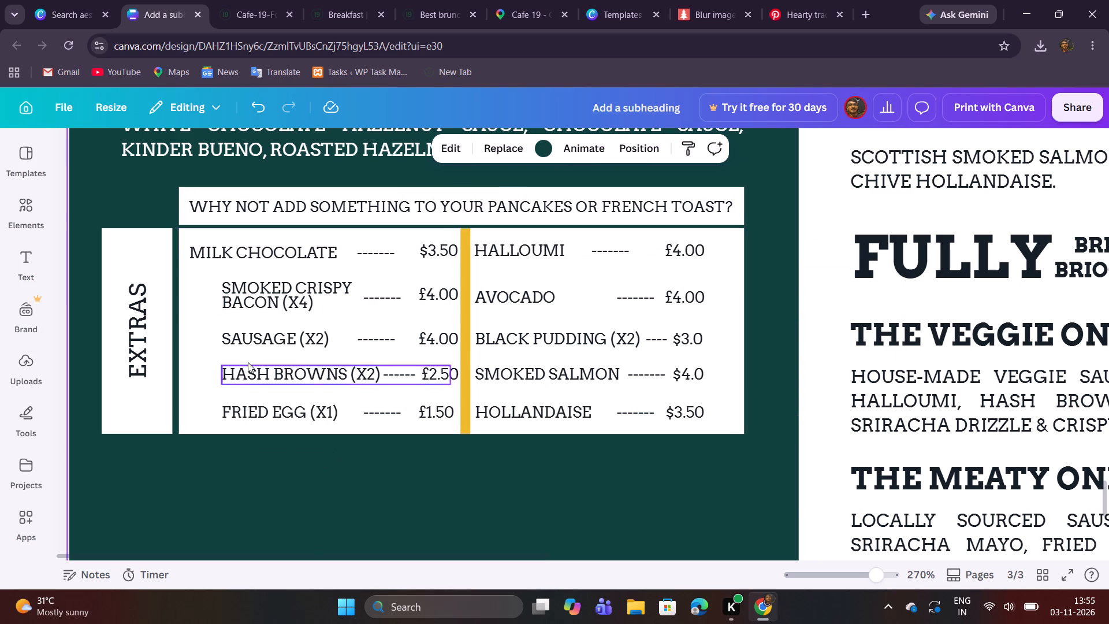
Move the "BACON (X4)" line directly beneath "MILK CHOCOLATE", left-aligned with it, and replace its text with the cut word "SAUCE".
click(259, 304)
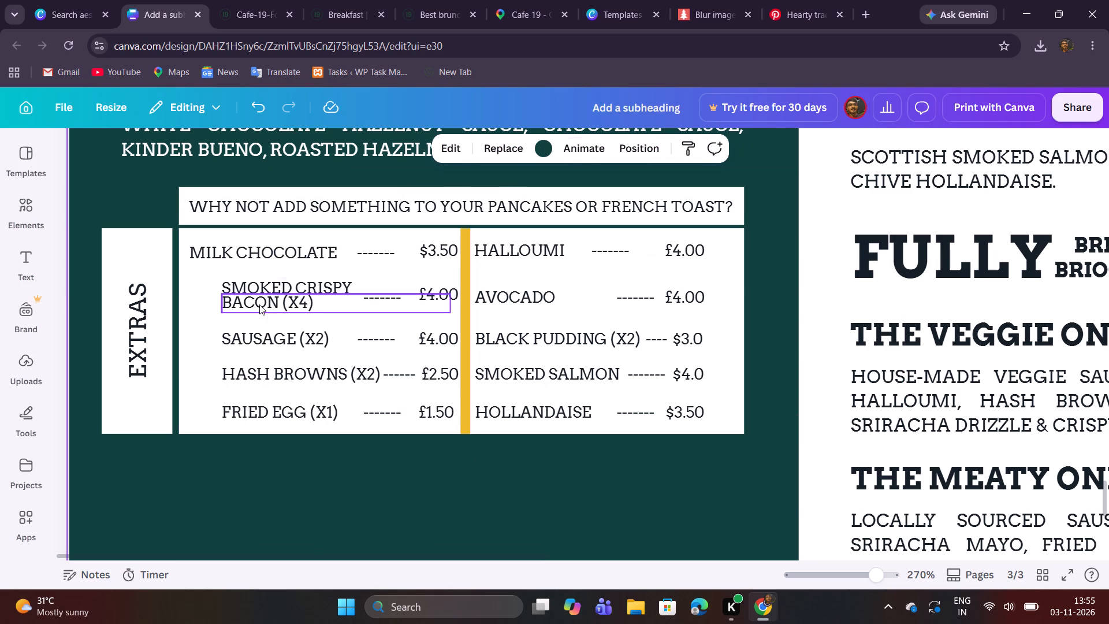
drag(259, 304, 231, 269)
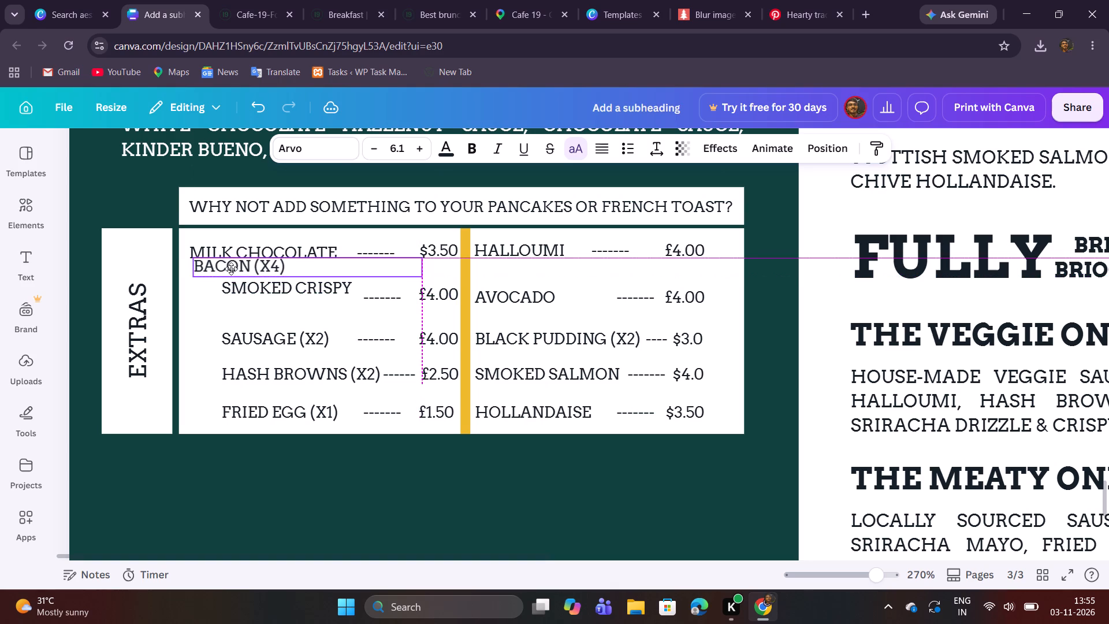
drag(231, 269, 228, 271)
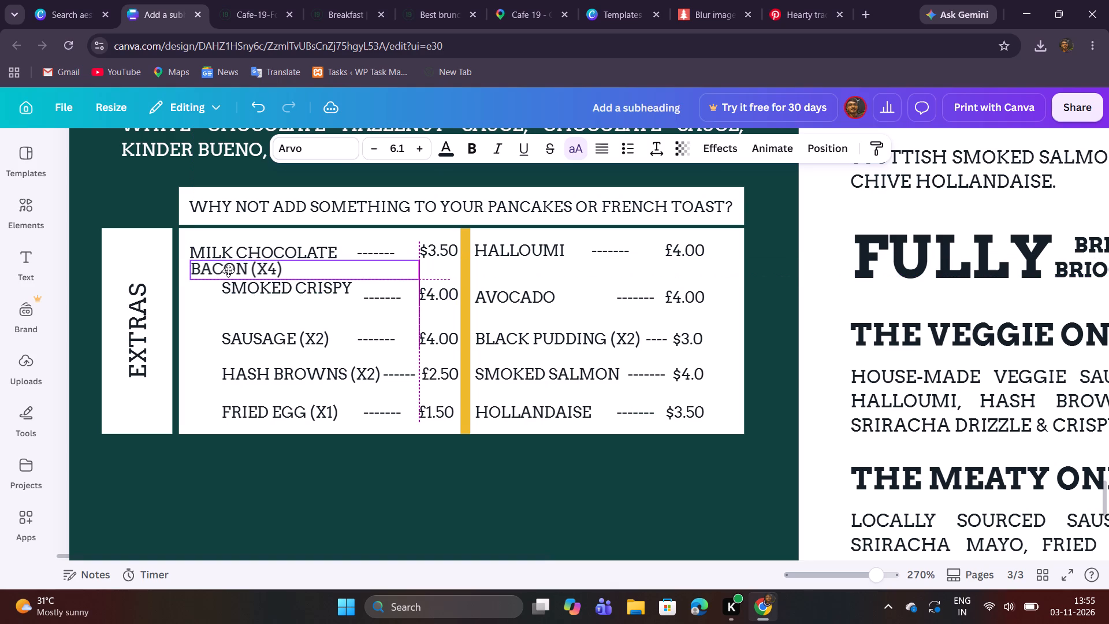
drag(228, 271, 227, 271)
double_click(227, 271)
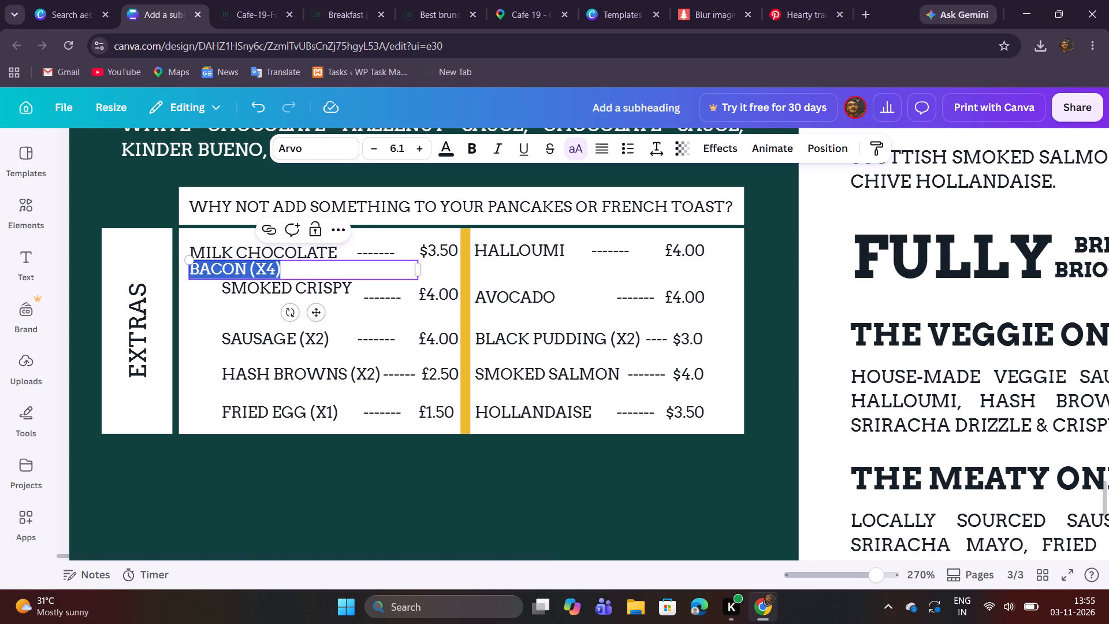
key(ctrl+v)
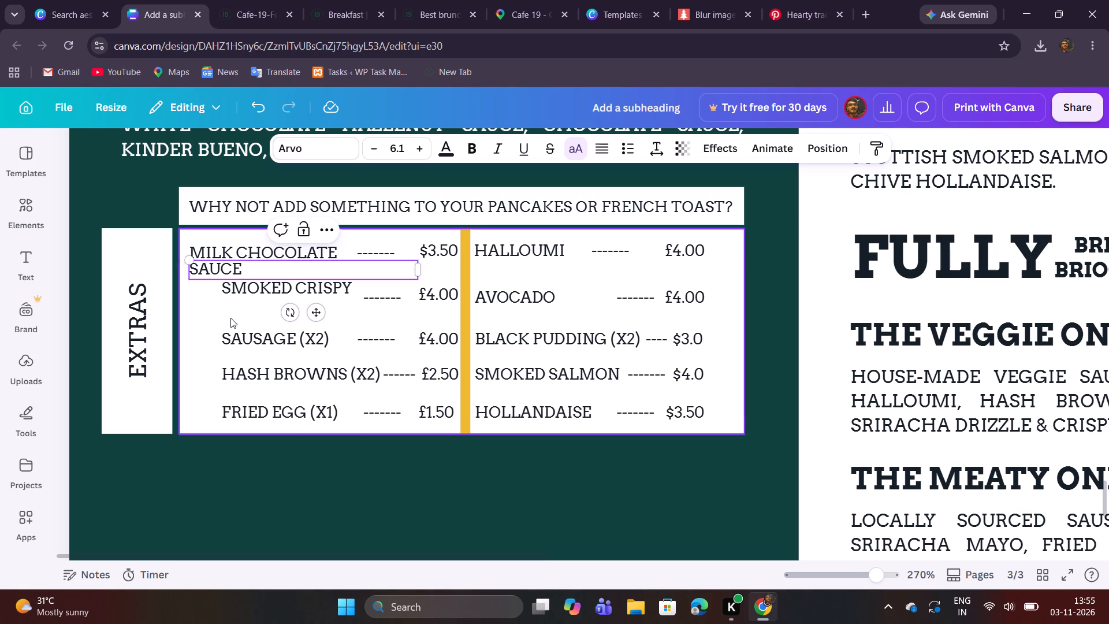
click(318, 495)
Lower the Milk Chocolate Sauce row's dashes and $3.50 price to centre them vertically beside the two-line label.
drag(381, 251, 379, 259)
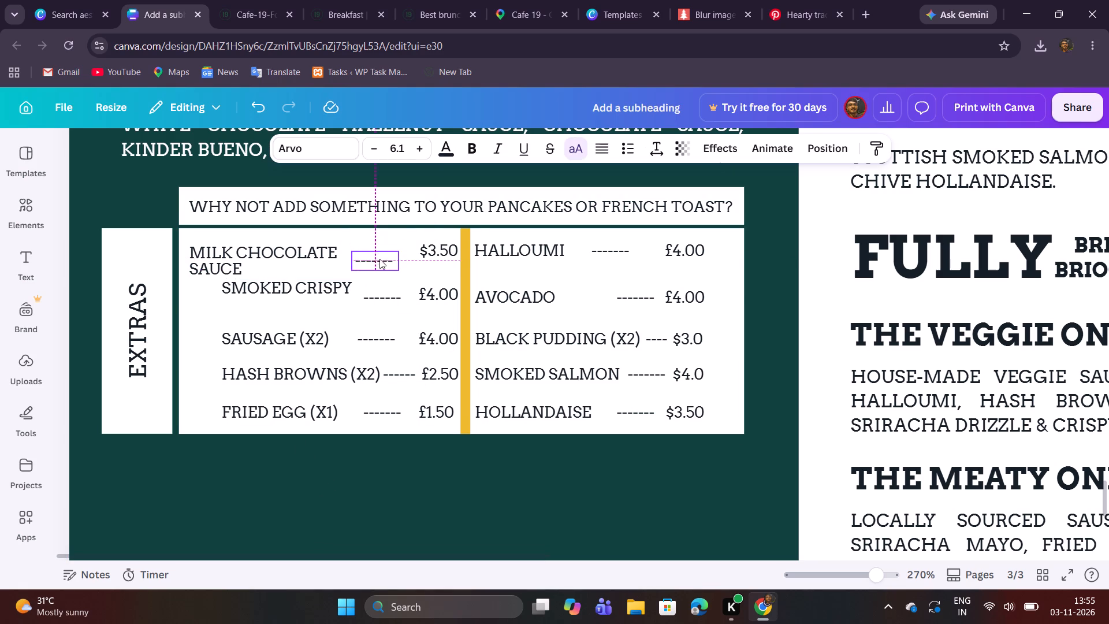
drag(434, 252, 434, 261)
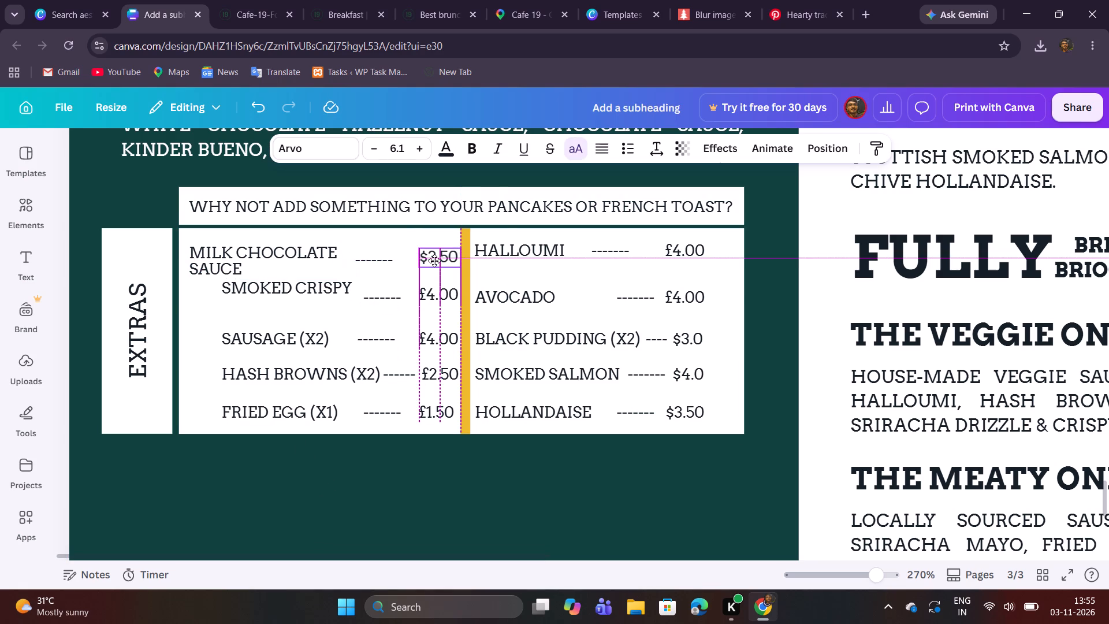
drag(434, 261, 431, 259)
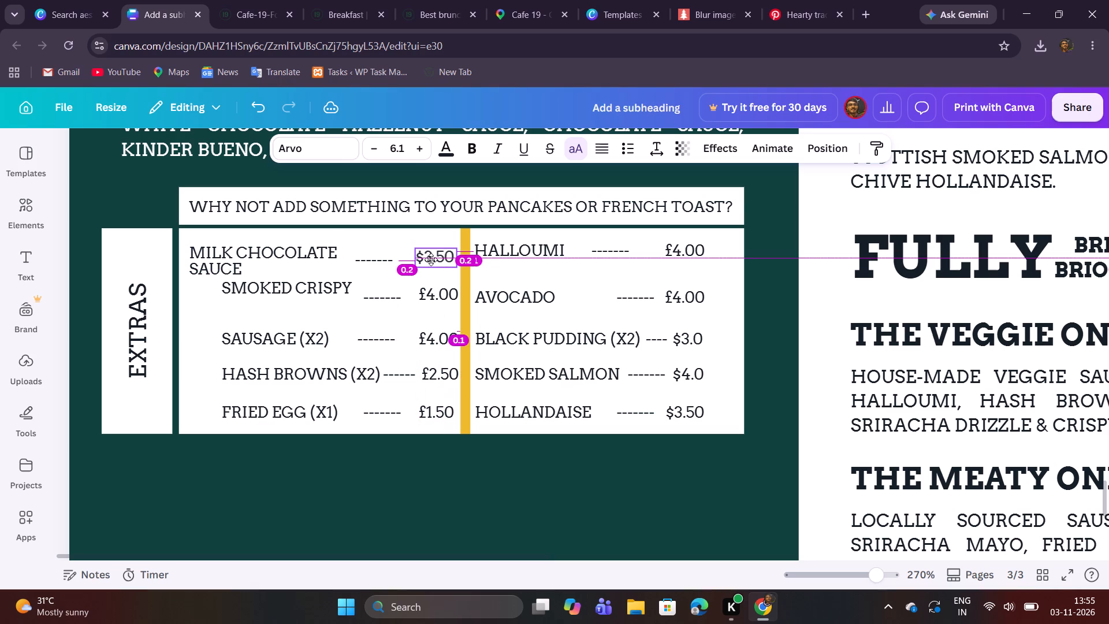
drag(431, 259, 430, 261)
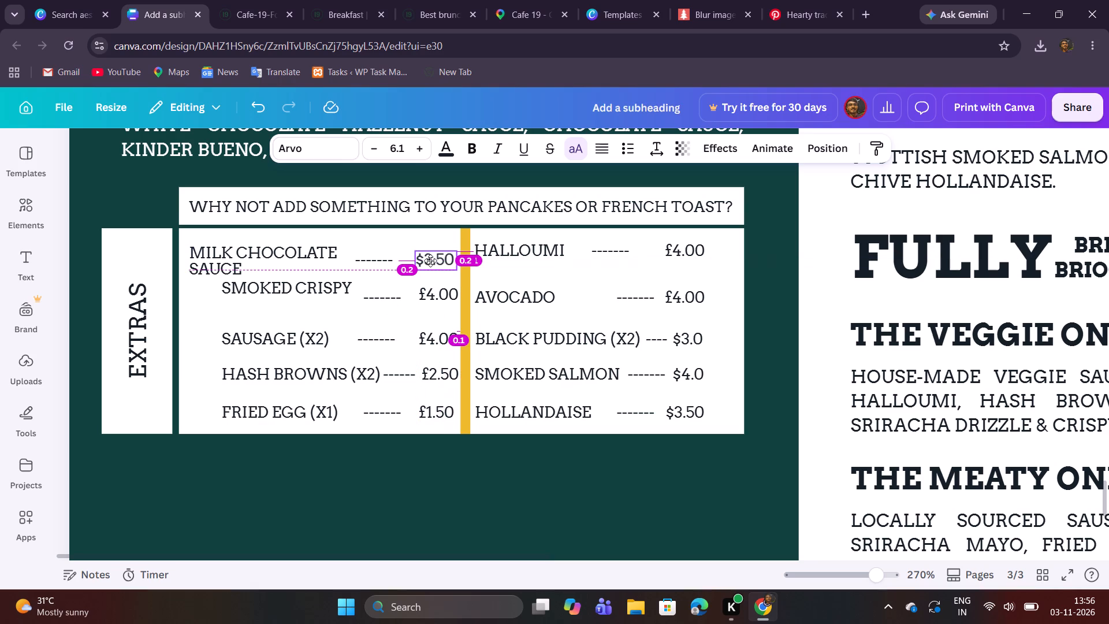
drag(430, 261, 433, 261)
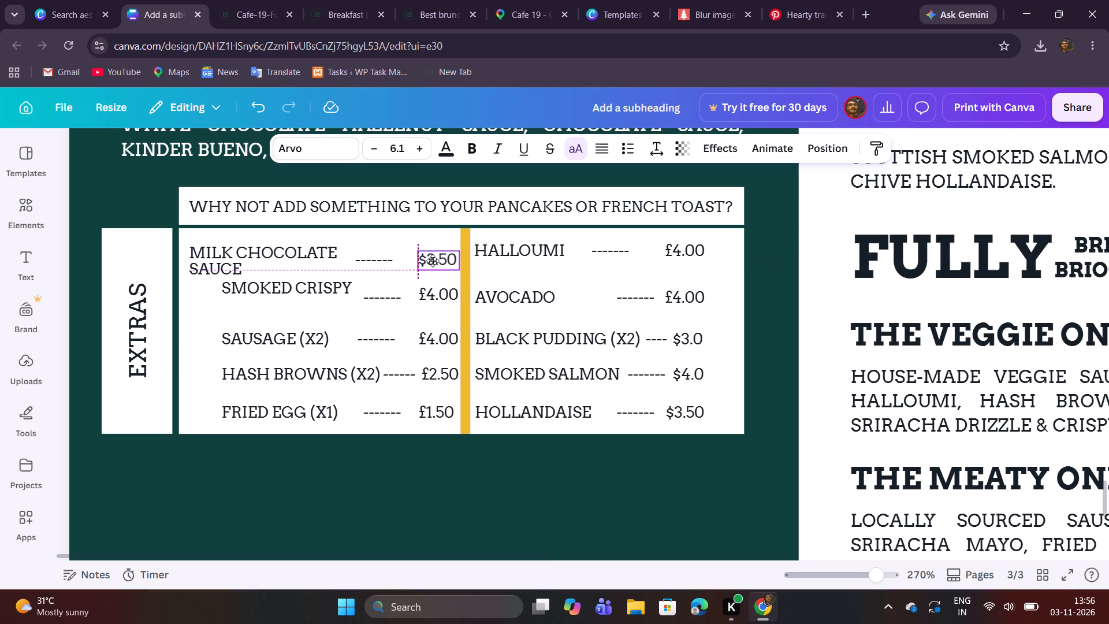
drag(433, 261, 432, 258)
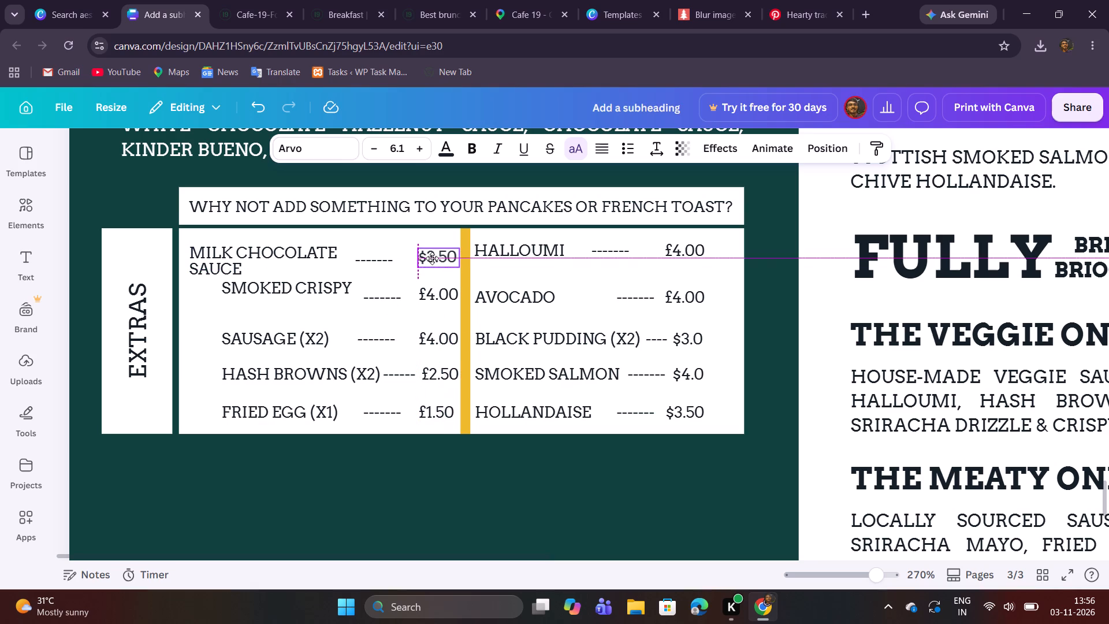
drag(432, 258, 432, 260)
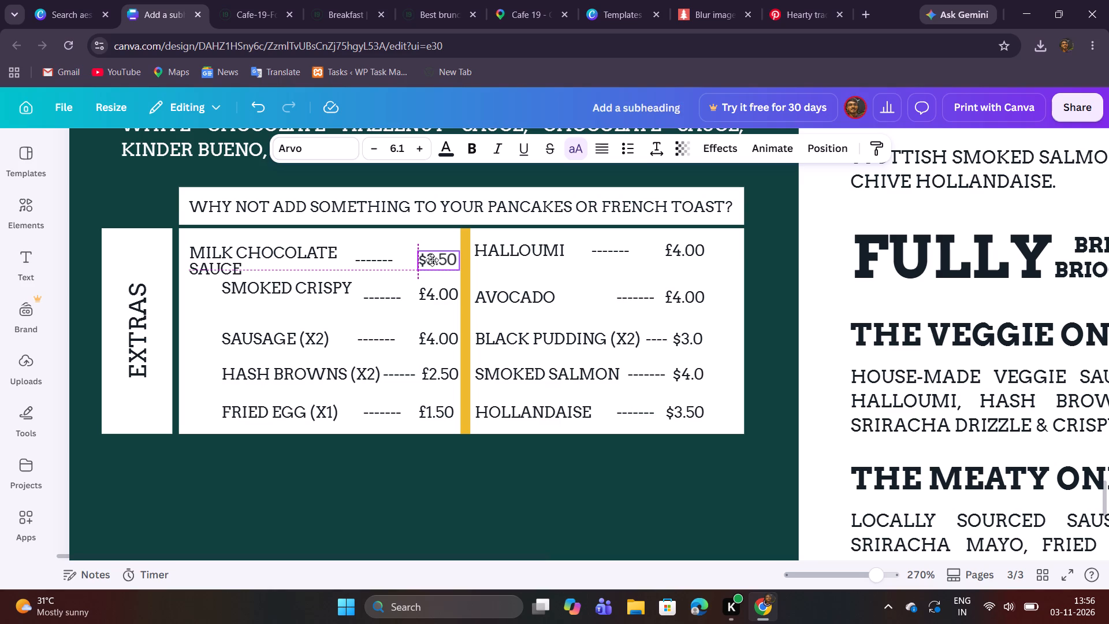
drag(432, 260, 432, 259)
click(437, 474)
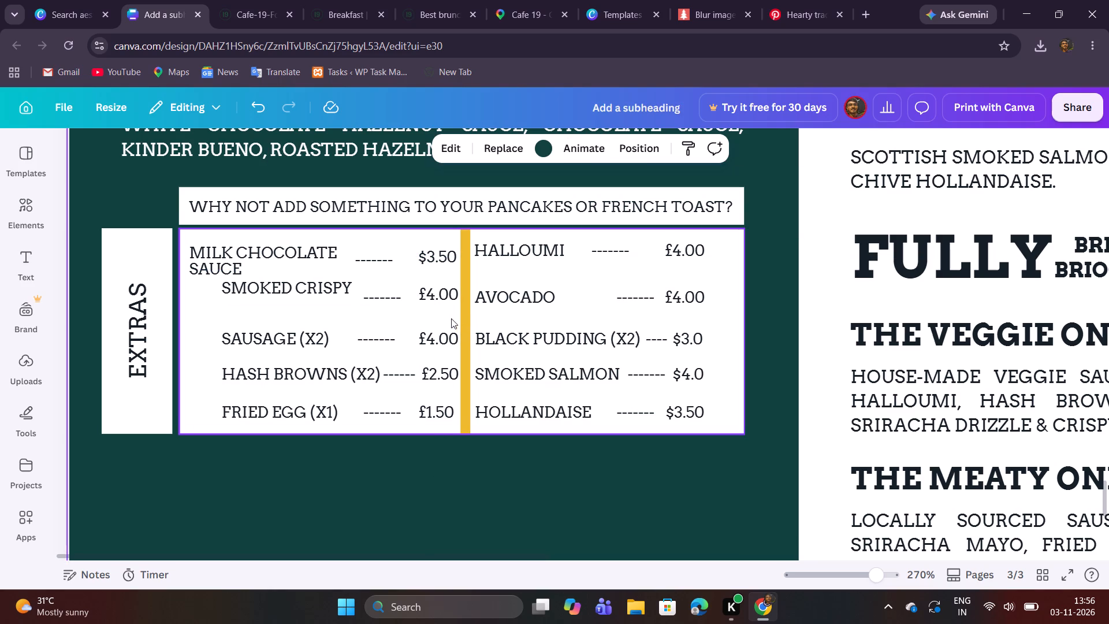
Left-align the "SMOKED CRISPY" label under "SAUCE" and shift its dashes leftward into line with the Sausage row's dashes.
click(310, 288)
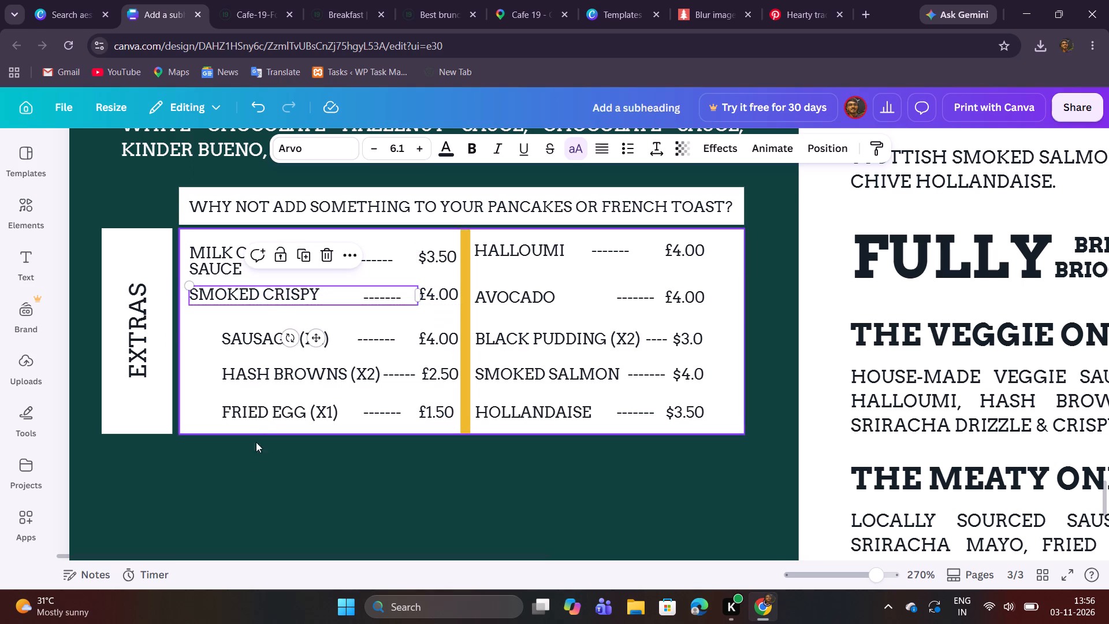
click(255, 488)
drag(379, 299, 370, 296)
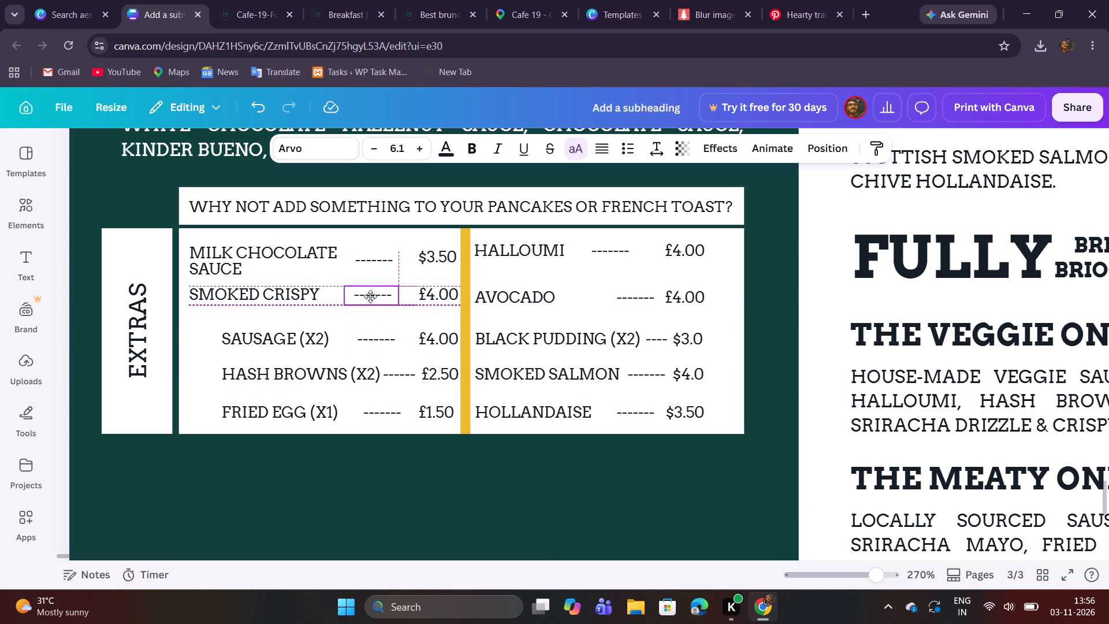
drag(370, 296, 369, 296)
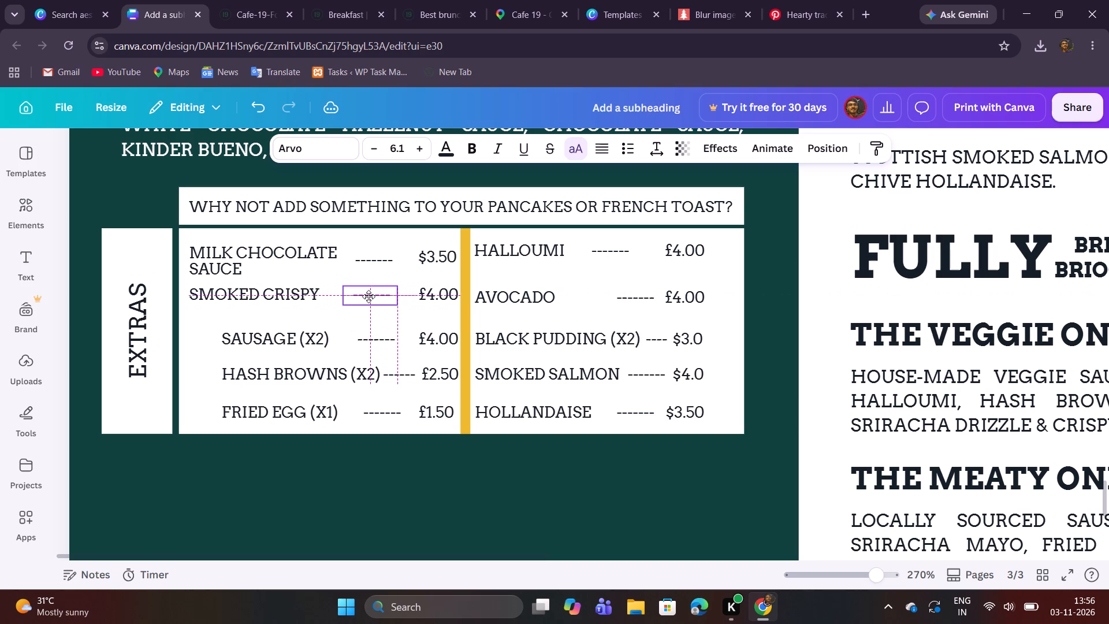
drag(369, 296, 372, 297)
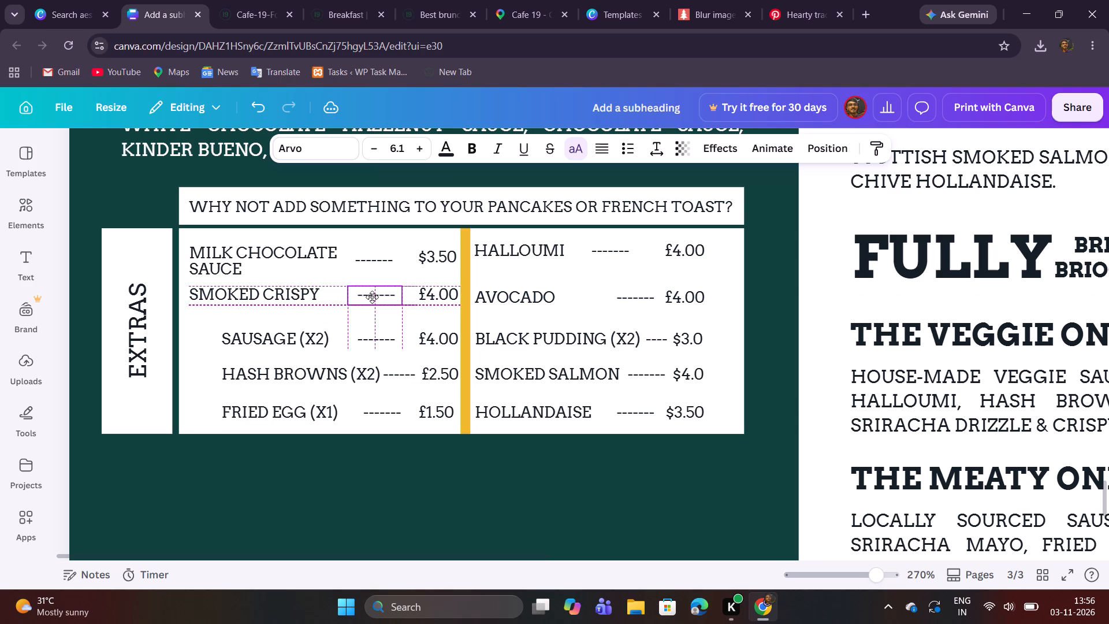
drag(372, 297, 372, 296)
click(361, 480)
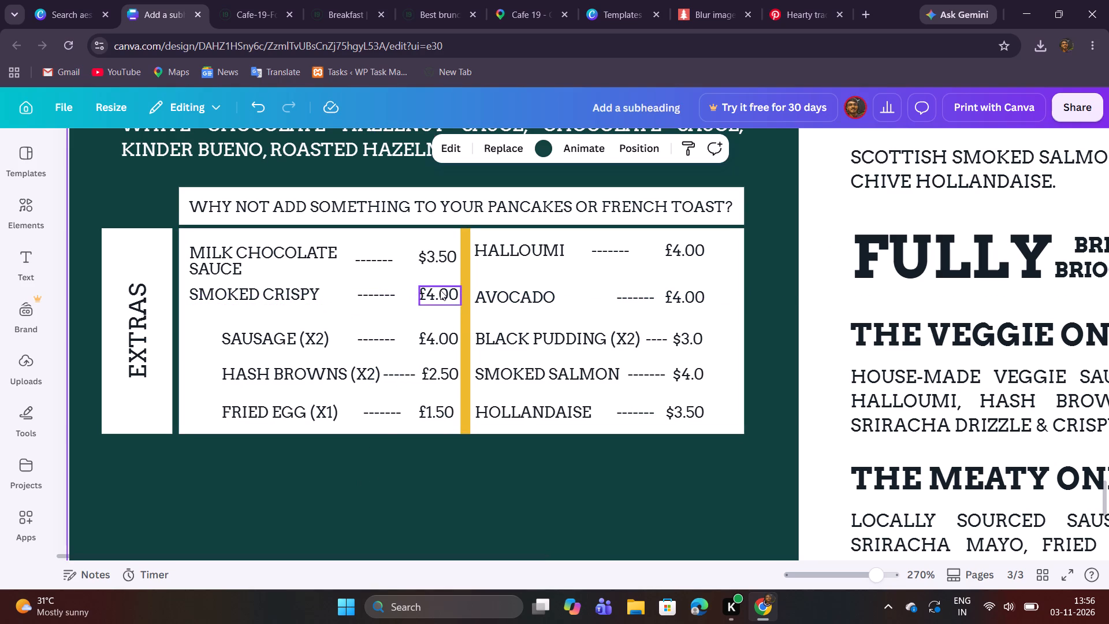
Nudge the Smoked Crispy row's £4.00 price slightly up and left, beneath the Milk Chocolate Sauce price.
click(440, 292)
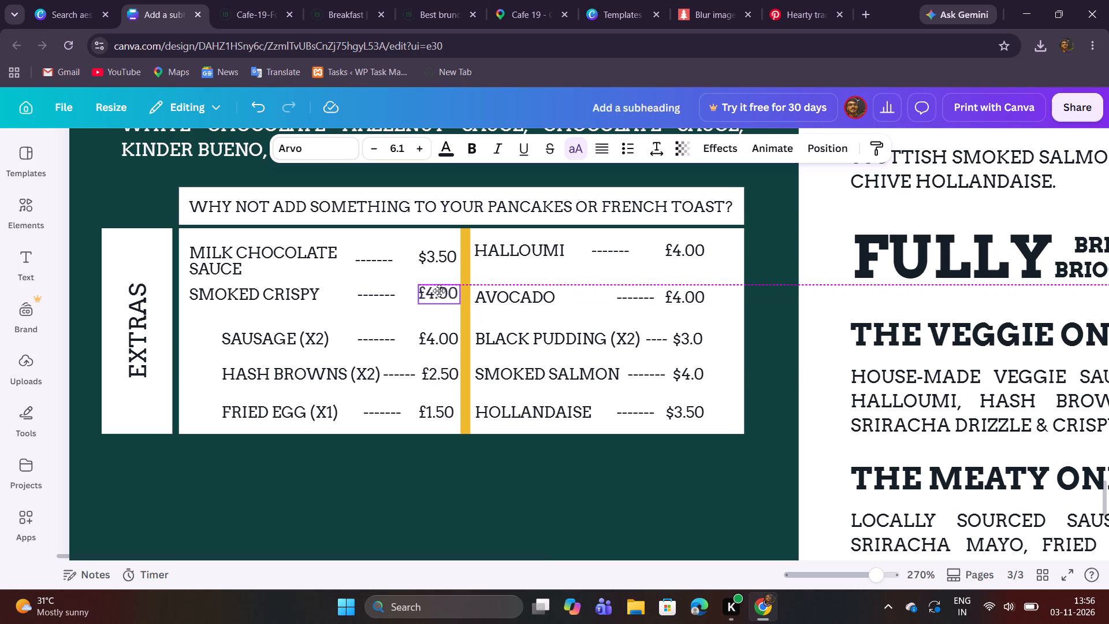
click(415, 467)
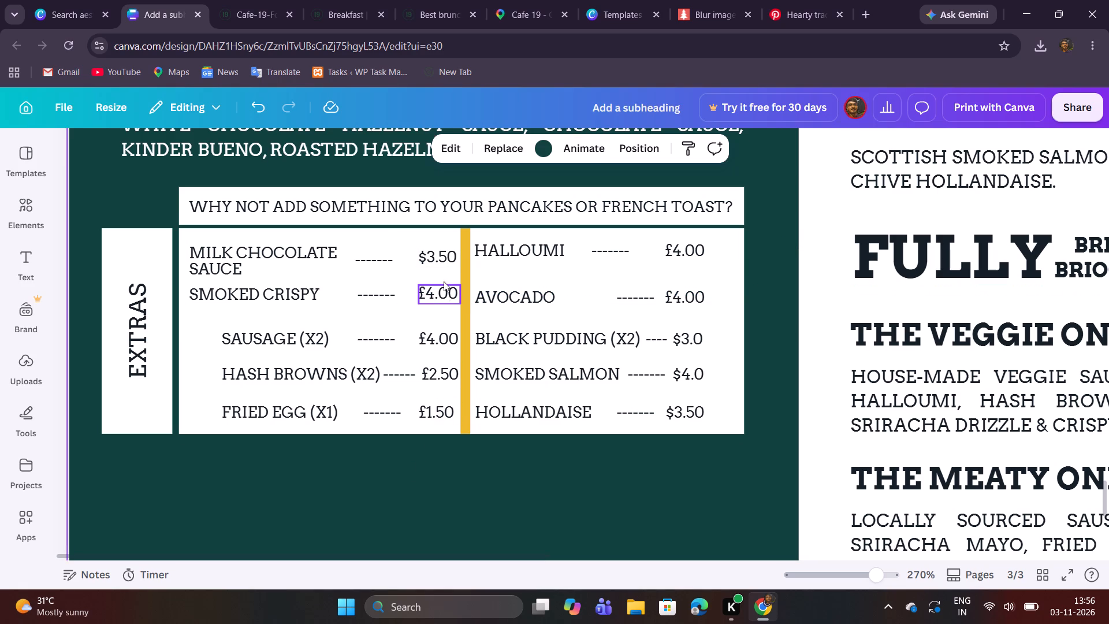
Replace the Milk Chocolate Sauce row's price with £2.50, copied from the Milk chocolate sauce line in the Cafe 19 menu PDF.
double_click(427, 259)
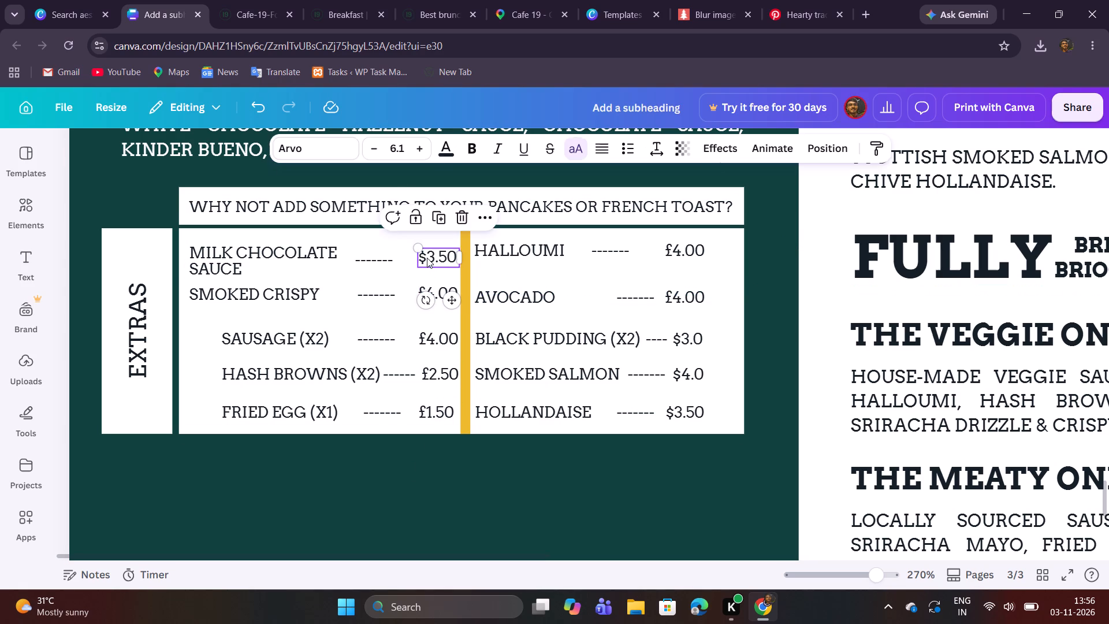
click(429, 258)
click(243, 8)
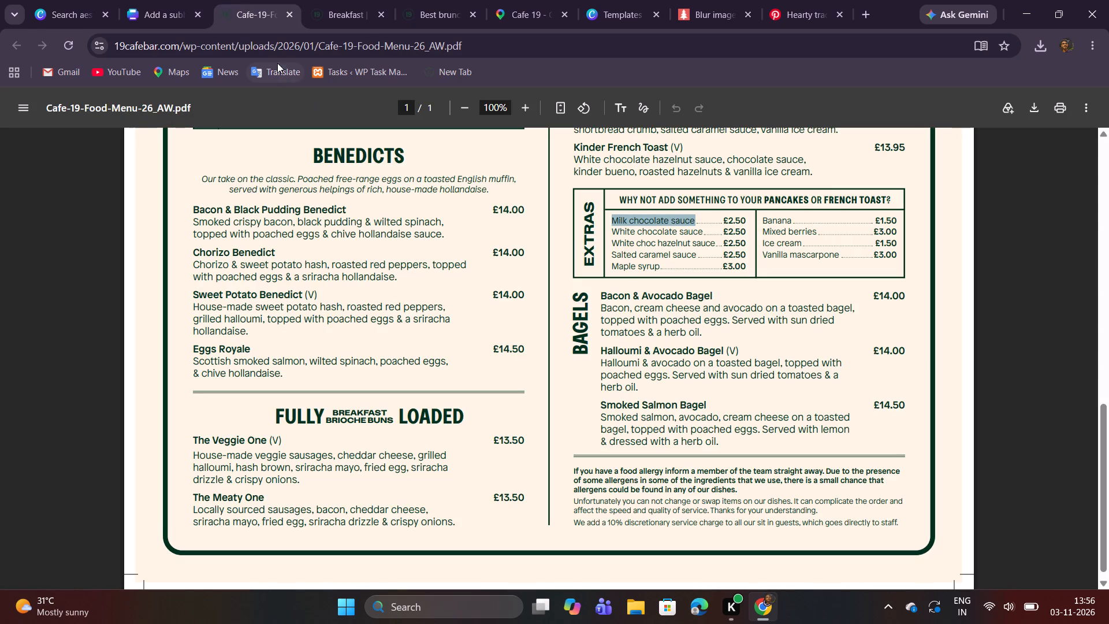
click(154, 3)
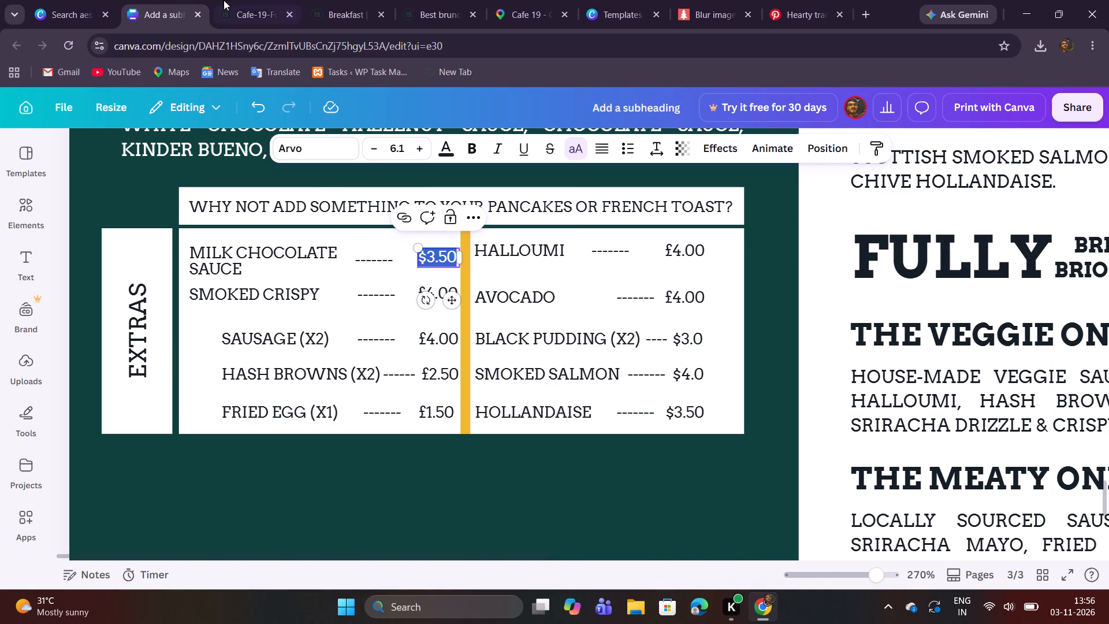
click(243, 0)
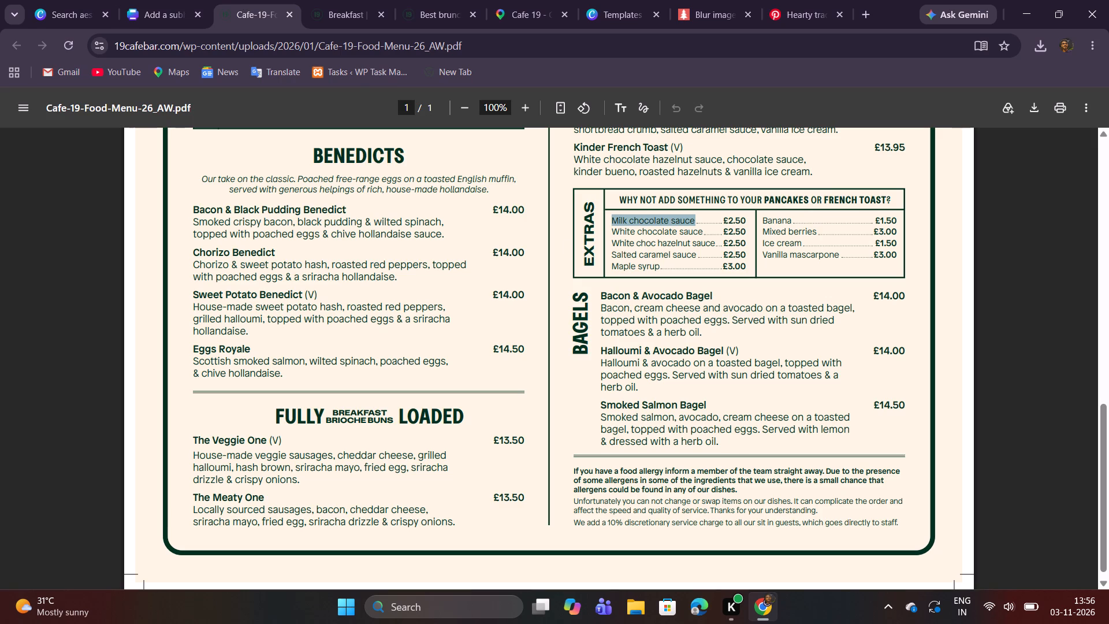
drag(725, 222, 745, 223)
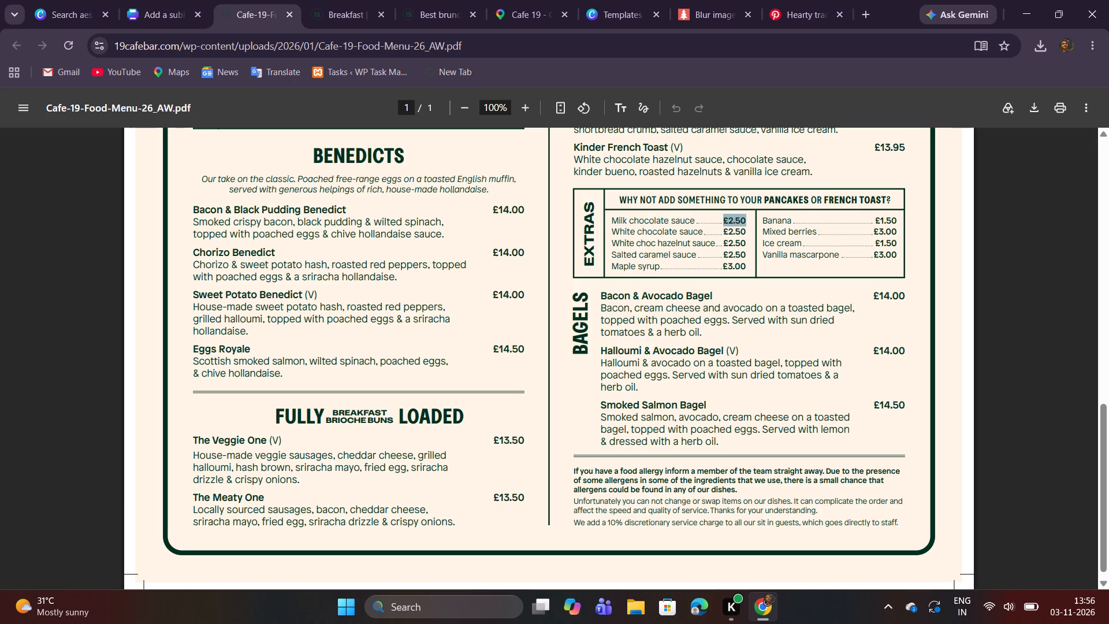
key(ctrl+c)
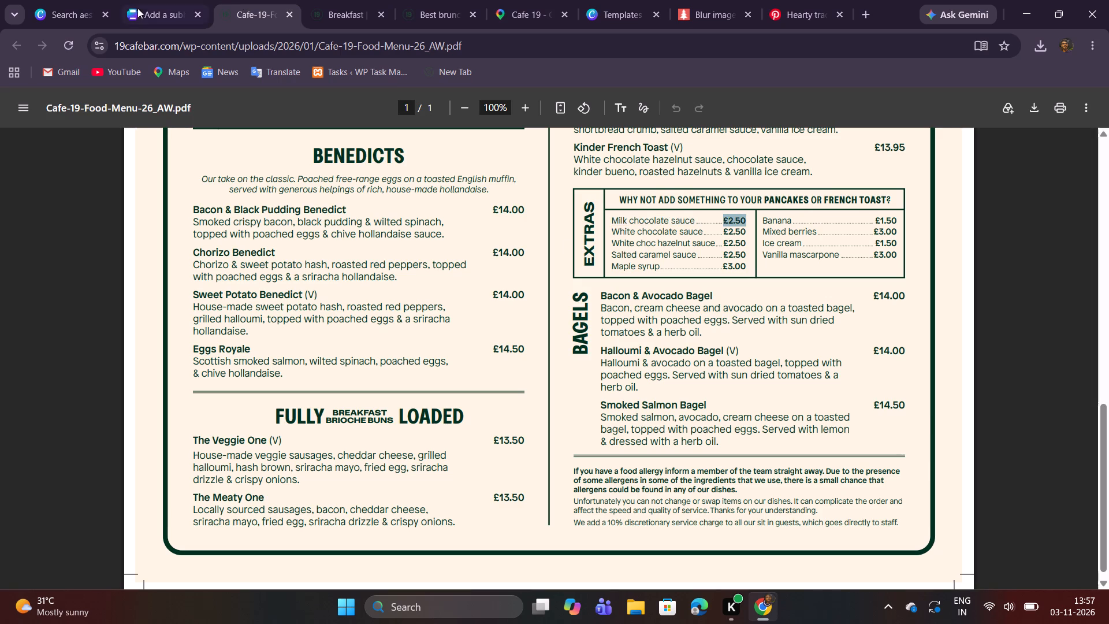
click(128, 5)
key(ctrl+v)
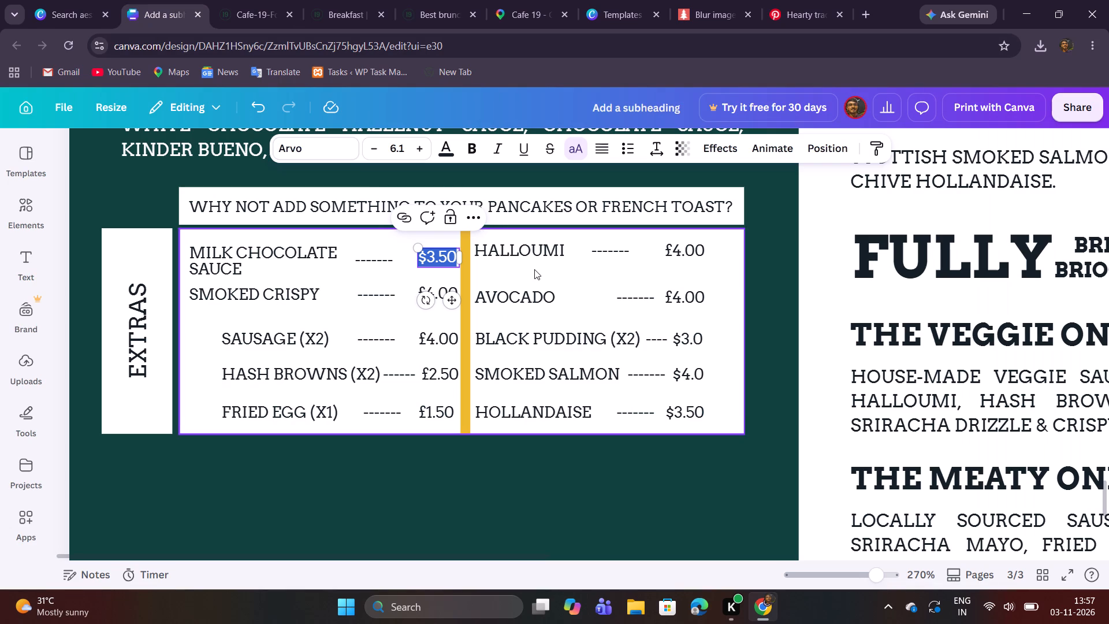
click(460, 452)
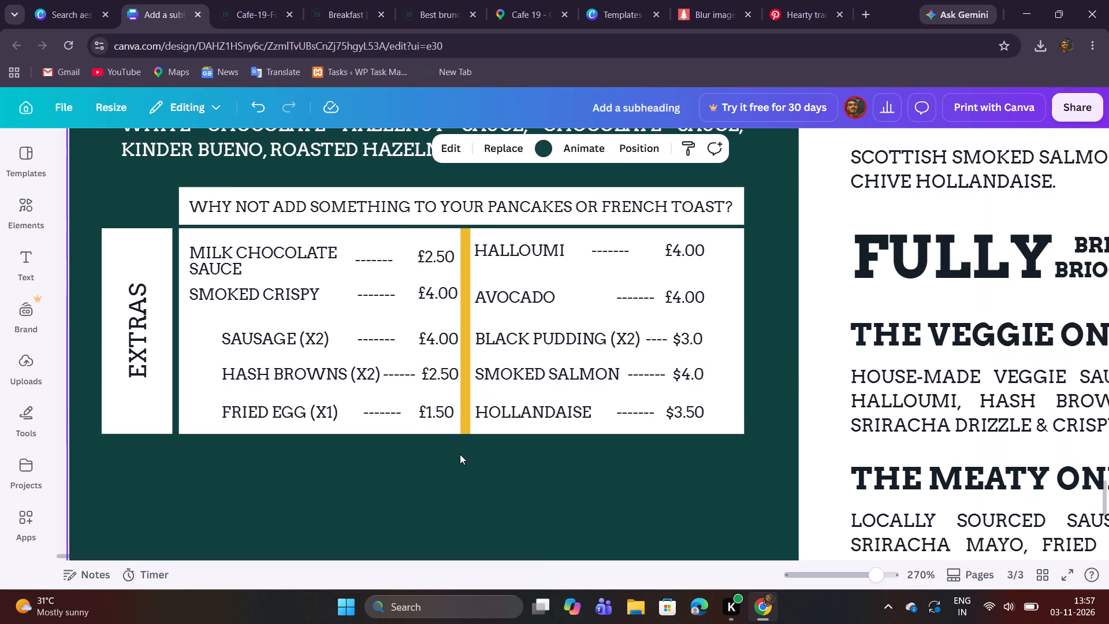
Check the remaining sauce prices in the menu PDF and replace the Smoked Crispy and Sausage (X2) prices with the copied £2.50.
click(232, 0)
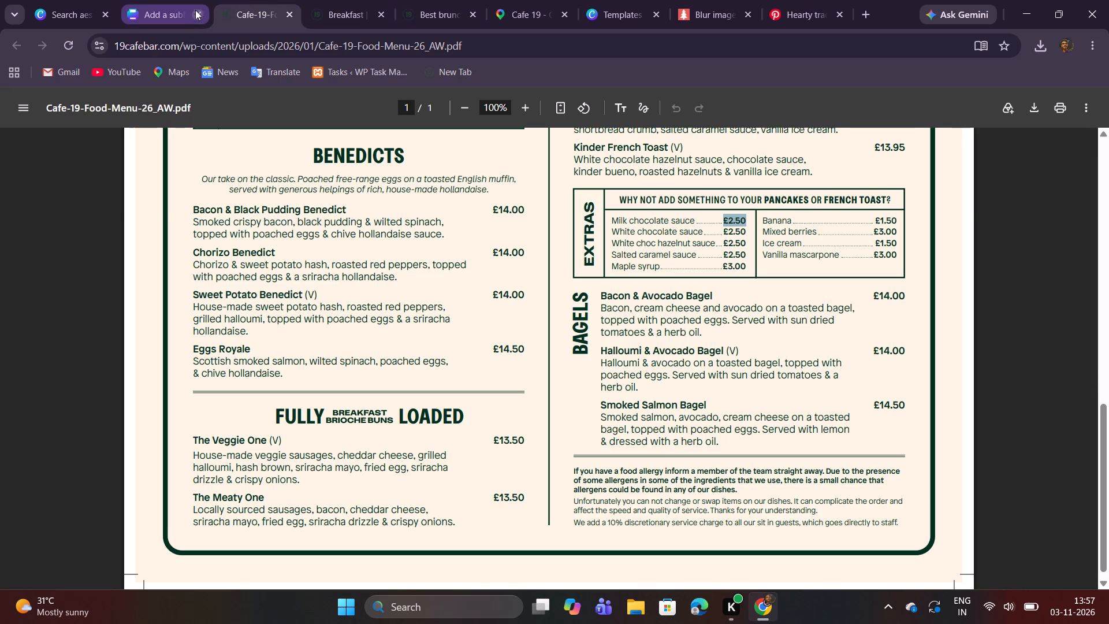
click(144, 5)
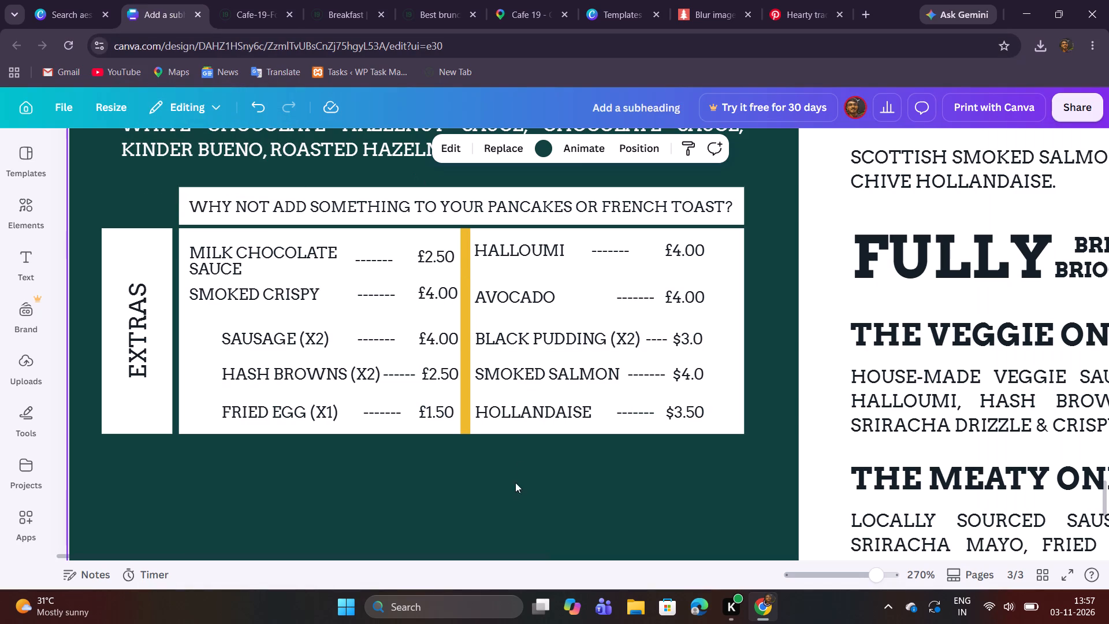
click(510, 488)
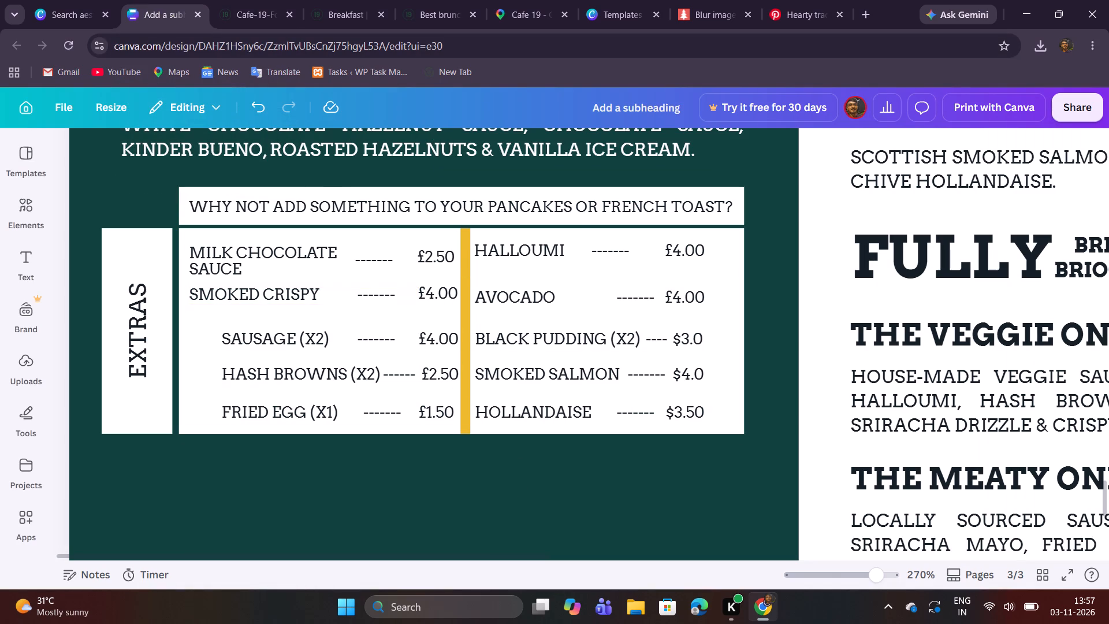
click(247, 14)
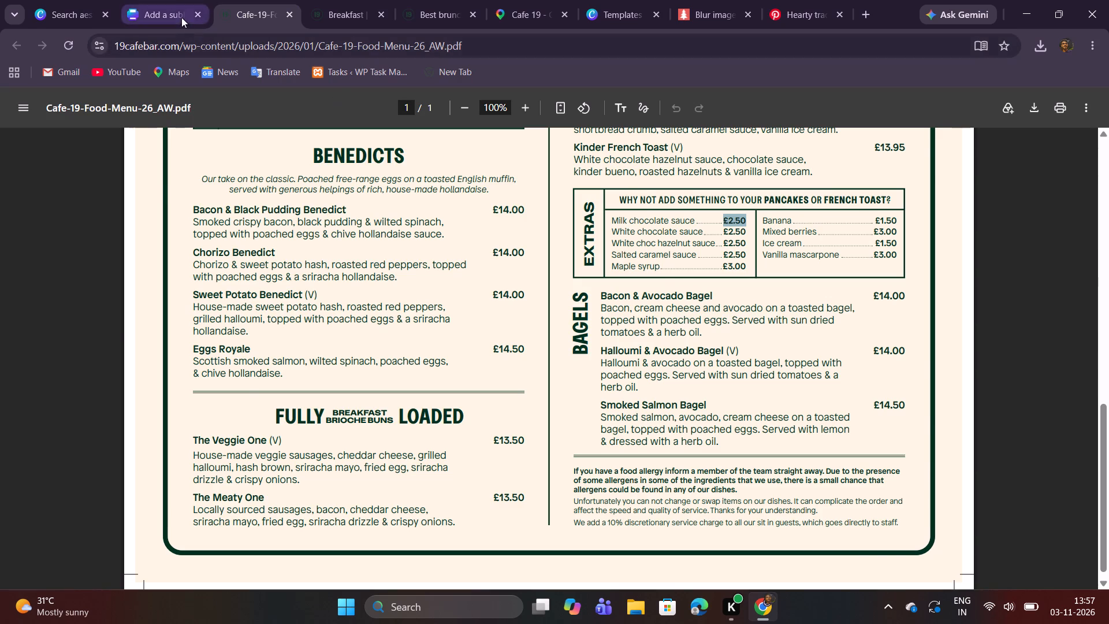
click(178, 15)
double_click(436, 295)
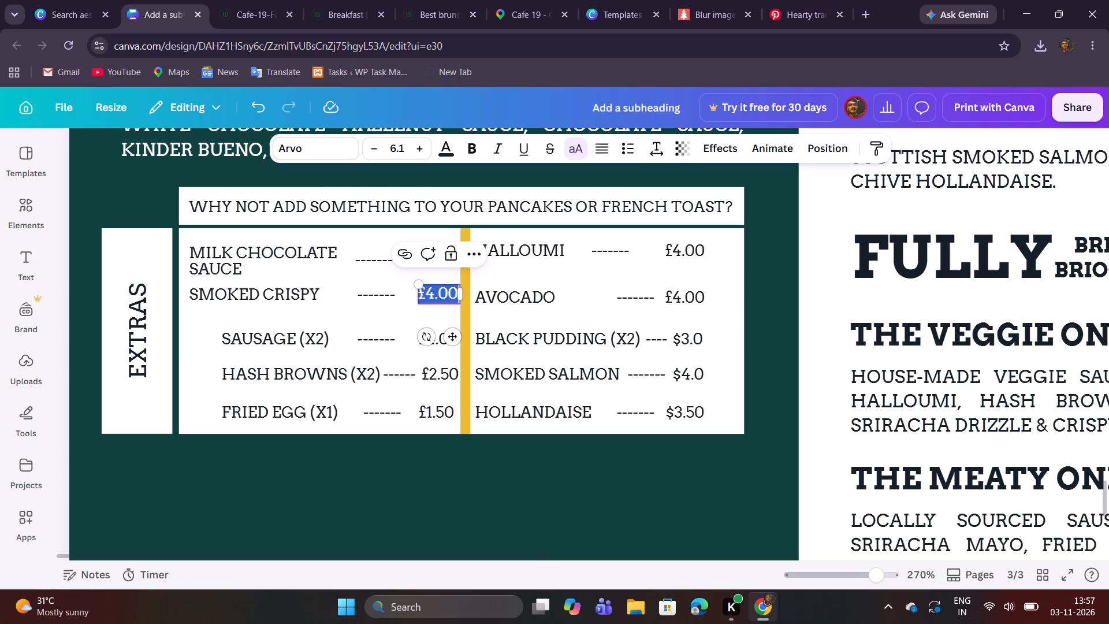
key(ctrl+v)
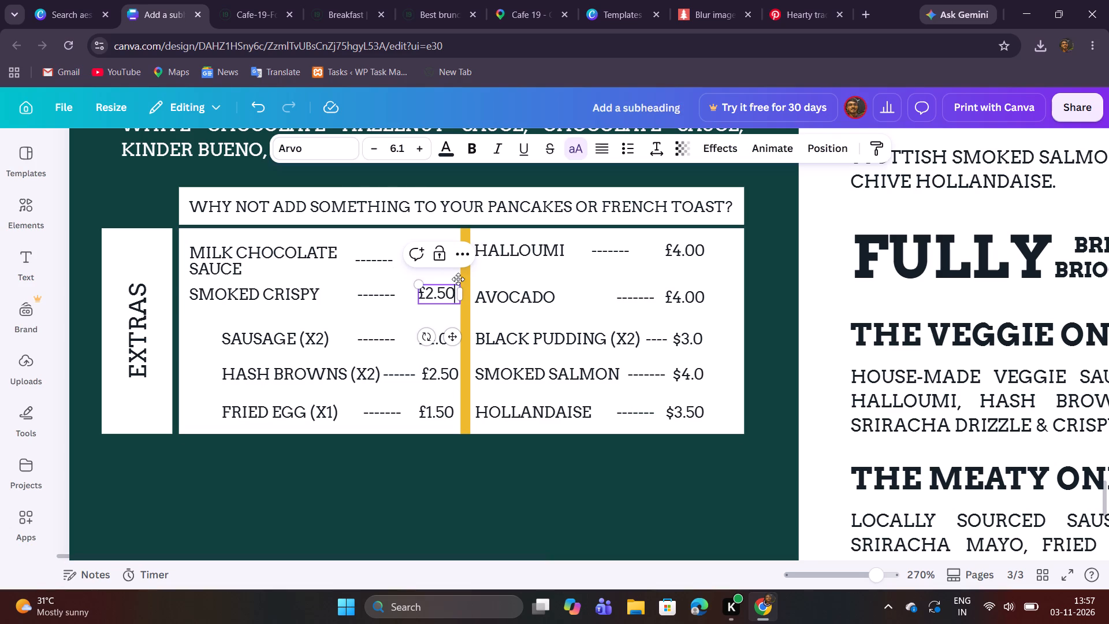
click(408, 452)
click(245, 7)
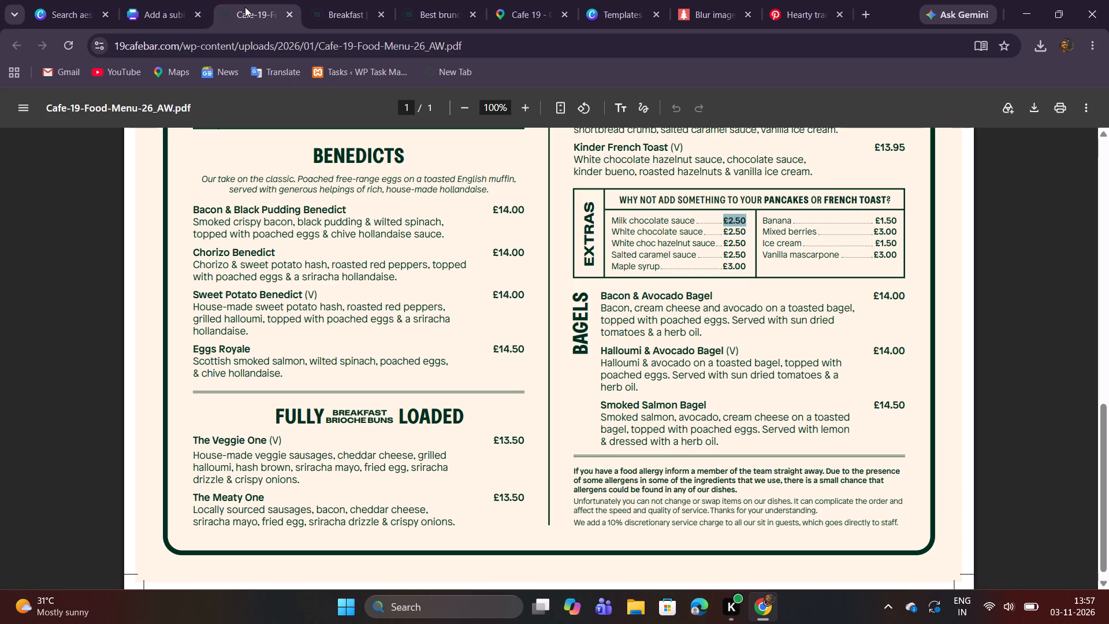
click(187, 0)
double_click(433, 337)
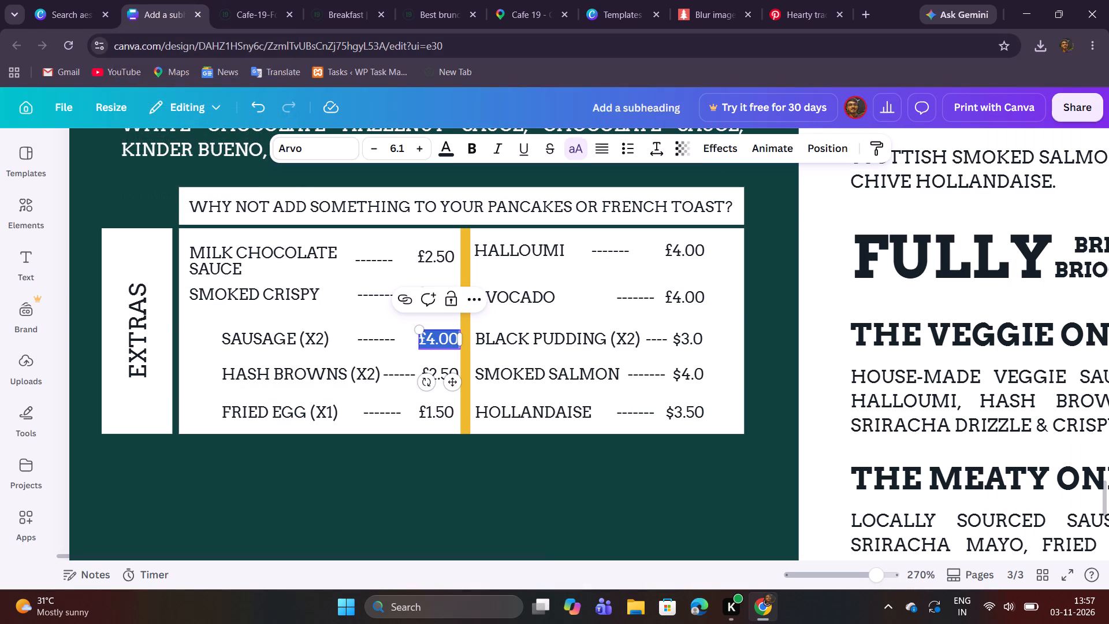
key(ctrl+v)
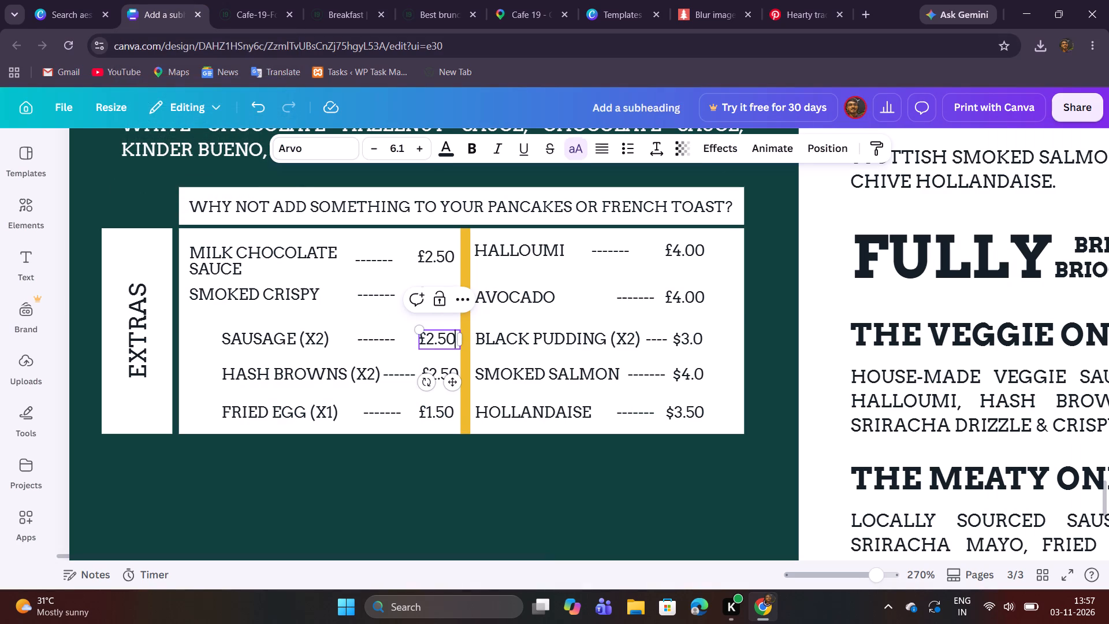
click(436, 496)
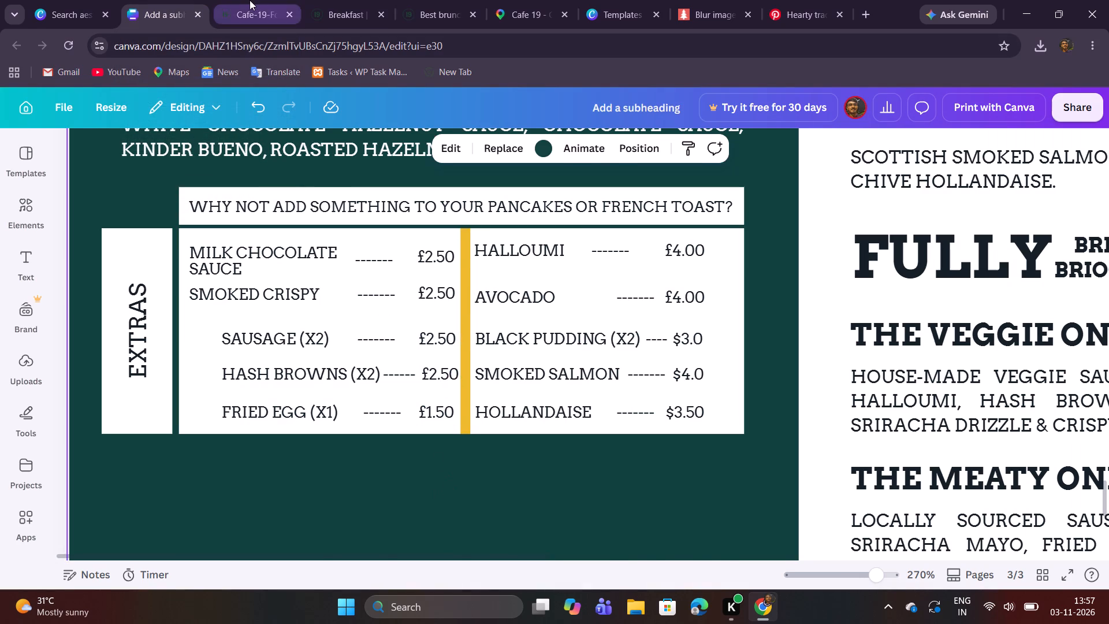
Replace the Fried Egg (X1) row's price with £3.00, copied from the Maple syrup line in the menu PDF.
click(248, 0)
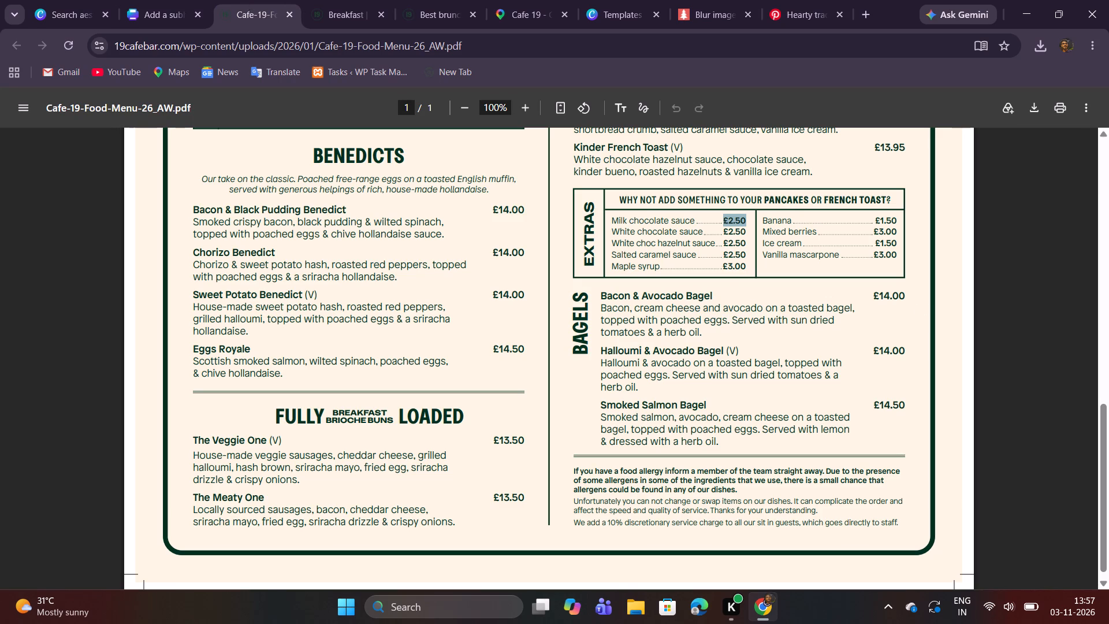
drag(724, 267, 745, 268)
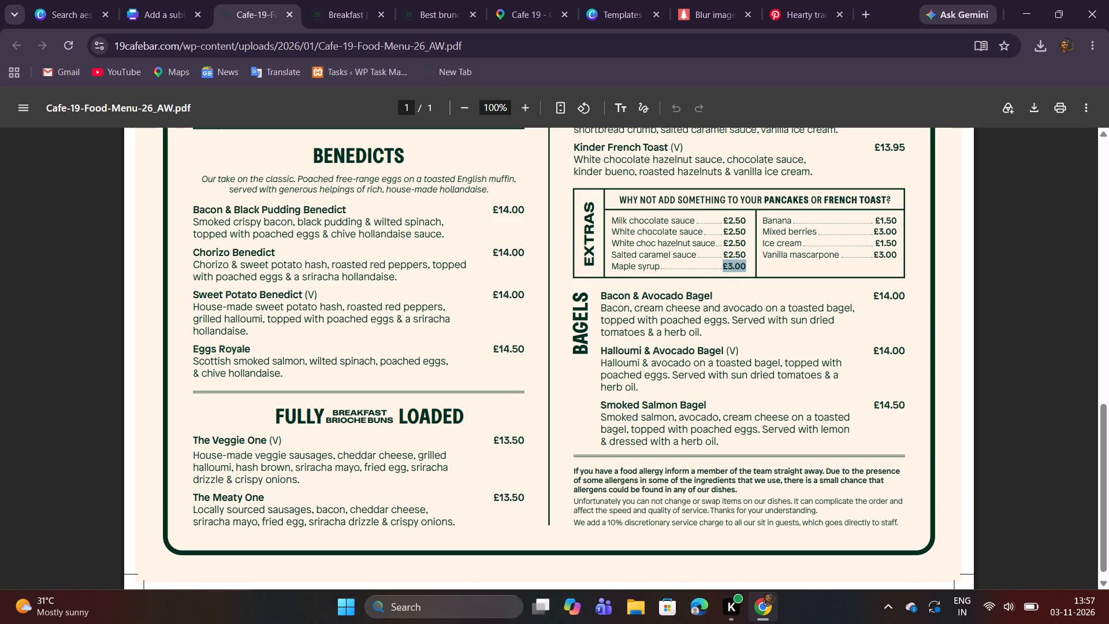
key(ctrl+c)
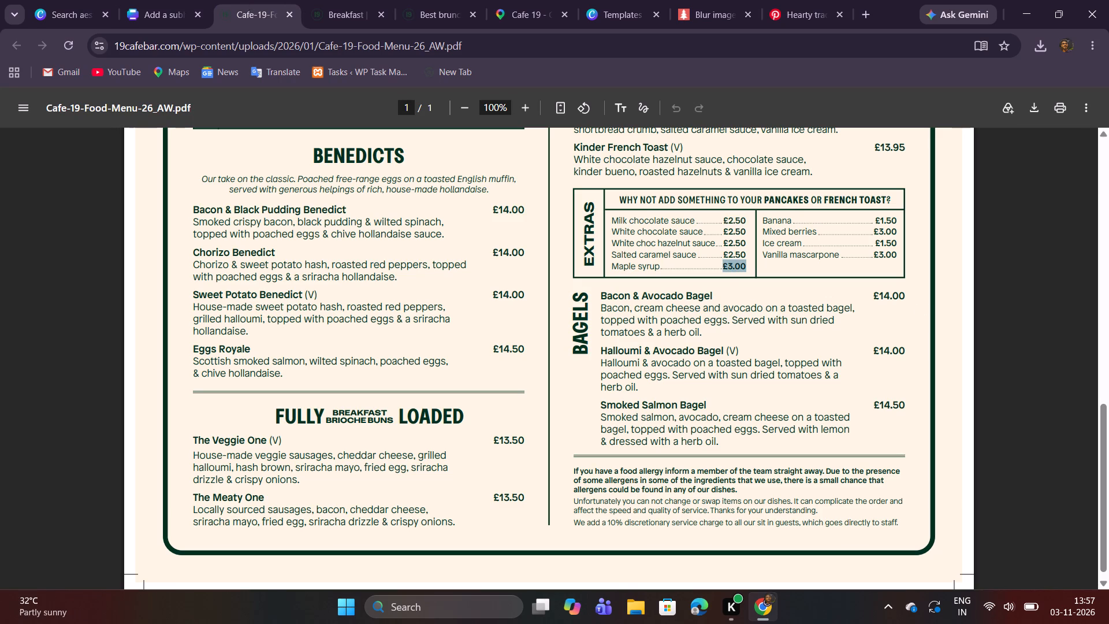
click(155, 10)
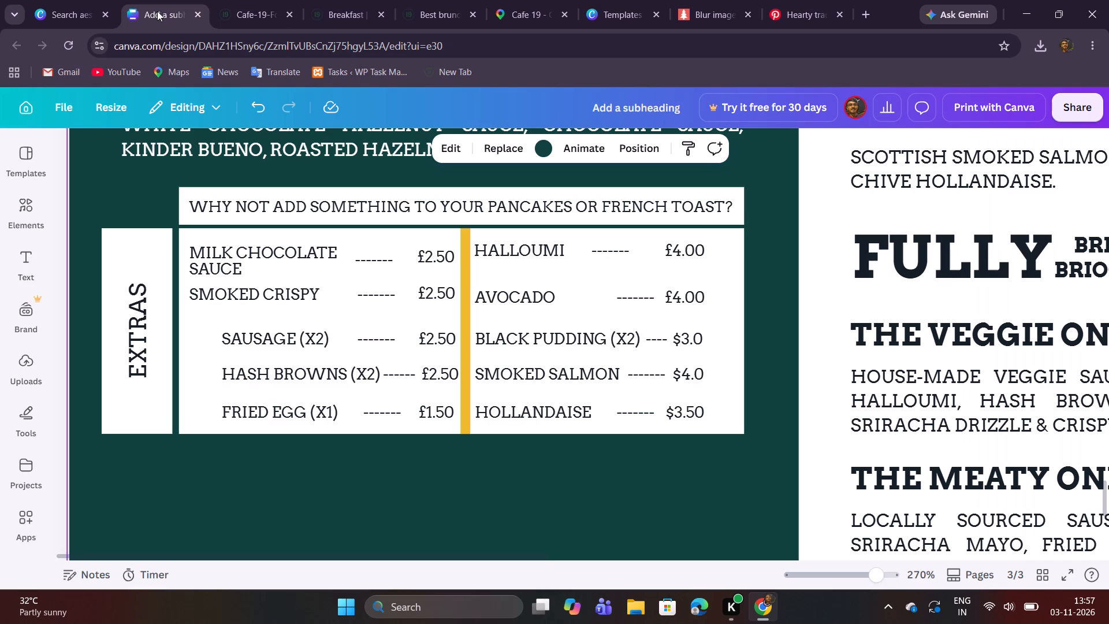
double_click(438, 406)
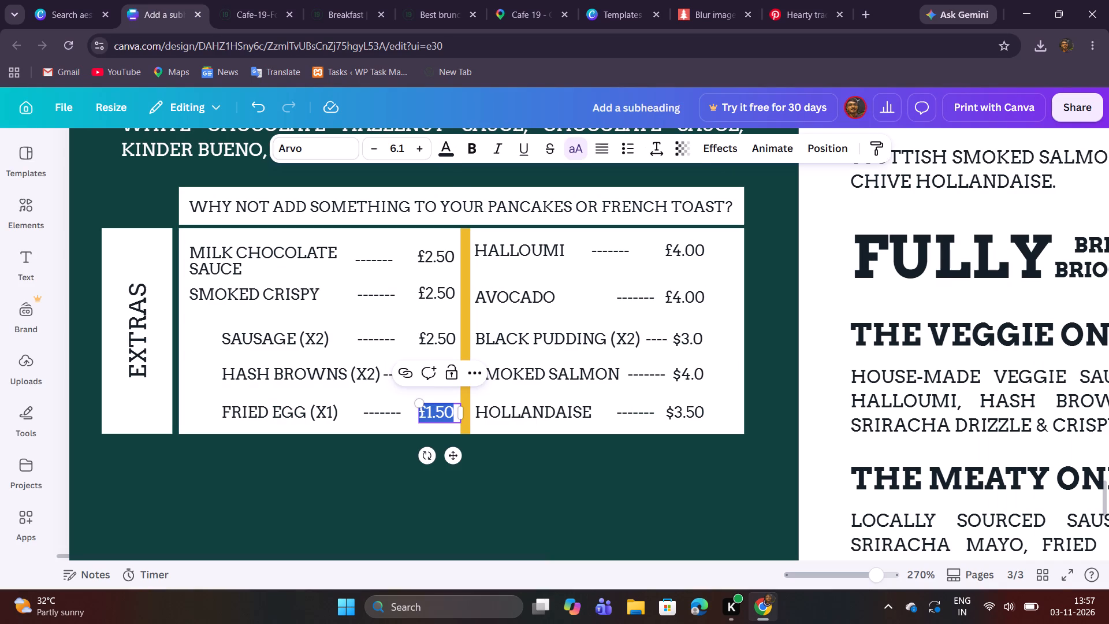
key(ctrl+v)
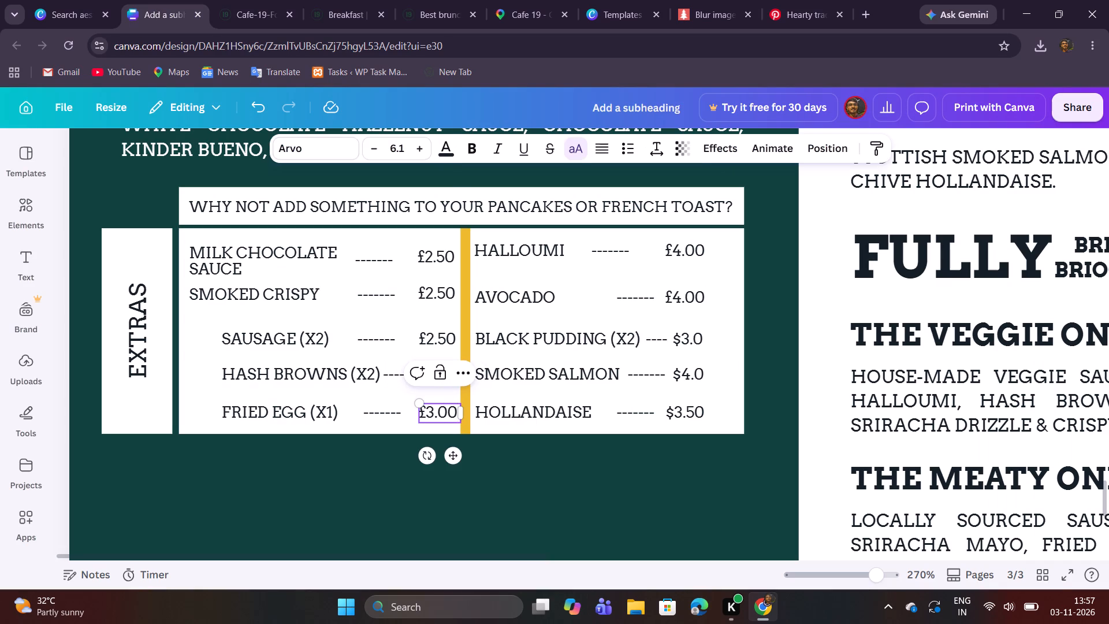
click(337, 476)
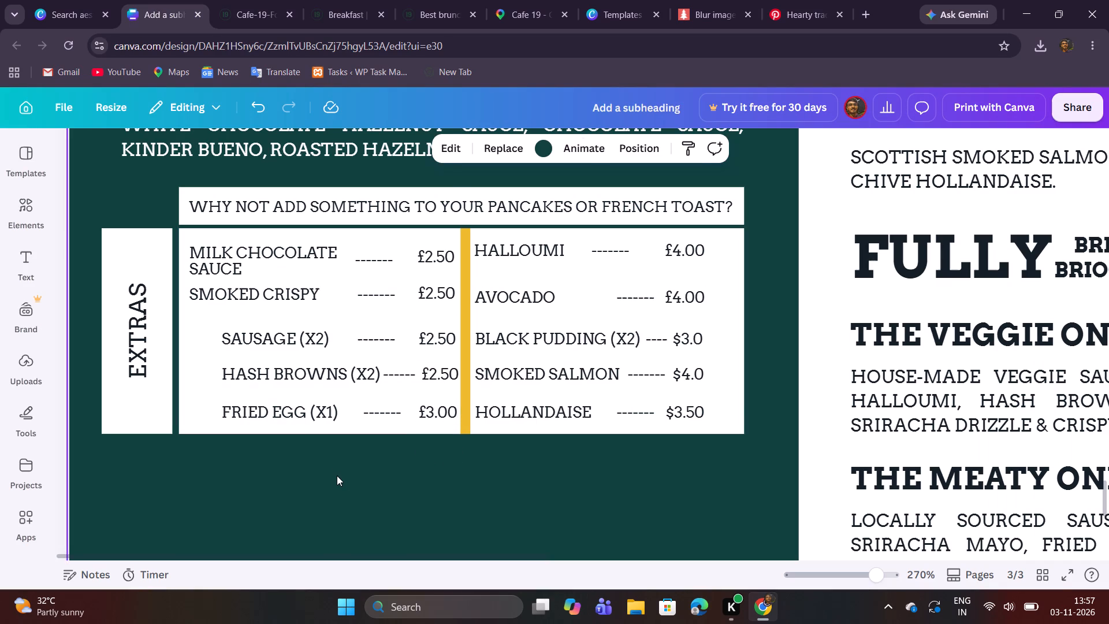
Lower the Smoked Crispy row's £2.50 price slightly so it lines up with the row's label and dashes.
click(436, 296)
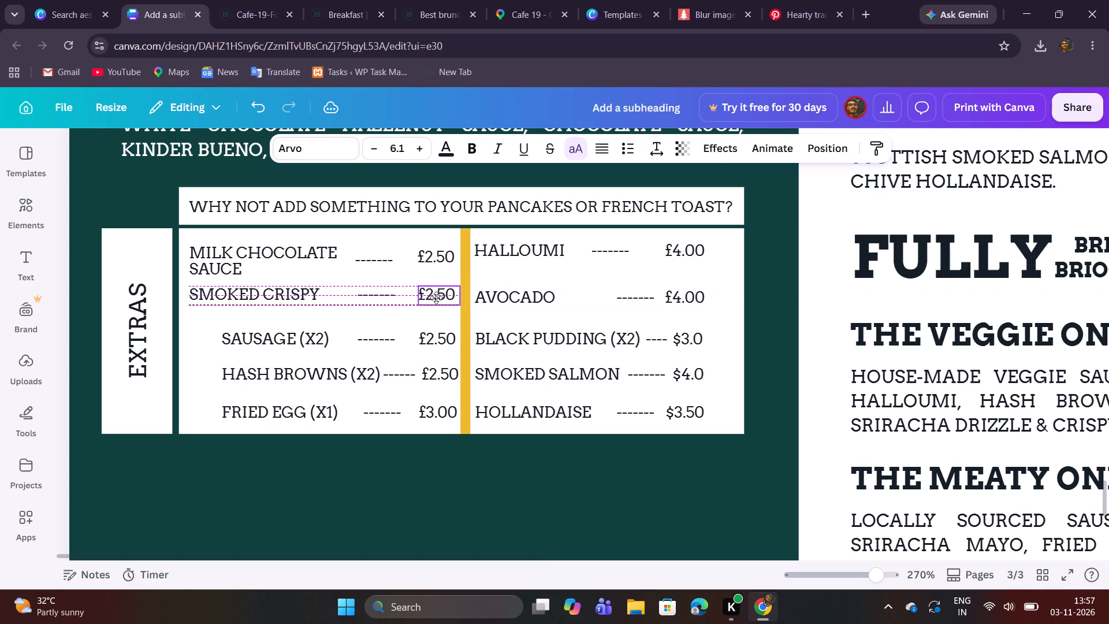
click(388, 478)
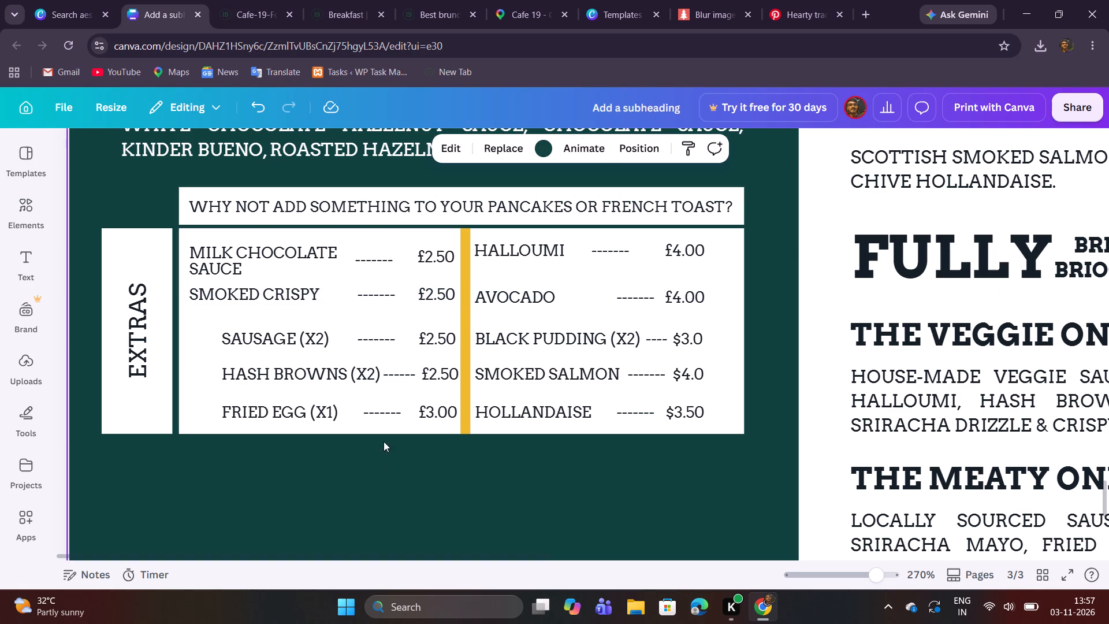
Move the Sausage (X2) label, dashes and £2.50 price up beneath the Smoked Crispy row, aligned with each other and the columns above.
click(293, 343)
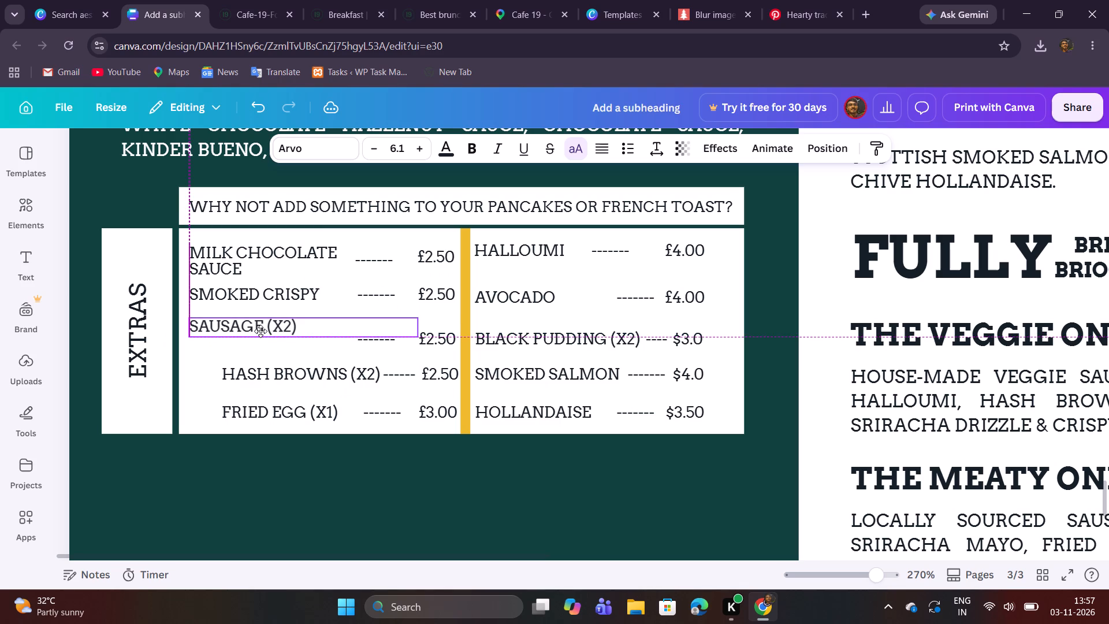
click(247, 463)
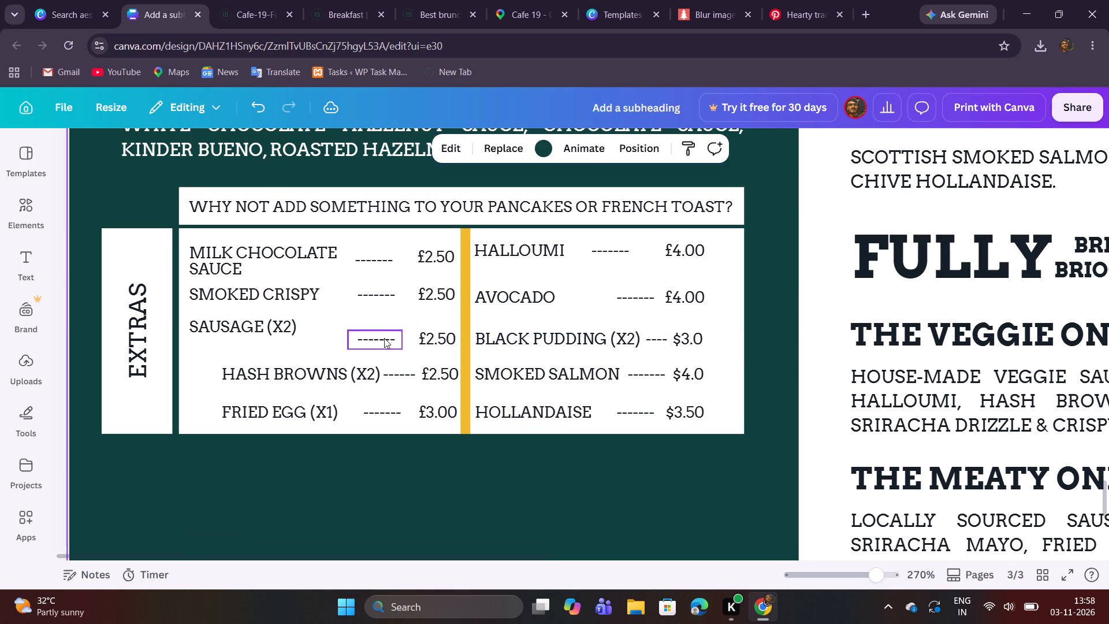
drag(384, 338, 384, 326)
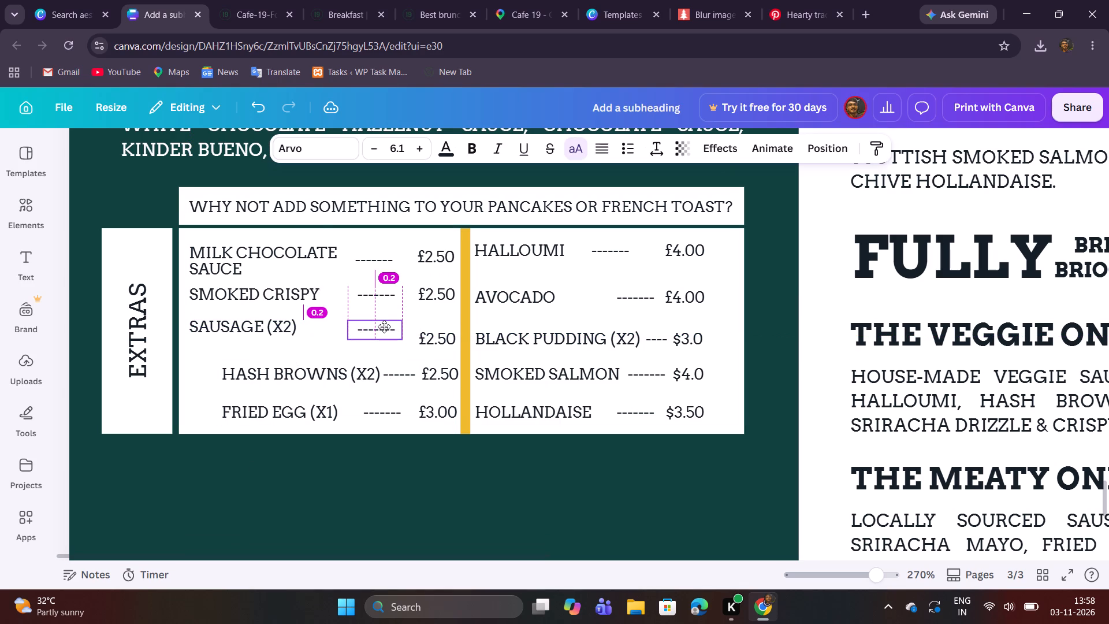
drag(384, 326, 385, 325)
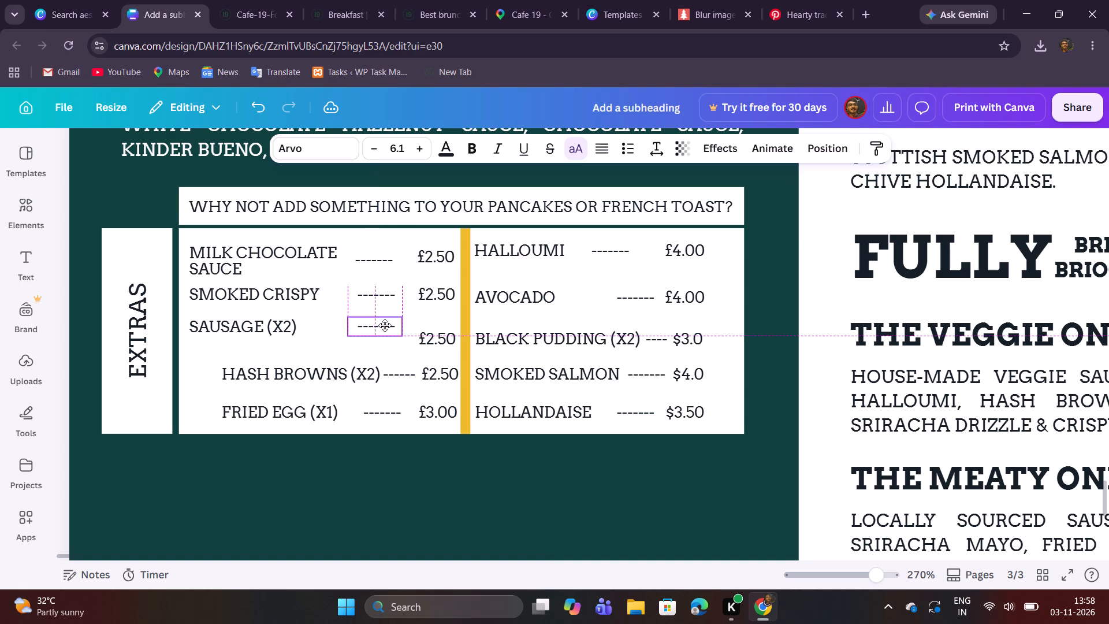
drag(385, 325, 384, 322)
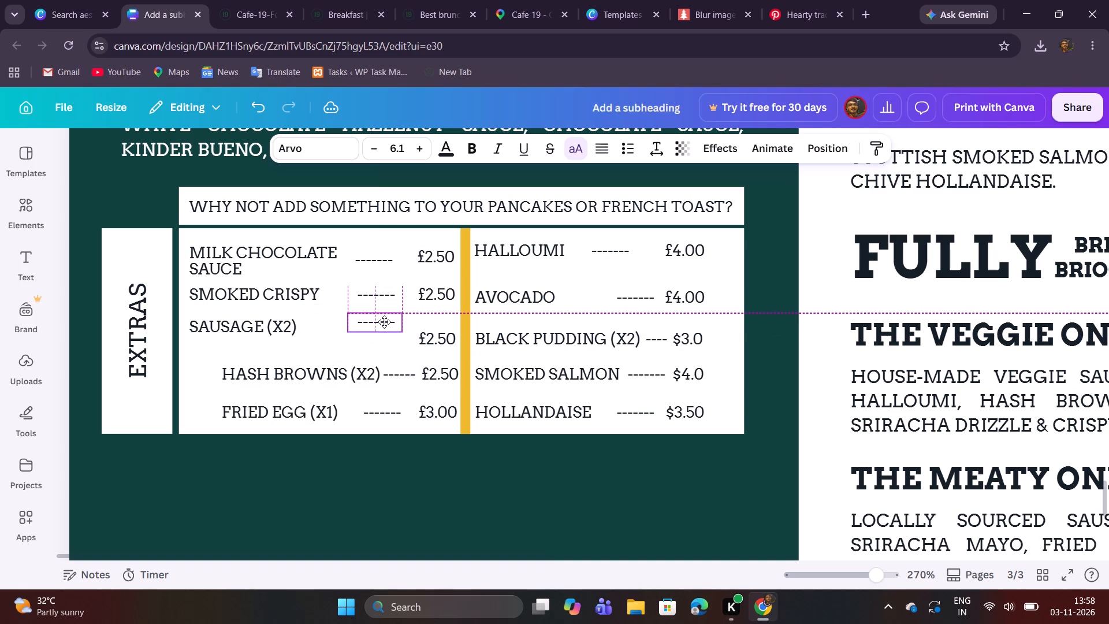
drag(384, 322, 384, 321)
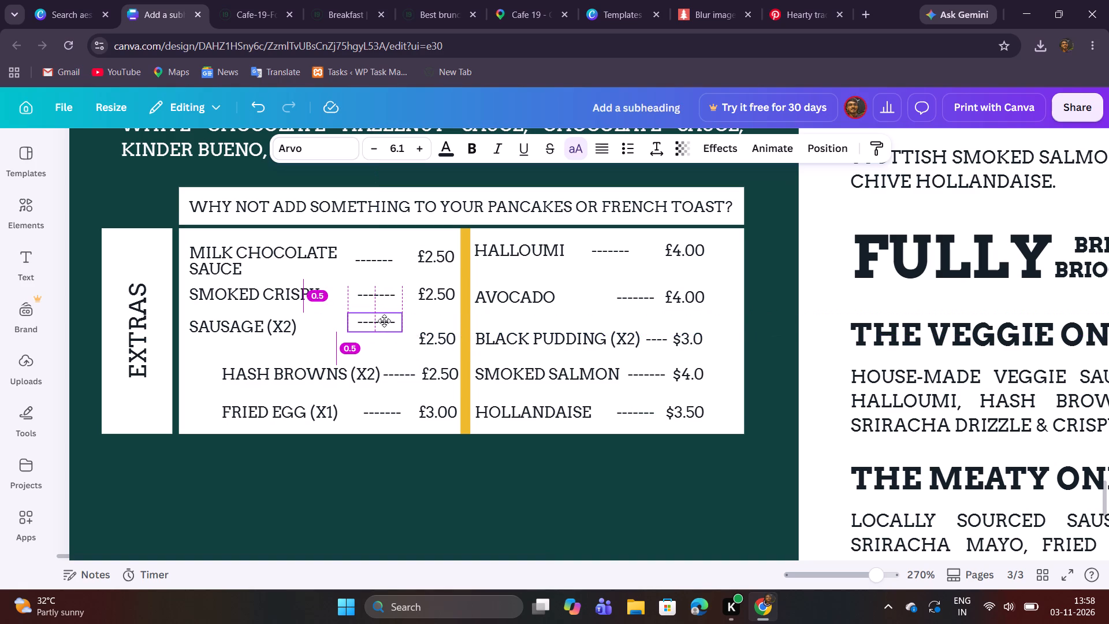
drag(384, 321, 384, 323)
click(379, 482)
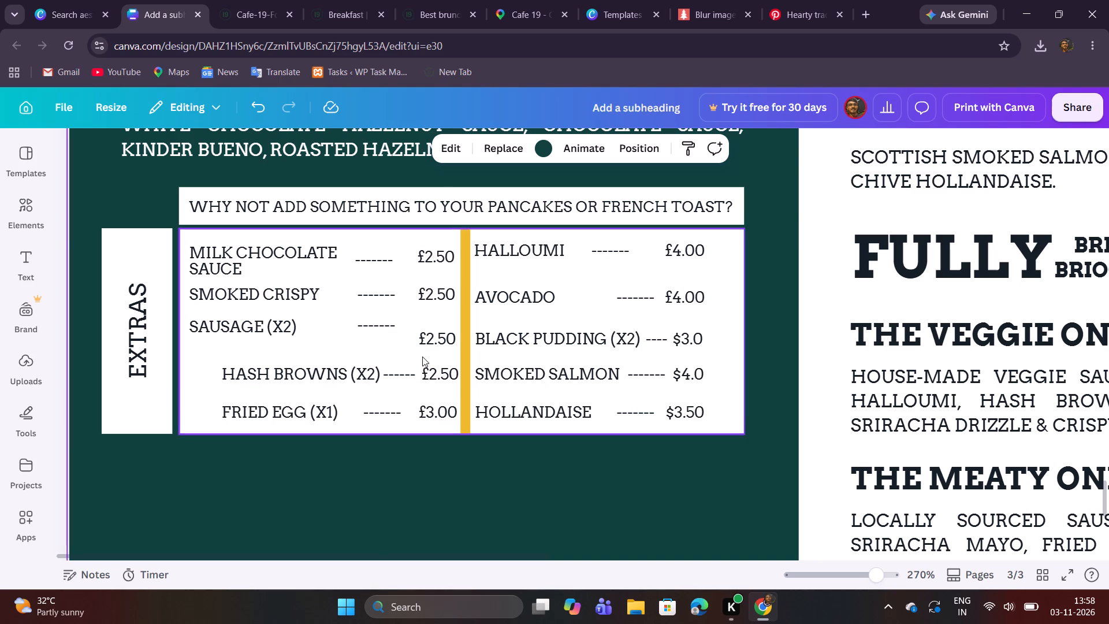
drag(429, 344, 425, 332)
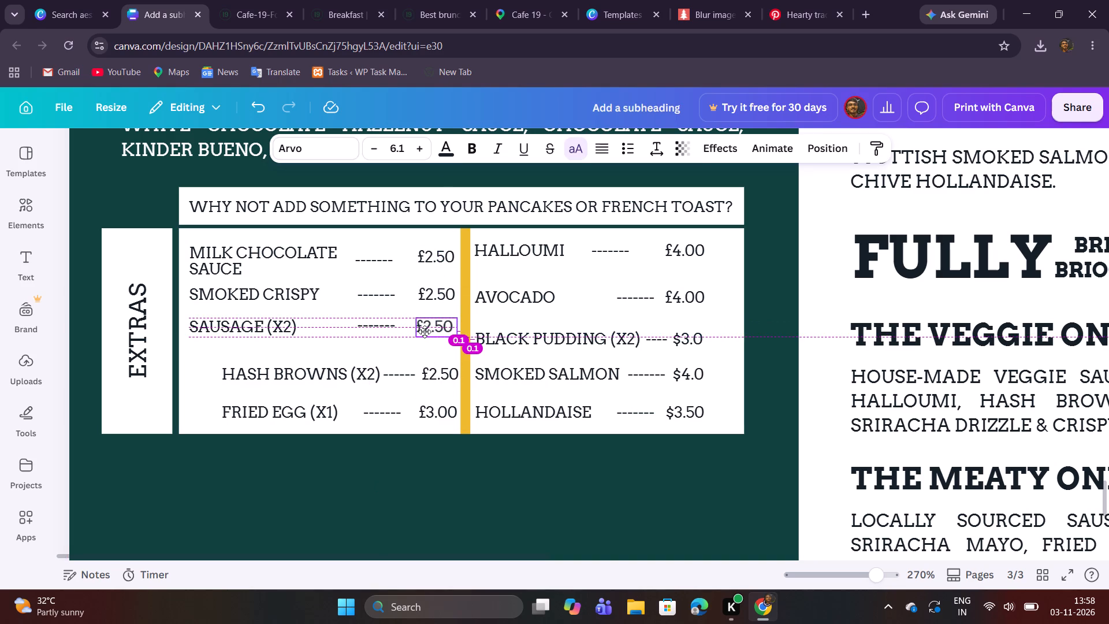
drag(425, 332, 427, 332)
click(396, 455)
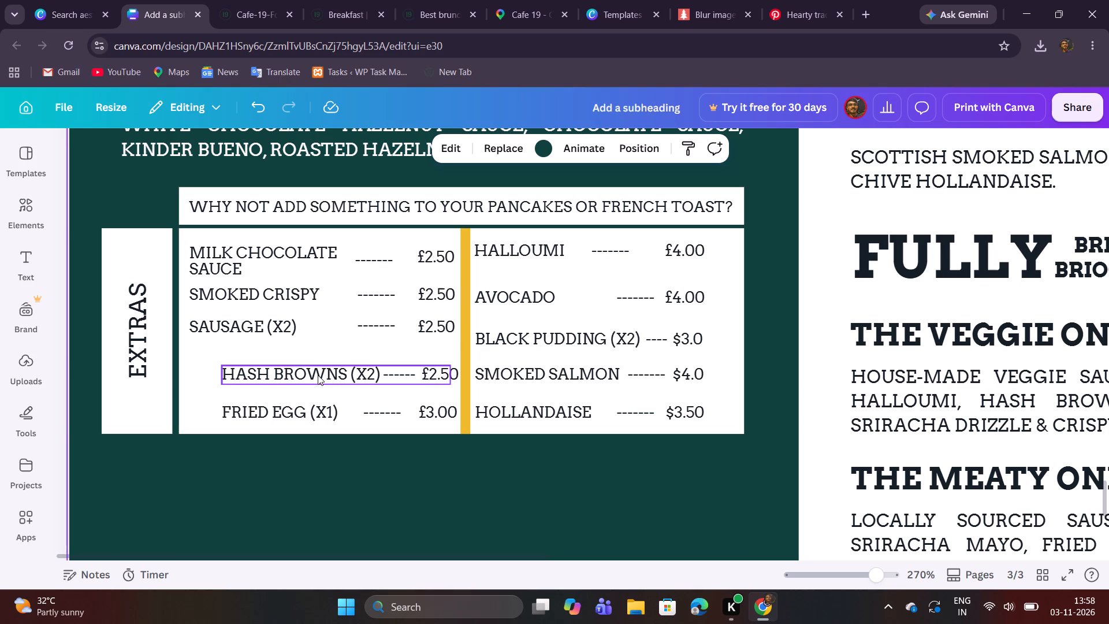
Move the Hash Browns (X2) label up beneath Sausage (X2), flush with the left edge of the labels above.
drag(317, 374, 284, 358)
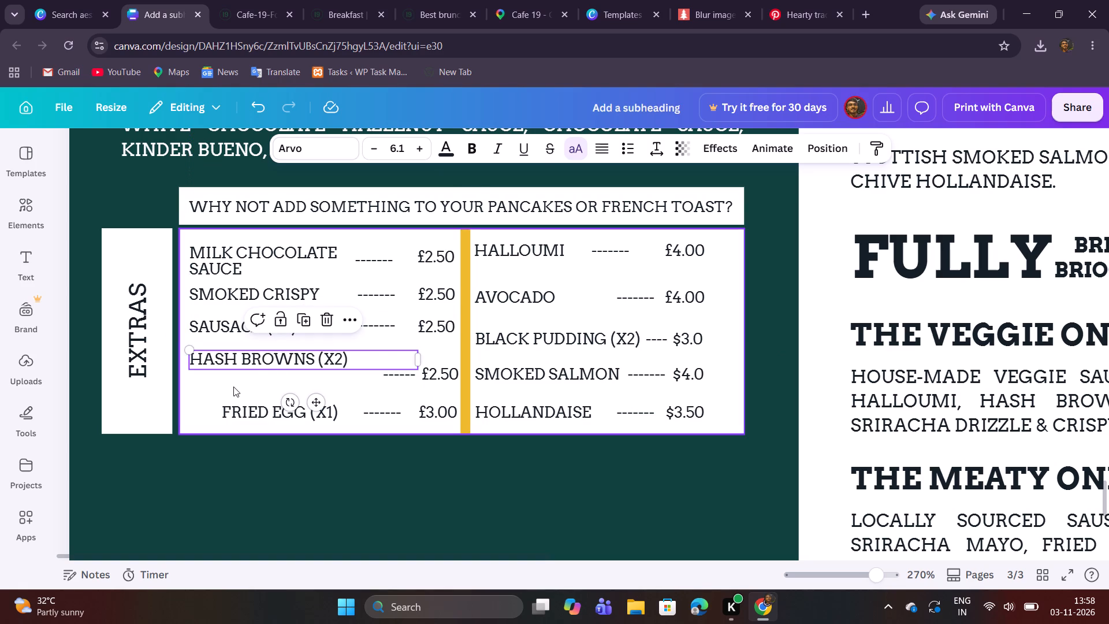
click(233, 387)
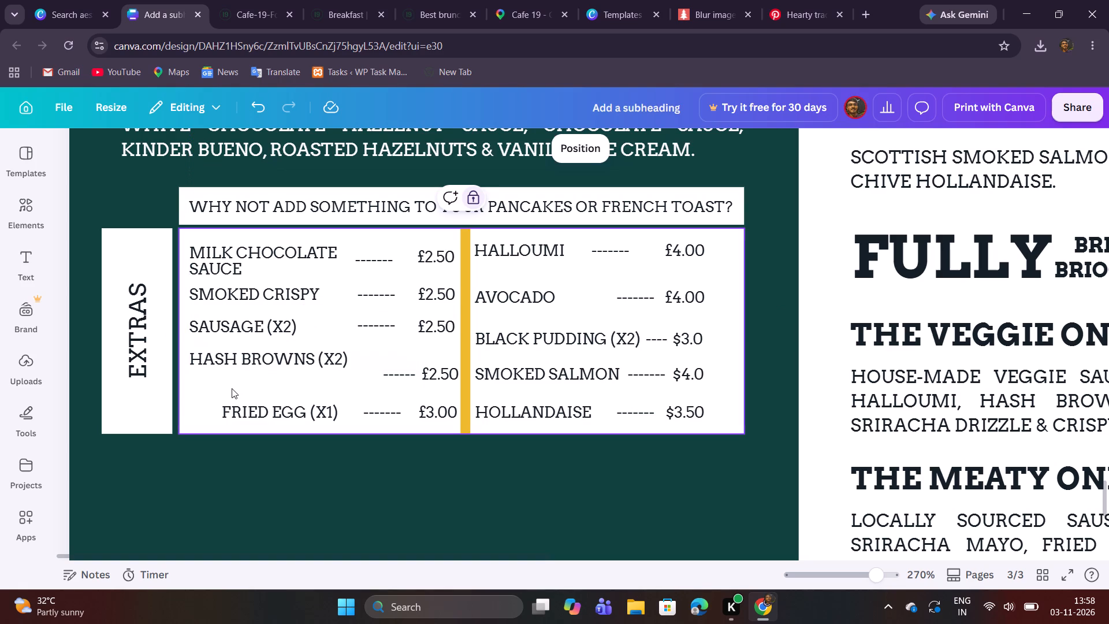
Replace the Smoked Crispy label with White chocolate sauce copied from the menu PDF, cutting the word Sauce out of the pasted line.
click(237, 0)
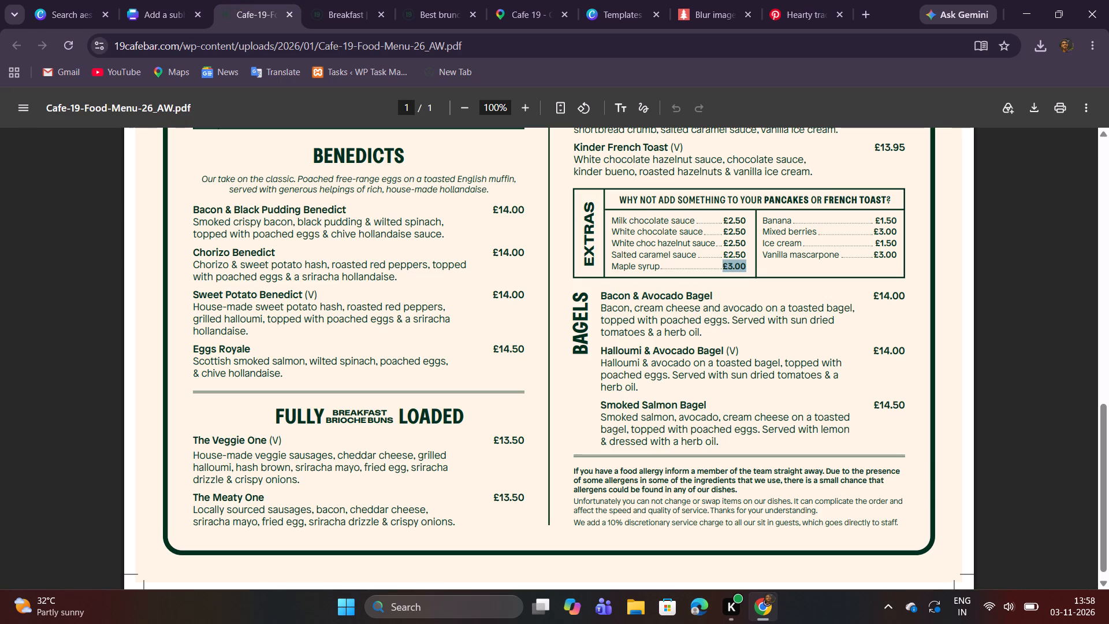
drag(613, 232, 703, 234)
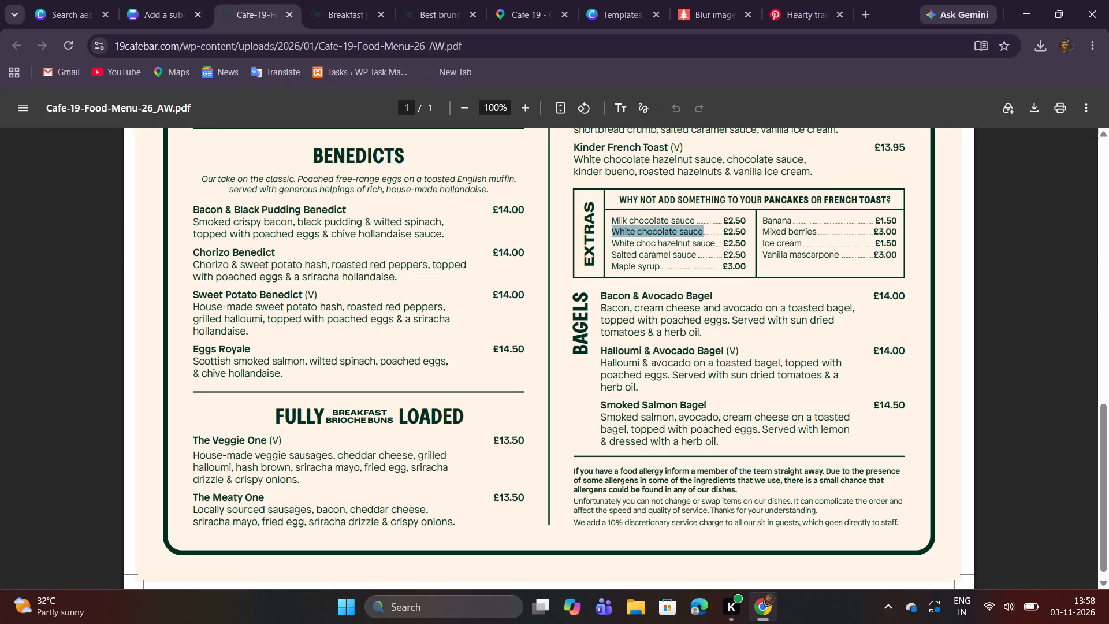
key(ctrl+c)
click(169, 0)
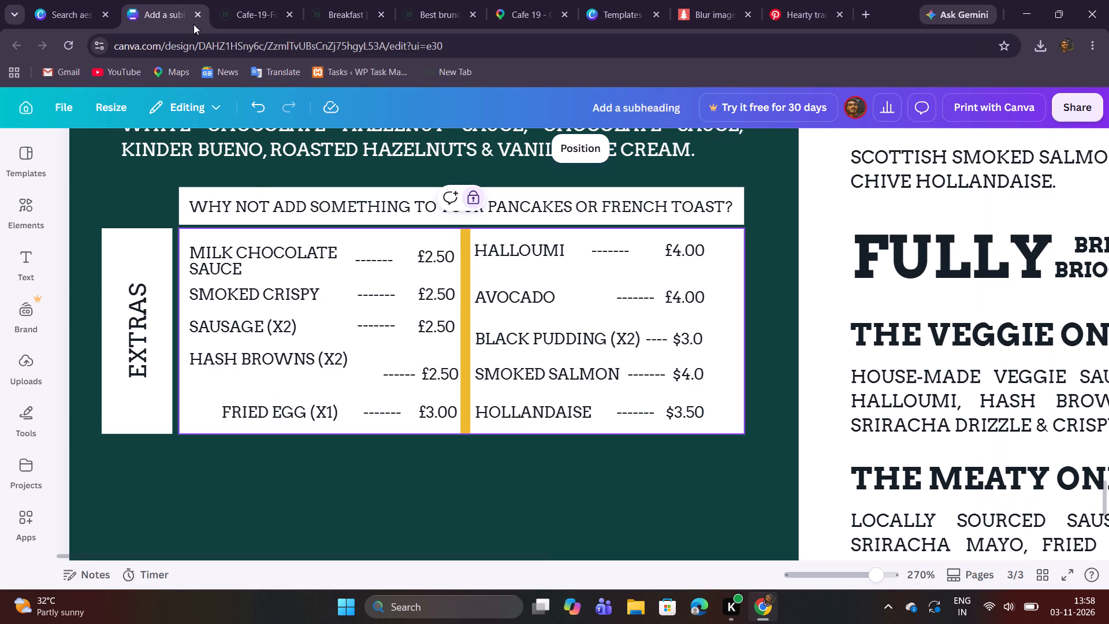
double_click(260, 291)
key(ctrl+v)
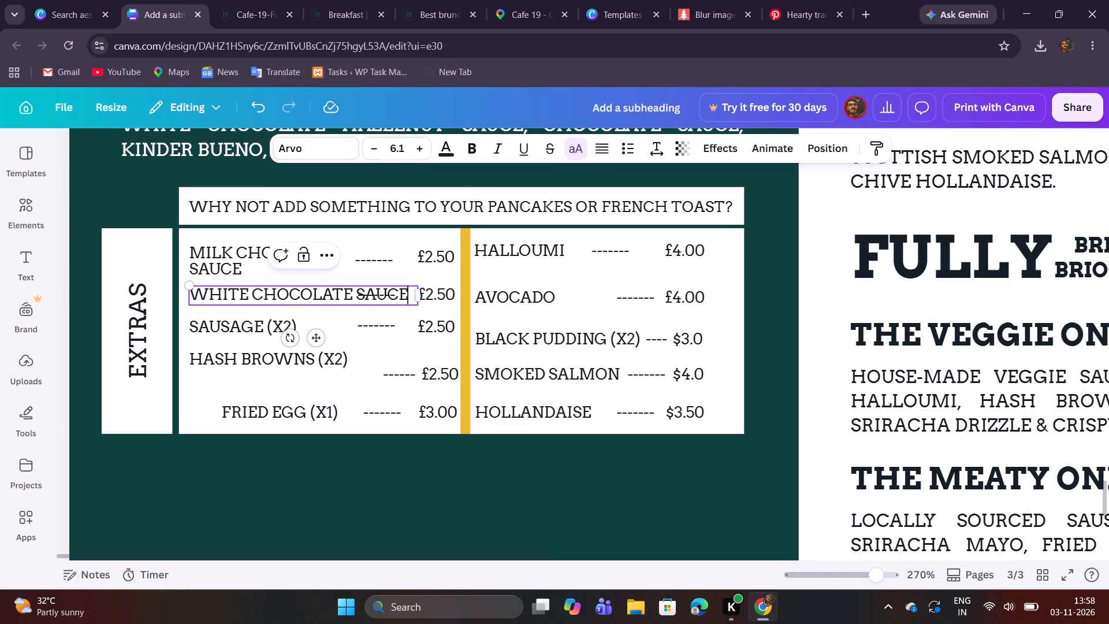
drag(358, 295, 408, 297)
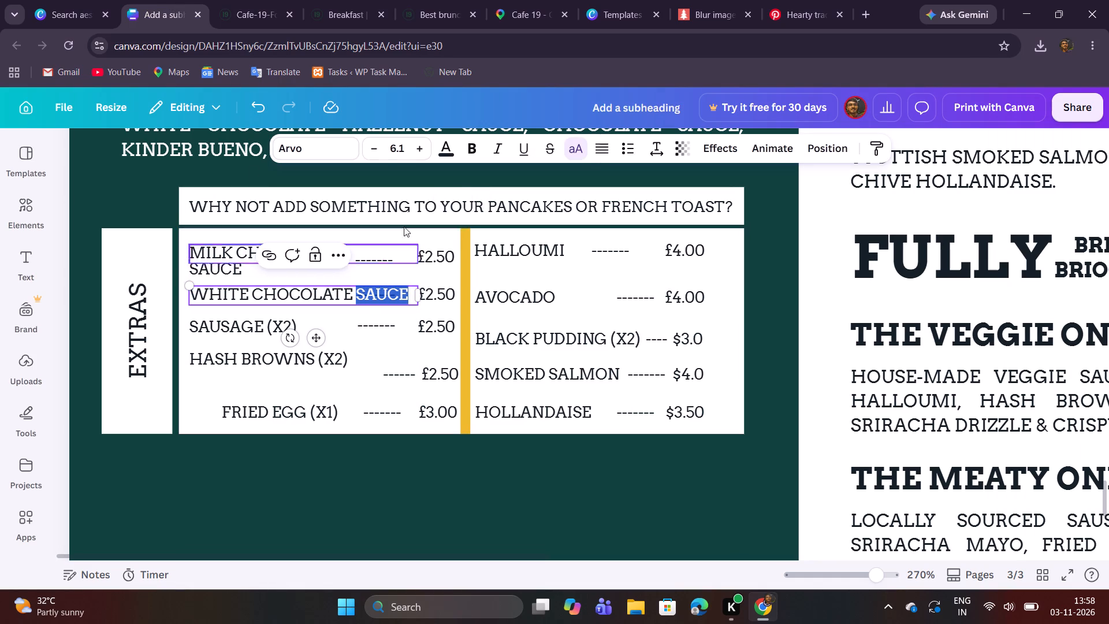
key(ctrl+x)
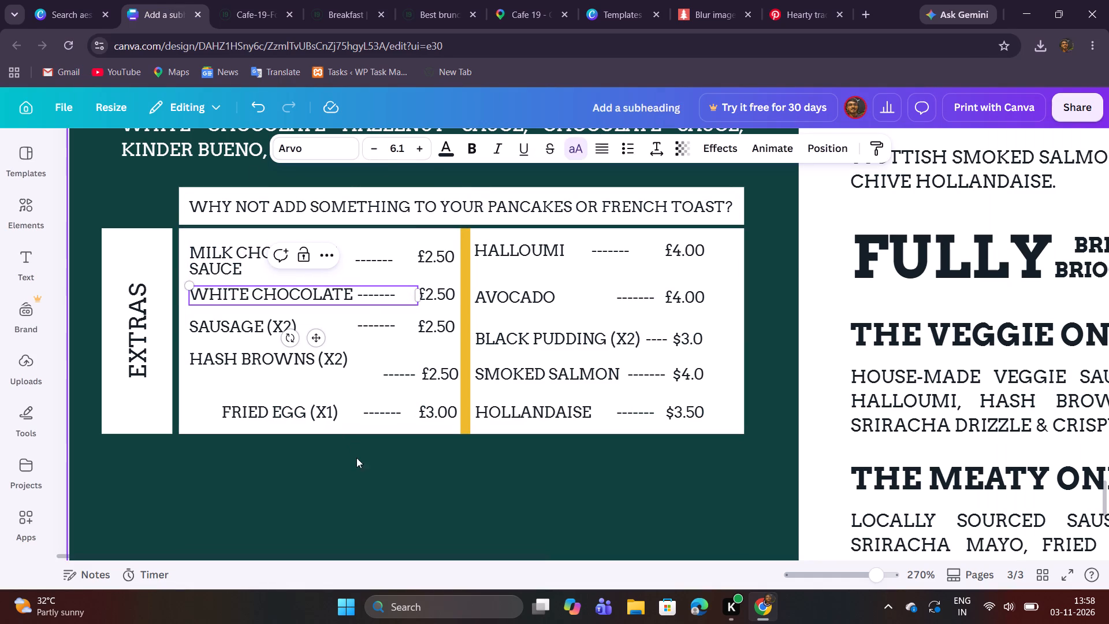
click(360, 467)
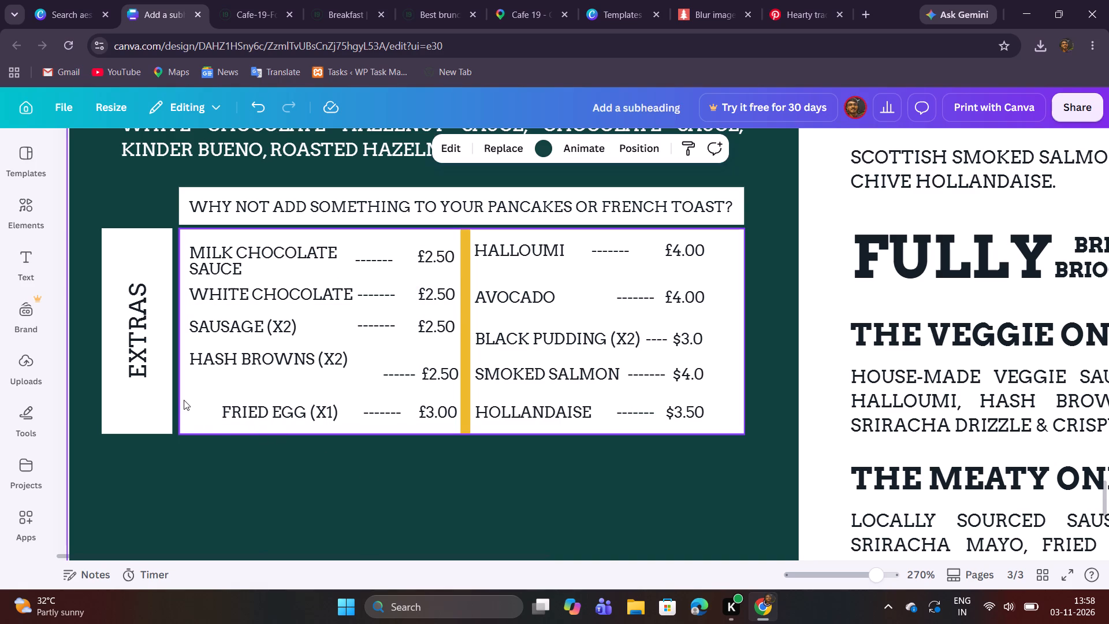
Move the Sausage (X2) and Hash Browns (X2) rows down together to make room beneath the White Chocolate label.
drag(205, 399, 438, 325)
drag(365, 343, 367, 372)
Duplicate the White Chocolate label, place the copy directly beneath it and replace its text with the cut word Sauce.
click(244, 298)
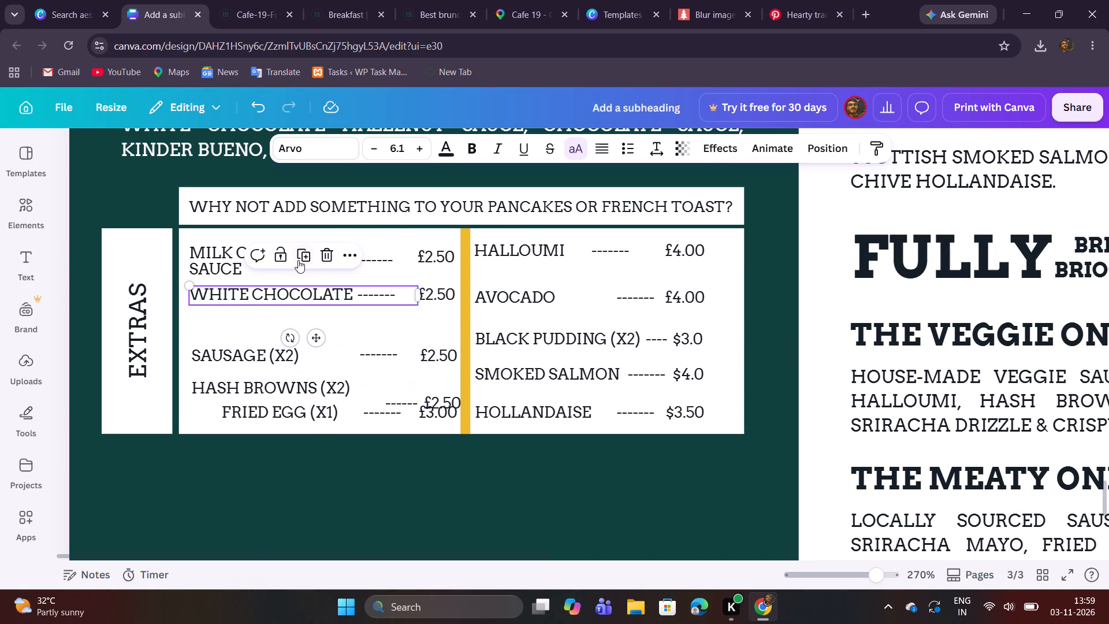
click(301, 259)
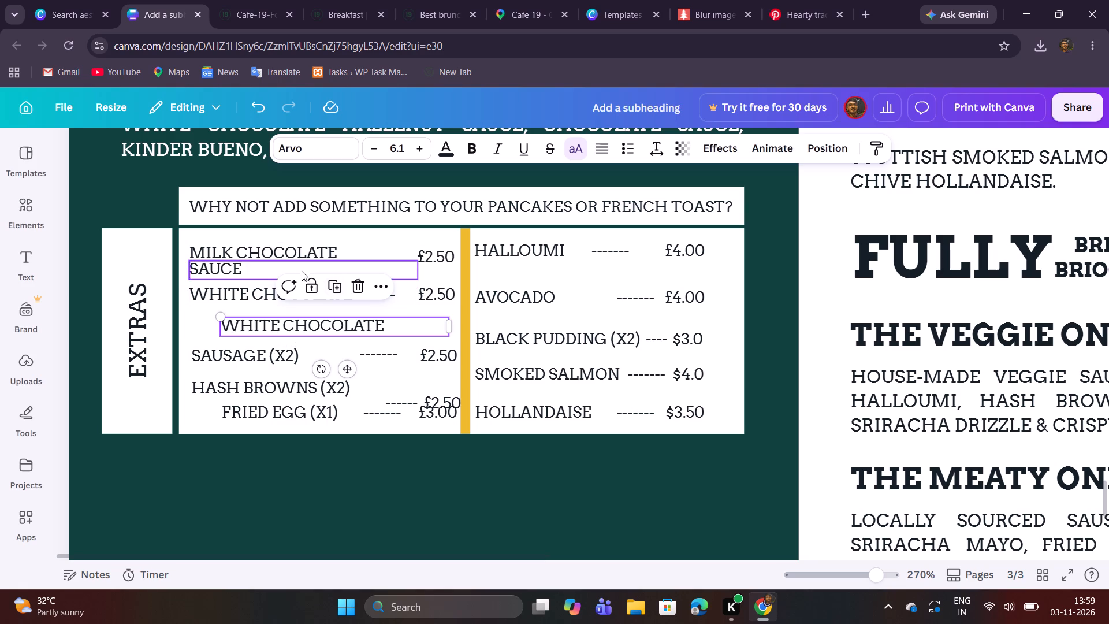
drag(323, 322, 293, 311)
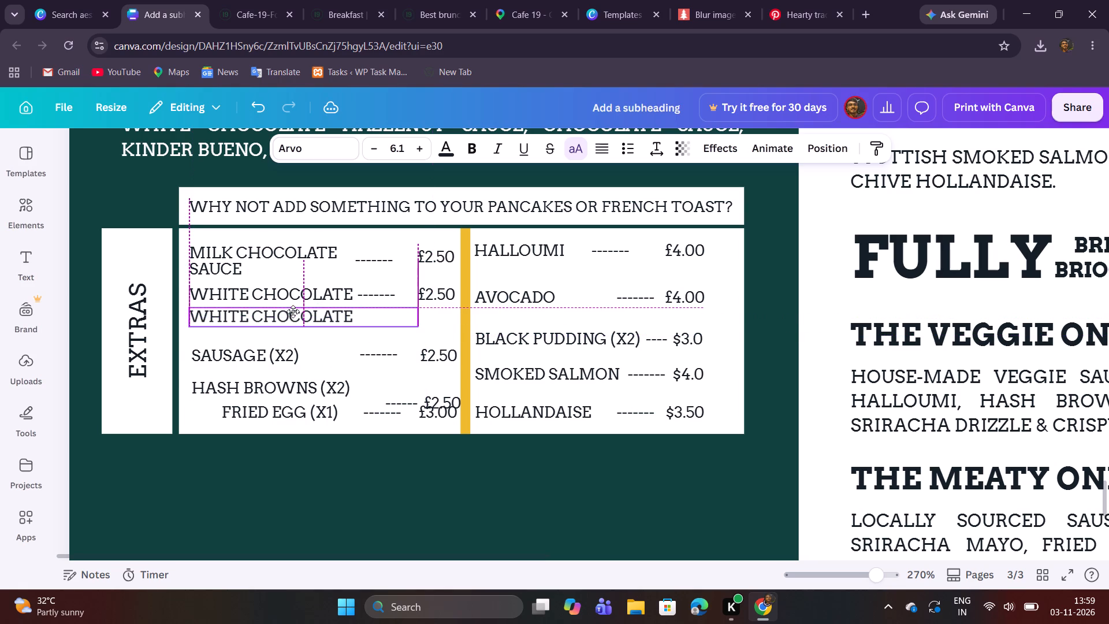
drag(293, 311, 293, 309)
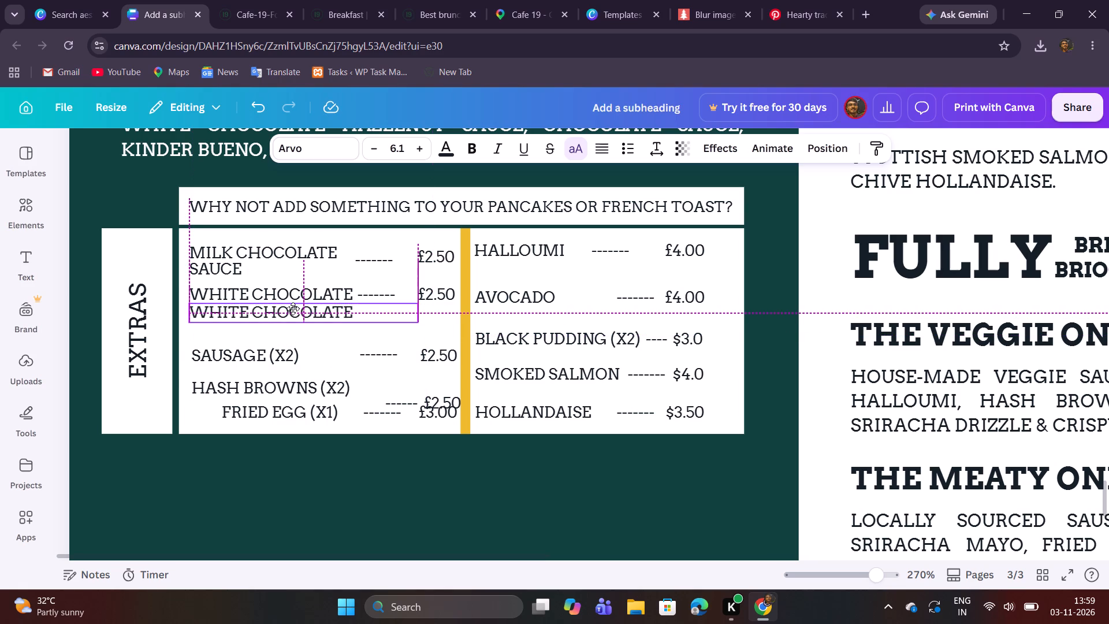
drag(293, 309, 293, 307)
double_click(291, 310)
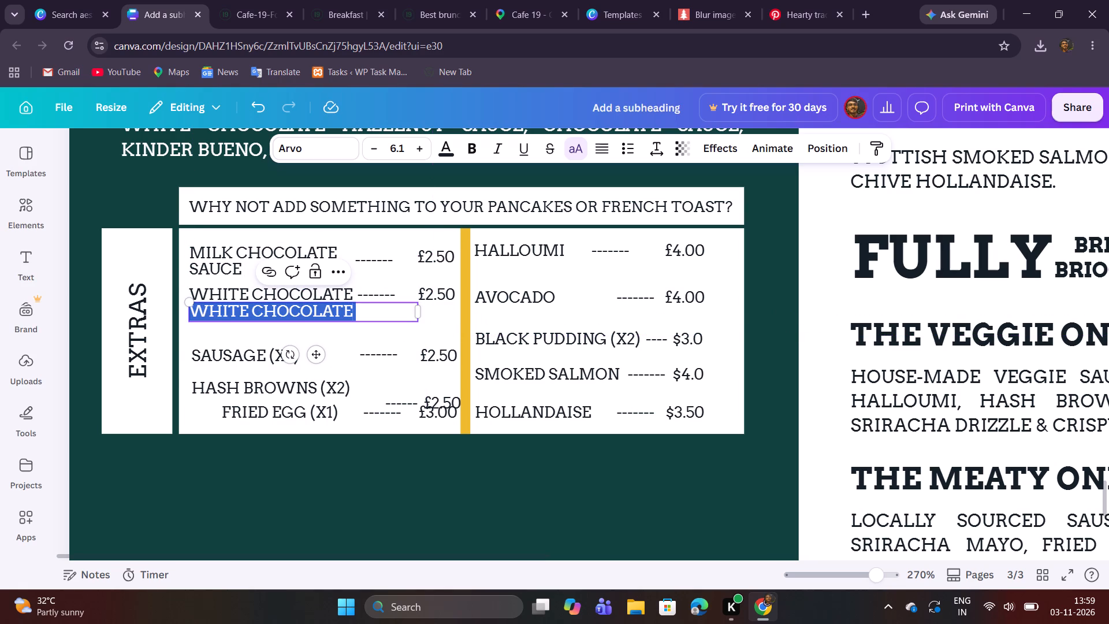
key(ctrl+v)
click(341, 324)
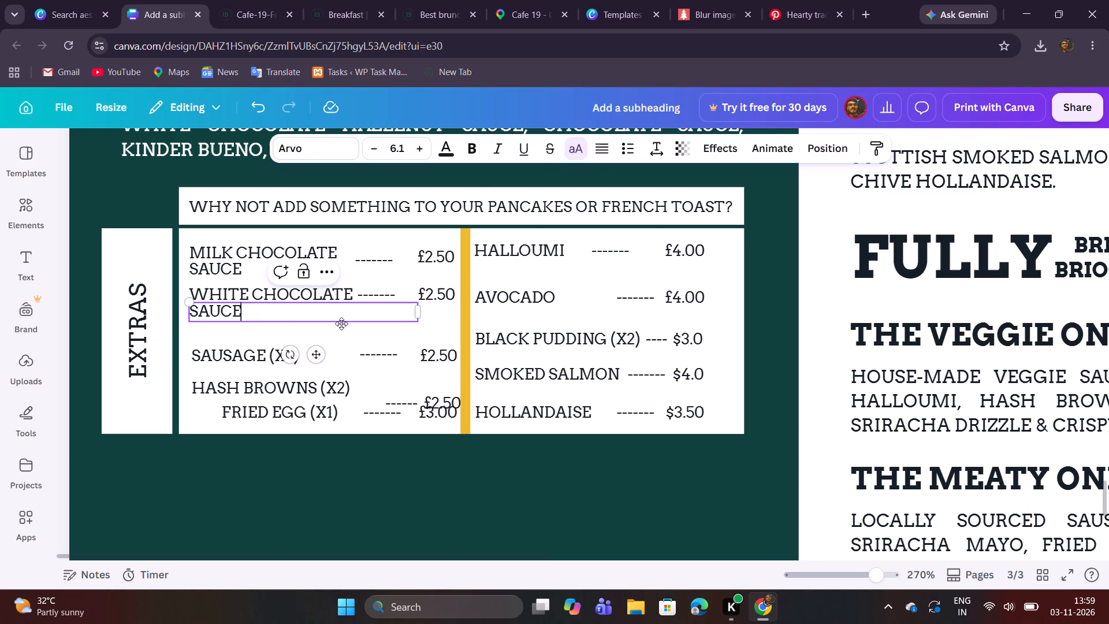
Lower the White Chocolate Sauce row's dashes and £2.50 price so they sit centred beside the two-line label.
drag(379, 296, 379, 298)
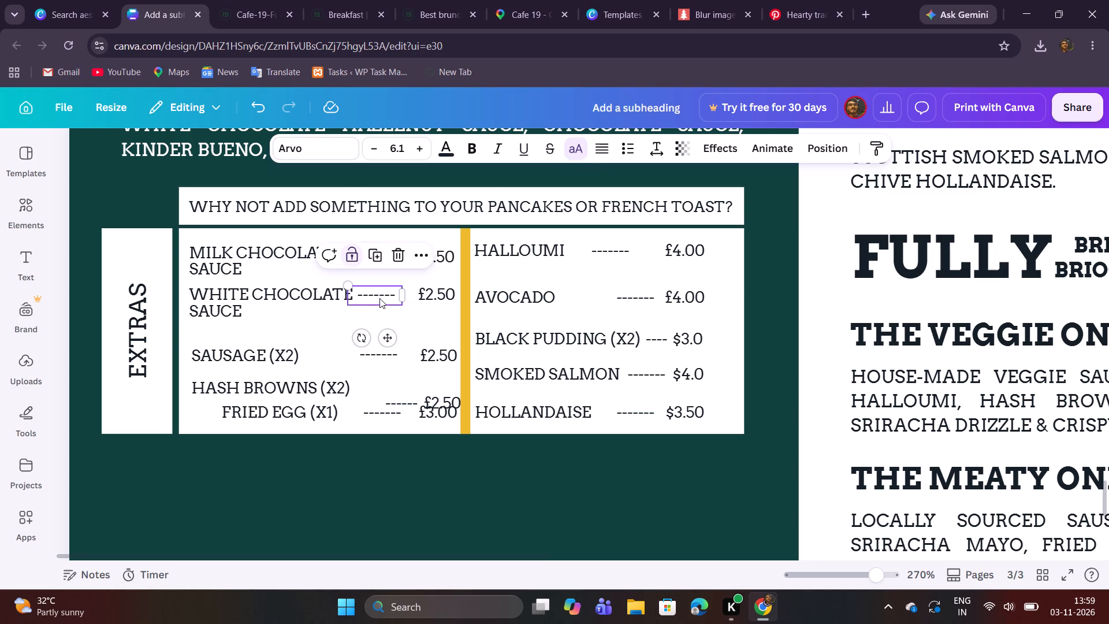
drag(379, 298, 384, 303)
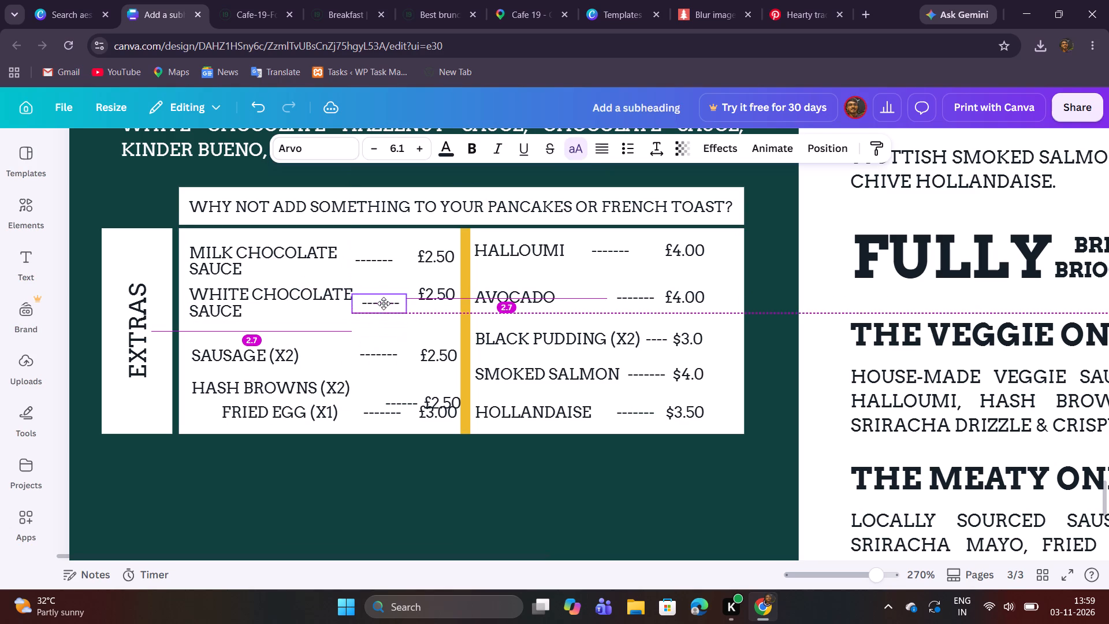
drag(384, 303, 382, 304)
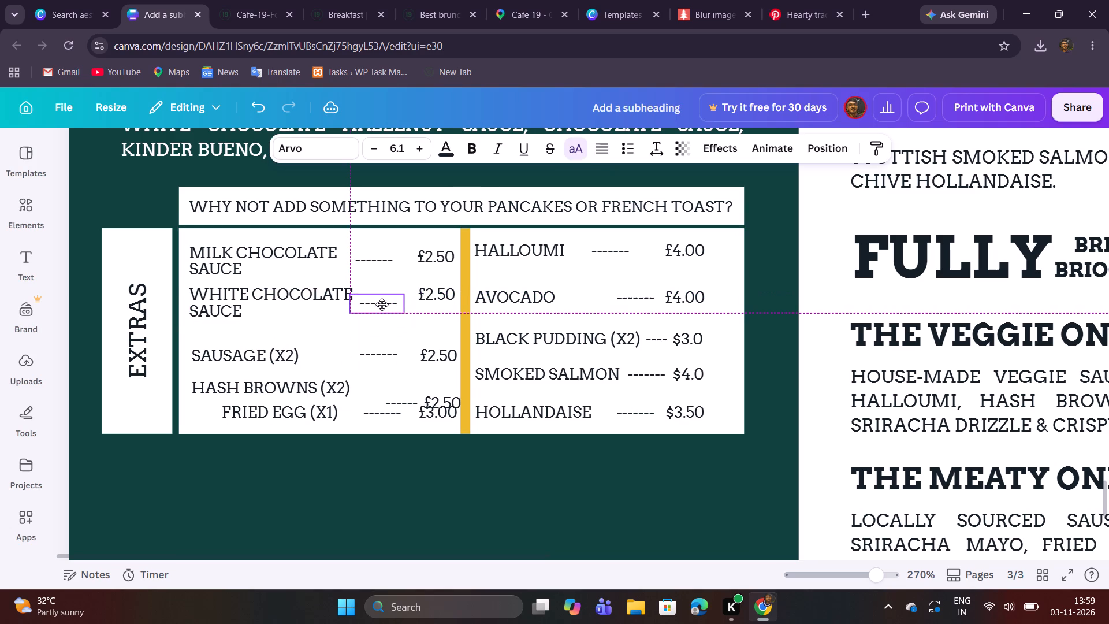
drag(382, 304, 382, 305)
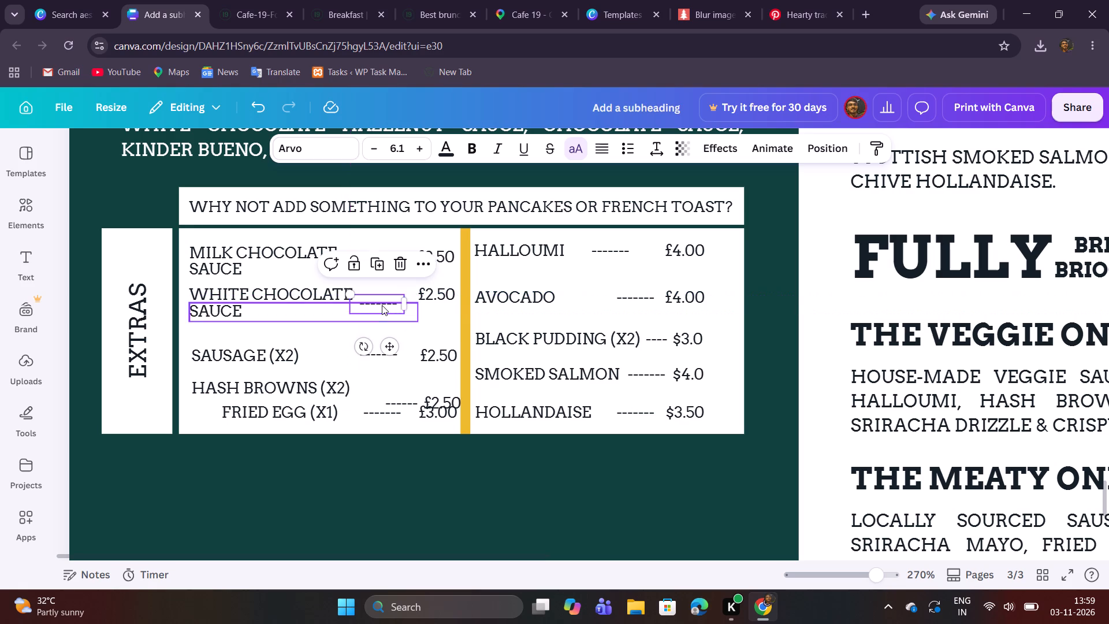
drag(436, 295, 437, 301)
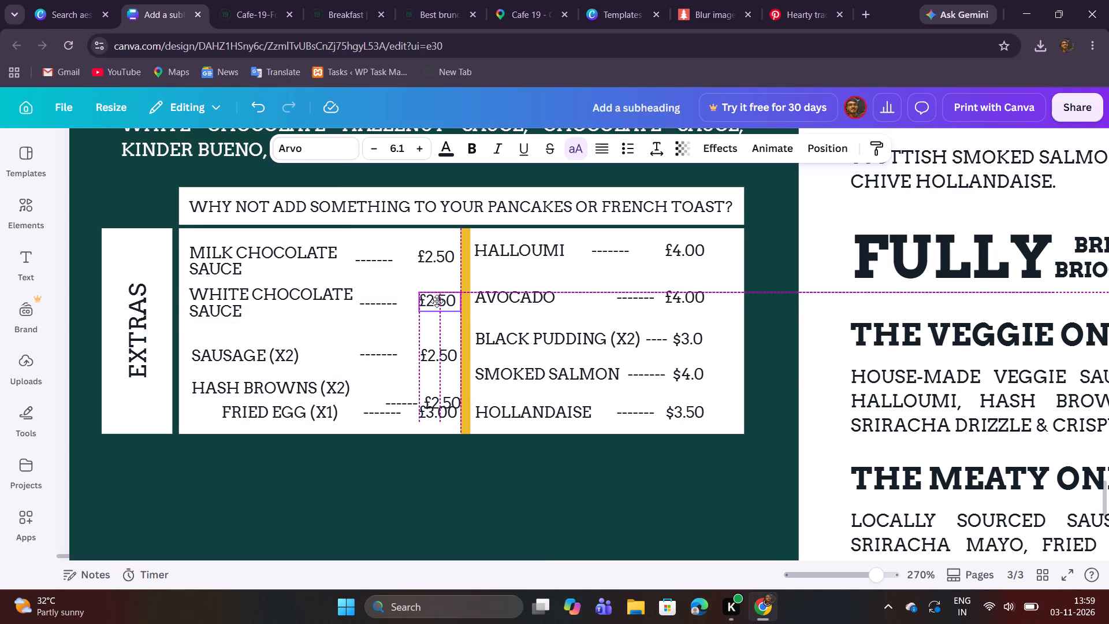
drag(437, 301, 435, 303)
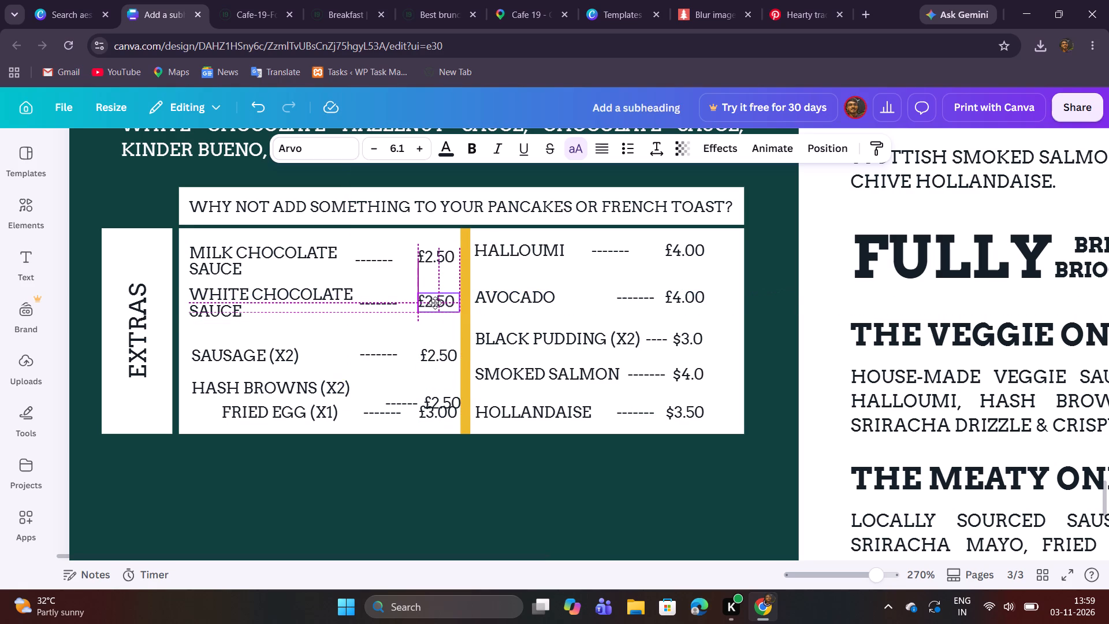
drag(435, 303, 434, 302)
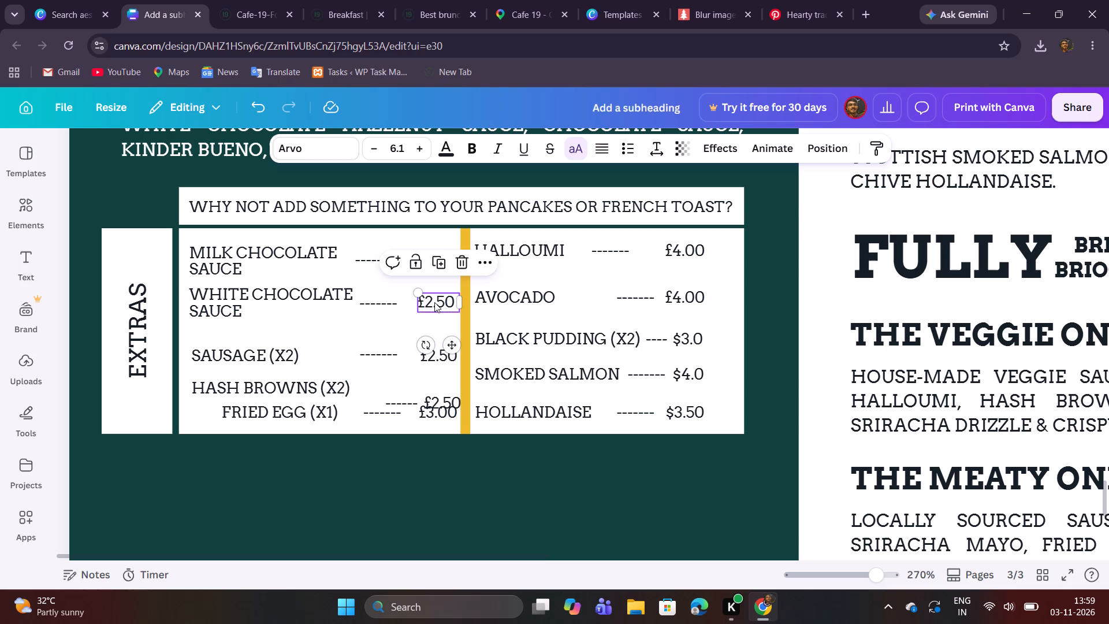
click(418, 465)
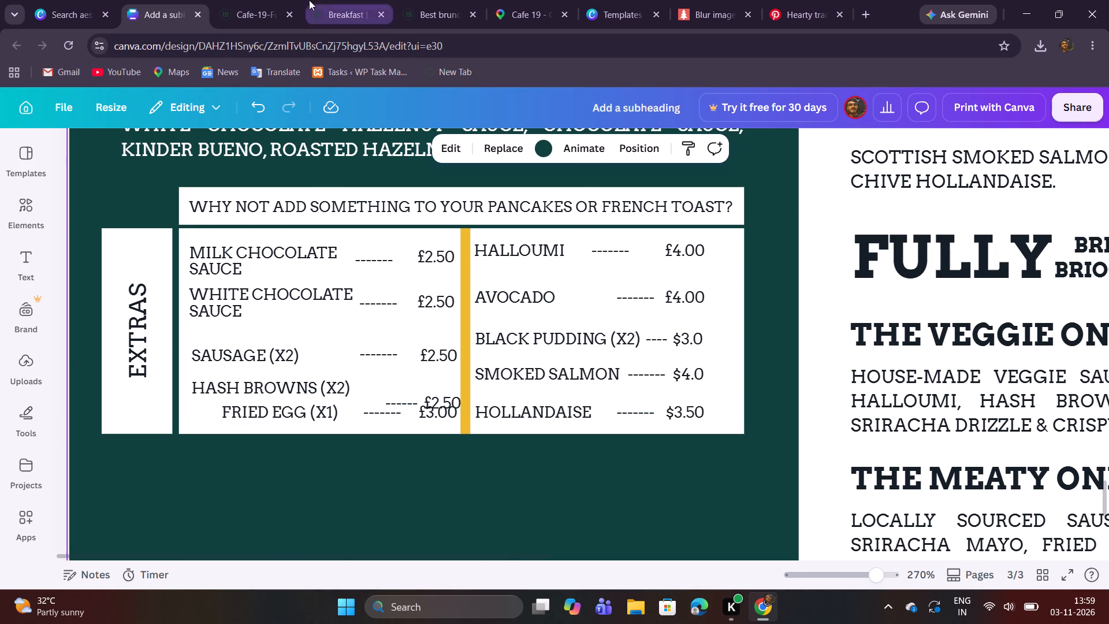
Copy the words White choc from the Extras list in the Cafe 19 menu PDF and return to the Canva design.
click(248, 0)
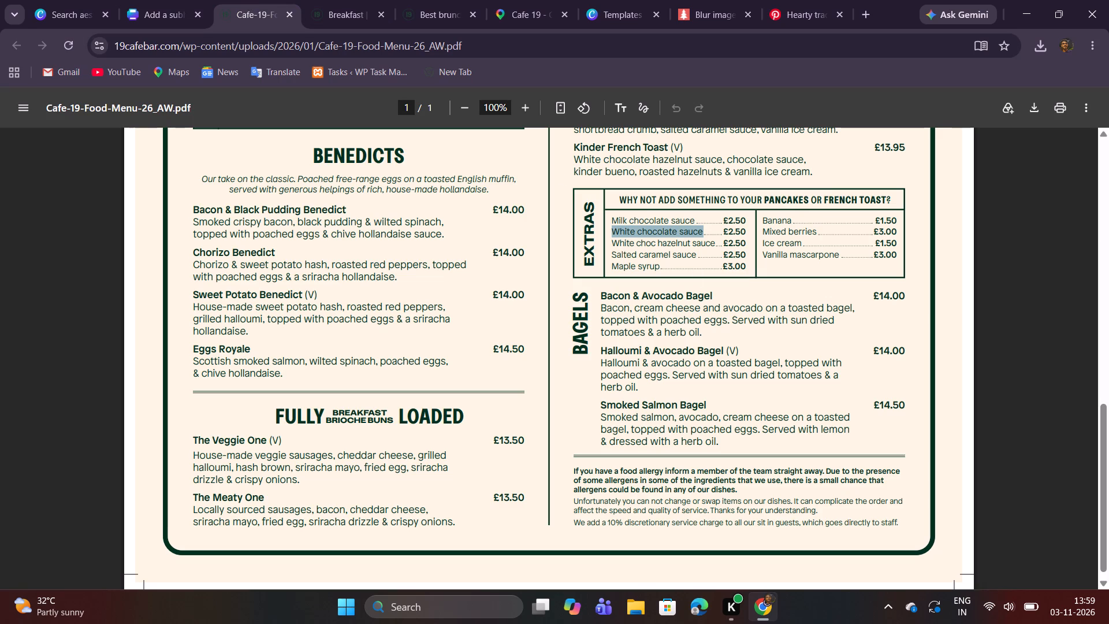
drag(615, 242, 713, 241)
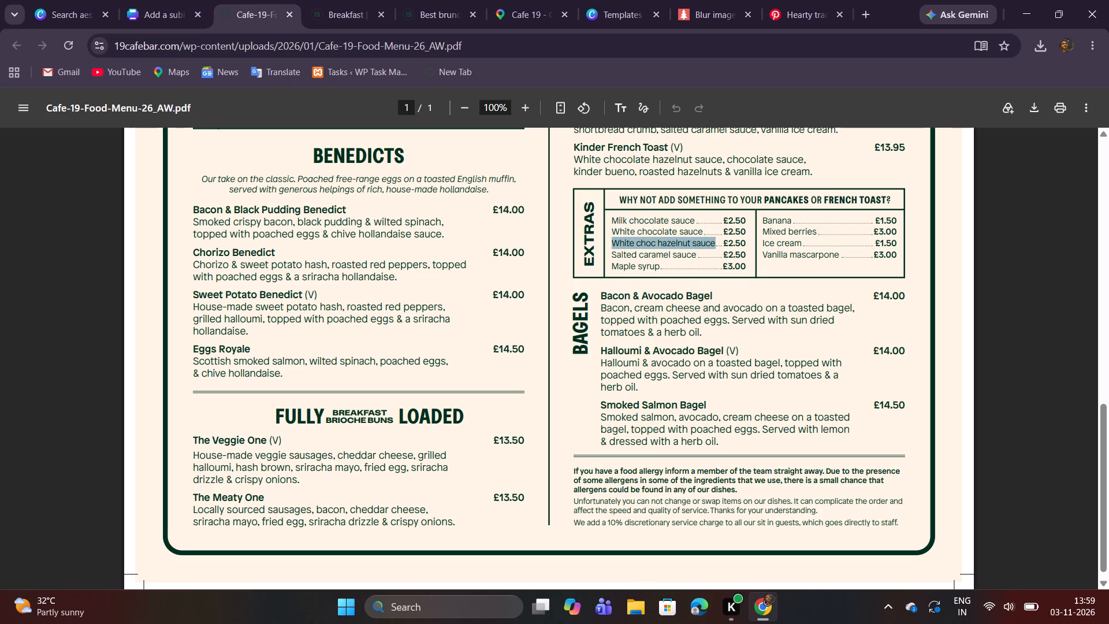
drag(713, 241, 657, 244)
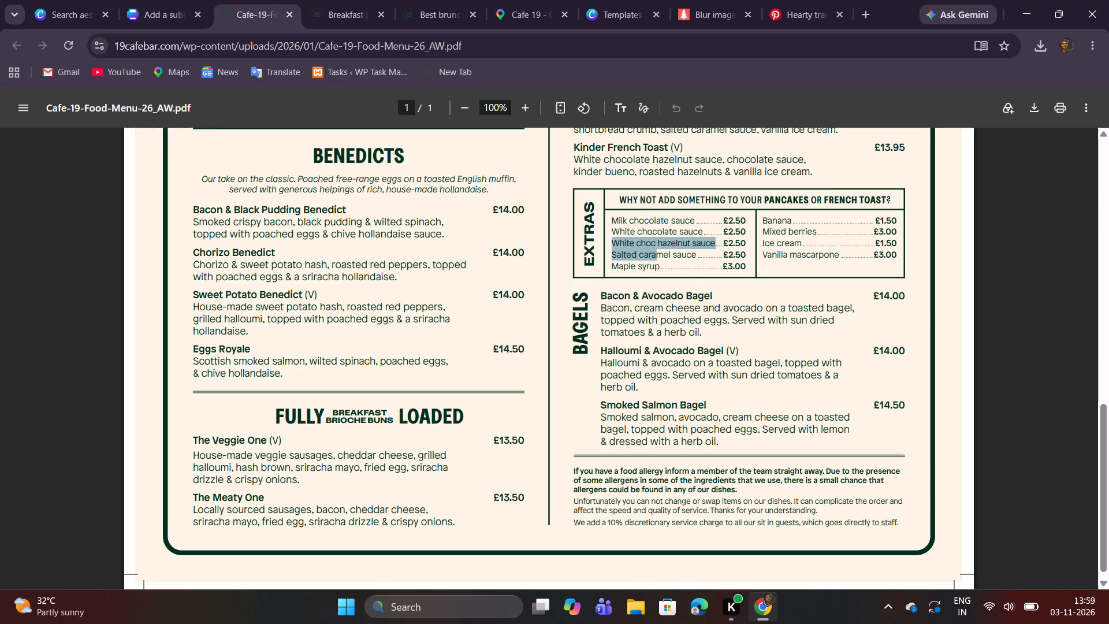
drag(657, 244, 657, 243)
key(ctrl+c)
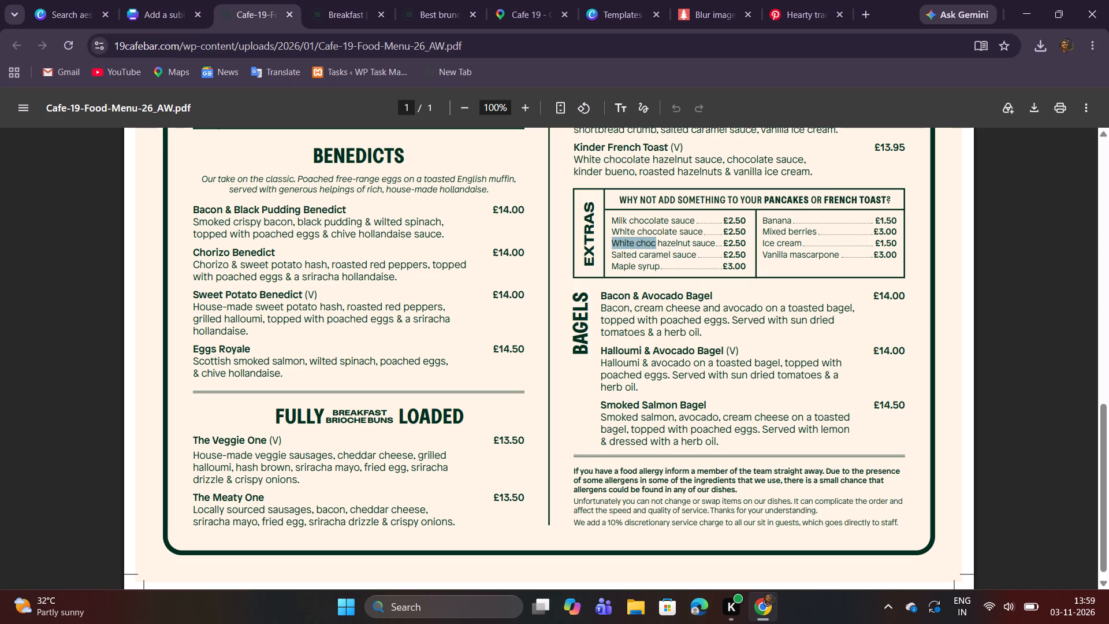
click(154, 12)
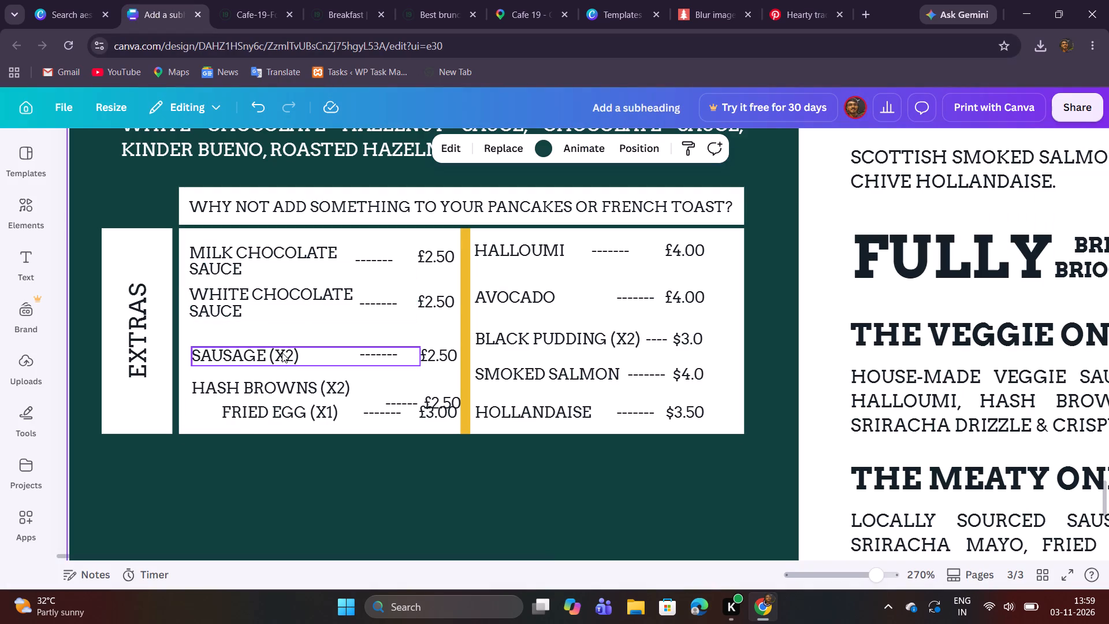
Delete the leftover Sausage (X2), Hash Browns (X2) and Fried Egg (X1) rows with their dashes and prices from the Extras table.
drag(245, 335, 349, 399)
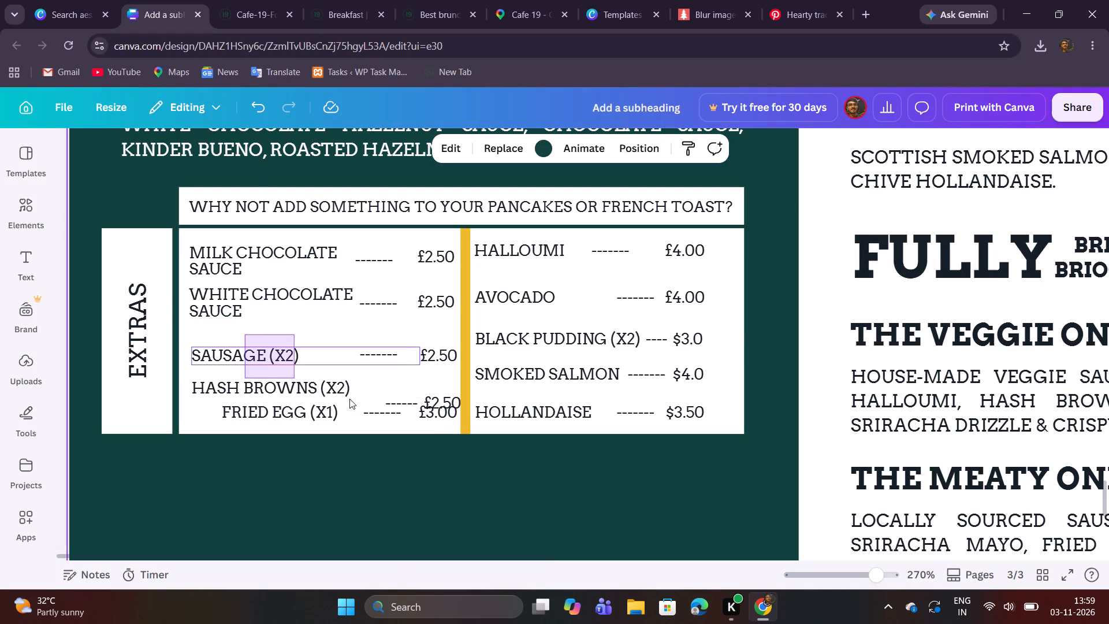
drag(349, 399, 442, 425)
click(355, 311)
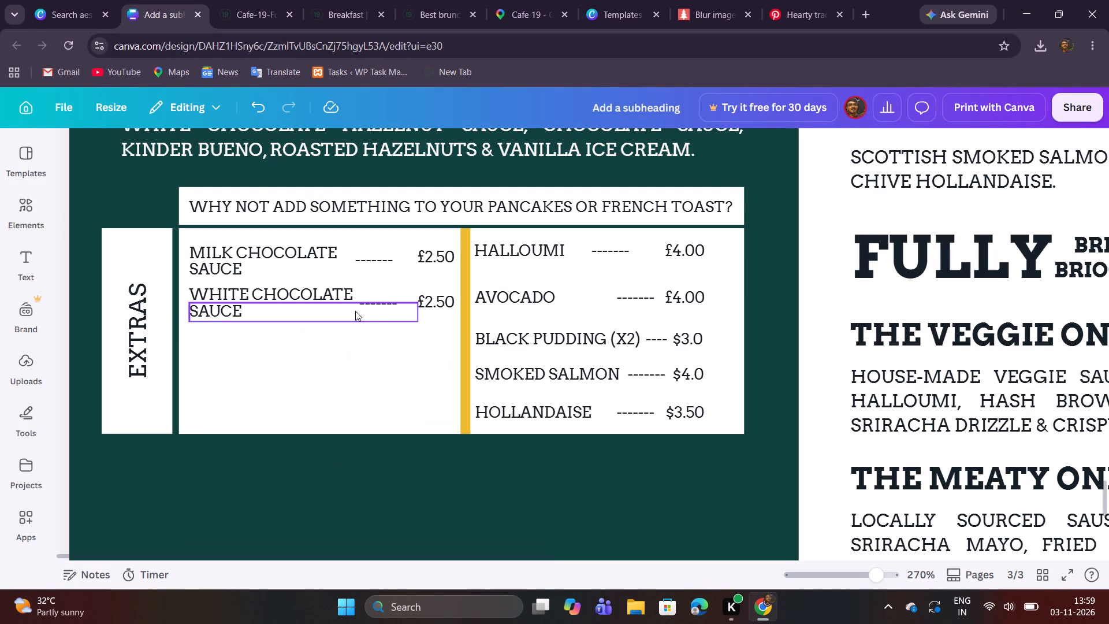
Duplicate the White Chocolate Sauce row with its dashes and £2.50 price, and align the copy directly beneath it with equal row spacing.
drag(226, 362, 433, 295)
click(333, 255)
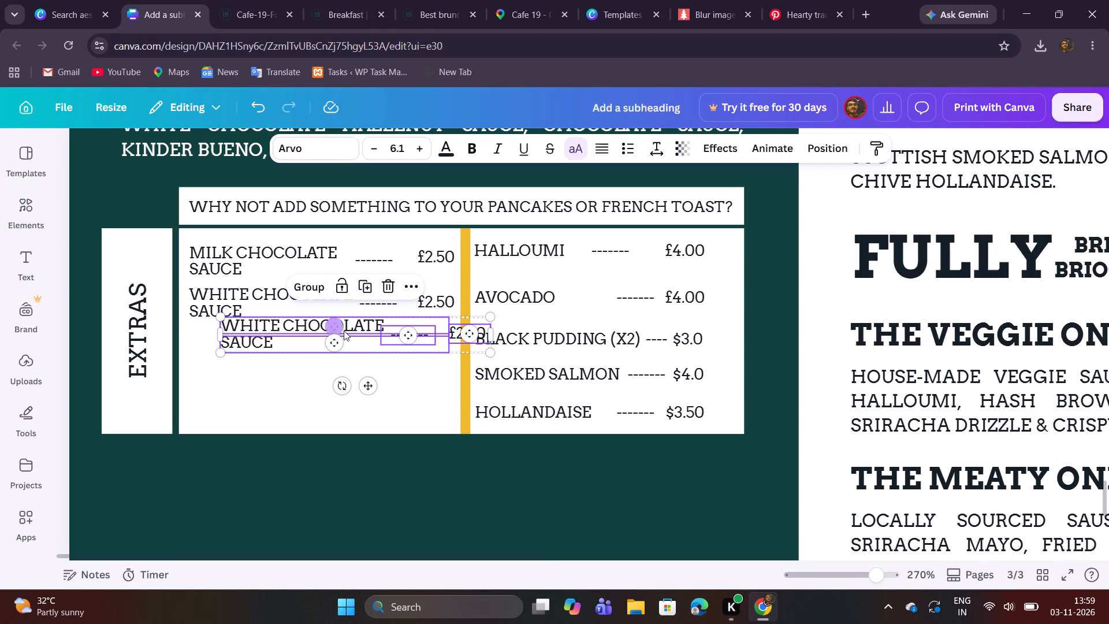
drag(345, 330, 333, 335)
drag(363, 331, 332, 344)
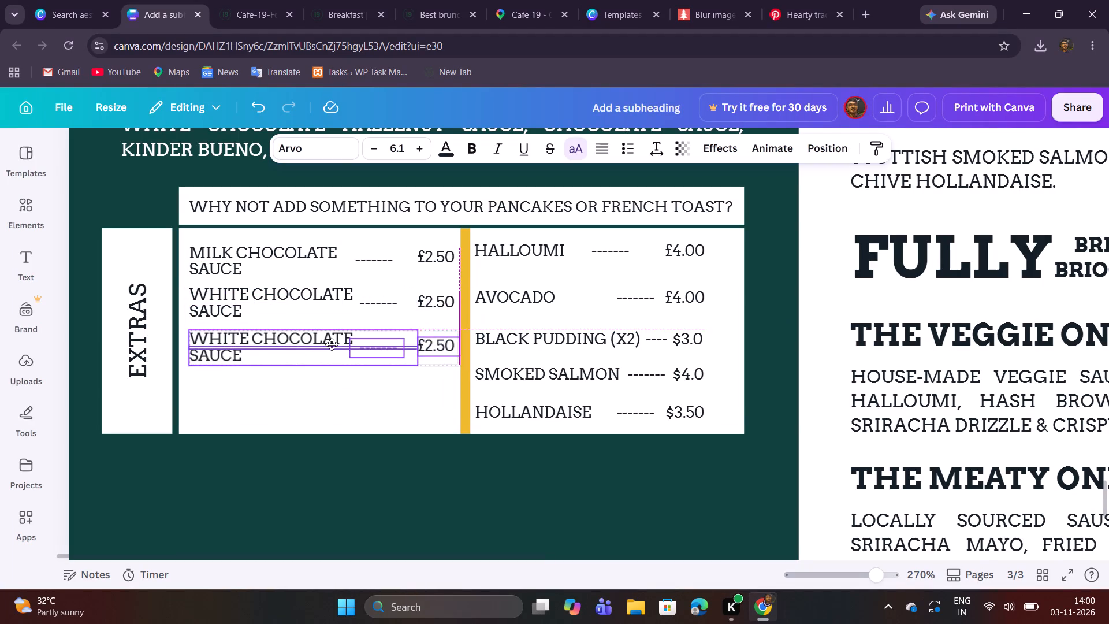
drag(332, 344, 333, 339)
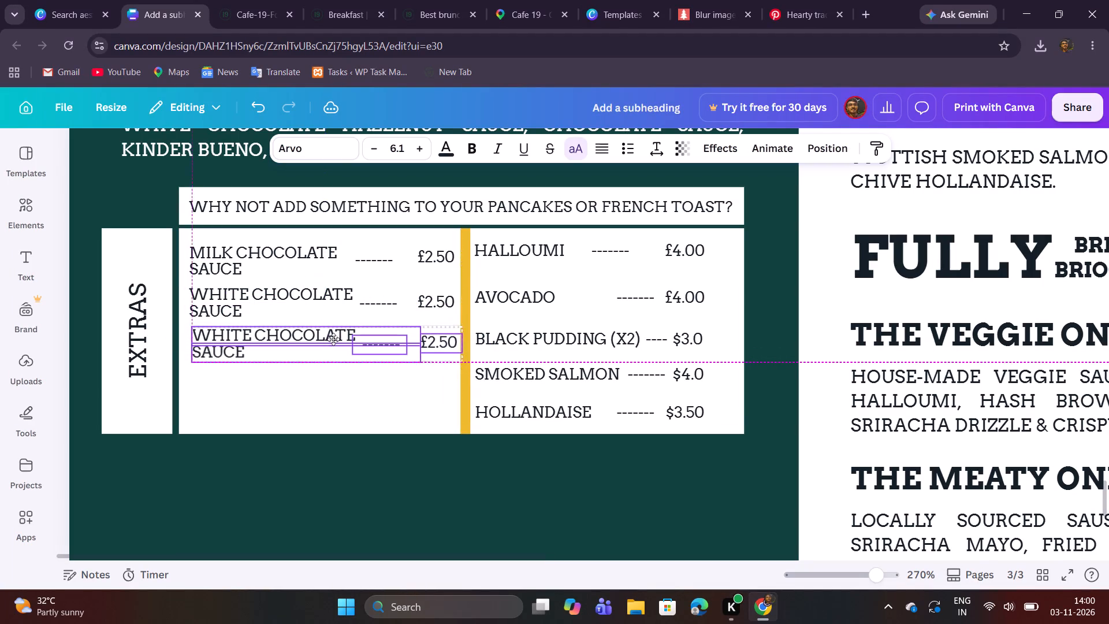
drag(333, 339, 331, 341)
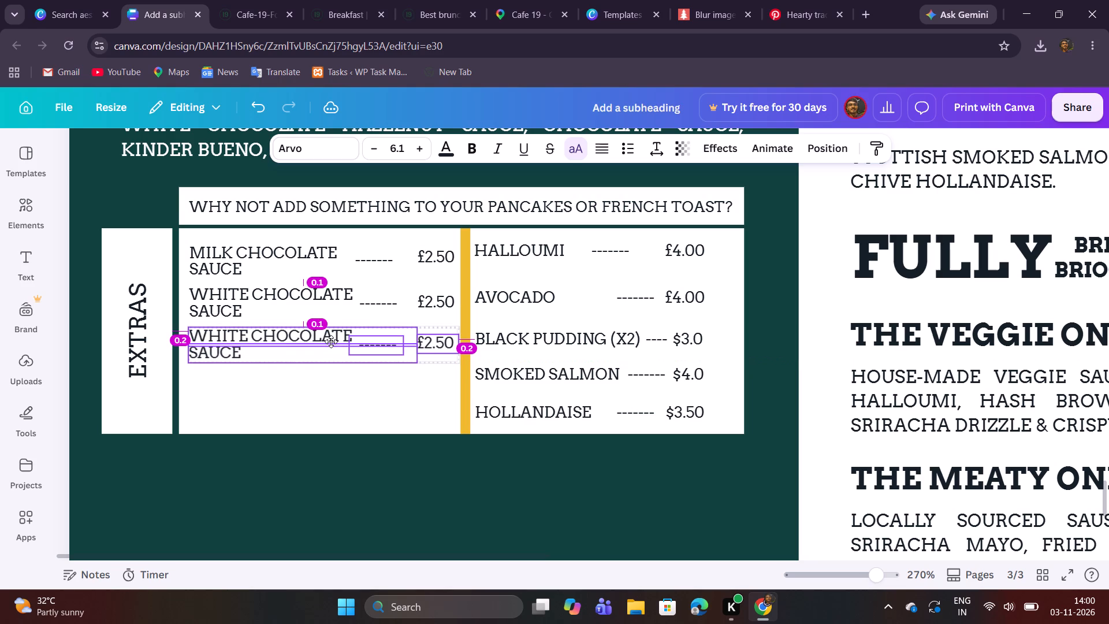
drag(331, 341, 332, 341)
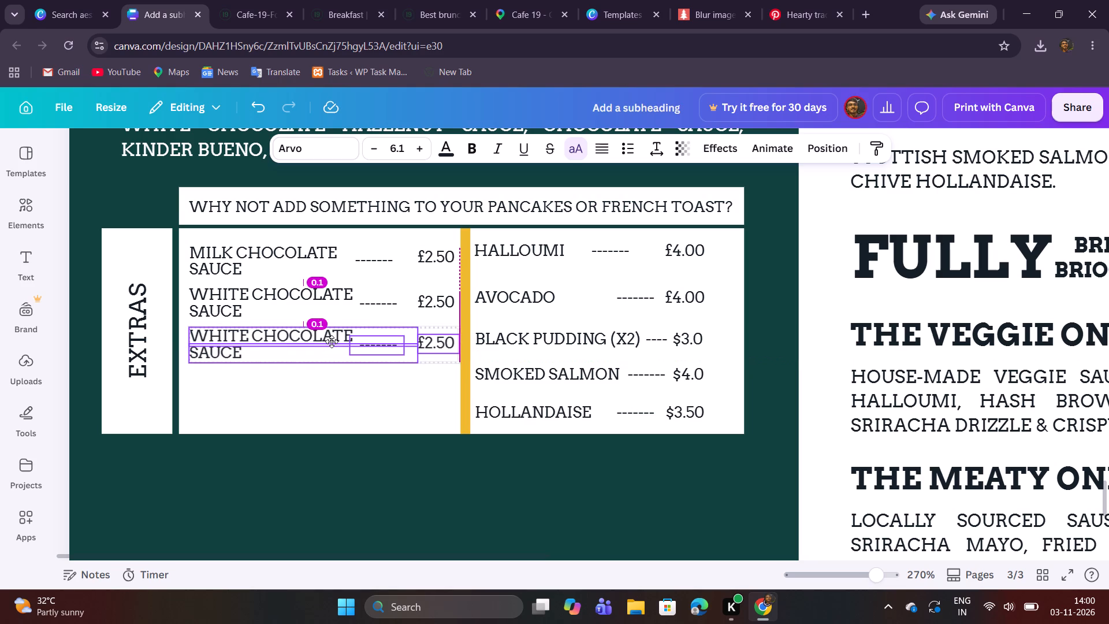
drag(332, 341, 325, 340)
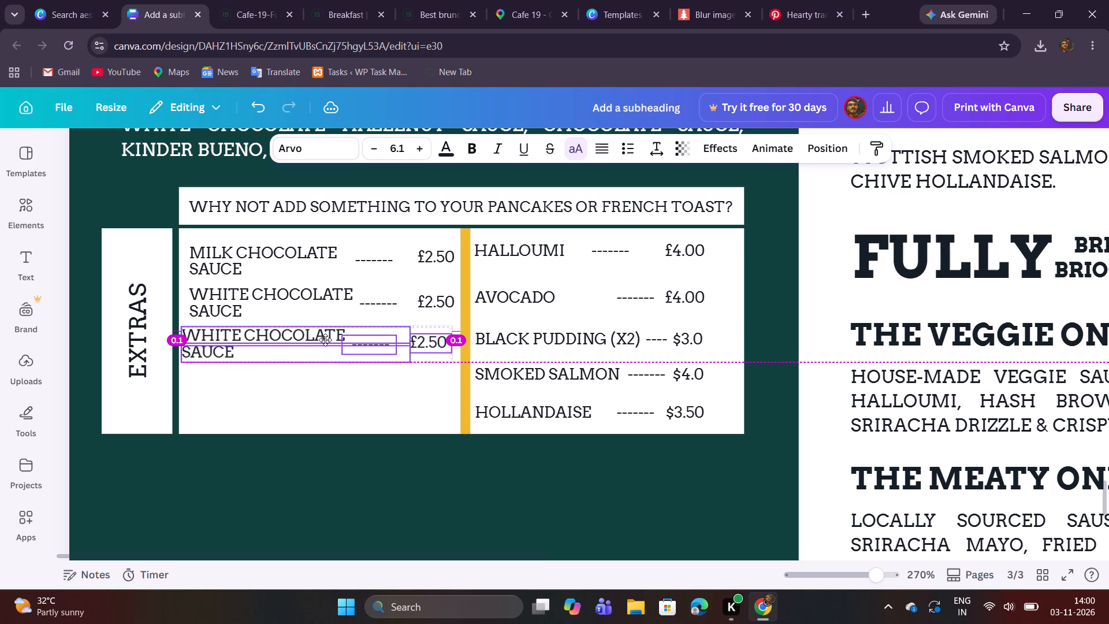
drag(325, 340, 329, 340)
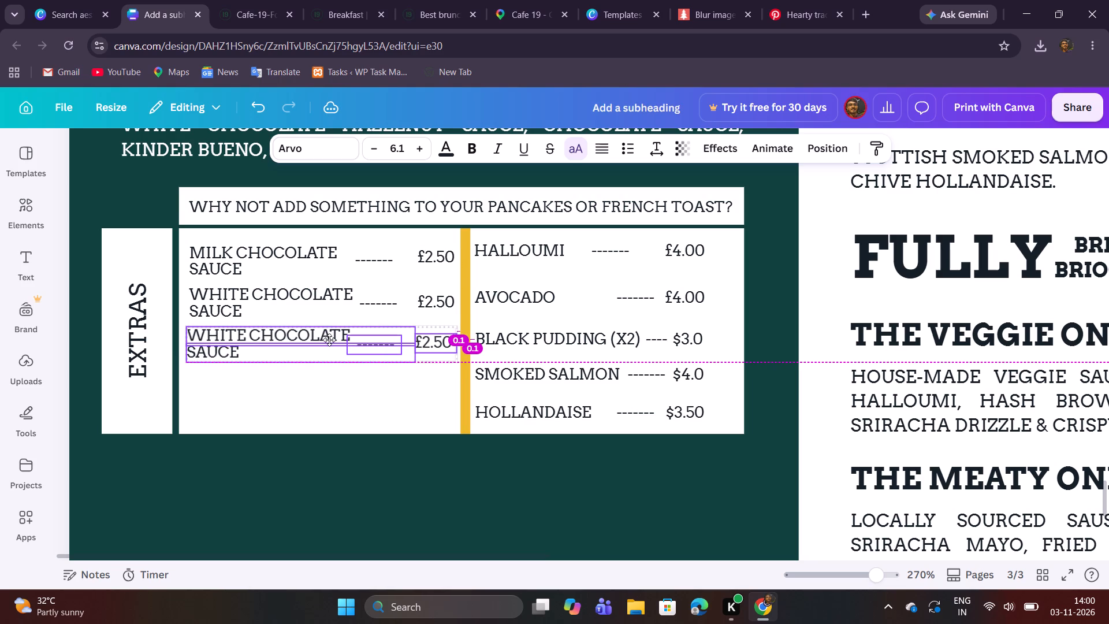
drag(329, 340, 329, 342)
click(327, 380)
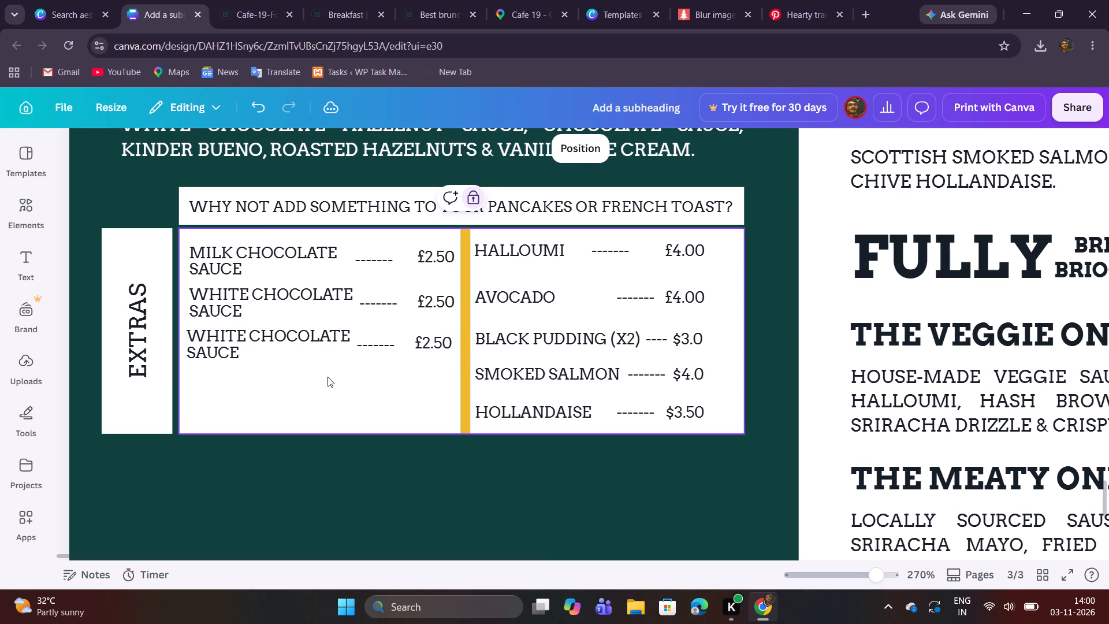
drag(275, 378, 426, 340)
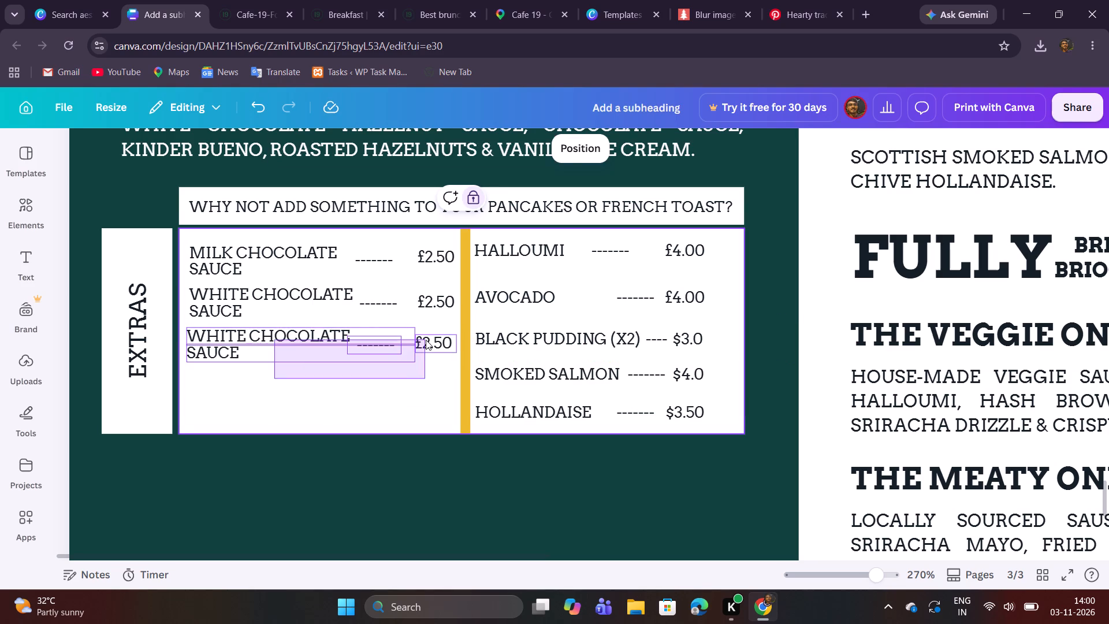
click(317, 341)
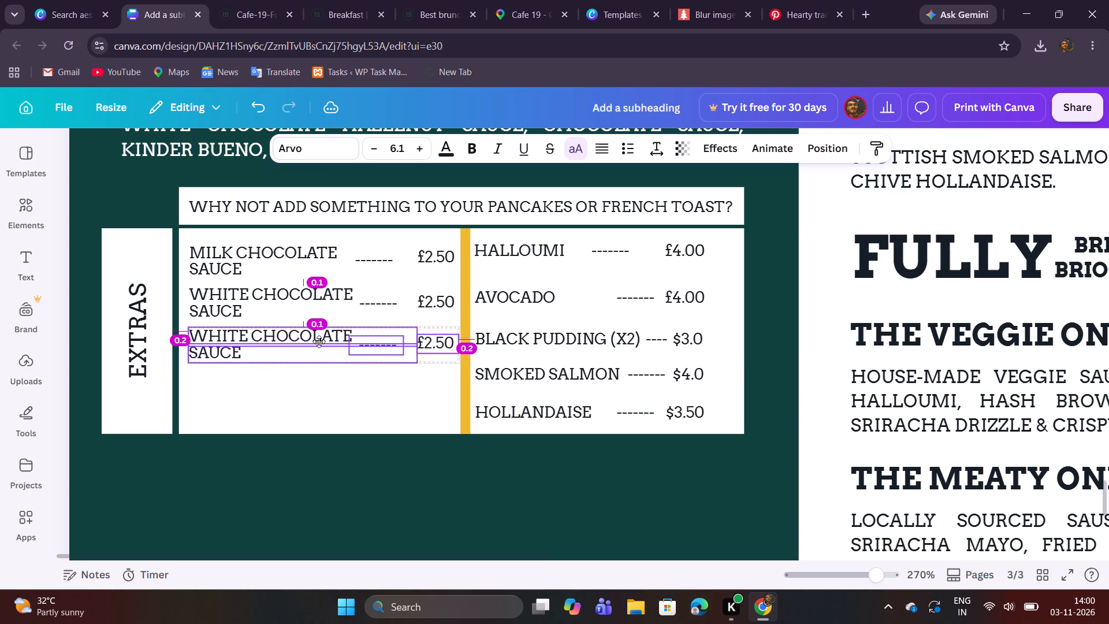
click(215, 381)
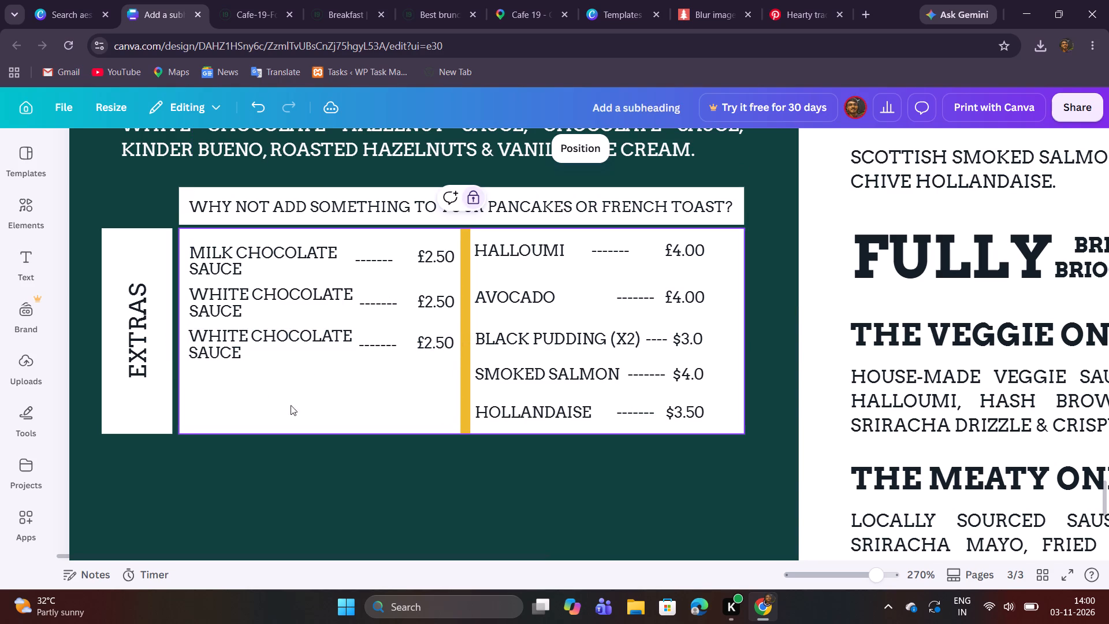
Replace the White Chocolate line in the third Extras row with the copied words White choc.
double_click(281, 337)
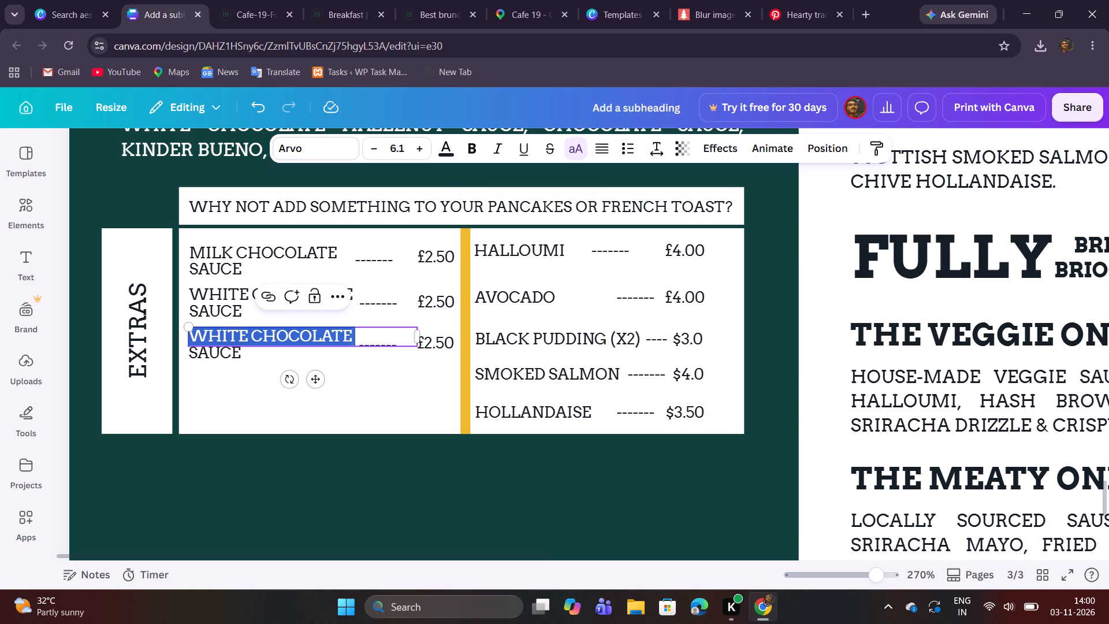
key(ctrl+v)
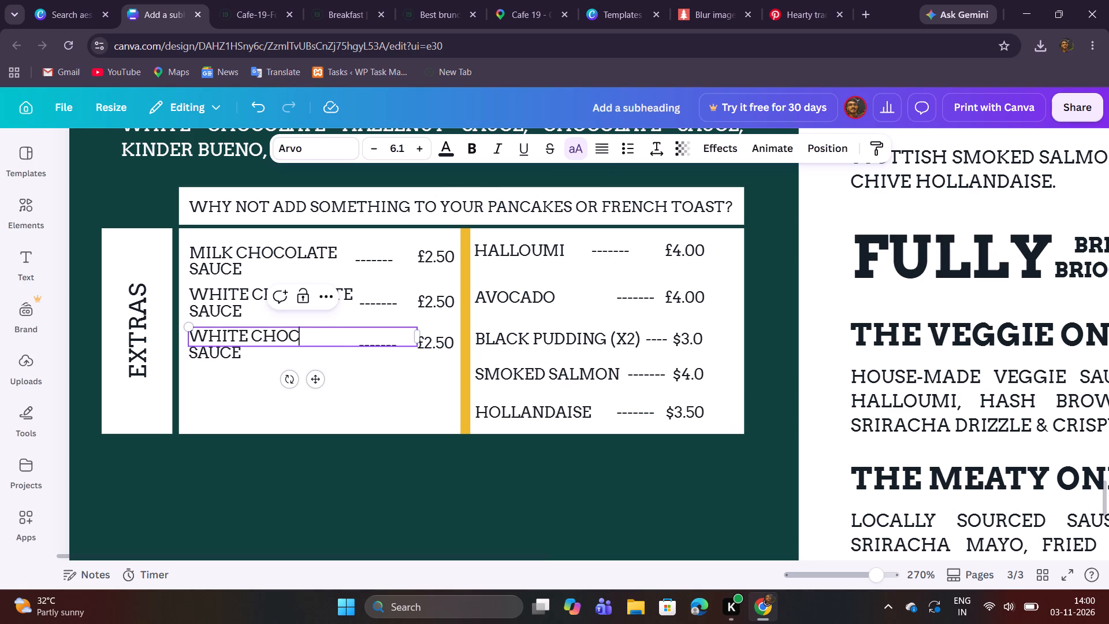
Copy the word hazelnut from the menu PDF and put it in place of Sauce on the third row's second line.
click(236, 0)
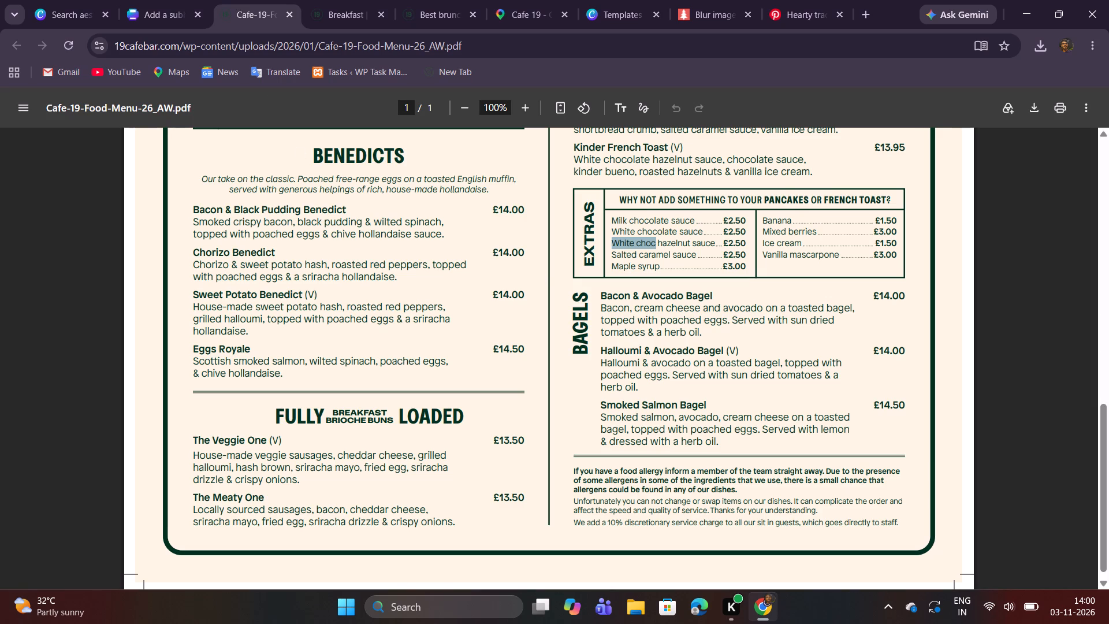
drag(657, 246, 688, 247)
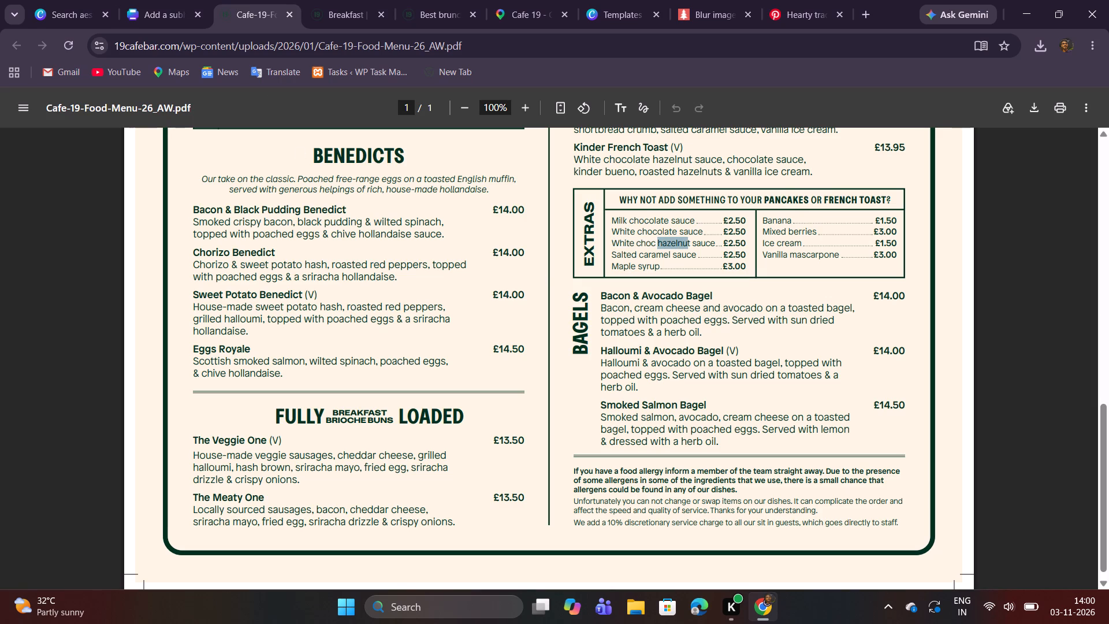
drag(688, 243, 673, 243)
drag(690, 244, 657, 245)
key(ctrl+c)
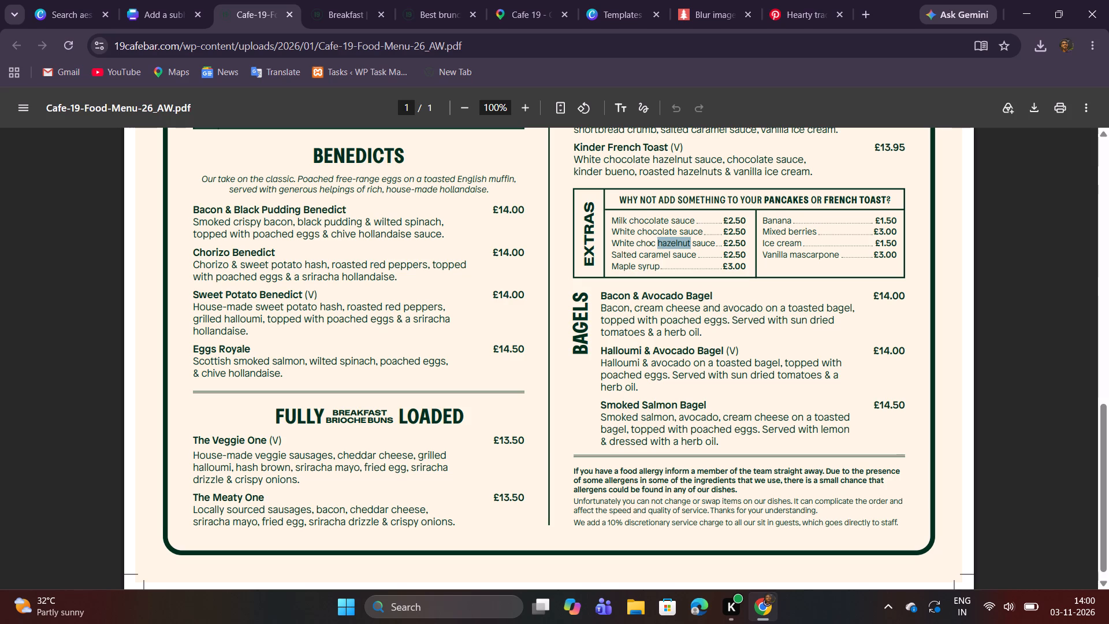
click(185, 0)
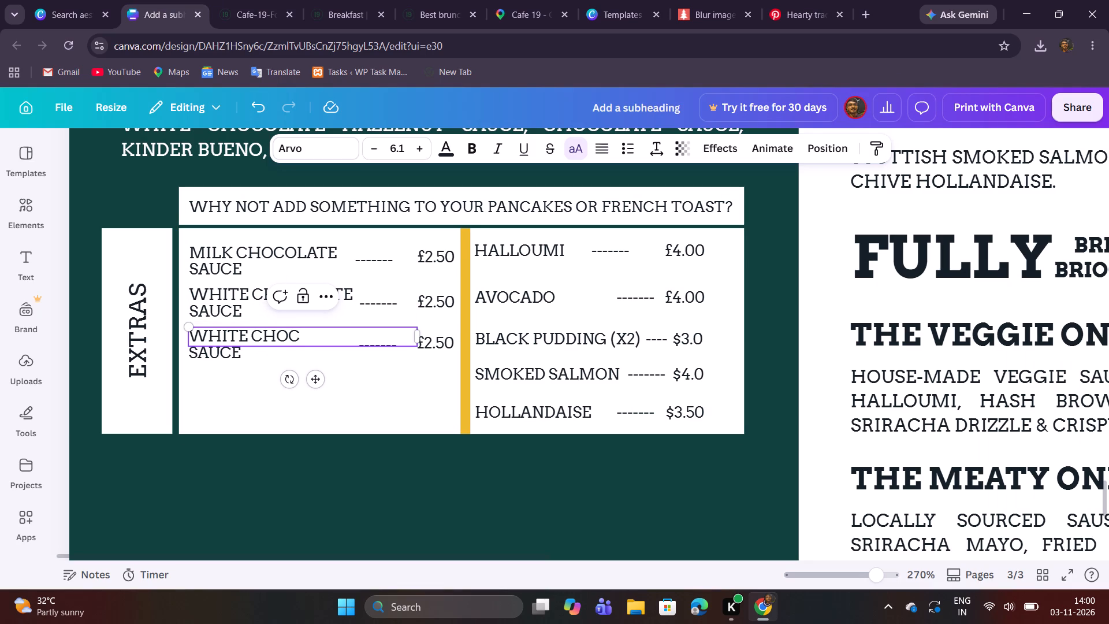
key(space)
key(ctrl+v)
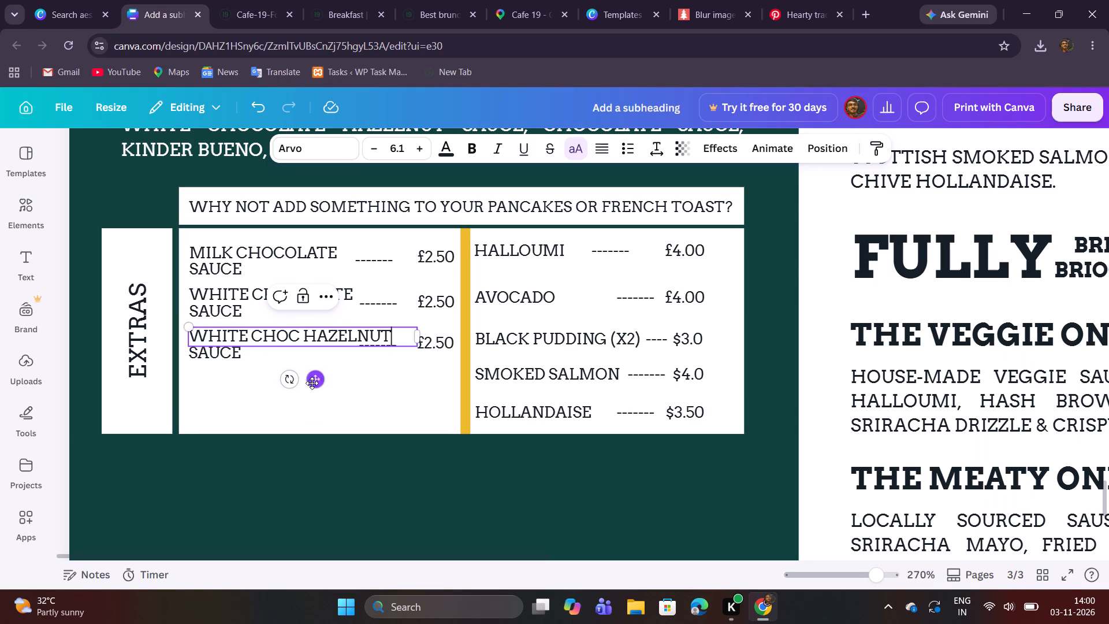
key(ctrl+z)
double_click(238, 354)
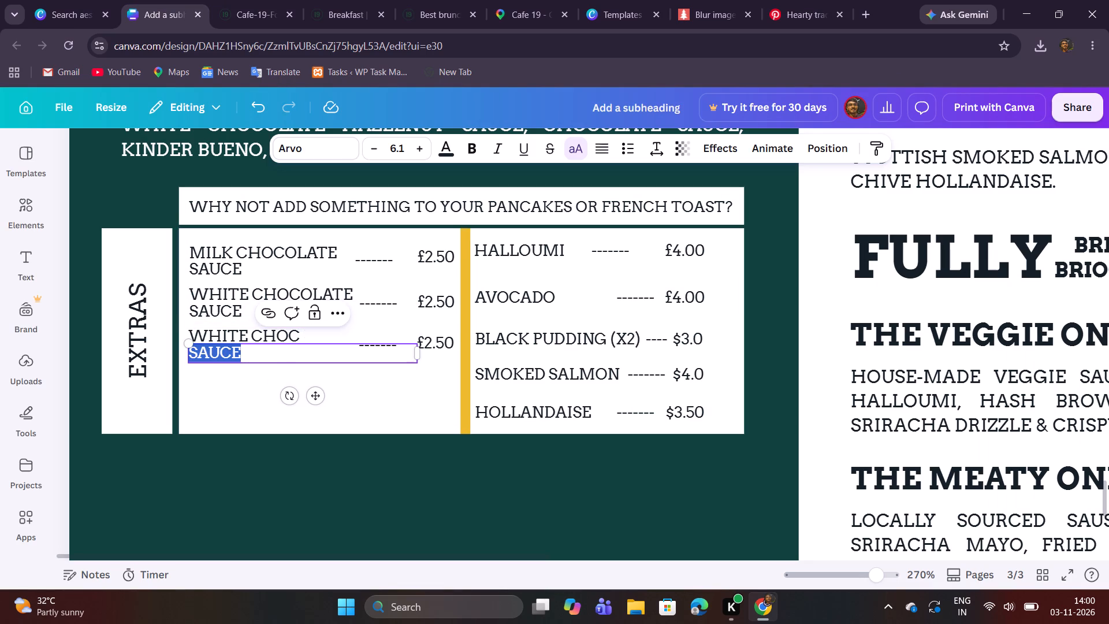
key(ctrl+v)
Copy the word sauce from the menu PDF and add it after Hazelnut, separated by a space.
click(256, 0)
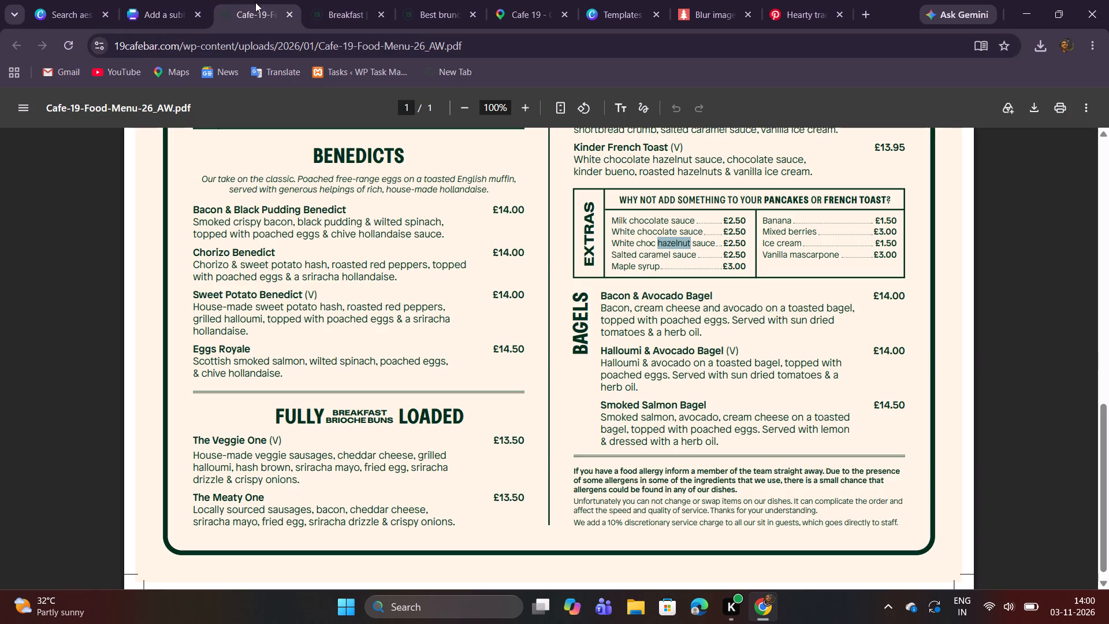
double_click(702, 244)
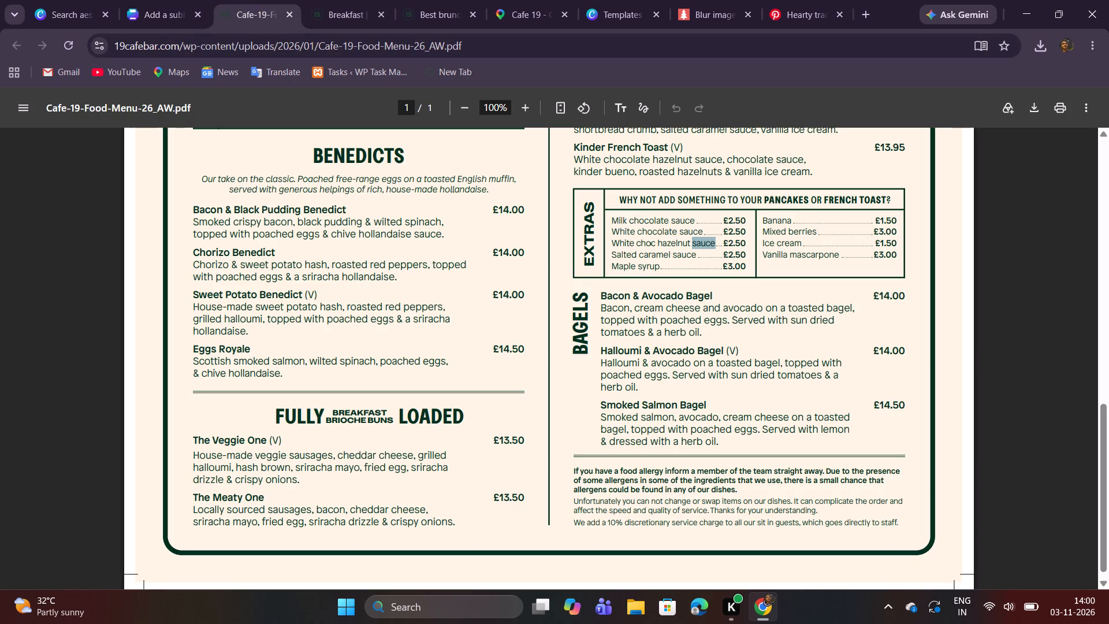
key(ctrl+c)
click(163, 1)
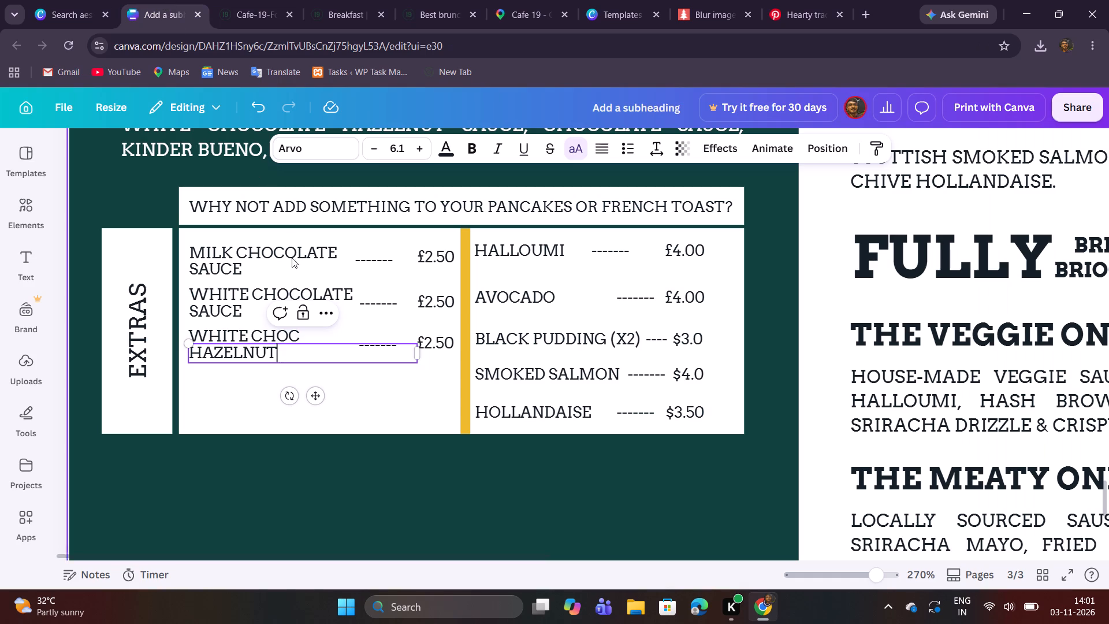
key(ctrl+space)
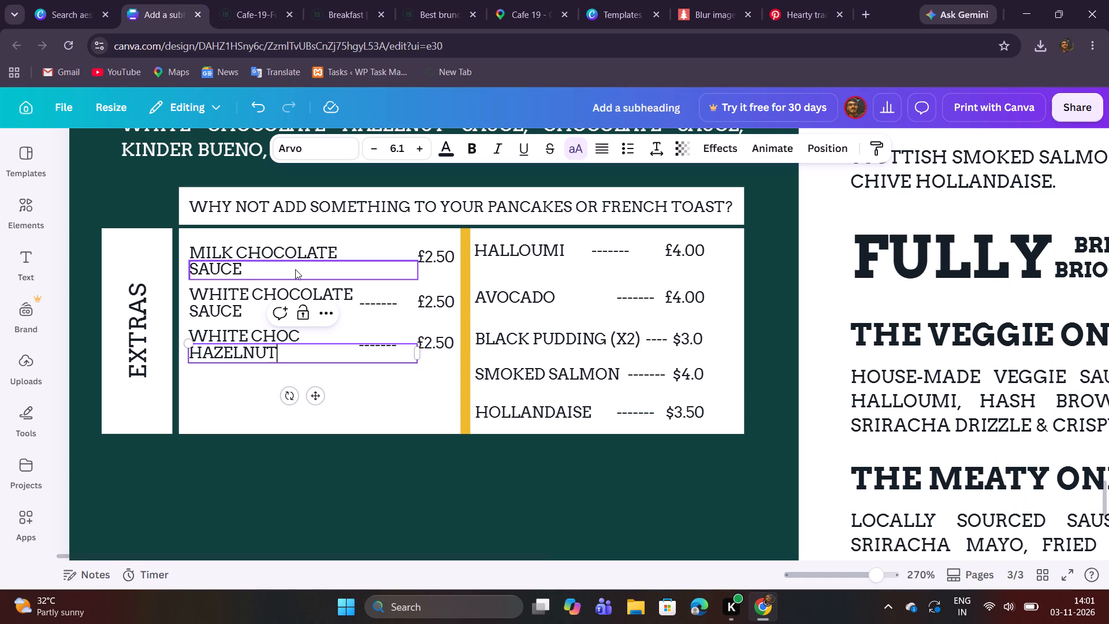
key(ctrl+v)
click(280, 351)
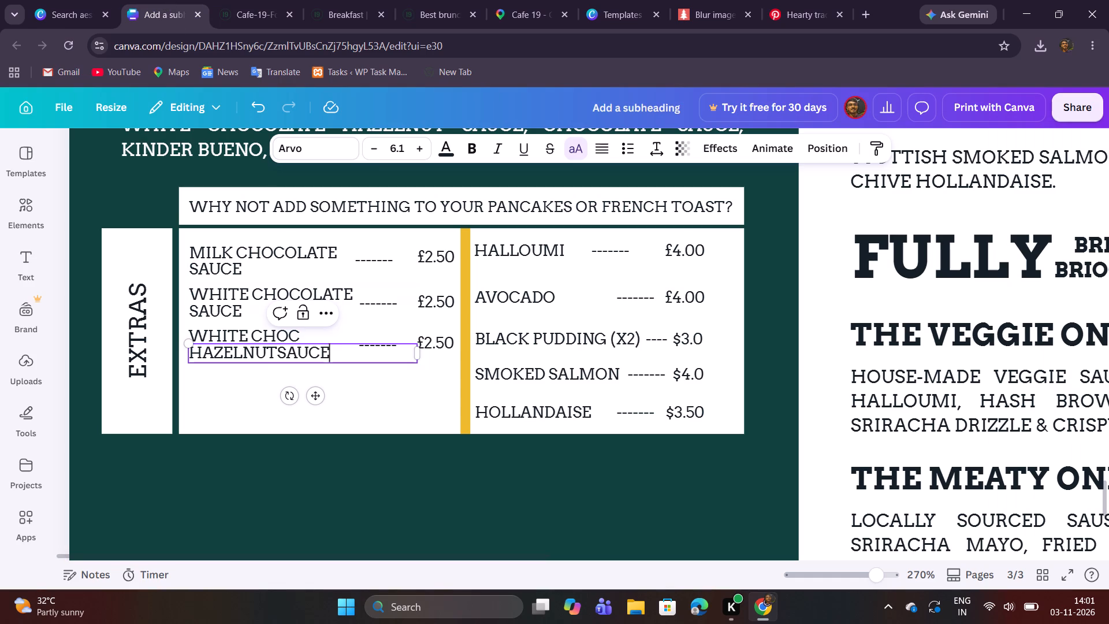
key(space)
click(351, 403)
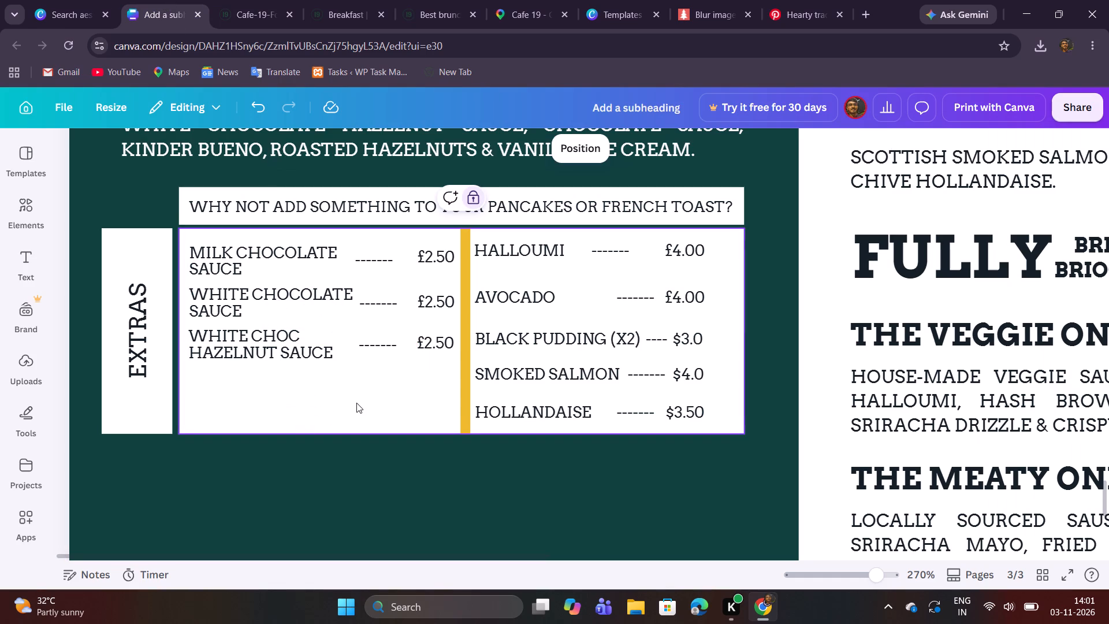
click(437, 348)
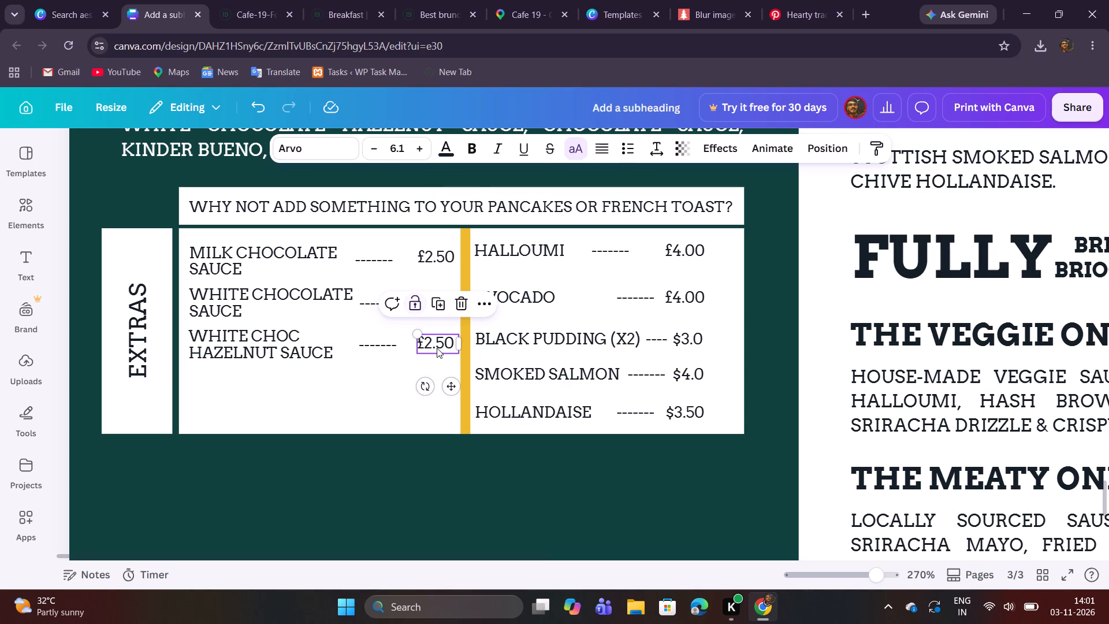
click(363, 395)
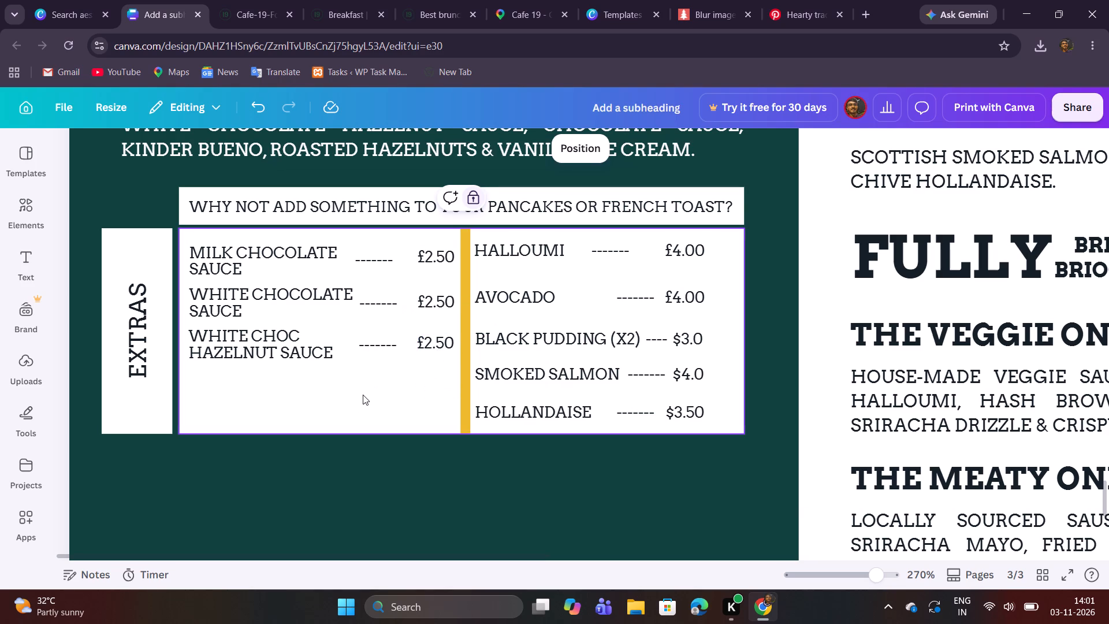
Duplicate the White choc hazelnut sauce row with its dashes and £2.50 price, placing the copy directly beneath it with equal row spacing.
click(252, 14)
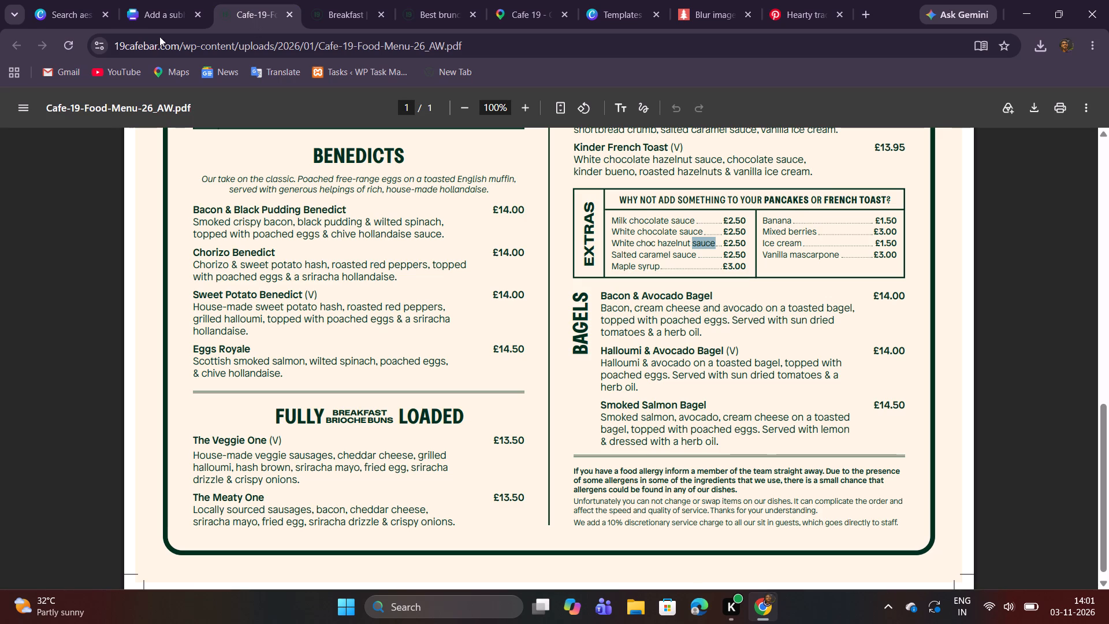
click(154, 15)
drag(251, 384, 282, 339)
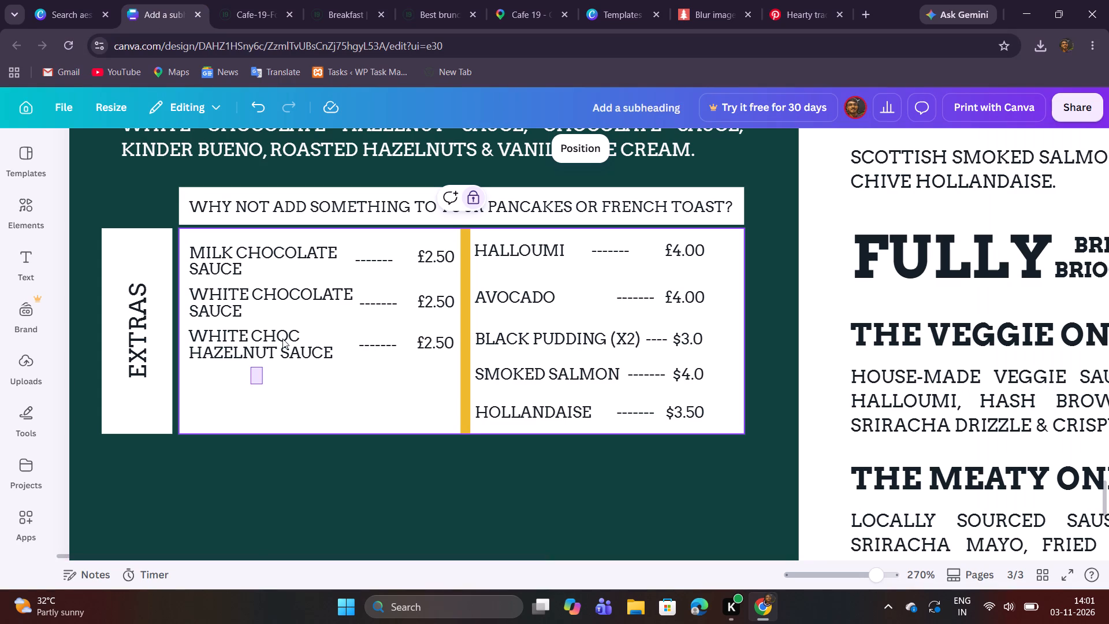
drag(282, 339, 433, 336)
click(335, 298)
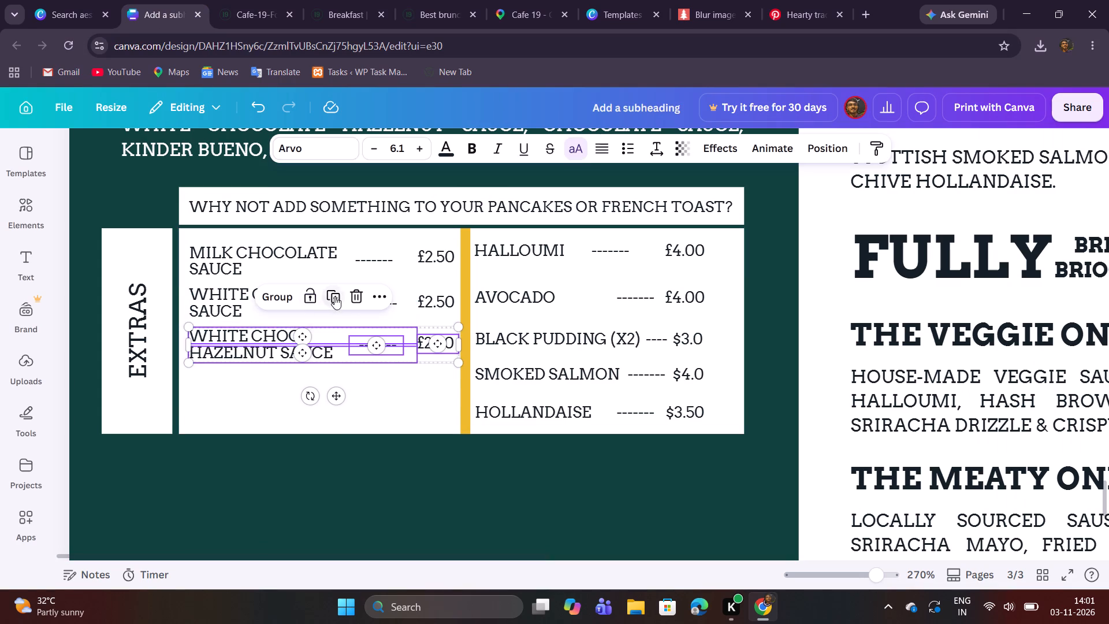
click(325, 377)
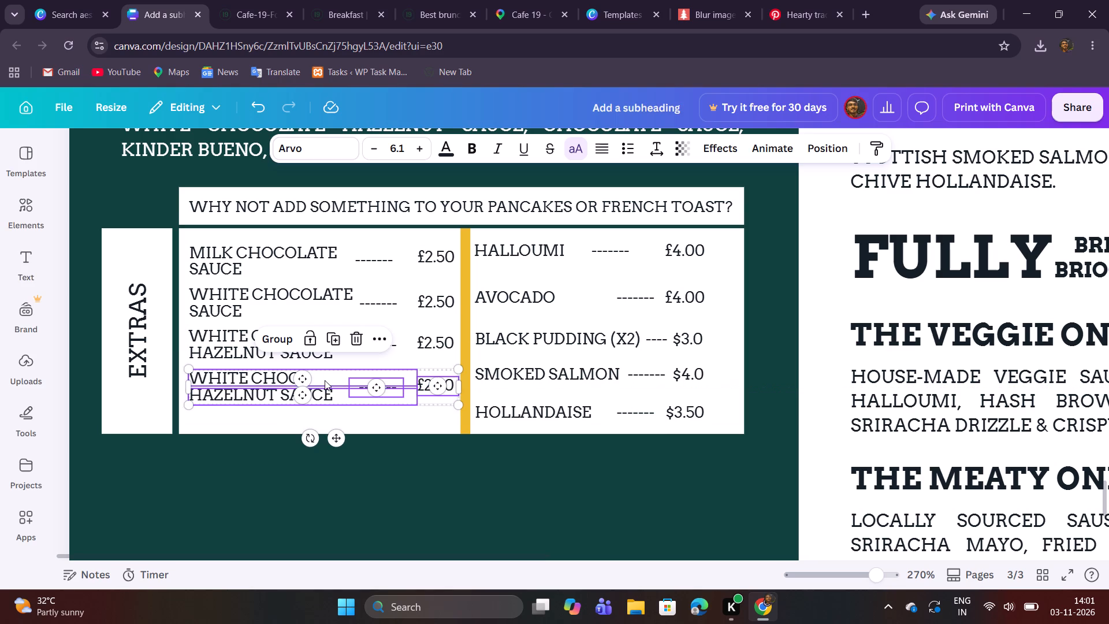
click(245, 466)
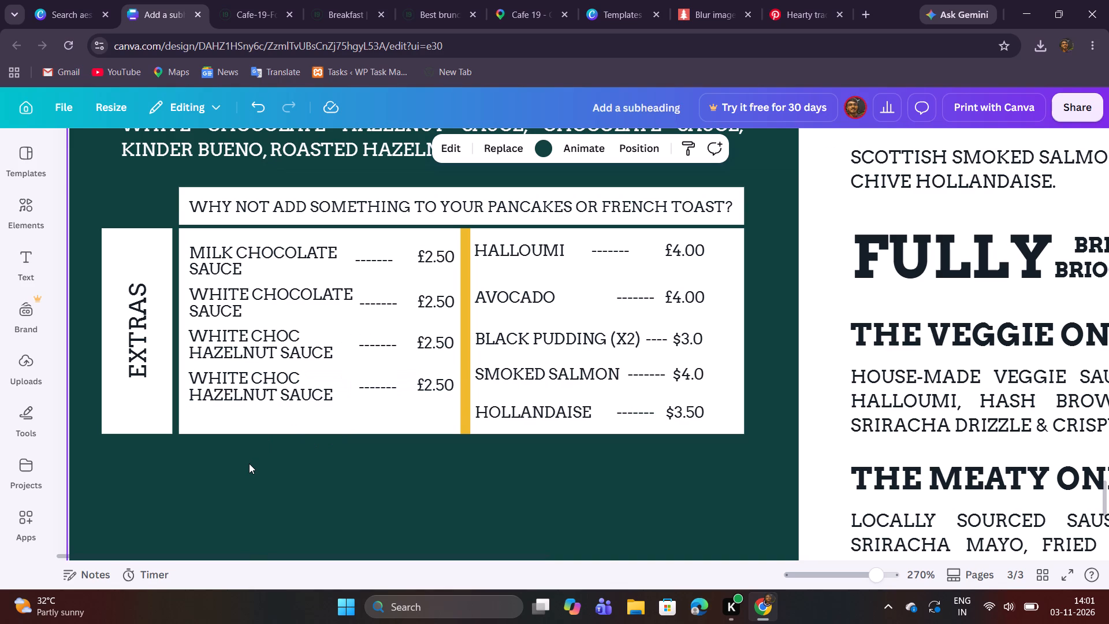
Copy the words Salted caramel from the menu PDF and put them in place of White choc in the fourth Extras row.
click(227, 0)
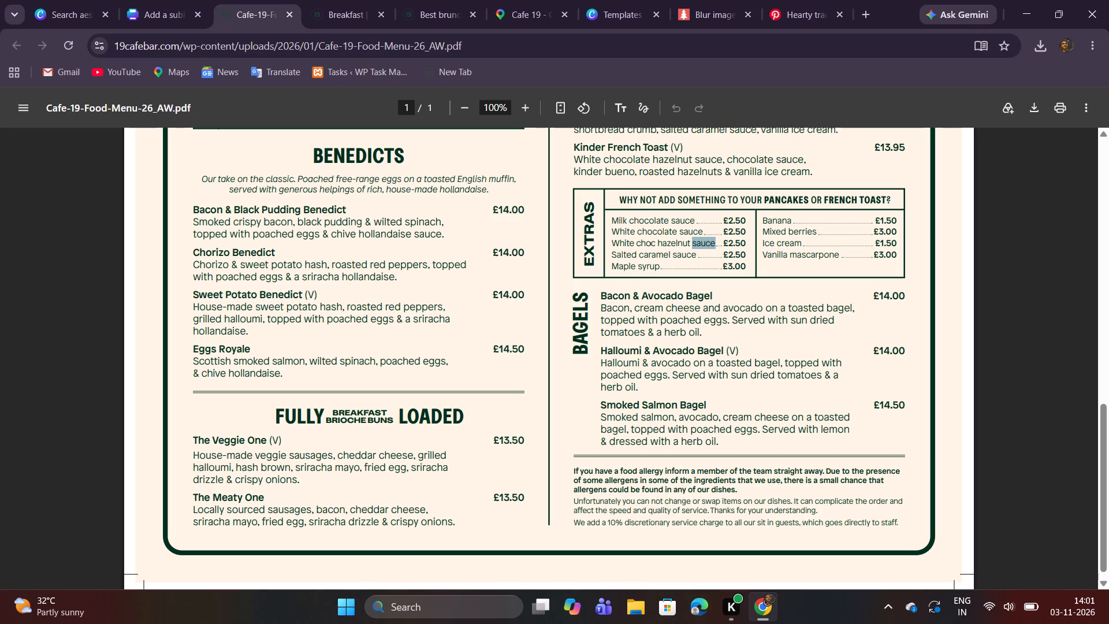
drag(613, 257, 666, 257)
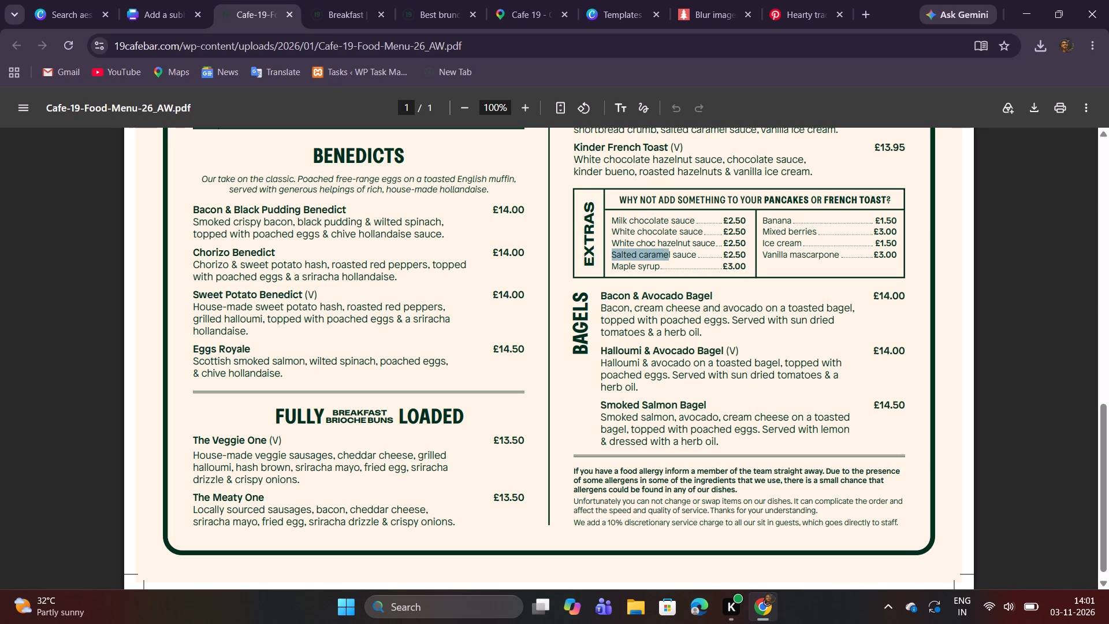
drag(666, 257, 669, 256)
drag(669, 256, 671, 256)
key(ctrl+c)
click(130, 0)
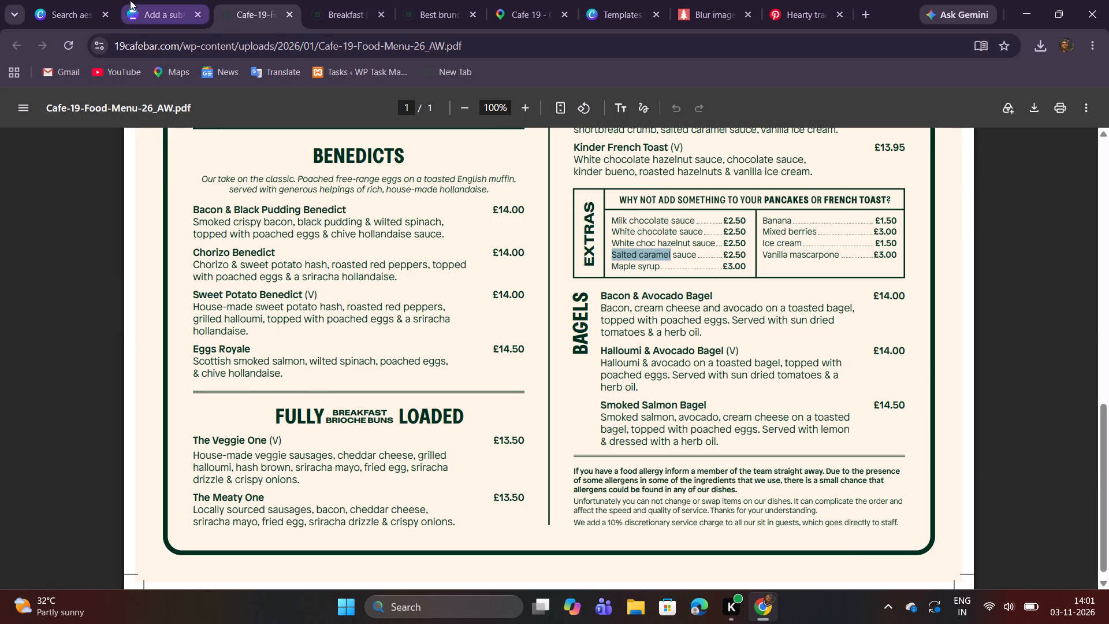
double_click(252, 376)
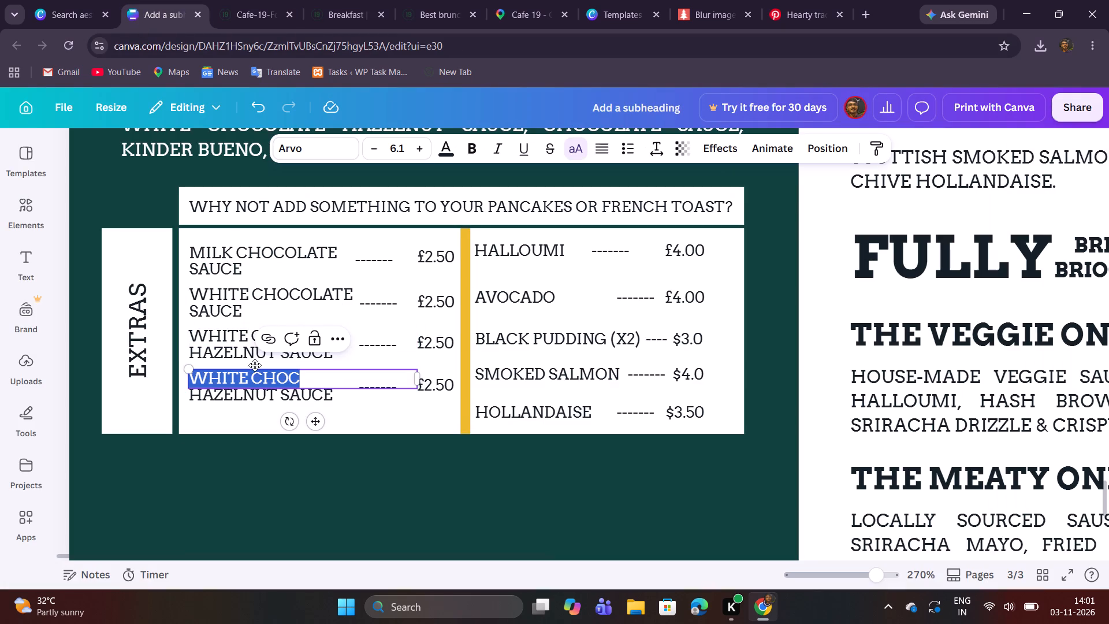
key(ctrl+v)
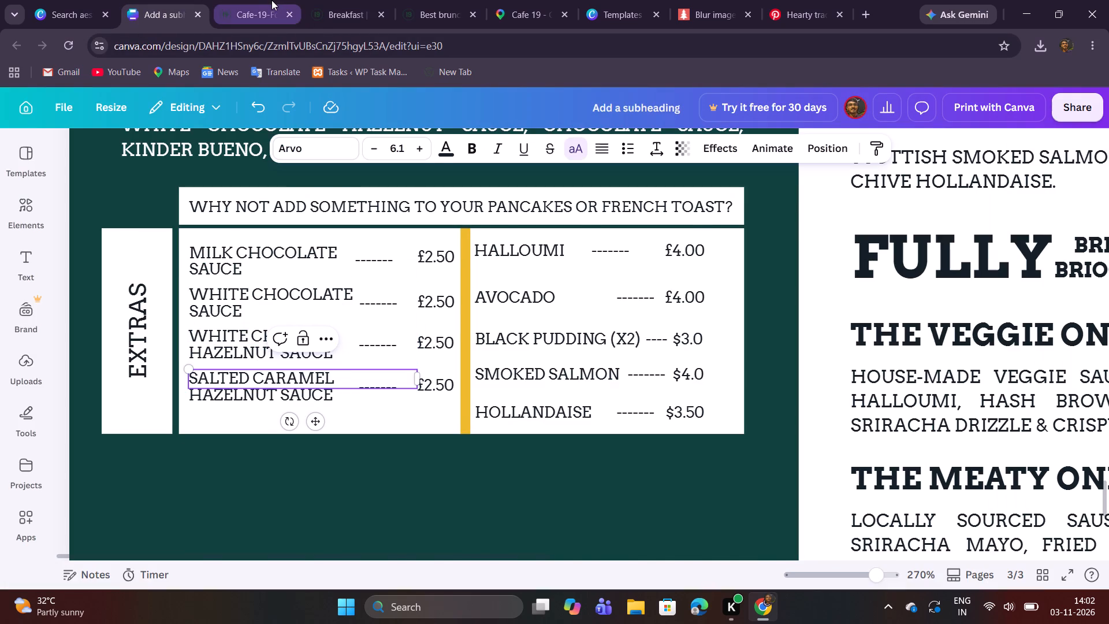
Copy the word sauce from the menu PDF and put it in place of Hazelnut Sauce on the fourth row's second line.
click(271, 0)
double_click(689, 254)
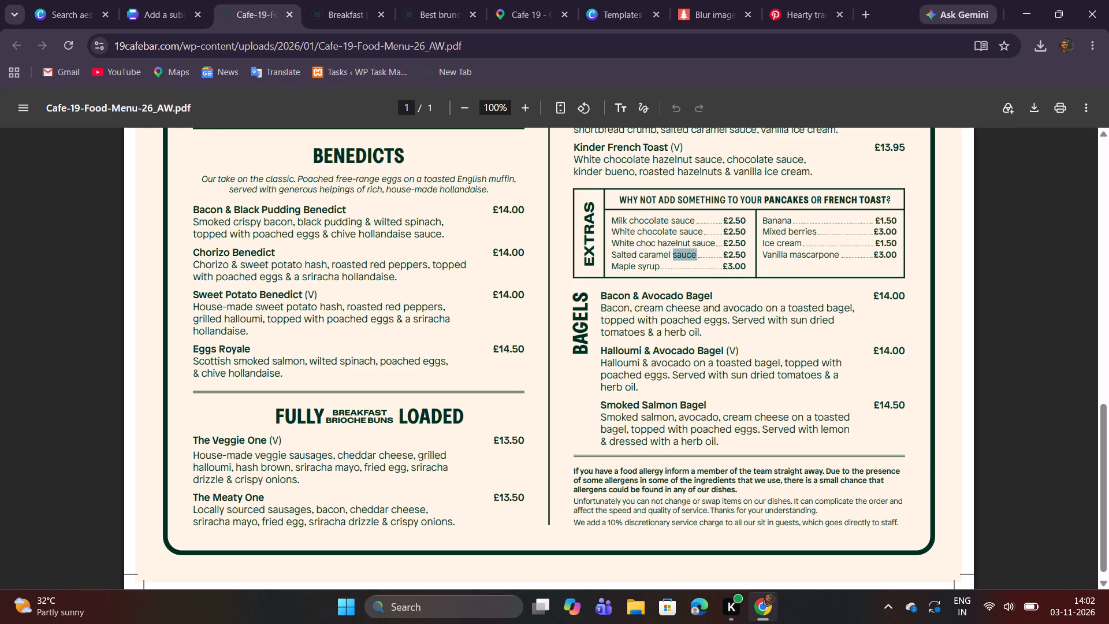
key(ctrl+c)
click(177, 0)
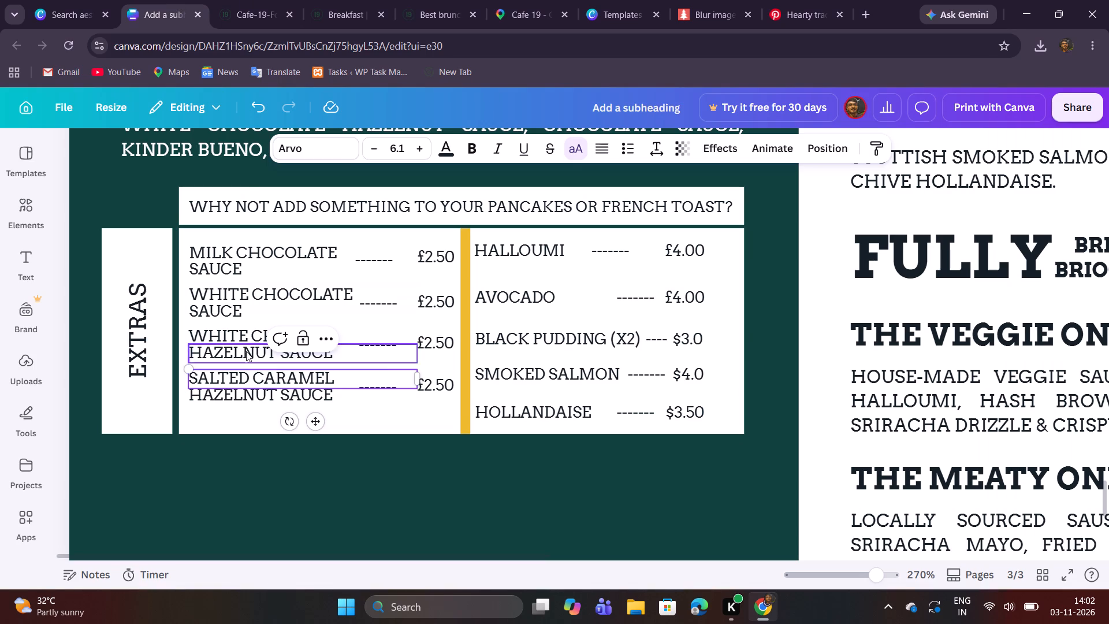
double_click(253, 398)
key(ctrl+v)
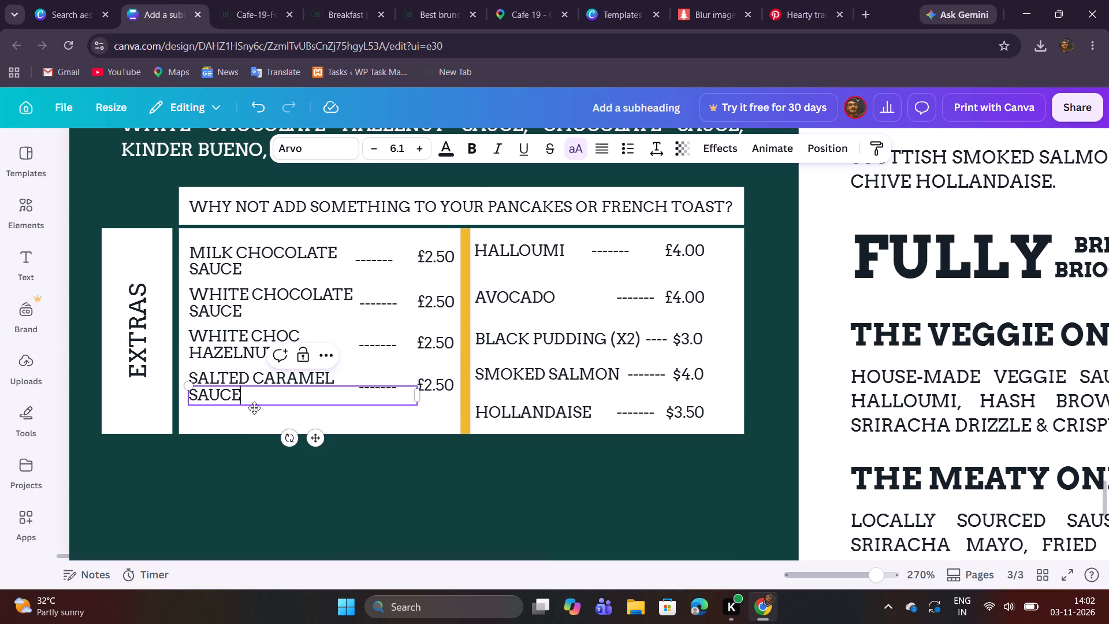
click(248, 426)
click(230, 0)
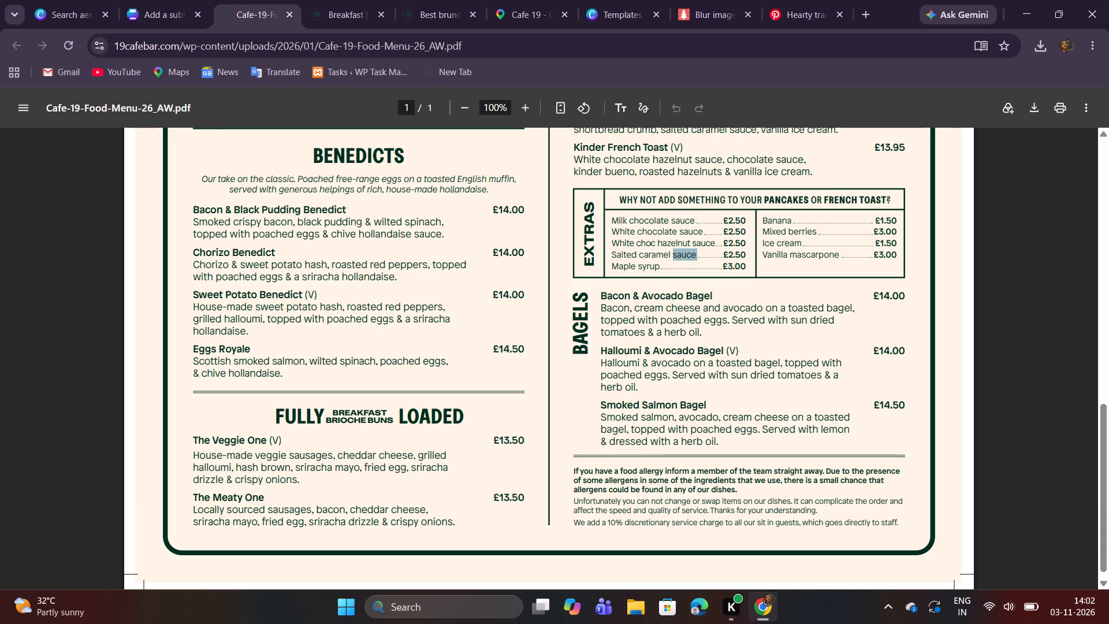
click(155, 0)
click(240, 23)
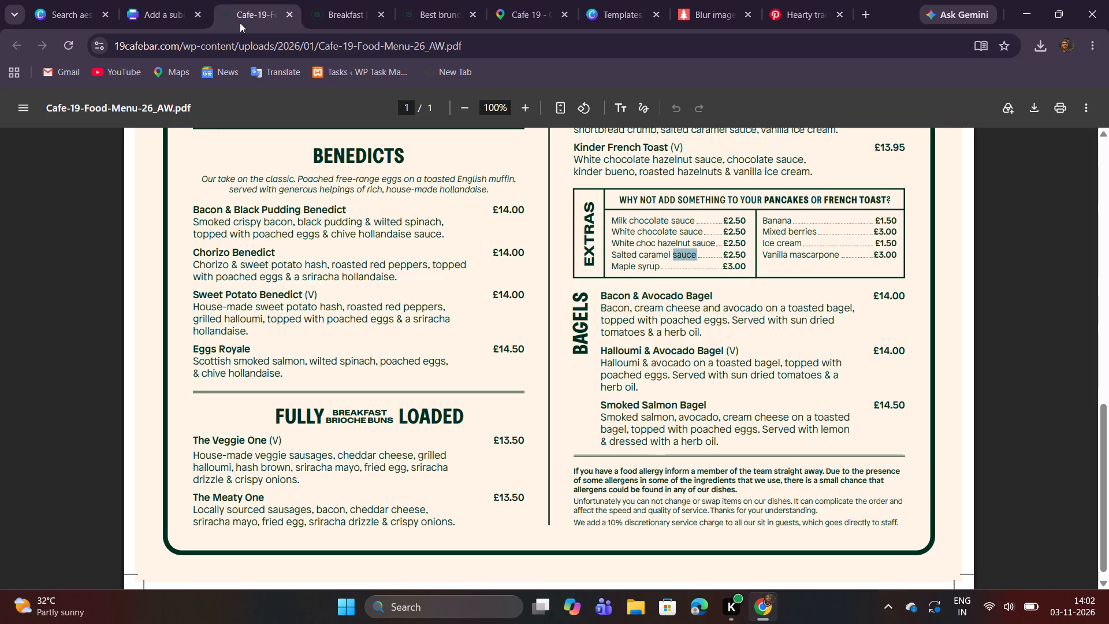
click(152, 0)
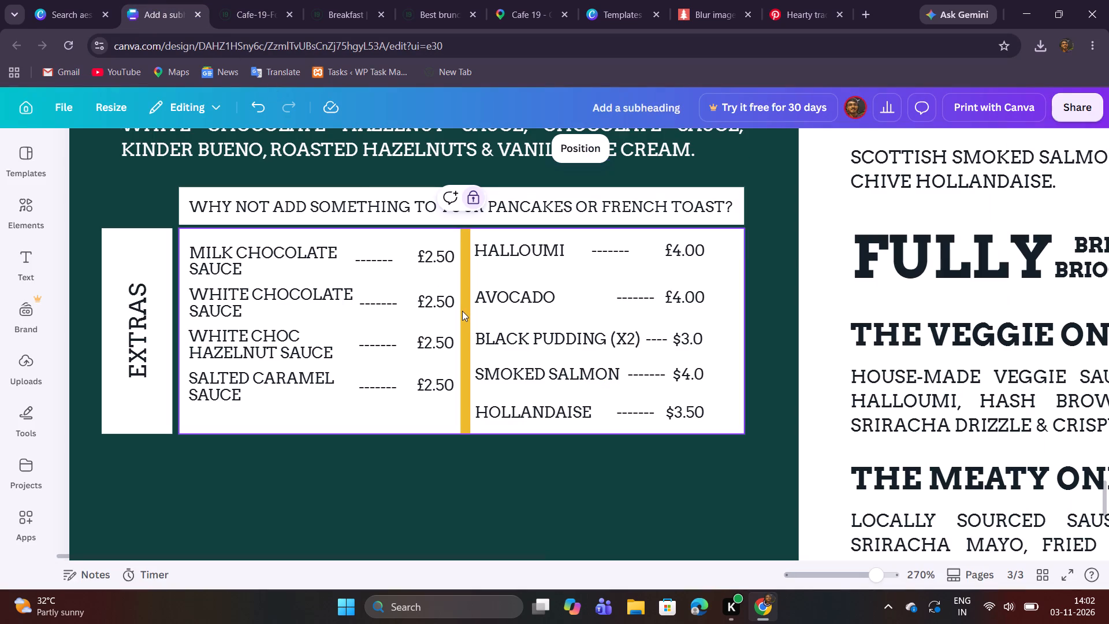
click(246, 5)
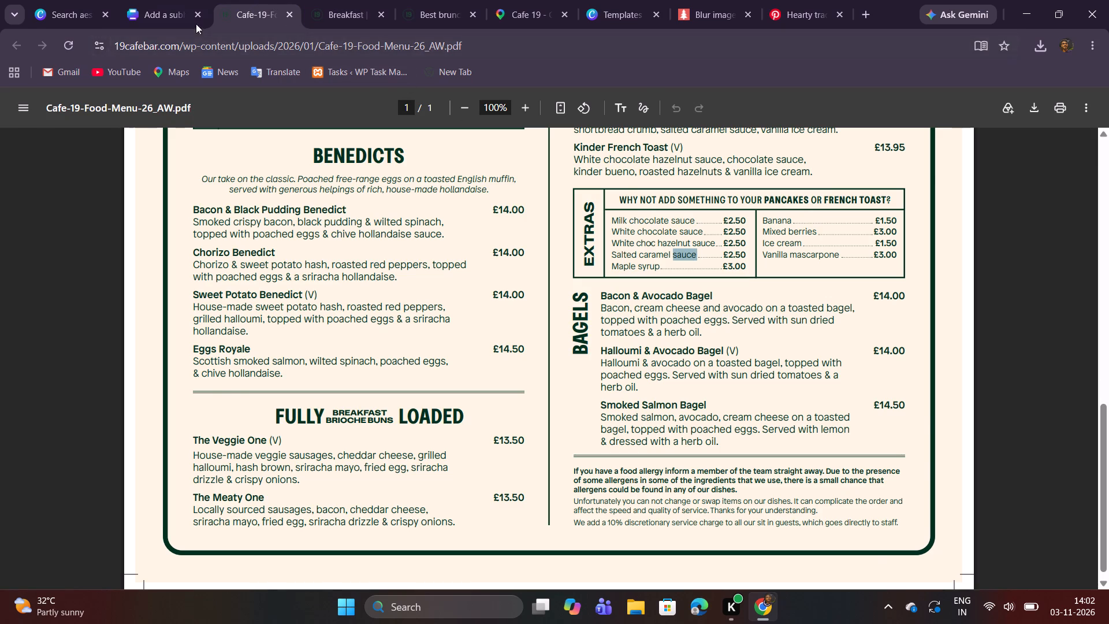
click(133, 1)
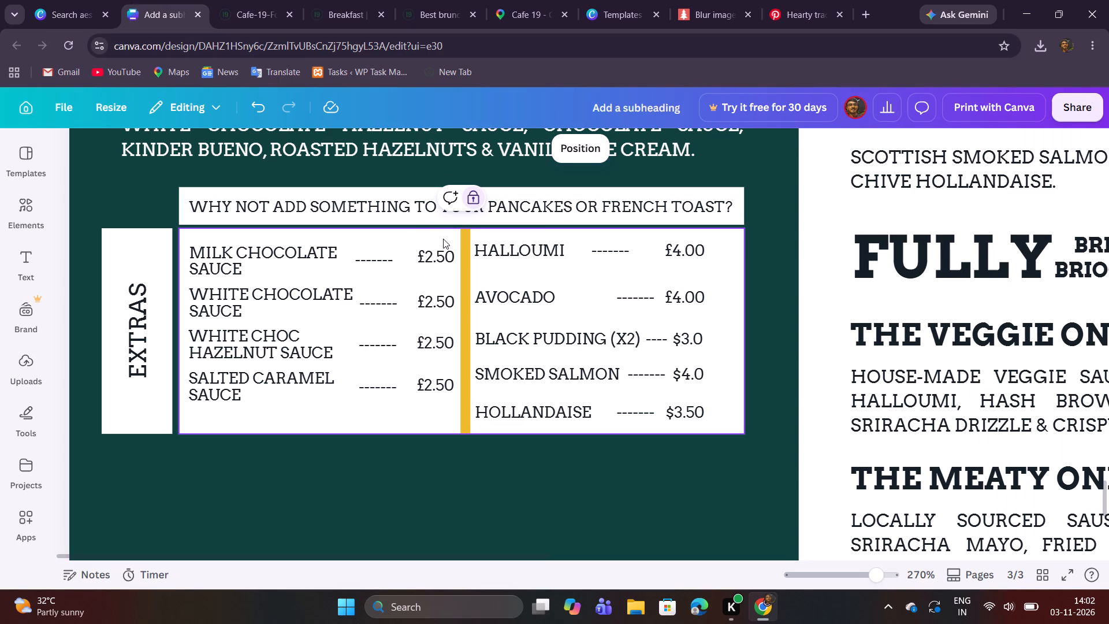
Move the Halloumi row with its dashes and £4.00 price slightly down, level with the Milk Chocolate line.
click(518, 252)
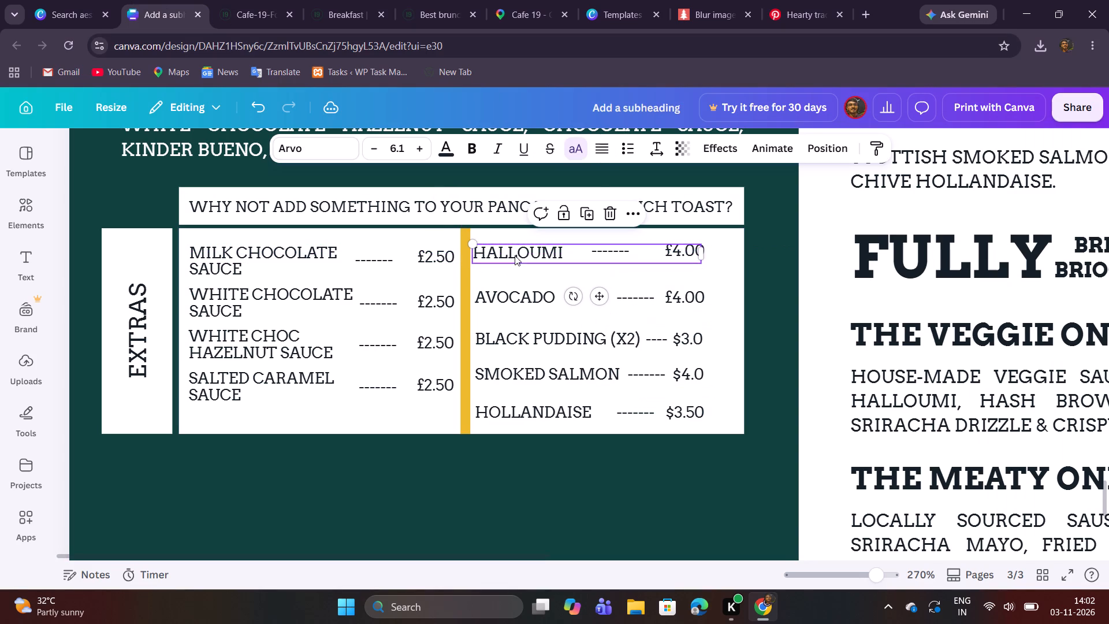
key(ctrl+z)
click(525, 262)
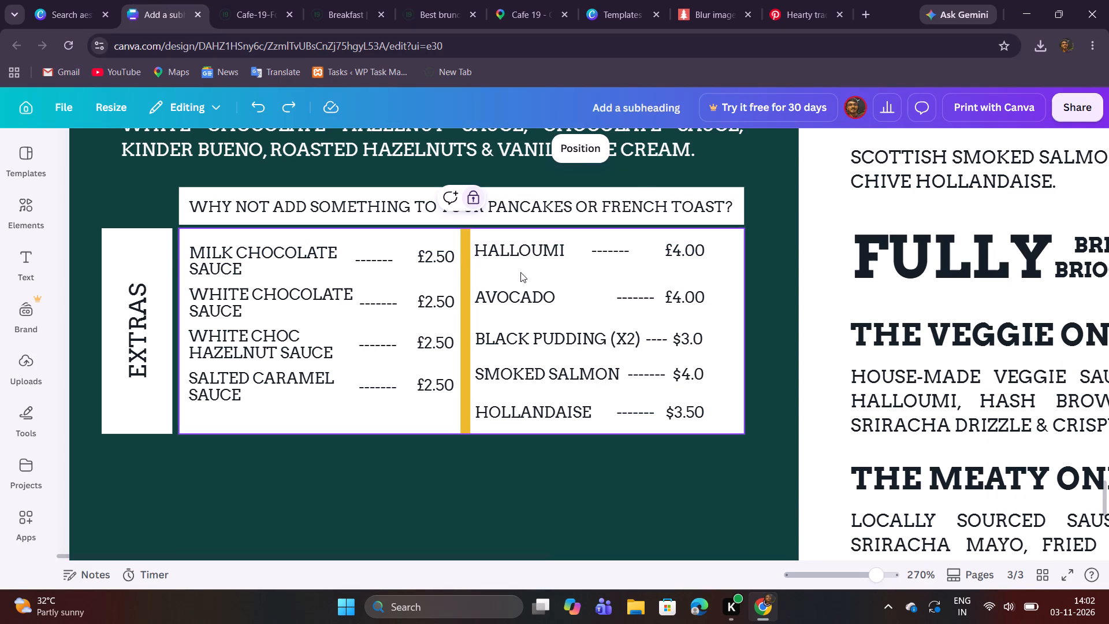
drag(520, 272, 691, 244)
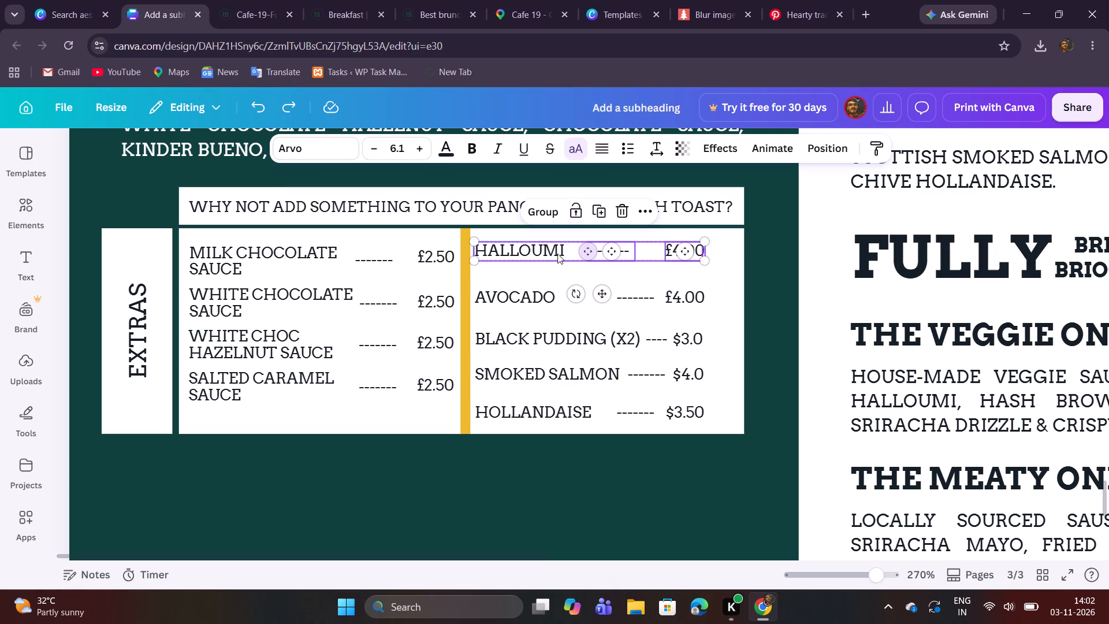
click(557, 250)
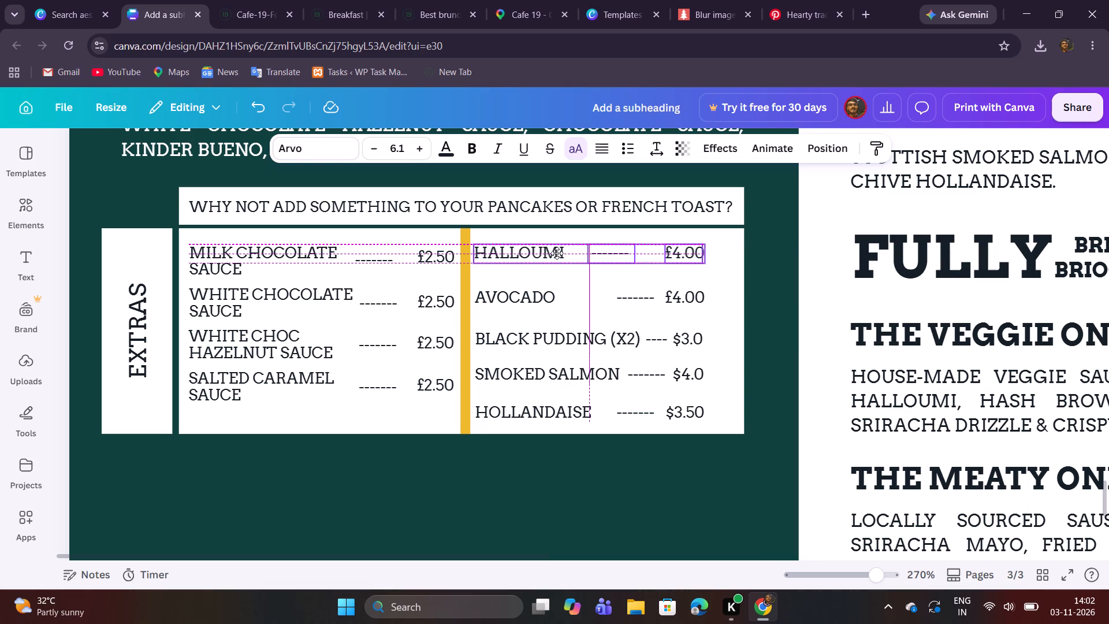
click(771, 263)
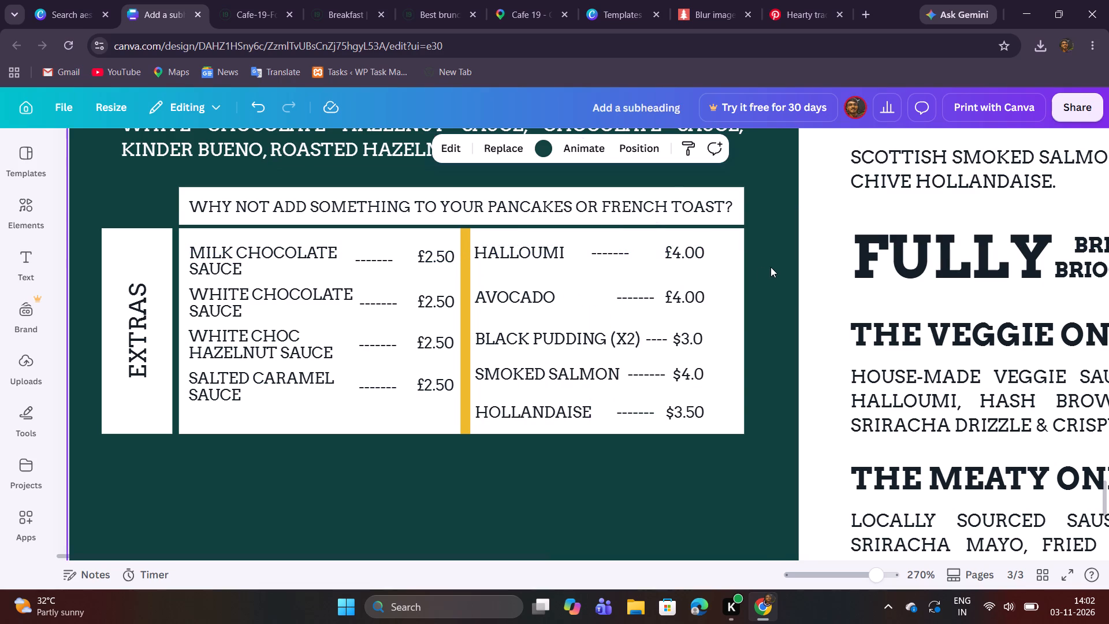
Copy the words Maple syrup from the menu PDF and put them in place of Halloumi in the Extras table.
click(221, 1)
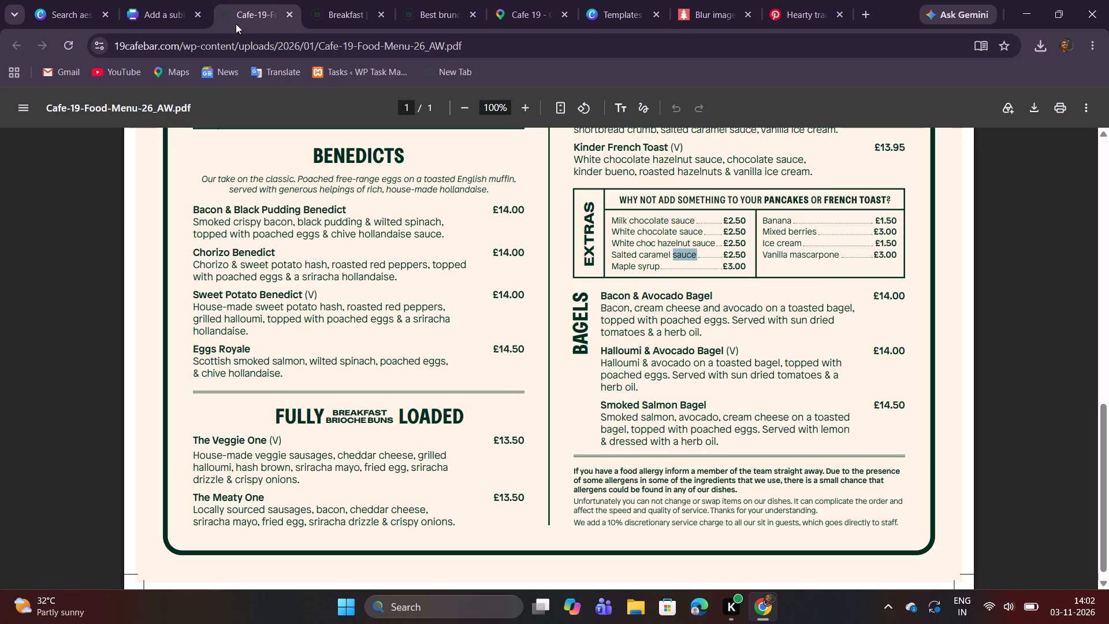
double_click(776, 221)
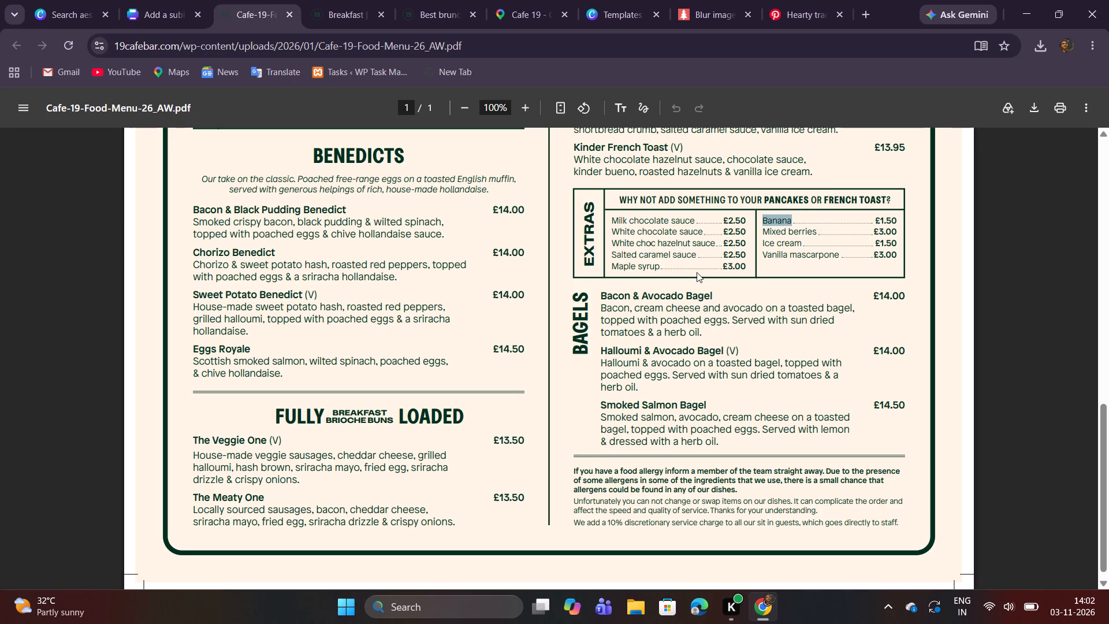
drag(609, 270, 660, 270)
key(ctrl+c)
click(121, 0)
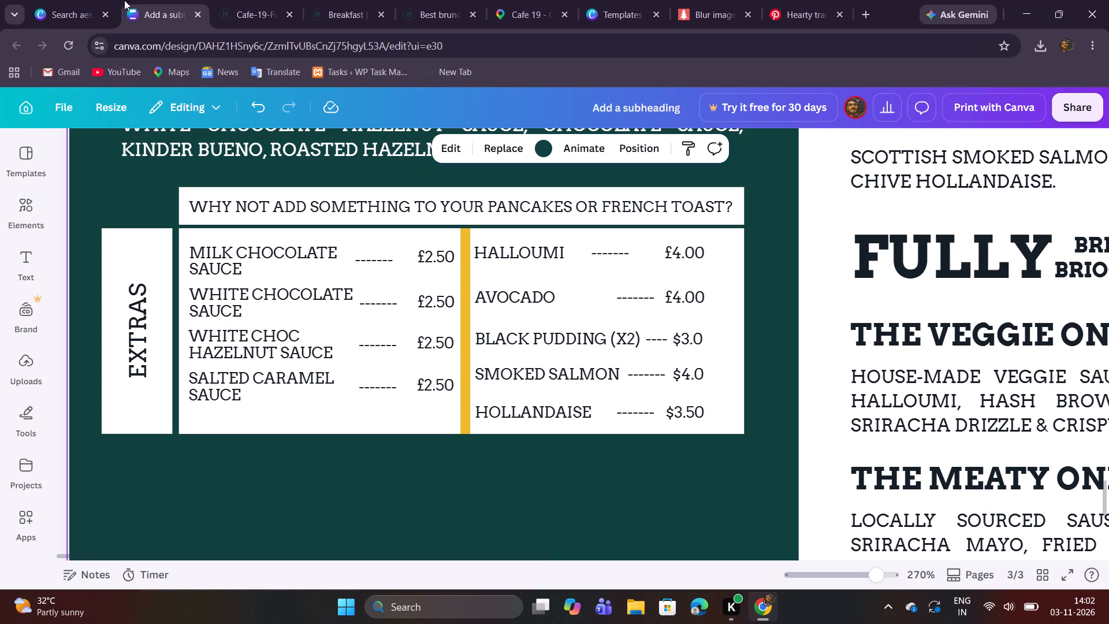
double_click(511, 261)
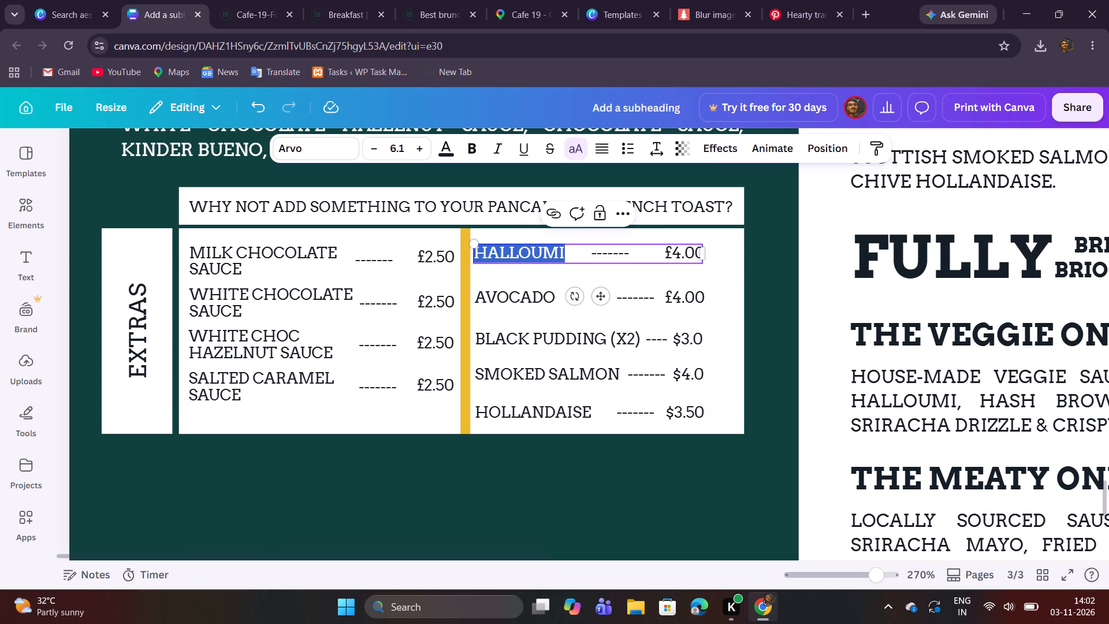
key(ctrl+v)
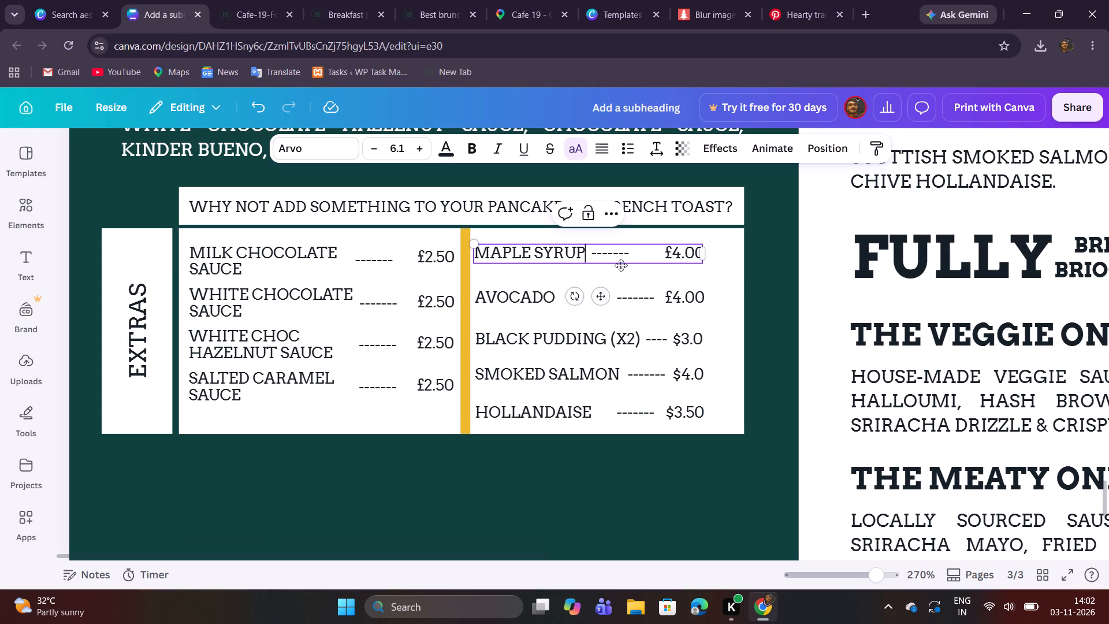
click(626, 283)
Shift the Maple Syrup row's dashes to the right, midway between the item name and its price.
drag(611, 259, 617, 259)
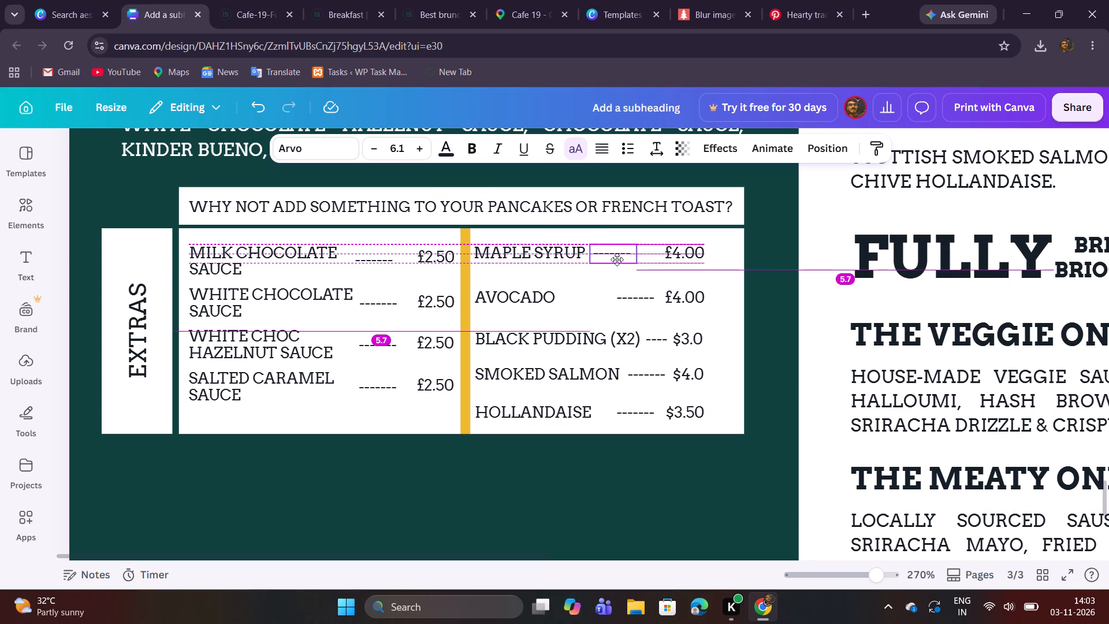
drag(617, 259, 623, 259)
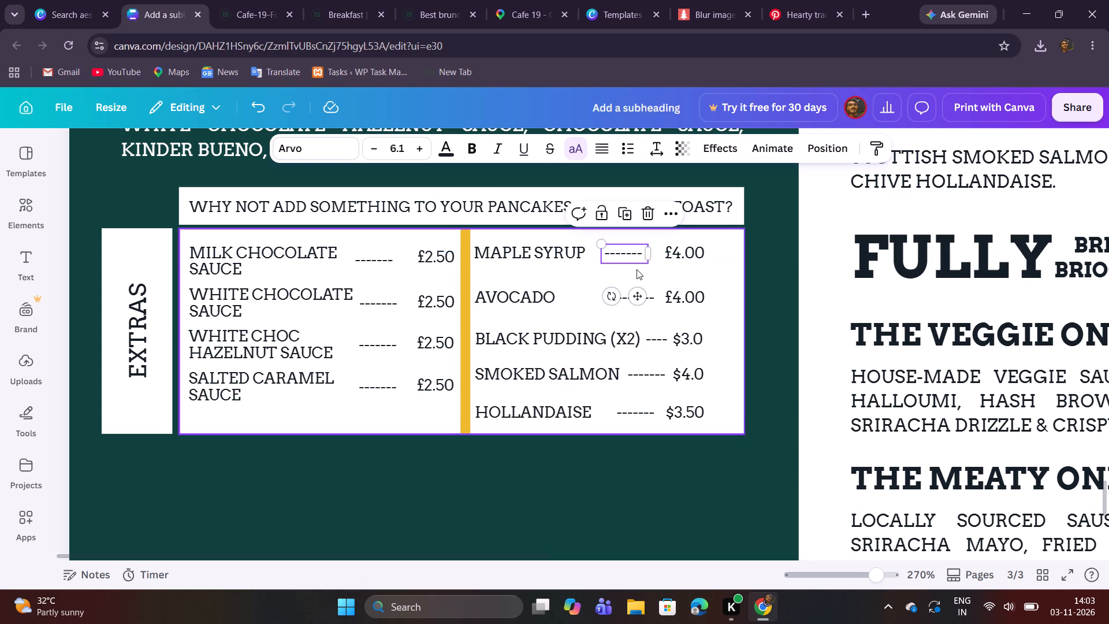
click(665, 272)
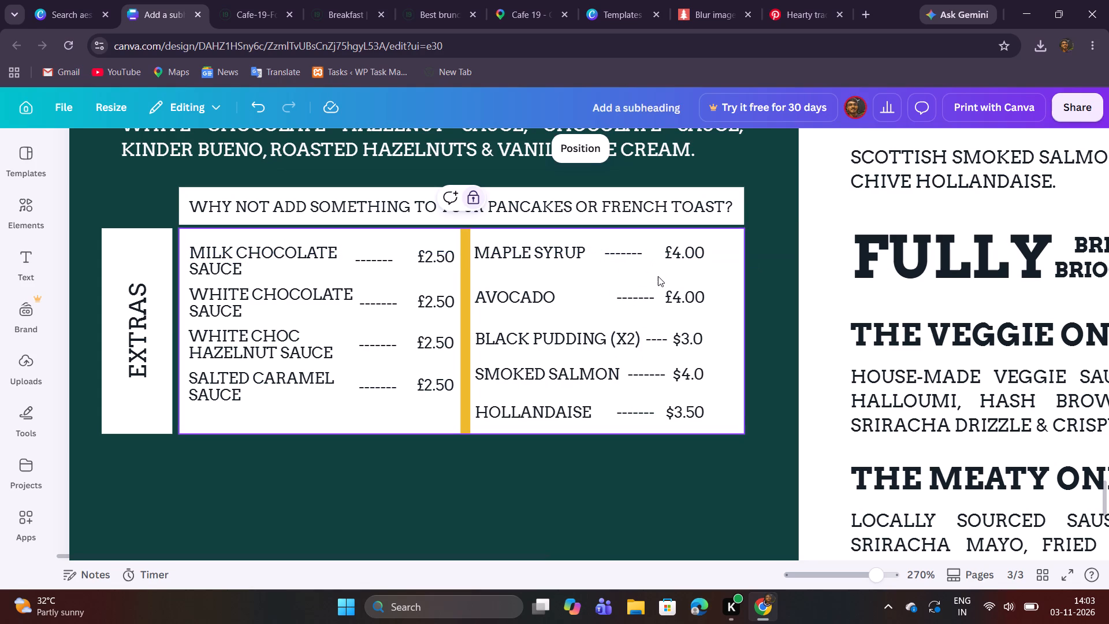
Copy the Maple syrup price £3.00 from the menu PDF and put it in place of the Maple Syrup row's price.
click(250, 0)
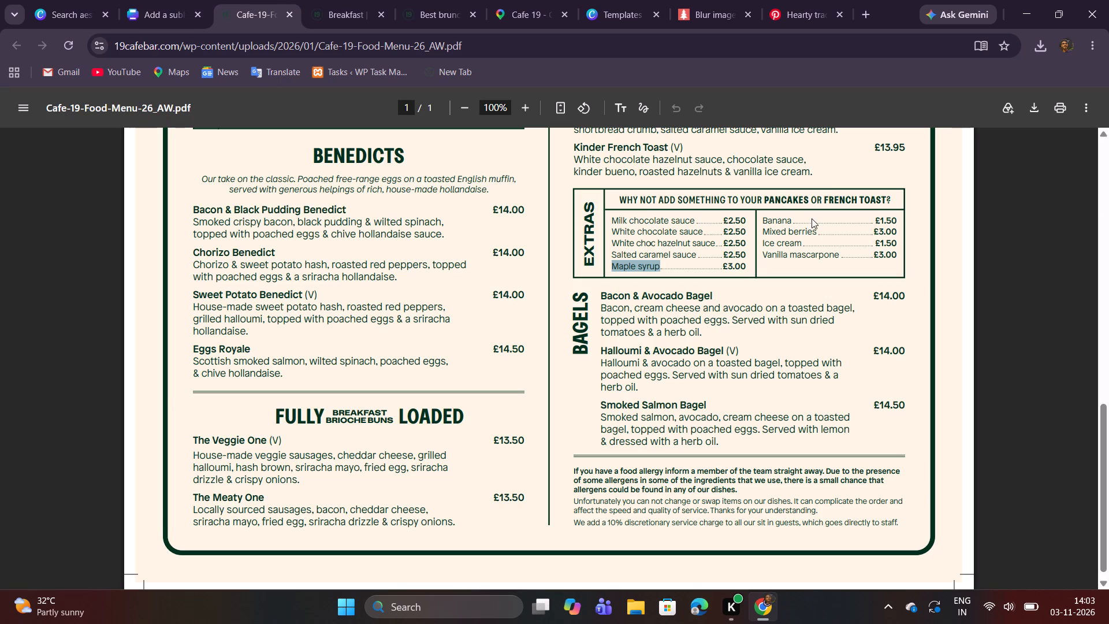
drag(722, 270, 743, 270)
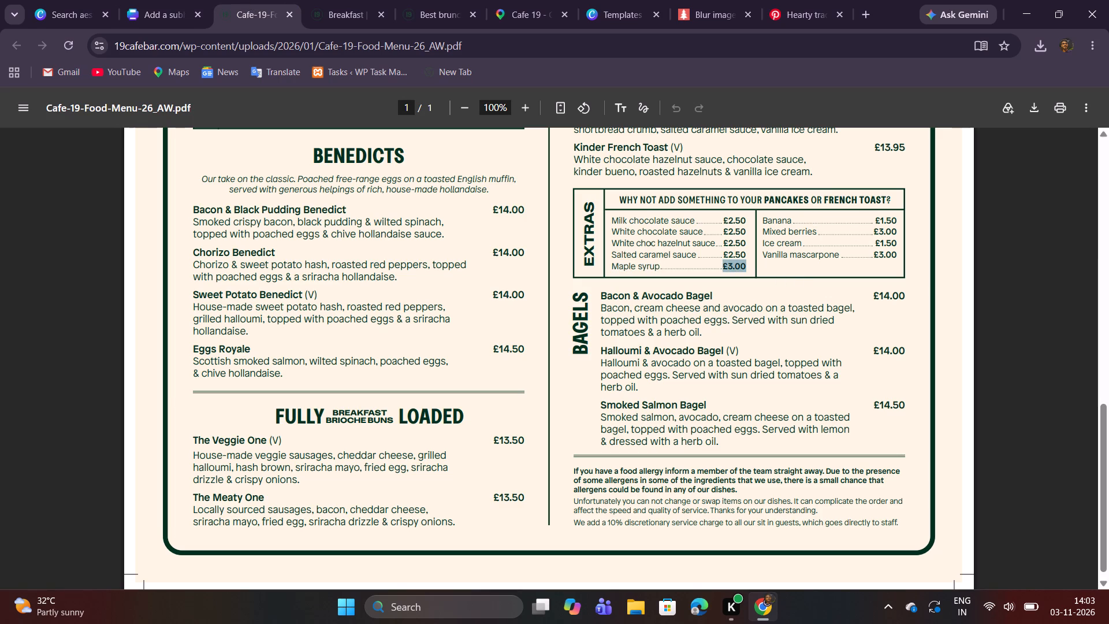
drag(743, 270, 745, 272)
key(ctrl+c)
click(159, 3)
double_click(683, 247)
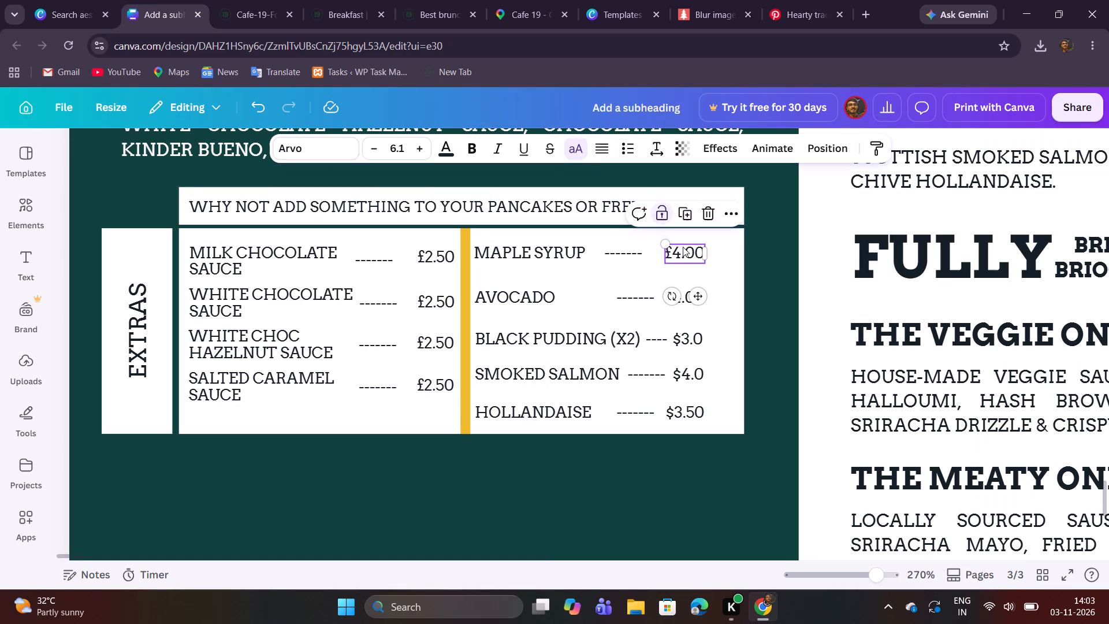
key(ctrl+v)
click(762, 303)
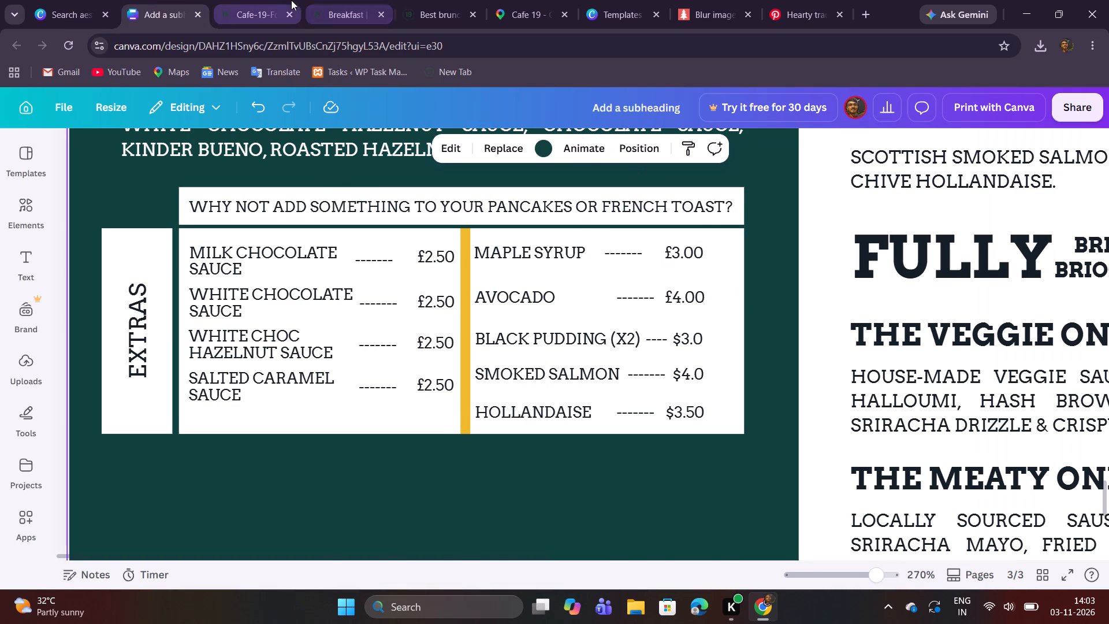
Copy the word Banana from the Extras list in the menu PDF.
click(265, 0)
drag(762, 233, 831, 235)
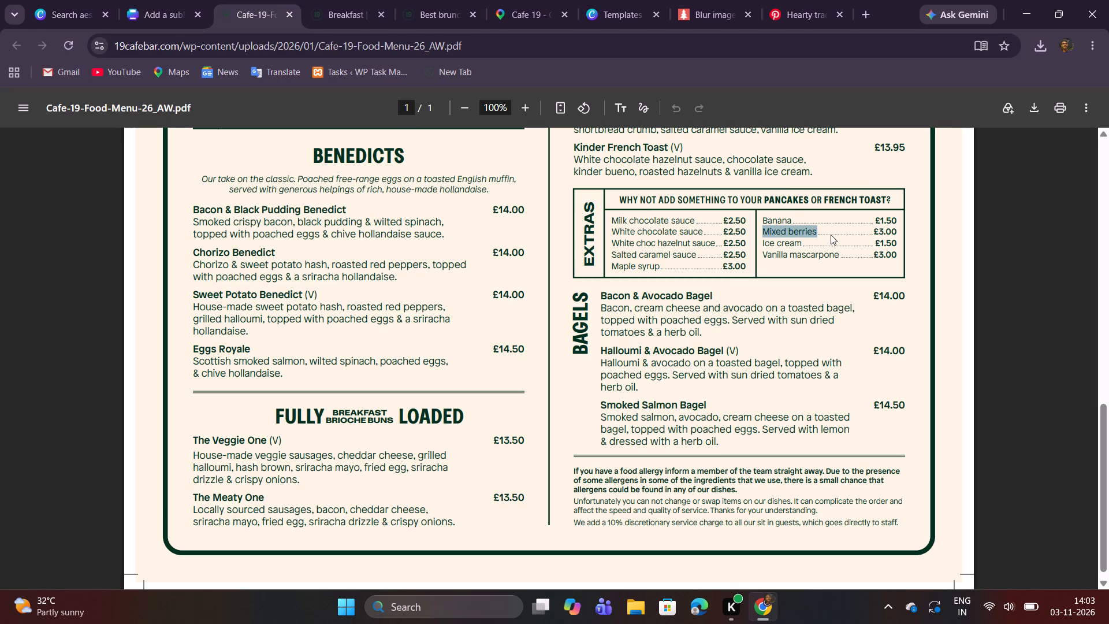
key(ctrl+c)
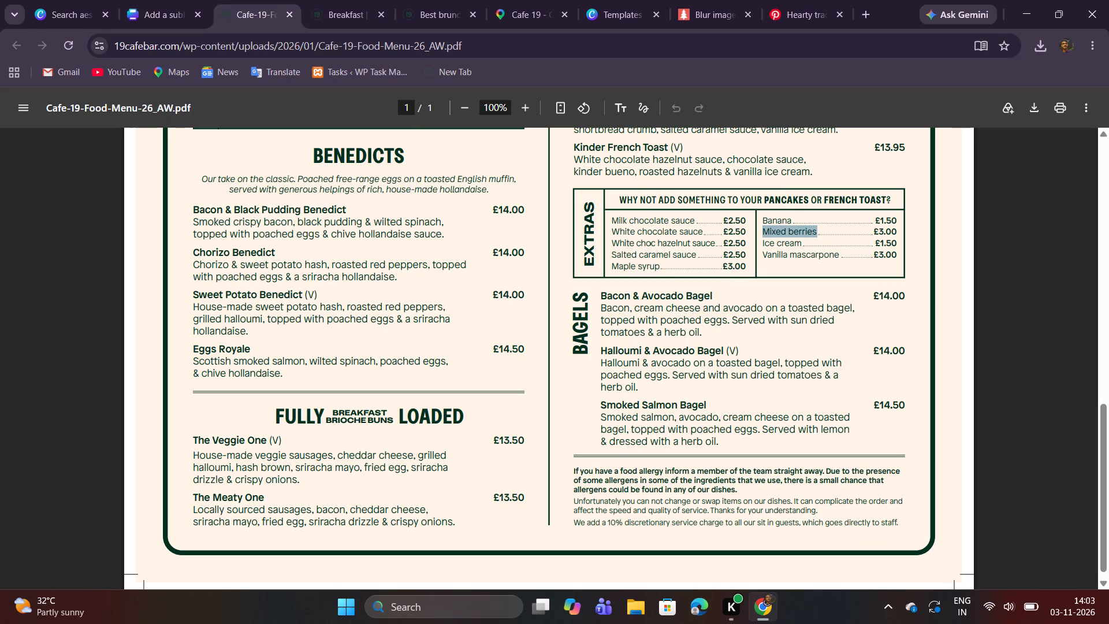
double_click(773, 221)
key(ctrl+c)
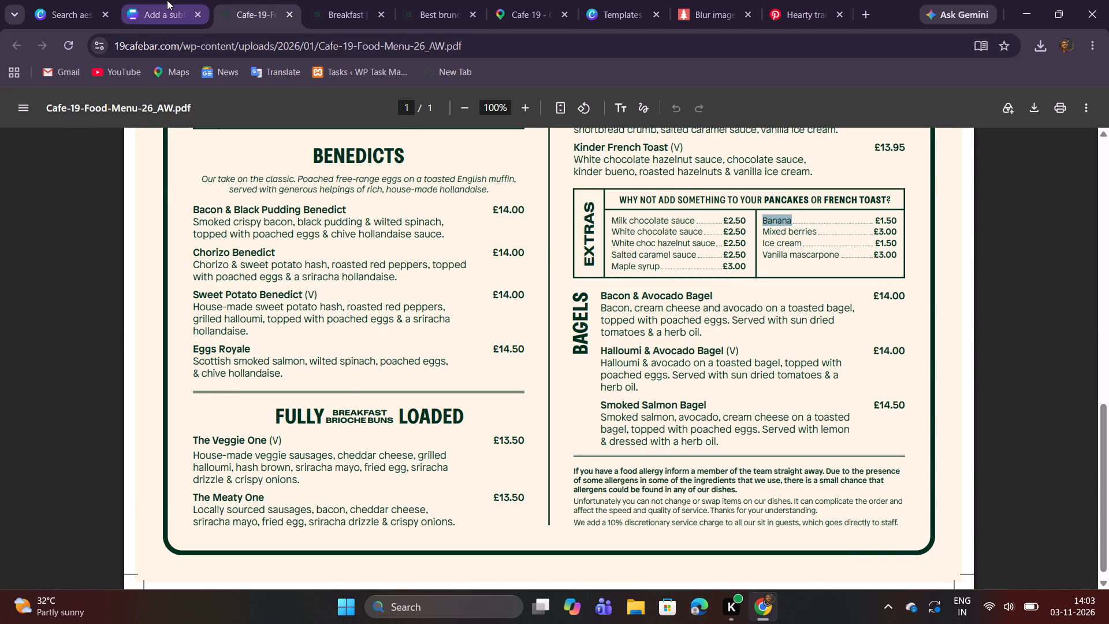
Delete the Avocado, Black Pudding, Smoked Salmon and Hollandaise rows with their dashes and prices from the Canva Extras table.
click(167, 0)
drag(509, 314, 511, 309)
drag(491, 278, 667, 429)
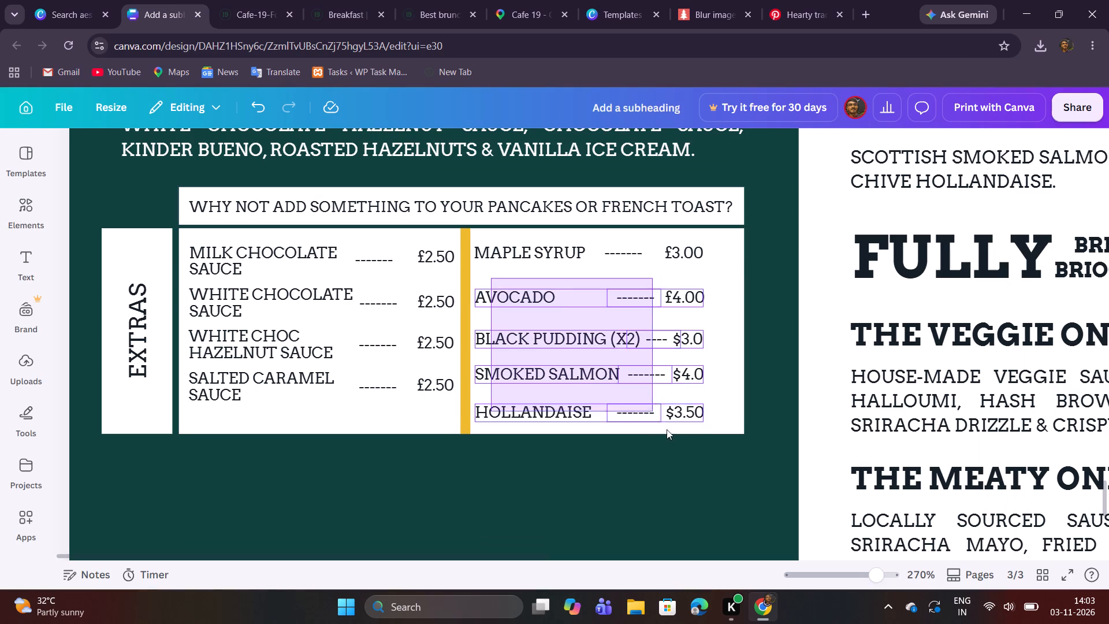
drag(667, 429, 699, 431)
click(622, 265)
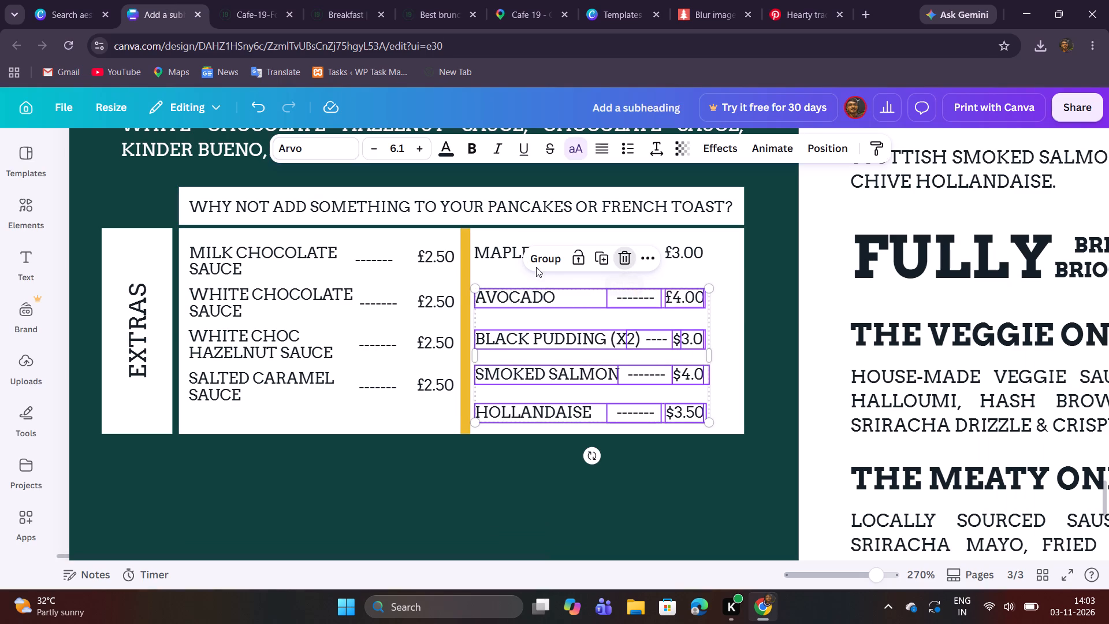
Duplicate the Maple Syrup row with its dashes and price, placing the copy directly below it.
drag(534, 276, 671, 252)
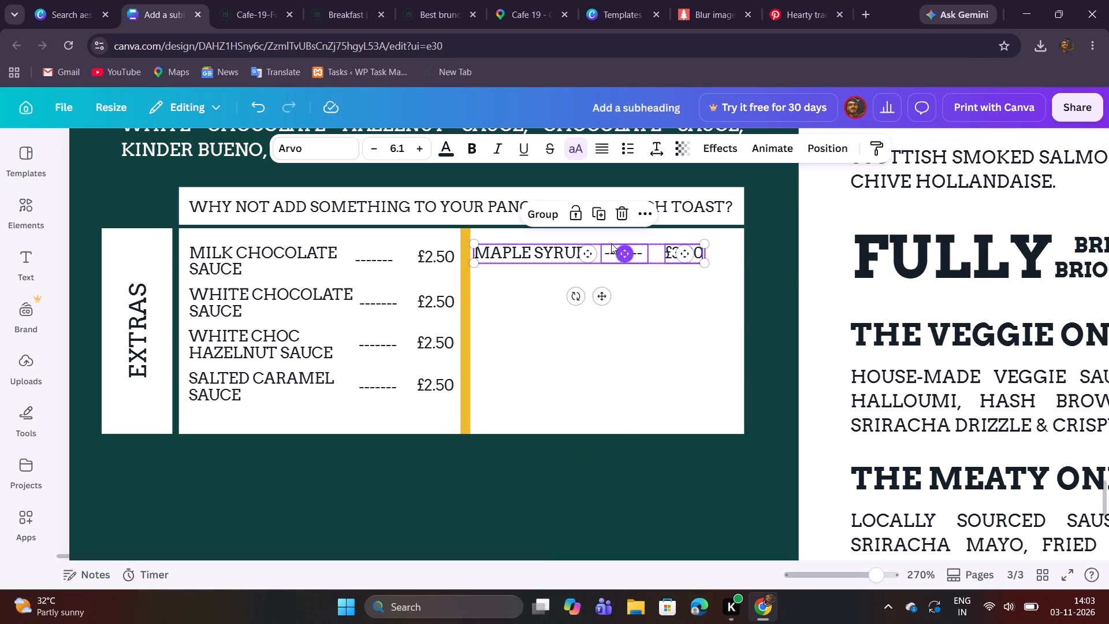
click(598, 216)
click(591, 280)
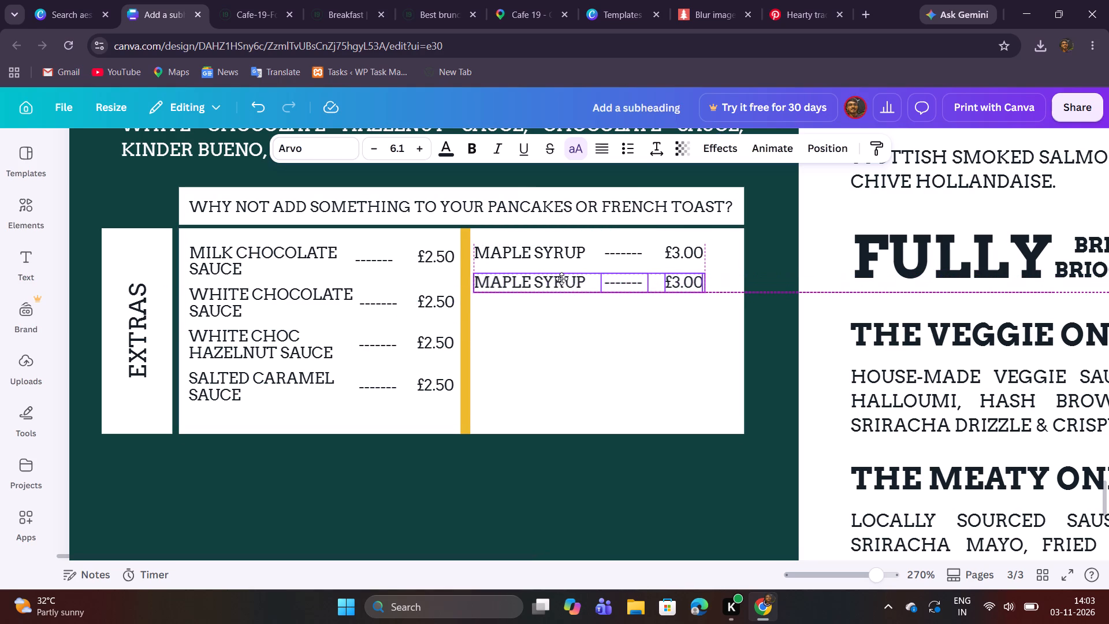
click(541, 345)
Replace Maple Syrup in the duplicated row with the copied word Banana.
double_click(529, 287)
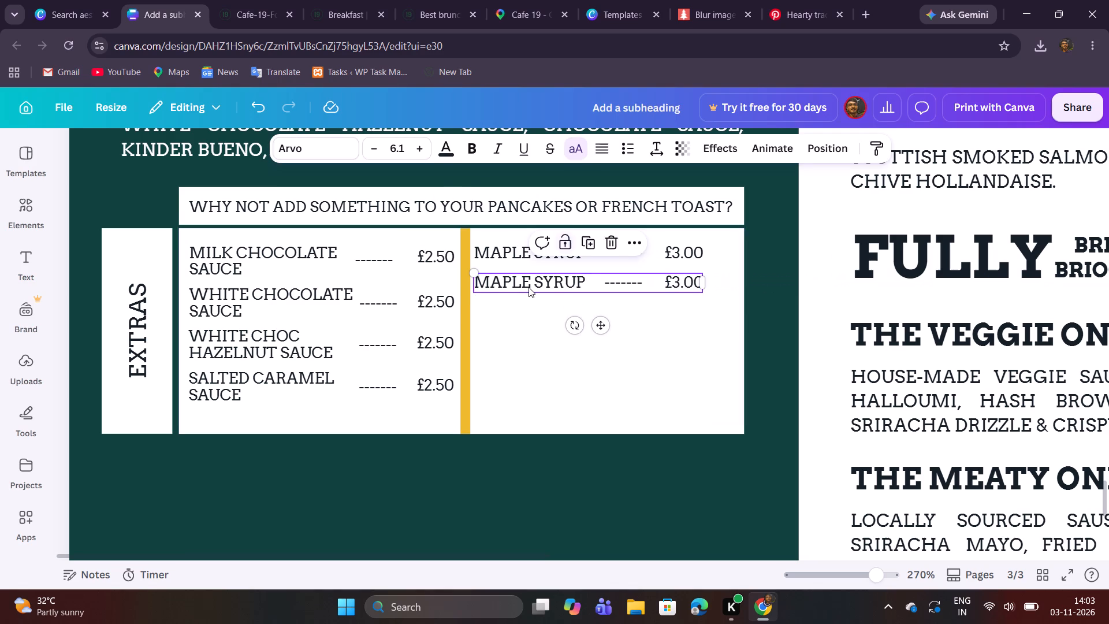
key(ctrl+v)
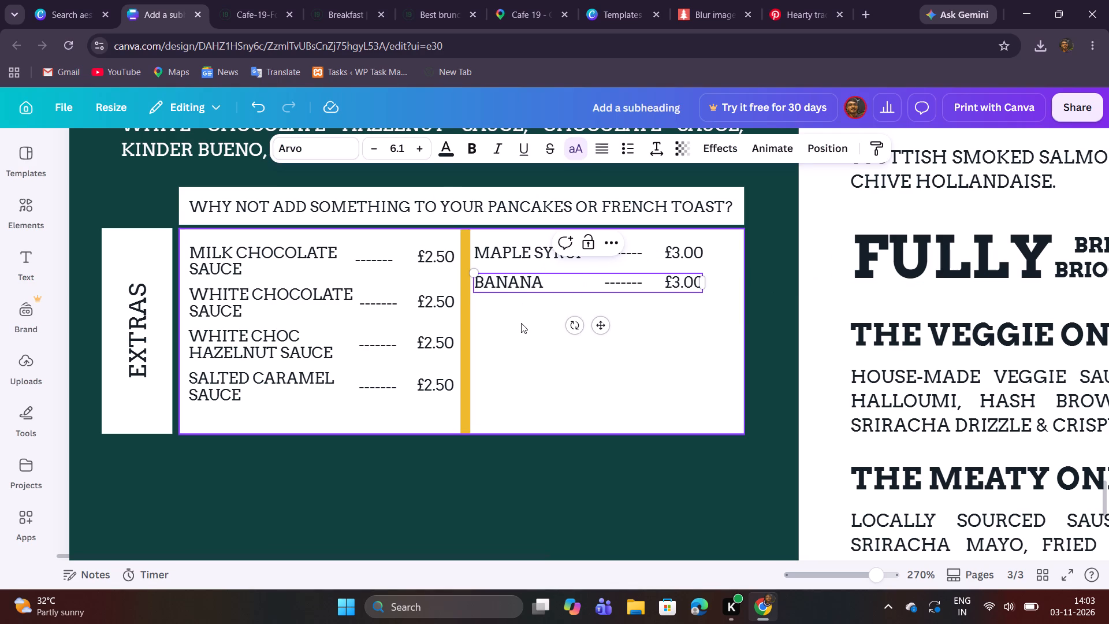
click(521, 325)
Copy the Banana price £1.50 from the menu PDF and put it in place of the Banana row's price.
click(232, 22)
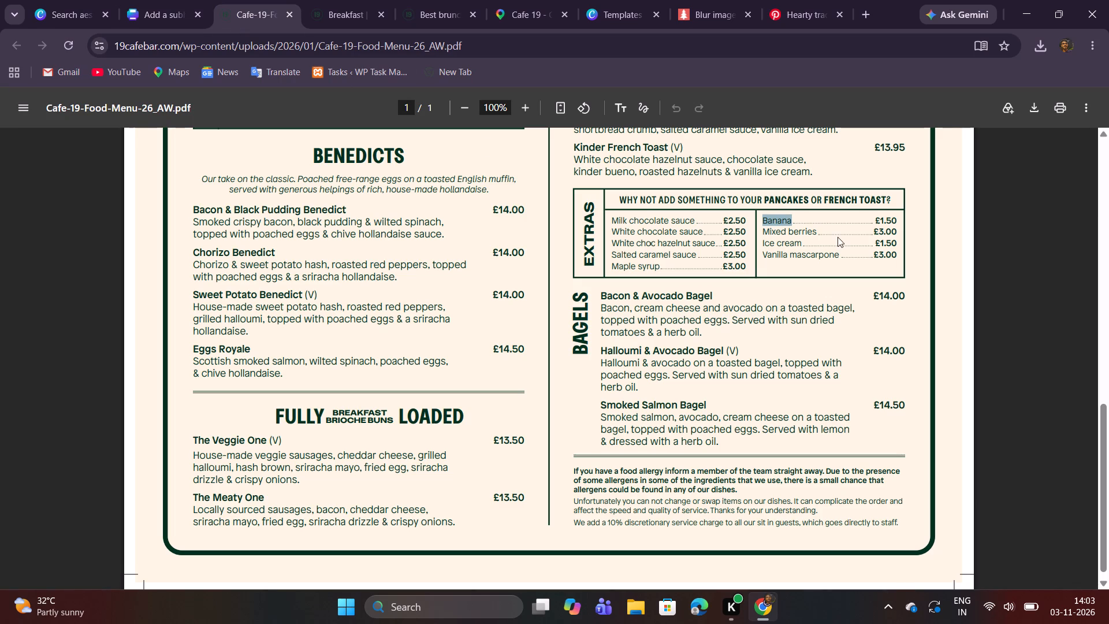
drag(874, 222, 895, 223)
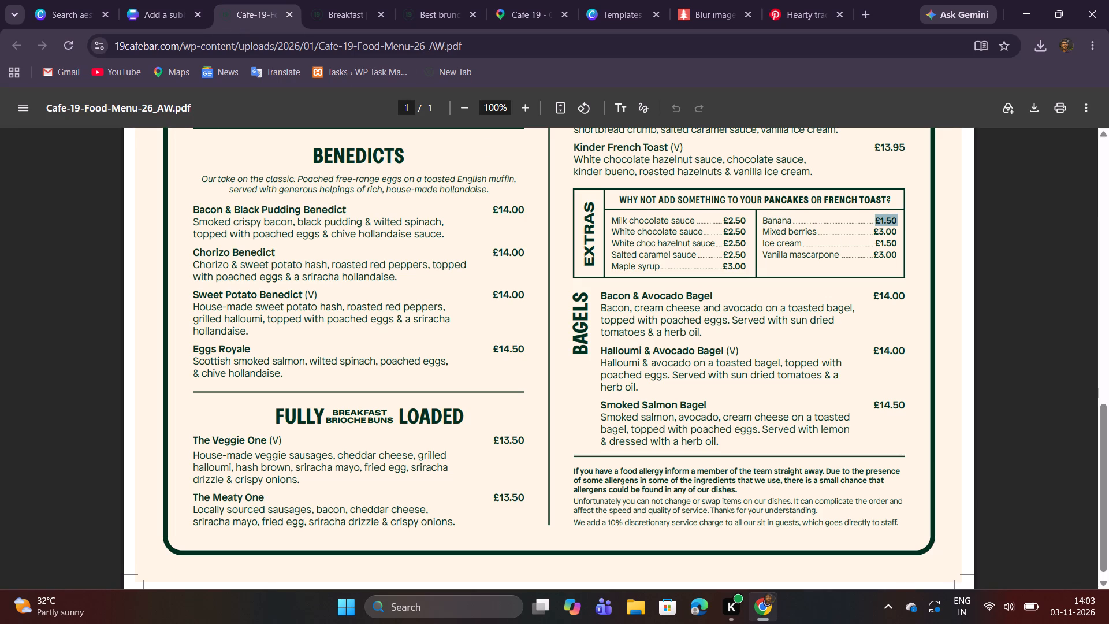
drag(895, 223, 896, 223)
key(ctrl+c)
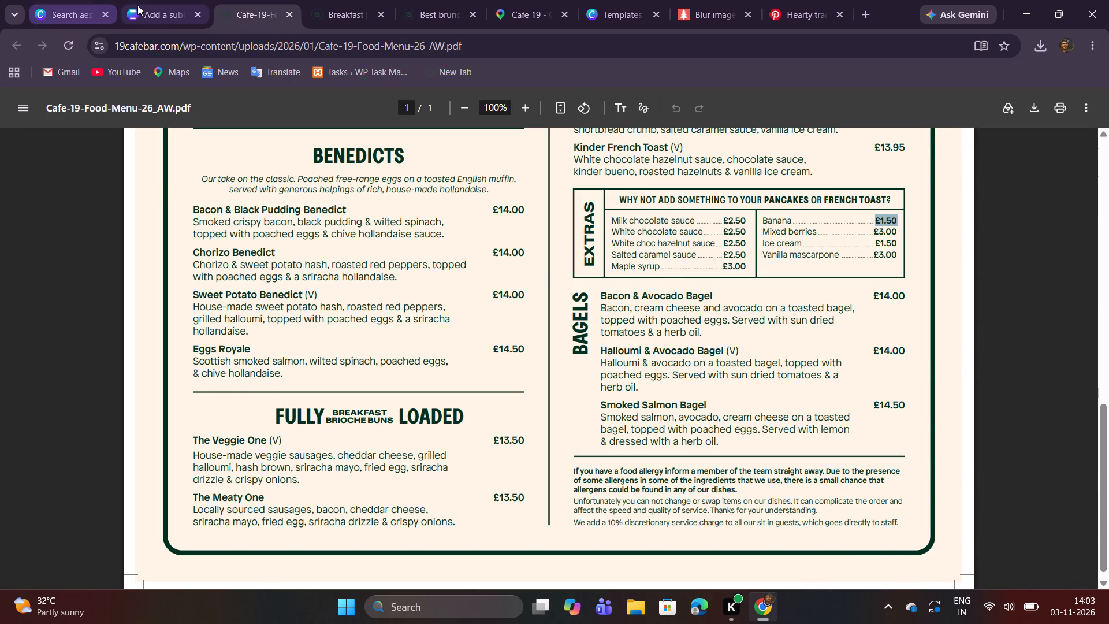
click(140, 5)
double_click(697, 253)
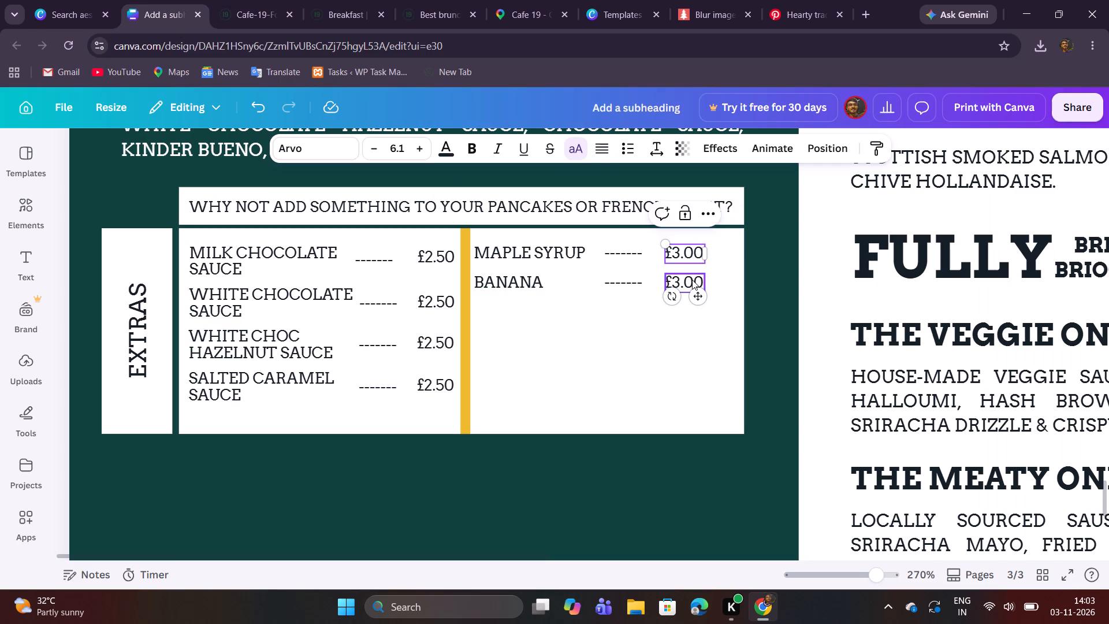
double_click(691, 281)
key(ctrl+v)
click(604, 347)
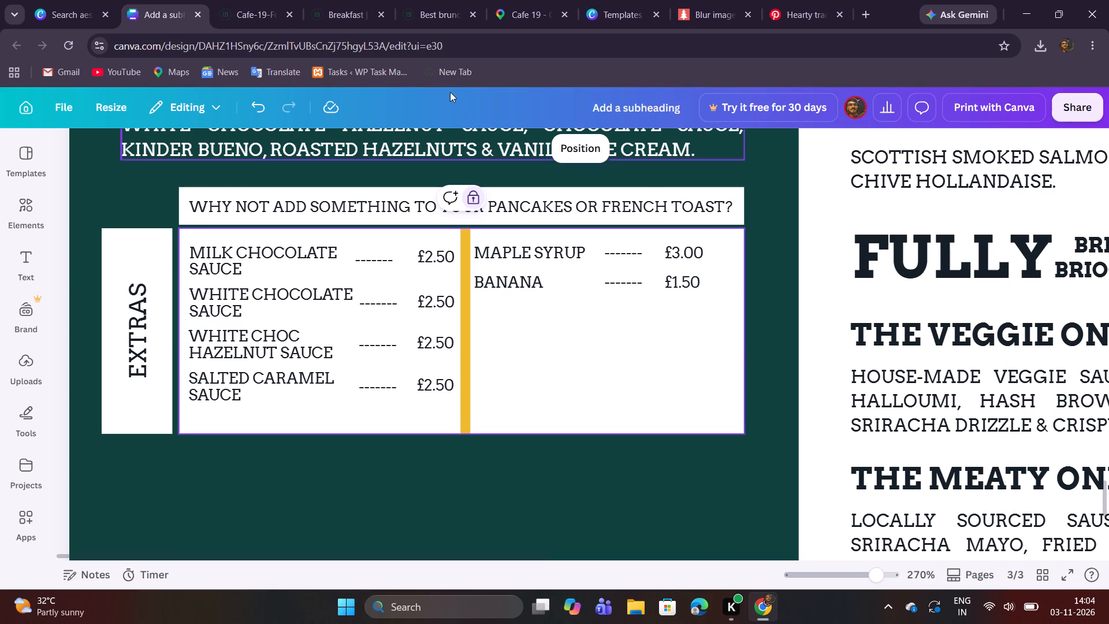
Duplicate the Banana row with its dashes and price as a third row directly below it.
drag(510, 327, 527, 308)
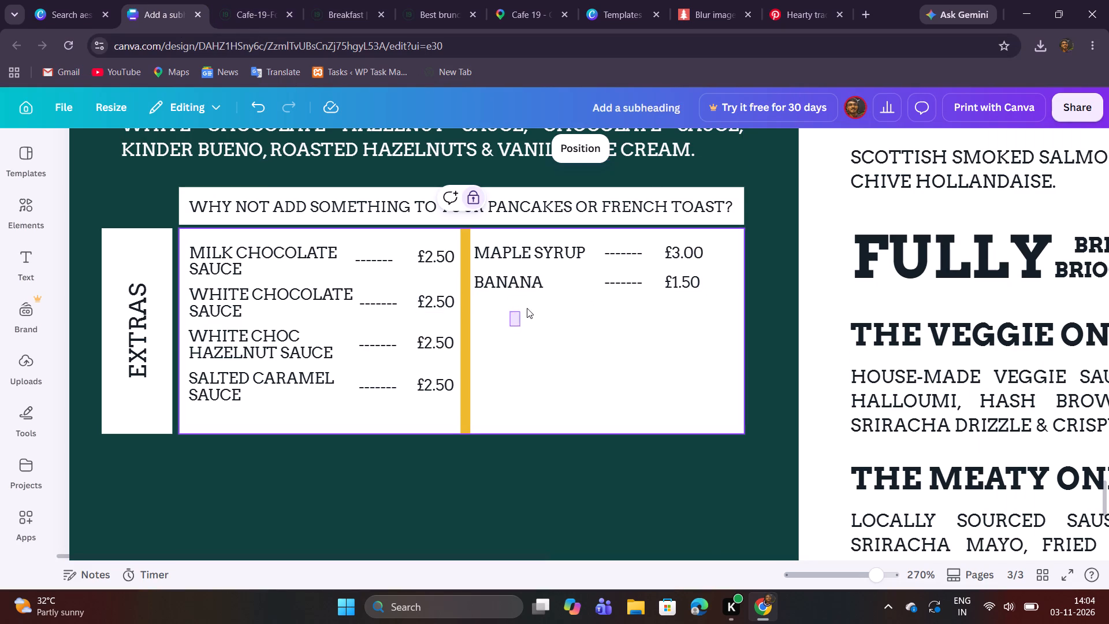
drag(527, 308, 677, 289)
click(603, 244)
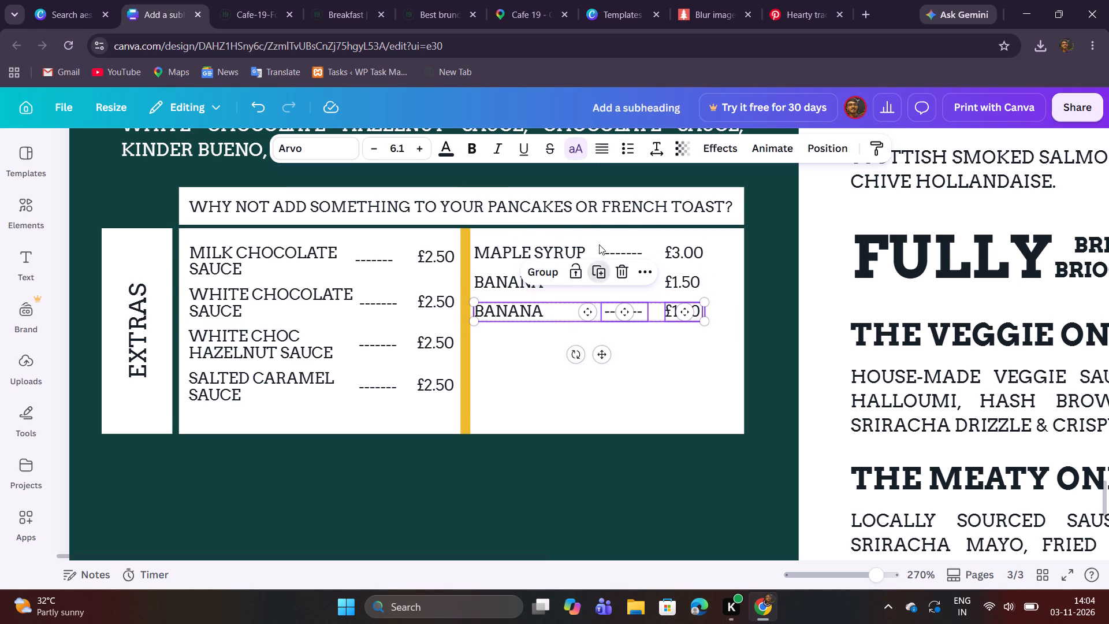
click(537, 365)
Copy the words Mixed berries from the menu PDF and put them in place of Banana in the third row.
click(254, 0)
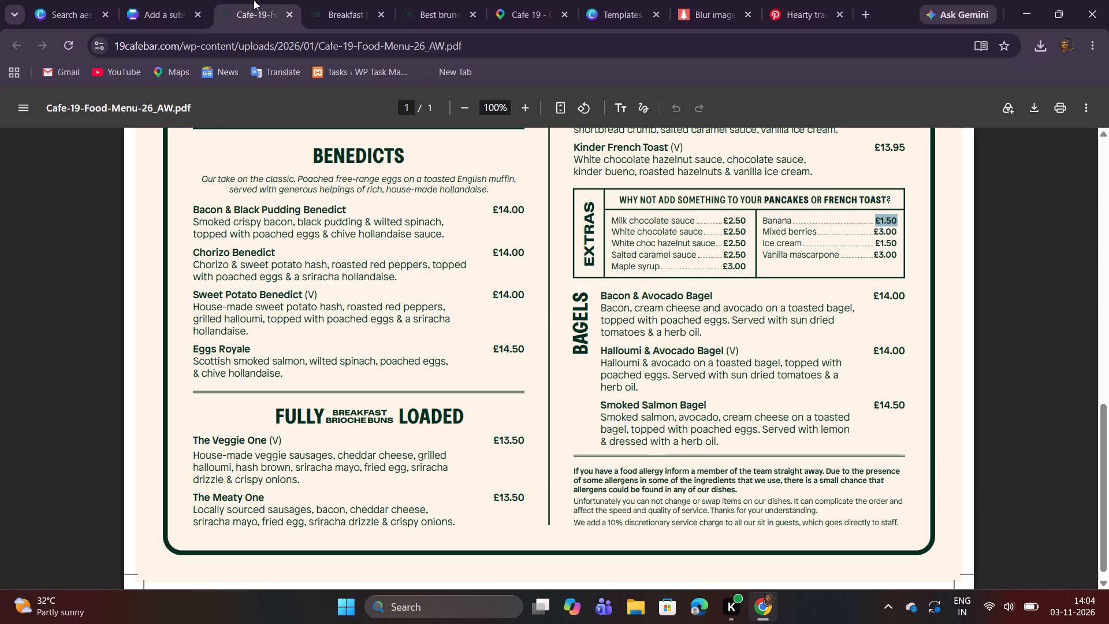
drag(765, 233, 765, 233)
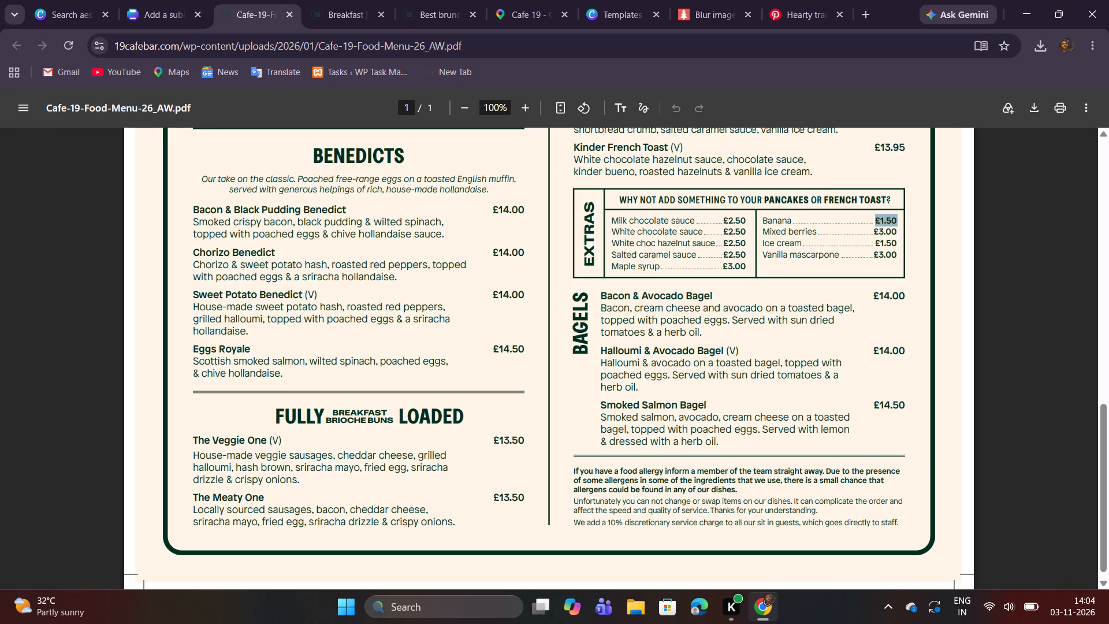
drag(765, 233, 813, 234)
drag(816, 232, 761, 230)
key(ctrl+c)
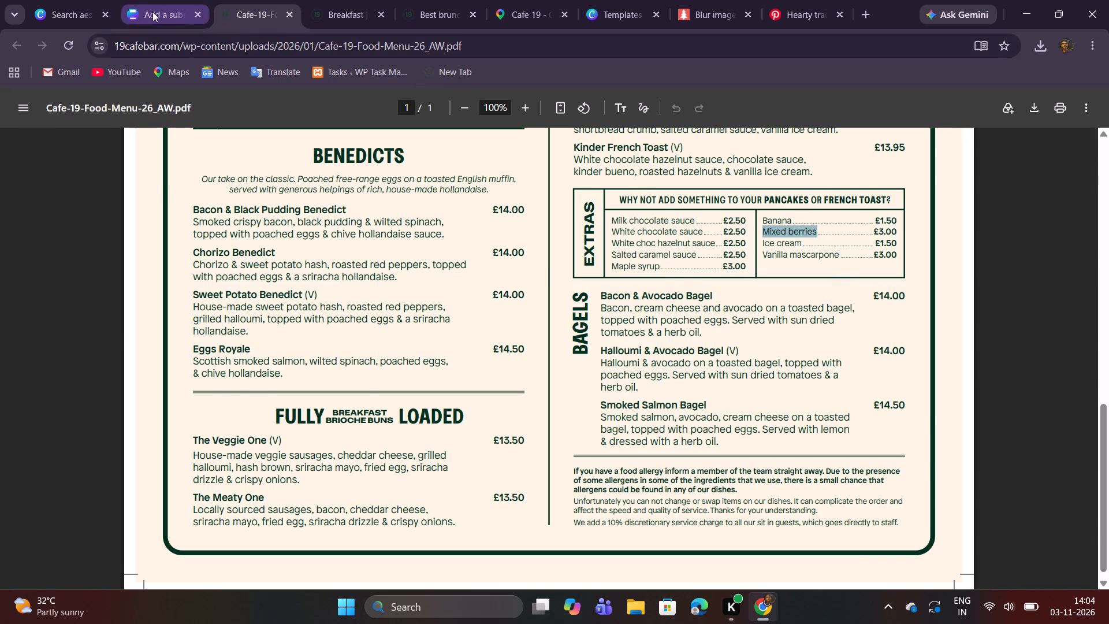
click(152, 9)
double_click(503, 304)
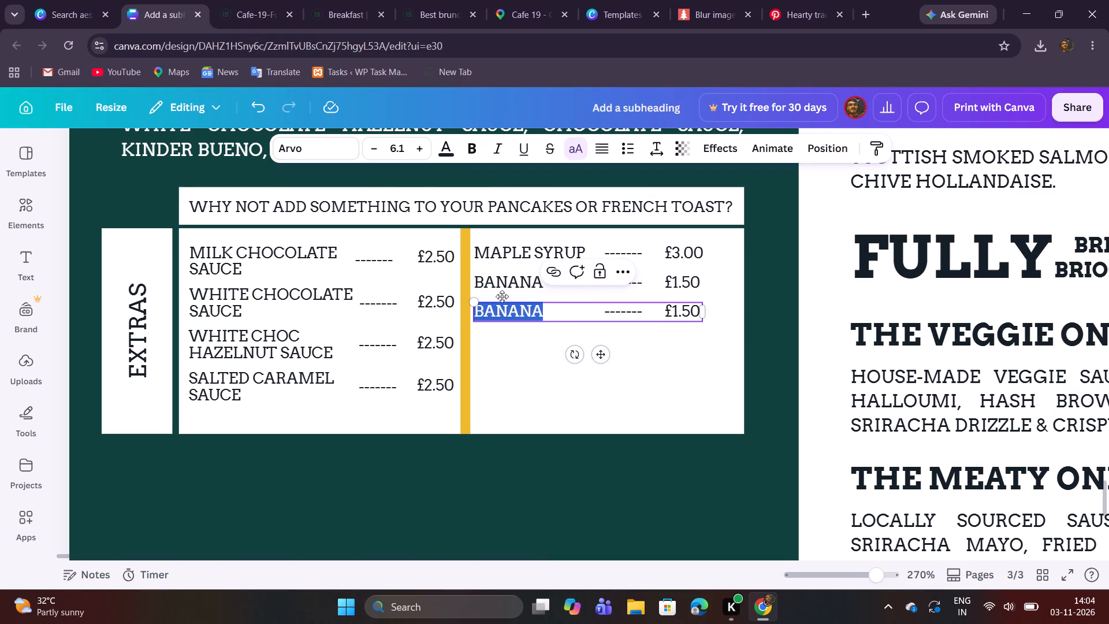
key(ctrl+v)
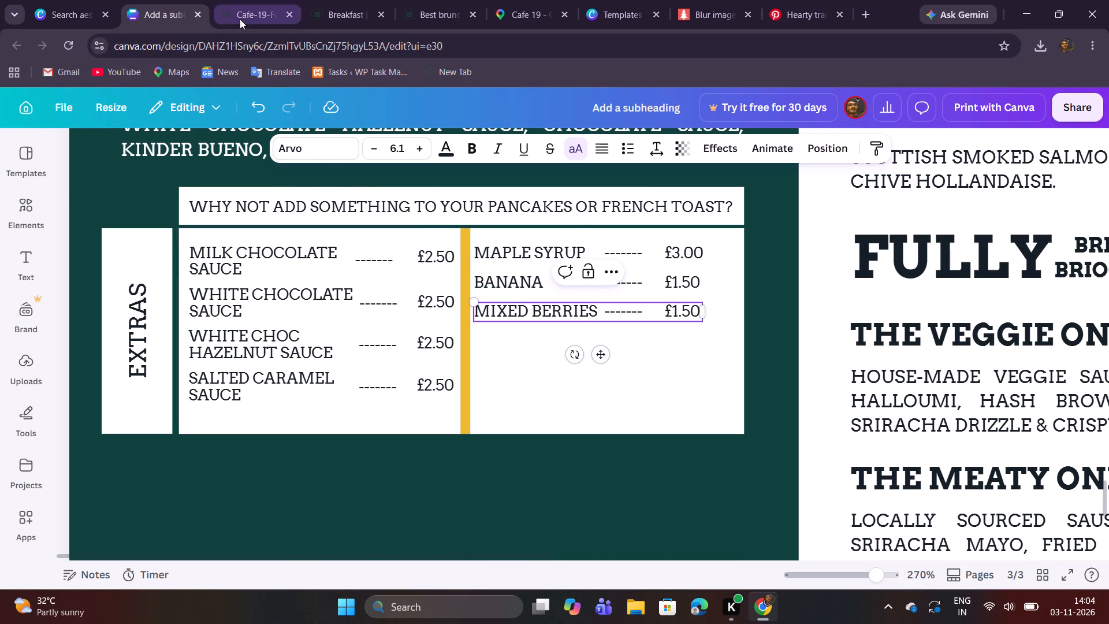
Copy the Mixed berries price £3.00 from the menu PDF and put it in place of the Mixed Berries row's price.
click(240, 18)
drag(875, 231, 898, 231)
key(ctrl+c)
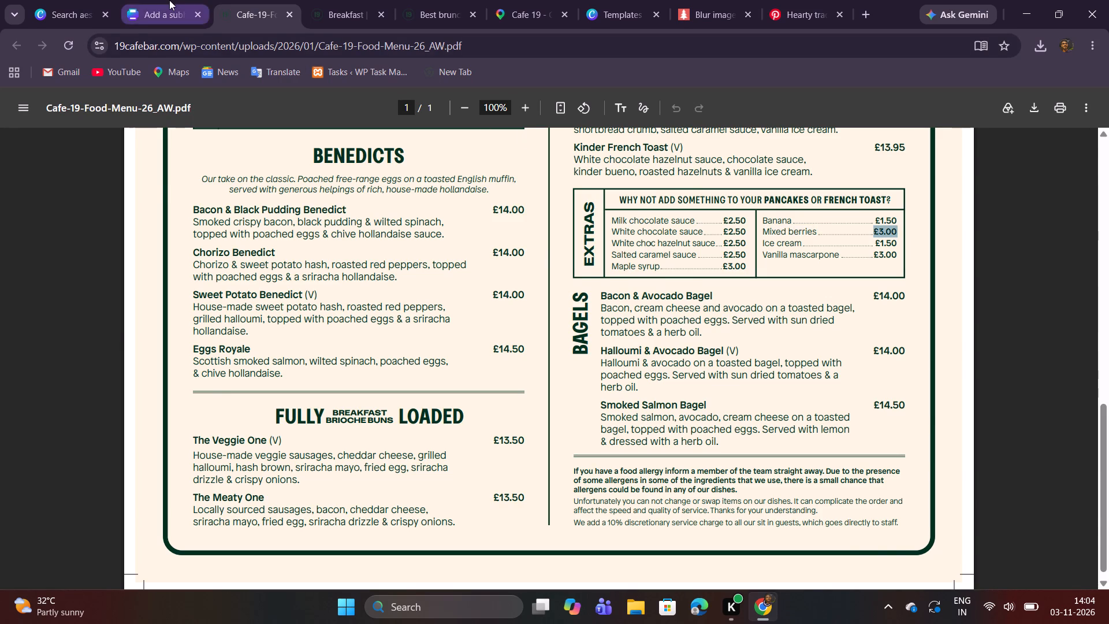
click(169, 0)
click(635, 339)
double_click(678, 313)
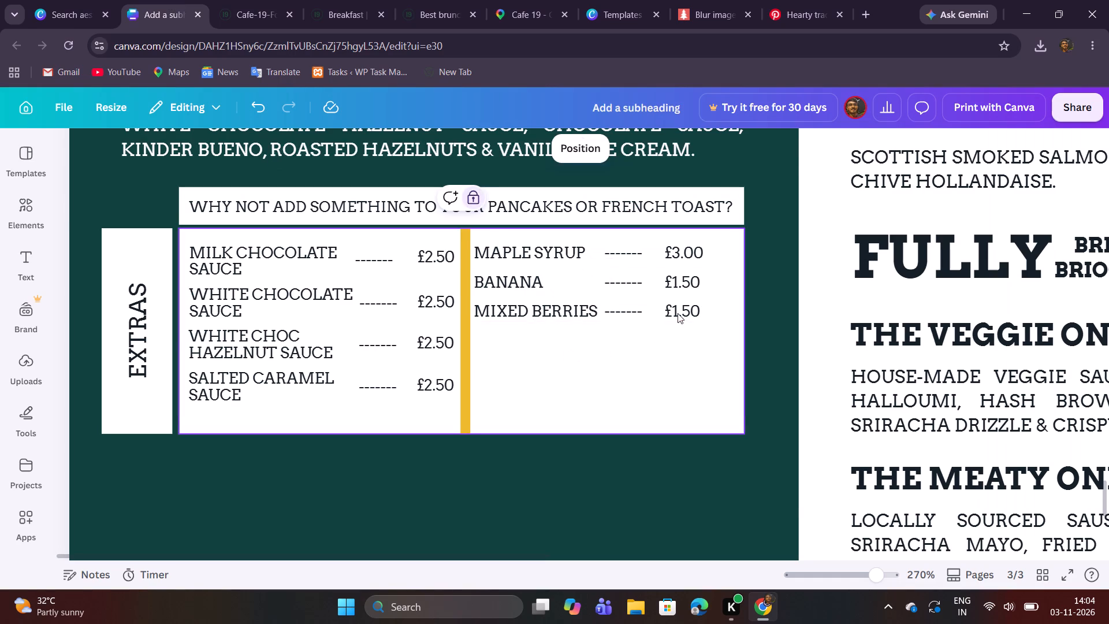
key(ctrl+v)
click(647, 358)
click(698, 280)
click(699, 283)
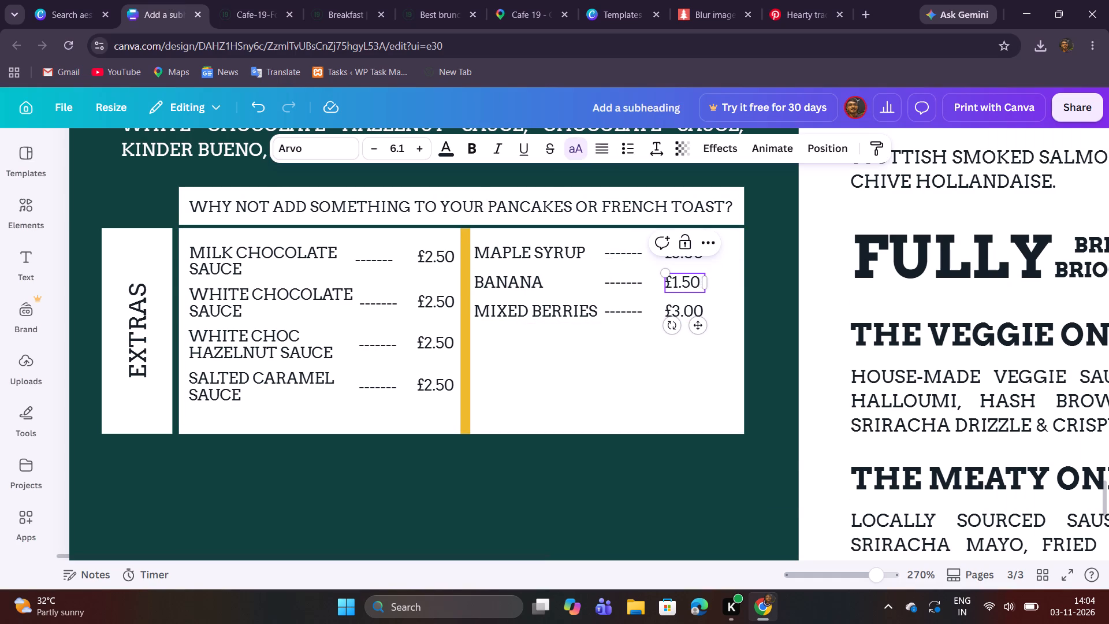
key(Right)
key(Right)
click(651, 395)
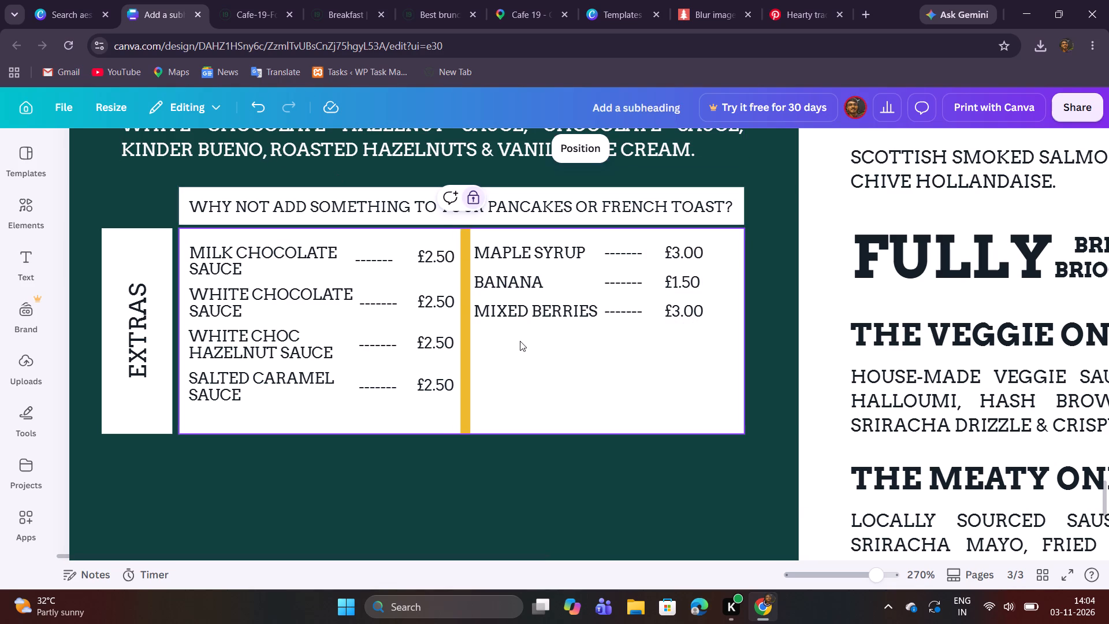
Duplicate the Mixed Berries row with its dashes and price as a fourth row directly below it.
drag(520, 341, 669, 315)
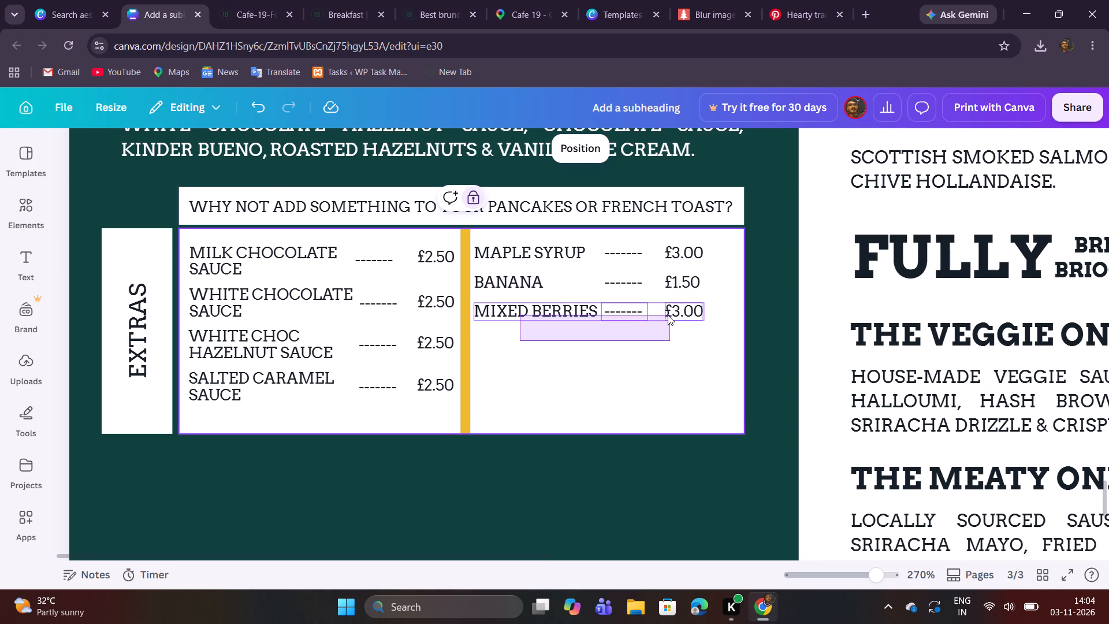
click(602, 272)
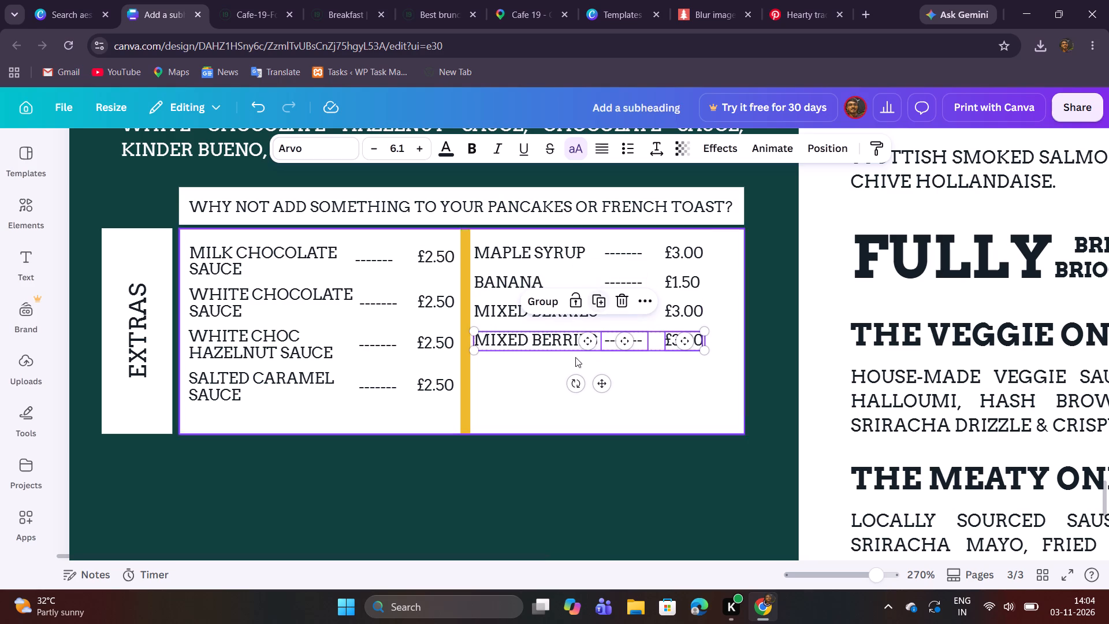
Copy the words Ice cream from the menu PDF and put them in place of Mixed Berries in the fourth row.
click(236, 1)
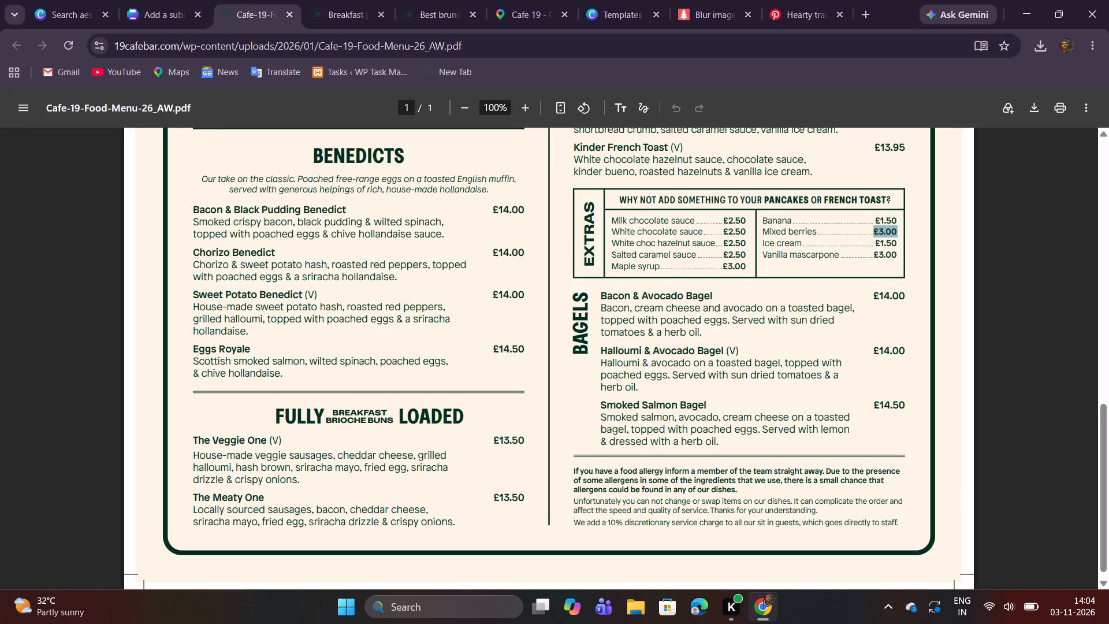
drag(761, 247, 800, 247)
key(ctrl+c)
click(161, 8)
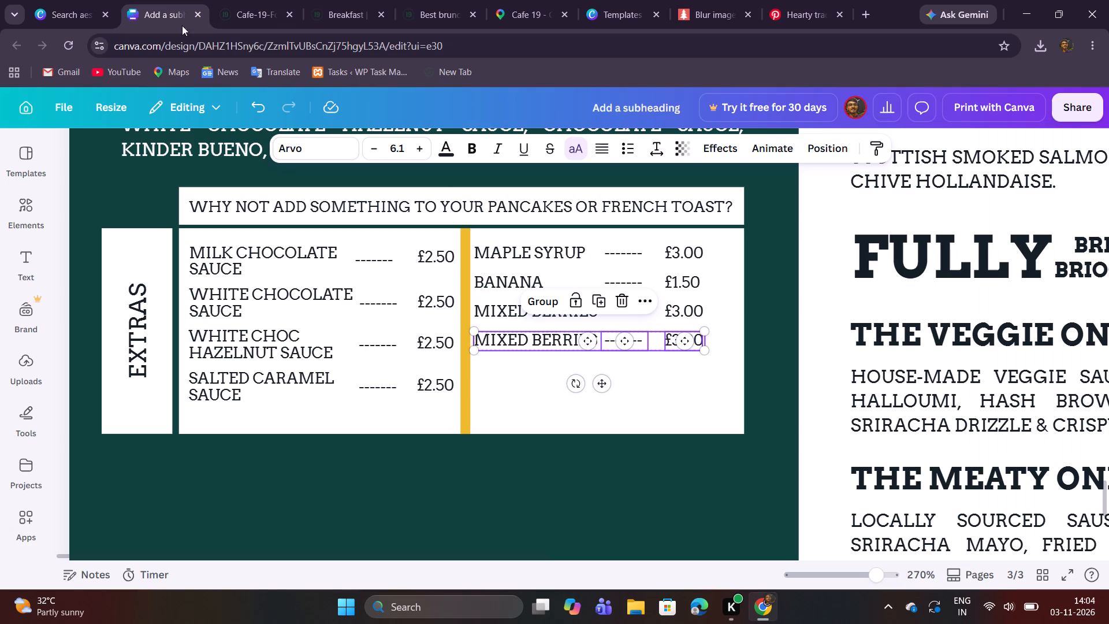
click(508, 366)
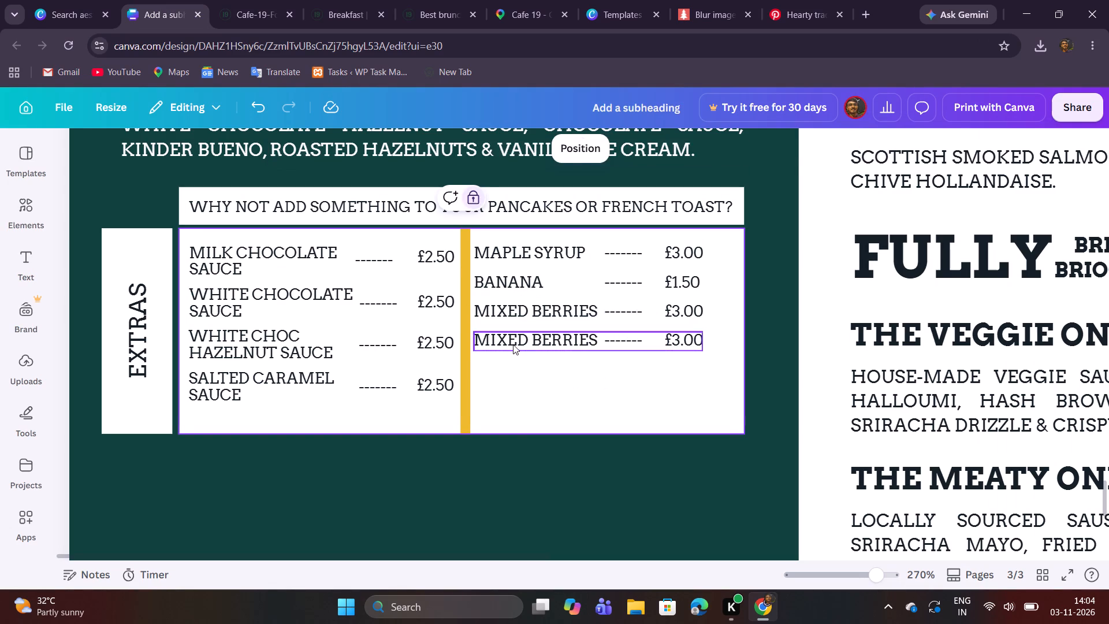
double_click(513, 344)
key(ctrl+v)
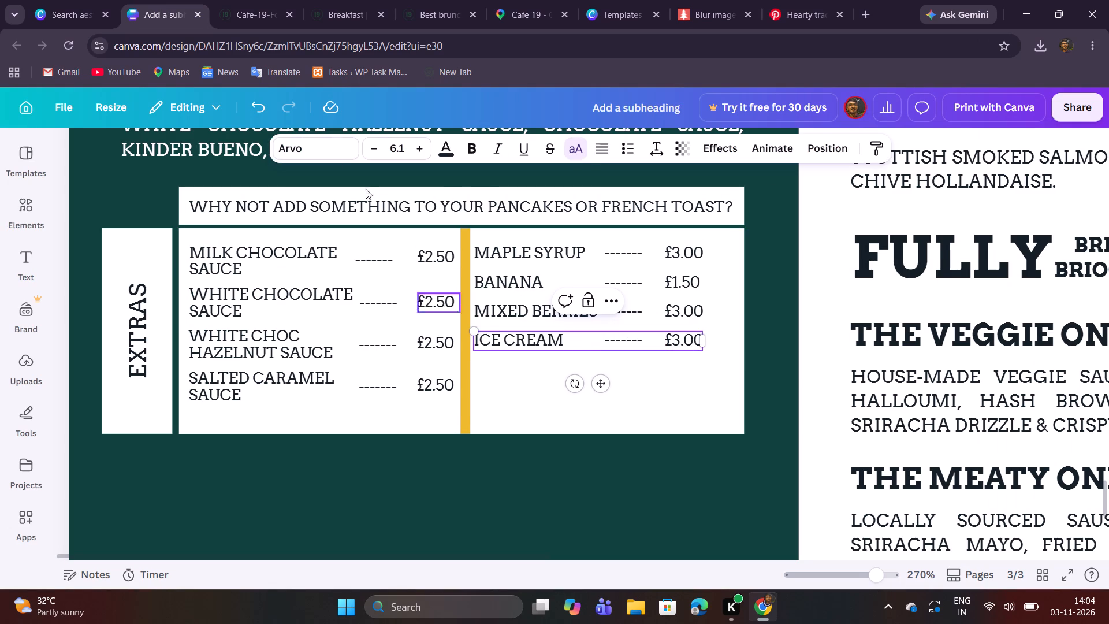
Copy the Ice cream price £1.50 from the menu PDF and put it in place of the Ice Cream row's price.
click(247, 6)
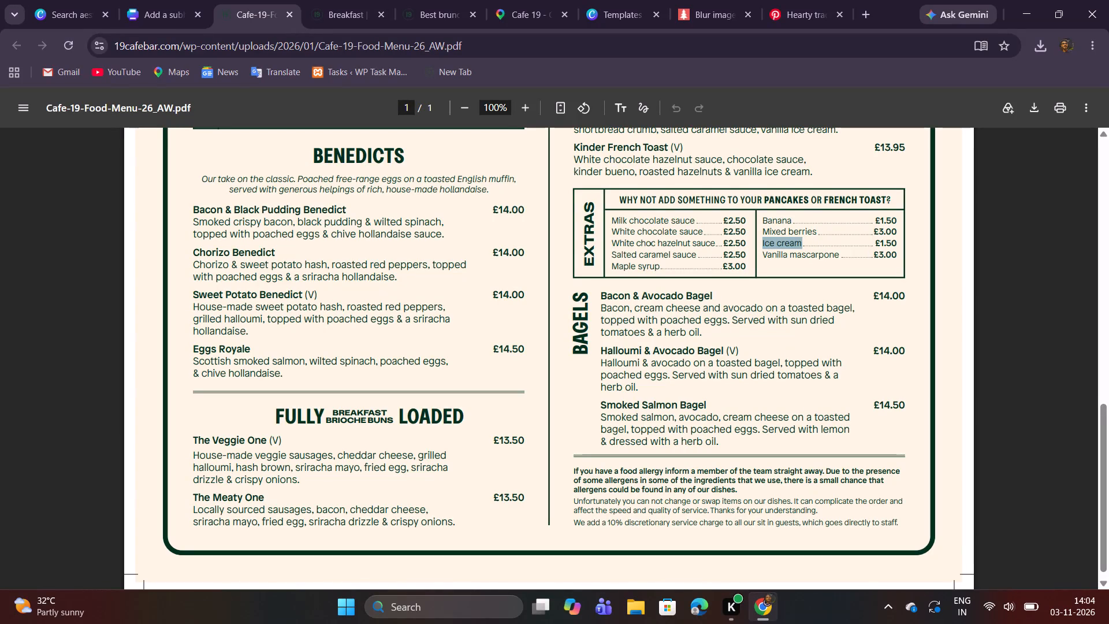
drag(876, 243, 895, 243)
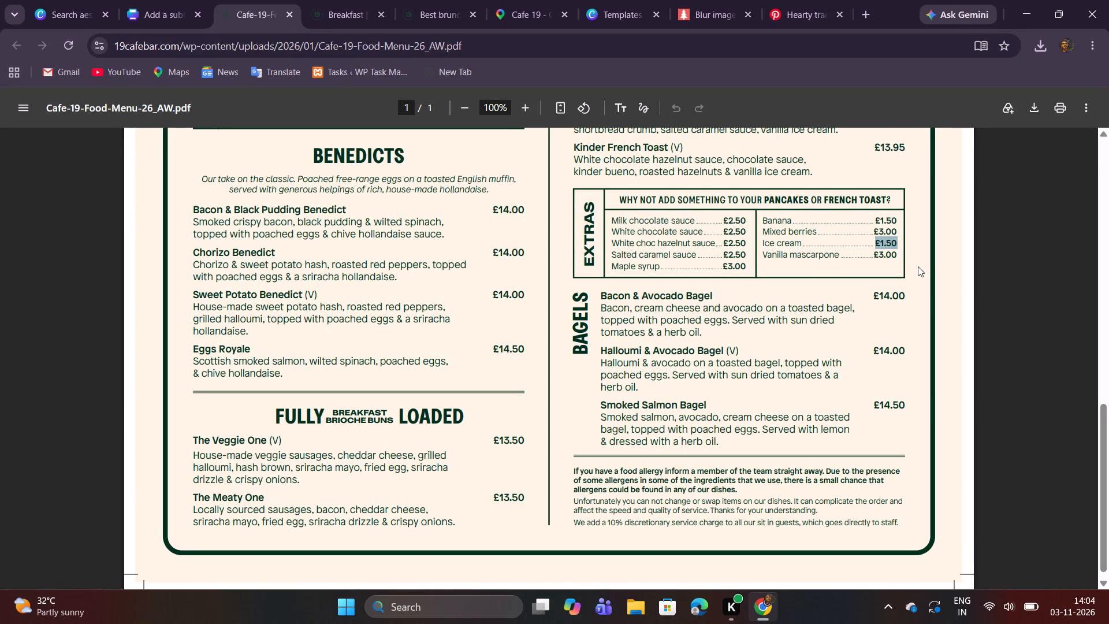
key(ctrl+c)
click(147, 0)
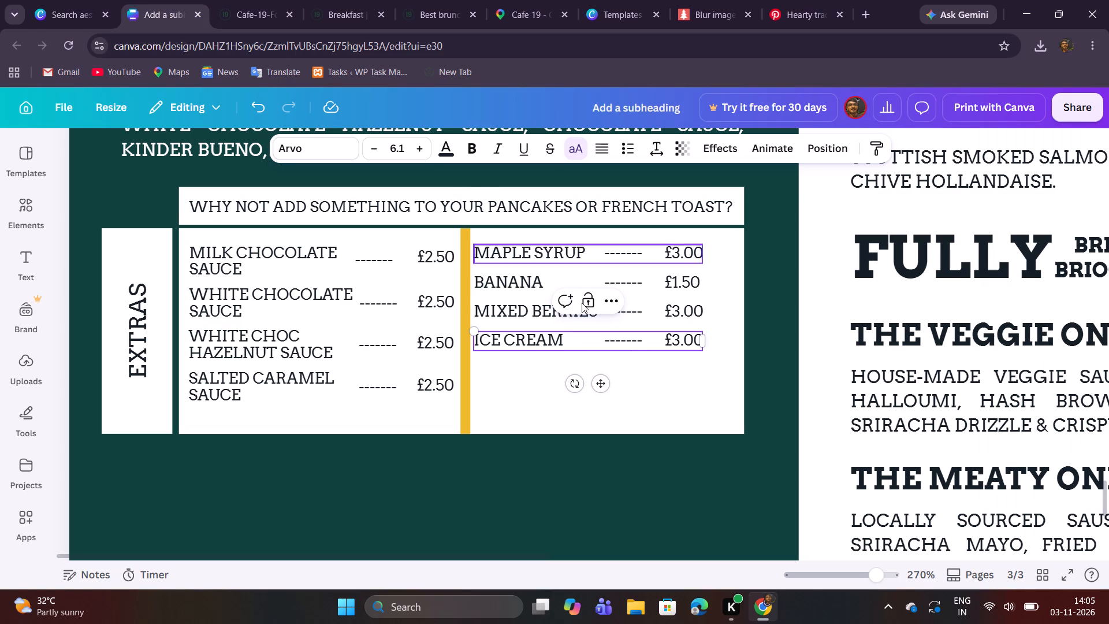
click(637, 355)
double_click(666, 338)
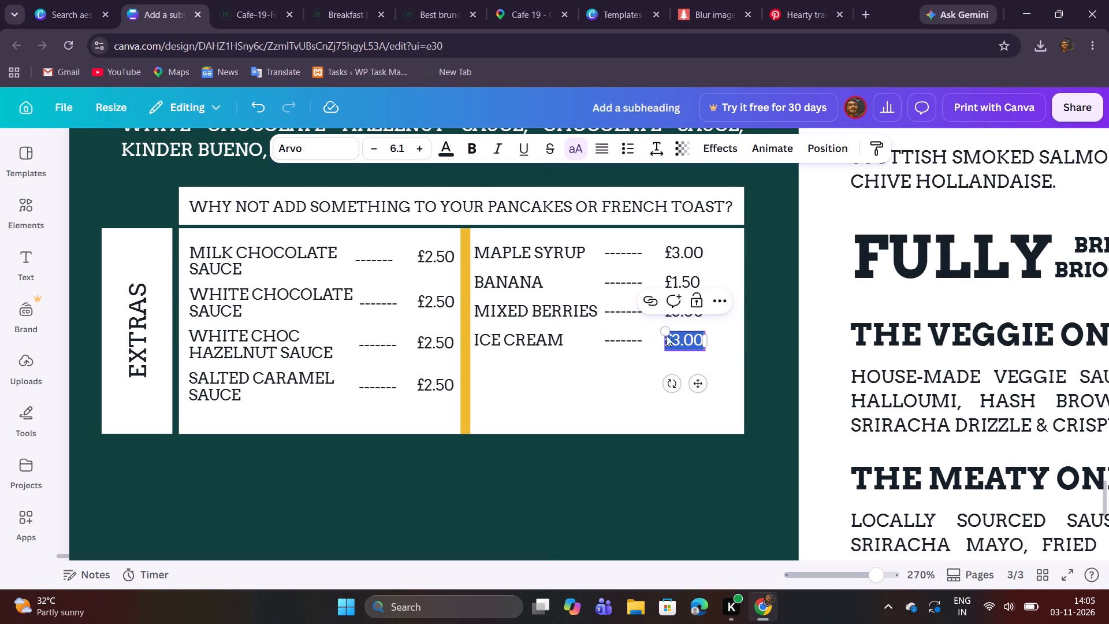
key(ctrl+v)
click(647, 379)
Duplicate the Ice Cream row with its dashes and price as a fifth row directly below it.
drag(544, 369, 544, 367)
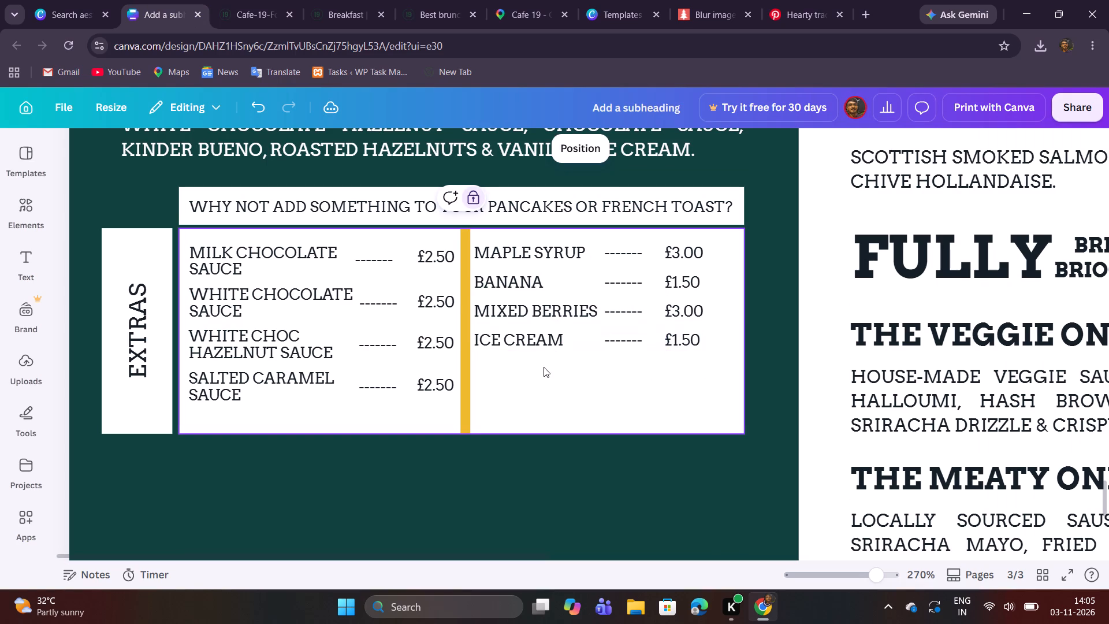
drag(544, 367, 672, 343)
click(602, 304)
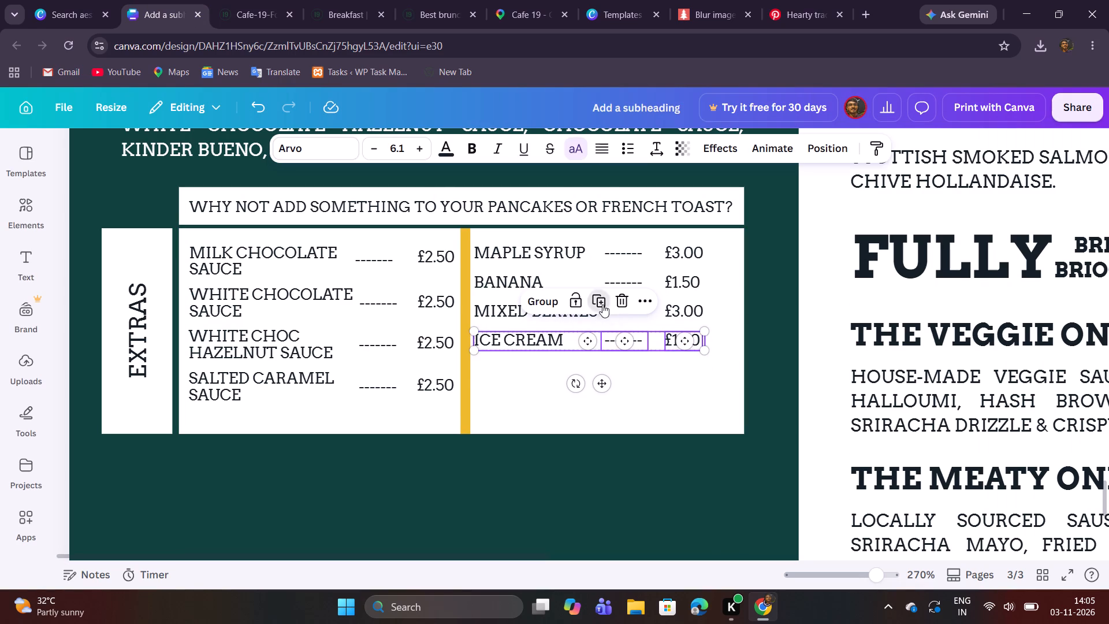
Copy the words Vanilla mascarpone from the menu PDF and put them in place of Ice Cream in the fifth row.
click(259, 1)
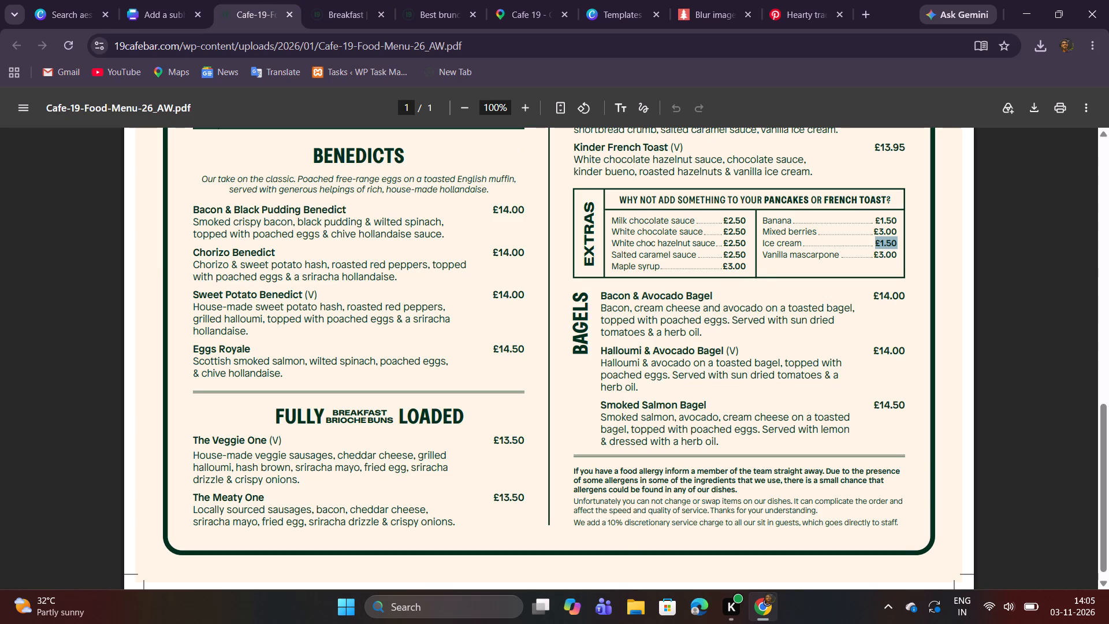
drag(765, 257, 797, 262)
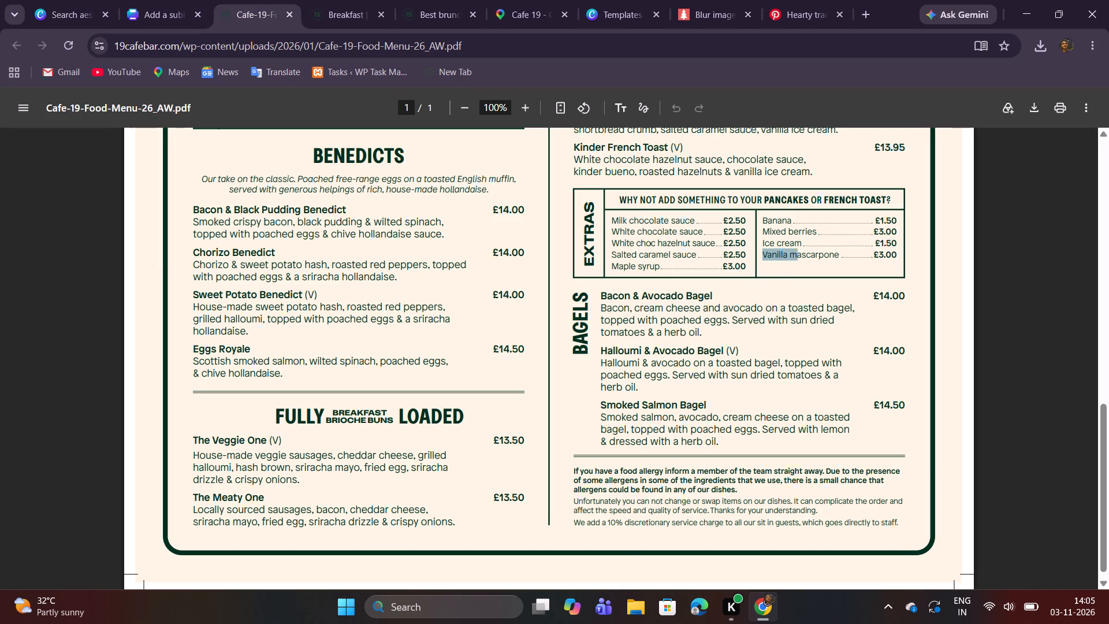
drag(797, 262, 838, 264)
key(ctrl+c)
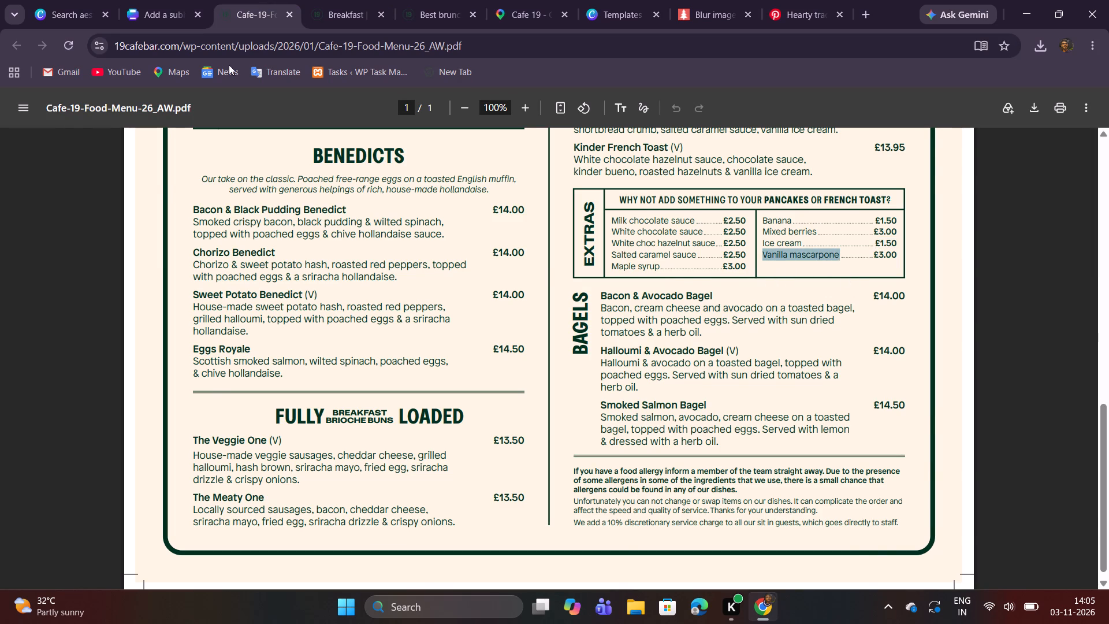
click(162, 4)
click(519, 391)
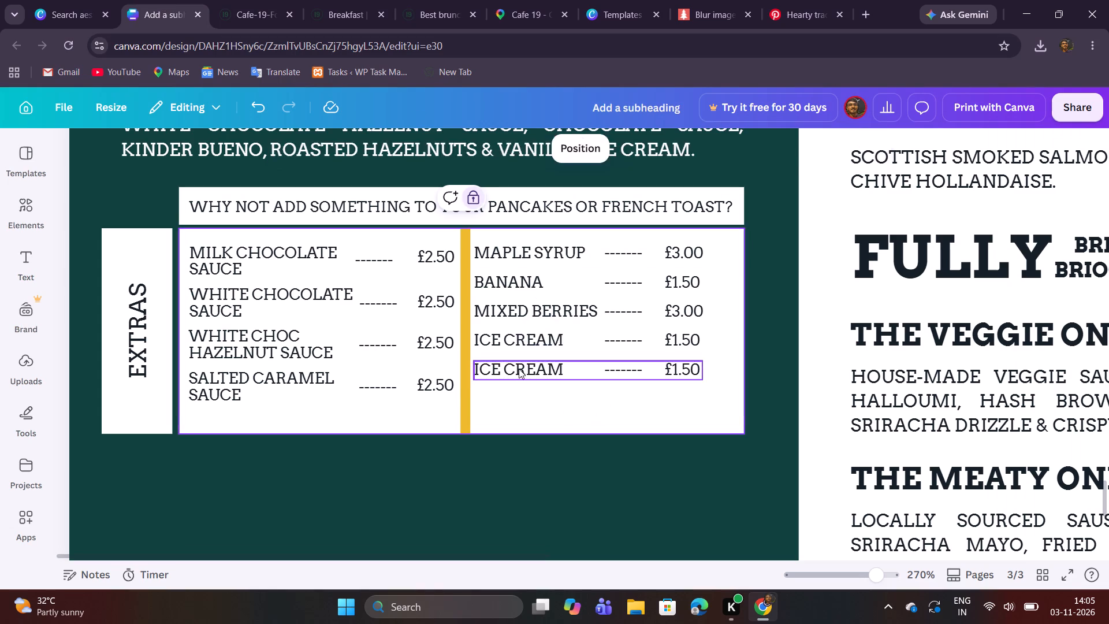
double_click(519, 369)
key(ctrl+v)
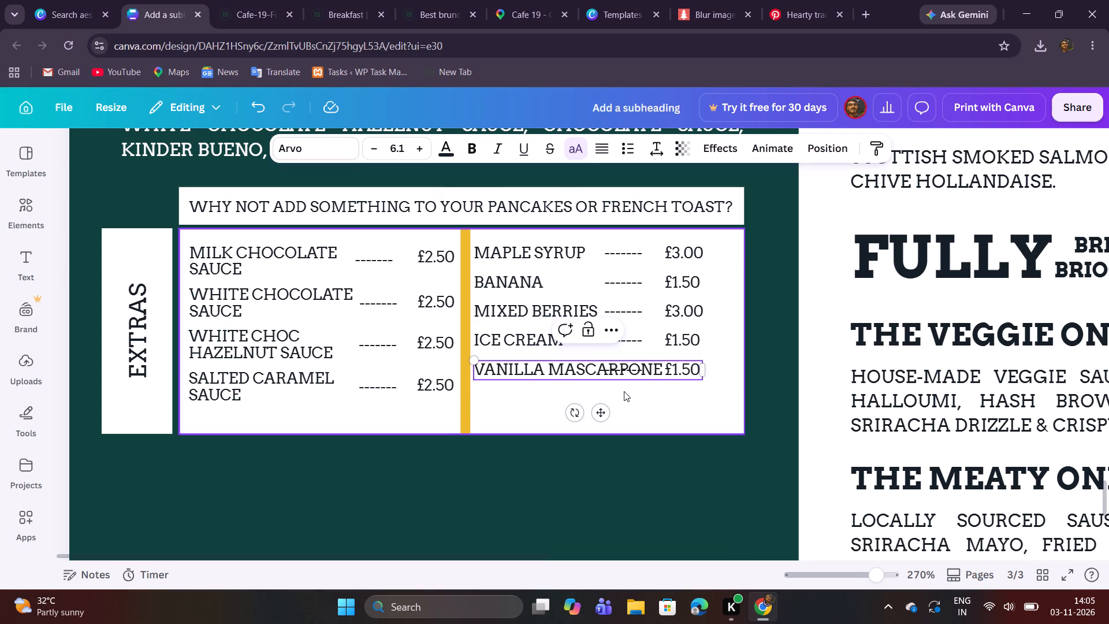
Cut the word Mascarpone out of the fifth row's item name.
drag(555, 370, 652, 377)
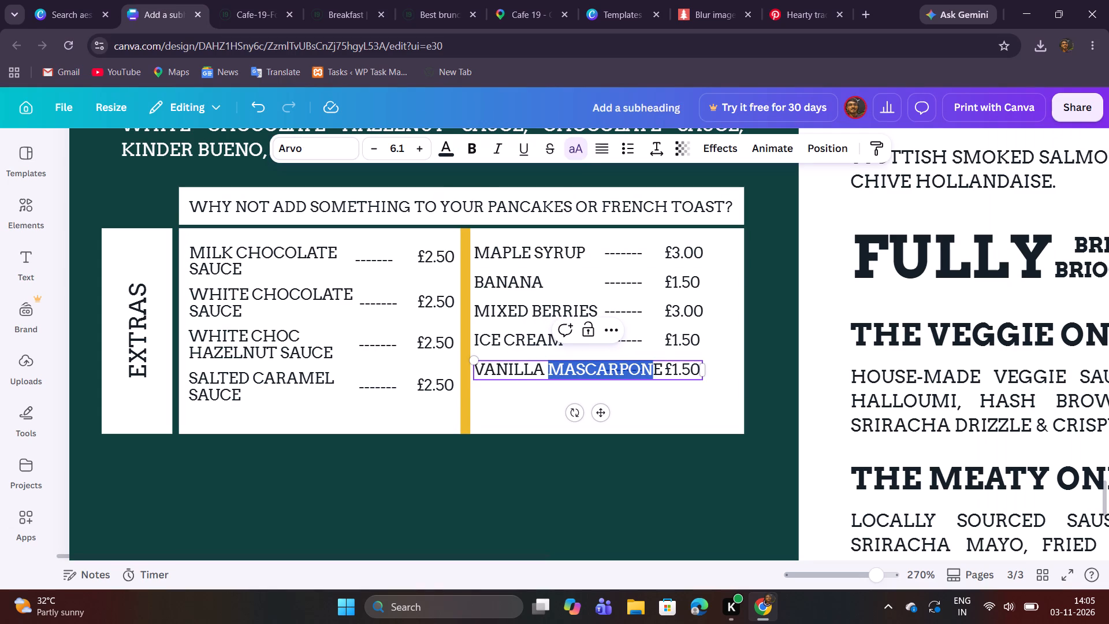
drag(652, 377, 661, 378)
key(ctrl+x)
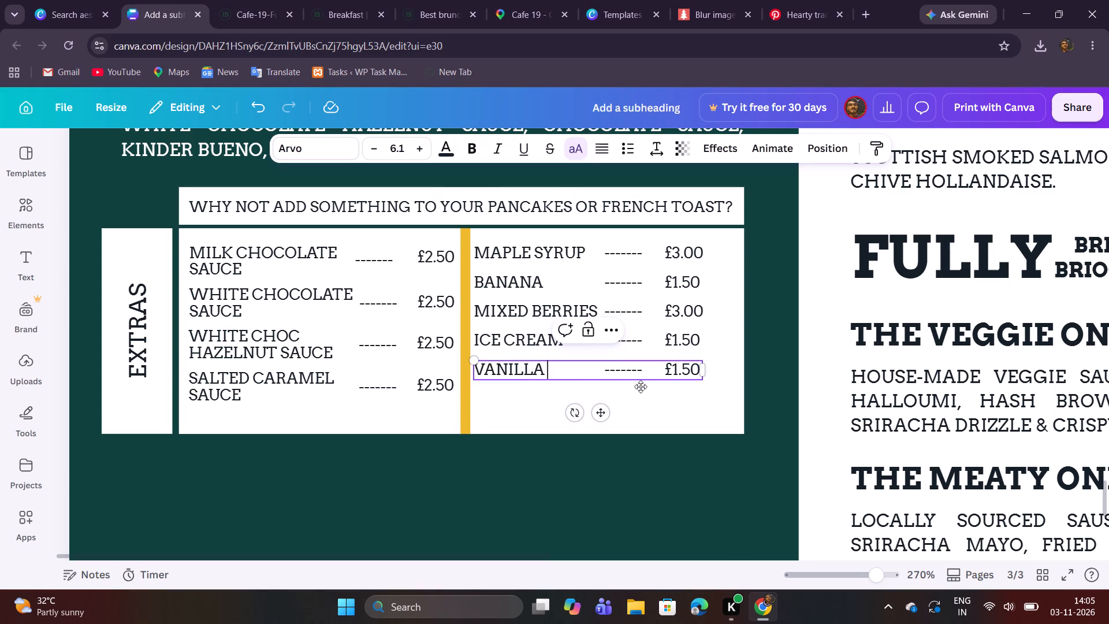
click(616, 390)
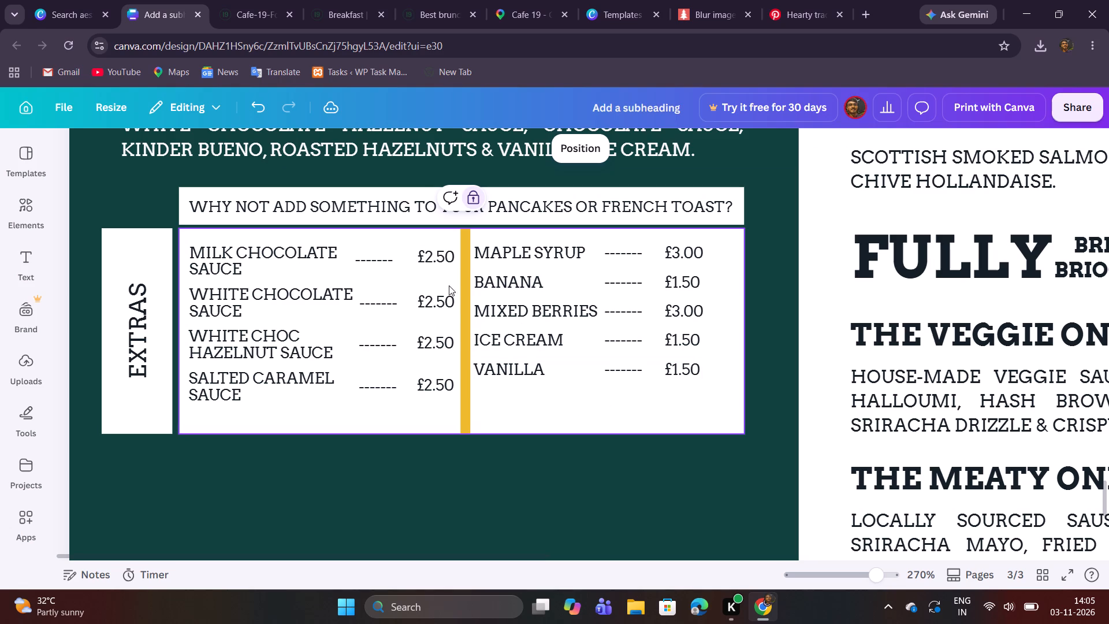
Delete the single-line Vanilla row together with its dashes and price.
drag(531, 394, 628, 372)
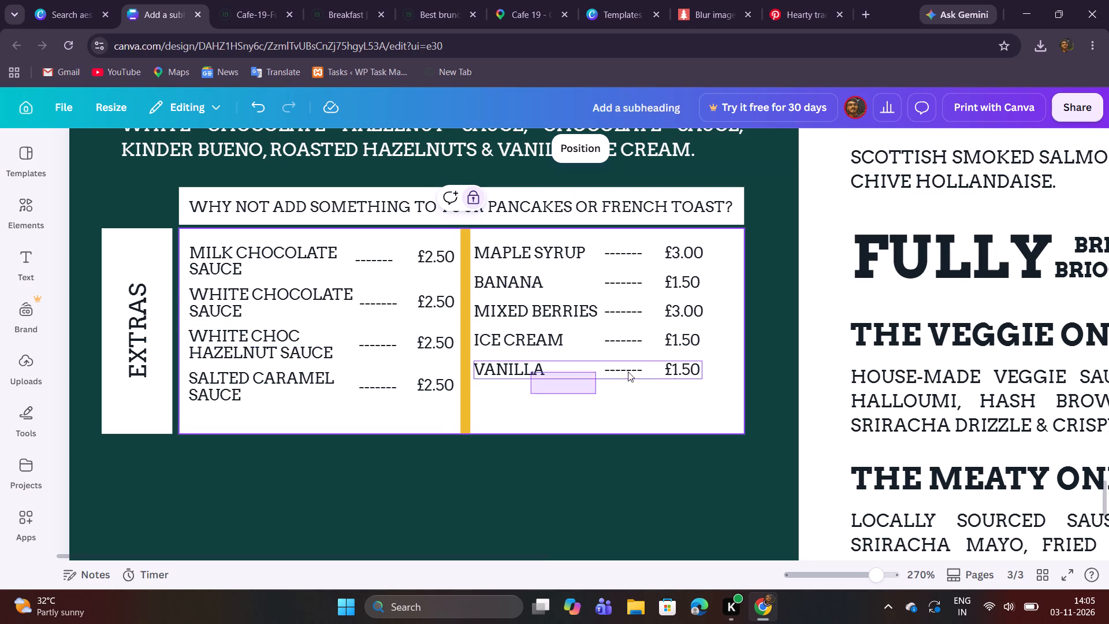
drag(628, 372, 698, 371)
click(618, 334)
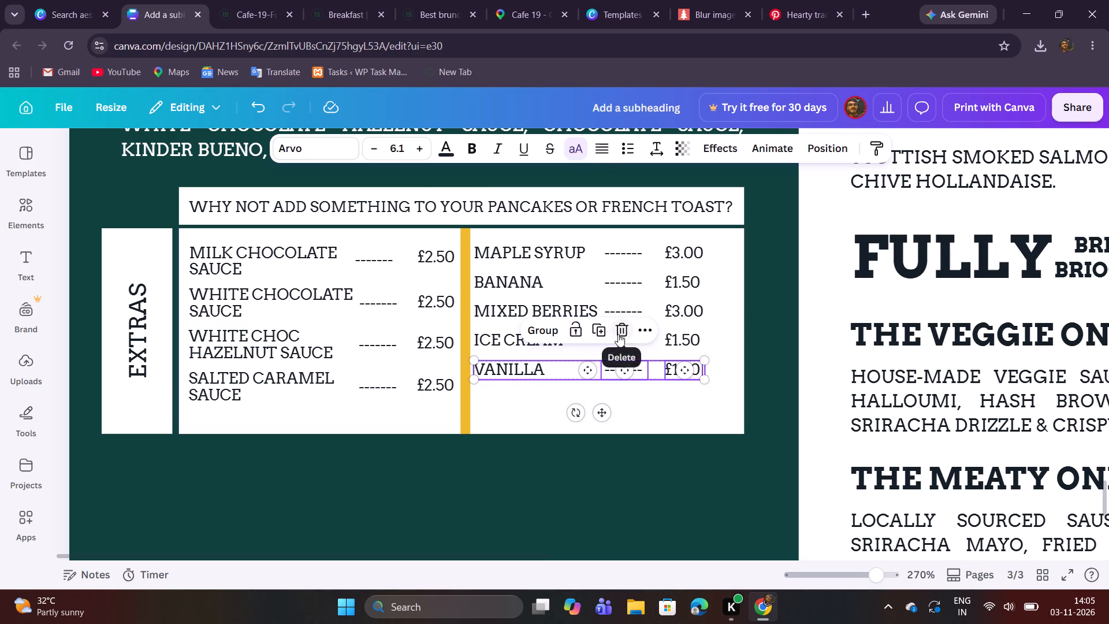
Duplicate the two-line Salted Caramel Sauce row with its dashes and price, placing the copy directly below the Ice Cream row.
drag(244, 418, 434, 389)
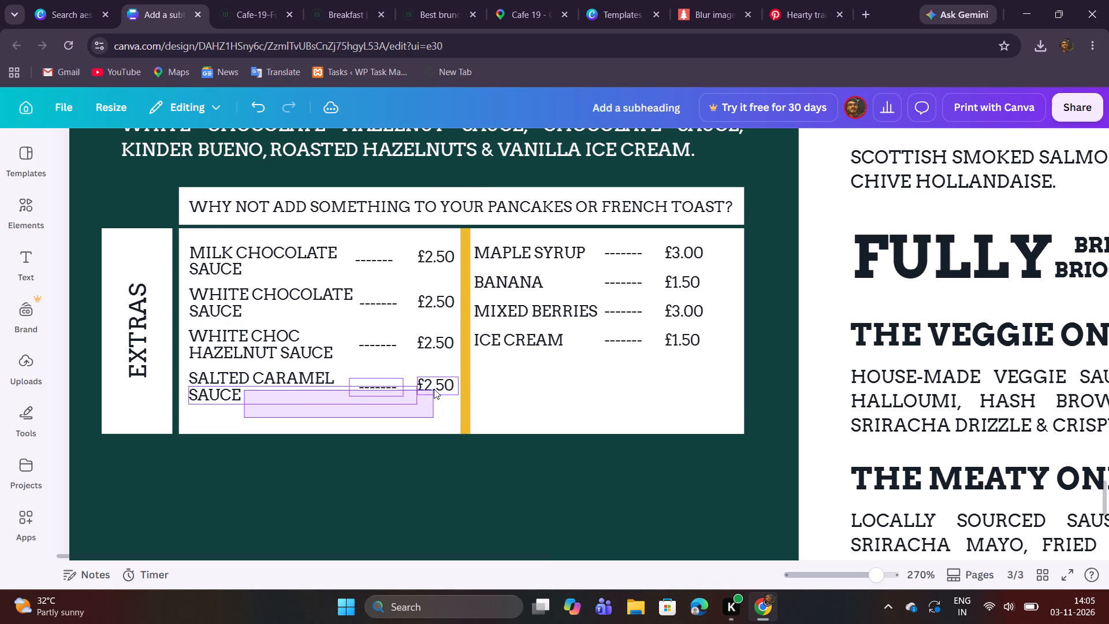
drag(434, 389, 434, 376)
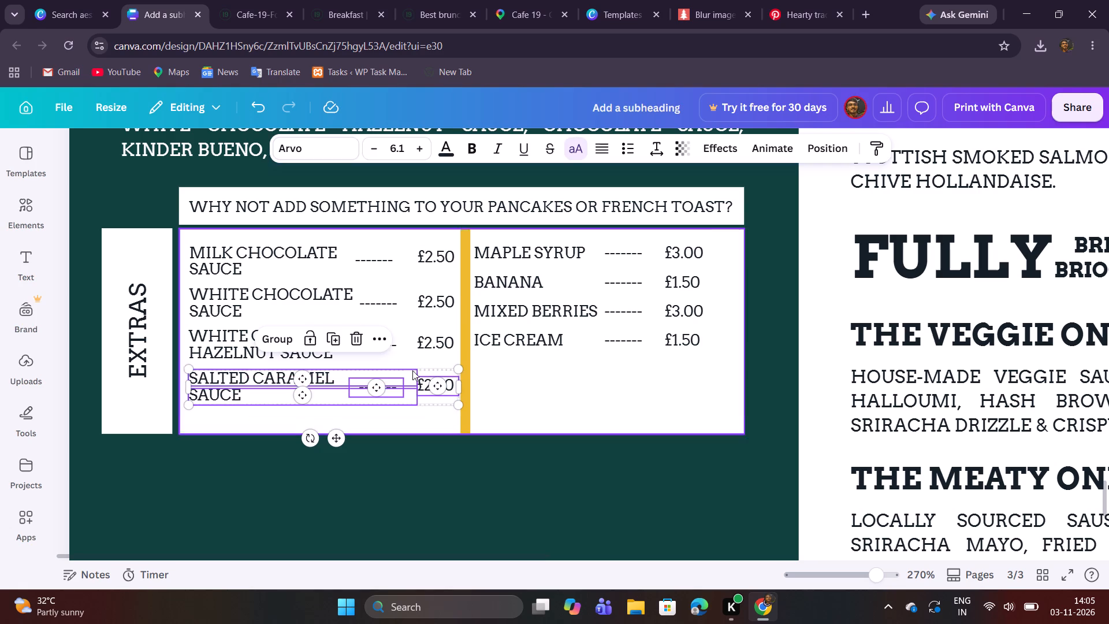
click(337, 341)
click(317, 417)
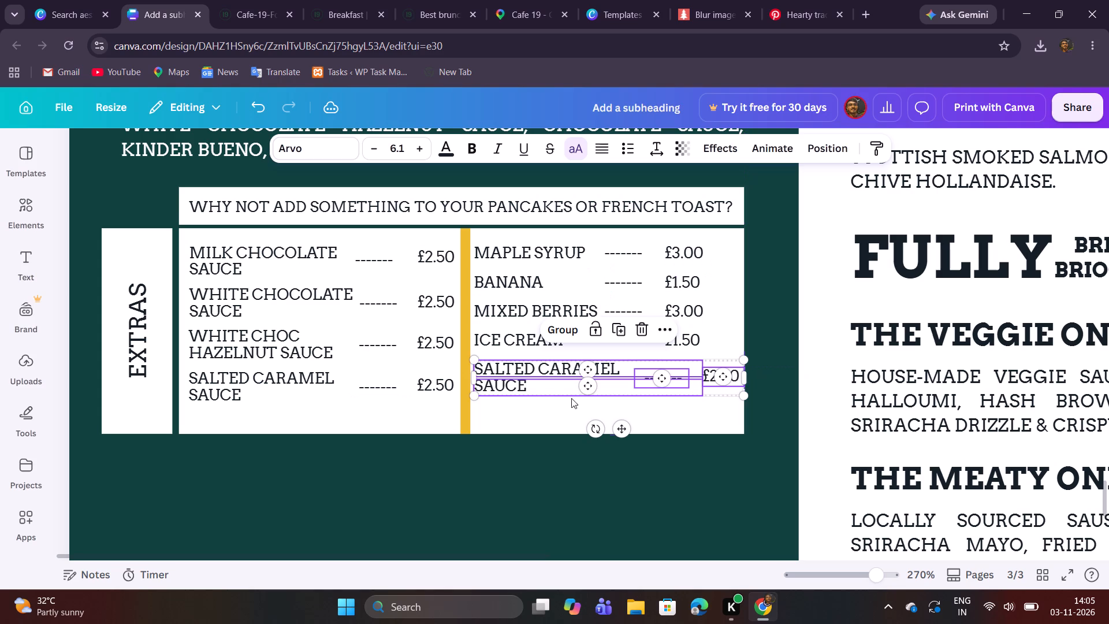
click(537, 415)
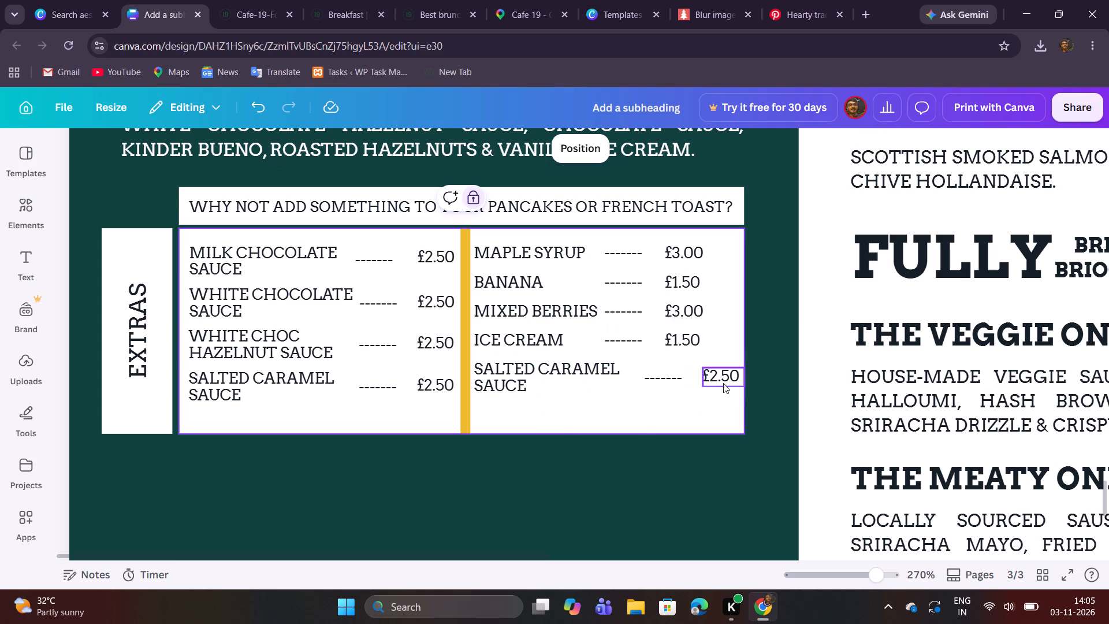
Move the copied Salted Caramel Sauce row's dashes closer to its item name.
click(678, 373)
drag(678, 373, 673, 373)
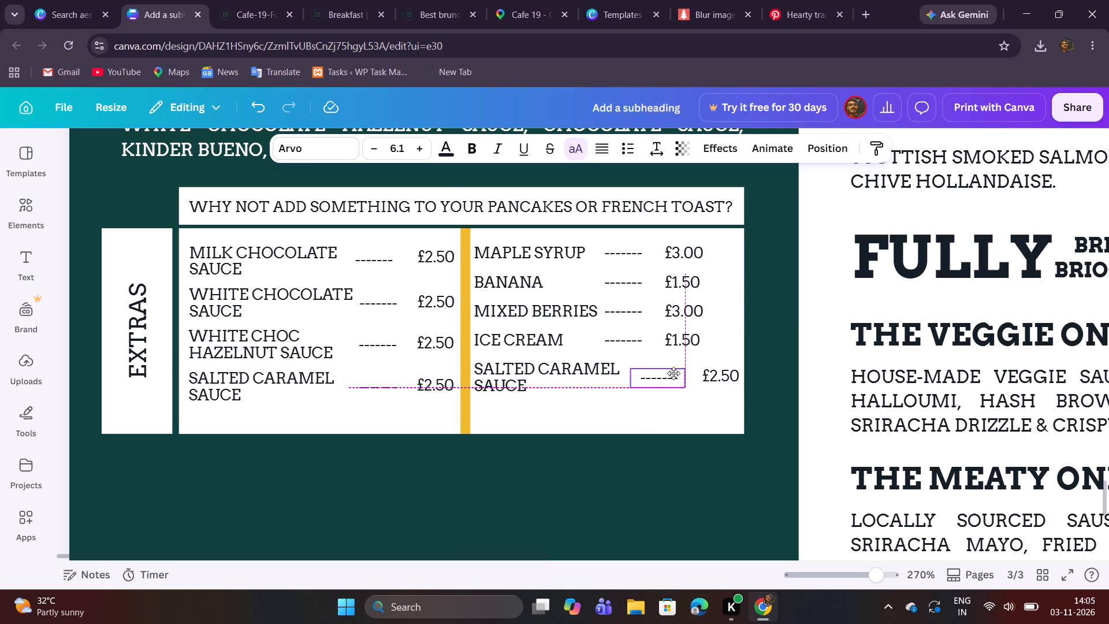
drag(673, 373, 667, 373)
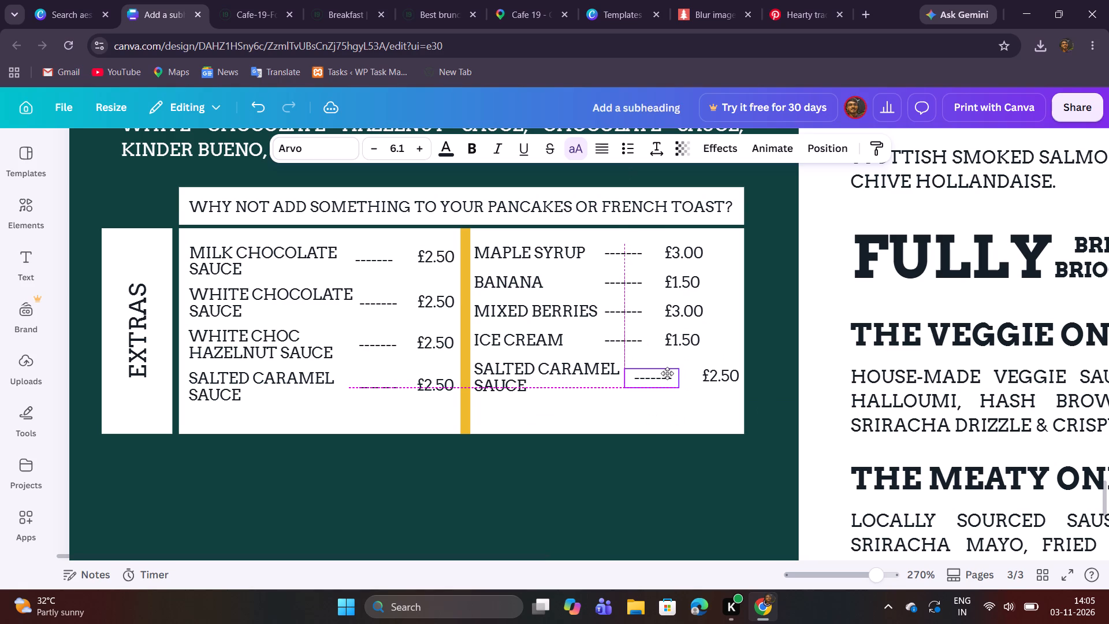
drag(667, 373, 664, 372)
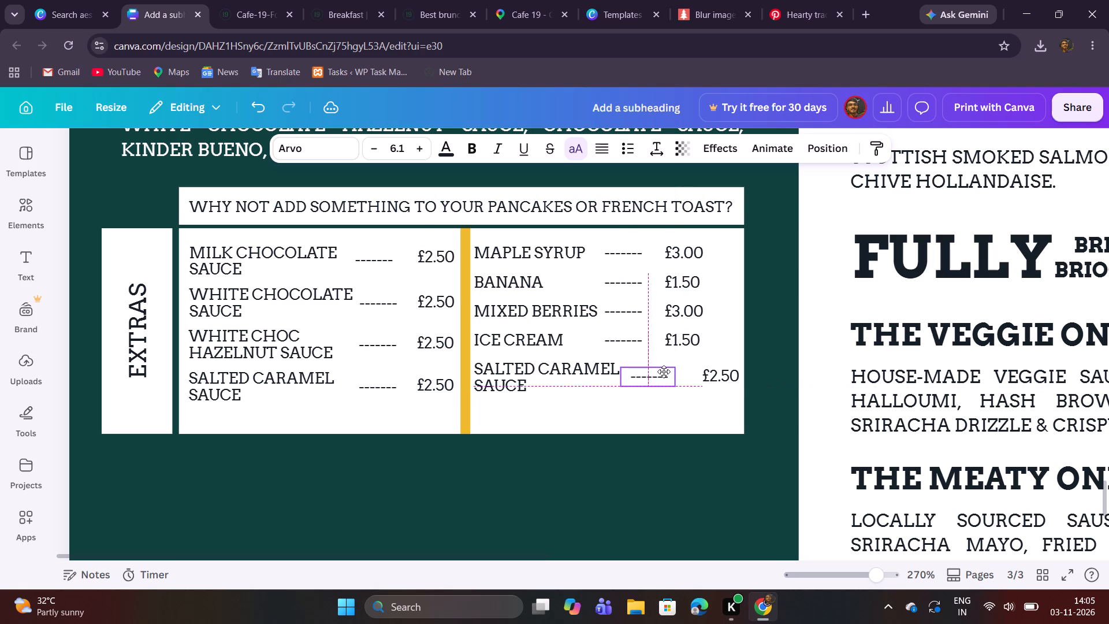
drag(664, 372, 661, 370)
Move the copied row's £2.50 price next to its dashes, nearly in line with the prices above and level with the dashes.
drag(716, 377, 693, 373)
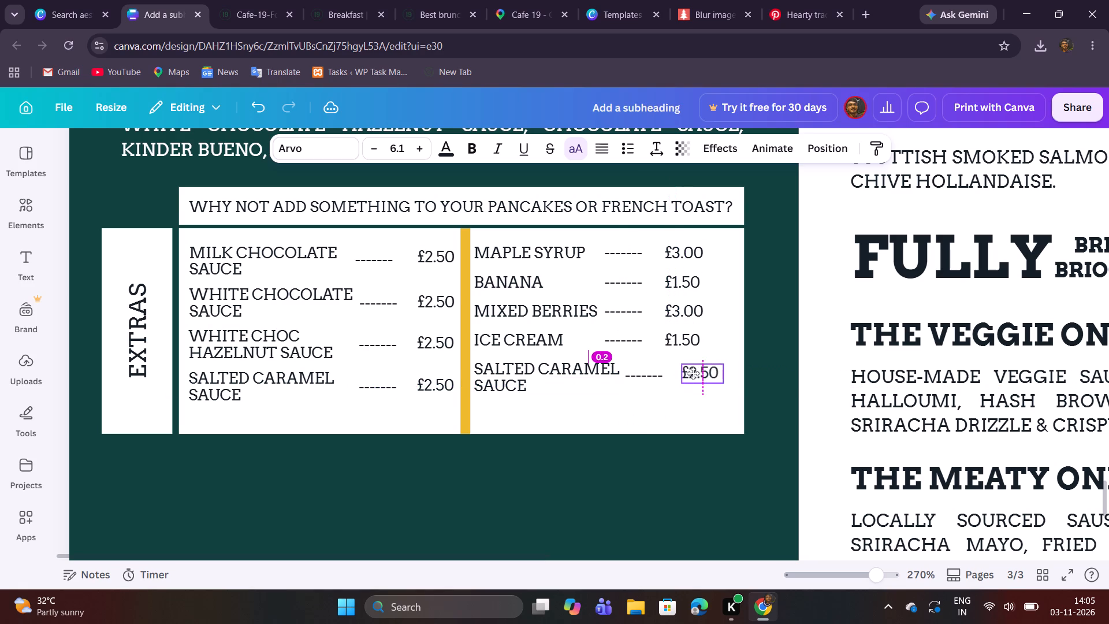
drag(693, 373, 682, 373)
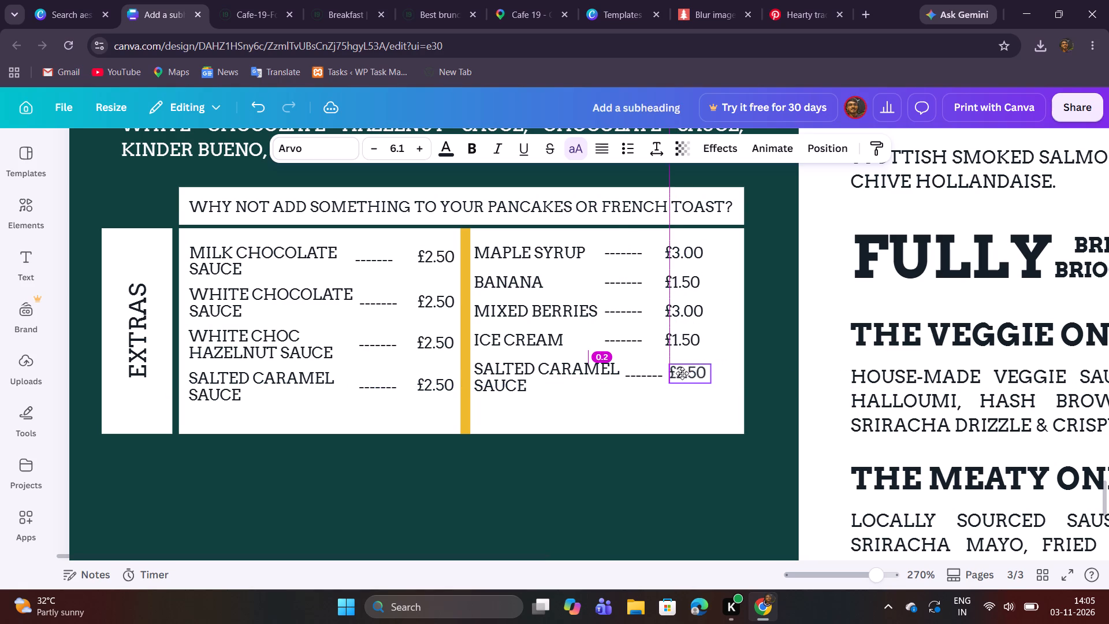
drag(682, 373, 680, 377)
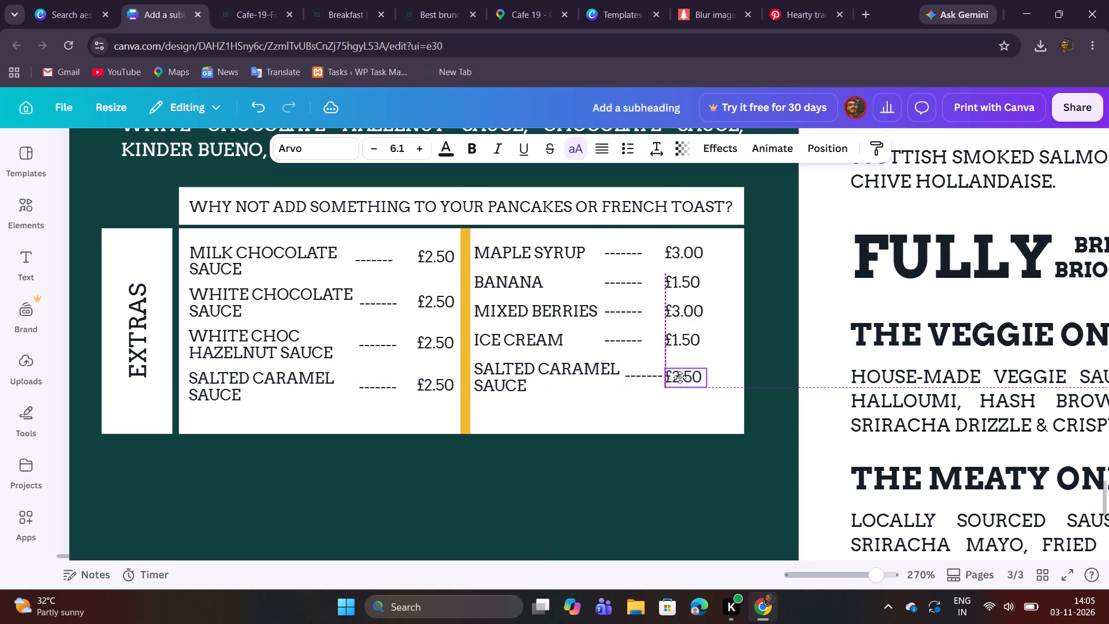
drag(680, 377, 682, 375)
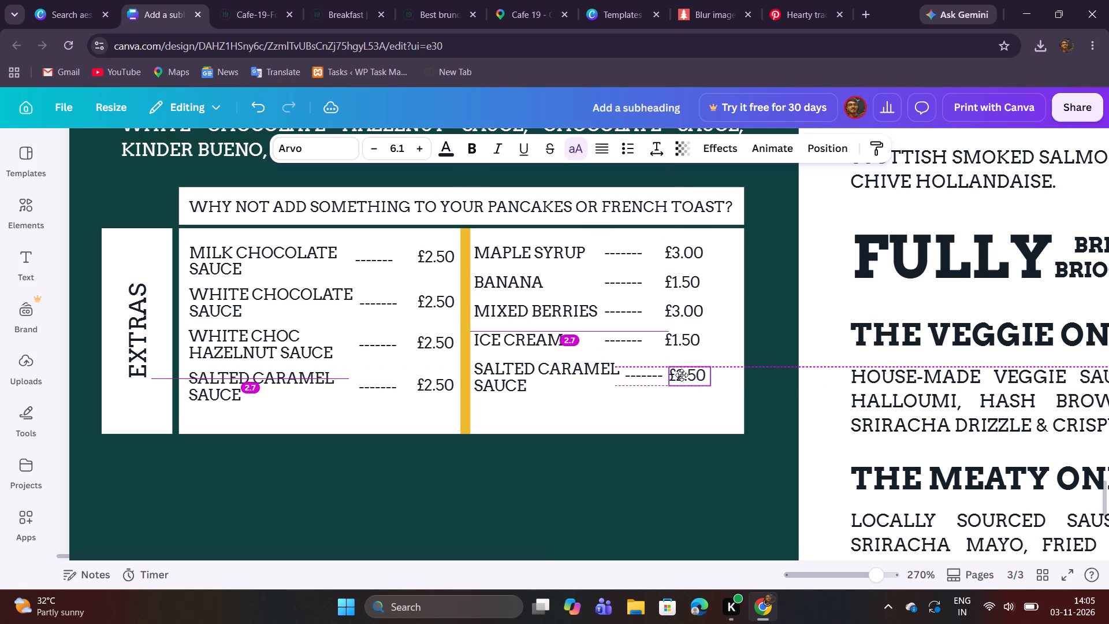
drag(682, 375, 682, 374)
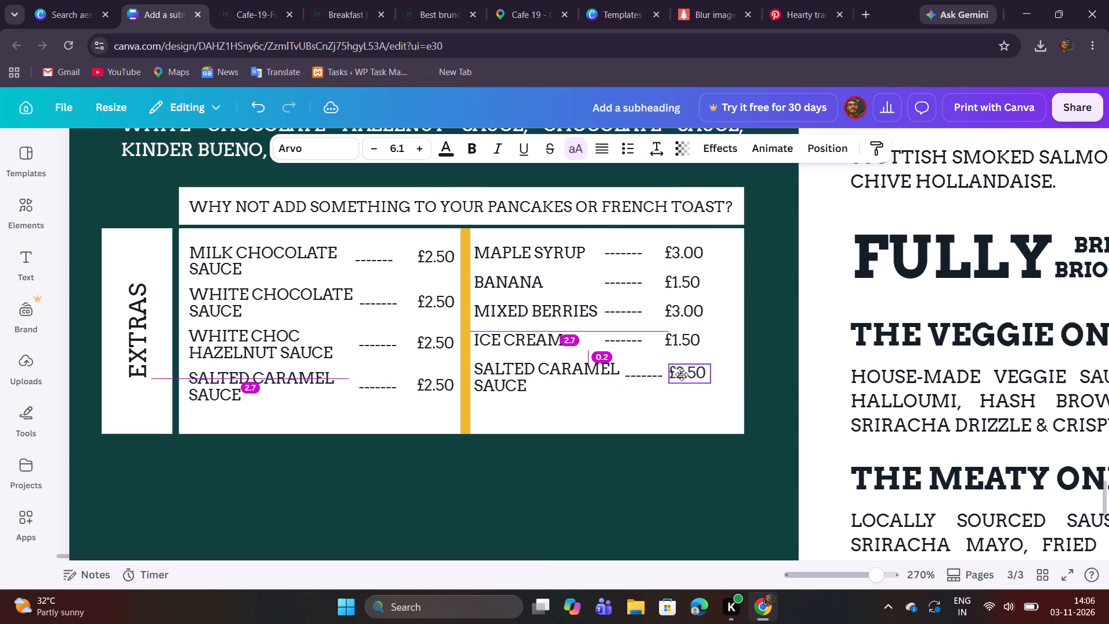
drag(682, 374, 682, 375)
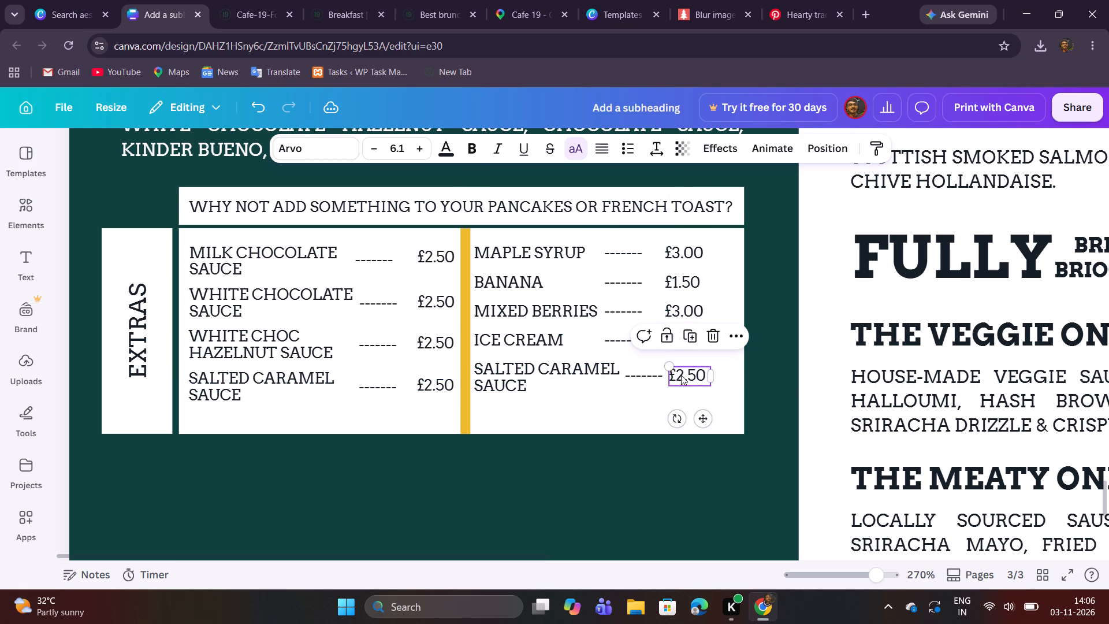
click(633, 409)
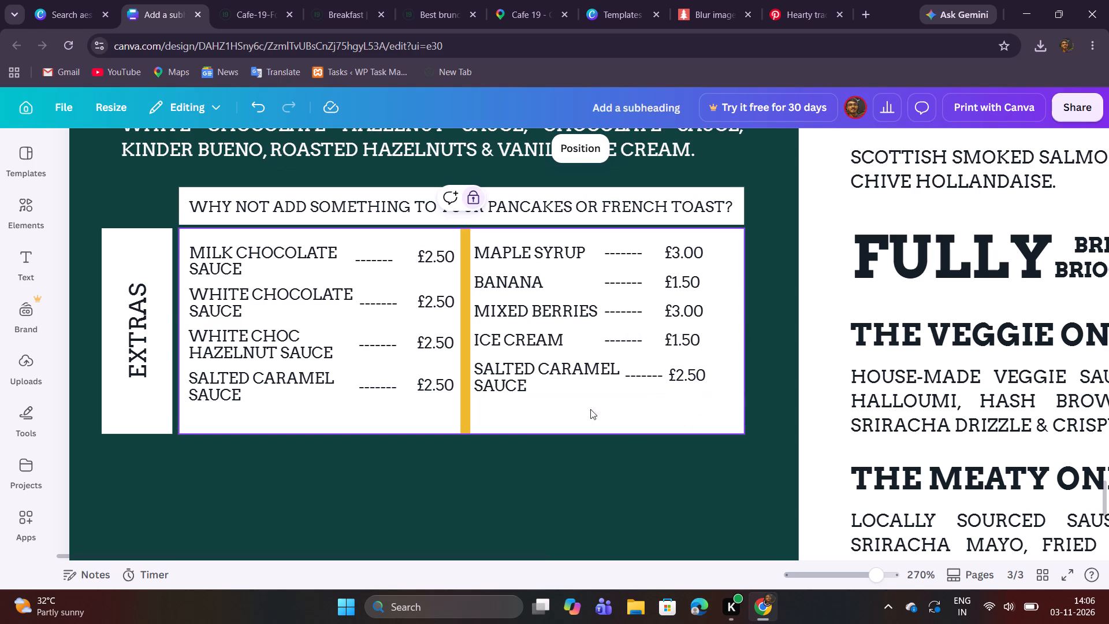
Replace the copied Salted Caramel Sauce name below Ice Cream with "Vanilla mascarpone" from the PDF menu, one word per line.
click(219, 12)
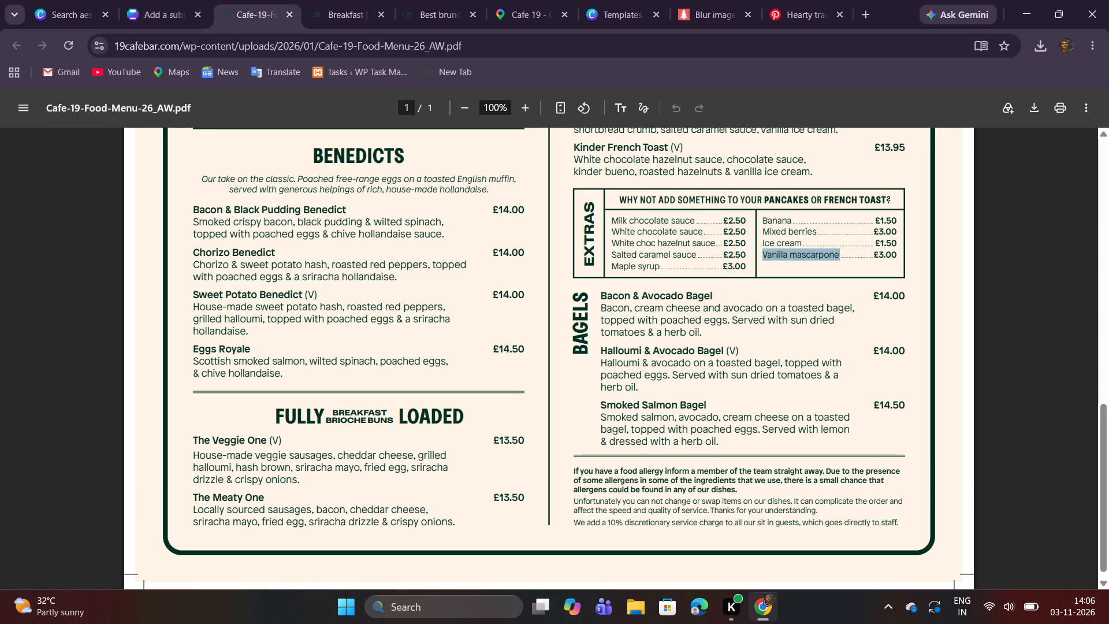
click(757, 258)
drag(760, 256, 785, 259)
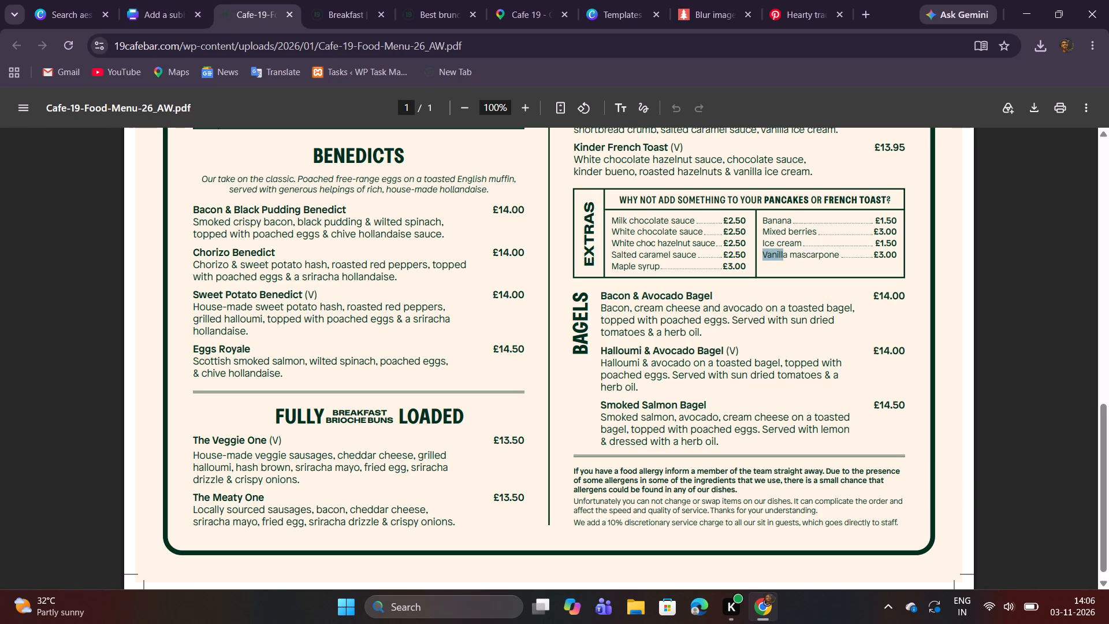
drag(785, 259, 786, 260)
key(ctrl+c)
click(162, 20)
double_click(555, 366)
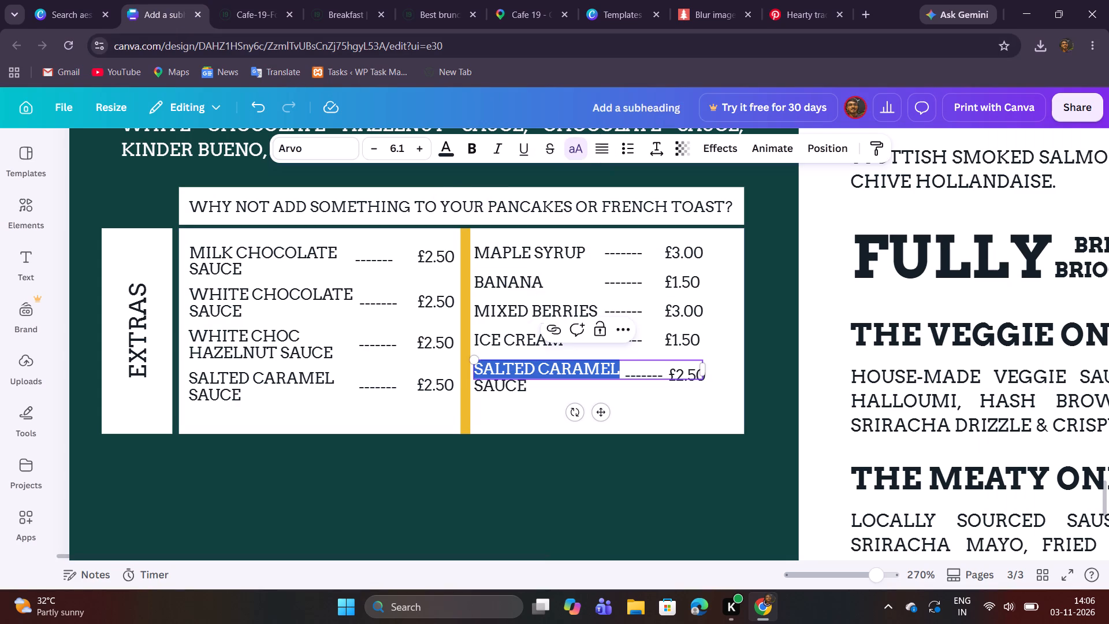
key(ctrl+v)
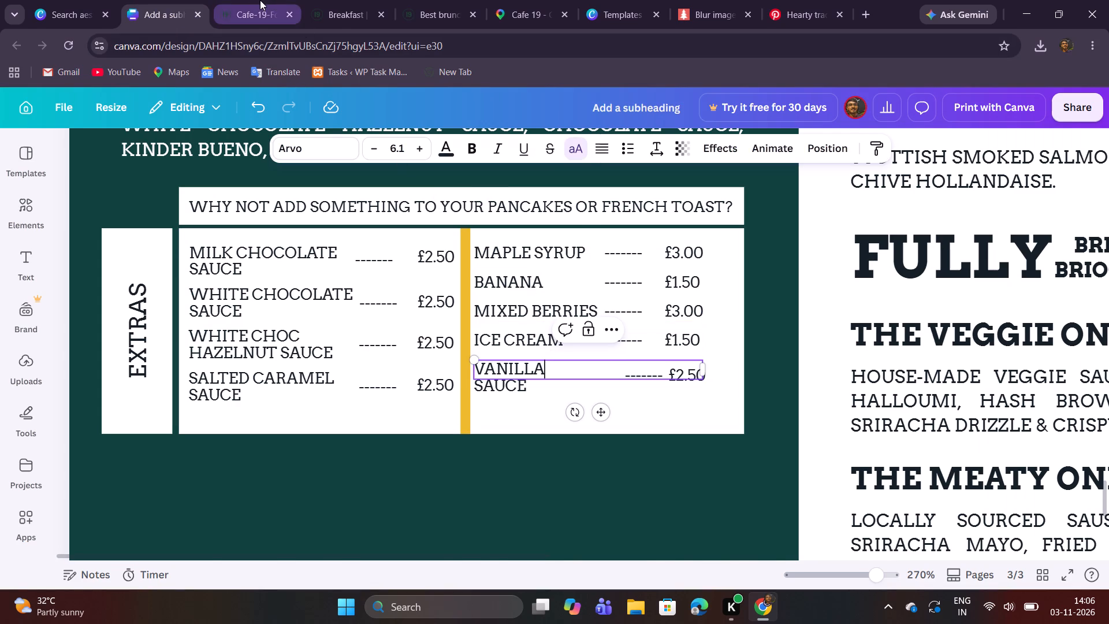
click(260, 0)
double_click(812, 256)
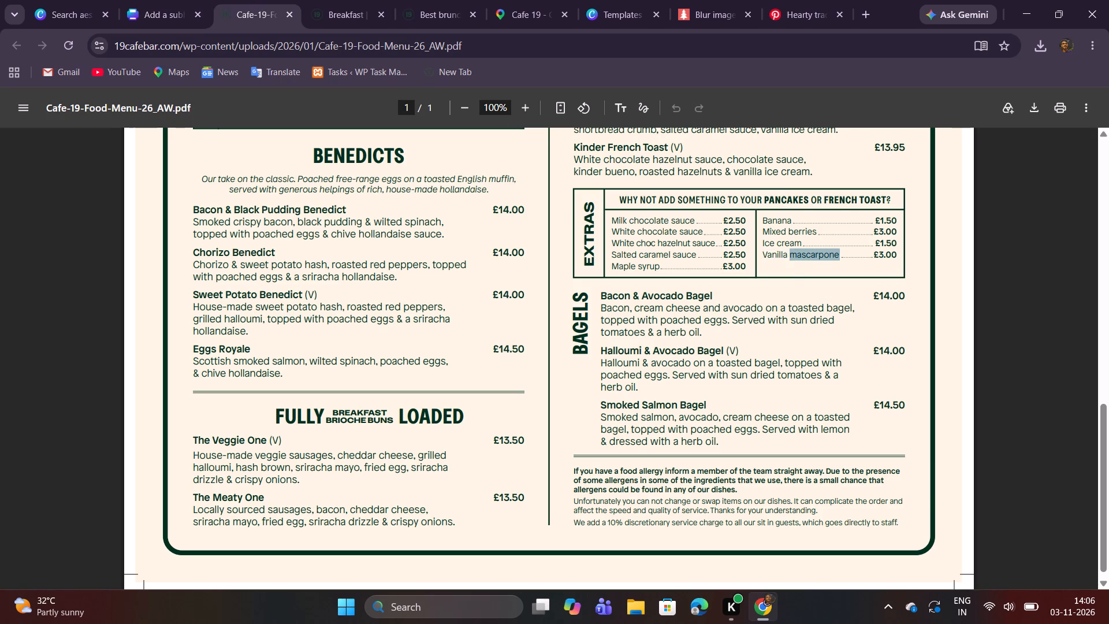
key(ctrl+c)
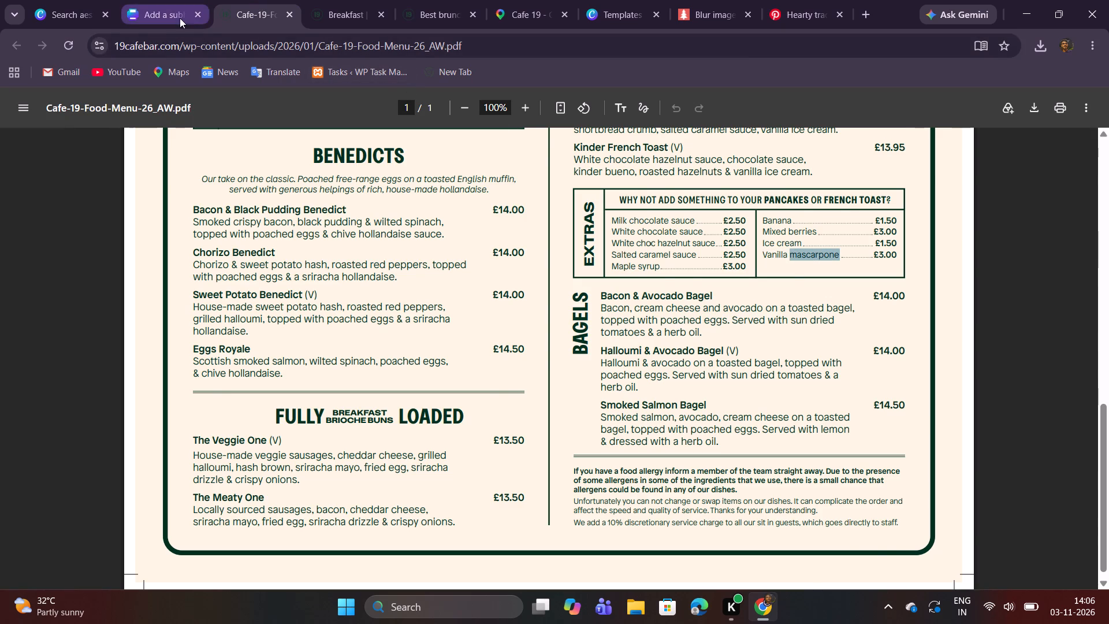
click(166, 13)
double_click(539, 390)
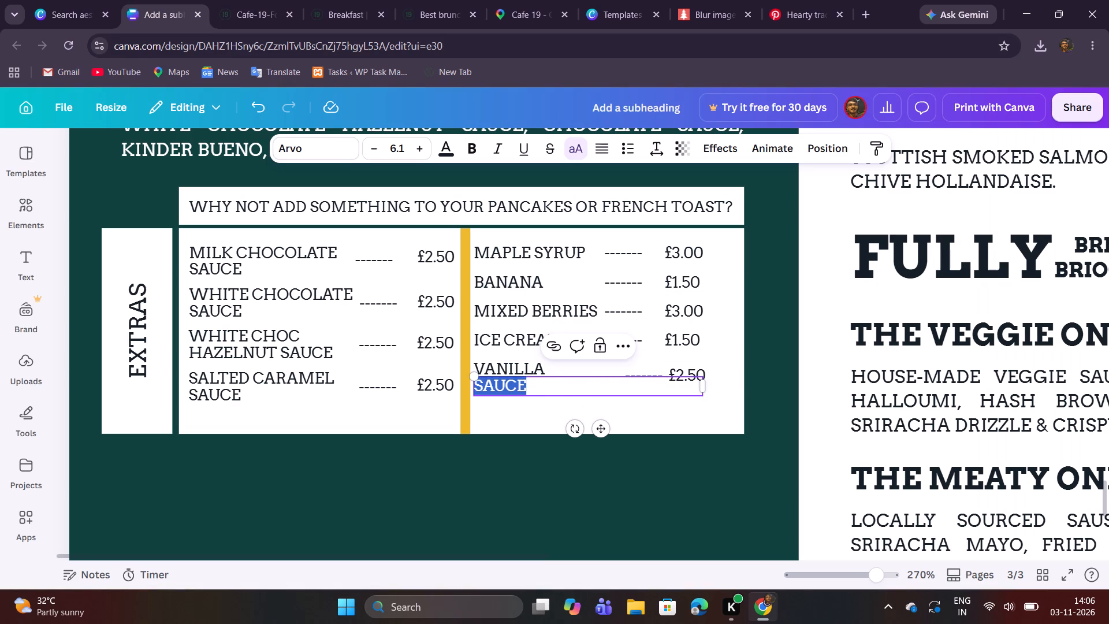
key(ctrl+v)
Replace the Vanilla Mascarpone row's price with £3.00 copied from the PDF menu.
click(230, 15)
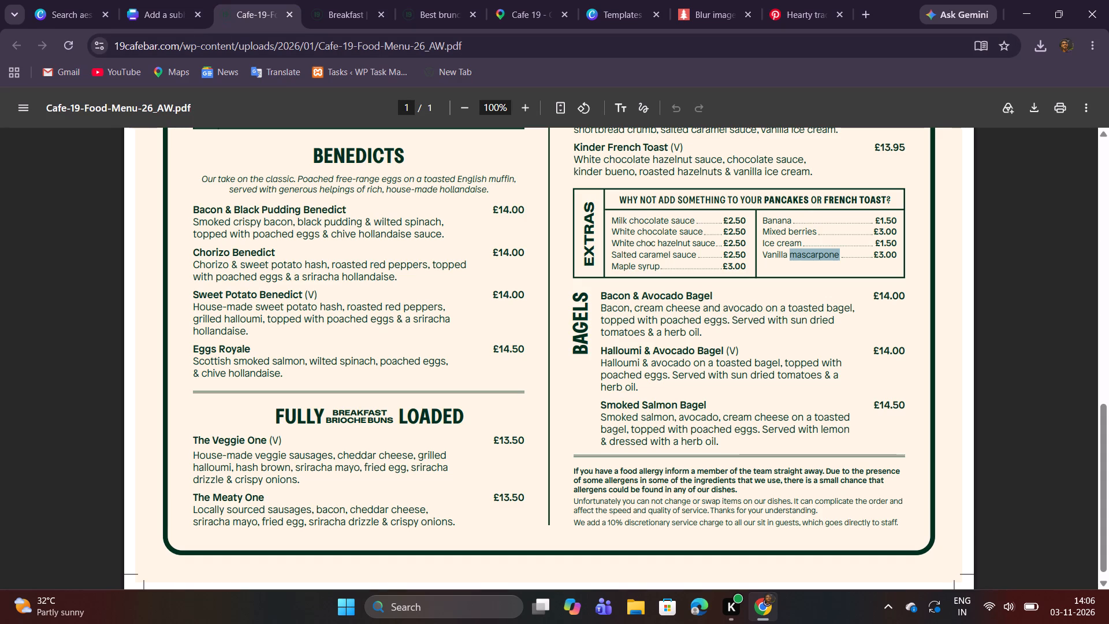
drag(875, 252, 896, 258)
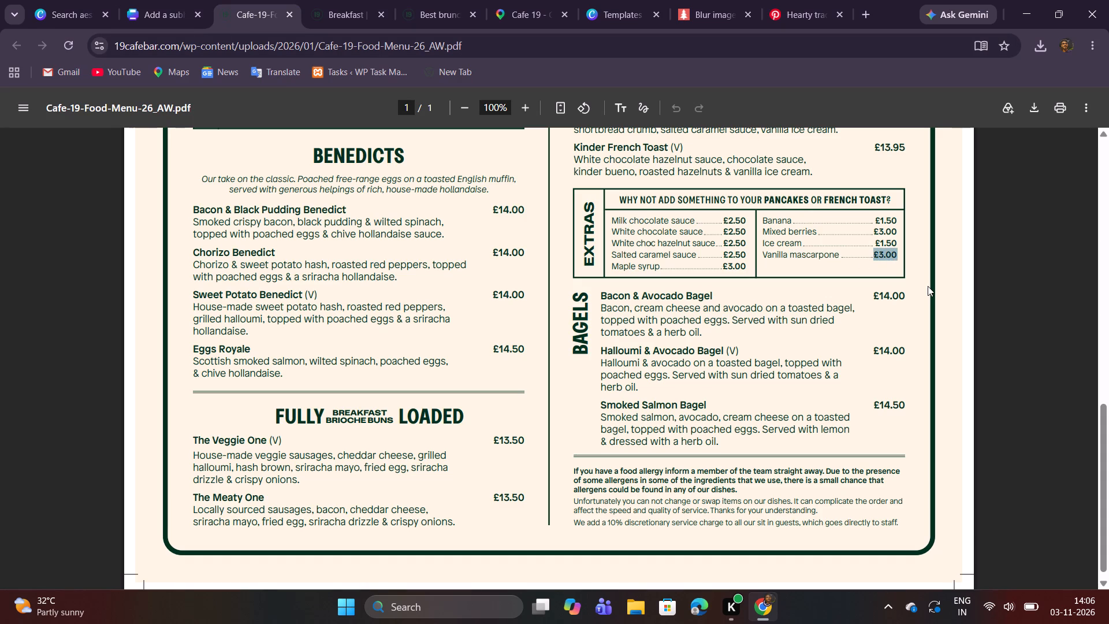
key(ctrl+c)
click(157, 10)
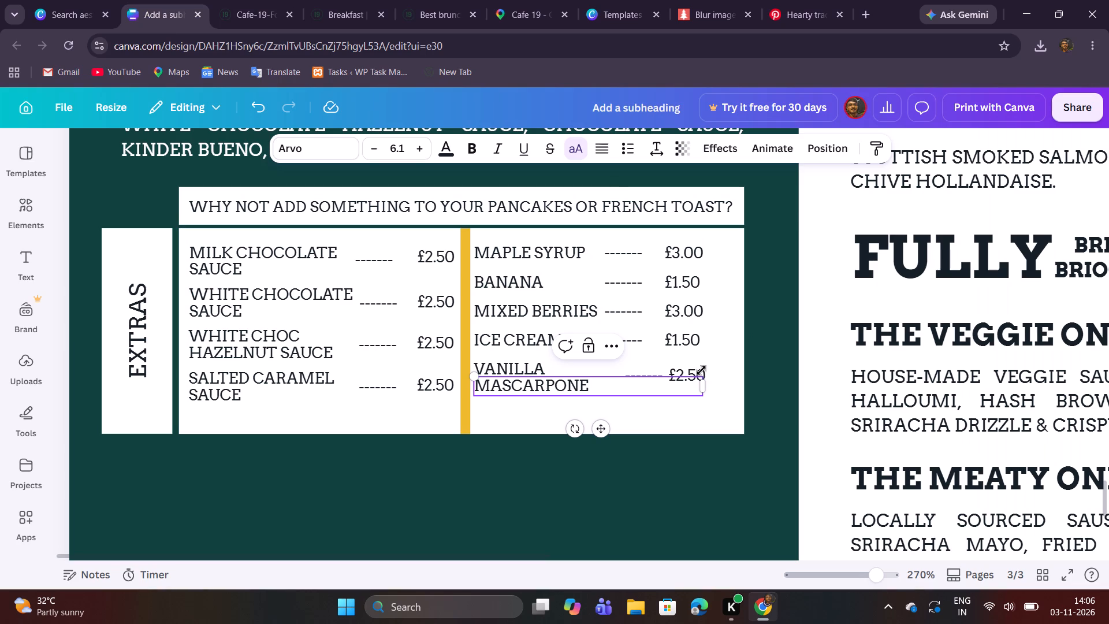
click(666, 442)
double_click(684, 378)
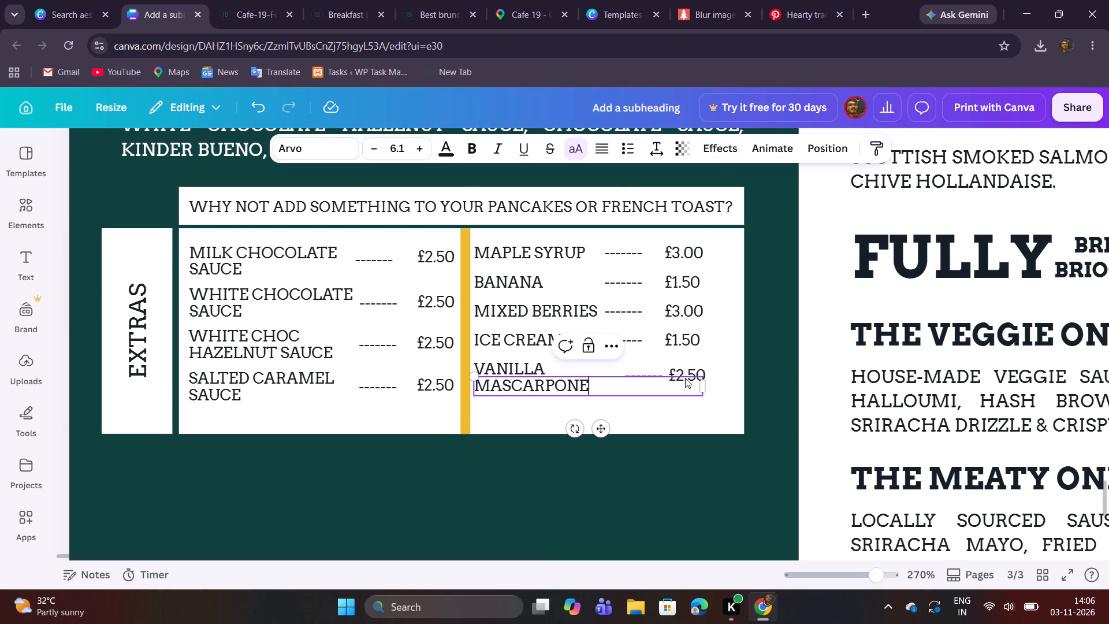
click(682, 371)
double_click(682, 372)
key(ctrl+v)
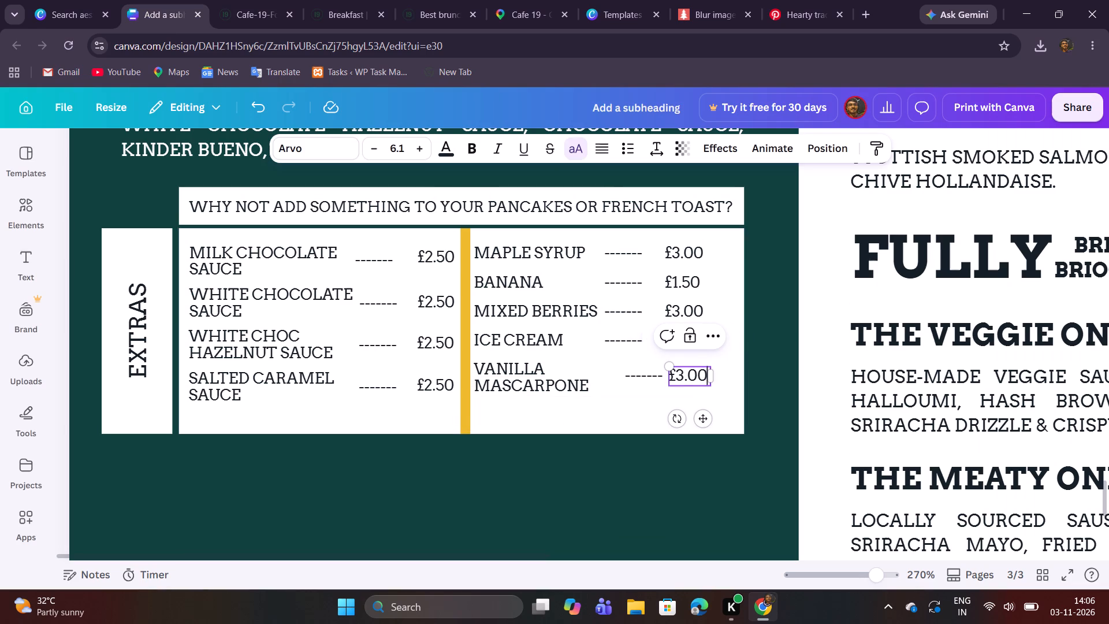
click(645, 451)
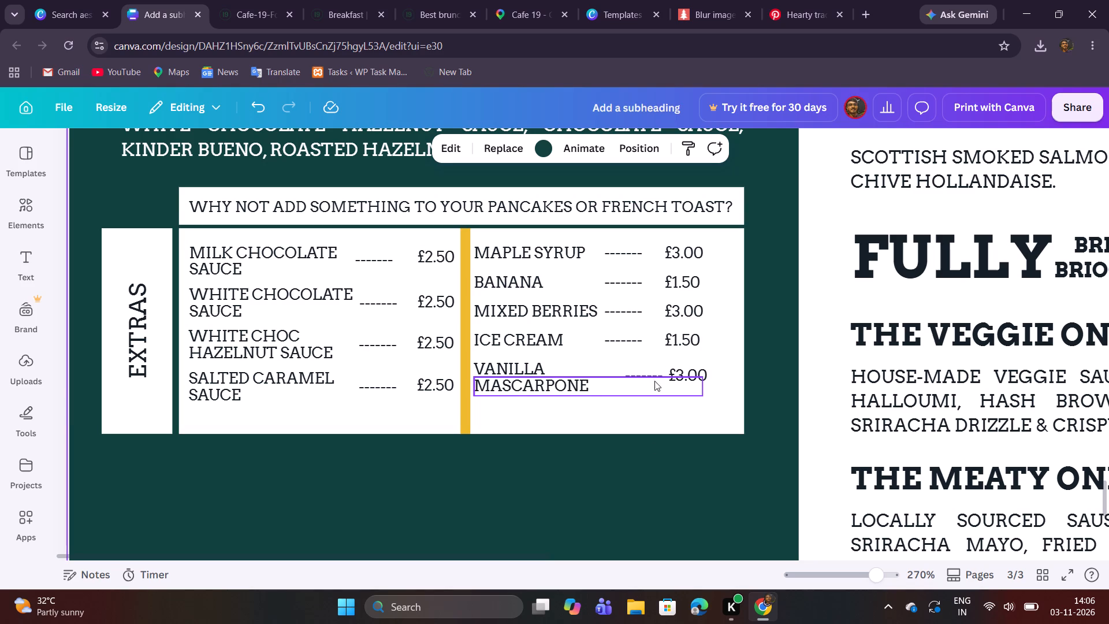
Move the Vanilla Mascarpone row's dashes closer to its name, nearly in line with the dashes above.
drag(651, 372, 631, 373)
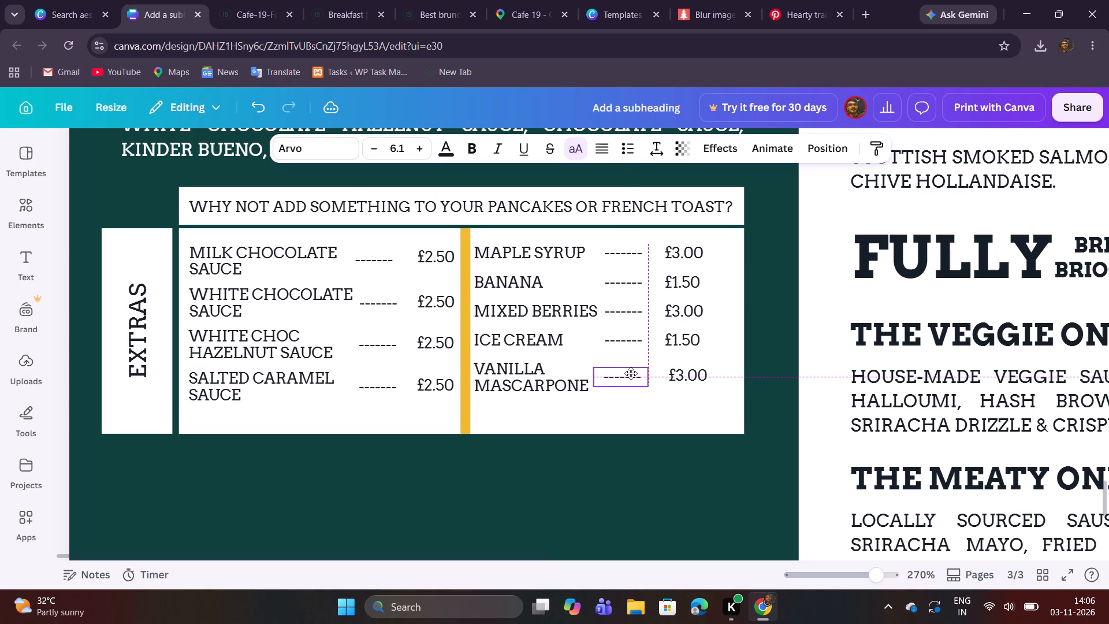
drag(631, 373, 632, 373)
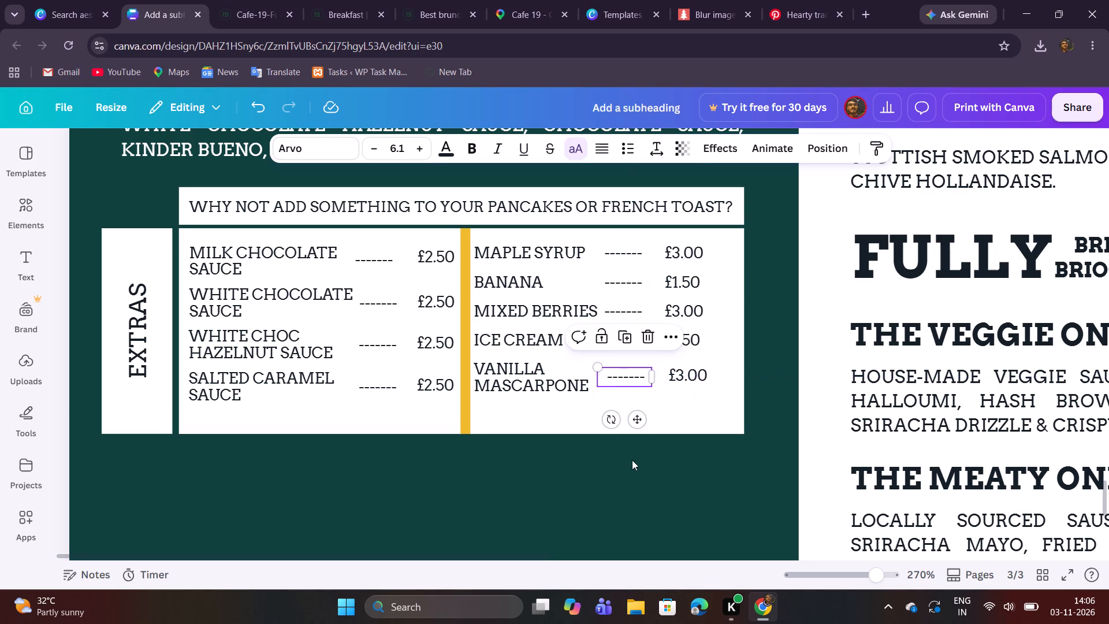
click(641, 475)
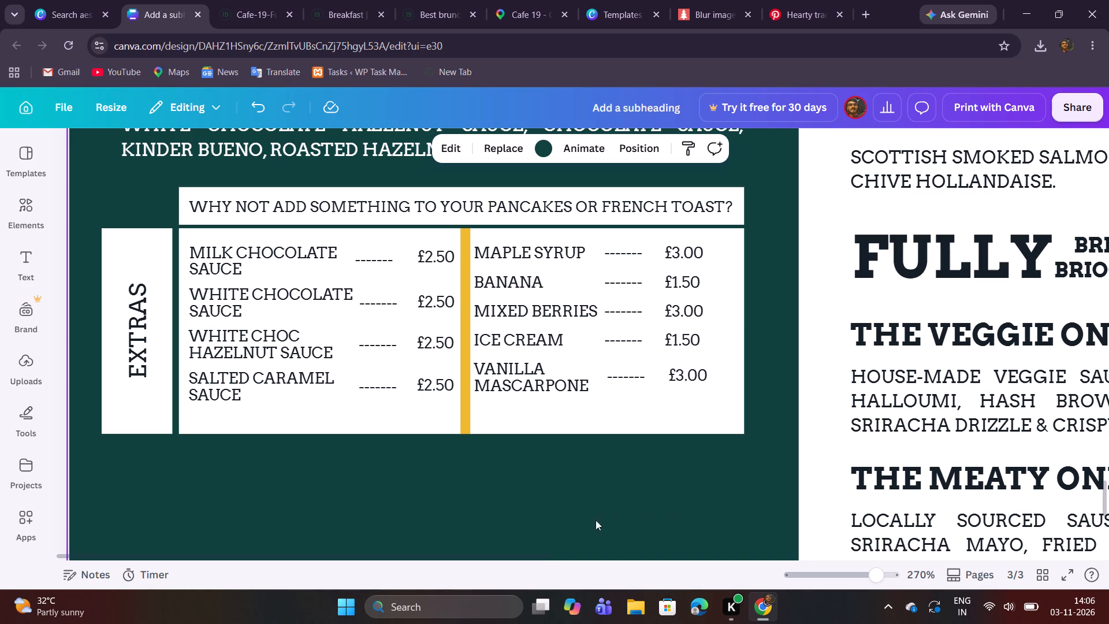
click(453, 486)
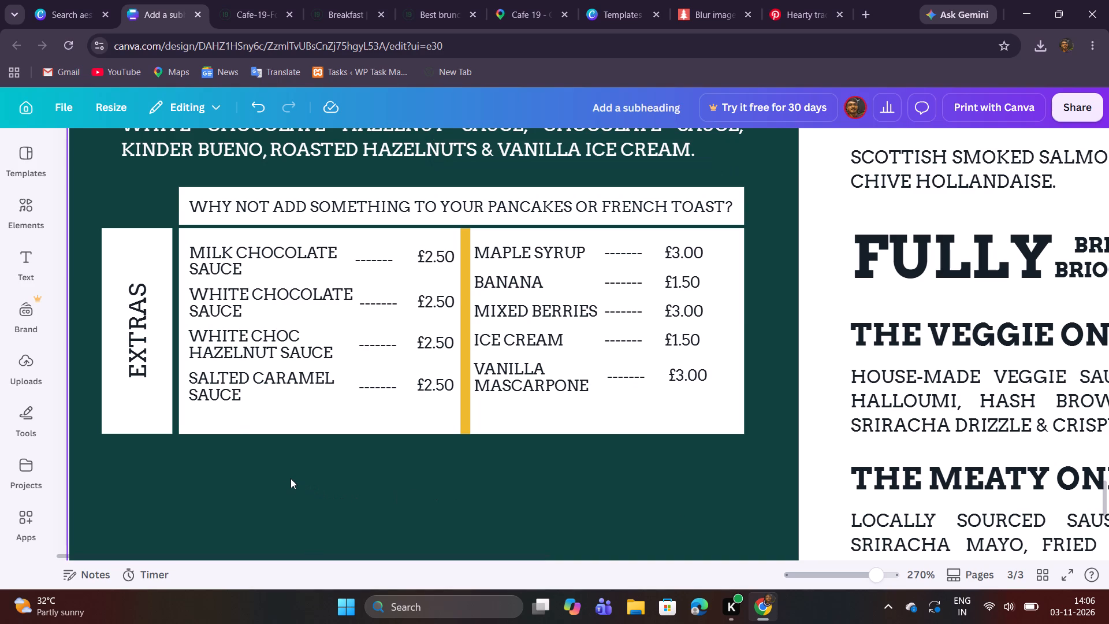
Move all four sauce rows with their dashes and prices slightly down within the white Extras box.
drag(234, 425, 439, 250)
drag(340, 313, 338, 314)
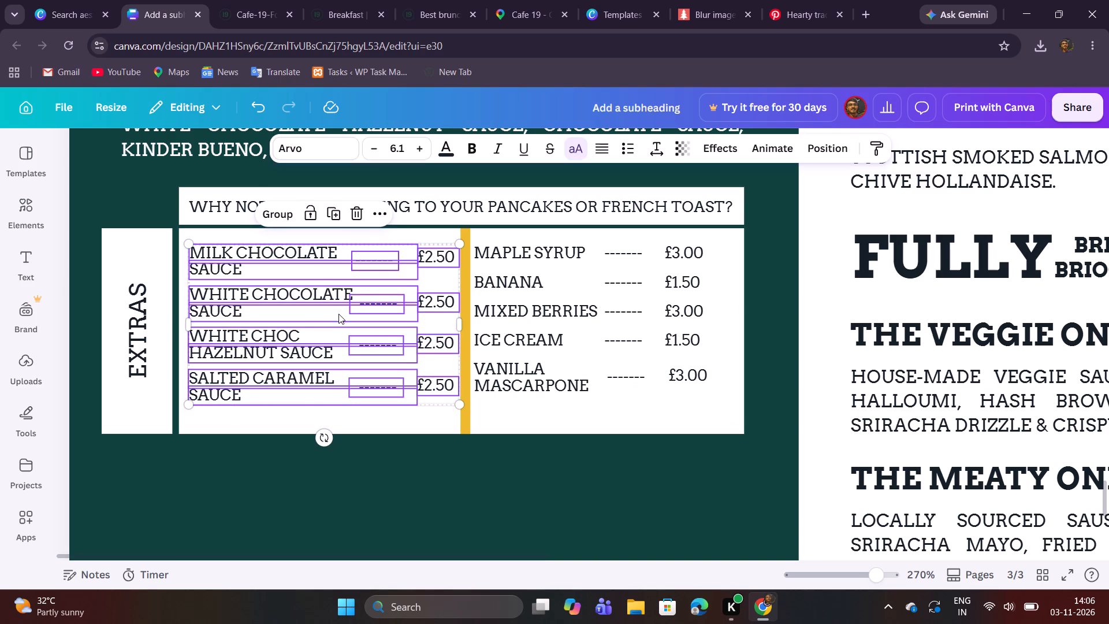
drag(338, 314, 340, 318)
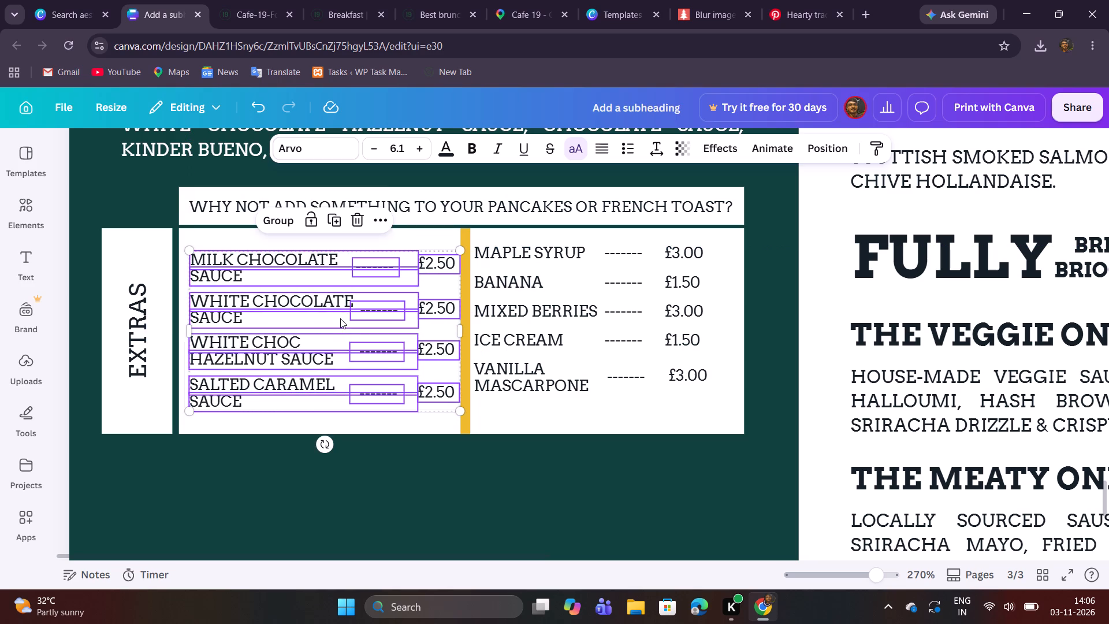
key(ctrl+z)
click(338, 313)
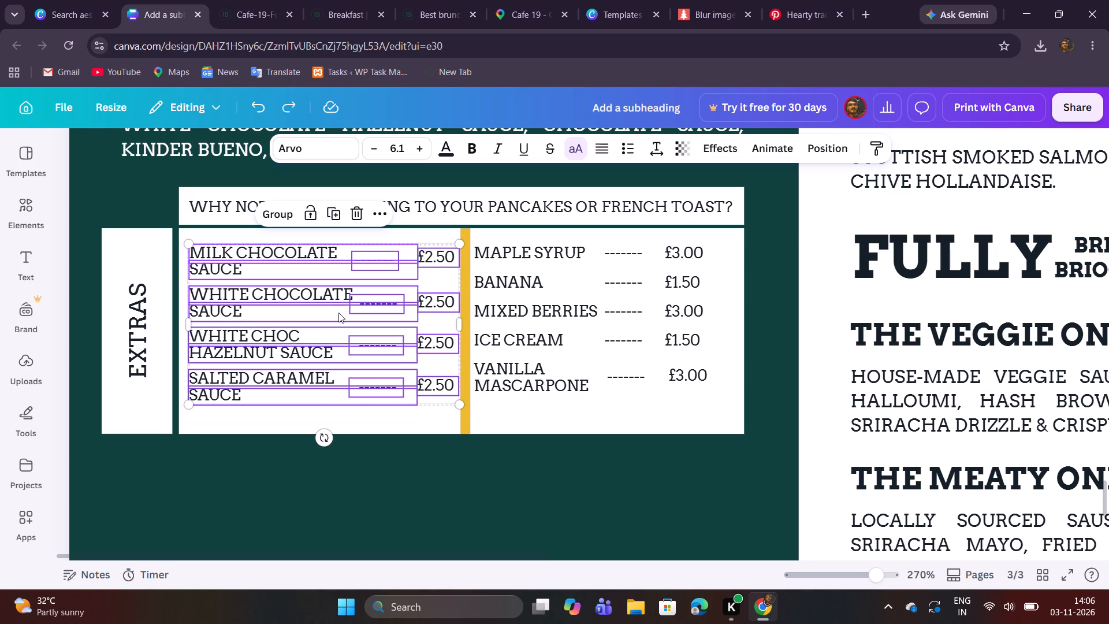
shift+drag(338, 312, 338, 320)
shift+click(339, 466)
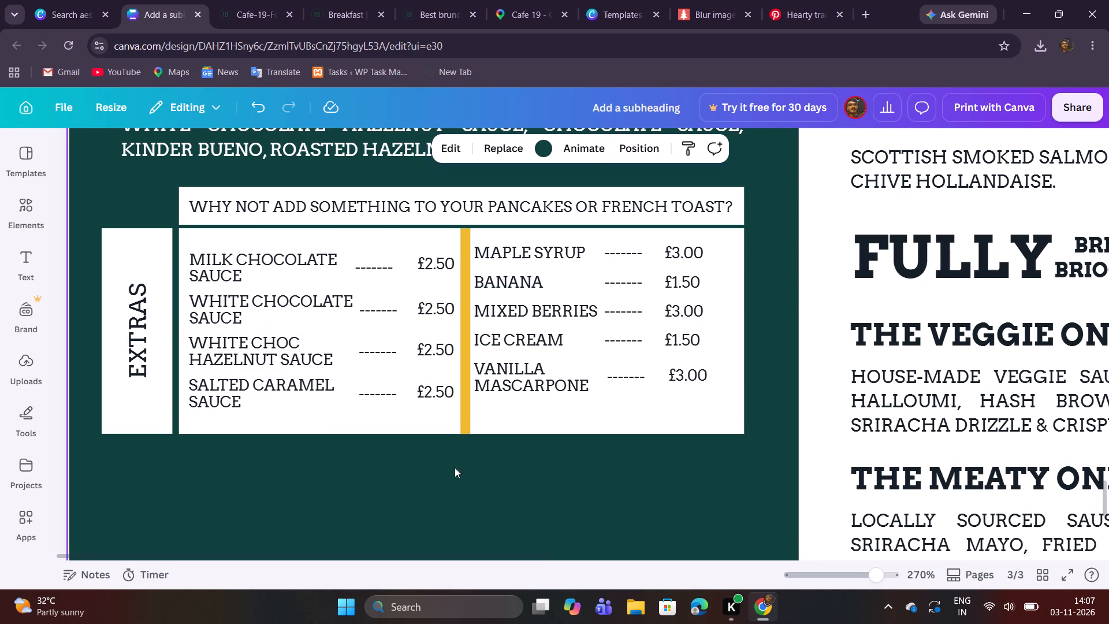
Move the five rows from Maple Syrup to Vanilla Mascarpone down together, centring them vertically against the sauce rows.
drag(501, 421, 689, 250)
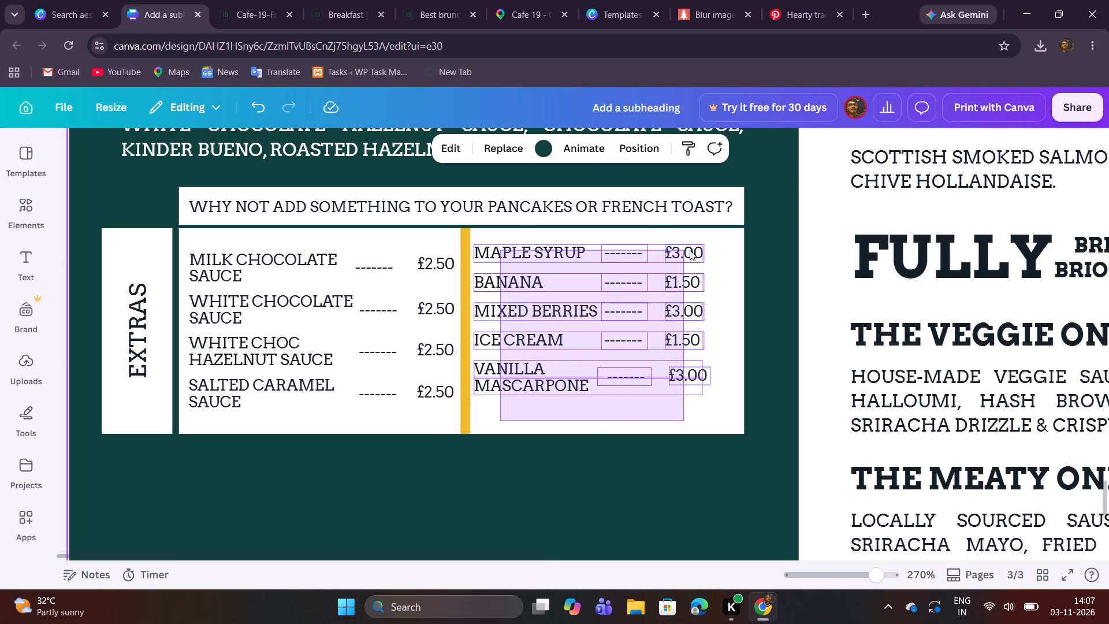
shift+drag(613, 287, 613, 298)
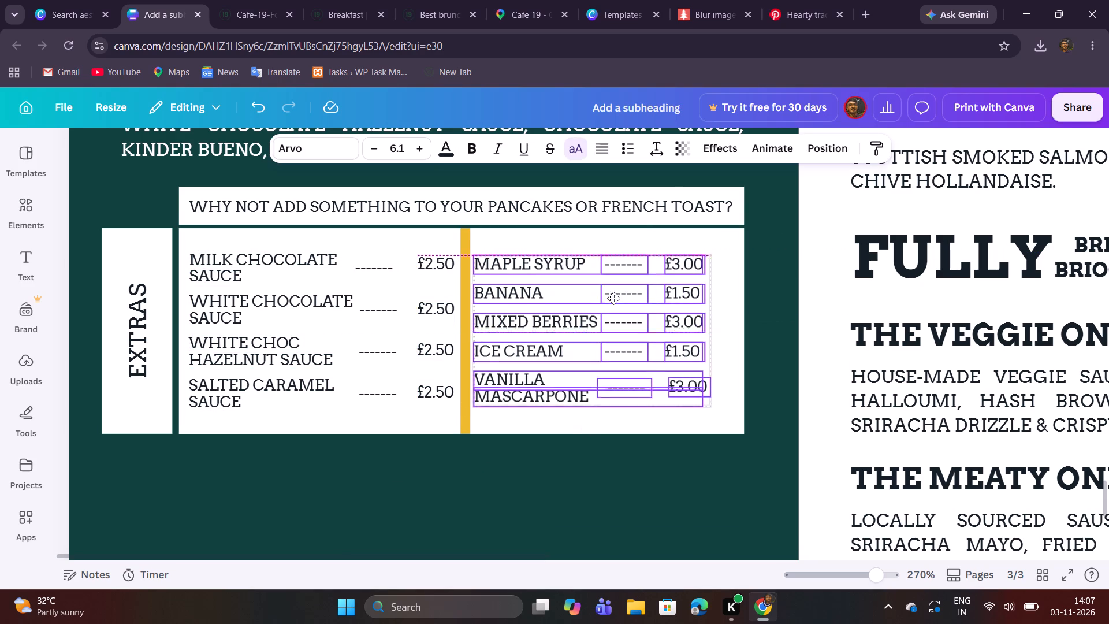
shift+drag(613, 298, 617, 296)
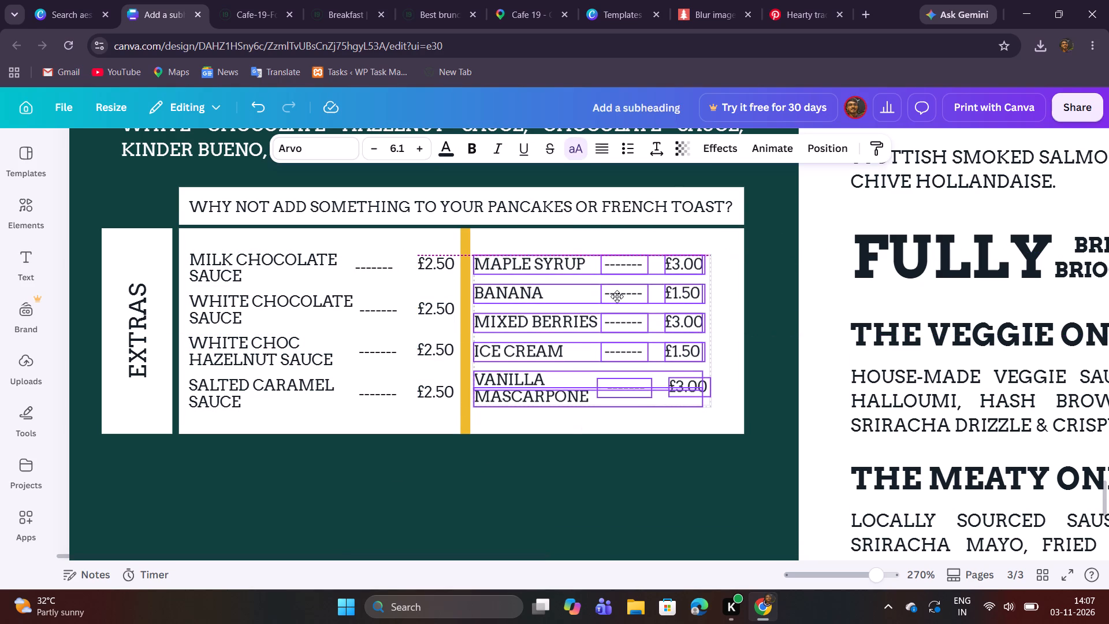
shift+drag(617, 296, 617, 295)
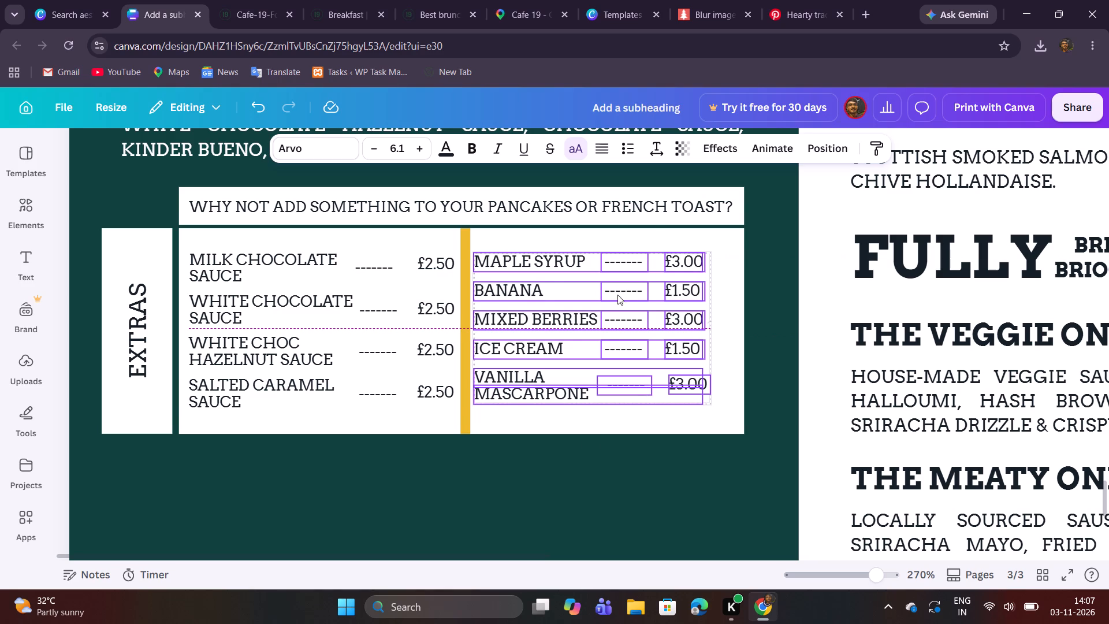
shift+click(650, 488)
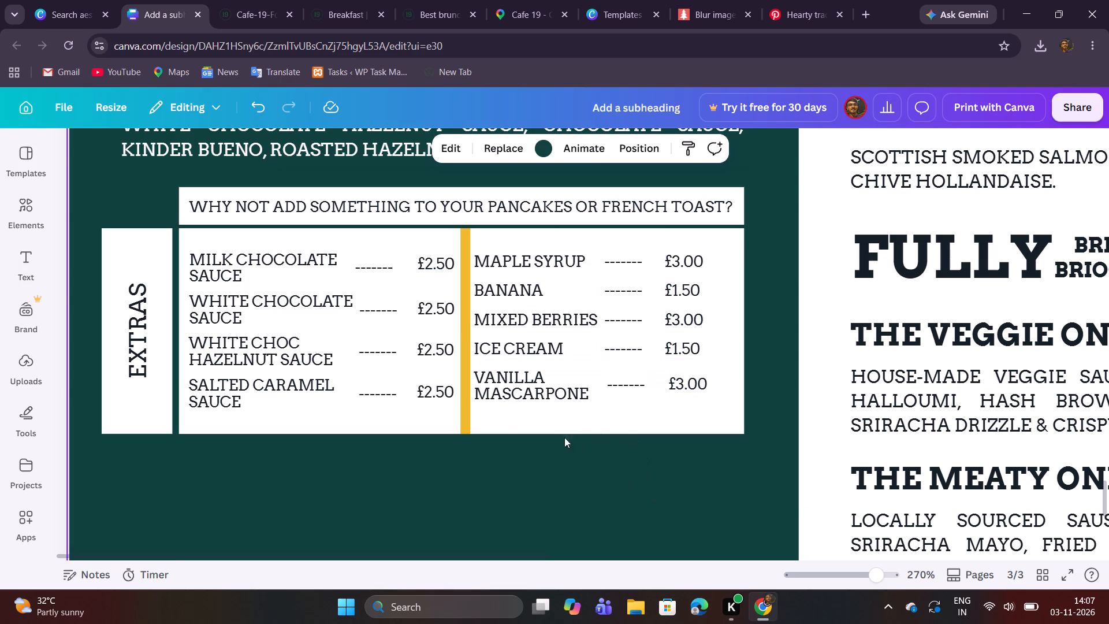
Shift the Maple Syrup to Vanilla Mascarpone rows sideways together, leaving a gap between them and the yellow divider.
drag(503, 421, 682, 250)
shift+drag(586, 335, 590, 335)
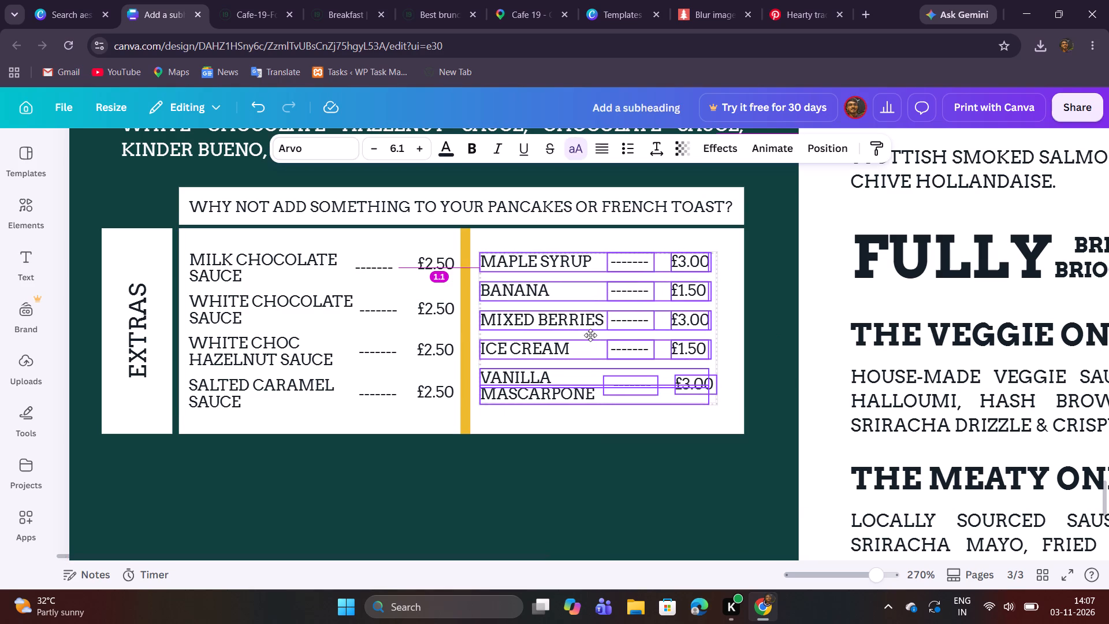
shift+drag(590, 335, 598, 335)
shift+click(552, 477)
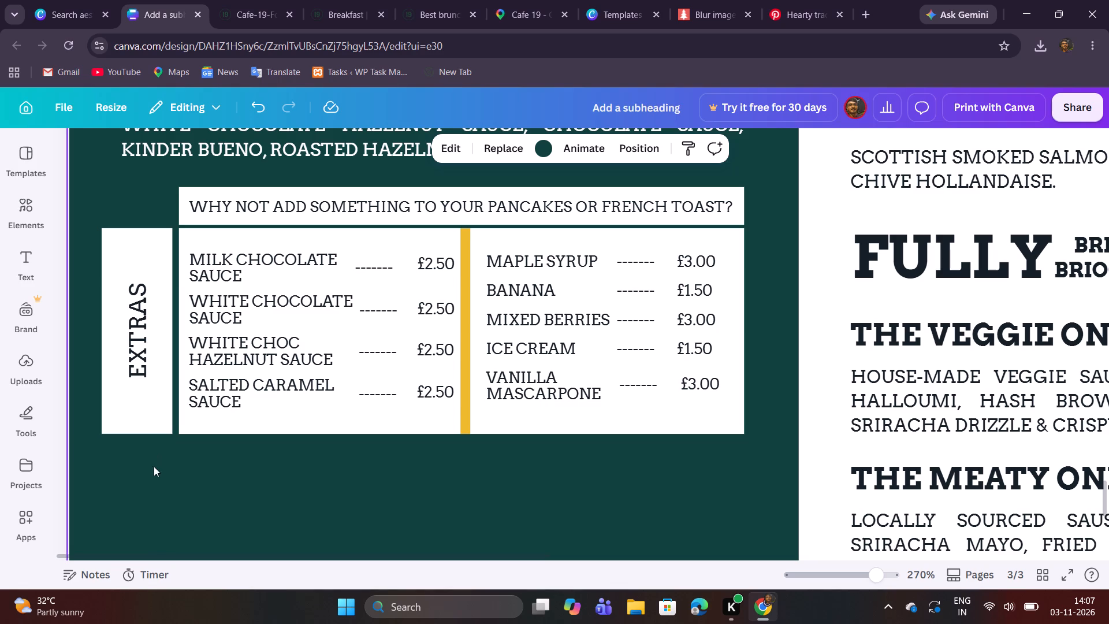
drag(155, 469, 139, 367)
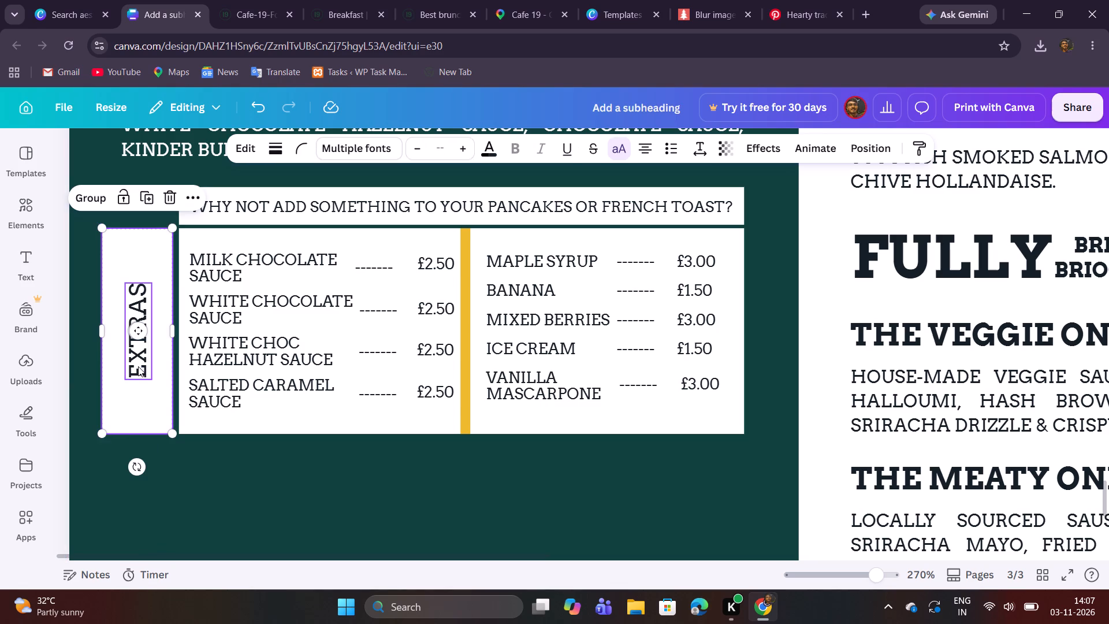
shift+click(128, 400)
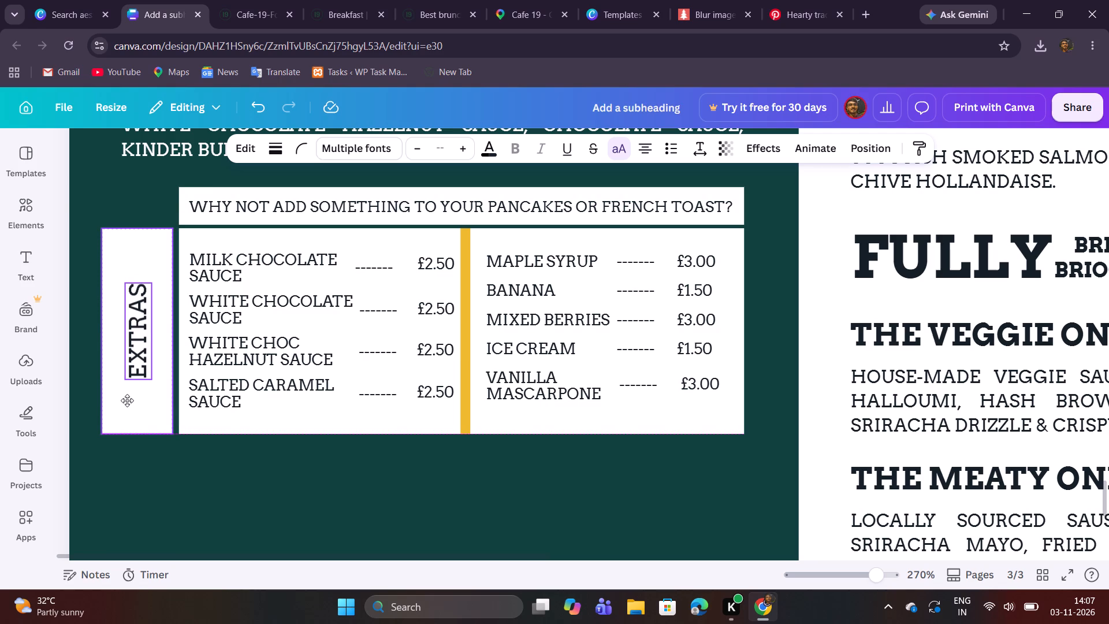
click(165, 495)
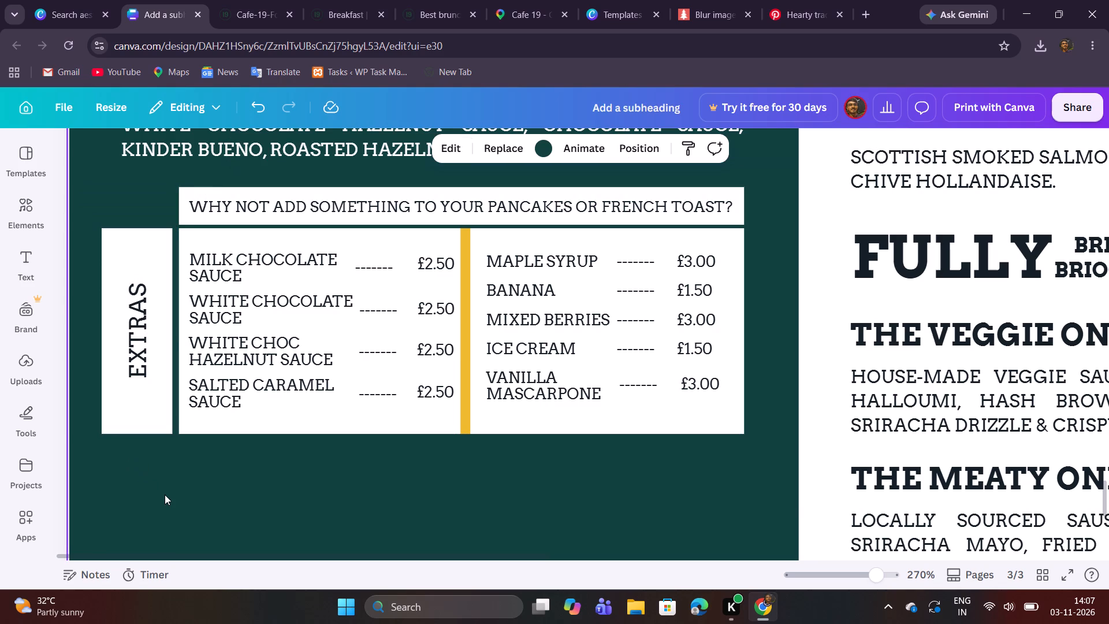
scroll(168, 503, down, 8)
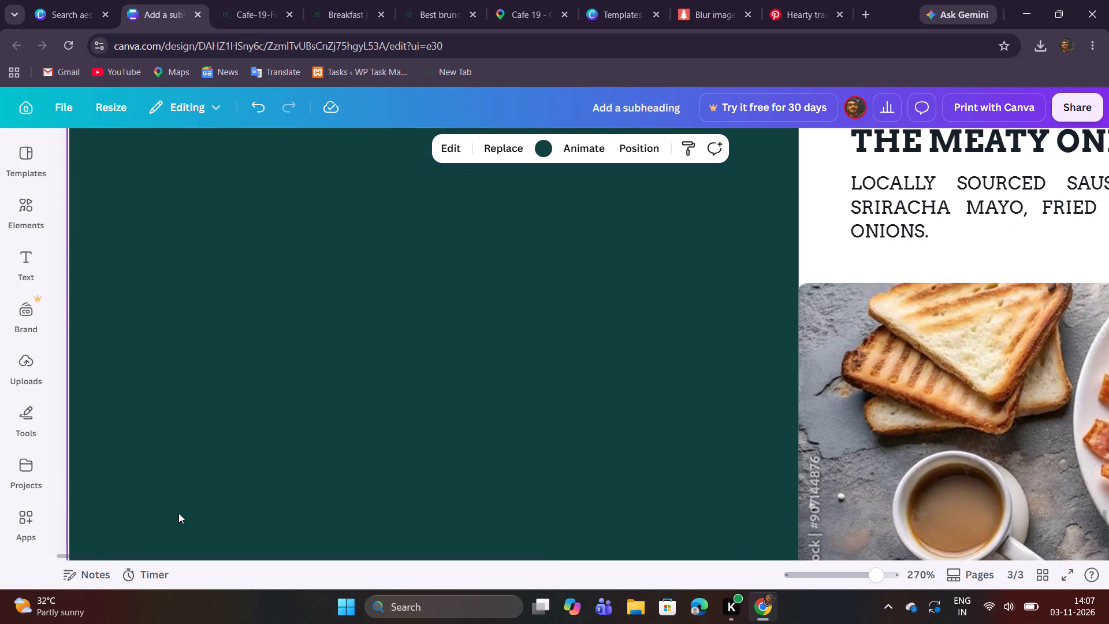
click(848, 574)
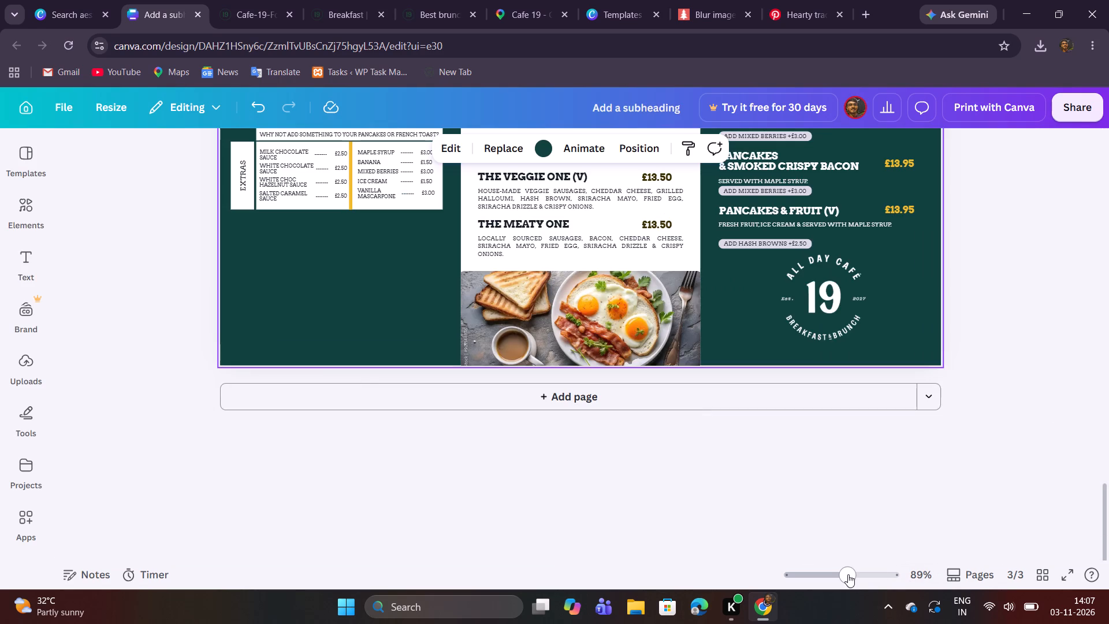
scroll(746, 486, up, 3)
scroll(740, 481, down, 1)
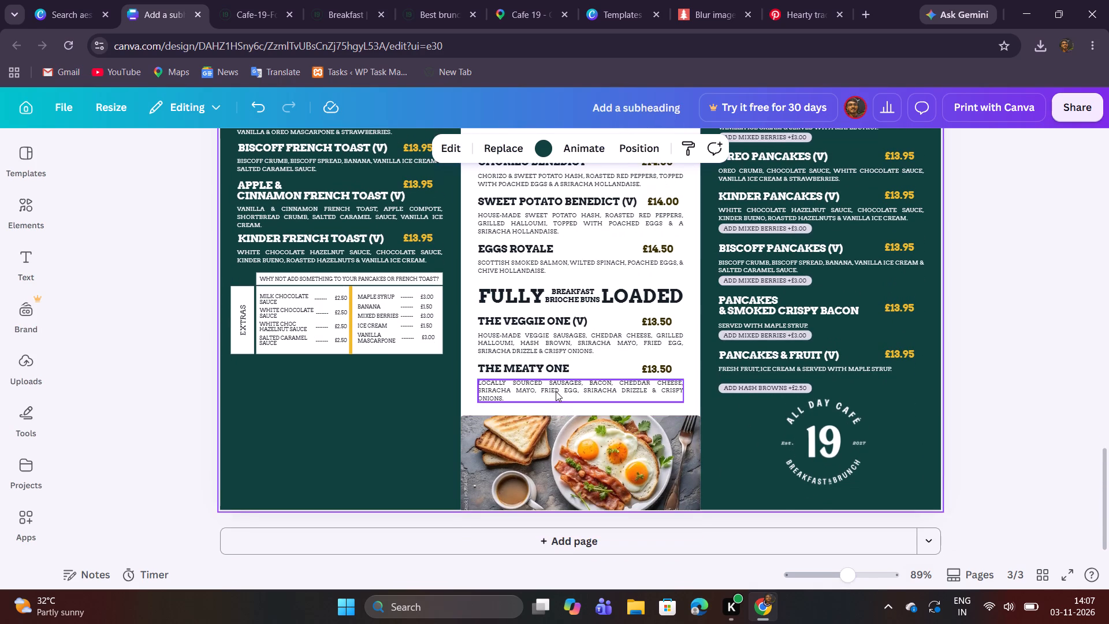
Review the lower half of page 3, from the Extras table to the bottom edge of all three columns.
scroll(640, 396, down, 1)
scroll(640, 396, up, 1)
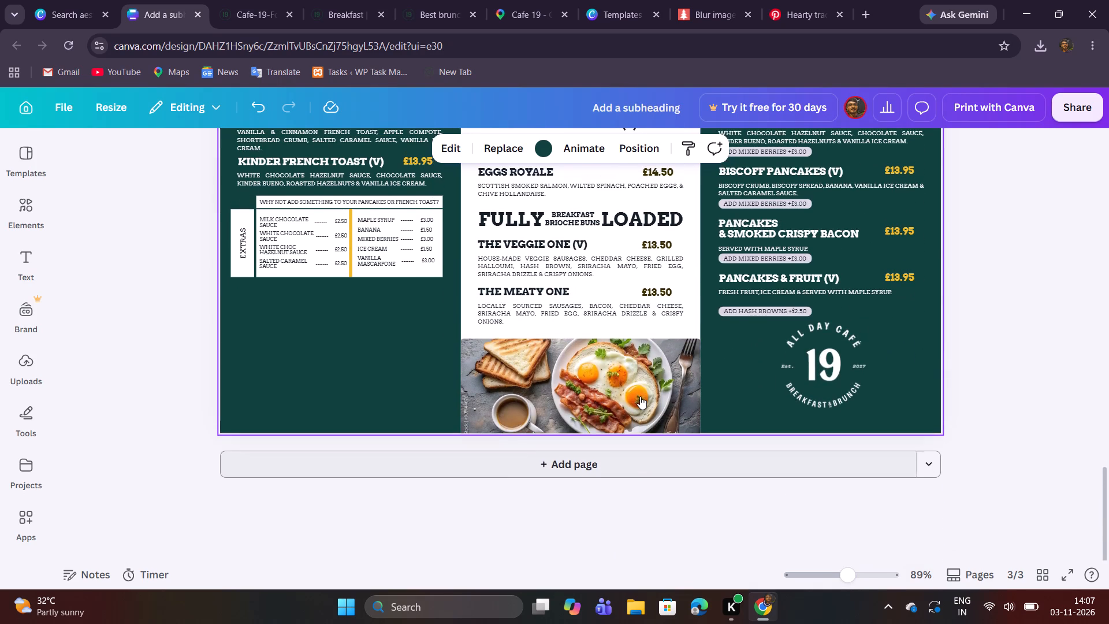
scroll(640, 398, up, 1)
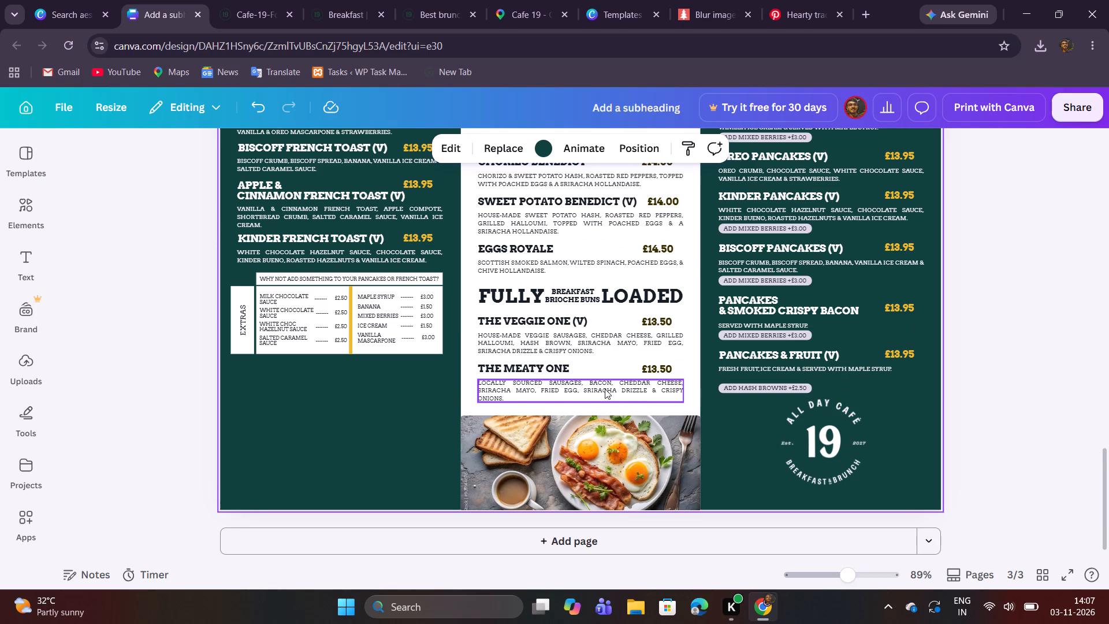
scroll(514, 398, up, 2)
scroll(513, 396, down, 2)
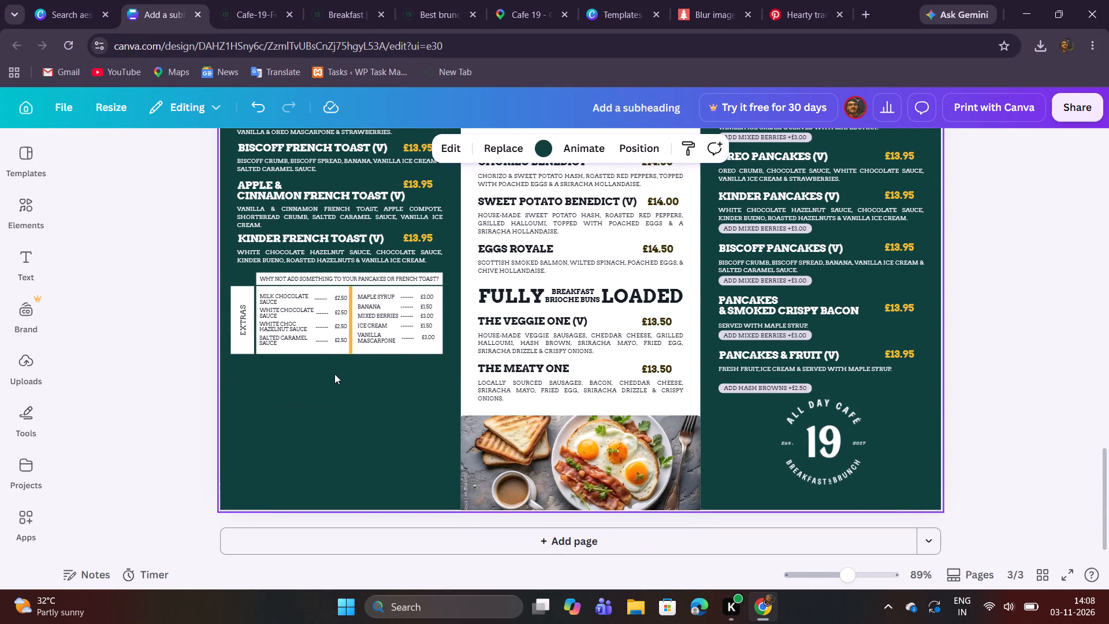
scroll(345, 398, up, 2)
scroll(345, 398, down, 2)
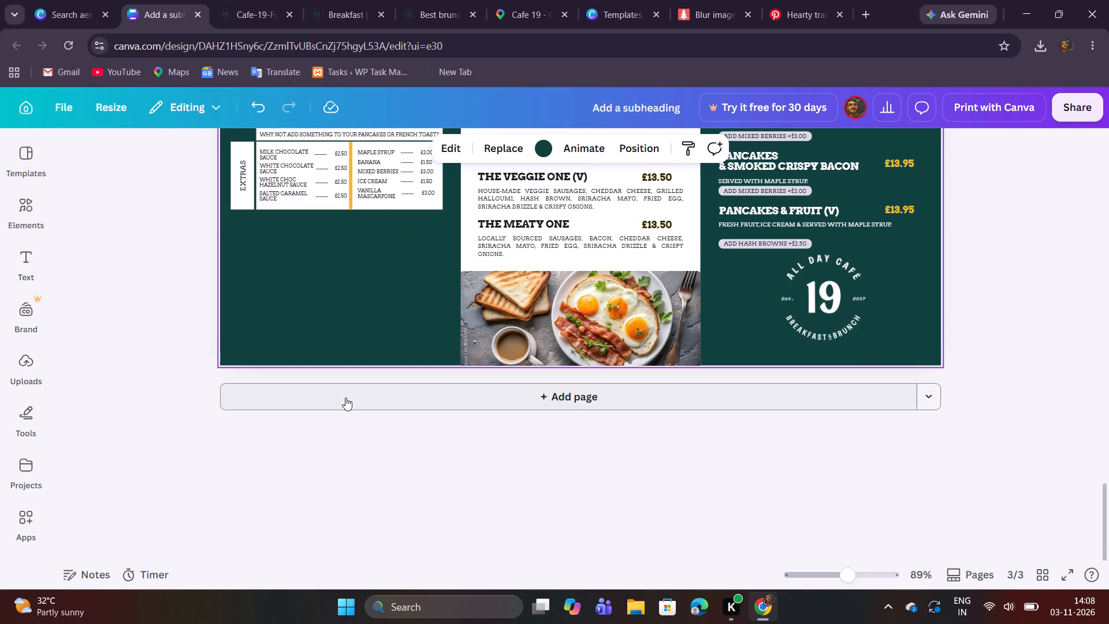
scroll(345, 398, up, 1)
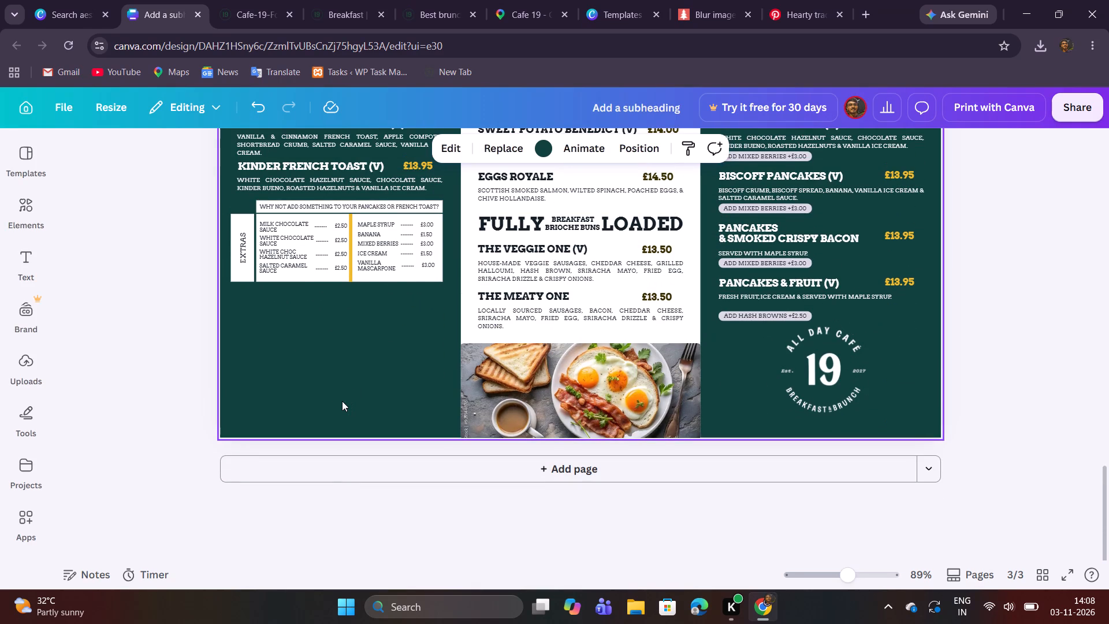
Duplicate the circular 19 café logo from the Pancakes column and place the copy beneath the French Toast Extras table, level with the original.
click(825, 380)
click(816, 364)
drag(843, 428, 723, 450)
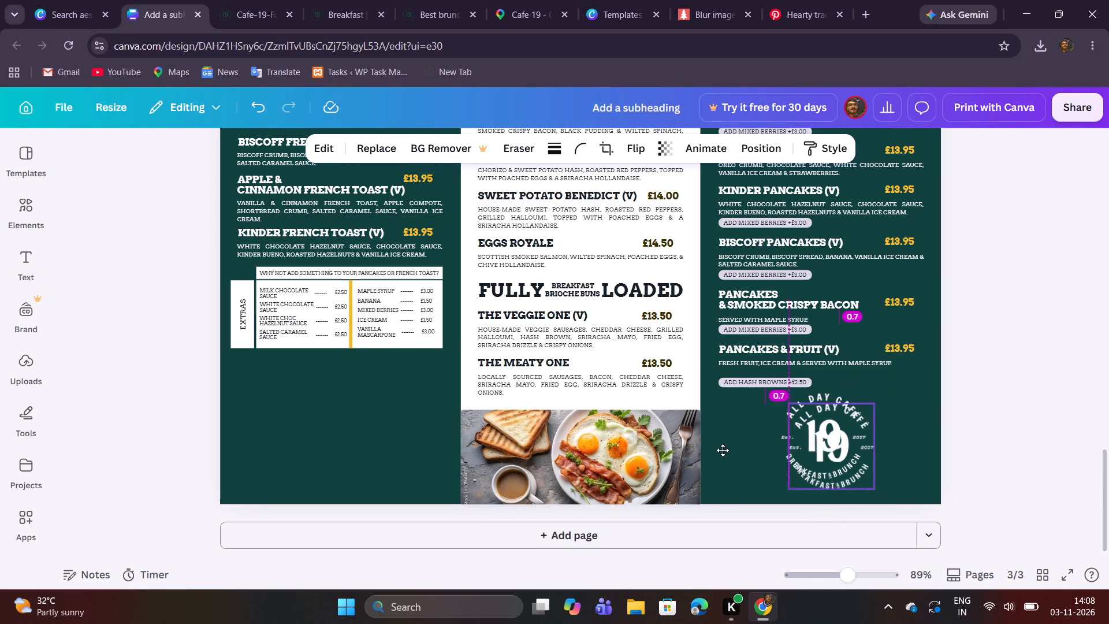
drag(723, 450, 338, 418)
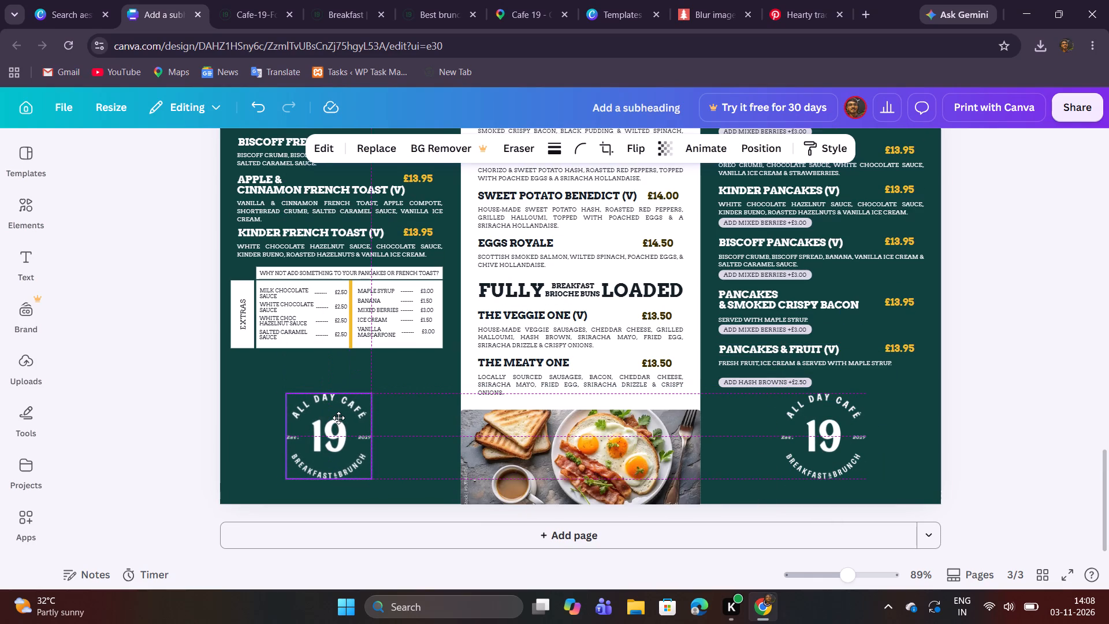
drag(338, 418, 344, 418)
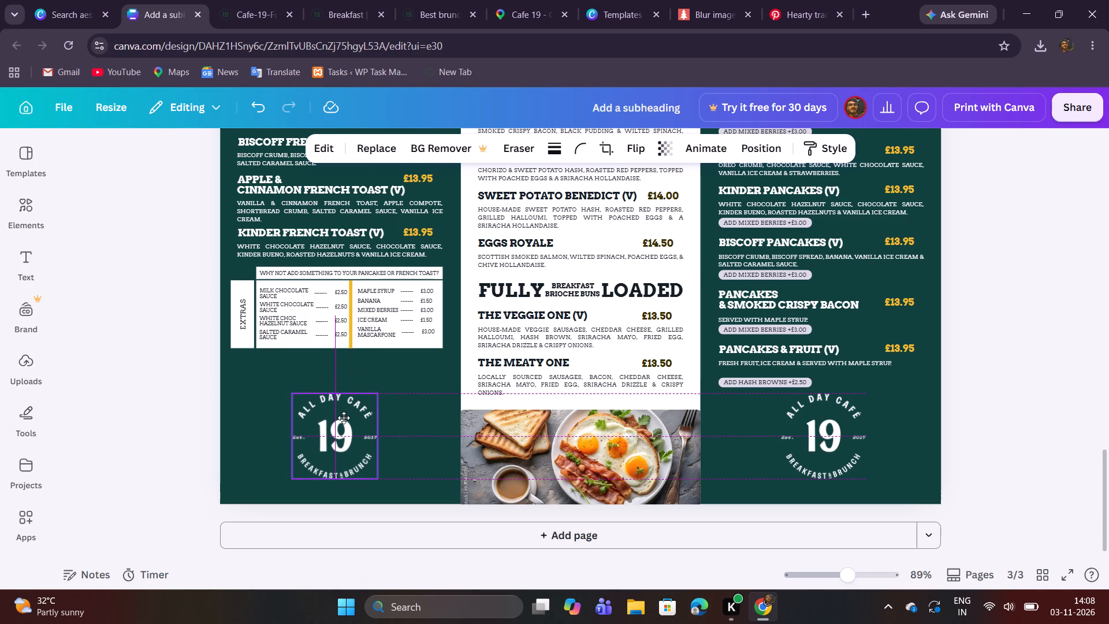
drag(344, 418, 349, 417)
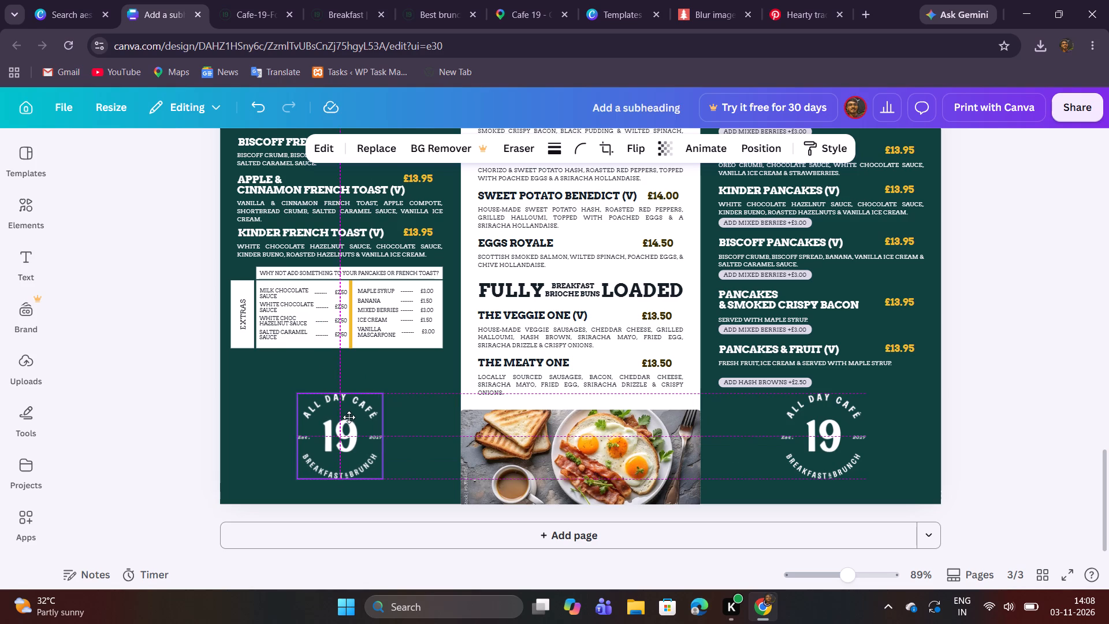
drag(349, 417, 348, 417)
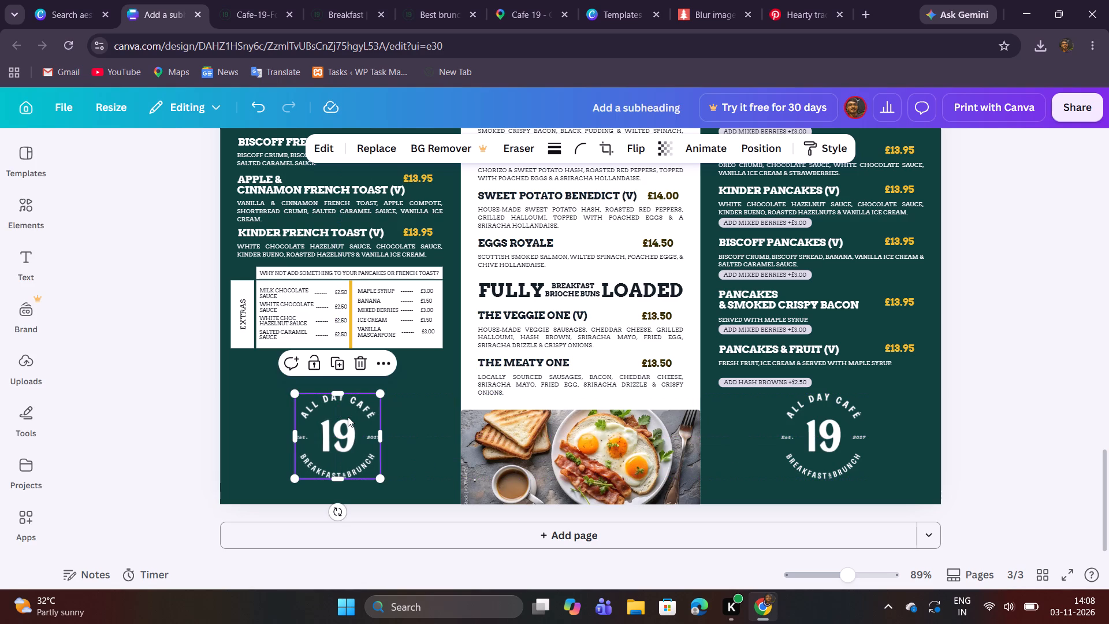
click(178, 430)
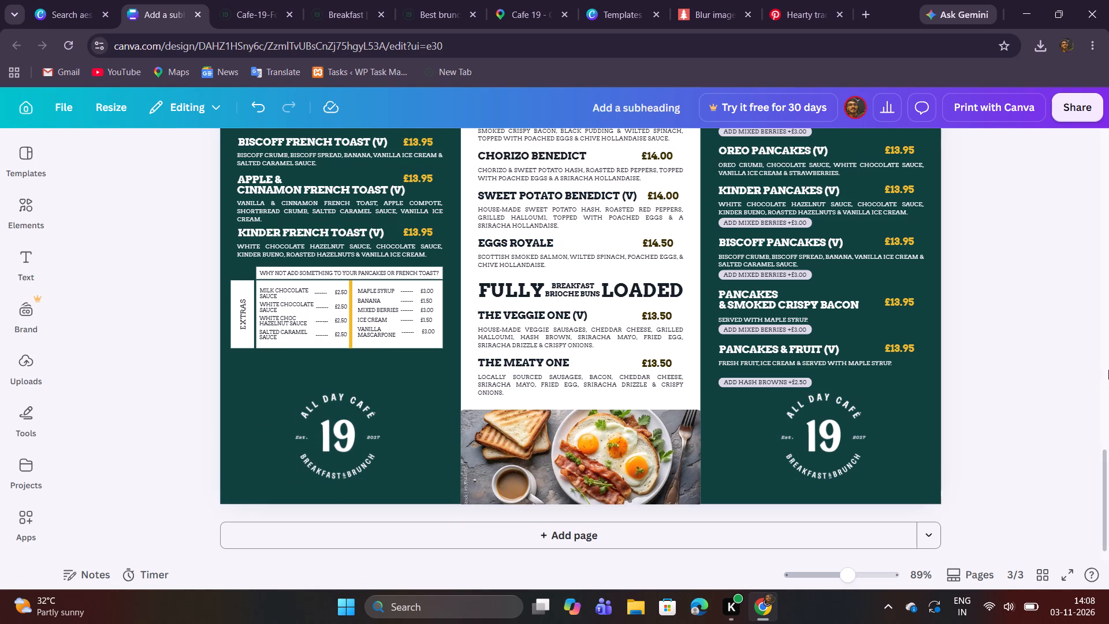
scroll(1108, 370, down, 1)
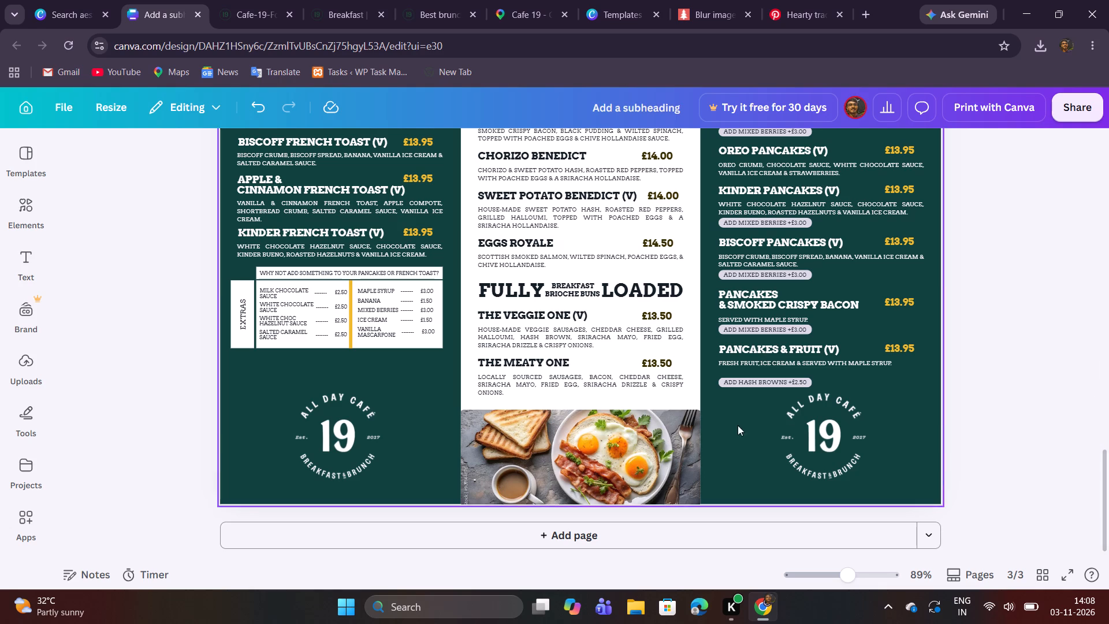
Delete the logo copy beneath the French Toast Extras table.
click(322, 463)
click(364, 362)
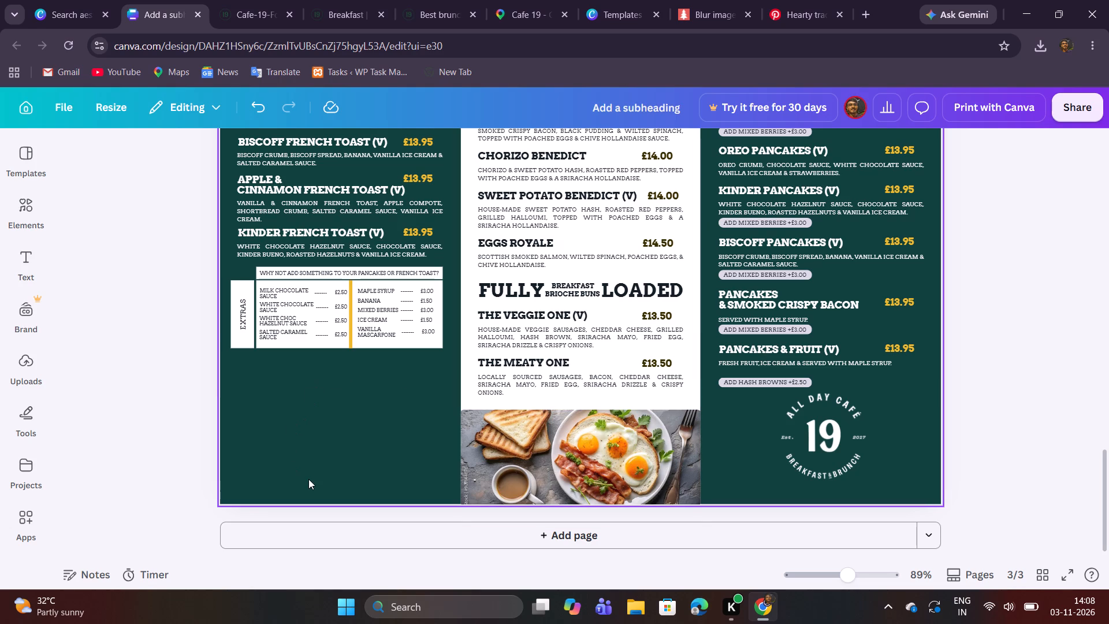
Search the design elements for "round frame" and add the plain circular photo frame without a border to page 3.
click(31, 211)
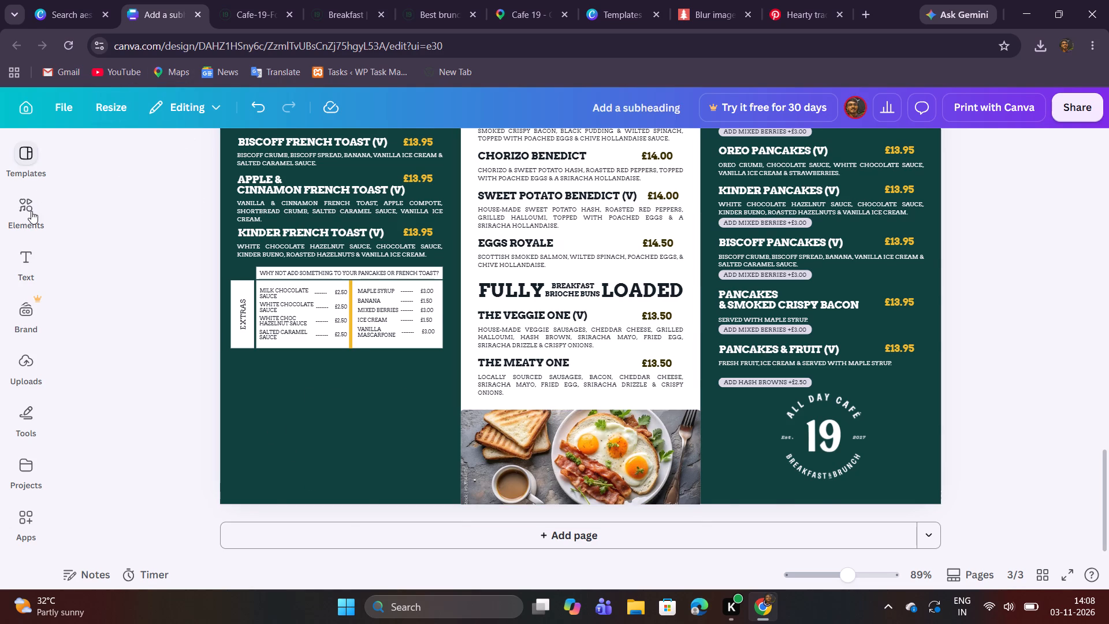
scroll(185, 402, up, 7)
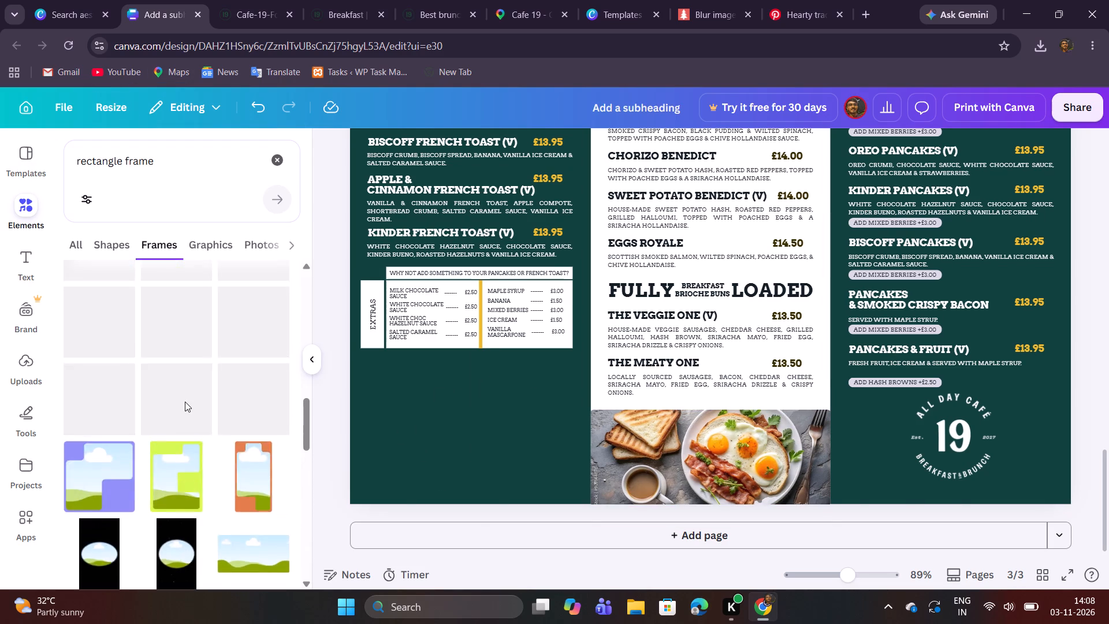
drag(183, 162, 64, 158)
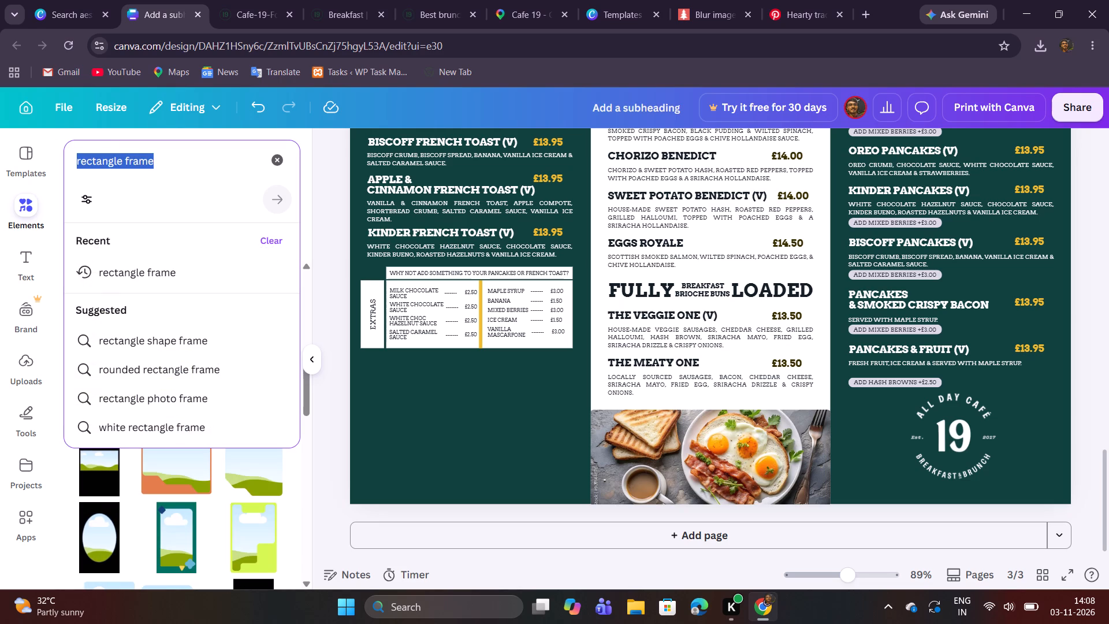
text(round)
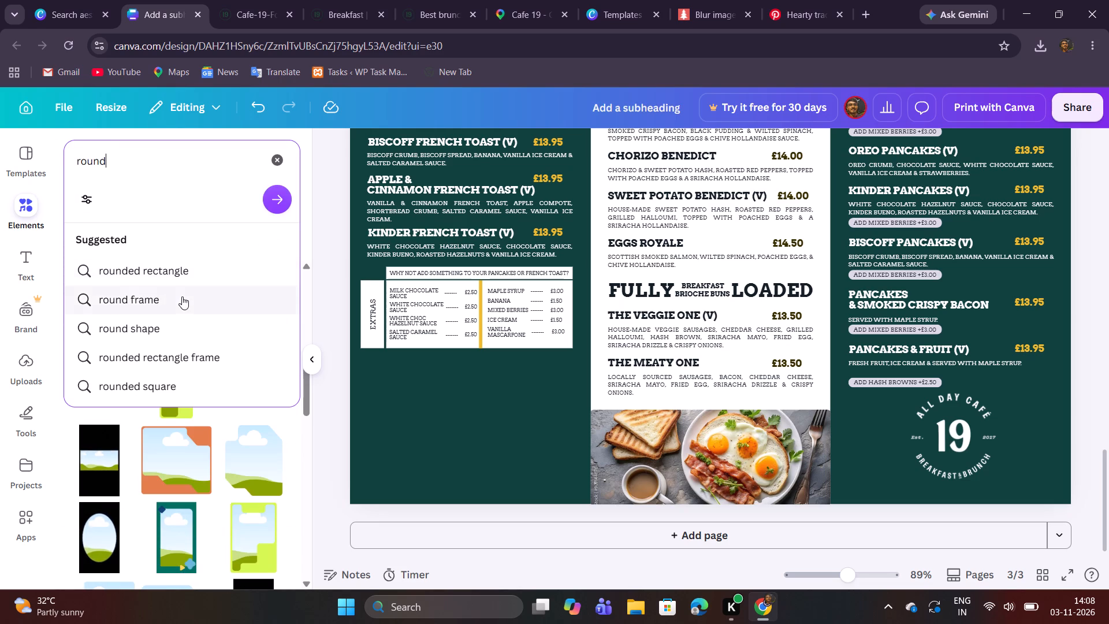
click(182, 296)
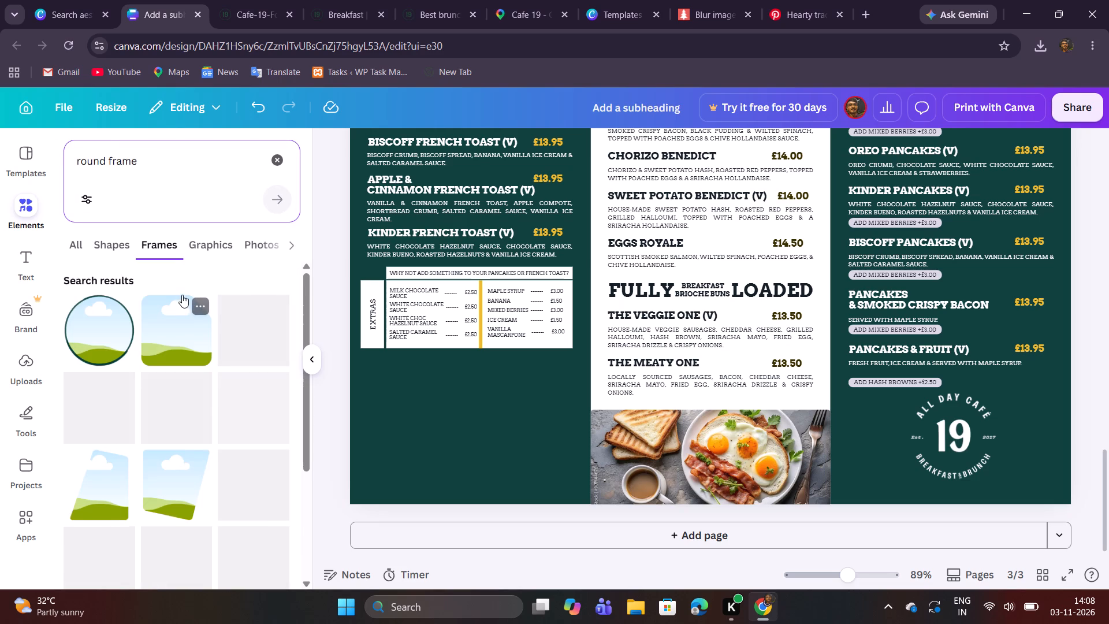
scroll(201, 382, down, 2)
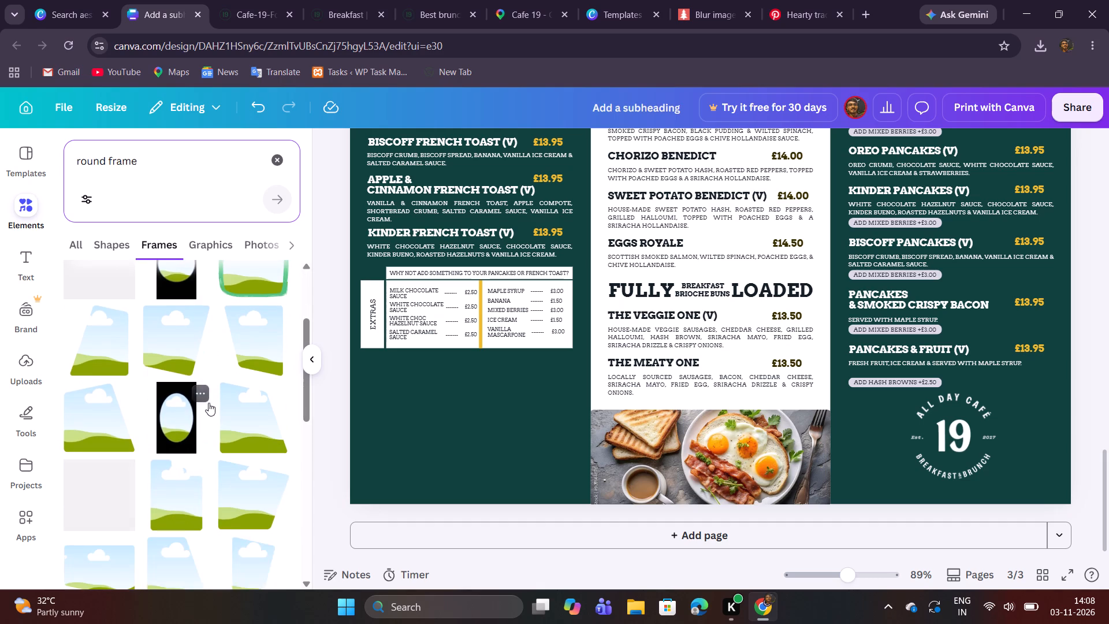
scroll(212, 412, up, 3)
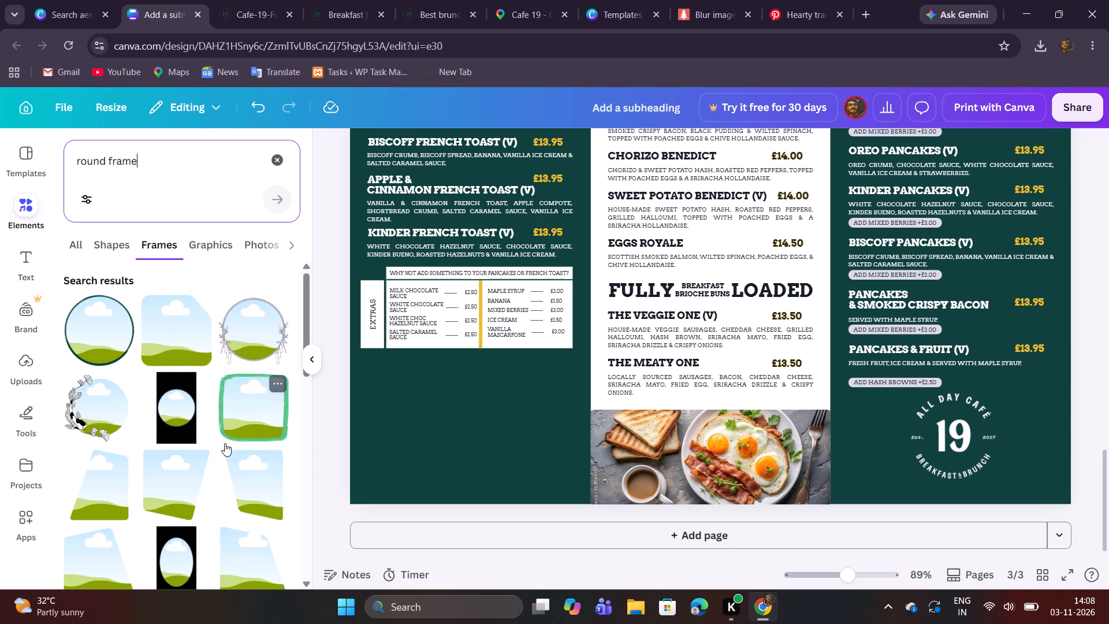
scroll(225, 443, down, 6)
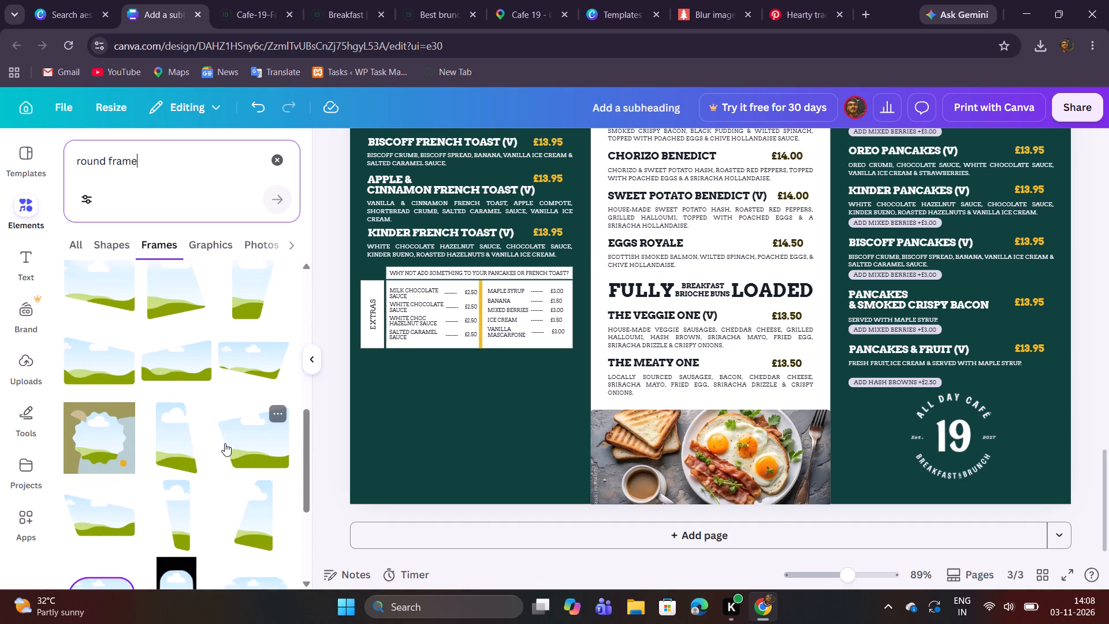
scroll(225, 443, down, 6)
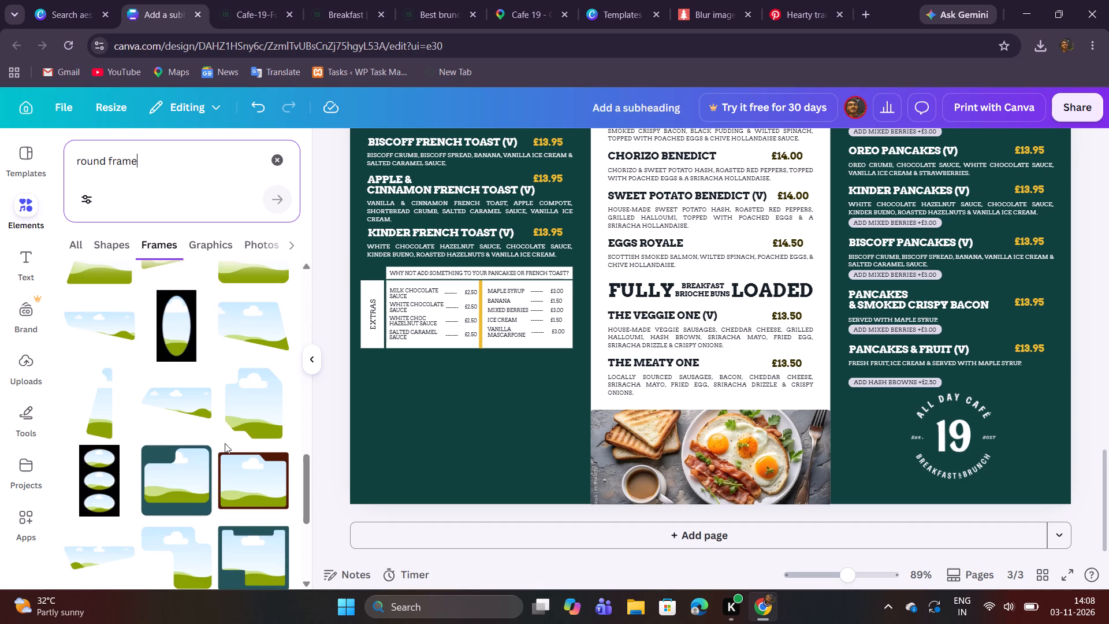
scroll(225, 443, down, 7)
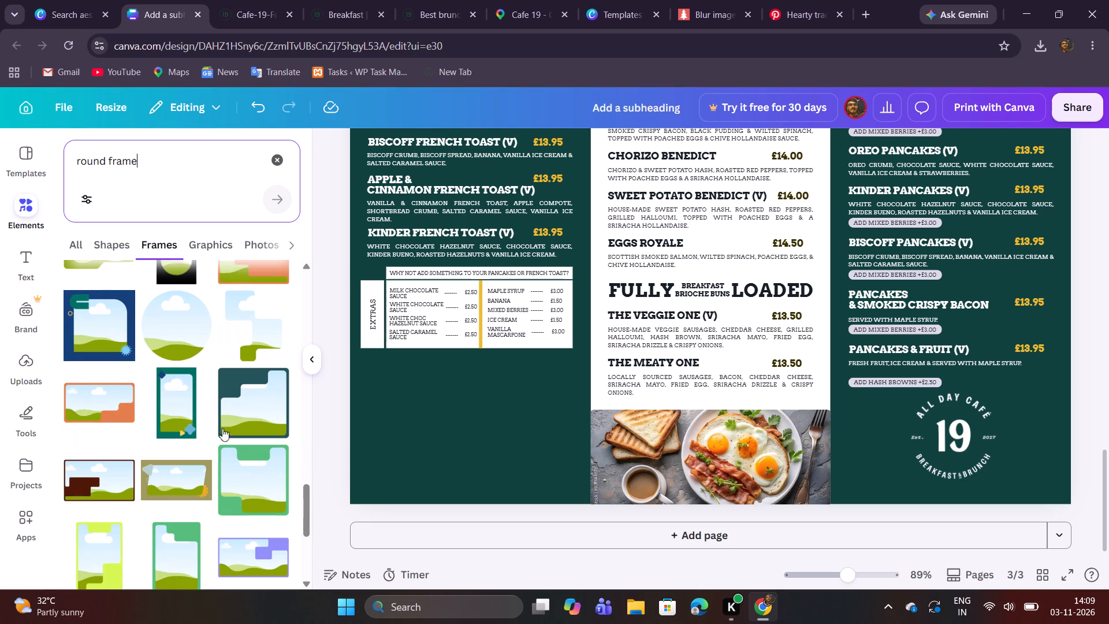
drag(177, 319, 411, 307)
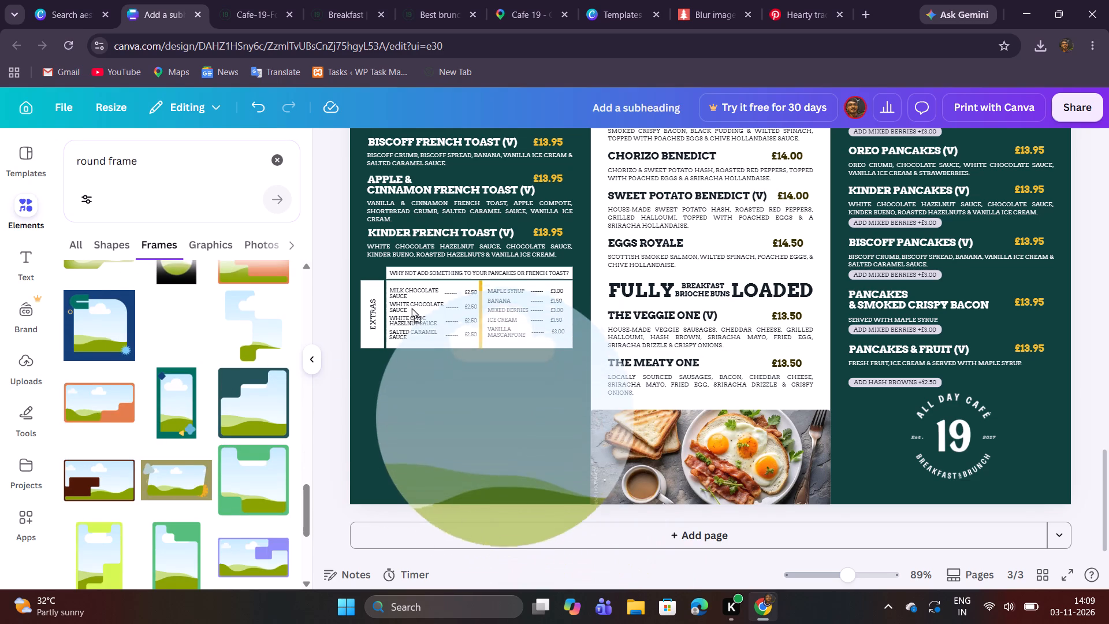
drag(411, 307, 168, 312)
click(170, 324)
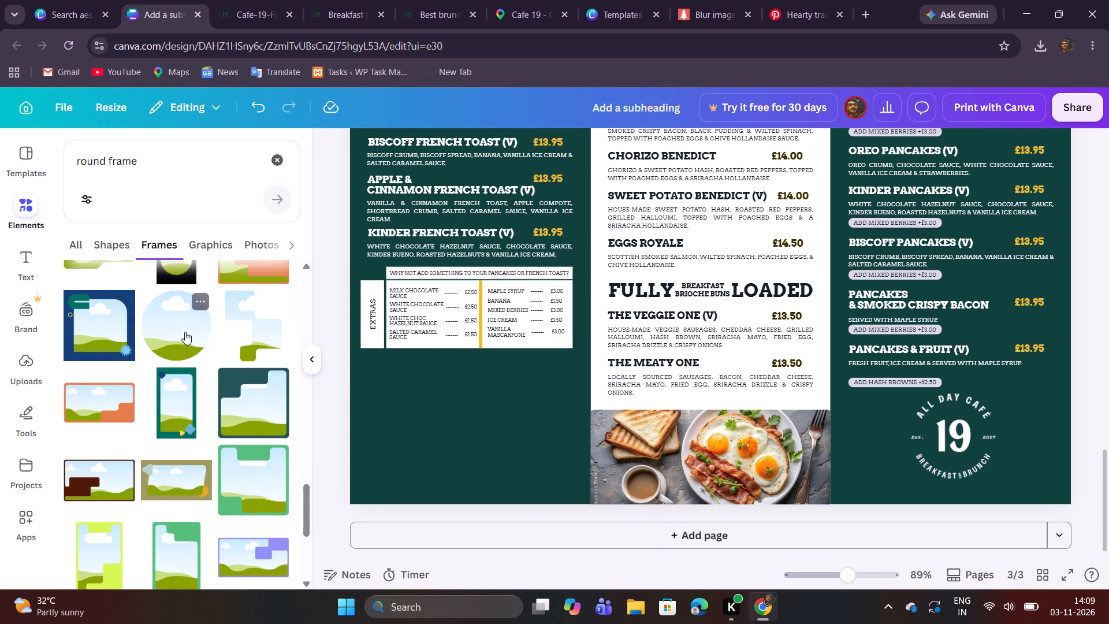
Move the circular frame beneath the French Toast Extras table and shrink it to fit the empty green space above the page's bottom edge.
drag(772, 273, 765, 274)
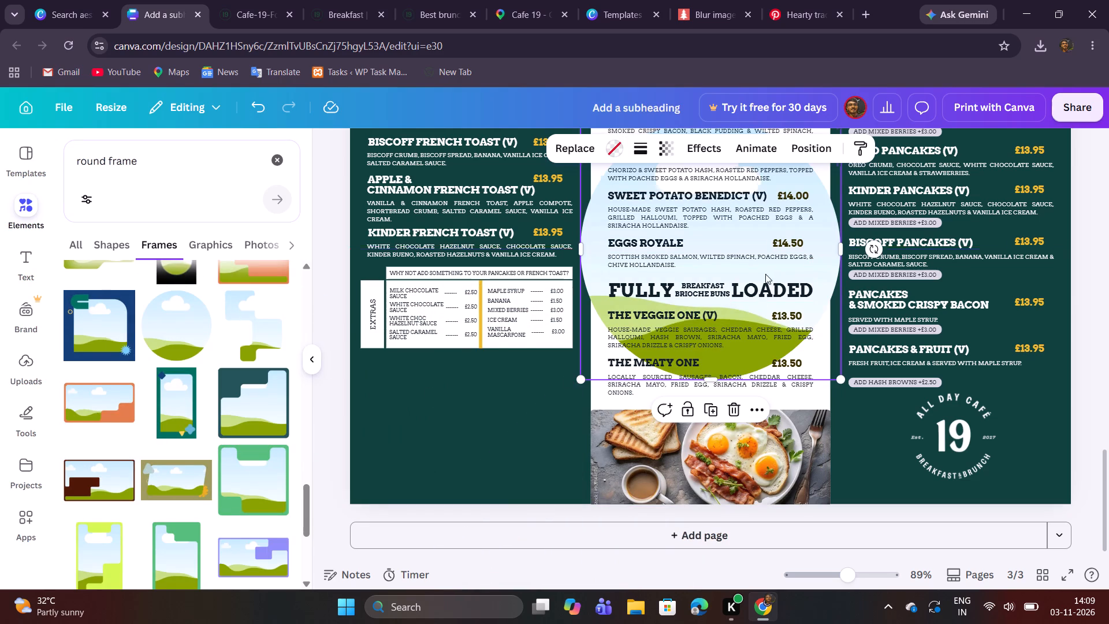
drag(765, 274, 564, 368)
drag(637, 213, 559, 321)
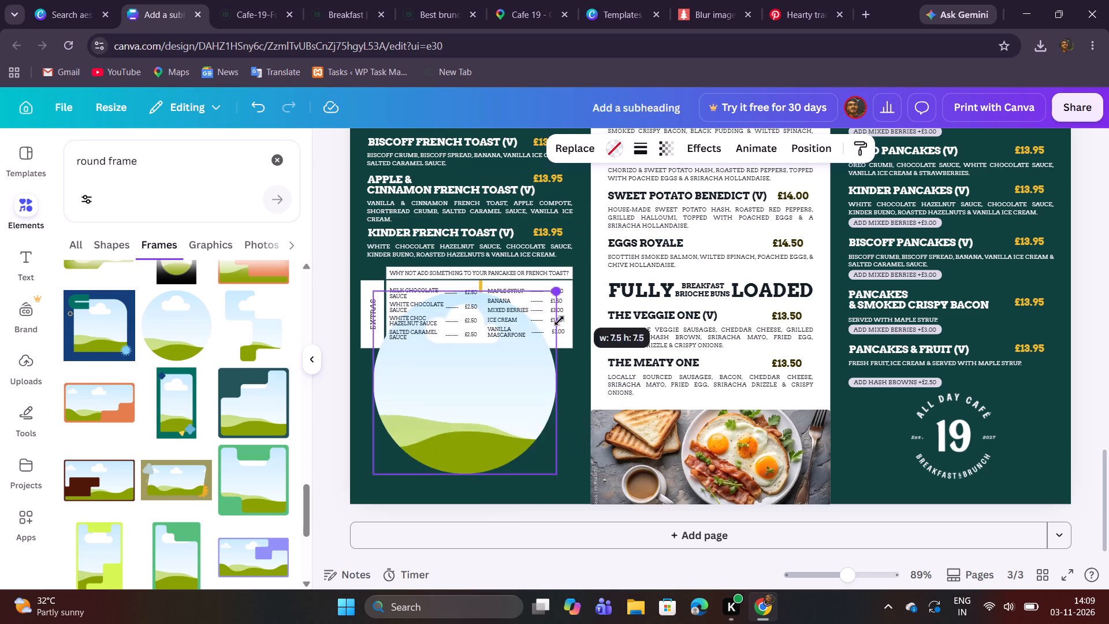
drag(559, 321, 534, 366)
drag(462, 420, 487, 437)
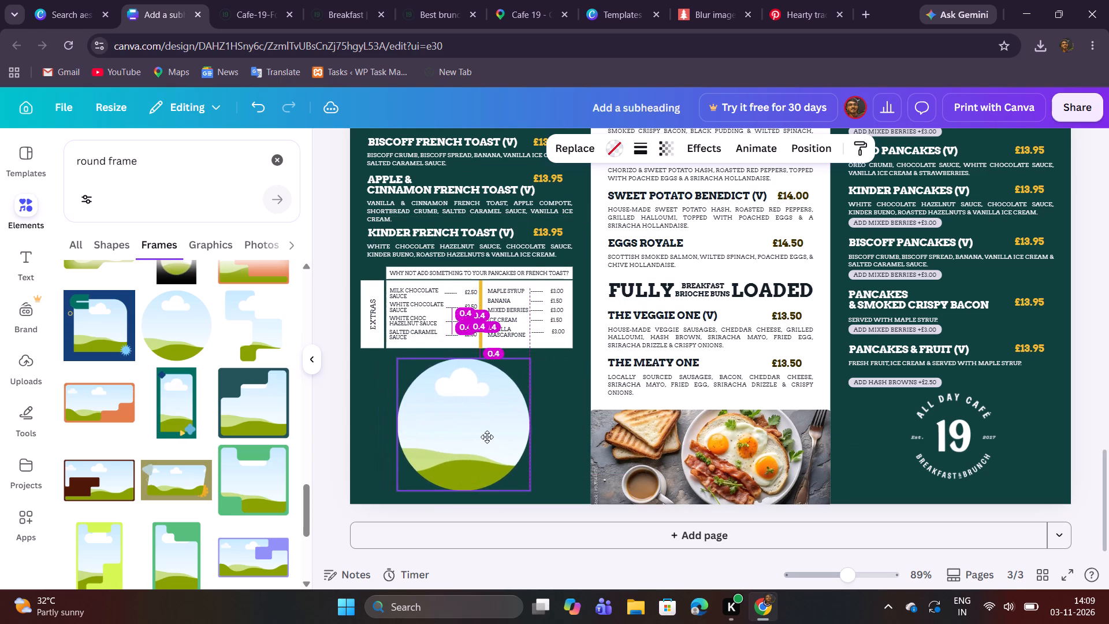
drag(487, 437, 493, 440)
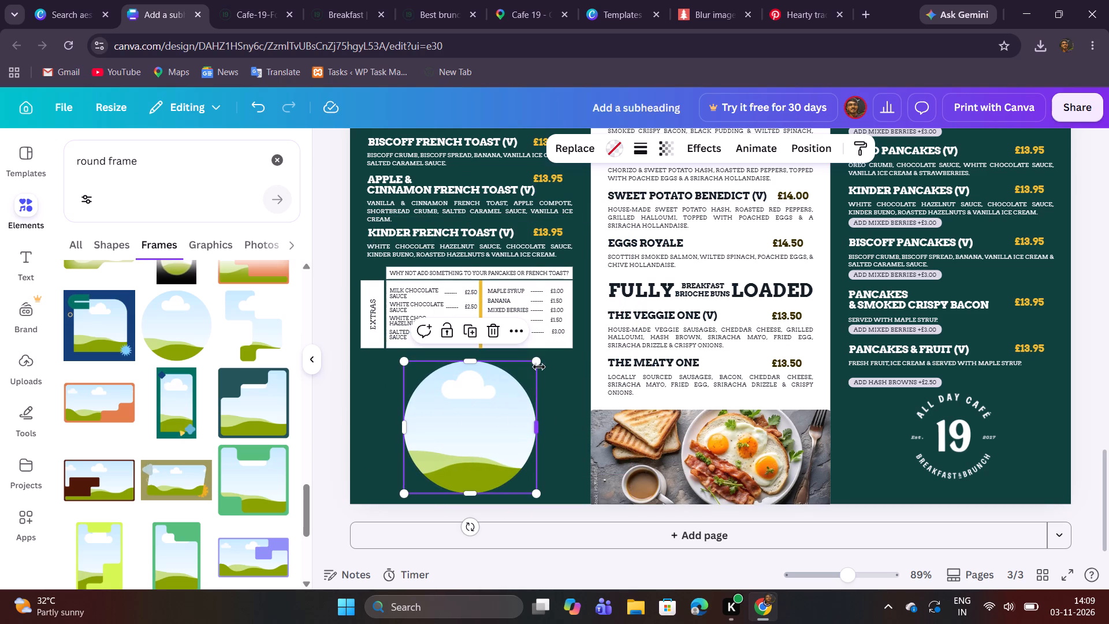
click(556, 387)
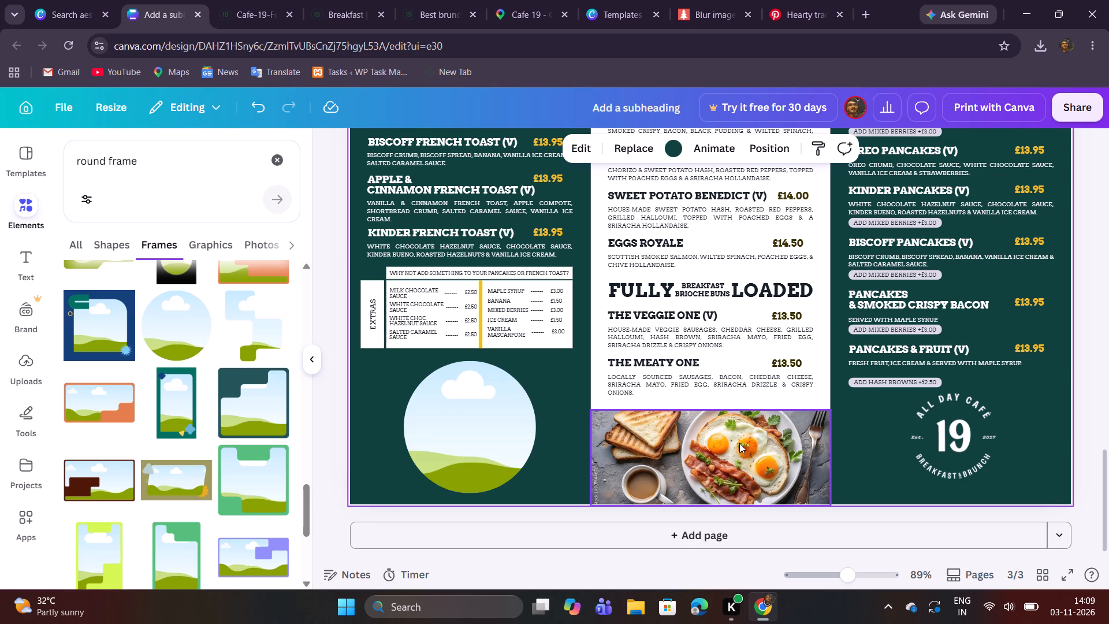
Switch to Pinterest and search for "french toast" photos.
scroll(698, 335, up, 2)
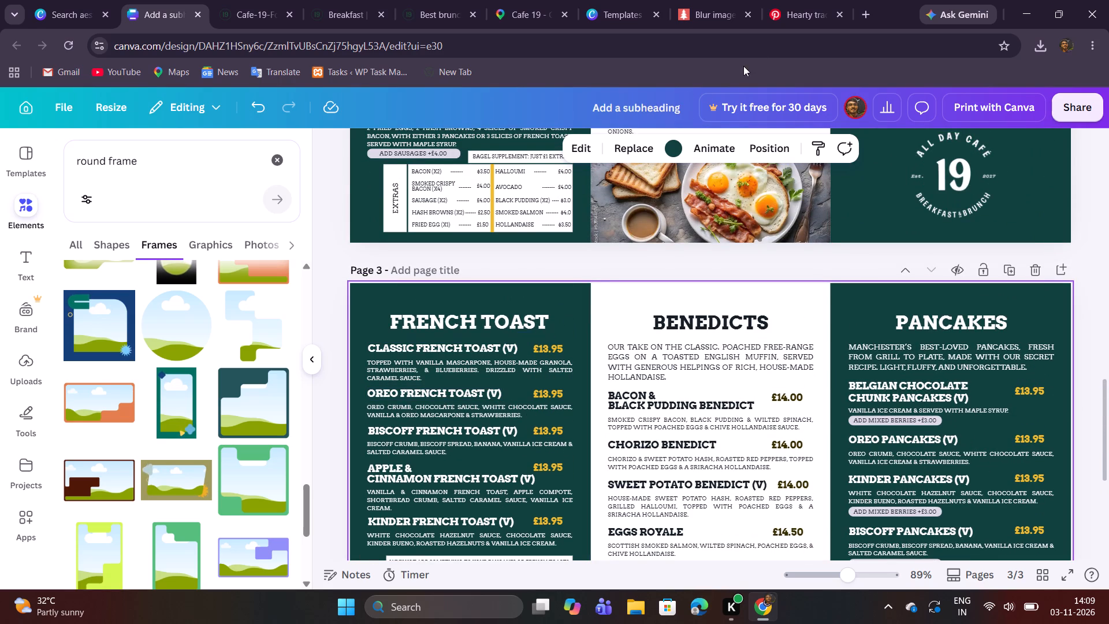
click(782, 18)
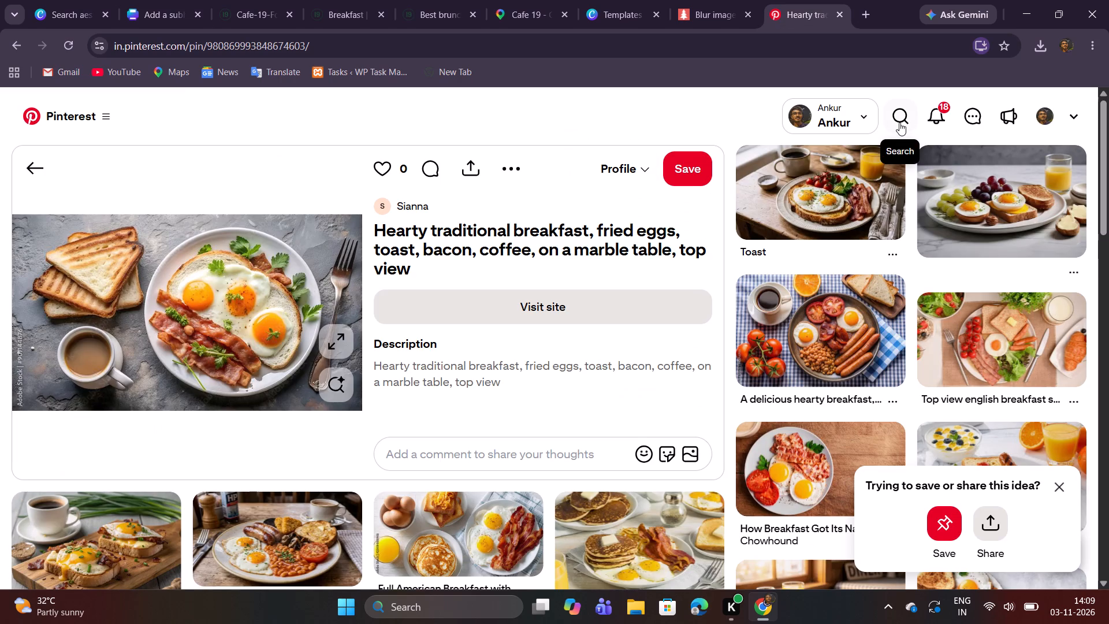
click(900, 122)
text(french)
key(space)
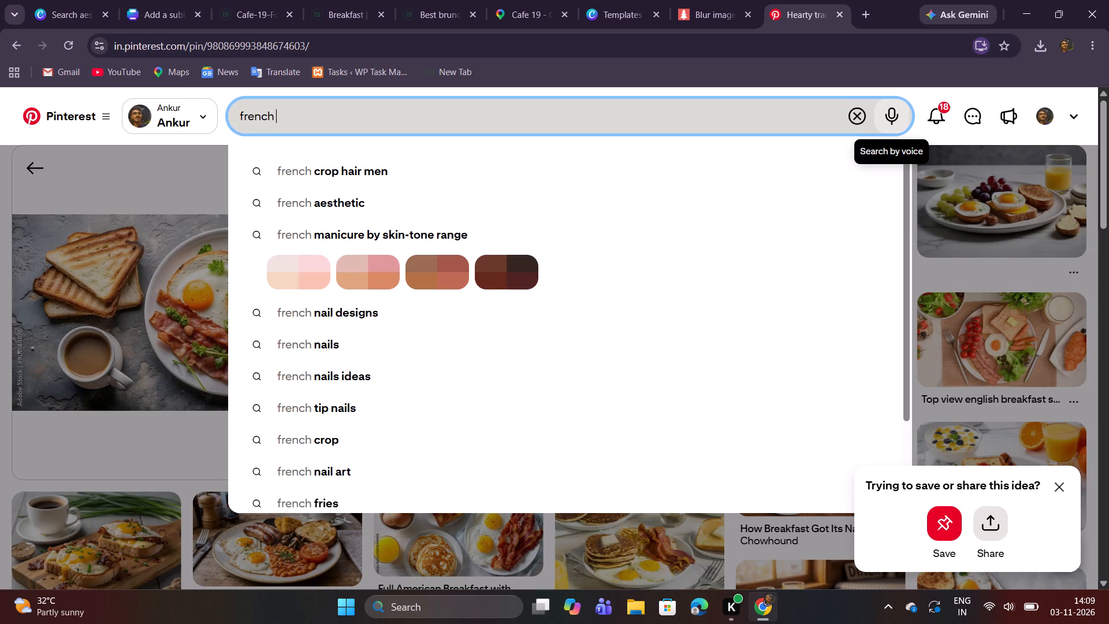
text(toast)
key(Return)
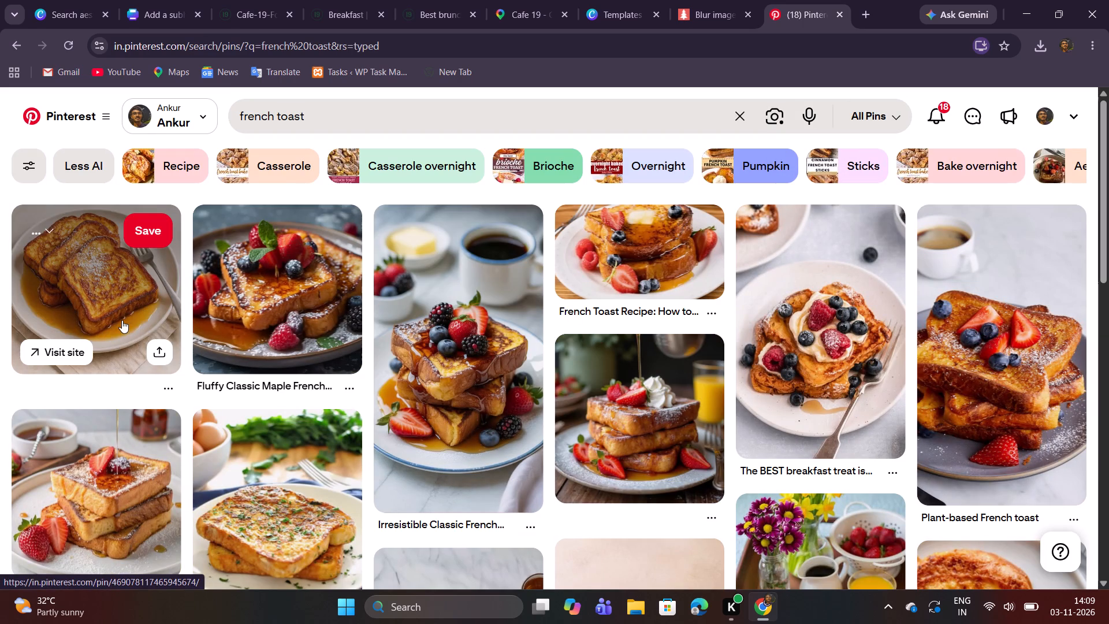
Copy the photo of French toast slices with syrup and a fork from Pinterest and paste it onto page 3 in Canva.
right_click(122, 320)
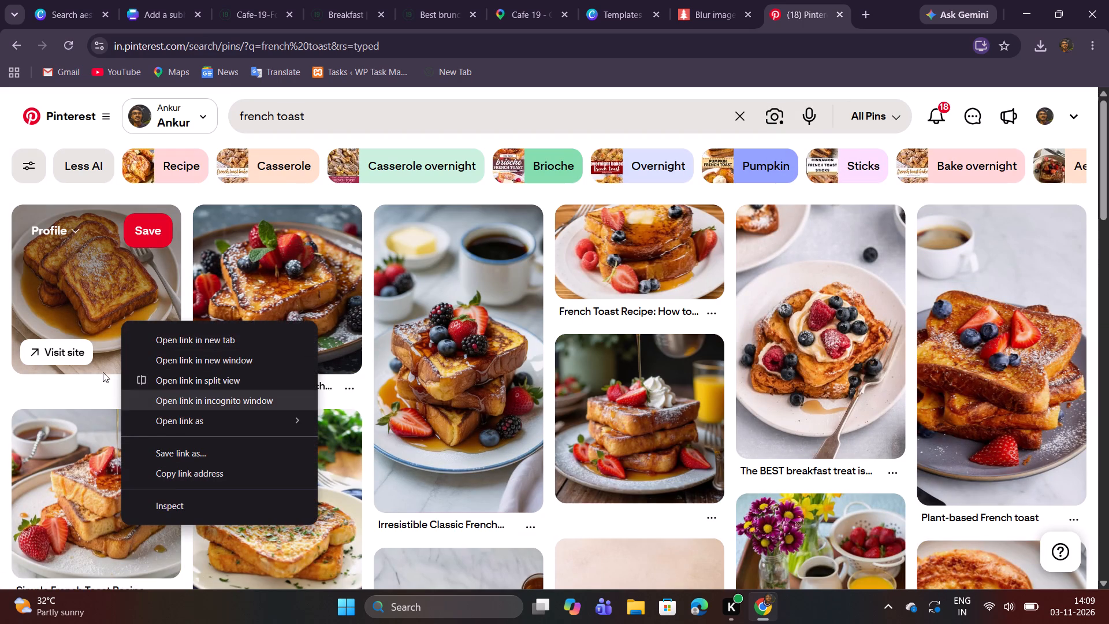
click(81, 290)
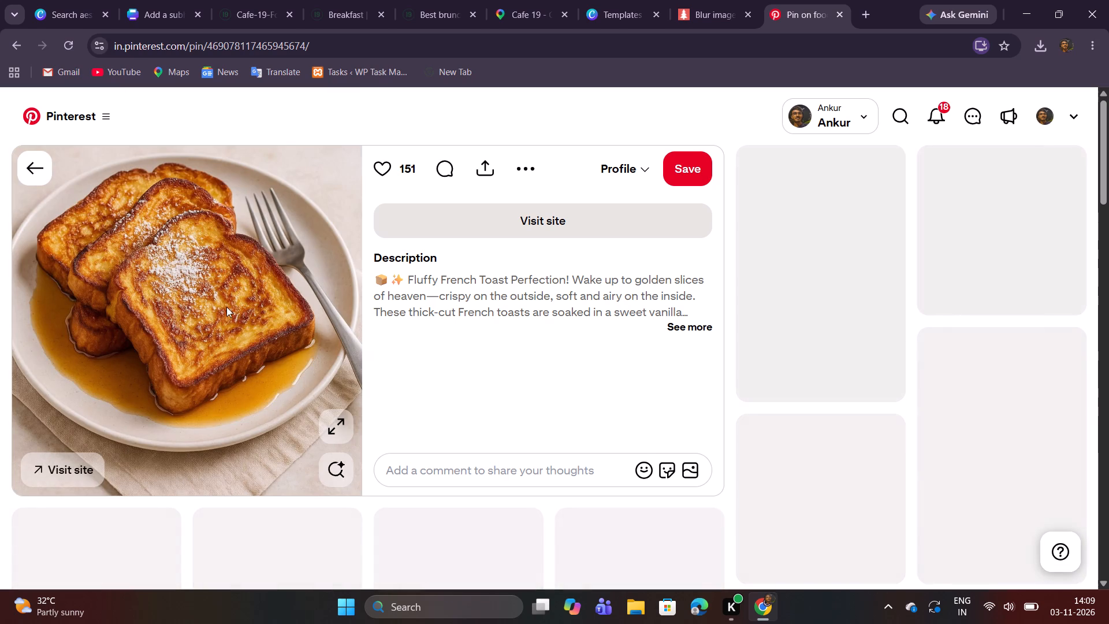
right_click(225, 307)
click(273, 362)
click(155, 0)
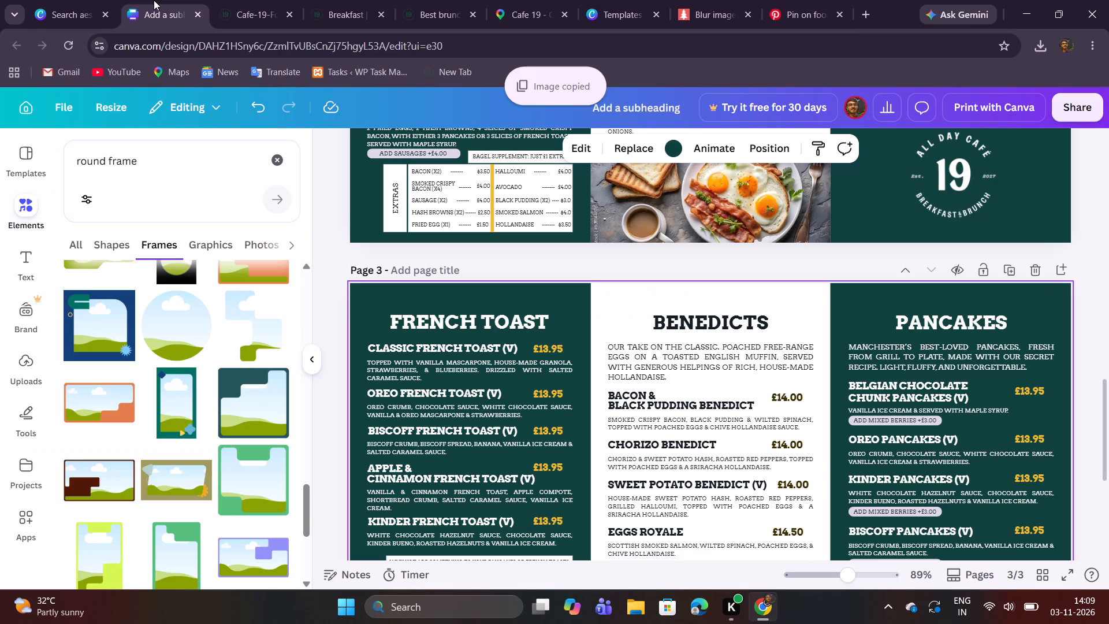
scroll(653, 276, down, 2)
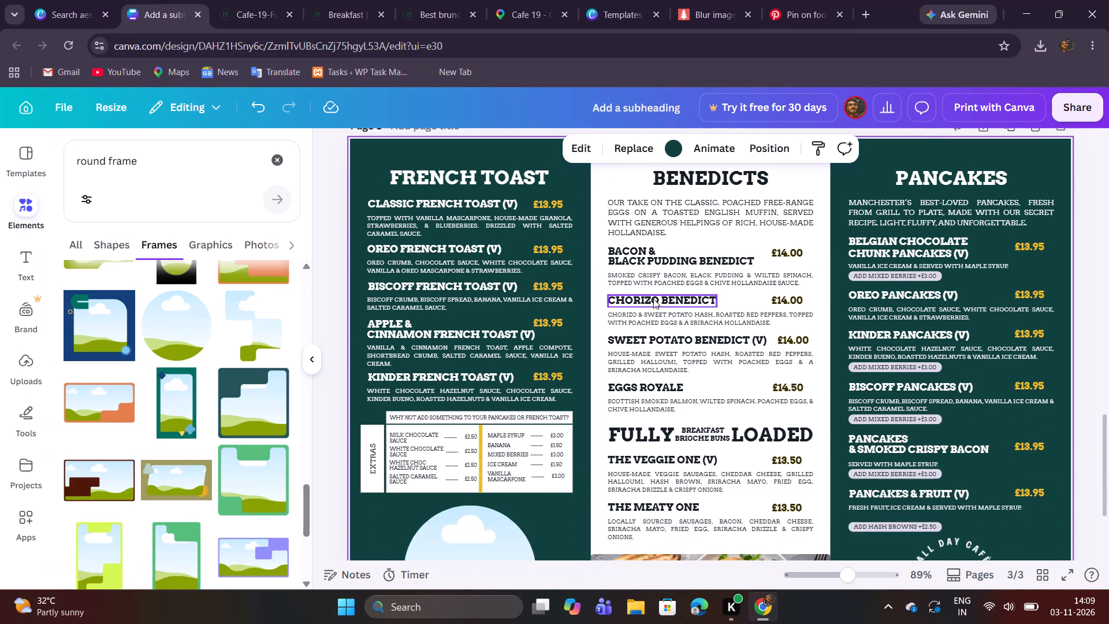
scroll(643, 315, down, 1)
click(546, 384)
key(ctrl+v)
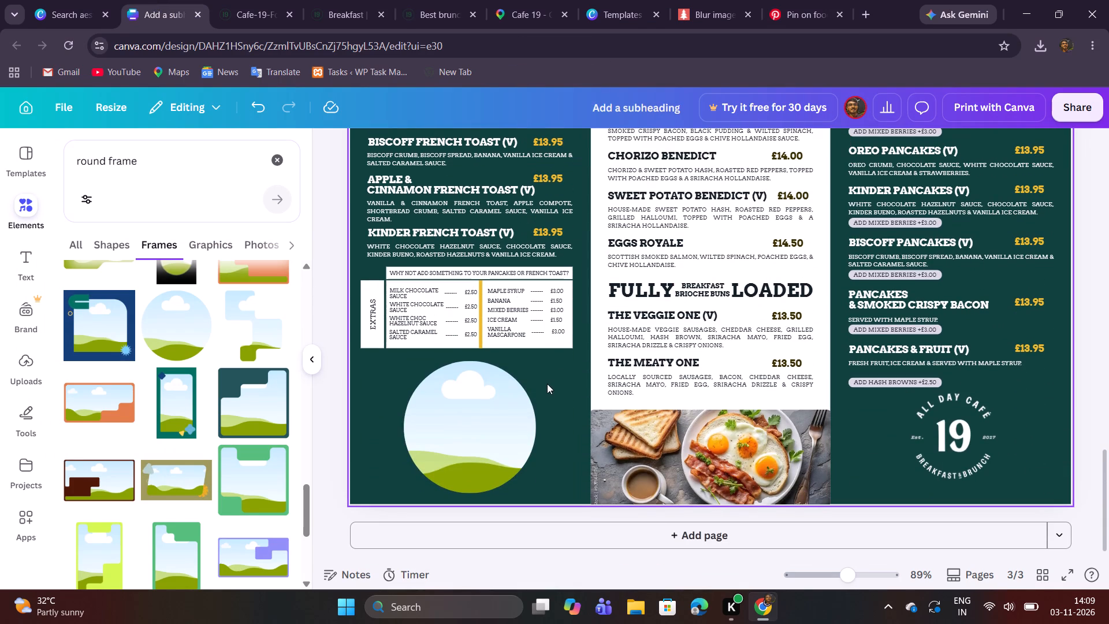
Place the pasted French toast photo inside the circular frame beneath the French Toast Extras table.
drag(838, 345, 837, 346)
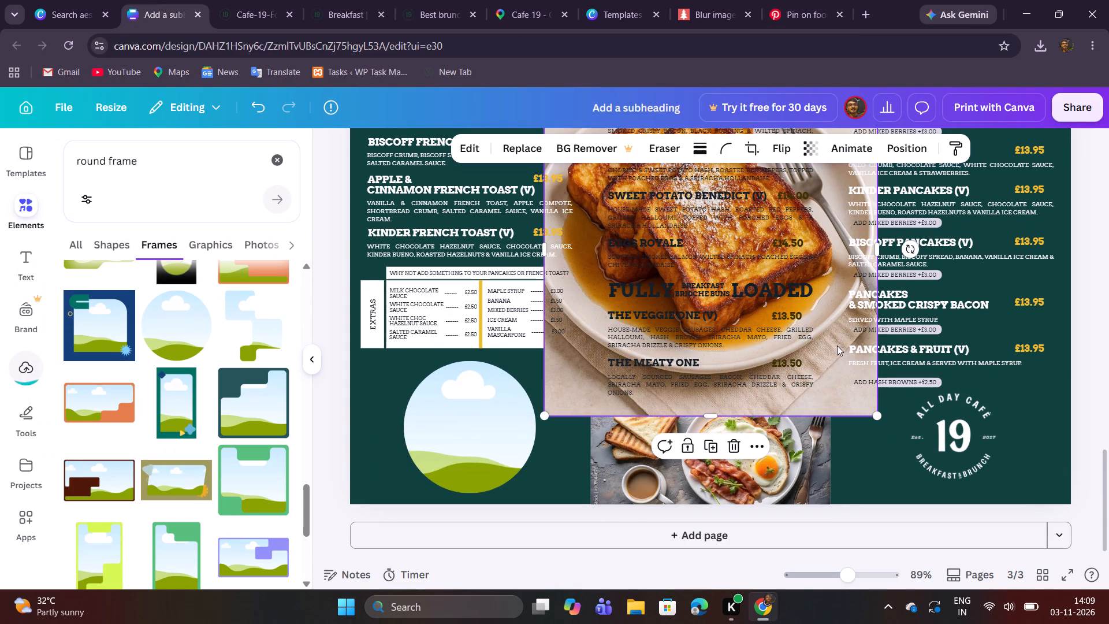
drag(837, 346, 579, 450)
drag(572, 436, 552, 489)
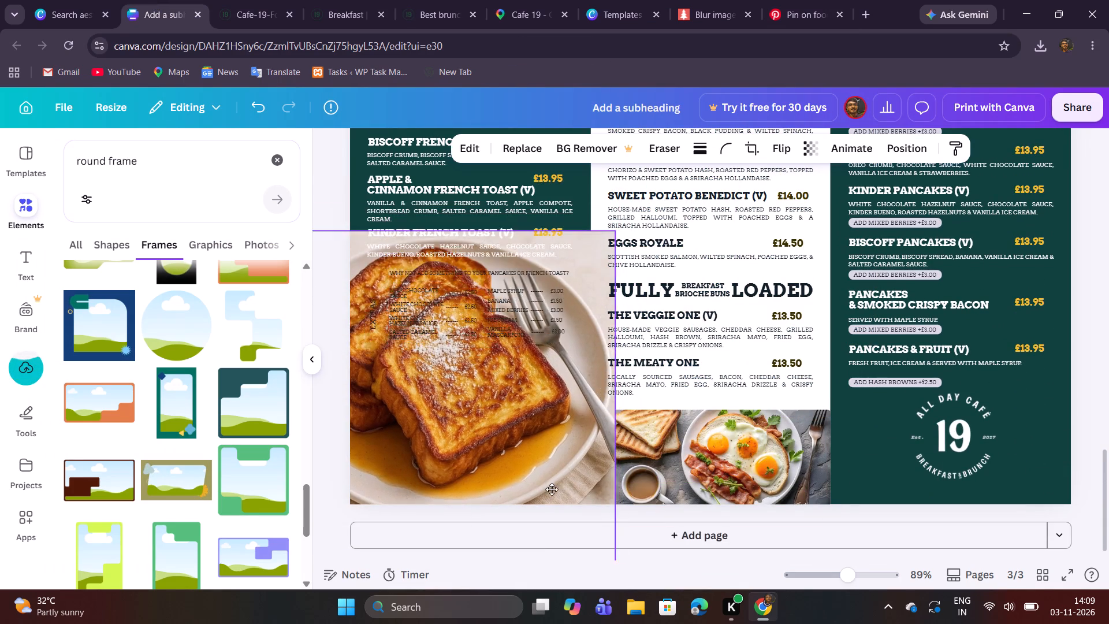
drag(552, 489, 486, 439)
double_click(482, 438)
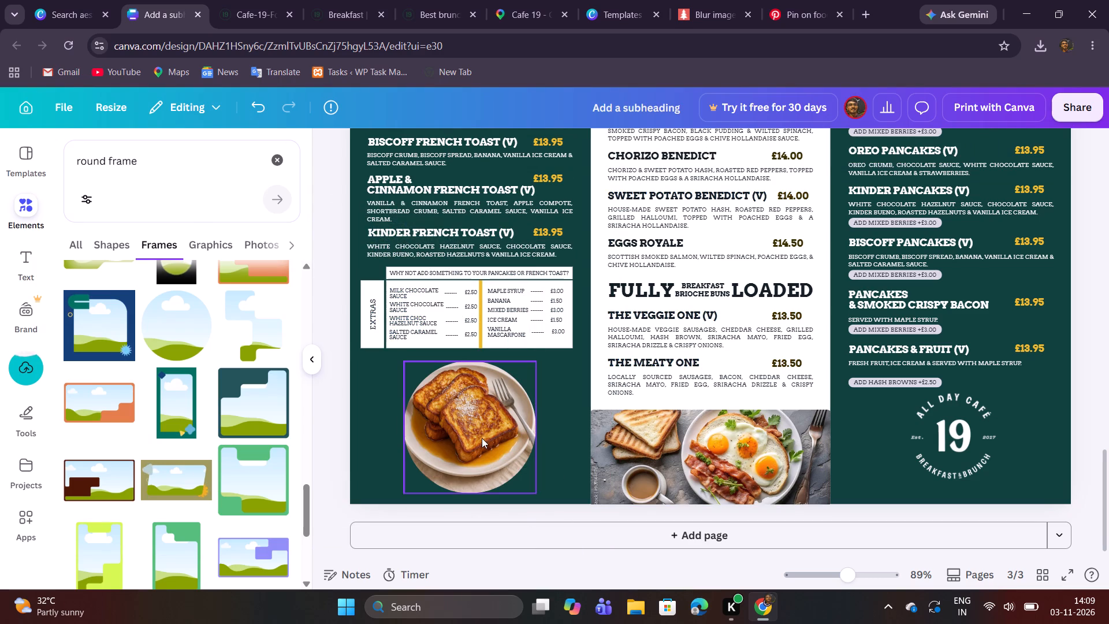
drag(482, 438, 487, 447)
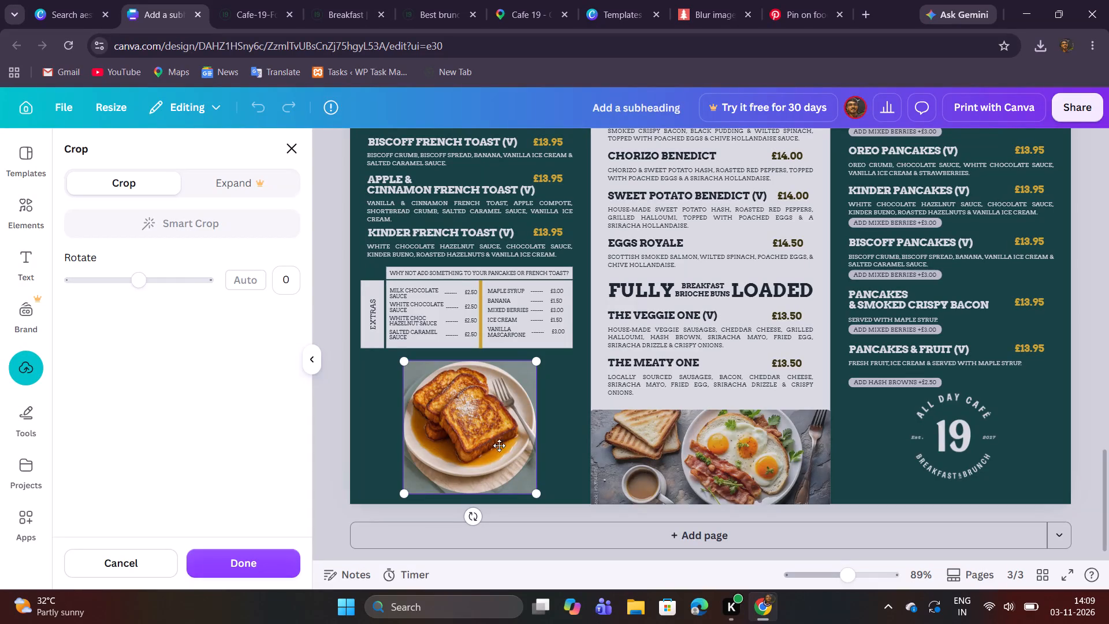
click(581, 438)
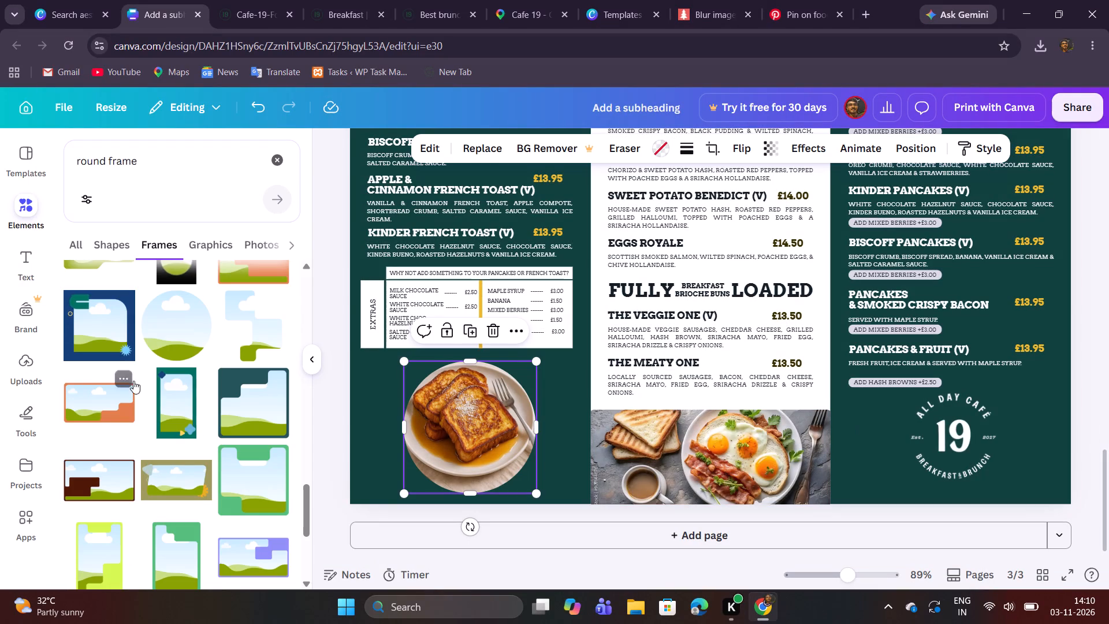
Enlarge the round French toast photo slightly and centre it beneath the Extras table.
click(306, 360)
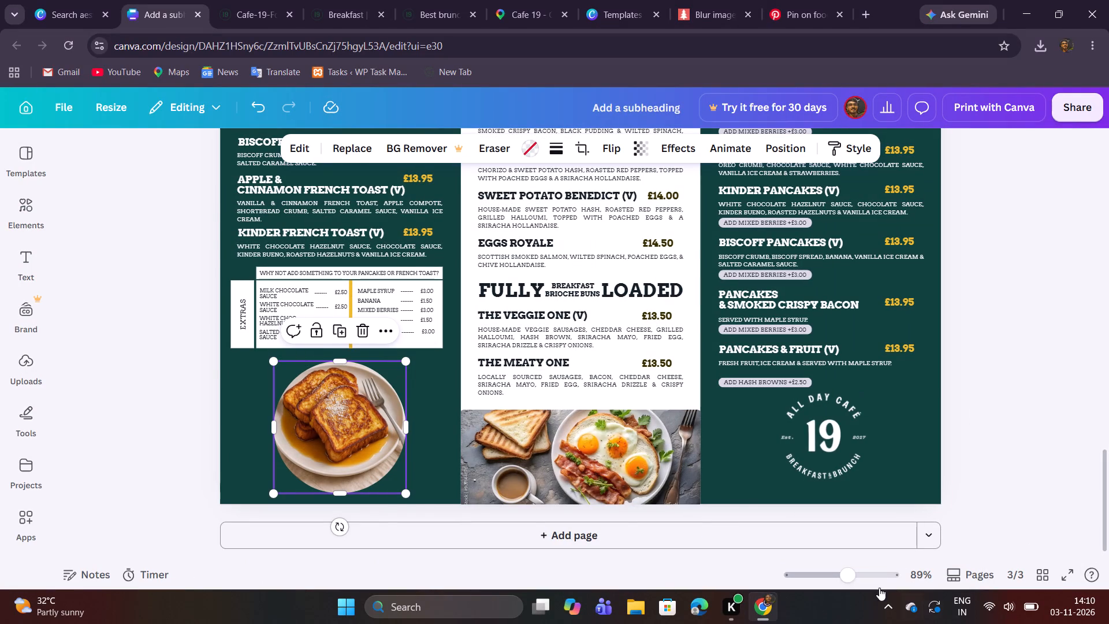
click(865, 577)
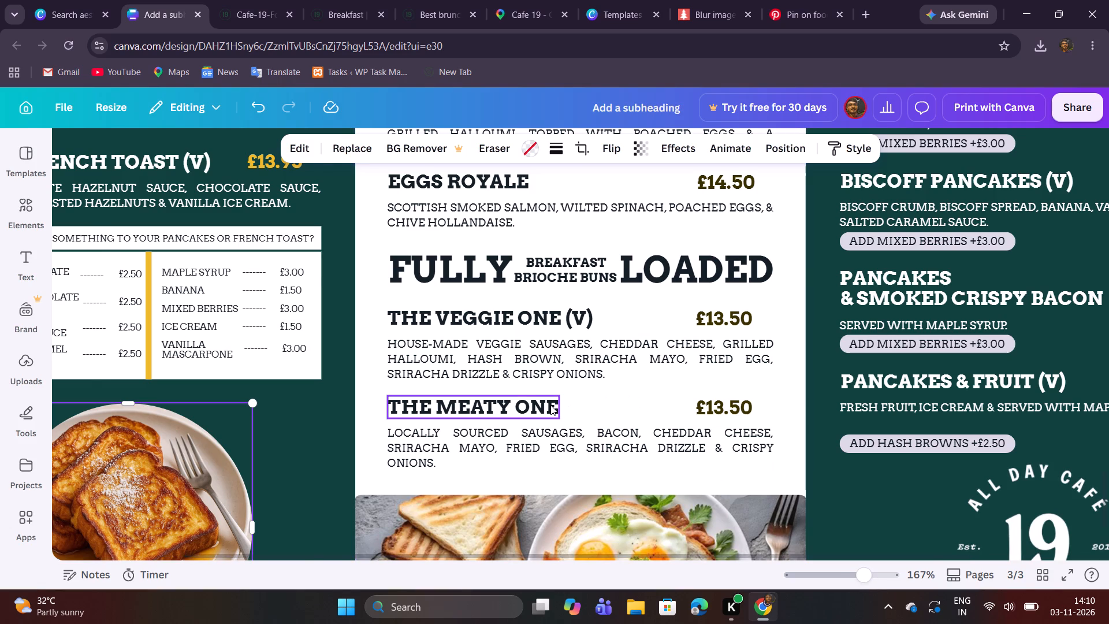
scroll(550, 405, down, 2)
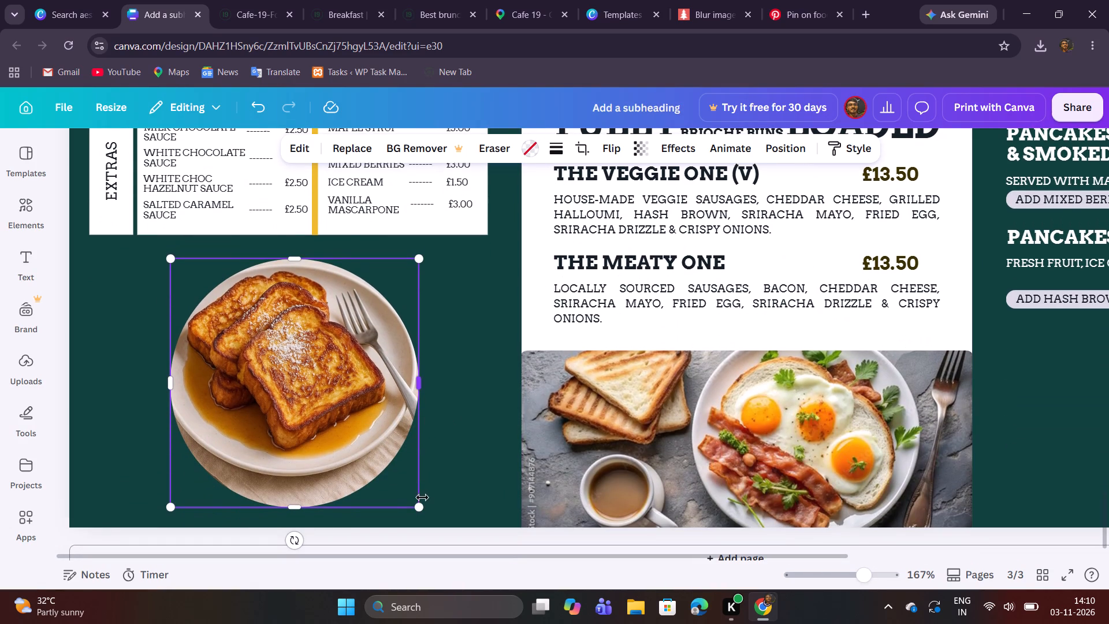
drag(421, 511, 438, 521)
click(377, 457)
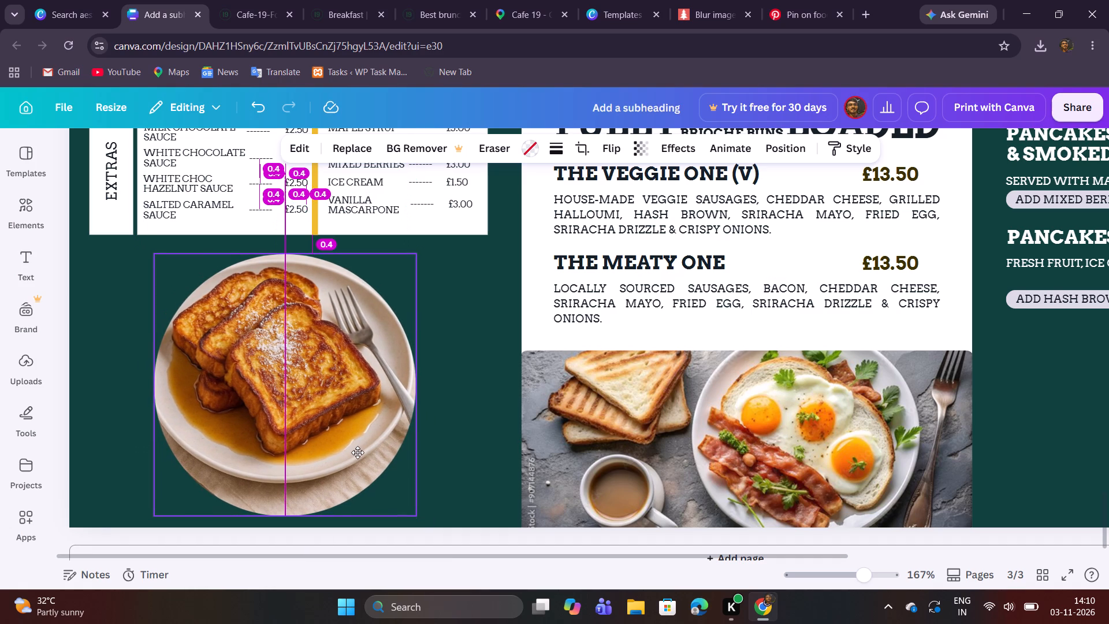
click(436, 441)
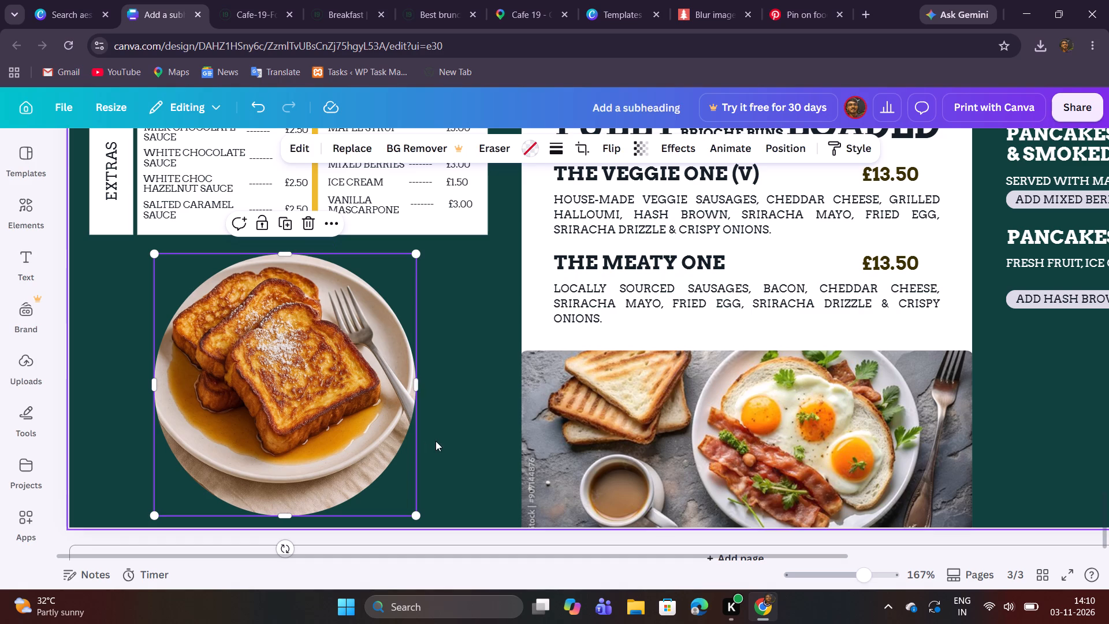
Review the whole layout of page 3, examining the French Toast, Benedicts and Pancakes columns.
click(838, 578)
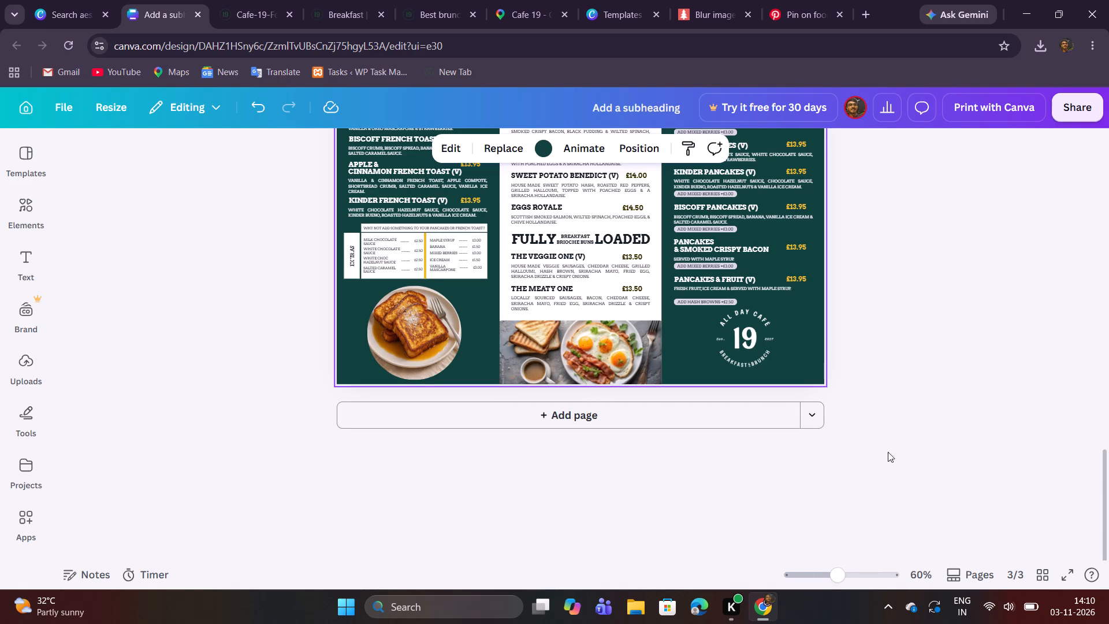
scroll(926, 432, up, 3)
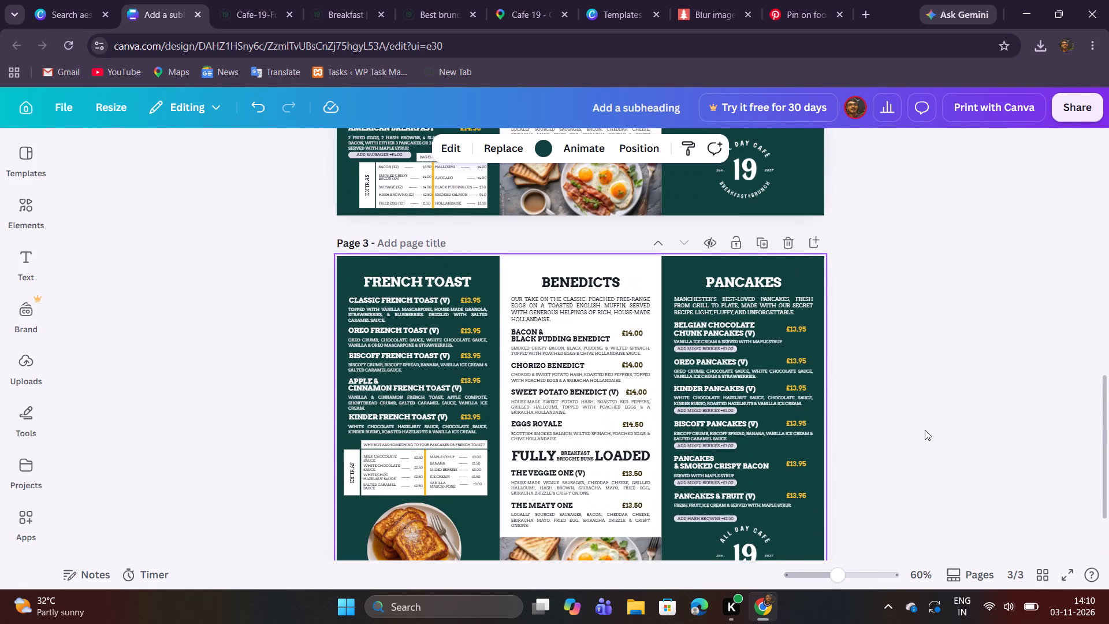
scroll(920, 431, down, 2)
scroll(916, 424, up, 1)
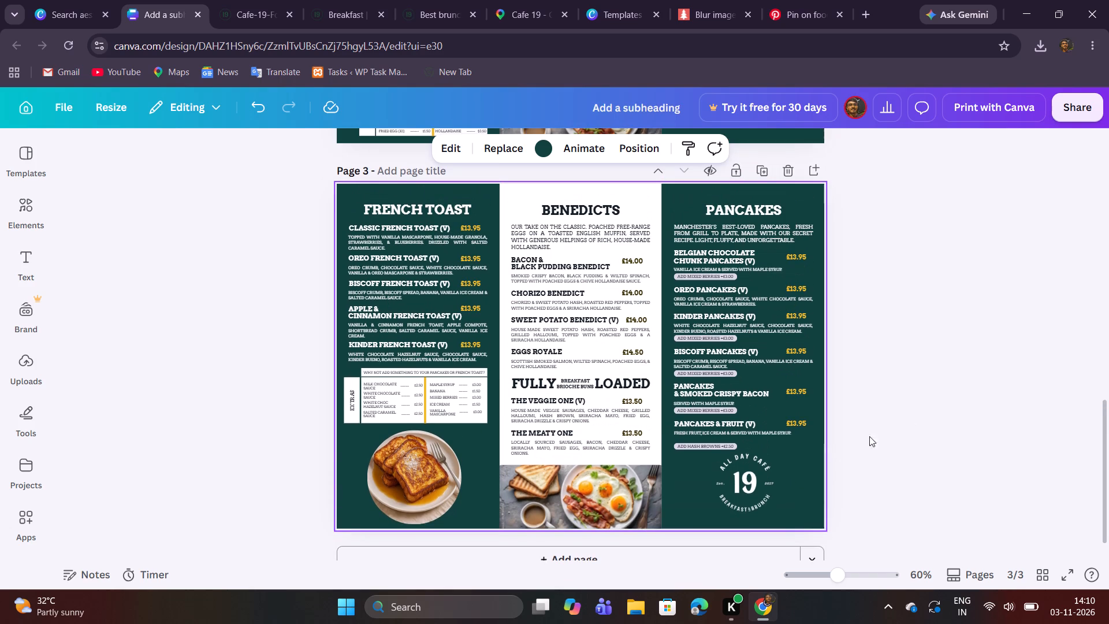
click(390, 500)
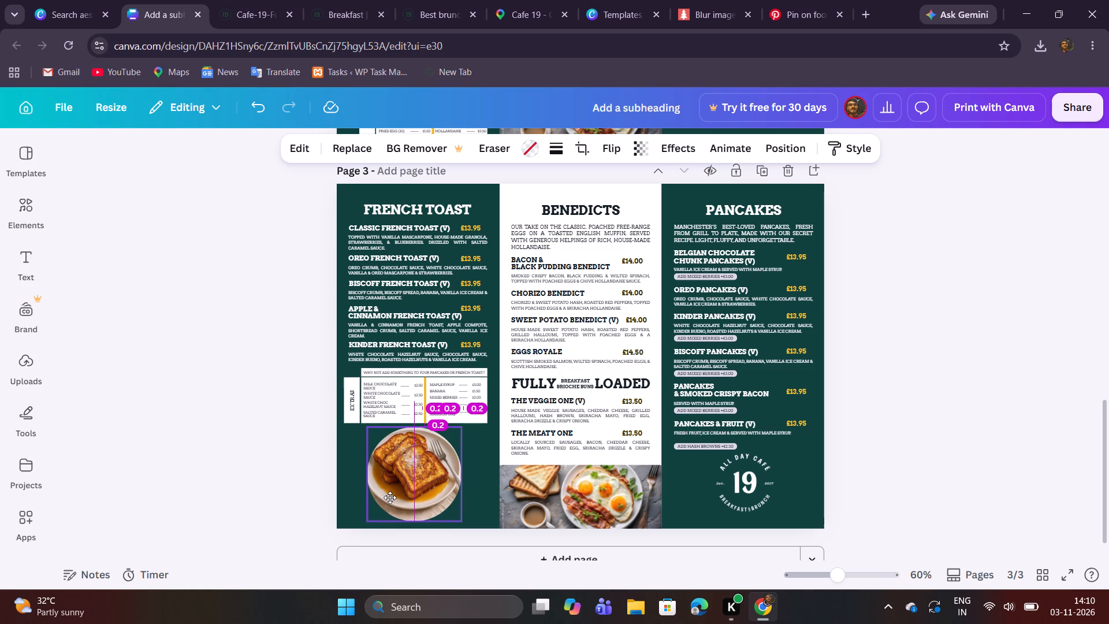
click(843, 446)
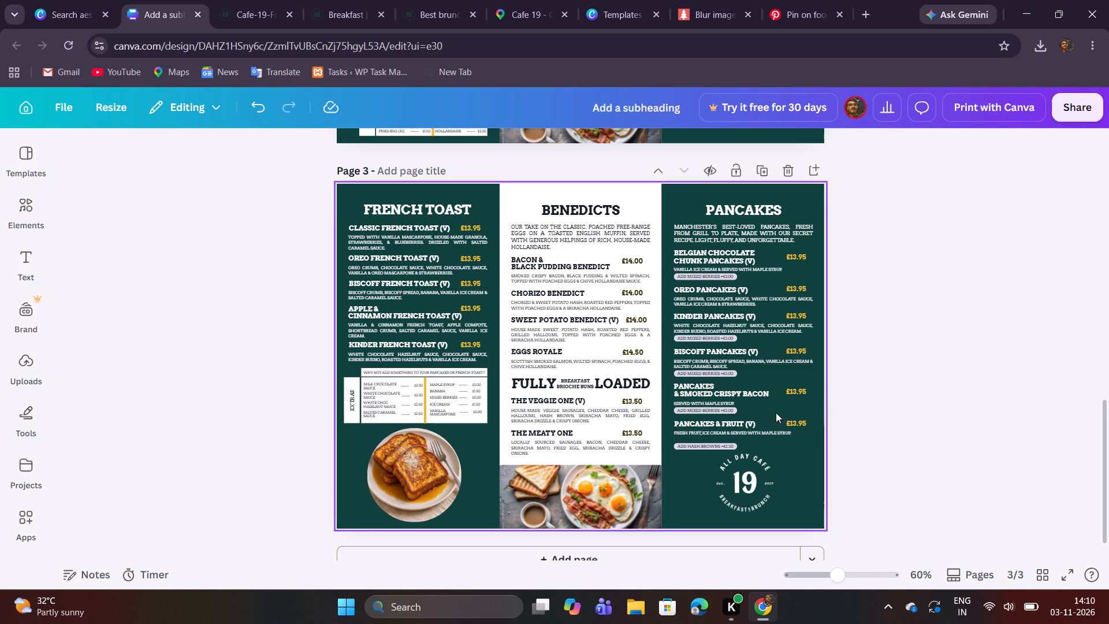
click(853, 574)
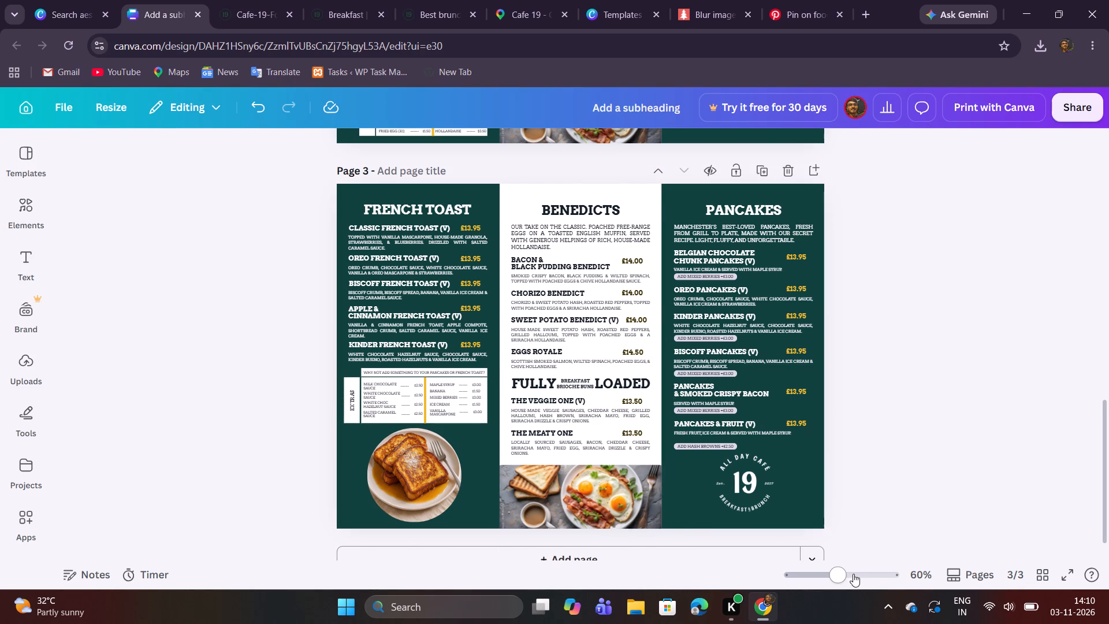
scroll(785, 455, down, 1)
scroll(784, 456, up, 2)
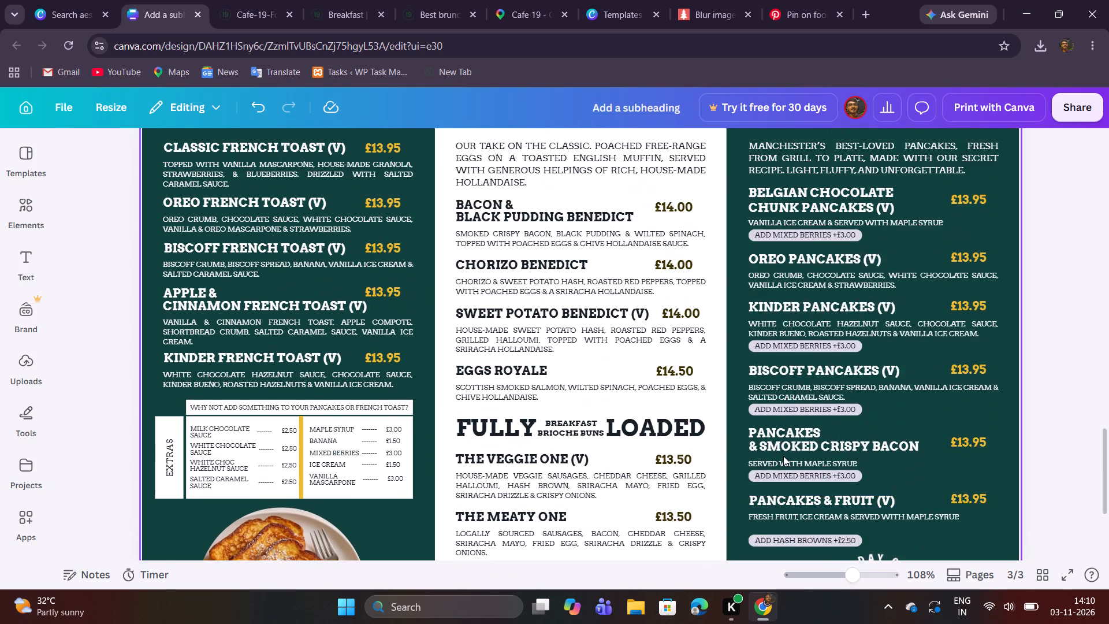
scroll(783, 455, down, 3)
scroll(782, 453, up, 6)
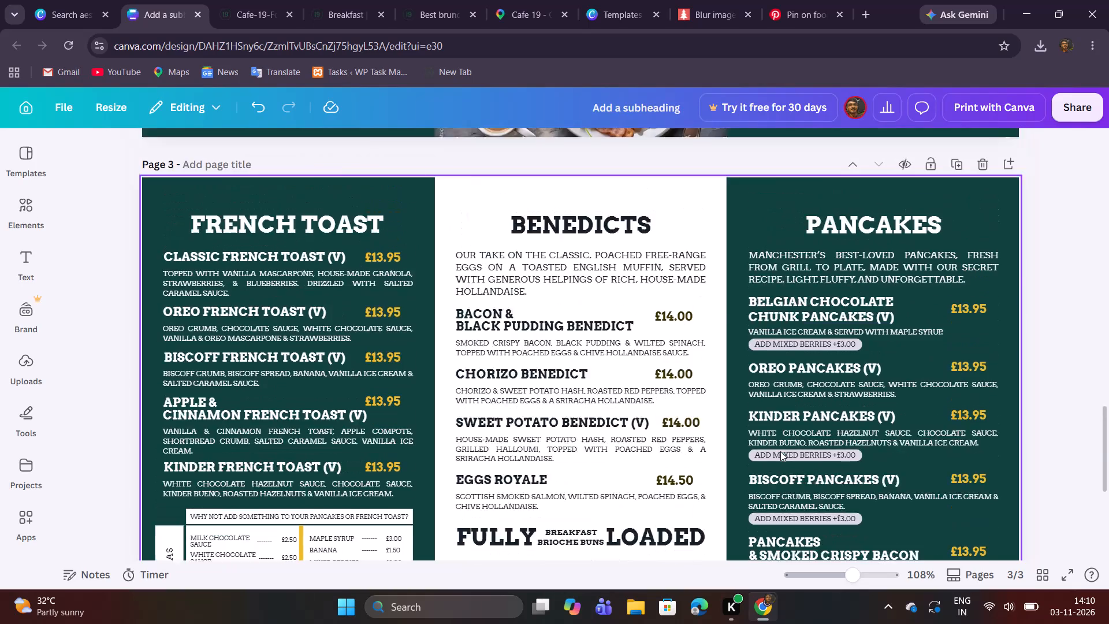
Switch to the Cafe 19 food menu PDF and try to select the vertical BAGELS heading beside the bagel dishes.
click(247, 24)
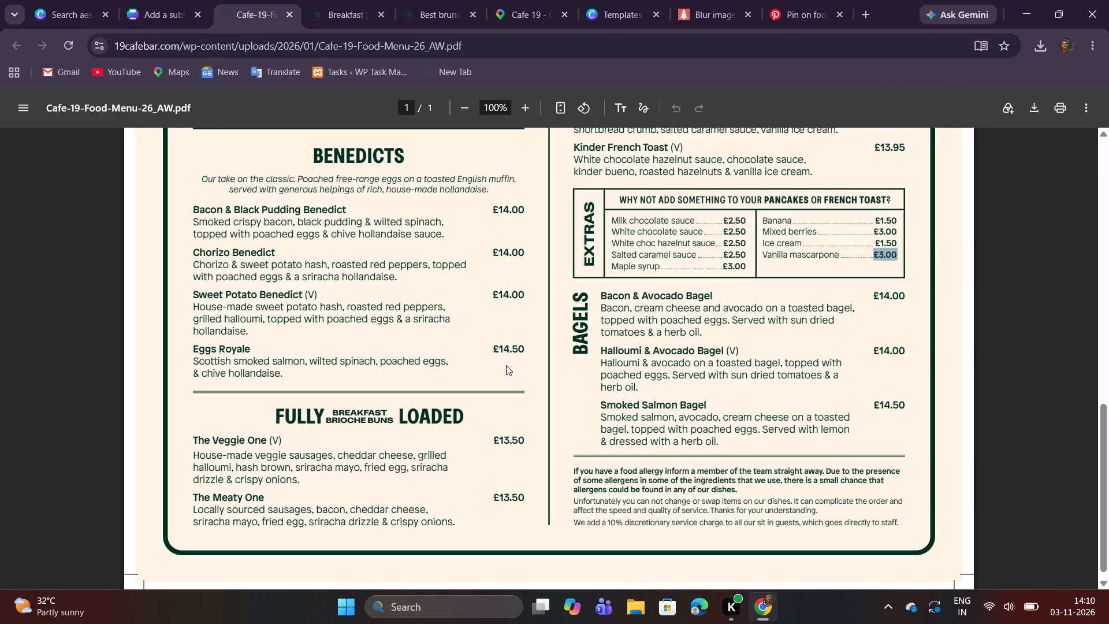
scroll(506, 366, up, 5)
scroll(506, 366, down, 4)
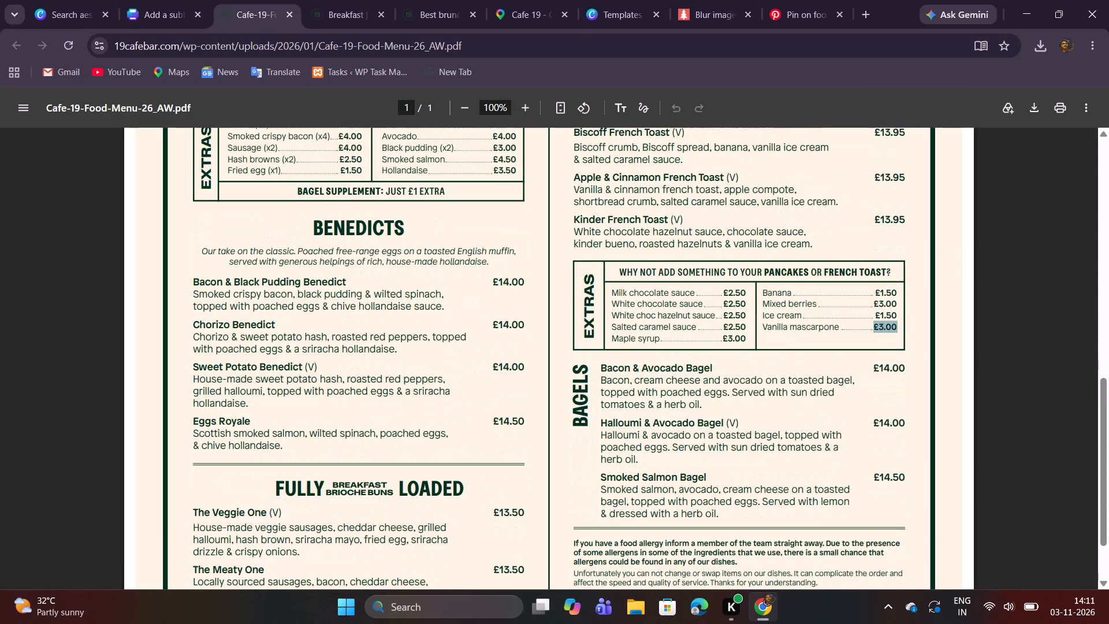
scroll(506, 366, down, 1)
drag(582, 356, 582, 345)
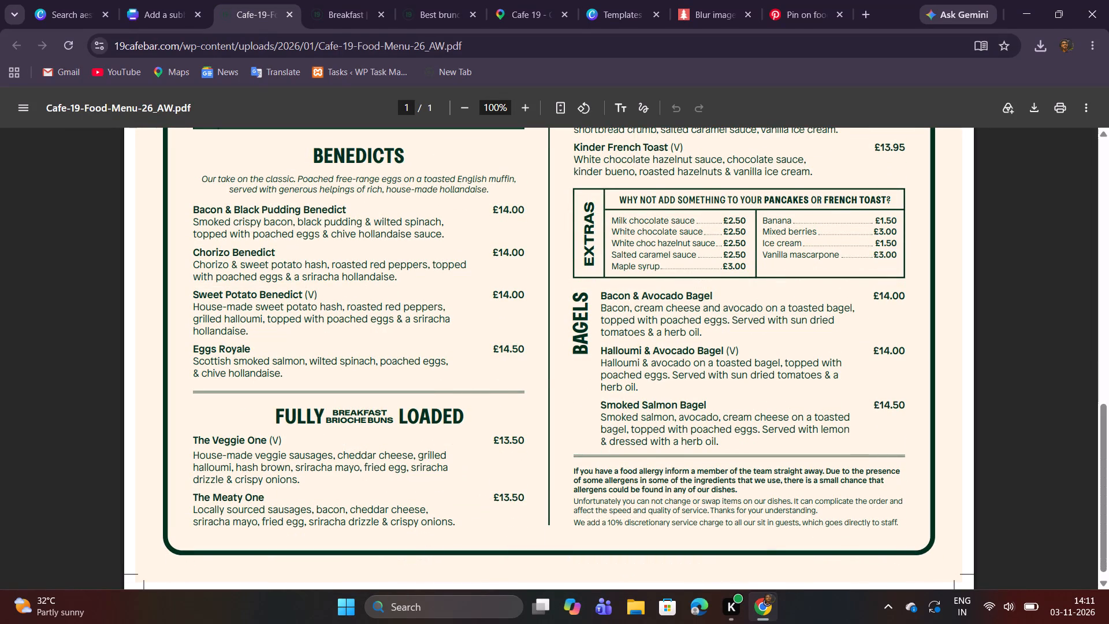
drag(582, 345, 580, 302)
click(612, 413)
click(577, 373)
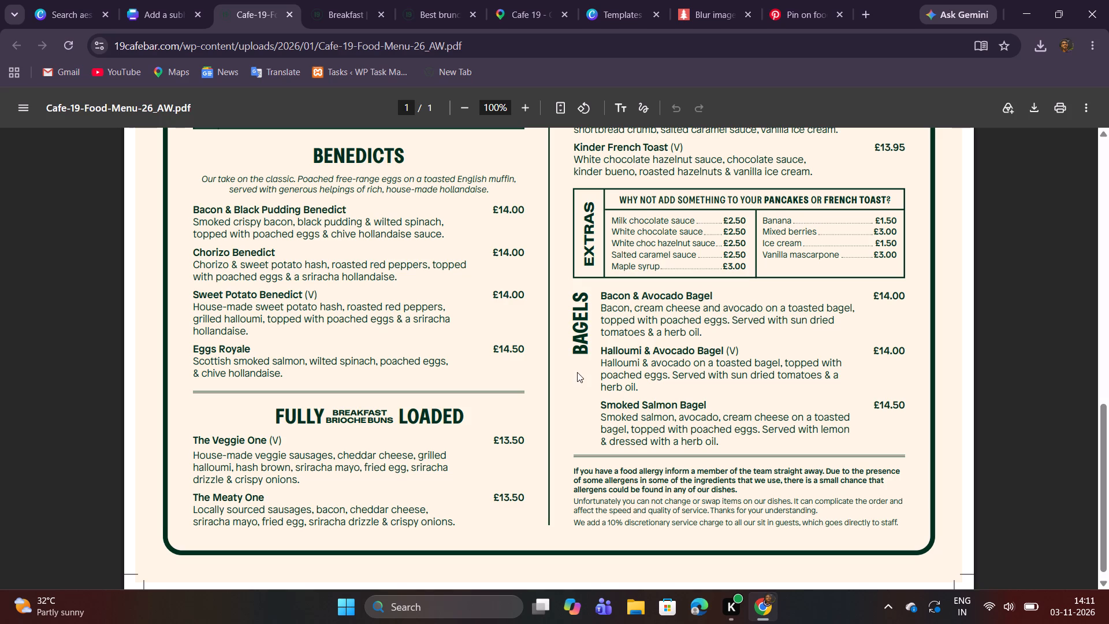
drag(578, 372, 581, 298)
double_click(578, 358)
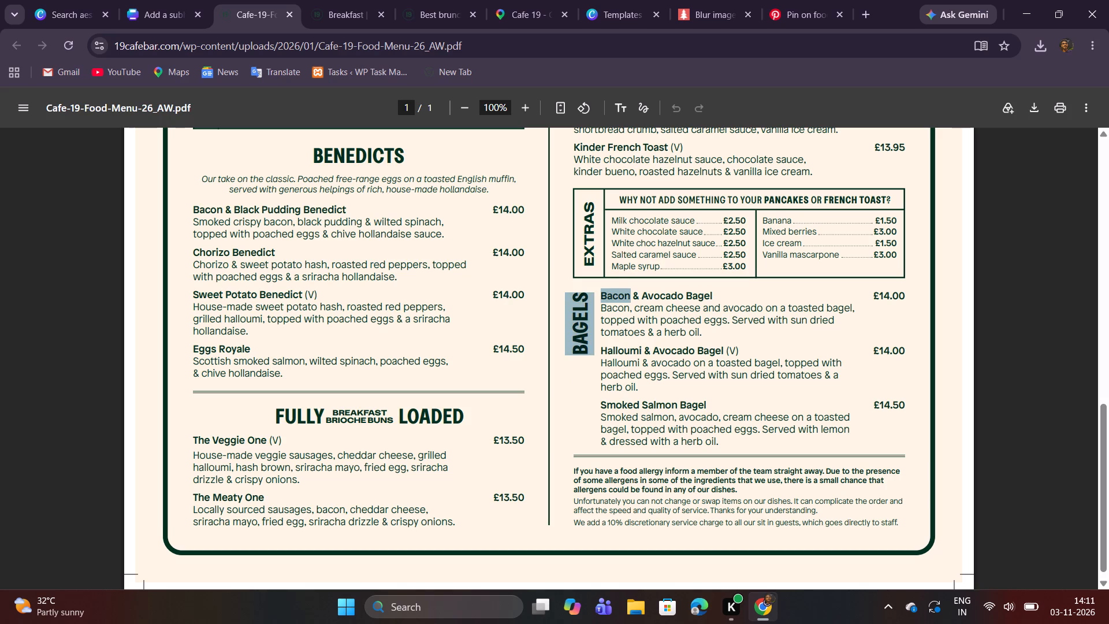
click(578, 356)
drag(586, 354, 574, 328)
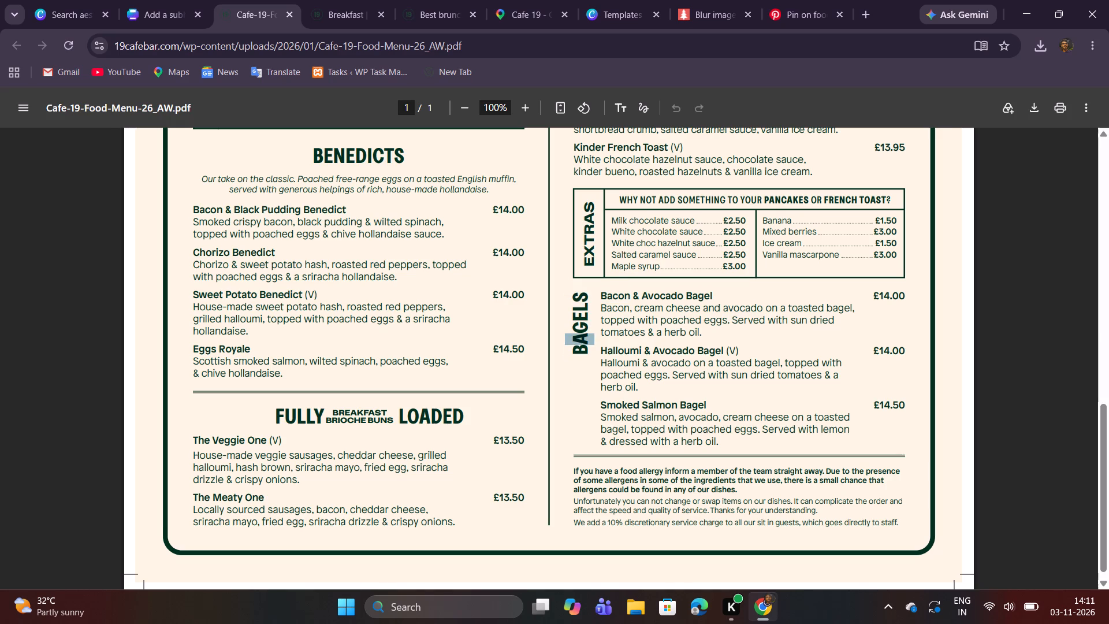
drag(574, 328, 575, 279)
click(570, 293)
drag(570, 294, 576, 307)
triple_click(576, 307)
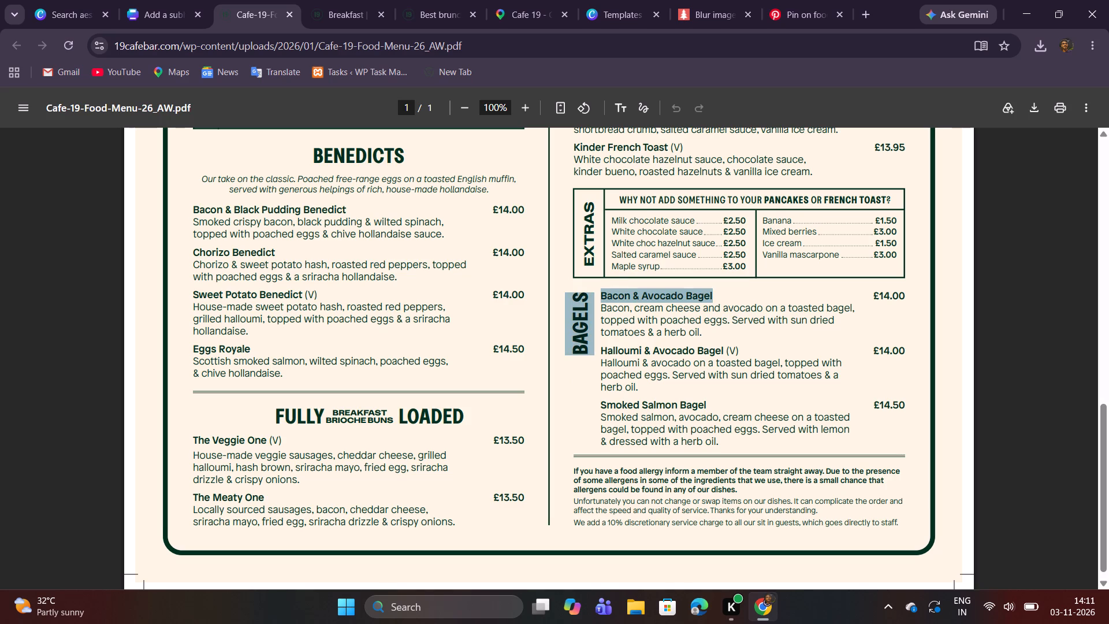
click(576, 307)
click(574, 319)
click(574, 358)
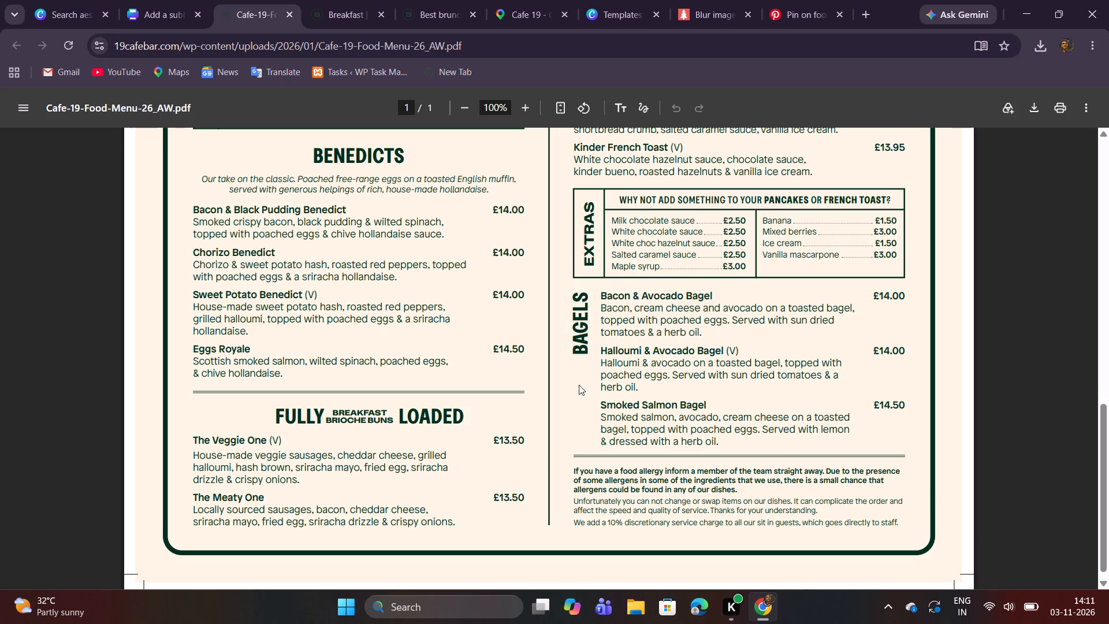
Switch to the Canva menu and change the BENEDICTS heading on page 3 to BAGLES, checking the food menu PDF.
click(184, 3)
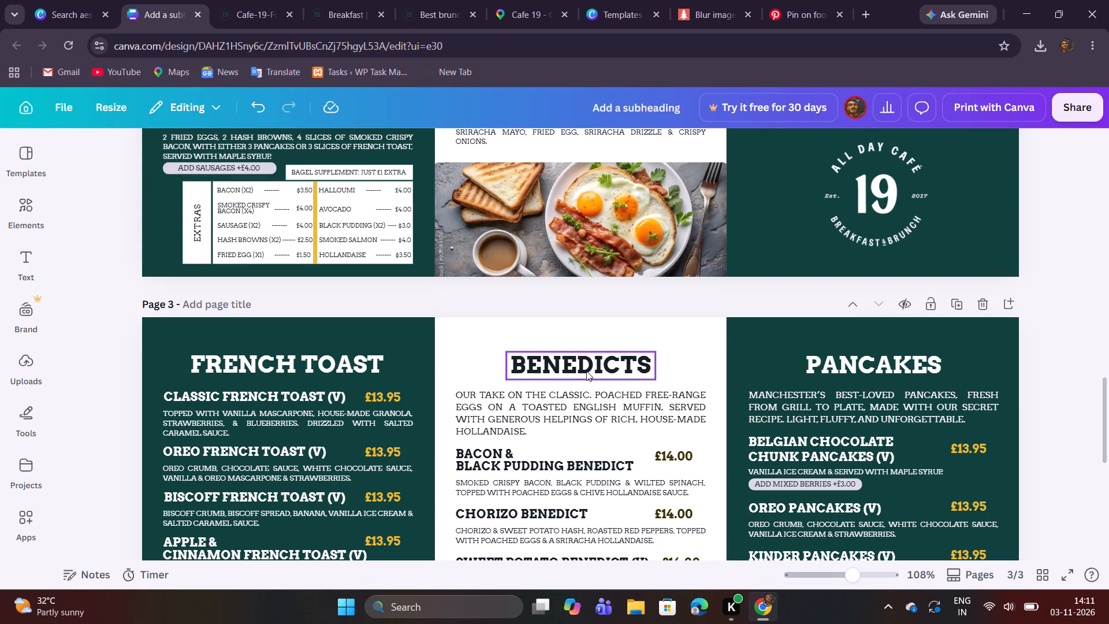
double_click(586, 369)
text(BA)
text(GLES)
click(255, 4)
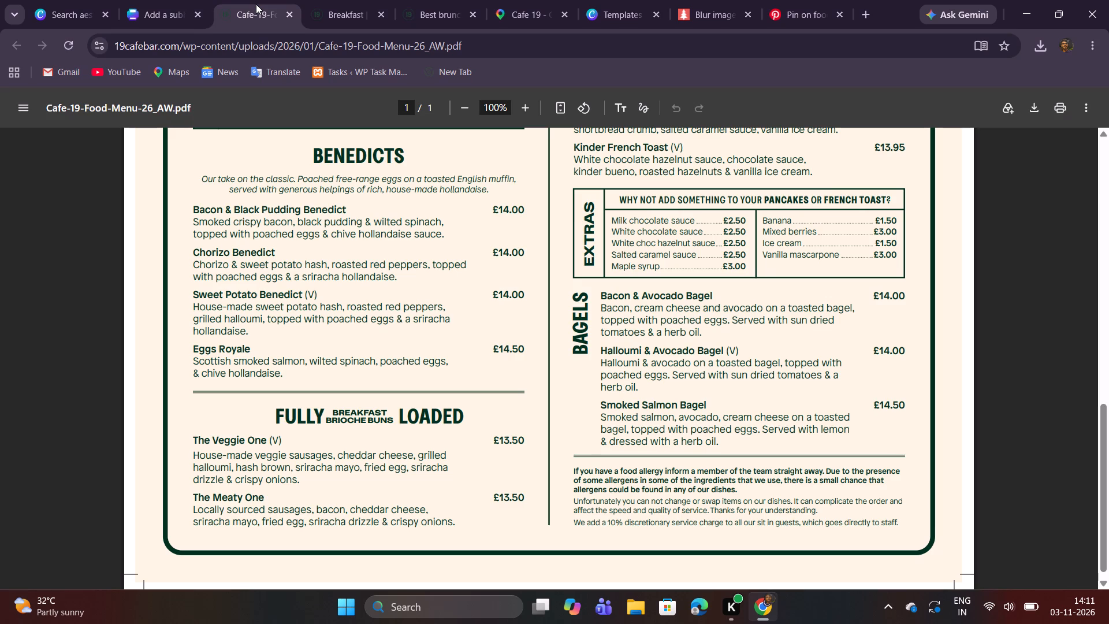
click(150, 0)
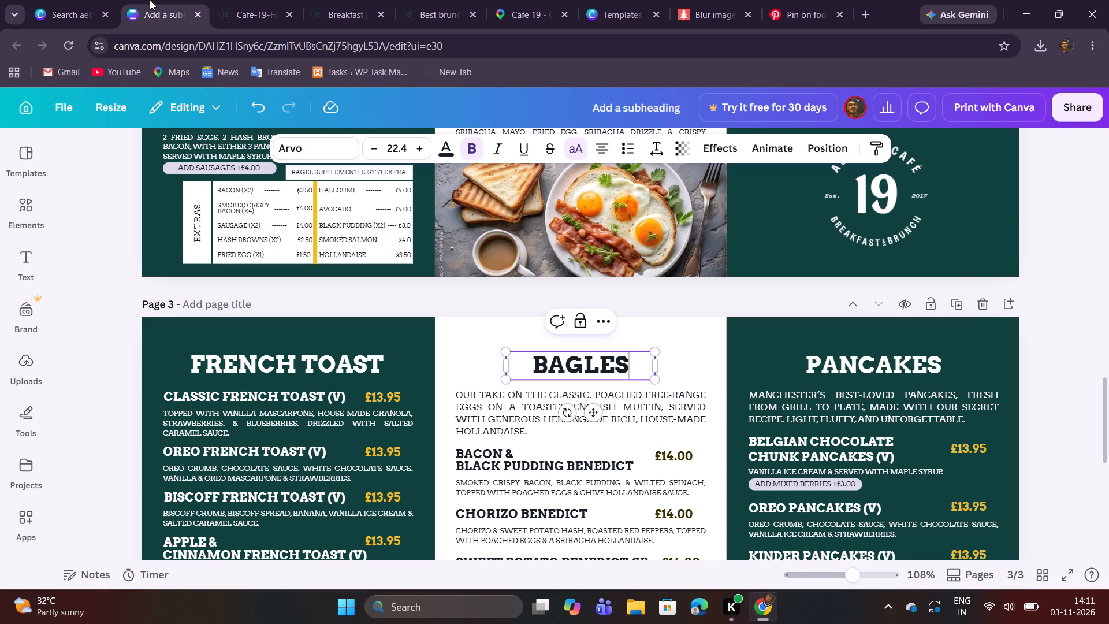
key(BackSpace)
key(BackSpace)
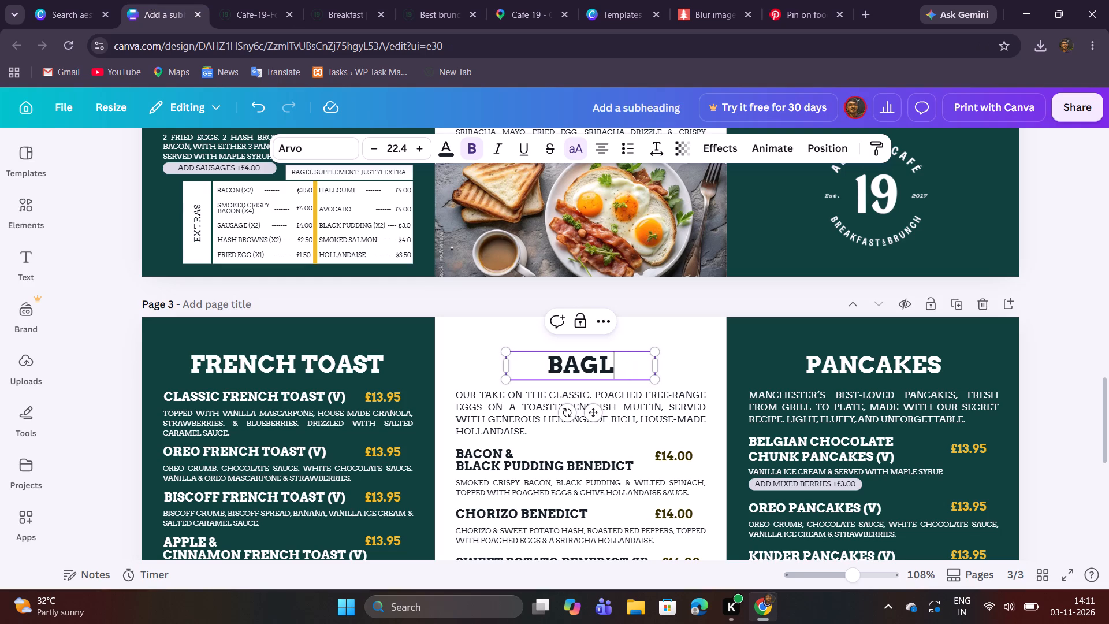
key(shift+e)
key(shift+l)
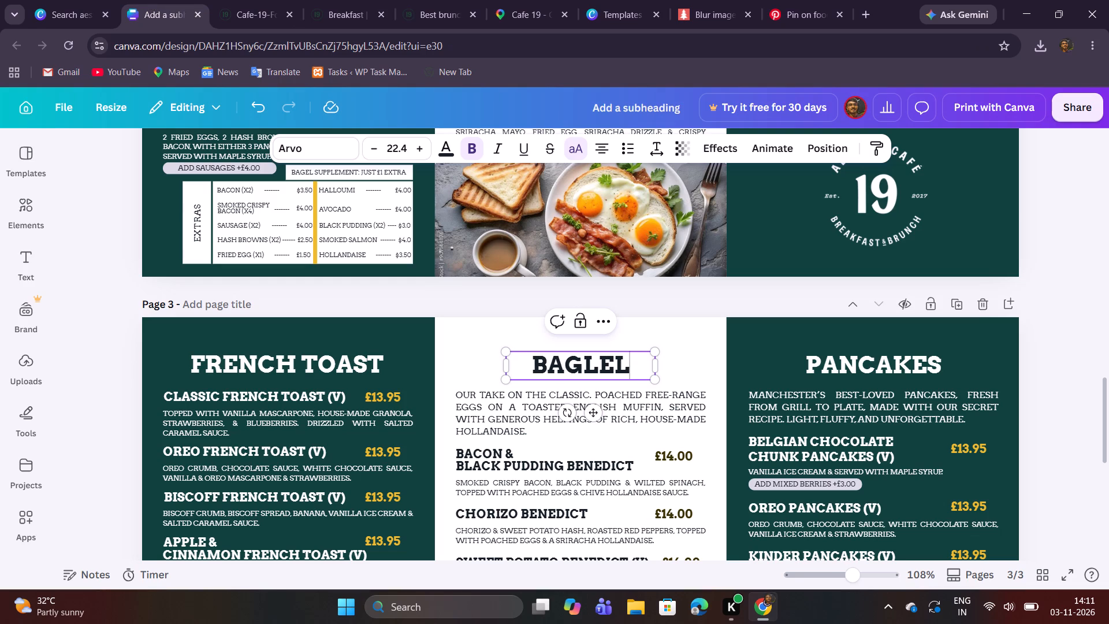
key(BackSpace)
key(s)
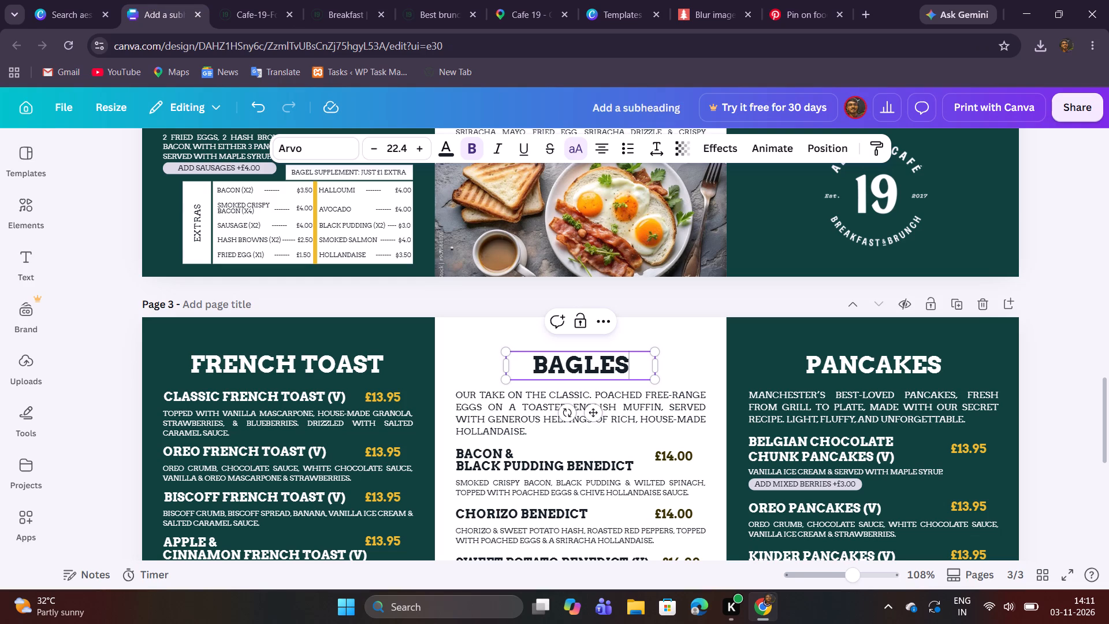
click(1059, 237)
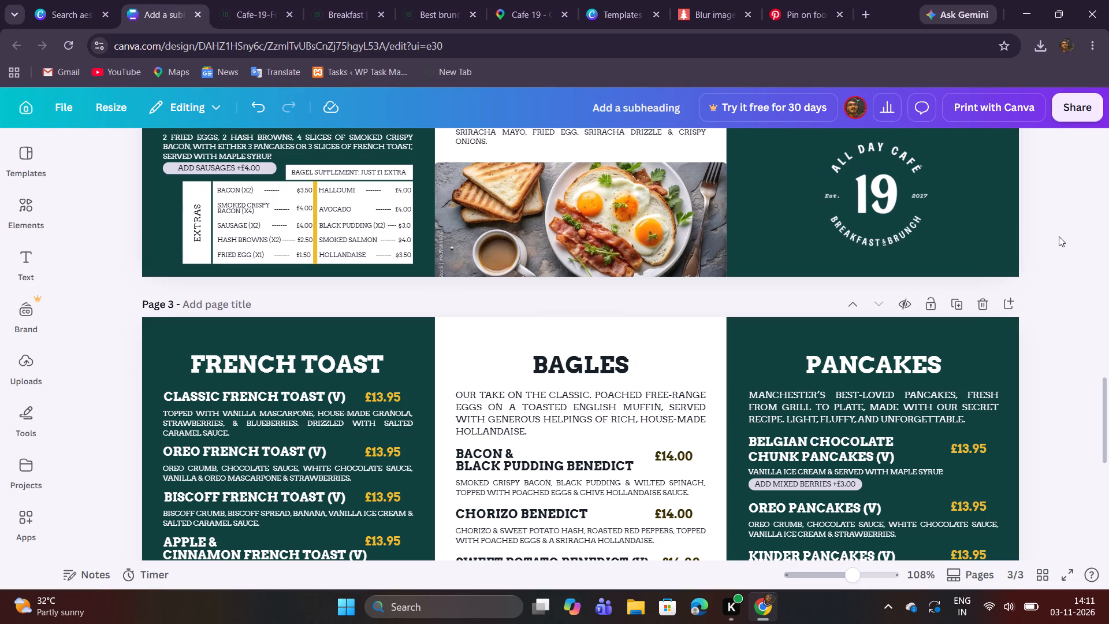
Copy the dish name Bacon & Avocado Bagel from the Cafe 19 food menu PDF.
scroll(1057, 239, down, 2)
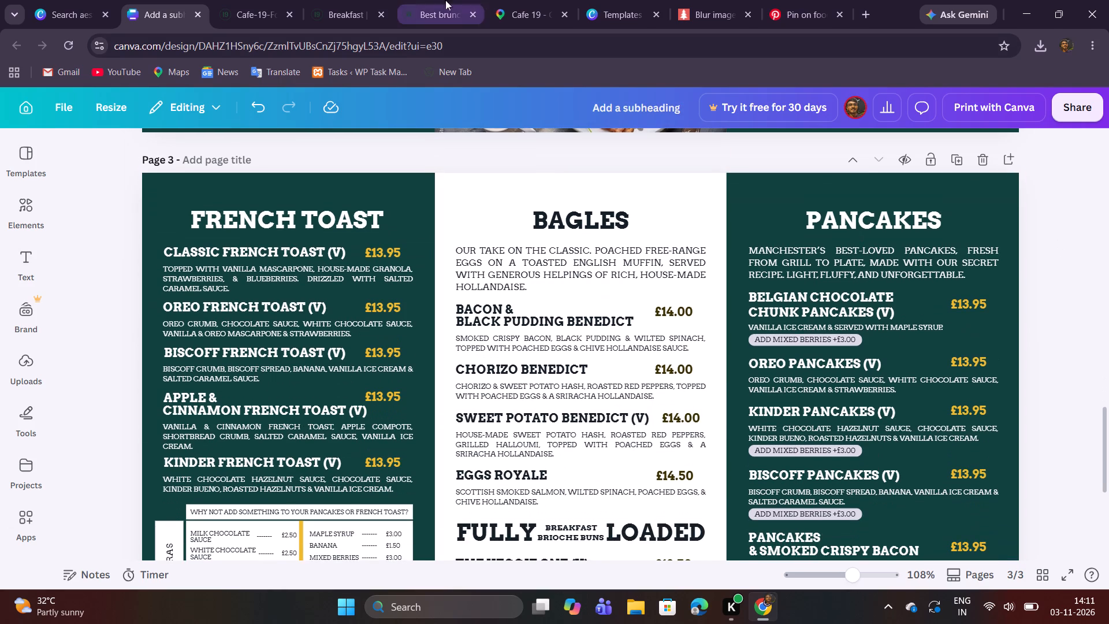
click(260, 1)
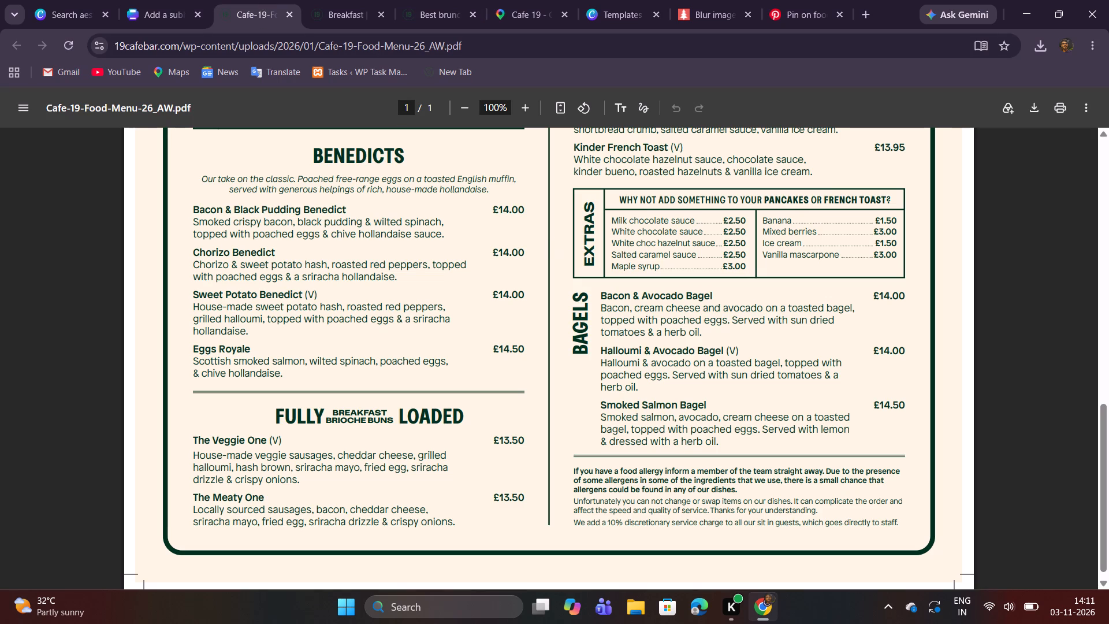
drag(603, 297, 718, 299)
key(ctrl+c)
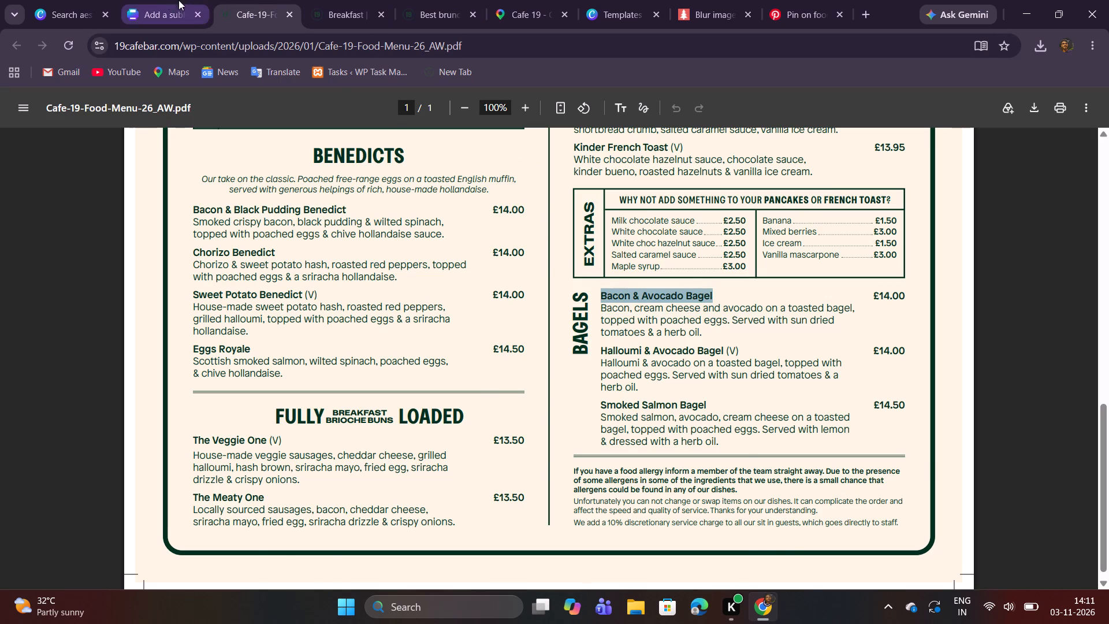
Return to the Canva menu and delete the "Our take on the classic" introduction paragraph beneath the BAGLES heading.
click(164, 0)
click(501, 247)
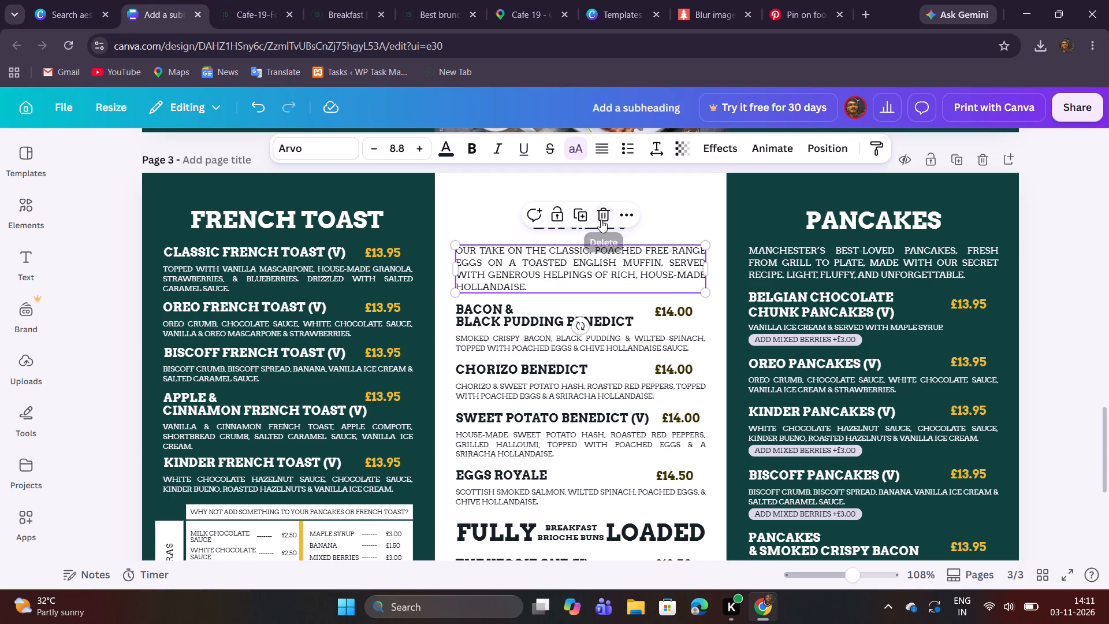
click(601, 220)
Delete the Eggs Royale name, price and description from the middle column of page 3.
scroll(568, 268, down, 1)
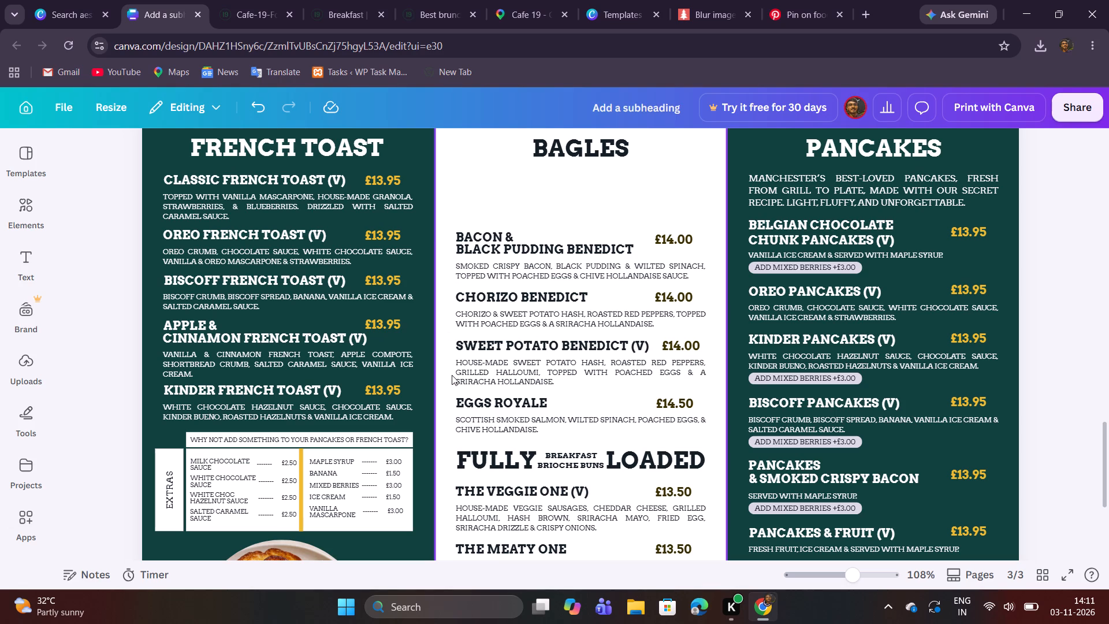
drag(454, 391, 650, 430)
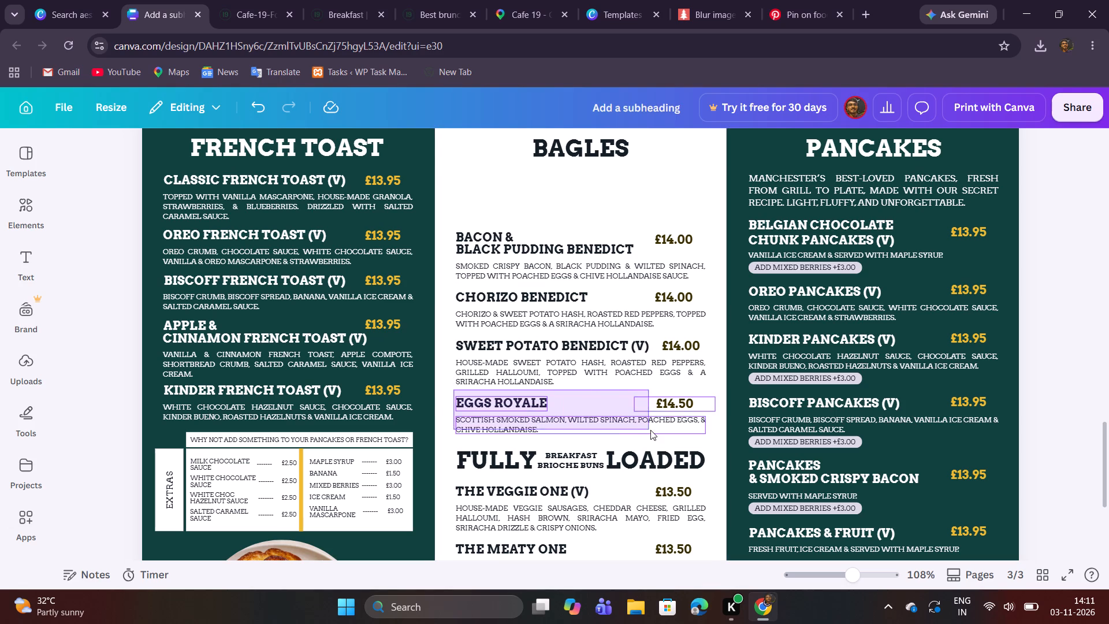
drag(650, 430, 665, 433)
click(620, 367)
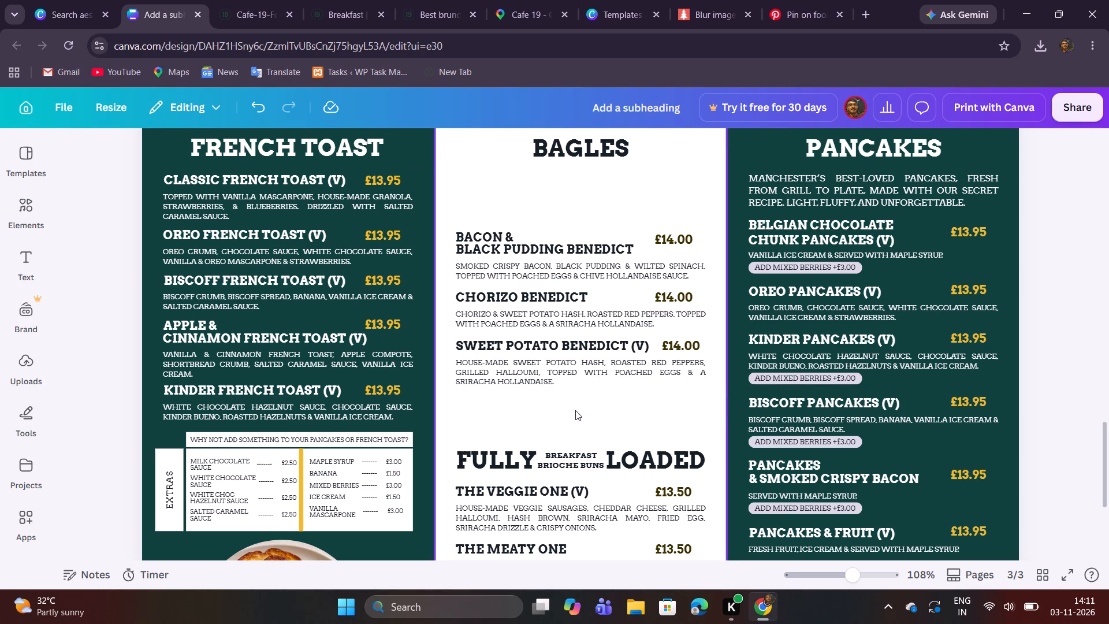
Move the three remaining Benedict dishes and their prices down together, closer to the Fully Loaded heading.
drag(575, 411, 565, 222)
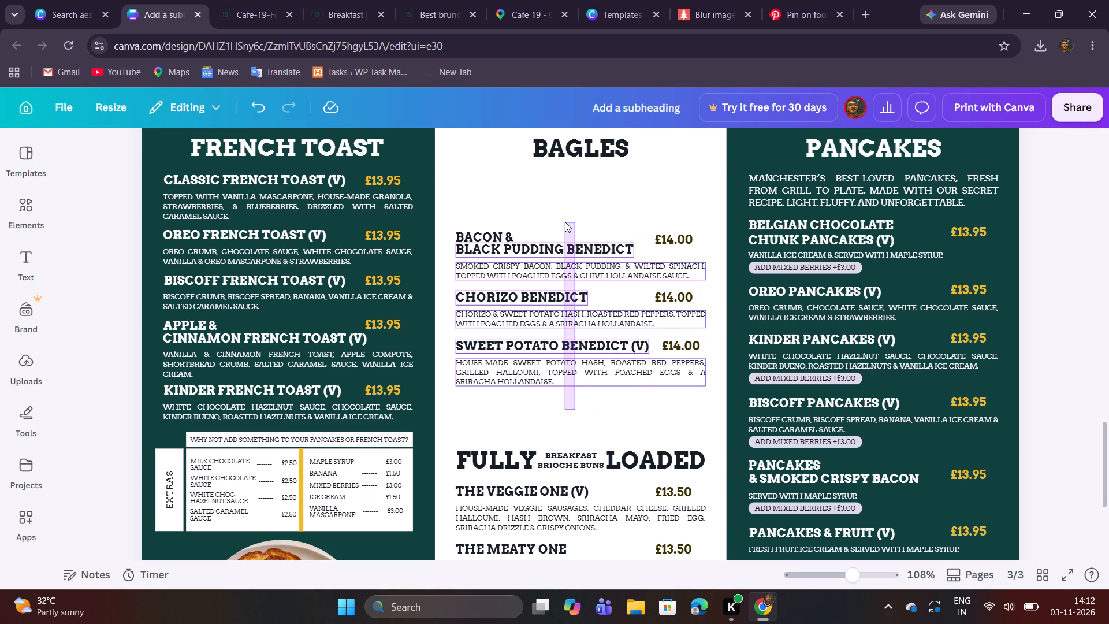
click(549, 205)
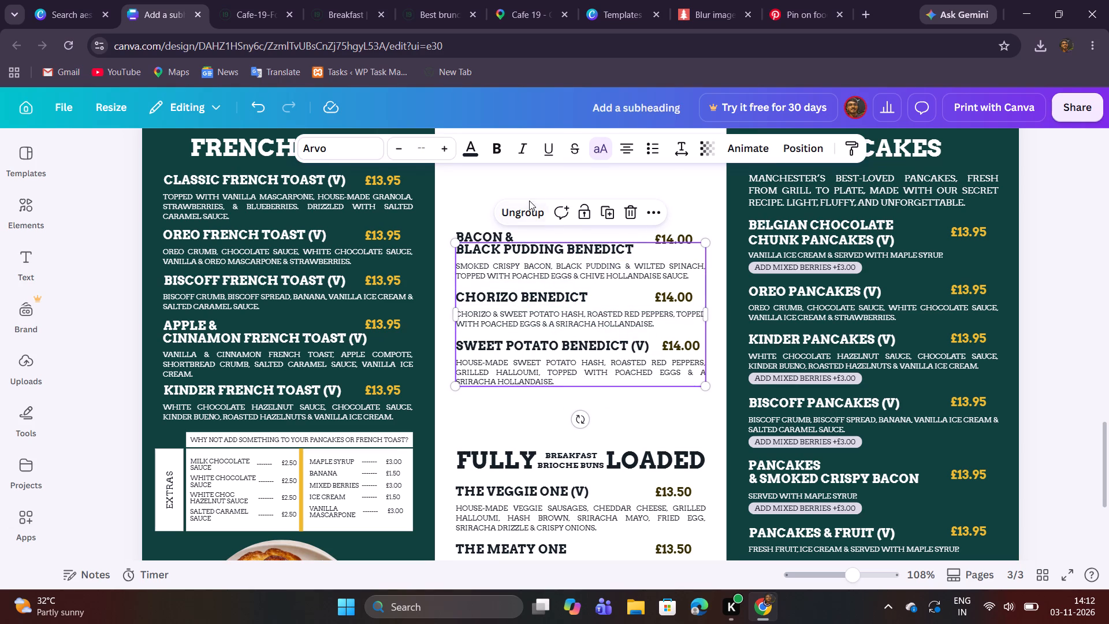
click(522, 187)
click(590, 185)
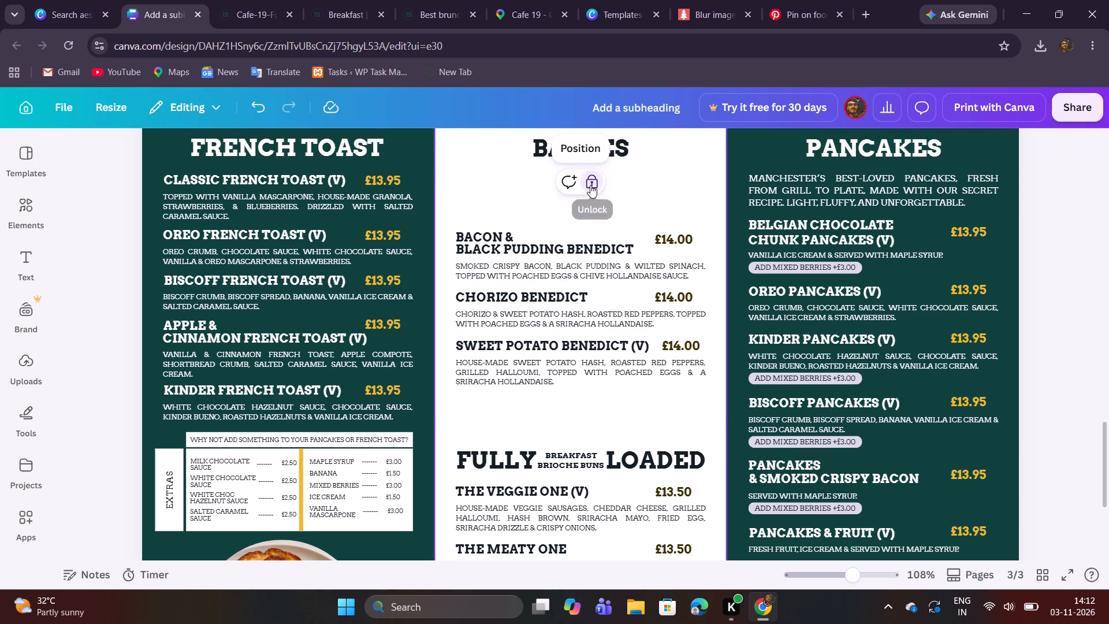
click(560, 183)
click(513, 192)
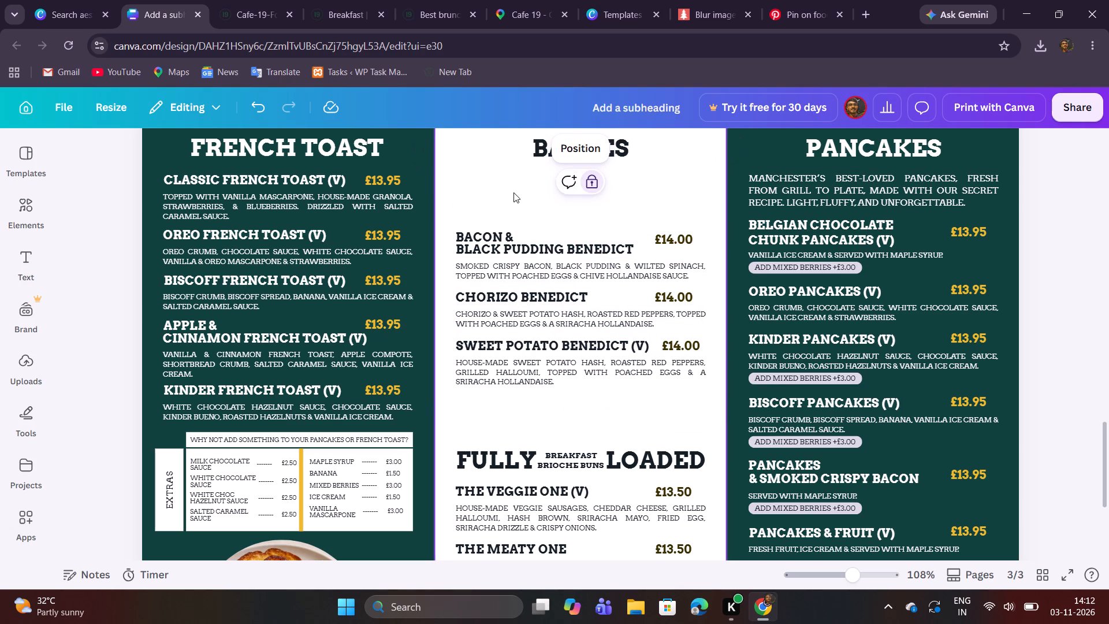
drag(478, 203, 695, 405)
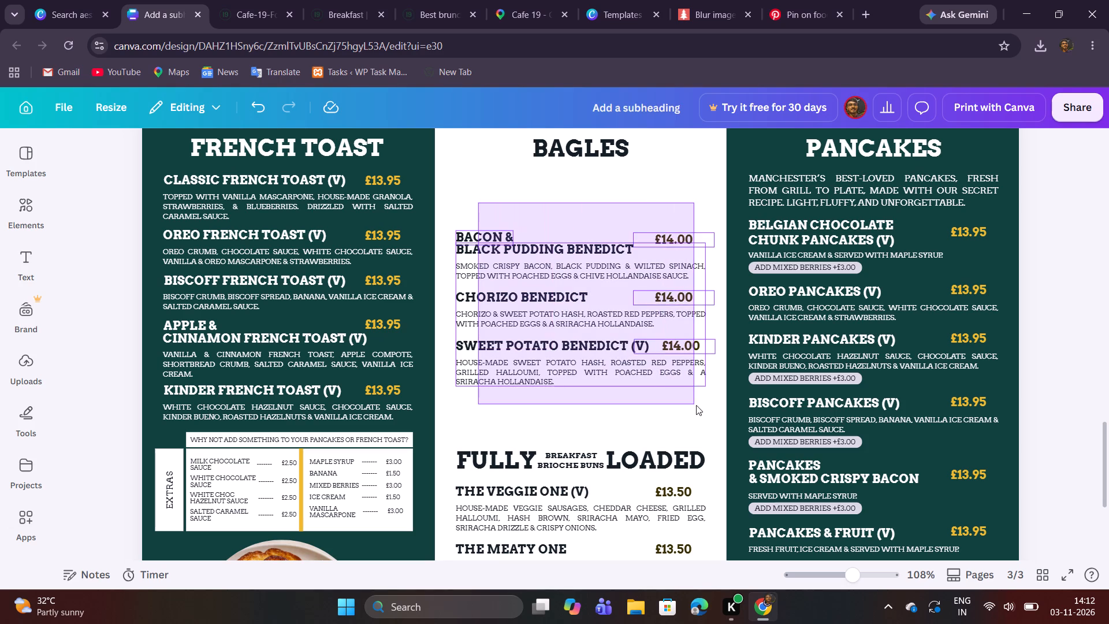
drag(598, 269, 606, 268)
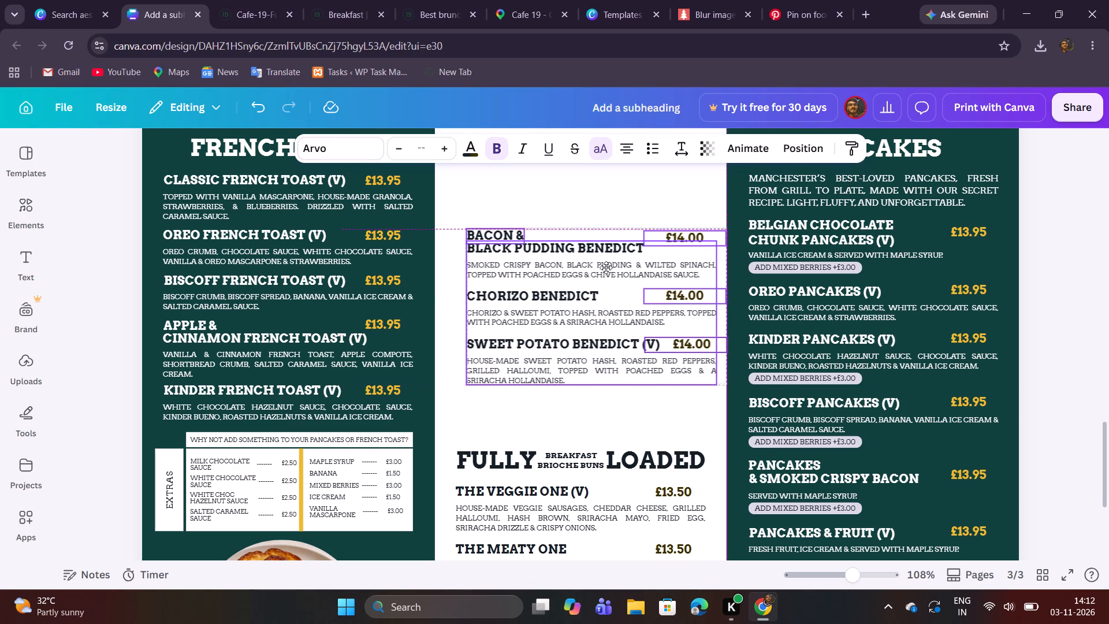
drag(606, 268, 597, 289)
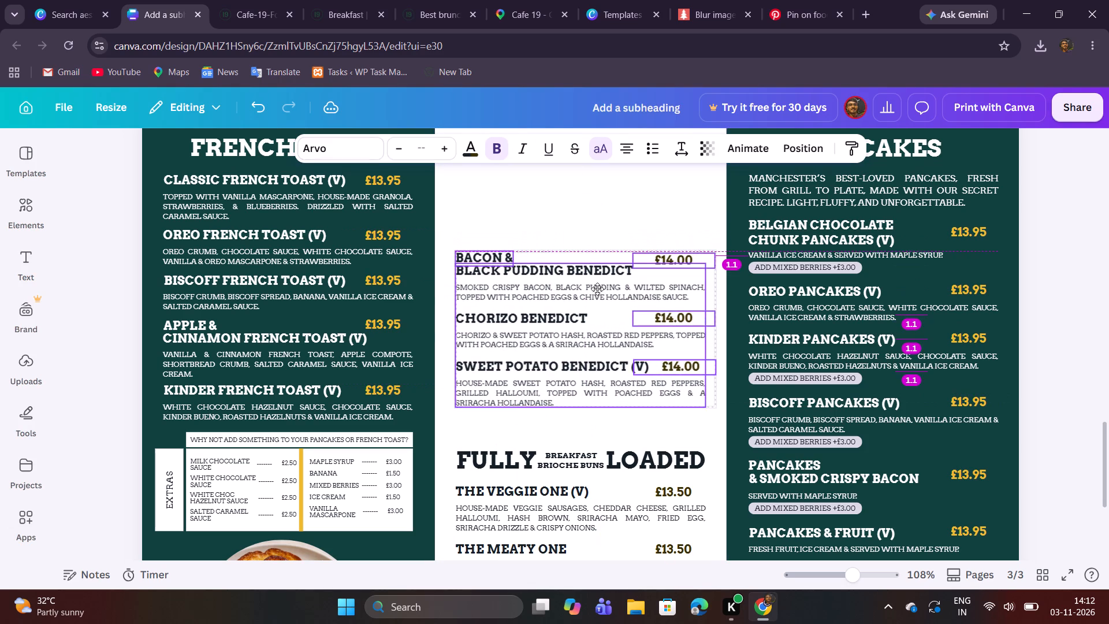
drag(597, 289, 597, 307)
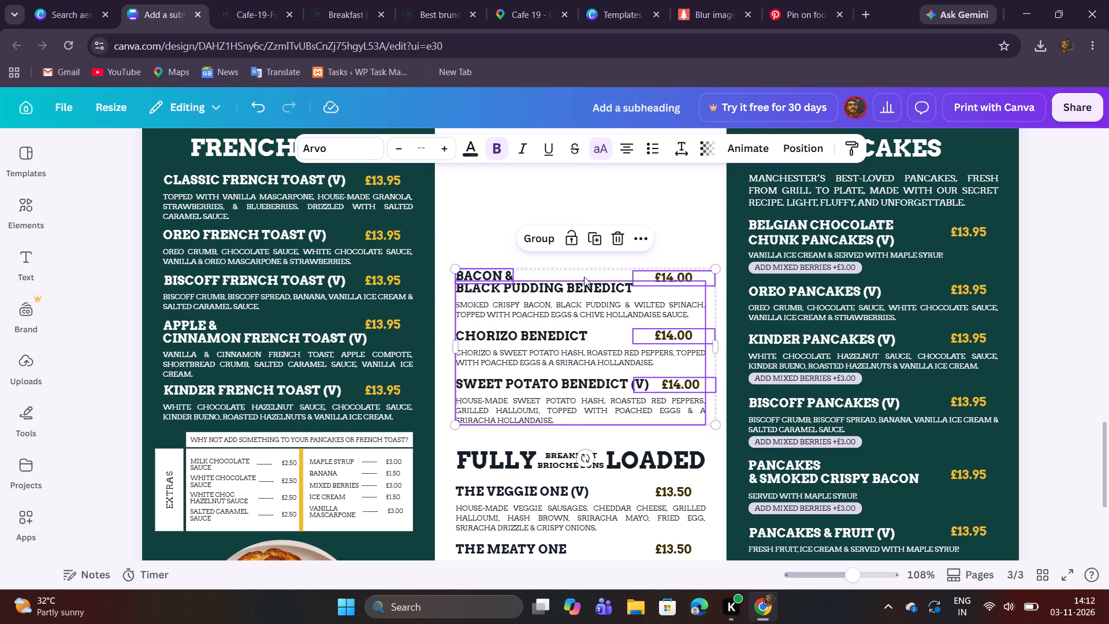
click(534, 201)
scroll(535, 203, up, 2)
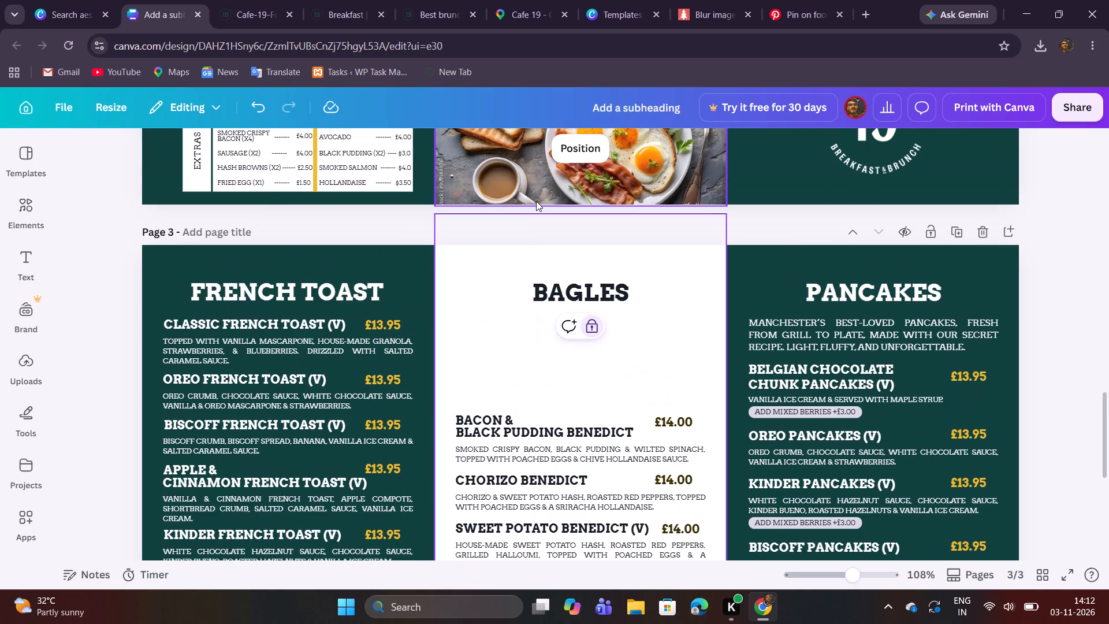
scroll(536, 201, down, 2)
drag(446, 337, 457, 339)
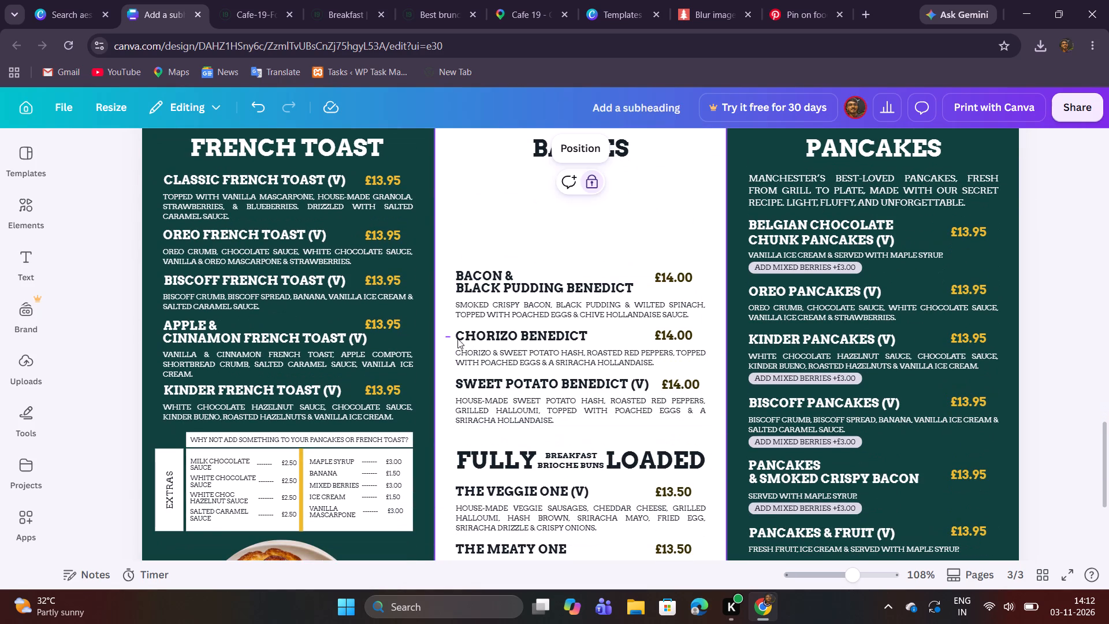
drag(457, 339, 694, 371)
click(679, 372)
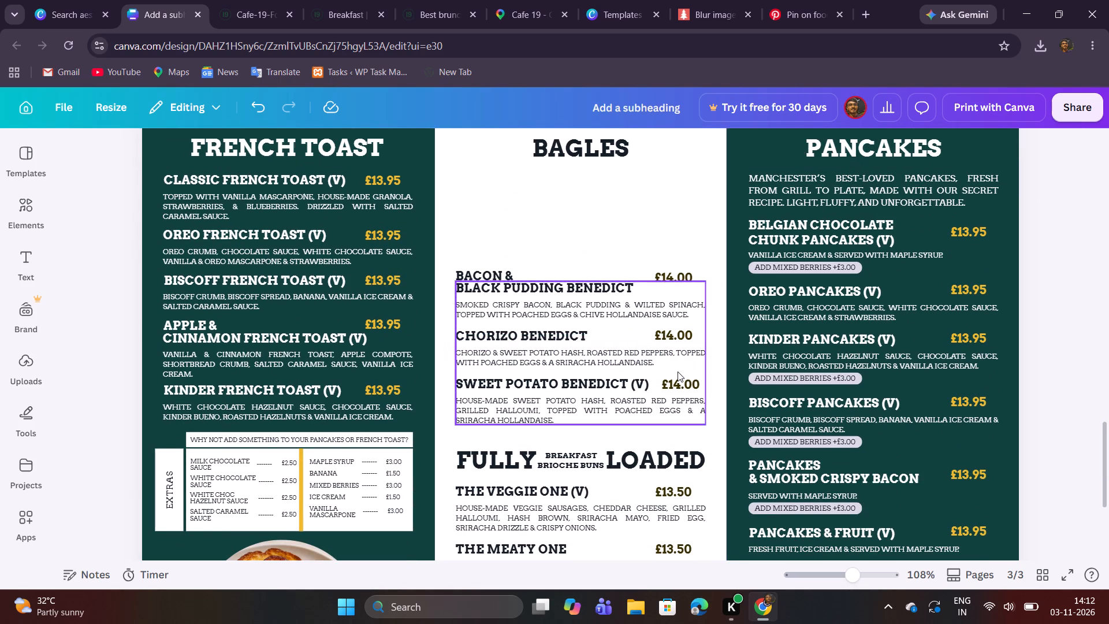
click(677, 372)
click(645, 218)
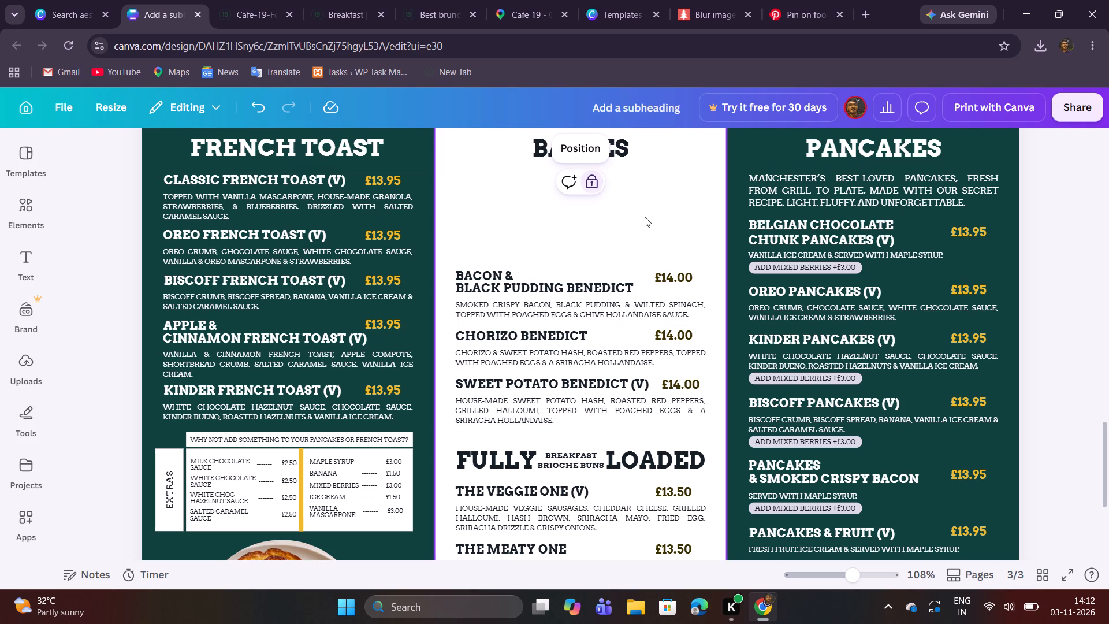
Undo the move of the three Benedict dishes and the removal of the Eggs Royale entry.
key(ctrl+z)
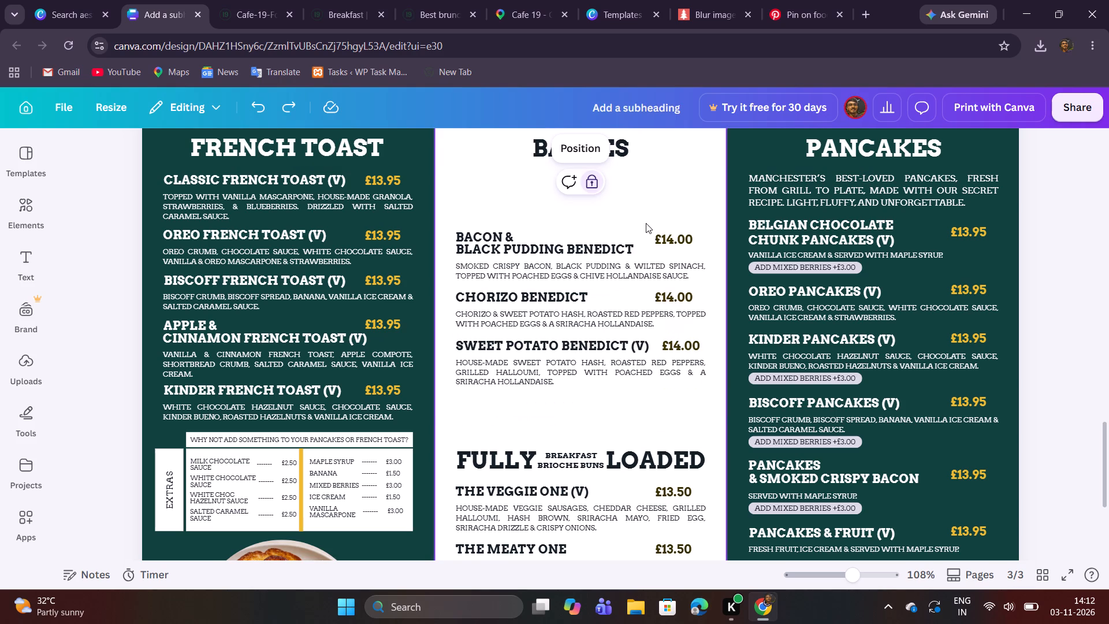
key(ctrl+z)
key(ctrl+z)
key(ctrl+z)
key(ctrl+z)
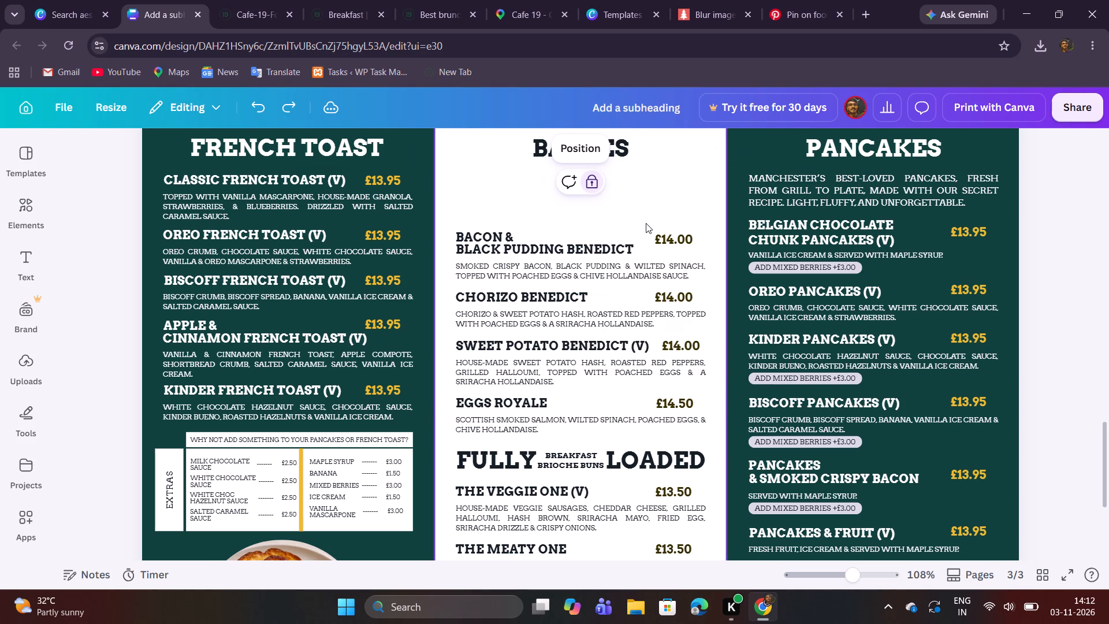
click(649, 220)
Switch to the food menu PDF and review its Extras, Benedicts and Bagels sections against the page 3 column.
scroll(648, 218, down, 1)
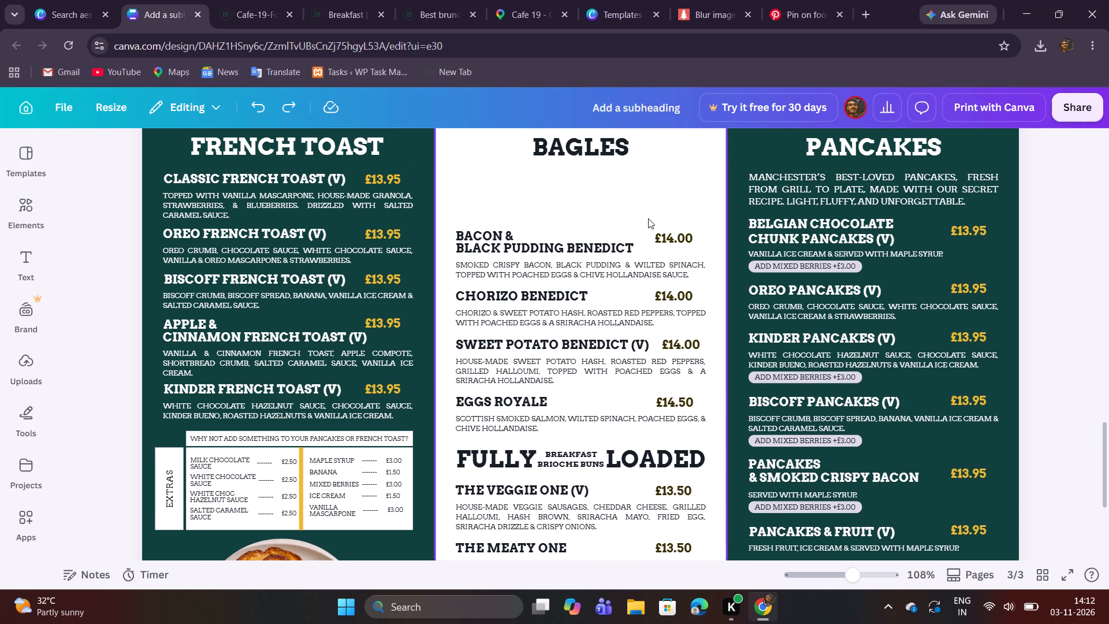
scroll(467, 325, up, 1)
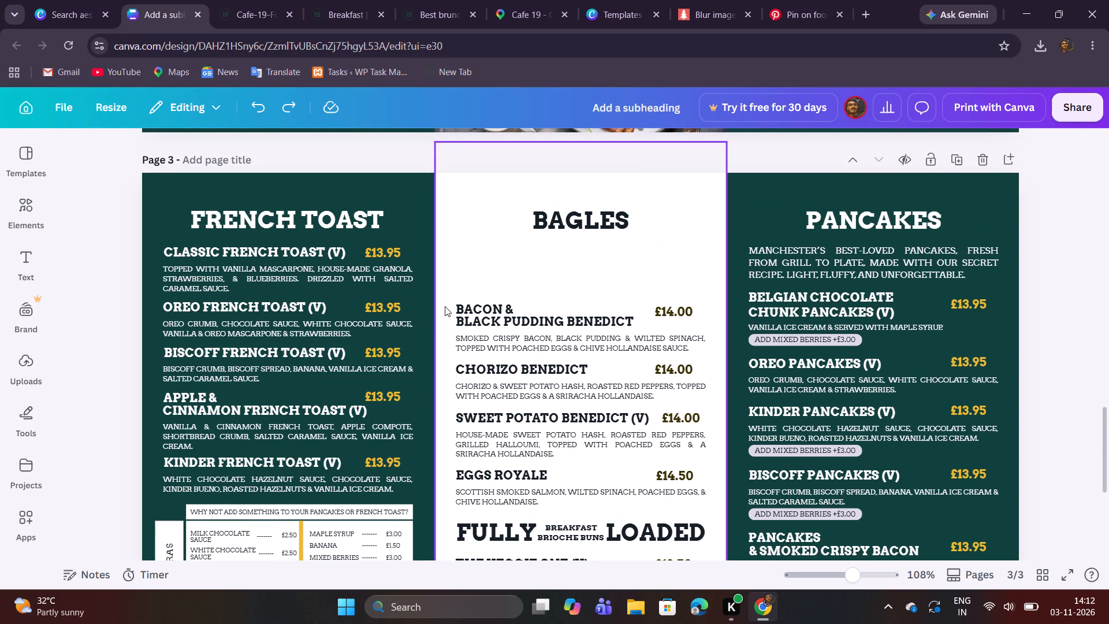
click(270, 2)
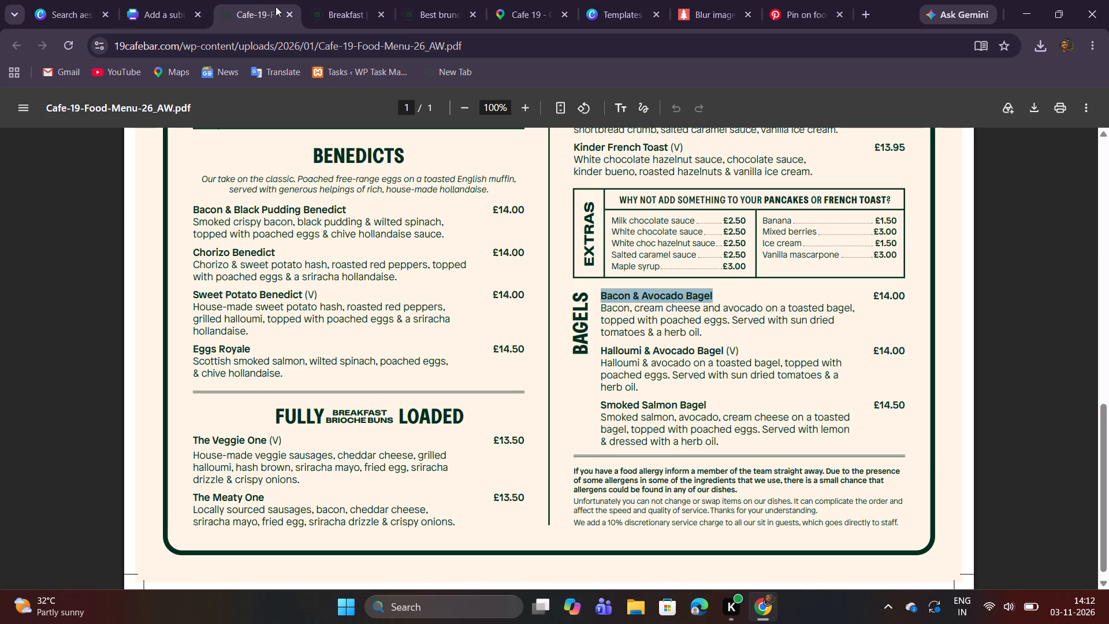
scroll(505, 189, up, 2)
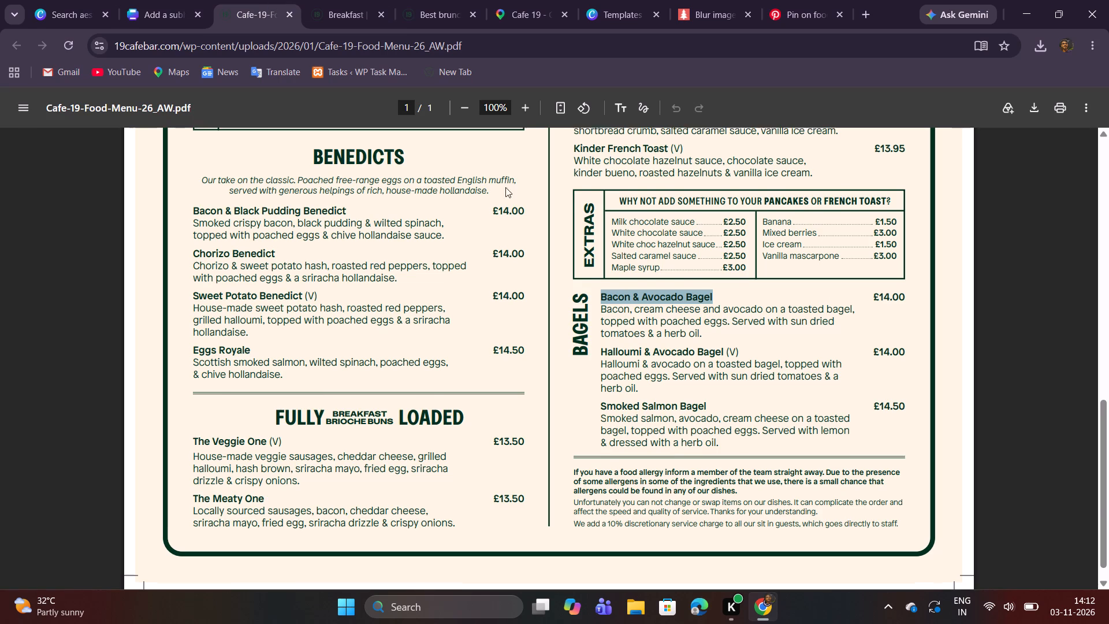
scroll(505, 184, up, 1)
scroll(505, 184, down, 1)
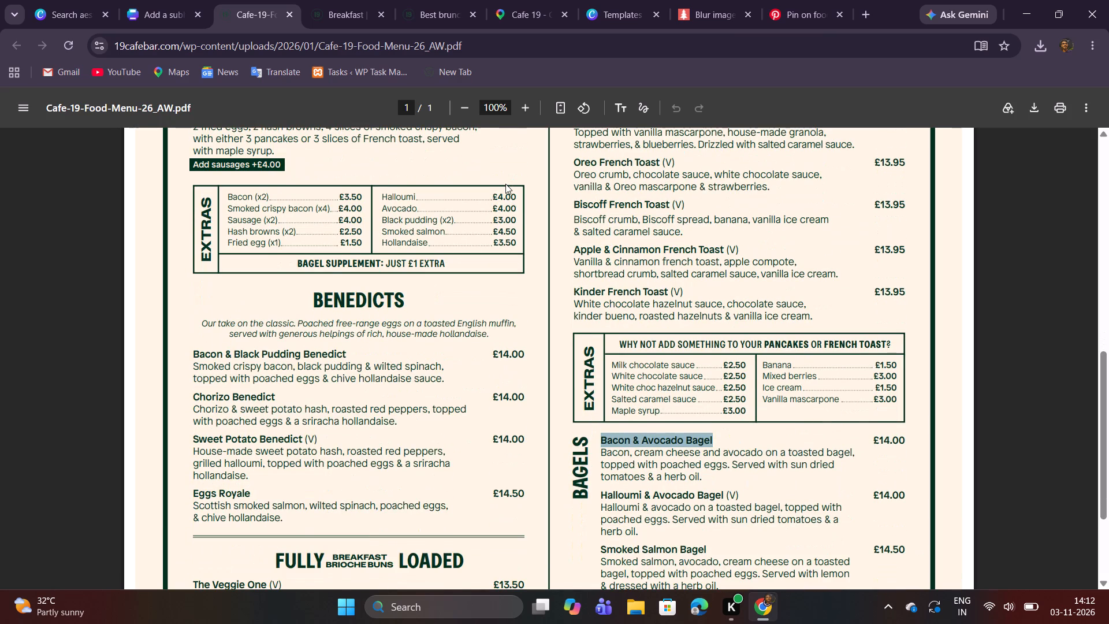
scroll(505, 184, down, 2)
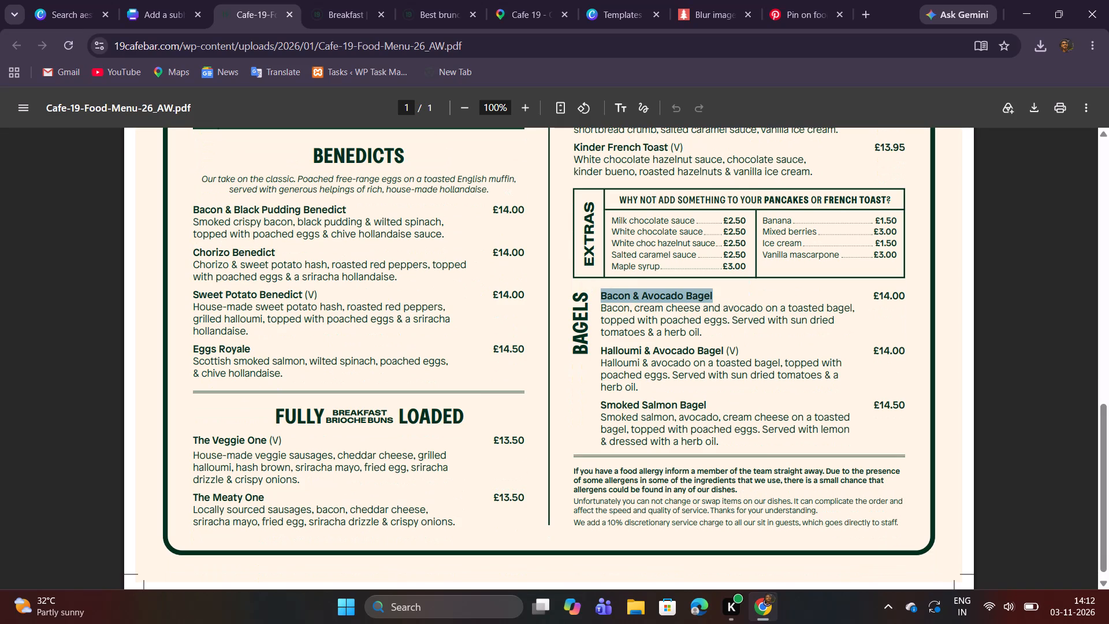
Switch back to the menu design and delete the Eggs Royale name, price and description from page 3's middle column.
click(168, 11)
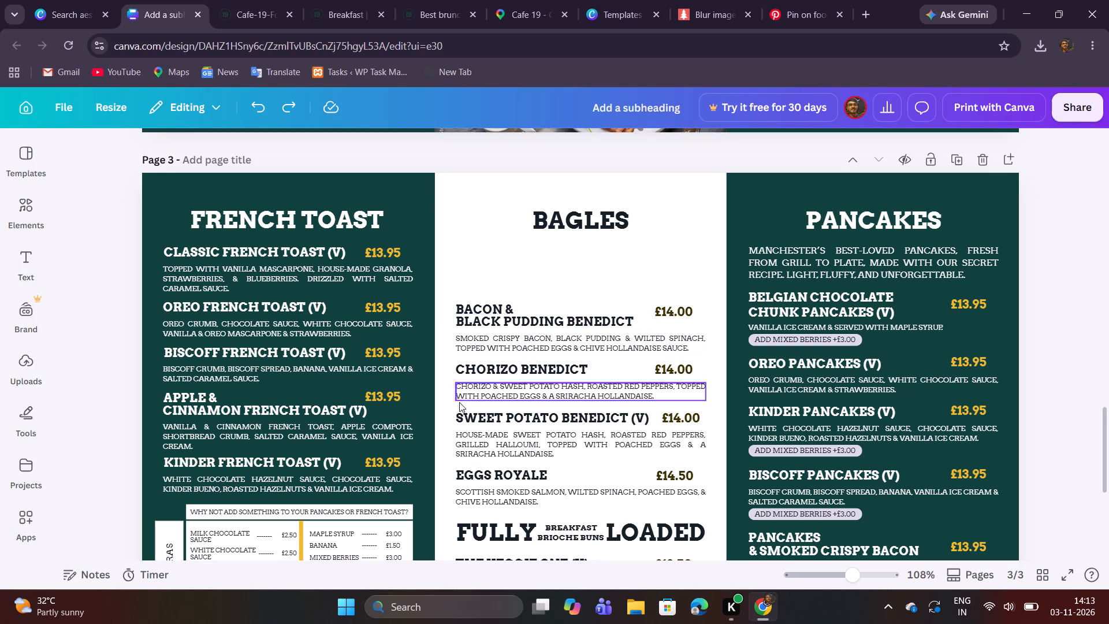
drag(448, 466, 693, 513)
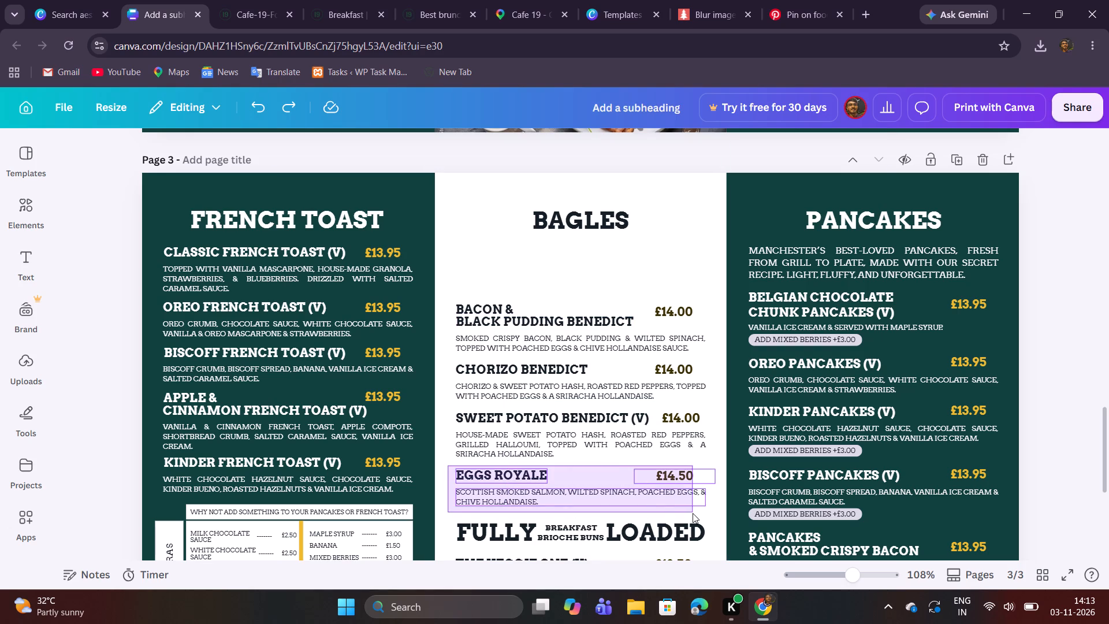
click(617, 440)
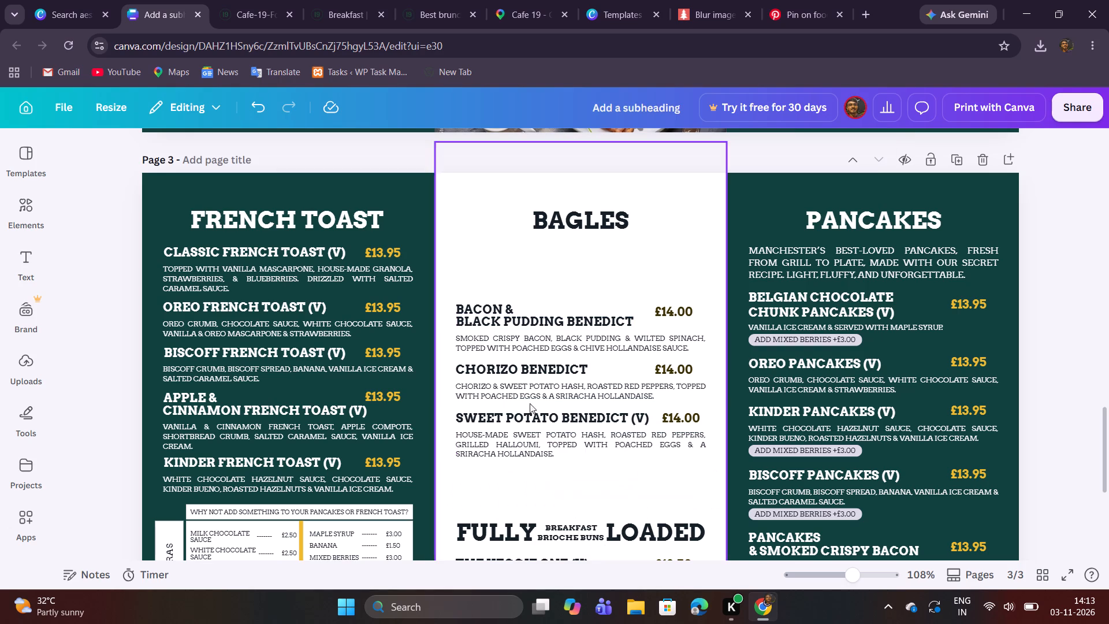
Move the three remaining Benedict dishes with their prices and descriptions down together, to just above the Fully Loaded heading.
drag(504, 289, 695, 466)
drag(617, 388, 616, 421)
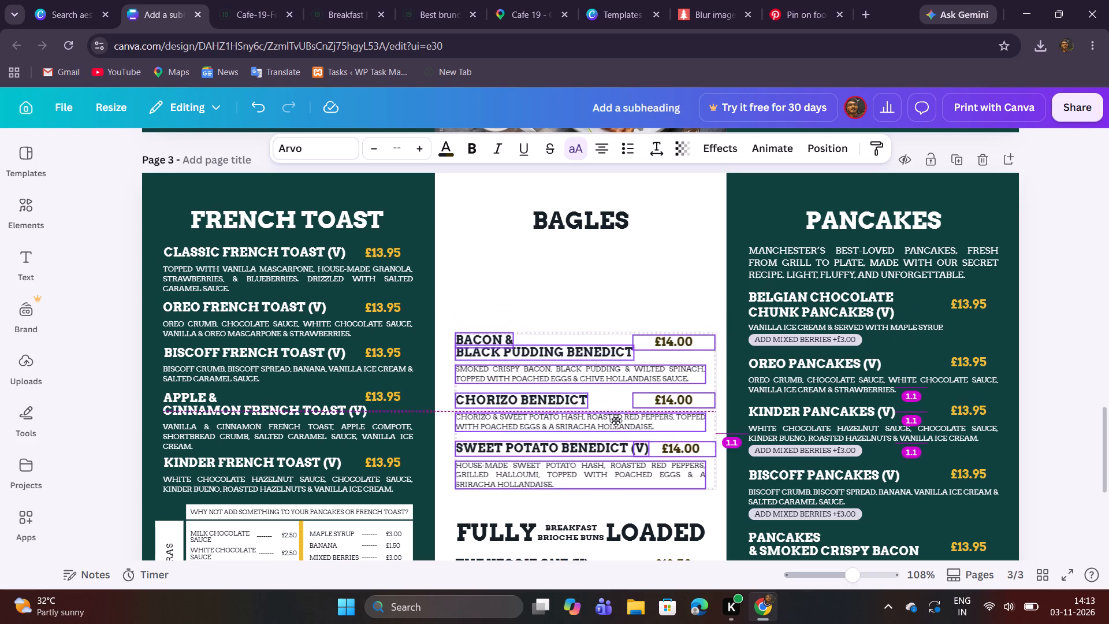
drag(616, 421, 616, 443)
click(459, 293)
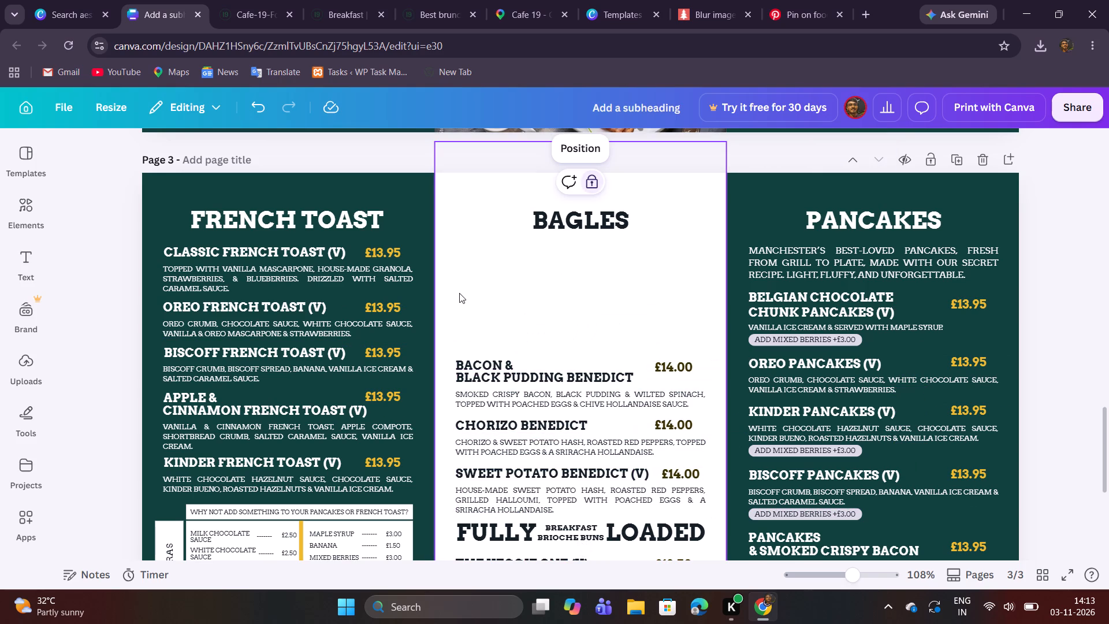
Duplicate the Sweet Potato Benedict name, price and description and place the copy directly beneath the Bagles heading, aligned with the column.
drag(445, 469, 468, 484)
drag(468, 484, 682, 513)
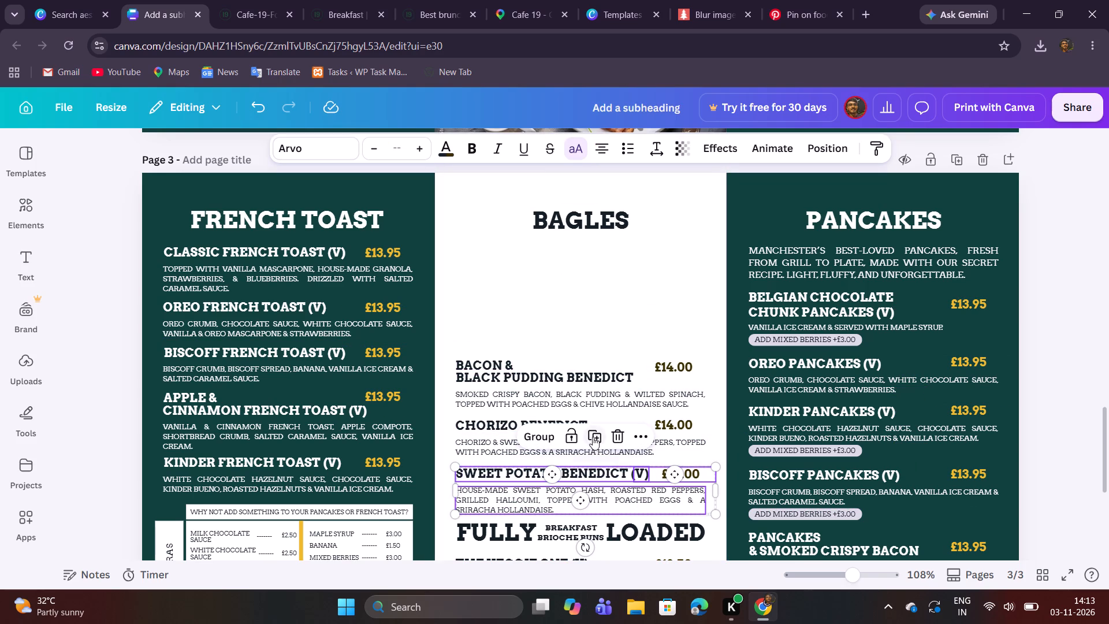
click(593, 437)
drag(622, 507, 585, 295)
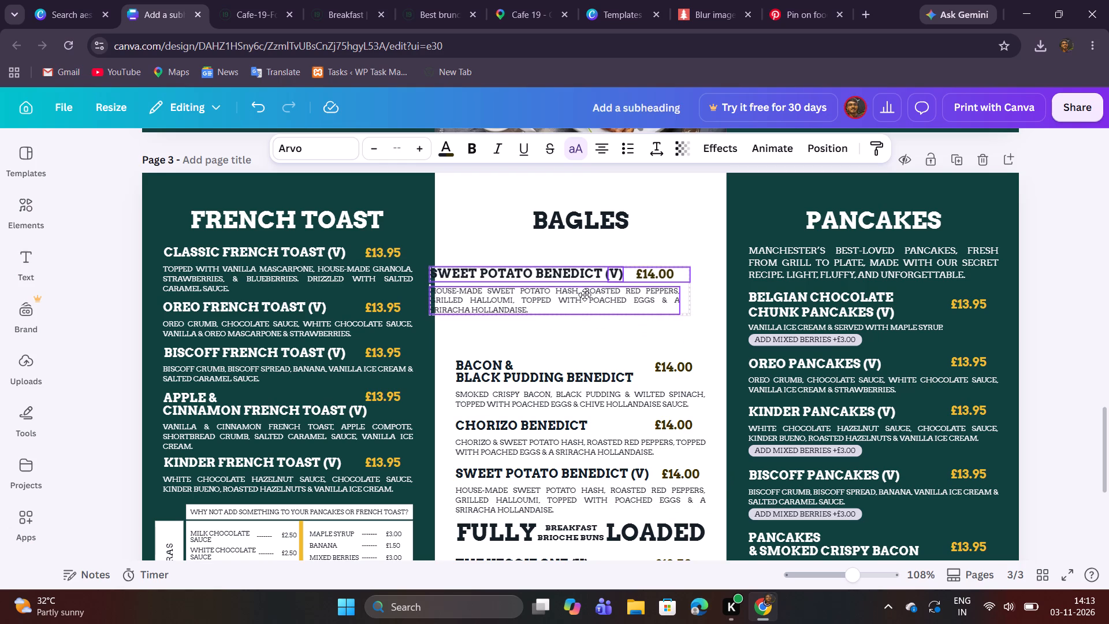
drag(585, 295, 609, 275)
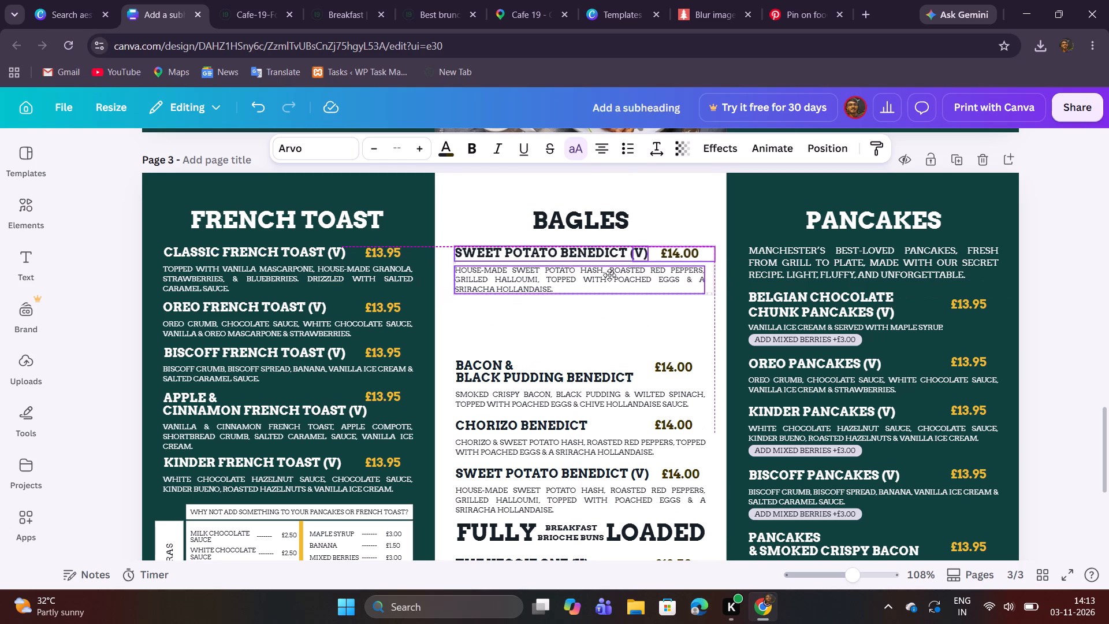
drag(609, 275, 611, 272)
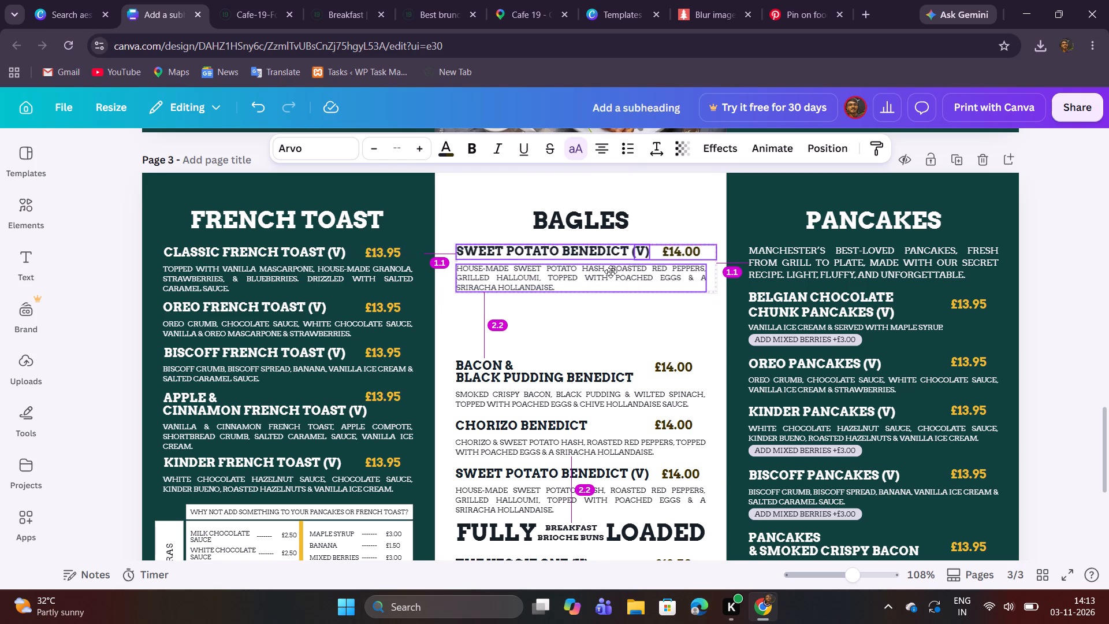
drag(611, 272, 609, 272)
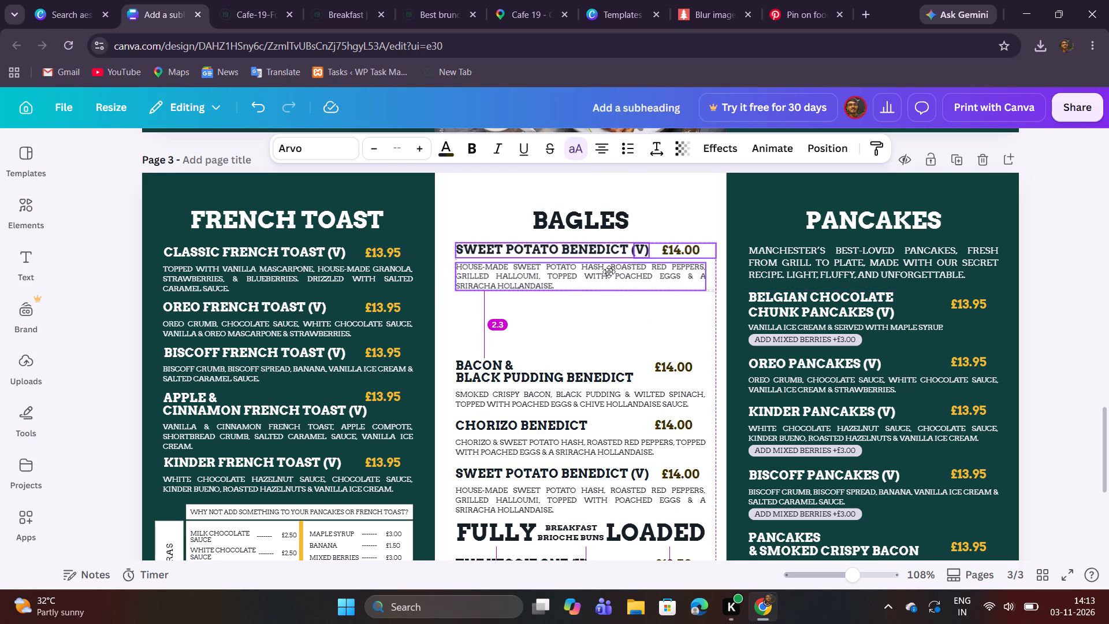
drag(609, 272, 613, 276)
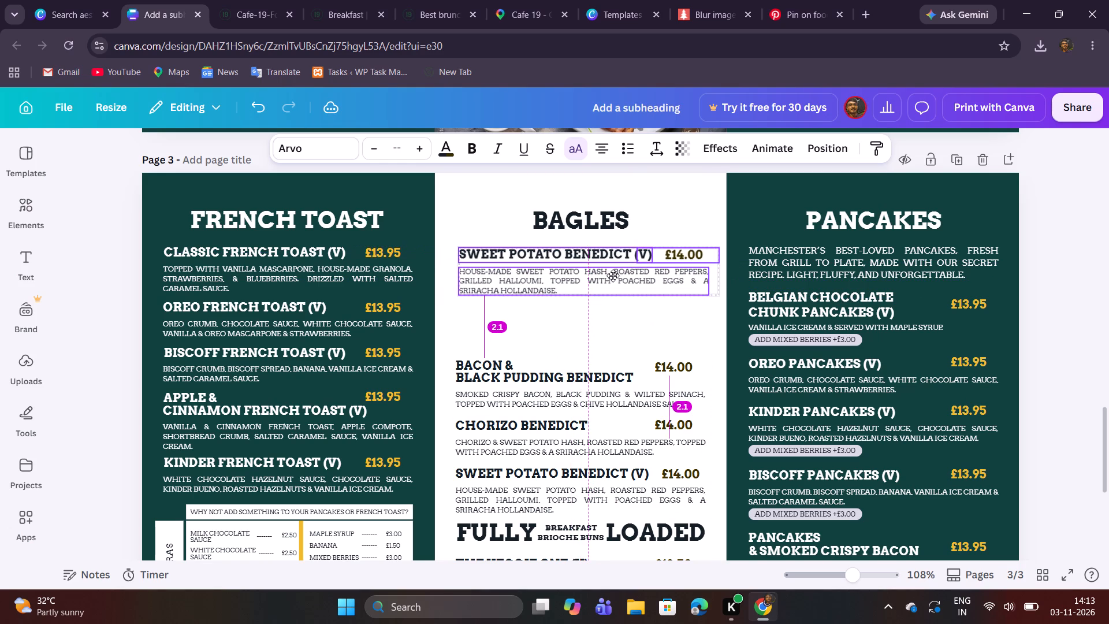
drag(613, 276, 609, 276)
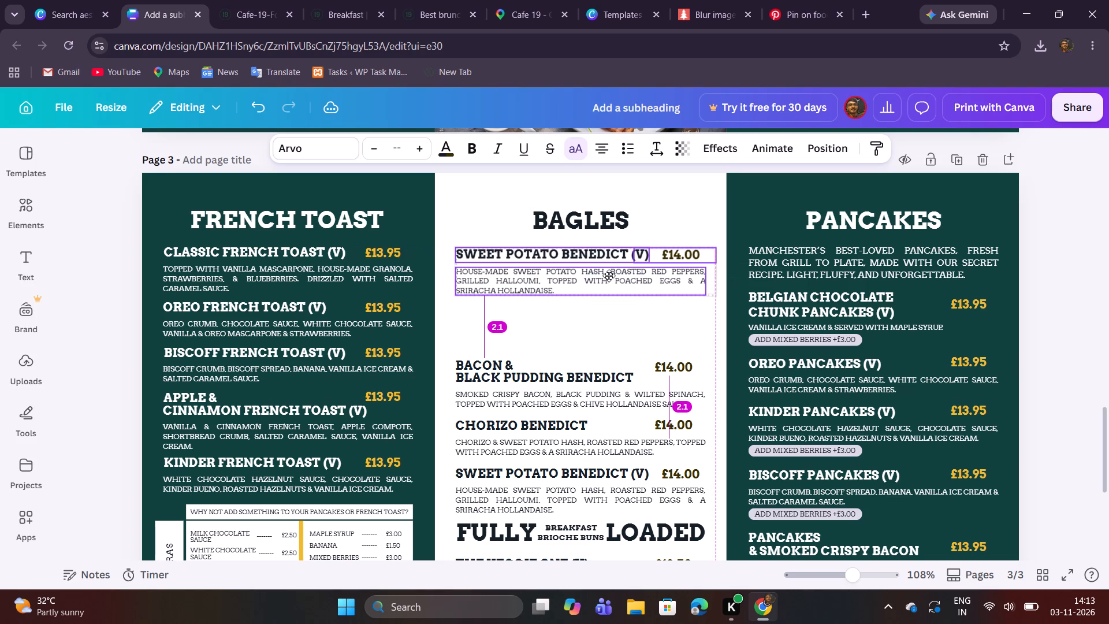
drag(609, 276, 606, 274)
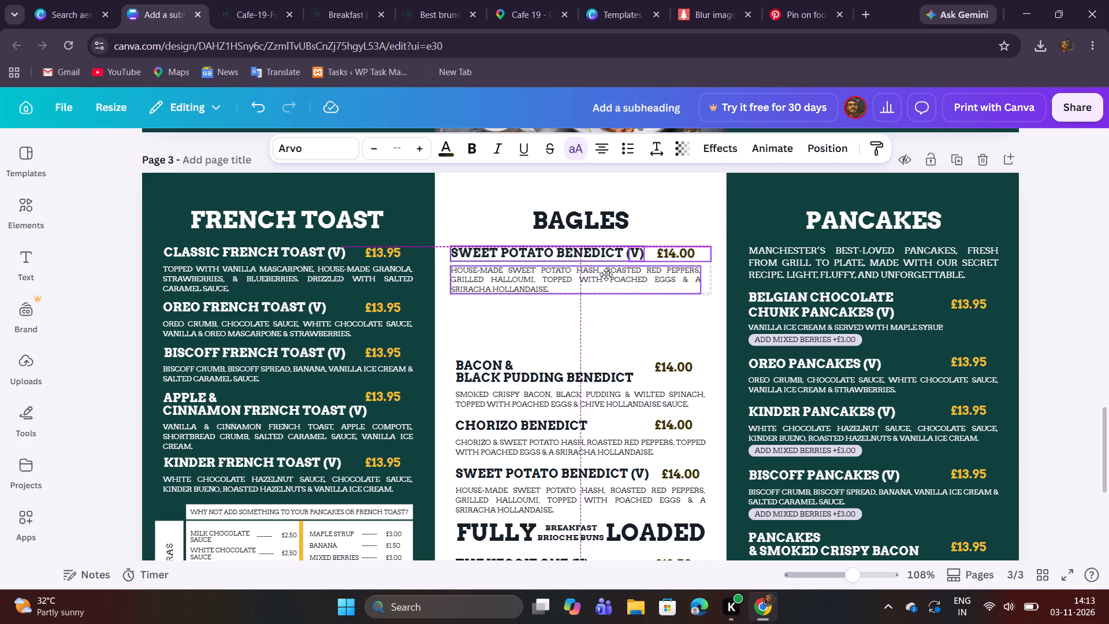
drag(606, 274, 608, 274)
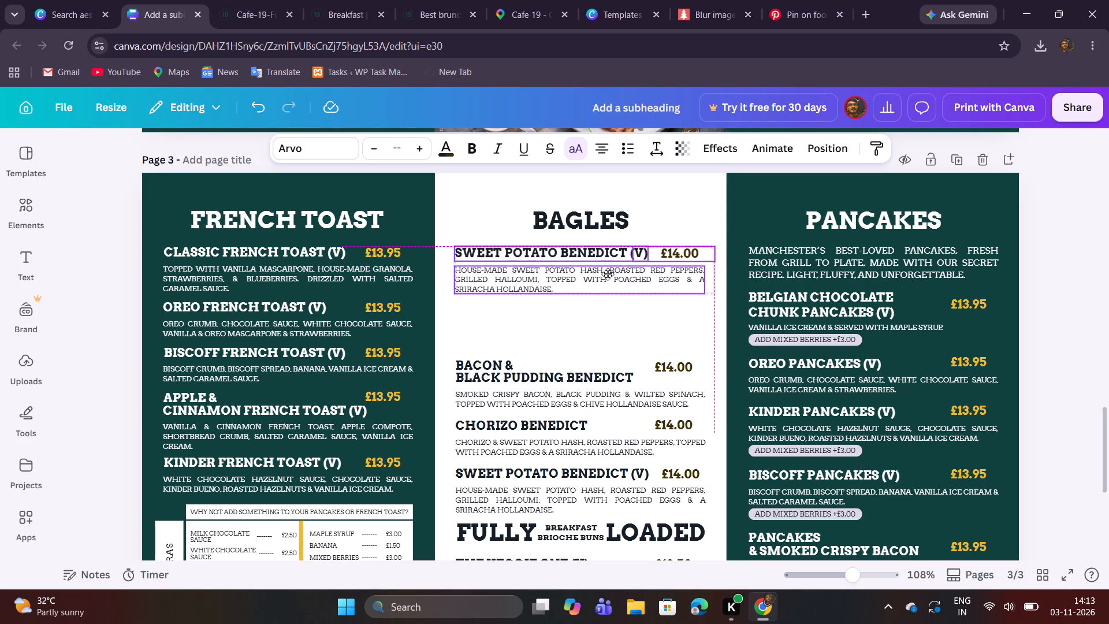
drag(608, 274, 608, 275)
click(559, 320)
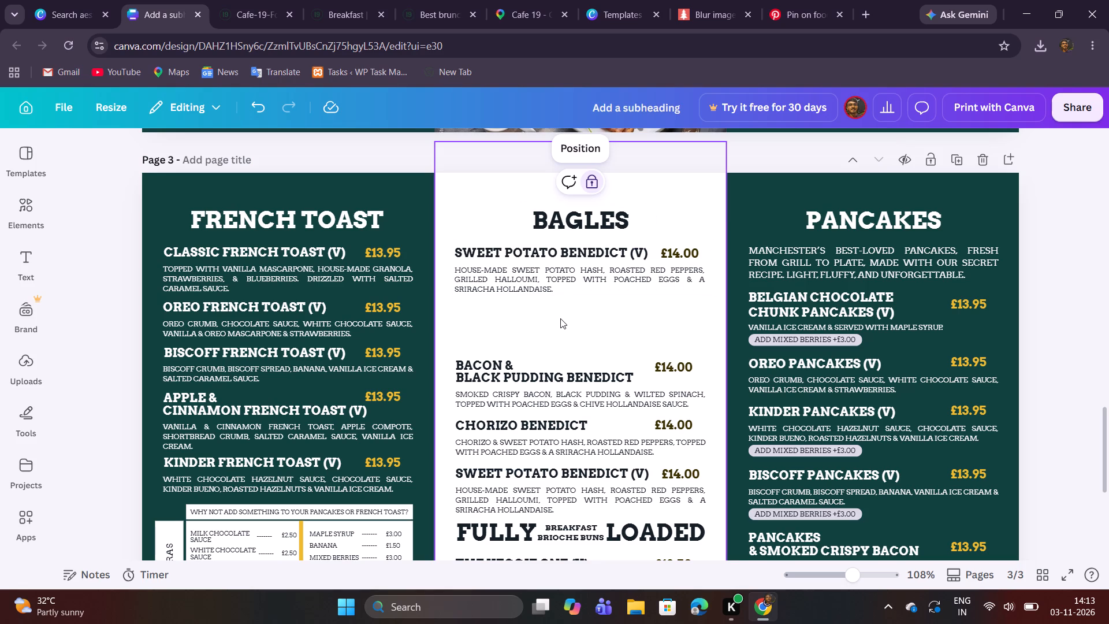
Replace the copied entry's name with "Bacon & Avocado Bagel" from the food menu PDF and narrow its text box to fit.
click(235, 8)
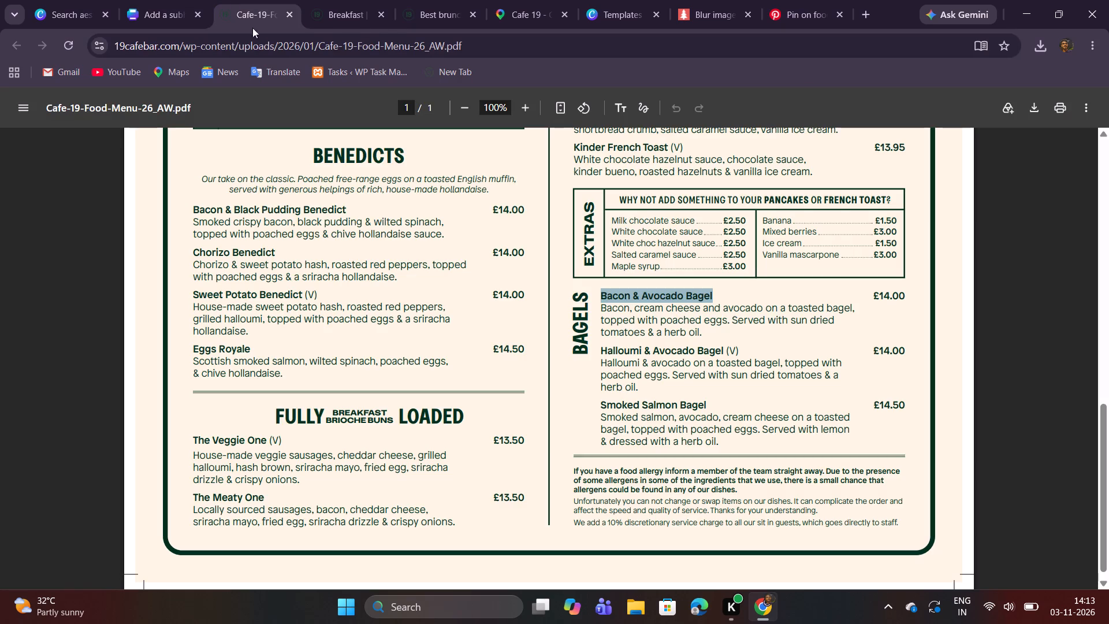
key(ctrl+c)
key(ctrl+c)
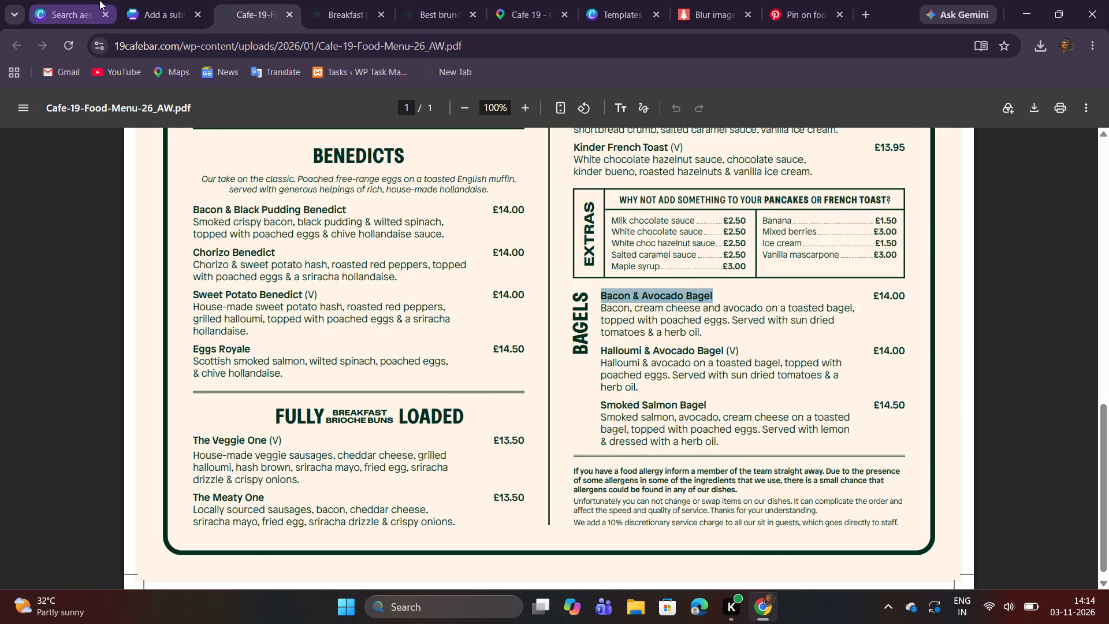
click(144, 2)
double_click(560, 247)
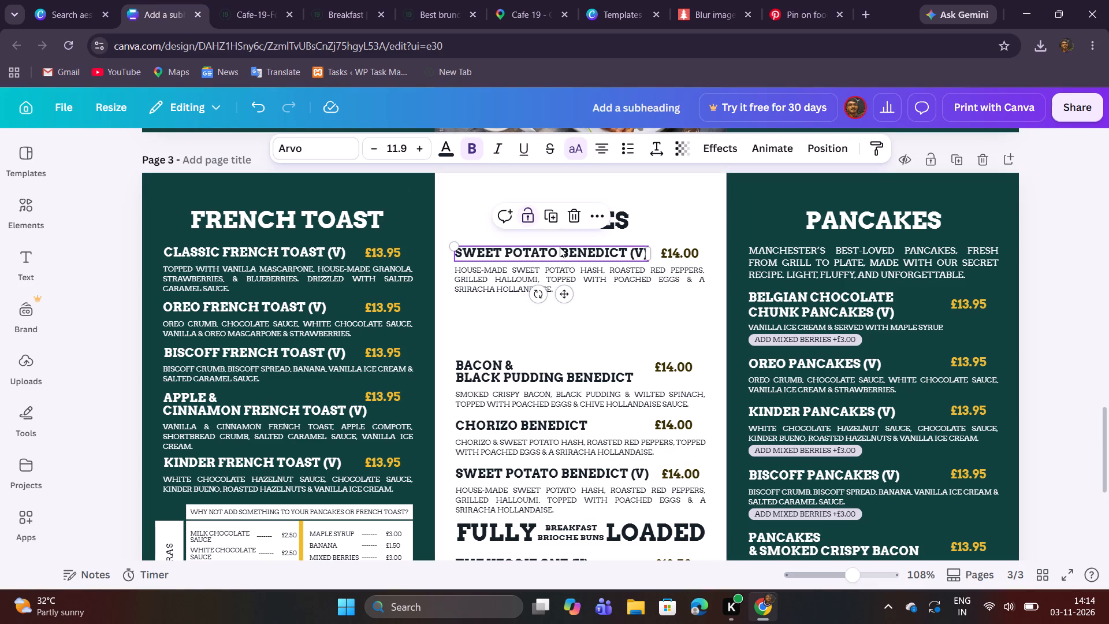
key(ctrl+v)
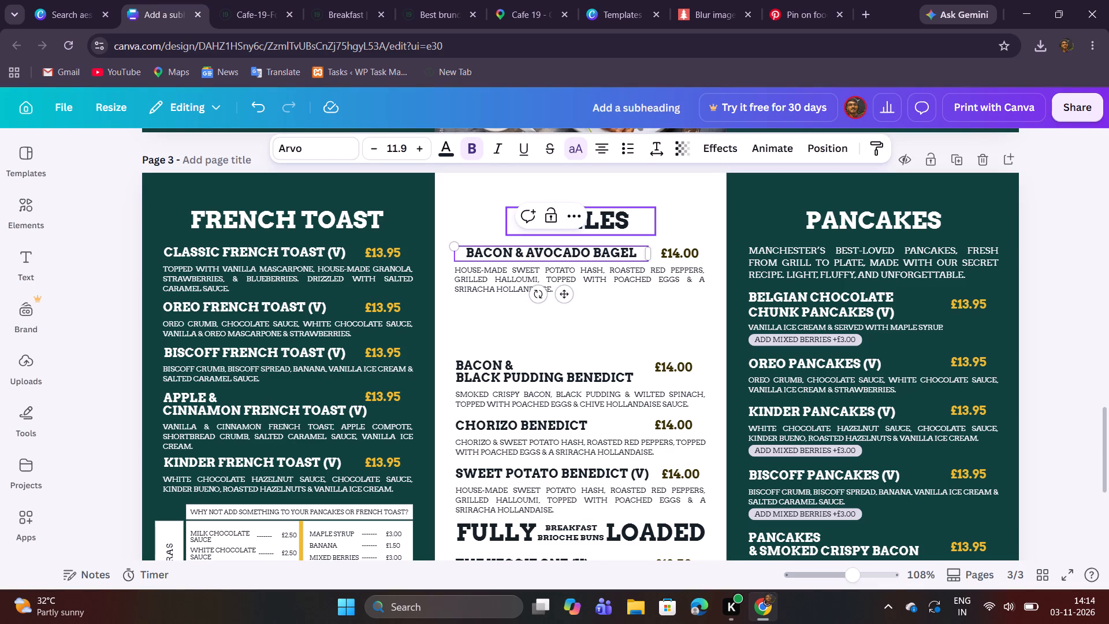
drag(649, 253, 632, 251)
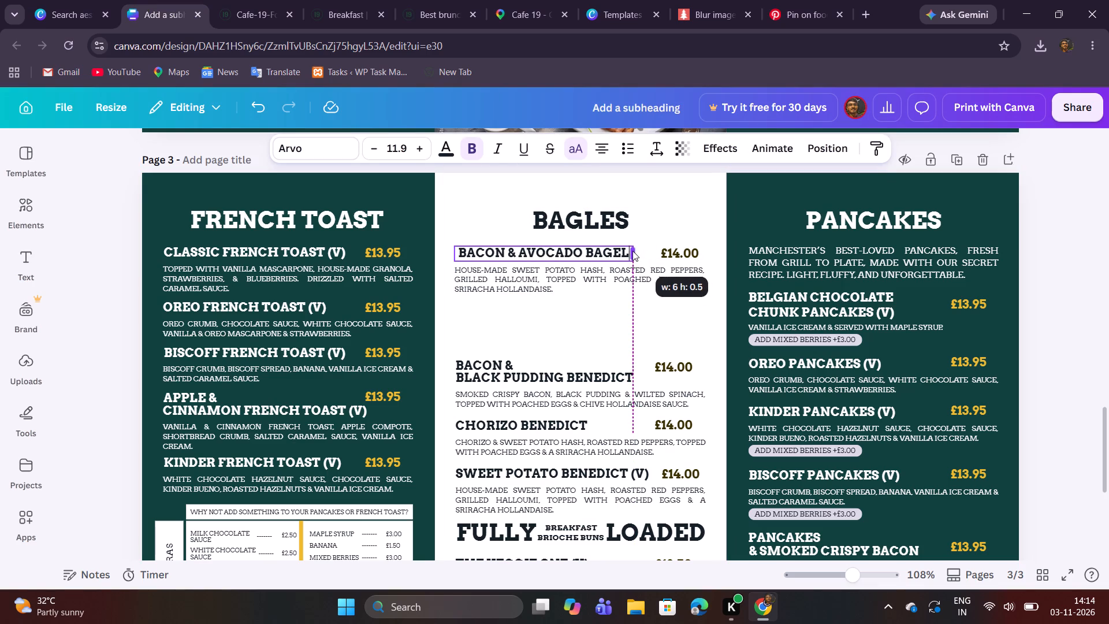
drag(632, 251, 626, 247)
click(492, 339)
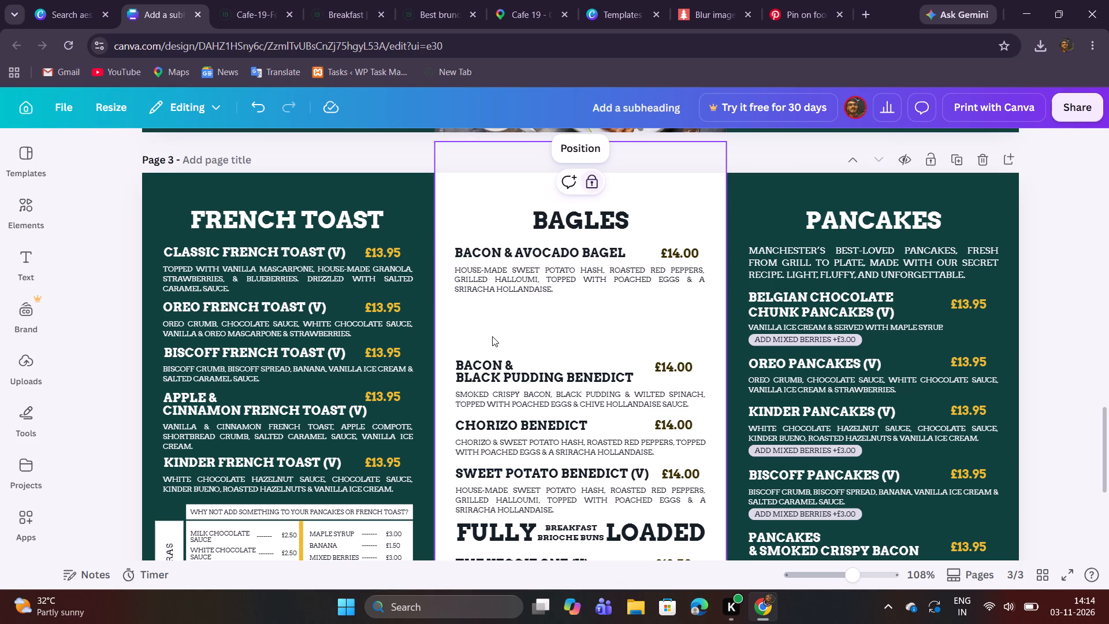
Replace the copied entry's description with the PDF's Bacon & Avocado Bagel text, from "Bacon, cream cheese and avocado" to "a herb oil.".
click(255, 0)
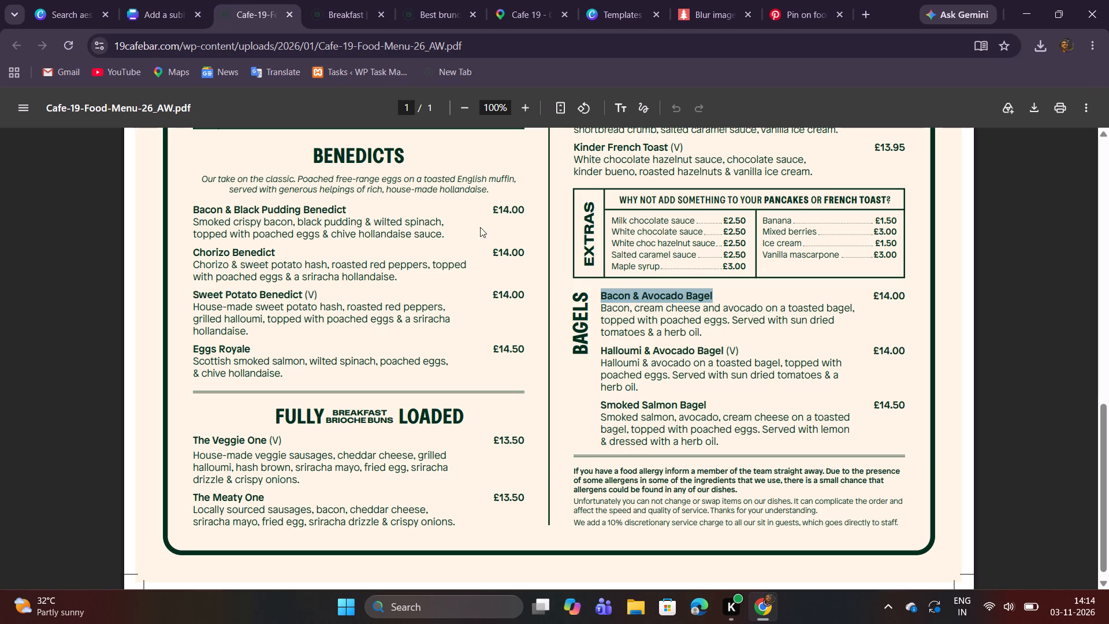
drag(602, 308, 712, 337)
right_click(698, 316)
click(740, 338)
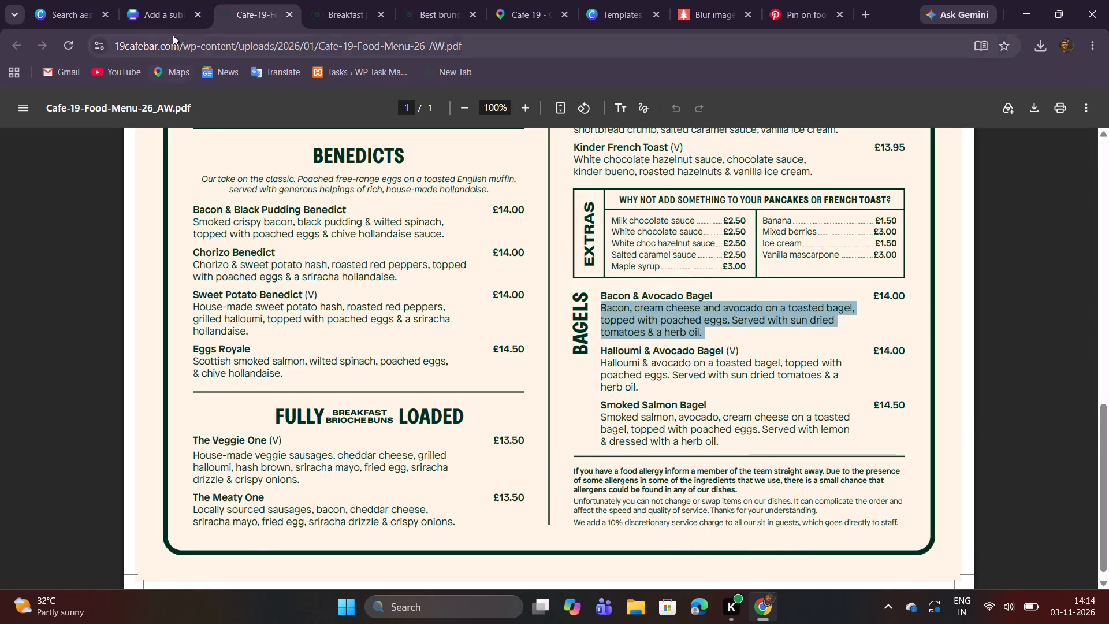
click(149, 19)
double_click(494, 276)
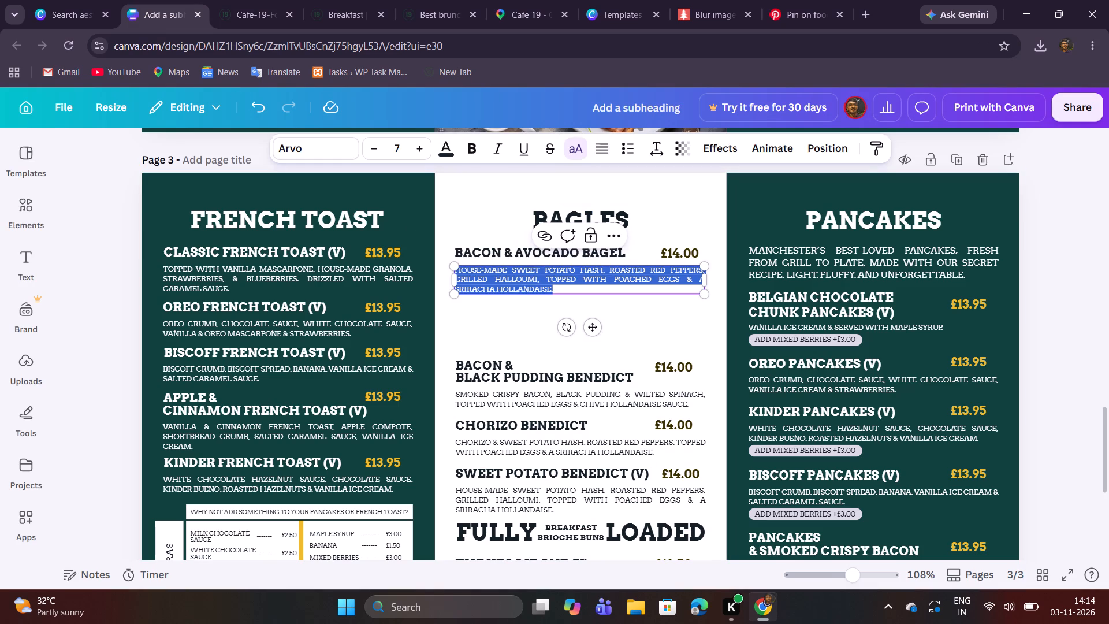
key(ctrl+v)
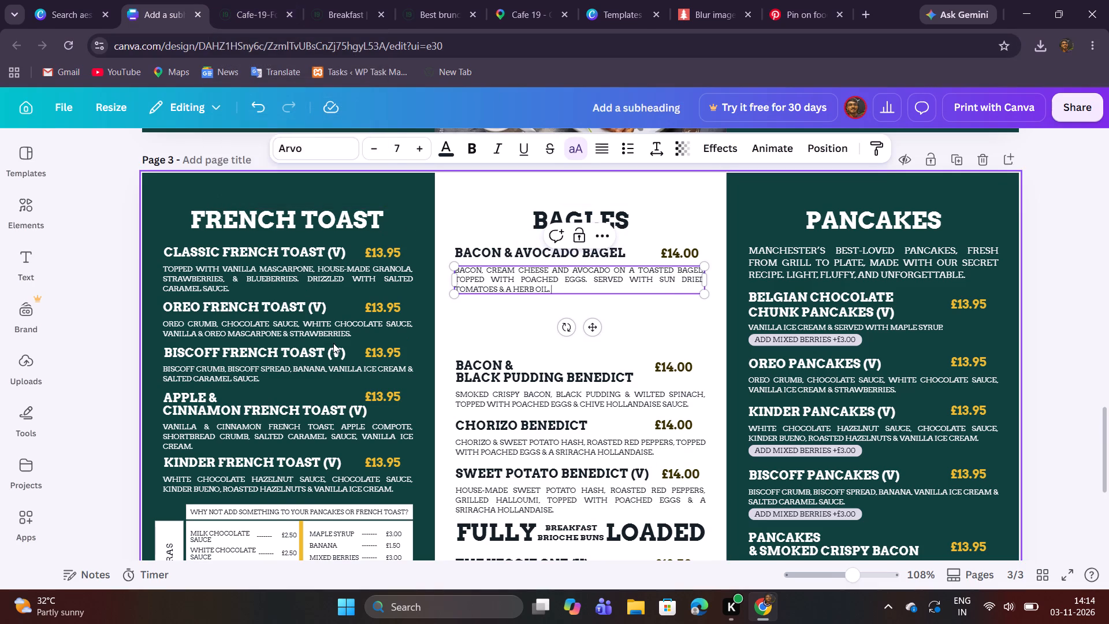
Replace the Bacon & Avocado Bagel entry's price with the £14.00 copied from the food menu PDF.
scroll(333, 343, down, 2)
scroll(333, 343, up, 2)
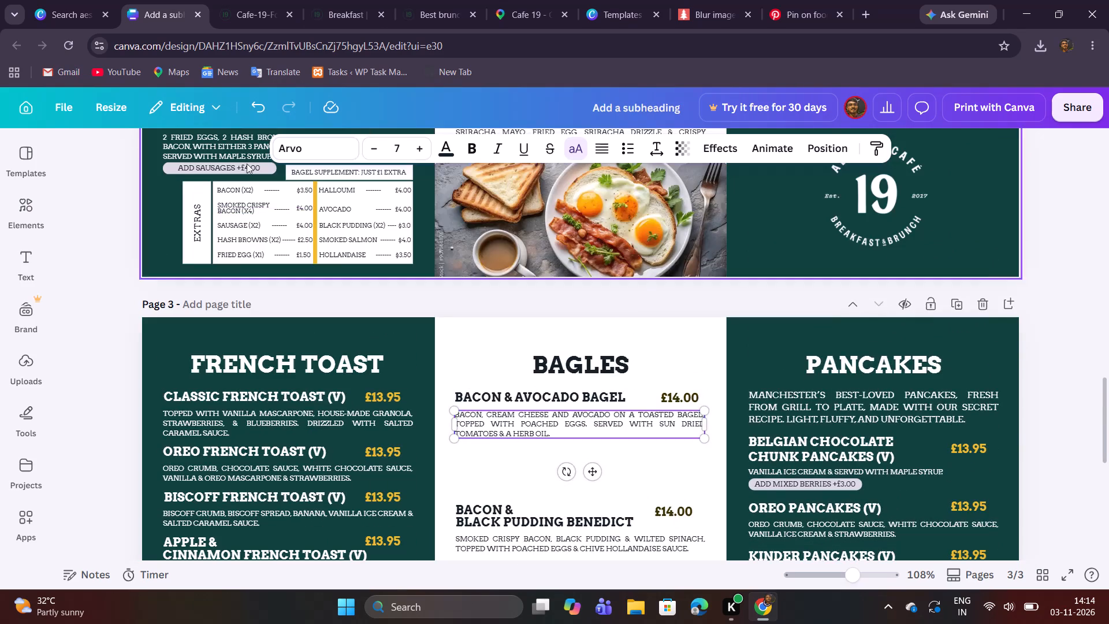
click(253, 25)
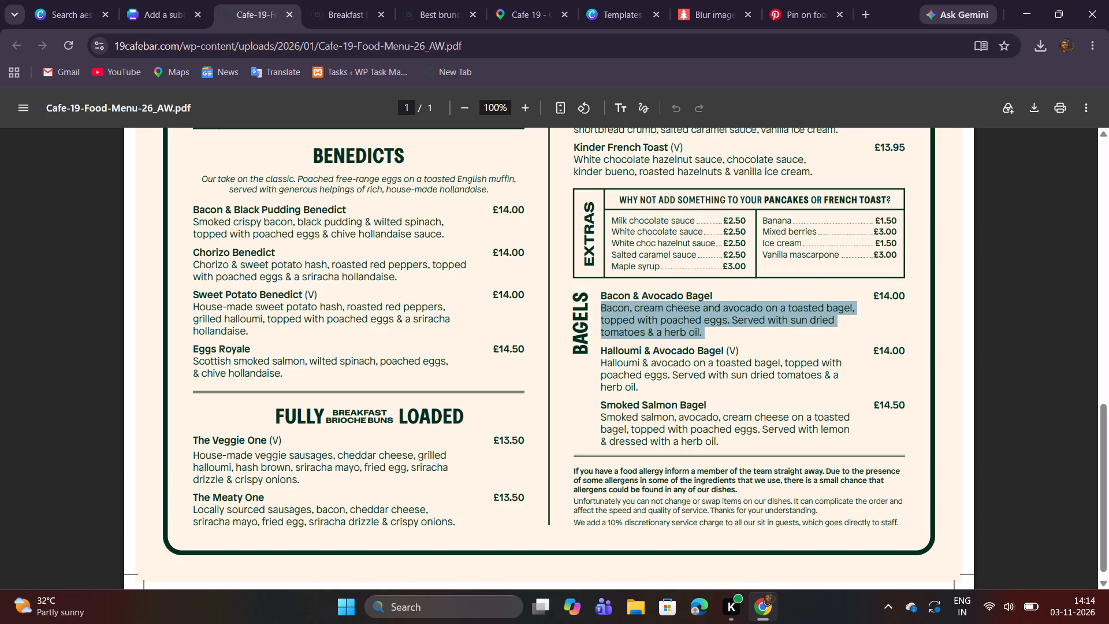
drag(874, 296, 902, 299)
right_click(896, 297)
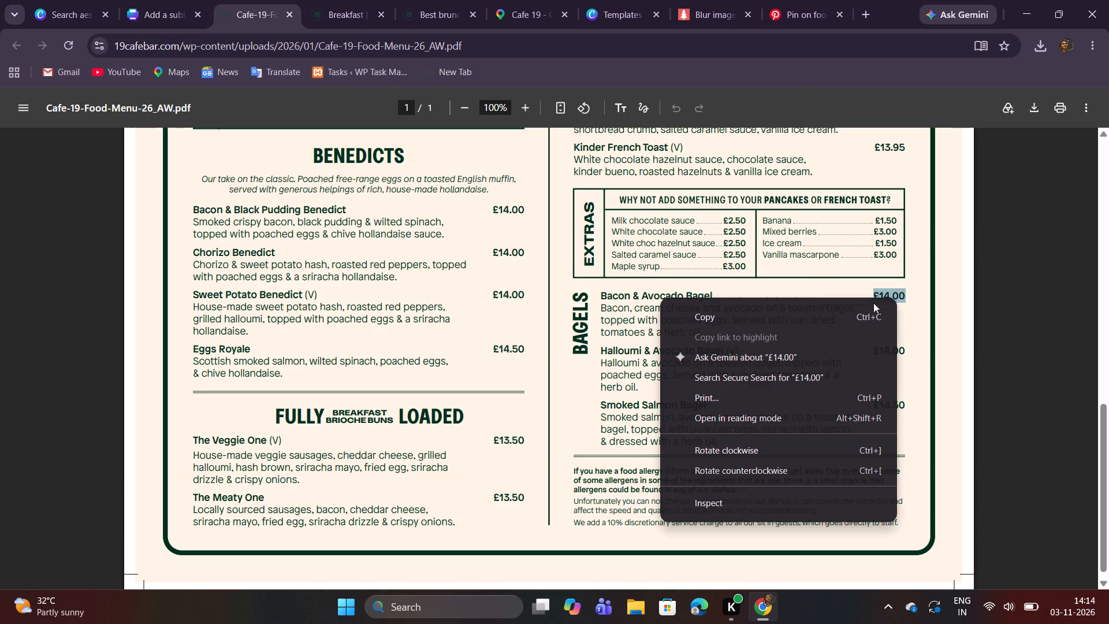
click(813, 311)
click(335, 9)
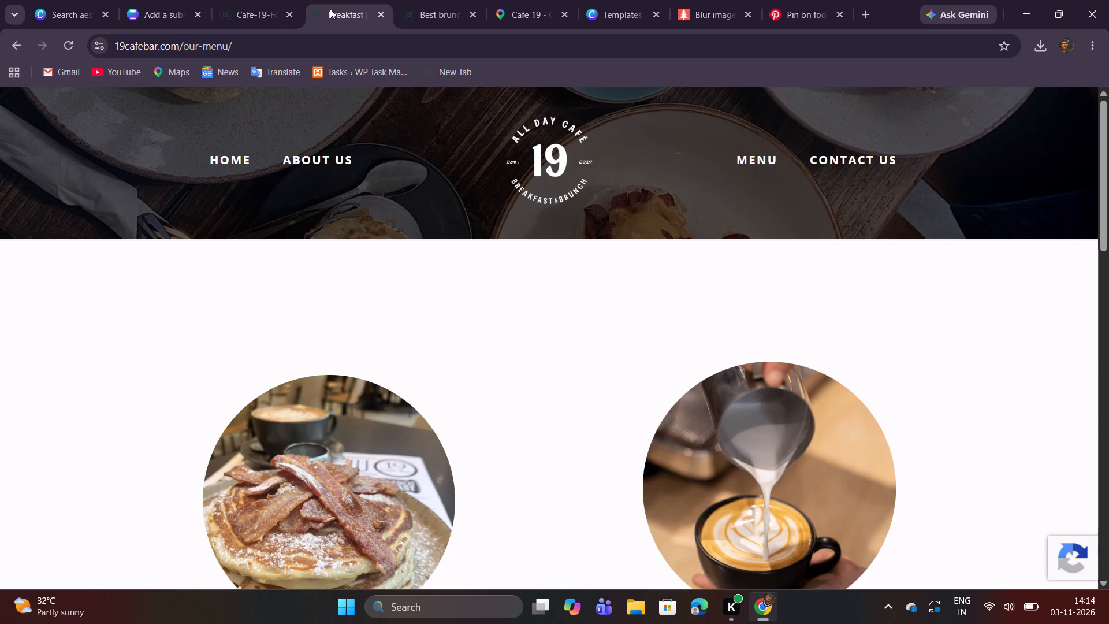
click(156, 0)
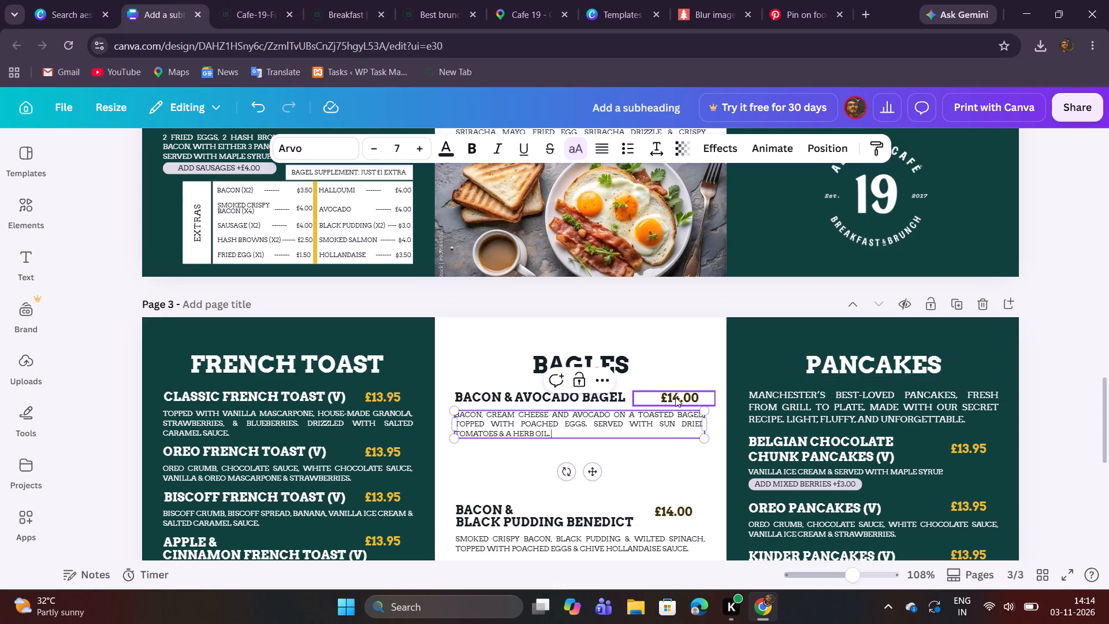
double_click(675, 397)
key(ctrl+v)
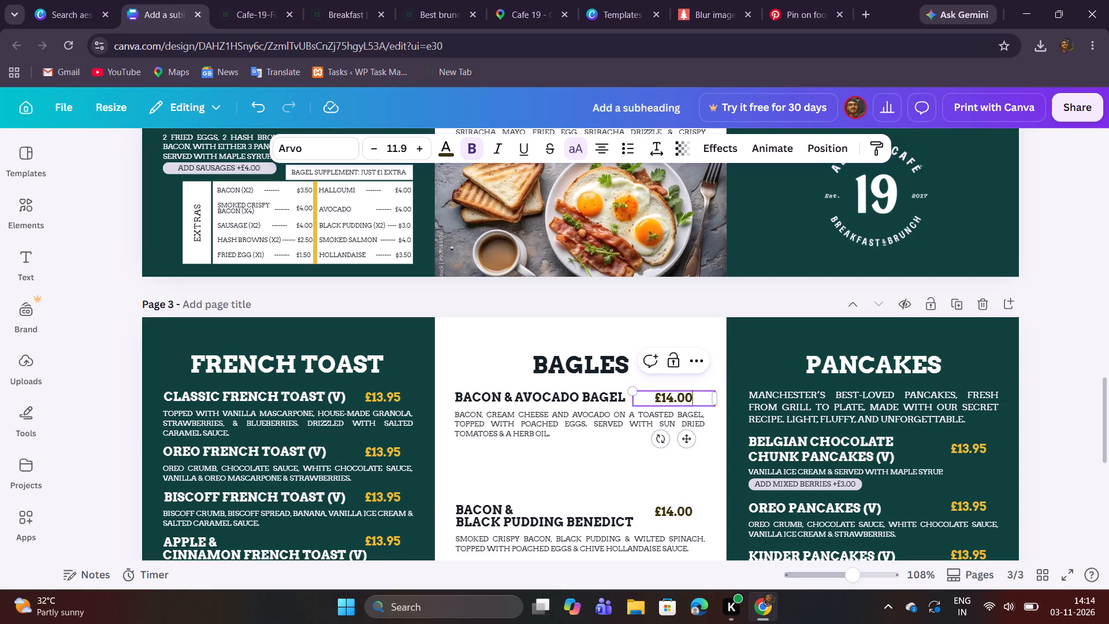
key(Right)
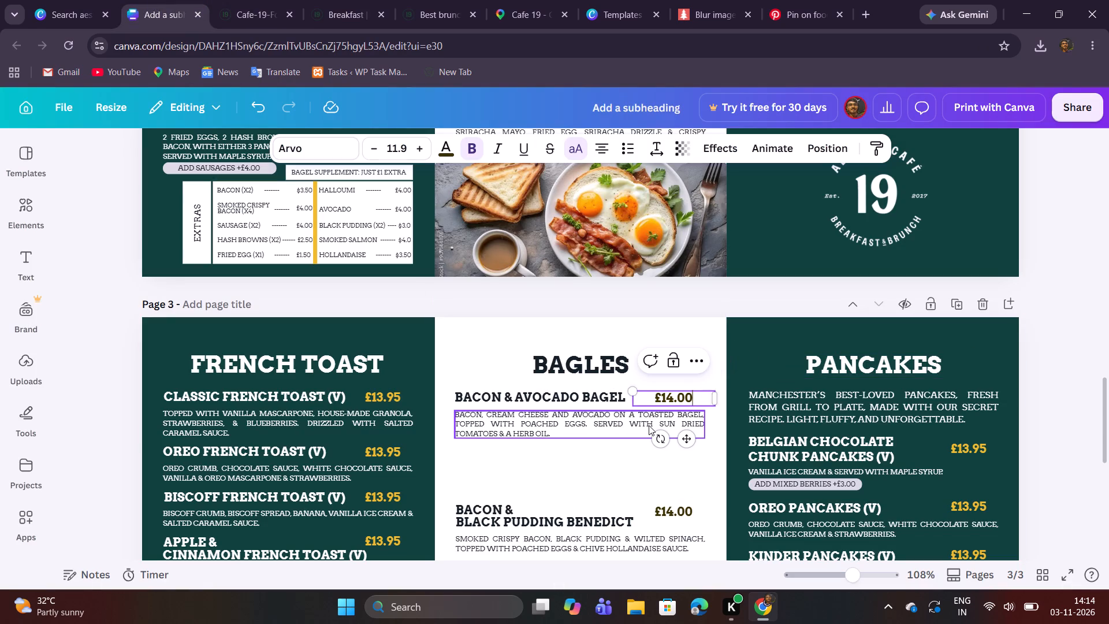
click(591, 480)
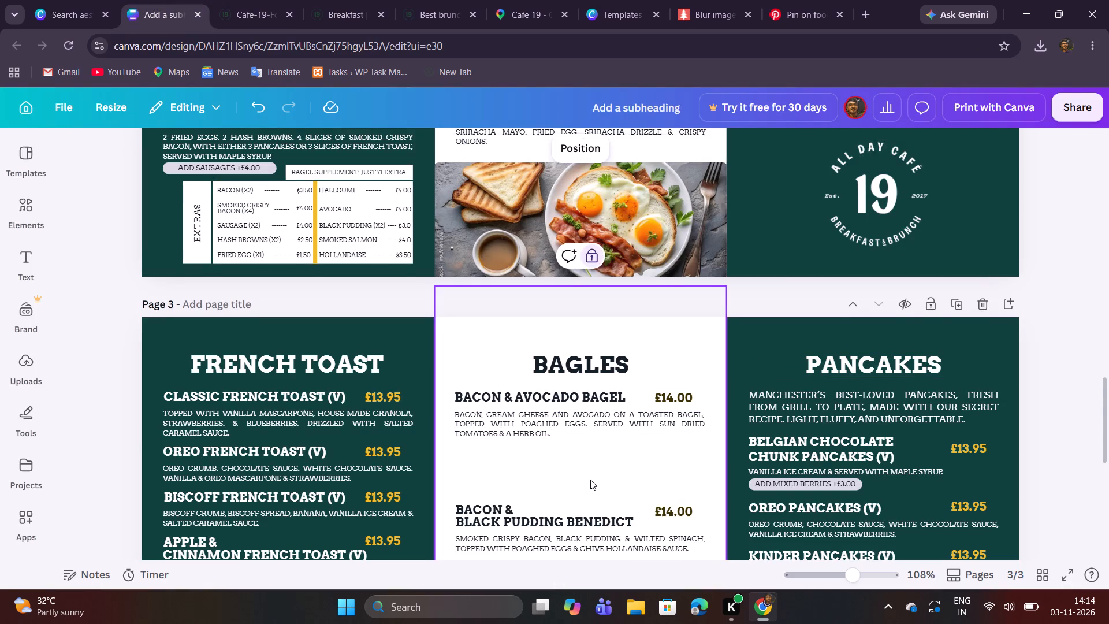
scroll(589, 480, down, 2)
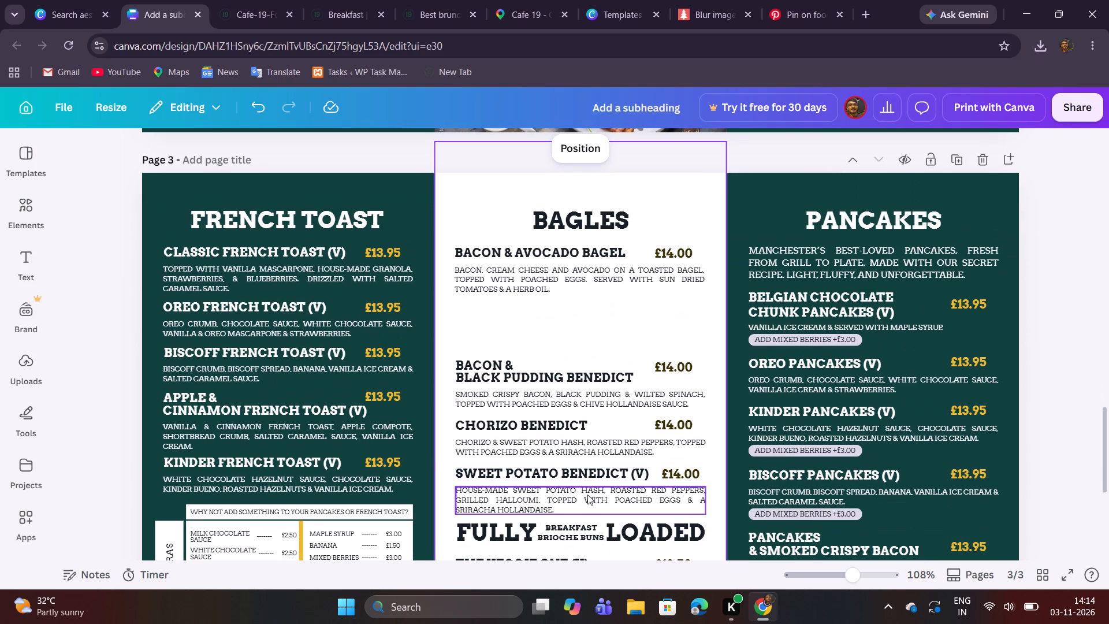
Delete the Sweet Potato Benedict and Chorizo Benedict entries, with their names, descriptions and prices, from page 3's middle column.
click(244, 21)
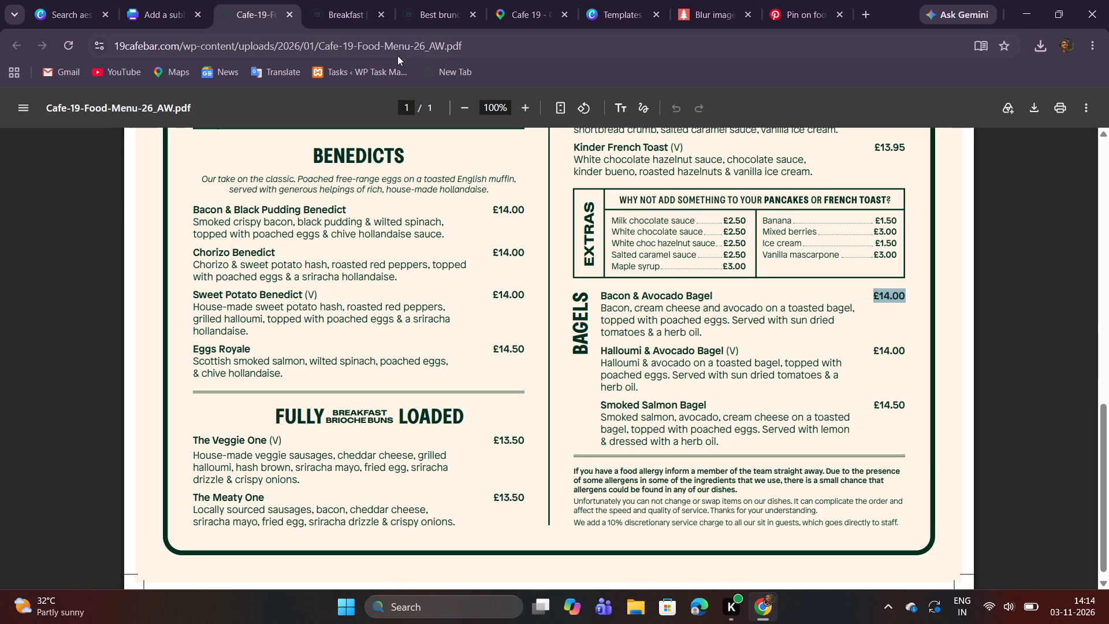
click(140, 1)
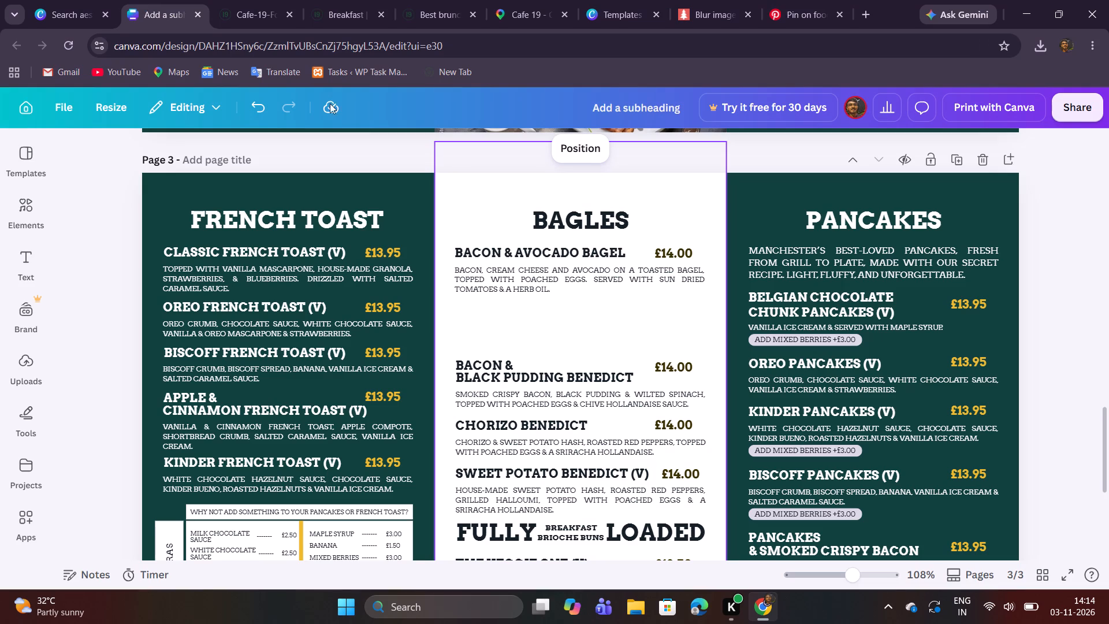
scroll(496, 315, down, 1)
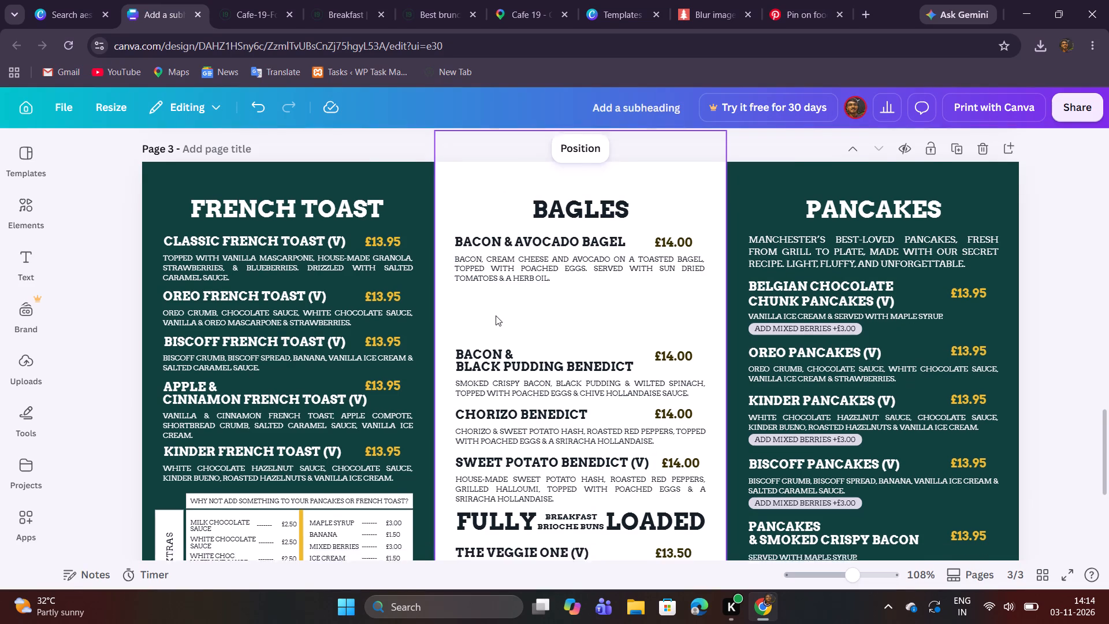
drag(456, 391, 530, 426)
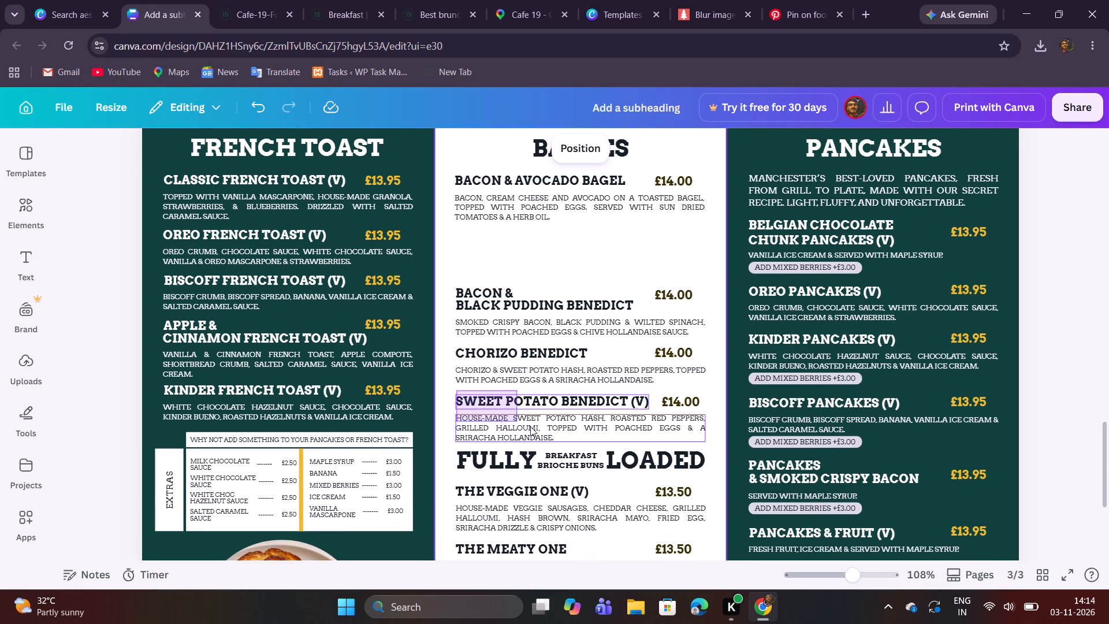
drag(530, 426, 689, 439)
click(614, 366)
drag(536, 409, 538, 374)
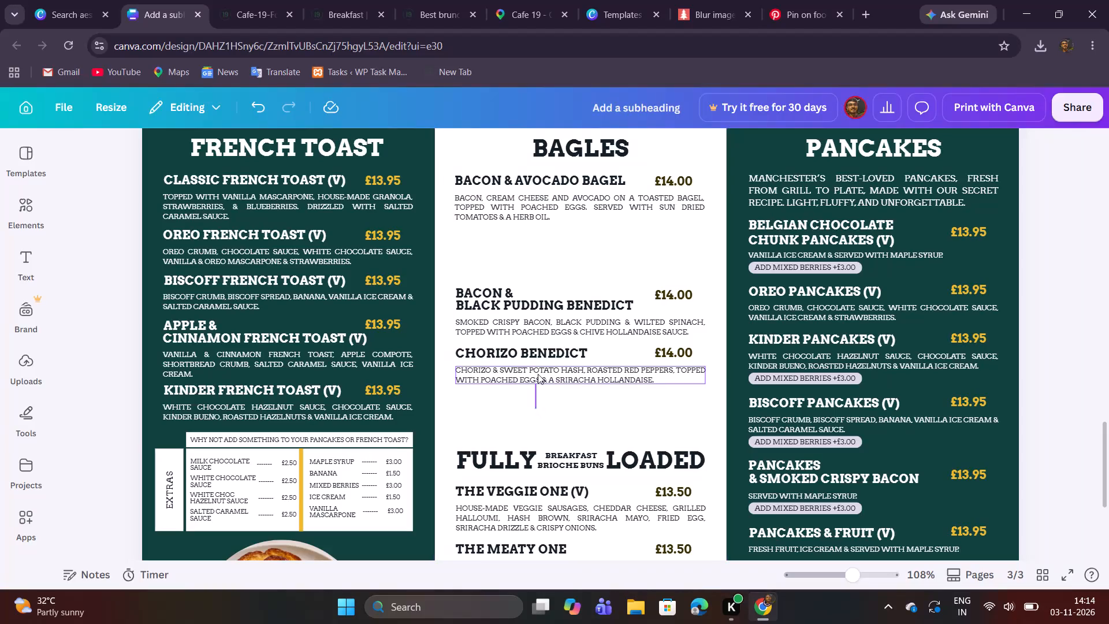
drag(538, 374, 673, 355)
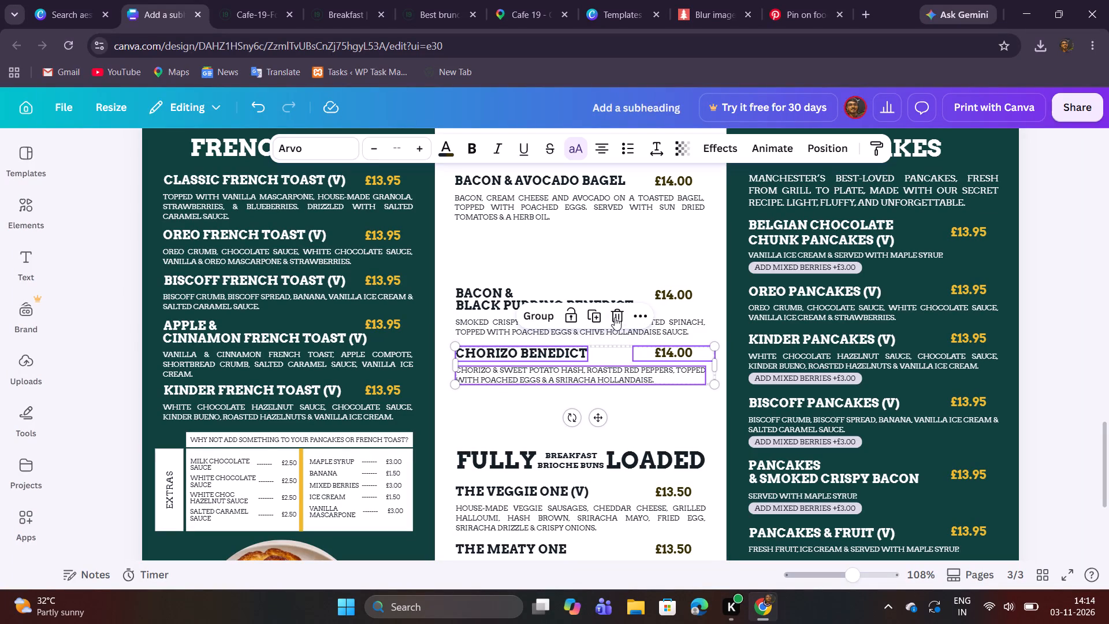
click(613, 315)
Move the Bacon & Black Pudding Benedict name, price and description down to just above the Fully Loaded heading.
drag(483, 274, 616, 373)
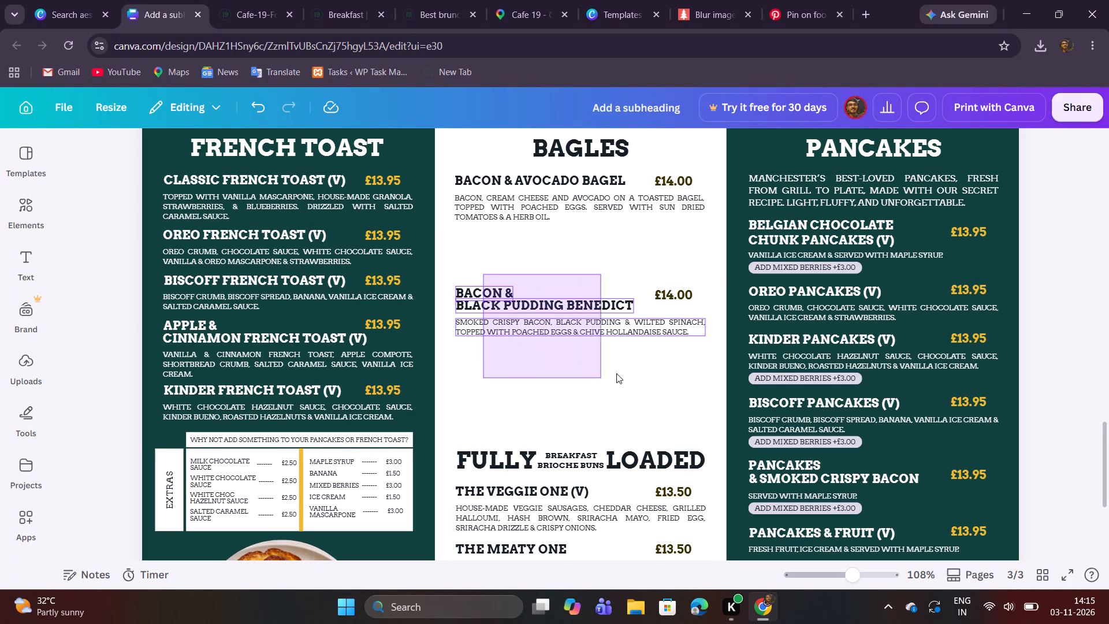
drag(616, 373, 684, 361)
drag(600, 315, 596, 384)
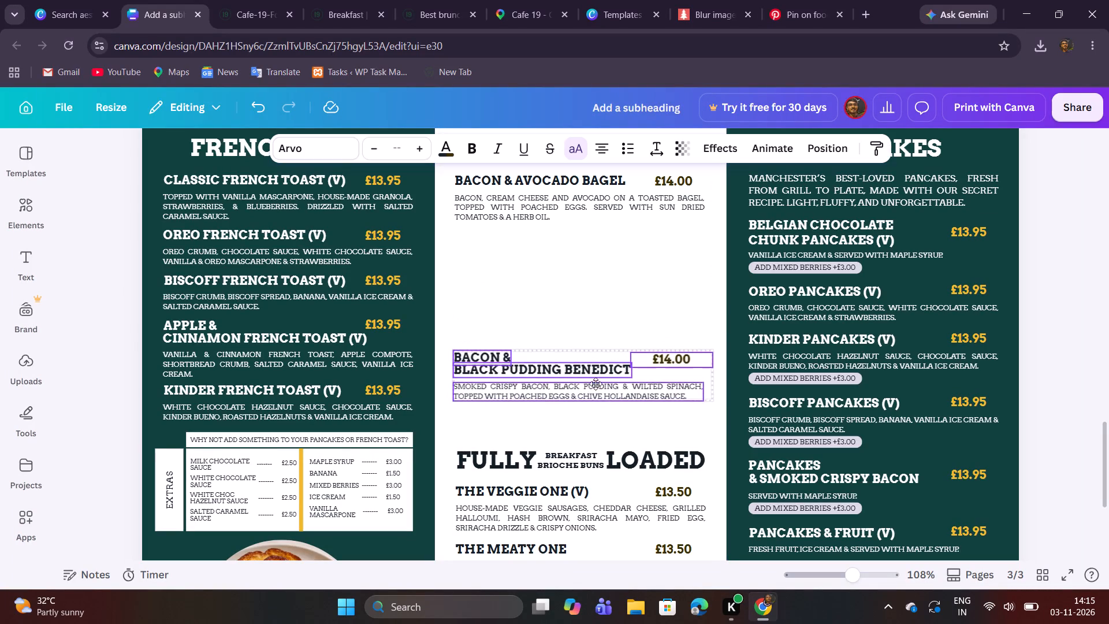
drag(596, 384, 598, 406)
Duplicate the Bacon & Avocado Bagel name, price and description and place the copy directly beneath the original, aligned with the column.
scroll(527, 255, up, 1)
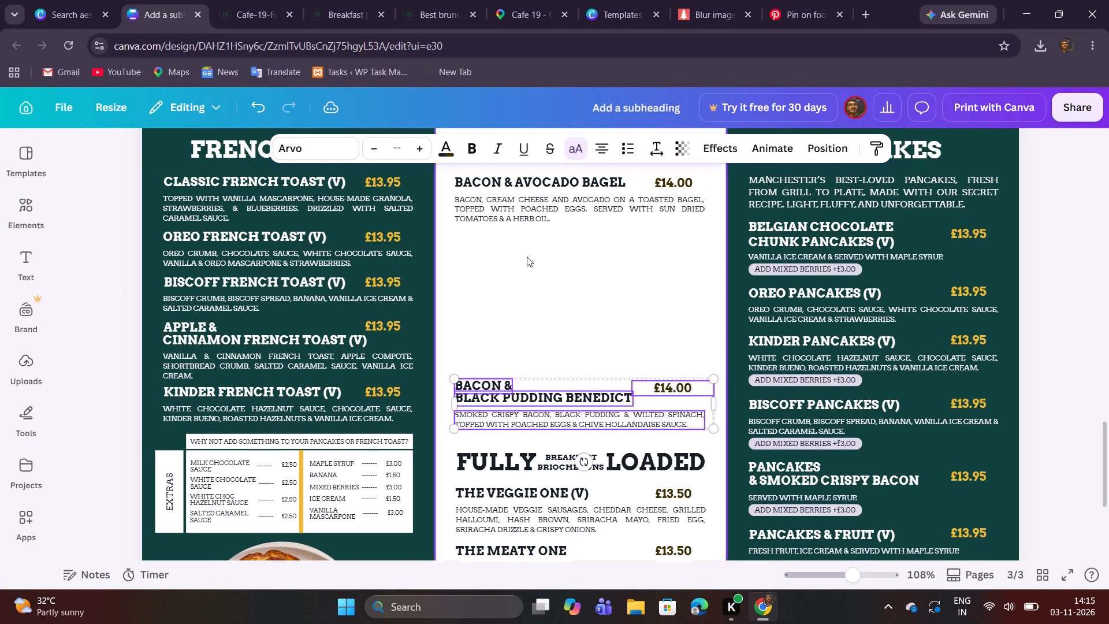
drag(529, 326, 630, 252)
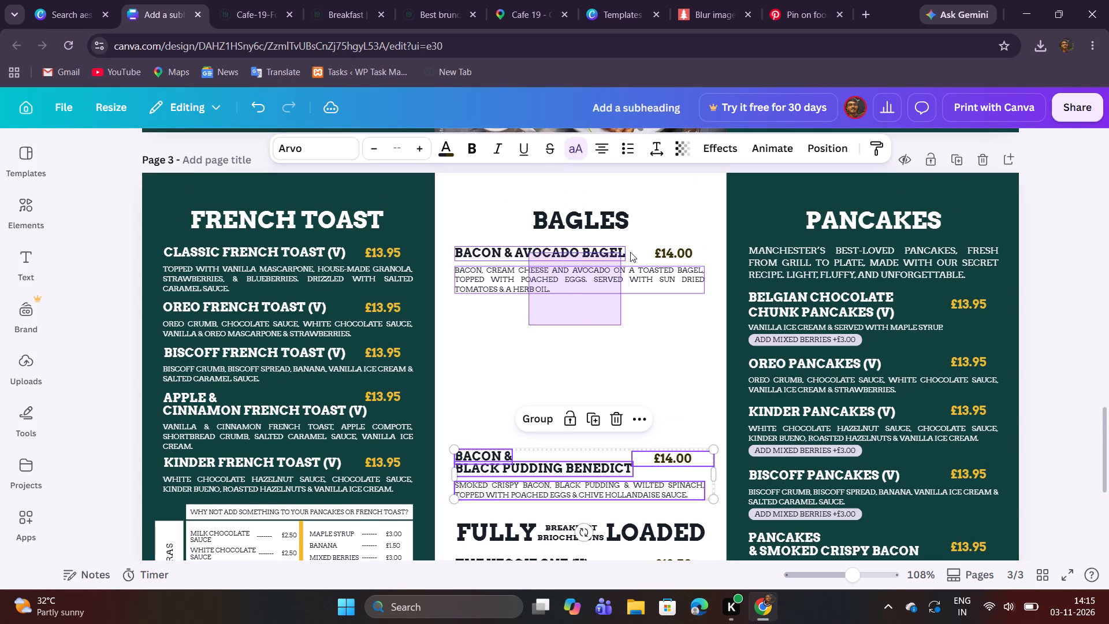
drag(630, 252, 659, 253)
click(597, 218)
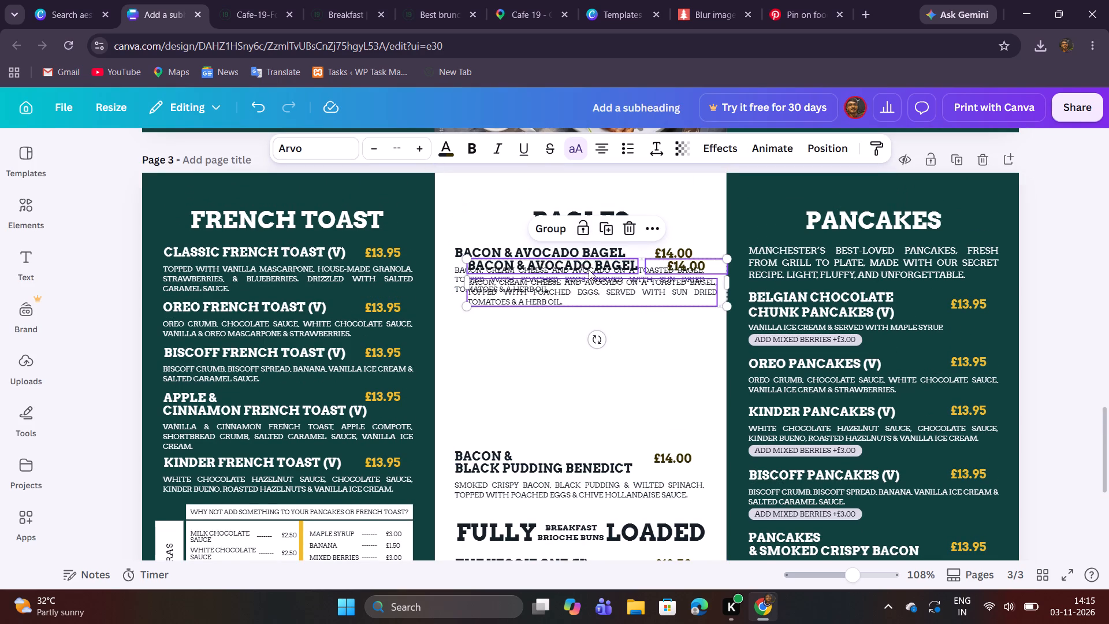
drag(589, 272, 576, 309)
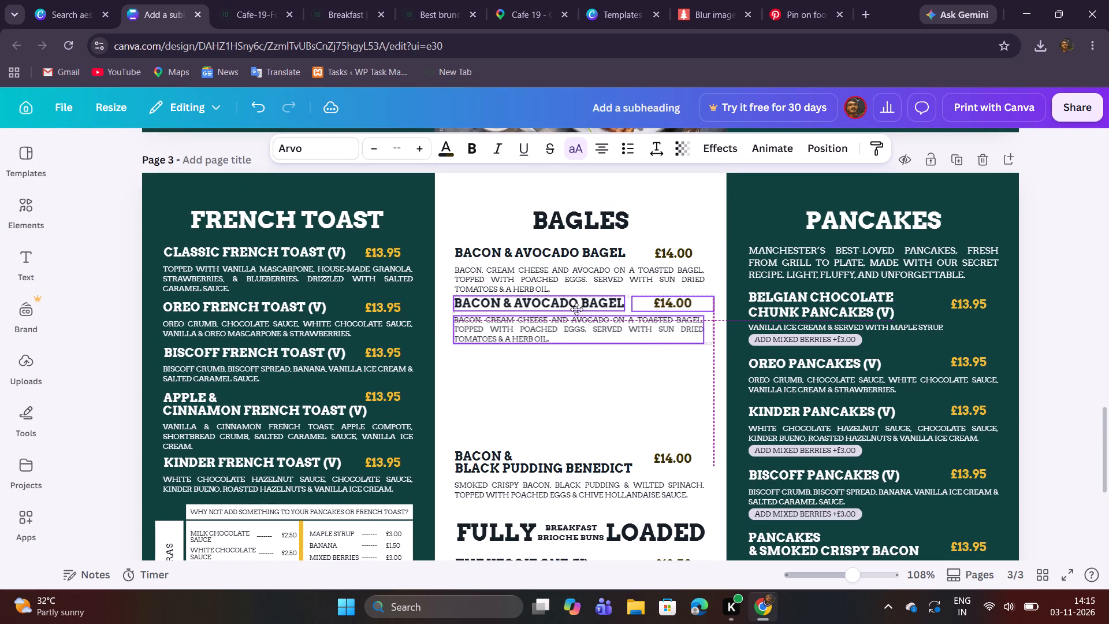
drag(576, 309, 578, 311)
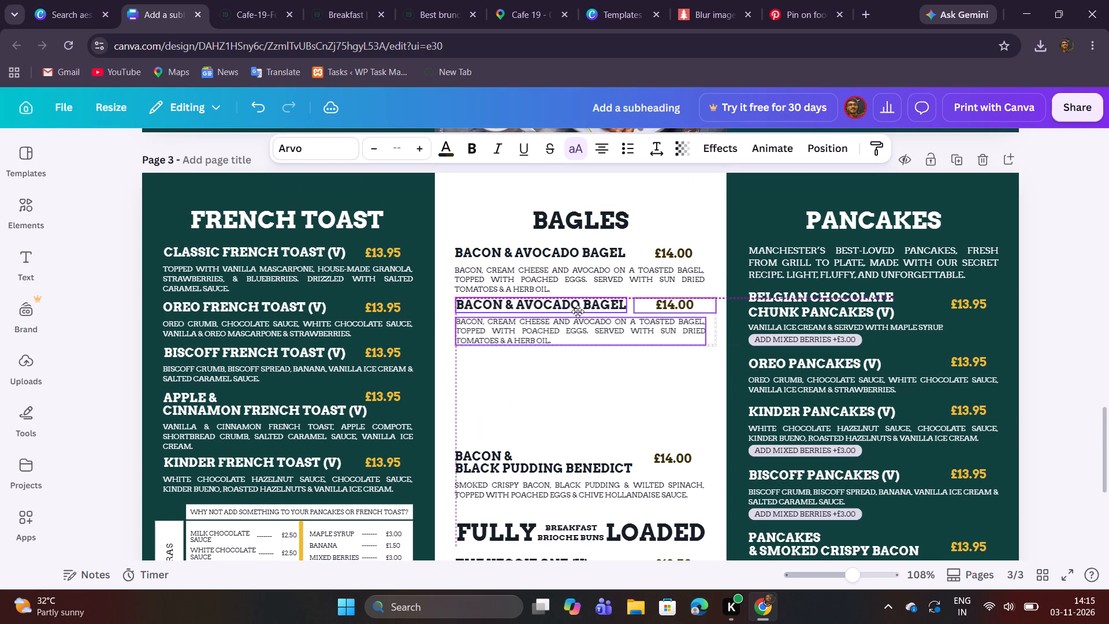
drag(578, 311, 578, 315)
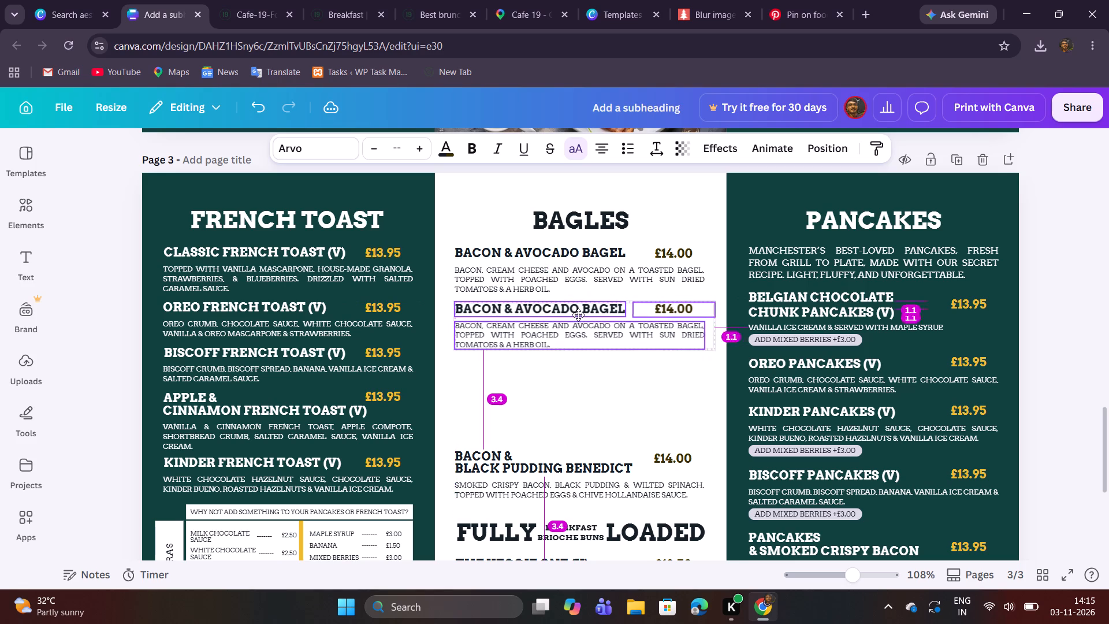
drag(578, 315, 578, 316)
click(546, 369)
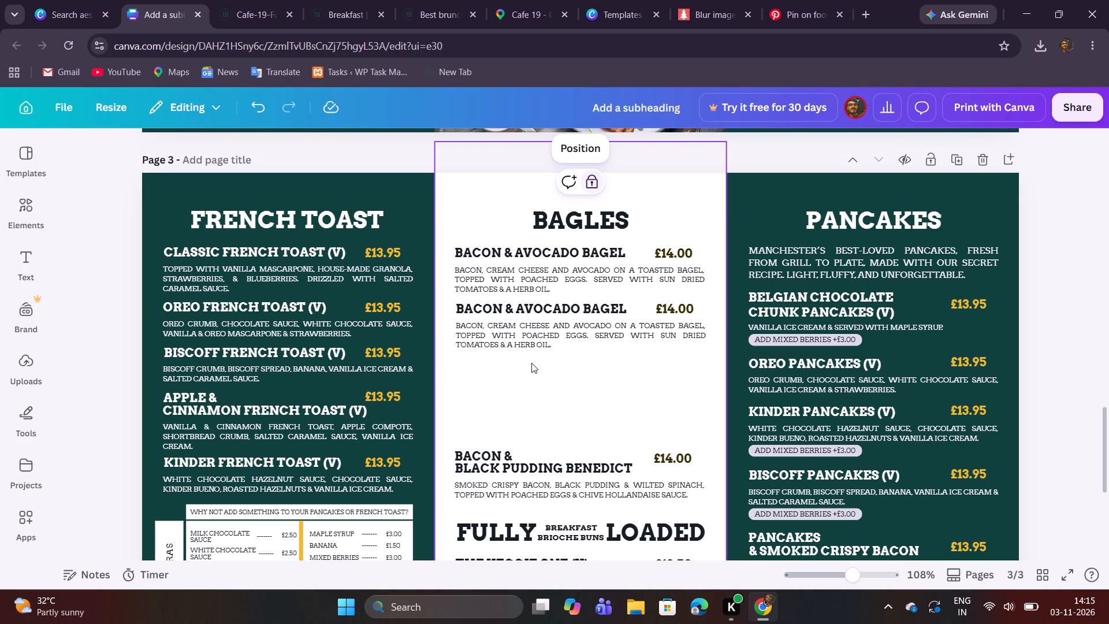
Look over page 3's layout from the column headings down to the food photos and logo at its foot.
scroll(518, 351, down, 2)
scroll(518, 353, up, 1)
scroll(518, 352, down, 3)
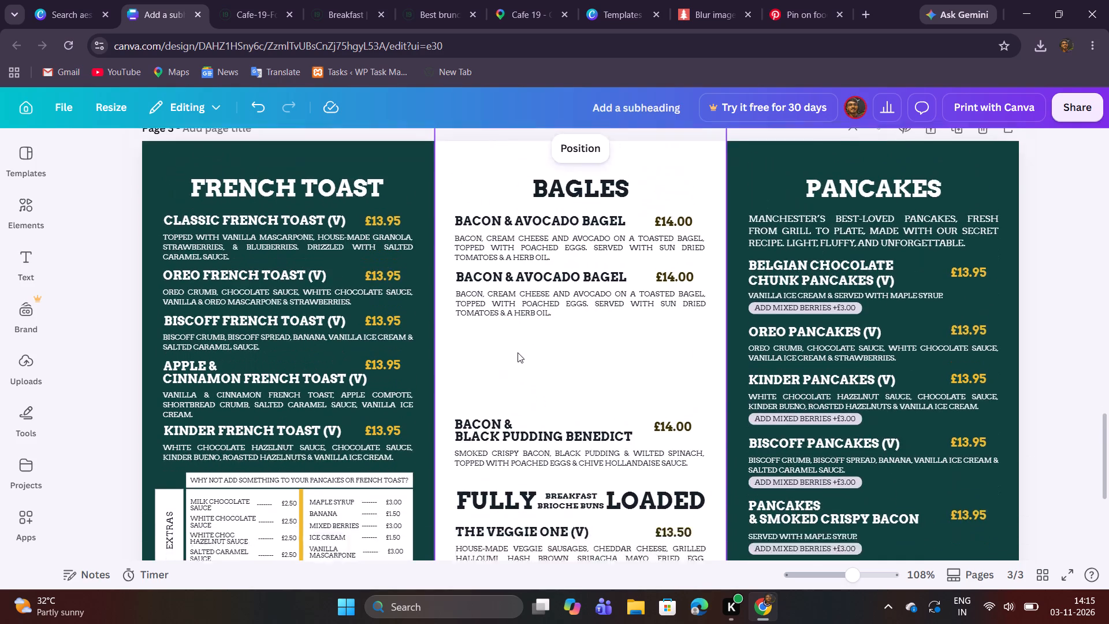
scroll(518, 352, up, 1)
scroll(518, 352, down, 2)
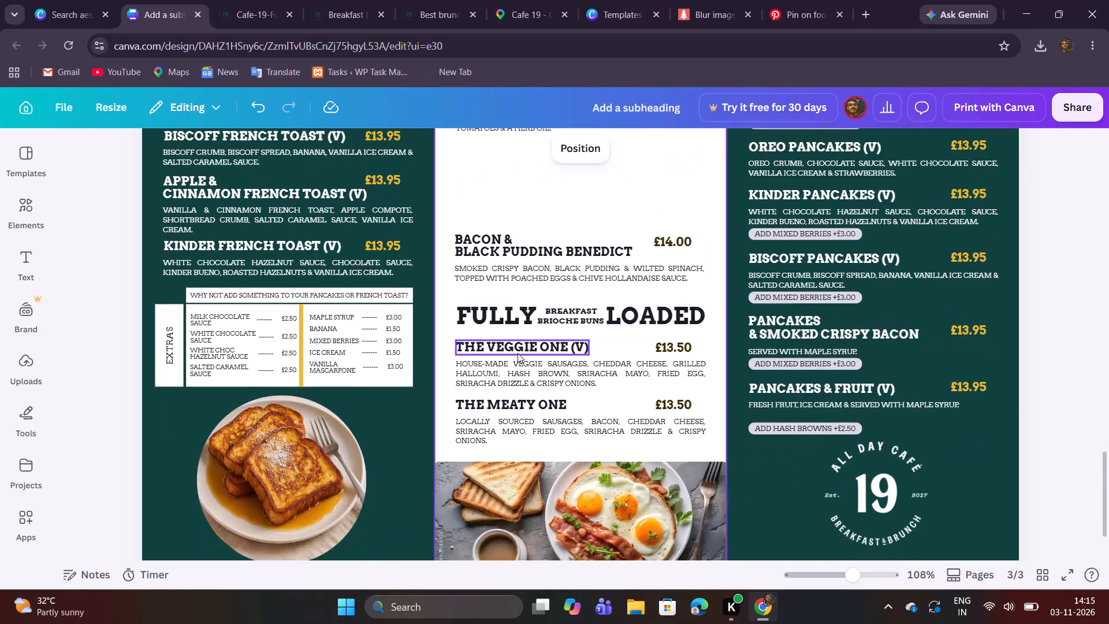
scroll(518, 353, down, 1)
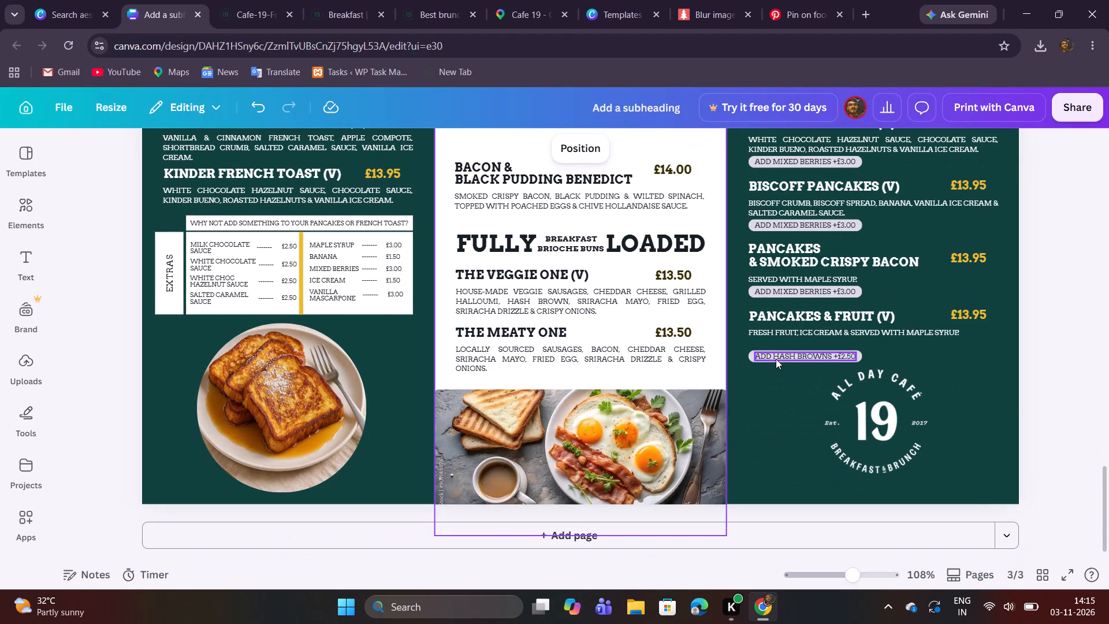
scroll(612, 376, up, 3)
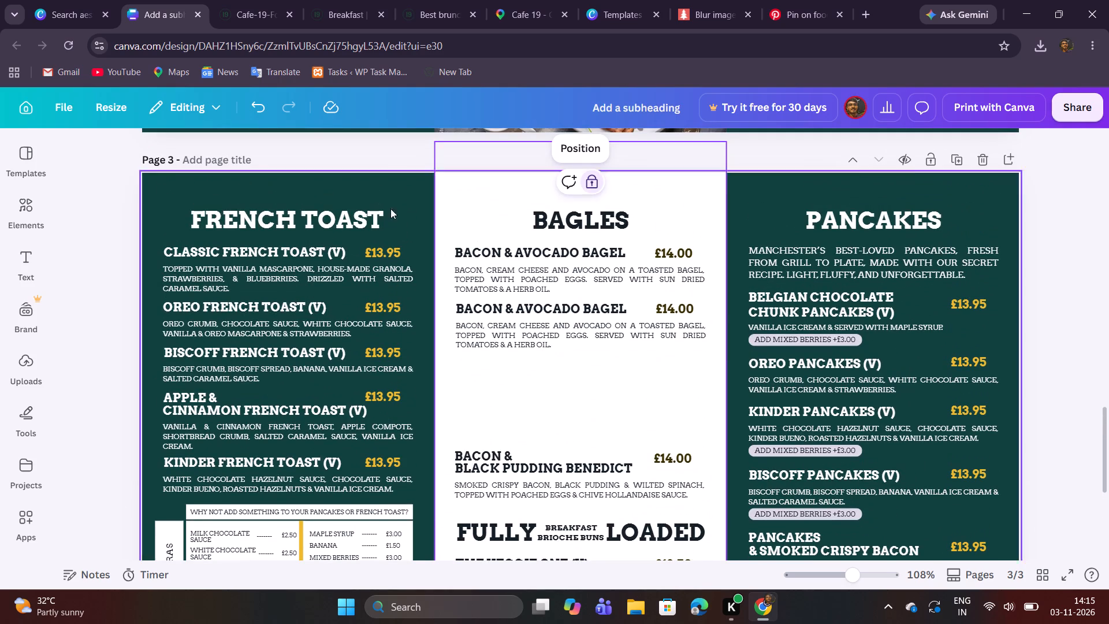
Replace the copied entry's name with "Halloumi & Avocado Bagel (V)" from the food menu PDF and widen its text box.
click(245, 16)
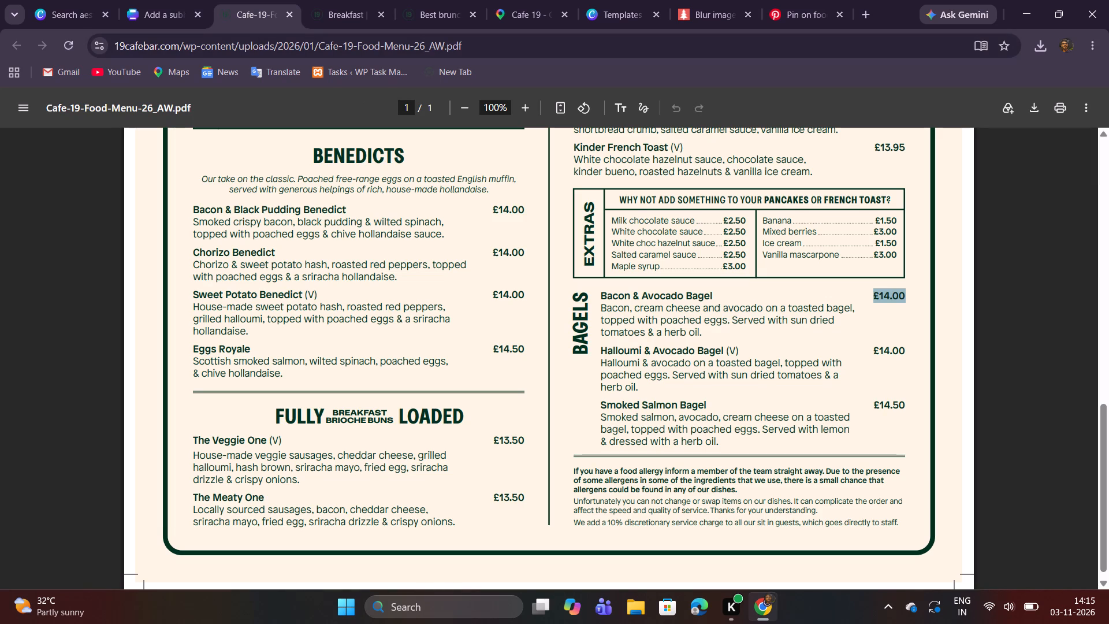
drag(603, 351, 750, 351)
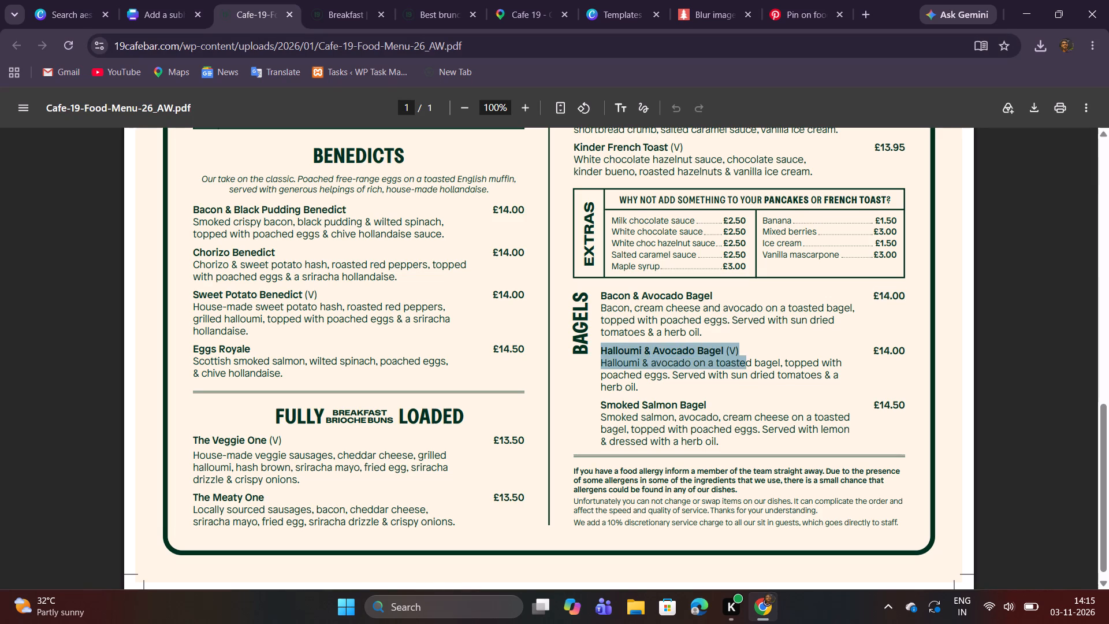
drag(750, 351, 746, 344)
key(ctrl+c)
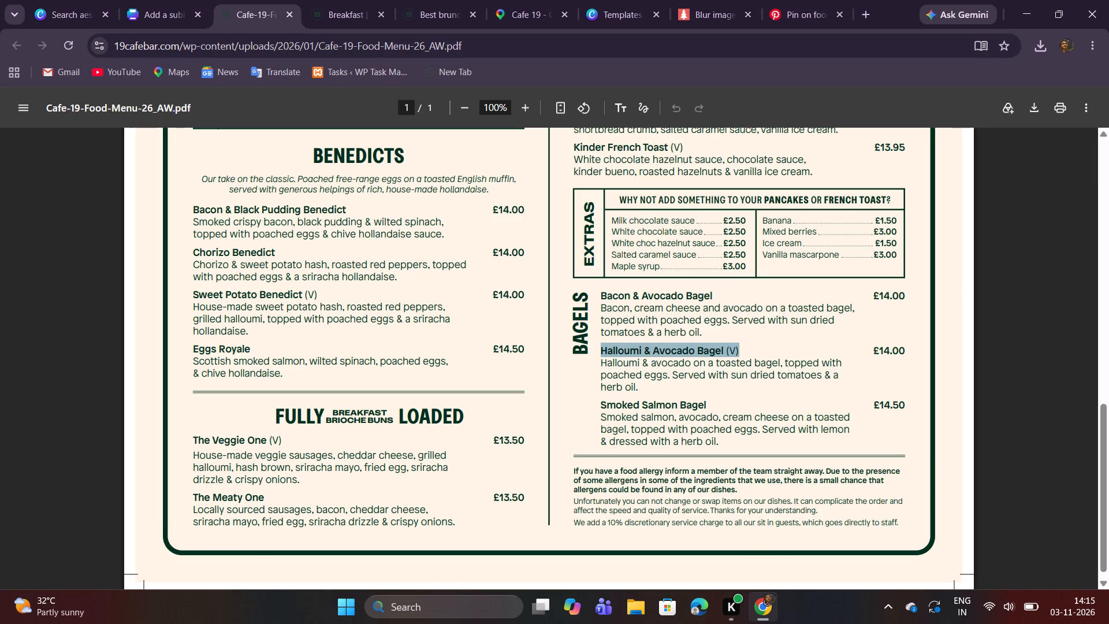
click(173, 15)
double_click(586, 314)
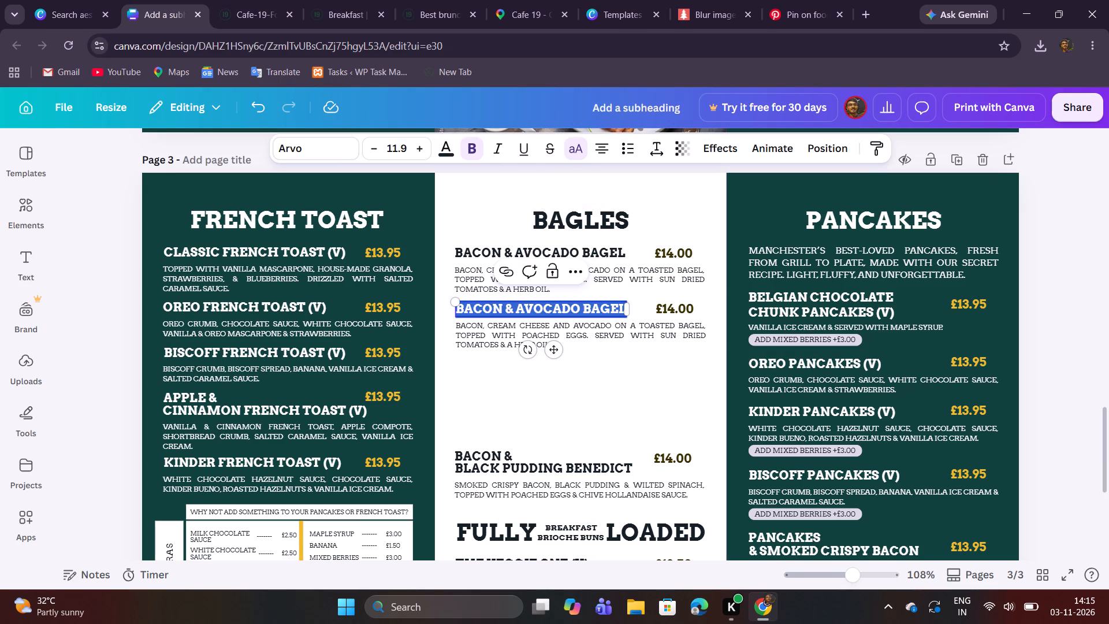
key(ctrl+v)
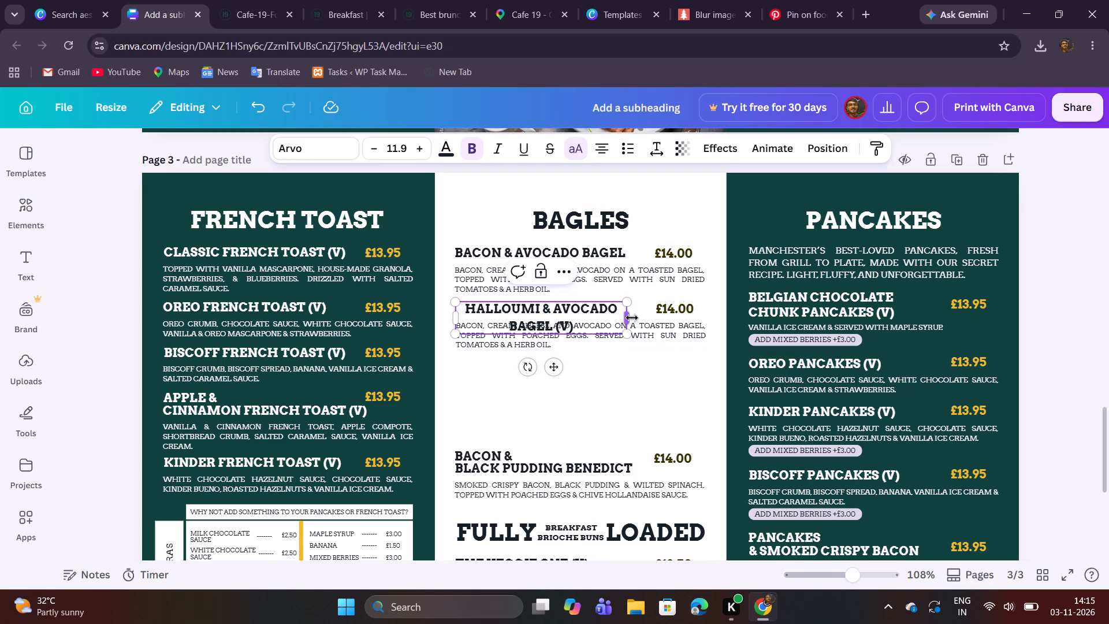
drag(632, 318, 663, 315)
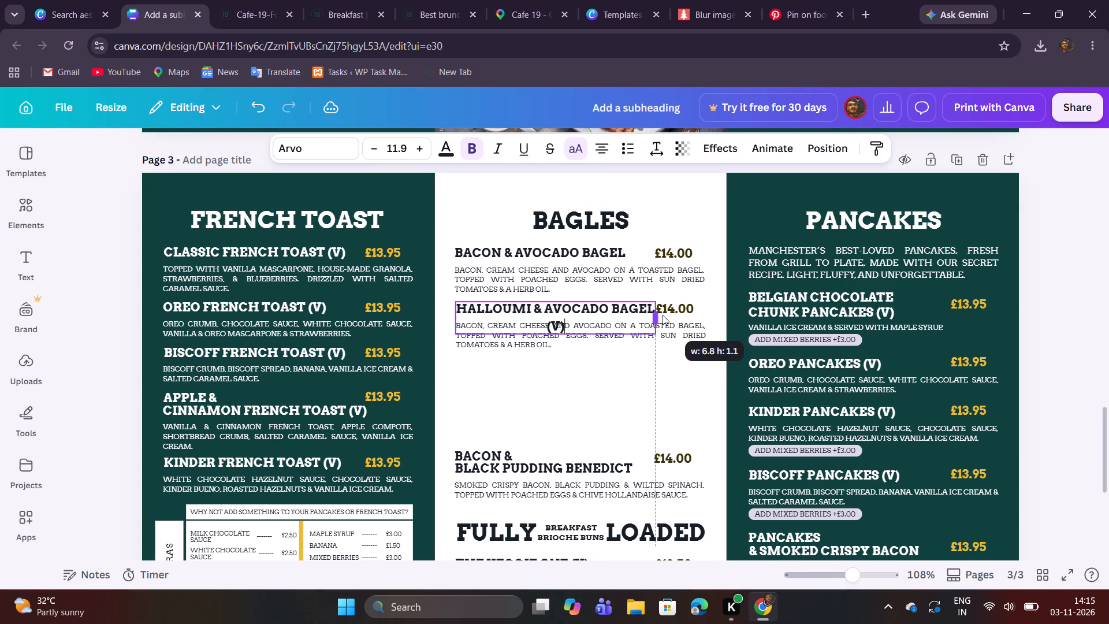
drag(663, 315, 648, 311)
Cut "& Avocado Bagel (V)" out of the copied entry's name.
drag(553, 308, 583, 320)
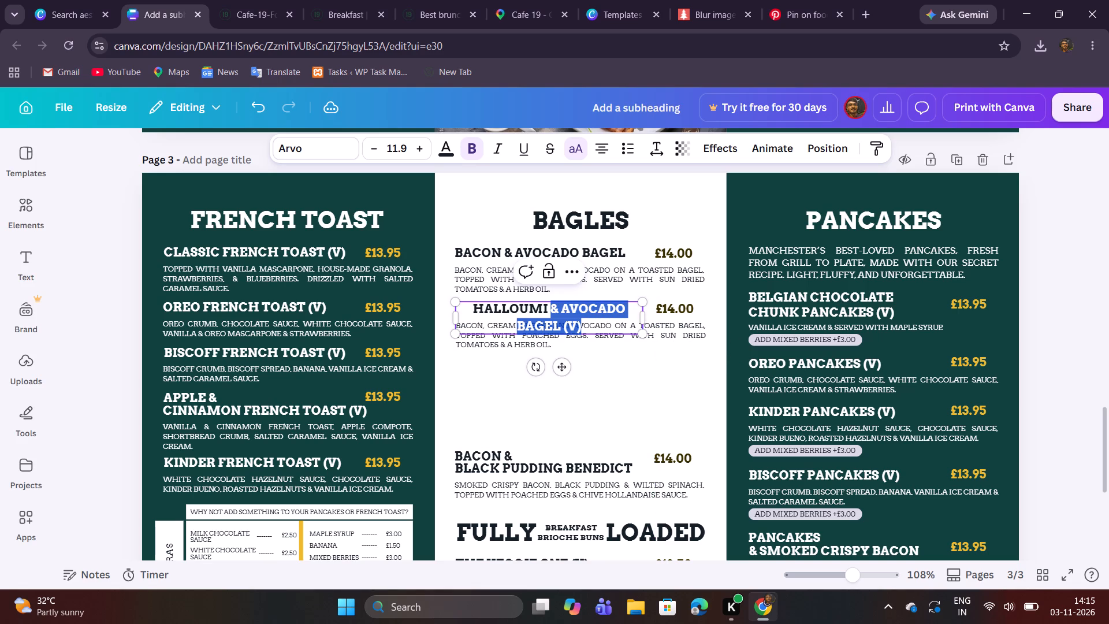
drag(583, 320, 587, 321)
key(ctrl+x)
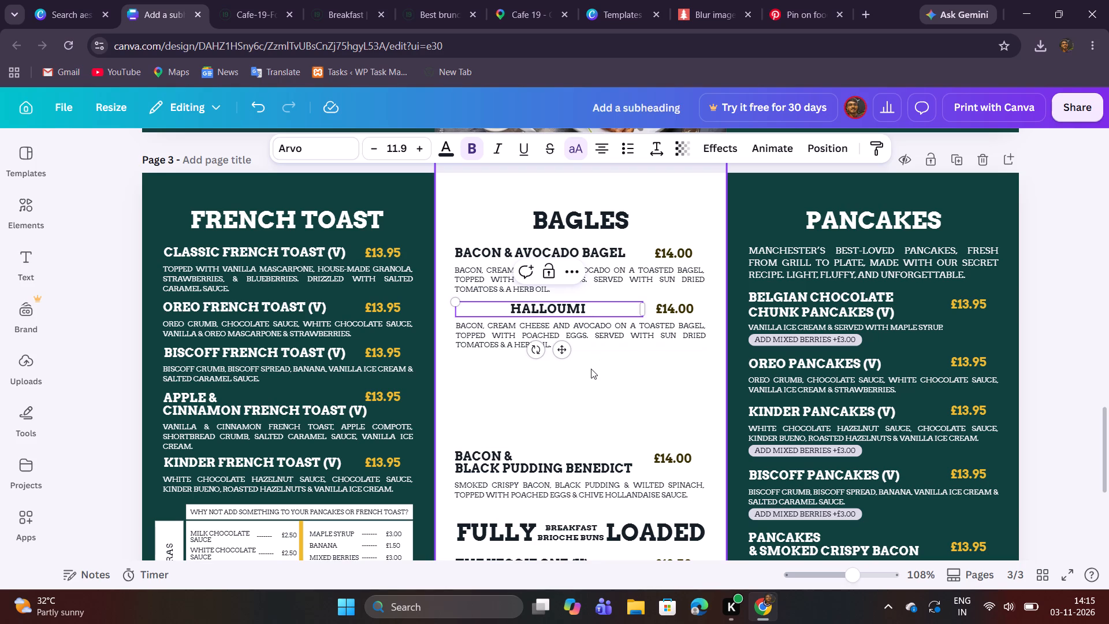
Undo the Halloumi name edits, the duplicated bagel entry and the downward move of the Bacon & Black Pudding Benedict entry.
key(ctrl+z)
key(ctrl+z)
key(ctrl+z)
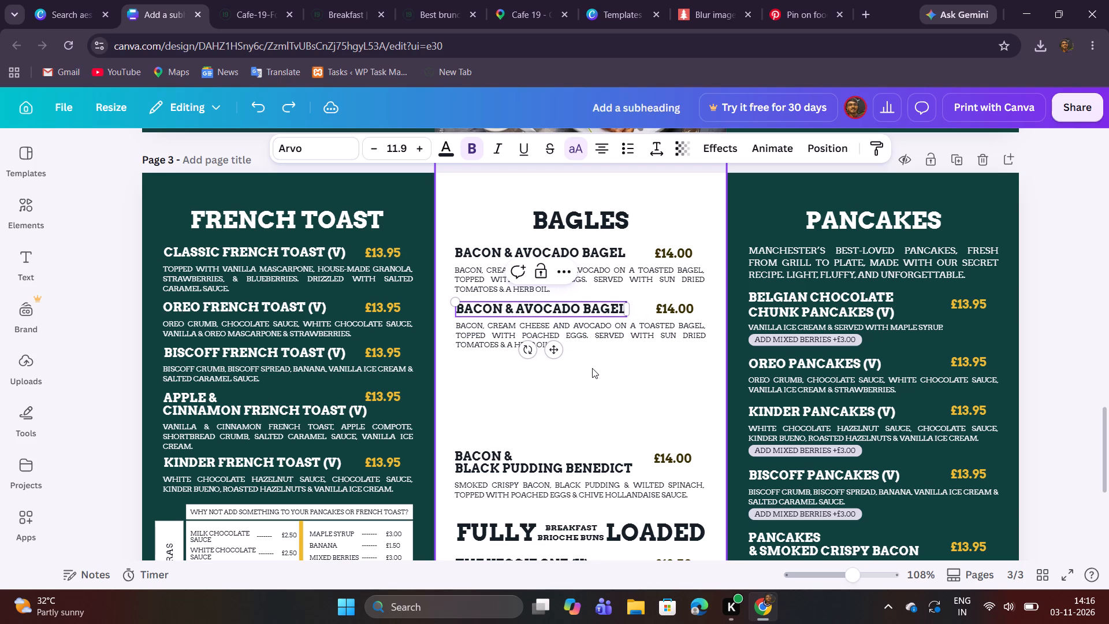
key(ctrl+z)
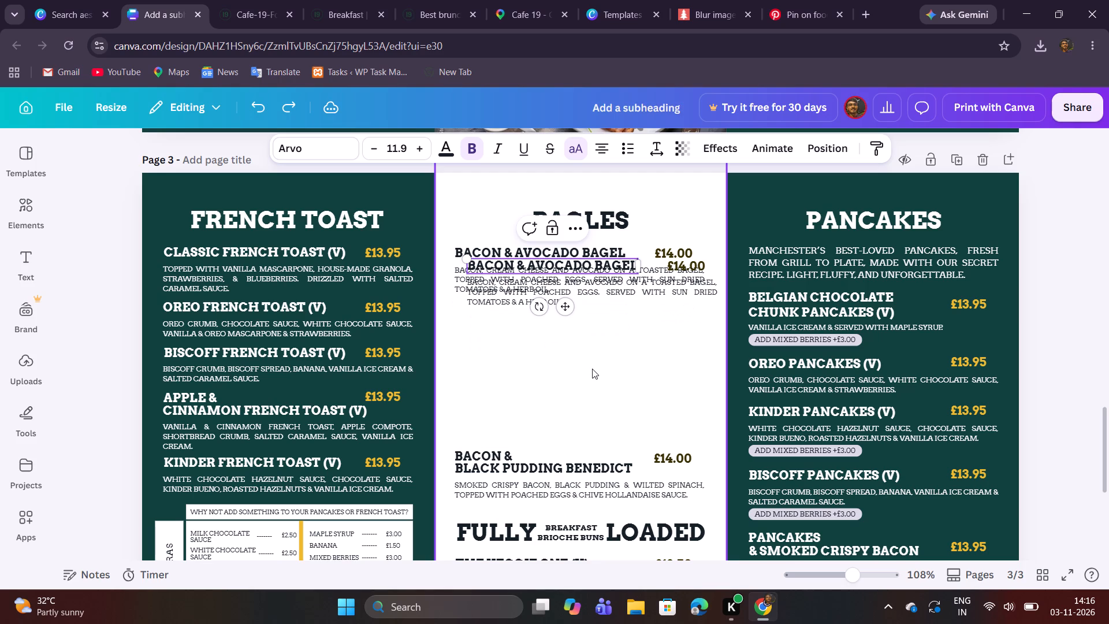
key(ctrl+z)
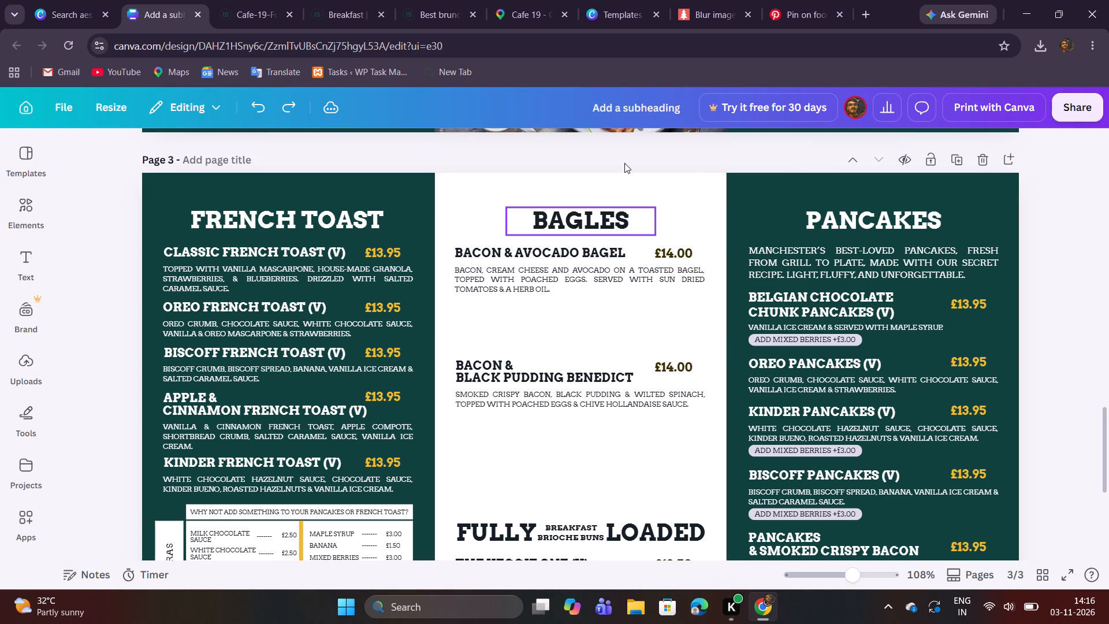
Move the Bacon & Black Pudding Benedict entry, including its price and description, up to just below the Bacon & Avocado Bagel entry.
drag(511, 426, 669, 362)
drag(580, 377, 578, 325)
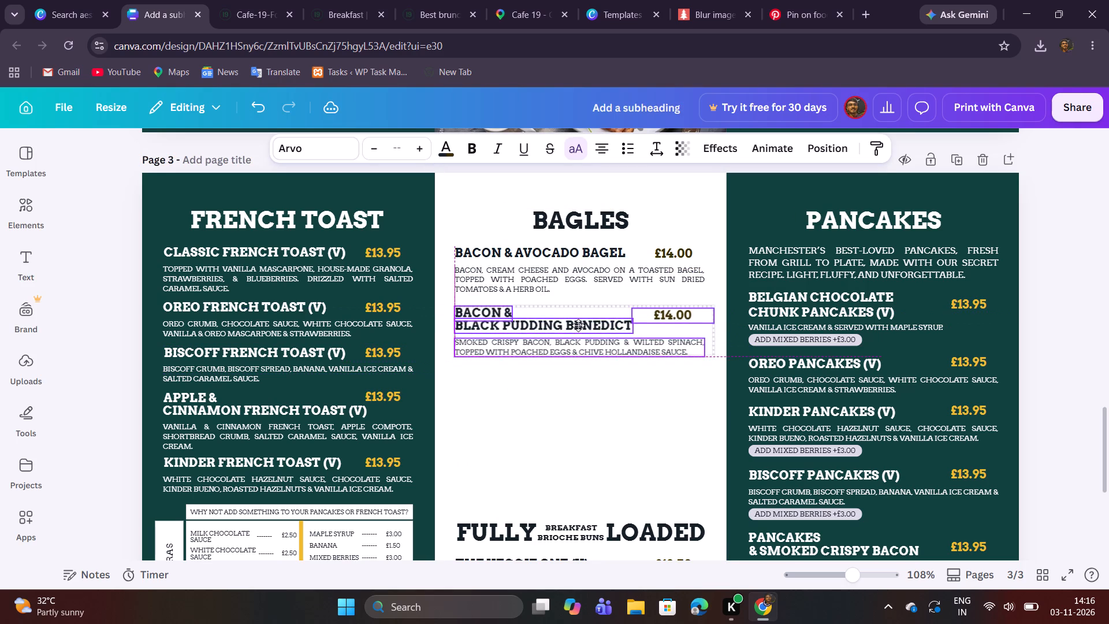
drag(578, 325, 578, 320)
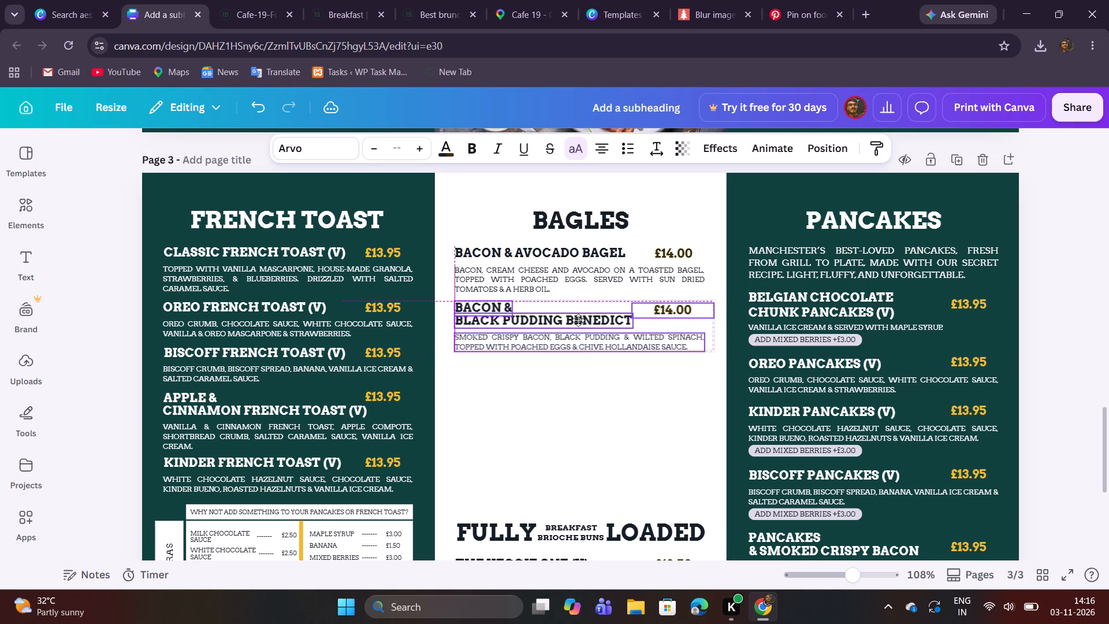
drag(578, 320, 578, 321)
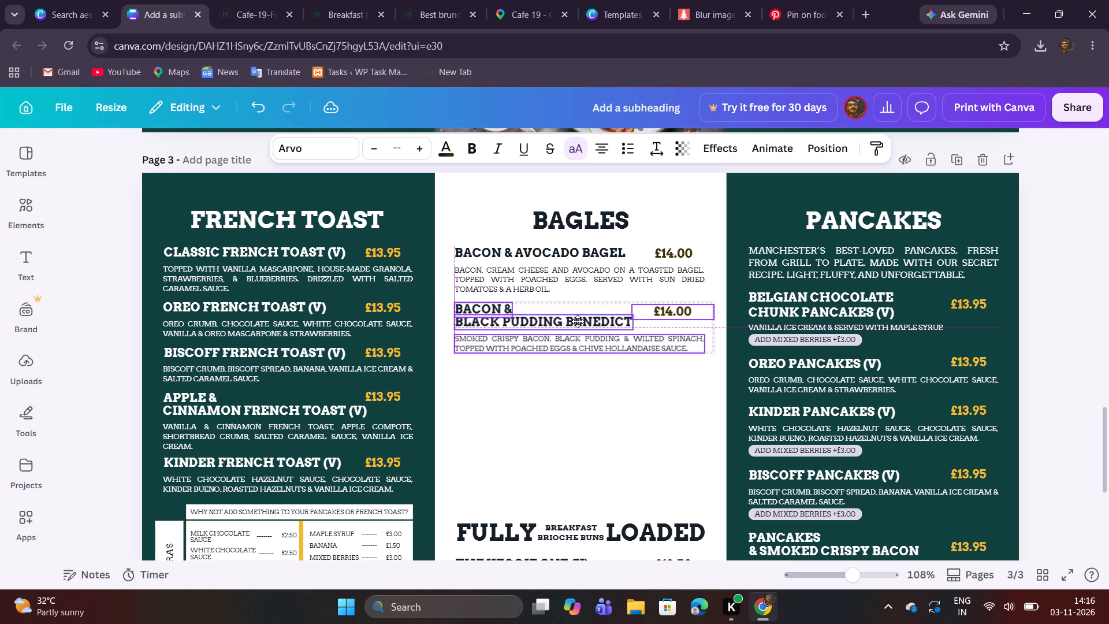
drag(578, 321, 578, 320)
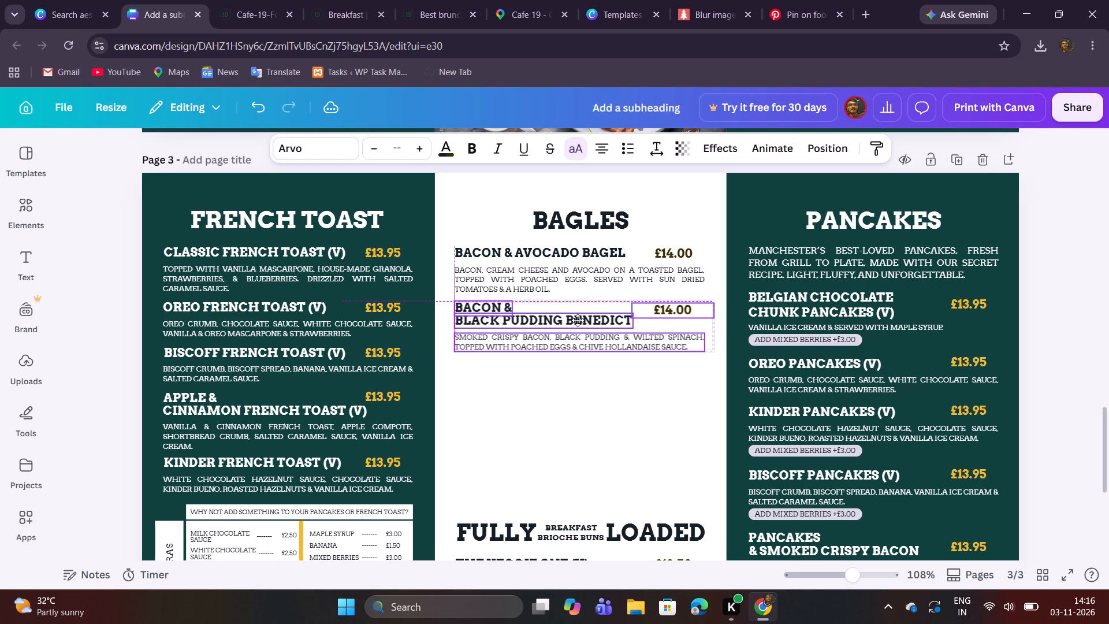
drag(578, 320, 579, 317)
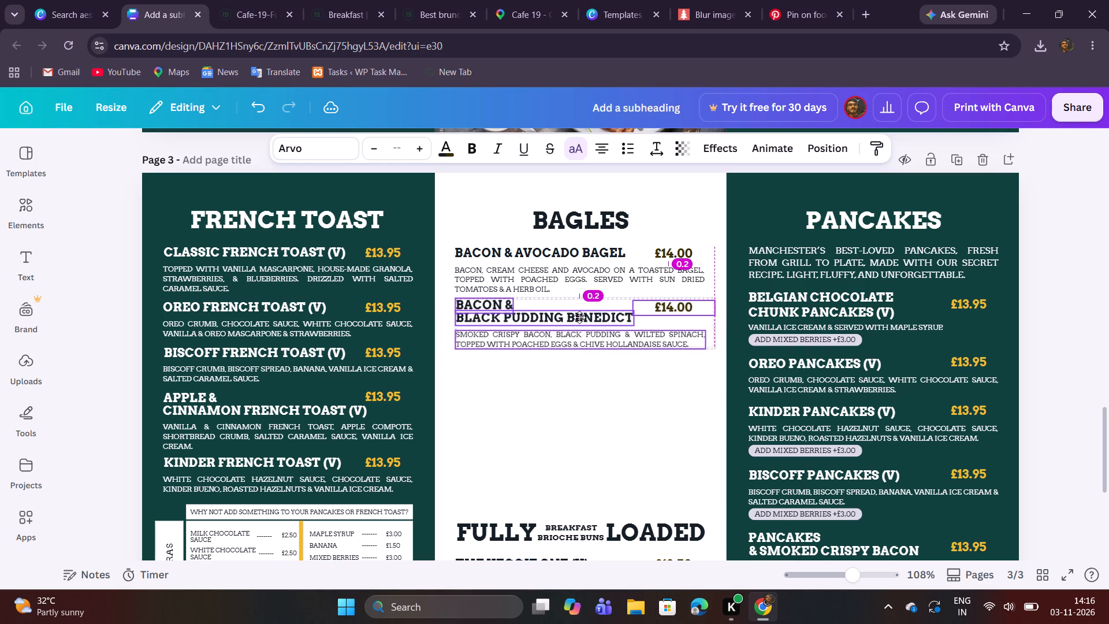
drag(579, 317, 578, 319)
click(478, 395)
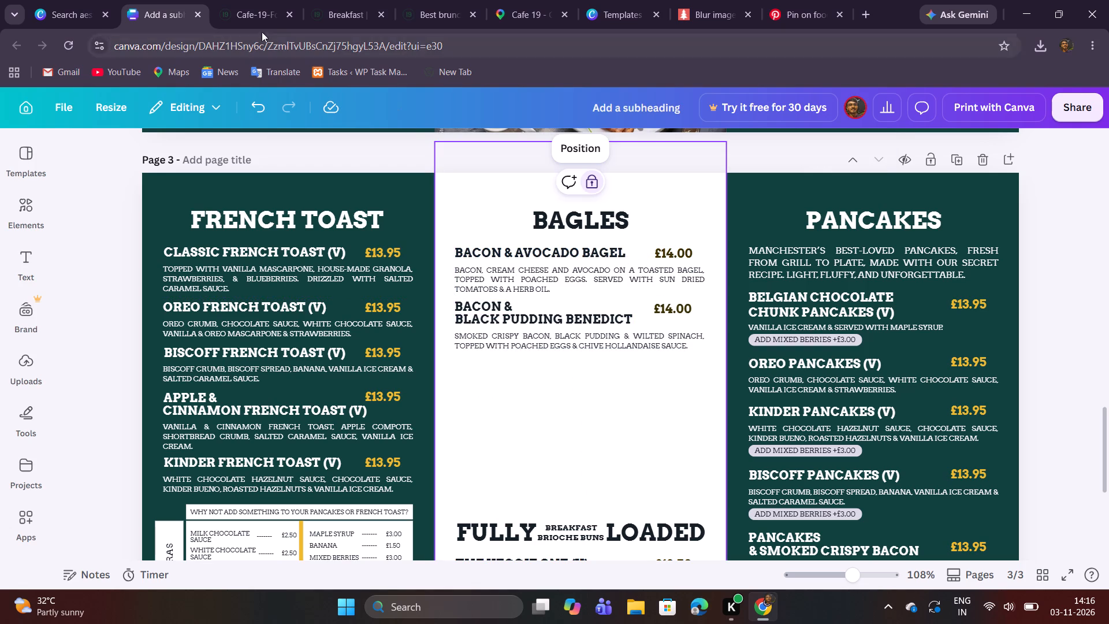
Replace the name's first line, "Bacon &", with "Halloumi" from the food menu PDF and widen its text box to about 2.6.
click(251, 19)
click(605, 356)
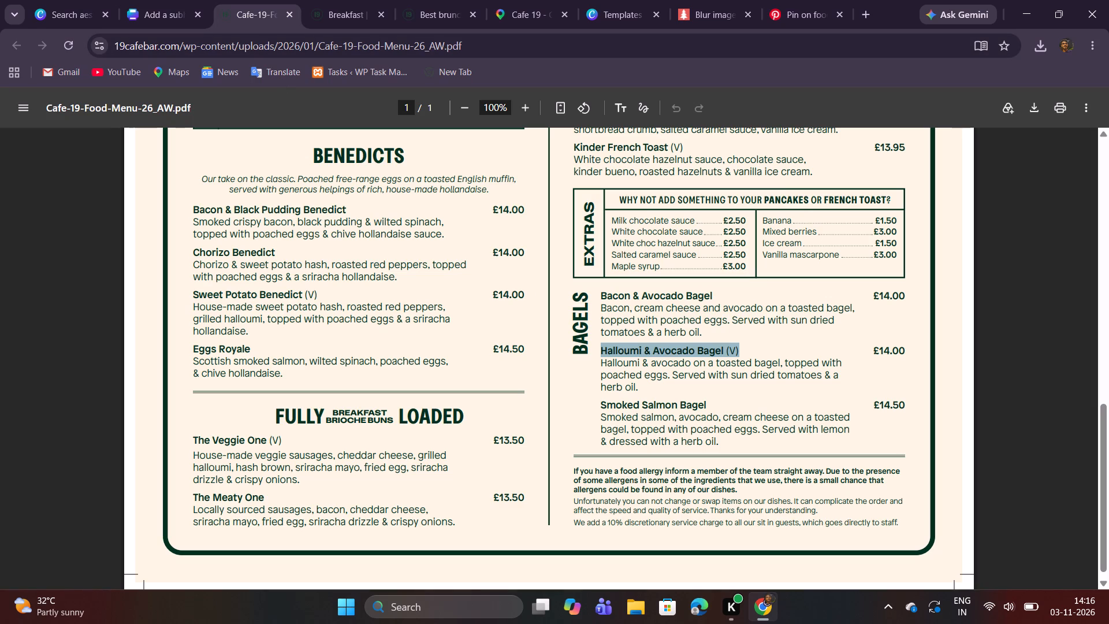
drag(602, 354, 643, 356)
drag(643, 356, 642, 350)
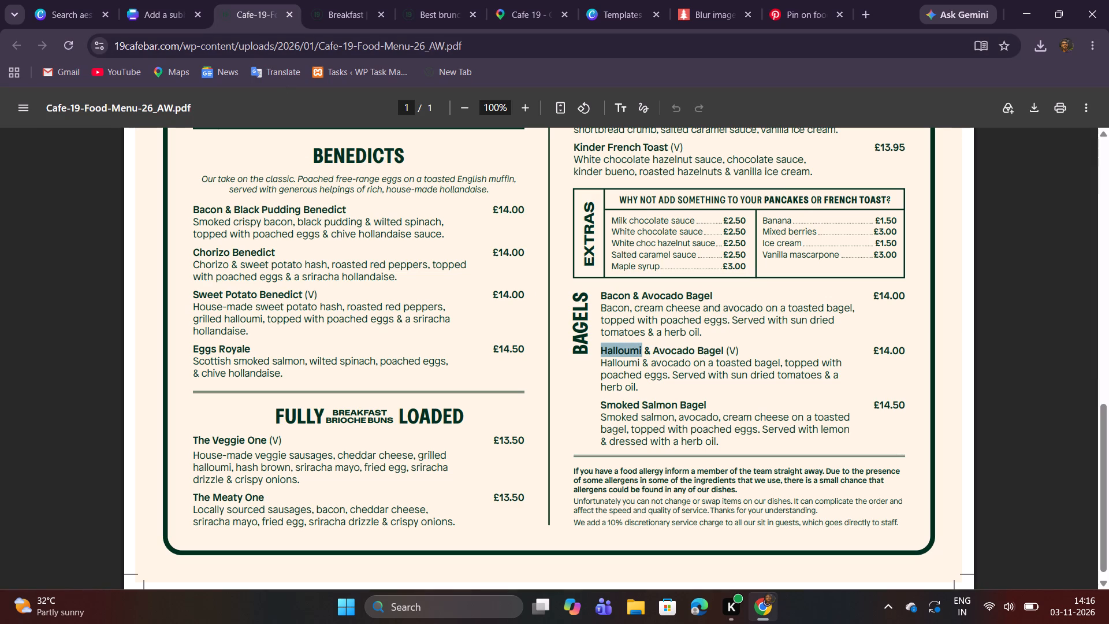
drag(642, 350, 641, 350)
key(ctrl+c)
click(148, 0)
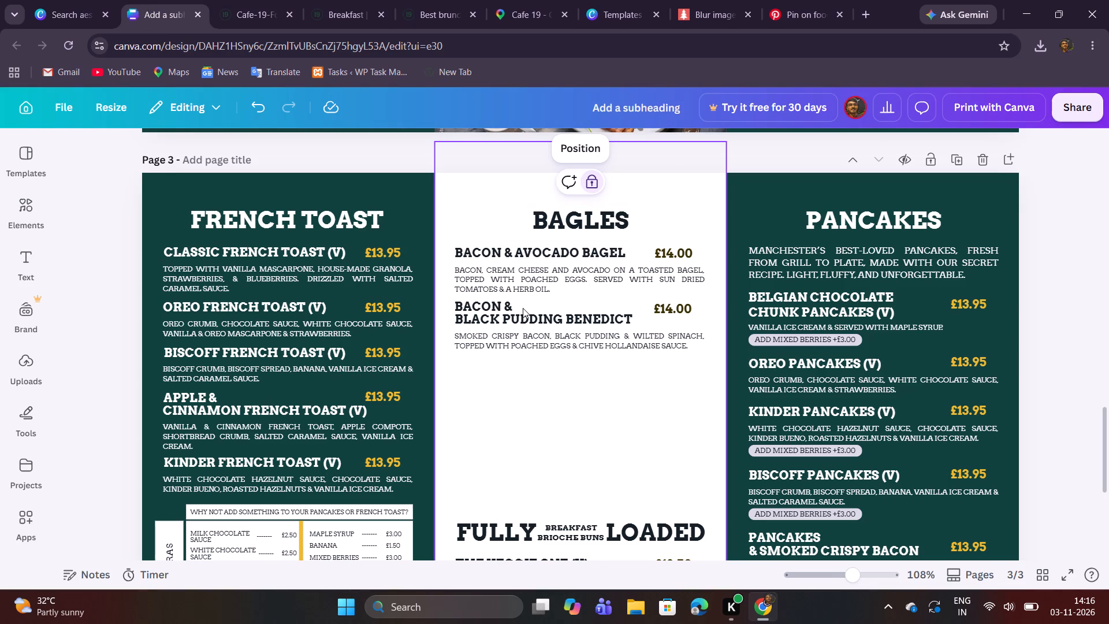
double_click(504, 306)
key(ctrl+v)
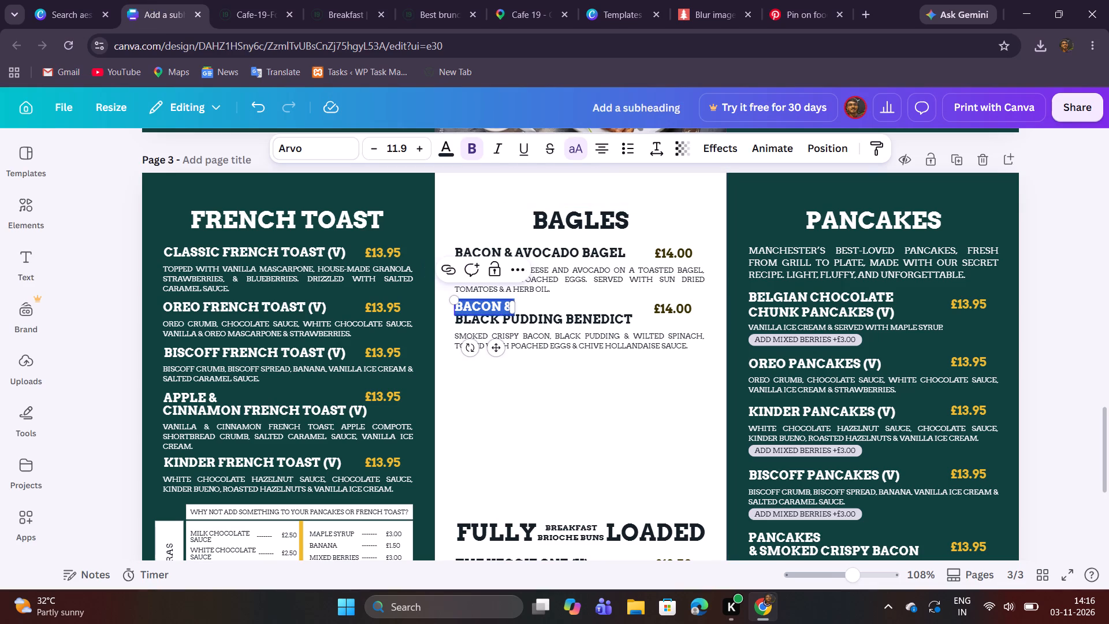
drag(513, 317, 522, 317)
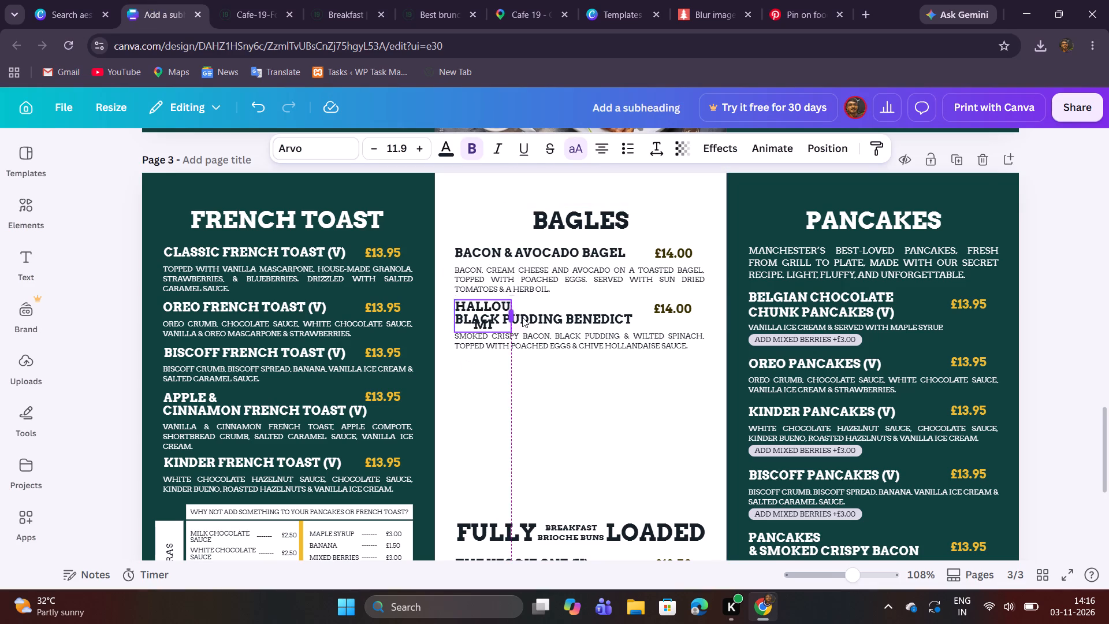
drag(522, 317, 531, 311)
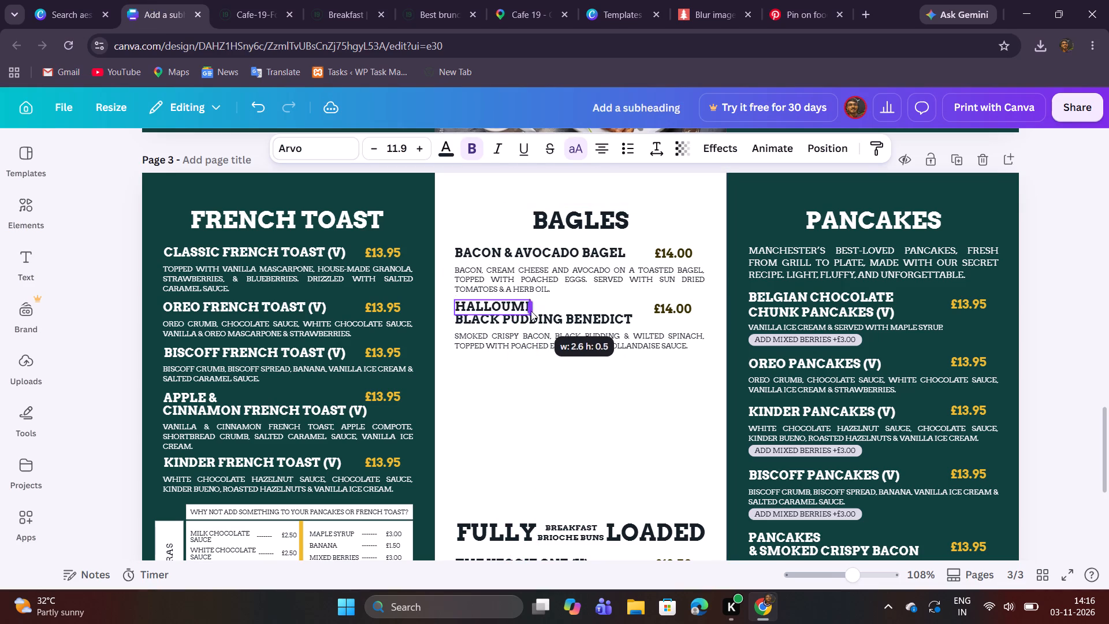
drag(531, 311, 532, 310)
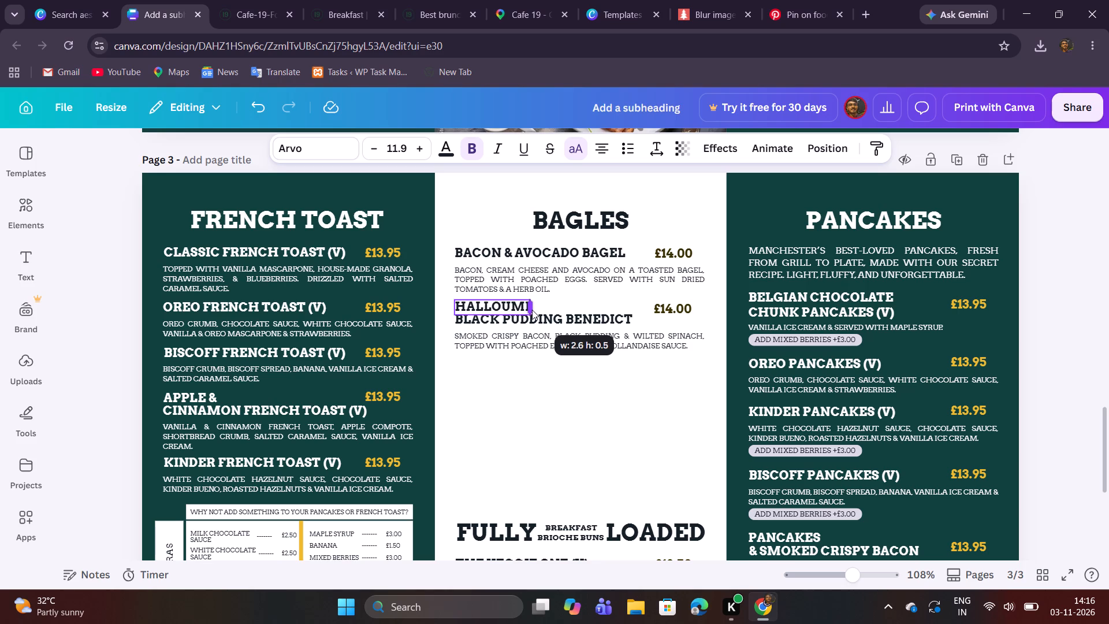
drag(532, 310, 531, 307)
click(435, 426)
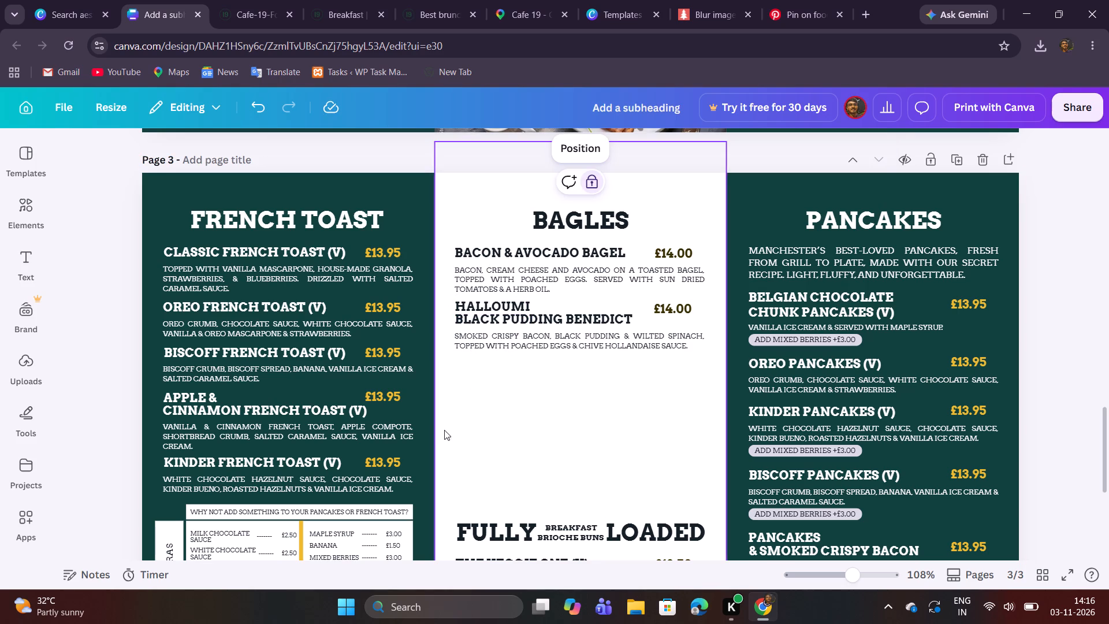
Replace "Black Pudding Benedict" with "& Avocado Bagel (V)" from the food menu PDF and narrow its text box to about 4.8.
click(263, 0)
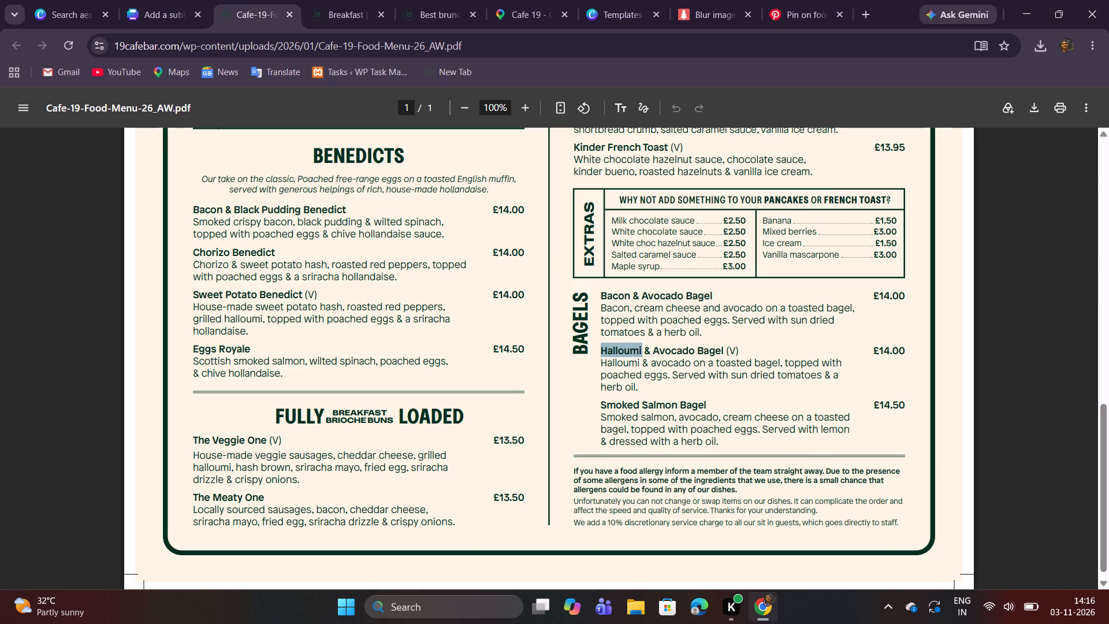
drag(644, 354, 742, 355)
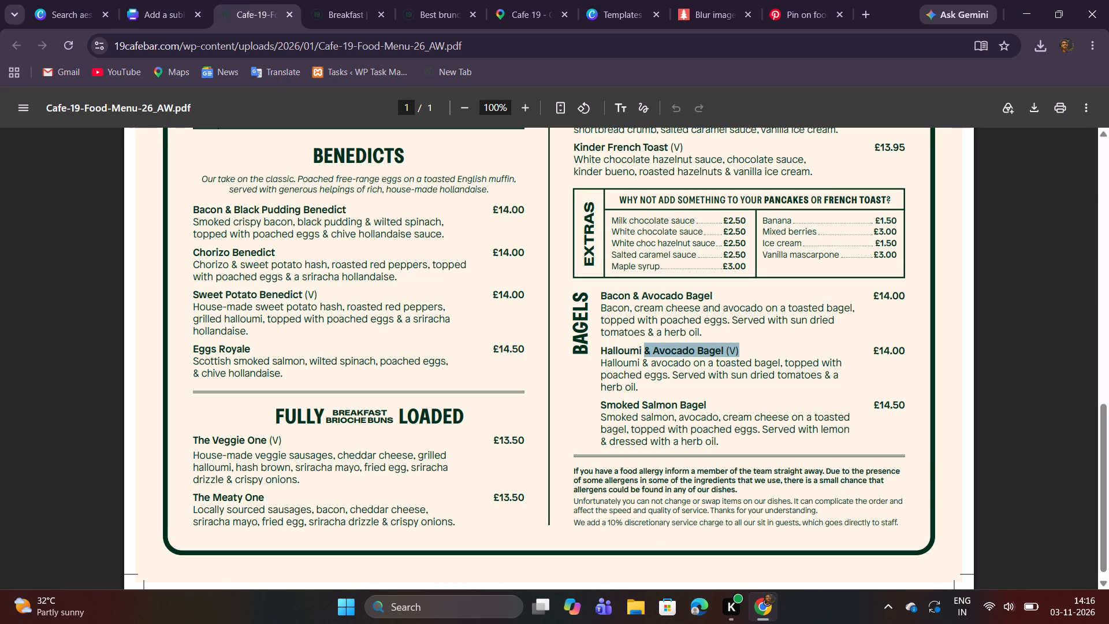
drag(742, 355, 742, 355)
right_click(731, 351)
click(794, 369)
click(183, 0)
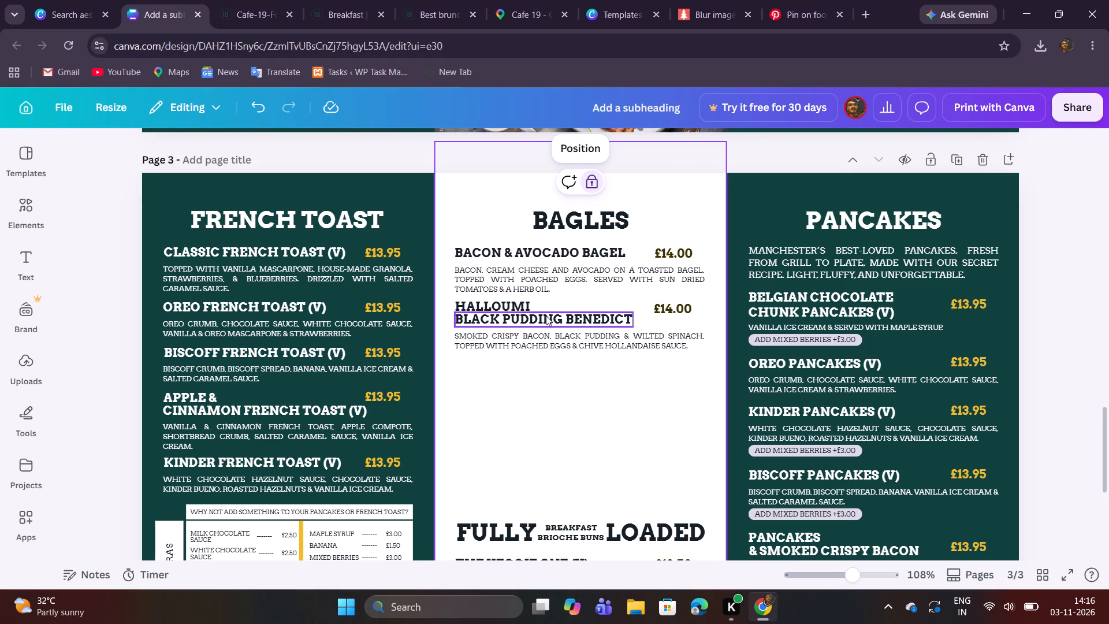
double_click(546, 317)
key(ctrl+v)
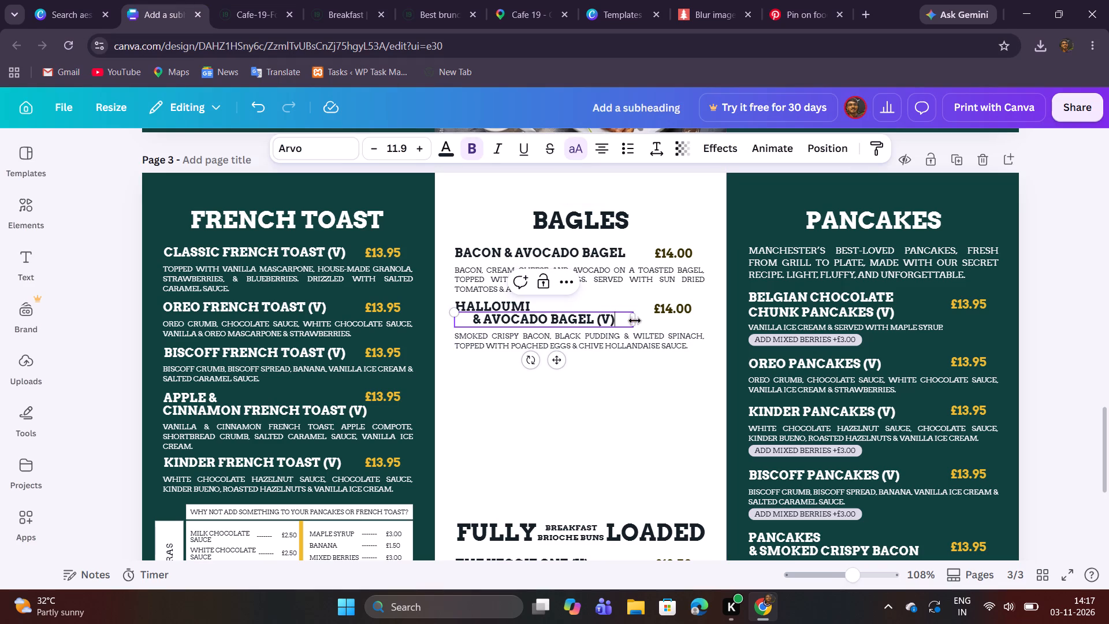
drag(635, 320, 607, 311)
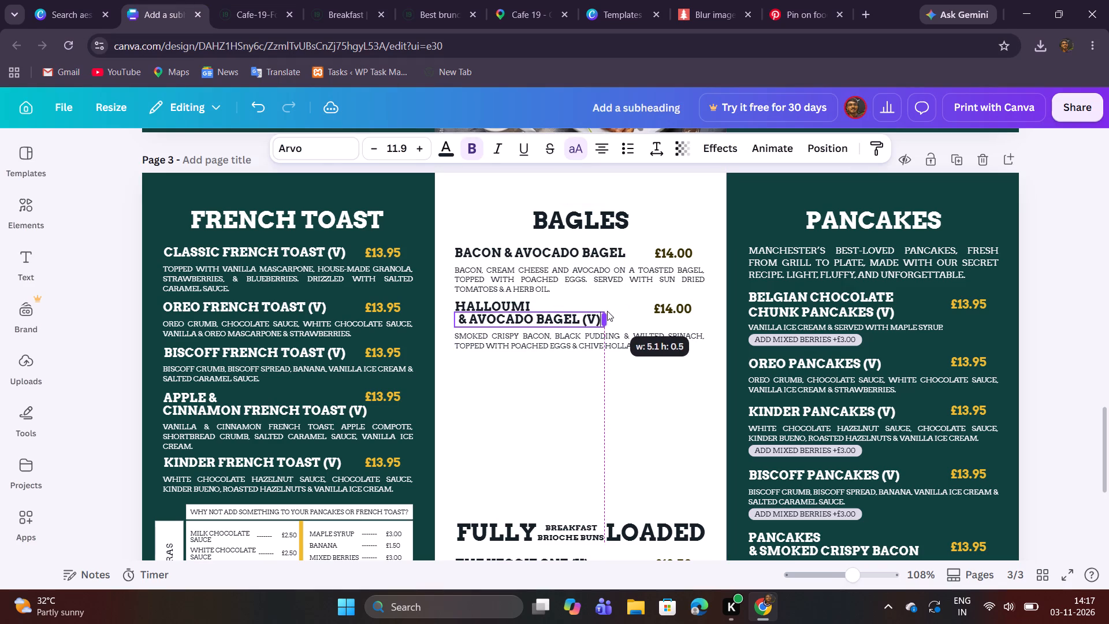
drag(607, 311, 600, 309)
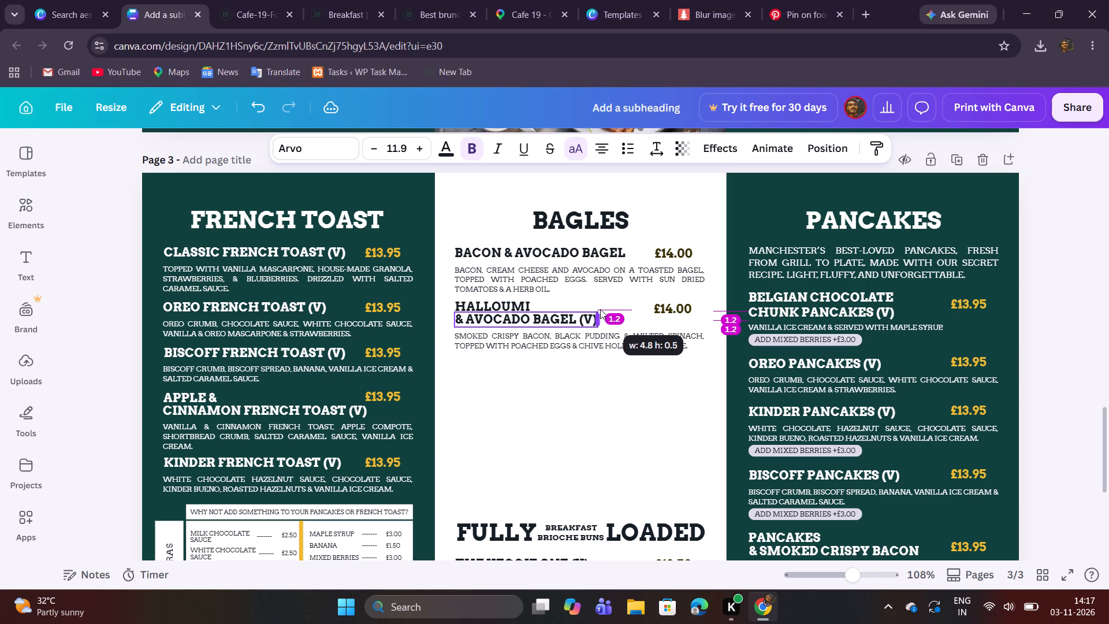
drag(600, 309, 601, 309)
click(591, 377)
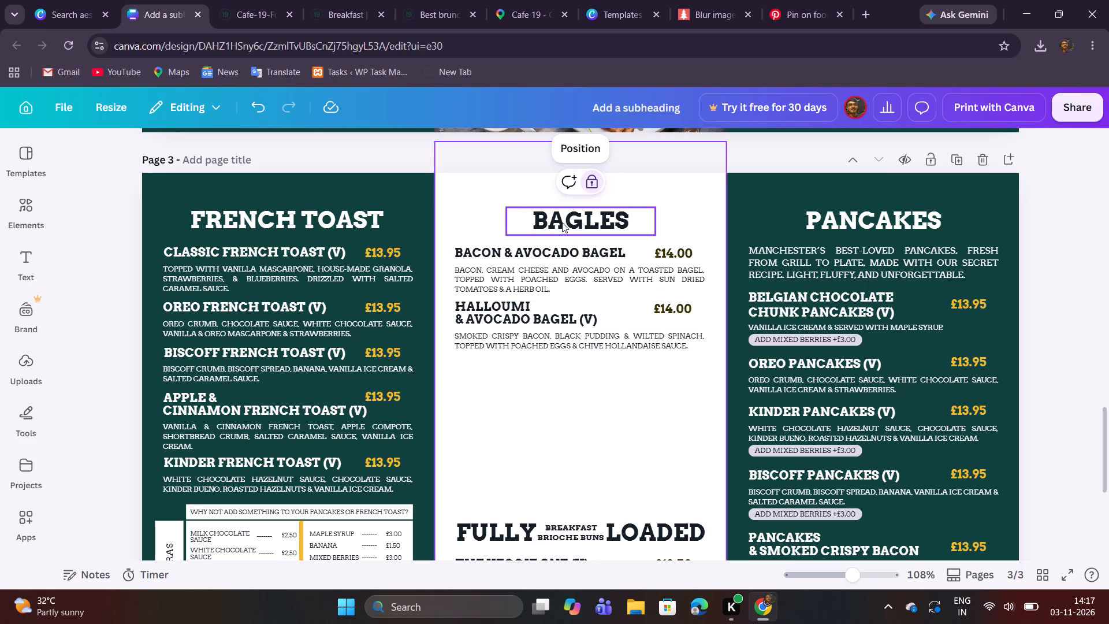
Replace the second bagel entry's description with the Halloumi & Avocado Bagel description from the food menu PDF.
click(232, 3)
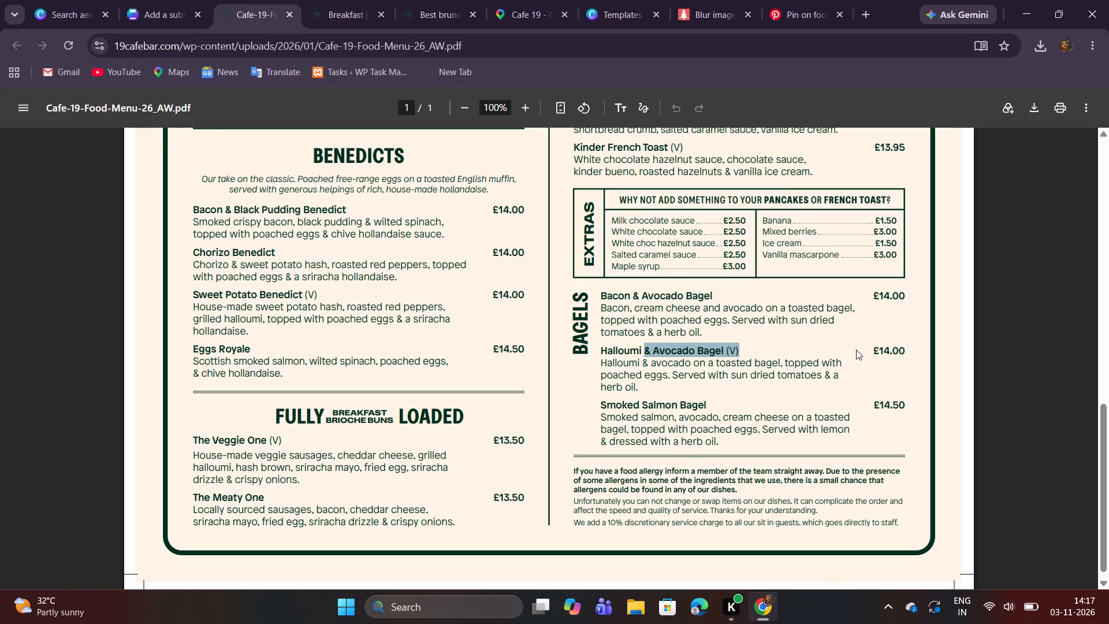
drag(600, 362, 614, 370)
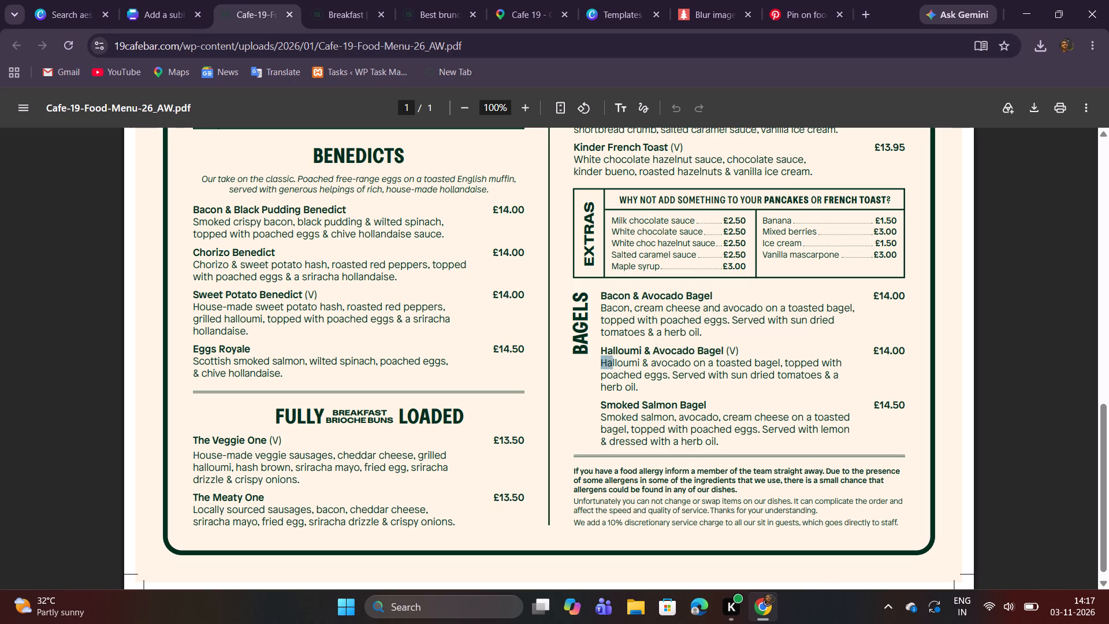
drag(614, 370, 638, 393)
right_click(632, 376)
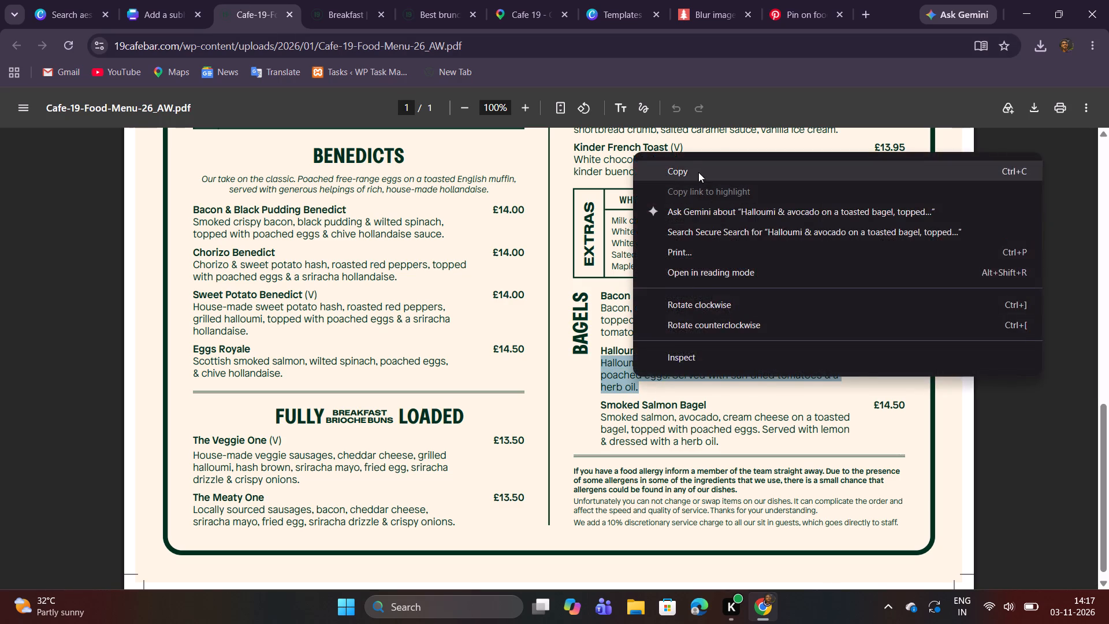
click(698, 173)
click(165, 0)
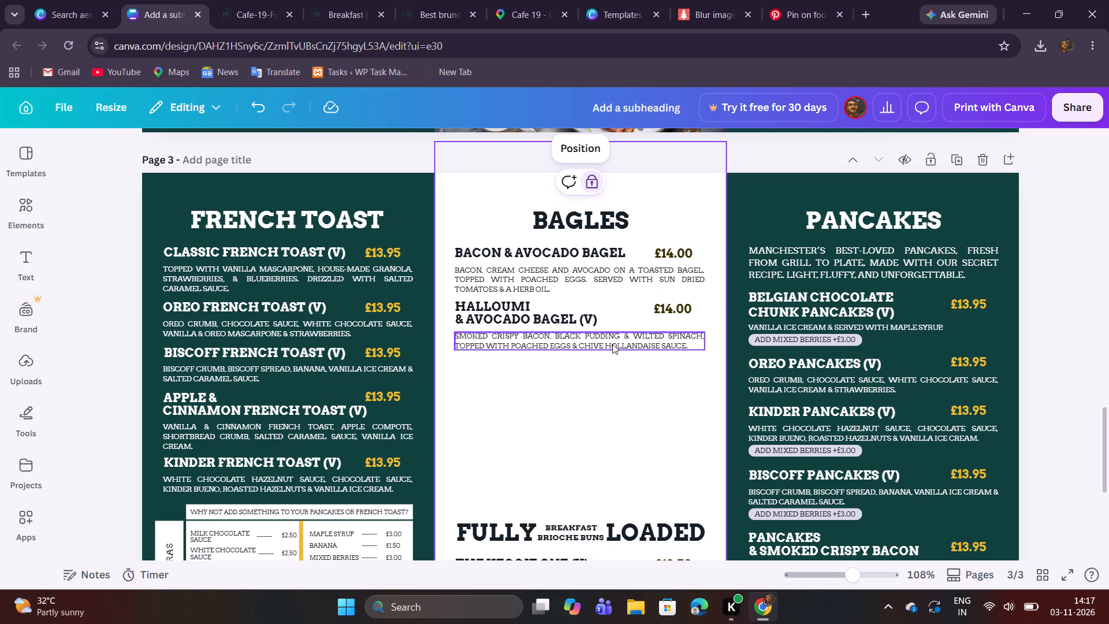
double_click(612, 344)
key(ctrl+v)
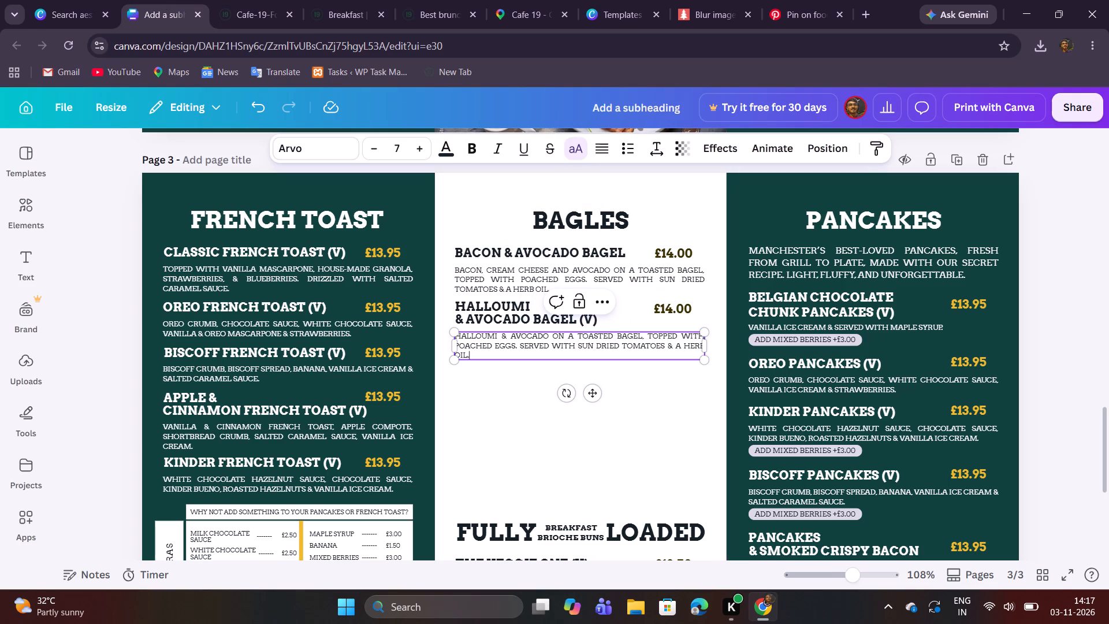
click(522, 448)
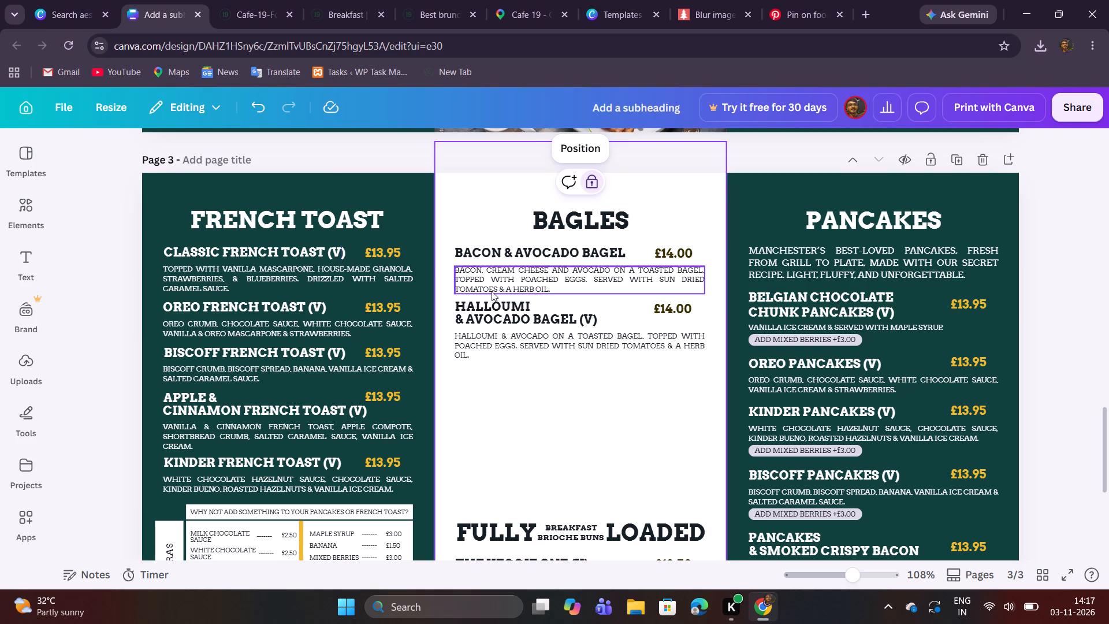
Duplicate the Bacon & Avocado Bagel entry's name, price and description and place the copy just below the Halloumi & Avocado Bagel entry.
scroll(549, 430, down, 1)
scroll(539, 399, up, 1)
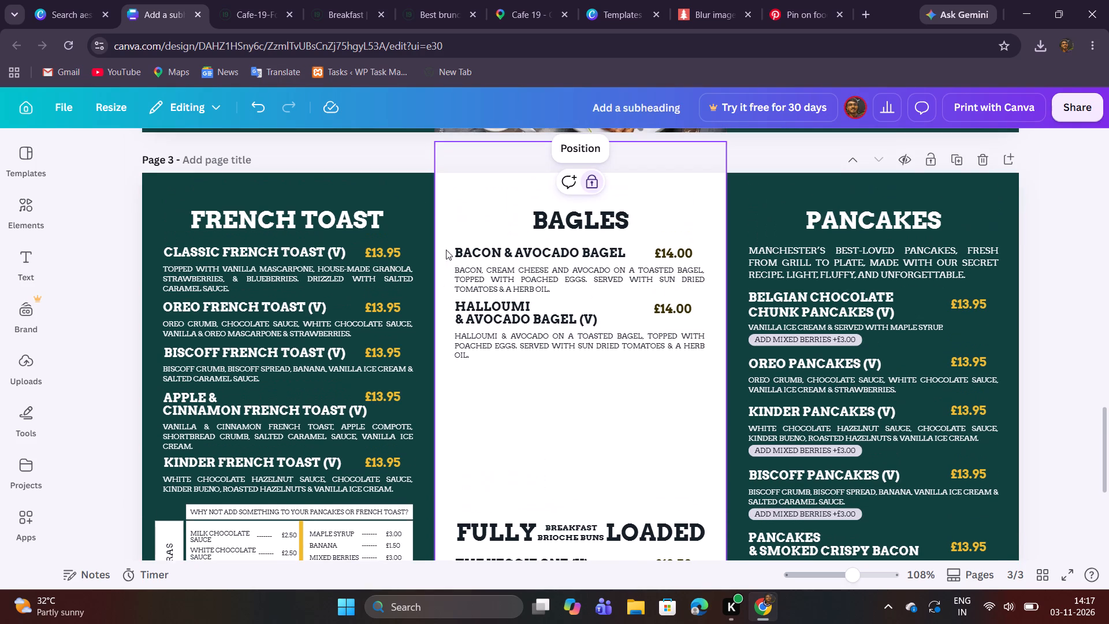
drag(444, 231, 671, 294)
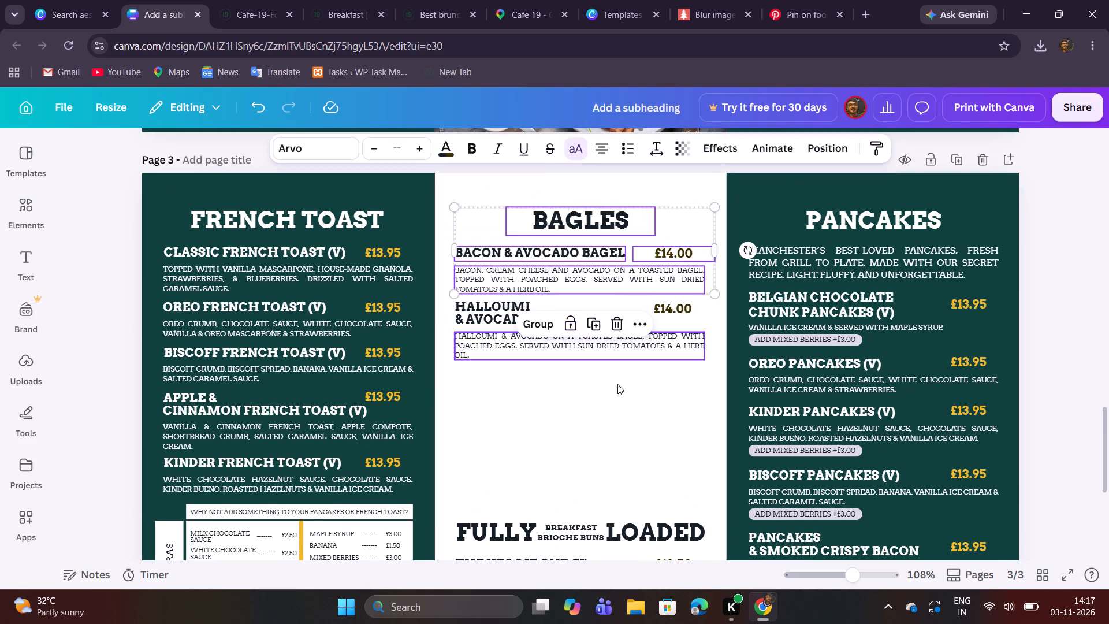
click(616, 387)
drag(475, 241, 683, 298)
click(596, 218)
drag(596, 281, 581, 390)
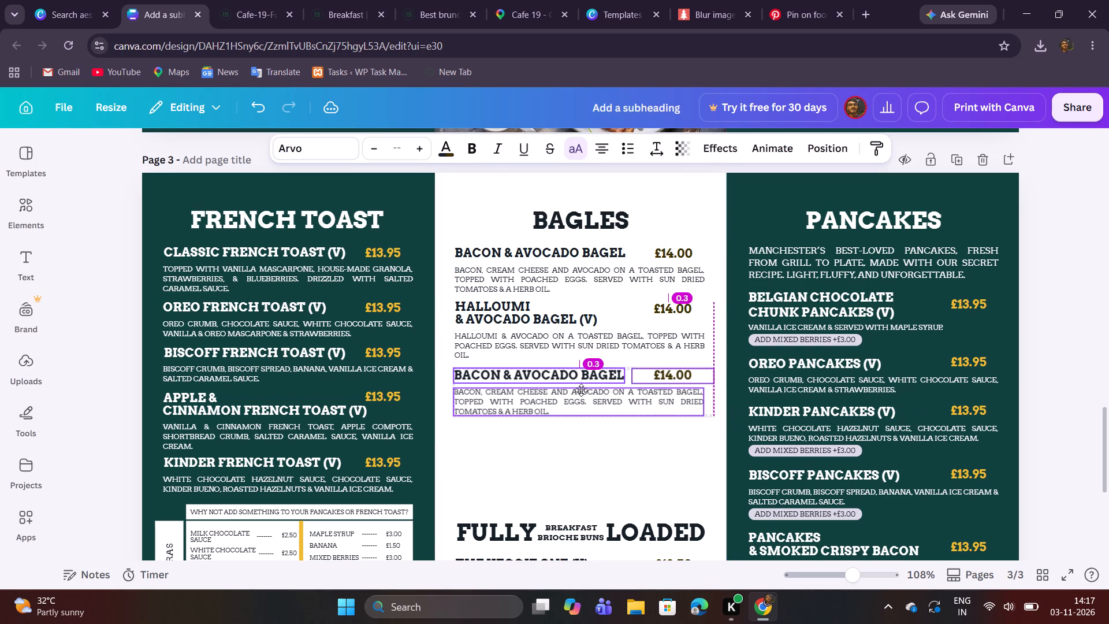
drag(581, 390, 582, 391)
Fine-tune the position of the duplicated Bacon & Avocado Bagel entry just below the Halloumi & Avocado Bagel description.
drag(582, 391, 582, 389)
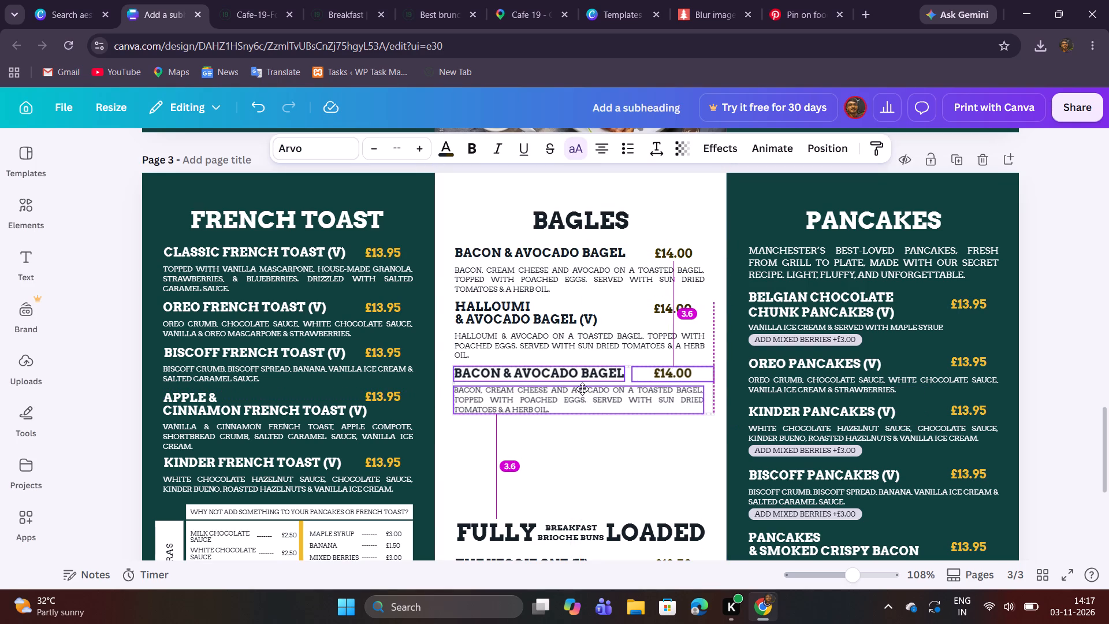
drag(582, 389, 583, 389)
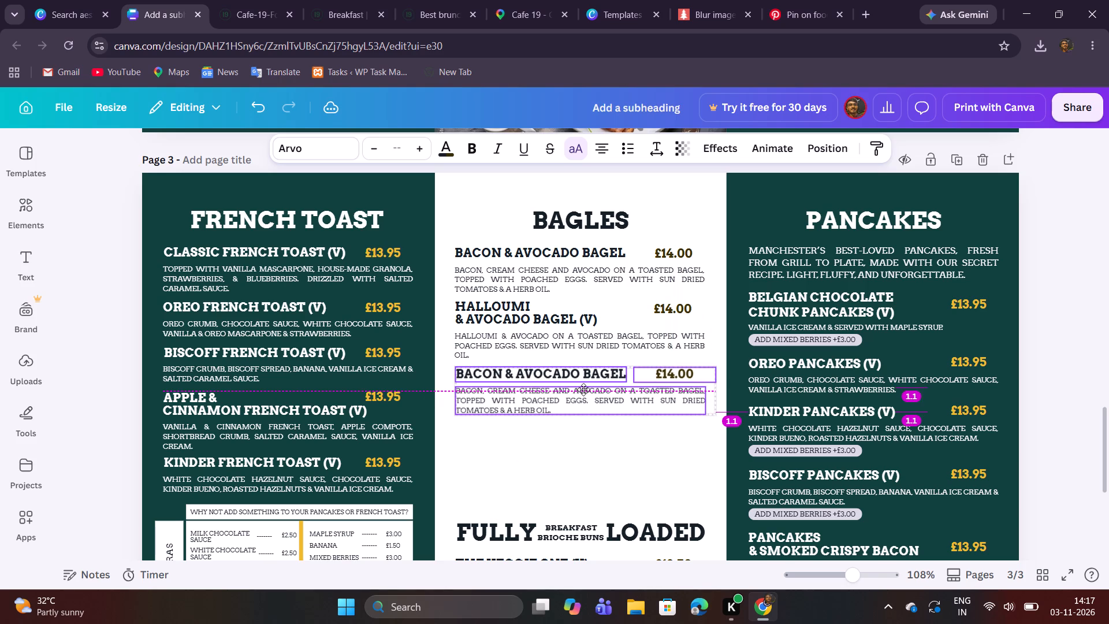
drag(583, 389, 582, 390)
click(549, 439)
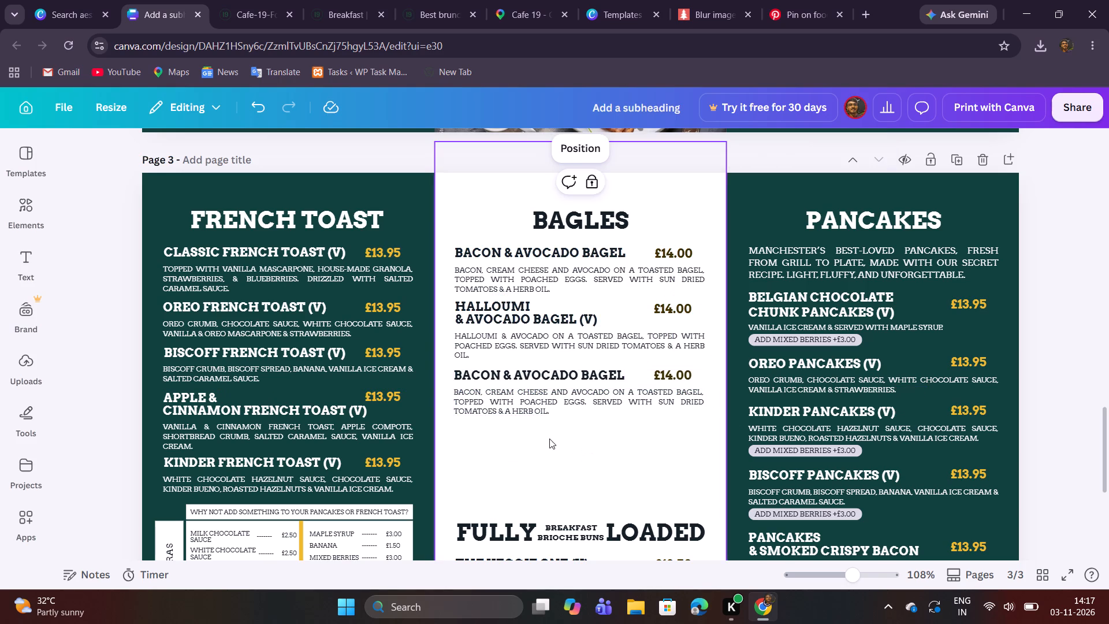
Replace the third bagel entry's name with "Smoked Salmon Bagel" from the food menu PDF and narrow its text box to about 5.7.
click(228, 10)
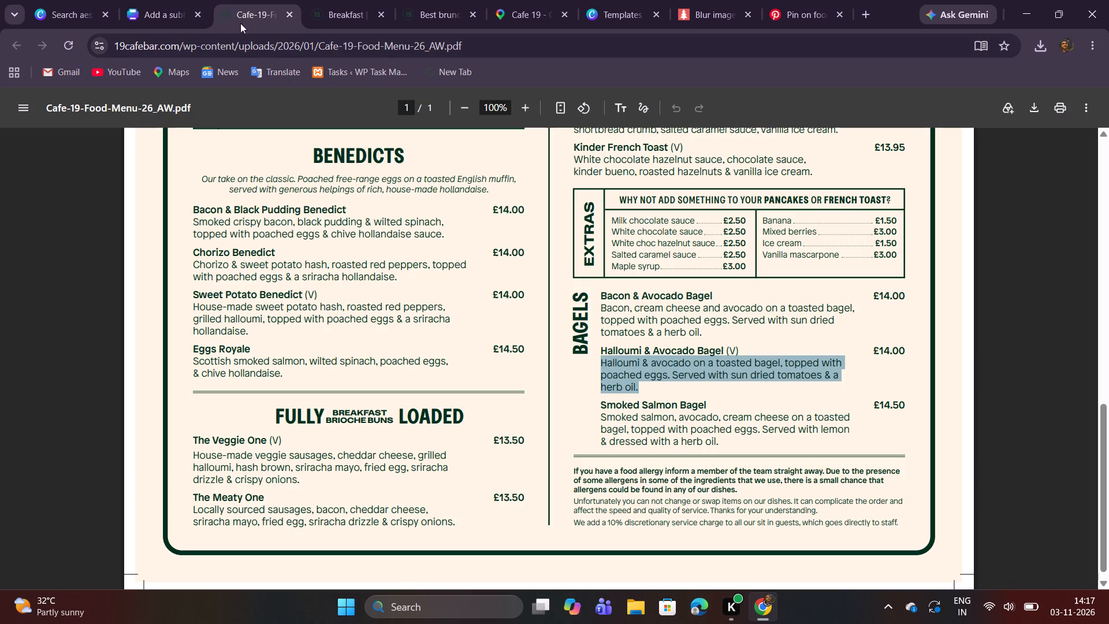
drag(602, 408, 658, 404)
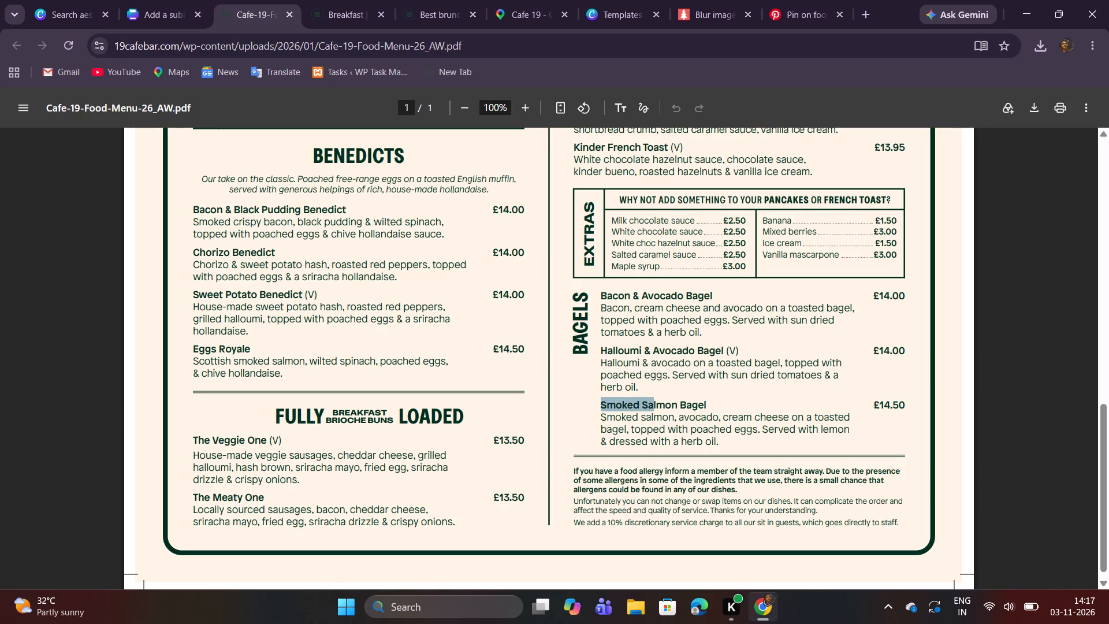
drag(658, 404, 706, 405)
key(ctrl+c)
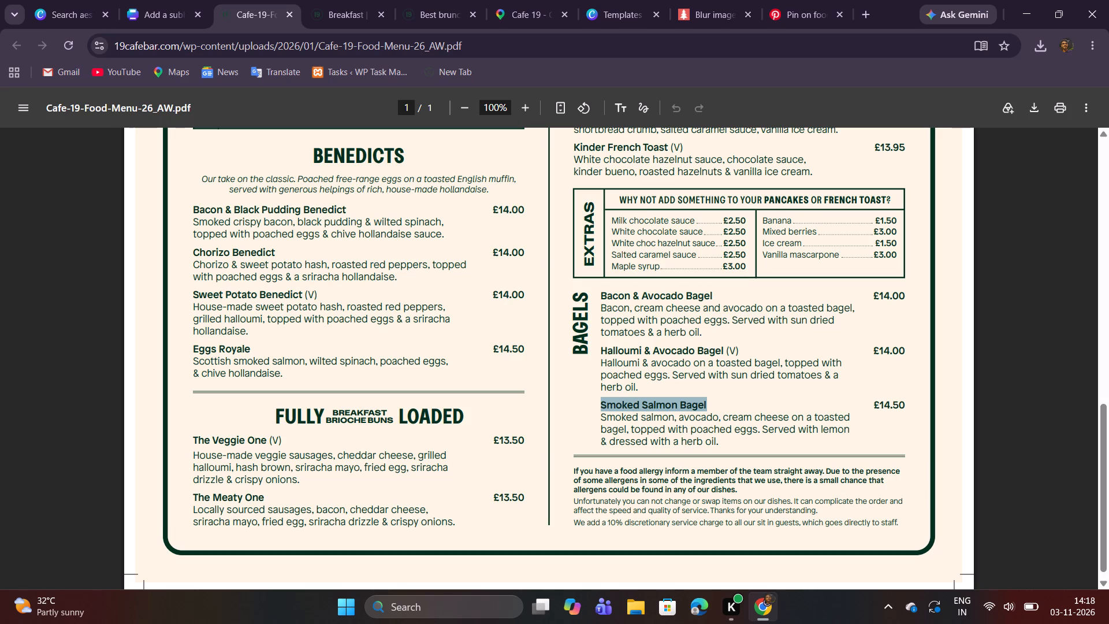
click(144, 0)
double_click(598, 380)
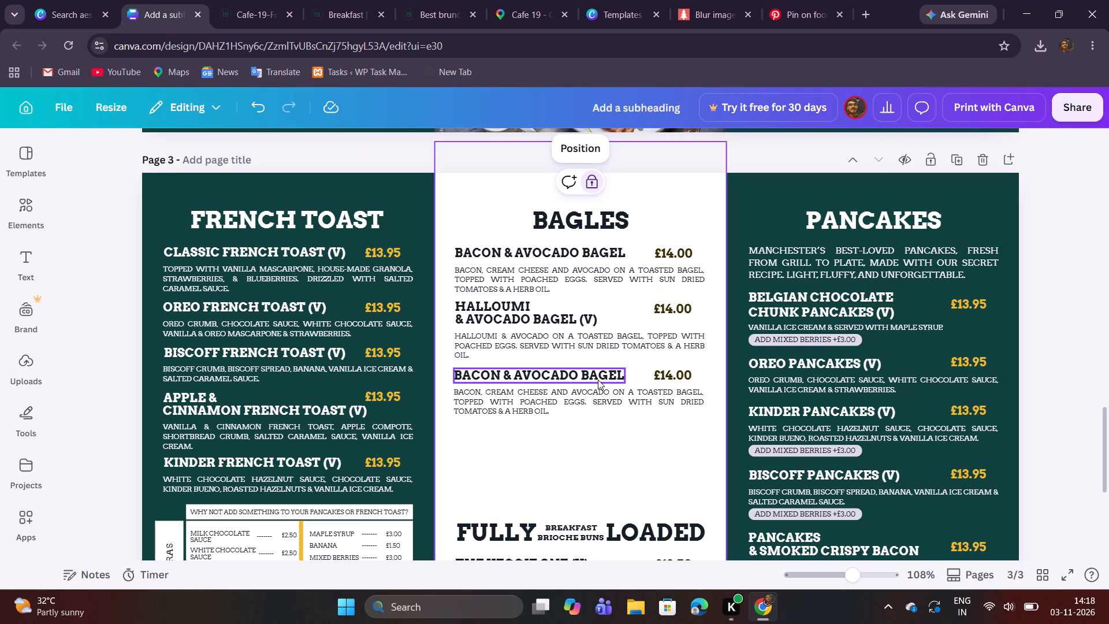
key(ctrl+v)
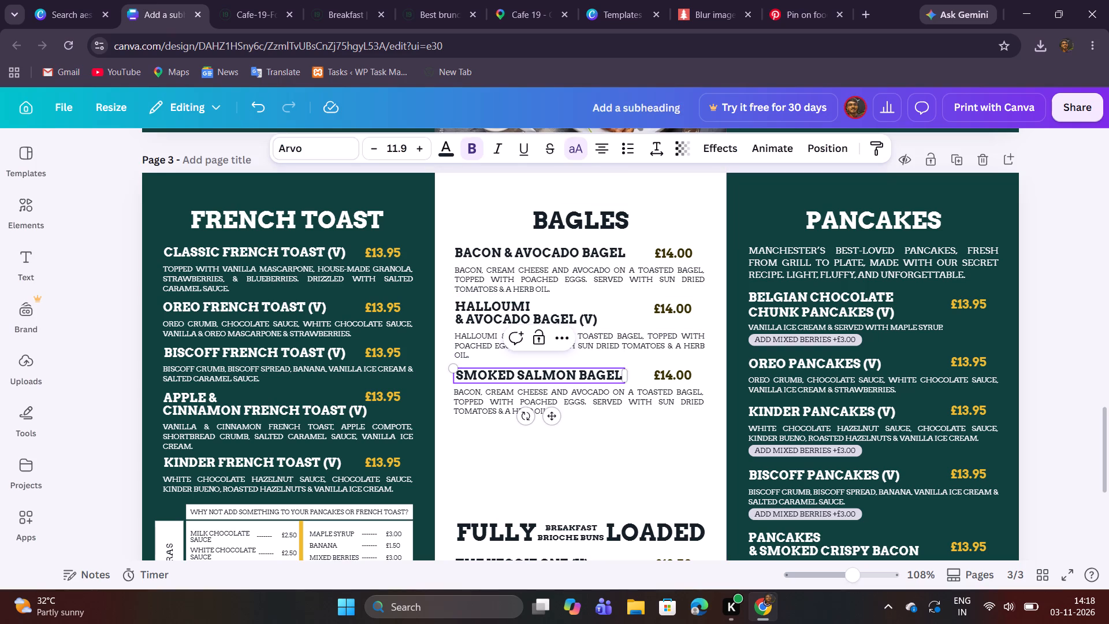
click(630, 375)
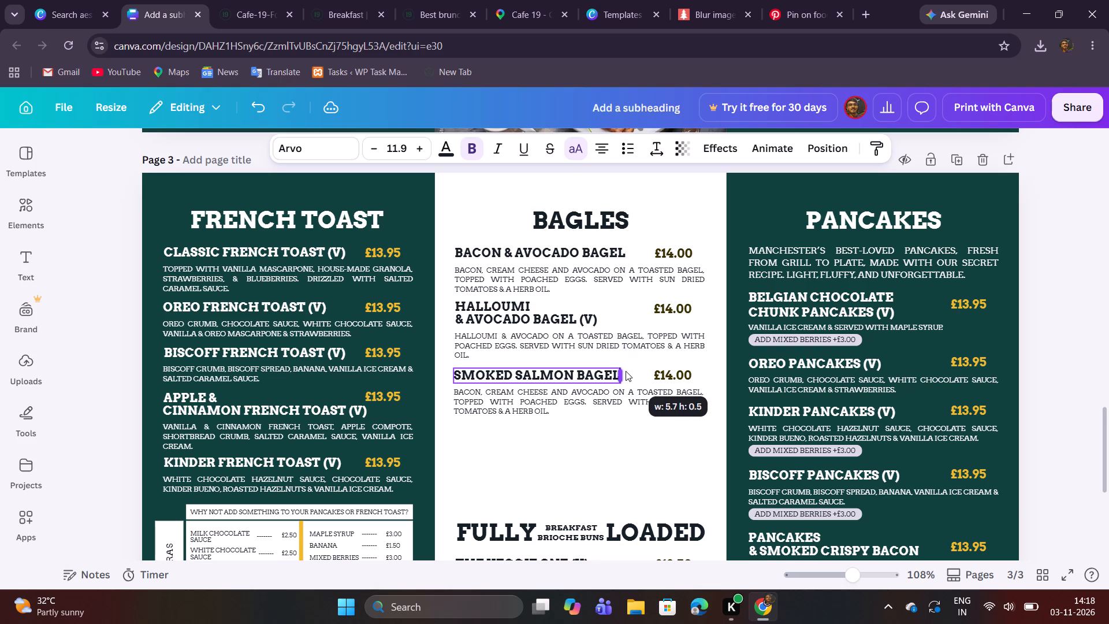
click(553, 472)
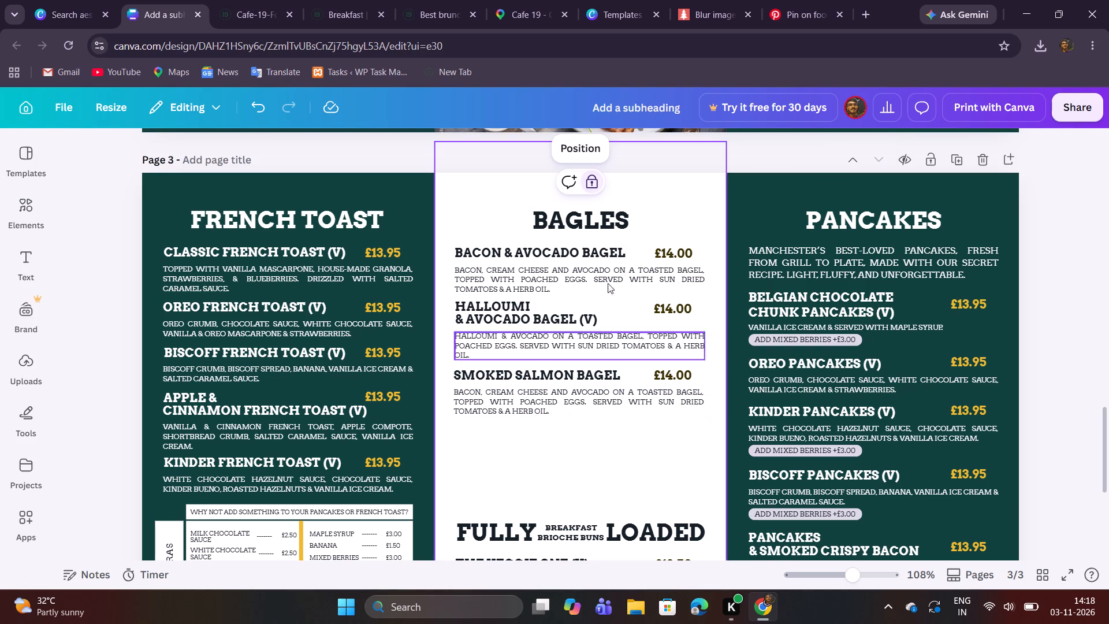
Replace the Smoked Salmon Bagel's price with £14.50 from the food menu PDF, removing the trailing space.
click(254, 1)
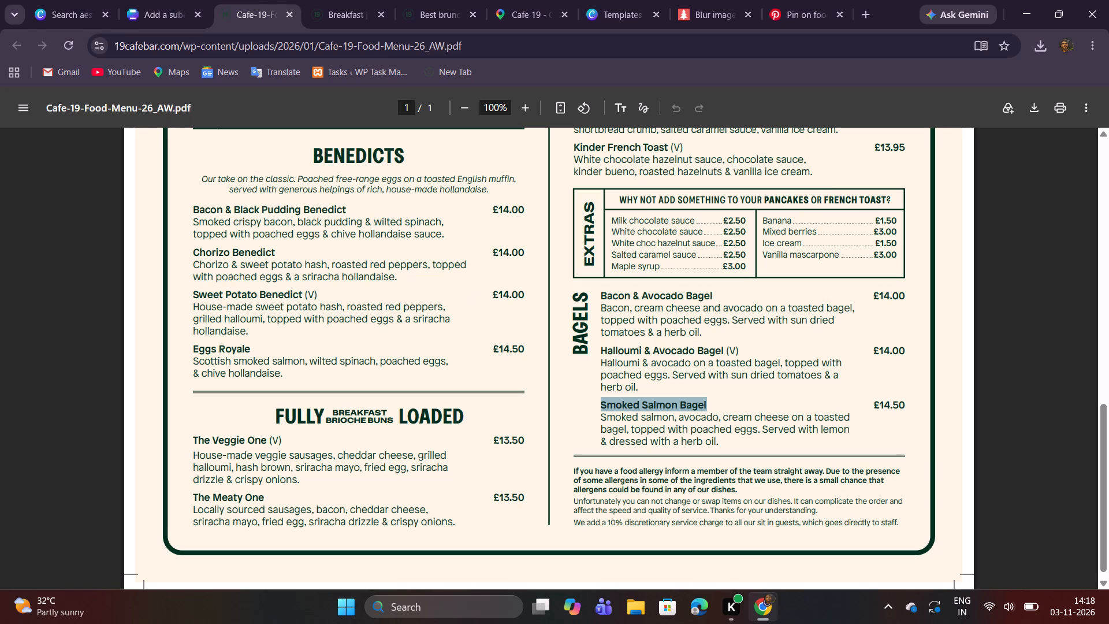
drag(874, 410, 905, 410)
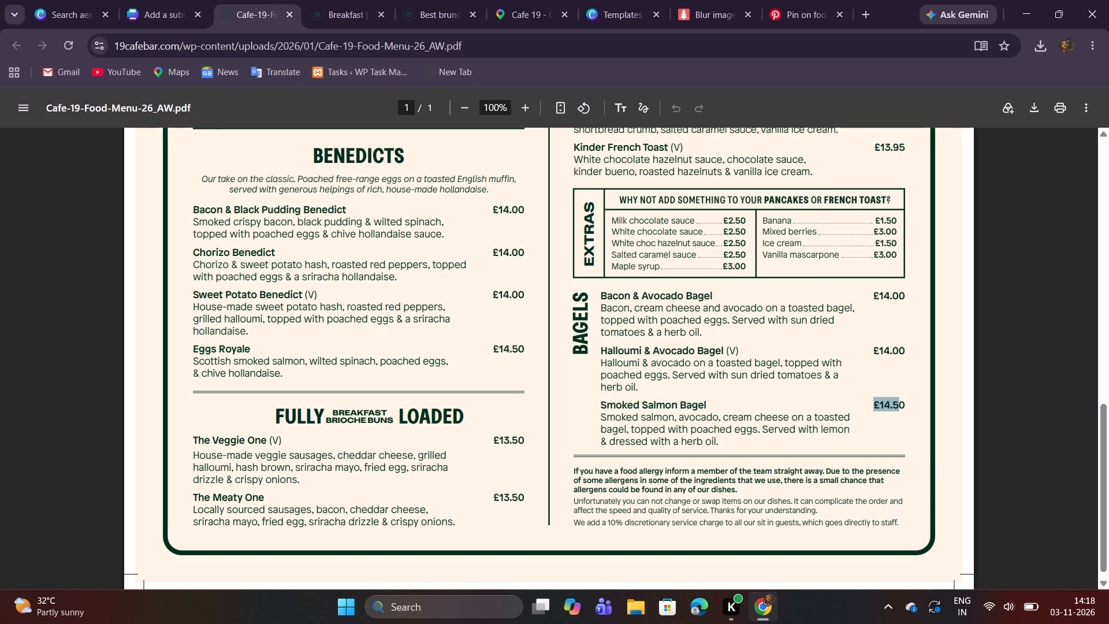
drag(905, 410, 906, 410)
right_click(900, 406)
click(745, 204)
click(136, 1)
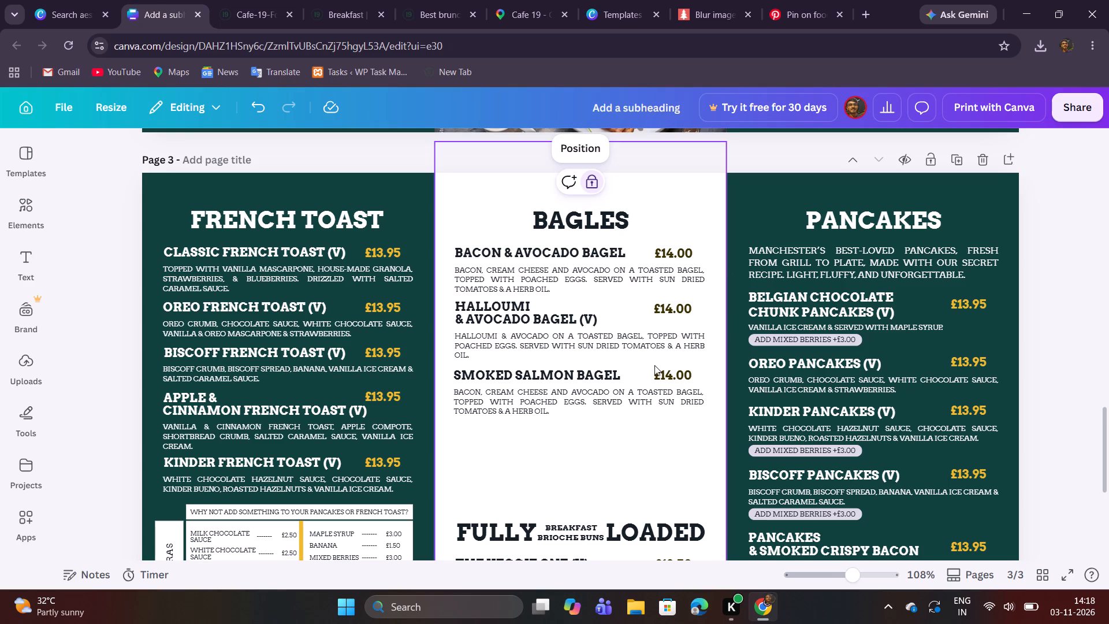
double_click(671, 371)
key(ctrl+v)
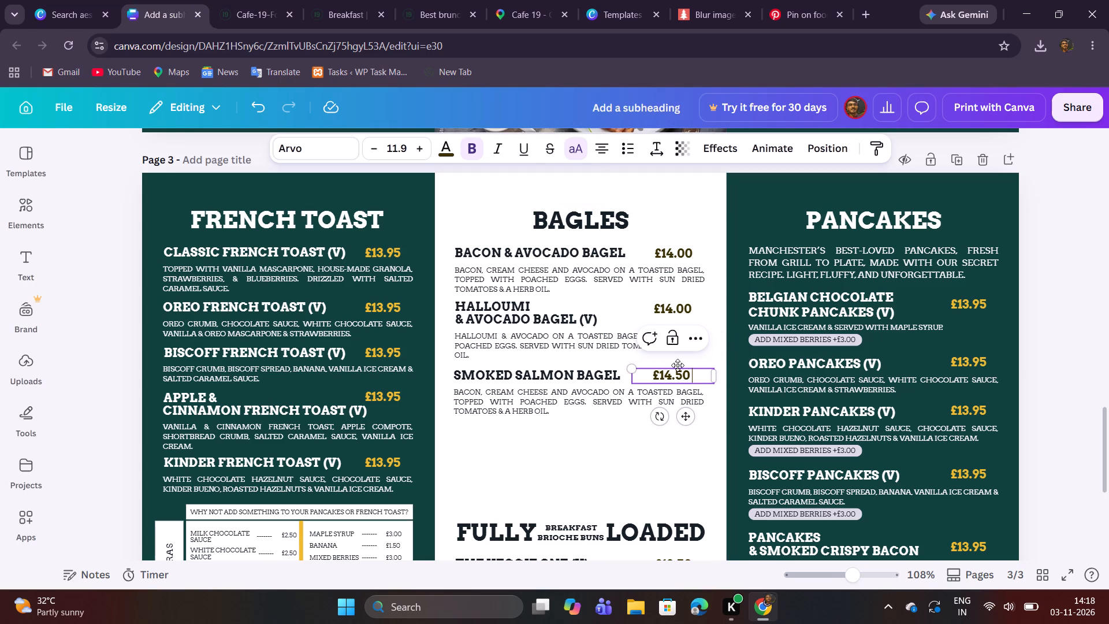
key(BackSpace)
Replace the third bagel entry's description with the Smoked Salmon Bagel description from the food menu PDF.
click(274, 0)
drag(603, 418, 724, 443)
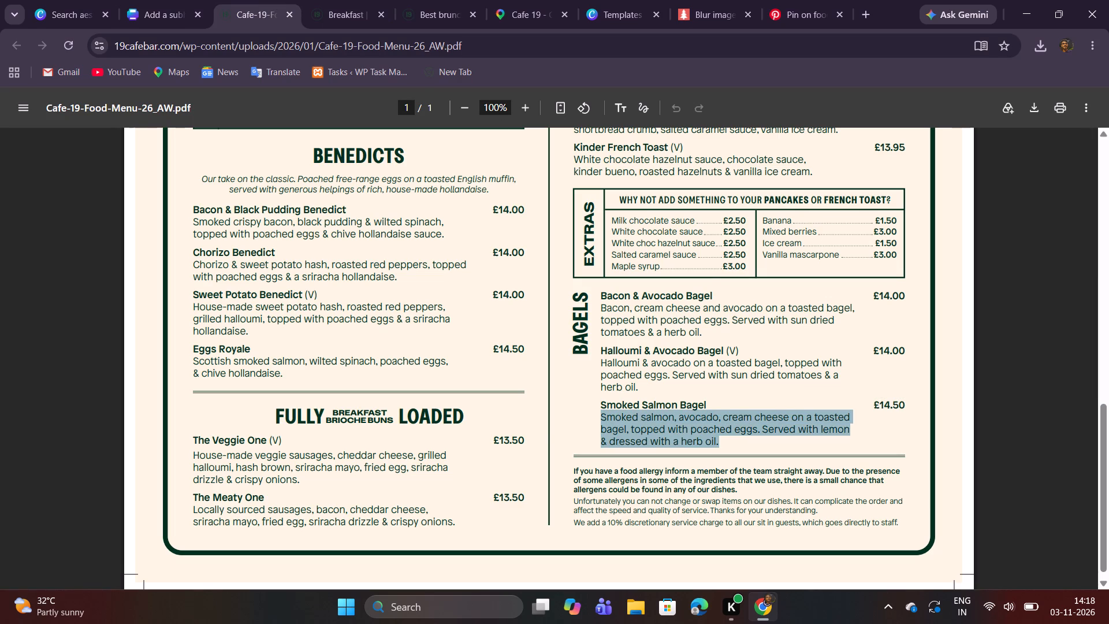
right_click(712, 433)
click(511, 224)
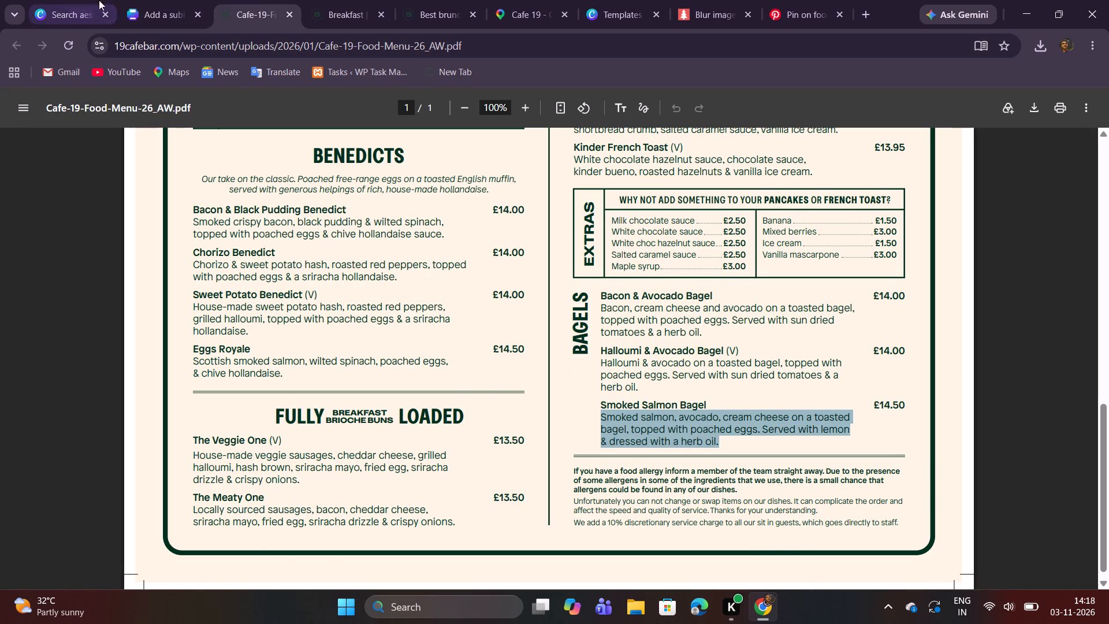
click(150, 3)
double_click(486, 398)
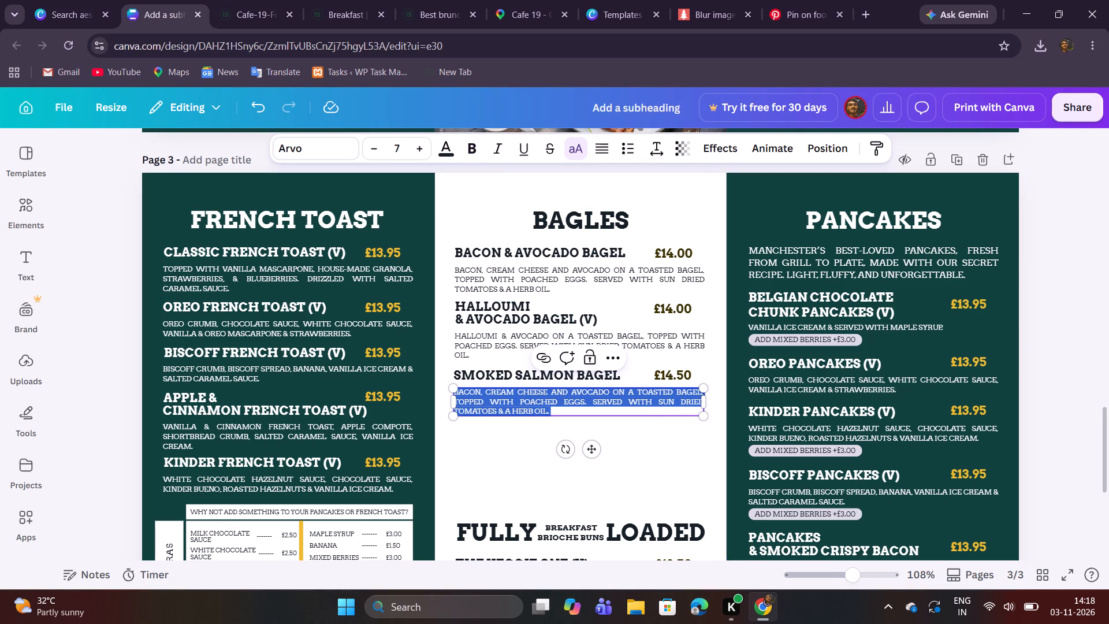
key(ctrl+v)
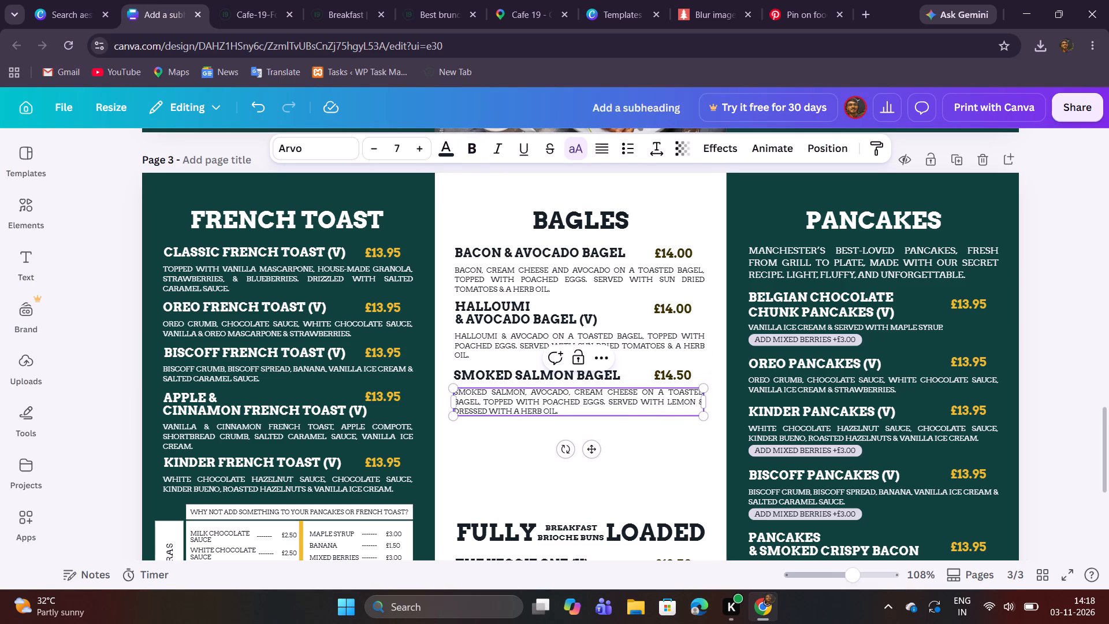
click(507, 463)
Move the Halloumi & Avocado Bagel and Smoked Salmon Bagel entries together slightly down, widening the gap below the first bagel entry.
scroll(526, 448, down, 2)
scroll(587, 381, down, 2)
scroll(589, 384, up, 2)
scroll(589, 384, down, 1)
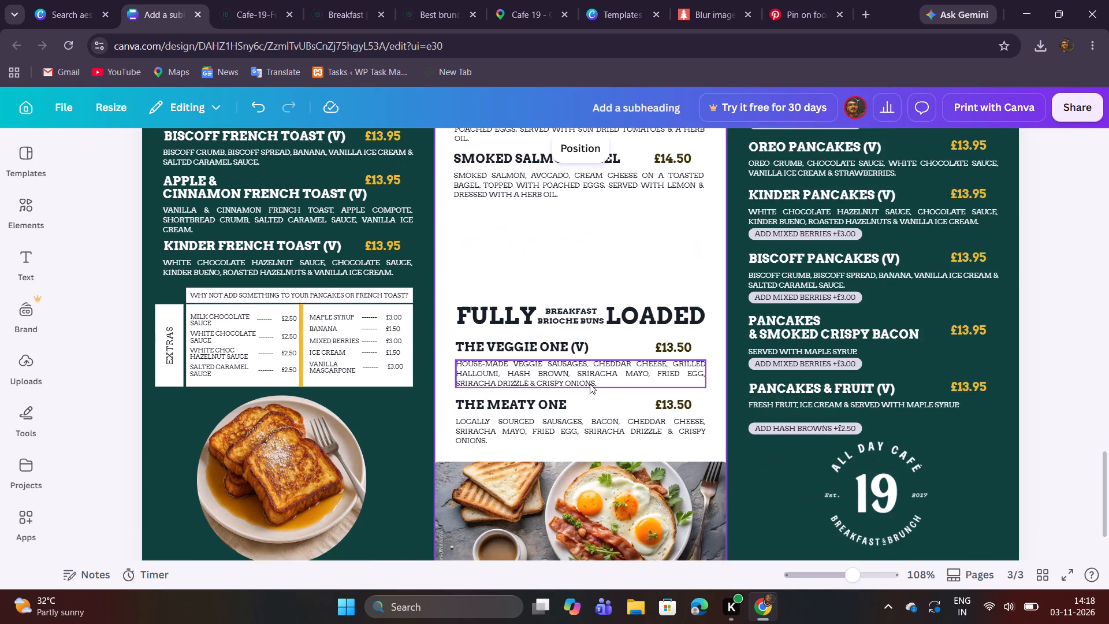
scroll(590, 384, up, 2)
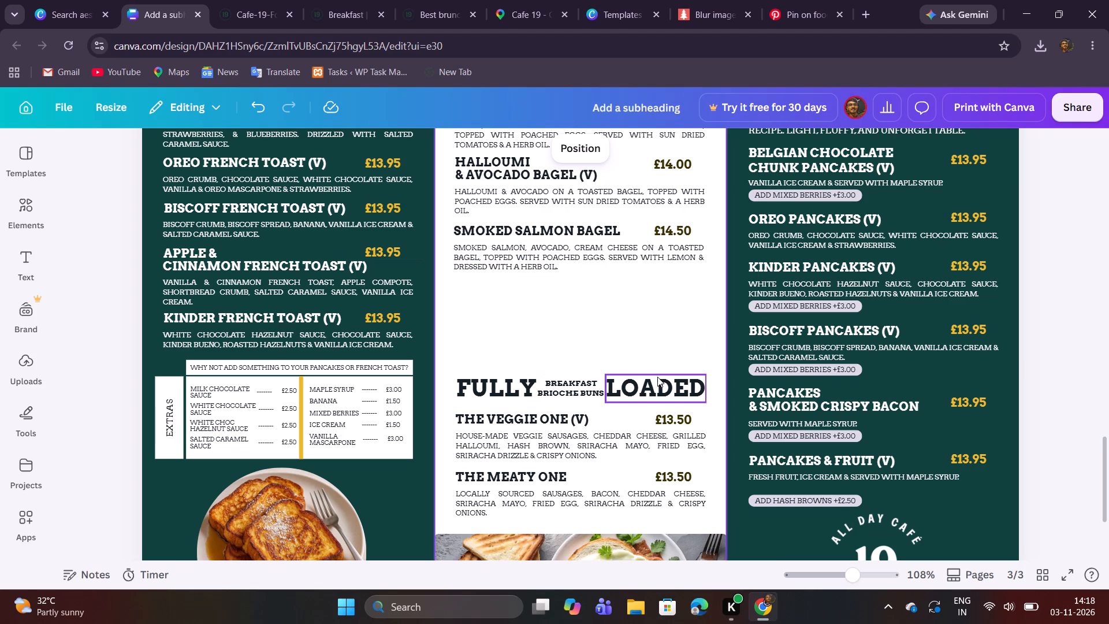
scroll(658, 373, up, 1)
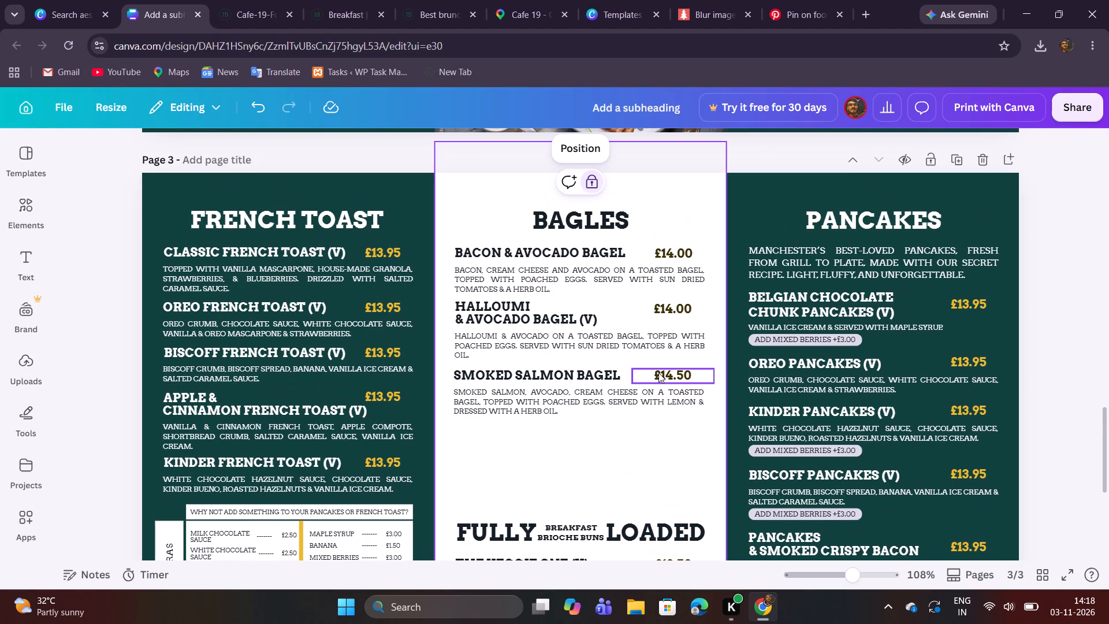
drag(511, 453, 549, 305)
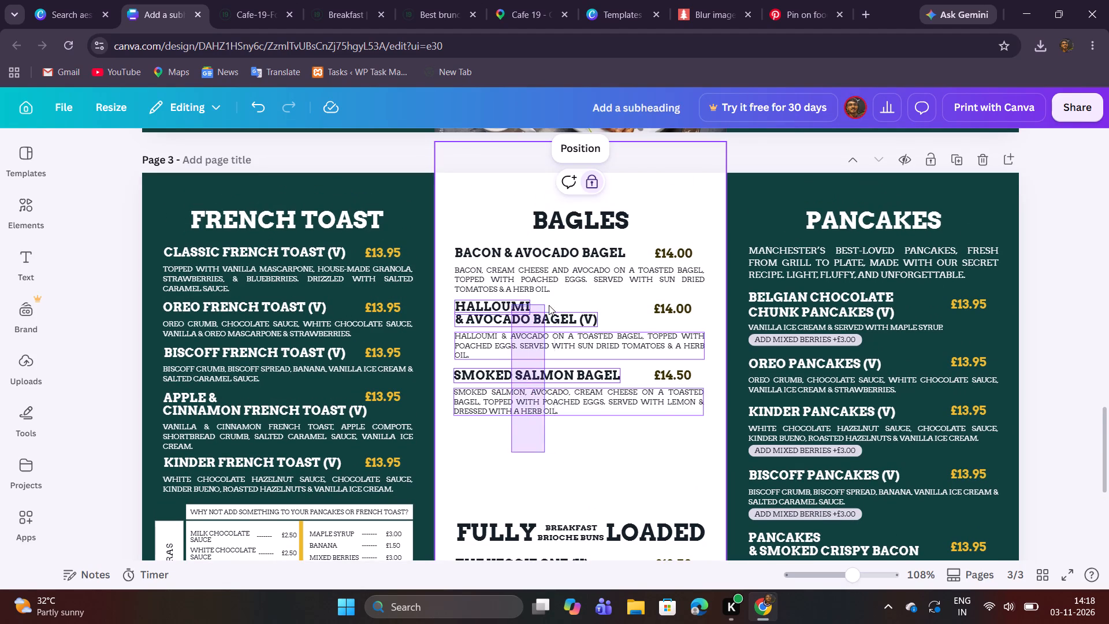
drag(549, 305, 672, 309)
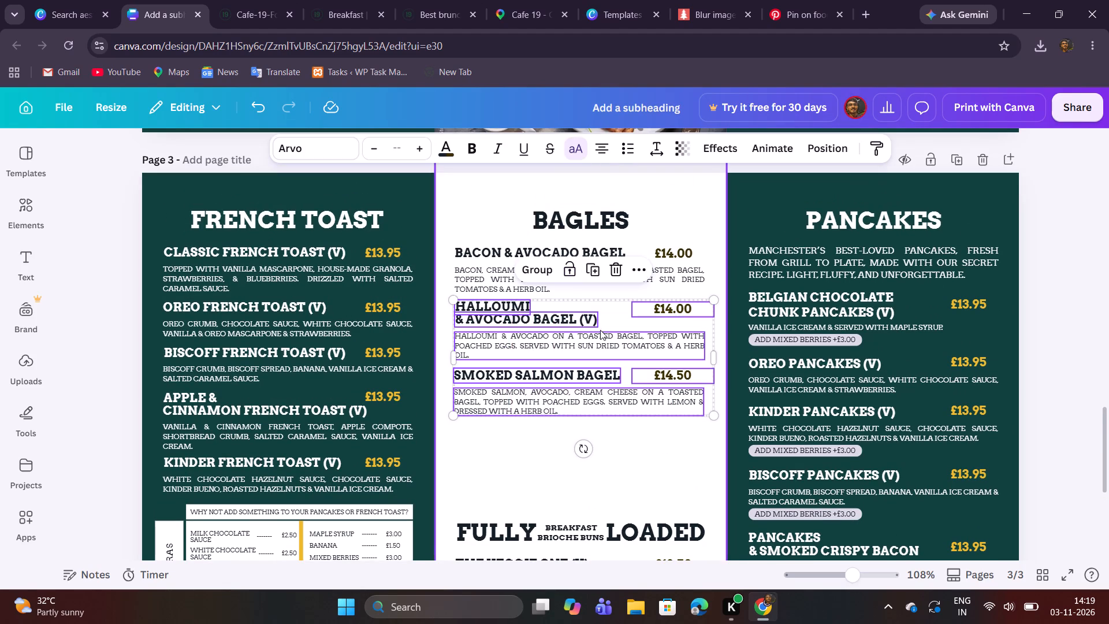
click(598, 337)
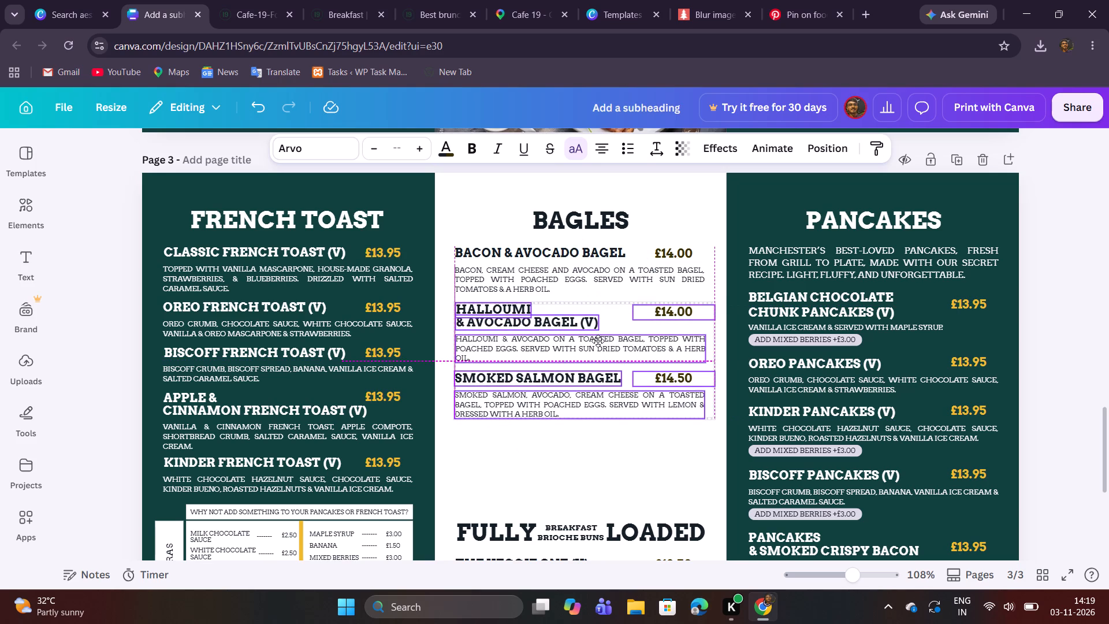
click(520, 428)
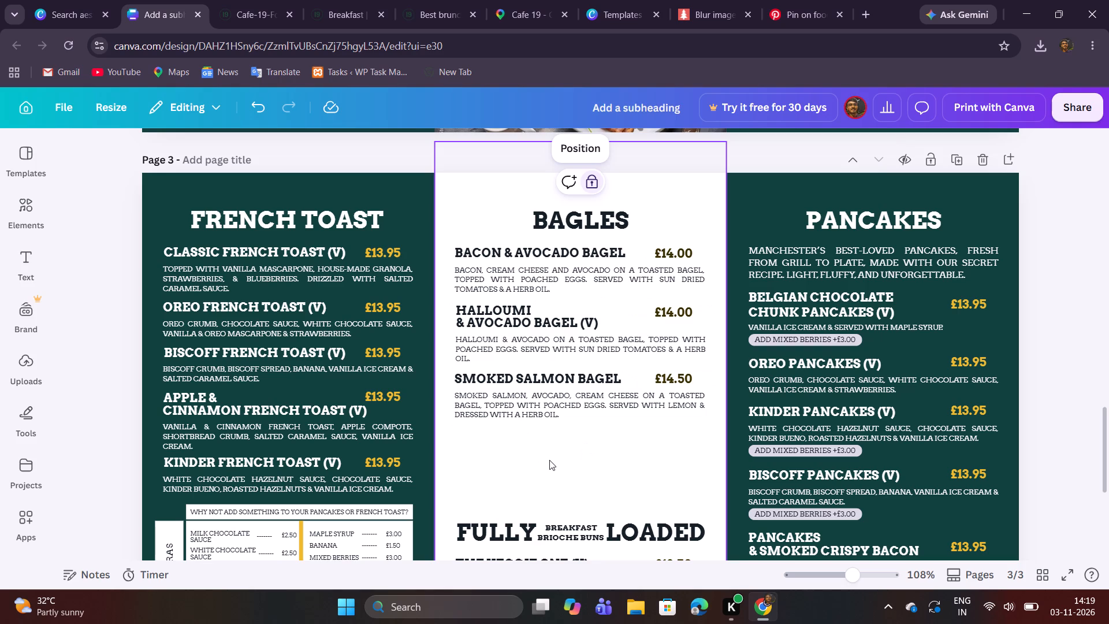
Nudge the Smoked Salmon Bagel's £14.50 price slightly beside its dish name.
click(676, 379)
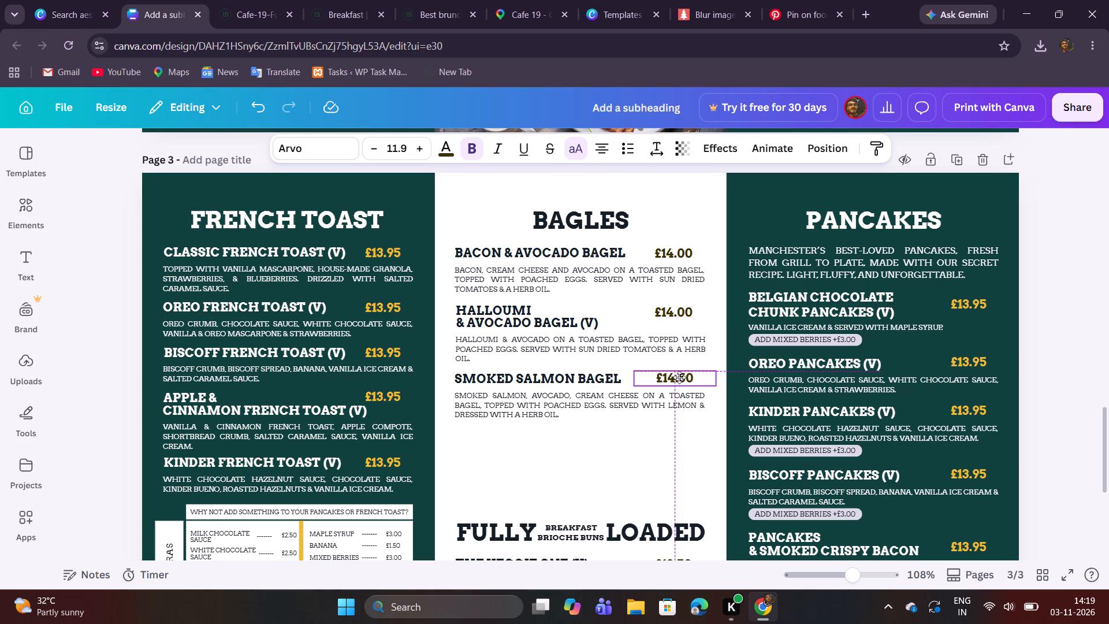
click(643, 464)
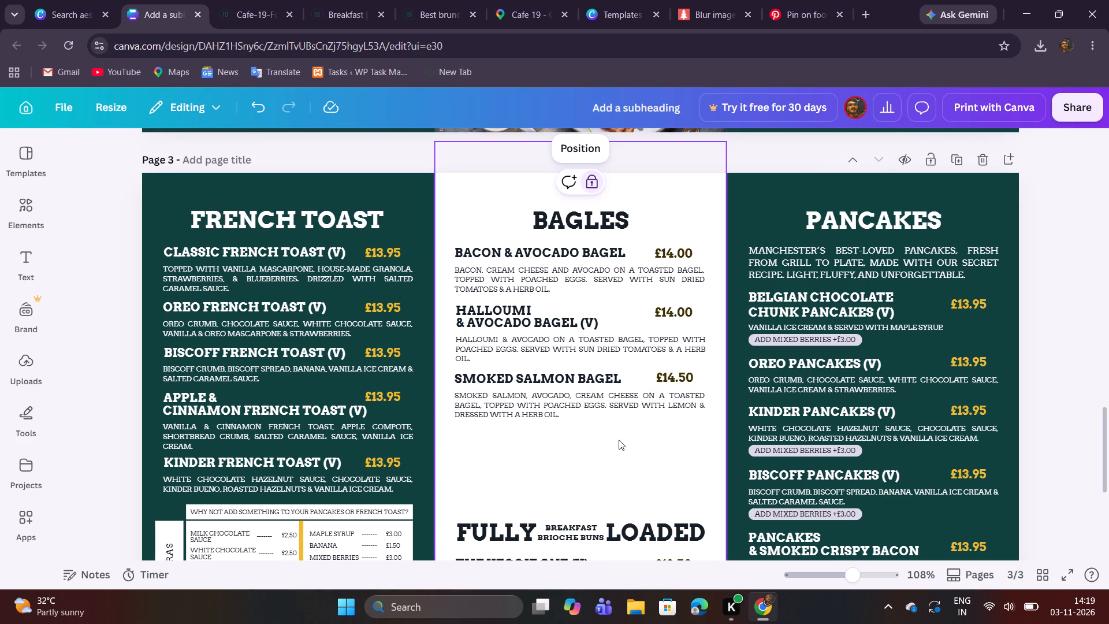
Review the whole food menu PDF, from the bagels section back up to the page heading.
click(238, 5)
scroll(451, 274, down, 1)
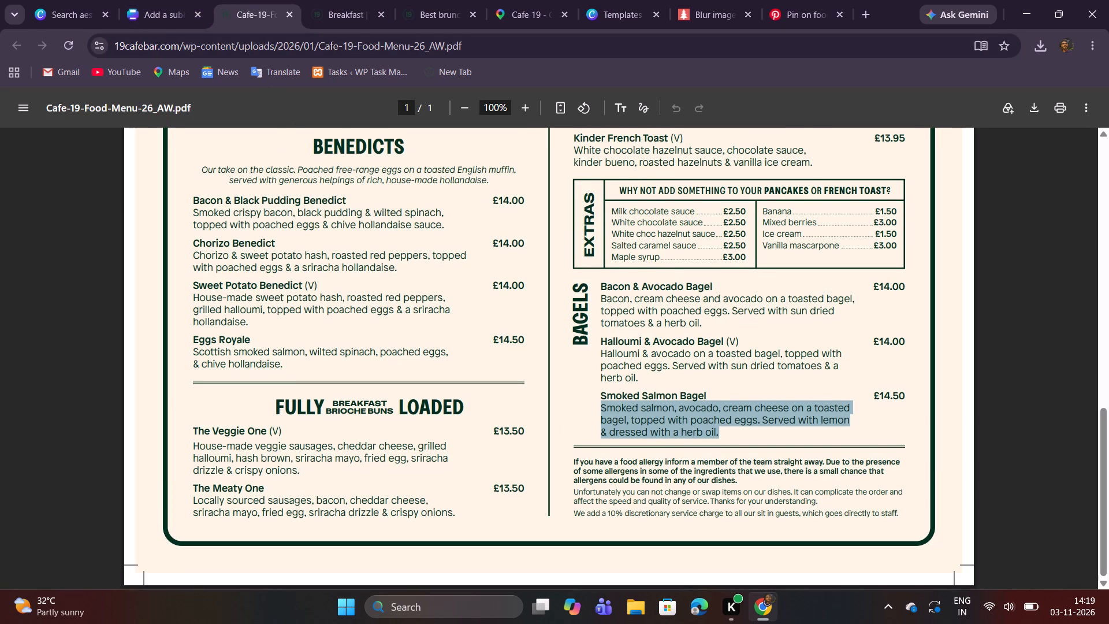
scroll(571, 460, up, 3)
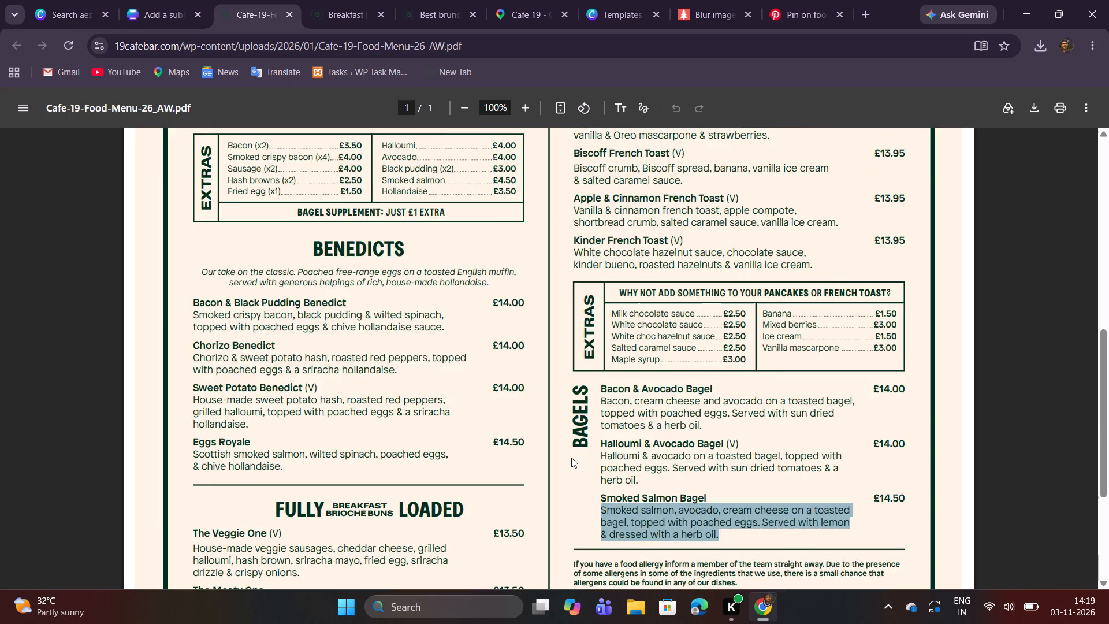
scroll(571, 458, up, 13)
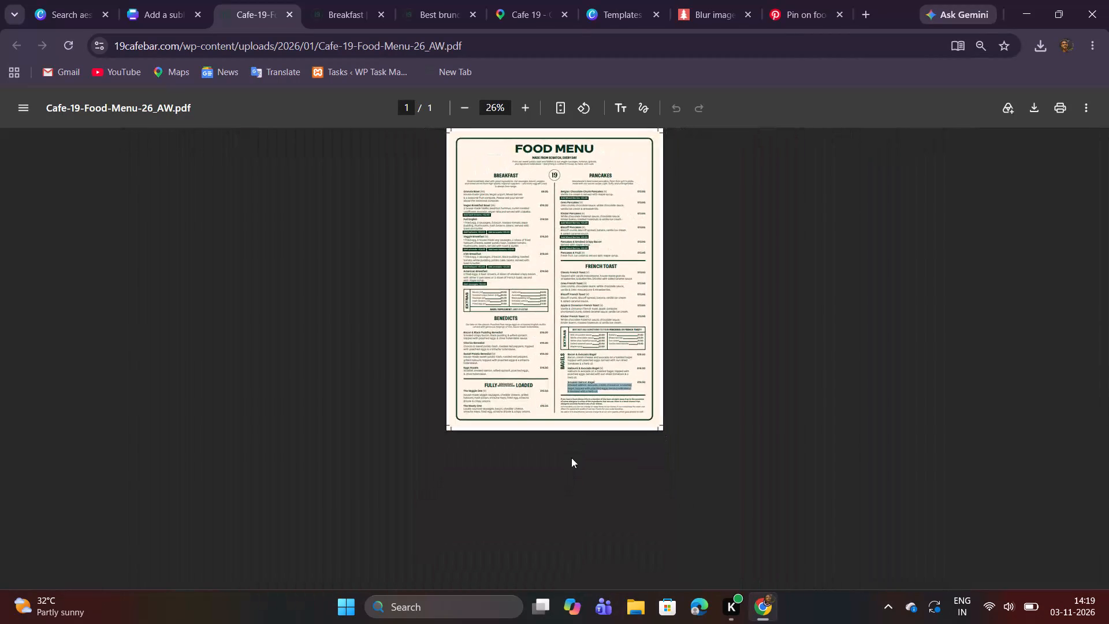
scroll(571, 458, right, 1)
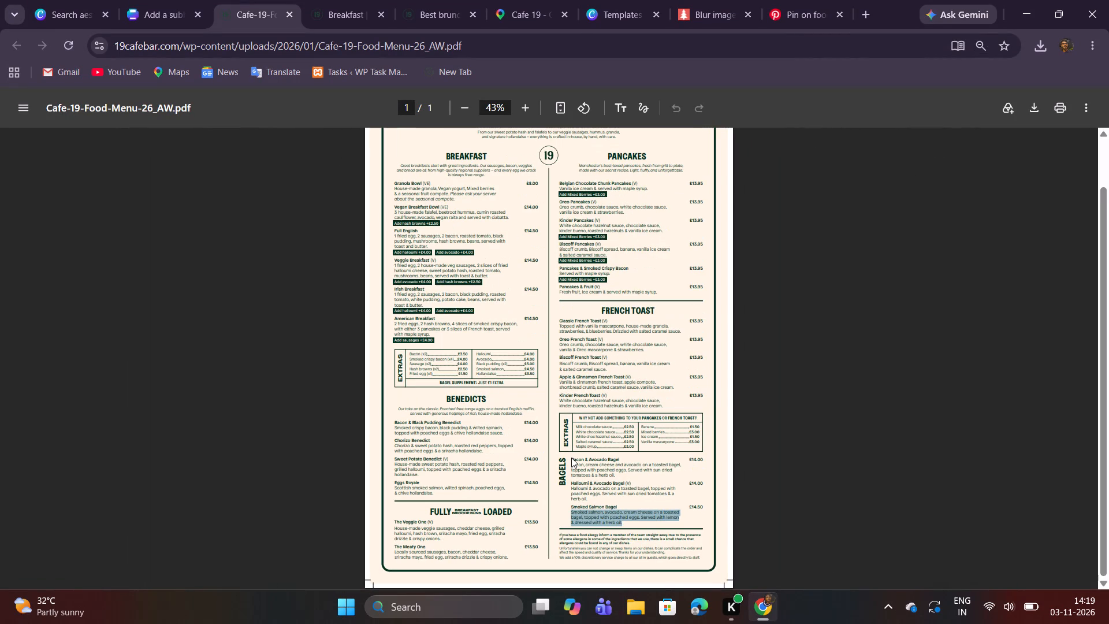
scroll(631, 369, down, 2)
scroll(631, 369, up, 5)
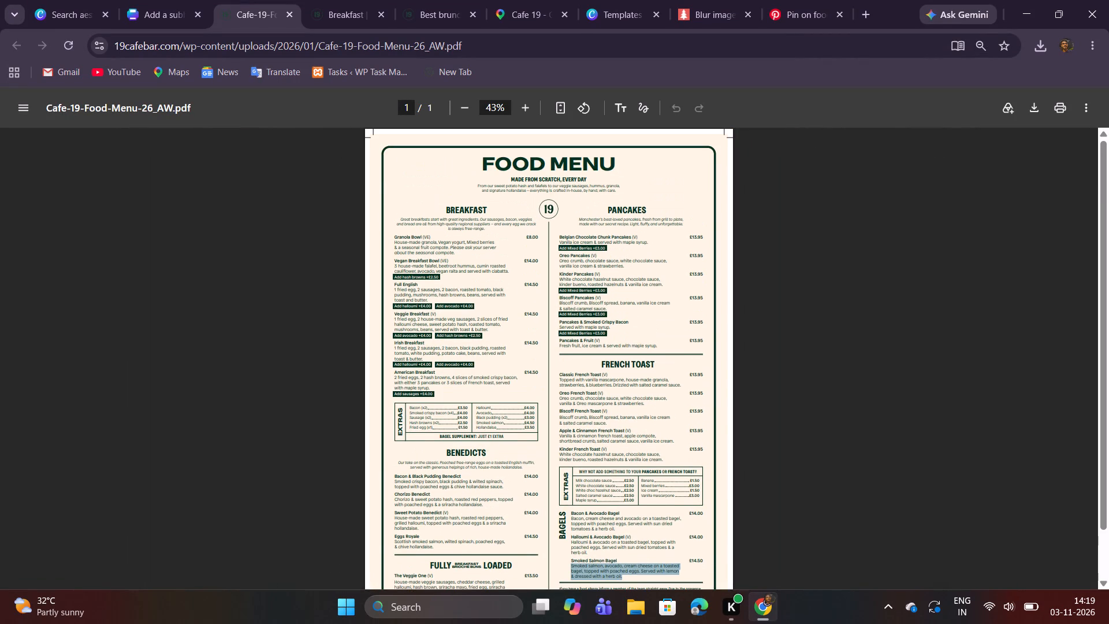
Open the Cafe 19 drinks menu PDF from the café's website and look through its upper part.
scroll(632, 359, up, 1)
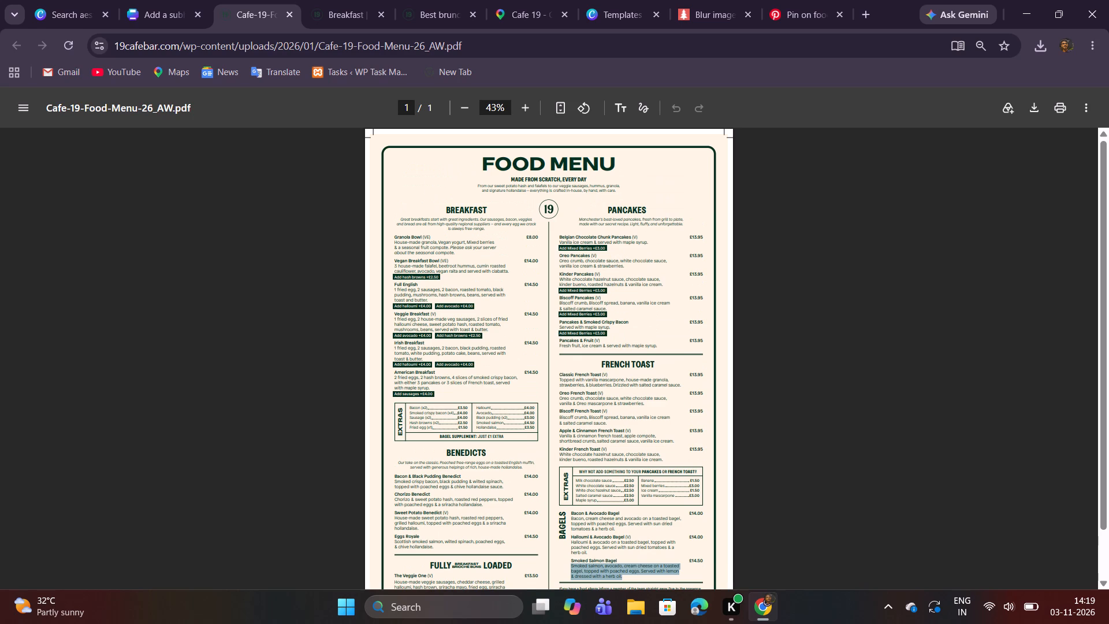
click(350, 0)
scroll(535, 289, down, 4)
click(768, 432)
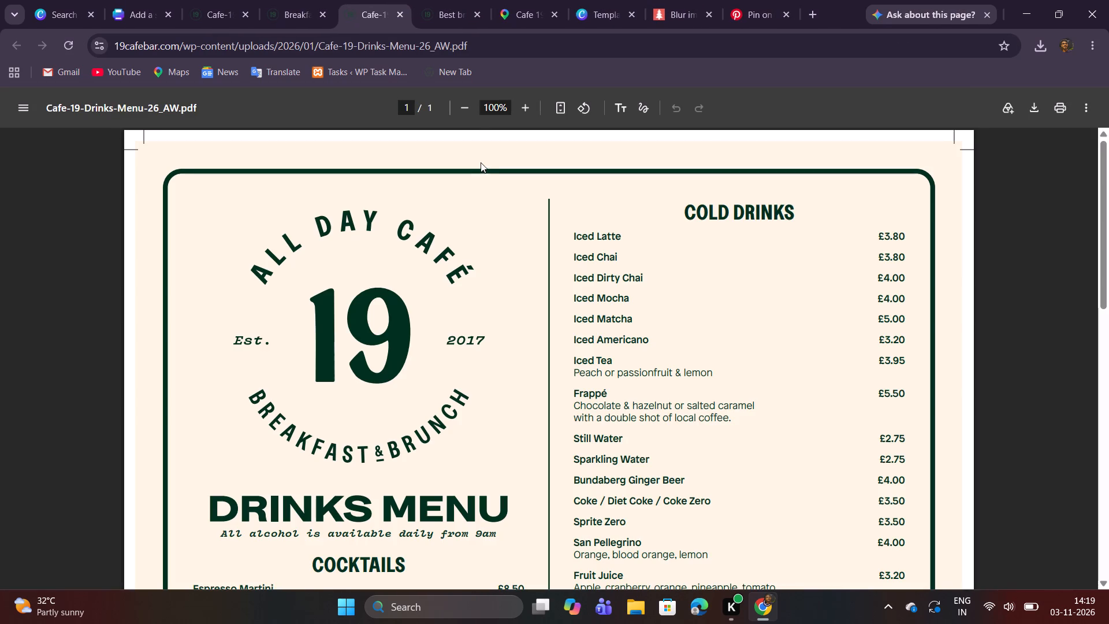
click(451, 7)
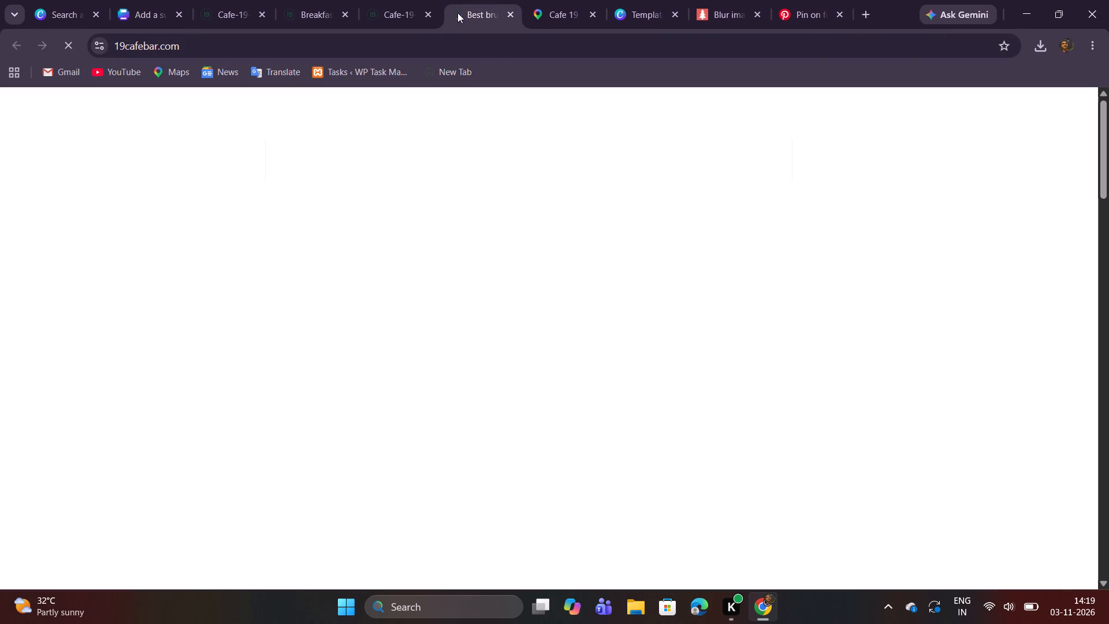
click(395, 12)
scroll(681, 274, down, 11)
scroll(684, 283, up, 11)
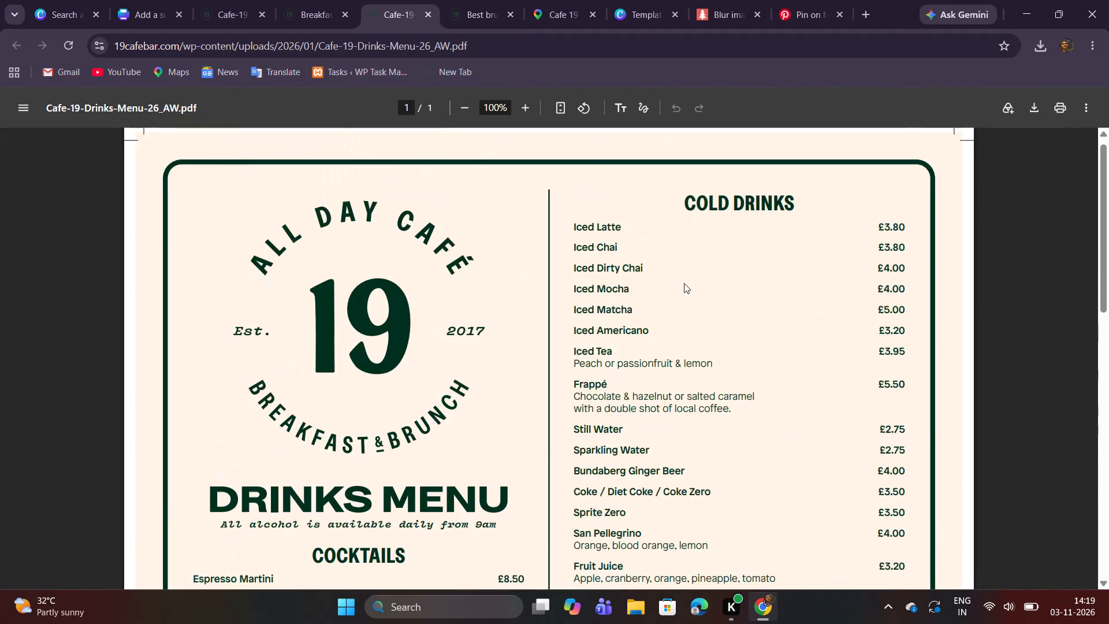
scroll(684, 283, up, 2)
Return to the food menu PDF and examine the bagels section and the allergy notes beneath it up close.
click(243, 0)
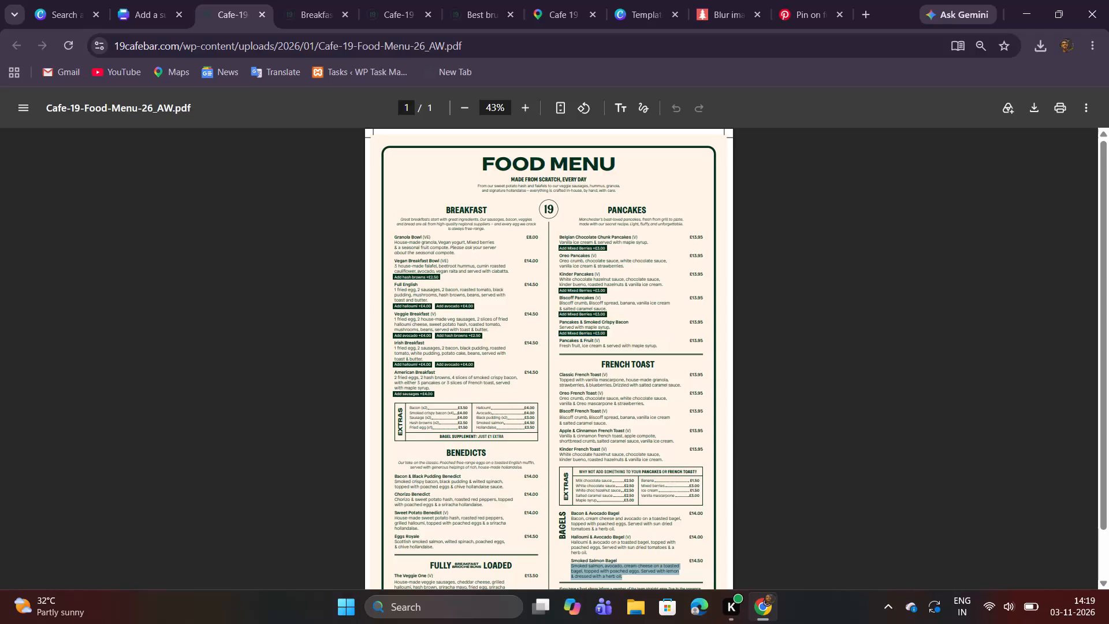
scroll(471, 207, down, 2)
scroll(537, 451, down, 3)
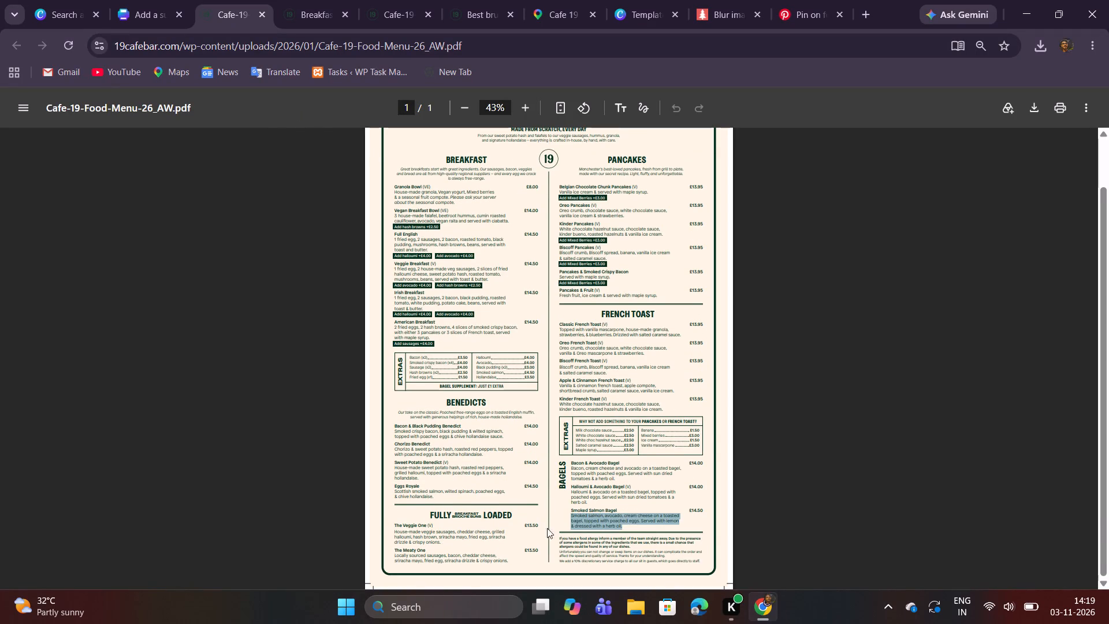
drag(559, 536, 650, 552)
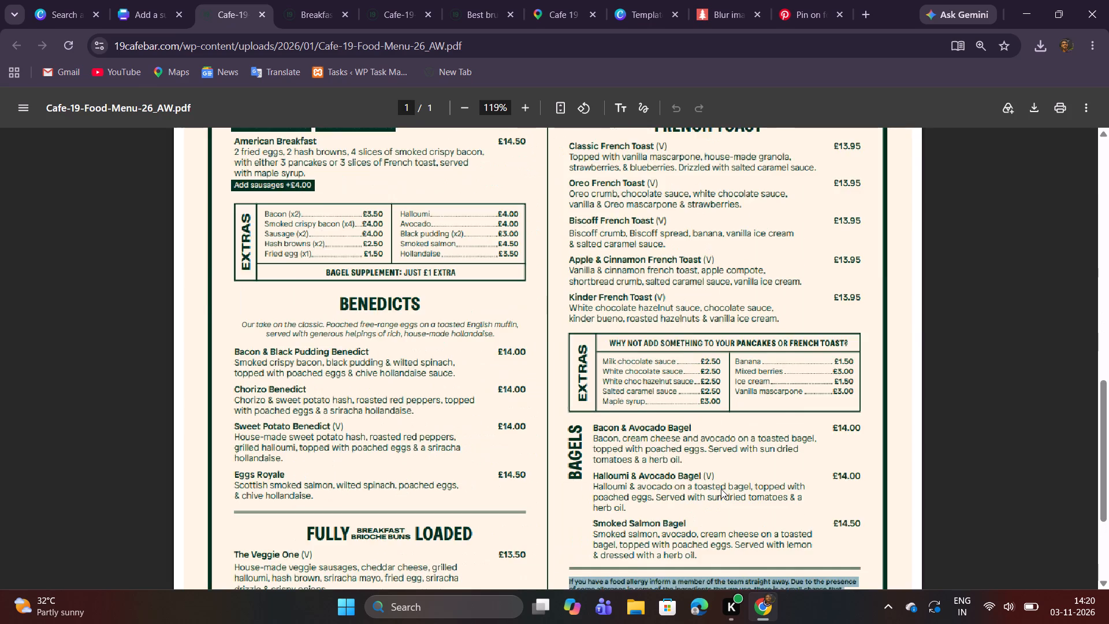
scroll(710, 447, down, 7)
click(653, 512)
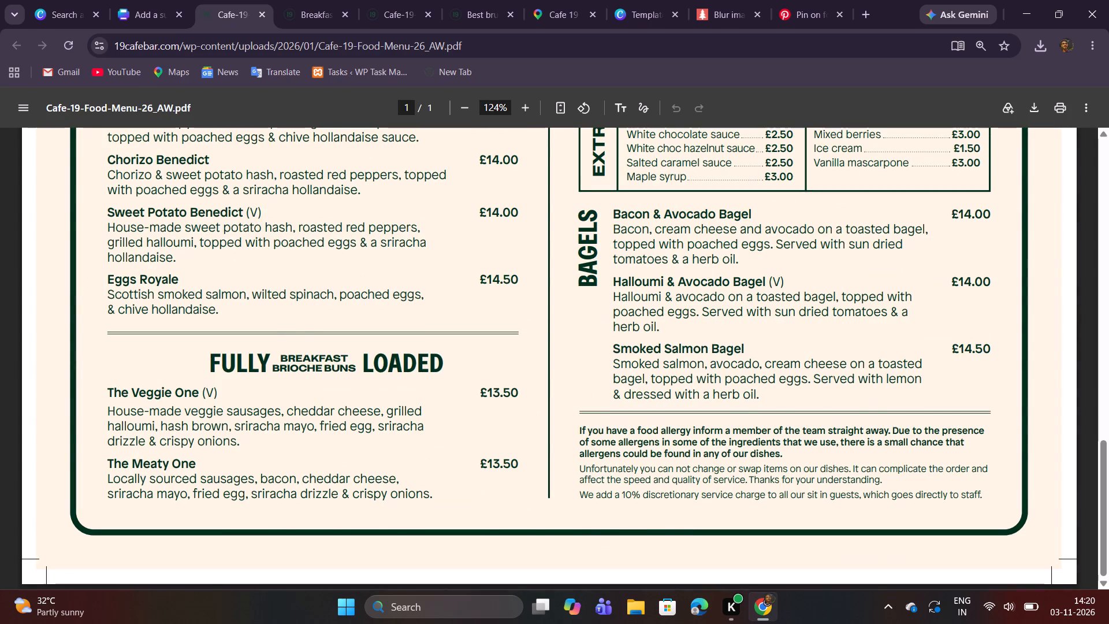
Switch back to the Canva design and review the three columns of page 3 from headings to footer.
click(147, 0)
scroll(824, 391, down, 3)
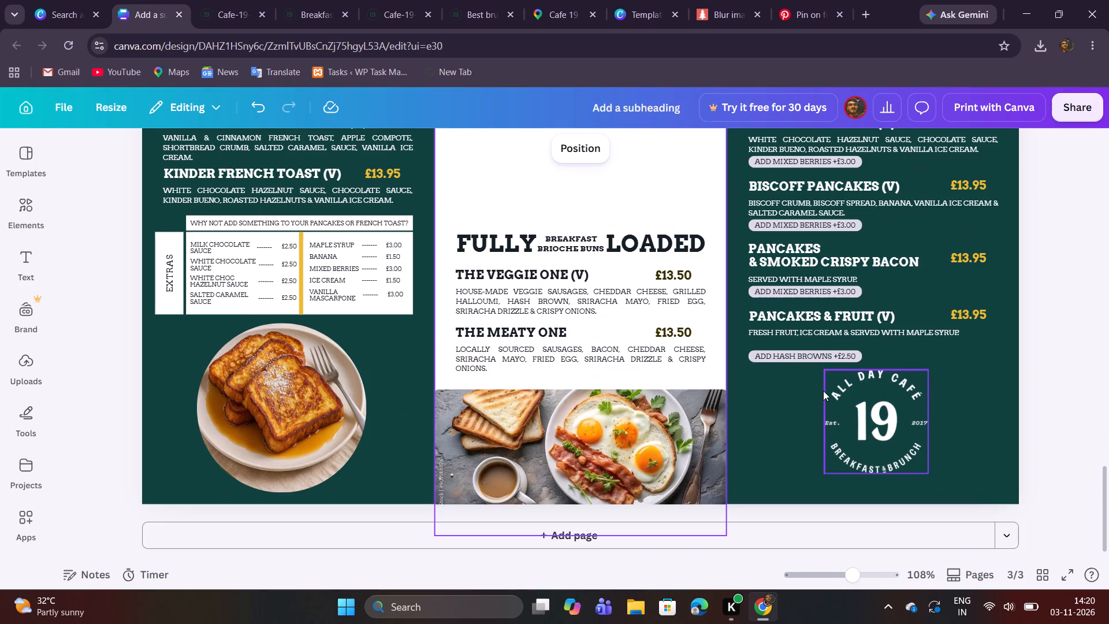
scroll(823, 391, up, 3)
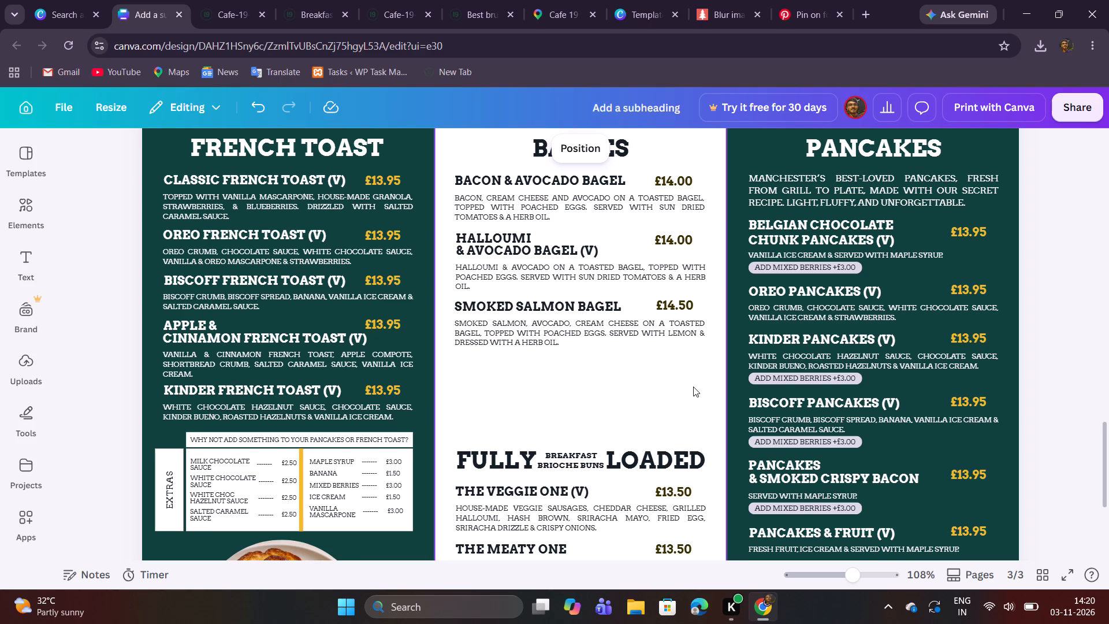
scroll(693, 387, down, 3)
scroll(693, 387, up, 2)
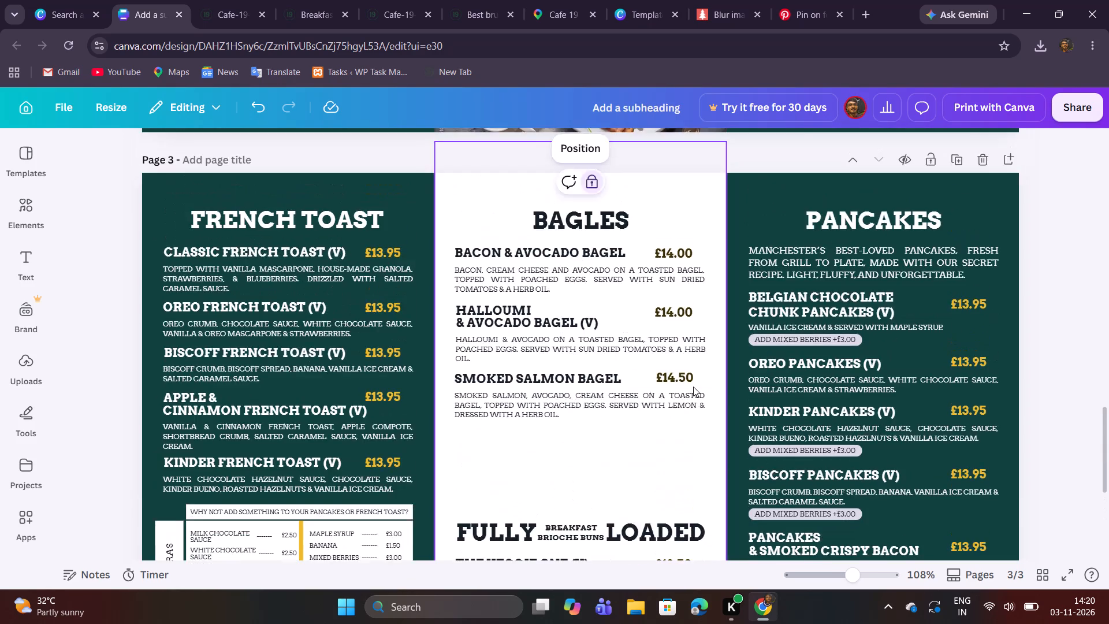
scroll(693, 387, down, 2)
scroll(693, 387, up, 2)
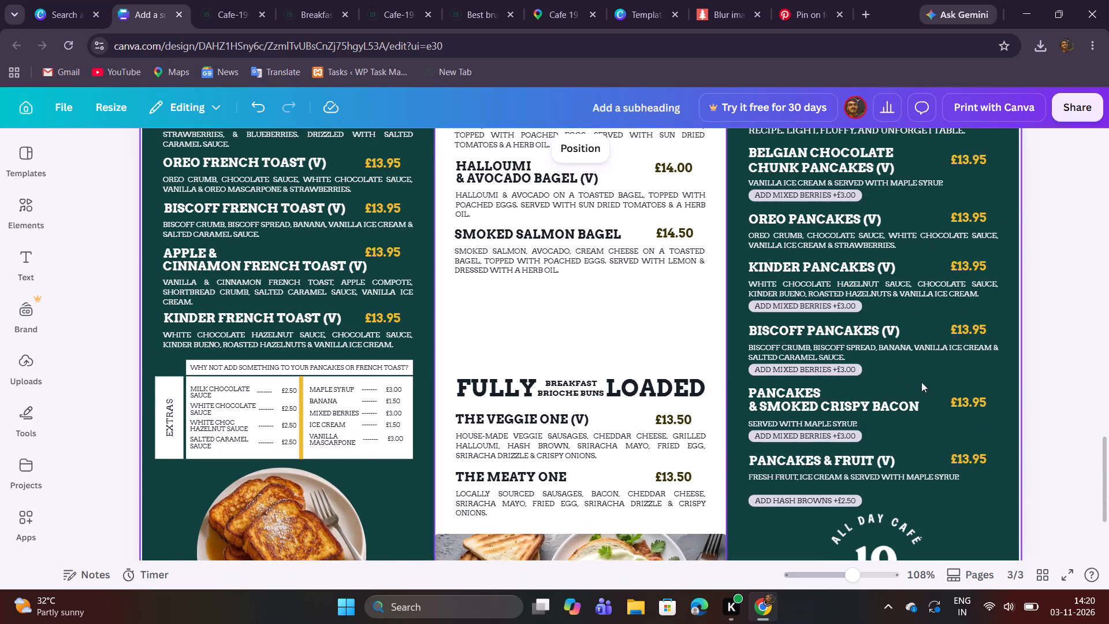
scroll(992, 368, down, 2)
scroll(995, 374, up, 4)
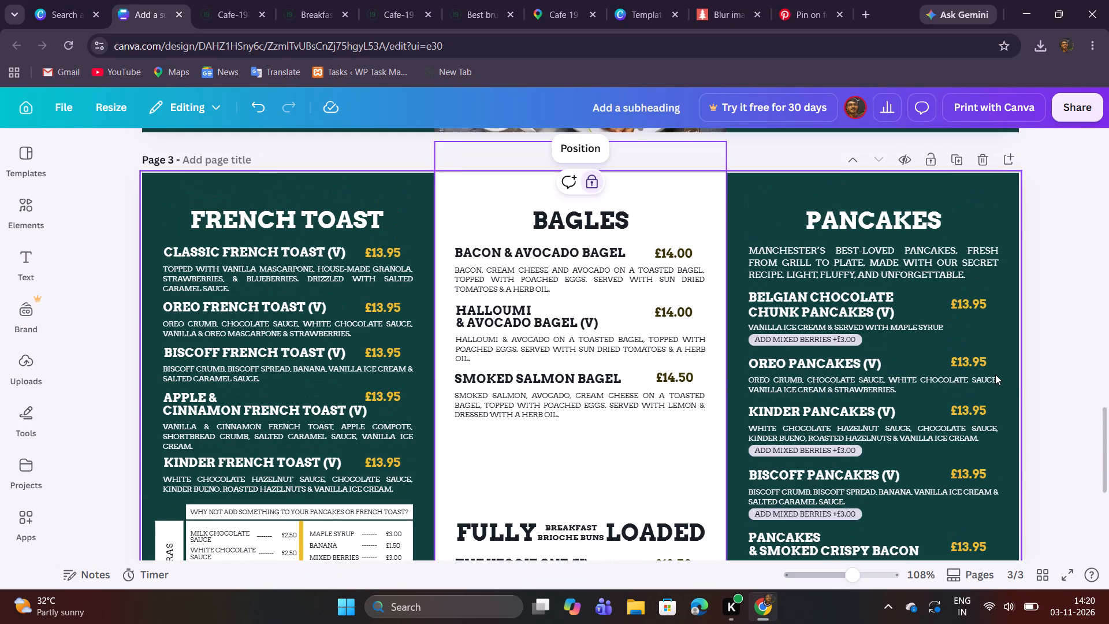
scroll(995, 374, down, 1)
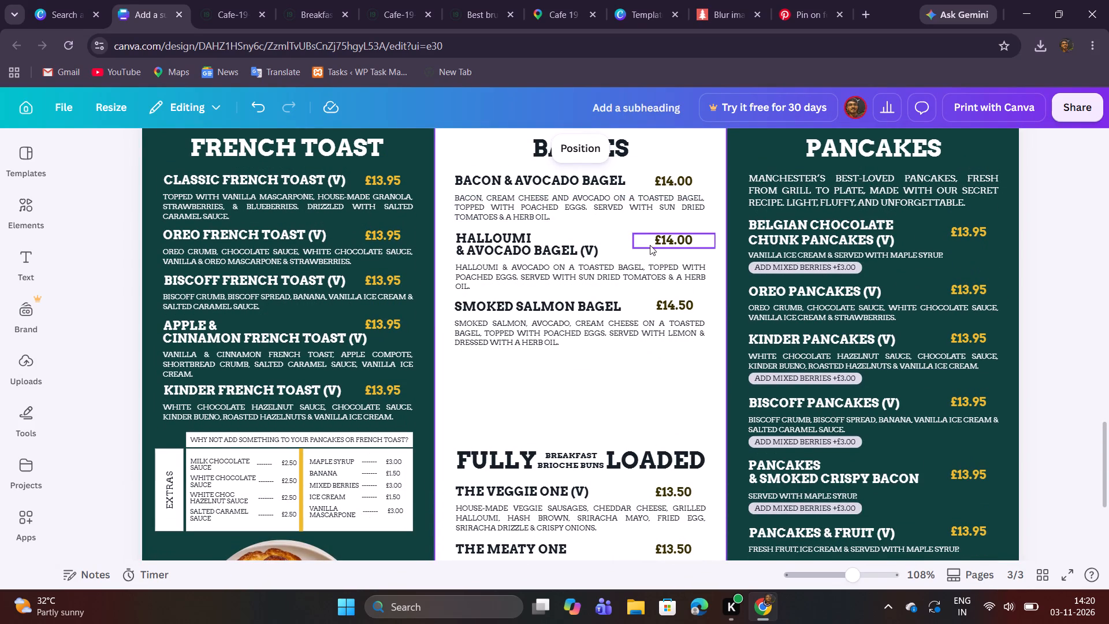
Replace the "Belgian Chocolate" title line in the Pancakes column with "Halloumi" copied from the bagel entry, and narrow its text box to fit.
double_click(527, 239)
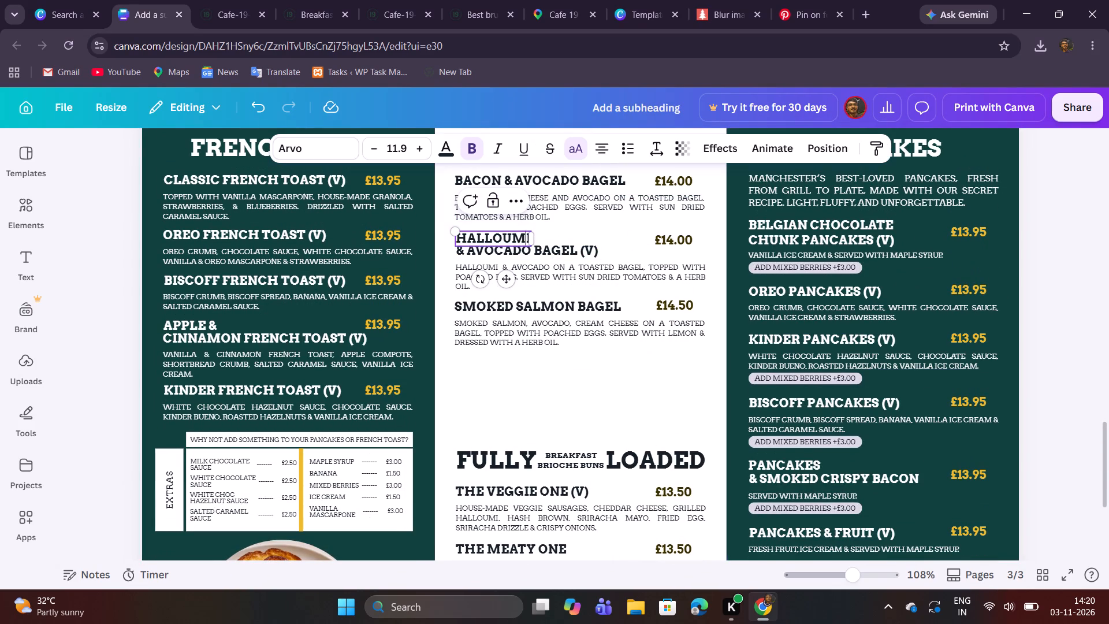
key(ctrl+a)
key(ctrl+c)
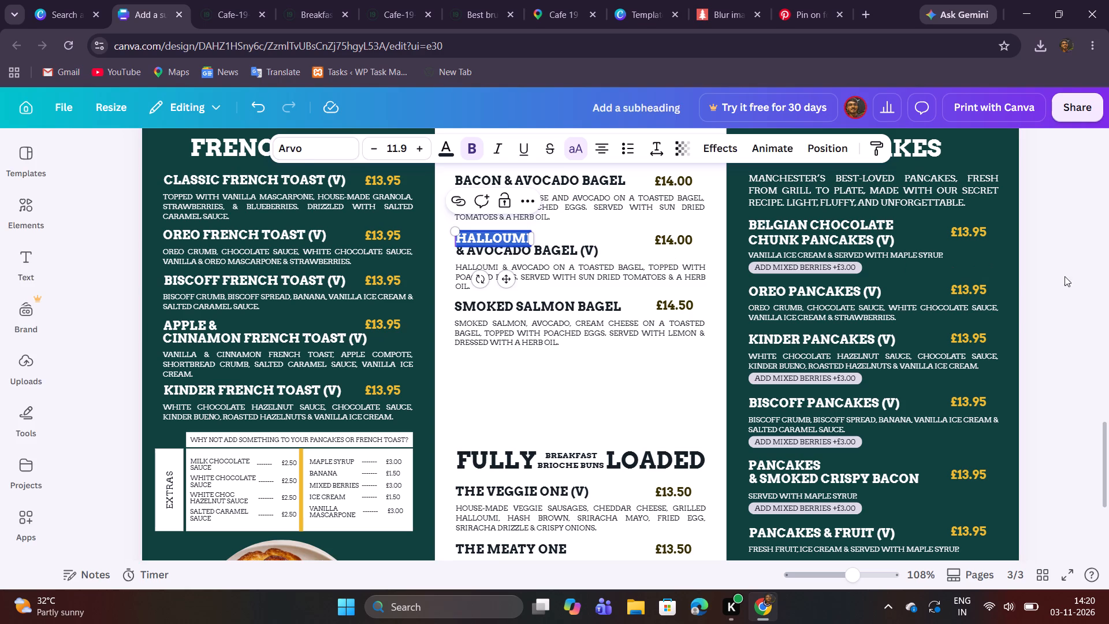
click(1065, 277)
double_click(816, 226)
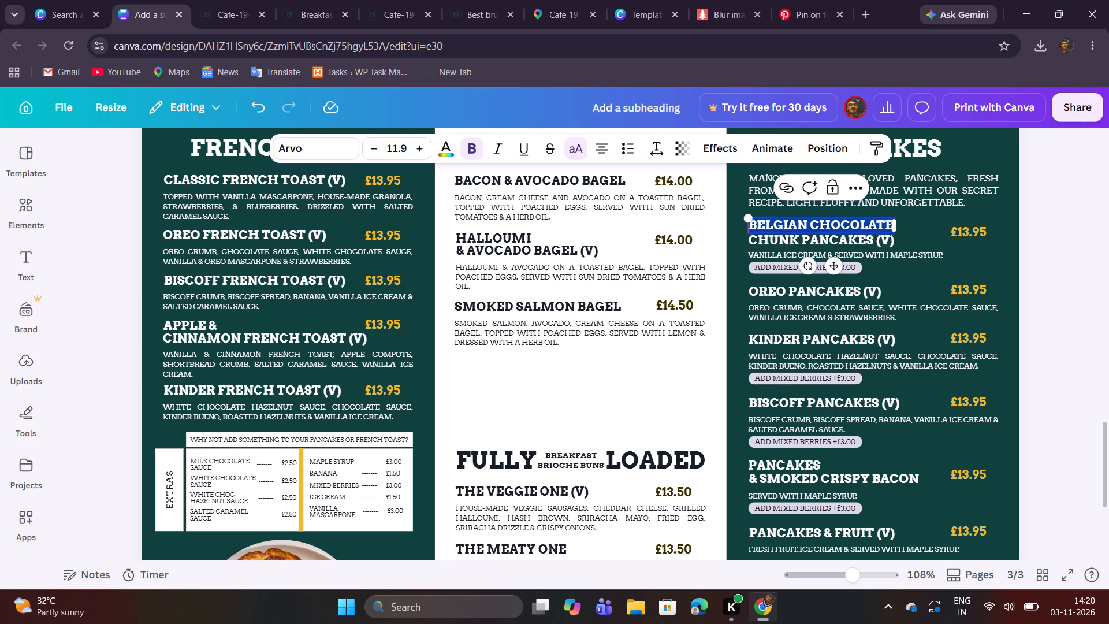
key(ctrl+v)
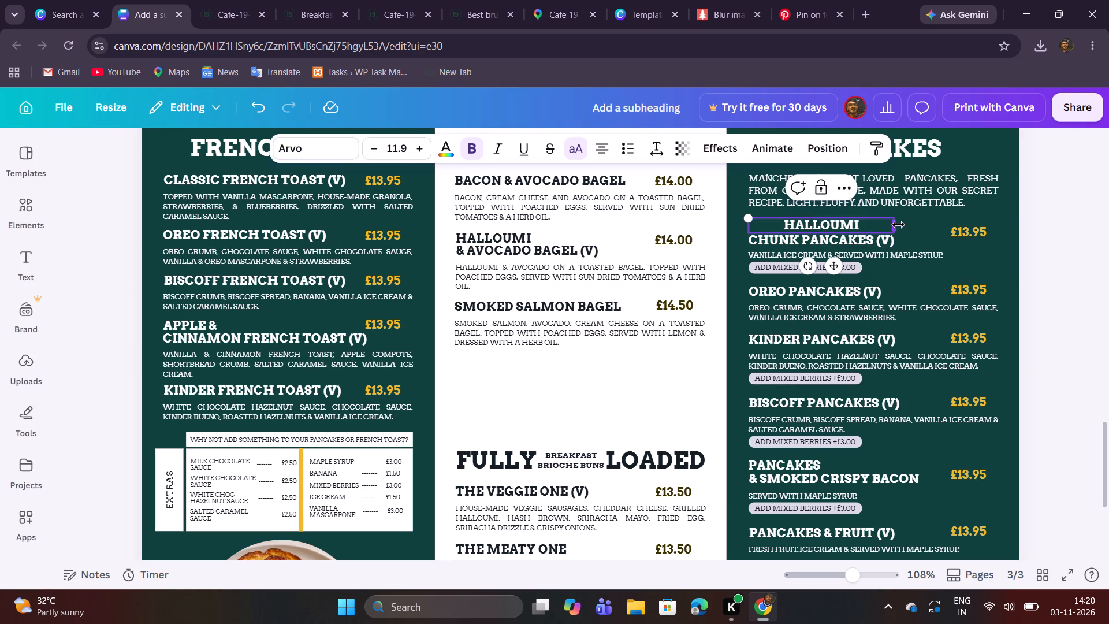
drag(896, 225, 832, 216)
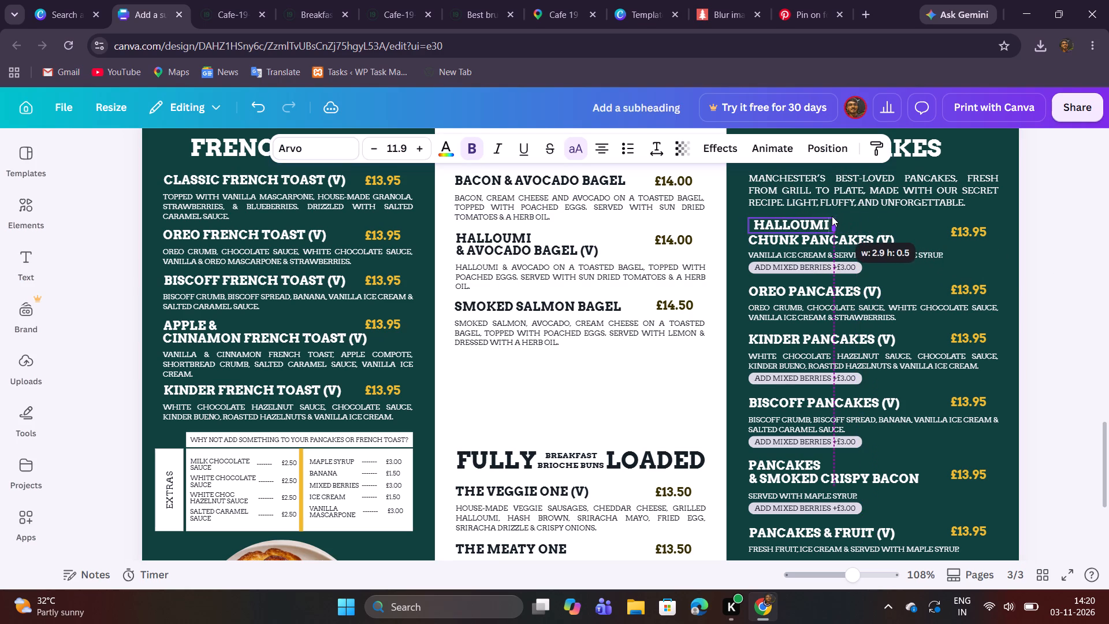
drag(832, 216, 828, 215)
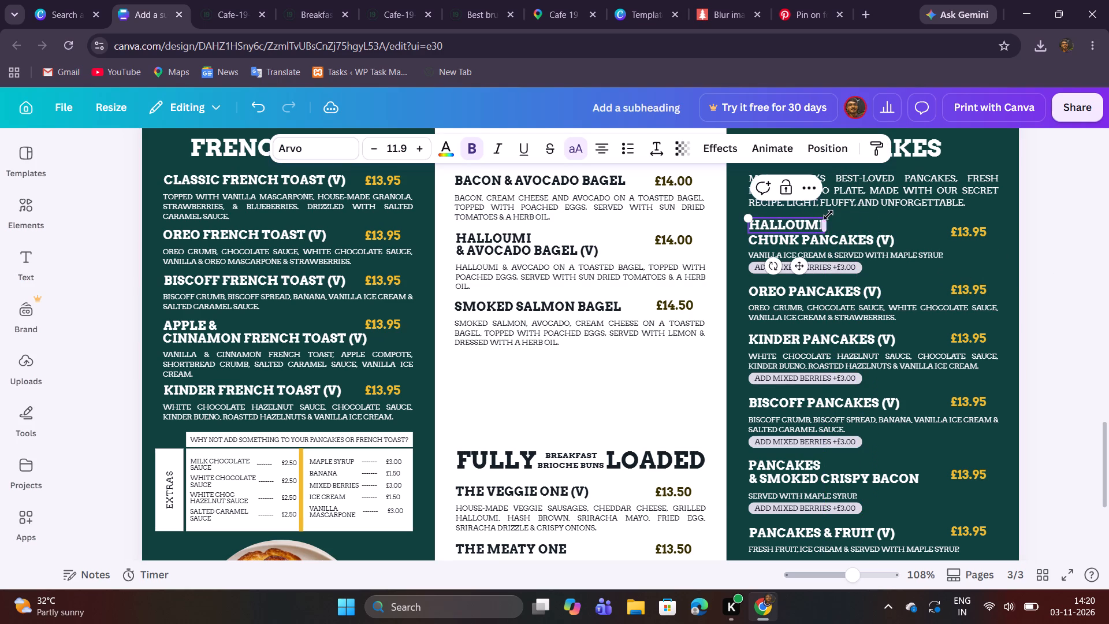
click(1042, 224)
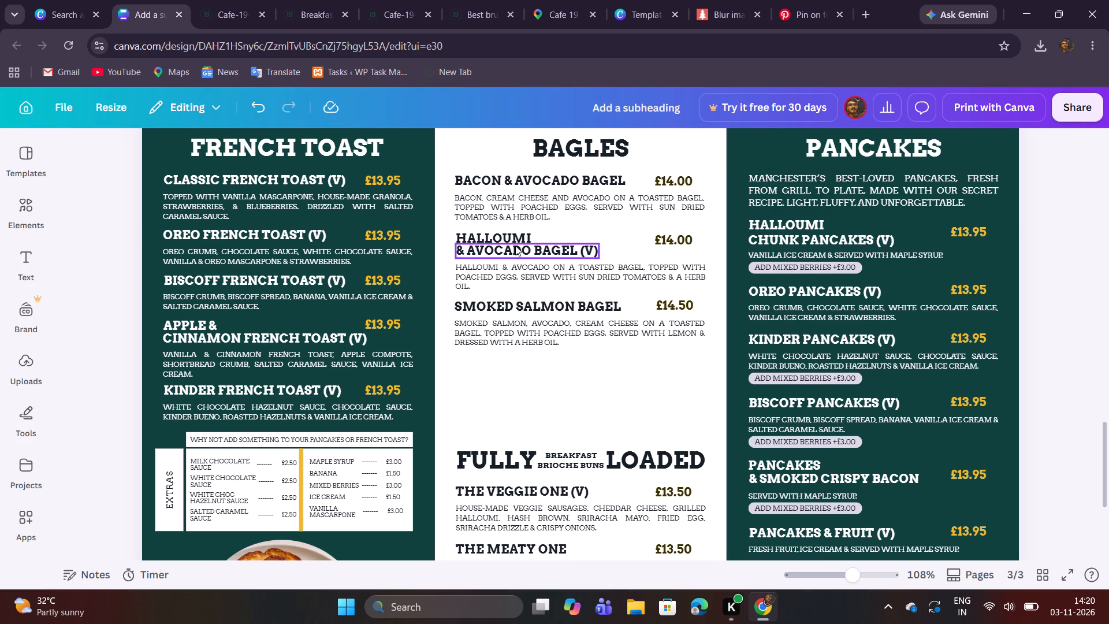
Replace the "Chunk Pancakes (V)" line with "& Avocado Bagel (V)" copied from the middle column, and fit its text box width.
double_click(514, 246)
key(ctrl+a)
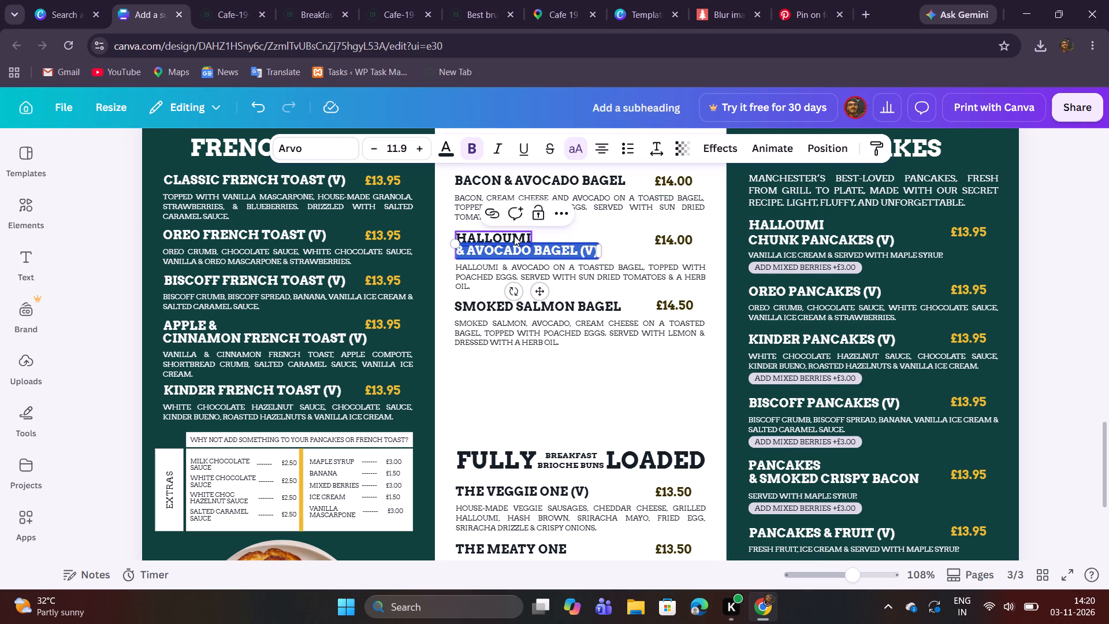
key(ctrl+c)
click(1050, 259)
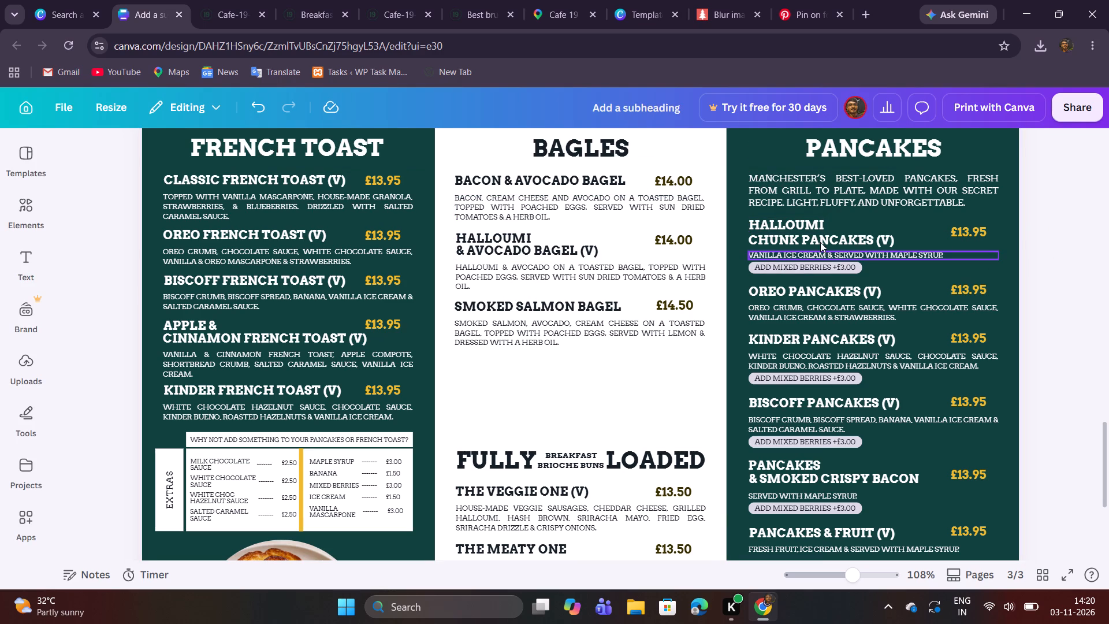
double_click(820, 242)
key(ctrl+v)
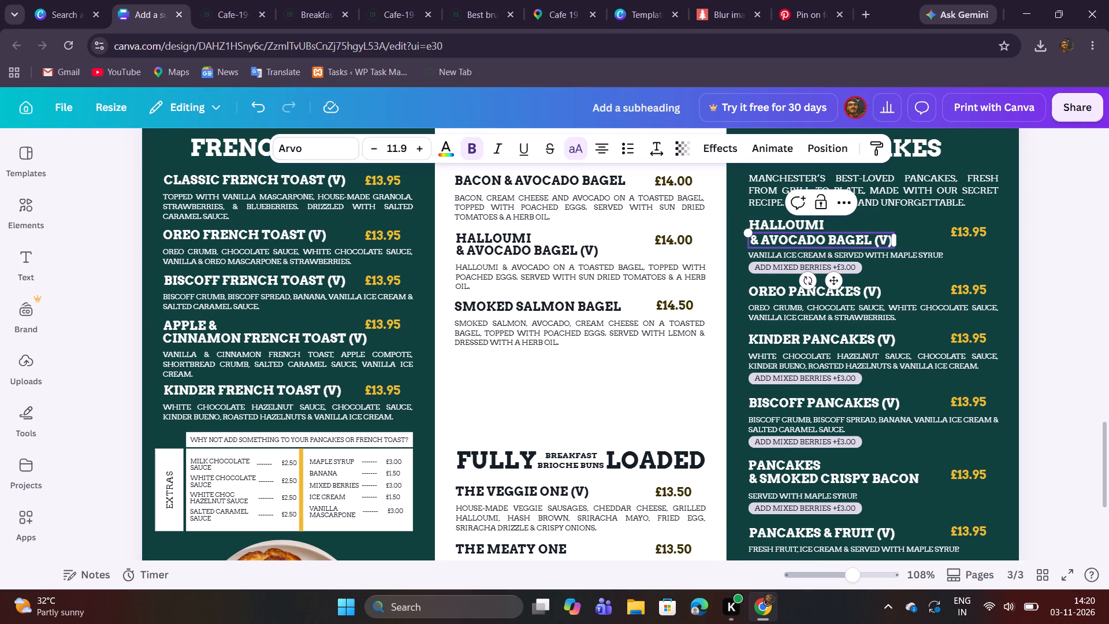
click(896, 241)
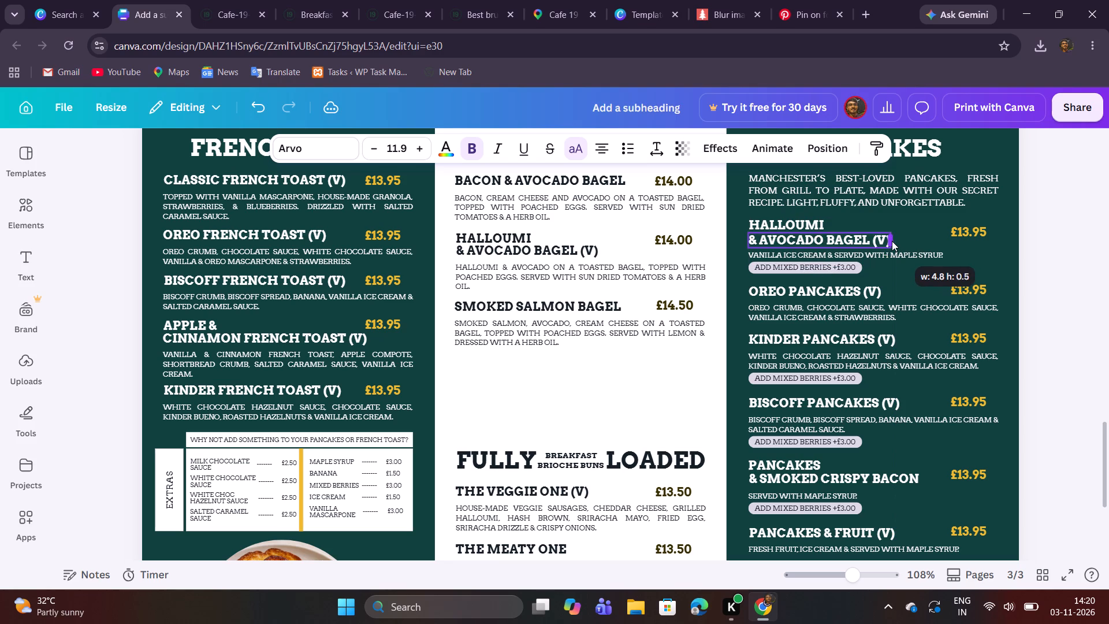
click(1071, 220)
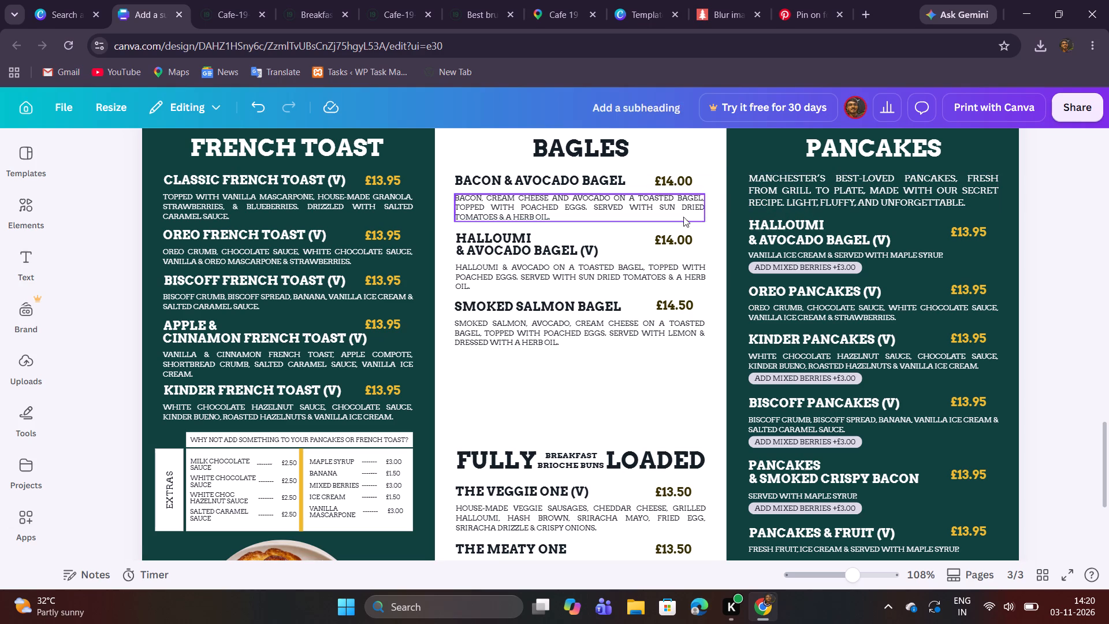
Set the price of the Pancakes column's first entry to £14.00, copied from the middle column's Halloumi & Avocado Bagel.
double_click(682, 237)
key(ctrl+c)
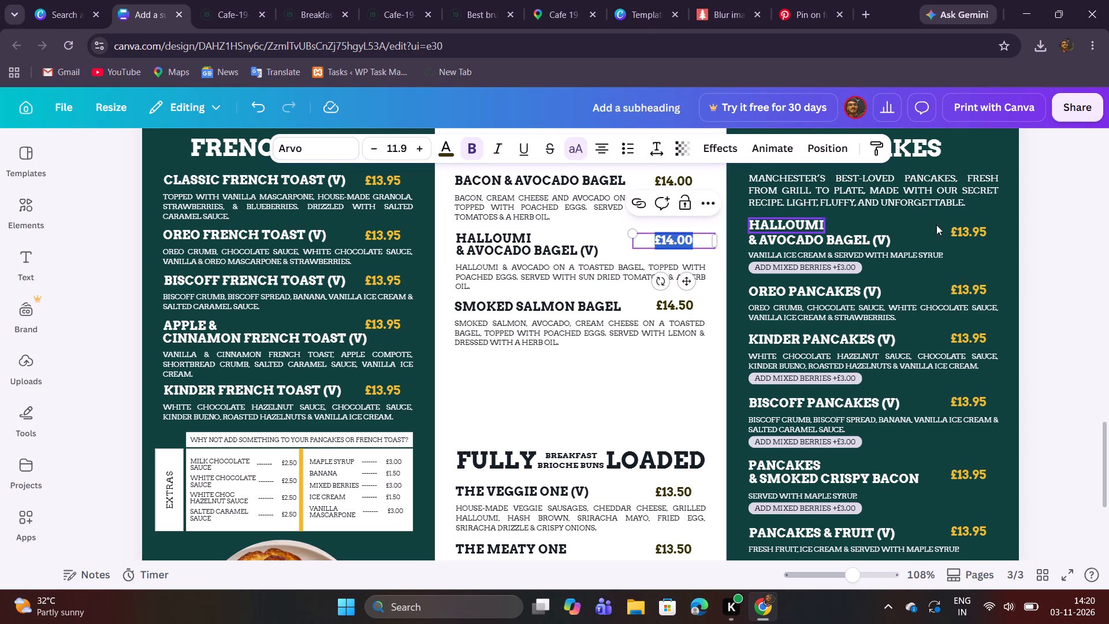
double_click(981, 230)
key(ctrl+v)
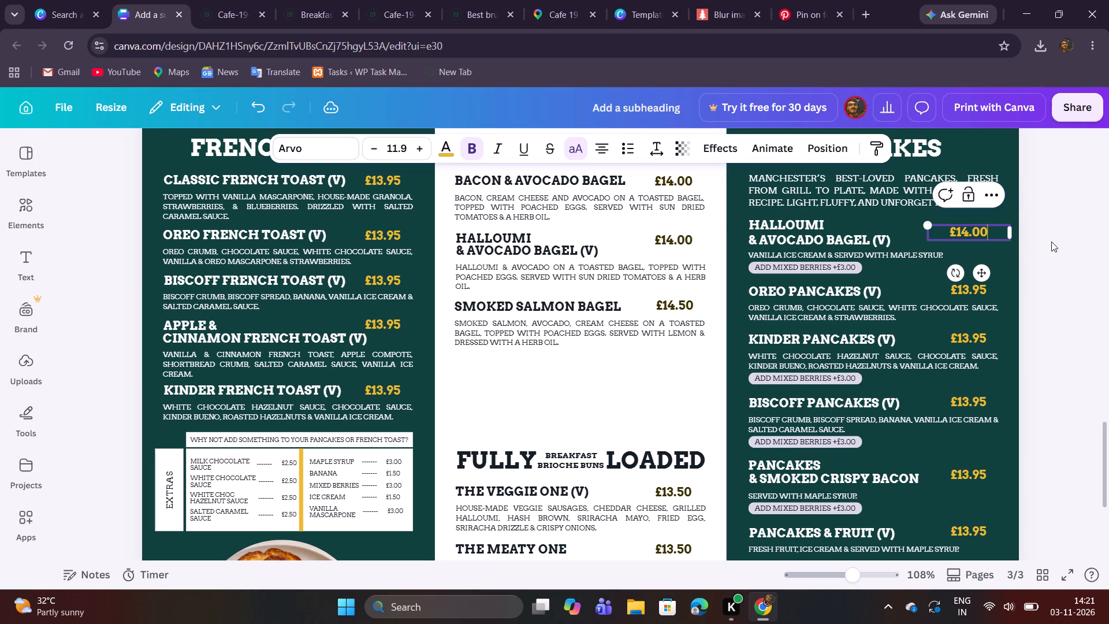
click(1051, 242)
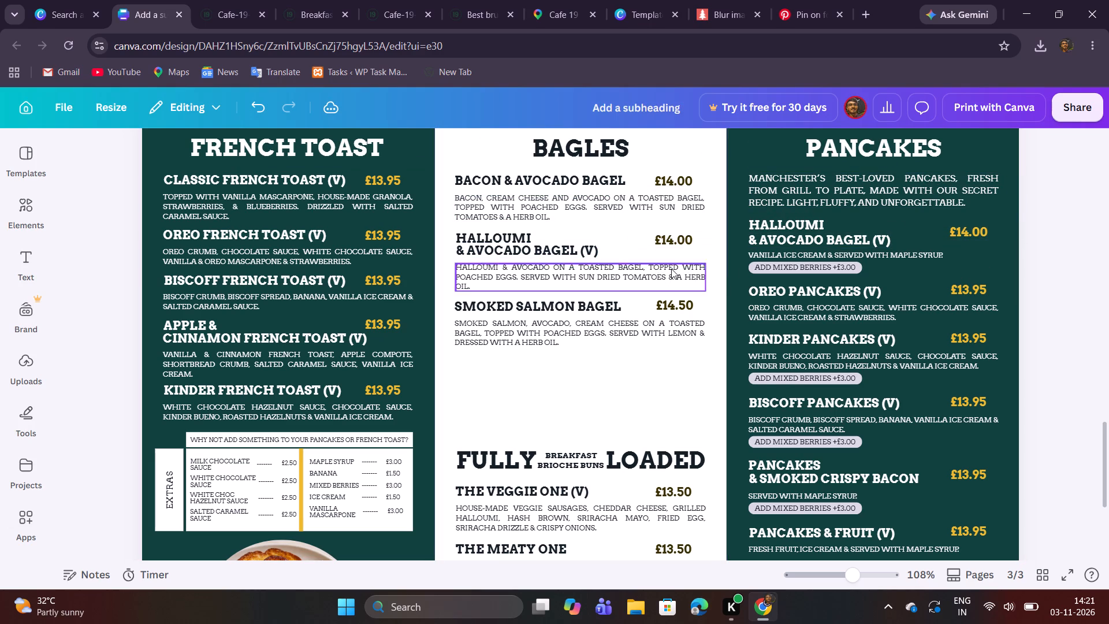
Delete the "Add Mixed Berries +£3.00" label under the first entry in the Pancakes column.
drag(788, 277, 785, 267)
click(844, 235)
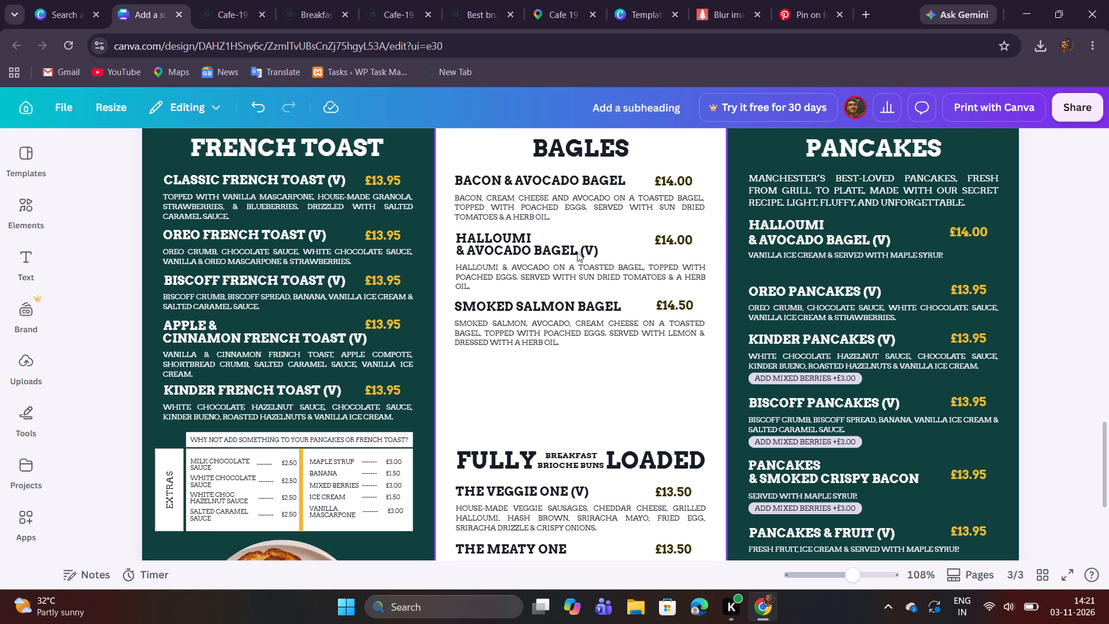
Replace the first Pancakes column entry's description with the Halloumi & Avocado Bagel description copied from the middle column.
double_click(519, 266)
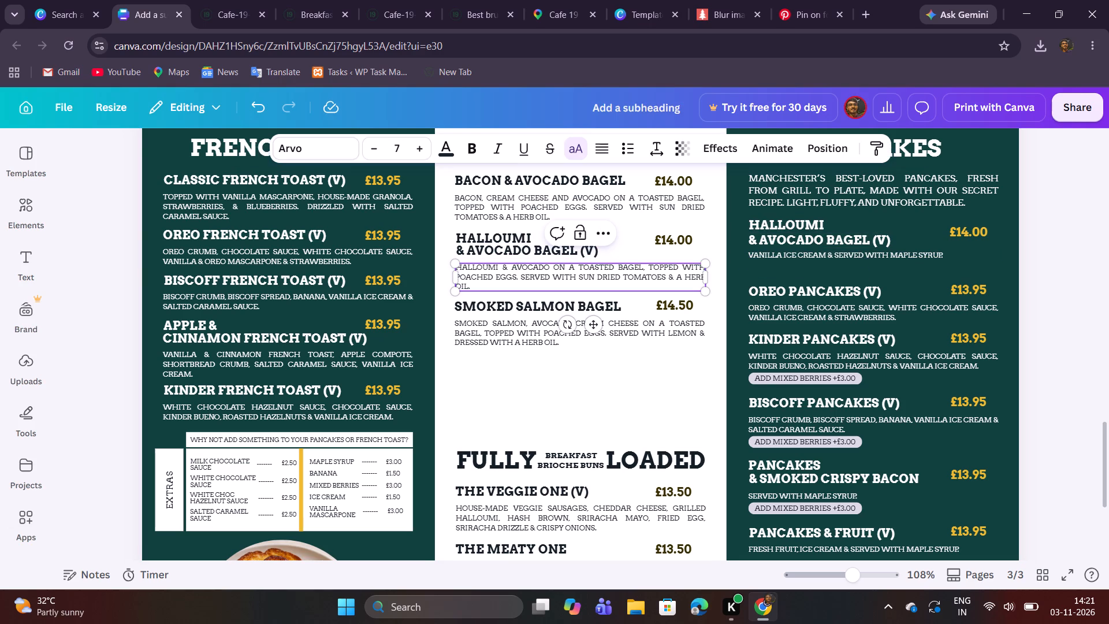
key(ctrl+a)
key(ctrl+c)
click(542, 377)
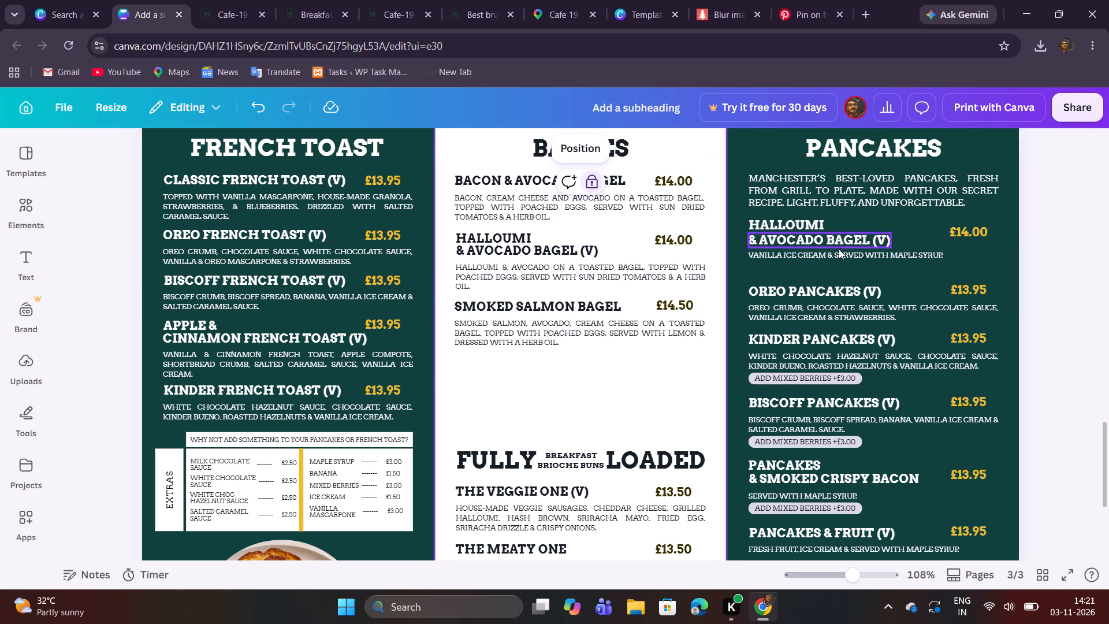
double_click(832, 255)
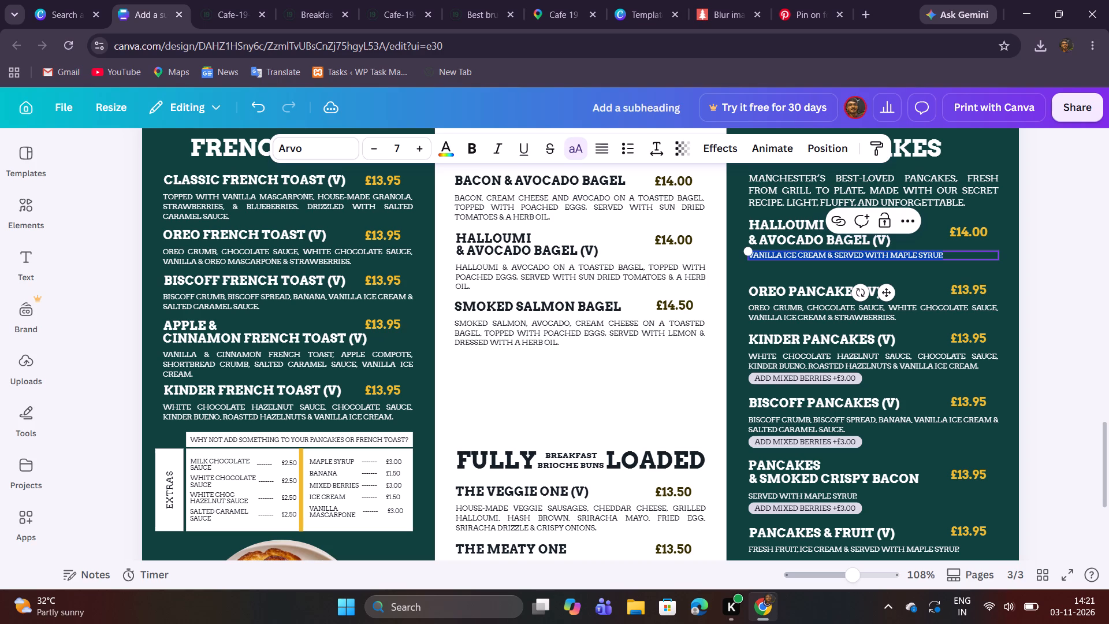
key(ctrl+v)
click(1086, 262)
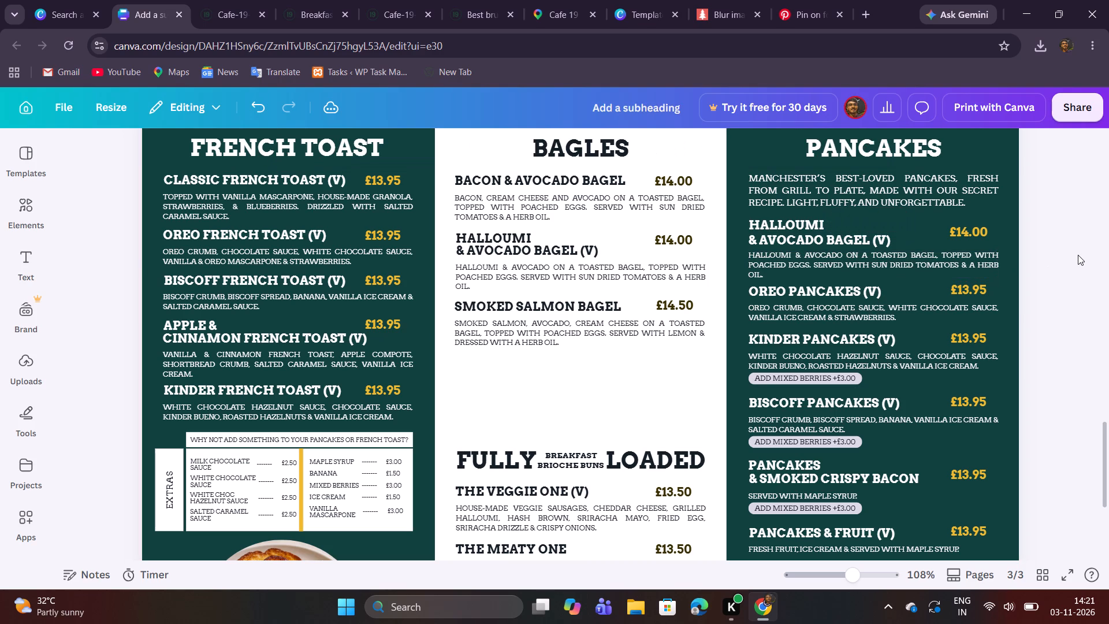
Delete the "Manchester's best-loved pancakes" introductory paragraph beneath the Pancakes heading.
click(891, 194)
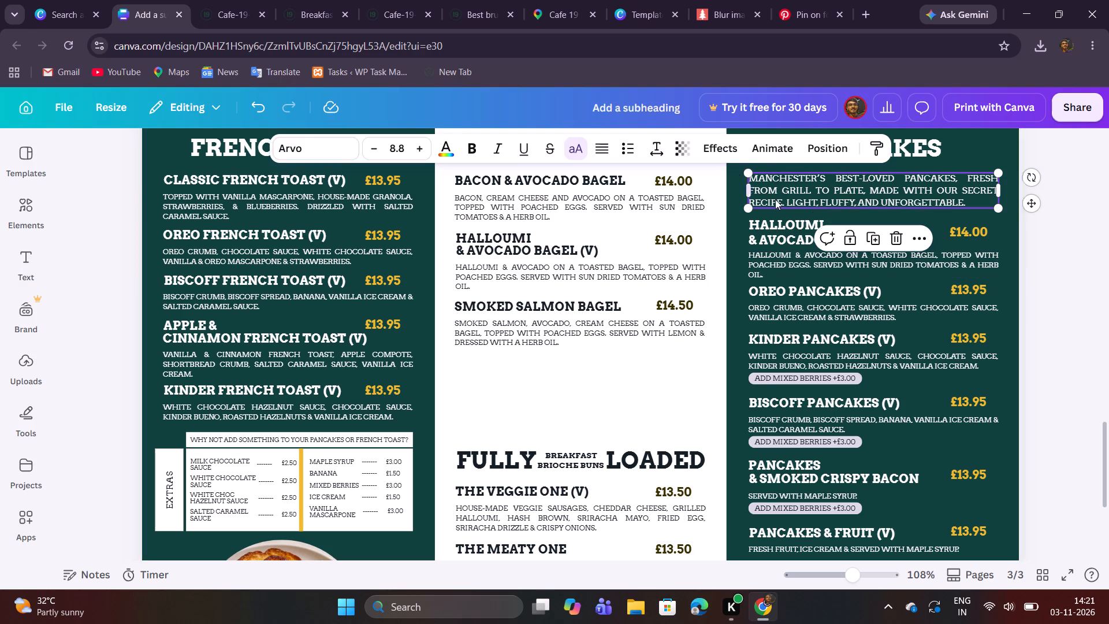
click(894, 244)
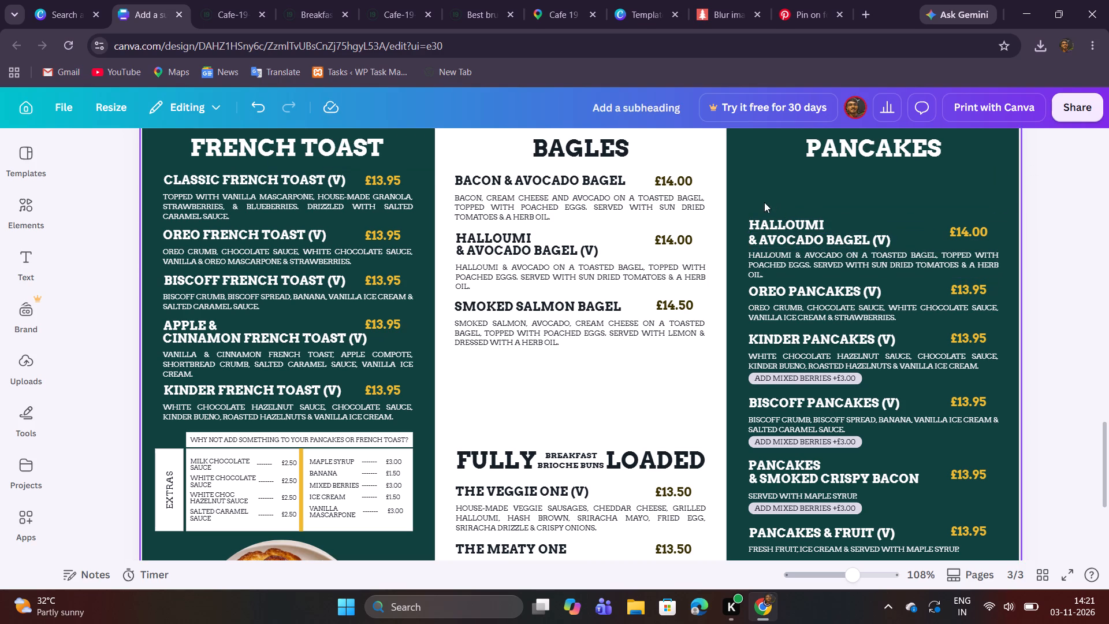
Move the Halloumi & Avocado Bagel name, price and description together up beneath the Pancakes heading, level with the other columns' first entries.
drag(764, 203, 968, 272)
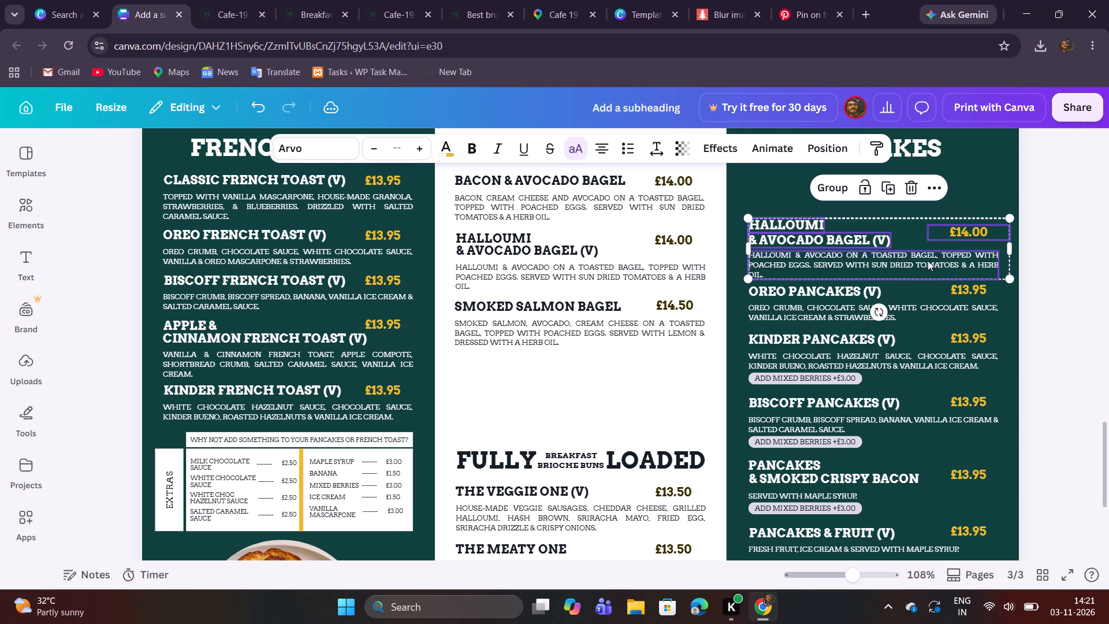
scroll(921, 261, up, 1)
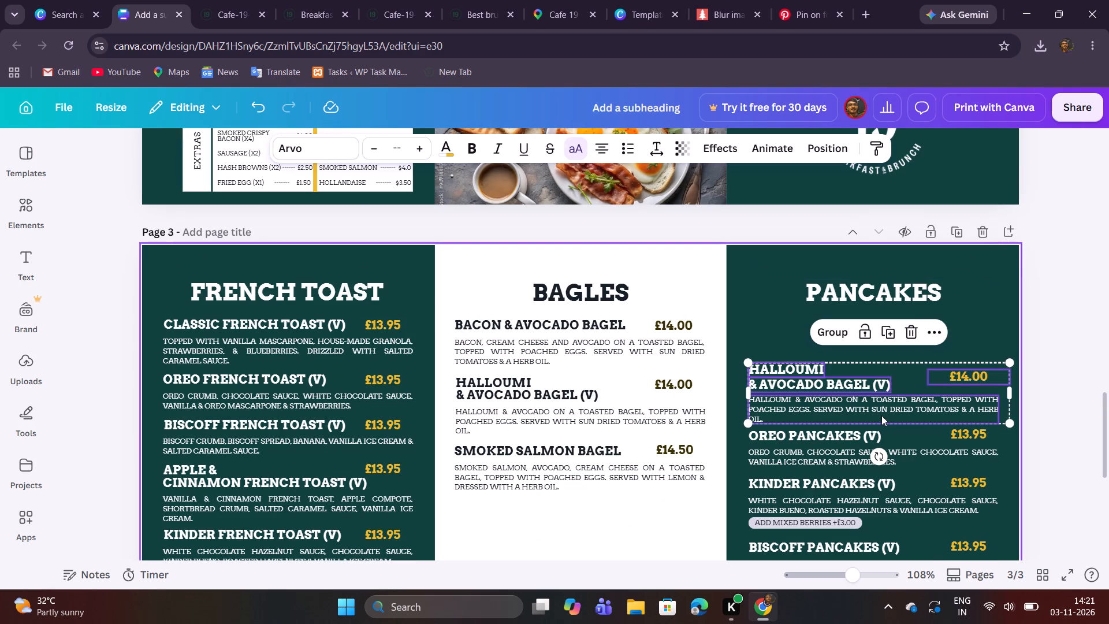
shift+drag(881, 415, 881, 377)
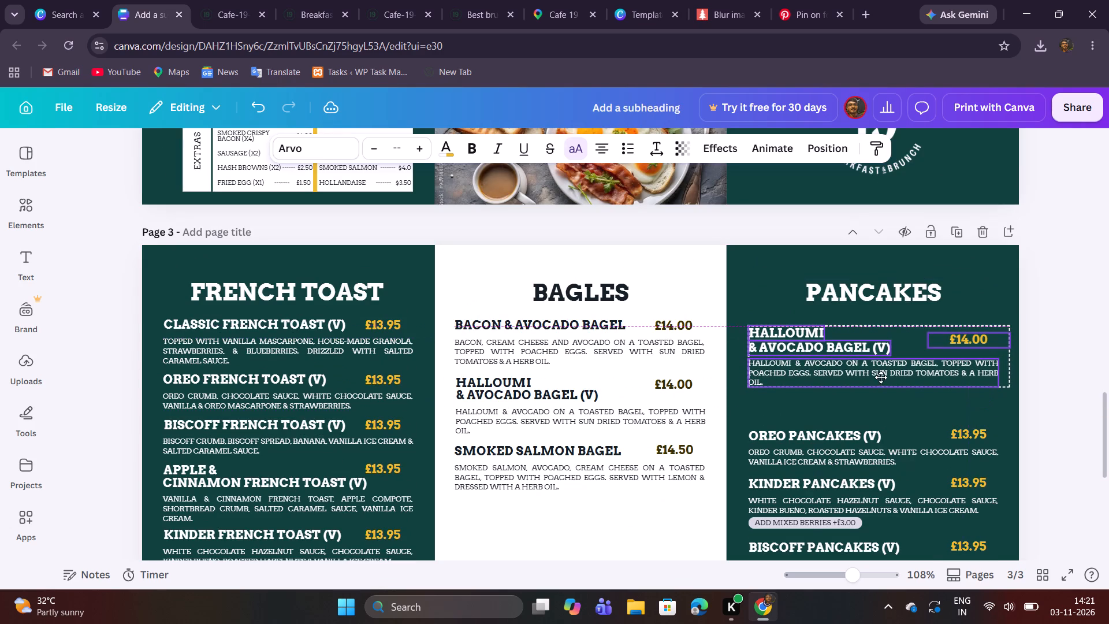
shift+drag(881, 377, 881, 370)
shift+click(861, 401)
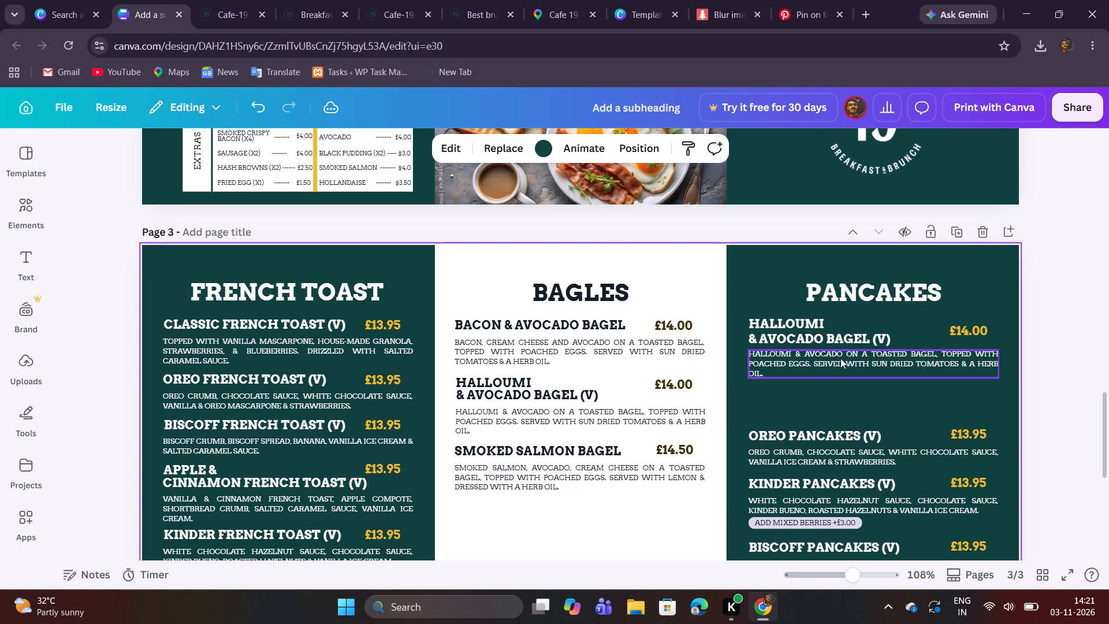
drag(842, 399, 793, 318)
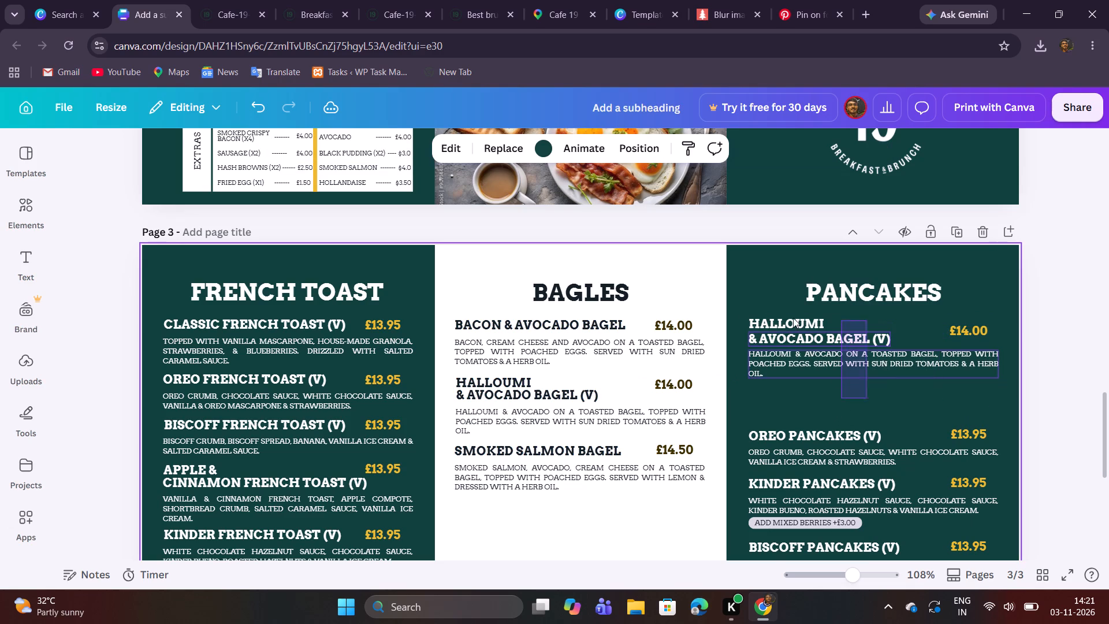
drag(793, 318, 788, 318)
click(764, 402)
drag(775, 406, 979, 321)
click(917, 341)
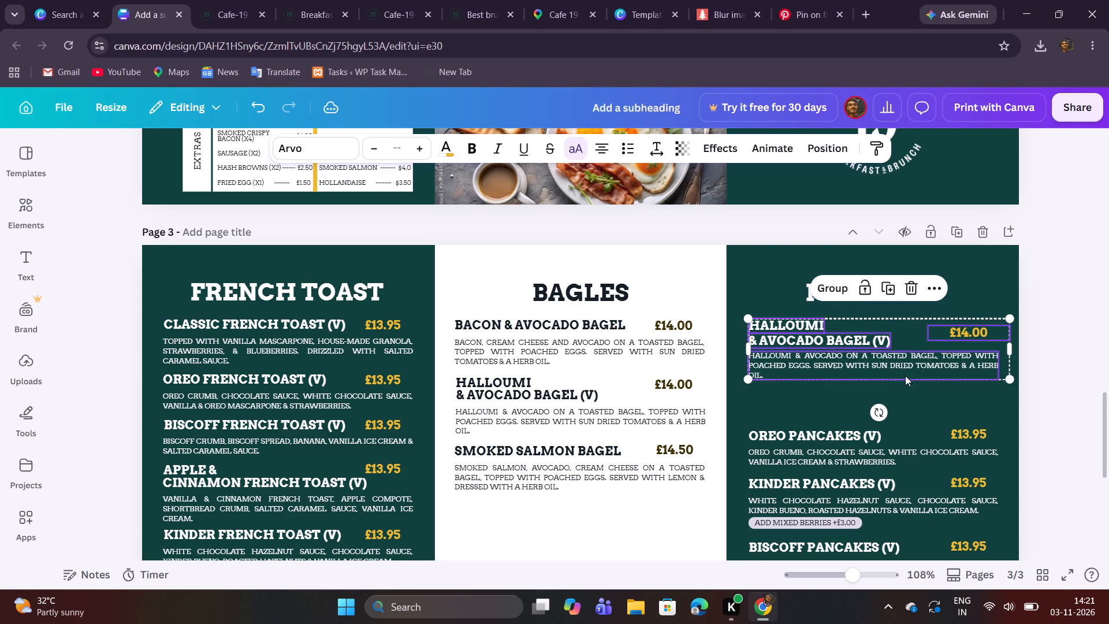
shift+click(894, 400)
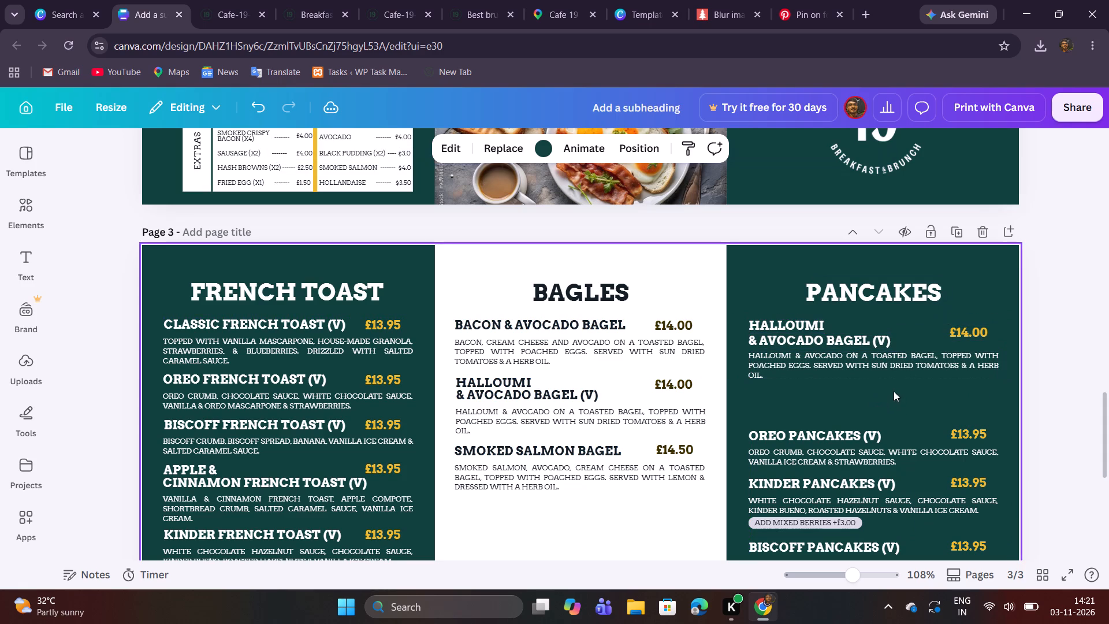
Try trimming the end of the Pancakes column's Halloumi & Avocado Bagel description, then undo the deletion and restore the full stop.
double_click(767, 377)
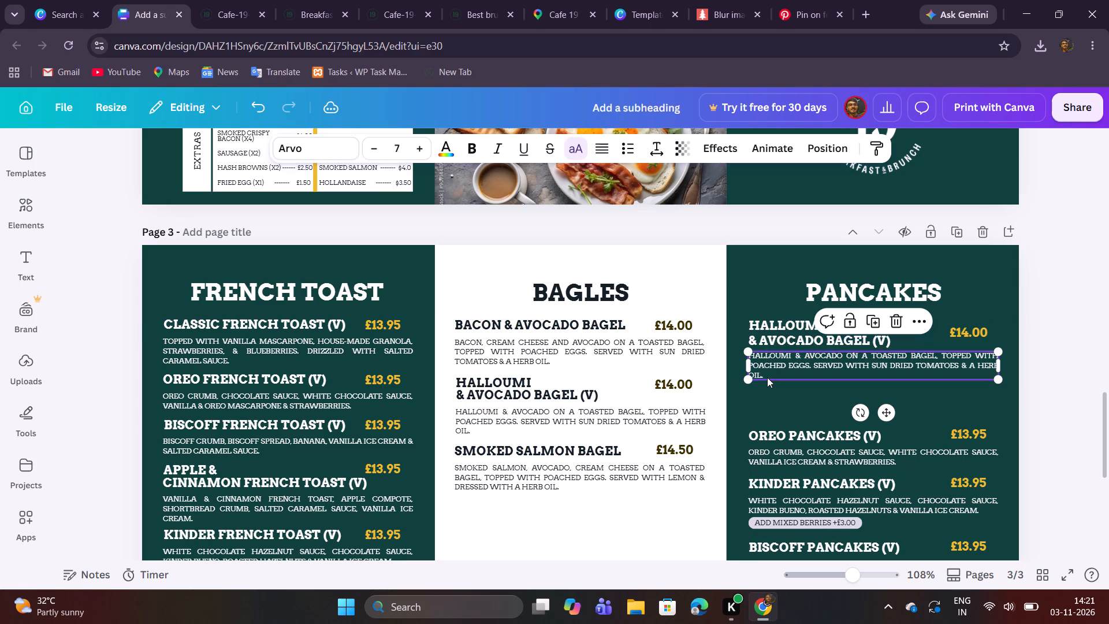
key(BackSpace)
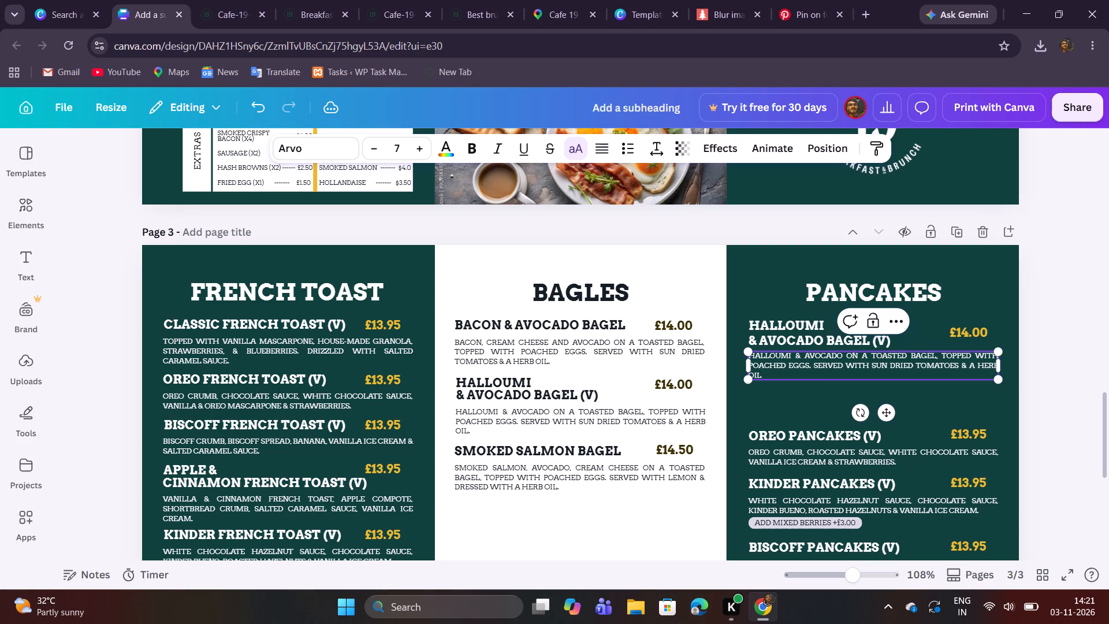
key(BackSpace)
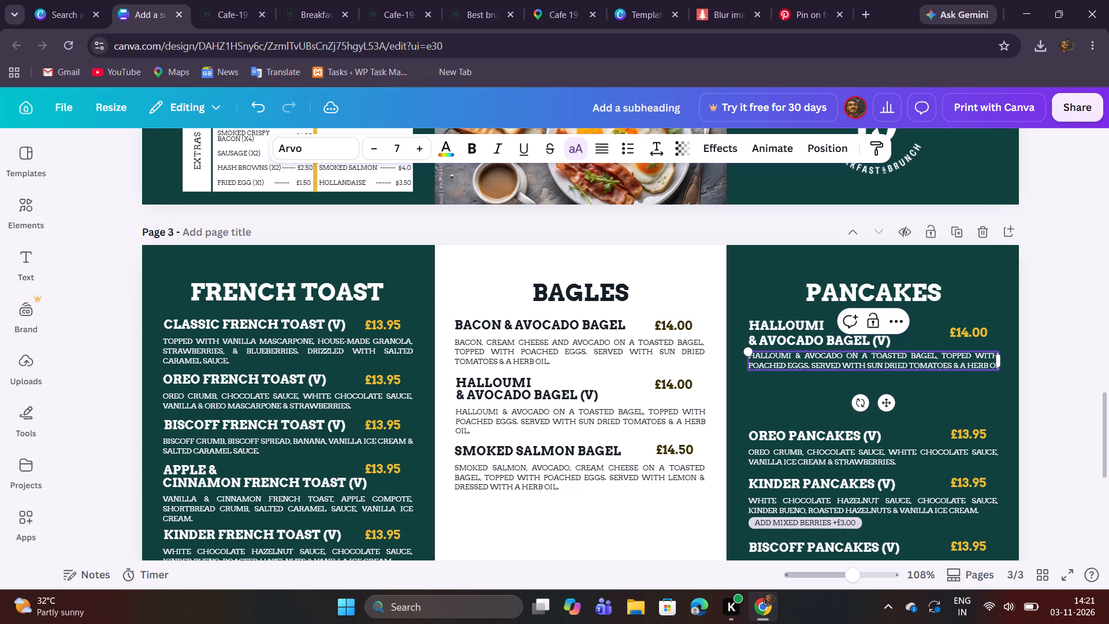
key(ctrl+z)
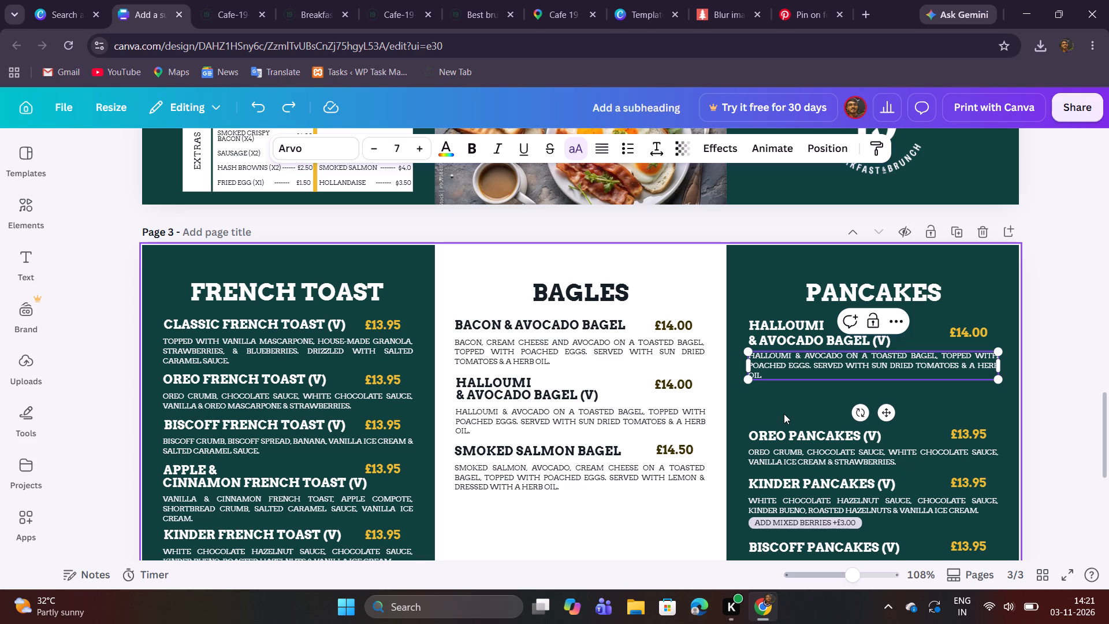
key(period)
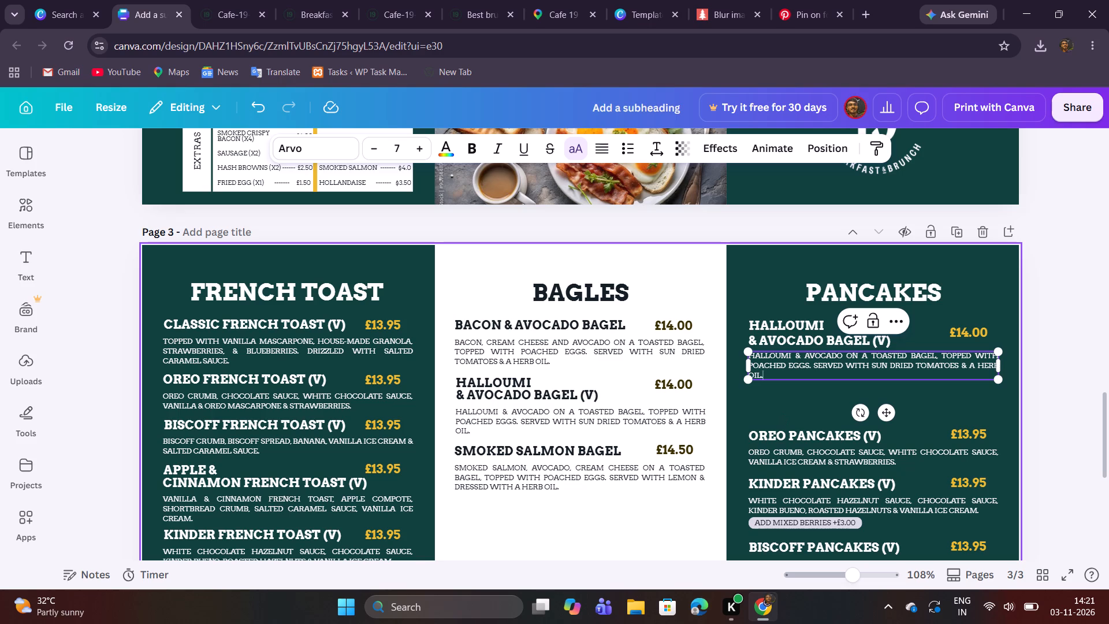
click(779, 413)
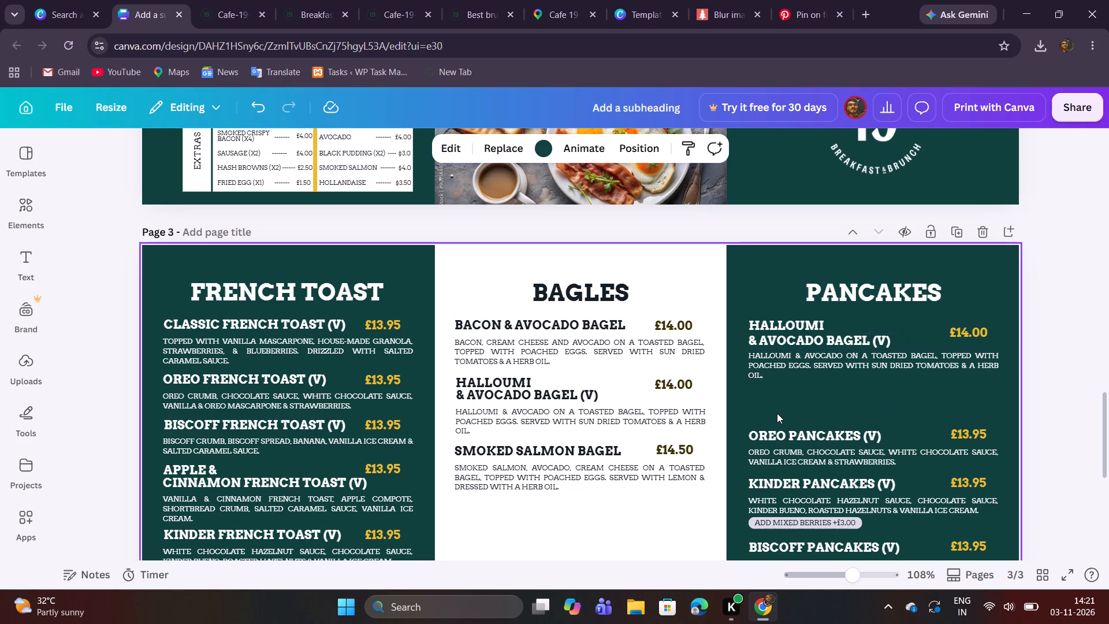
Review the page 3 columns and compare them with the French toast, extras and bagels sections in the Cafe 19 food menu PDF.
scroll(751, 419, down, 2)
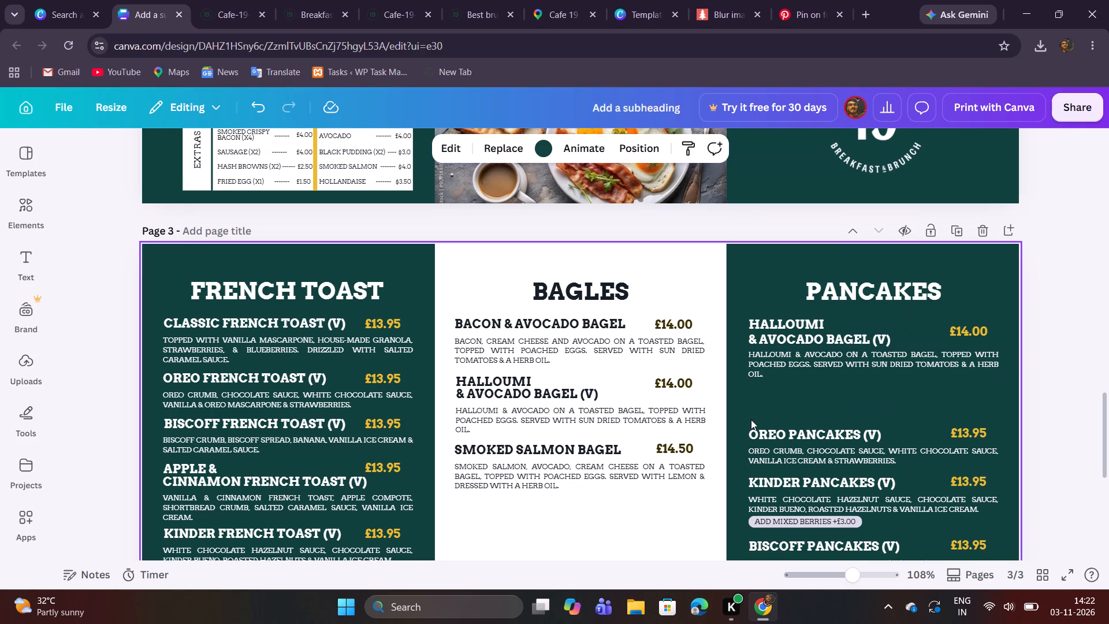
scroll(843, 404, down, 2)
scroll(846, 387, up, 2)
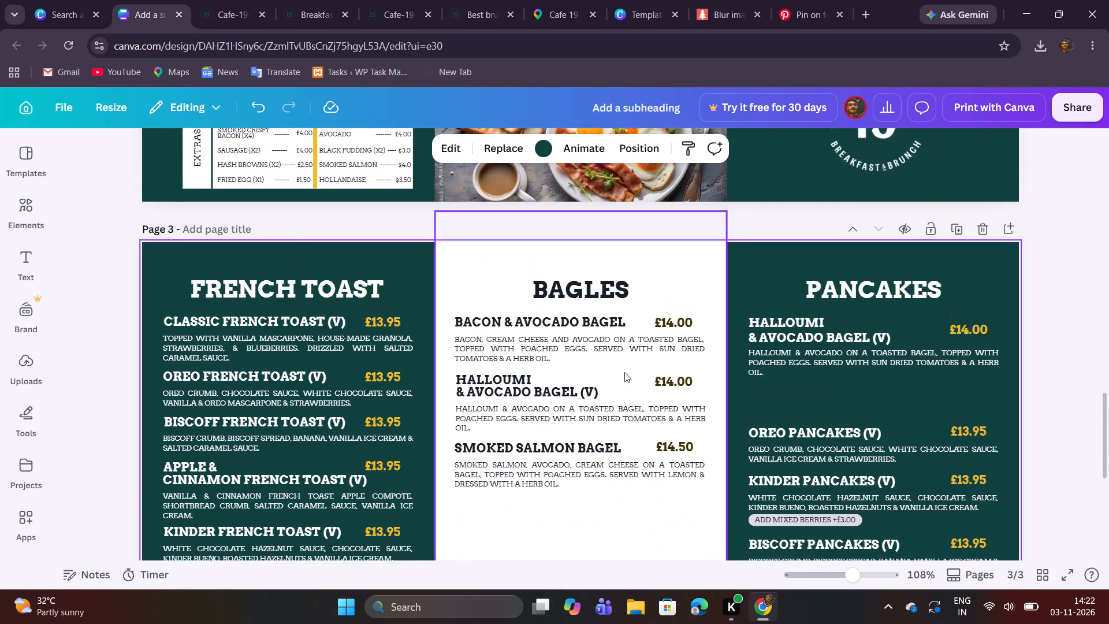
scroll(648, 374, down, 2)
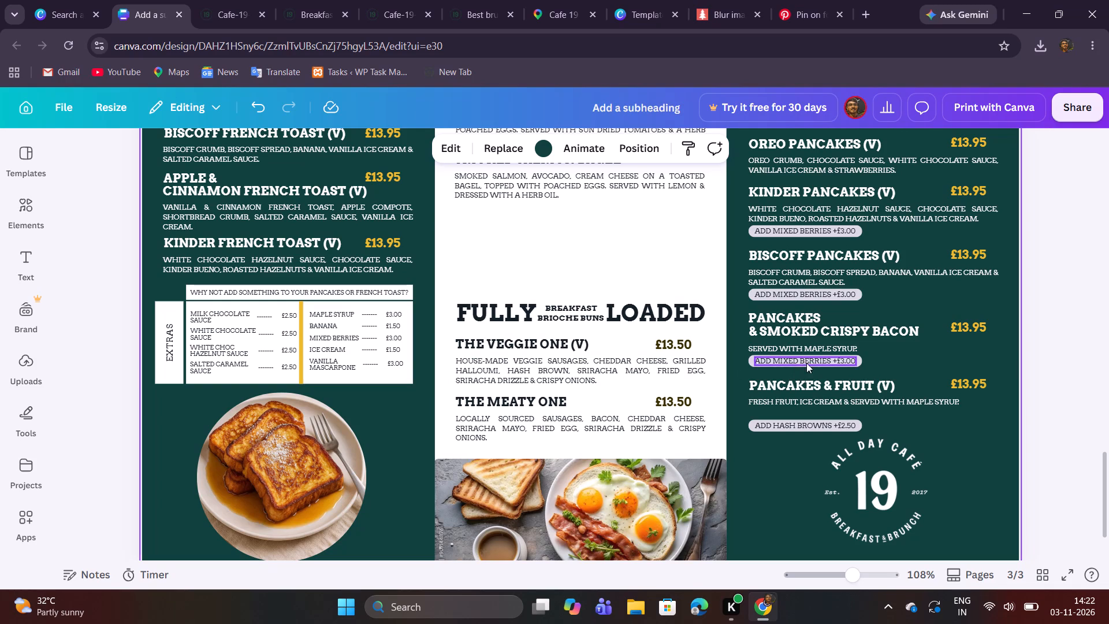
scroll(810, 353, up, 2)
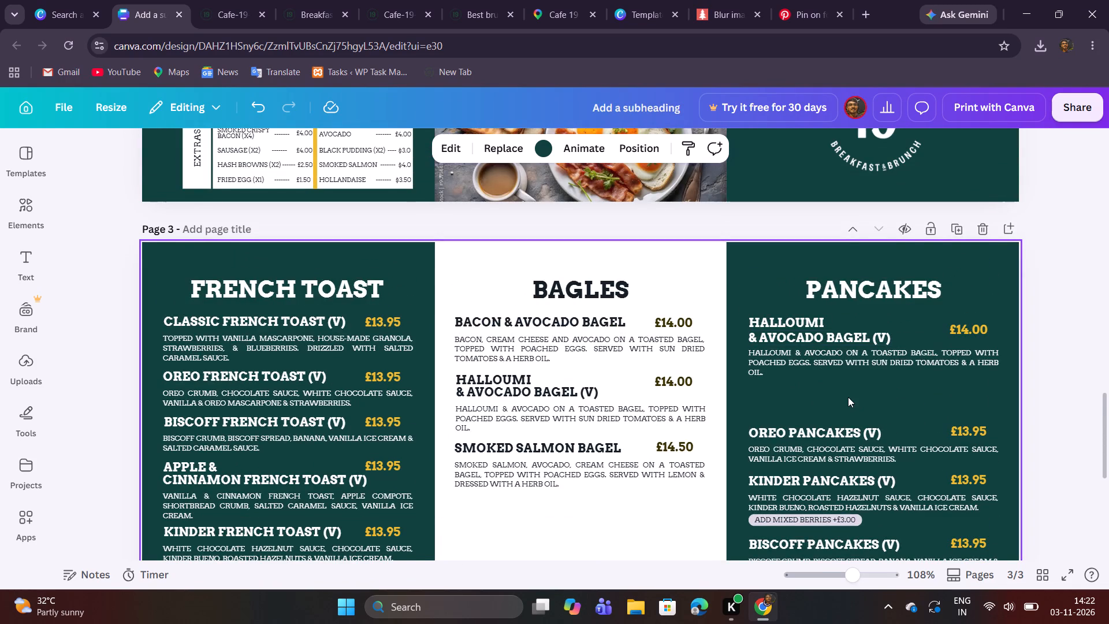
scroll(848, 397, down, 1)
click(226, 4)
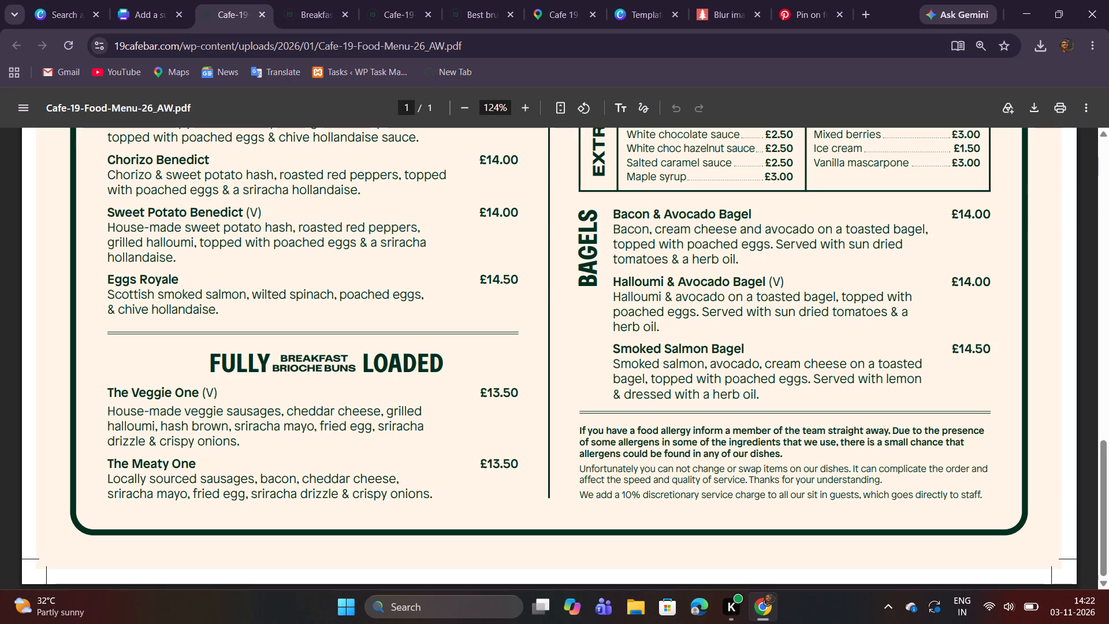
scroll(706, 294, up, 2)
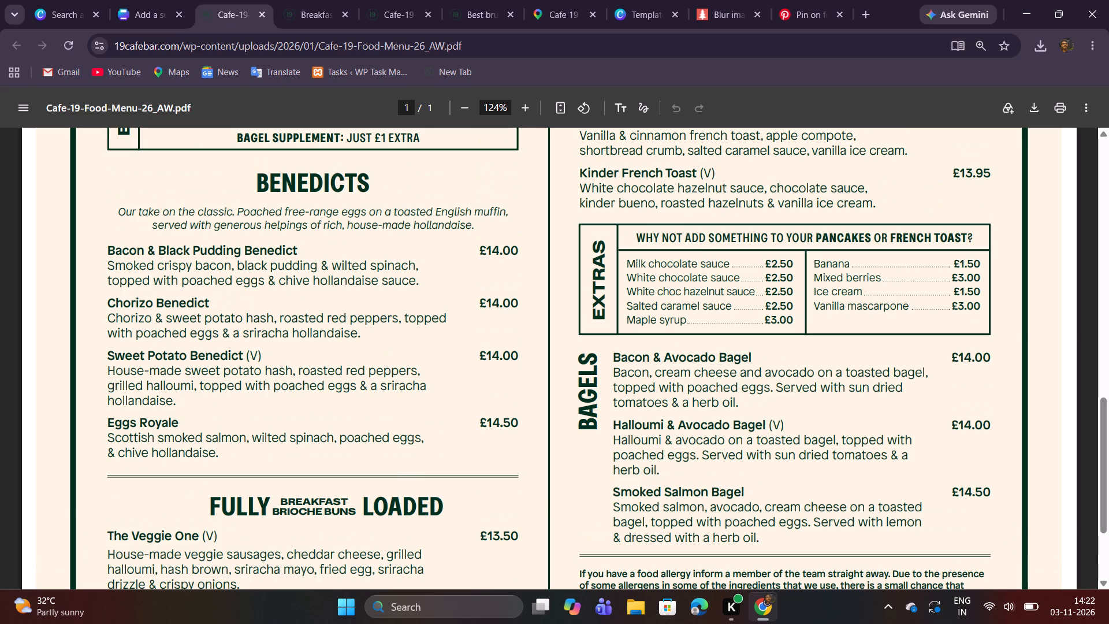
scroll(731, 297, down, 1)
scroll(731, 297, up, 4)
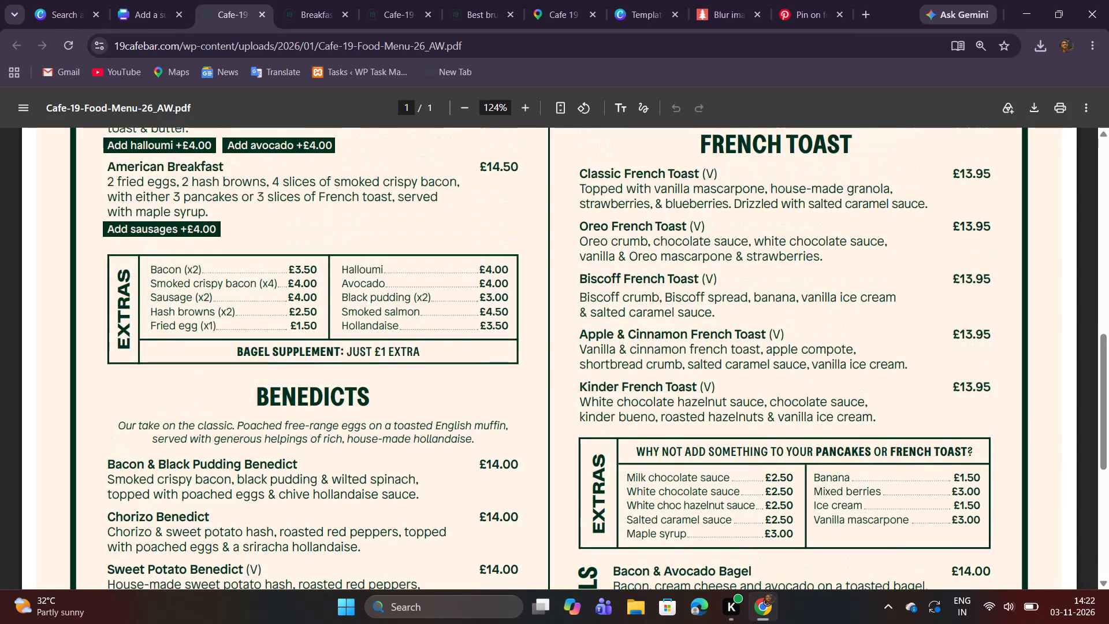
scroll(731, 297, down, 4)
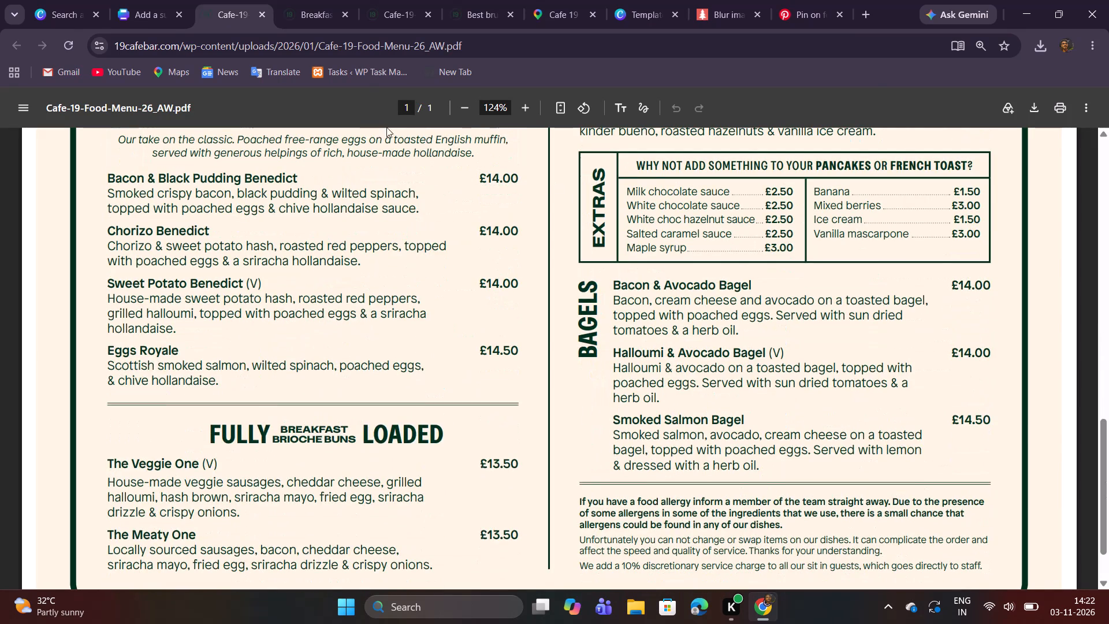
Back in the Canva design, move the Oreo Pancakes name, price and description together up to just beneath the Halloumi & Avocado Bagel entry.
click(128, 9)
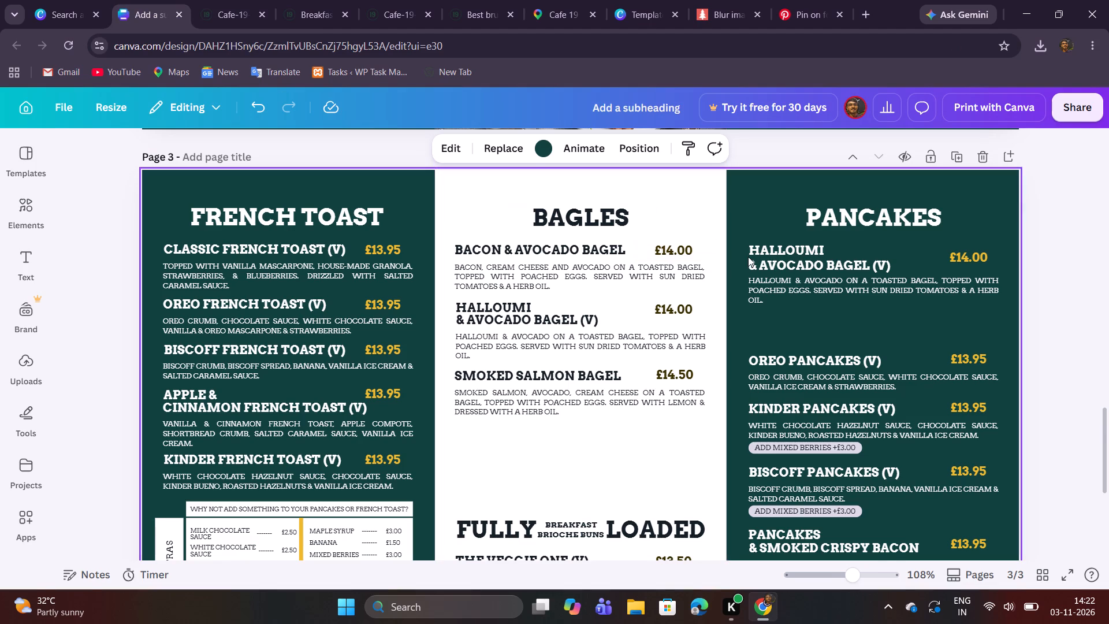
scroll(748, 257, down, 1)
scroll(748, 257, up, 1)
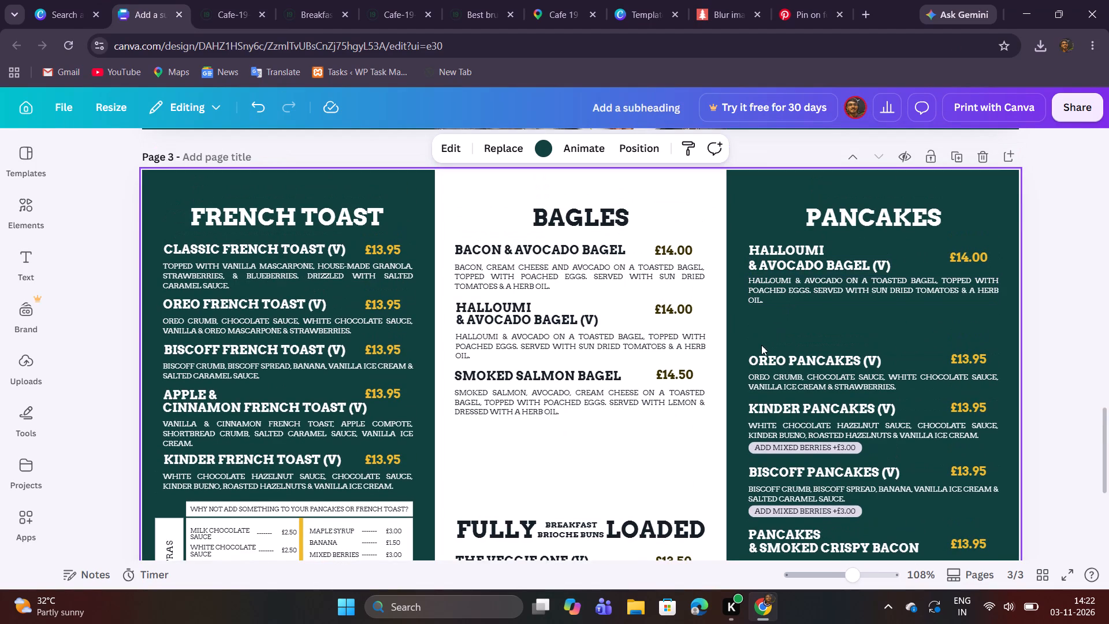
drag(761, 346, 965, 384)
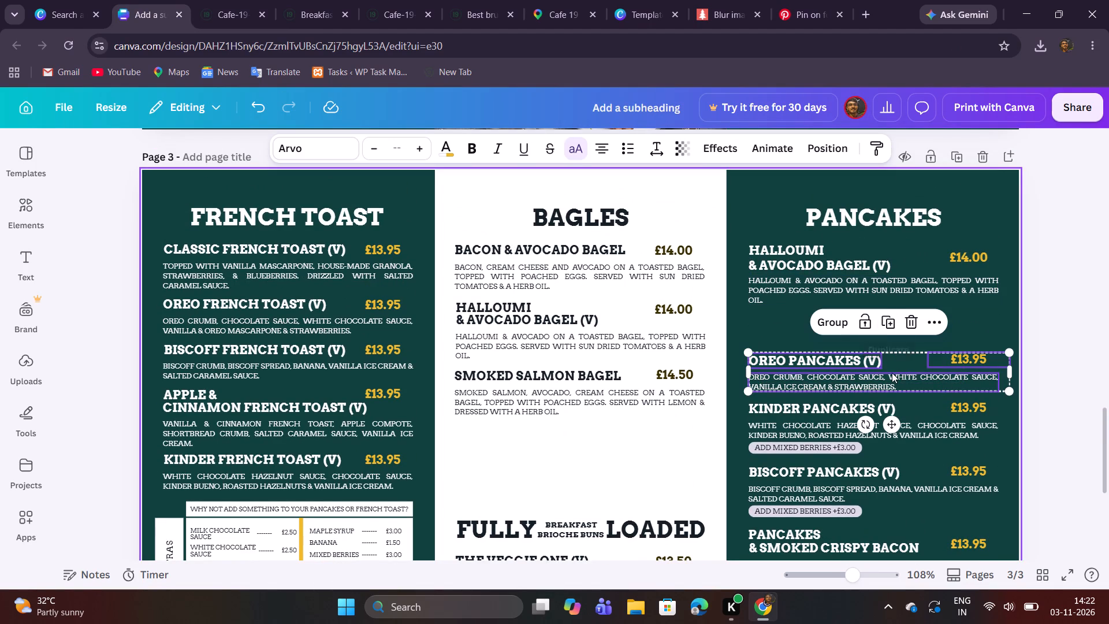
drag(891, 378, 889, 339)
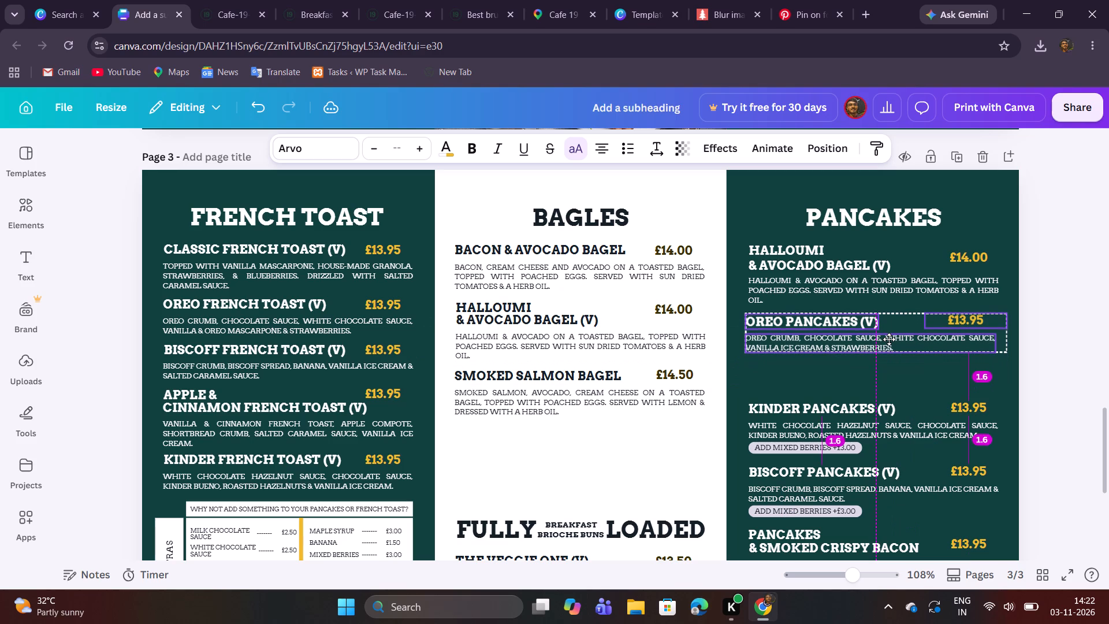
drag(889, 339, 891, 335)
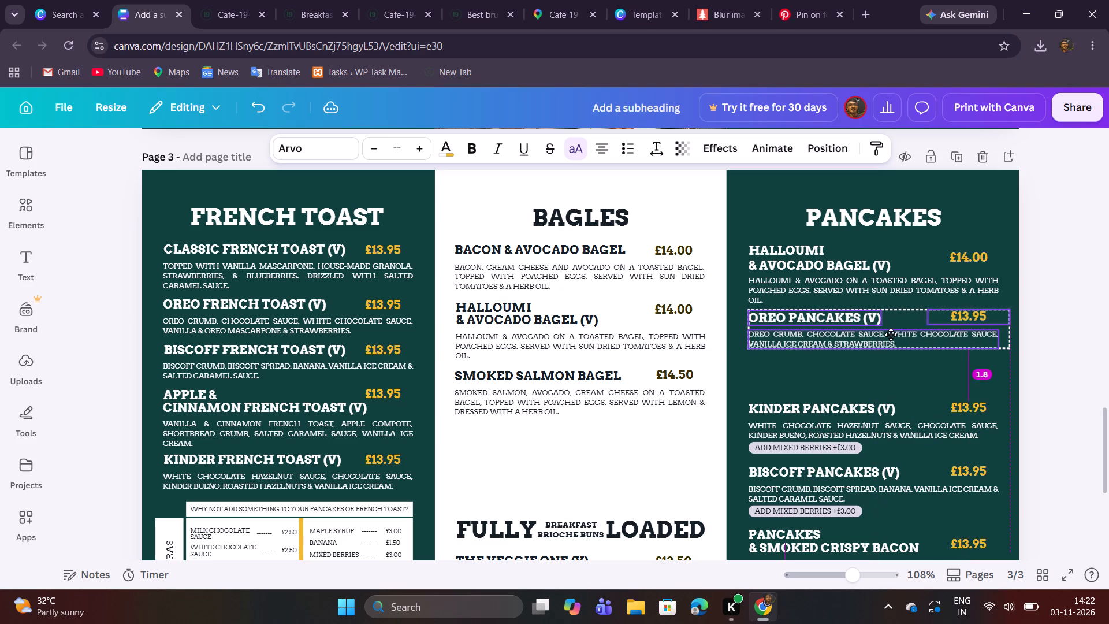
drag(891, 335, 890, 335)
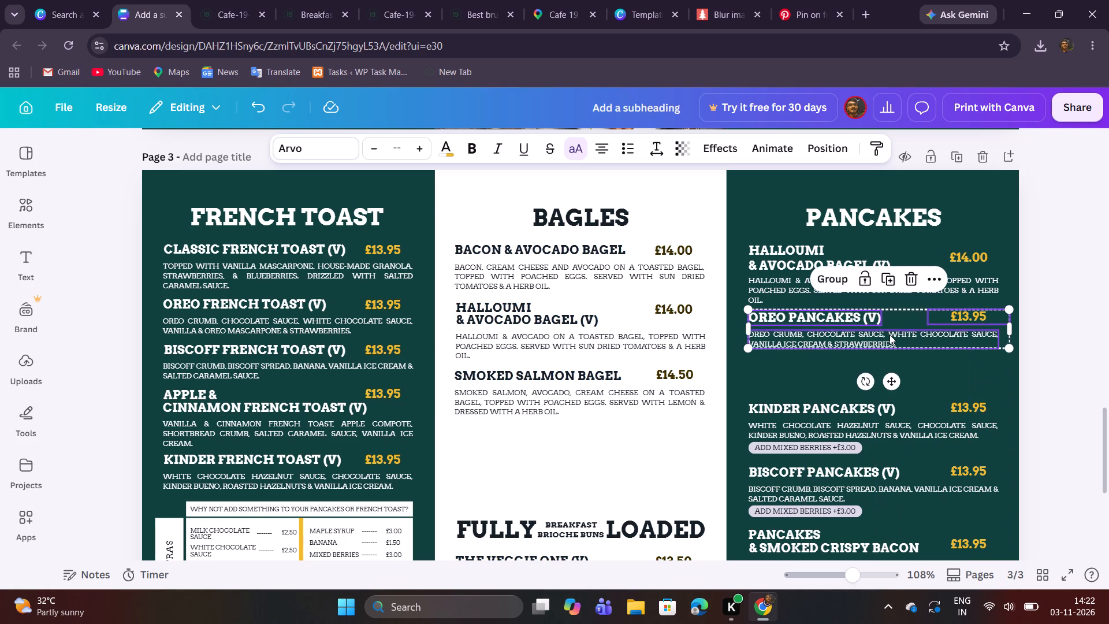
key(ctrl+z)
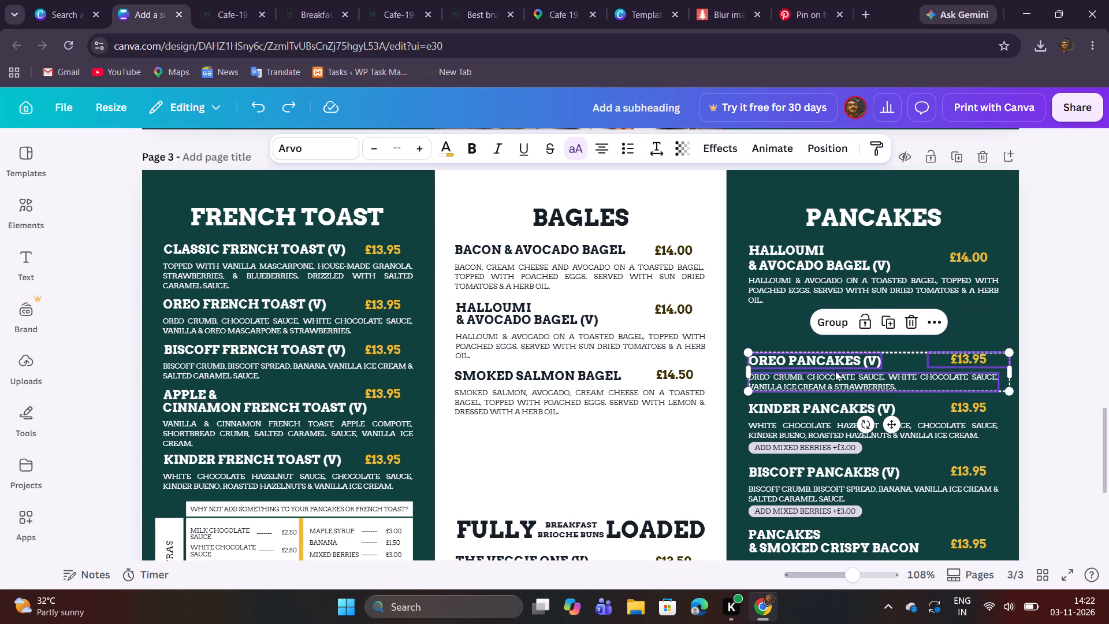
shift+drag(834, 373, 828, 336)
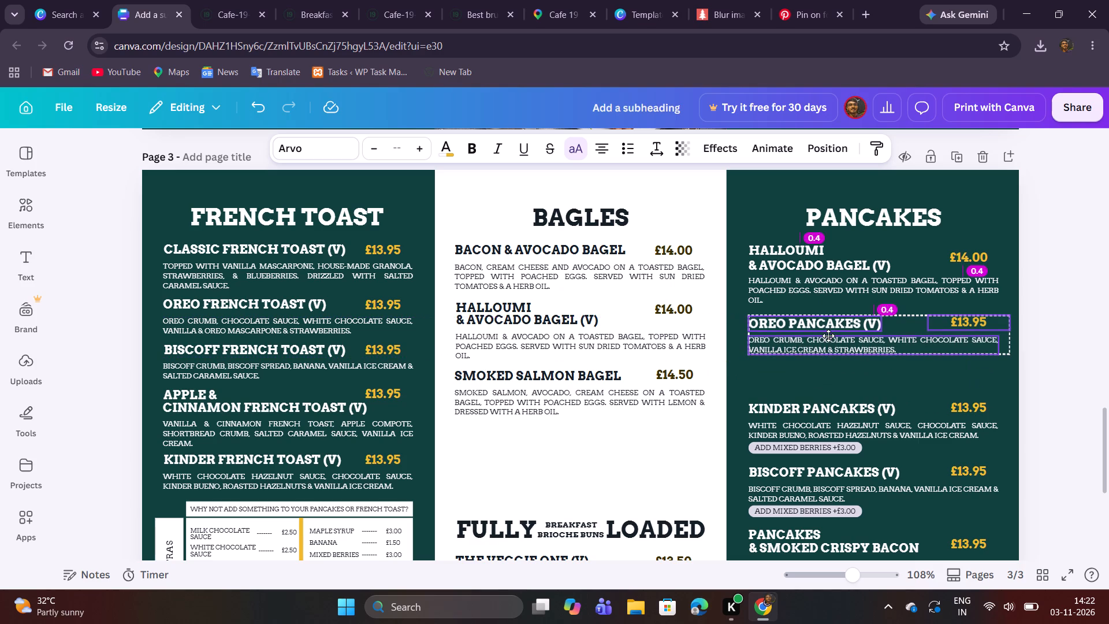
shift+drag(828, 336, 823, 335)
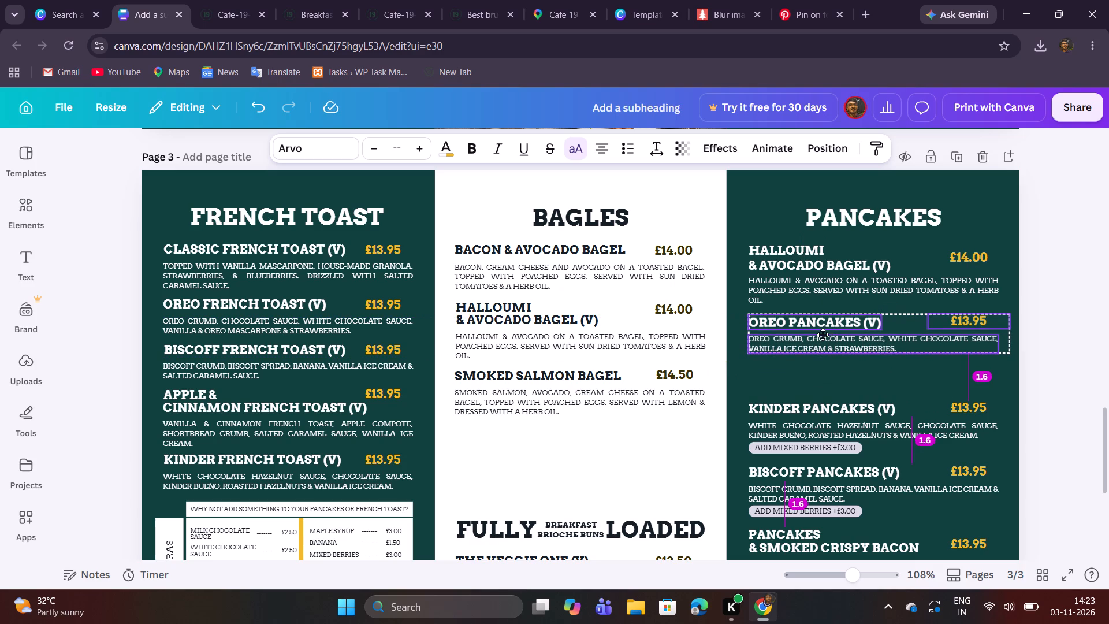
shift+drag(823, 335, 823, 333)
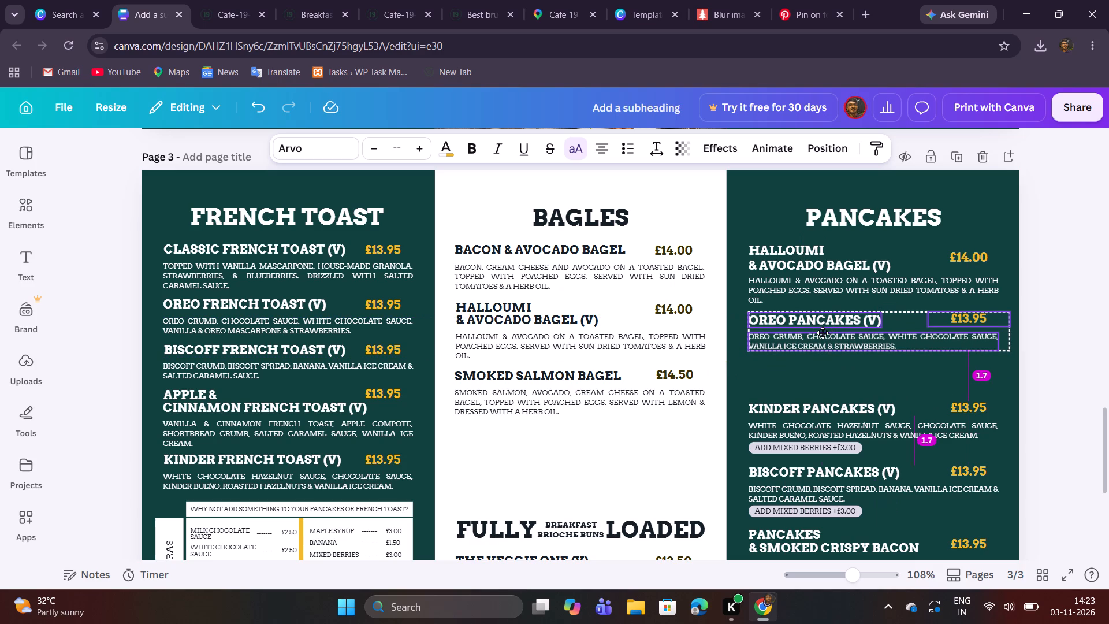
shift+drag(823, 333, 825, 333)
shift+drag(825, 333, 825, 334)
click(818, 375)
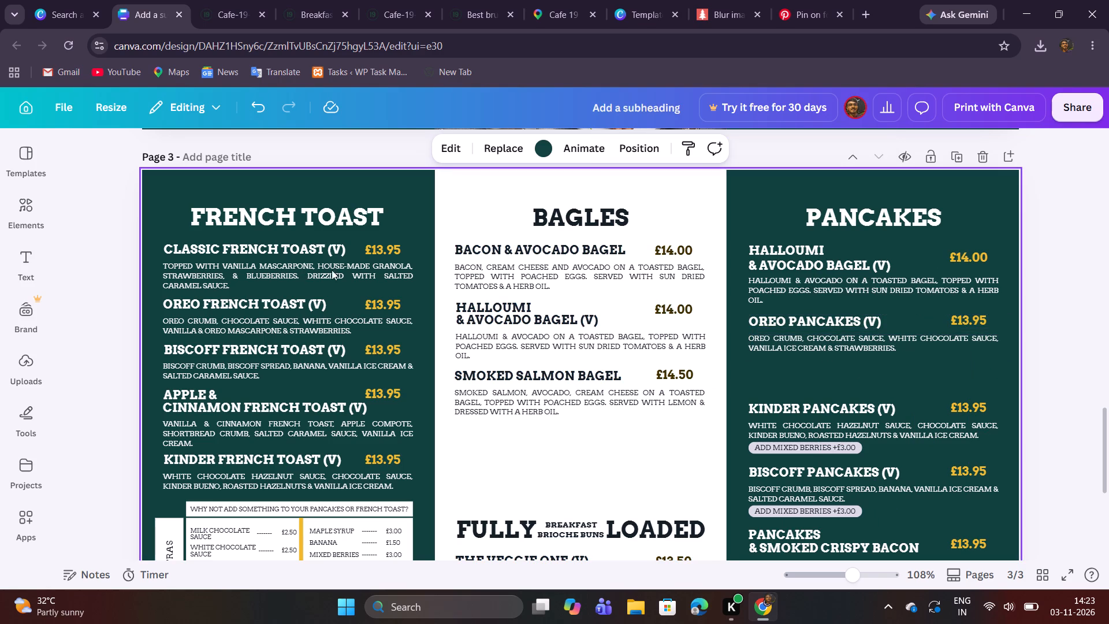
Replace the Oreo Pancakes name with the copied "Bacon & Avocado Bagel" title and widen its text box to fit one line.
double_click(482, 252)
key(ctrl+a)
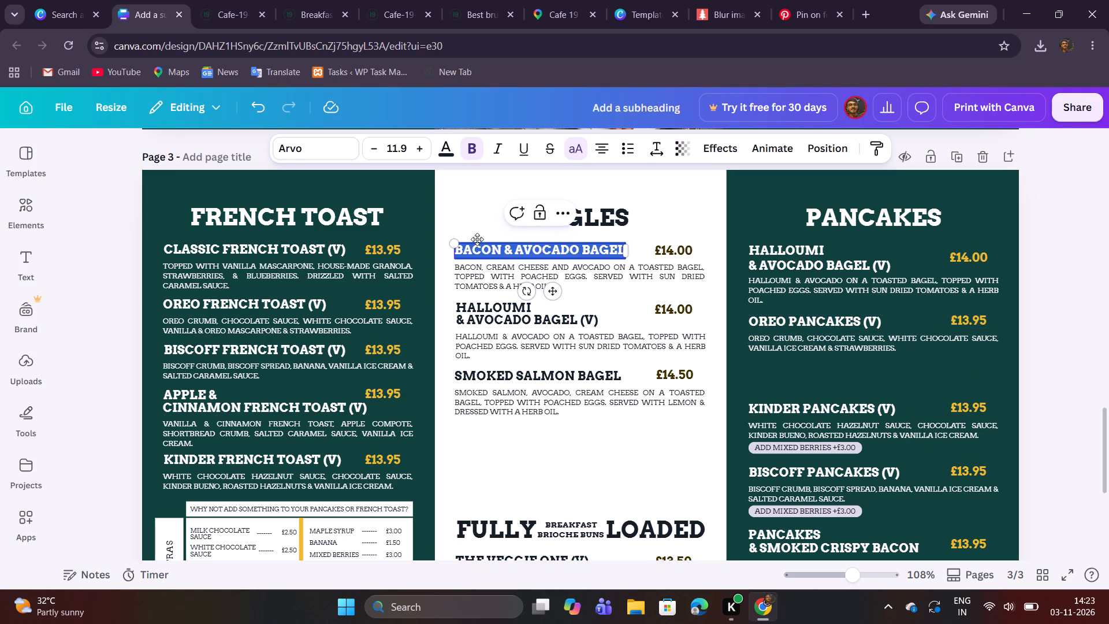
key(ctrl+c)
click(545, 452)
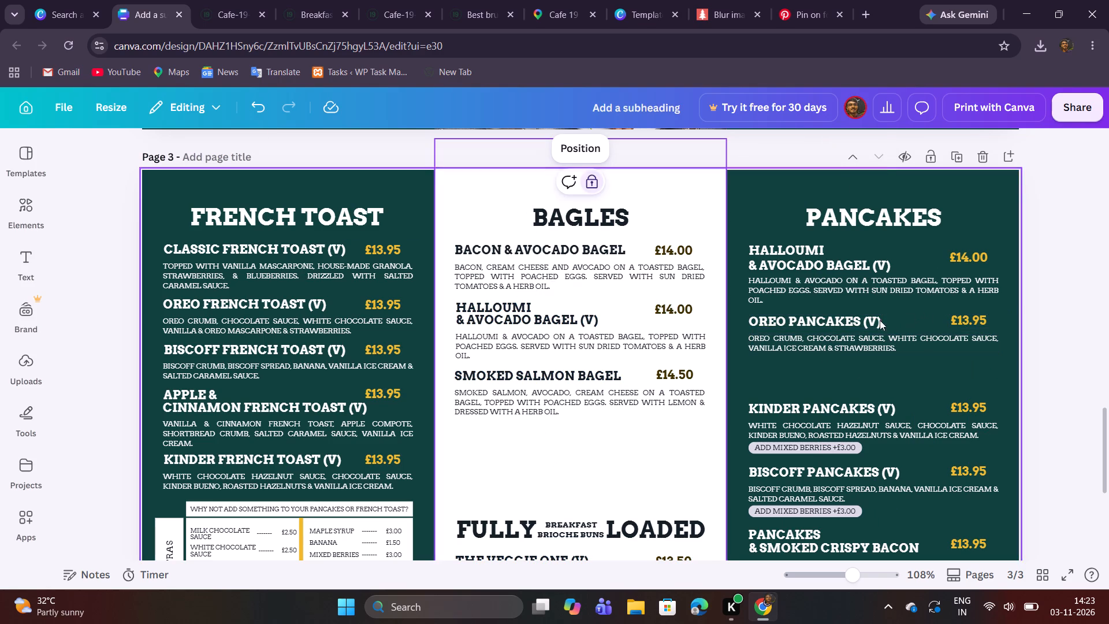
double_click(867, 318)
key(ctrl+v)
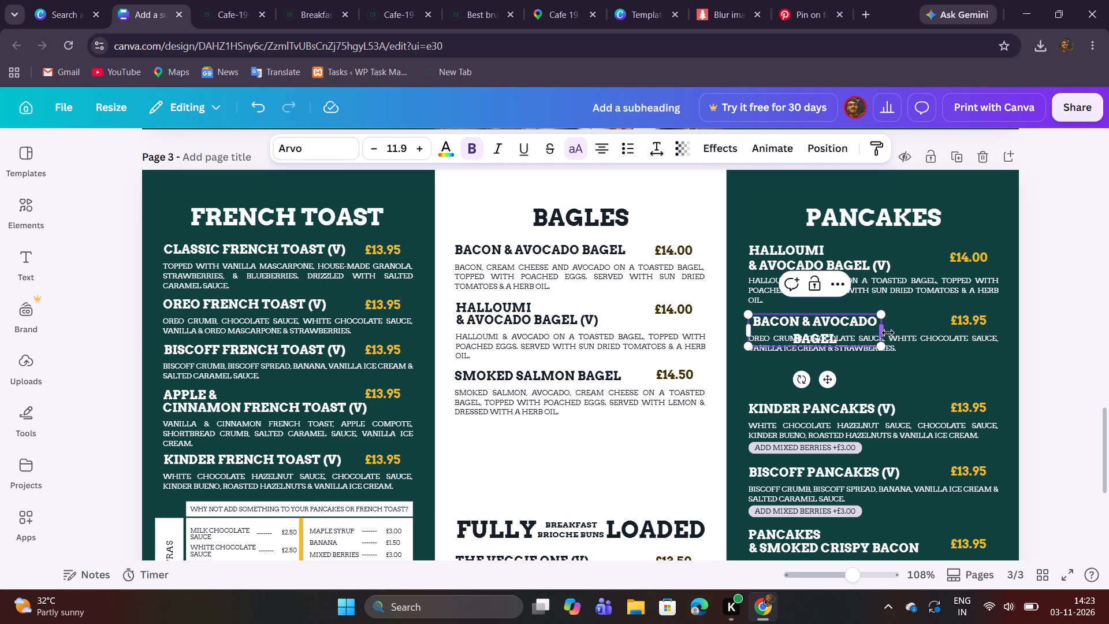
drag(887, 332, 940, 328)
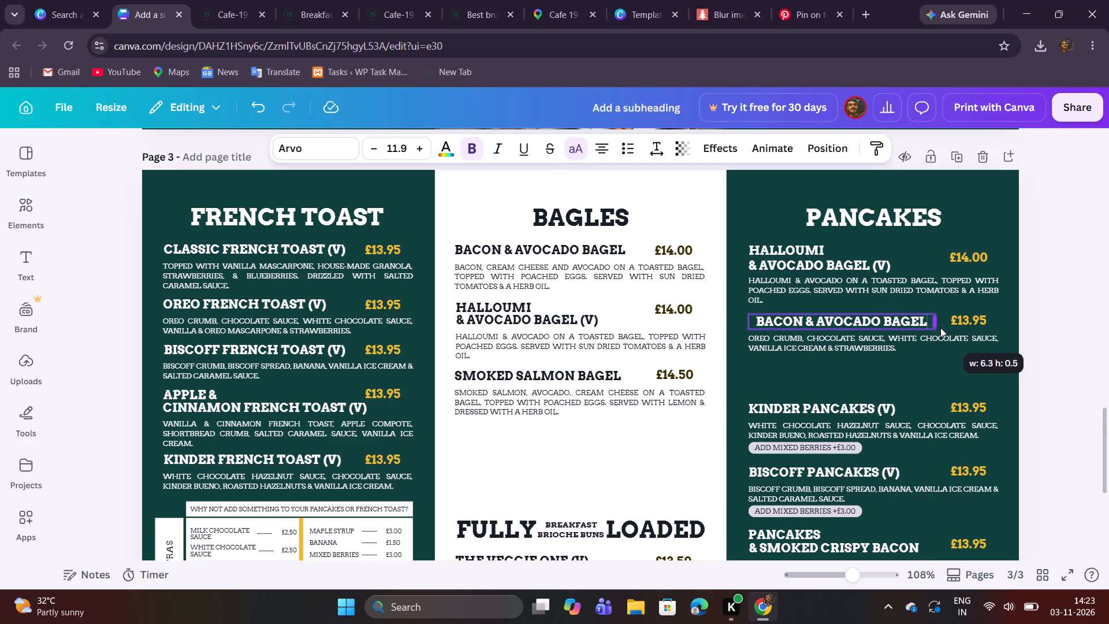
drag(940, 328, 925, 322)
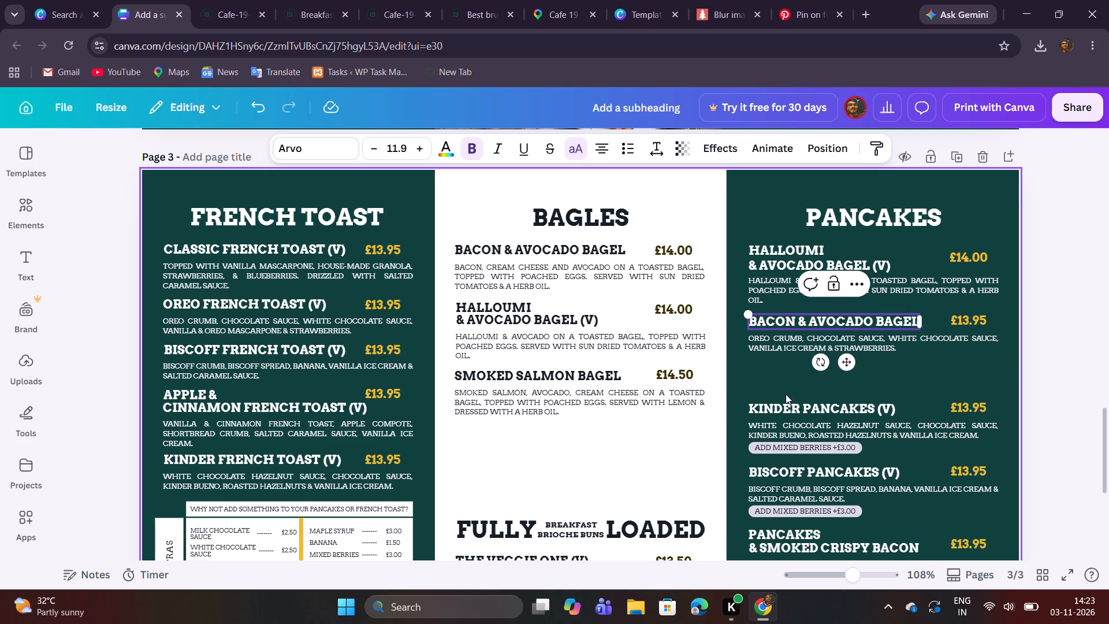
click(786, 393)
Replace the description beneath the Pancakes column's Bacon & Avocado Bagel with the matching description copied from the Bagles column.
double_click(485, 279)
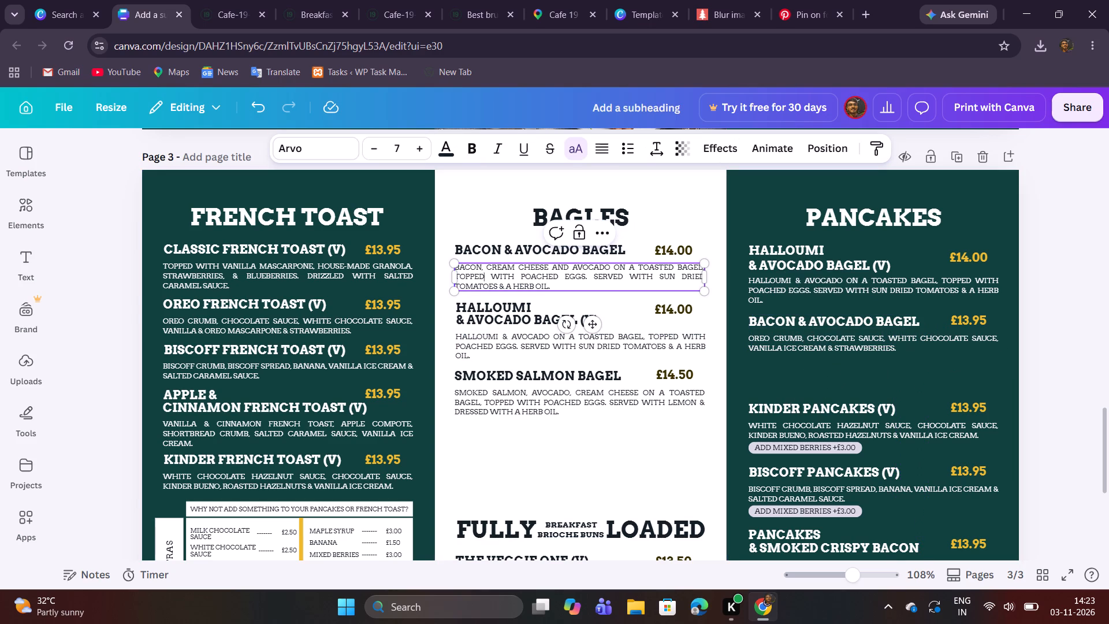
key(ctrl+a)
key(ctrl+c)
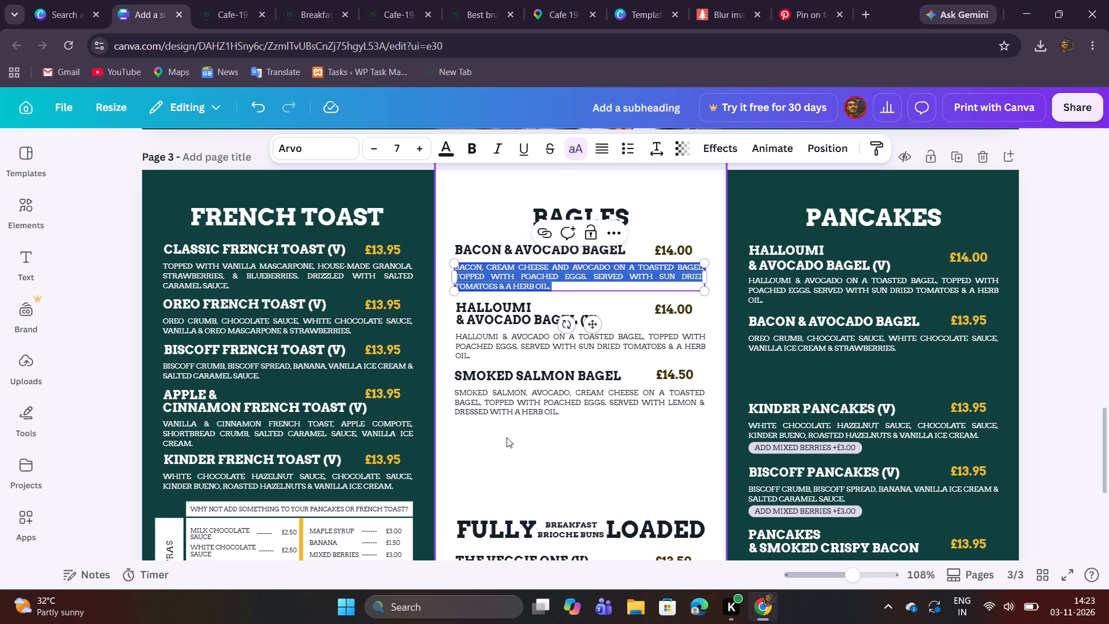
click(519, 458)
double_click(797, 347)
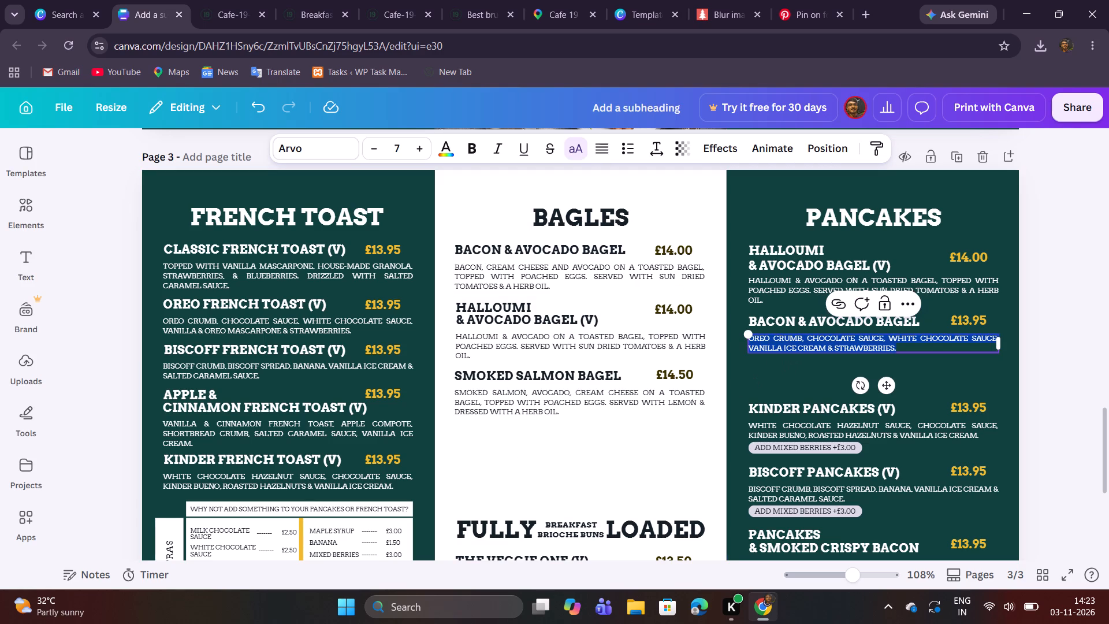
key(ctrl+v)
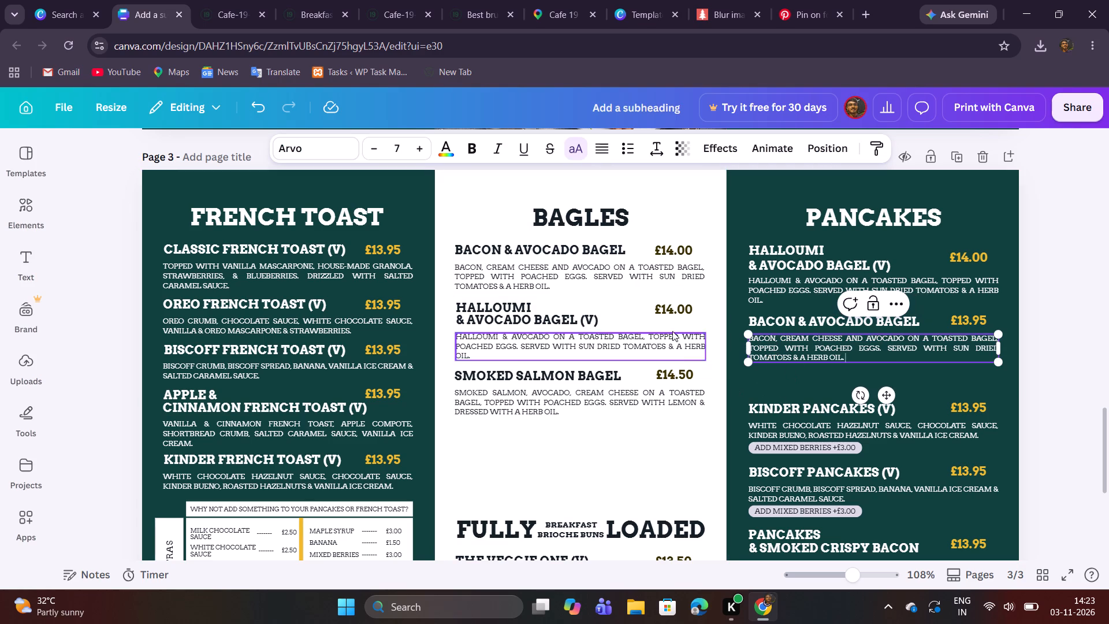
Set the price of the Pancakes column's Bacon & Avocado Bagel to £14.00, copied from the Bagles column.
double_click(667, 259)
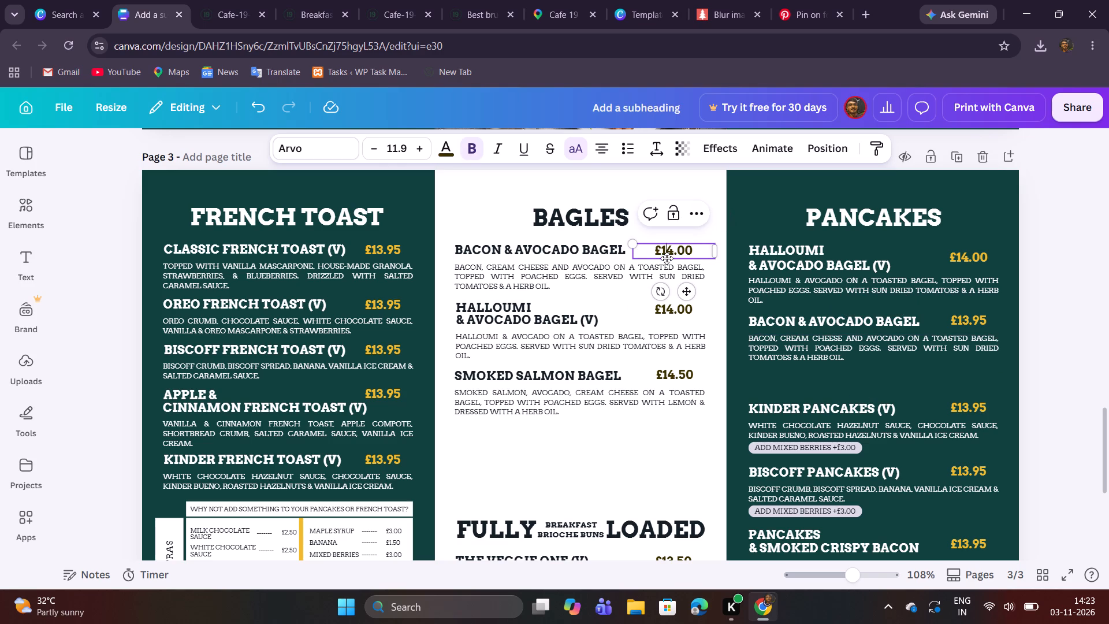
key(ctrl+a)
key(ctrl+c)
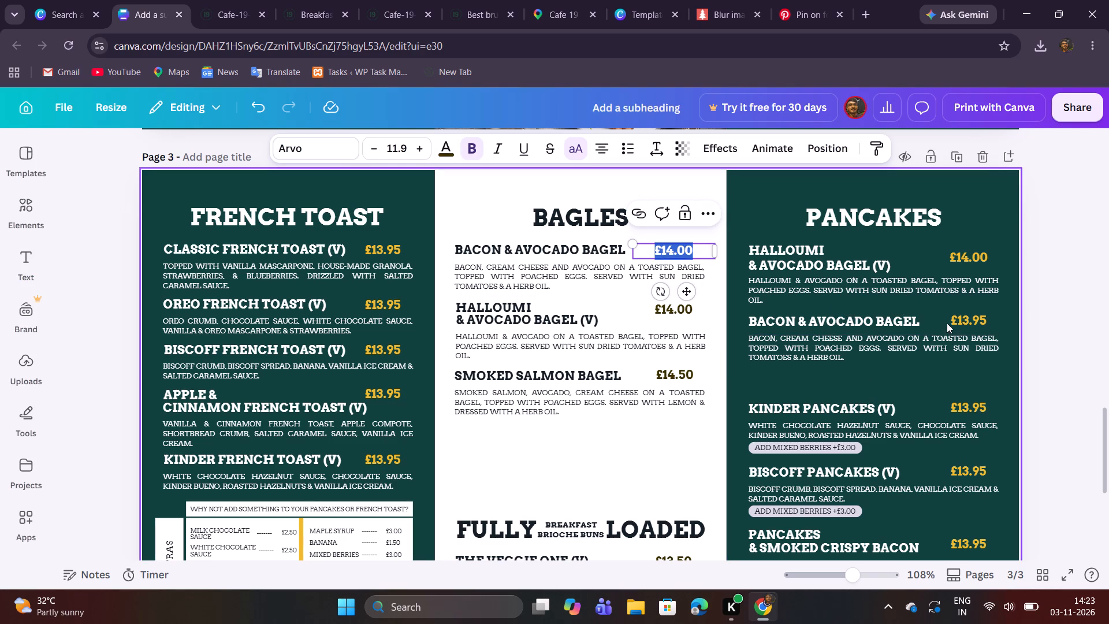
double_click(954, 325)
key(ctrl+v)
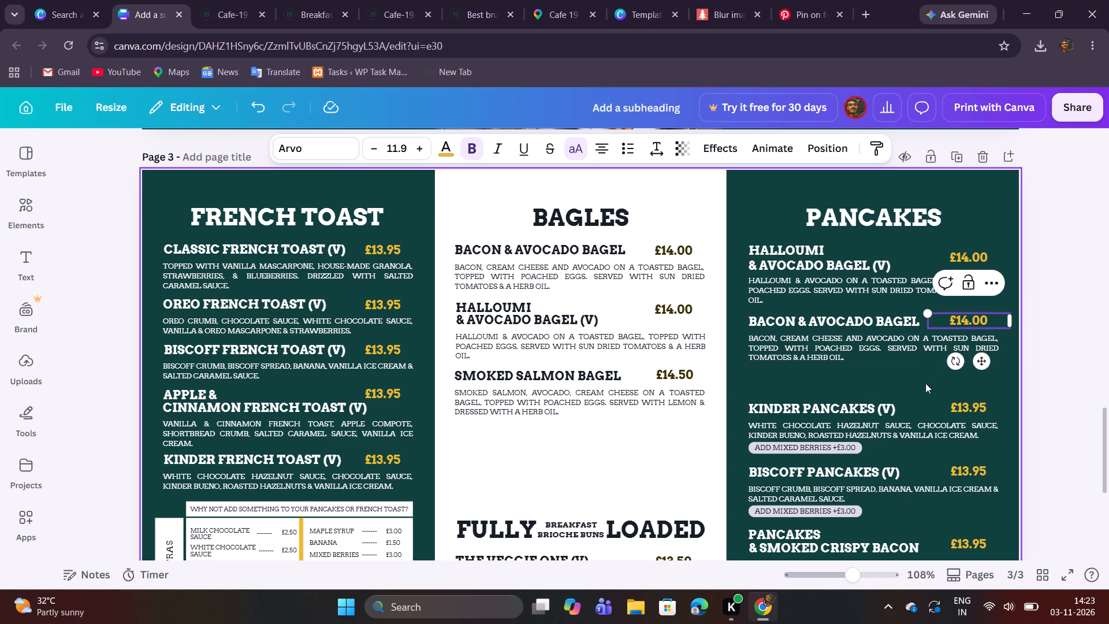
click(921, 392)
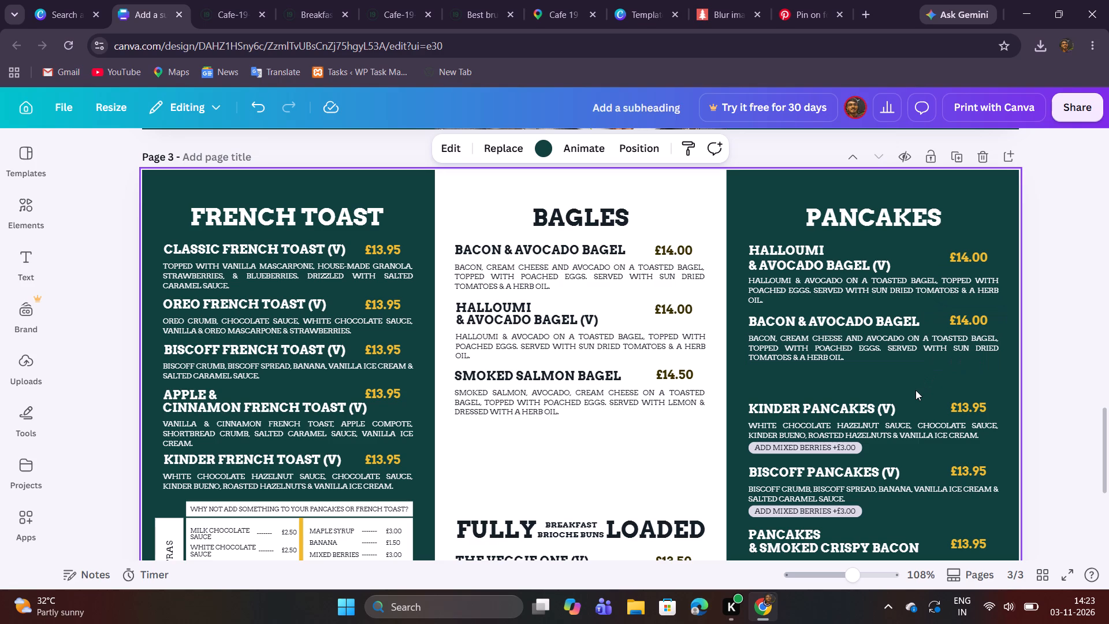
Delete the Kinder, Biscoff, Smoked Crispy Bacon and Fruit pancake entries together with their prices, descriptions and add-on tags.
scroll(847, 393, down, 3)
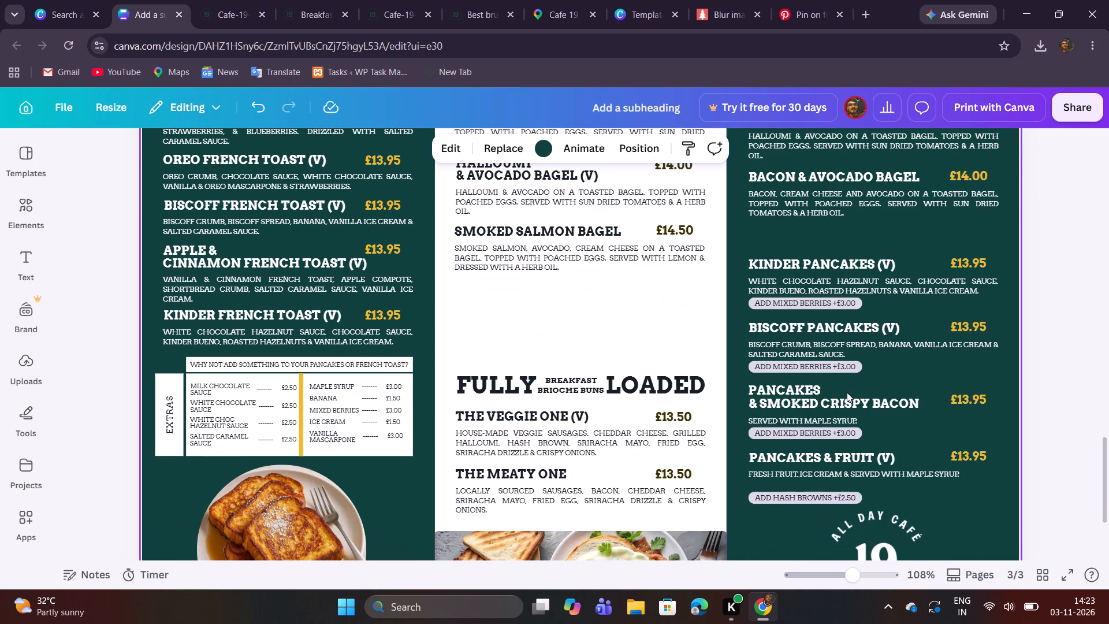
scroll(847, 392, up, 2)
drag(776, 304, 791, 326)
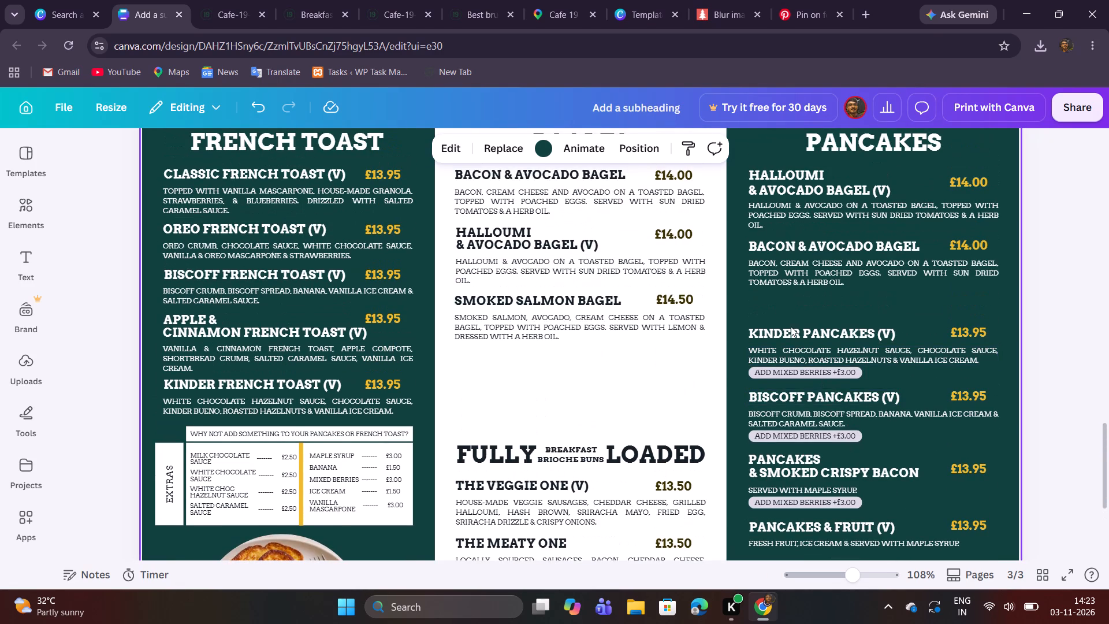
drag(791, 326, 972, 427)
scroll(940, 455, down, 2)
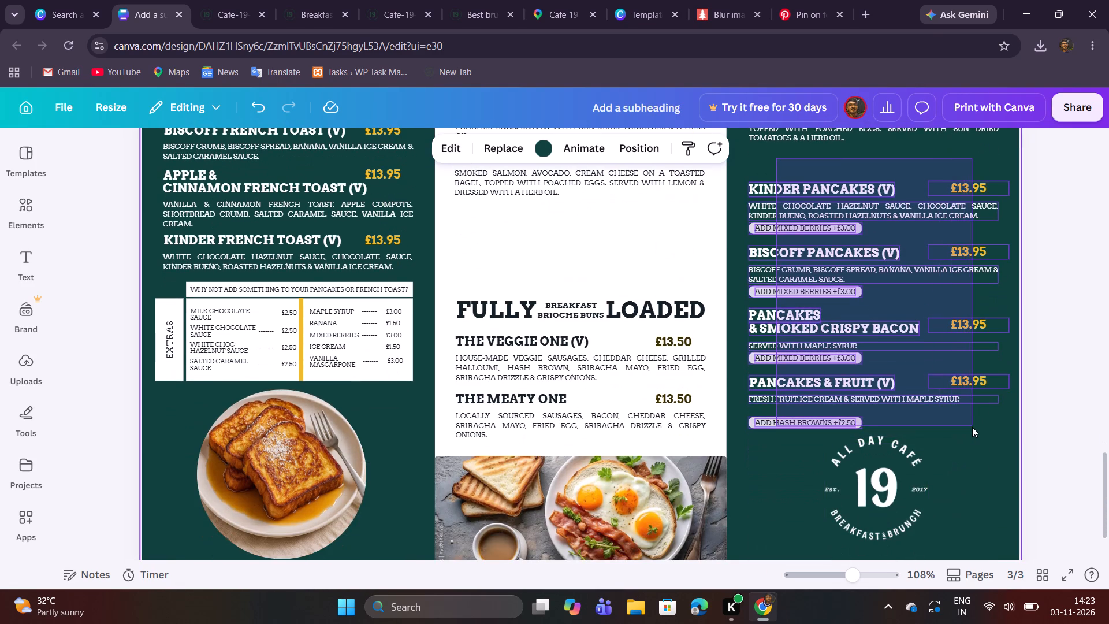
drag(972, 427, 972, 428)
click(925, 459)
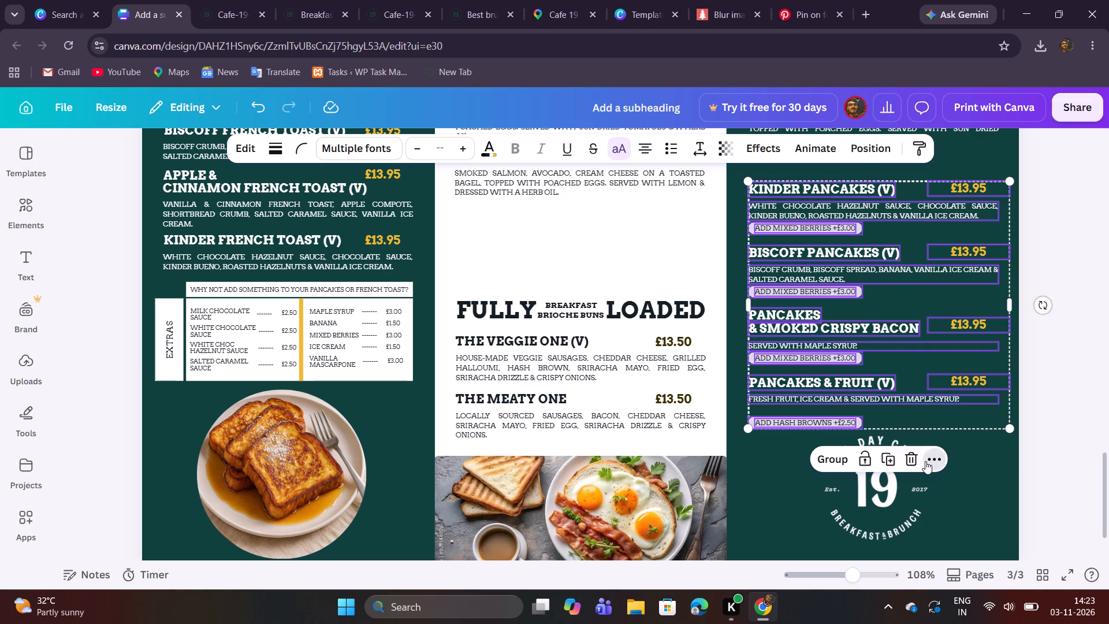
click(910, 462)
Duplicate the Pancakes column's Bacon & Avocado Bagel name, price and description, and place the copy directly beneath with equal spacing.
scroll(936, 445, up, 3)
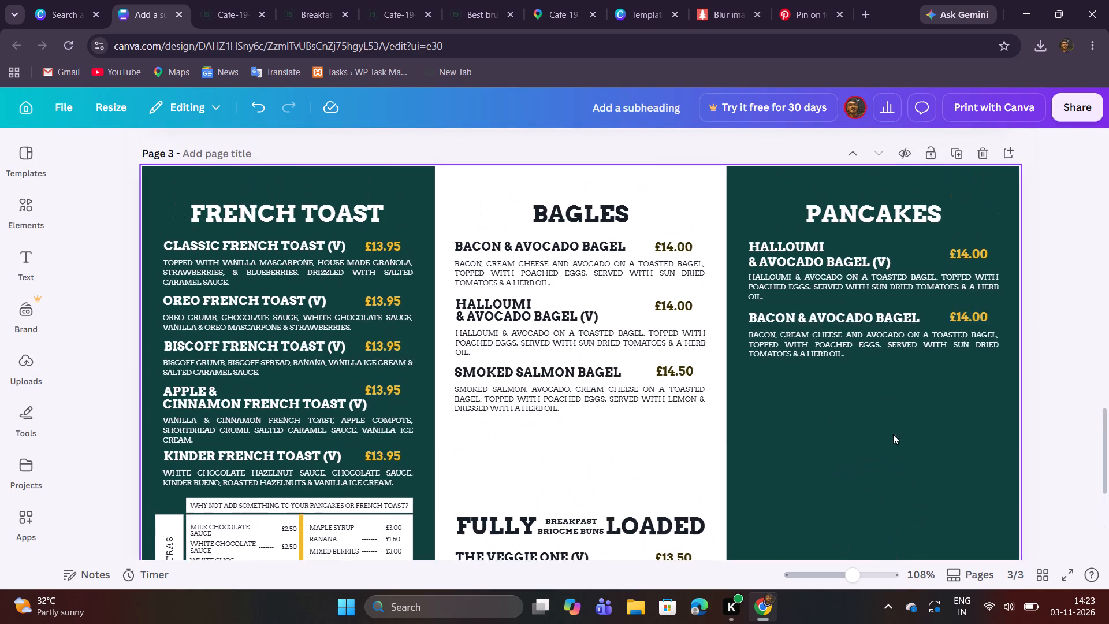
drag(812, 398, 977, 315)
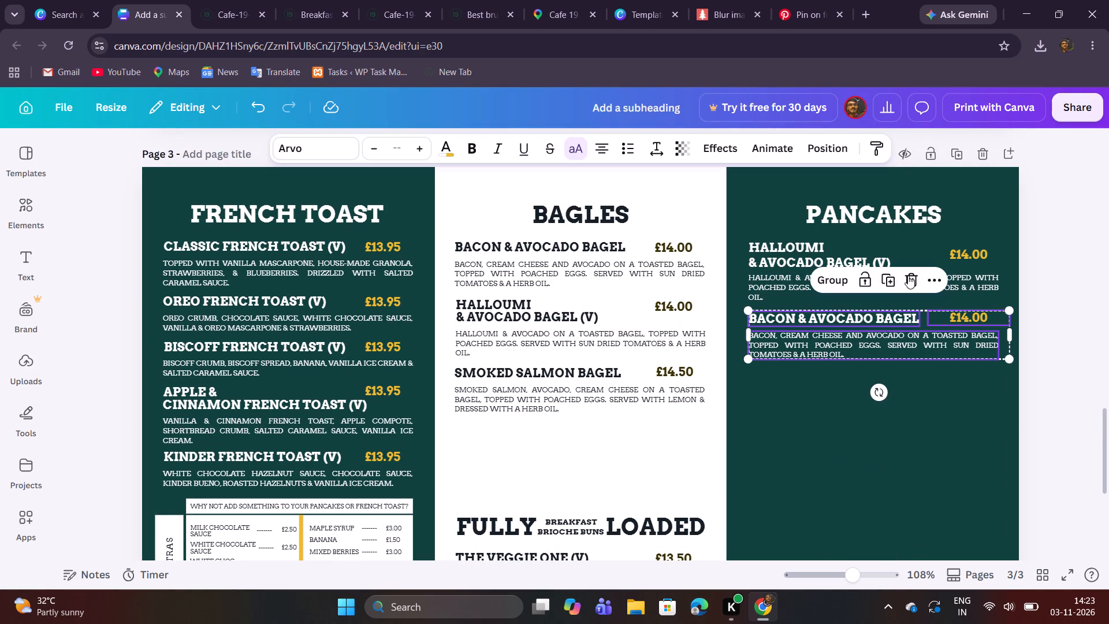
click(891, 280)
click(877, 358)
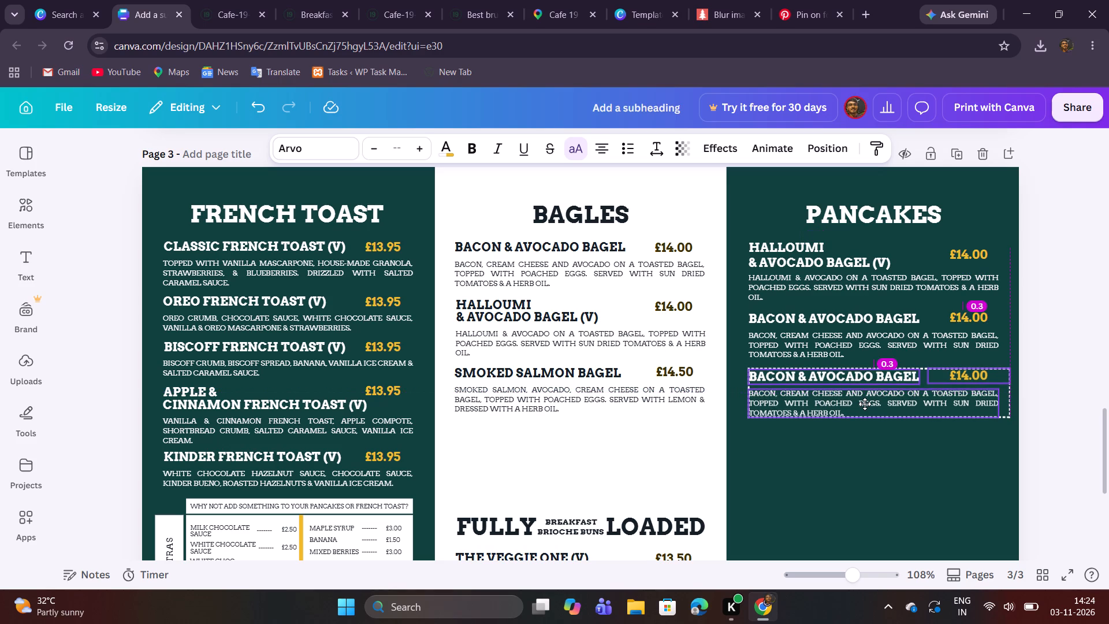
click(905, 443)
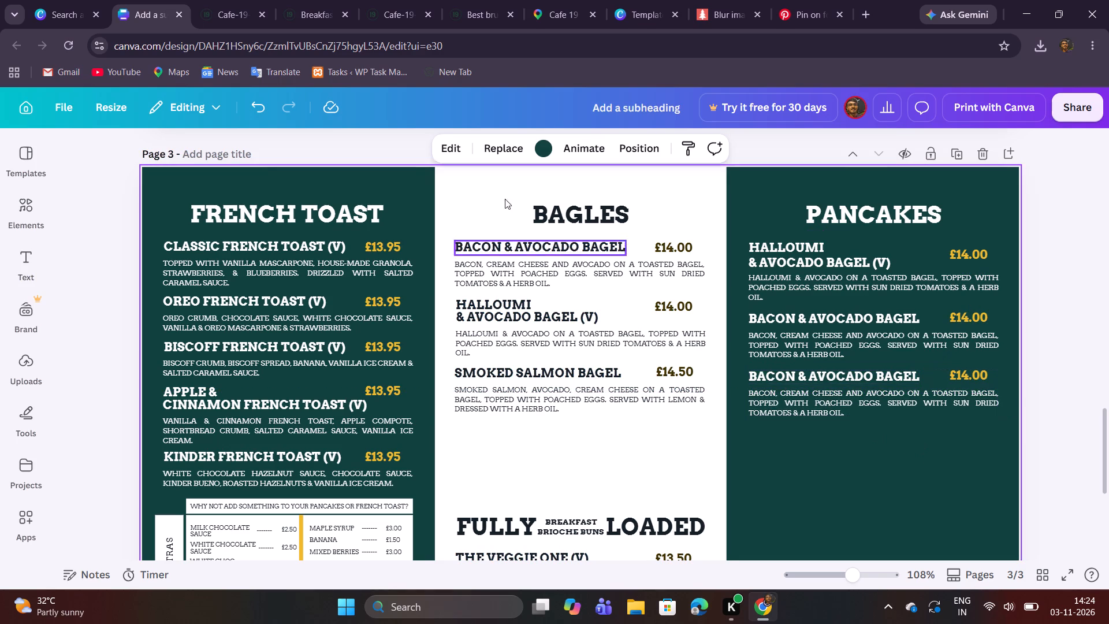
Check the bagels in the food menu PDF, and retitle the duplicated entry "Smoked Salmon Bagel" using the Bagles column's text.
click(237, 3)
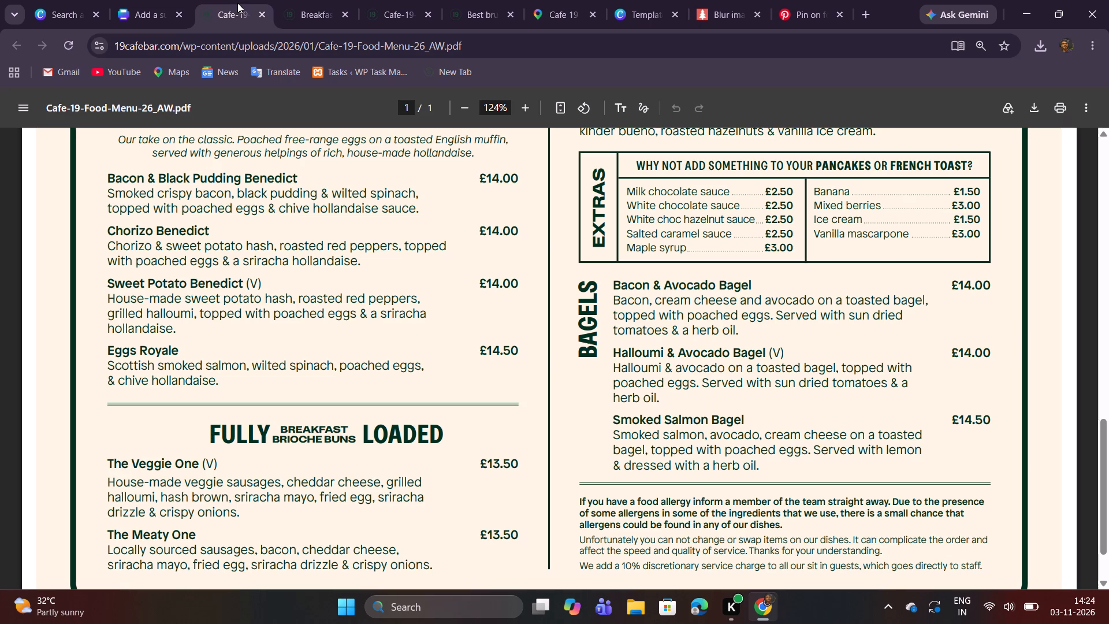
click(147, 0)
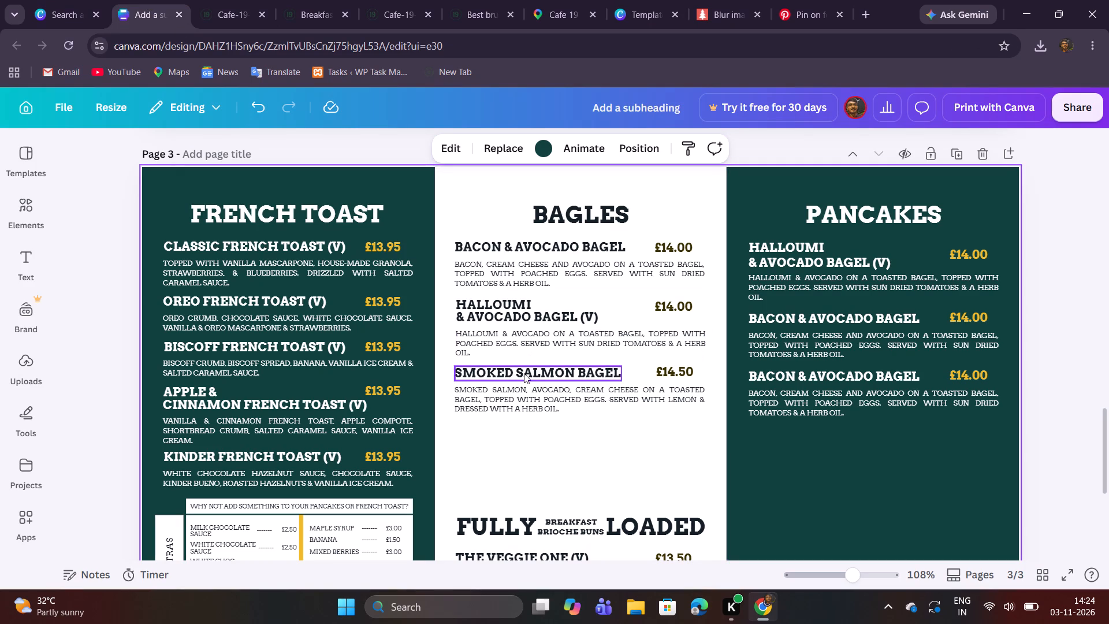
double_click(524, 373)
key(ctrl+a)
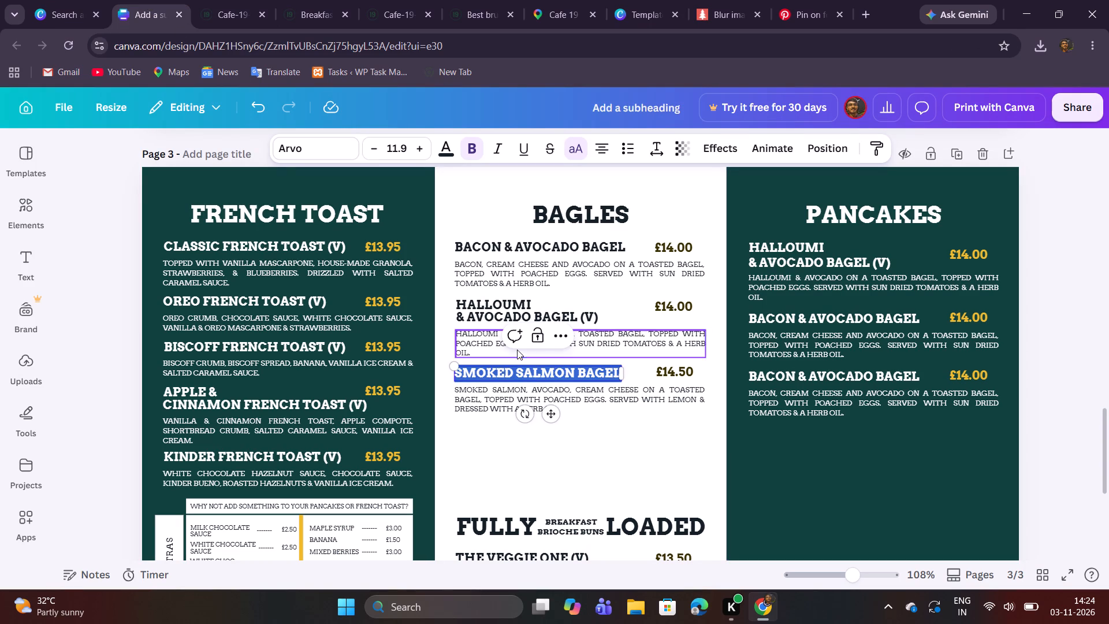
key(ctrl+c)
click(778, 445)
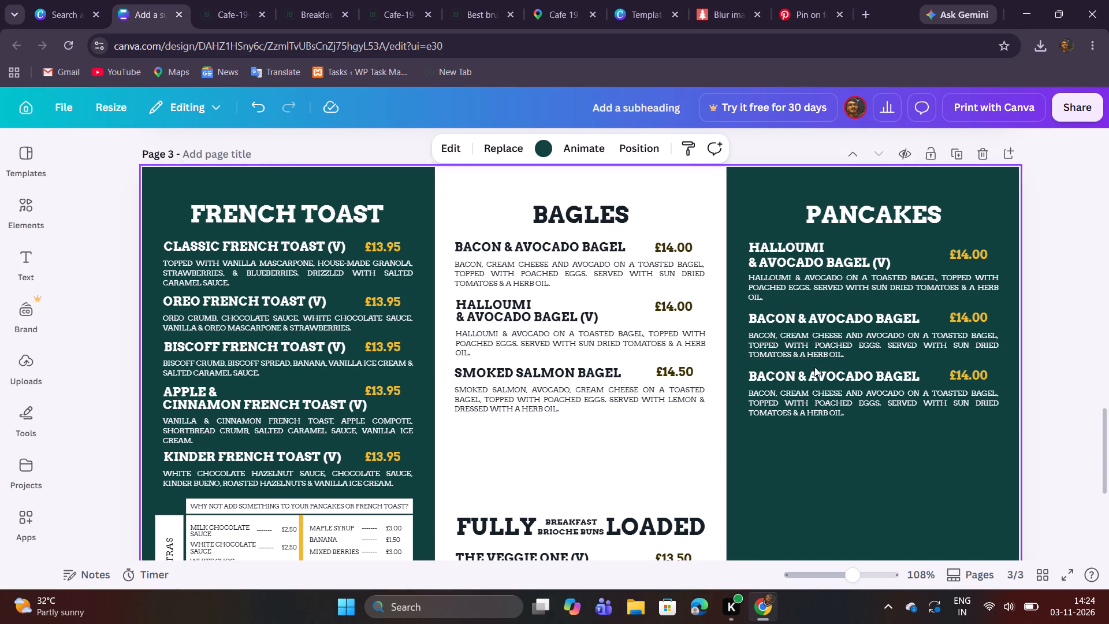
double_click(817, 374)
key(ctrl+v)
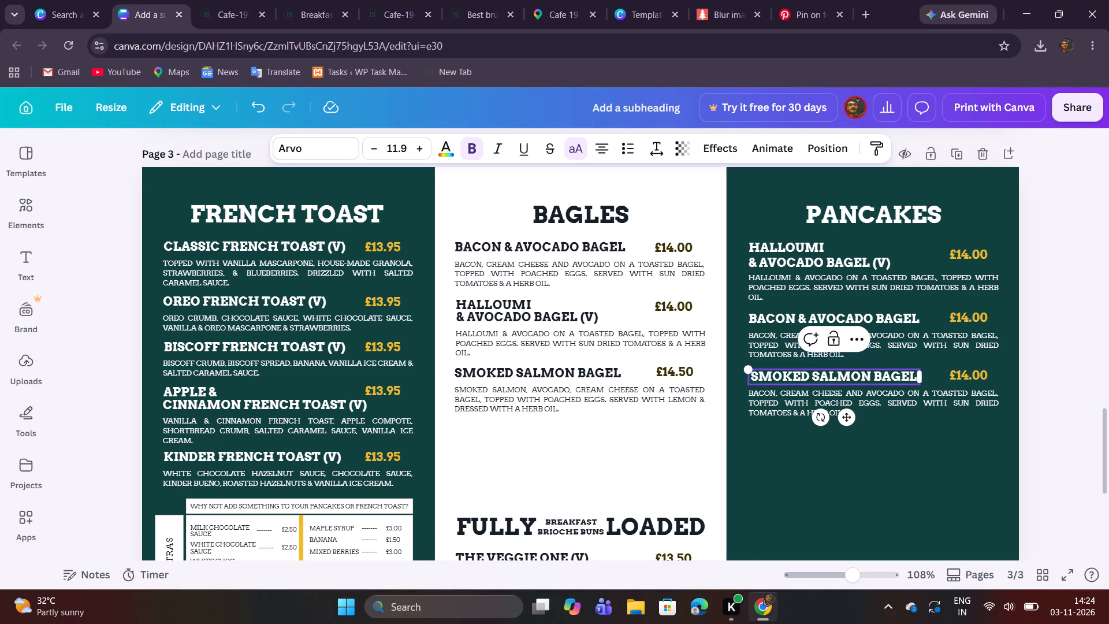
click(920, 376)
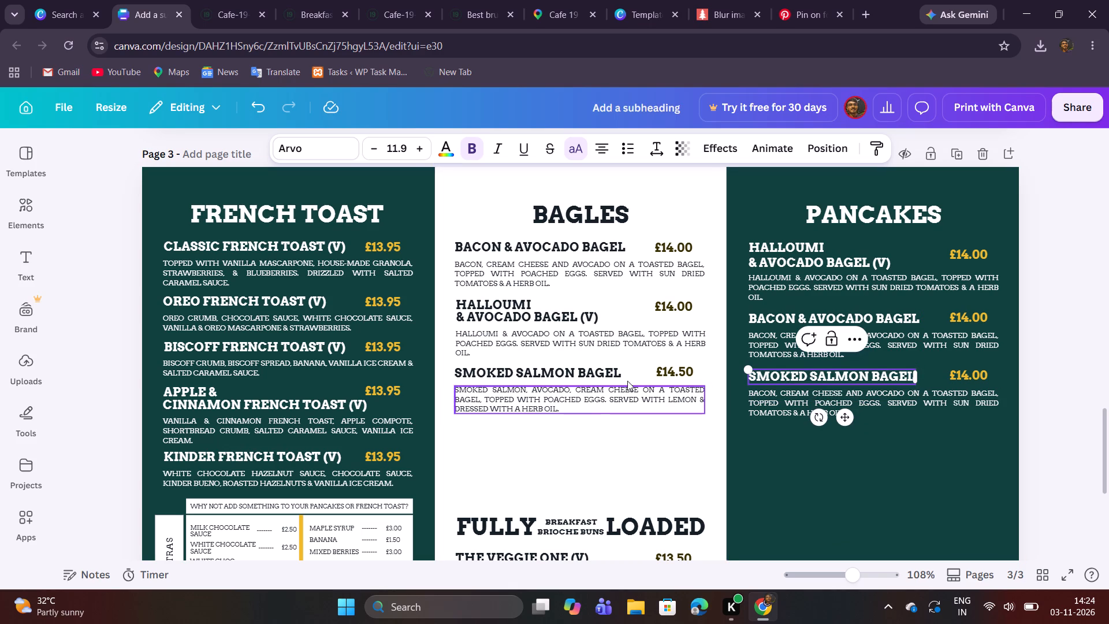
Set the price of the Pancakes column's Smoked Salmon Bagel to £14.50, copied from the Bagles column.
double_click(678, 377)
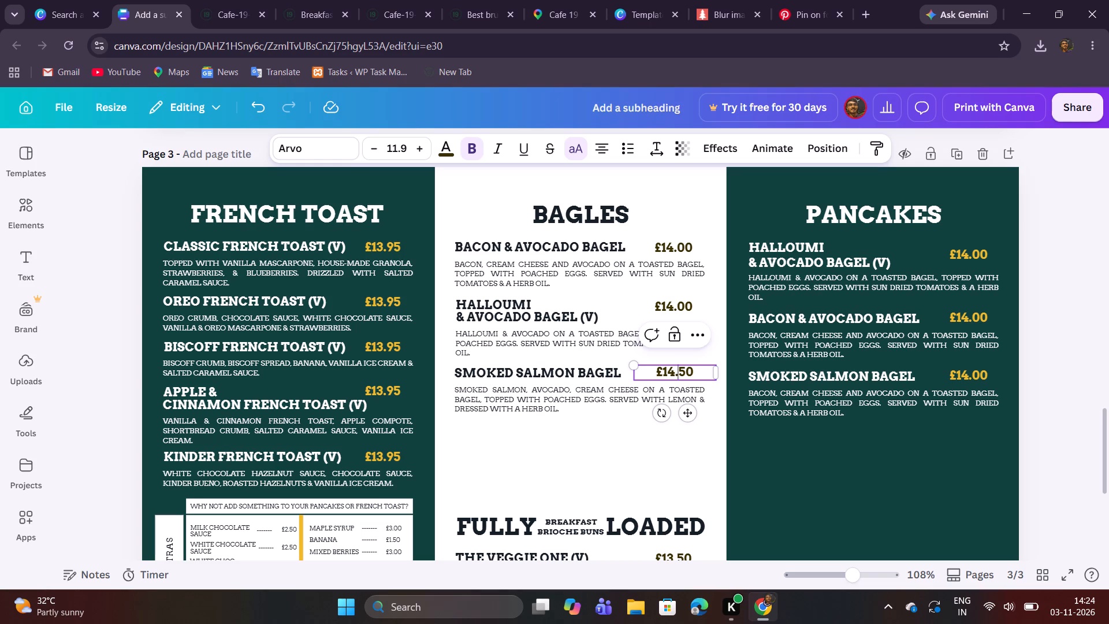
key(ctrl+a)
key(ctrl+c)
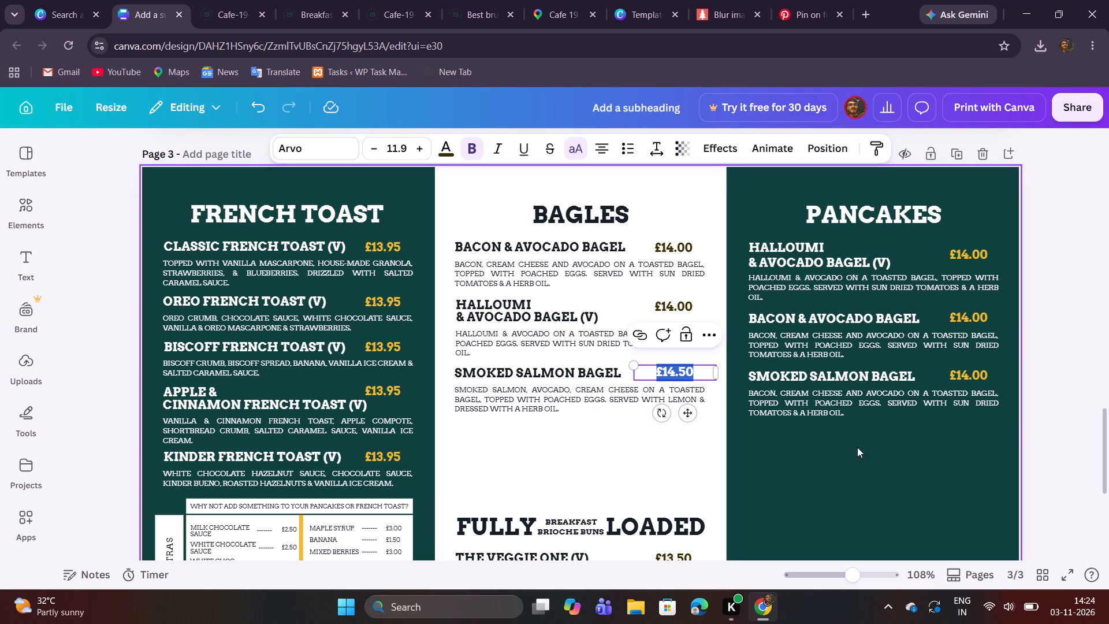
click(910, 500)
double_click(975, 378)
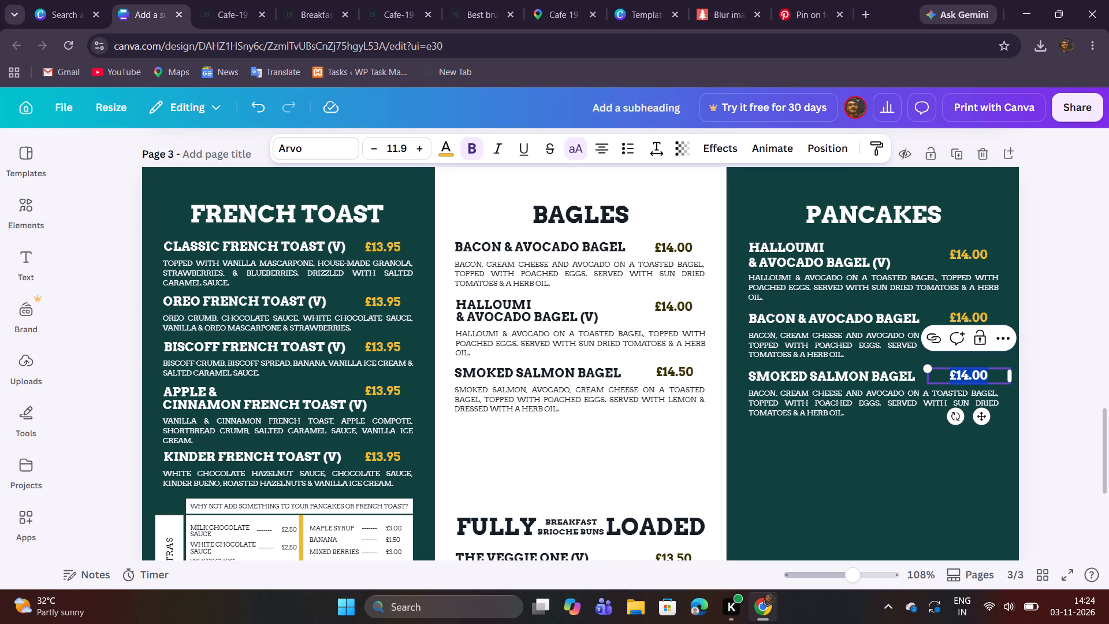
key(ctrl+v)
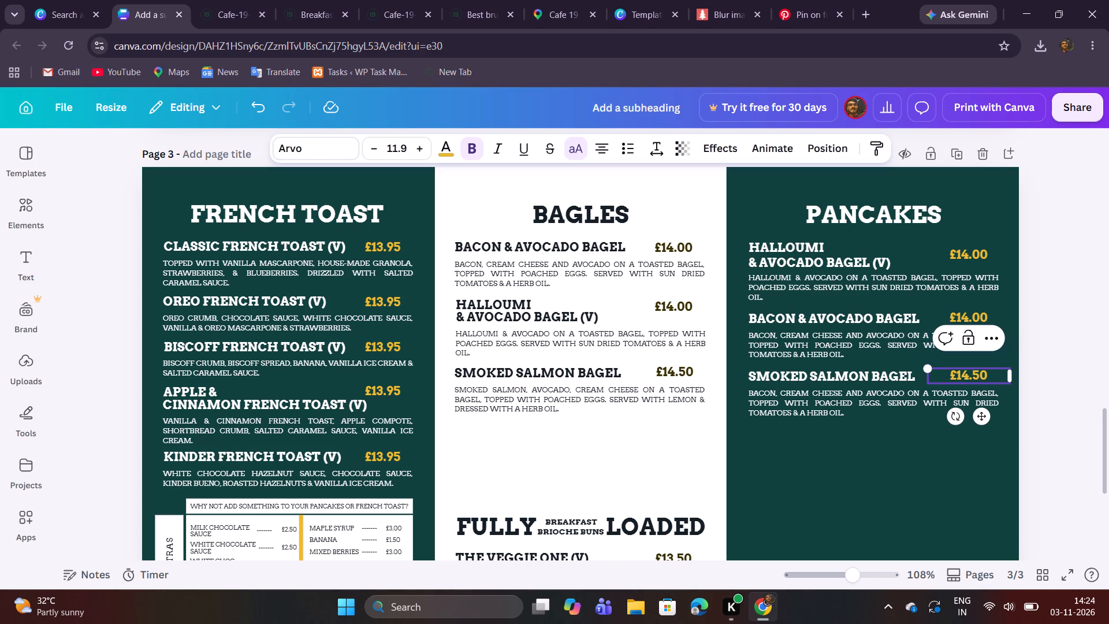
Replace the description beneath the Pancakes column's Smoked Salmon Bagel with the smoked salmon description copied from the Bagles column.
double_click(565, 403)
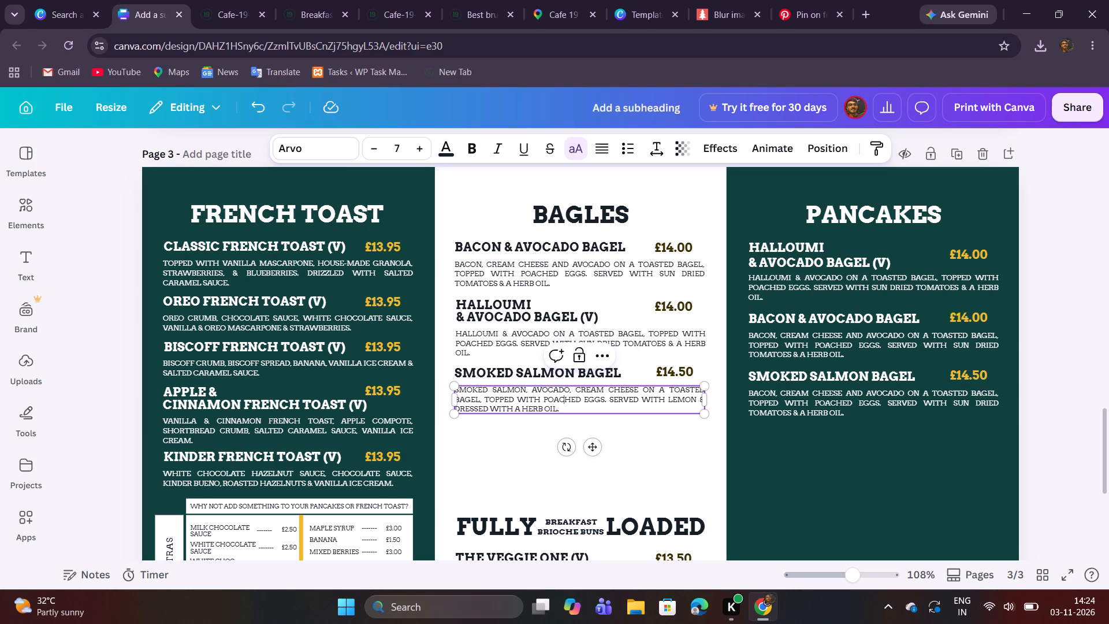
key(ctrl+a)
key(ctrl+c)
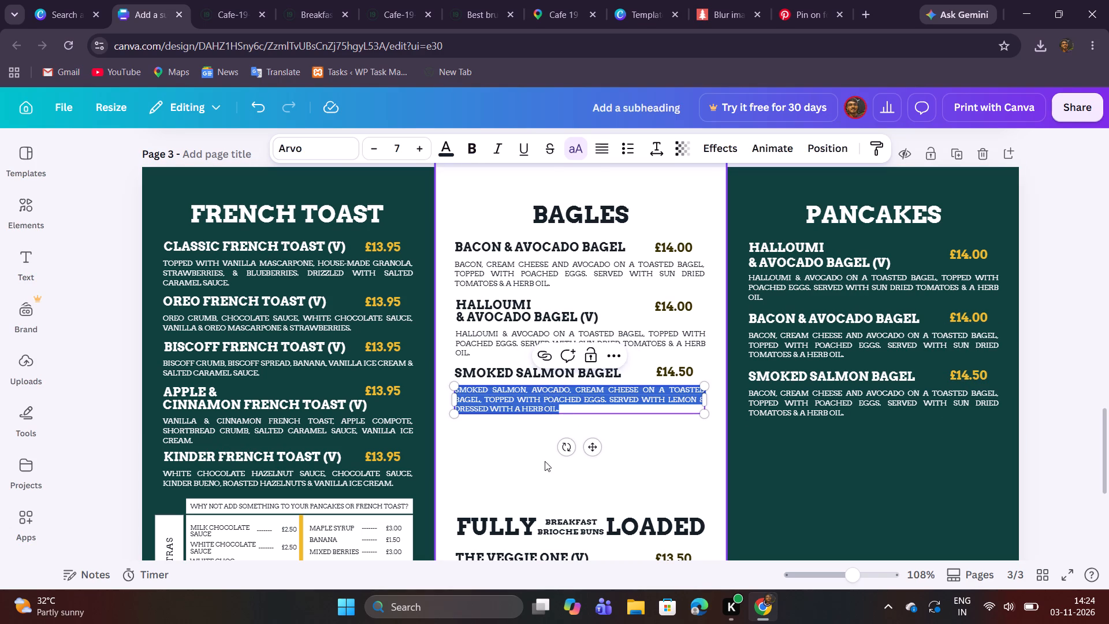
click(545, 461)
double_click(783, 406)
key(ctrl+v)
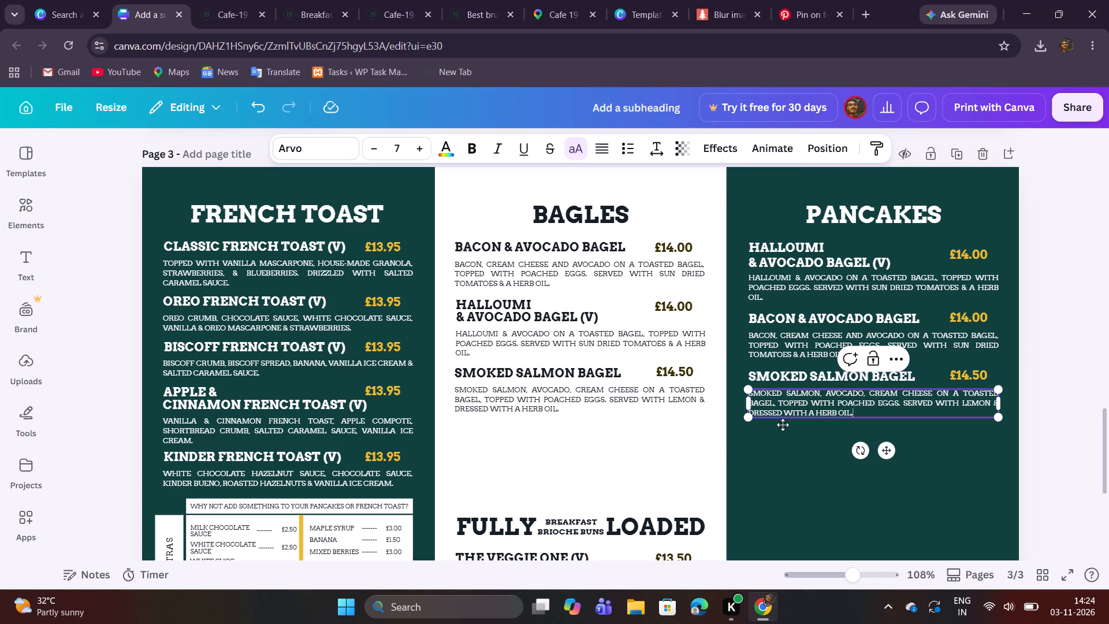
click(783, 444)
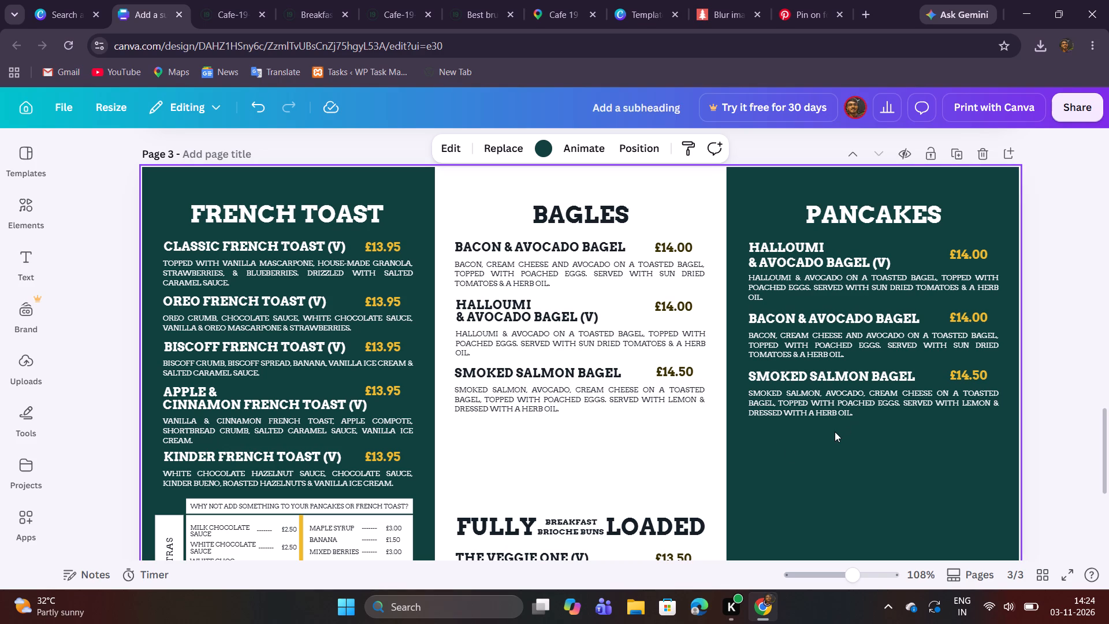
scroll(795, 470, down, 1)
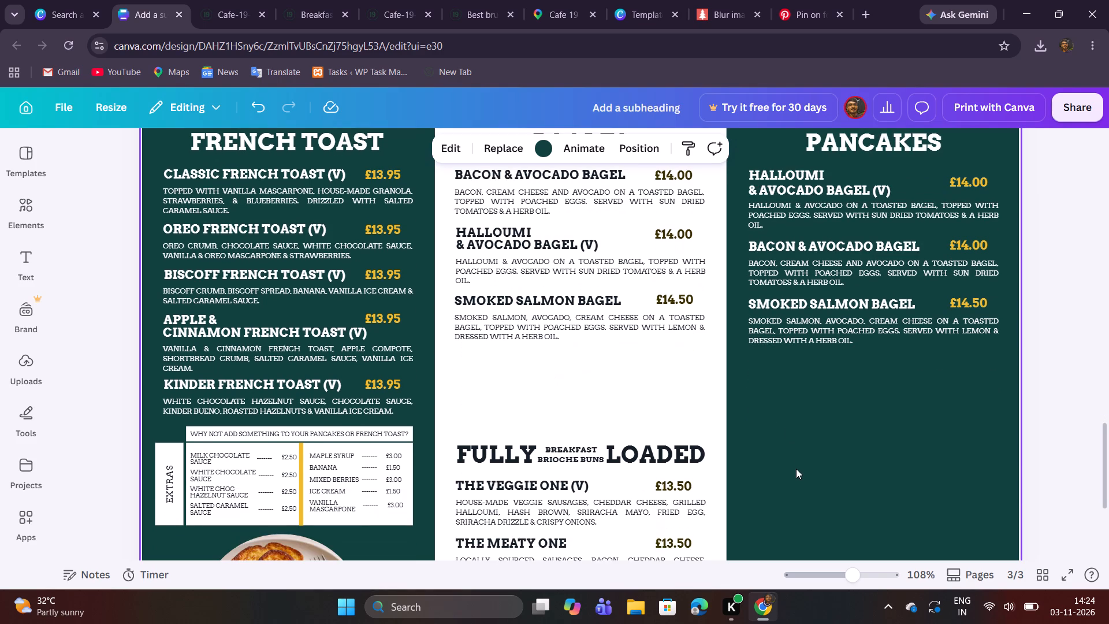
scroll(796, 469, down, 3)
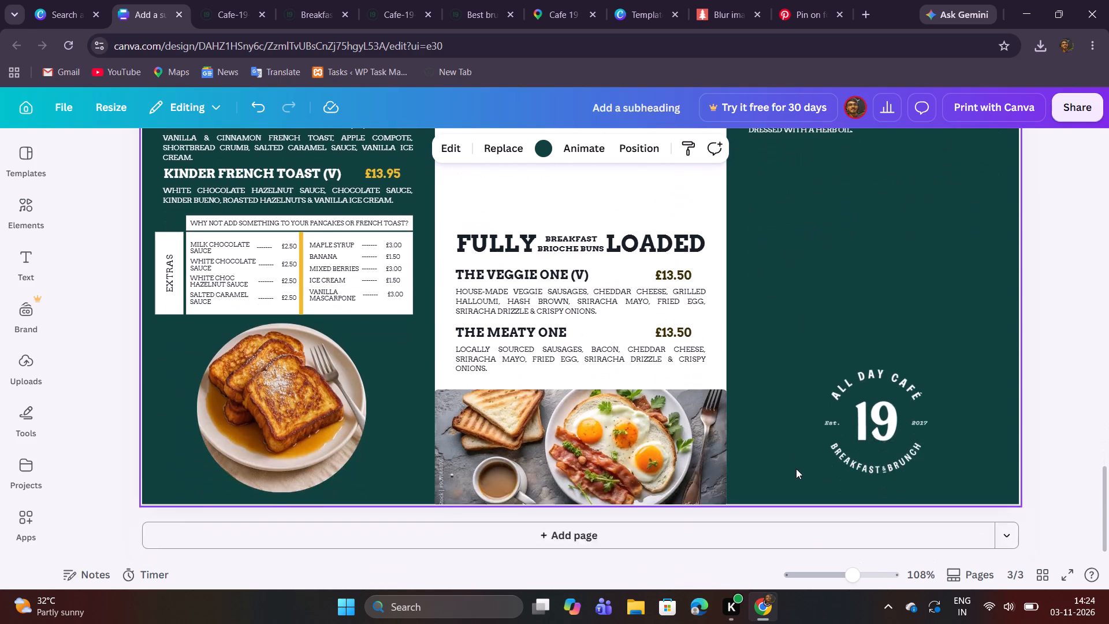
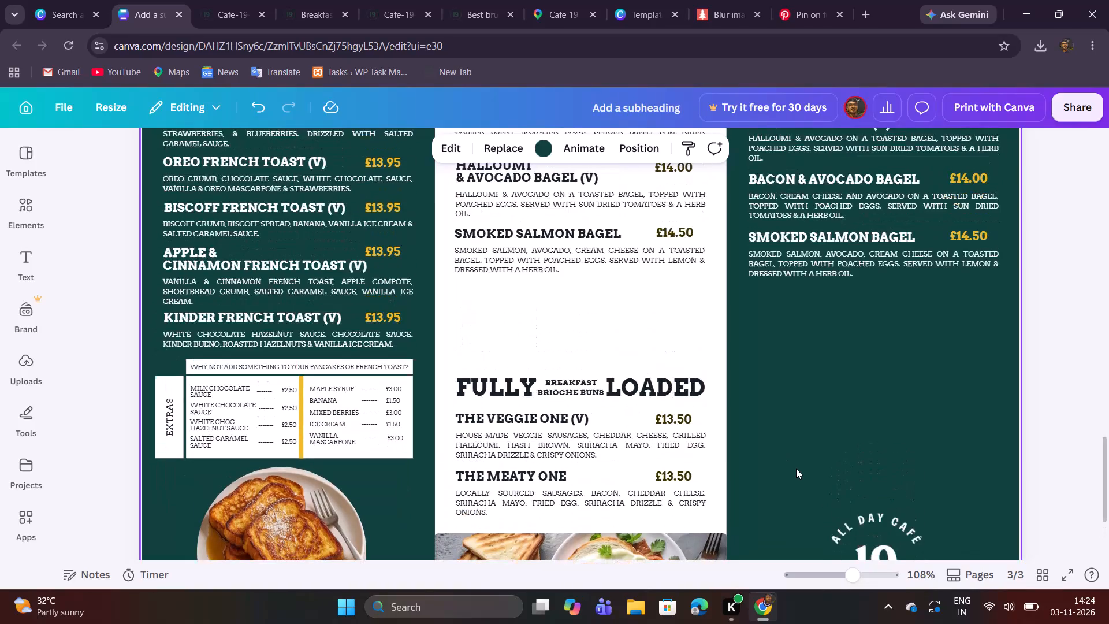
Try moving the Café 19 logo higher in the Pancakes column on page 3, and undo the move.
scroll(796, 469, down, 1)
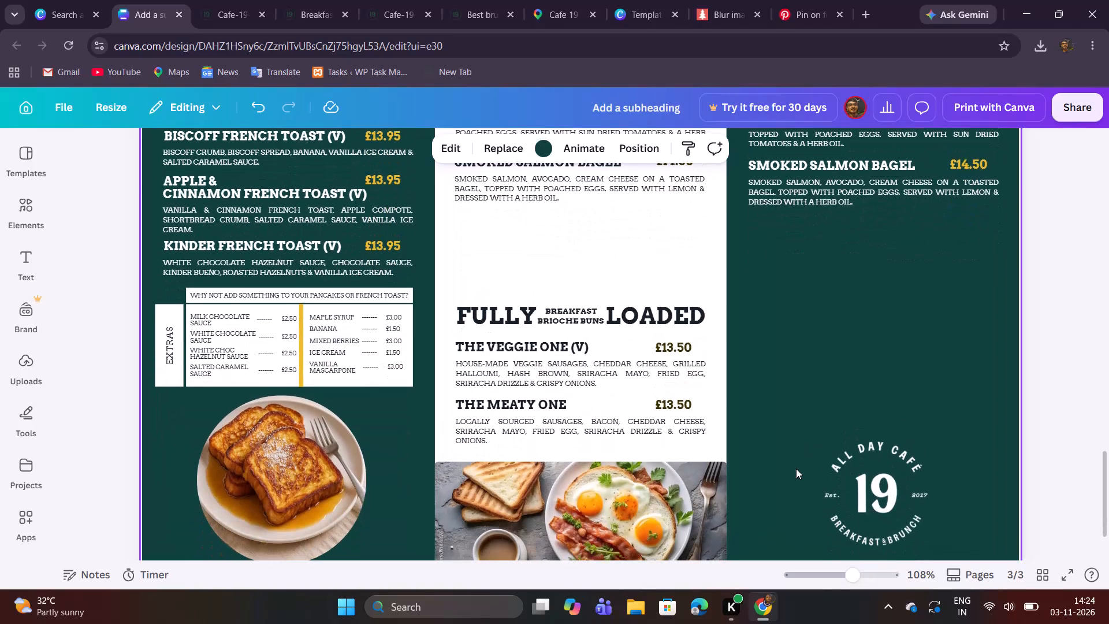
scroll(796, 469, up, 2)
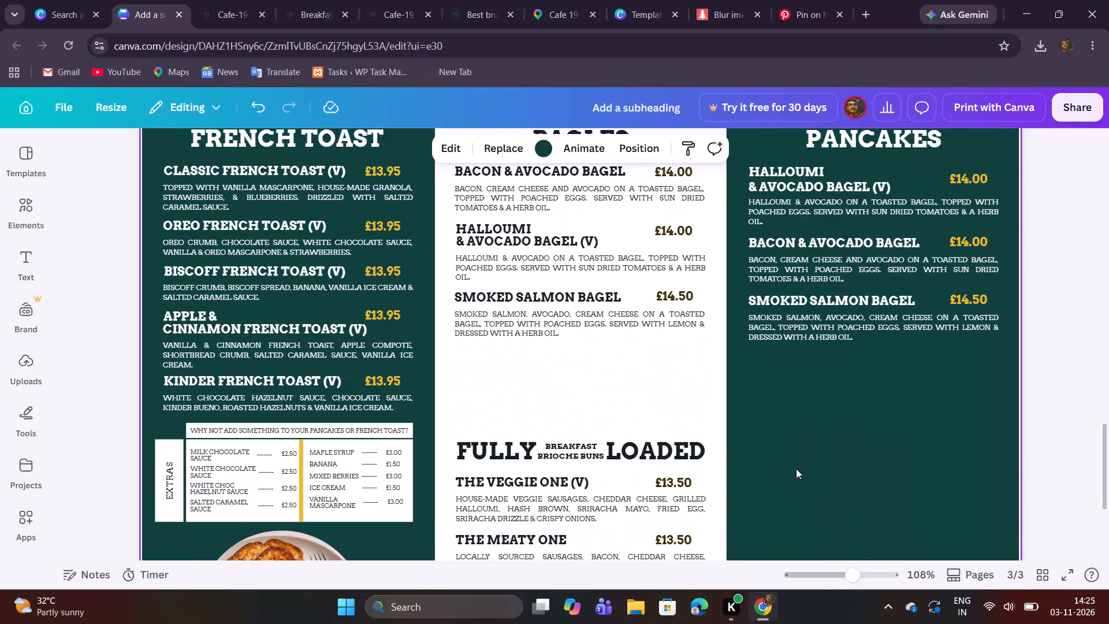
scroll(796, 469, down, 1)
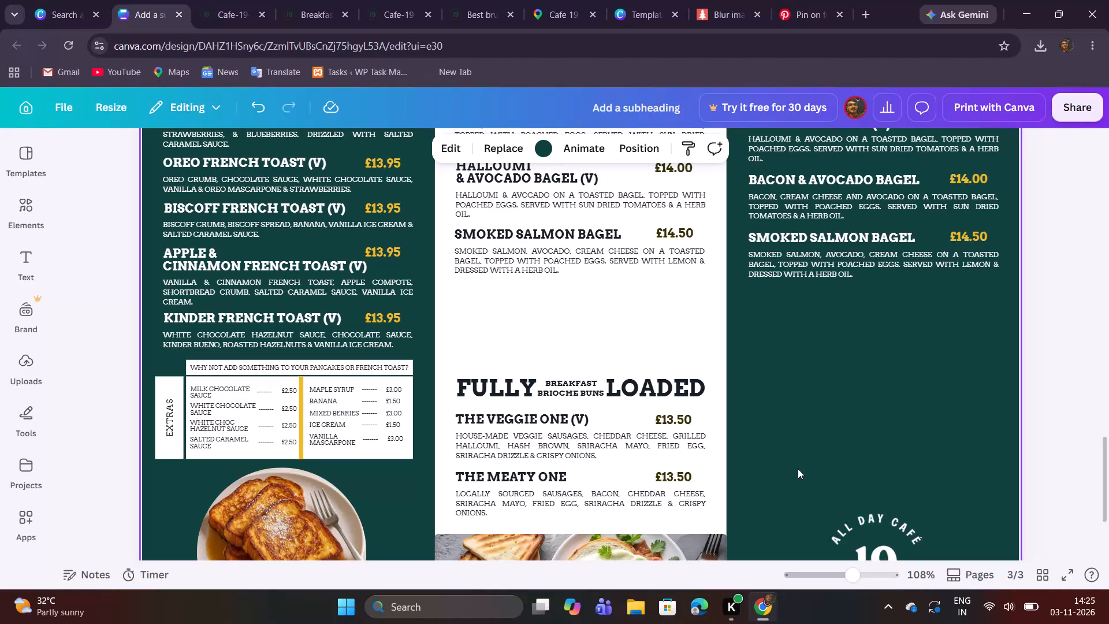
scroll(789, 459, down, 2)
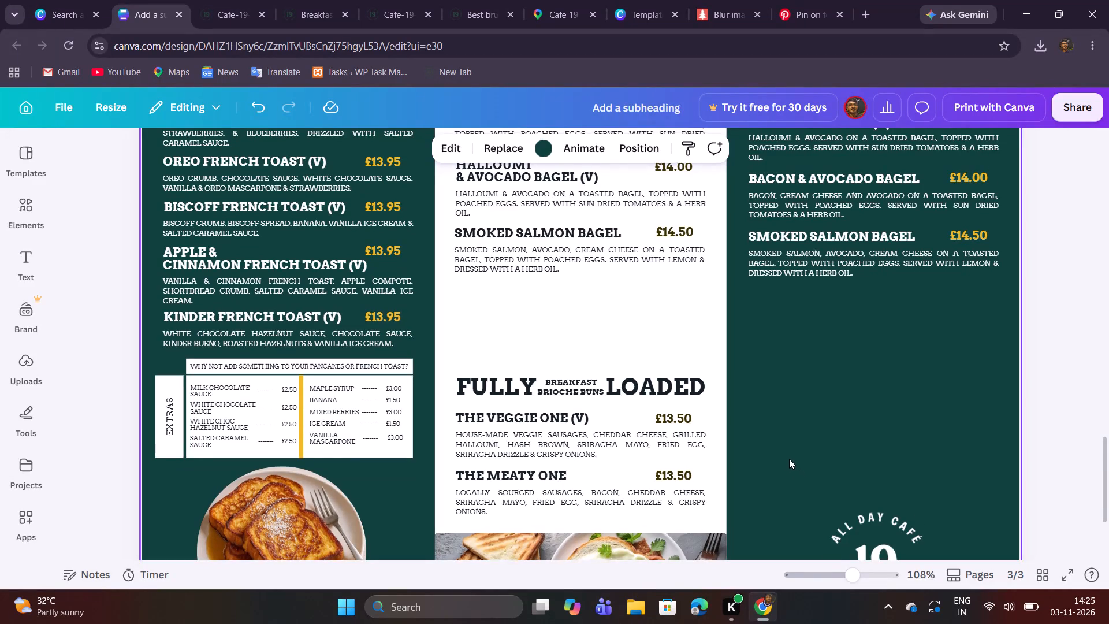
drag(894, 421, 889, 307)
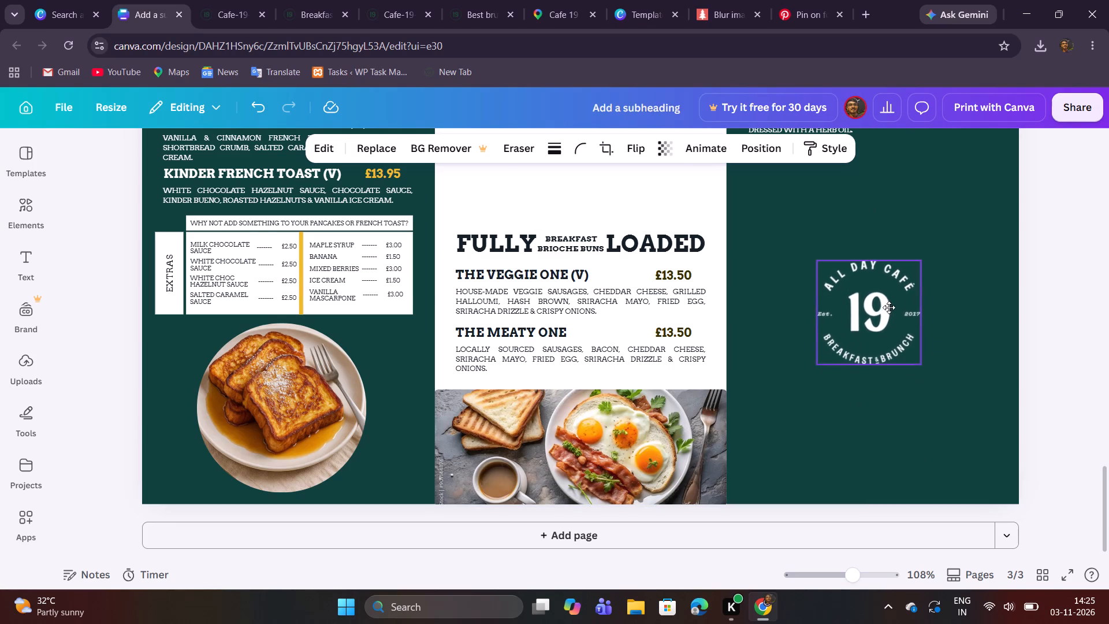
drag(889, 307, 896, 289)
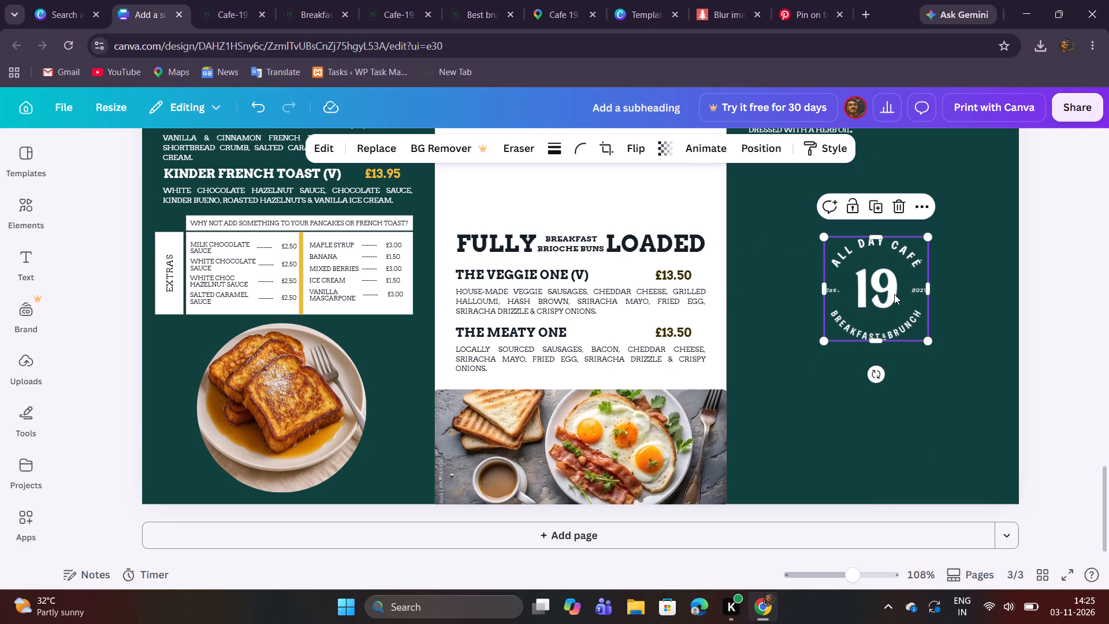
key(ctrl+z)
Enlarge the Café 19 logo on page 3 and centre it in the empty space below the Pancakes column's items.
scroll(877, 374, up, 1)
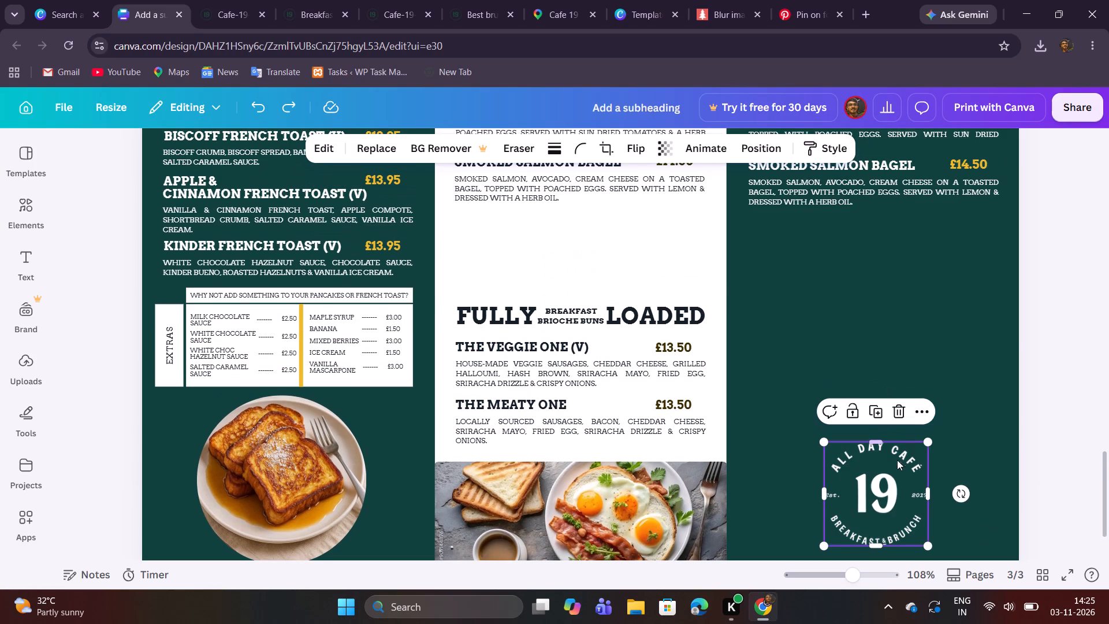
scroll(895, 473, up, 1)
scroll(895, 473, down, 1)
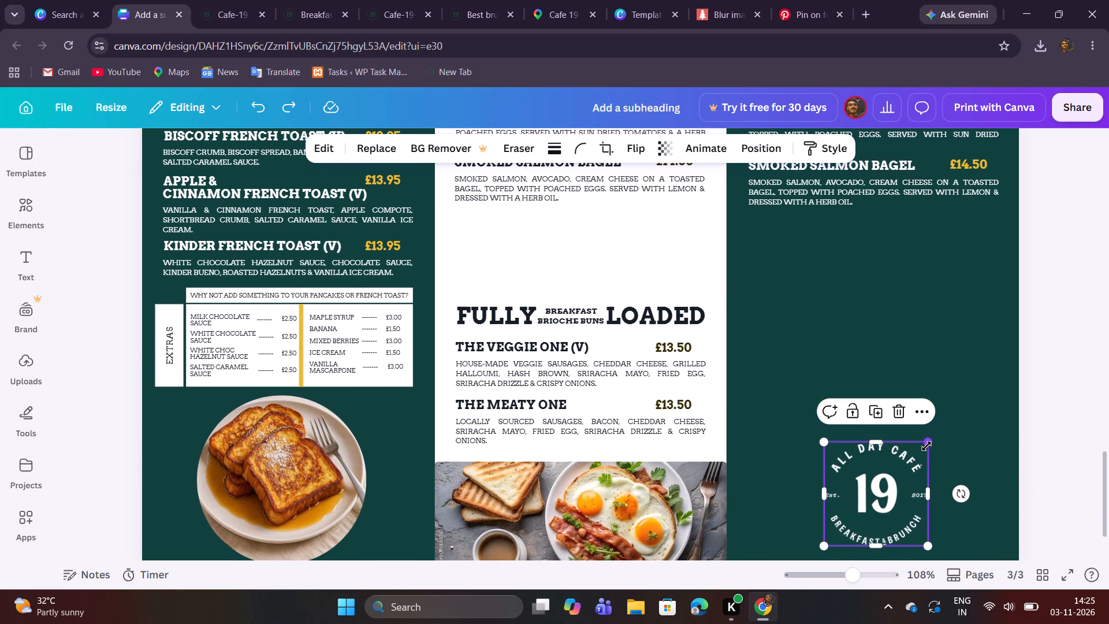
drag(927, 446, 972, 395)
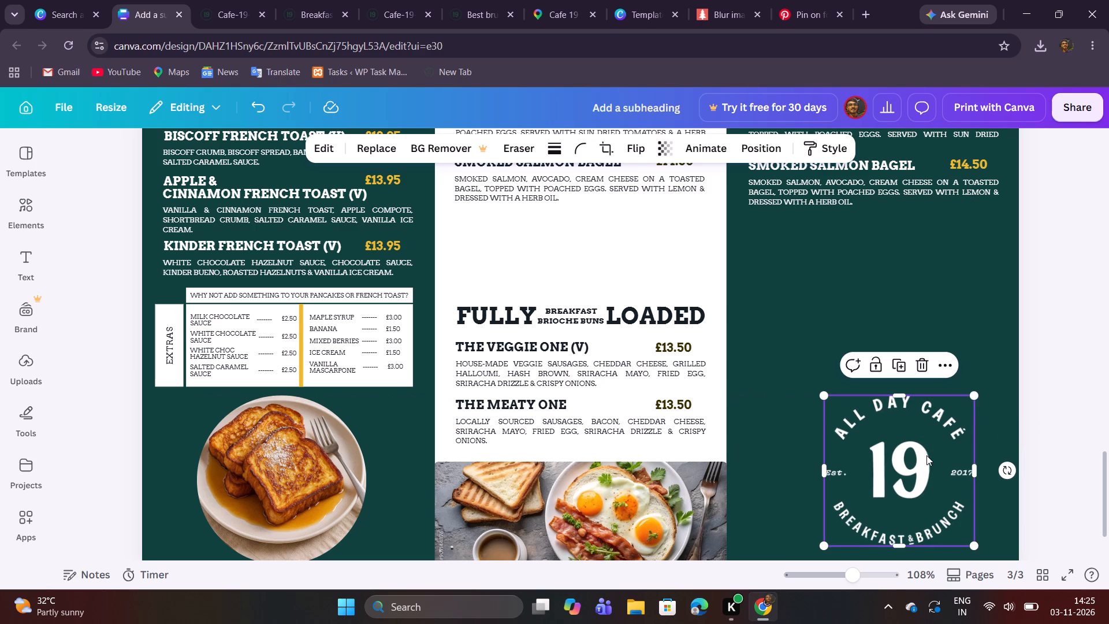
shift+drag(926, 455, 895, 451)
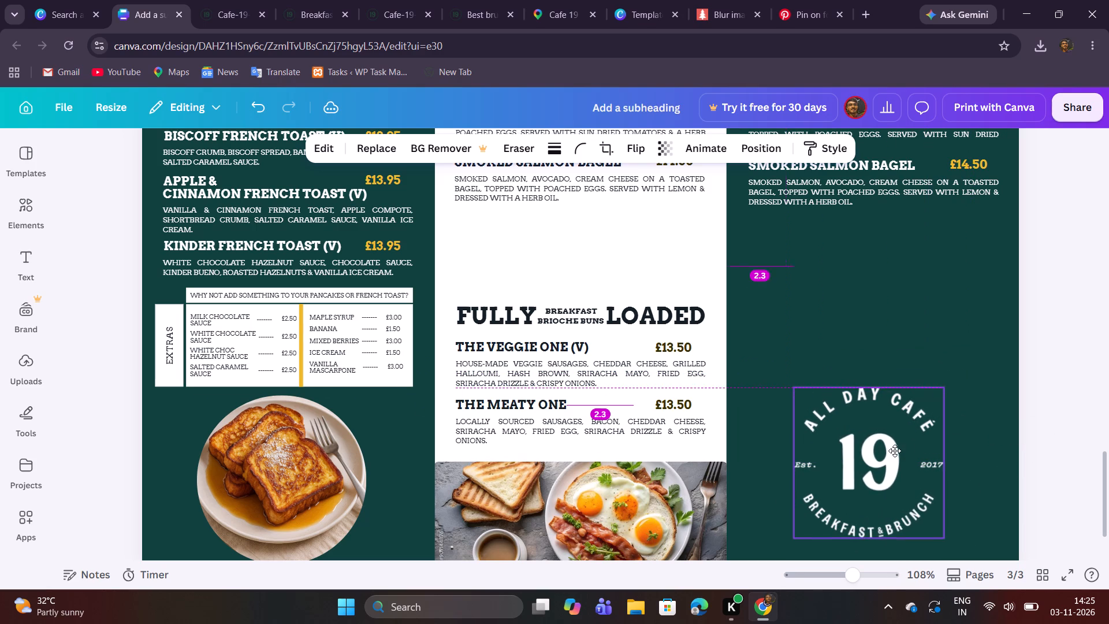
shift+drag(895, 451, 904, 365)
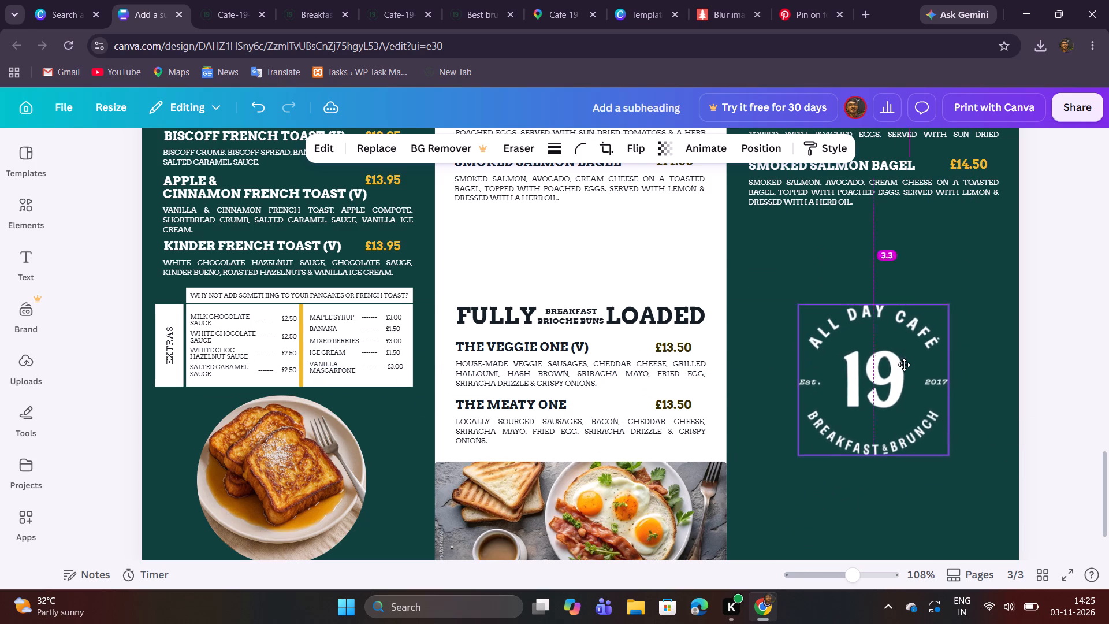
shift+drag(904, 365, 906, 365)
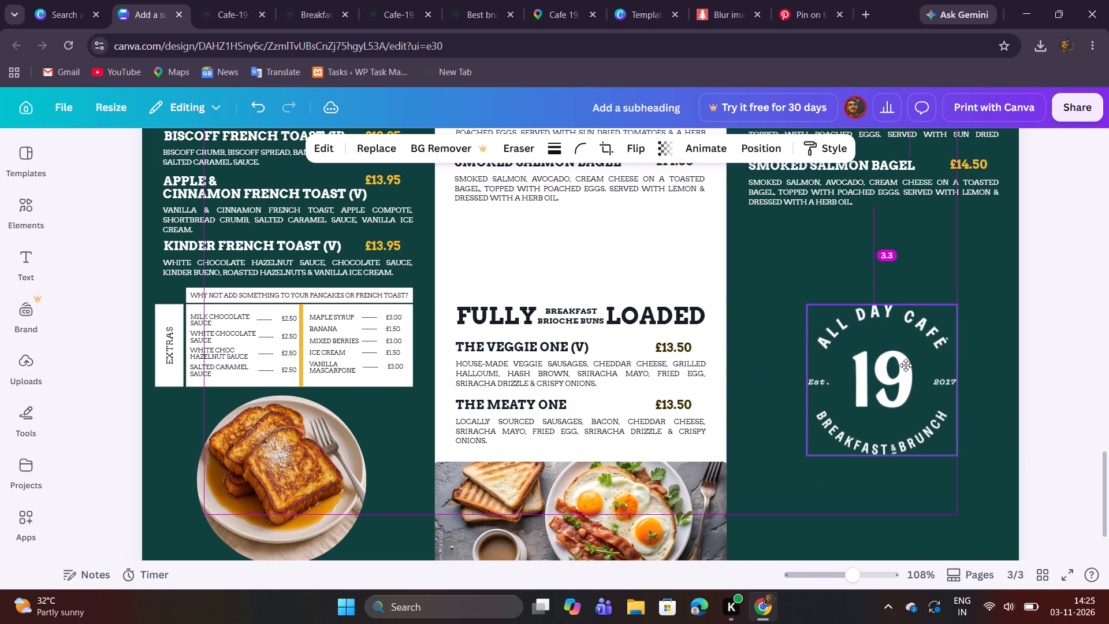
shift+drag(906, 365, 903, 365)
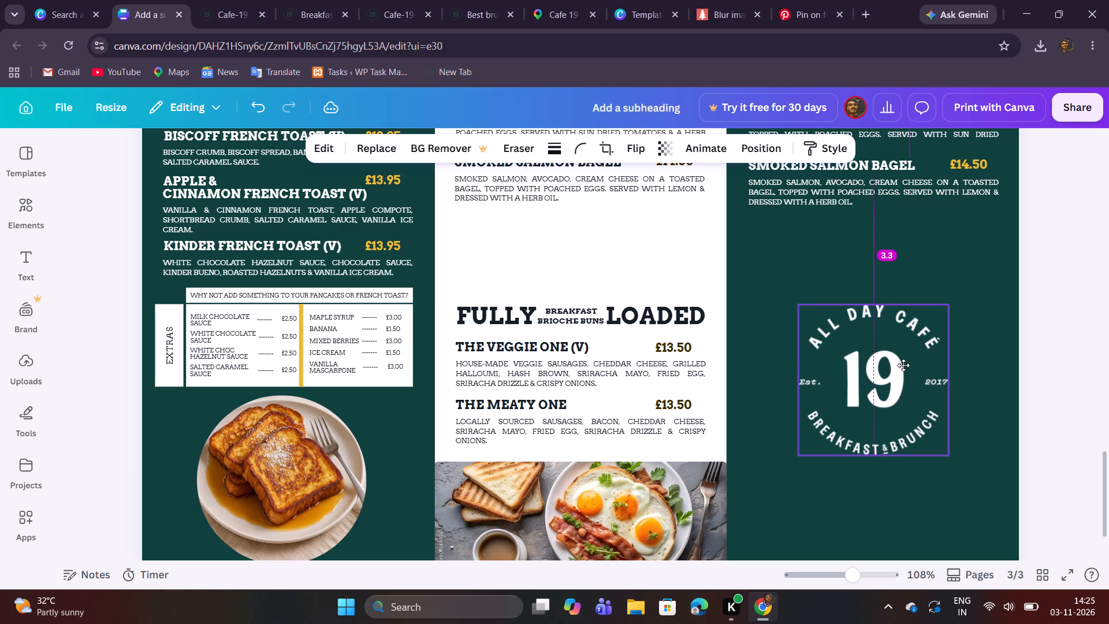
shift+drag(903, 365, 903, 374)
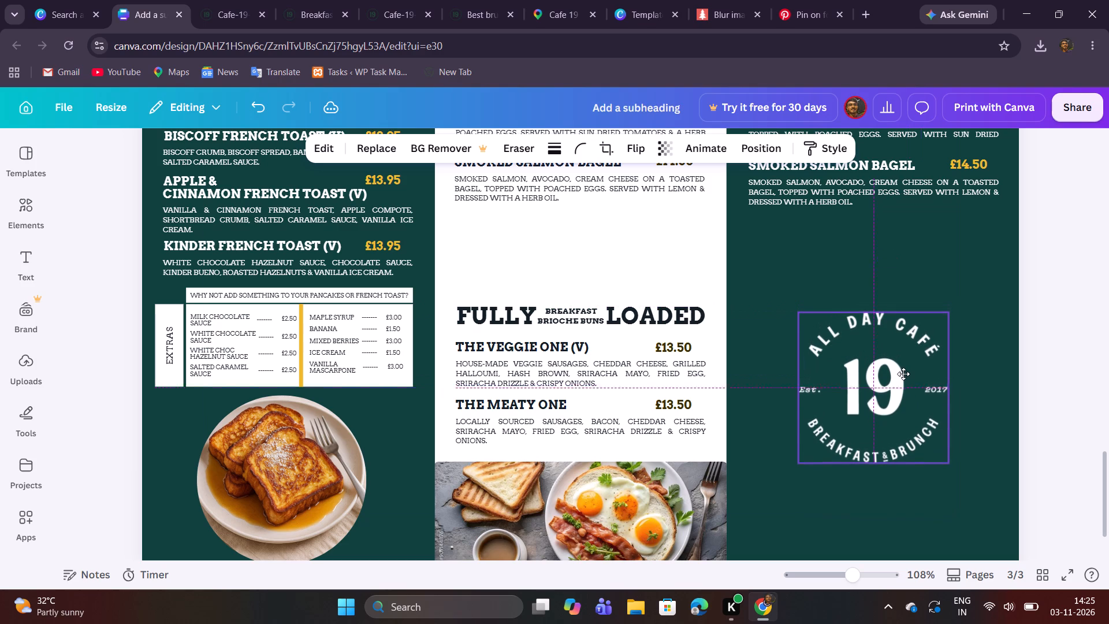
shift+drag(903, 374, 902, 370)
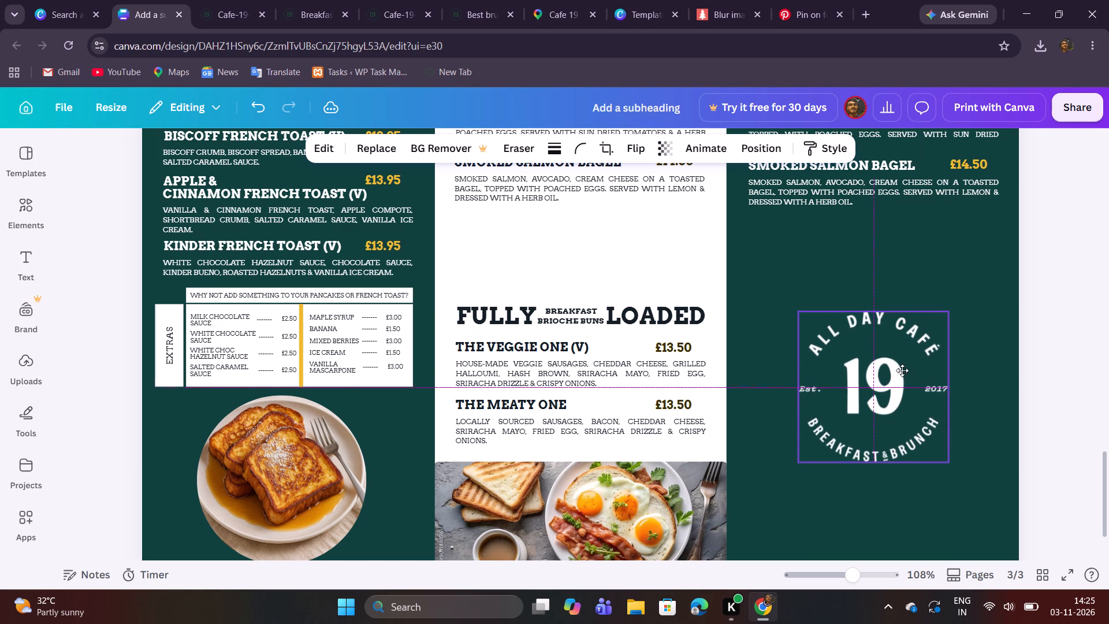
shift+drag(902, 370, 902, 372)
click(958, 372)
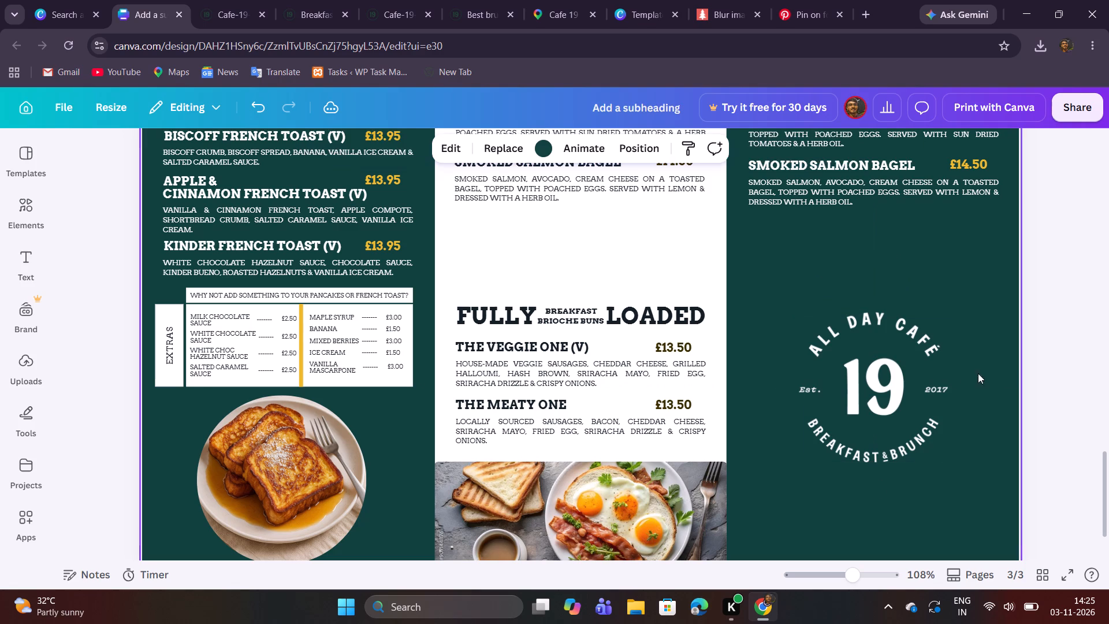
Delete all the Bagles and Fully Loaded text from the middle column of page 3.
scroll(1032, 372, down, 2)
scroll(1032, 372, up, 1)
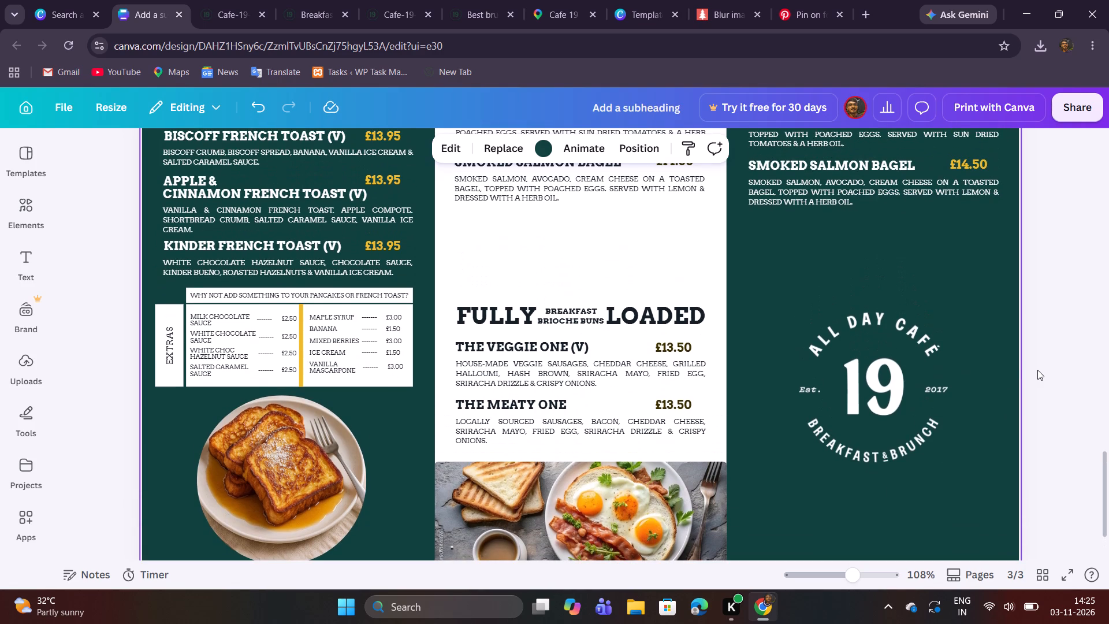
click(841, 574)
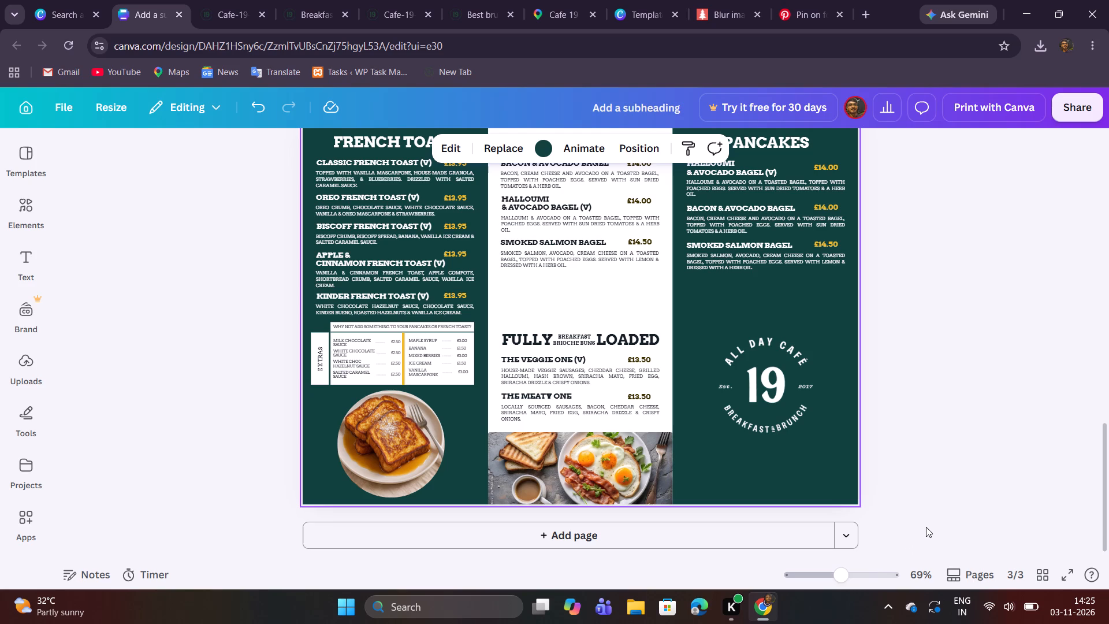
scroll(926, 519, up, 1)
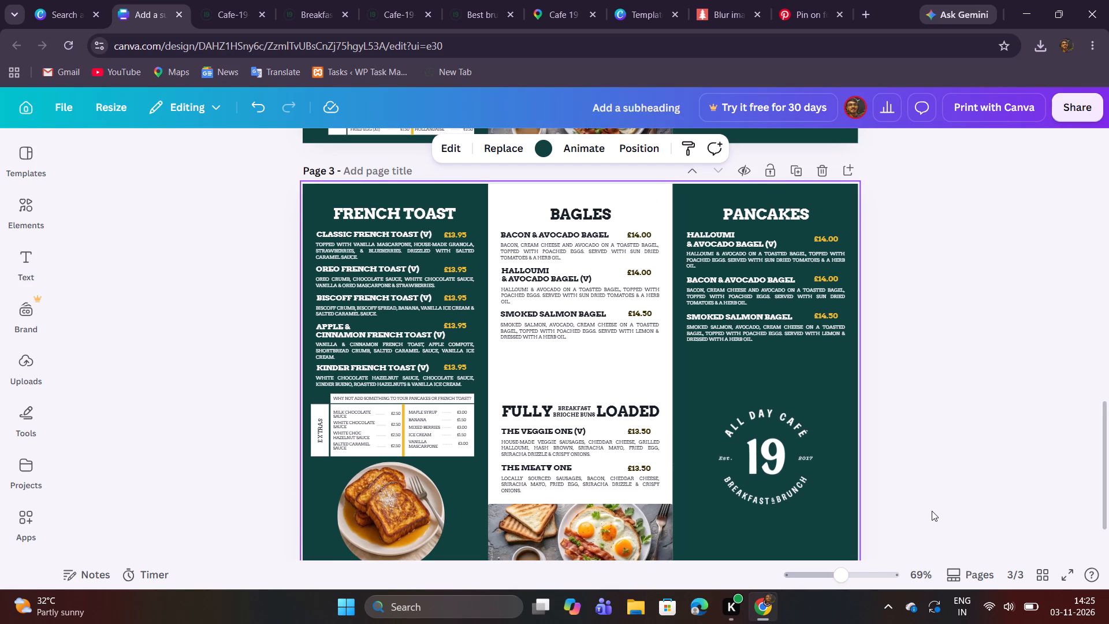
scroll(932, 515, down, 2)
click(618, 481)
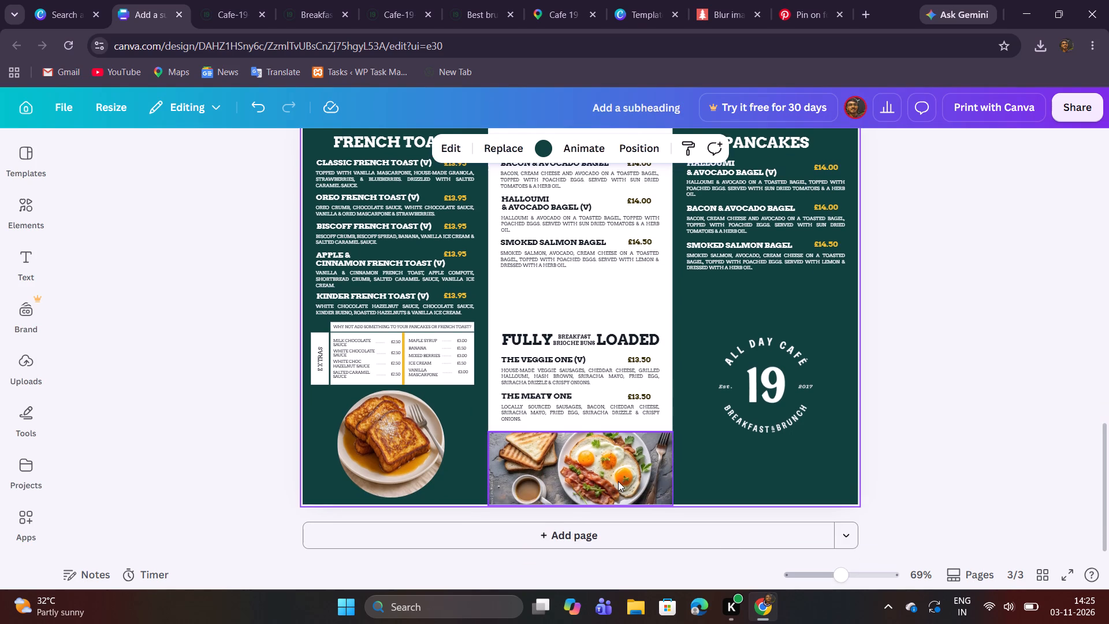
scroll(798, 447, up, 1)
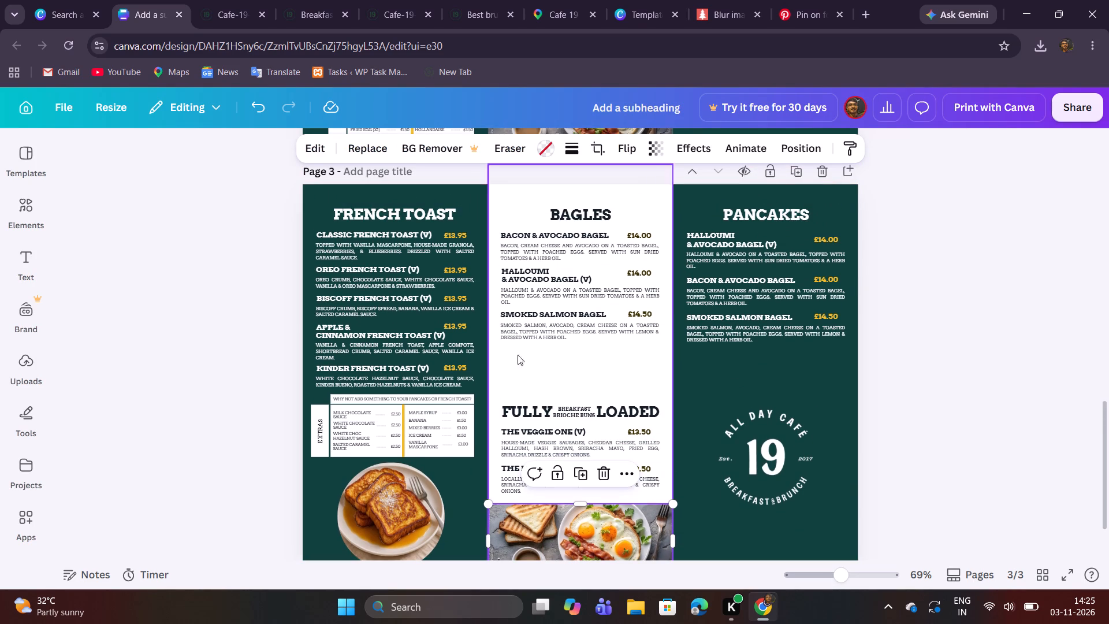
drag(523, 206, 658, 487)
Stretch the breakfast photo in page 3's middle column past the top and bottom page edges so it fills the whole column.
click(615, 513)
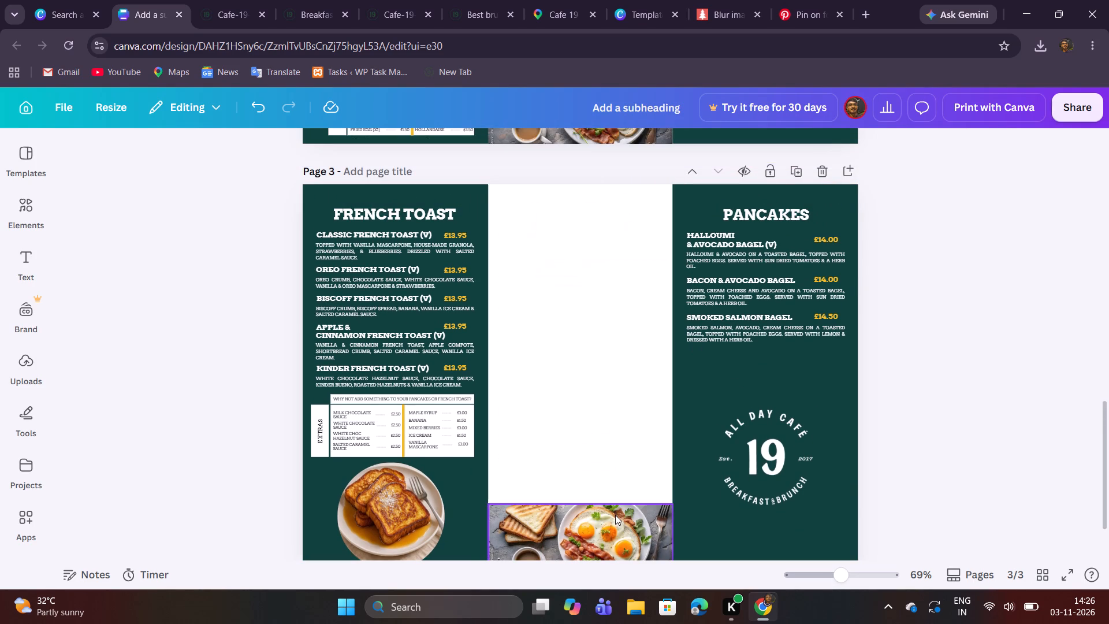
scroll(868, 473, down, 1)
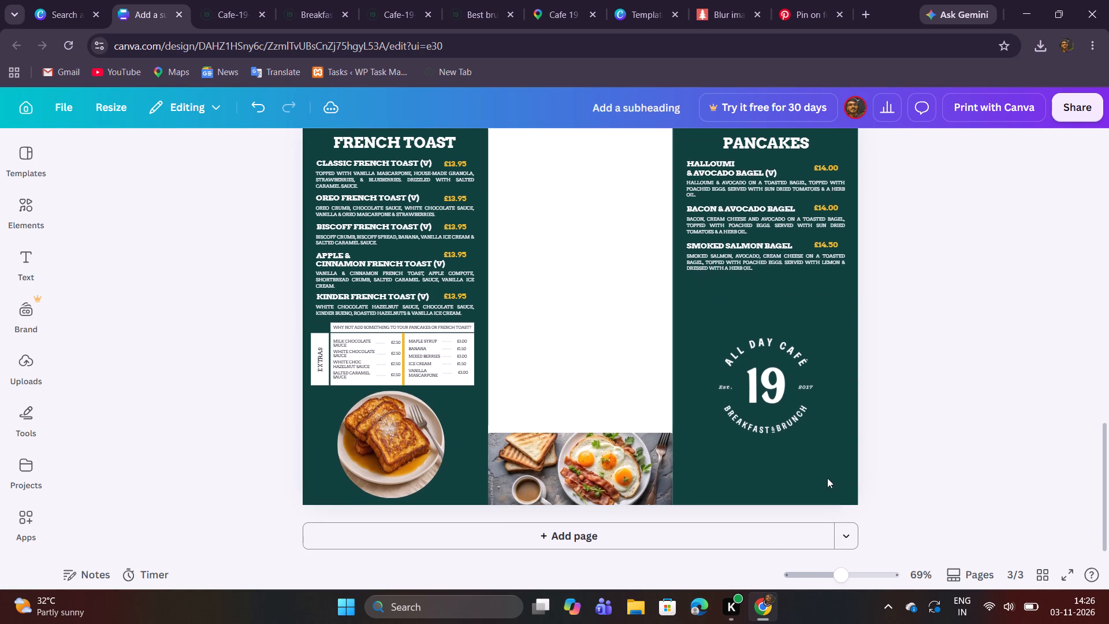
click(642, 468)
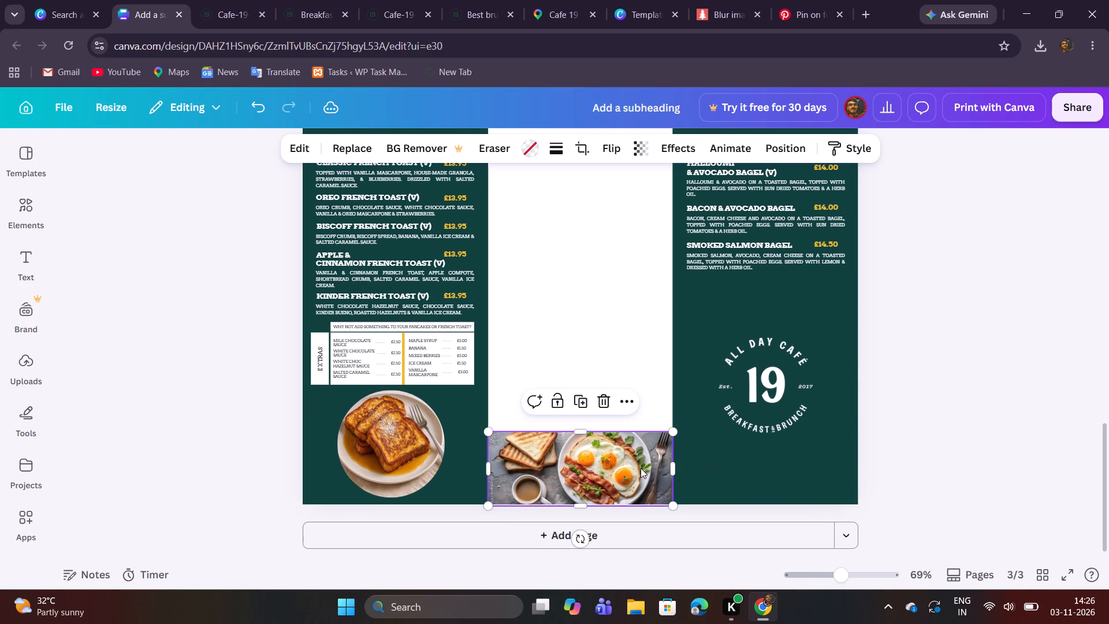
scroll(639, 470, up, 2)
scroll(639, 470, down, 1)
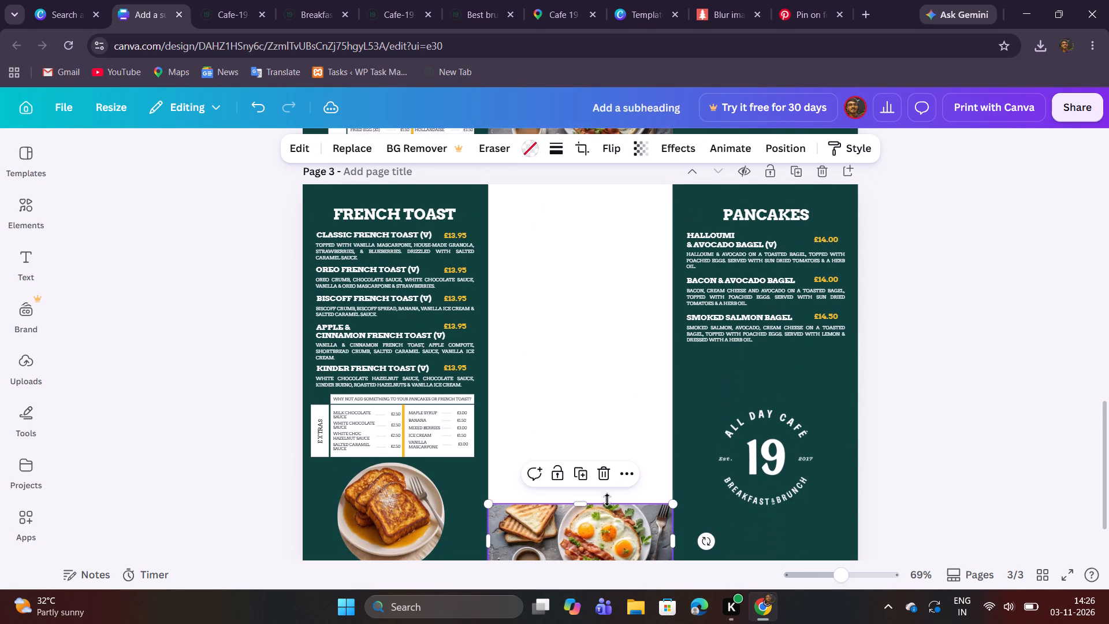
drag(579, 504, 578, 230)
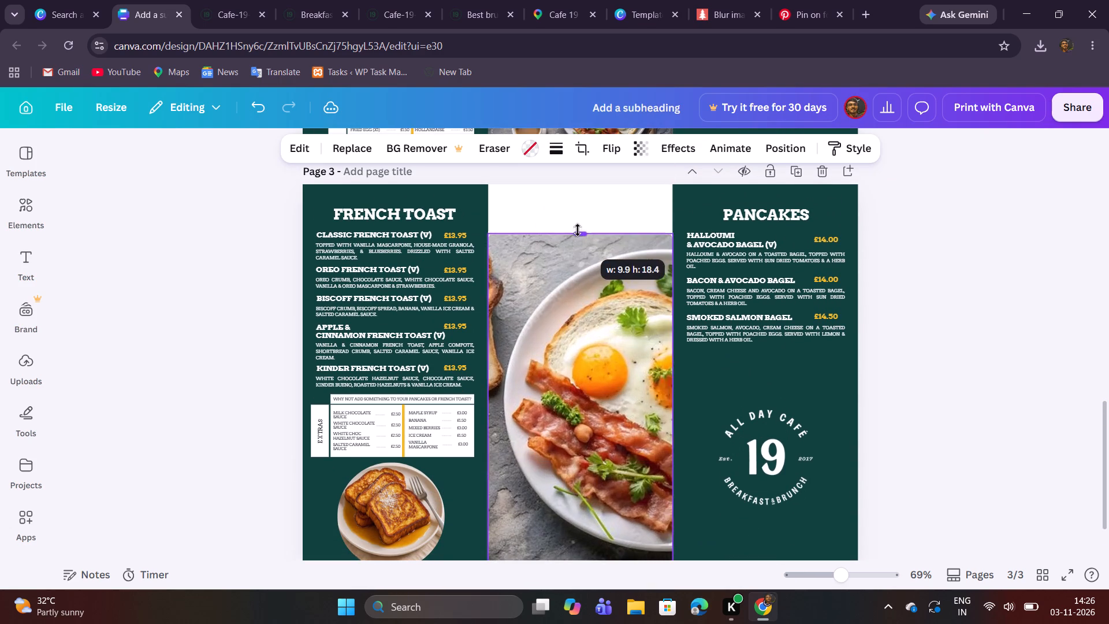
drag(578, 230, 591, 175)
scroll(653, 305, down, 2)
drag(582, 505, 582, 522)
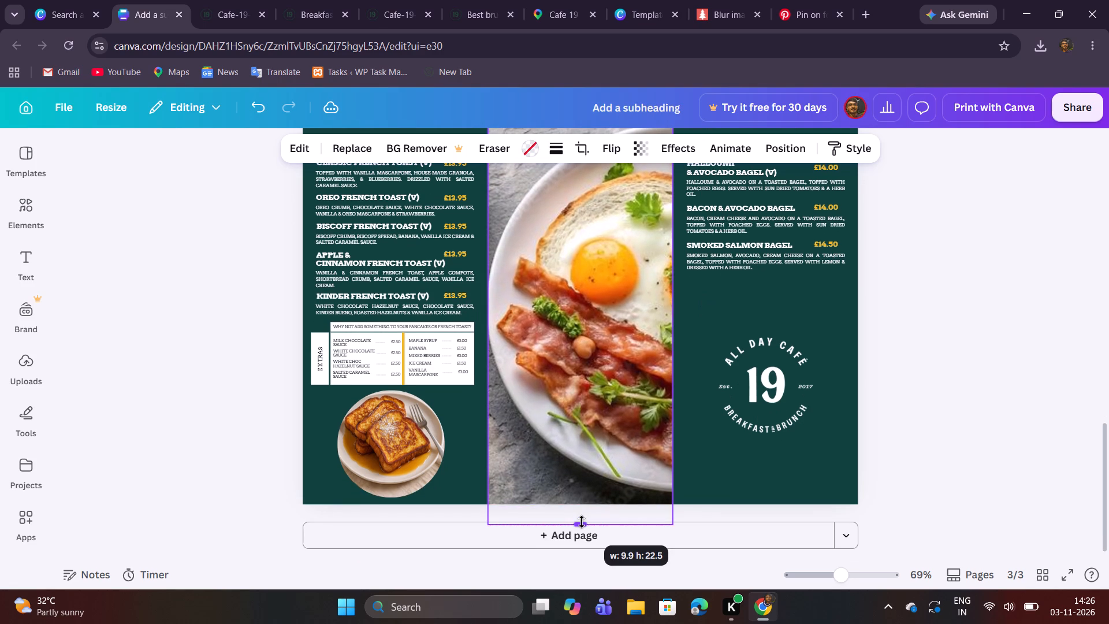
drag(582, 522, 587, 517)
Reposition the breakfast photo inside its crop frame so the egg and bacon sit in the middle column.
double_click(582, 413)
drag(600, 413, 612, 404)
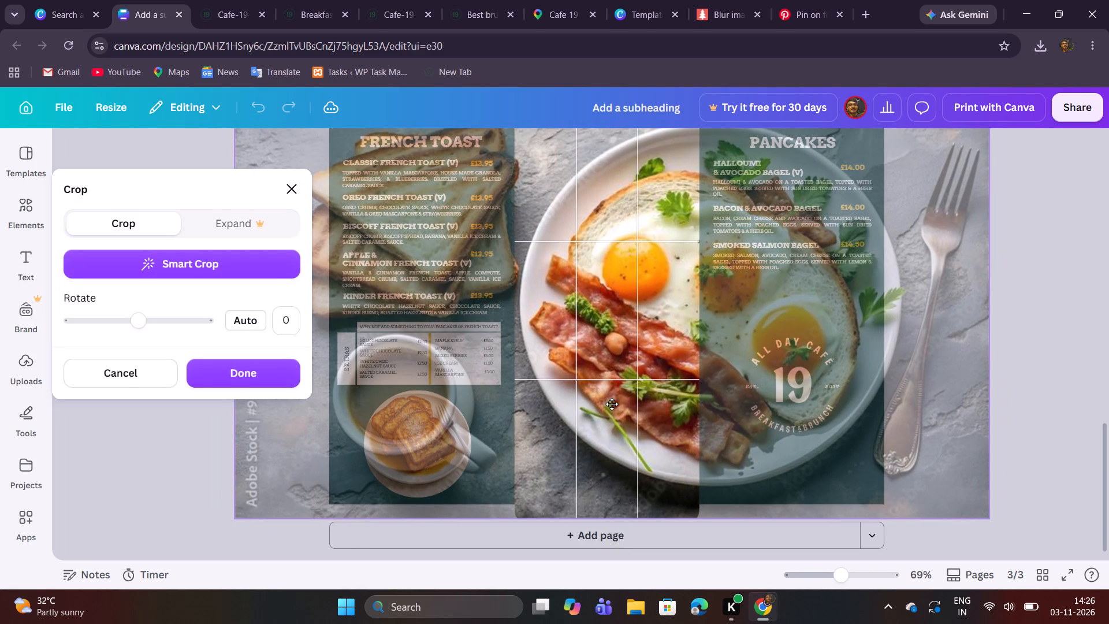
drag(612, 404, 608, 398)
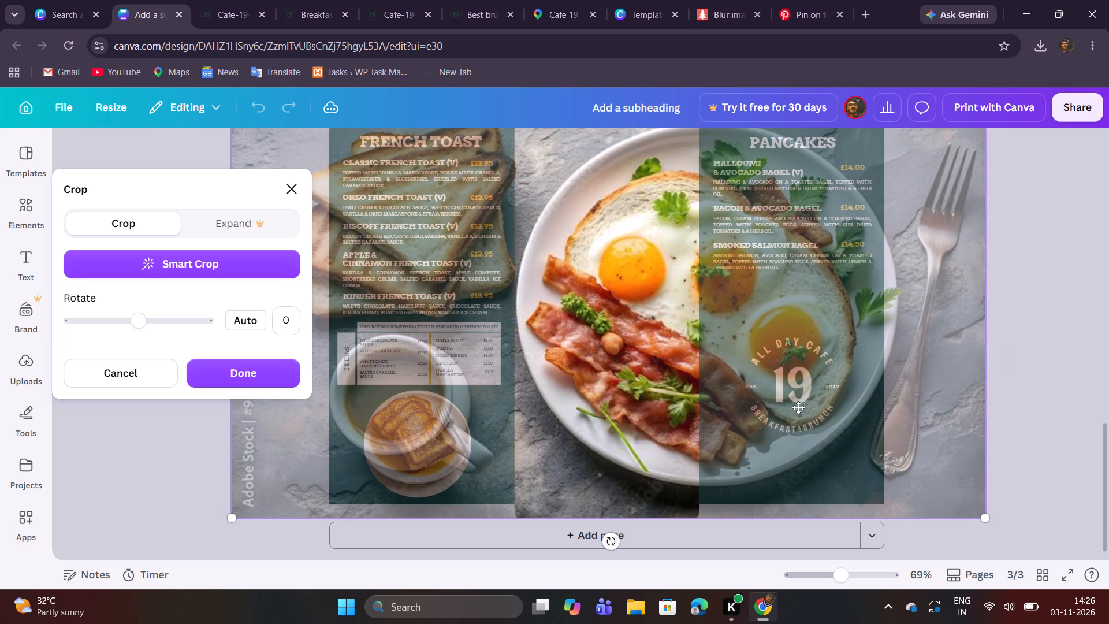
click(1026, 376)
scroll(1023, 386, up, 2)
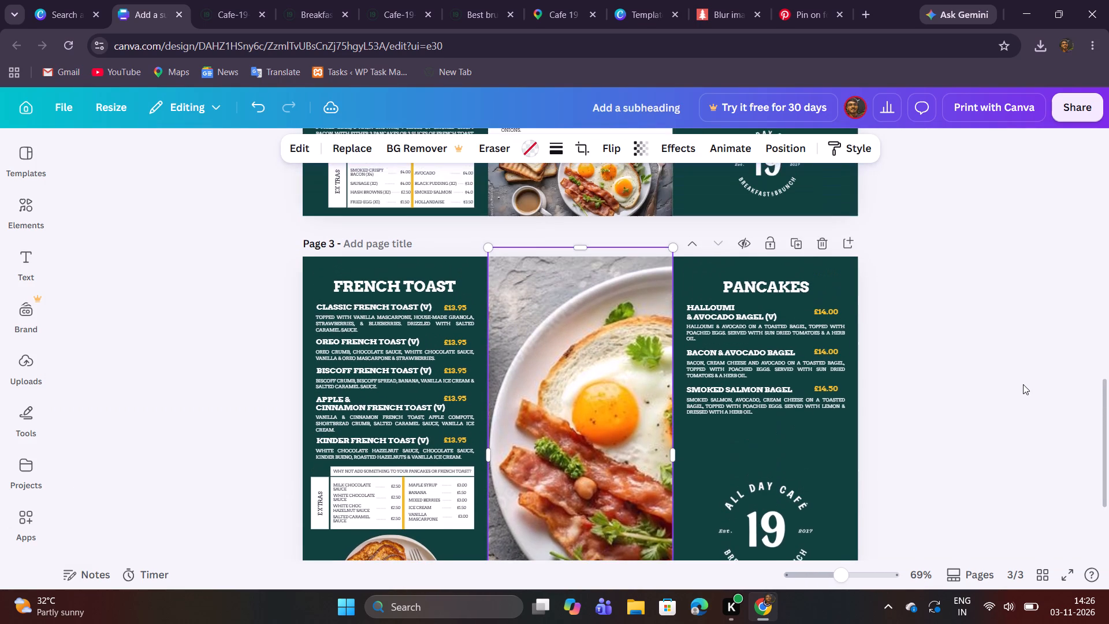
scroll(1023, 384, down, 1)
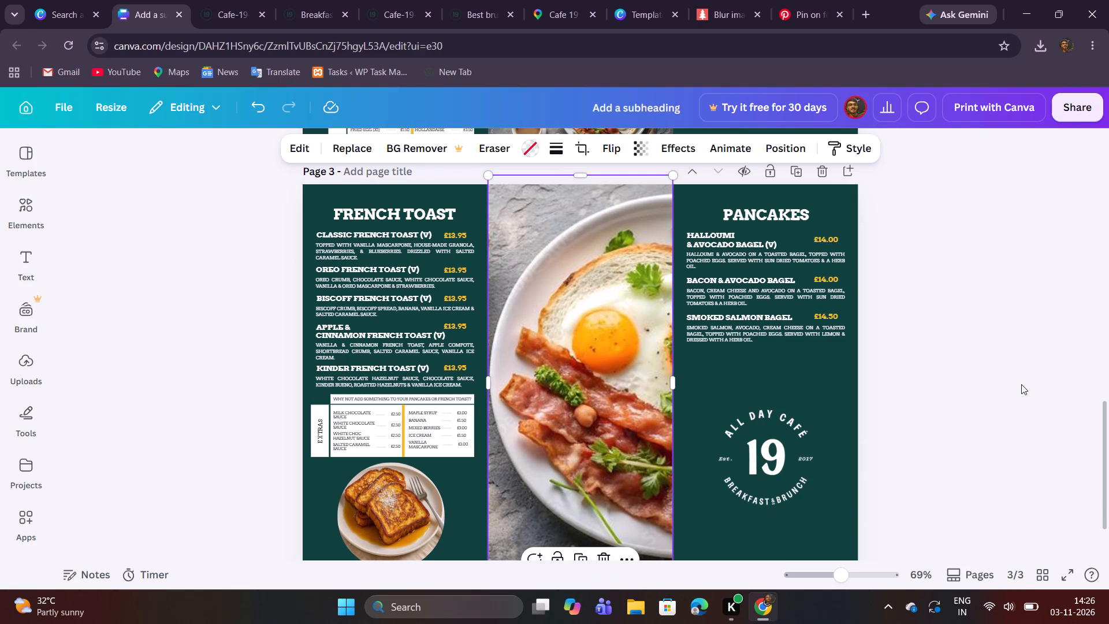
scroll(1023, 381, down, 3)
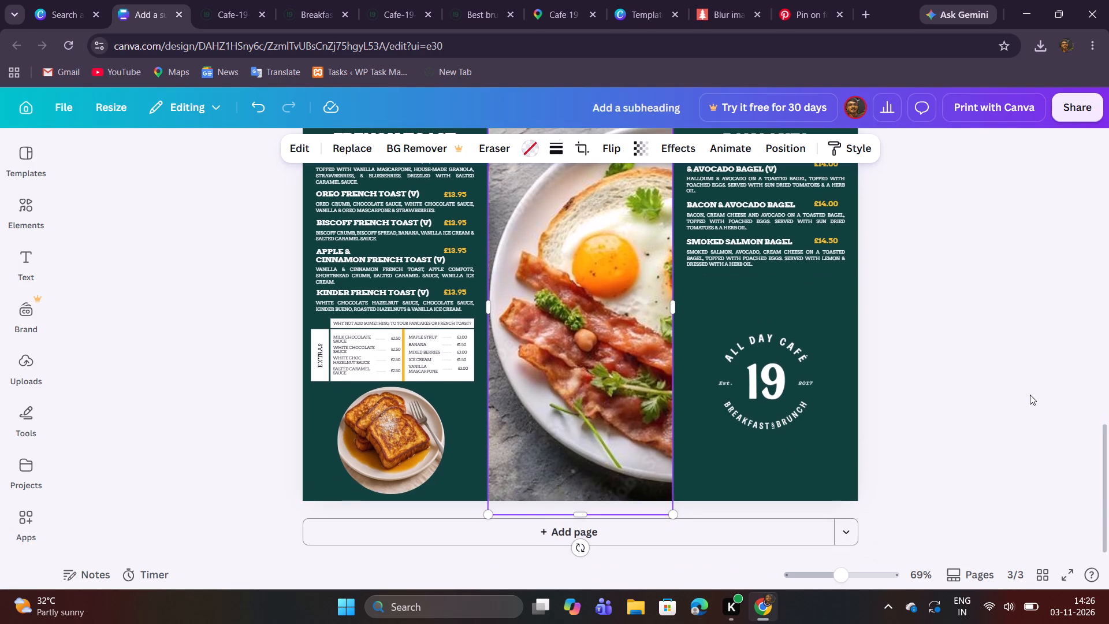
scroll(1030, 395, up, 2)
scroll(1030, 395, down, 2)
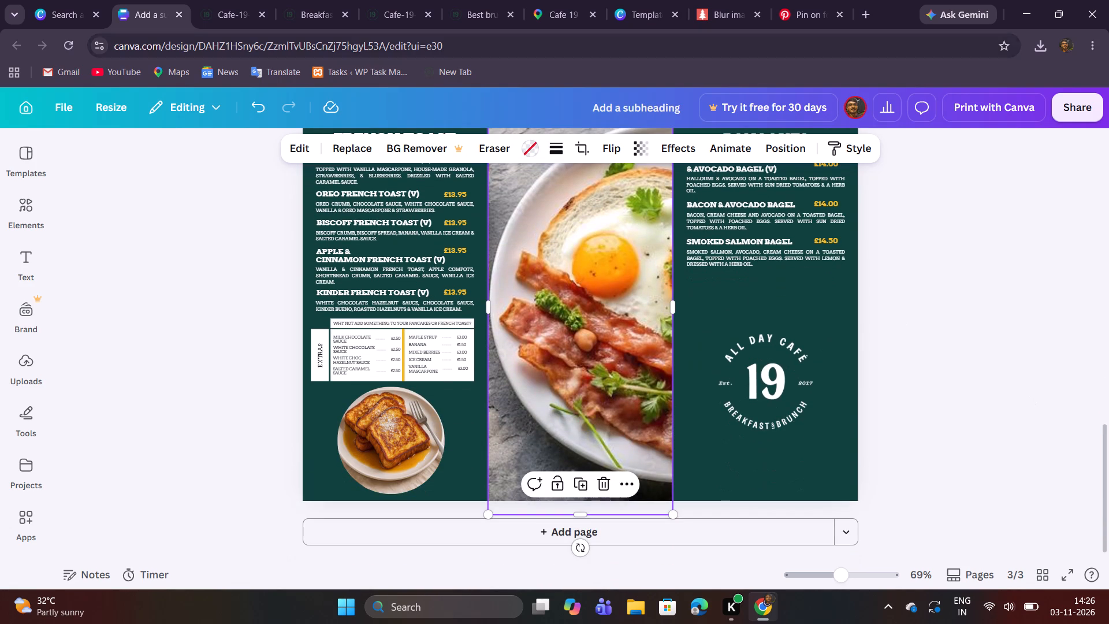
Browse the related French toast pins on Pinterest for another food photo.
click(798, 12)
scroll(680, 273, down, 2)
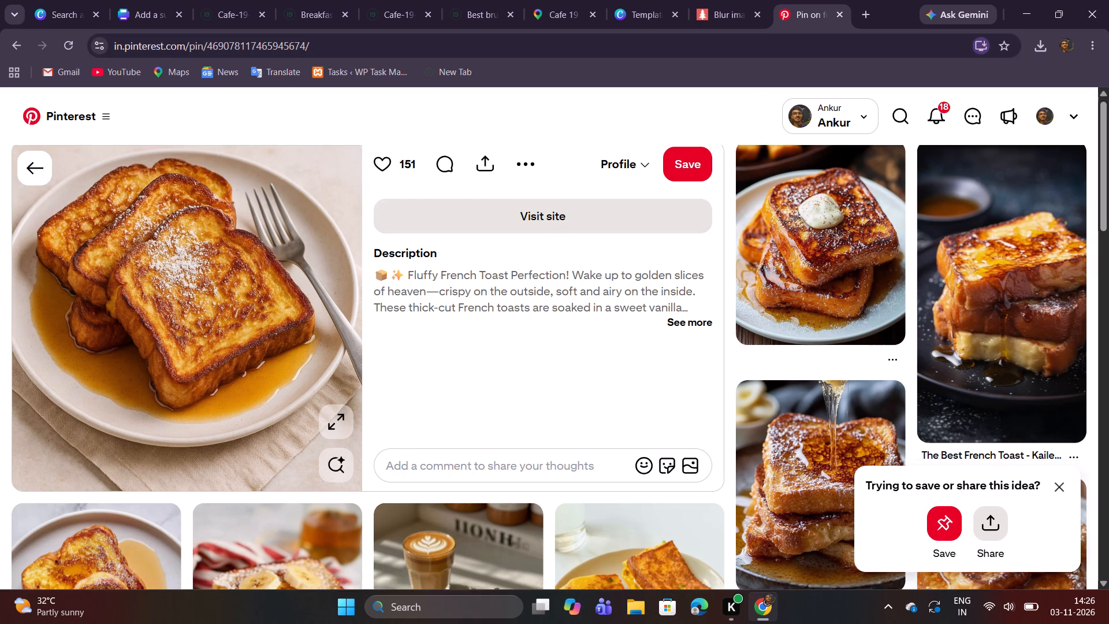
scroll(680, 273, down, 1)
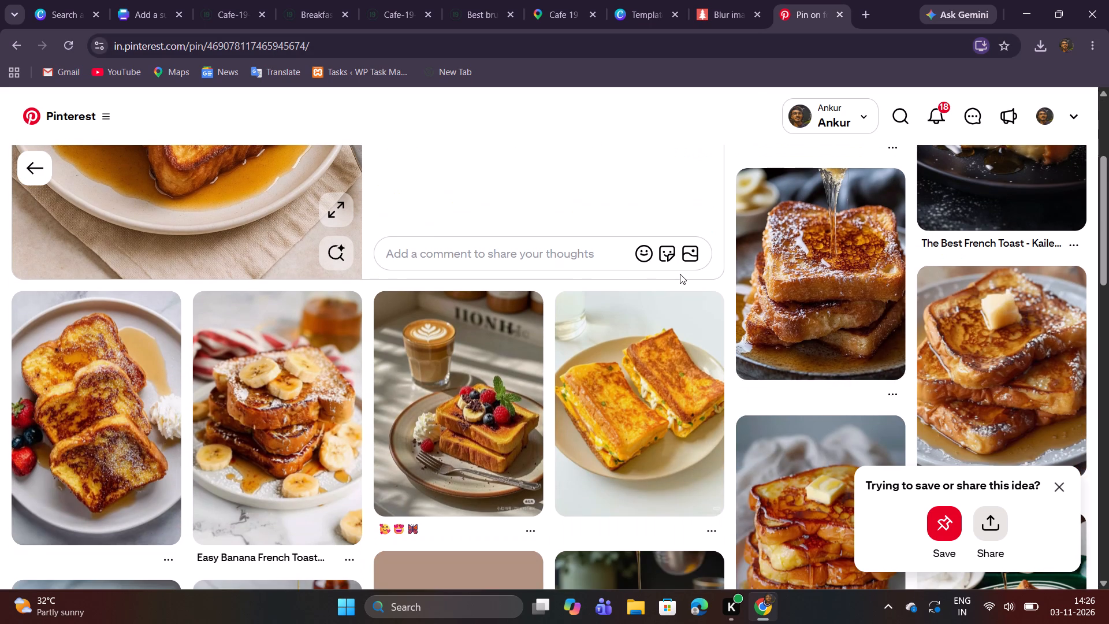
scroll(681, 274, down, 4)
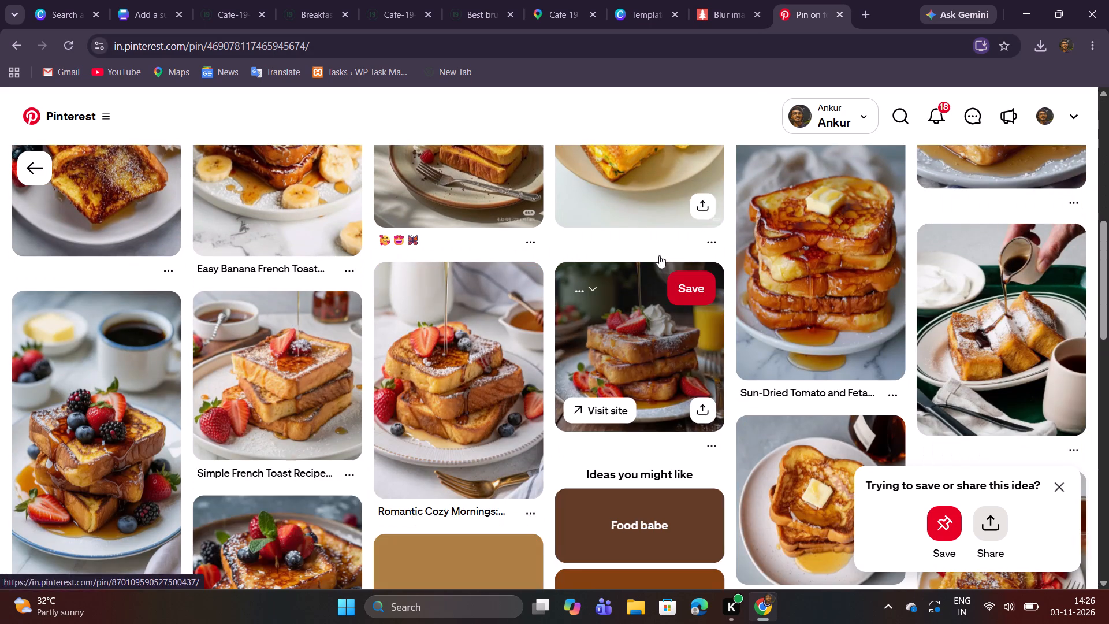
click(235, 1)
click(146, 0)
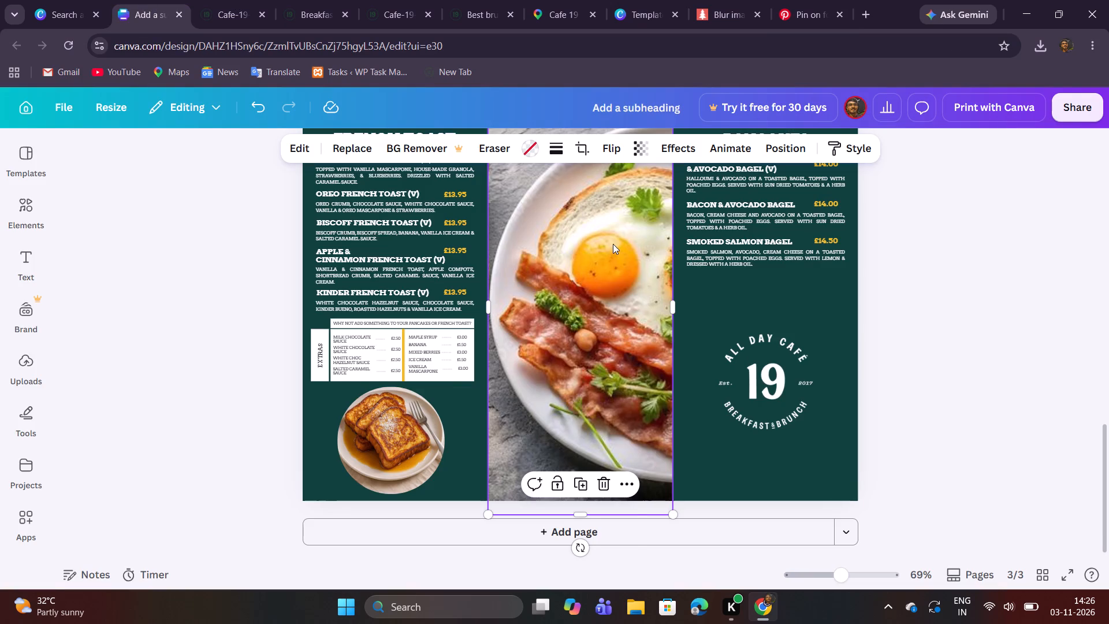
Copy the Smoked Salmon Bagel item name from page 3's Pancakes column and search Pinterest for it.
scroll(613, 244, up, 1)
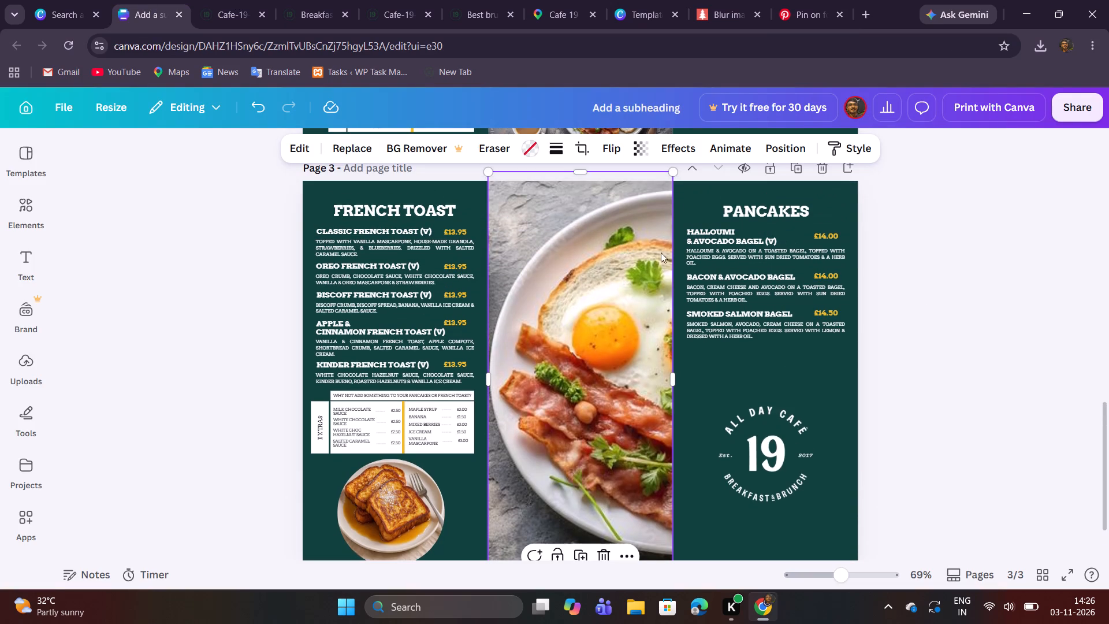
click(765, 273)
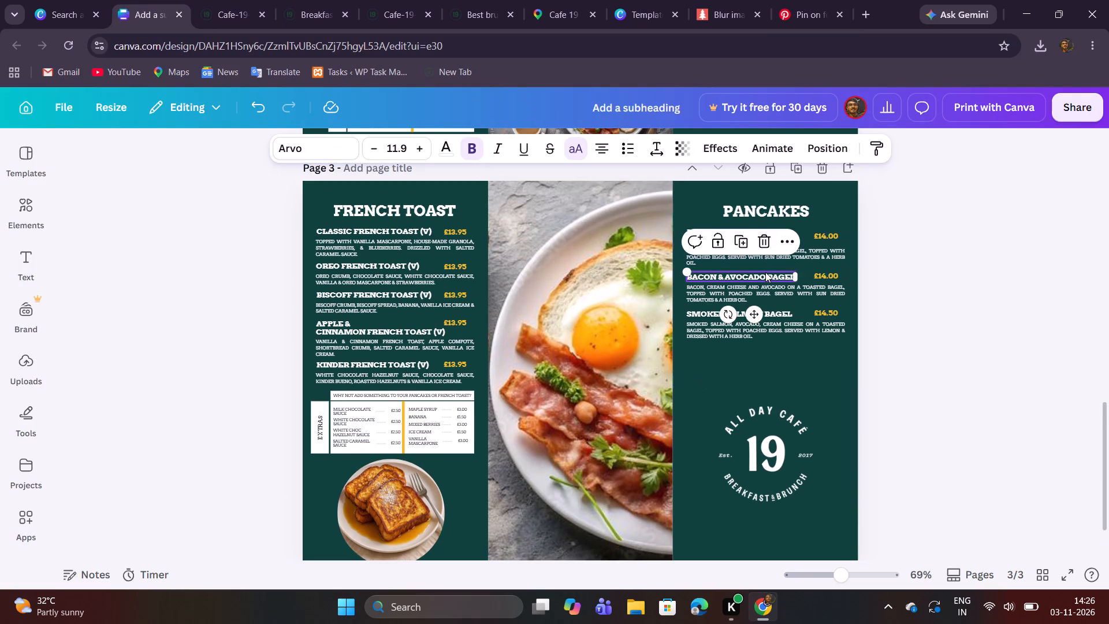
click(743, 354)
double_click(750, 313)
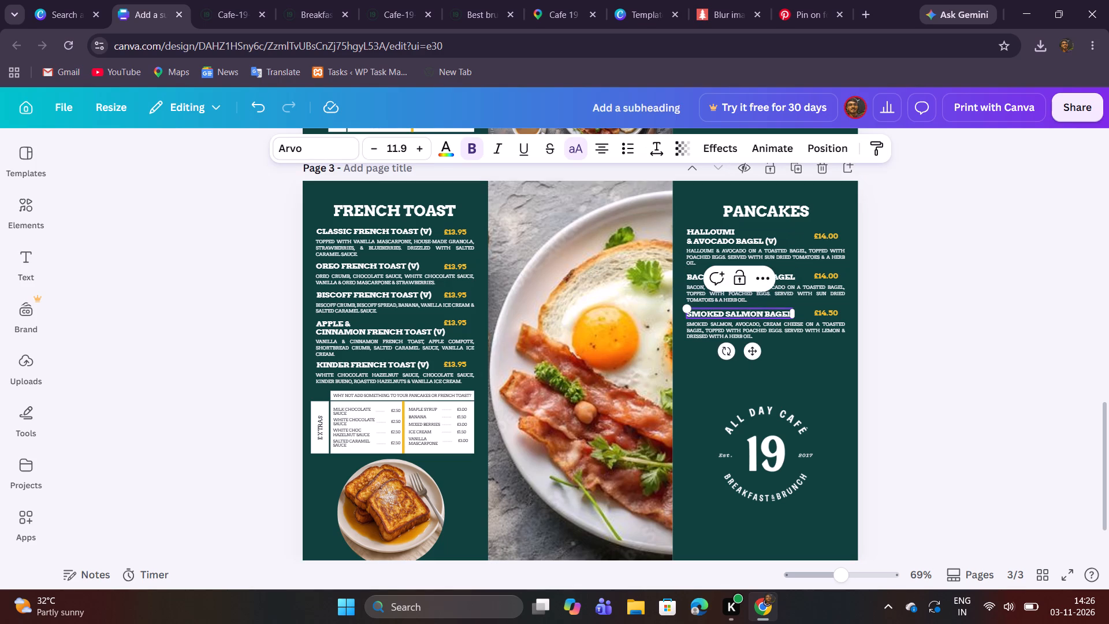
key(ctrl+a)
key(ctrl+c)
click(901, 327)
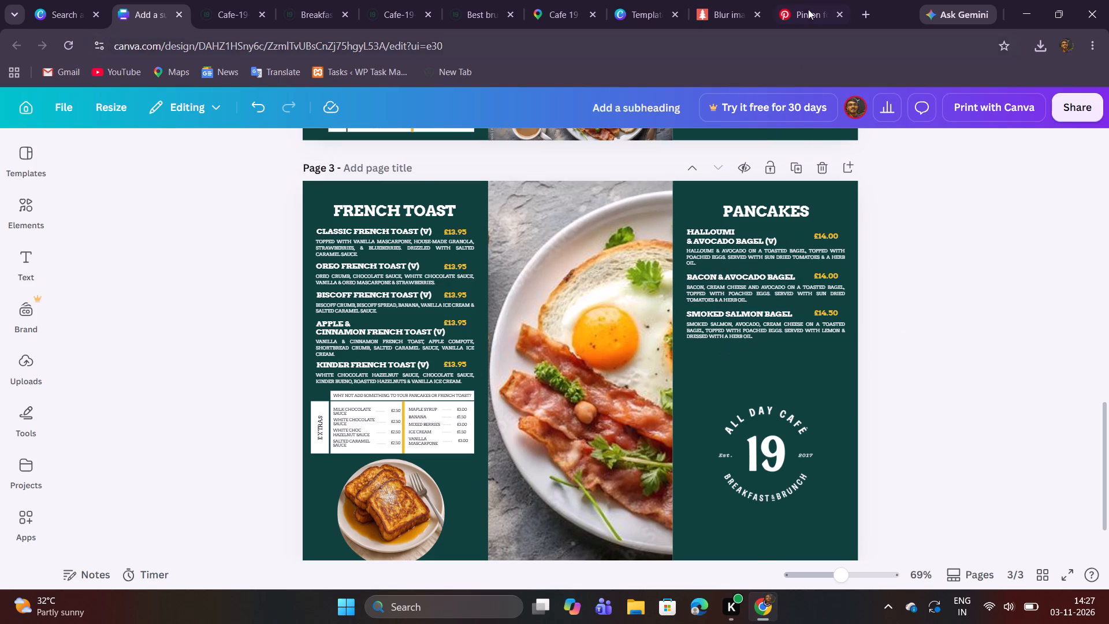
click(804, 0)
click(891, 115)
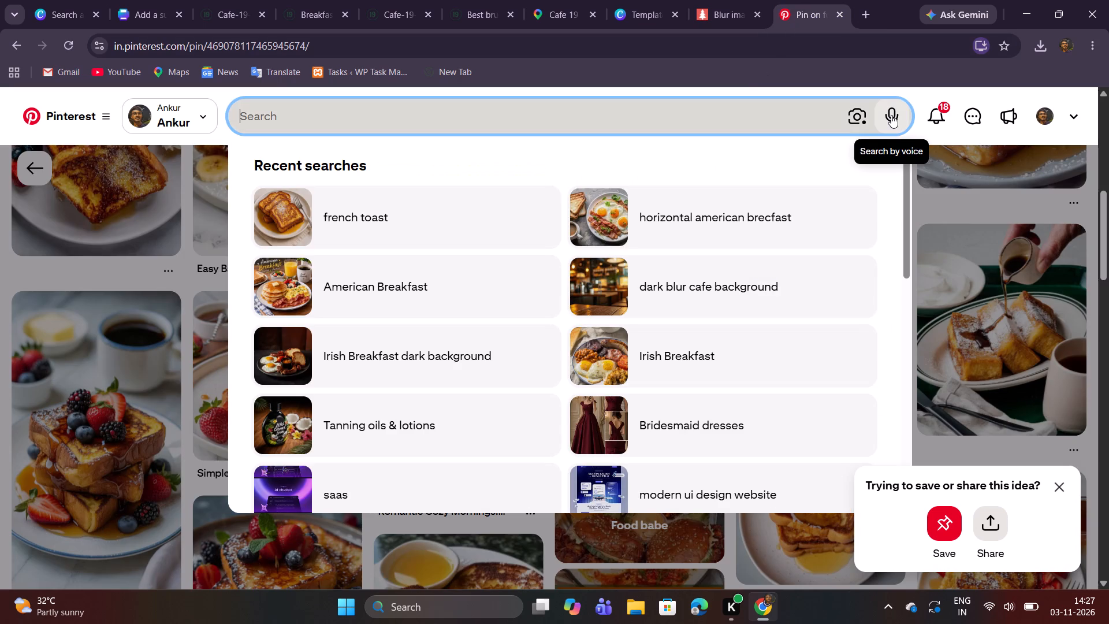
key(ctrl+v)
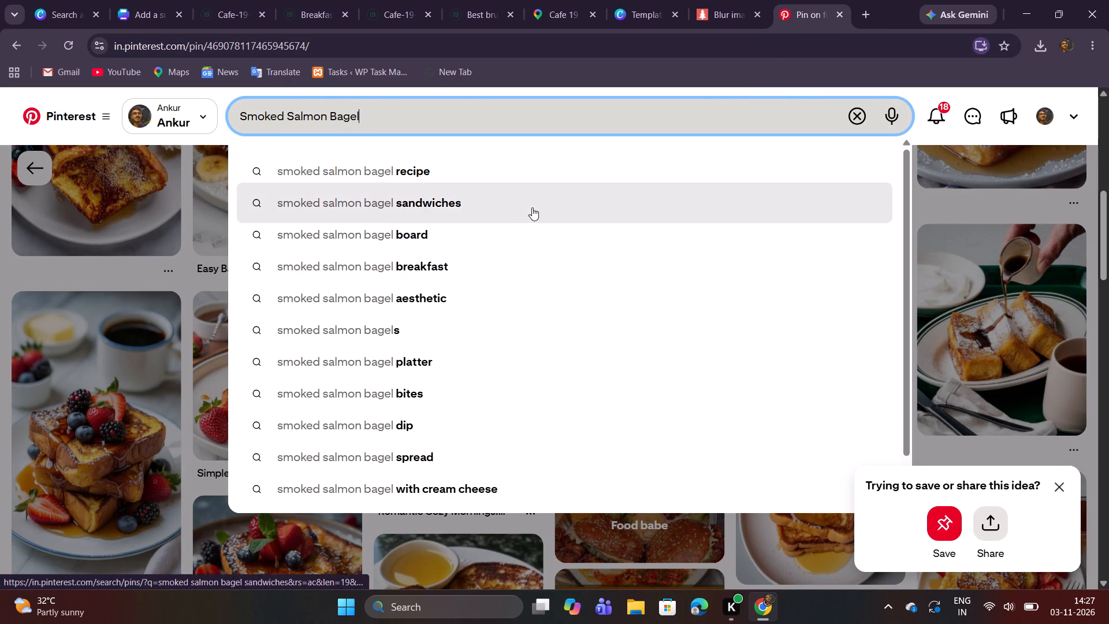
key(Return)
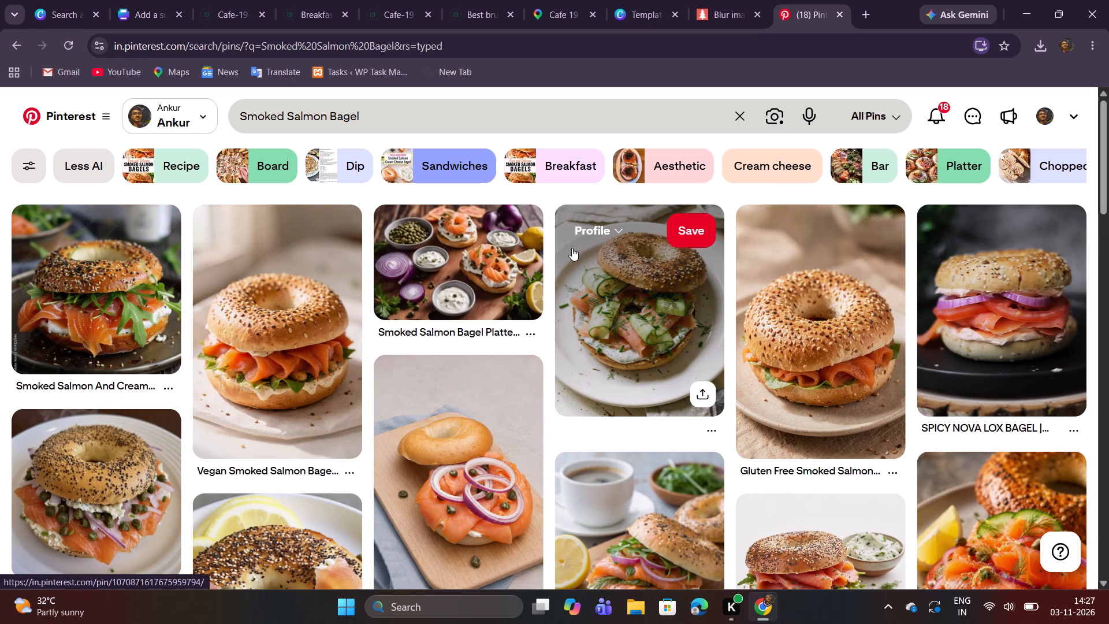
Refine the Pinterest search to "Smoked Salmon Bagel dark" and look through the photos.
click(403, 123)
key(space)
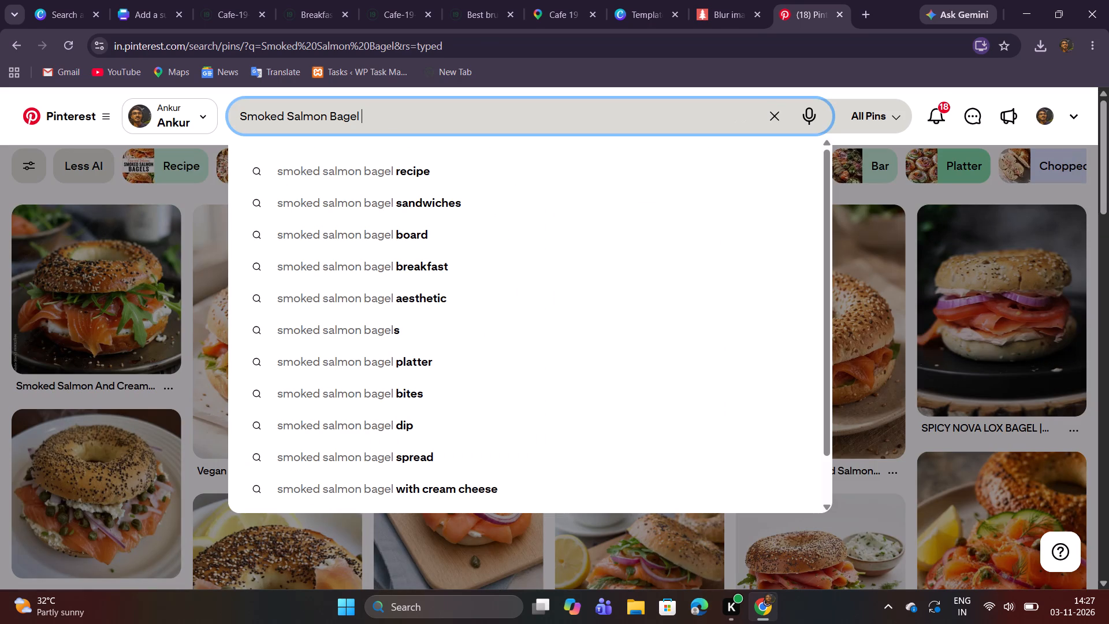
key(d)
text(ark)
key(Return)
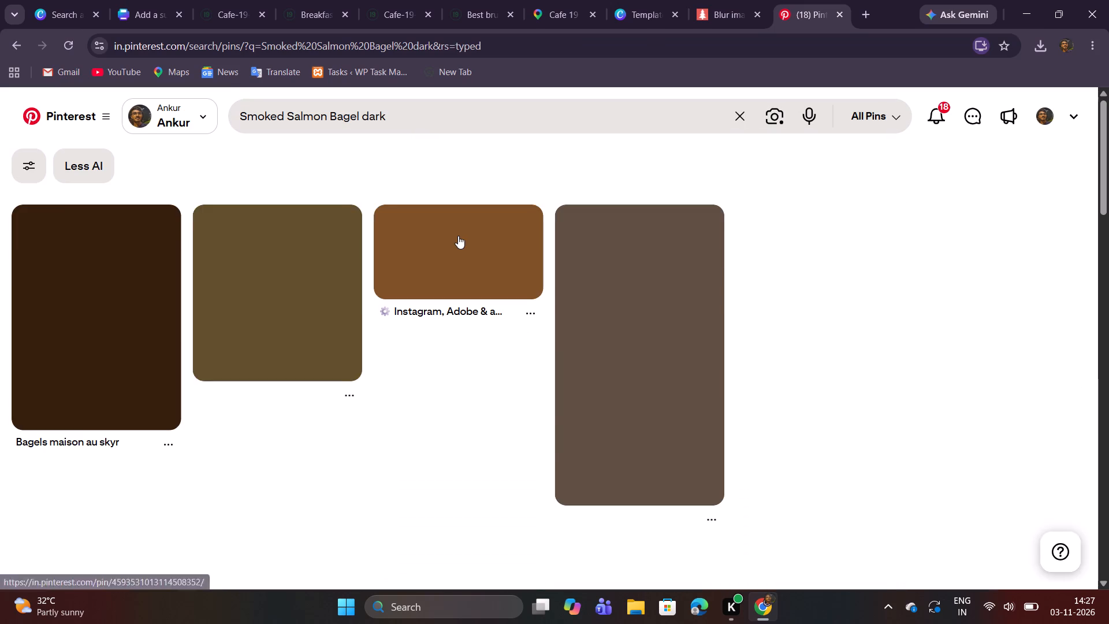
scroll(458, 235, down, 1)
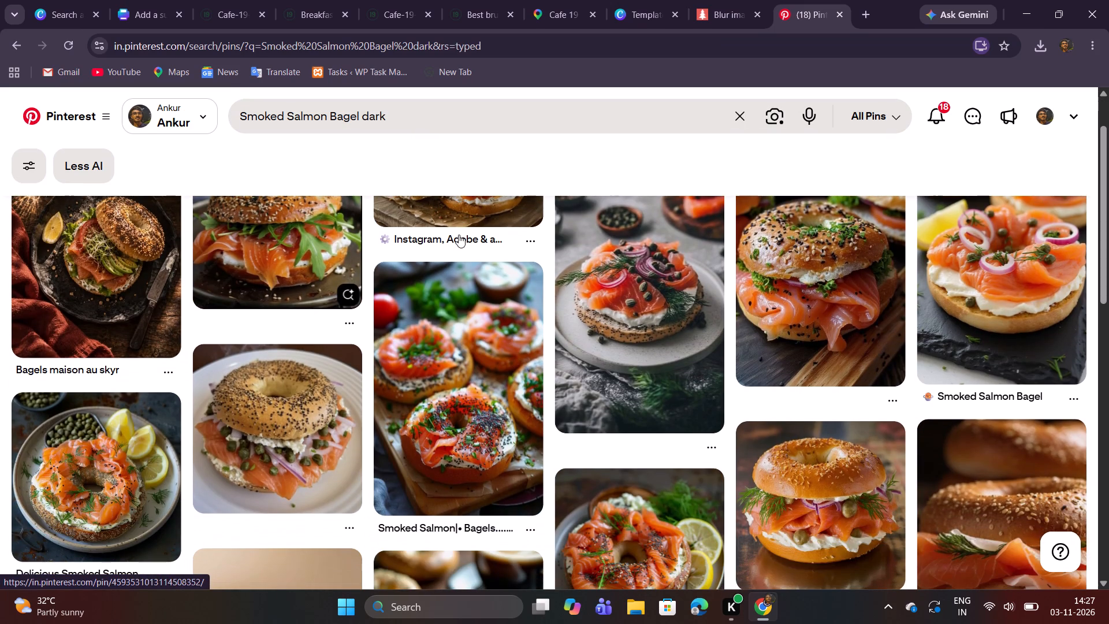
scroll(459, 235, up, 3)
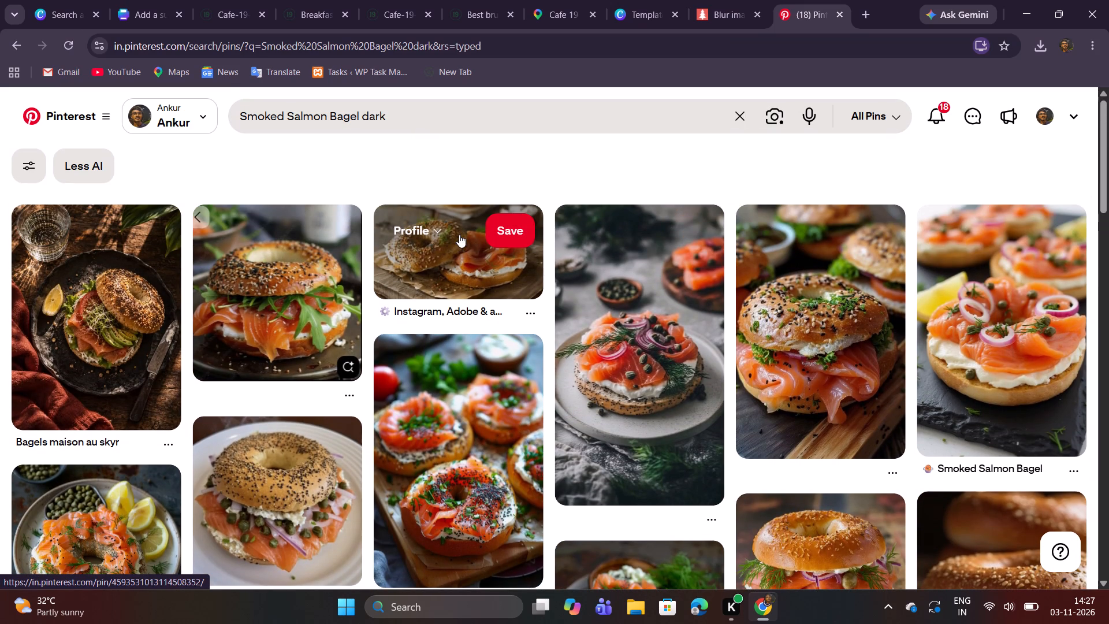
Copy the tall photo of the open salmon bagel on a grey plate from Pinterest and replace page 3's middle-column breakfast photo with it in Canva.
click(656, 379)
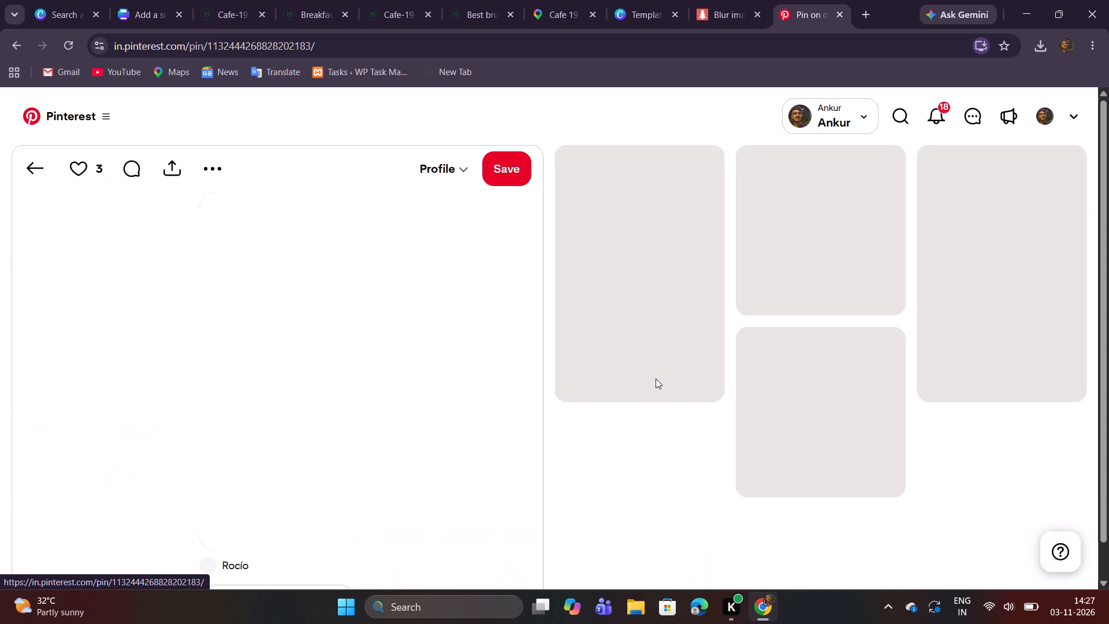
right_click(314, 378)
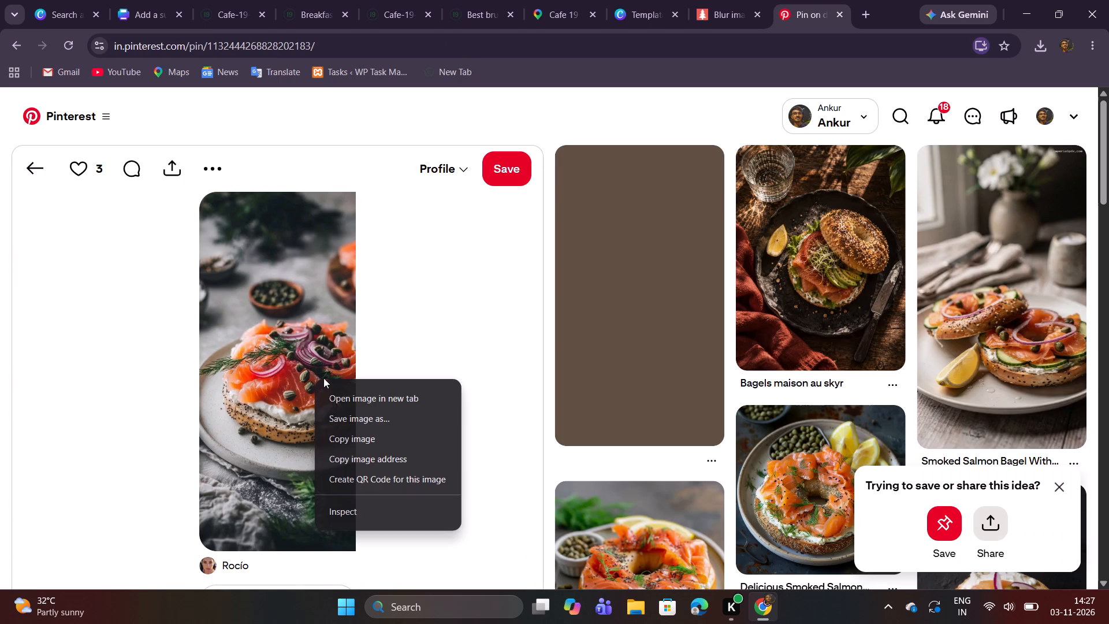
click(370, 436)
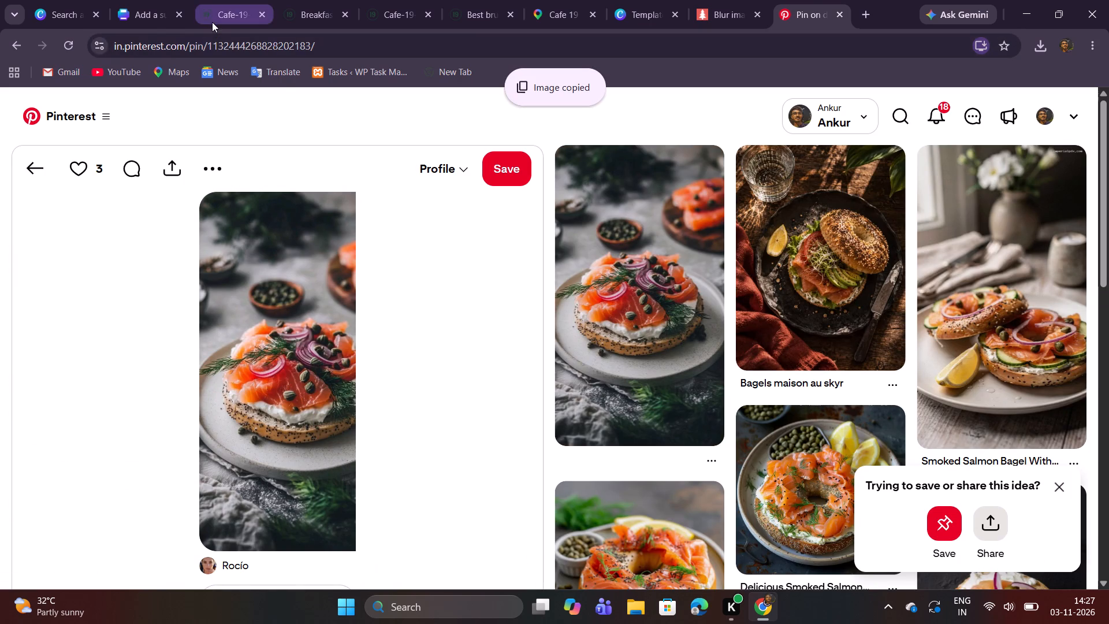
click(212, 22)
click(160, 5)
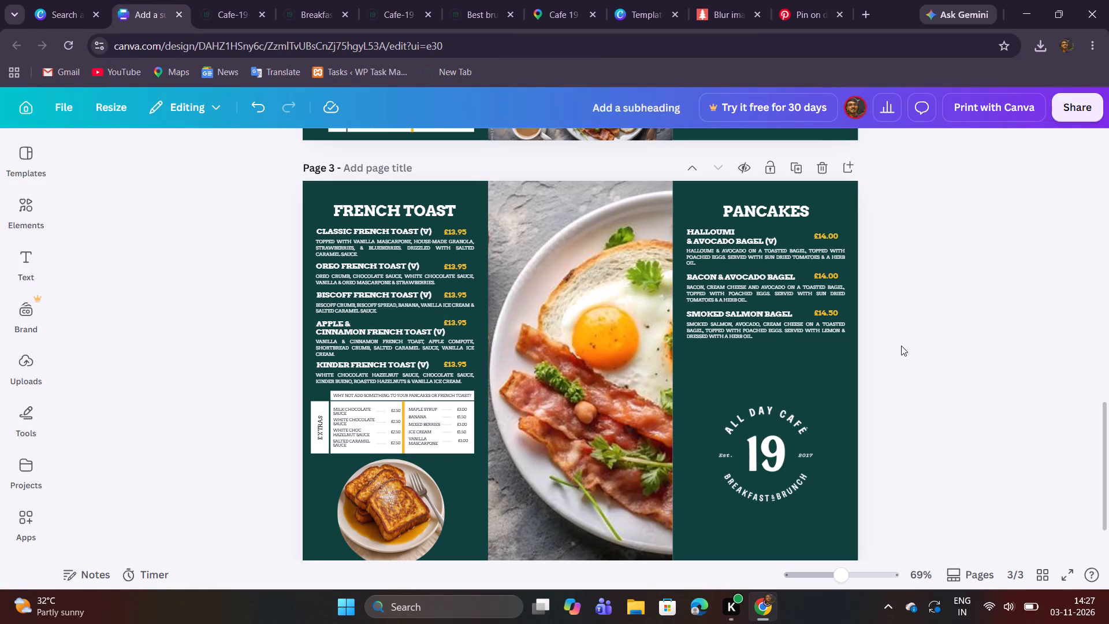
click(687, 383)
key(ctrl+v)
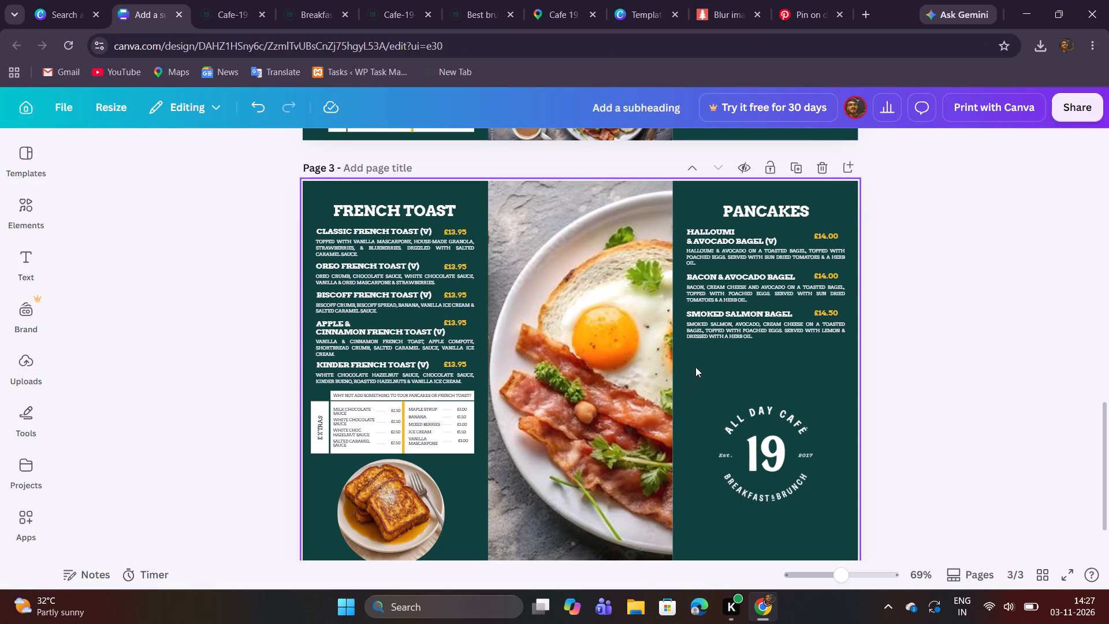
drag(633, 367, 651, 336)
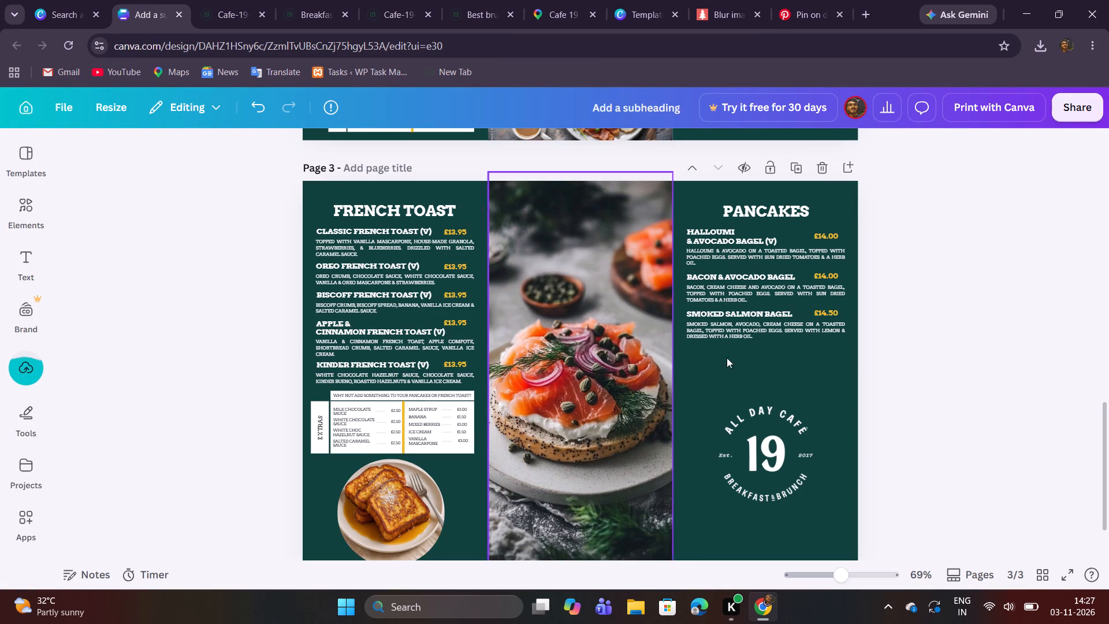
click(900, 354)
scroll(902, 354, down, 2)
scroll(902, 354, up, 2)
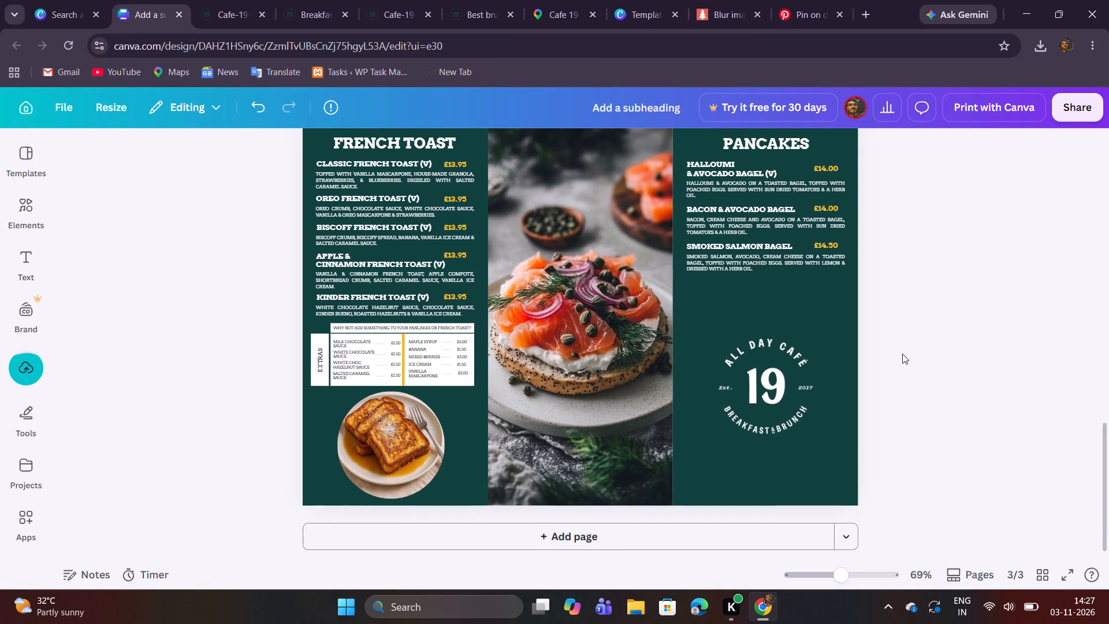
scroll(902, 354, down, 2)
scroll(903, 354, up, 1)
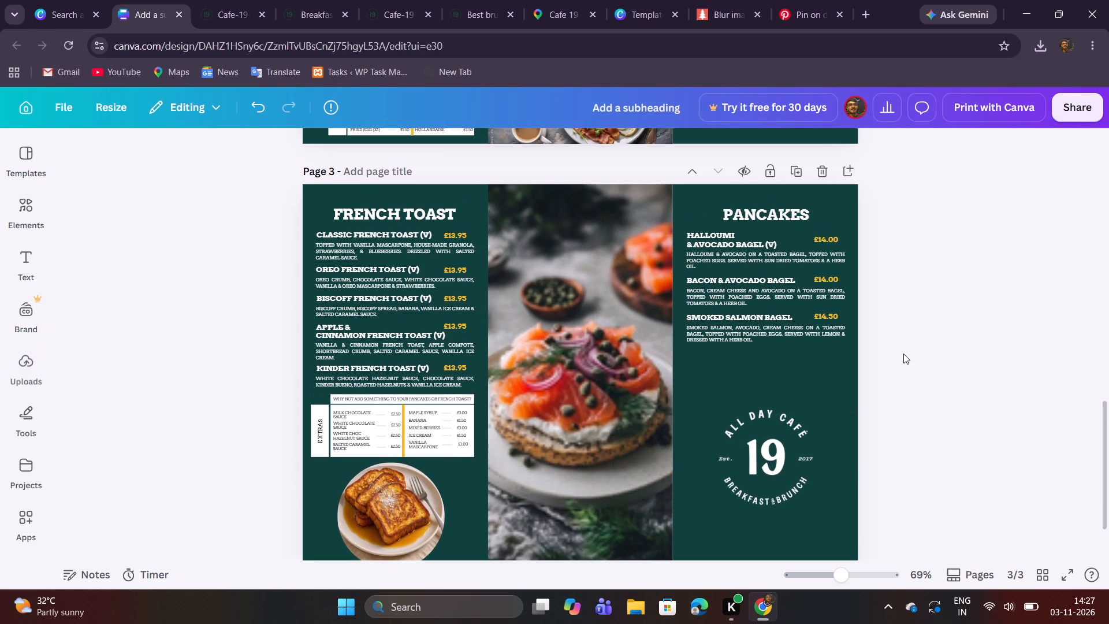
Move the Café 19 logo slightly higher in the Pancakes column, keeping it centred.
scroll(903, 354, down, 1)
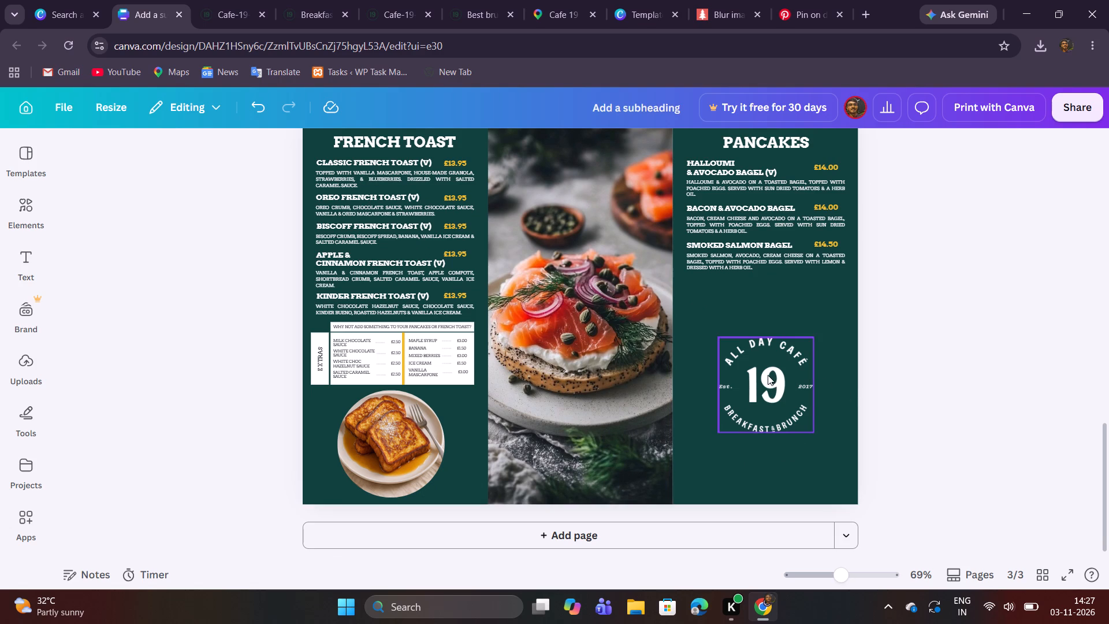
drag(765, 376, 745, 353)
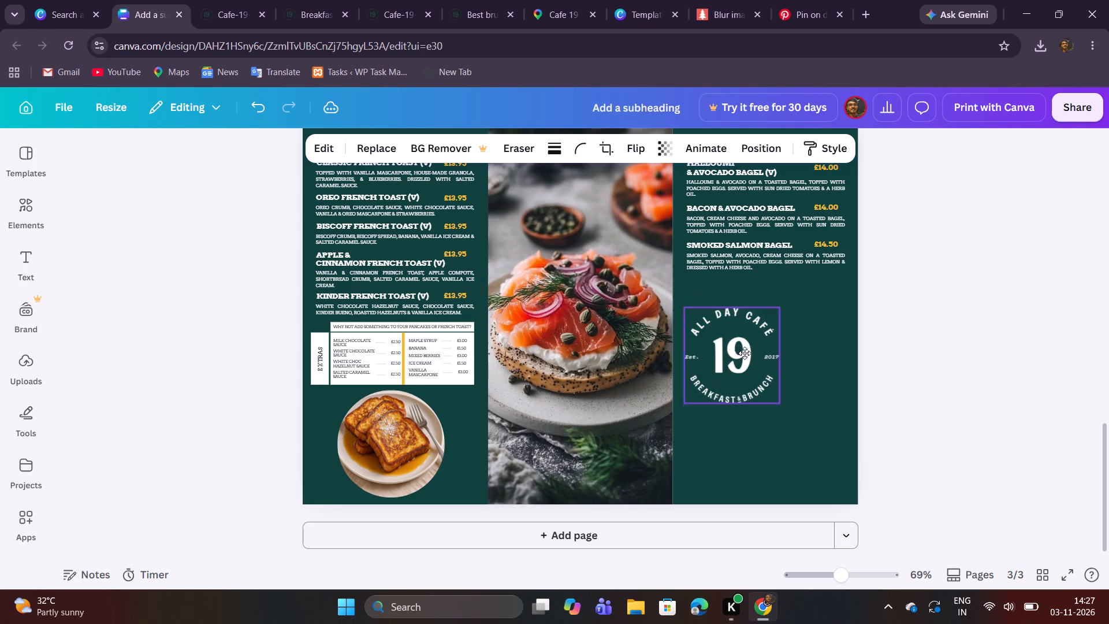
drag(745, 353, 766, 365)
Lock the salmon bagel photo in page 3's middle column.
click(630, 351)
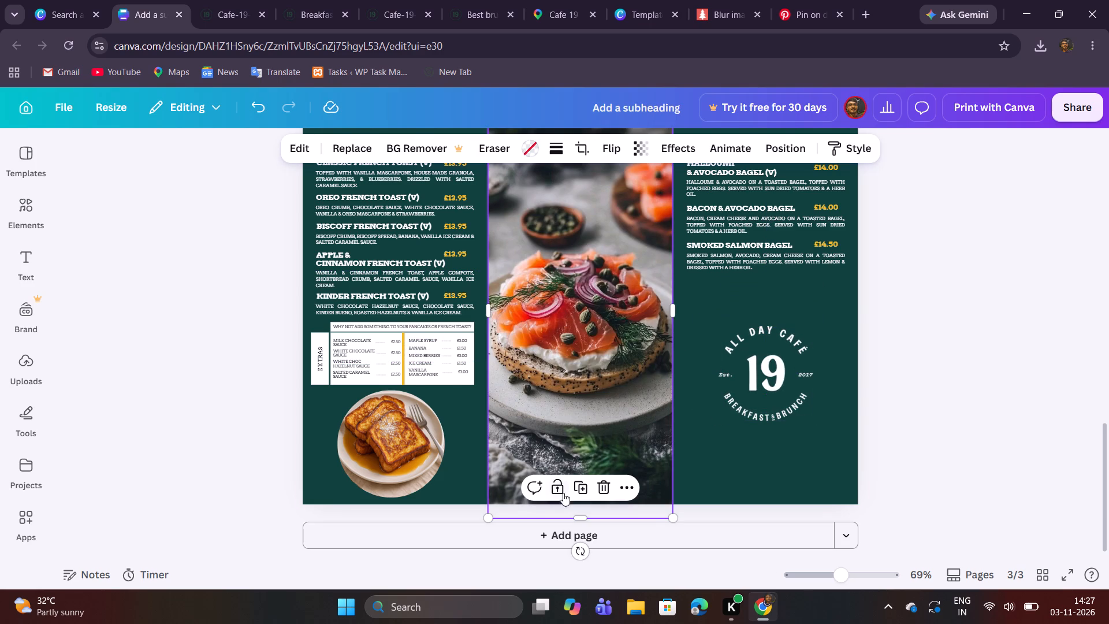
click(556, 492)
Move the Café 19 logo from the Pancakes column onto the salmon bagel photo, centred near the page's top edge.
drag(772, 389, 565, 275)
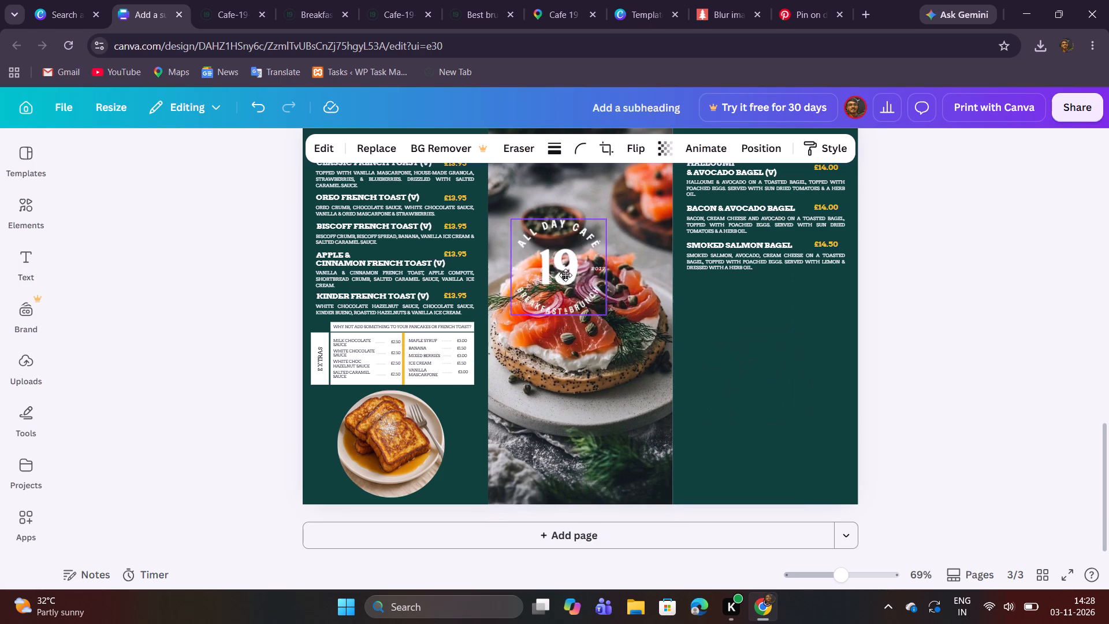
drag(565, 275, 589, 201)
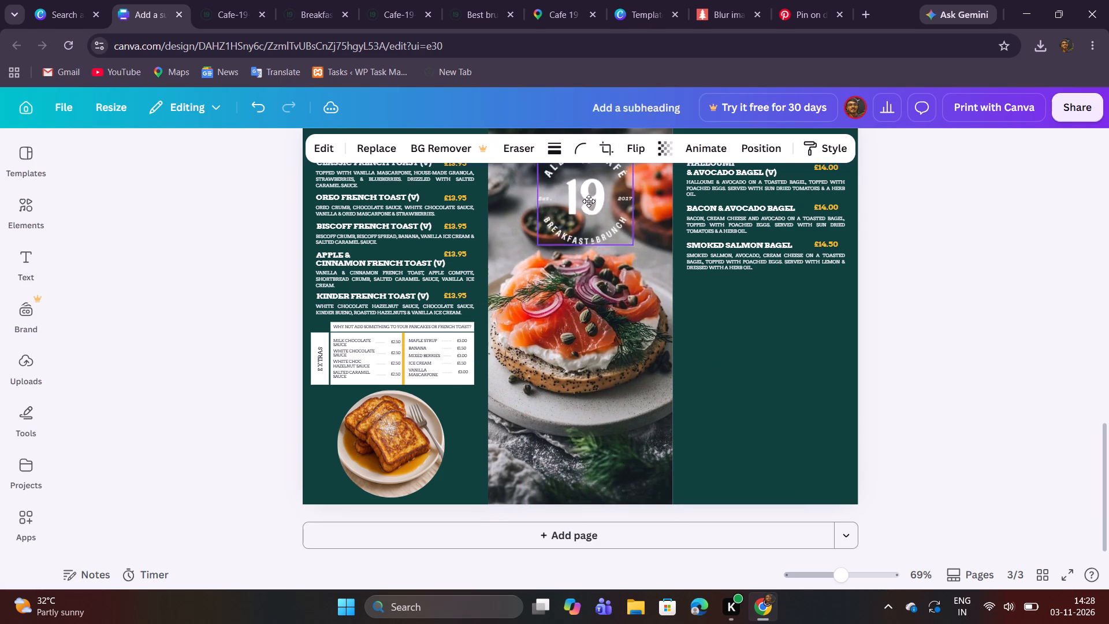
drag(589, 201, 579, 255)
scroll(603, 254, up, 1)
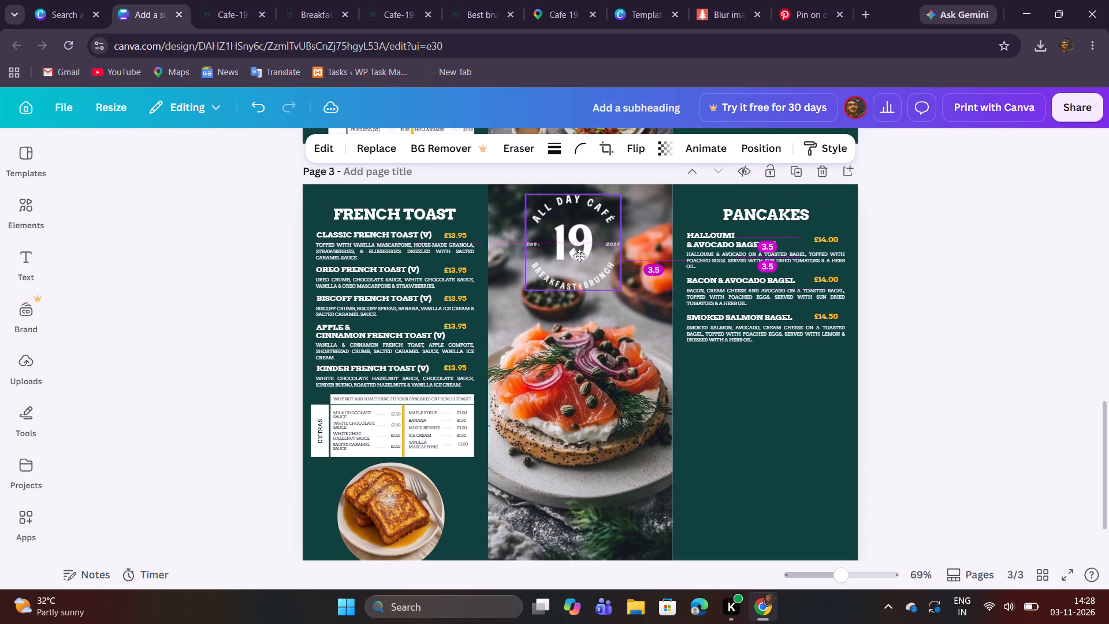
drag(579, 255, 586, 253)
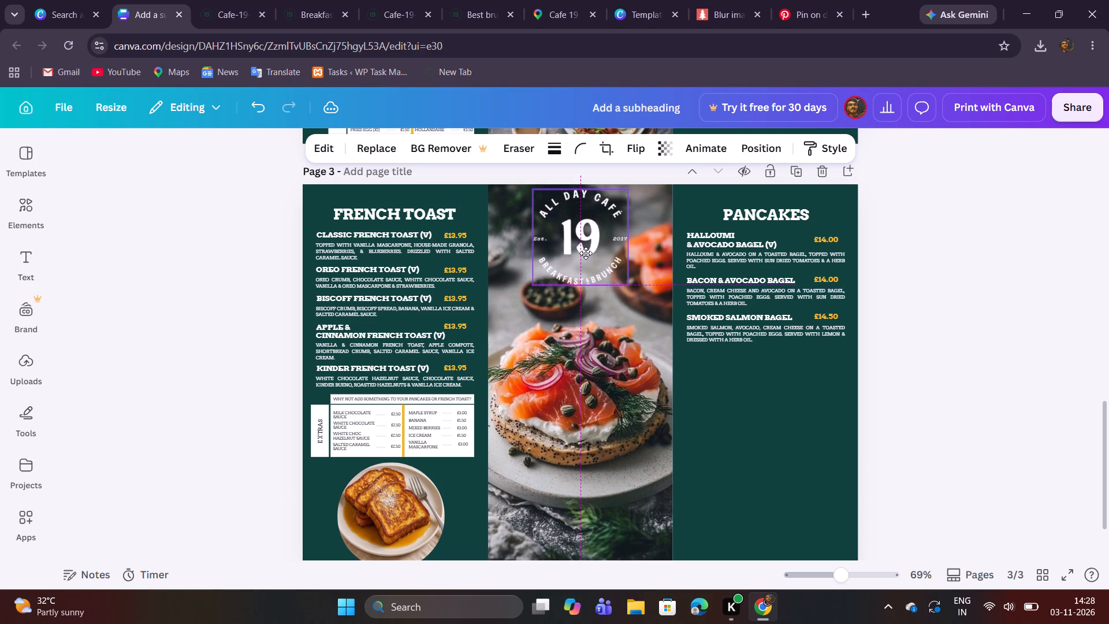
drag(586, 253, 586, 254)
click(1003, 304)
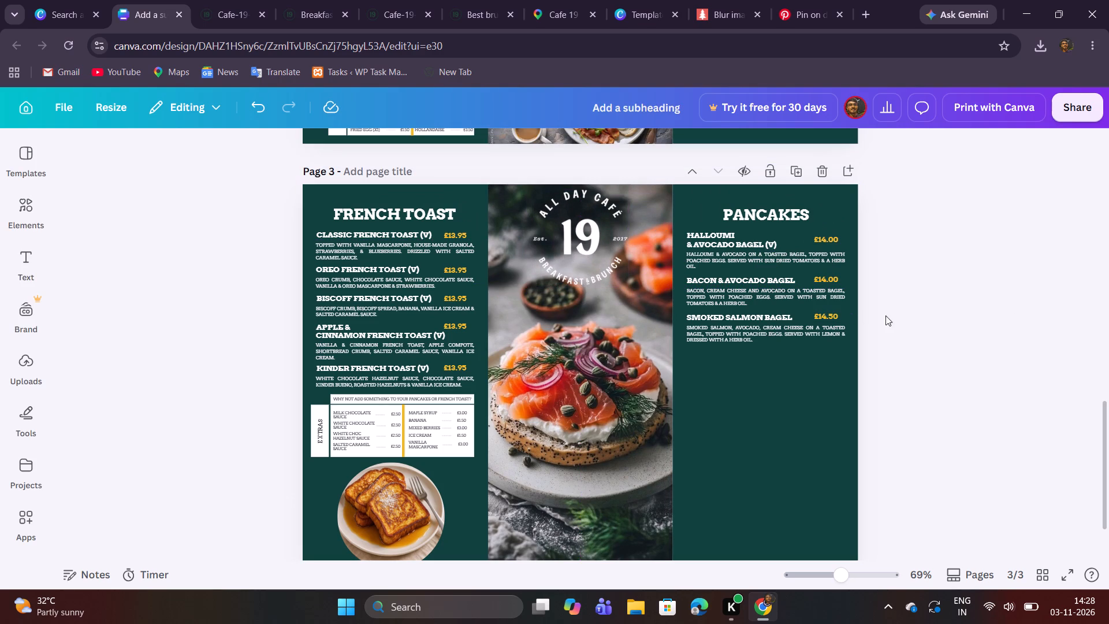
Shrink the Café 19 logo slightly and re-centre it horizontally over the top of the salmon bagel photo.
click(608, 278)
drag(626, 286, 620, 277)
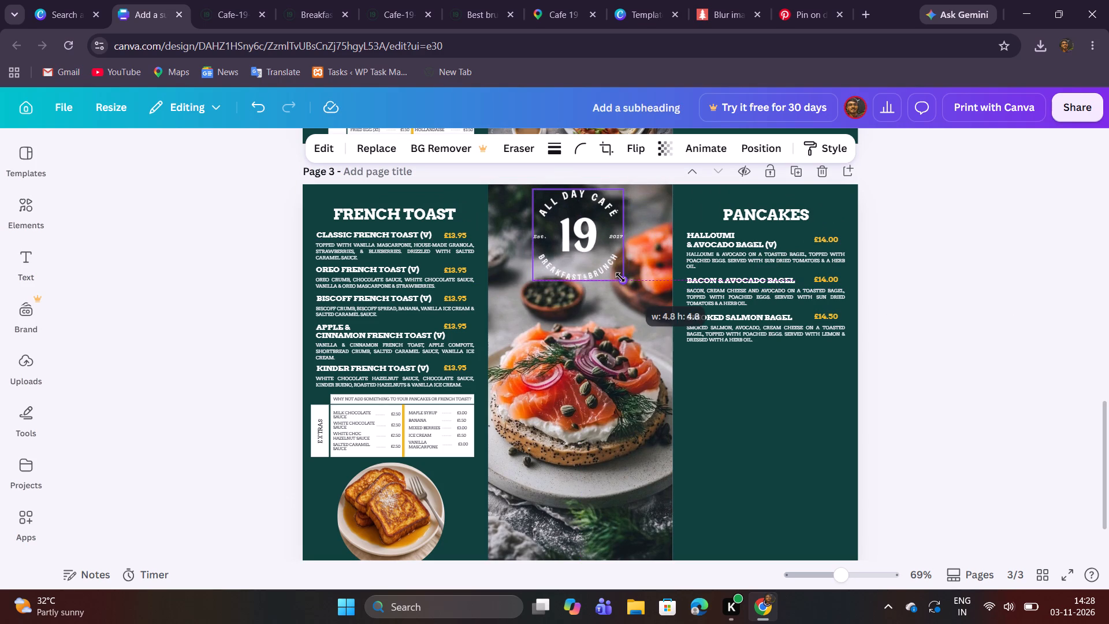
drag(620, 277, 618, 271)
drag(582, 251, 583, 251)
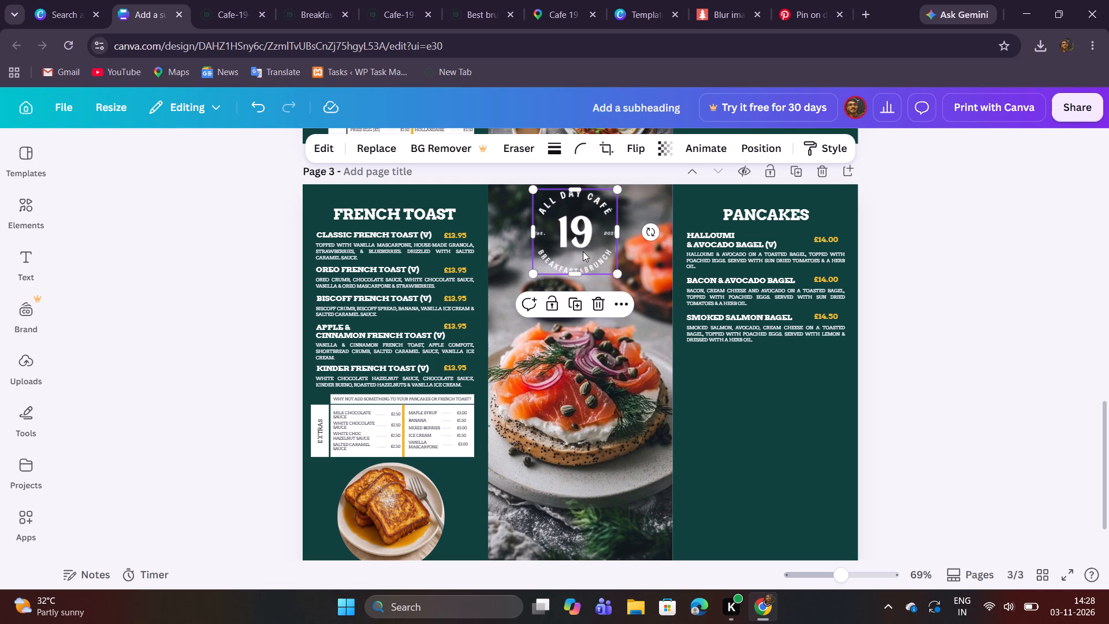
drag(583, 251, 589, 251)
click(991, 283)
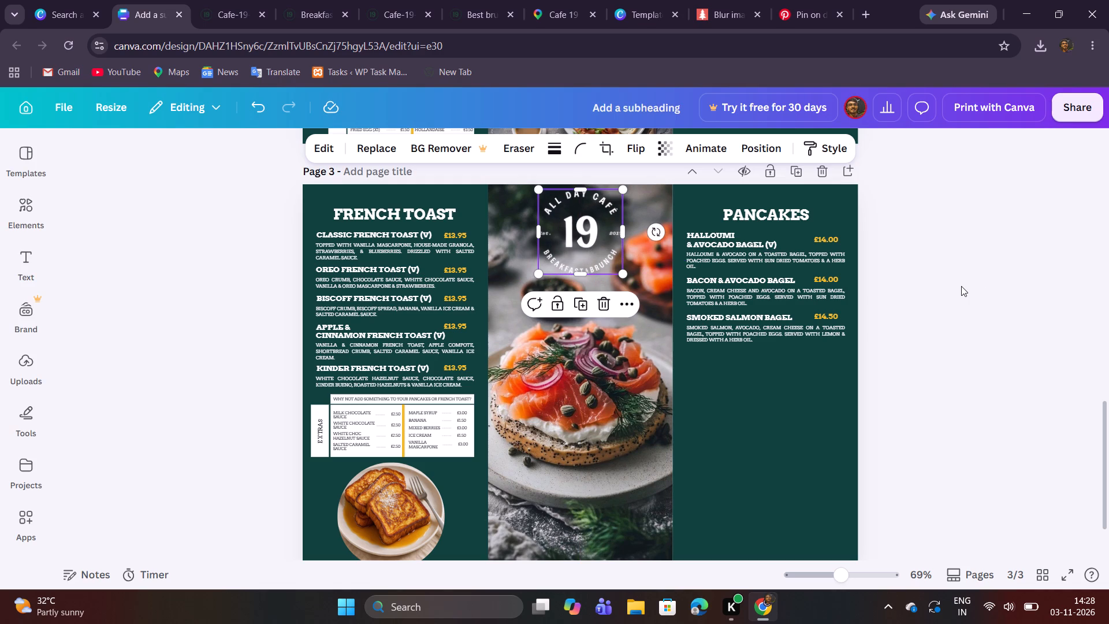
scroll(950, 262, down, 1)
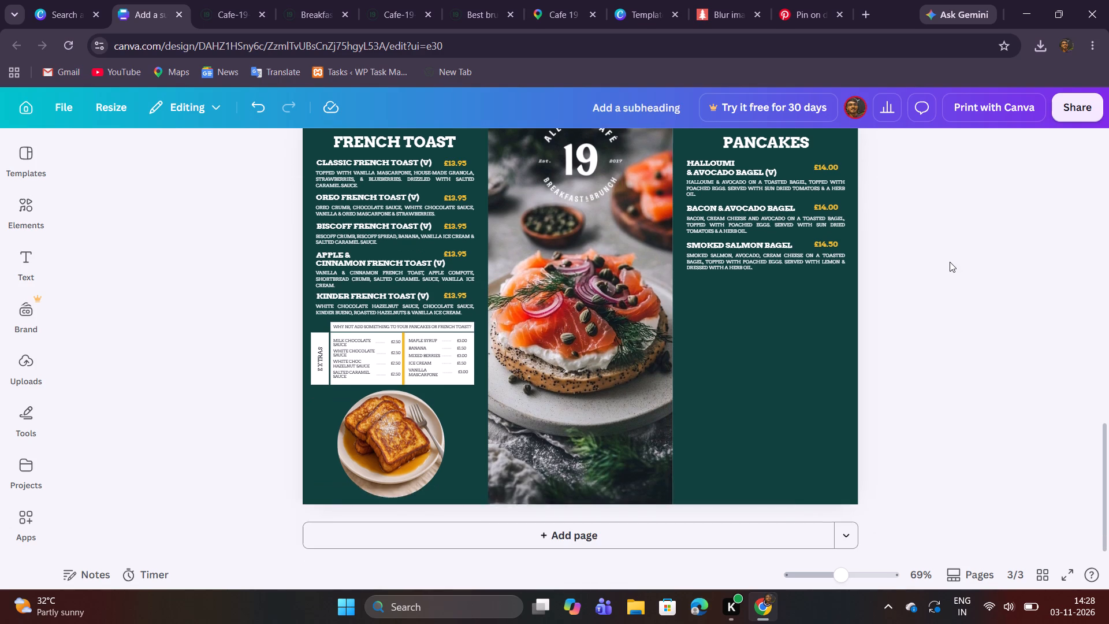
Compare page 3's bagel items and remaining space with the Bagels section and closing notes of the Cafe-19 food menu PDF.
scroll(950, 265, up, 1)
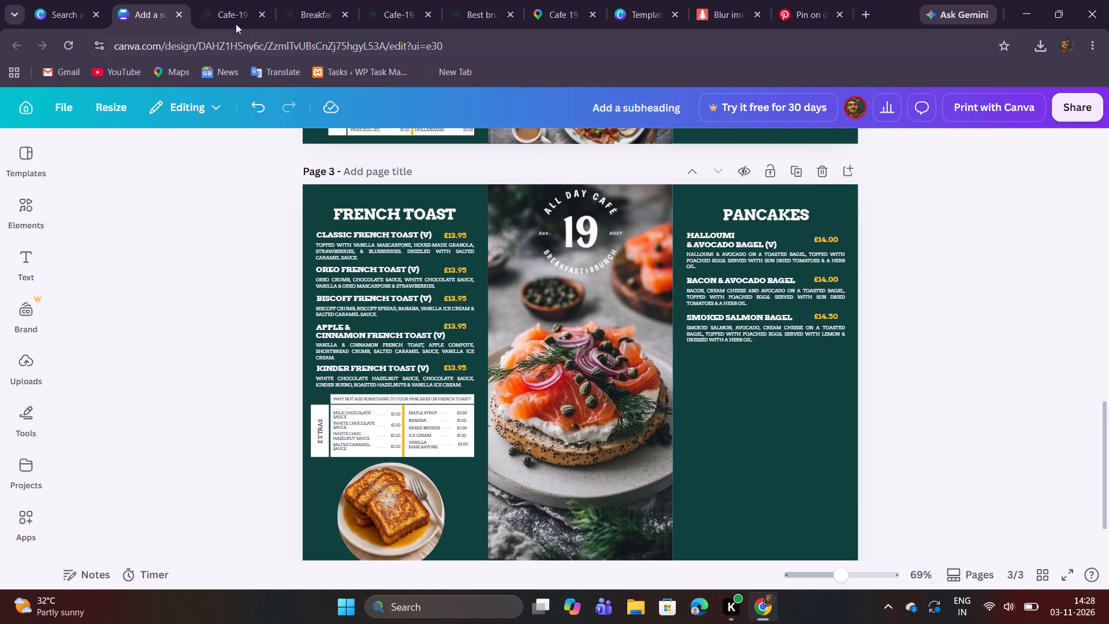
click(224, 17)
scroll(586, 283, down, 2)
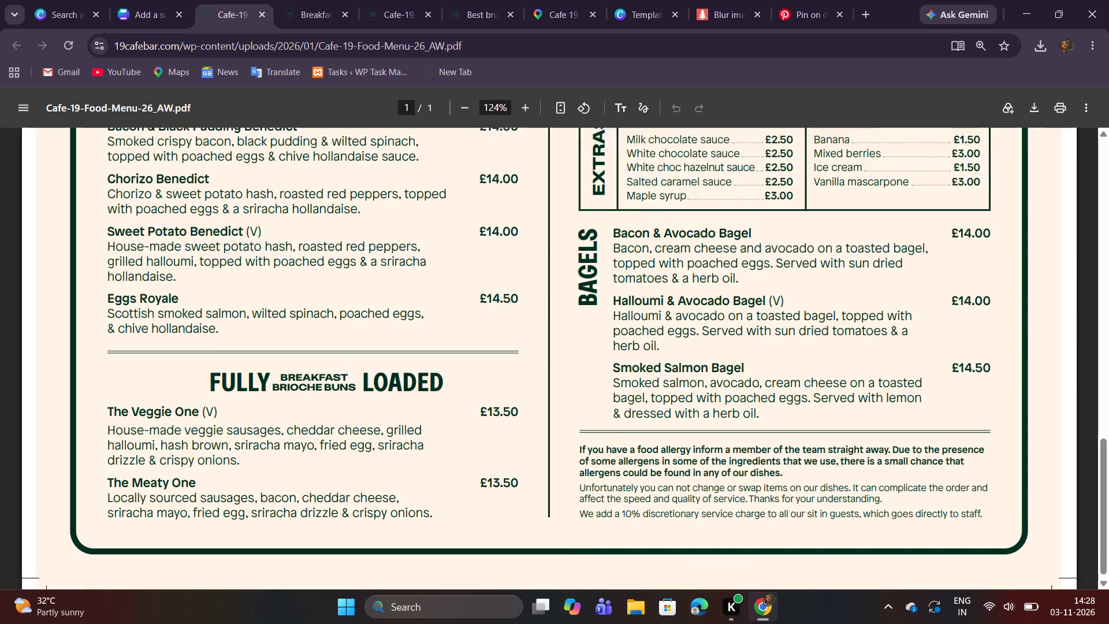
click(147, 24)
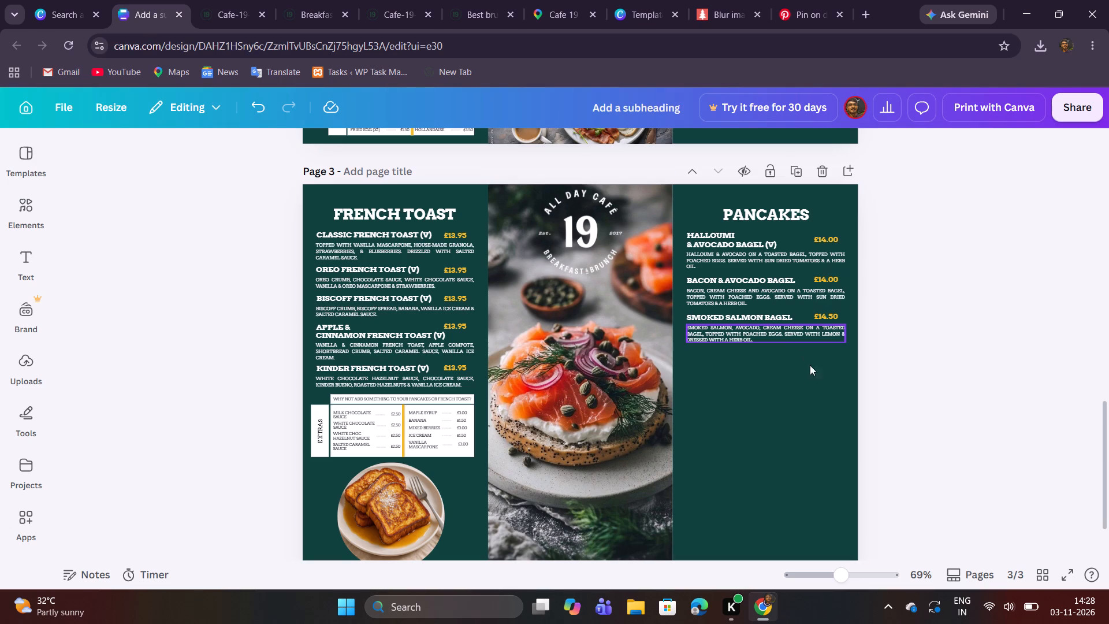
scroll(825, 393, up, 4)
scroll(825, 393, down, 3)
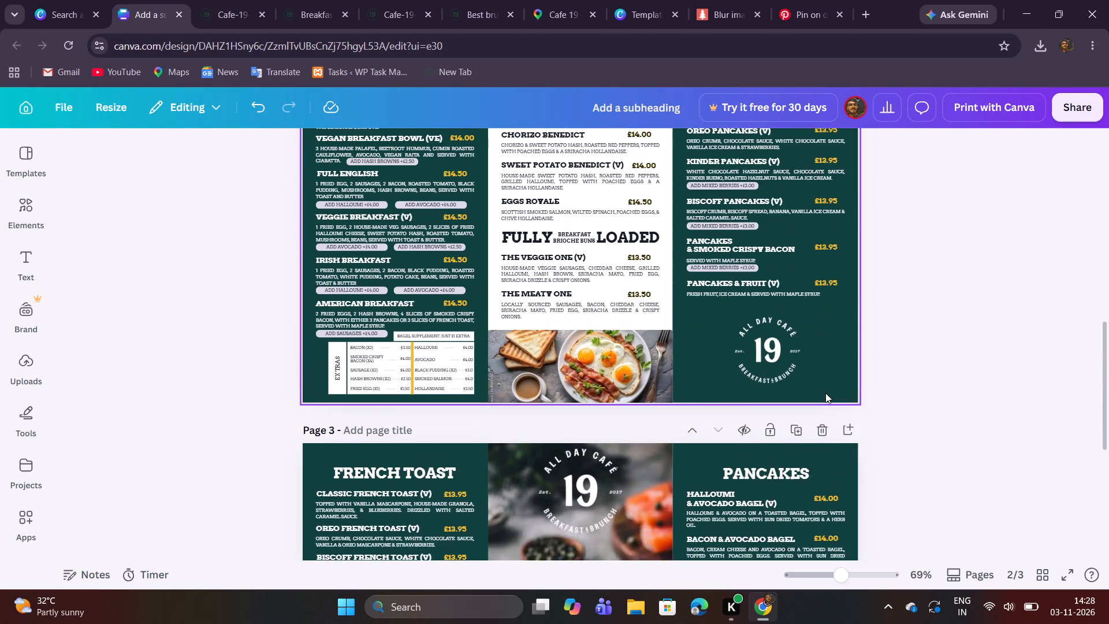
scroll(825, 393, down, 1)
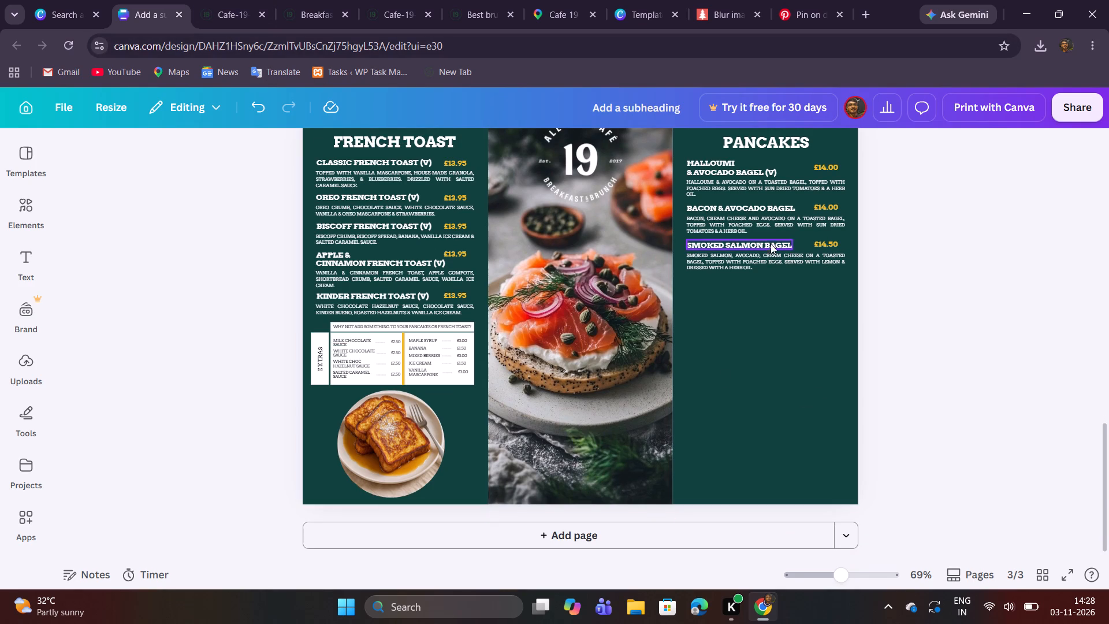
scroll(998, 287, up, 1)
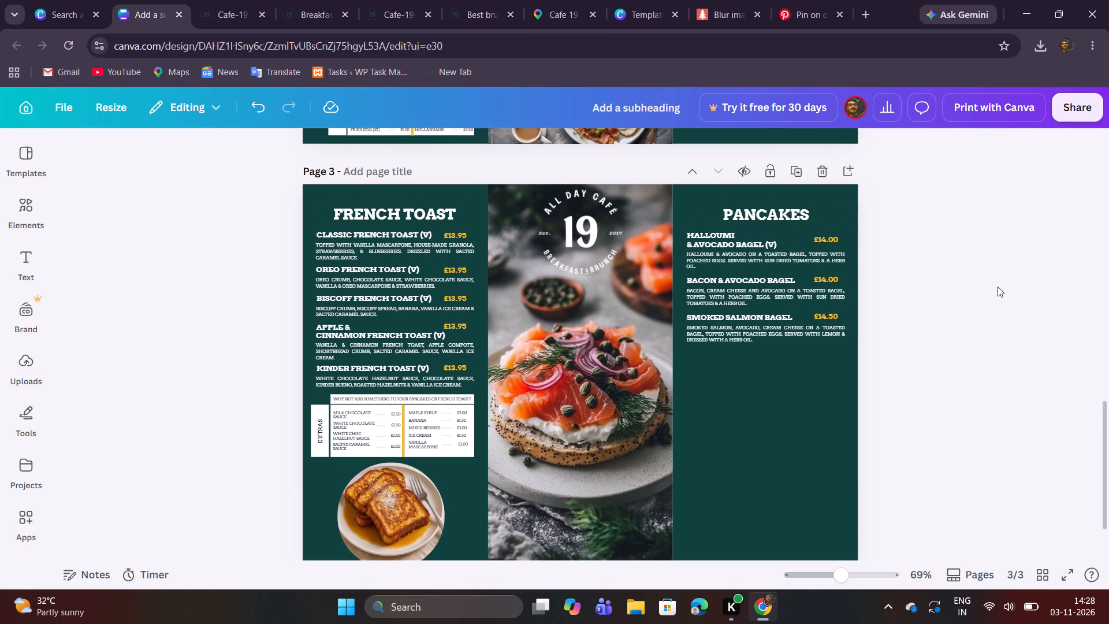
scroll(998, 287, down, 1)
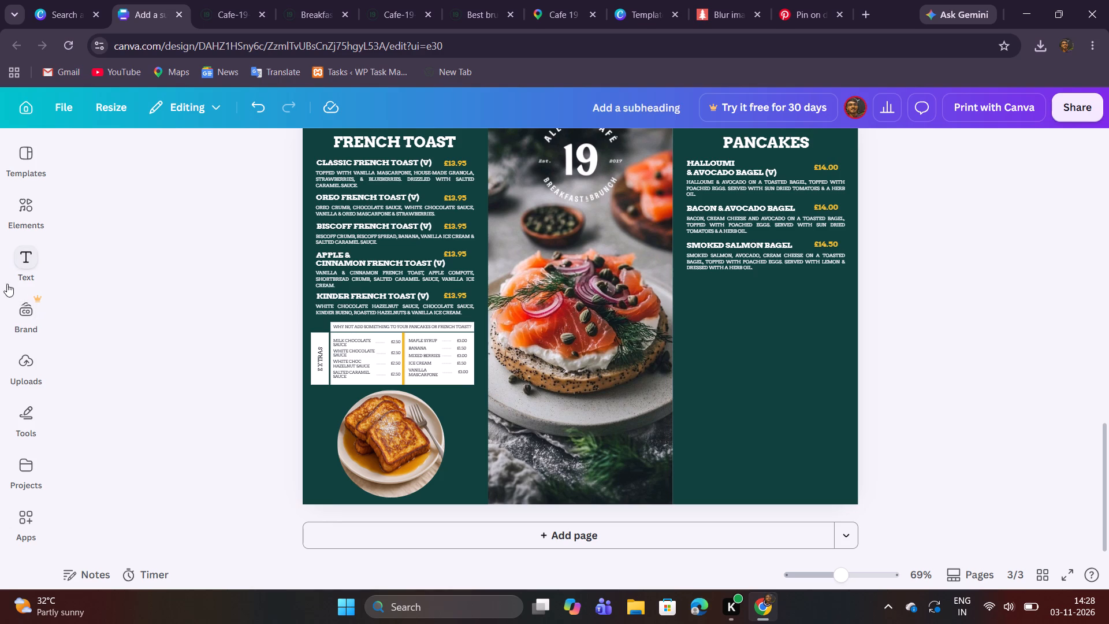
Search the elements for "divider line" and add the plain straight line shape to page 3.
click(17, 210)
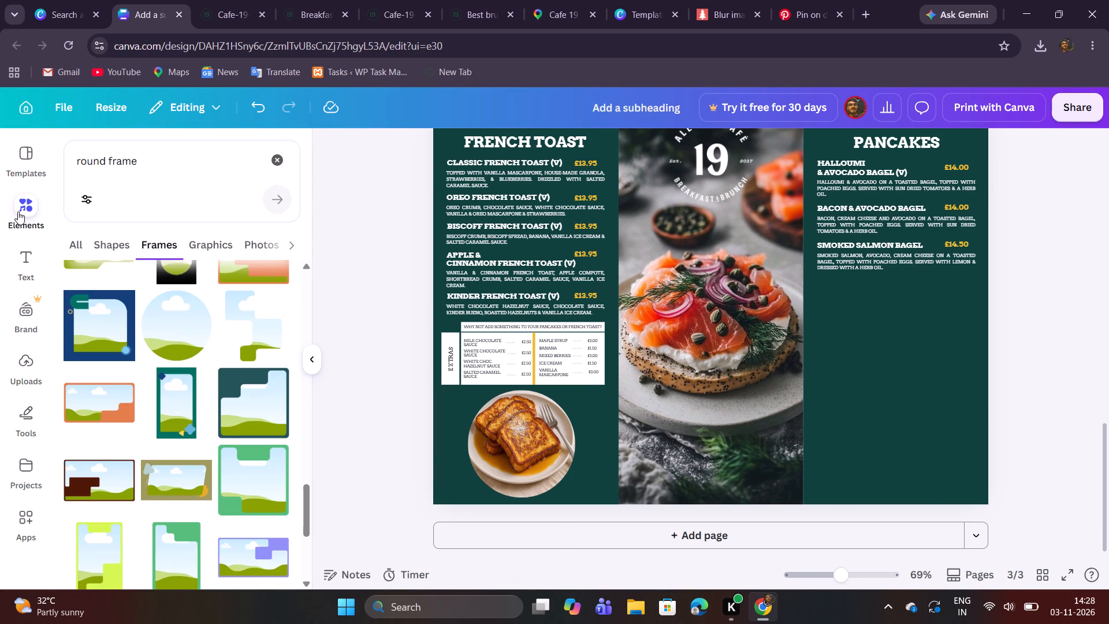
click(280, 165)
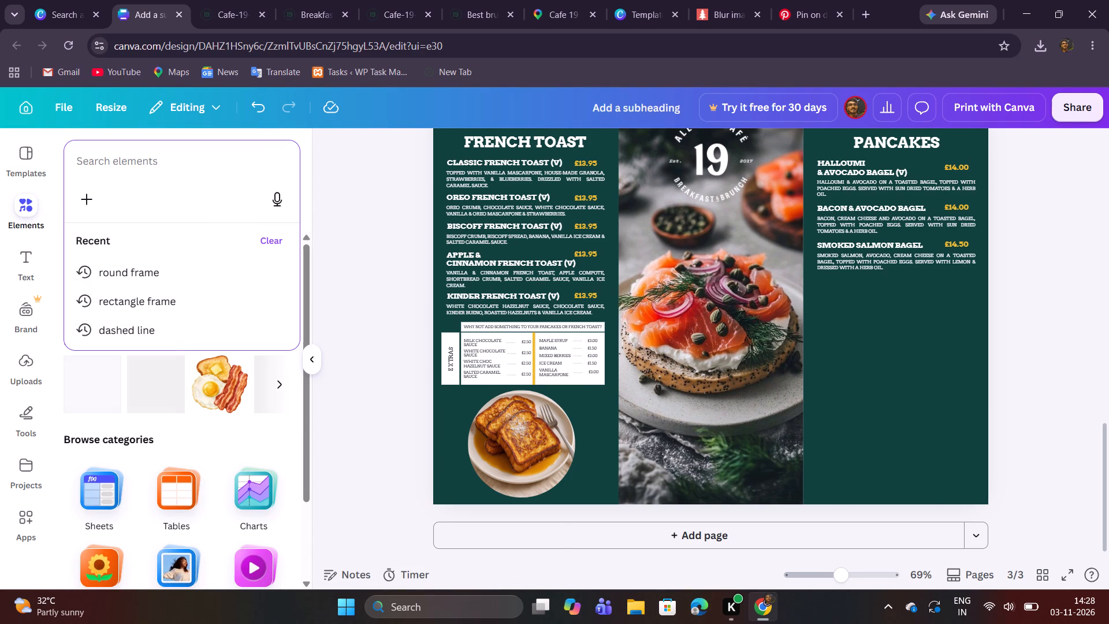
text(divider)
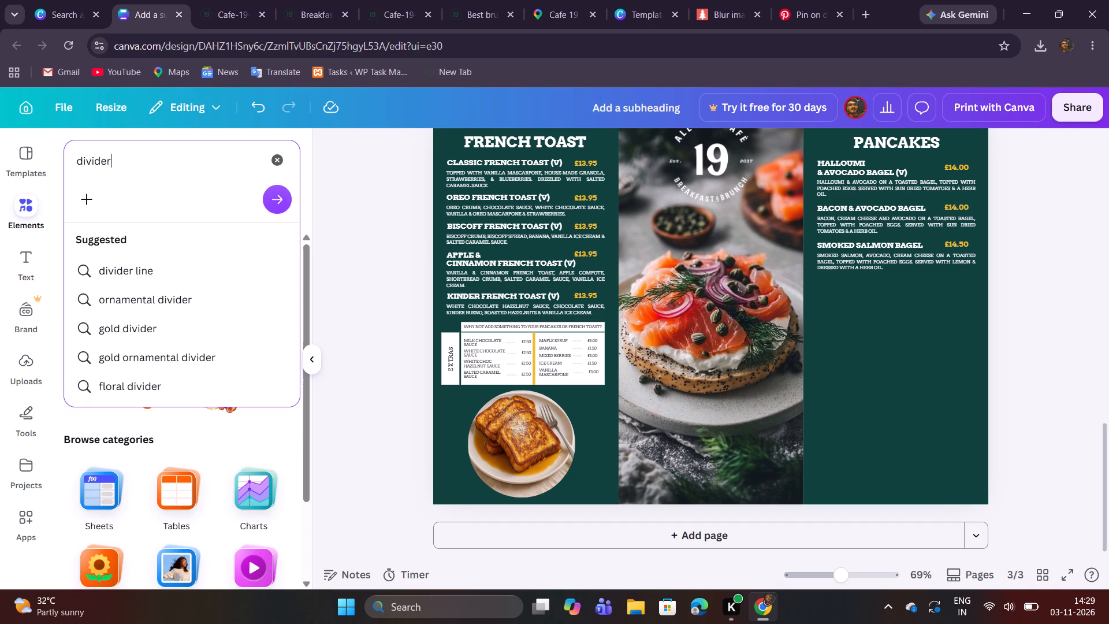
key(Down)
key(Return)
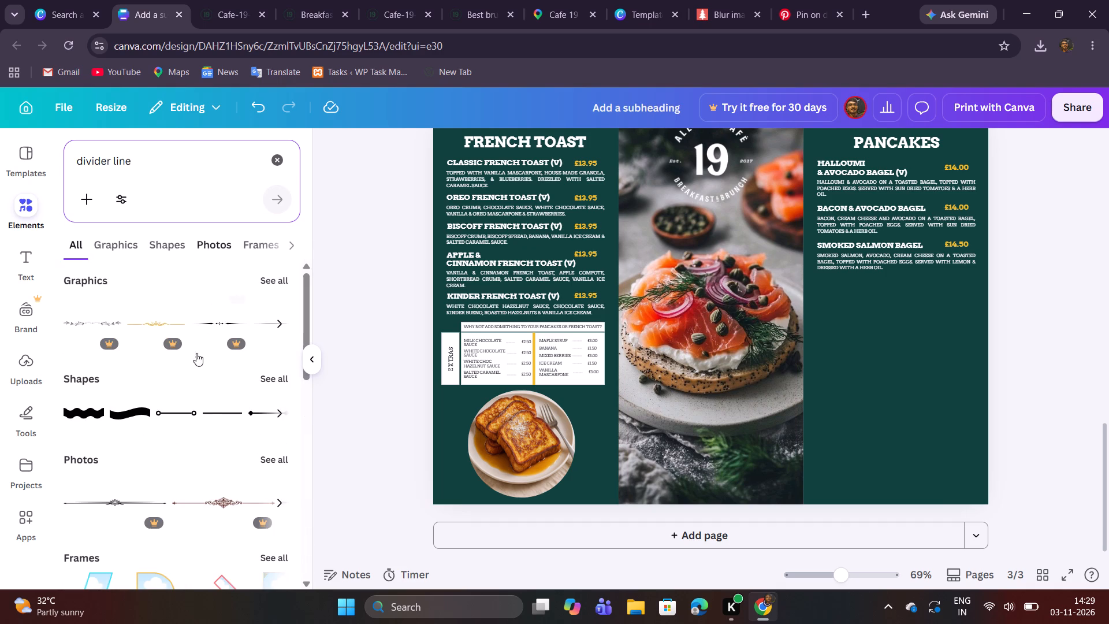
scroll(195, 361, up, 2)
scroll(195, 357, down, 3)
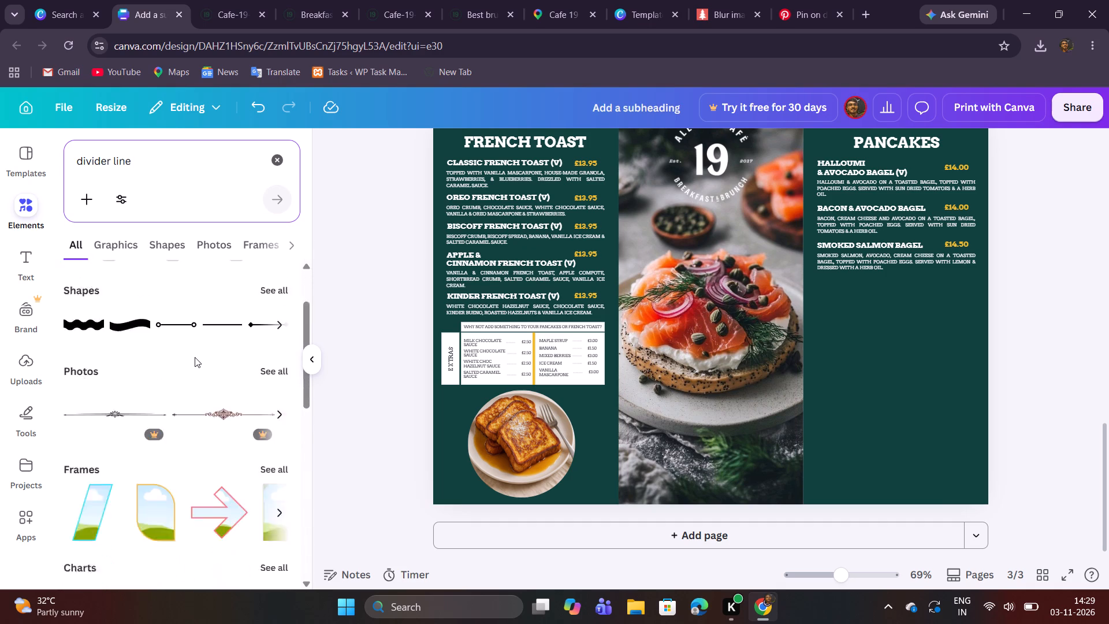
scroll(195, 357, up, 1)
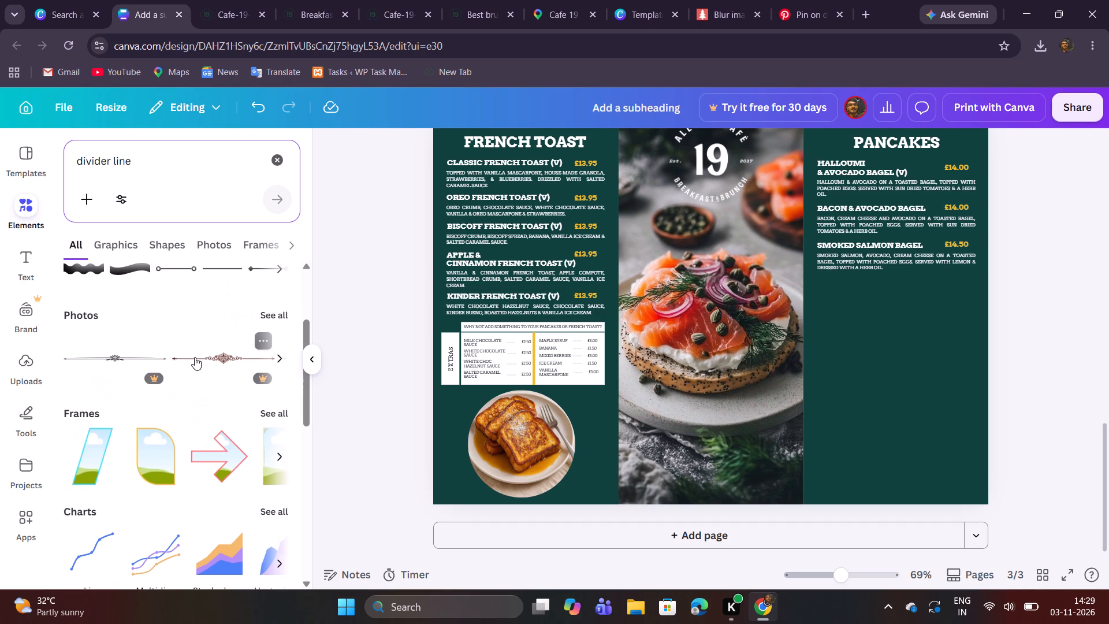
scroll(199, 363, down, 5)
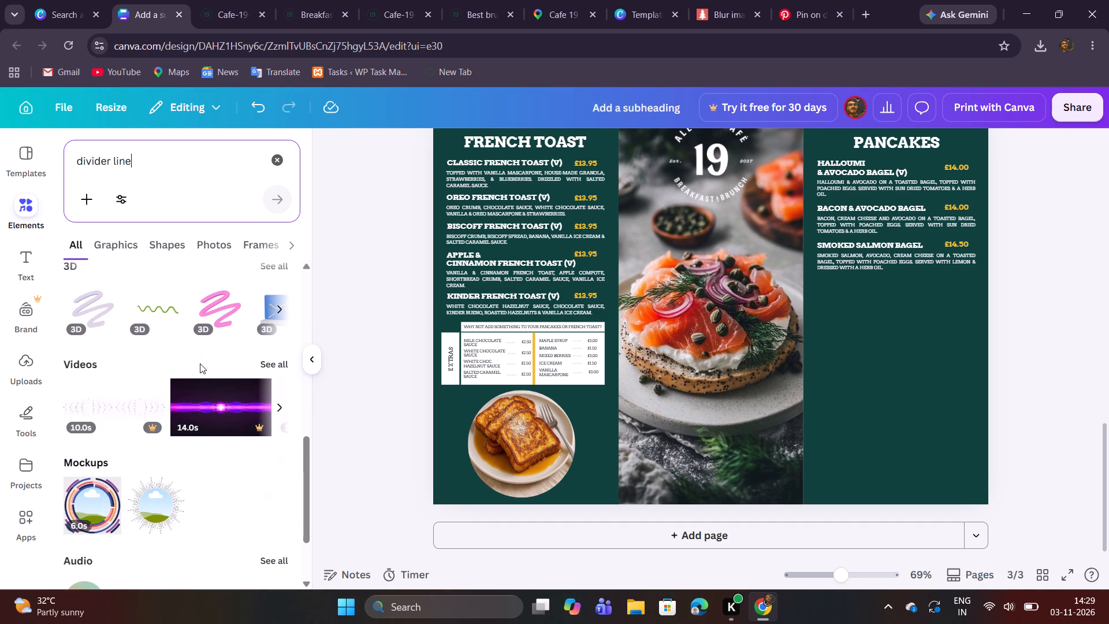
scroll(200, 363, up, 6)
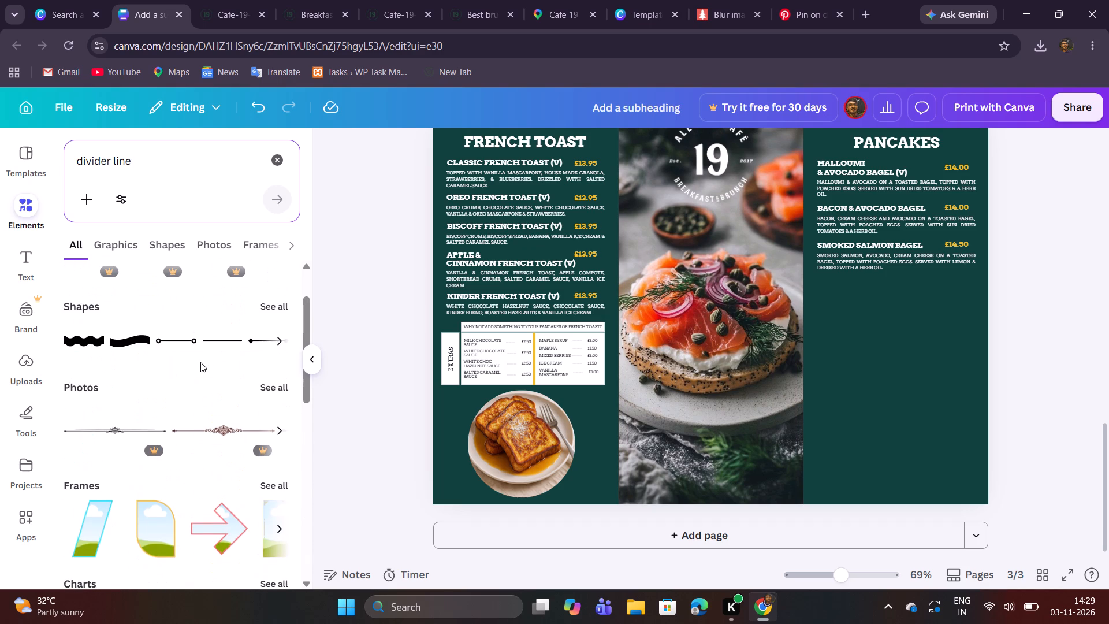
click(218, 341)
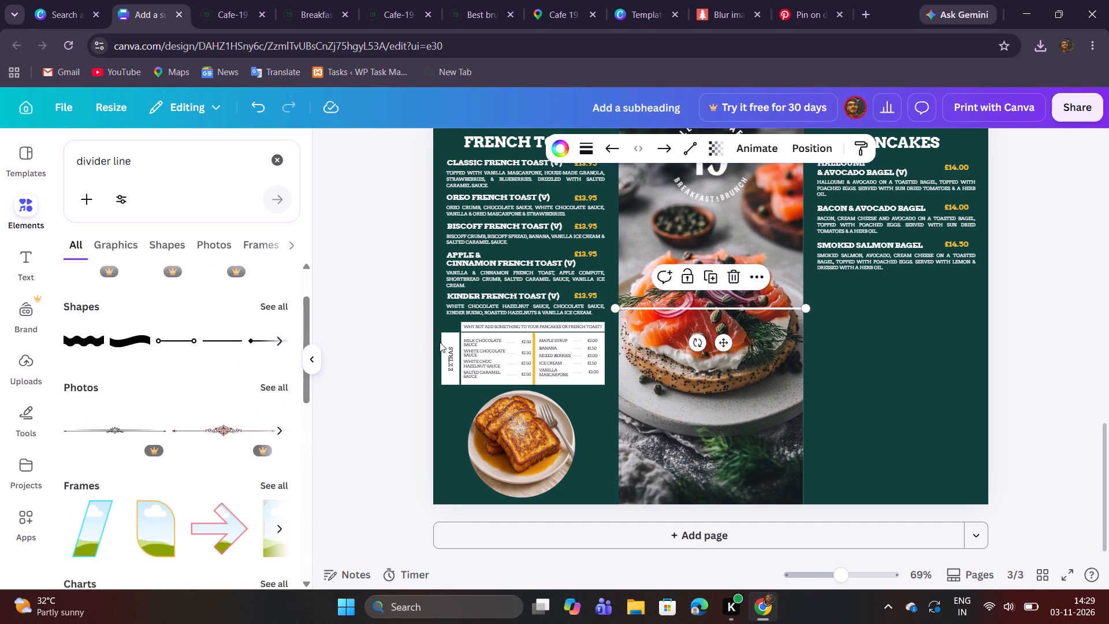
Place the line below the Smoked Salmon Bagel item in the Pancakes column and trim it to the text width, length about 8.5.
drag(721, 340, 885, 340)
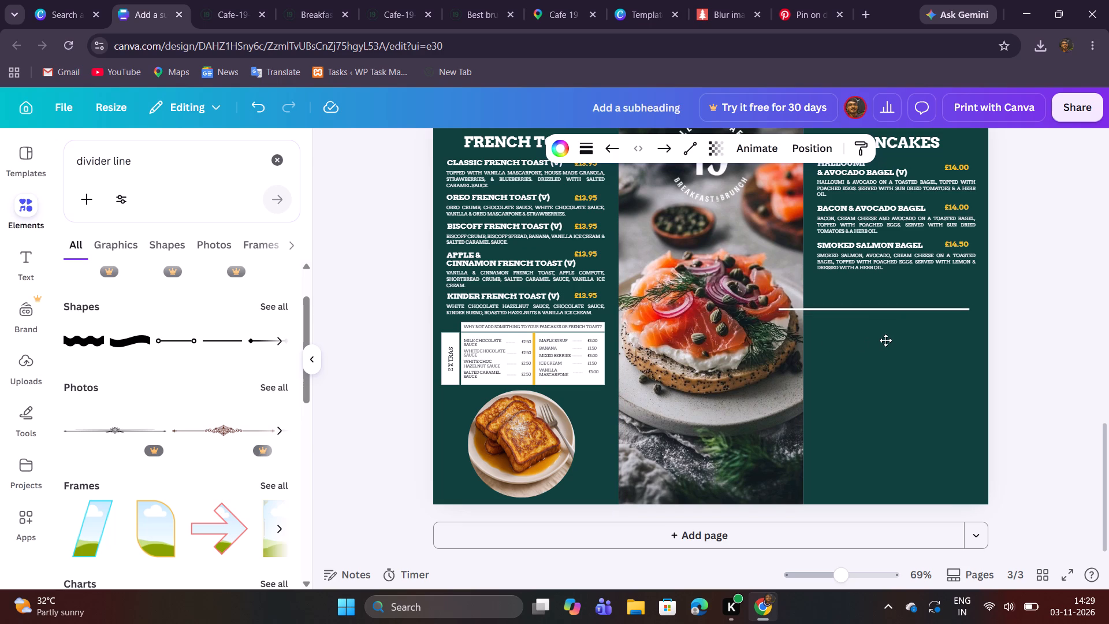
drag(885, 340, 910, 338)
drag(992, 308, 978, 308)
drag(804, 308, 811, 309)
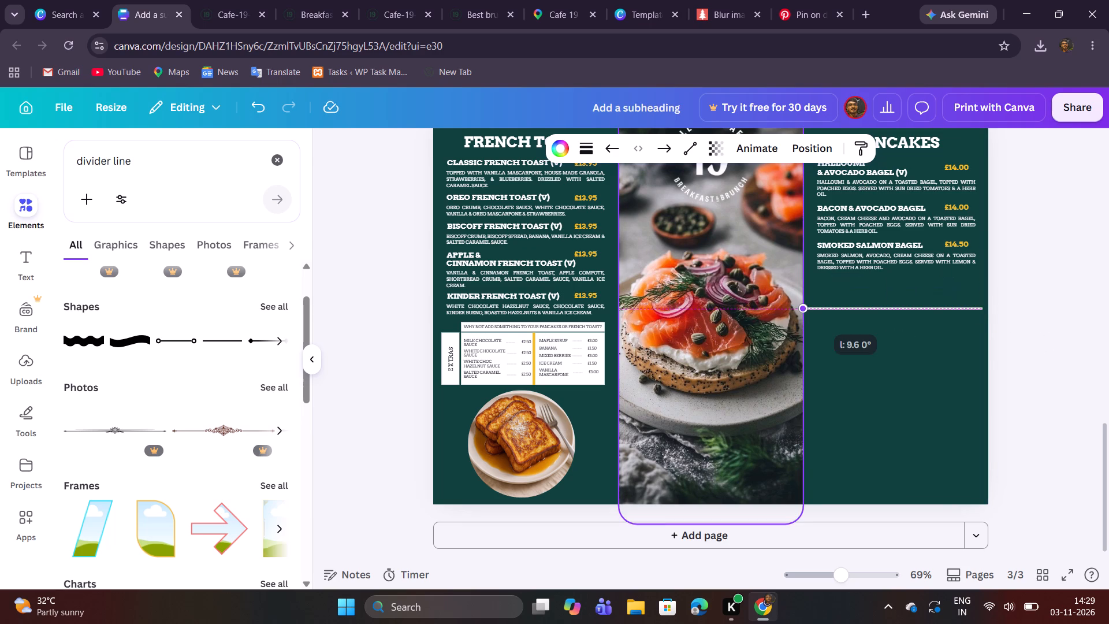
drag(811, 309, 814, 309)
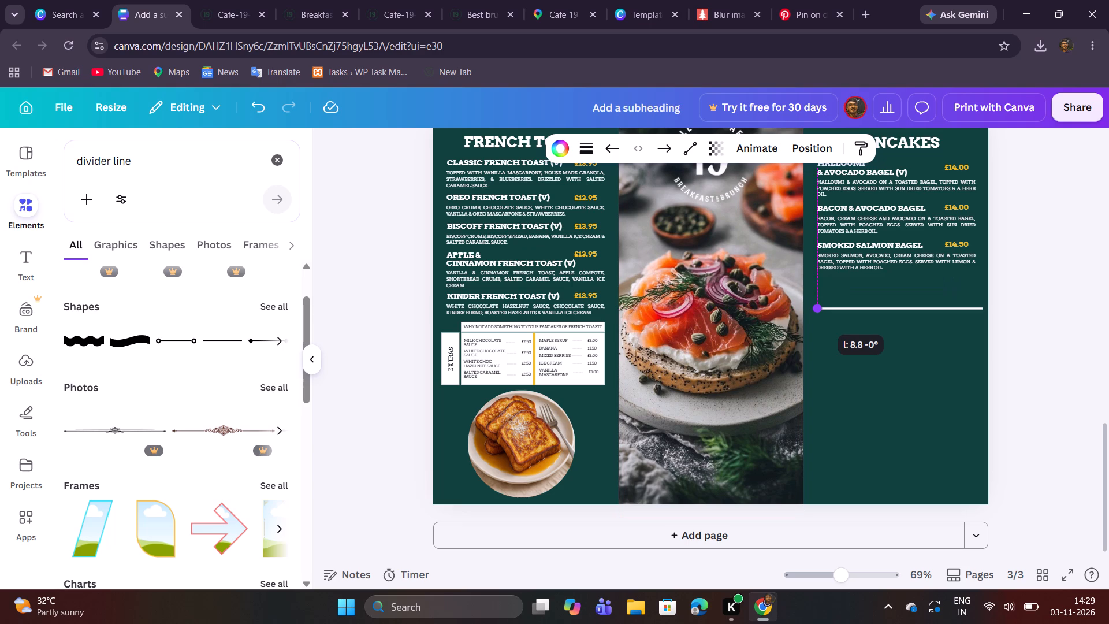
drag(814, 309, 815, 309)
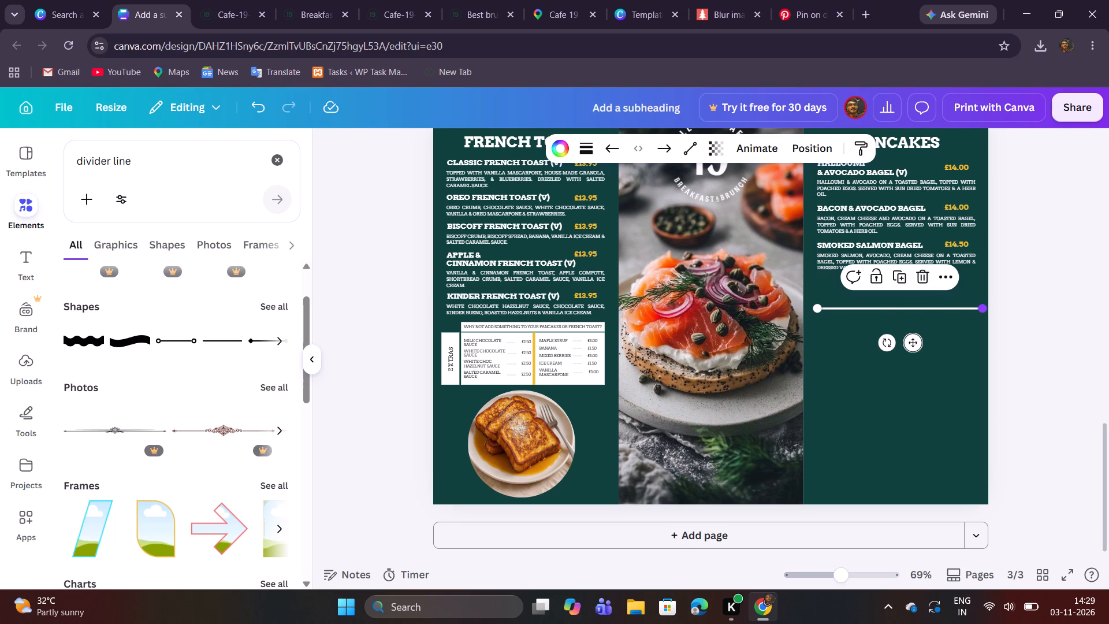
shift+click(979, 306)
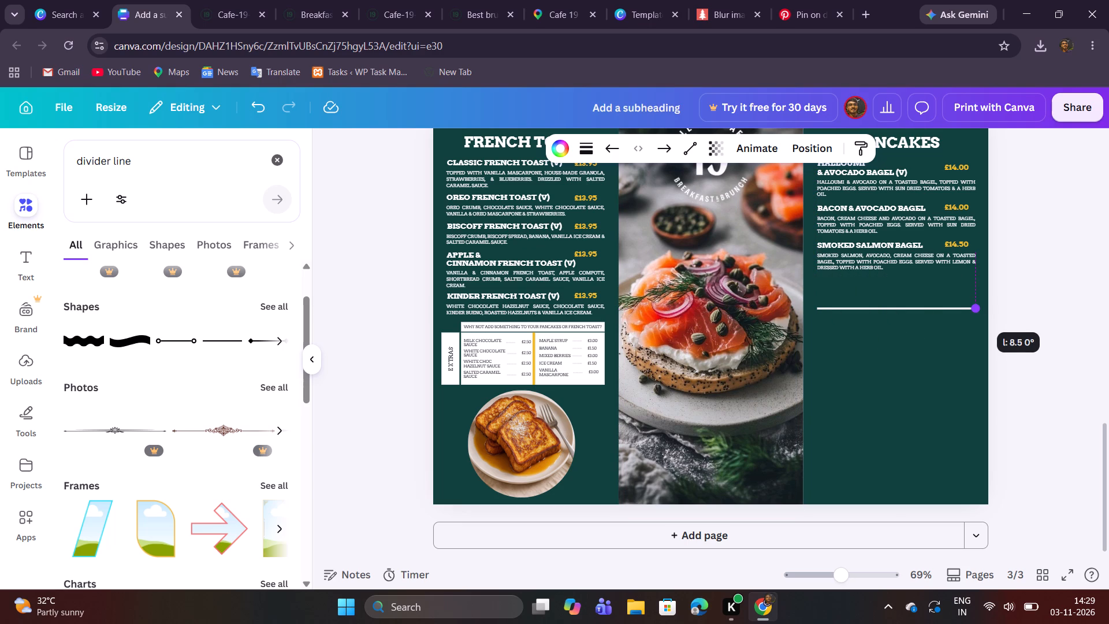
shift+click(940, 348)
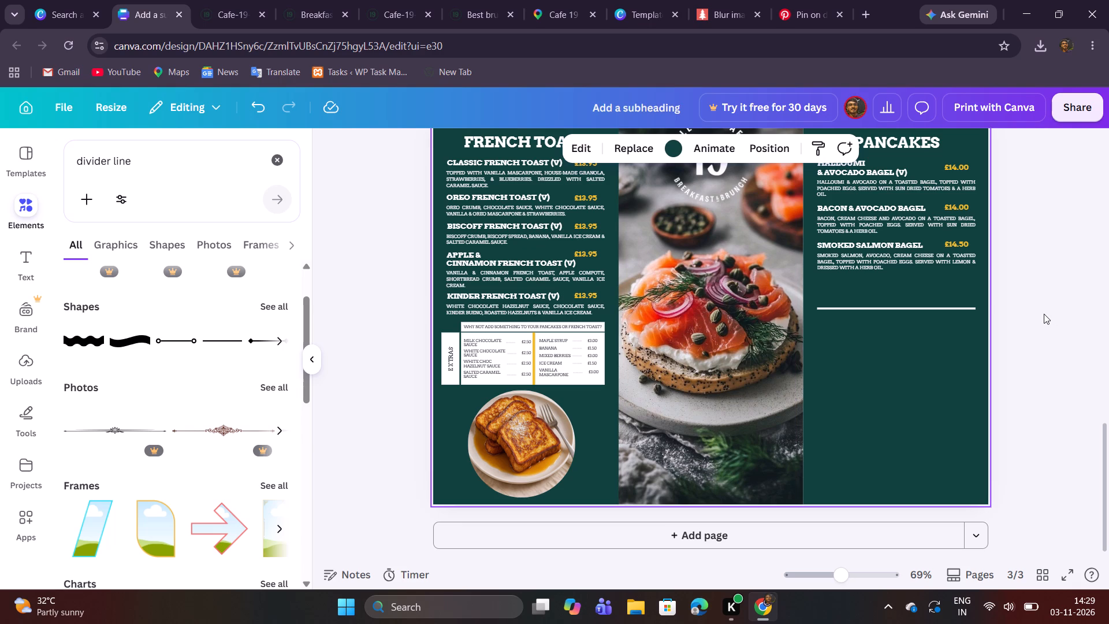
Recolour the divider line in the Pancakes column to the design's golden yellow.
scroll(1004, 291, down, 2)
scroll(1033, 314, up, 3)
scroll(1033, 315, down, 2)
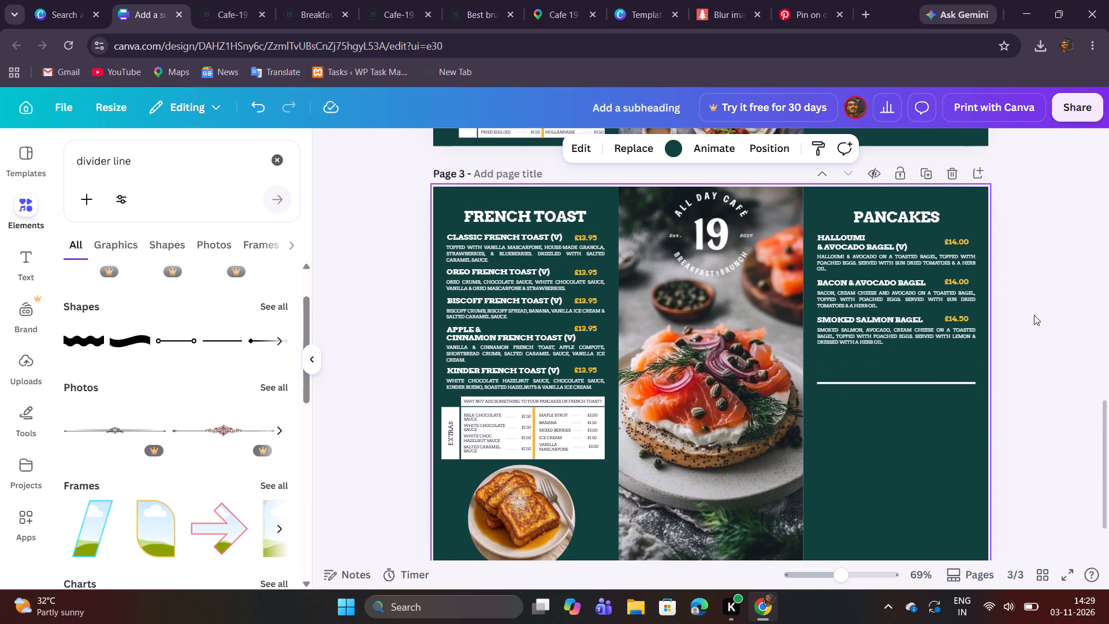
scroll(1033, 314, down, 2)
scroll(1033, 314, up, 1)
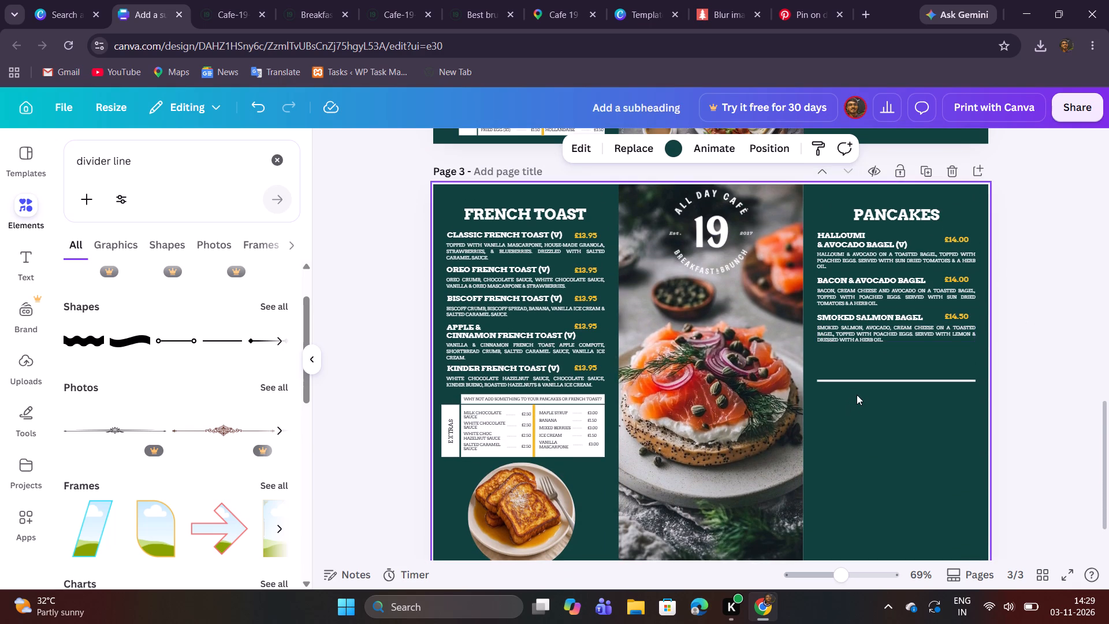
click(863, 380)
click(564, 152)
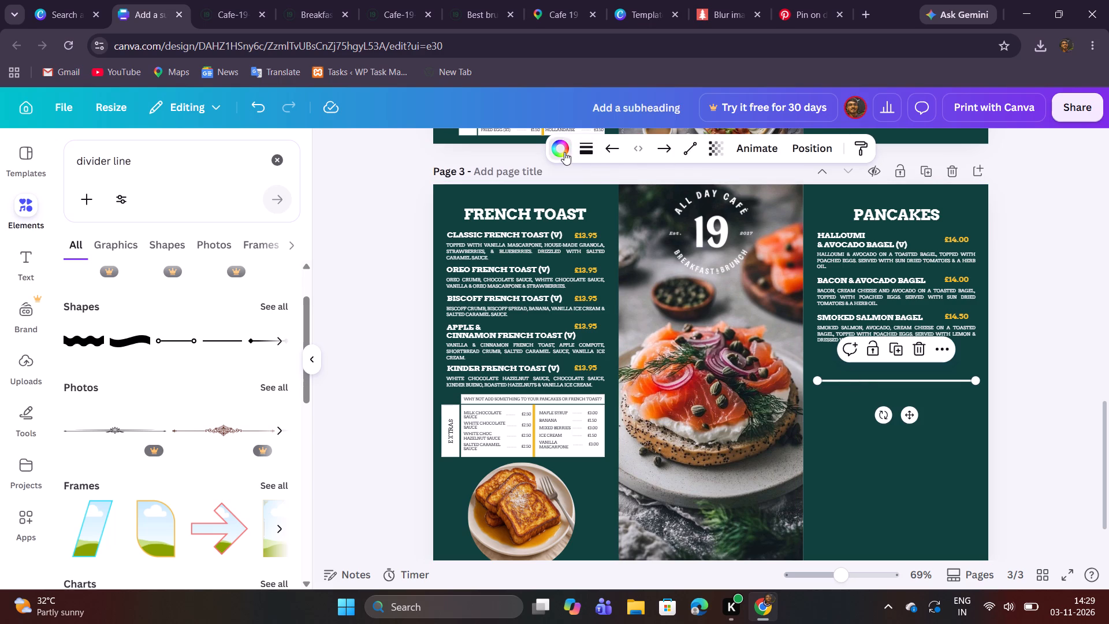
click(154, 255)
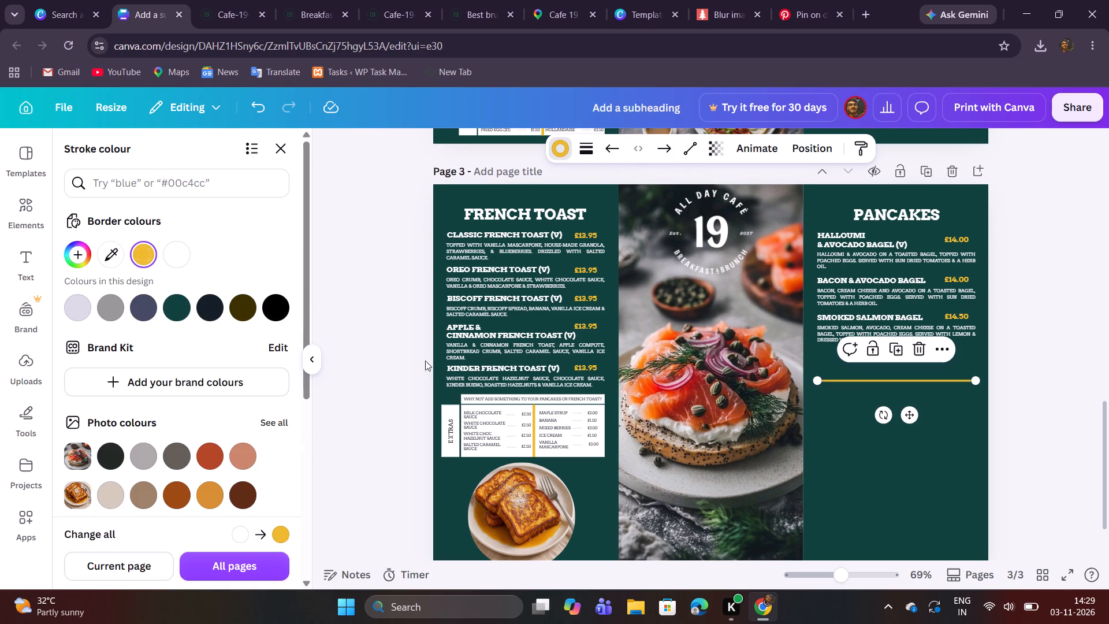
click(868, 474)
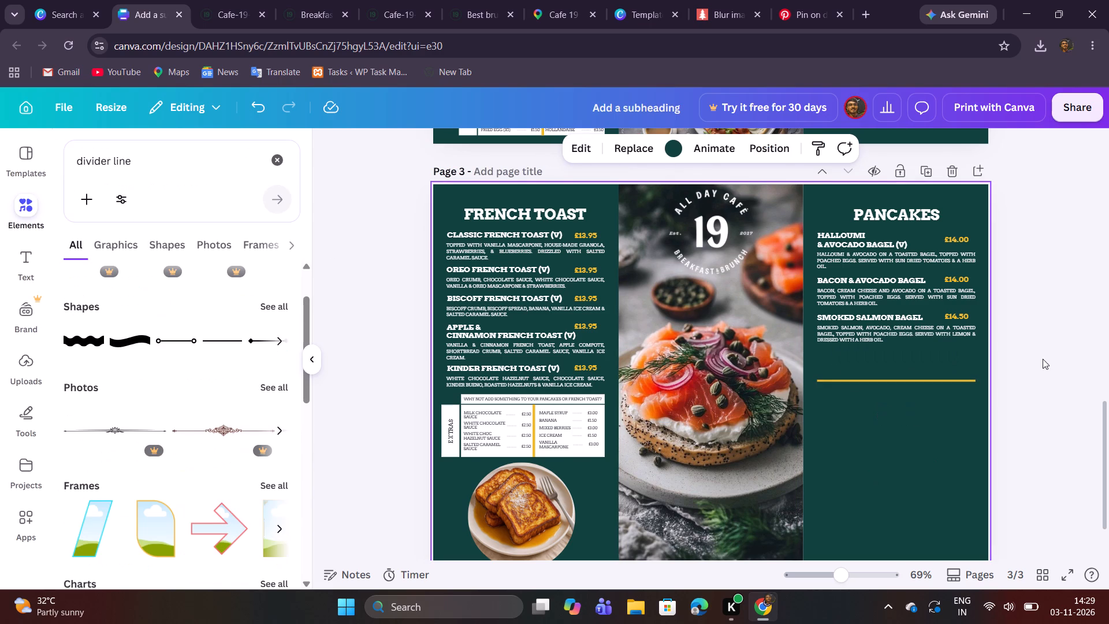
Copy the bold food allergy notice from below the Bagels section of the Cafe-19 food menu PDF.
scroll(1043, 359, down, 1)
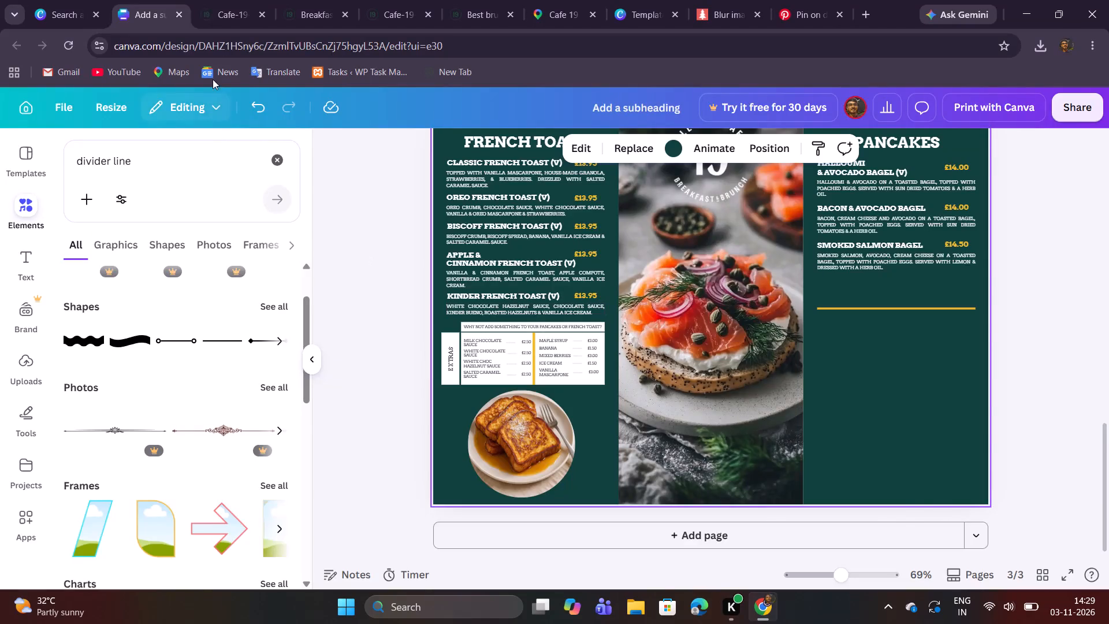
click(230, 6)
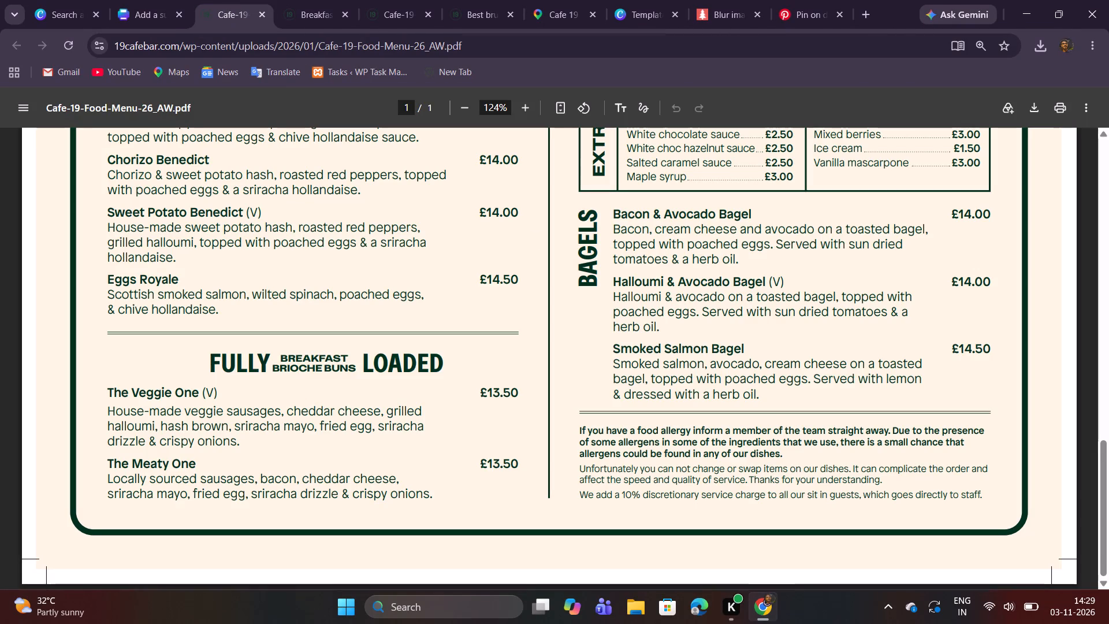
drag(578, 428, 788, 455)
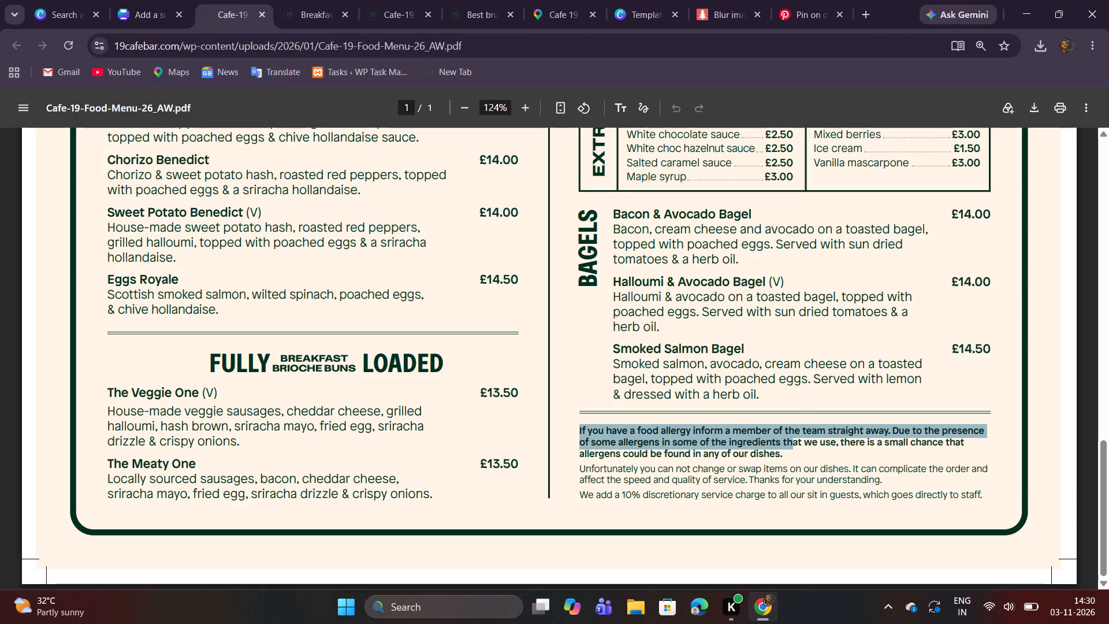
key(ctrl+c)
Duplicate the Smoked Salmon Bagel description below the golden divider line on page 3 and replace its text with the copied food allergy notice.
click(137, 0)
scroll(865, 341, up, 1)
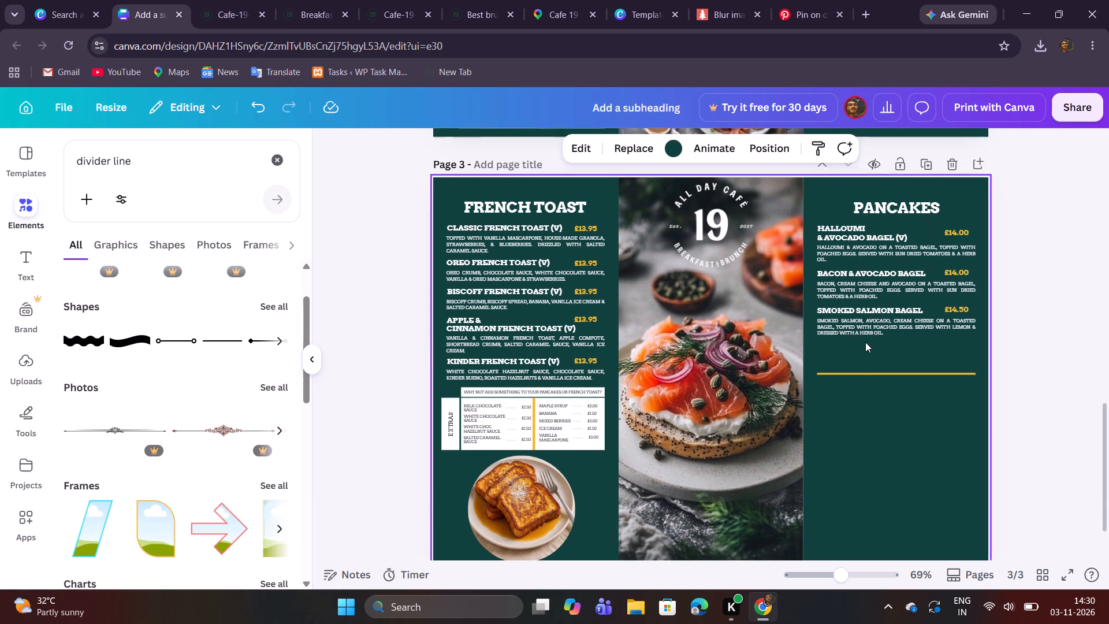
click(863, 341)
click(892, 296)
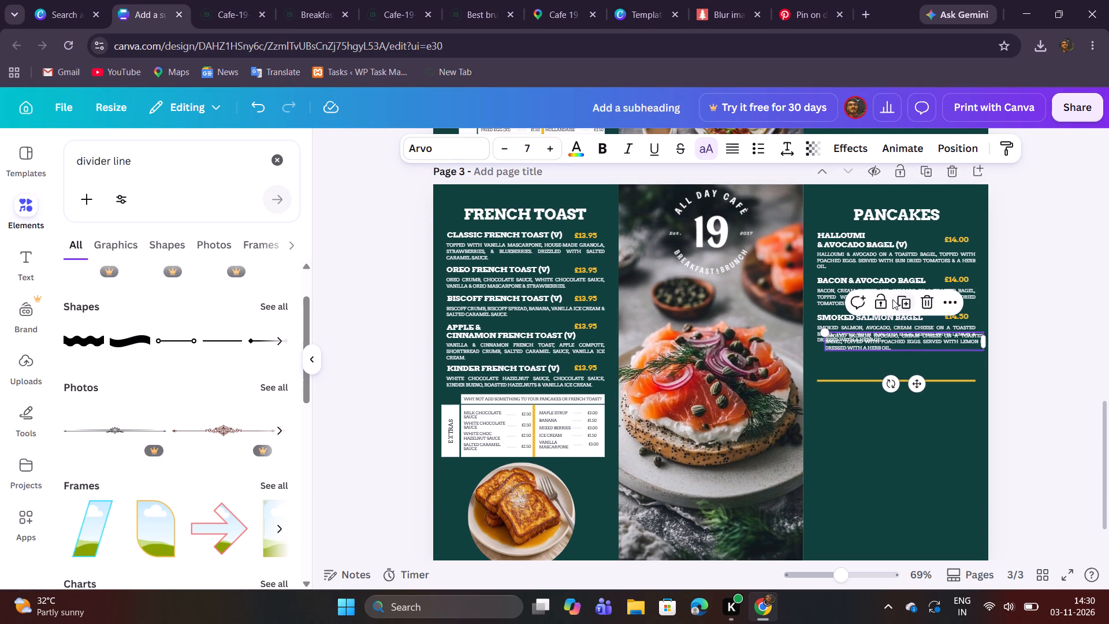
drag(920, 384, 913, 447)
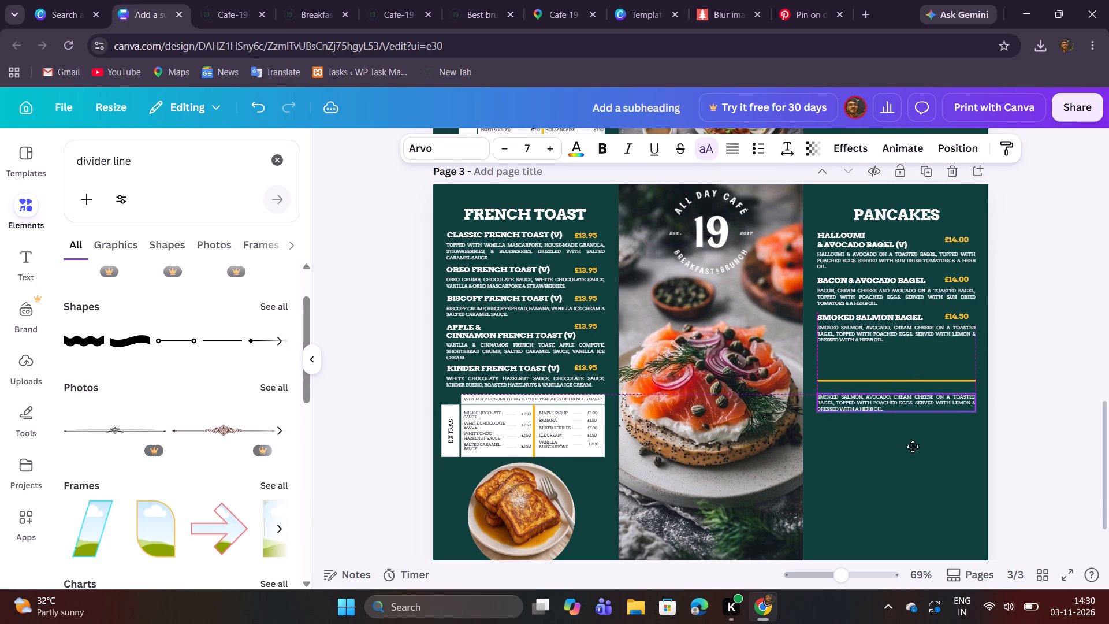
drag(913, 447, 913, 447)
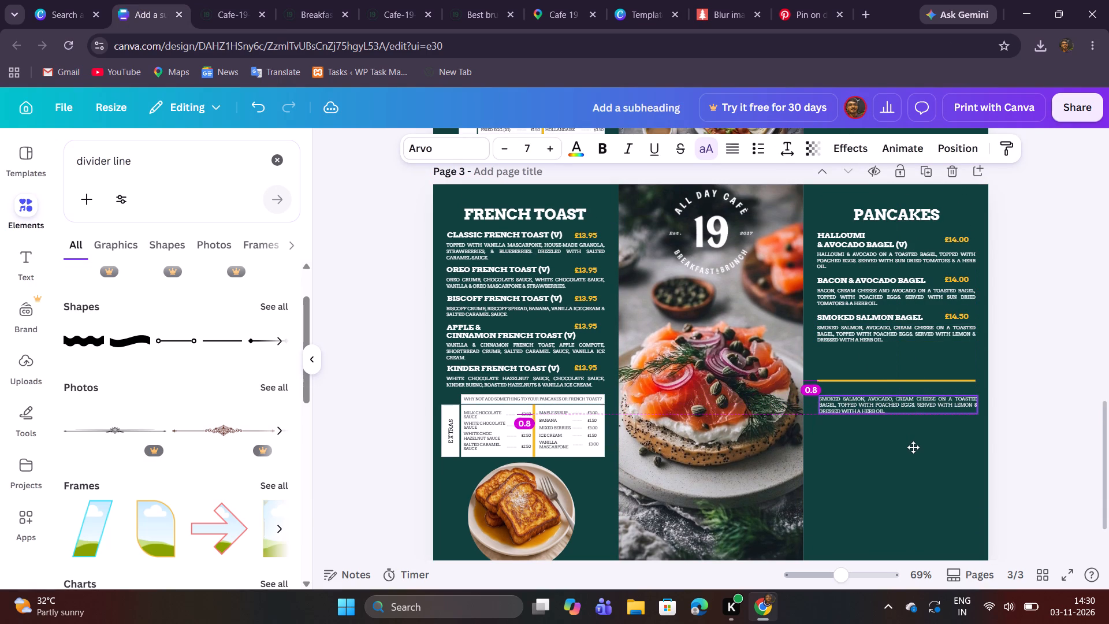
drag(913, 447, 912, 447)
double_click(897, 408)
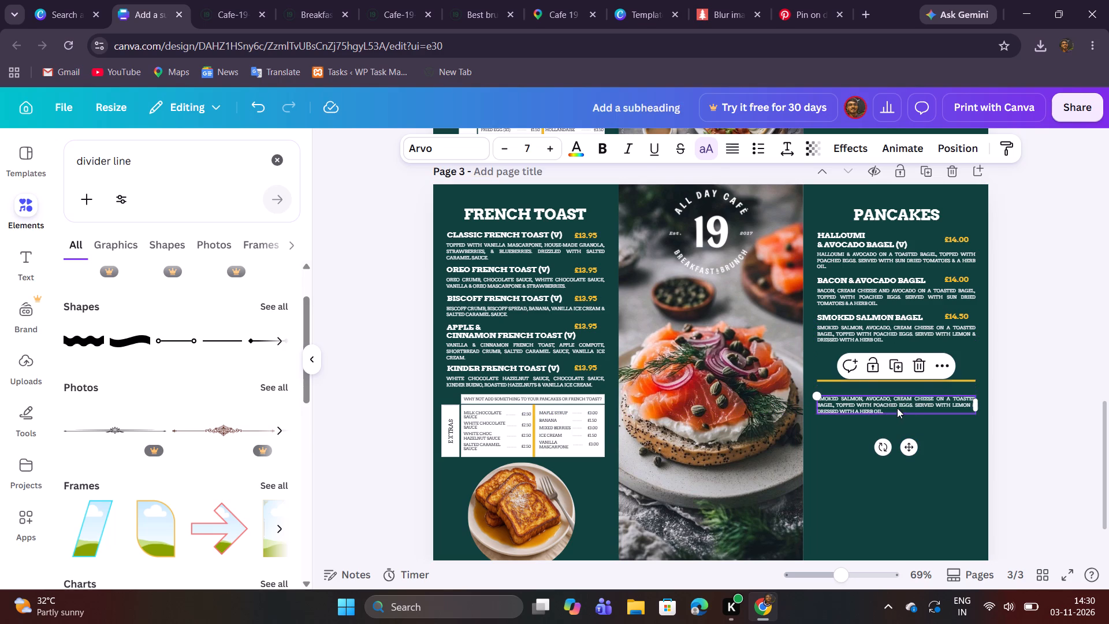
key(ctrl+v)
click(942, 460)
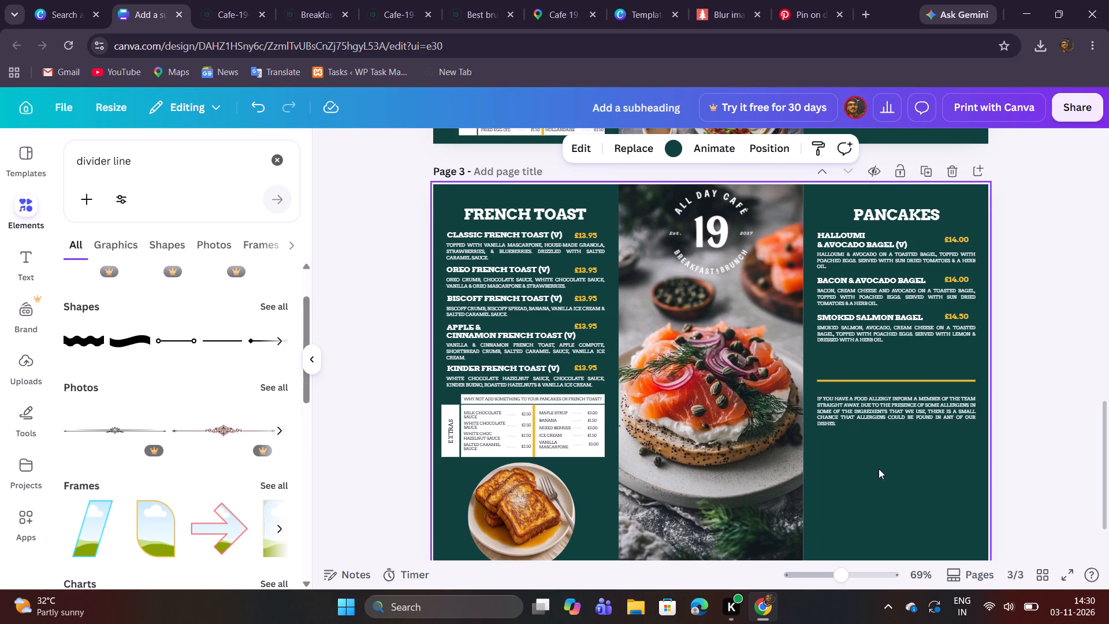
Enlarge the allergy notice text to size 8.2 and refit its box to the divider line's width.
click(891, 416)
drag(979, 428, 1001, 468)
drag(939, 423, 924, 422)
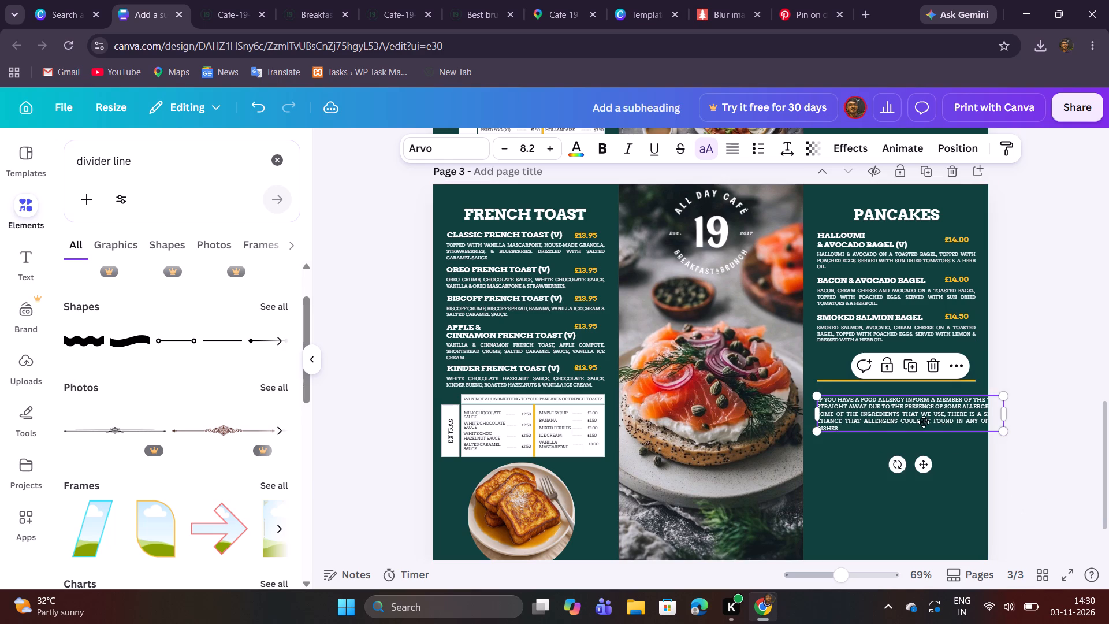
drag(924, 422, 922, 421)
drag(985, 412, 976, 411)
click(976, 411)
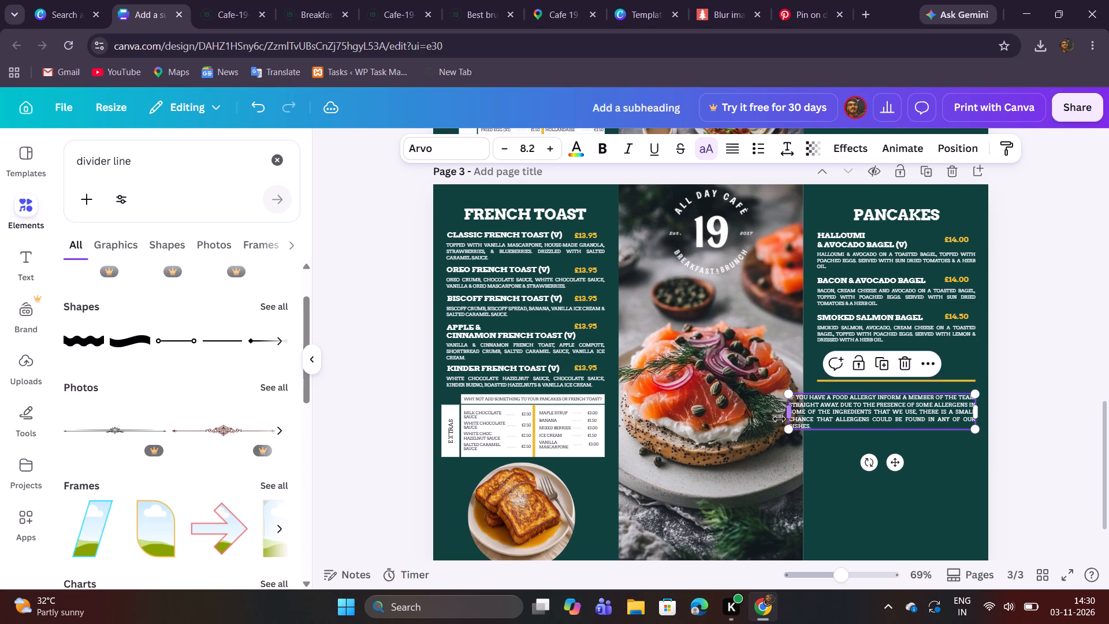
drag(788, 416, 819, 417)
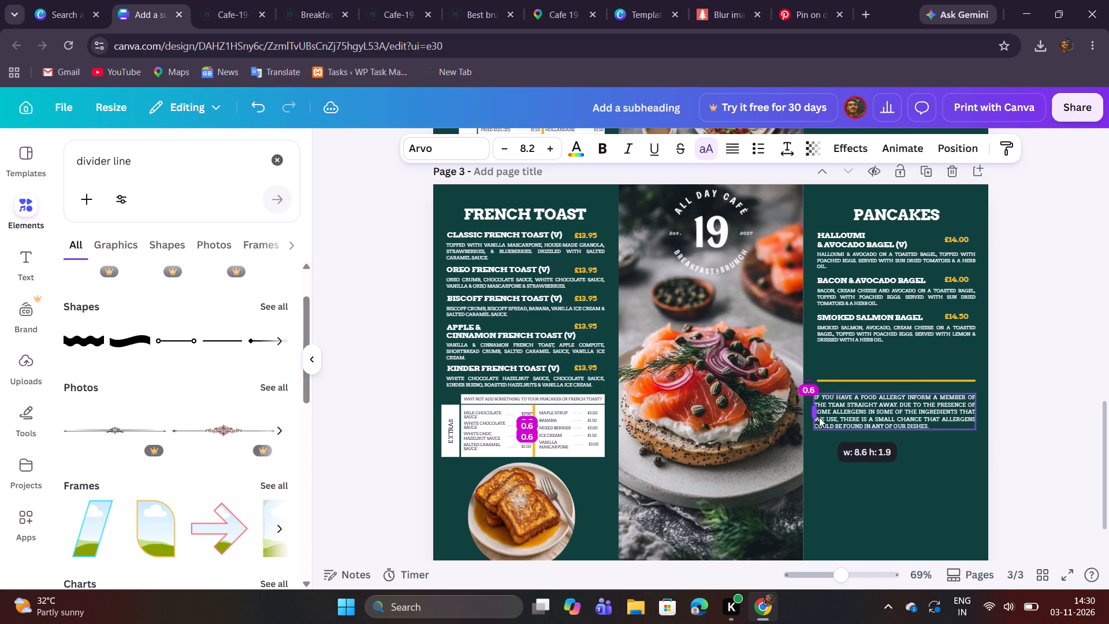
drag(819, 417, 817, 418)
click(810, 441)
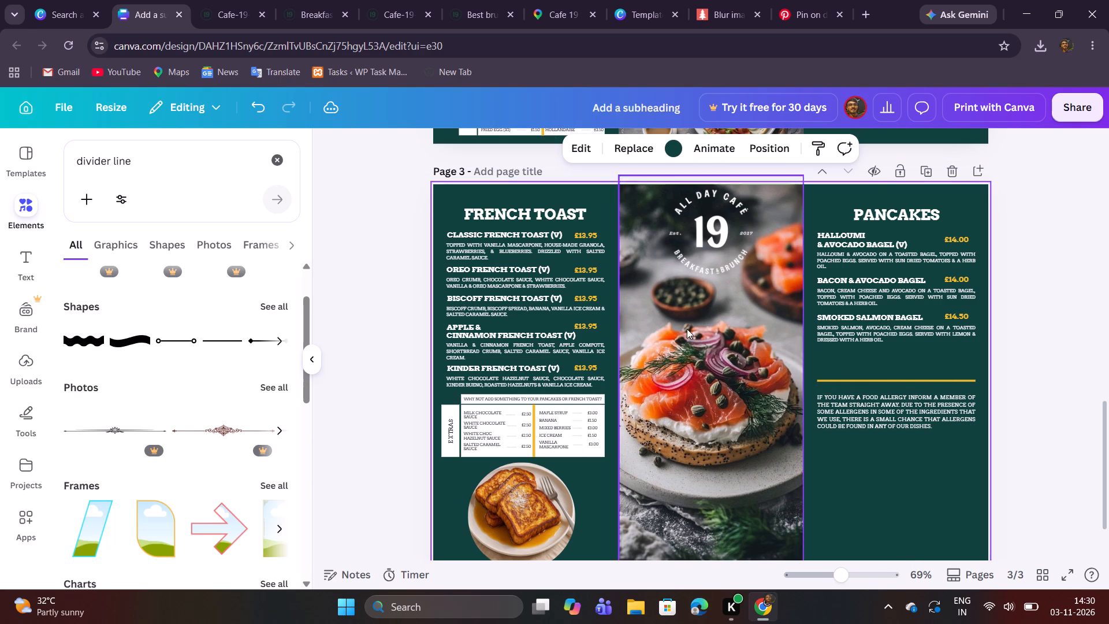
Add the PDF's "Unfortunately you can not change or swap items" note in a duplicate of the allergy notice placed directly beneath it.
click(235, 0)
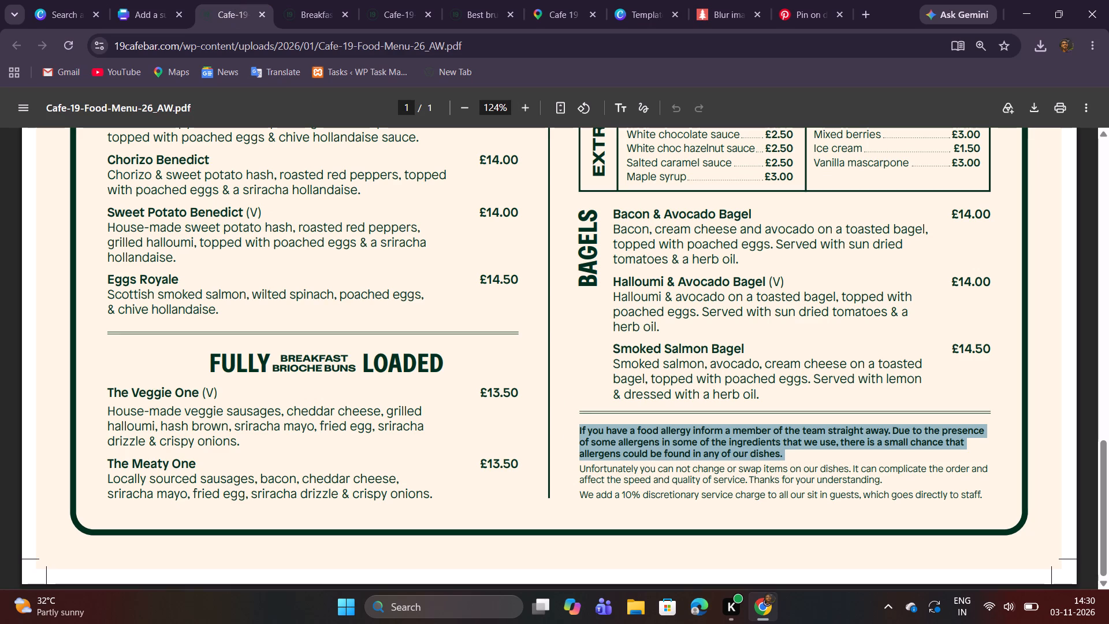
drag(580, 468, 794, 485)
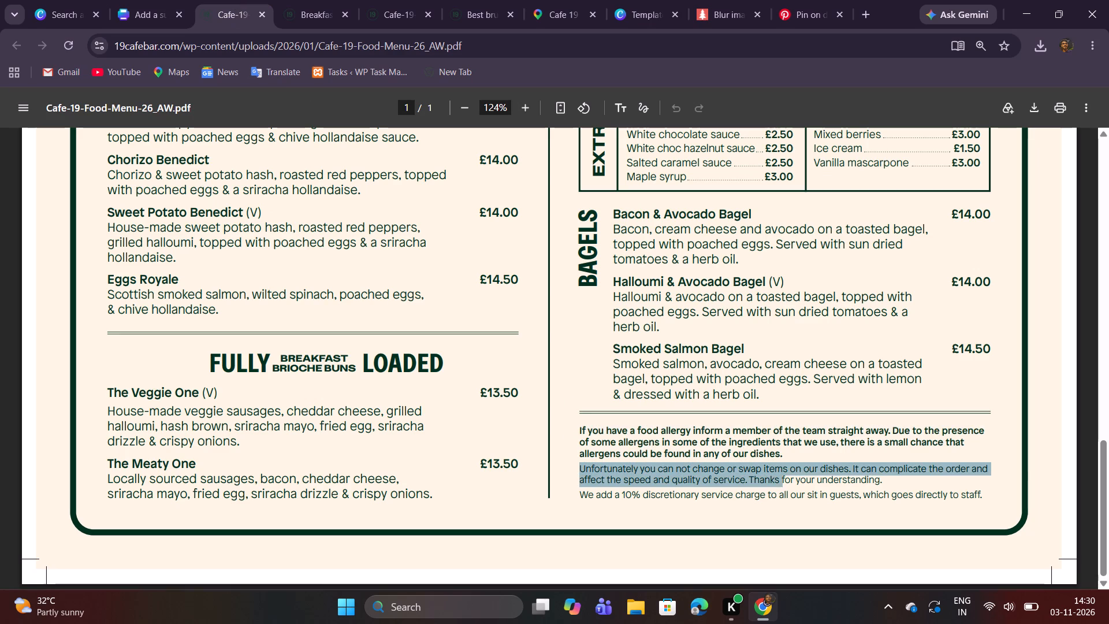
drag(794, 485, 884, 481)
key(ctrl+c)
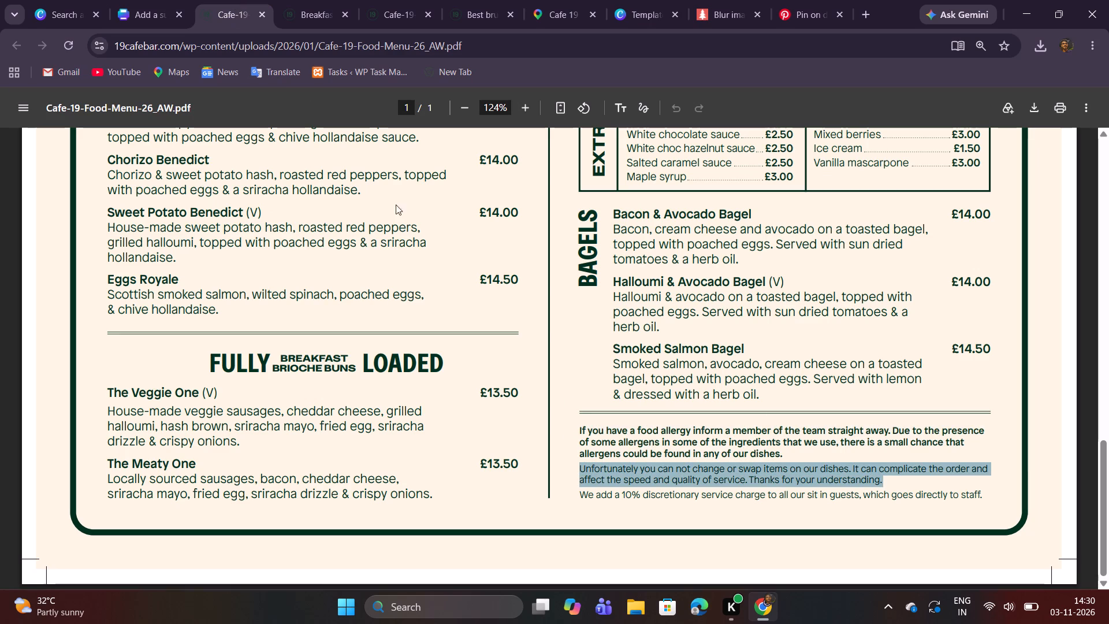
click(139, 6)
click(893, 410)
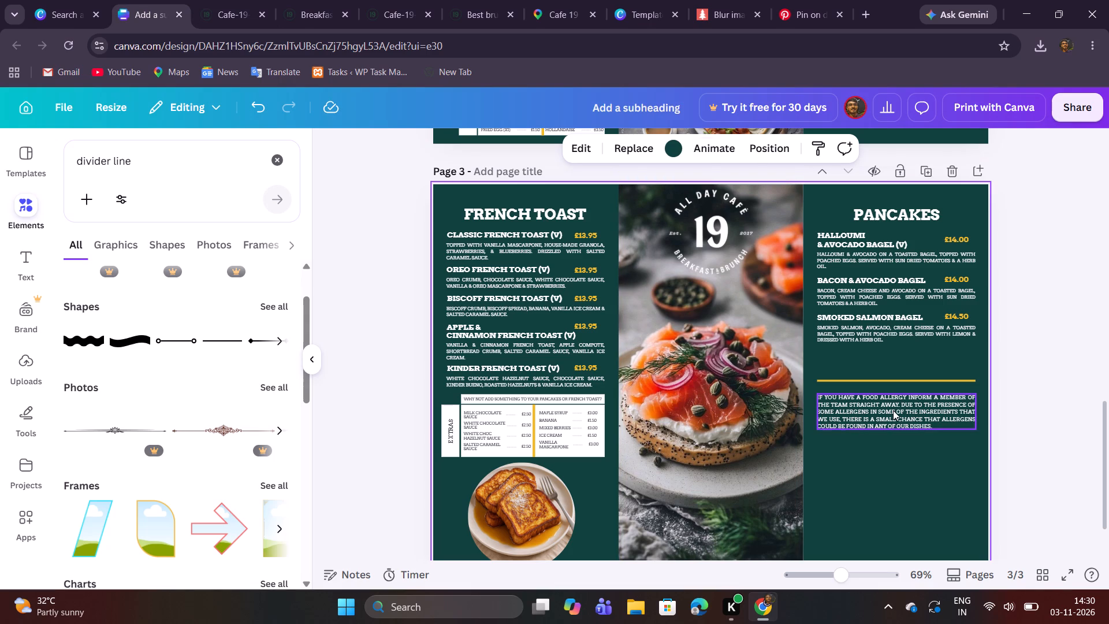
click(893, 365)
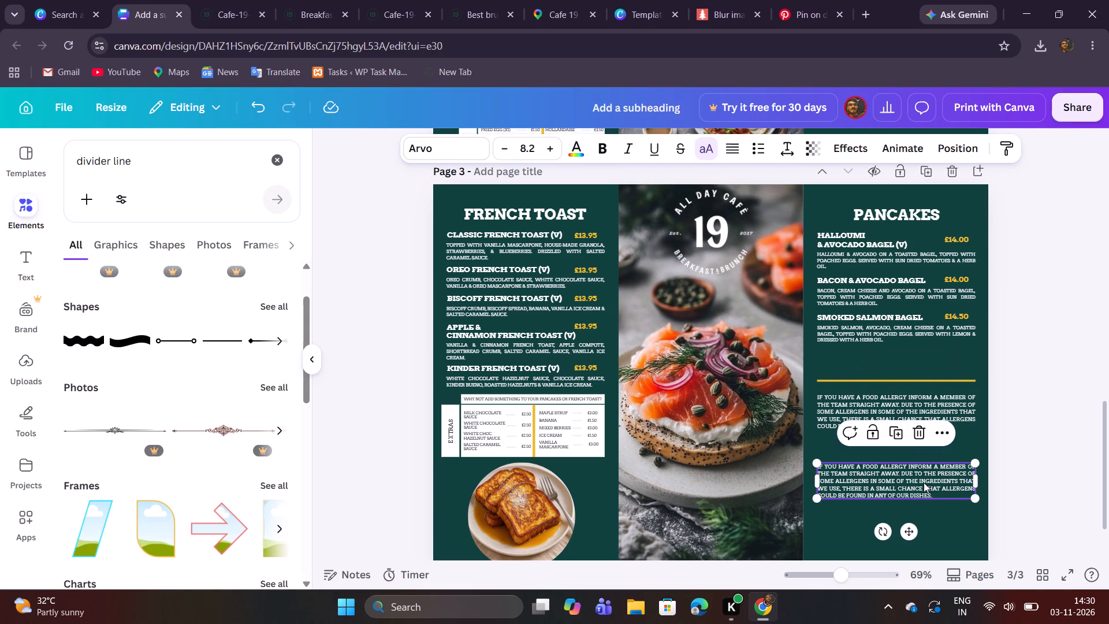
shift+drag(923, 482, 921, 452)
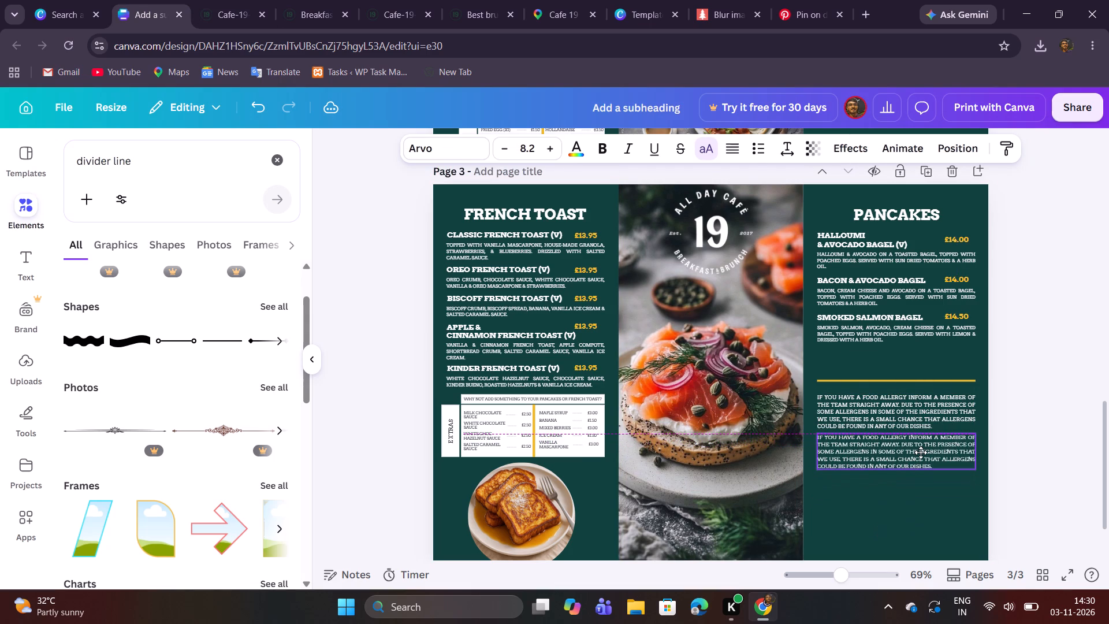
shift+drag(921, 452, 920, 452)
click(943, 484)
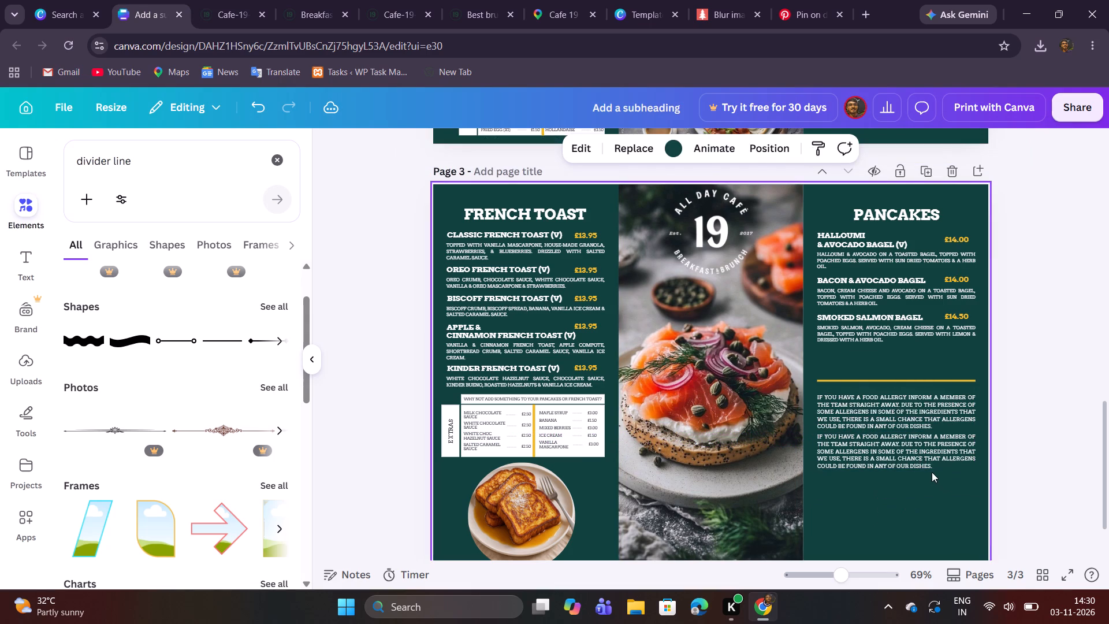
double_click(924, 458)
key(ctrl+v)
click(950, 496)
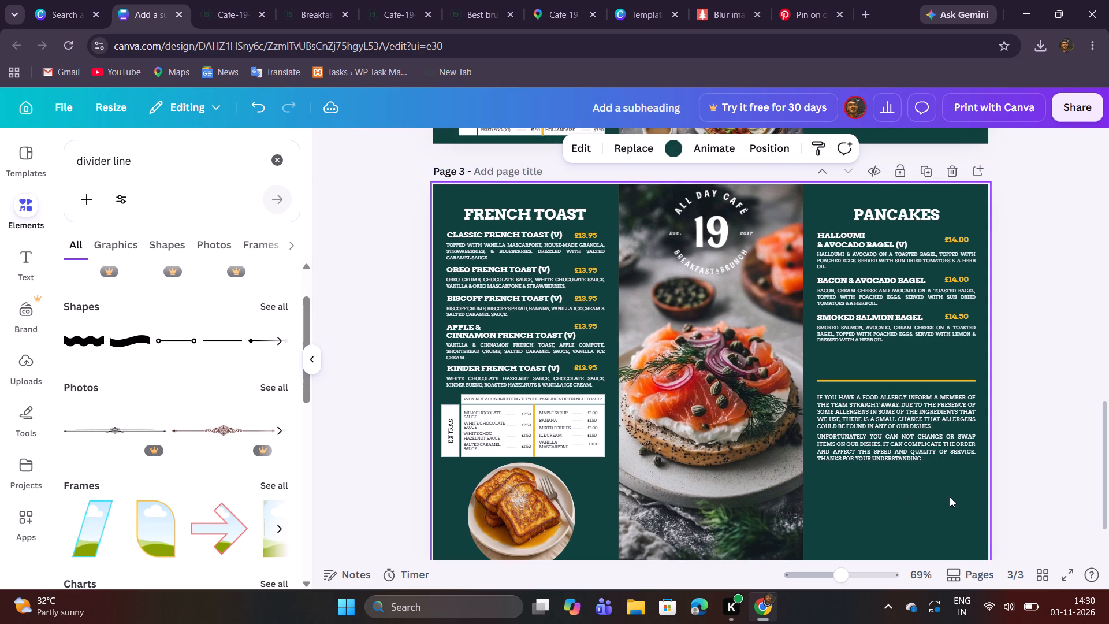
Add the PDF's 10% discretionary service charge sentence in a duplicate of the no-swaps note placed directly beneath it.
click(896, 446)
click(895, 404)
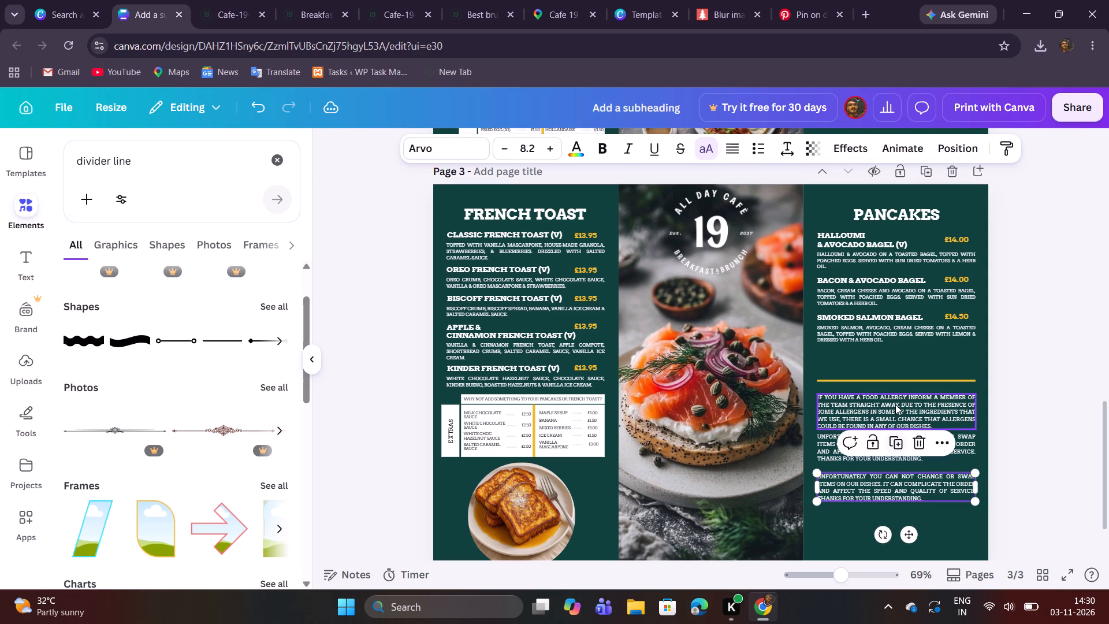
shift+drag(910, 493, 909, 485)
shift+click(938, 518)
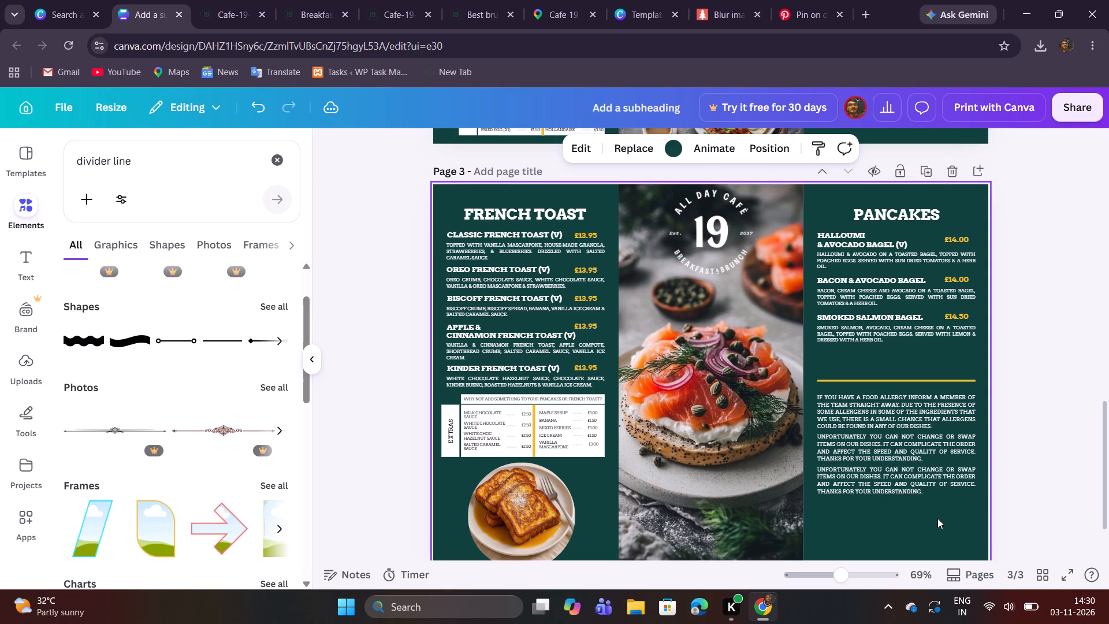
click(222, 0)
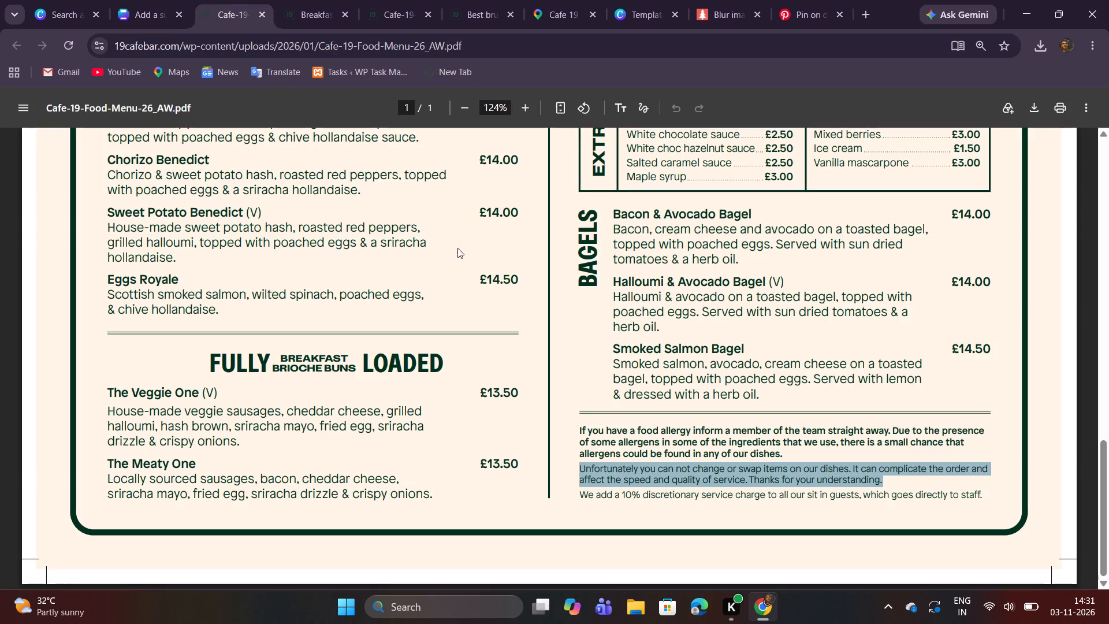
drag(582, 499, 881, 509)
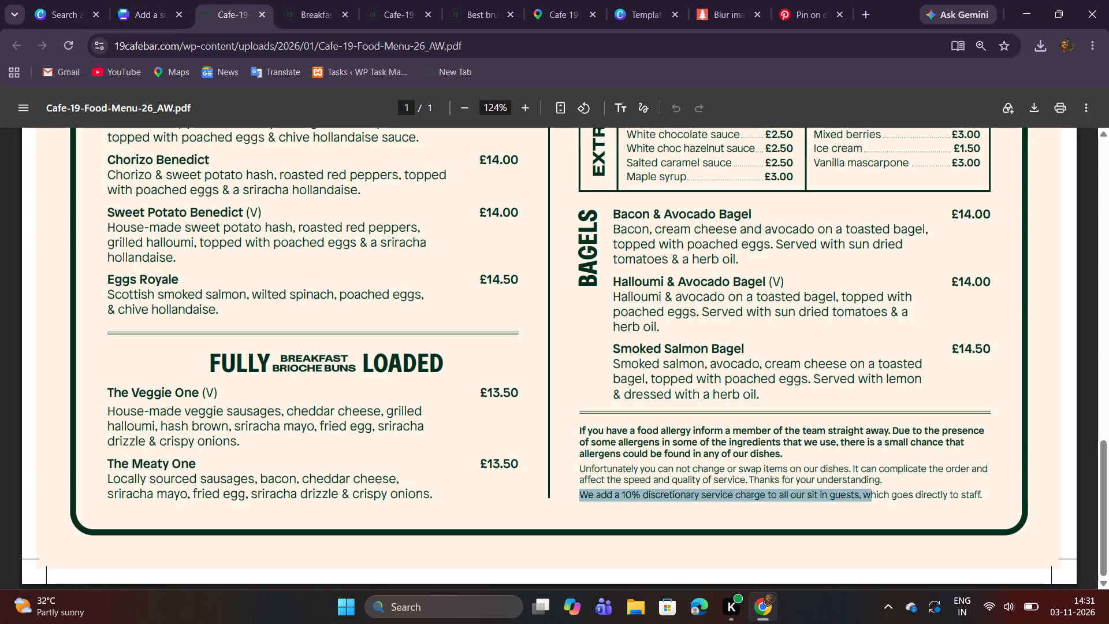
drag(881, 509, 985, 499)
key(ctrl+c)
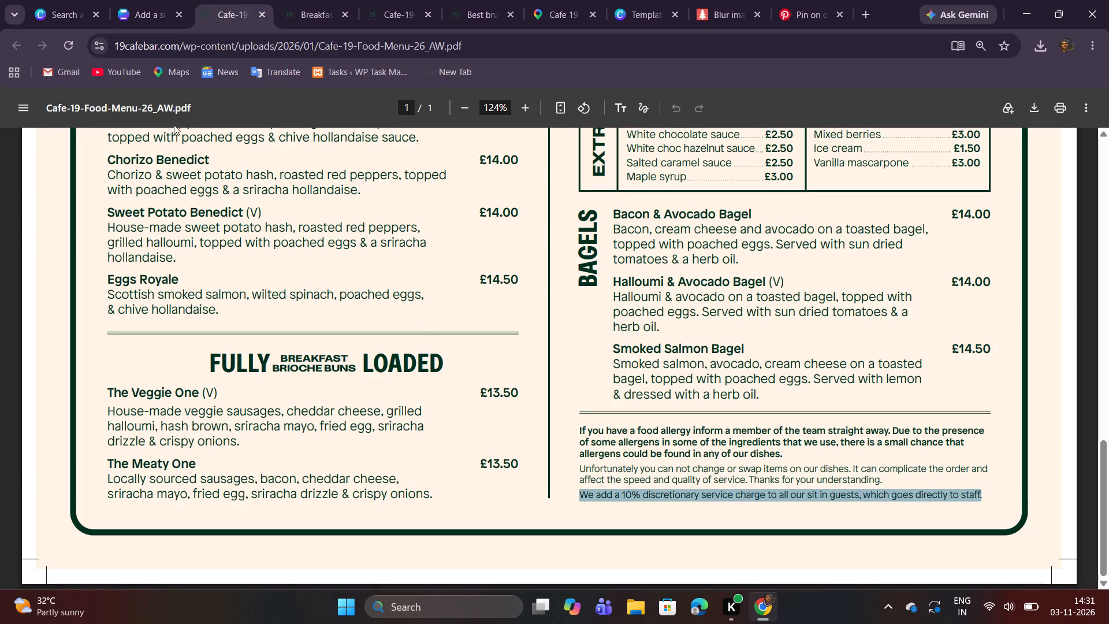
click(142, 20)
double_click(894, 491)
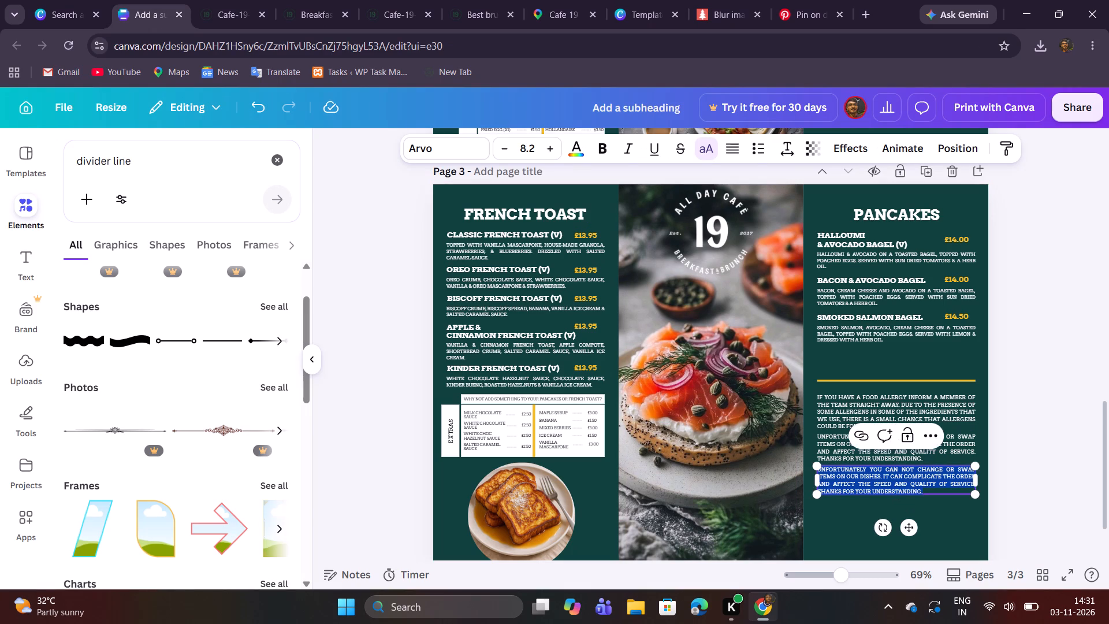
key(ctrl+v)
click(866, 534)
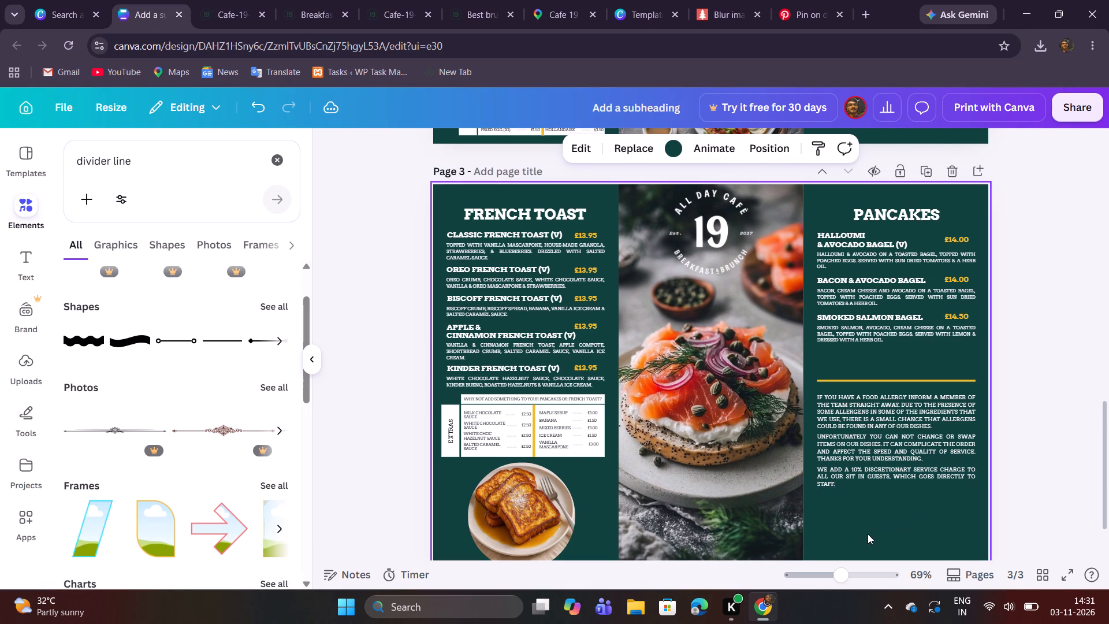
Move the three notice texts together further down the Pancakes column, leaving a wider gap below the divider line.
scroll(870, 529, down, 1)
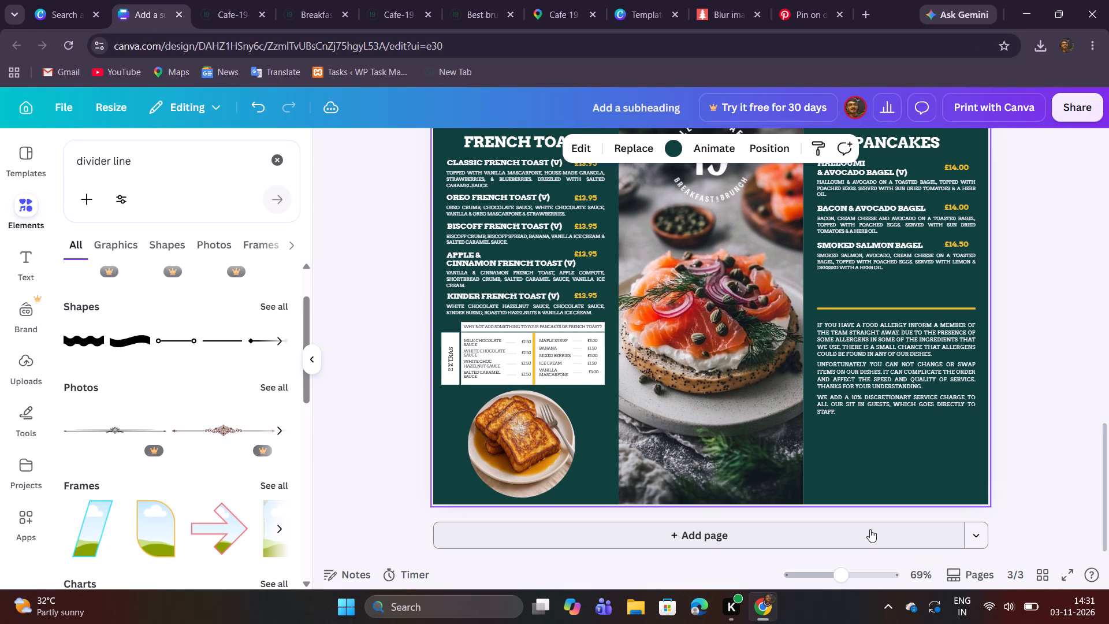
drag(838, 438, 916, 332)
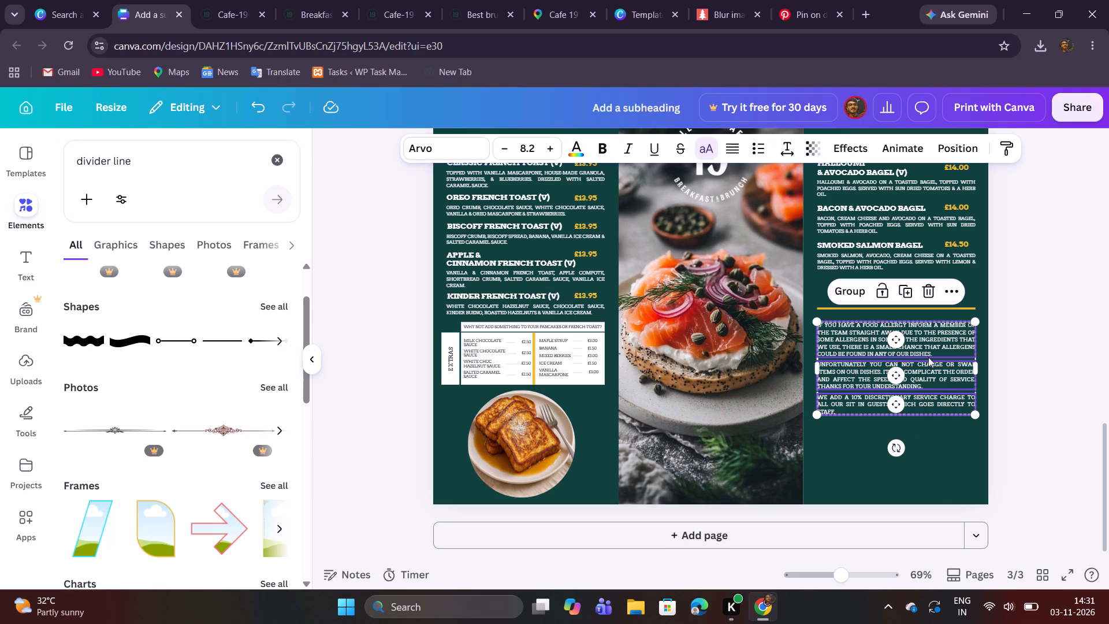
shift+drag(929, 365, 929, 385)
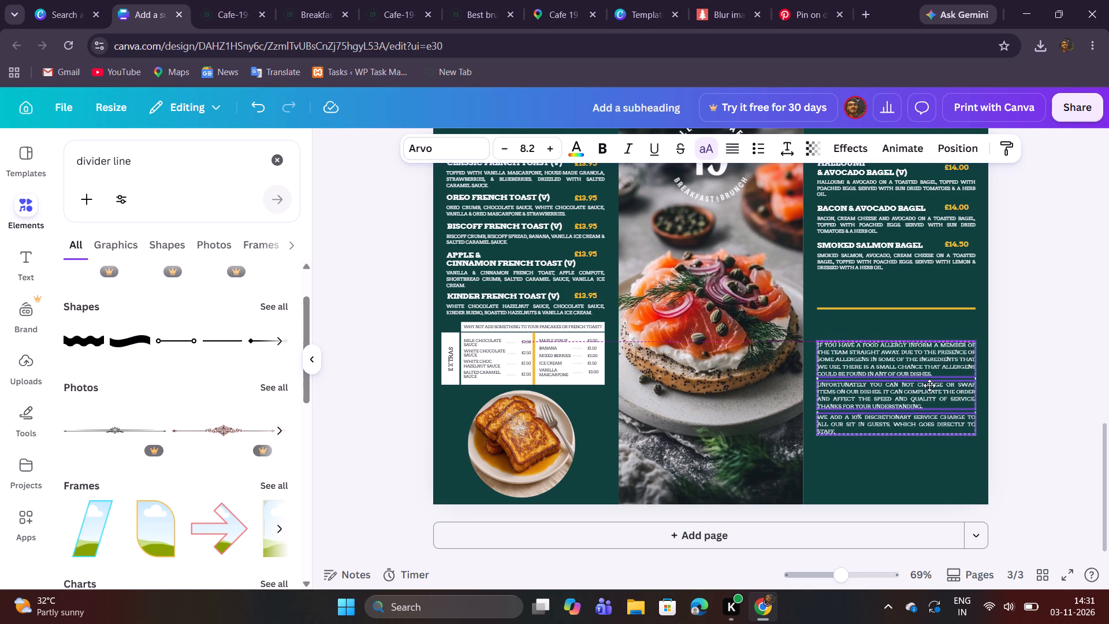
shift+drag(929, 385, 931, 411)
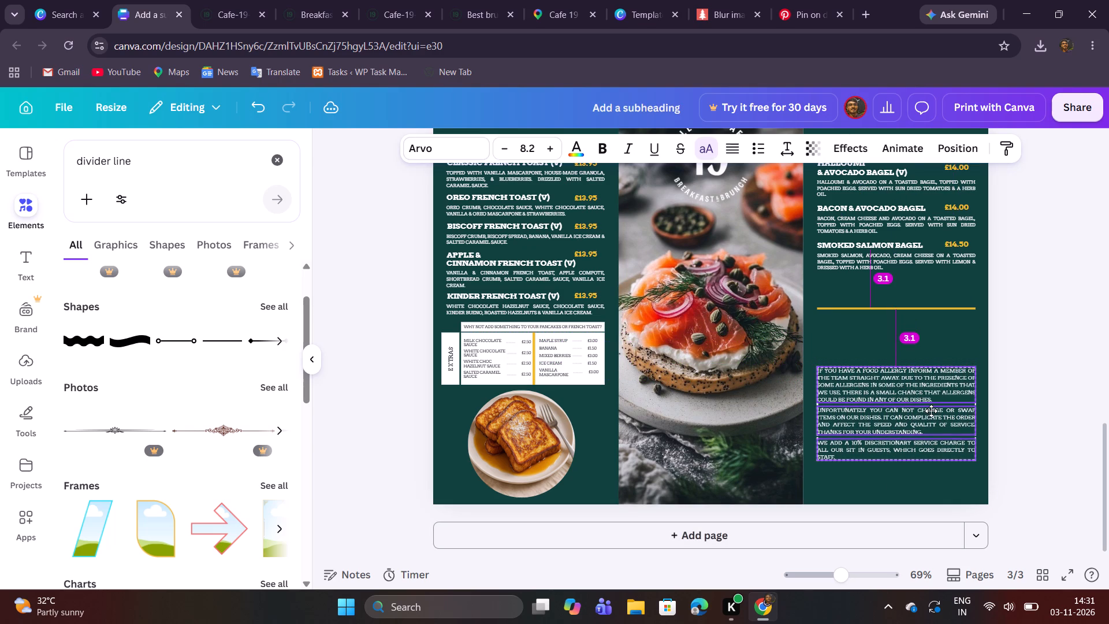
shift+drag(931, 411, 932, 398)
click(1076, 409)
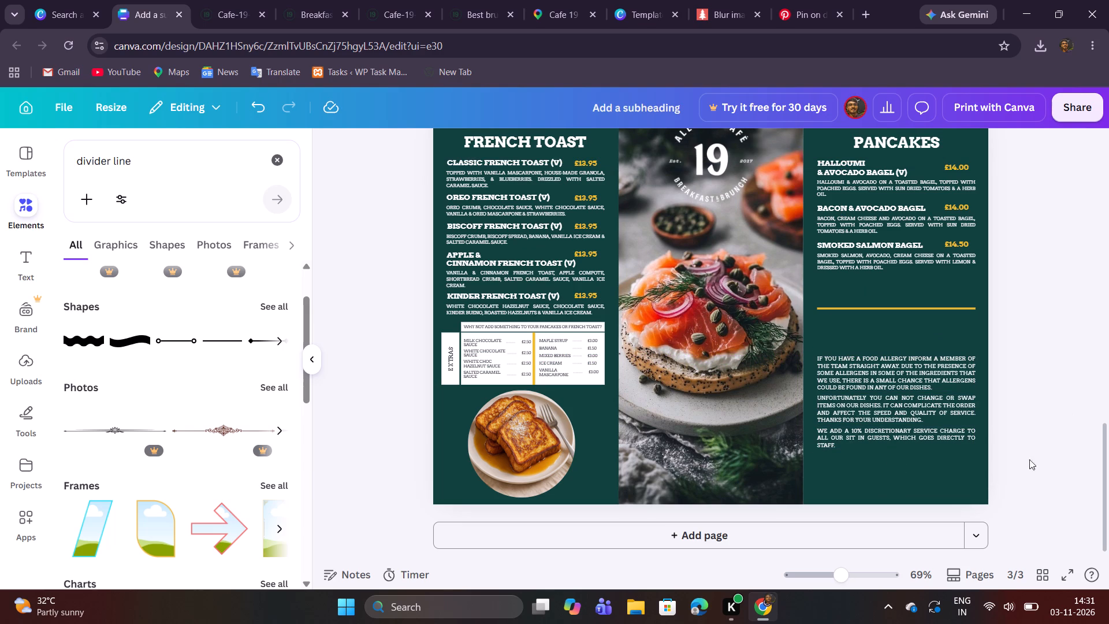
Review the menu layout from page 3 back up to page 1.
click(850, 574)
scroll(869, 533, down, 1)
click(841, 580)
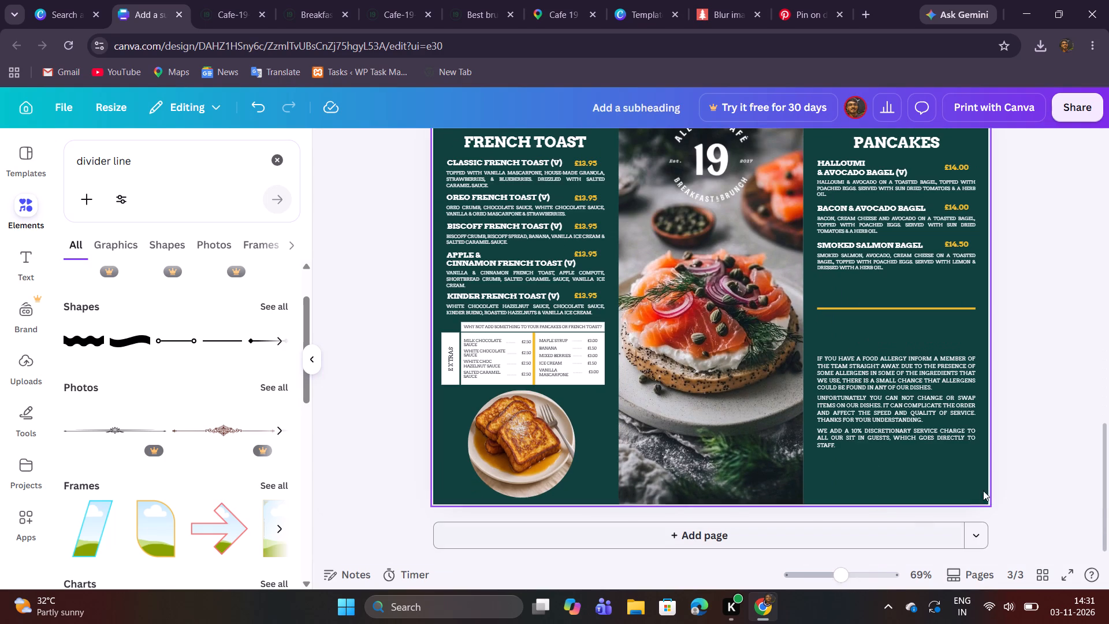
scroll(1020, 474, up, 1)
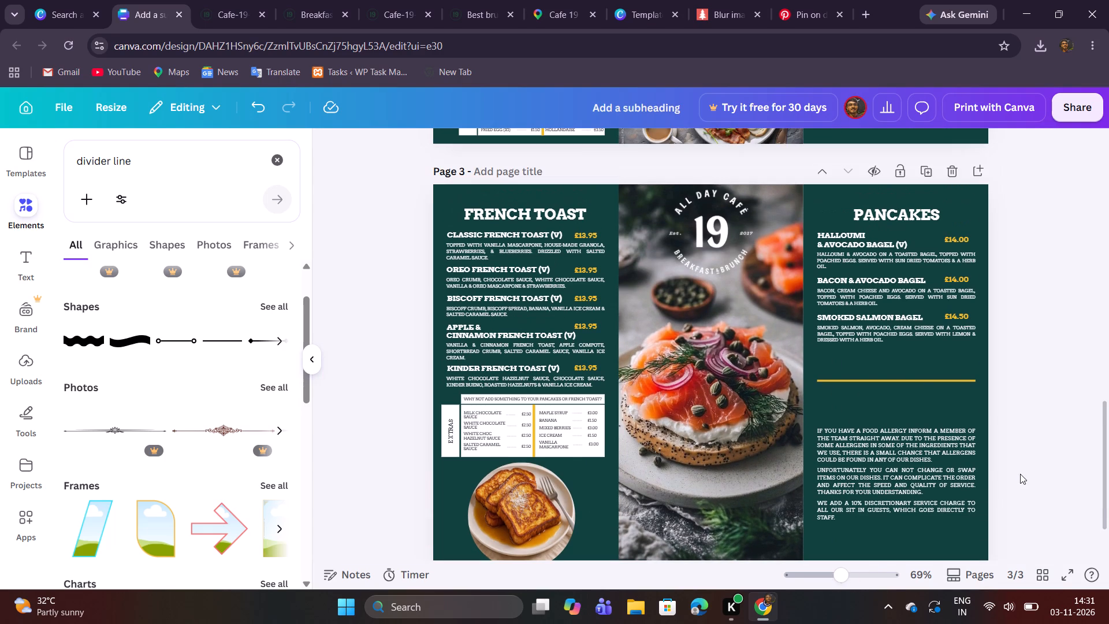
scroll(1020, 474, down, 2)
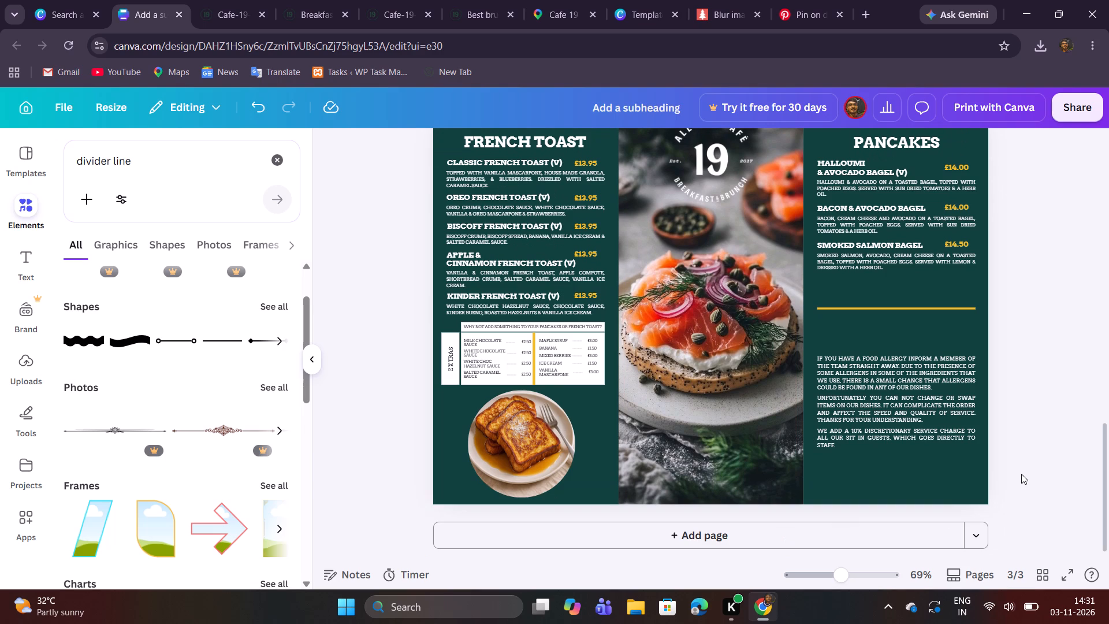
scroll(913, 462, up, 2)
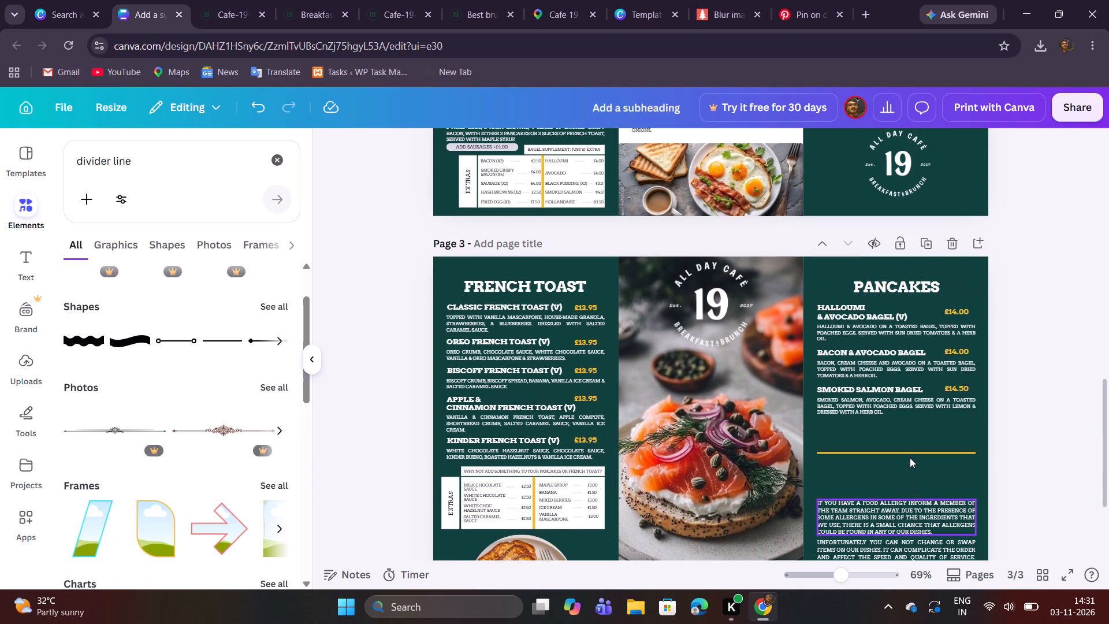
scroll(910, 458, up, 11)
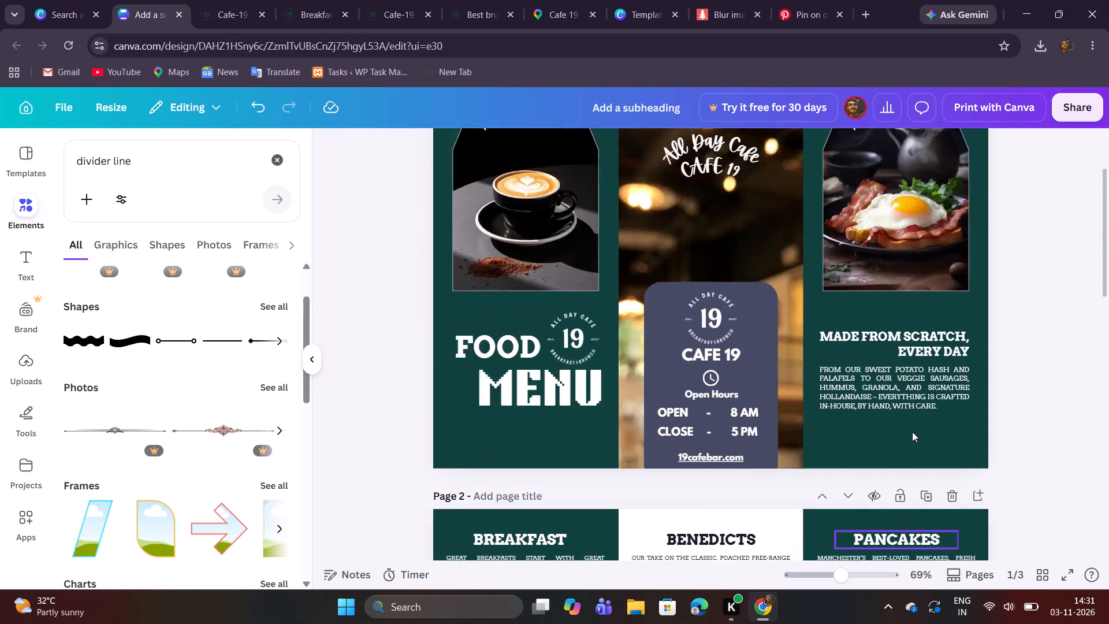
Review the layout and headings across all three menu pages, comparing page 2 with page 3.
scroll(912, 432, down, 13)
scroll(912, 432, up, 2)
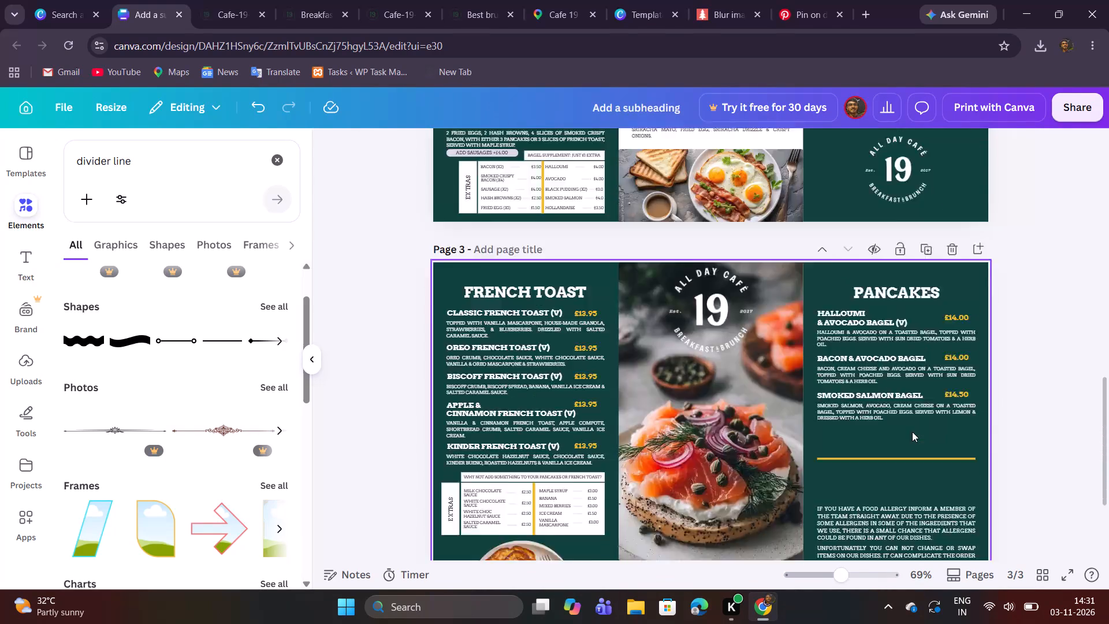
scroll(912, 432, up, 7)
scroll(912, 432, down, 2)
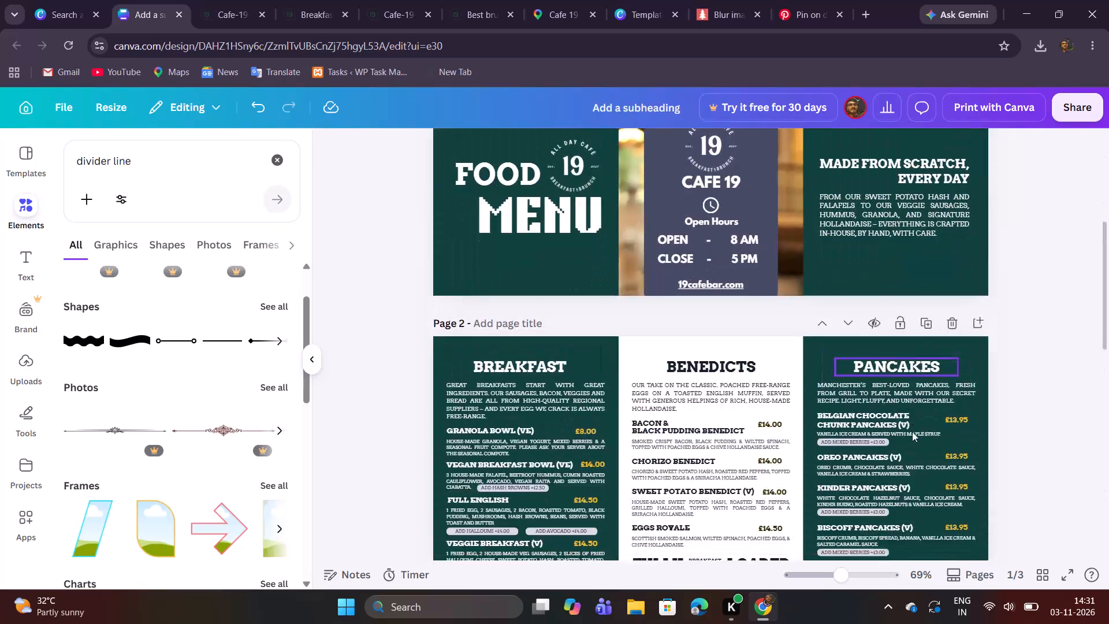
scroll(912, 432, down, 8)
scroll(912, 432, up, 3)
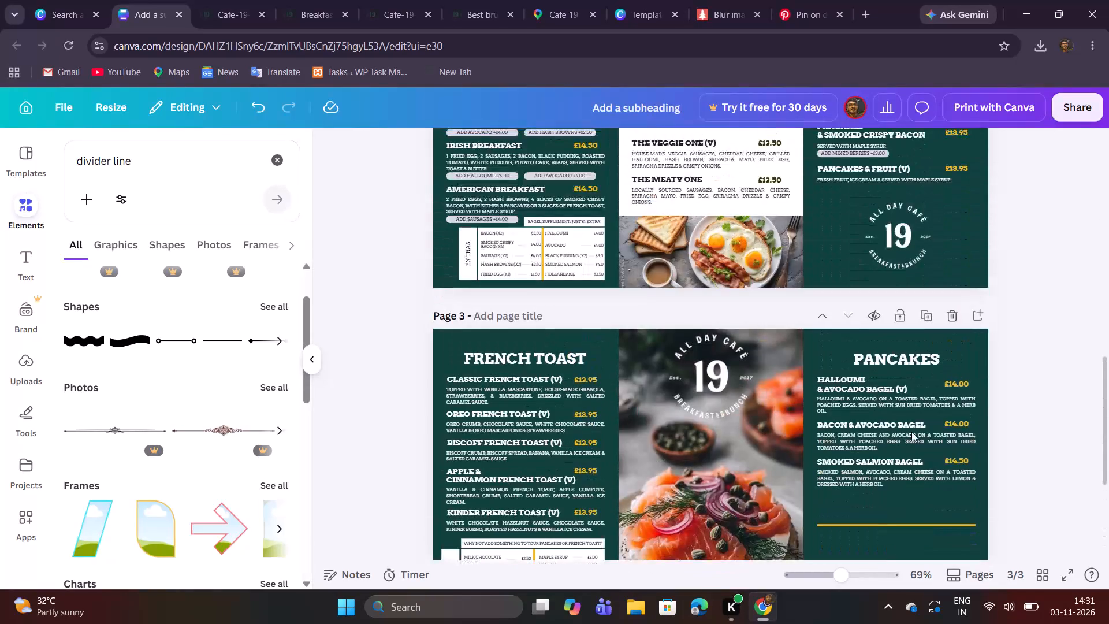
scroll(906, 429, down, 3)
scroll(889, 439, up, 2)
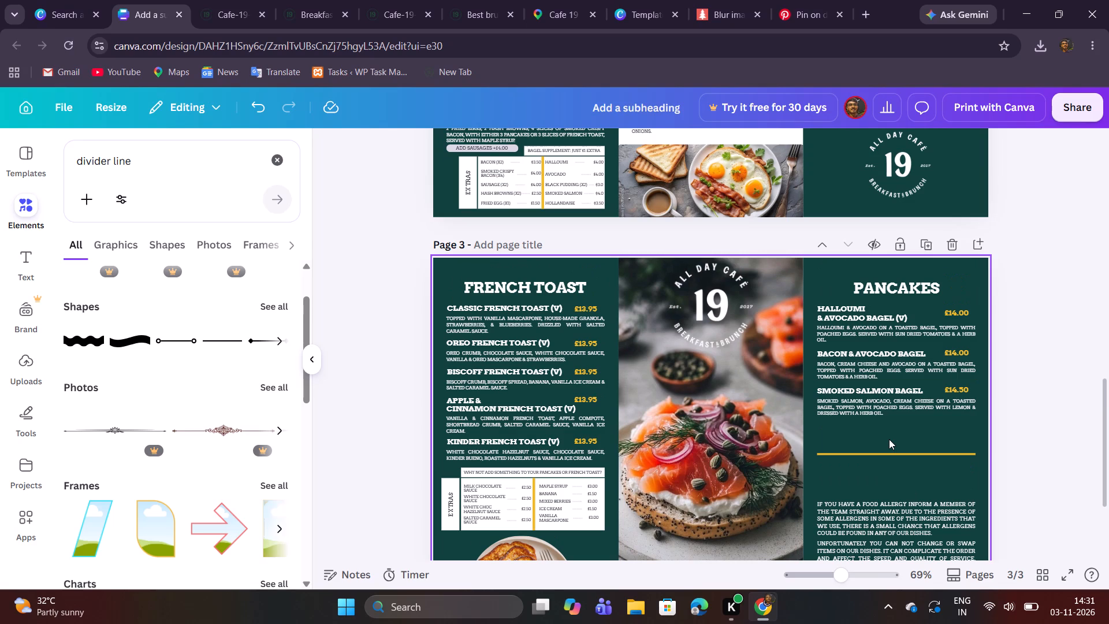
Replace the page 3 bagel column's "Pancakes" heading with "BAGELS" copied from the café's PDF menu.
click(223, 7)
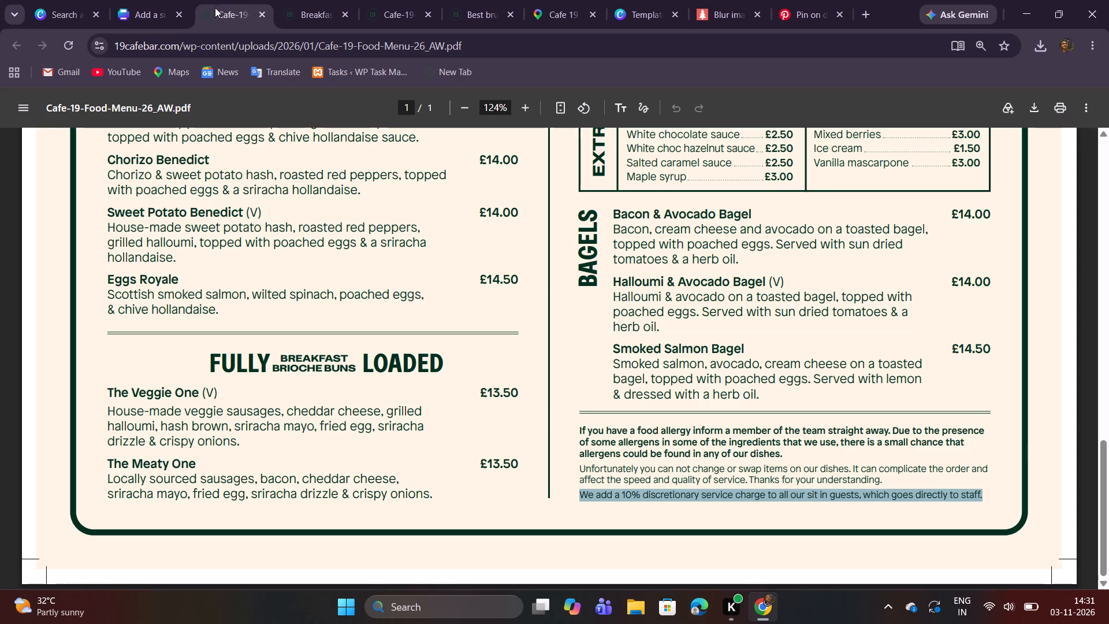
scroll(533, 293, up, 8)
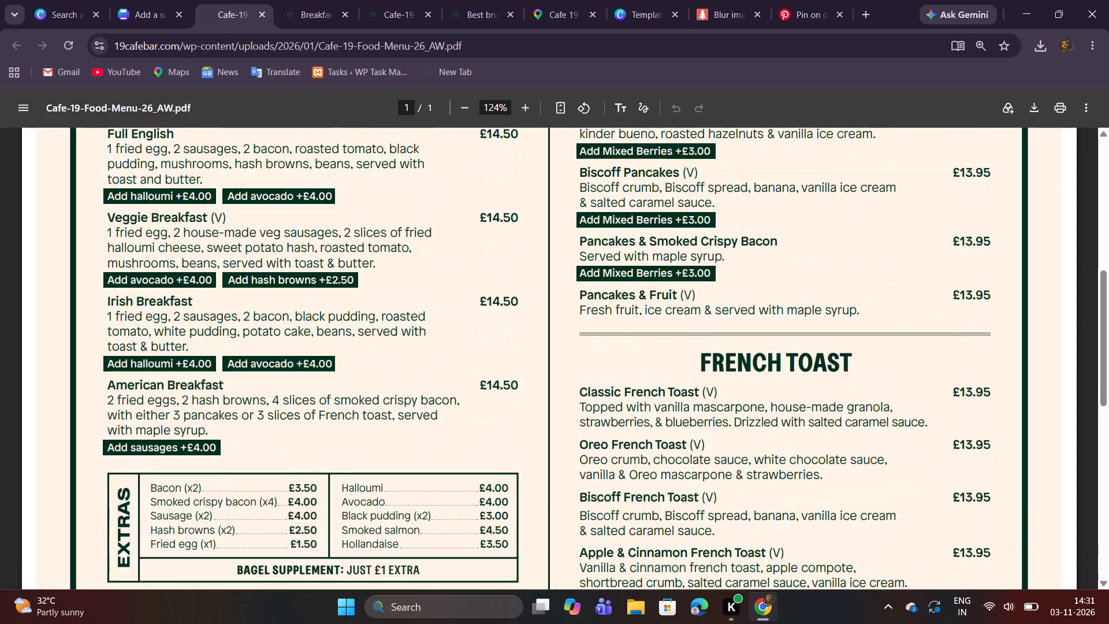
scroll(495, 350, down, 6)
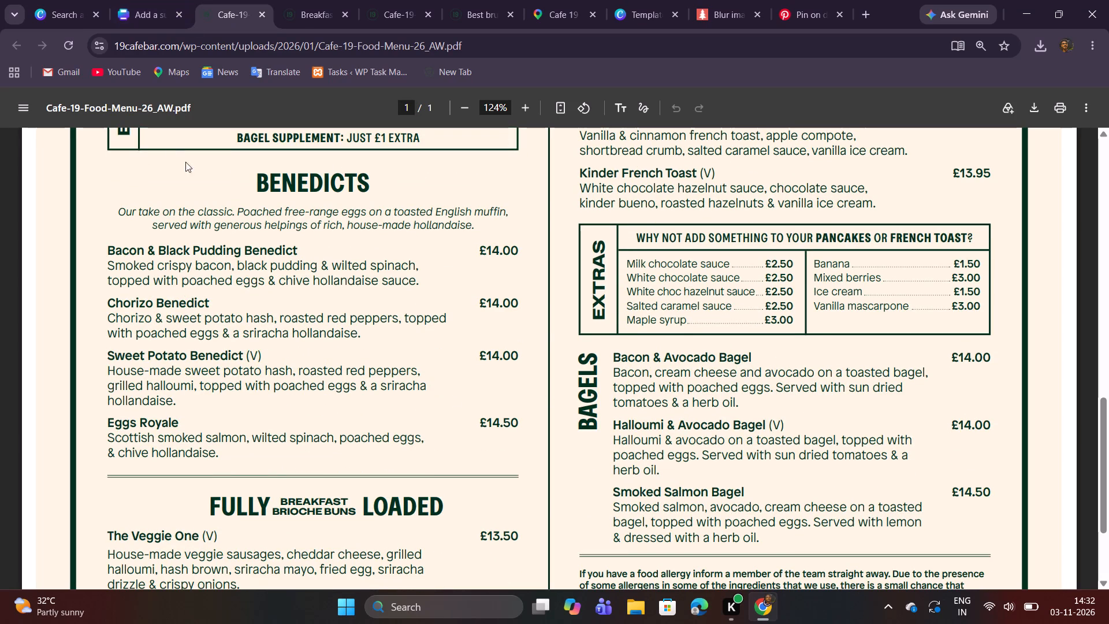
double_click(586, 425)
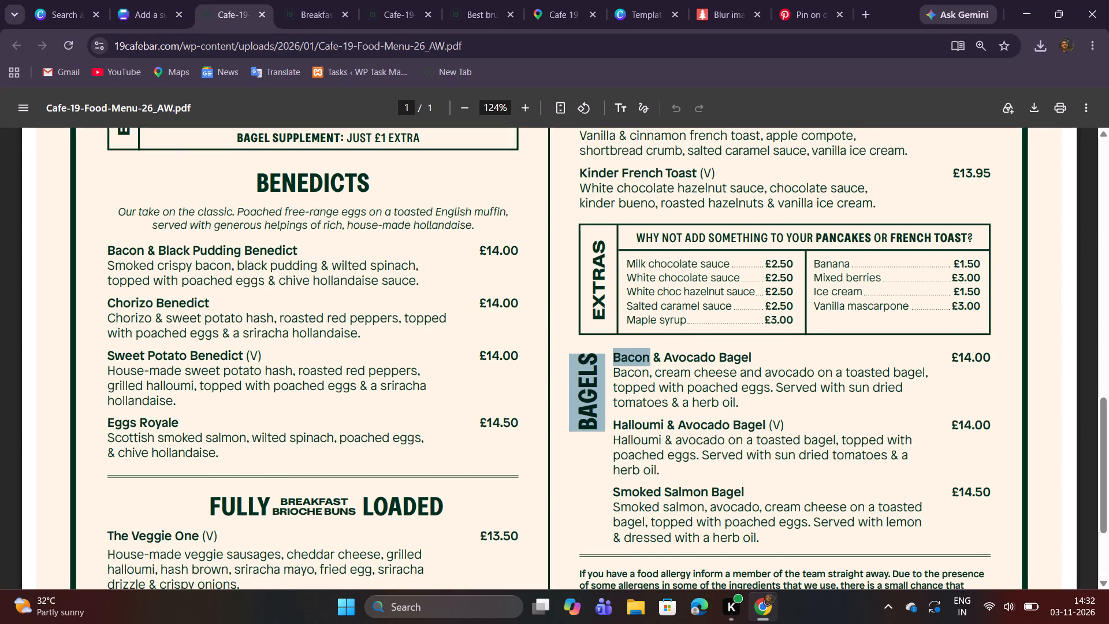
key(ctrl+c)
click(125, 15)
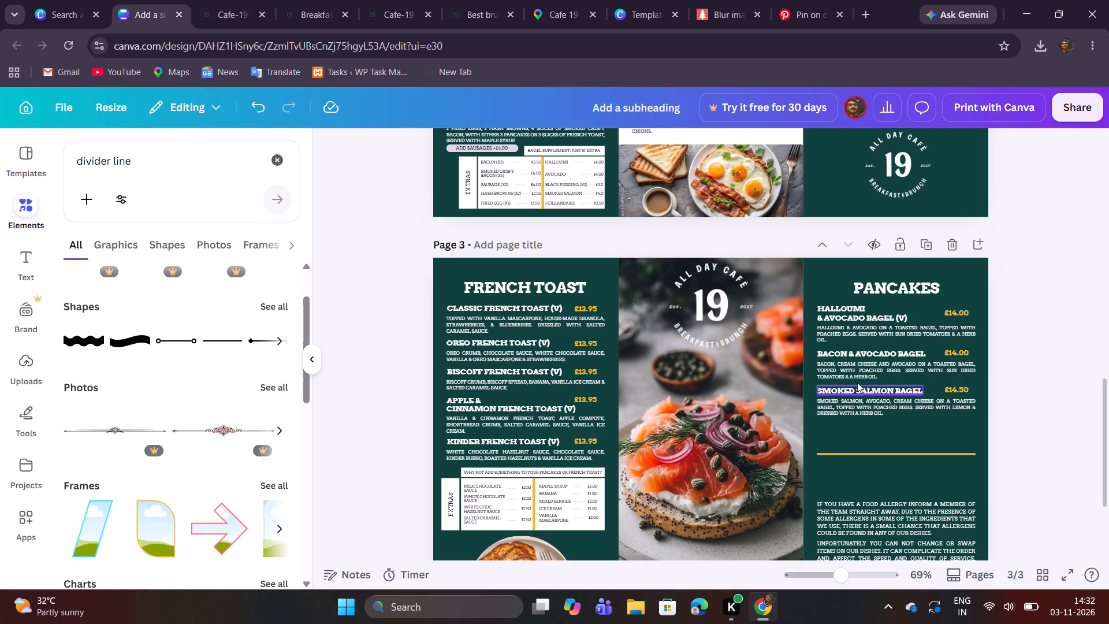
double_click(896, 281)
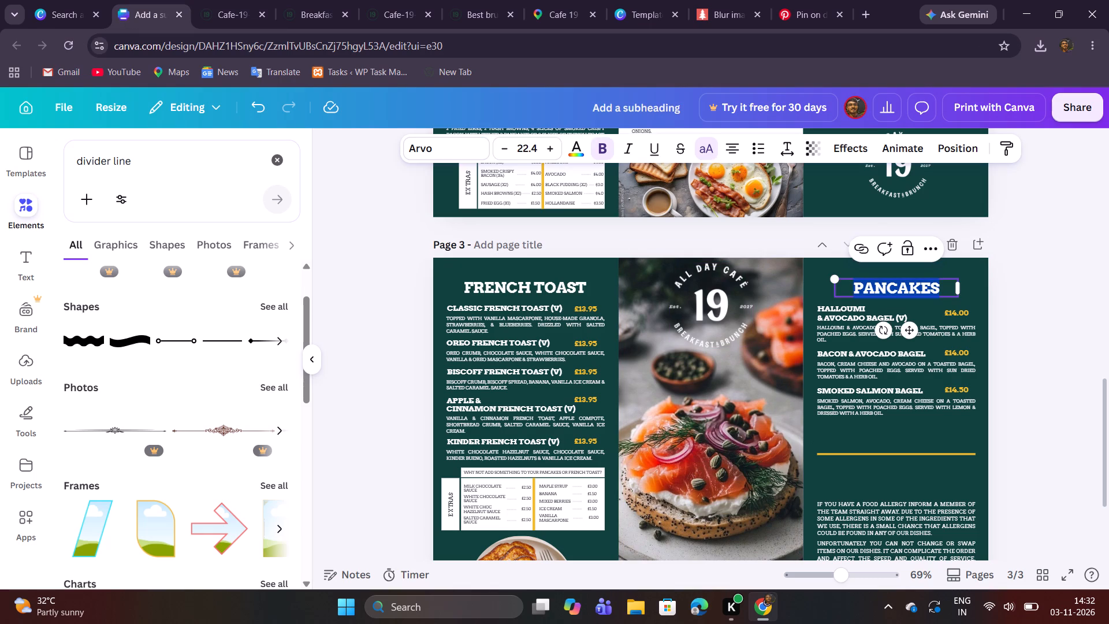
key(ctrl+v)
click(905, 292)
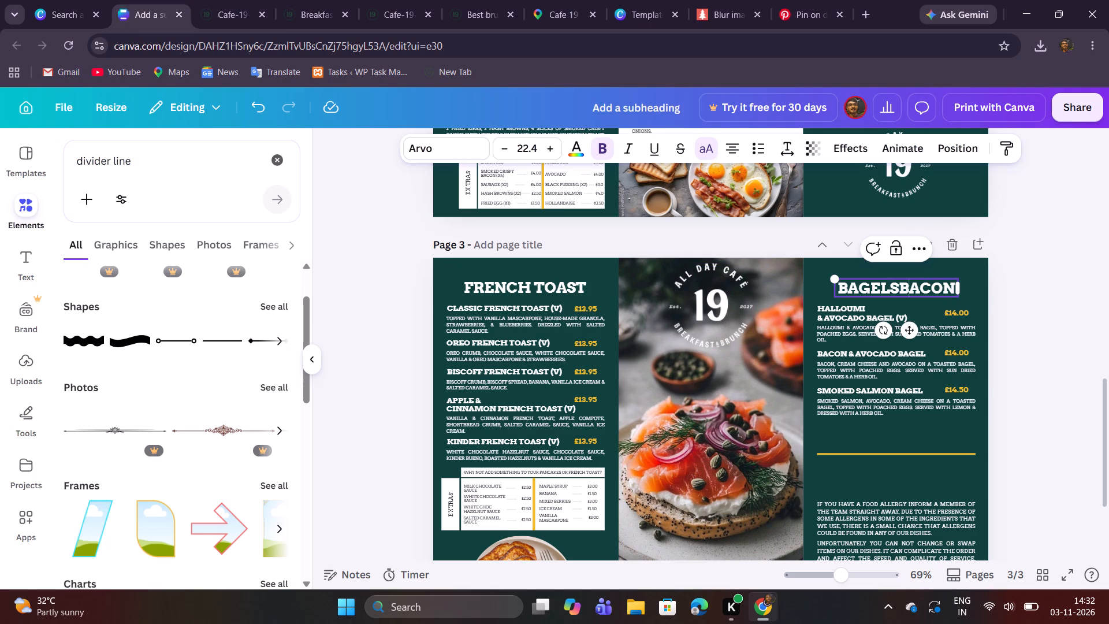
drag(903, 291, 954, 295)
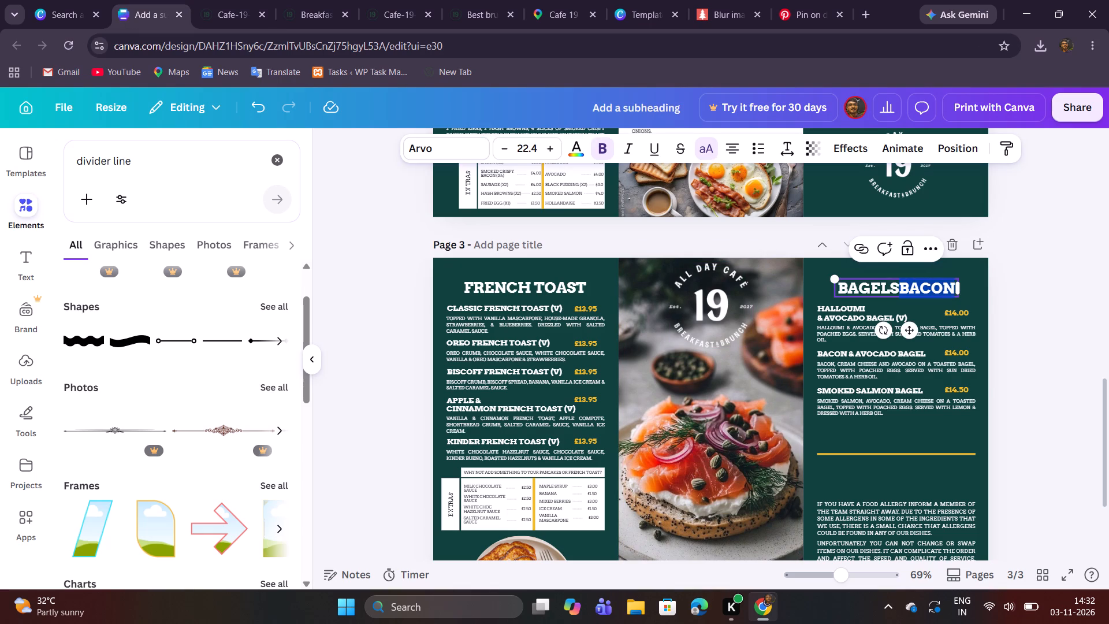
key(BackSpace)
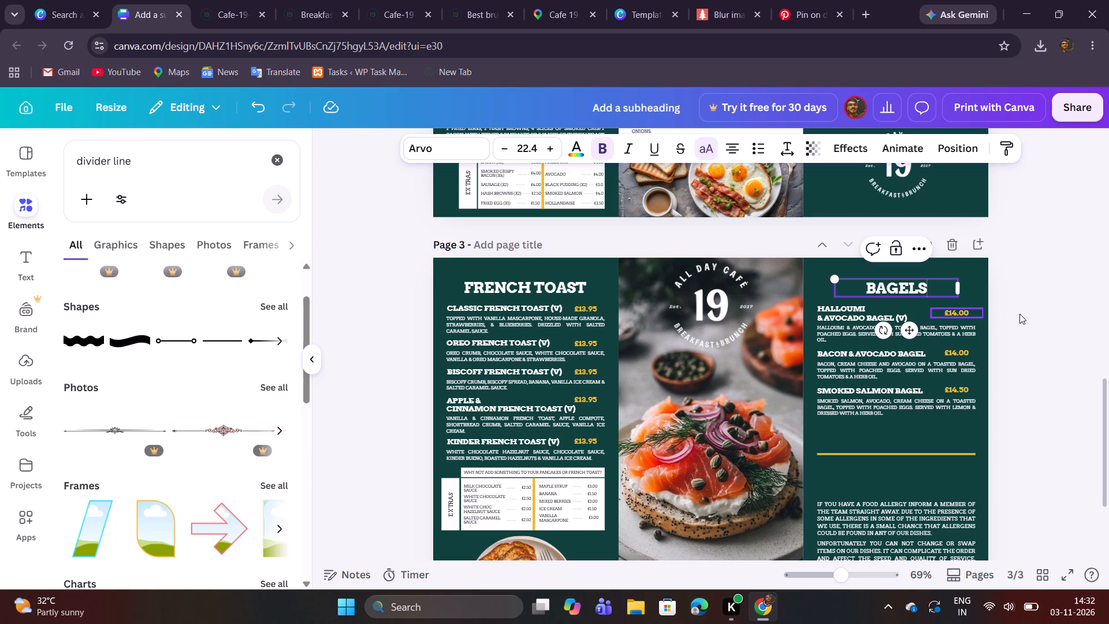
click(1019, 314)
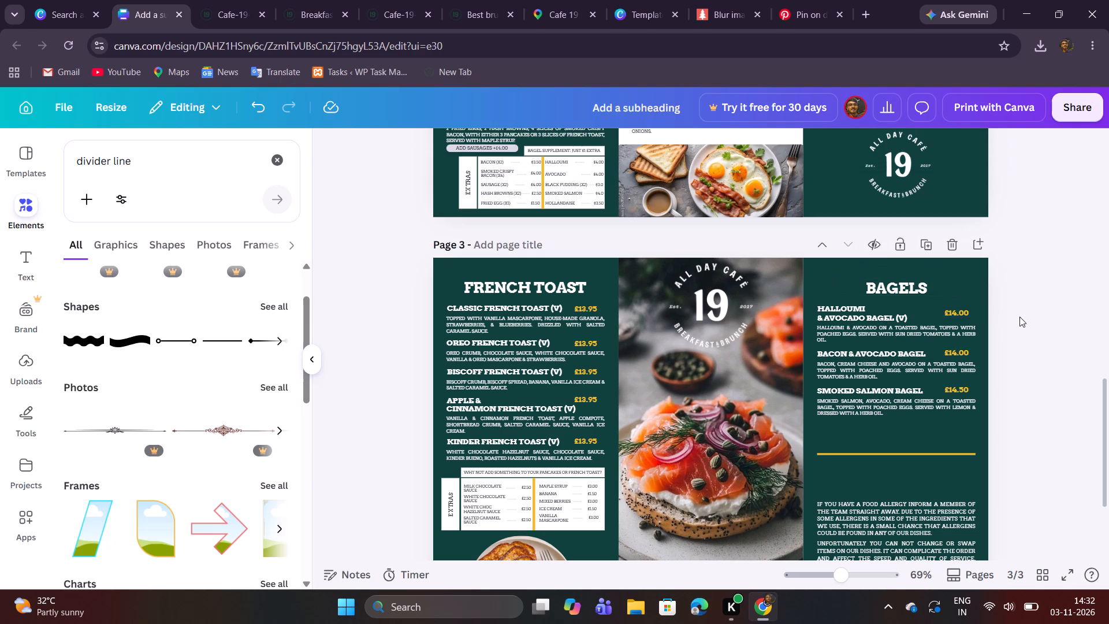
Review all three menu pages again, checking the headings, item text and spacing of each column.
scroll(995, 313, up, 4)
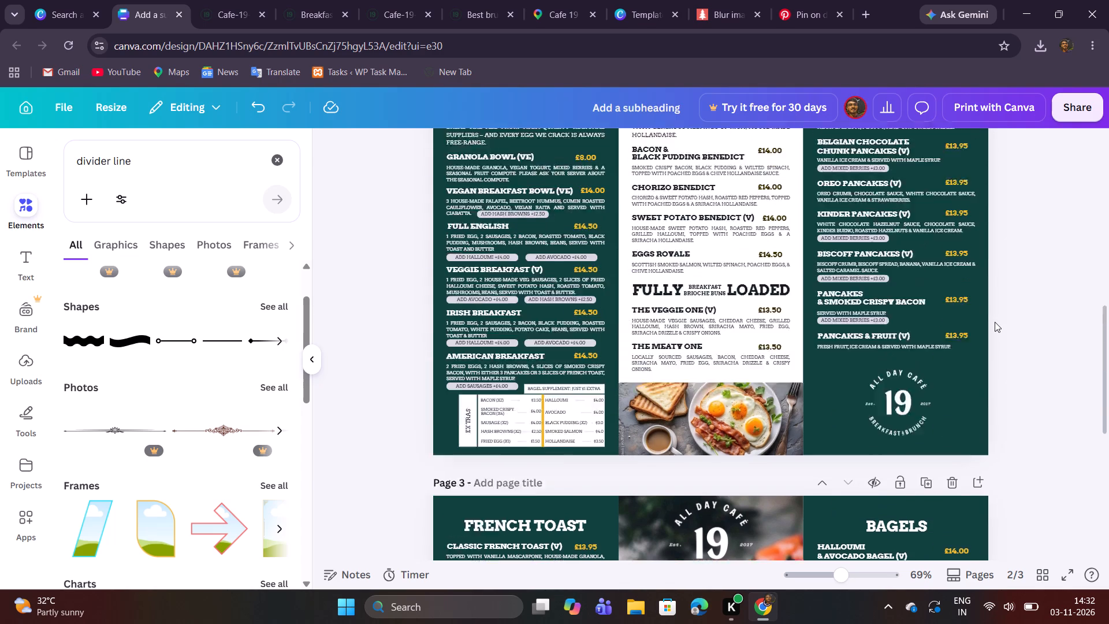
scroll(995, 324, up, 3)
scroll(995, 325, down, 2)
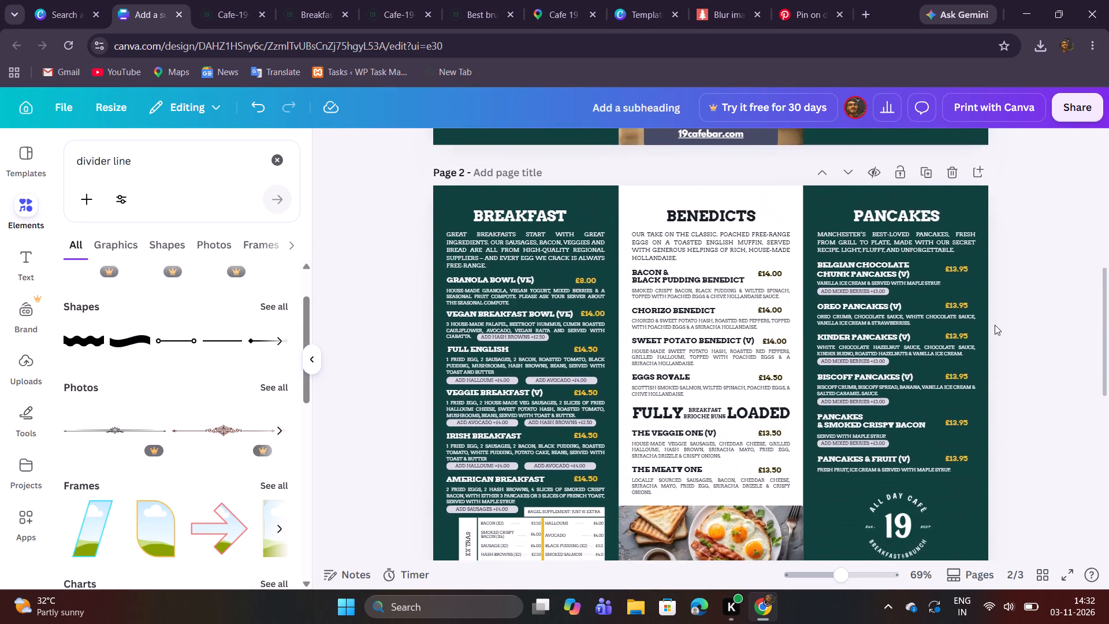
scroll(995, 325, down, 7)
scroll(995, 326, up, 3)
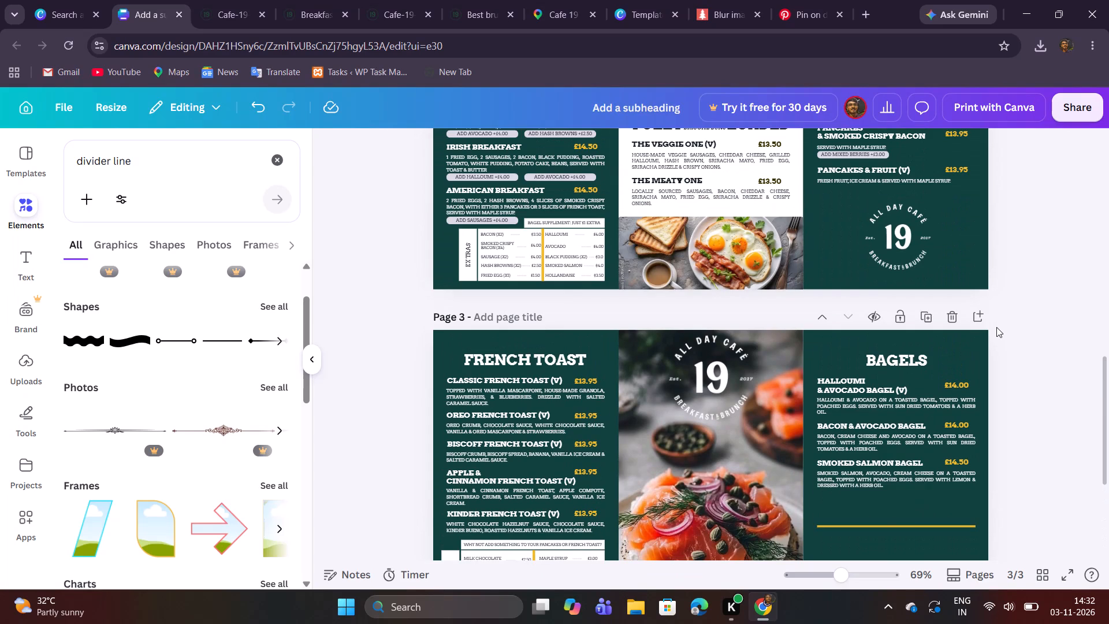
scroll(996, 329, up, 4)
scroll(998, 321, down, 7)
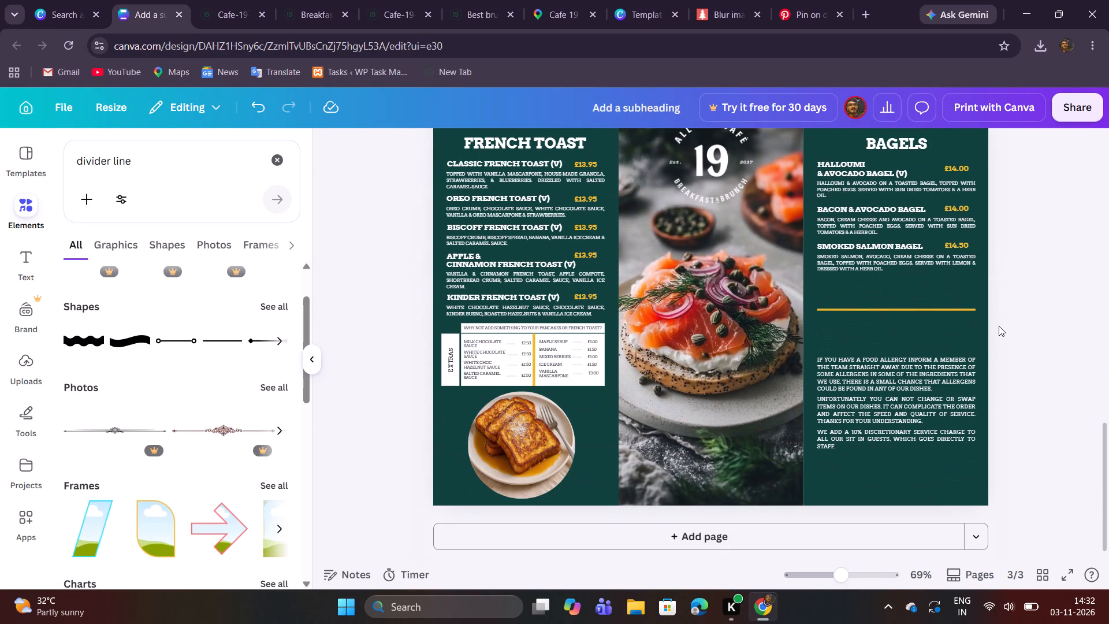
scroll(999, 326, up, 9)
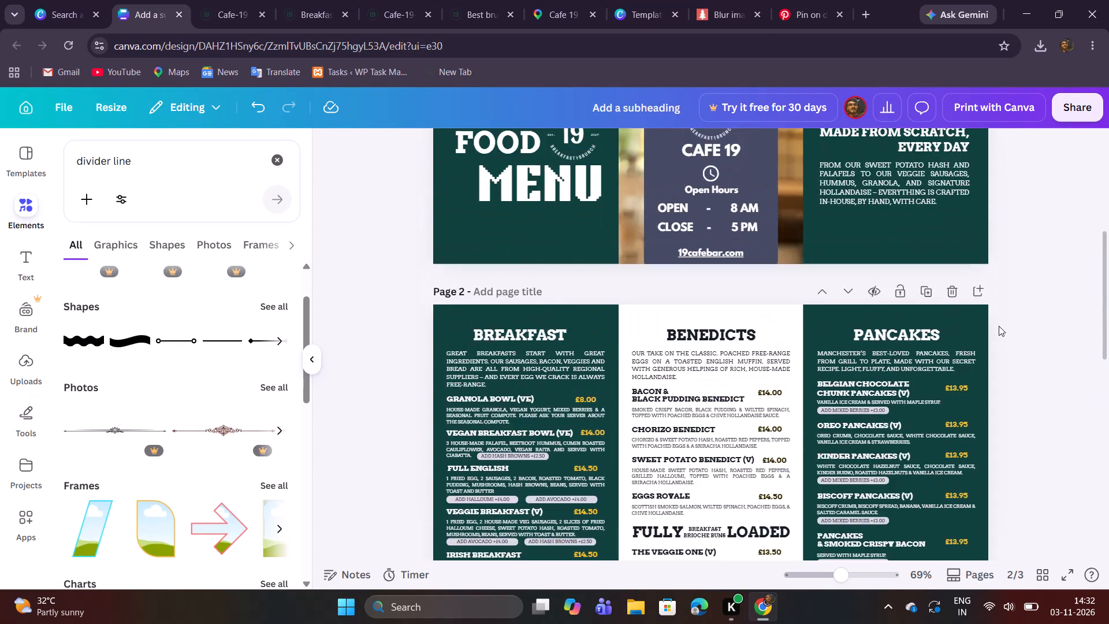
scroll(999, 326, up, 3)
scroll(999, 326, down, 10)
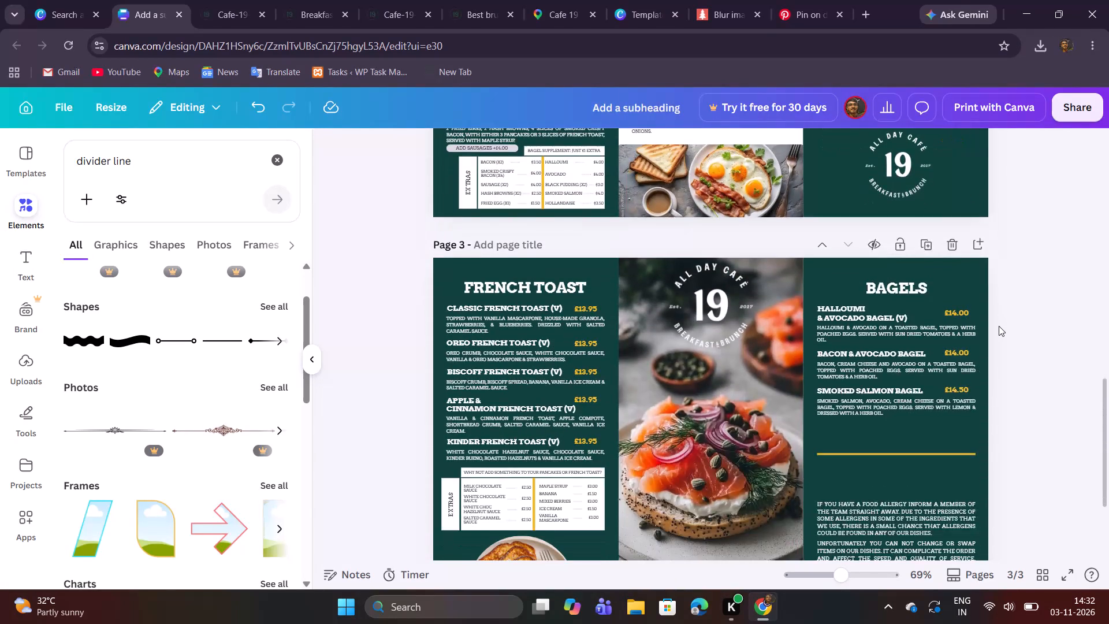
scroll(999, 326, down, 4)
scroll(999, 326, up, 12)
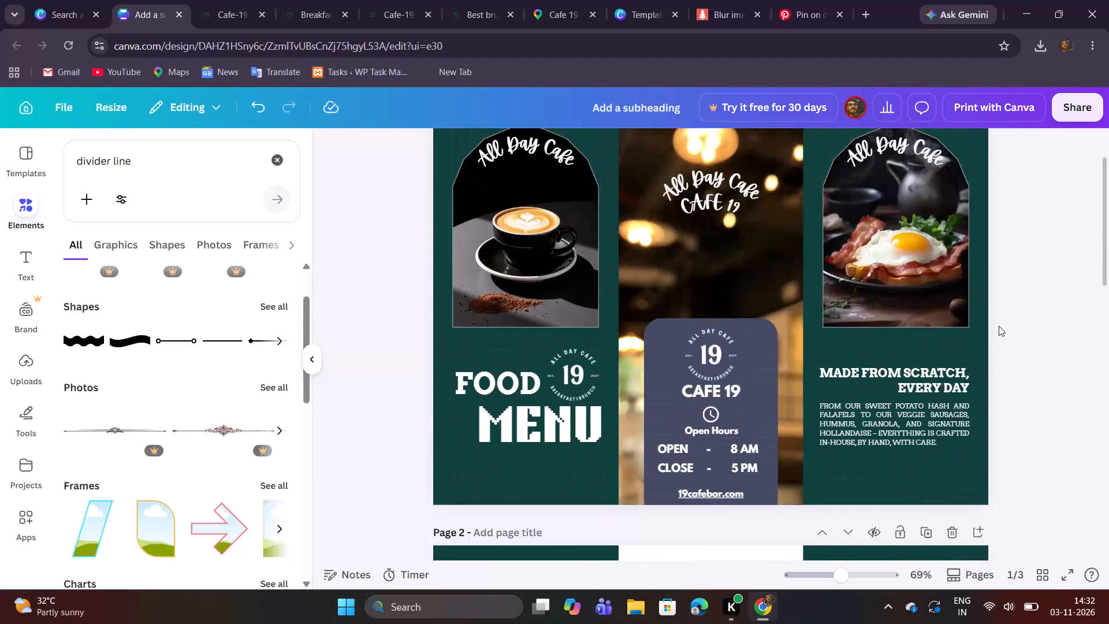
scroll(999, 324, down, 3)
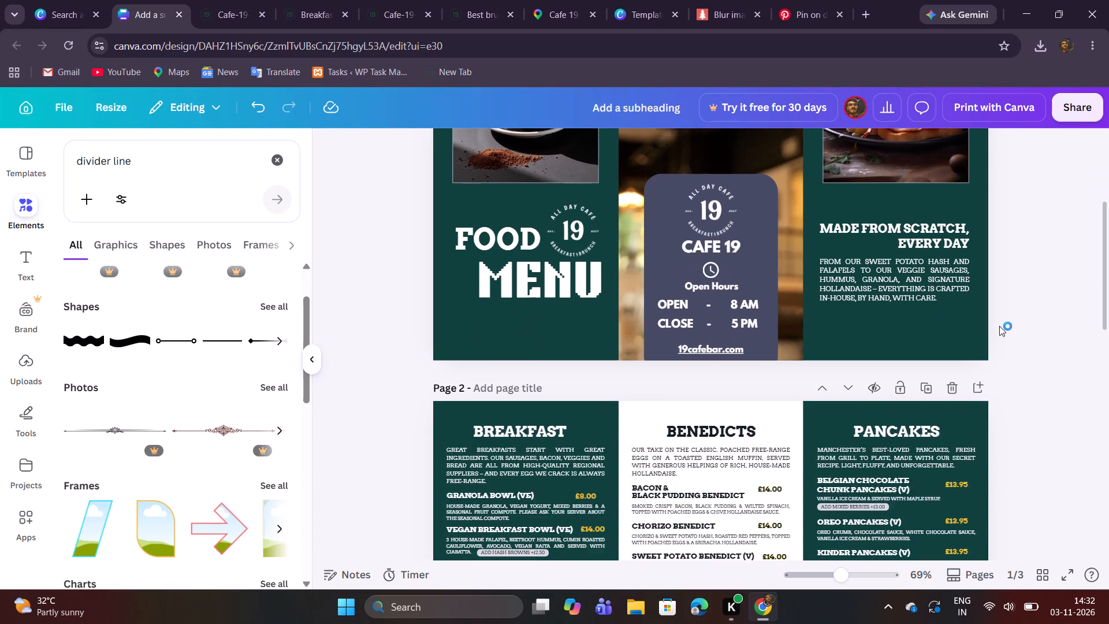
scroll(999, 326, down, 11)
scroll(999, 329, up, 4)
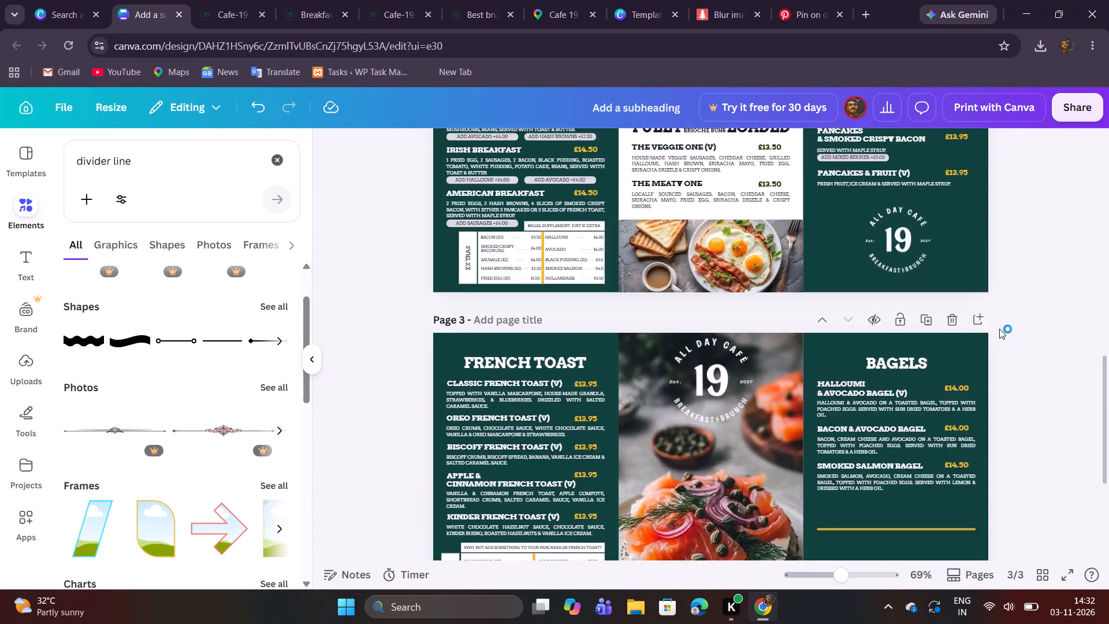
Duplicate the page 1 cover and move one copy down to the end of the design as page 4.
scroll(999, 329, up, 11)
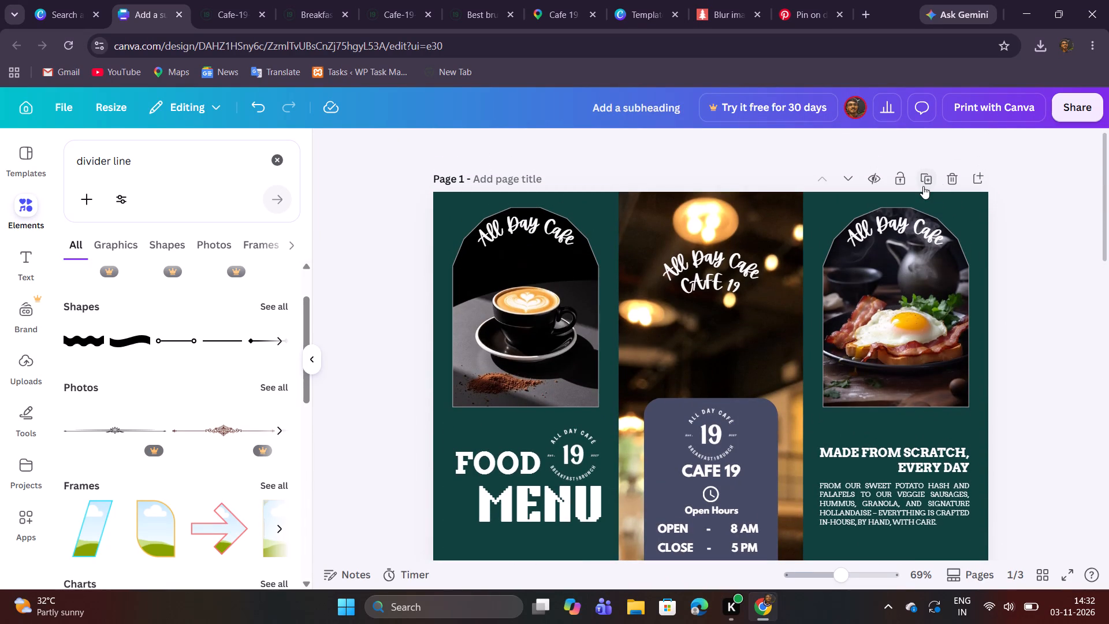
click(923, 183)
click(850, 181)
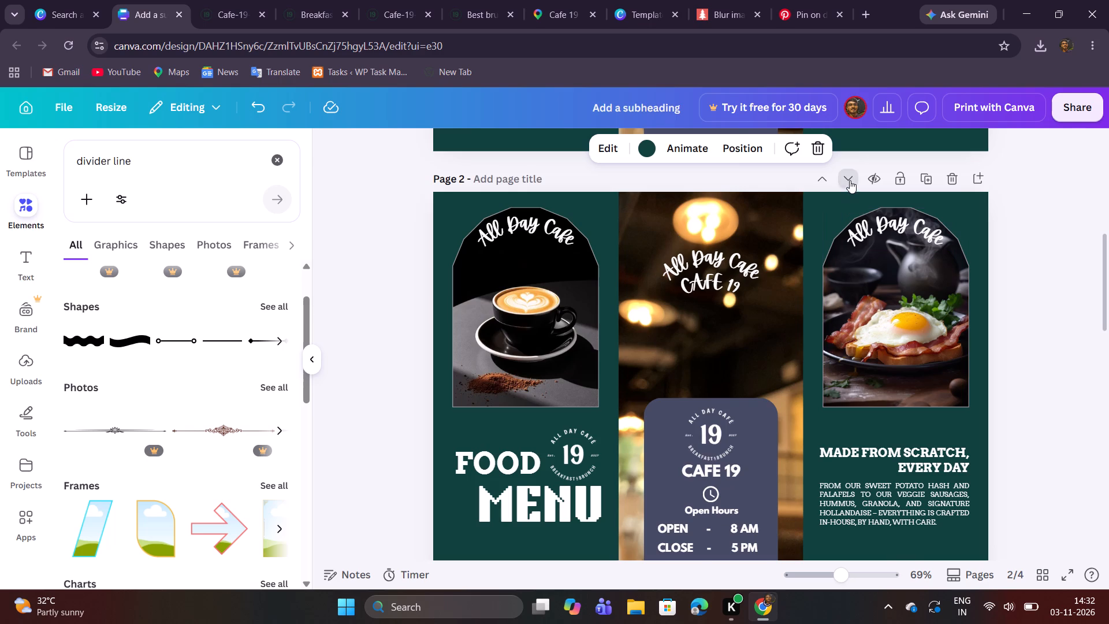
click(850, 180)
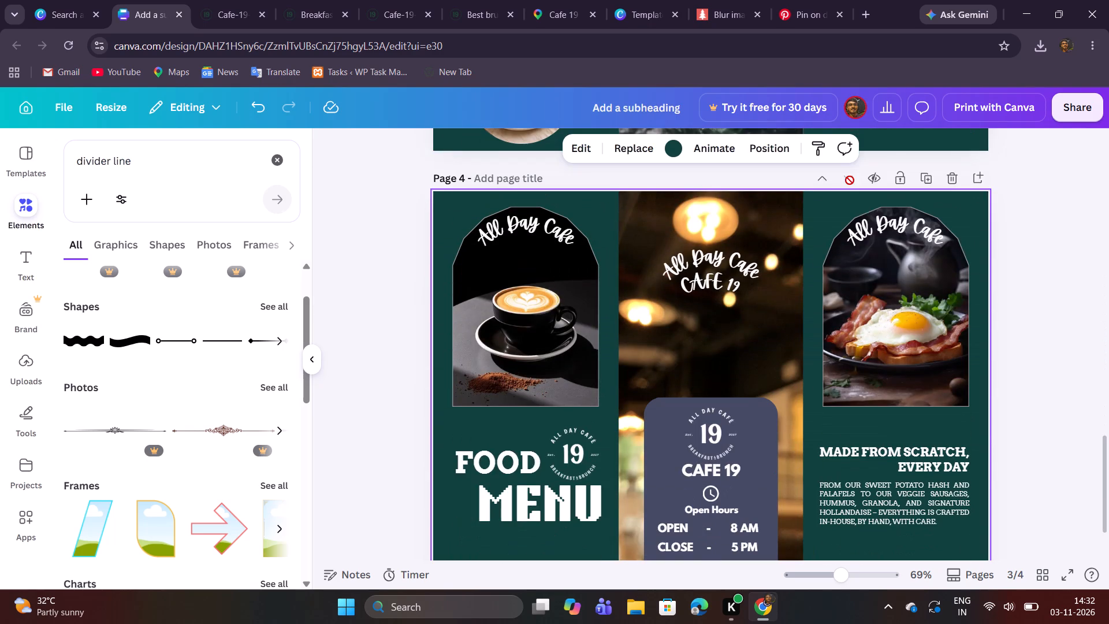
scroll(1044, 338, down, 3)
scroll(1044, 338, up, 3)
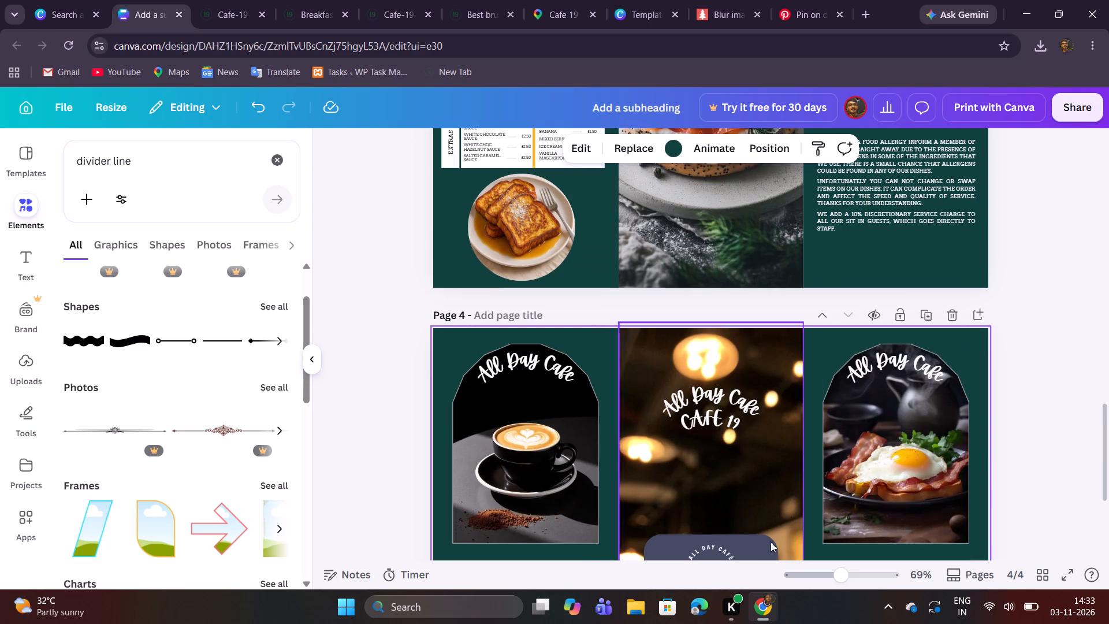